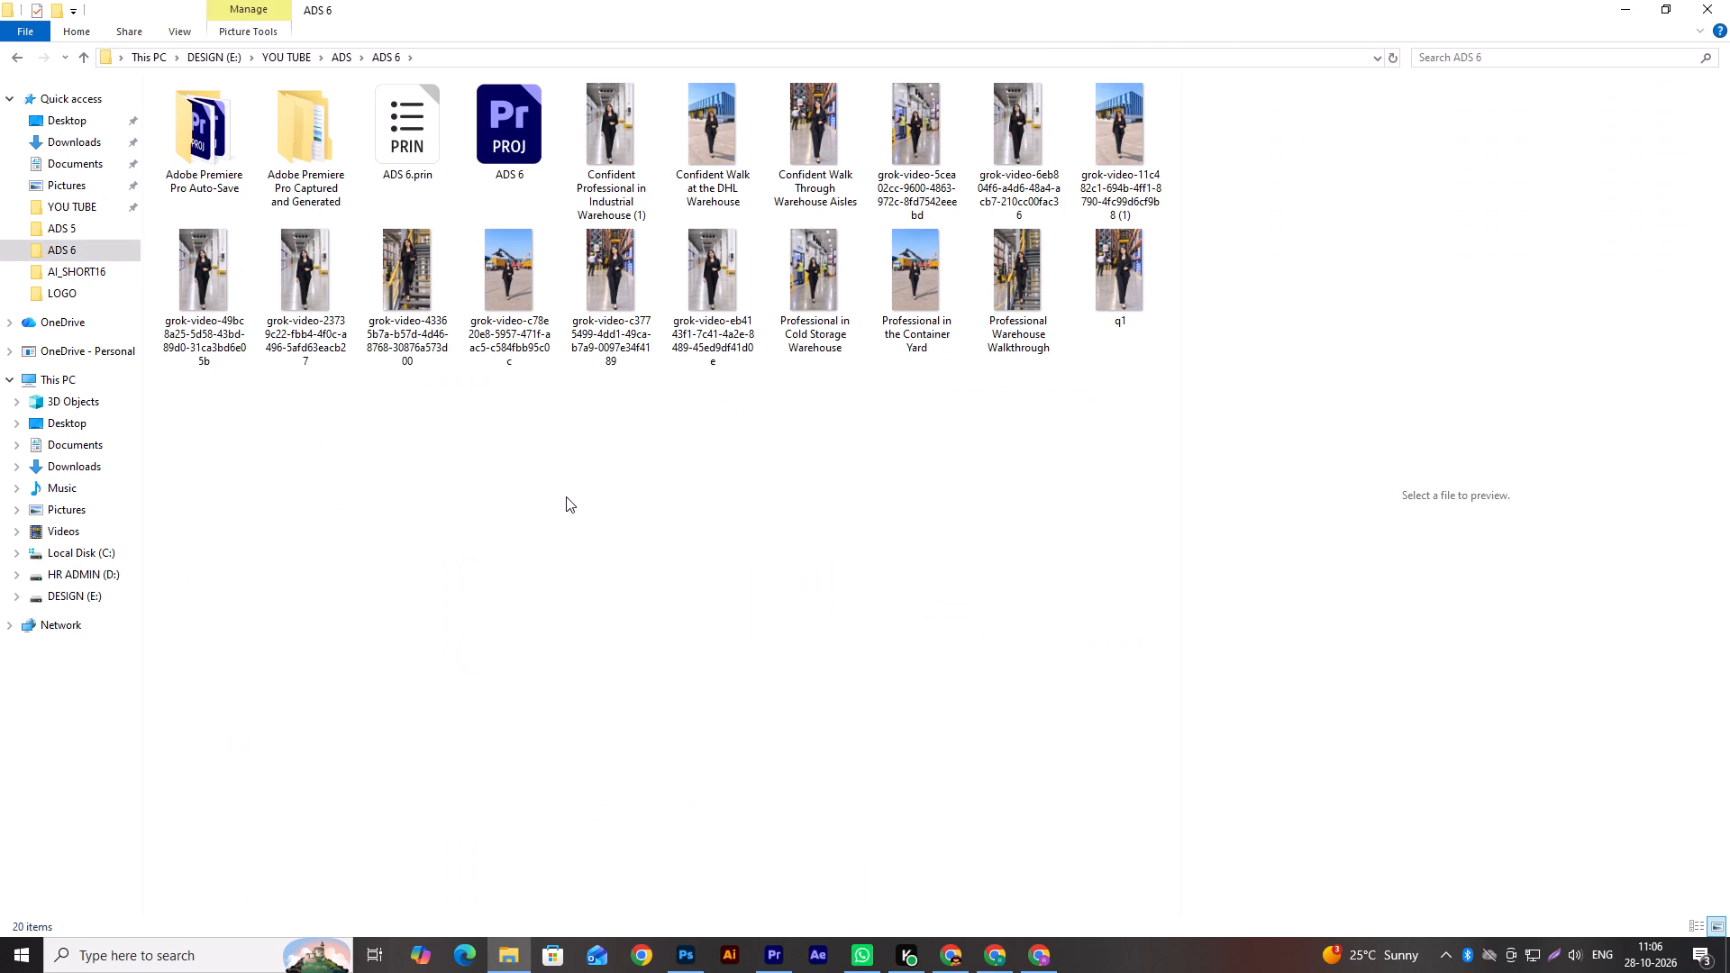
{"action": "key", "text": "ctrl+v"}
{"action": "left_click", "coordinate": [837, 634]}
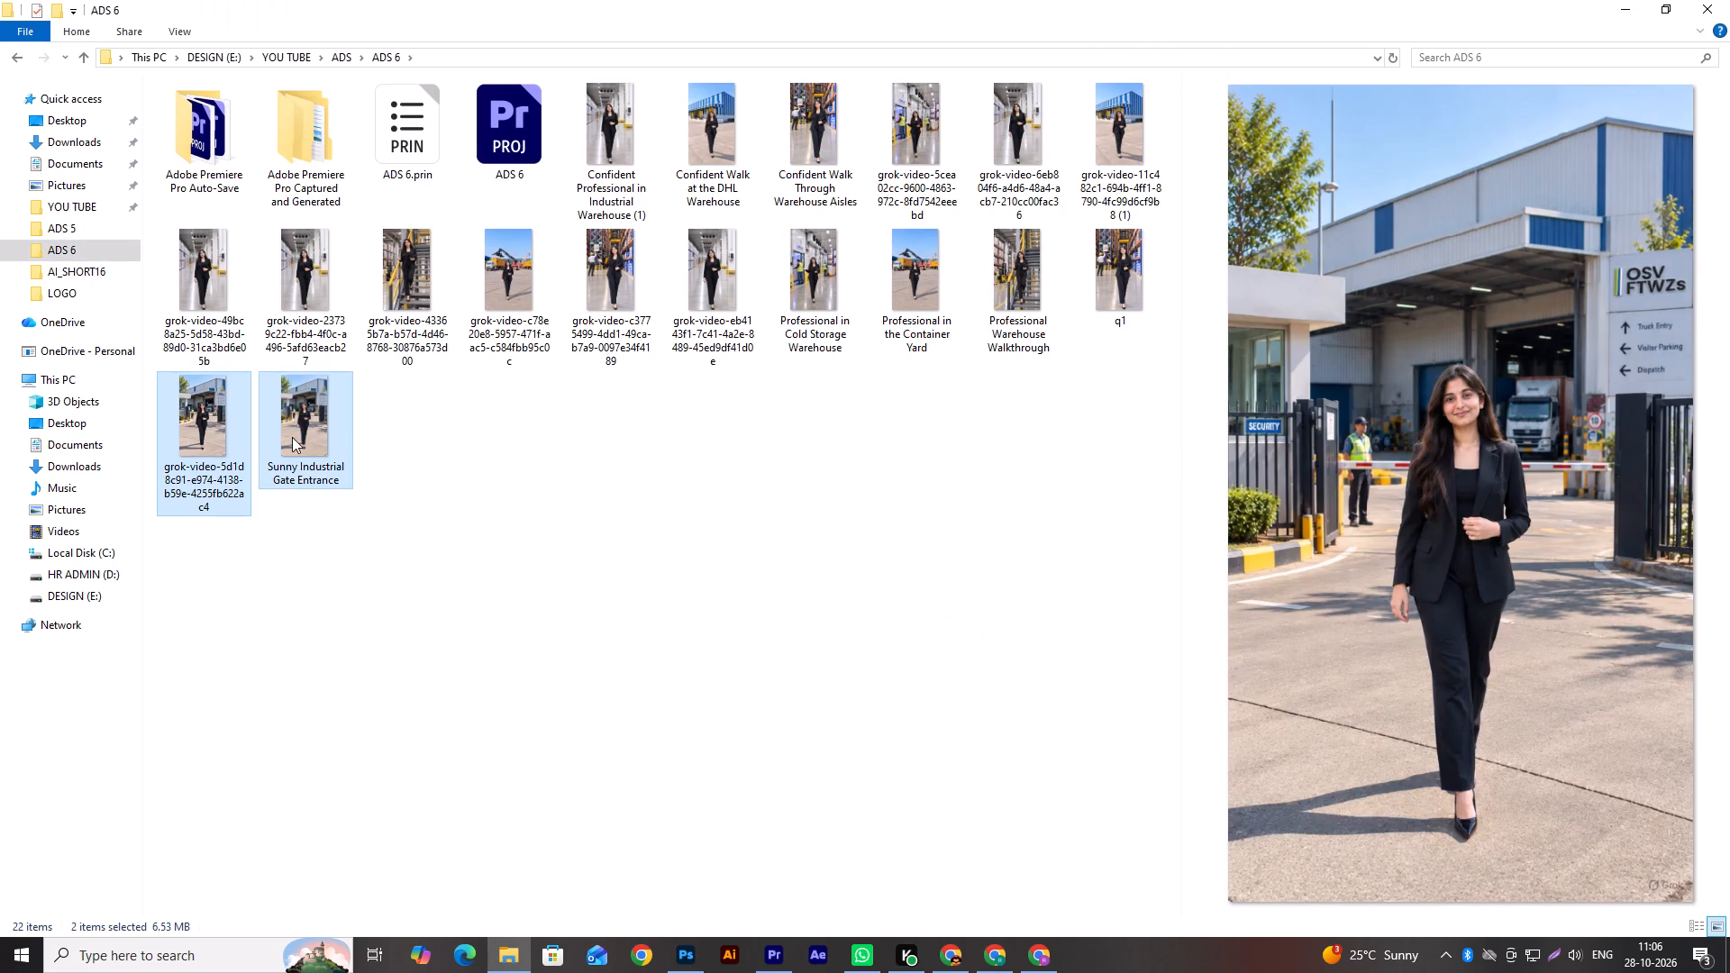
Add the new gate video from the ADS 6 folder to the Premiere timeline, in the gap between the two clip groups.
{"action": "left_click", "coordinate": [466, 629]}
{"action": "left_click_drag", "start_coordinate": [191, 414], "coordinate": [767, 958]}
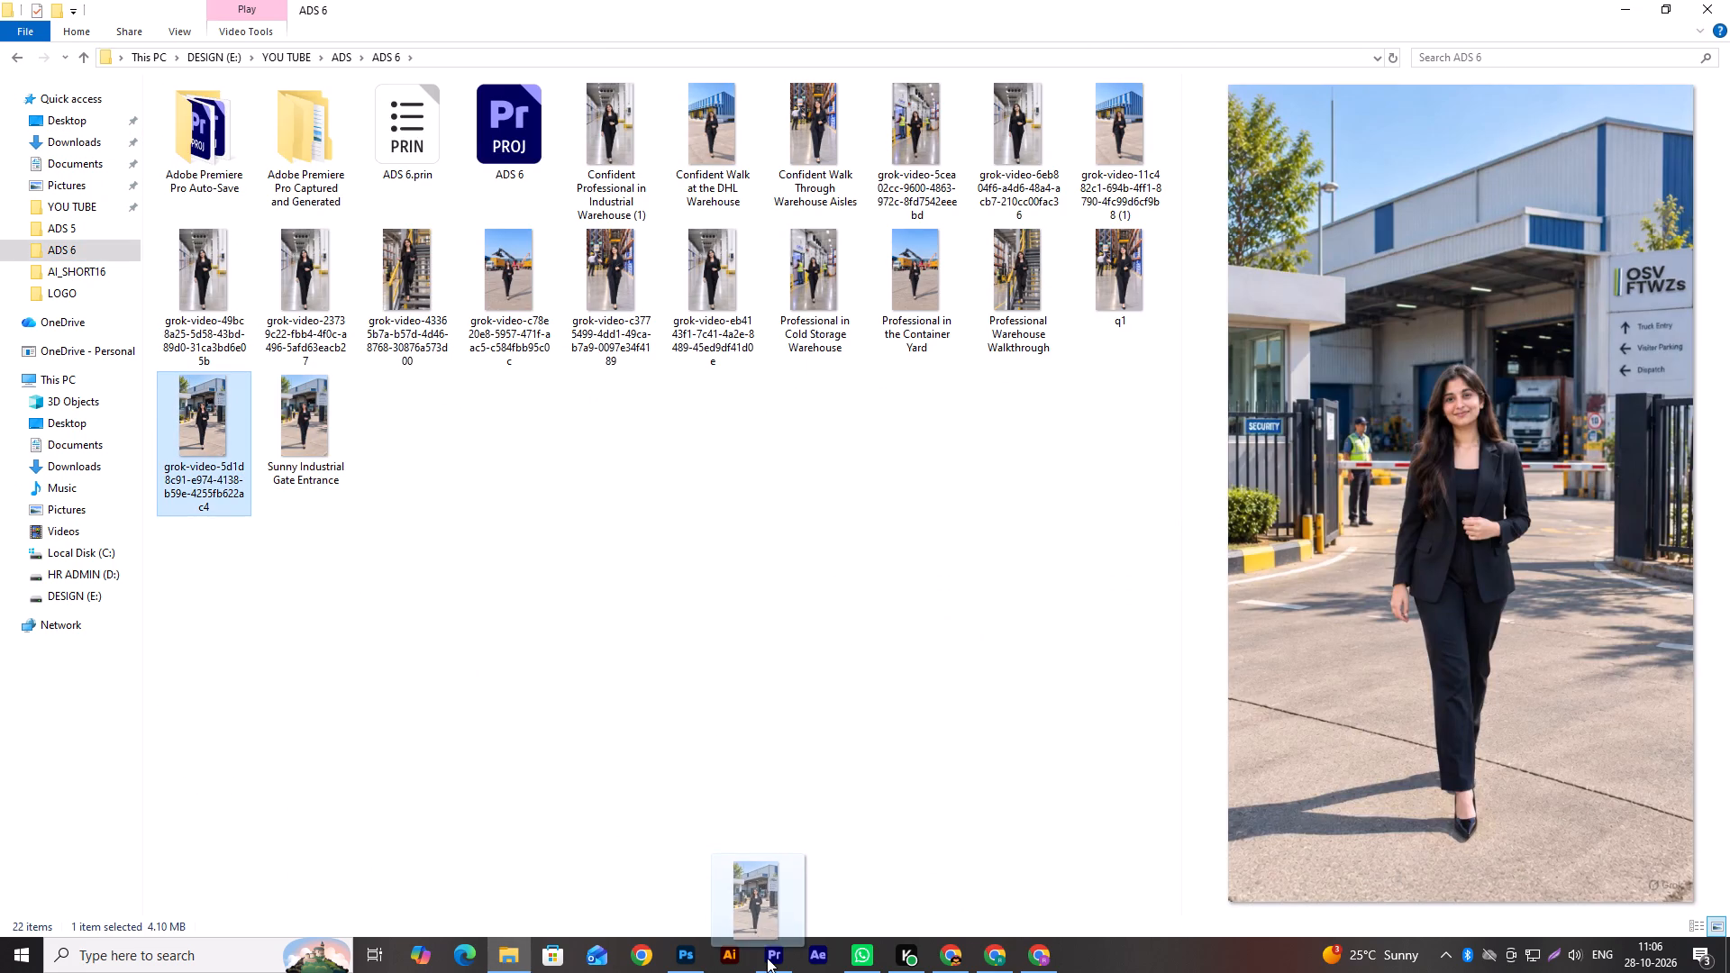
{"action": "left_click_drag", "start_coordinate": [767, 958], "coordinate": [840, 823]}
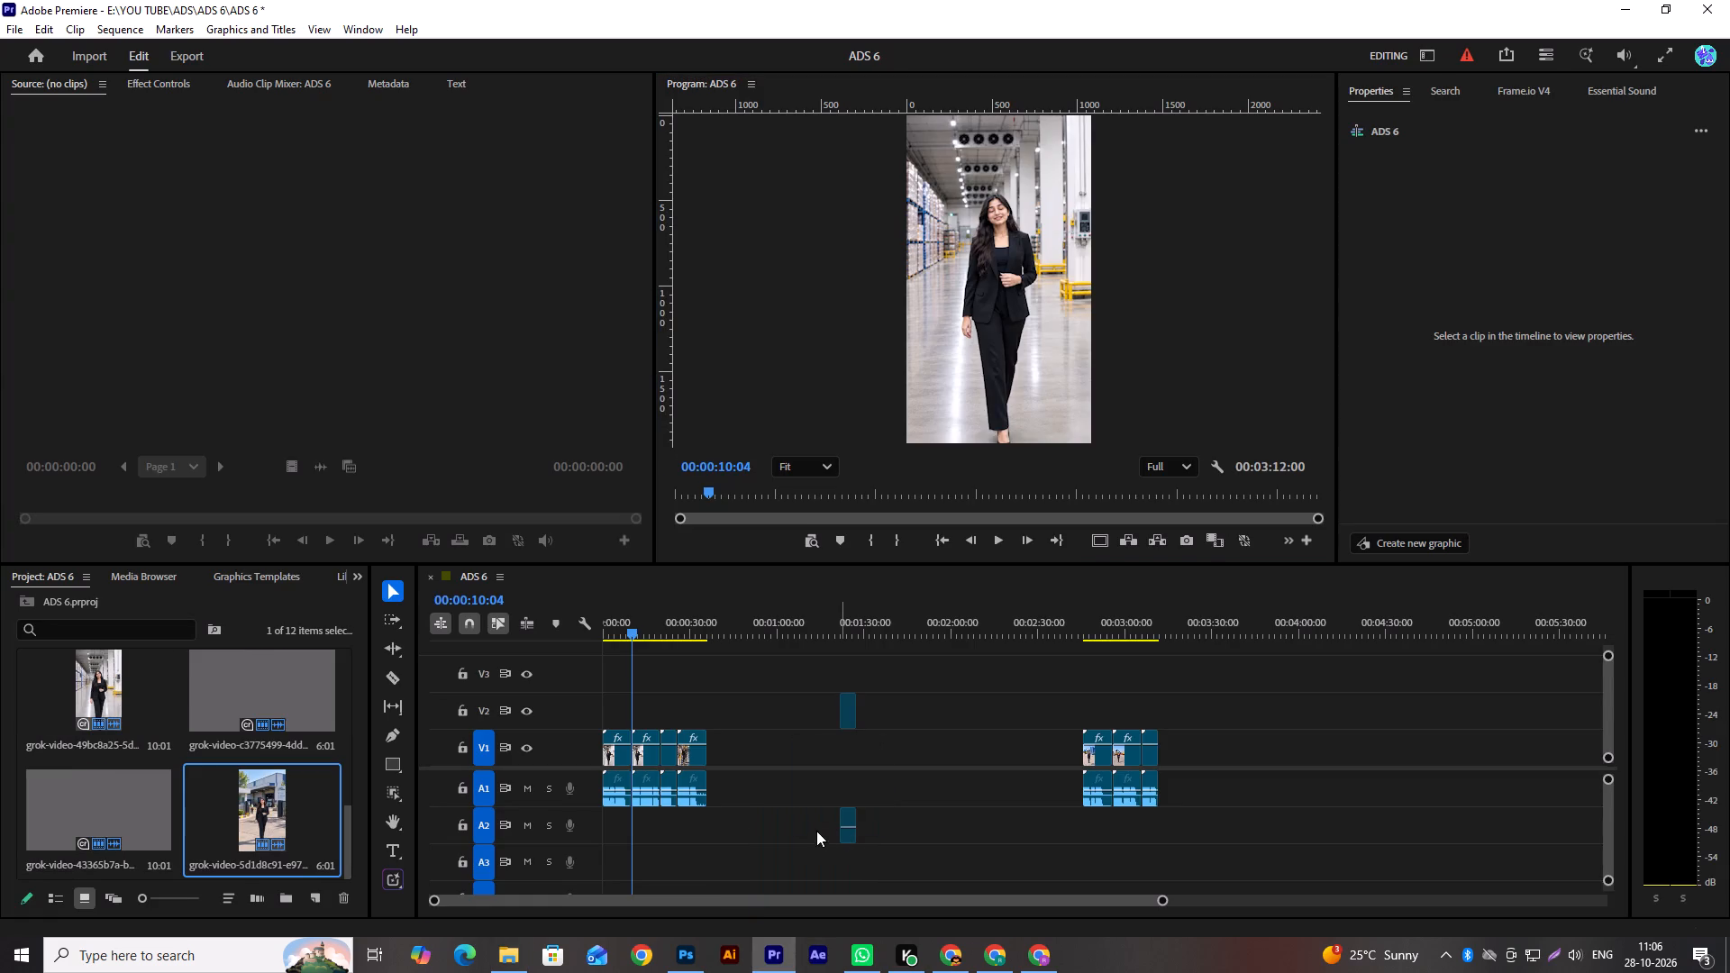
Switch to Photoshop and close it, discarding the changes to Sunny Industrial Gate Entrance.png.
{"action": "left_click", "coordinate": [693, 951]}
{"action": "left_click", "coordinate": [1729, 0]}
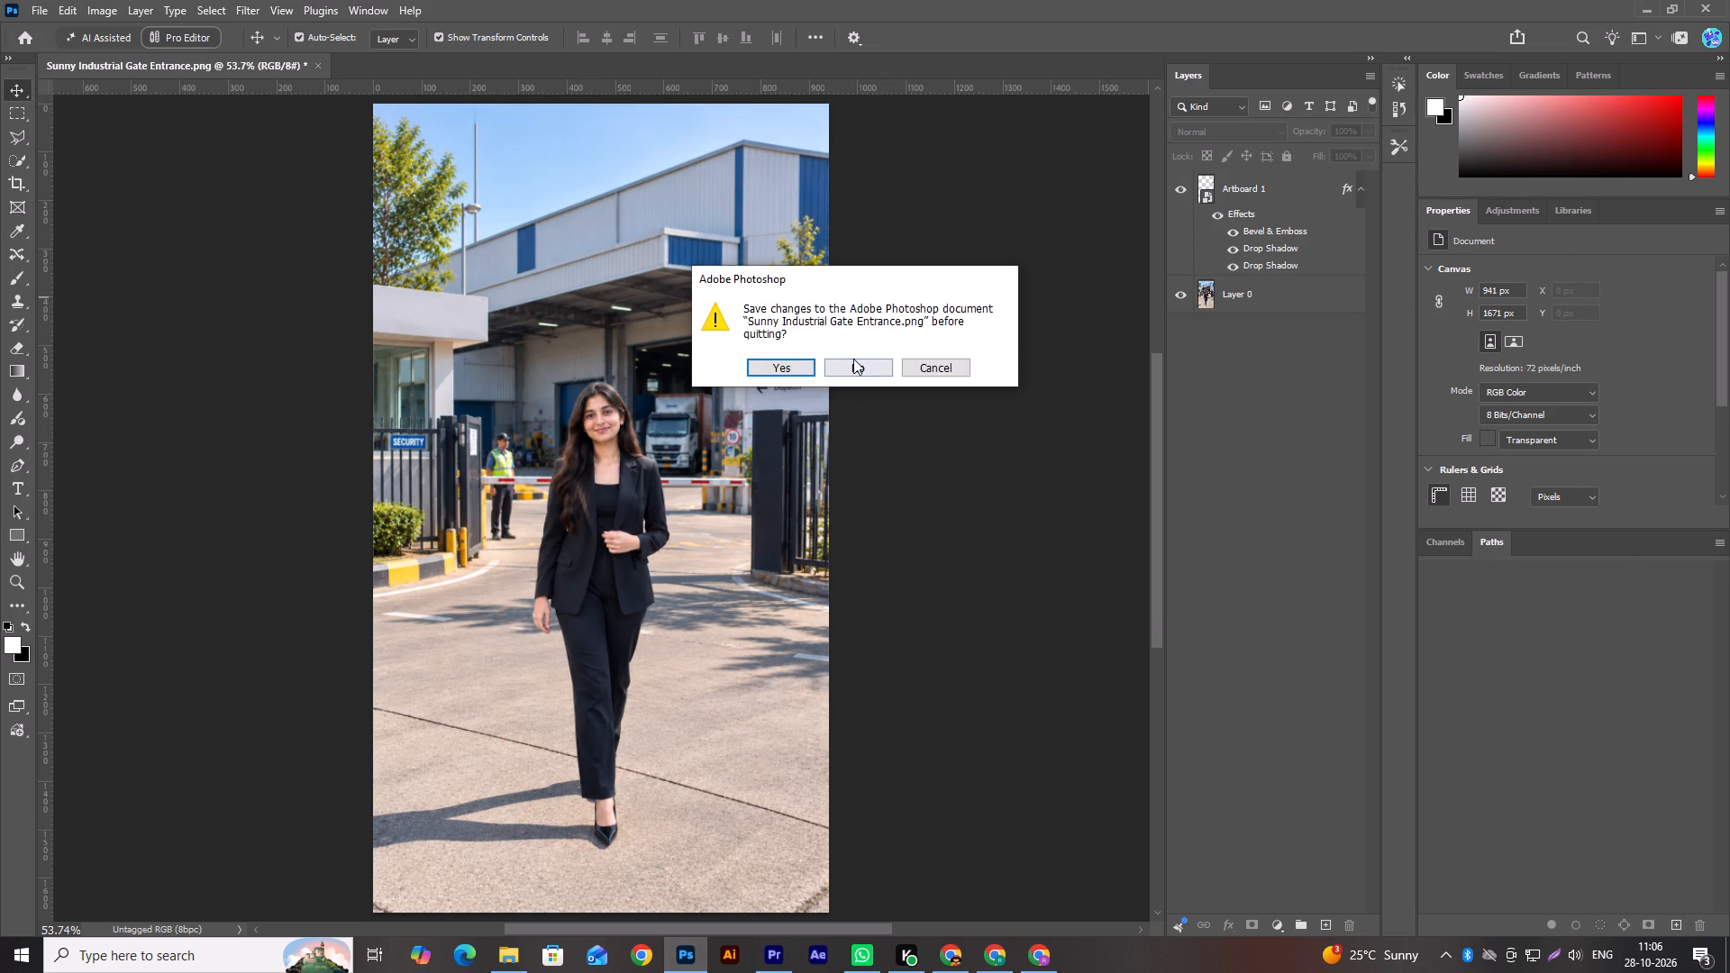
{"action": "left_click", "coordinate": [853, 359]}
Return to Premiere and move the new clip's video to track V1 and its audio to track A1.
{"action": "left_click", "coordinate": [784, 955]}
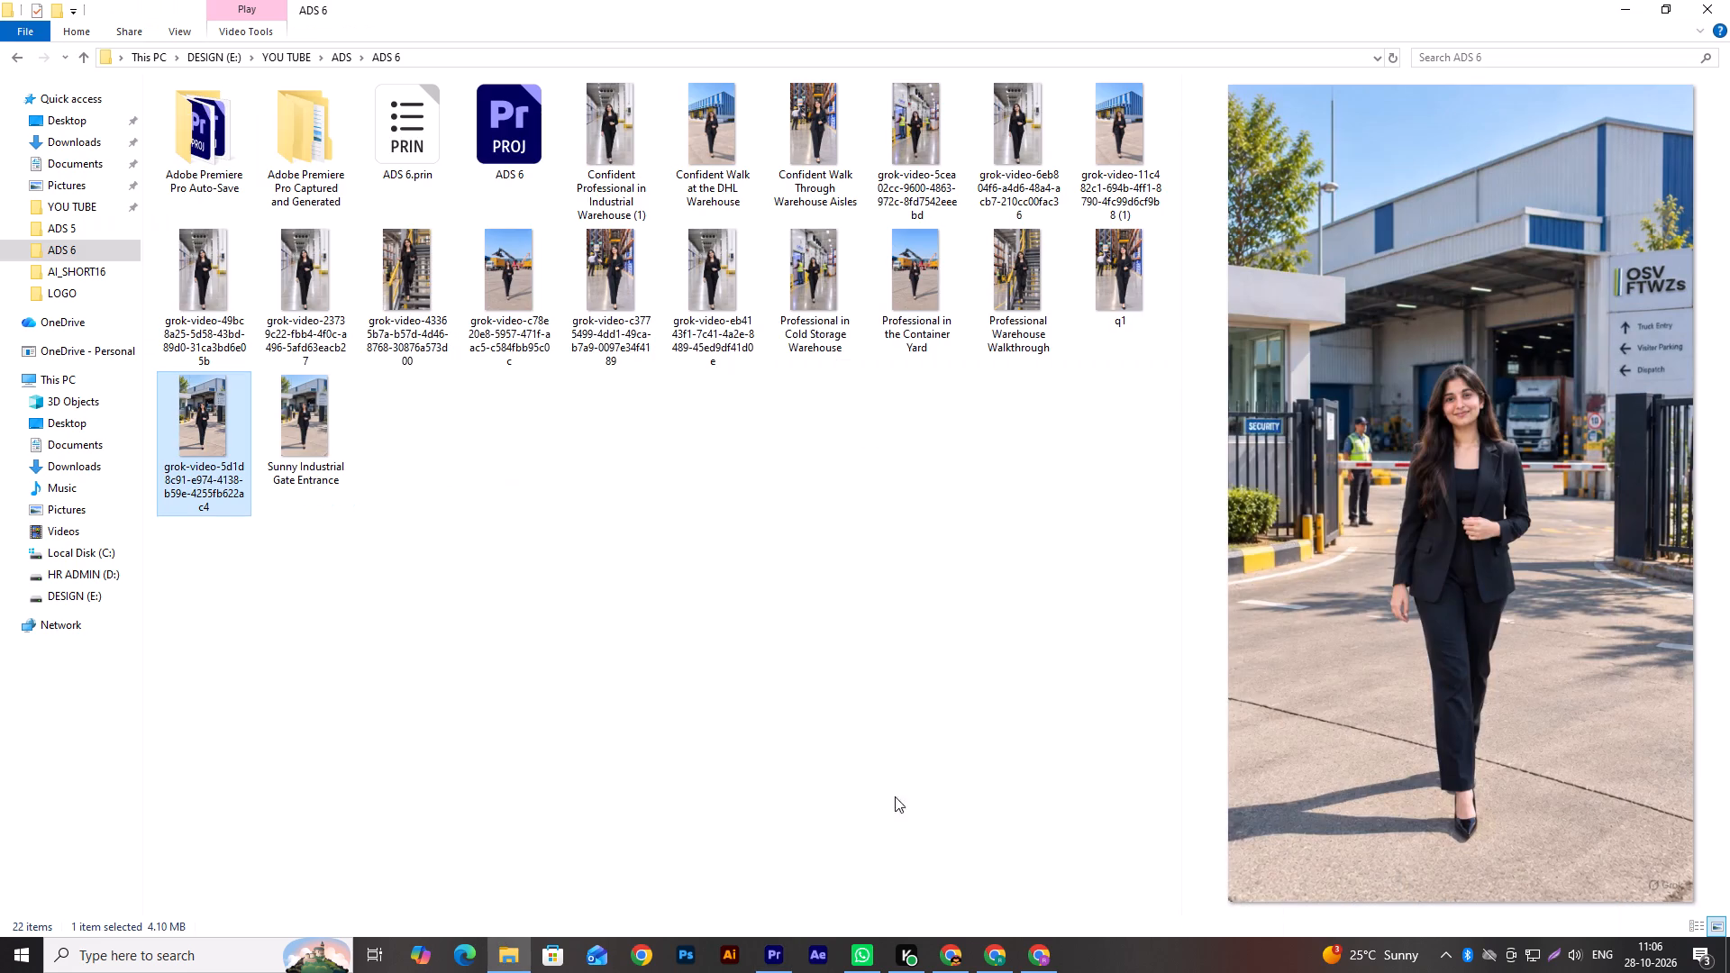
{"action": "left_click", "coordinate": [780, 946]}
{"action": "left_click", "coordinate": [928, 726]}
{"action": "left_click", "coordinate": [843, 723]}
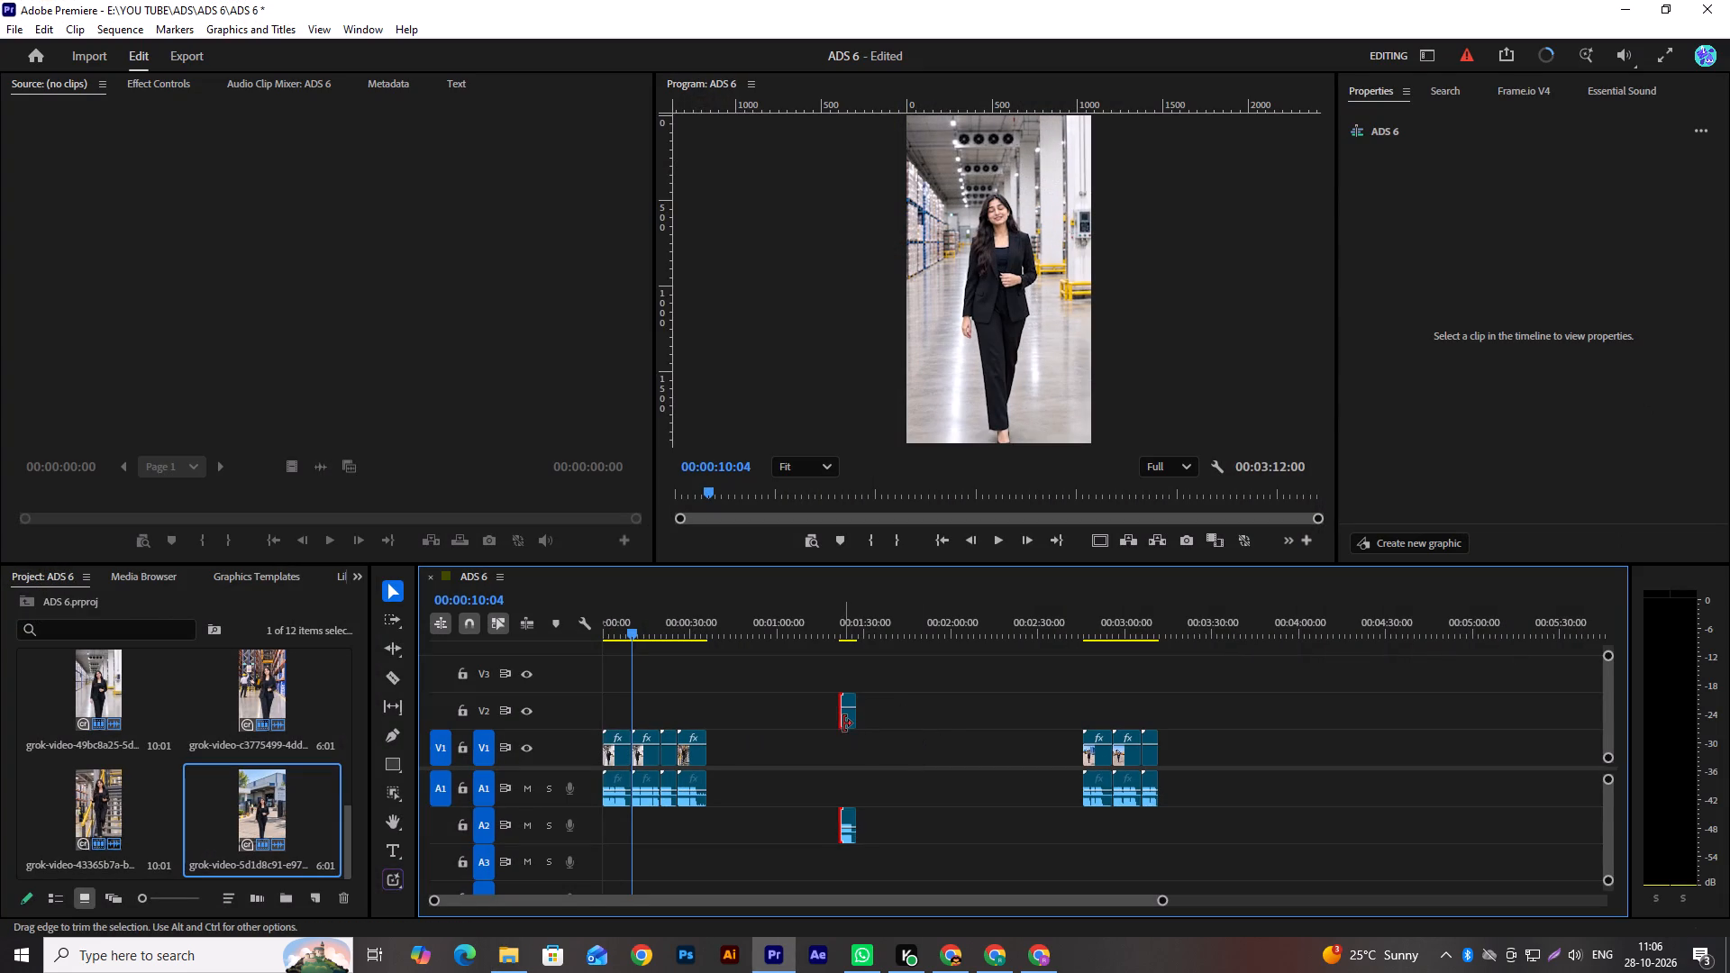
{"action": "left_click_drag", "start_coordinate": [848, 723], "coordinate": [856, 760]}
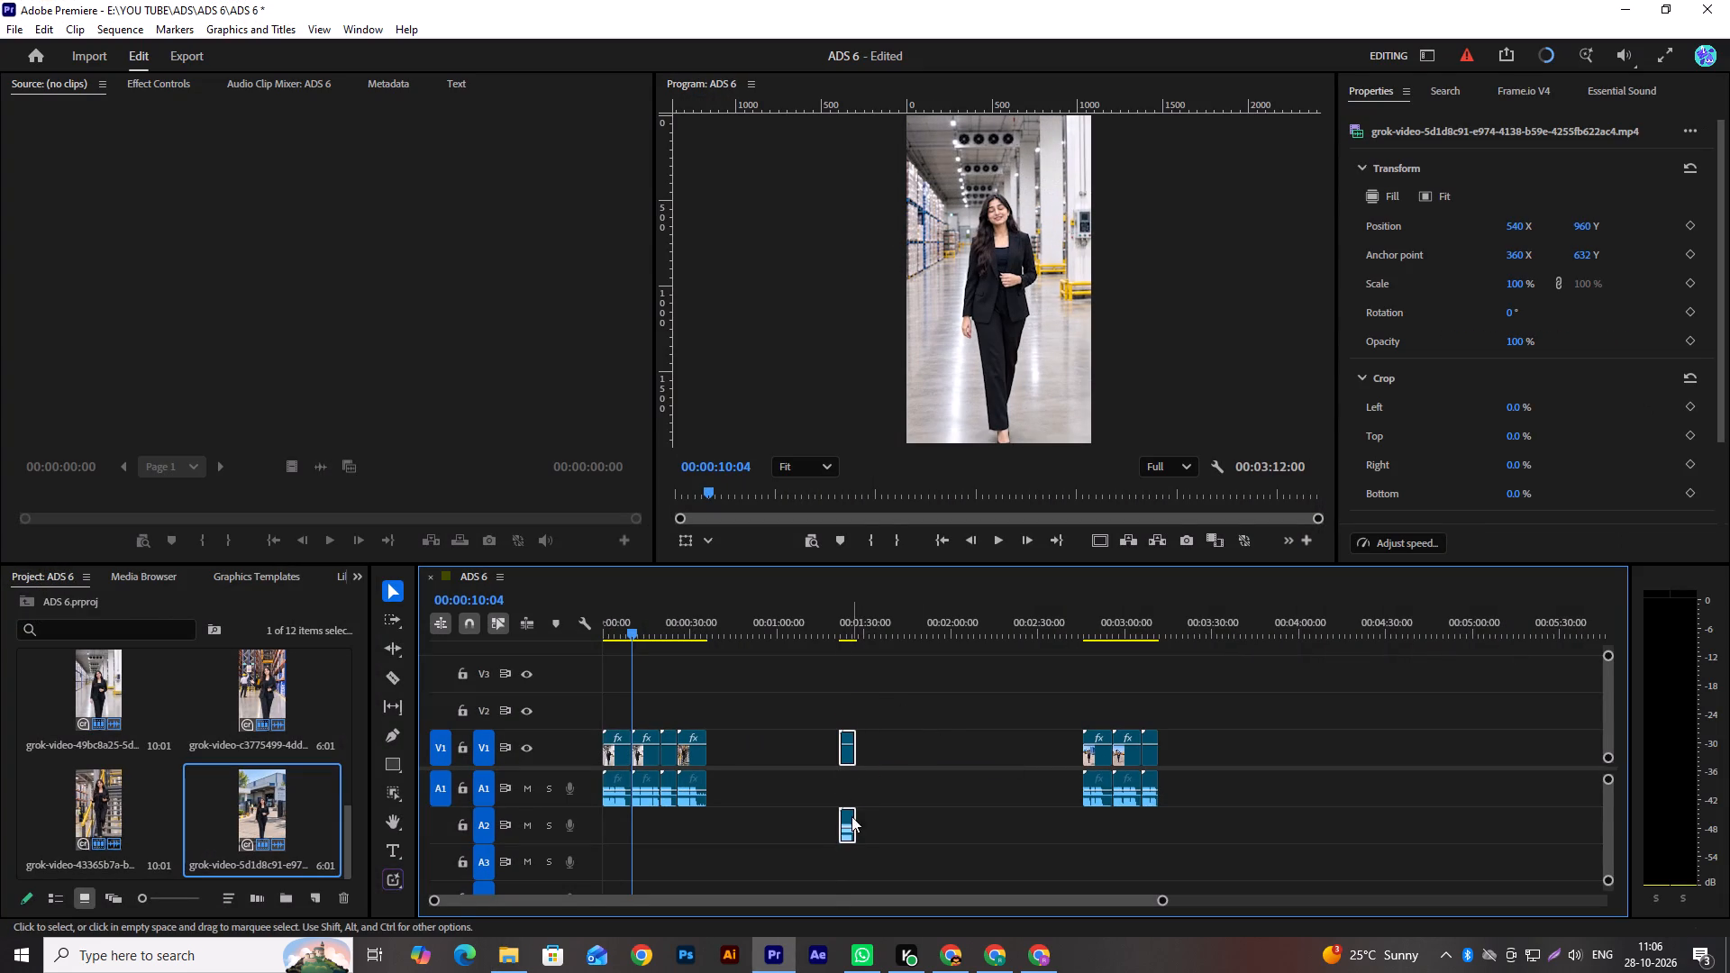
{"action": "left_click_drag", "start_coordinate": [846, 837], "coordinate": [845, 805]}
Close the gaps after and before the new clip so all sequence clips run back to back.
{"action": "left_click", "coordinate": [928, 783]}
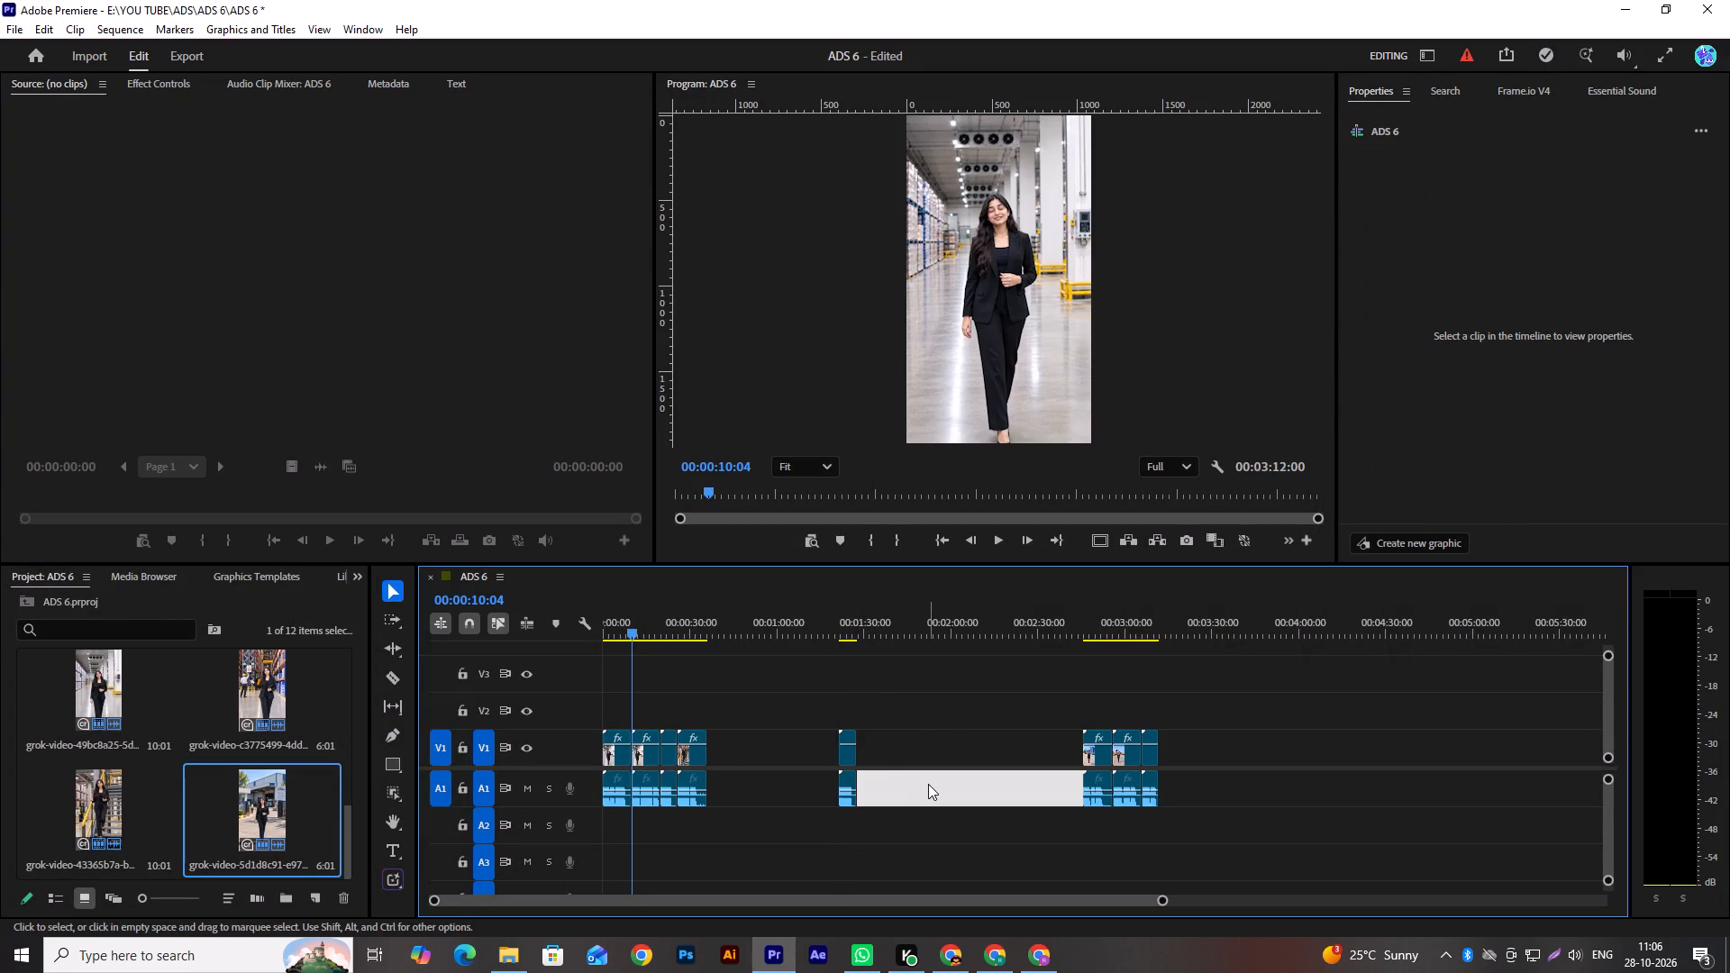
{"action": "key", "text": "BackSpace"}
{"action": "left_click", "coordinate": [769, 799]}
{"action": "key", "text": "BackSpace"}
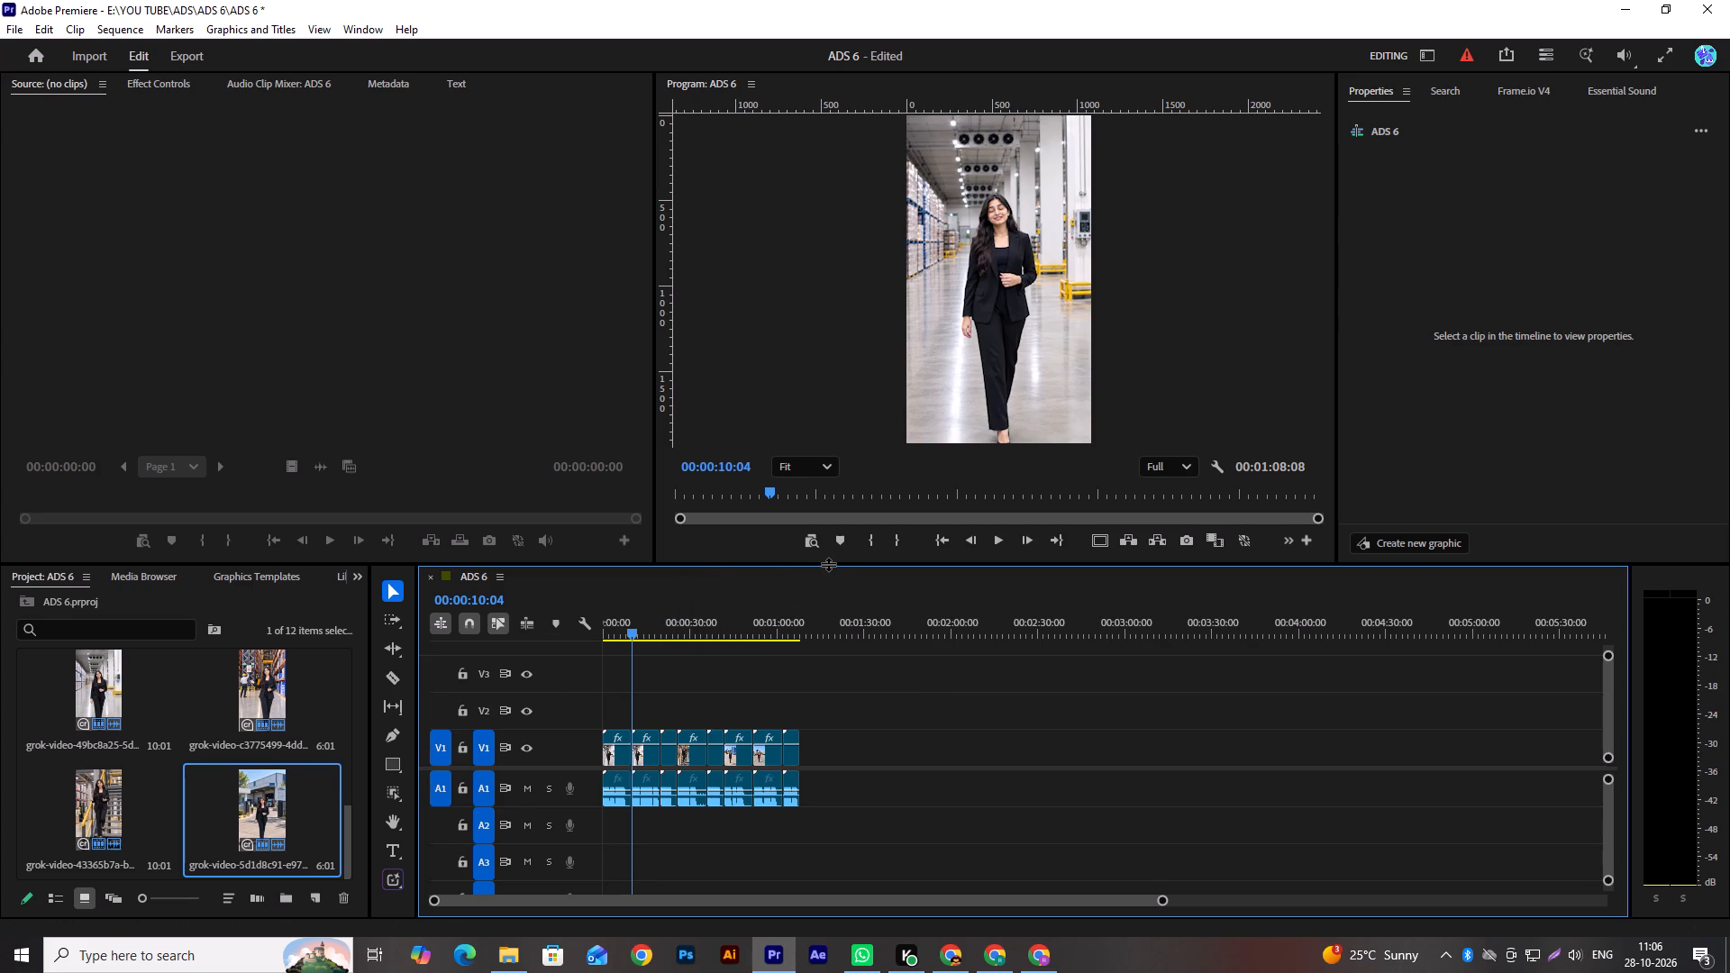
Enlarge the program preview, play the sequence from the beginning to review the first clip, and stop playback.
{"action": "left_click_drag", "start_coordinate": [828, 564], "coordinate": [830, 696]}
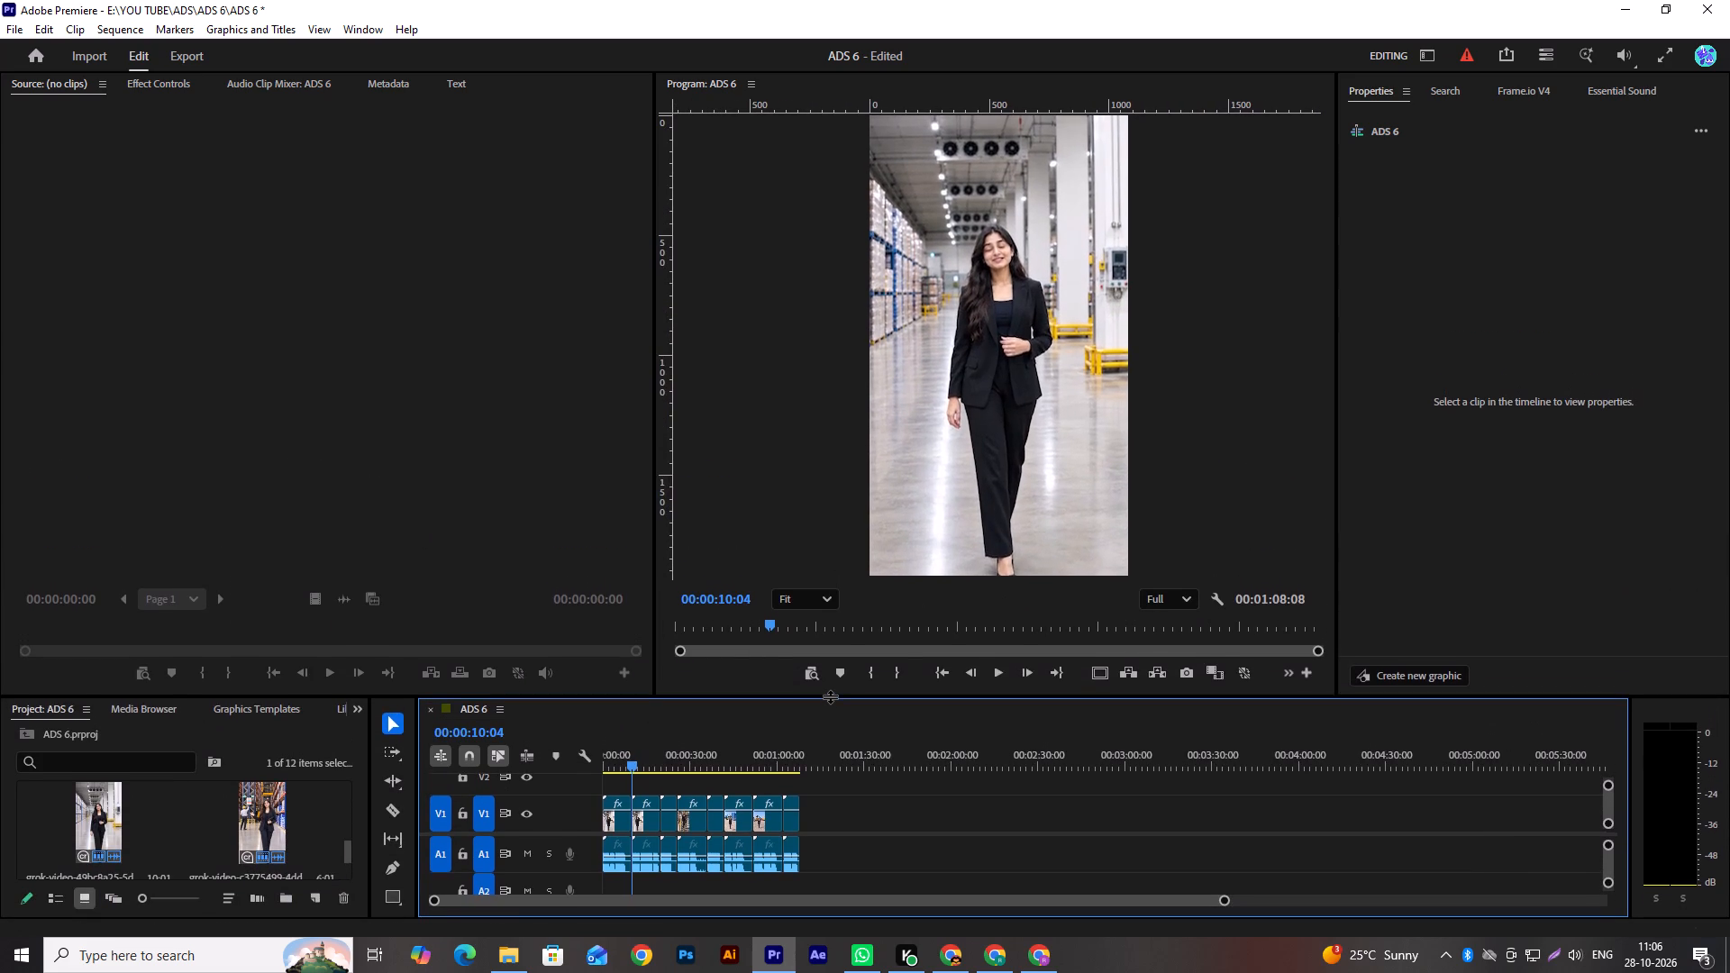
{"action": "left_click_drag", "start_coordinate": [830, 696], "coordinate": [830, 705]}
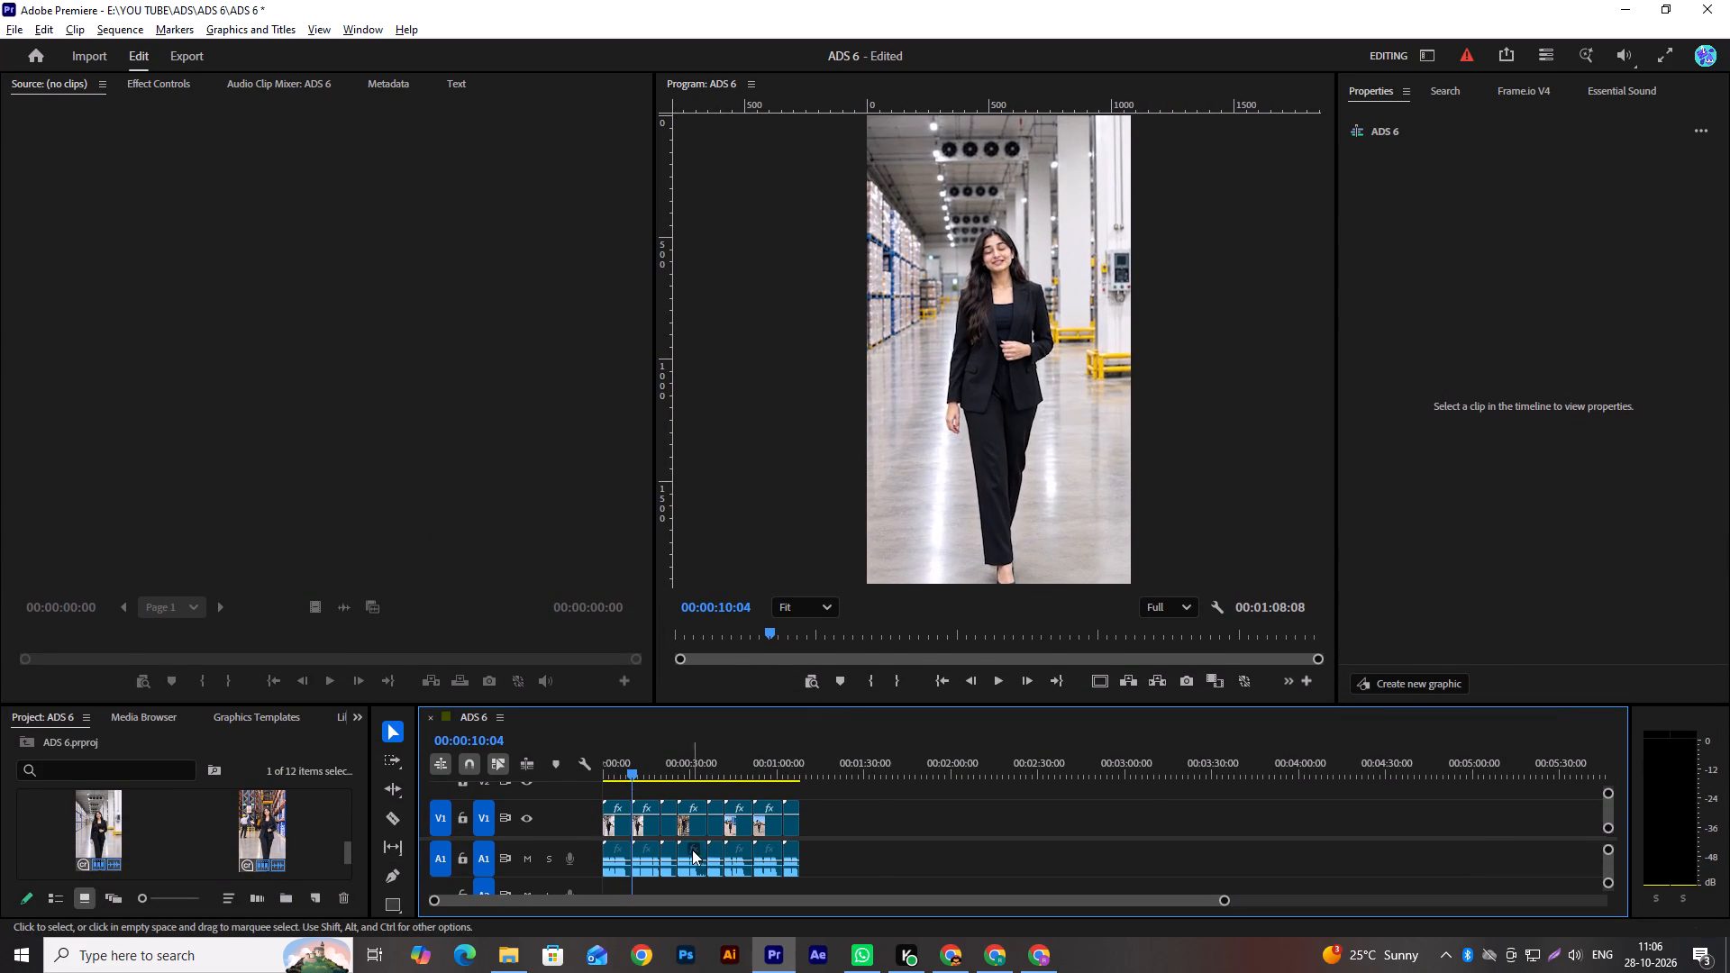
{"action": "scroll", "coordinate": [692, 850], "scroll_direction": "up", "scroll_amount": 4, "text": "alt"}
{"action": "scroll", "coordinate": [692, 850], "scroll_direction": "down", "scroll_amount": 1, "text": "alt"}
{"action": "scroll", "coordinate": [692, 850], "scroll_direction": "up", "scroll_amount": 11, "text": "alt"}
{"action": "left_click_drag", "start_coordinate": [690, 778], "coordinate": [0, 958]}
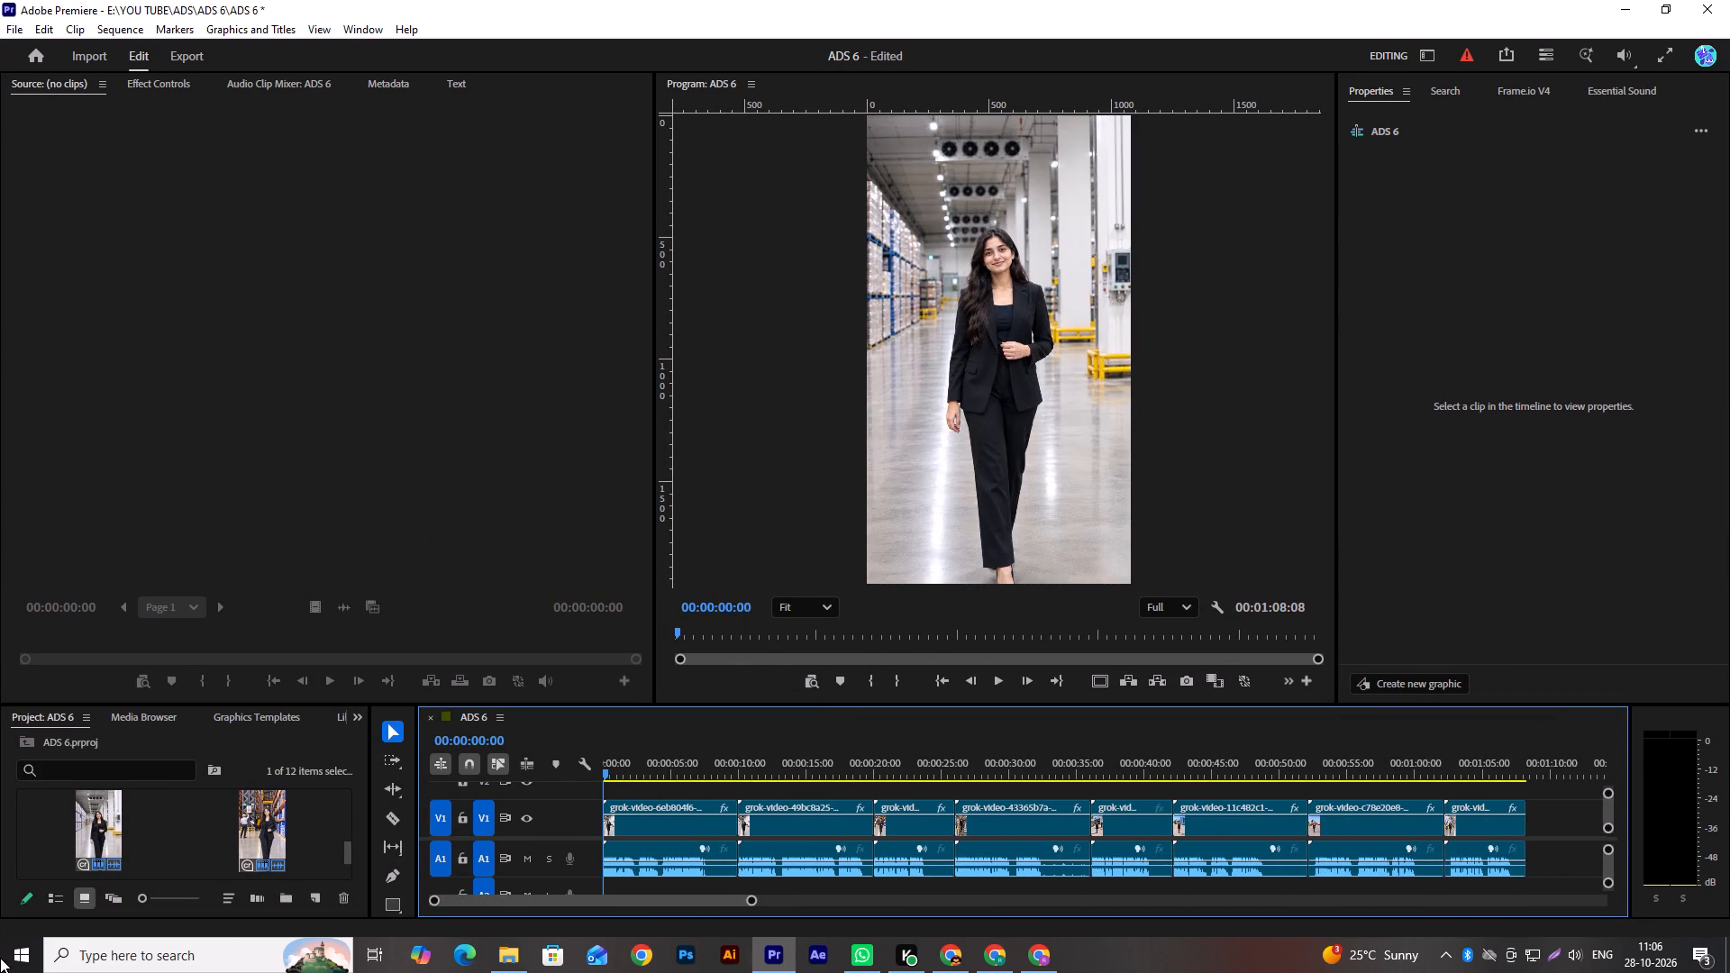
{"action": "left_click_drag", "start_coordinate": [0, 958], "coordinate": [0, 959]}
{"action": "key", "text": "space"}
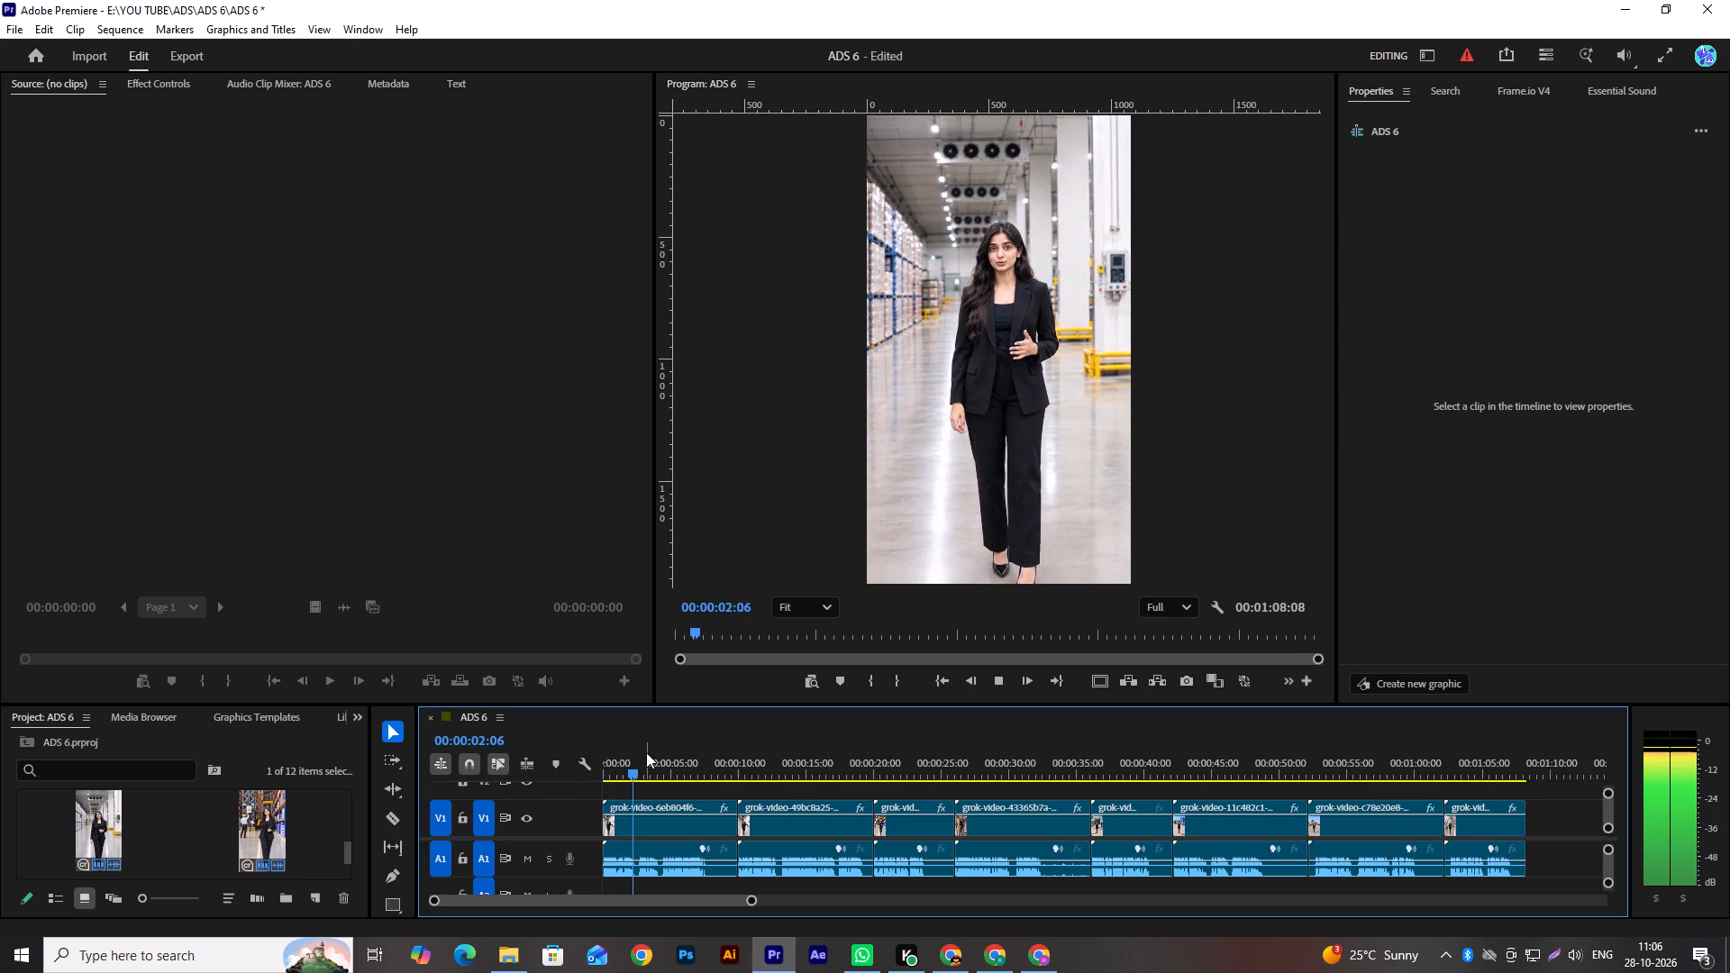
{"action": "scroll", "coordinate": [802, 414], "scroll_direction": "down", "scroll_amount": 1}
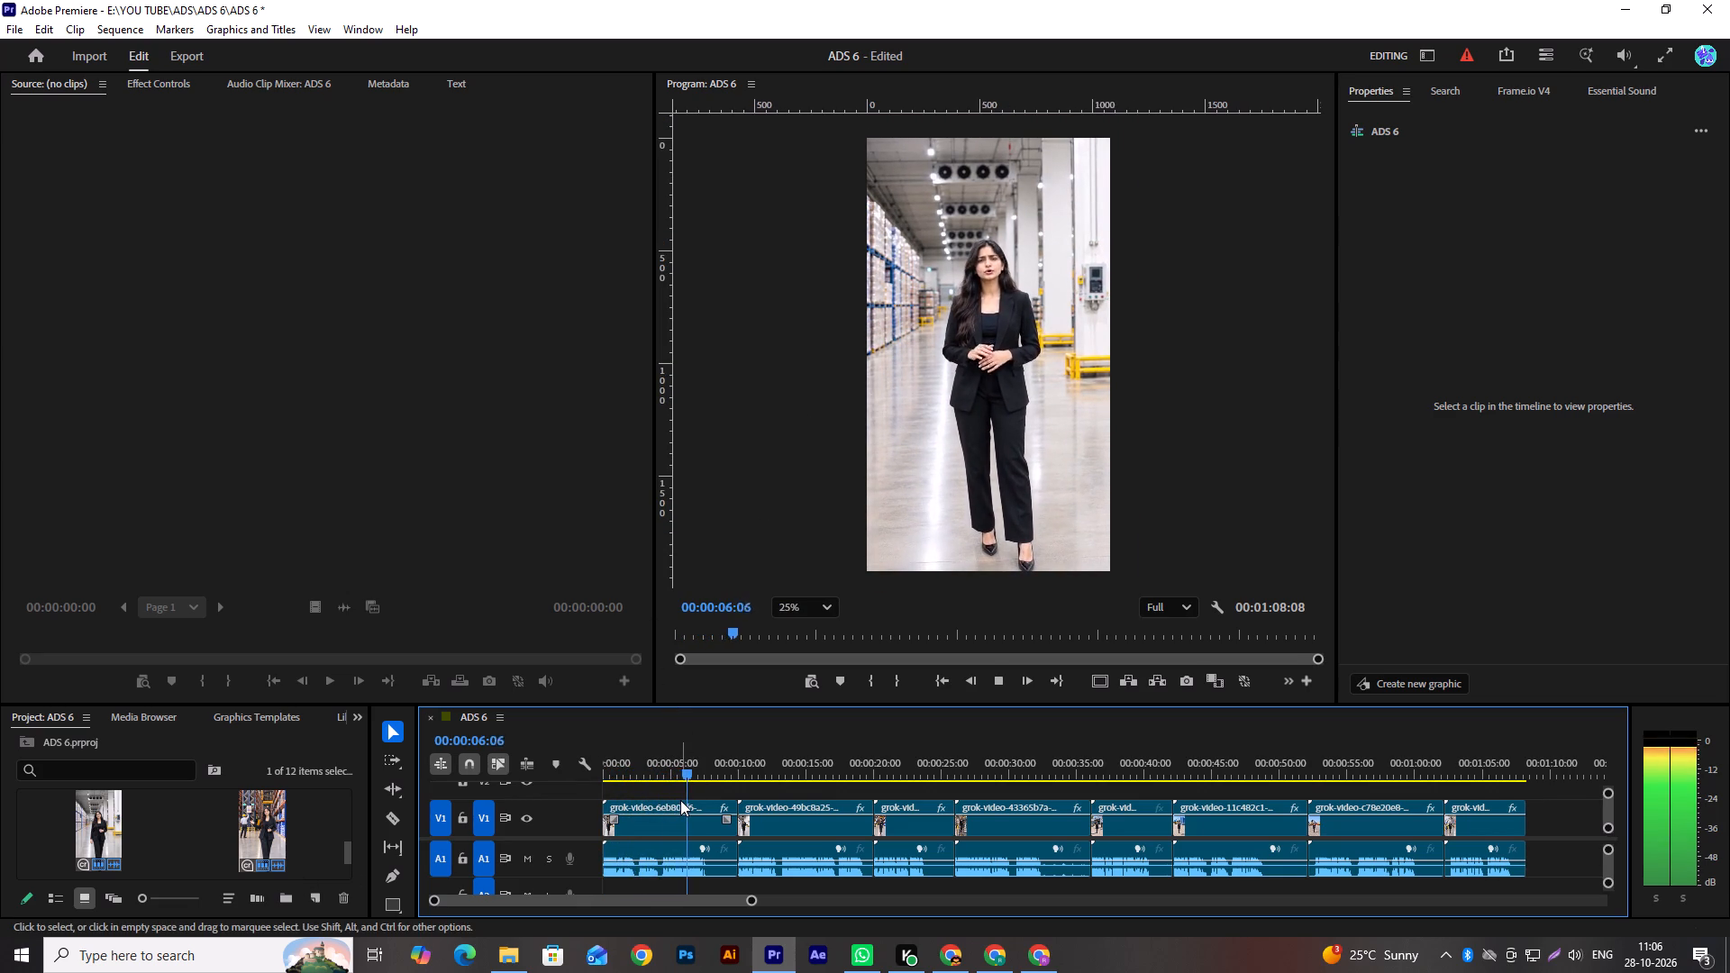
{"action": "key", "text": "space"}
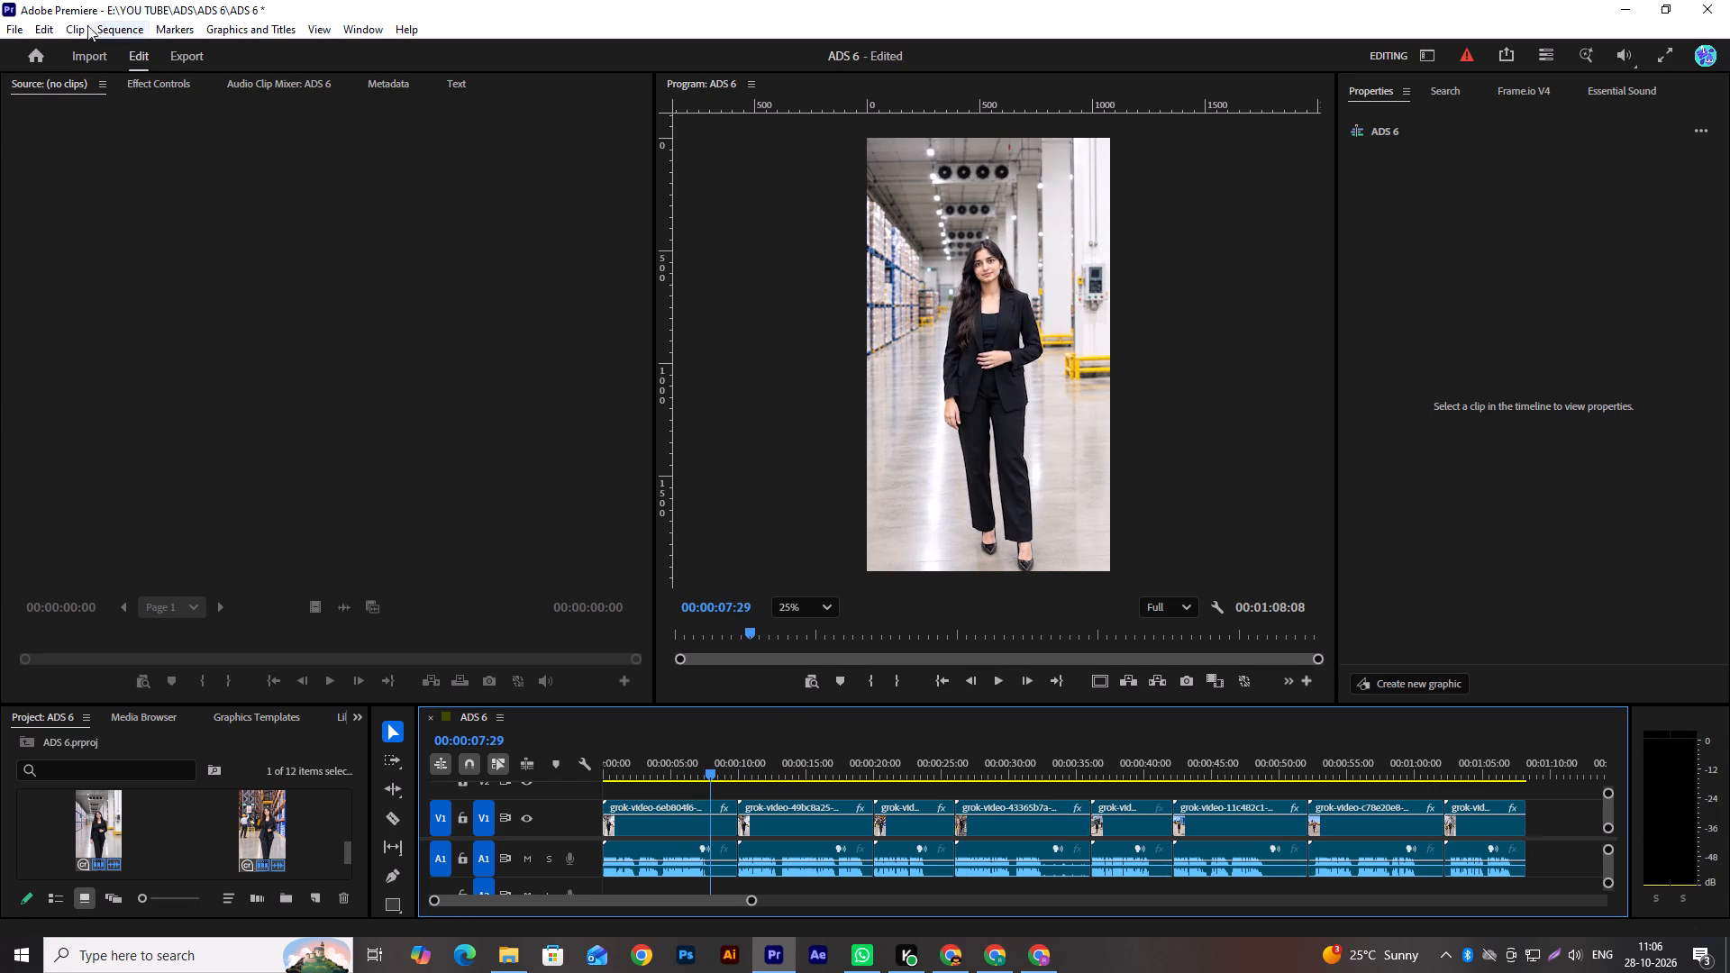
Switch to the Vertical workspace and set the program preview zoom to Fit.
{"action": "left_click", "coordinate": [369, 28]}
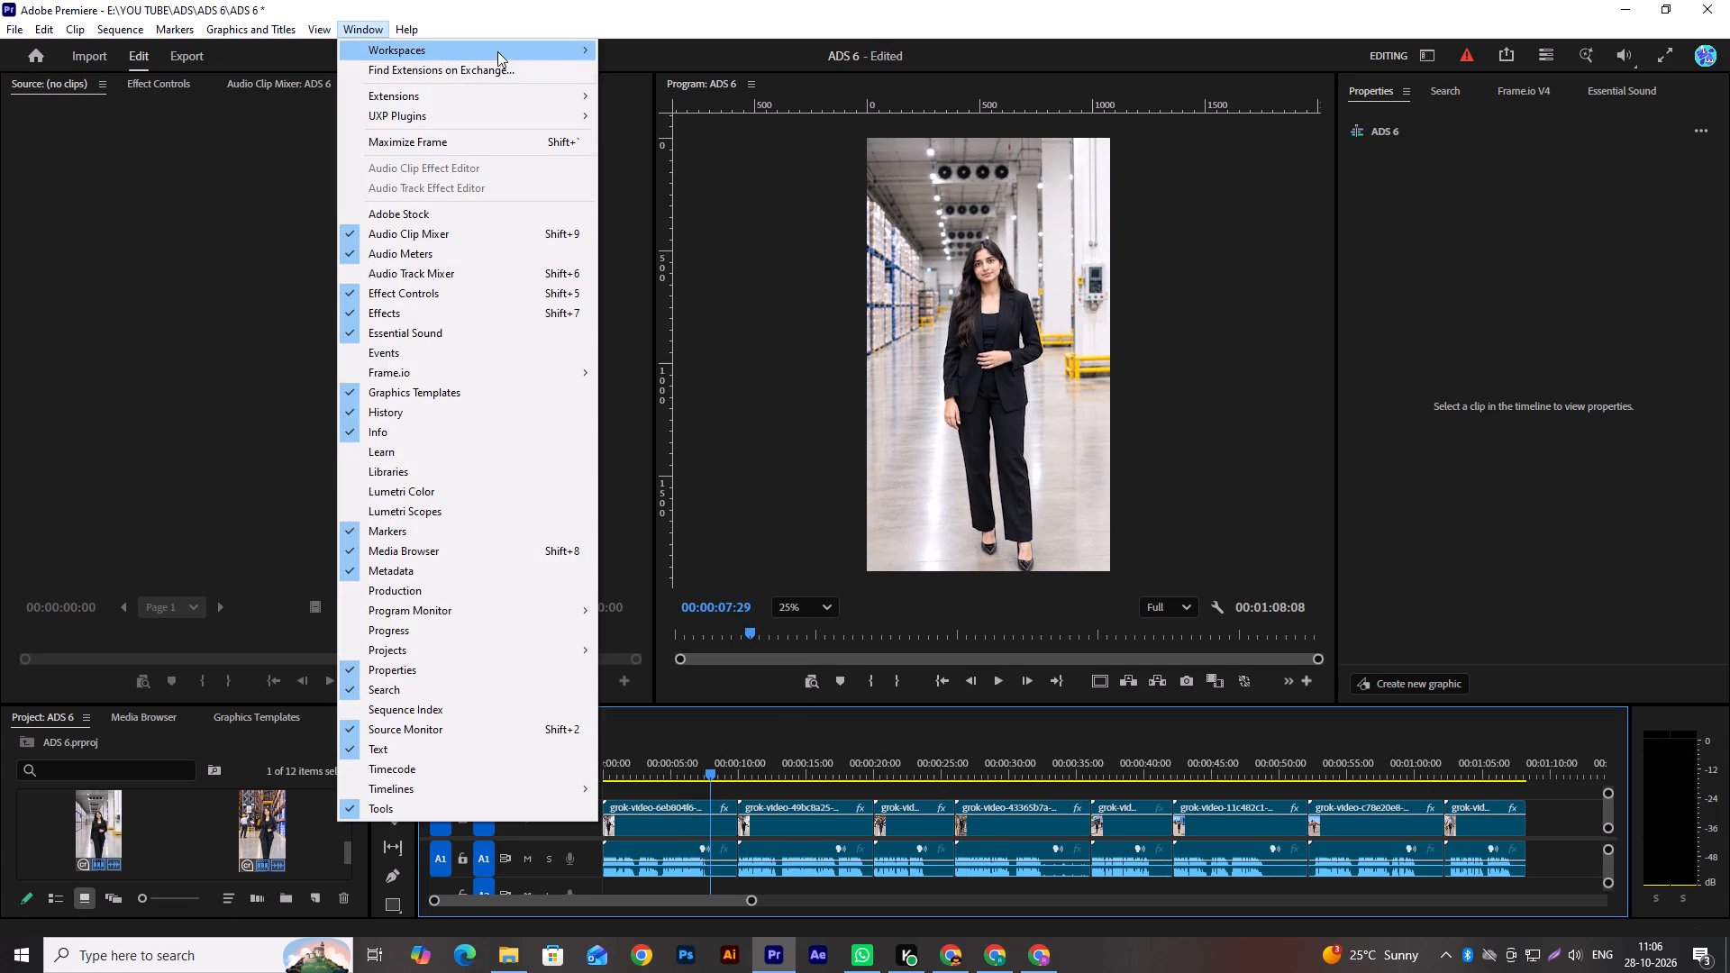
{"action": "left_click", "coordinate": [575, 52]}
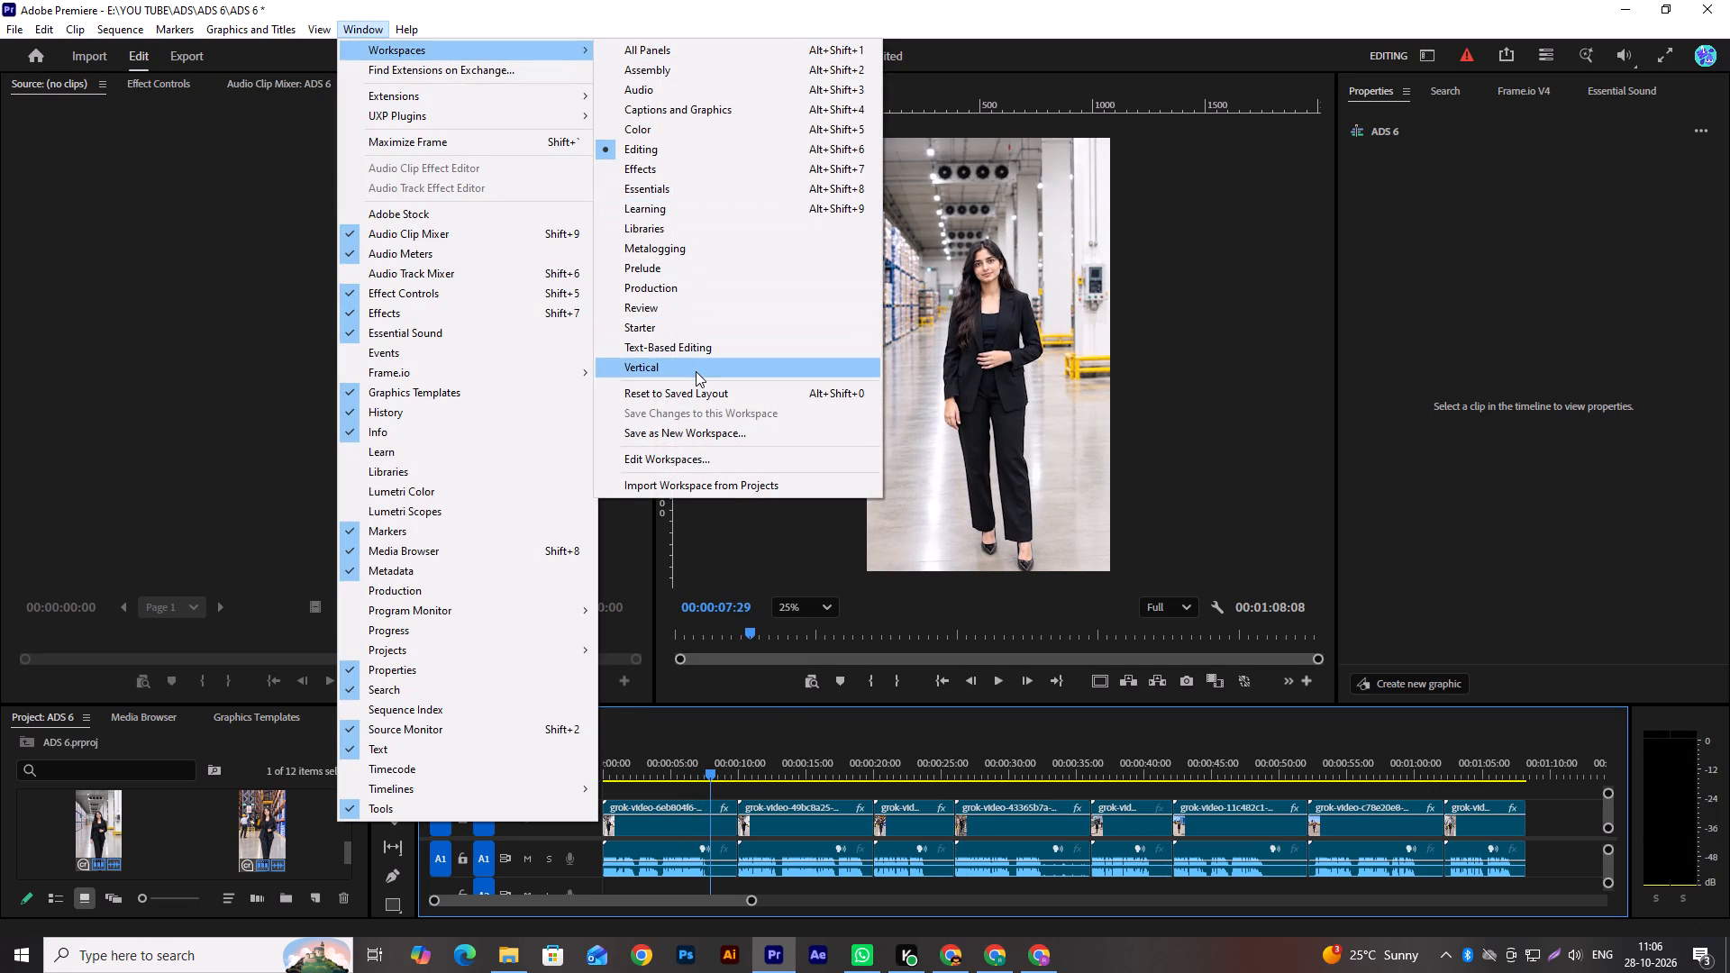
{"action": "left_click", "coordinate": [696, 371]}
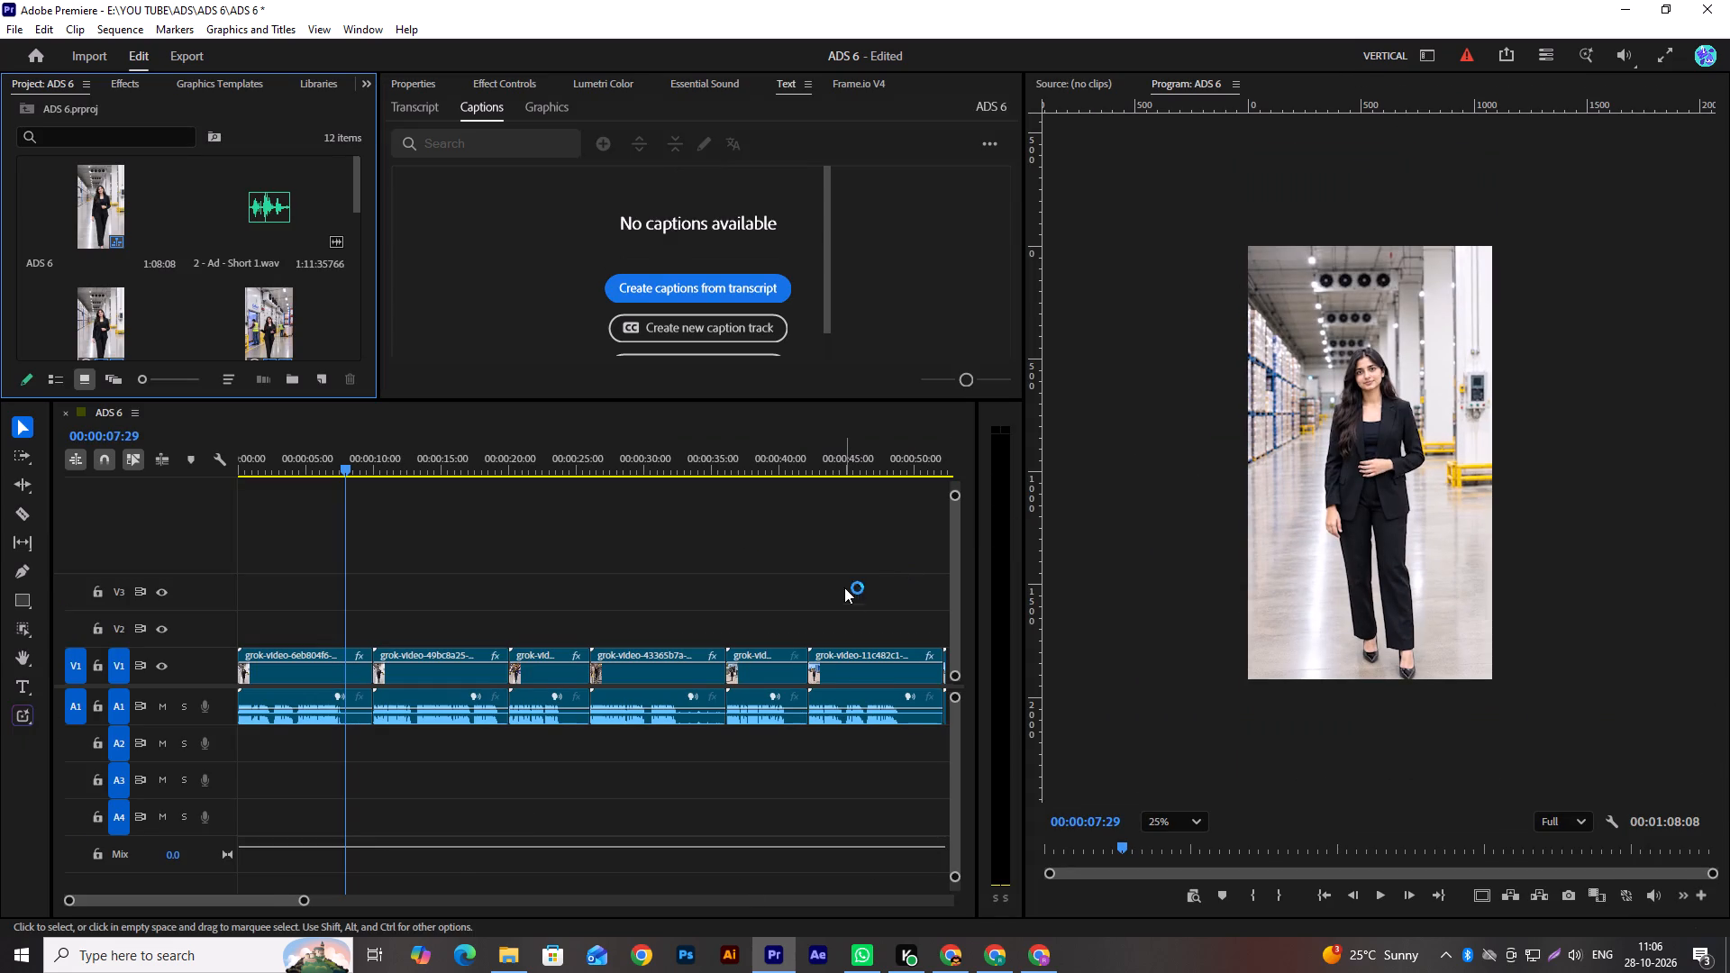
{"action": "double_click", "coordinate": [1187, 820]}
{"action": "left_click", "coordinate": [1192, 831]}
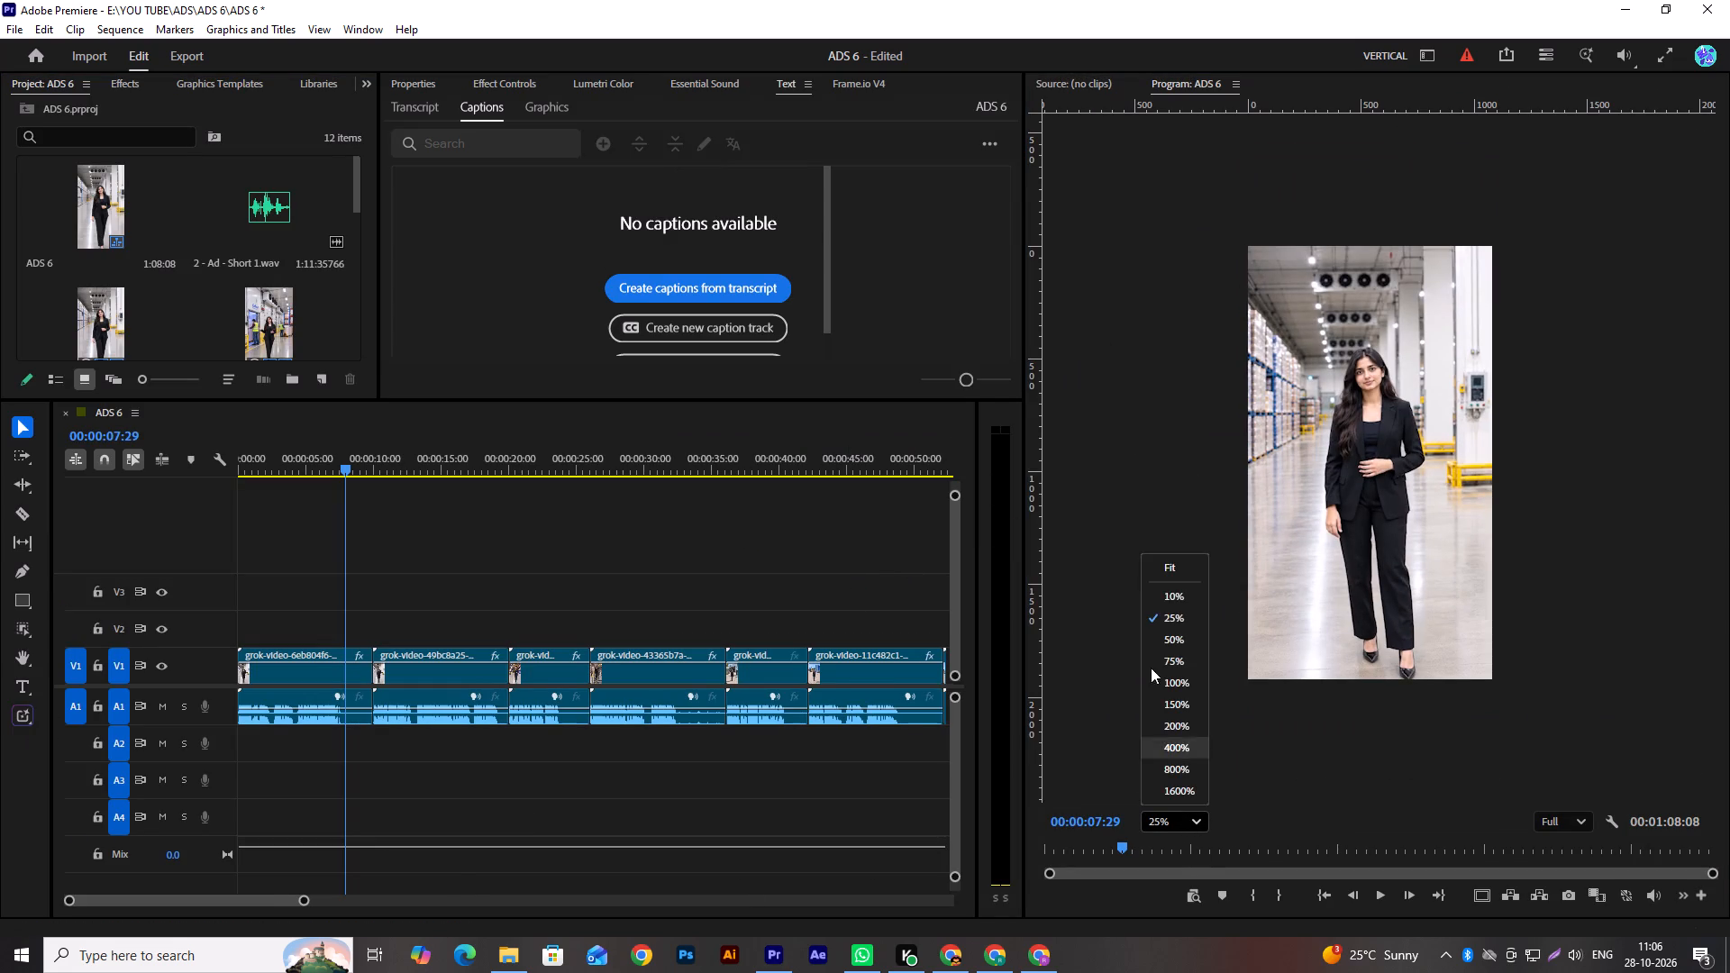
{"action": "left_click", "coordinate": [1157, 568]}
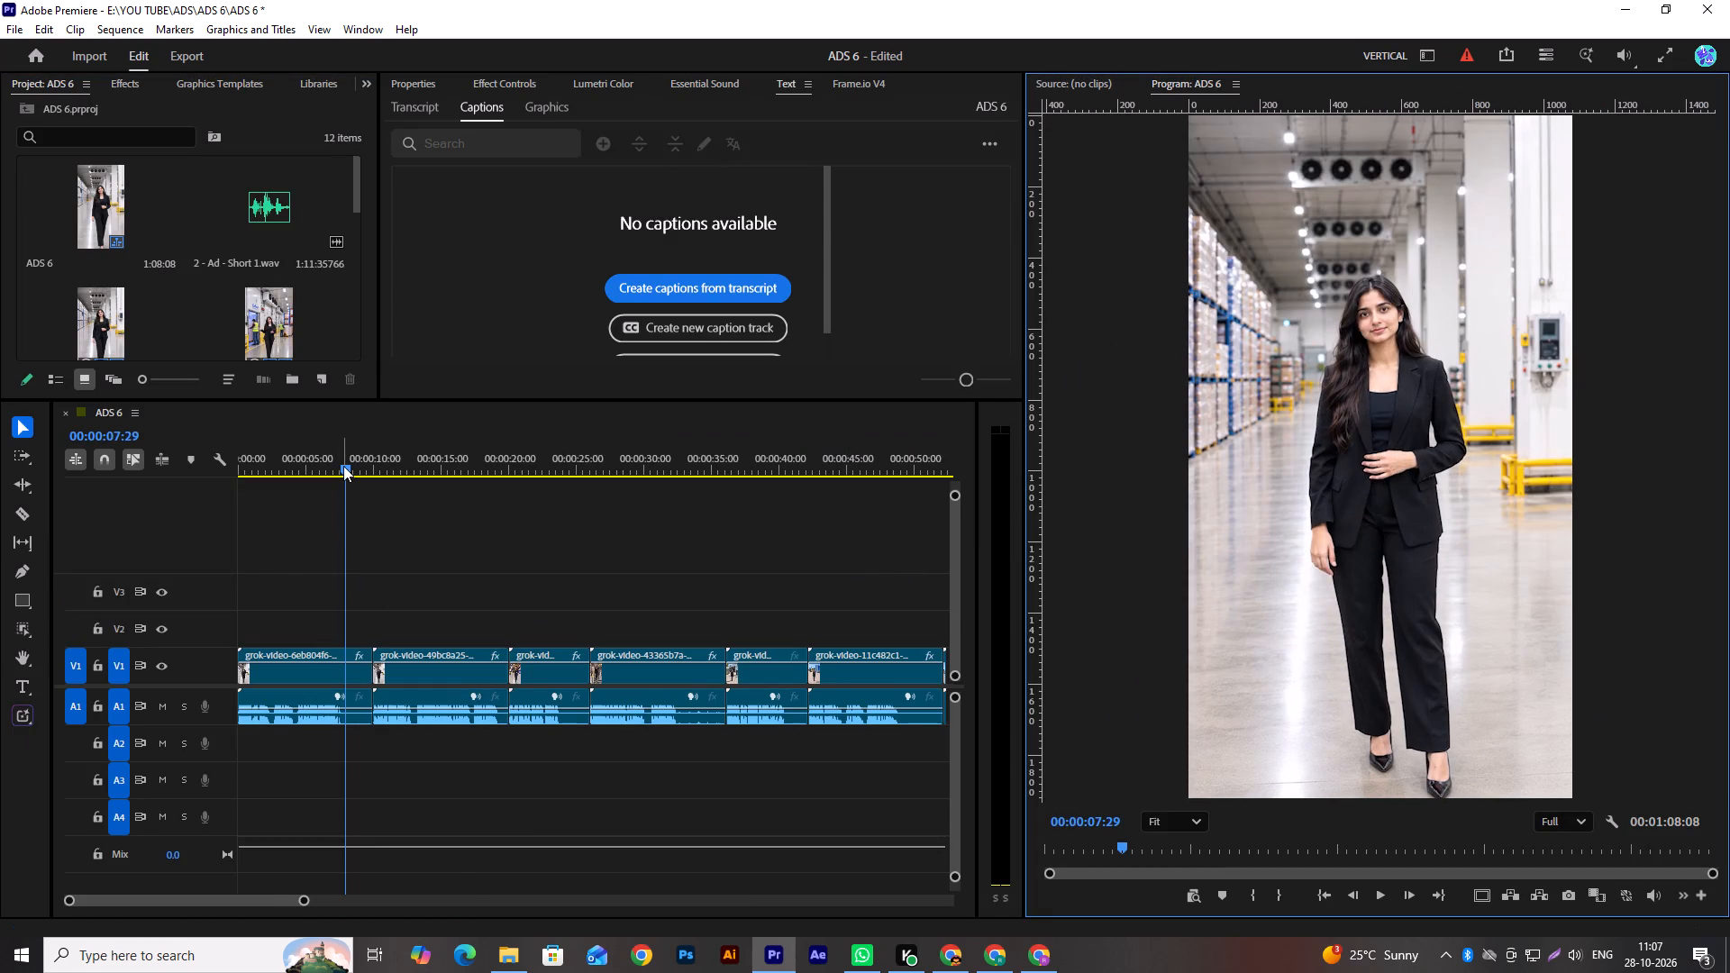
Replay the sequence from the start and pause where the first clip's speech ends.
{"action": "left_click_drag", "start_coordinate": [343, 466], "coordinate": [96, 574]}
{"action": "key", "text": "space"}
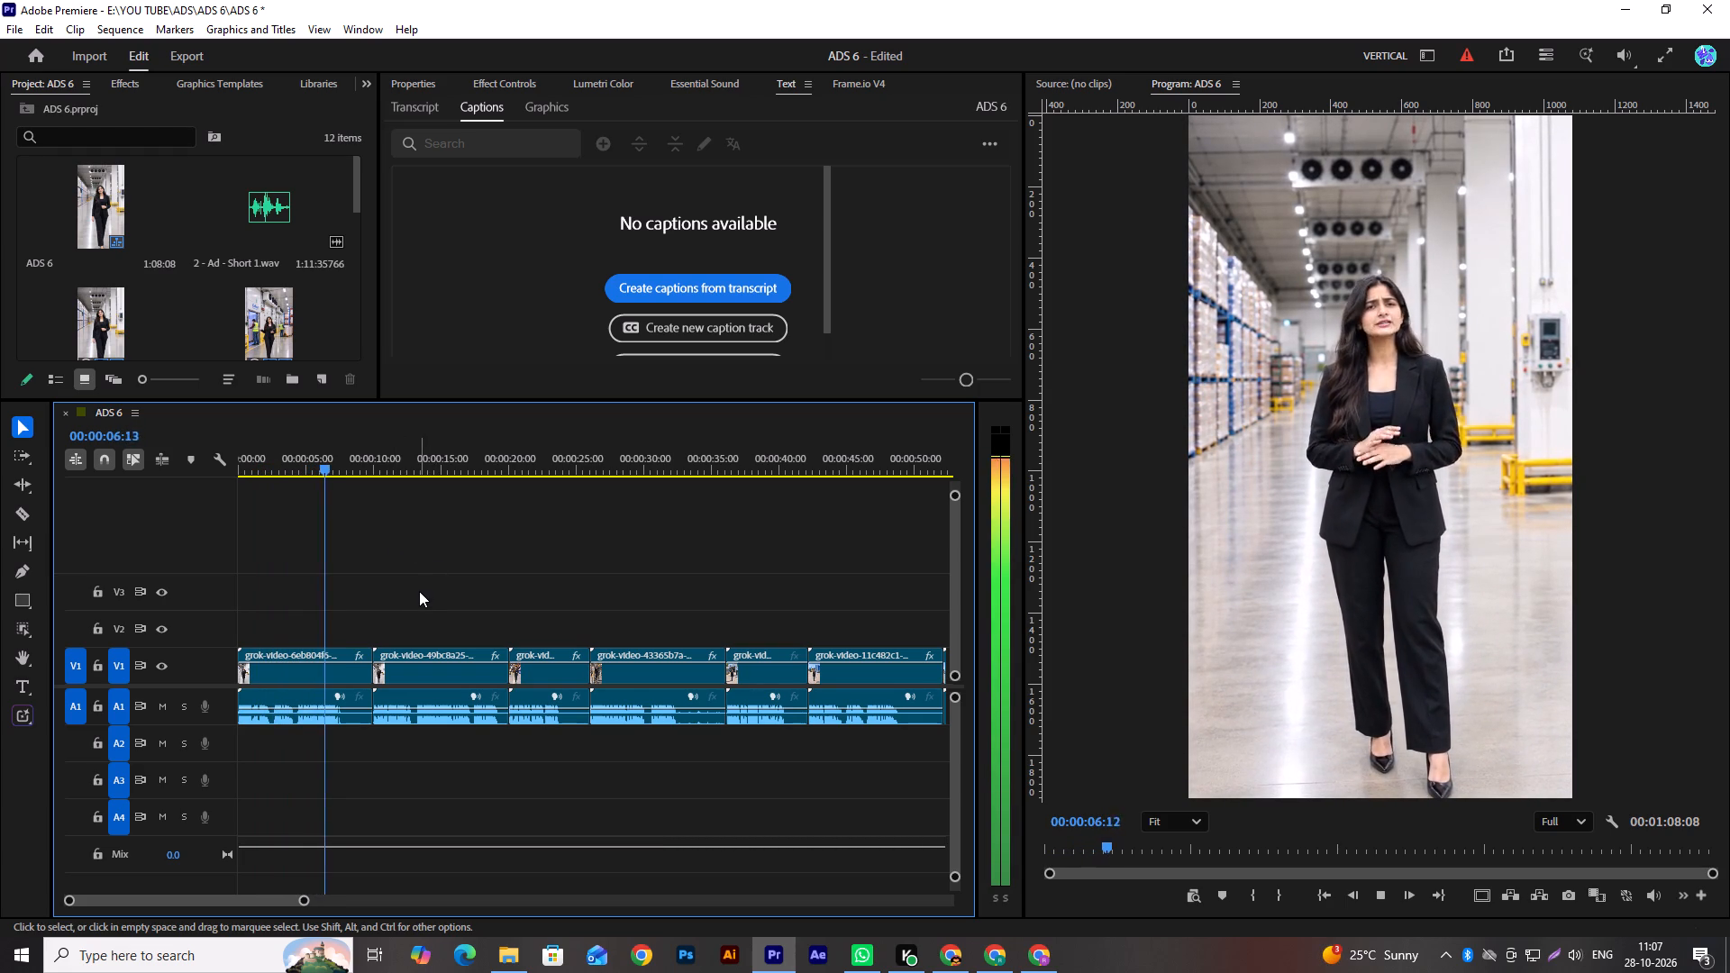
{"action": "key", "text": "space"}
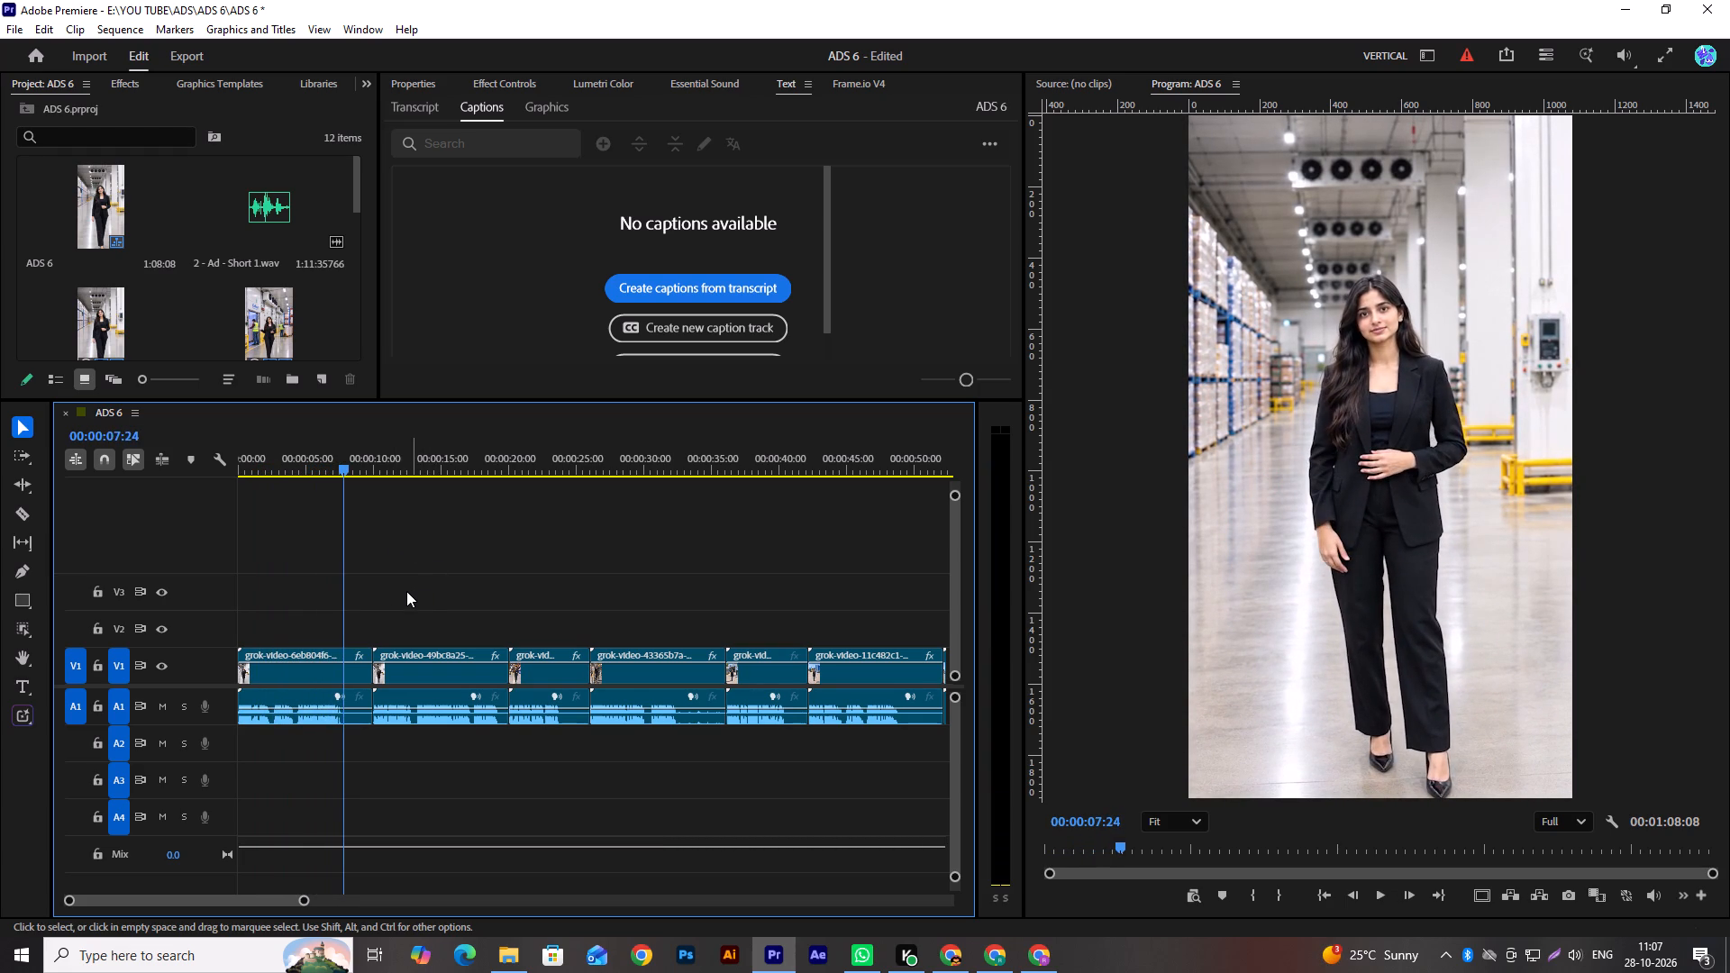
Ripple trim the end of the first clip to 00:00:08:00, removing the silent tail after the speech.
{"action": "scroll", "coordinate": [337, 708], "scroll_direction": "up", "scroll_amount": 5, "text": "alt"}
{"action": "scroll", "coordinate": [432, 876], "scroll_direction": "up", "scroll_amount": 5}
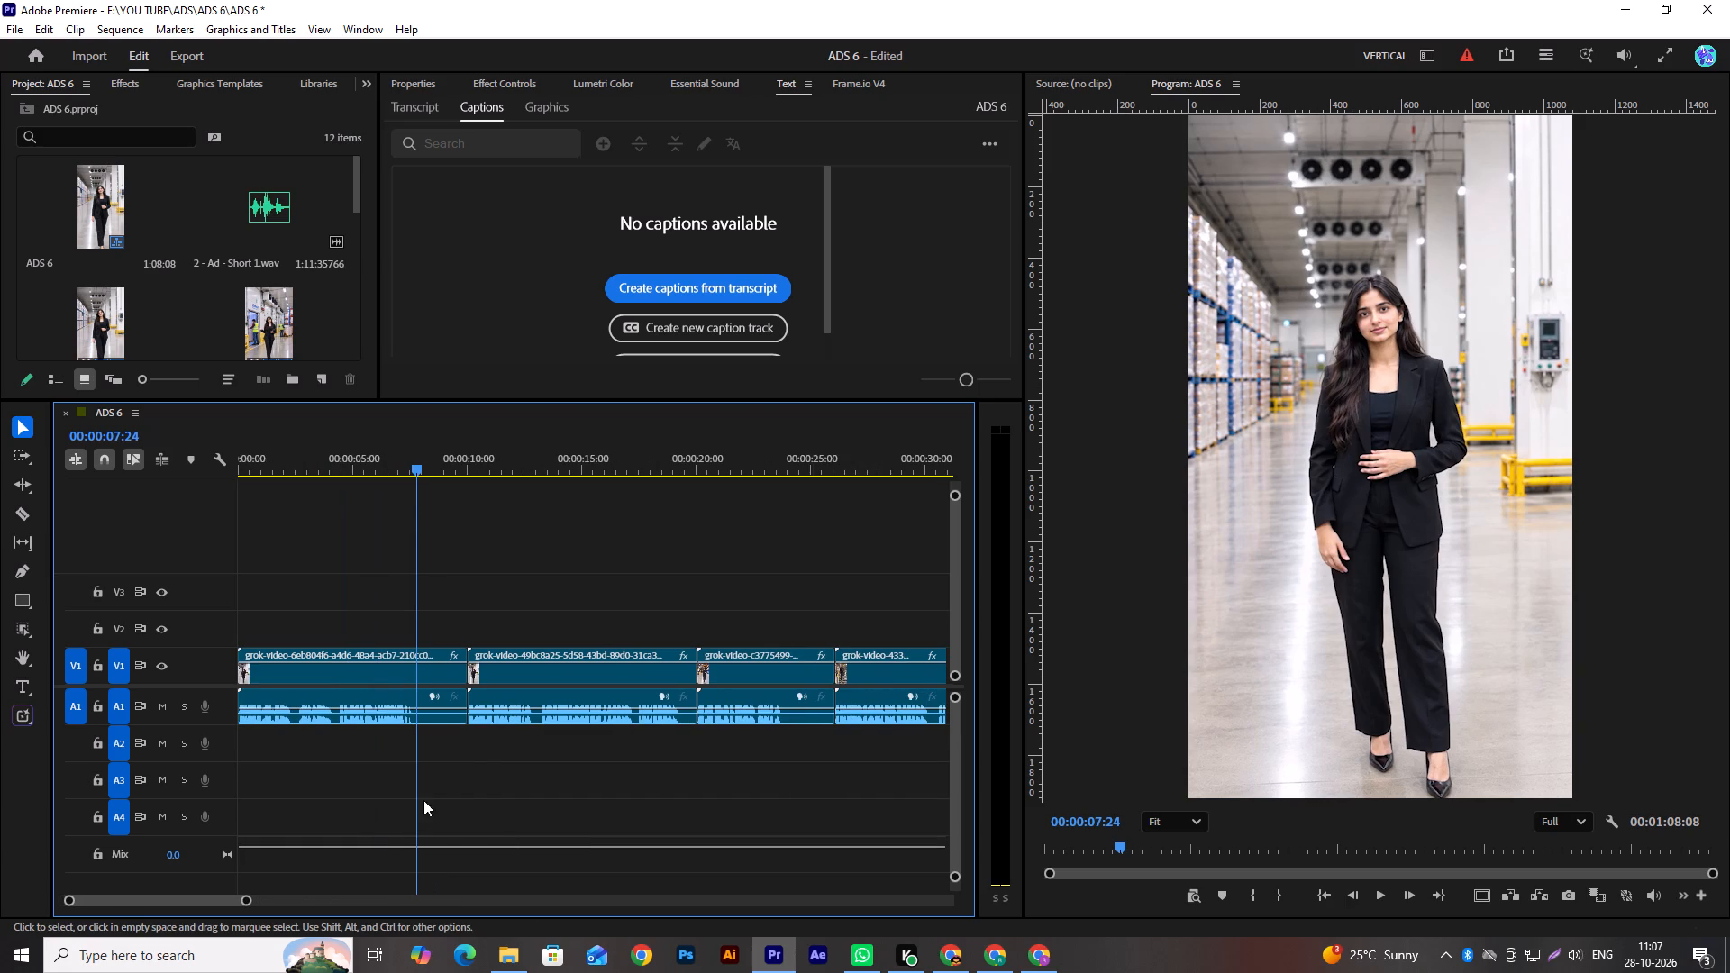
{"action": "scroll", "coordinate": [423, 800], "scroll_direction": "up", "scroll_amount": 7}
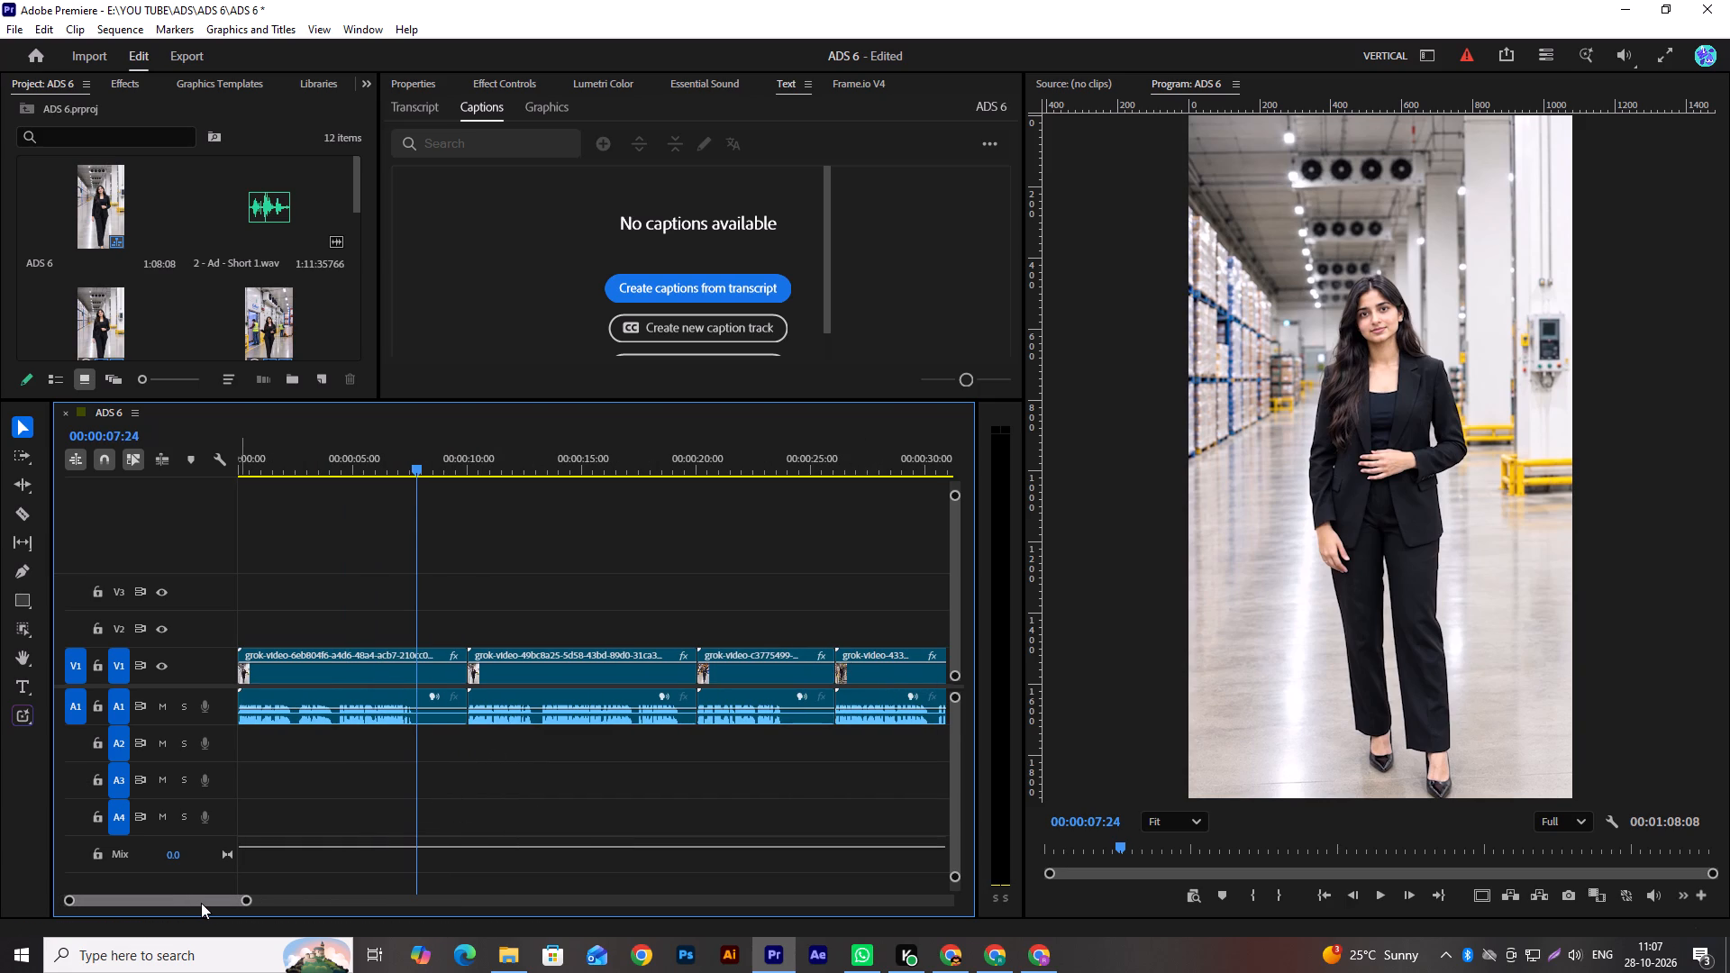
{"action": "scroll", "coordinate": [432, 593], "scroll_direction": "up", "scroll_amount": 2, "text": "alt"}
{"action": "scroll", "coordinate": [441, 771], "scroll_direction": "up", "scroll_amount": 7}
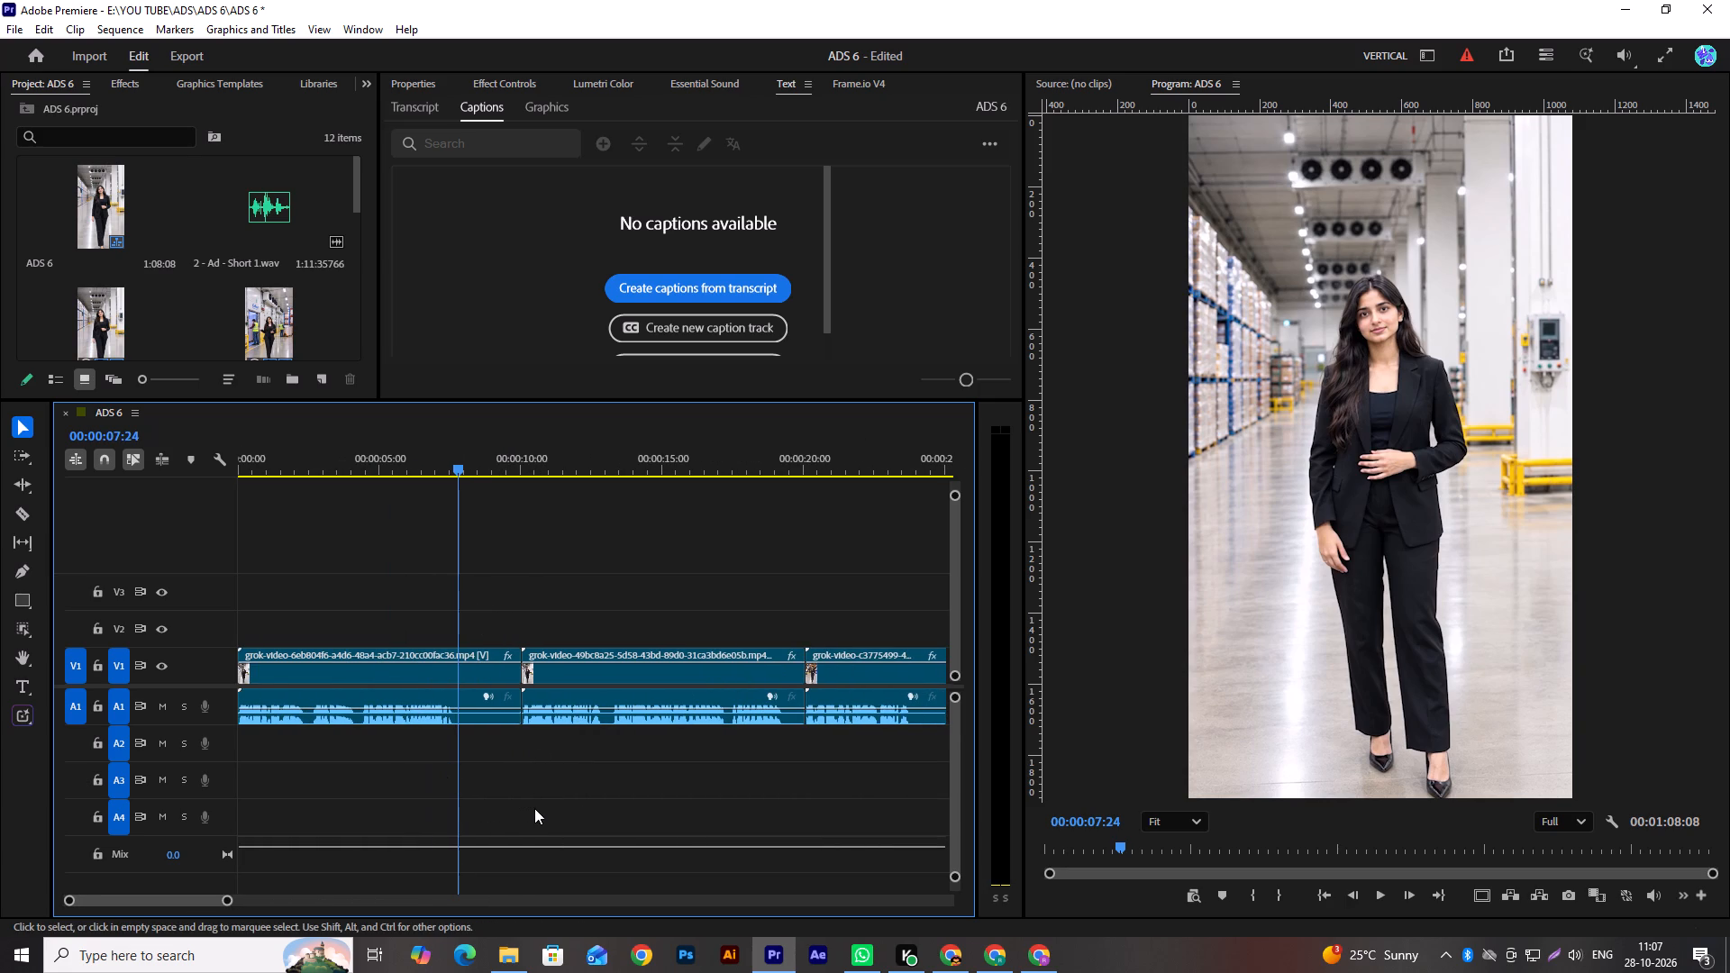
{"action": "scroll", "coordinate": [534, 808], "scroll_direction": "up", "scroll_amount": 8}
{"action": "key", "text": "Left"}
{"action": "key", "text": "Left"}
{"action": "key", "text": "Left"}
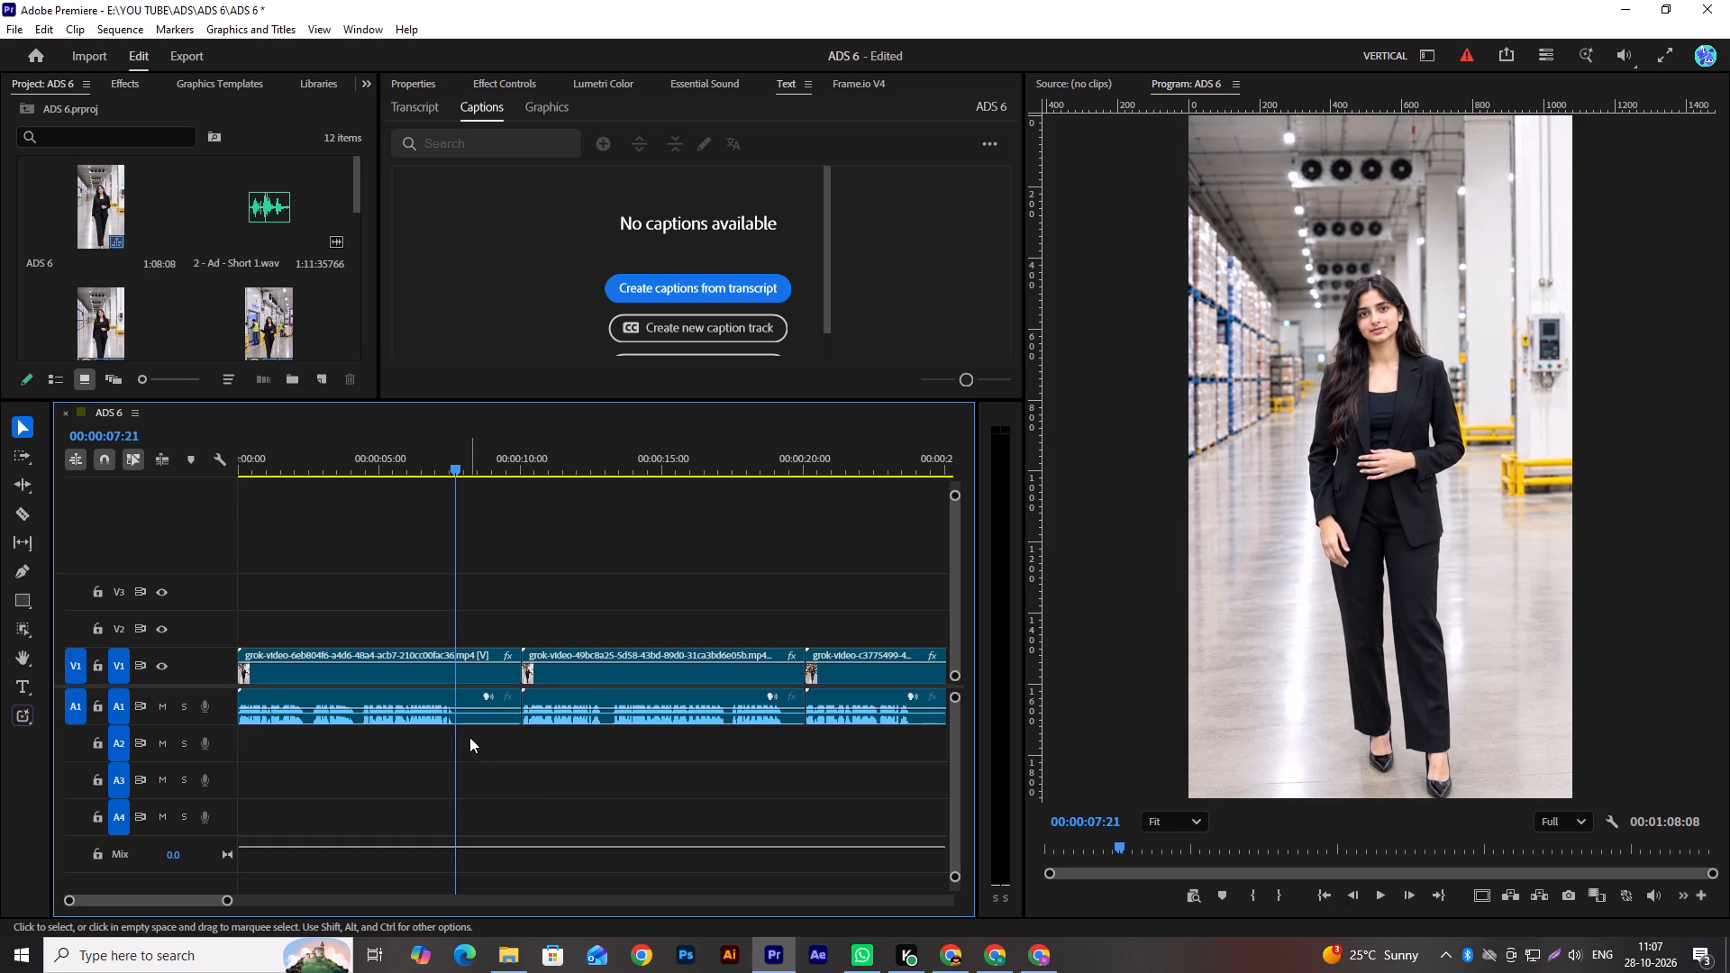
{"action": "key", "text": "Right"}
{"action": "key", "text": "Right"}
{"action": "key", "text": "Right"}
{"action": "key", "text": "Right"}
{"action": "key", "text": "Right"}
{"action": "key", "text": "Right"}
{"action": "key", "text": "Right"}
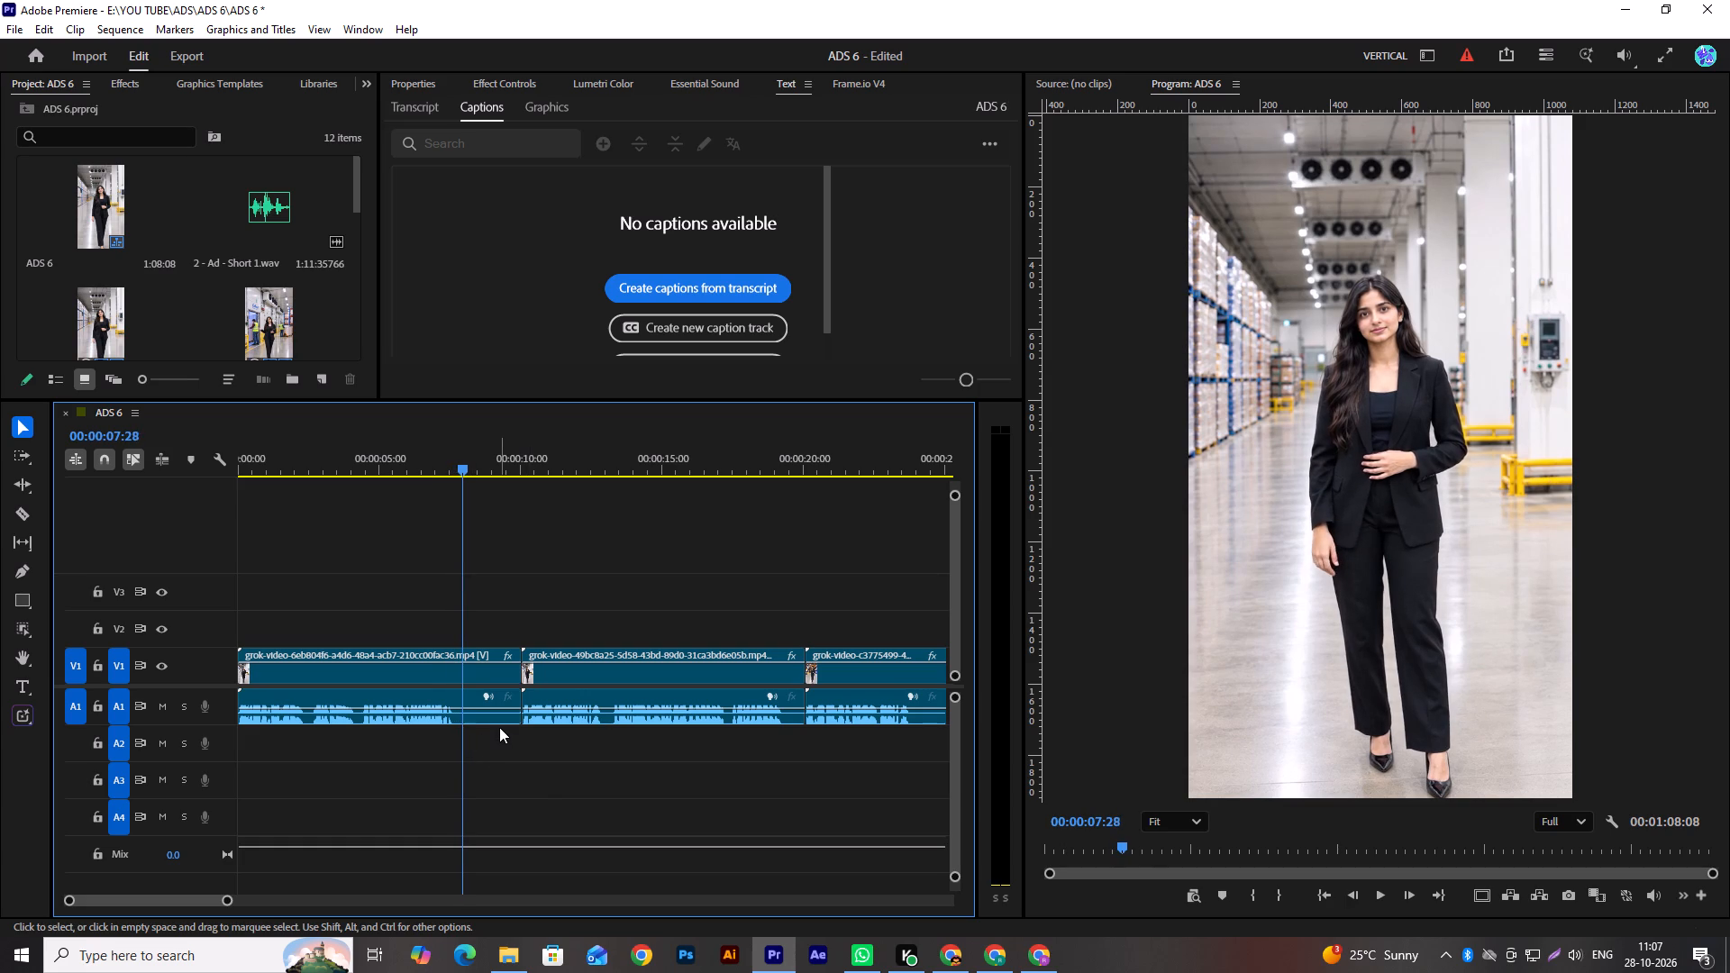
{"action": "key", "text": "Right"}
{"action": "key", "text": "Right"}
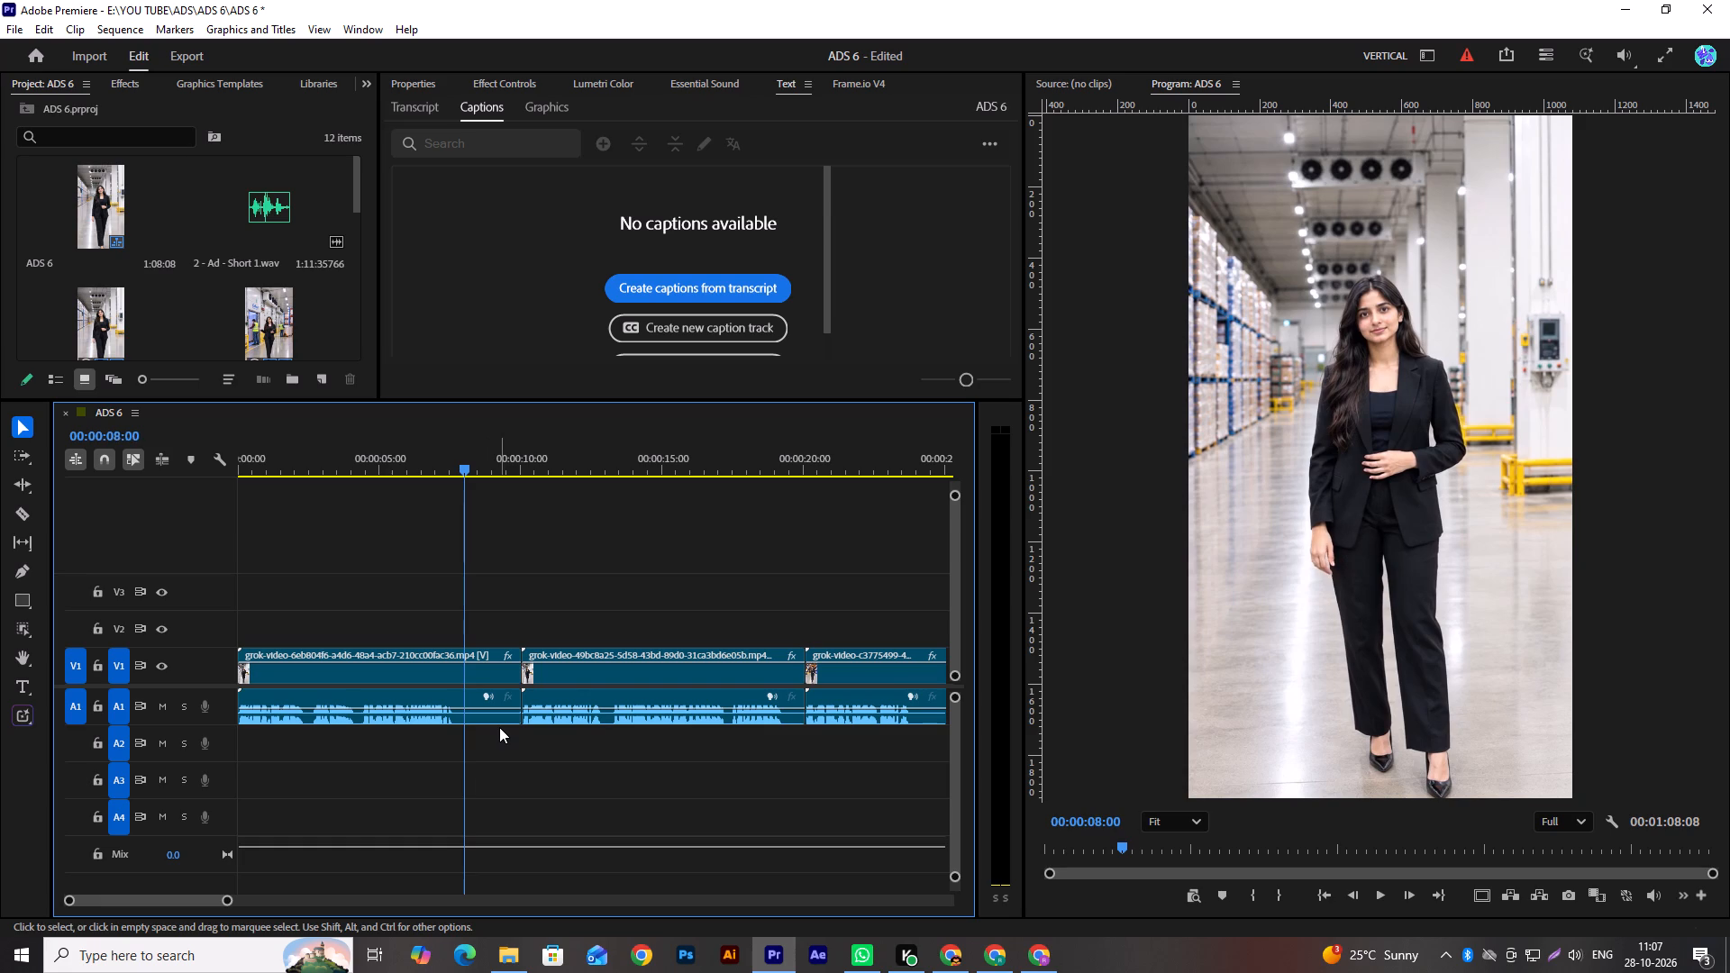
{"action": "key", "text": "w"}
Play the trimmed opening from the start to check the first cut, and return the playhead to just after that cut.
{"action": "left_click_drag", "start_coordinate": [426, 465], "coordinate": [206, 564]}
{"action": "key", "text": "space"}
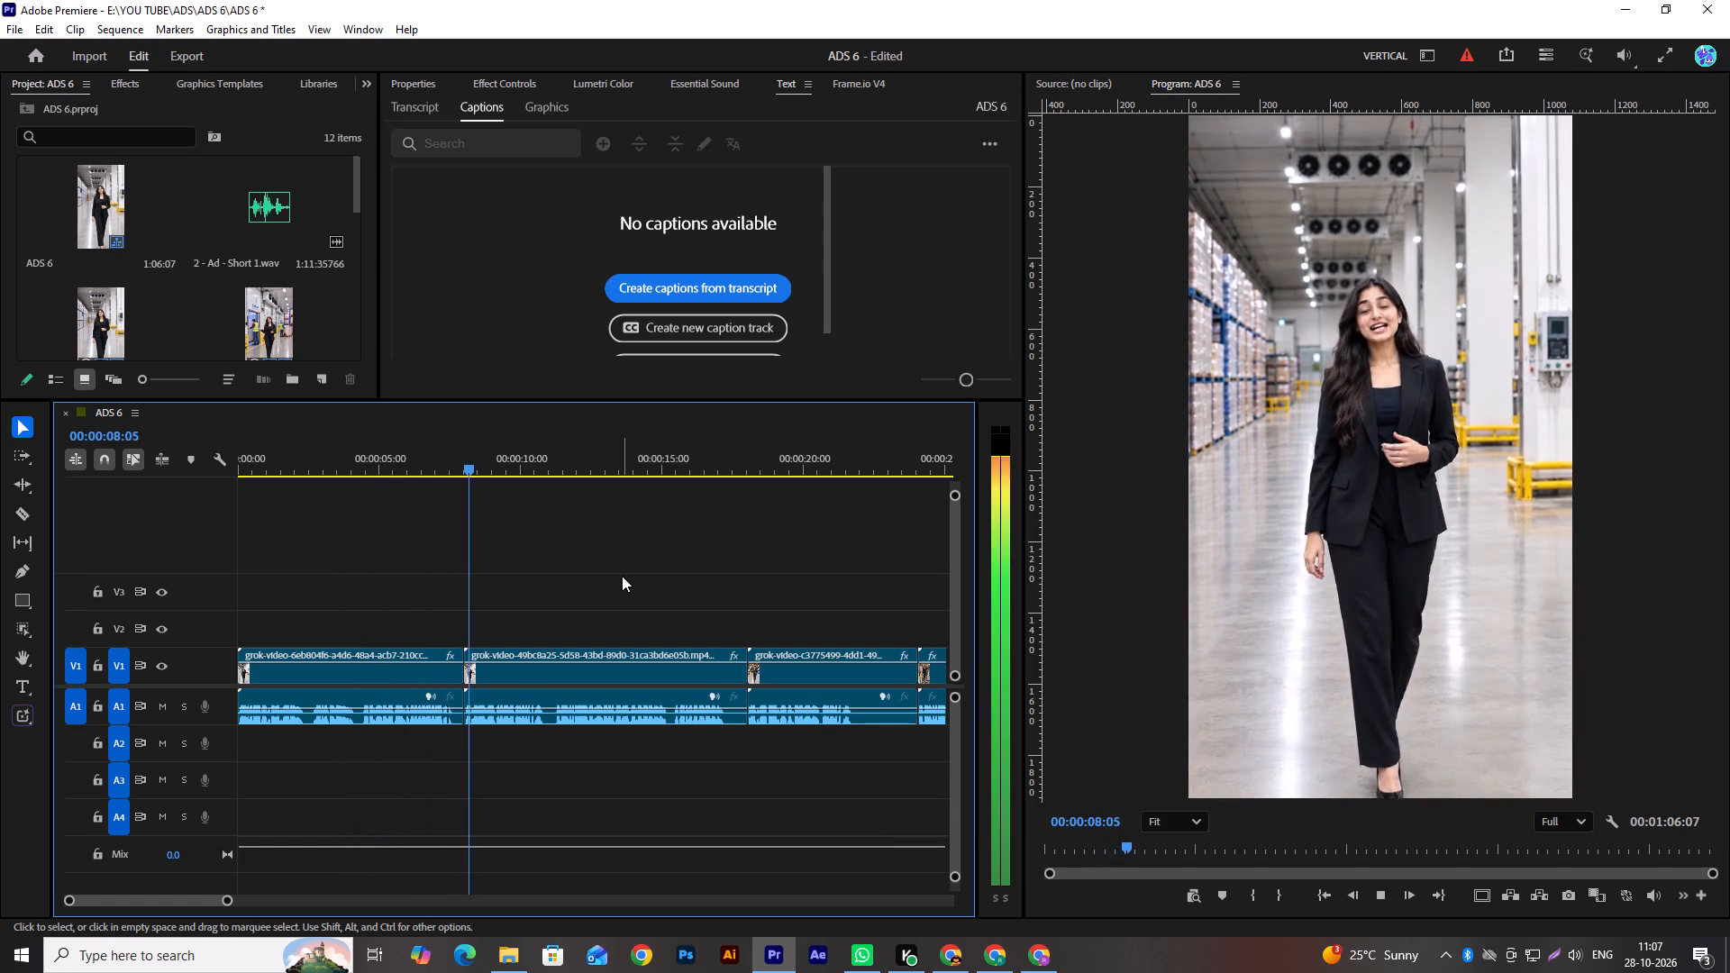
{"action": "key", "text": "space"}
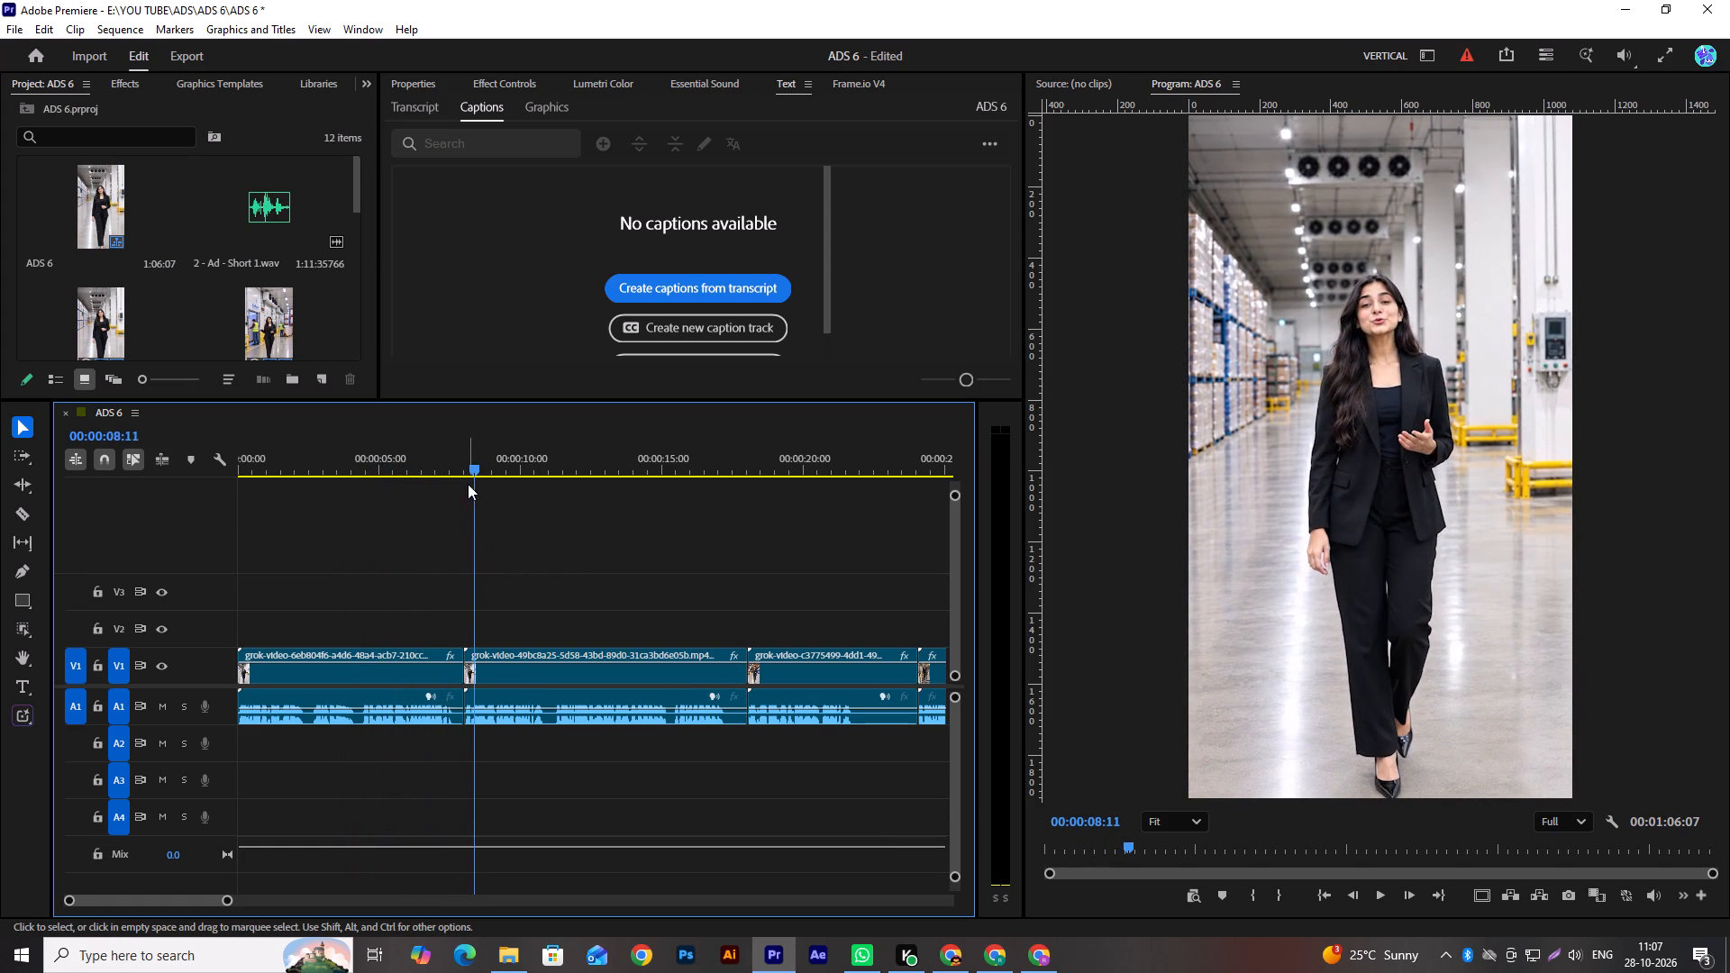
{"action": "left_click_drag", "start_coordinate": [469, 468], "coordinate": [462, 475]}
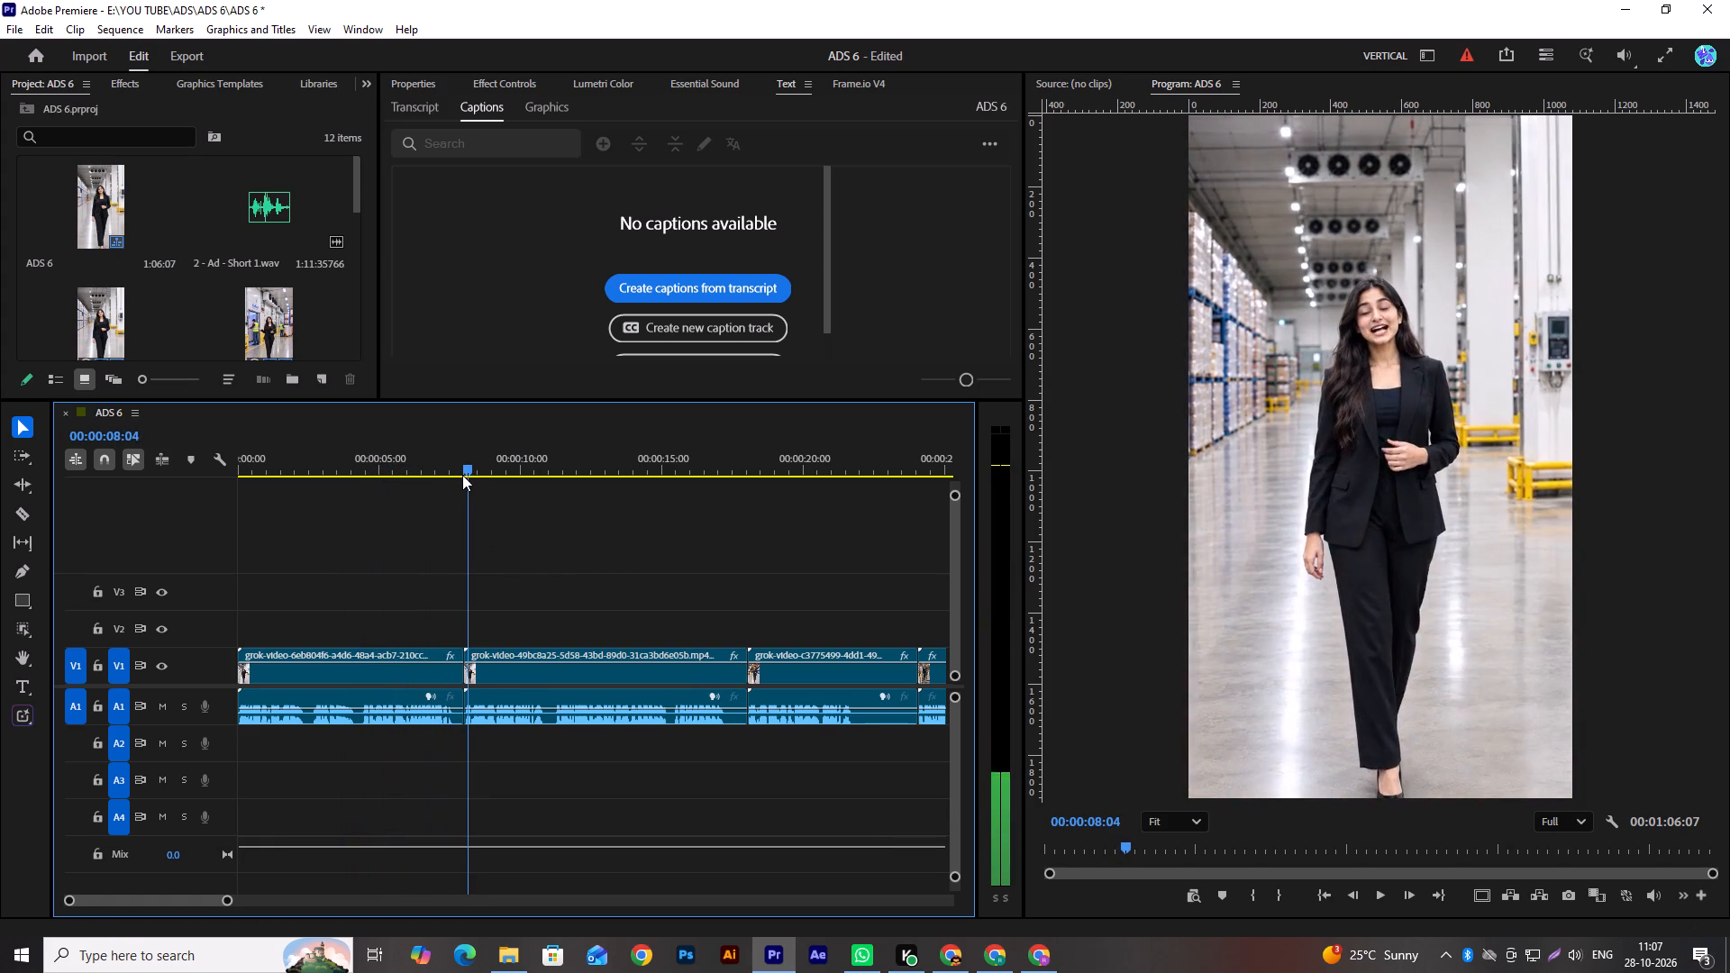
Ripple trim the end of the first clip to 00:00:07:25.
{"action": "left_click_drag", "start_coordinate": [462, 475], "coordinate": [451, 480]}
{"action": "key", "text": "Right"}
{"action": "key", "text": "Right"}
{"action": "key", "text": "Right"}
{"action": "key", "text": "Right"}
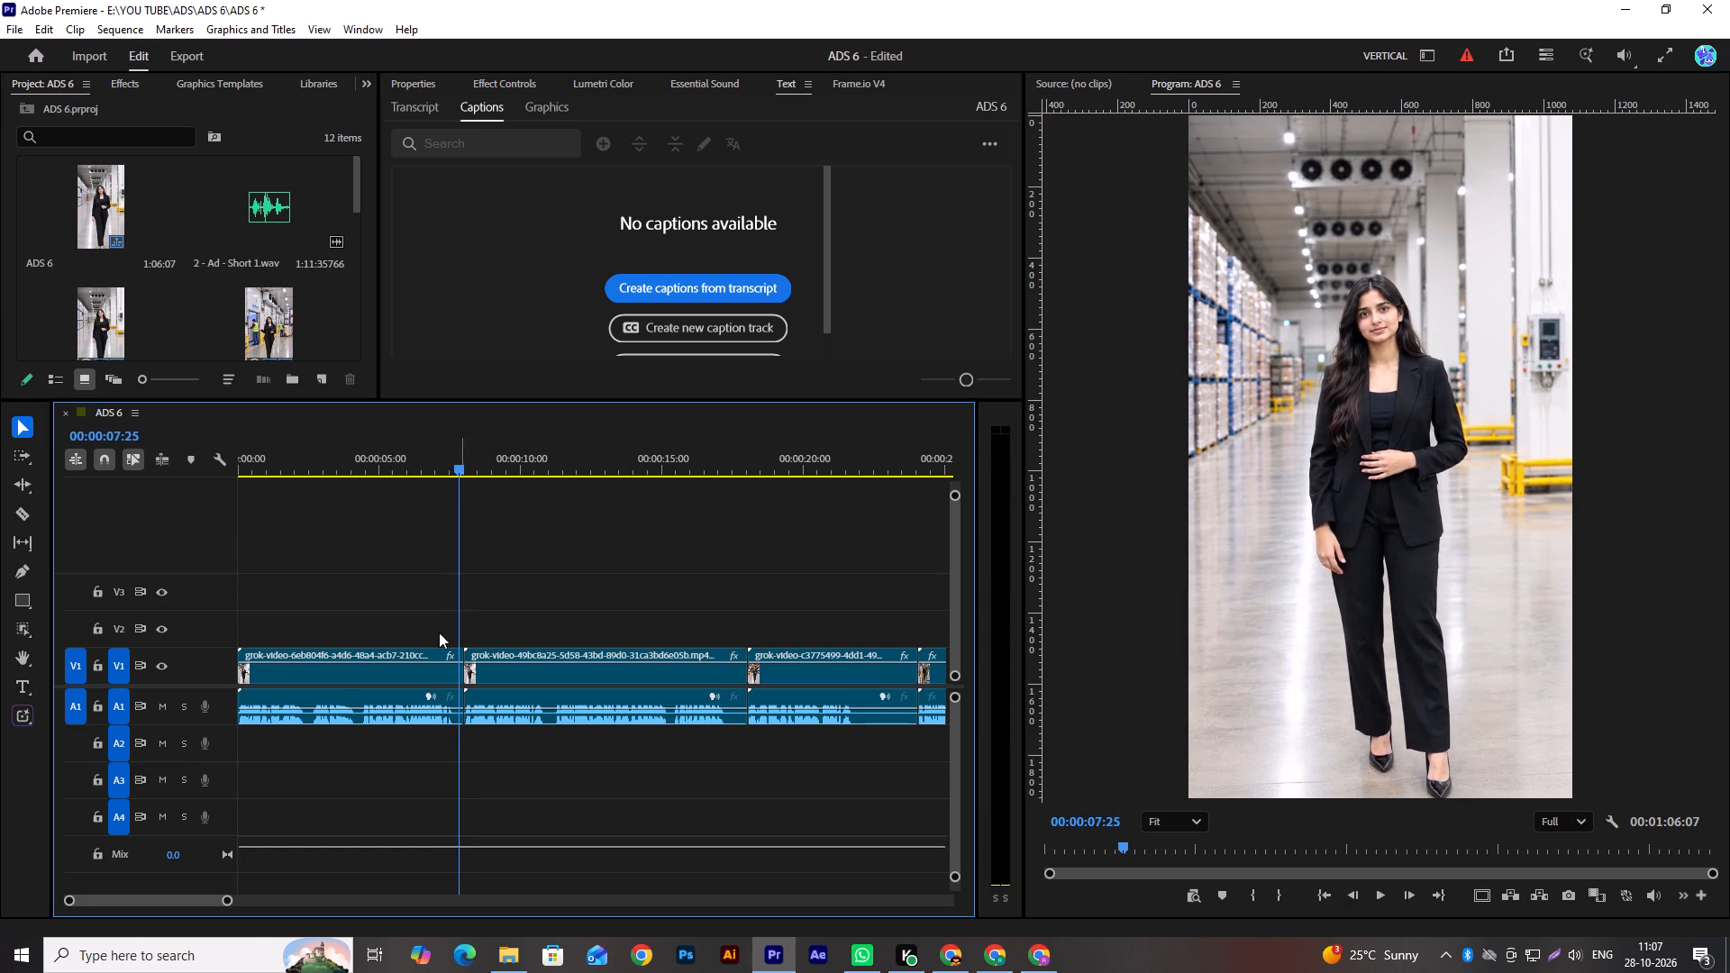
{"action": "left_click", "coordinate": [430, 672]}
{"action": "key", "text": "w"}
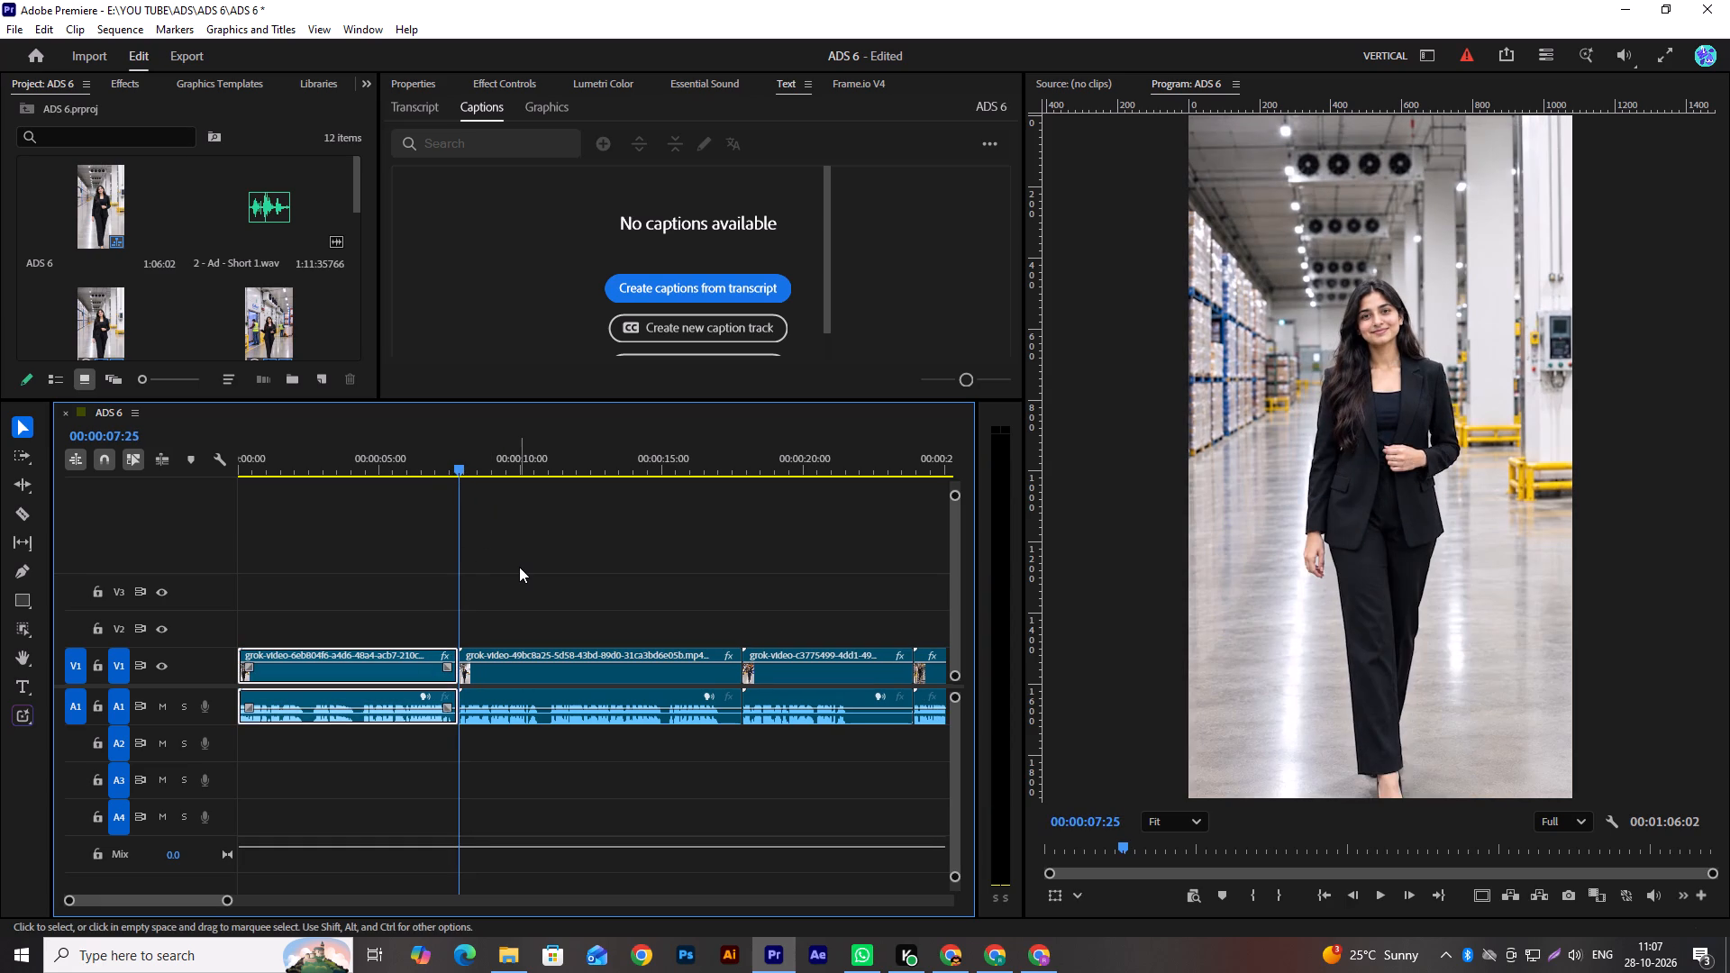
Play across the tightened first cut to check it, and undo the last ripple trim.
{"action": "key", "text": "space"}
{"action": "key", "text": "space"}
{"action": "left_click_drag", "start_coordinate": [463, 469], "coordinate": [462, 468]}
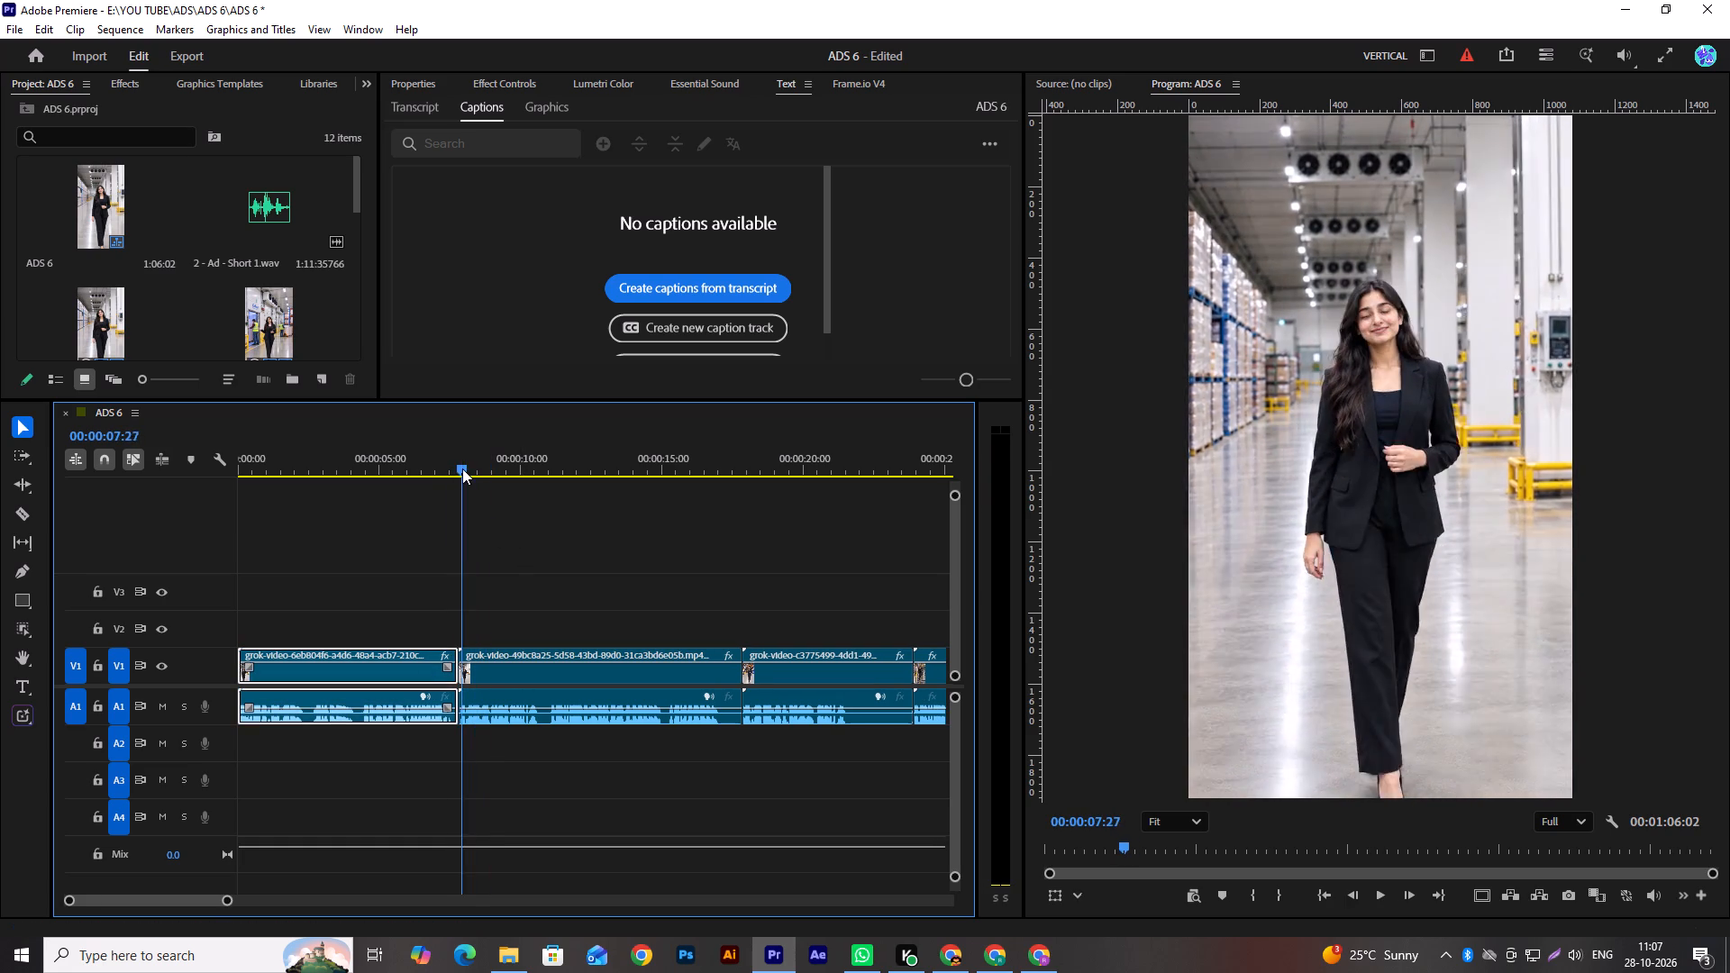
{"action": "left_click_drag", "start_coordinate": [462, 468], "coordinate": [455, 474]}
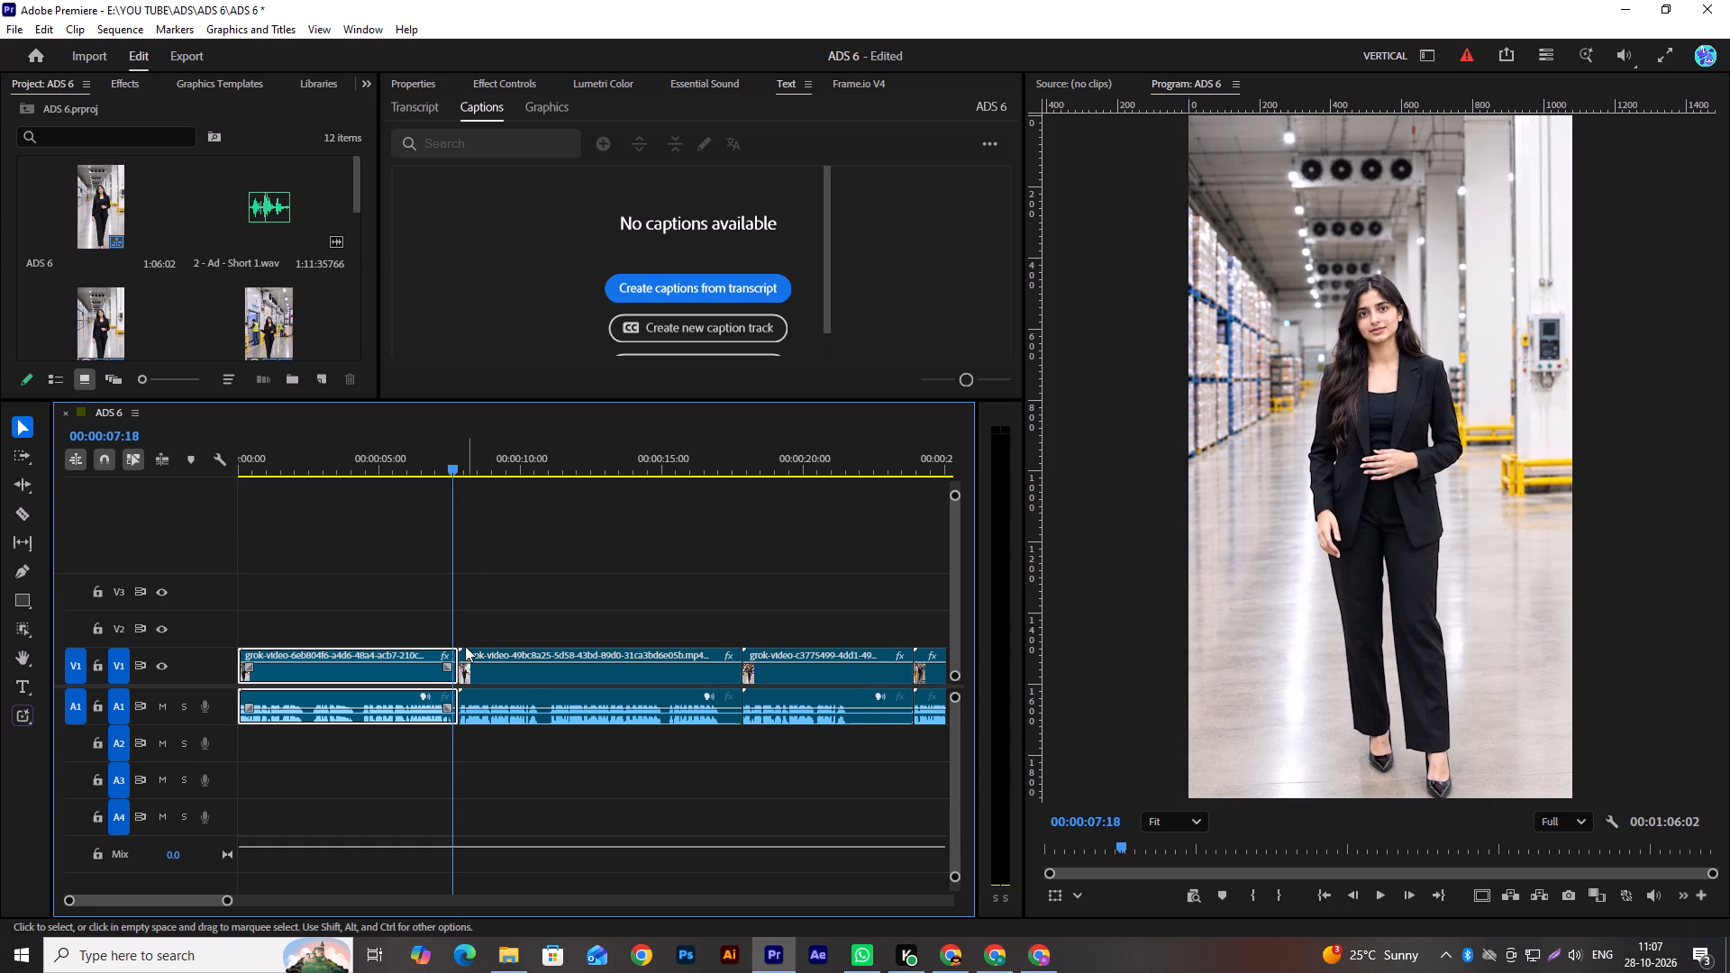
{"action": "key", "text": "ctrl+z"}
Add a short Dip to Black fade at the end of the first clip and another at the start of the second clip.
{"action": "scroll", "coordinate": [416, 679], "scroll_direction": "up", "scroll_amount": 9, "text": "alt"}
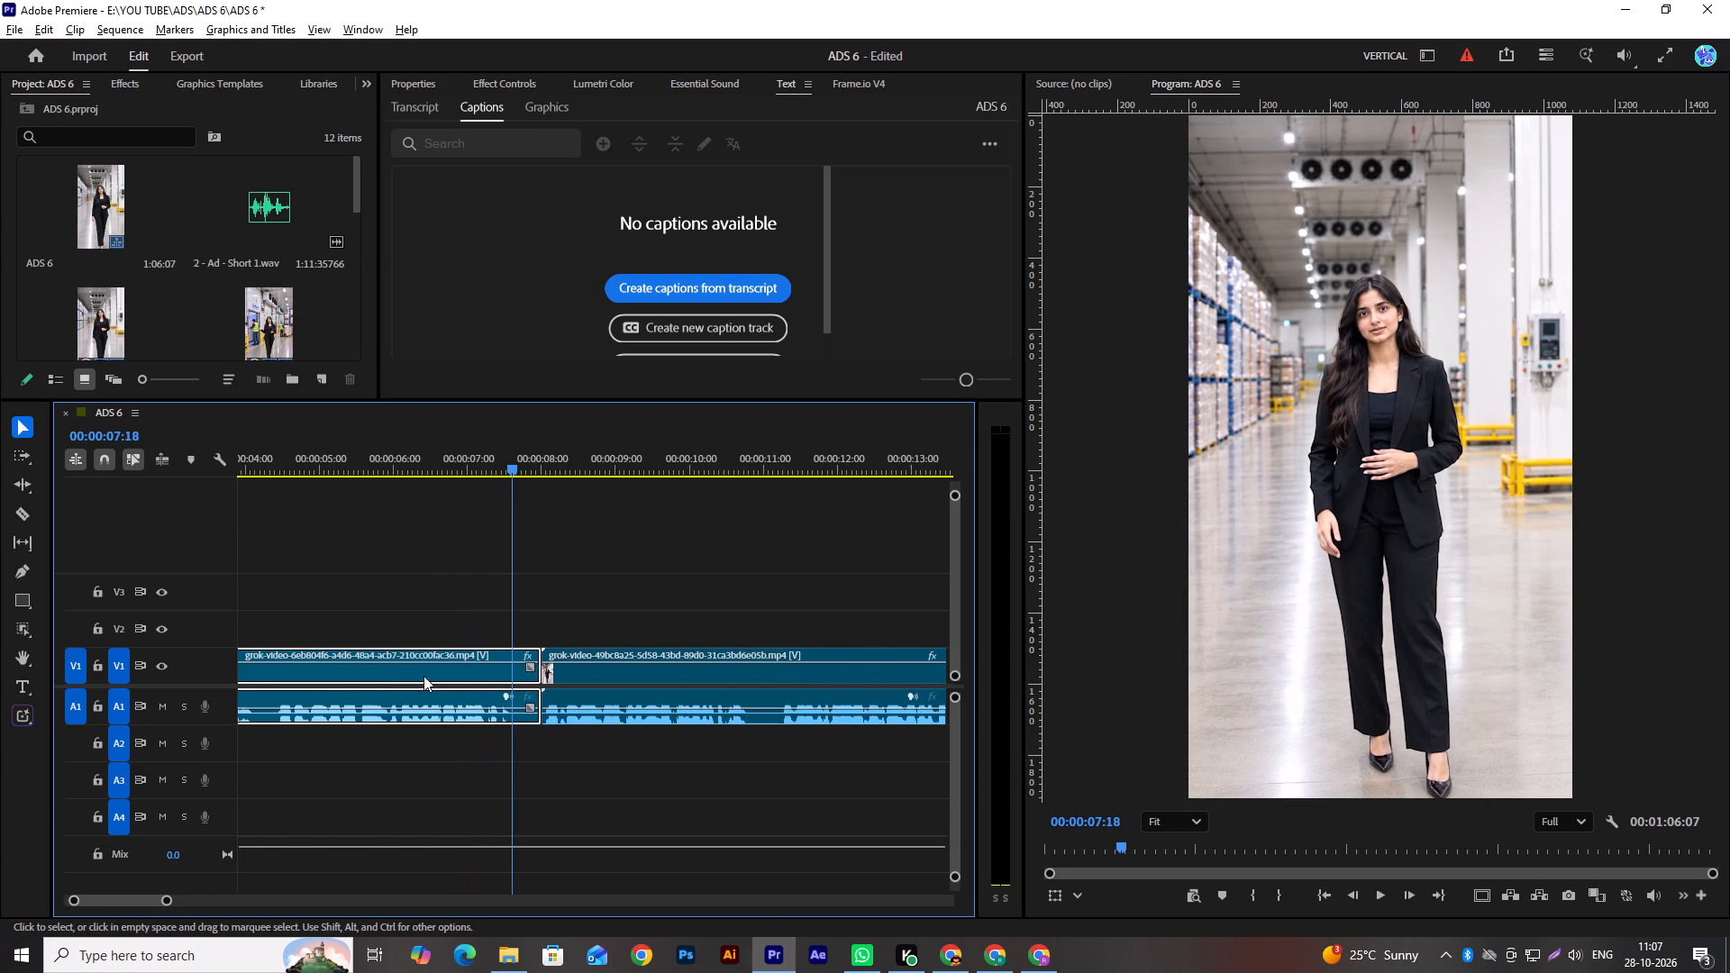
{"action": "left_click_drag", "start_coordinate": [530, 667], "coordinate": [514, 671]}
{"action": "key", "text": "space"}
{"action": "key", "text": "space"}
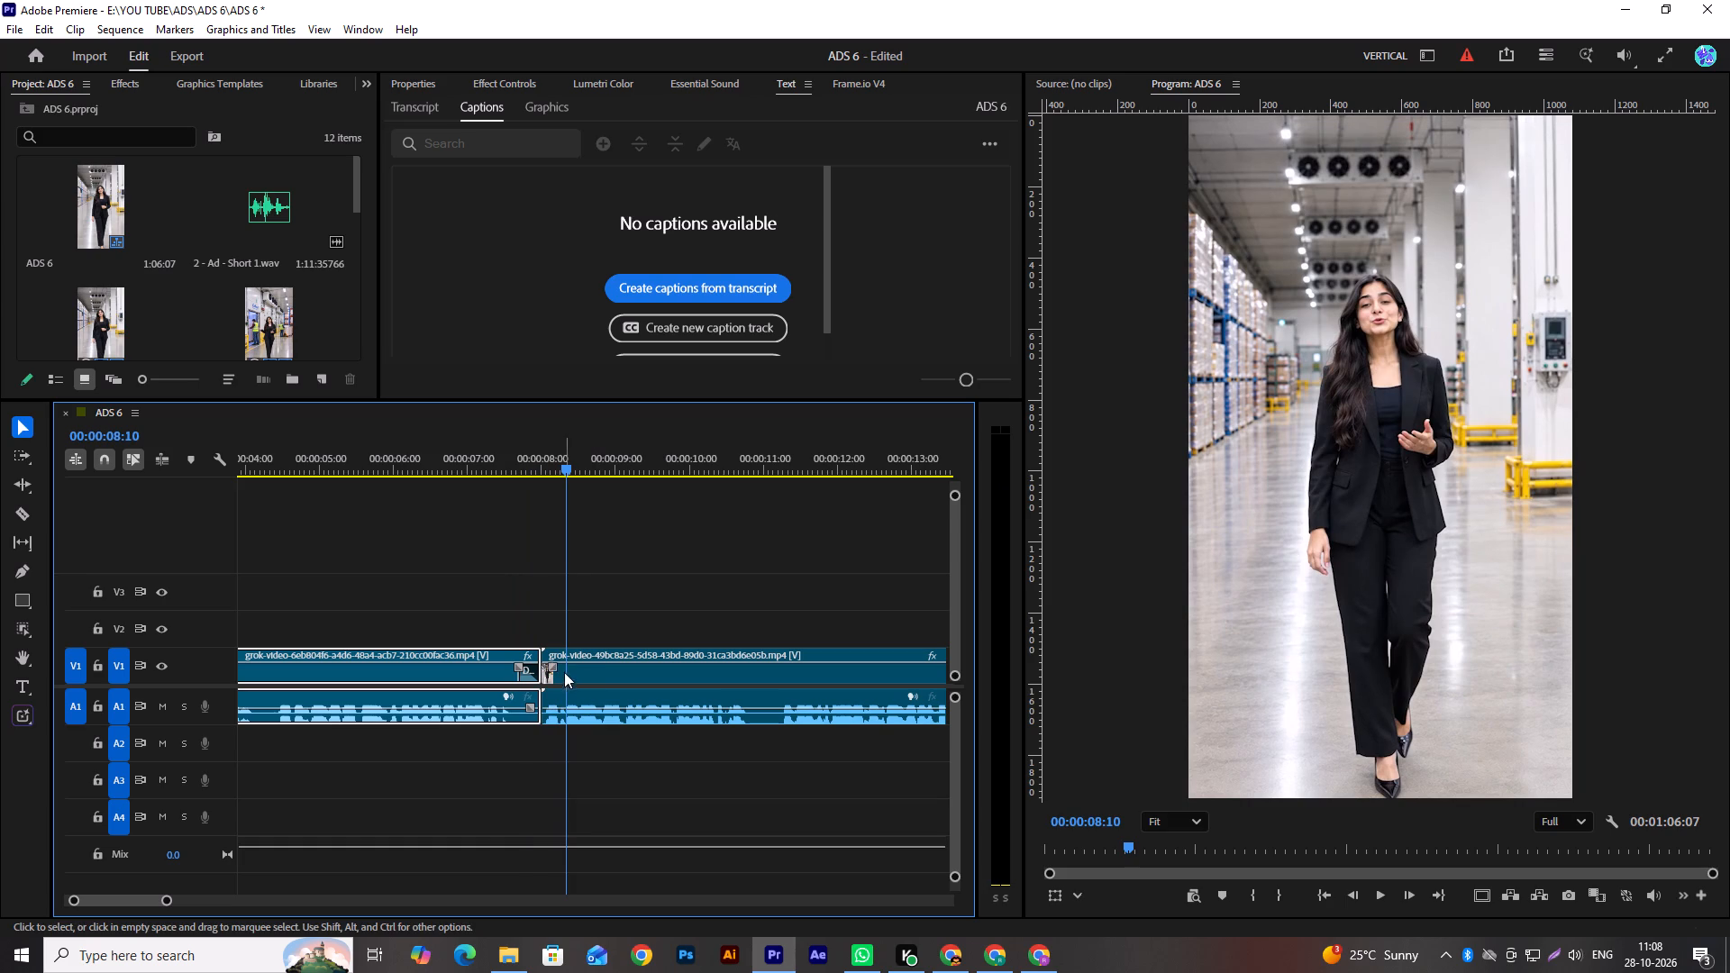
{"action": "left_click_drag", "start_coordinate": [554, 664], "coordinate": [568, 663]}
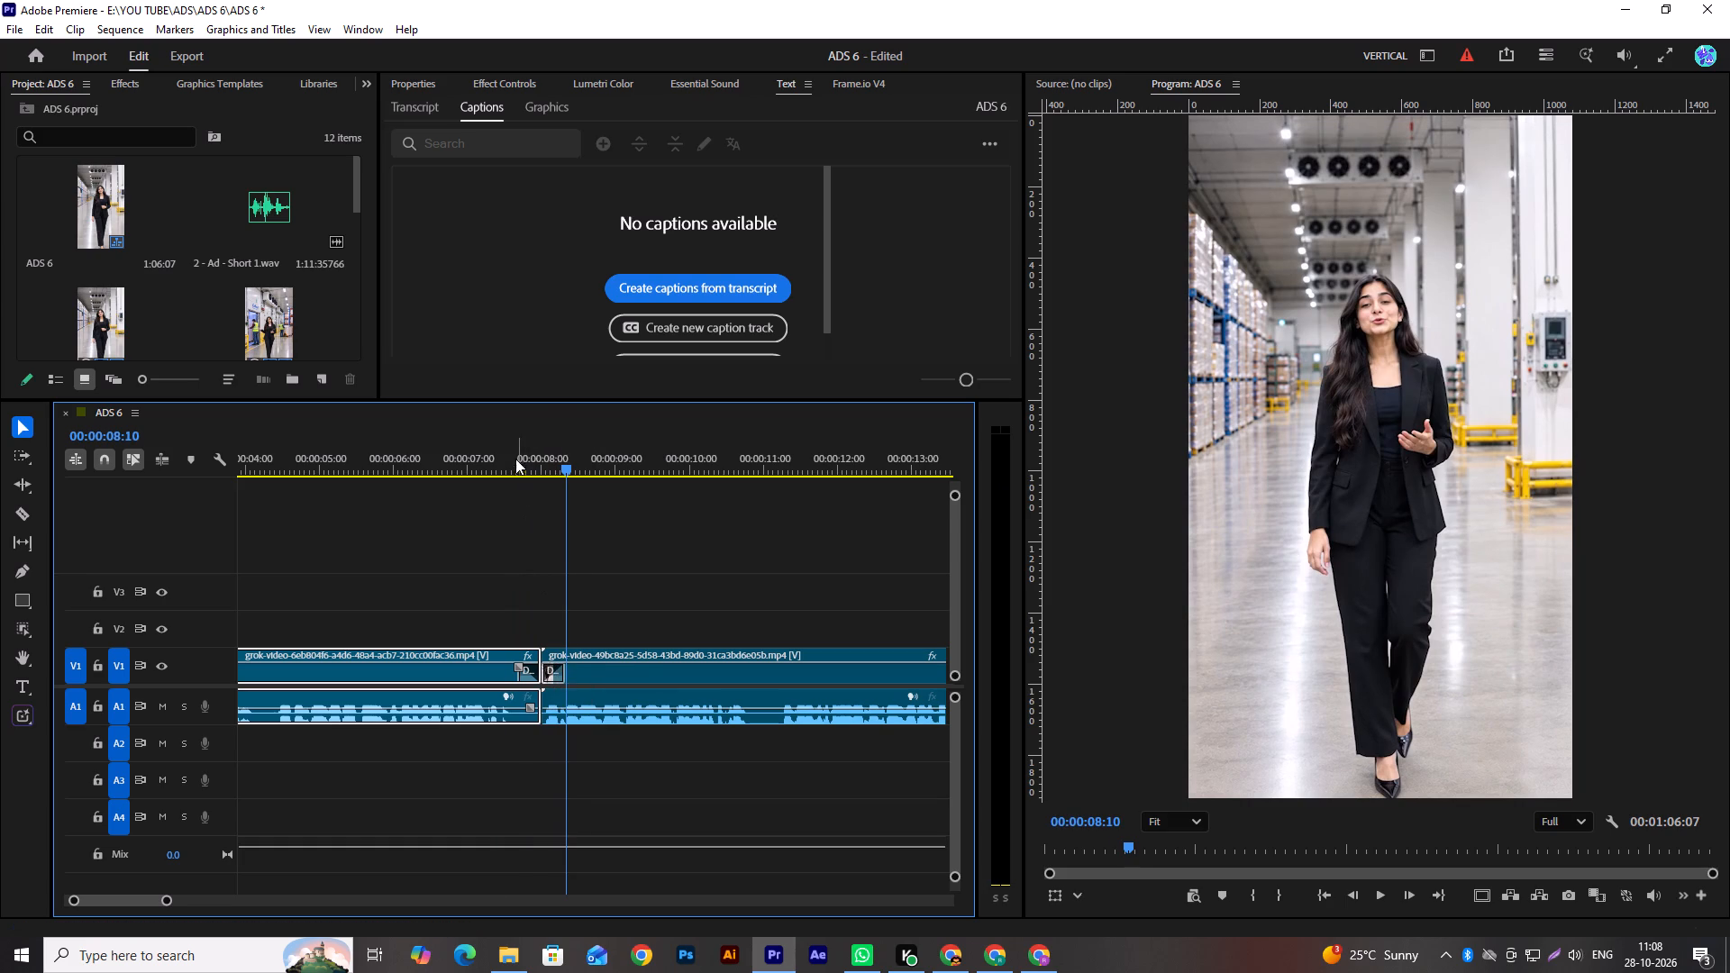
Replay the first cut several times to check the Dip to Black fades between the first and second clips.
{"action": "left_click_drag", "start_coordinate": [514, 457], "coordinate": [490, 463]}
{"action": "key", "text": "space"}
{"action": "key", "text": "space"}
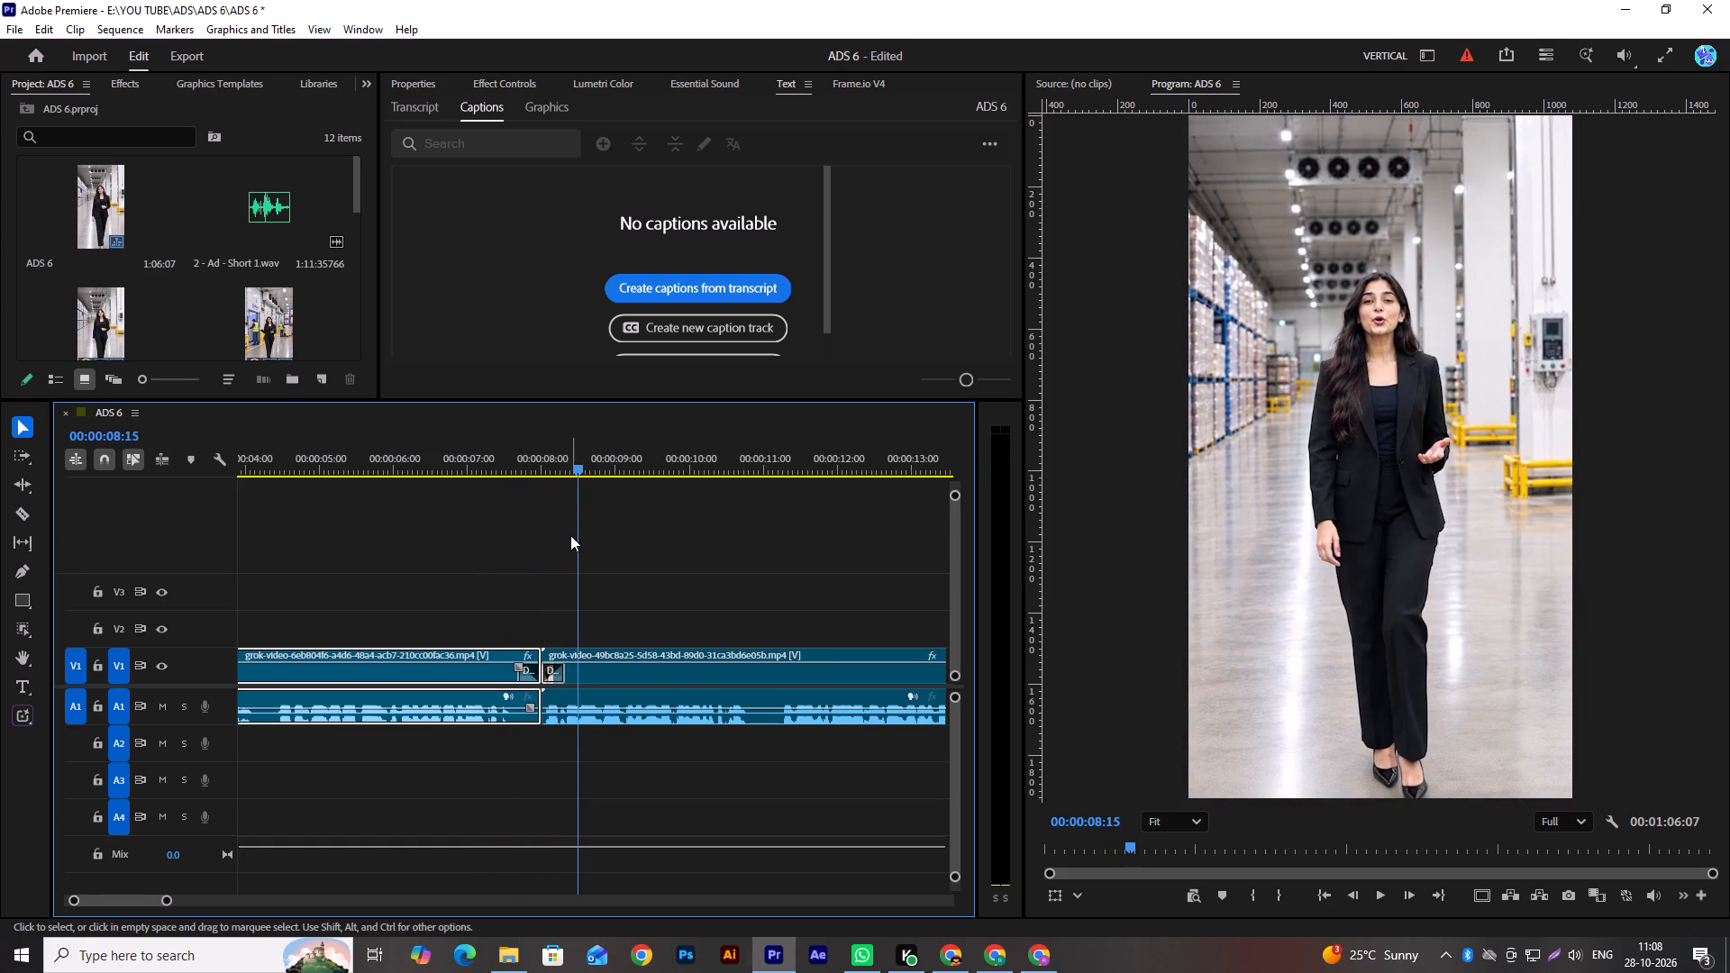
{"action": "scroll", "coordinate": [570, 536], "scroll_direction": "down", "scroll_amount": 4, "text": "alt"}
{"action": "left_click", "coordinate": [560, 470]}
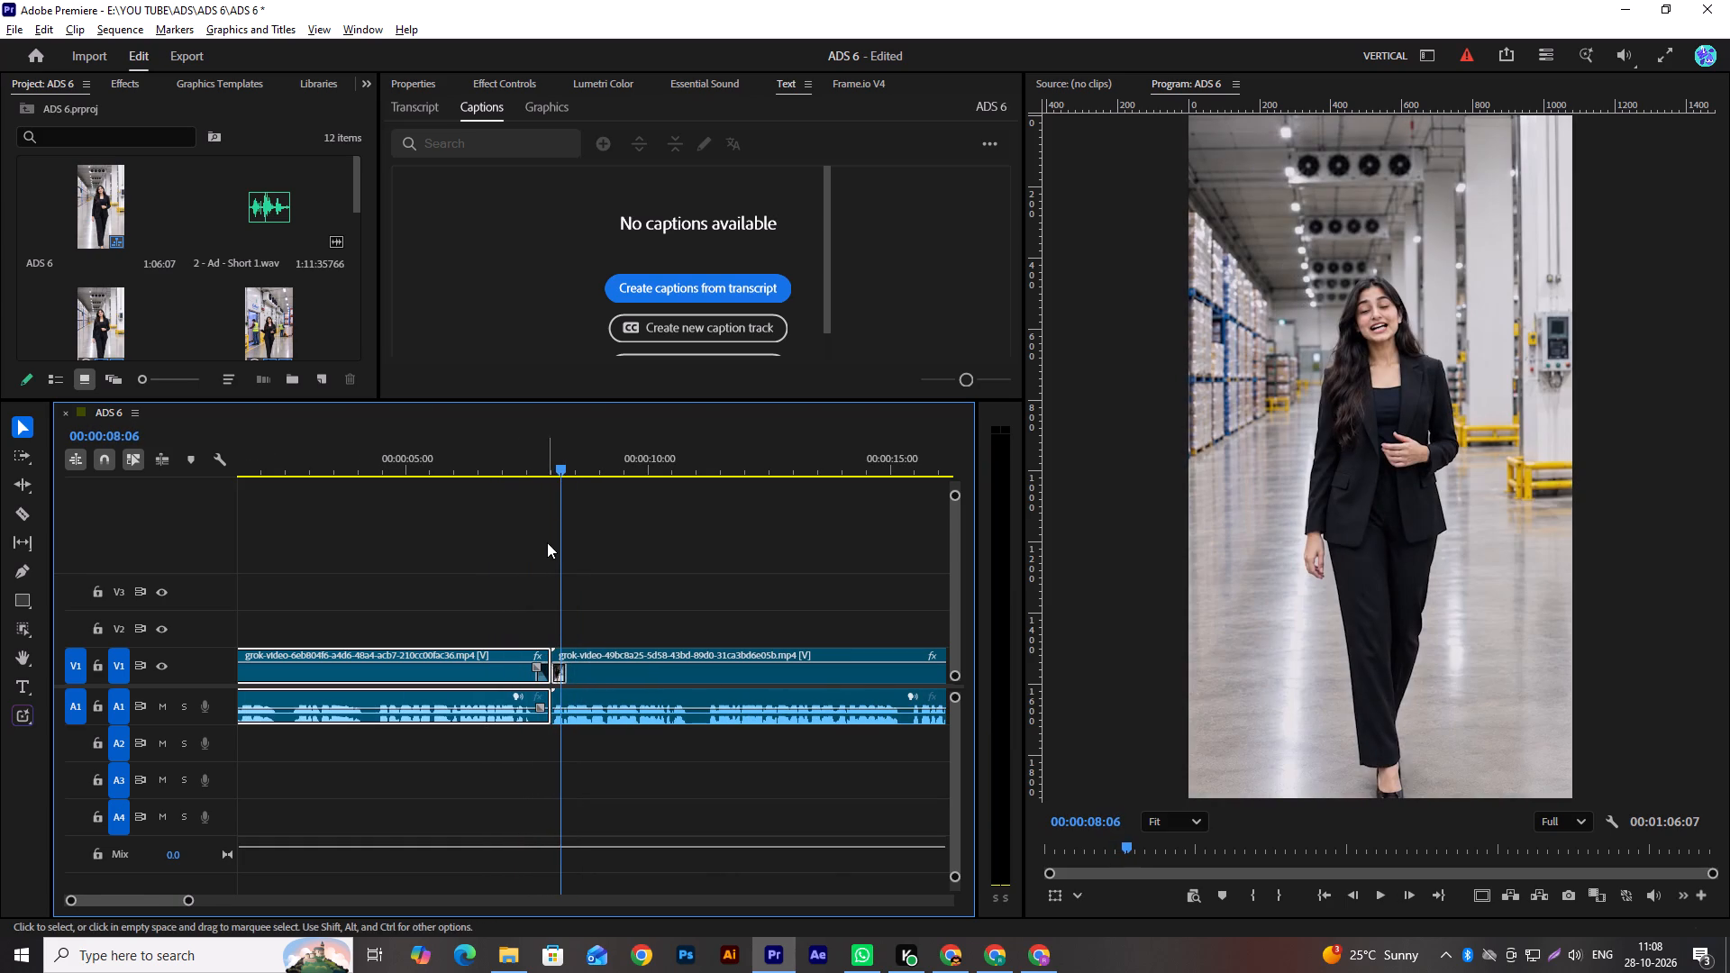
{"action": "scroll", "coordinate": [547, 542], "scroll_direction": "down", "scroll_amount": 1, "text": "alt"}
{"action": "scroll", "coordinate": [547, 542], "scroll_direction": "up", "scroll_amount": 11, "text": "alt"}
{"action": "scroll", "coordinate": [547, 542], "scroll_direction": "down", "scroll_amount": 1, "text": "alt"}
{"action": "scroll", "coordinate": [547, 542], "scroll_direction": "up", "scroll_amount": 11, "text": "alt"}
{"action": "scroll", "coordinate": [547, 542], "scroll_direction": "down", "scroll_amount": 9, "text": "alt"}
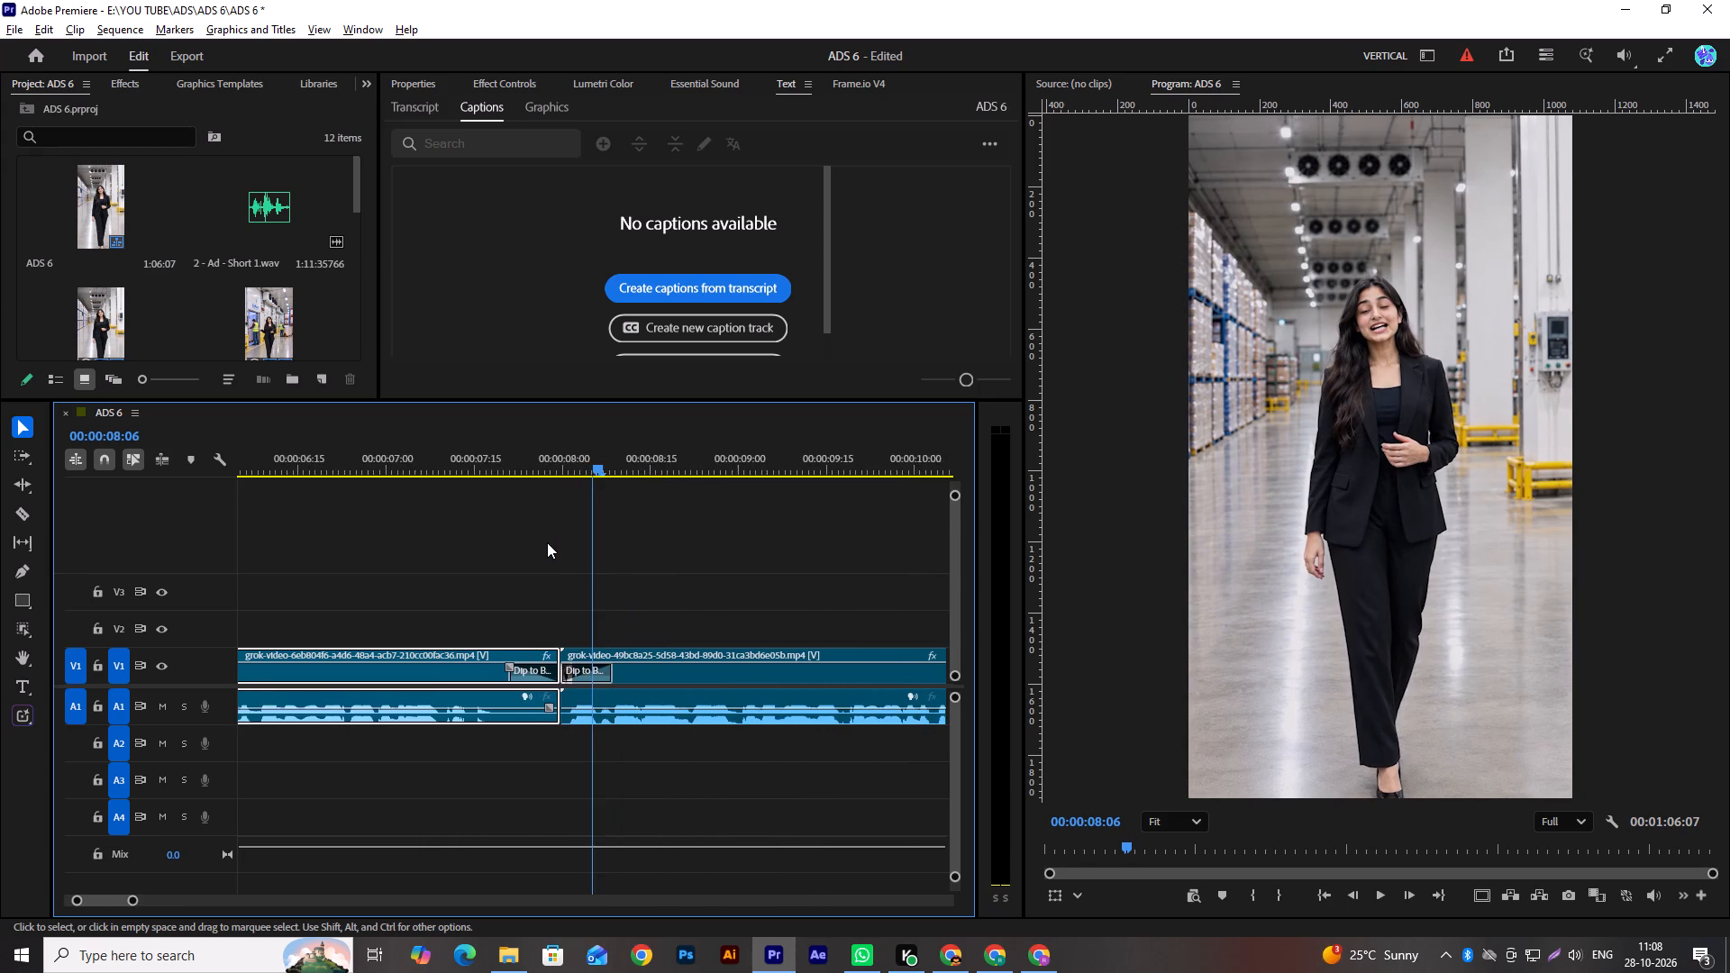
{"action": "scroll", "coordinate": [547, 542], "scroll_direction": "down", "scroll_amount": 8, "text": "alt"}
{"action": "key", "text": "space"}
{"action": "scroll", "coordinate": [621, 568], "scroll_direction": "down", "scroll_amount": 6}
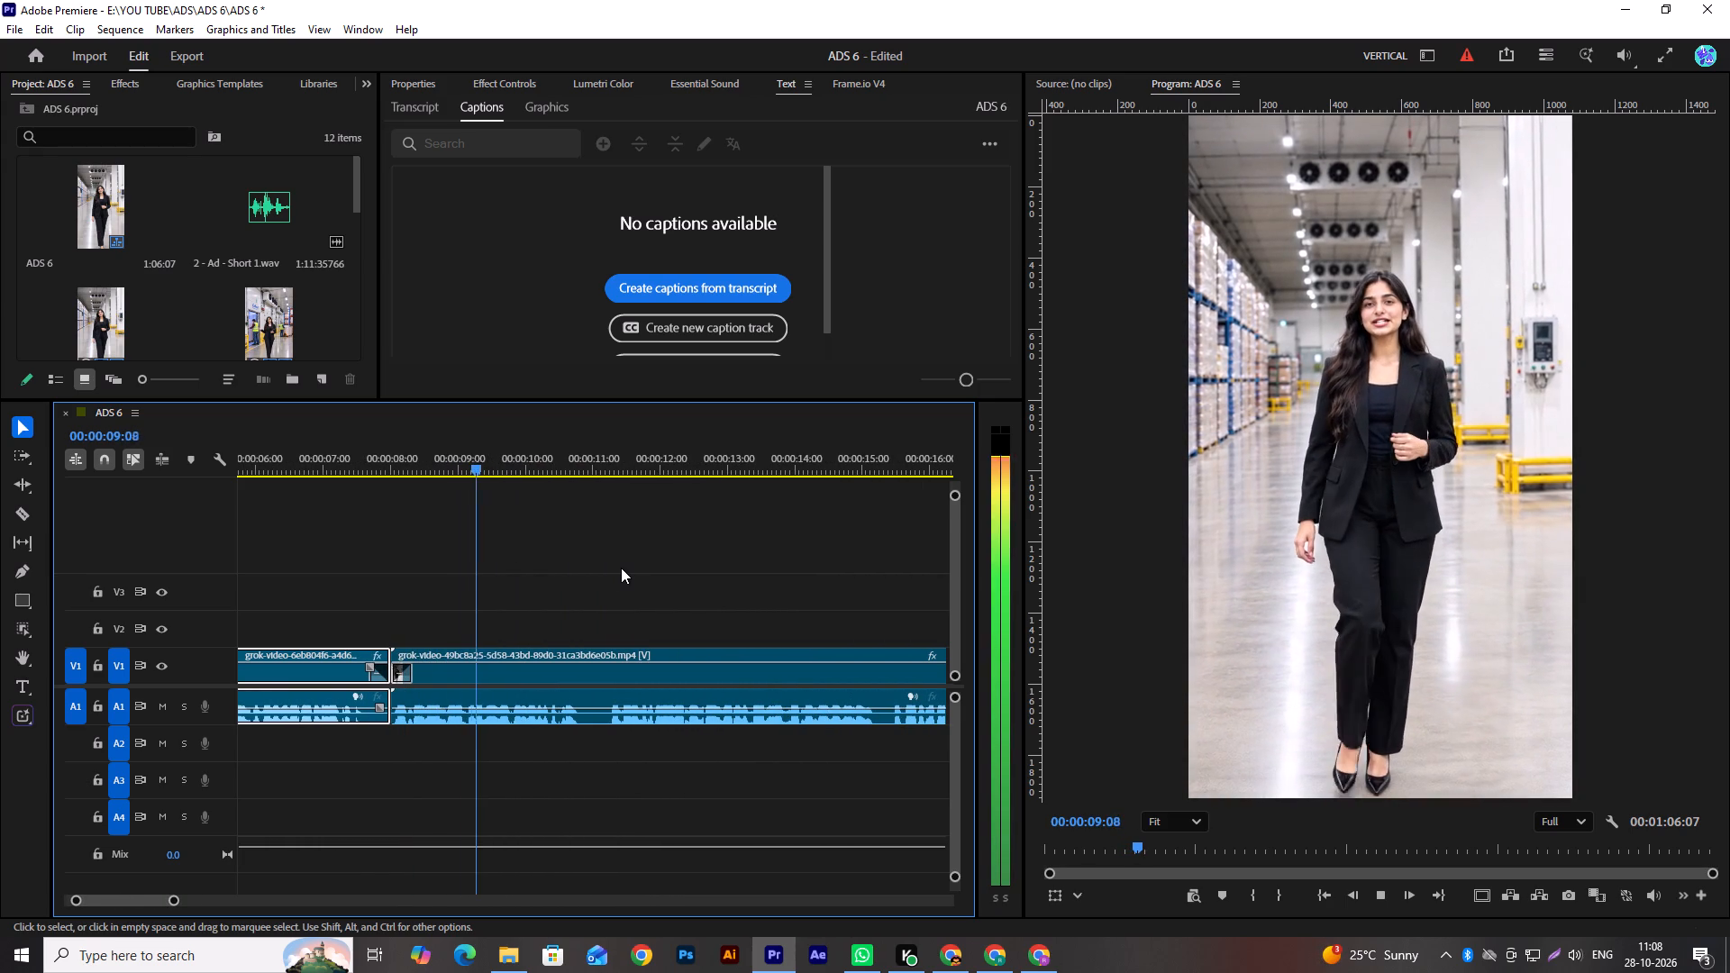
{"action": "key", "text": "space"}
{"action": "left_click_drag", "start_coordinate": [435, 462], "coordinate": [370, 489]}
{"action": "key", "text": "space"}
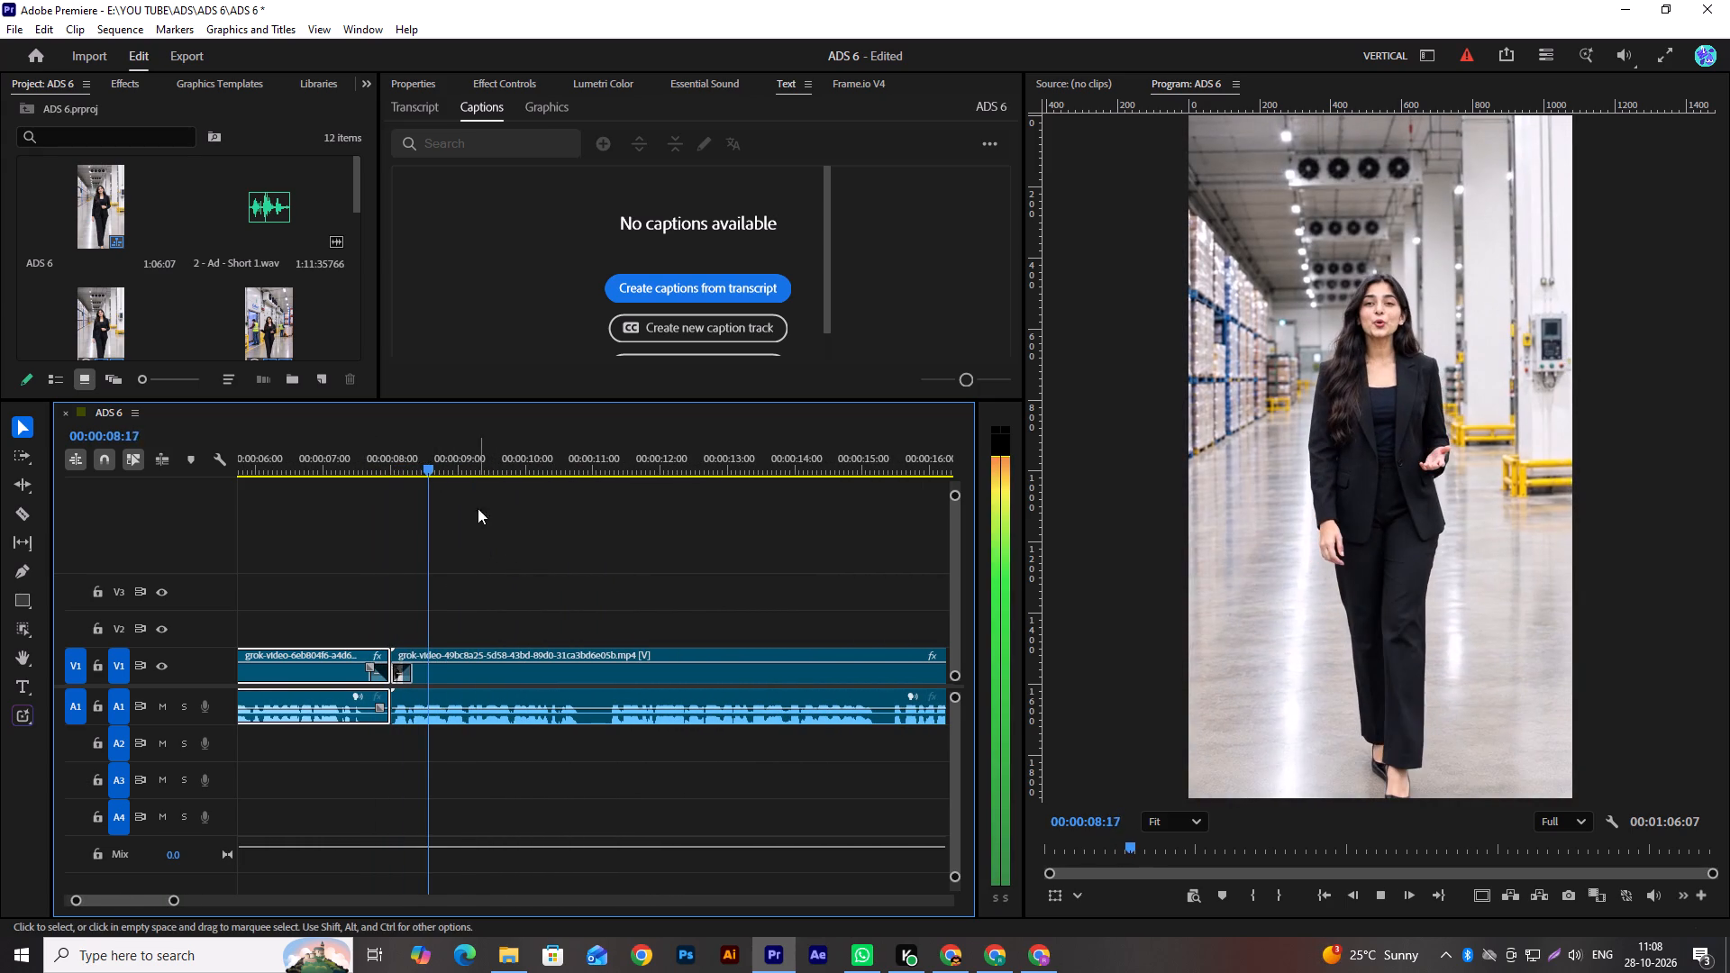
{"action": "key", "text": "space"}
{"action": "left_click_drag", "start_coordinate": [378, 464], "coordinate": [366, 470]}
{"action": "key", "text": "space"}
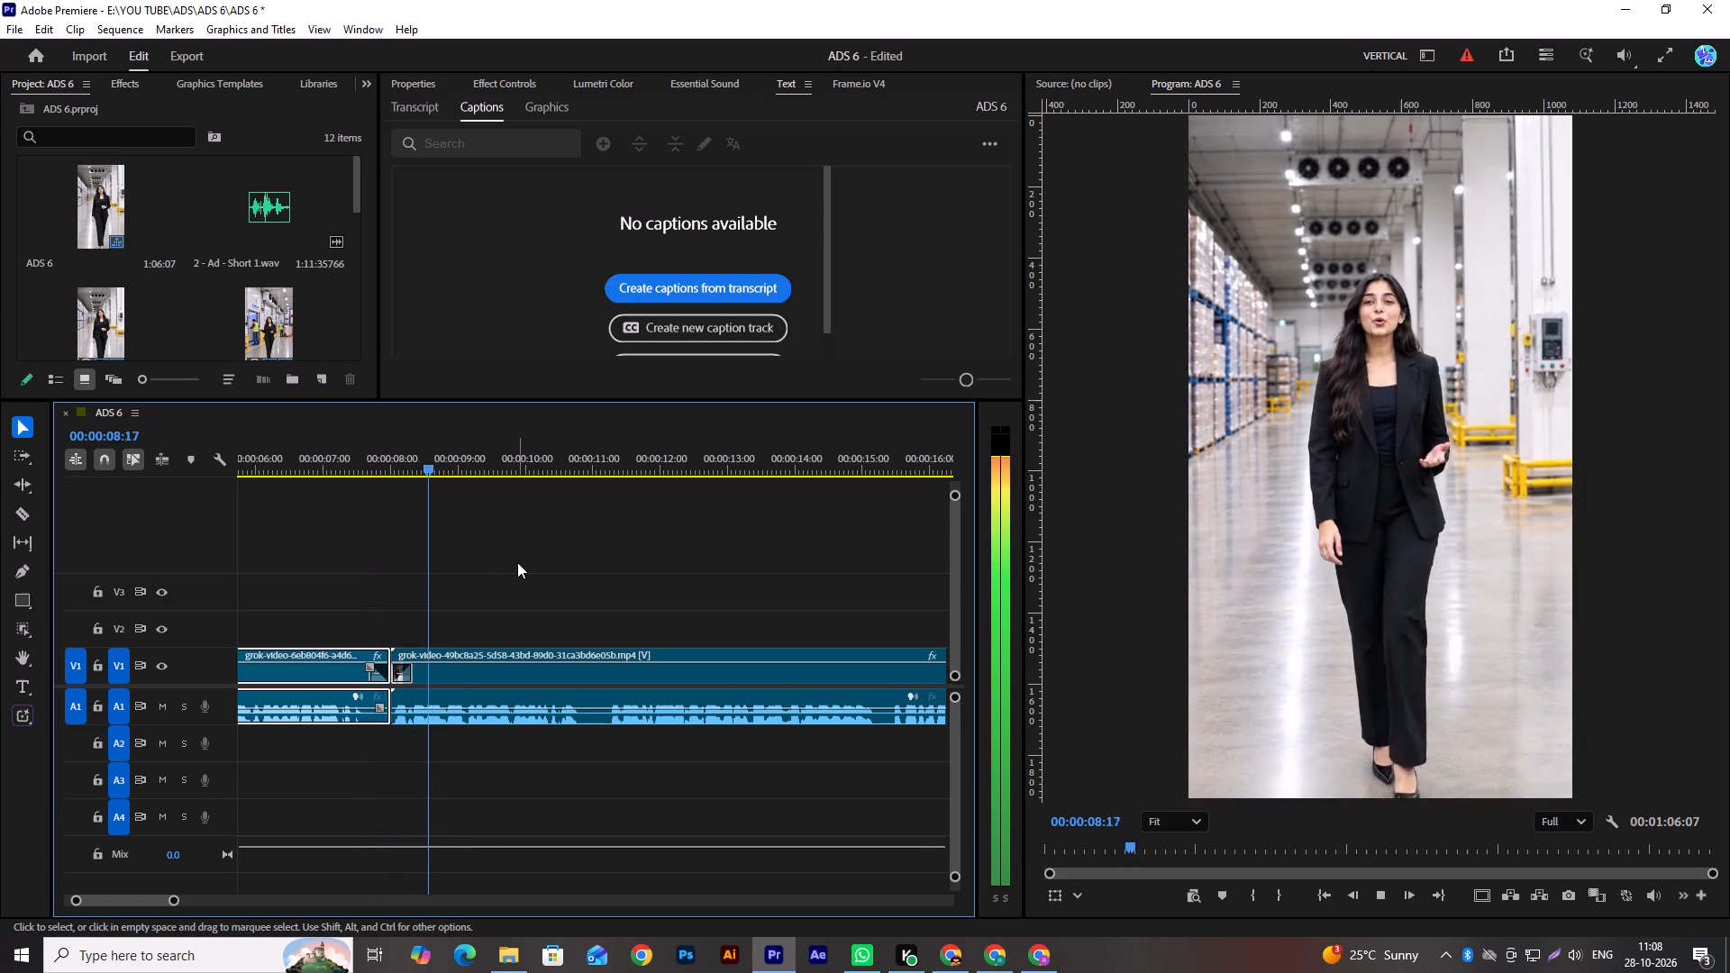
Play on through the second clip and find where its speech ends before the third clip begins.
{"action": "scroll", "coordinate": [506, 571], "scroll_direction": "down", "scroll_amount": 1, "text": "alt"}
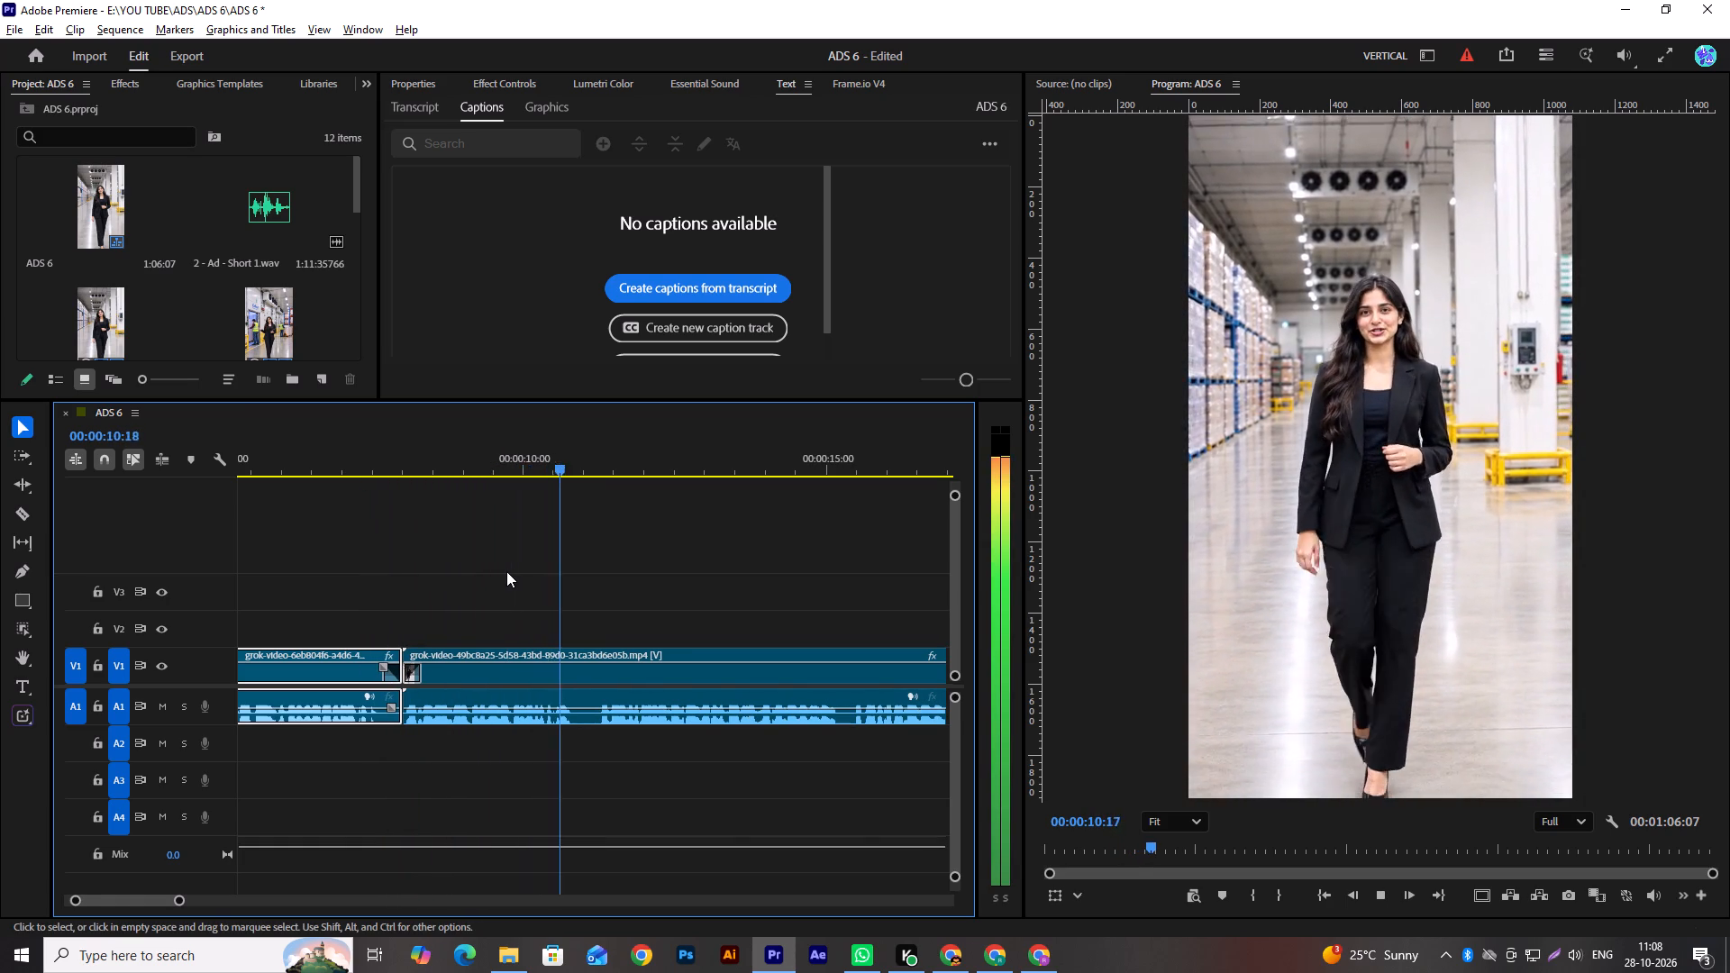
{"action": "key", "text": "space"}
{"action": "scroll", "coordinate": [574, 587], "scroll_direction": "down", "scroll_amount": 5}
{"action": "key", "text": "space"}
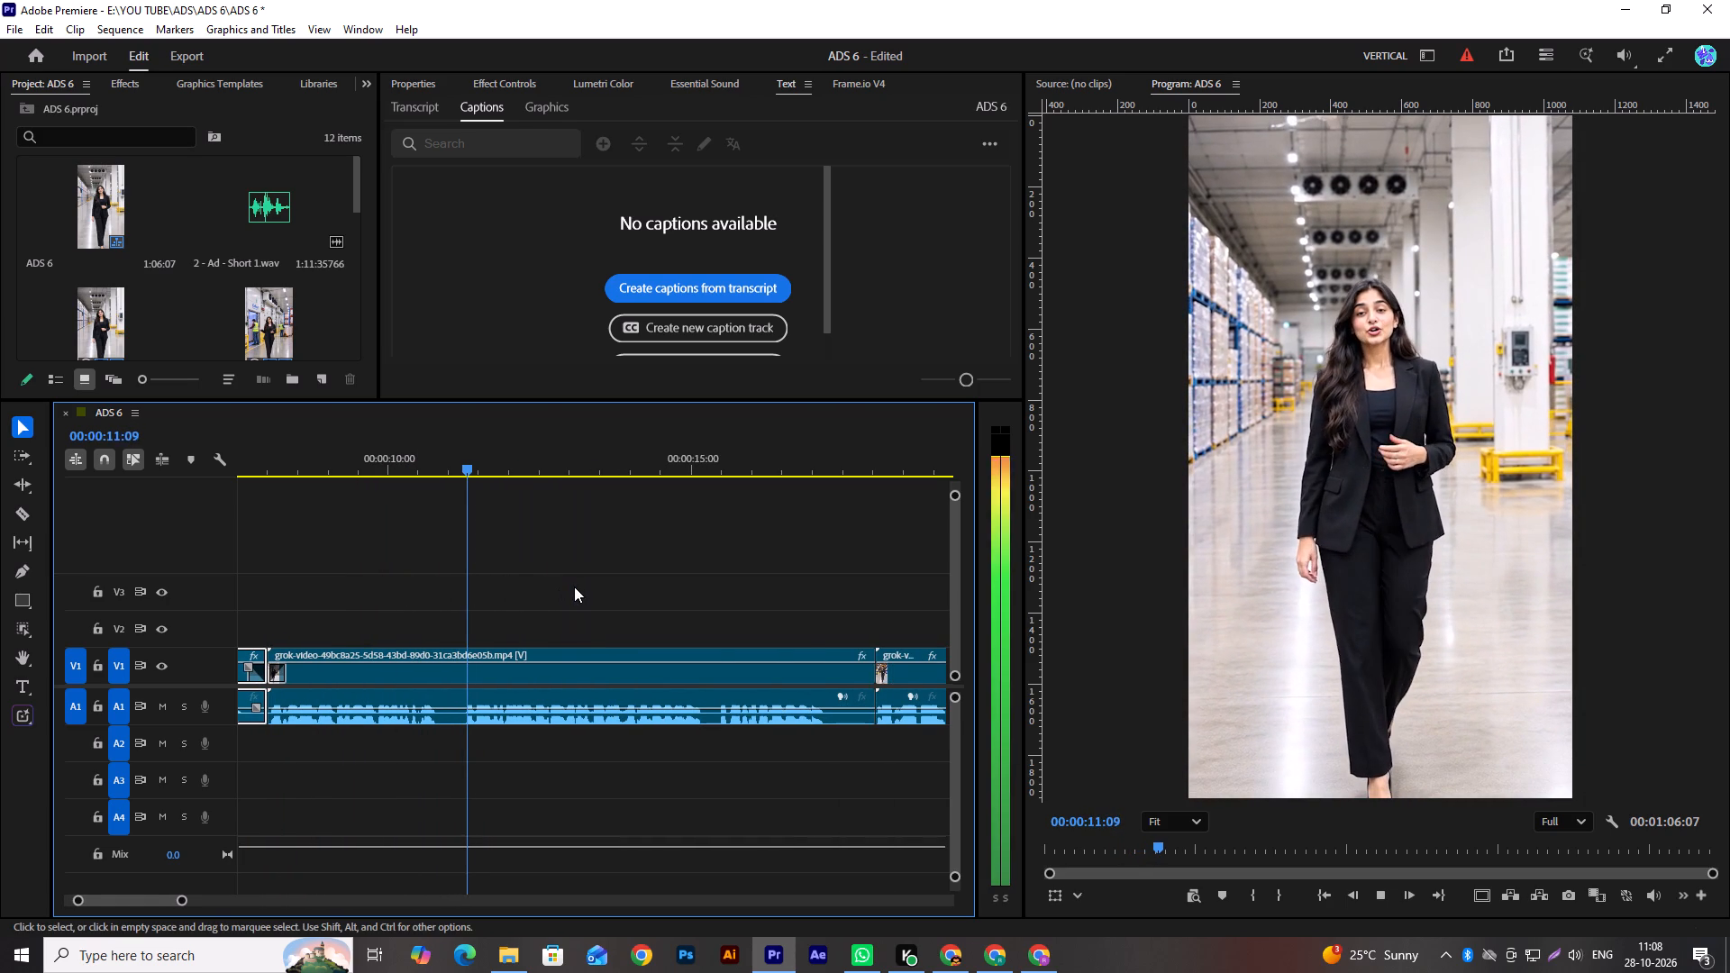
{"action": "scroll", "coordinate": [574, 587], "scroll_direction": "down", "scroll_amount": 4}
{"action": "key", "text": "space"}
{"action": "scroll", "coordinate": [574, 587], "scroll_direction": "down", "scroll_amount": 6, "text": "alt"}
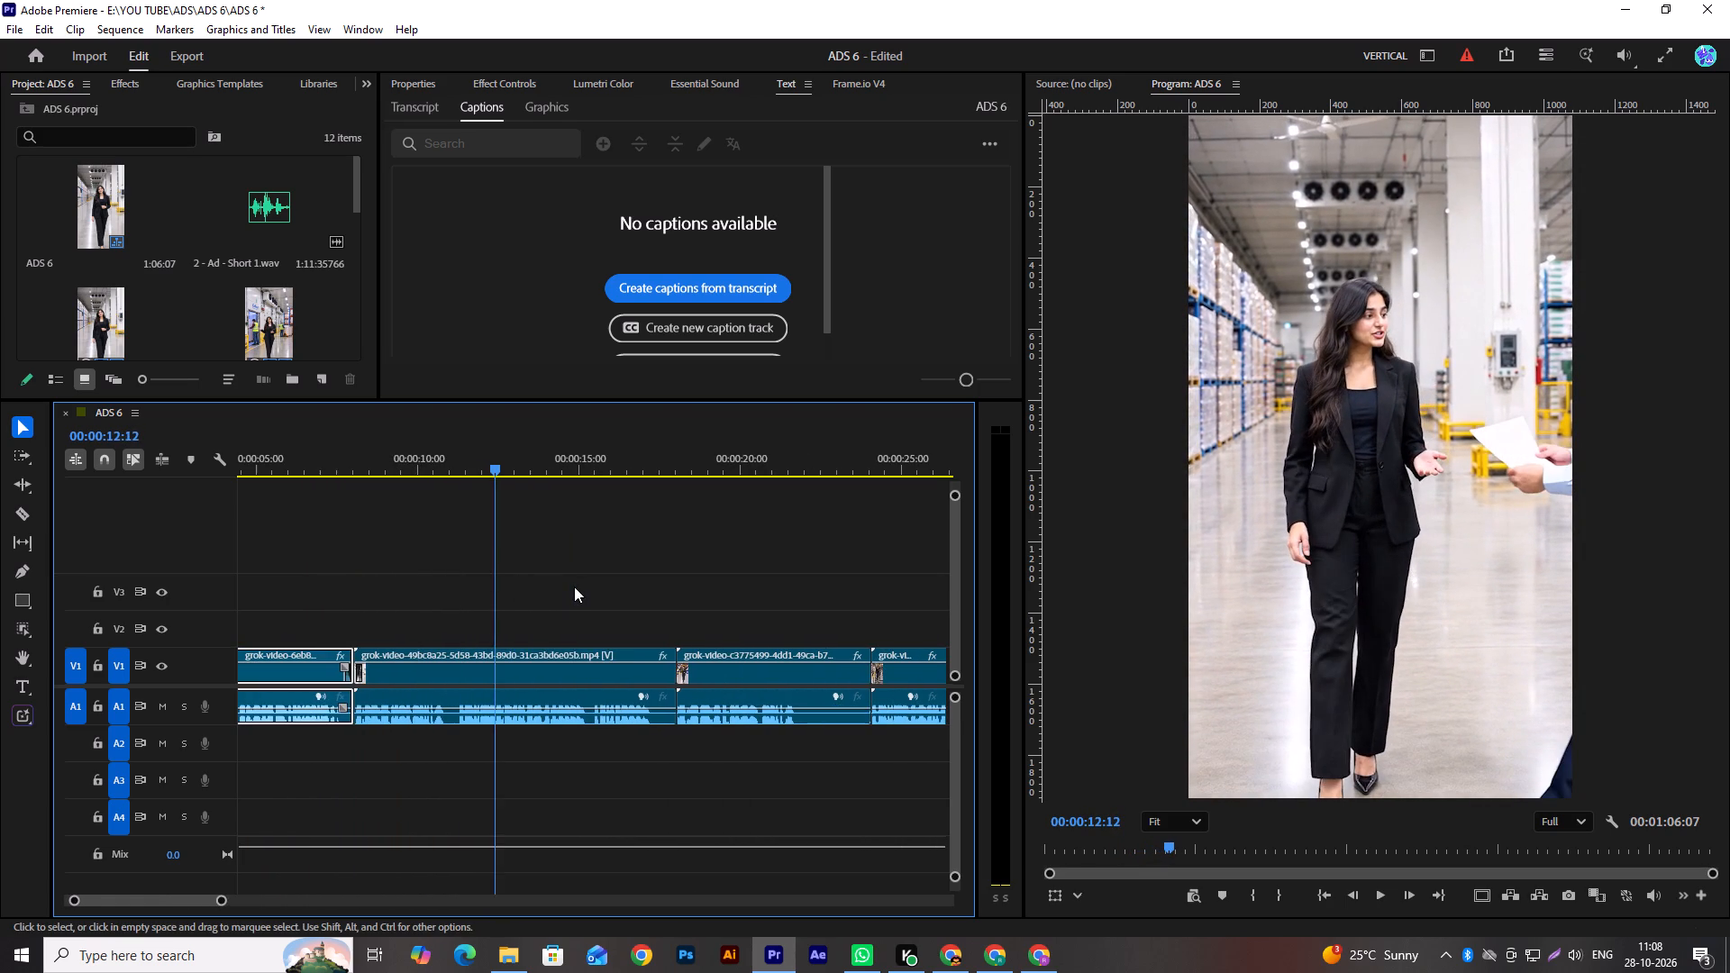
{"action": "key", "text": "space"}
{"action": "scroll", "coordinate": [574, 587], "scroll_direction": "down", "scroll_amount": 3, "text": "alt"}
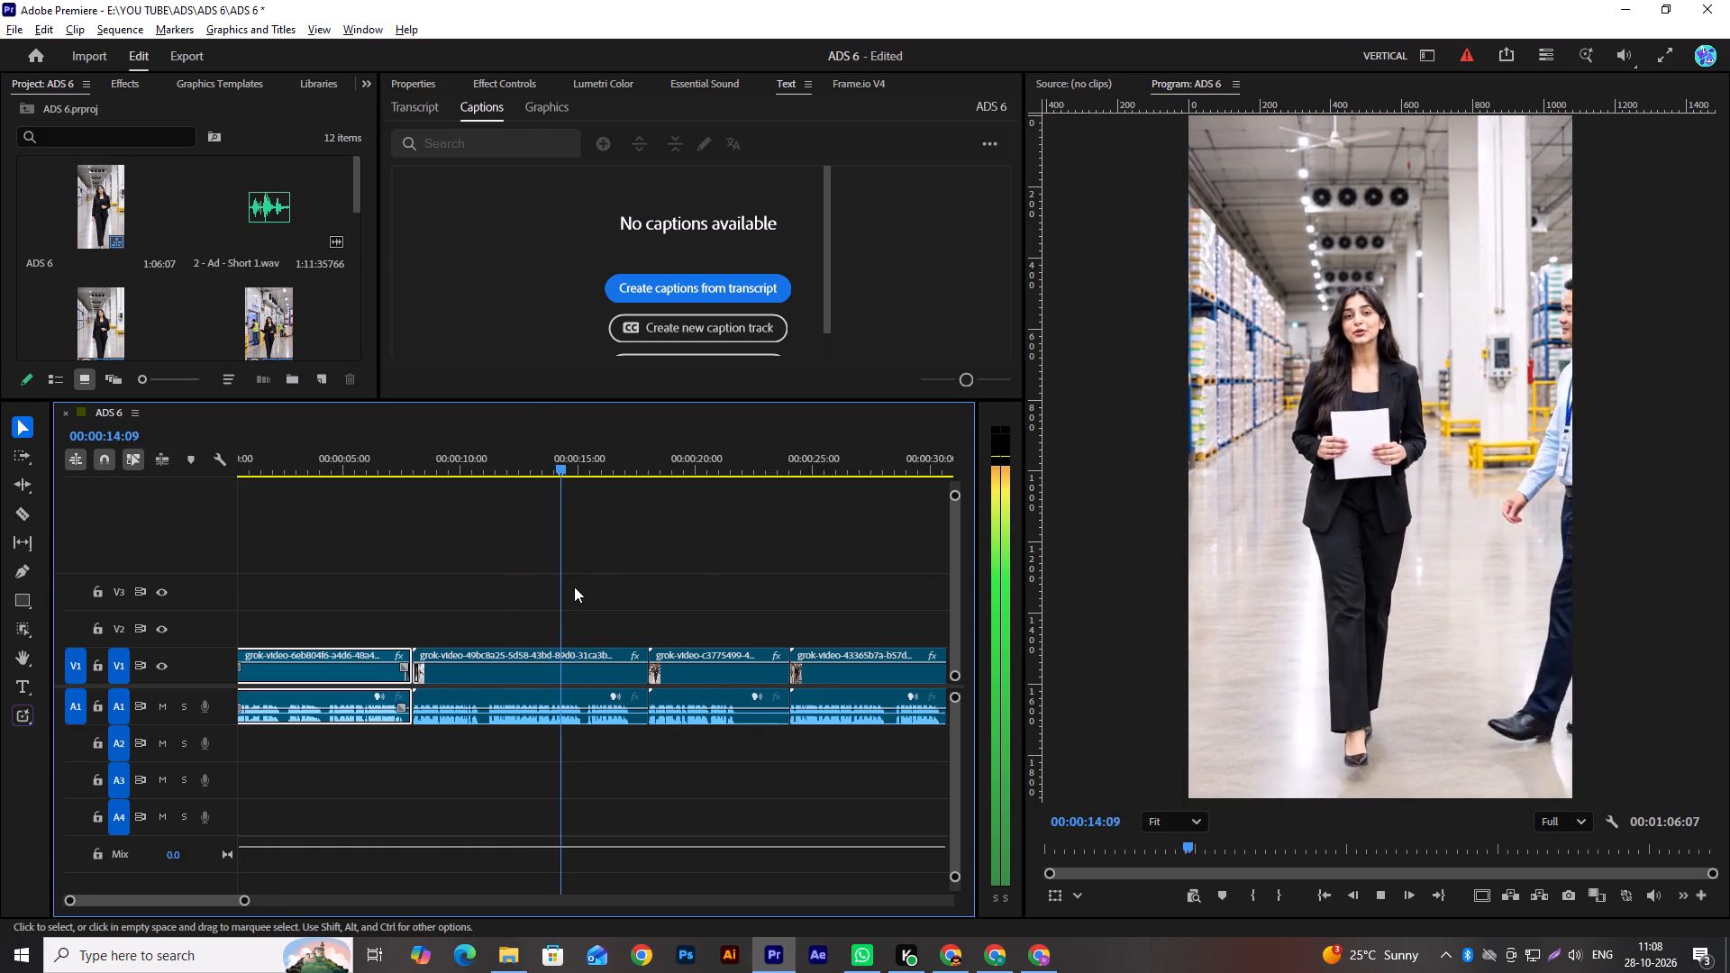
{"action": "scroll", "coordinate": [574, 587], "scroll_direction": "down", "scroll_amount": 2, "text": "alt"}
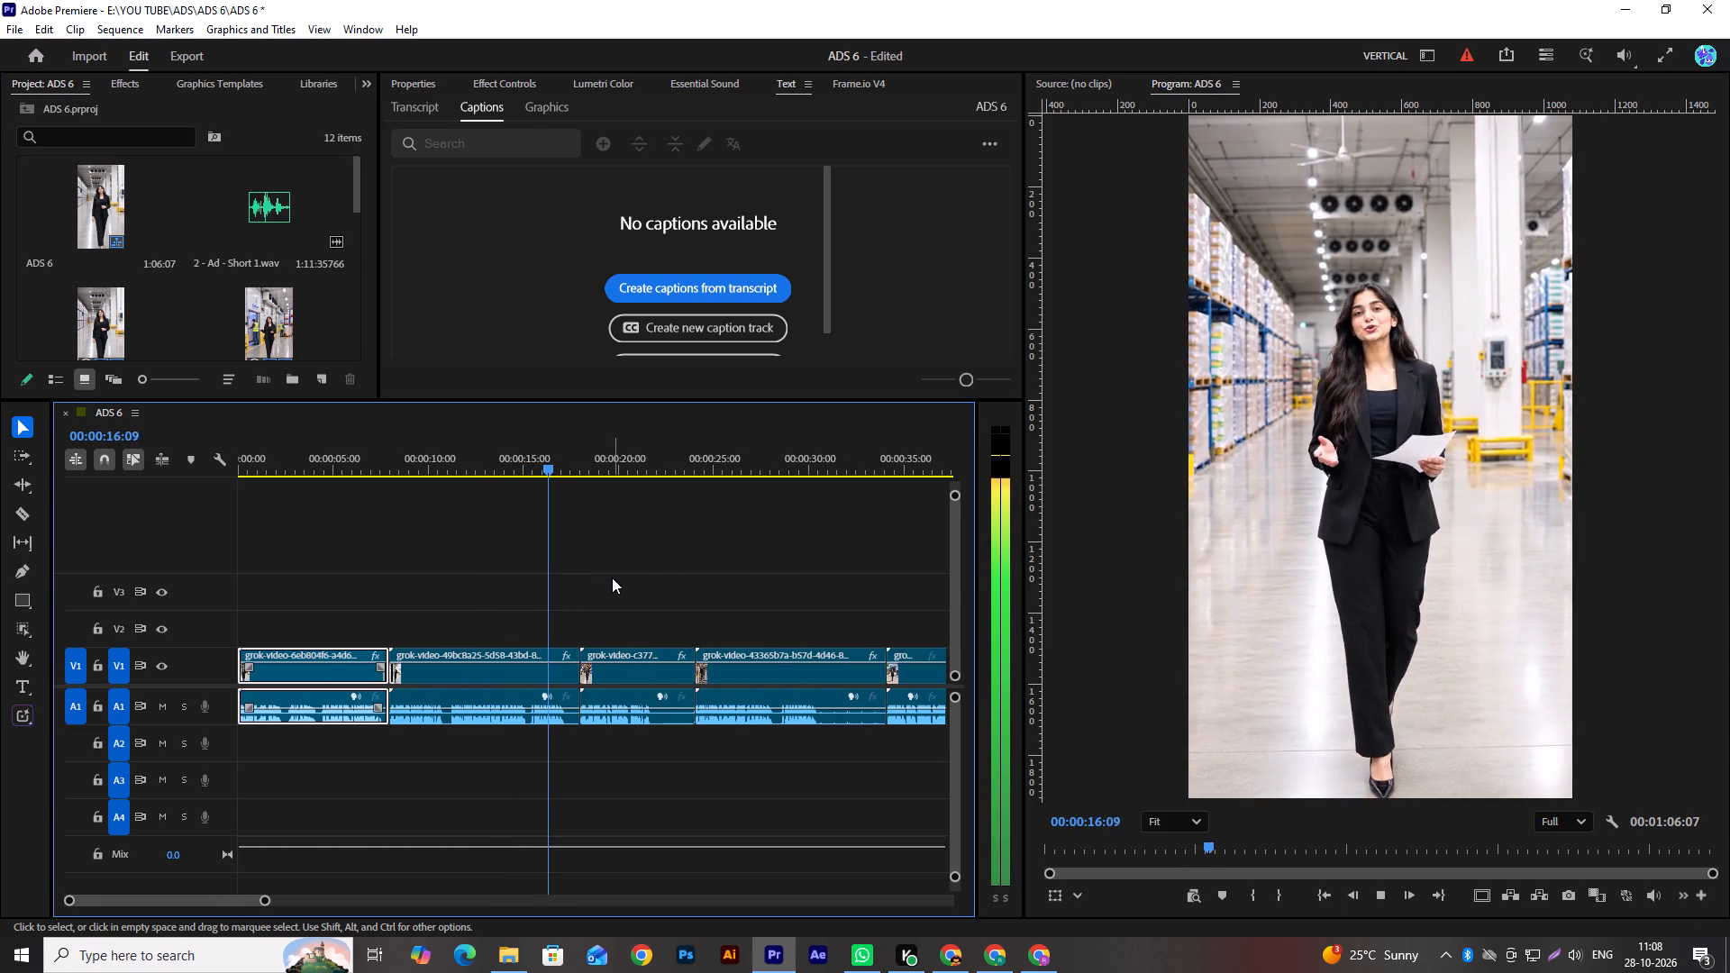
{"action": "key", "text": "space"}
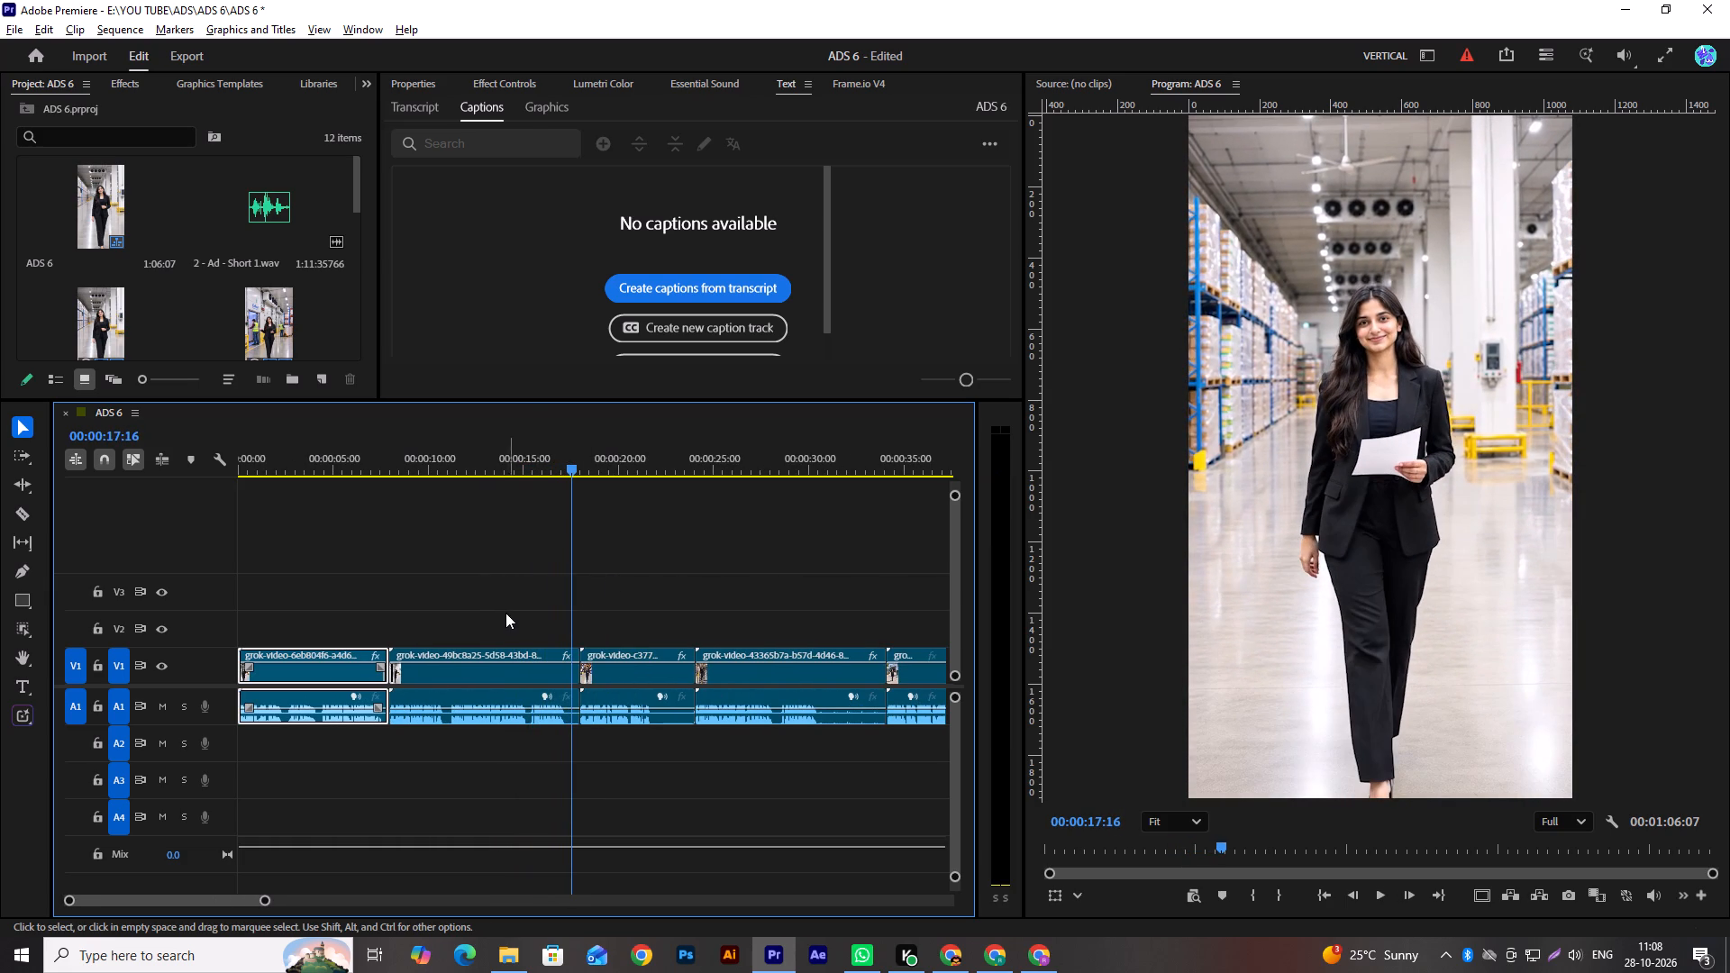
{"action": "scroll", "coordinate": [505, 613], "scroll_direction": "up", "scroll_amount": 1, "text": "alt"}
{"action": "scroll", "coordinate": [505, 613], "scroll_direction": "down", "scroll_amount": 1, "text": "alt"}
{"action": "scroll", "coordinate": [505, 613], "scroll_direction": "up", "scroll_amount": 12, "text": "alt"}
{"action": "scroll", "coordinate": [633, 587], "scroll_direction": "down", "scroll_amount": 4}
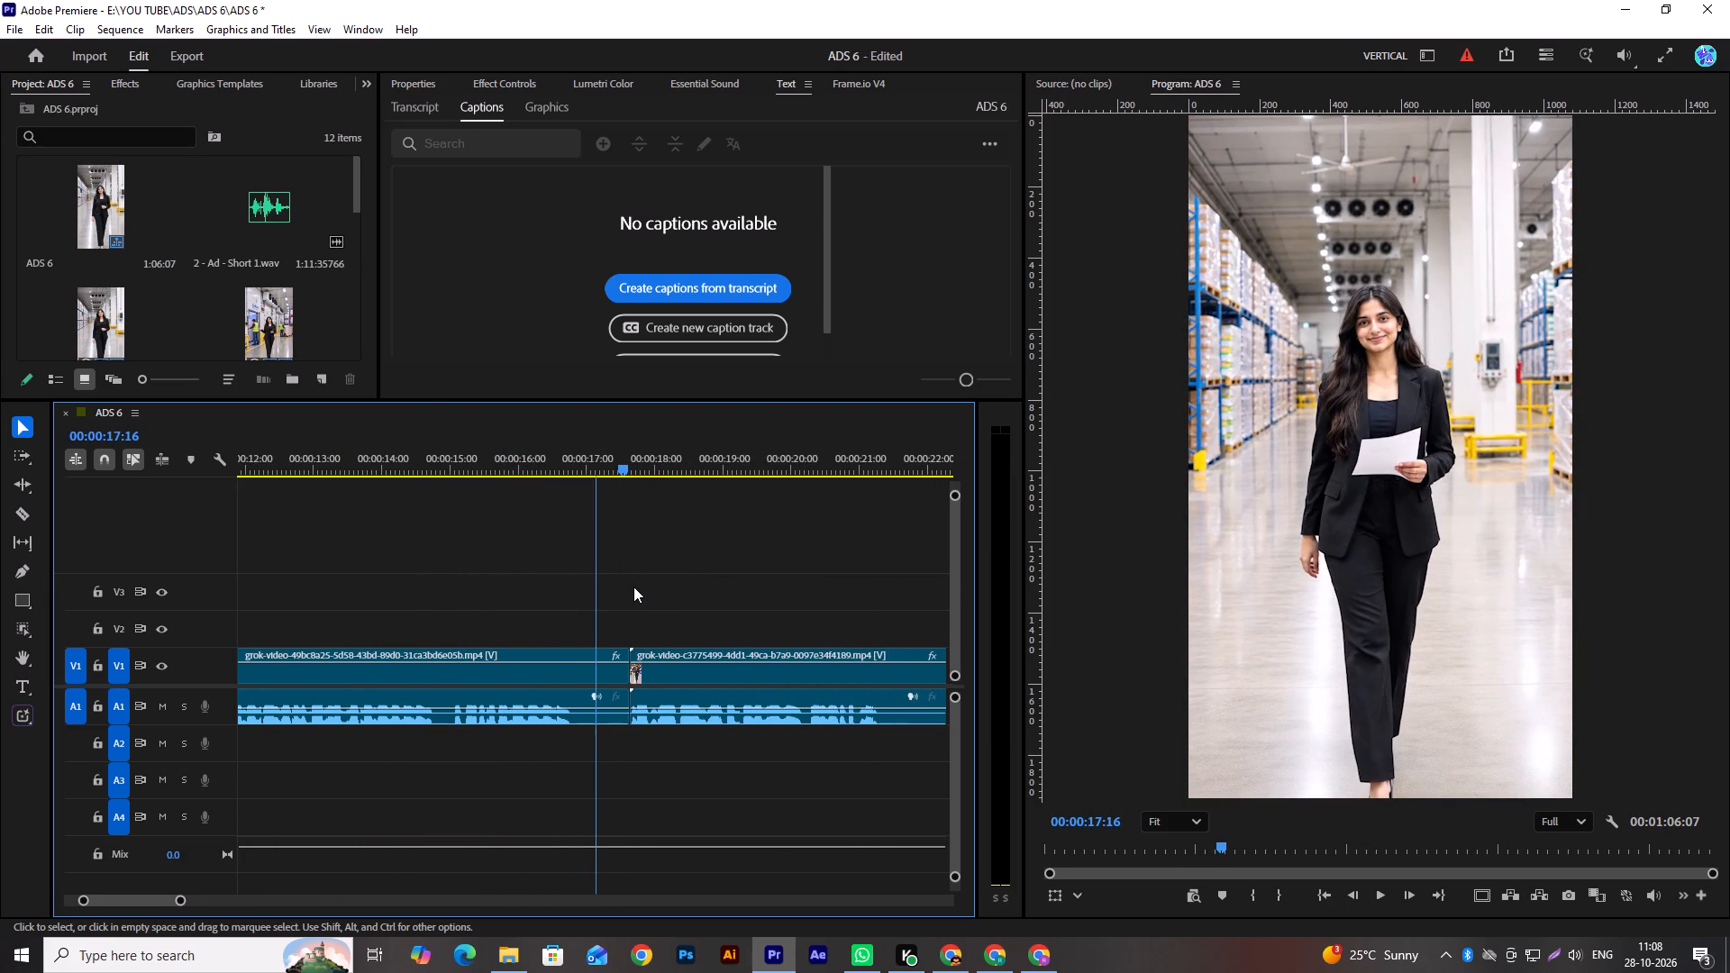
{"action": "scroll", "coordinate": [633, 587], "scroll_direction": "down", "scroll_amount": 2}
{"action": "key", "text": "space"}
{"action": "key", "text": "space"}
Ripple trim the end of the second clip to 00:00:17:15, removing the silent tail after the speech.
{"action": "left_click", "coordinate": [524, 468]}
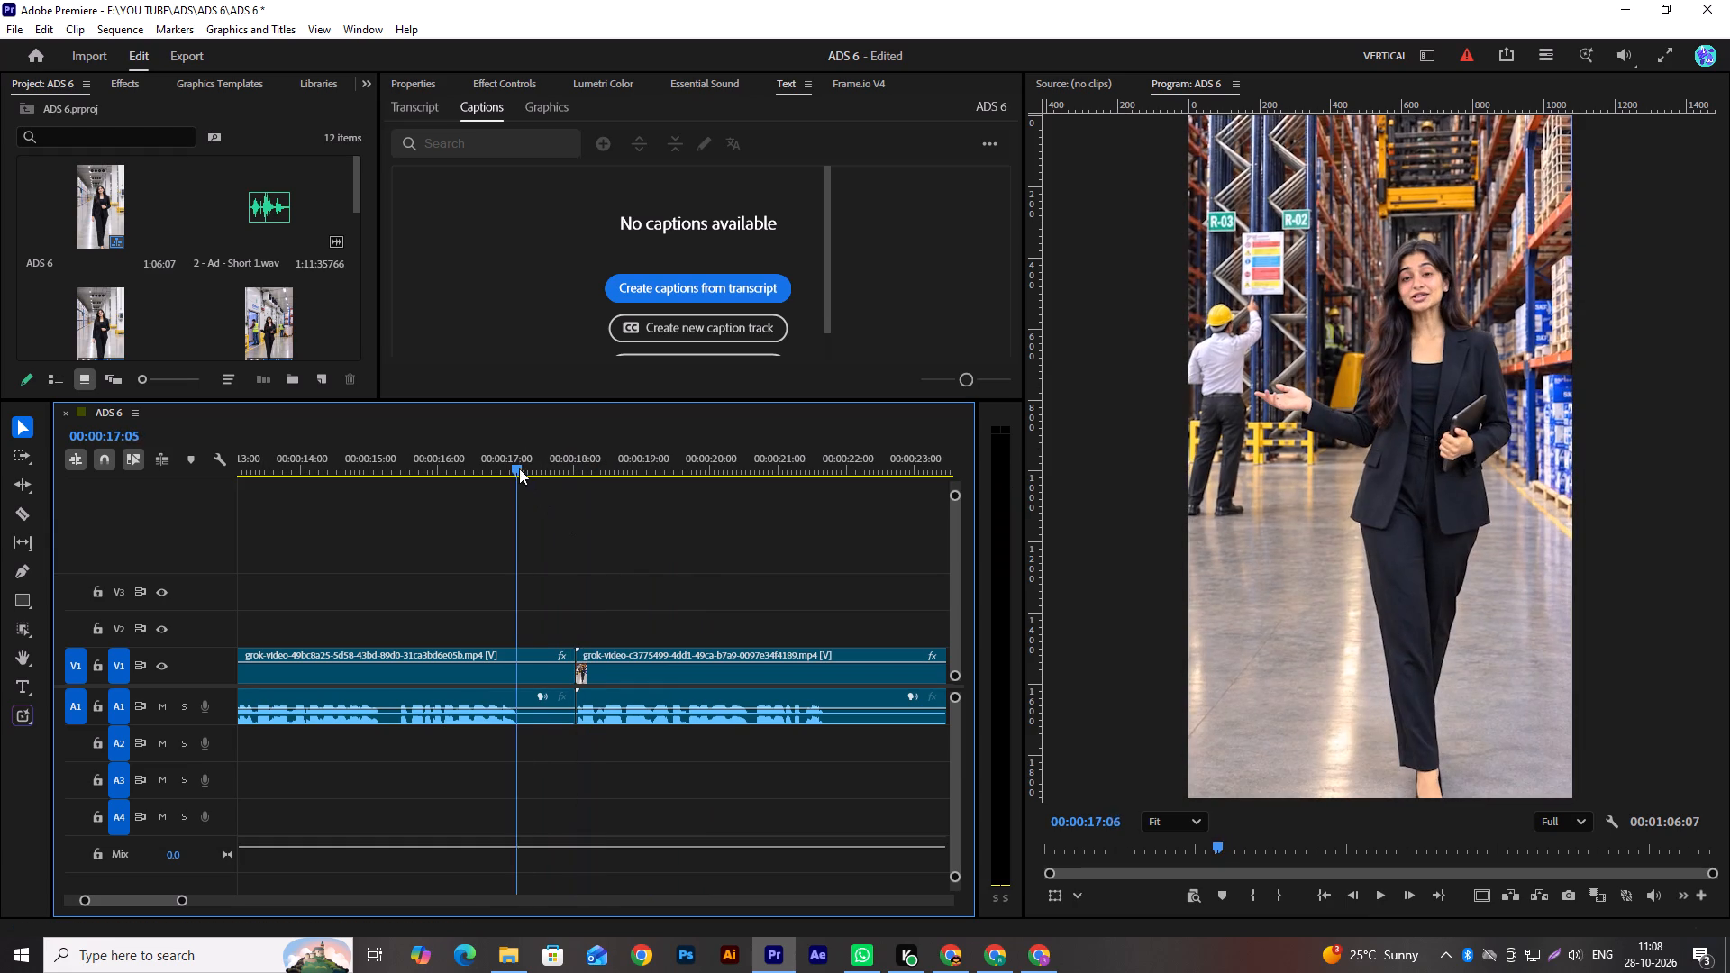
{"action": "key", "text": "space"}
{"action": "key", "text": "space"}
{"action": "left_click_drag", "start_coordinate": [493, 468], "coordinate": [451, 486]}
{"action": "key", "text": "space"}
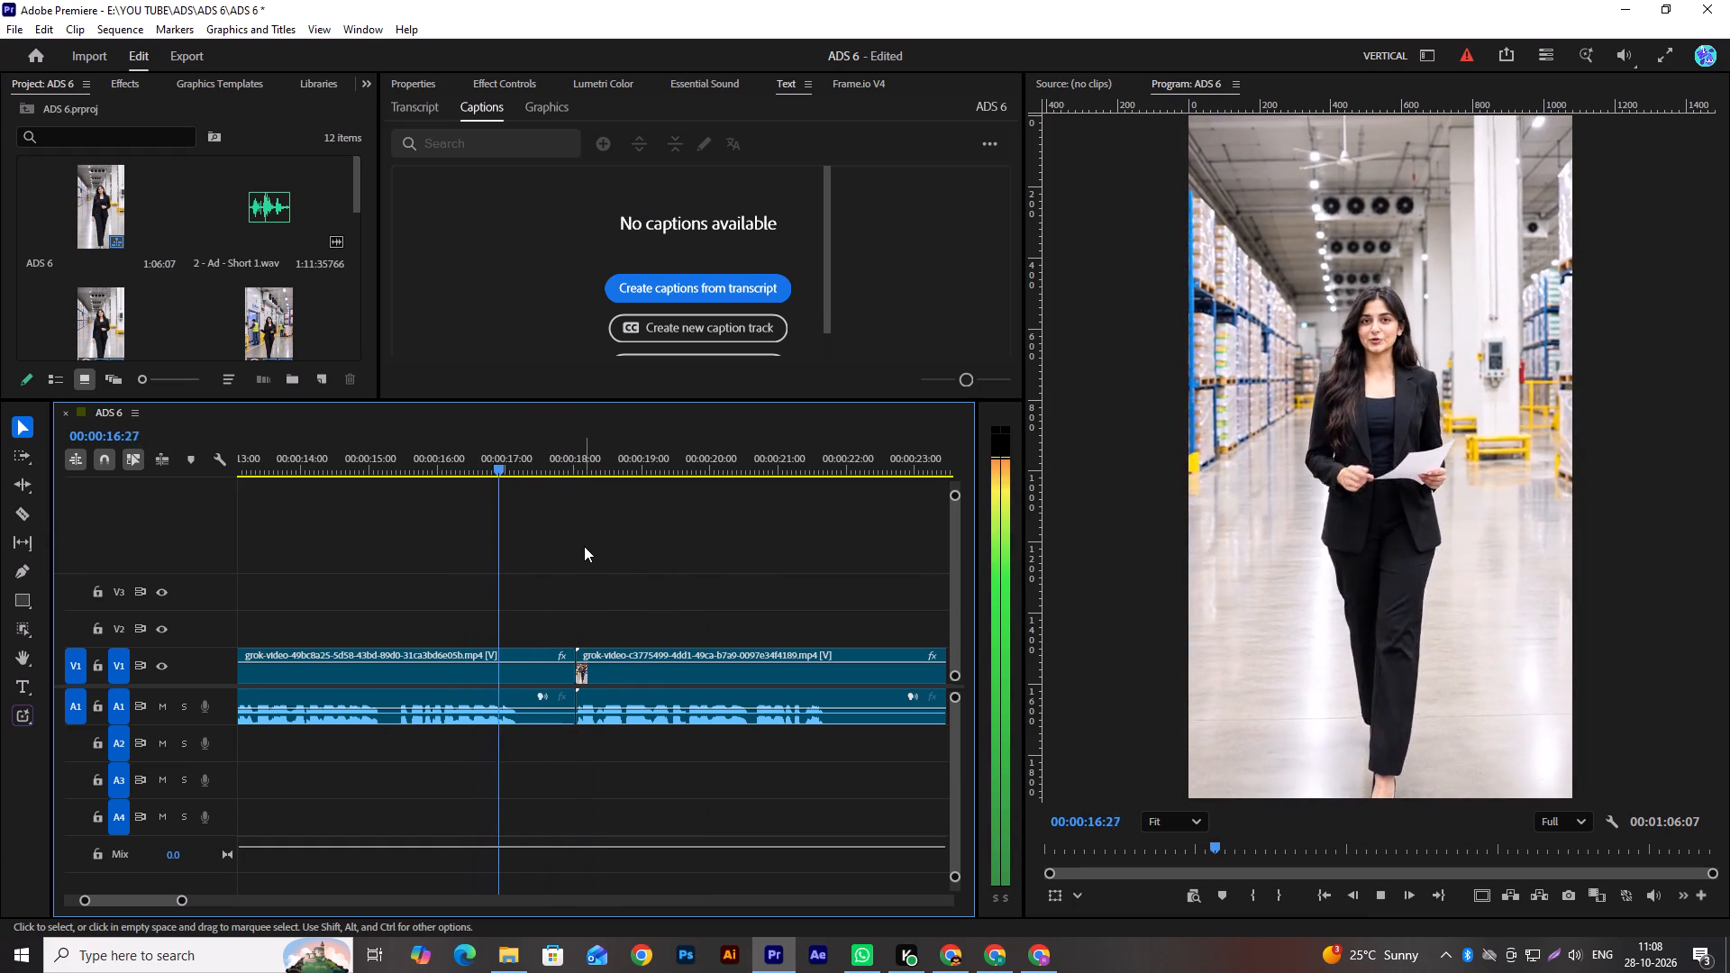
{"action": "key", "text": "space"}
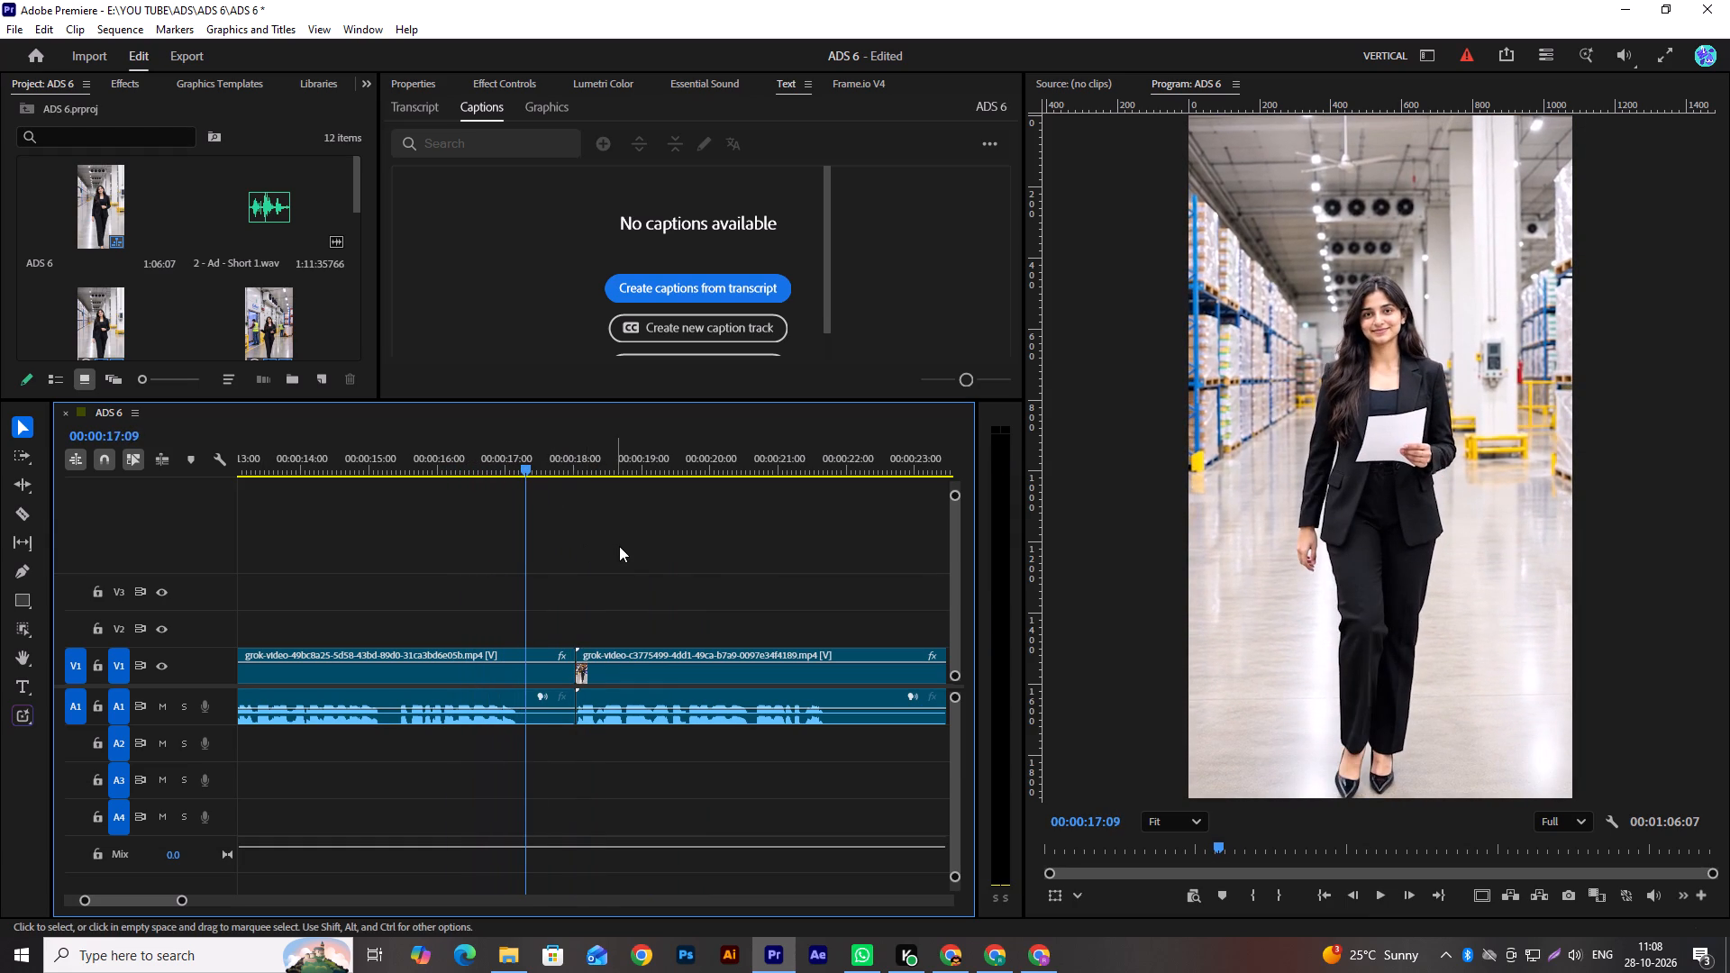
{"action": "key", "text": "Right"}
{"action": "key", "text": "Right"}
{"action": "key", "text": "Right"}
{"action": "key", "text": "Right"}
{"action": "key", "text": "Right"}
{"action": "key", "text": "Right"}
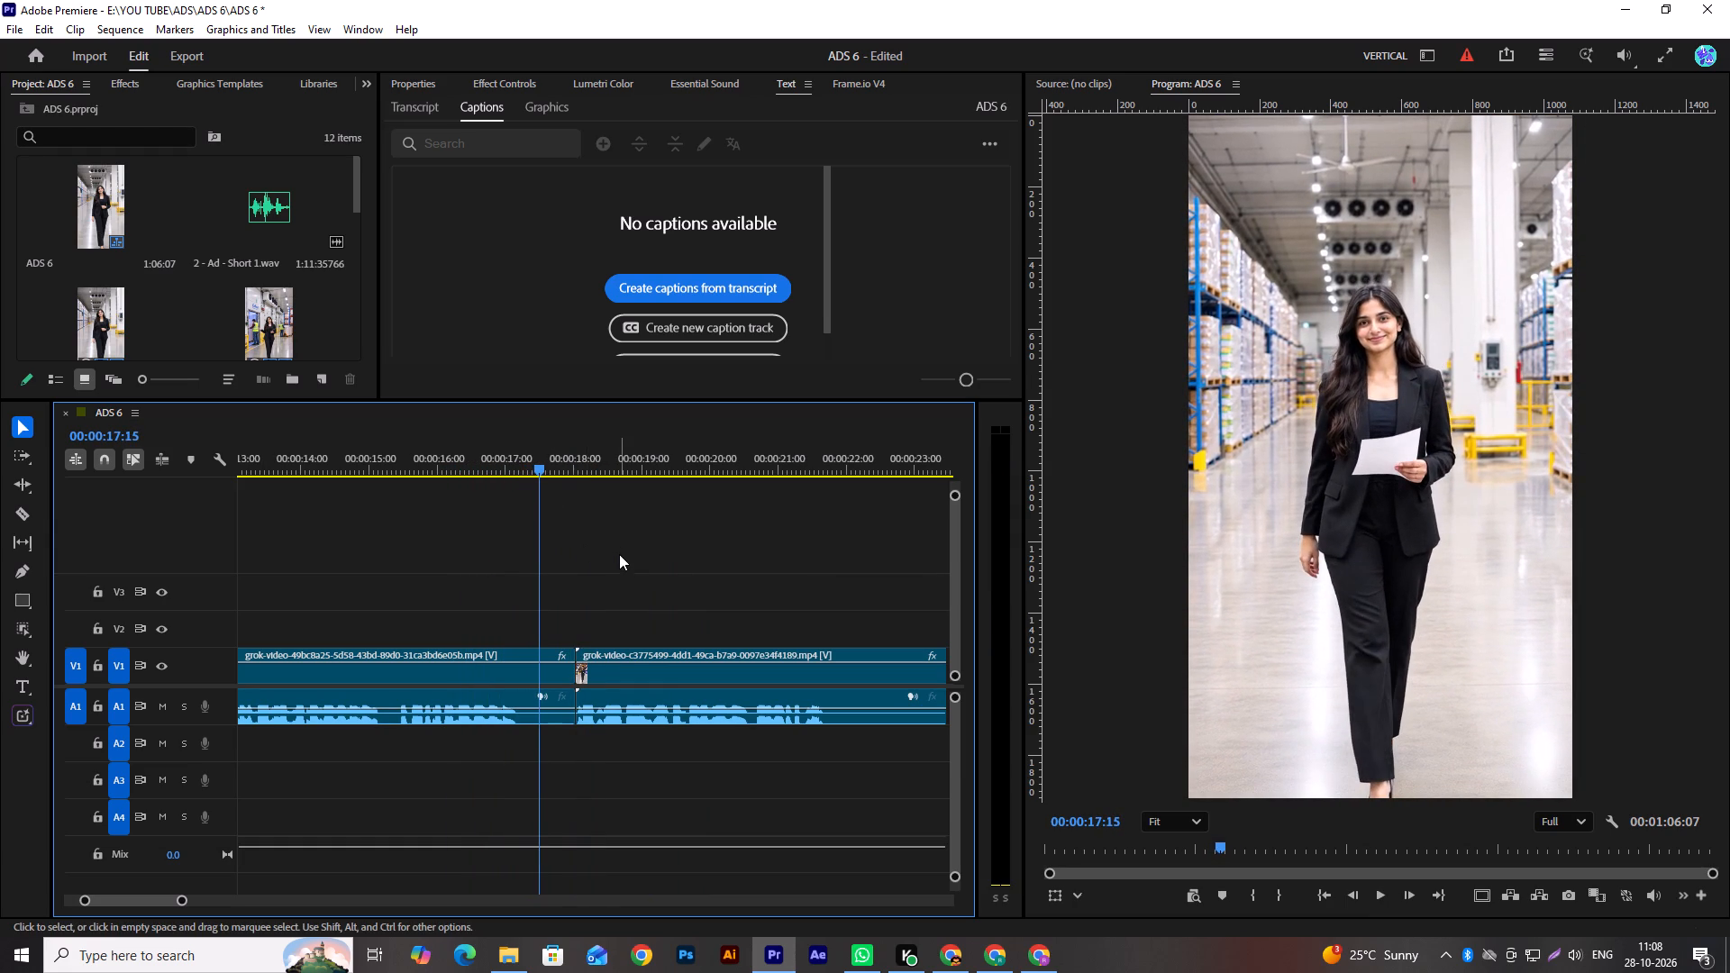
{"action": "key", "text": "w"}
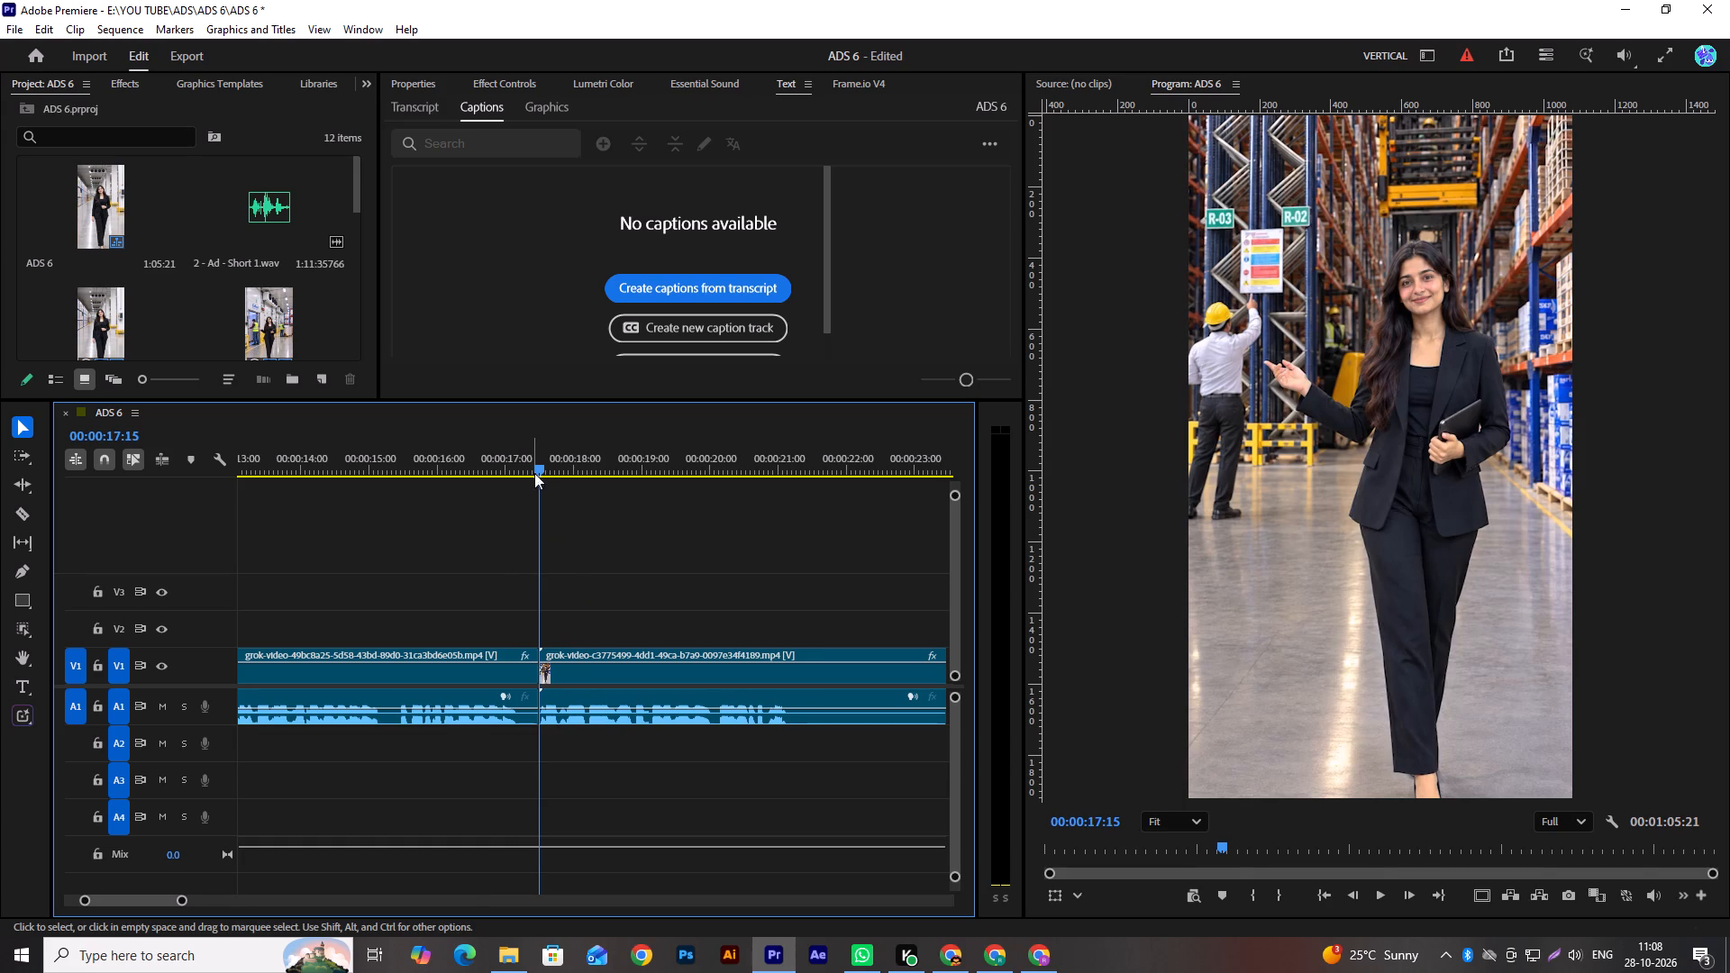
Play across the second cut to check it and continue through the third clip until its speech ends.
{"action": "left_click_drag", "start_coordinate": [538, 468], "coordinate": [445, 507]}
{"action": "key", "text": "space"}
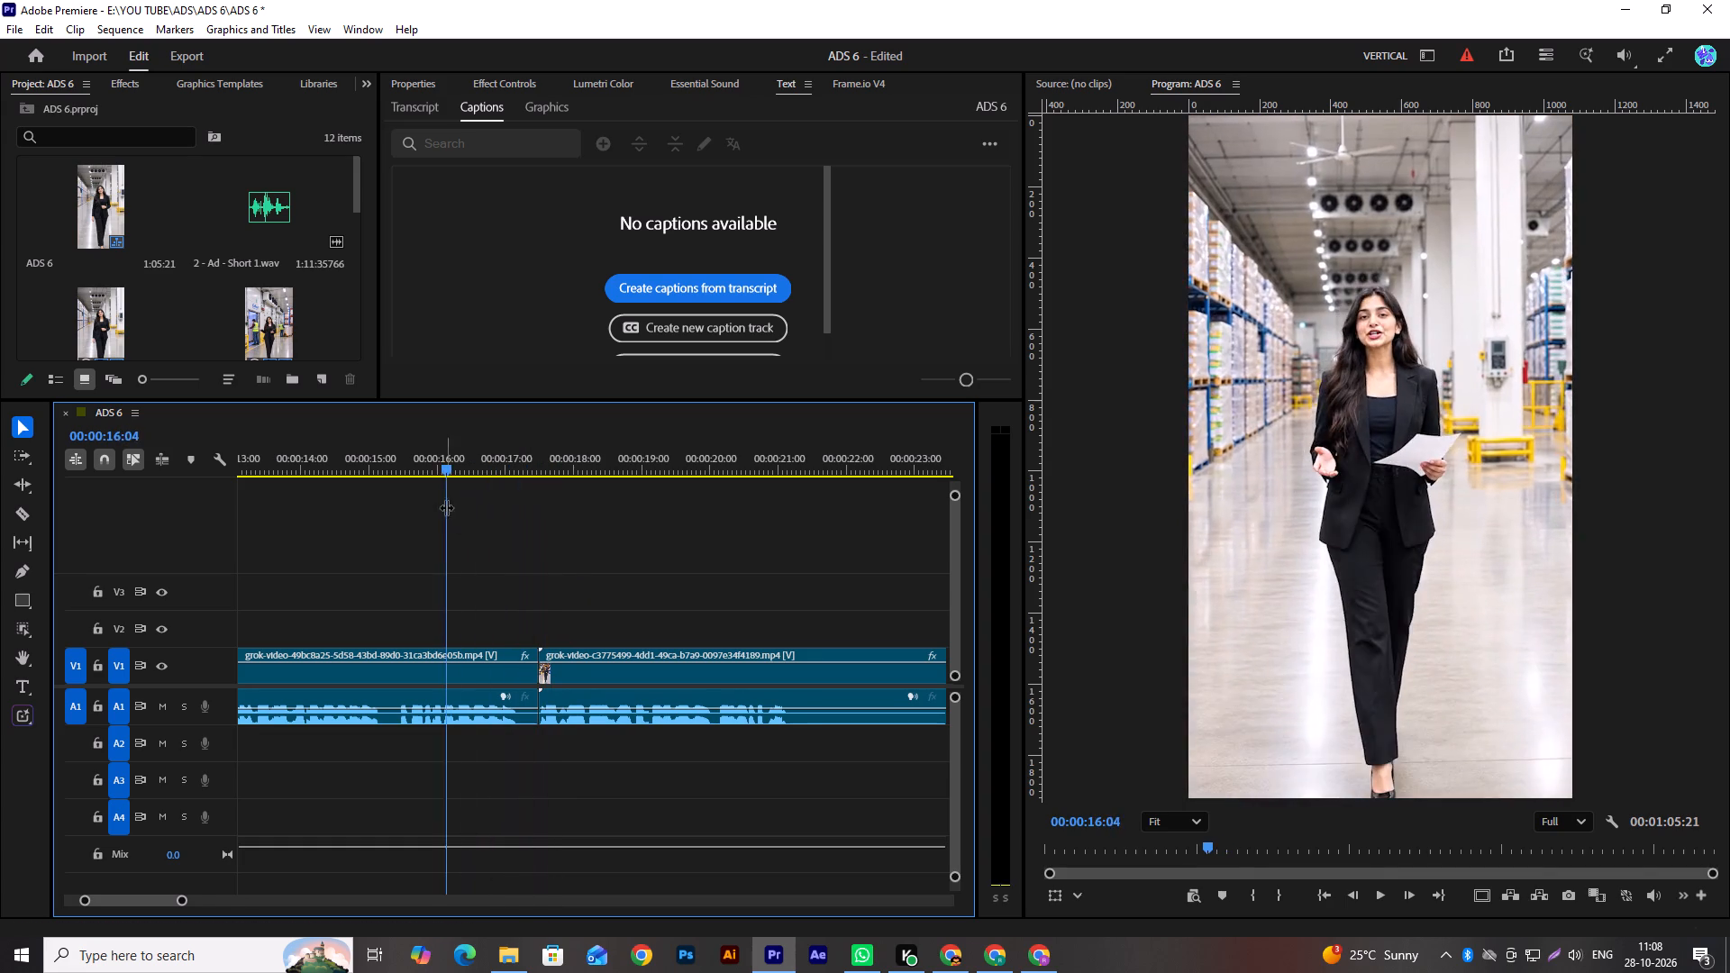
{"action": "key", "text": "space"}
{"action": "scroll", "coordinate": [406, 576], "scroll_direction": "down", "scroll_amount": 3, "text": "alt"}
{"action": "scroll", "coordinate": [408, 574], "scroll_direction": "up", "scroll_amount": 5}
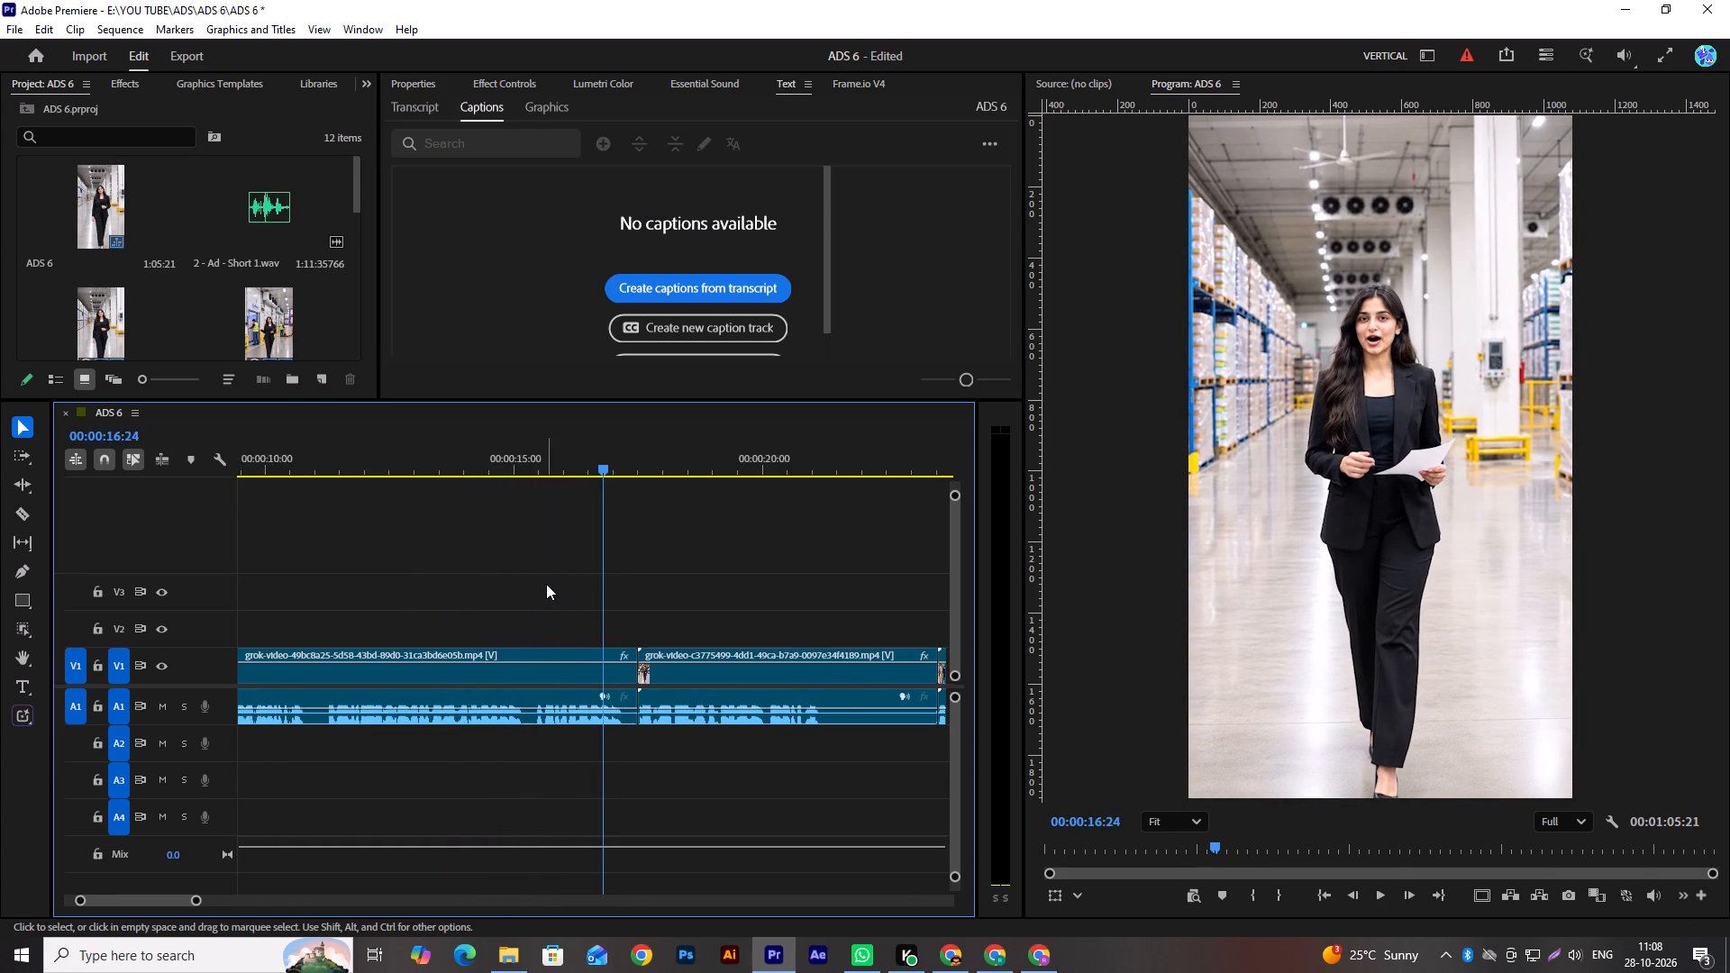
{"action": "scroll", "coordinate": [546, 584], "scroll_direction": "down", "scroll_amount": 5, "text": "alt"}
{"action": "key", "text": "space"}
{"action": "scroll", "coordinate": [654, 630], "scroll_direction": "up", "scroll_amount": 12, "text": "alt"}
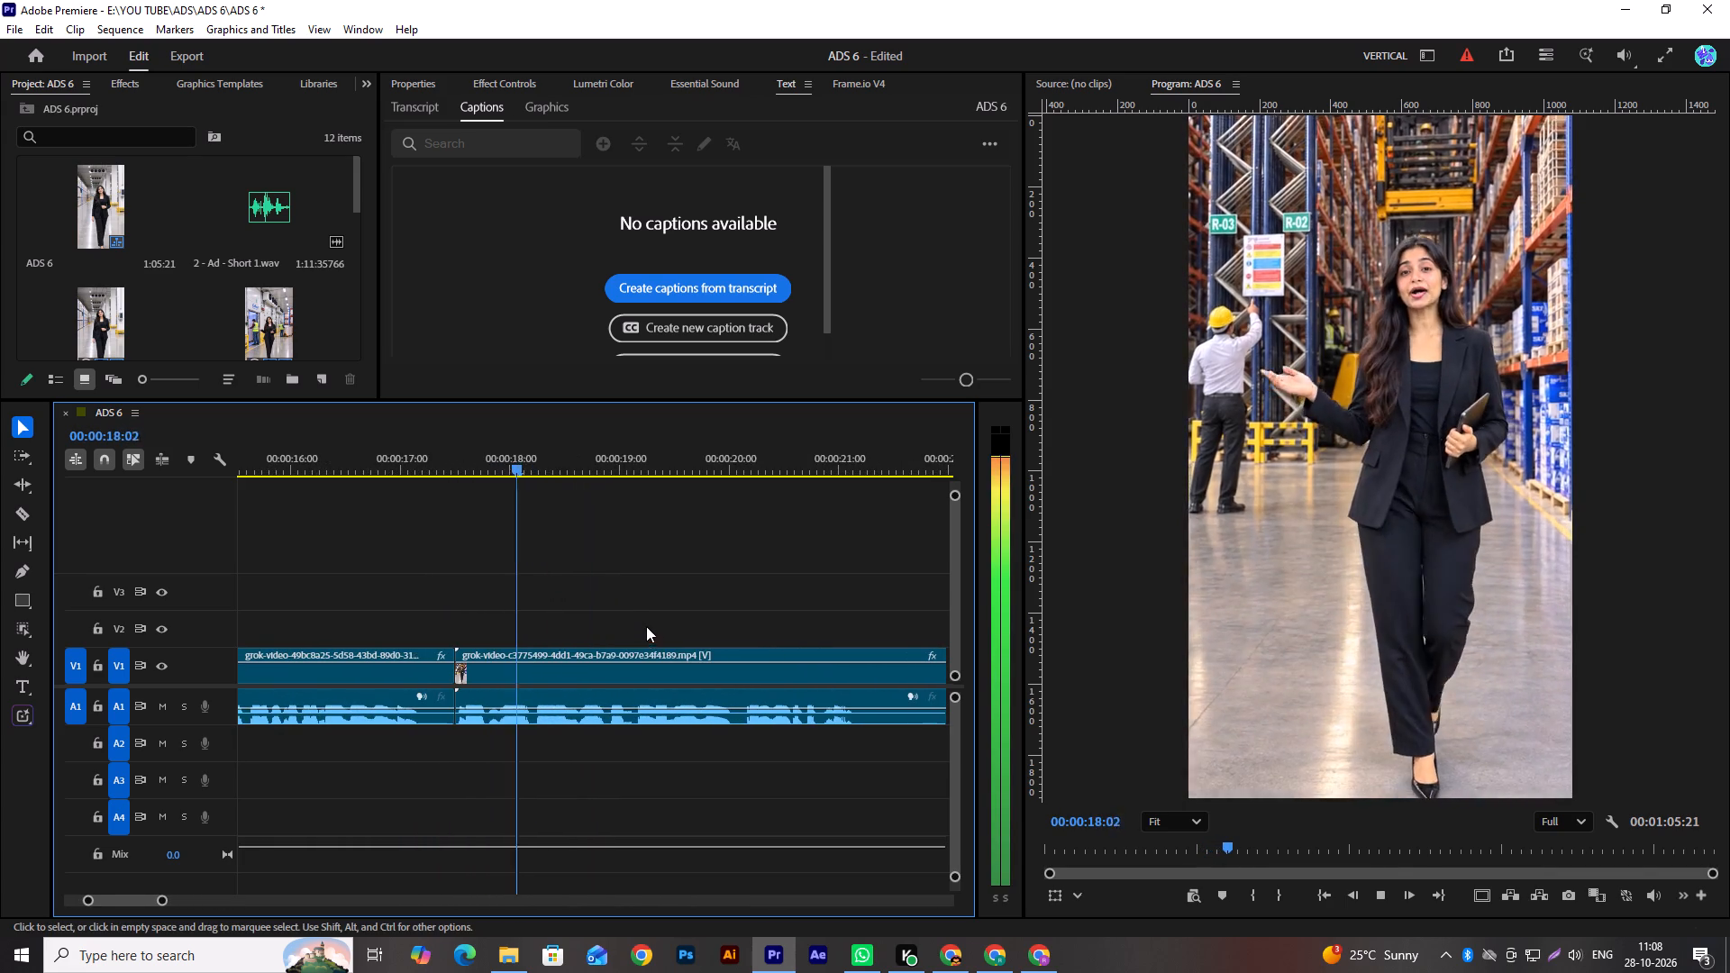
{"action": "scroll", "coordinate": [631, 615], "scroll_direction": "down", "scroll_amount": 7}
{"action": "scroll", "coordinate": [631, 615], "scroll_direction": "down", "scroll_amount": 3, "text": "alt"}
{"action": "scroll", "coordinate": [631, 615], "scroll_direction": "down", "scroll_amount": 3}
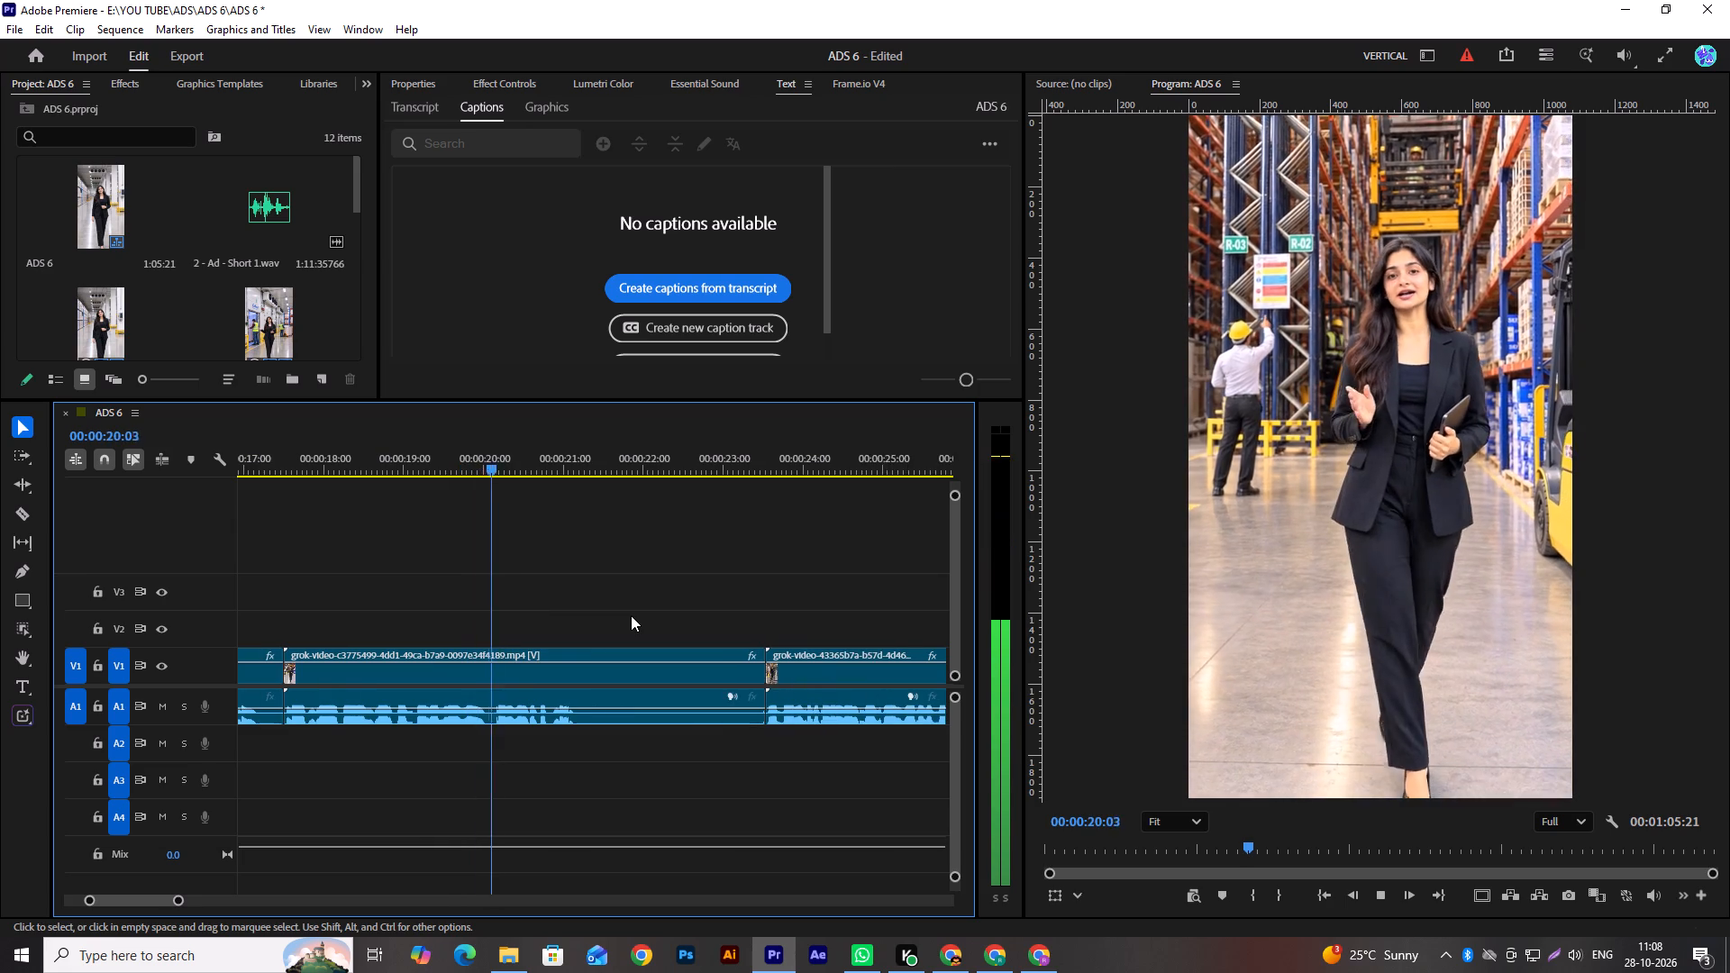
{"action": "scroll", "coordinate": [628, 598], "scroll_direction": "down", "scroll_amount": 4}
{"action": "key", "text": "space"}
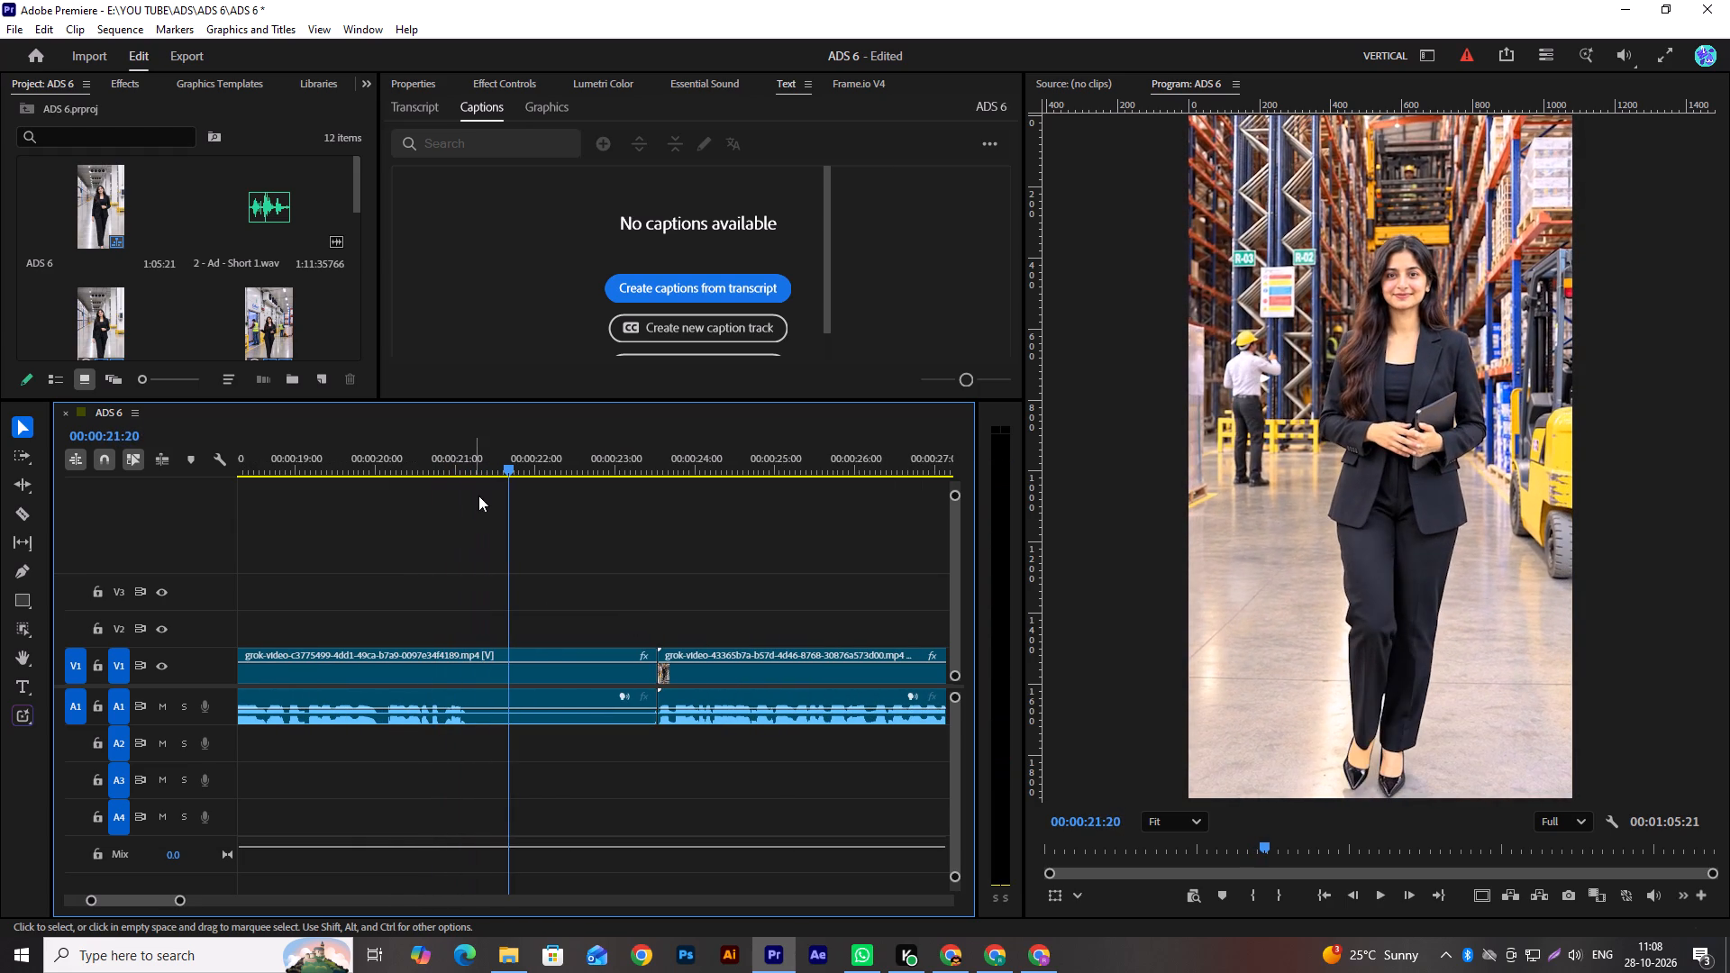
Ripple trim the end of the third clip to about 00:00:21:10, removing the silent tail after the speech.
{"action": "left_click_drag", "start_coordinate": [466, 472], "coordinate": [410, 492]}
{"action": "key", "text": "space"}
{"action": "key", "text": "space"}
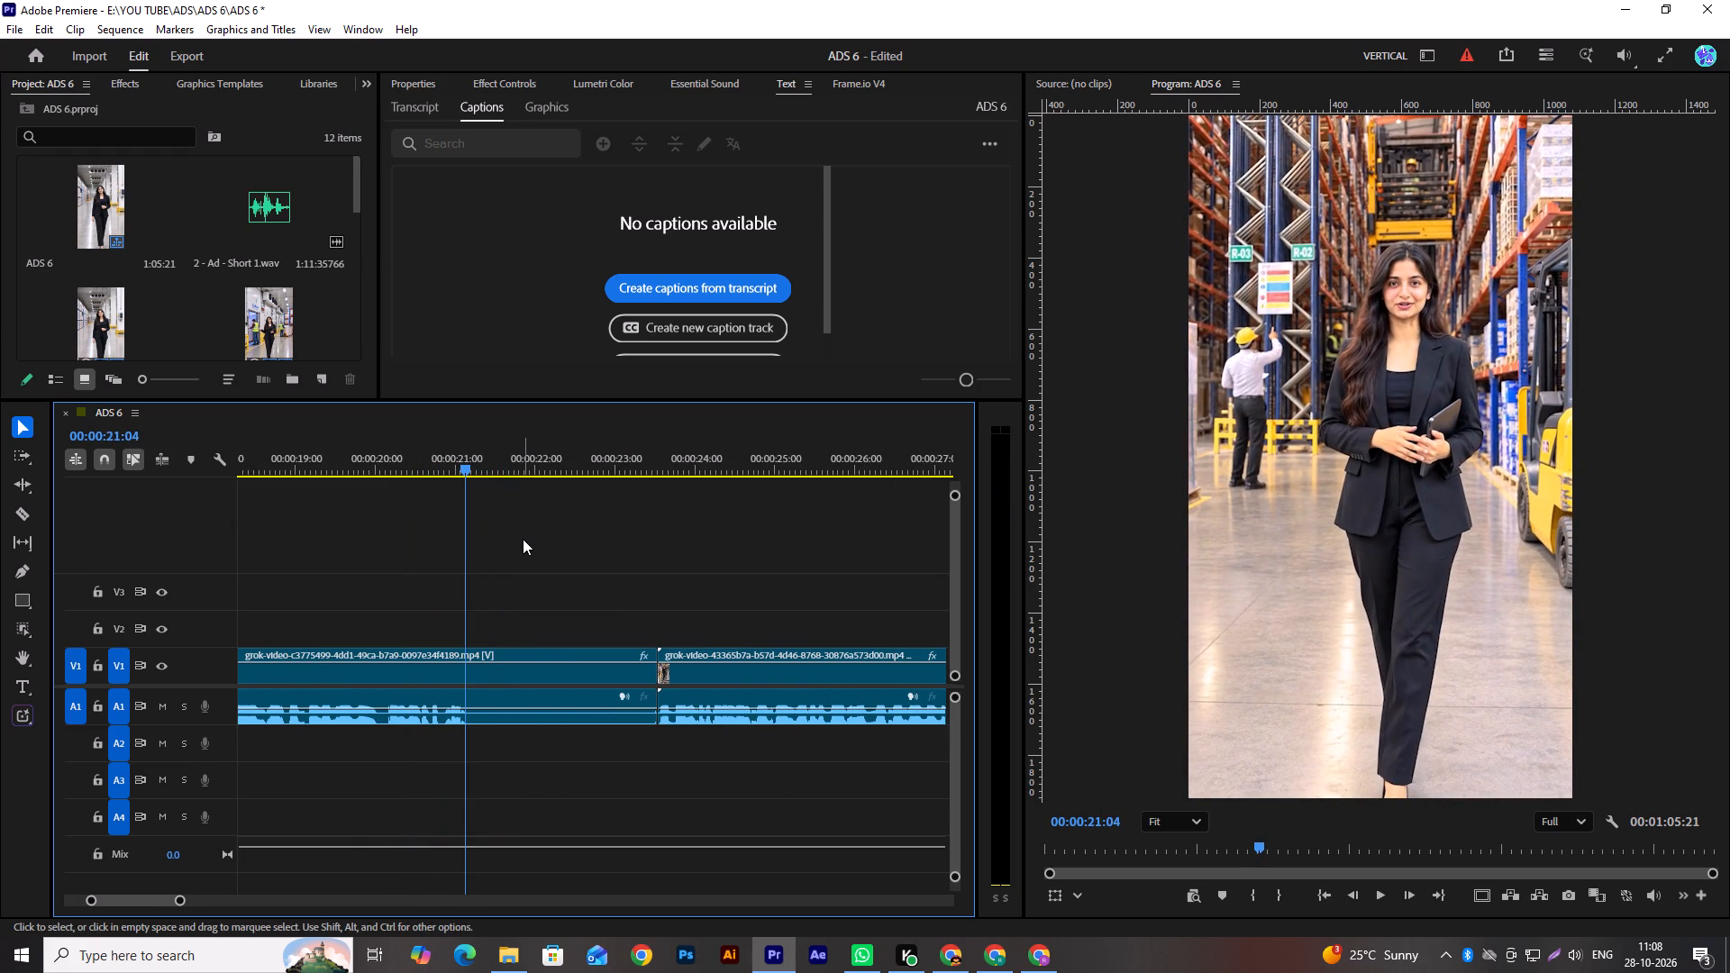
{"action": "key", "text": "Right"}
{"action": "key", "text": "Right"}
{"action": "key", "text": "Right"}
{"action": "key", "text": "Right"}
{"action": "key", "text": "Right"}
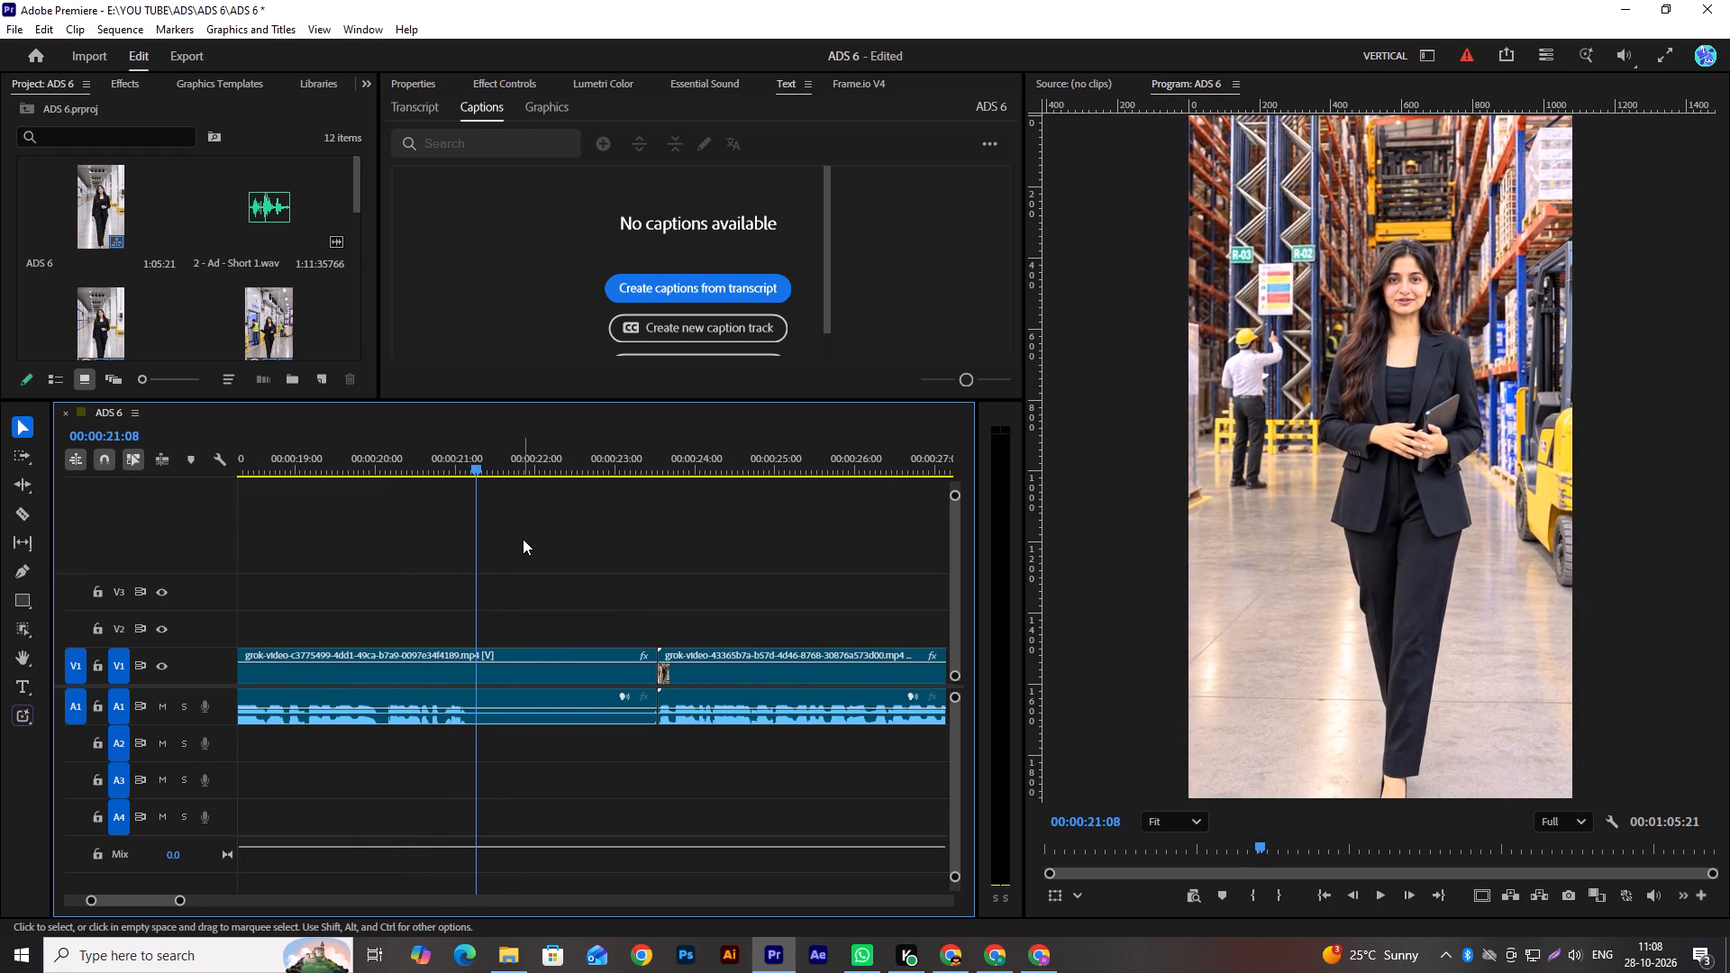
{"action": "key", "text": "Right"}
{"action": "key", "text": "w"}
Play across the third cut and on through the fourth clip to find where its speech ends.
{"action": "key", "text": "space"}
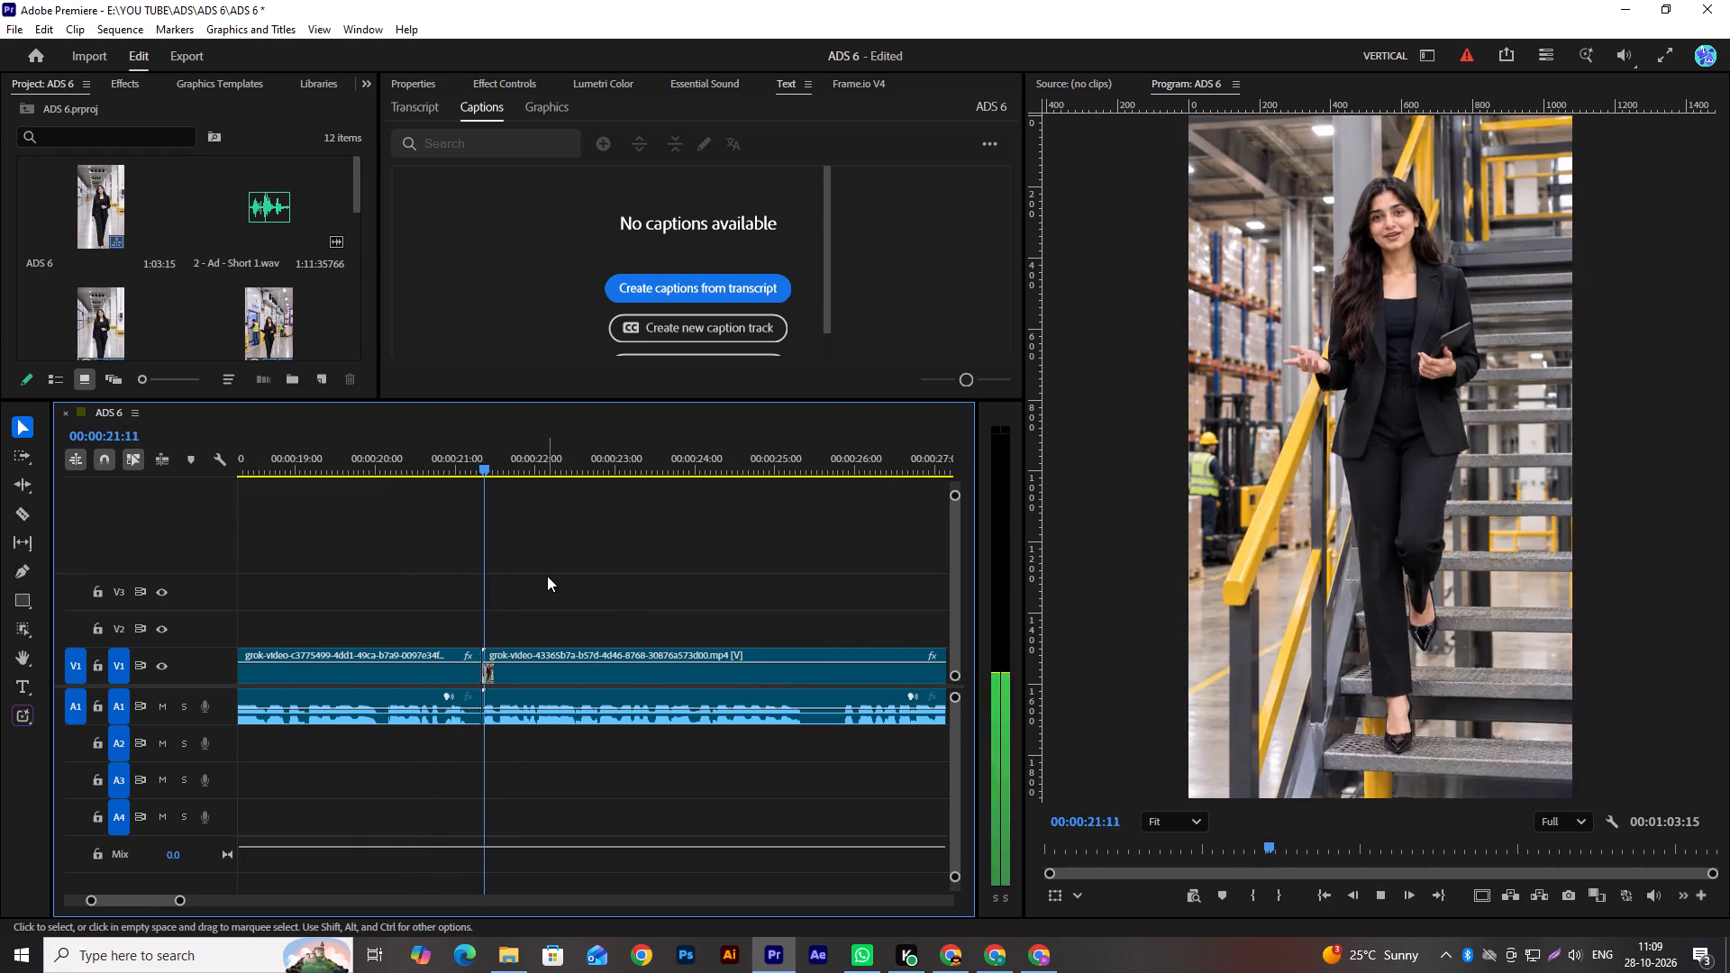
{"action": "scroll", "coordinate": [505, 594], "scroll_direction": "down", "scroll_amount": 4}
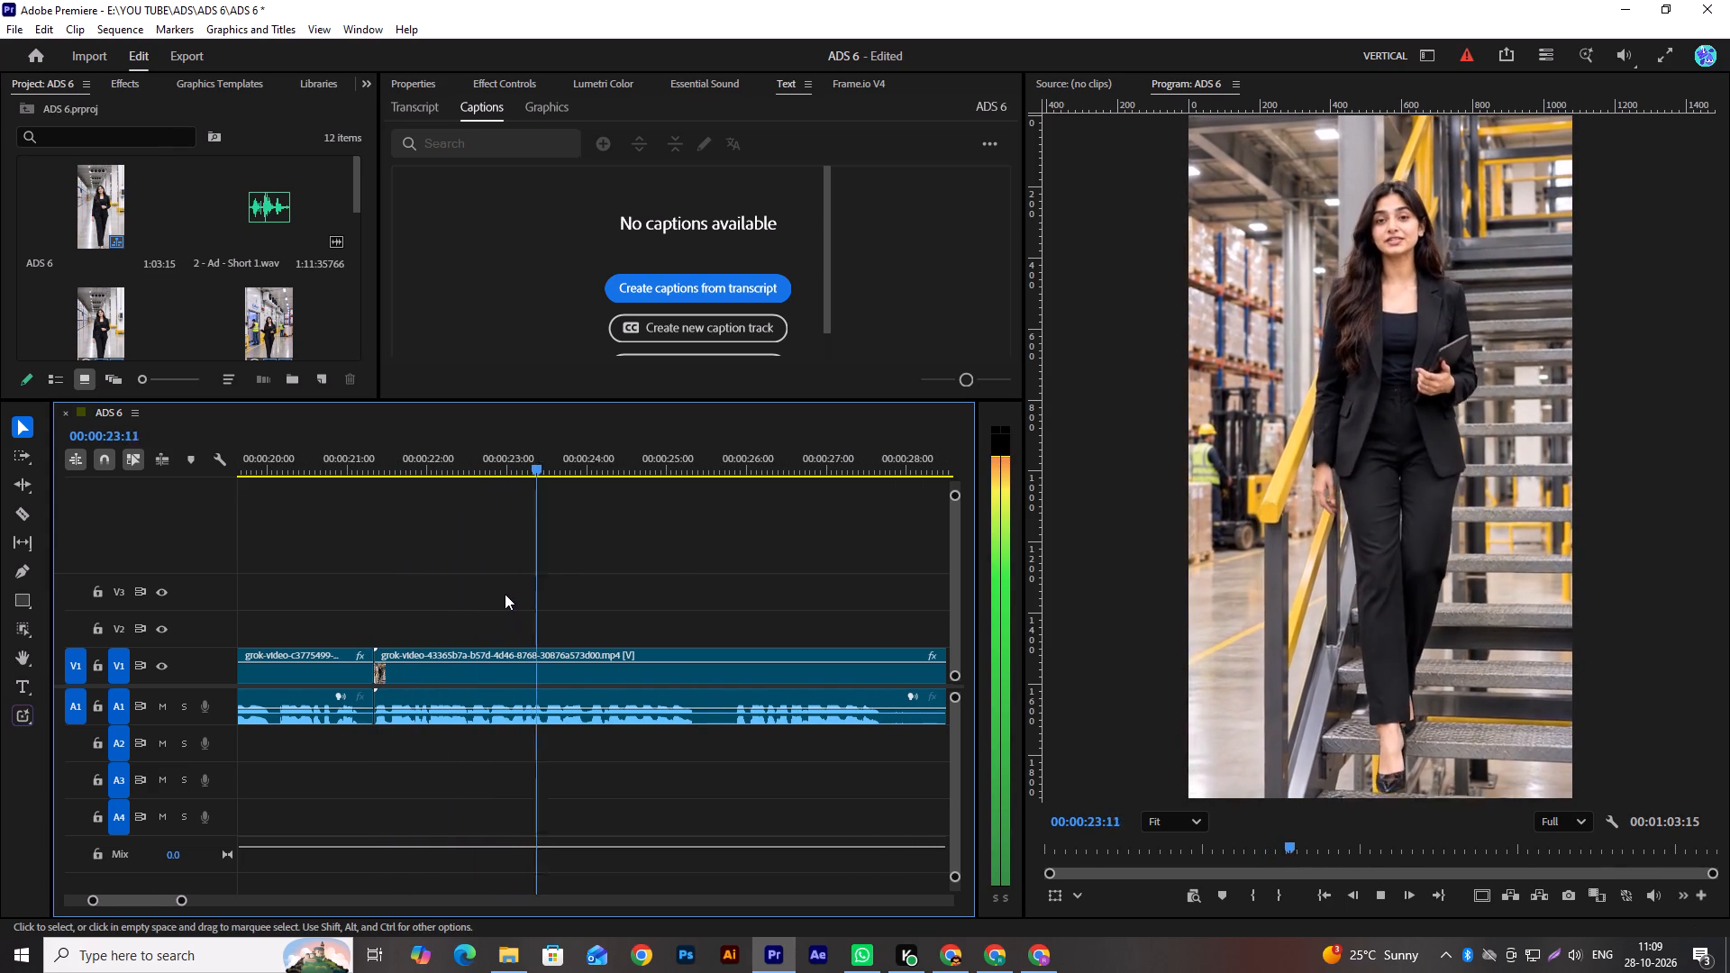
{"action": "scroll", "coordinate": [505, 594], "scroll_direction": "down", "scroll_amount": 6}
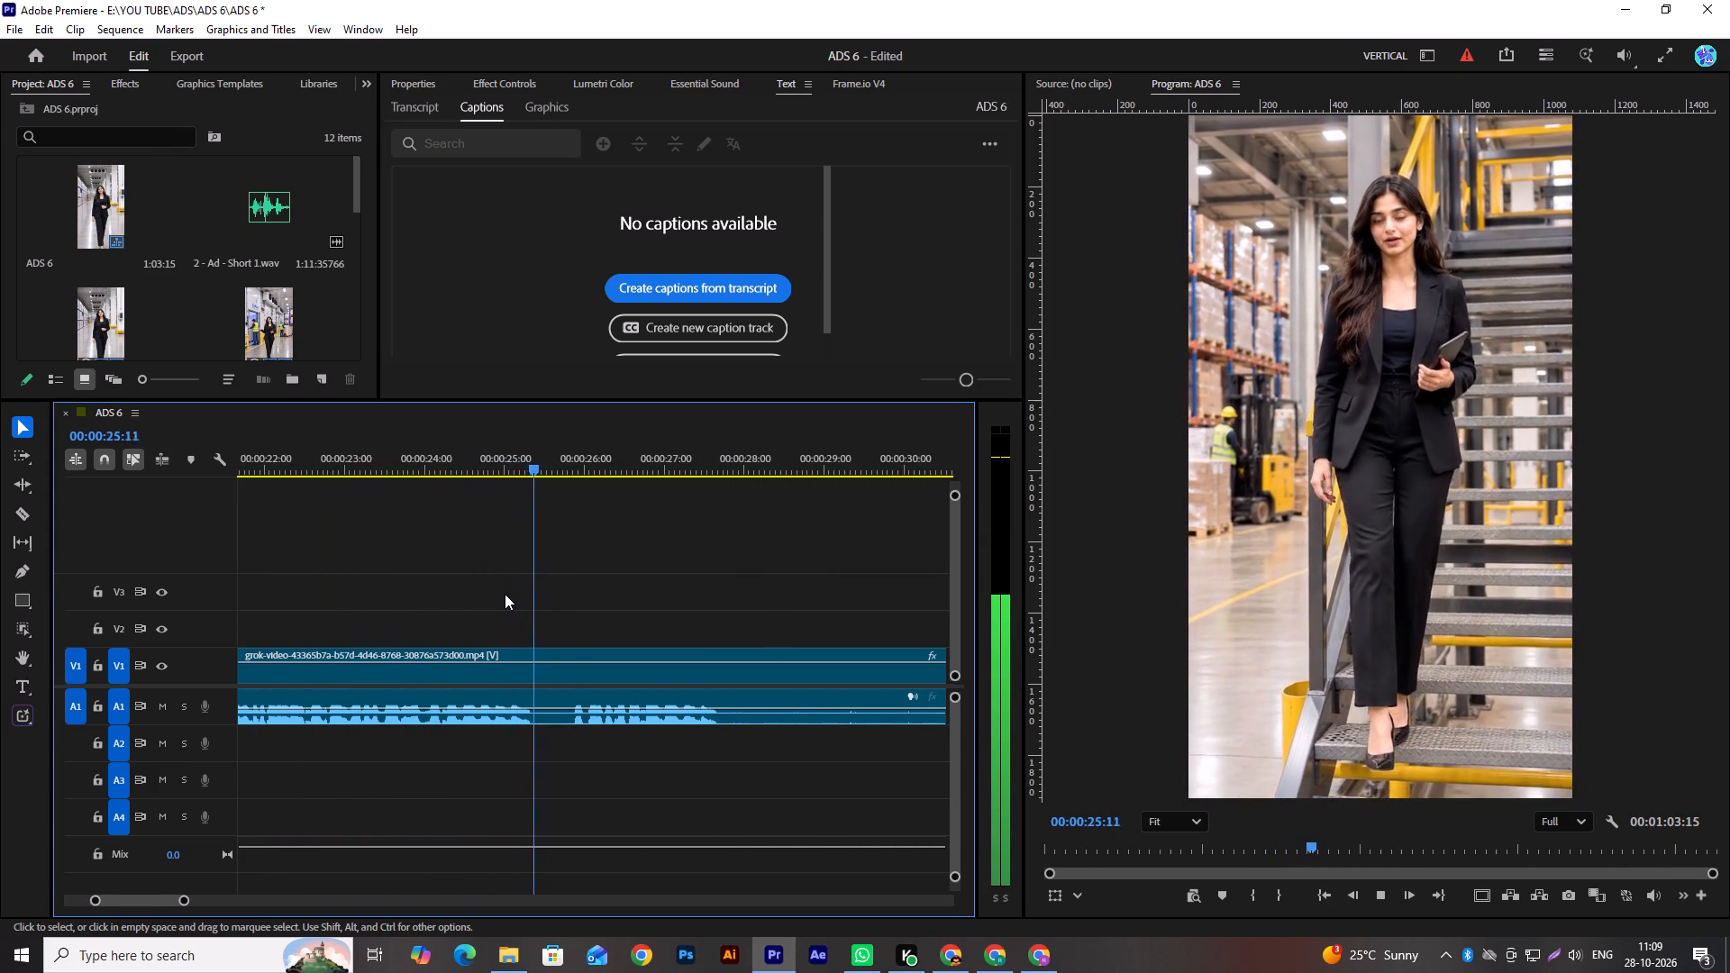
{"action": "scroll", "coordinate": [505, 594], "scroll_direction": "down", "scroll_amount": 4}
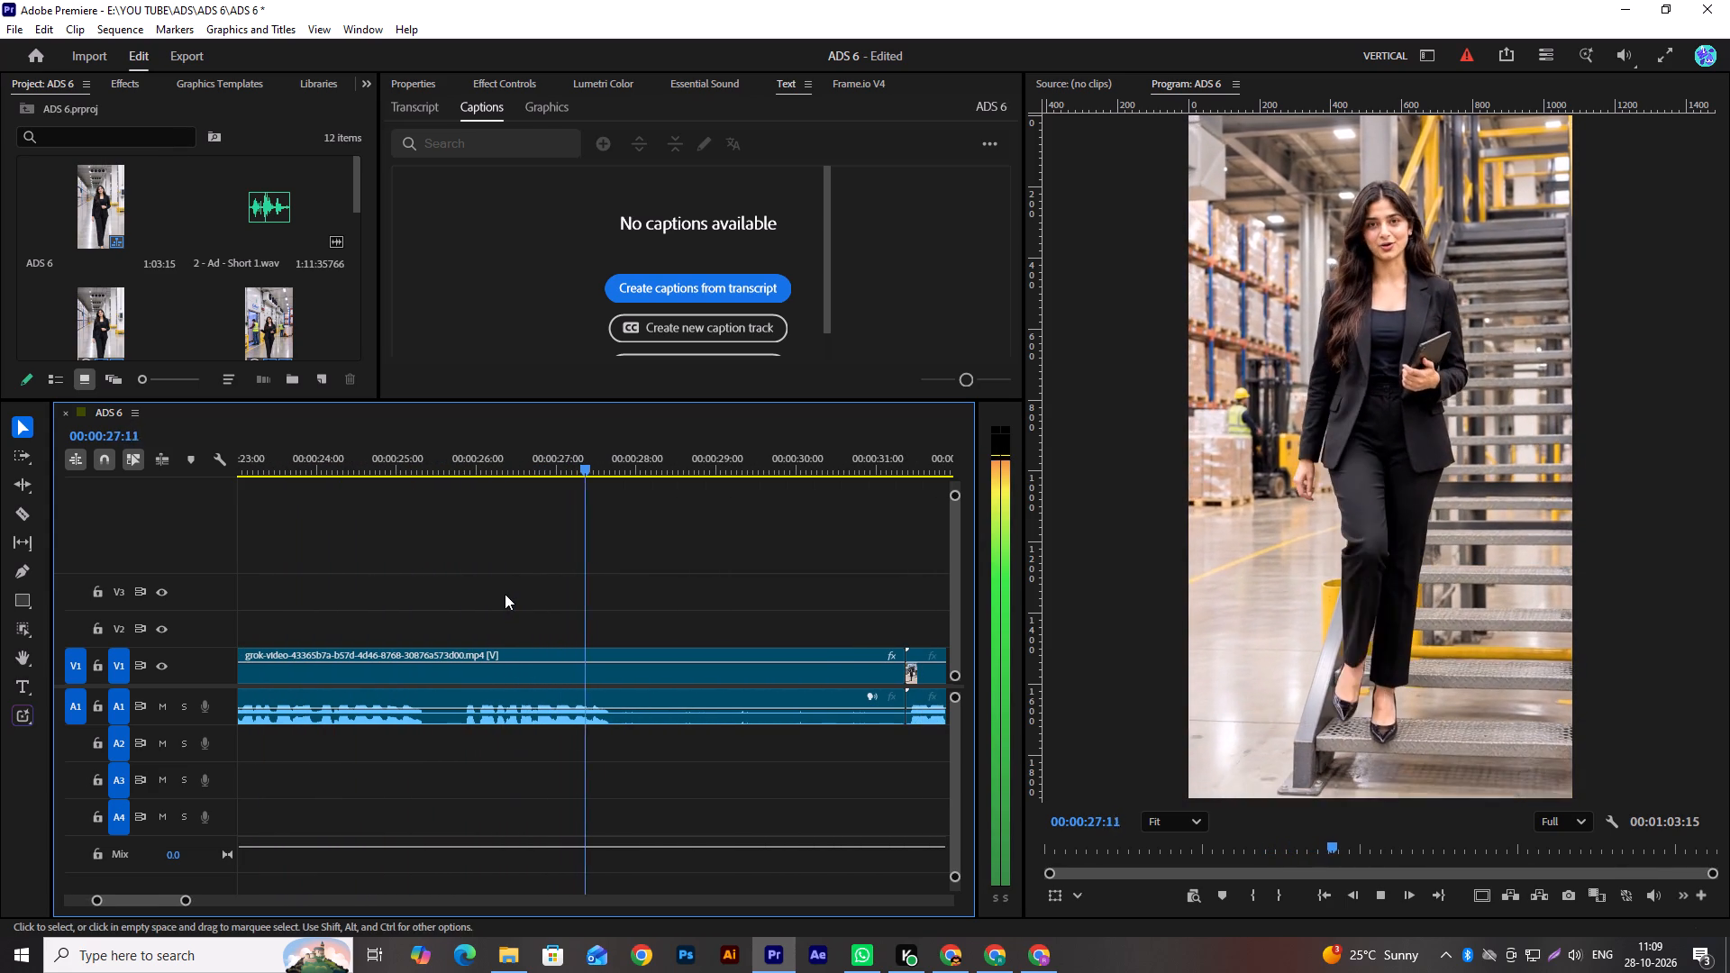
{"action": "key", "text": "space"}
{"action": "key", "text": "space"}
{"action": "key", "text": "space"}
{"action": "scroll", "coordinate": [660, 596], "scroll_direction": "down", "scroll_amount": 3}
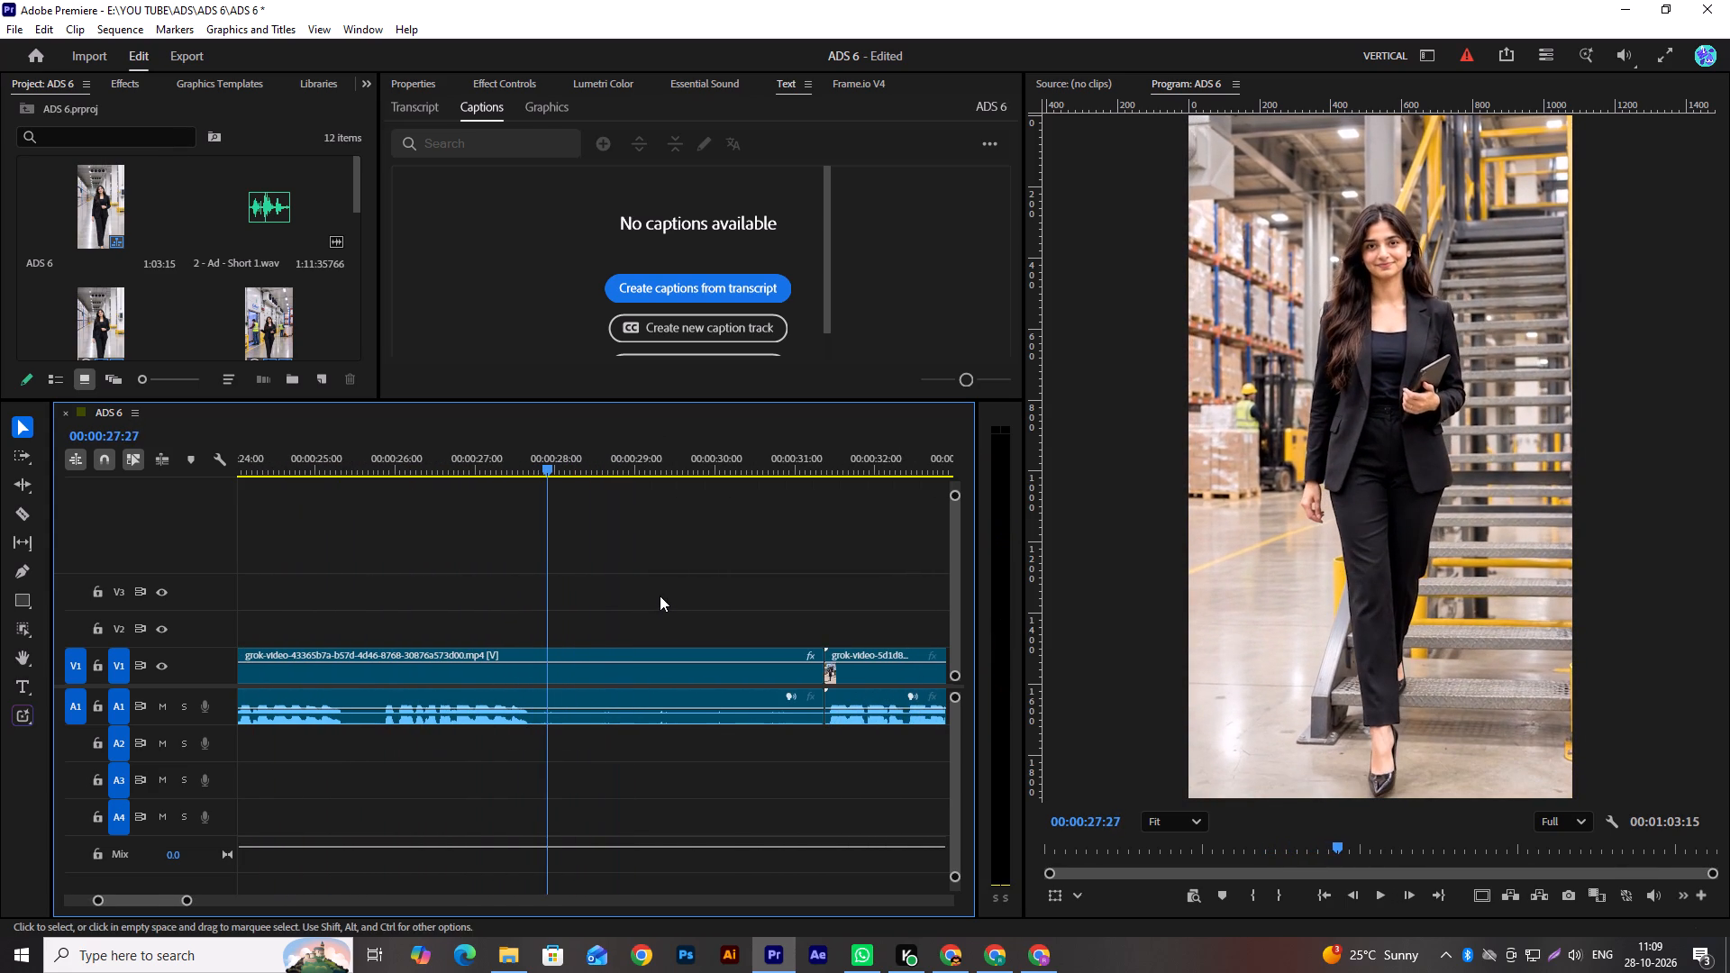
Ripple trim the end of the fourth clip to 00:00:28:00, removing the silent tail after the speech.
{"action": "key", "text": "Right"}
{"action": "key", "text": "Right"}
{"action": "key", "text": "Right"}
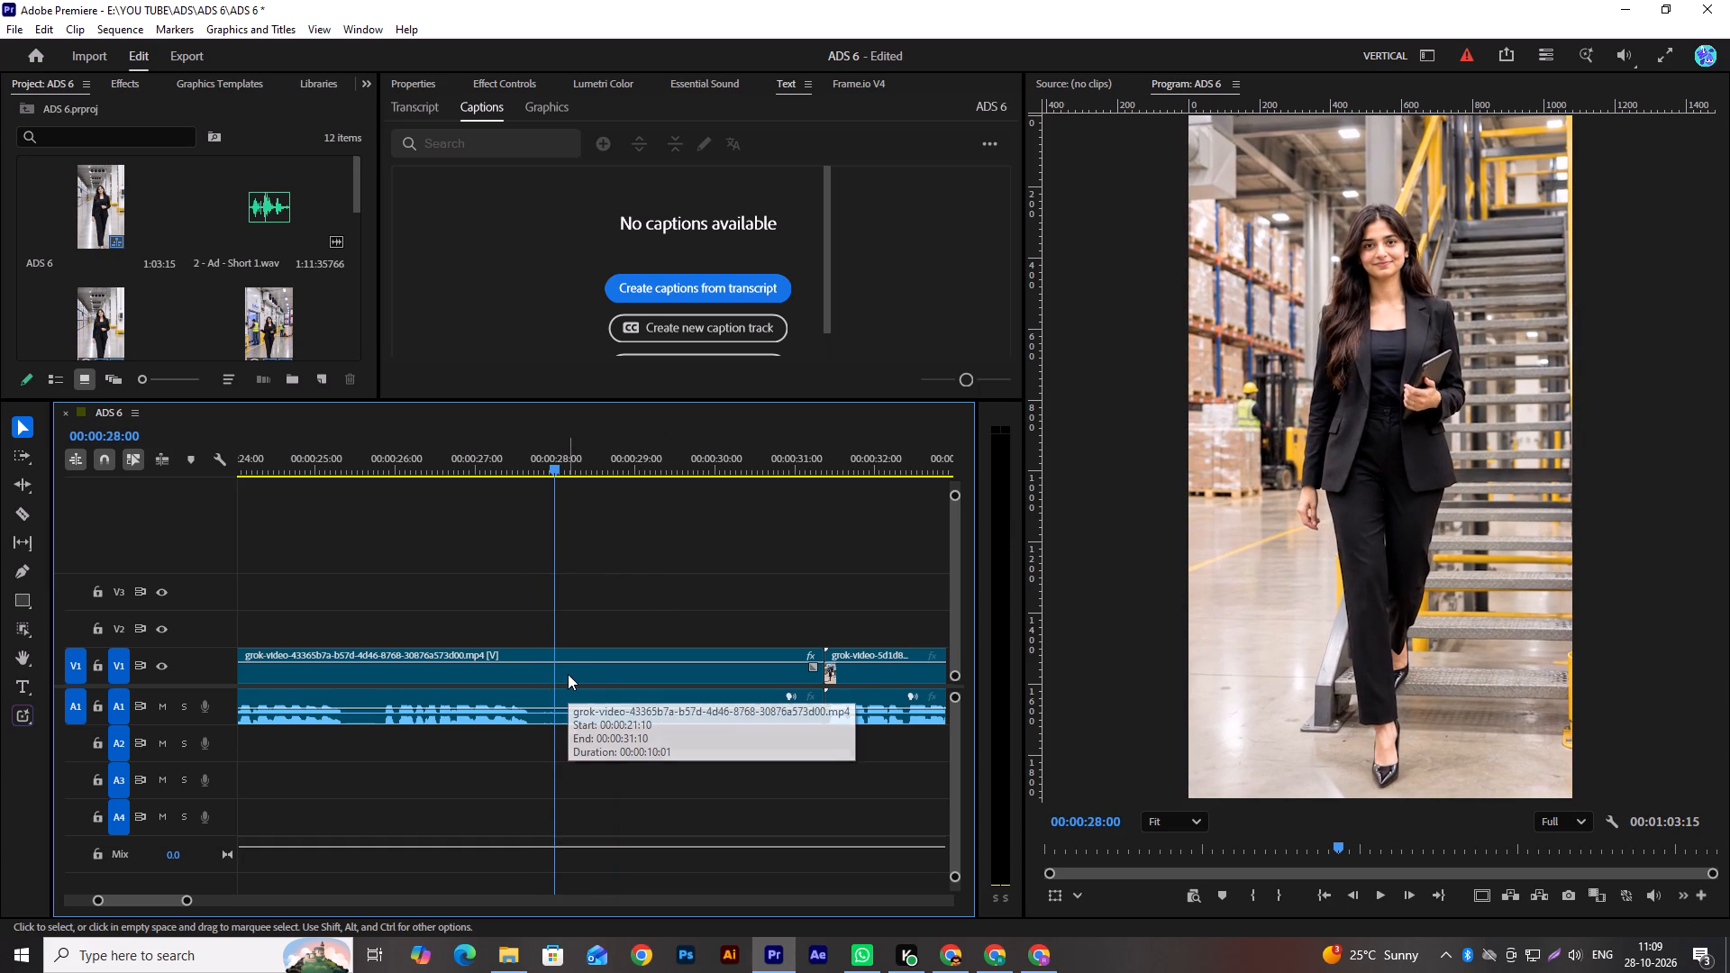
{"action": "key", "text": "w"}
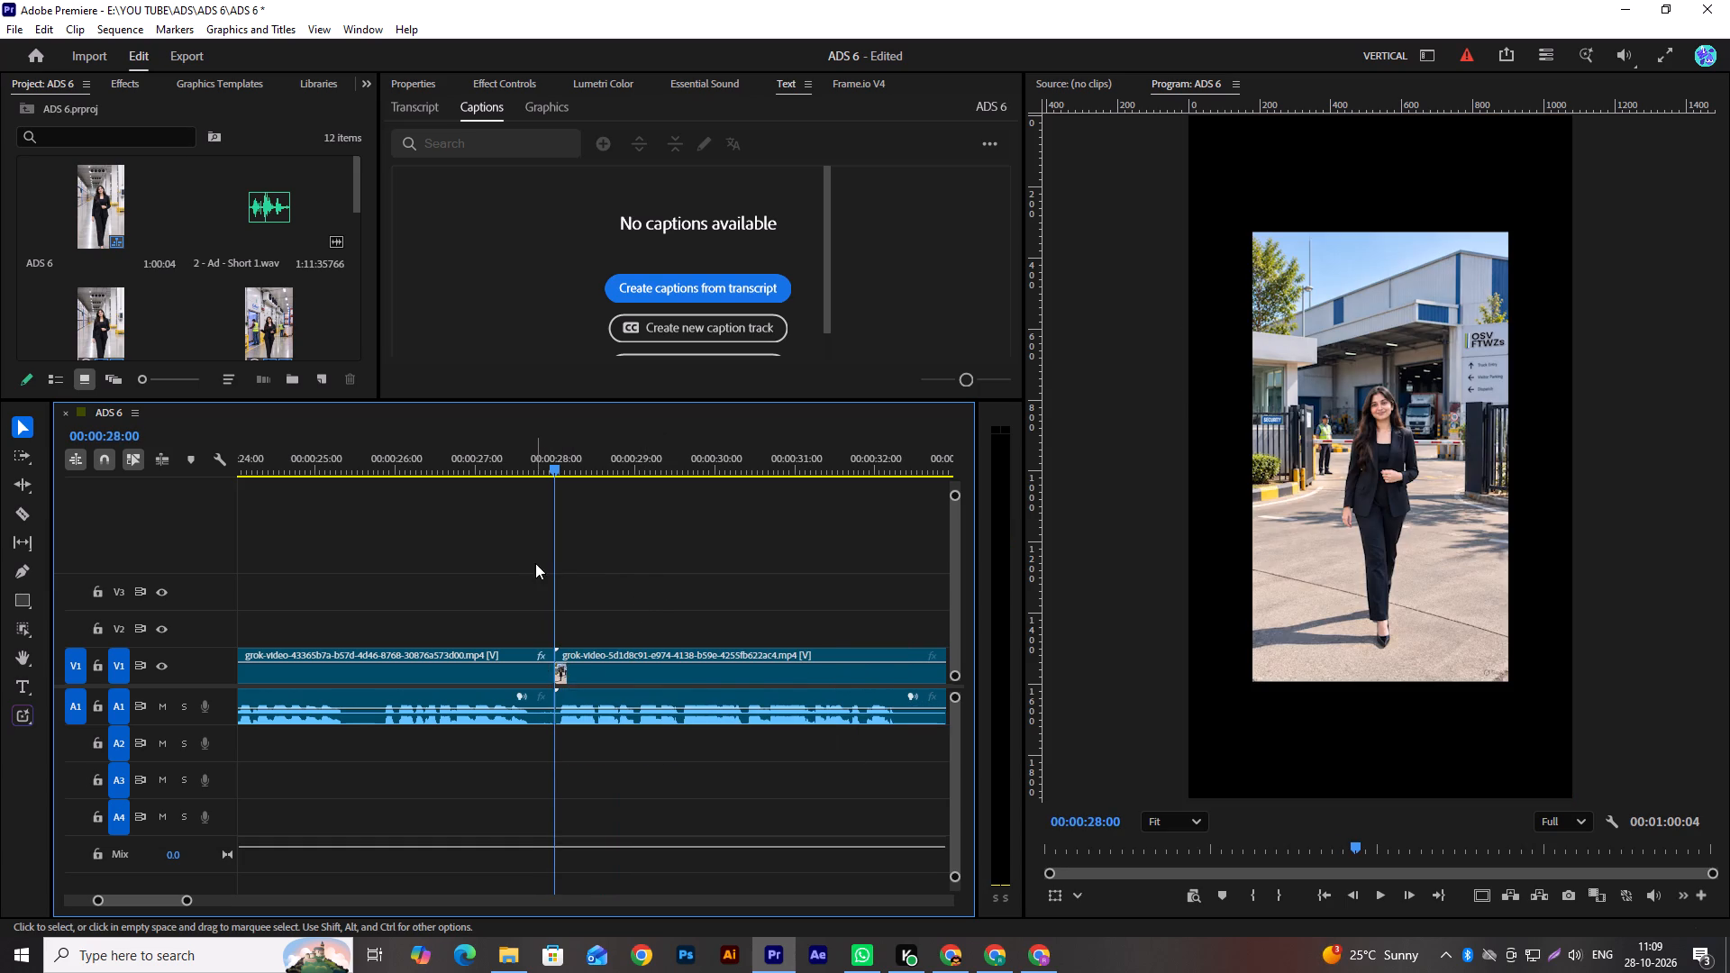
Set the Scale of the fifth clip, the one at the warehouse gate, to 164 so it fills the frame.
{"action": "scroll", "coordinate": [638, 603], "scroll_direction": "down", "scroll_amount": 4}
{"action": "left_click", "coordinate": [587, 670]}
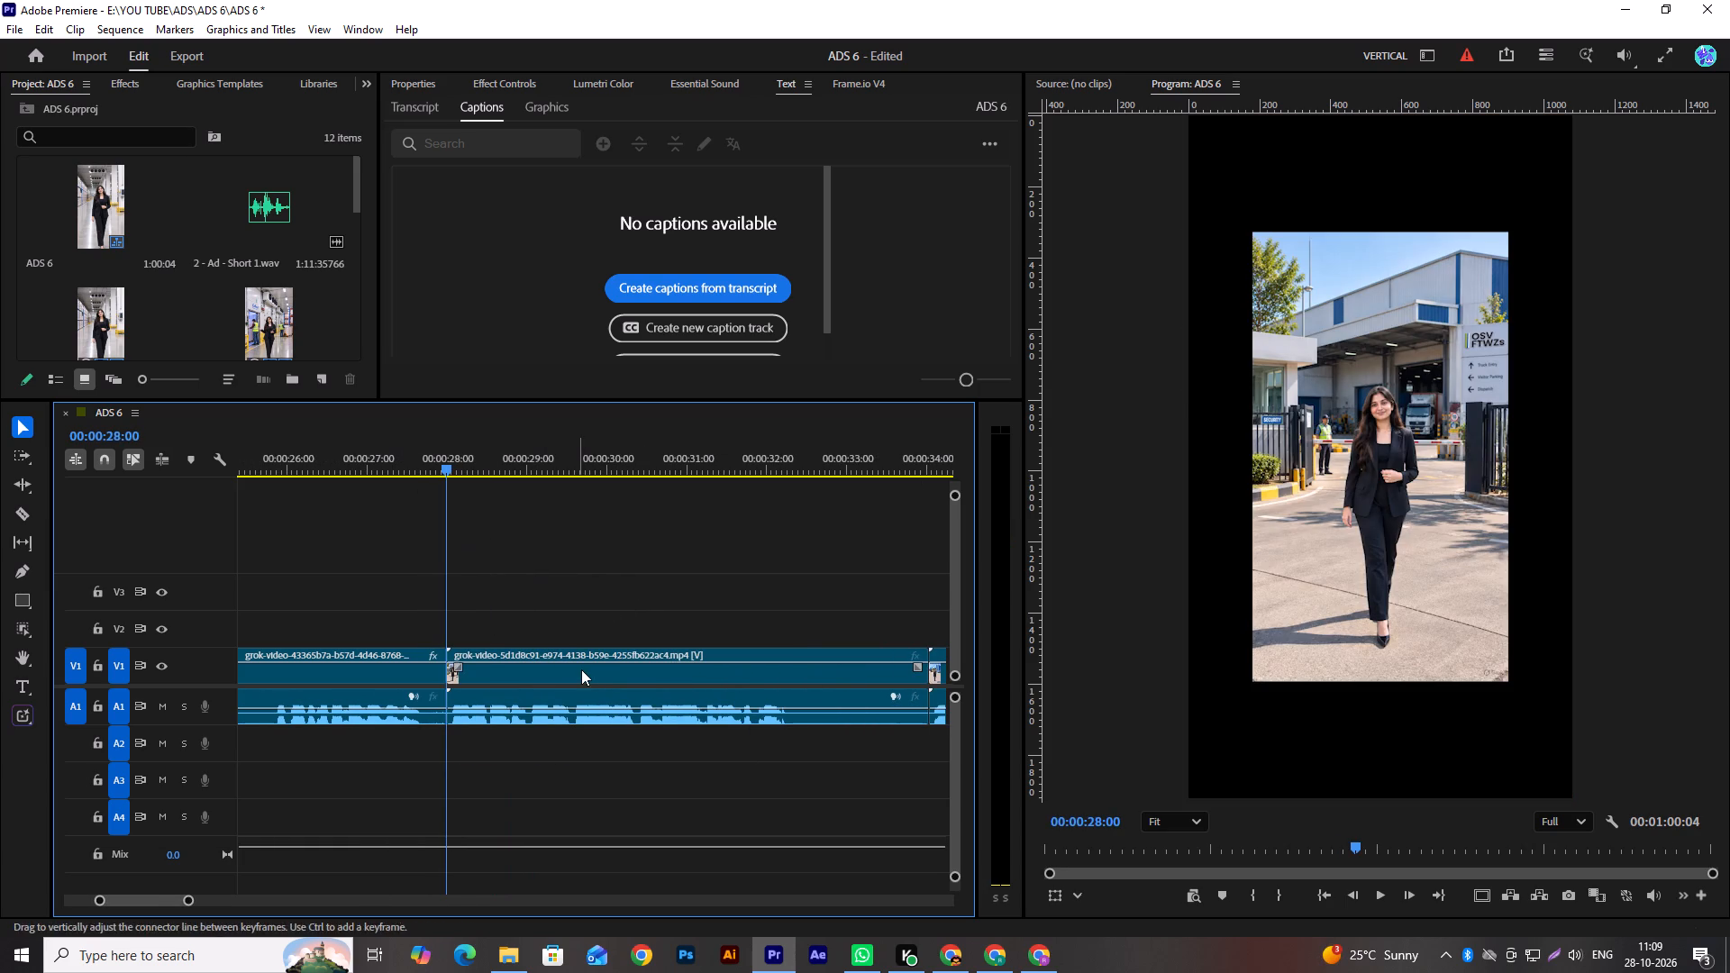
{"action": "left_click", "coordinate": [581, 669]}
{"action": "left_click", "coordinate": [129, 81]}
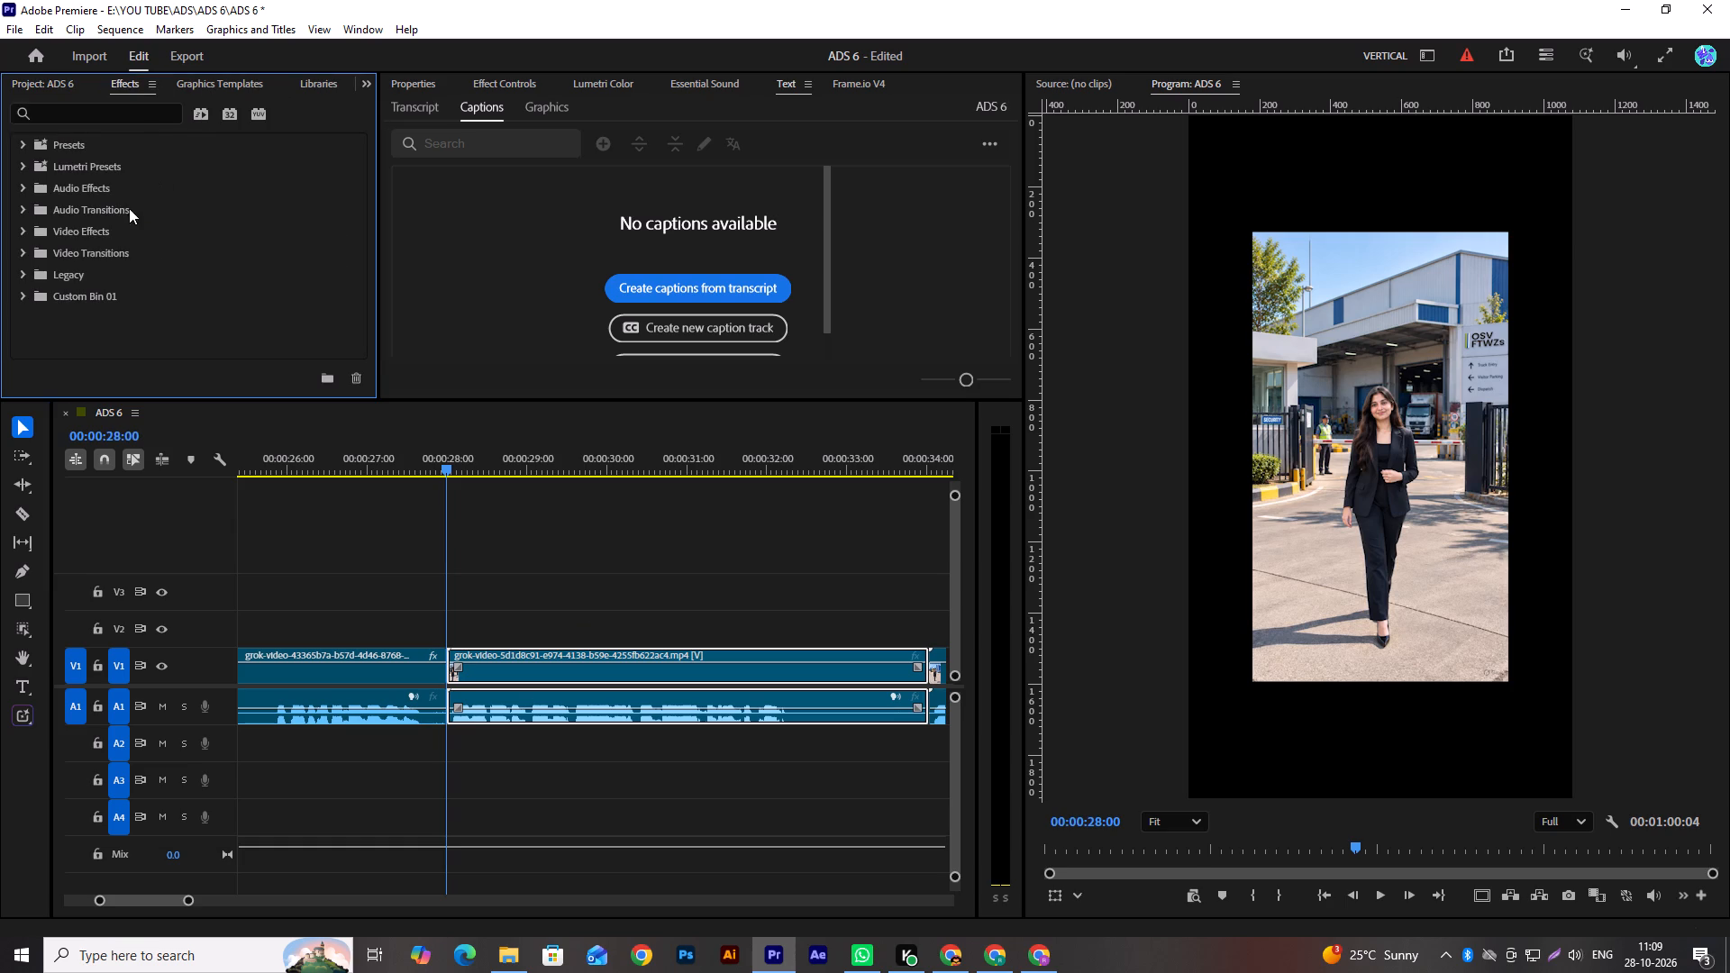
{"action": "left_click", "coordinate": [524, 86]}
{"action": "left_click", "coordinate": [584, 212]}
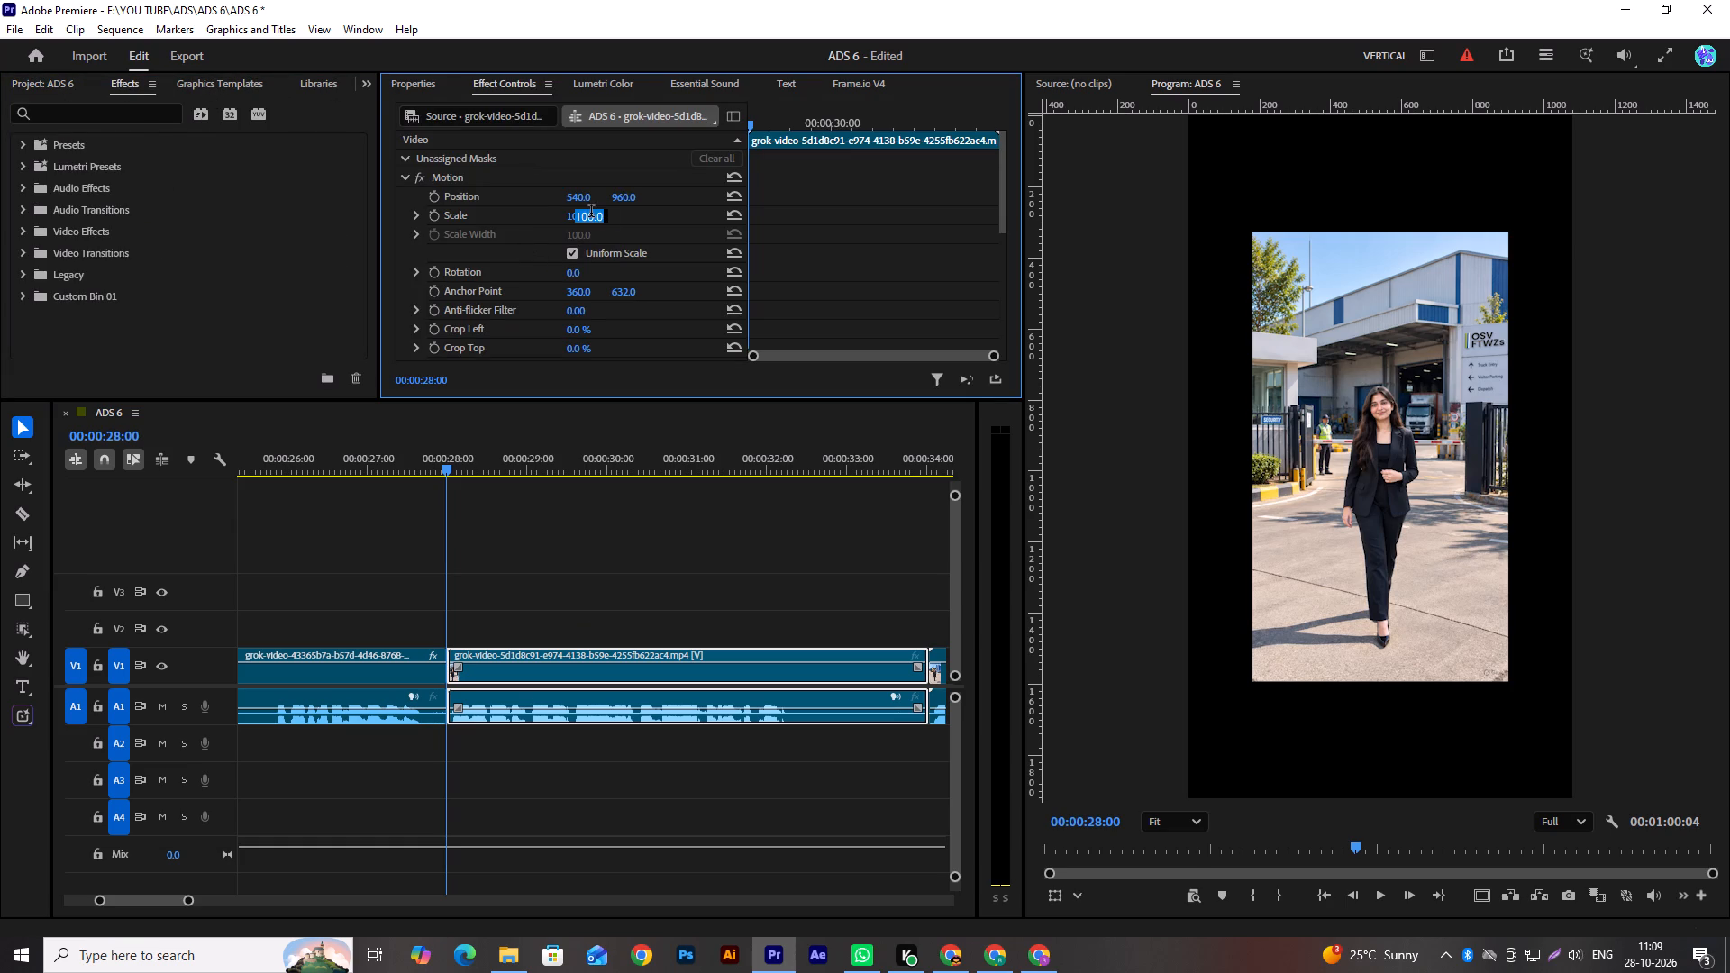
{"action": "type", "text": "164"}
{"action": "key", "text": "Return"}
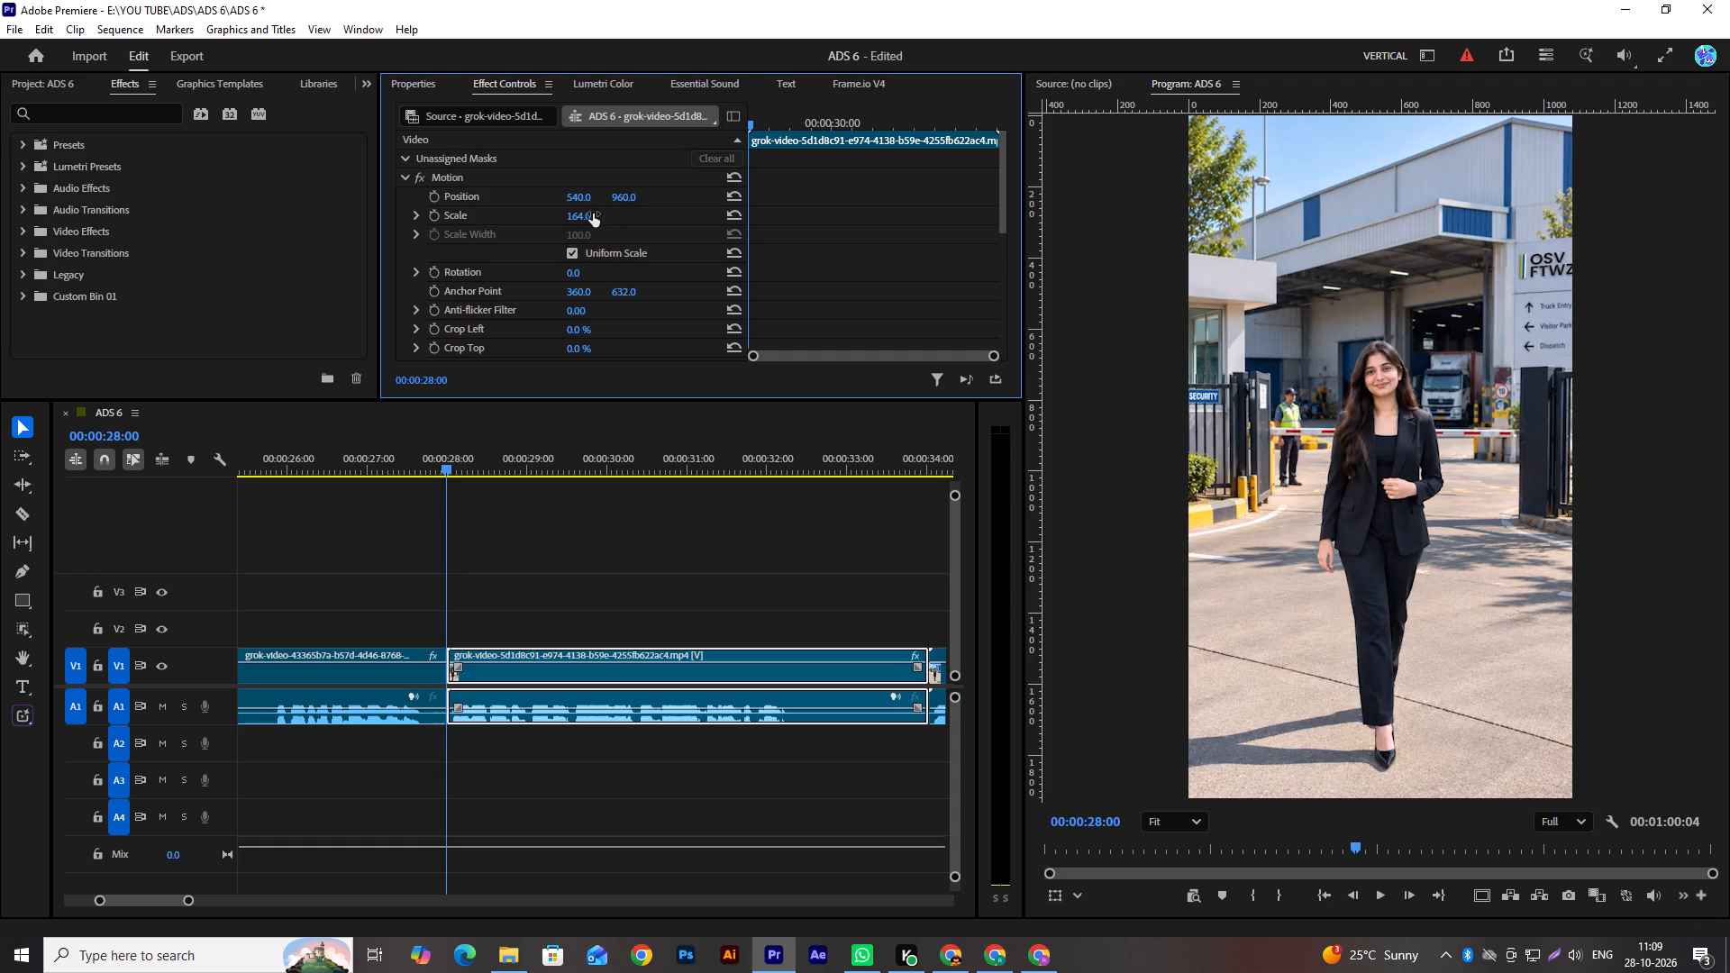
Play across the fourth cut and through the rescaled fifth clip, replaying it to find where its speech ends.
{"action": "left_click_drag", "start_coordinate": [423, 467], "coordinate": [364, 486]}
{"action": "key", "text": "space"}
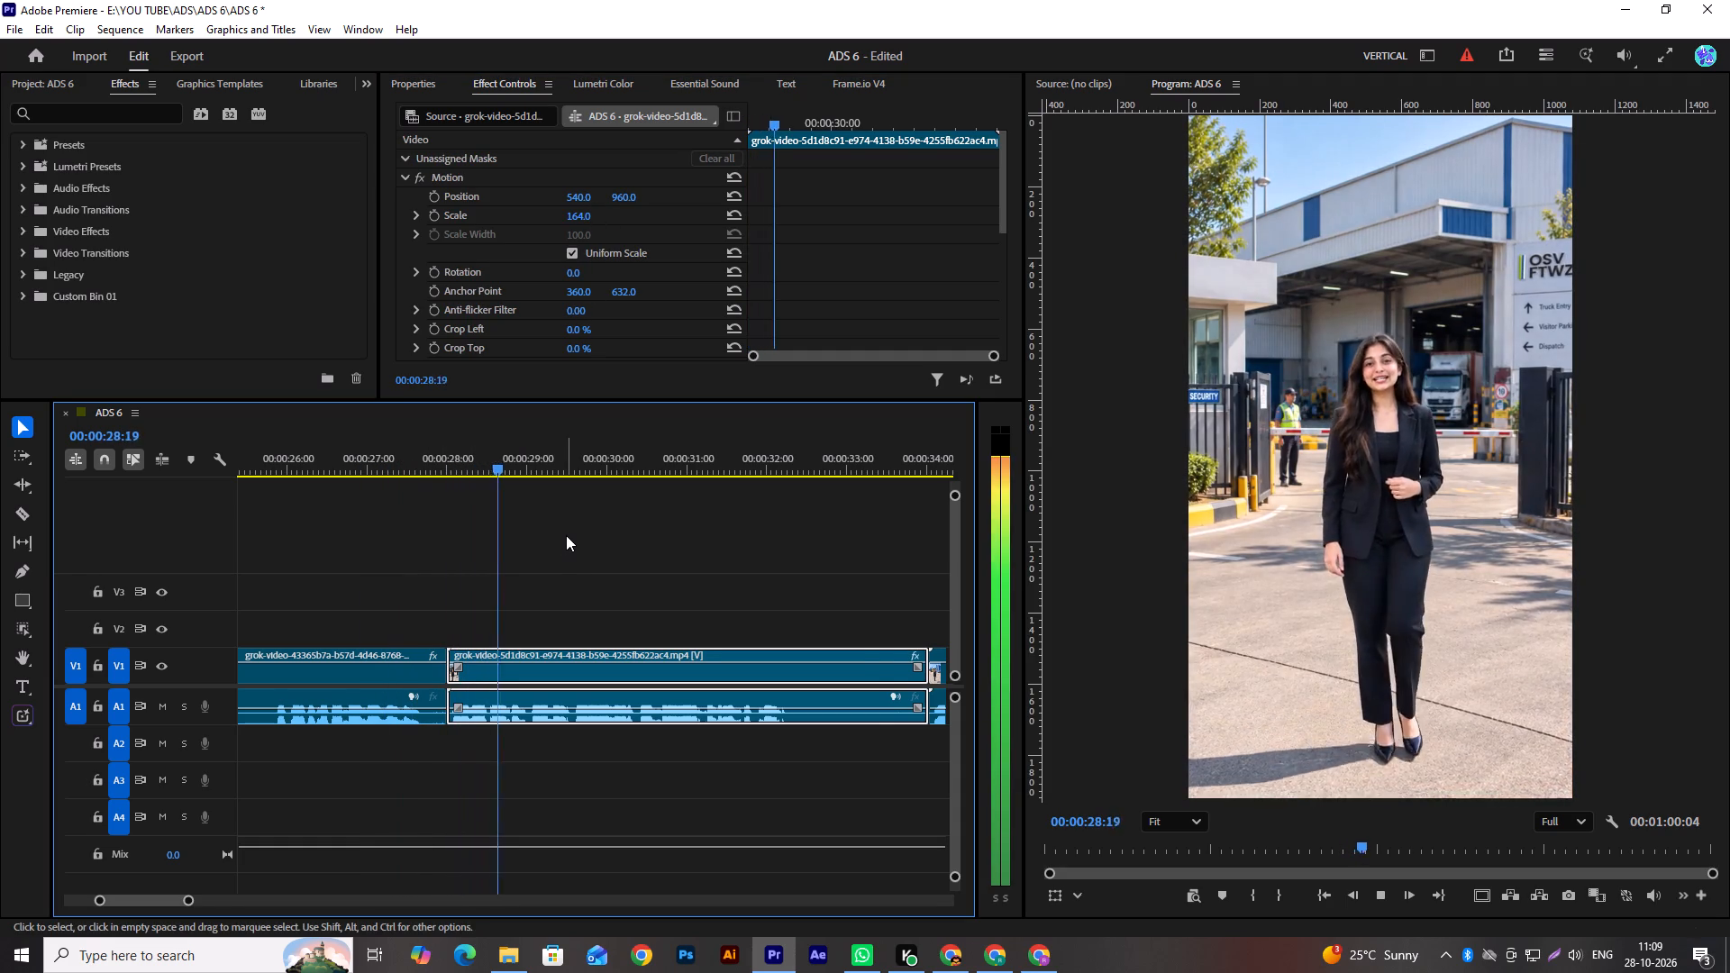
{"action": "scroll", "coordinate": [566, 535], "scroll_direction": "down", "scroll_amount": 3}
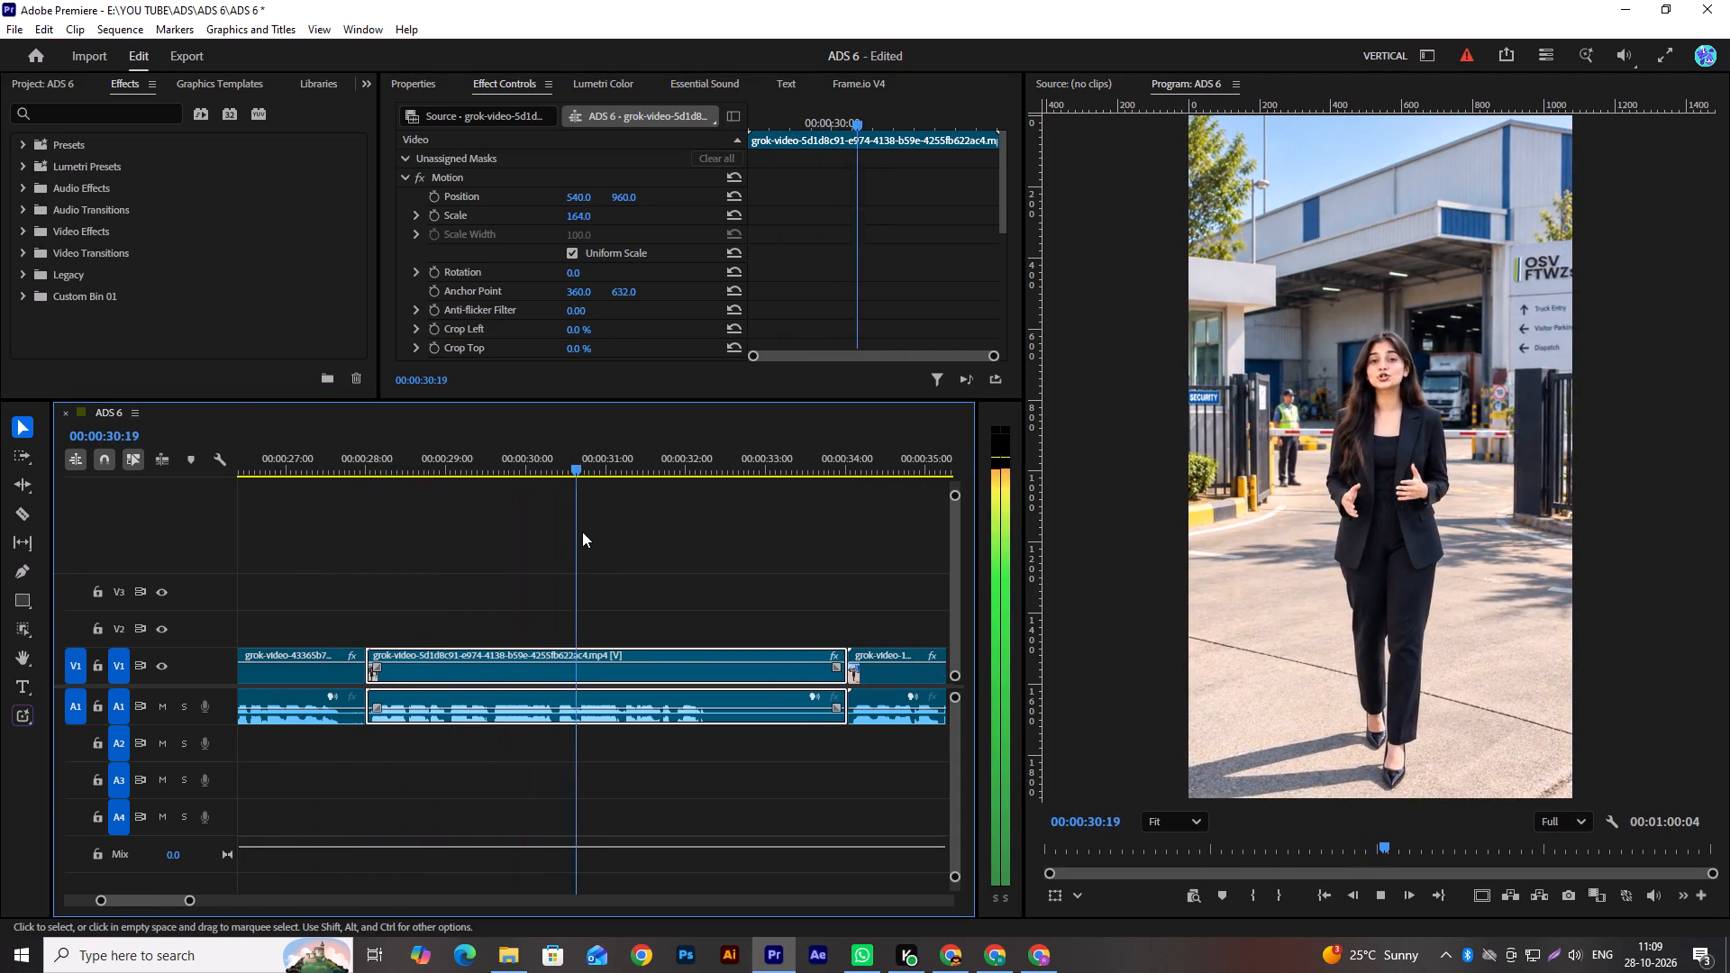
{"action": "scroll", "coordinate": [582, 532], "scroll_direction": "down", "scroll_amount": 1}
{"action": "key", "text": "space"}
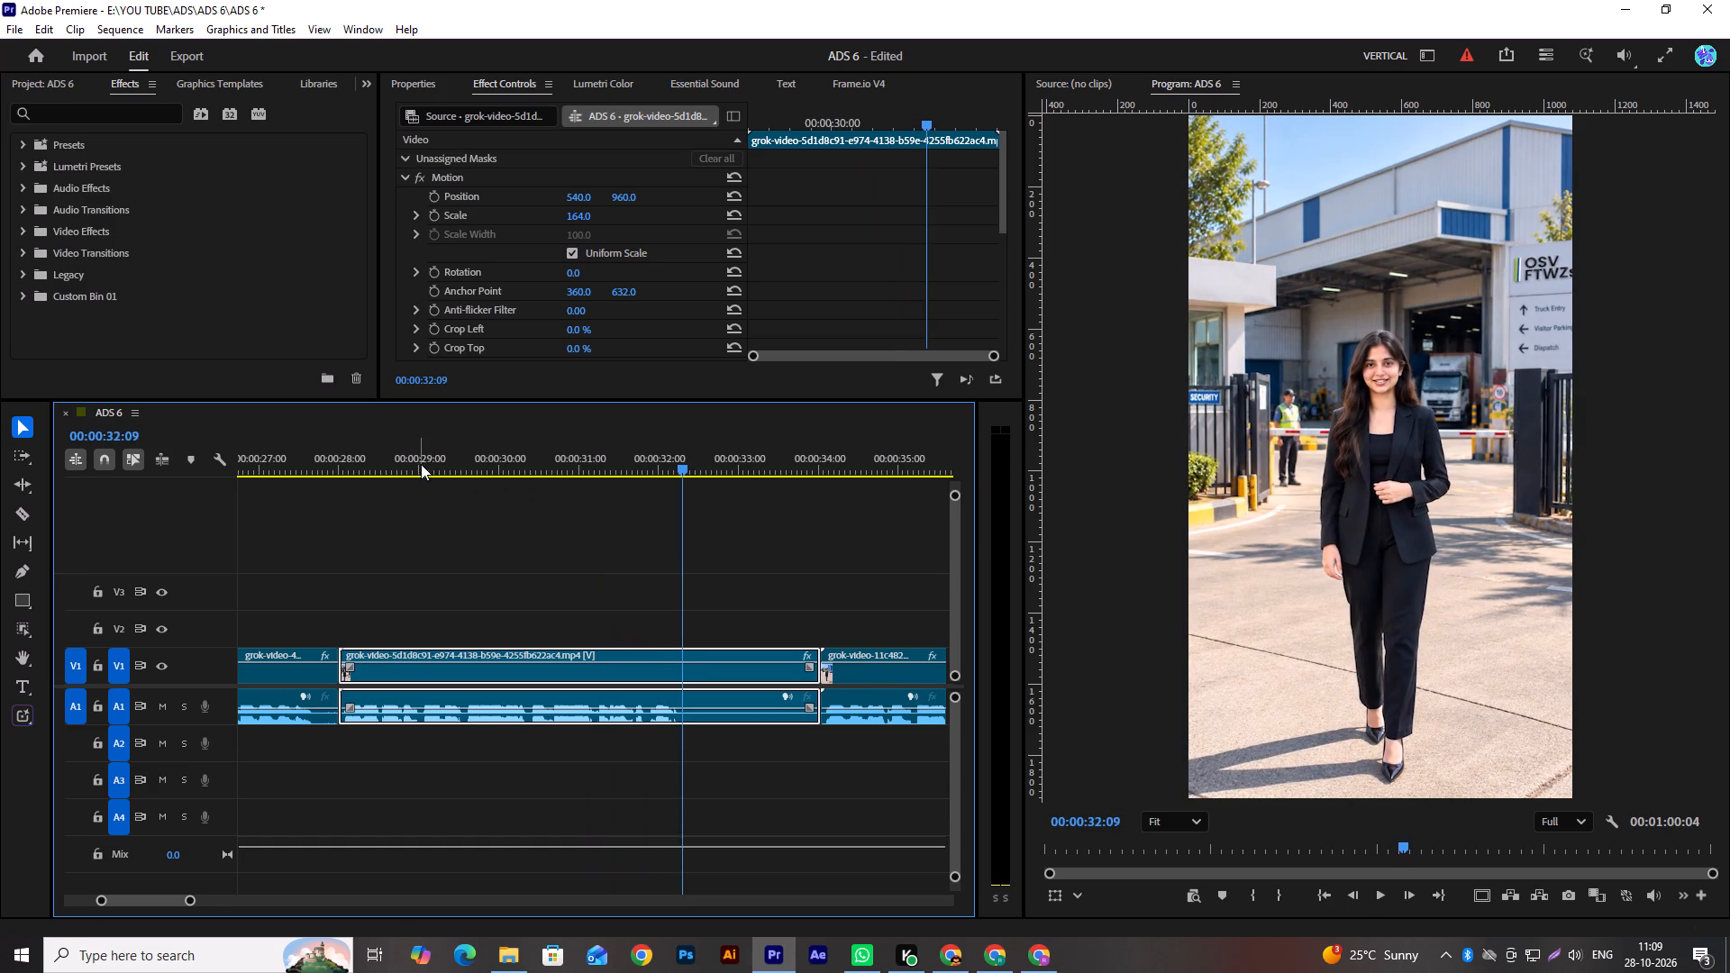
{"action": "left_click_drag", "start_coordinate": [418, 469], "coordinate": [408, 494]}
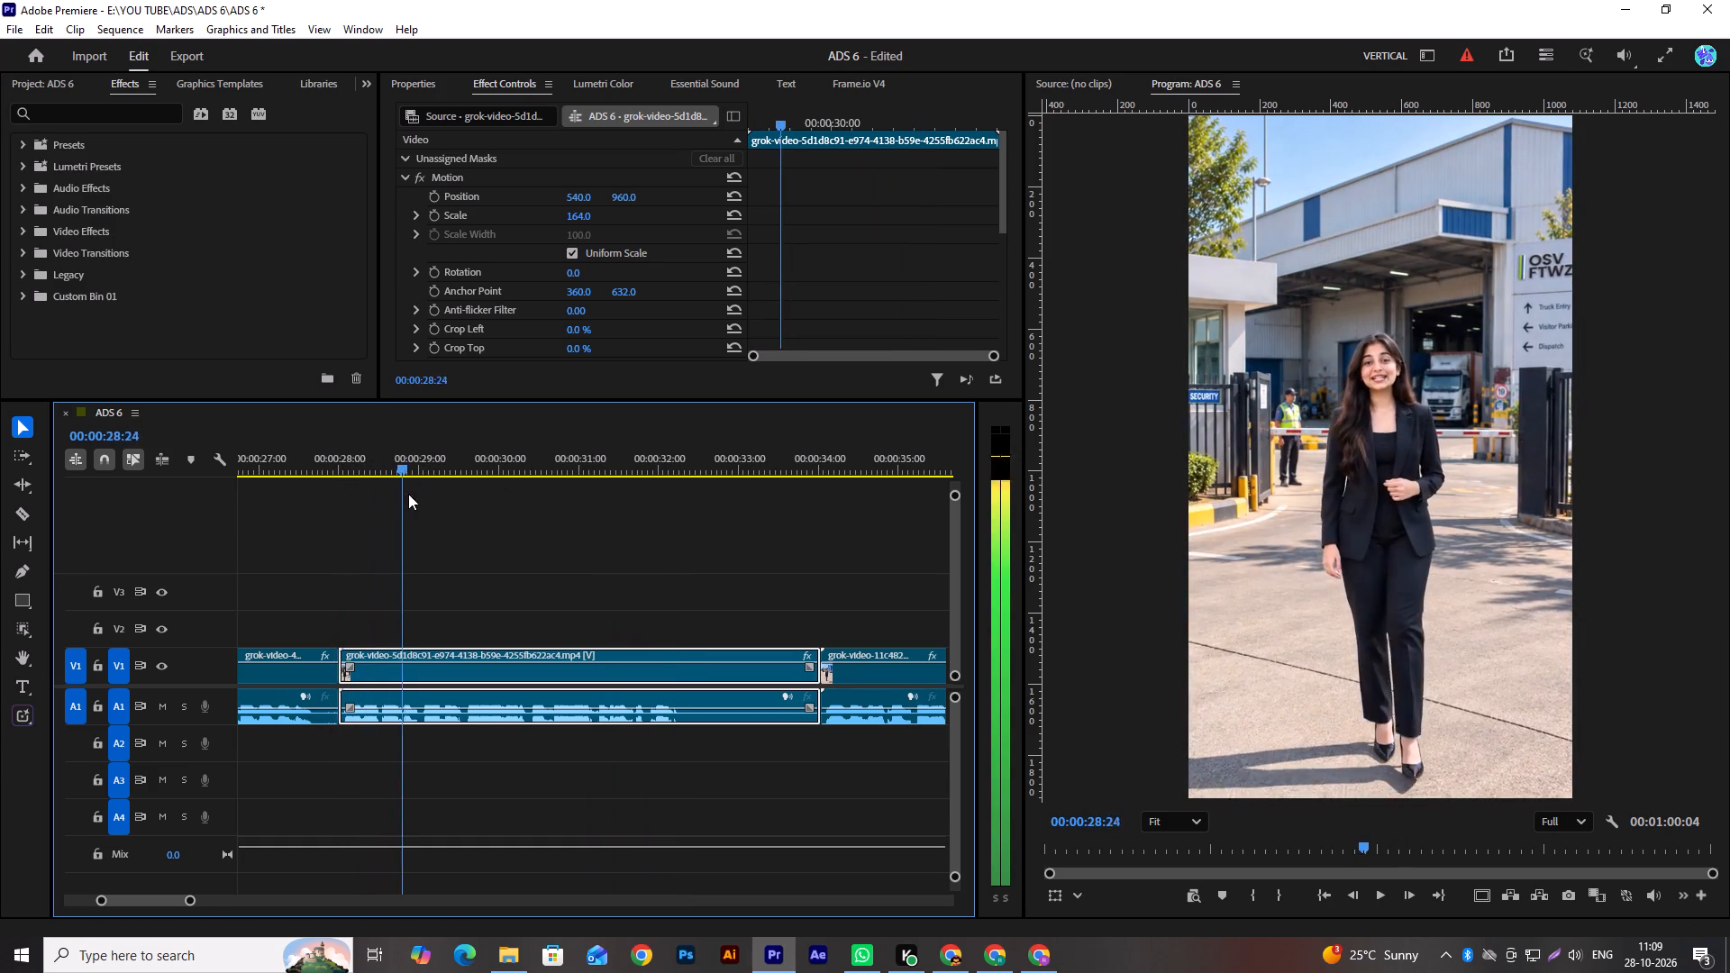
{"action": "left_click_drag", "start_coordinate": [408, 494], "coordinate": [381, 557]}
{"action": "key", "text": "space"}
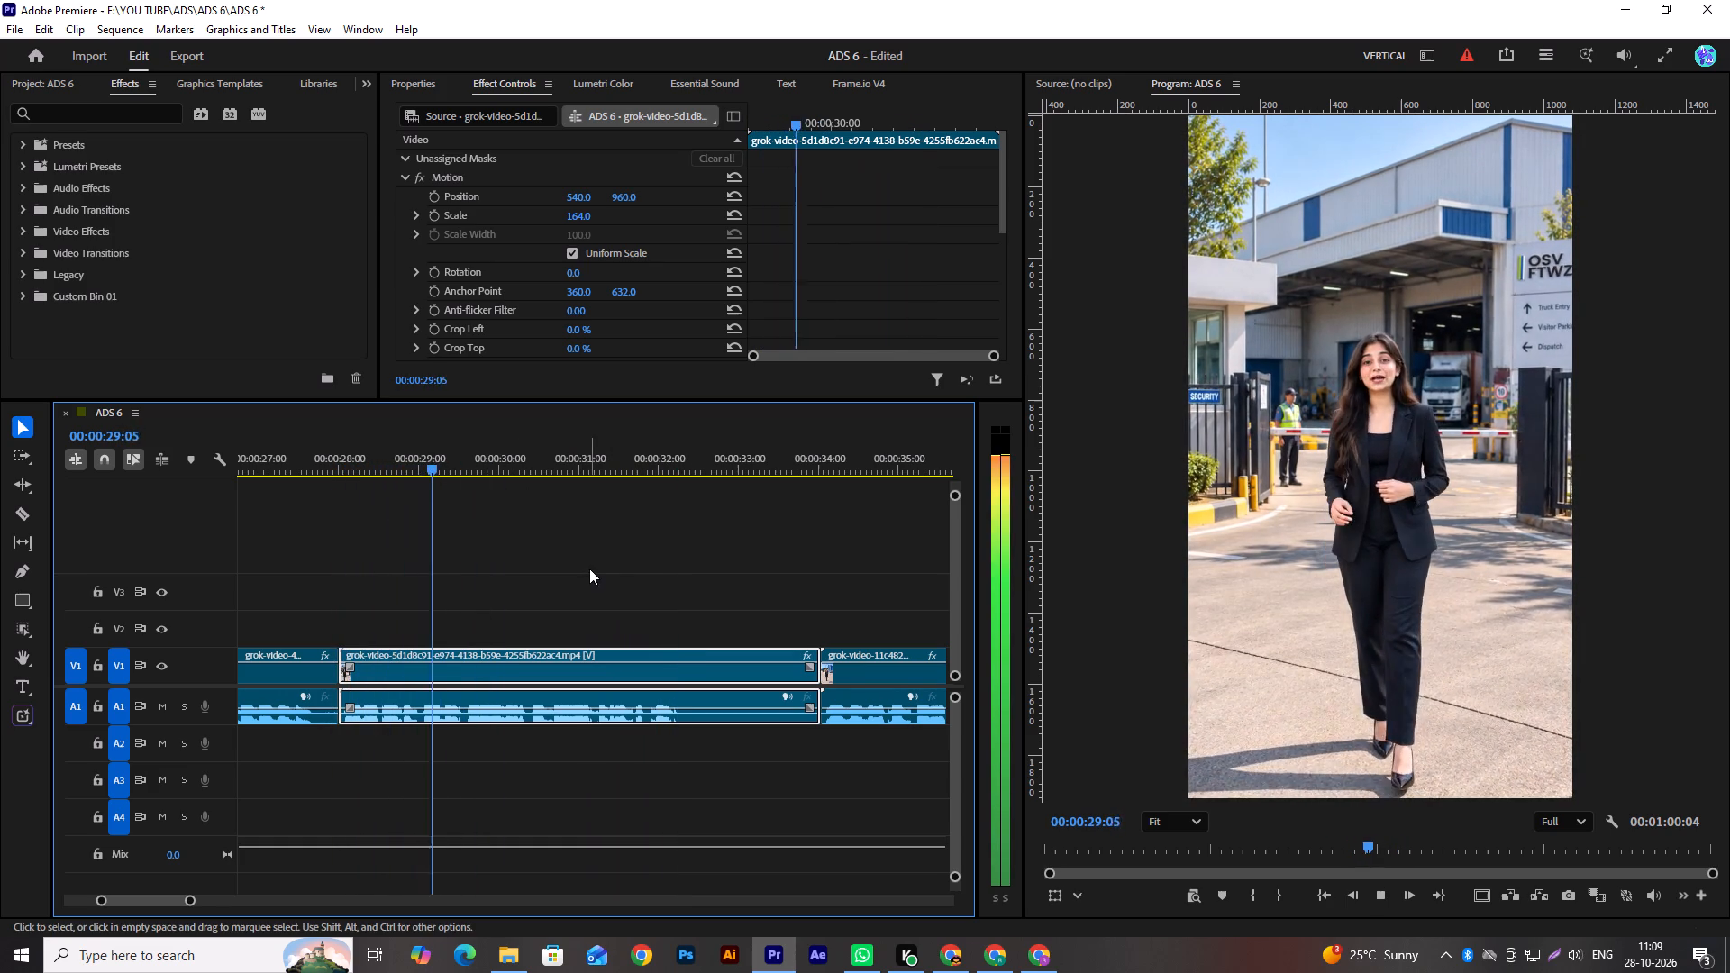
{"action": "scroll", "coordinate": [599, 533], "scroll_direction": "down", "scroll_amount": 1}
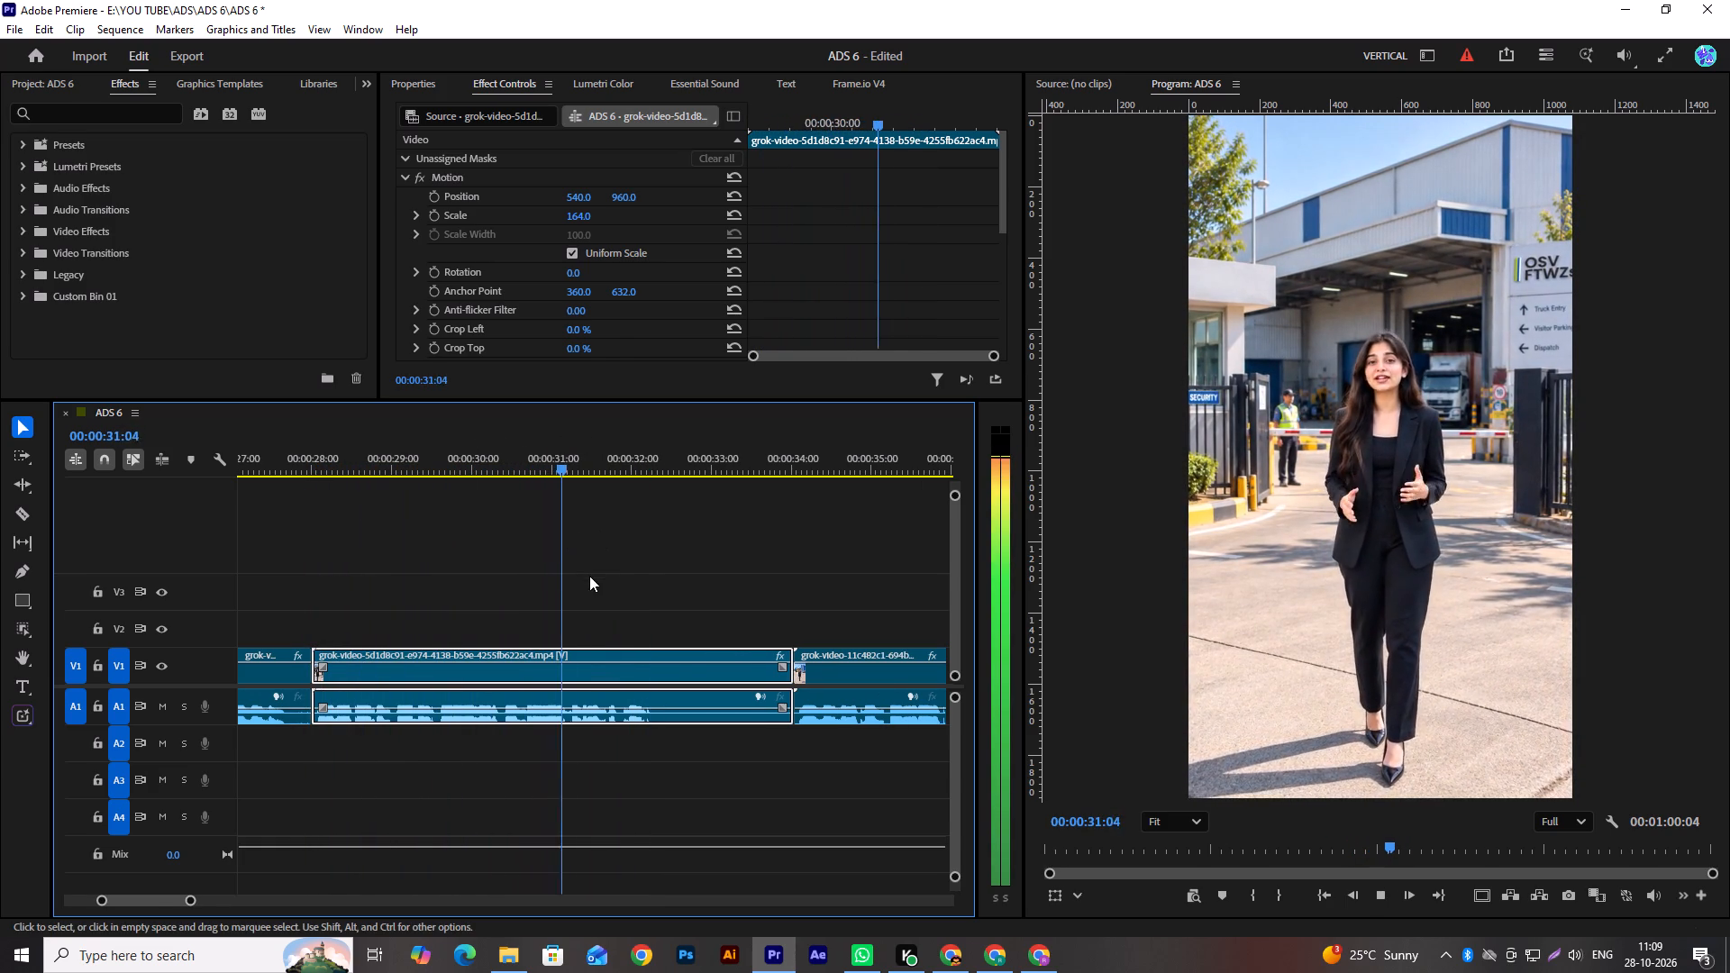
{"action": "key", "text": "space"}
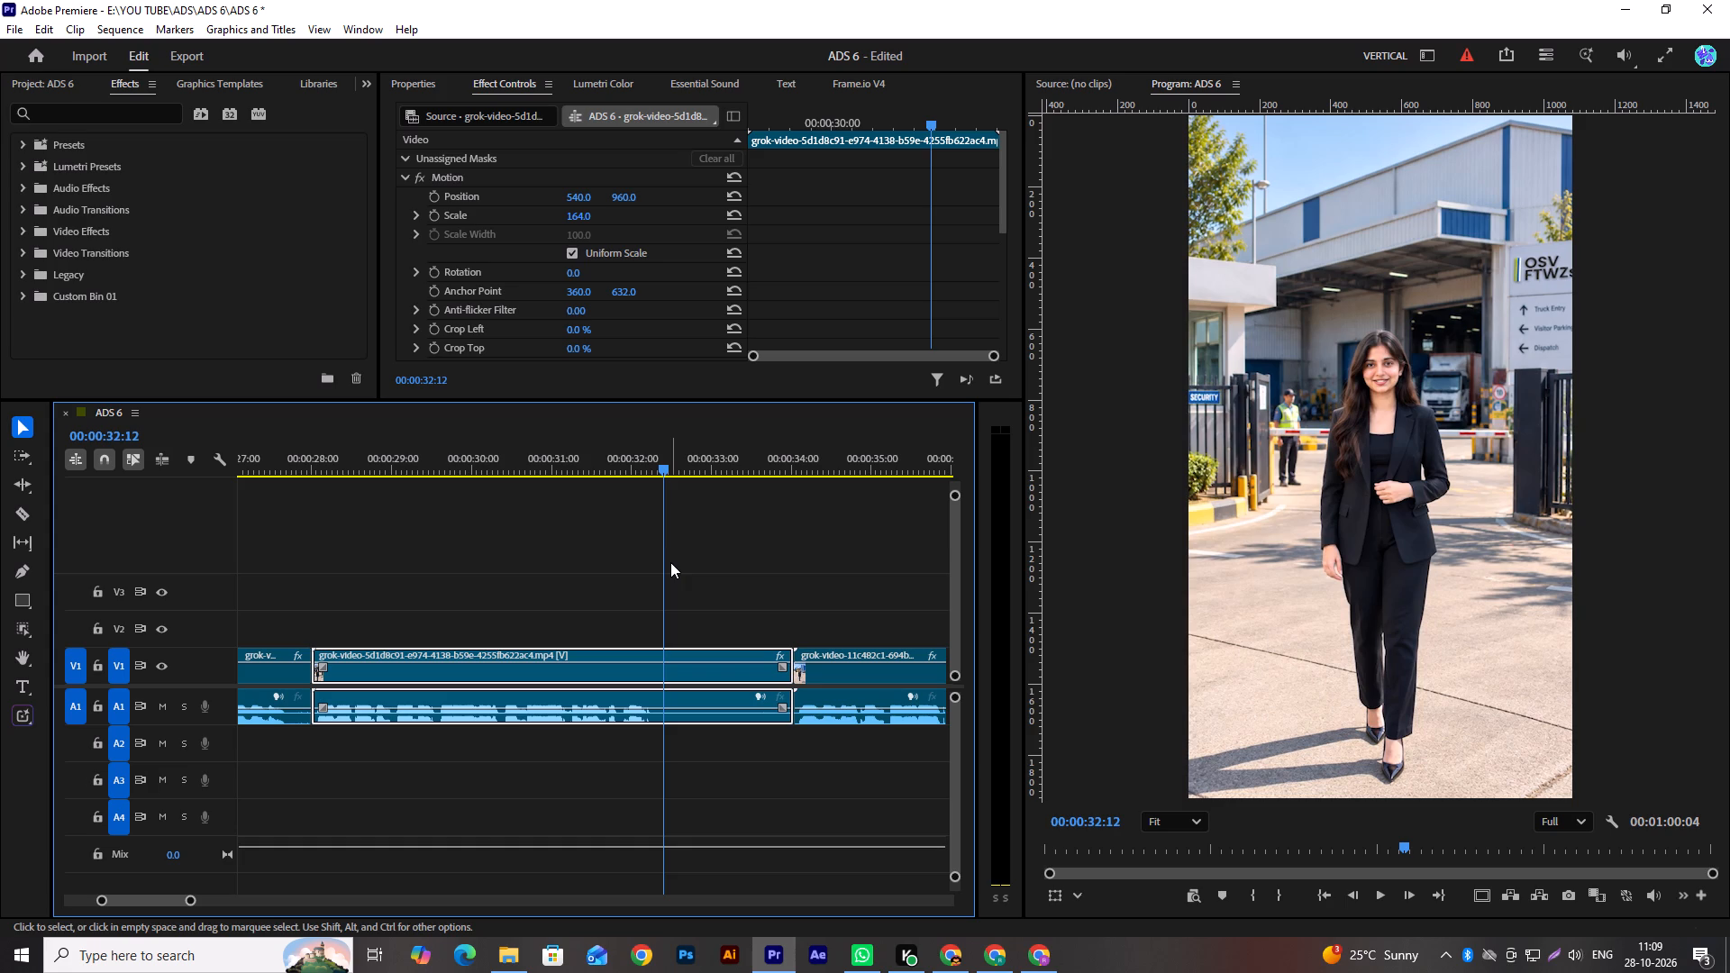
Ripple trim the end of the fifth clip to 00:00:32:15, removing the silent tail after the speech.
{"action": "key", "text": "Right"}
{"action": "key", "text": "Right"}
{"action": "key", "text": "Right"}
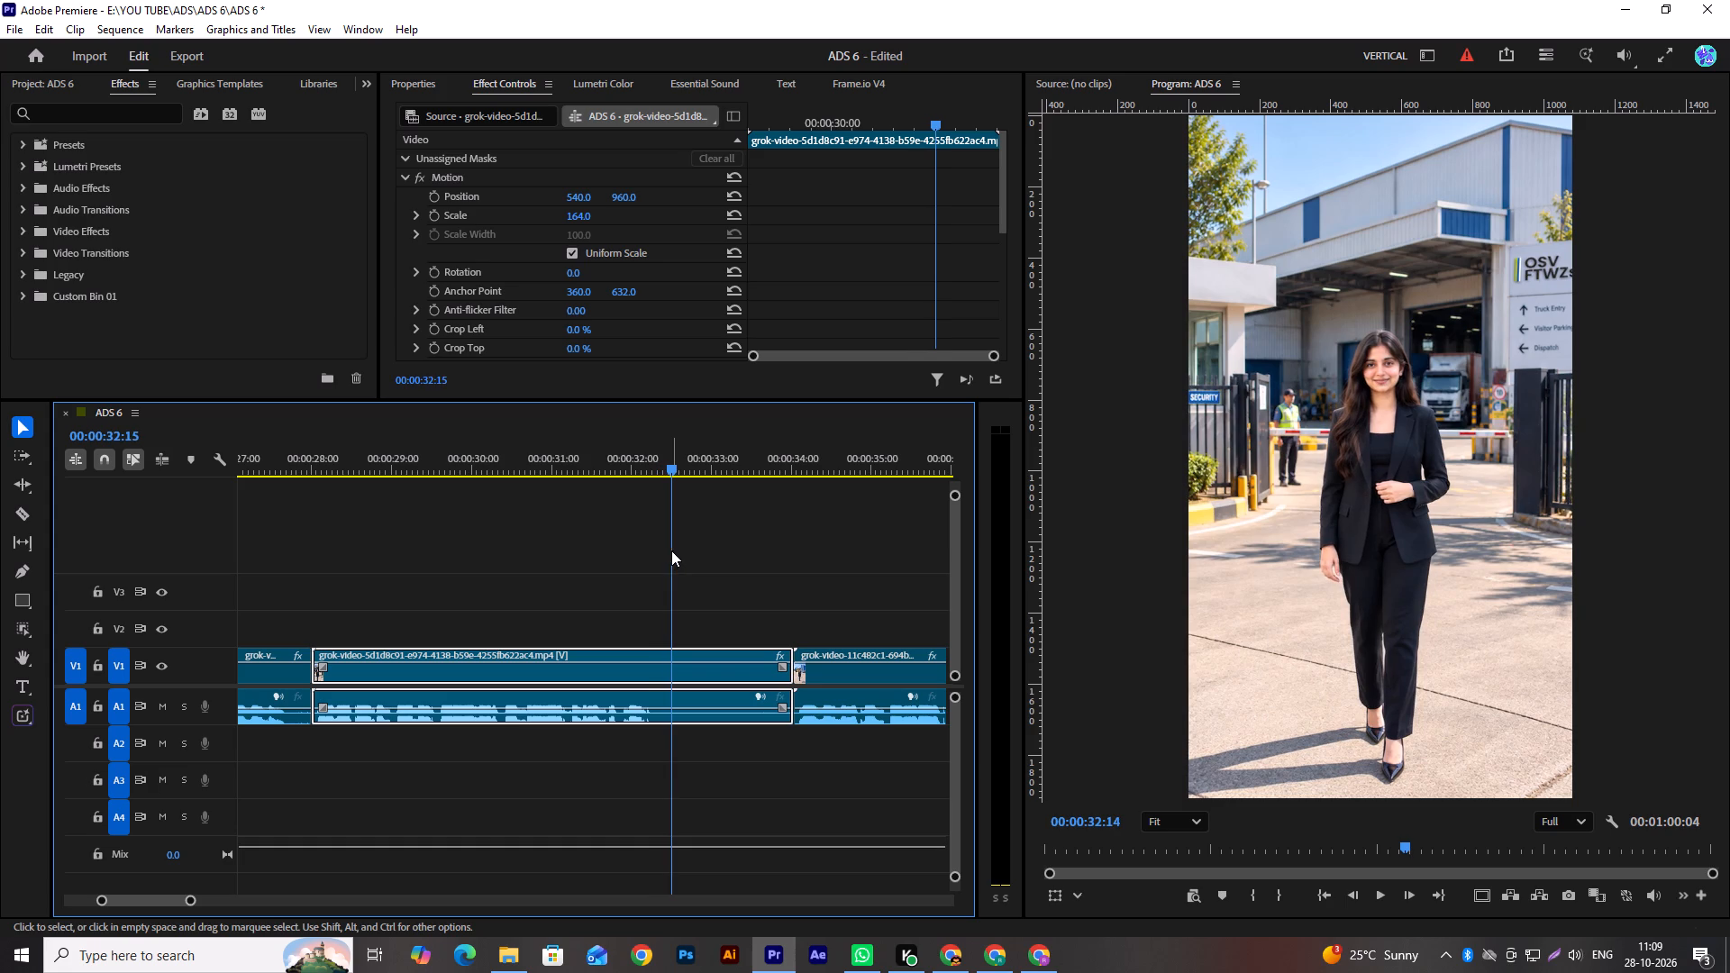
{"action": "key", "text": "w"}
Play on through the sixth clip, in front of the blue-striped warehouse, and replay its last words to locate the speech end.
{"action": "key", "text": "space"}
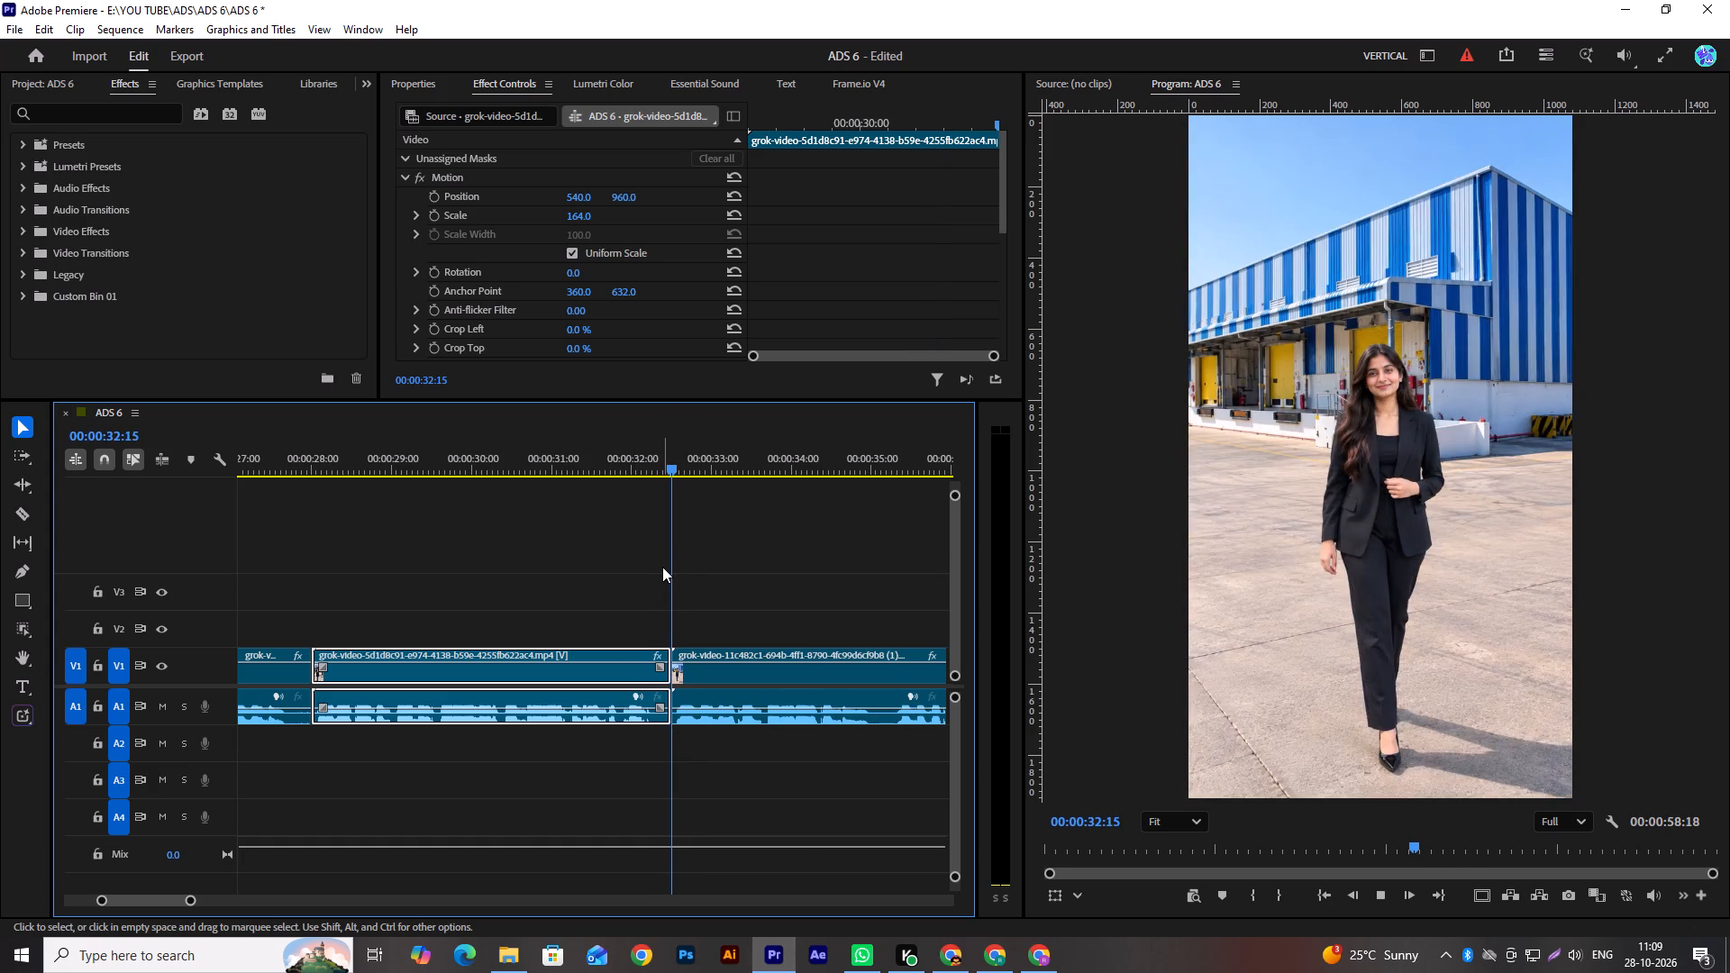
{"action": "scroll", "coordinate": [662, 567], "scroll_direction": "down", "scroll_amount": 10}
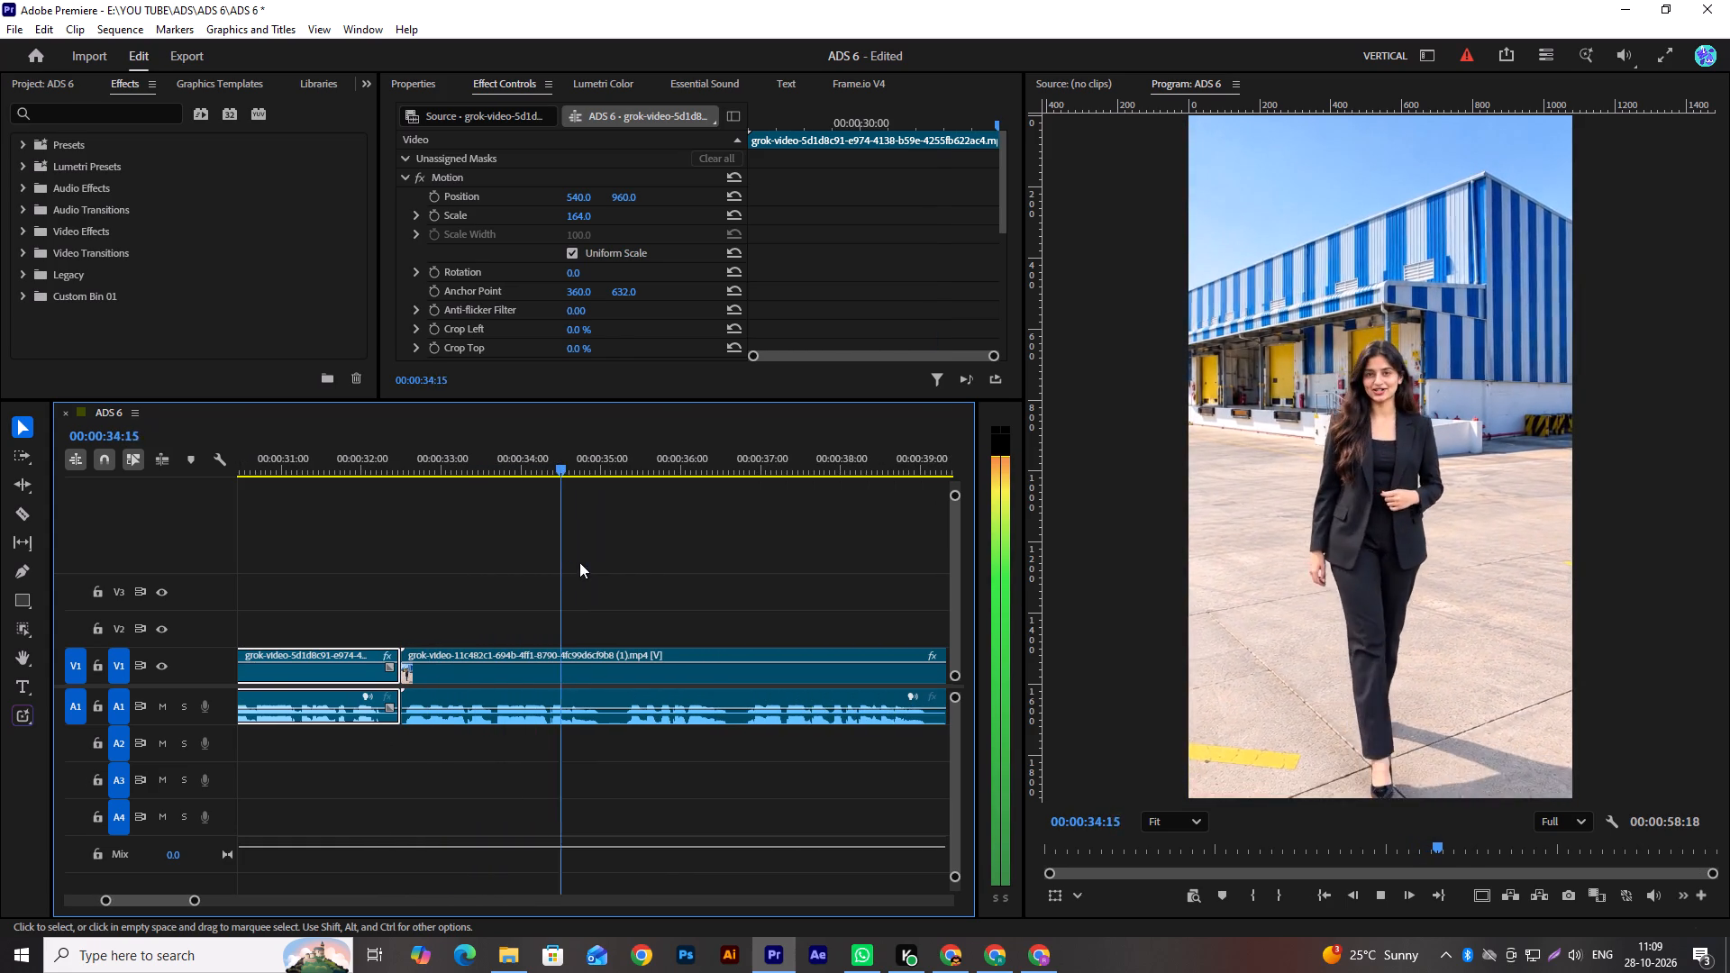
{"action": "scroll", "coordinate": [607, 532], "scroll_direction": "down", "scroll_amount": 4}
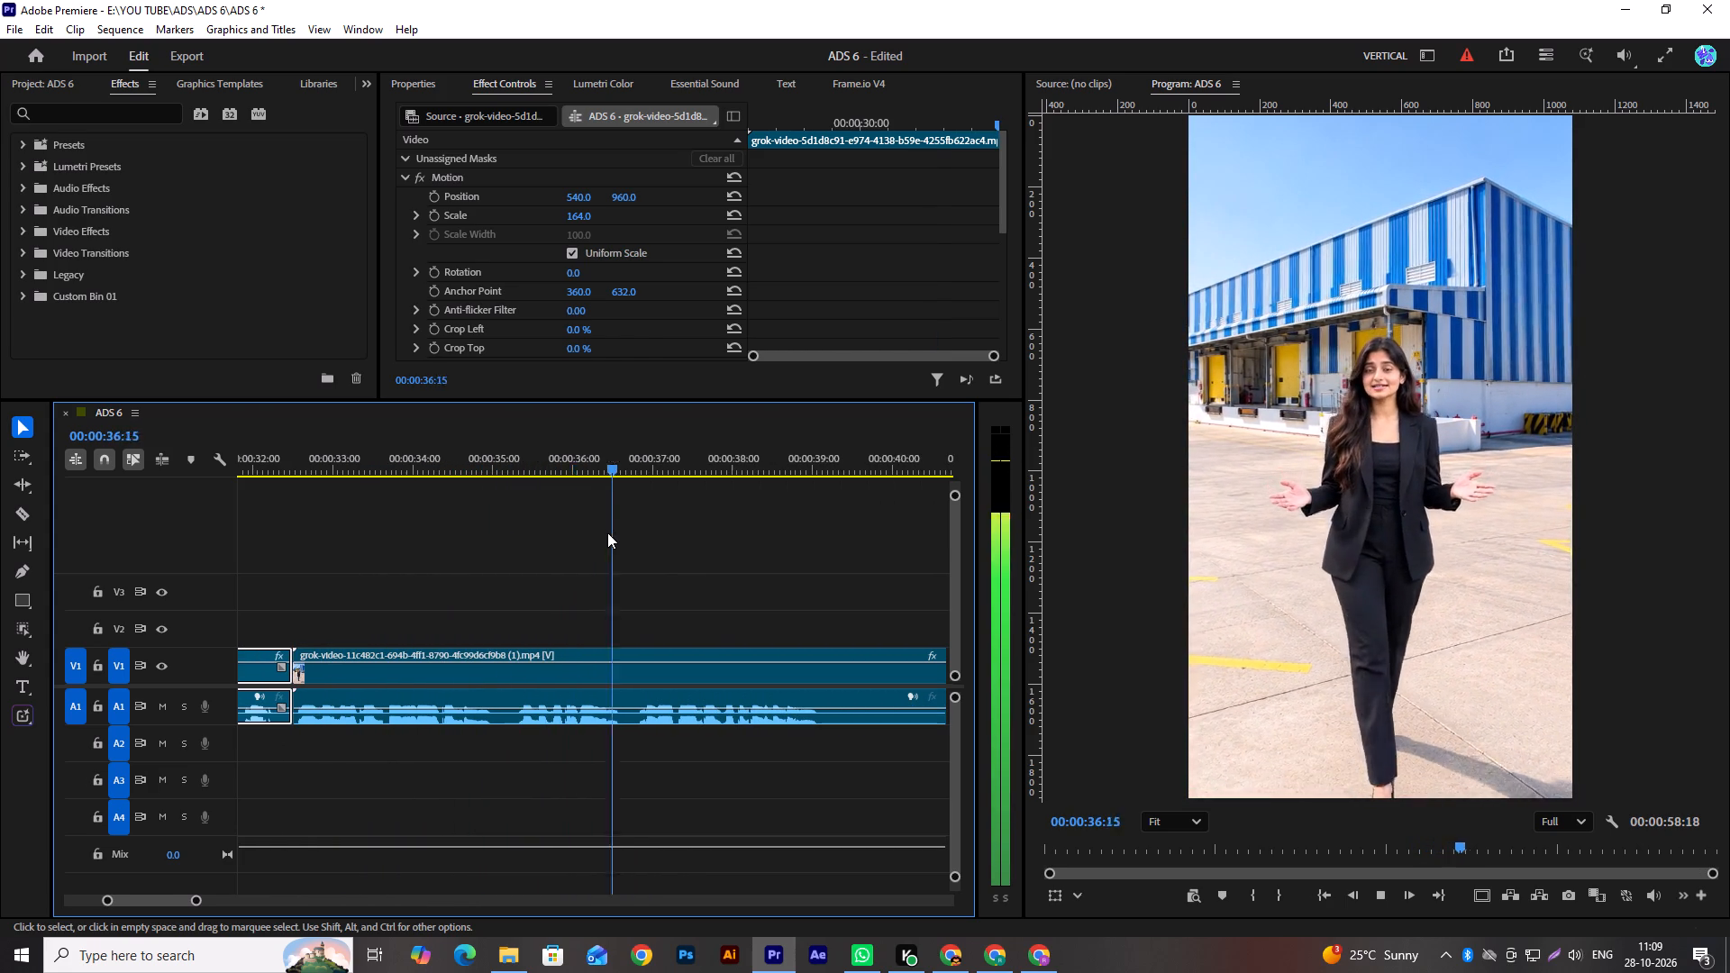
{"action": "scroll", "coordinate": [607, 532], "scroll_direction": "down", "scroll_amount": 8}
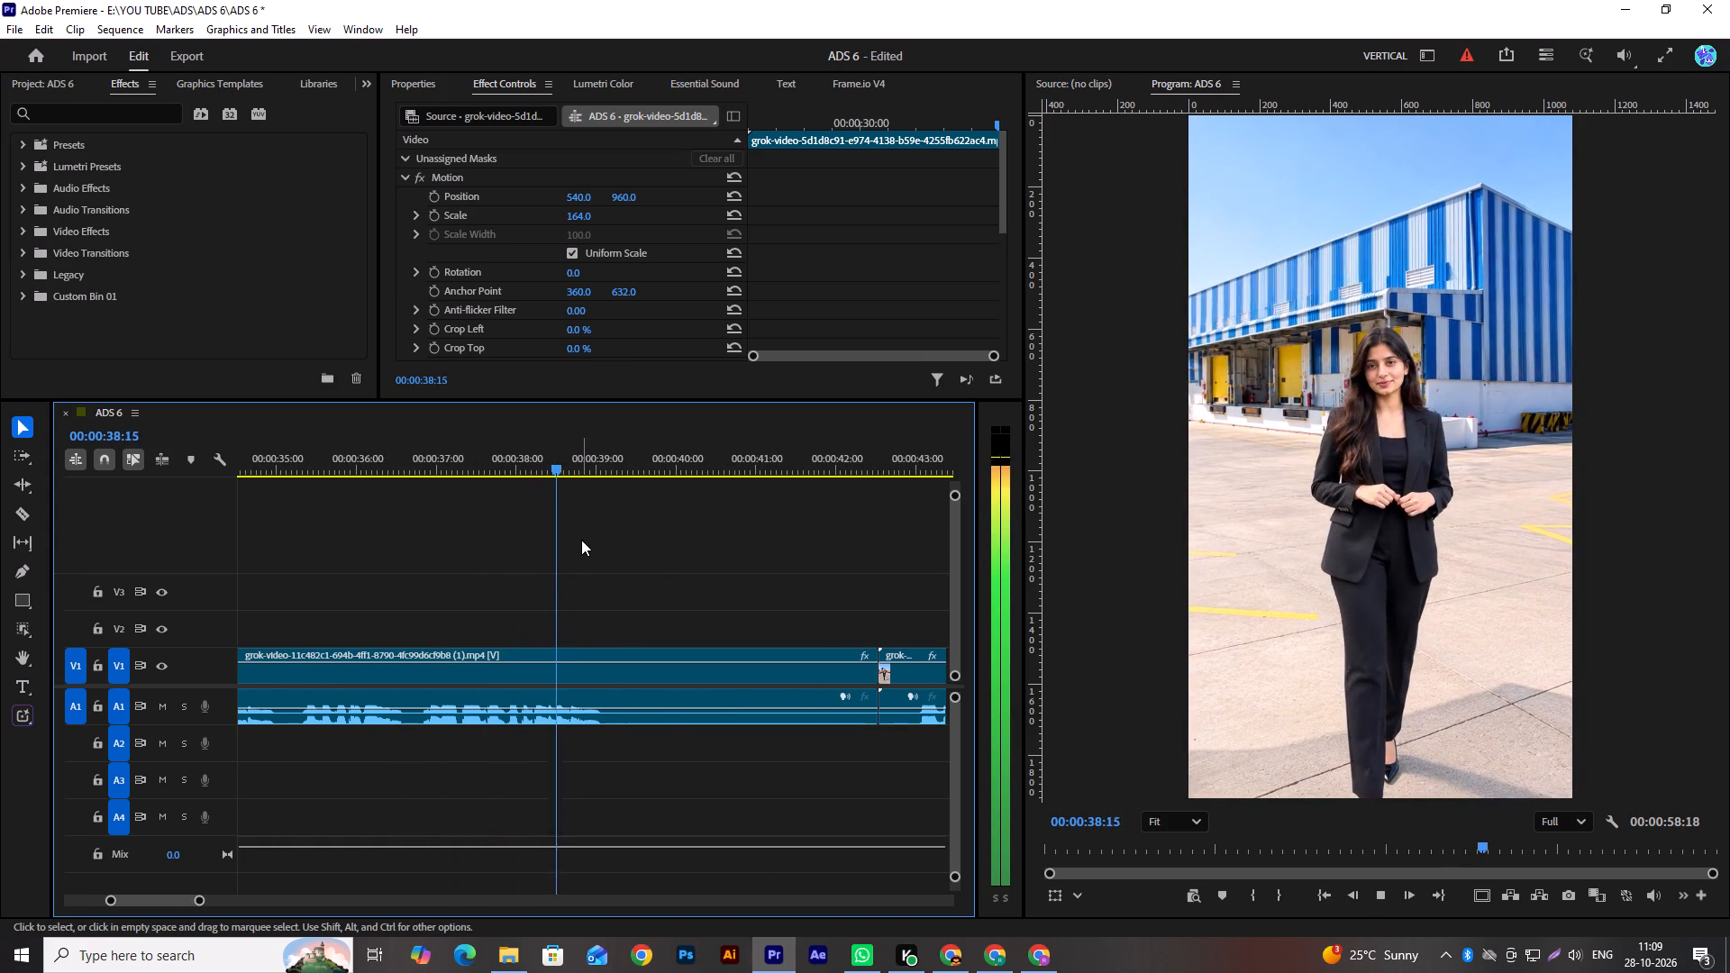
{"action": "key", "text": "space"}
{"action": "left_click_drag", "start_coordinate": [492, 468], "coordinate": [334, 531]}
{"action": "key", "text": "space"}
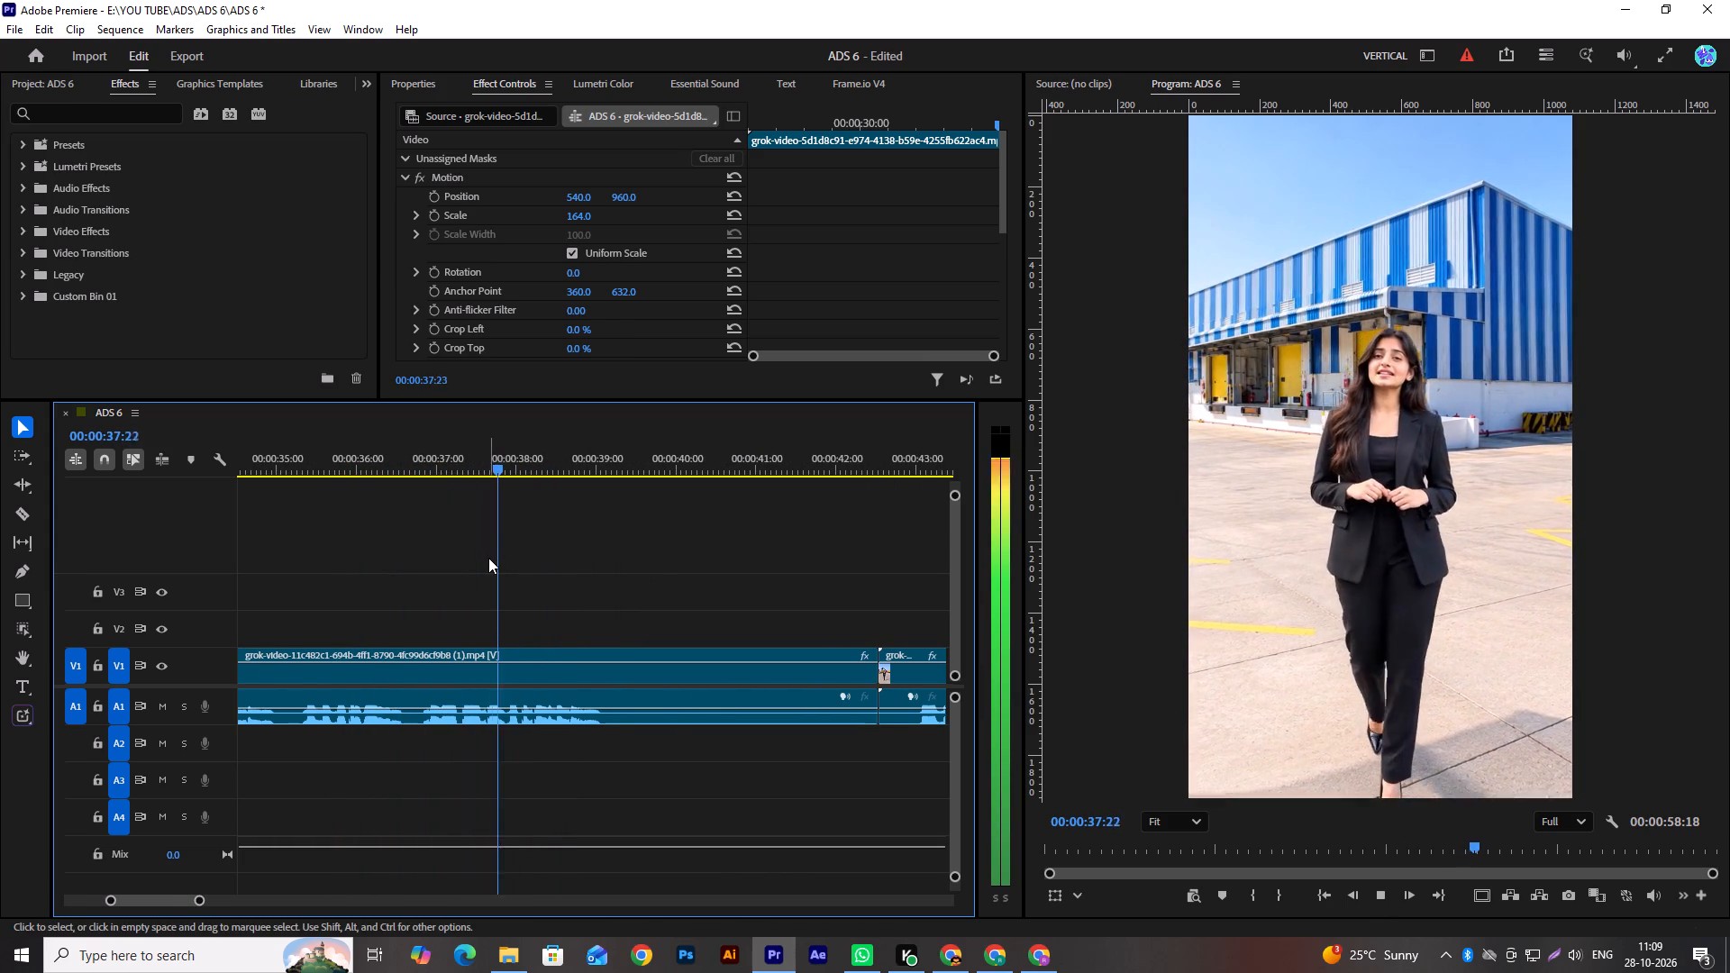
{"action": "key", "text": "space"}
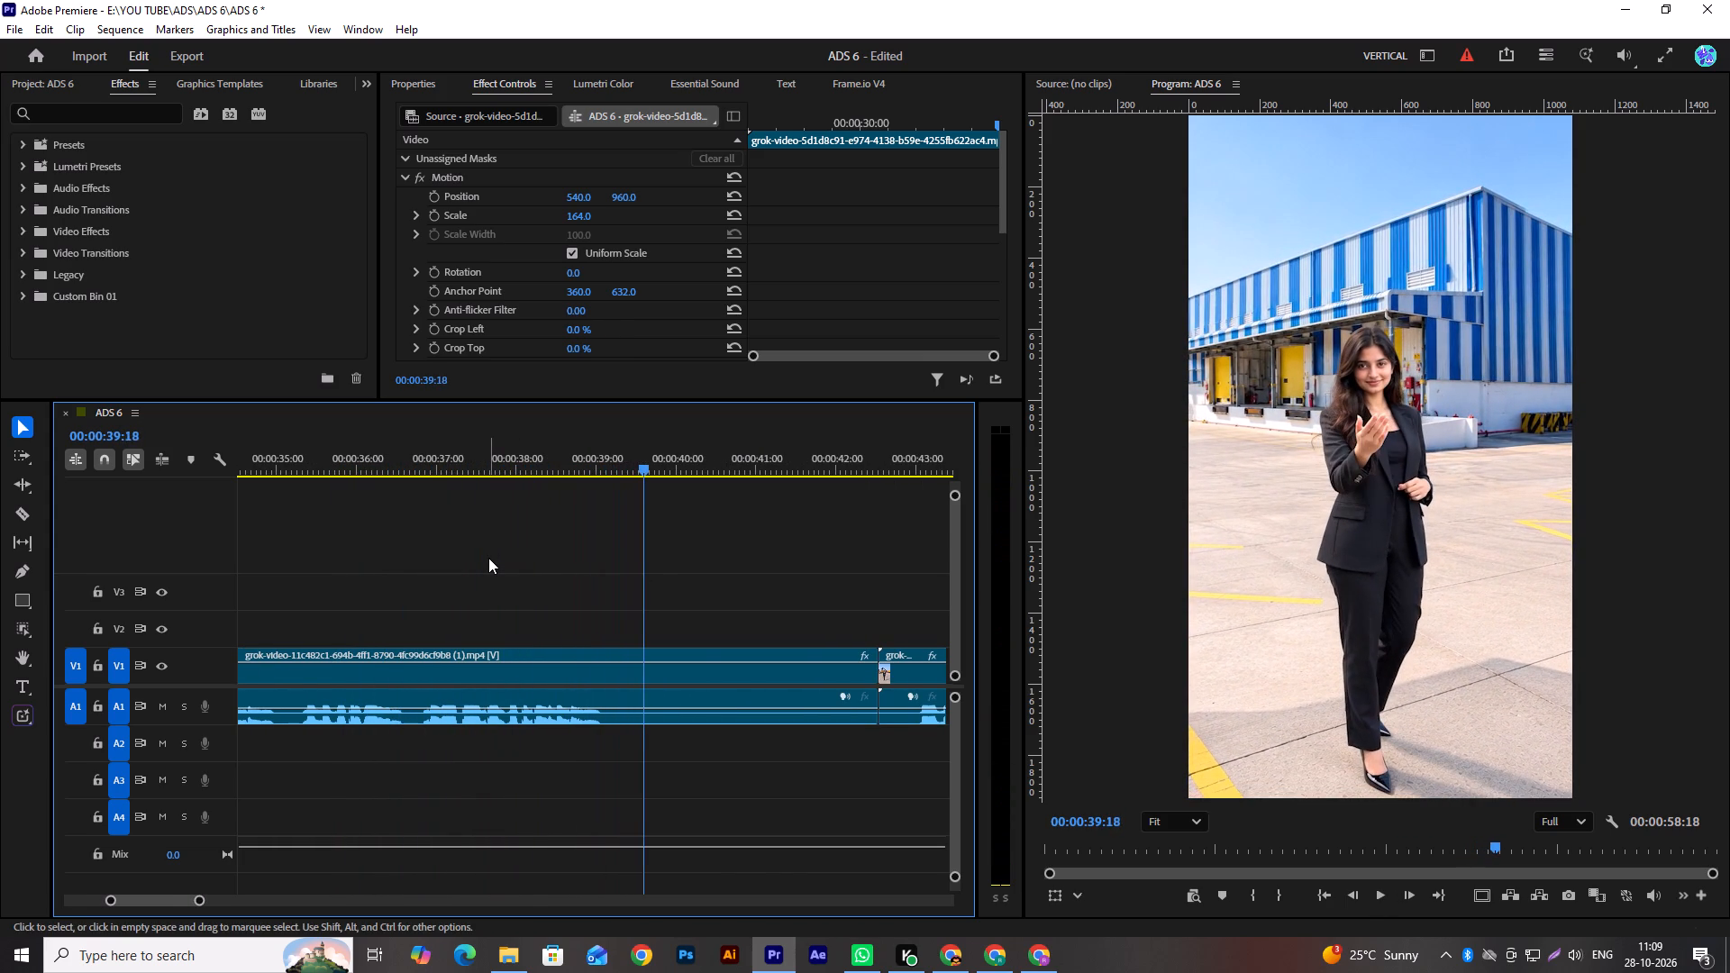
Replay the sixth clip from near its start to review the full speech and decide where to cut its ending.
{"action": "scroll", "coordinate": [488, 558], "scroll_direction": "down", "scroll_amount": 7, "text": "alt"}
{"action": "scroll", "coordinate": [488, 558], "scroll_direction": "up", "scroll_amount": 5}
{"action": "left_click_drag", "start_coordinate": [549, 468], "coordinate": [487, 496]}
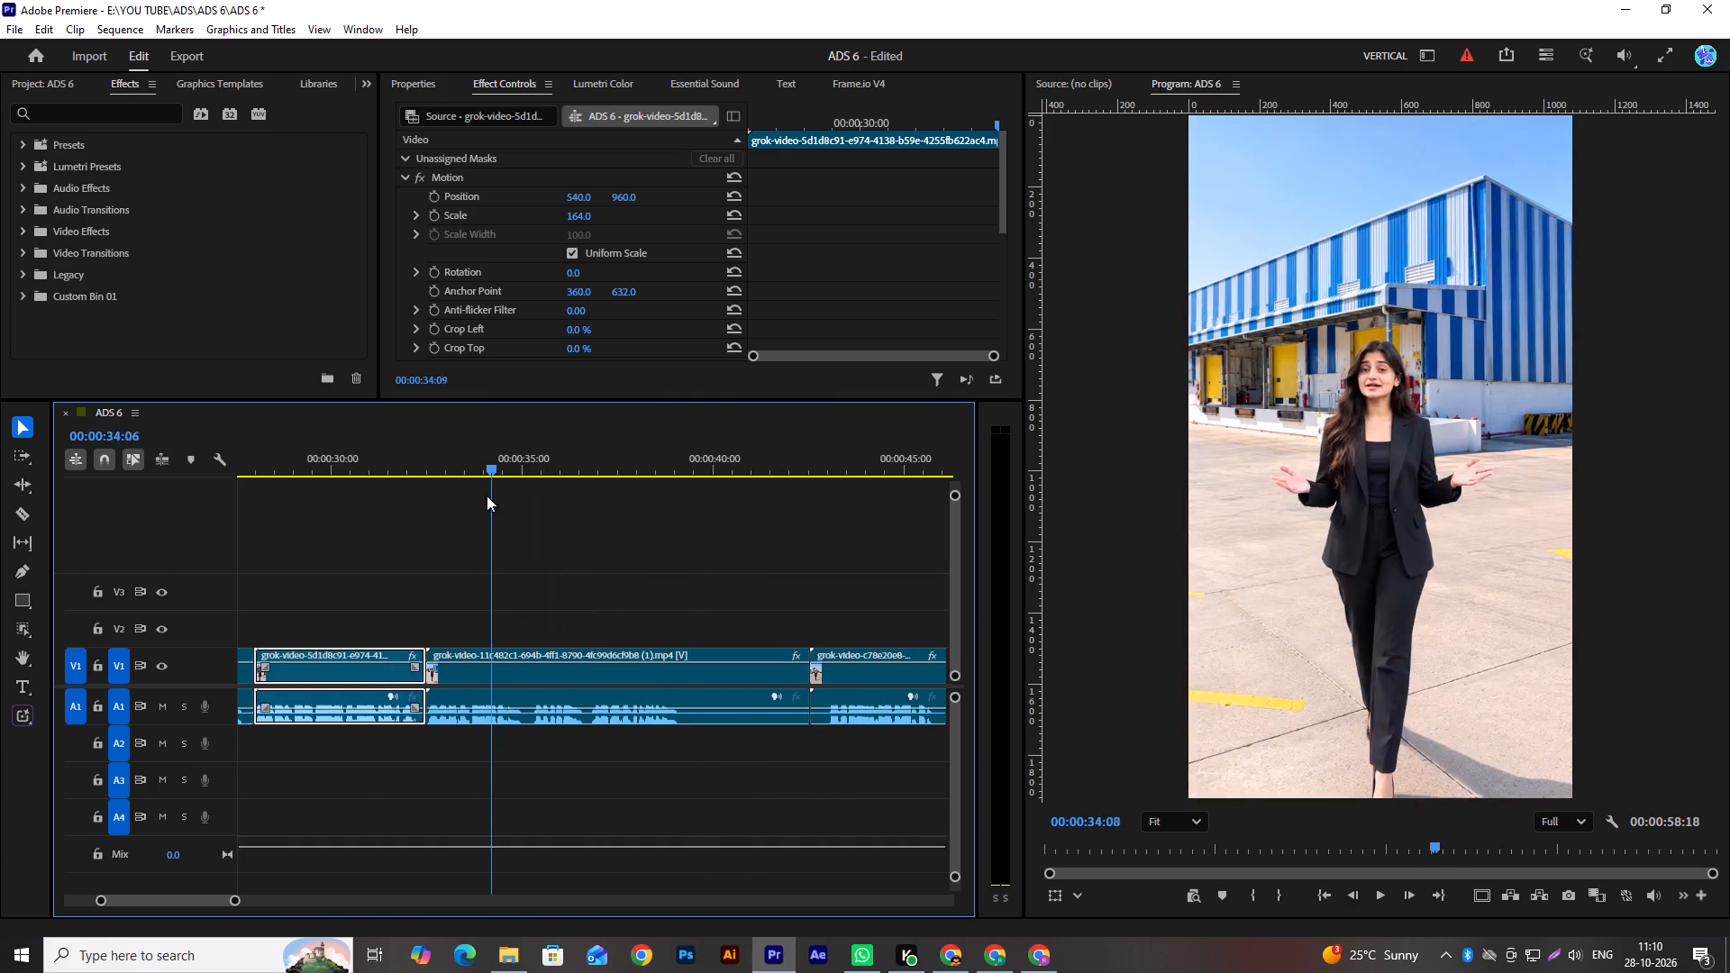
{"action": "left_click_drag", "start_coordinate": [487, 496], "coordinate": [429, 521]}
{"action": "key", "text": "space"}
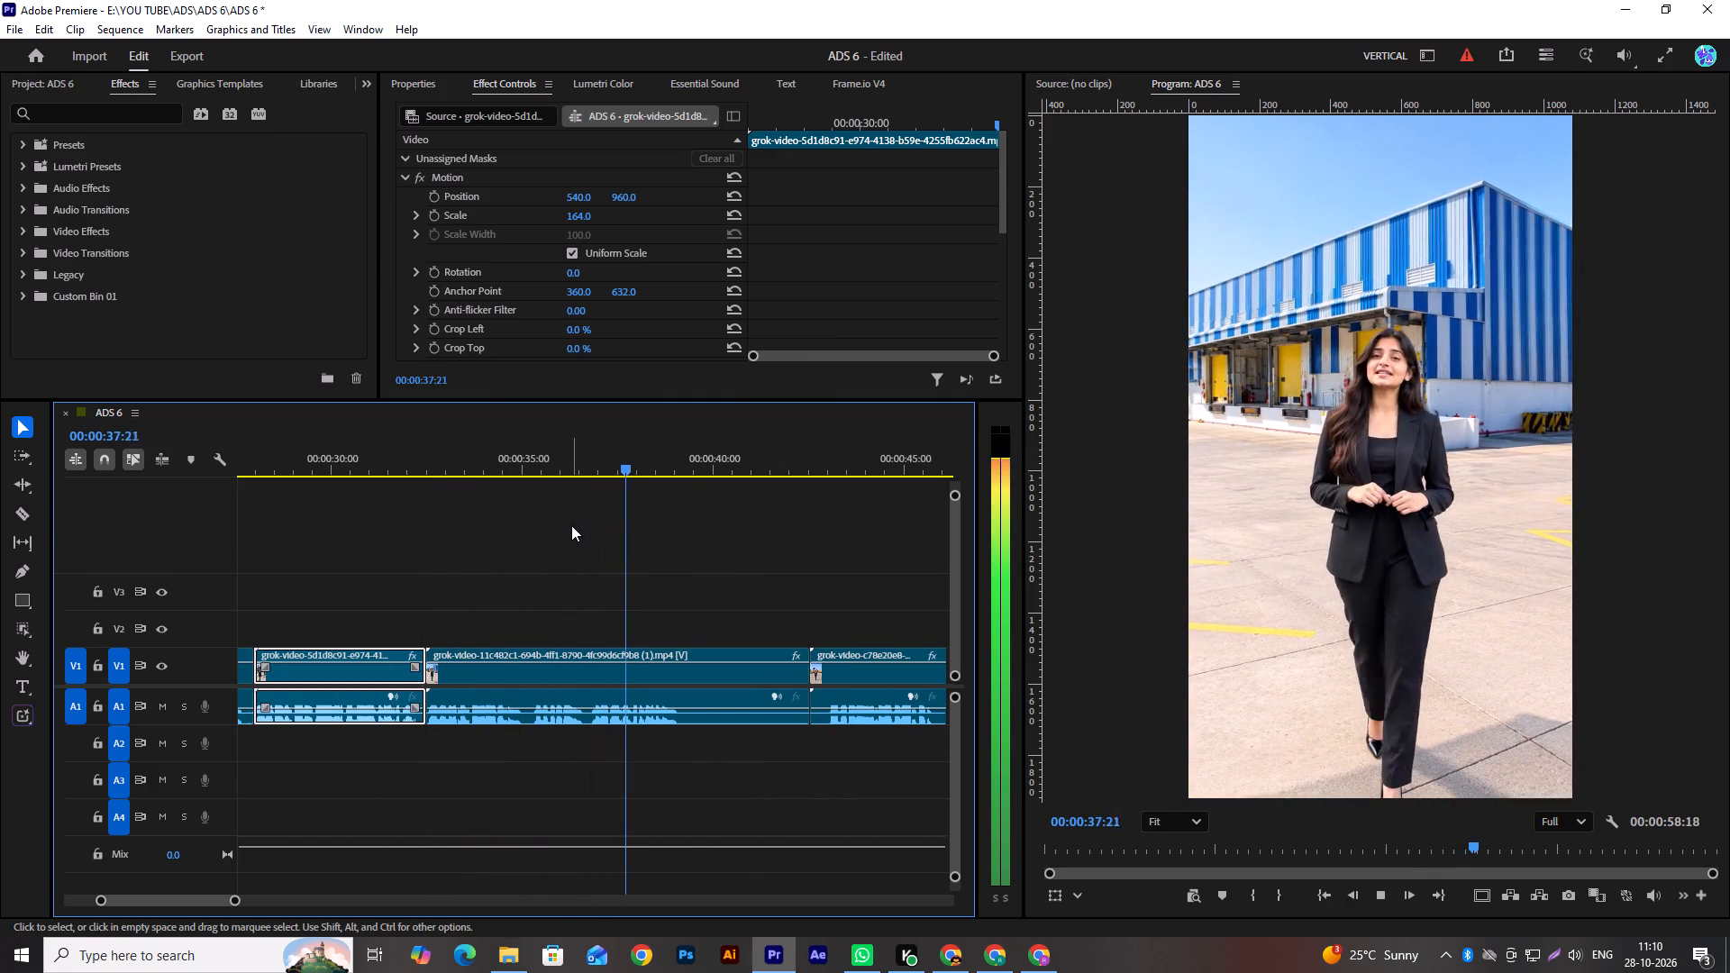
{"action": "key", "text": "space"}
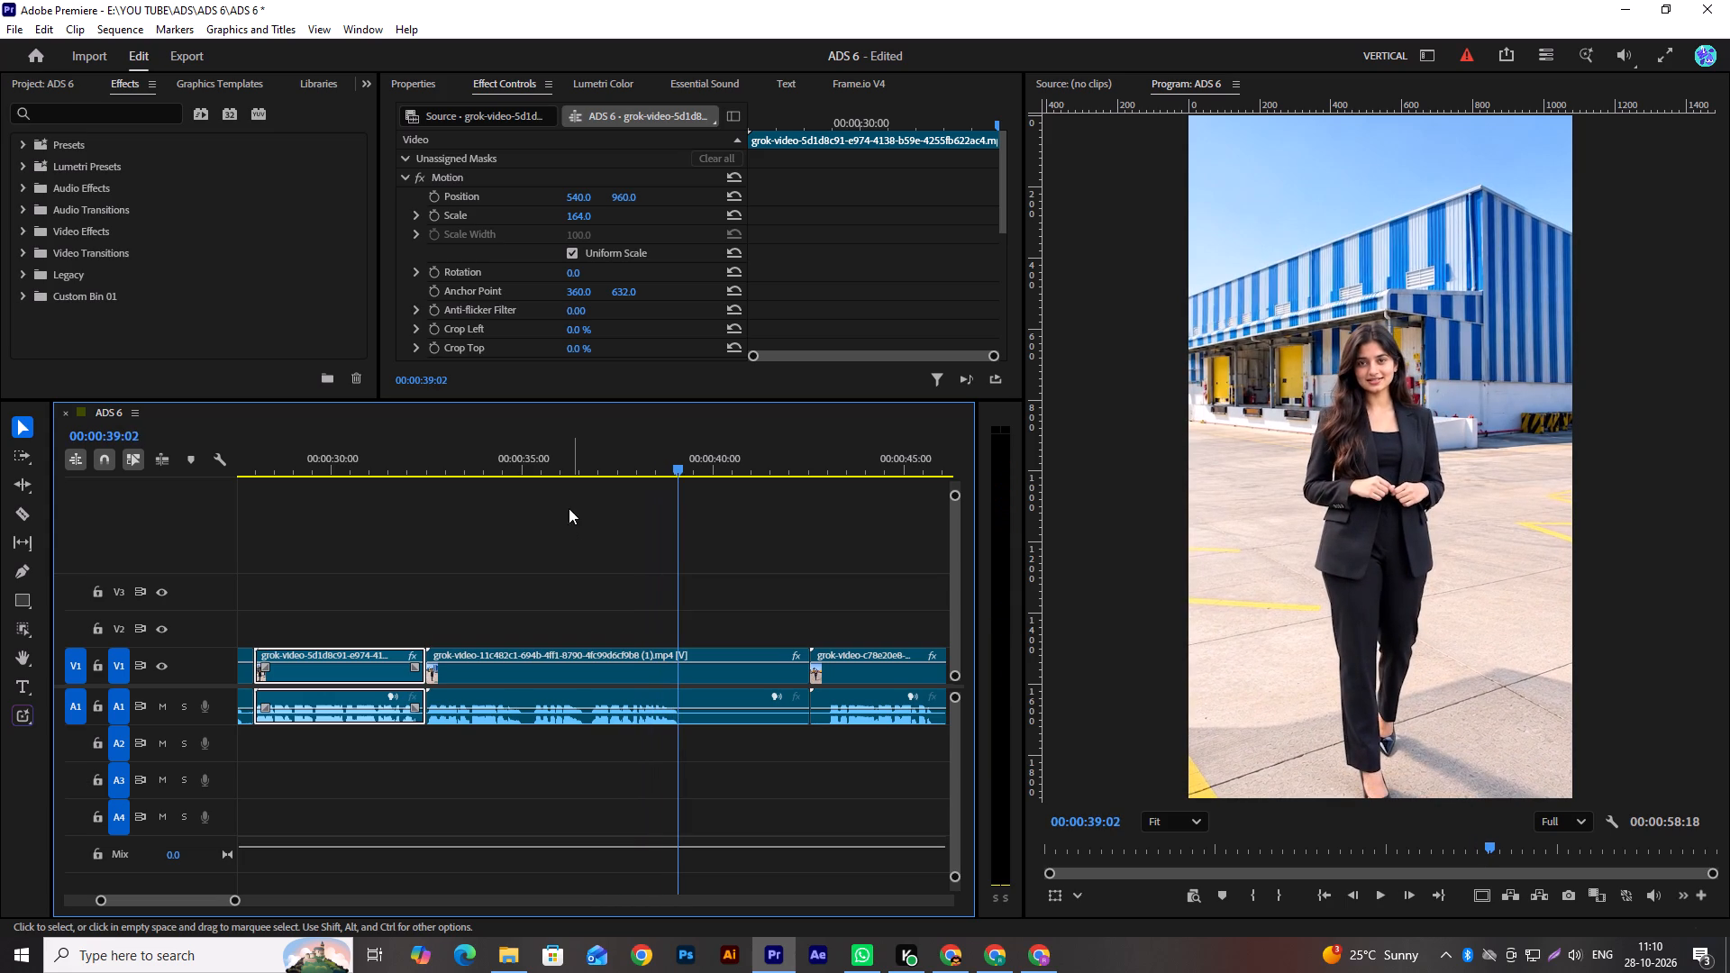
{"action": "left_click_drag", "start_coordinate": [553, 469], "coordinate": [470, 506]}
{"action": "key", "text": "space"}
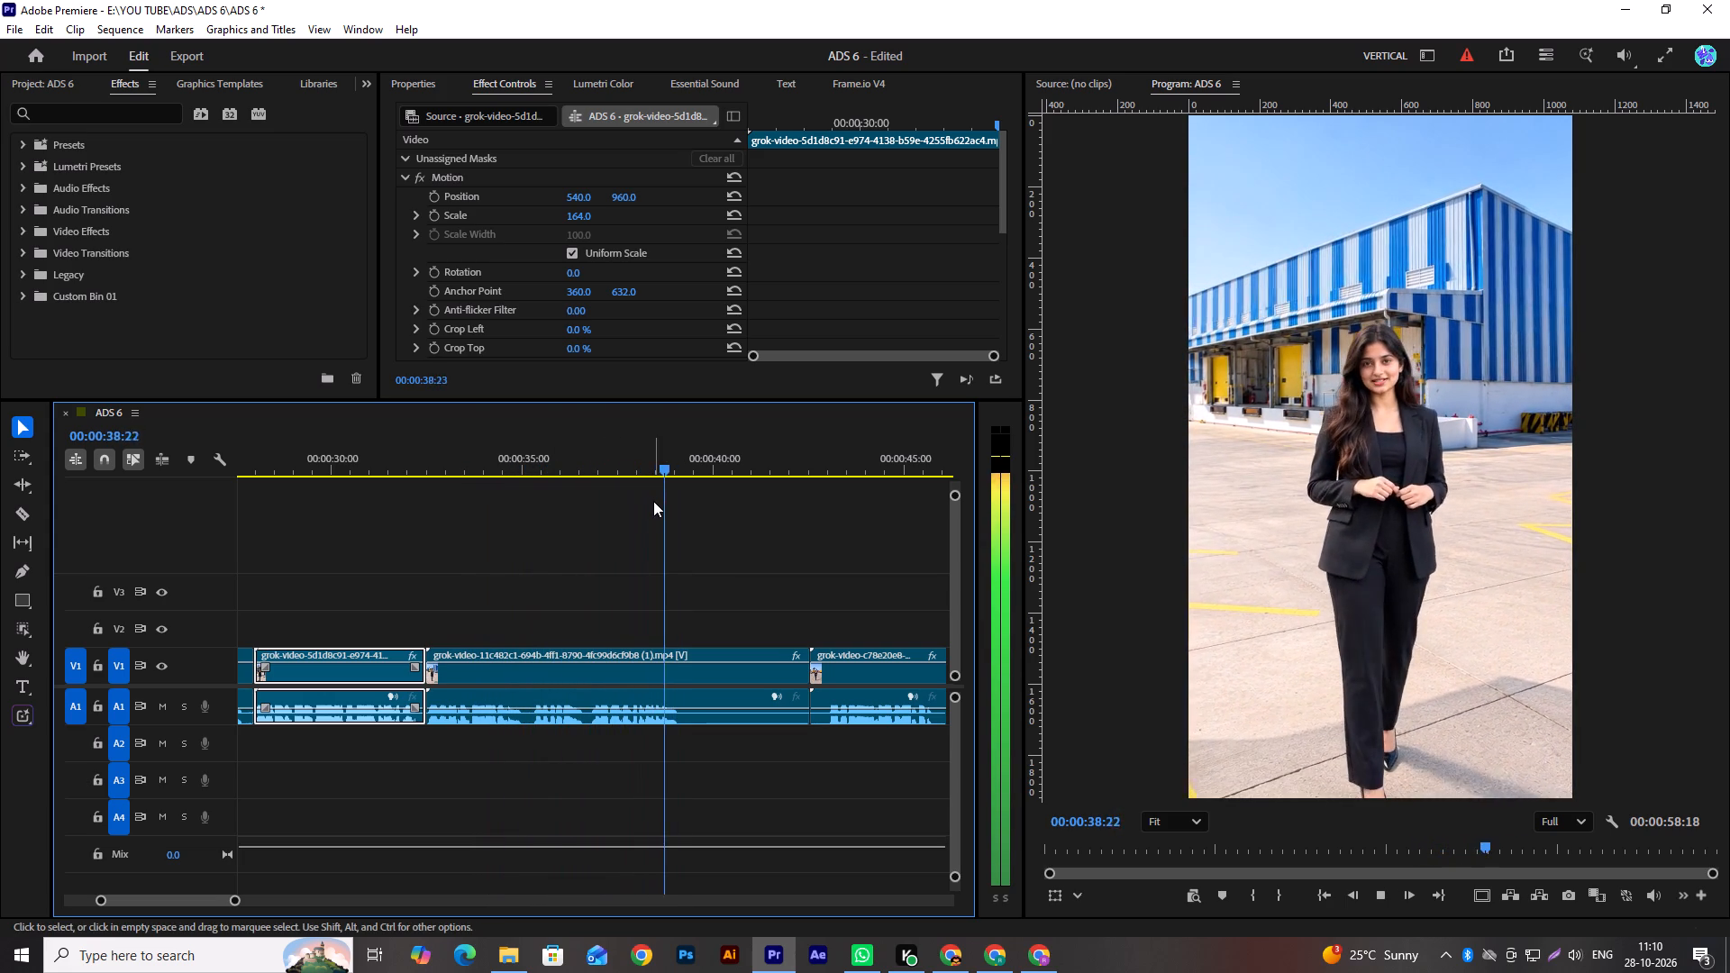
{"action": "scroll", "coordinate": [653, 501], "scroll_direction": "down", "scroll_amount": 1}
{"action": "key", "text": "space"}
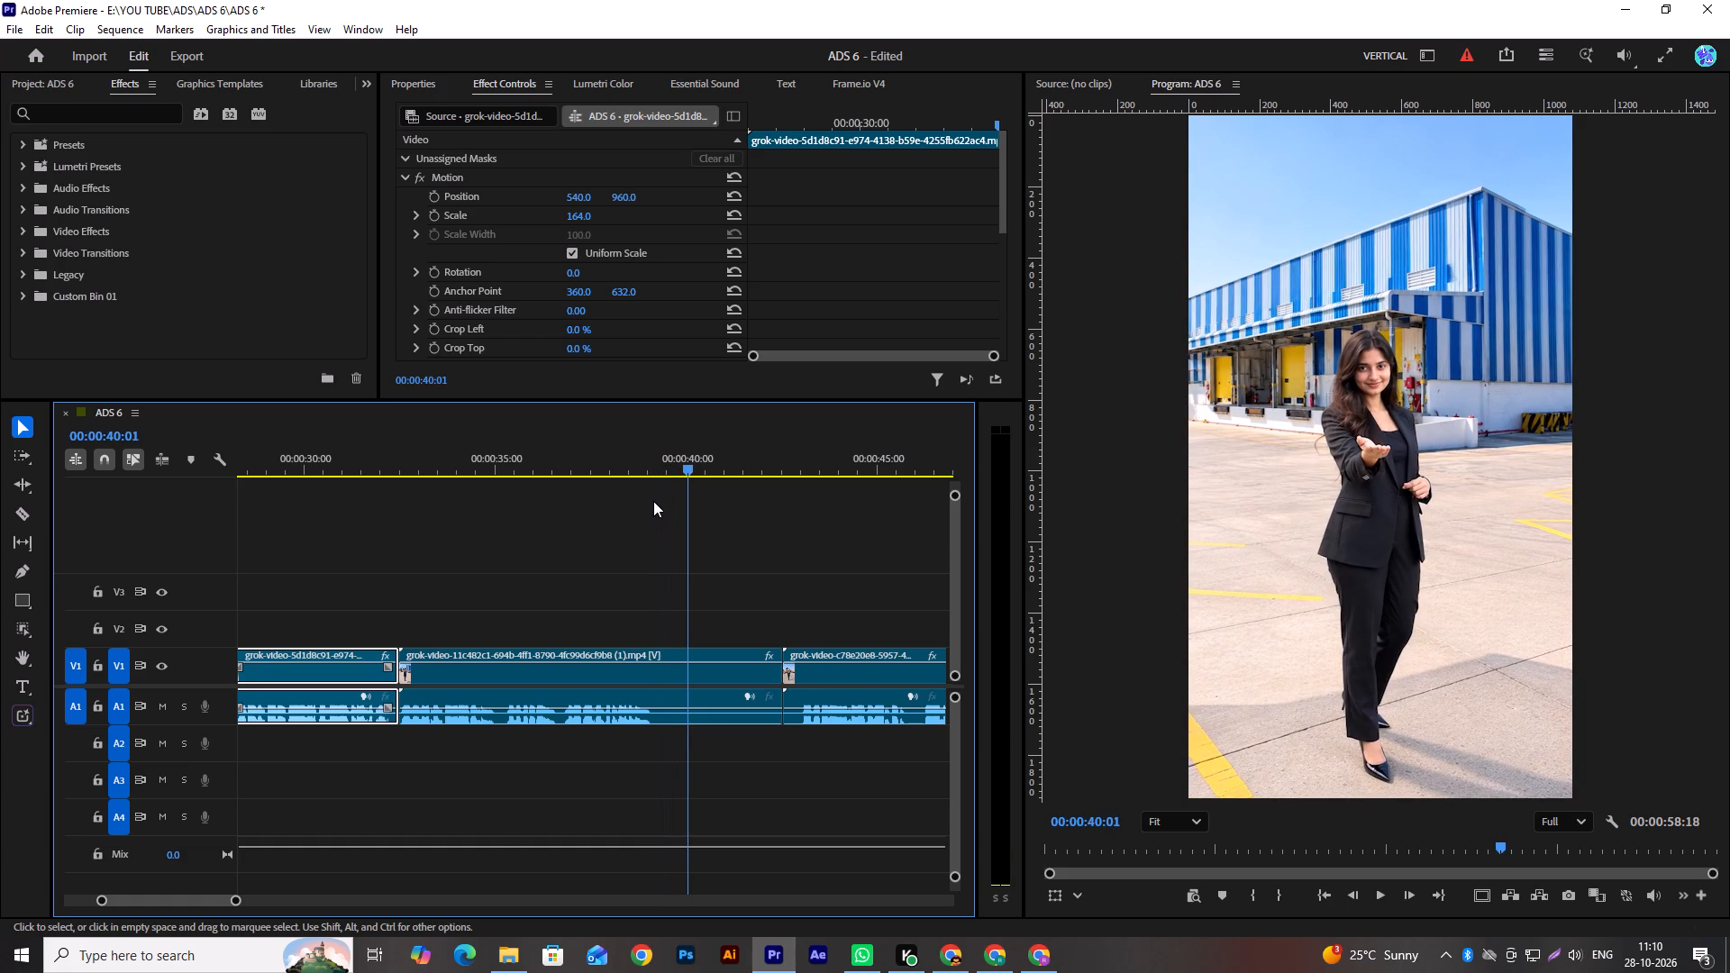
Ripple trim the end of the sixth clip to 00:00:39:05, removing the silent tail after the speech.
{"action": "left_click_drag", "start_coordinate": [643, 472], "coordinate": [652, 471]}
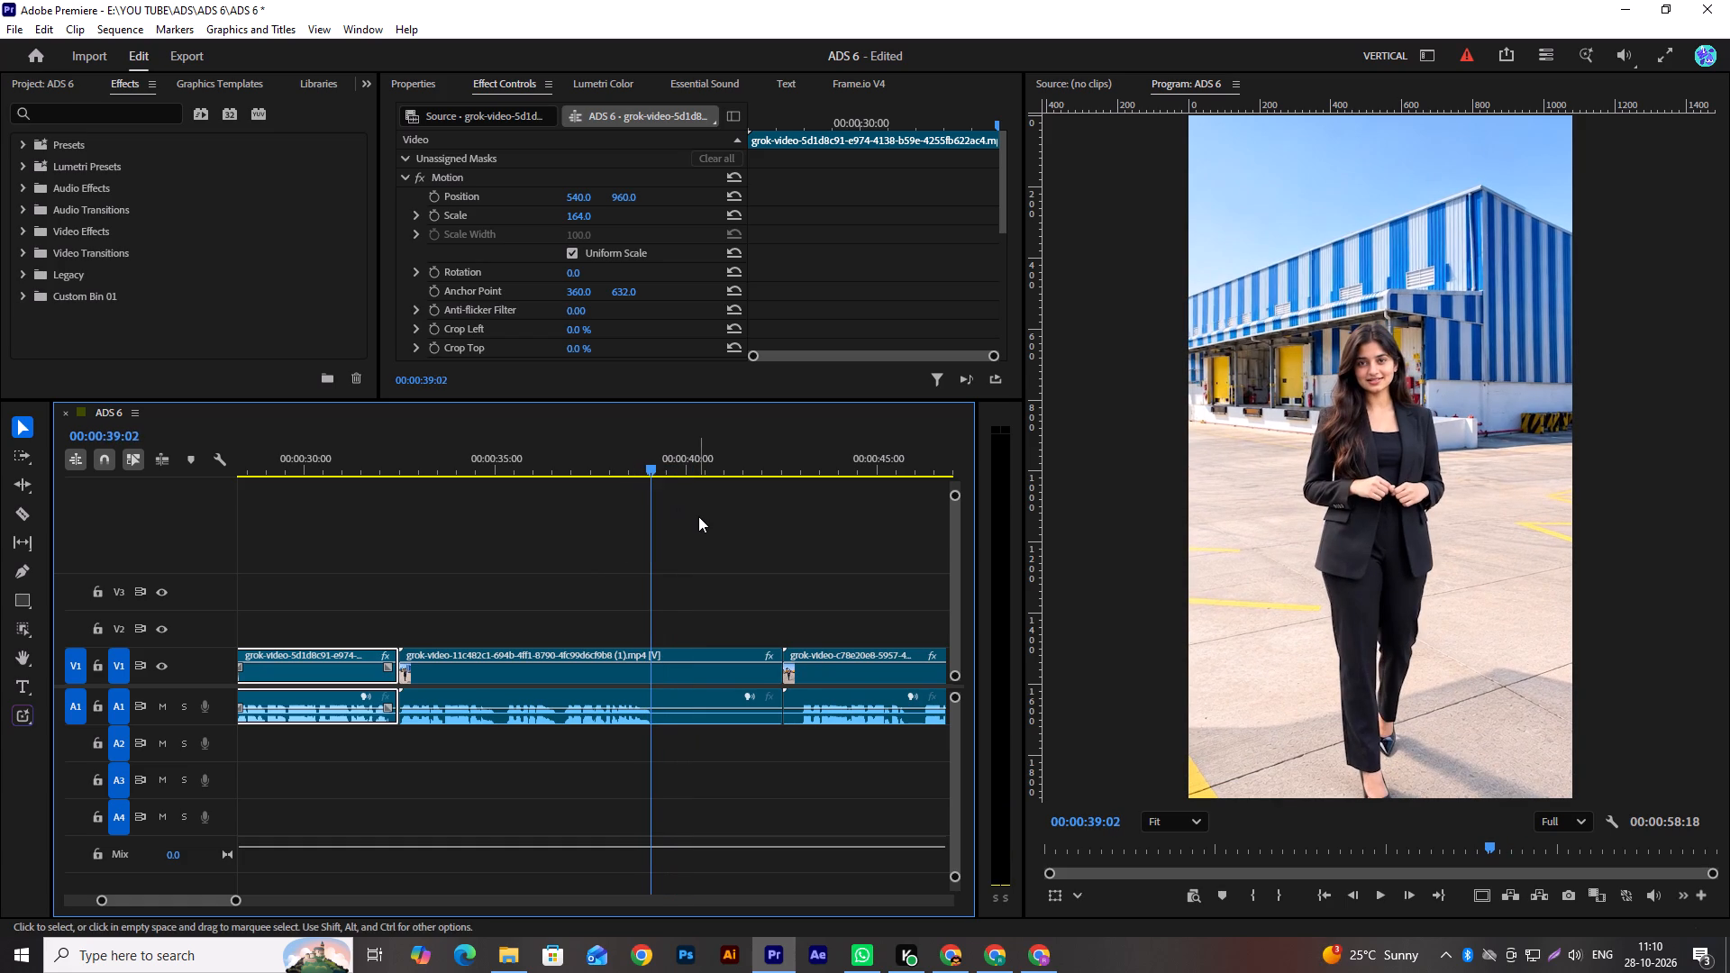
{"action": "key", "text": "Right"}
{"action": "key", "text": "Right"}
{"action": "key", "text": "Right"}
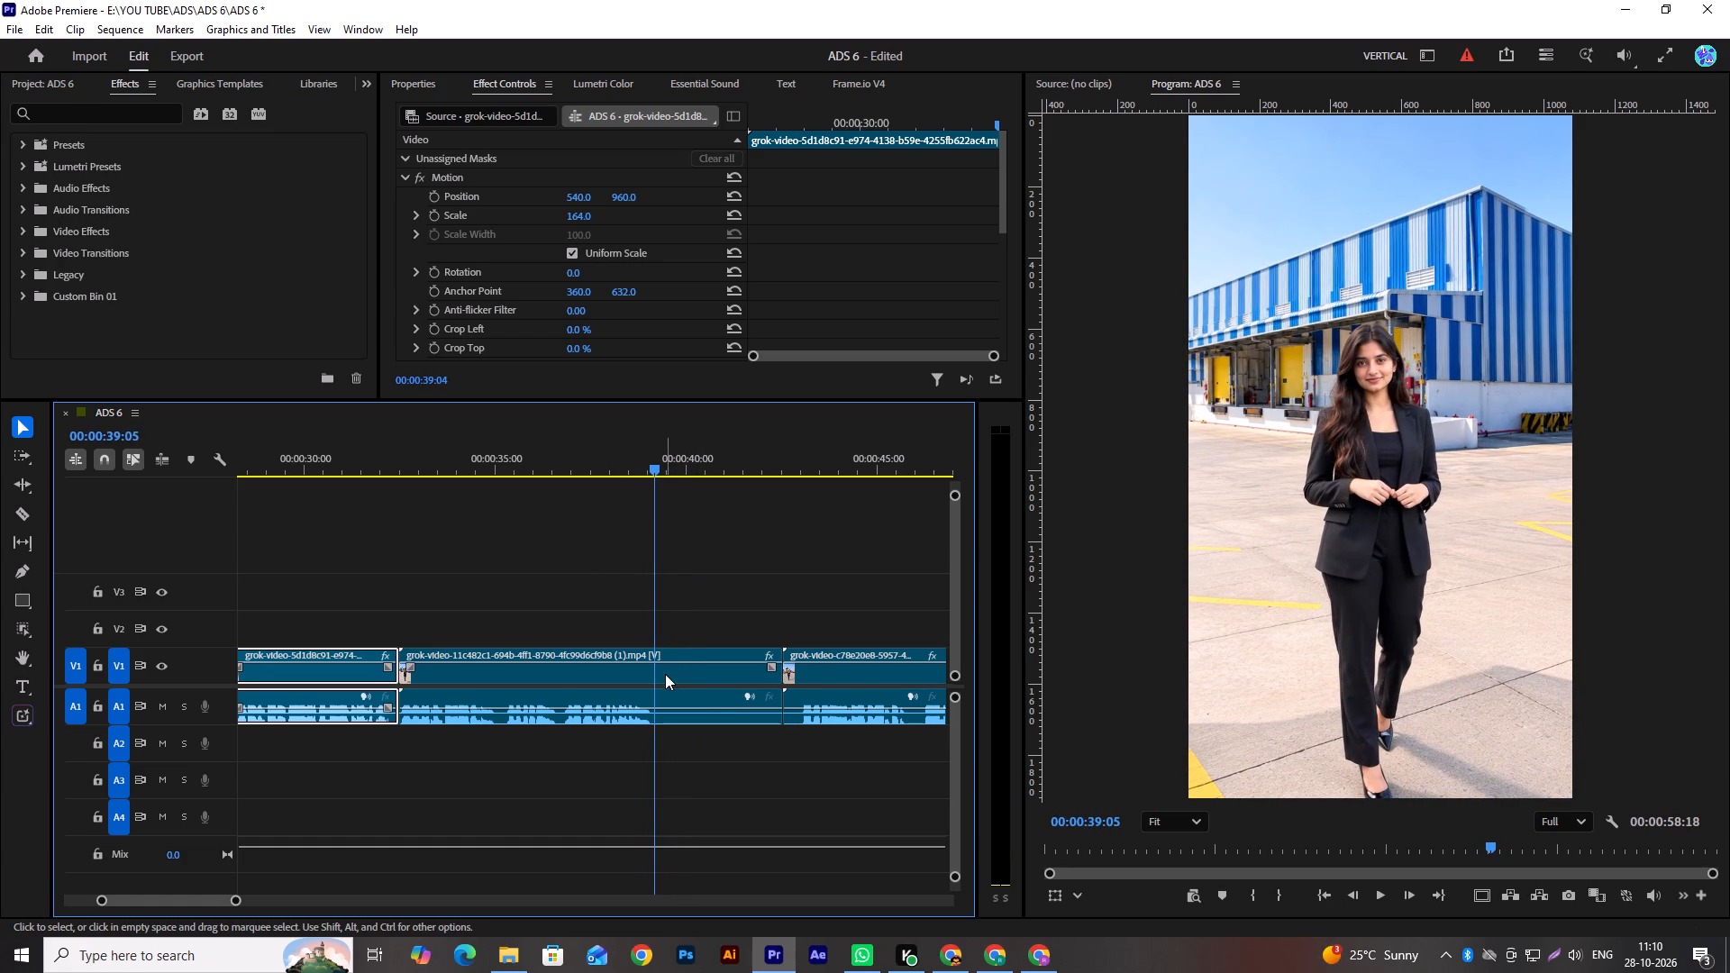
{"action": "key", "text": "w"}
Play from shortly before the end of the sixth clip into the seventh clip to check the new cut.
{"action": "left_click_drag", "start_coordinate": [622, 471], "coordinate": [606, 475]}
{"action": "key", "text": "space"}
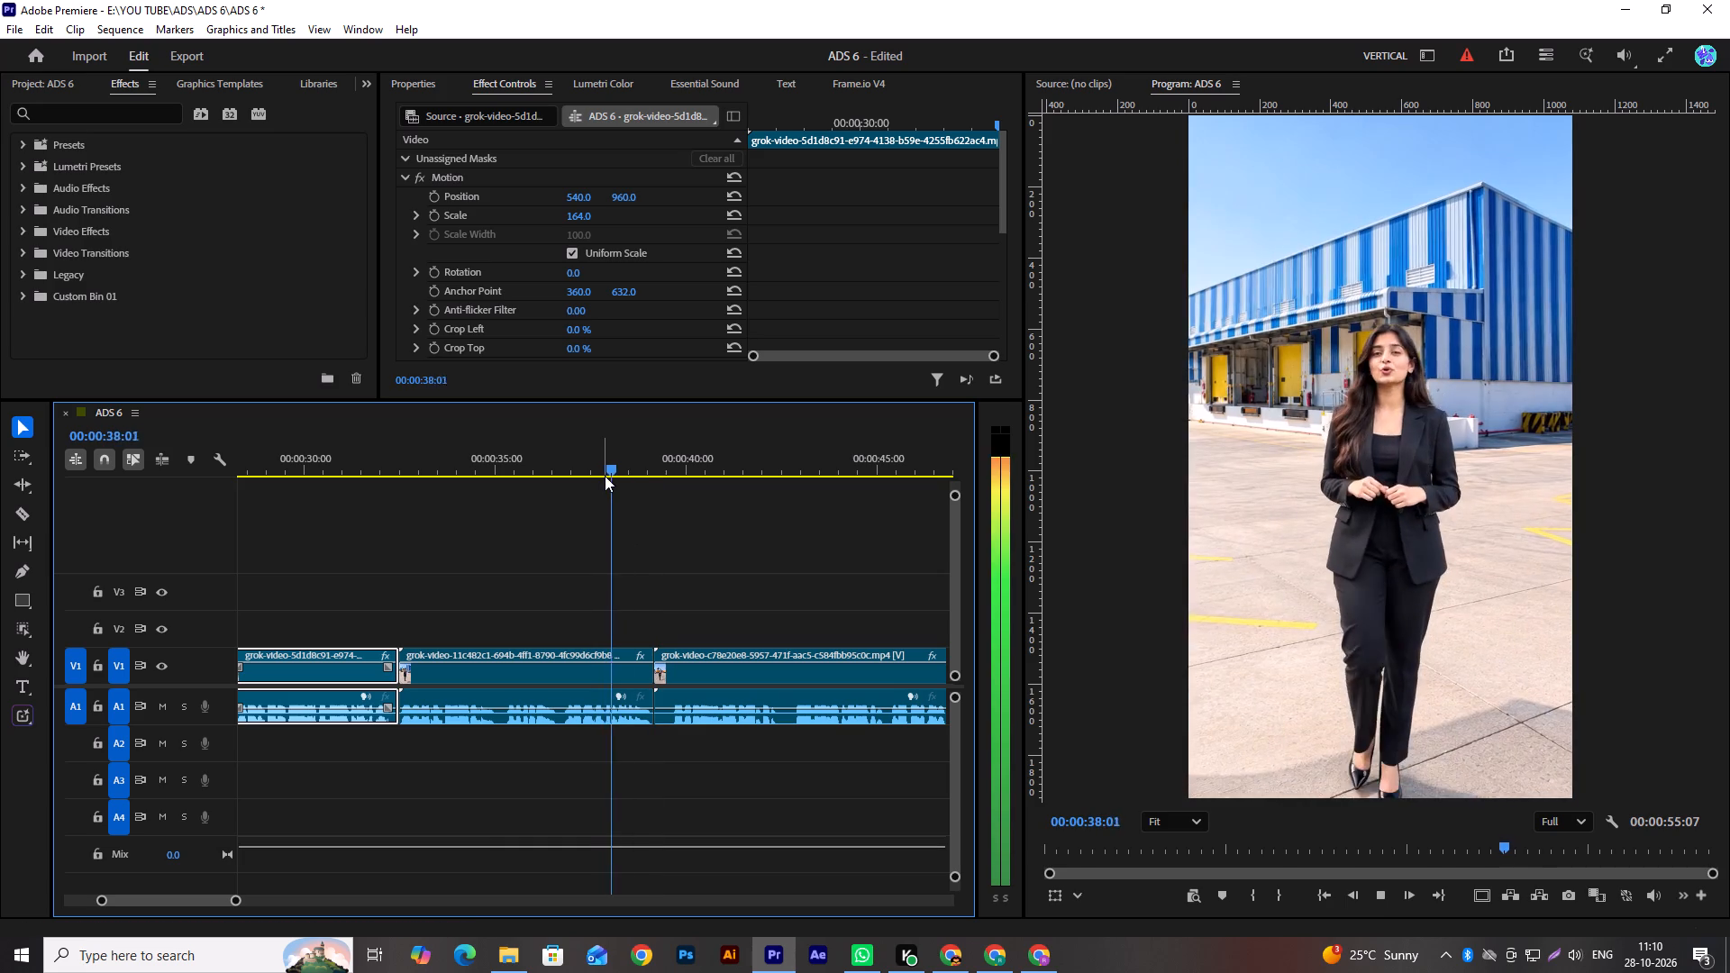
{"action": "scroll", "coordinate": [567, 526], "scroll_direction": "down", "scroll_amount": 2}
{"action": "key", "text": "space"}
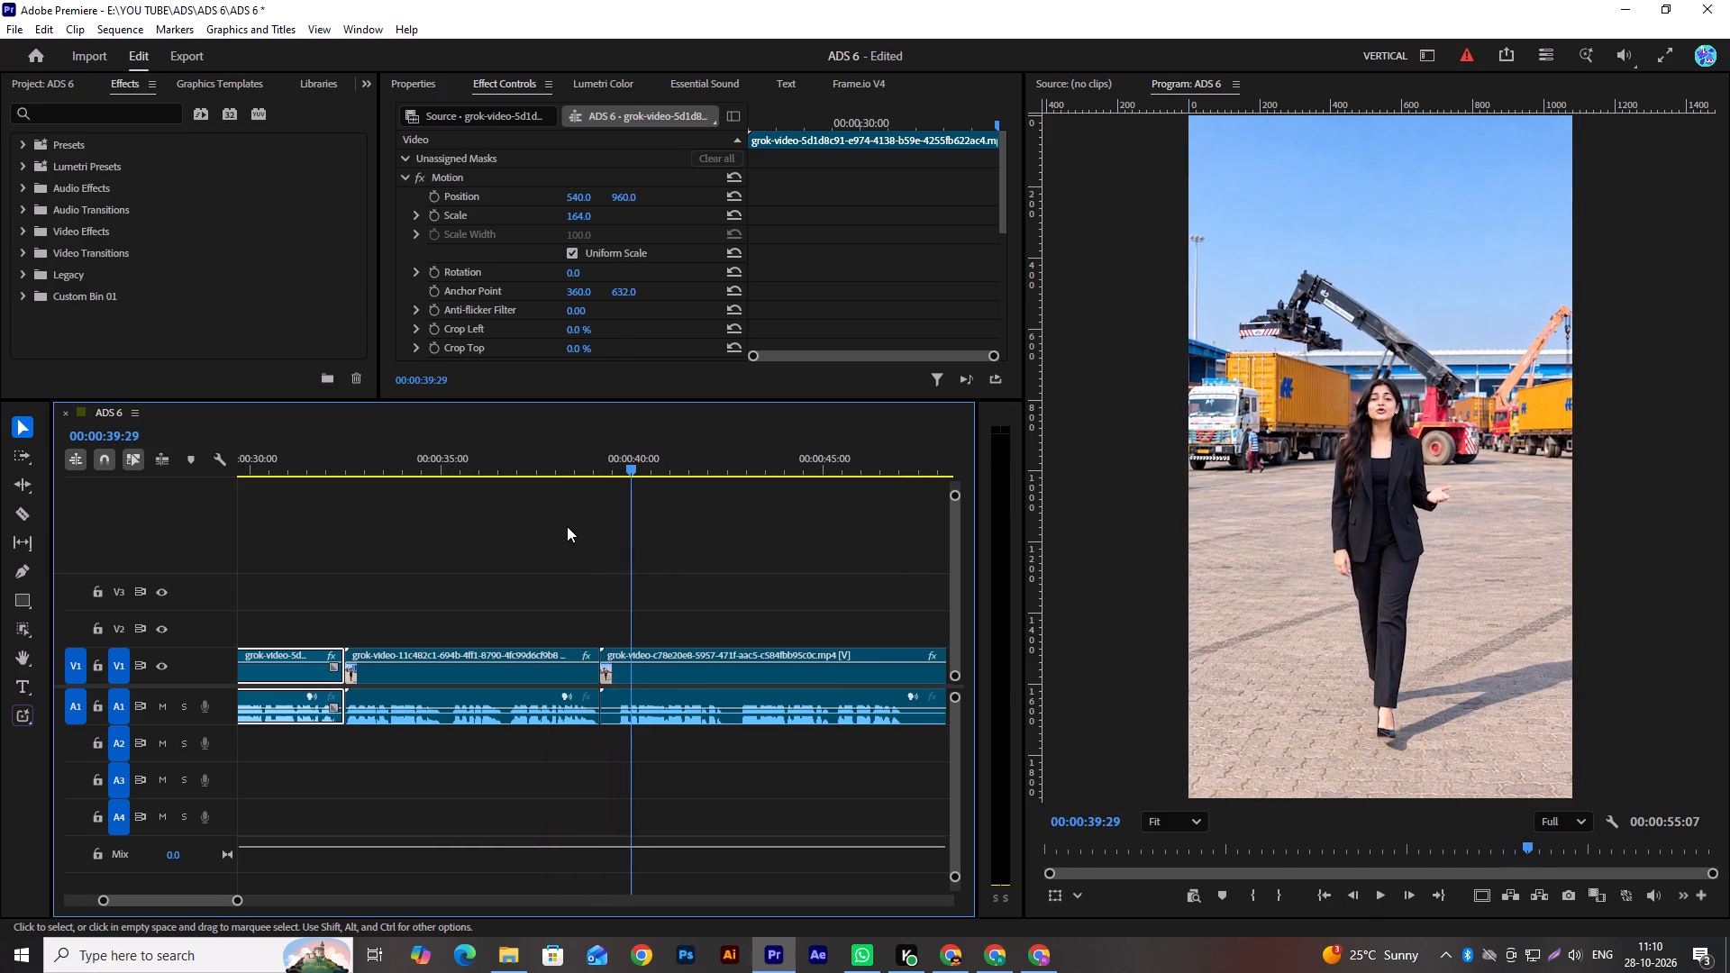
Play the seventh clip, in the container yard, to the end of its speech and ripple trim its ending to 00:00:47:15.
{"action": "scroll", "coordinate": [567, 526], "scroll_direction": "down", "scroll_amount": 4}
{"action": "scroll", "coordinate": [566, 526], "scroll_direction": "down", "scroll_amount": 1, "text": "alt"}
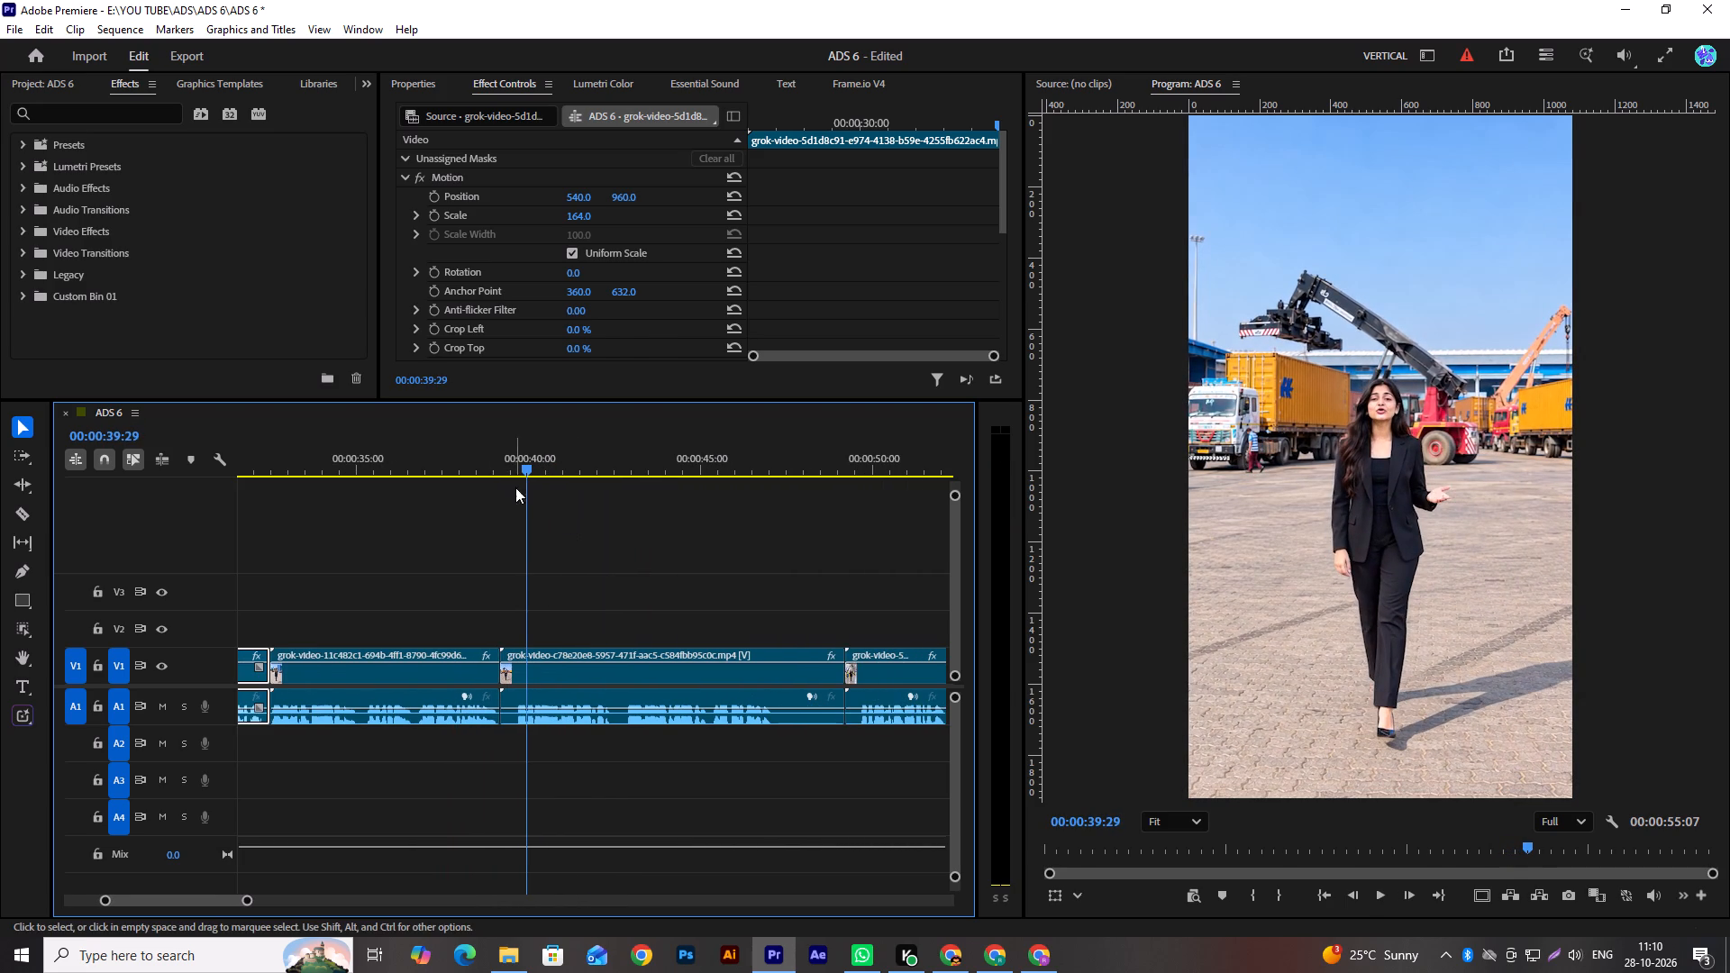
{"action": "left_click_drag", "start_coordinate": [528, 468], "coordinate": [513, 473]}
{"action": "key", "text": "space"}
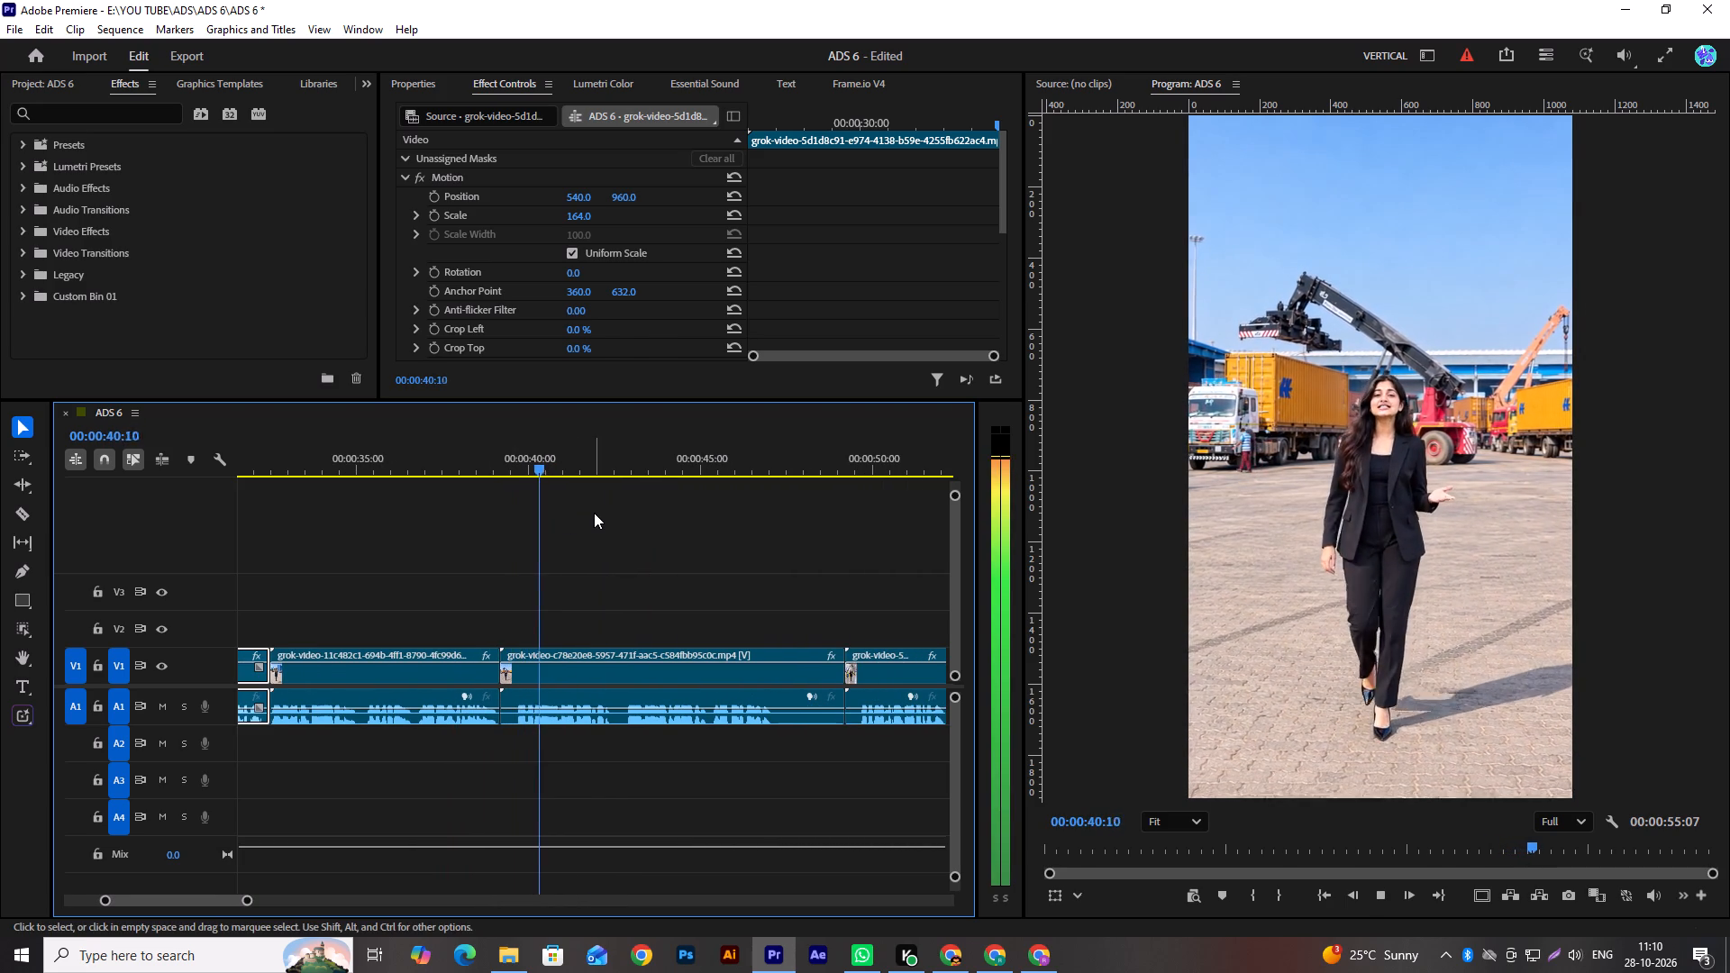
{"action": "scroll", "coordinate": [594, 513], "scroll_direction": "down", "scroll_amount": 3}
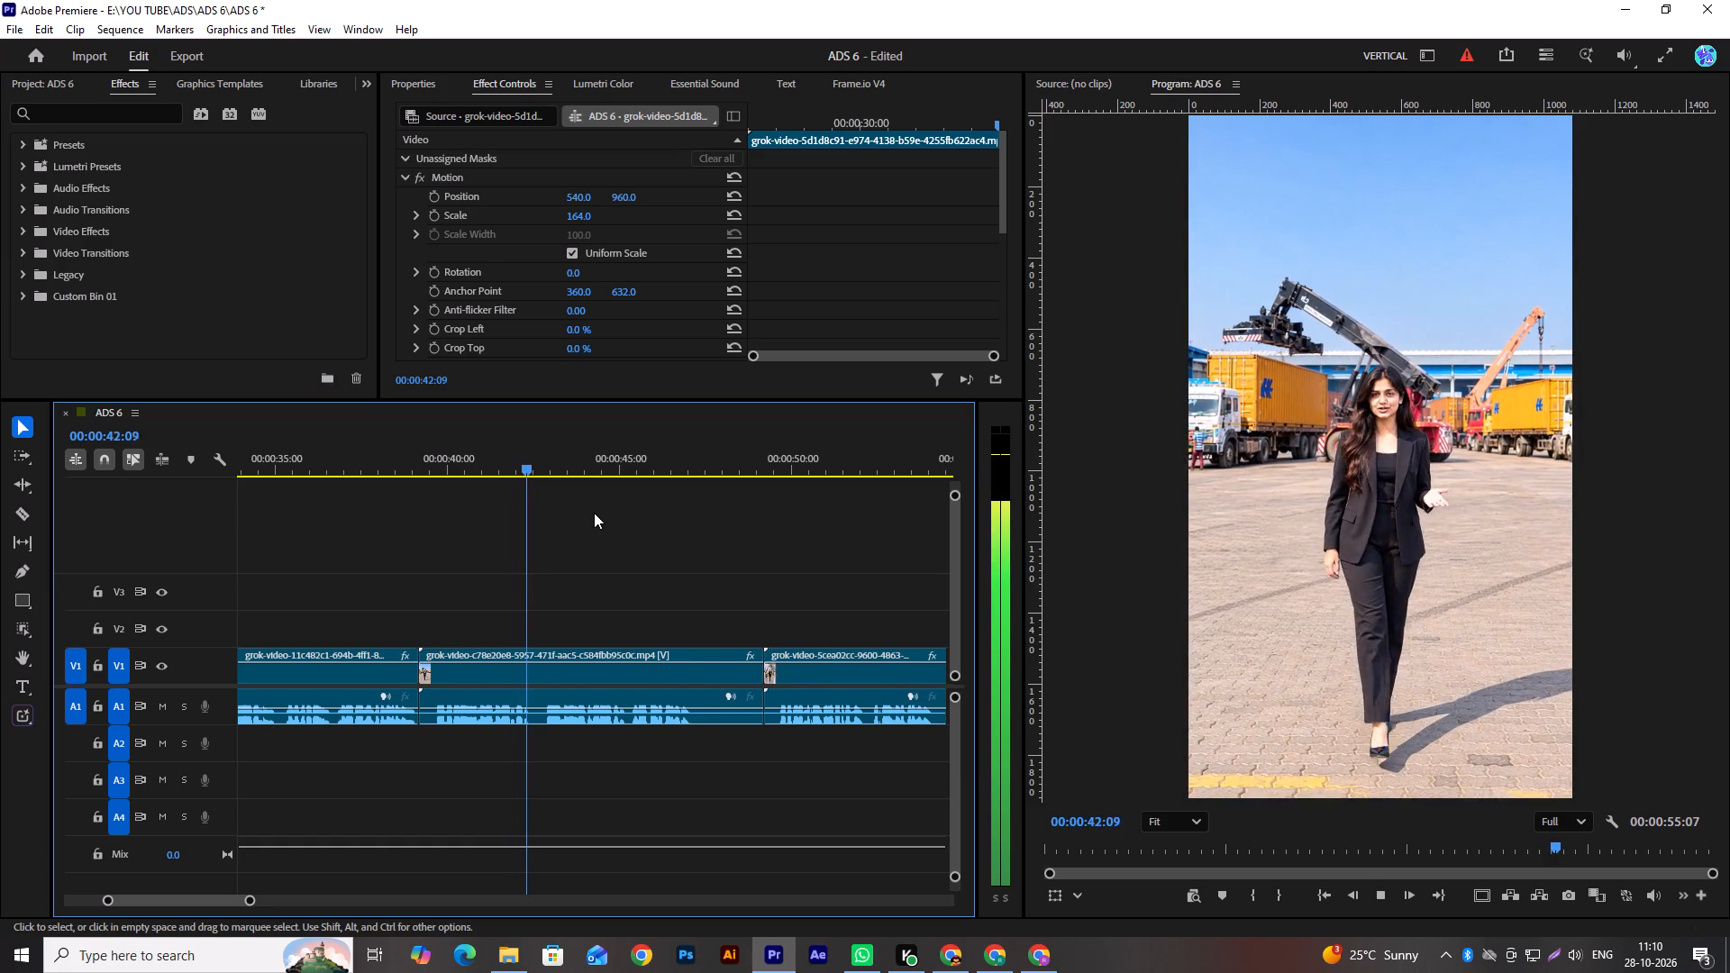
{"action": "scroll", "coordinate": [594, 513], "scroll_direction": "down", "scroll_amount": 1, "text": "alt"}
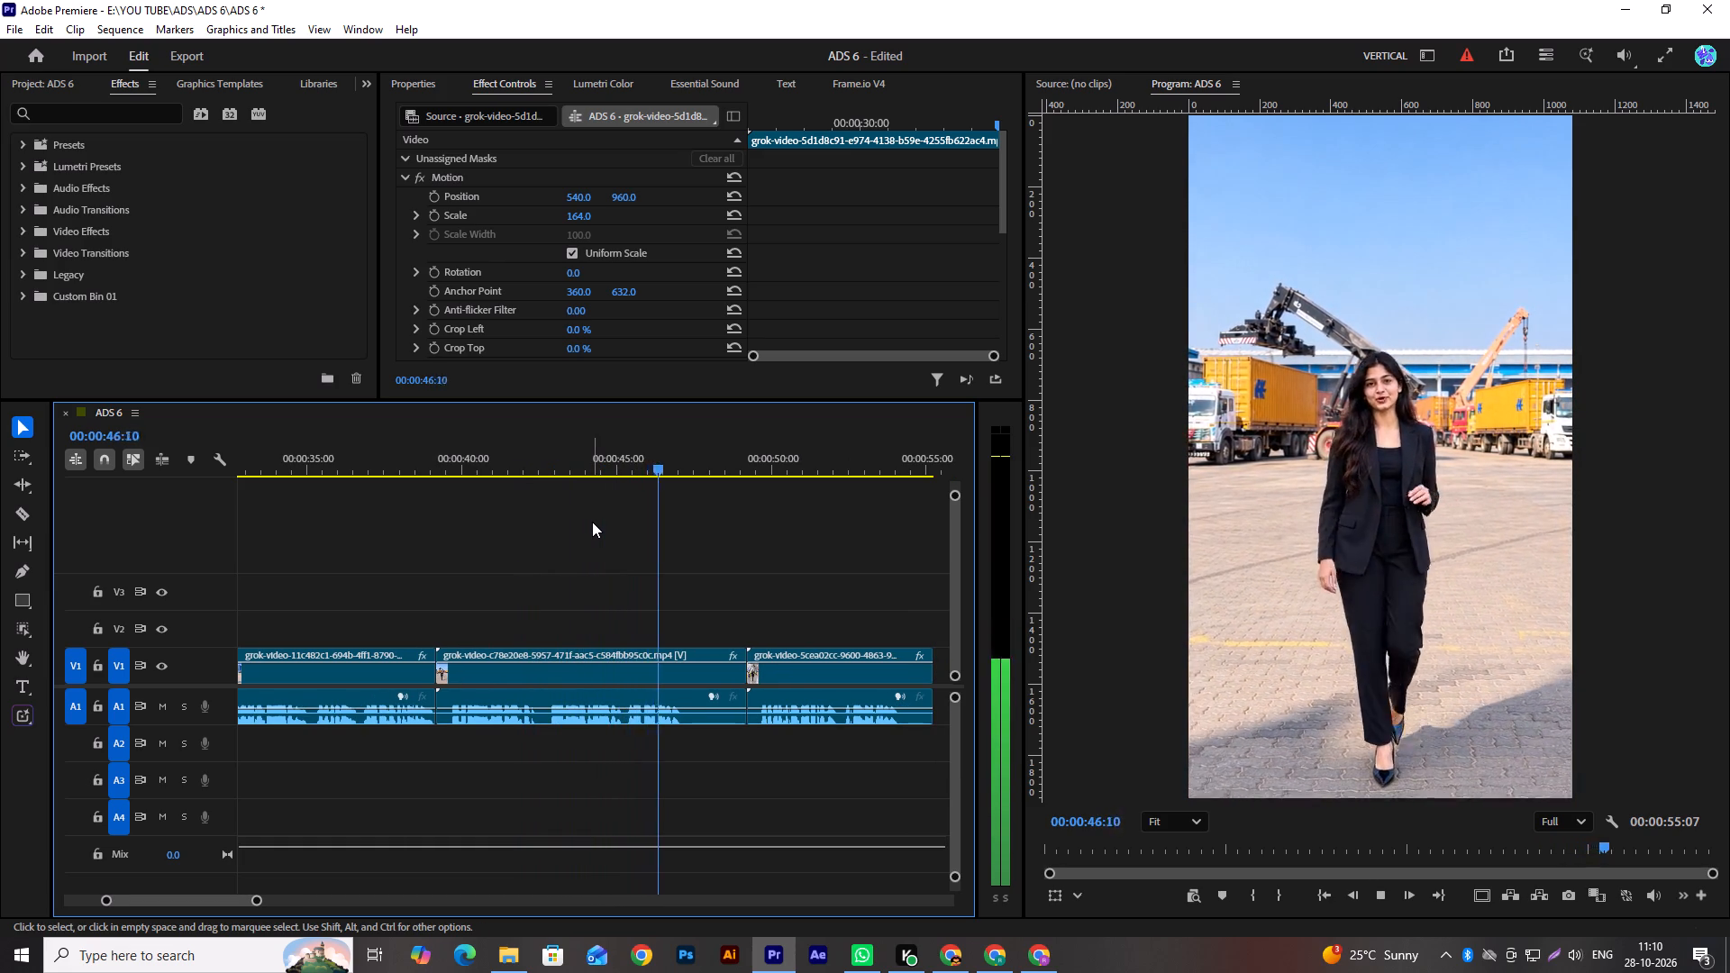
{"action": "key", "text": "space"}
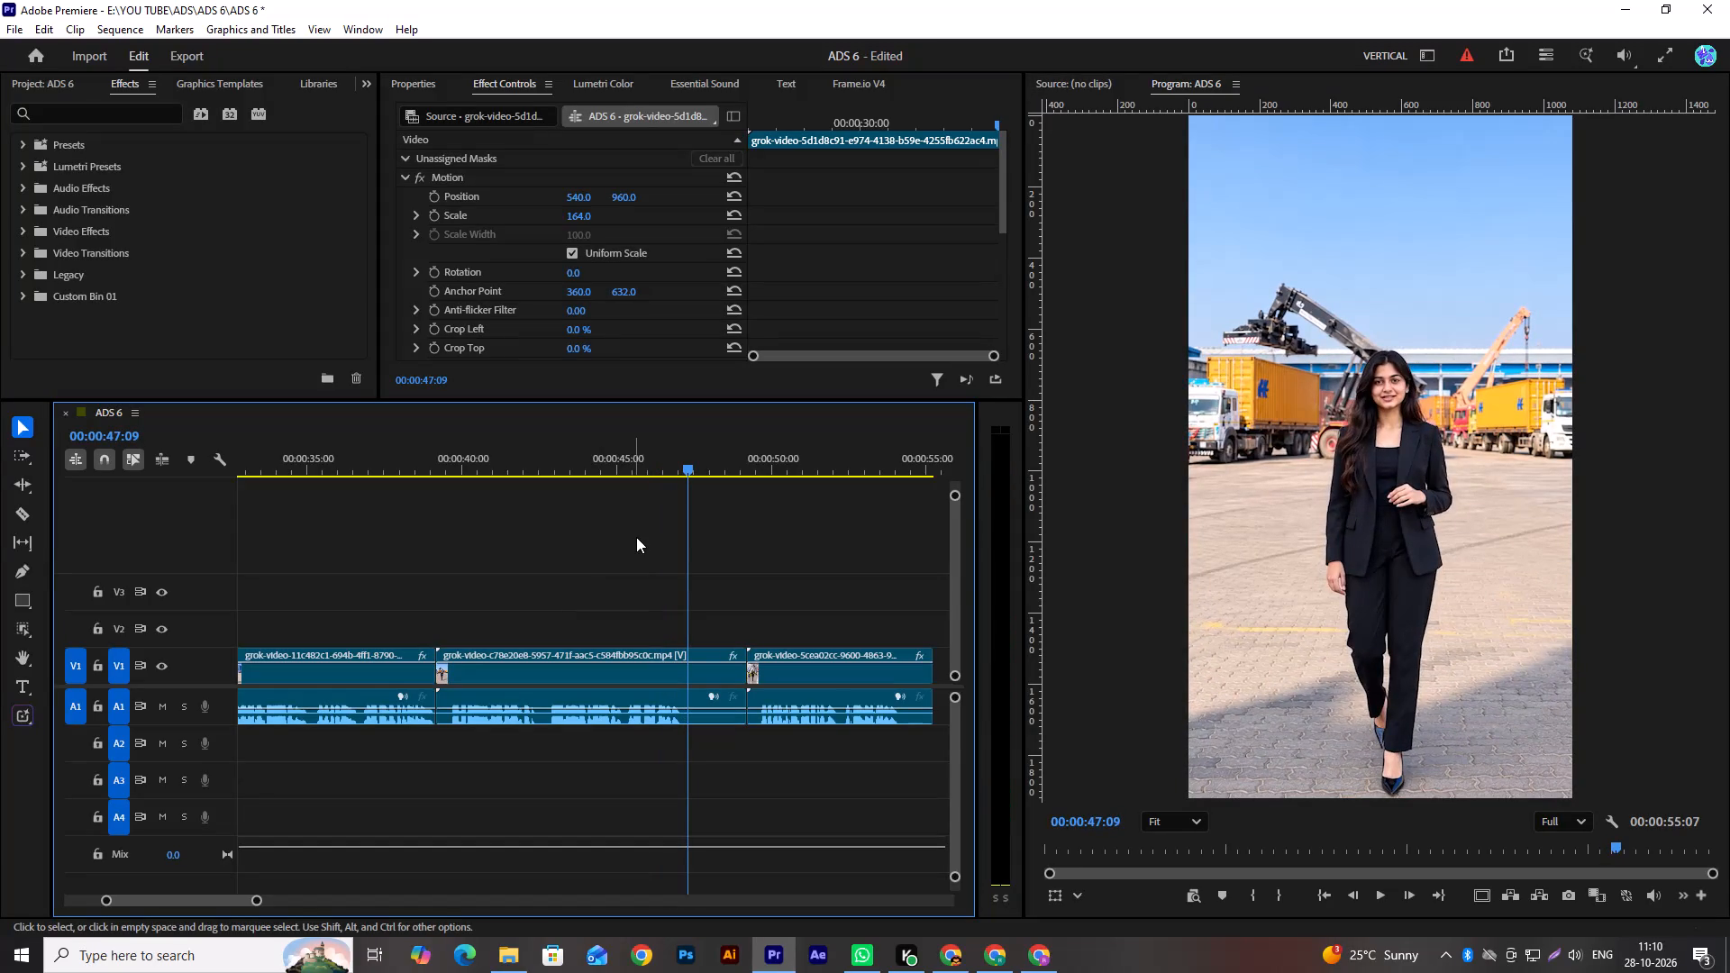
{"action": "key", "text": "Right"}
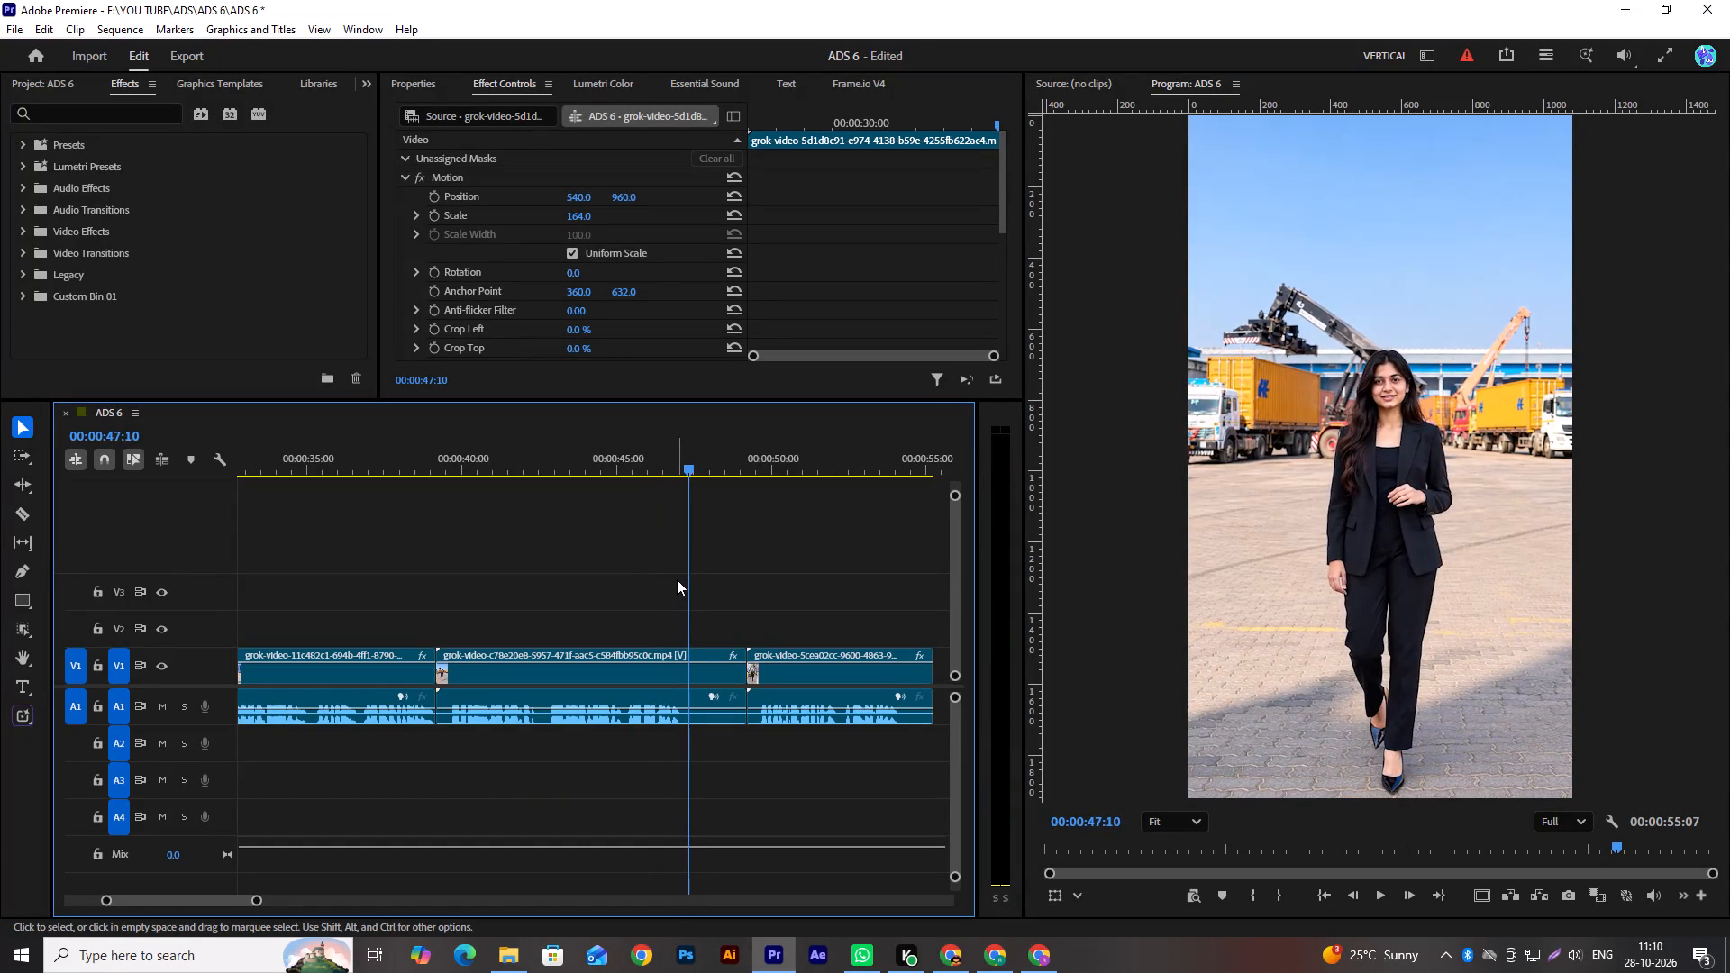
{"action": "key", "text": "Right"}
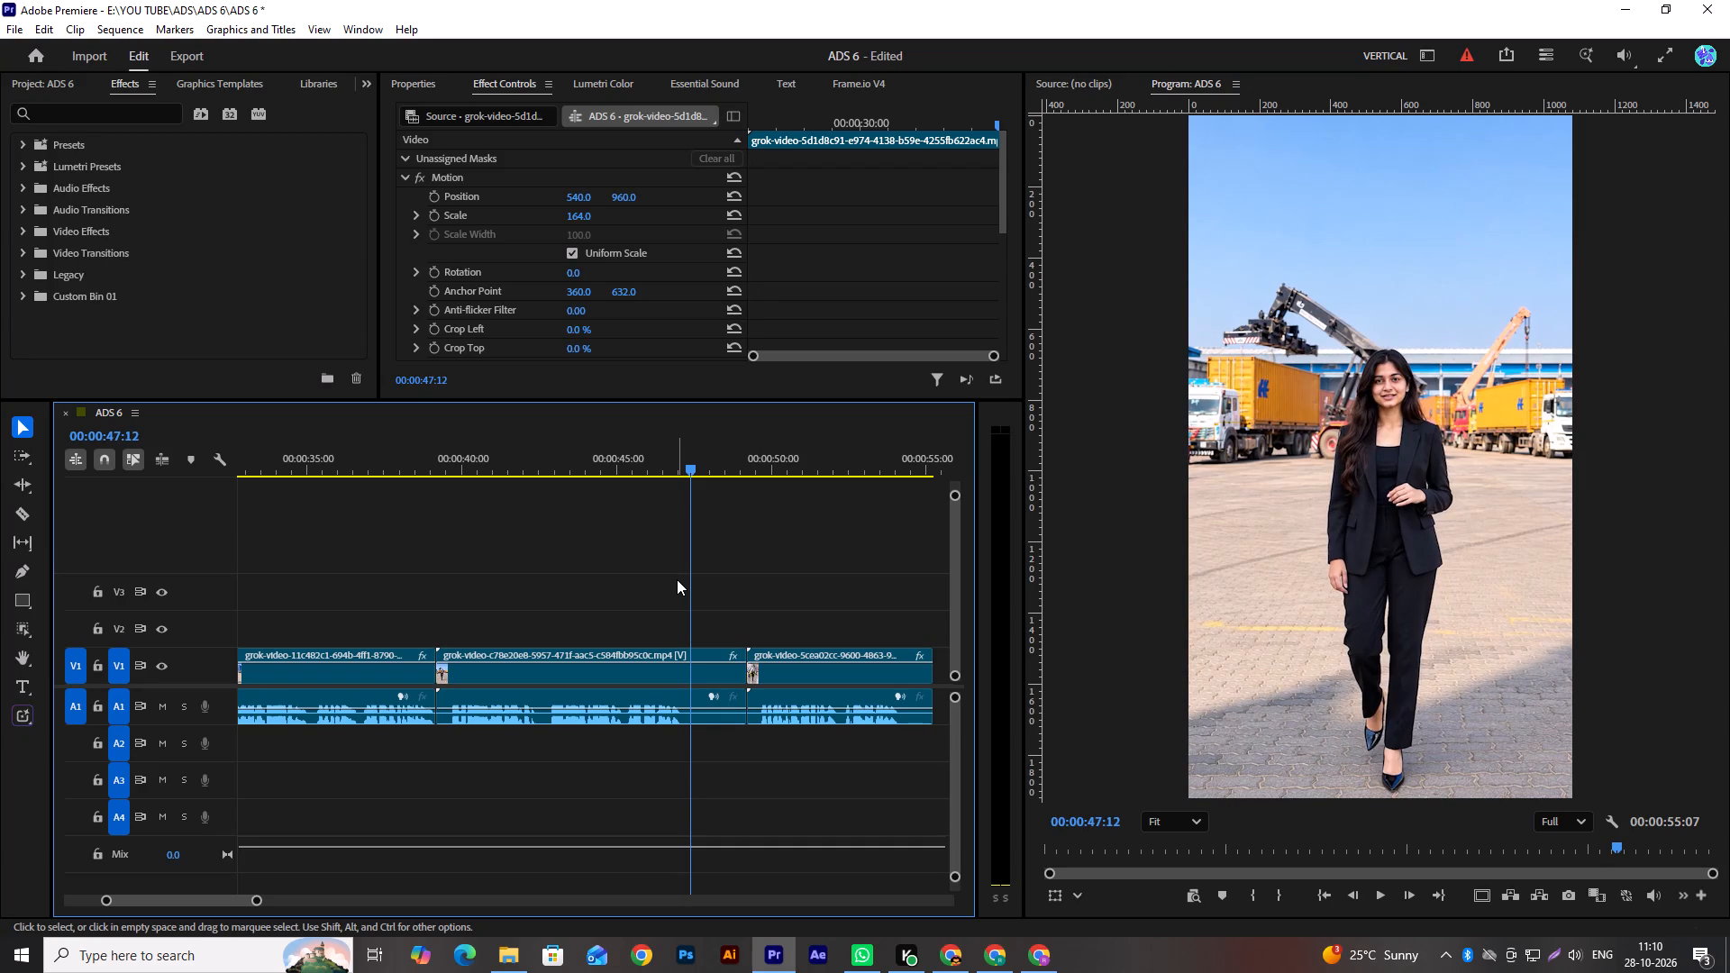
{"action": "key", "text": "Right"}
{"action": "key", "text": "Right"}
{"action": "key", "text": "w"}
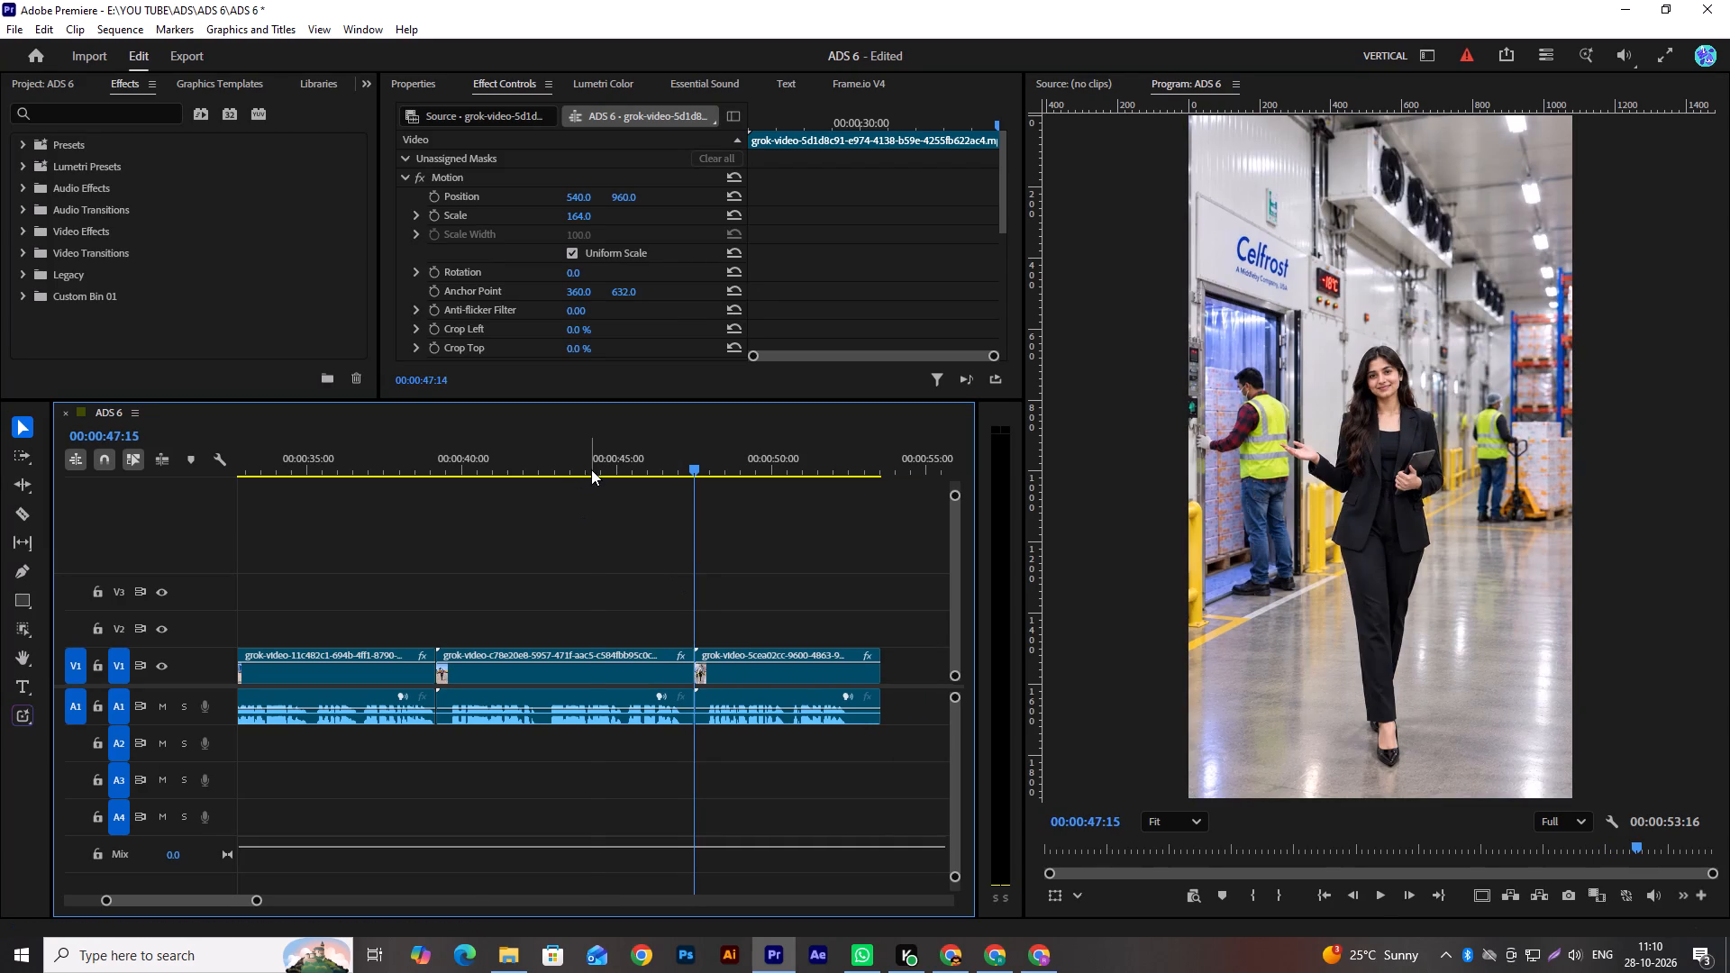
Play from the last seconds of the seventh clip into the eighth, cold-store clip twice to check the cut.
{"action": "left_click", "coordinate": [591, 469]}
{"action": "key", "text": "space"}
{"action": "scroll", "coordinate": [692, 538], "scroll_direction": "down", "scroll_amount": 2}
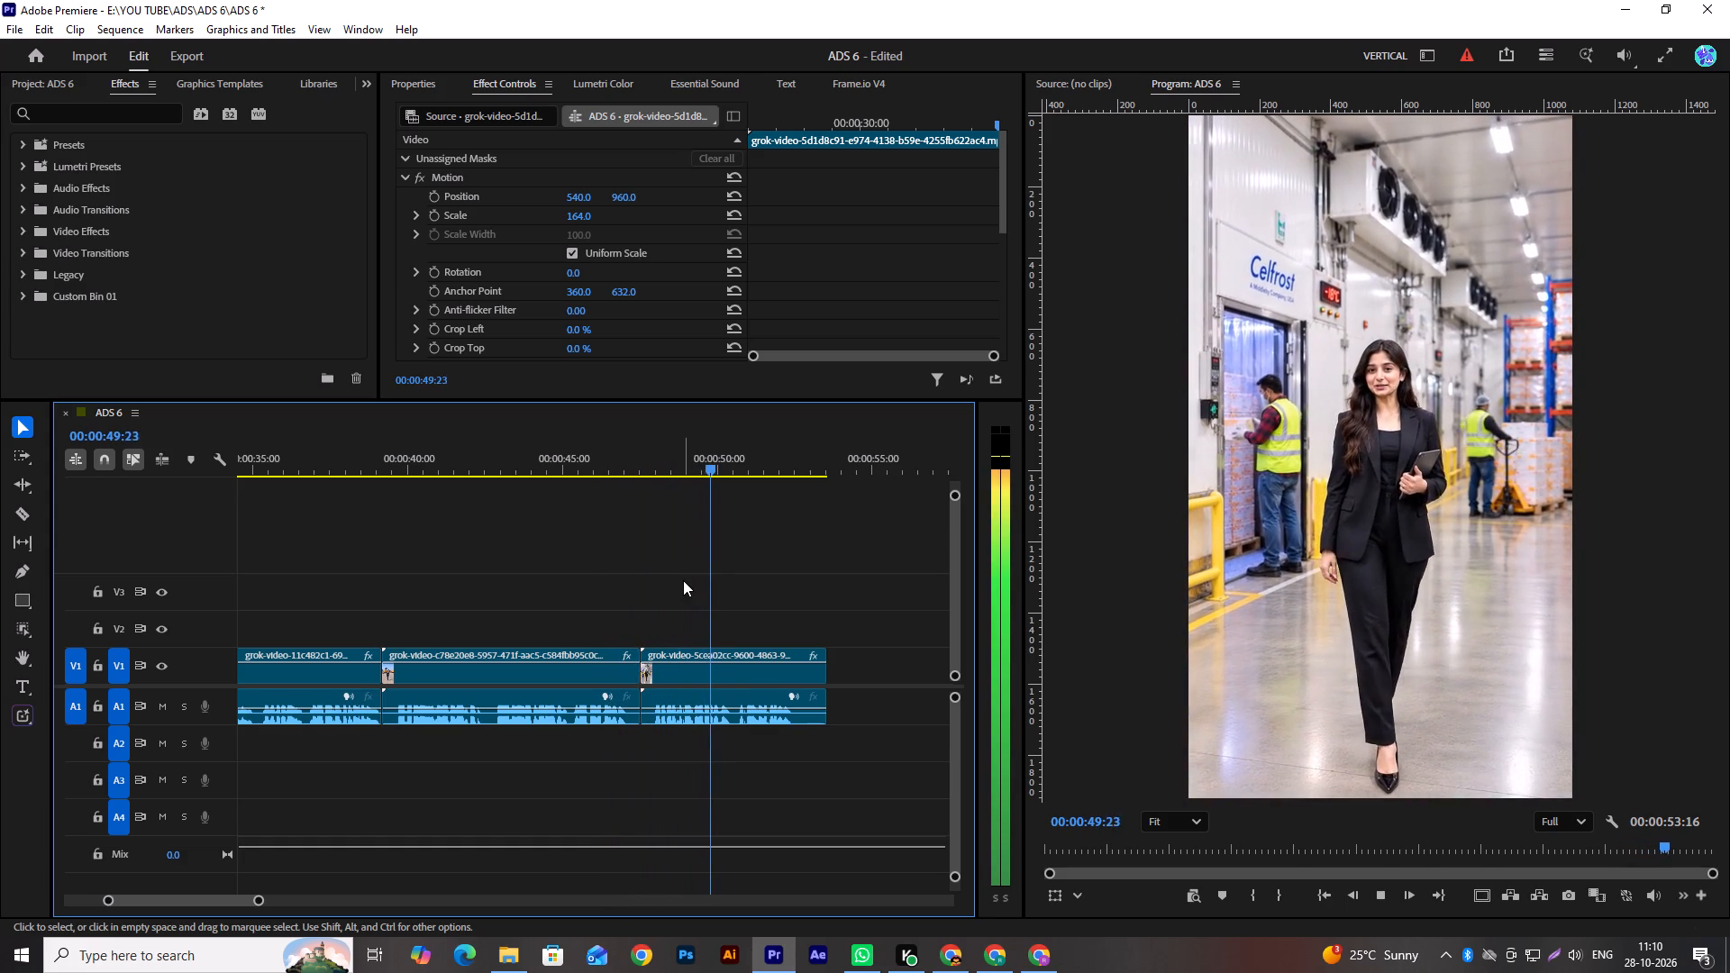
{"action": "key", "text": "space"}
{"action": "left_click", "coordinate": [609, 468]}
{"action": "key", "text": "space"}
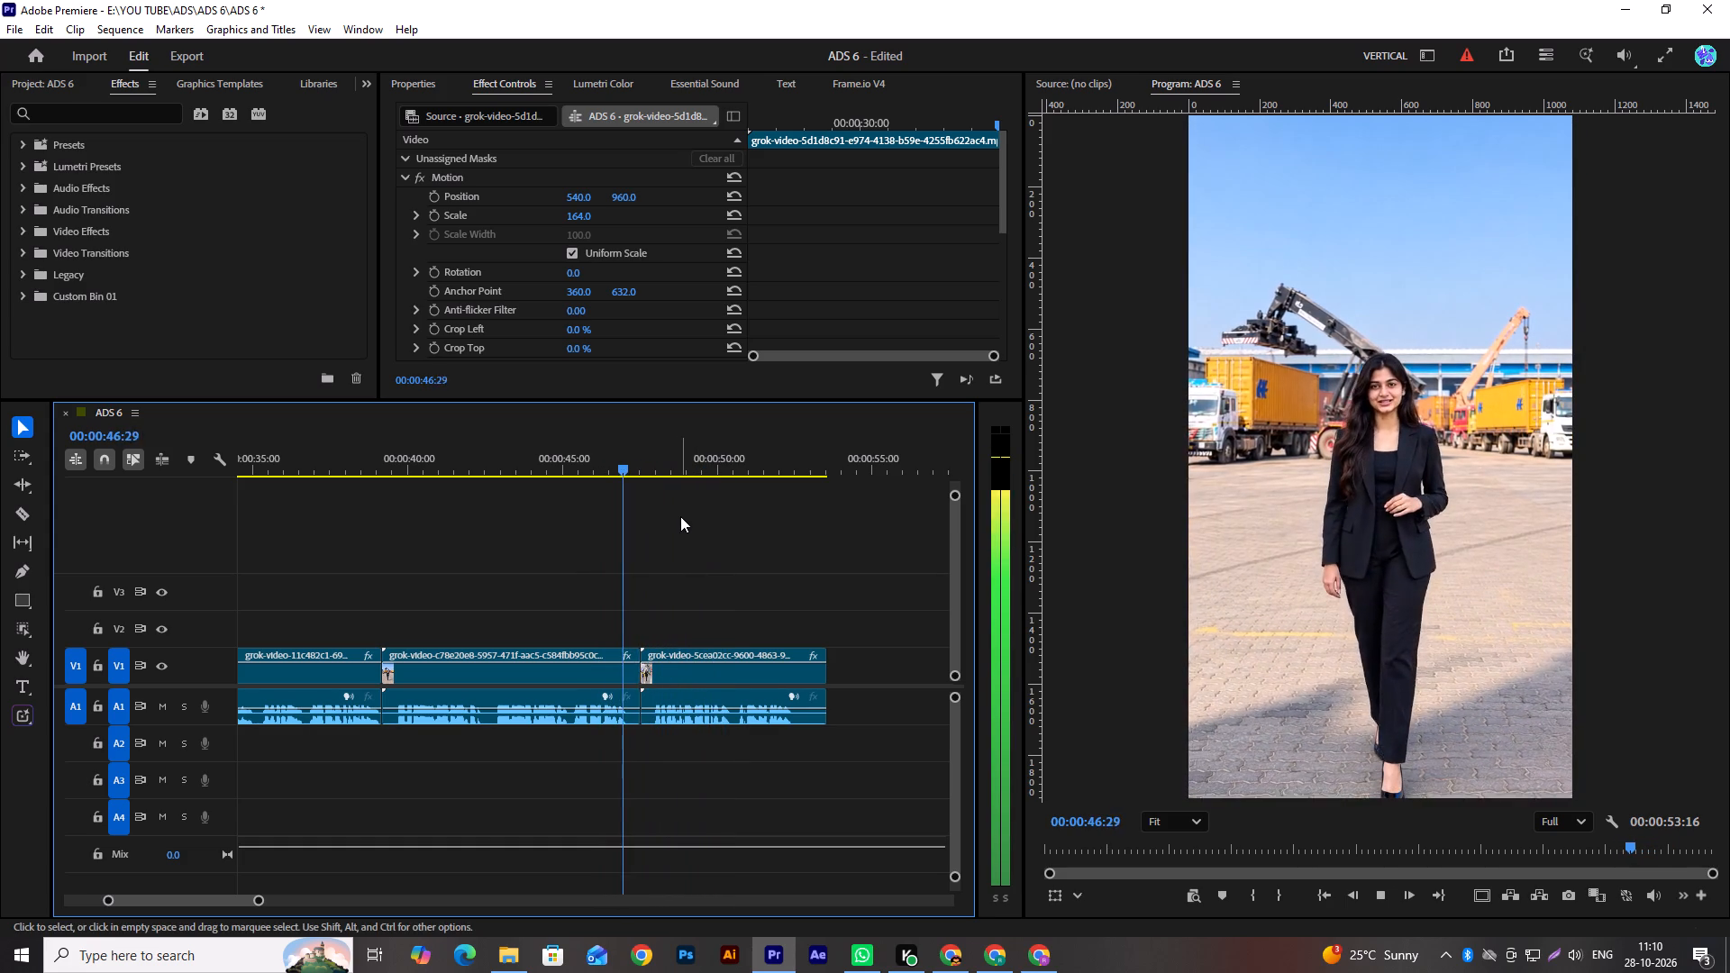
{"action": "key", "text": "space"}
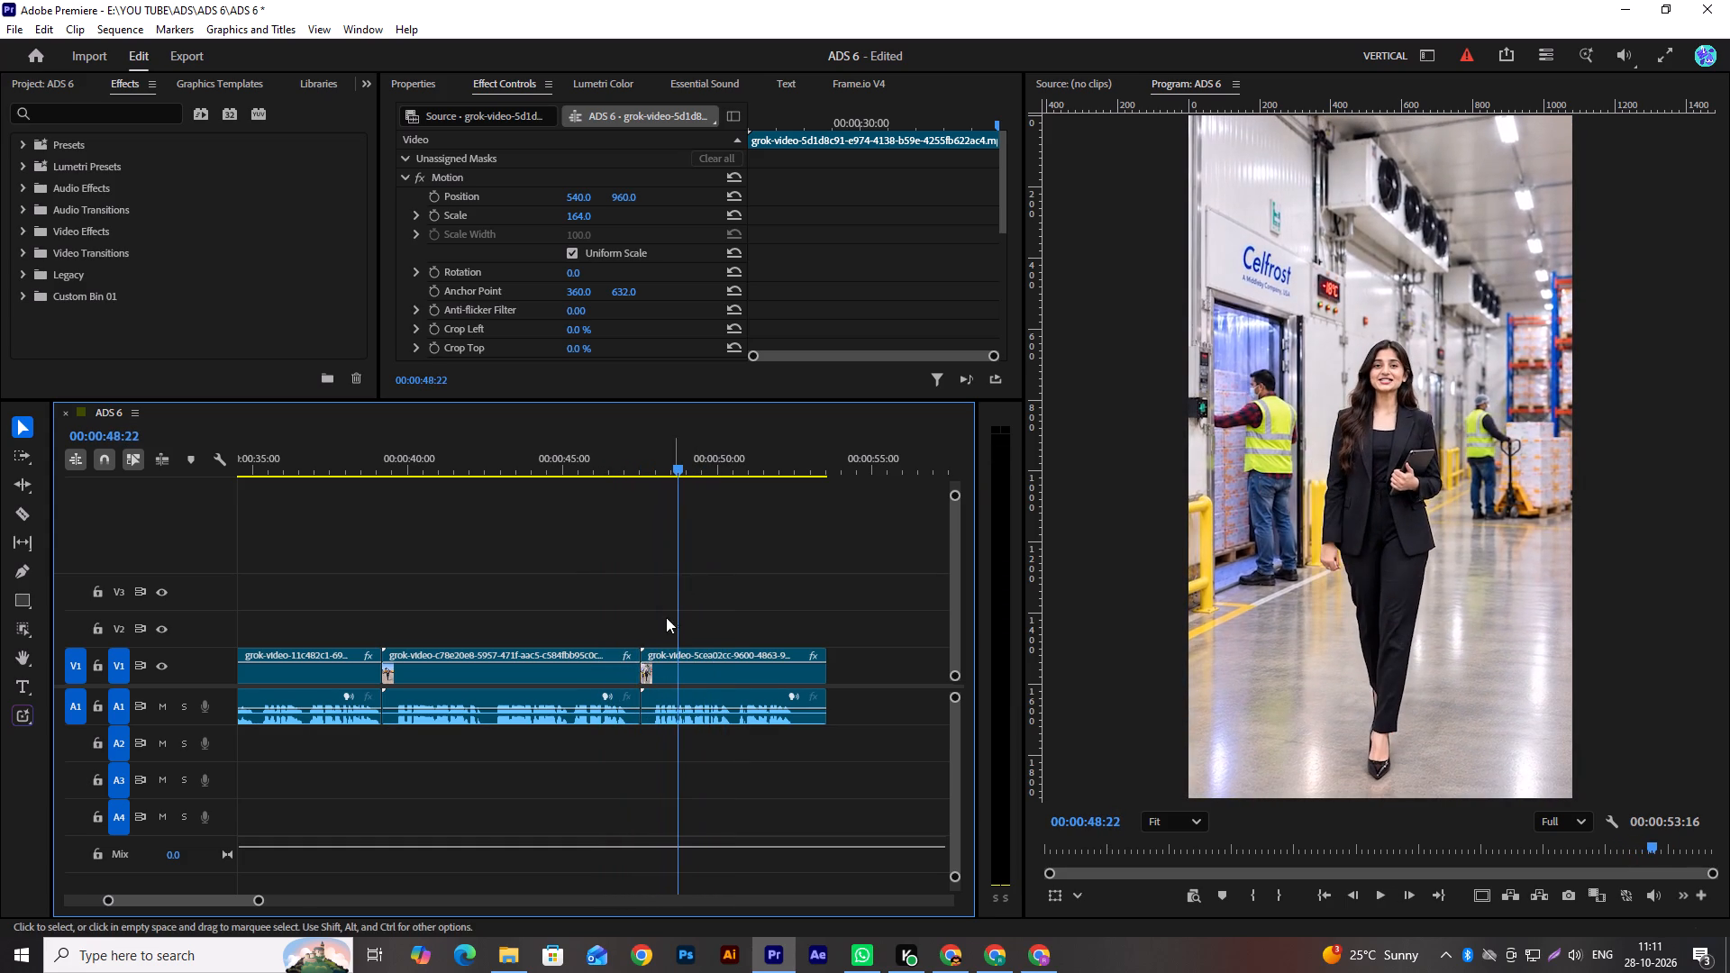
Ripple trim the end of the seventh clip further, to 00:00:47:10, tightening the cut into the cold-store clip.
{"action": "scroll", "coordinate": [628, 623], "scroll_direction": "up", "scroll_amount": 1, "text": "alt"}
{"action": "scroll", "coordinate": [628, 623], "scroll_direction": "down", "scroll_amount": 1, "text": "alt"}
{"action": "scroll", "coordinate": [628, 623], "scroll_direction": "up", "scroll_amount": 7, "text": "alt"}
{"action": "scroll", "coordinate": [628, 623], "scroll_direction": "down", "scroll_amount": 1, "text": "alt"}
{"action": "scroll", "coordinate": [628, 623], "scroll_direction": "up", "scroll_amount": 2, "text": "alt"}
{"action": "left_click", "coordinate": [653, 466]}
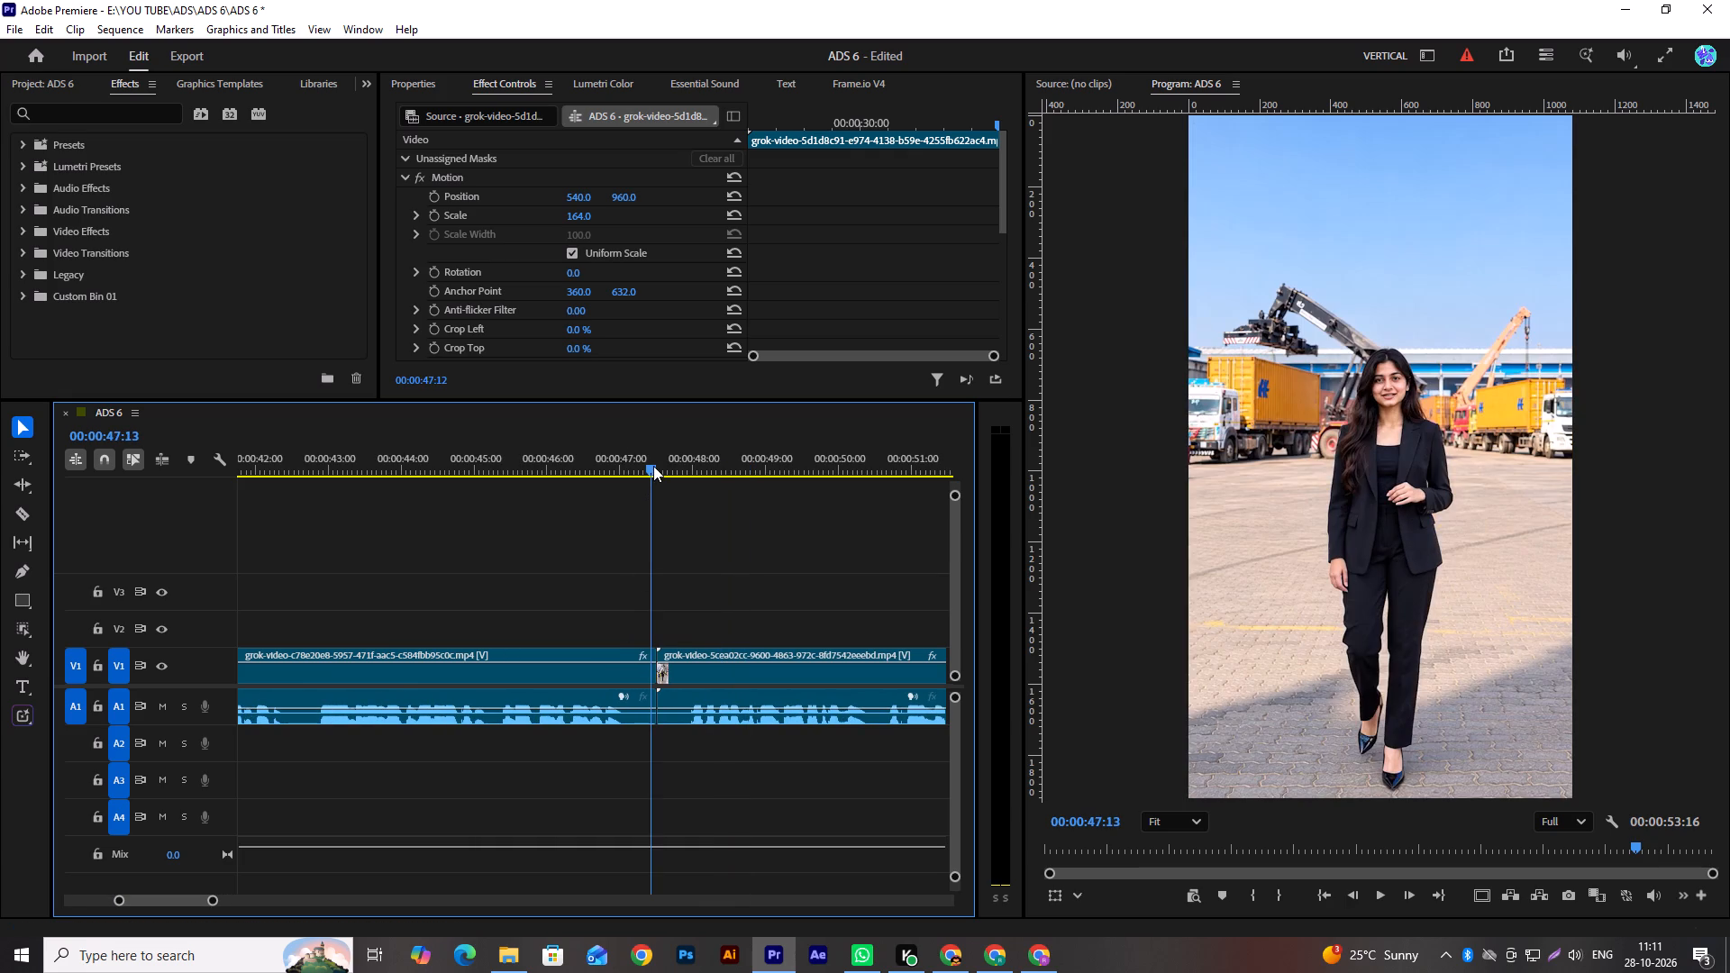
{"action": "key", "text": "Left"}
{"action": "key", "text": "Left"}
{"action": "key", "text": "Left"}
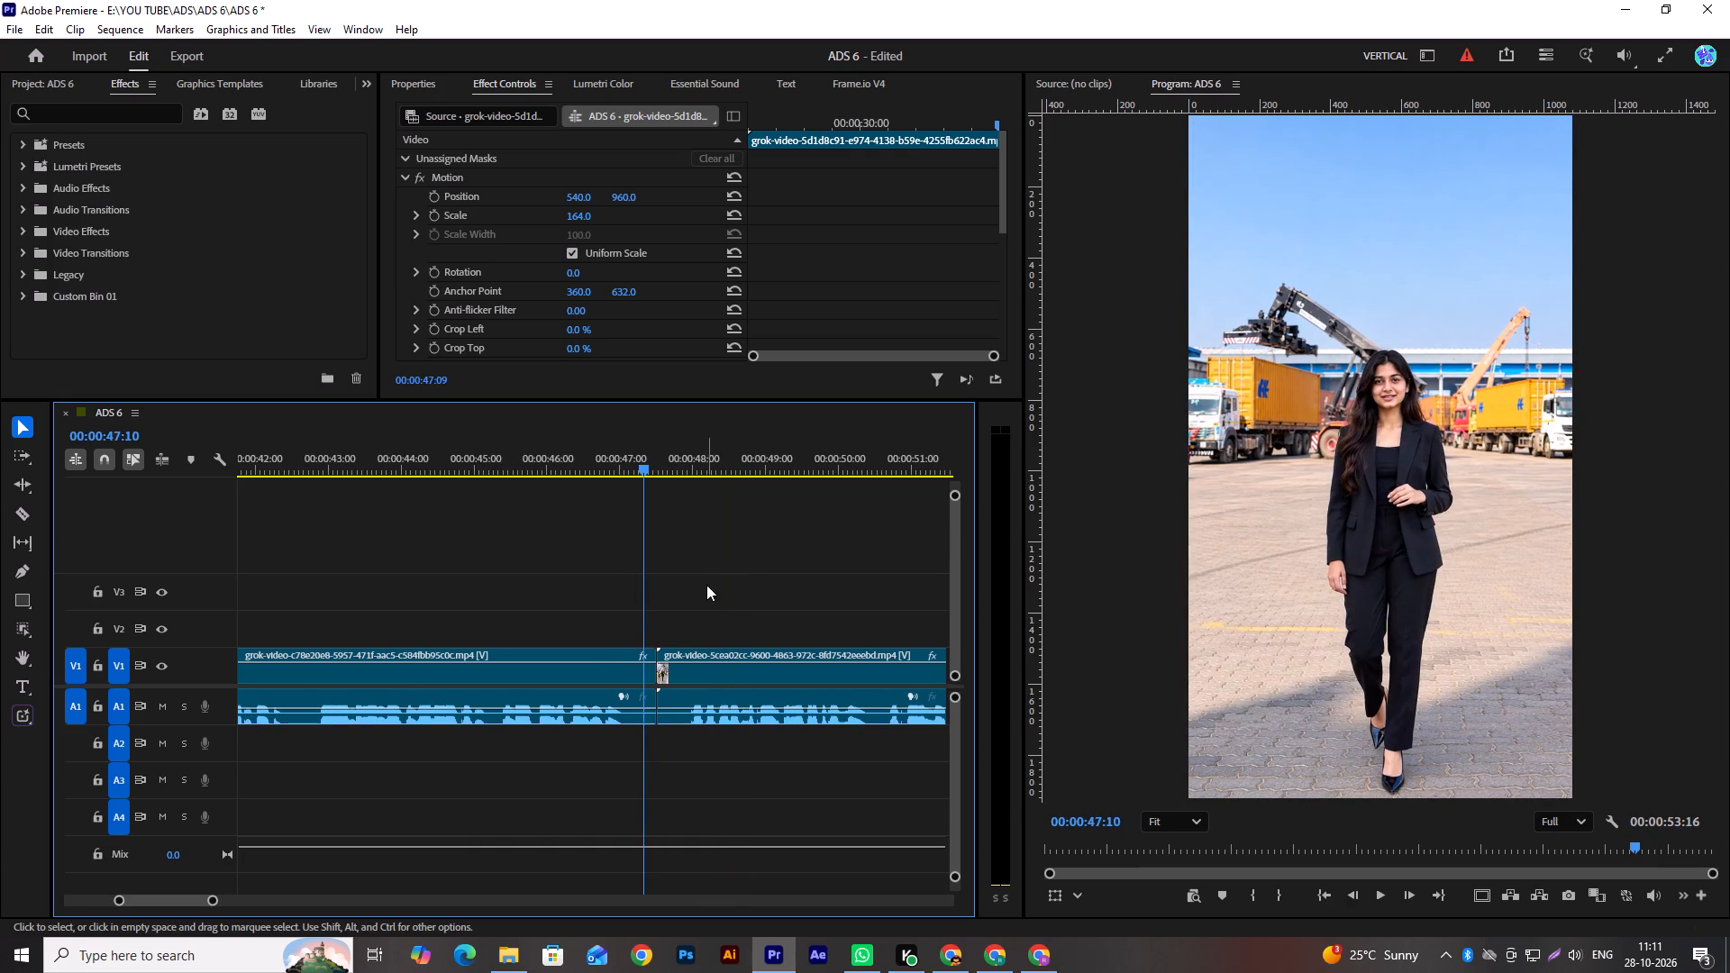
{"action": "type", "text": "w"}
Play the eighth clip, in the Celfrost cold store, to the end of its speech and ripple trim its ending to 00:00:52:10.
{"action": "key", "text": "space"}
{"action": "scroll", "coordinate": [663, 577], "scroll_direction": "down", "scroll_amount": 2, "text": "alt"}
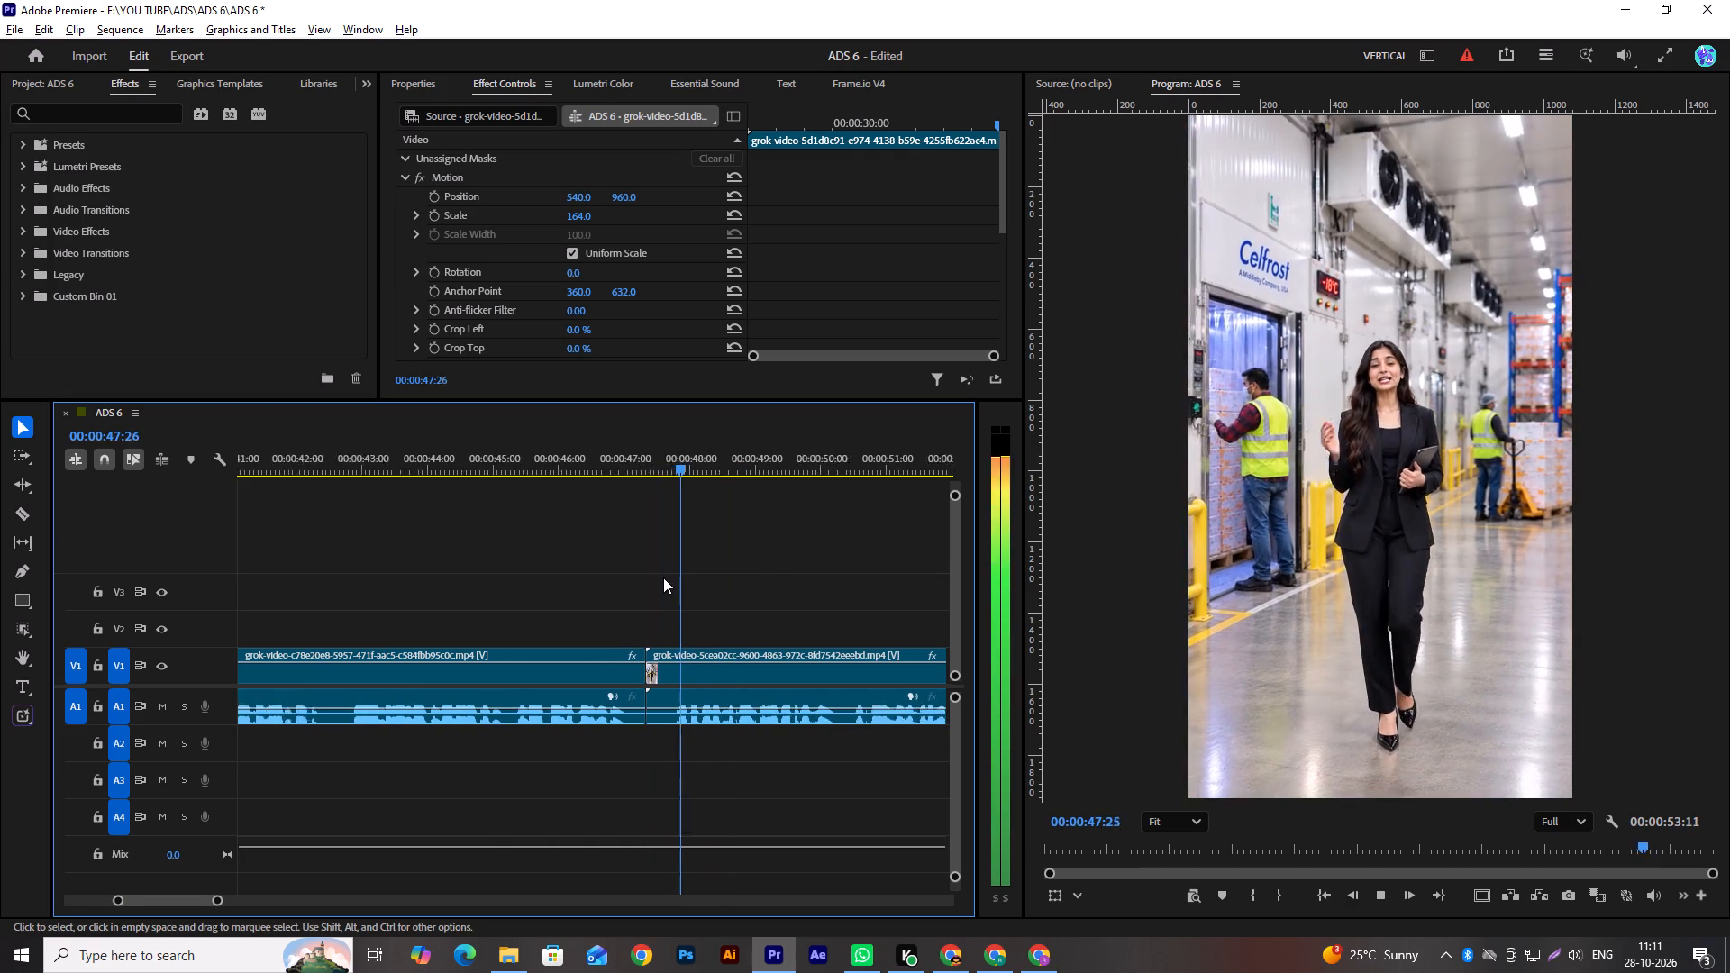
{"action": "scroll", "coordinate": [663, 577], "scroll_direction": "down", "scroll_amount": 4, "text": "alt"}
{"action": "scroll", "coordinate": [663, 577], "scroll_direction": "down", "scroll_amount": 2}
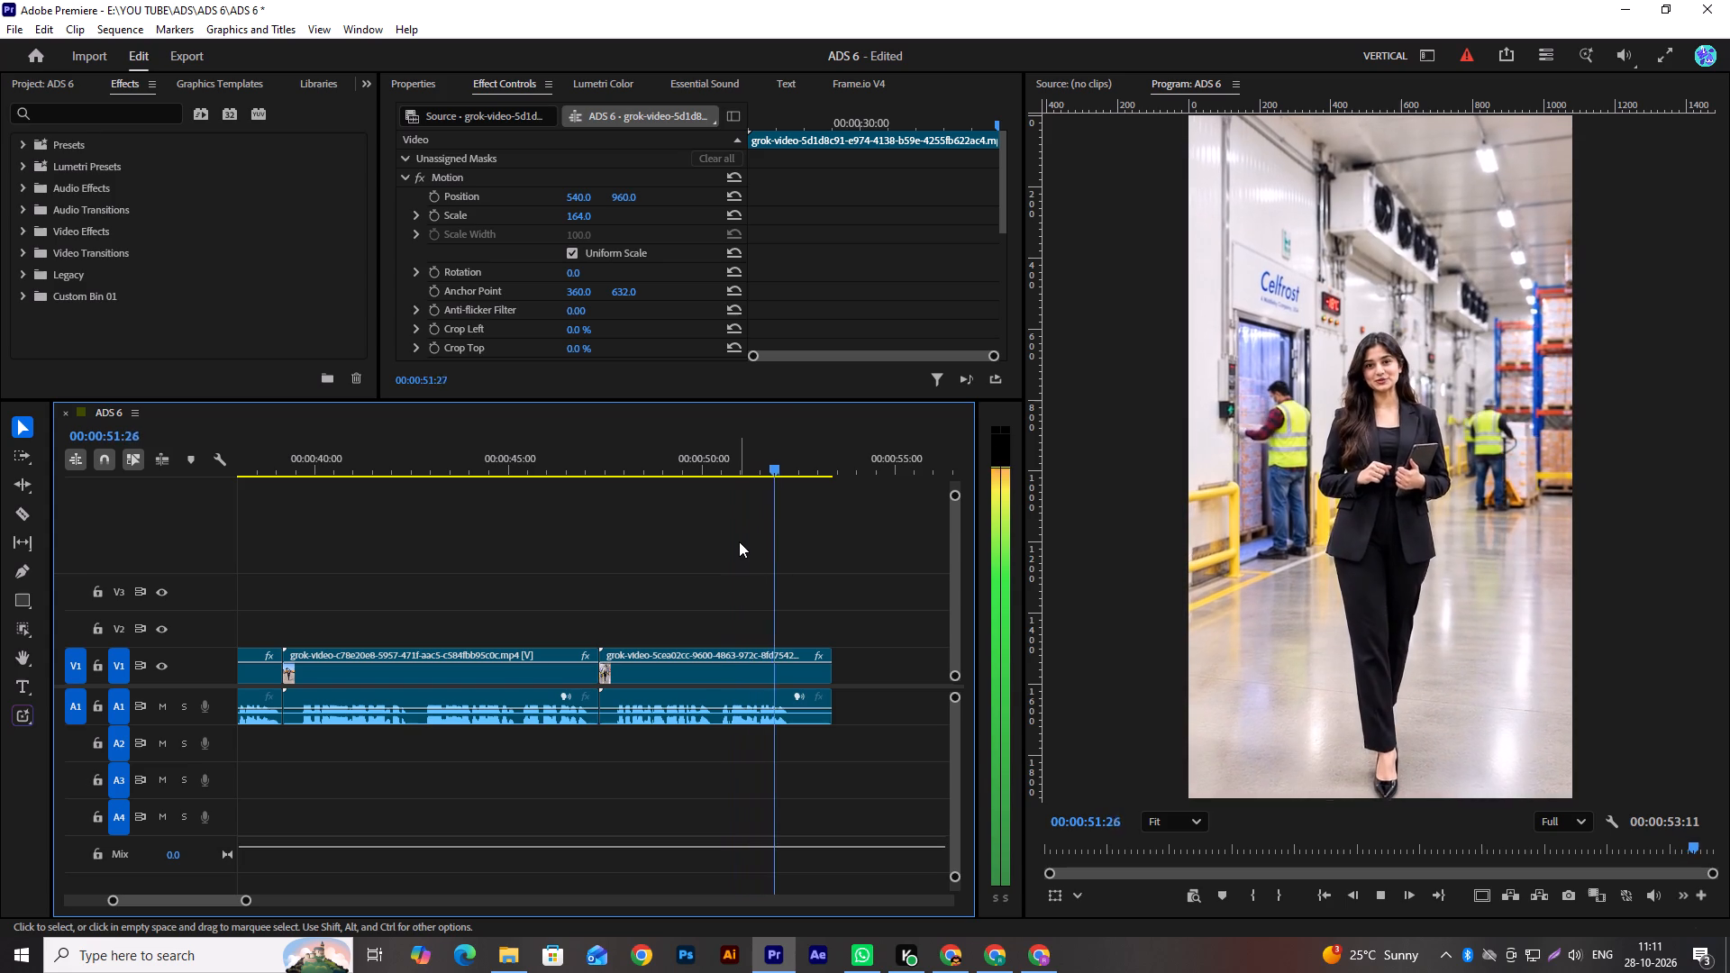
{"action": "key", "text": "space"}
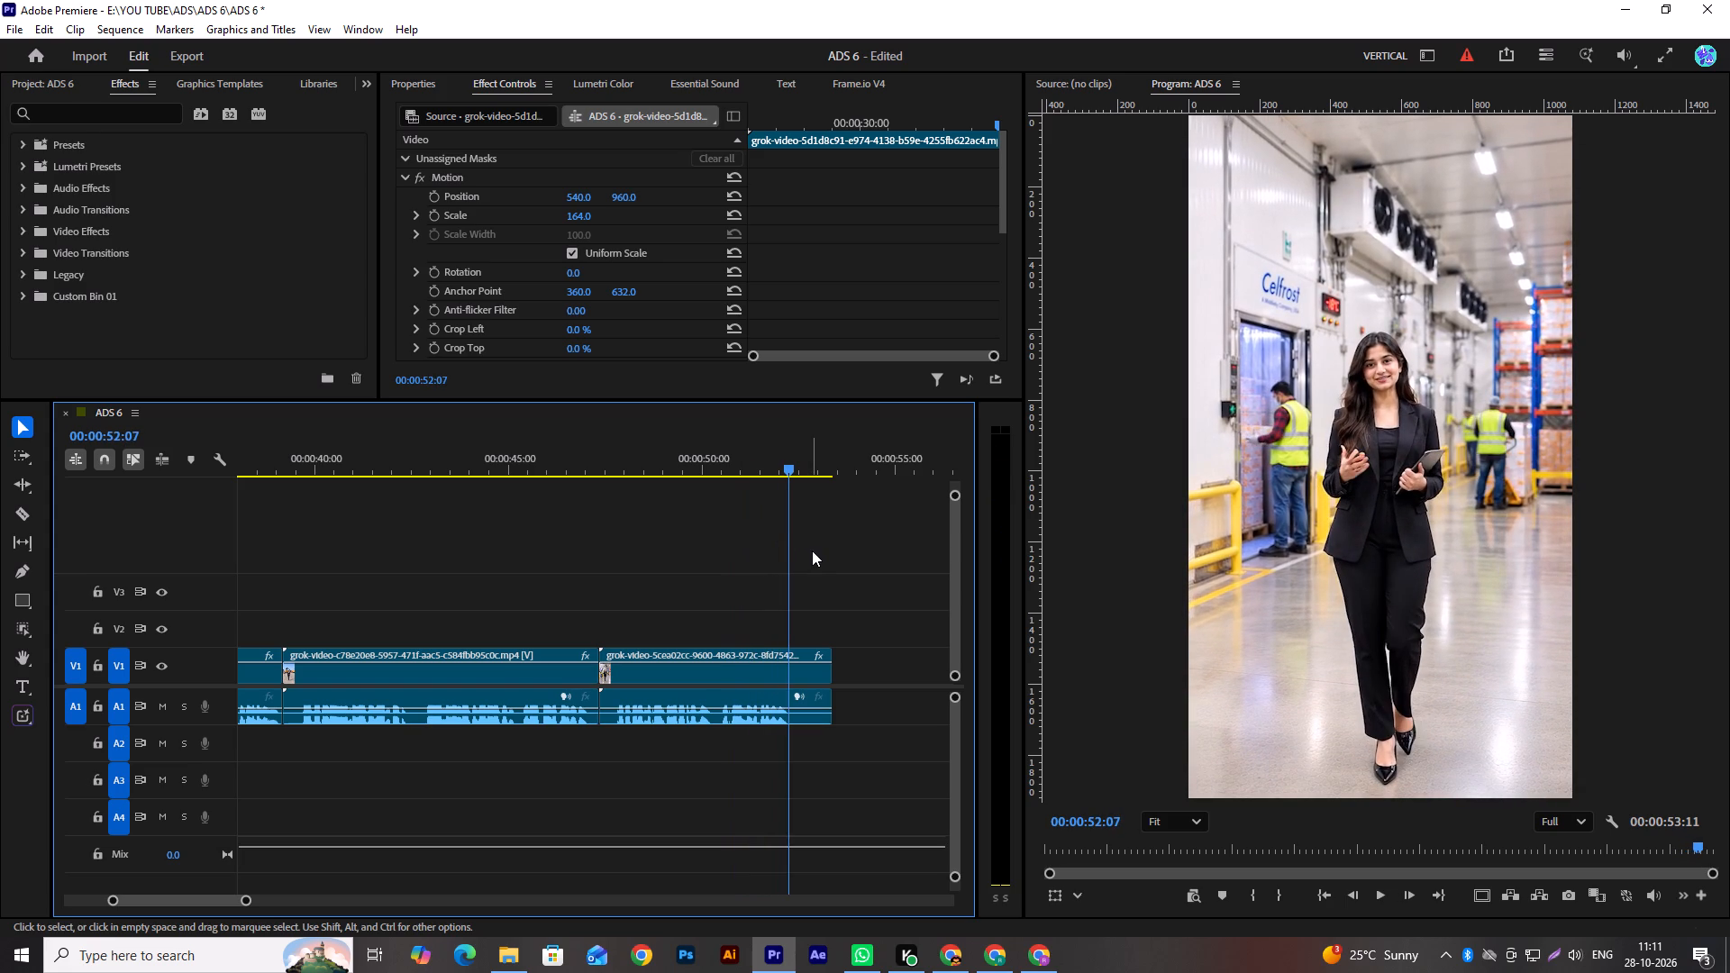
{"action": "key", "text": "Right"}
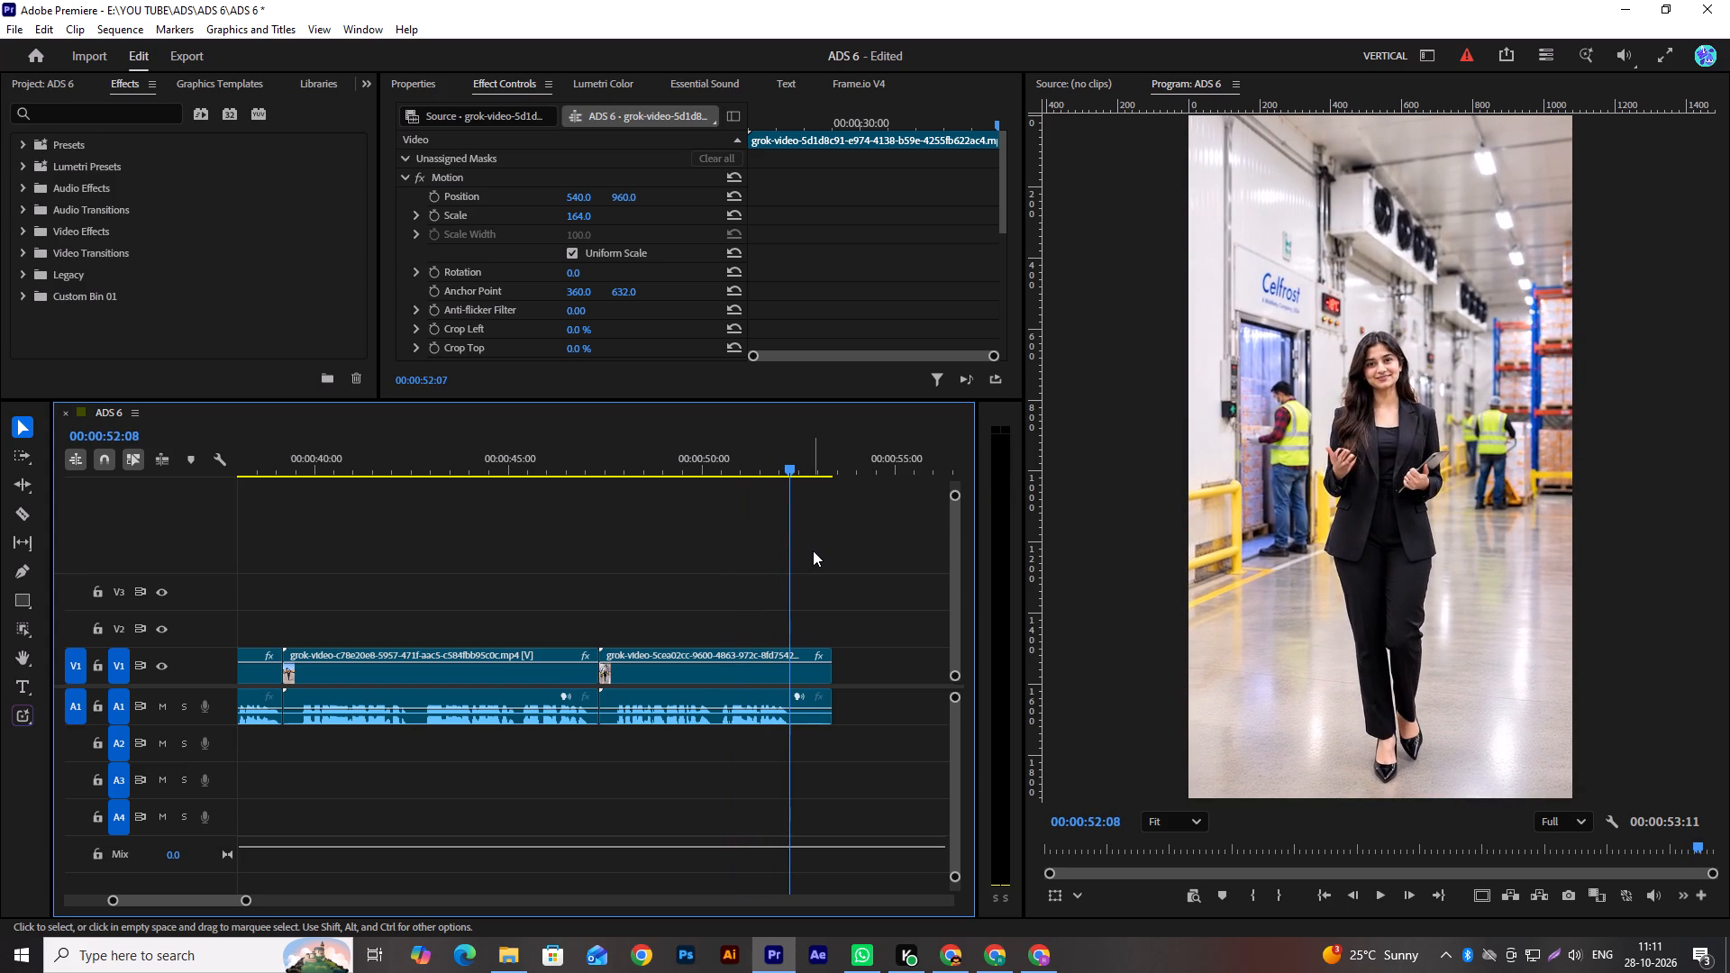
{"action": "key", "text": "Right"}
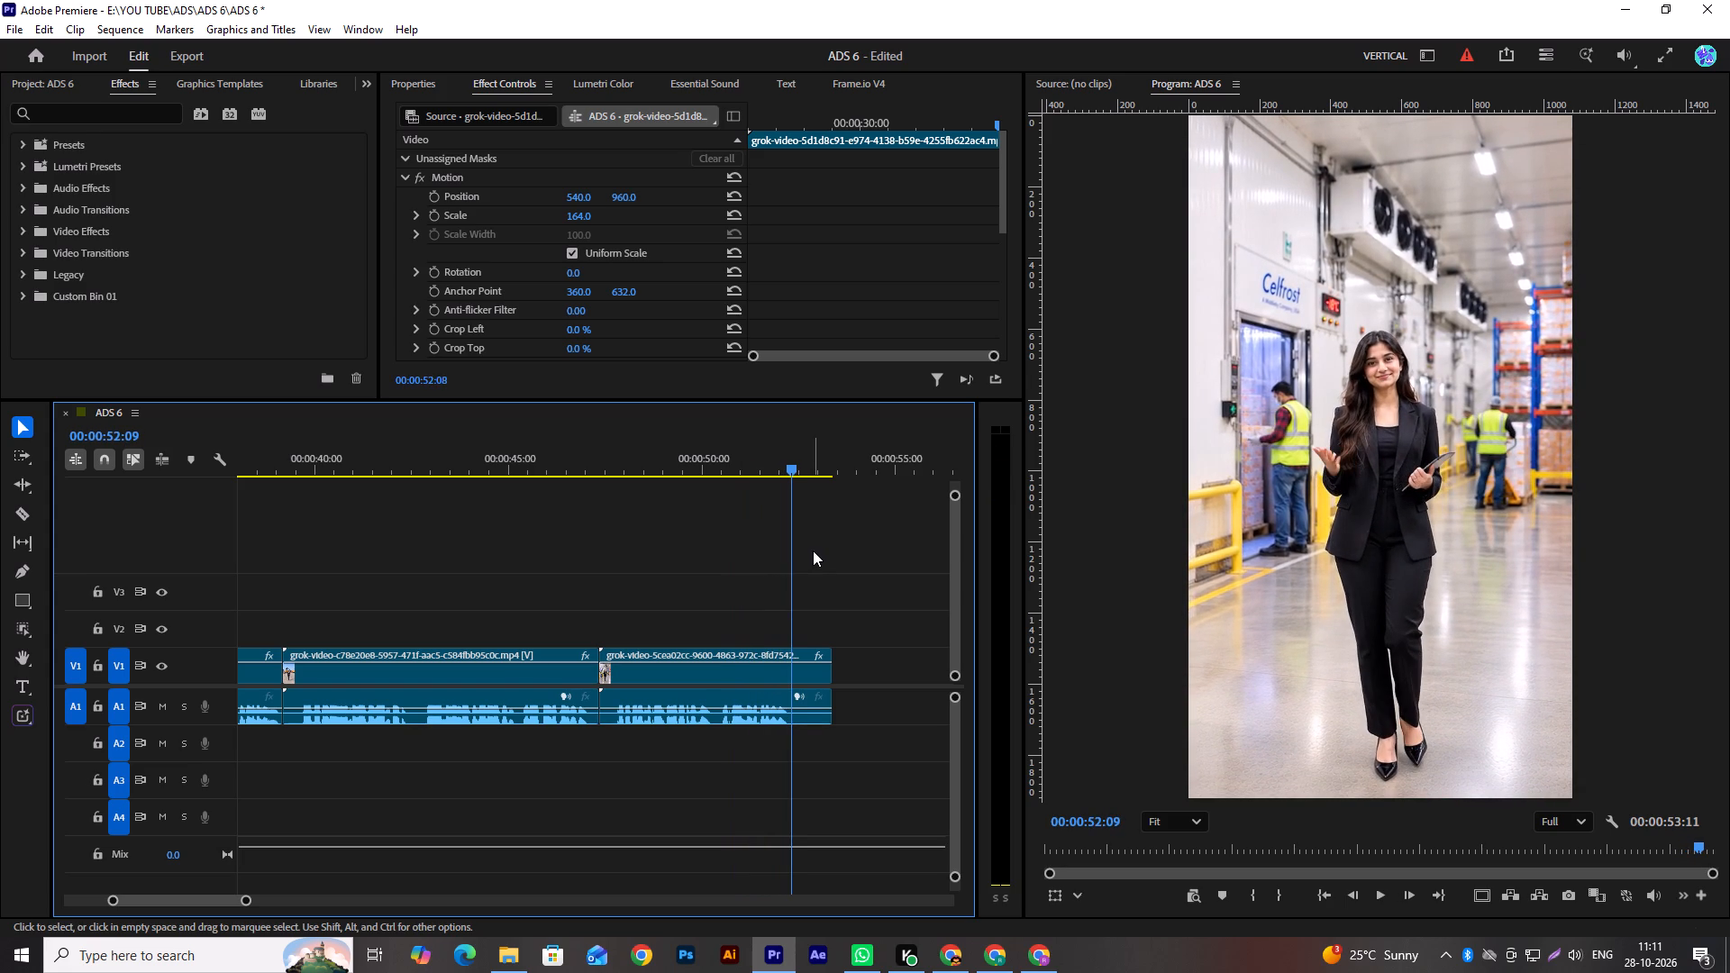
{"action": "key", "text": "Right"}
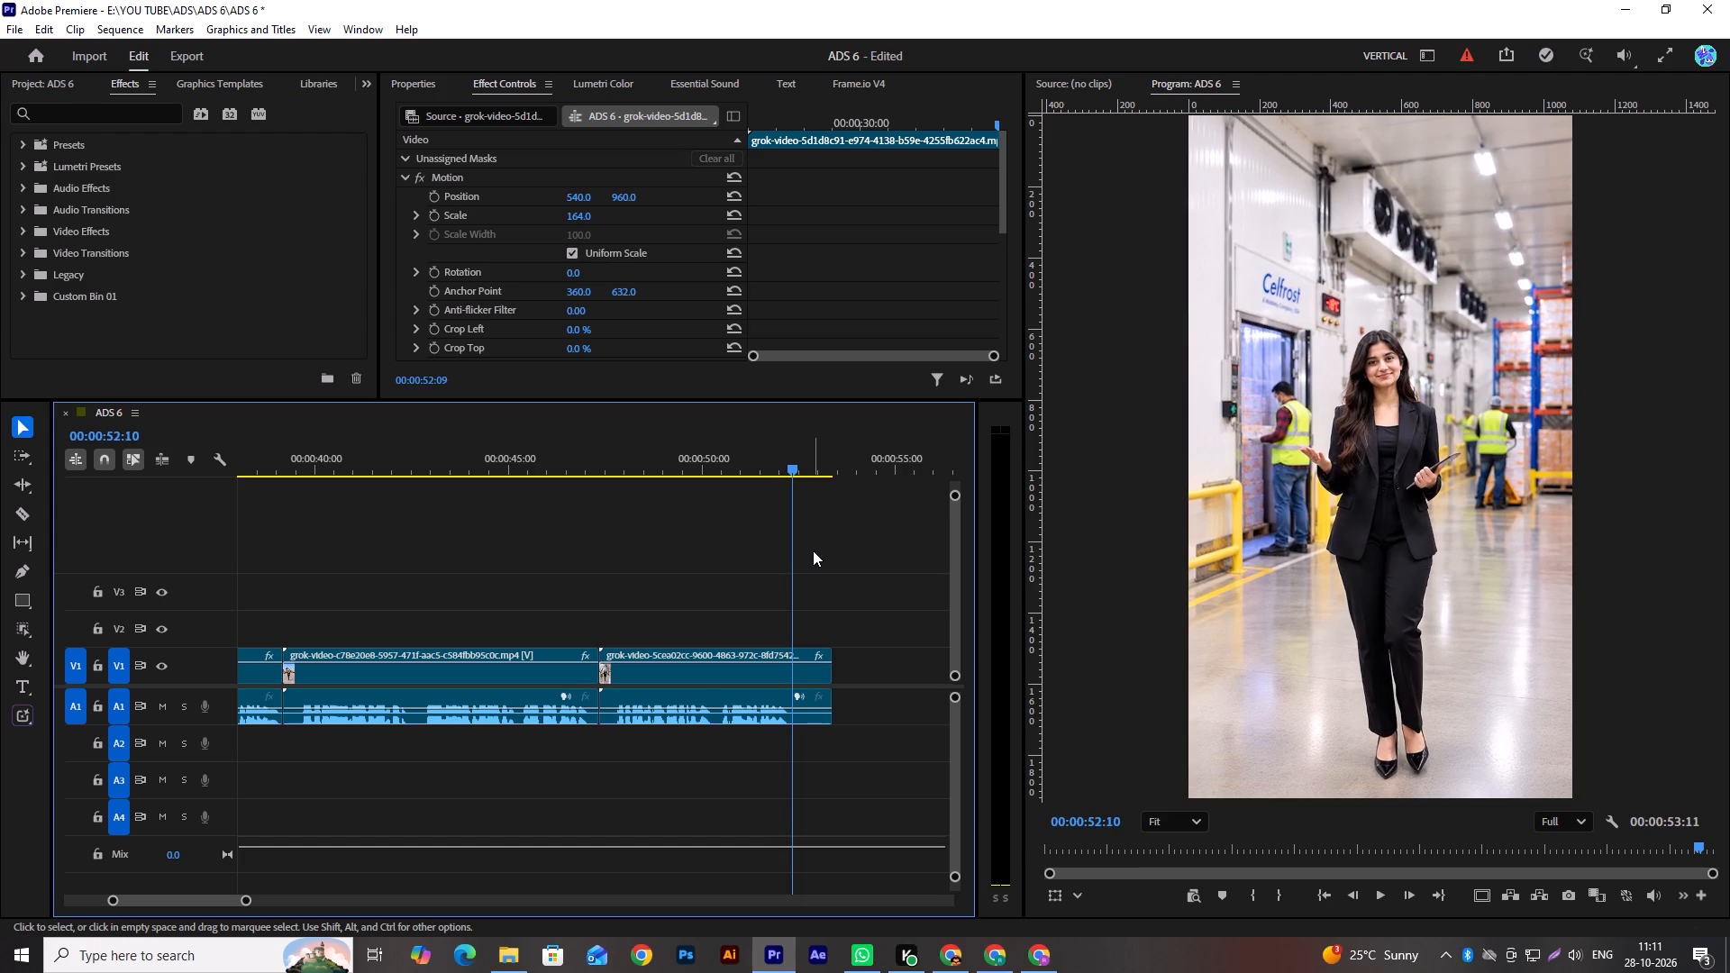
{"action": "key", "text": "w"}
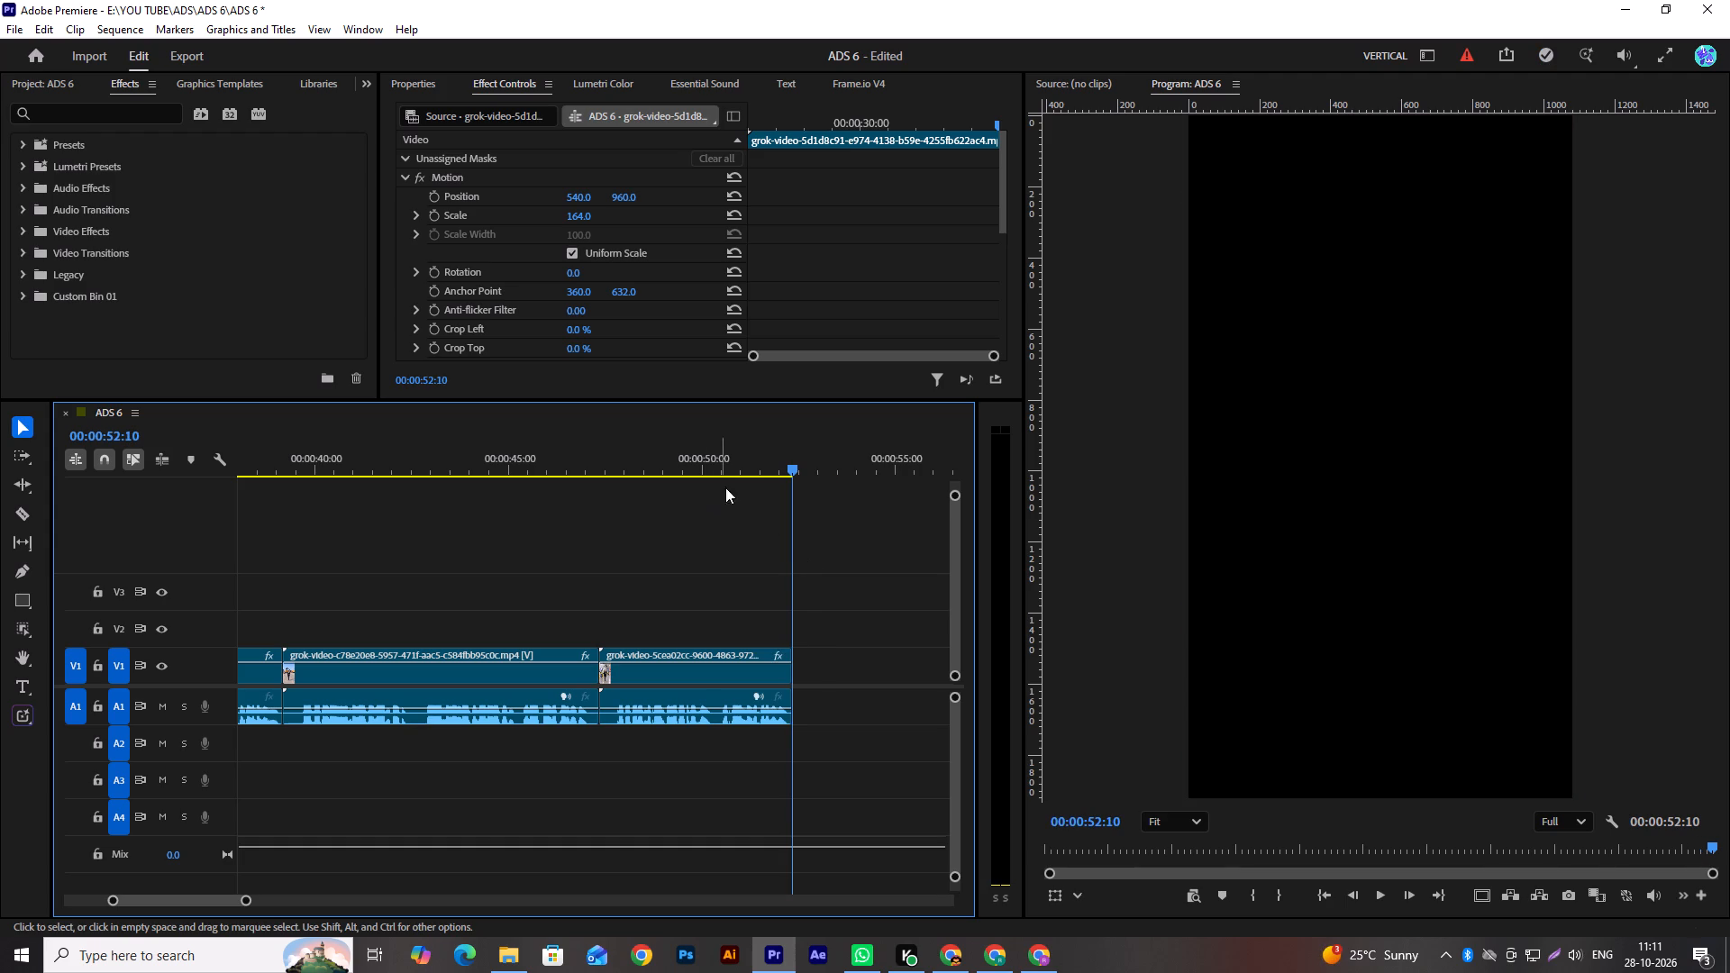
Save the project under its existing name, ADS 6.
{"action": "left_click_drag", "start_coordinate": [738, 468], "coordinate": [169, 585]}
{"action": "key", "text": "ctrl+shift+s"}
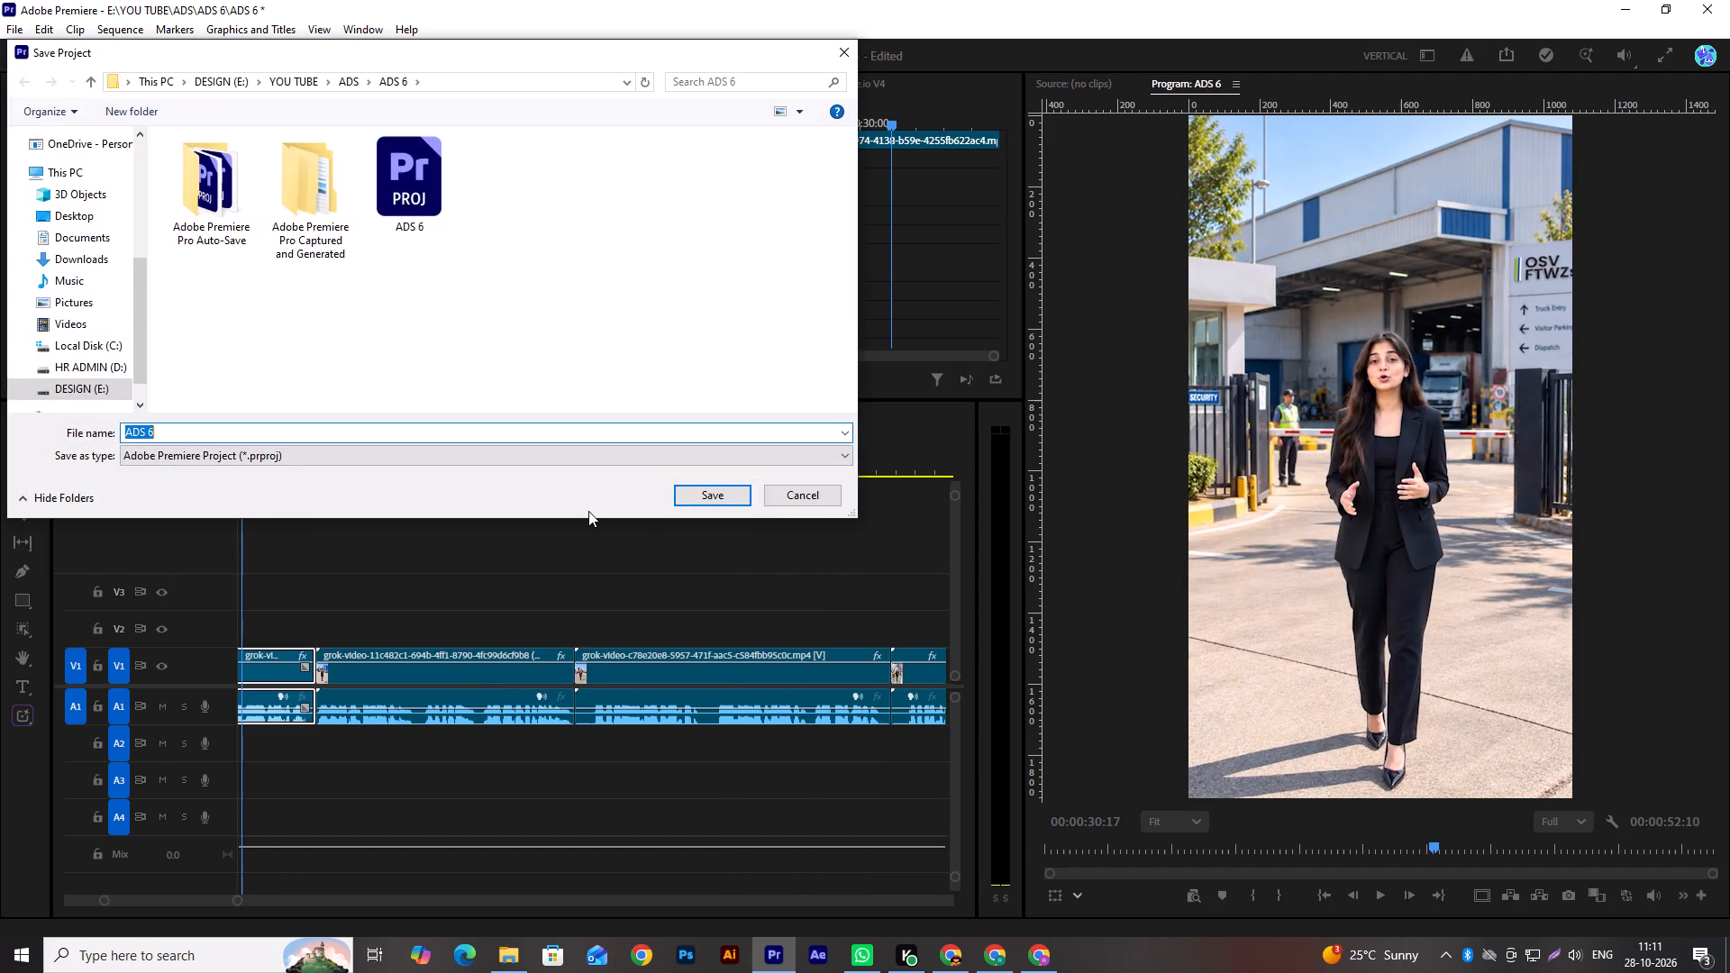
{"action": "left_click", "coordinate": [797, 500]}
{"action": "key", "text": "ctrl+s"}
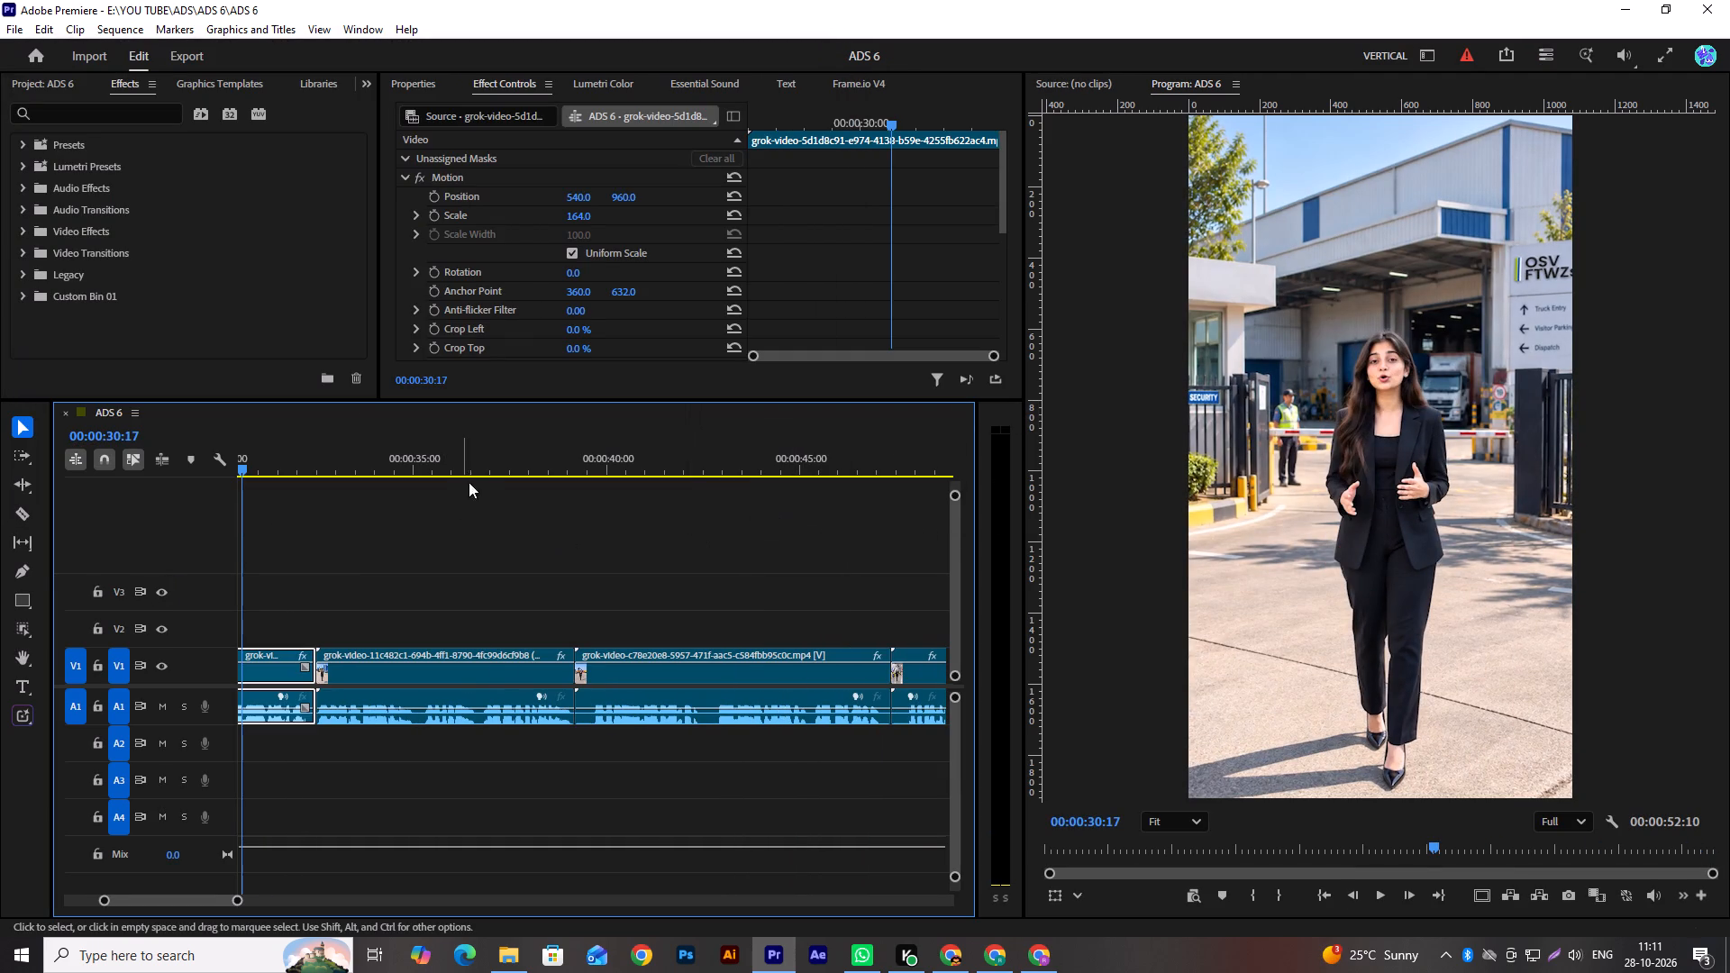
Play the sequence from its start through the first two clips to the start of the third to review cuts and picture.
{"action": "left_click_drag", "start_coordinate": [473, 464], "coordinate": [0, 721]}
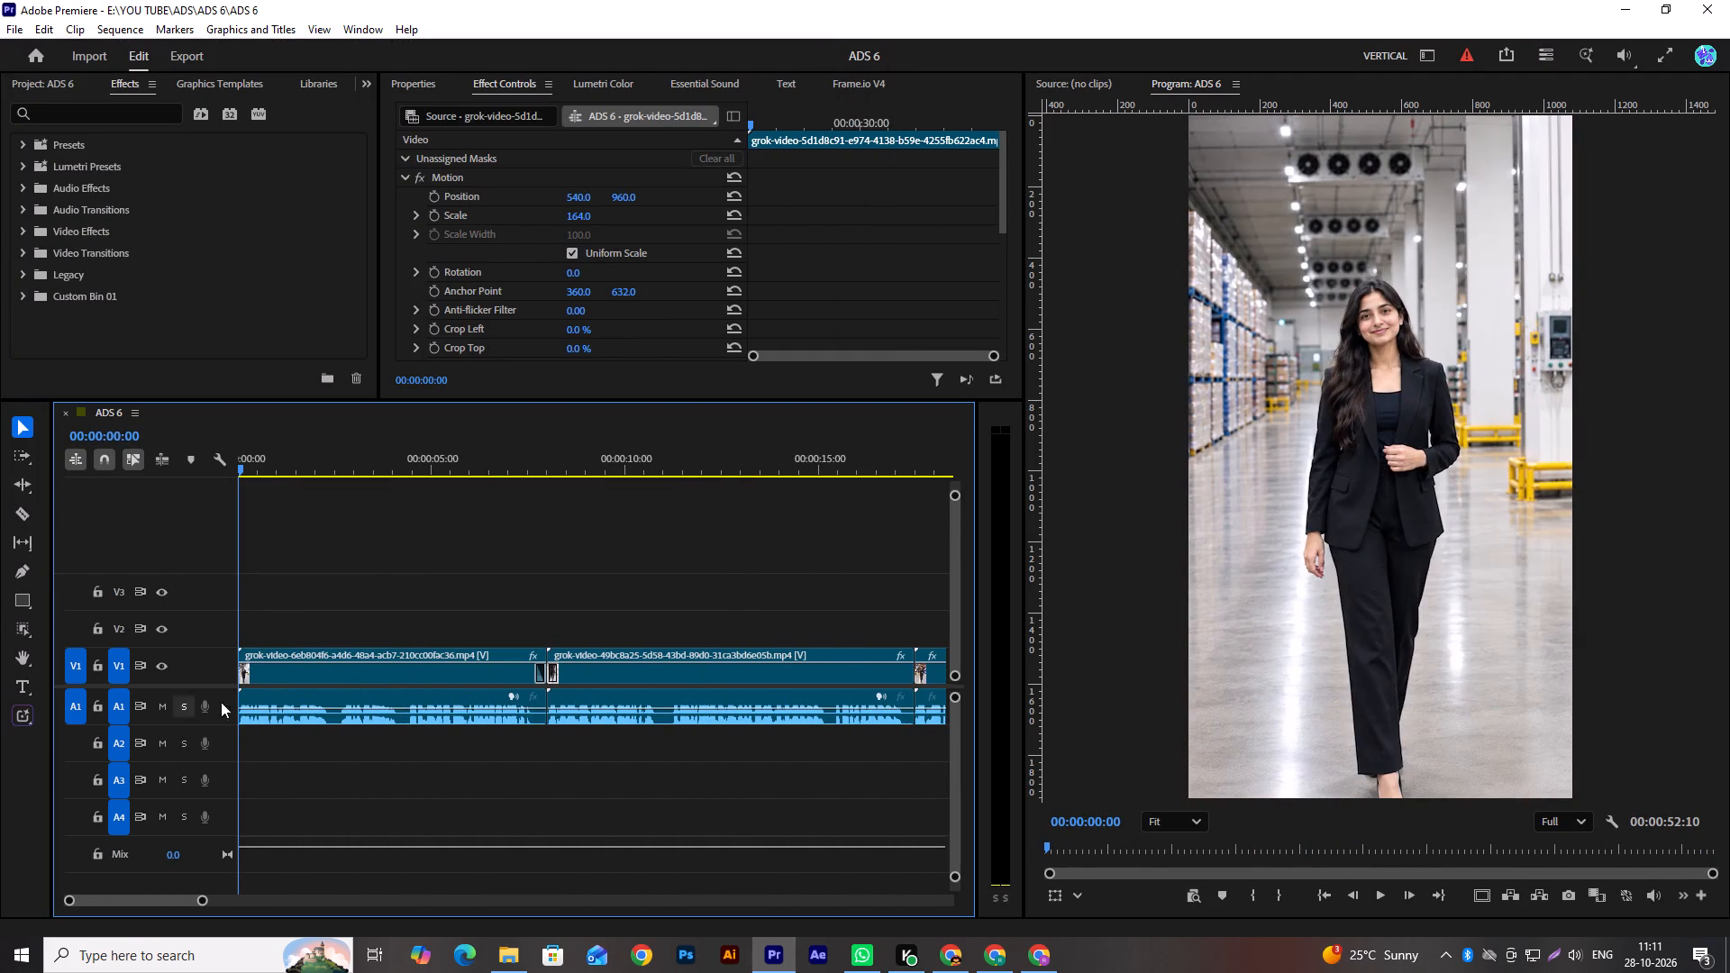
{"action": "key", "text": "space"}
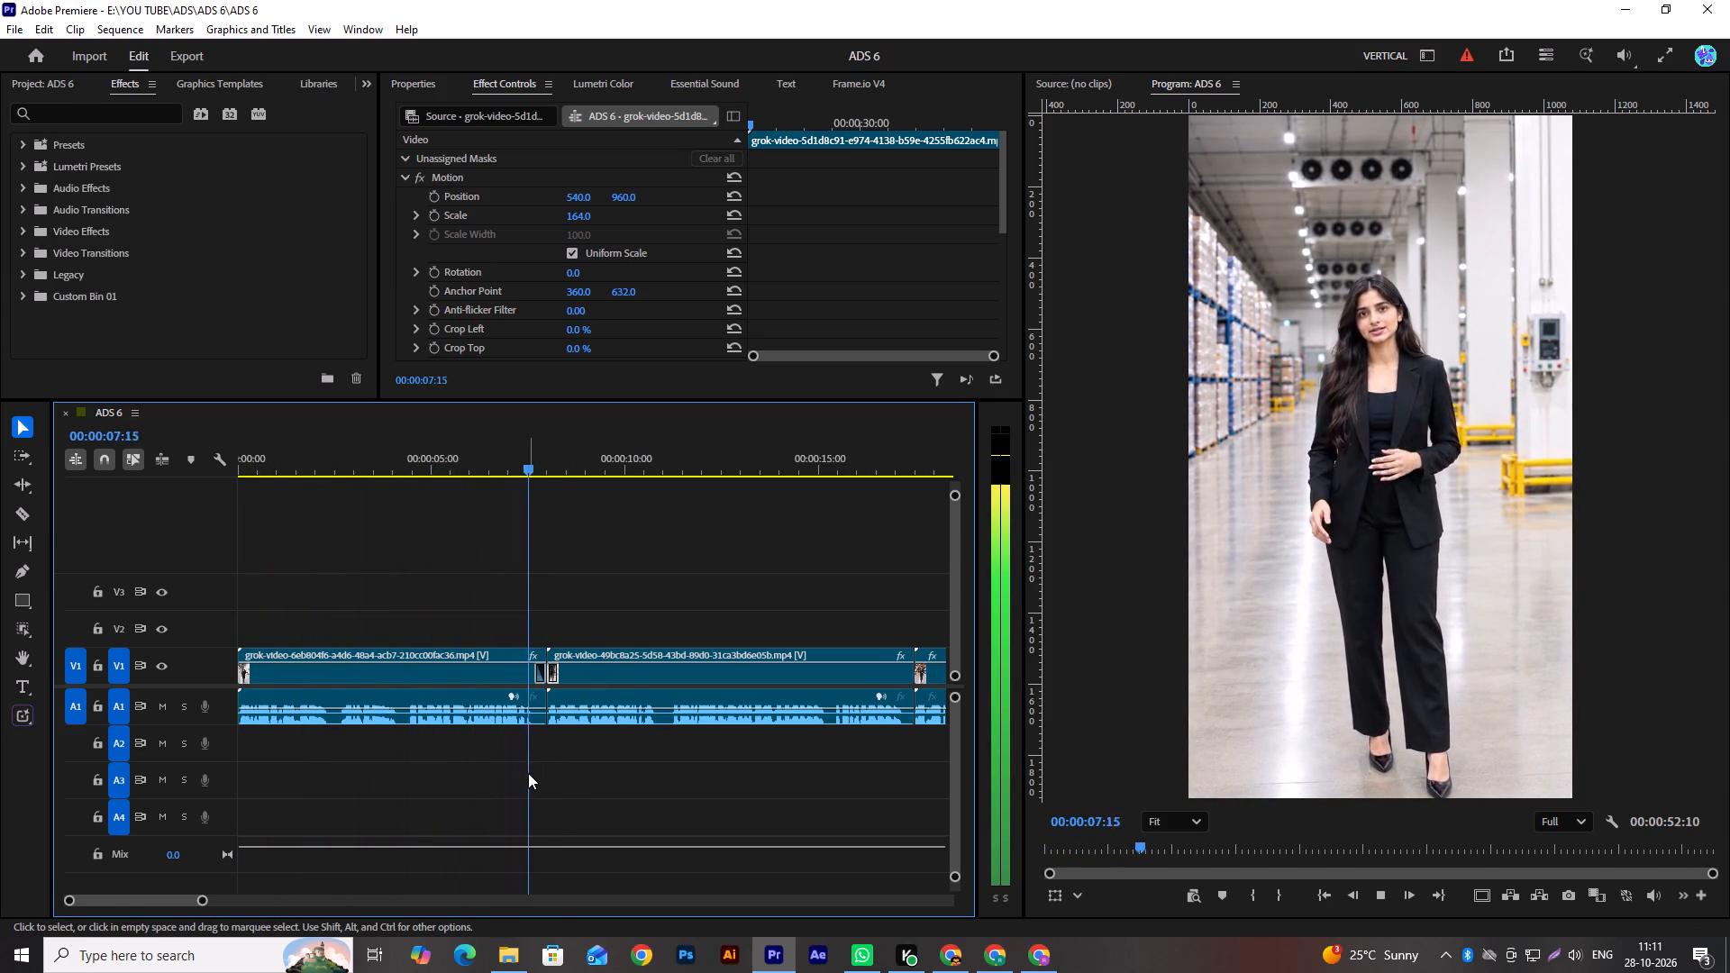
{"action": "key", "text": "space"}
{"action": "scroll", "coordinate": [535, 774], "scroll_direction": "down", "scroll_amount": 5}
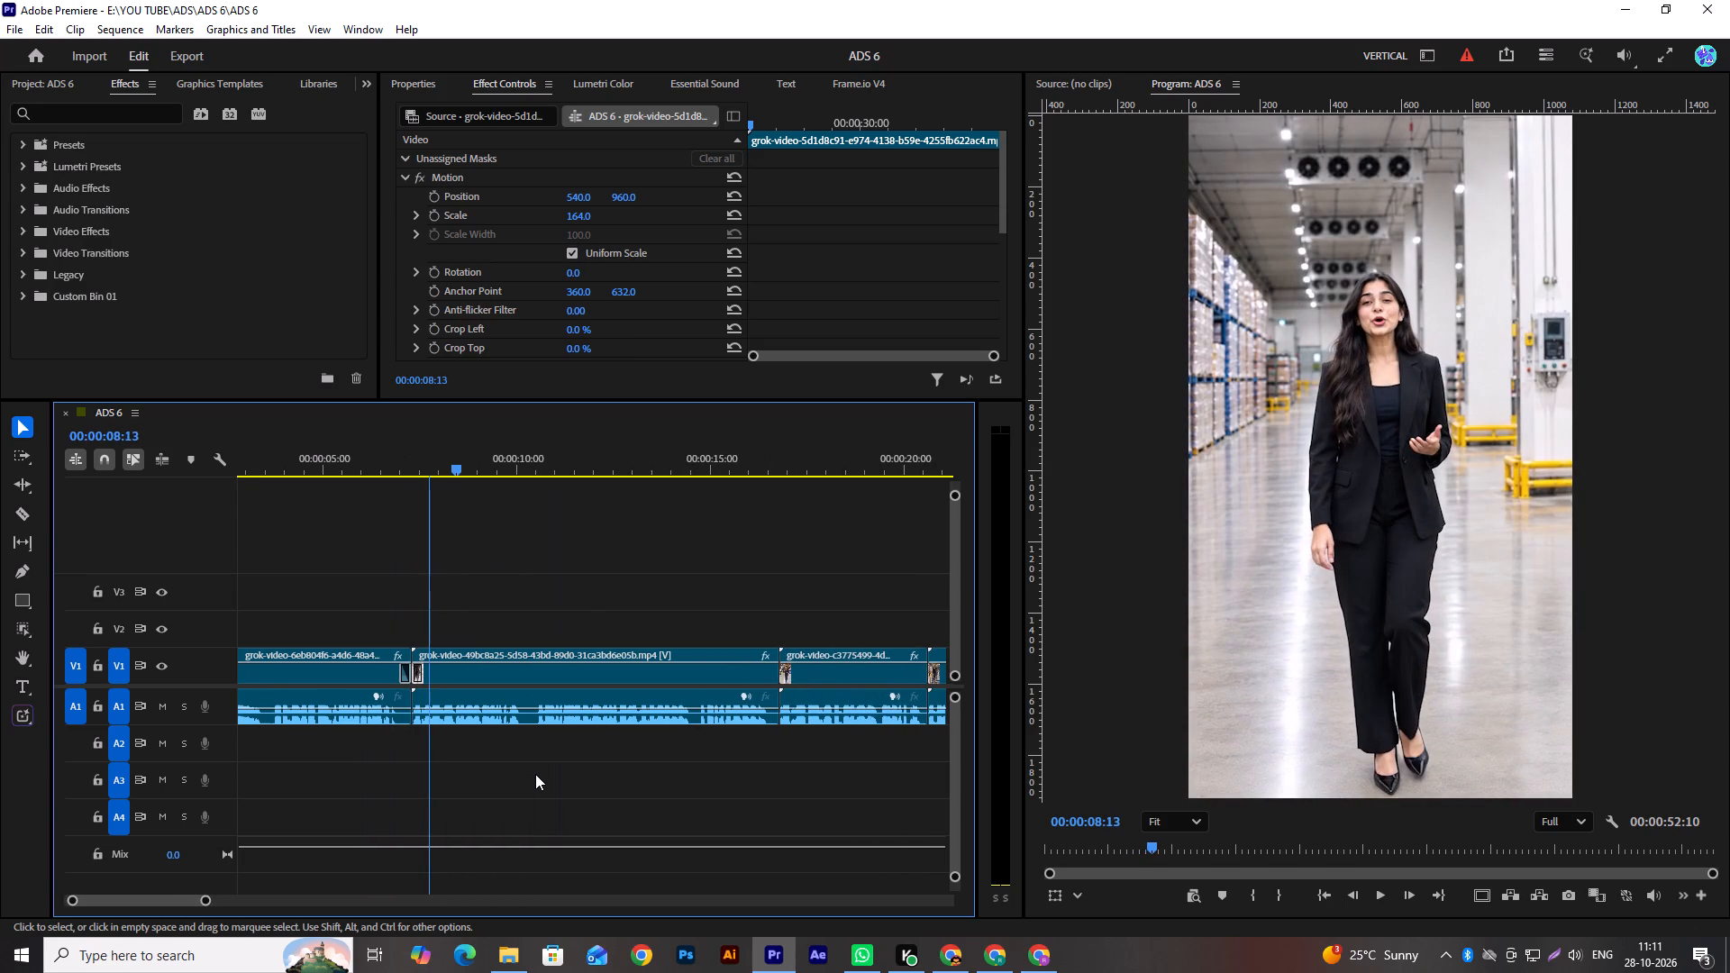
{"action": "scroll", "coordinate": [514, 780], "scroll_direction": "down", "scroll_amount": 1}
{"action": "key", "text": "space"}
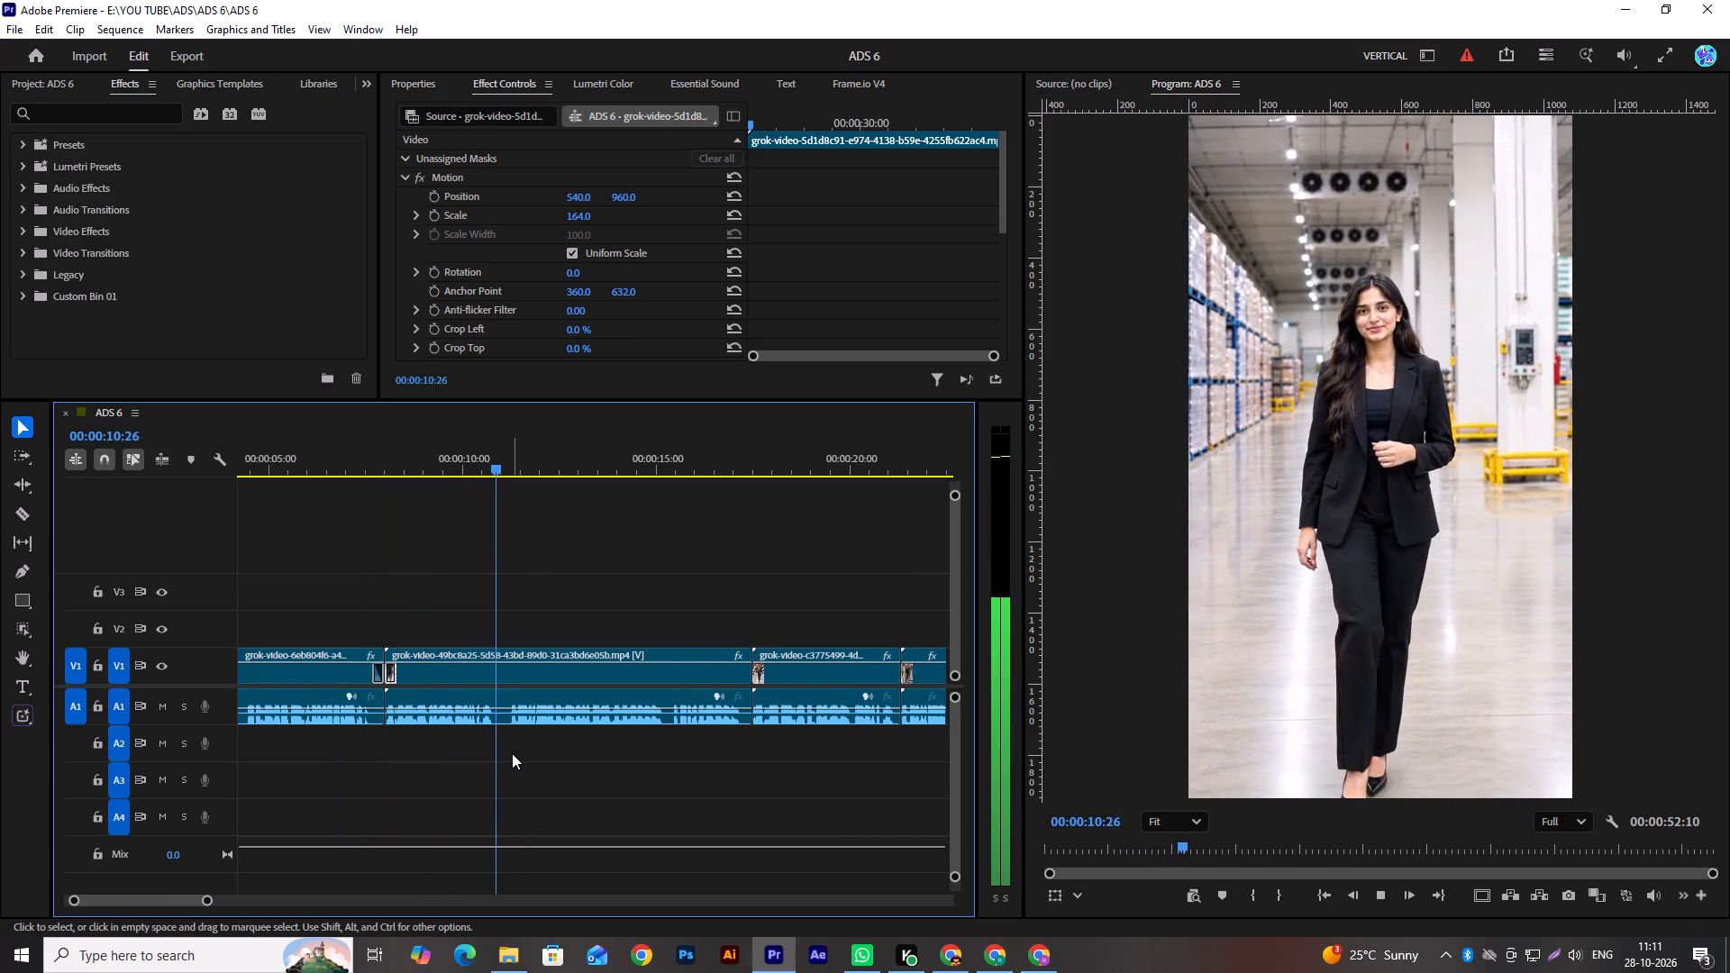
{"action": "scroll", "coordinate": [512, 753], "scroll_direction": "down", "scroll_amount": 1}
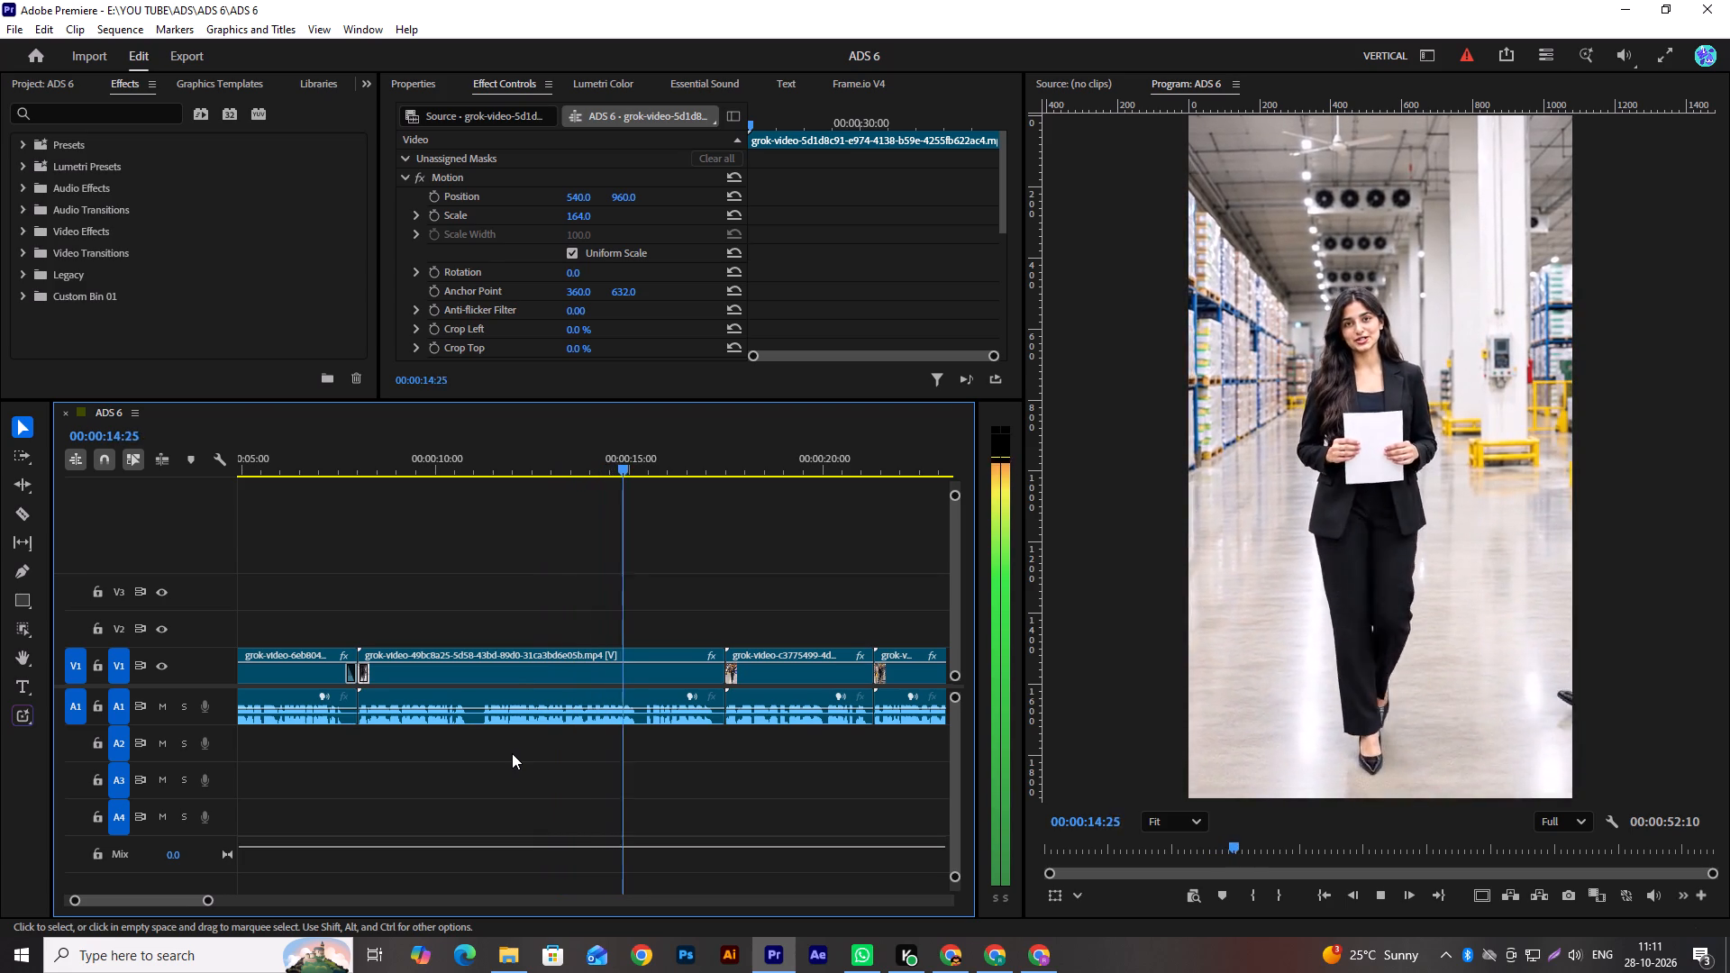
{"action": "scroll", "coordinate": [512, 753], "scroll_direction": "down", "scroll_amount": 3}
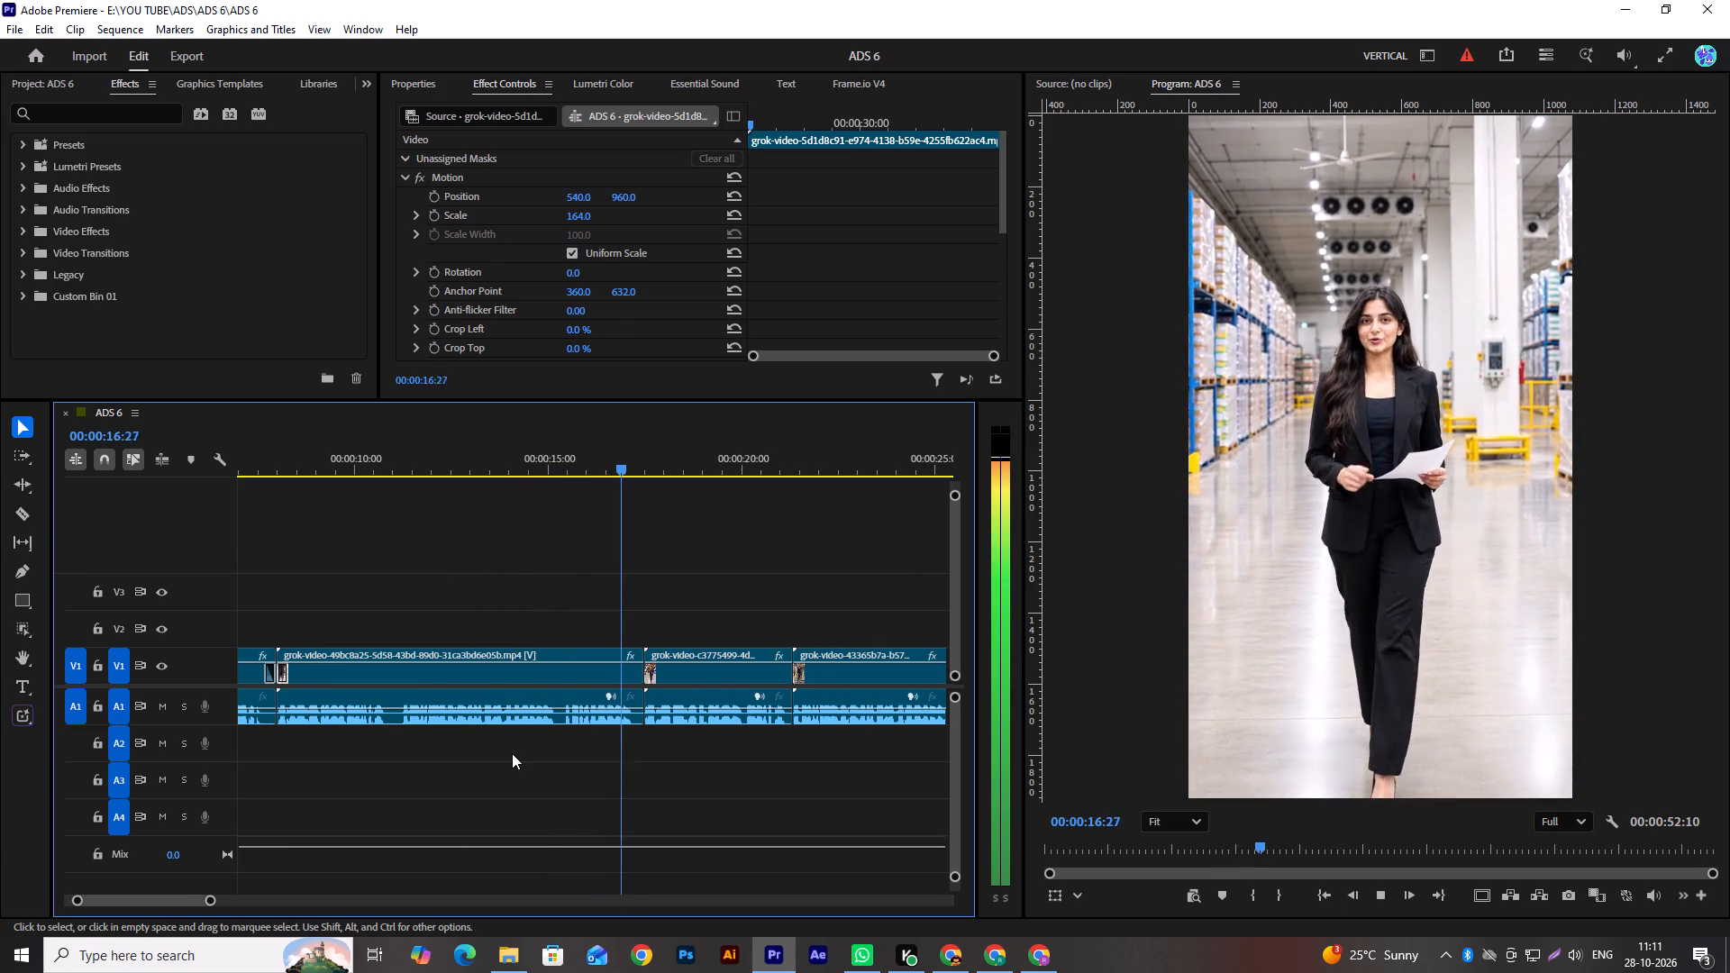
{"action": "key", "text": "space"}
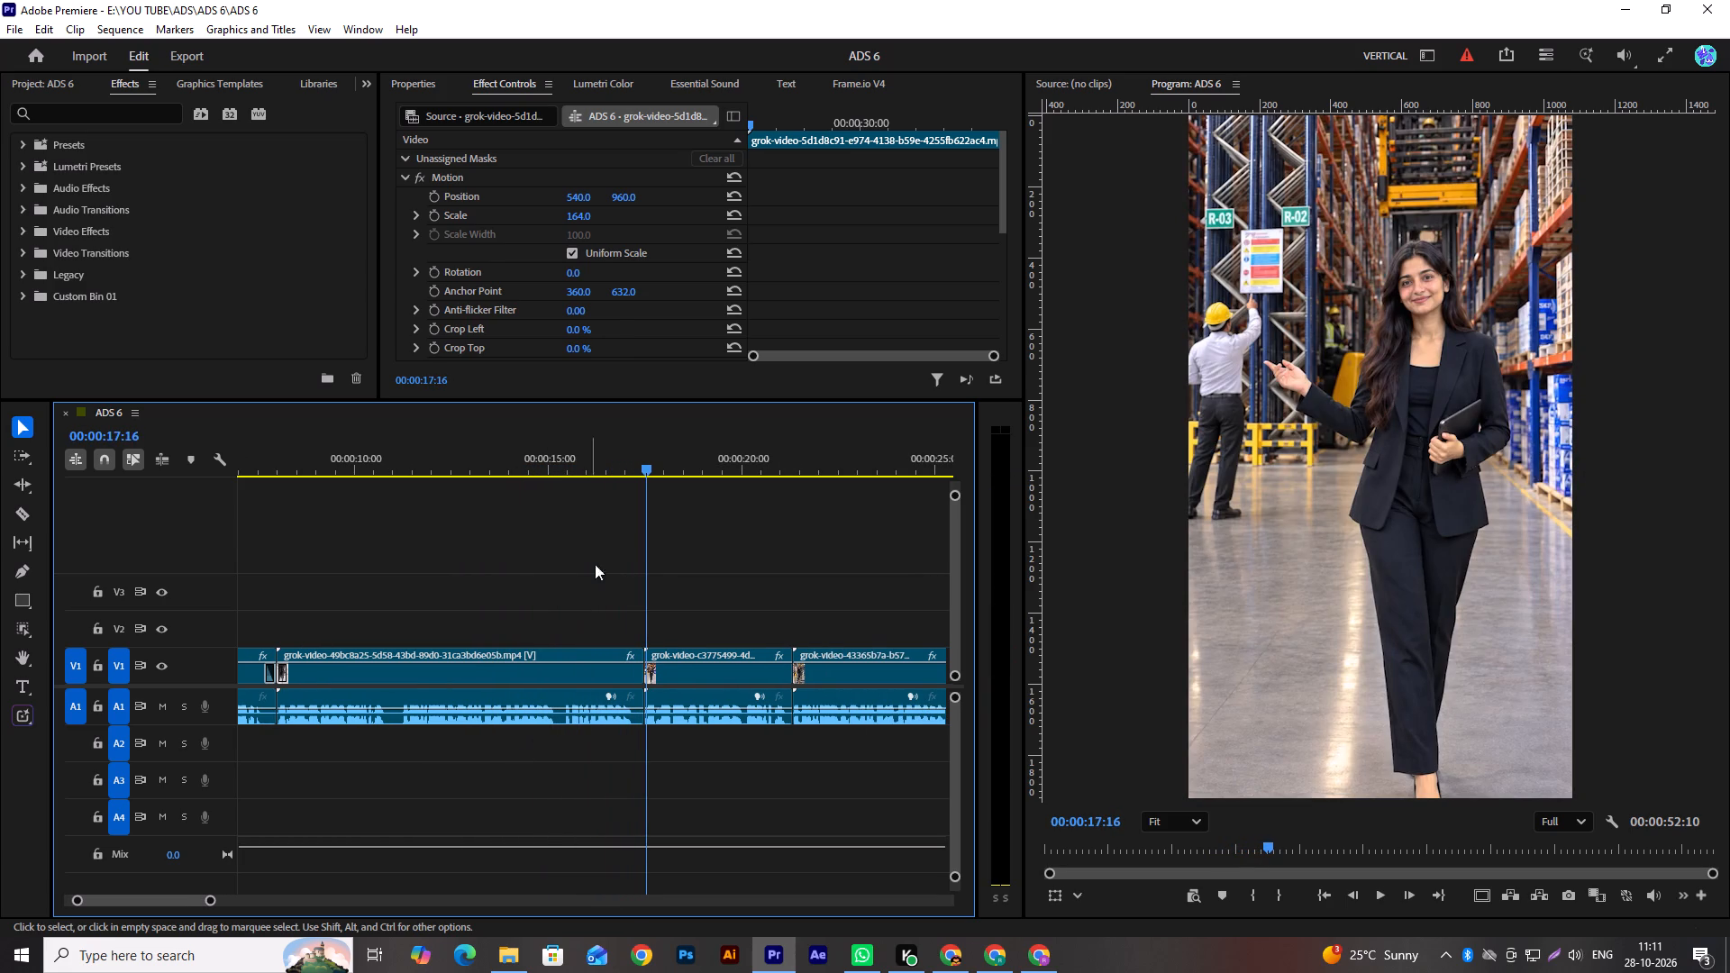
Park at 00:00:10:27, search the effects for lumetri color, apply Lumetri Color to the second clip and reach its settings.
{"action": "left_click_drag", "start_coordinate": [614, 468], "coordinate": [359, 592]}
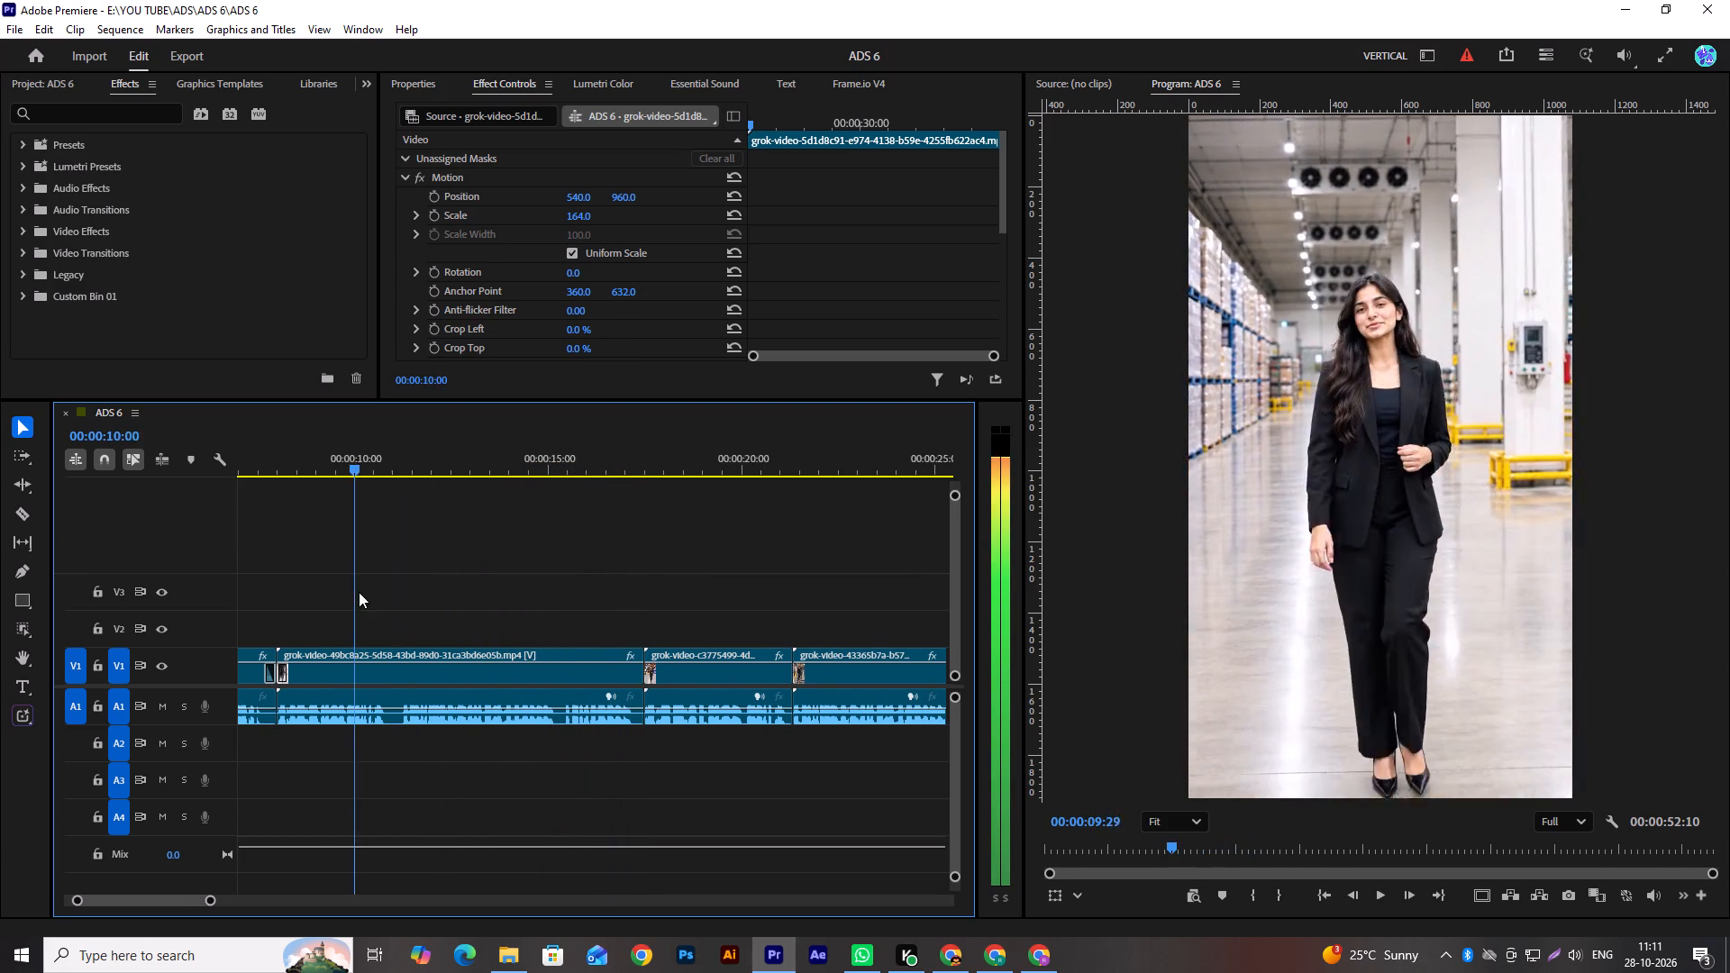
{"action": "left_click_drag", "start_coordinate": [359, 592], "coordinate": [392, 577]}
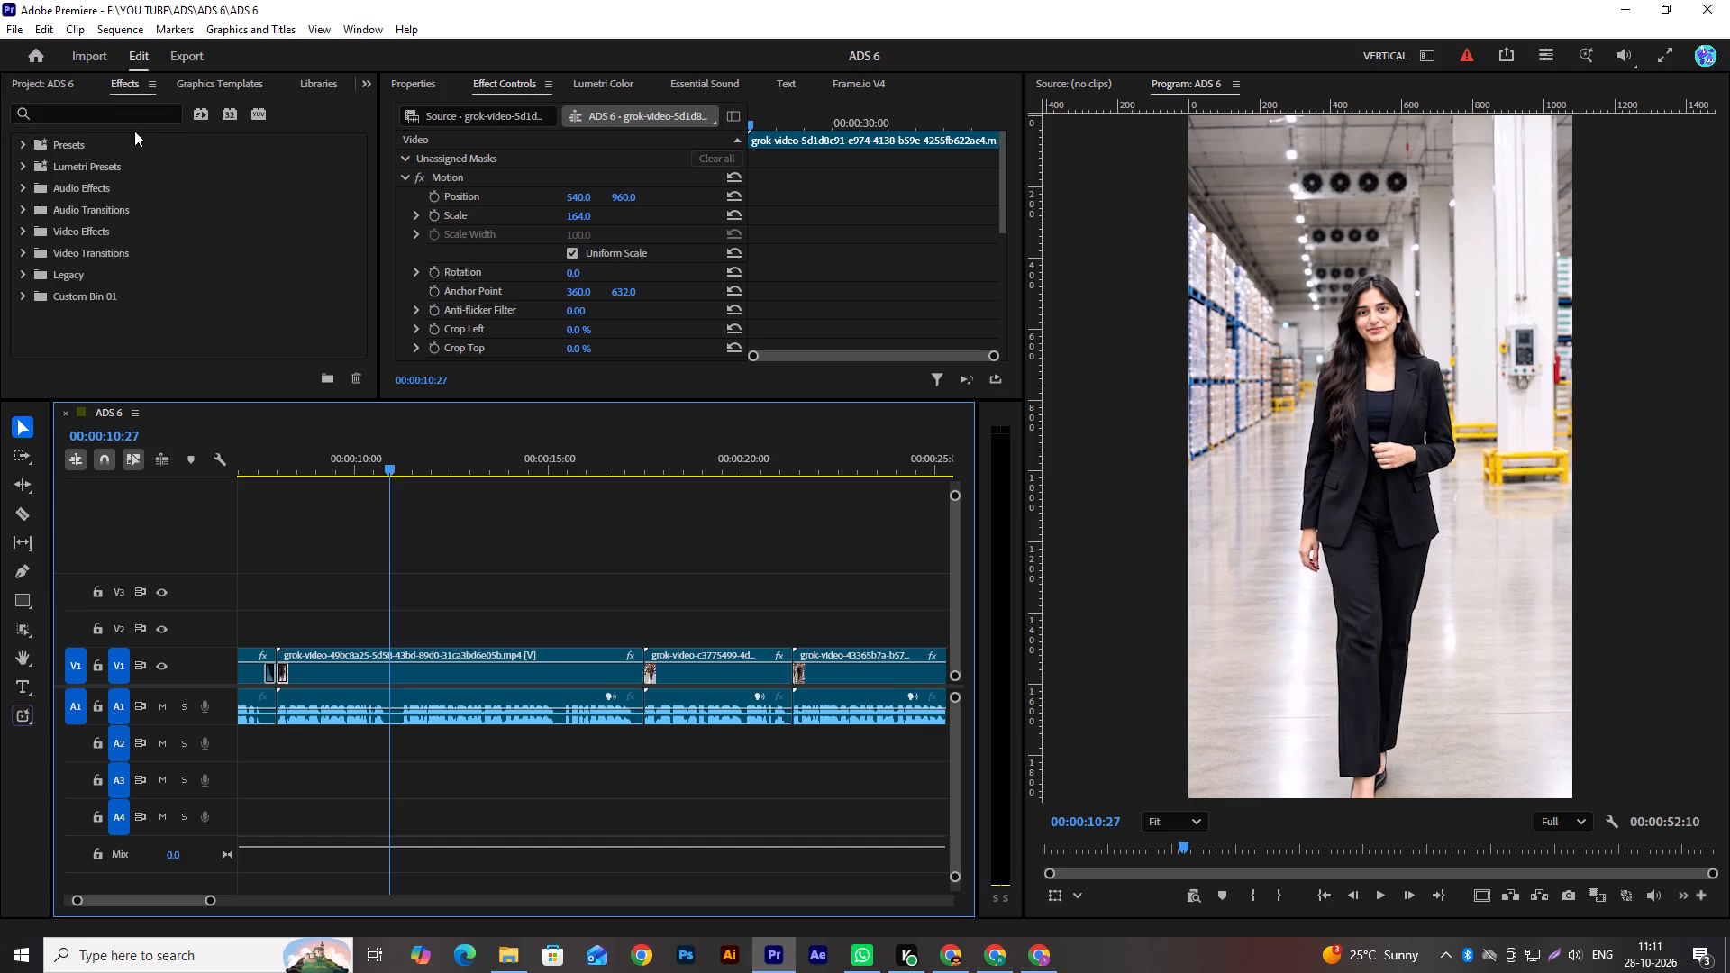
{"action": "left_click", "coordinate": [135, 116]}
{"action": "type", "text": "lumetr"}
{"action": "type", "text": "i c"}
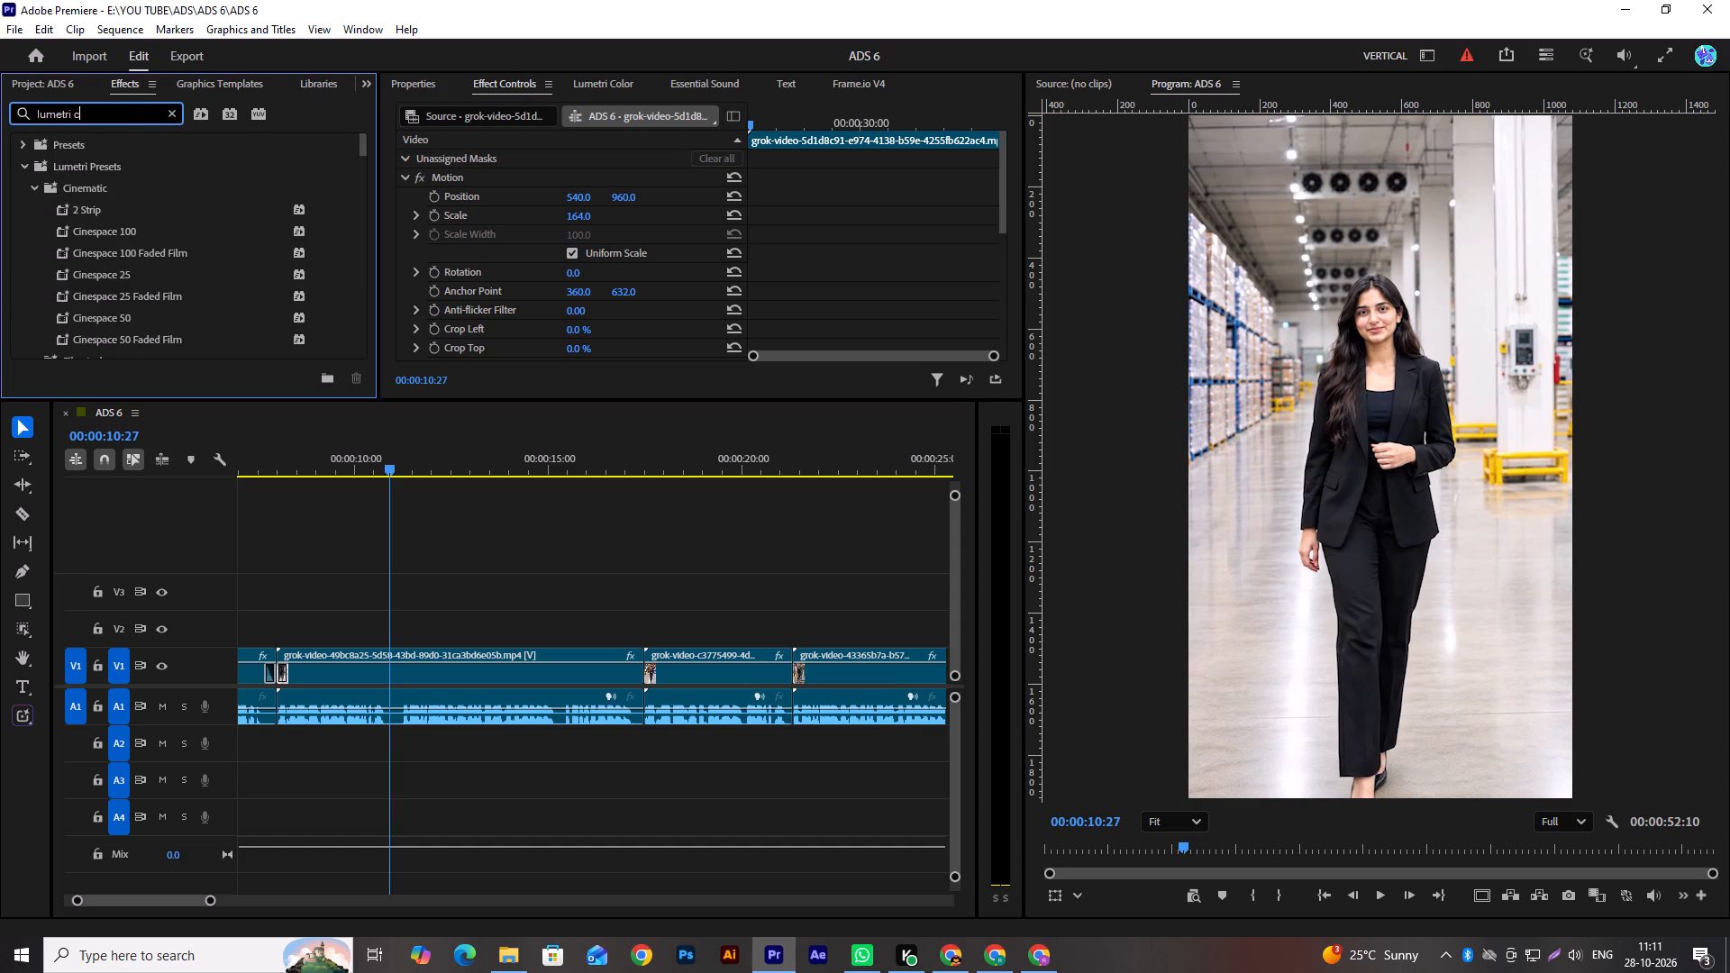
{"action": "type", "text": "olor"}
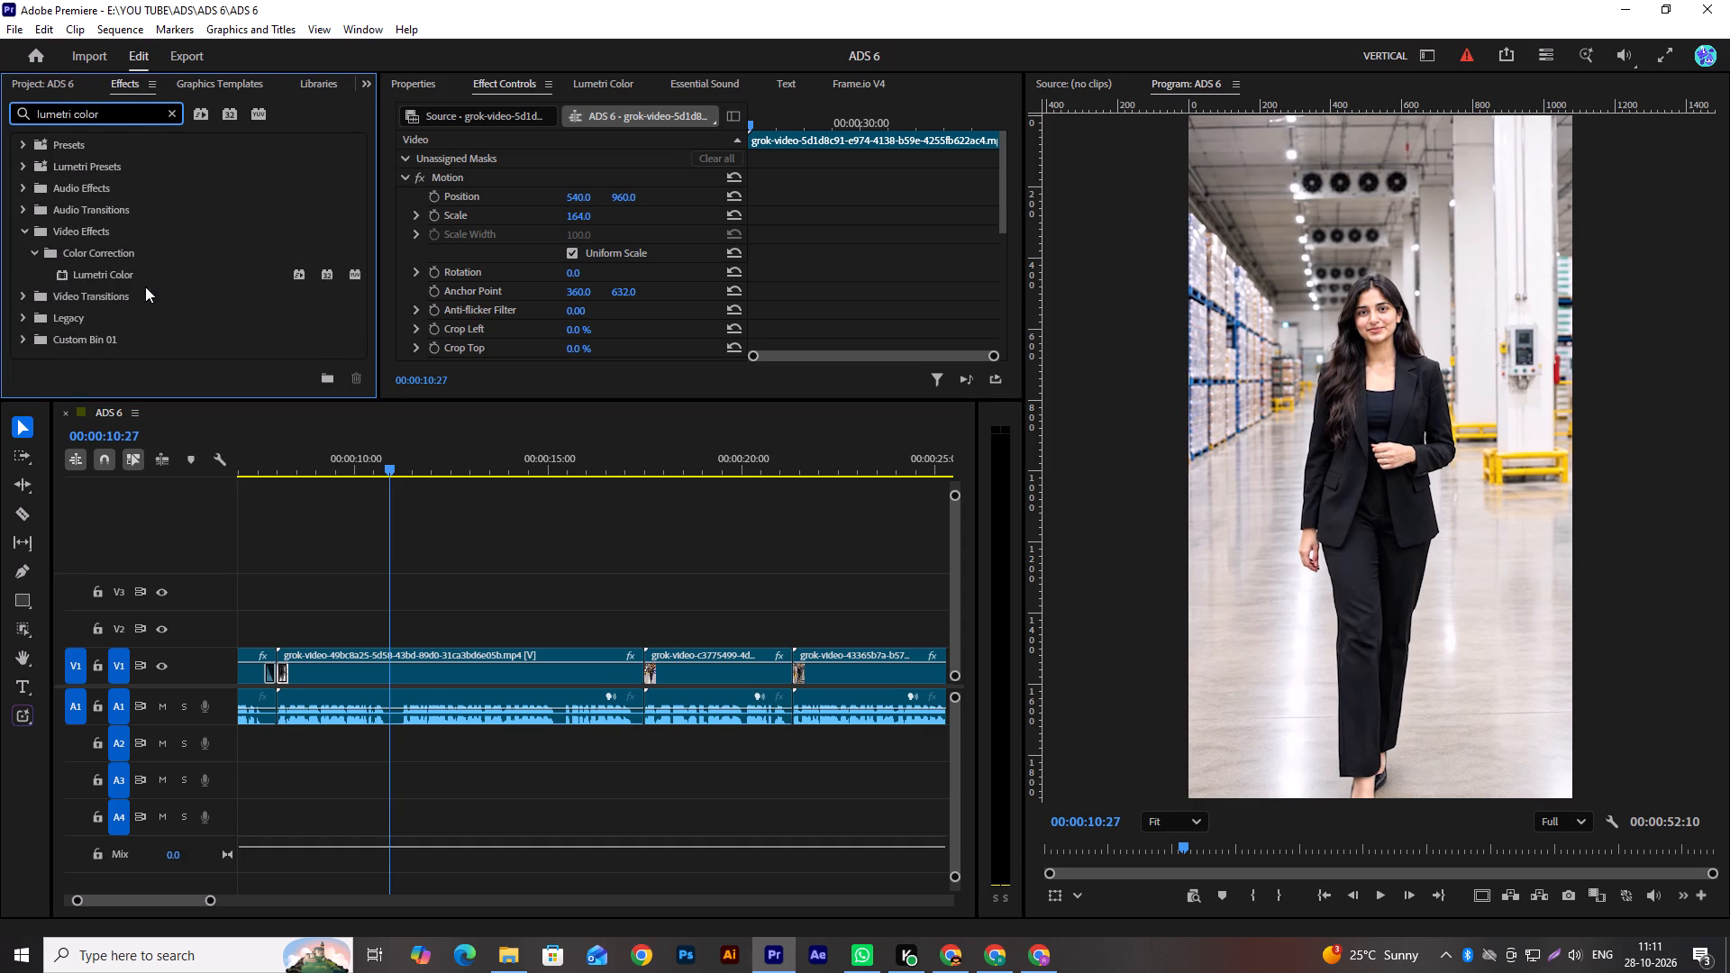
{"action": "left_click_drag", "start_coordinate": [141, 271], "coordinate": [495, 668]}
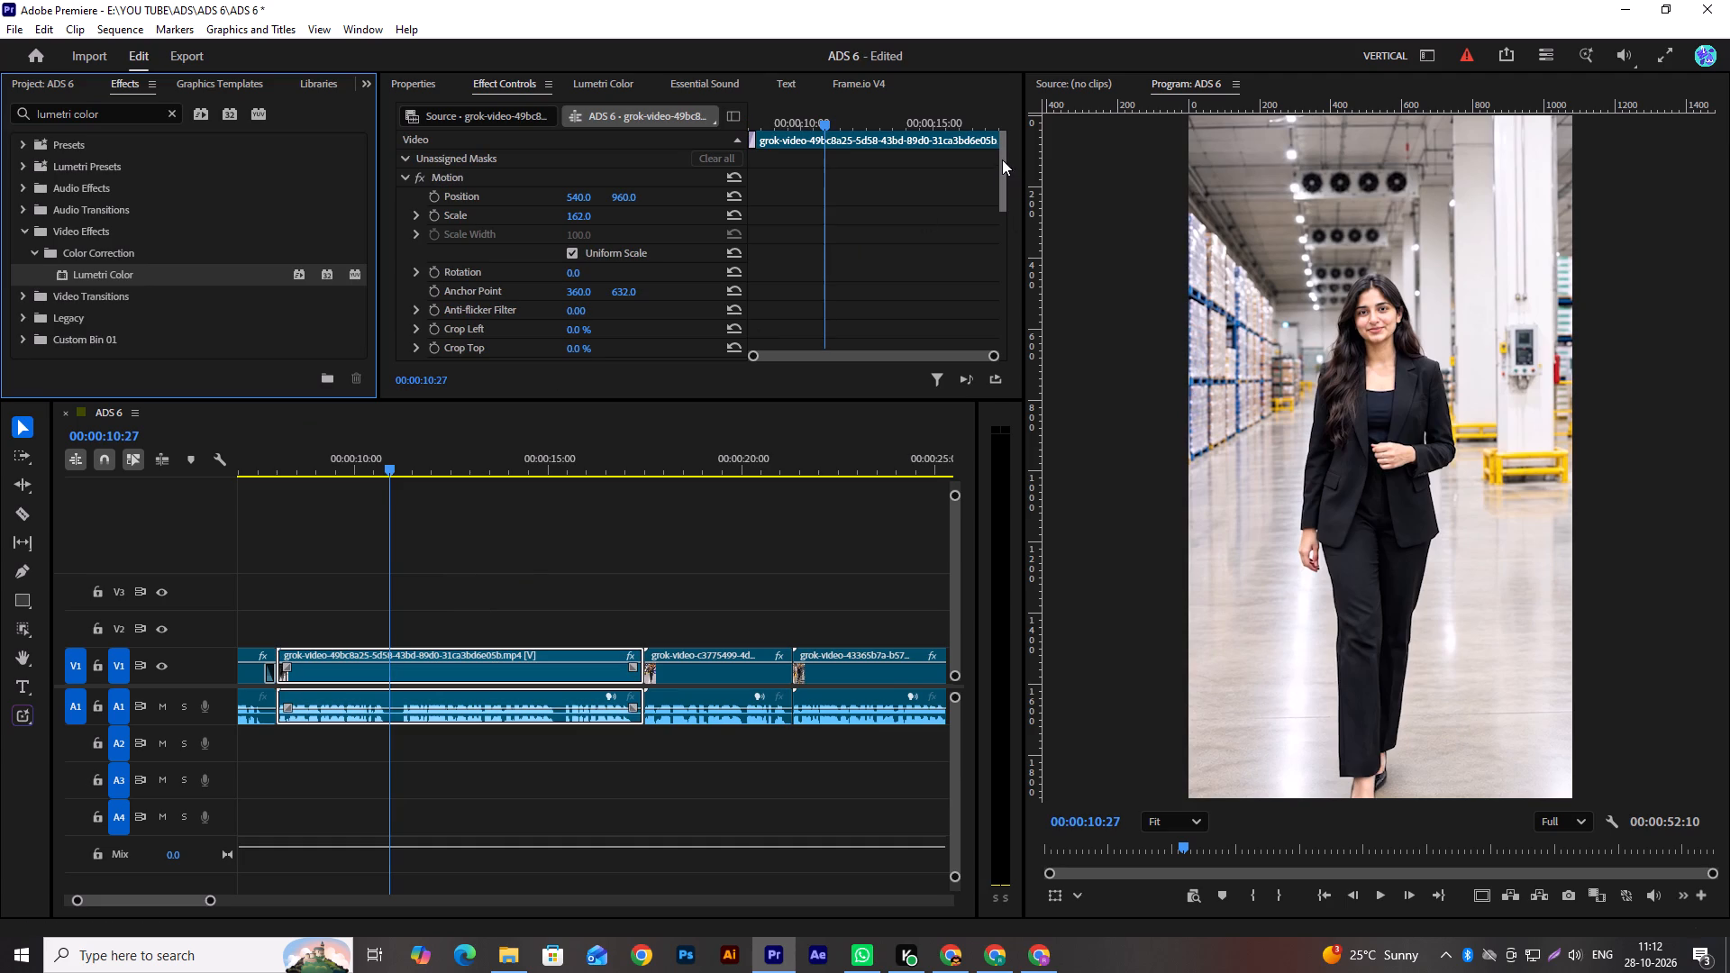
{"action": "left_click_drag", "start_coordinate": [1002, 159], "coordinate": [1001, 334]}
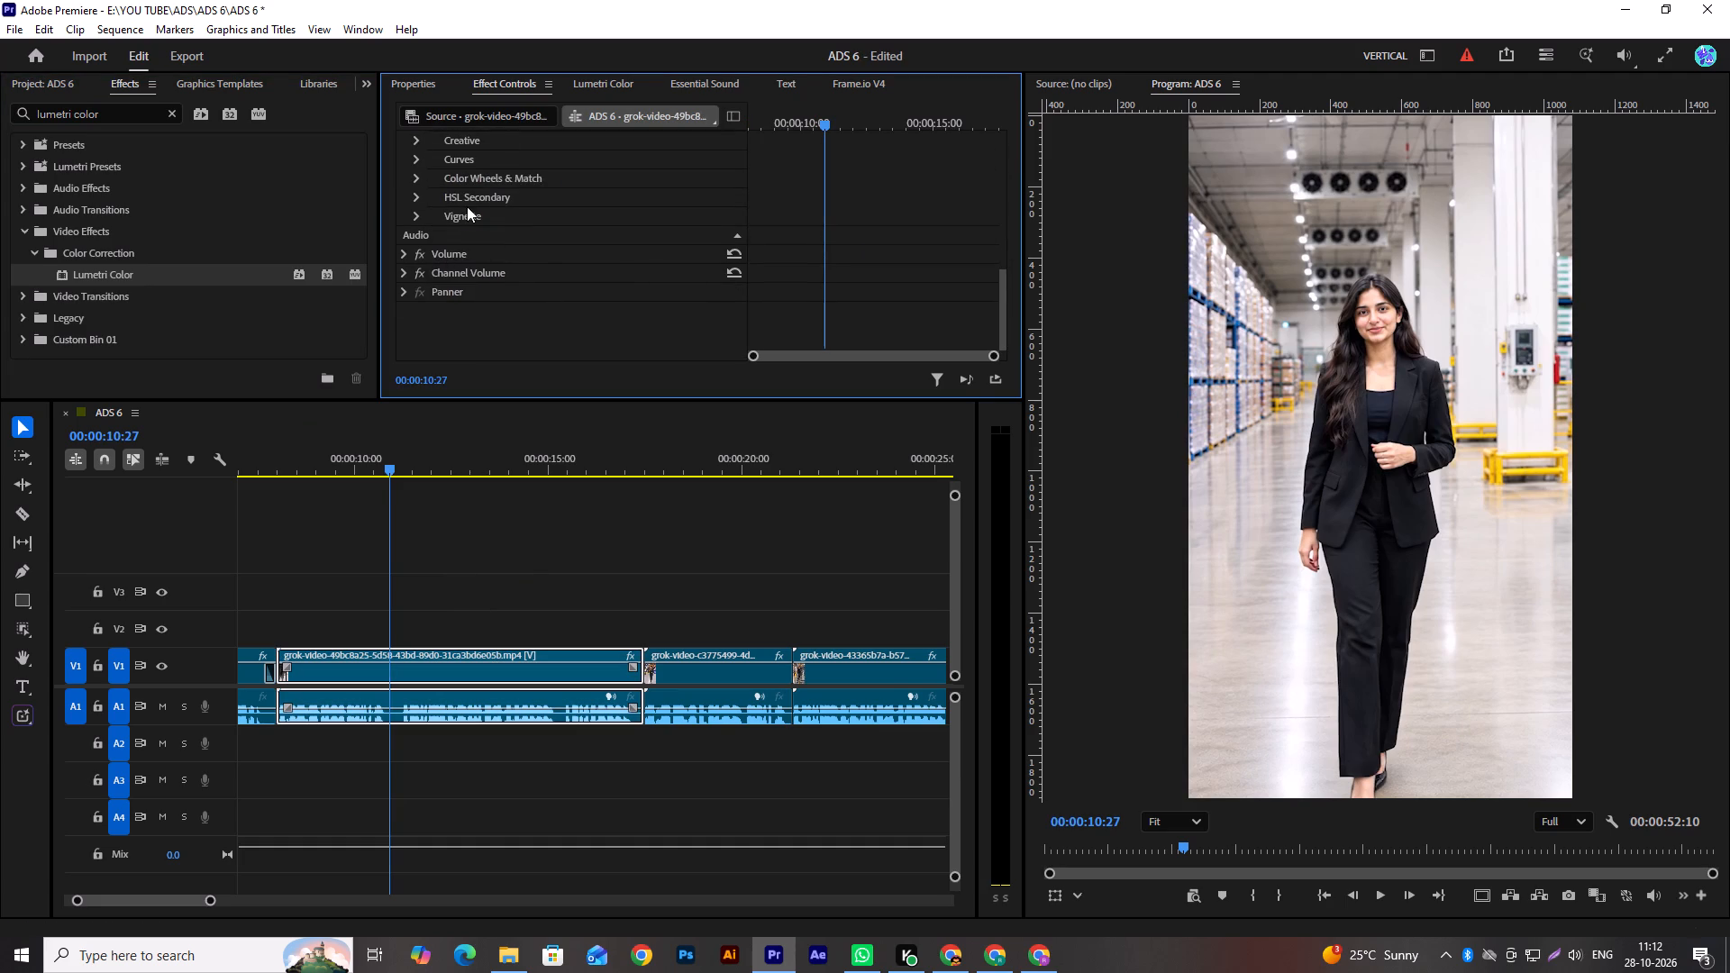
Set Highlights to -60 in the second clip's Lumetri Color Basic Correction, judging the picture at 00:00:16:20.
{"action": "scroll", "coordinate": [467, 206], "scroll_direction": "up", "scroll_amount": 4}
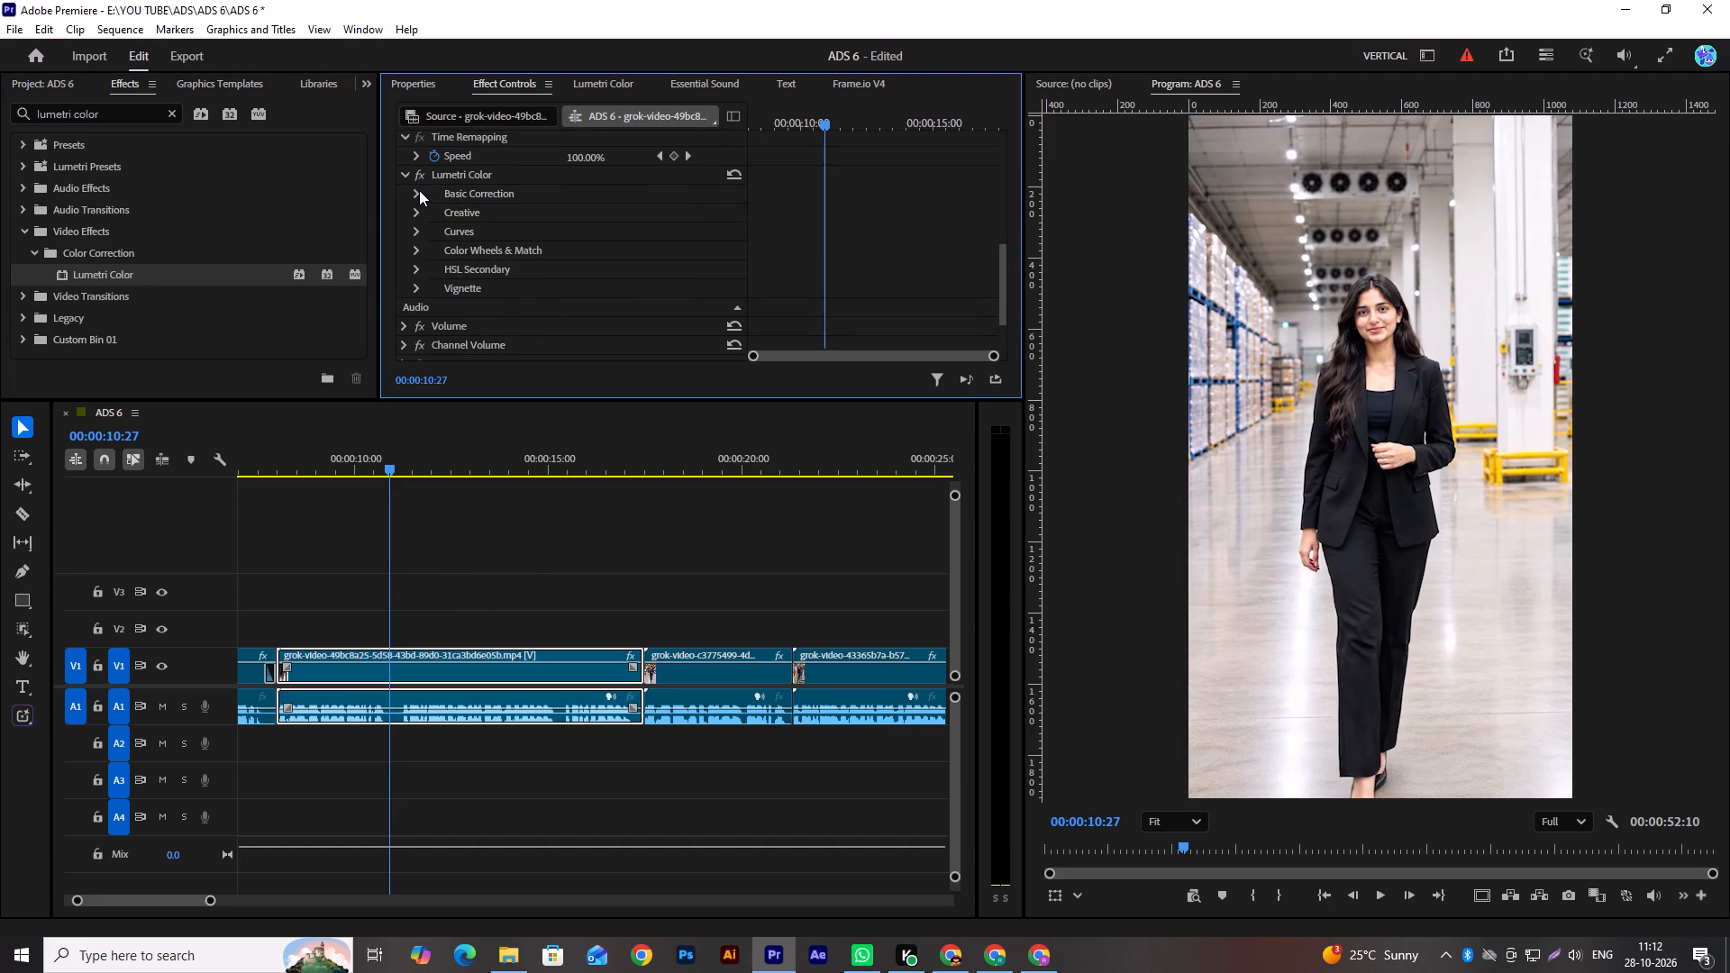
{"action": "left_click", "coordinate": [415, 192]}
{"action": "scroll", "coordinate": [858, 253], "scroll_direction": "down", "scroll_amount": 4}
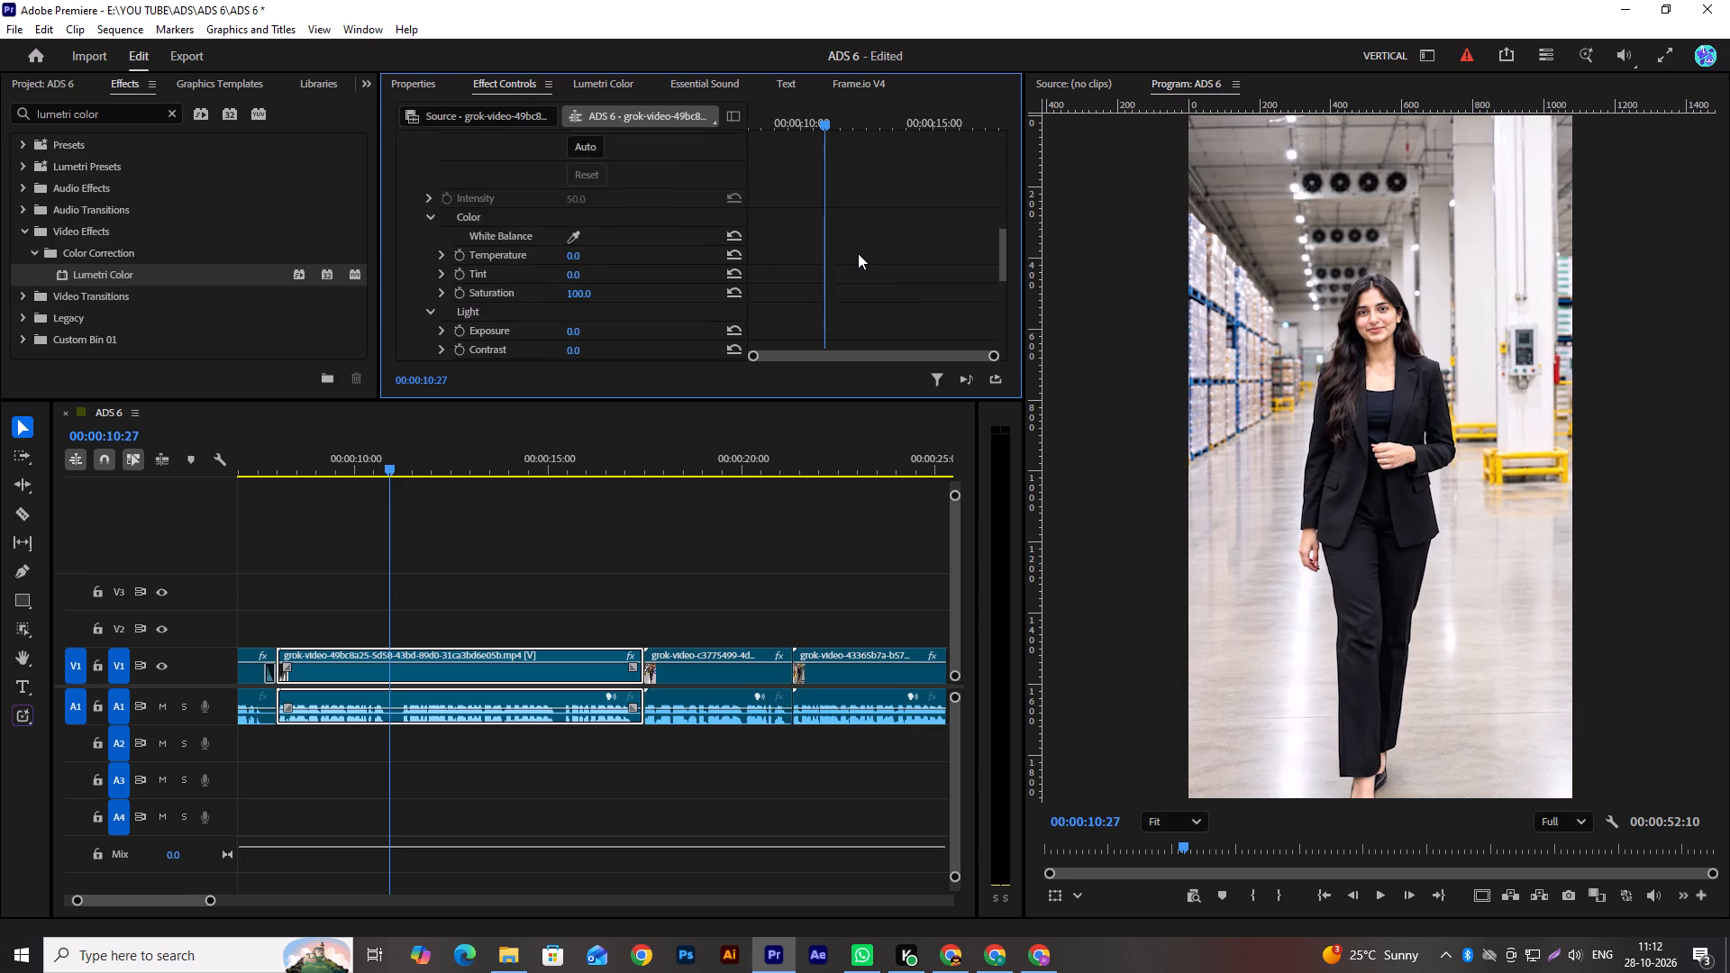
{"action": "scroll", "coordinate": [858, 253], "scroll_direction": "down", "scroll_amount": 9}
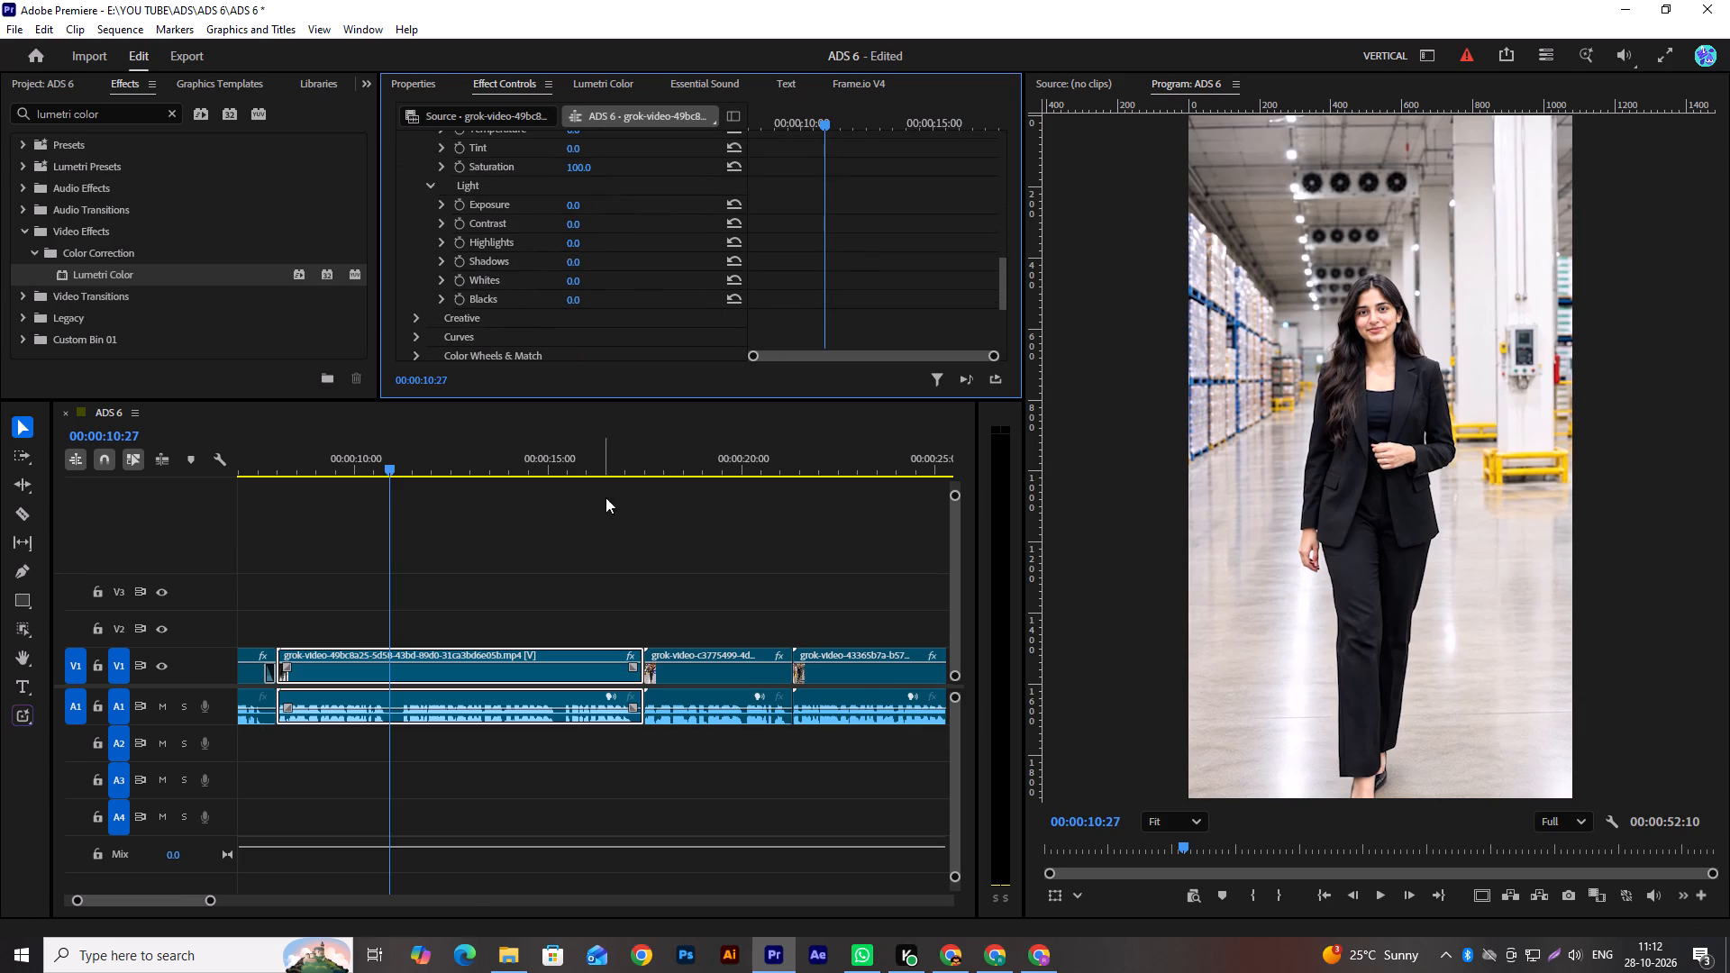
{"action": "left_click_drag", "start_coordinate": [624, 464], "coordinate": [615, 466]}
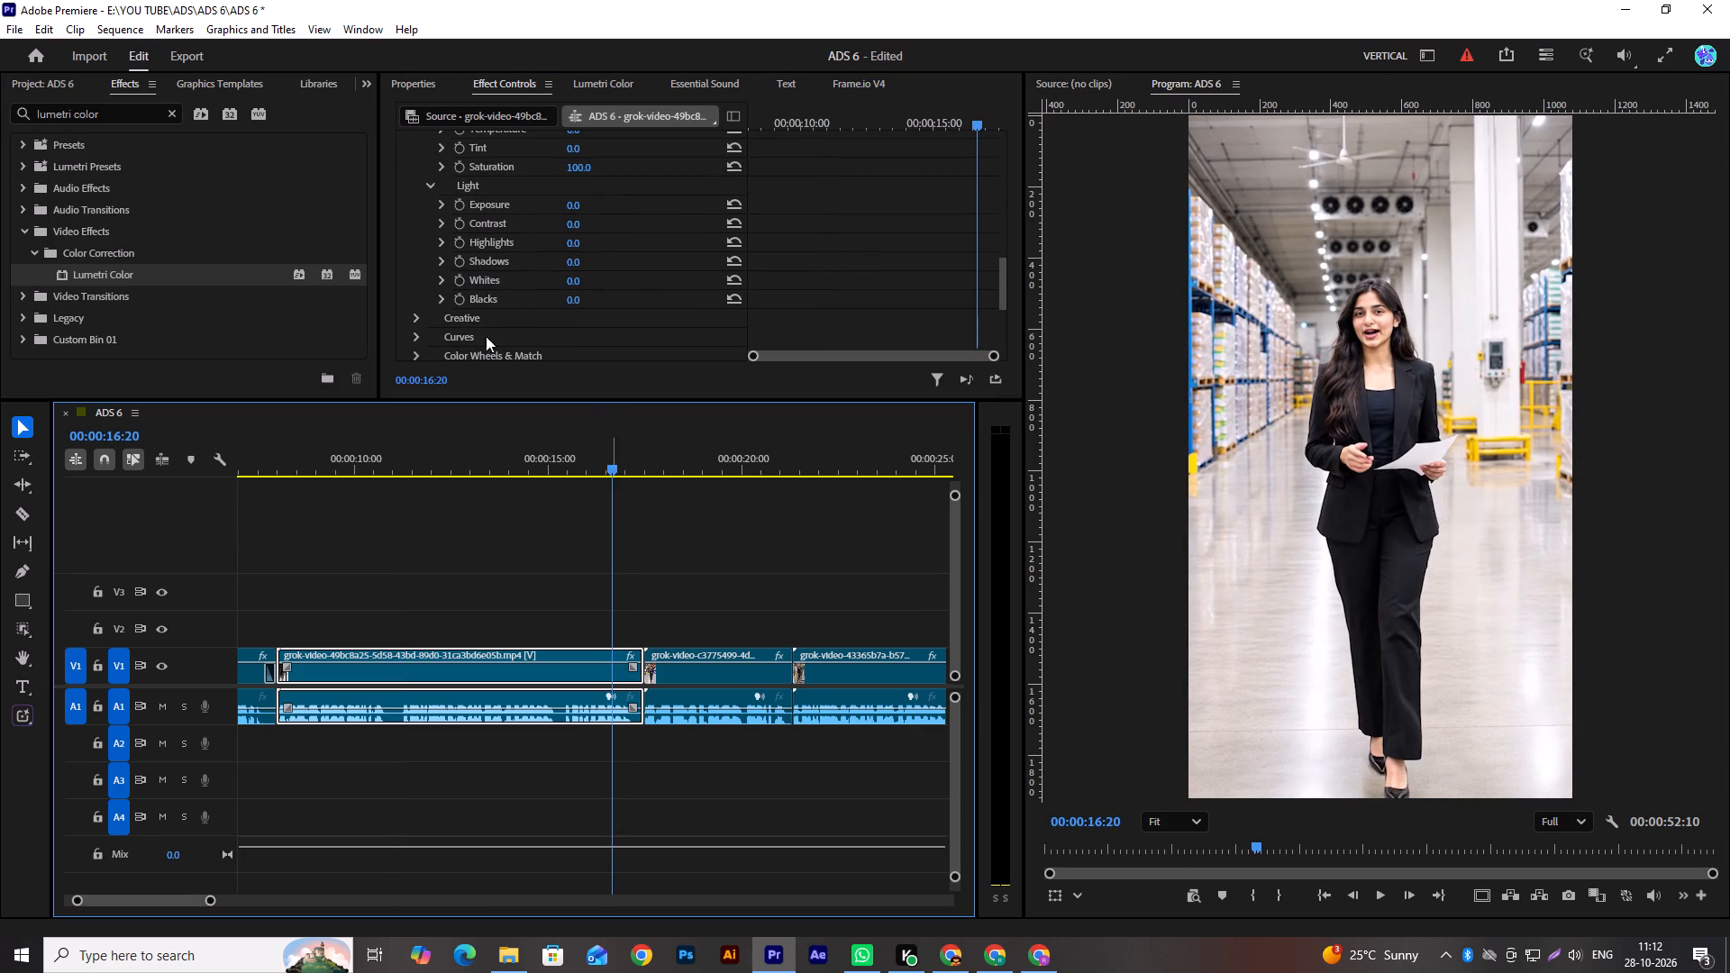
{"action": "left_click_drag", "start_coordinate": [578, 241], "coordinate": [506, 271]}
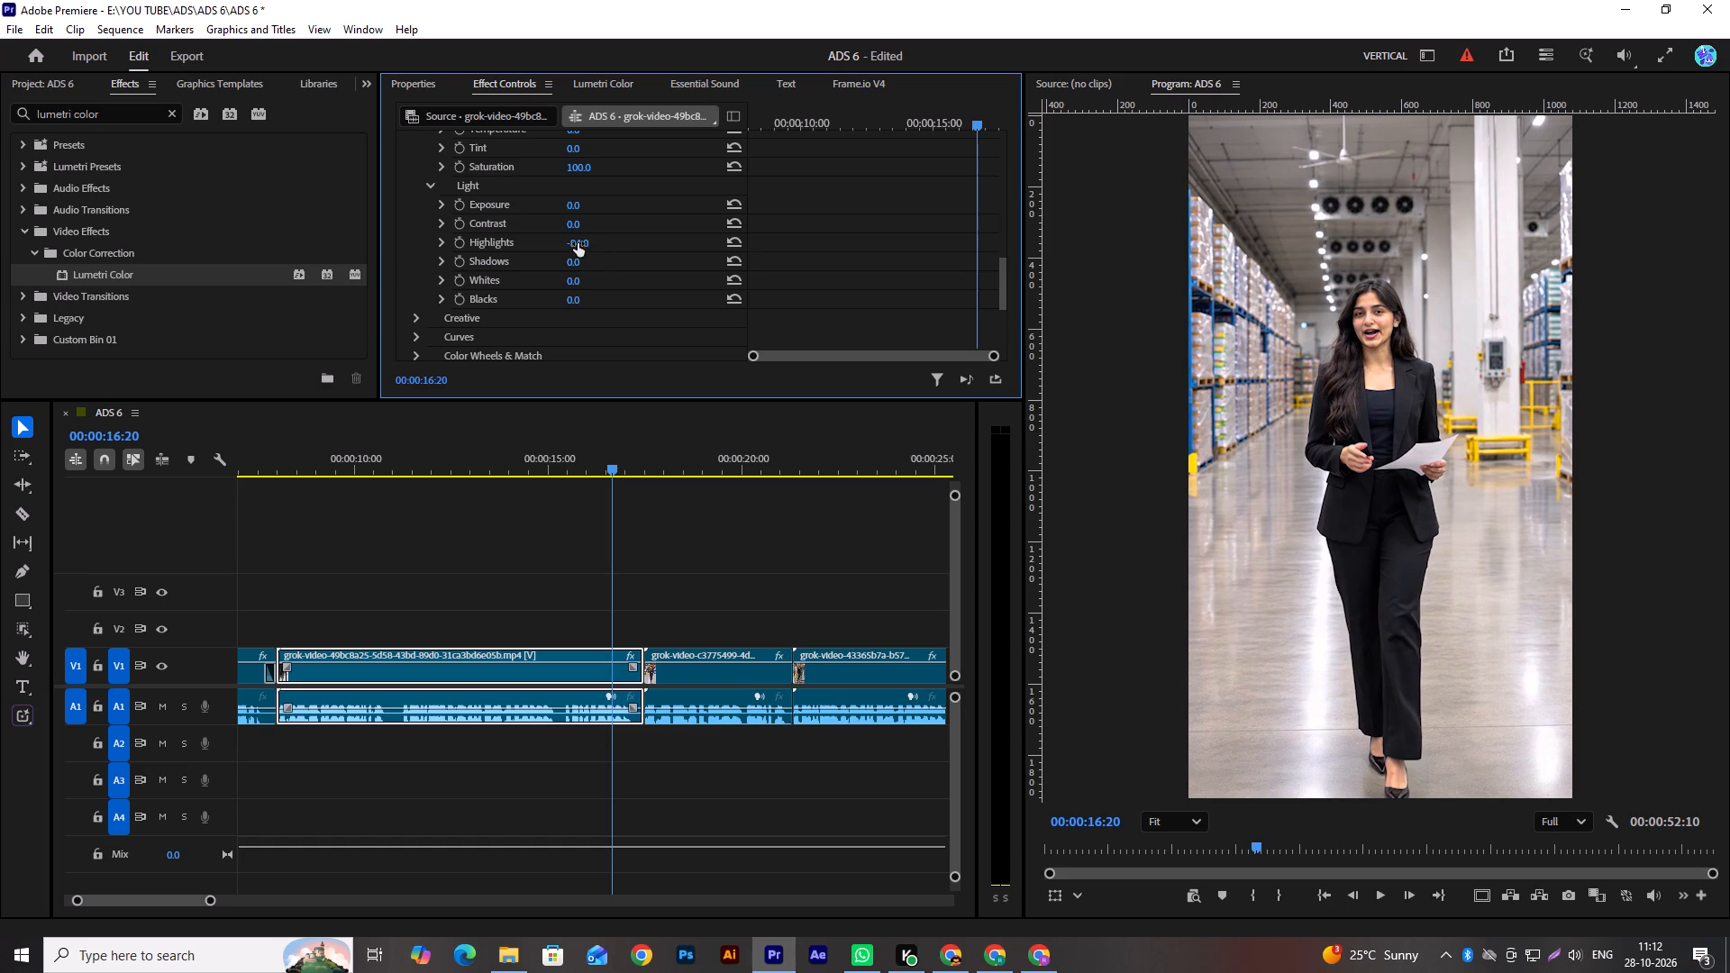
{"action": "left_click_drag", "start_coordinate": [578, 243], "coordinate": [586, 239]}
{"action": "left_click_drag", "start_coordinate": [575, 239], "coordinate": [583, 235]}
{"action": "left_click_drag", "start_coordinate": [583, 235], "coordinate": [585, 235]}
{"action": "left_click_drag", "start_coordinate": [585, 235], "coordinate": [586, 235]}
Scrub and play across the first and second clips to compare their brightness around the cut and through the paper handover.
{"action": "left_click_drag", "start_coordinate": [607, 469], "coordinate": [463, 529]}
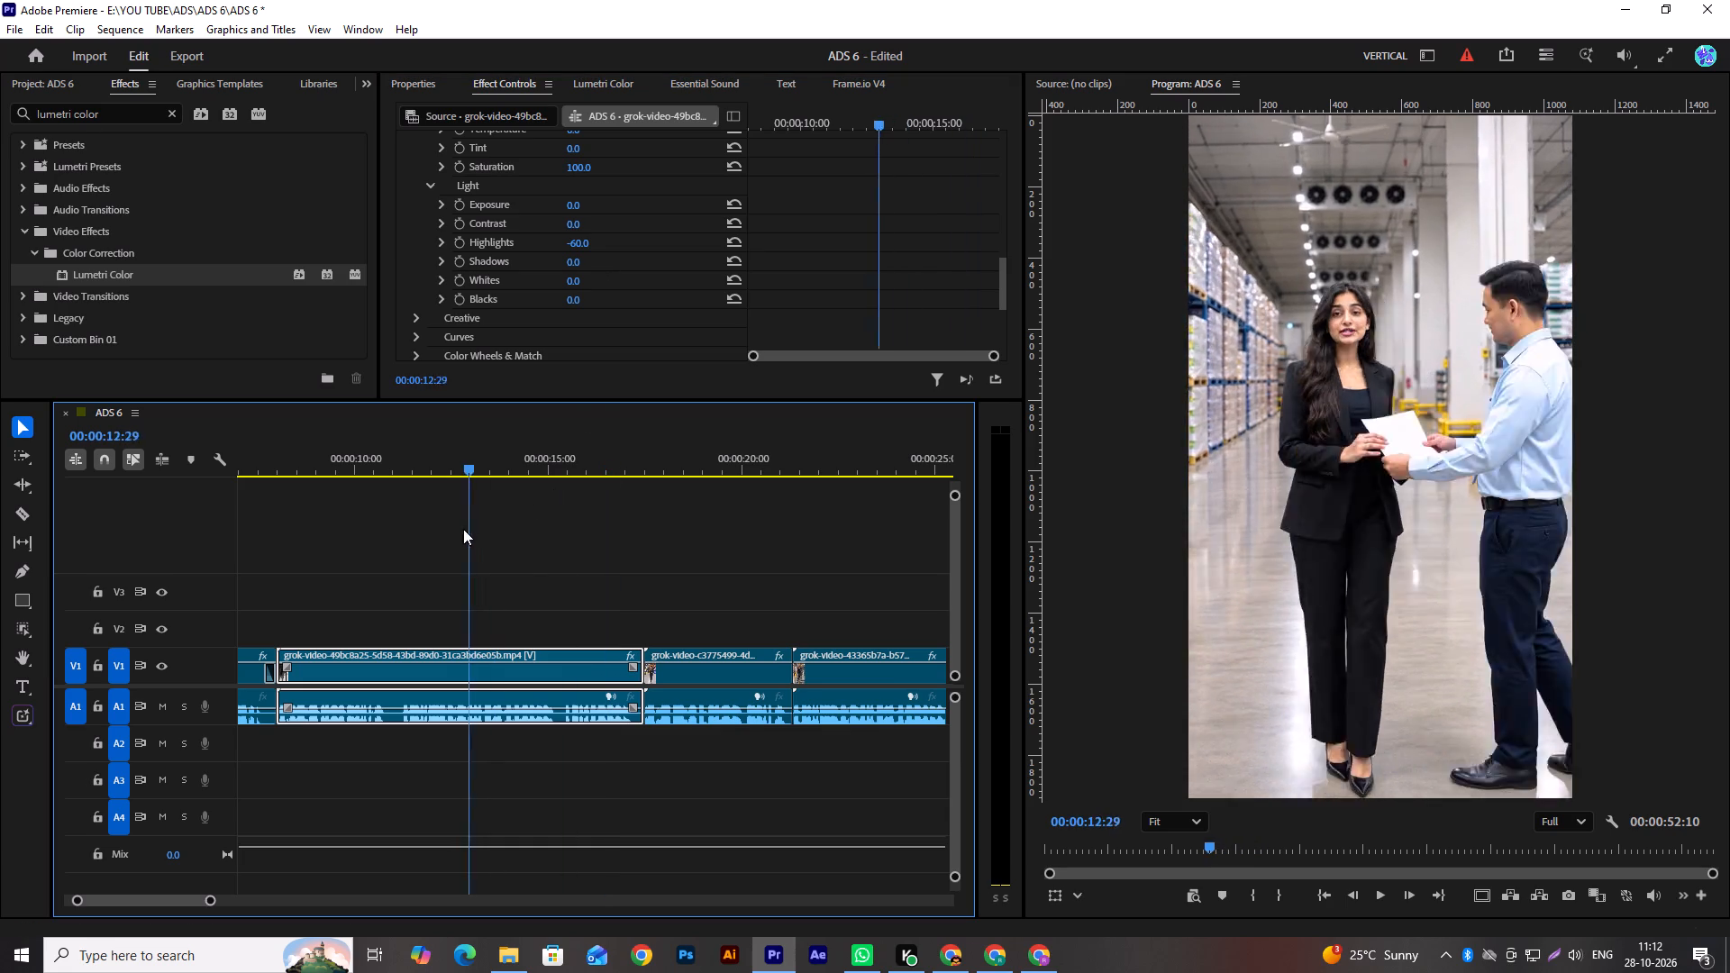
{"action": "left_click_drag", "start_coordinate": [463, 529], "coordinate": [379, 565]}
{"action": "scroll", "coordinate": [491, 609], "scroll_direction": "down", "scroll_amount": 5}
{"action": "scroll", "coordinate": [497, 609], "scroll_direction": "up", "scroll_amount": 3}
{"action": "scroll", "coordinate": [499, 608], "scroll_direction": "down", "scroll_amount": 1}
{"action": "scroll", "coordinate": [500, 608], "scroll_direction": "up", "scroll_amount": 5}
{"action": "scroll", "coordinate": [505, 605], "scroll_direction": "down", "scroll_amount": 1}
{"action": "scroll", "coordinate": [505, 605], "scroll_direction": "up", "scroll_amount": 2}
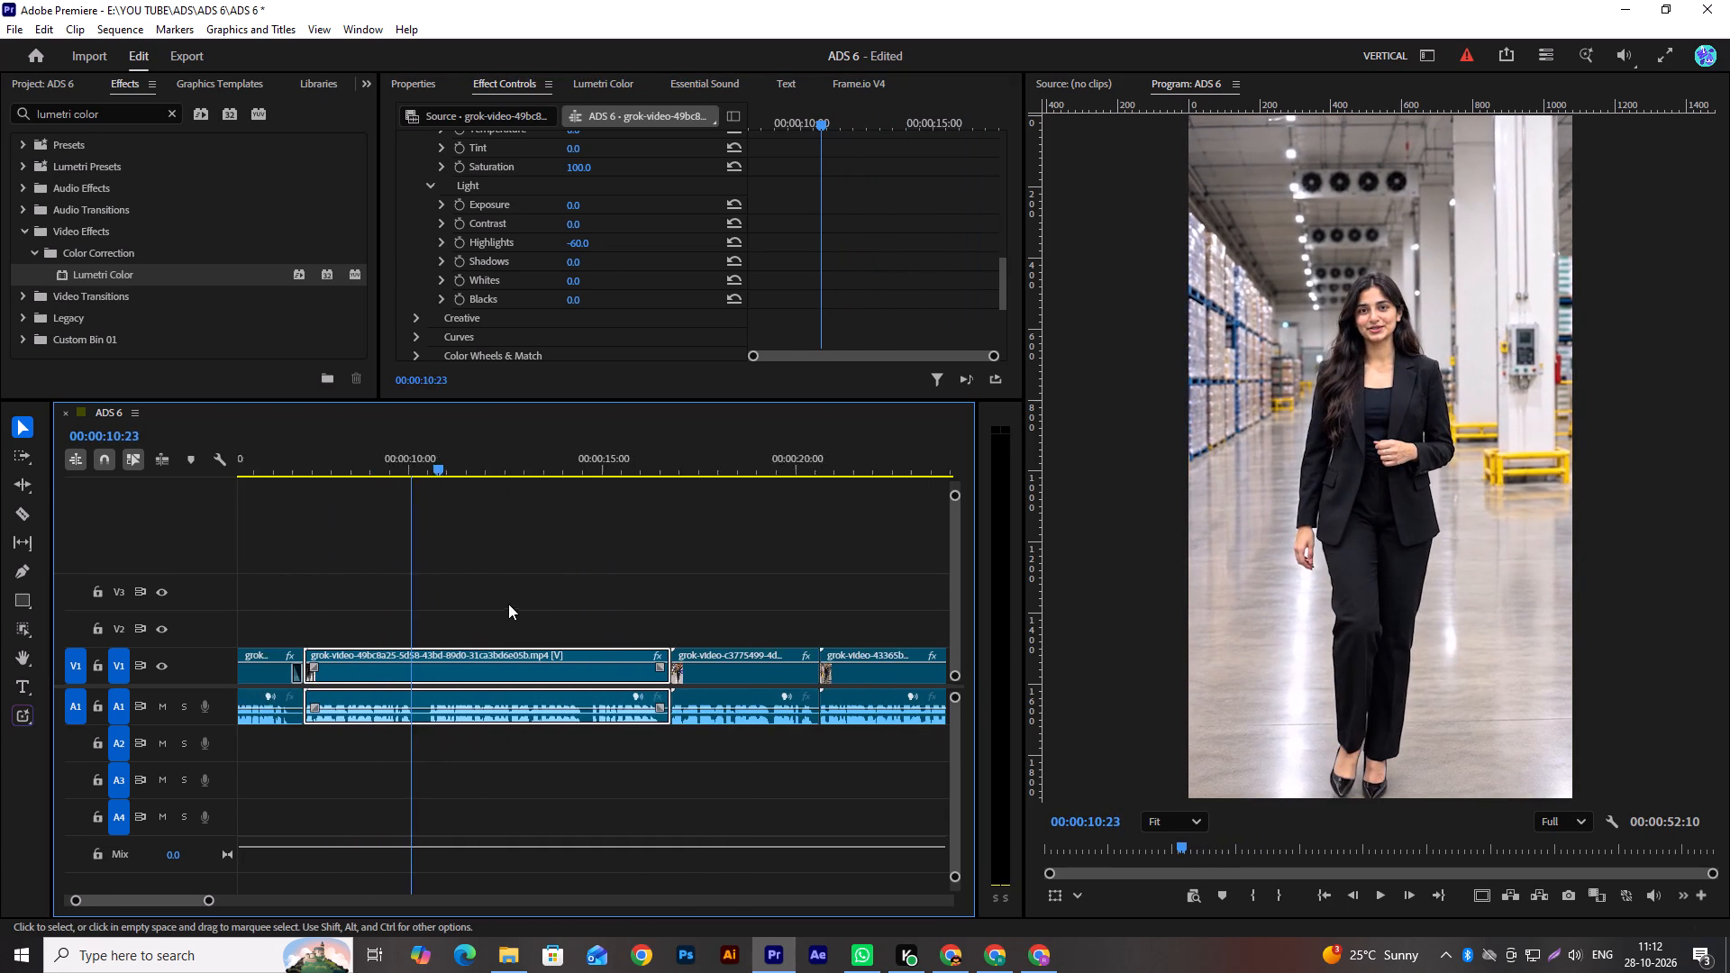
{"action": "left_click_drag", "start_coordinate": [380, 468], "coordinate": [323, 486]}
{"action": "key", "text": "space"}
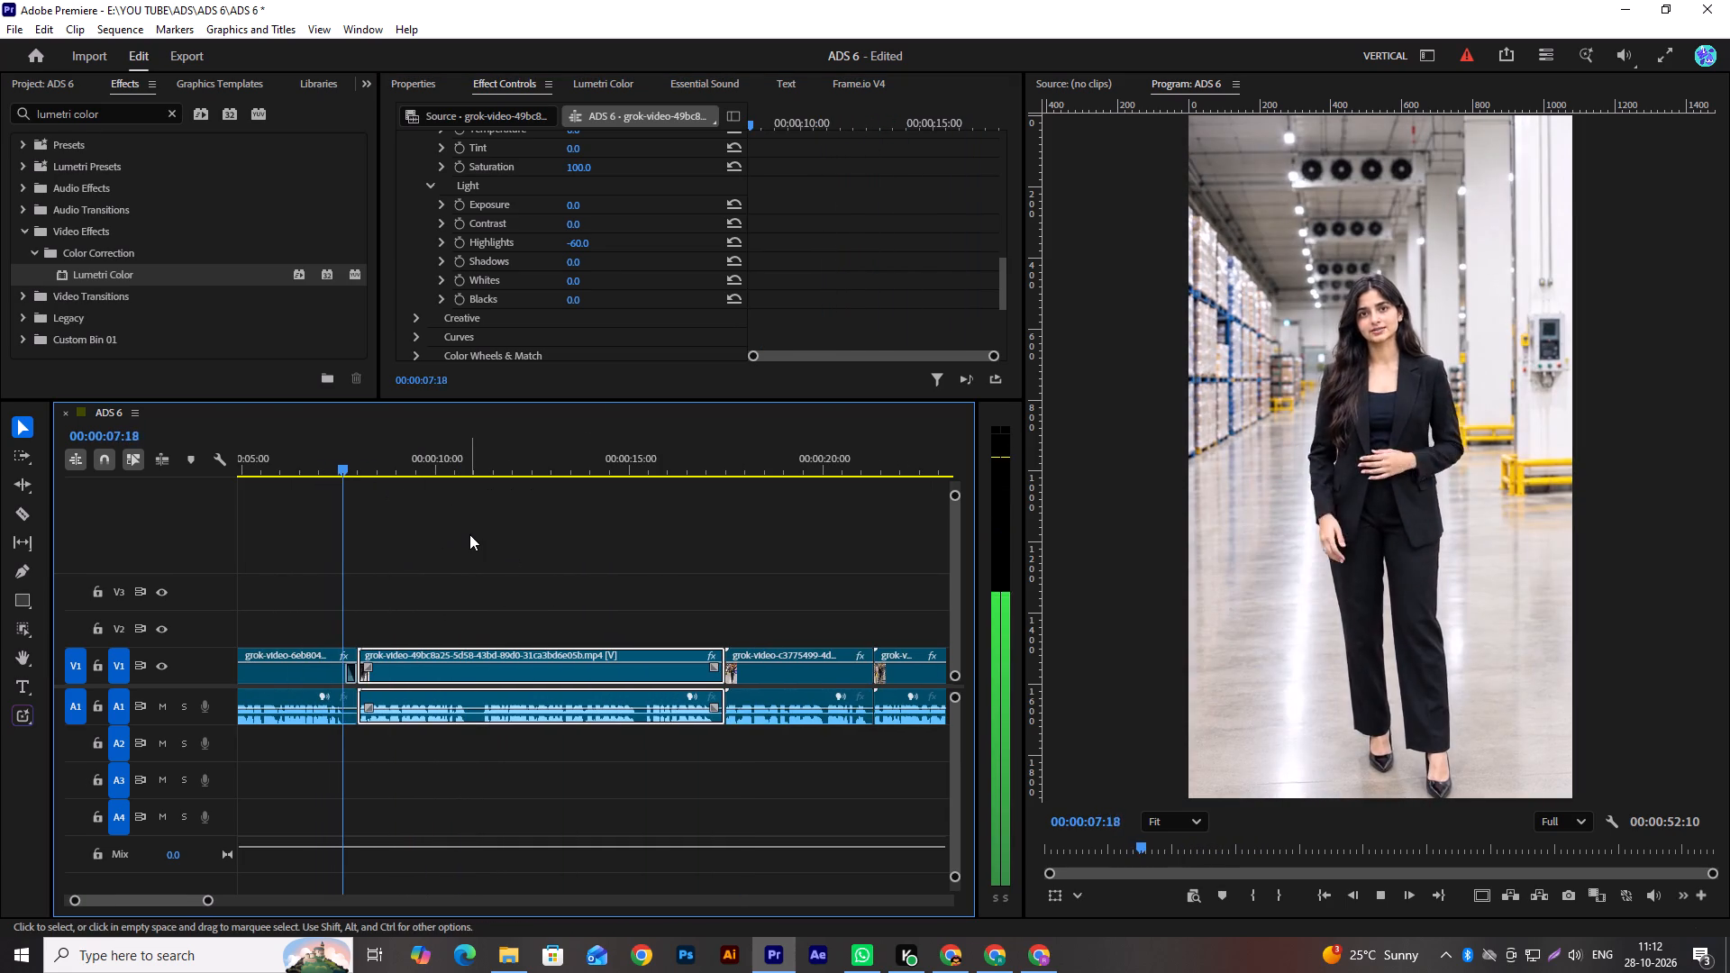
{"action": "key", "text": "space"}
{"action": "scroll", "coordinate": [489, 534], "scroll_direction": "up", "scroll_amount": 5}
{"action": "left_click_drag", "start_coordinate": [468, 471], "coordinate": [430, 485]}
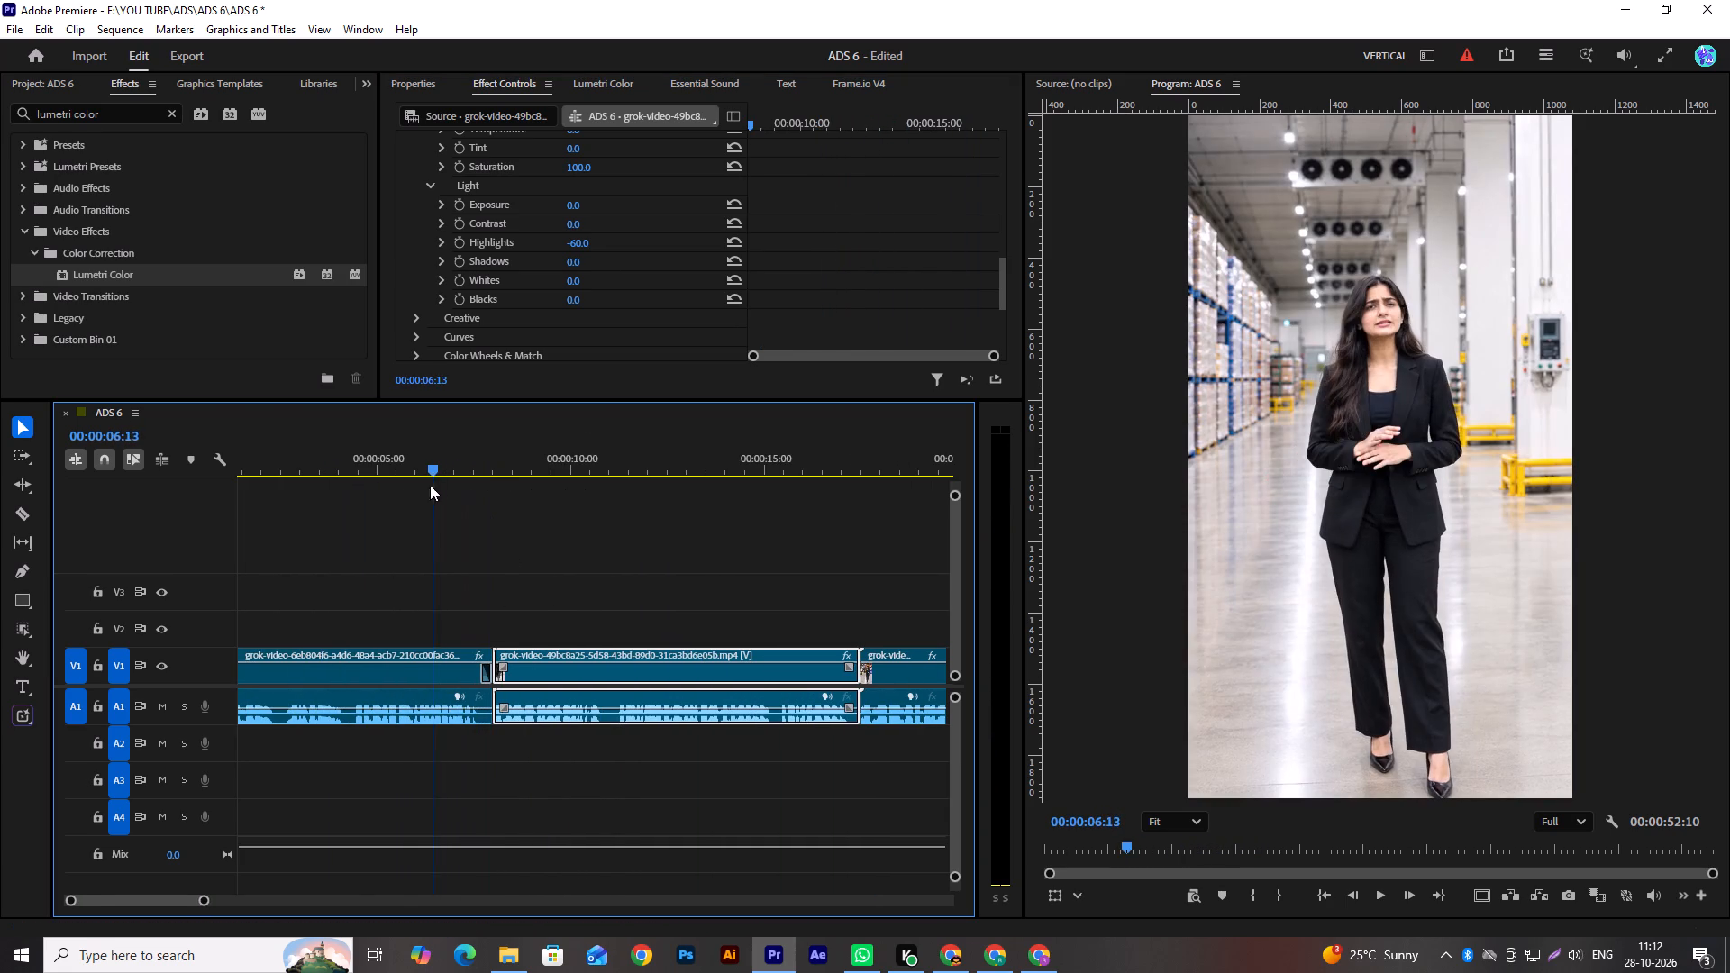
{"action": "left_click_drag", "start_coordinate": [430, 485], "coordinate": [634, 567]}
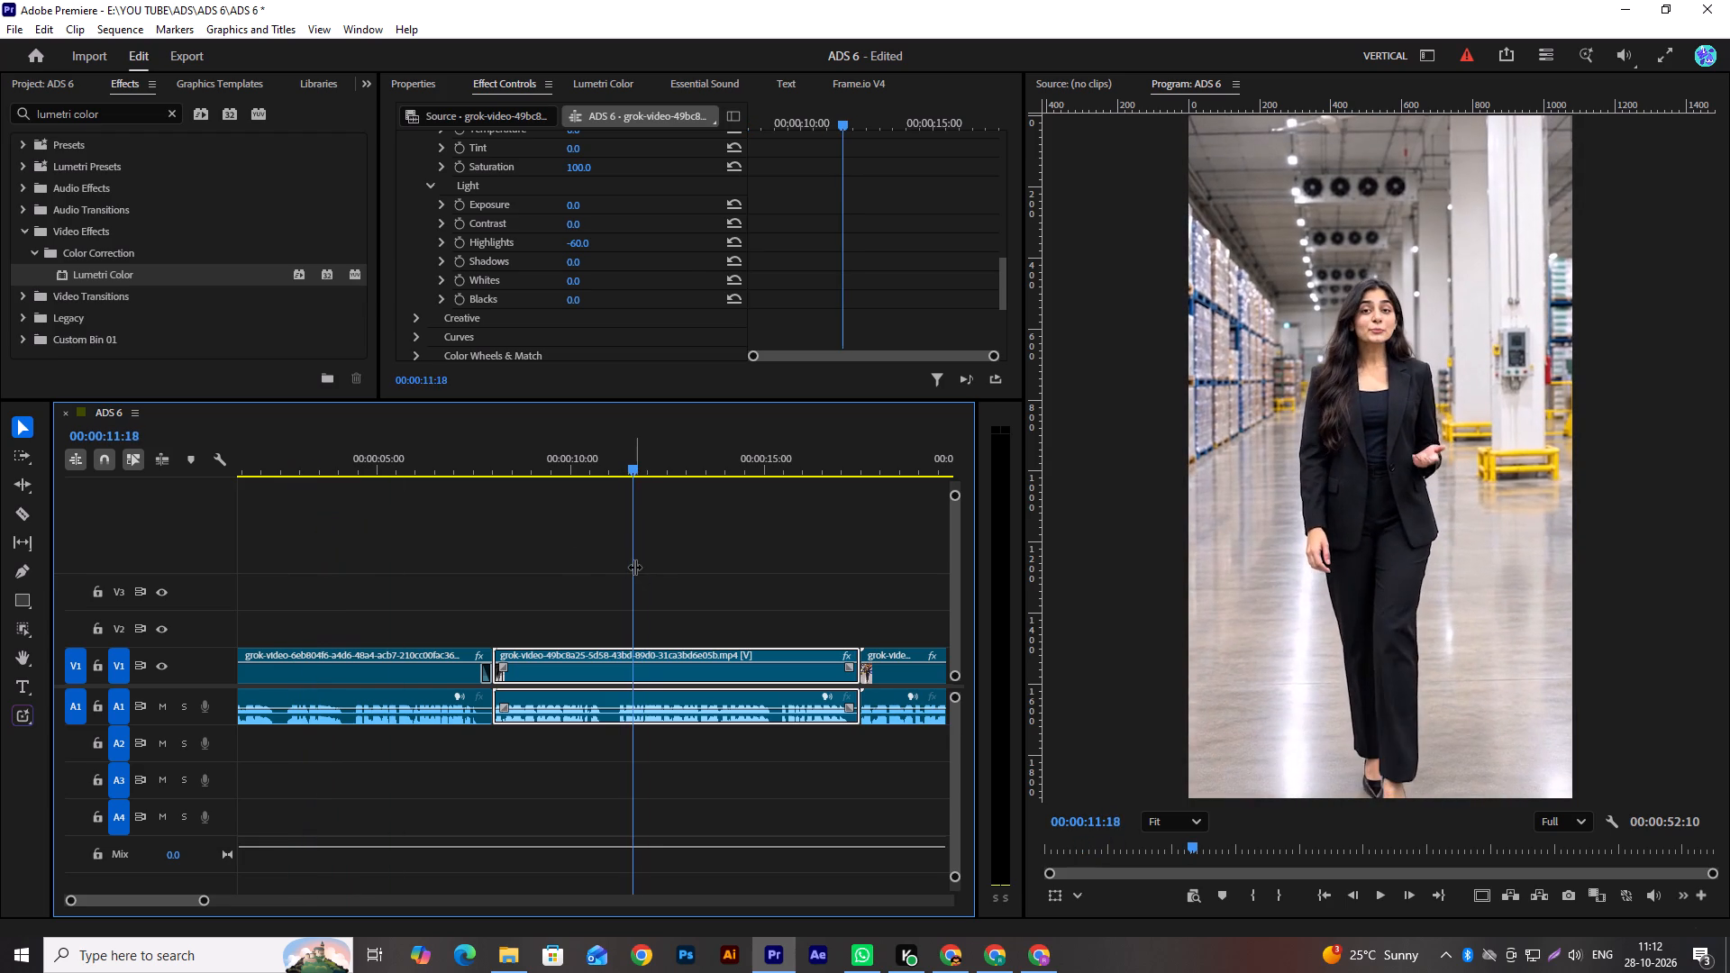
{"action": "key", "text": "space"}
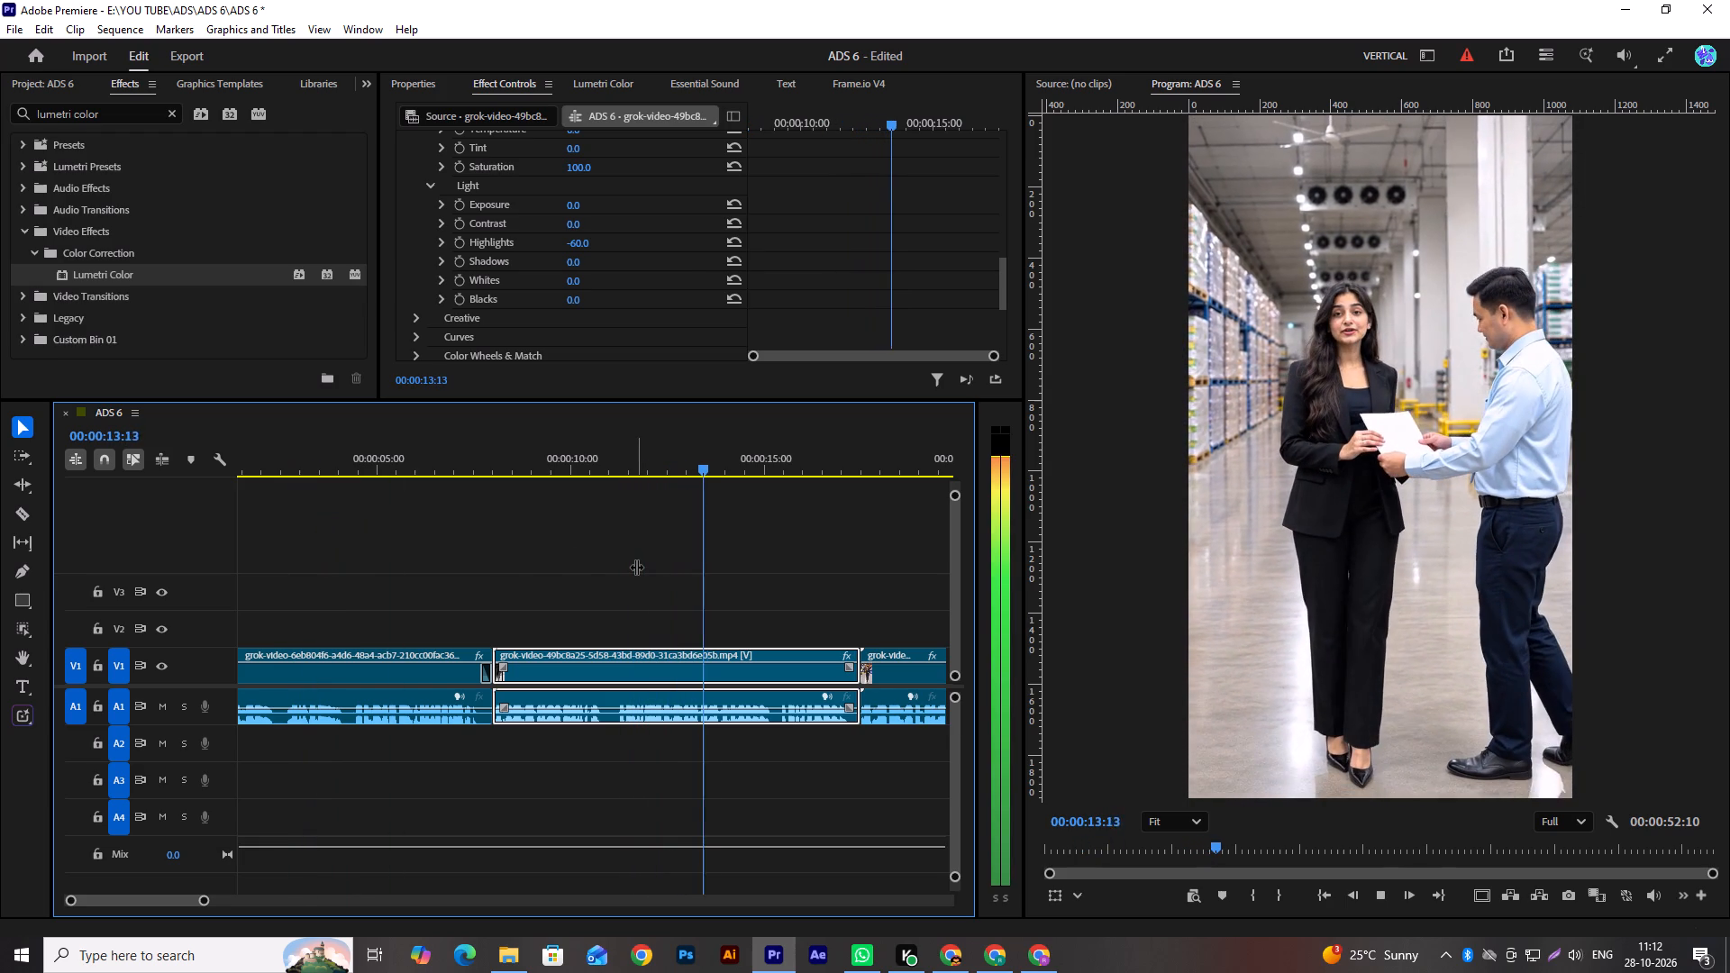
{"action": "key", "text": "space"}
Apply Lumetri Color to the first clip, park at 00:00:07:04 and reach the effect's Light settings under Basic Correction.
{"action": "left_click", "coordinate": [334, 470]}
{"action": "left_click", "coordinate": [405, 665]}
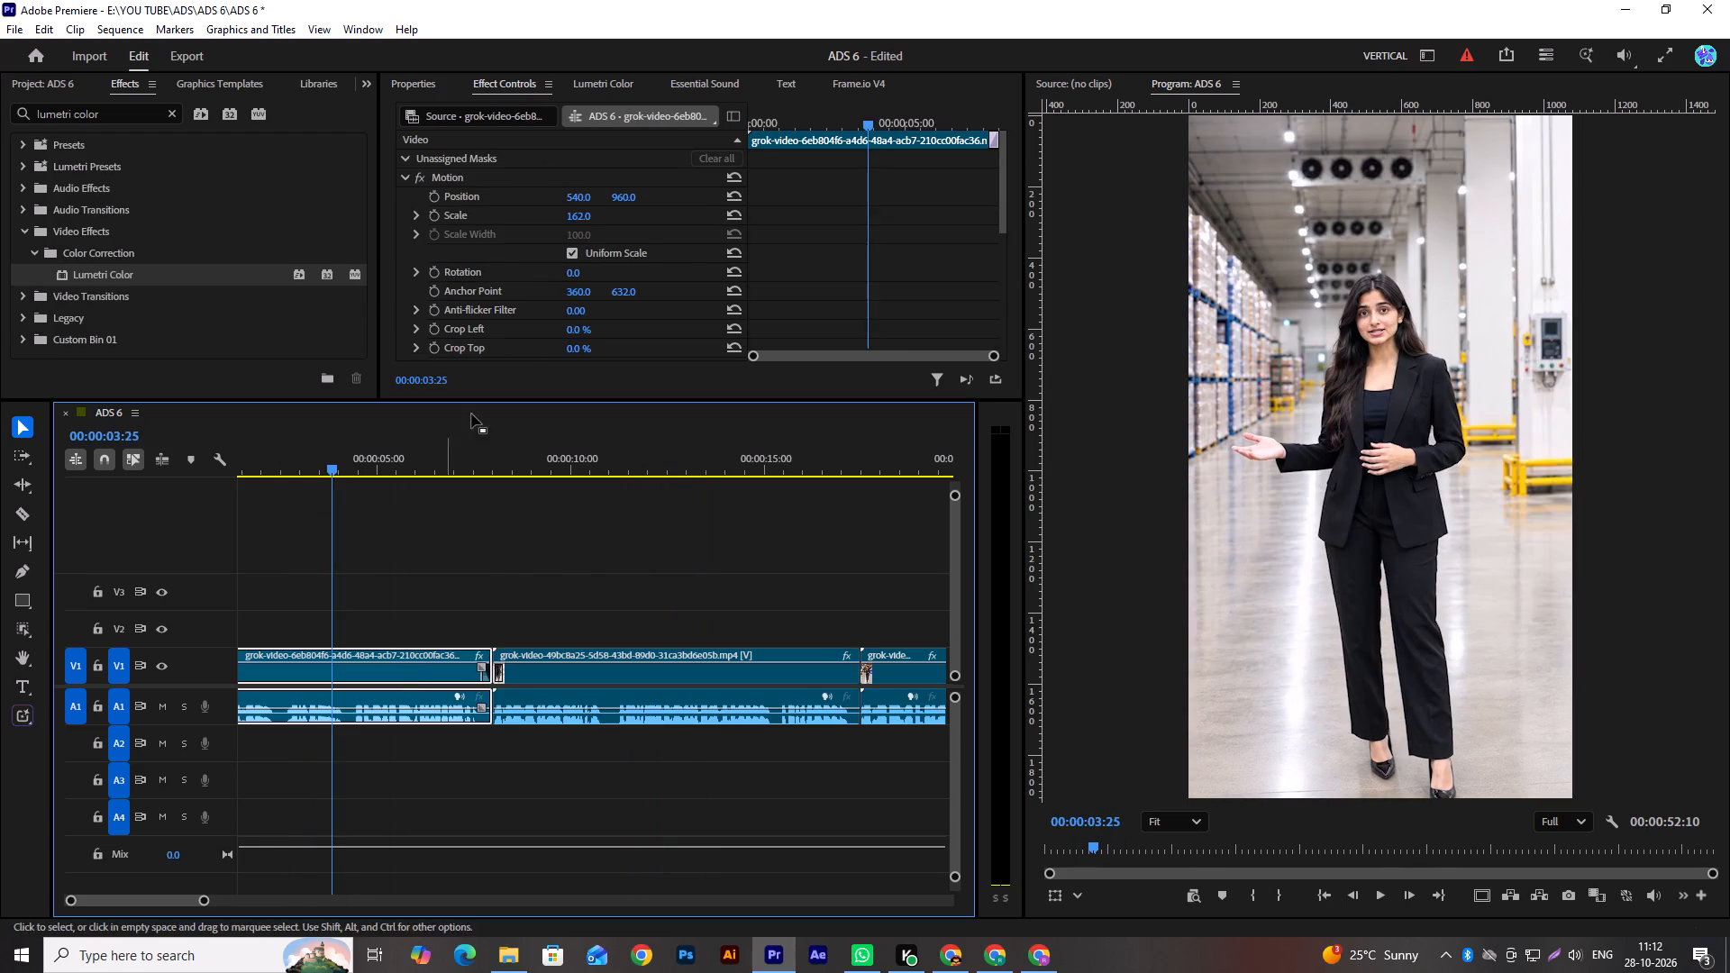
{"action": "left_click_drag", "start_coordinate": [158, 276], "coordinate": [351, 660]}
{"action": "left_click_drag", "start_coordinate": [449, 471], "coordinate": [461, 470]}
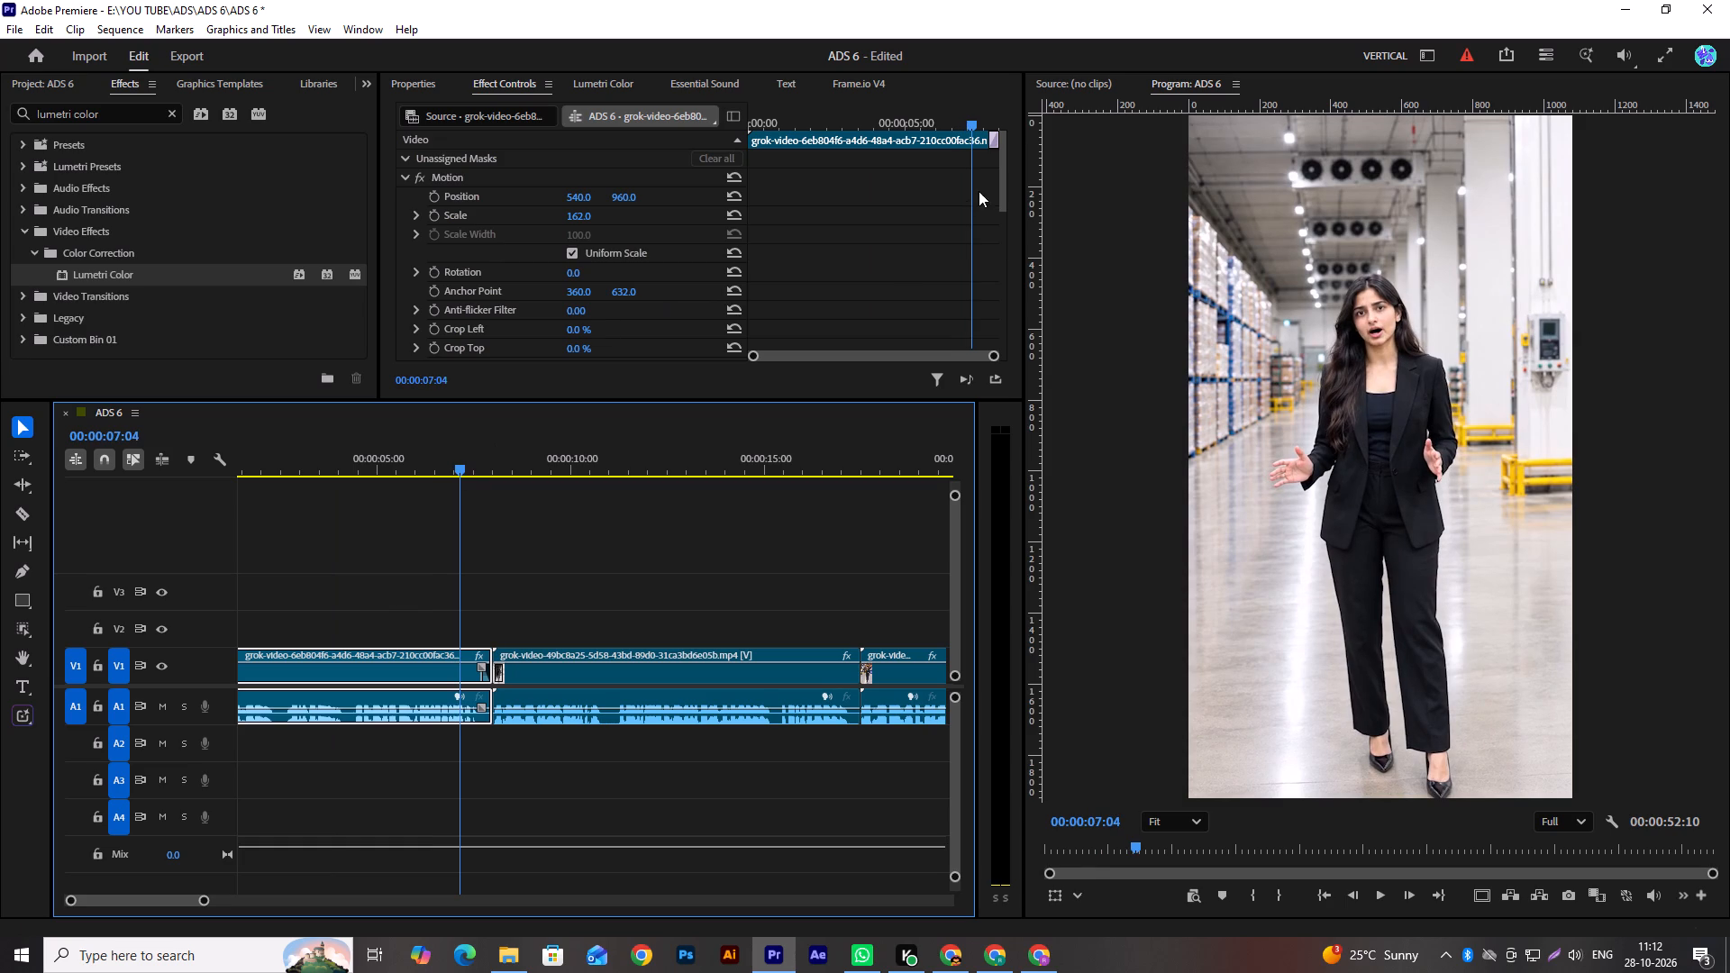
{"action": "left_click_drag", "start_coordinate": [1002, 186], "coordinate": [1003, 336]}
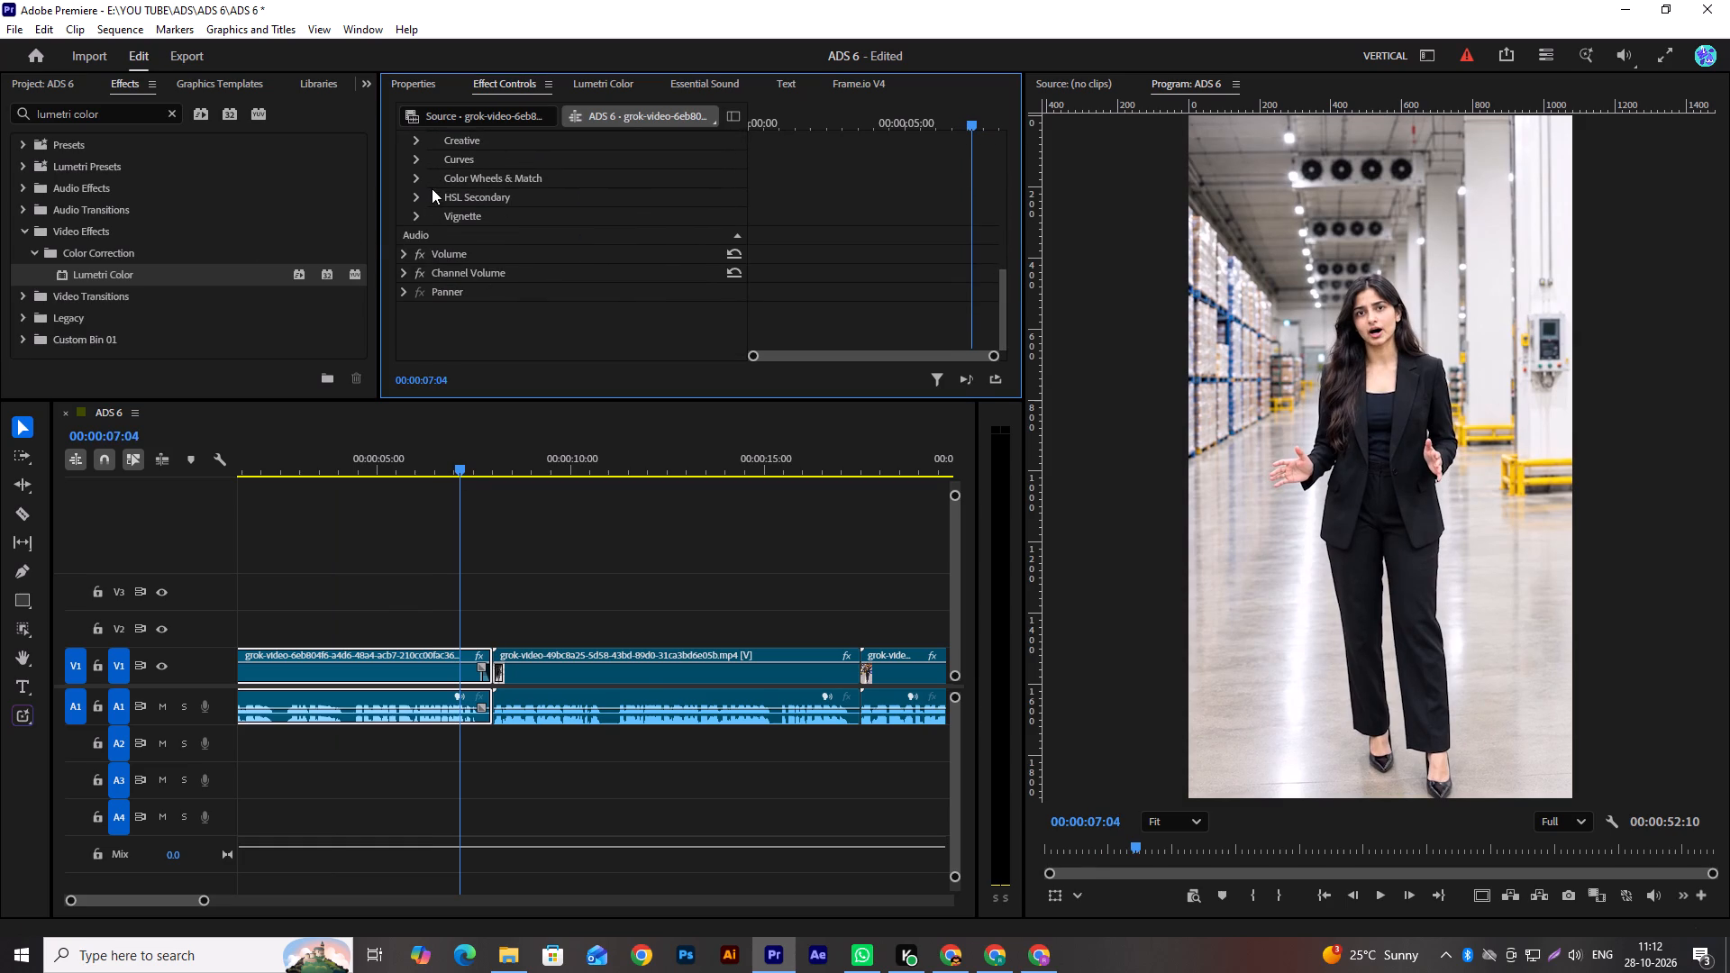
{"action": "scroll", "coordinate": [432, 187], "scroll_direction": "up", "scroll_amount": 2}
{"action": "left_click", "coordinate": [418, 158]}
{"action": "scroll", "coordinate": [920, 241], "scroll_direction": "down", "scroll_amount": 2}
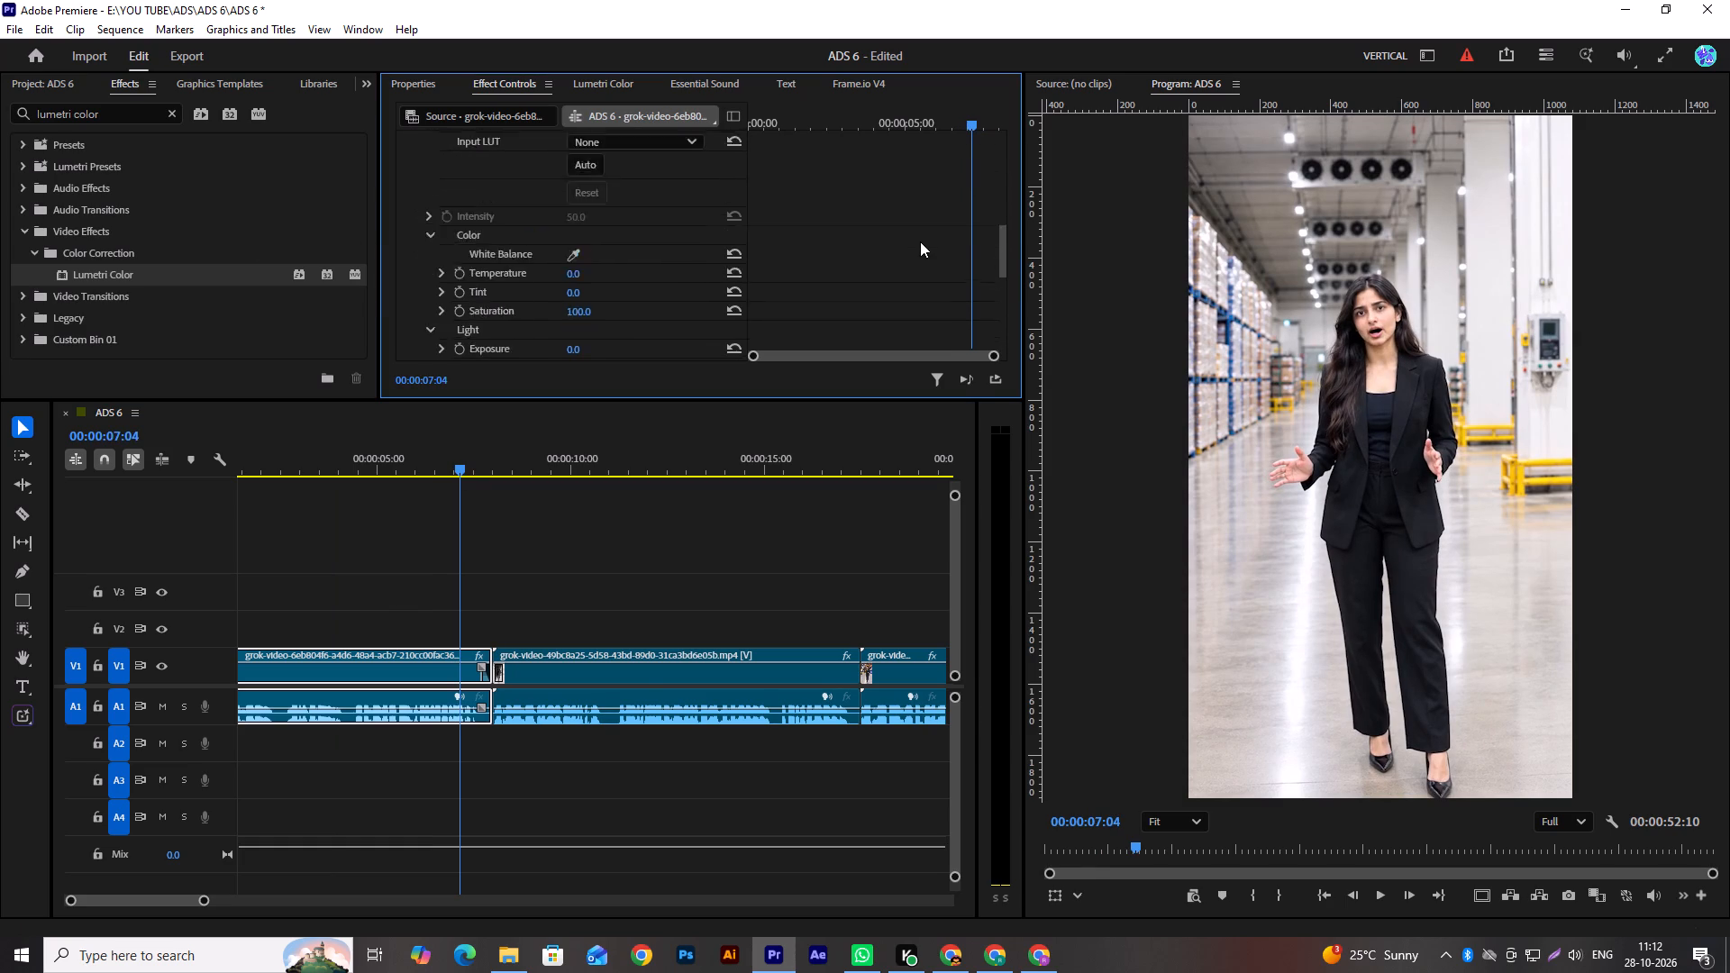
{"action": "scroll", "coordinate": [920, 241], "scroll_direction": "down", "scroll_amount": 9}
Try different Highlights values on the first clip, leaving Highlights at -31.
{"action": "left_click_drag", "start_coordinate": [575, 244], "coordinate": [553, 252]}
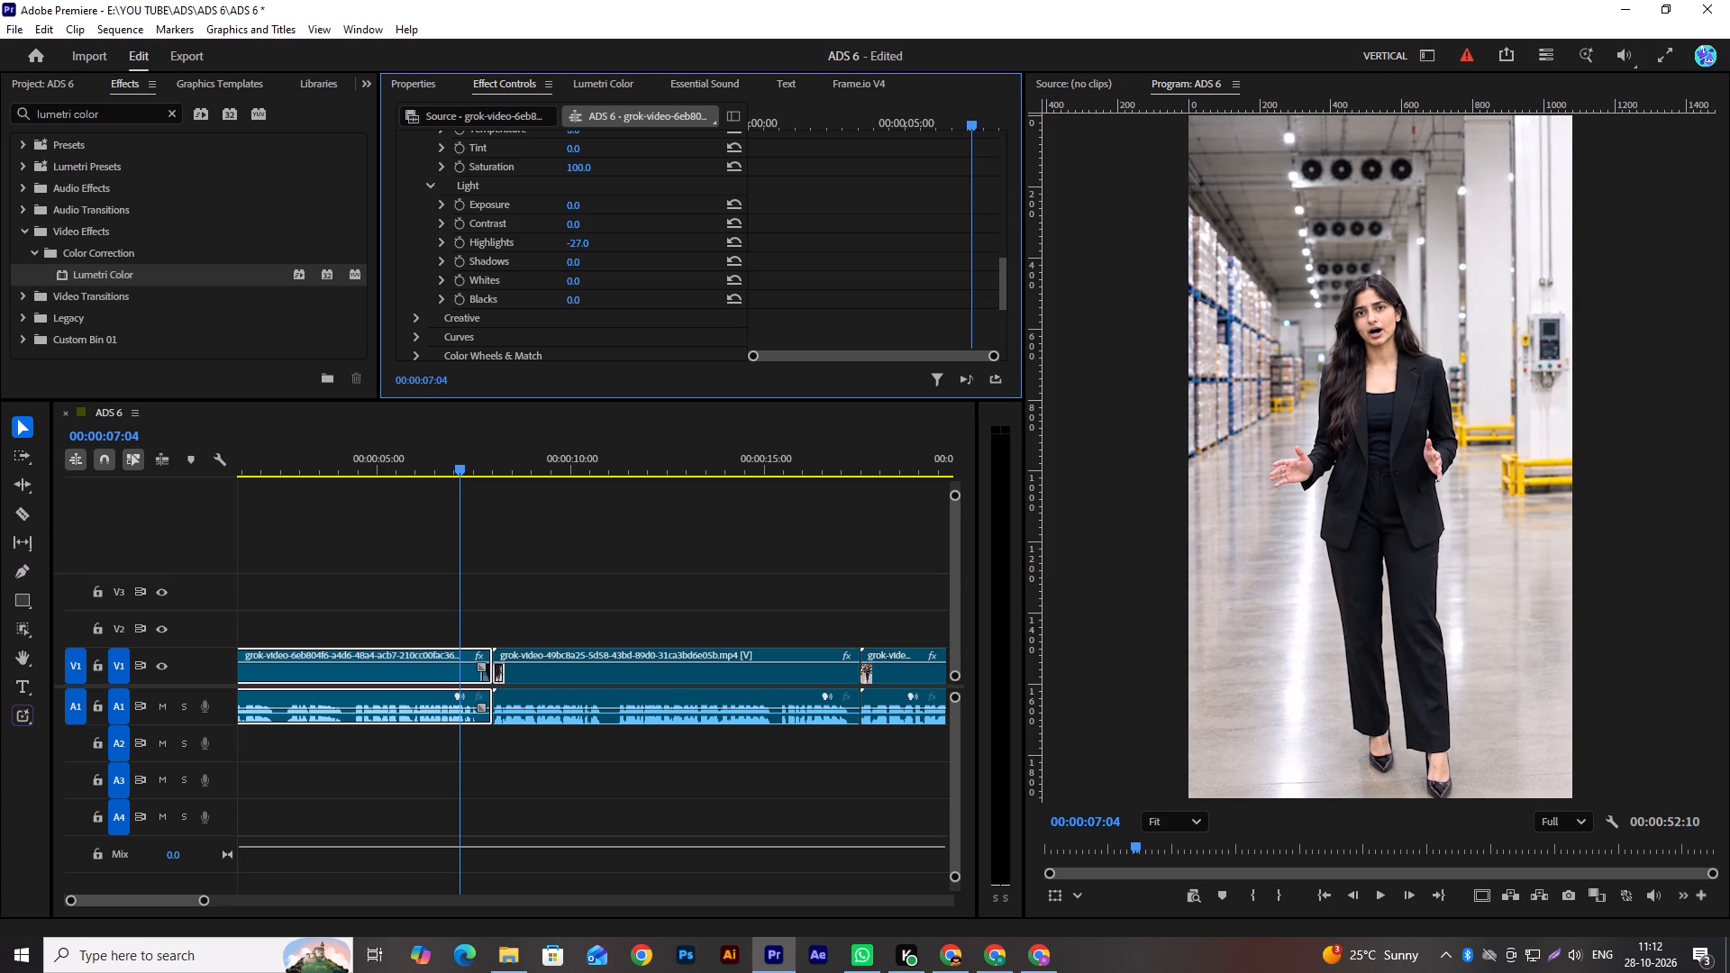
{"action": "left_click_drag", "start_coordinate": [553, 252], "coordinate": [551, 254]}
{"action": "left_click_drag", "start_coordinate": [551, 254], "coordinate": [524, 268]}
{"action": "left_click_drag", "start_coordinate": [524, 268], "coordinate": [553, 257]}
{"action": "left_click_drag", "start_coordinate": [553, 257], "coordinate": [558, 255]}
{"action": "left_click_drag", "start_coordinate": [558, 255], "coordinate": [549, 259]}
Compare the first clip with the second, park at 00:00:06:04 and set the first clip's Highlights to -40.
{"action": "left_click_drag", "start_coordinate": [626, 469], "coordinate": [830, 493]}
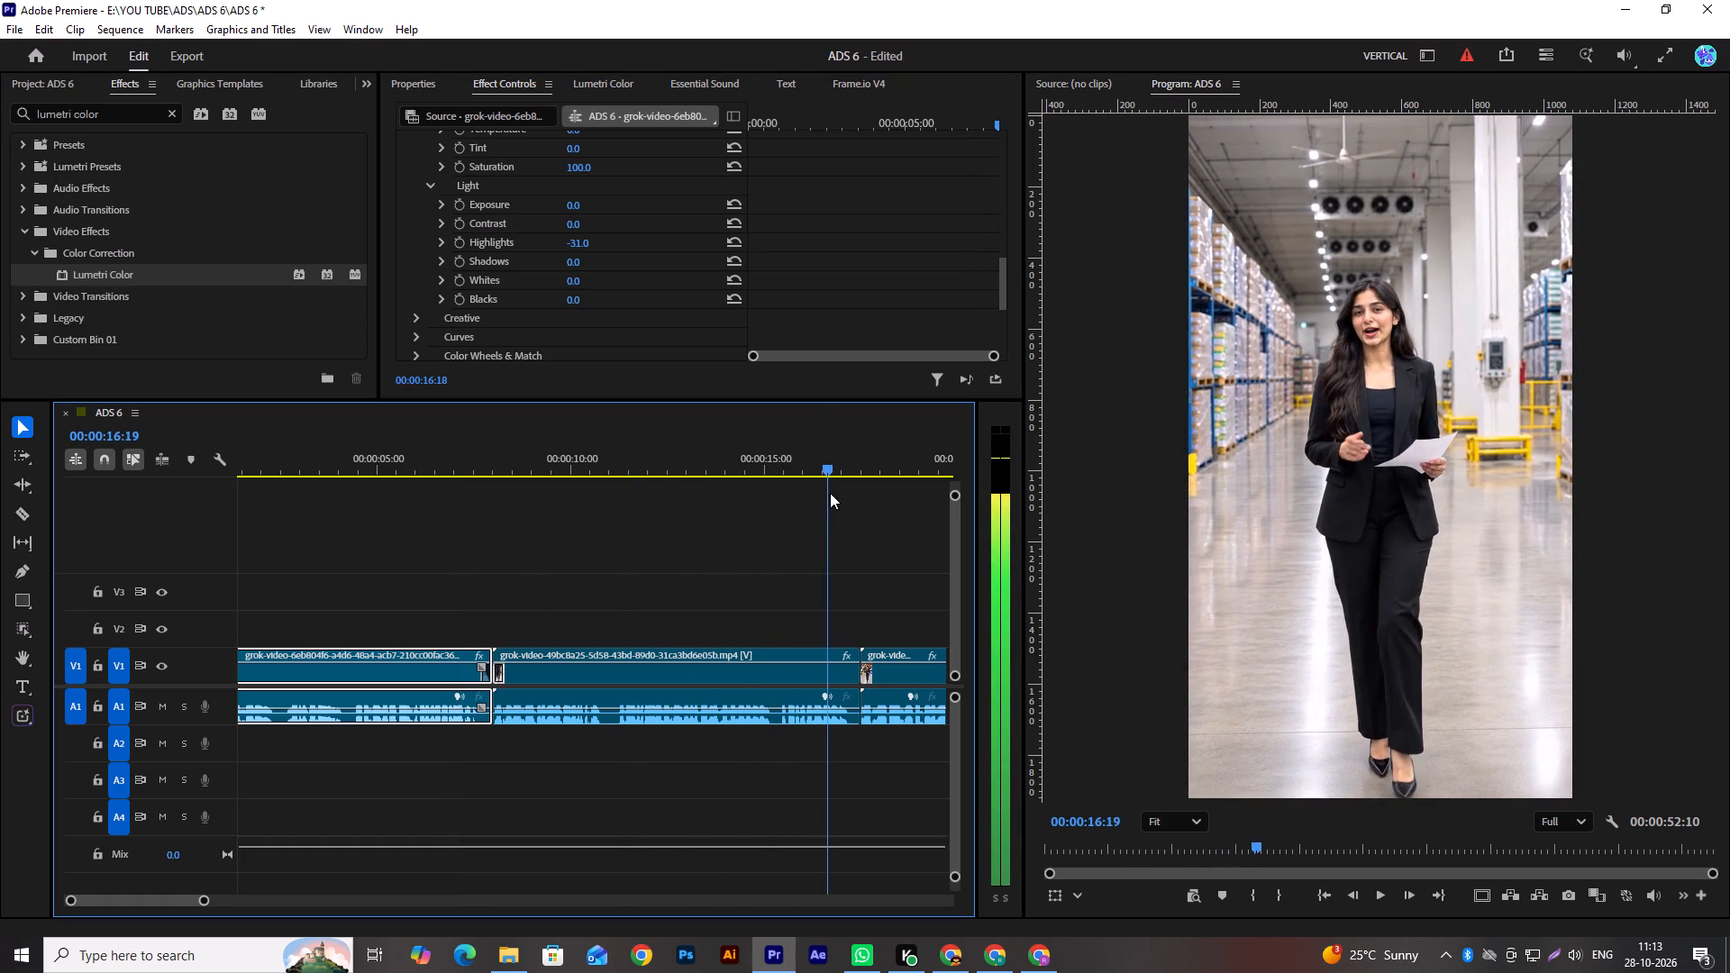
{"action": "left_click_drag", "start_coordinate": [830, 493], "coordinate": [517, 577]}
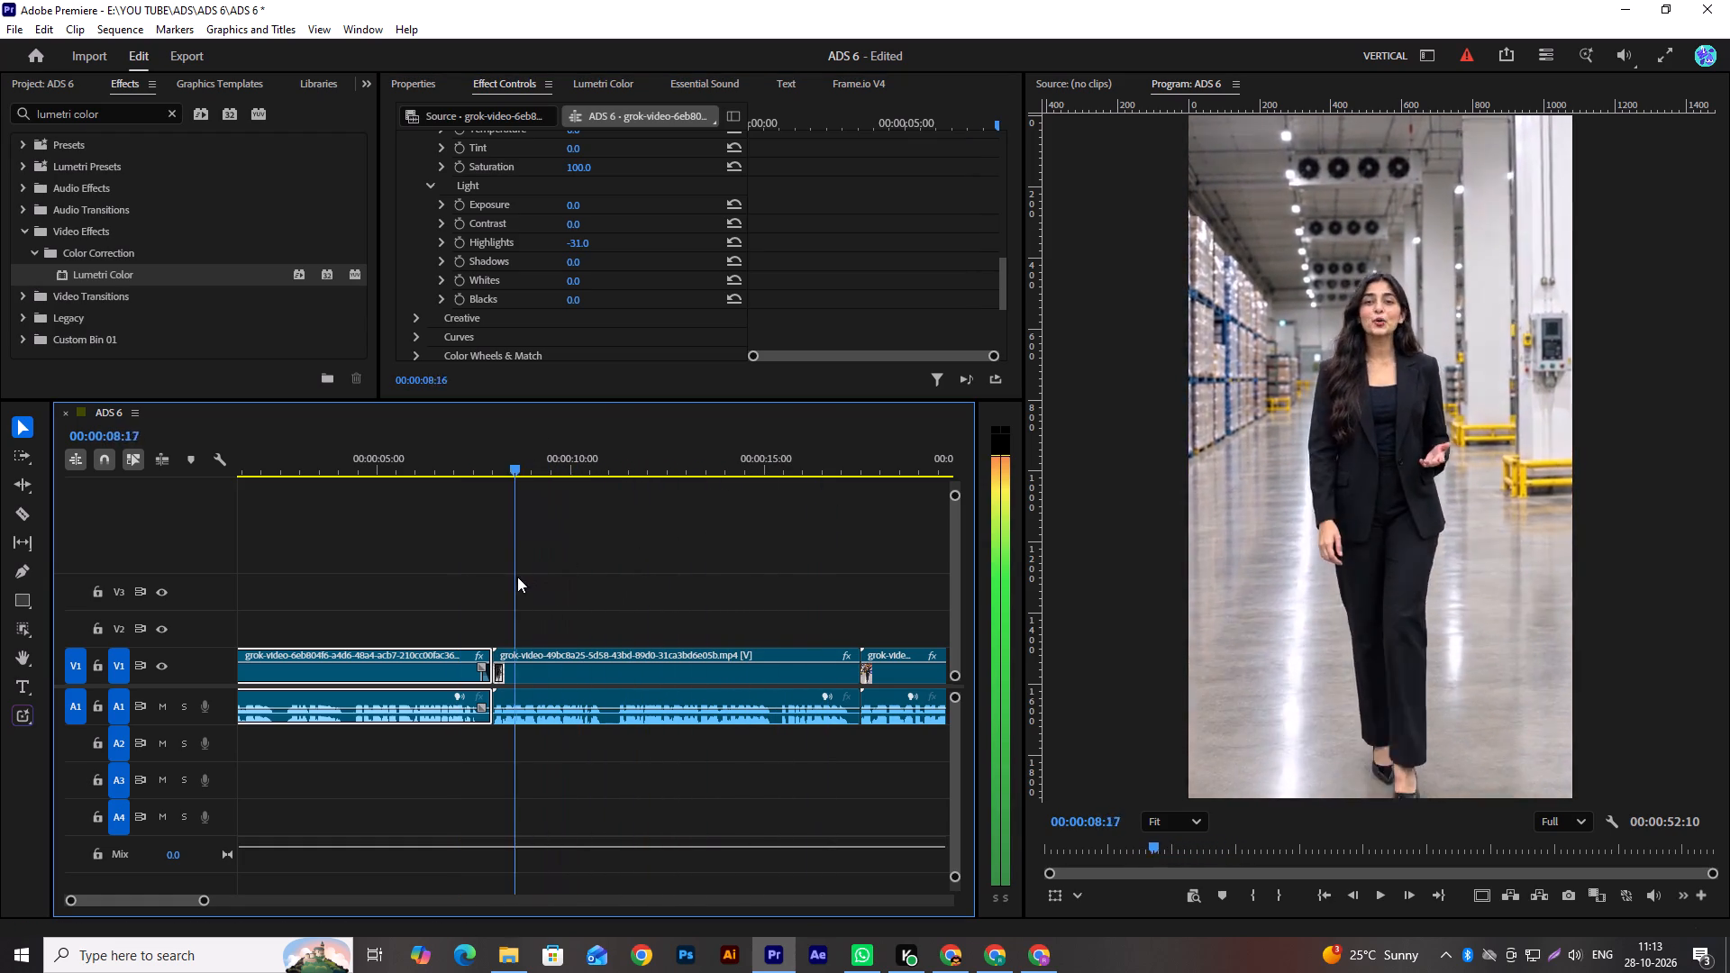
{"action": "left_click_drag", "start_coordinate": [517, 577], "coordinate": [595, 582]}
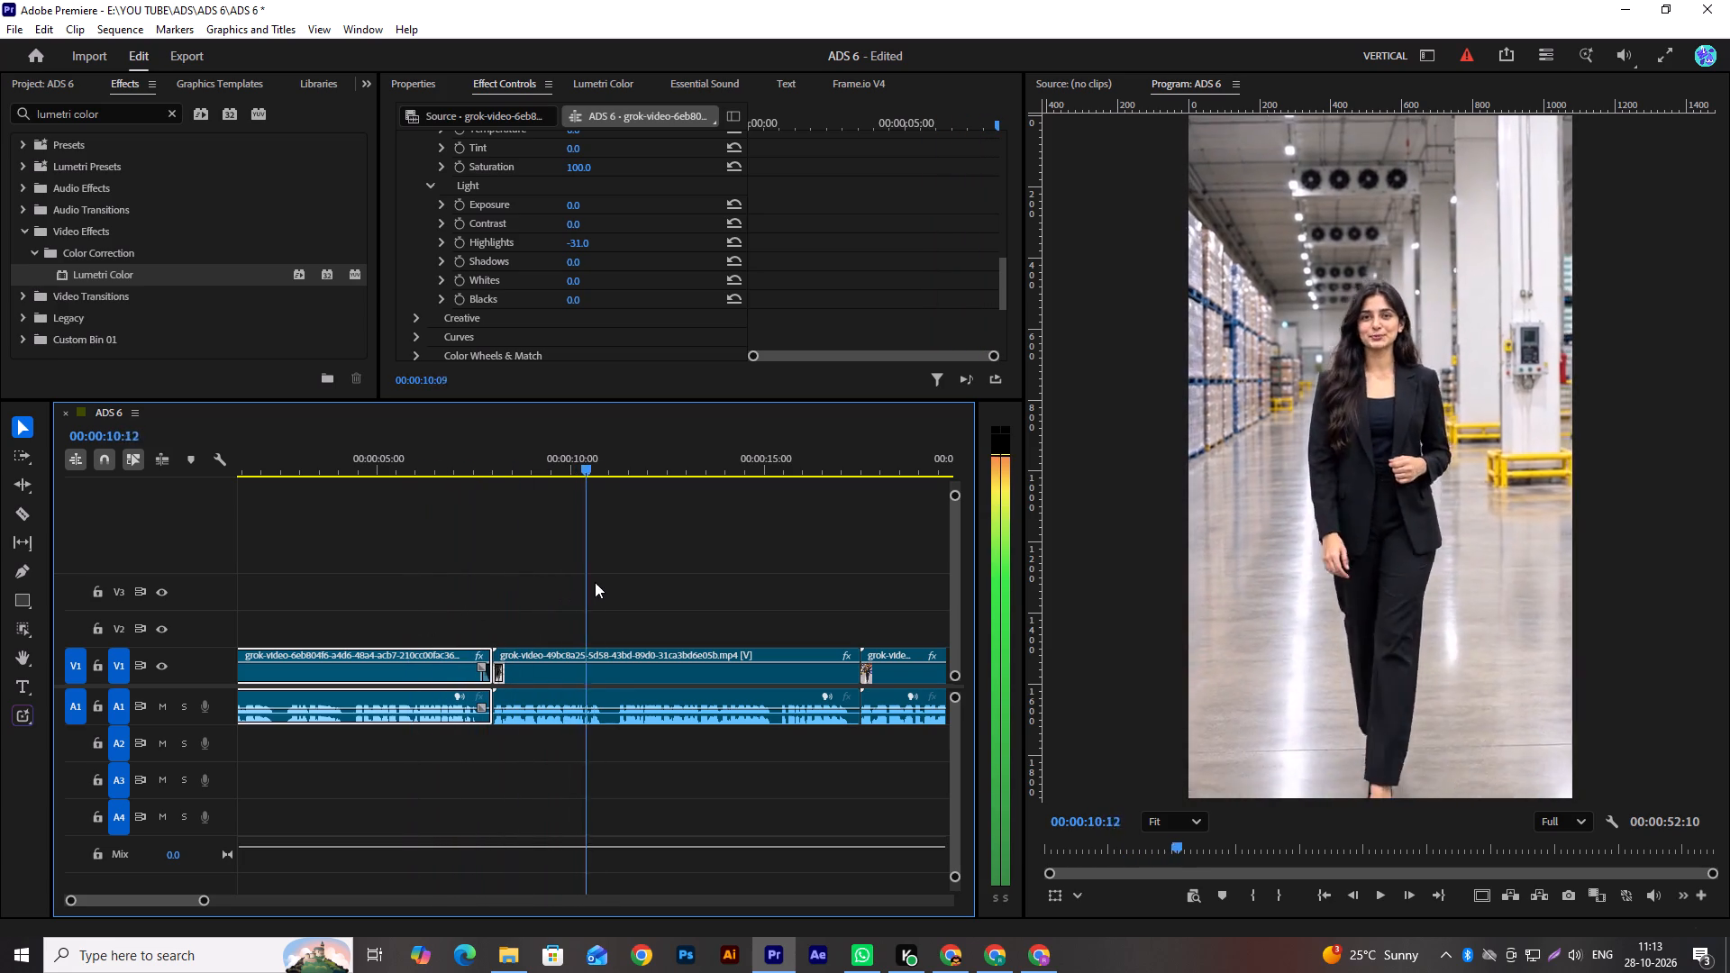
{"action": "left_click_drag", "start_coordinate": [595, 582], "coordinate": [423, 641]}
{"action": "left_click", "coordinate": [578, 247]}
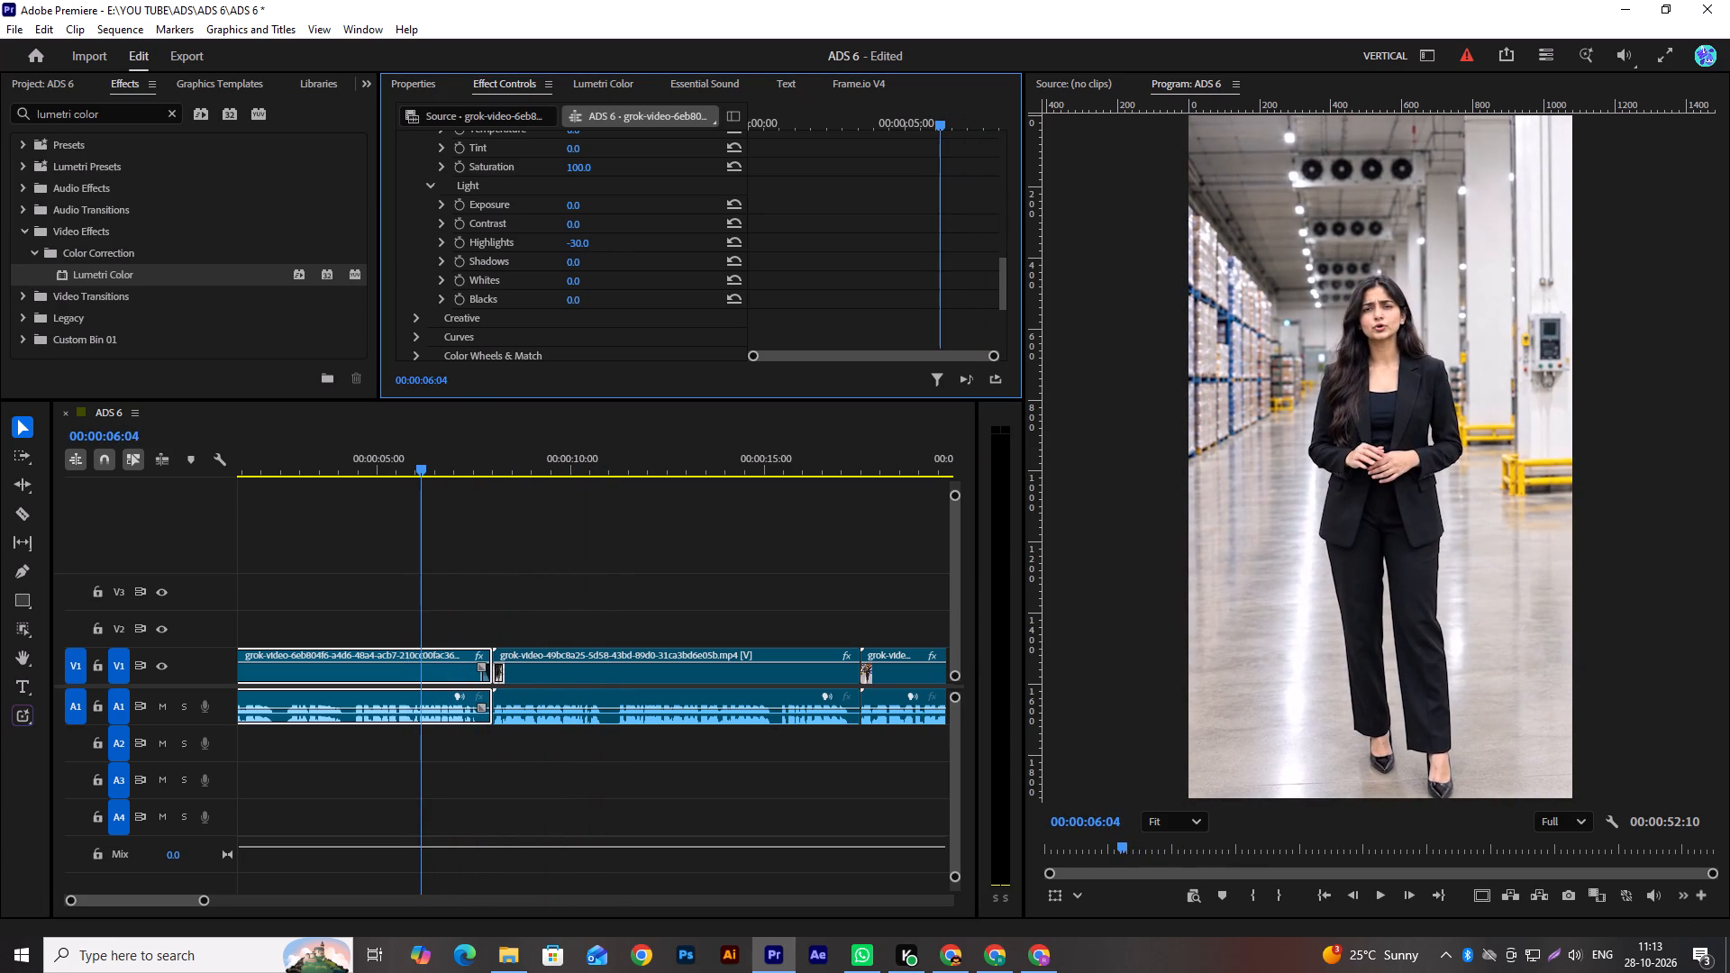
{"action": "left_click_drag", "start_coordinate": [575, 248], "coordinate": [604, 243]}
{"action": "left_click_drag", "start_coordinate": [604, 243], "coordinate": [564, 277]}
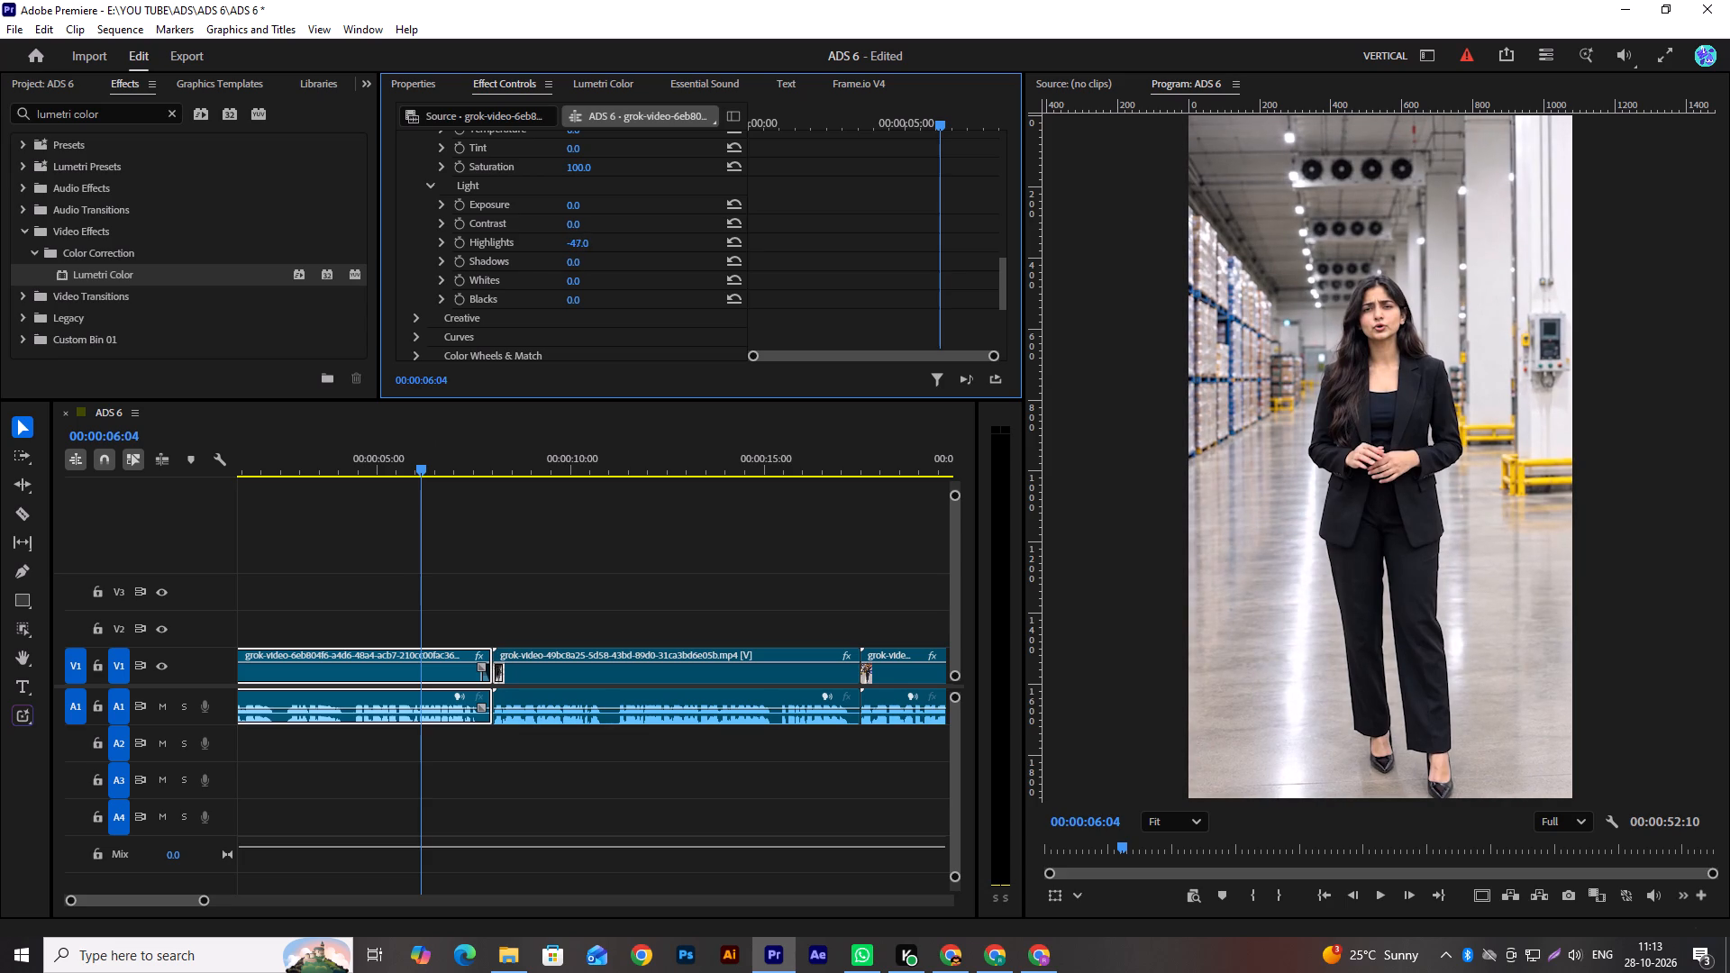
{"action": "left_click_drag", "start_coordinate": [564, 277], "coordinate": [569, 276]}
{"action": "left_click_drag", "start_coordinate": [569, 276], "coordinate": [570, 276]}
Play the sequence from its start through the first two clips and into the third to check brightness, parking at 00:00:18:29.
{"action": "left_click_drag", "start_coordinate": [429, 468], "coordinate": [274, 526]}
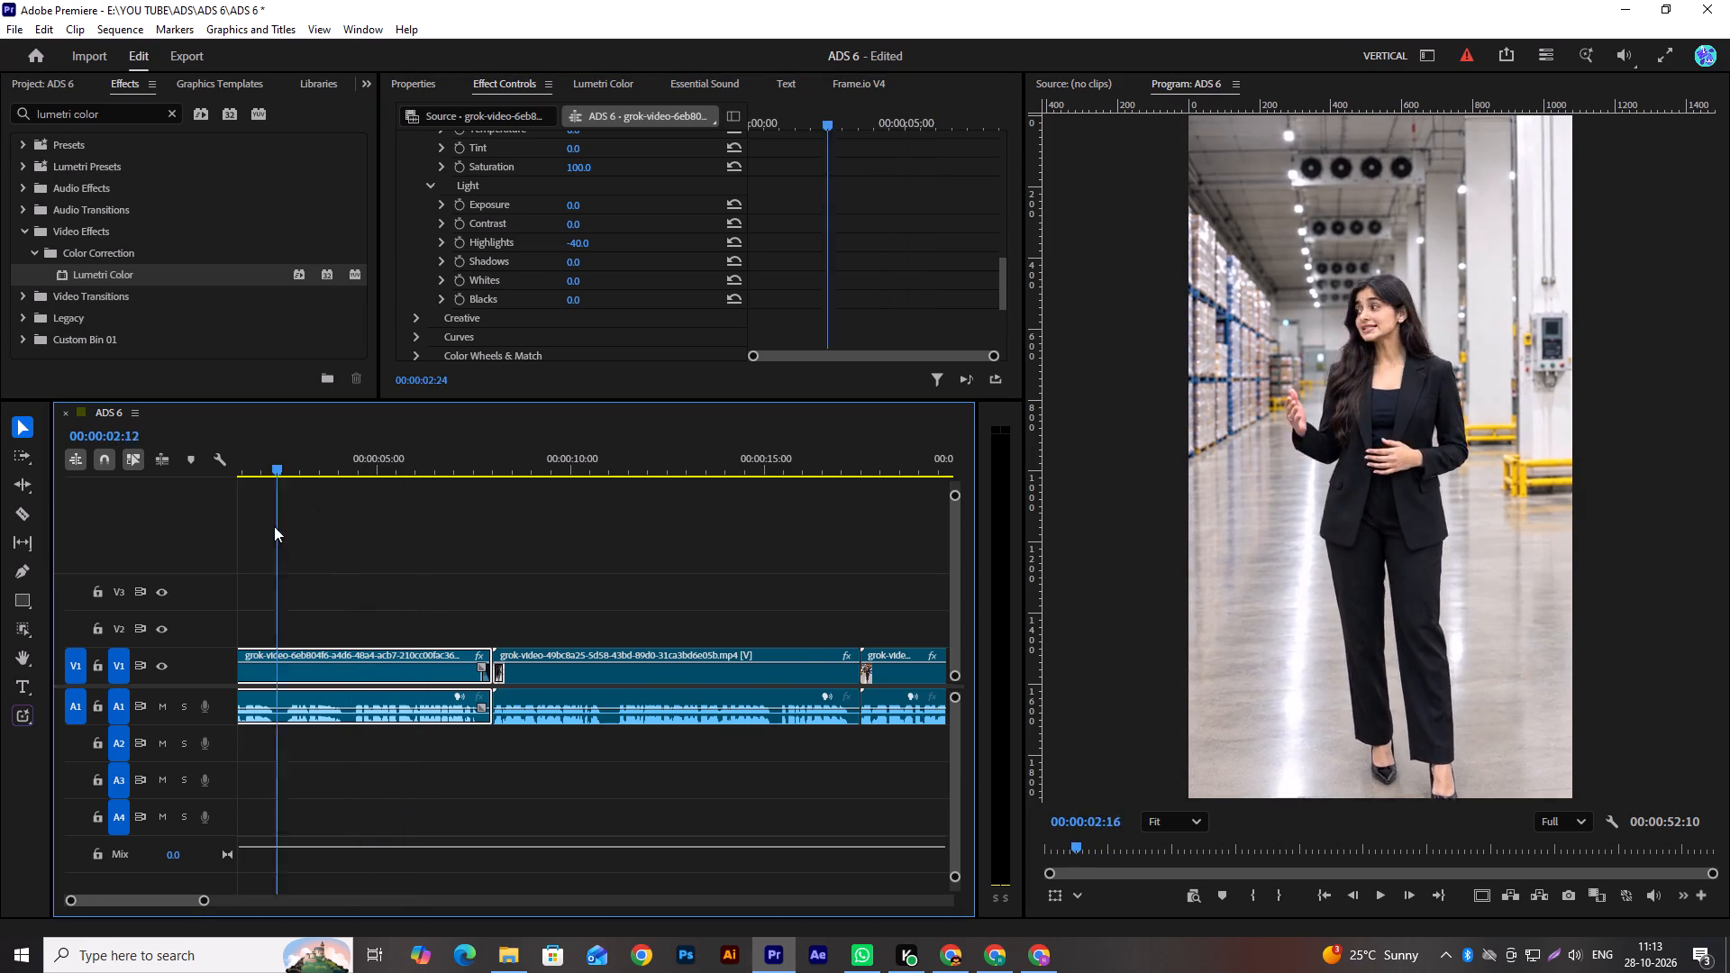
{"action": "left_click_drag", "start_coordinate": [274, 526], "coordinate": [73, 615]}
{"action": "key", "text": "space"}
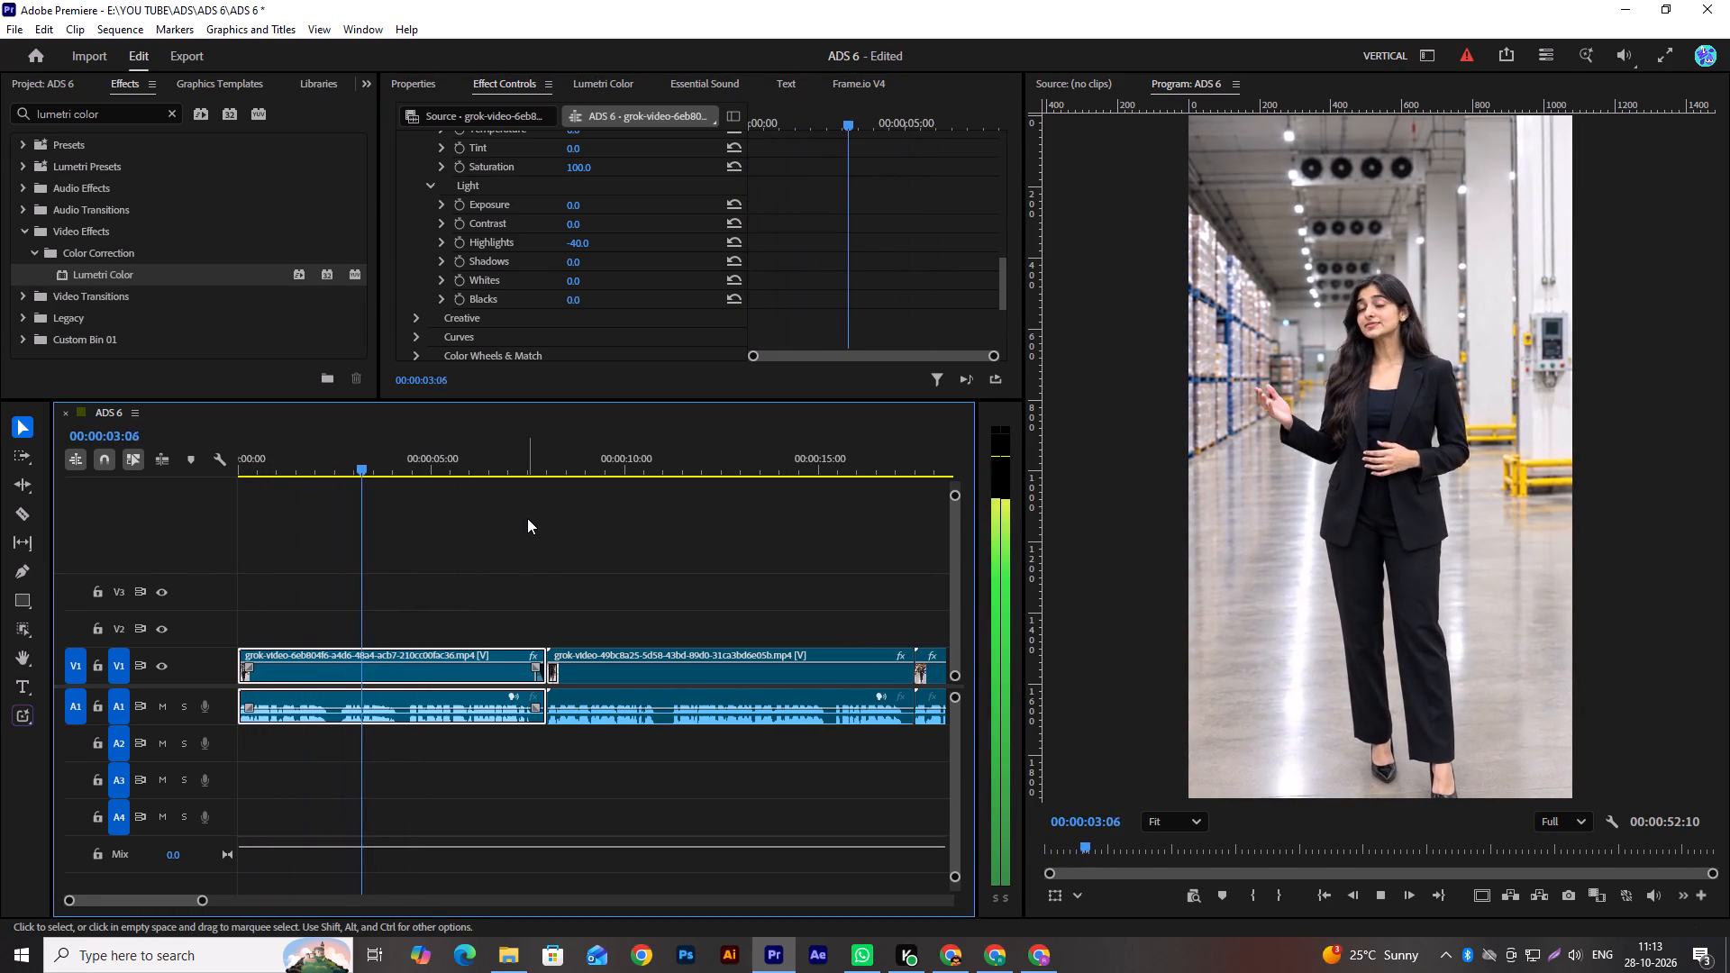
{"action": "scroll", "coordinate": [526, 535], "scroll_direction": "down", "scroll_amount": 5}
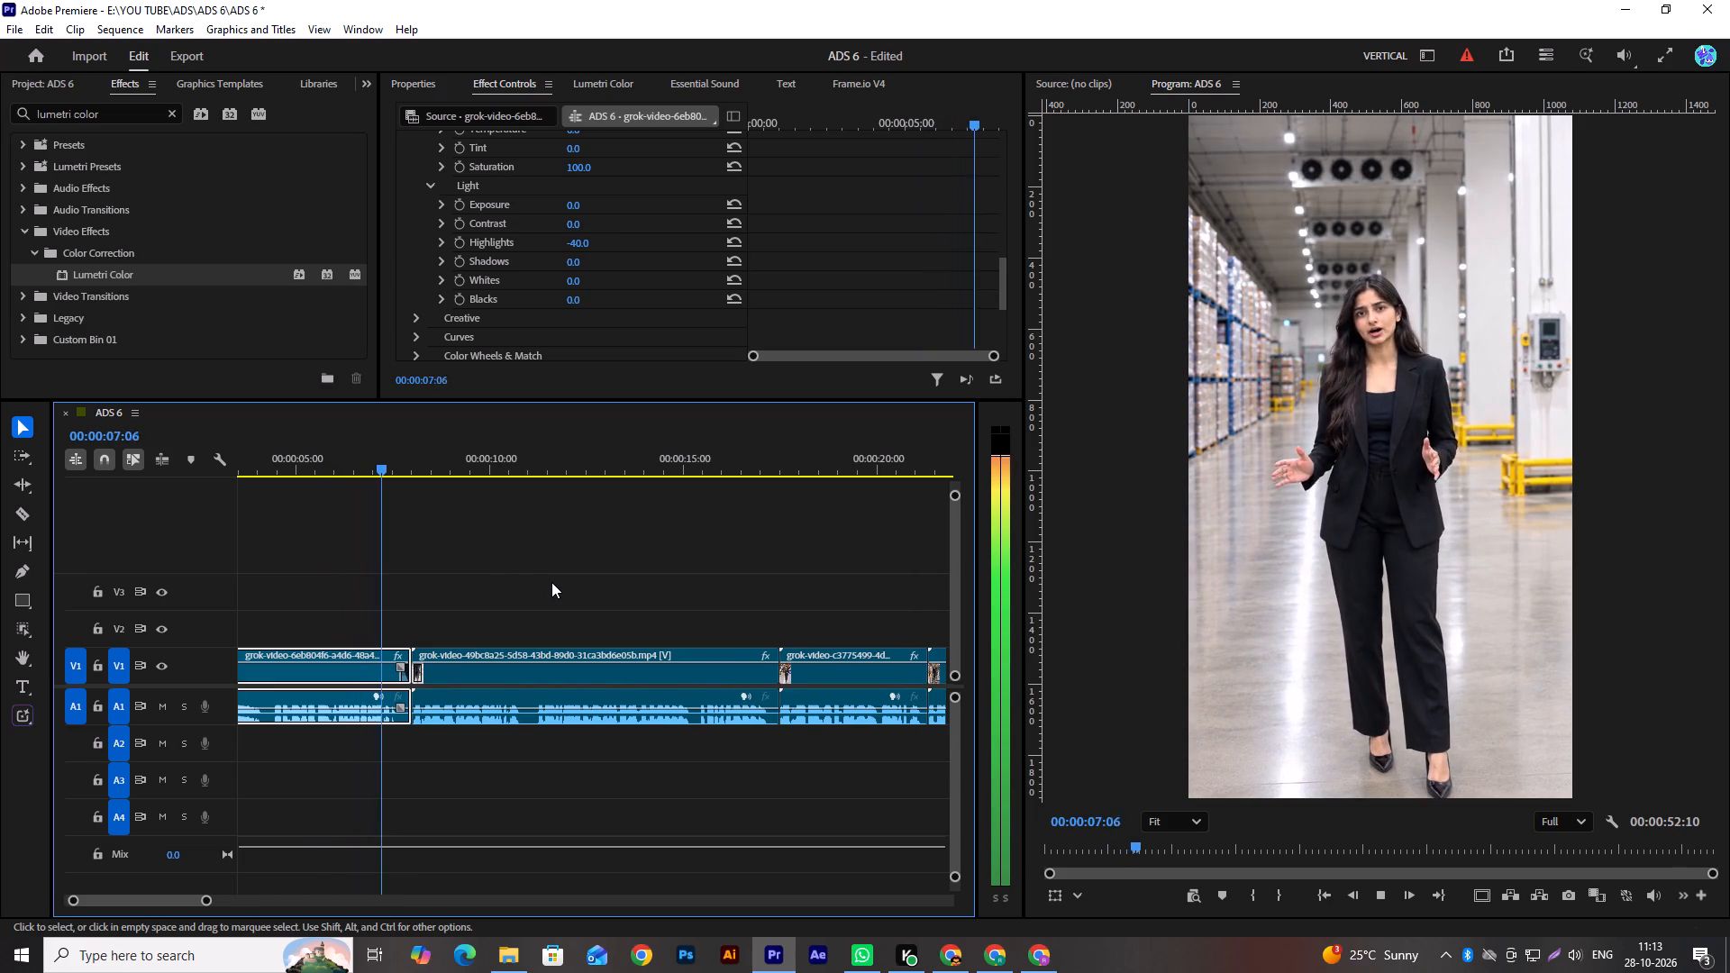
{"action": "scroll", "coordinate": [551, 582], "scroll_direction": "down", "scroll_amount": 1}
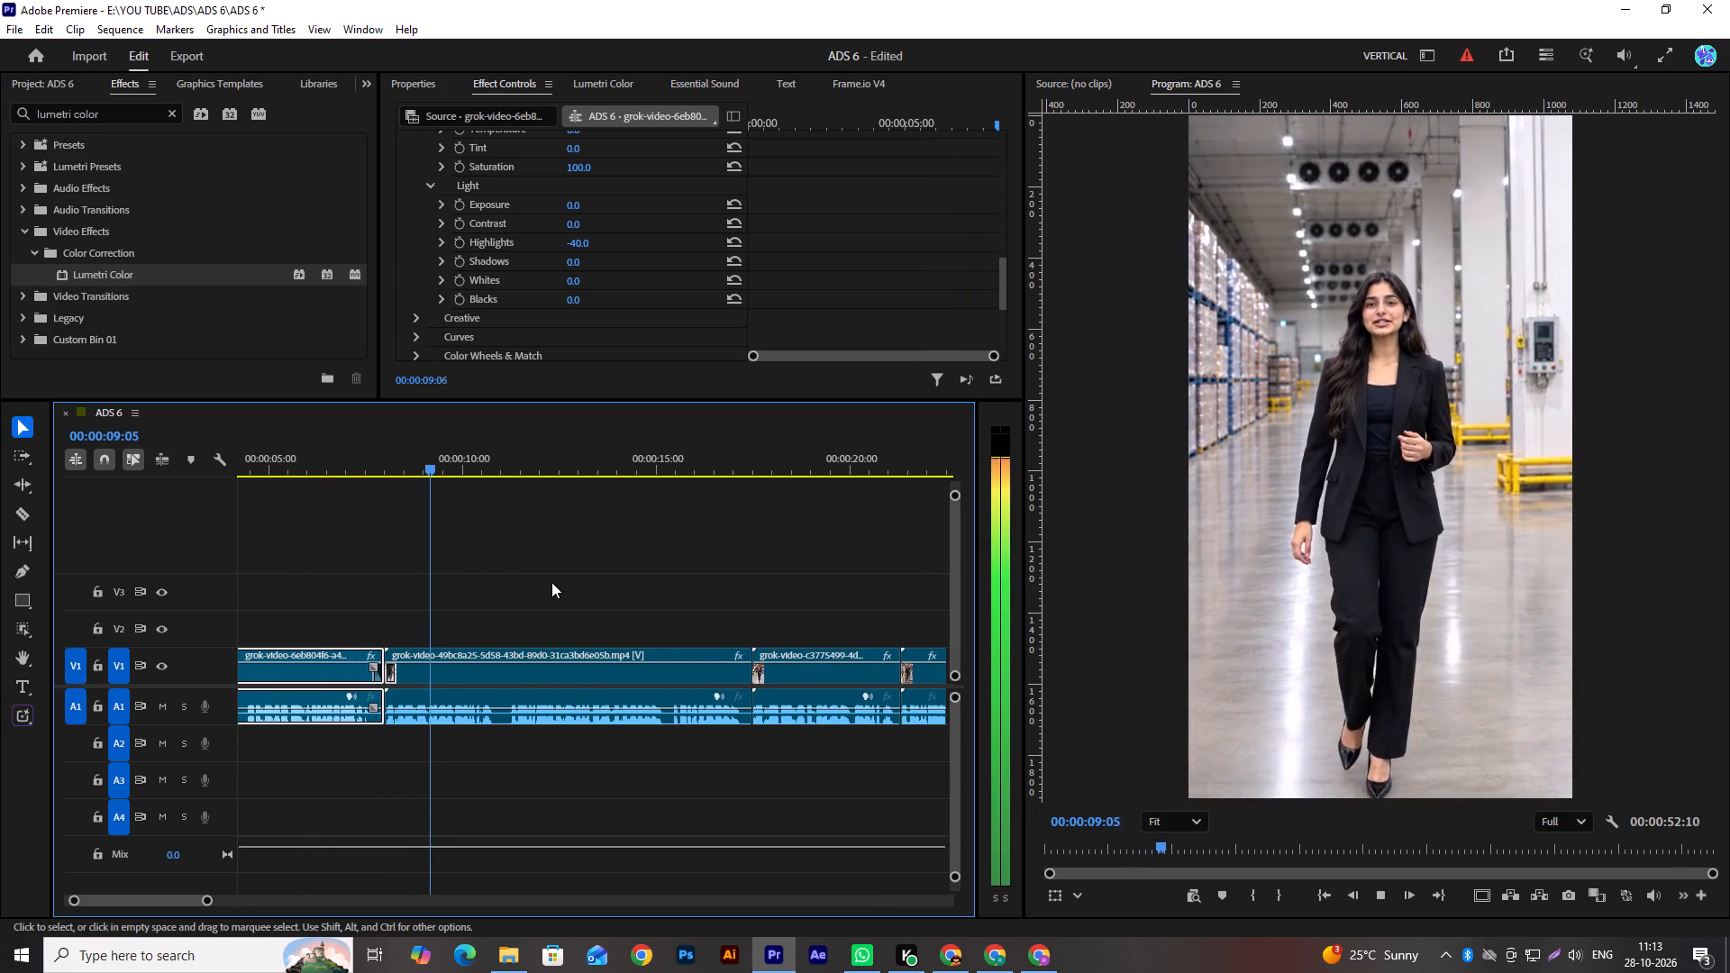
{"action": "scroll", "coordinate": [551, 582], "scroll_direction": "down", "scroll_amount": 5}
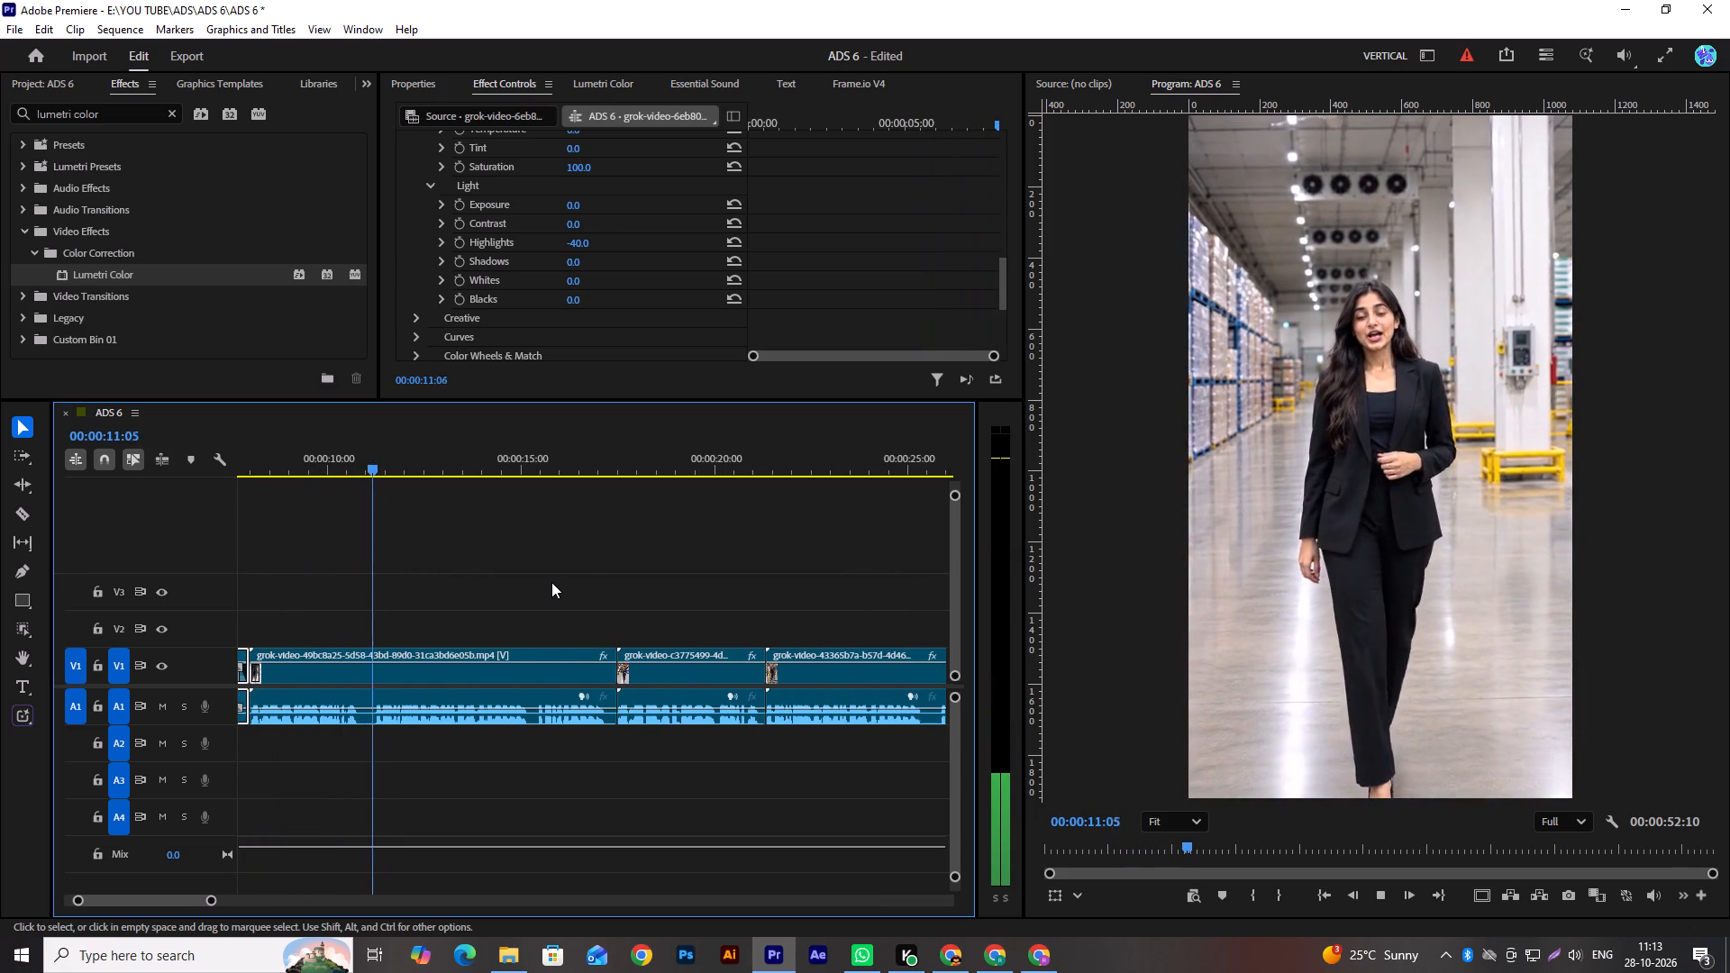
{"action": "scroll", "coordinate": [551, 582], "scroll_direction": "down", "scroll_amount": 5}
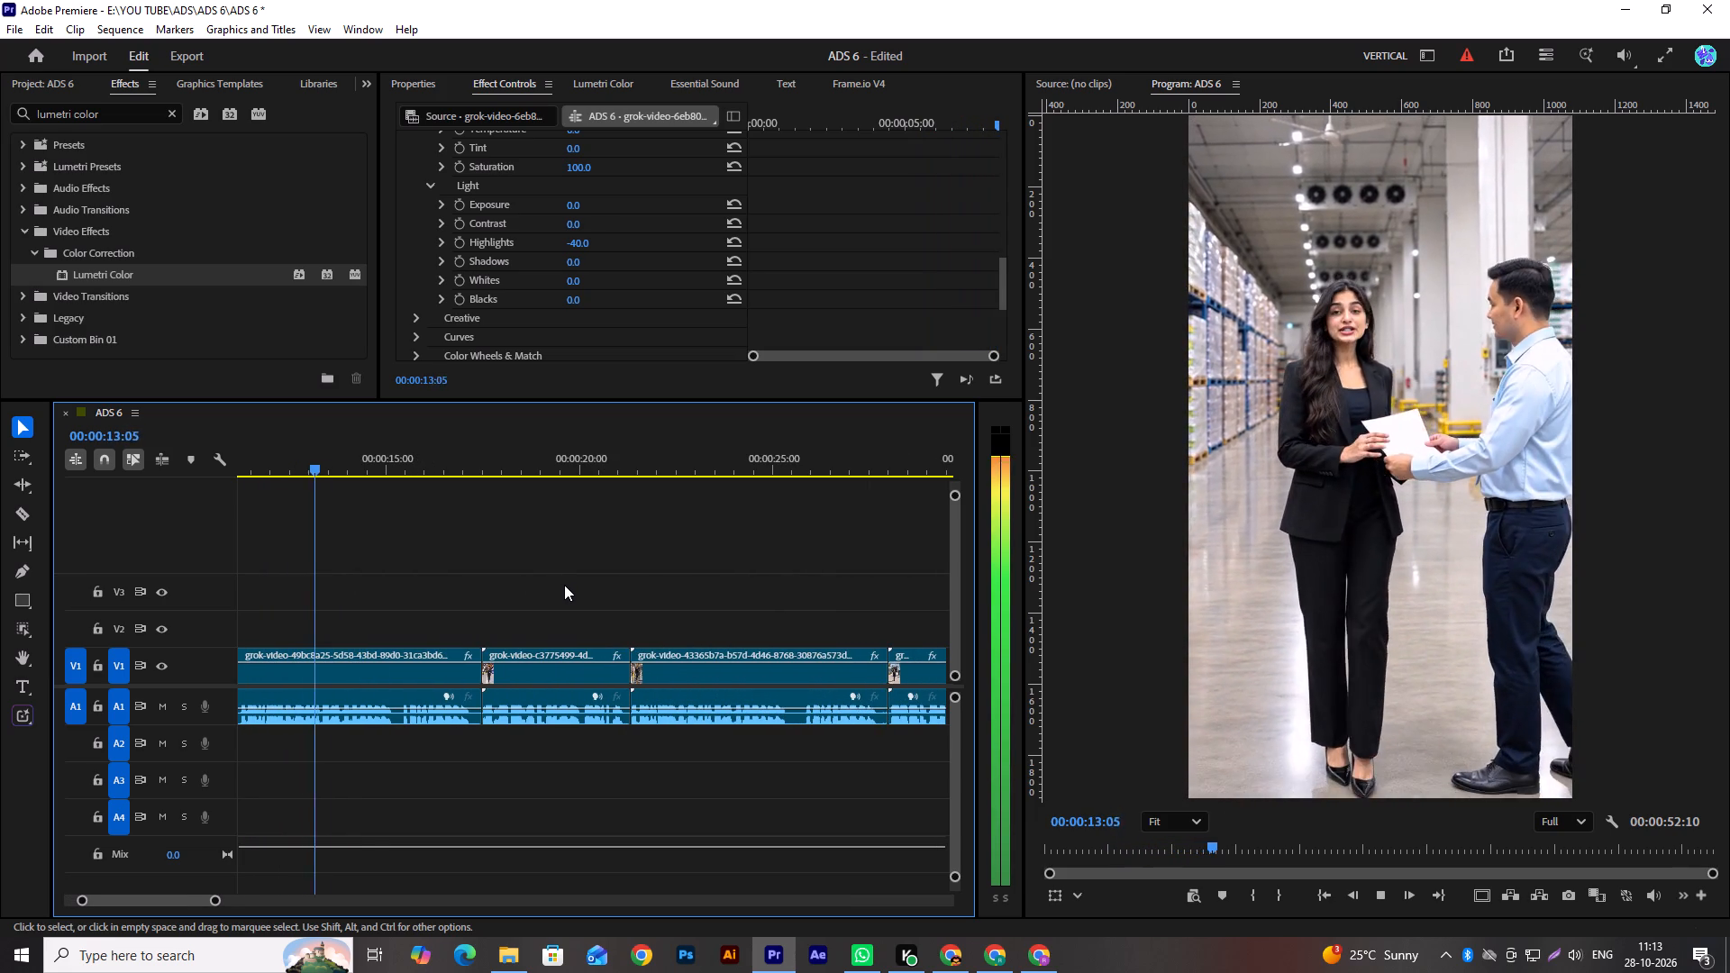
{"action": "scroll", "coordinate": [564, 585], "scroll_direction": "down", "scroll_amount": 2}
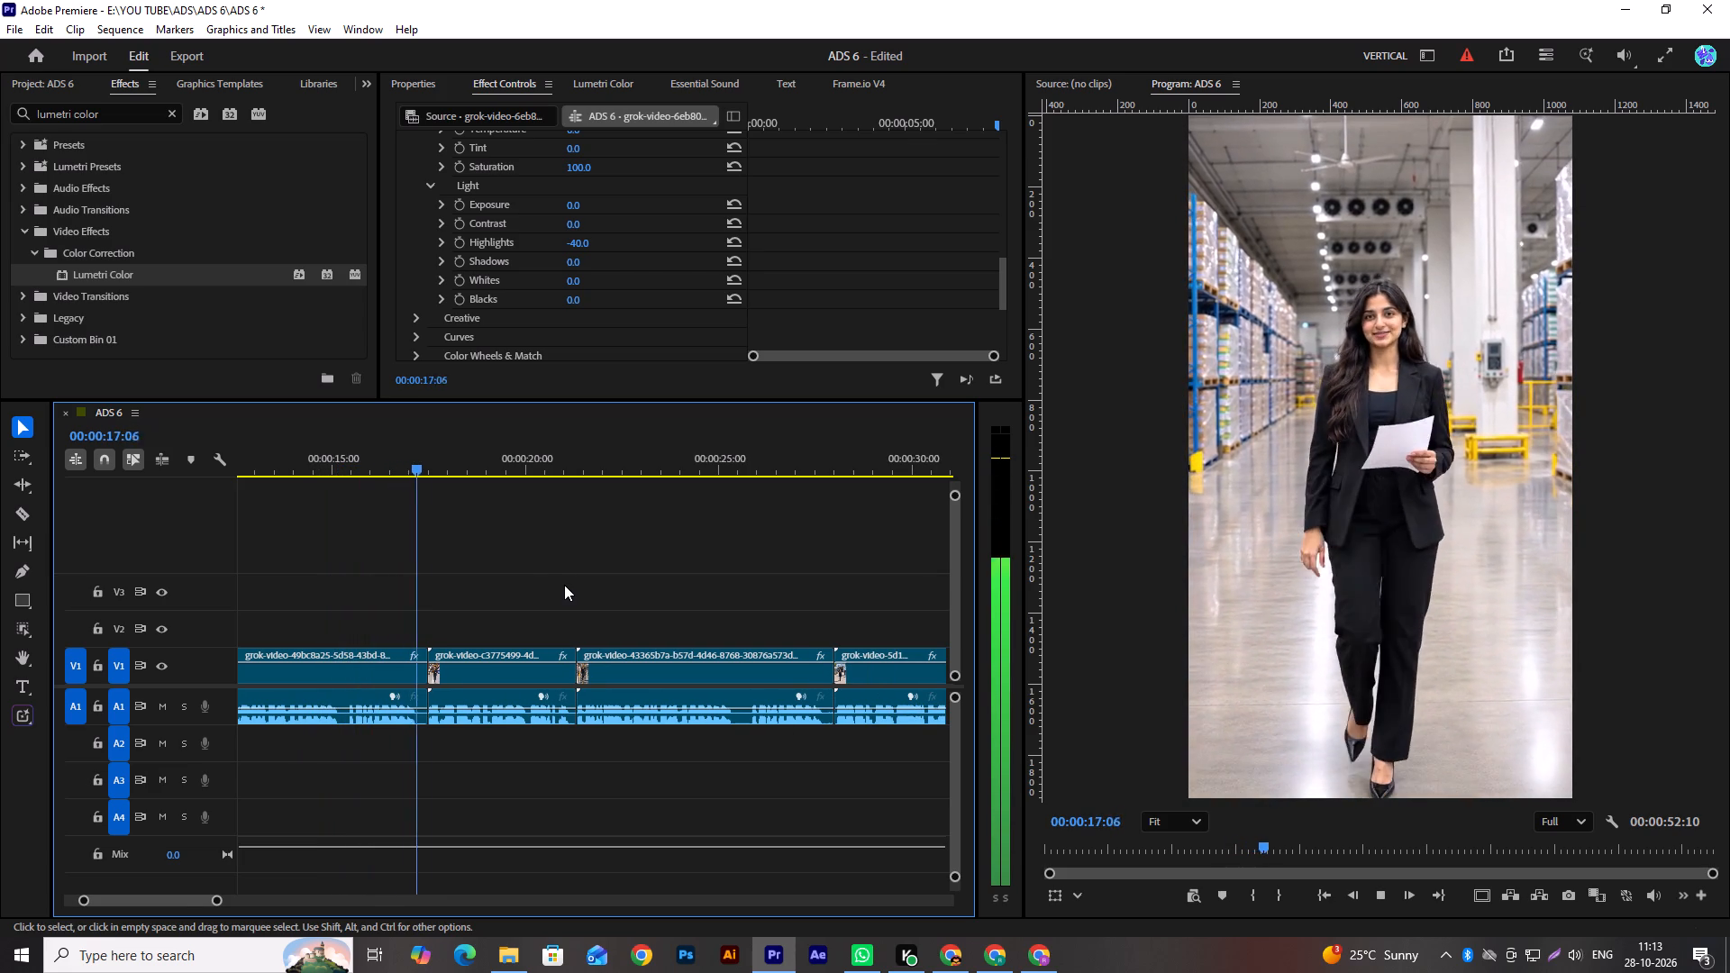
{"action": "key", "text": "space"}
{"action": "key", "text": "space"}
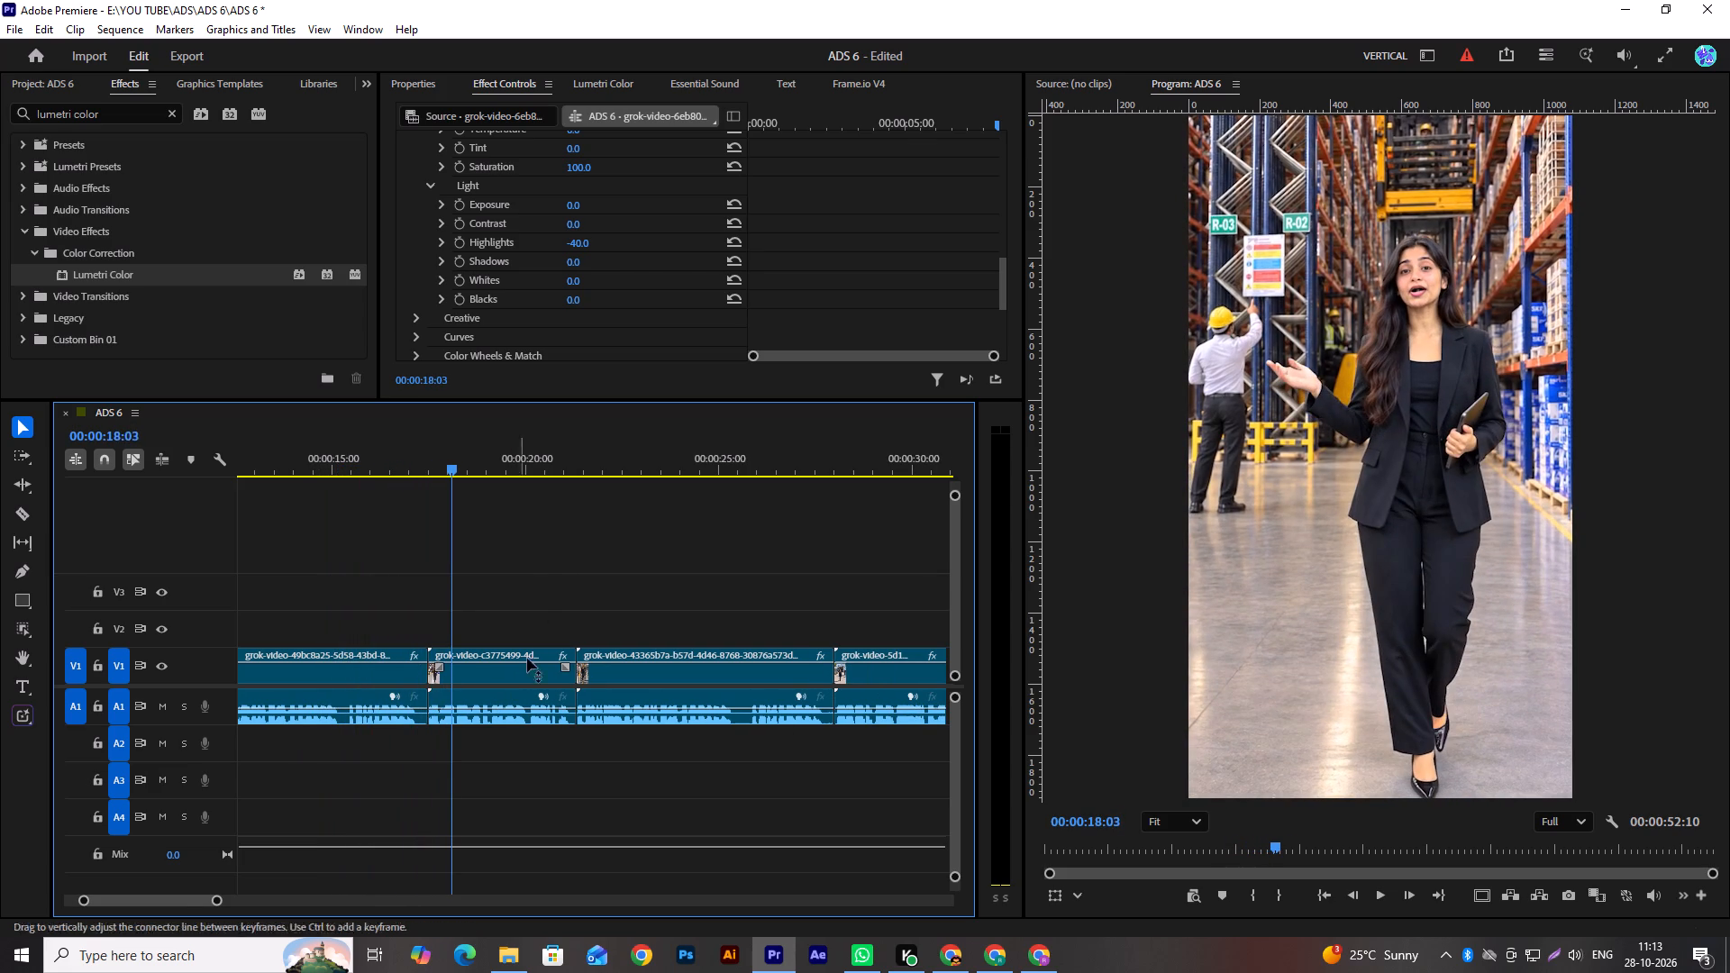
{"action": "key", "text": "space"}
Apply Lumetri Color to the third clip and reach the new effect's Light settings under Basic Correction.
{"action": "left_click", "coordinate": [526, 659]}
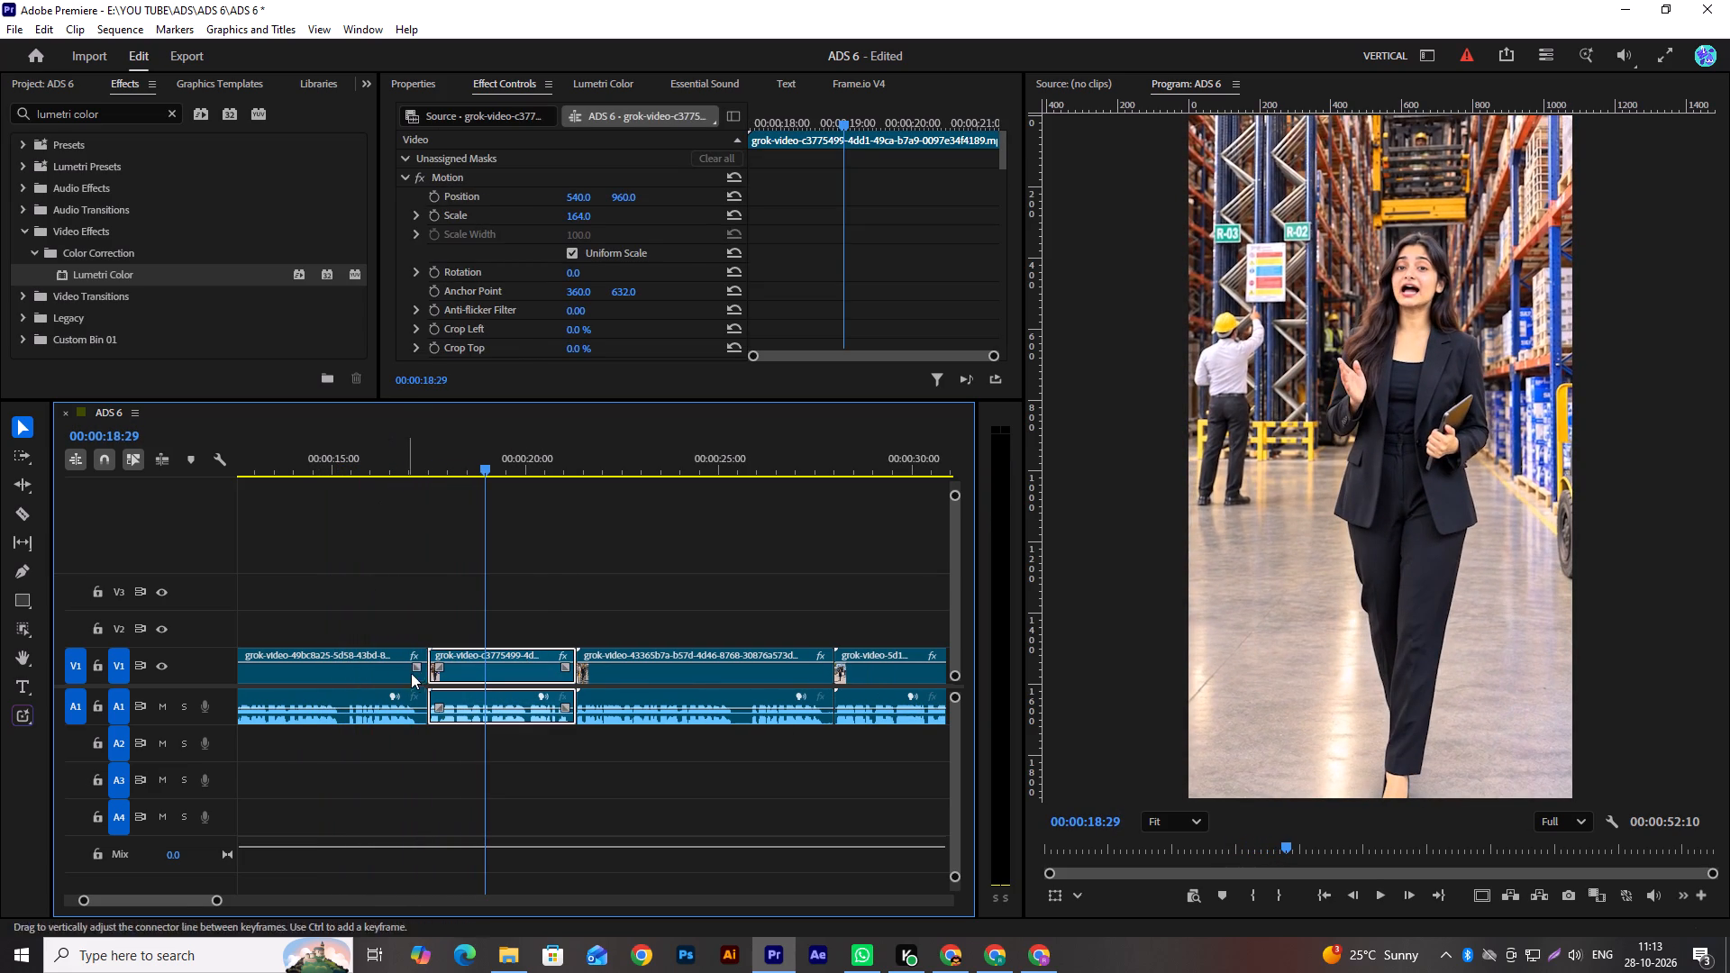
{"action": "left_click_drag", "start_coordinate": [161, 271], "coordinate": [494, 681]}
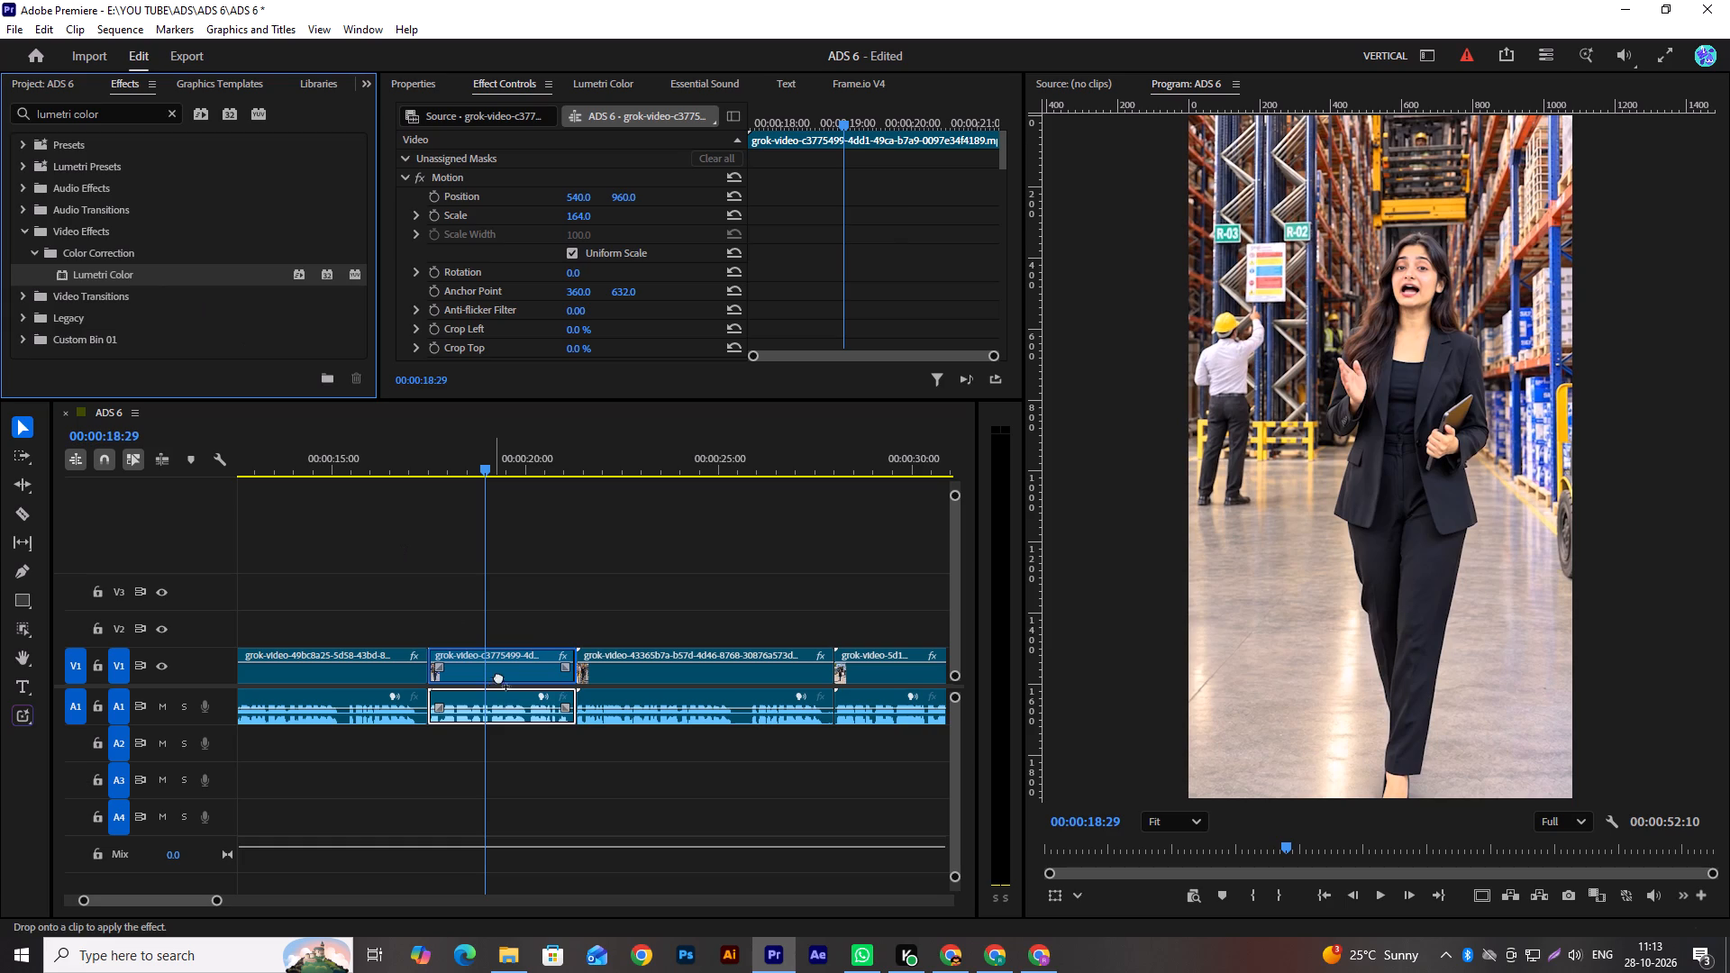
{"action": "left_click_drag", "start_coordinate": [1004, 154], "coordinate": [971, 401]}
{"action": "scroll", "coordinate": [552, 271], "scroll_direction": "up", "scroll_amount": 4}
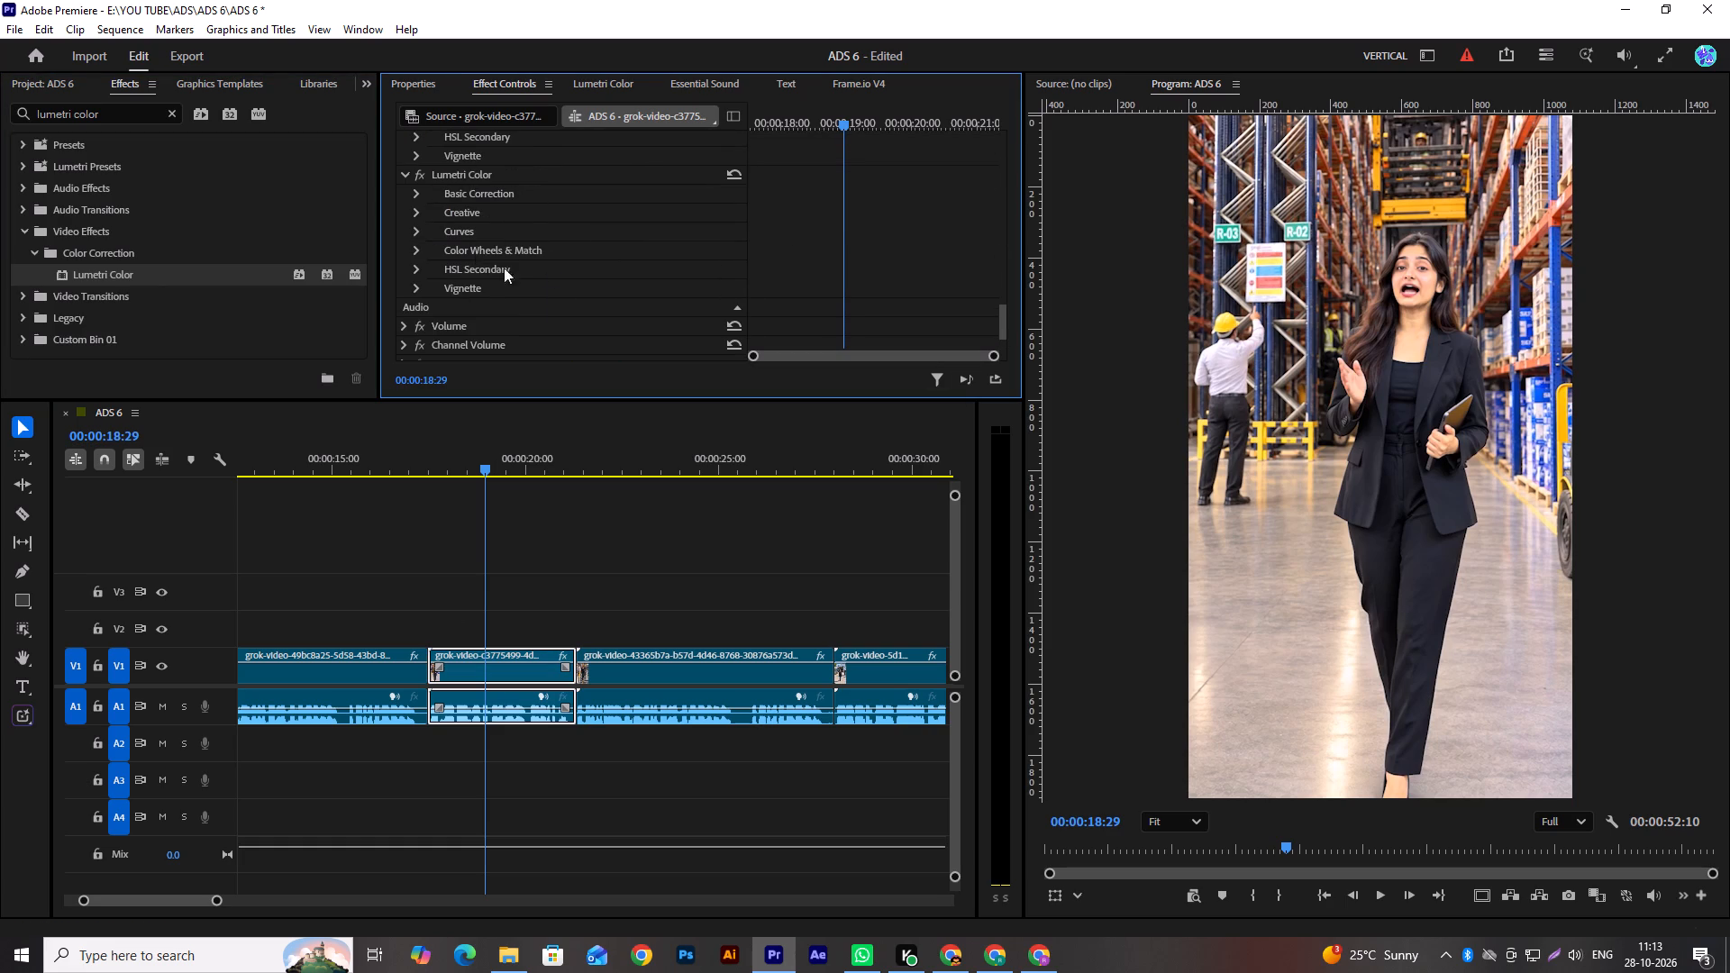
{"action": "left_click", "coordinate": [419, 190]}
{"action": "scroll", "coordinate": [809, 247], "scroll_direction": "down", "scroll_amount": 12}
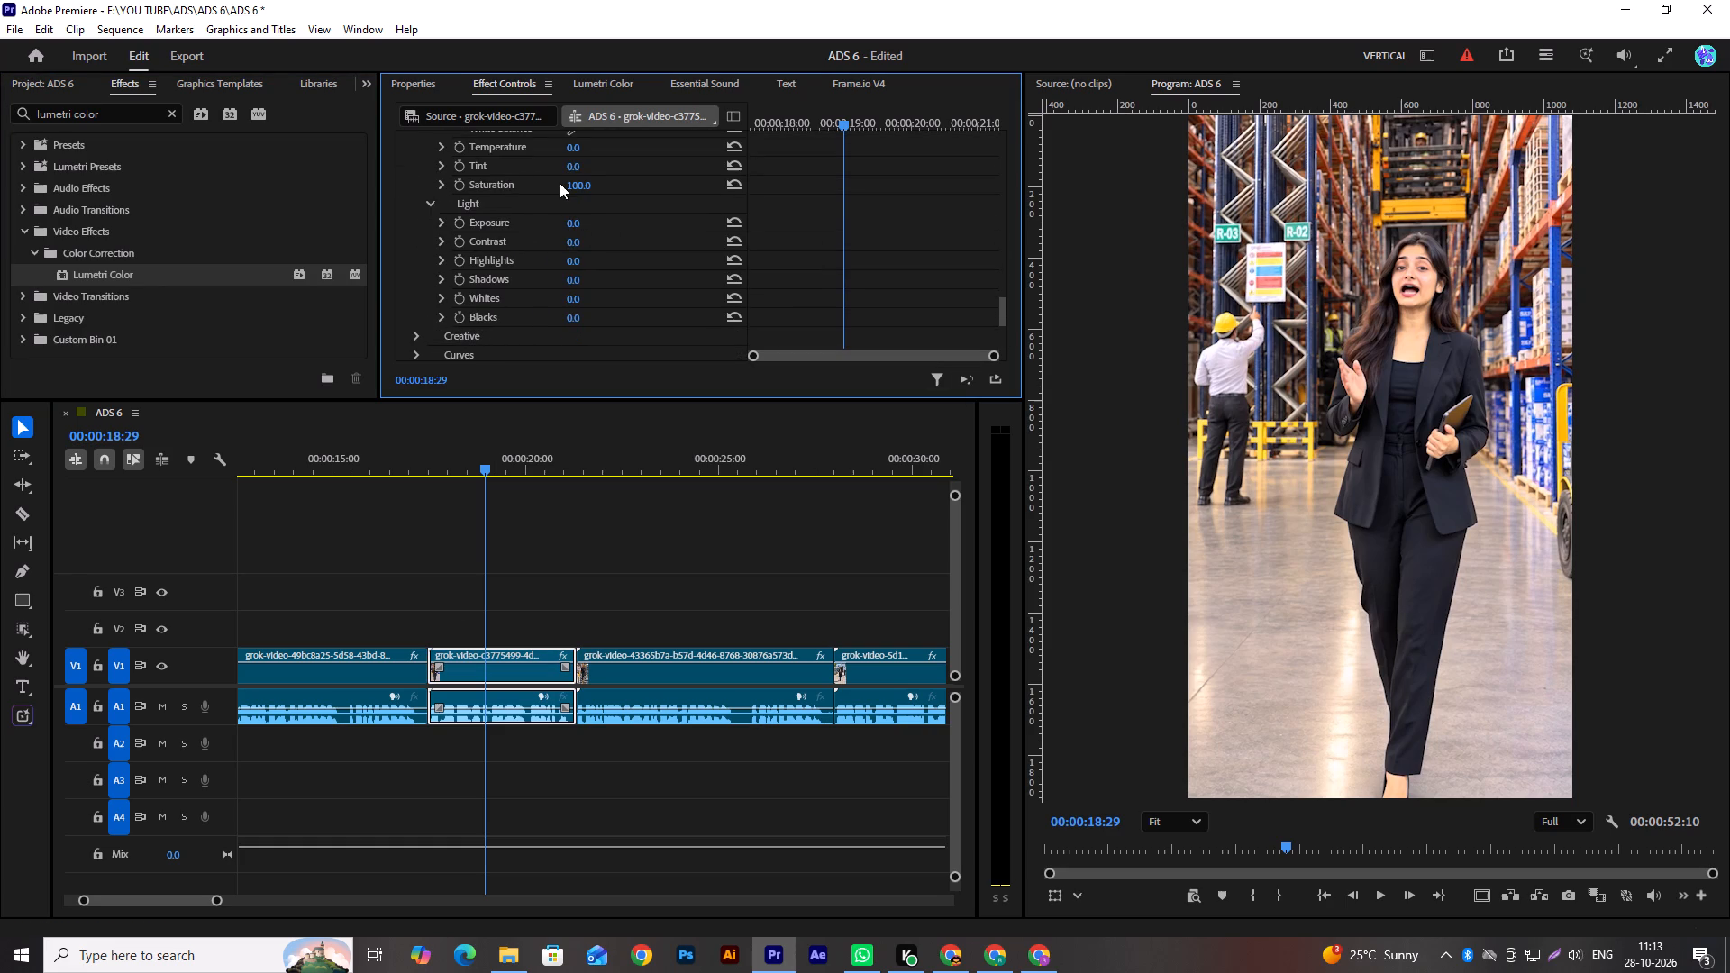
Try different Highlights values on the third clip, leaving Highlights at -30.
{"action": "left_click_drag", "start_coordinate": [572, 257], "coordinate": [572, 258]}
{"action": "left_click_drag", "start_coordinate": [572, 258], "coordinate": [507, 292]}
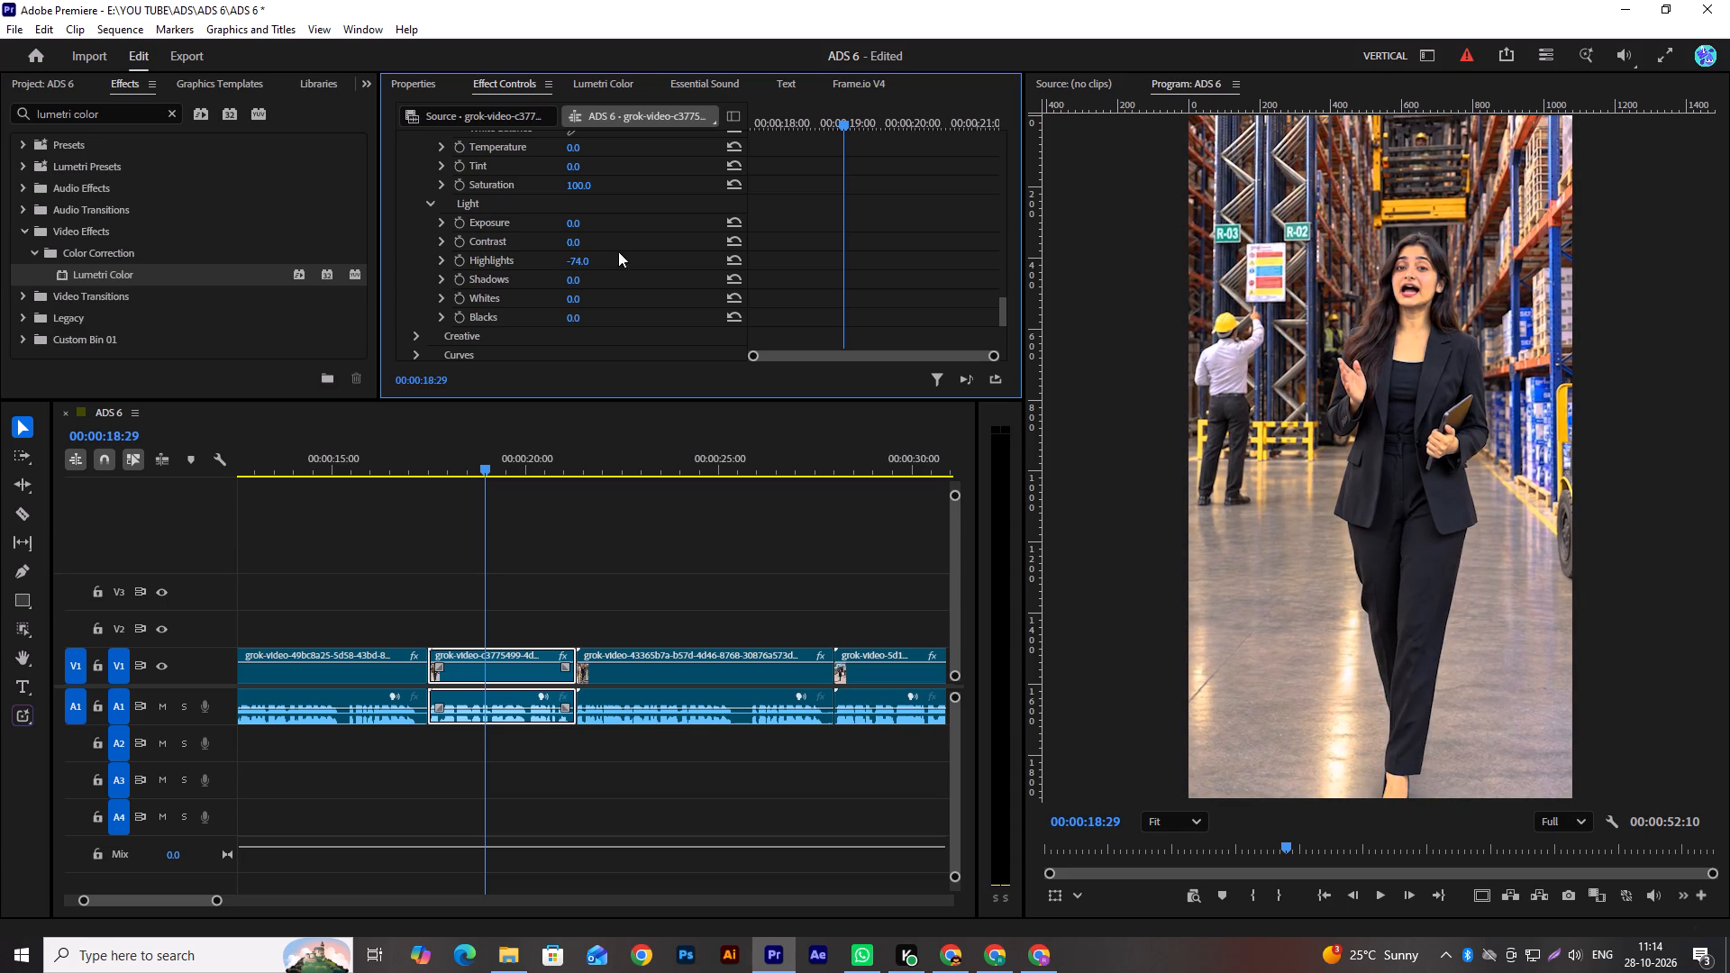
{"action": "left_click_drag", "start_coordinate": [578, 259], "coordinate": [613, 254]}
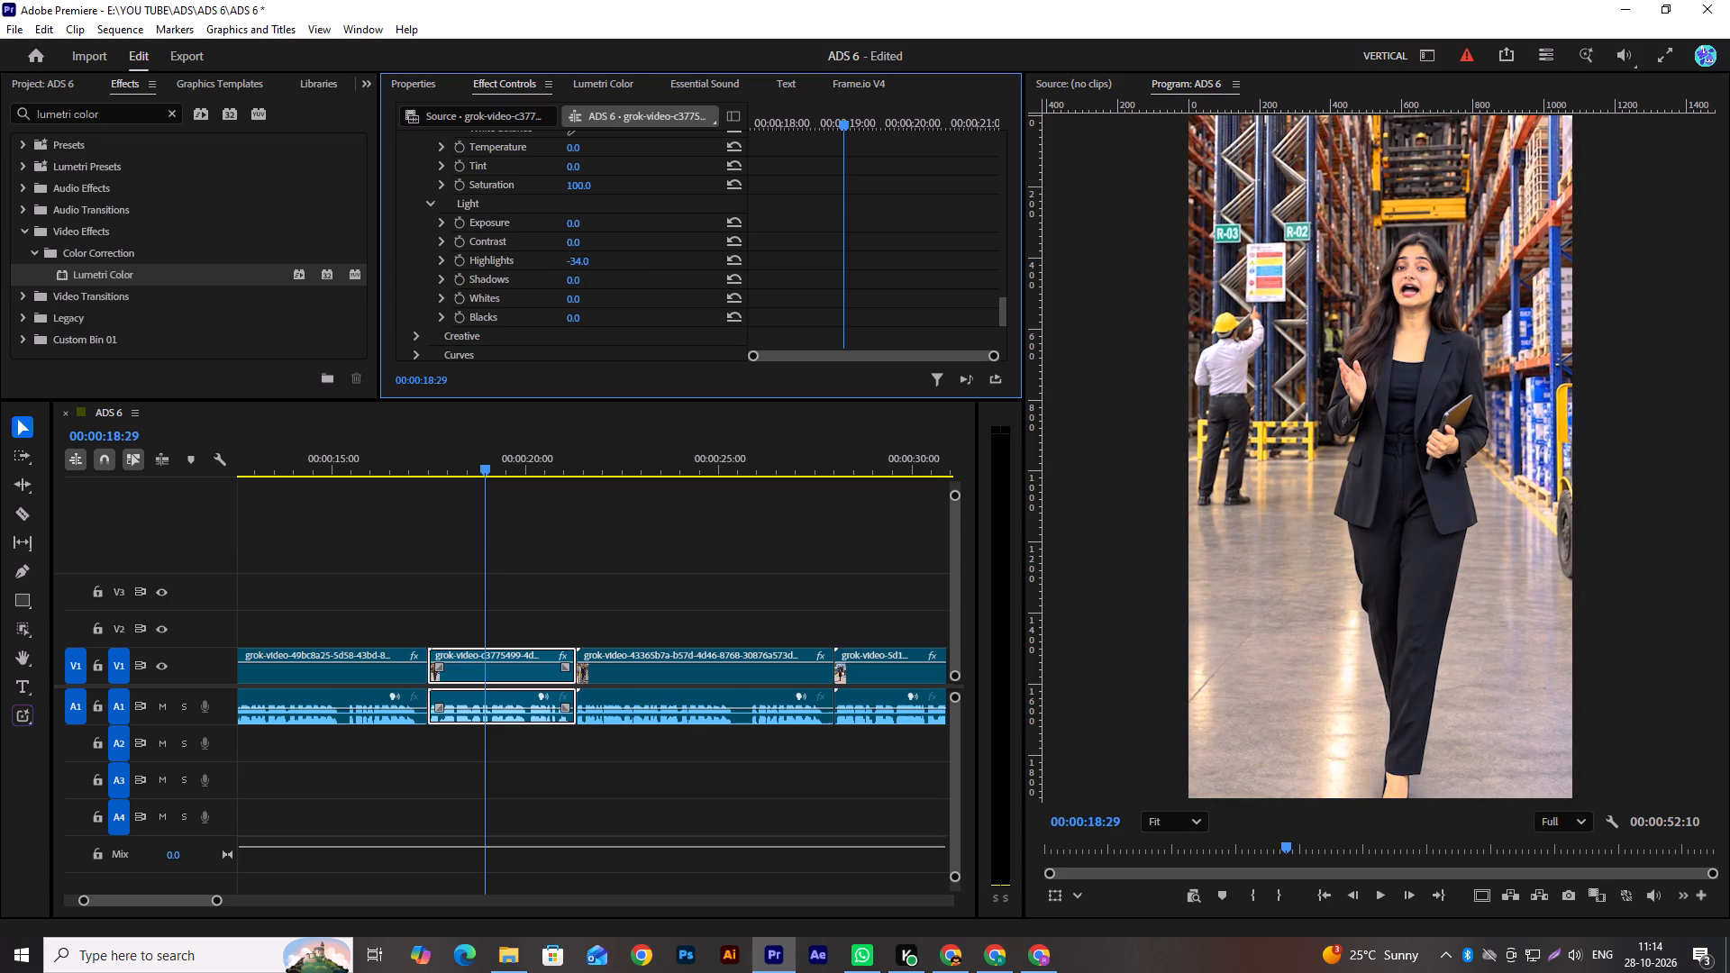
{"action": "left_click_drag", "start_coordinate": [613, 254], "coordinate": [617, 253]}
{"action": "left_click_drag", "start_coordinate": [617, 253], "coordinate": [616, 253]}
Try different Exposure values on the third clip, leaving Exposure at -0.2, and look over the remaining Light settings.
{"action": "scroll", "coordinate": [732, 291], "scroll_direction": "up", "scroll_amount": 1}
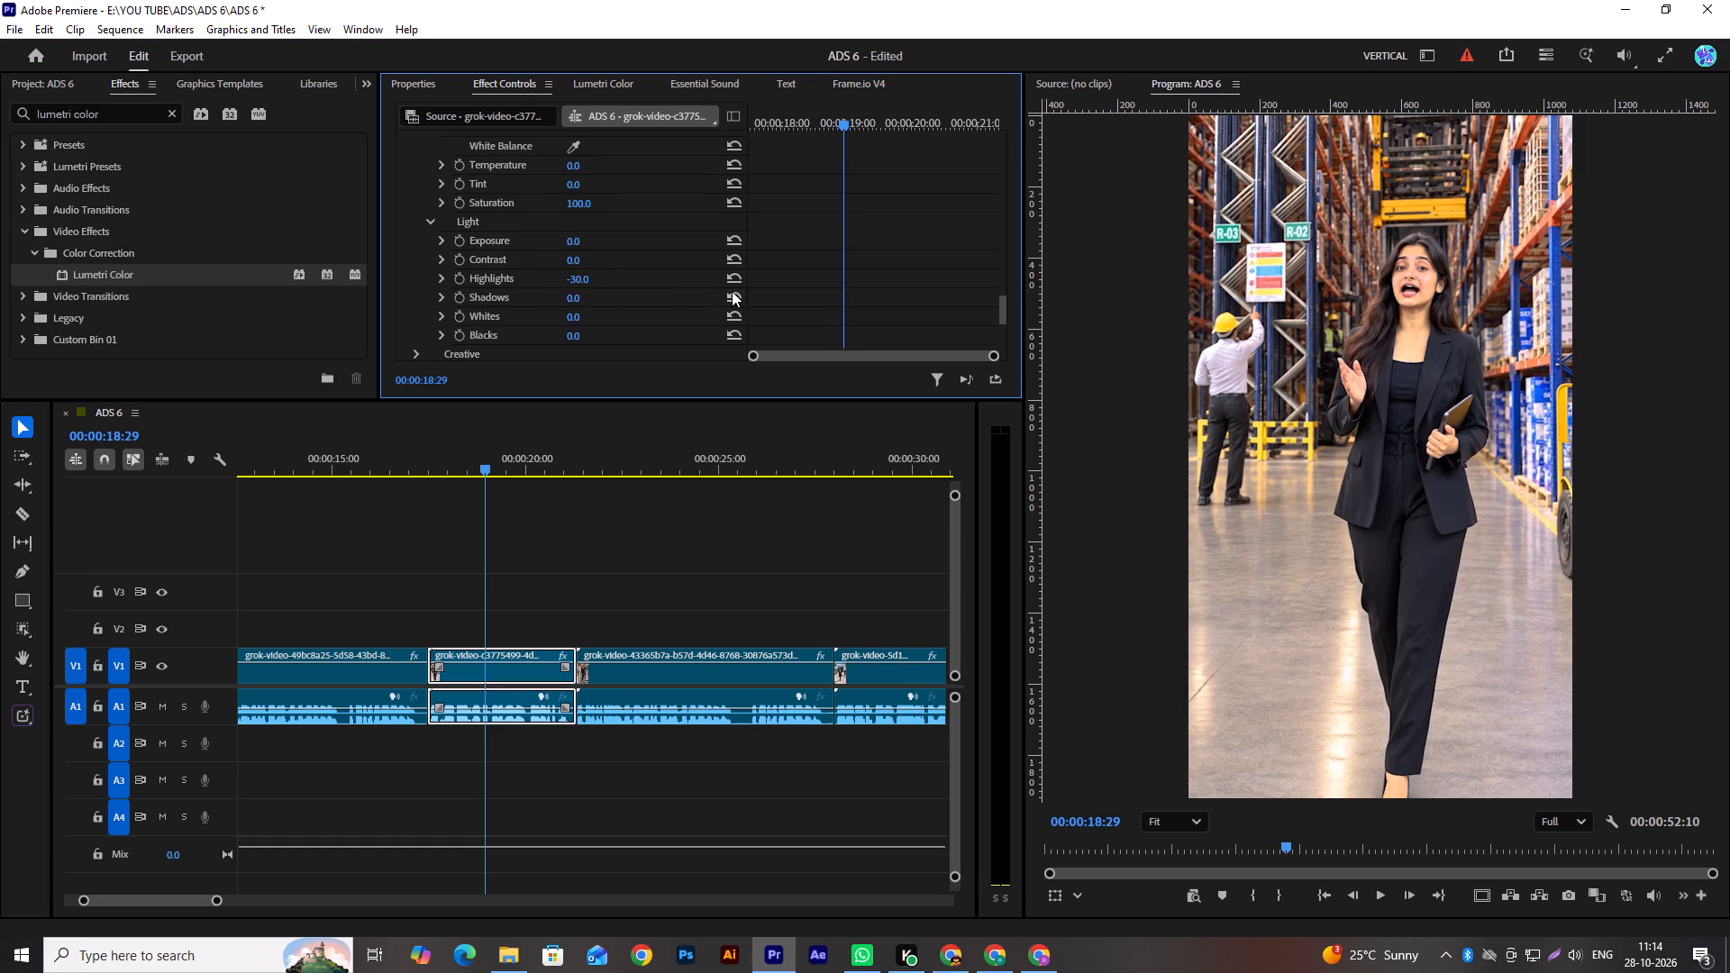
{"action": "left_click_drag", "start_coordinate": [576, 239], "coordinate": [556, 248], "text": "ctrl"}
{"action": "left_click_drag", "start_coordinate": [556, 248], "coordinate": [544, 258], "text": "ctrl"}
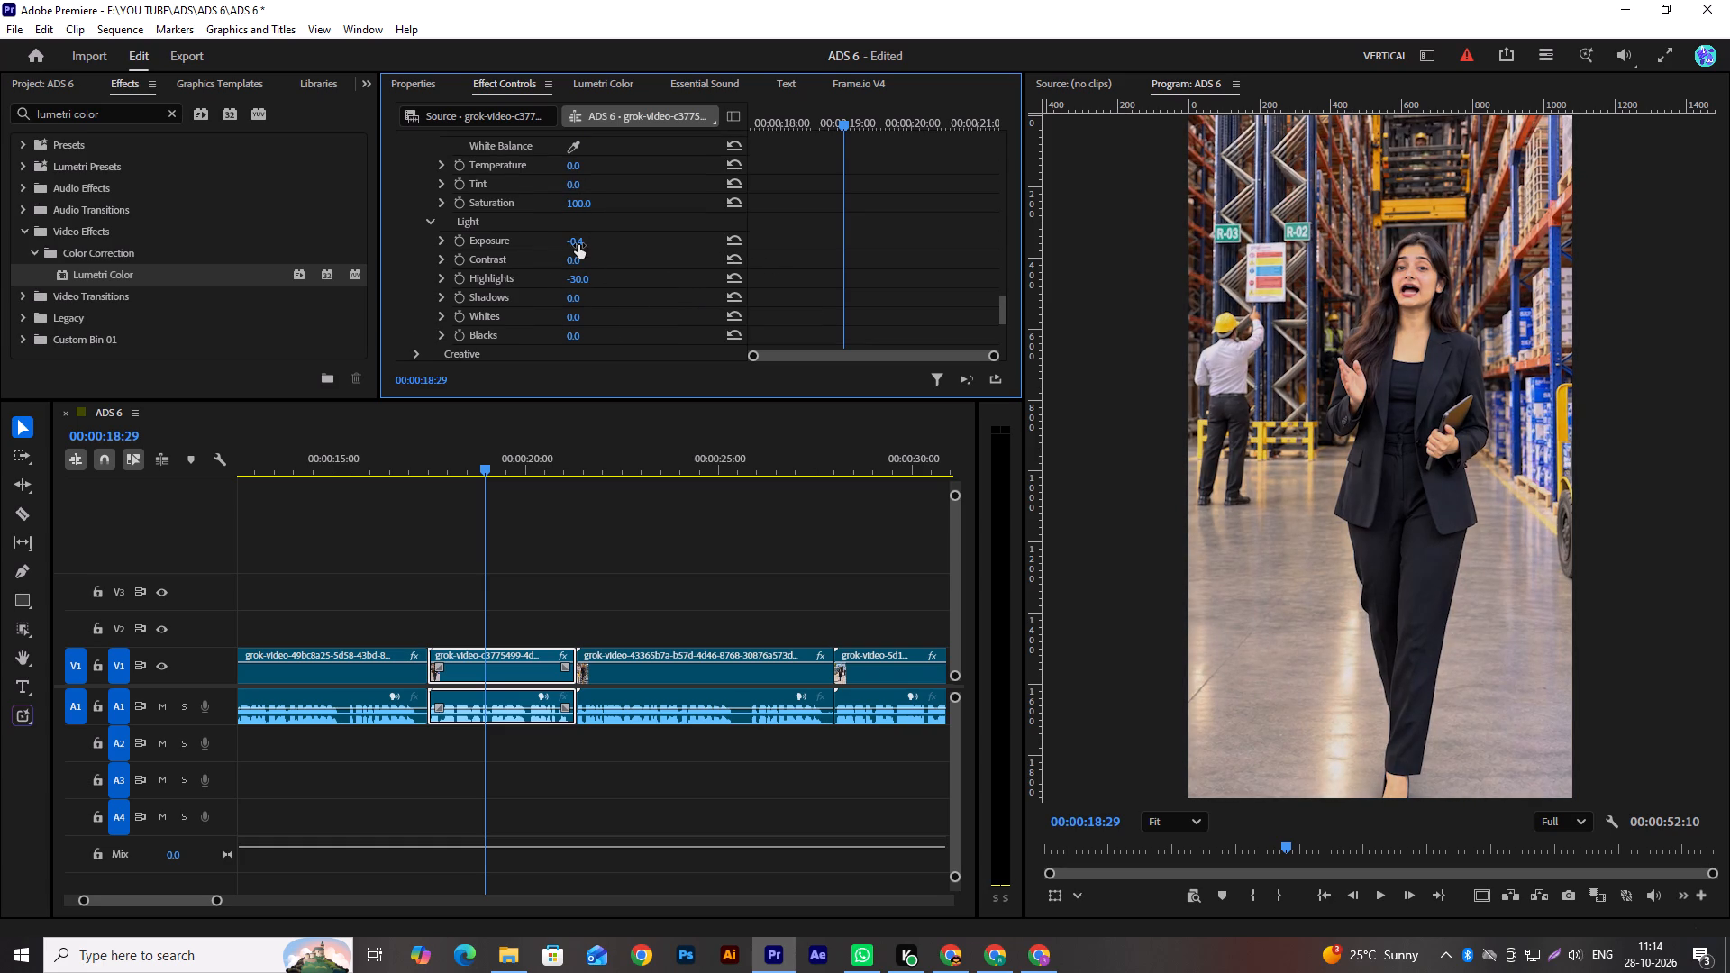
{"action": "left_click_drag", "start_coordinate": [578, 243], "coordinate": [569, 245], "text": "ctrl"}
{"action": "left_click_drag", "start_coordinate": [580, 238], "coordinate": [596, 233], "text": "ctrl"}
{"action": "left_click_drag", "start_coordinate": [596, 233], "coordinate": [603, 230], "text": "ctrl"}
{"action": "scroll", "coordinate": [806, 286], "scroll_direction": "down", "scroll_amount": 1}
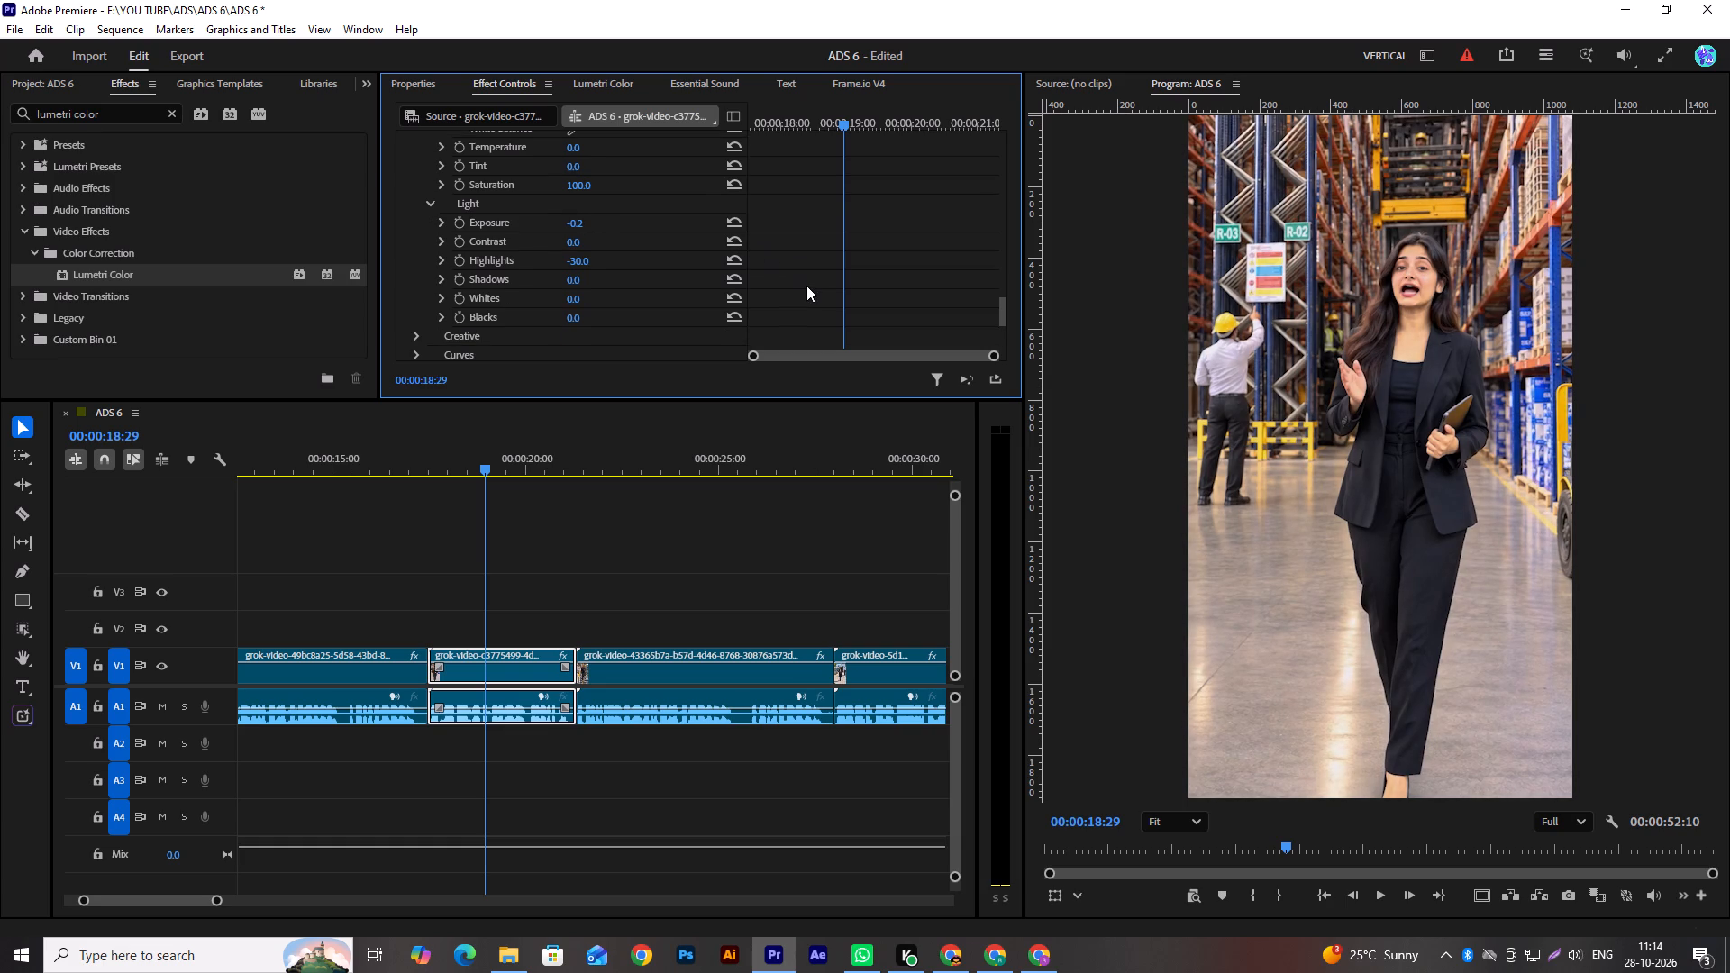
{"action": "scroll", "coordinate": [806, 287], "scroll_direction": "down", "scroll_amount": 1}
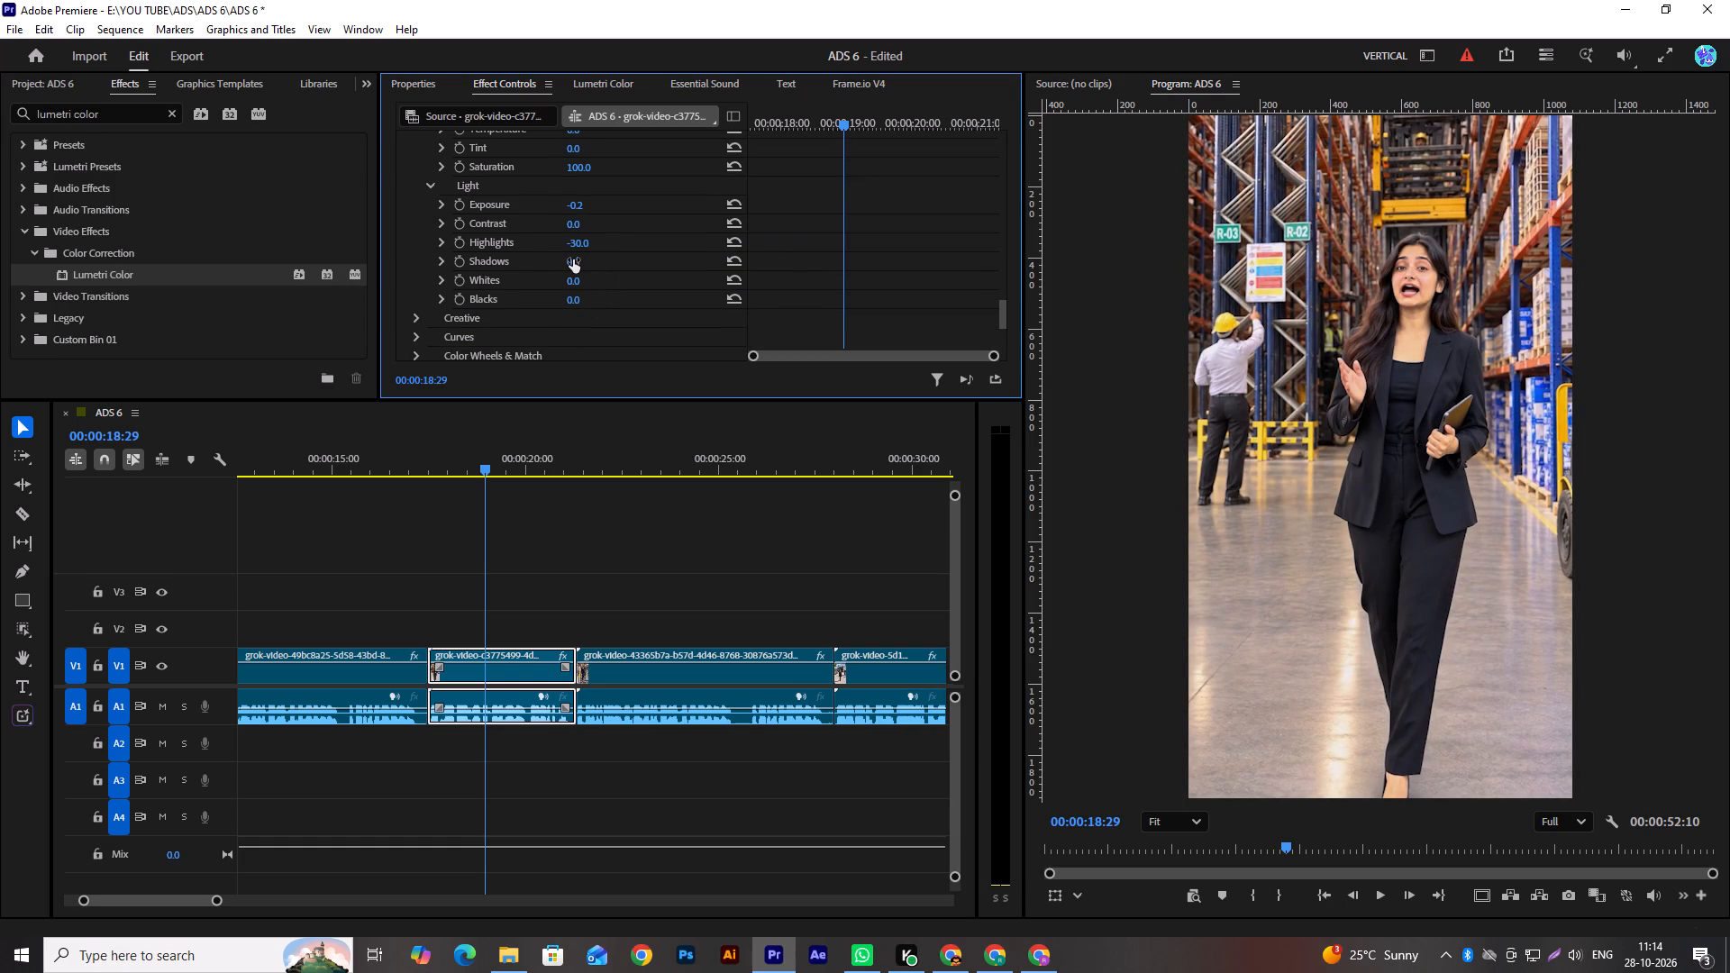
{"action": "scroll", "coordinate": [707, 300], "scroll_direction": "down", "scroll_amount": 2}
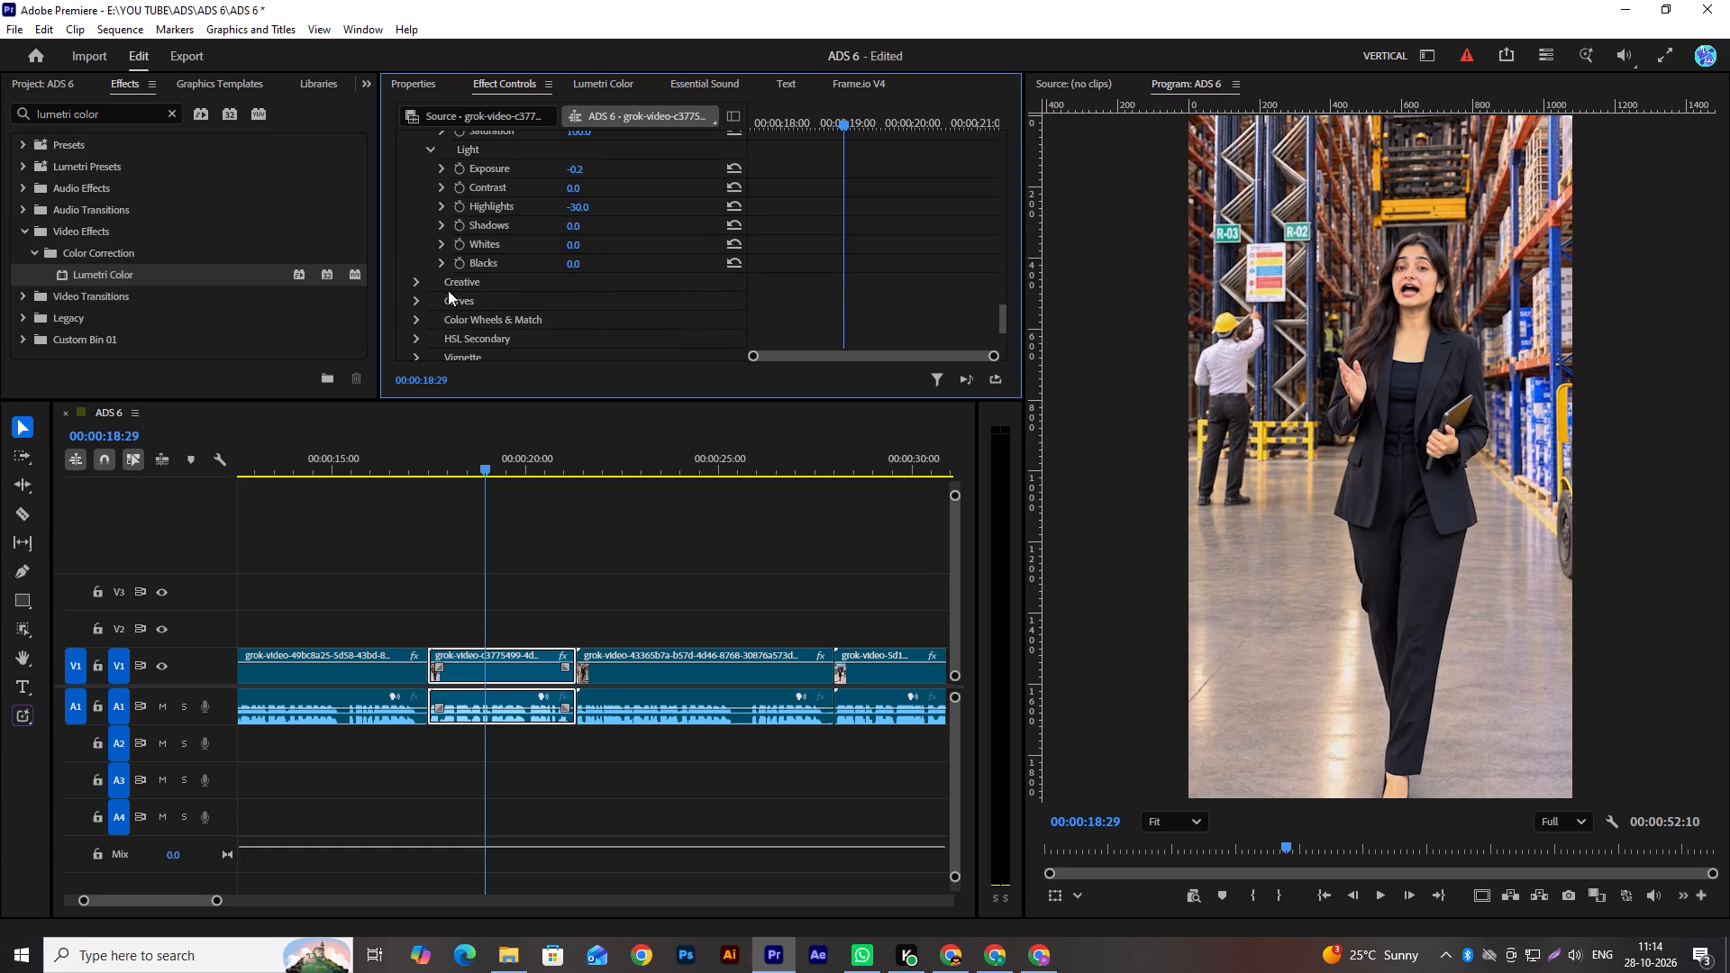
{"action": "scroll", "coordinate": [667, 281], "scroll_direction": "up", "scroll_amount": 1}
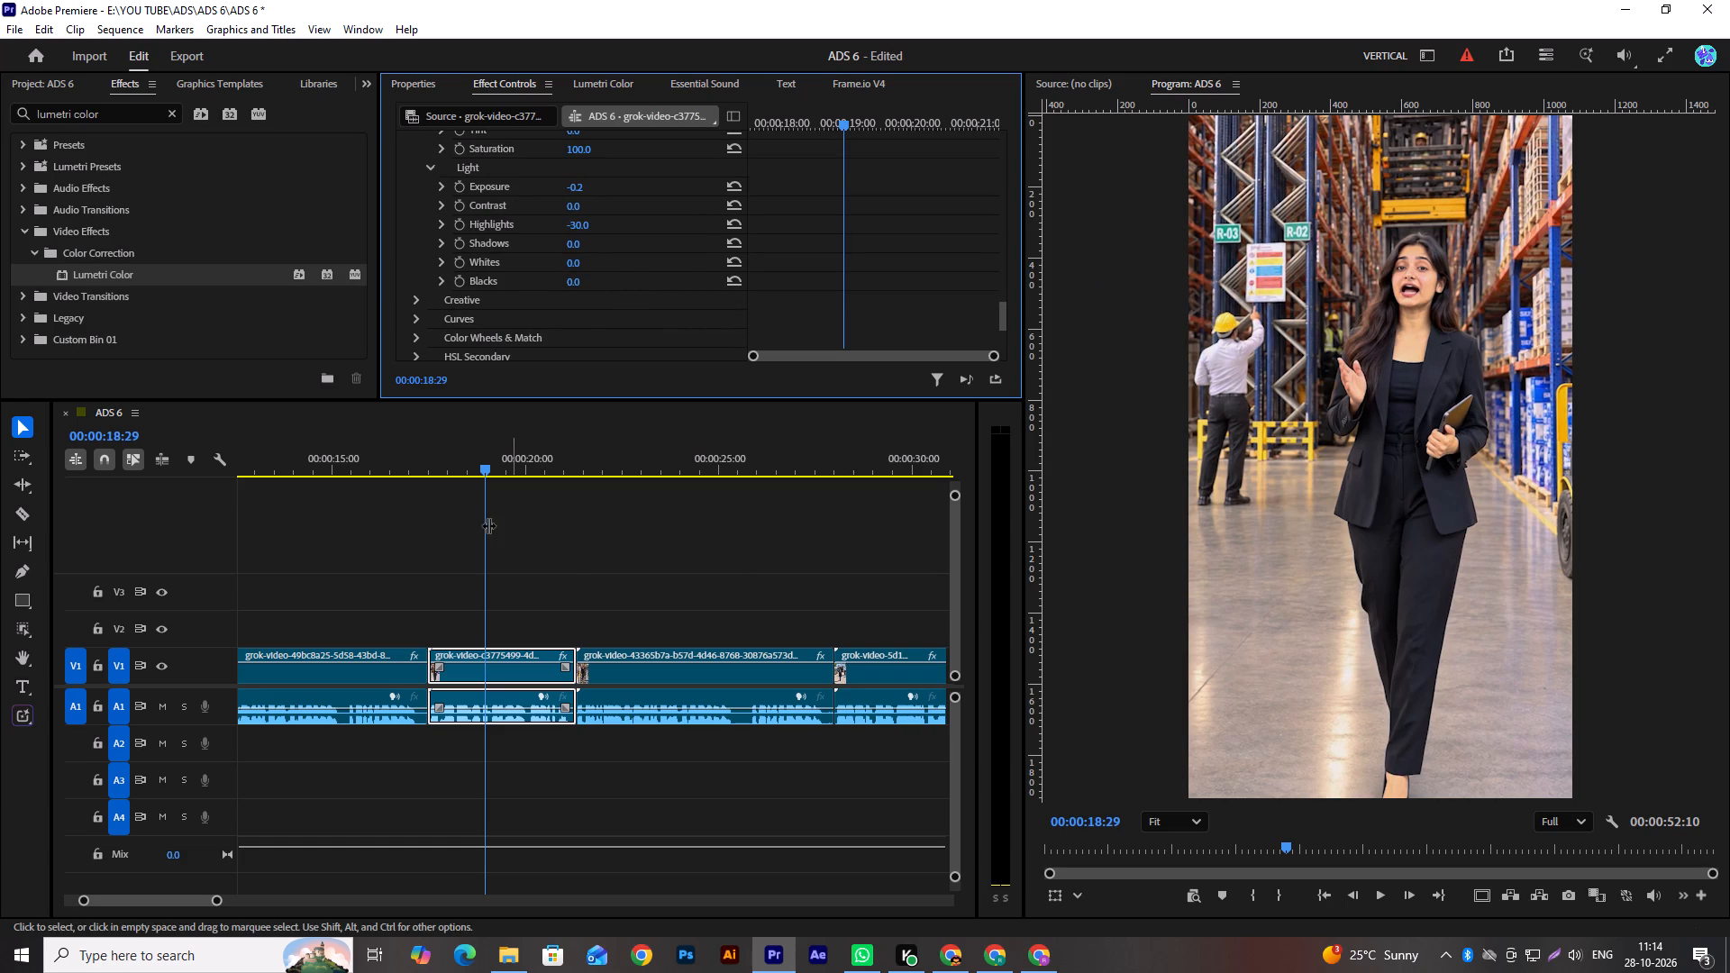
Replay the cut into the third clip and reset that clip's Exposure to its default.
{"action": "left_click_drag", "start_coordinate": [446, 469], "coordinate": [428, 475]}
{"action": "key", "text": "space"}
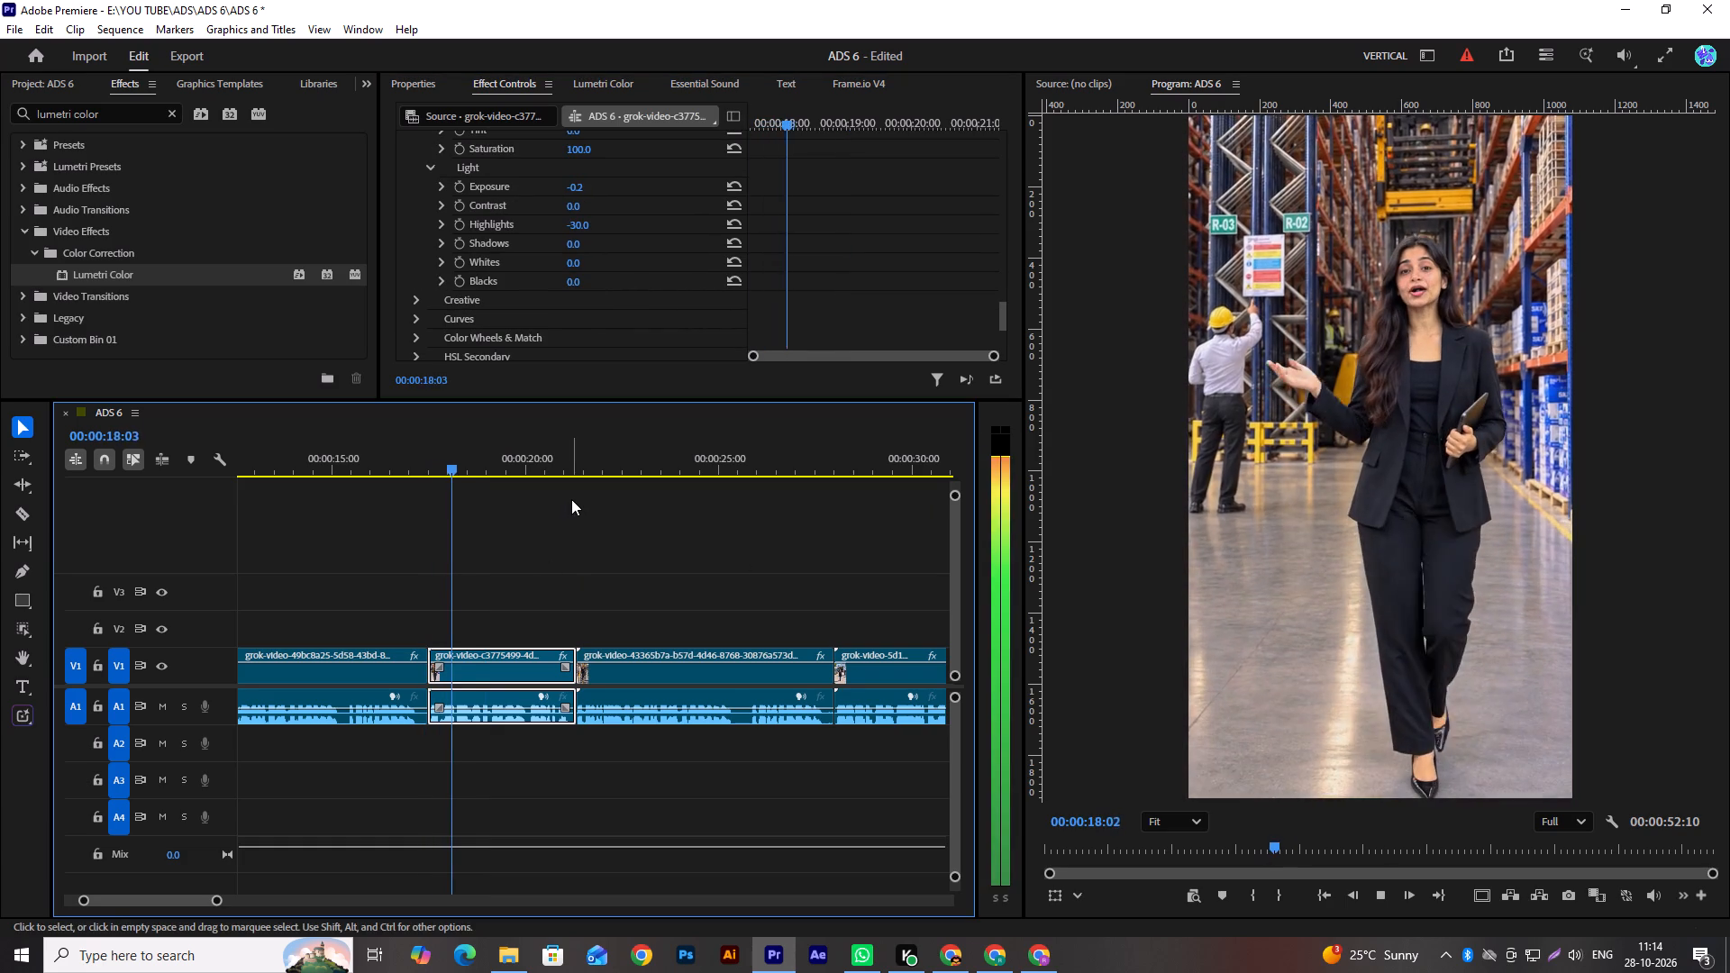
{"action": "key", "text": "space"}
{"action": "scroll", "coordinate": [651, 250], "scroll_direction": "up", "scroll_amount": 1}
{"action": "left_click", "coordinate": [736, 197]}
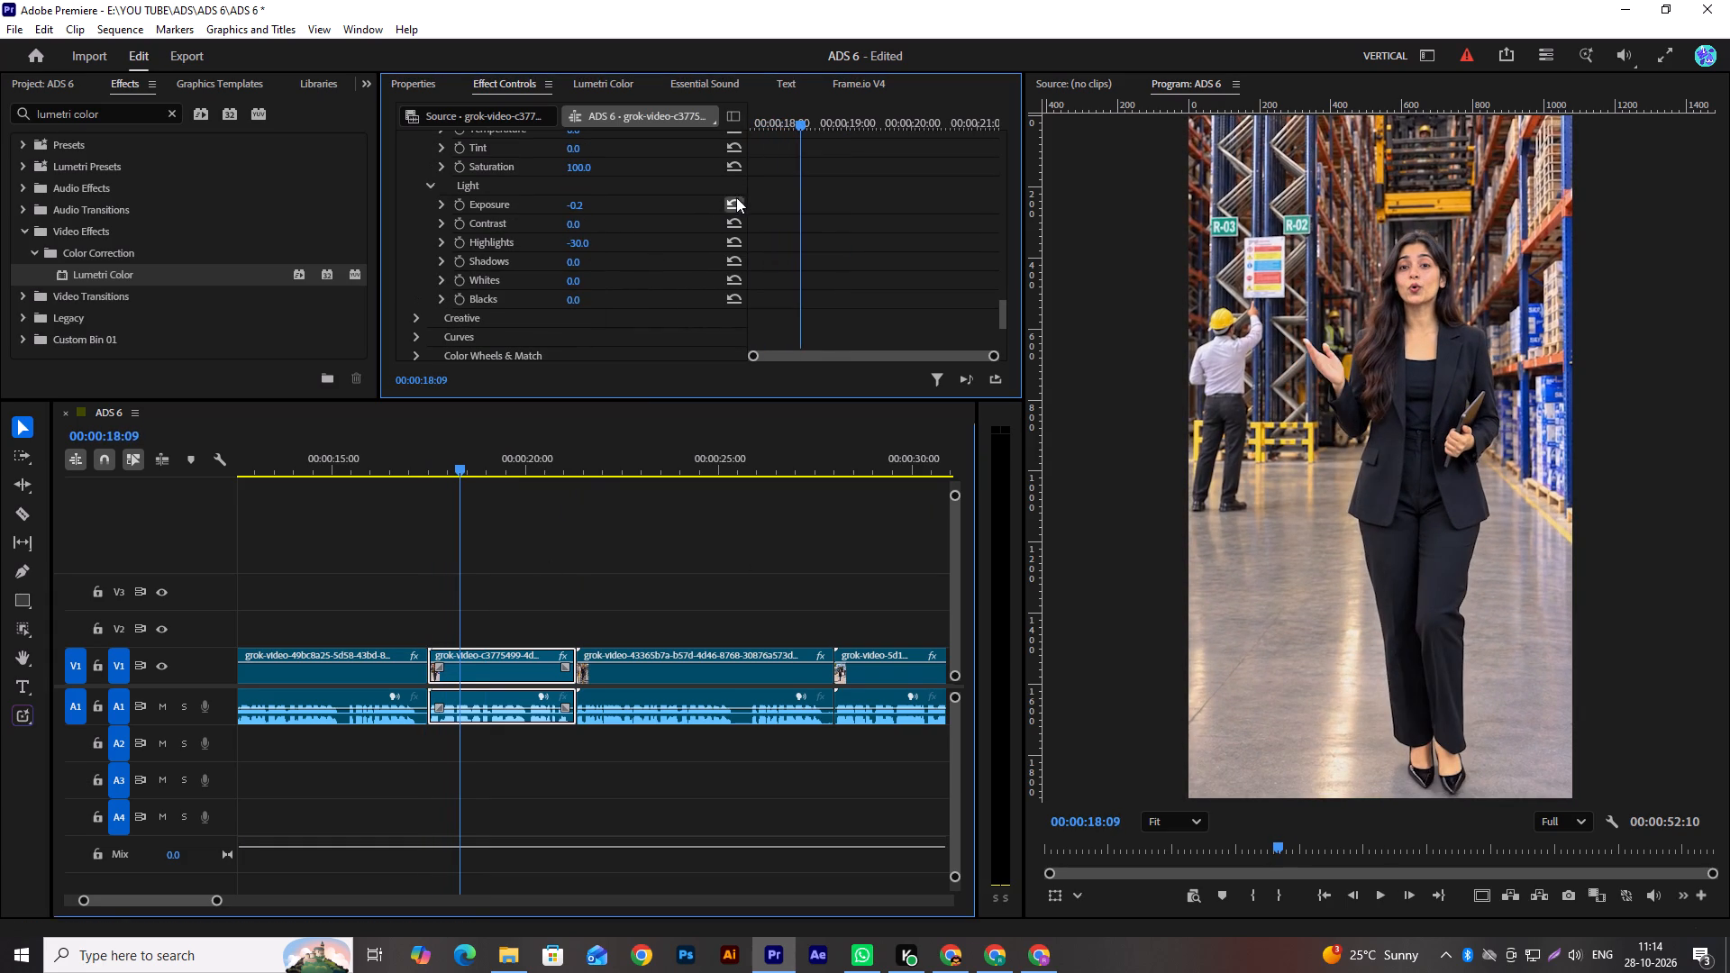
Play on through the third clip into the staircase clip to compare their brightness, parking at 00:00:24:06.
{"action": "key", "text": "space"}
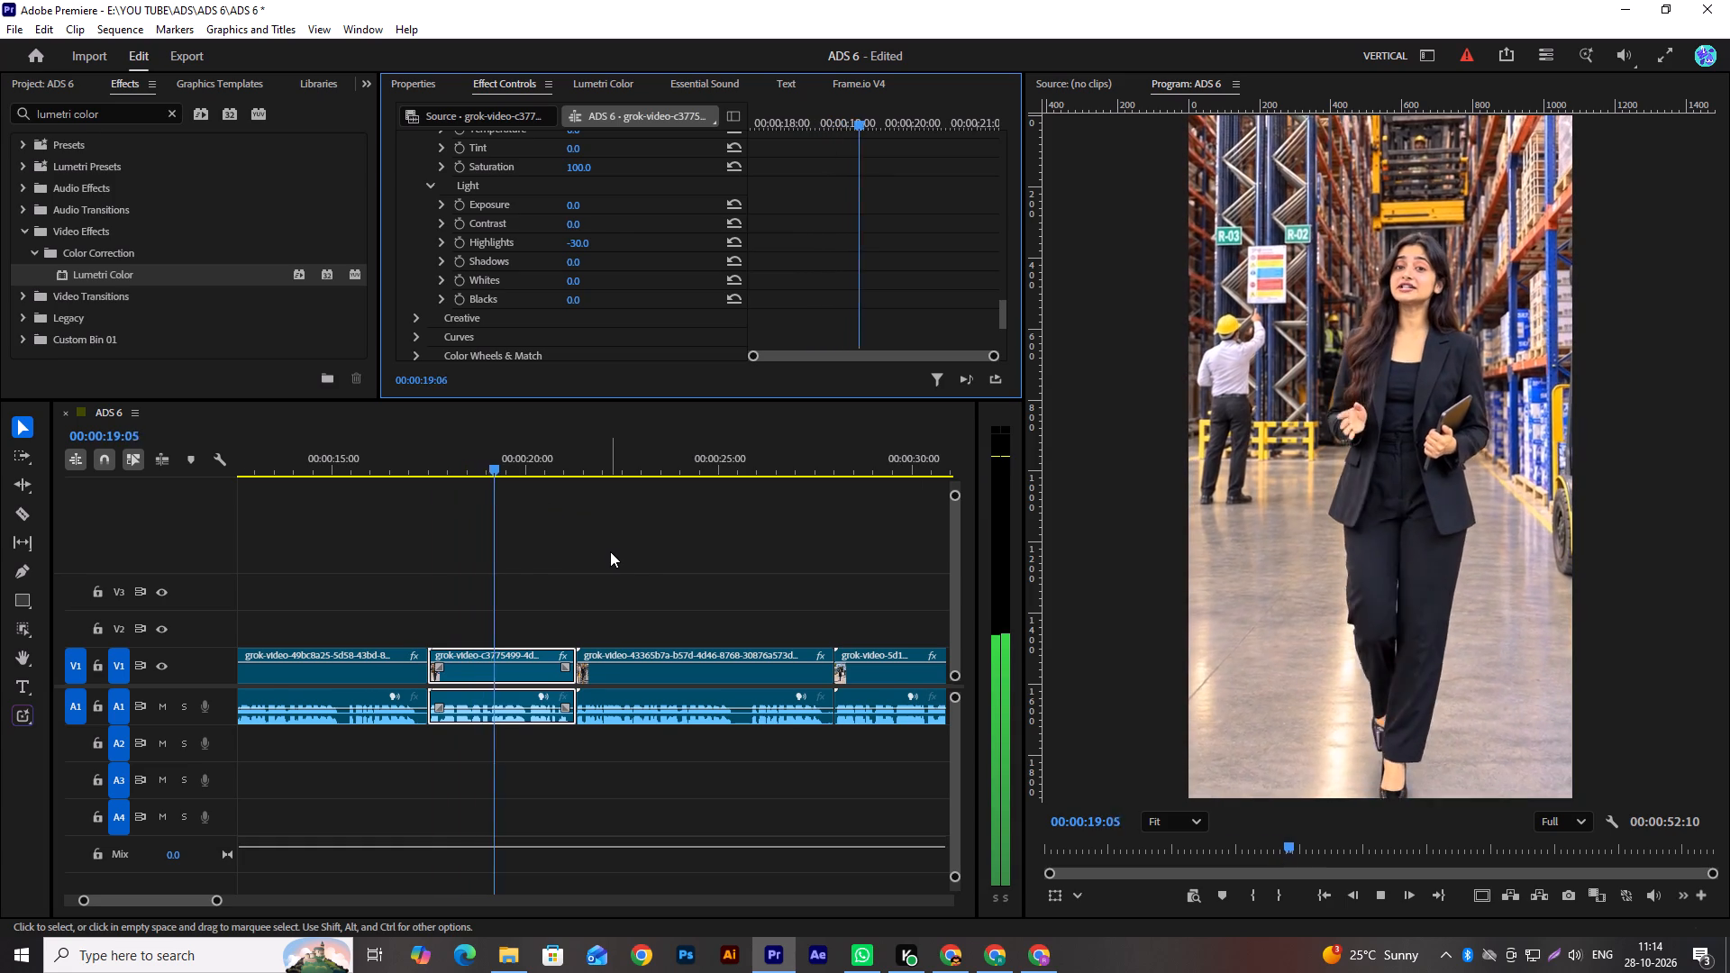
{"action": "scroll", "coordinate": [610, 551], "scroll_direction": "down", "scroll_amount": 3}
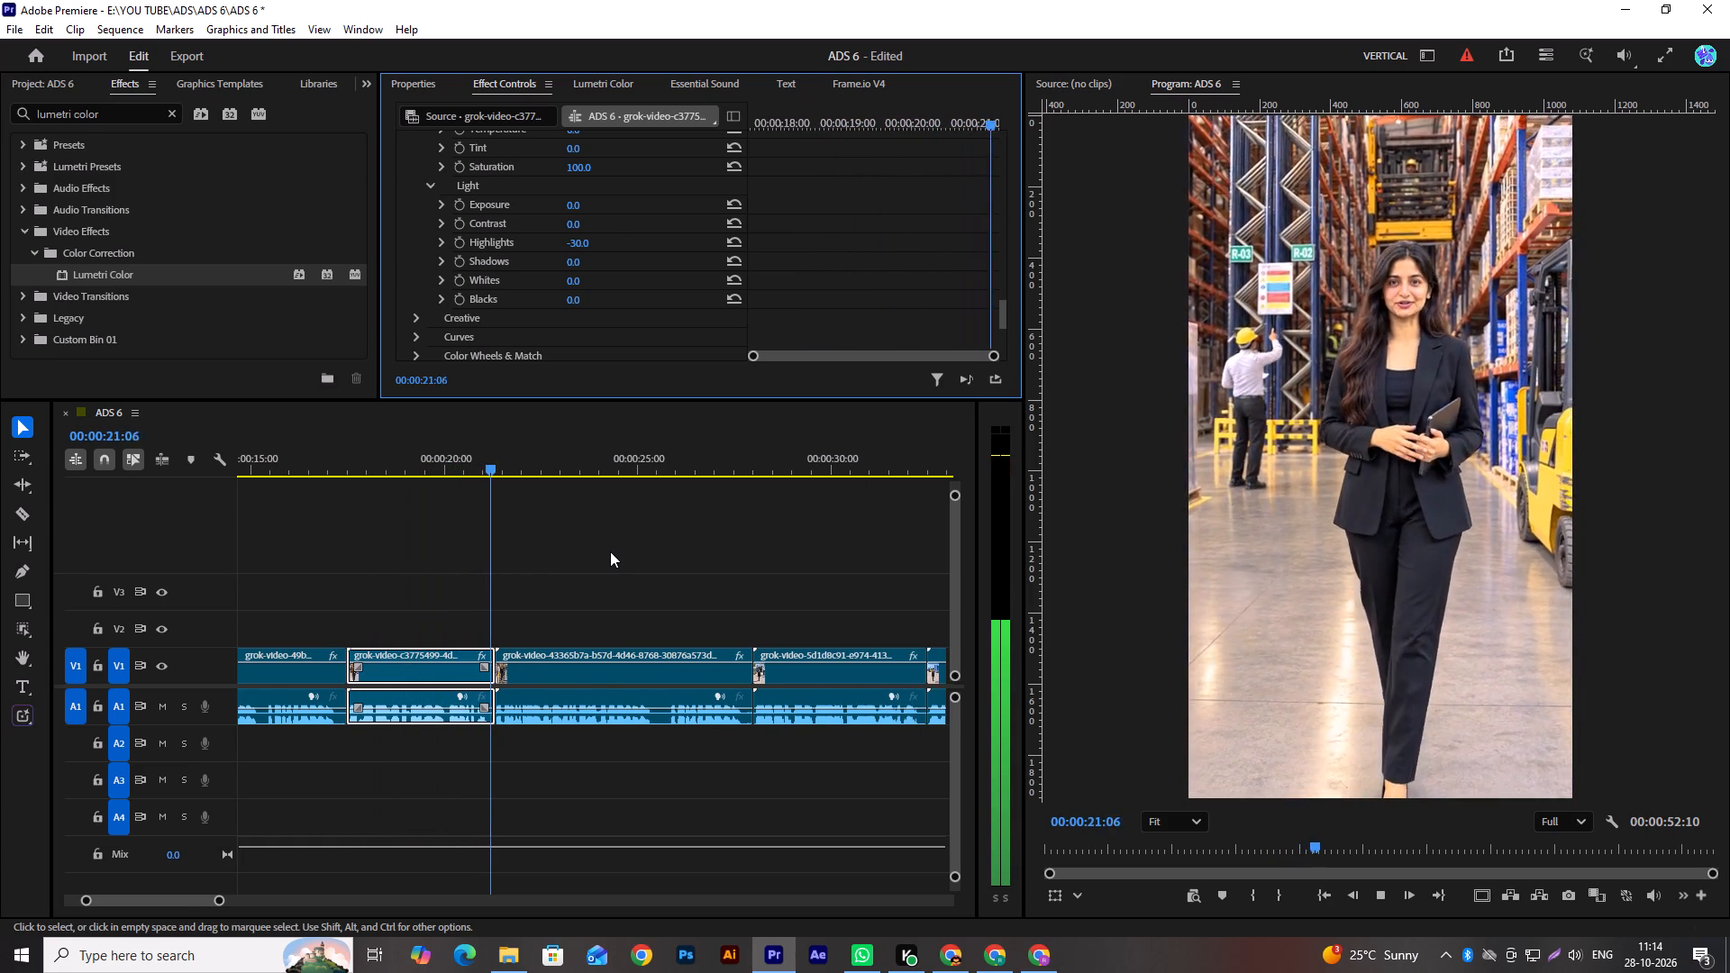
{"action": "scroll", "coordinate": [610, 551], "scroll_direction": "down", "scroll_amount": 2}
{"action": "key", "text": "space"}
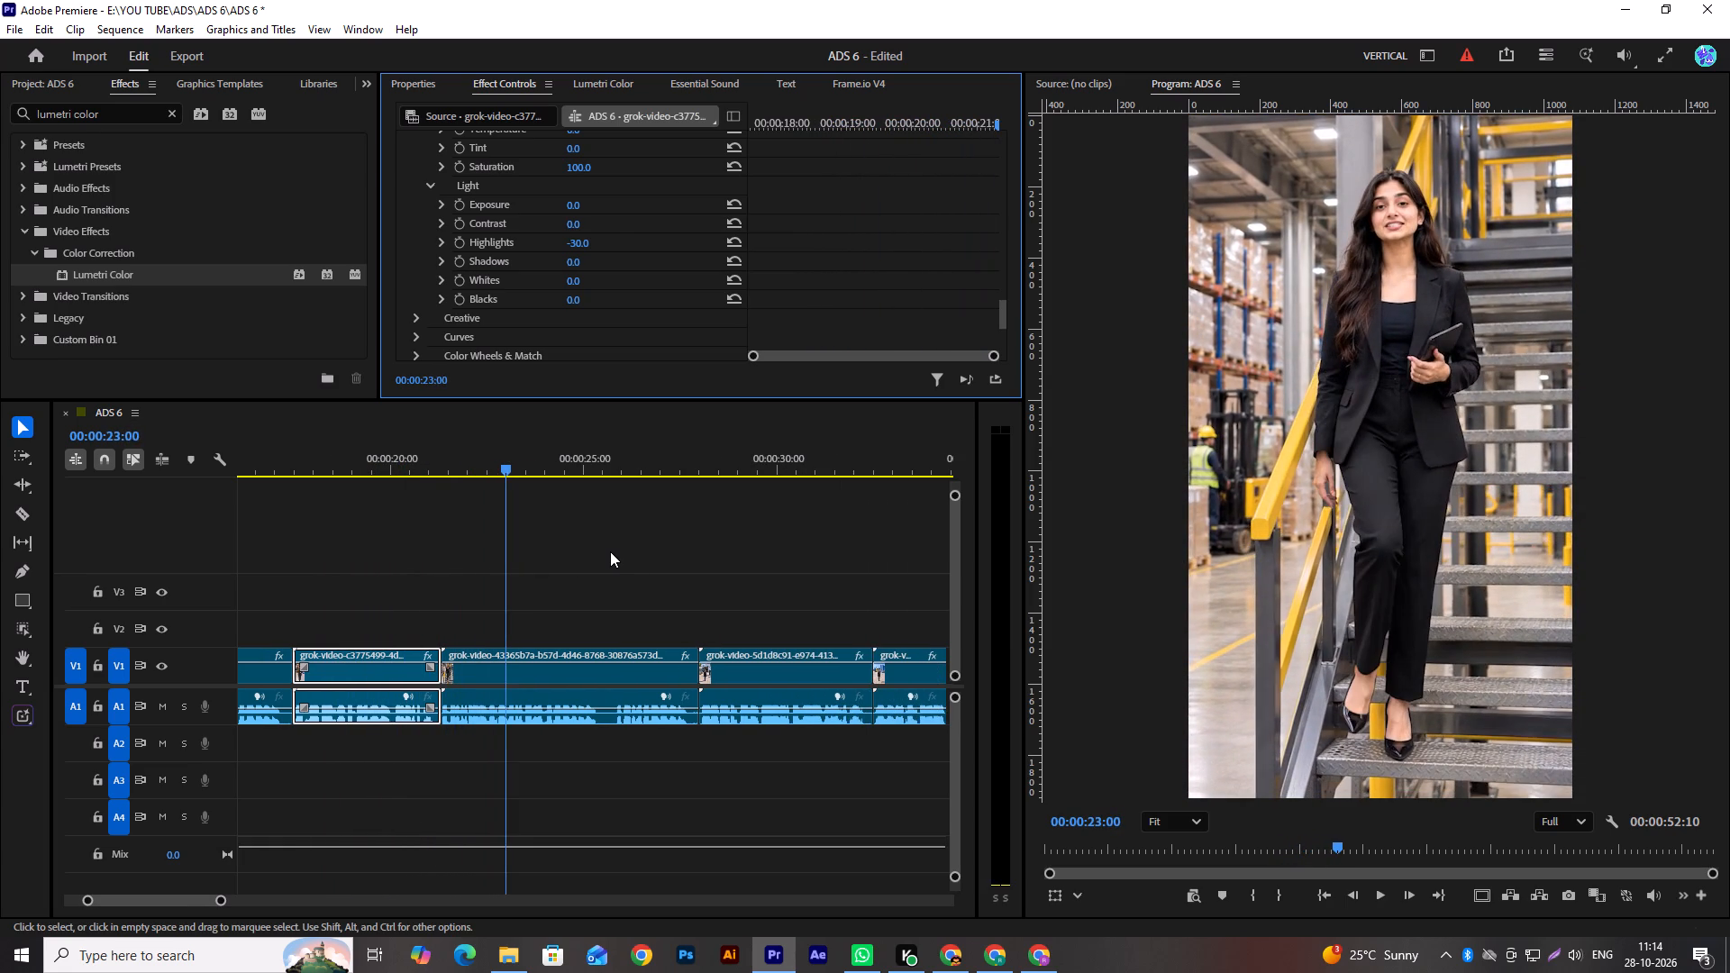
{"action": "key", "text": "space"}
{"action": "scroll", "coordinate": [609, 552], "scroll_direction": "down", "scroll_amount": 3}
{"action": "key", "text": "space"}
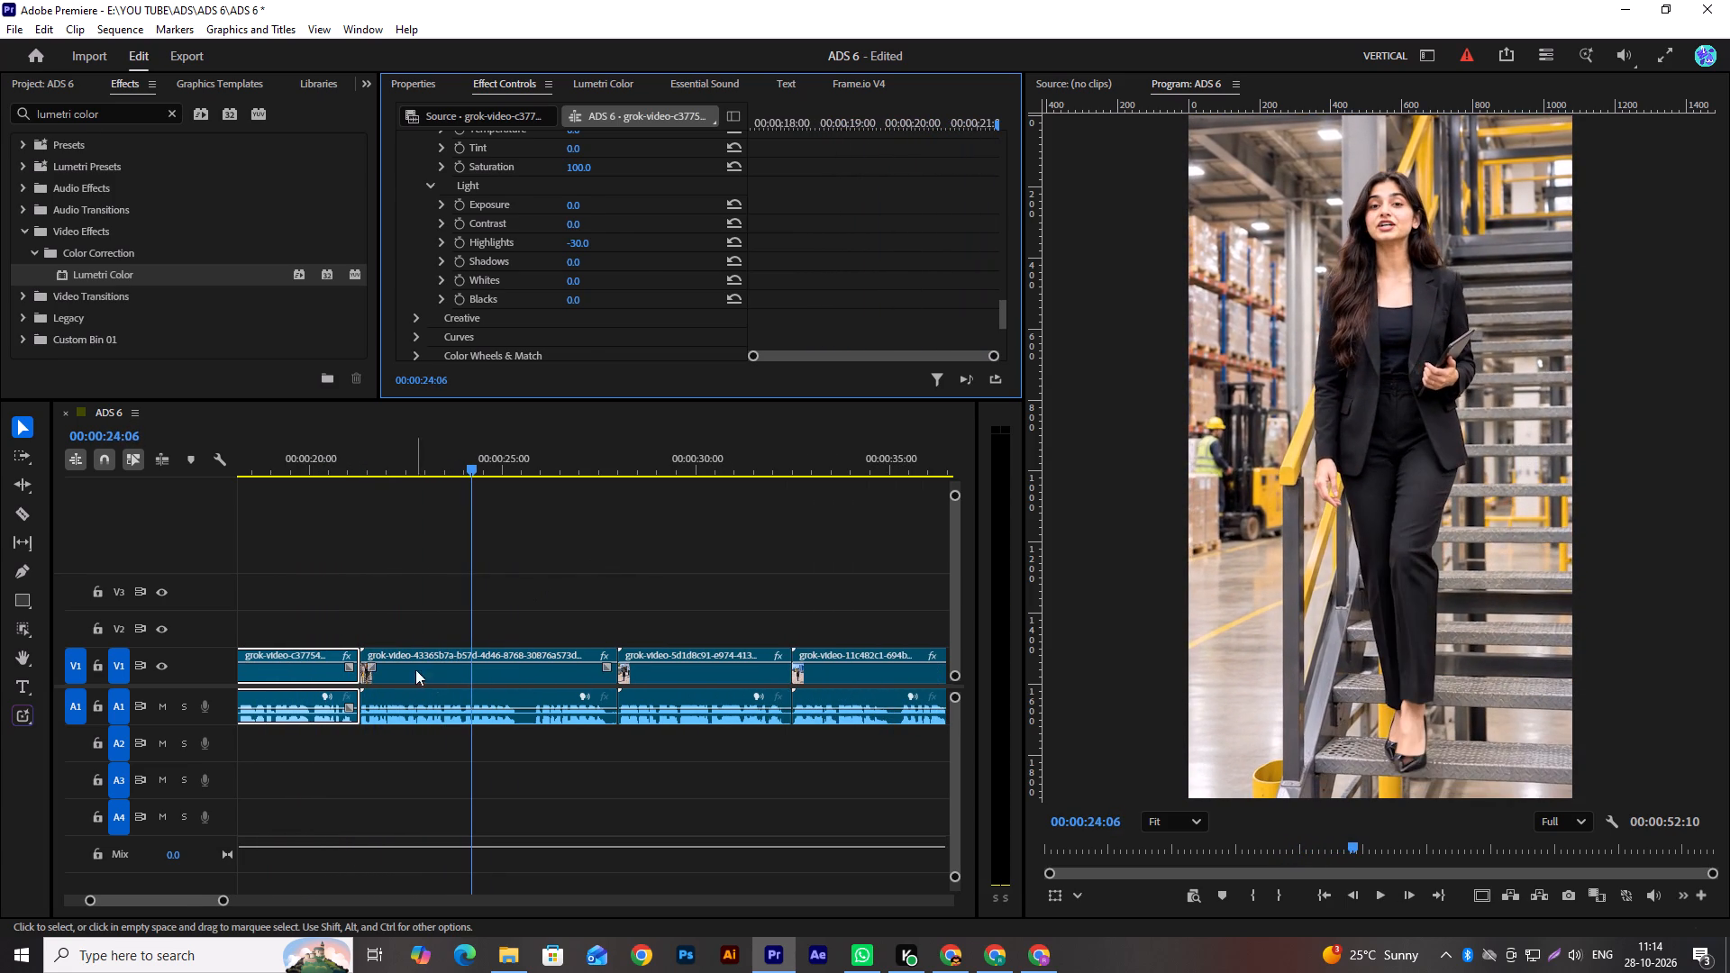
Apply Lumetri Color to the fourth clip, the staircase shot, and expand the effect's Basic Correction settings.
{"action": "left_click", "coordinate": [445, 668]}
{"action": "left_click_drag", "start_coordinate": [150, 276], "coordinate": [396, 583]}
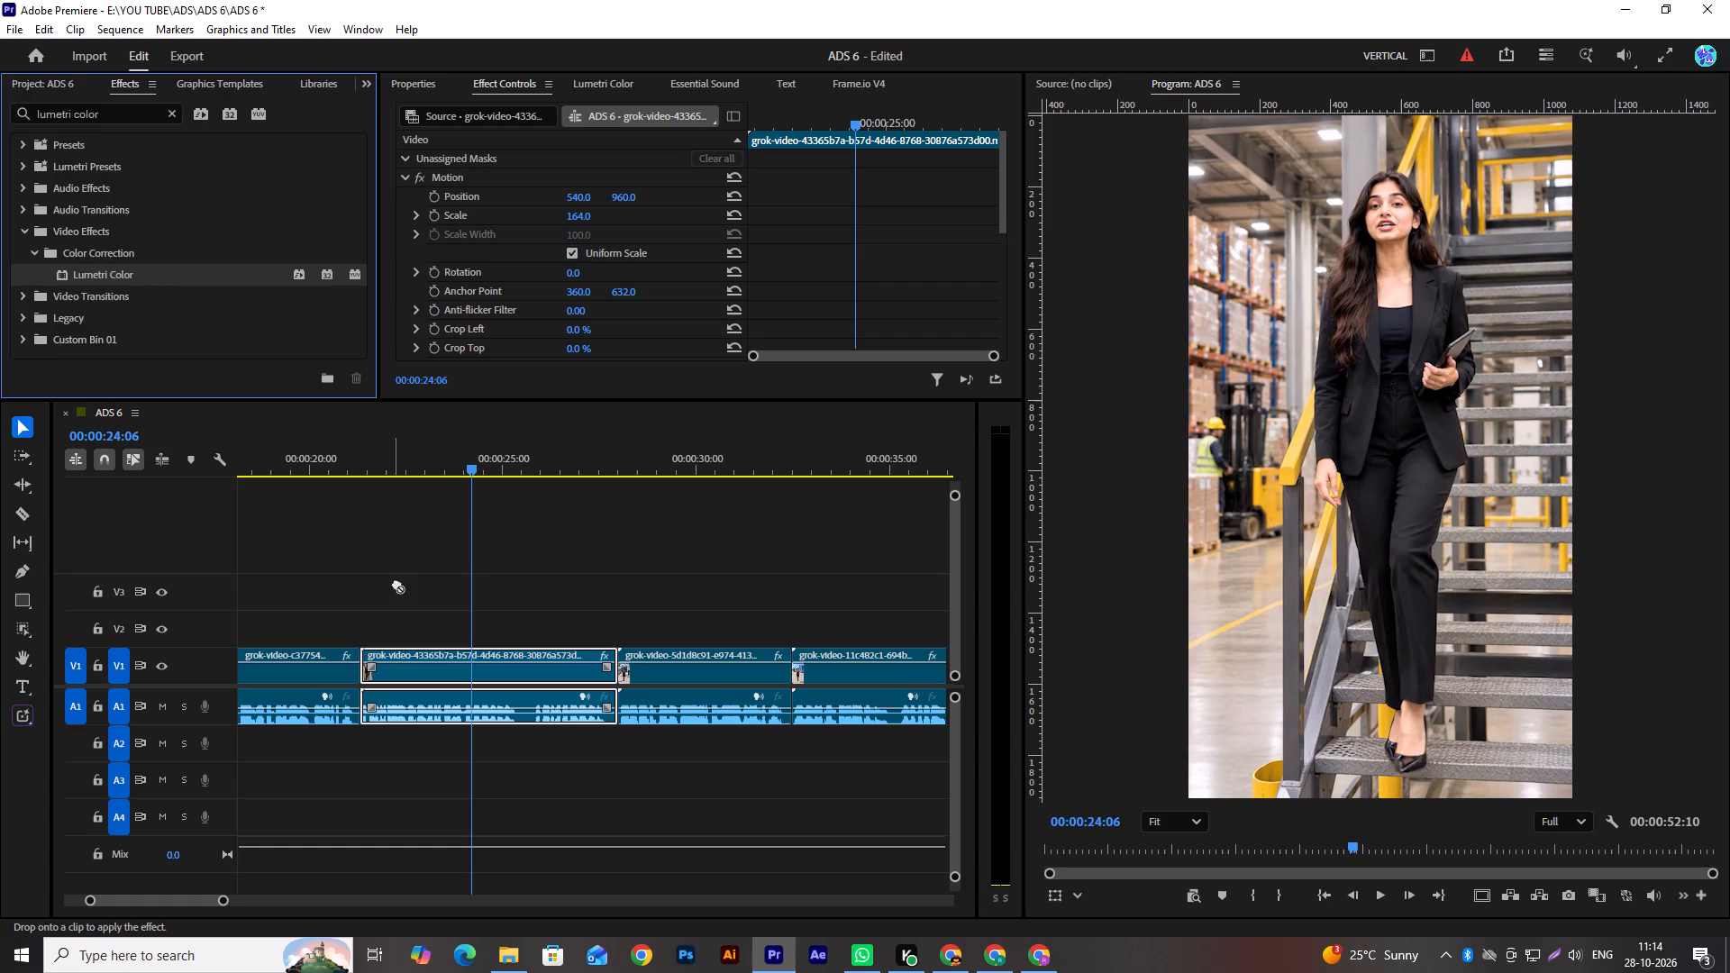
{"action": "left_click_drag", "start_coordinate": [396, 583], "coordinate": [439, 654]}
{"action": "left_click_drag", "start_coordinate": [1000, 176], "coordinate": [1013, 315]}
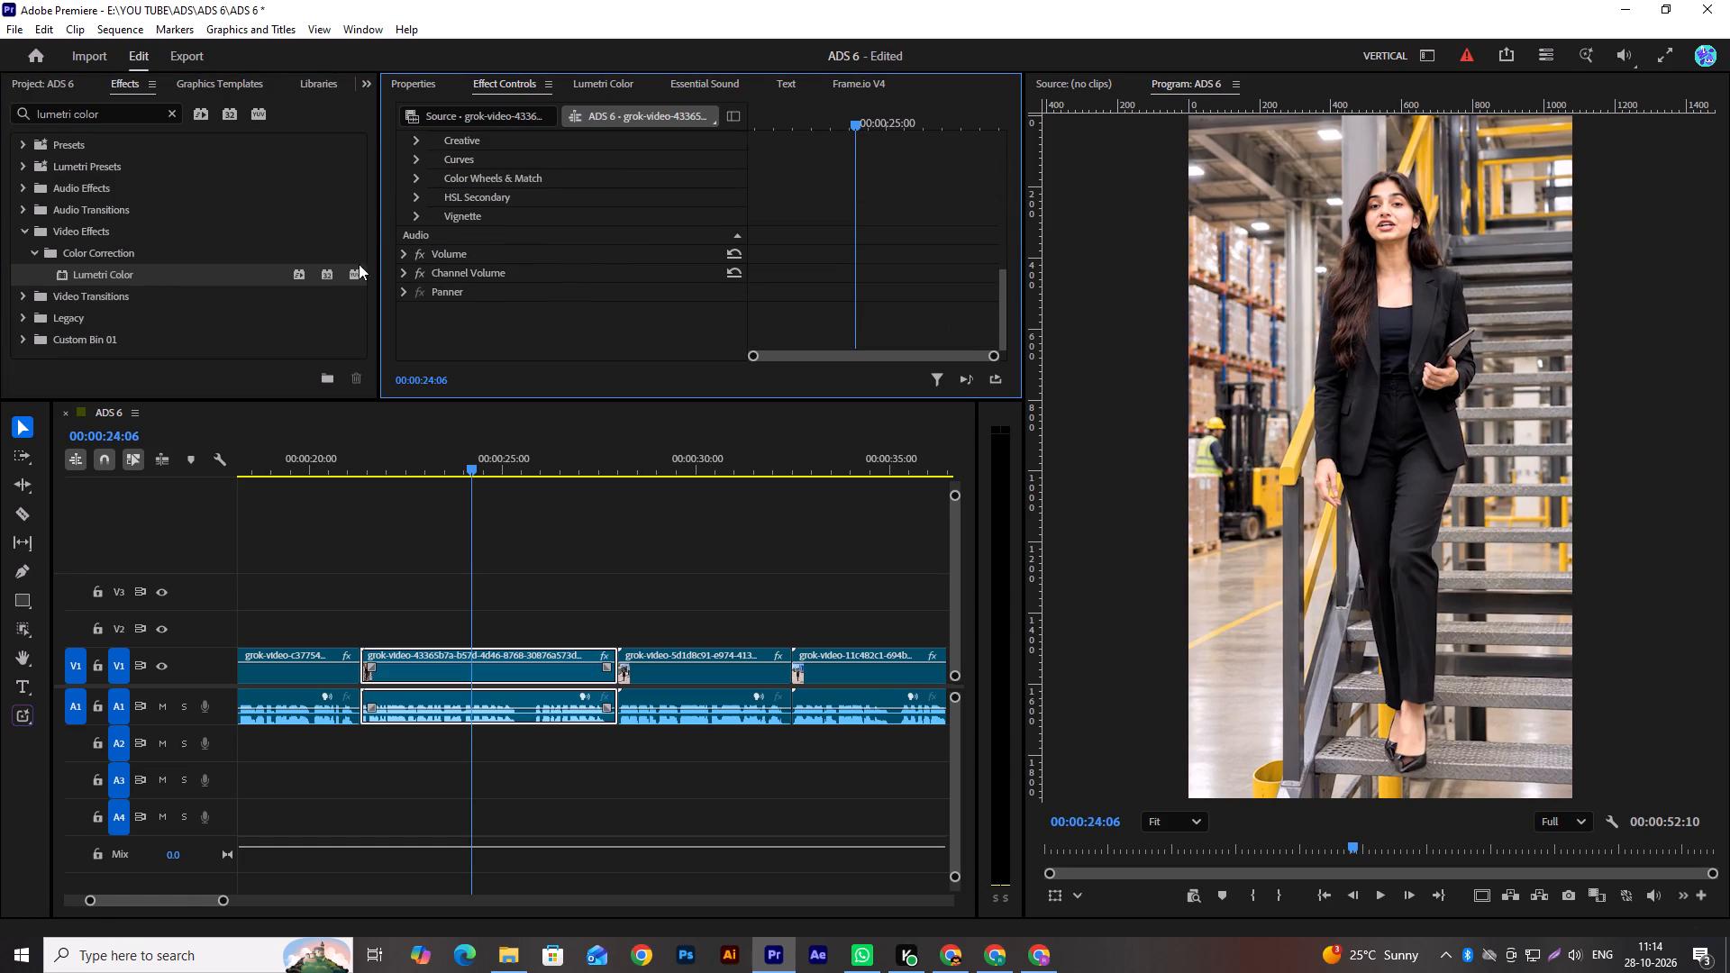
{"action": "scroll", "coordinate": [442, 247], "scroll_direction": "up", "scroll_amount": 1}
{"action": "left_click", "coordinate": [414, 139]}
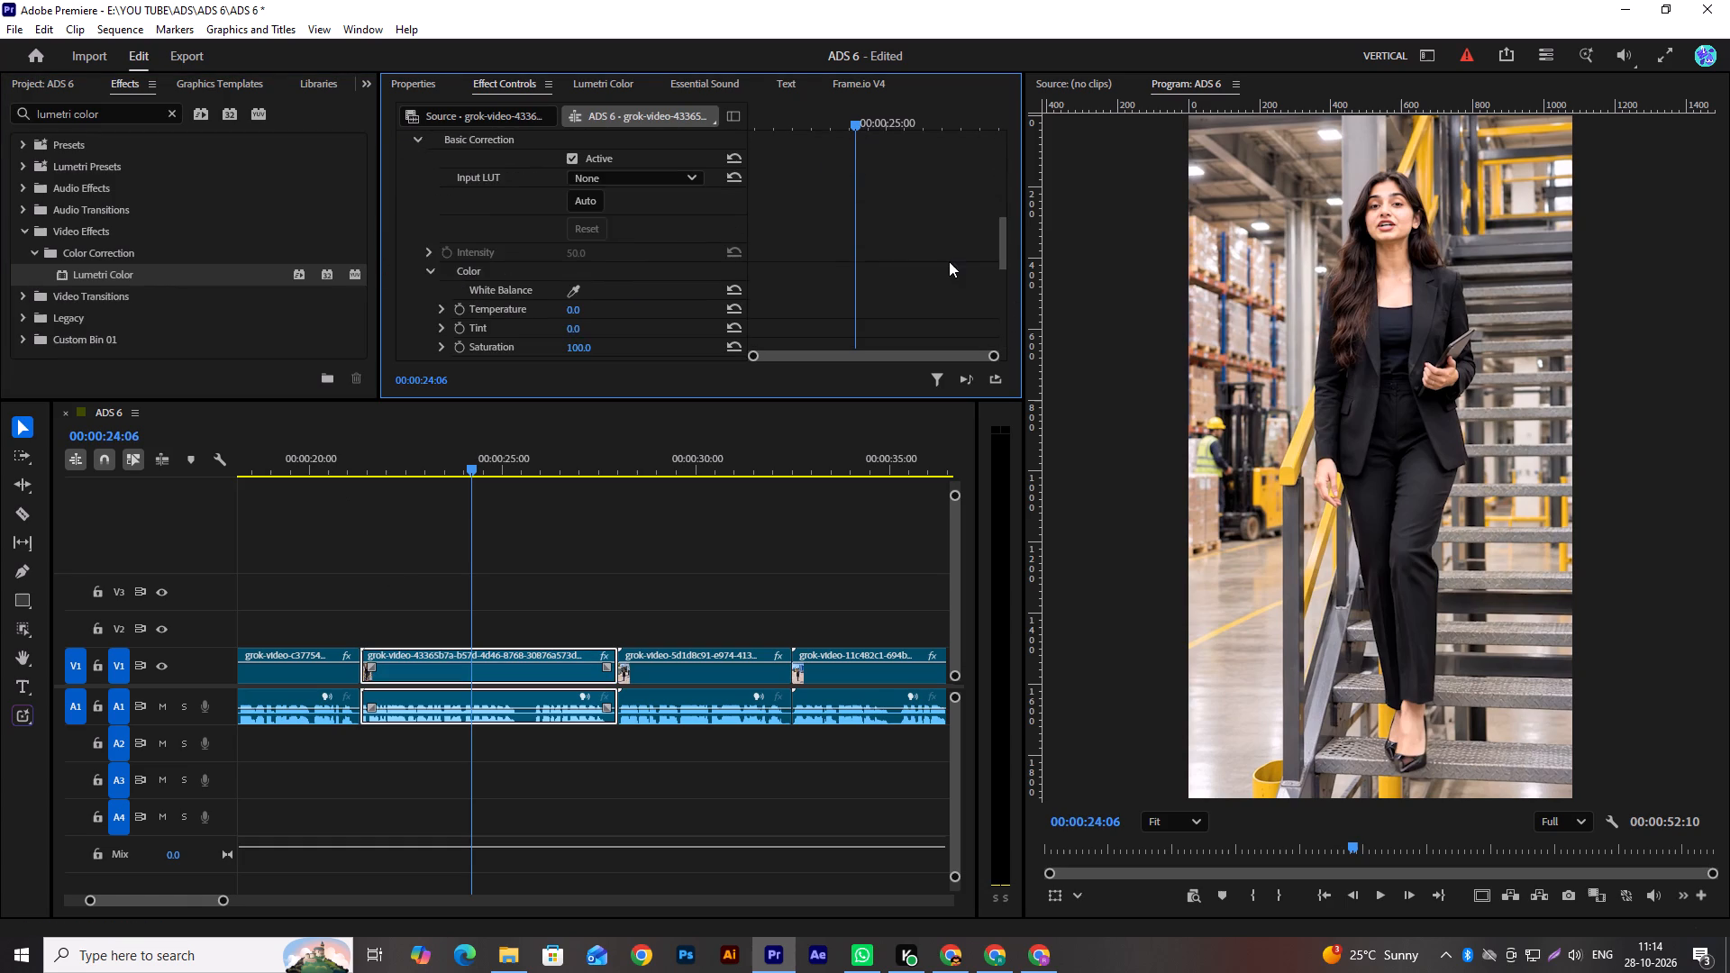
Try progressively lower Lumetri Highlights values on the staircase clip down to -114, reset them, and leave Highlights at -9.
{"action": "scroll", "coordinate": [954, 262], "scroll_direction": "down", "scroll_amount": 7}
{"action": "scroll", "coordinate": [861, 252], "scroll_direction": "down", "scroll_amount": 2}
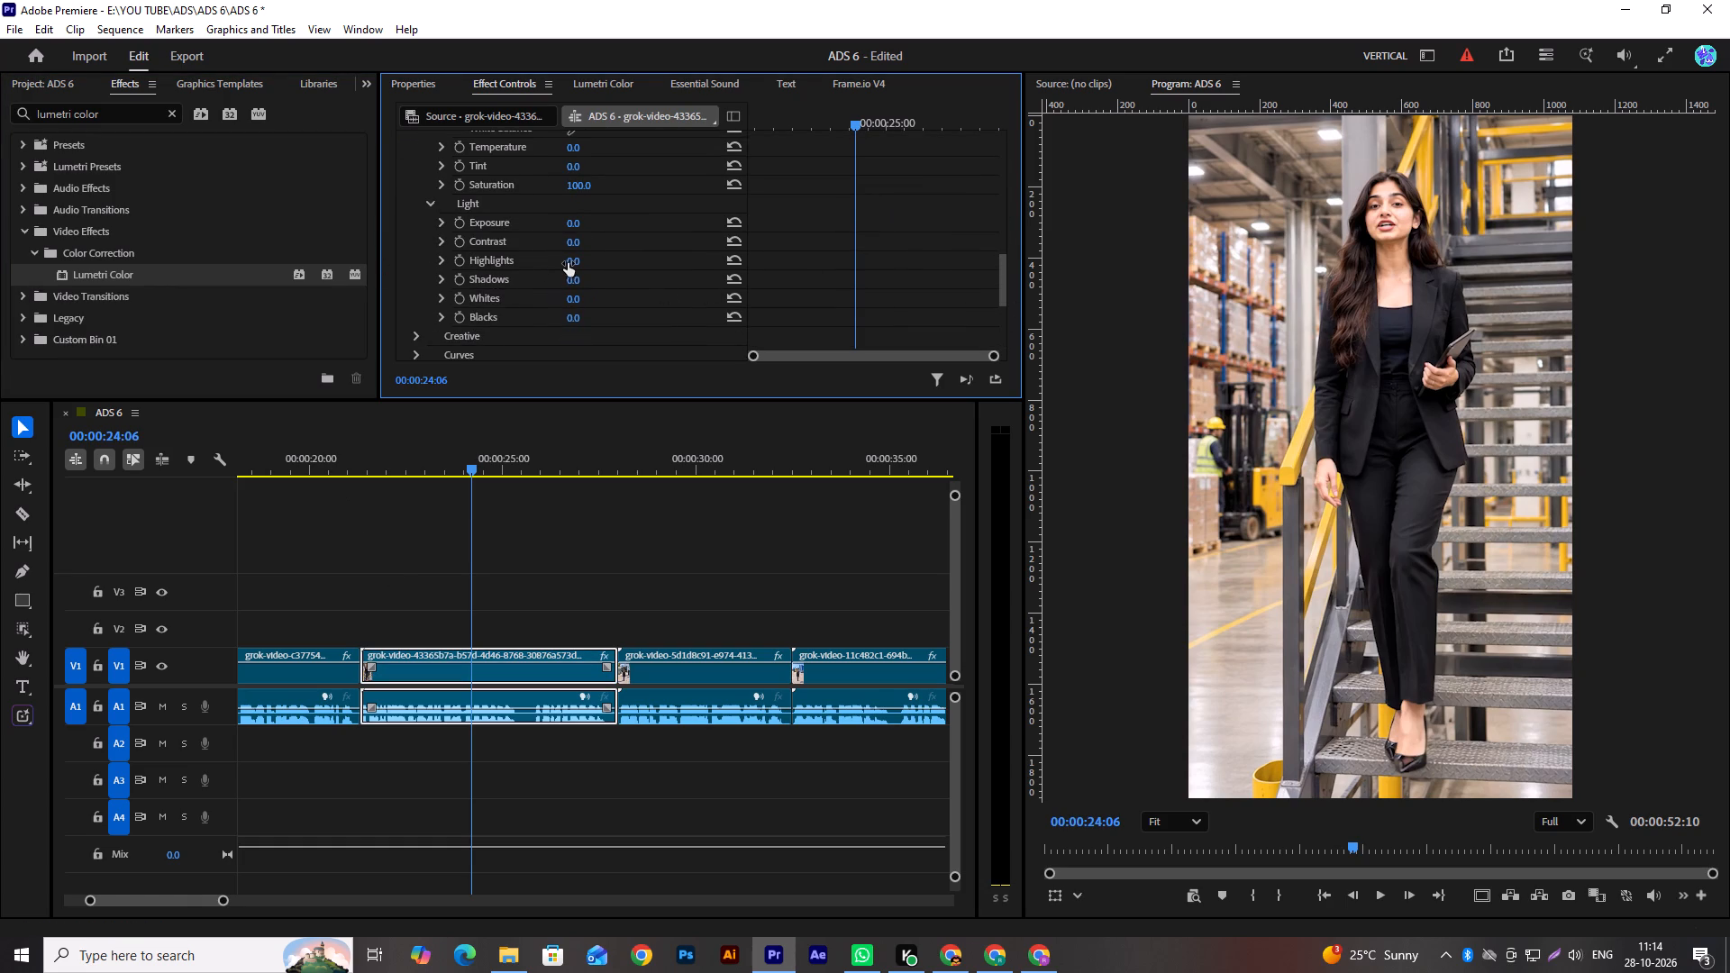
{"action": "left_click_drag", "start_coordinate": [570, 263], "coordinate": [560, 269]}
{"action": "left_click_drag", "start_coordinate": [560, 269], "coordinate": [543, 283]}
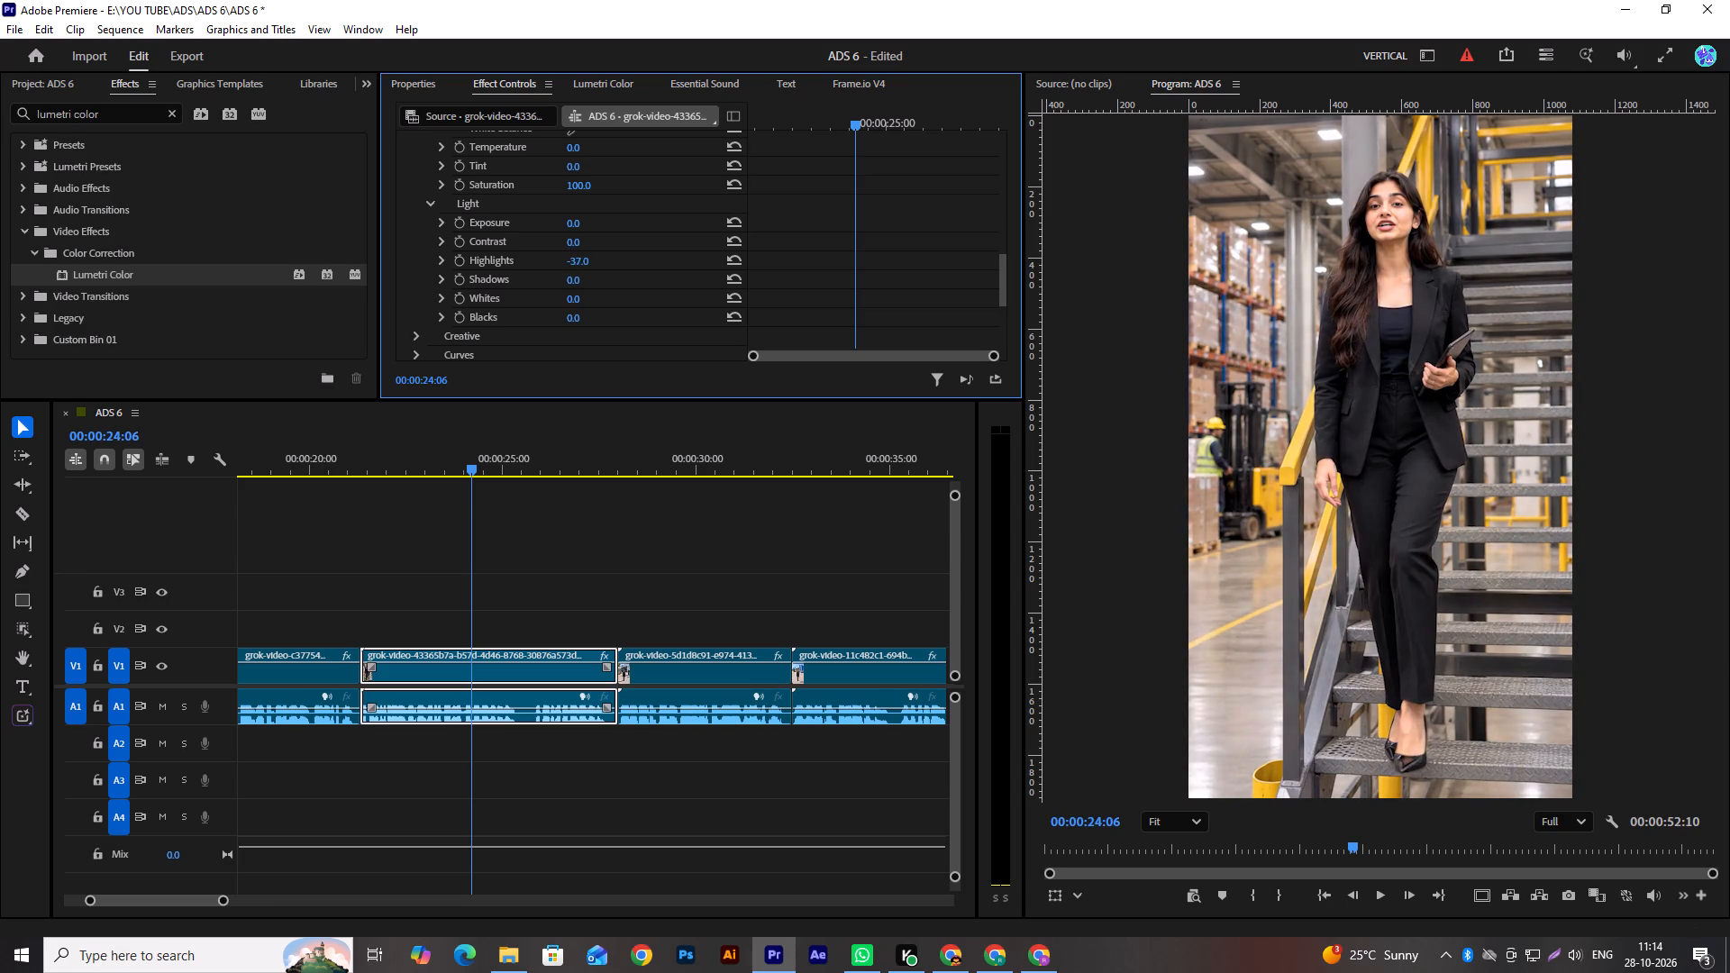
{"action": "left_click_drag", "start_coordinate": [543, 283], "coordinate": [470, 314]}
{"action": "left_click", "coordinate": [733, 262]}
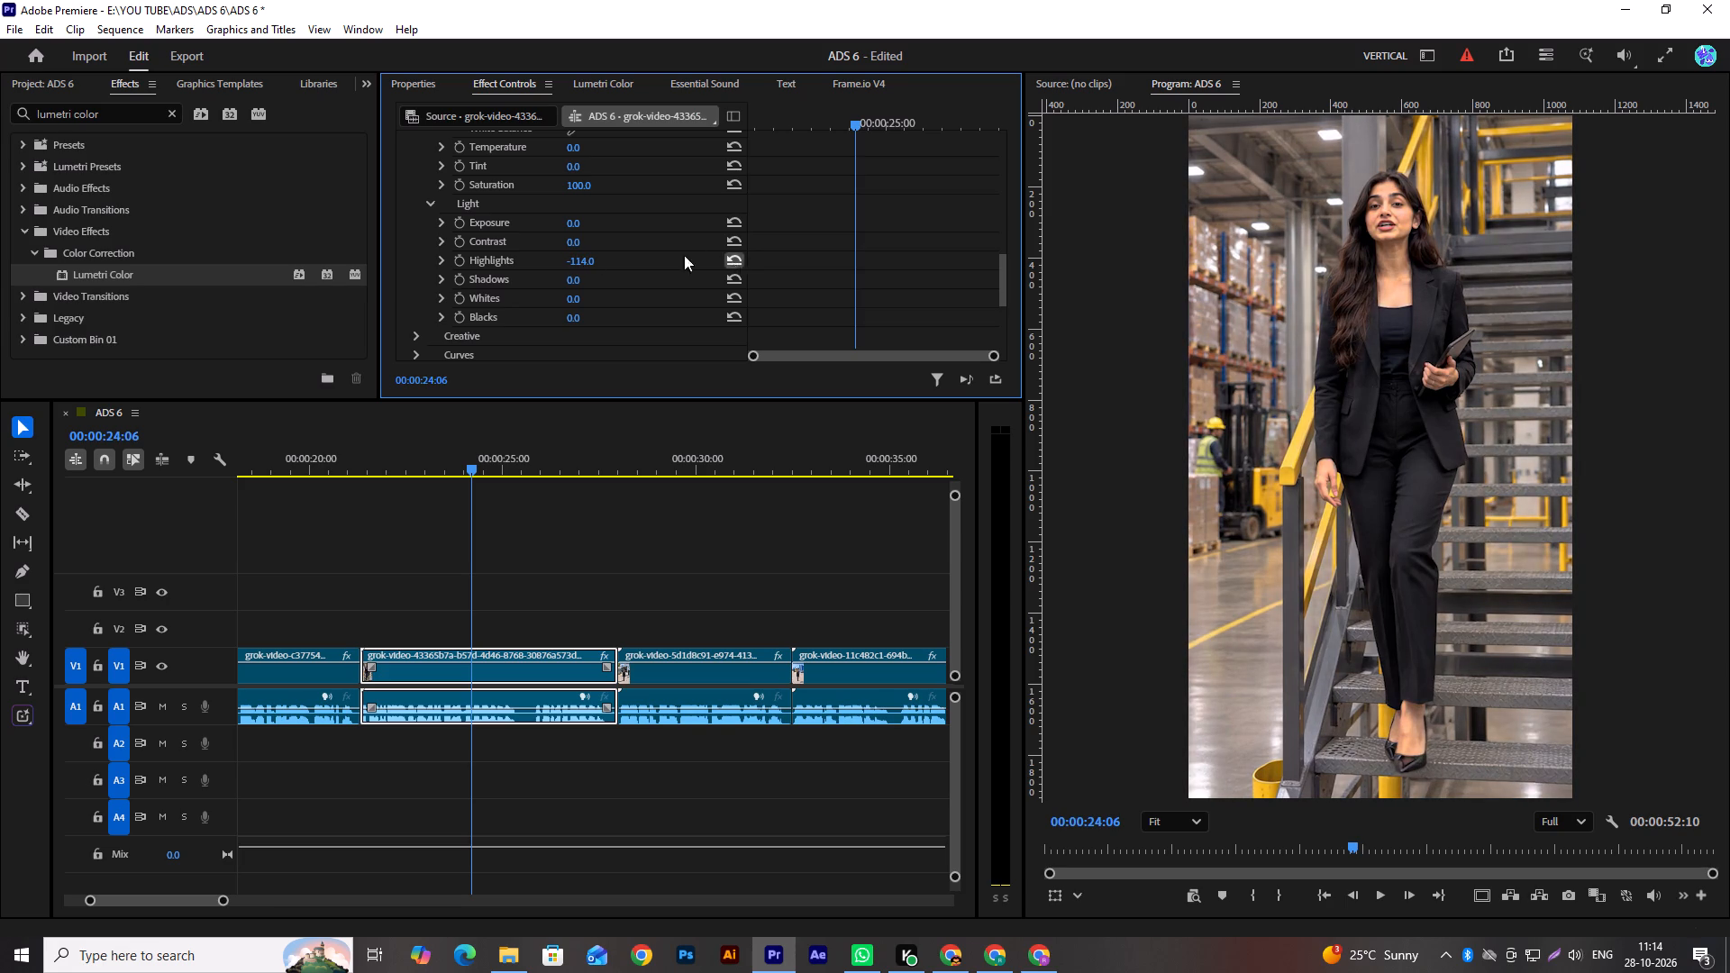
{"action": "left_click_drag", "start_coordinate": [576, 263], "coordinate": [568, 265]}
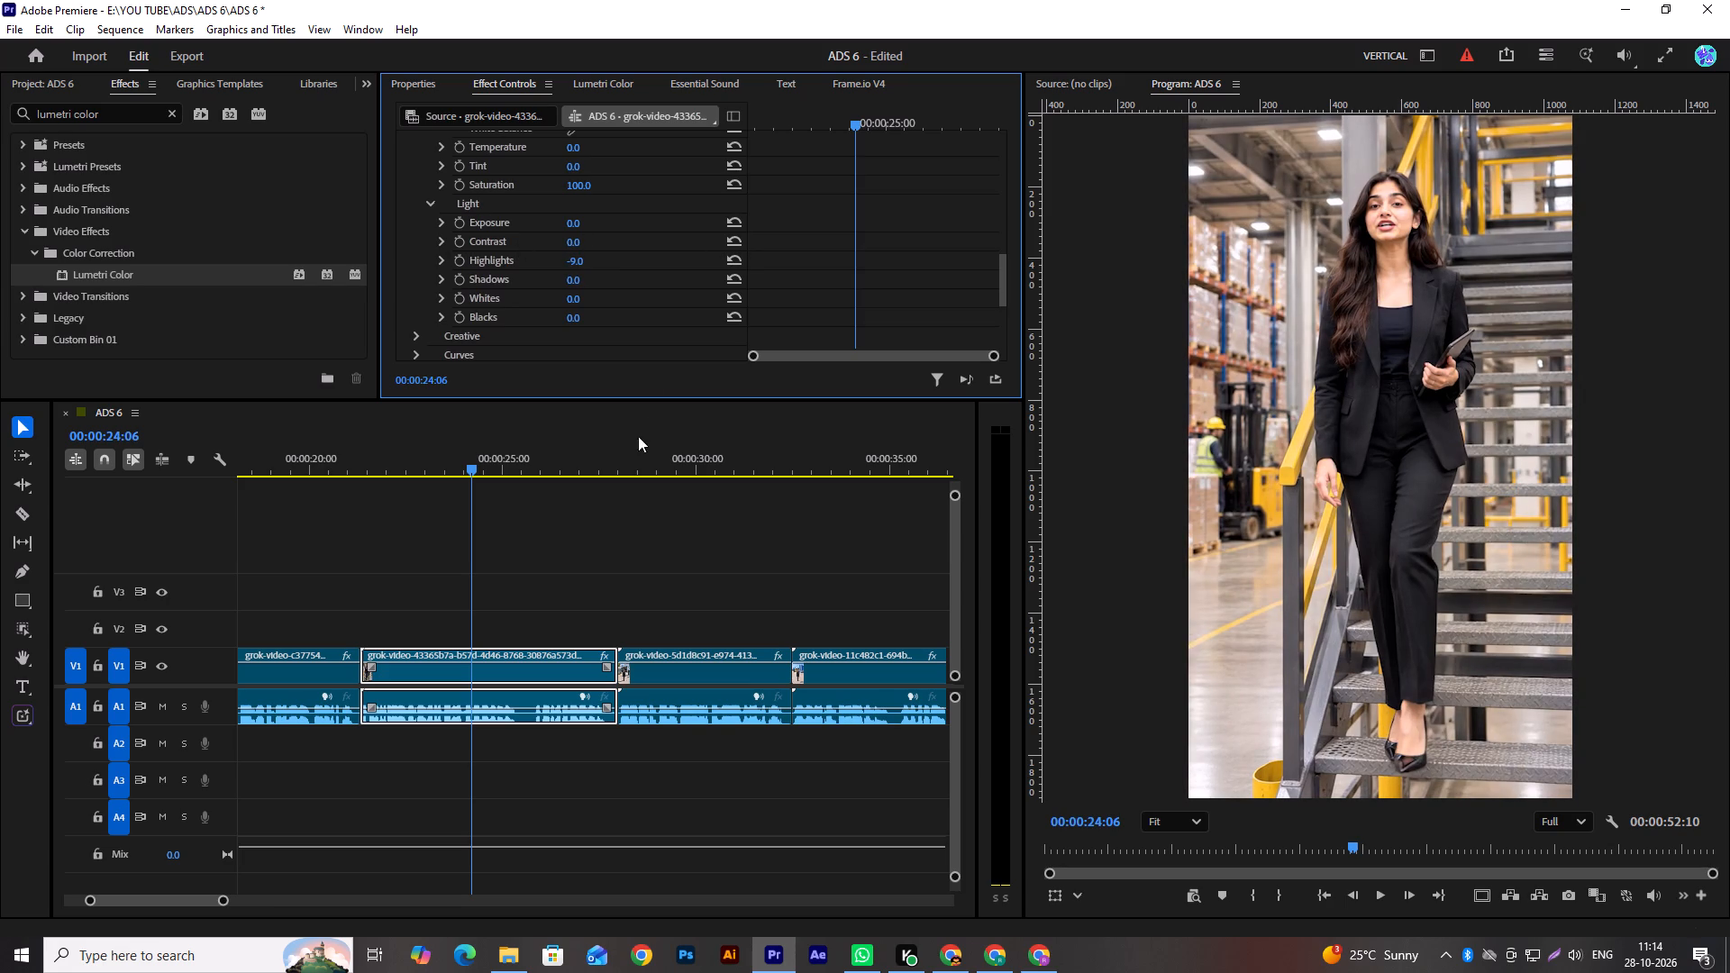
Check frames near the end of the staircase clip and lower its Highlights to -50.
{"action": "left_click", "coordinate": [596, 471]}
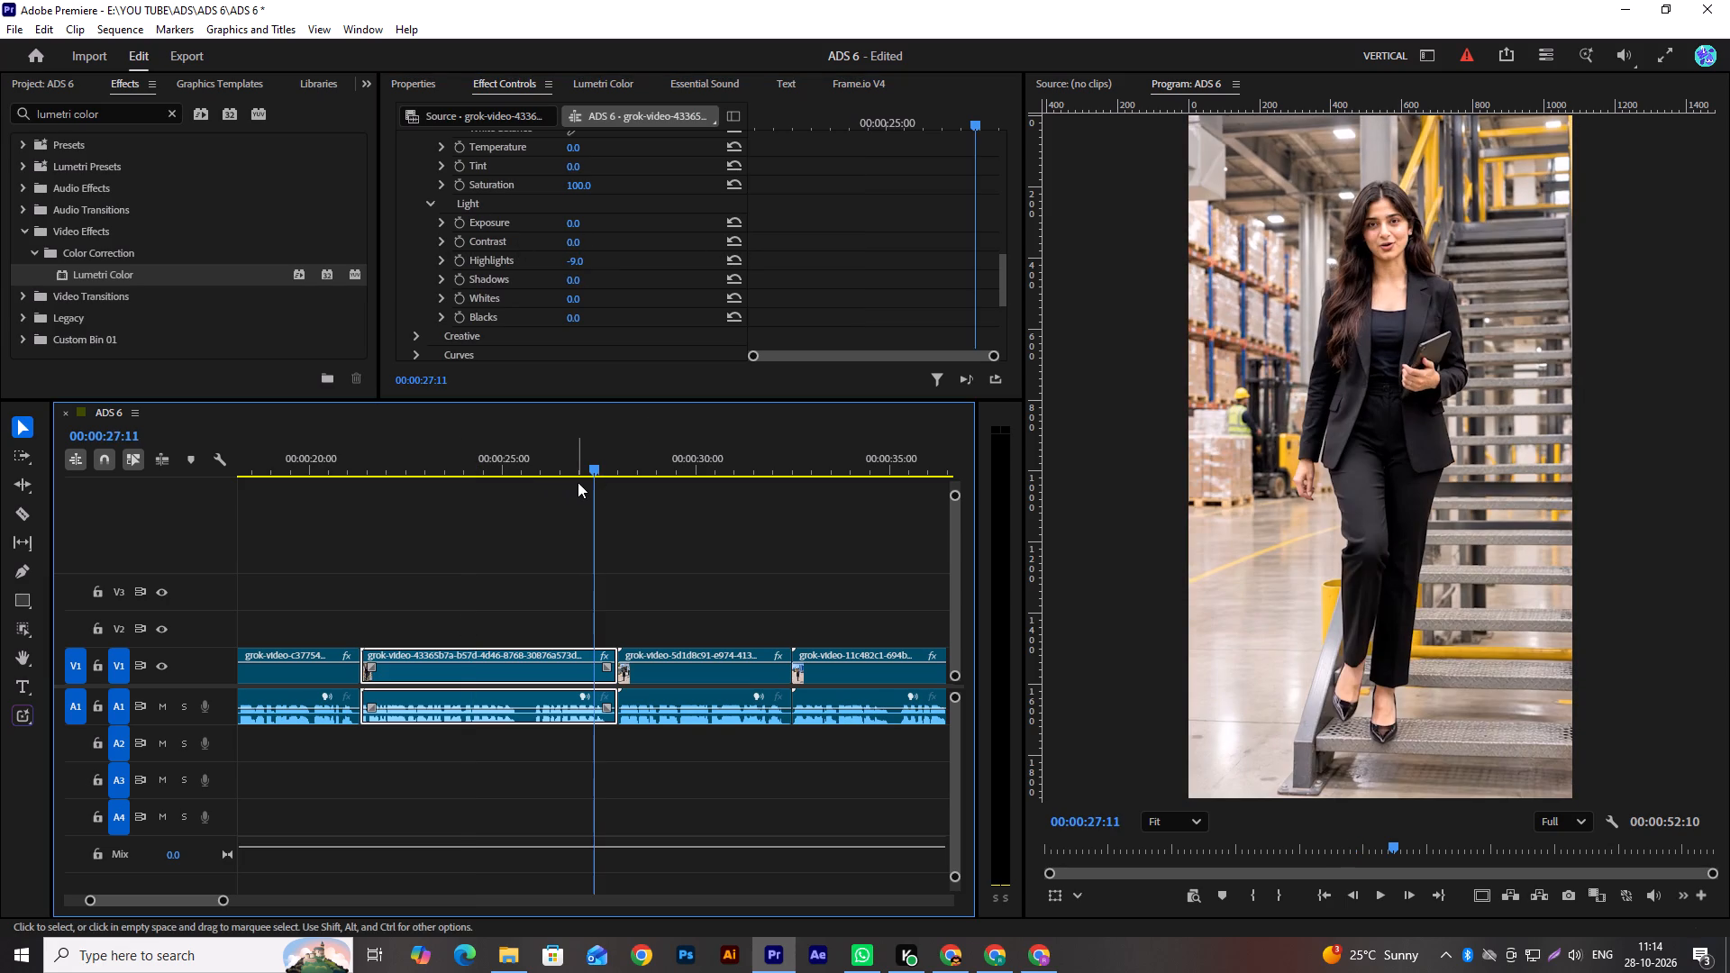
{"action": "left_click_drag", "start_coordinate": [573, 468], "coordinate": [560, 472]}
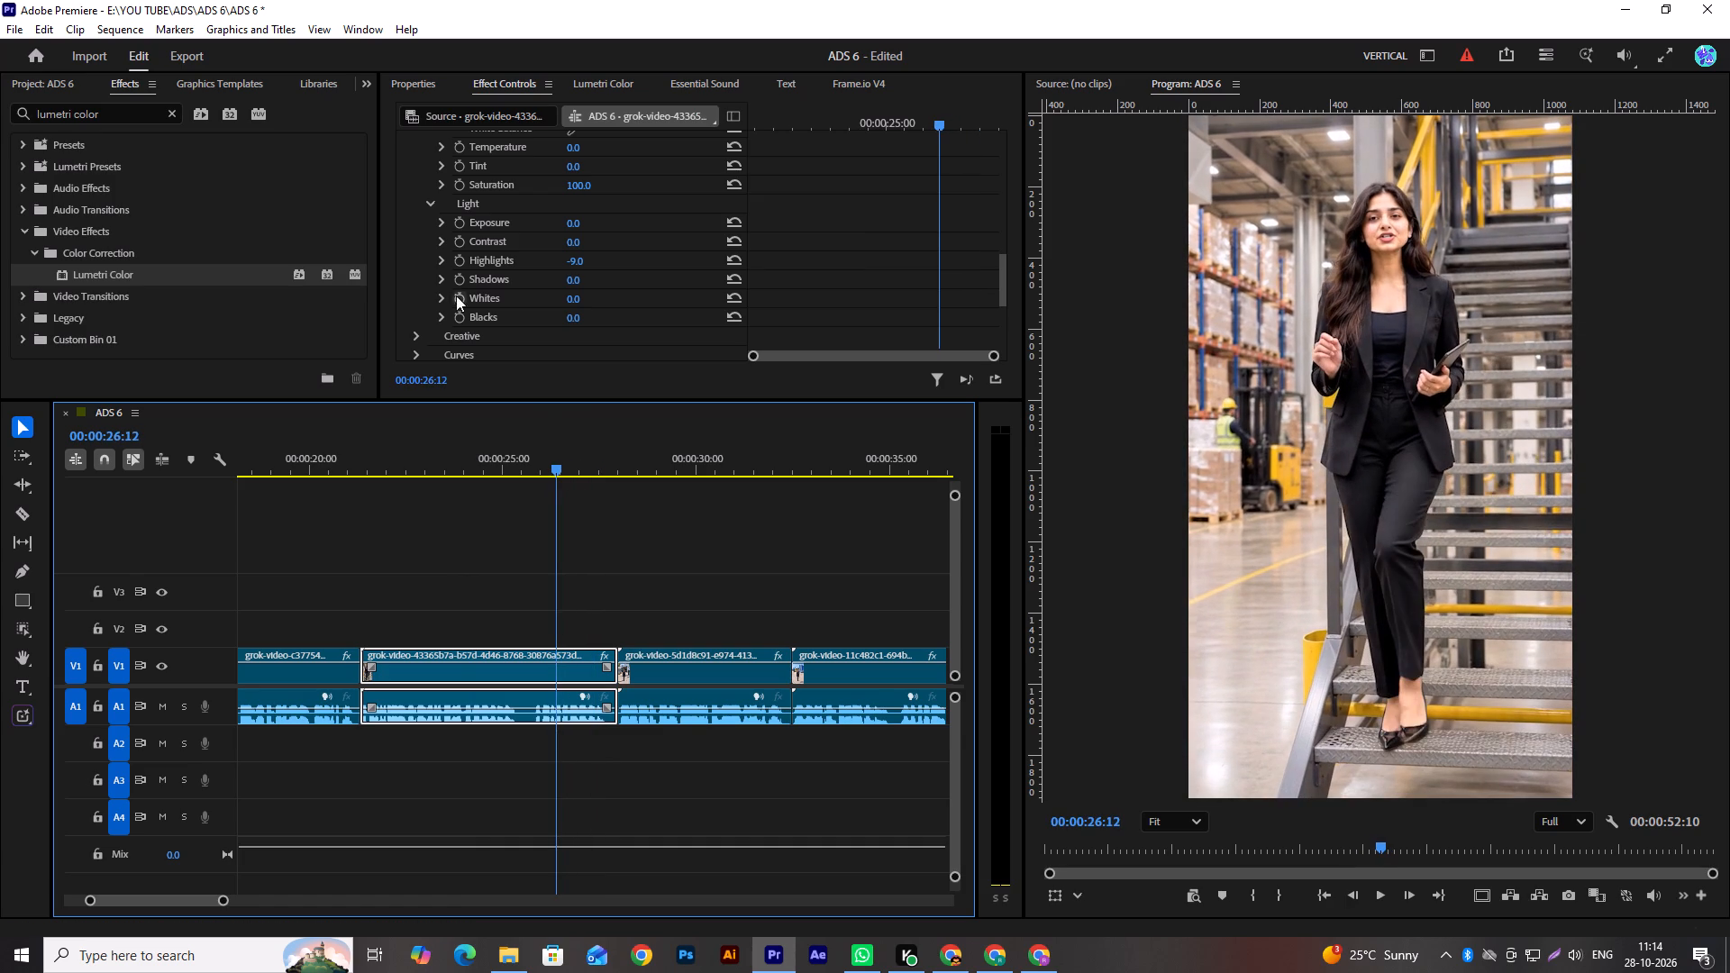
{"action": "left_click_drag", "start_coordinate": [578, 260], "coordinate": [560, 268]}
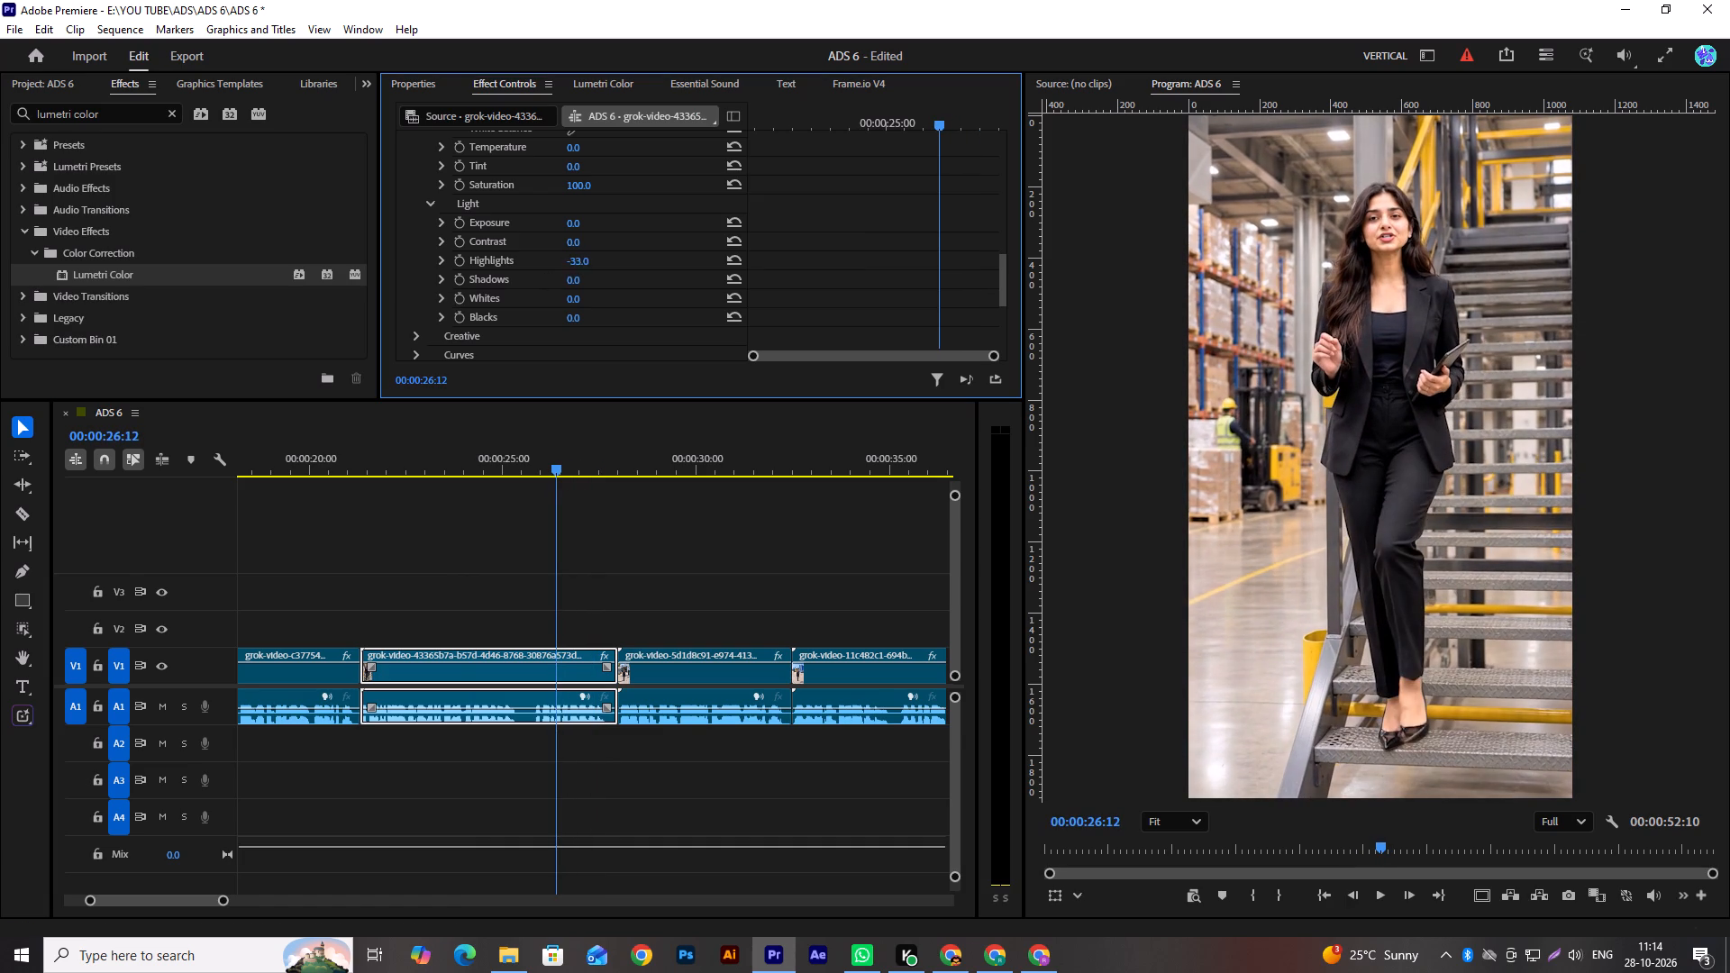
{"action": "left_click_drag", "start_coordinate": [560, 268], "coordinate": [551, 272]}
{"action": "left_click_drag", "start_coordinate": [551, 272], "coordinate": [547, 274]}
Replay the opening of the staircase clip and set its Lumetri Highlights to -45.
{"action": "left_click_drag", "start_coordinate": [478, 473], "coordinate": [359, 515]}
{"action": "key", "text": "space"}
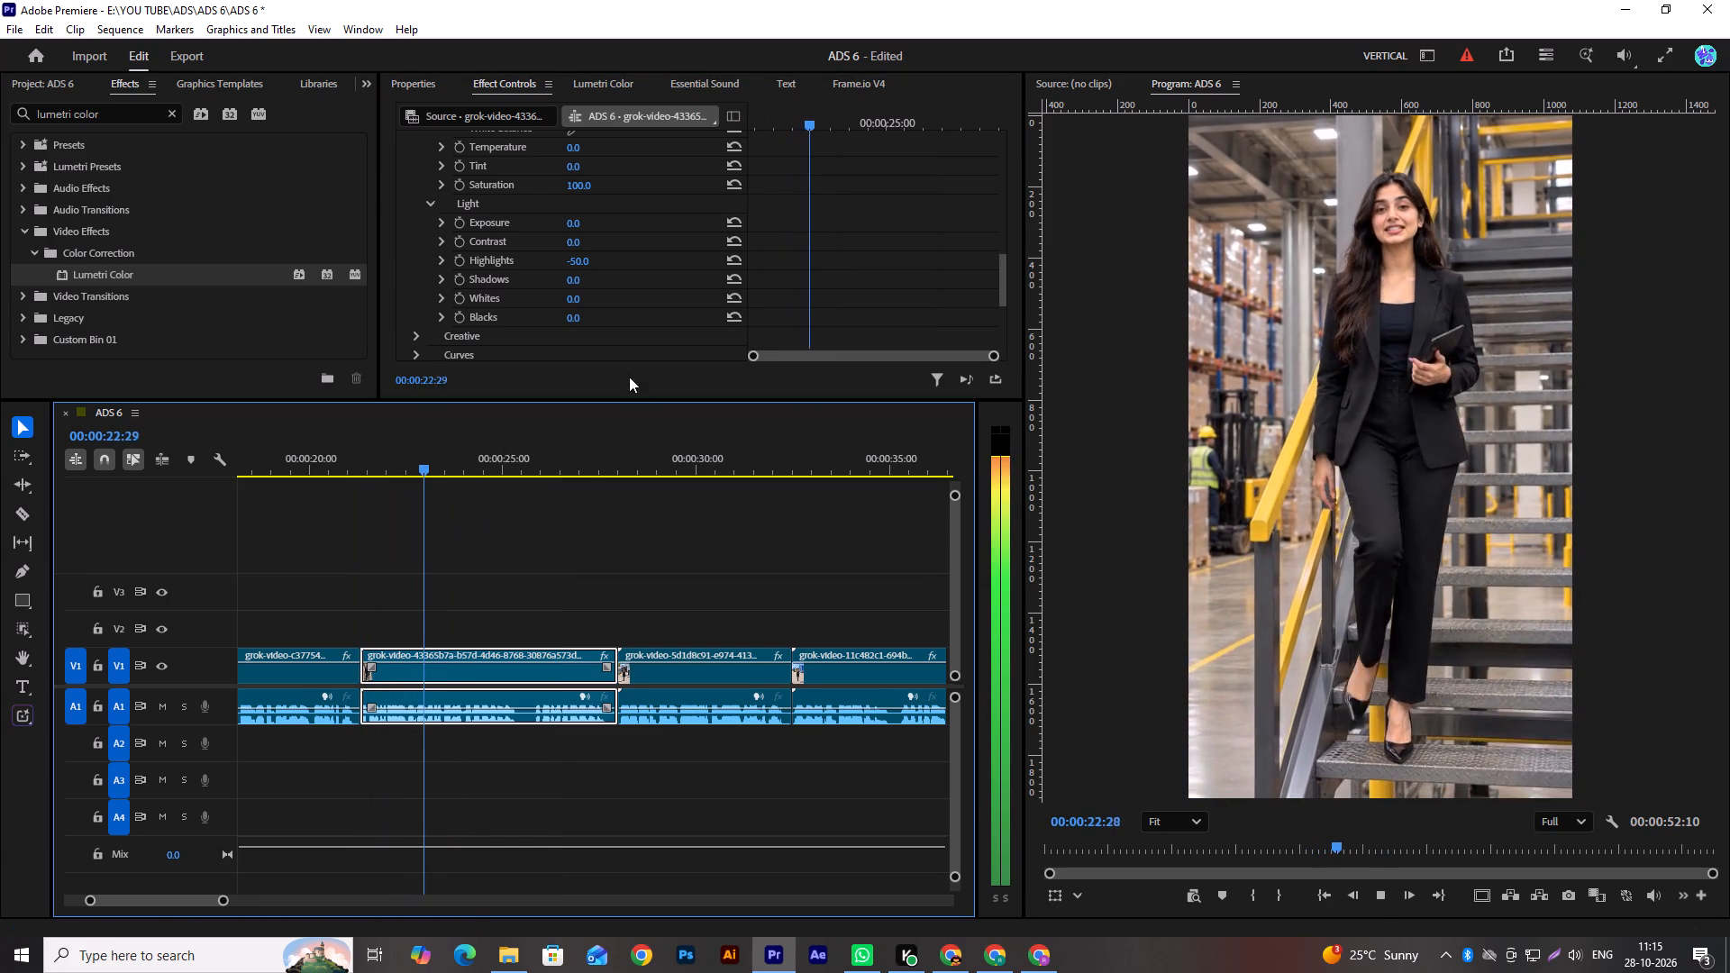
{"action": "key", "text": "space"}
{"action": "left_click", "coordinate": [572, 262]}
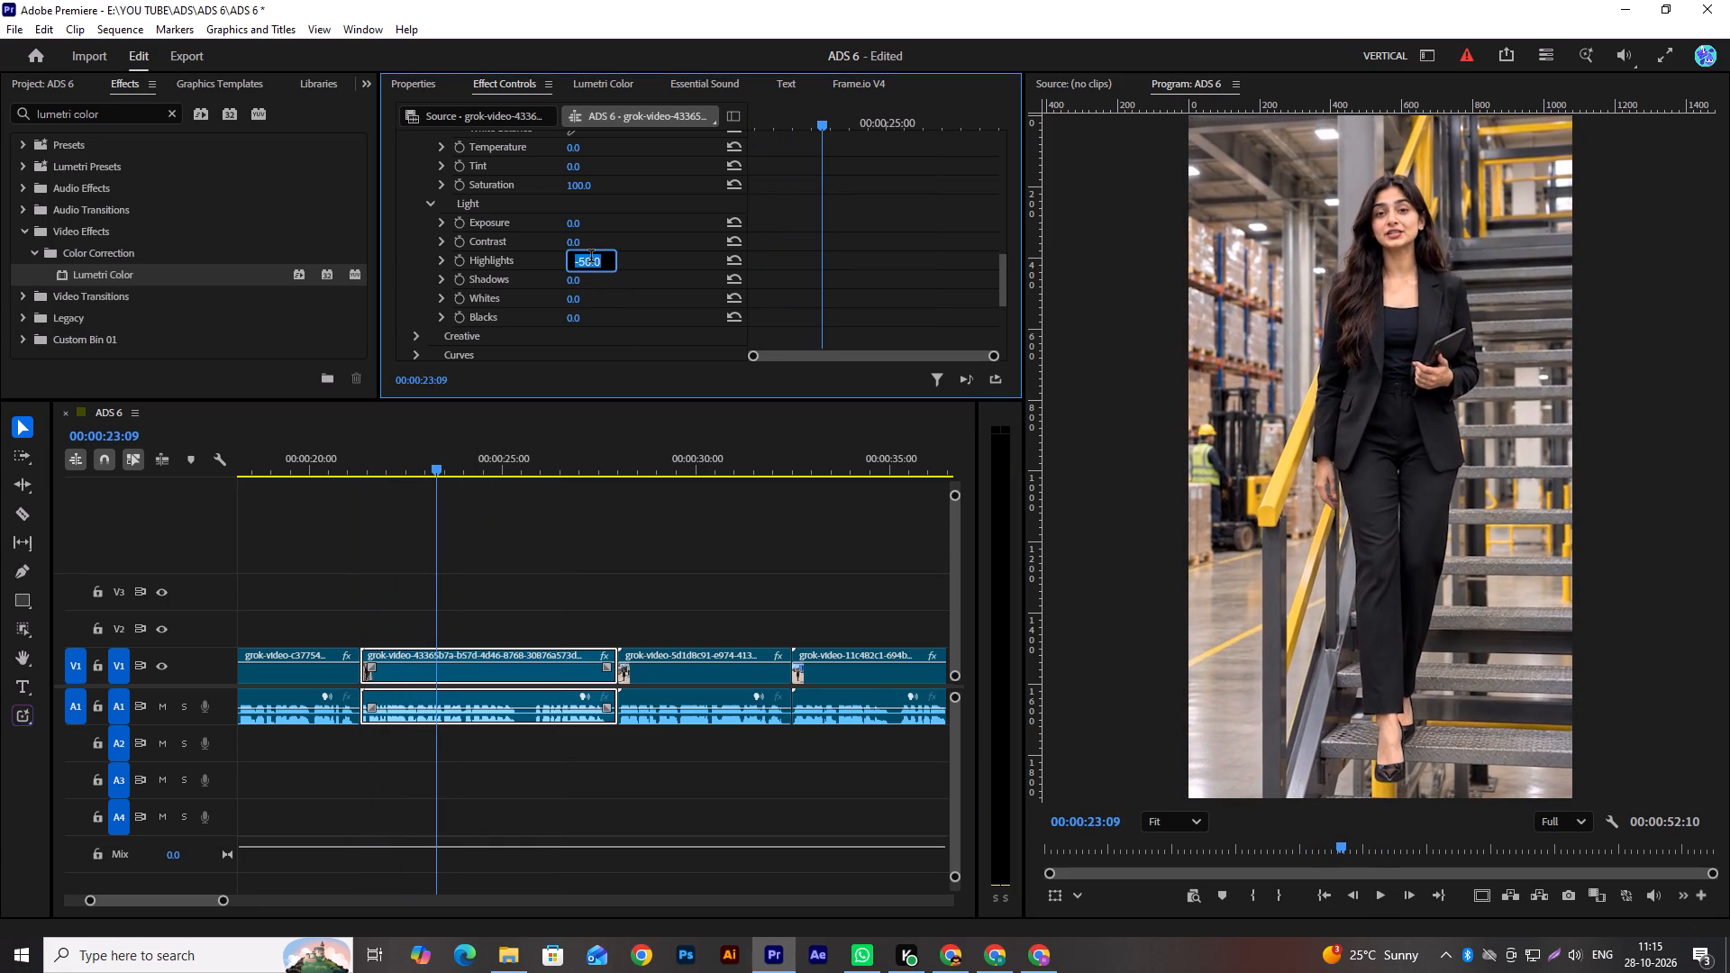
{"action": "type", "text": "-45"}
{"action": "key", "text": "Return"}
Play on through the staircase clip into the security gate clip to compare their brightness, parking at 00:00:28:27.
{"action": "key", "text": "space"}
{"action": "scroll", "coordinate": [641, 550], "scroll_direction": "down", "scroll_amount": 2}
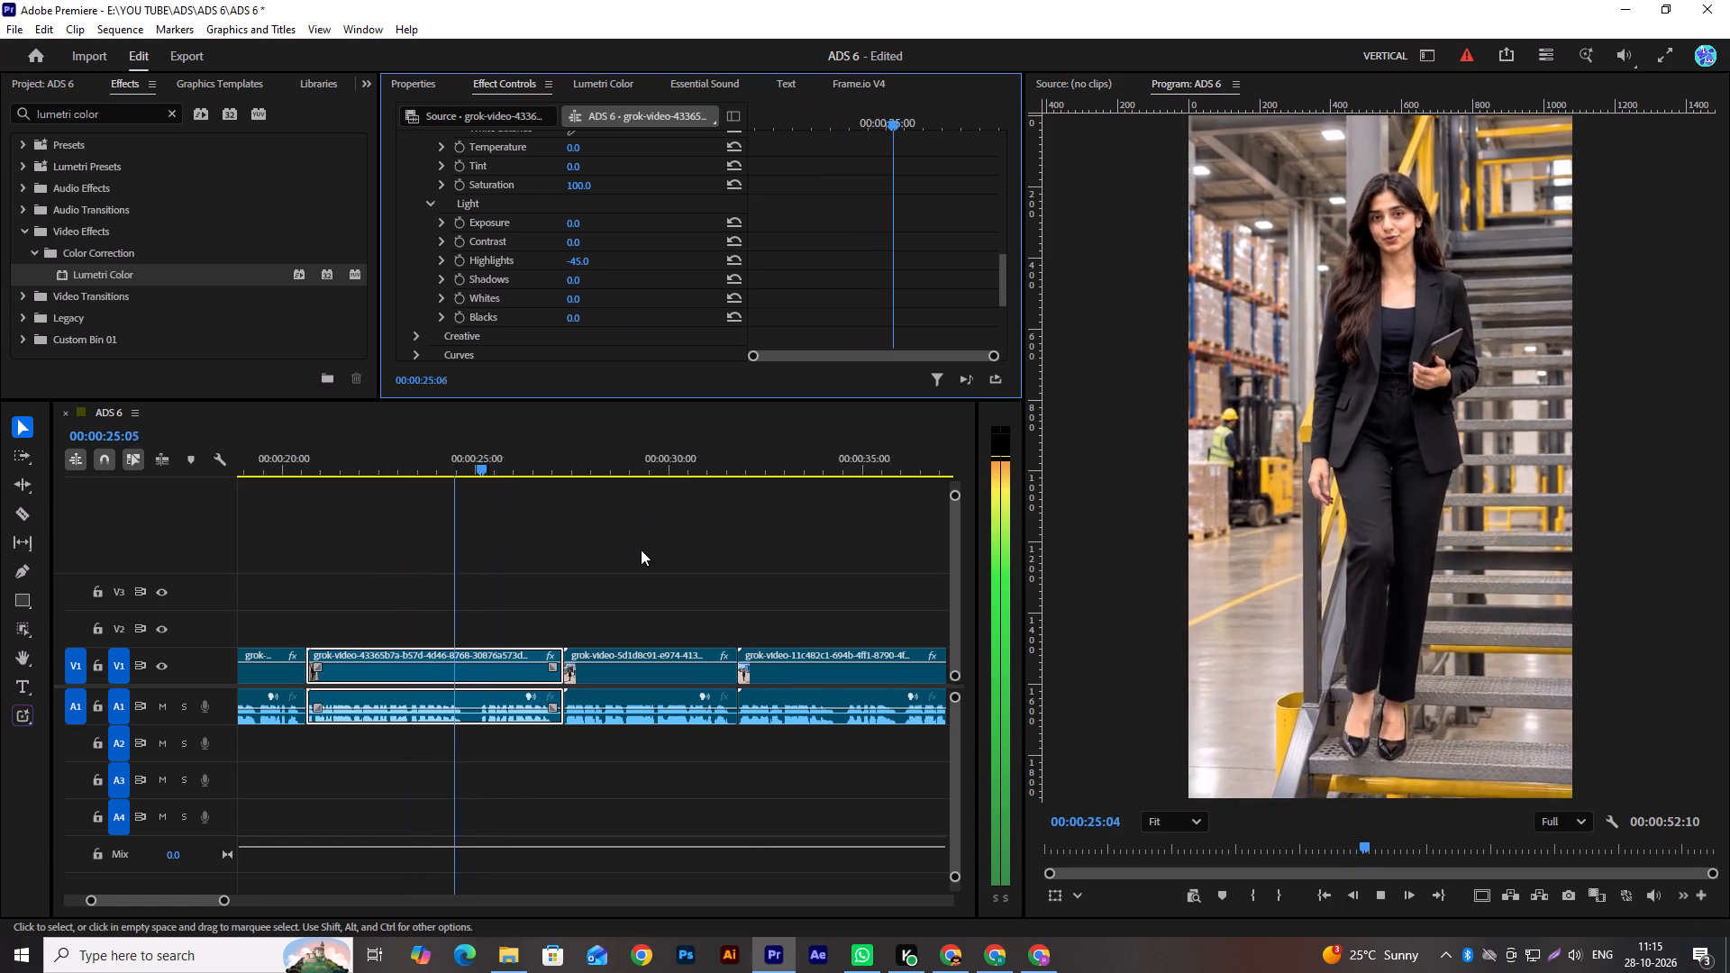
{"action": "scroll", "coordinate": [641, 550], "scroll_direction": "down", "scroll_amount": 4}
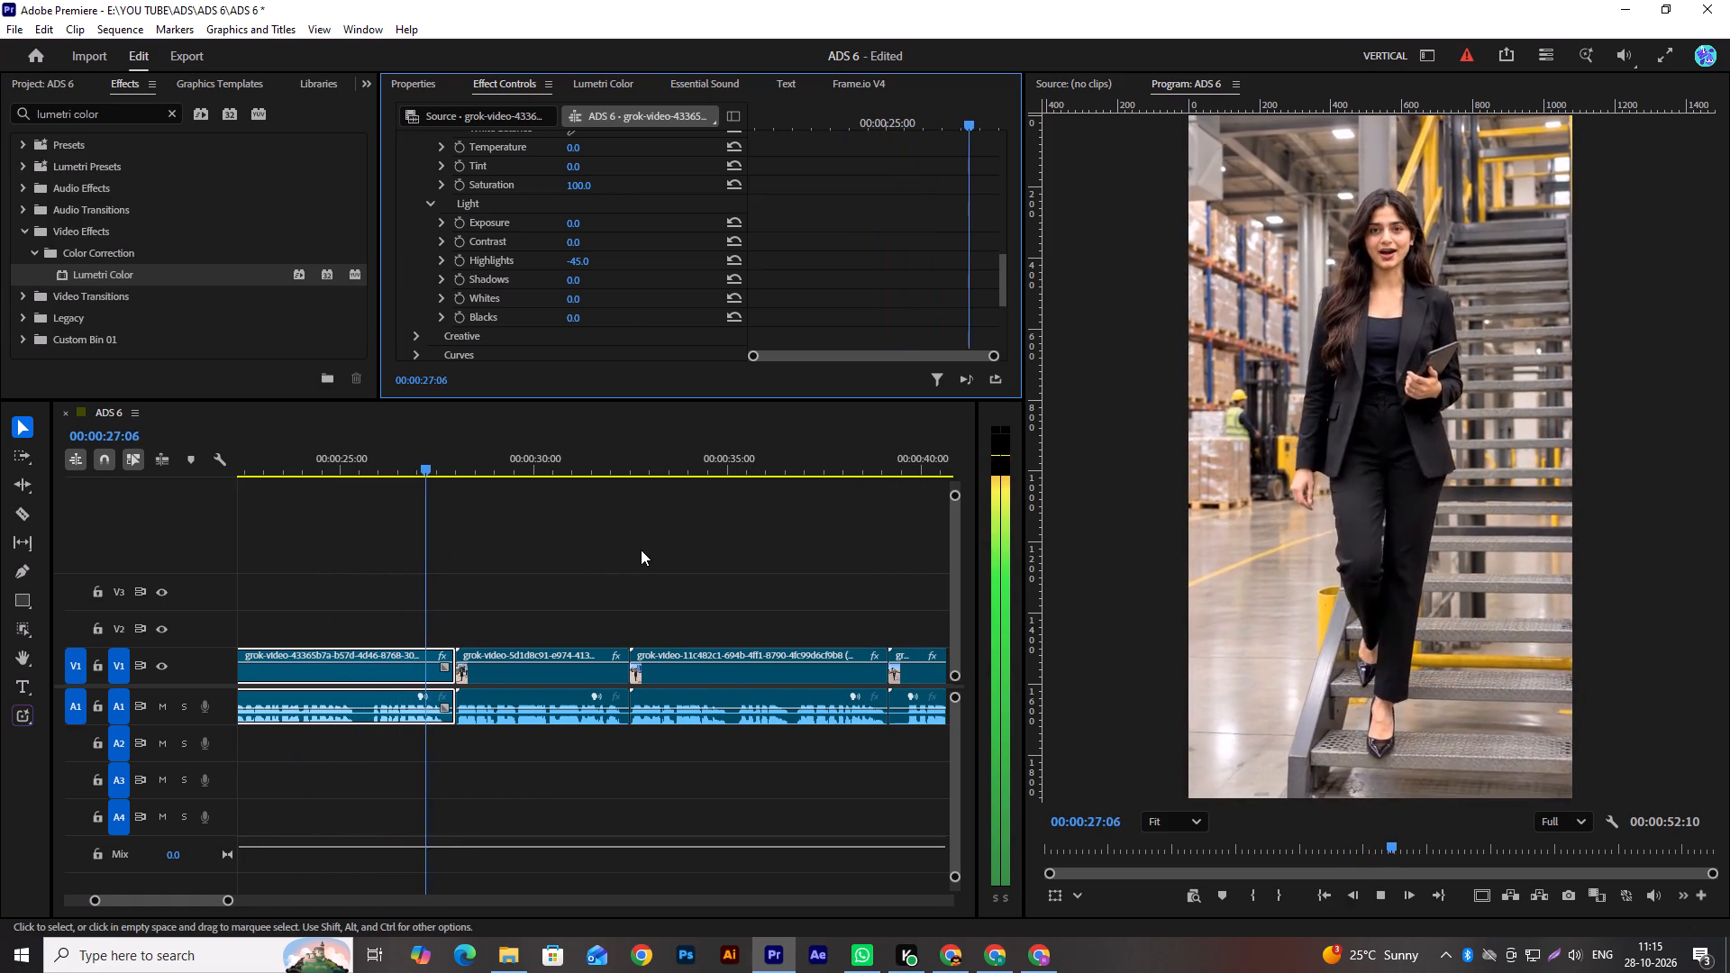
{"action": "scroll", "coordinate": [641, 550], "scroll_direction": "down", "scroll_amount": 2}
{"action": "key", "text": "space"}
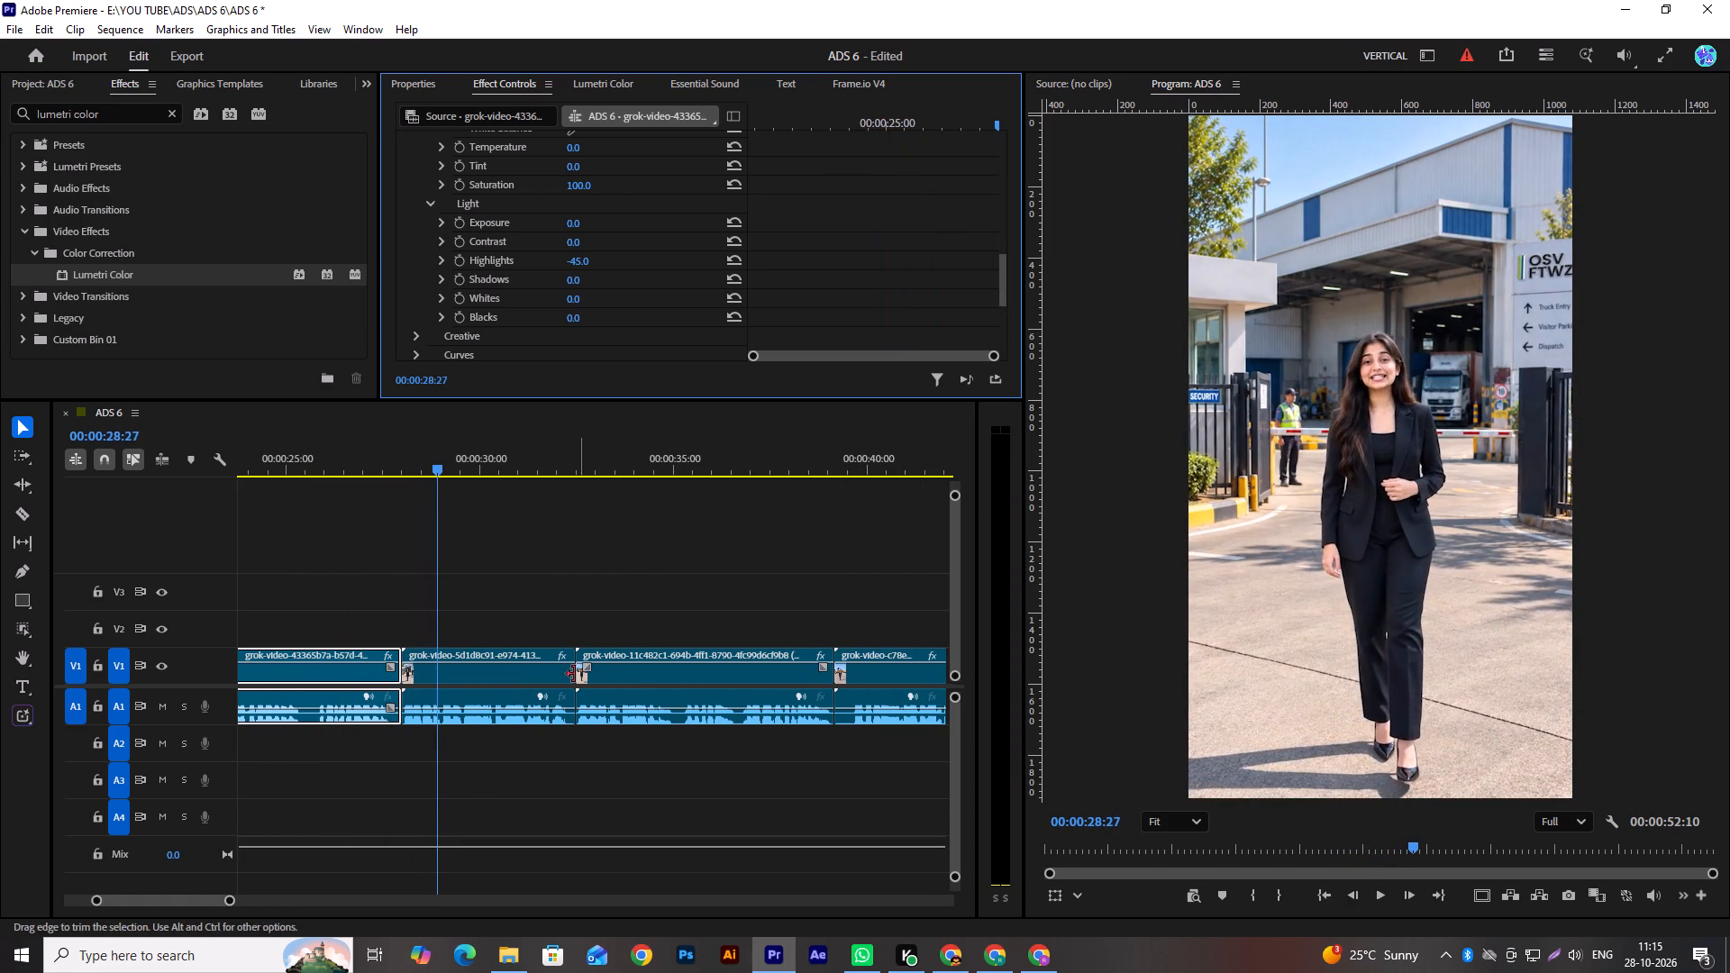
Apply Lumetri Color to the fifth clip, the security gate shot, and expand the effect's Basic Correction settings.
{"action": "left_click", "coordinate": [507, 676]}
{"action": "left_click_drag", "start_coordinate": [162, 277], "coordinate": [464, 668]}
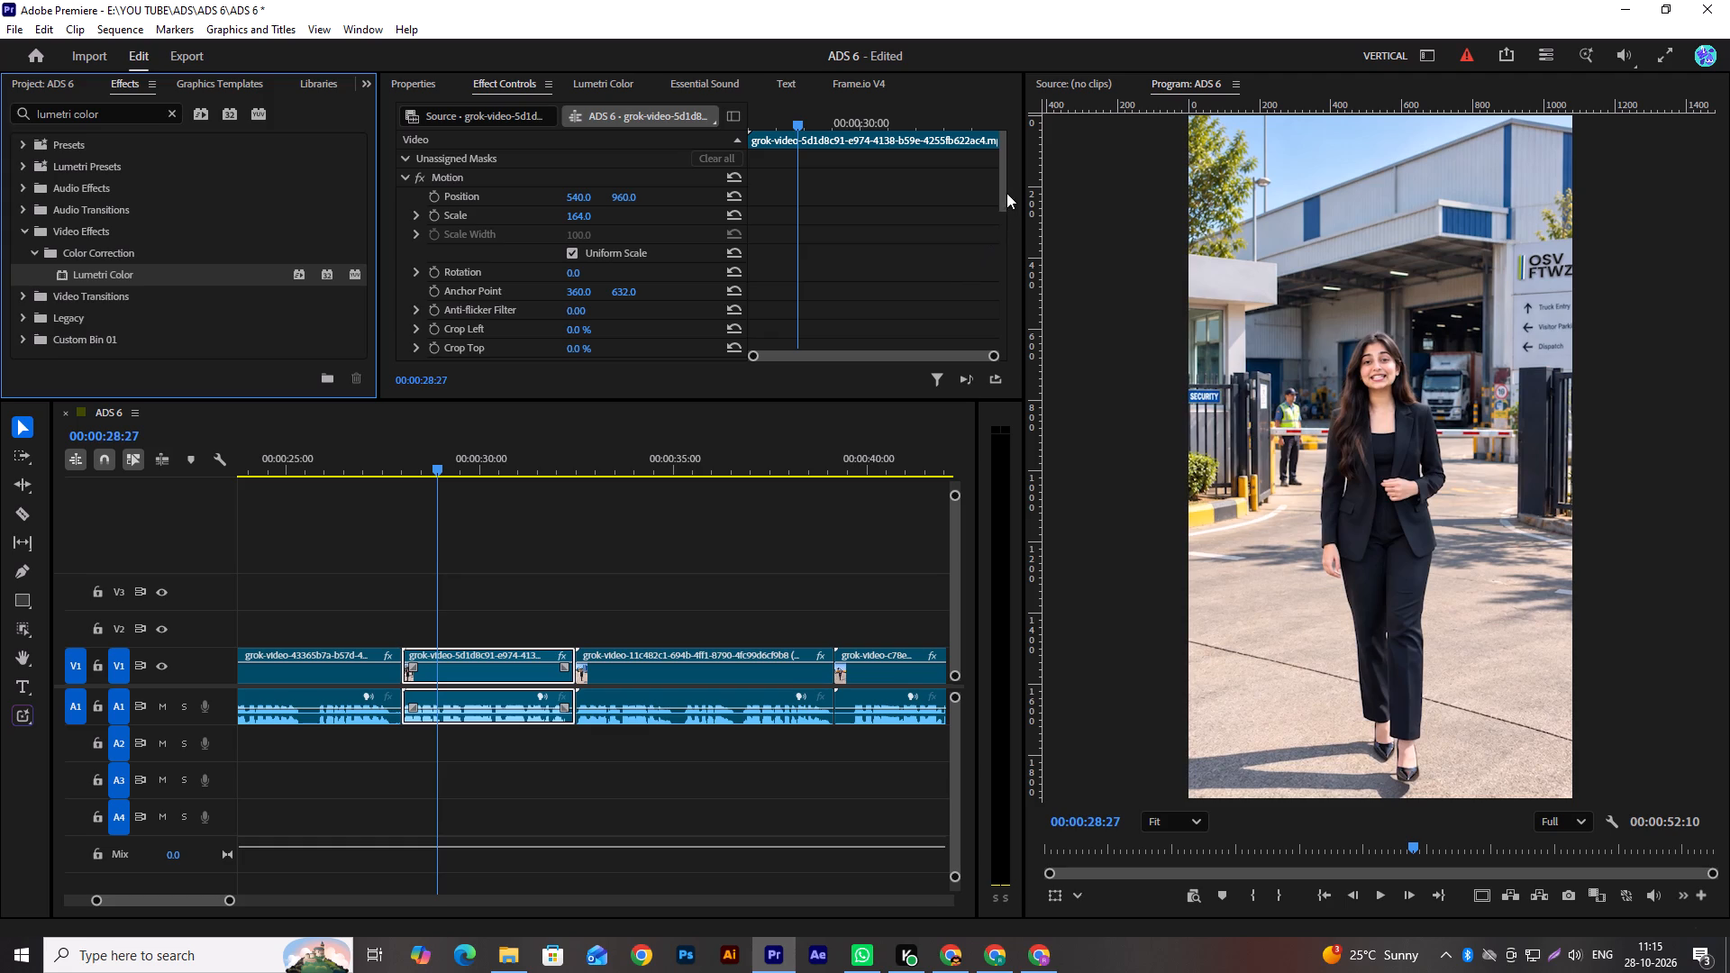
{"action": "left_click_drag", "start_coordinate": [1005, 186], "coordinate": [1005, 351]}
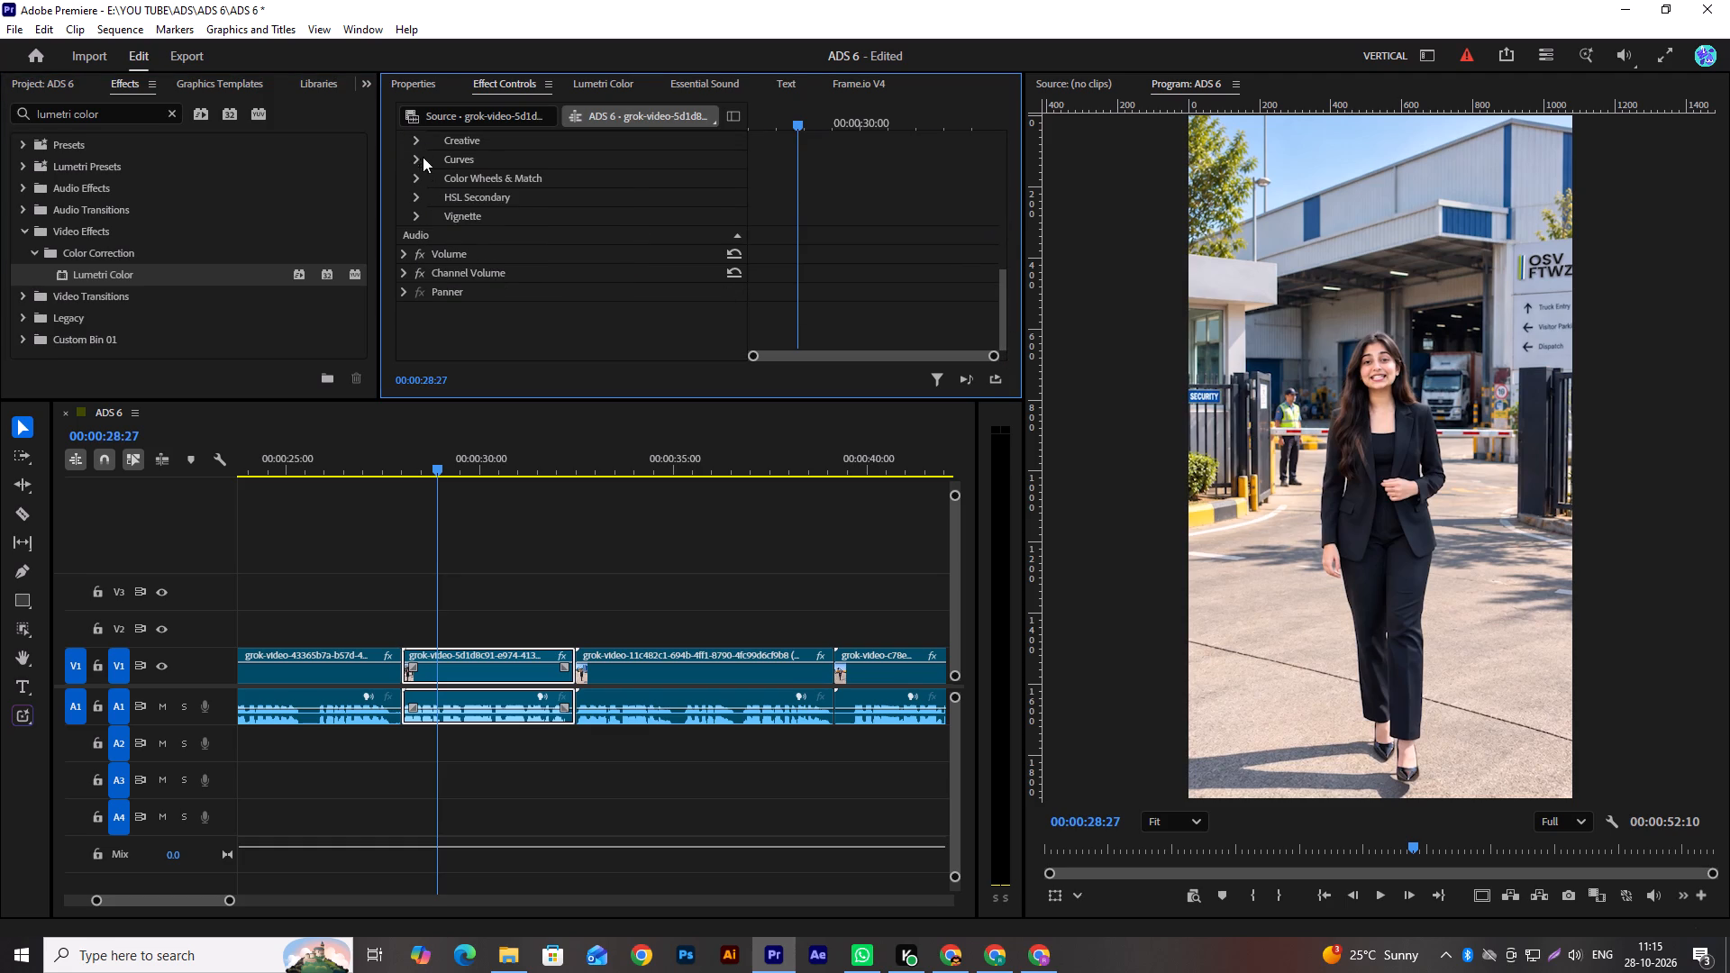
{"action": "left_click", "coordinate": [416, 141]}
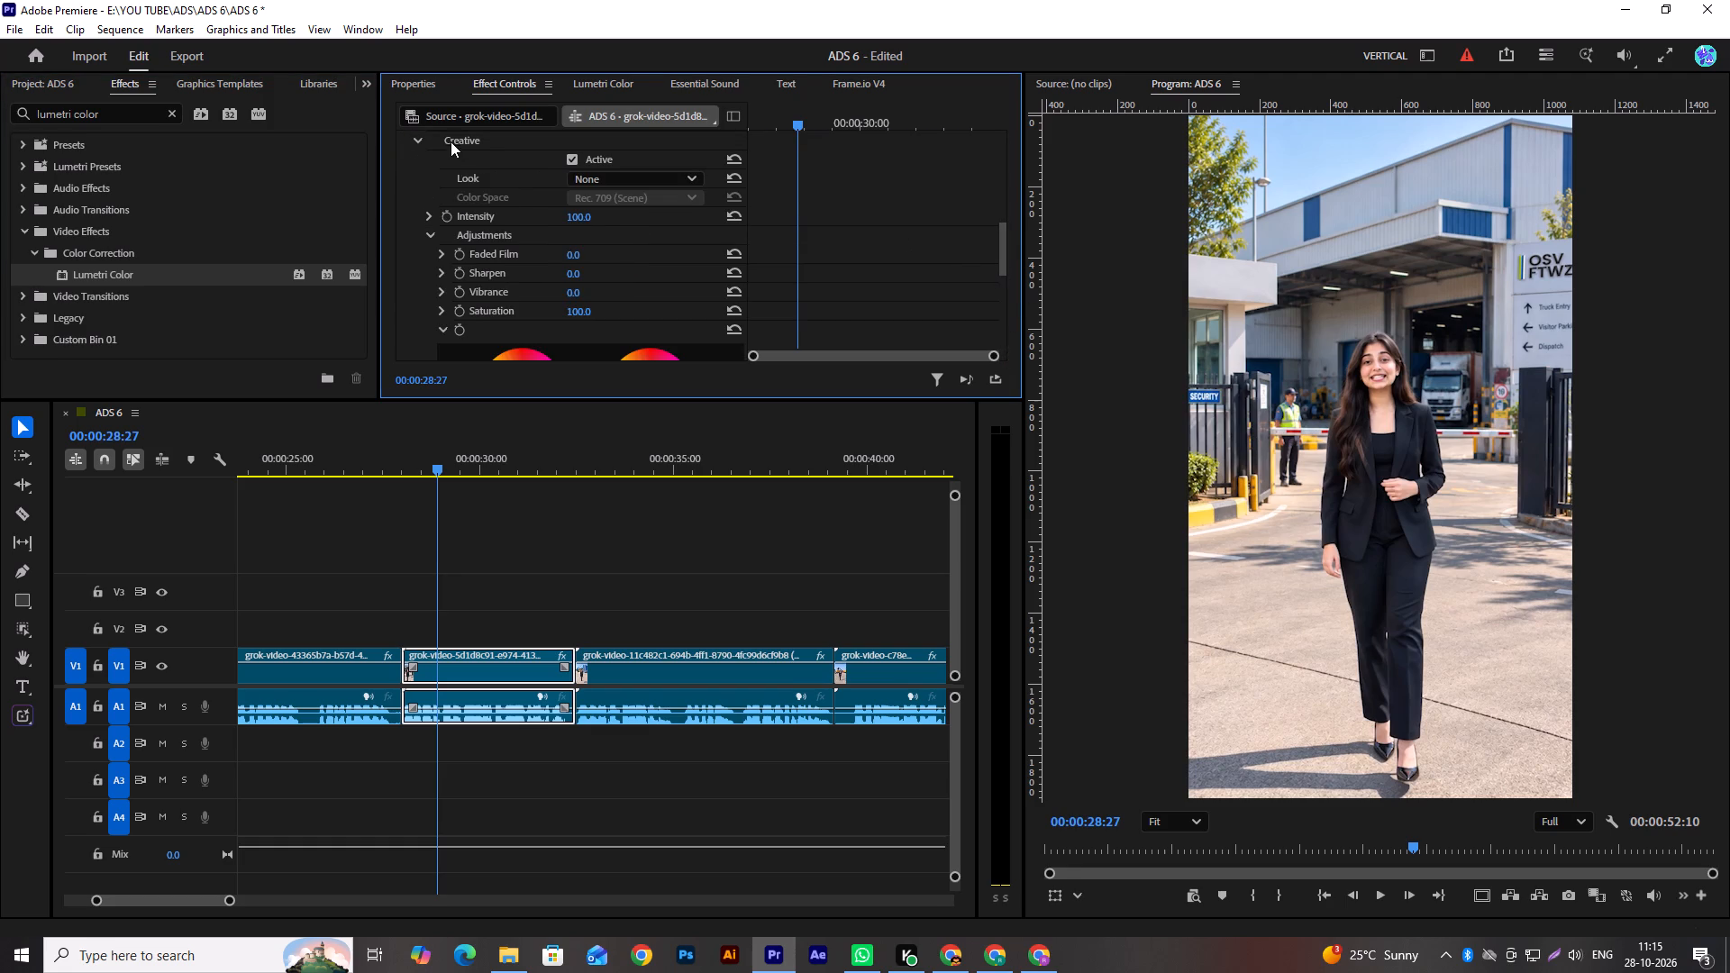
{"action": "left_click", "coordinate": [414, 136]}
{"action": "left_click", "coordinate": [415, 177]}
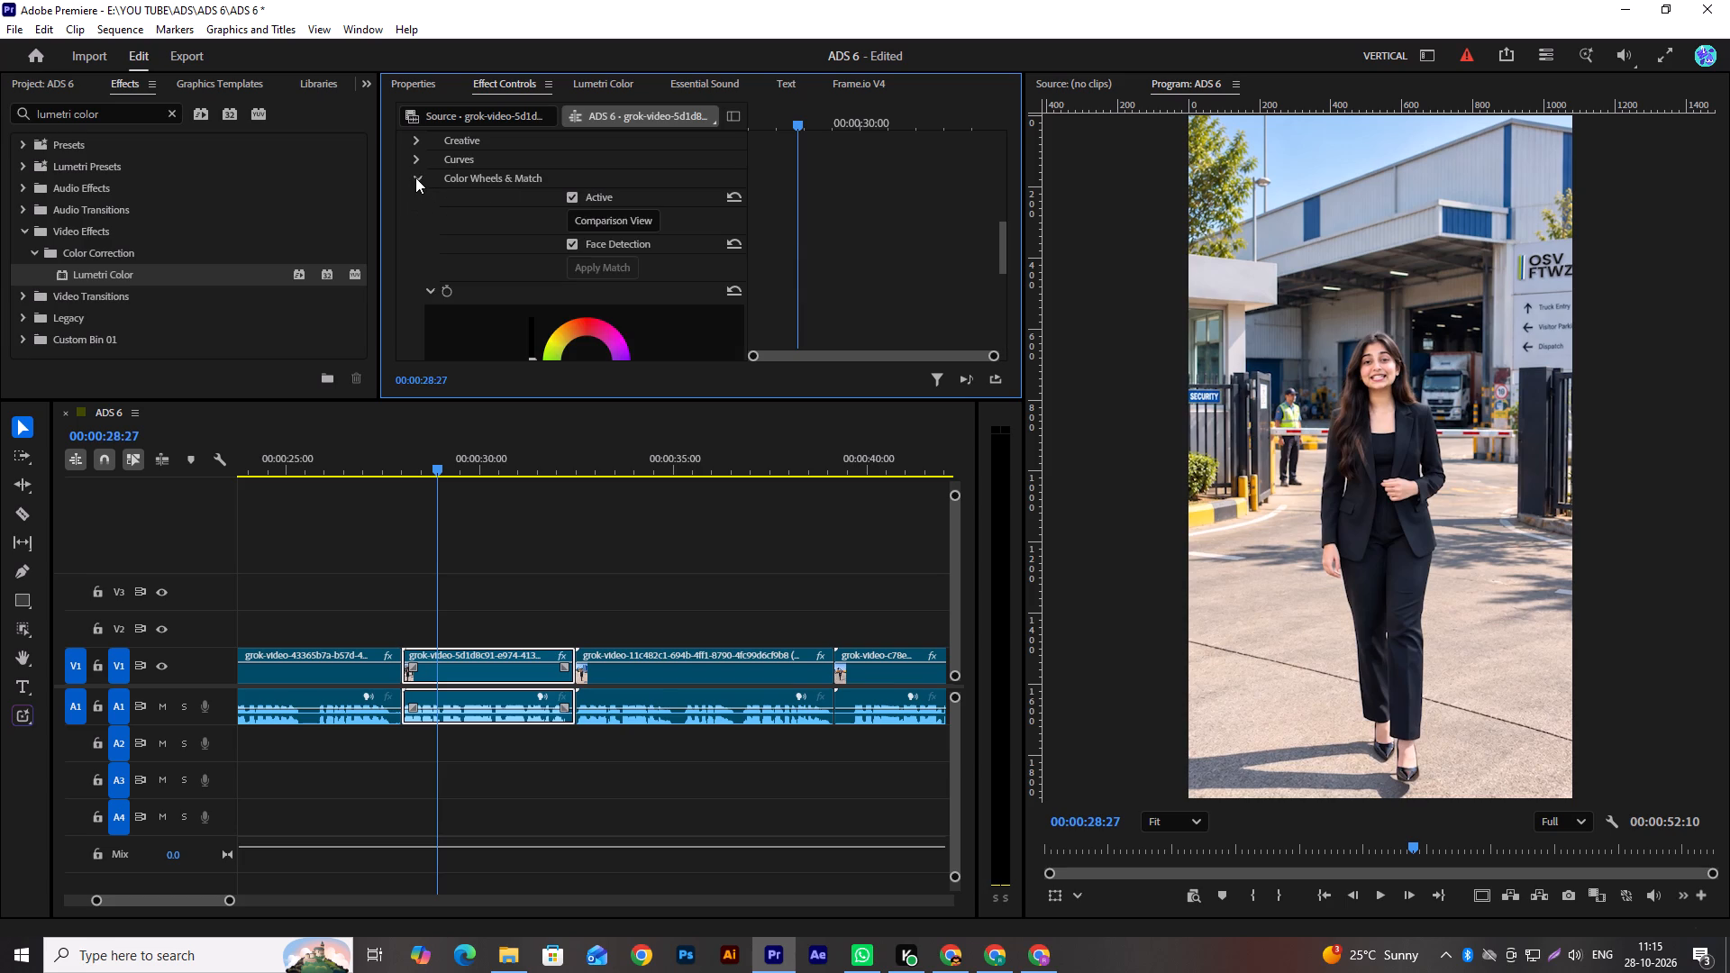
{"action": "scroll", "coordinate": [415, 177], "scroll_direction": "down", "scroll_amount": 6}
{"action": "scroll", "coordinate": [415, 177], "scroll_direction": "up", "scroll_amount": 4}
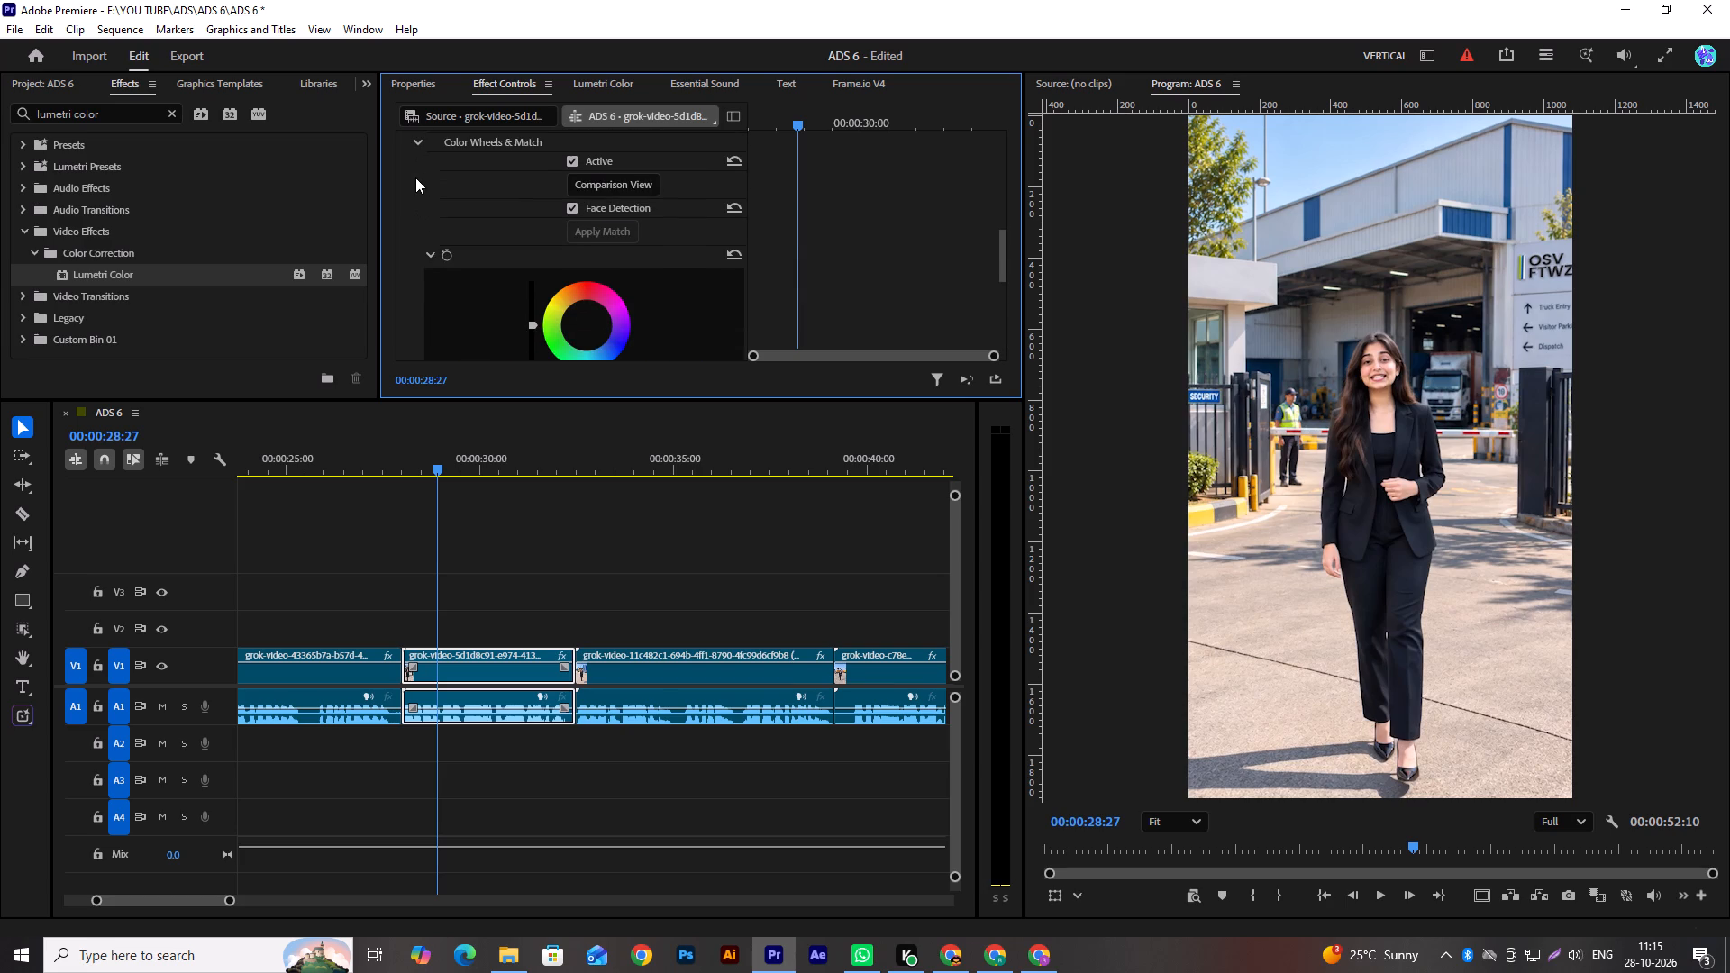
{"action": "left_click", "coordinate": [418, 147]}
{"action": "scroll", "coordinate": [449, 240], "scroll_direction": "up", "scroll_amount": 4}
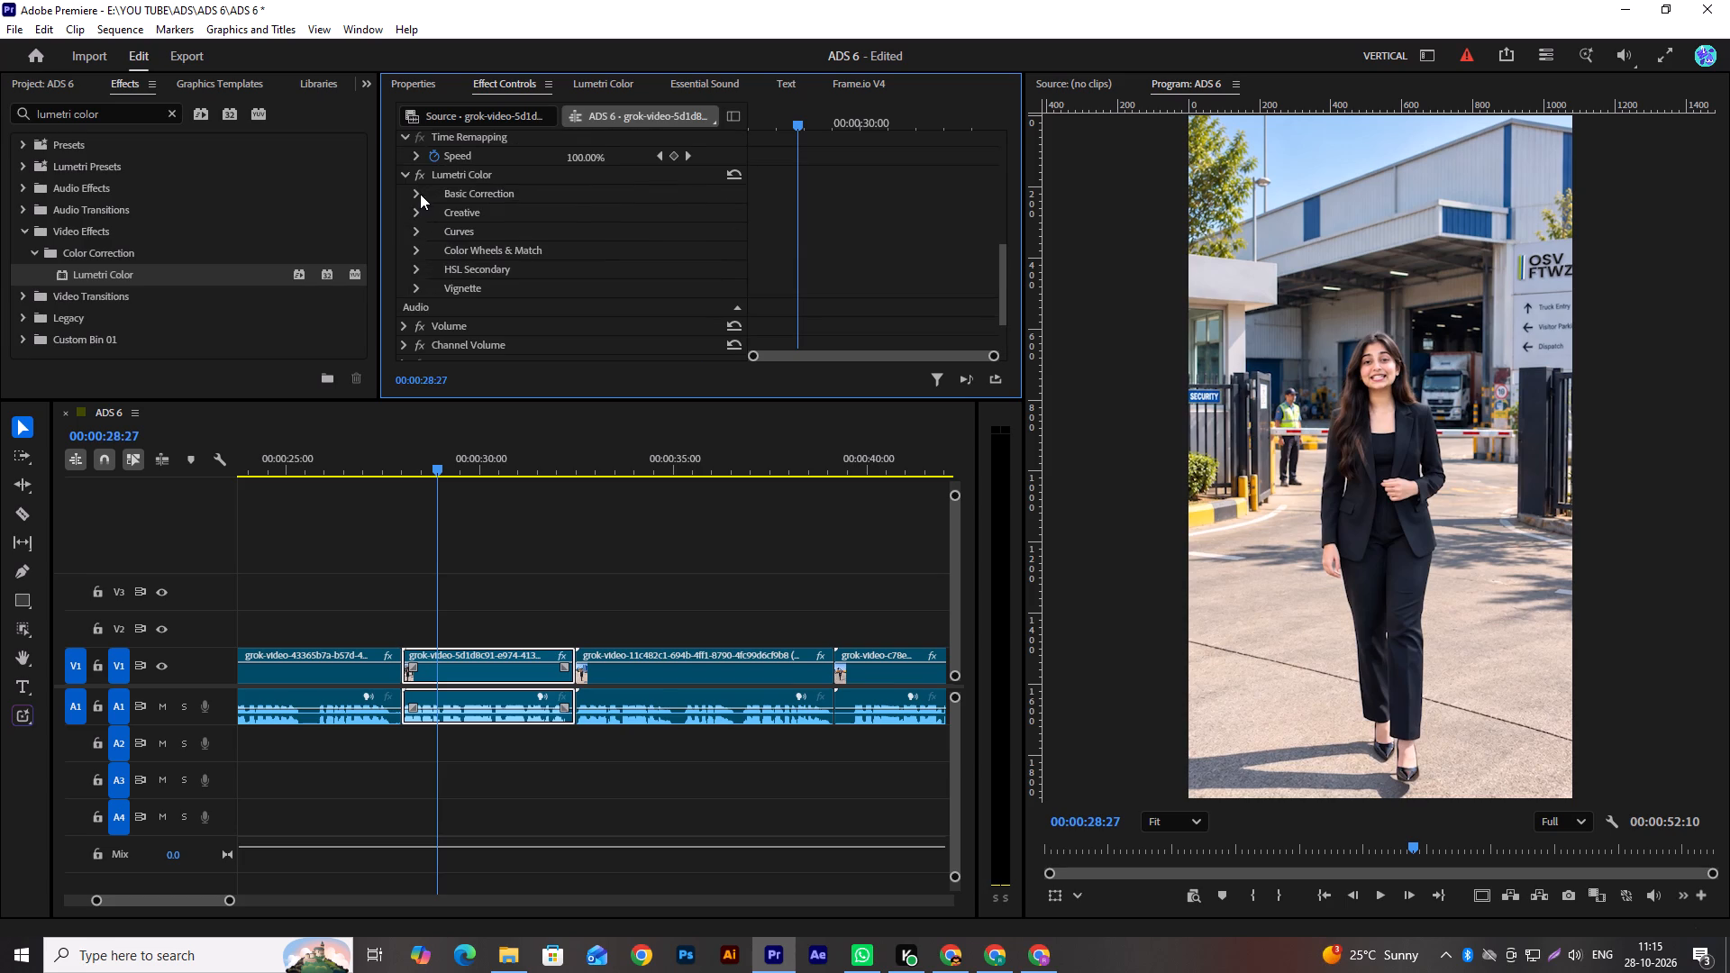
{"action": "left_click", "coordinate": [420, 194]}
Lower the gate clip's Highlights, comparing values at 00:00:28:27 and 00:00:31:17, and settle on -50.
{"action": "scroll", "coordinate": [906, 231], "scroll_direction": "down", "scroll_amount": 9}
{"action": "scroll", "coordinate": [820, 268], "scroll_direction": "down", "scroll_amount": 2}
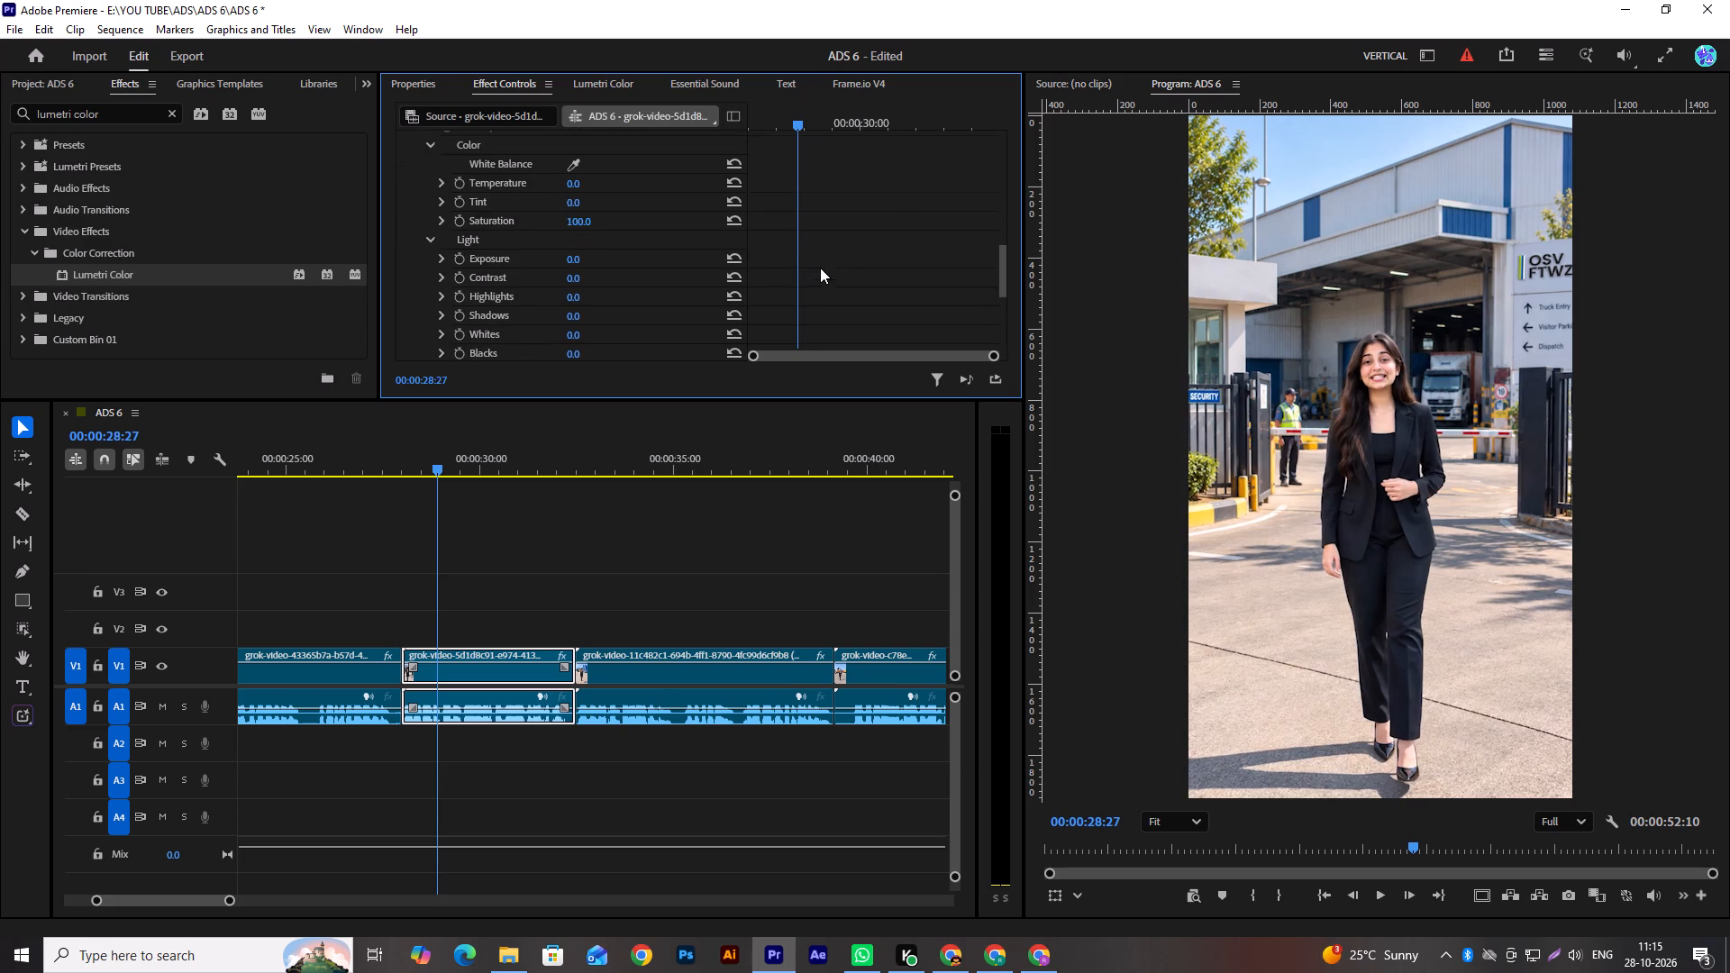
{"action": "left_click_drag", "start_coordinate": [571, 276], "coordinate": [571, 275]}
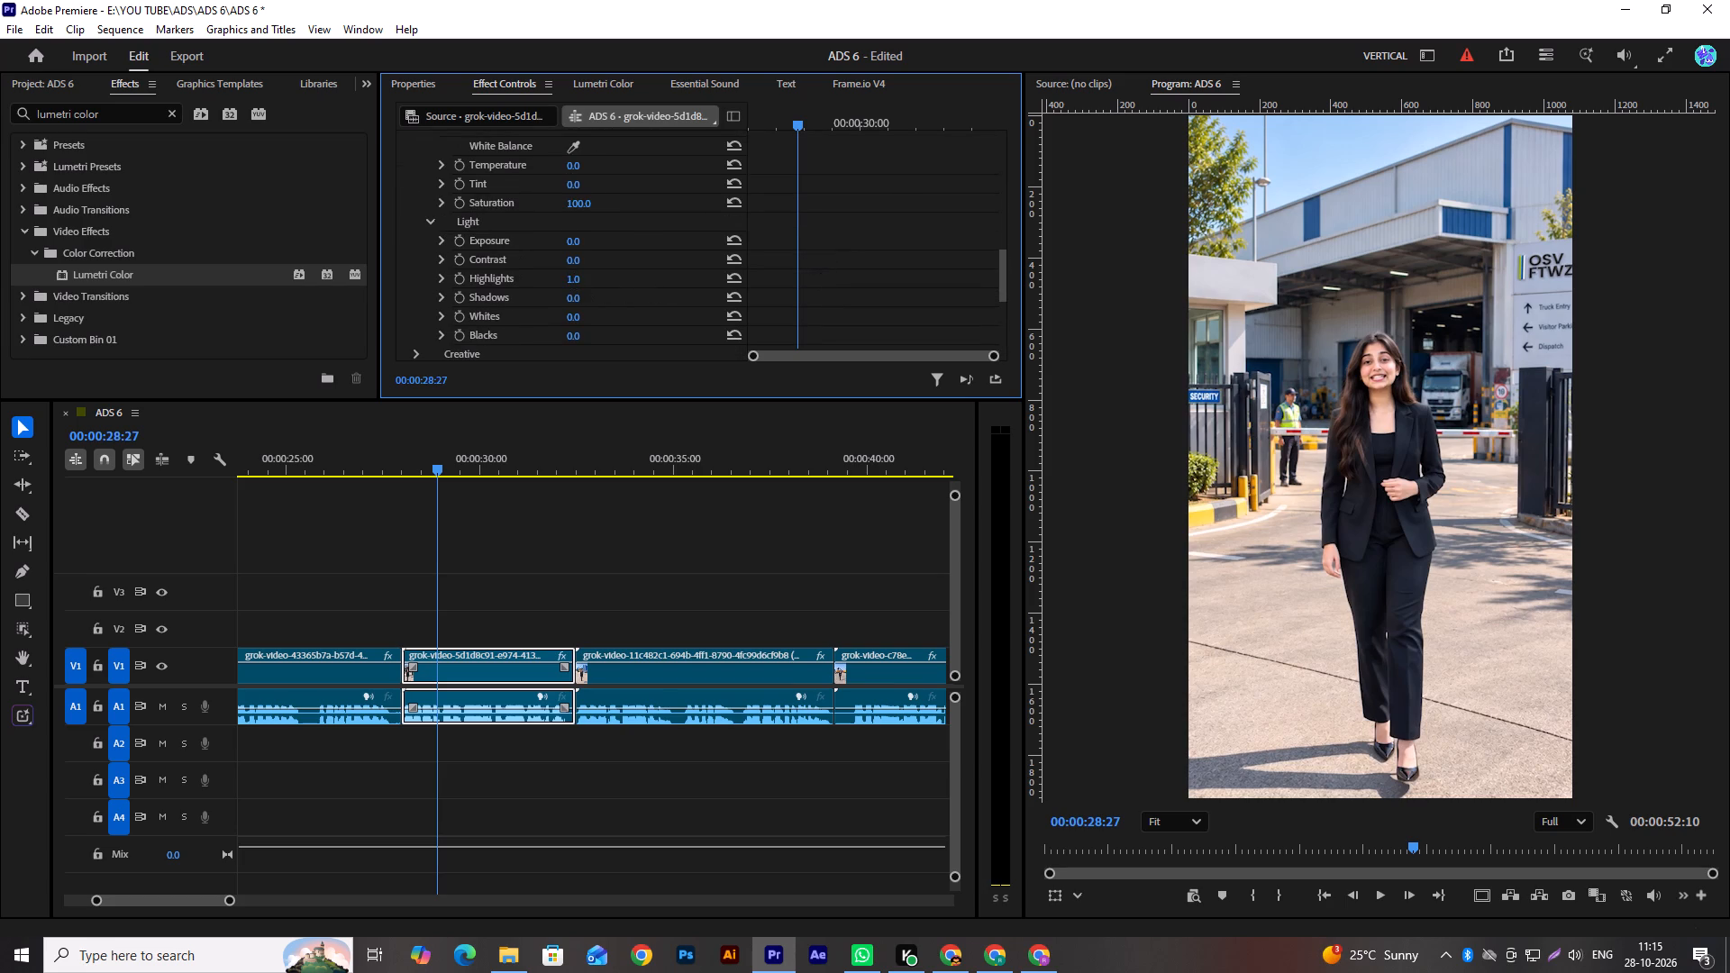
{"action": "left_click_drag", "start_coordinate": [571, 275], "coordinate": [529, 286]}
{"action": "left_click_drag", "start_coordinate": [529, 286], "coordinate": [560, 286]}
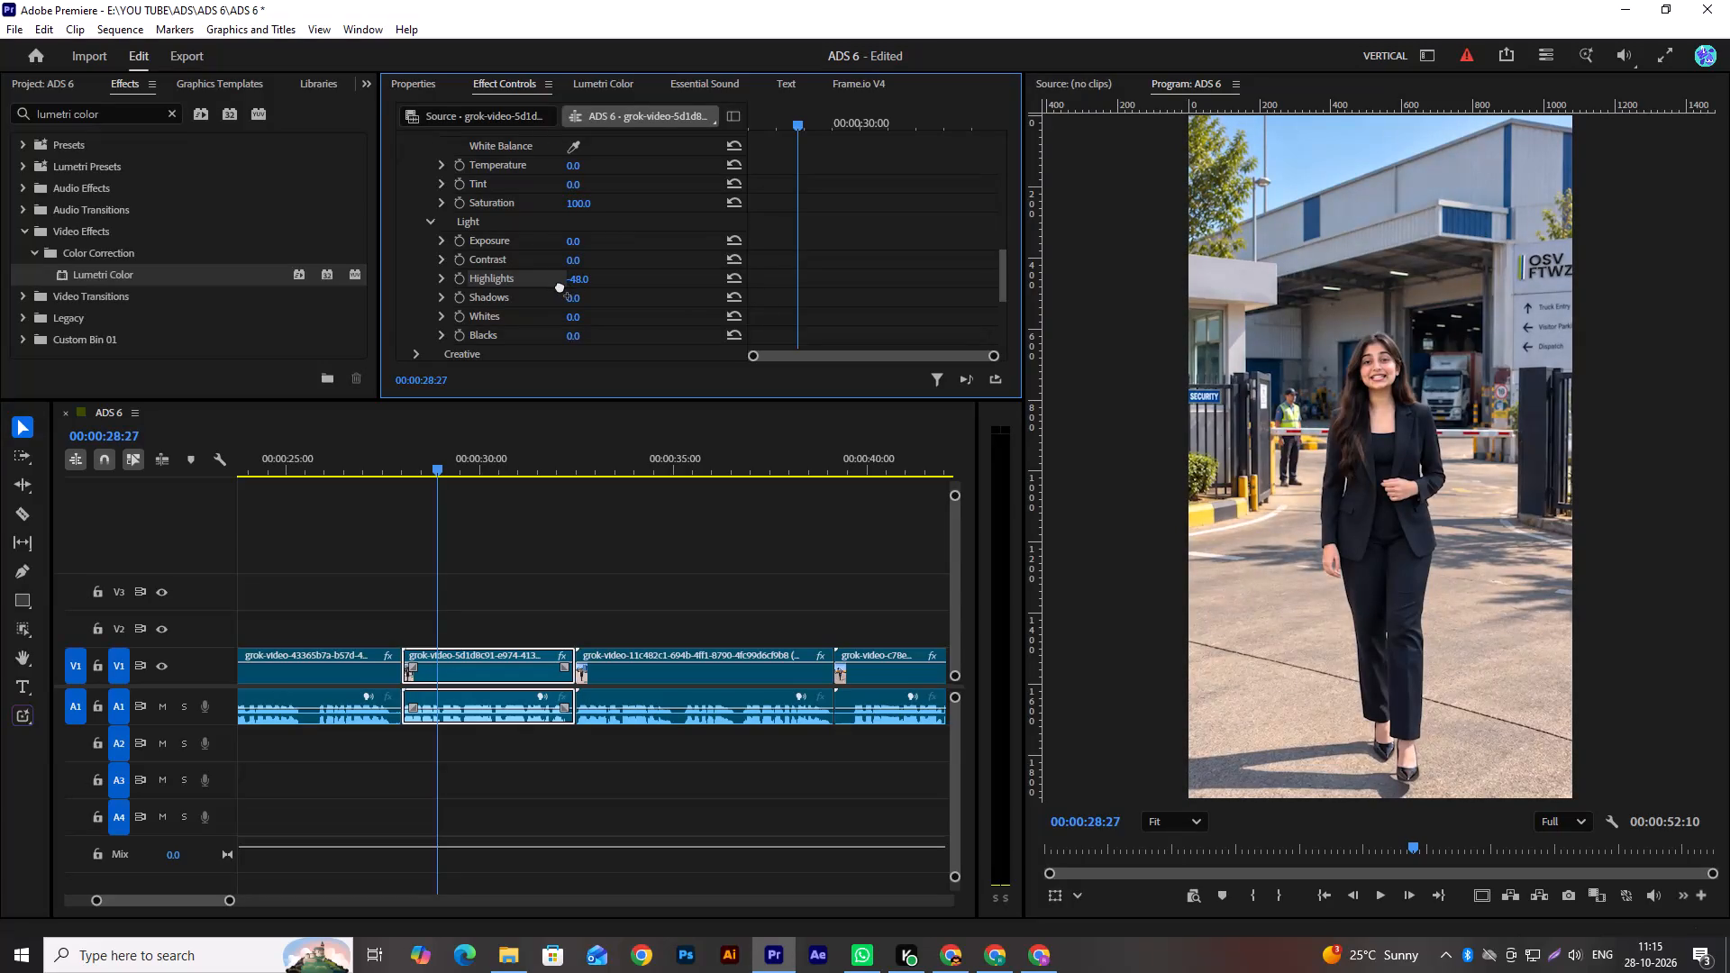
{"action": "left_click_drag", "start_coordinate": [560, 286], "coordinate": [474, 300]}
{"action": "left_click_drag", "start_coordinate": [575, 279], "coordinate": [551, 286]}
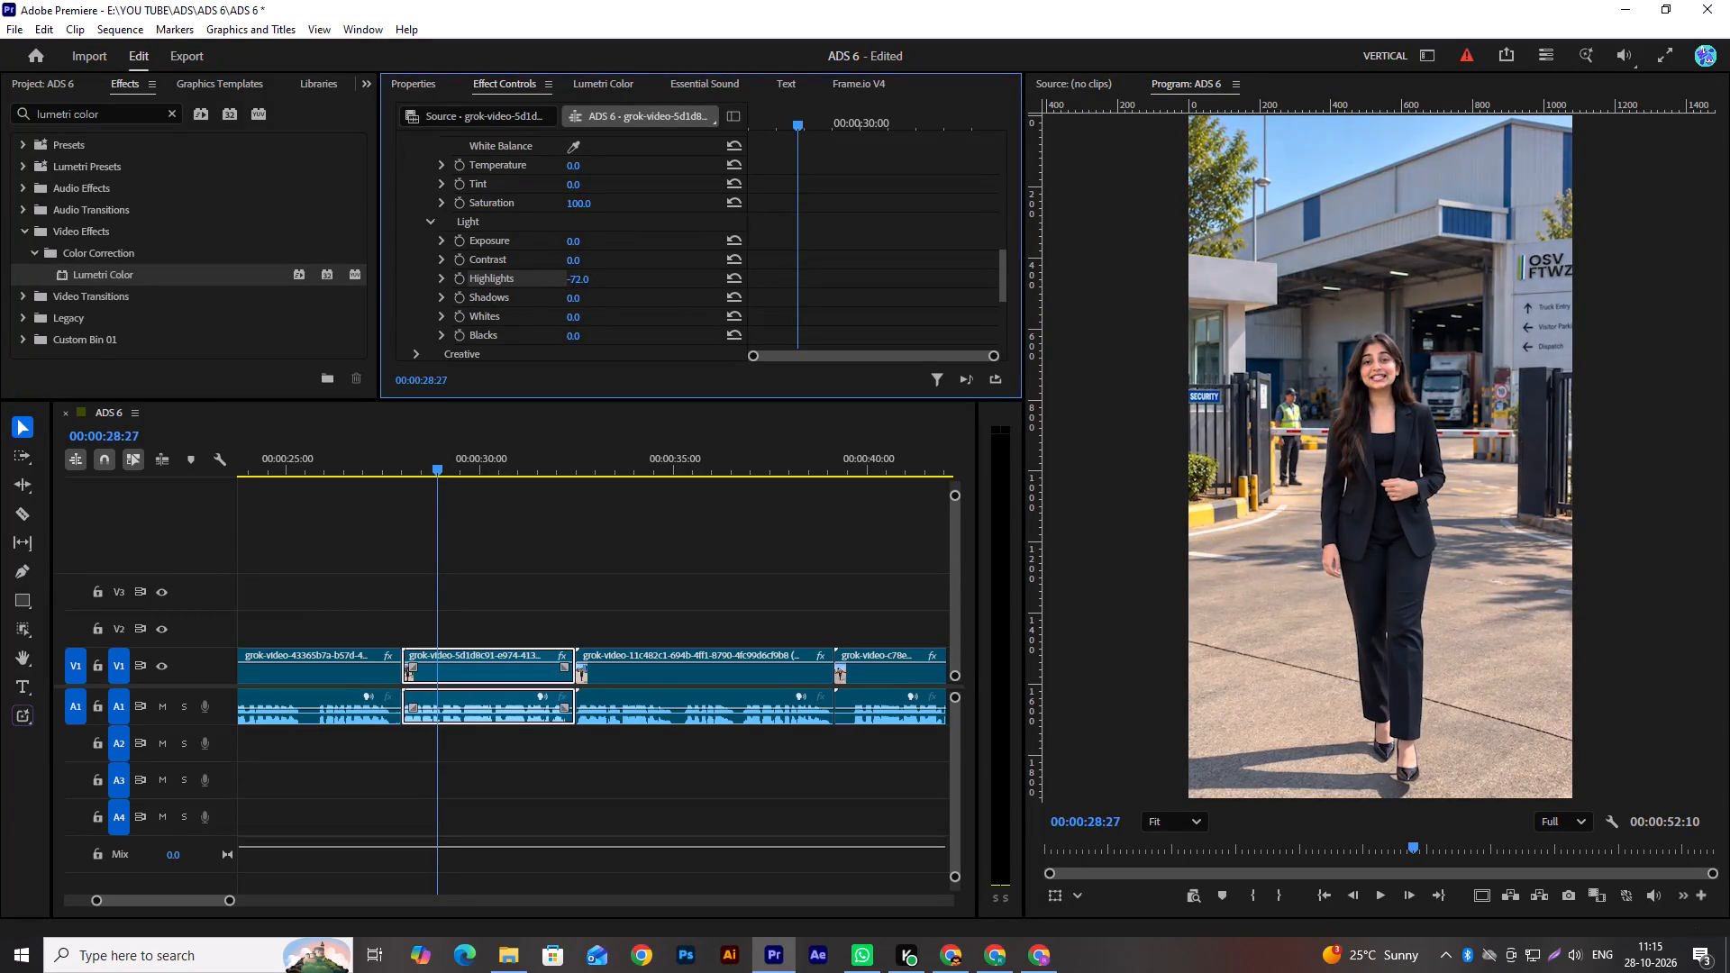
{"action": "left_click_drag", "start_coordinate": [551, 286], "coordinate": [528, 299]}
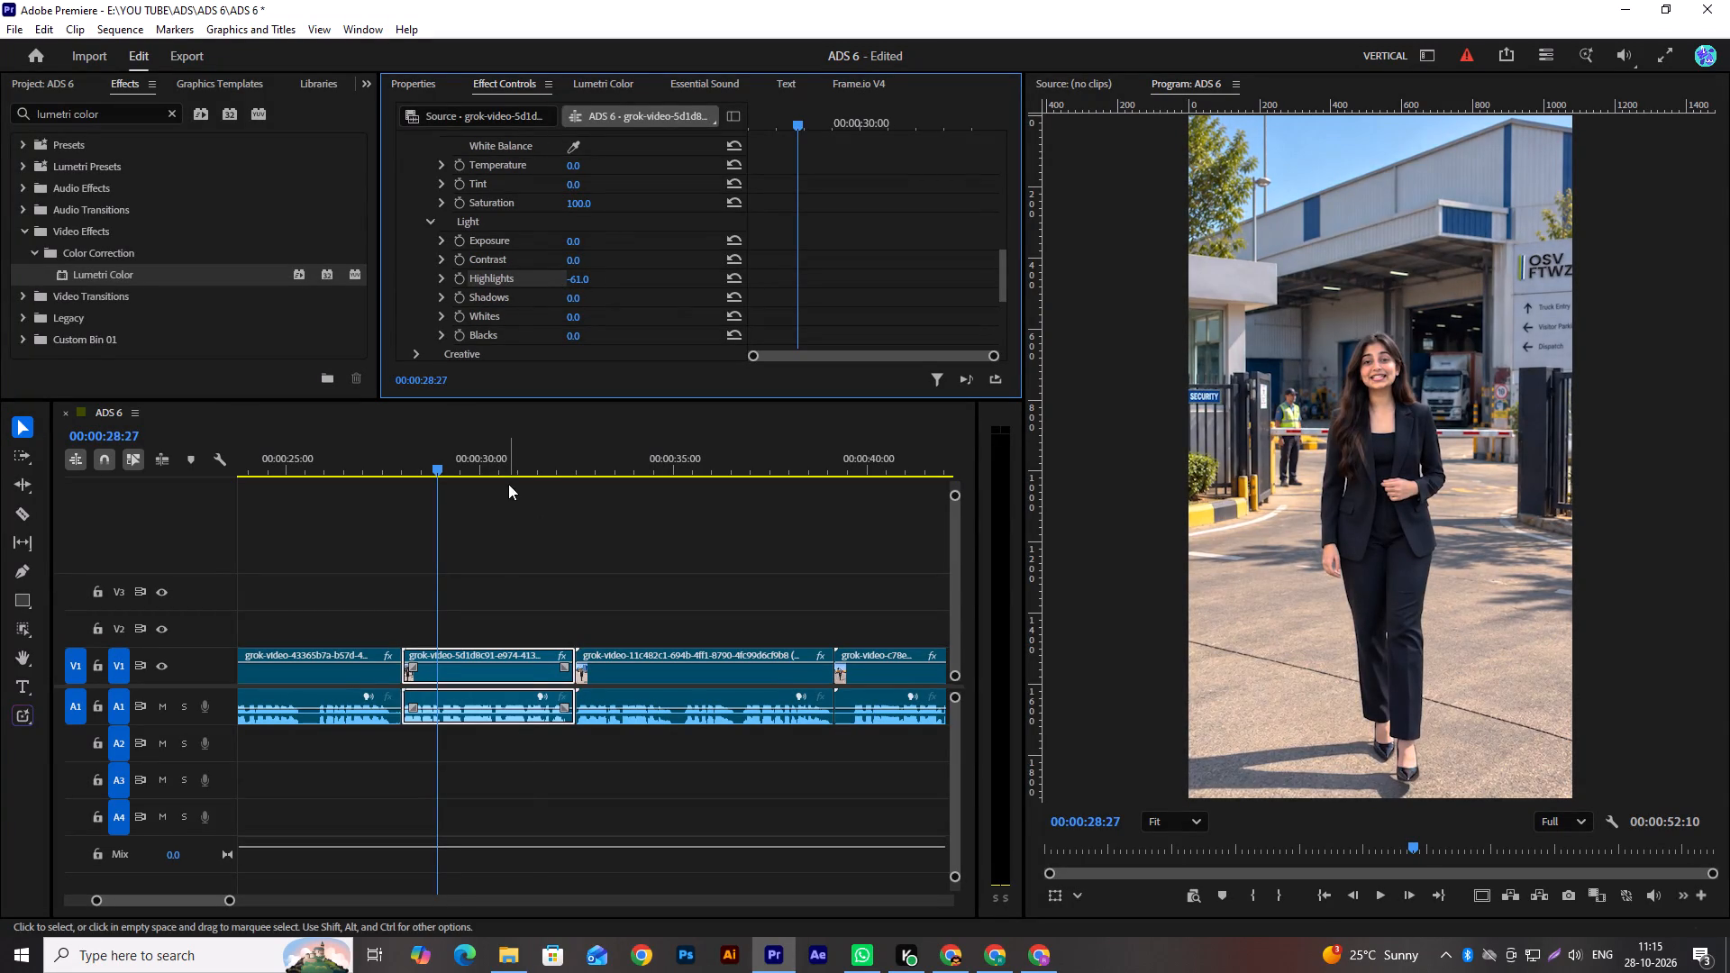
{"action": "left_click_drag", "start_coordinate": [510, 475], "coordinate": [542, 469]}
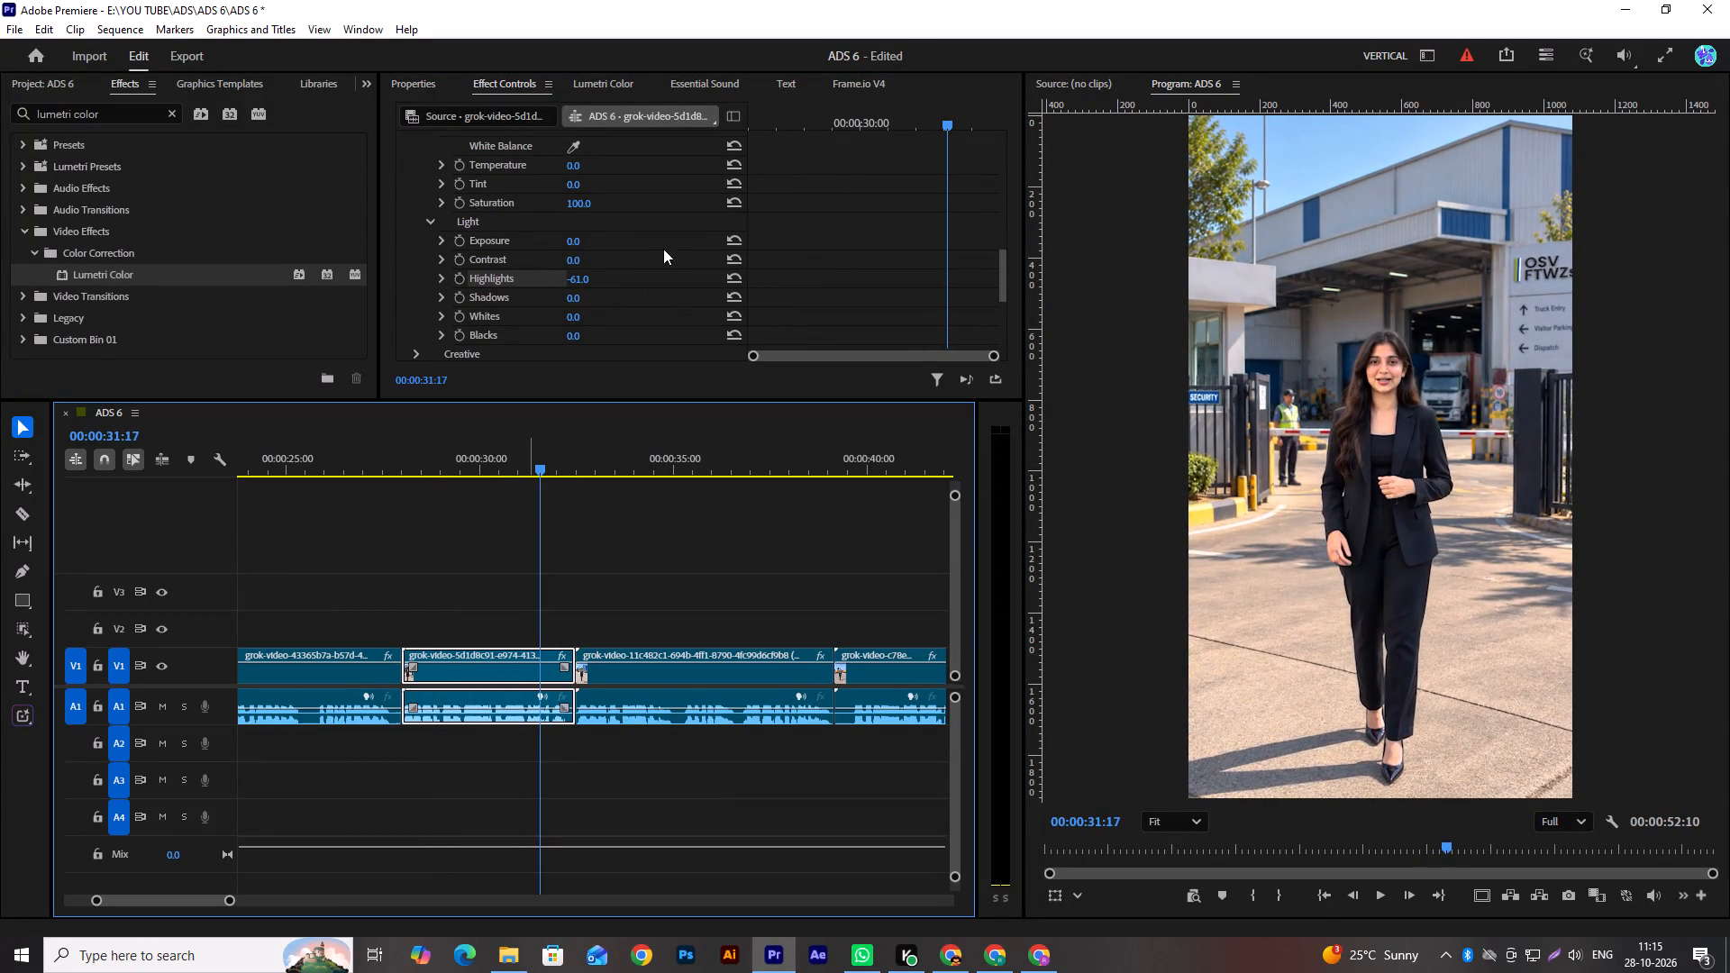
{"action": "left_click_drag", "start_coordinate": [575, 279], "coordinate": [583, 277]}
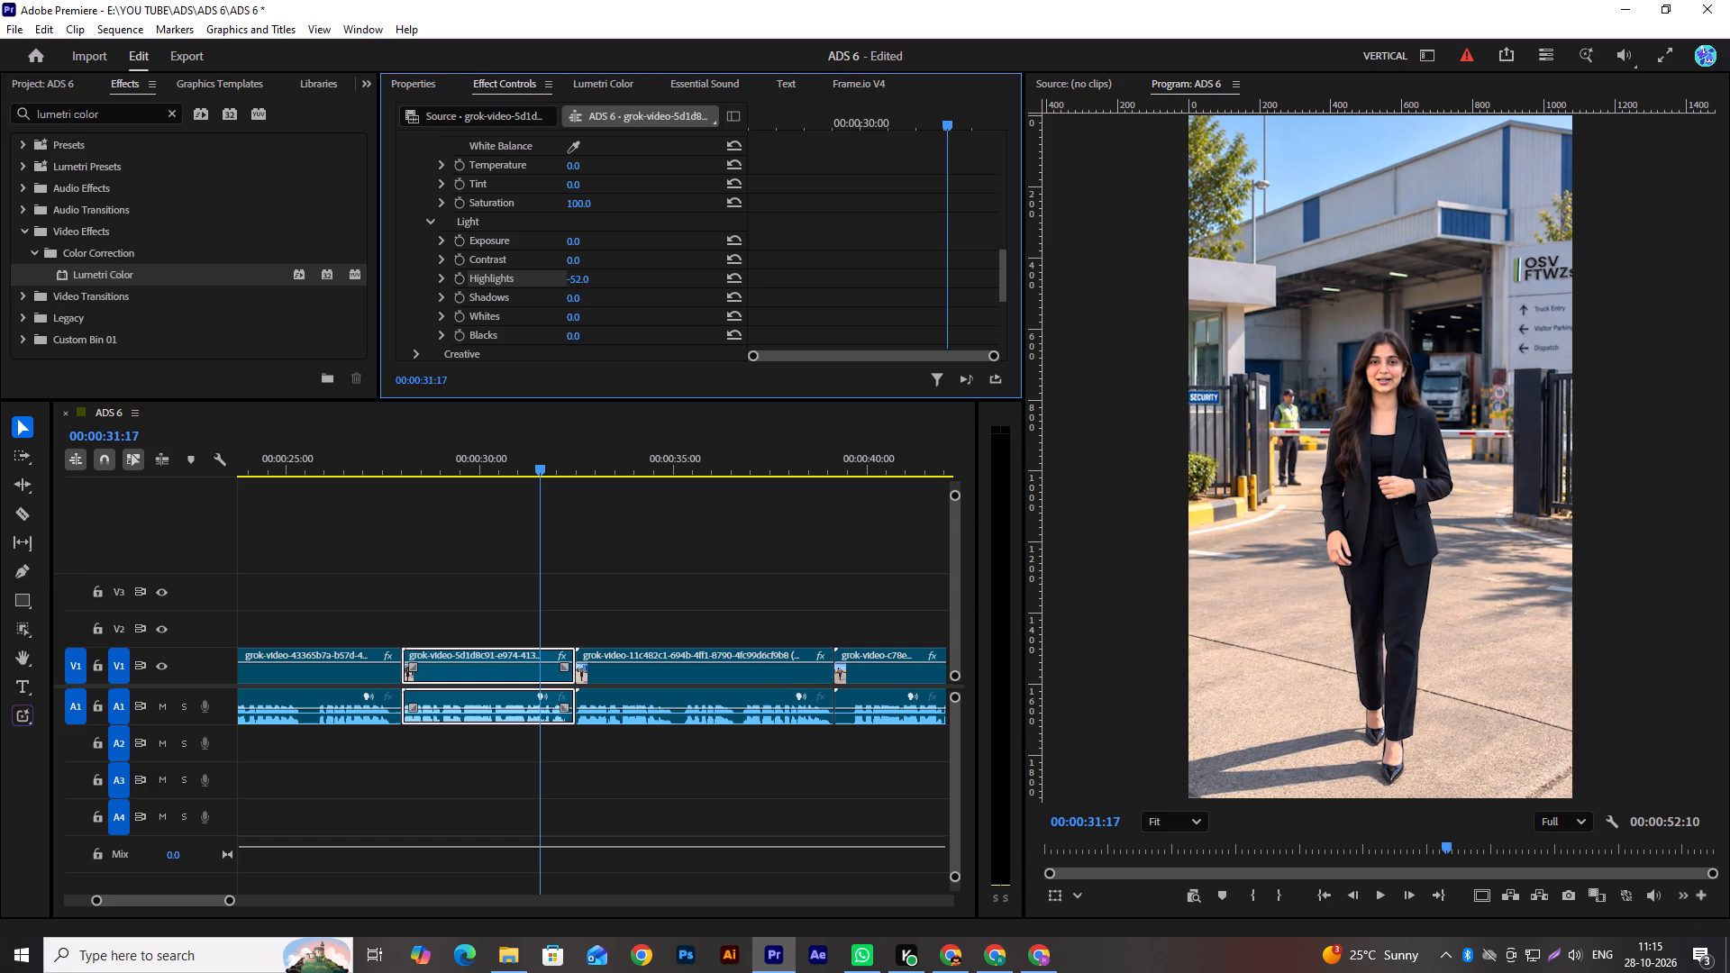
{"action": "left_click_drag", "start_coordinate": [583, 277], "coordinate": [584, 277]}
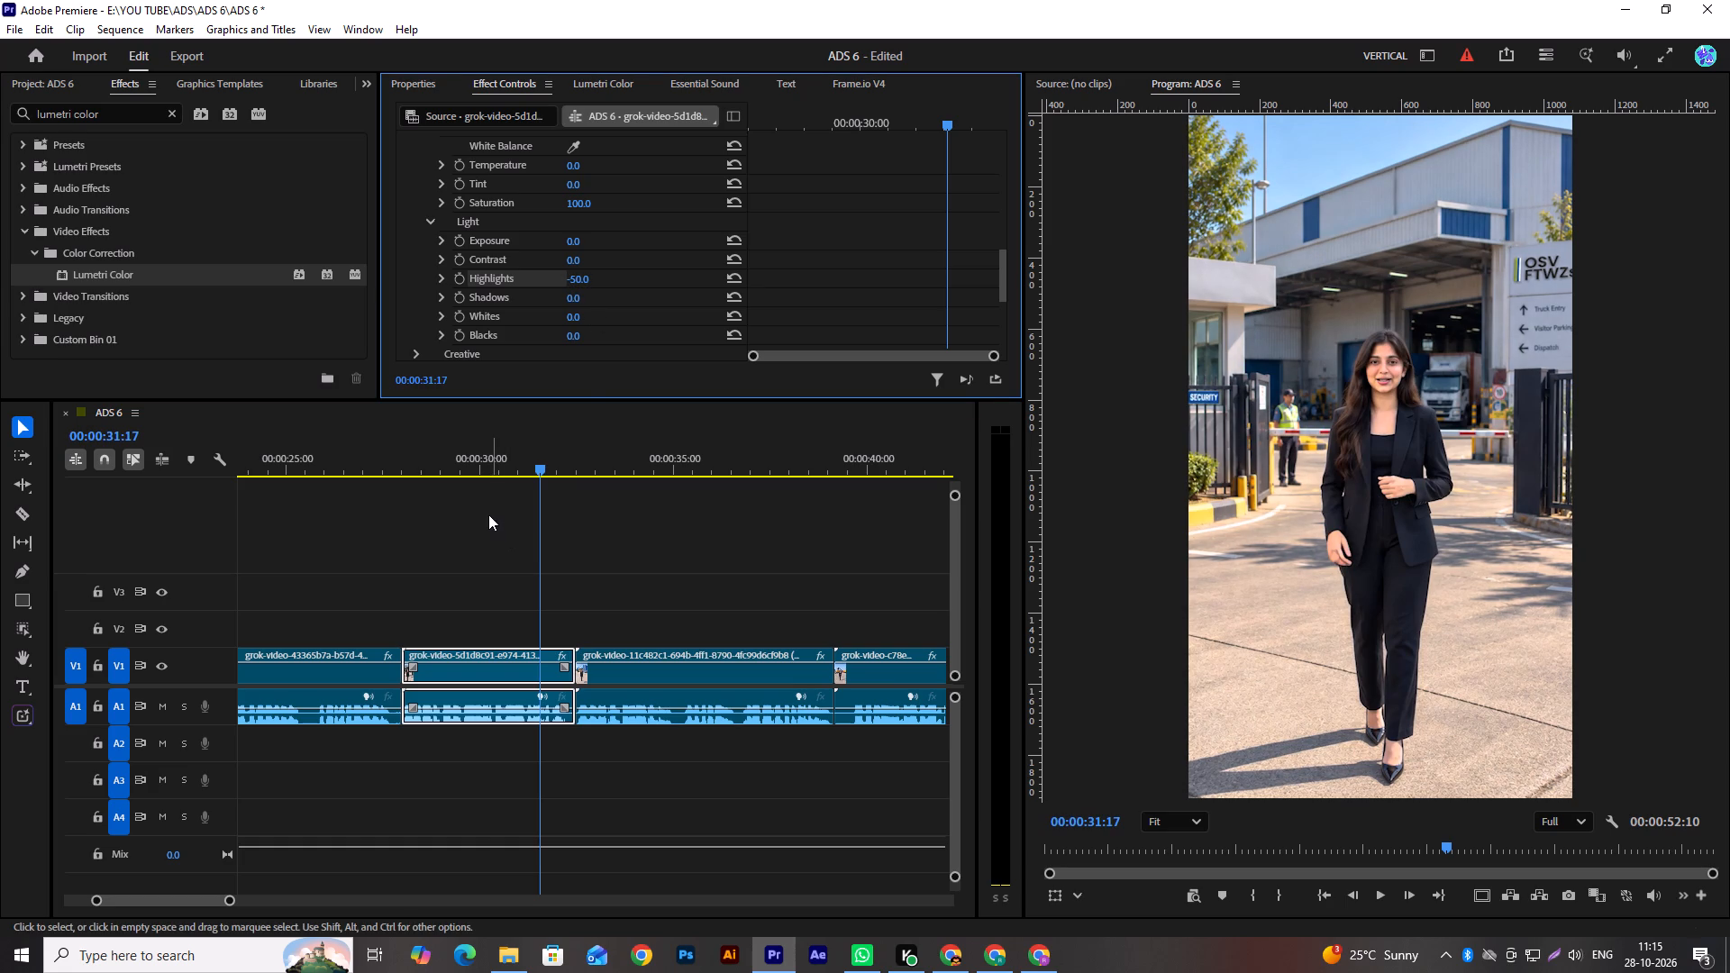
Replay the gate clip from its opening cut into the striped warehouse clip, parking at 00:00:33:29.
{"action": "left_click_drag", "start_coordinate": [478, 475], "coordinate": [396, 496]}
{"action": "key", "text": "space"}
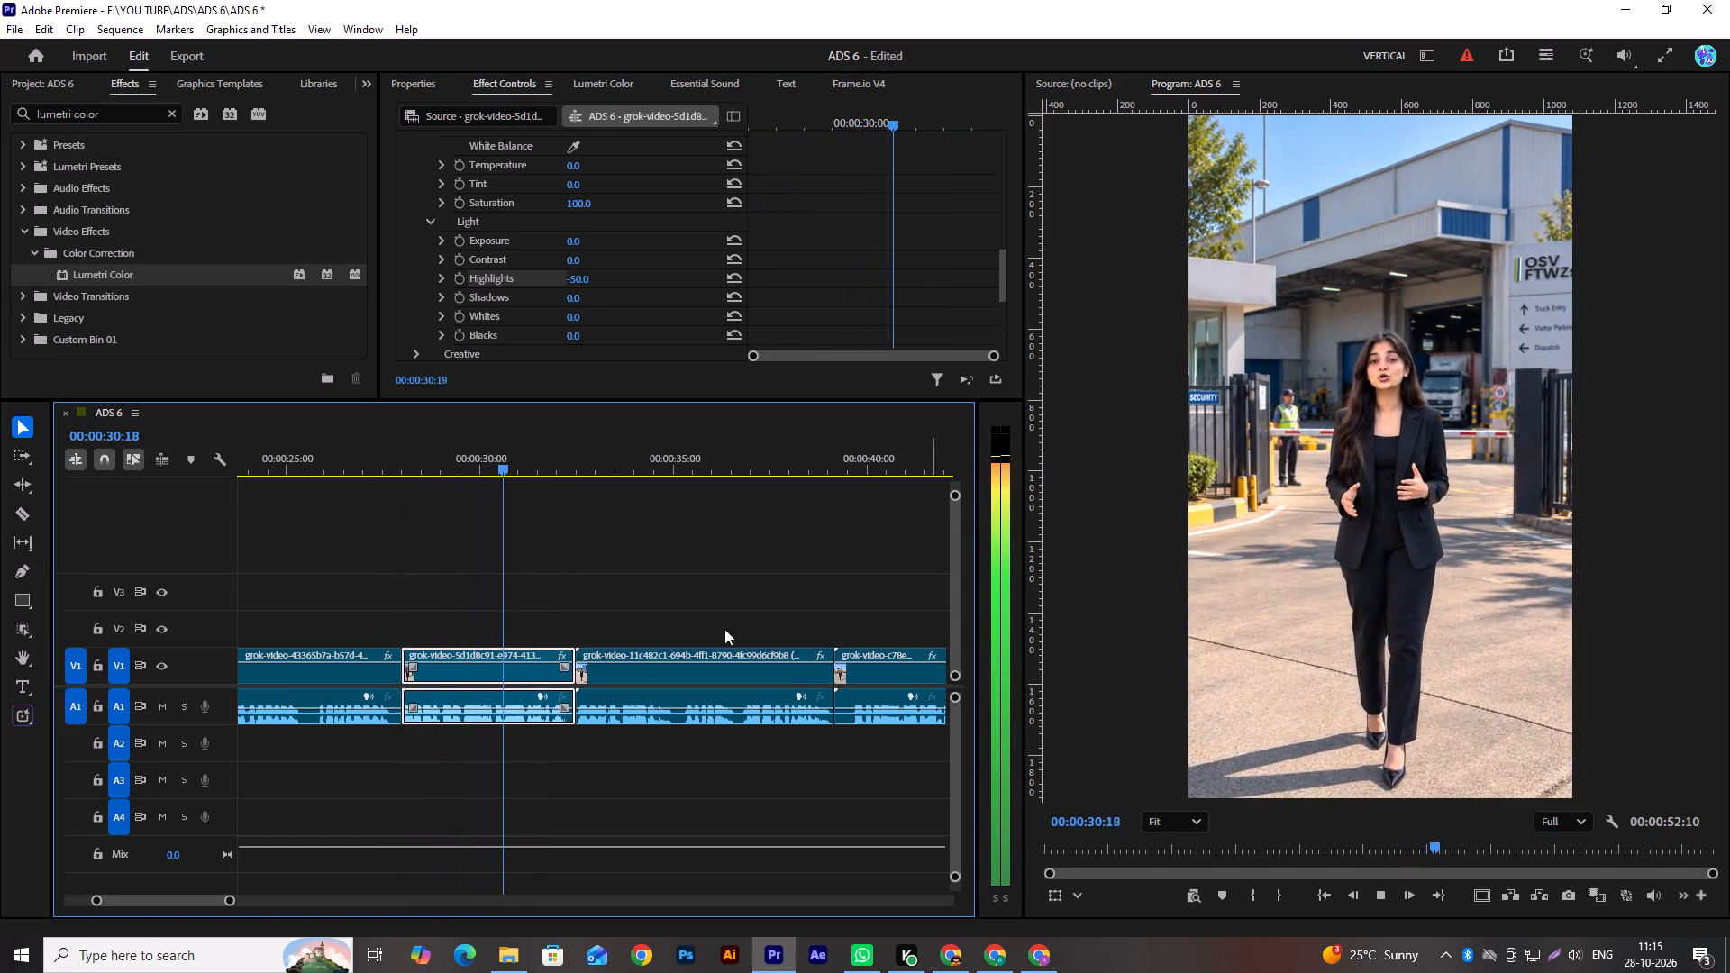
{"action": "scroll", "coordinate": [577, 571], "scroll_direction": "down", "scroll_amount": 5}
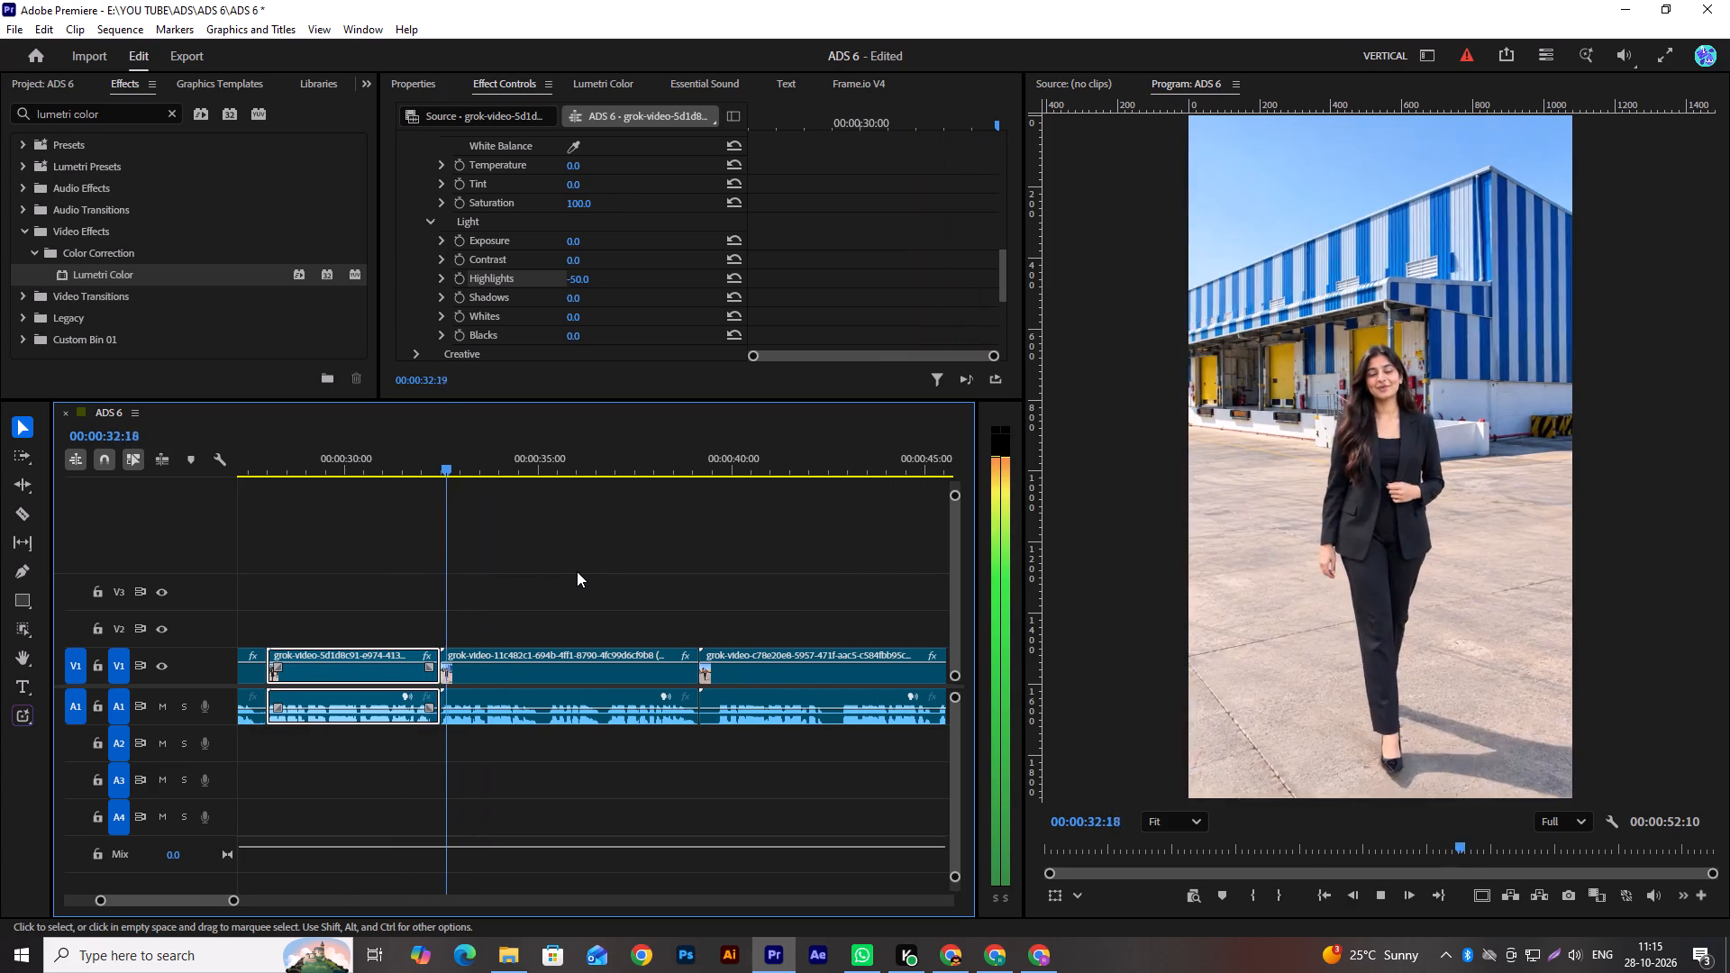
{"action": "key", "text": "space"}
Apply Lumetri Color to the sixth clip, the striped warehouse shot, and expand the effect's Basic Correction settings.
{"action": "left_click", "coordinate": [533, 668]}
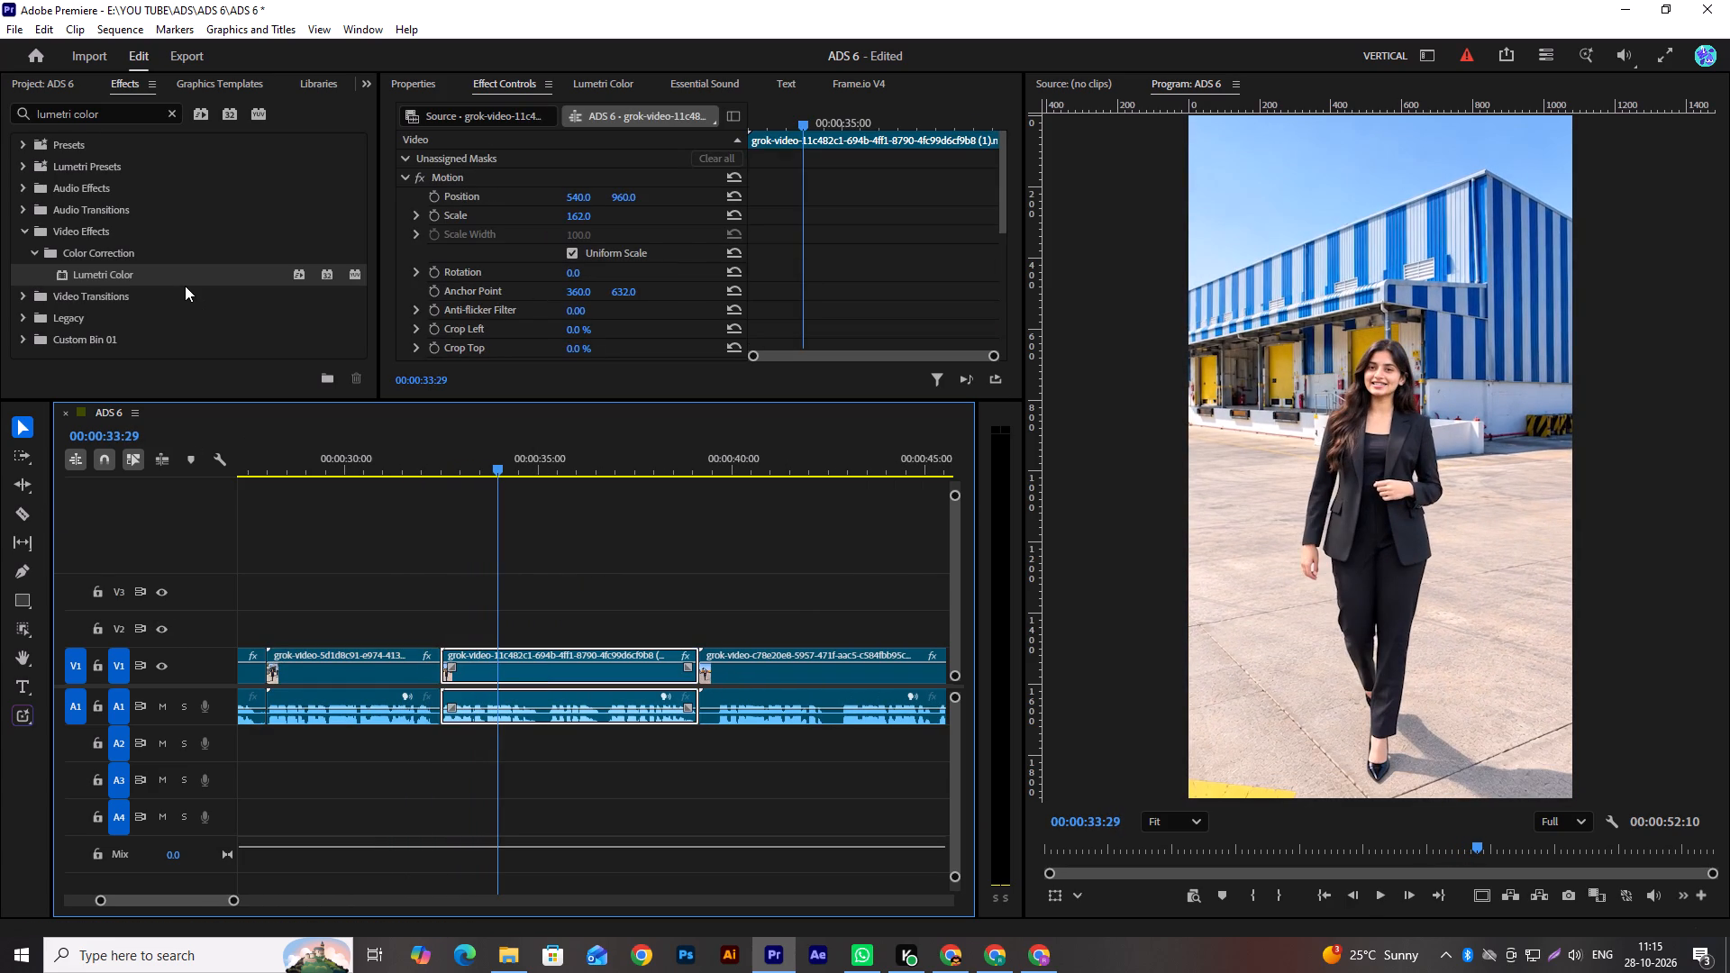
{"action": "left_click_drag", "start_coordinate": [185, 275], "coordinate": [529, 648]}
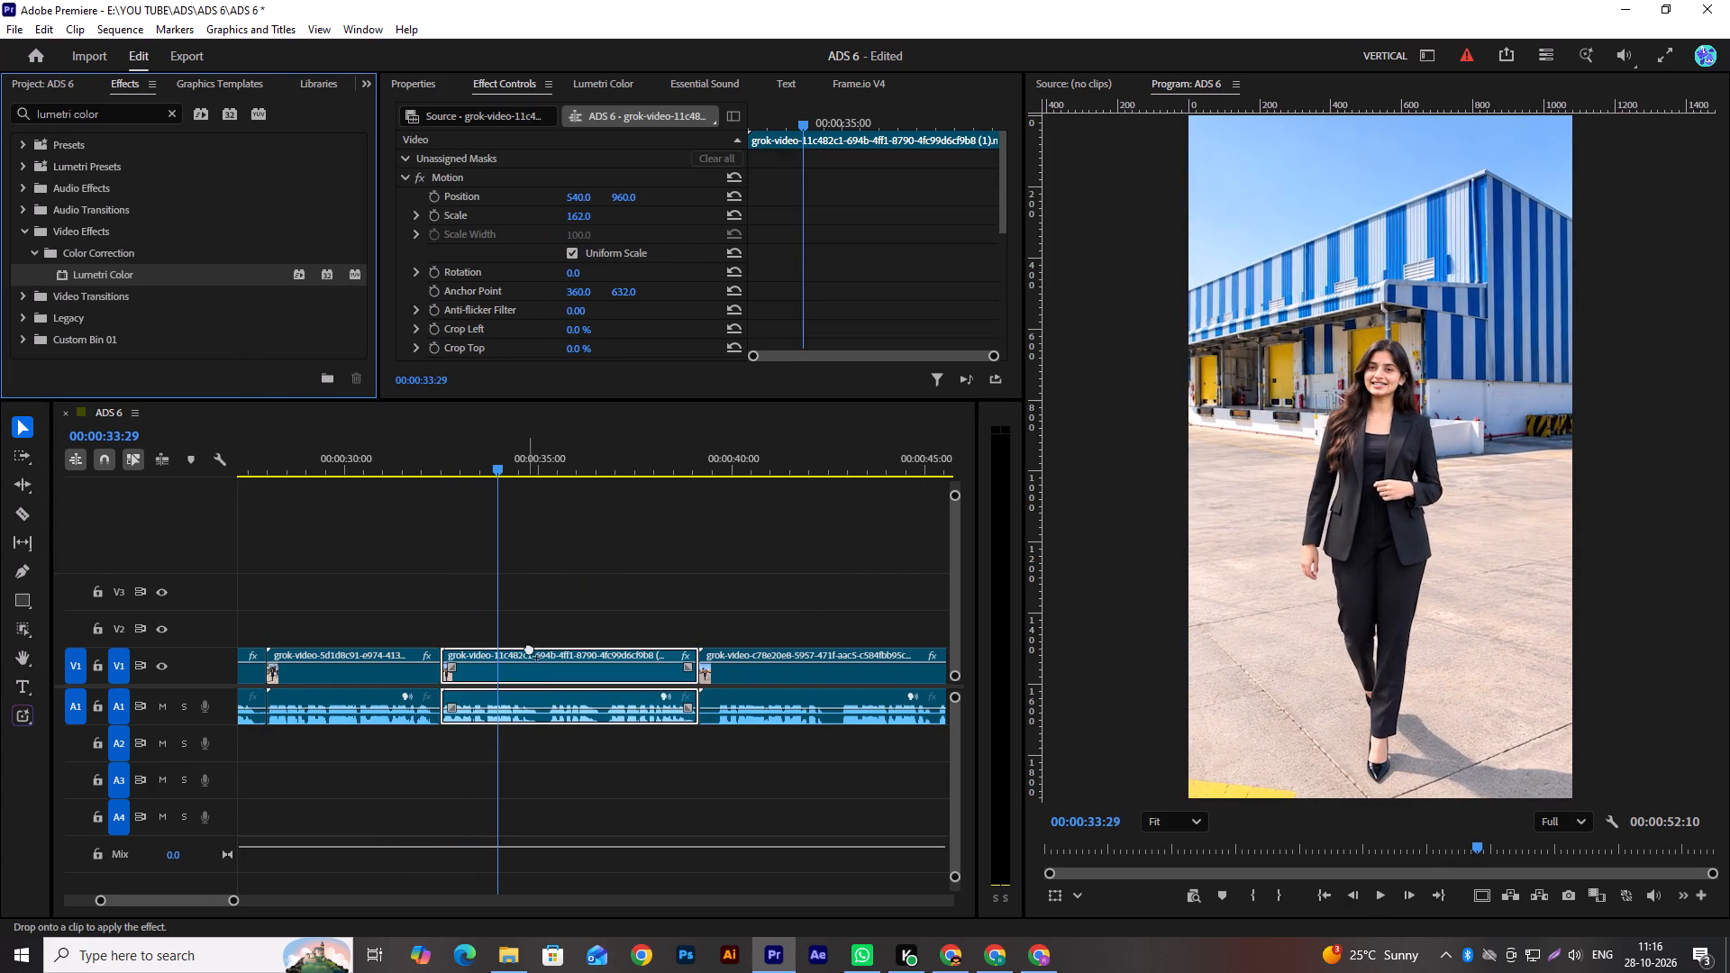
{"action": "left_click_drag", "start_coordinate": [529, 648], "coordinate": [547, 675]}
{"action": "left_click_drag", "start_coordinate": [1001, 183], "coordinate": [1000, 202]}
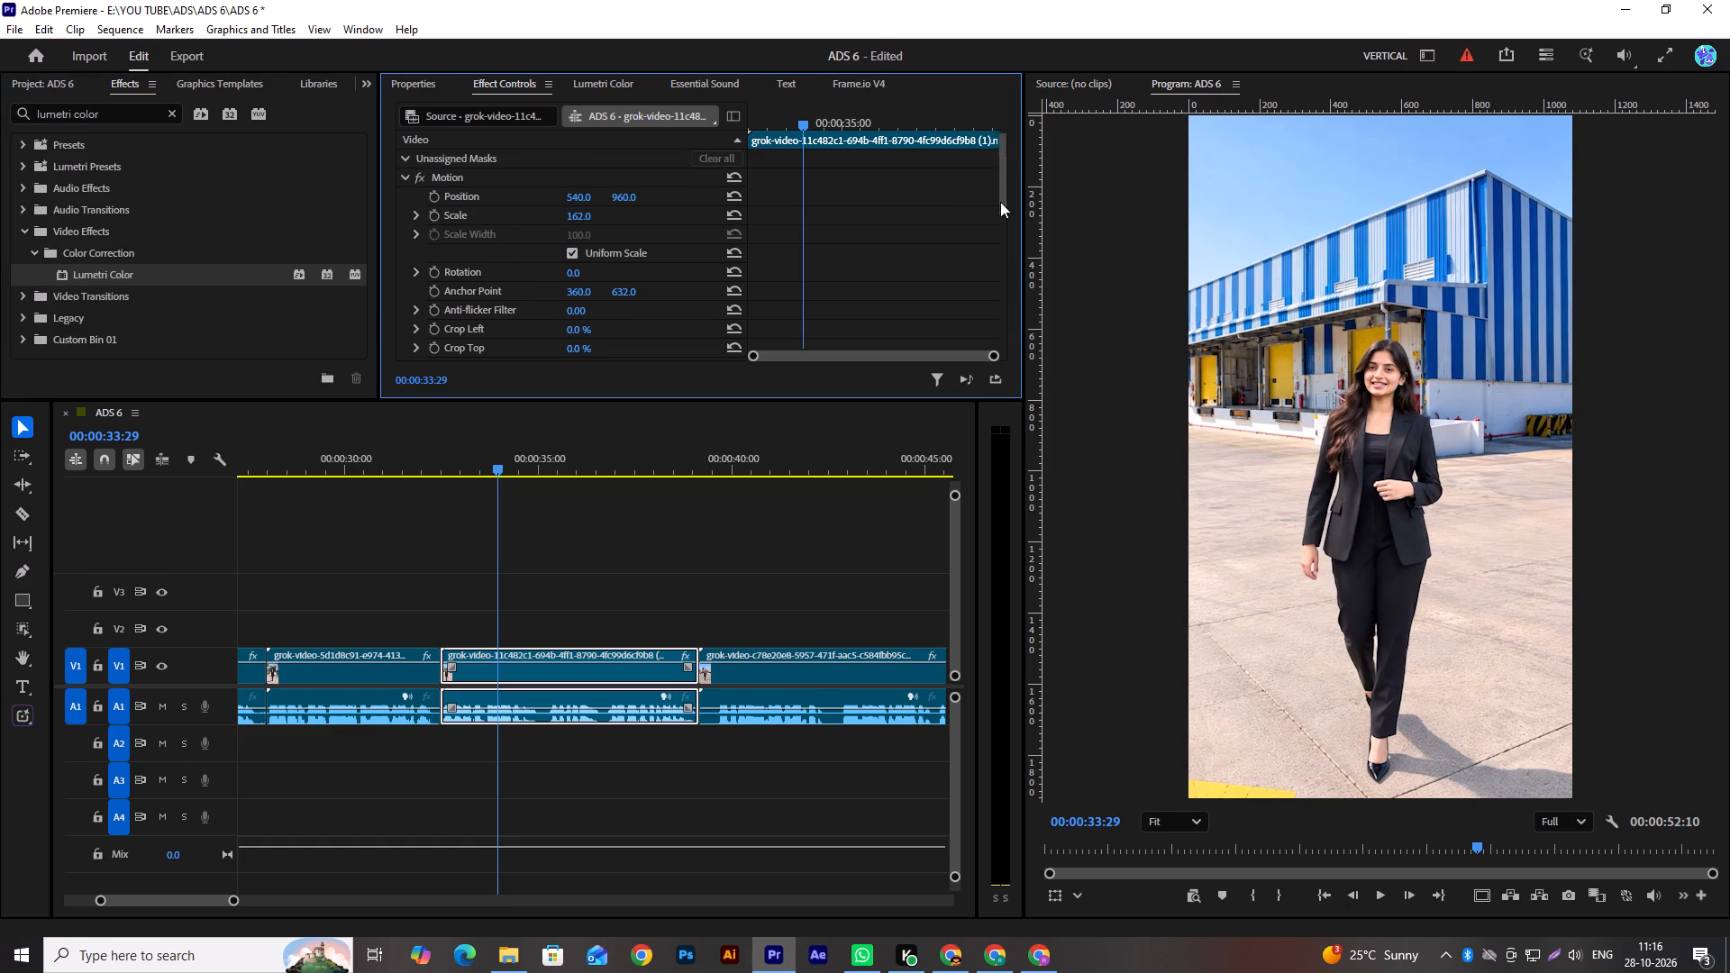
{"action": "left_click_drag", "start_coordinate": [1000, 202], "coordinate": [1000, 372]}
{"action": "scroll", "coordinate": [416, 189], "scroll_direction": "up", "scroll_amount": 3}
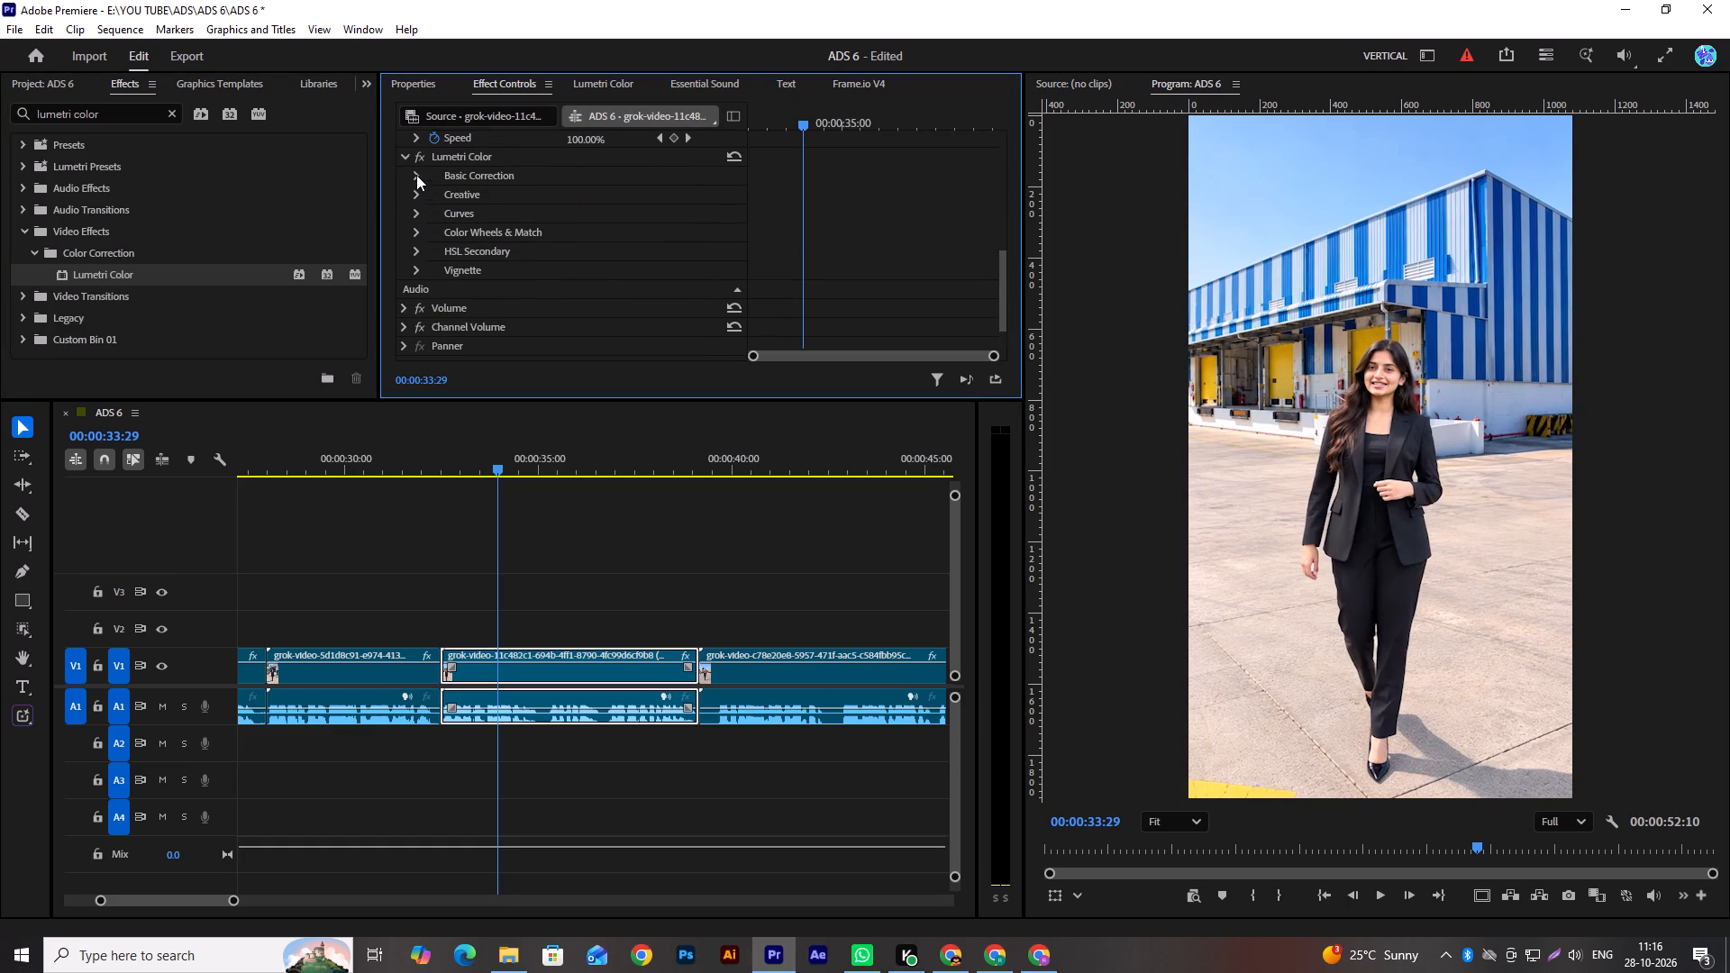
{"action": "left_click", "coordinate": [416, 175]}
Play the warehouse clip on to 00:00:35:02 and lower its Highlights to -50.
{"action": "scroll", "coordinate": [955, 265], "scroll_direction": "down", "scroll_amount": 10}
{"action": "scroll", "coordinate": [833, 268], "scroll_direction": "down", "scroll_amount": 2}
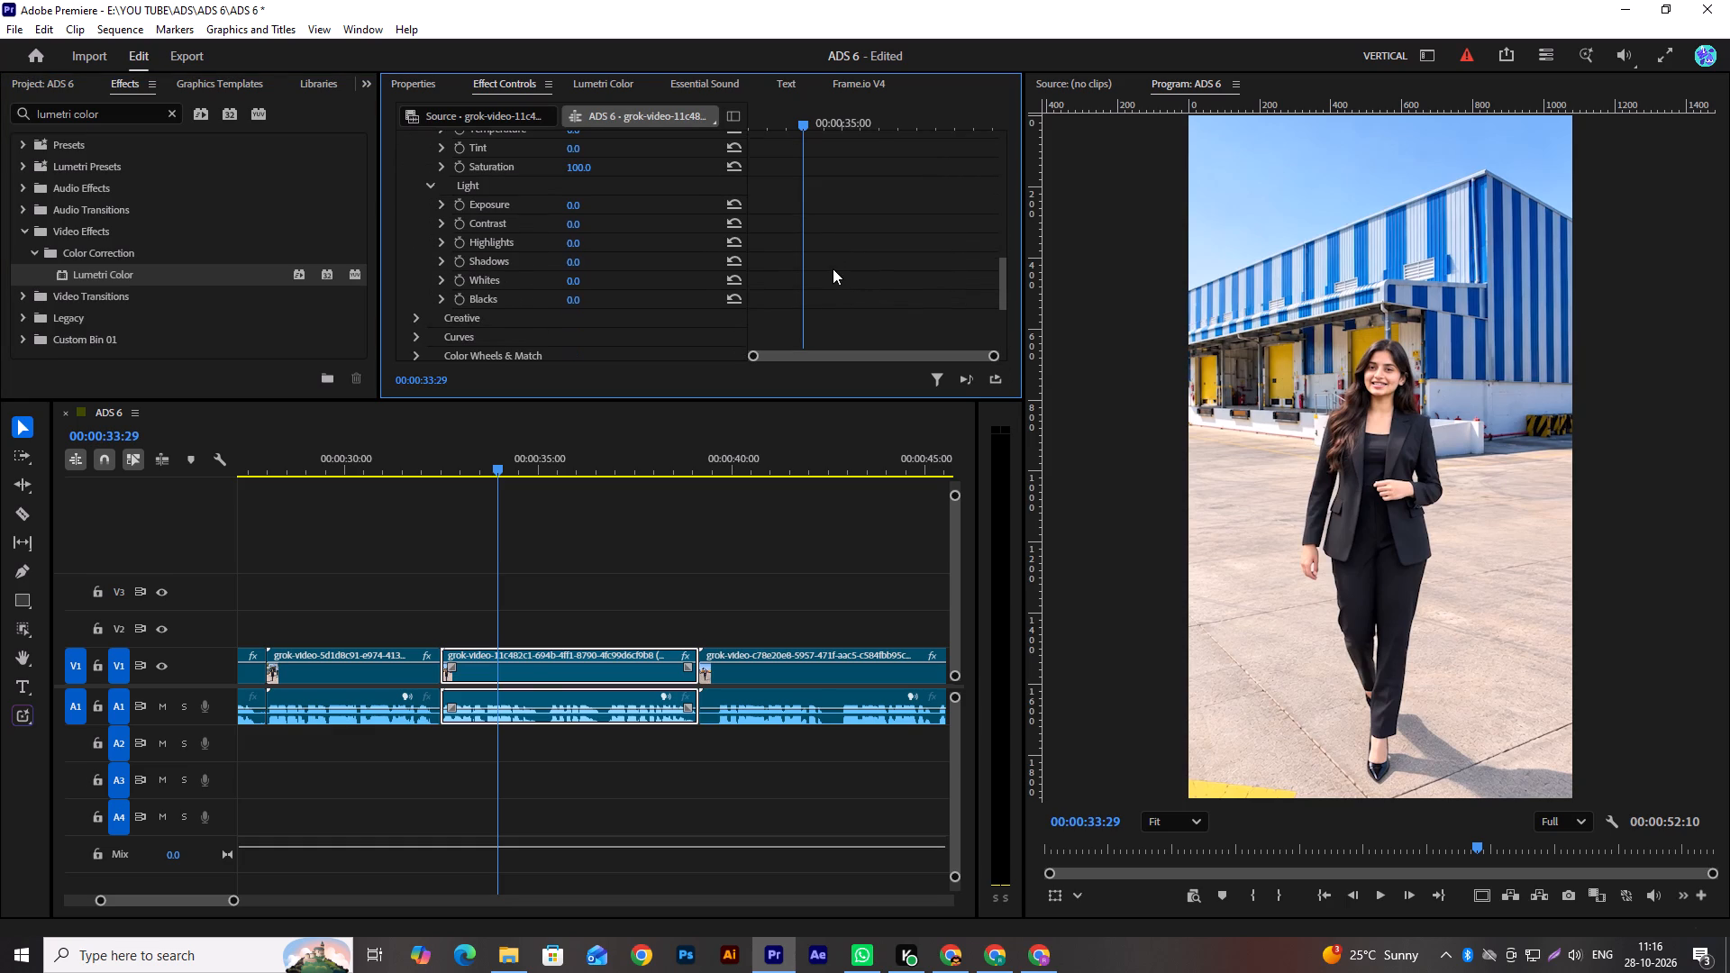
{"action": "scroll", "coordinate": [548, 617], "scroll_direction": "down", "scroll_amount": 2}
{"action": "key", "text": "space"}
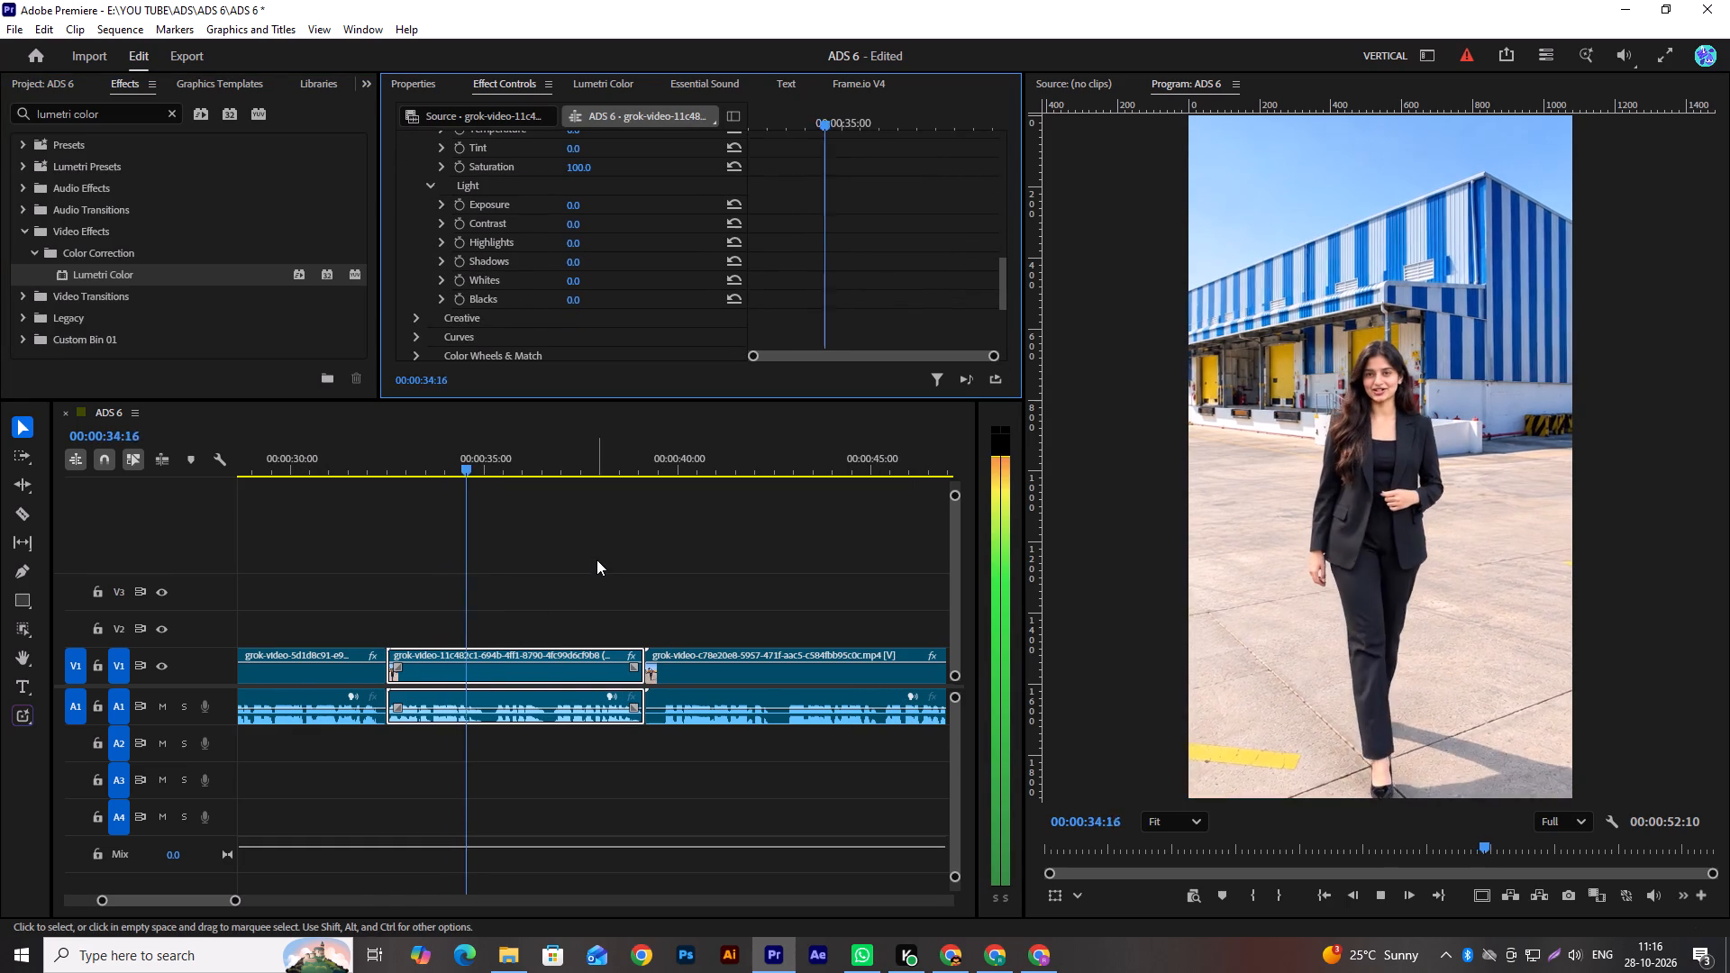
{"action": "key", "text": "space"}
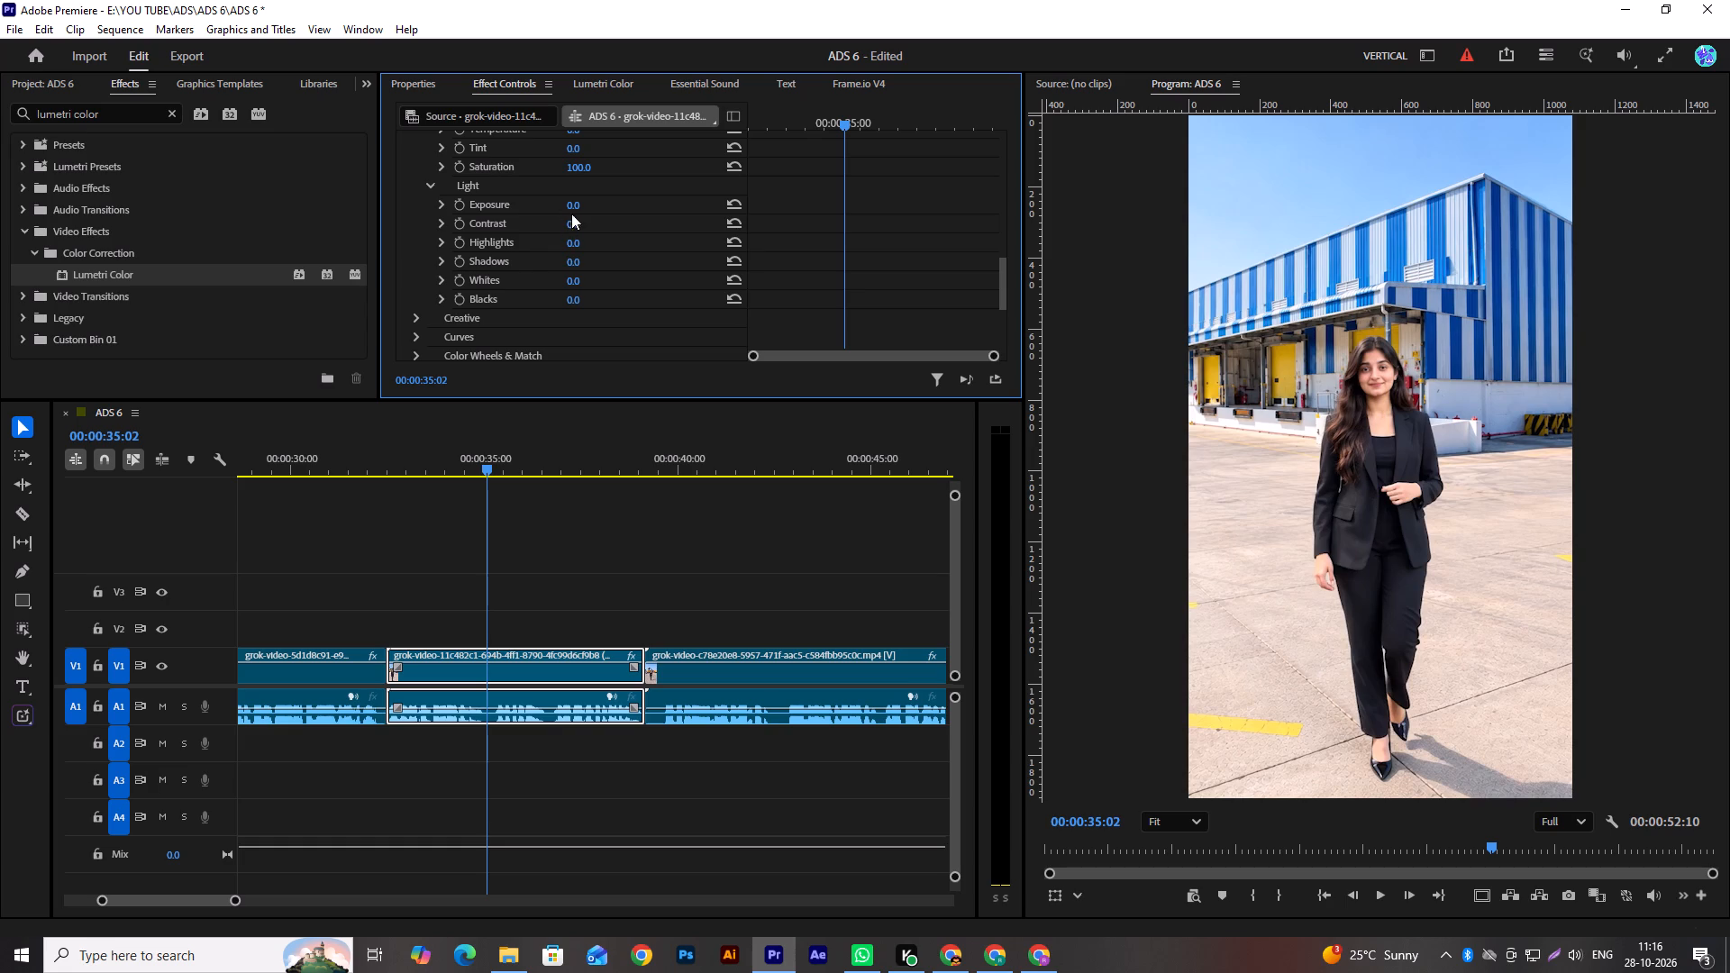
{"action": "left_click_drag", "start_coordinate": [574, 244], "coordinate": [546, 255]}
{"action": "left_click_drag", "start_coordinate": [546, 255], "coordinate": [515, 269]}
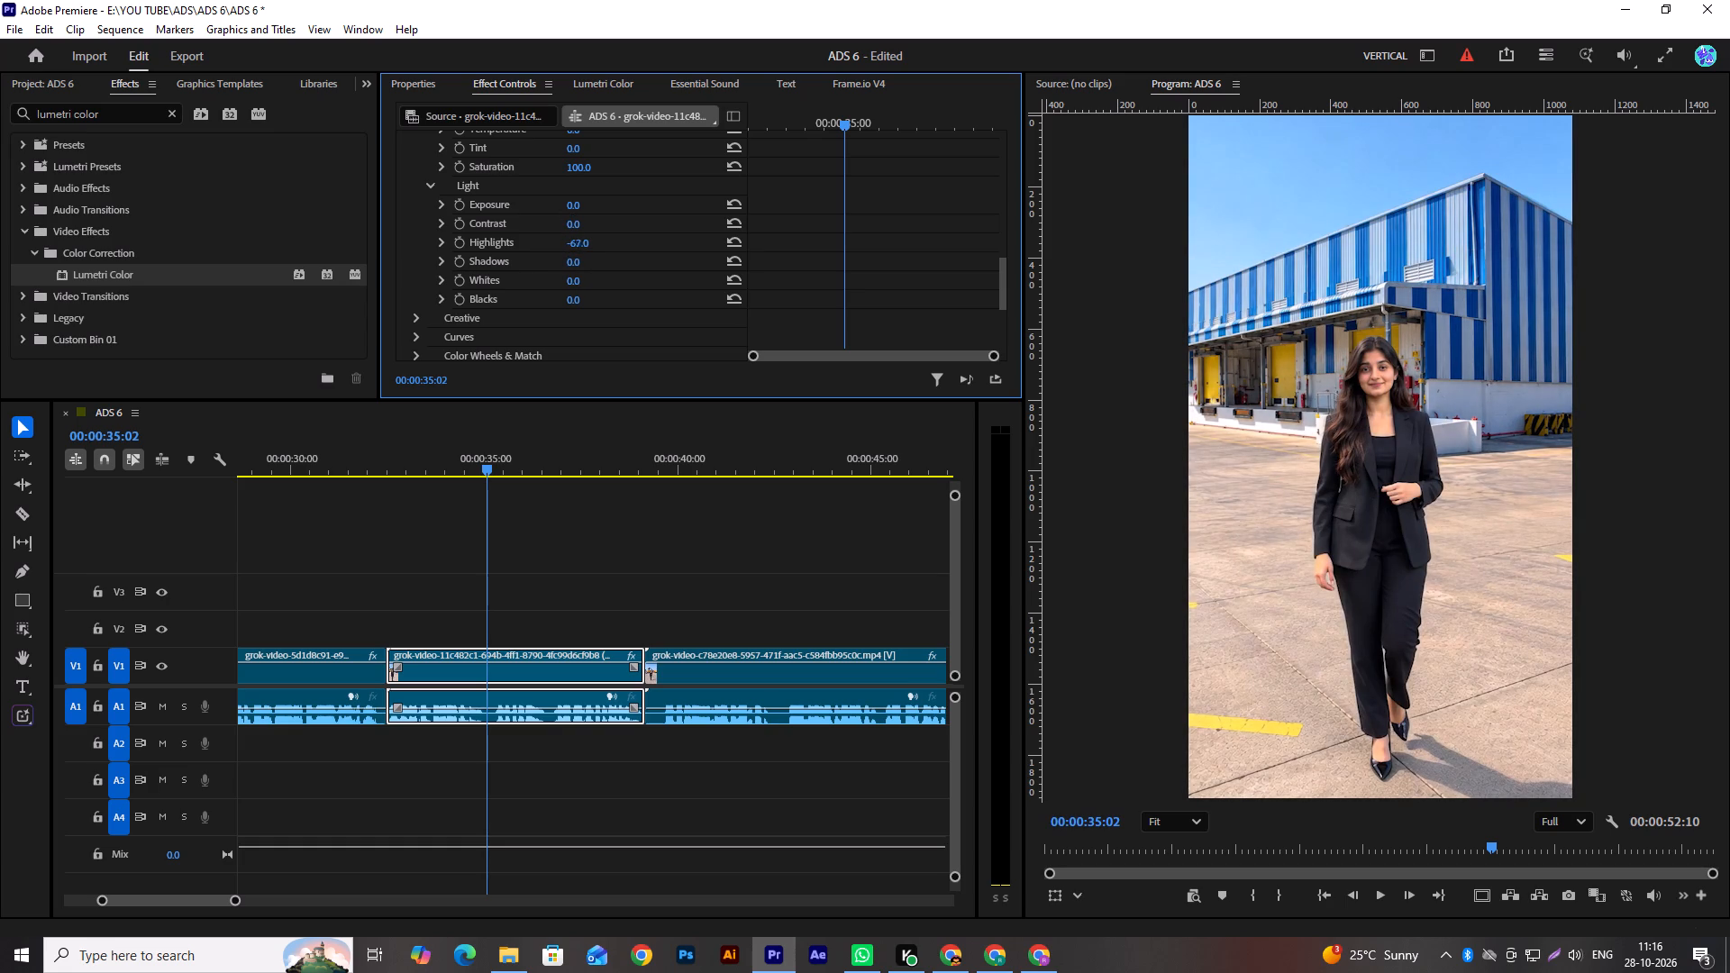
{"action": "left_click_drag", "start_coordinate": [515, 269], "coordinate": [530, 267]}
Play the rest of the warehouse clip into the container yard crane clip, parking at 00:00:39:26.
{"action": "key", "text": "space"}
{"action": "scroll", "coordinate": [609, 597], "scroll_direction": "down", "scroll_amount": 2}
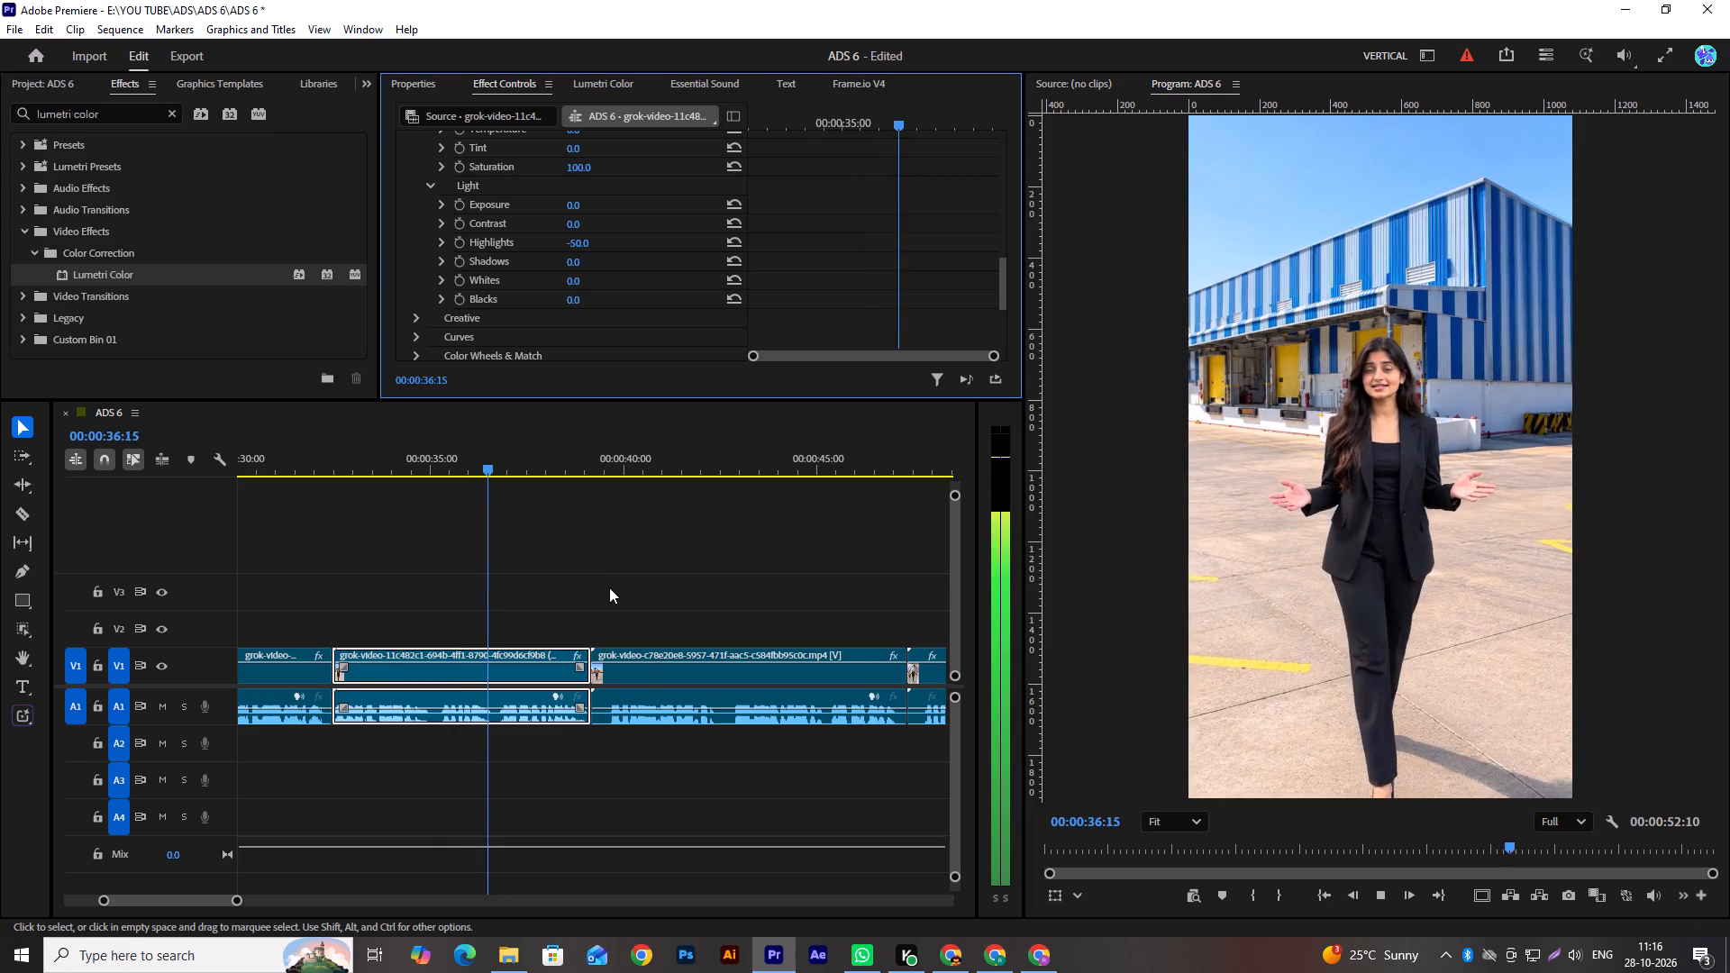
{"action": "scroll", "coordinate": [609, 587], "scroll_direction": "down", "scroll_amount": 6}
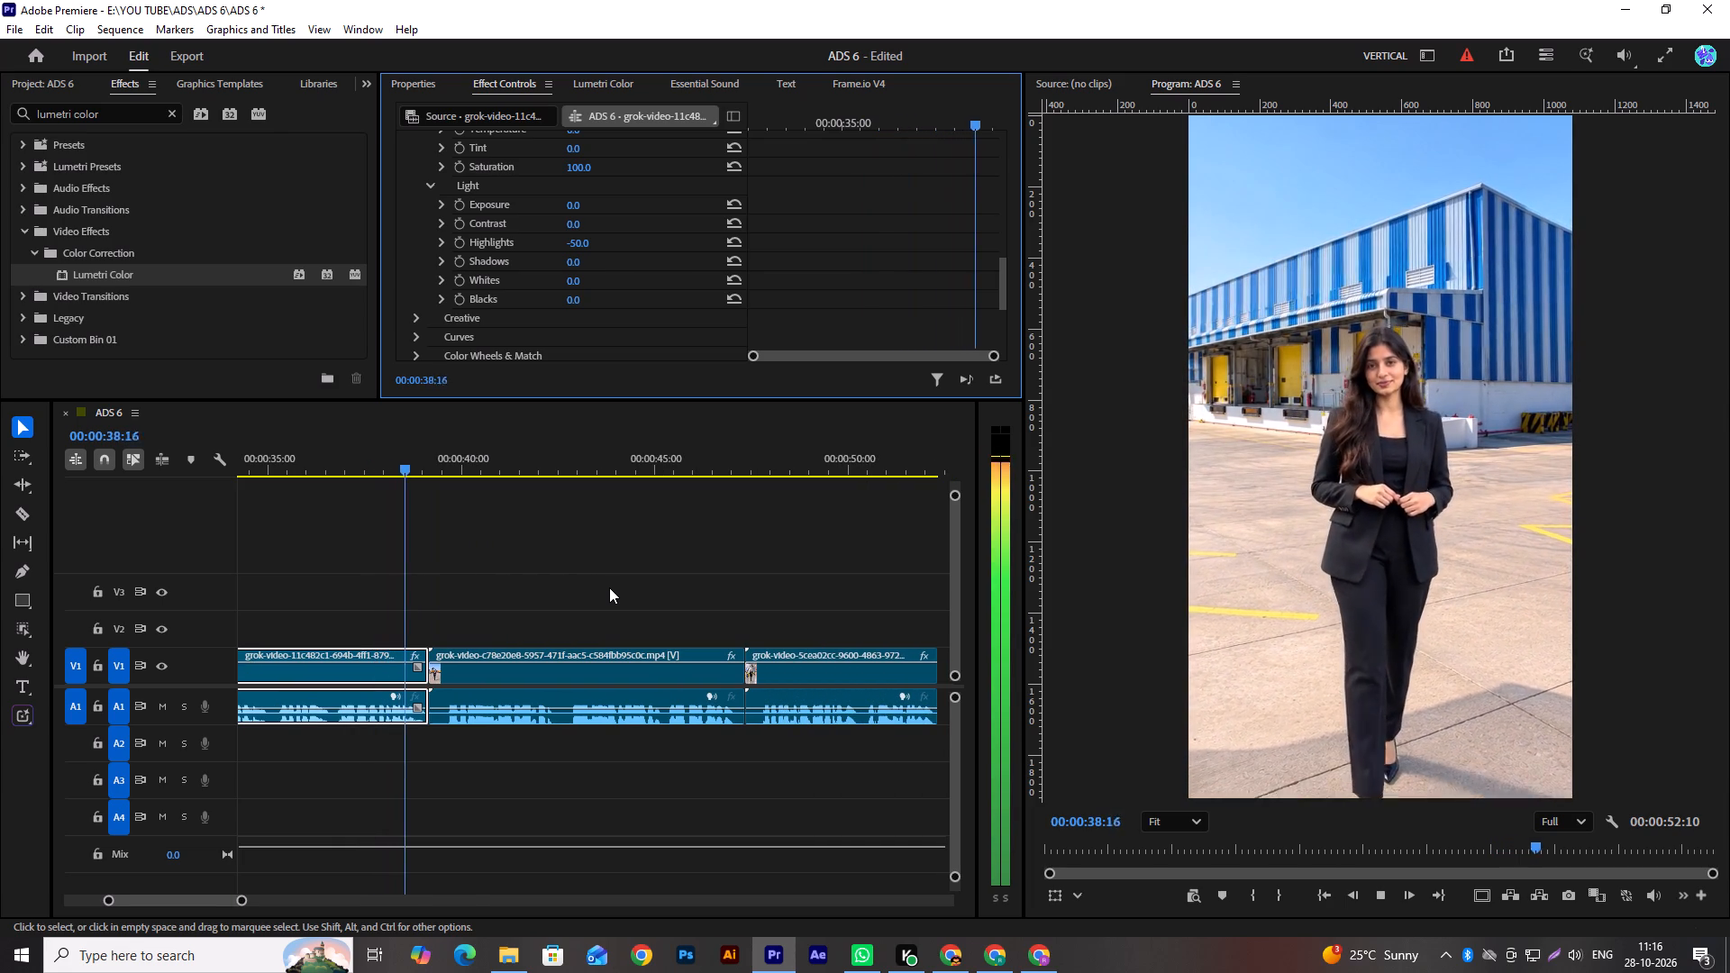
{"action": "key", "text": "space"}
Apply Lumetri Color to the seventh clip, the container yard crane shot, and expand its Basic Correction settings.
{"action": "left_click", "coordinate": [521, 660]}
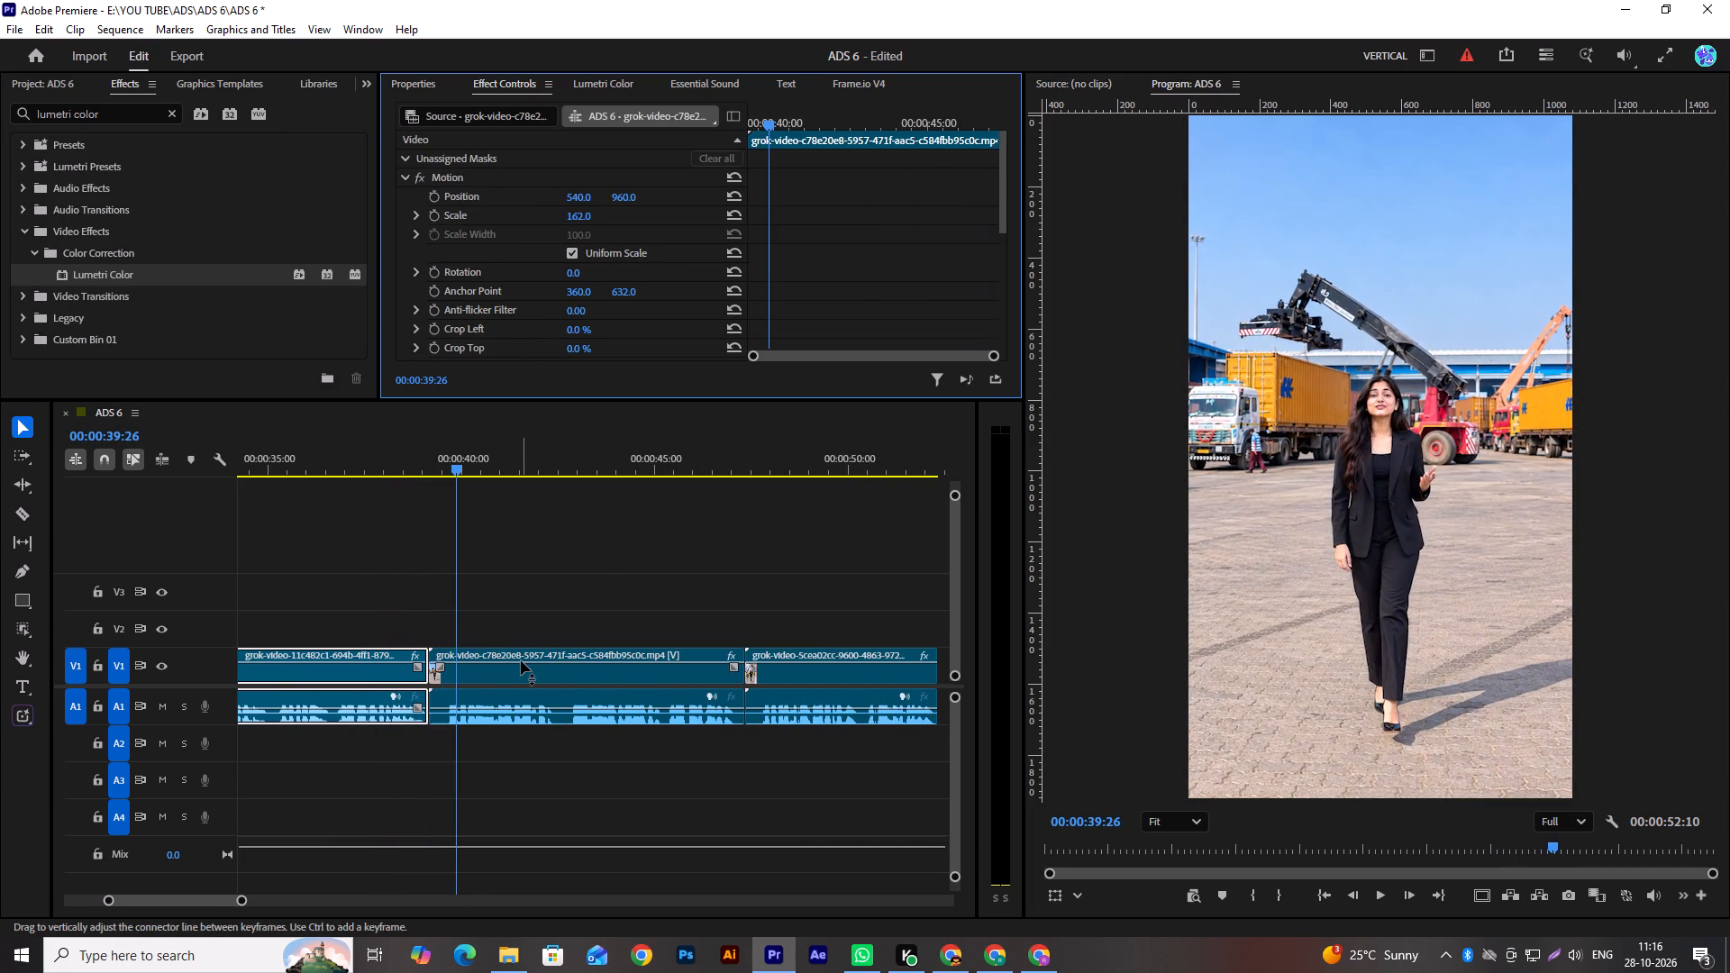
{"action": "left_click_drag", "start_coordinate": [86, 271], "coordinate": [476, 663]}
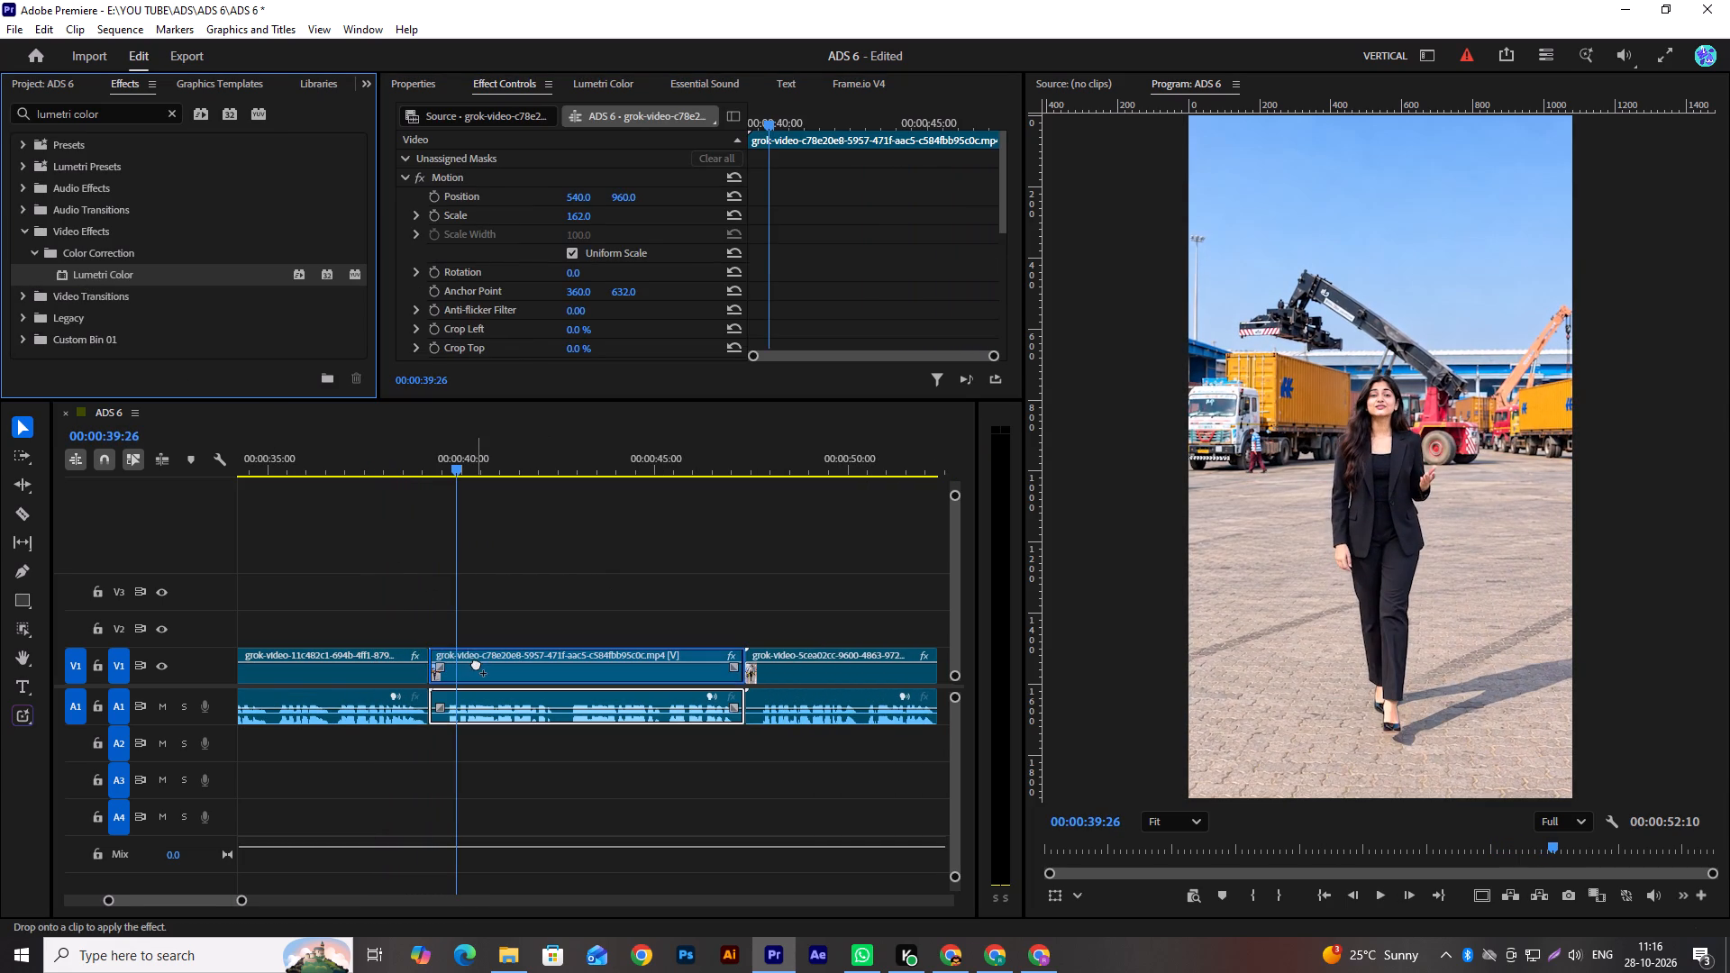
{"action": "left_click_drag", "start_coordinate": [1003, 158], "coordinate": [1010, 328]}
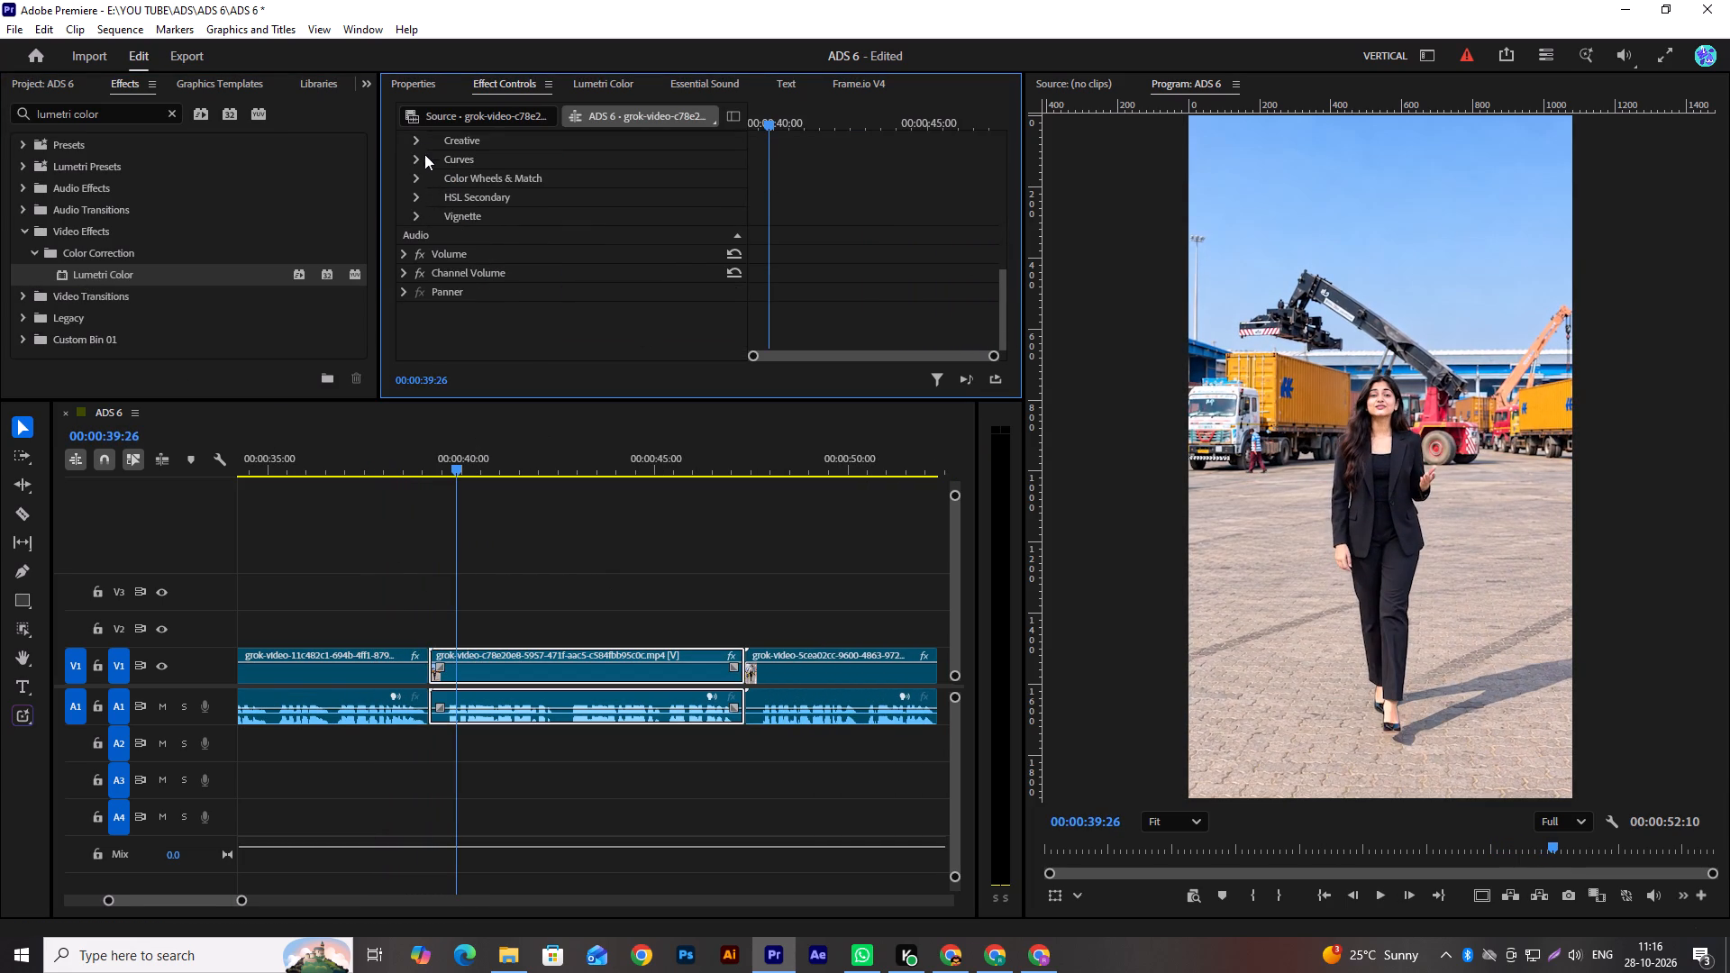
{"action": "scroll", "coordinate": [413, 147], "scroll_direction": "up", "scroll_amount": 1}
{"action": "left_click", "coordinate": [416, 142]}
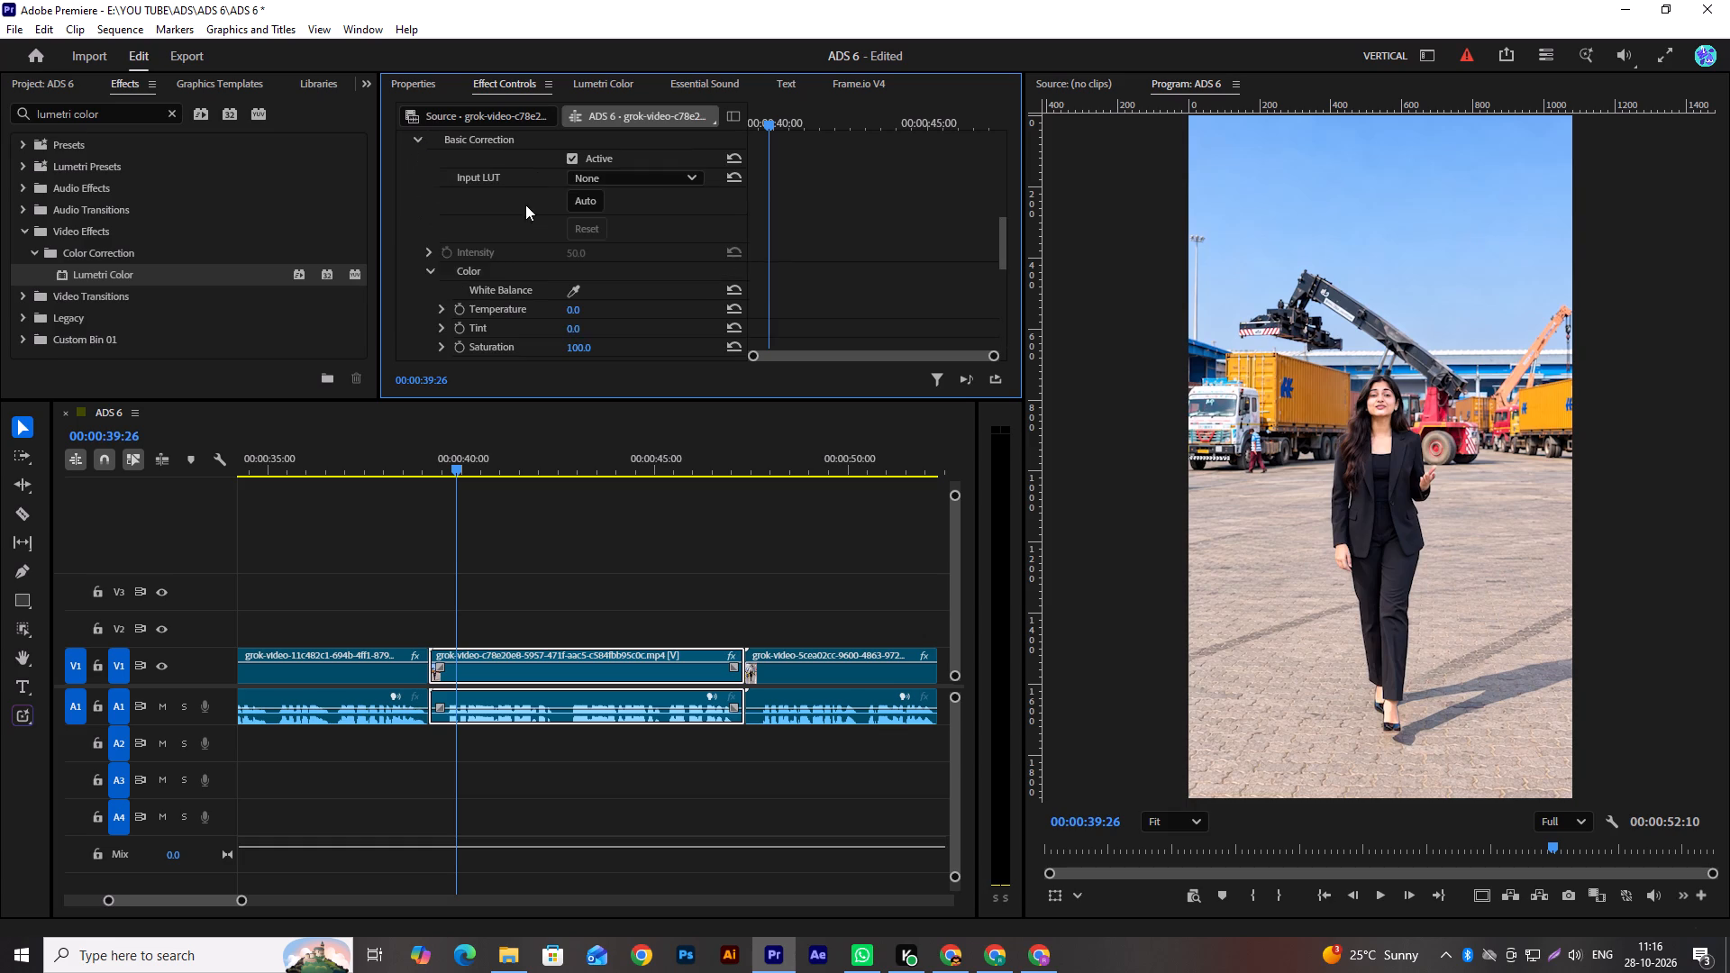
Lower the crane clip's Highlights to -49 at 00:00:39:26.
{"action": "scroll", "coordinate": [813, 275], "scroll_direction": "down", "scroll_amount": 6}
{"action": "scroll", "coordinate": [672, 323], "scroll_direction": "down", "scroll_amount": 2}
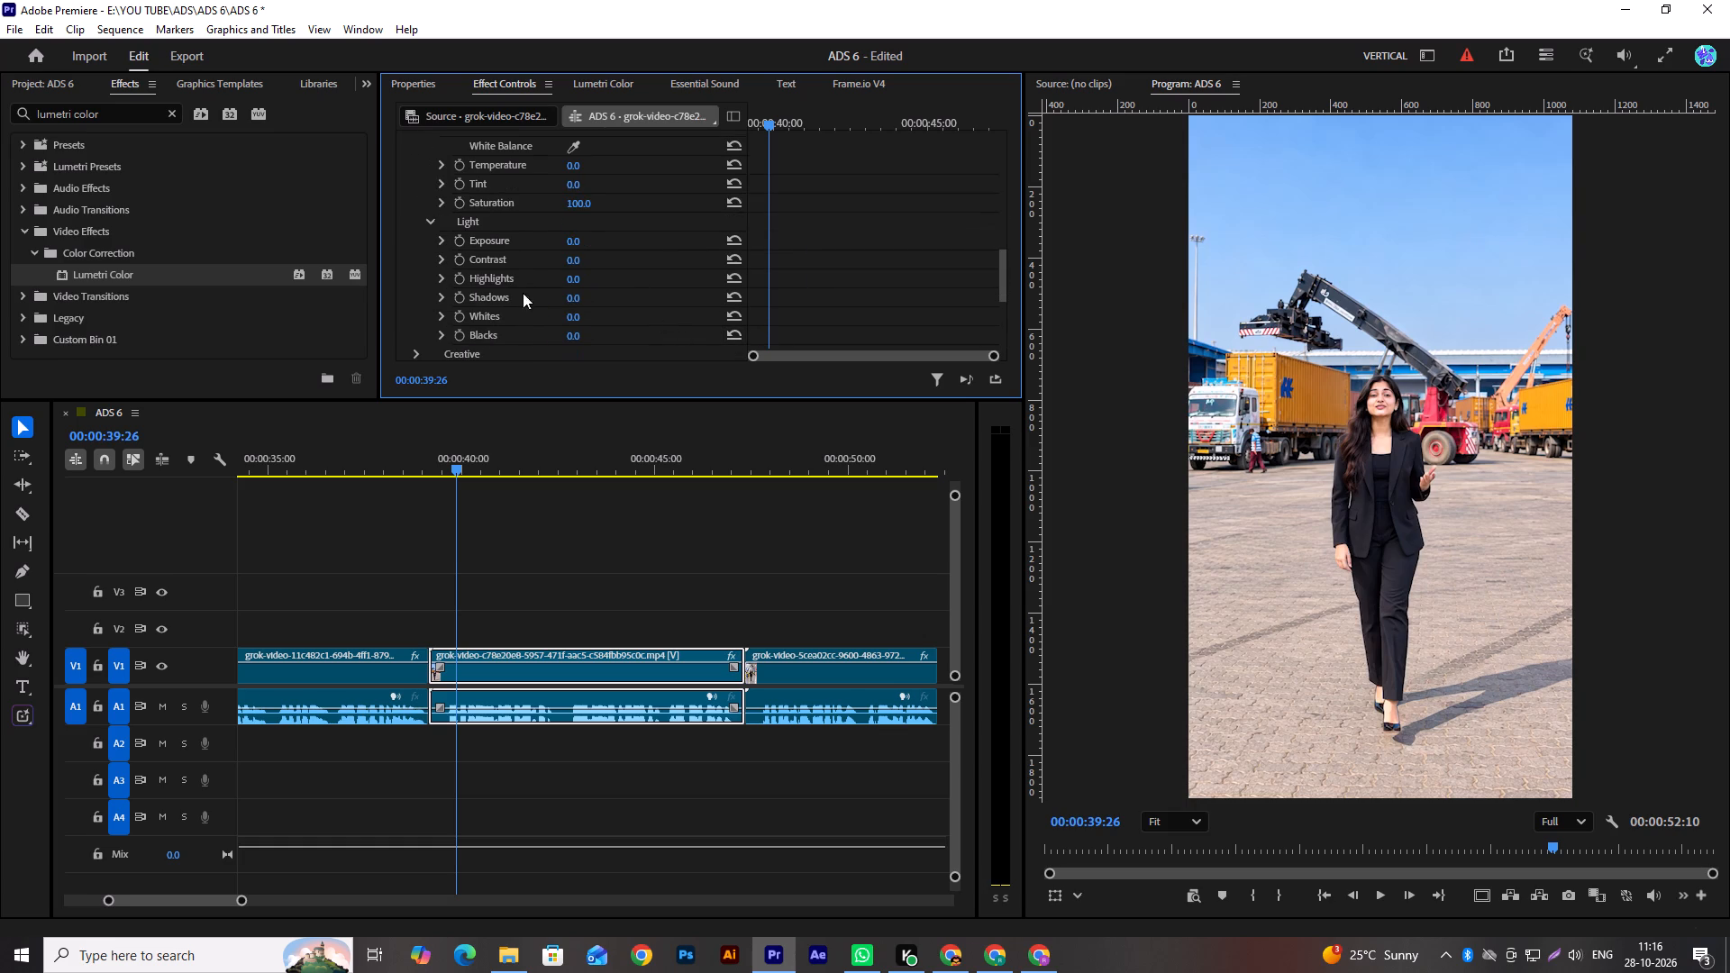
{"action": "left_click_drag", "start_coordinate": [572, 276], "coordinate": [549, 287]}
{"action": "left_click_drag", "start_coordinate": [549, 287], "coordinate": [532, 296]}
{"action": "left_click_drag", "start_coordinate": [532, 296], "coordinate": [533, 296]}
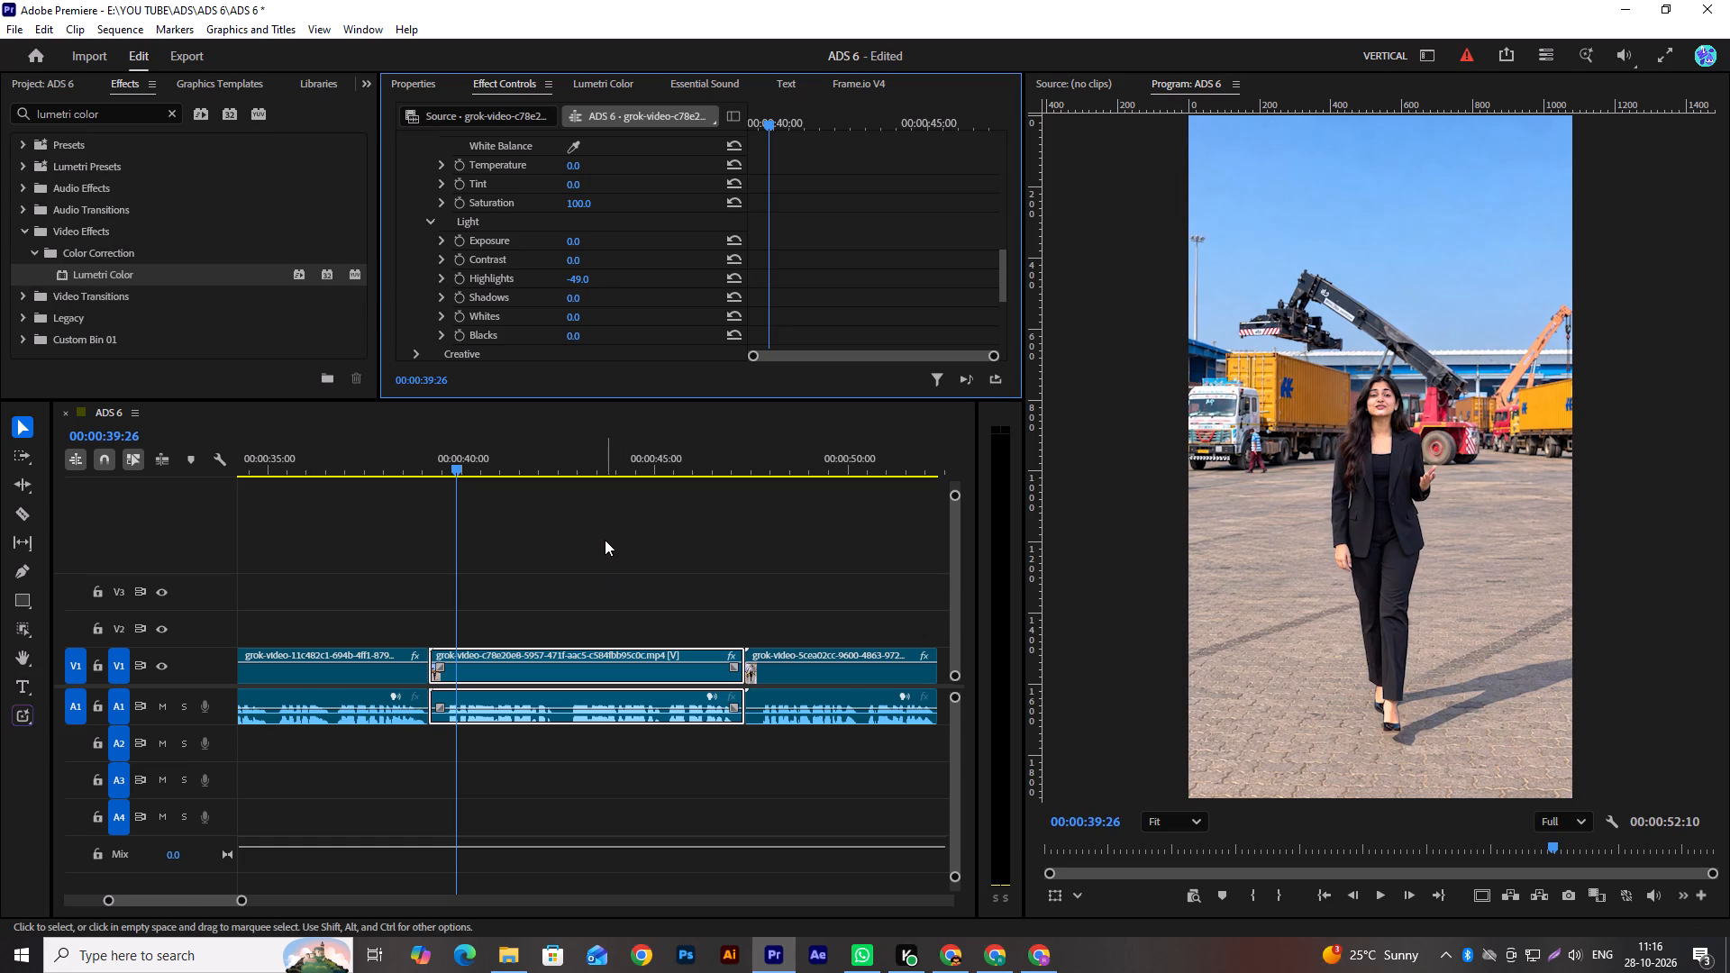
Play the crane clip into the Celfrost cold storage clip, review the crane clip again from about 00:00:43:04, and park at 00:00:47:25.
{"action": "key", "text": "space"}
{"action": "scroll", "coordinate": [605, 540], "scroll_direction": "down", "scroll_amount": 2}
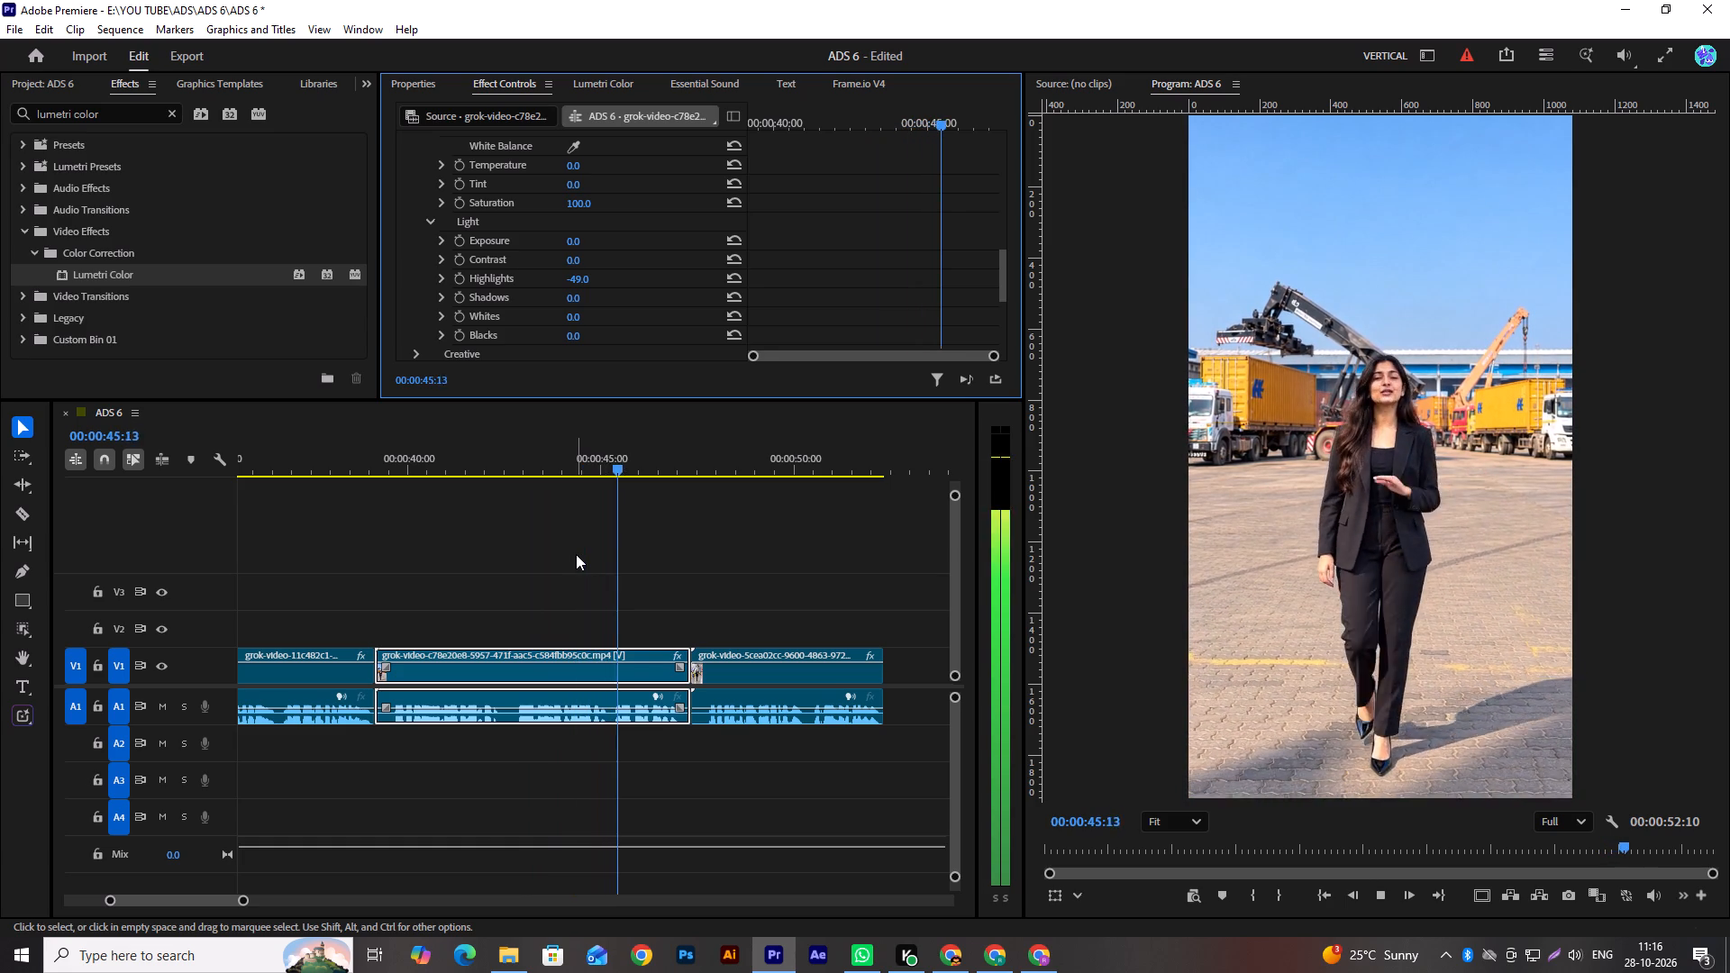
{"action": "scroll", "coordinate": [576, 554], "scroll_direction": "down", "scroll_amount": 2}
{"action": "key", "text": "space"}
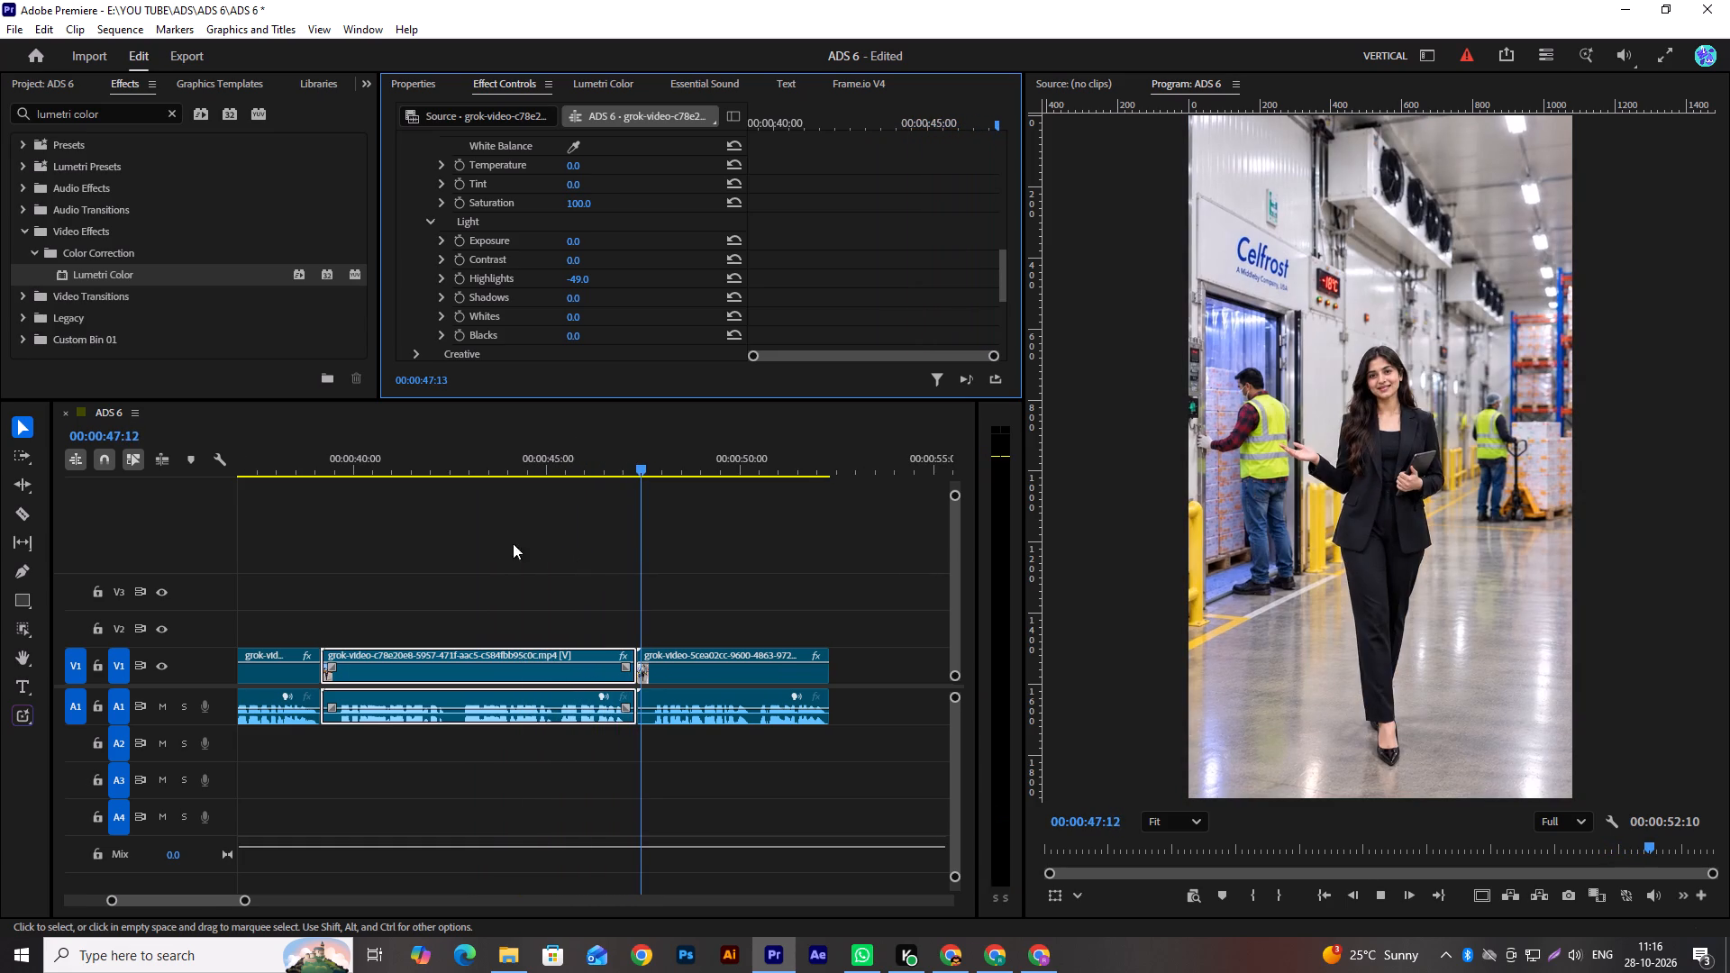
{"action": "left_click_drag", "start_coordinate": [498, 461], "coordinate": [472, 470]}
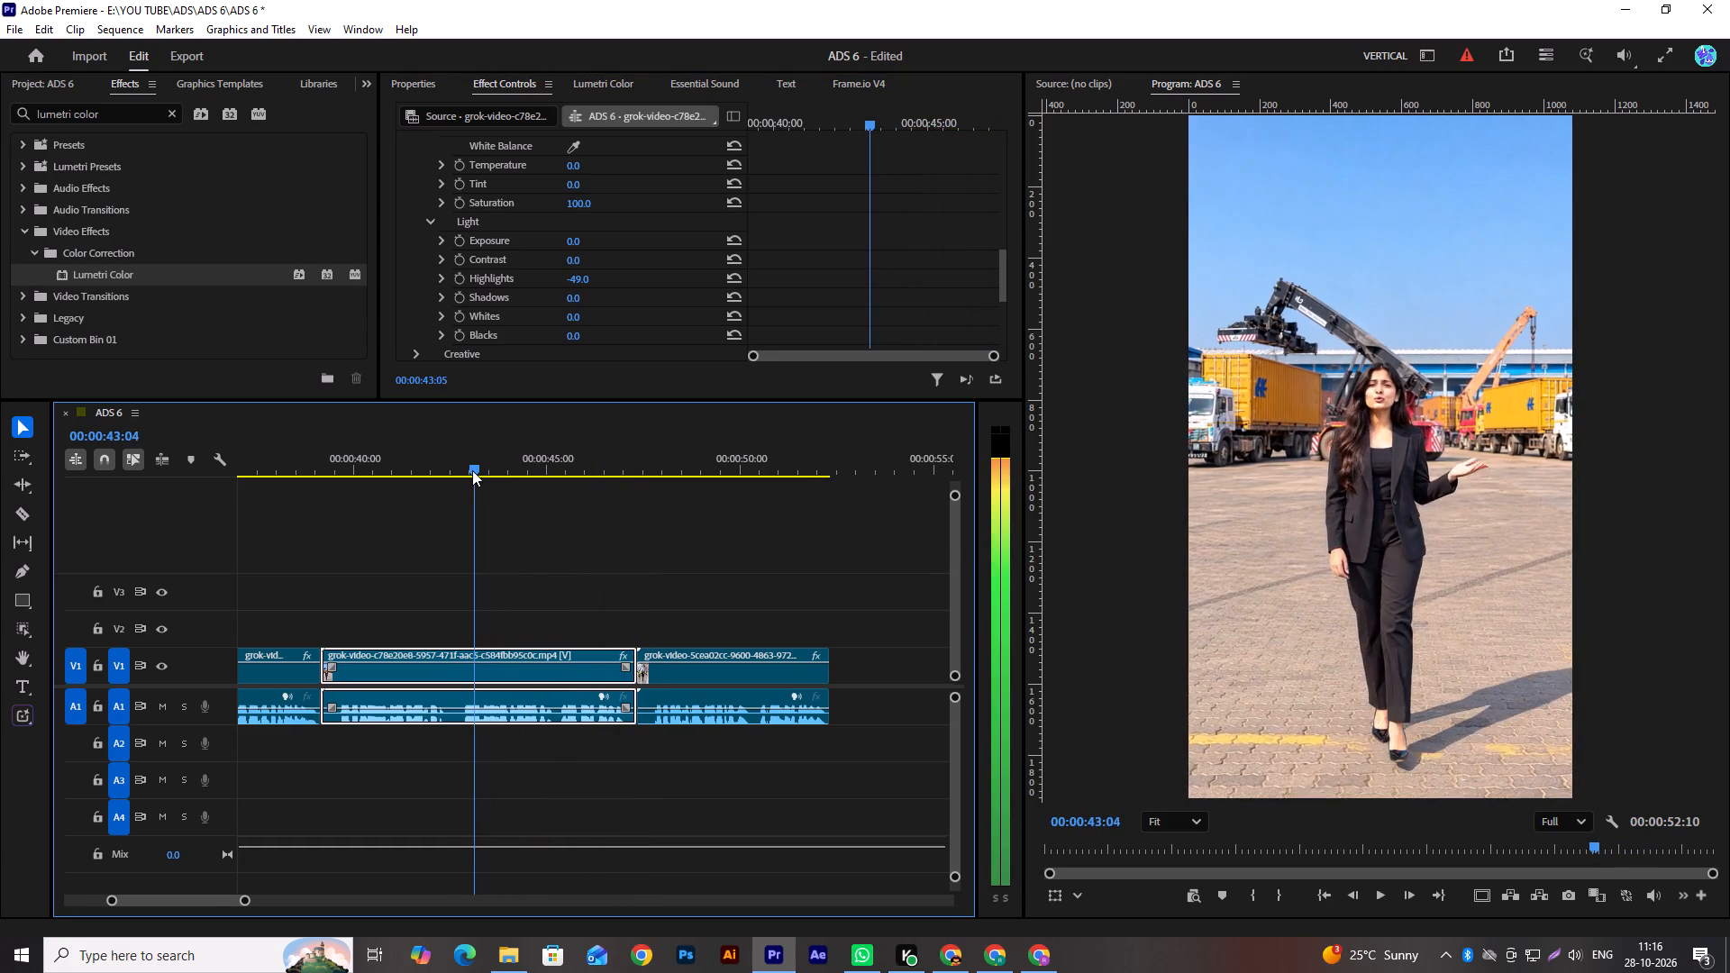
{"action": "left_click_drag", "start_coordinate": [472, 470], "coordinate": [509, 507]}
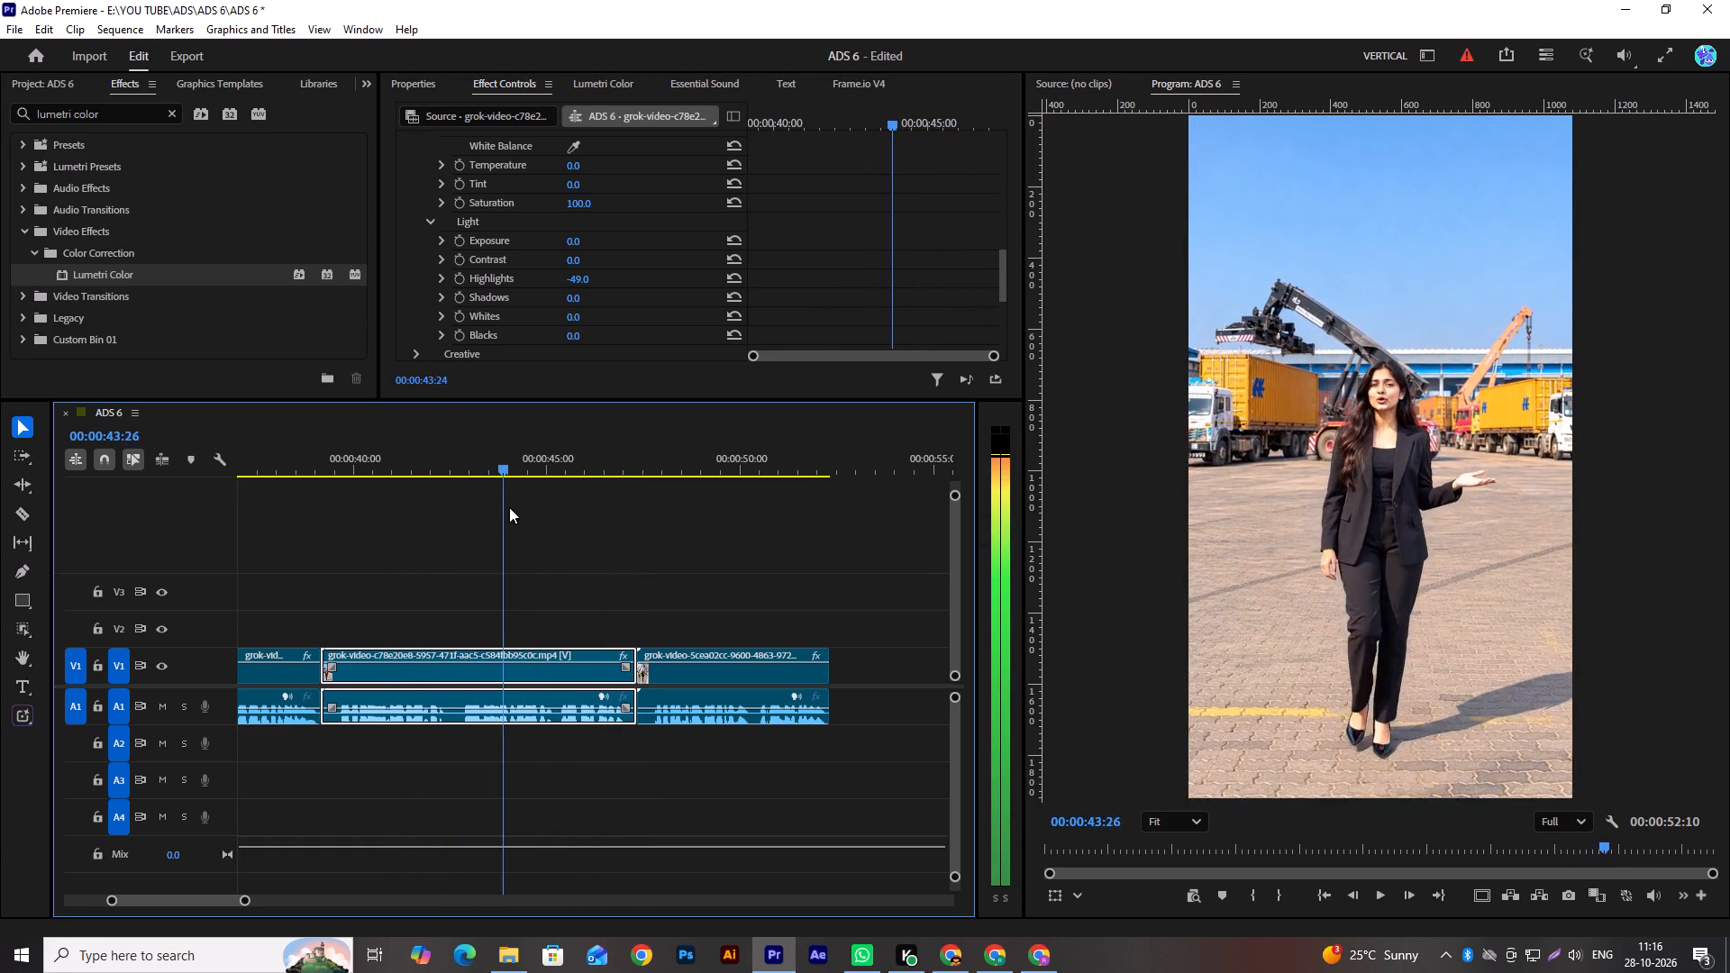
{"action": "left_click_drag", "start_coordinate": [509, 507], "coordinate": [515, 513]}
{"action": "key", "text": "space"}
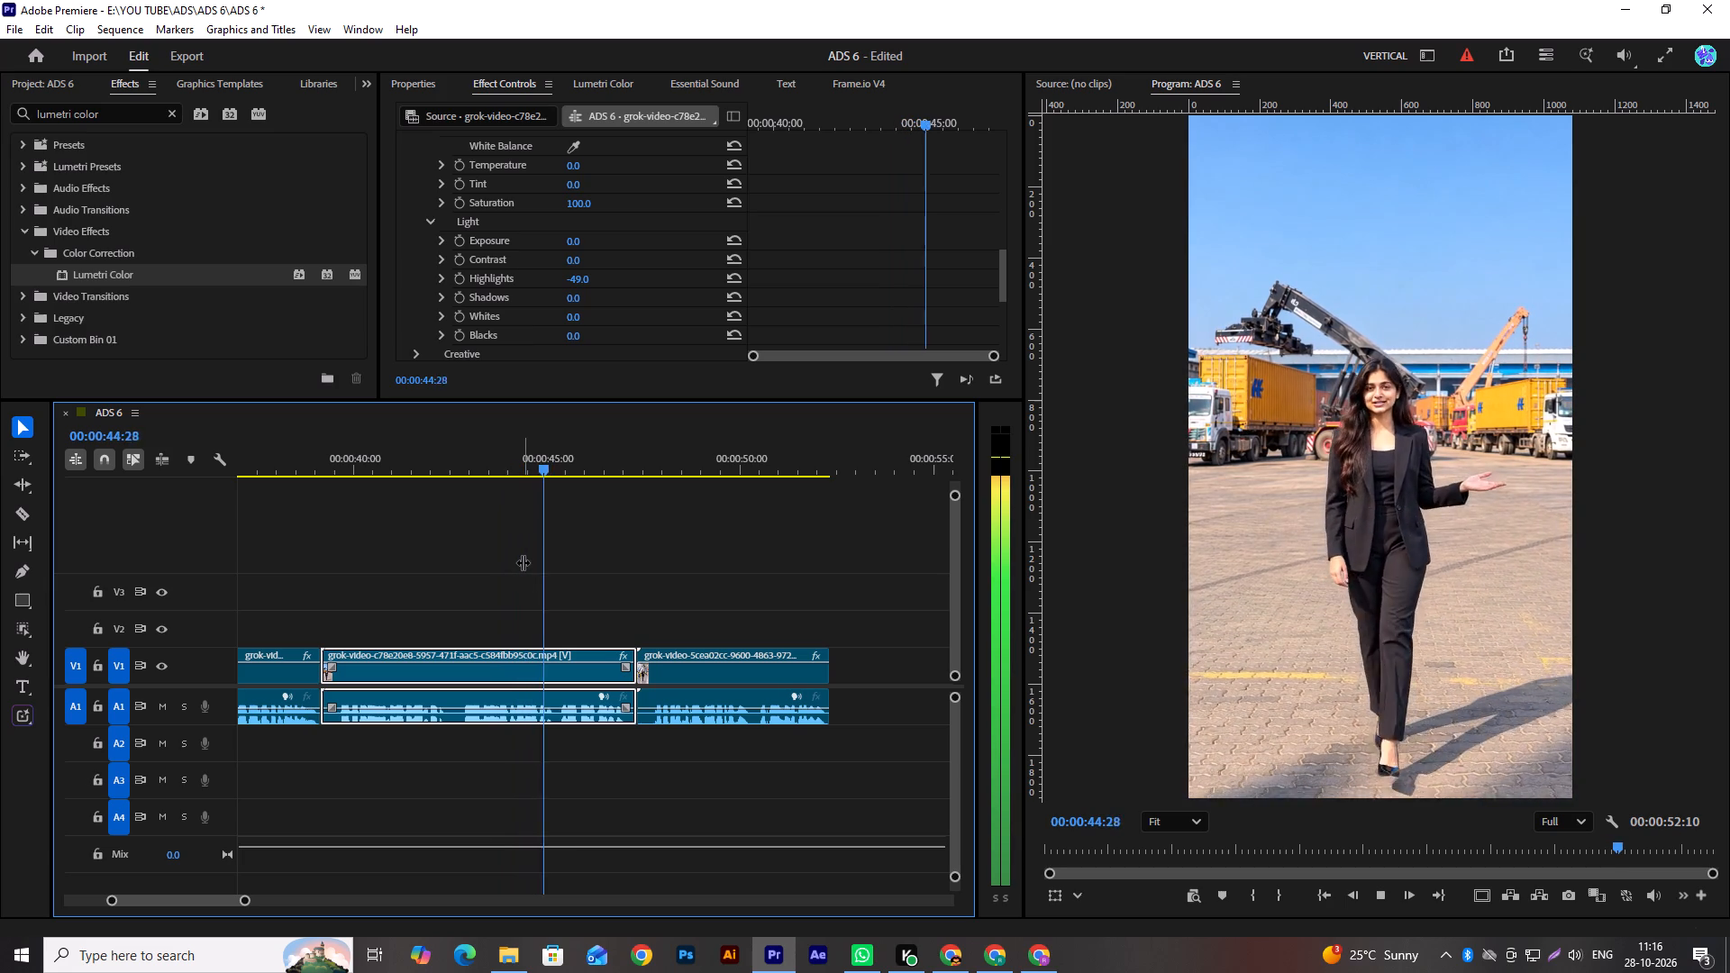
{"action": "scroll", "coordinate": [523, 562], "scroll_direction": "down", "scroll_amount": 3}
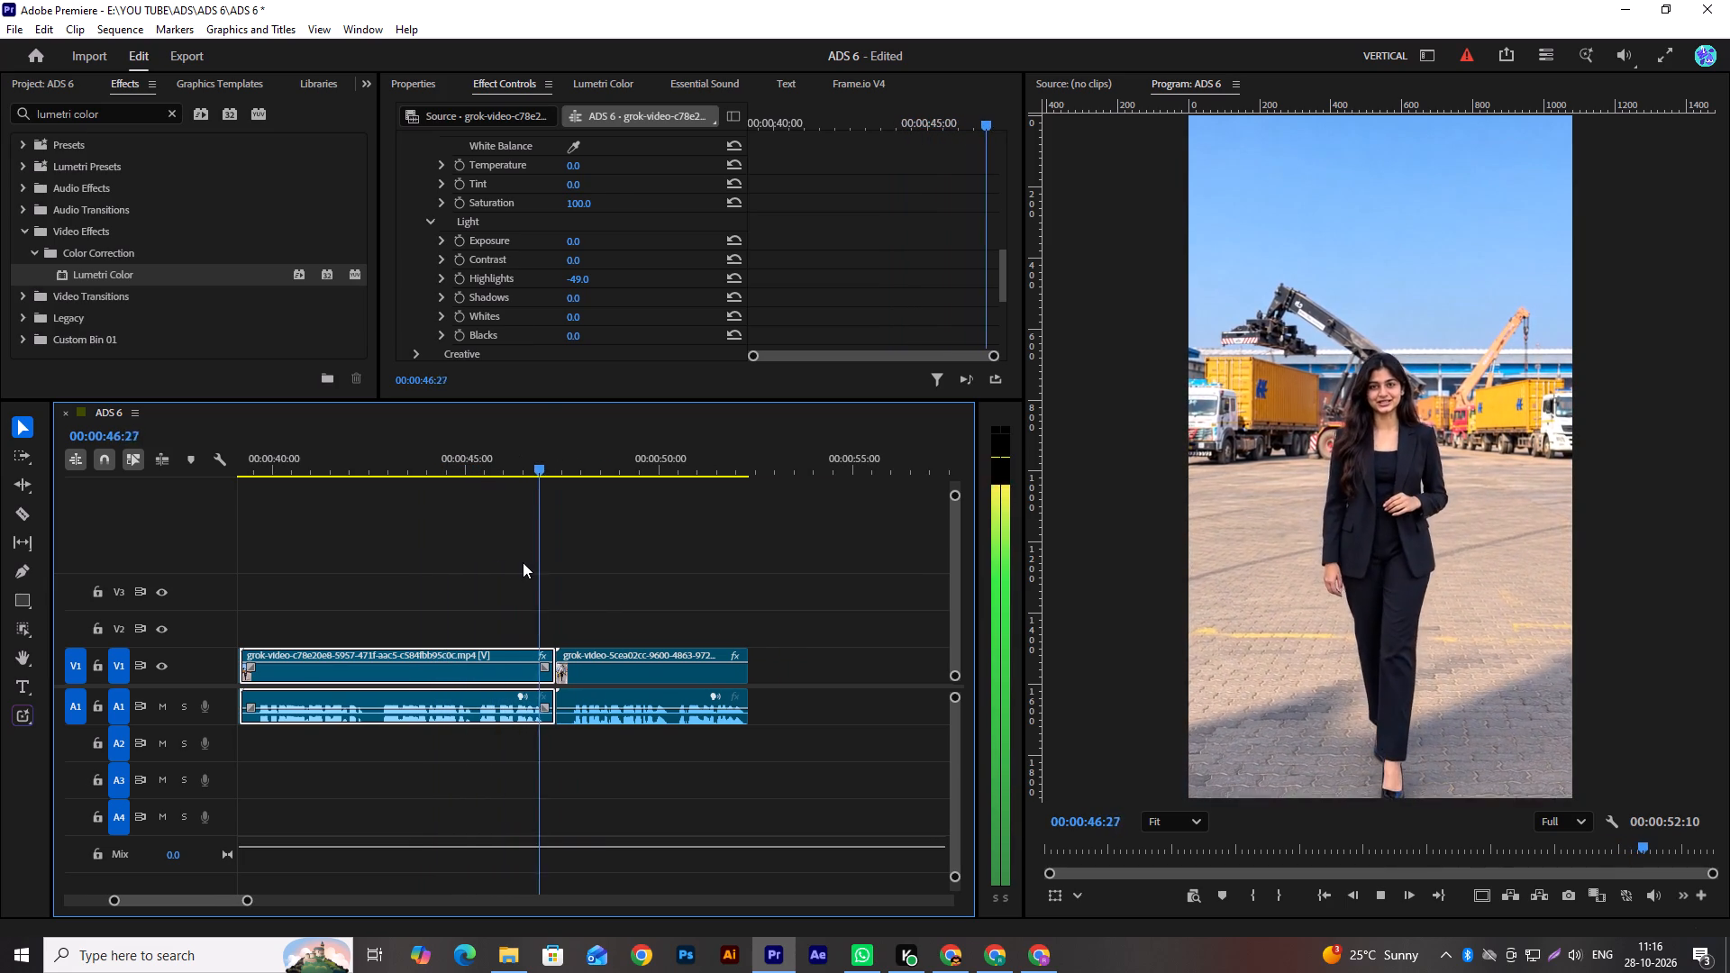
{"action": "key", "text": "space"}
Apply Lumetri Color to the last clip, the Celfrost cold storage shot, and expand its Basic Correction settings.
{"action": "left_click", "coordinate": [624, 672]}
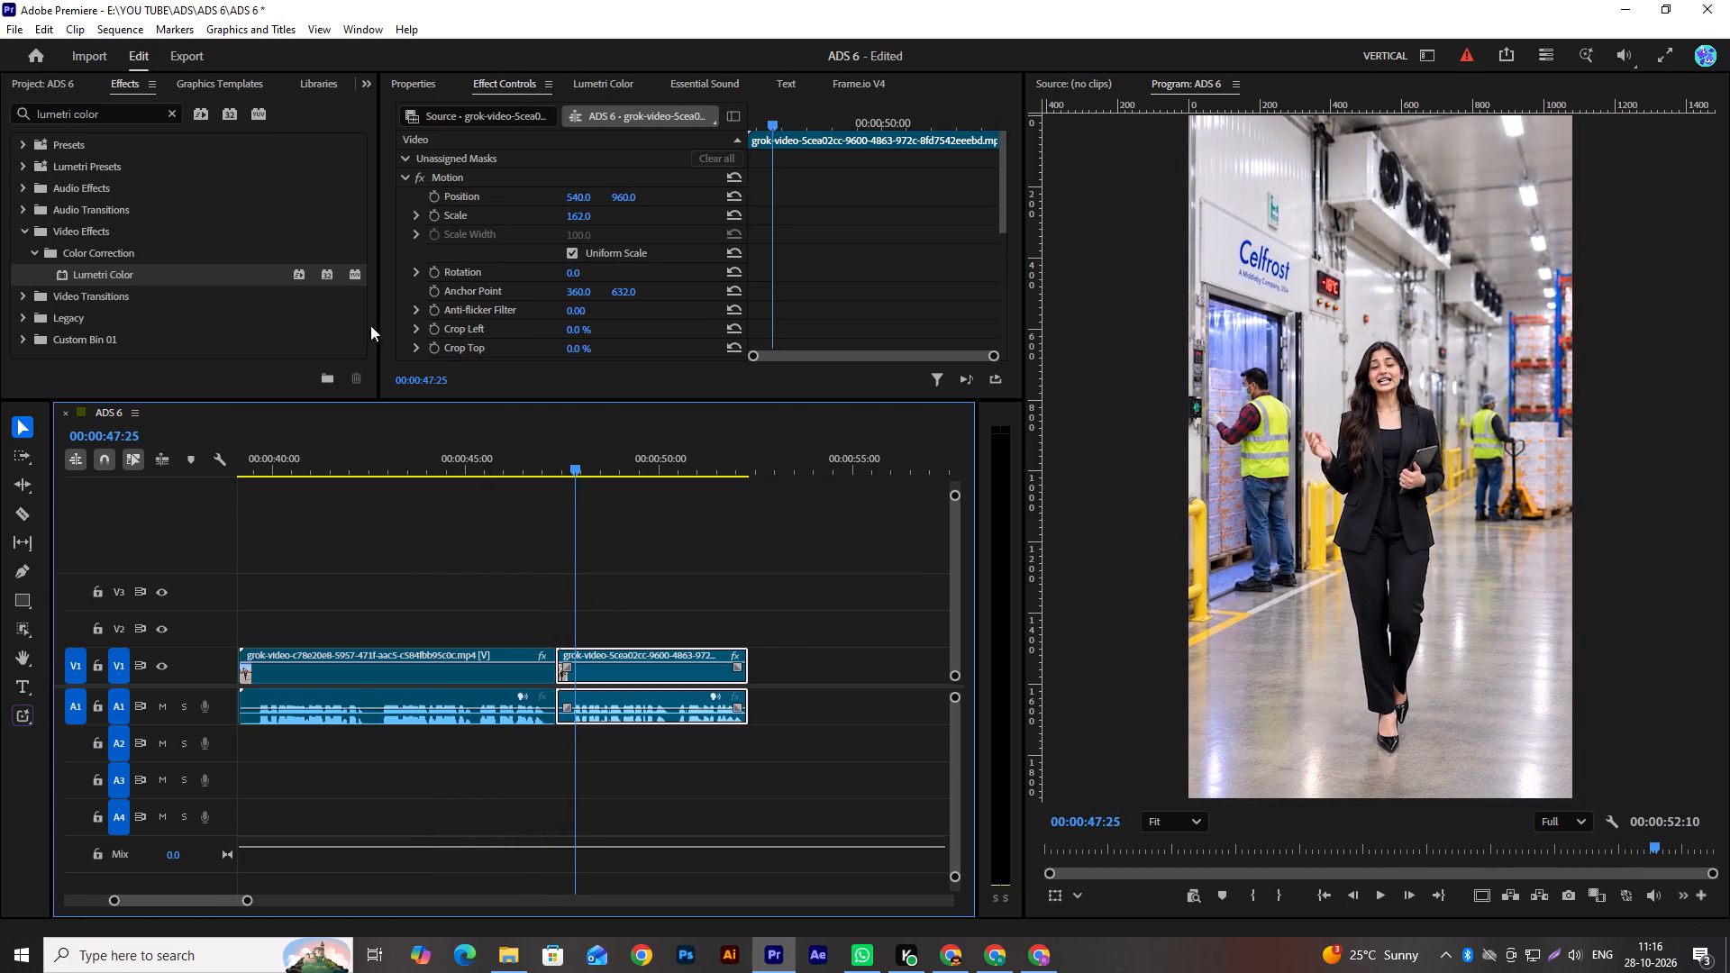
{"action": "scroll", "coordinate": [289, 223], "scroll_direction": "down", "scroll_amount": 2}
{"action": "left_click_drag", "start_coordinate": [189, 277], "coordinate": [615, 558]}
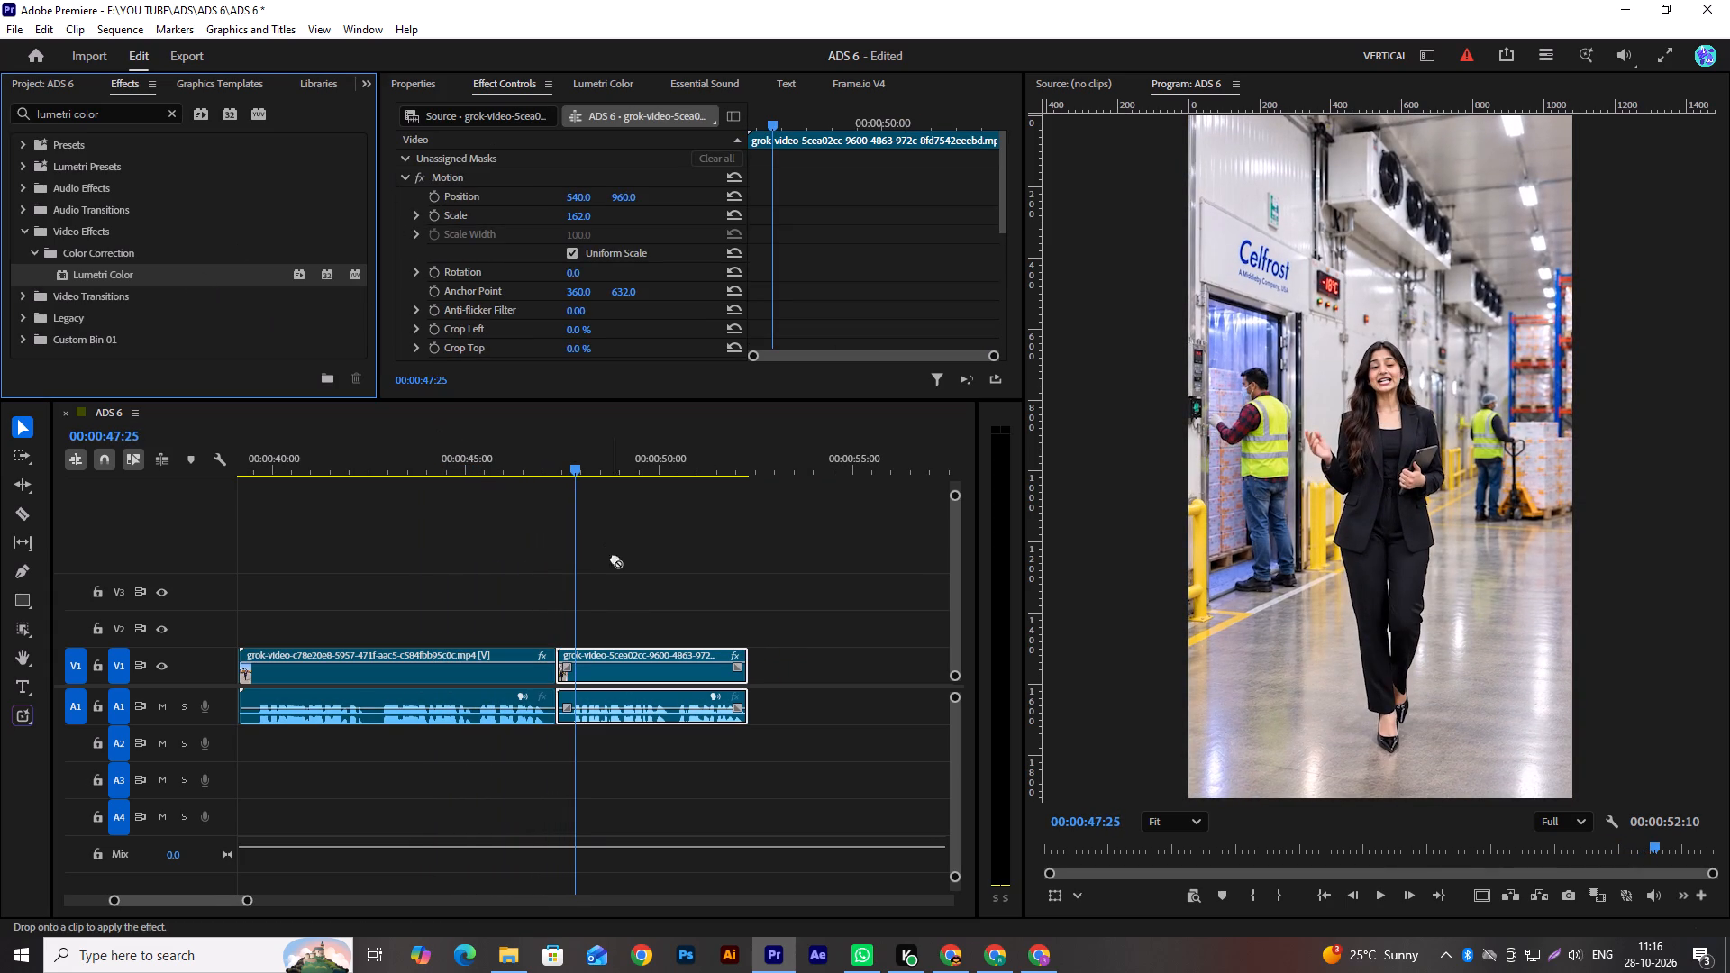
{"action": "left_click_drag", "start_coordinate": [615, 558], "coordinate": [634, 659]}
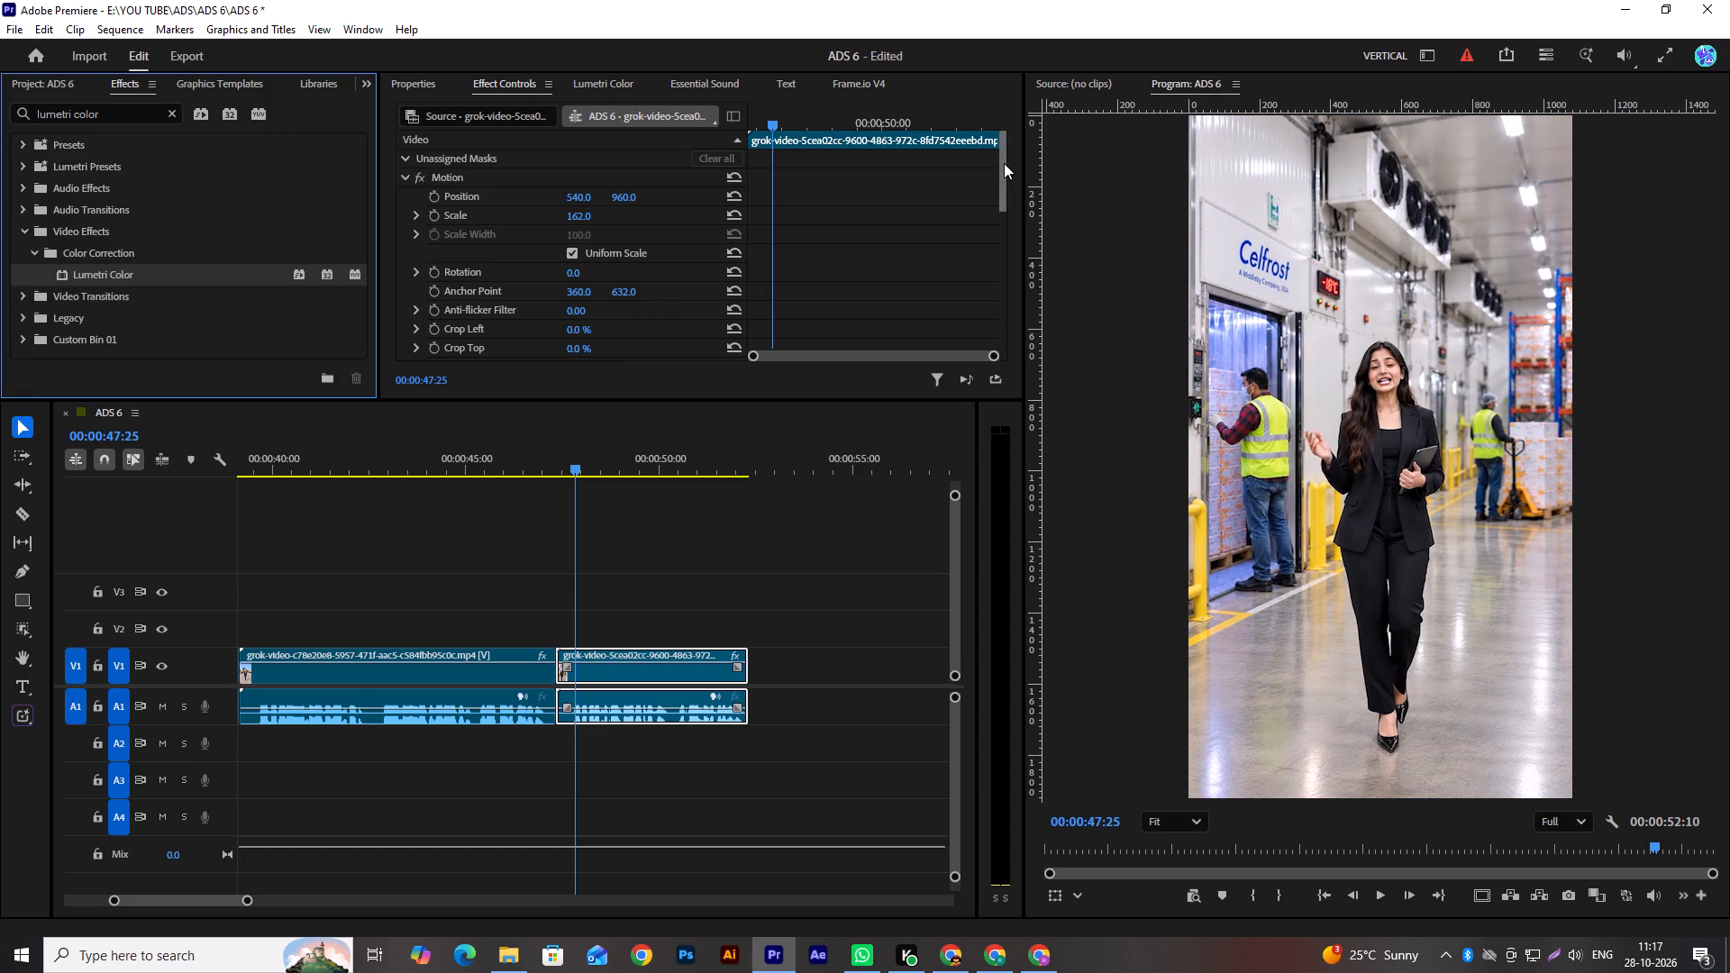
{"action": "left_click_drag", "start_coordinate": [1004, 163], "coordinate": [1016, 335]}
{"action": "scroll", "coordinate": [428, 155], "scroll_direction": "up", "scroll_amount": 1}
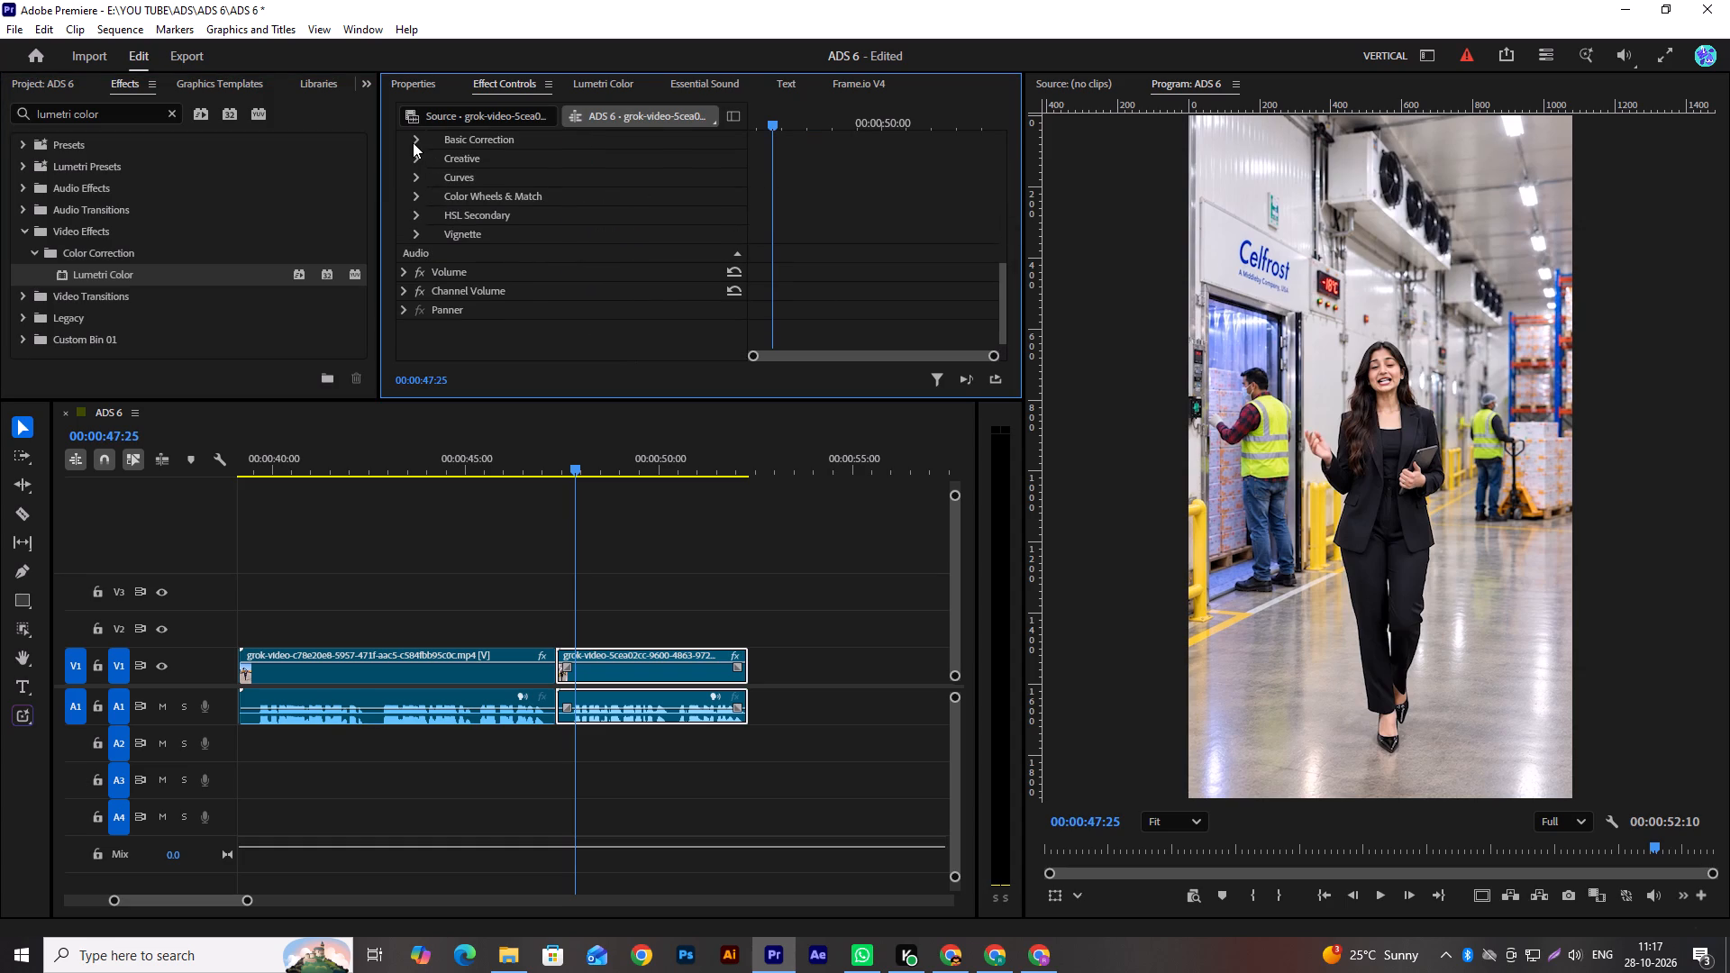
{"action": "left_click", "coordinate": [413, 142]}
Lower the cold storage clip's Highlights to -50 at 00:00:47:25.
{"action": "scroll", "coordinate": [888, 251], "scroll_direction": "down", "scroll_amount": 7}
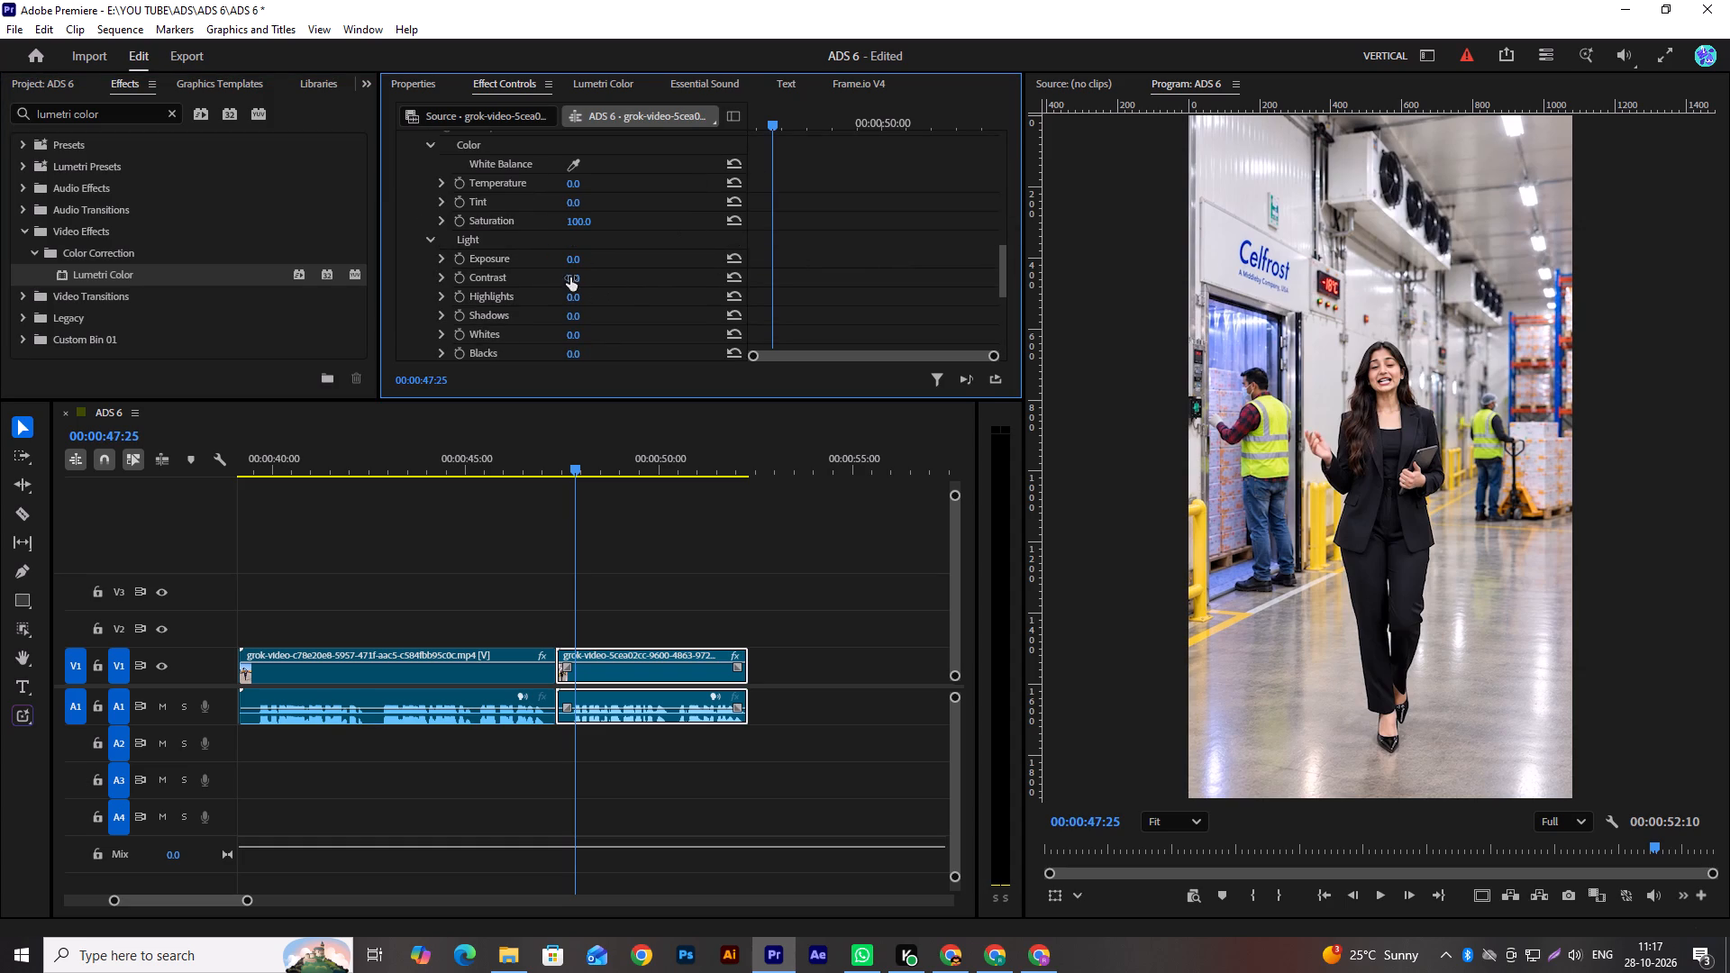
{"action": "left_click_drag", "start_coordinate": [574, 297], "coordinate": [553, 305]}
{"action": "left_click_drag", "start_coordinate": [553, 305], "coordinate": [531, 315]}
{"action": "left_click_drag", "start_coordinate": [531, 315], "coordinate": [533, 316]}
Play the graded cold storage clip to the end of the sequence, scrubbing back through it from about 00:00:48:04.
{"action": "key", "text": "space"}
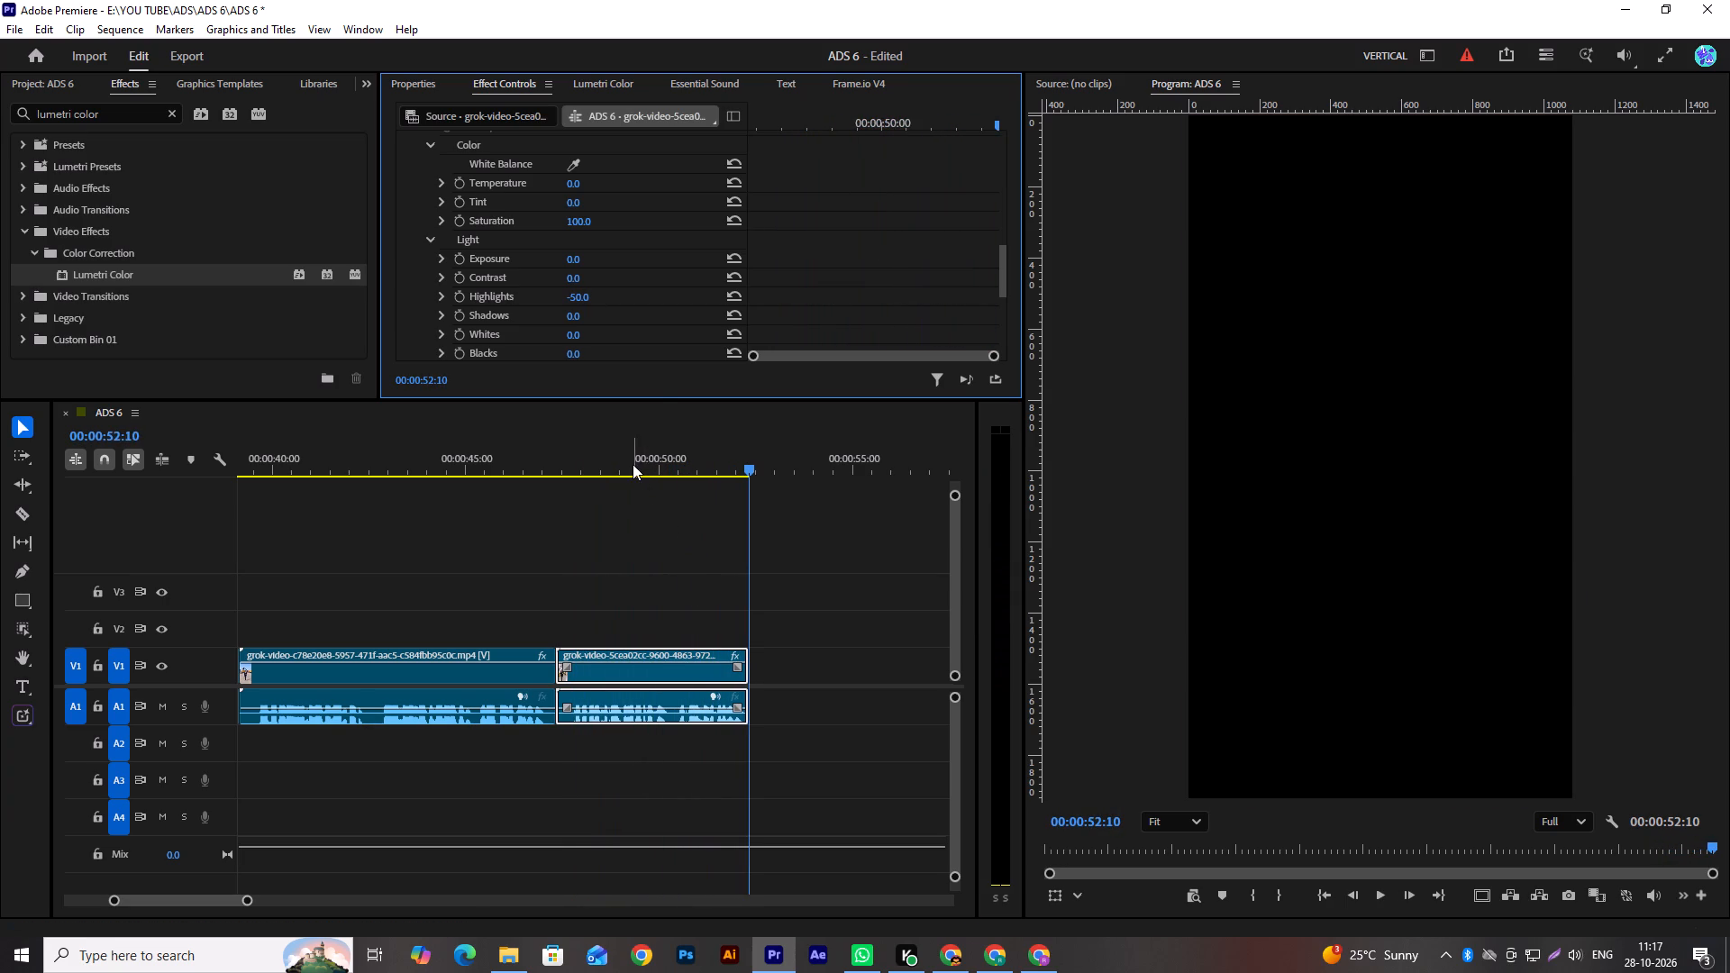
{"action": "left_click_drag", "start_coordinate": [633, 464], "coordinate": [588, 485]}
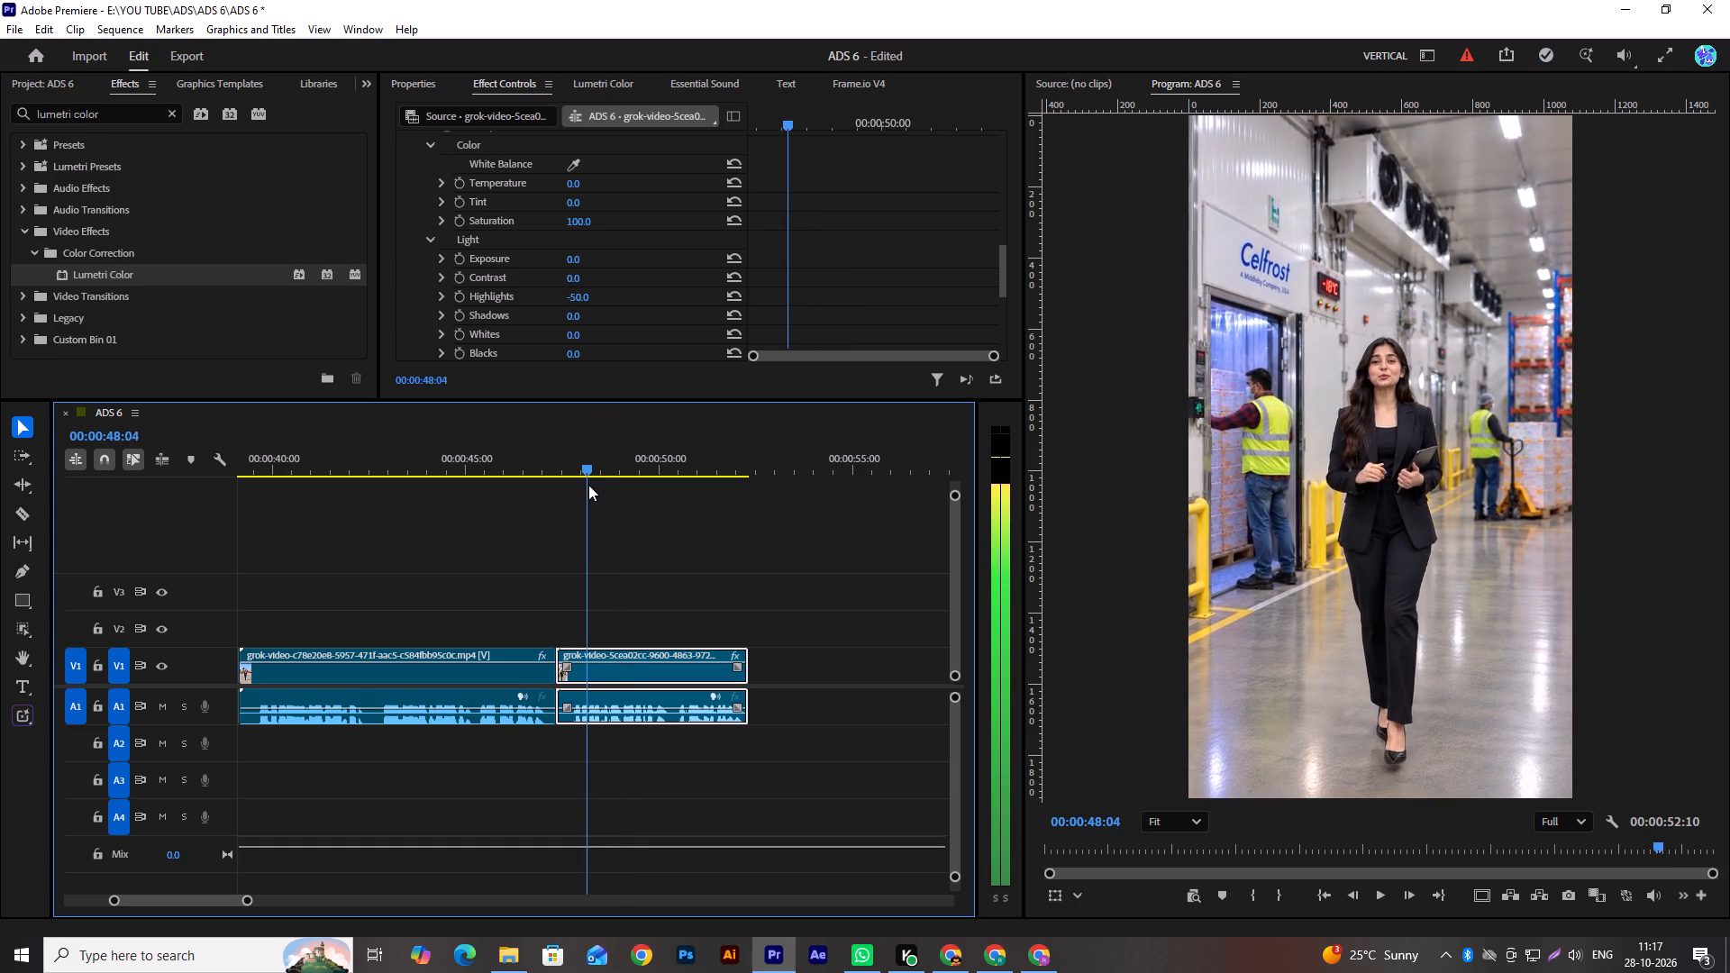
{"action": "left_click_drag", "start_coordinate": [588, 485], "coordinate": [652, 477]}
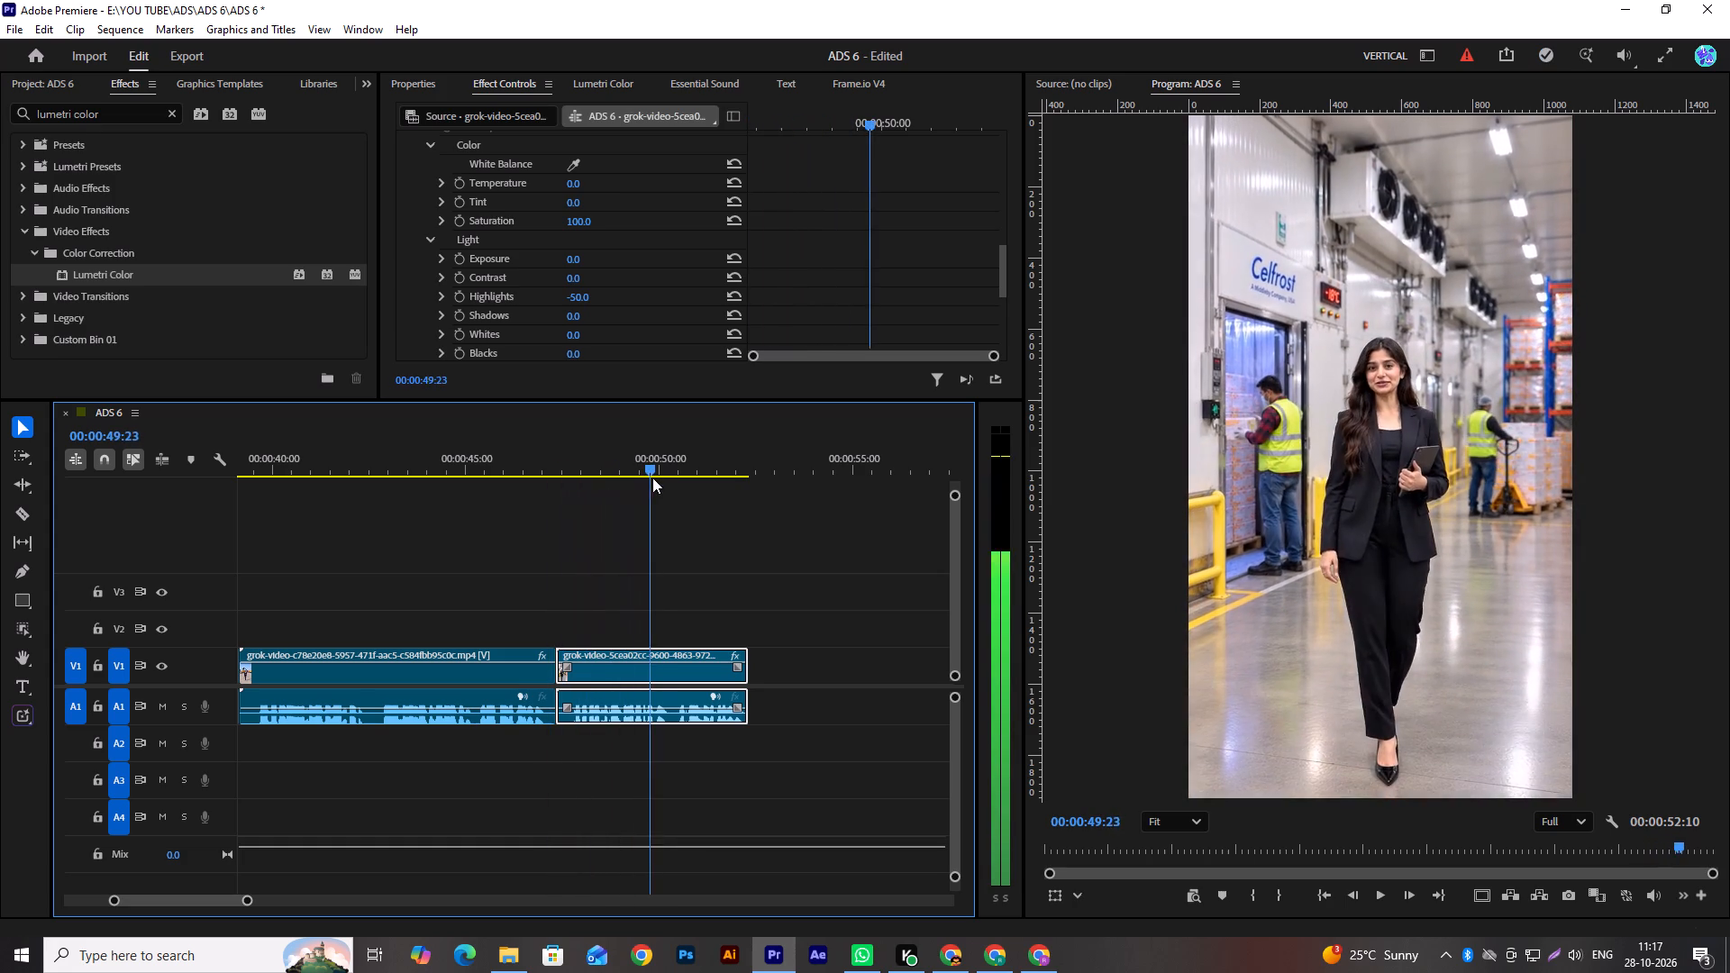
{"action": "left_click_drag", "start_coordinate": [652, 477], "coordinate": [698, 481]}
{"action": "key", "text": "space"}
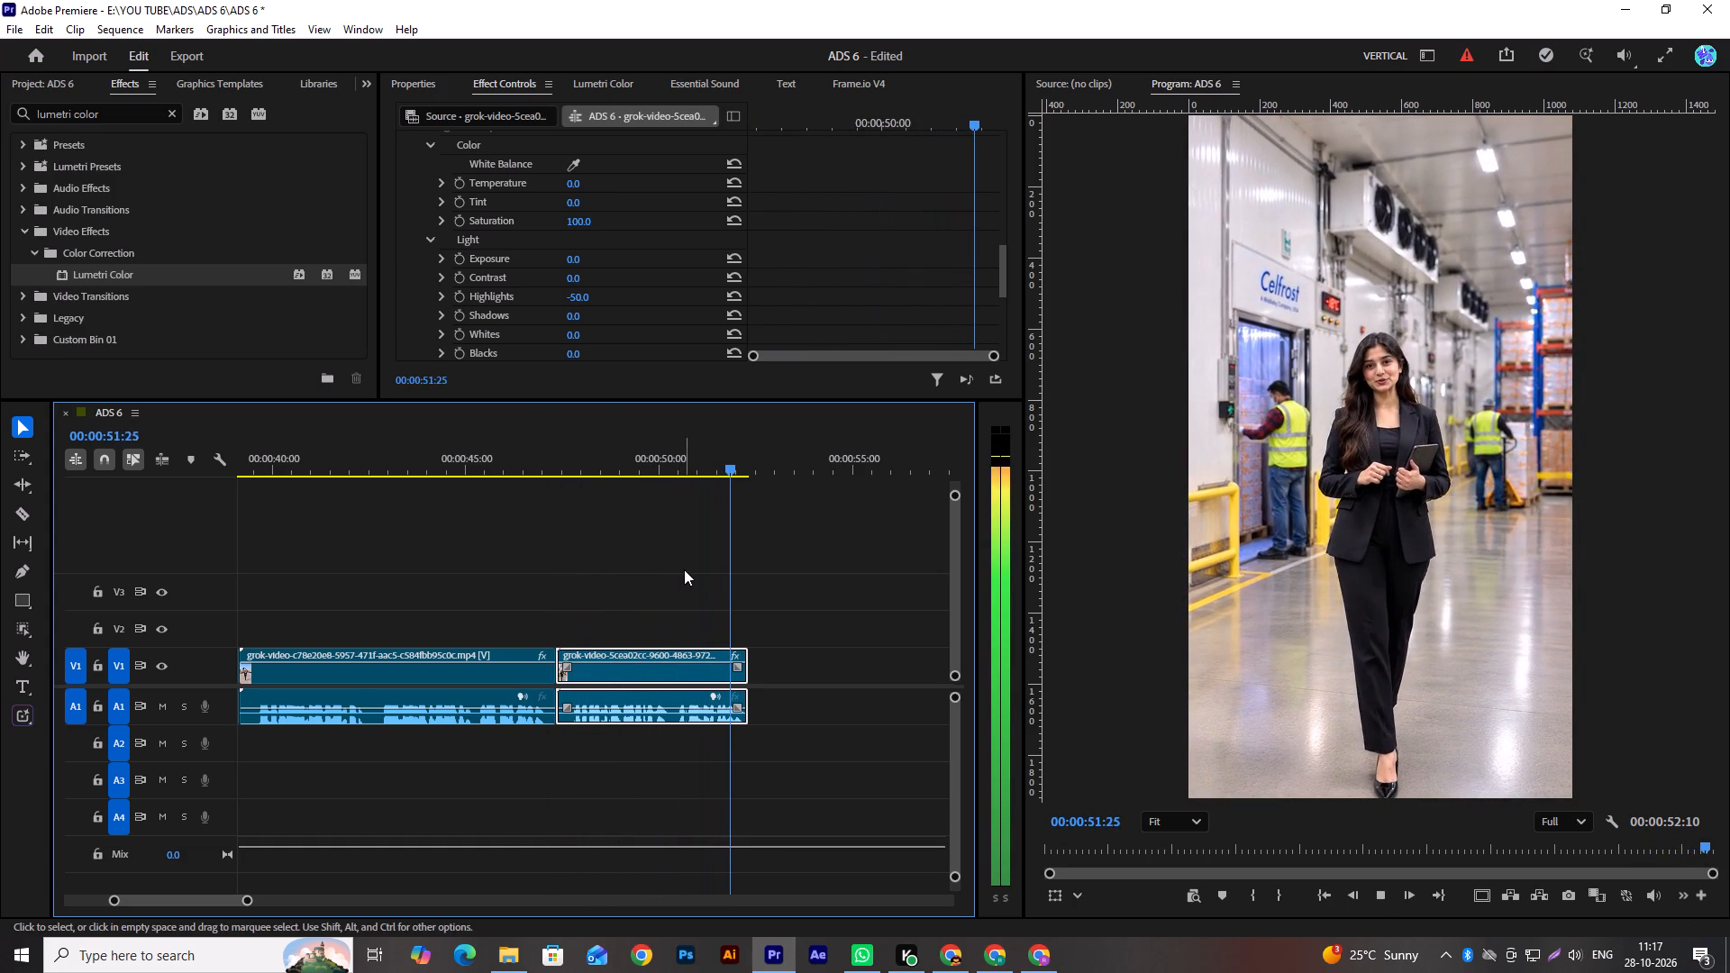
Save the project.
{"action": "key", "text": "ctrl+s"}
Return to the start of the ADS 6 sequence and briefly play the first clip.
{"action": "key", "text": "space"}
{"action": "key", "text": "space"}
{"action": "left_click_drag", "start_coordinate": [667, 470], "coordinate": [124, 587]}
{"action": "key", "text": "space"}
{"action": "key", "text": "space"}
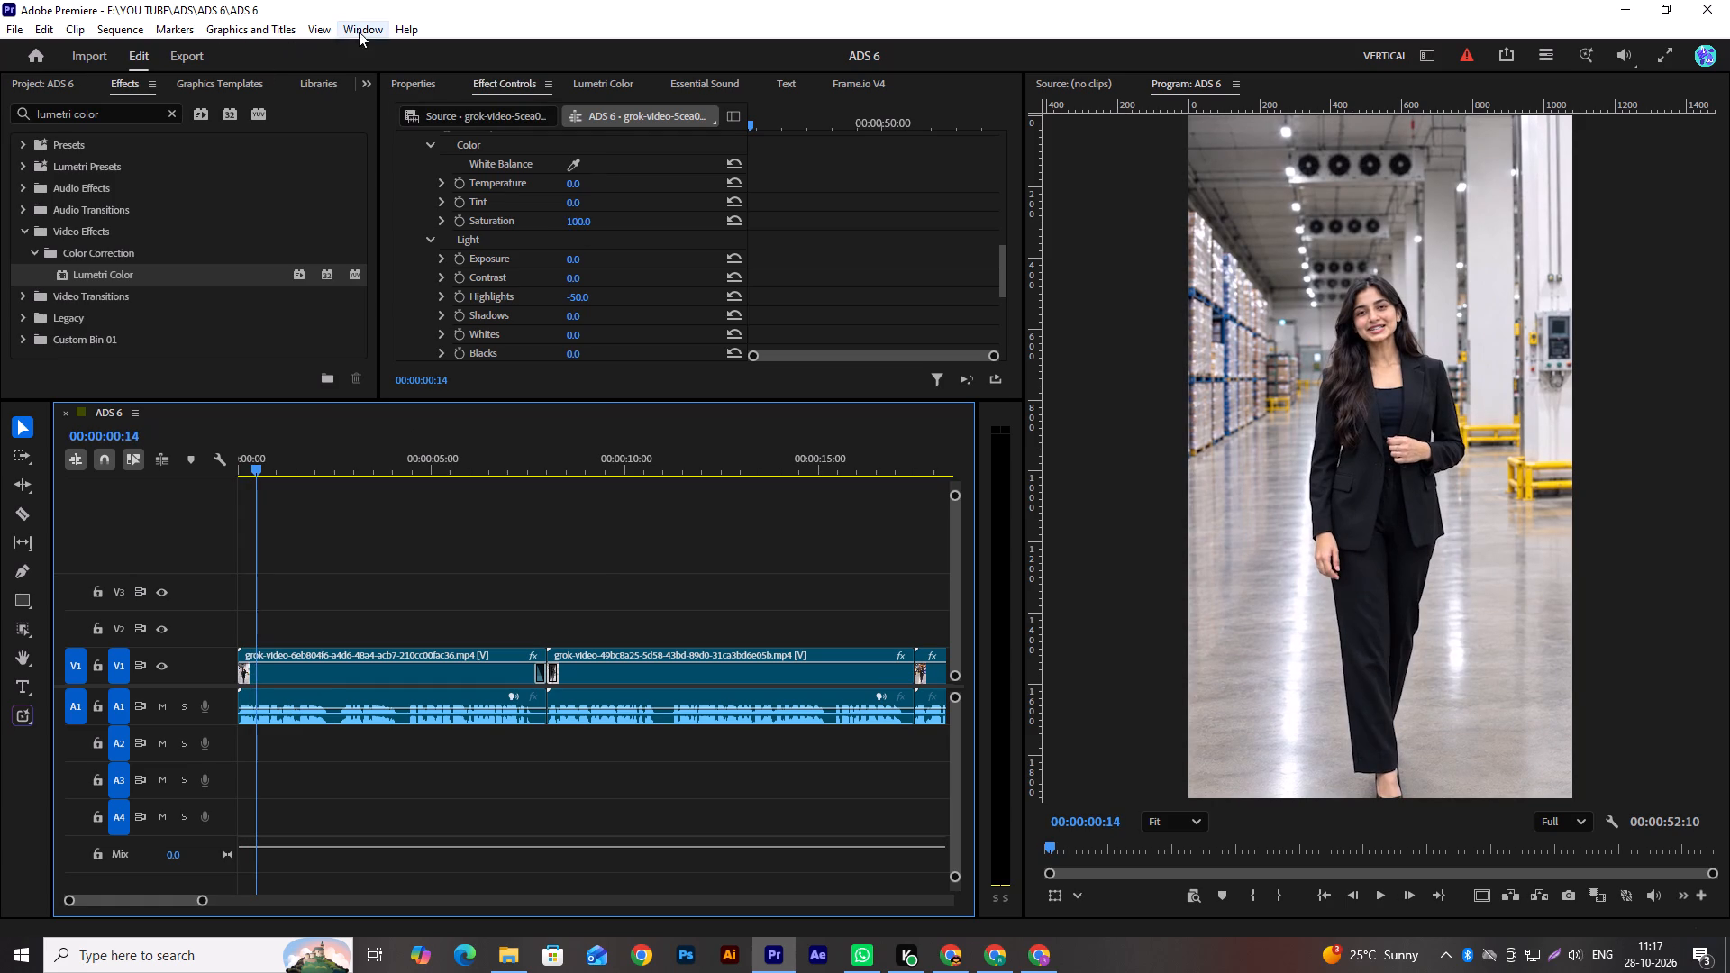
Switch to the Editing workspace and enlarge the timeline area so tracks V1 to V3 have more room.
{"action": "left_click", "coordinate": [359, 32]}
{"action": "left_click", "coordinate": [577, 51]}
{"action": "left_click", "coordinate": [660, 150]}
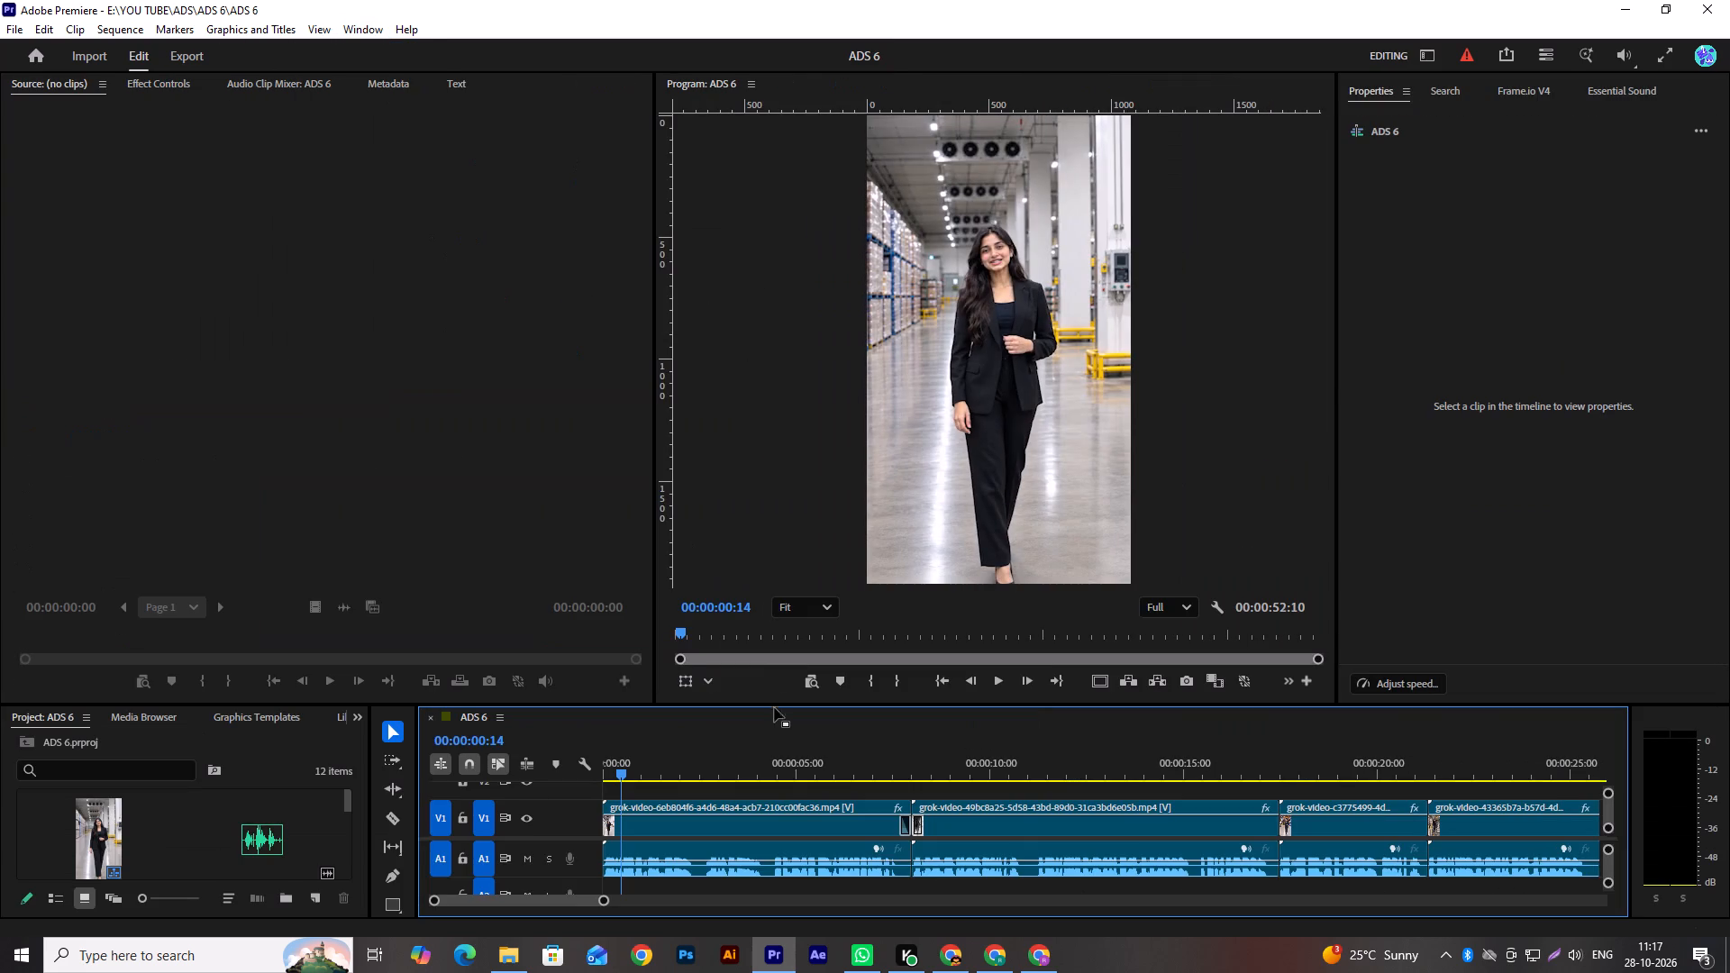
{"action": "left_click_drag", "start_coordinate": [770, 705], "coordinate": [764, 601]}
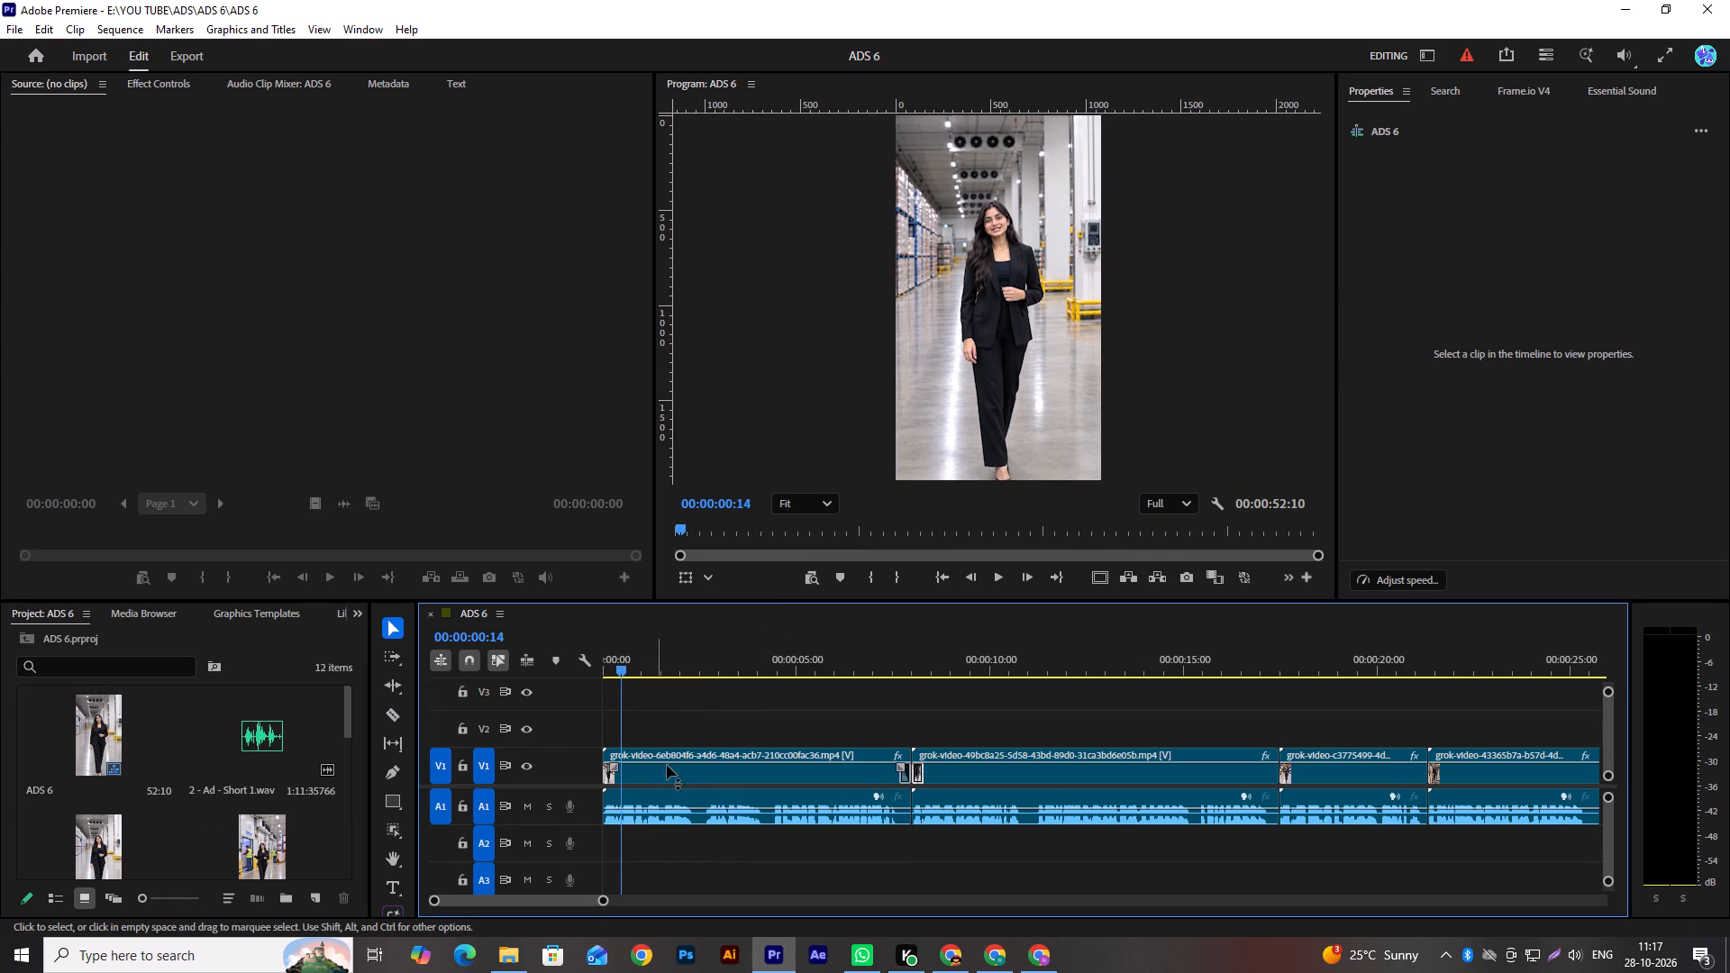
{"action": "left_click_drag", "start_coordinate": [804, 601], "coordinate": [804, 573]}
Park at 00:00:00:00 and set up captions from the transcript with the Subtitle Default preset and Single Word layout.
{"action": "left_click_drag", "start_coordinate": [629, 645], "coordinate": [509, 675]}
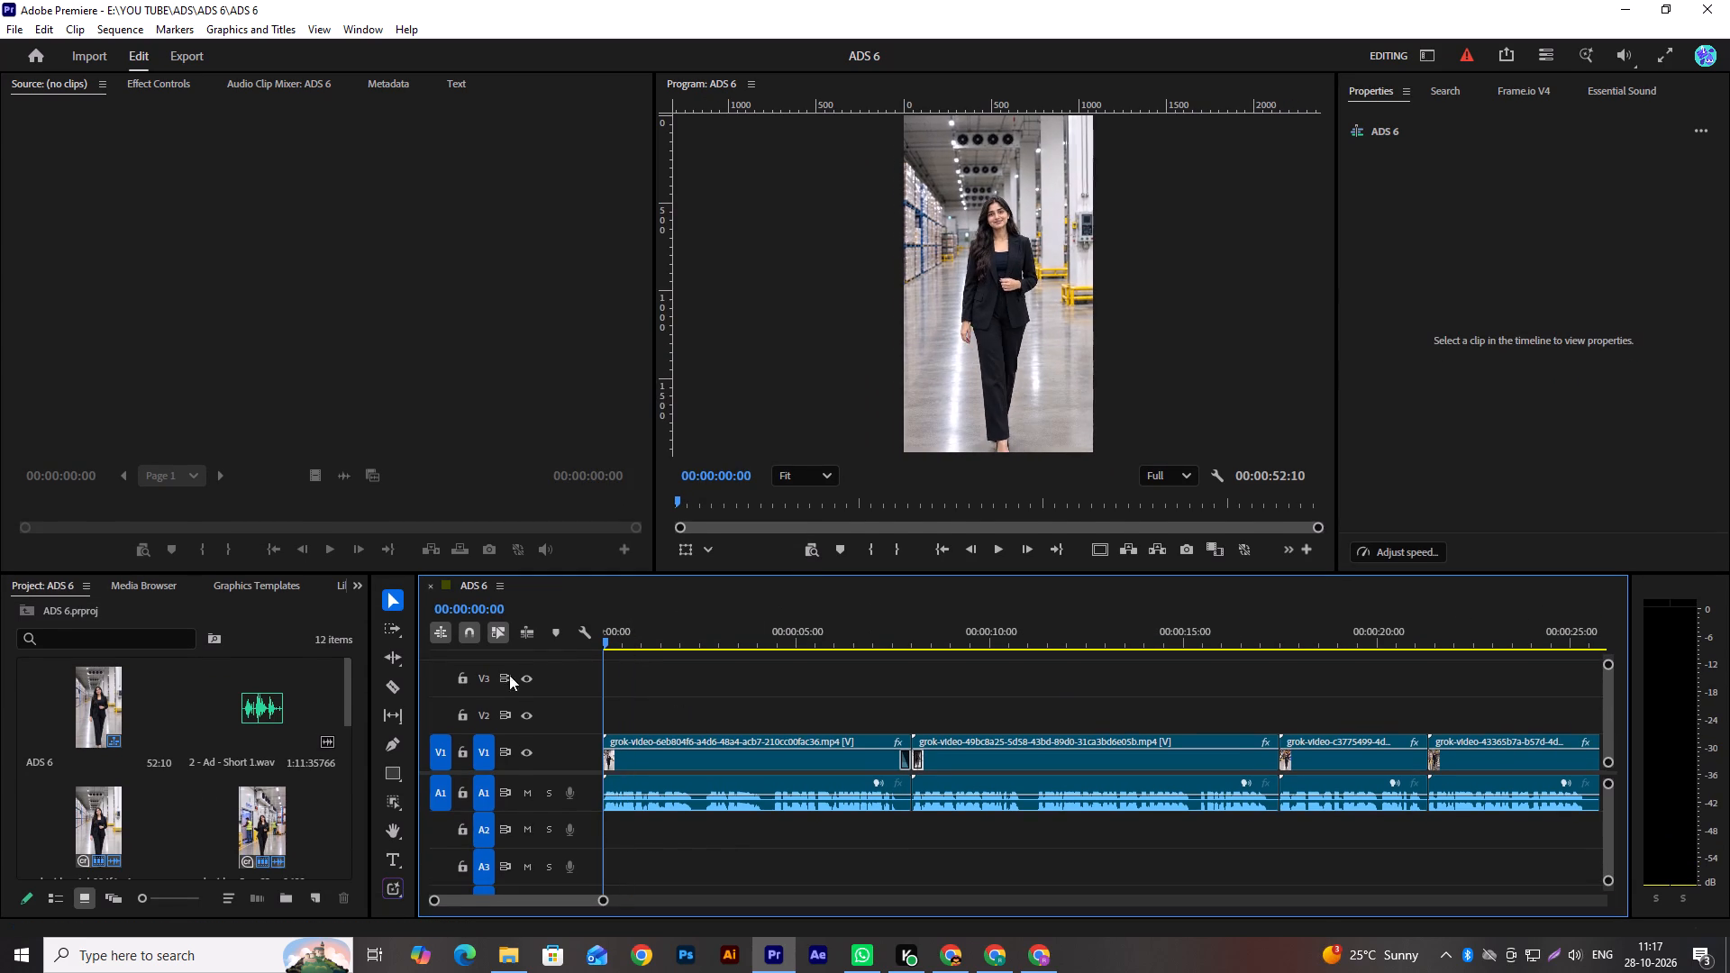
{"action": "left_click_drag", "start_coordinate": [509, 675], "coordinate": [432, 704]}
{"action": "left_click", "coordinate": [454, 77]}
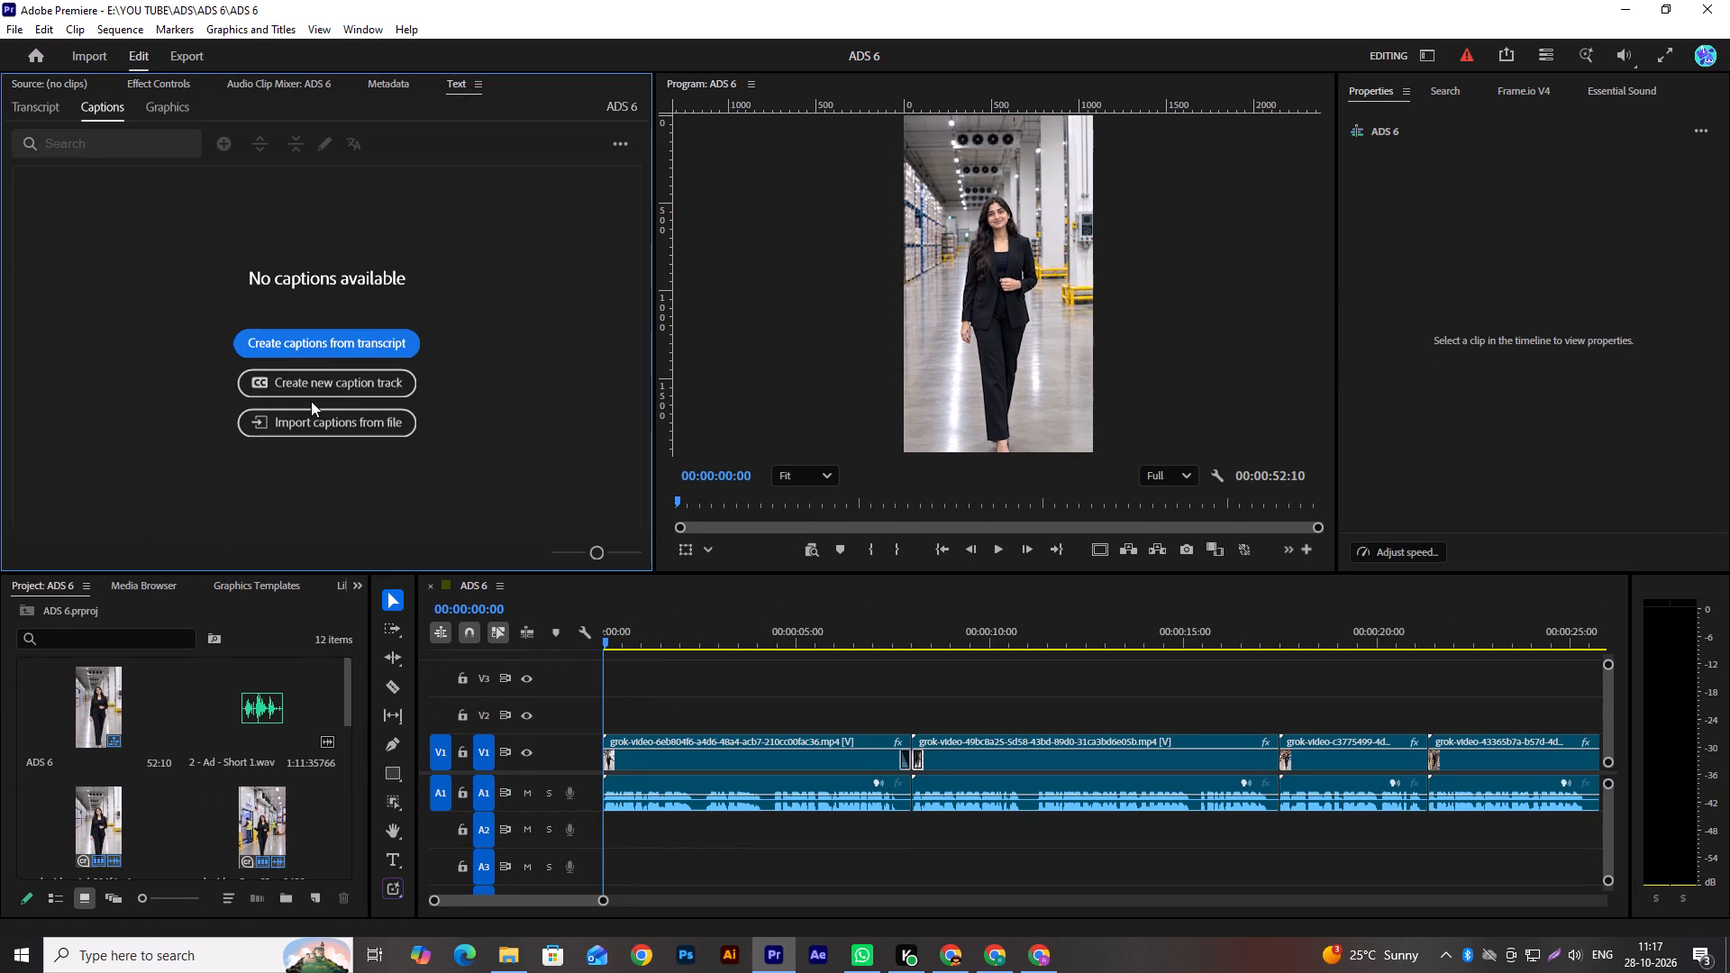
{"action": "left_click", "coordinate": [351, 344]}
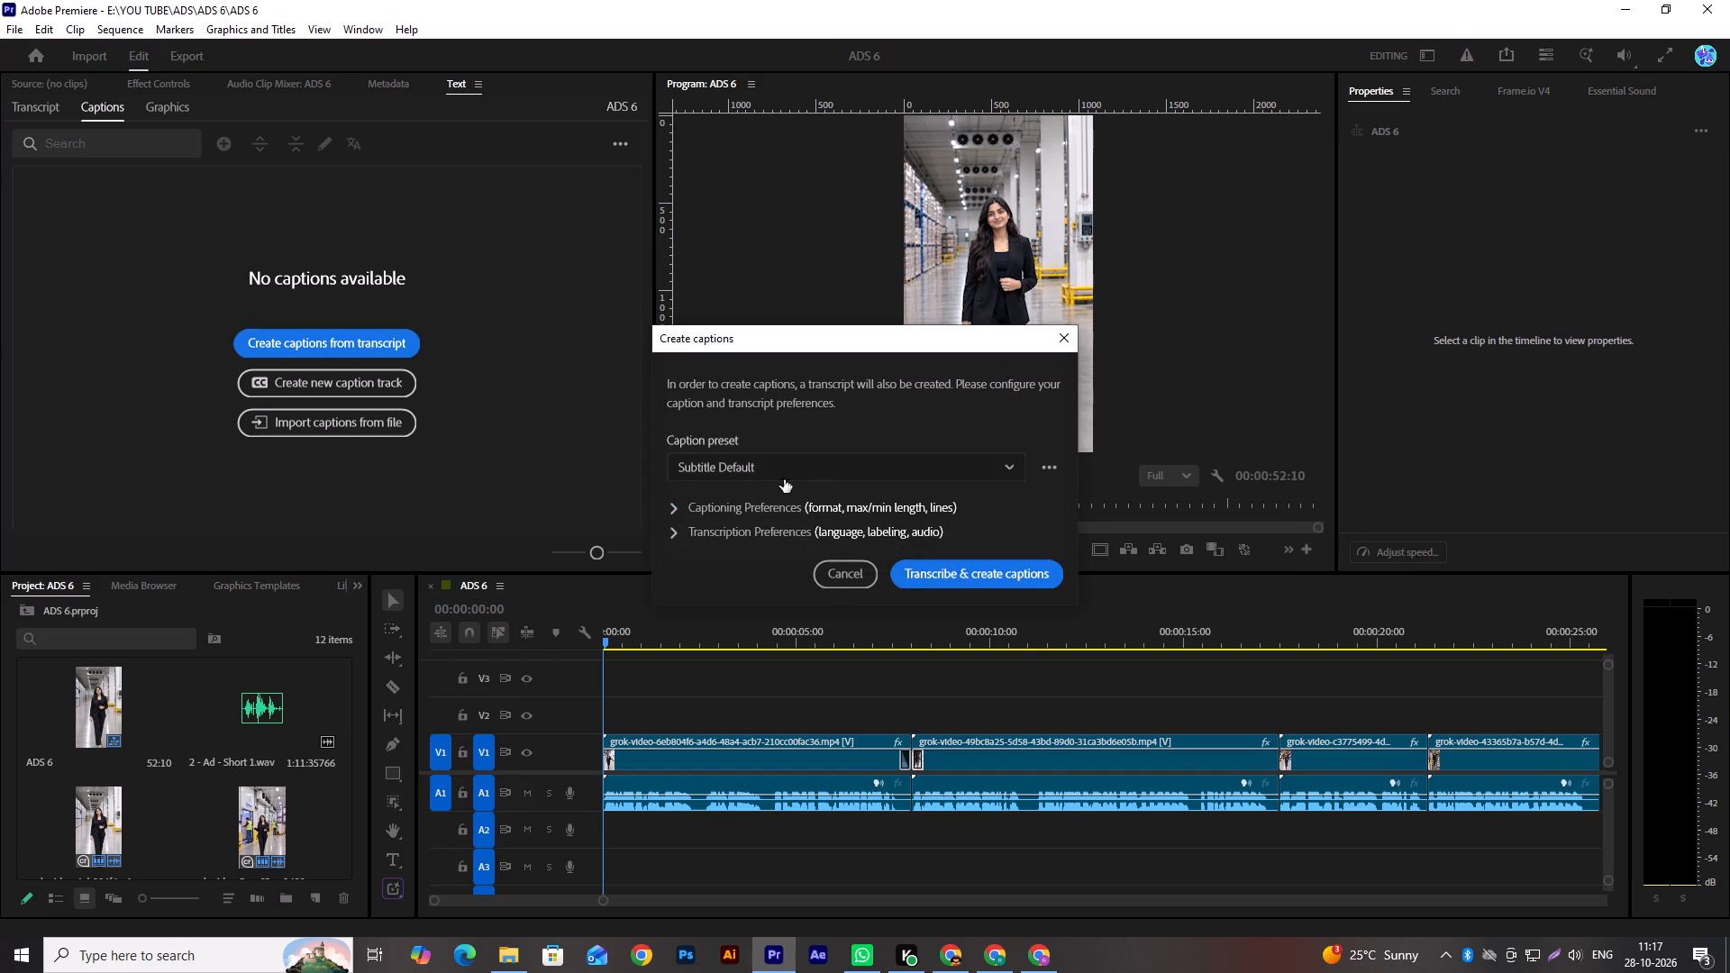
{"action": "left_click", "coordinate": [773, 468]}
{"action": "left_click", "coordinate": [858, 436]}
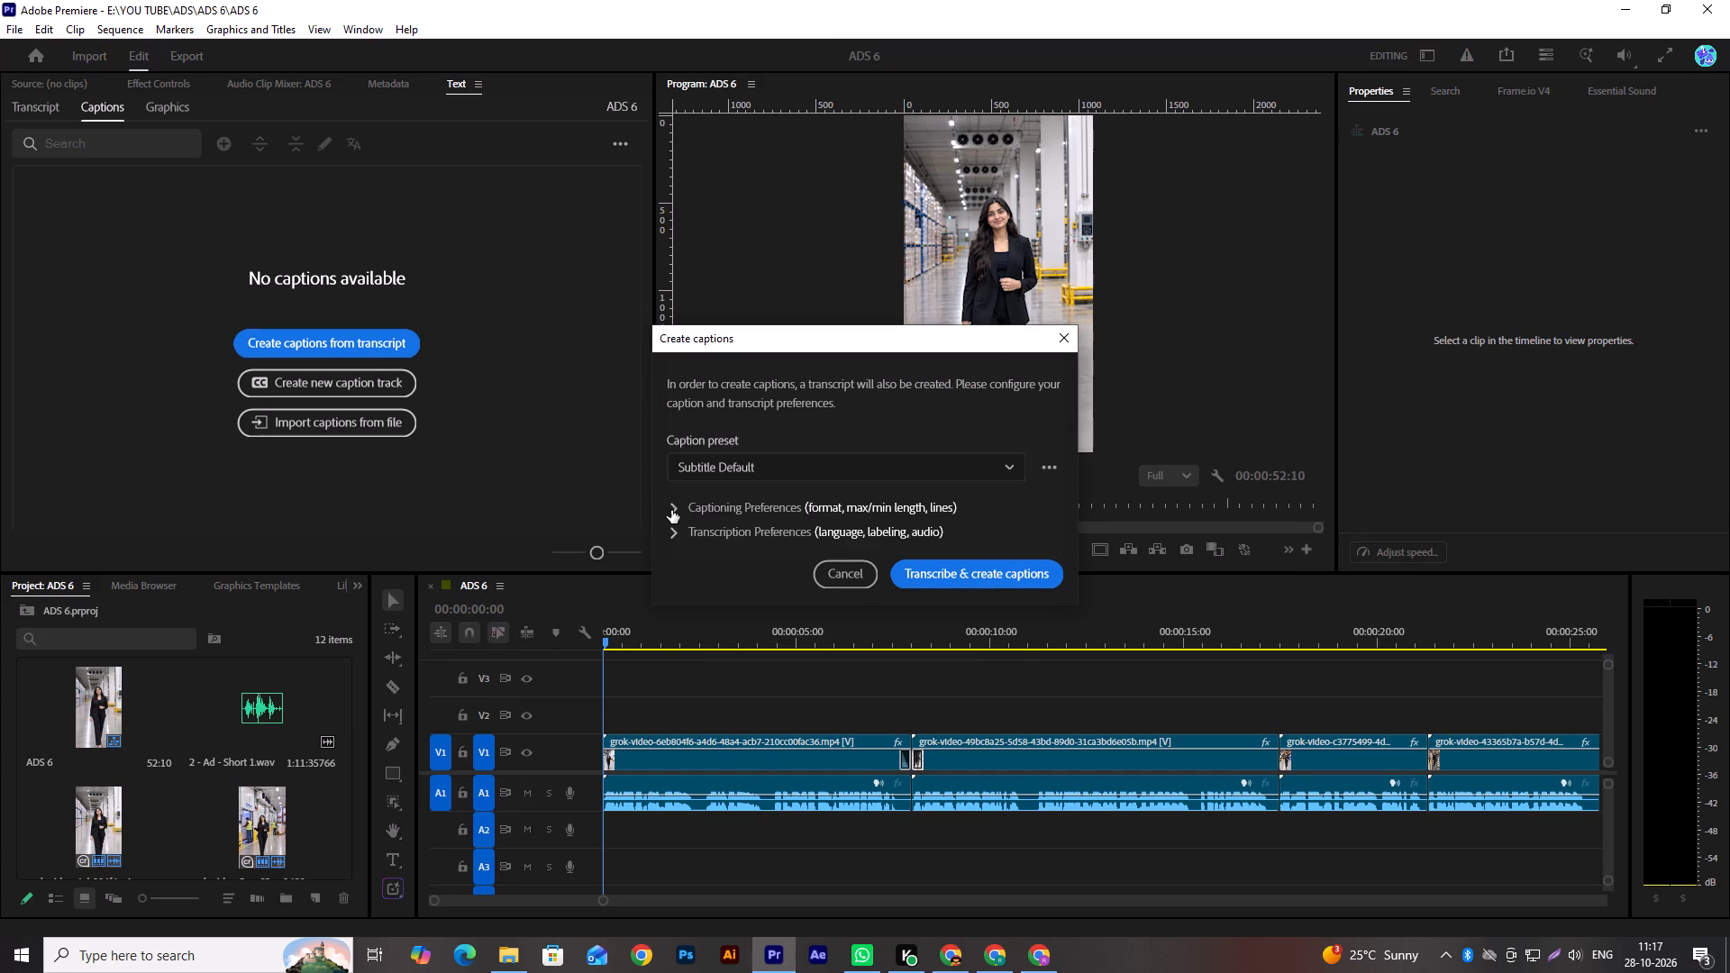
{"action": "left_click", "coordinate": [671, 510]}
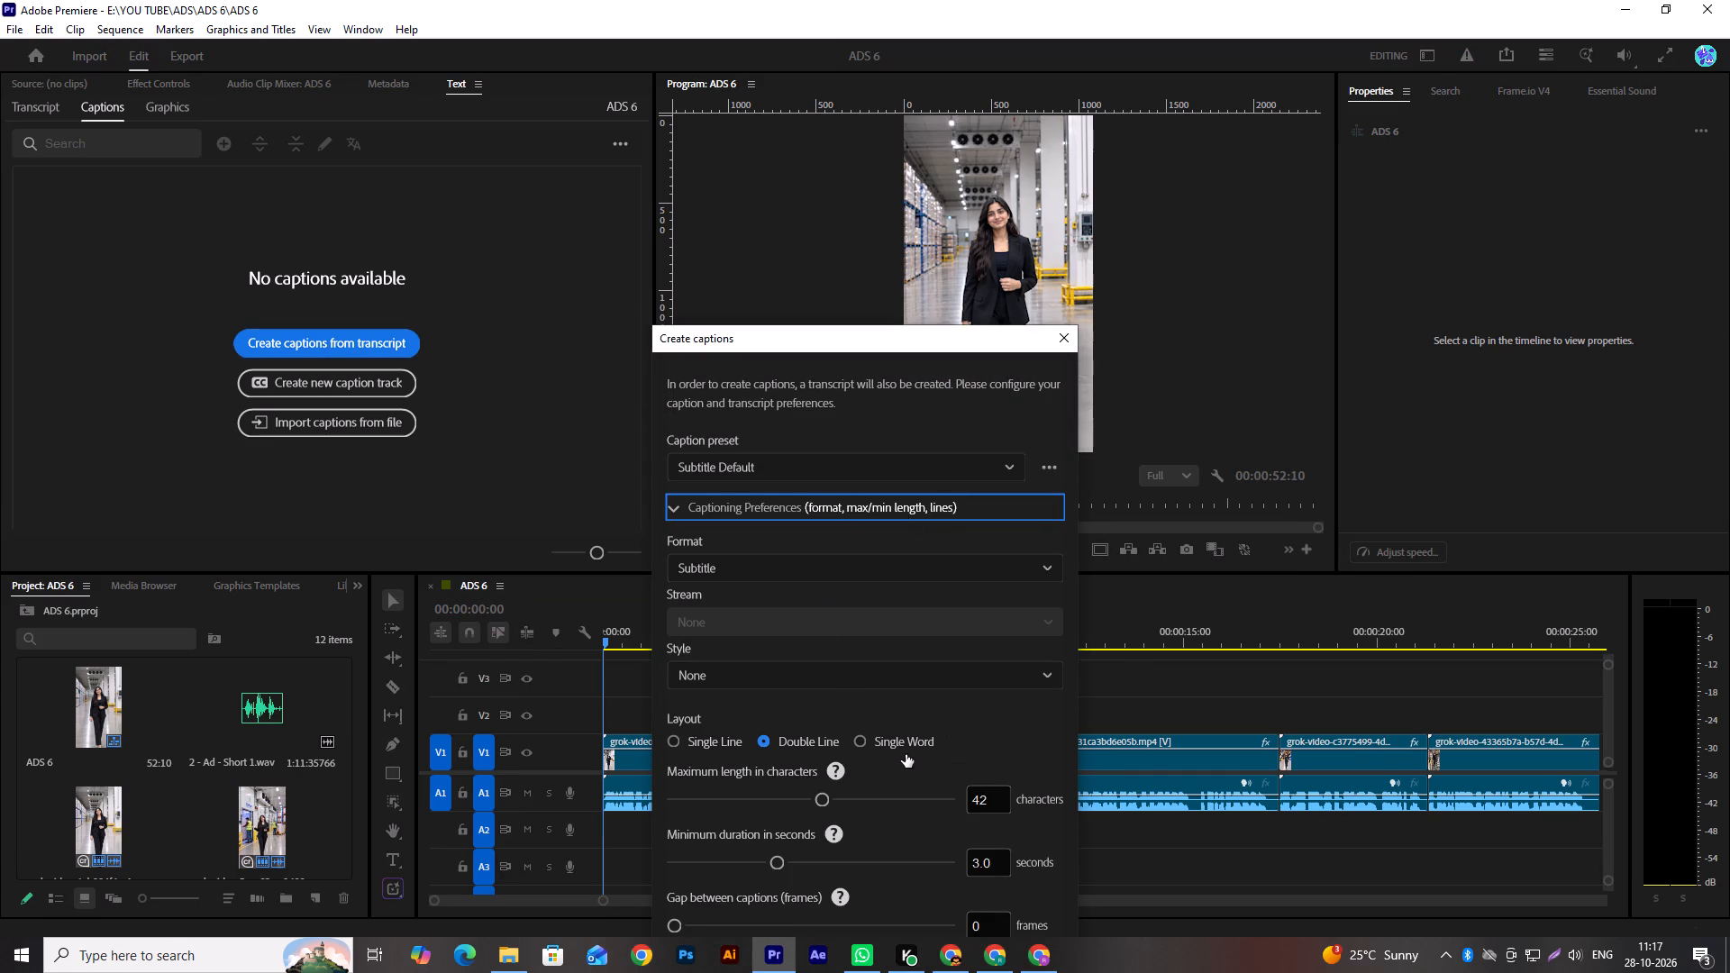
{"action": "left_click", "coordinate": [899, 748]}
{"action": "left_click_drag", "start_coordinate": [883, 345], "coordinate": [858, 177]}
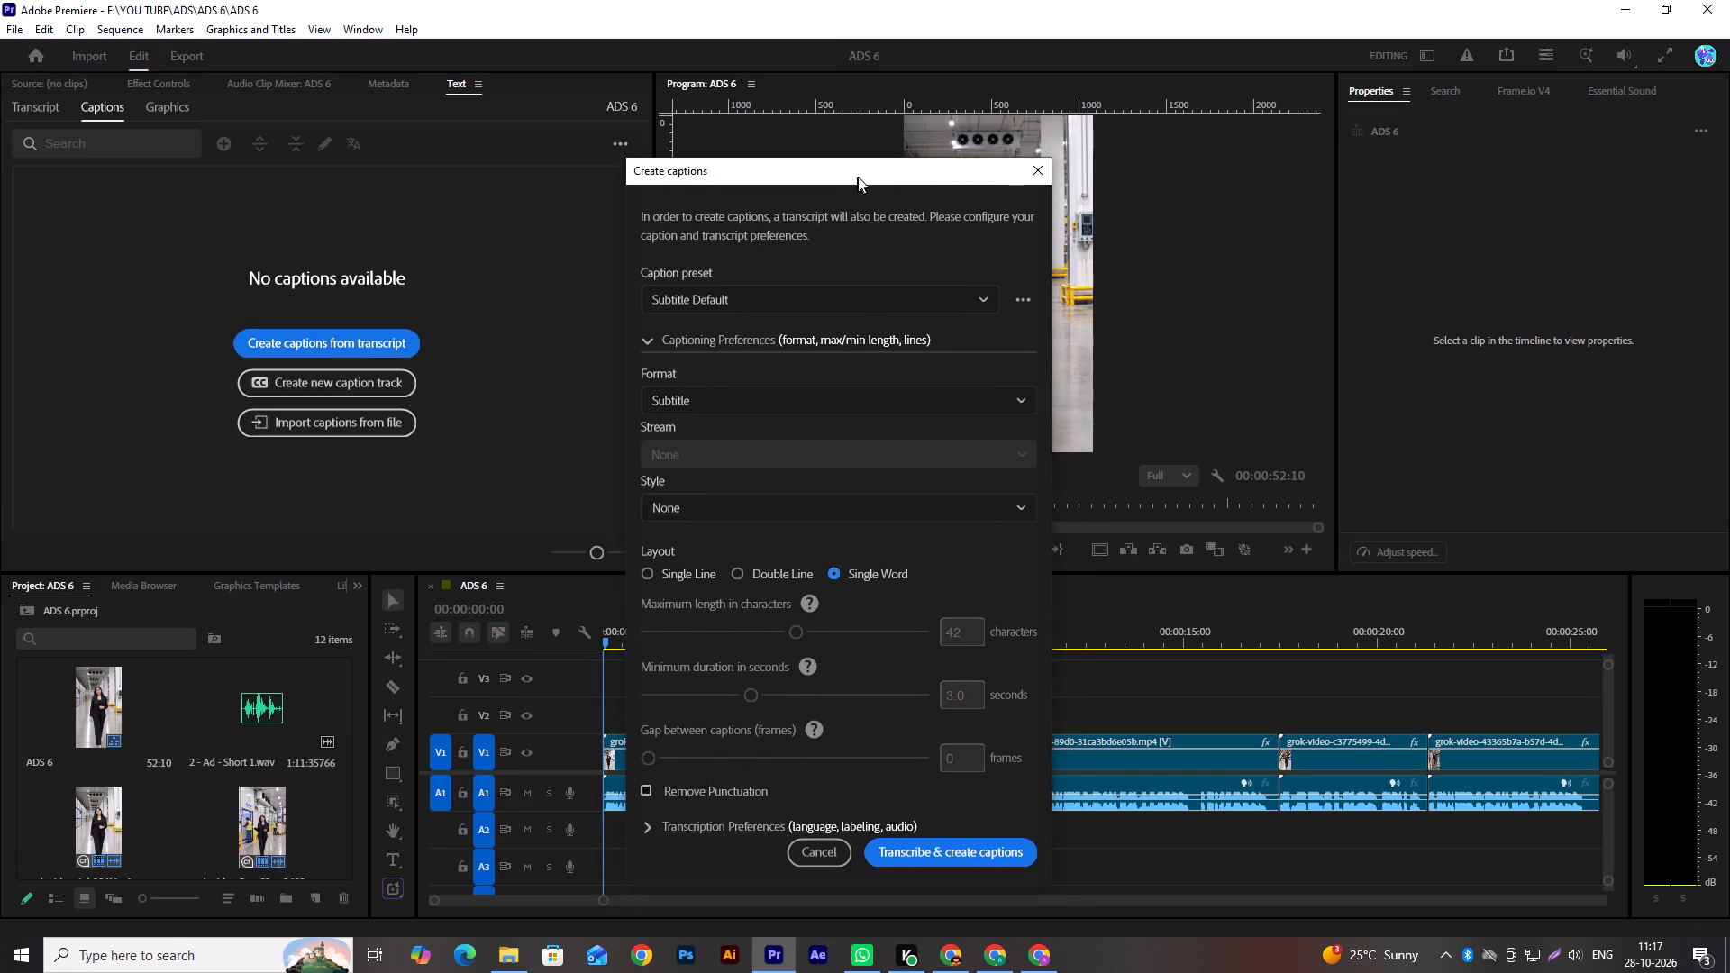
{"action": "left_click_drag", "start_coordinate": [858, 177], "coordinate": [860, 158]}
Examine the transcription preferences and the caption preset, format and style choices before creating the captions.
{"action": "left_click", "coordinate": [649, 807]}
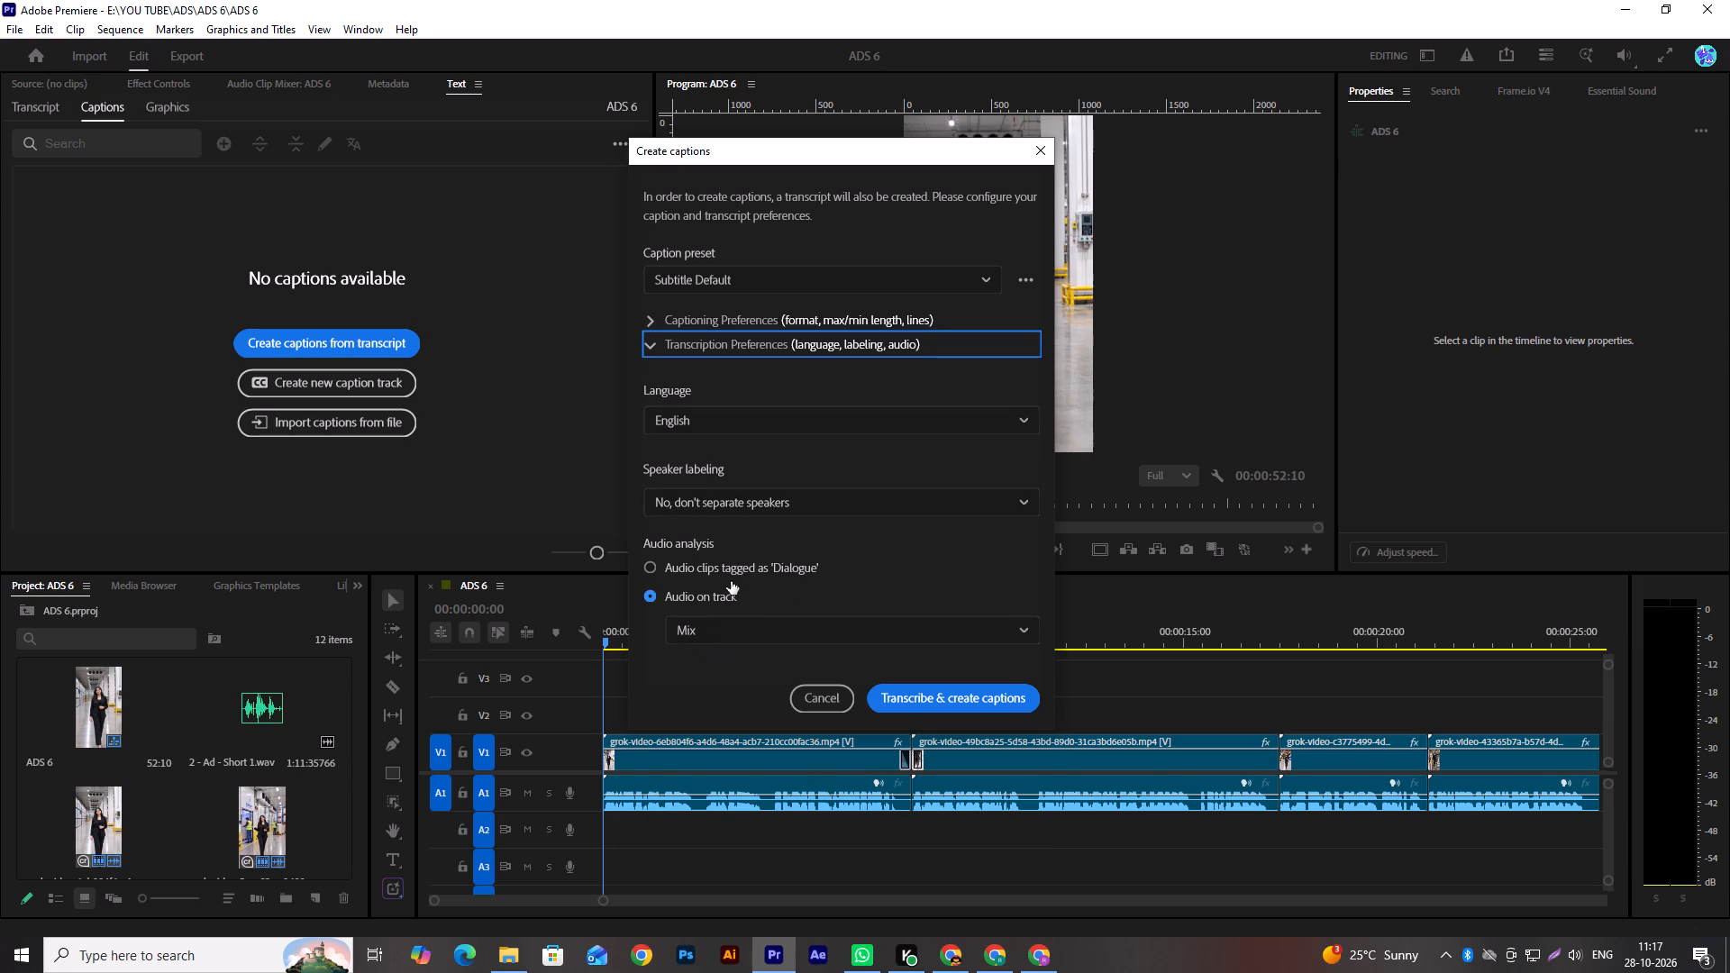
{"action": "left_click", "coordinate": [651, 346]}
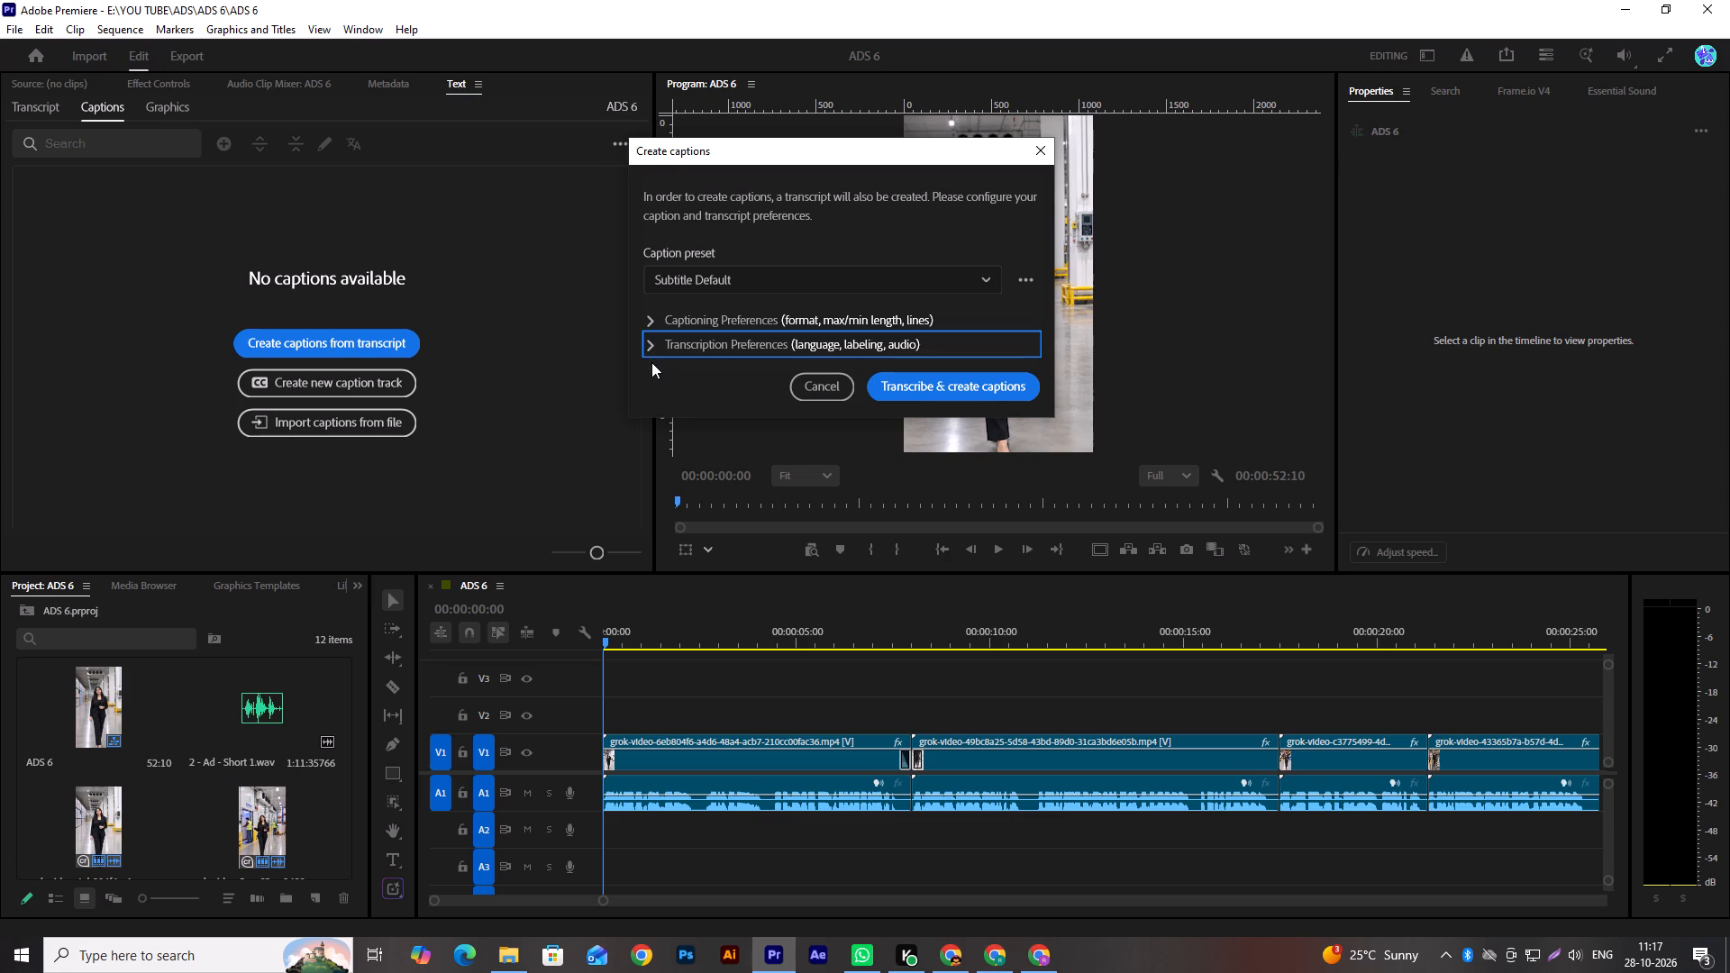
{"action": "left_click", "coordinate": [650, 315]}
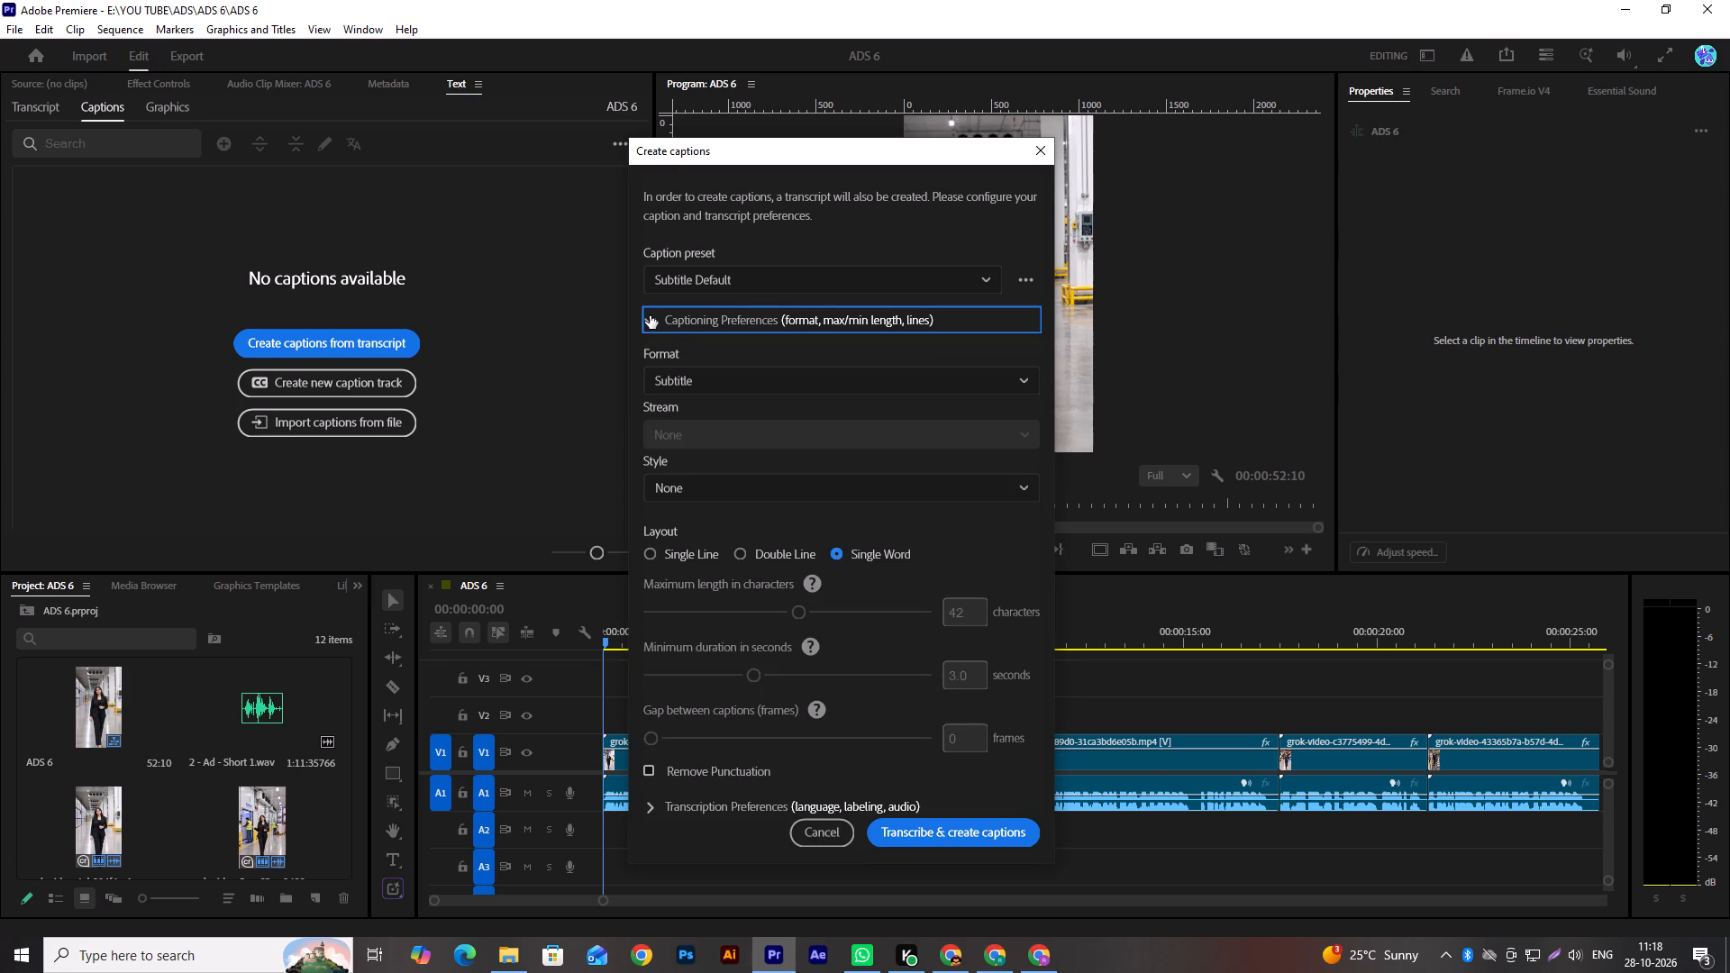
{"action": "left_click", "coordinate": [688, 374]}
{"action": "left_click", "coordinate": [688, 374]}
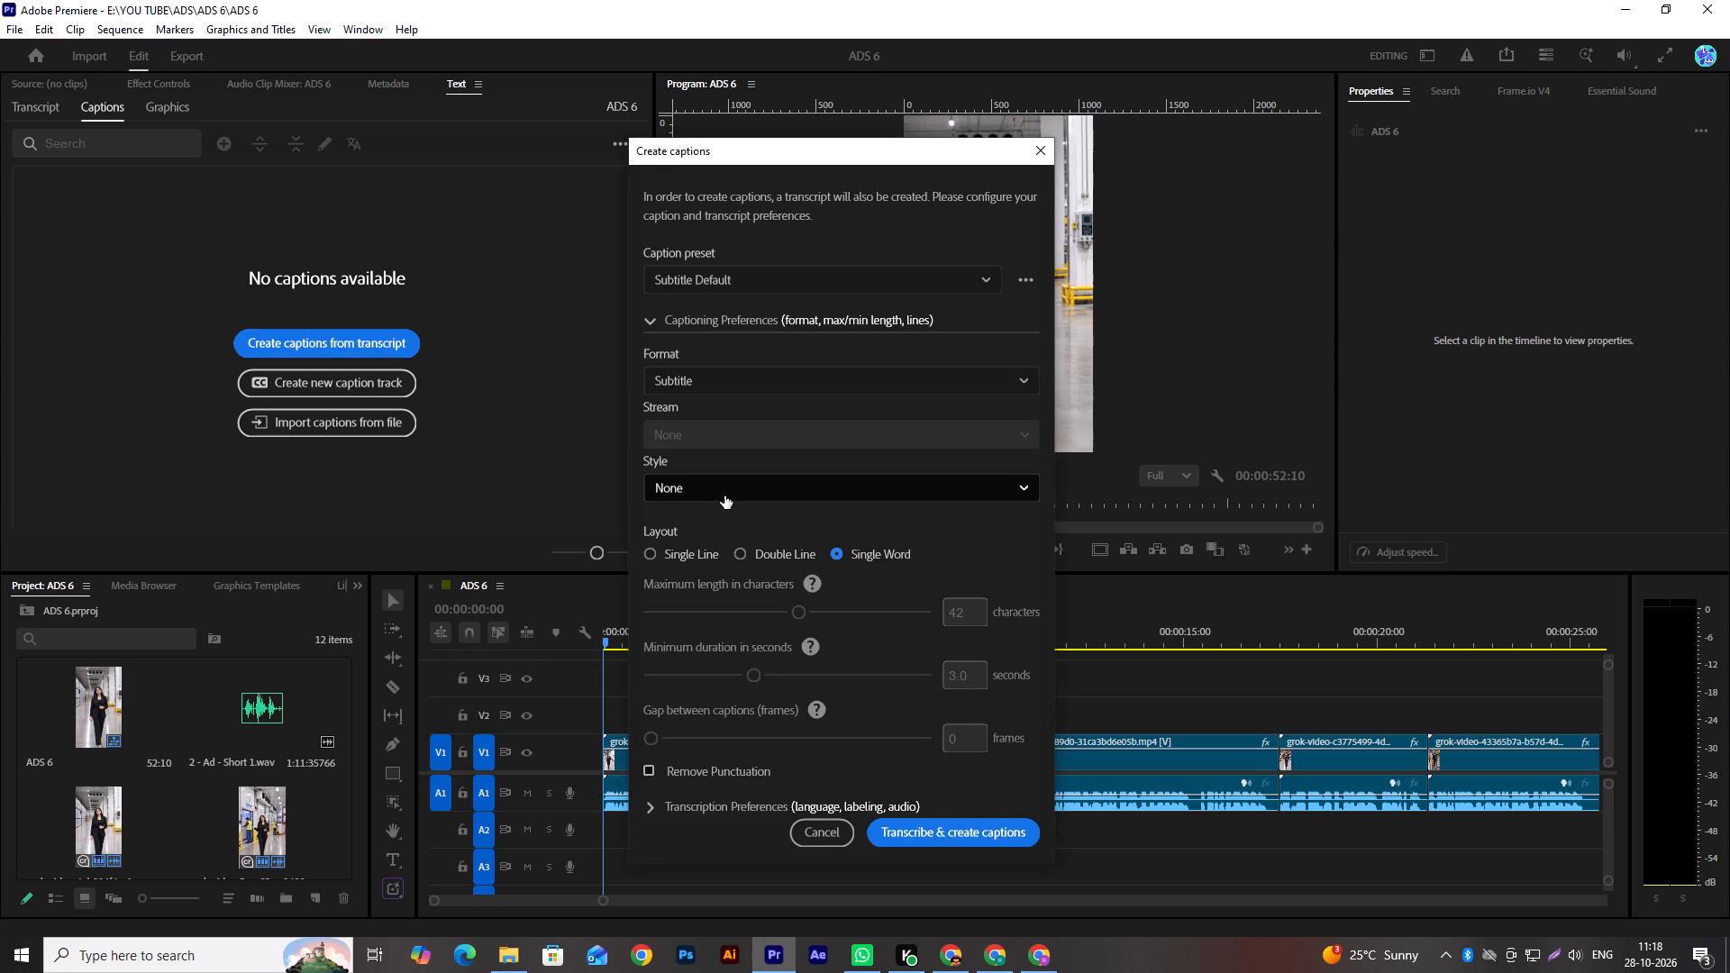
{"action": "left_click", "coordinate": [724, 496]}
{"action": "left_click", "coordinate": [724, 496]}
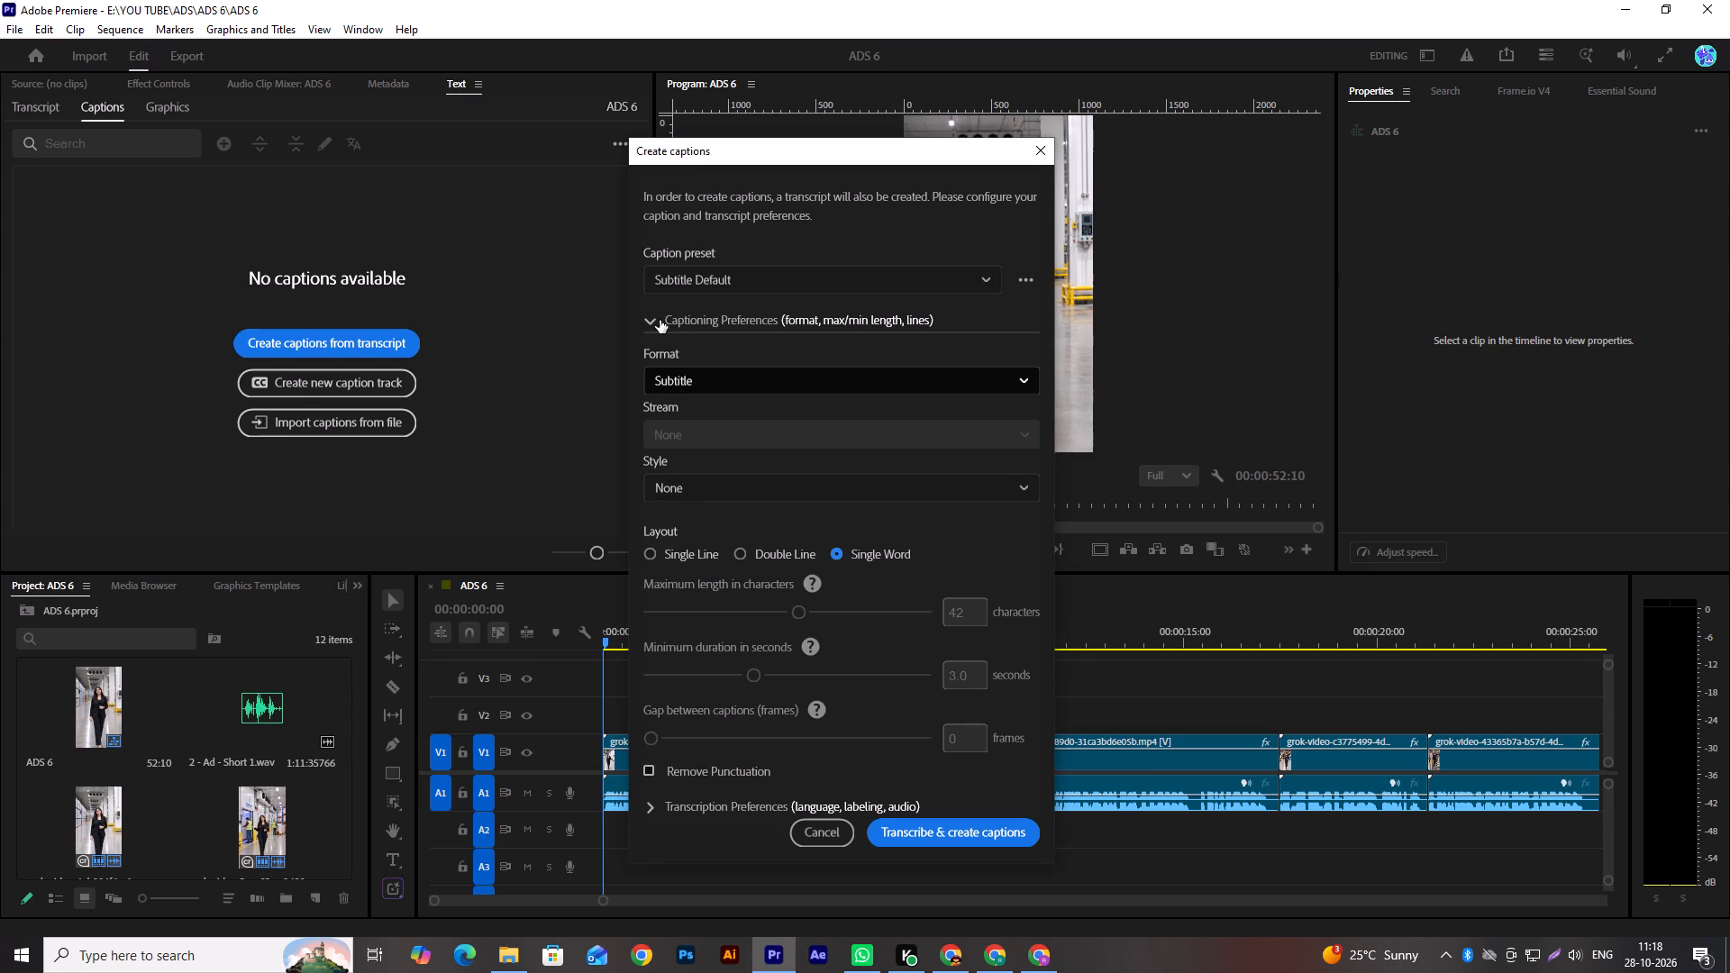
{"action": "left_click", "coordinate": [656, 320]}
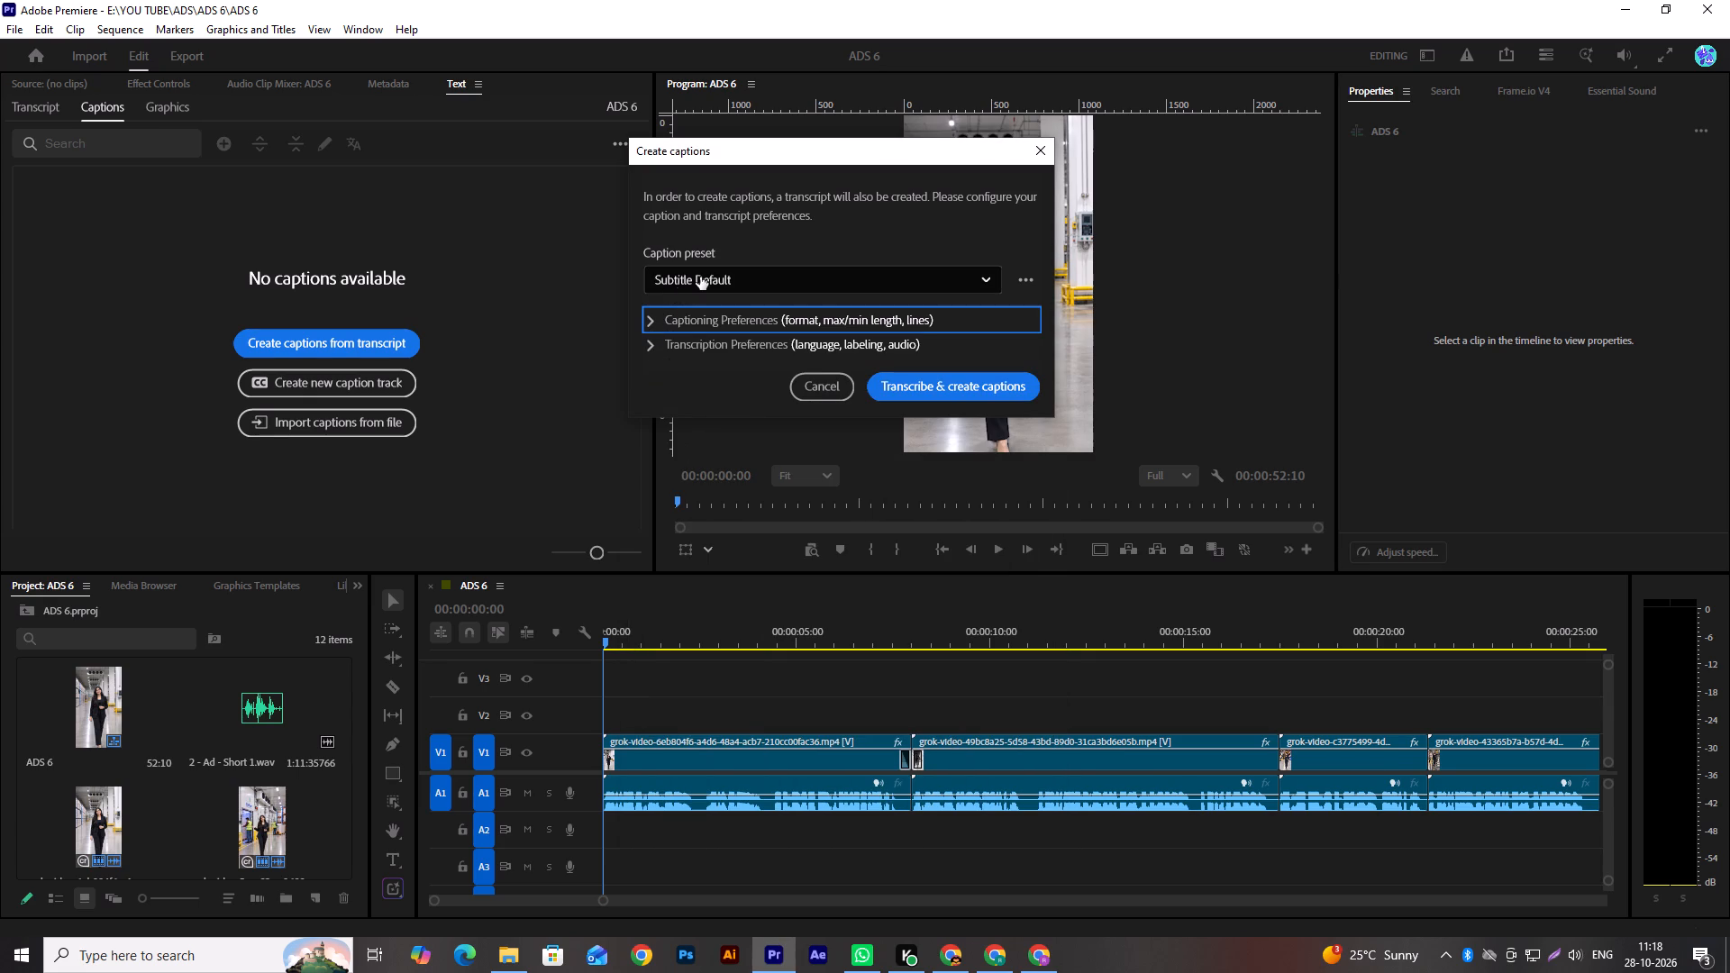
{"action": "left_click", "coordinate": [760, 284]}
{"action": "left_click", "coordinate": [760, 284]}
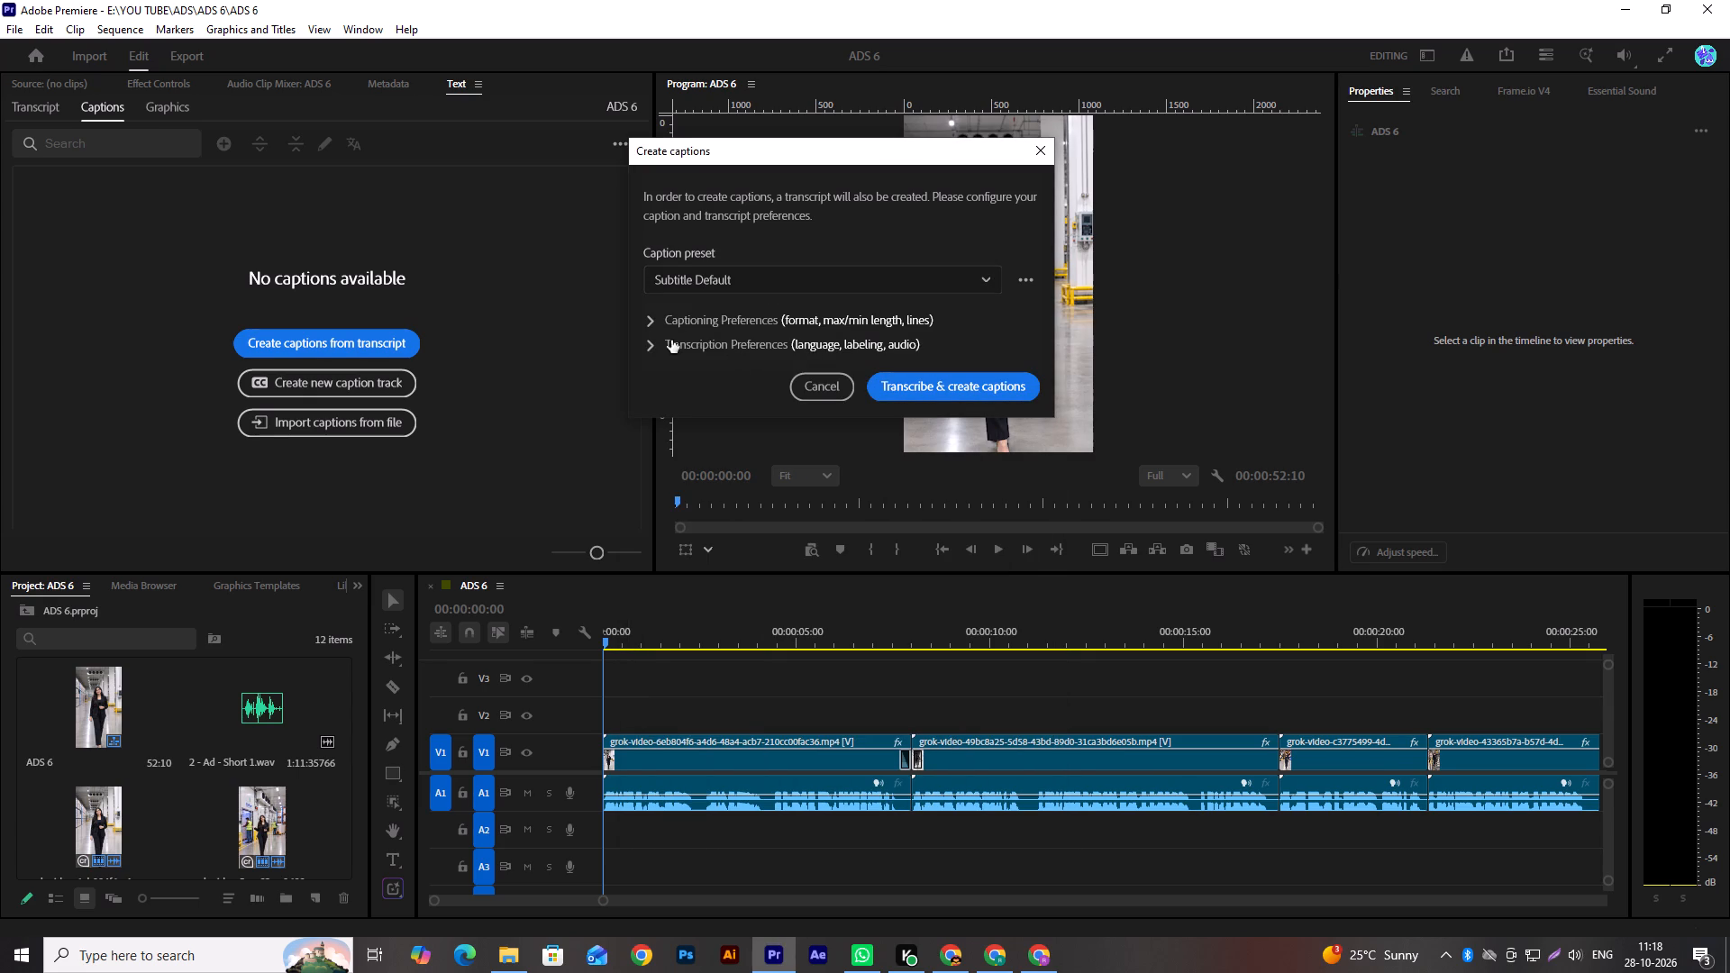
{"action": "left_click", "coordinate": [649, 316]}
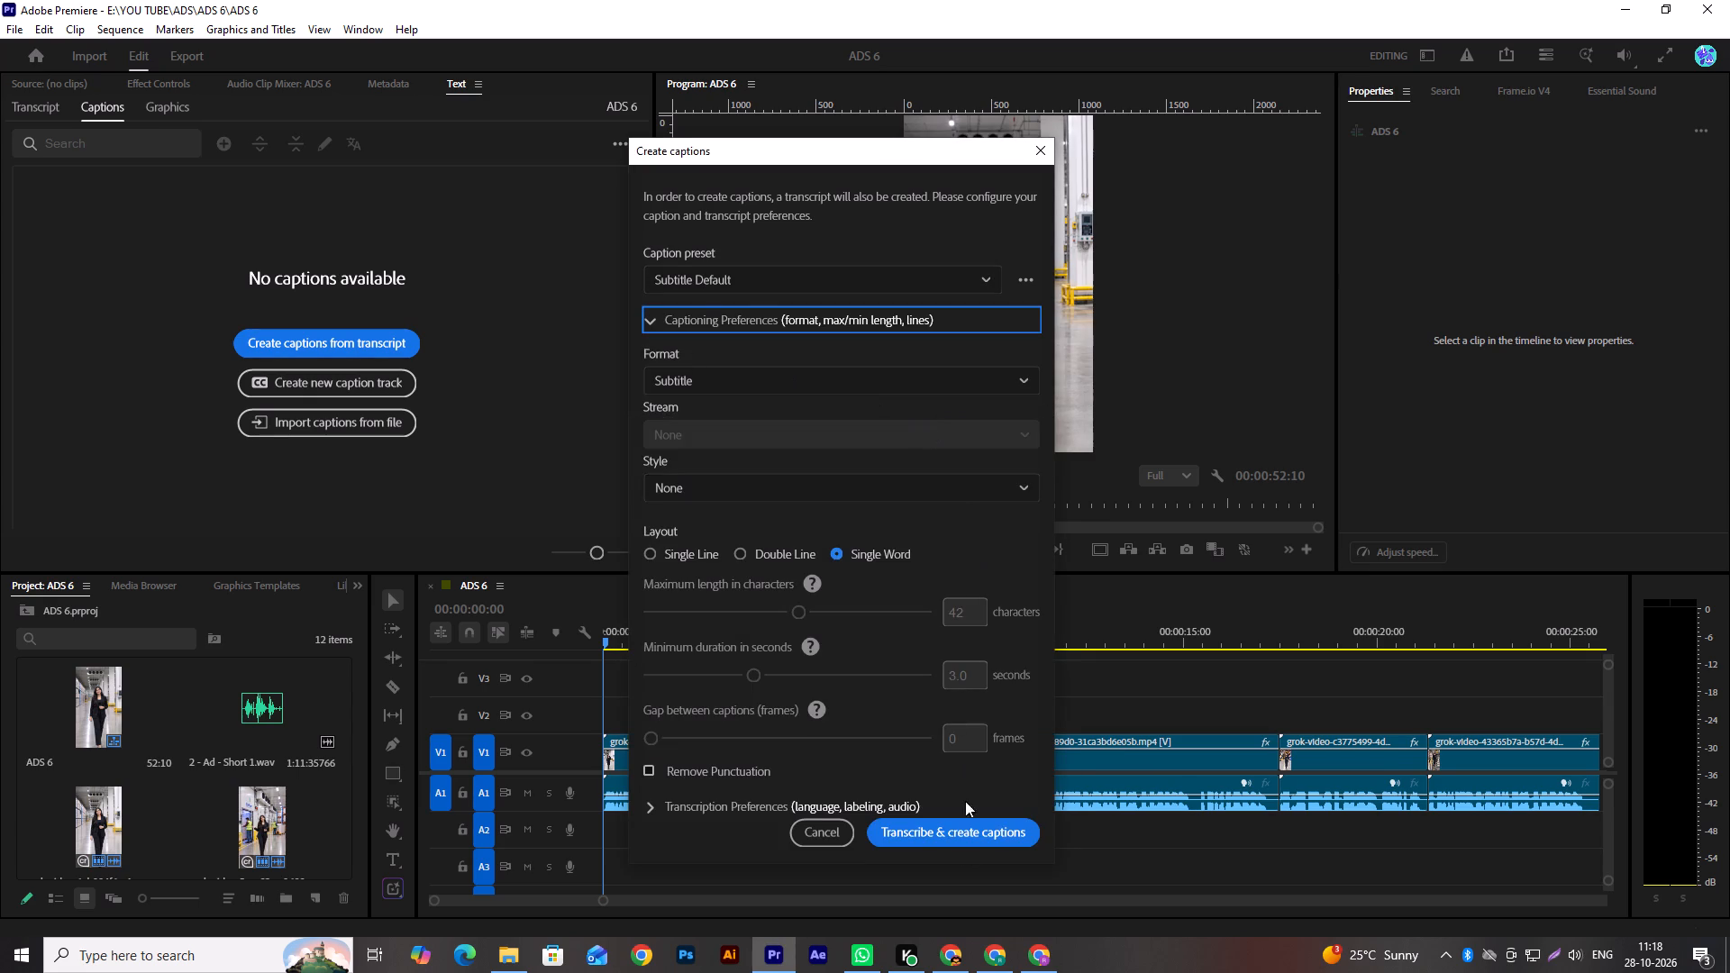
Transcribe the sequence and create the captions.
{"action": "left_click", "coordinate": [968, 829]}
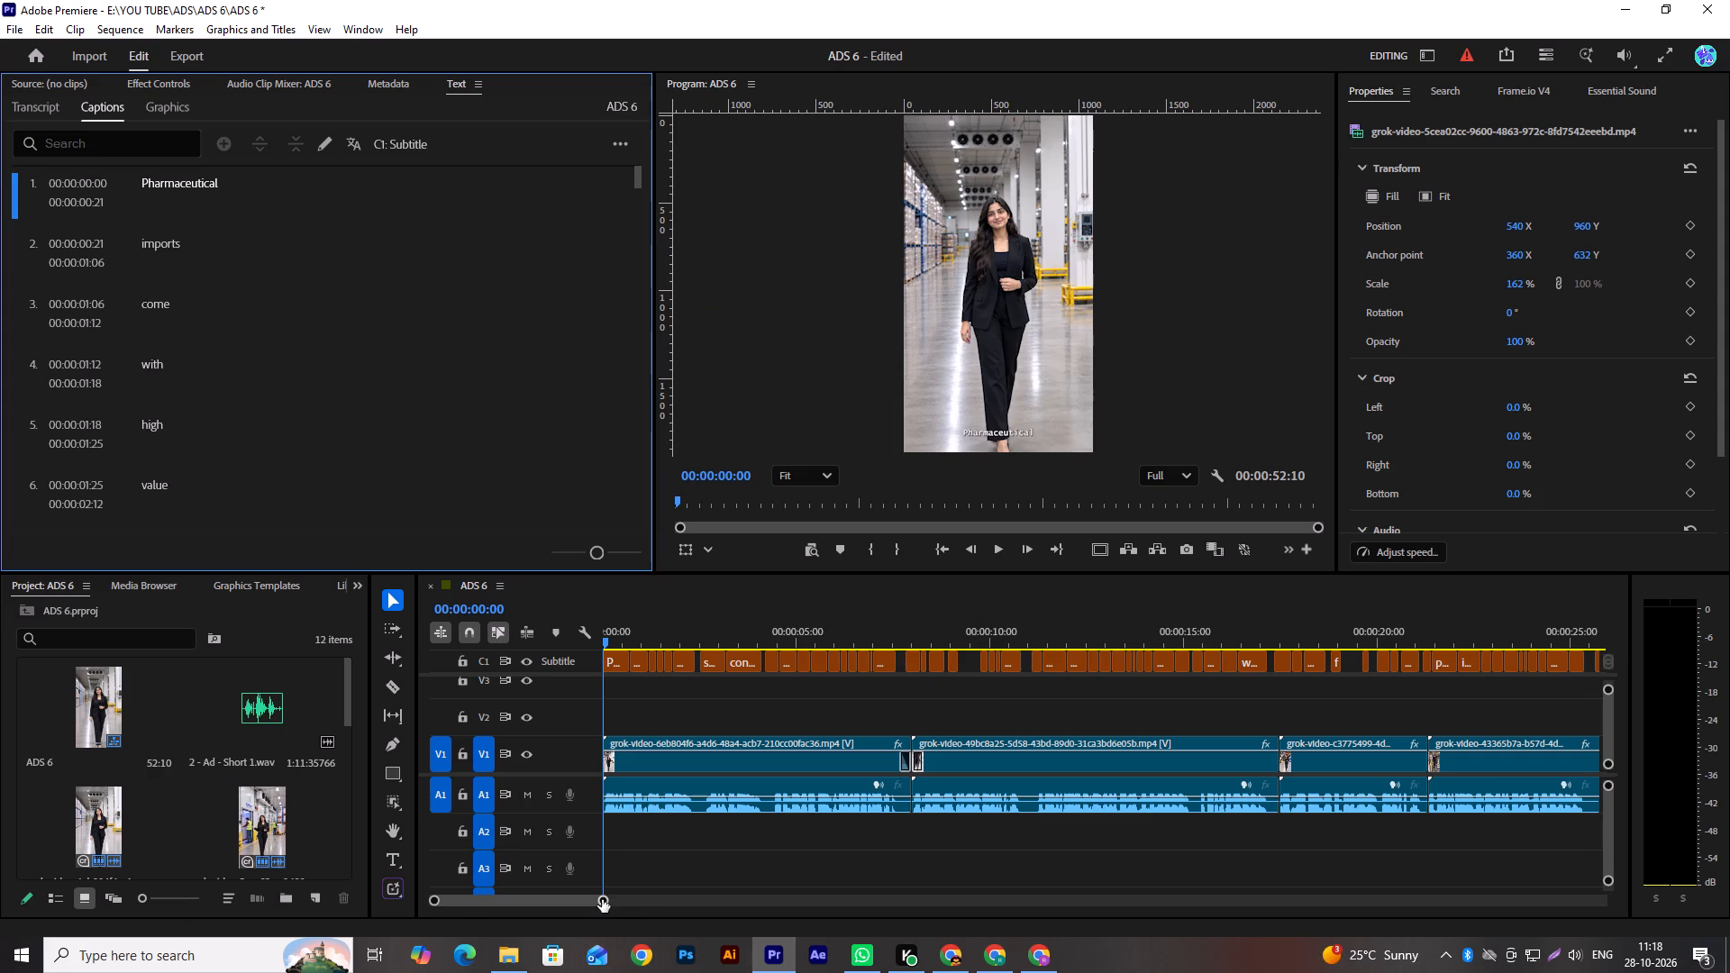
Examine the single-word captions on the C1 Subtitle track with the whole sequence in view, selecting the "imports" caption.
{"action": "left_click_drag", "start_coordinate": [602, 899], "coordinate": [686, 897]}
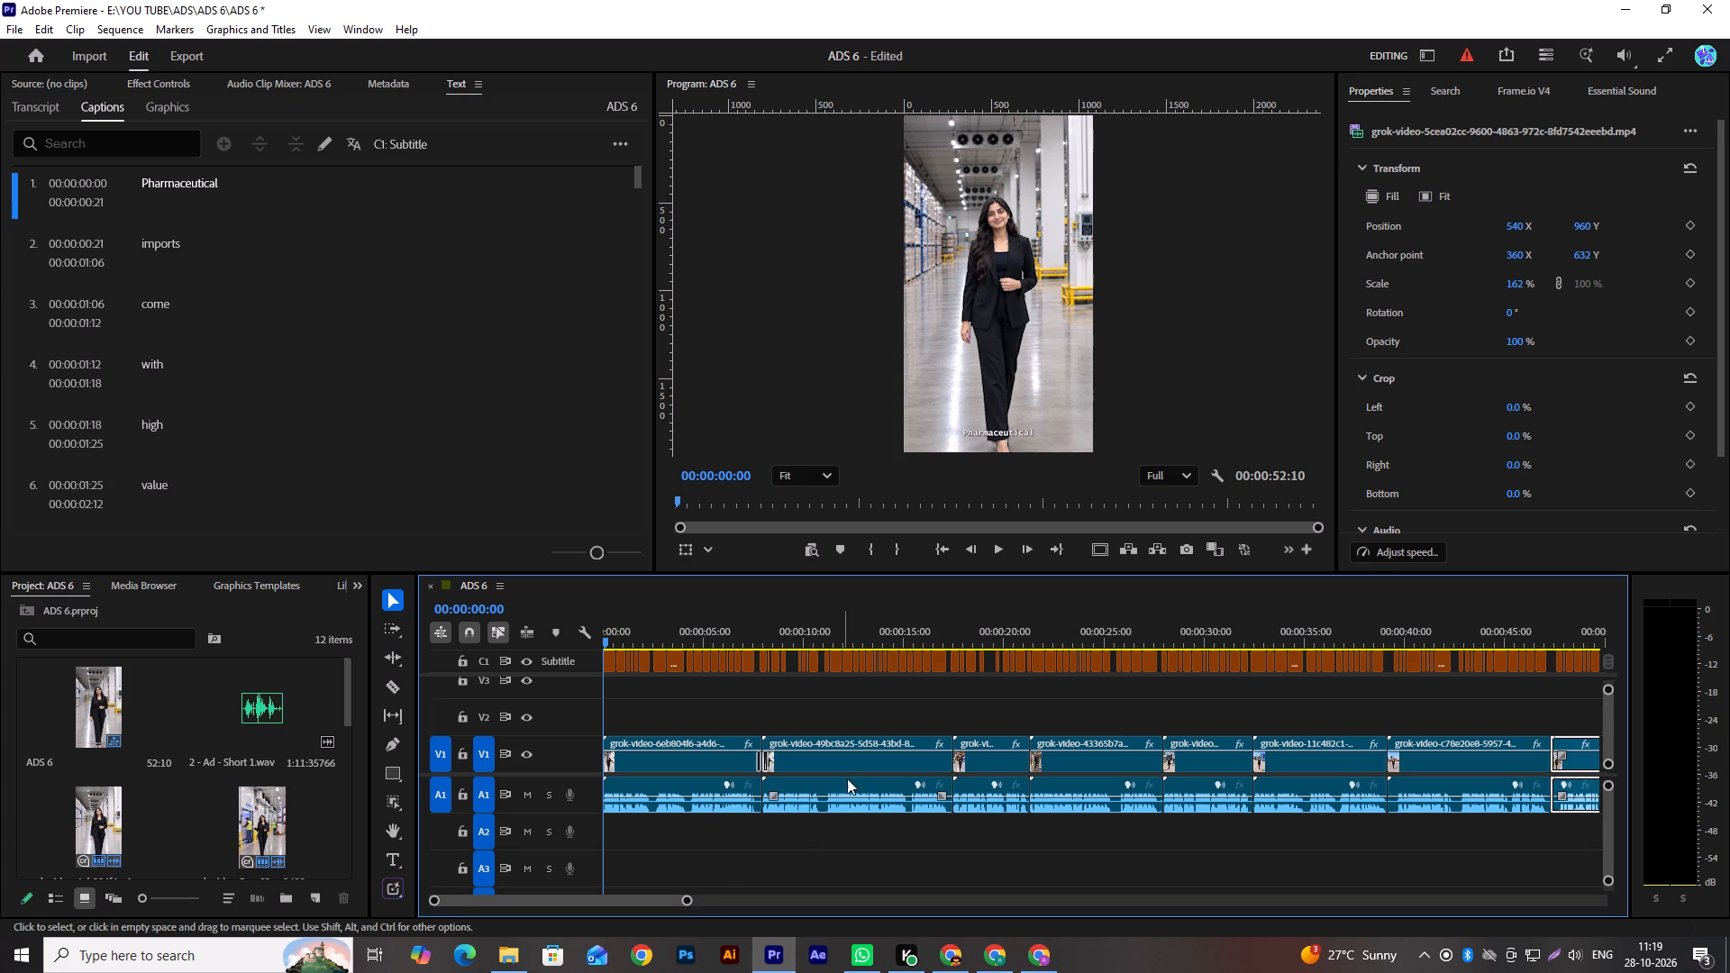
{"action": "left_click_drag", "start_coordinate": [885, 572], "coordinate": [869, 481]}
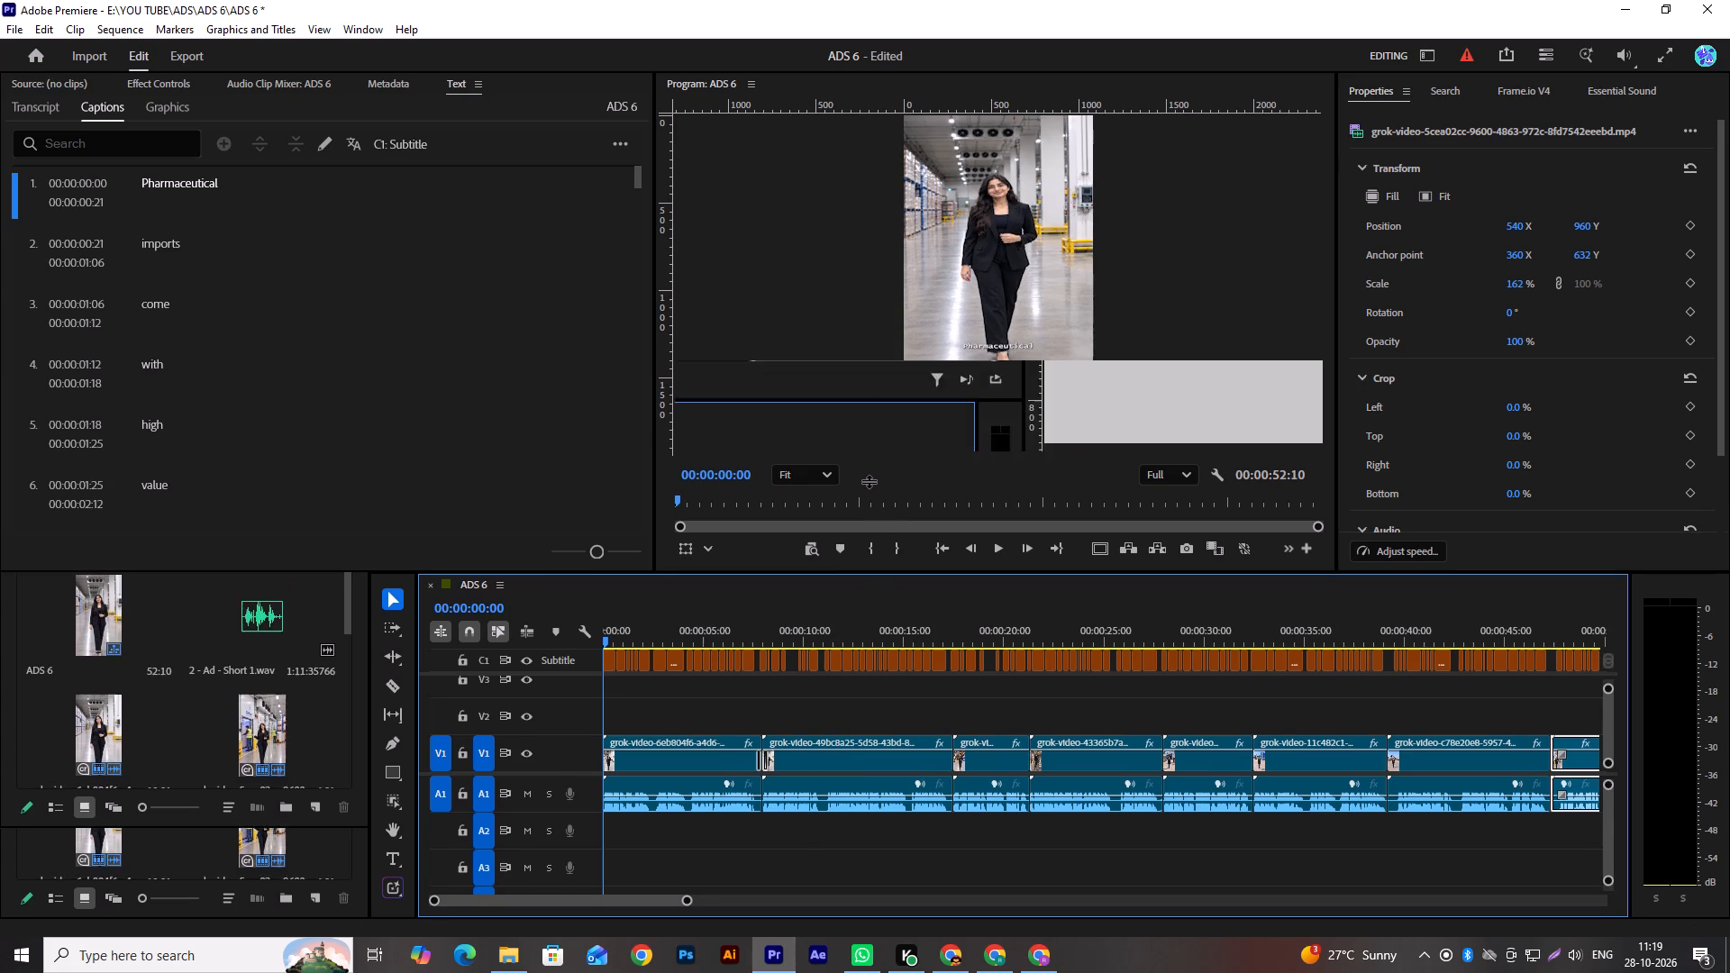
{"action": "left_click_drag", "start_coordinate": [869, 481], "coordinate": [843, 537]}
{"action": "left_click_drag", "start_coordinate": [682, 901], "coordinate": [757, 900]}
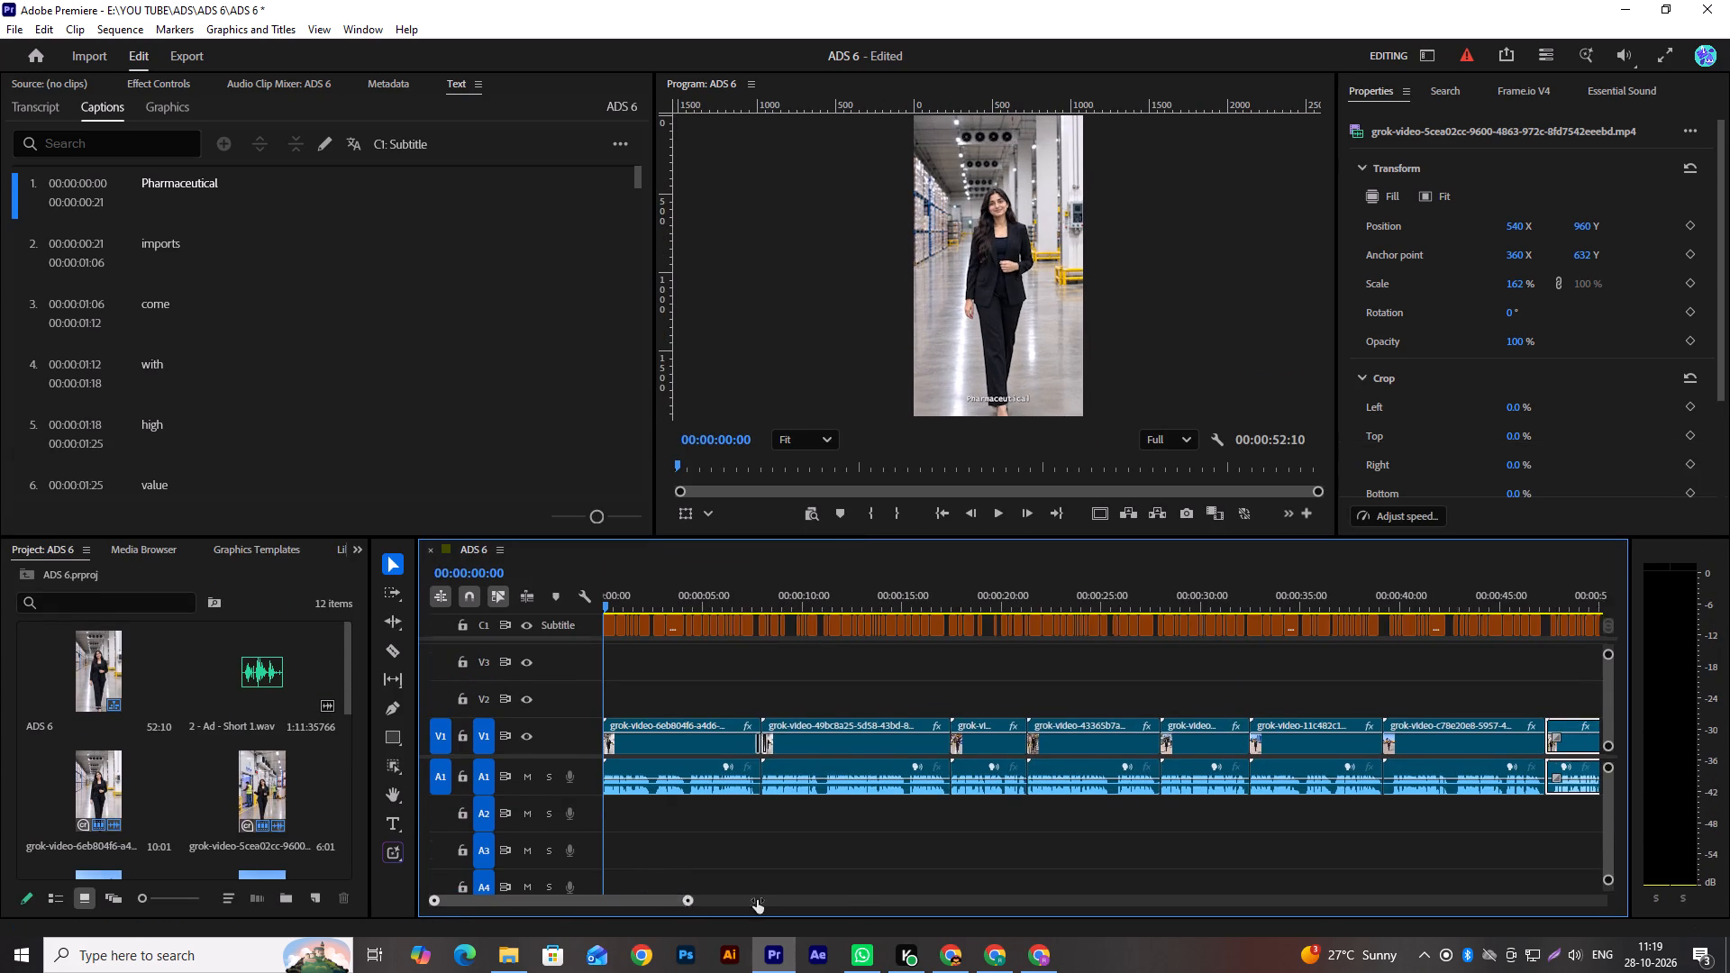
{"action": "left_click_drag", "start_coordinate": [757, 900], "coordinate": [754, 930]}
{"action": "left_click", "coordinate": [1123, 630]}
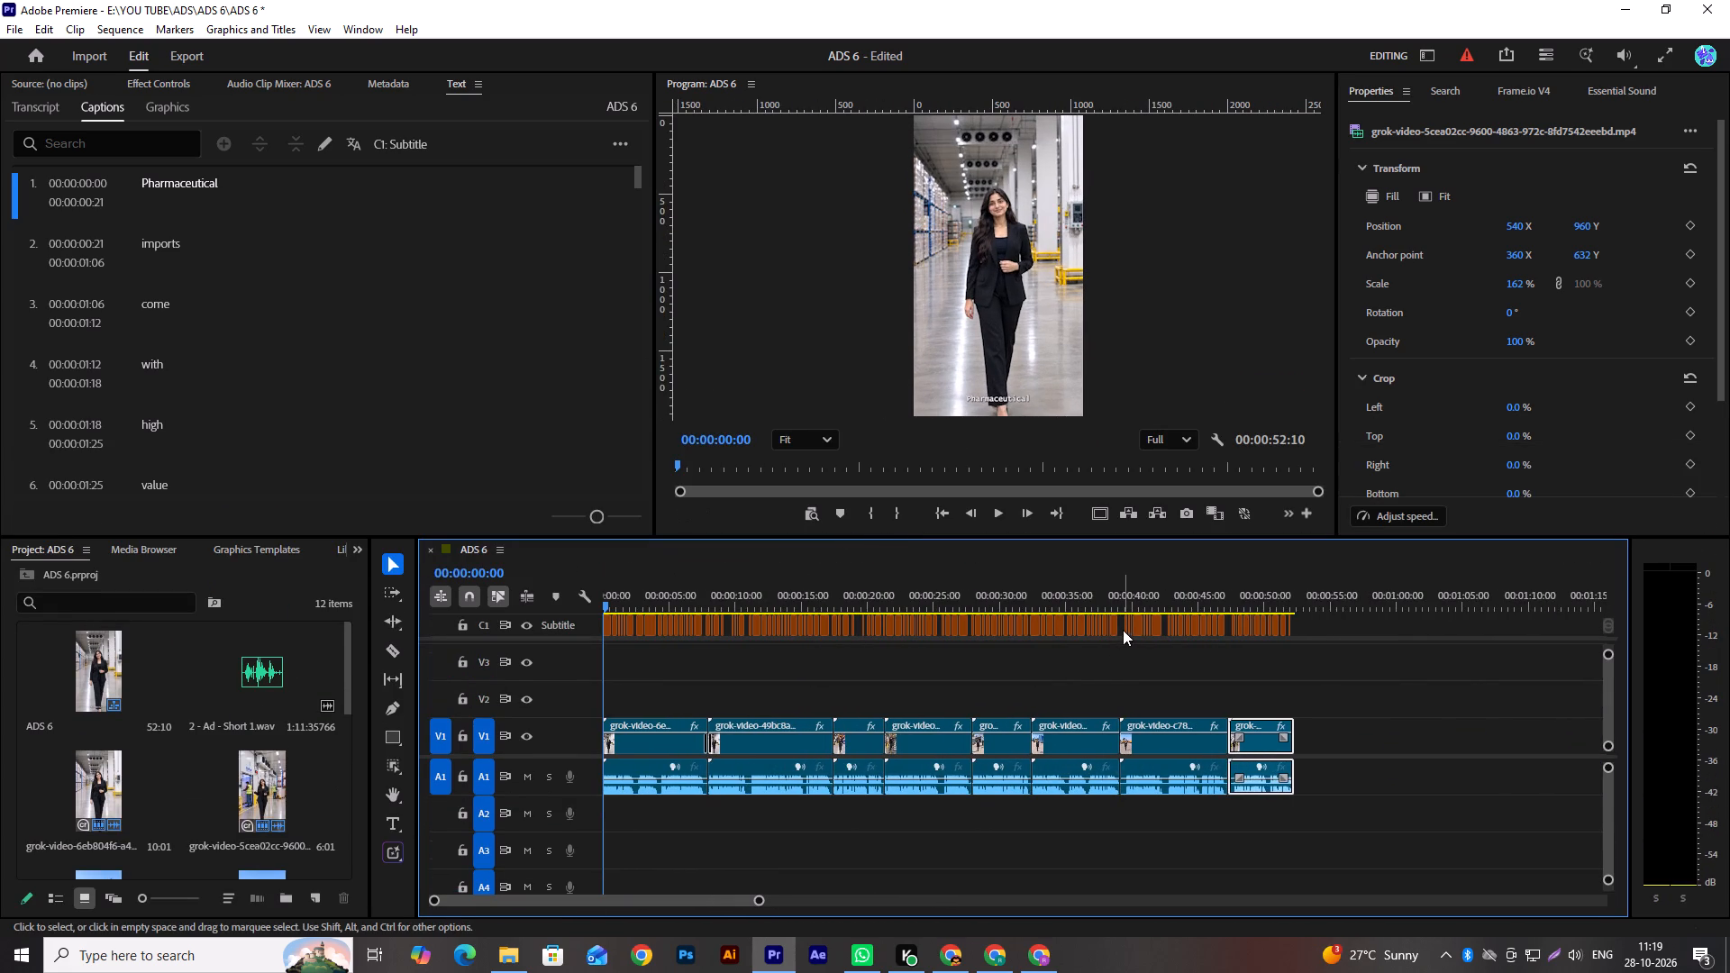
{"action": "left_click", "coordinate": [408, 258]}
{"action": "scroll", "coordinate": [314, 273], "scroll_direction": "up", "scroll_amount": 7}
{"action": "scroll", "coordinate": [314, 273], "scroll_direction": "down", "scroll_amount": 1}
{"action": "scroll", "coordinate": [314, 273], "scroll_direction": "up", "scroll_amount": 1}
{"action": "scroll", "coordinate": [314, 273], "scroll_direction": "down", "scroll_amount": 1}
{"action": "scroll", "coordinate": [314, 273], "scroll_direction": "up", "scroll_amount": 1}
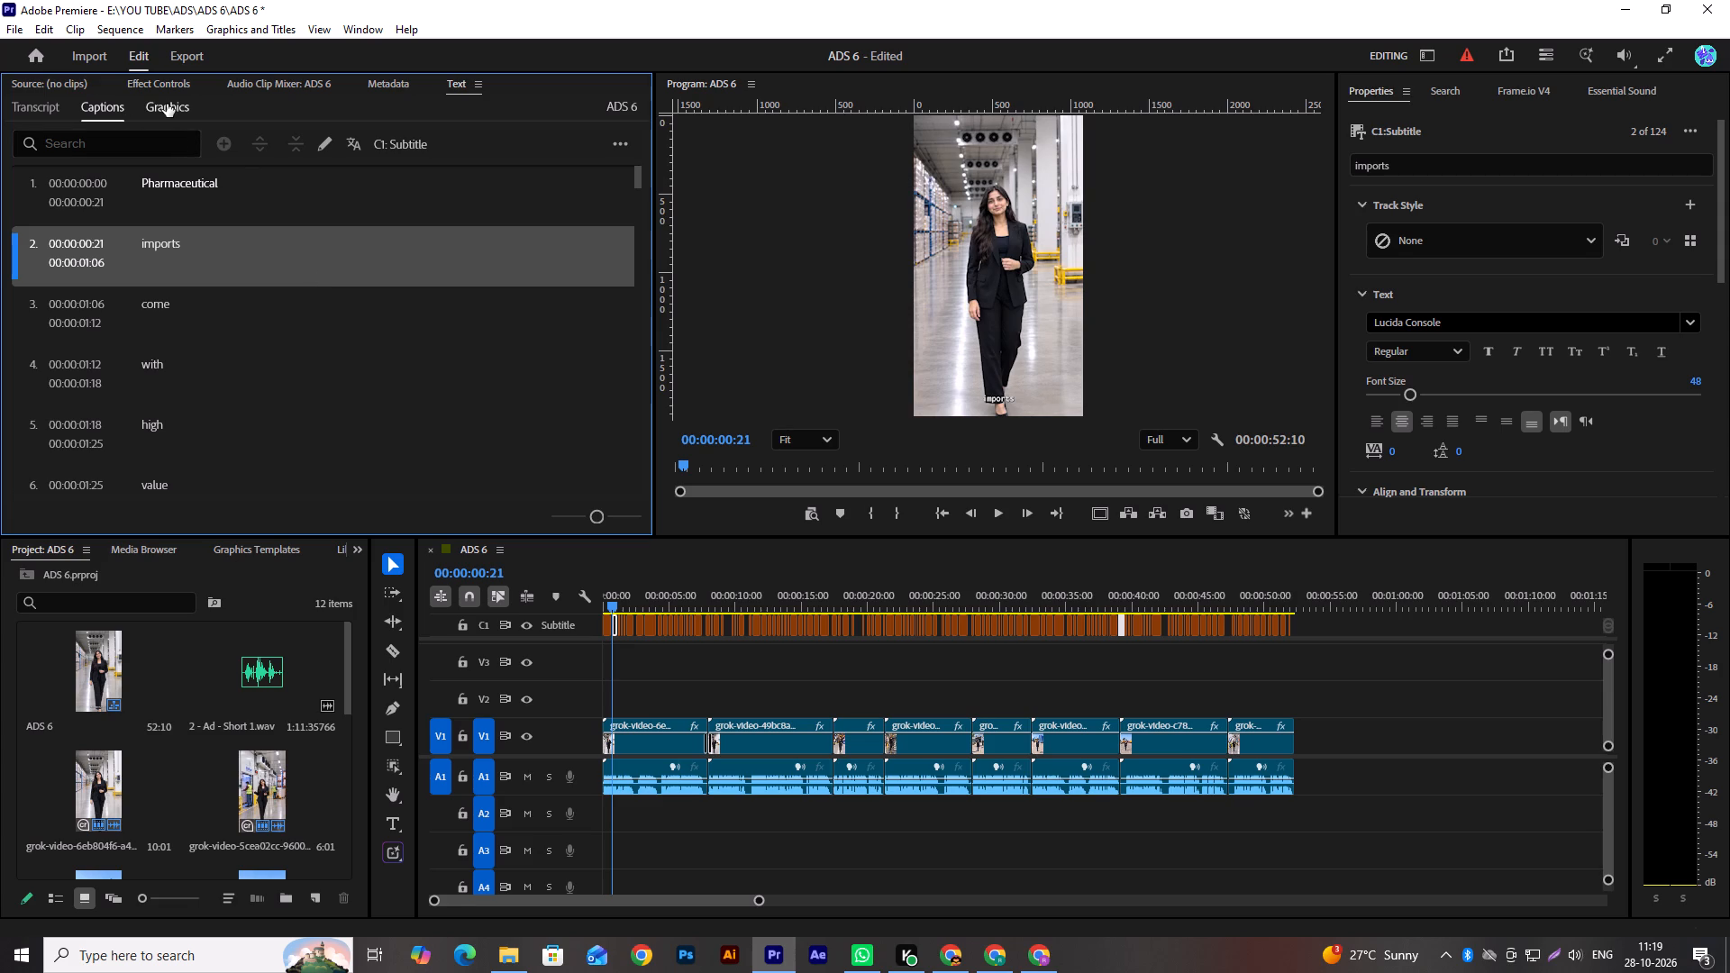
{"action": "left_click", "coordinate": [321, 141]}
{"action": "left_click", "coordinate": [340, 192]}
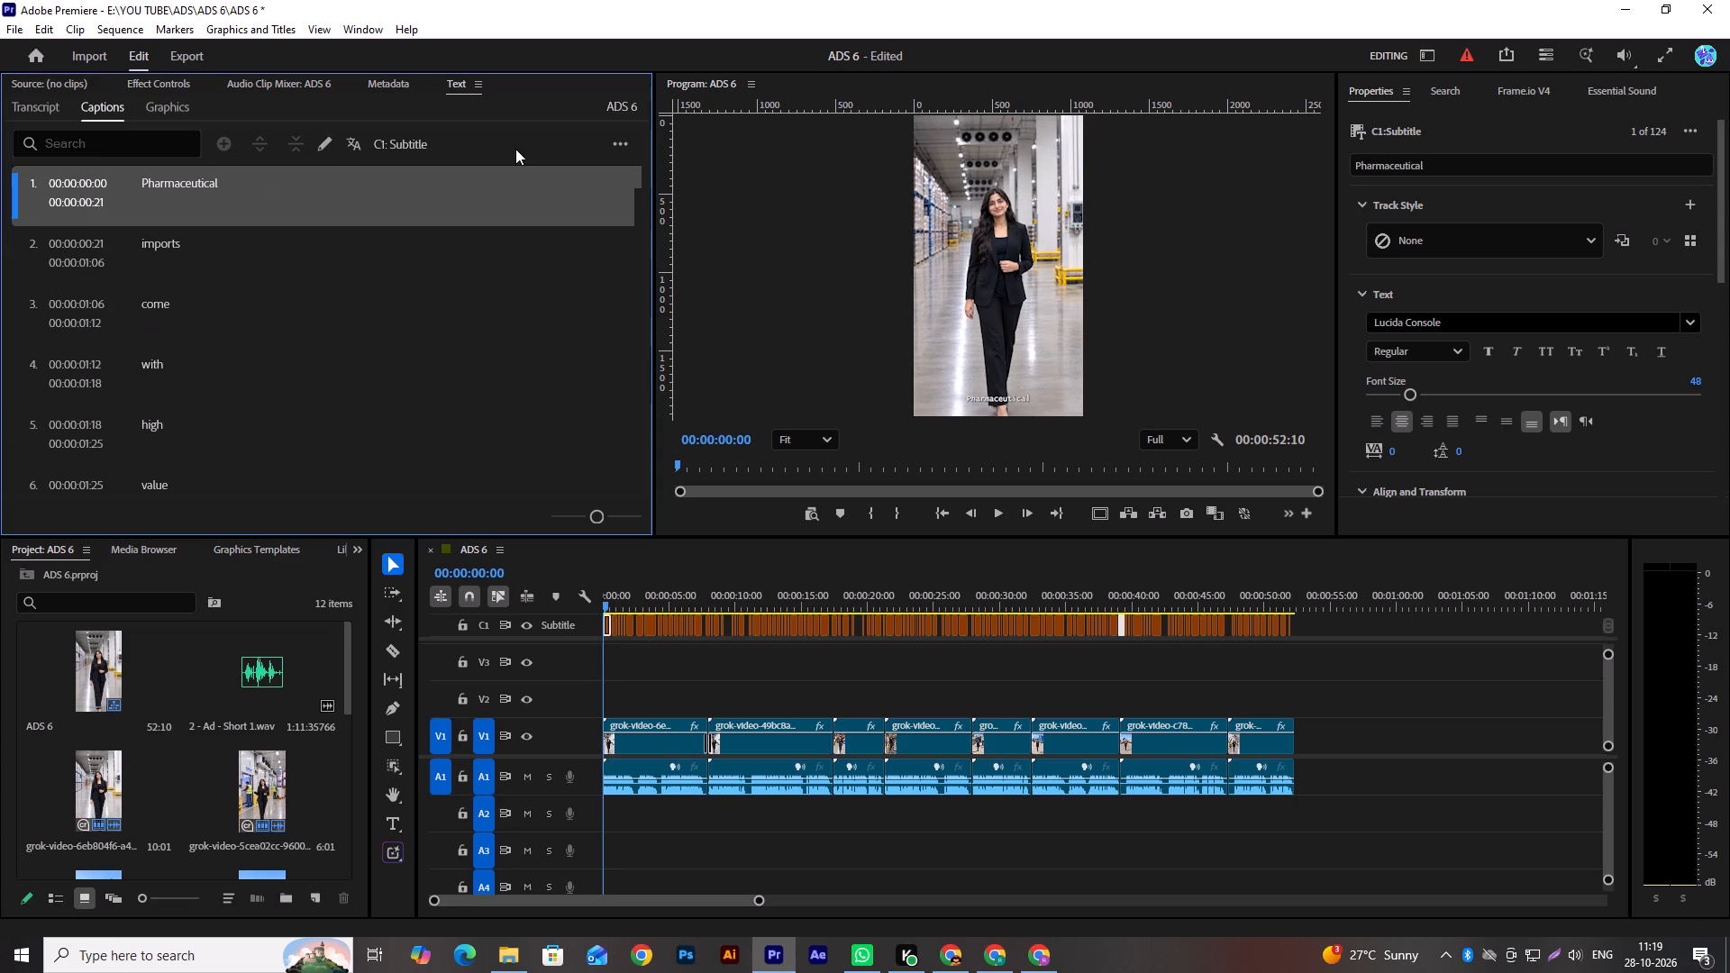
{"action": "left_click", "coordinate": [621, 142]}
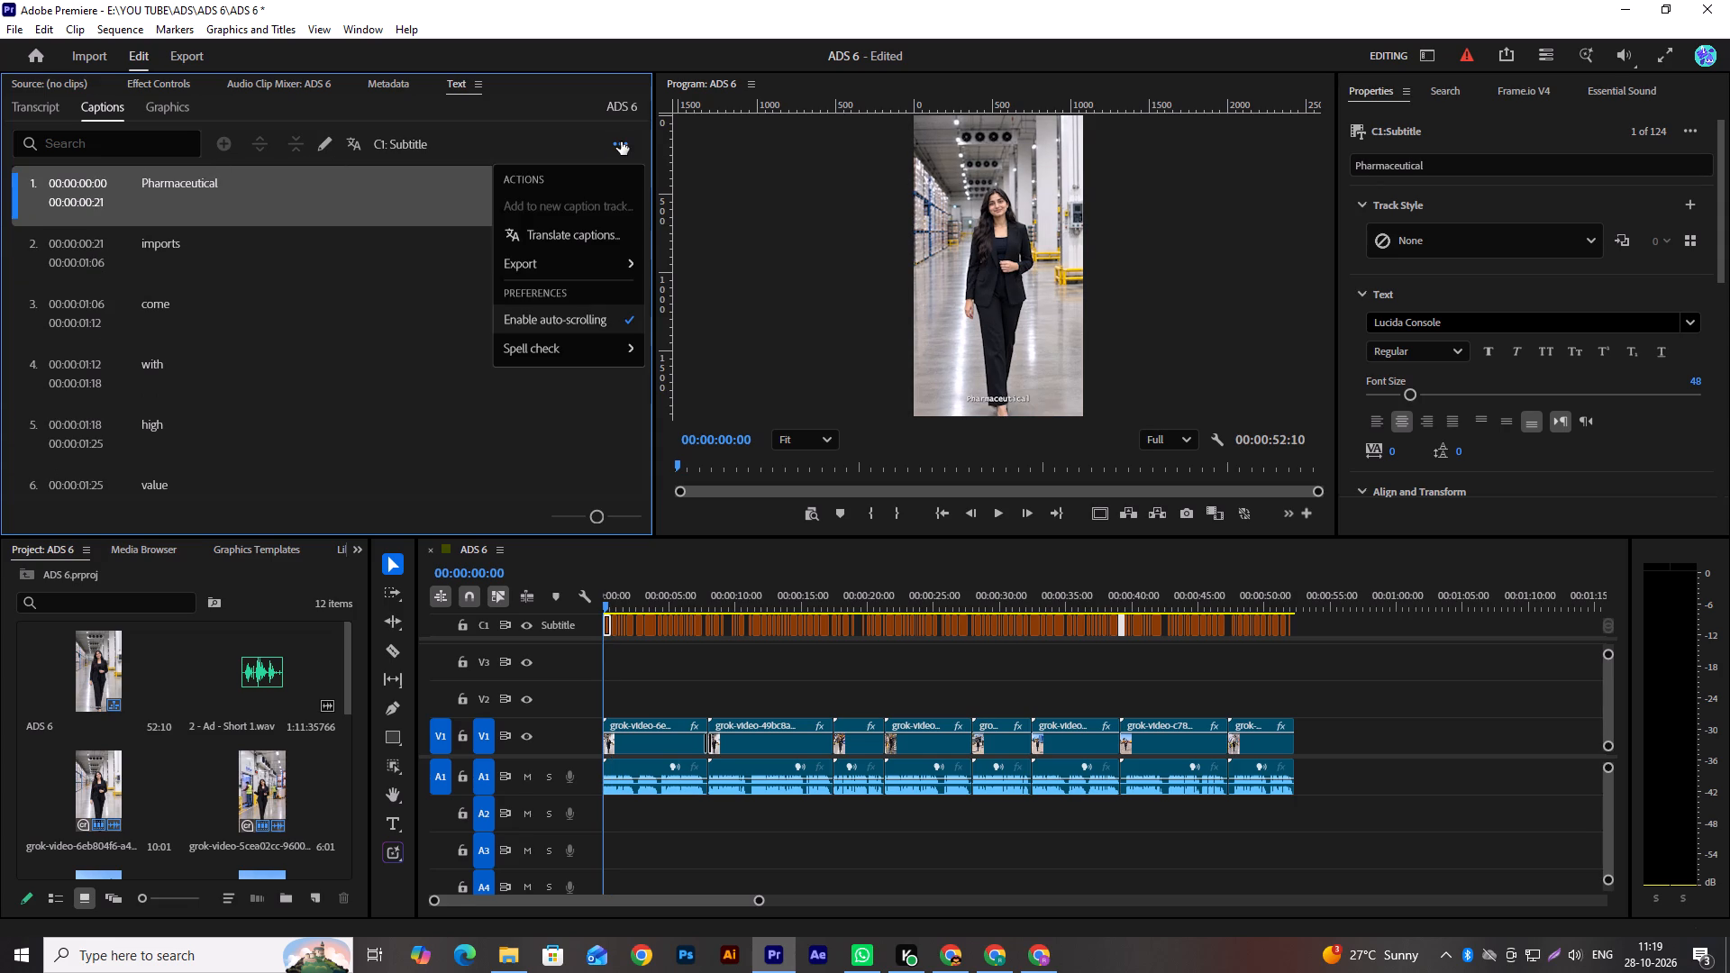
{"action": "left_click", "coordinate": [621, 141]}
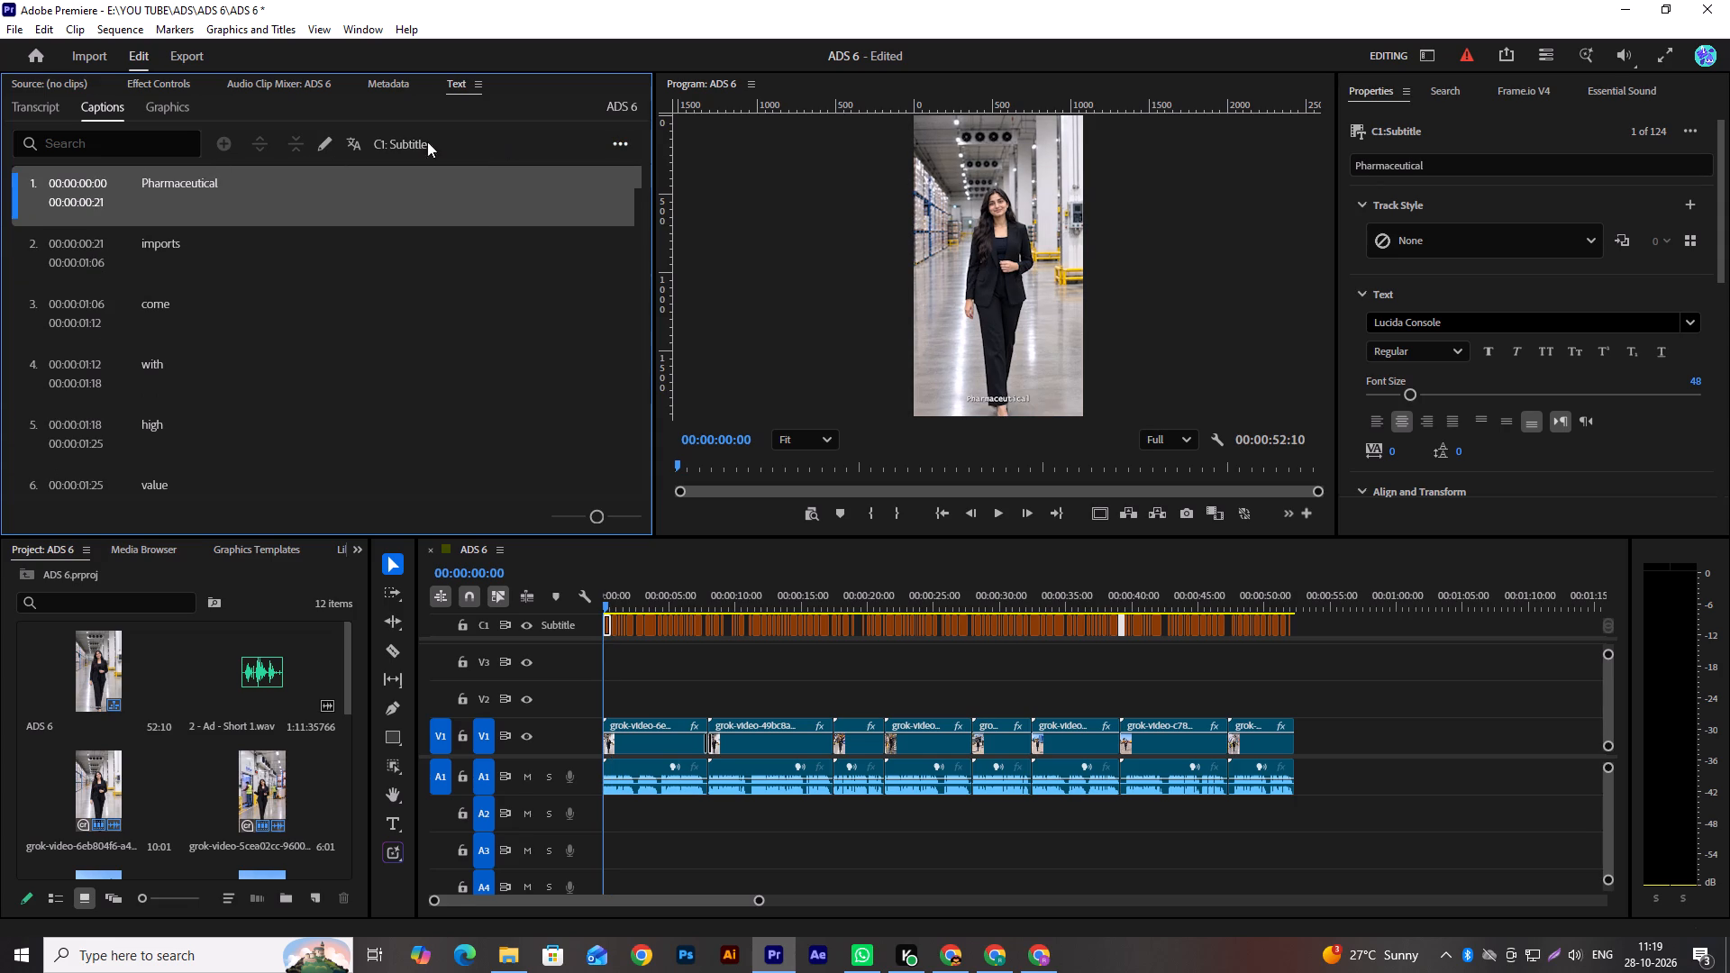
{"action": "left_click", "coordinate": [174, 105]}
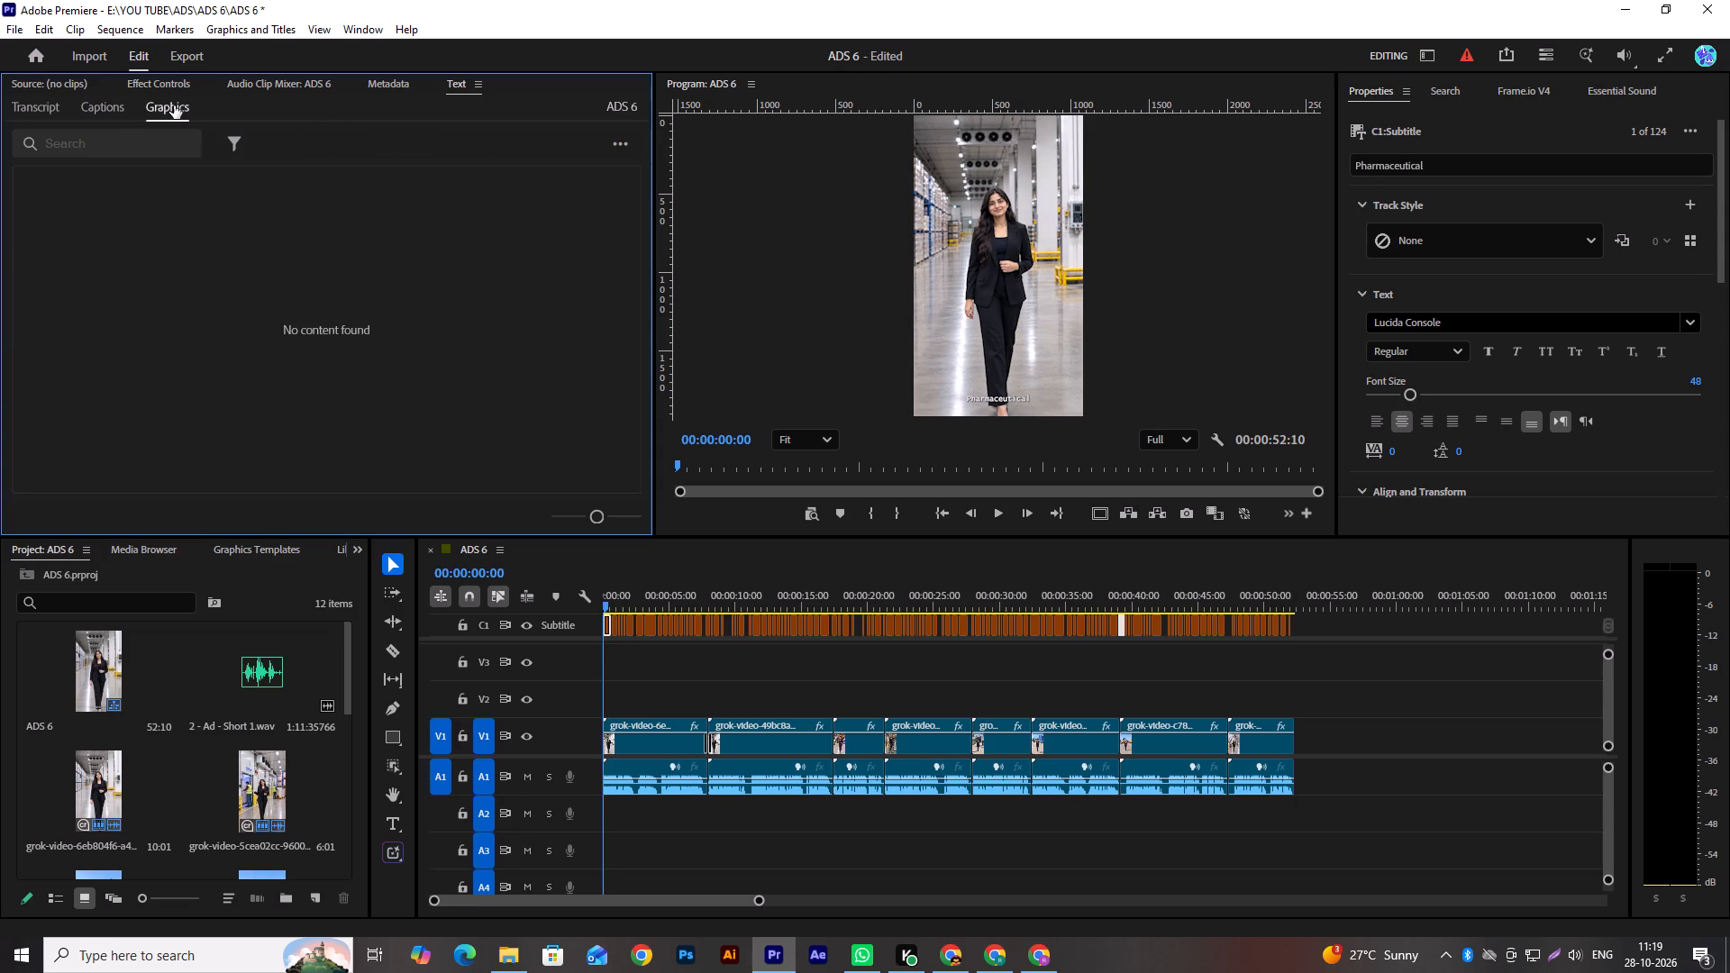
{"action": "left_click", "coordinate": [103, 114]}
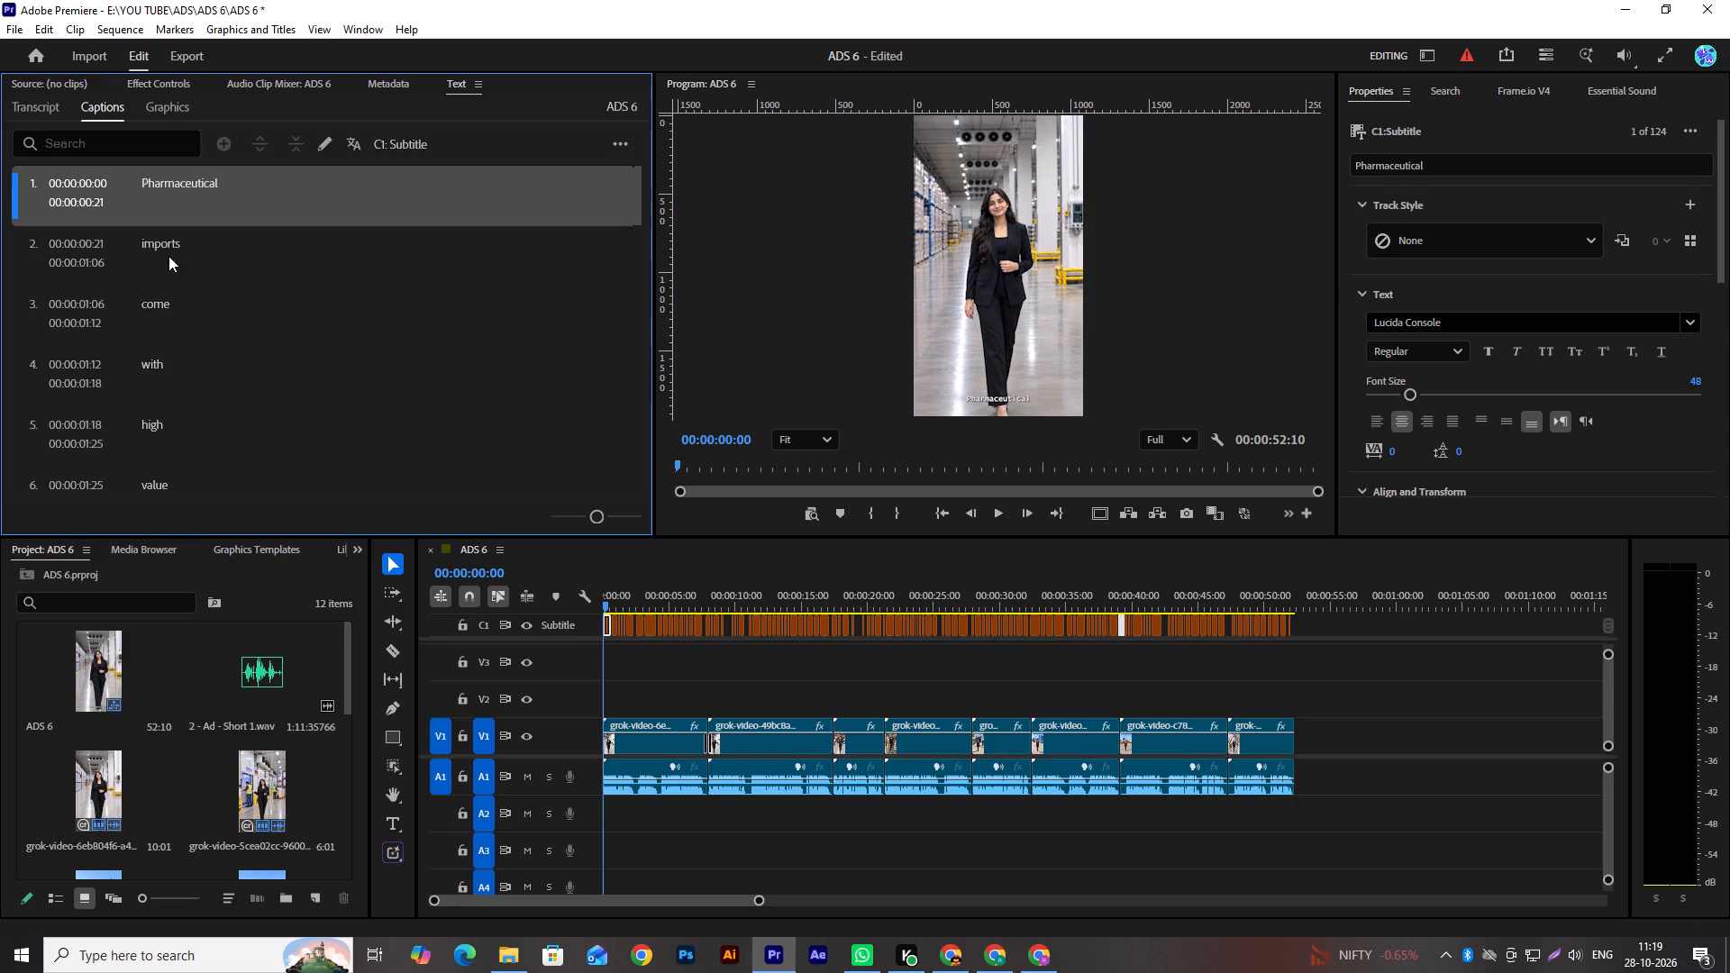
Select all the captions on the C1 Subtitle track and upgrade them to graphics.
{"action": "left_click", "coordinate": [1315, 629]}
{"action": "left_click_drag", "start_coordinate": [1322, 626], "coordinate": [574, 649]}
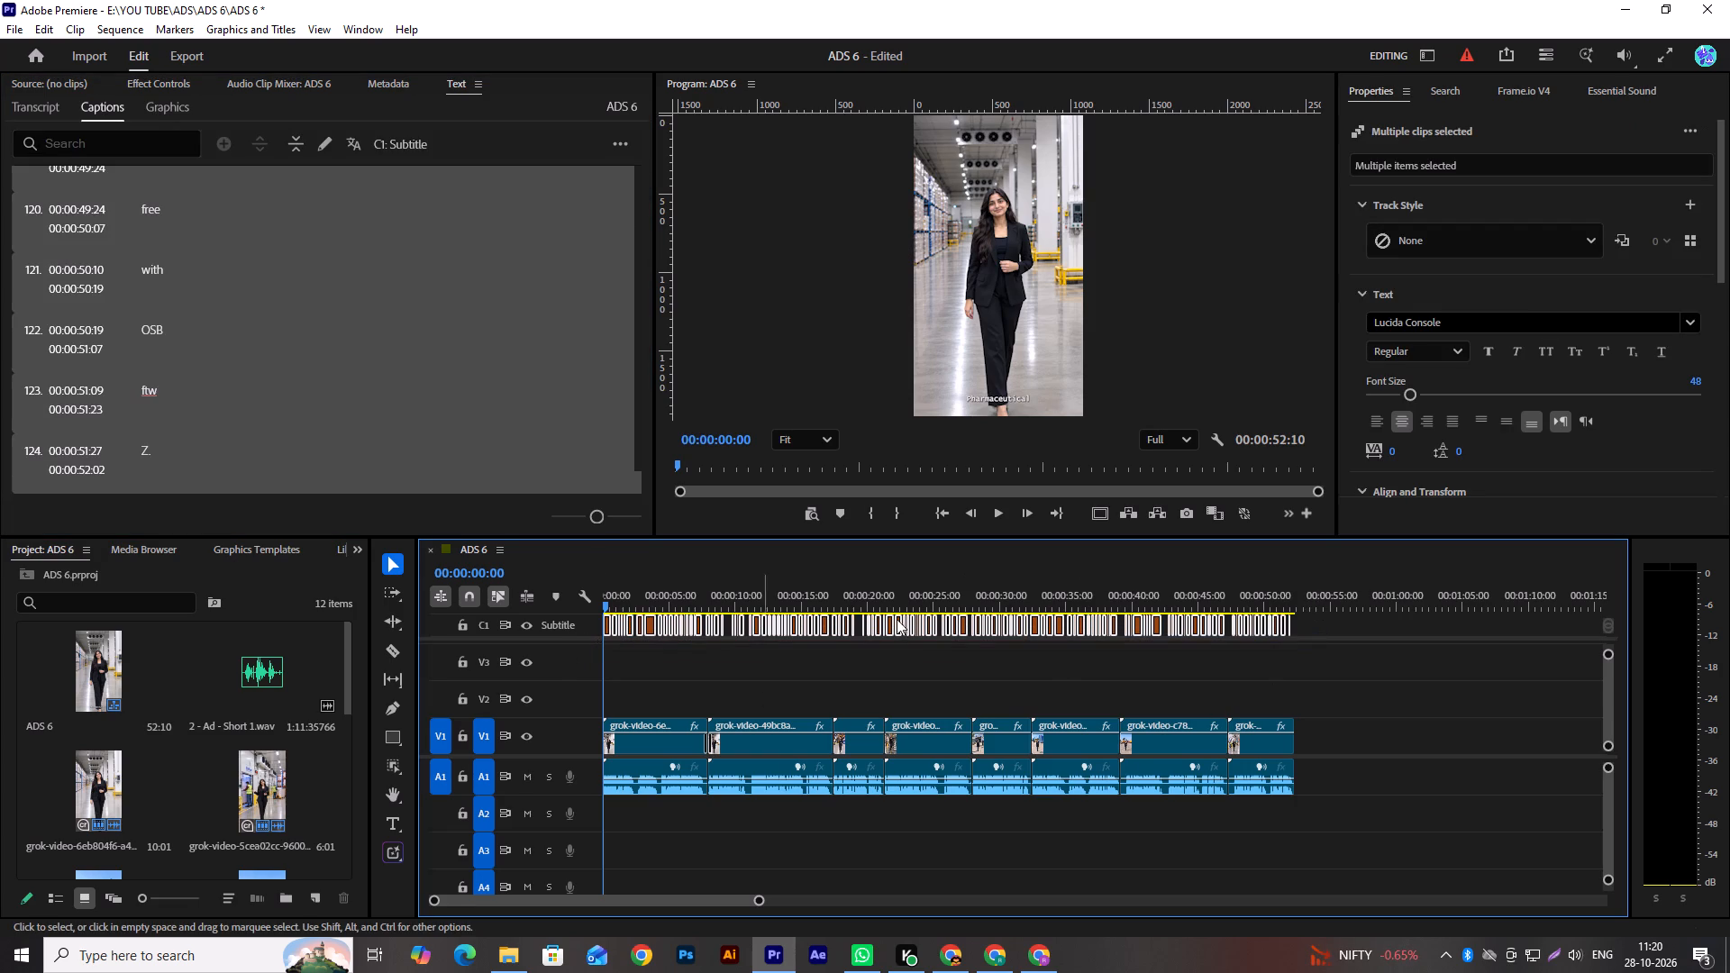
{"action": "left_click", "coordinate": [264, 23]}
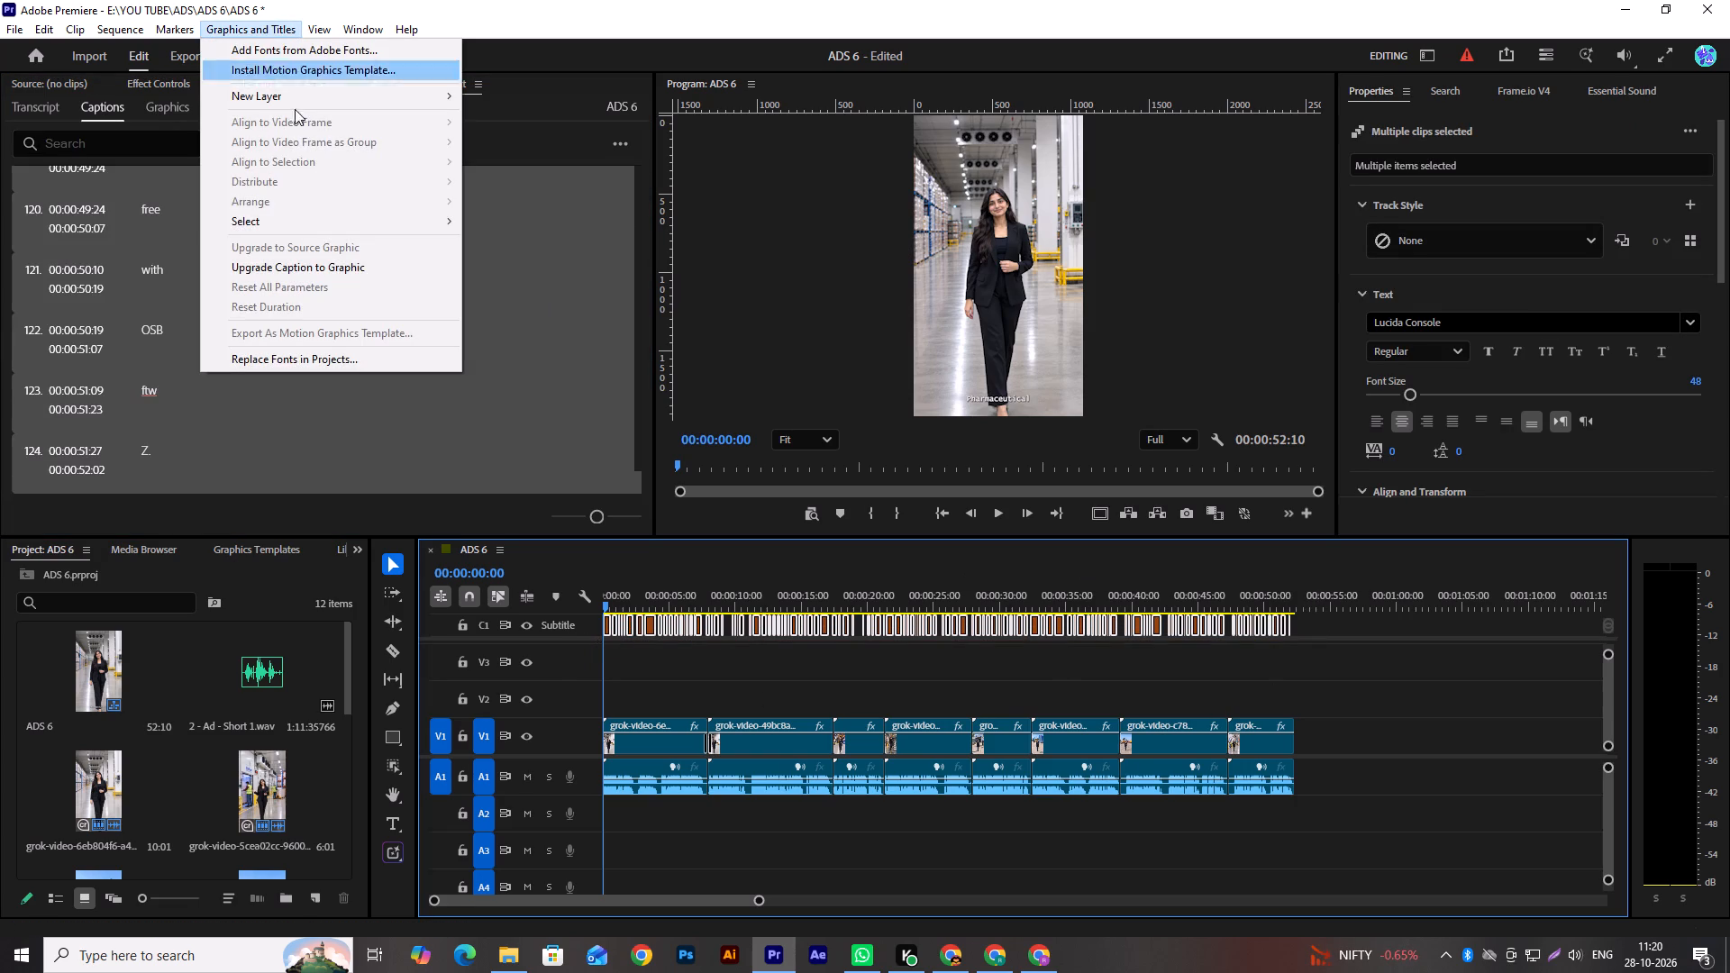
{"action": "left_click", "coordinate": [387, 268]}
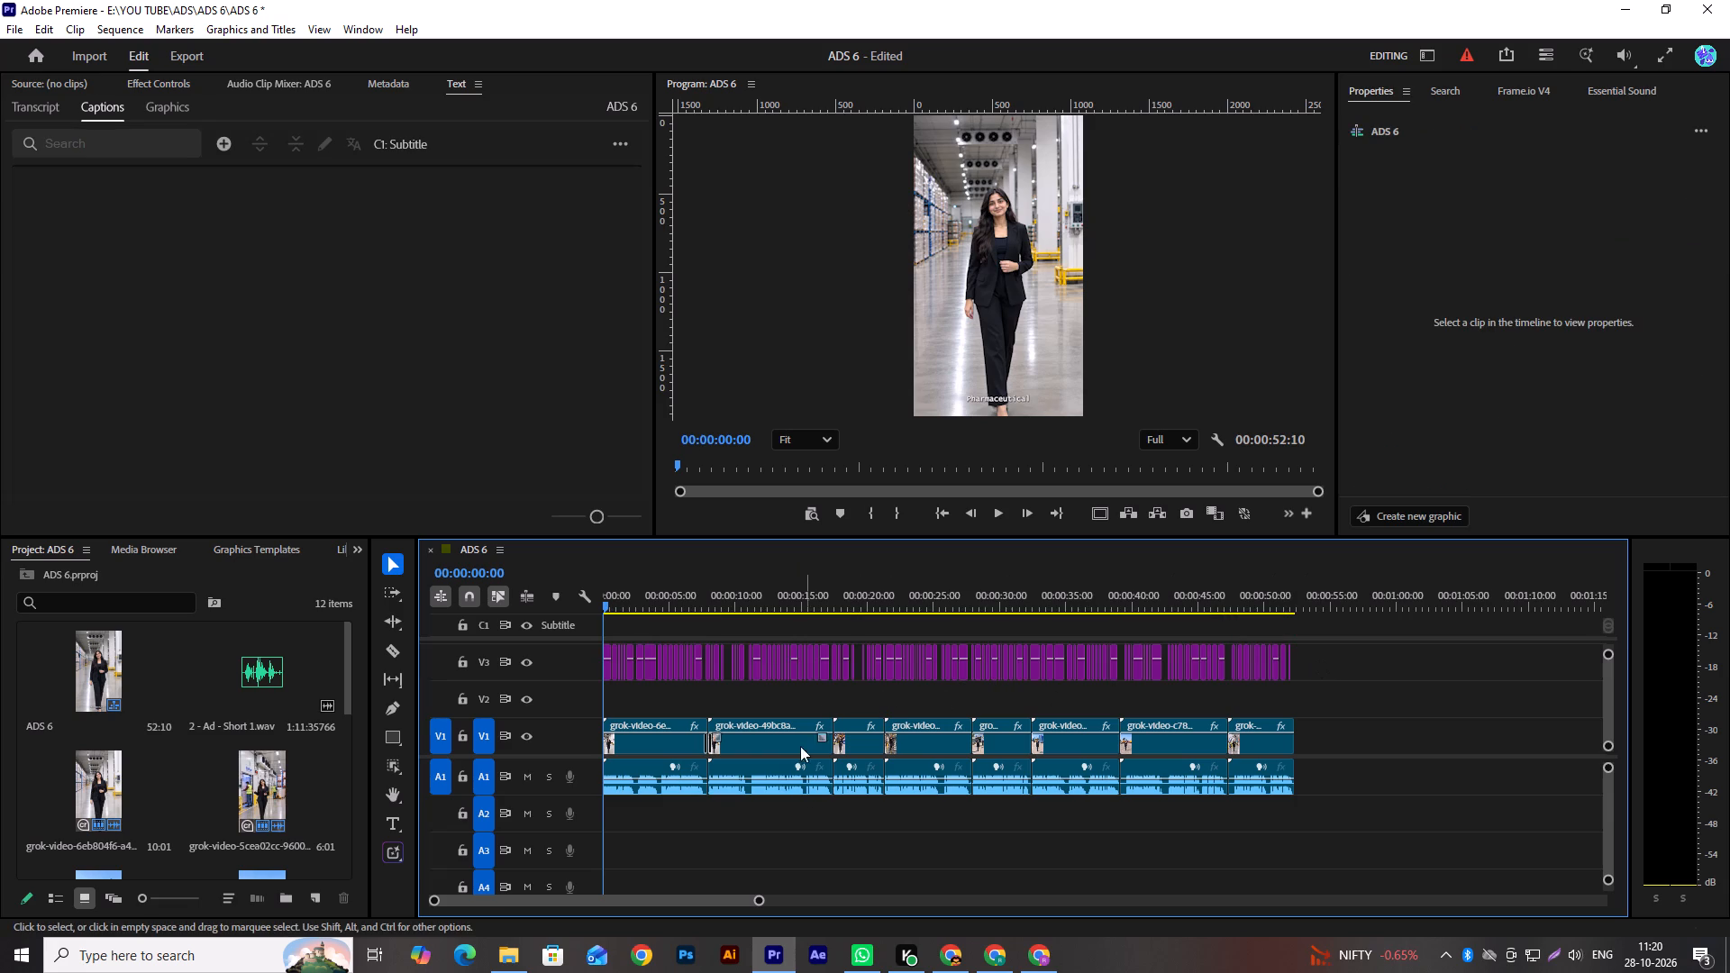
Import the gradient image Untitled-1.png from the ADS 3 folder into the project.
{"action": "scroll", "coordinate": [686, 851], "scroll_direction": "up", "scroll_amount": 8, "text": "alt"}
{"action": "scroll", "coordinate": [686, 851], "scroll_direction": "down", "scroll_amount": 9, "text": "alt"}
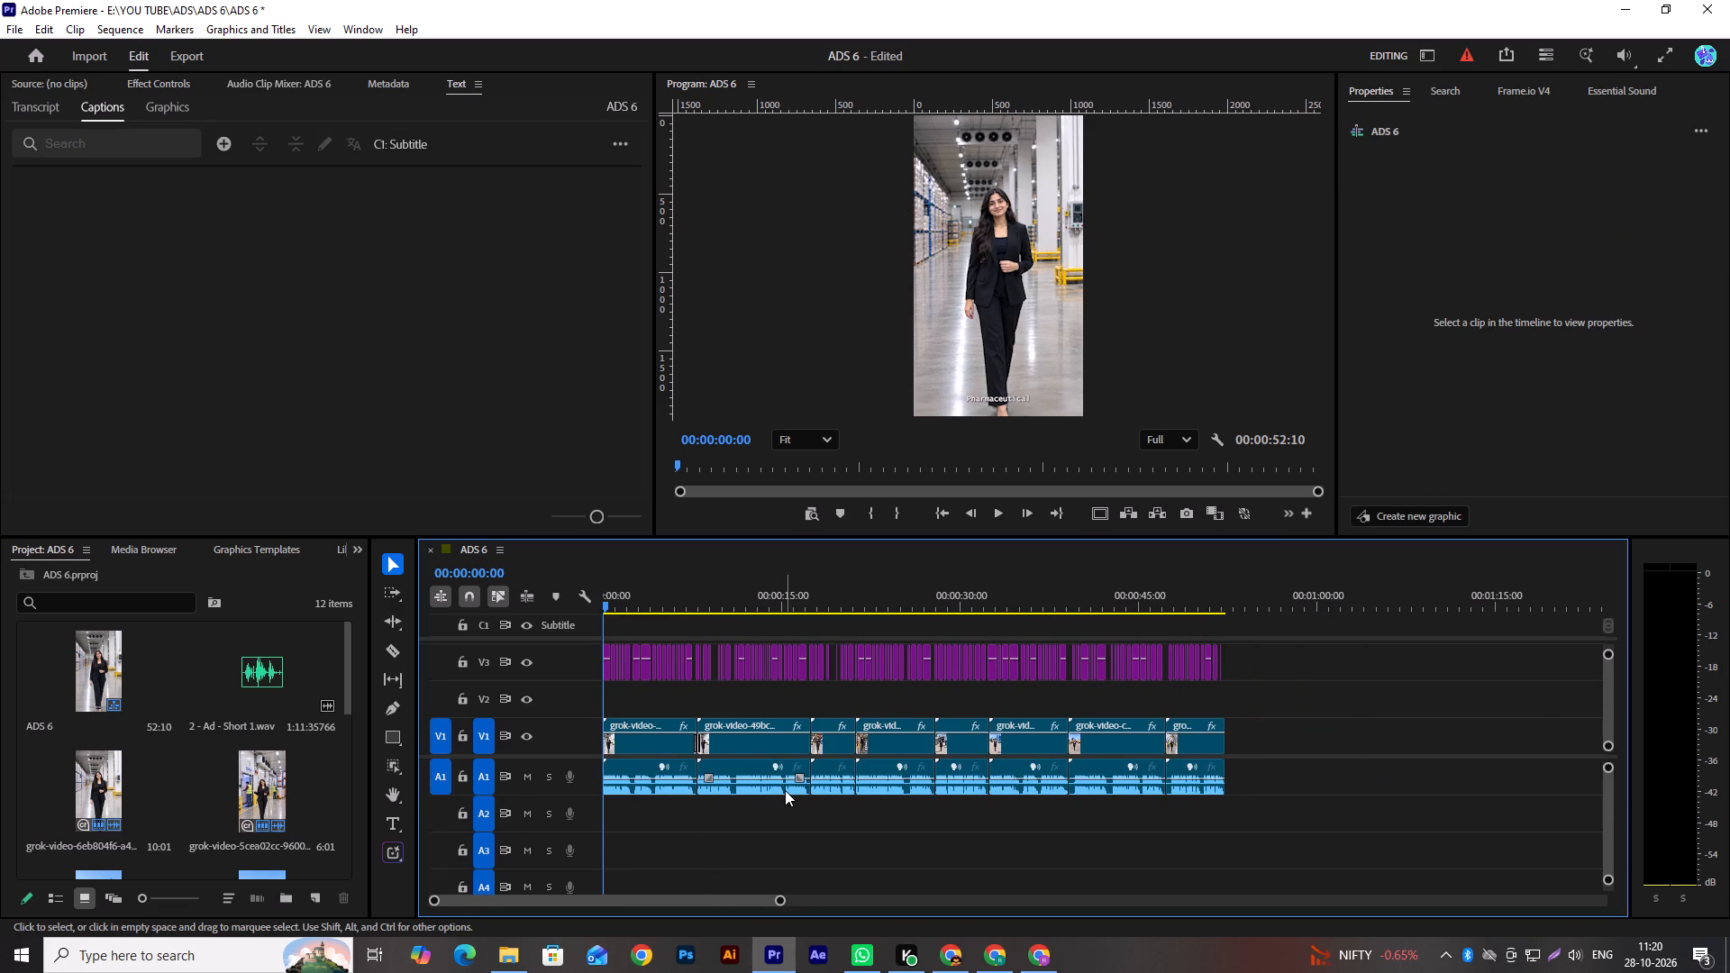
{"action": "scroll", "coordinate": [191, 745], "scroll_direction": "down", "scroll_amount": 13}
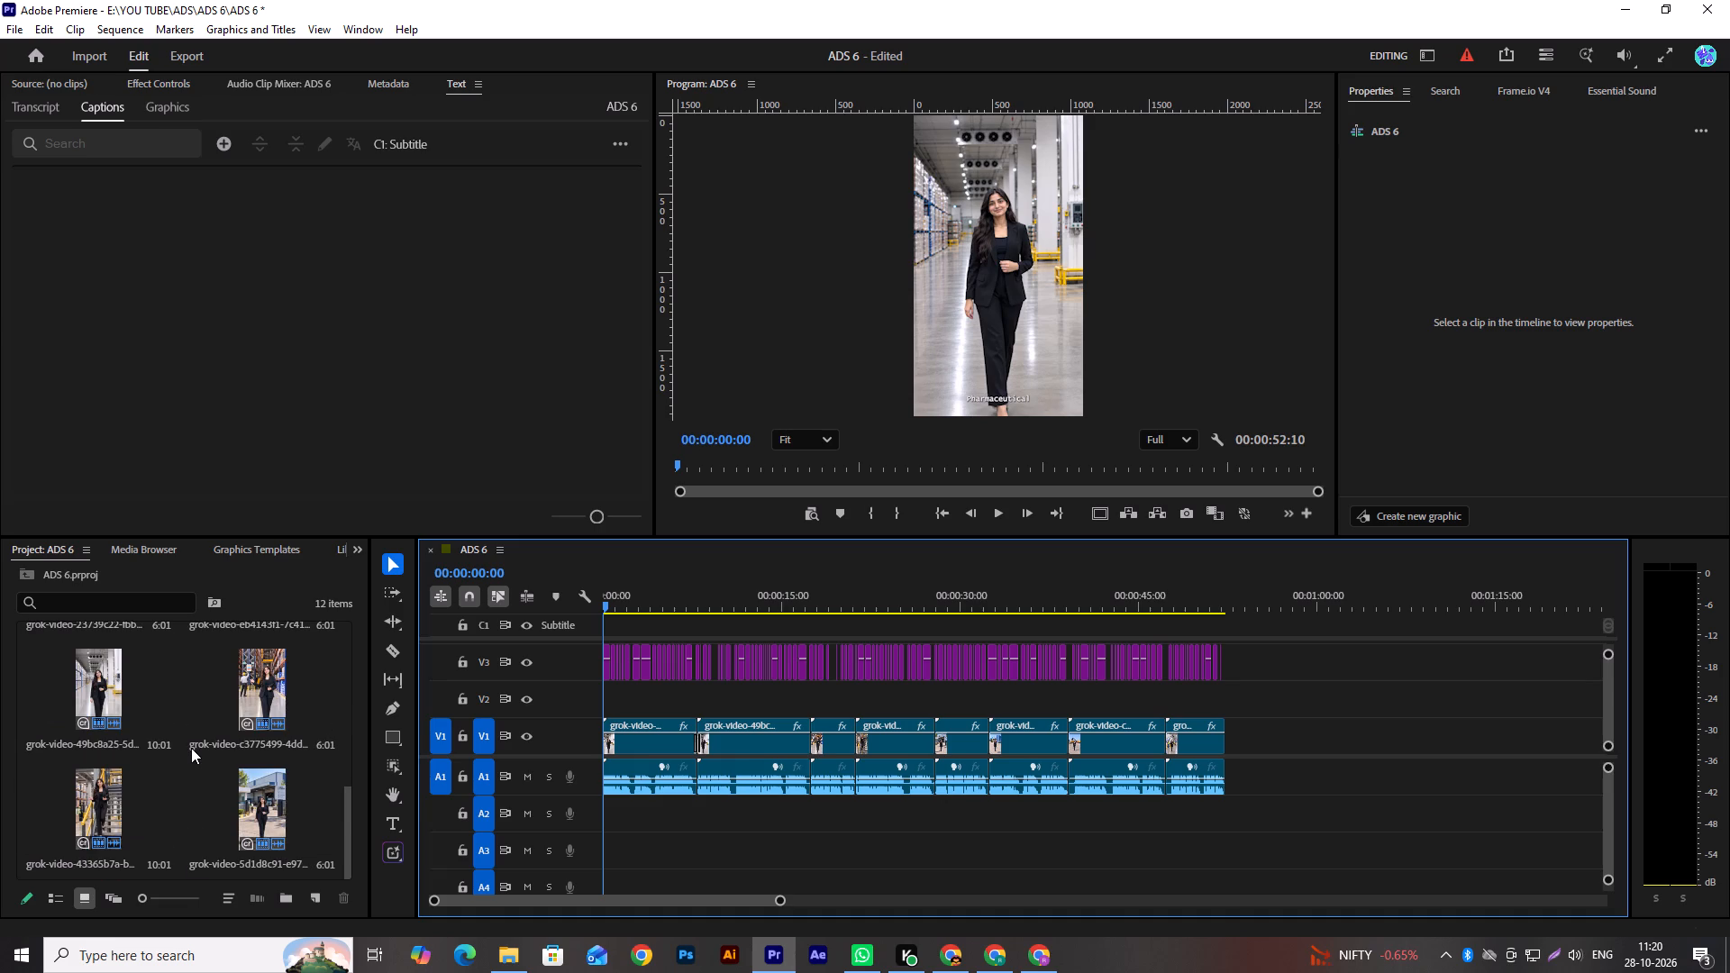
{"action": "scroll", "coordinate": [191, 748], "scroll_direction": "down", "scroll_amount": 1}
{"action": "double_click", "coordinate": [165, 645]}
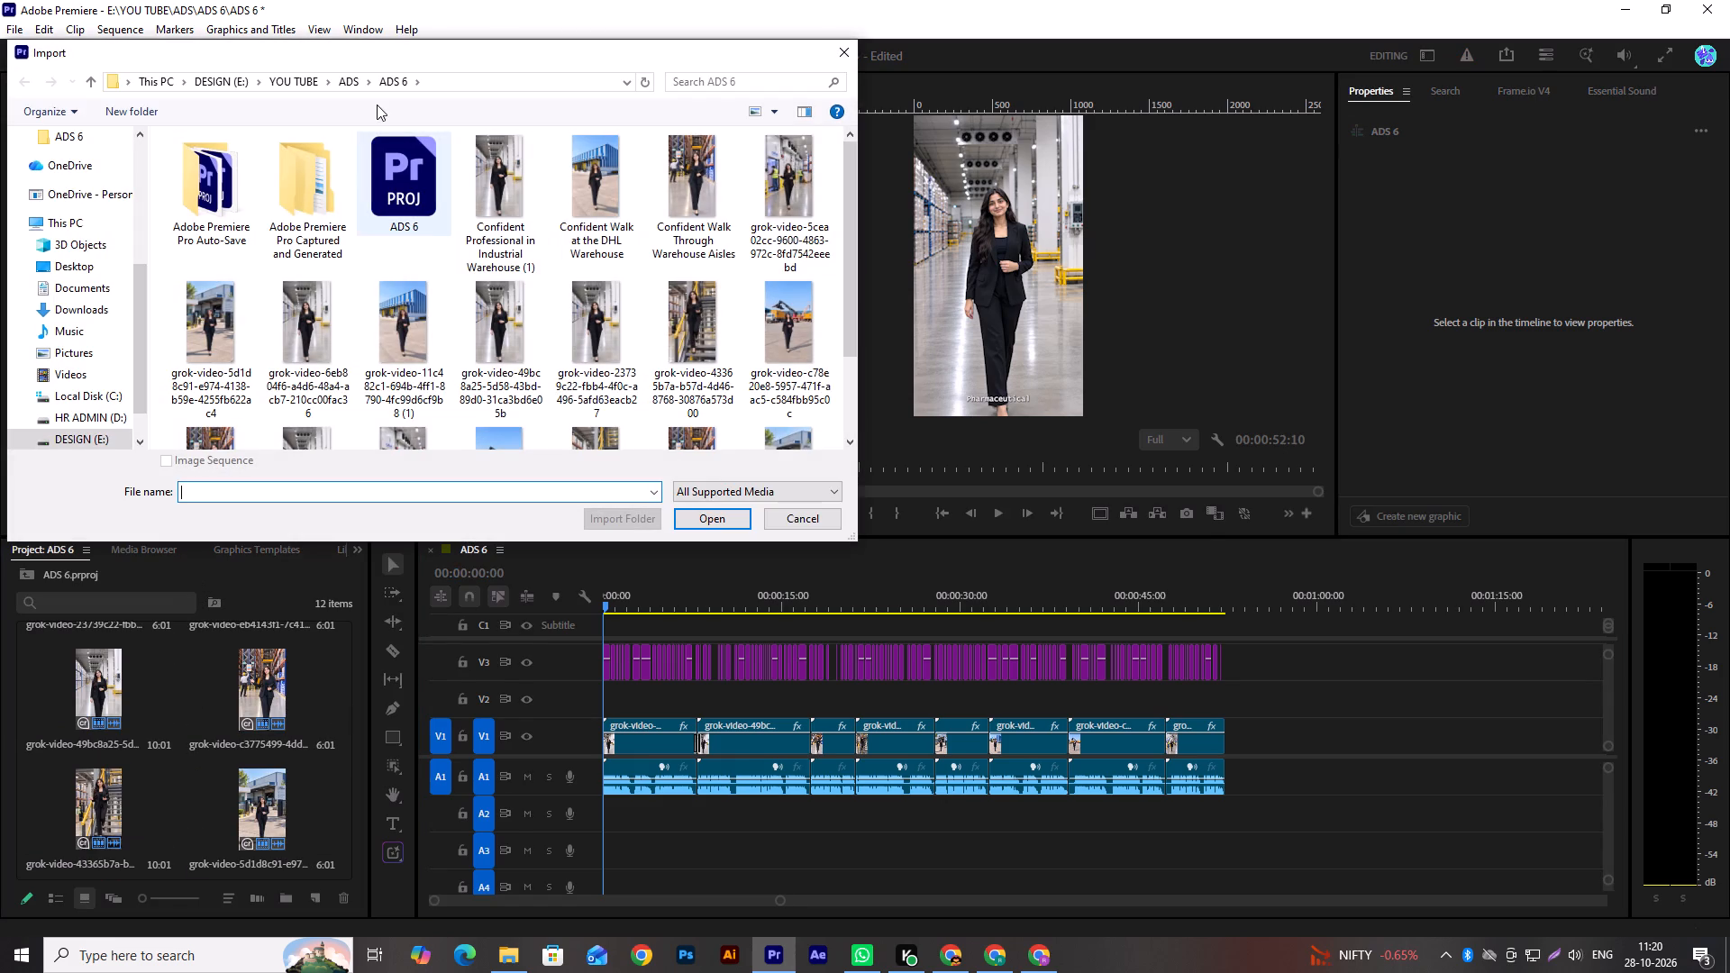
{"action": "left_click", "coordinate": [346, 77]}
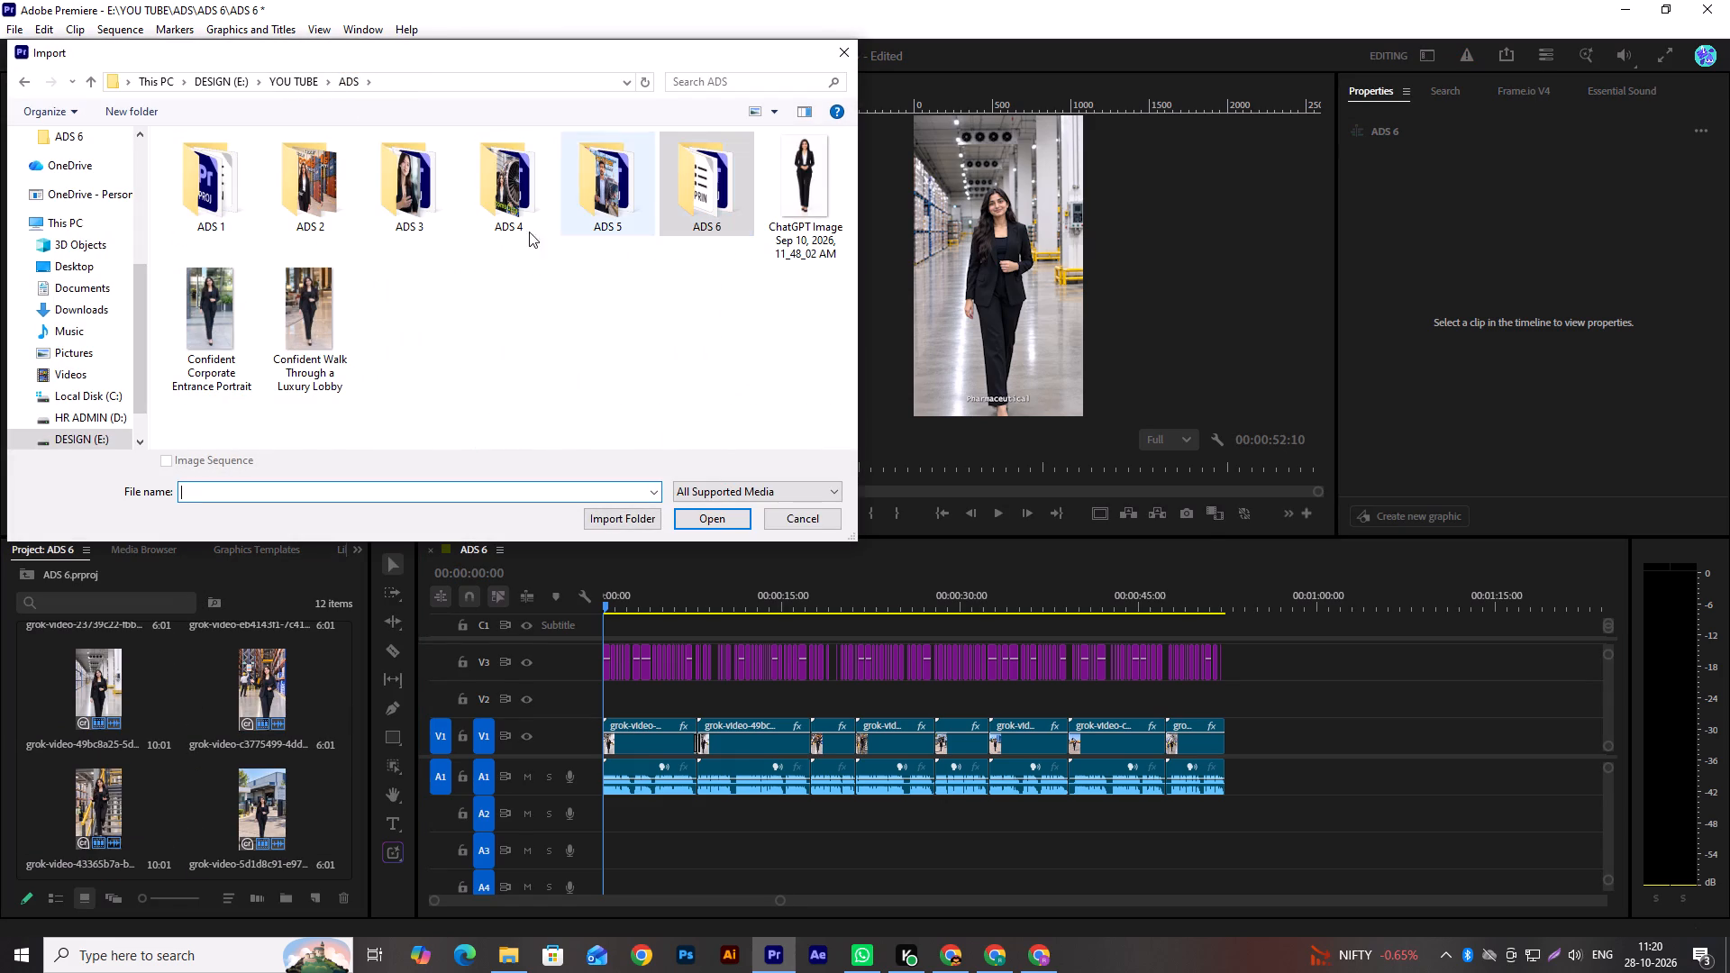
{"action": "double_click", "coordinate": [395, 198]}
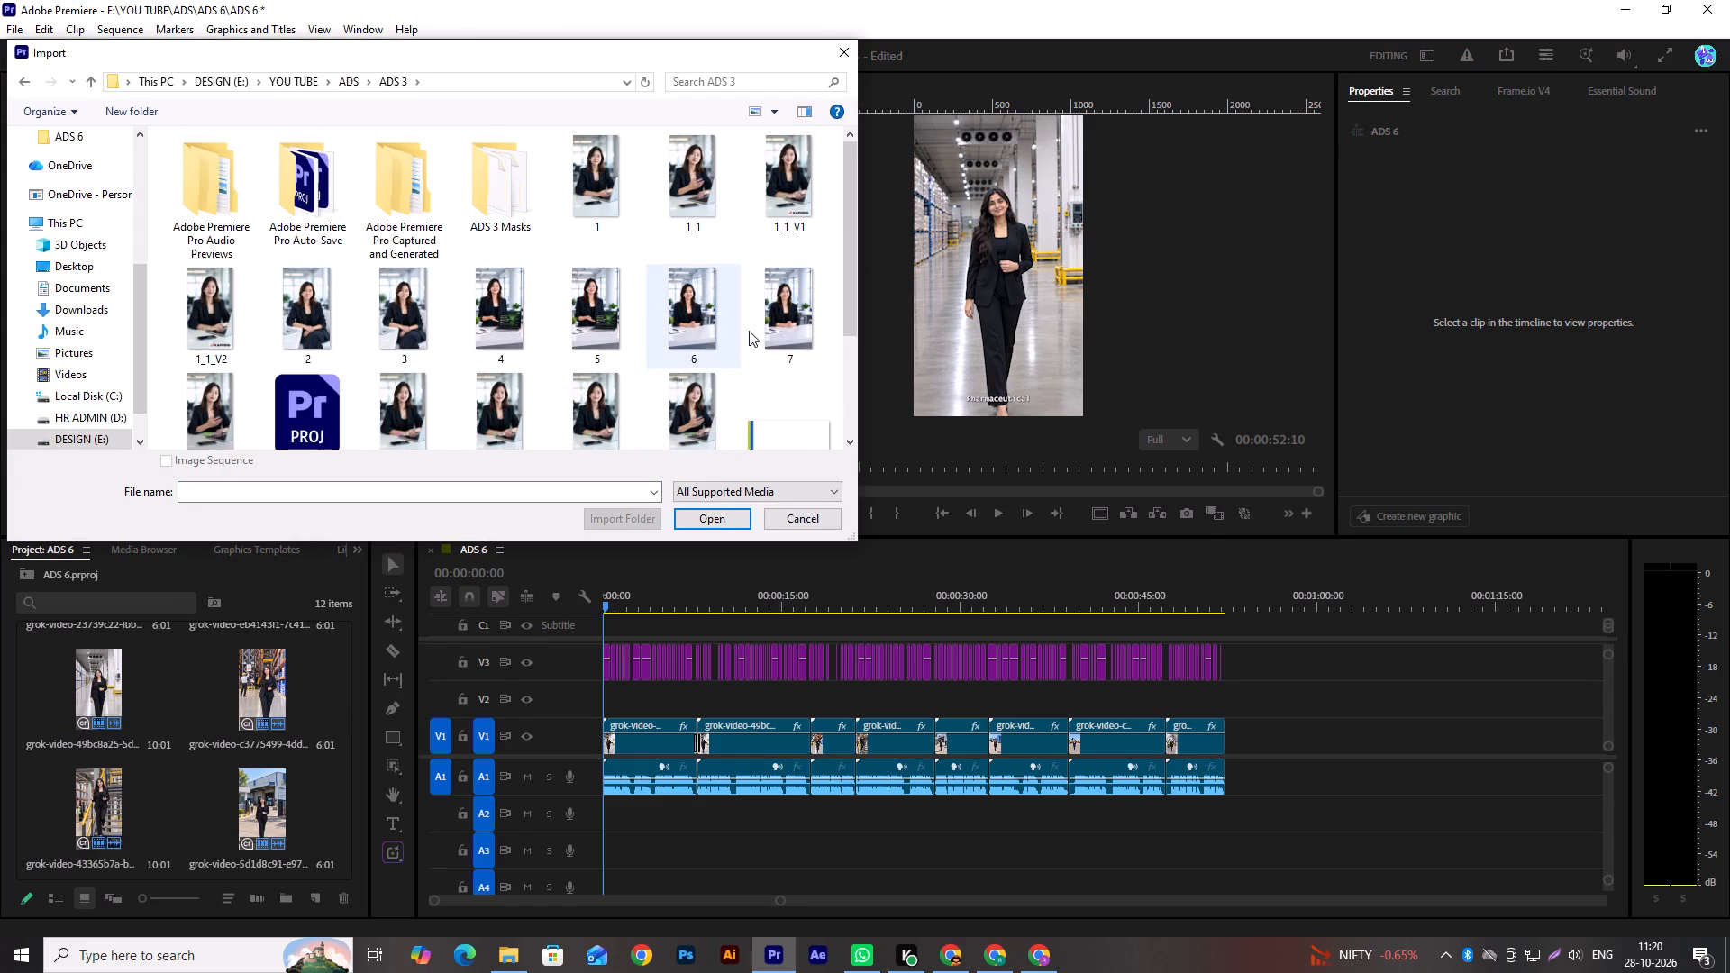
{"action": "scroll", "coordinate": [688, 341], "scroll_direction": "down", "scroll_amount": 7}
{"action": "double_click", "coordinate": [619, 347]}
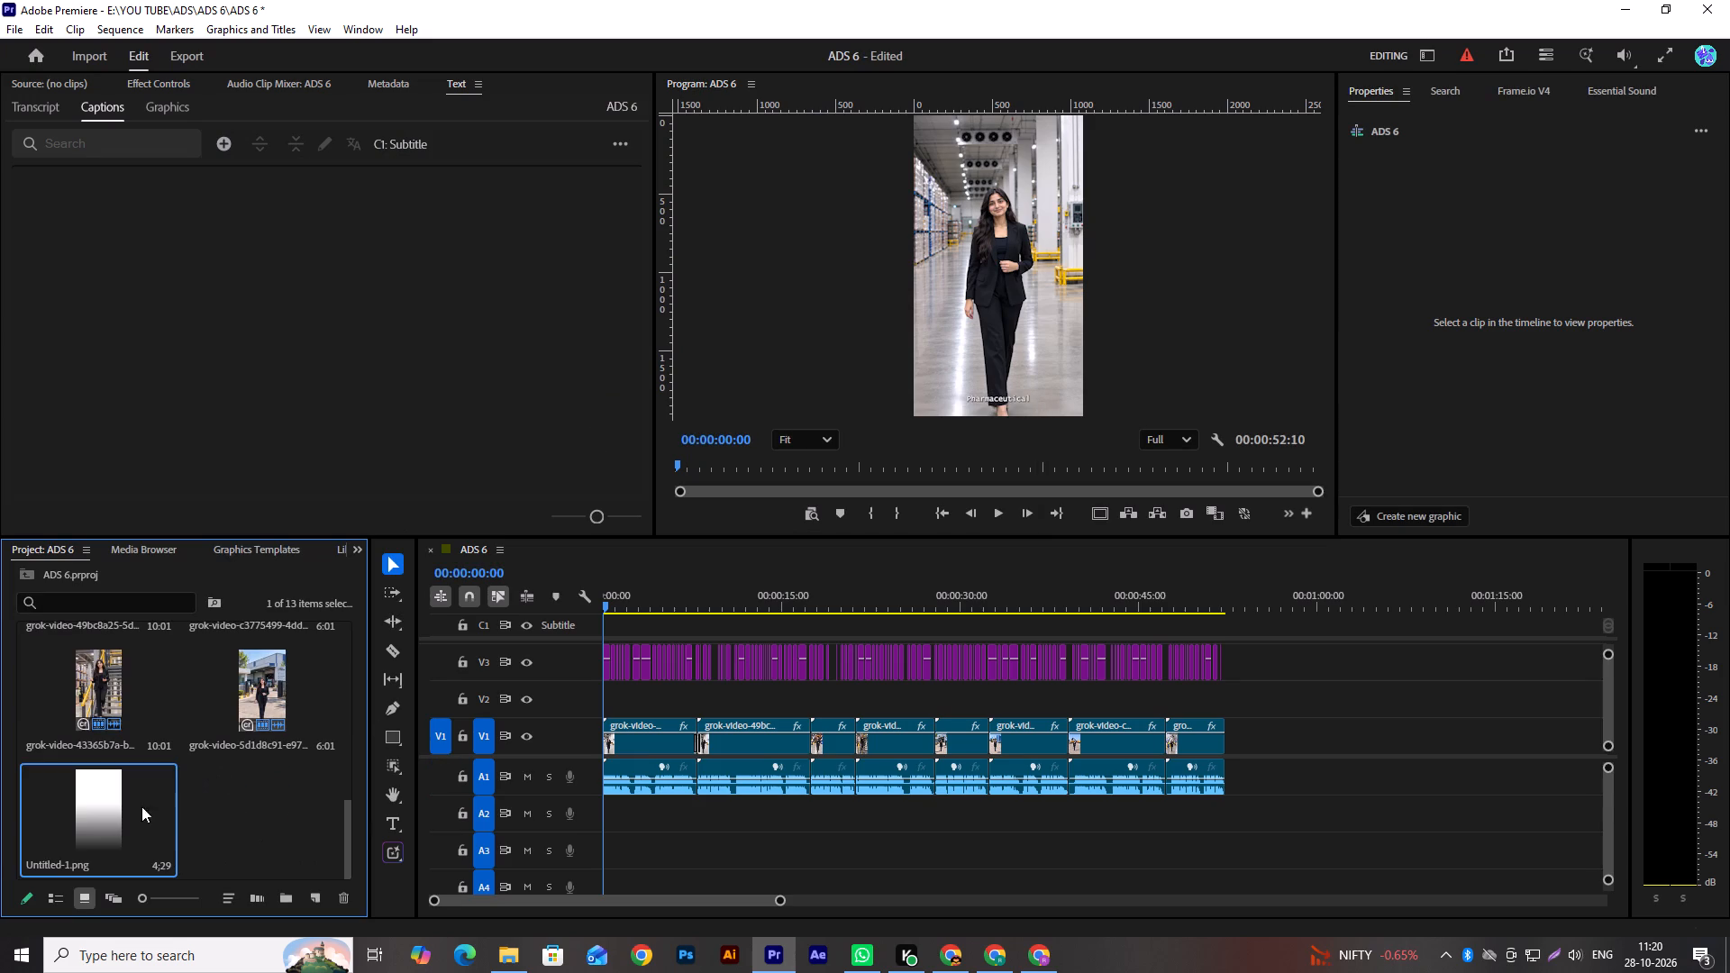
Place Untitled-1.png on V2 at the sequence start and extend it to the end of the last video clip.
{"action": "left_click_drag", "start_coordinate": [90, 825], "coordinate": [586, 712]}
{"action": "left_click_drag", "start_coordinate": [660, 707], "coordinate": [1224, 702]}
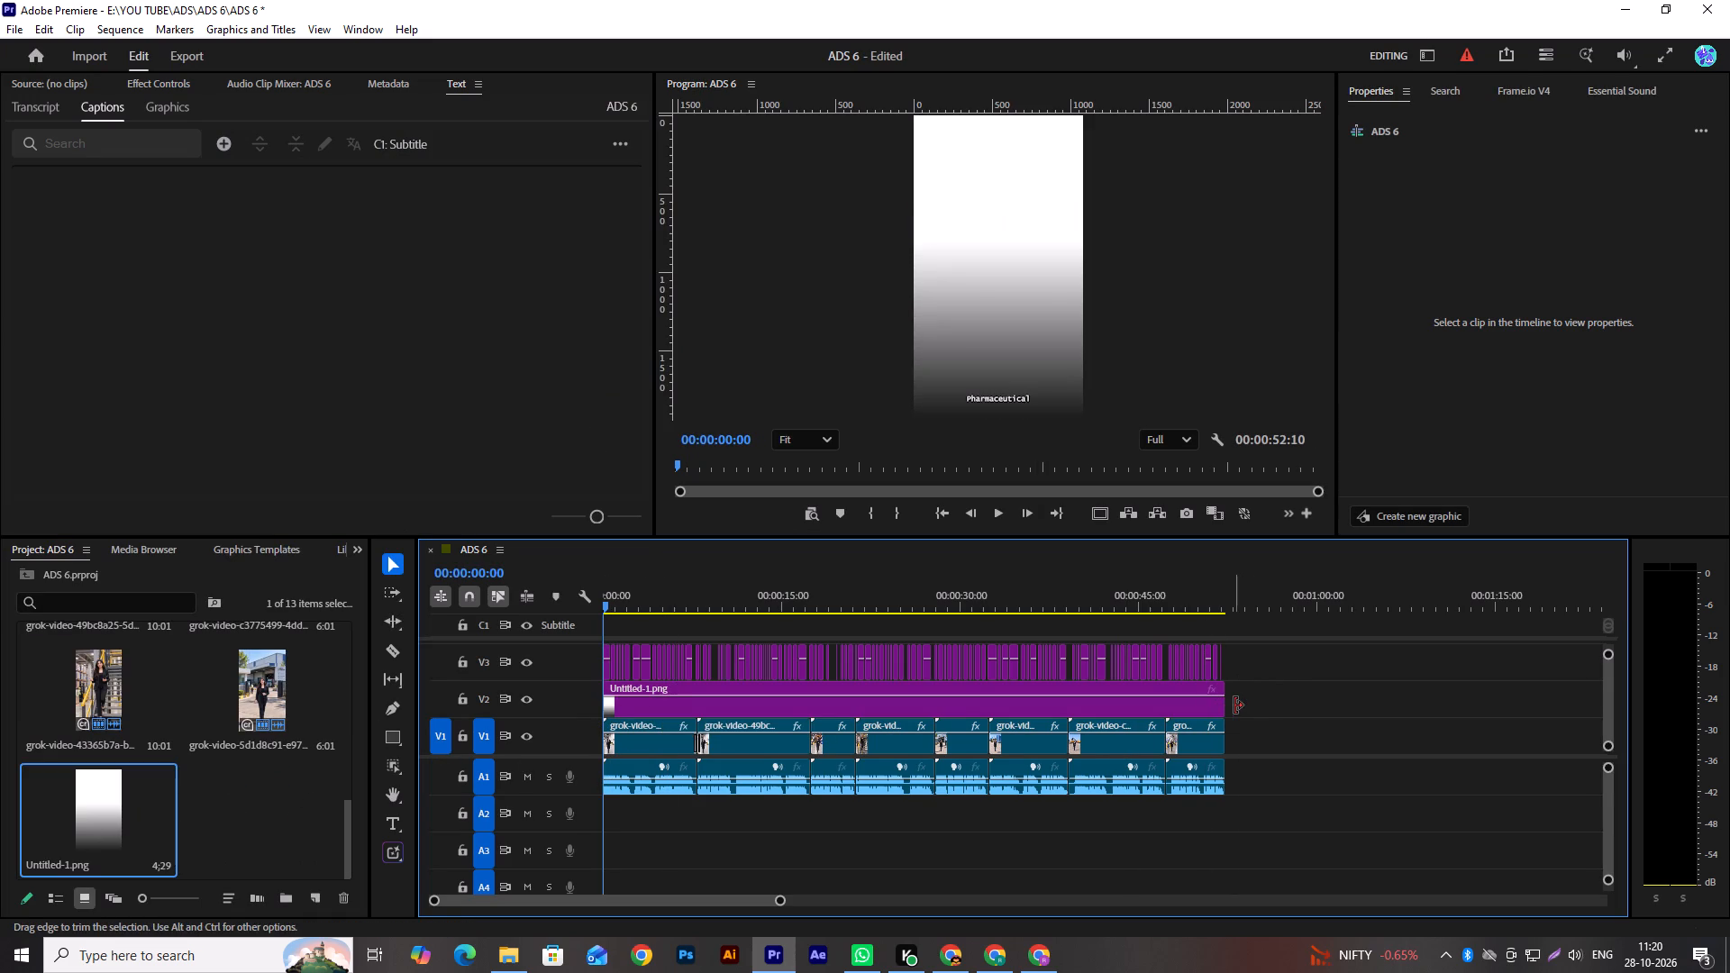
{"action": "scroll", "coordinate": [1234, 705], "scroll_direction": "up", "scroll_amount": 17, "text": "alt"}
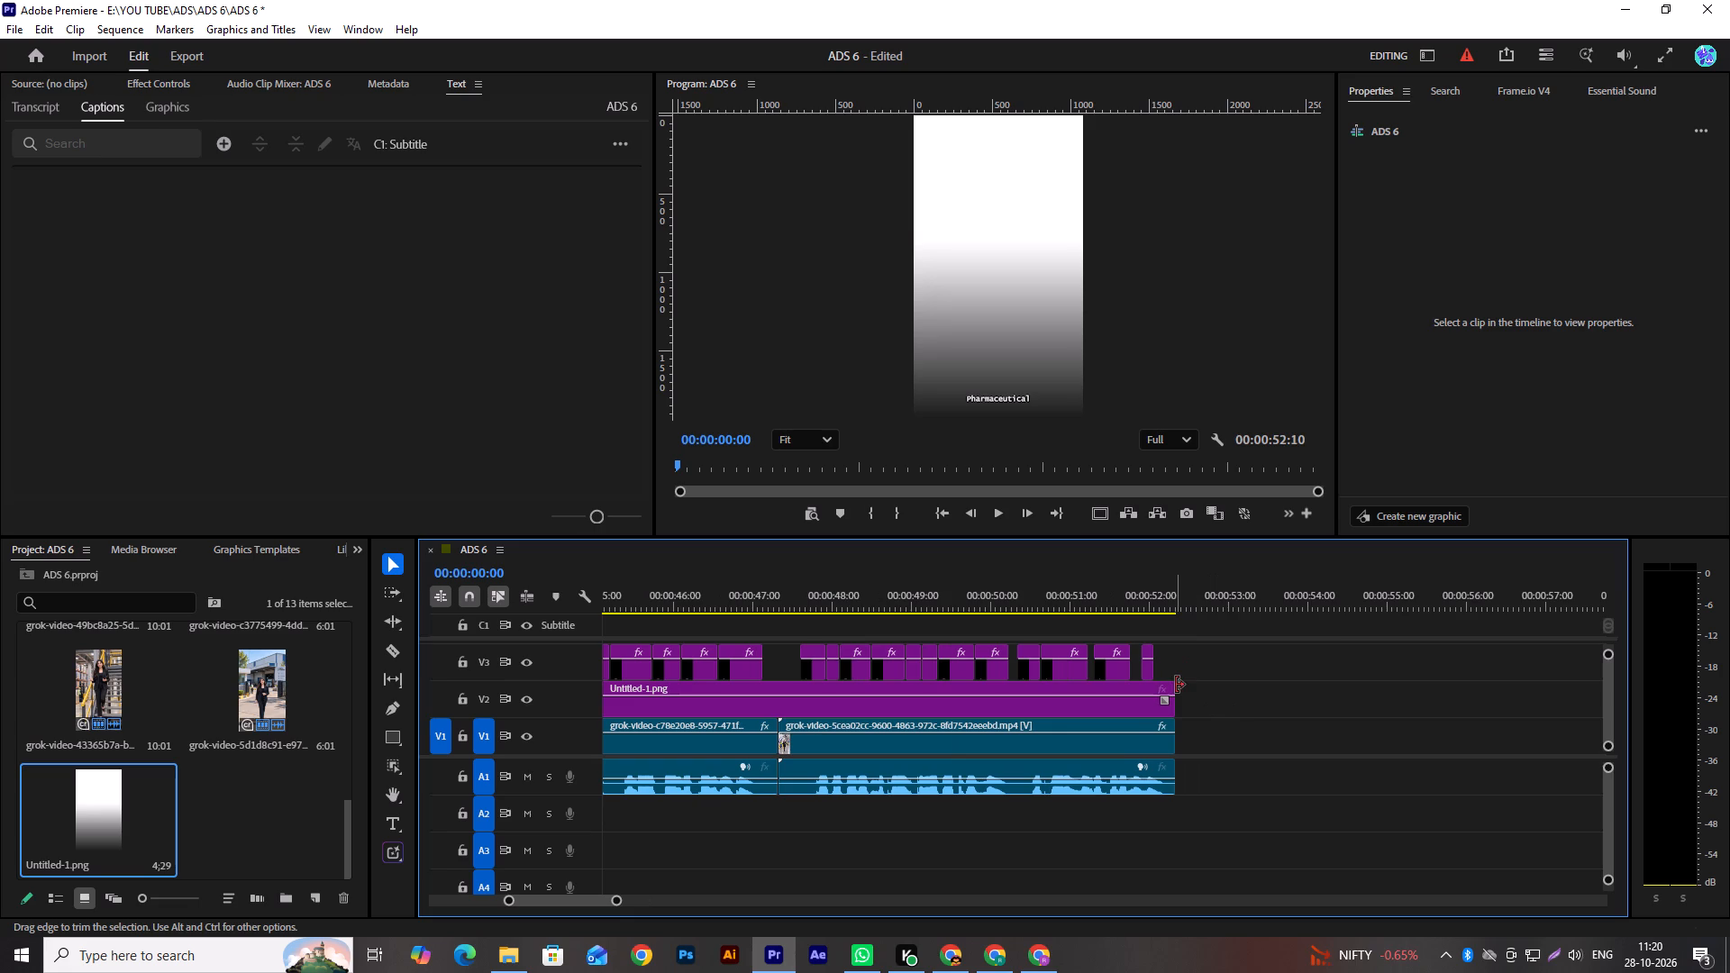
{"action": "left_click", "coordinate": [1173, 685]}
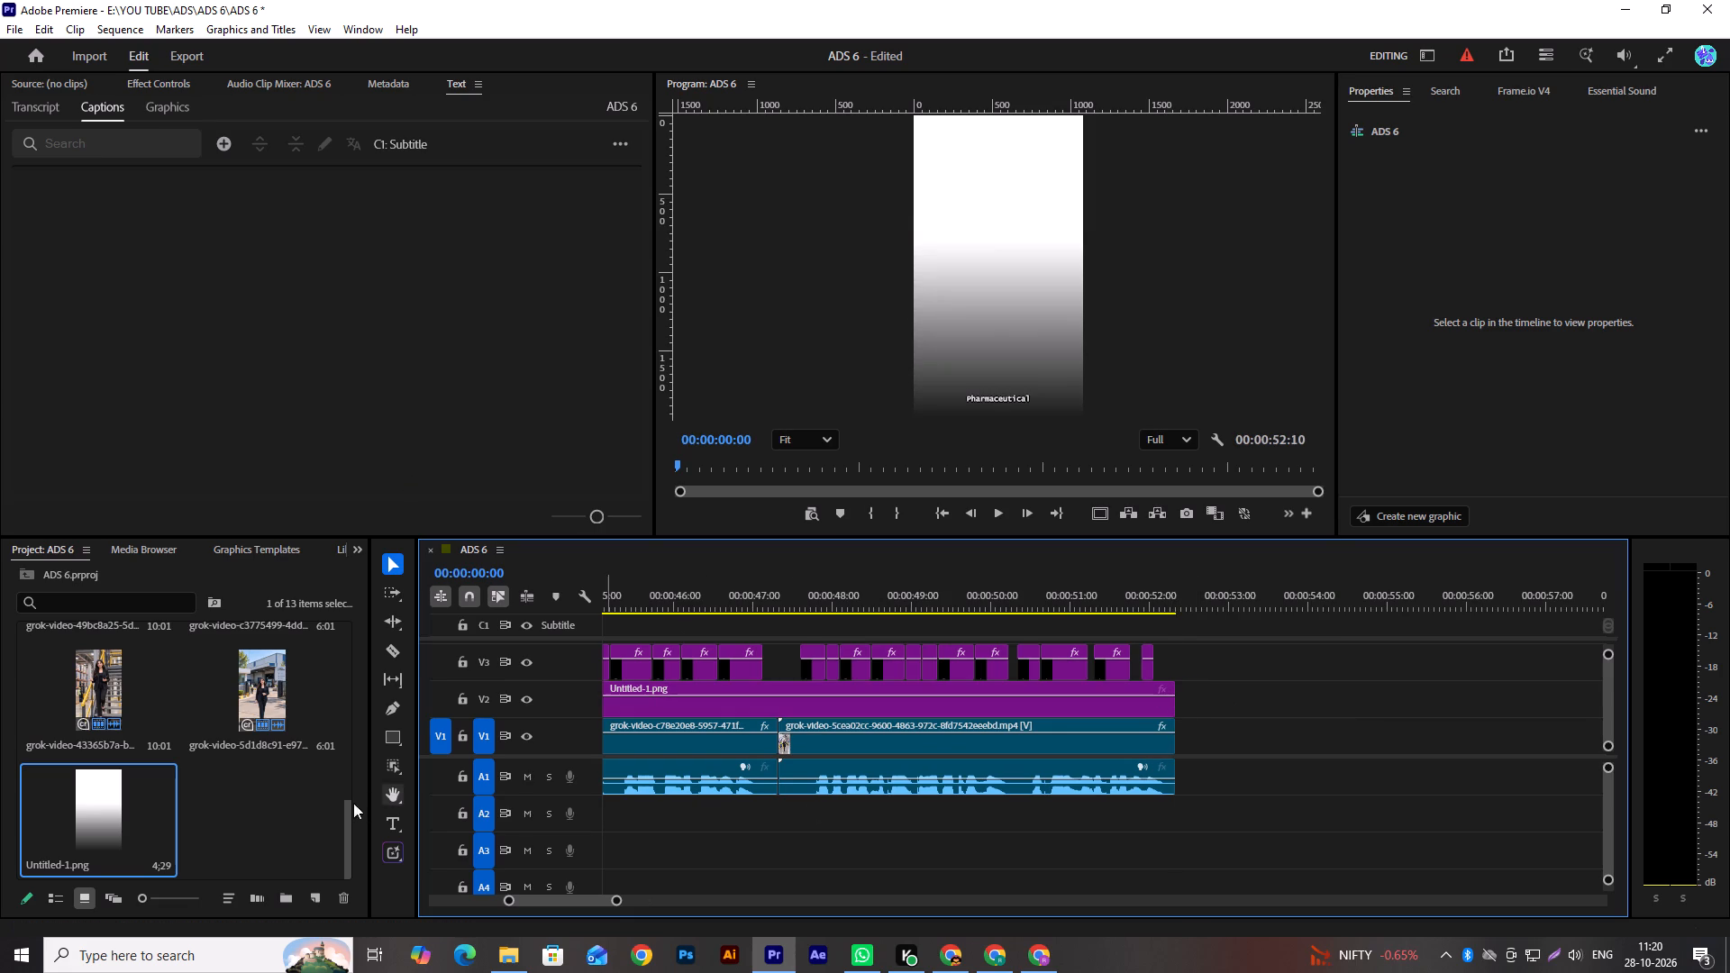
Add the music file 2 - Ad - Short 1.wav from the project to audio track A2.
{"action": "scroll", "coordinate": [252, 794], "scroll_direction": "up", "scroll_amount": 1}
{"action": "scroll", "coordinate": [252, 794], "scroll_direction": "down", "scroll_amount": 1}
{"action": "scroll", "coordinate": [252, 794], "scroll_direction": "up", "scroll_amount": 10}
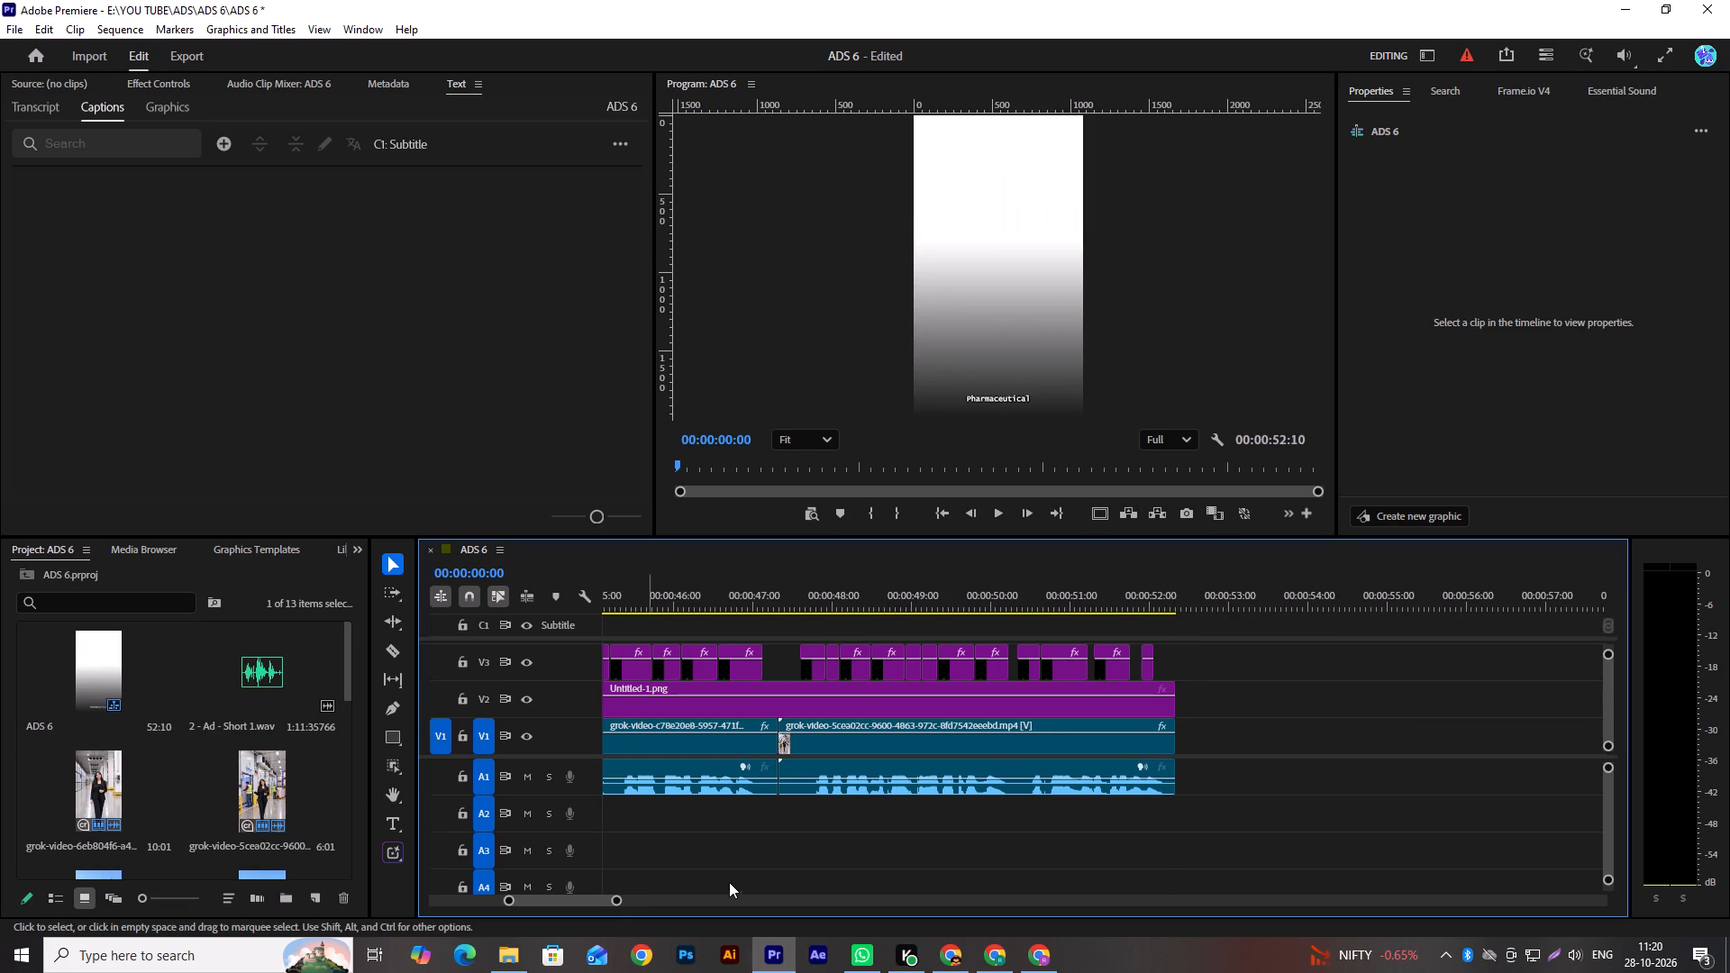
{"action": "scroll", "coordinate": [757, 877], "scroll_direction": "up", "scroll_amount": 5}
{"action": "scroll", "coordinate": [757, 877], "scroll_direction": "down", "scroll_amount": 1}
{"action": "scroll", "coordinate": [757, 877], "scroll_direction": "up", "scroll_amount": 1}
{"action": "scroll", "coordinate": [757, 877], "scroll_direction": "down", "scroll_amount": 1}
{"action": "scroll", "coordinate": [757, 877], "scroll_direction": "up", "scroll_amount": 7}
{"action": "scroll", "coordinate": [757, 877], "scroll_direction": "down", "scroll_amount": 1}
{"action": "scroll", "coordinate": [757, 877], "scroll_direction": "up", "scroll_amount": 8}
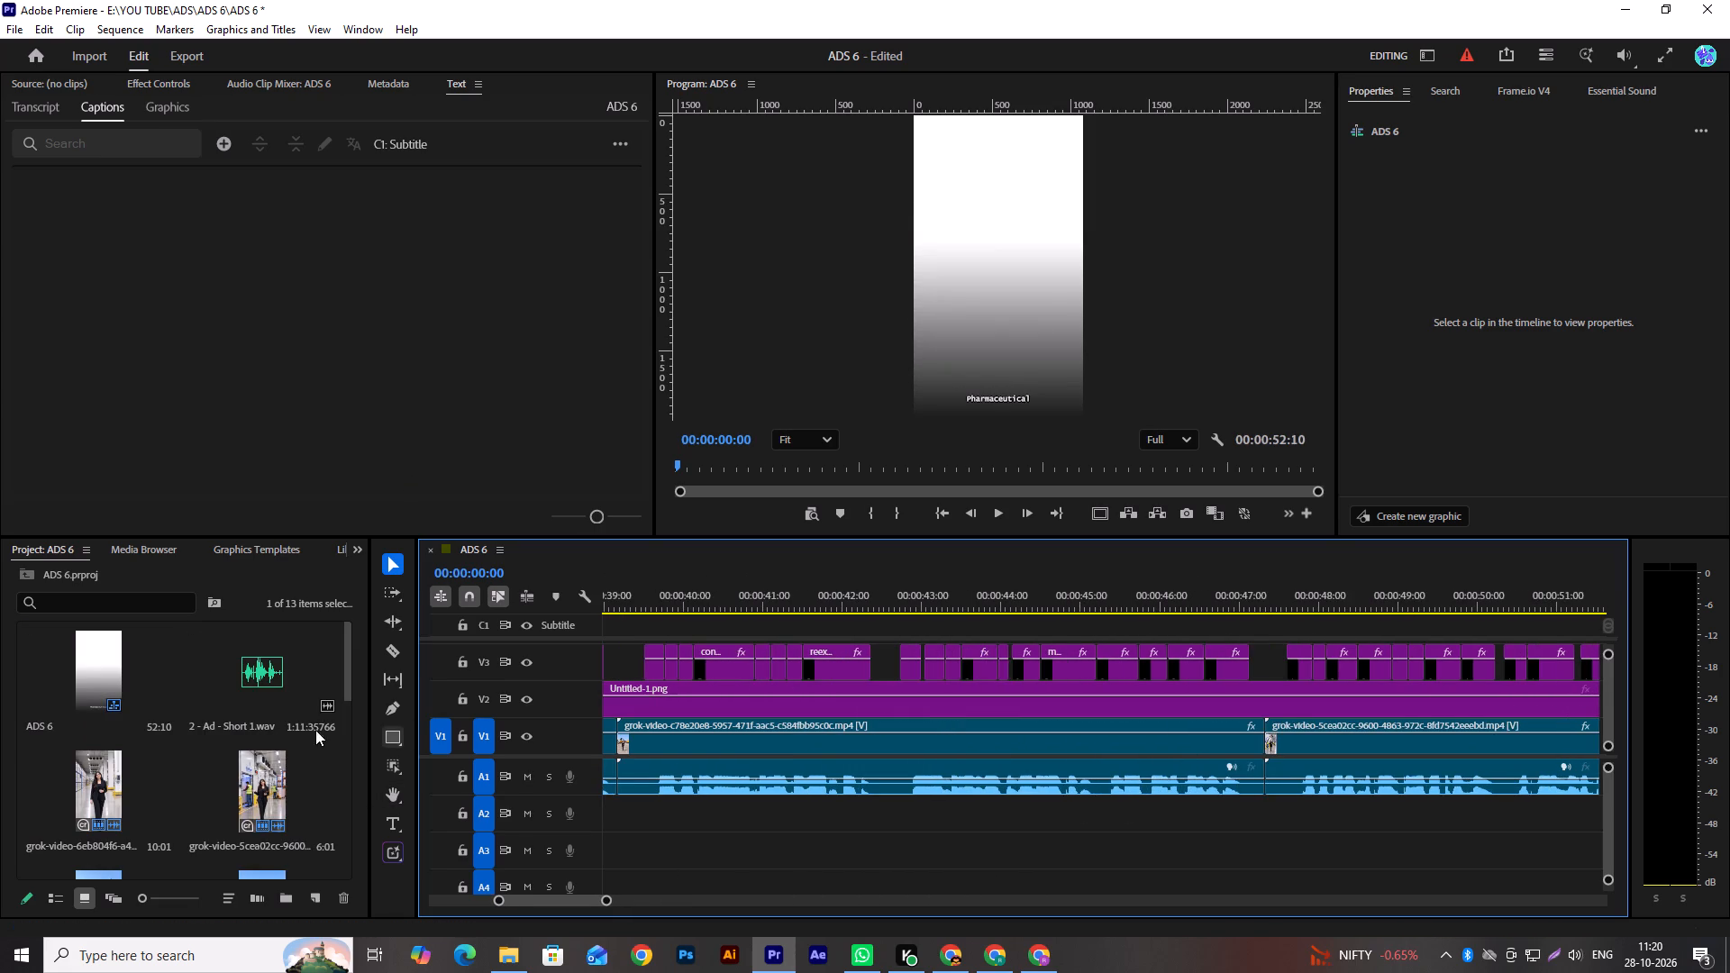
{"action": "left_click_drag", "start_coordinate": [269, 682], "coordinate": [620, 825]}
{"action": "scroll", "coordinate": [744, 852], "scroll_direction": "down", "scroll_amount": 13, "text": "alt"}
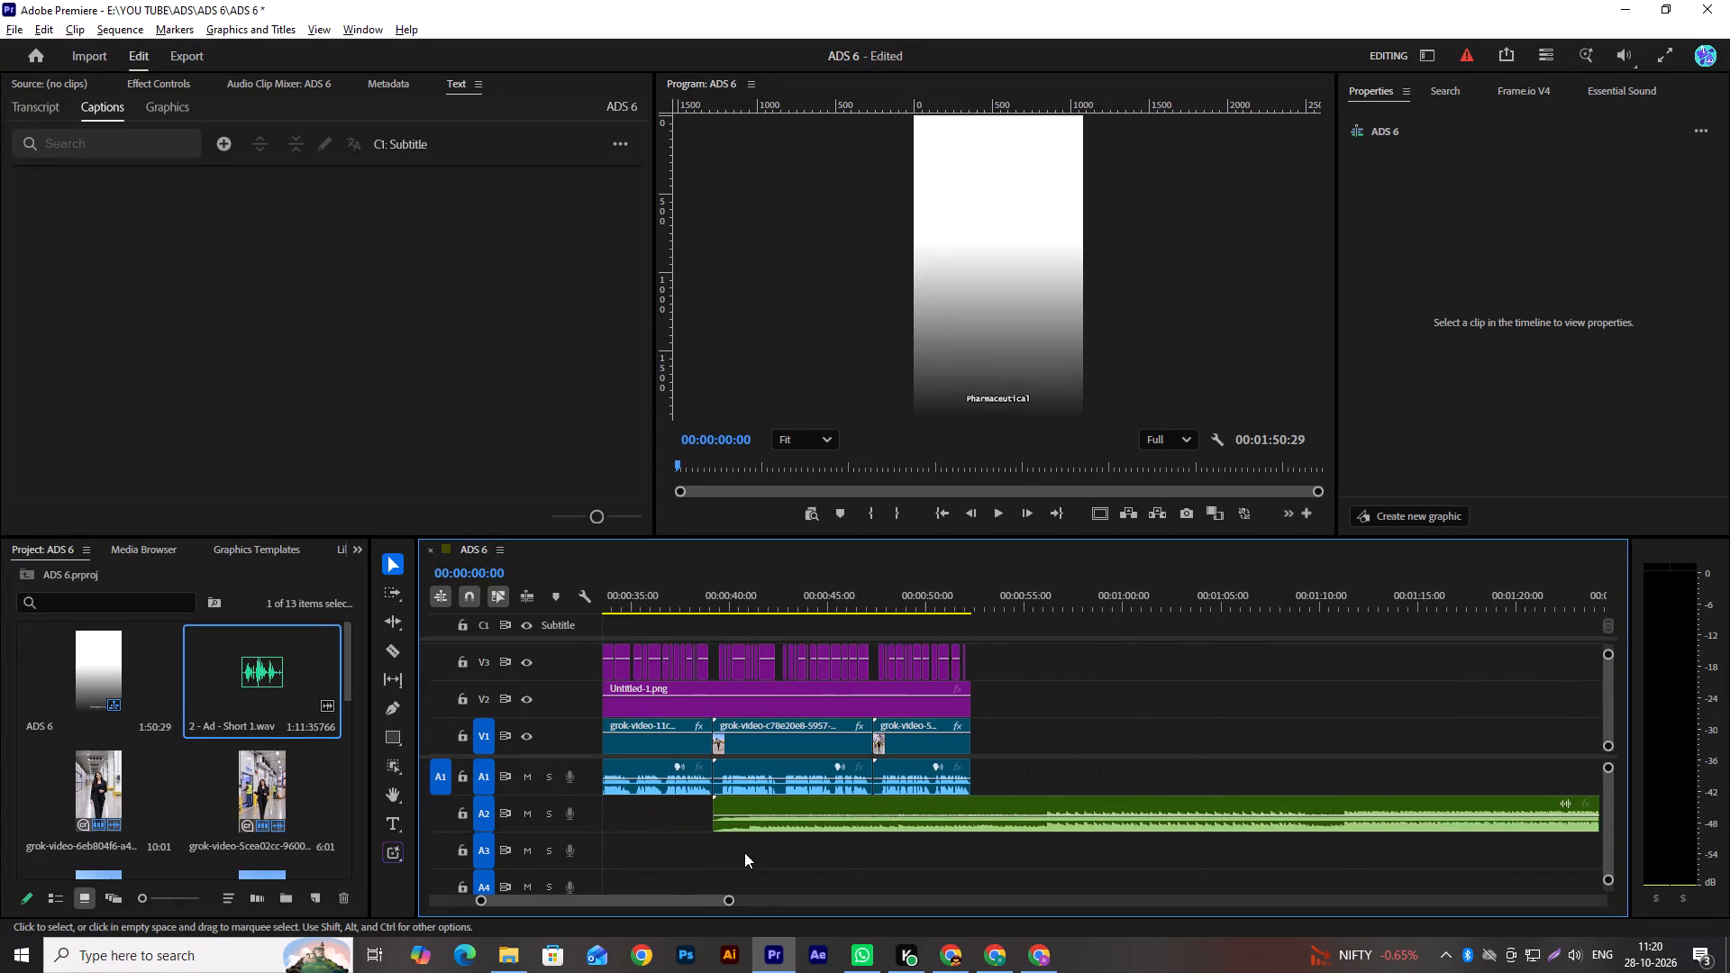
Move the music clip on A2 to the start of the sequence at 00:00:00:00.
{"action": "left_click_drag", "start_coordinate": [748, 806], "coordinate": [574, 812]}
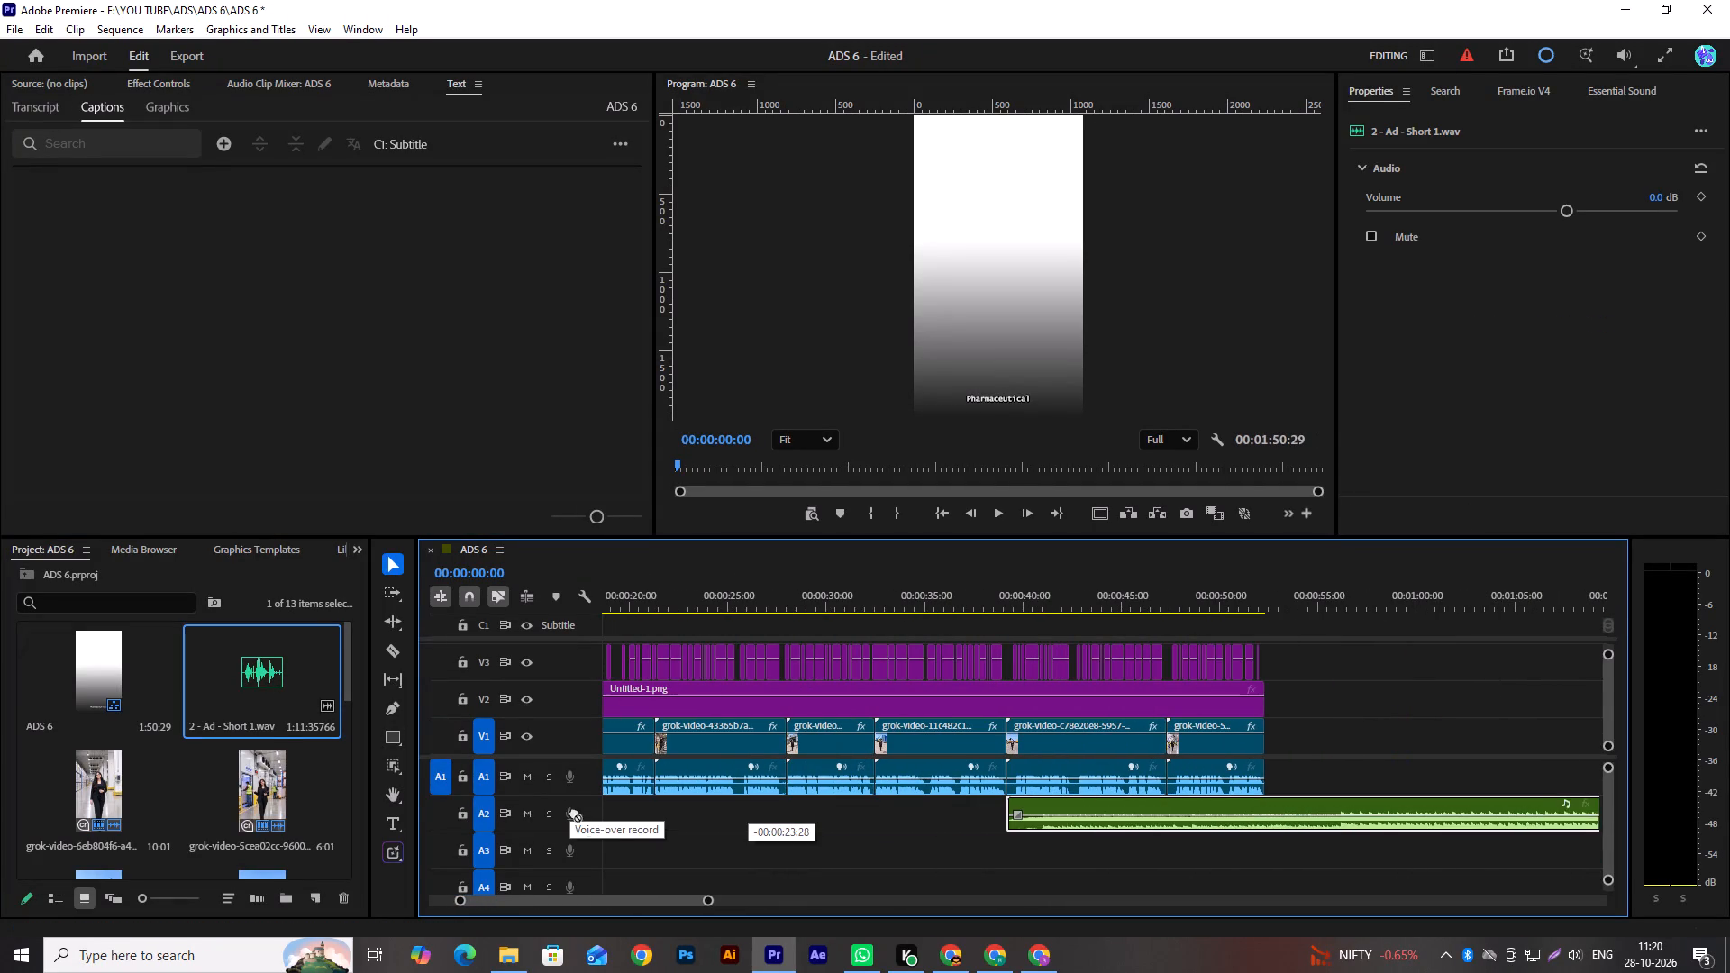
{"action": "left_click_drag", "start_coordinate": [574, 812], "coordinate": [651, 818]}
{"action": "scroll", "coordinate": [648, 846], "scroll_direction": "up", "scroll_amount": 2}
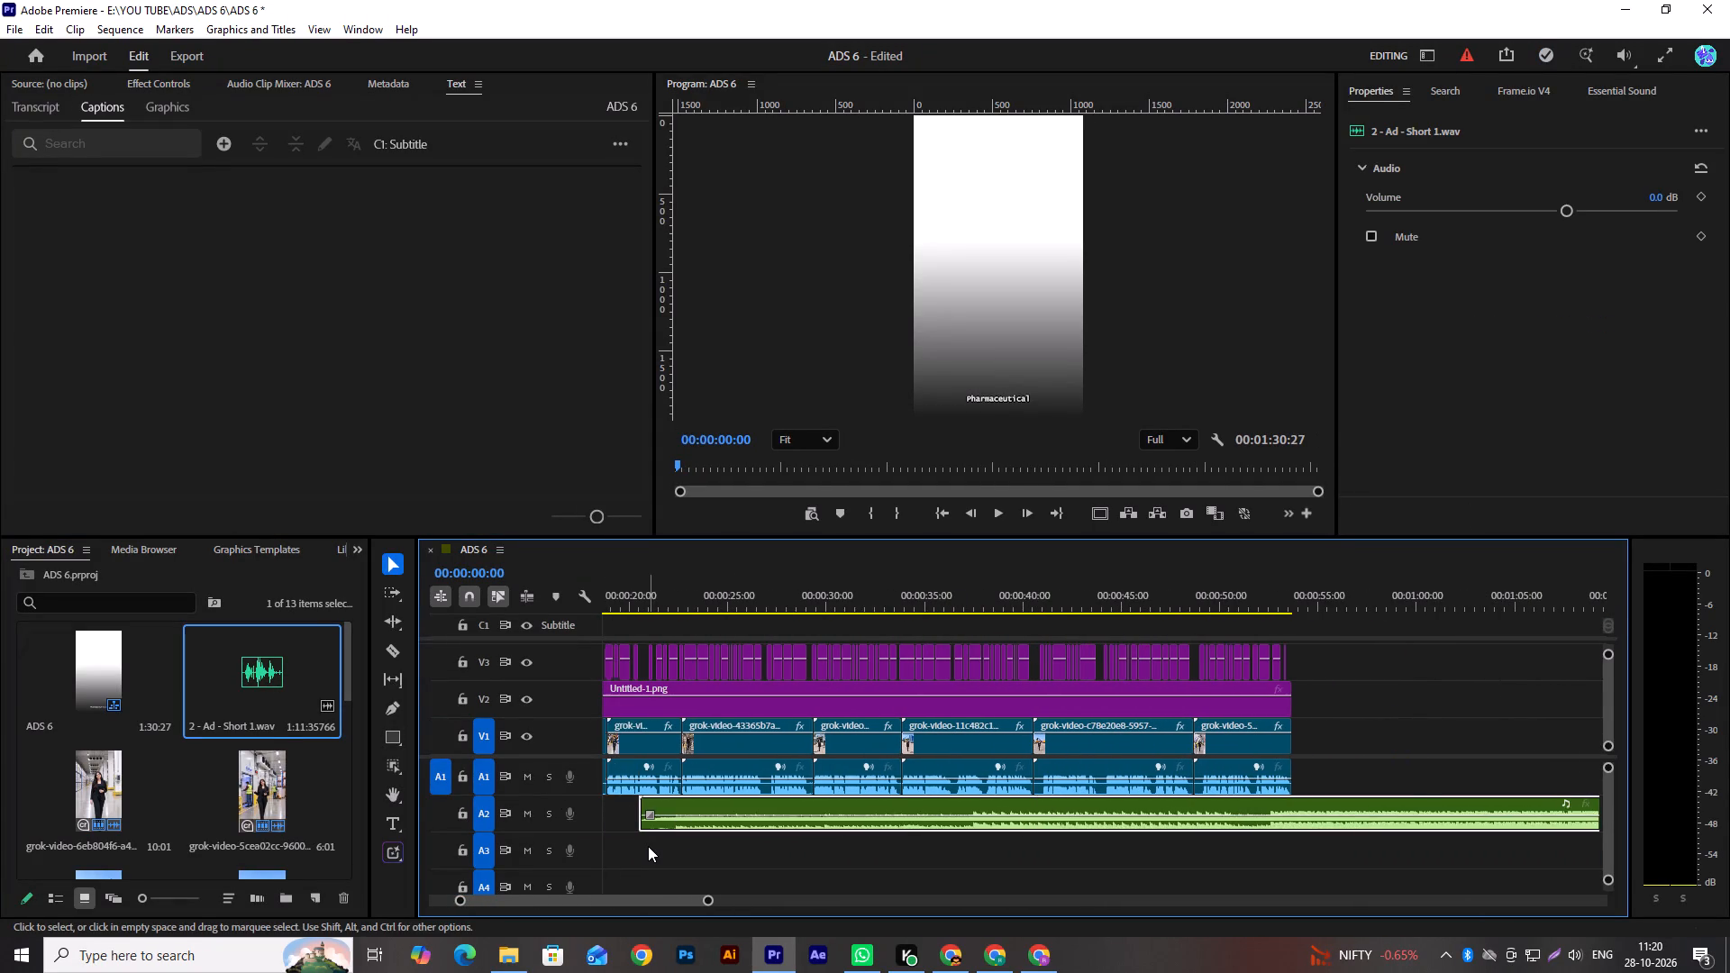
{"action": "scroll", "coordinate": [648, 846], "scroll_direction": "up", "scroll_amount": 6}
{"action": "scroll", "coordinate": [648, 846], "scroll_direction": "down", "scroll_amount": 1}
{"action": "scroll", "coordinate": [648, 846], "scroll_direction": "up", "scroll_amount": 7}
{"action": "scroll", "coordinate": [648, 846], "scroll_direction": "down", "scroll_amount": 1}
{"action": "scroll", "coordinate": [648, 846], "scroll_direction": "up", "scroll_amount": 9}
{"action": "scroll", "coordinate": [648, 846], "scroll_direction": "down", "scroll_amount": 9, "text": "alt"}
{"action": "scroll", "coordinate": [648, 846], "scroll_direction": "up", "scroll_amount": 8, "text": "alt"}
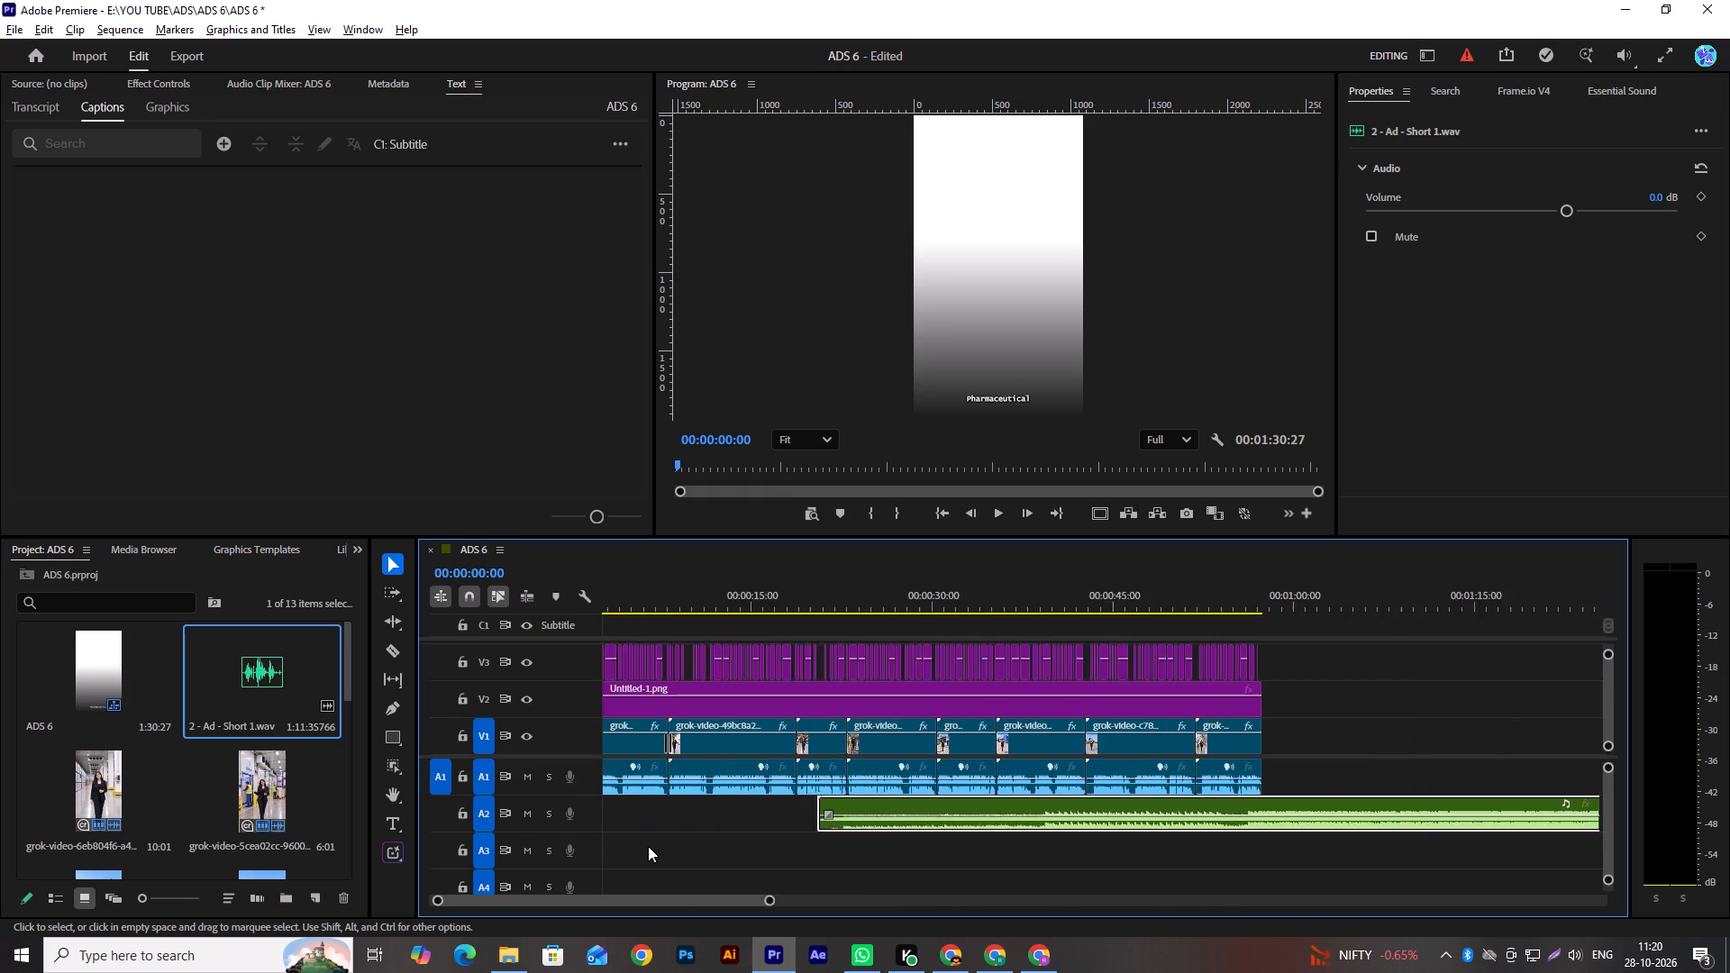
{"action": "scroll", "coordinate": [648, 846], "scroll_direction": "down", "scroll_amount": 13, "text": "alt"}
{"action": "scroll", "coordinate": [648, 846], "scroll_direction": "up", "scroll_amount": 8}
{"action": "scroll", "coordinate": [648, 846], "scroll_direction": "down", "scroll_amount": 1}
{"action": "scroll", "coordinate": [648, 846], "scroll_direction": "up", "scroll_amount": 3}
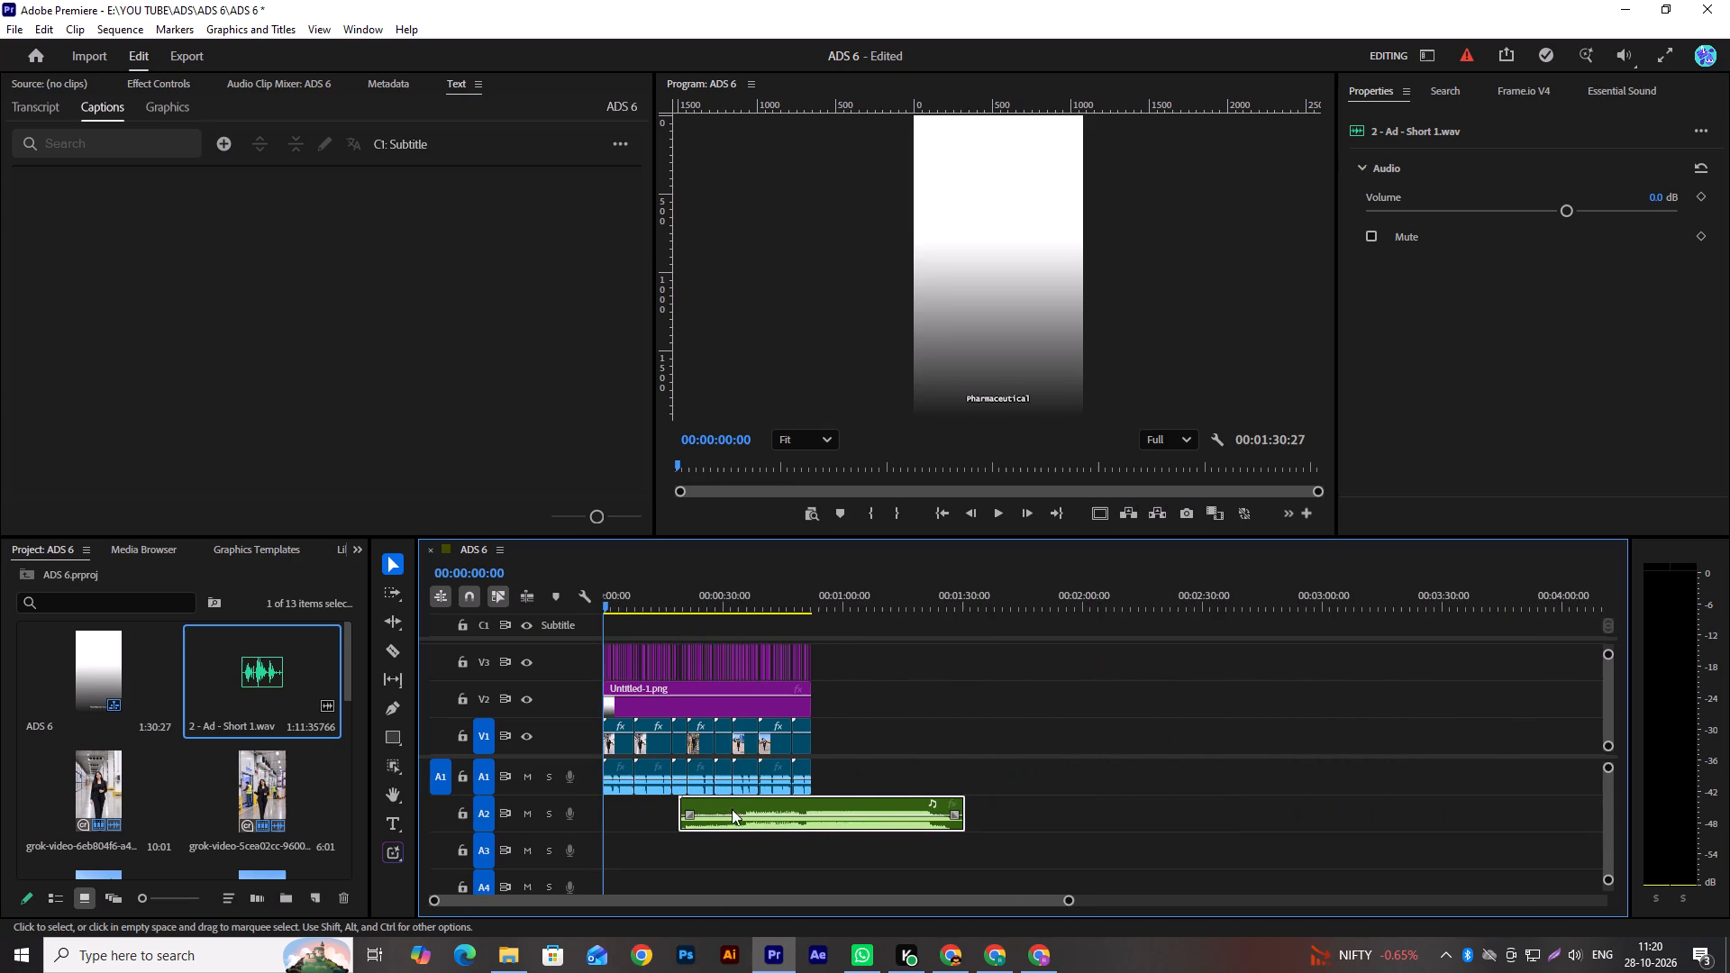
{"action": "scroll", "coordinate": [806, 904], "scroll_direction": "up", "scroll_amount": 18}
{"action": "scroll", "coordinate": [743, 852], "scroll_direction": "down", "scroll_amount": 1, "text": "alt"}
{"action": "scroll", "coordinate": [743, 852], "scroll_direction": "up", "scroll_amount": 7, "text": "alt"}
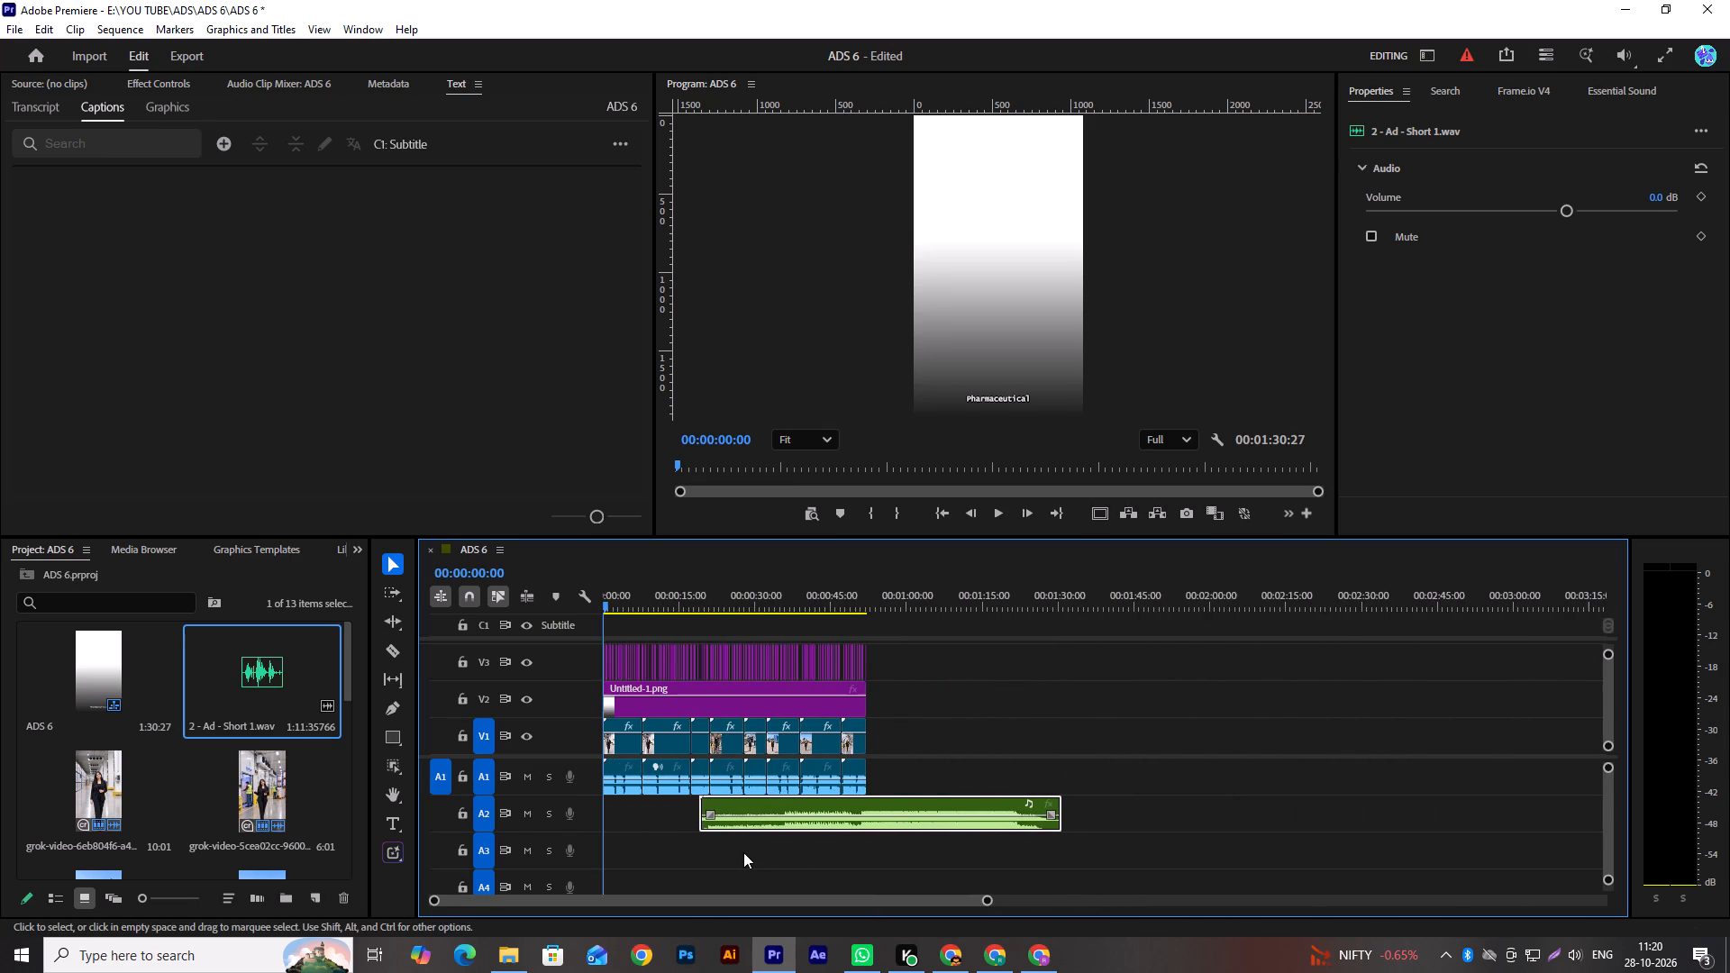
{"action": "scroll", "coordinate": [743, 852], "scroll_direction": "up", "scroll_amount": 5, "text": "alt"}
{"action": "scroll", "coordinate": [733, 869], "scroll_direction": "up", "scroll_amount": 18, "text": "alt"}
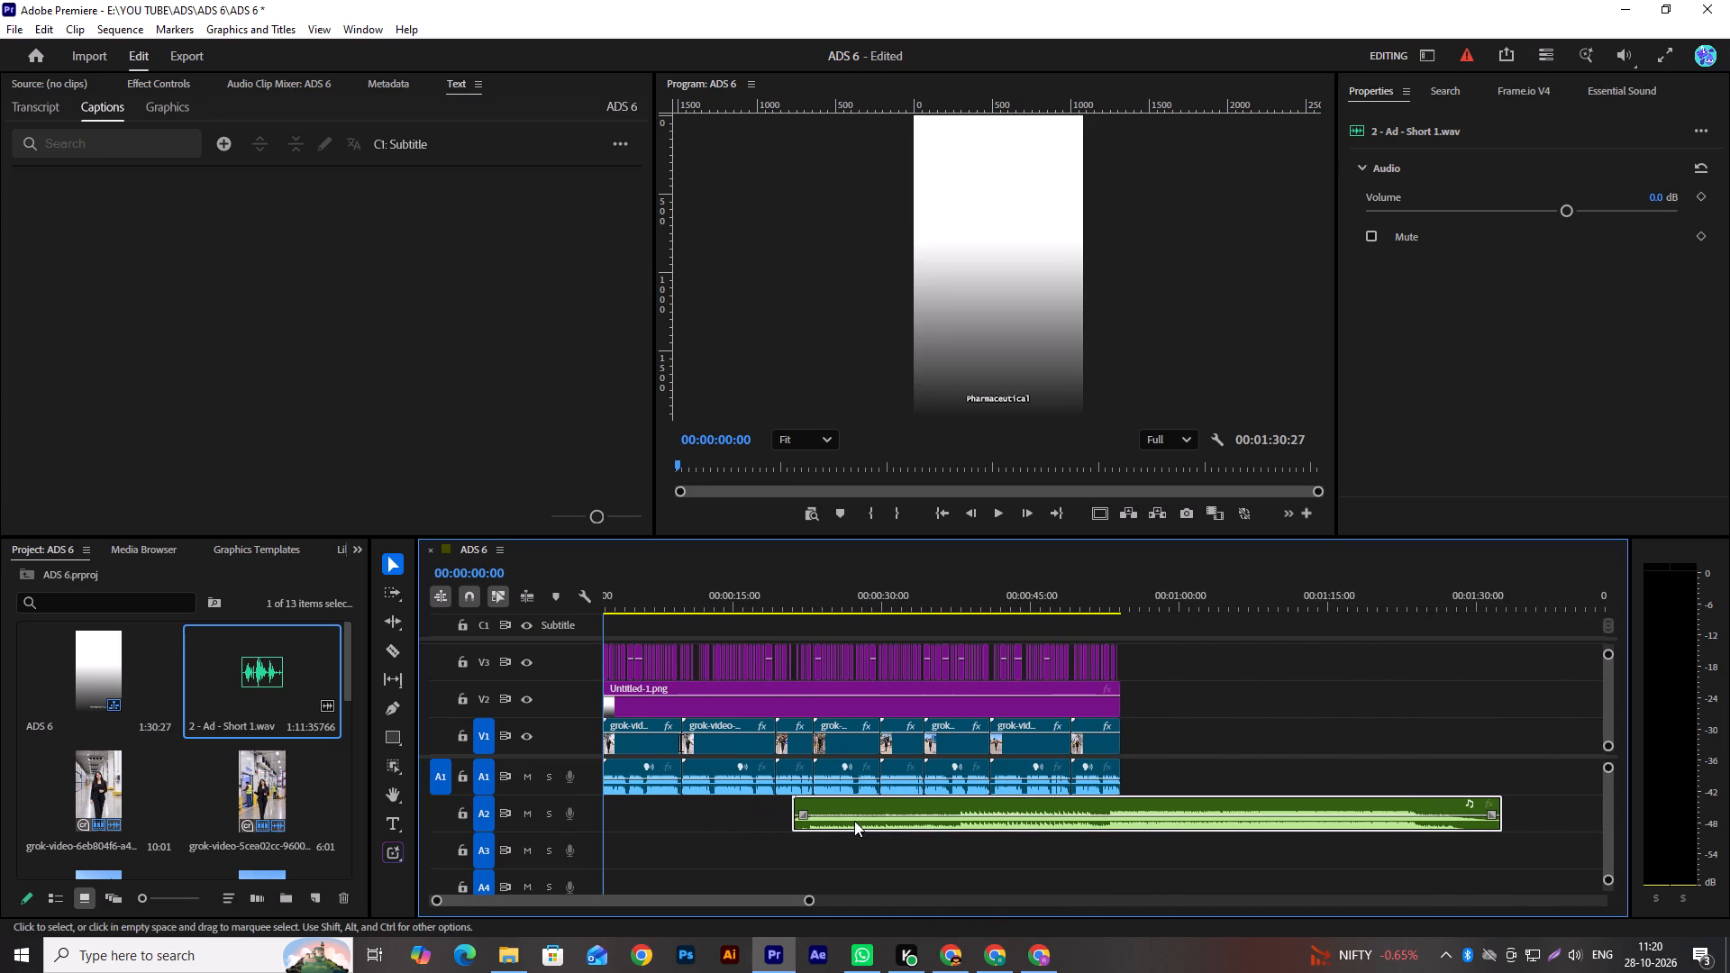
{"action": "left_click_drag", "start_coordinate": [859, 806], "coordinate": [661, 811]}
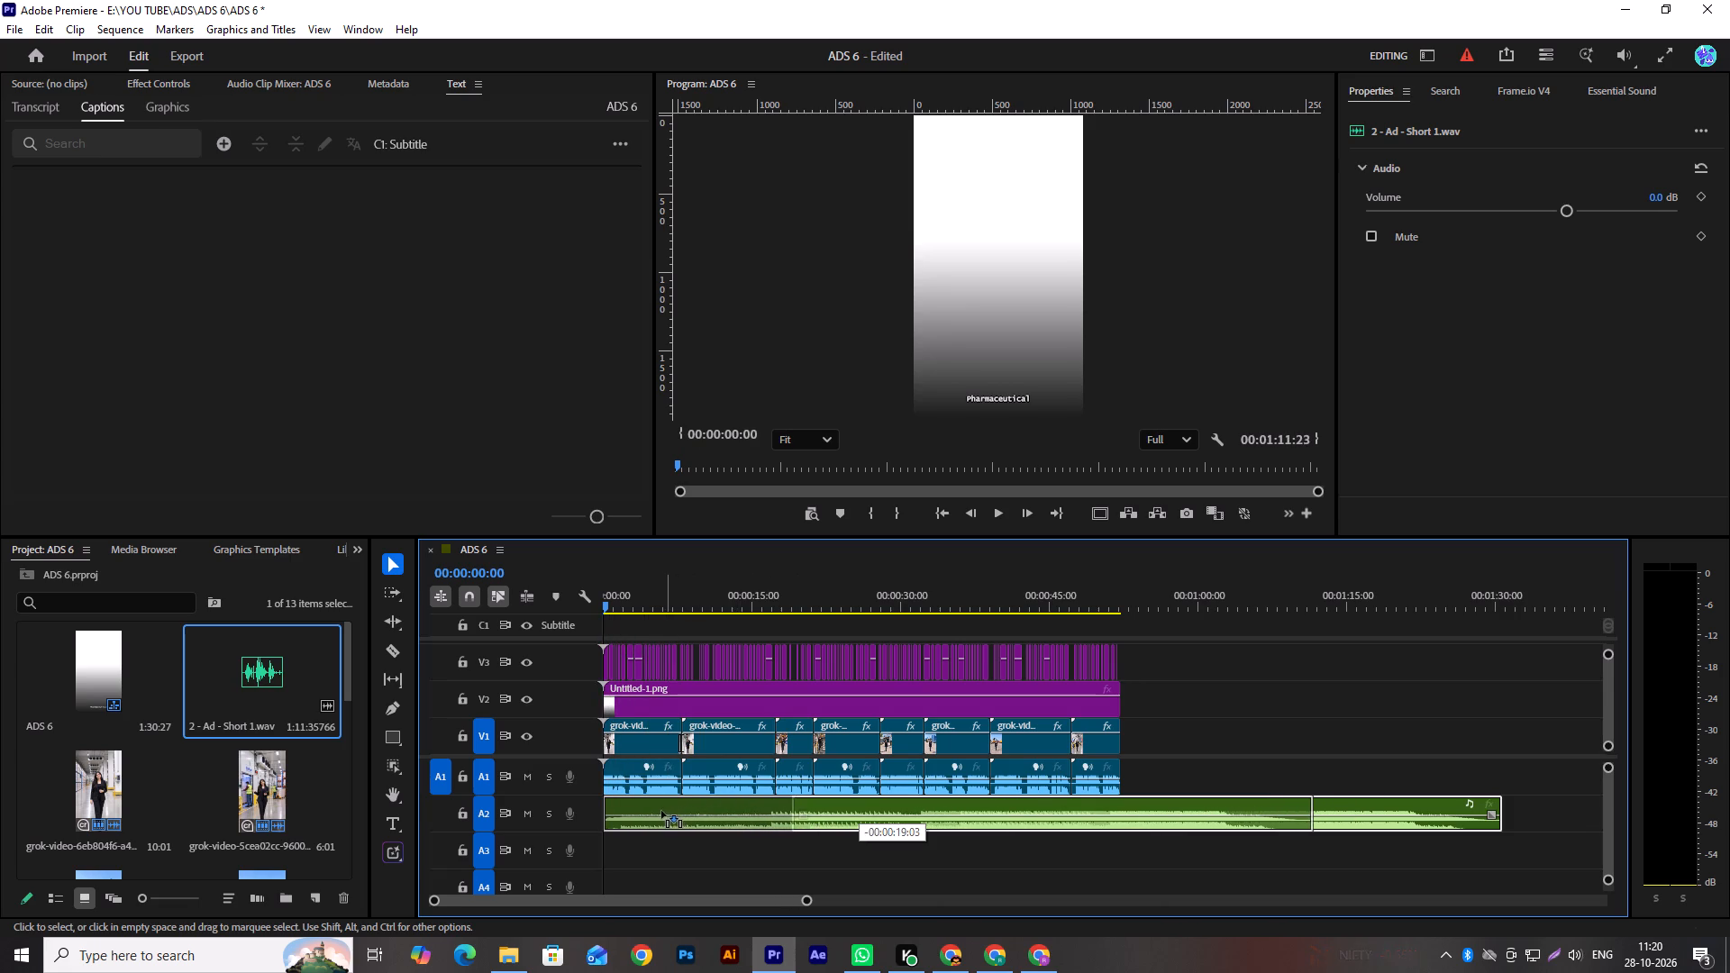
{"action": "left_click_drag", "start_coordinate": [661, 811], "coordinate": [651, 814]}
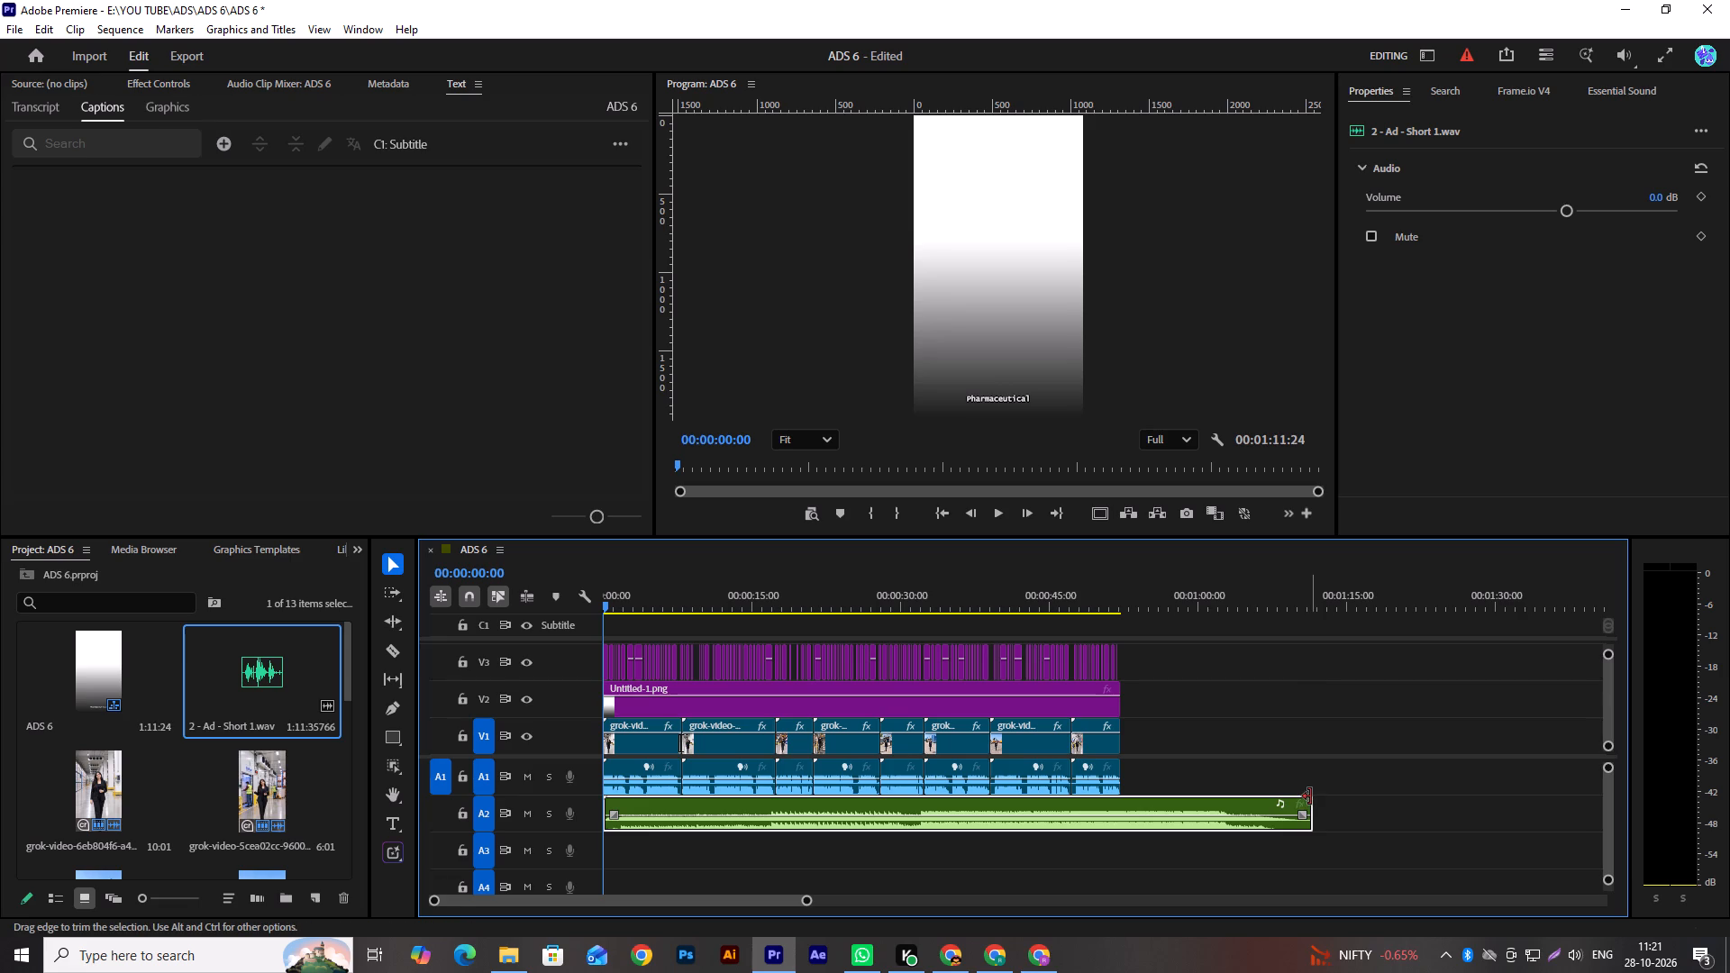
Trim the end of the music clip on A2 to match the end of the video at 00:00:52:10.
{"action": "left_click_drag", "start_coordinate": [1310, 796], "coordinate": [1147, 820]}
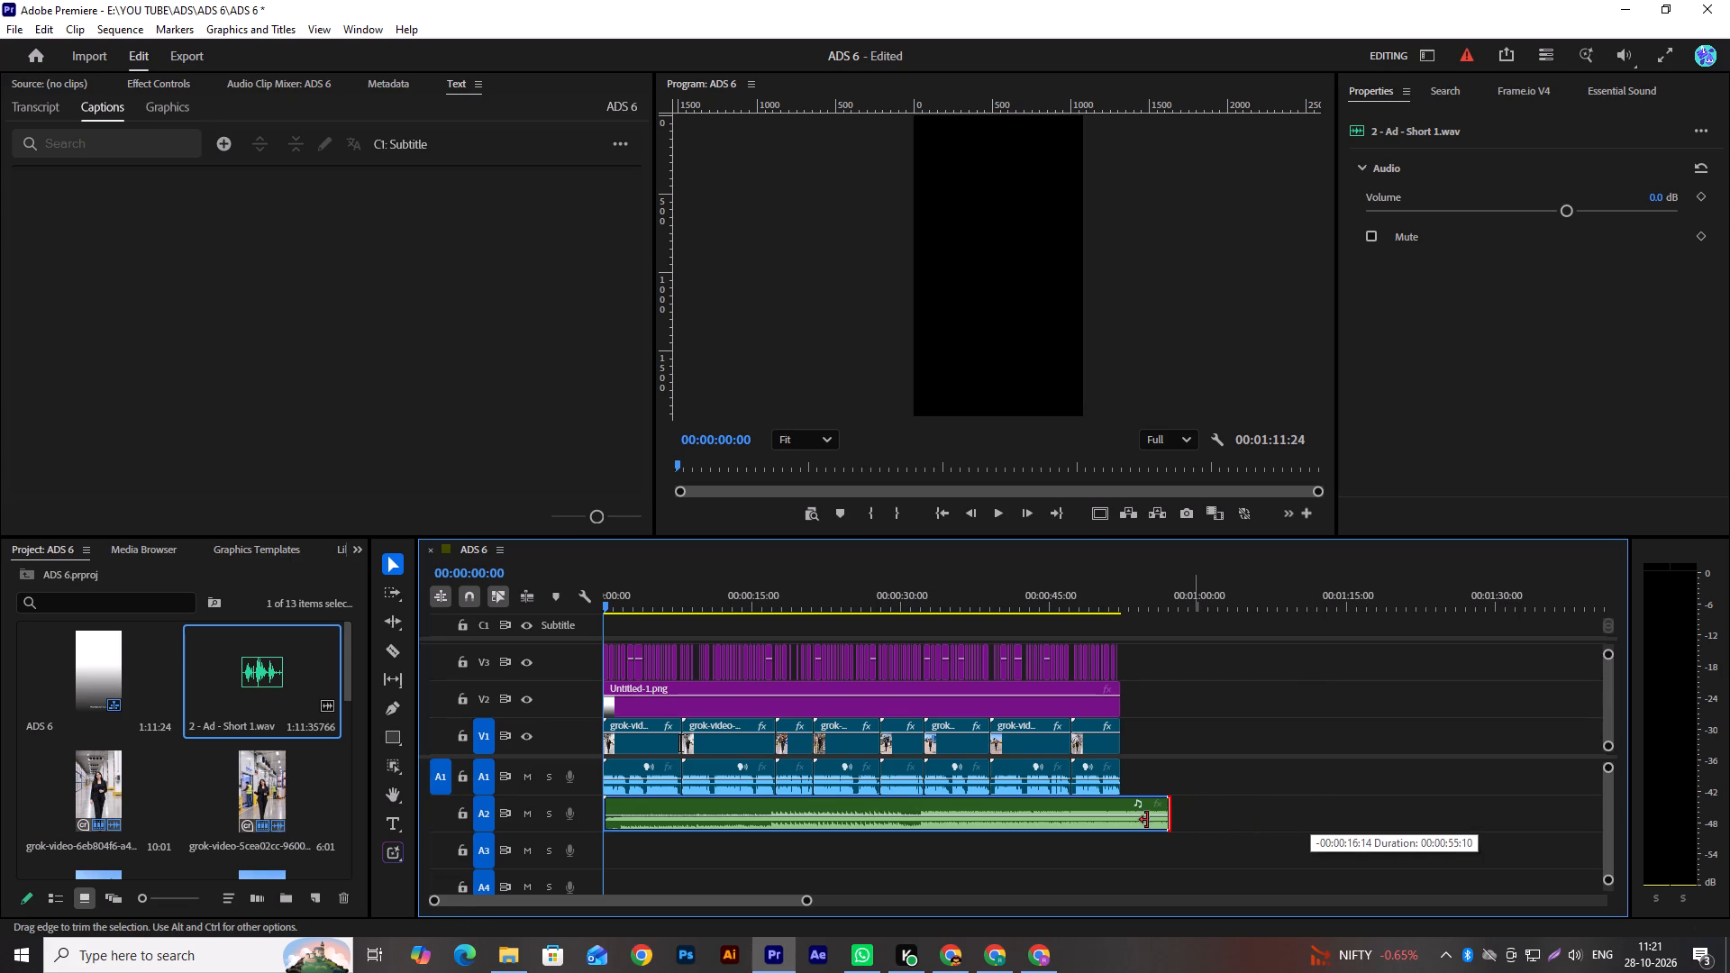
{"action": "left_click_drag", "start_coordinate": [1147, 820], "coordinate": [1118, 833]}
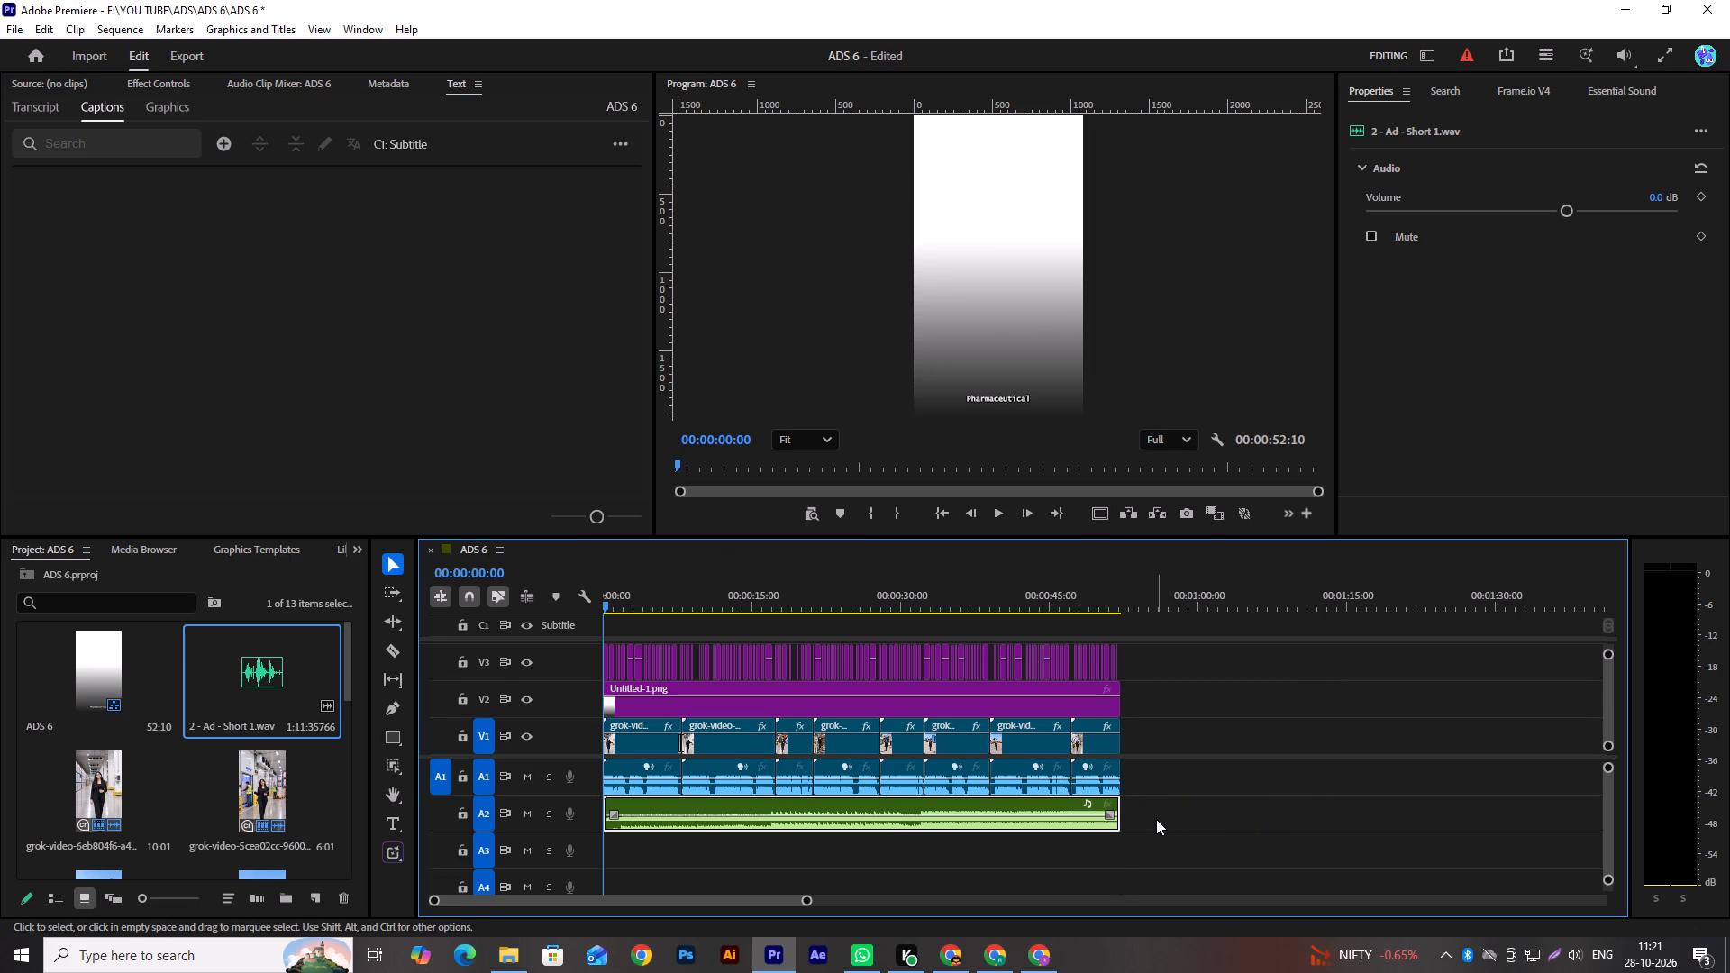
{"action": "left_click", "coordinate": [1156, 819]}
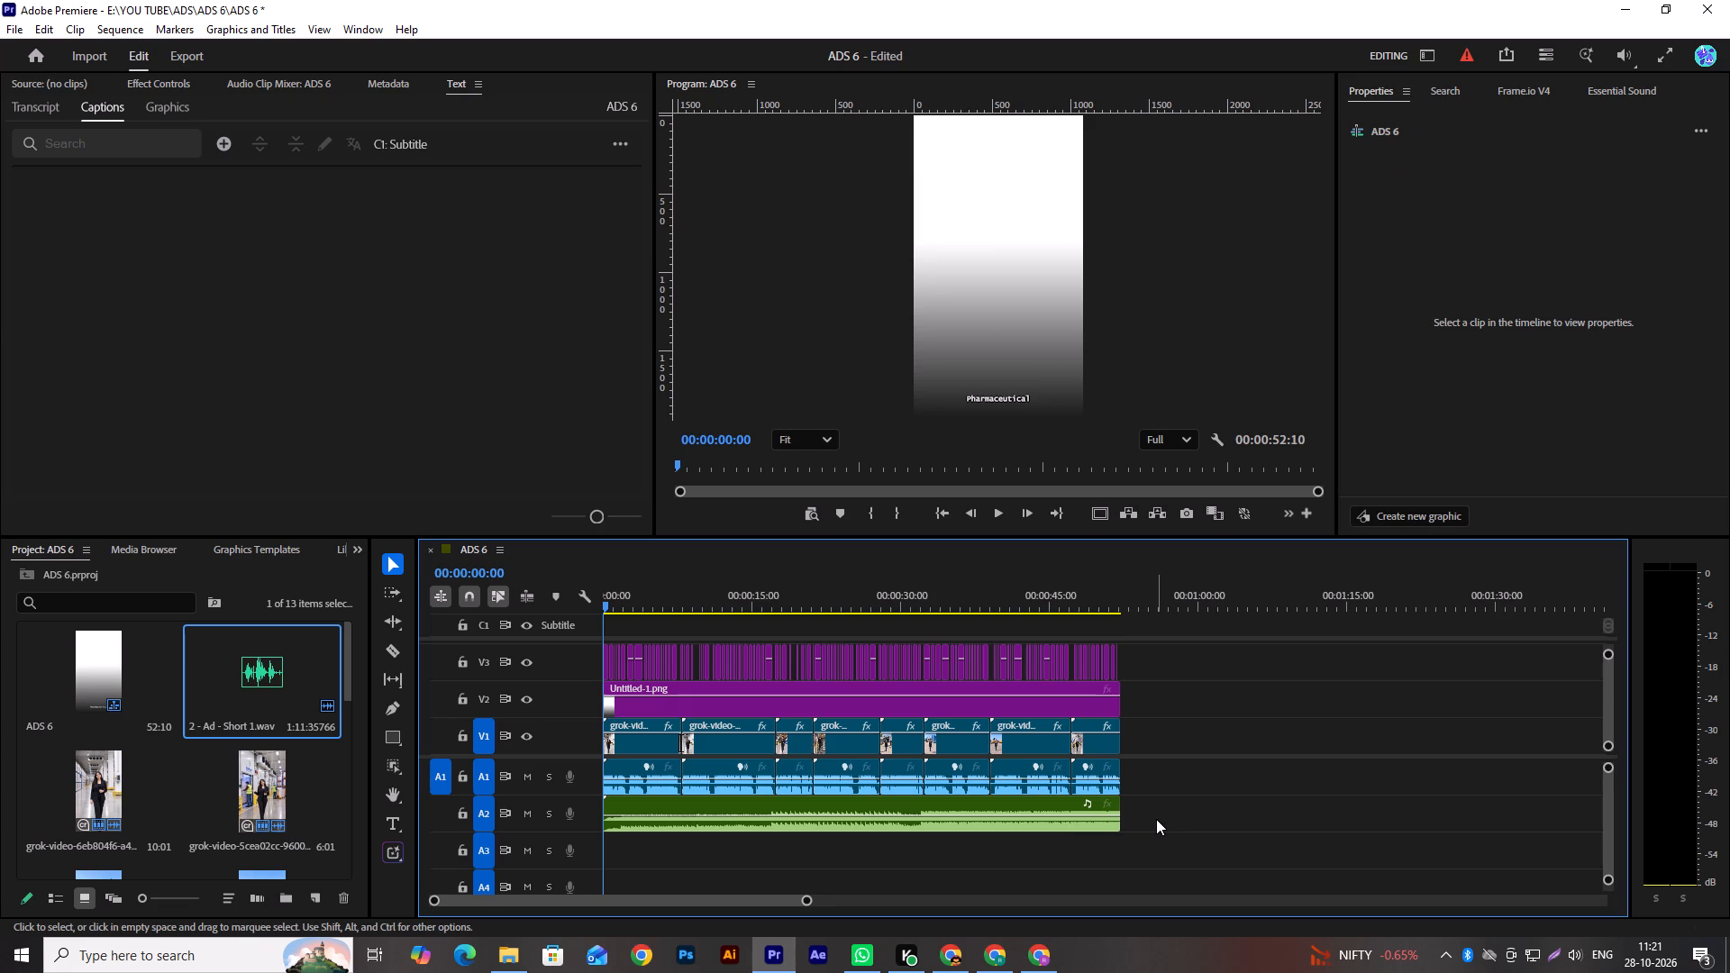
Save the project.
{"action": "key", "text": "ctrl+s"}
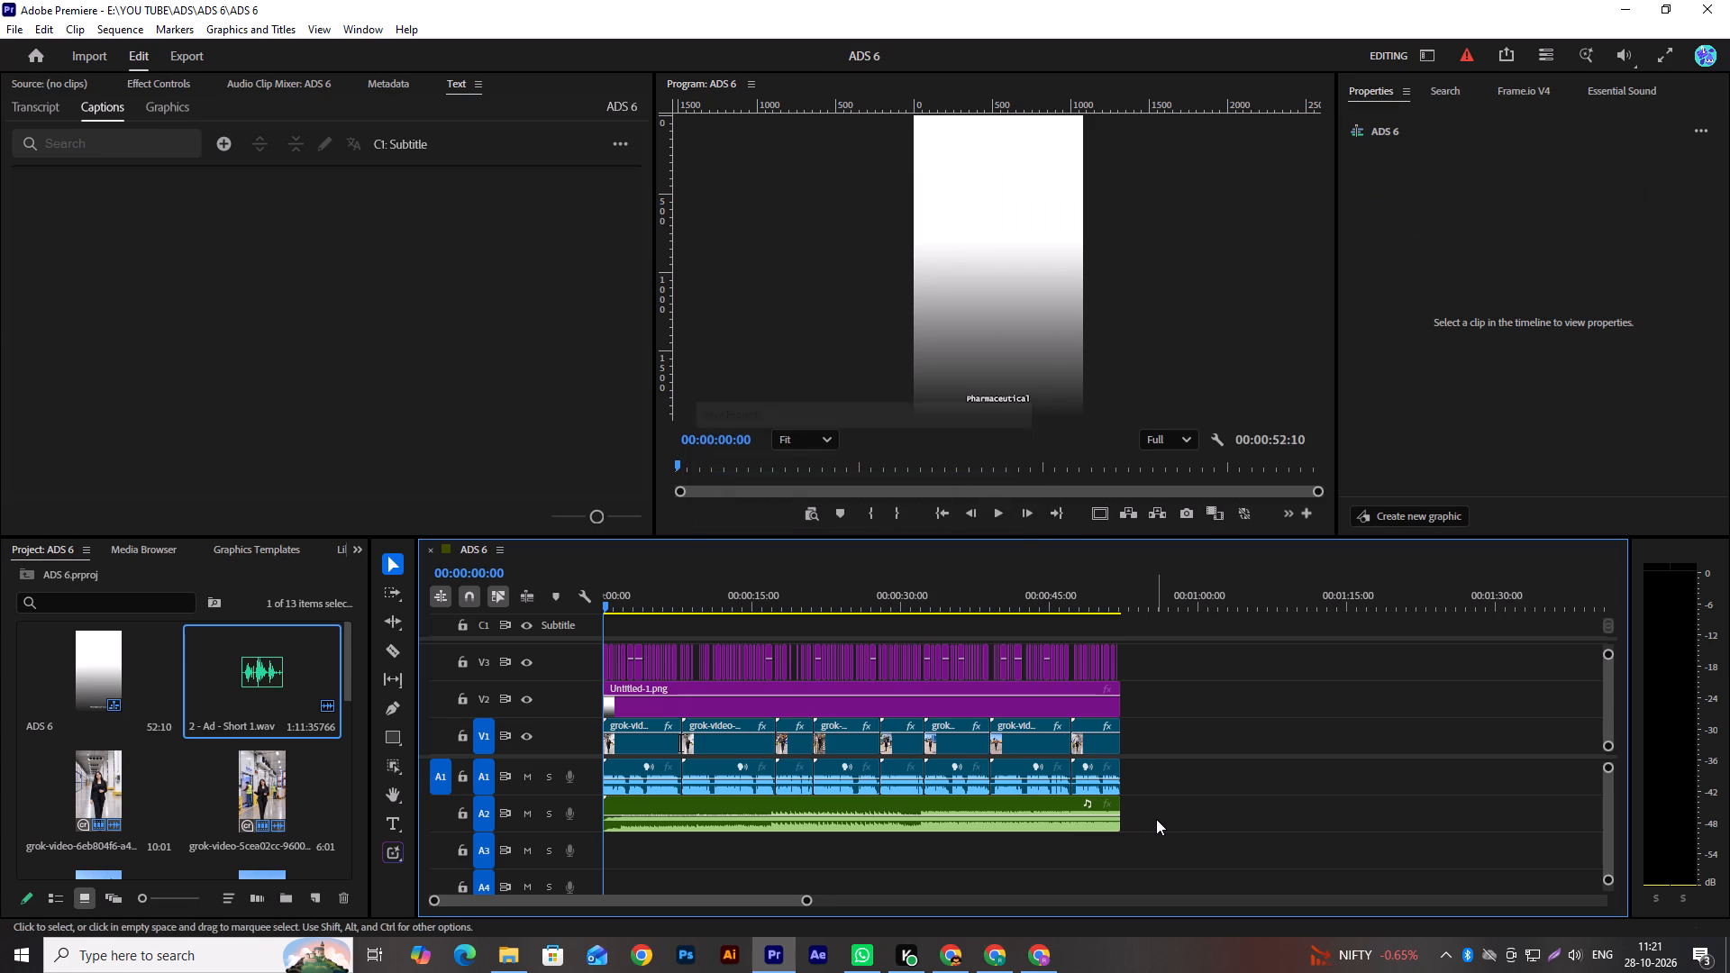
Clear the audio type of the music clip on A2, overriding its existing tag.
{"action": "right_click", "coordinate": [1085, 802]}
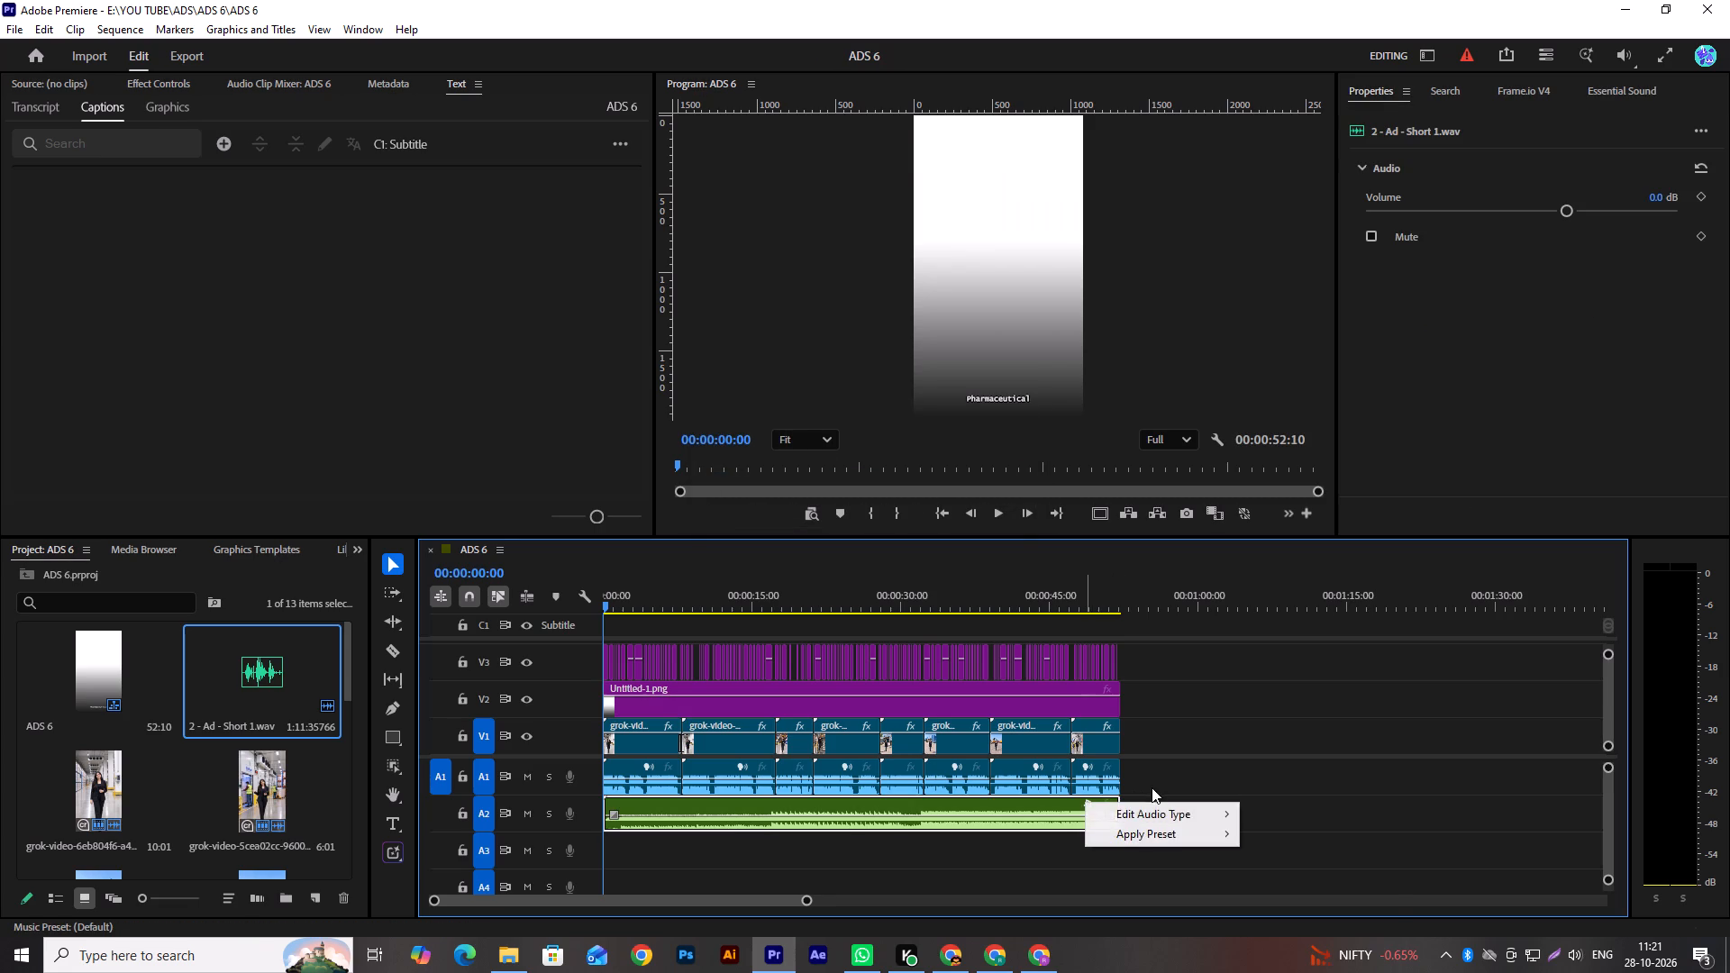
{"action": "left_click", "coordinate": [1196, 817]}
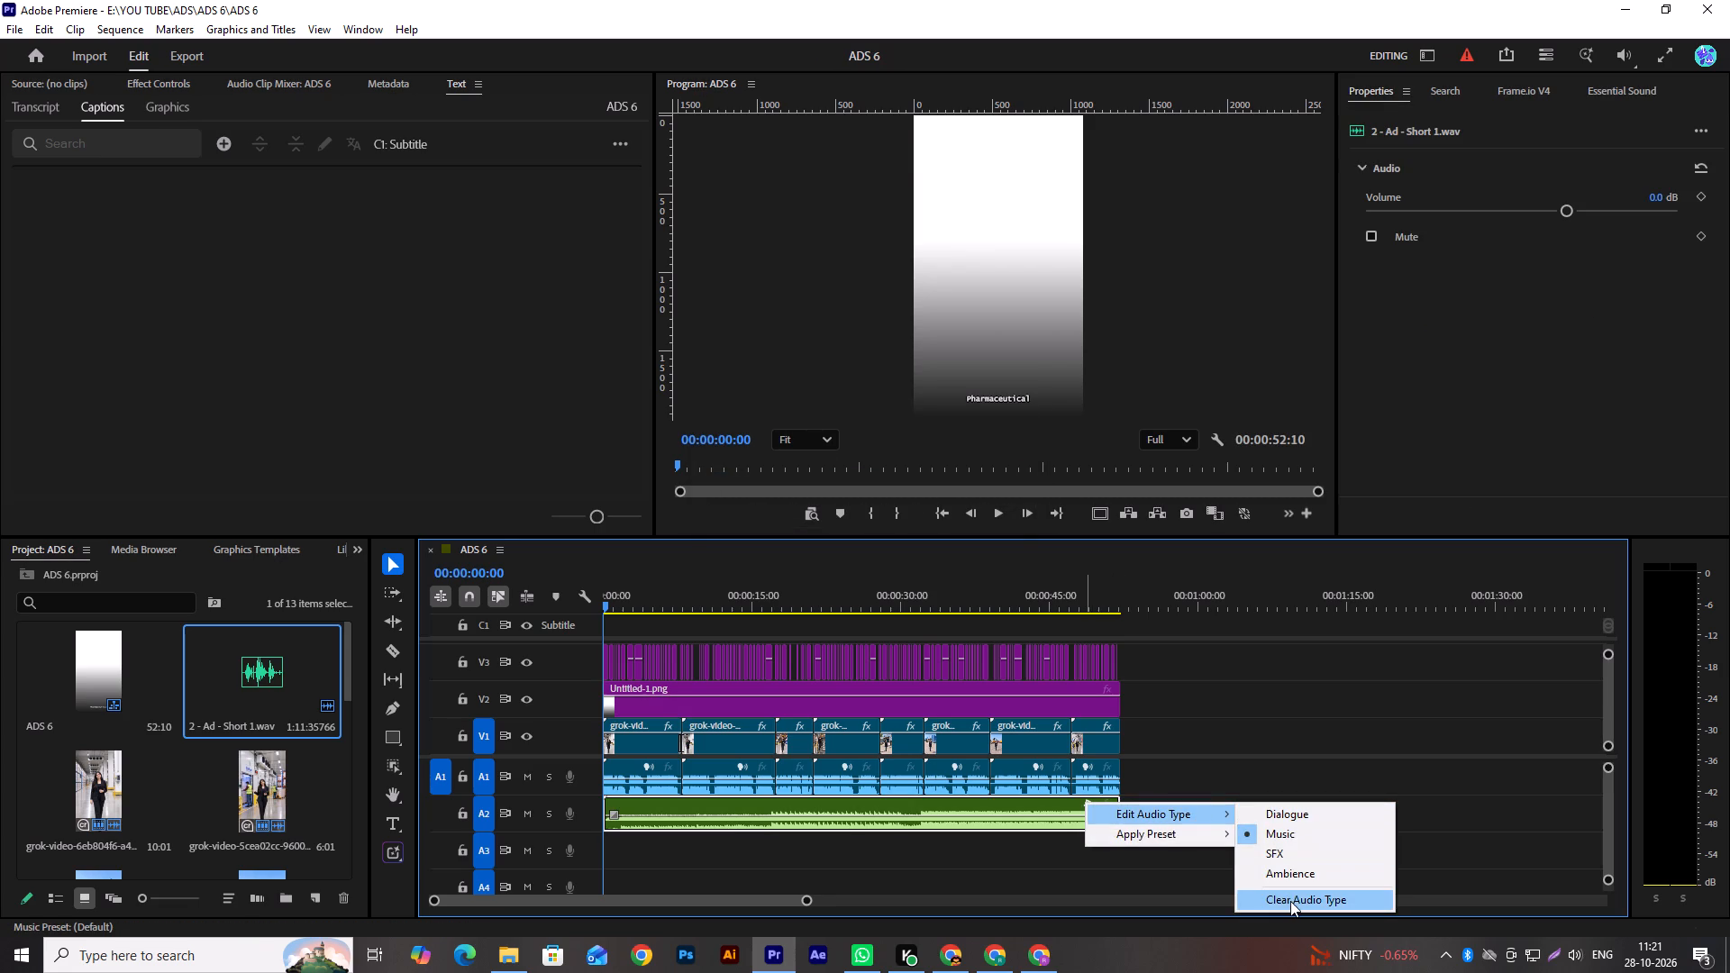
{"action": "left_click", "coordinate": [1290, 901]}
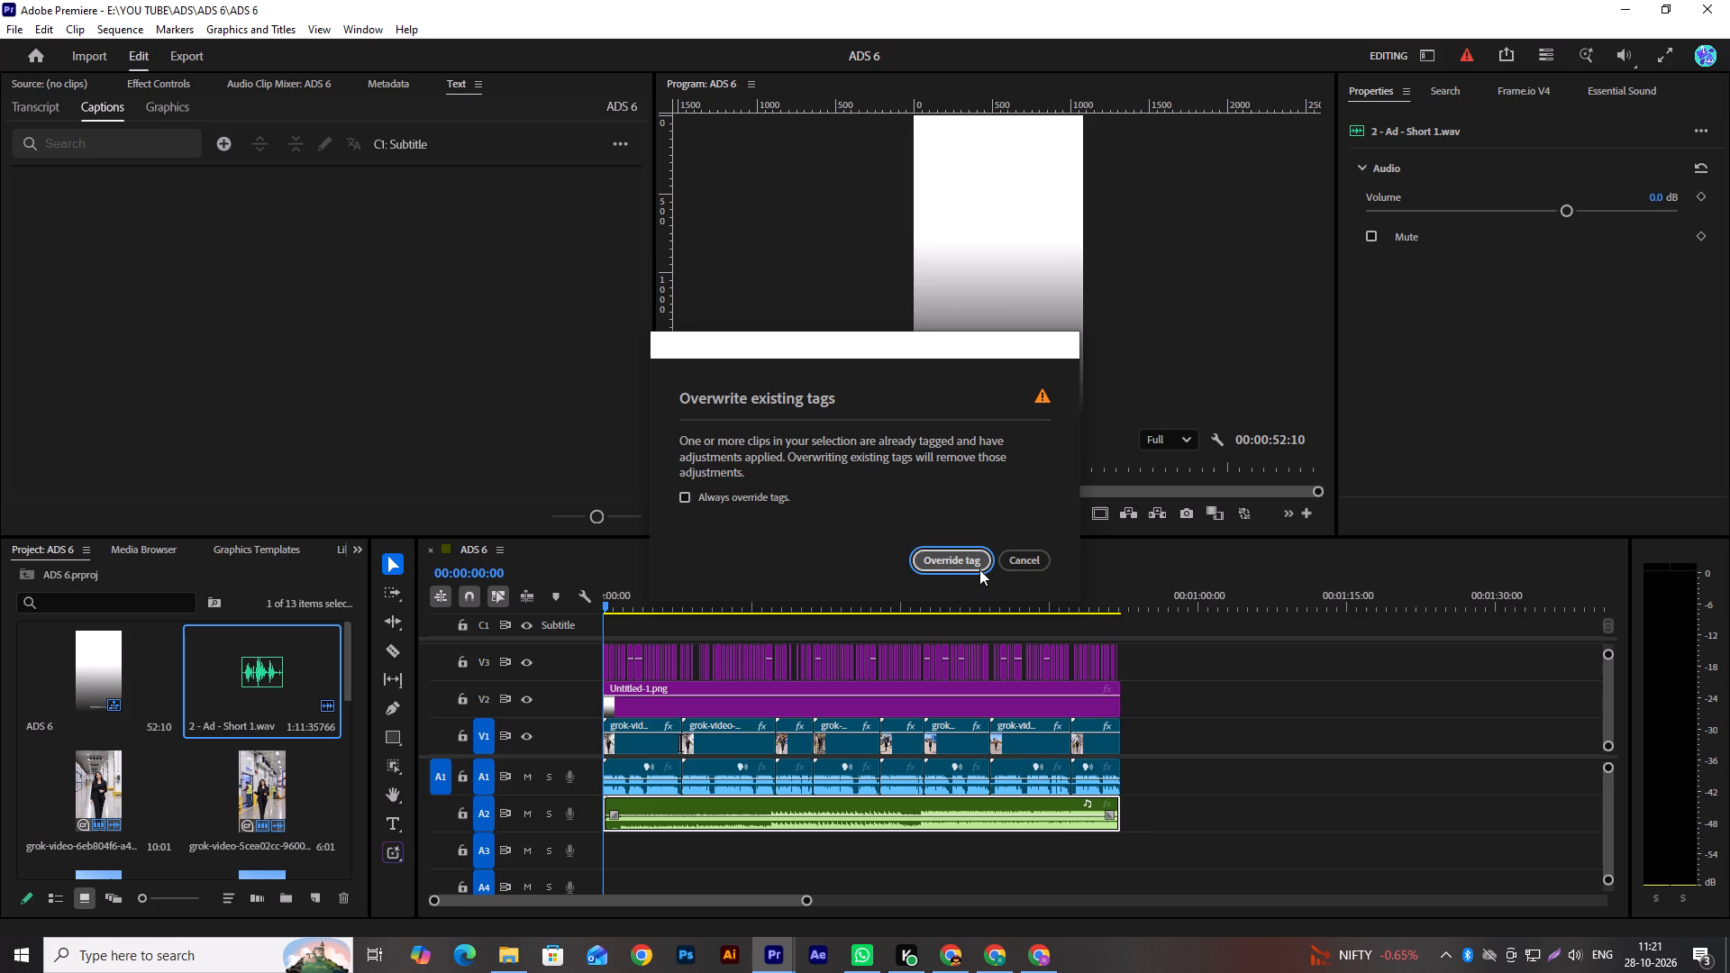
{"action": "left_click", "coordinate": [979, 569]}
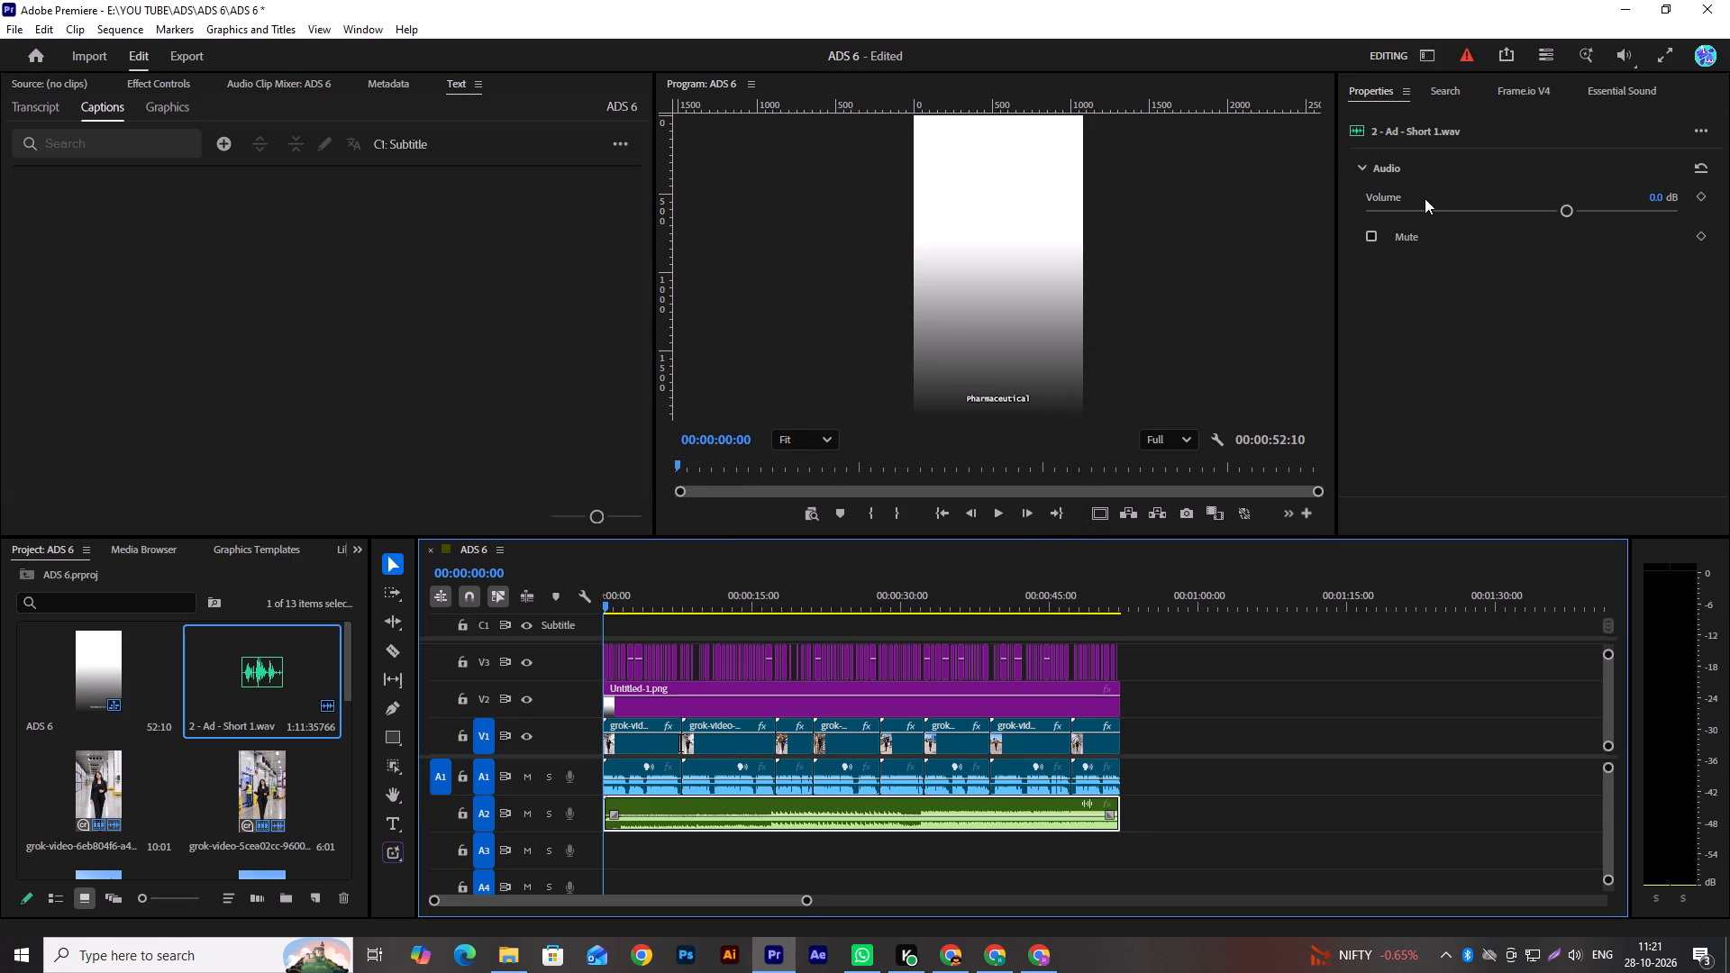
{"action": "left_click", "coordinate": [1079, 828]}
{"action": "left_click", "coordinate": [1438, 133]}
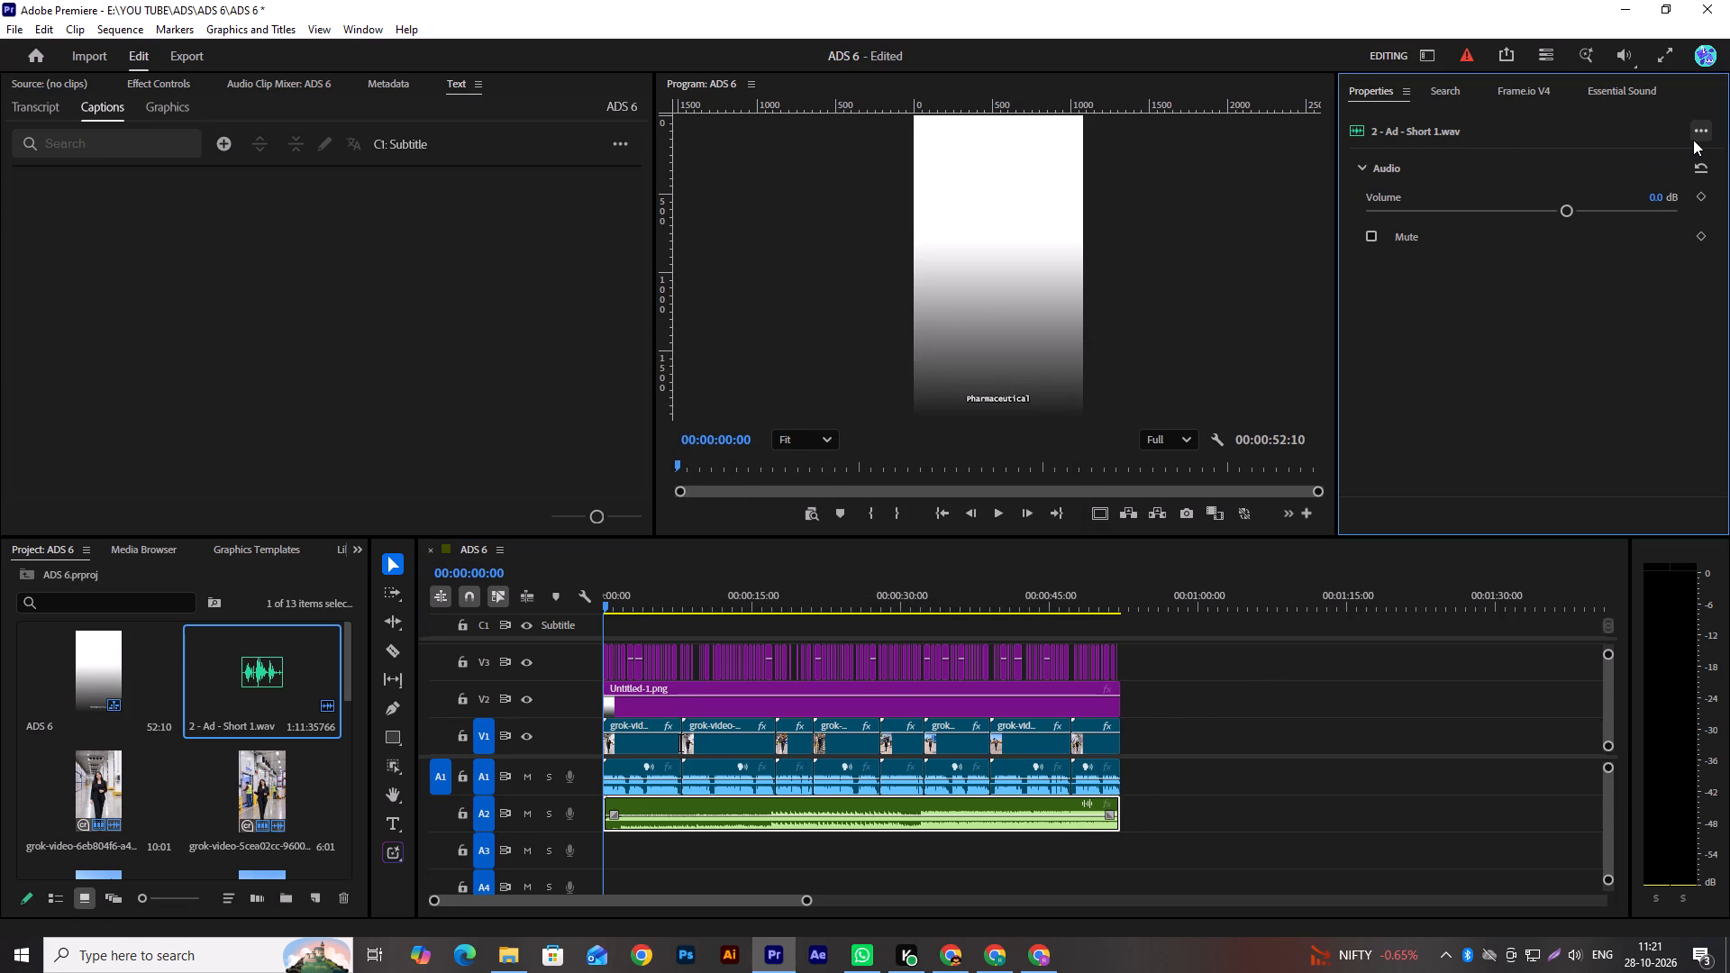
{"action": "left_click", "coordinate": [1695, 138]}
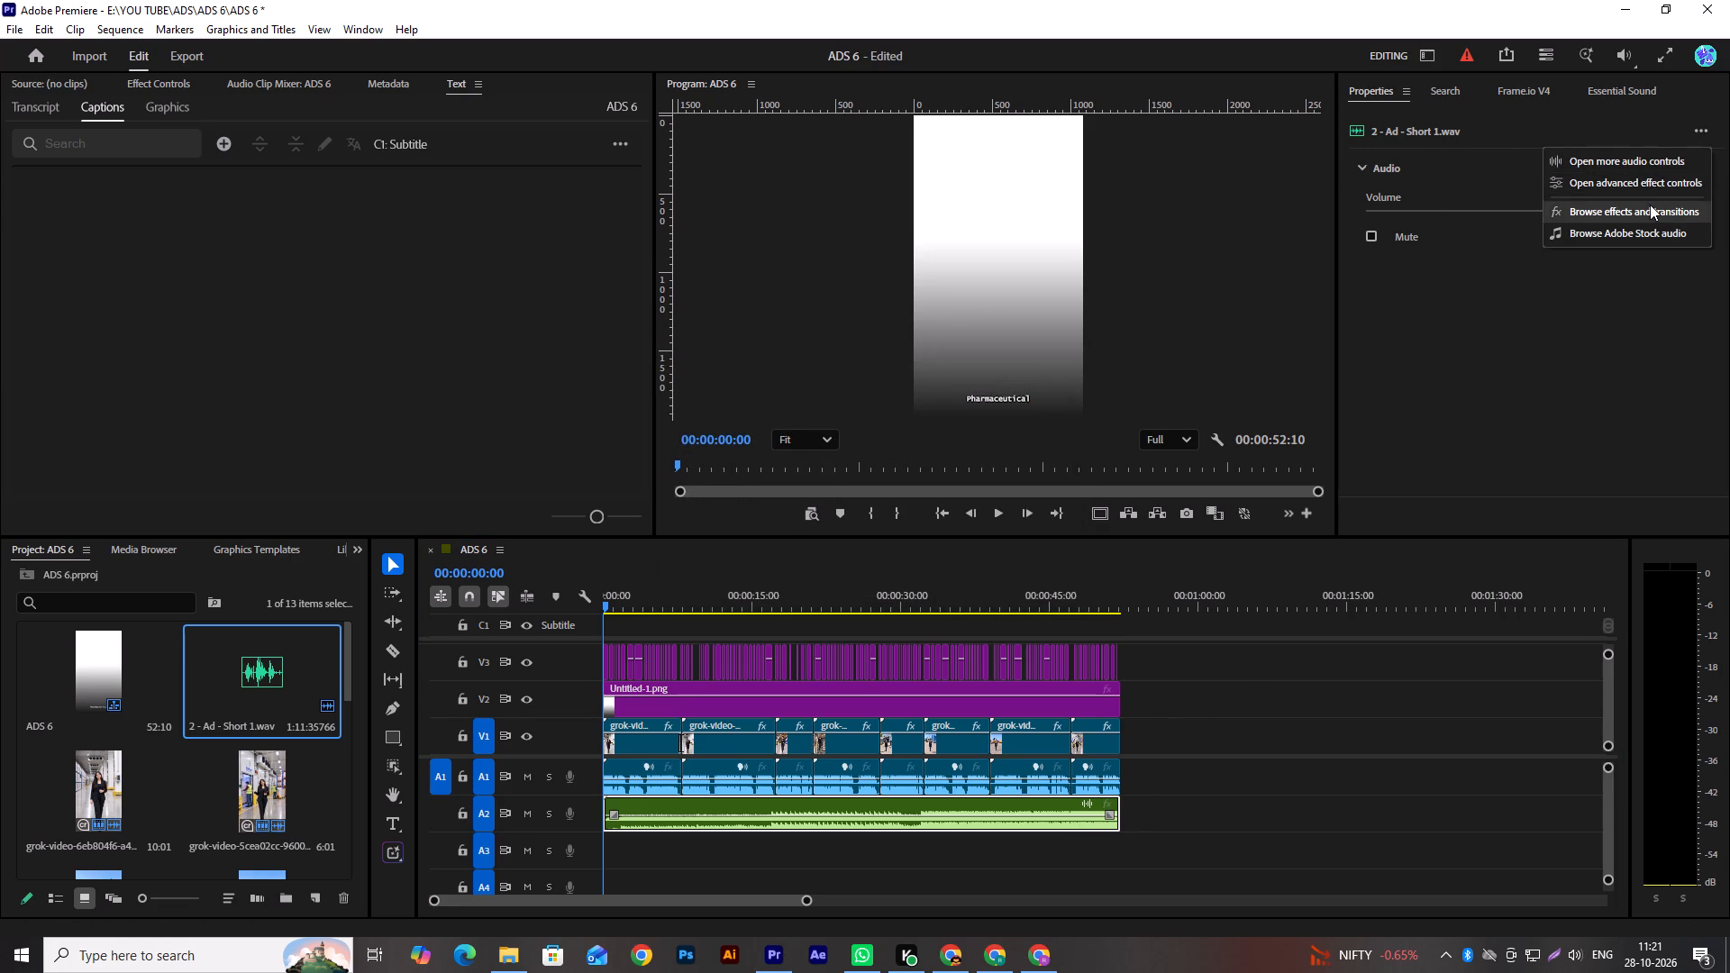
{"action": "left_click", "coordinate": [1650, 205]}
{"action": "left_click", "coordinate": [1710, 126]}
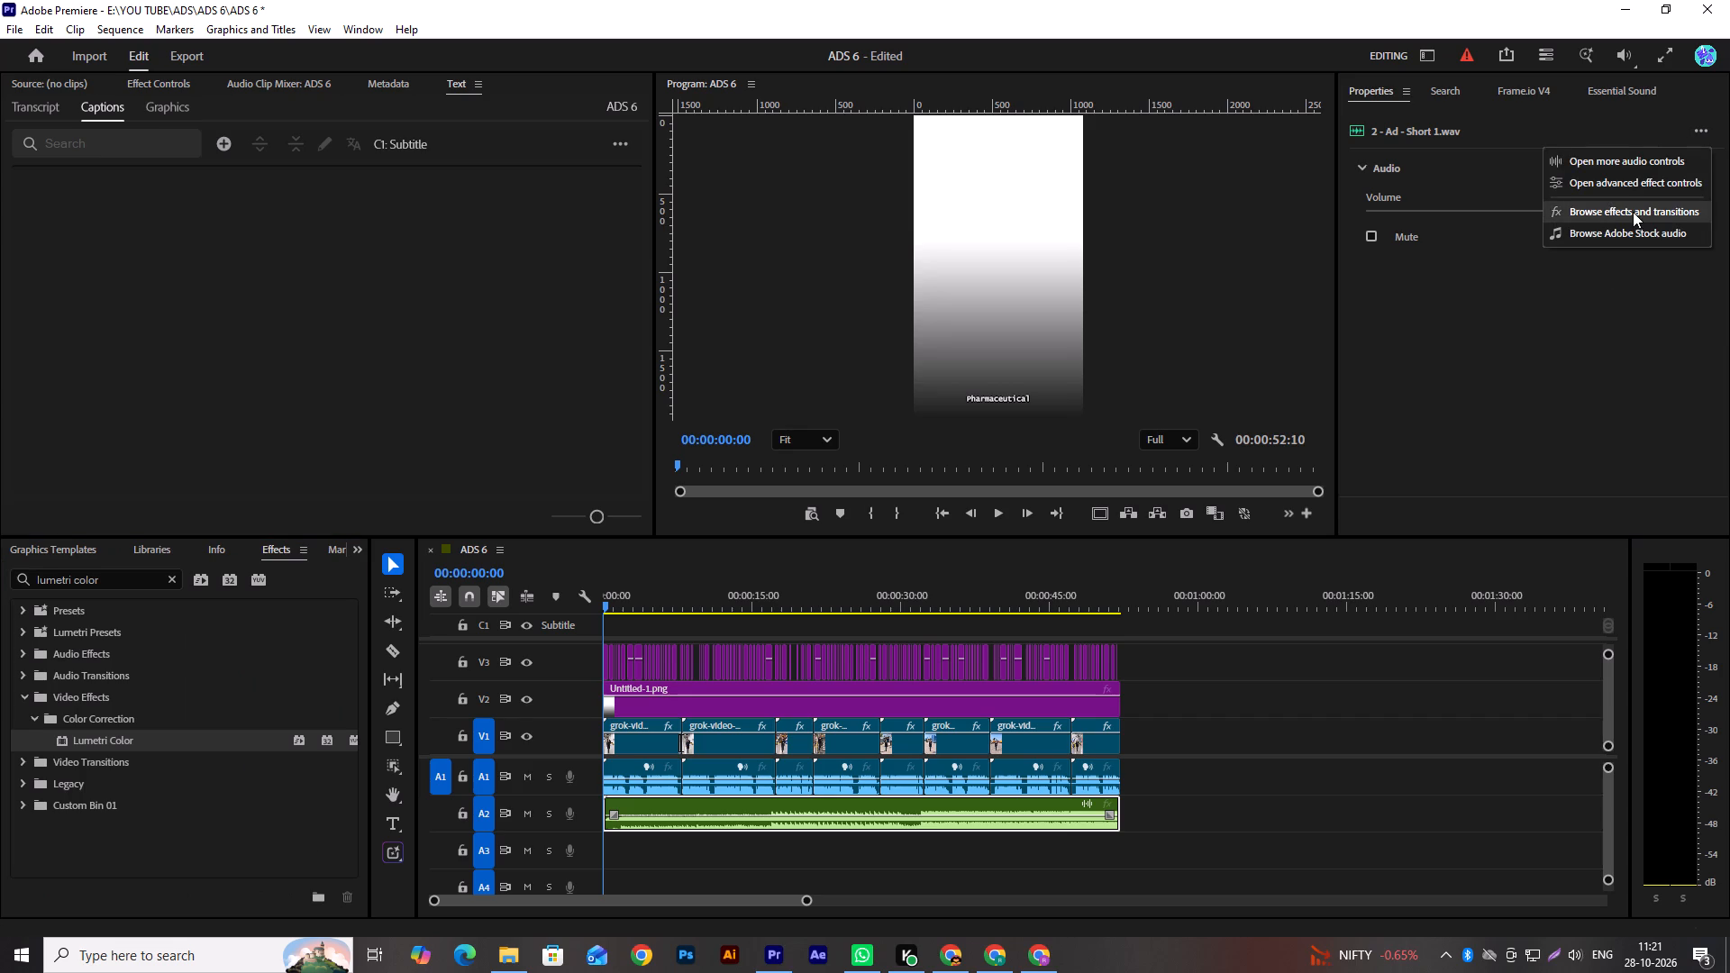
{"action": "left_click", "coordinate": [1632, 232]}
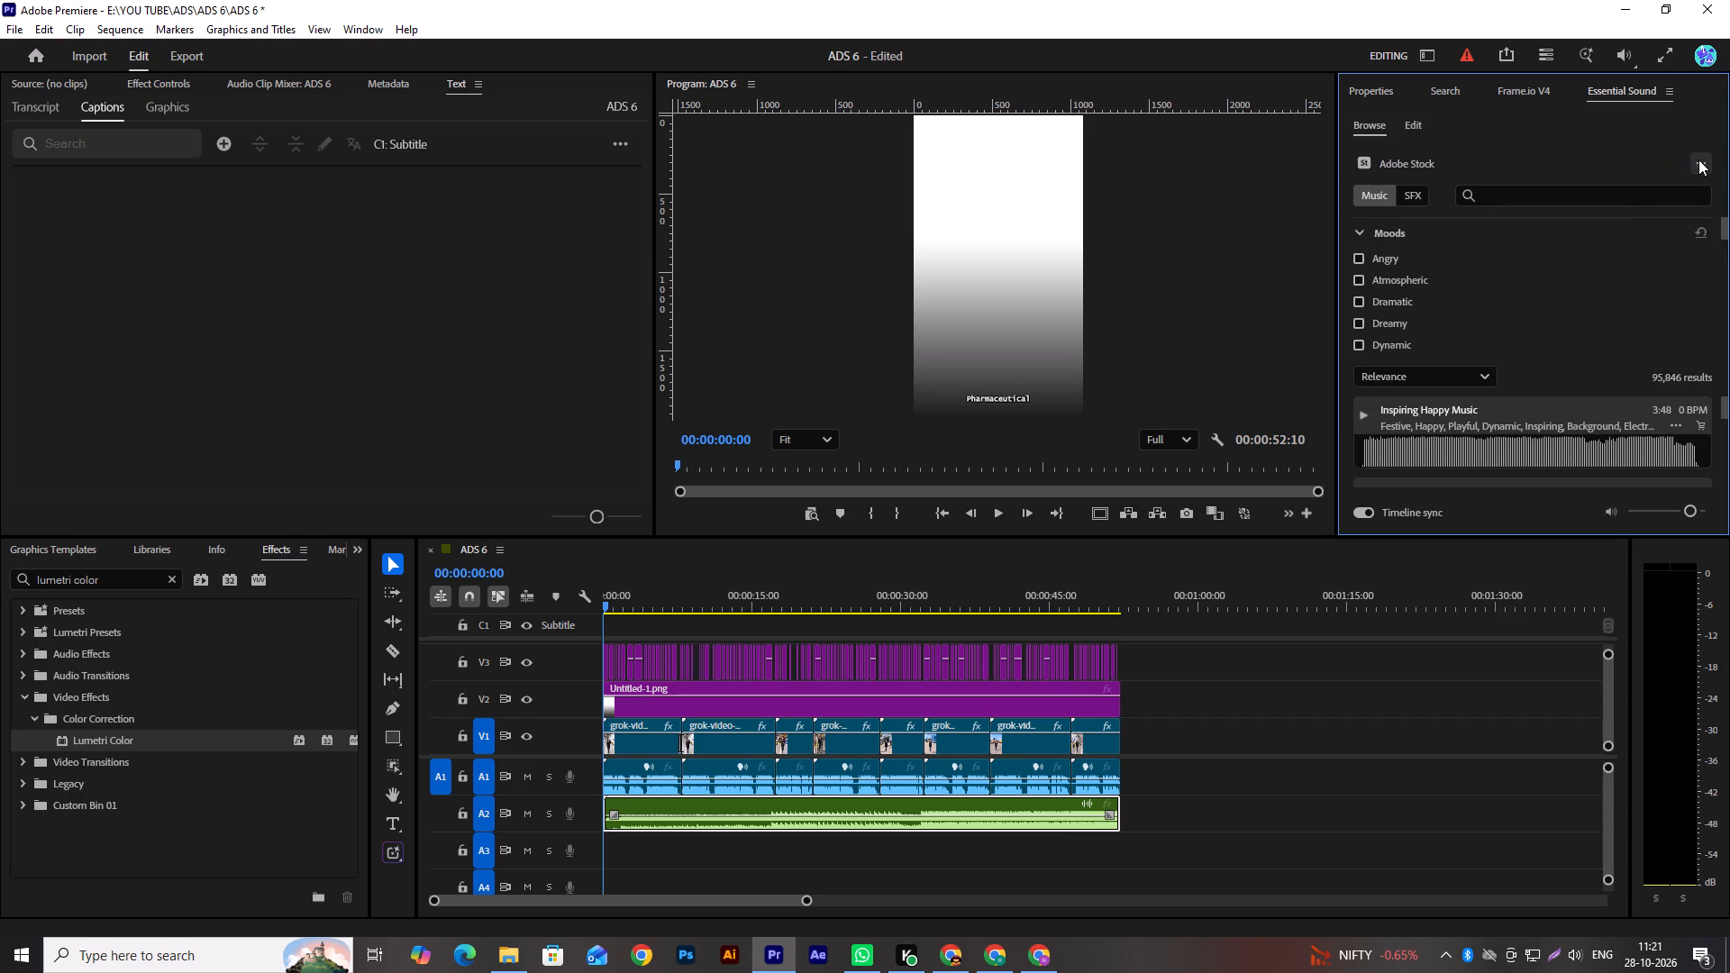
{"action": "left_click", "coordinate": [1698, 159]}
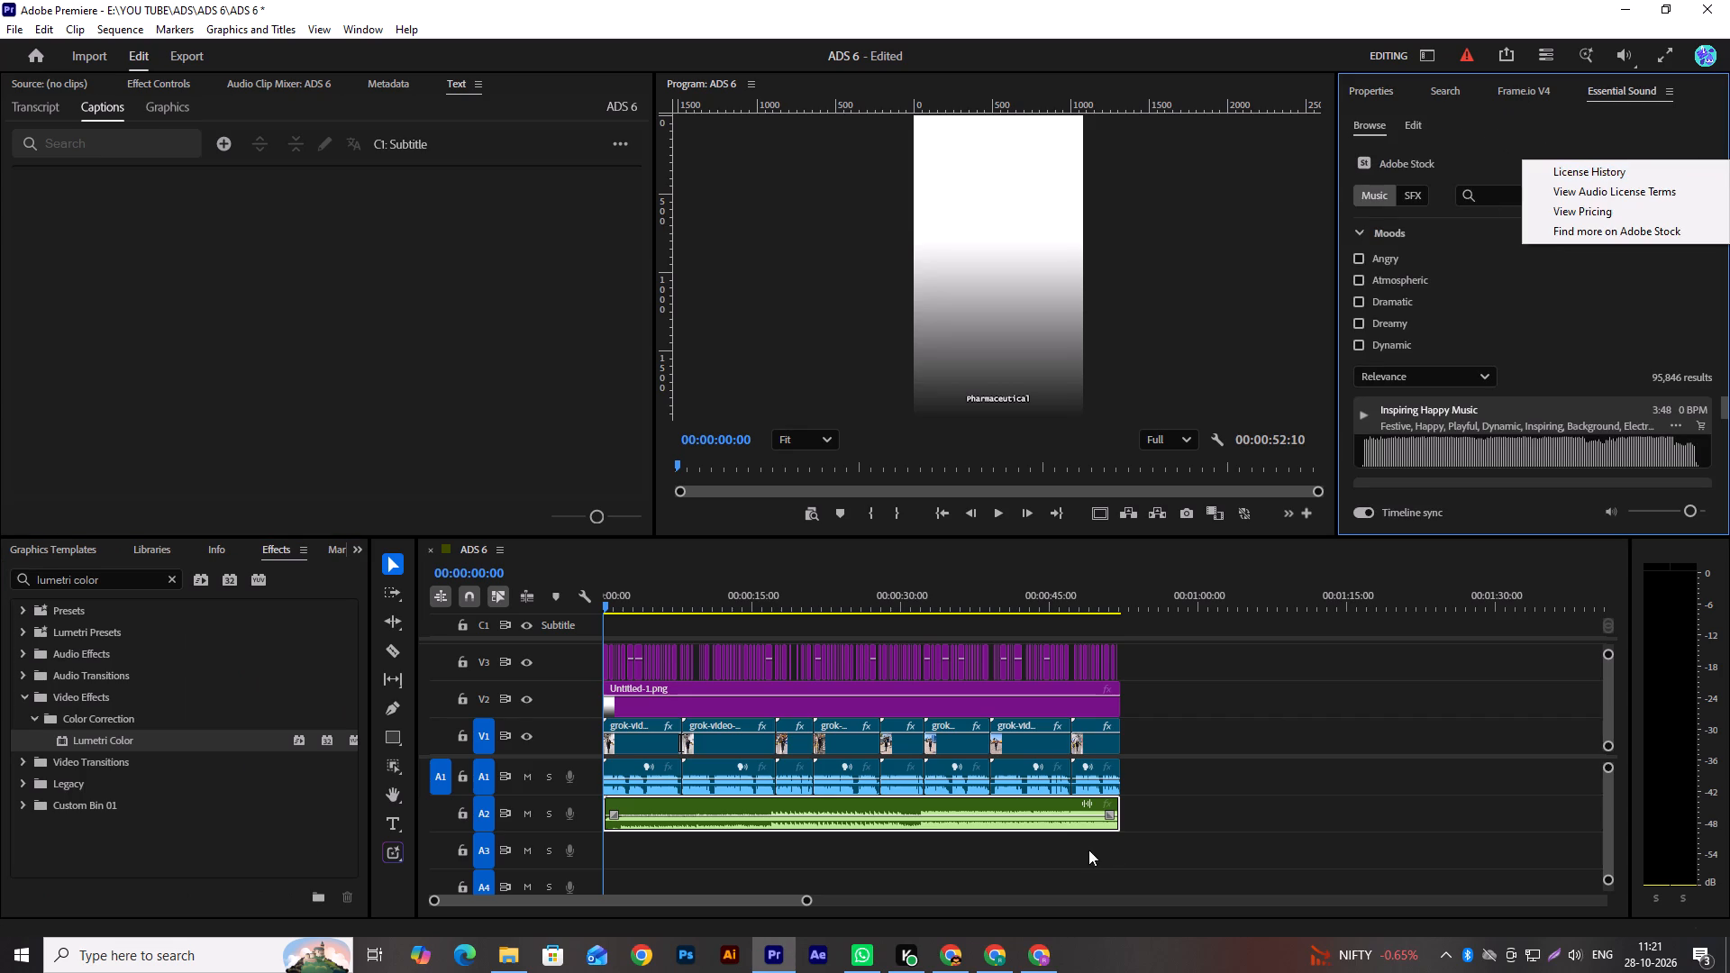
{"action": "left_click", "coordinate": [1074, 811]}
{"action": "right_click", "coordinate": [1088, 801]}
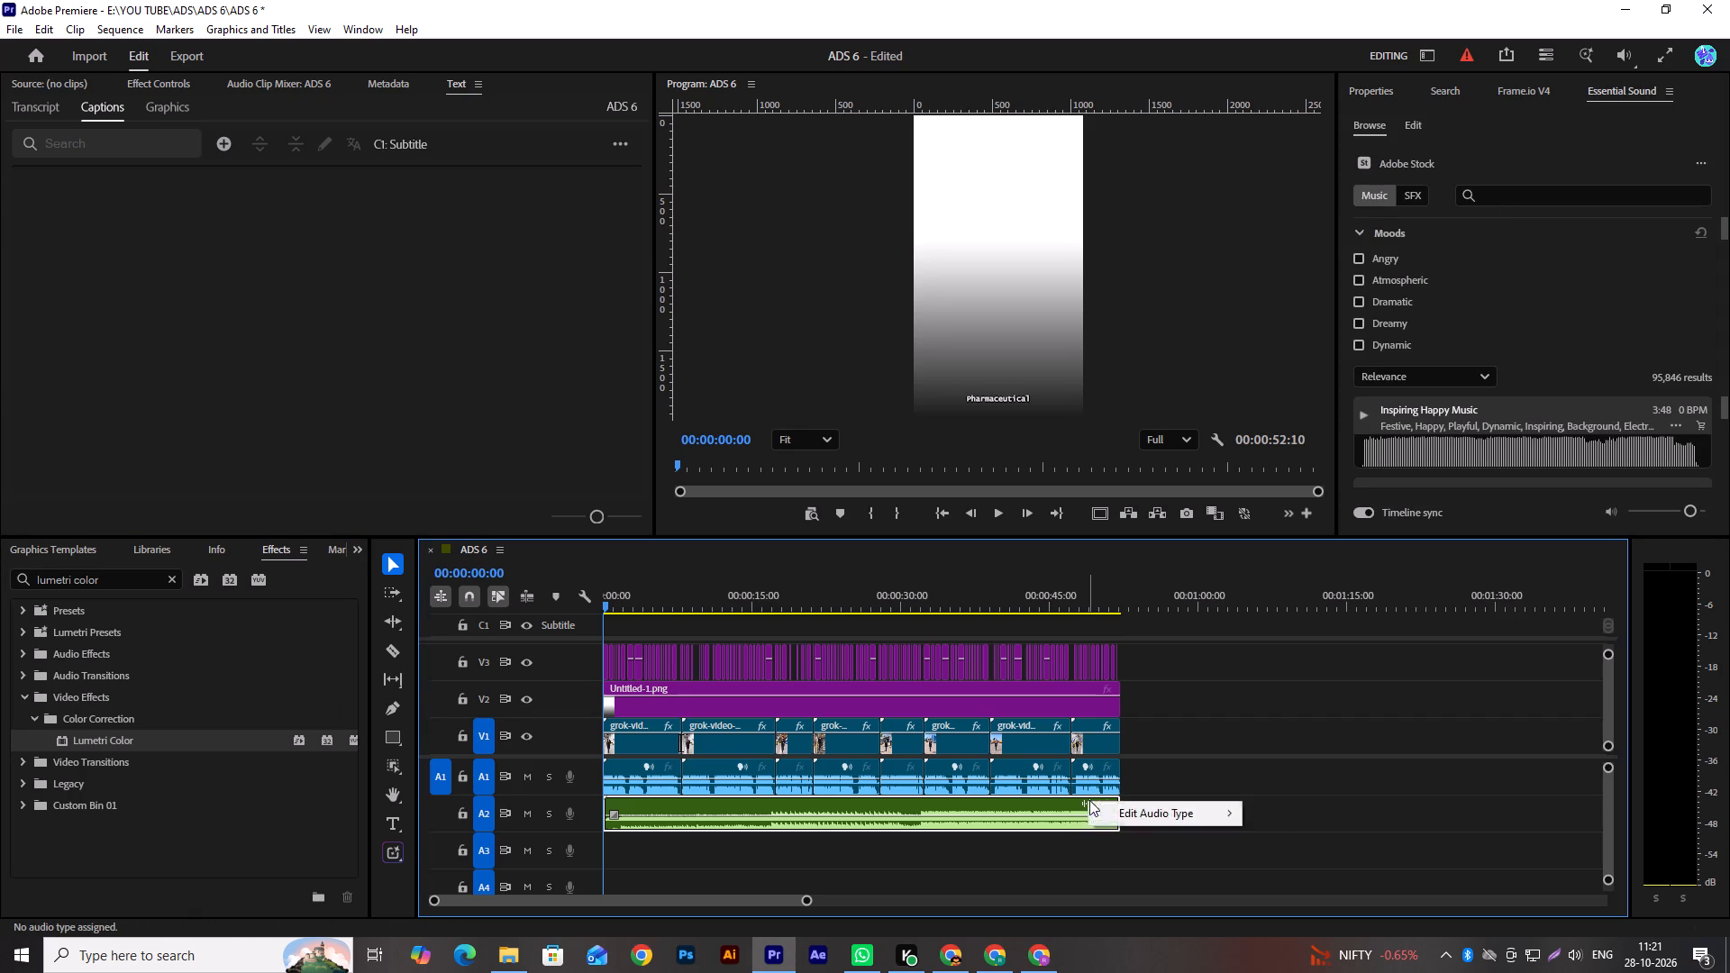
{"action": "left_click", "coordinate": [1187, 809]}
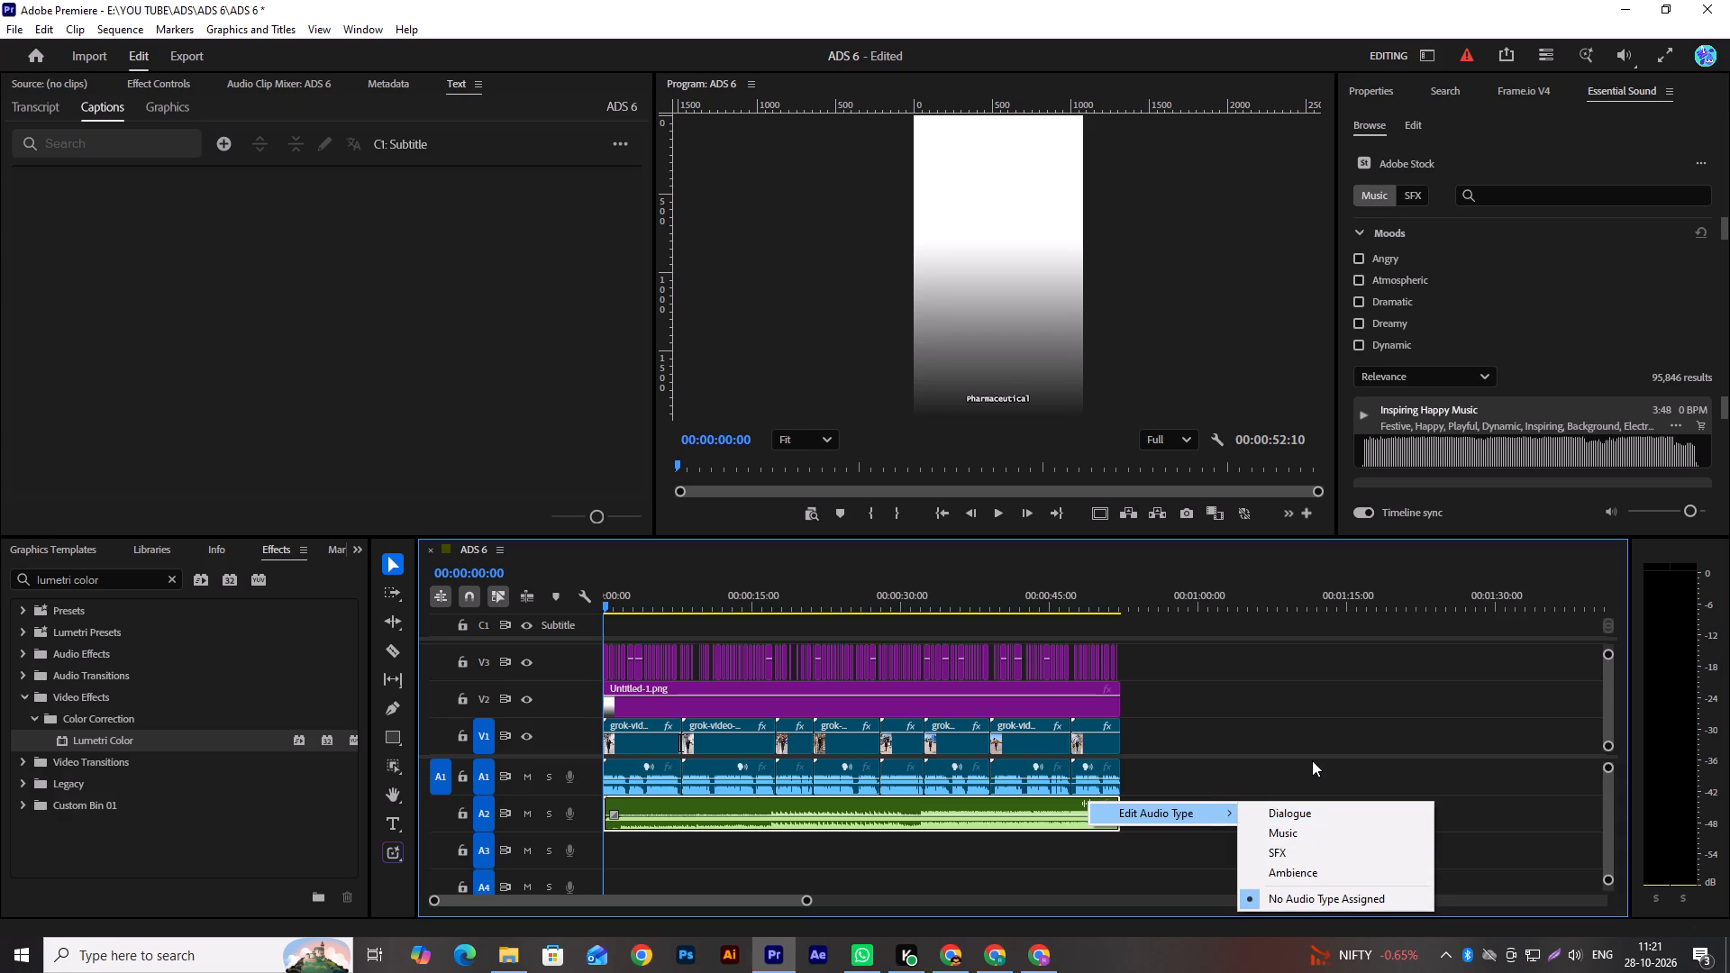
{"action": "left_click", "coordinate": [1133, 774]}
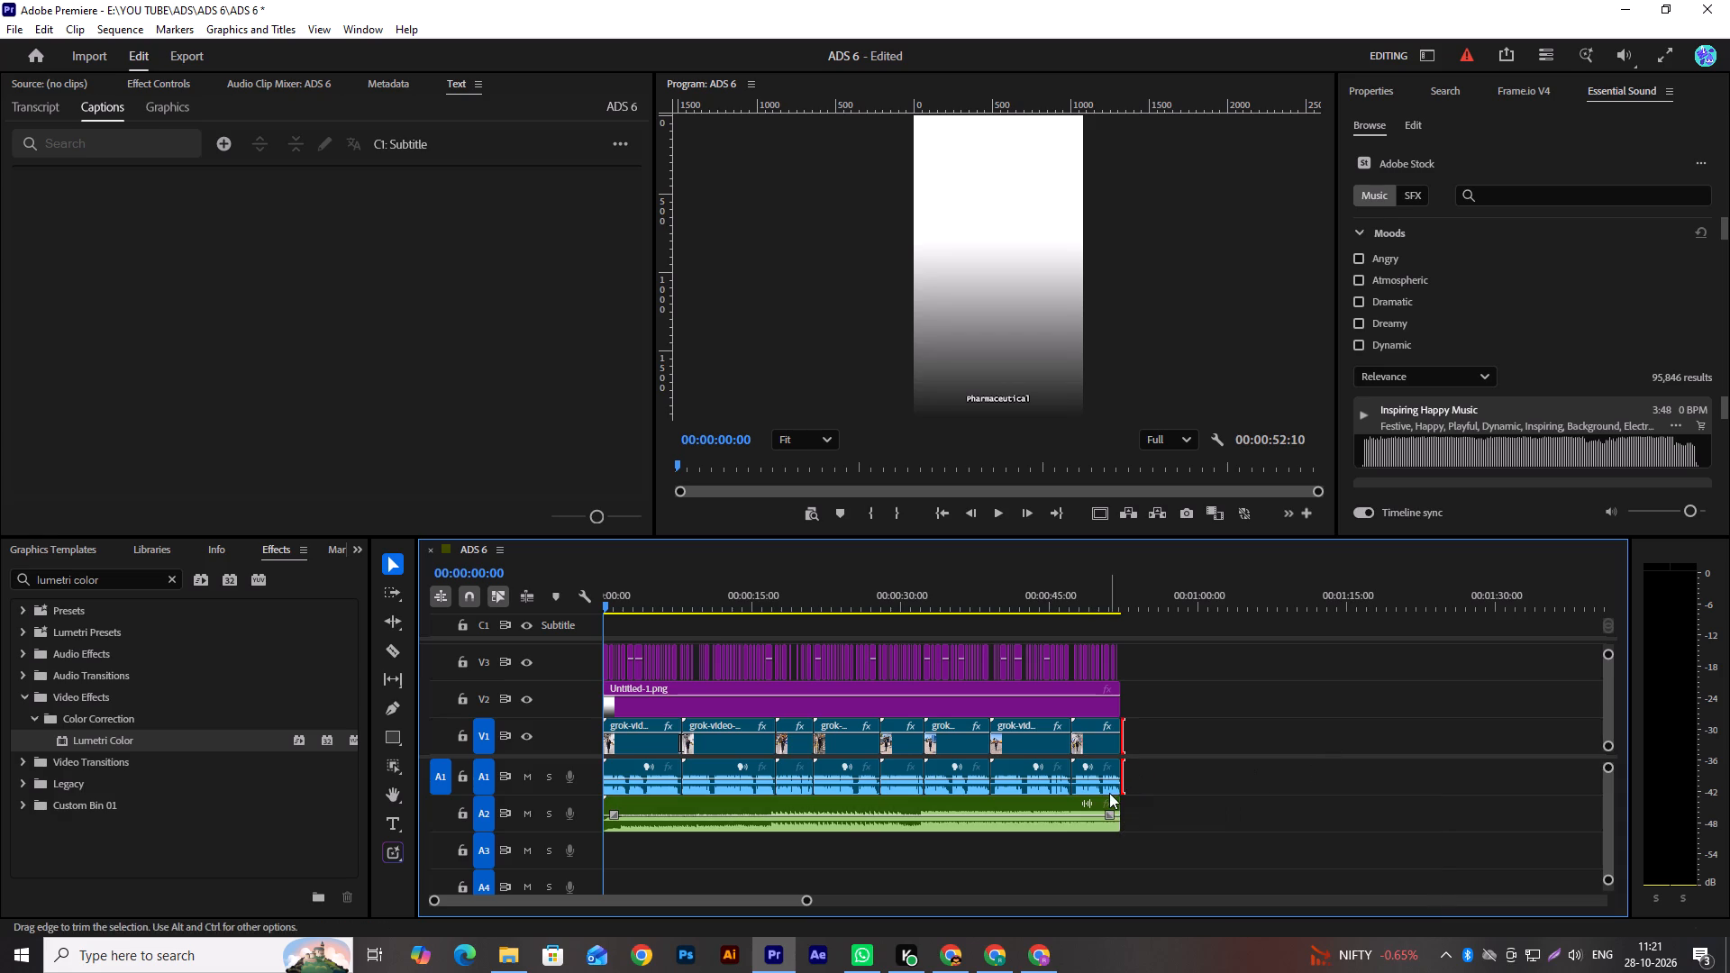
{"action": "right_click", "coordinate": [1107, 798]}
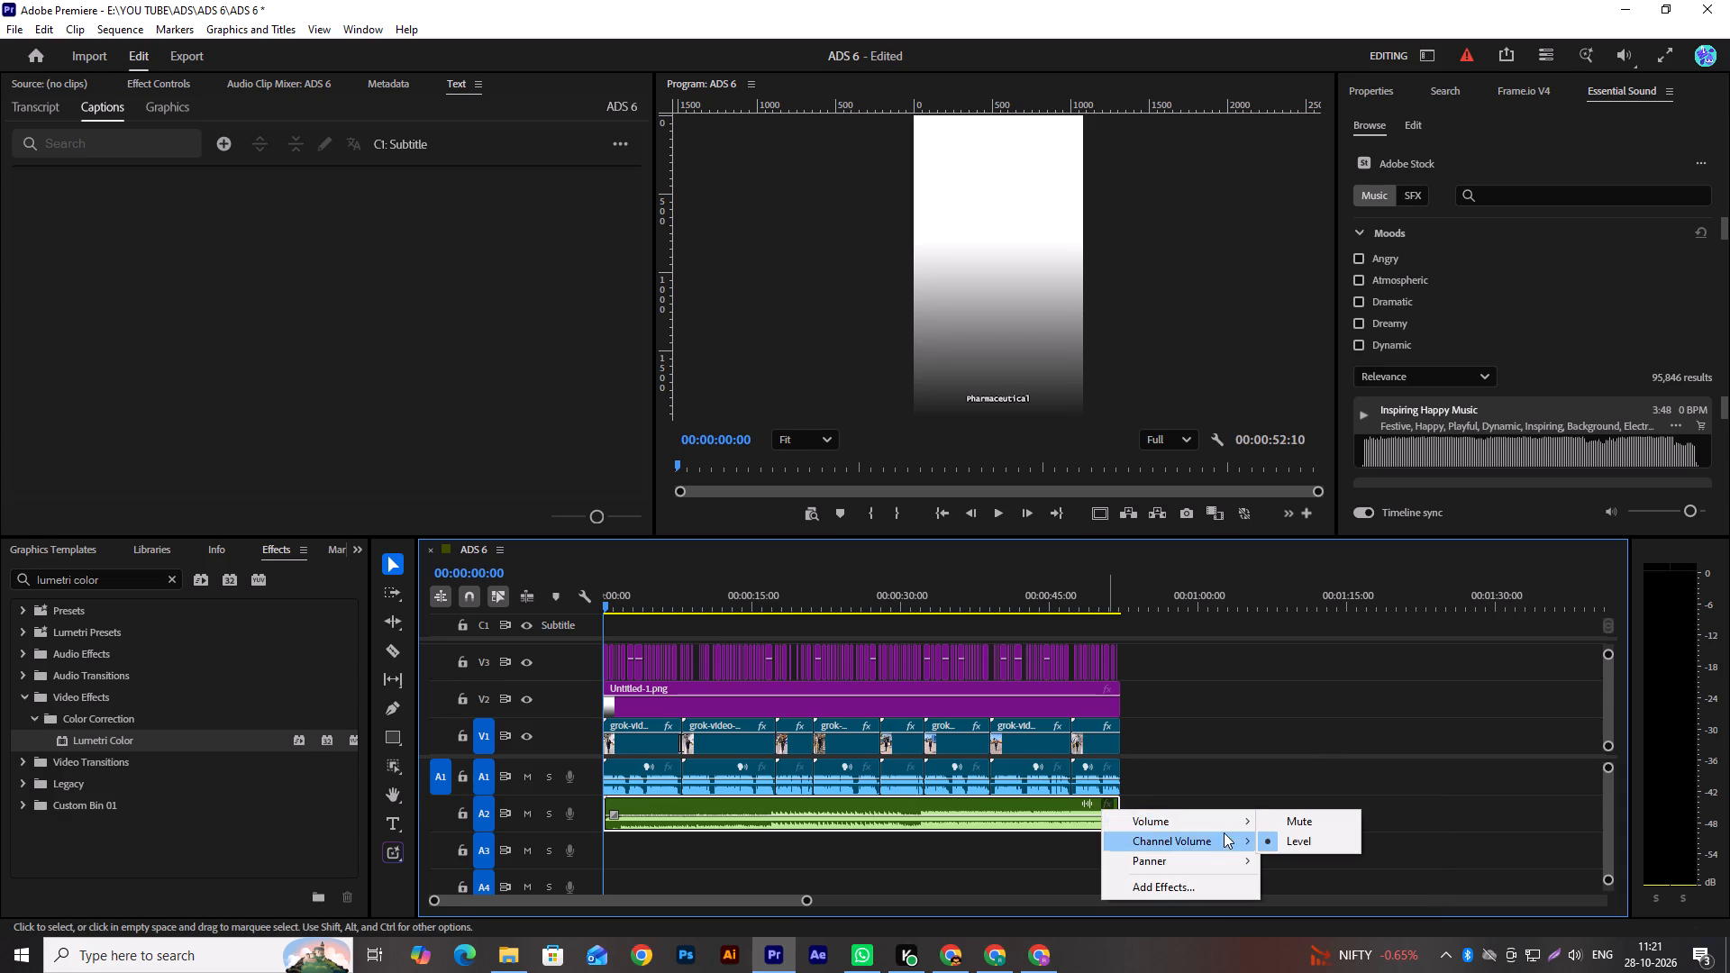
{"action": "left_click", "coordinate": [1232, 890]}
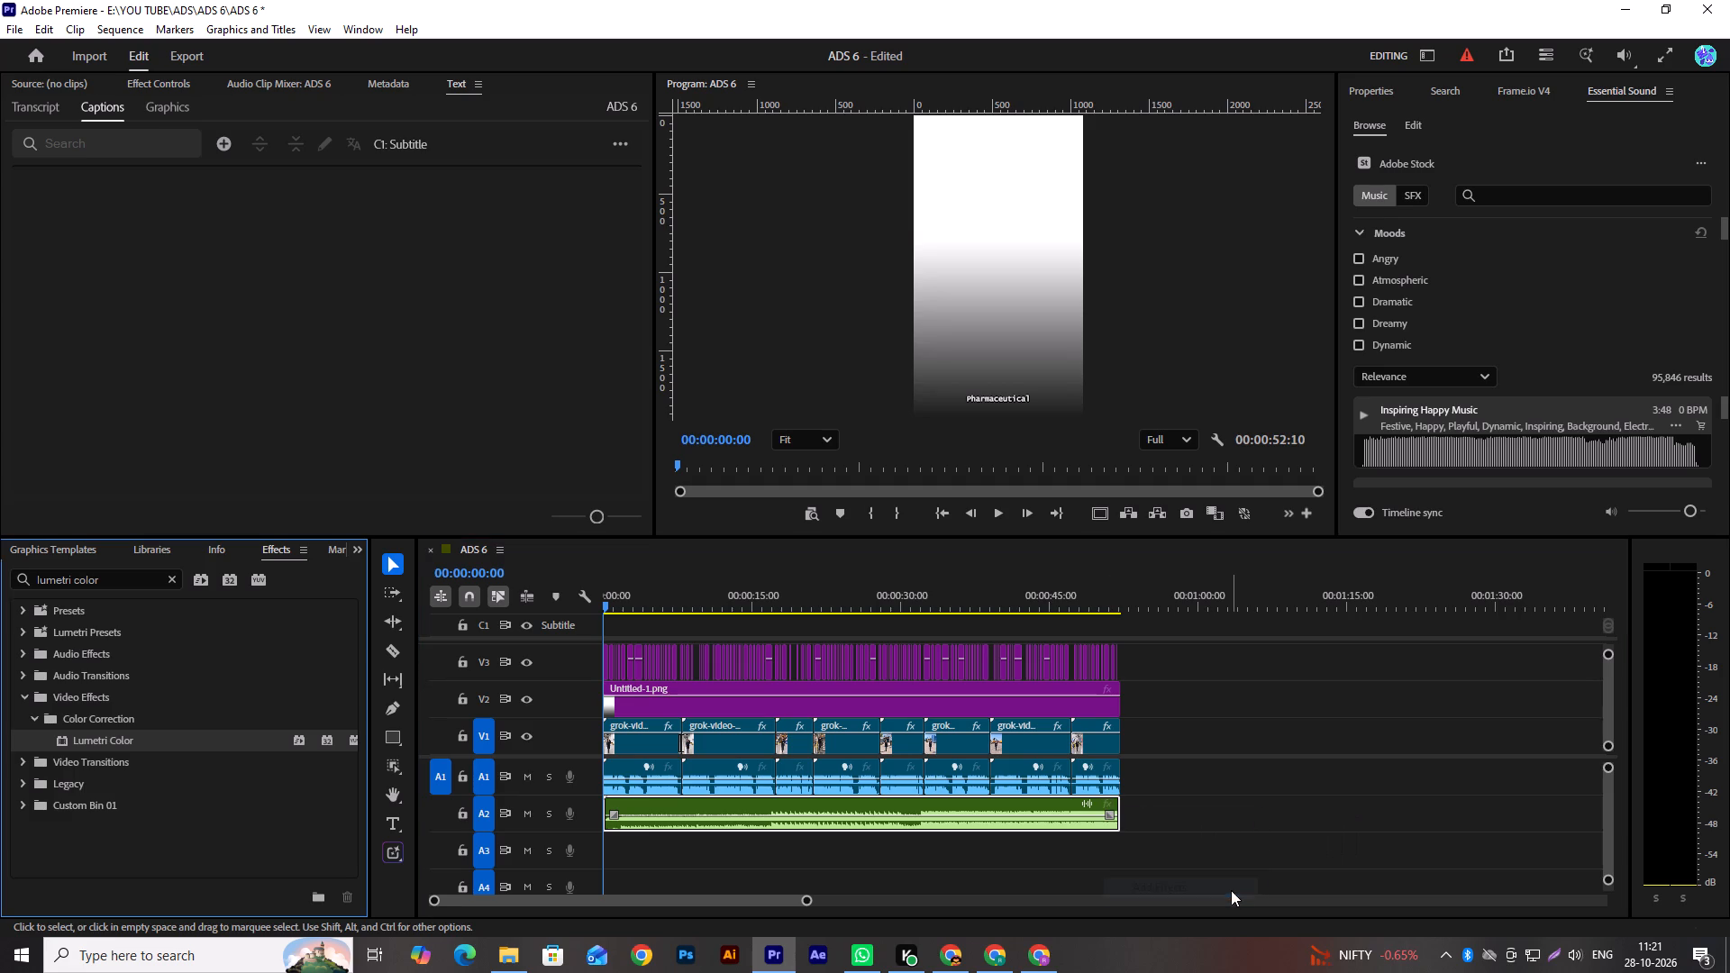
Tag the music clip on A2 as Music in Essential Sound and apply the Balanced Background Music preset.
{"action": "left_click", "coordinate": [1379, 95]}
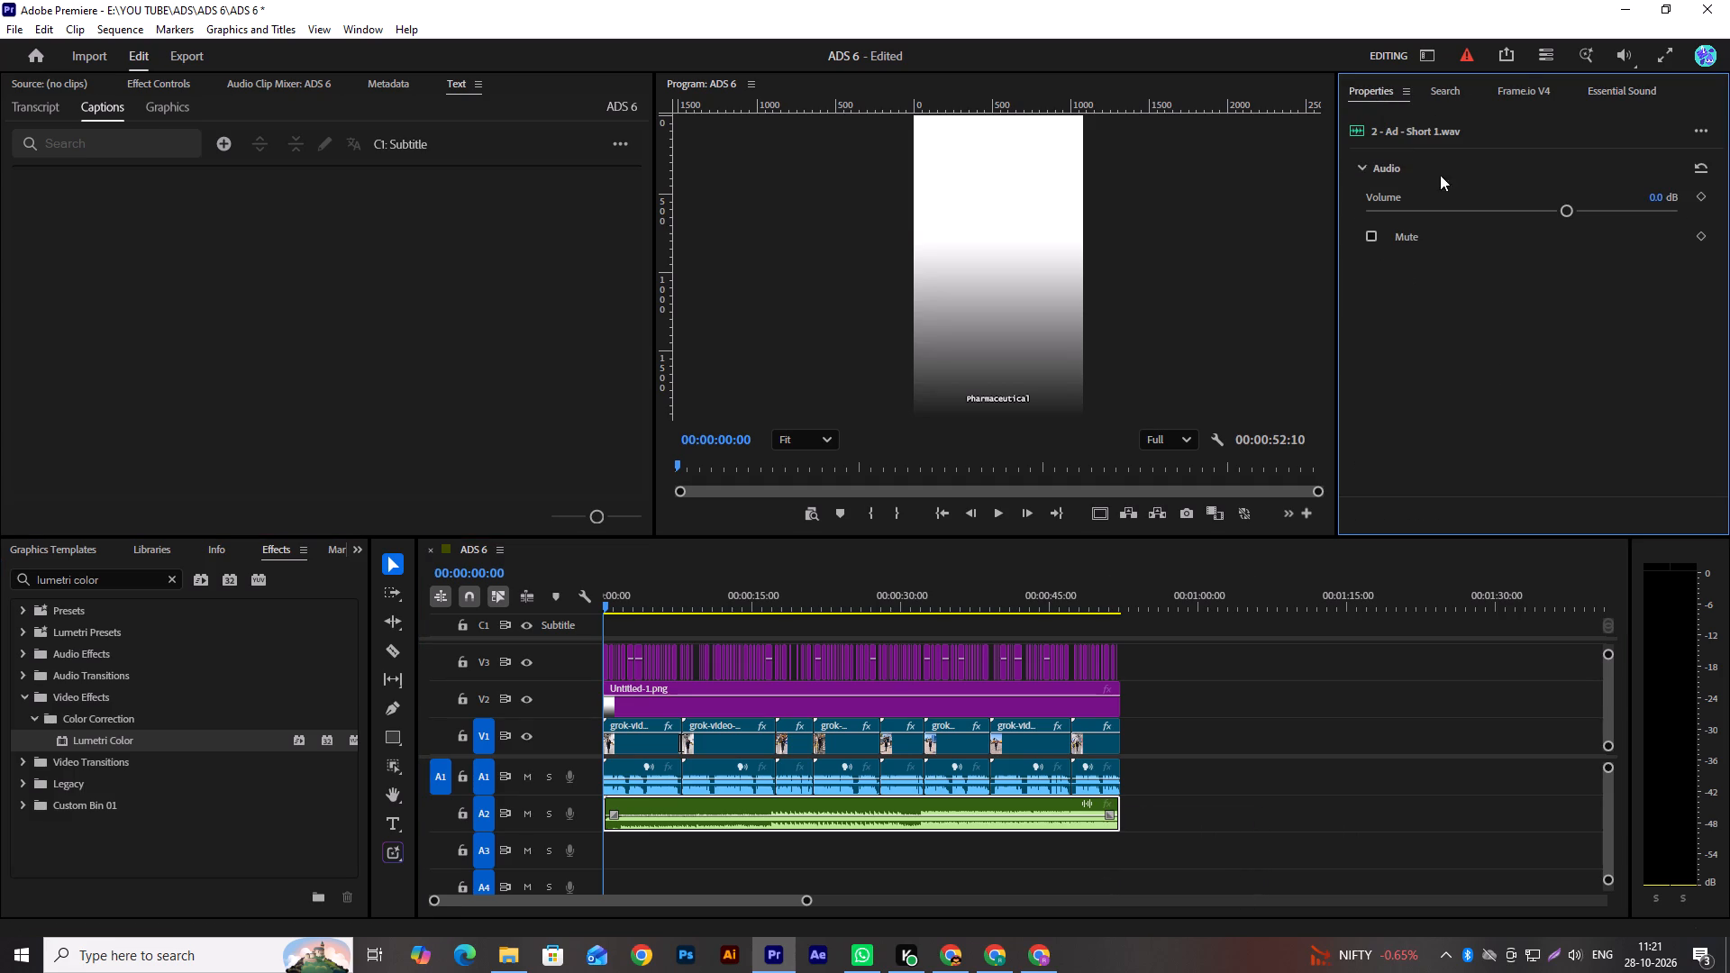
{"action": "left_click", "coordinate": [1492, 307]}
{"action": "right_click", "coordinate": [1693, 131]}
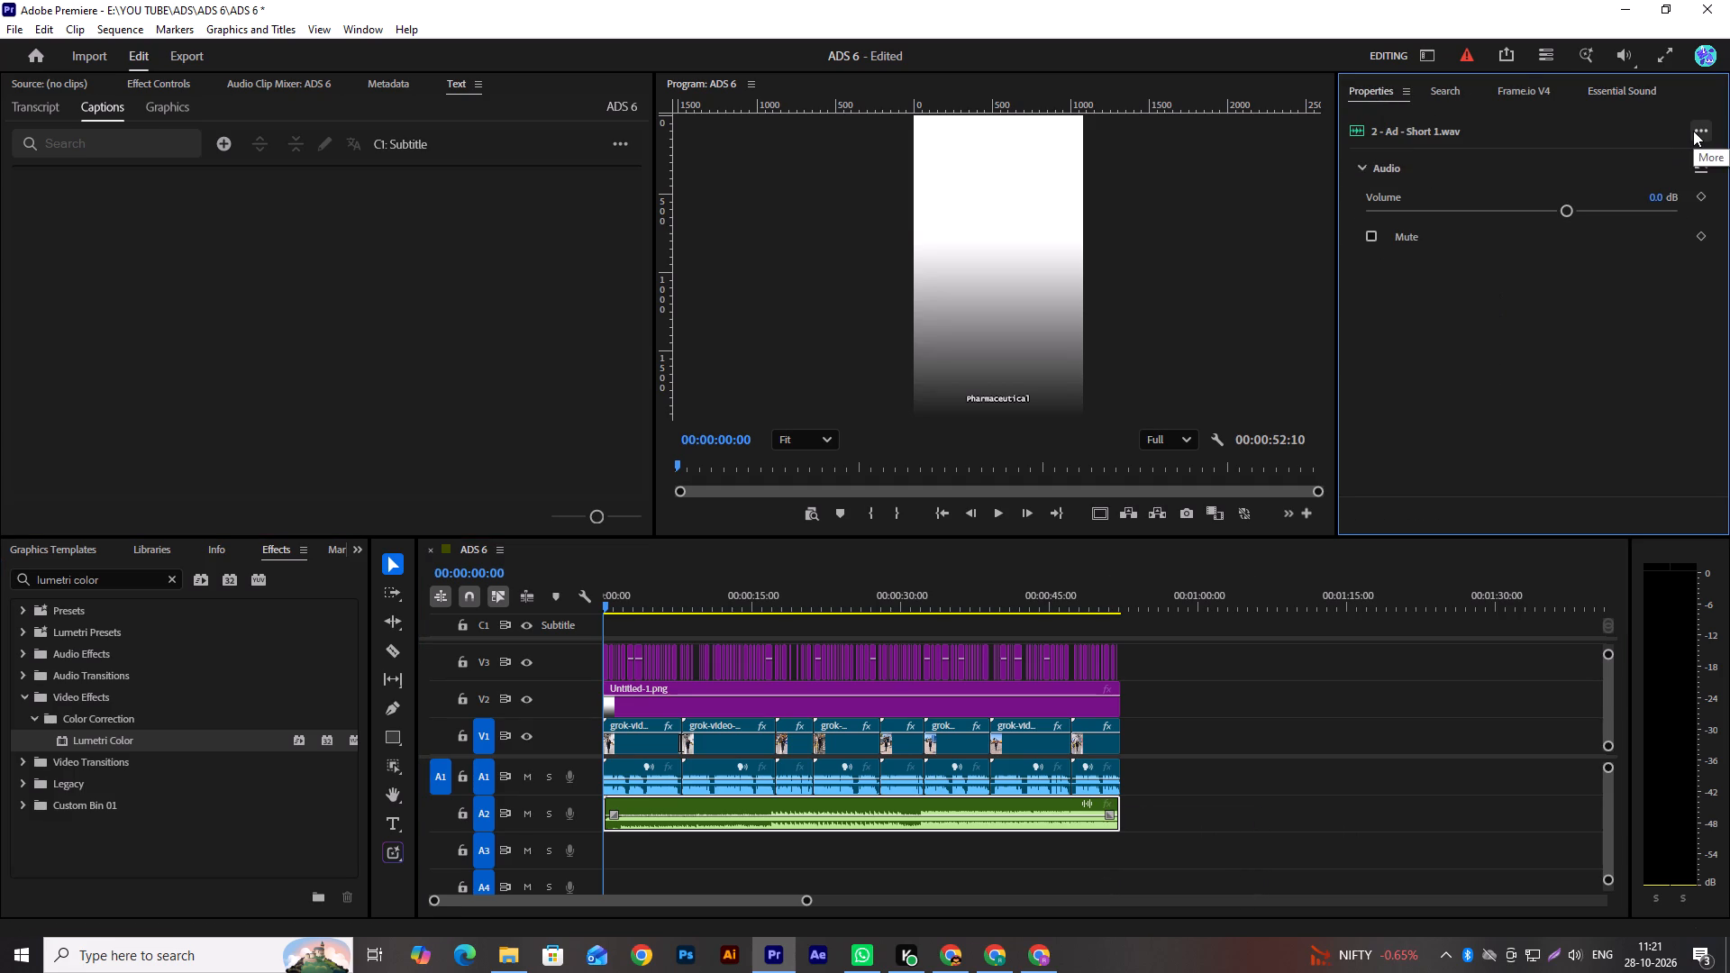
{"action": "left_click", "coordinate": [1693, 131]}
{"action": "left_click", "coordinate": [1670, 158]}
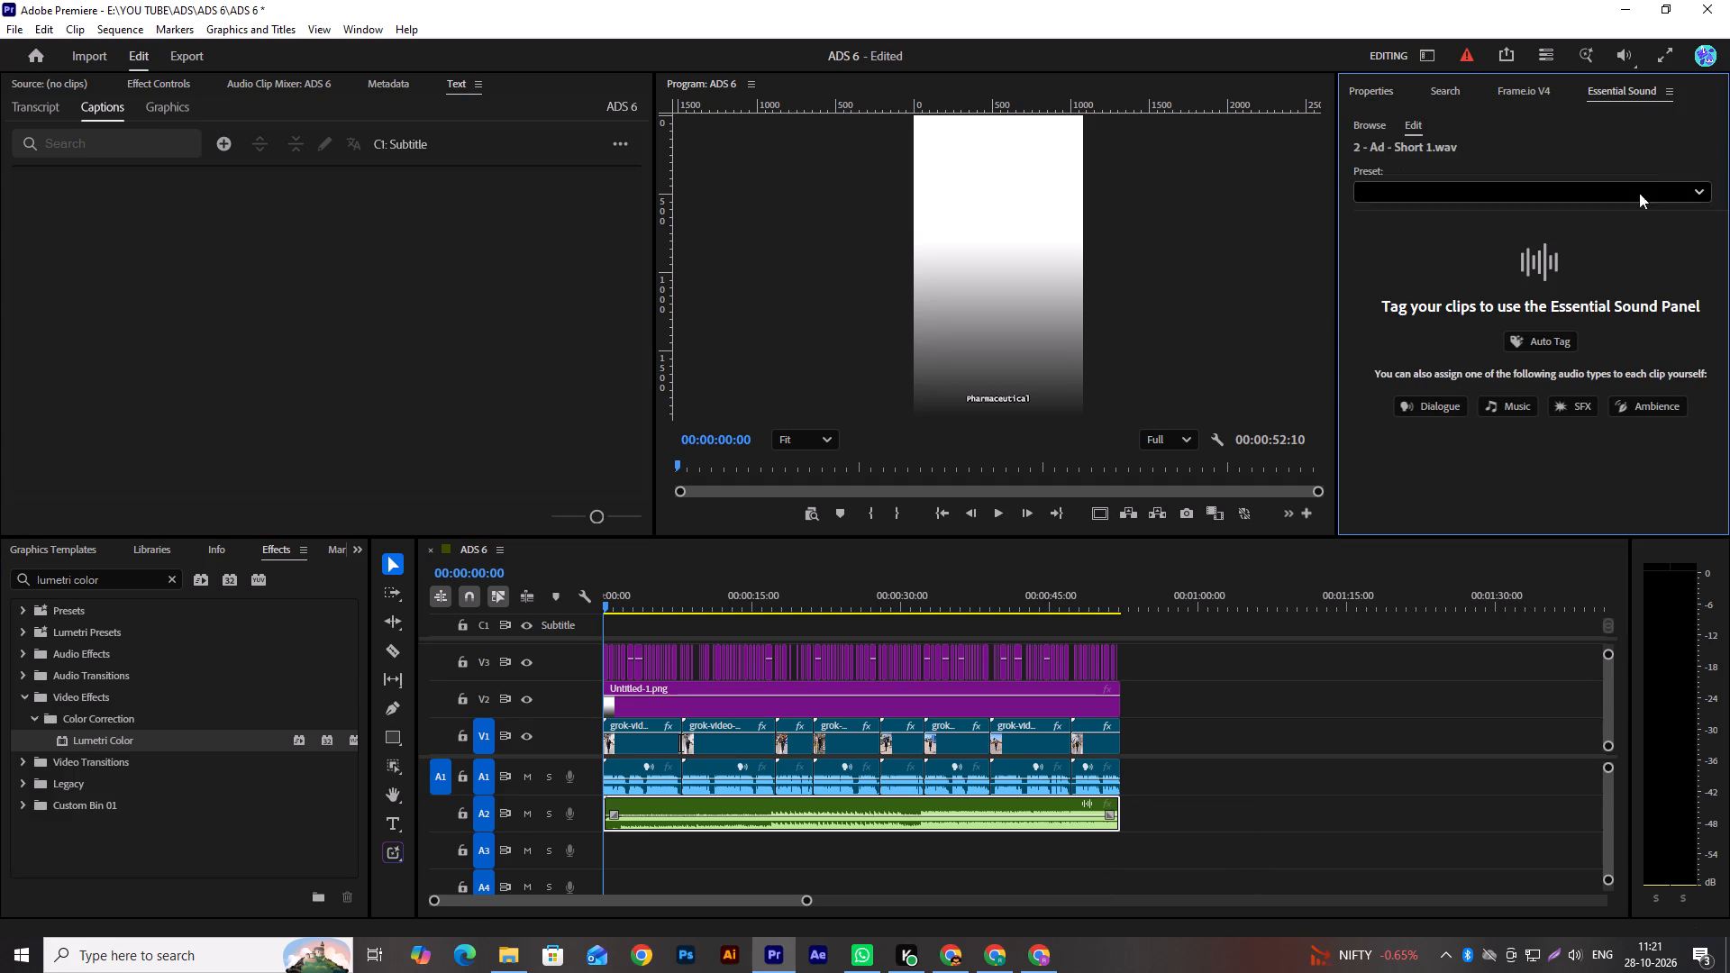
{"action": "left_click", "coordinate": [1510, 406]}
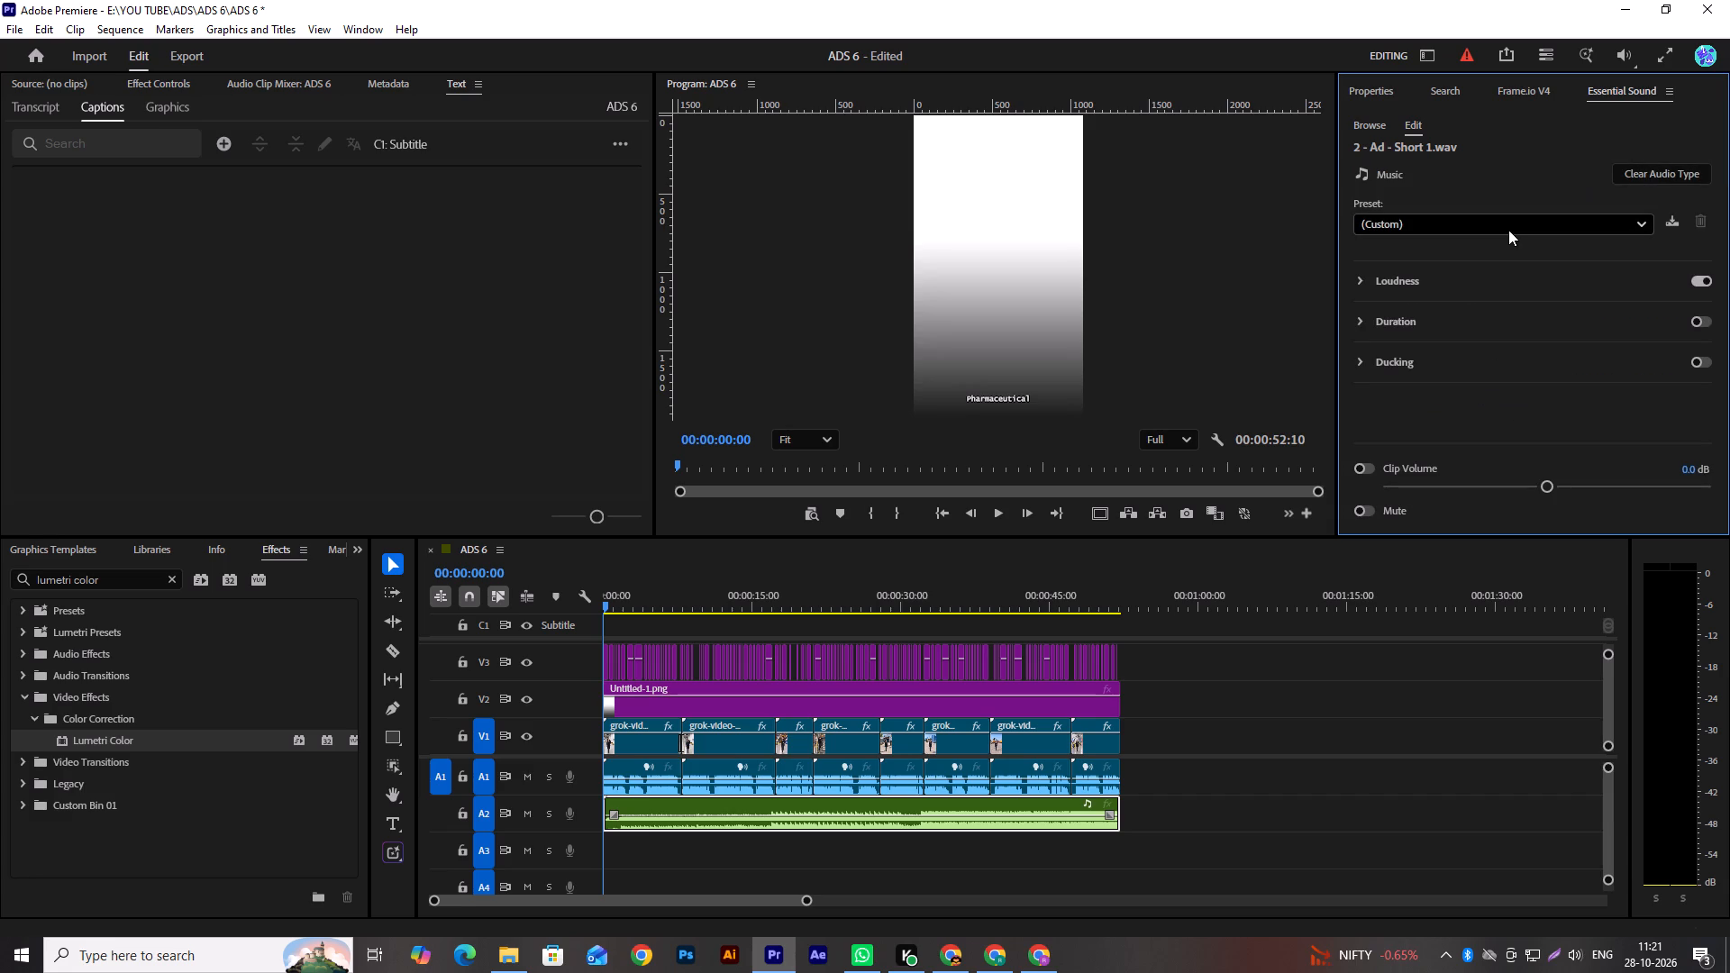
{"action": "left_click", "coordinate": [1508, 230]}
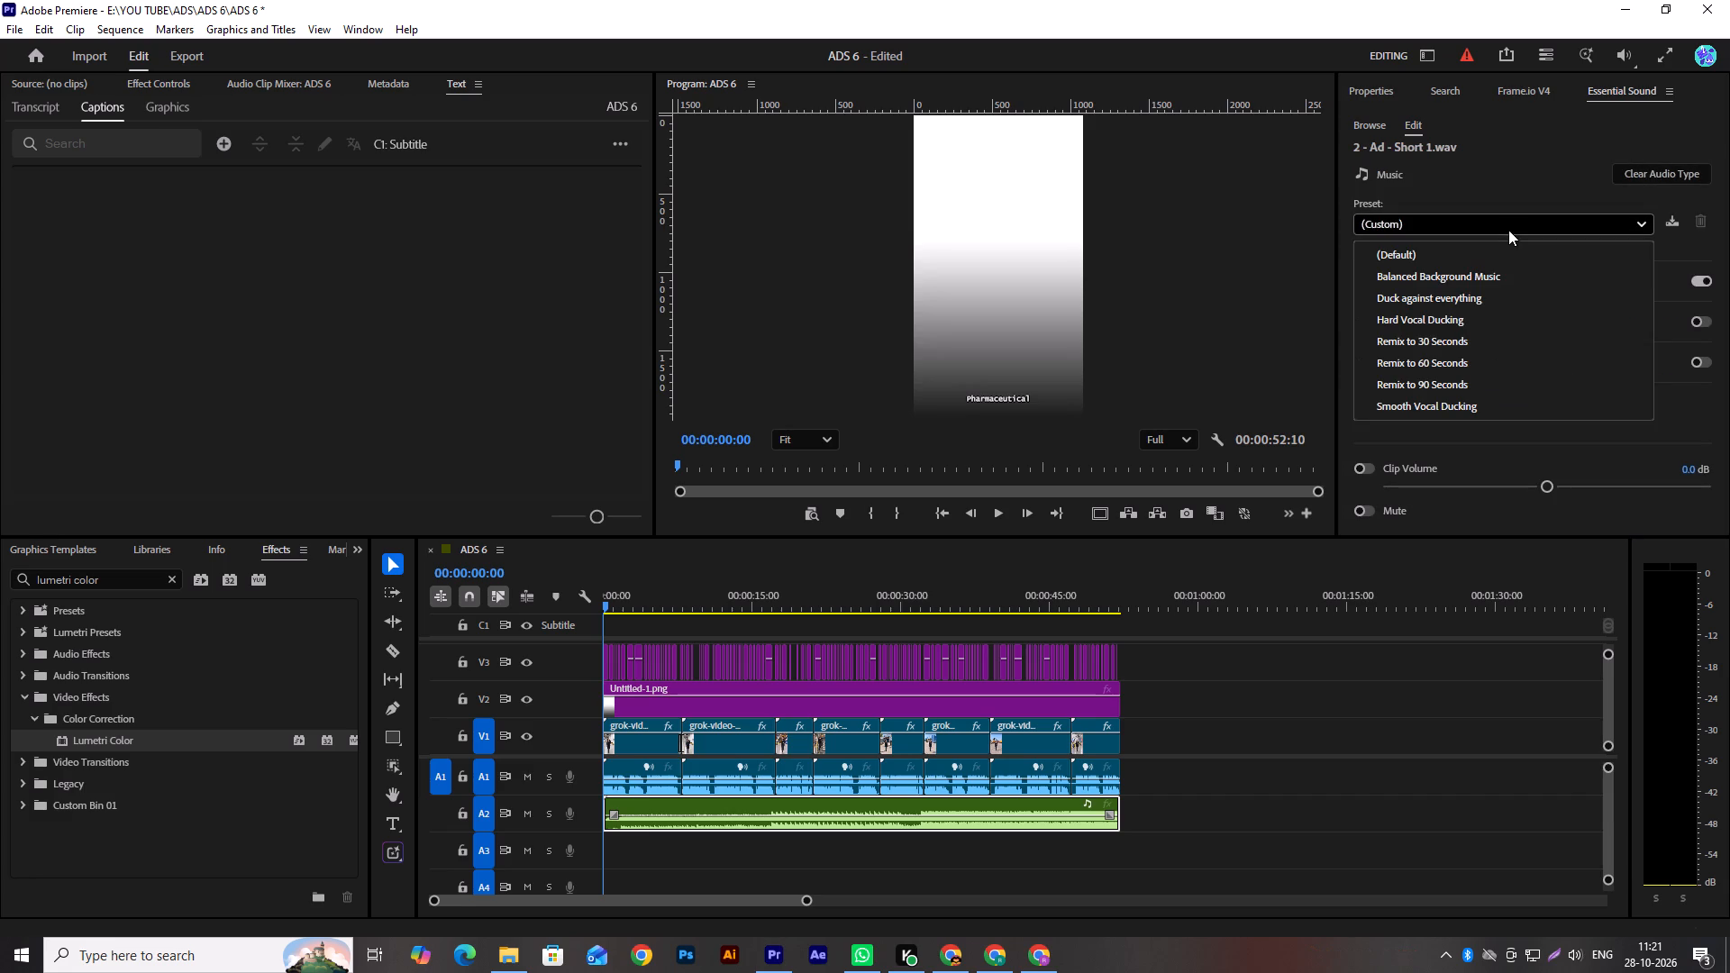
{"action": "left_click", "coordinate": [1461, 269]}
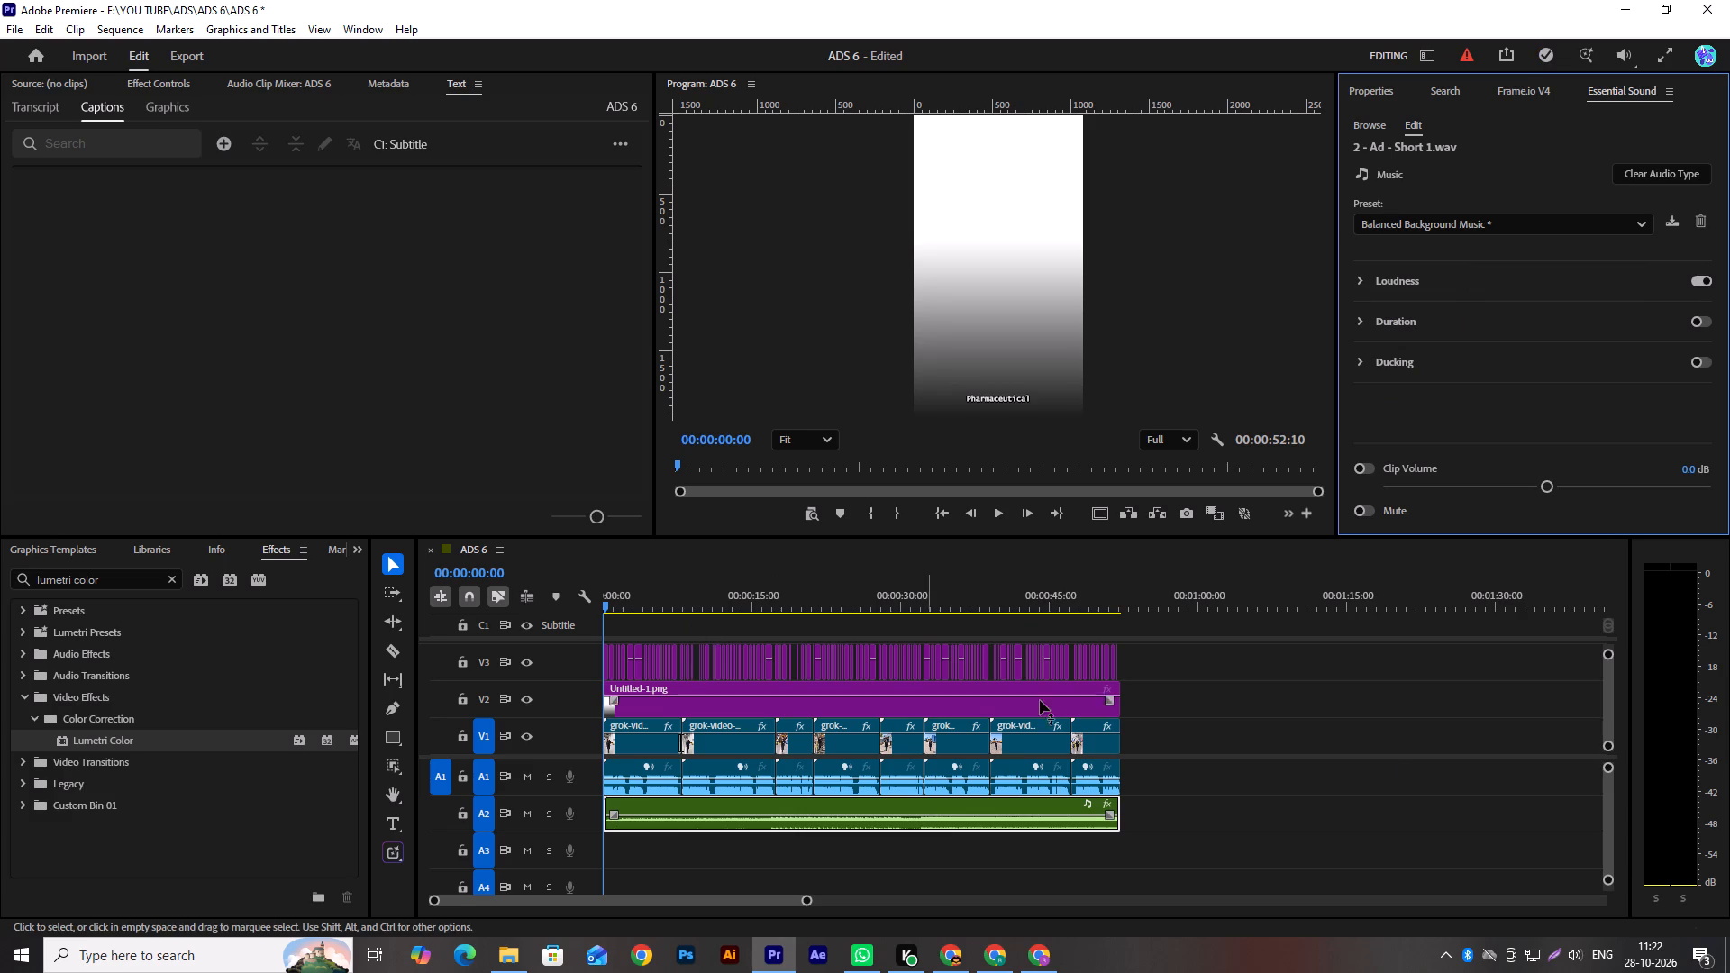
Trim about 15 seconds off the start of the music clip on A2 and move it back to 00:00:00:00.
{"action": "key", "text": "space"}
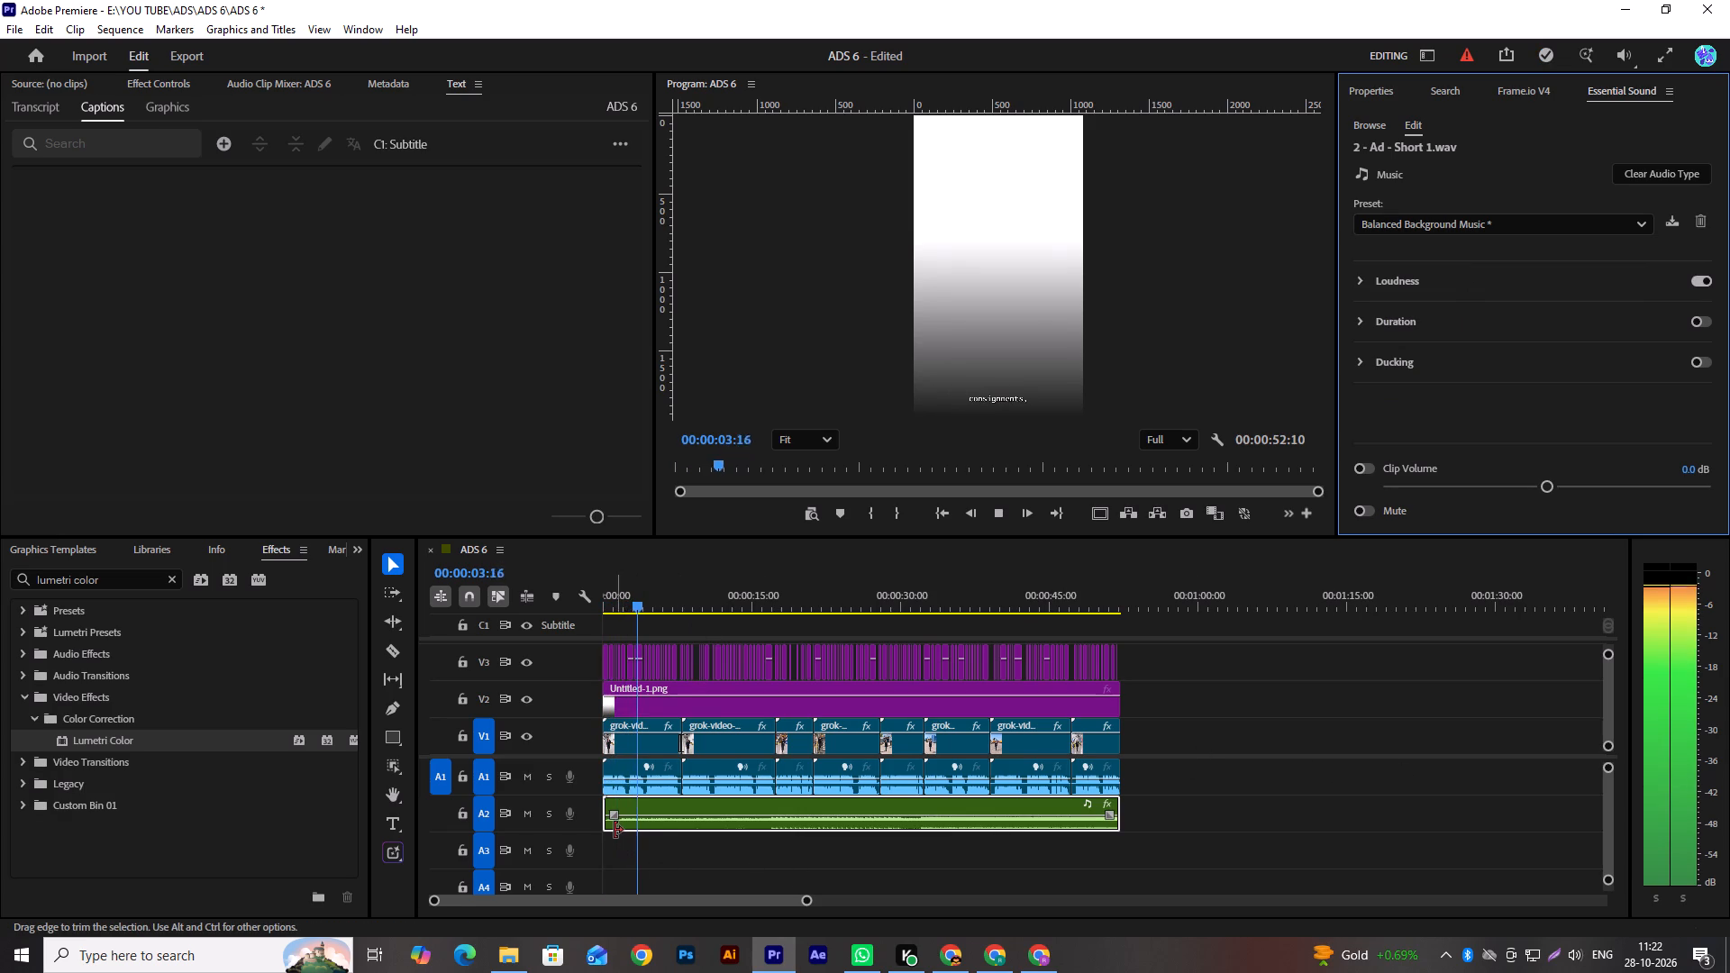
{"action": "left_click_drag", "start_coordinate": [607, 830], "coordinate": [610, 827]}
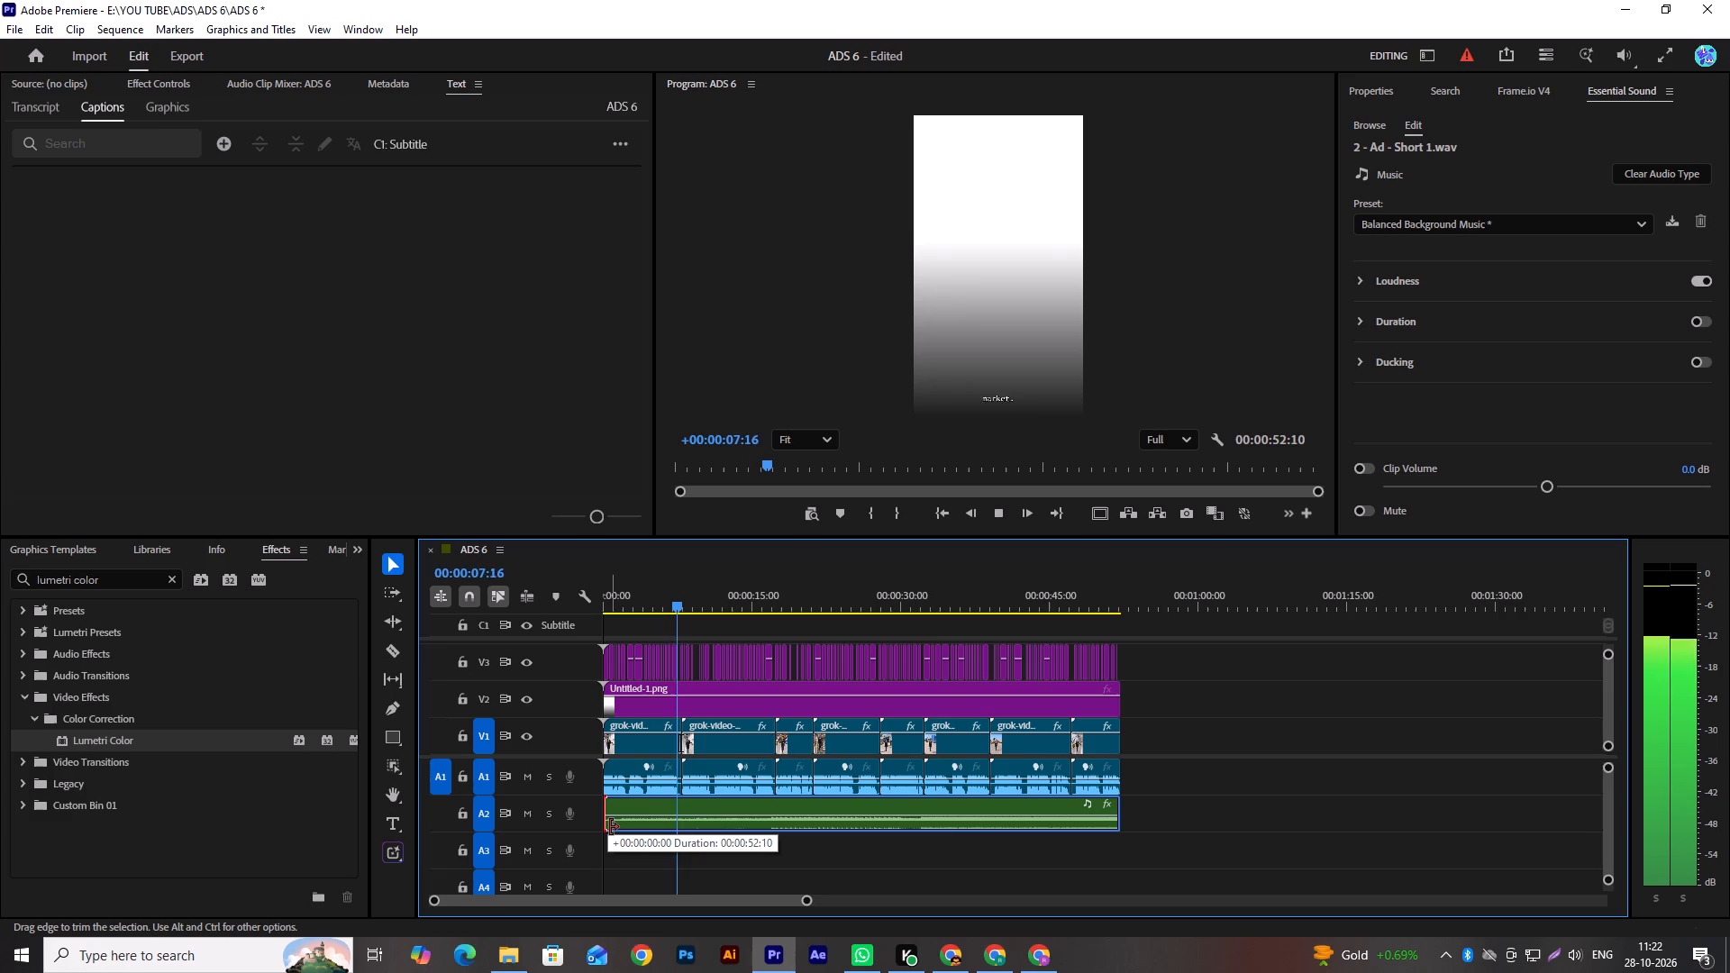
{"action": "left_click_drag", "start_coordinate": [610, 827], "coordinate": [688, 838]}
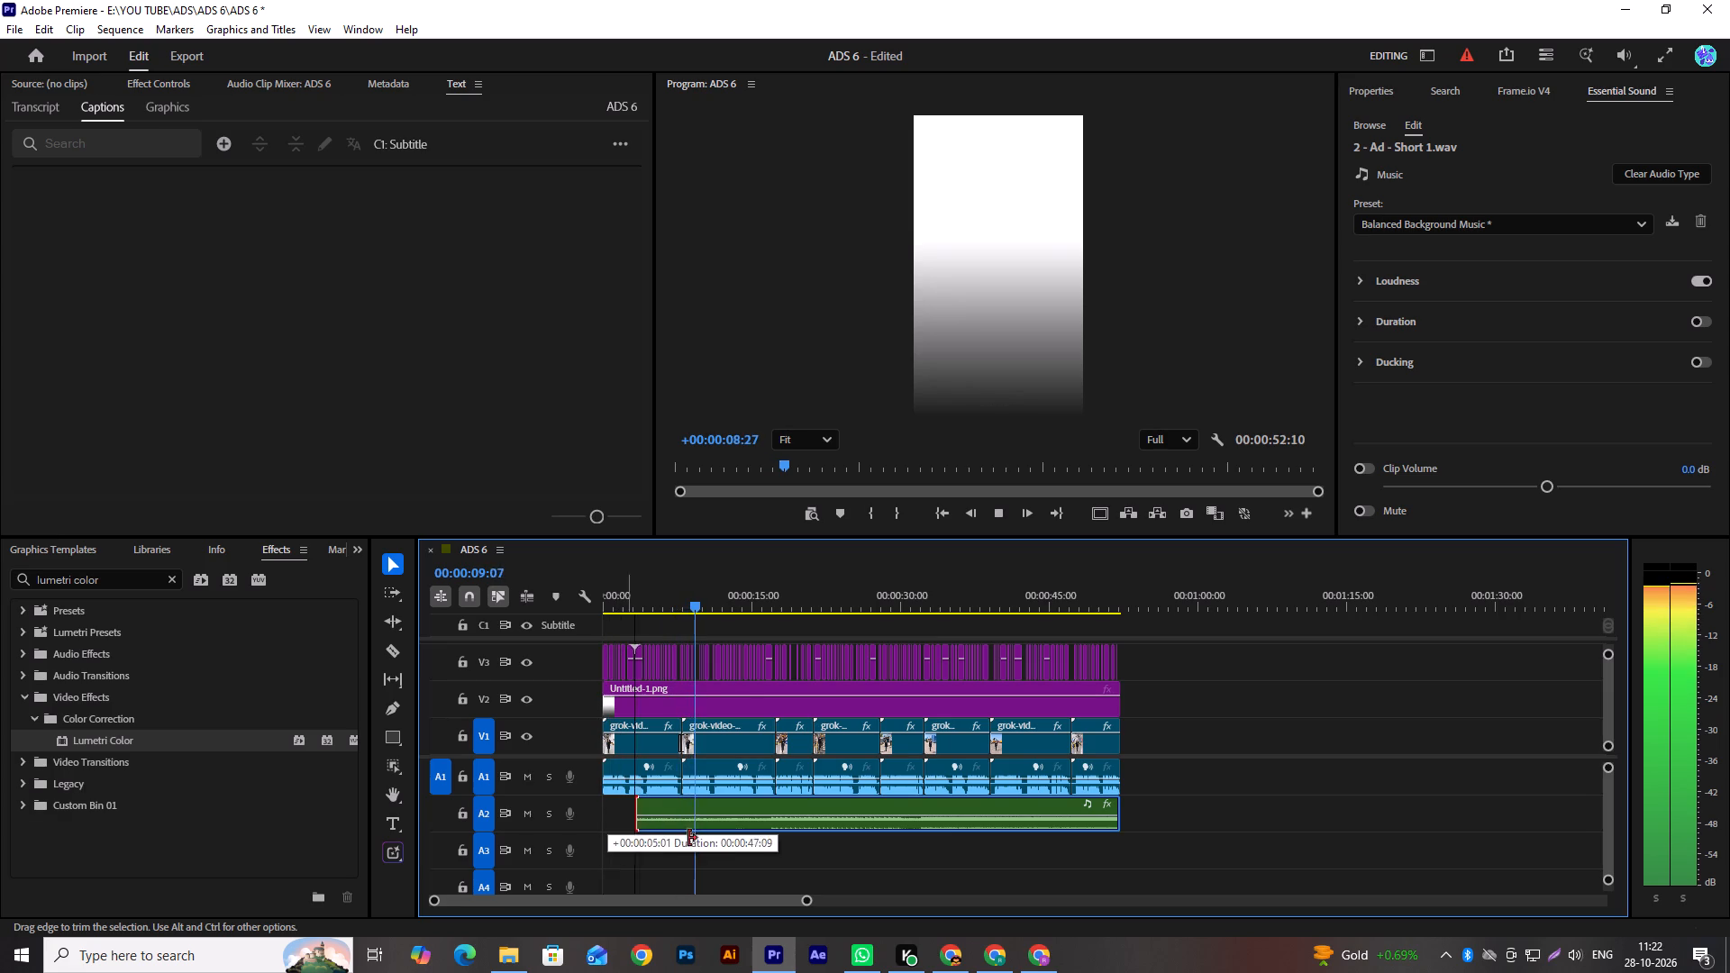
{"action": "left_click_drag", "start_coordinate": [688, 838], "coordinate": [758, 845]}
{"action": "left_click_drag", "start_coordinate": [814, 826], "coordinate": [739, 828]}
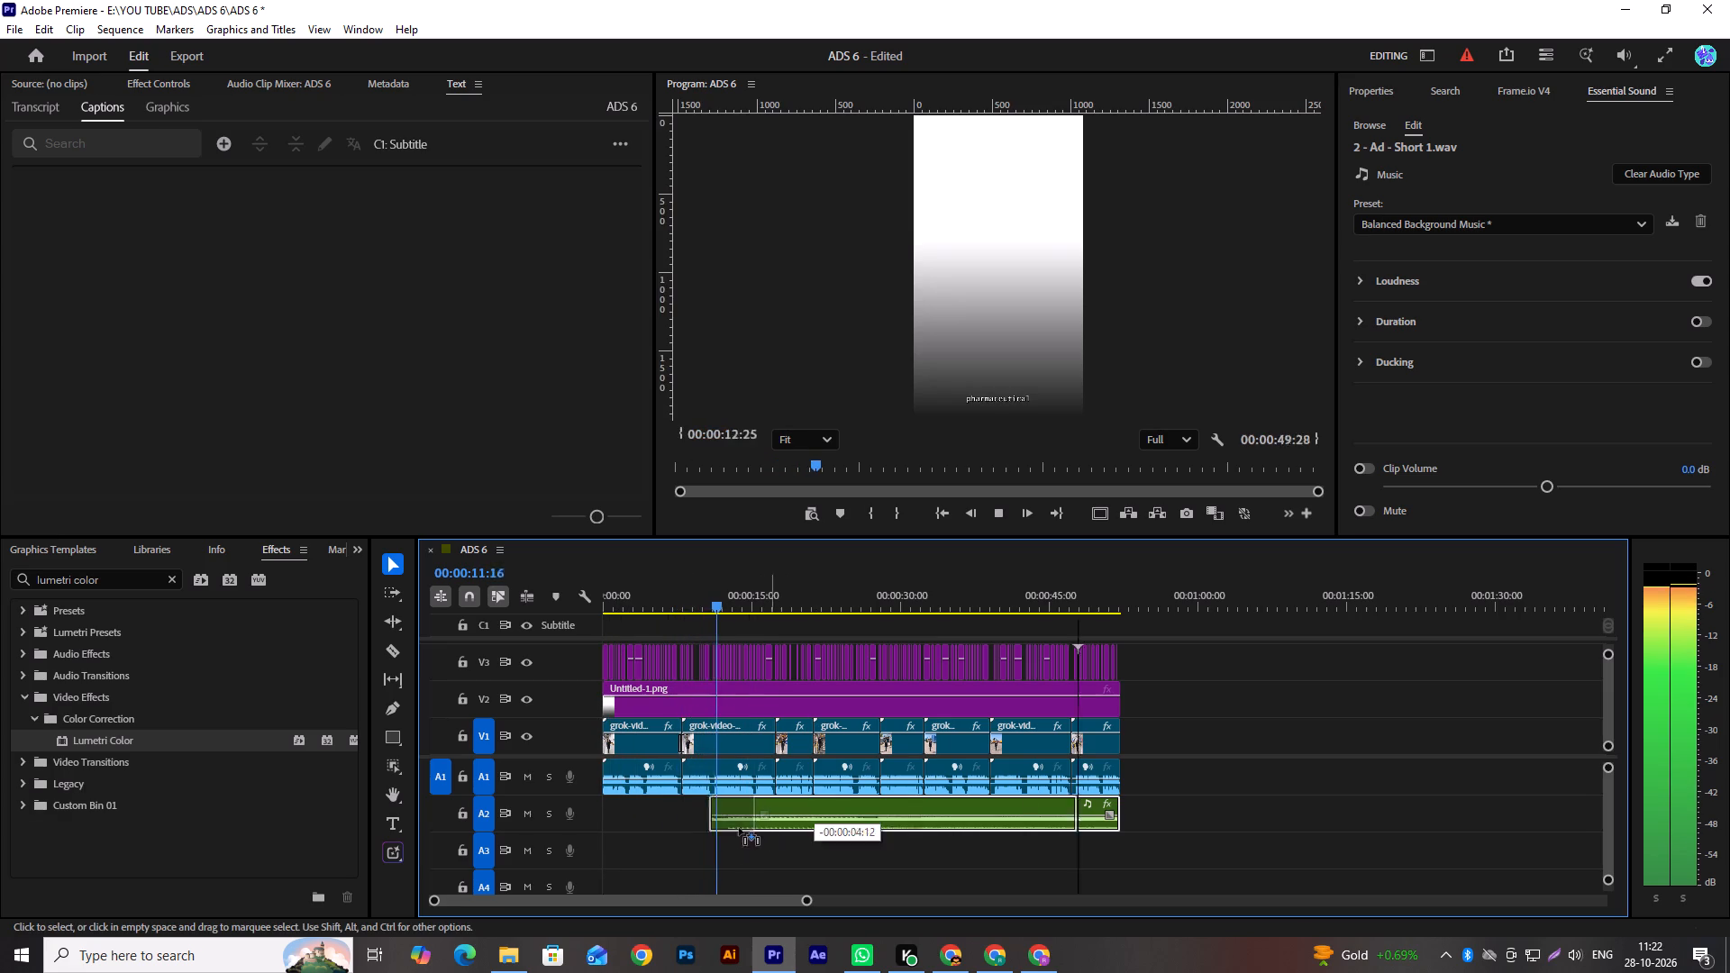
{"action": "left_click_drag", "start_coordinate": [739, 828], "coordinate": [596, 819]}
Add a fade-in of about 3 seconds at the start of the music clip on A2 and play it from the beginning.
{"action": "left_click_drag", "start_coordinate": [639, 608], "coordinate": [442, 649]}
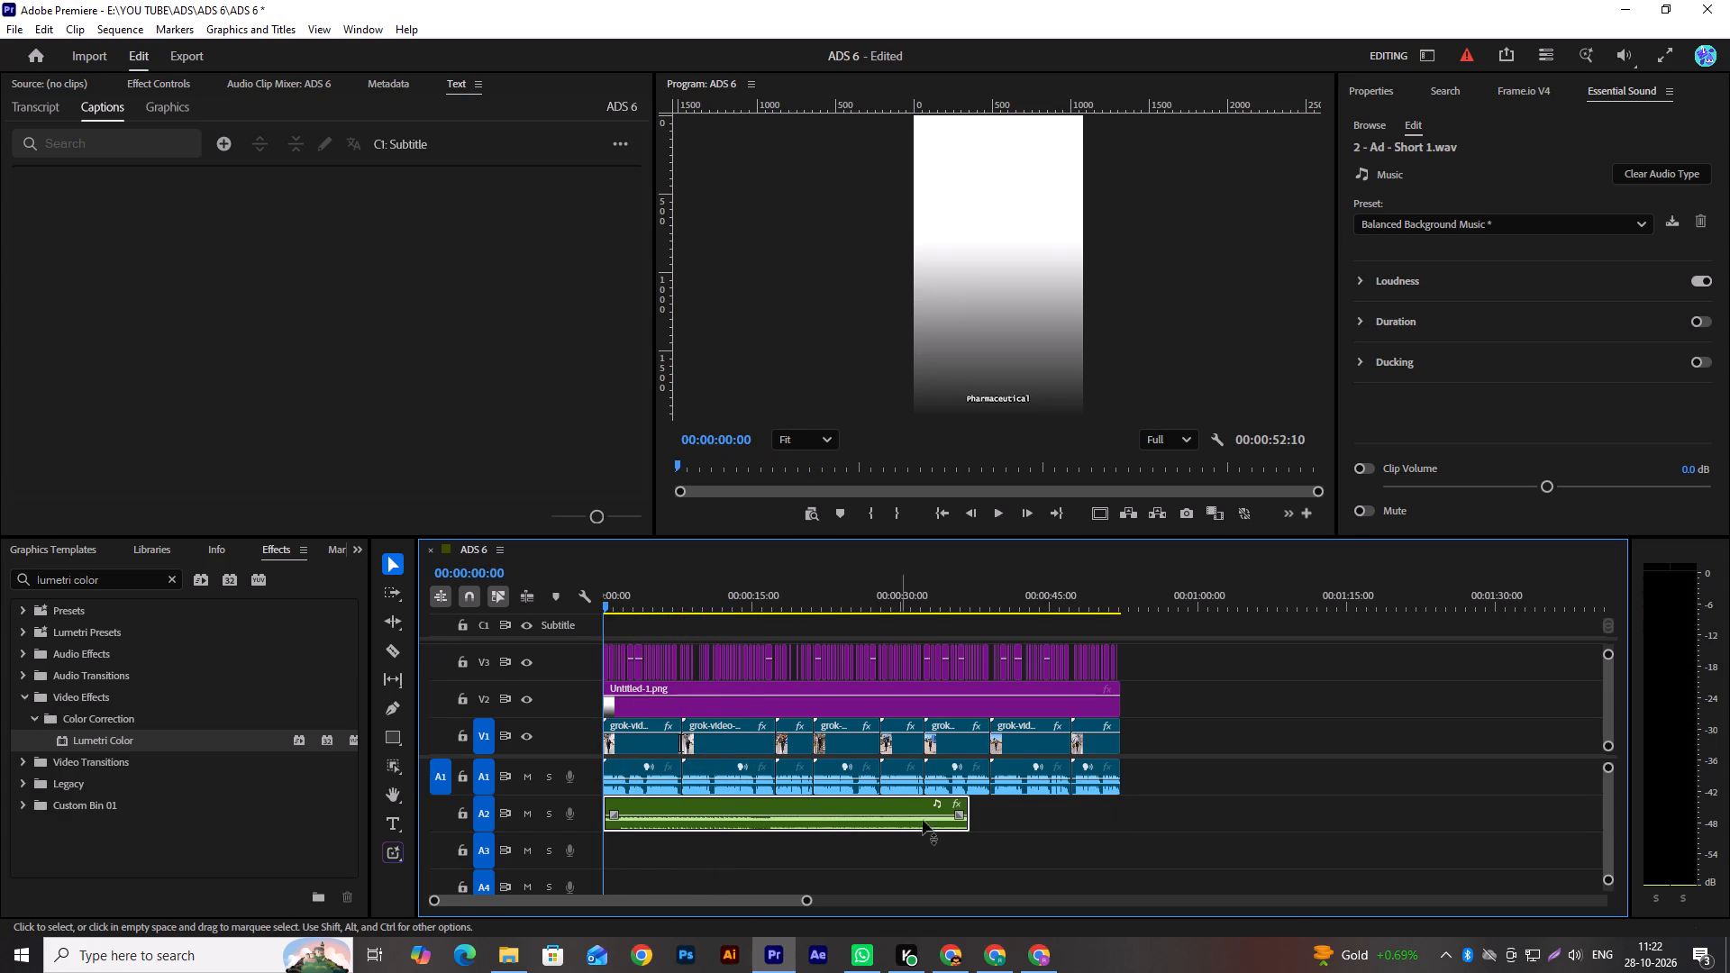
{"action": "key", "text": "space"}
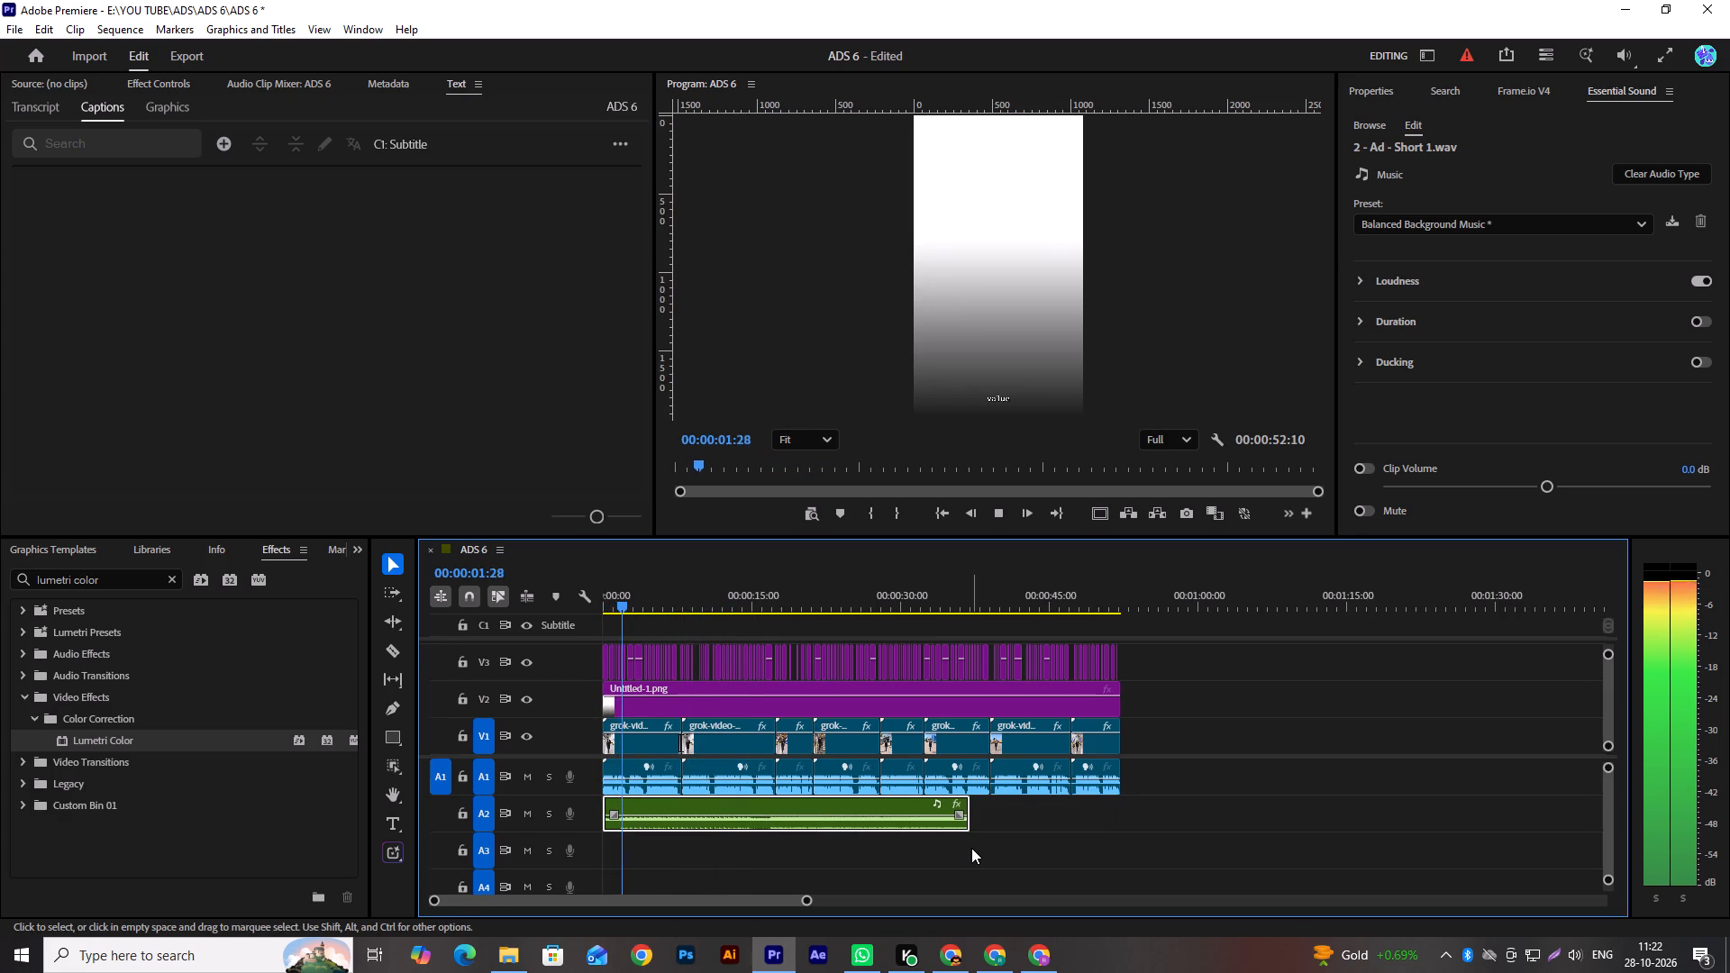
{"action": "key", "text": "space"}
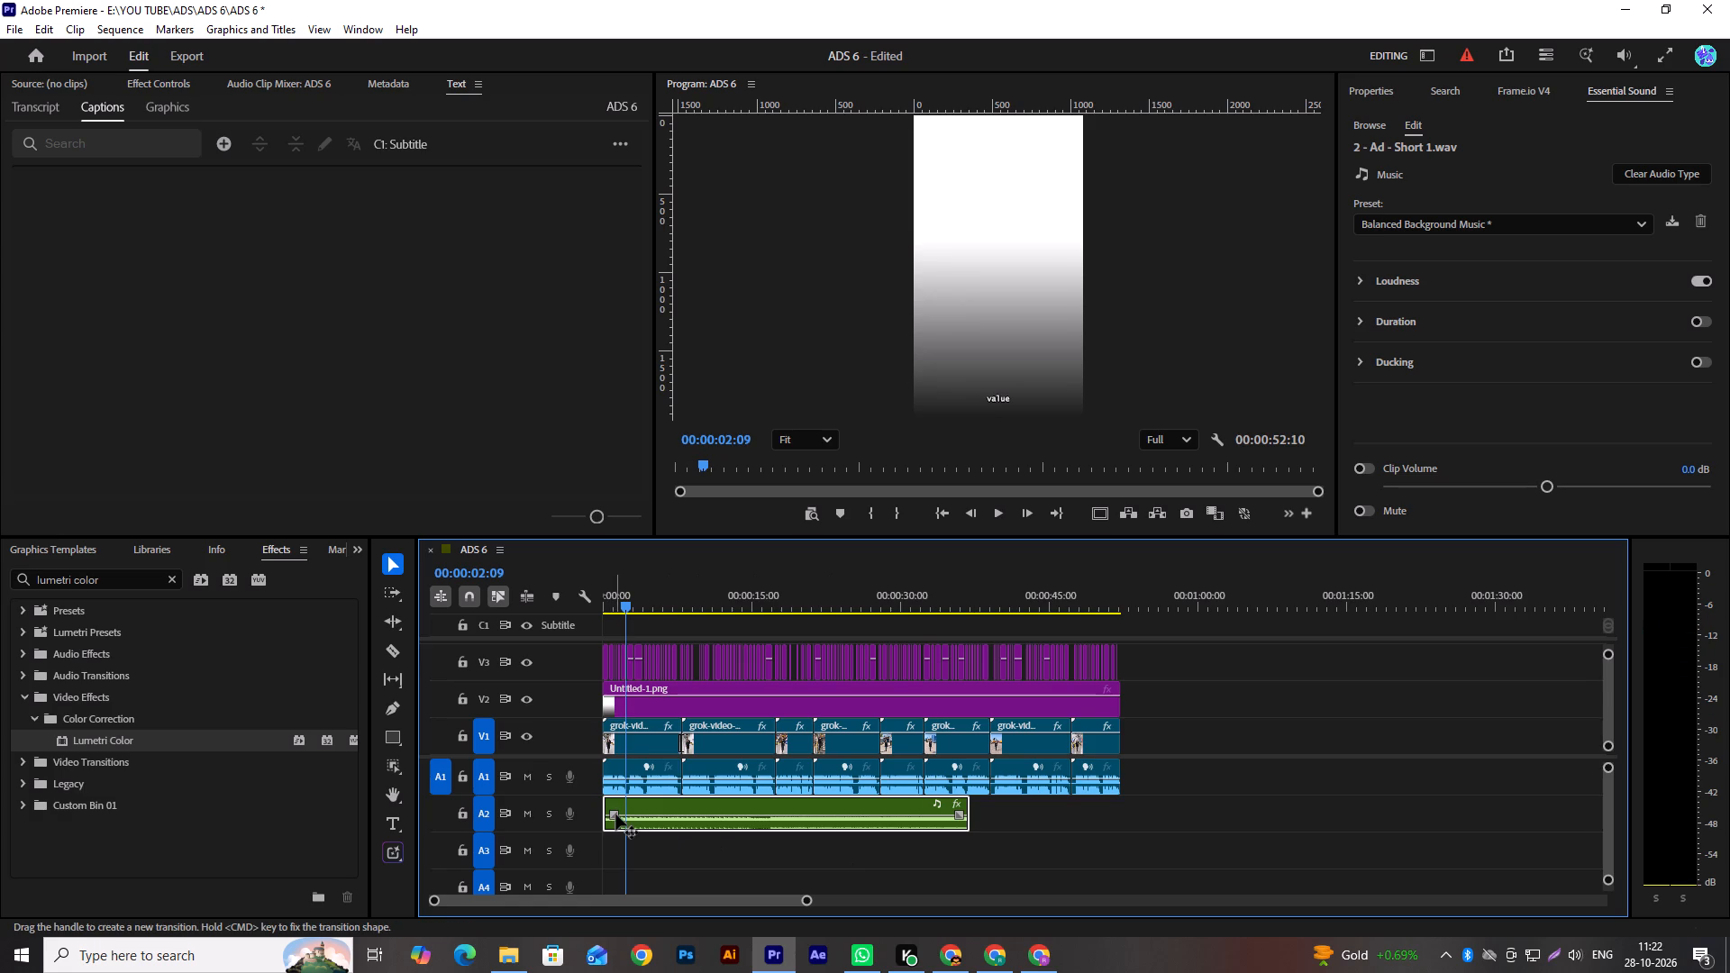
{"action": "left_click_drag", "start_coordinate": [615, 814], "coordinate": [635, 813]}
{"action": "left_click_drag", "start_coordinate": [622, 605], "coordinate": [541, 639]}
{"action": "key", "text": "space"}
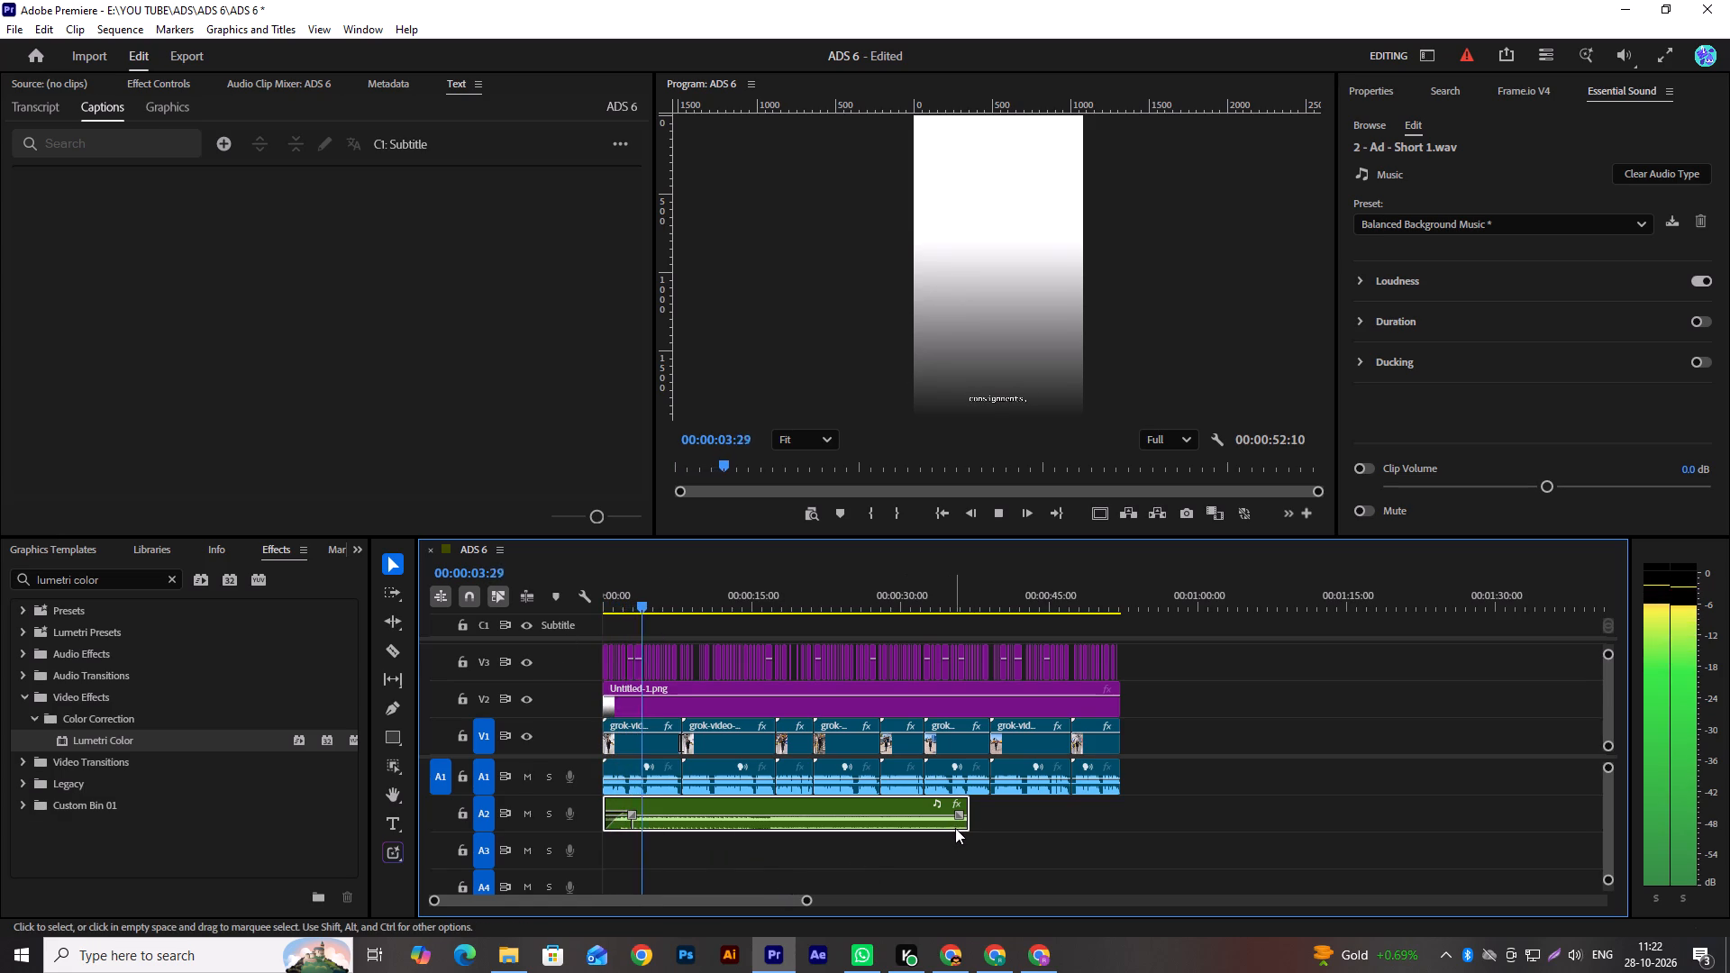
Extend the end of the music clip on A2 to match the end of the video at 00:00:52:10.
{"action": "left_click_drag", "start_coordinate": [961, 830], "coordinate": [1098, 823]}
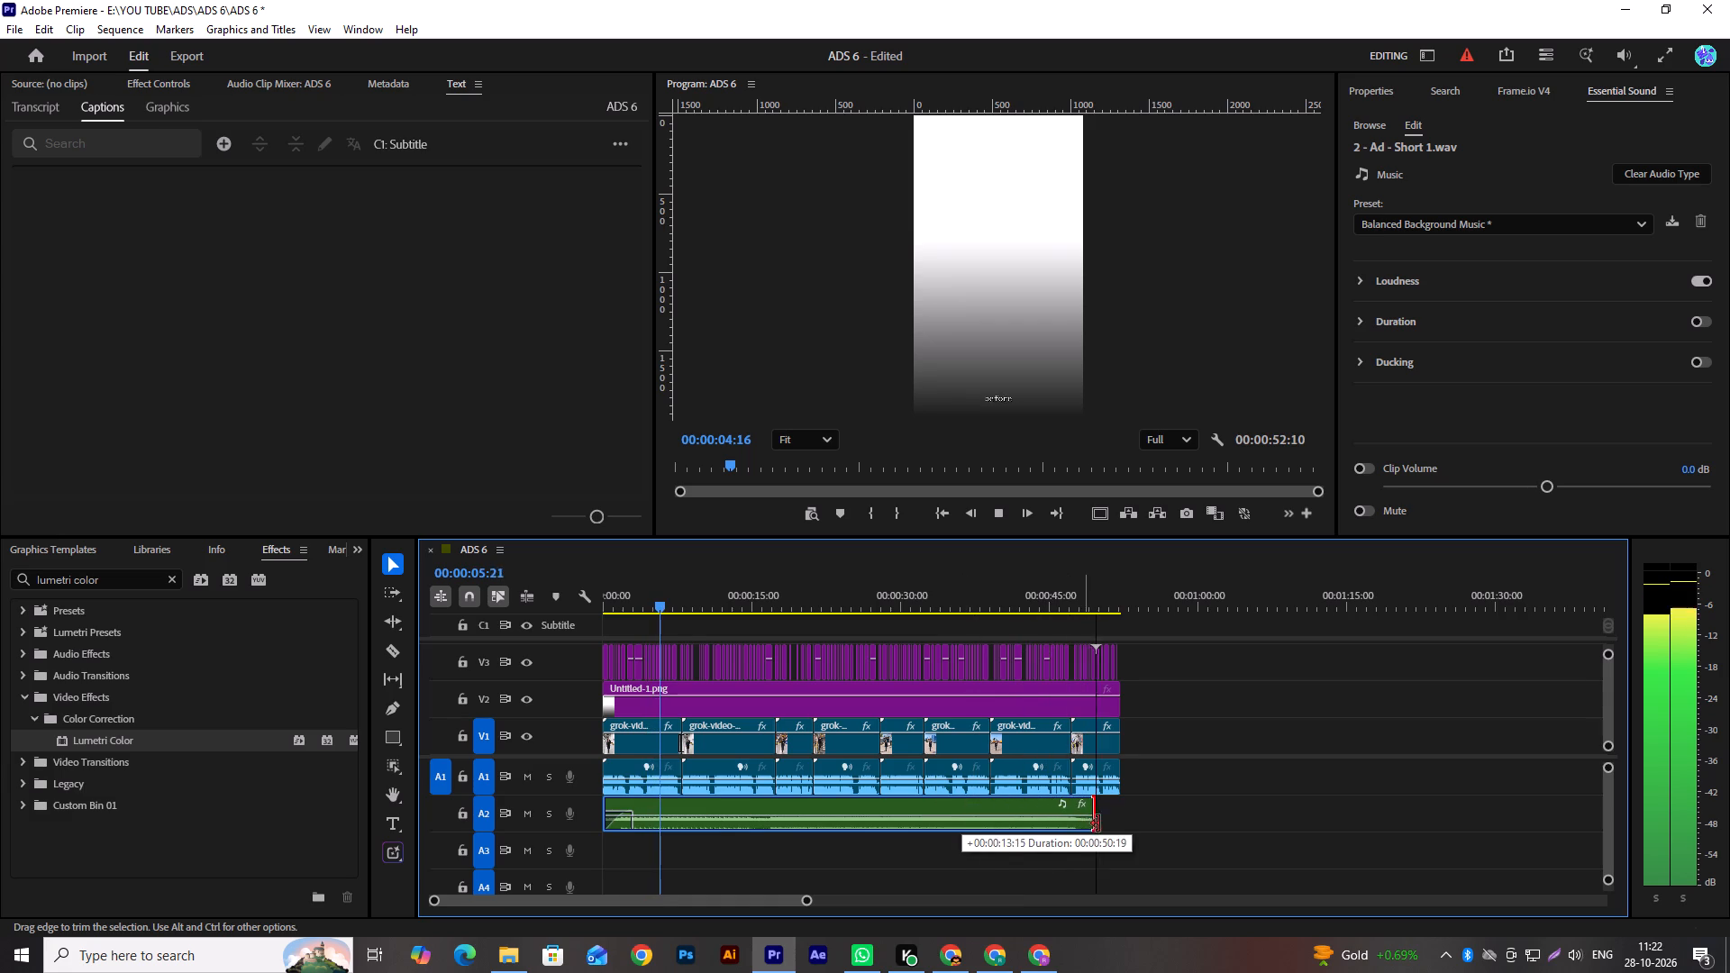
{"action": "left_click_drag", "start_coordinate": [1098, 823], "coordinate": [1114, 823]}
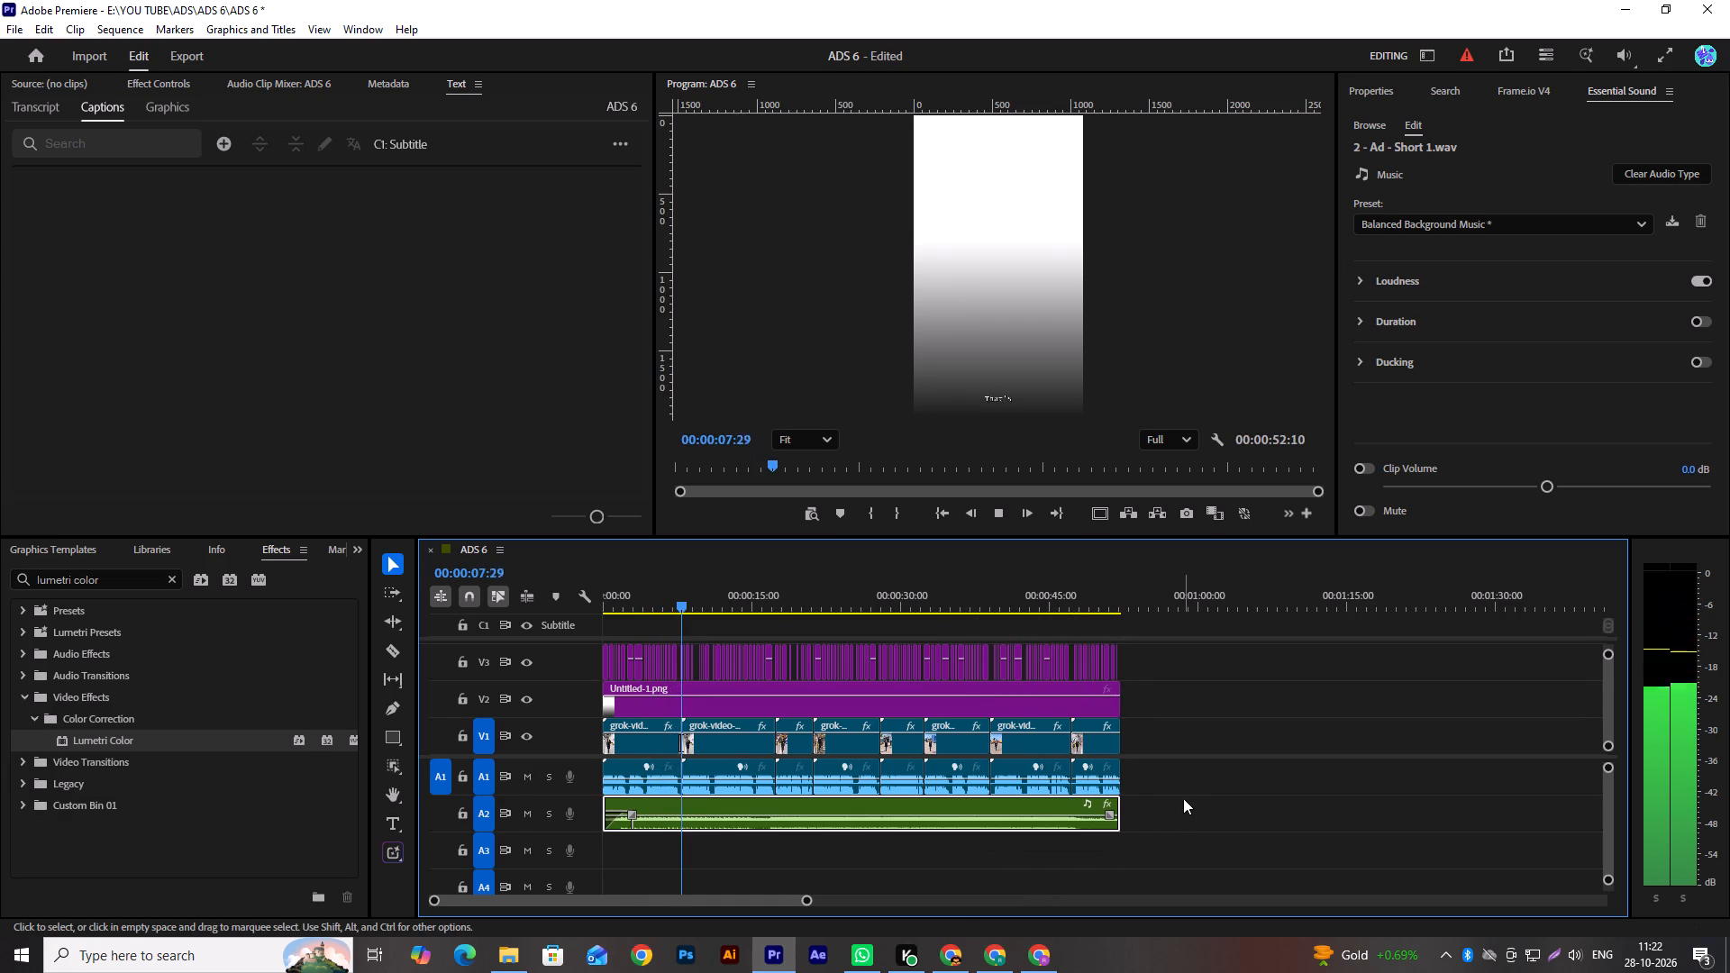
{"action": "left_click", "coordinate": [1119, 825]}
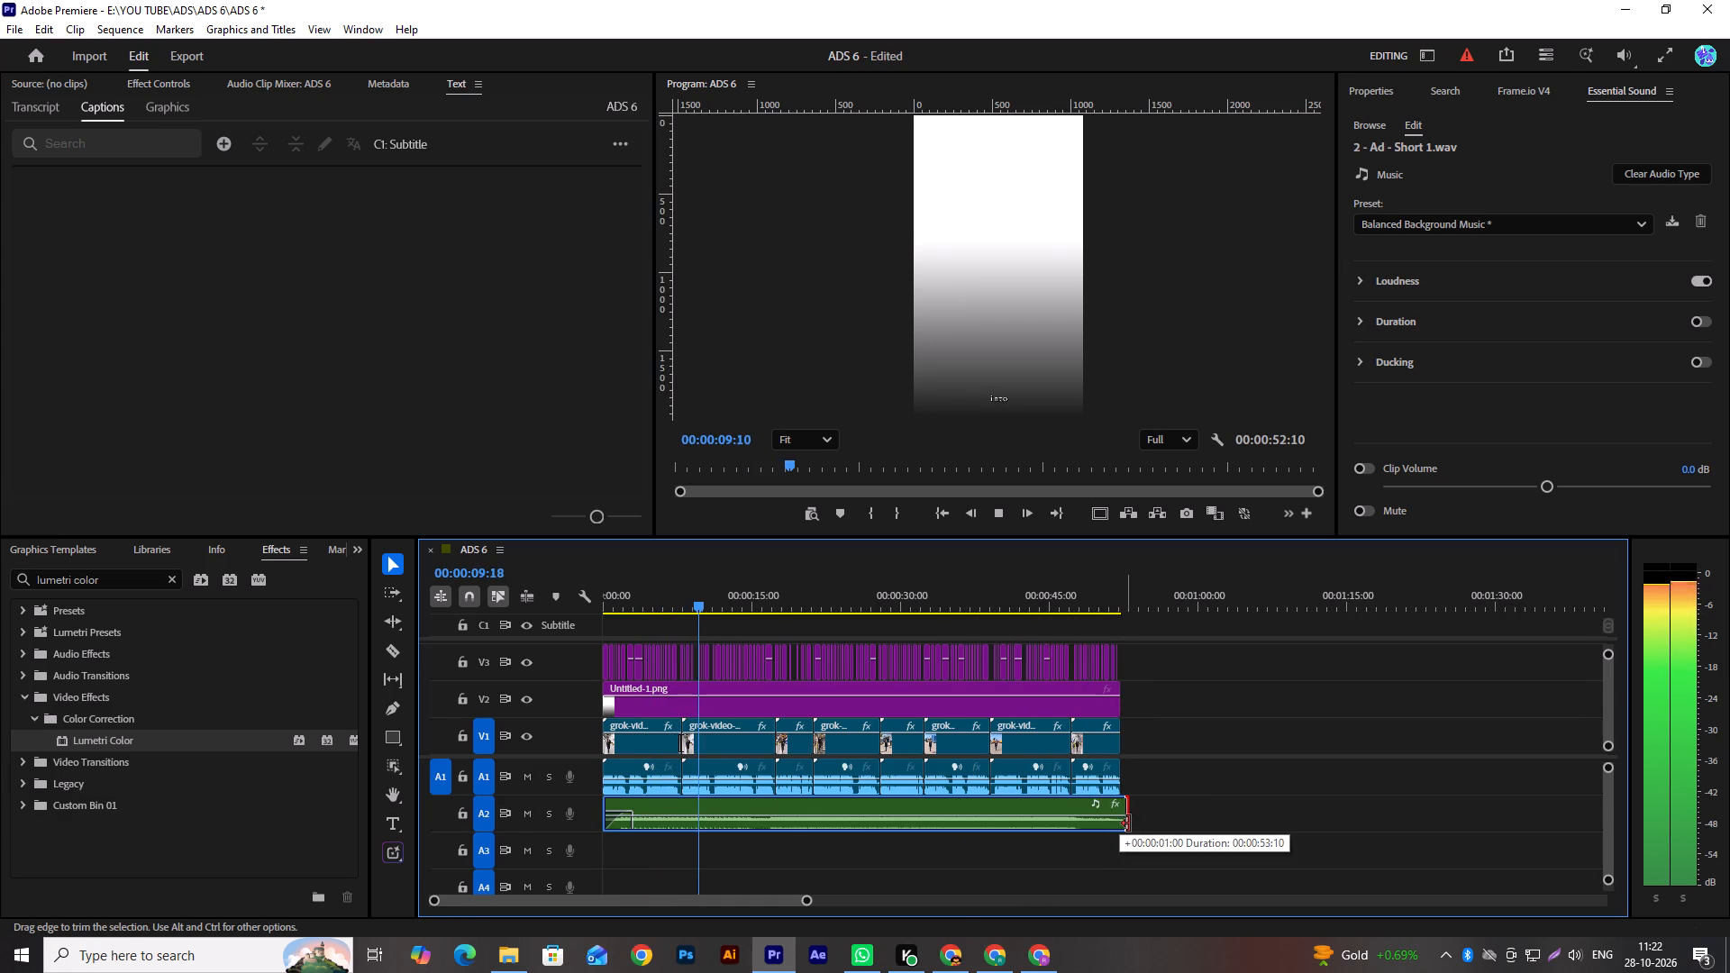
{"action": "left_click", "coordinate": [1047, 825]}
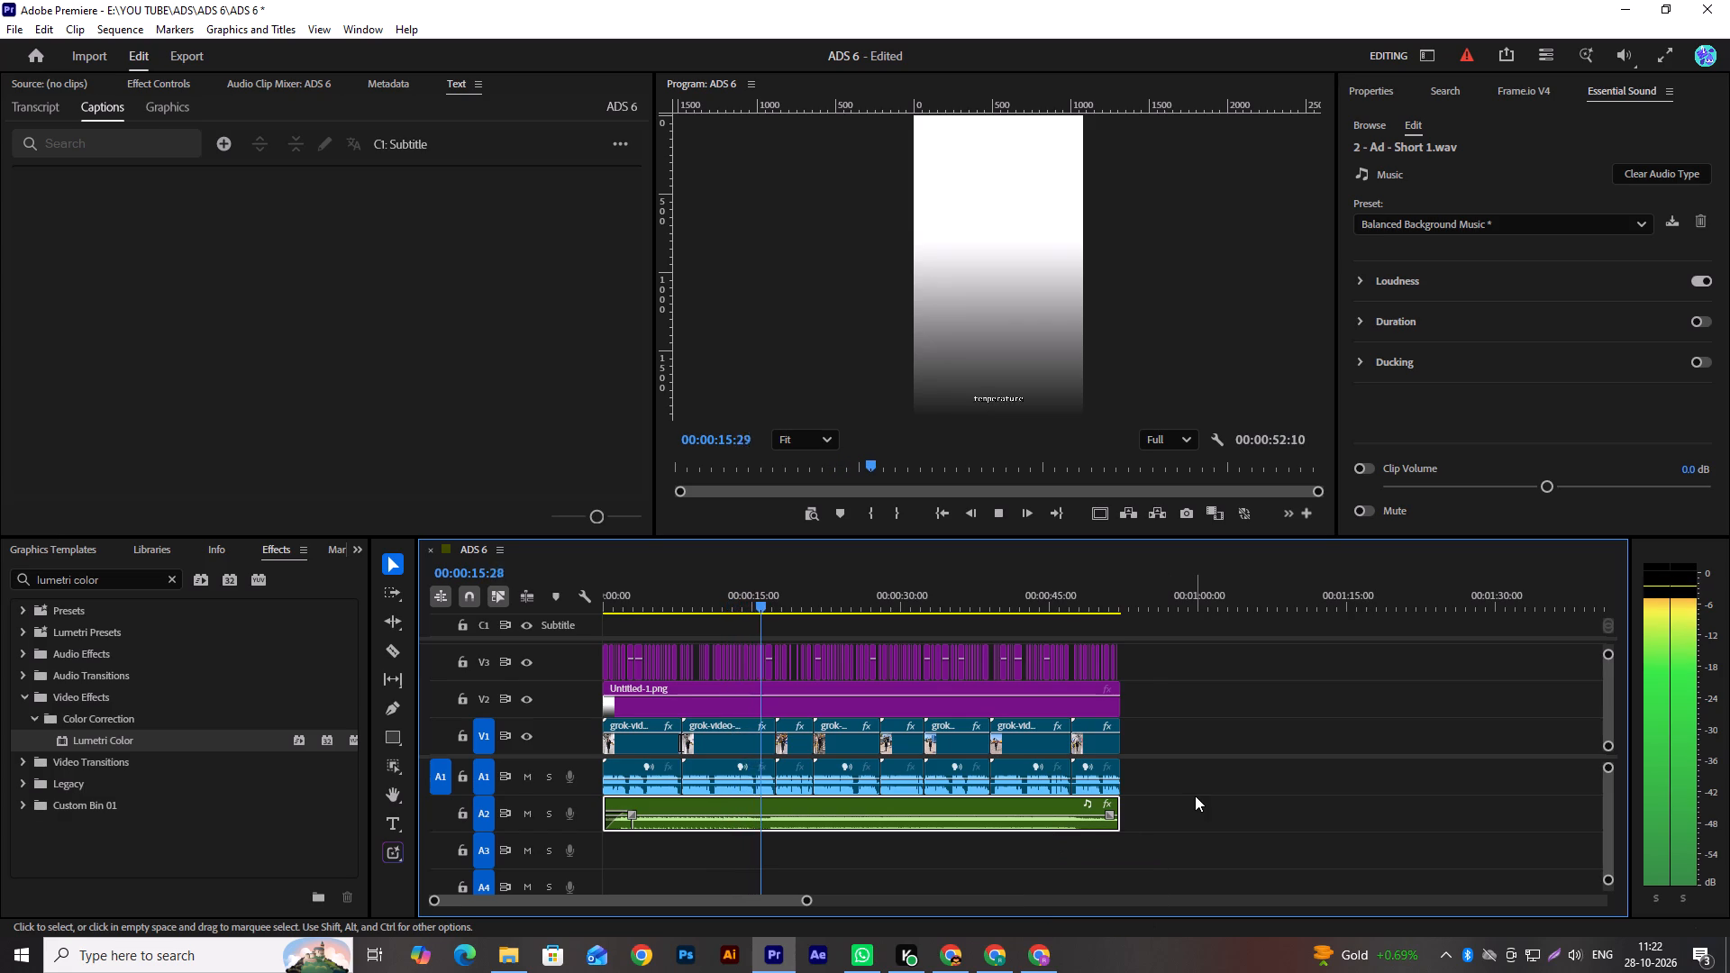
{"action": "key", "text": "space"}
Set the blend mode of the gradient overlay Untitled-1.png on V2 to Multiply.
{"action": "left_click", "coordinate": [687, 705]}
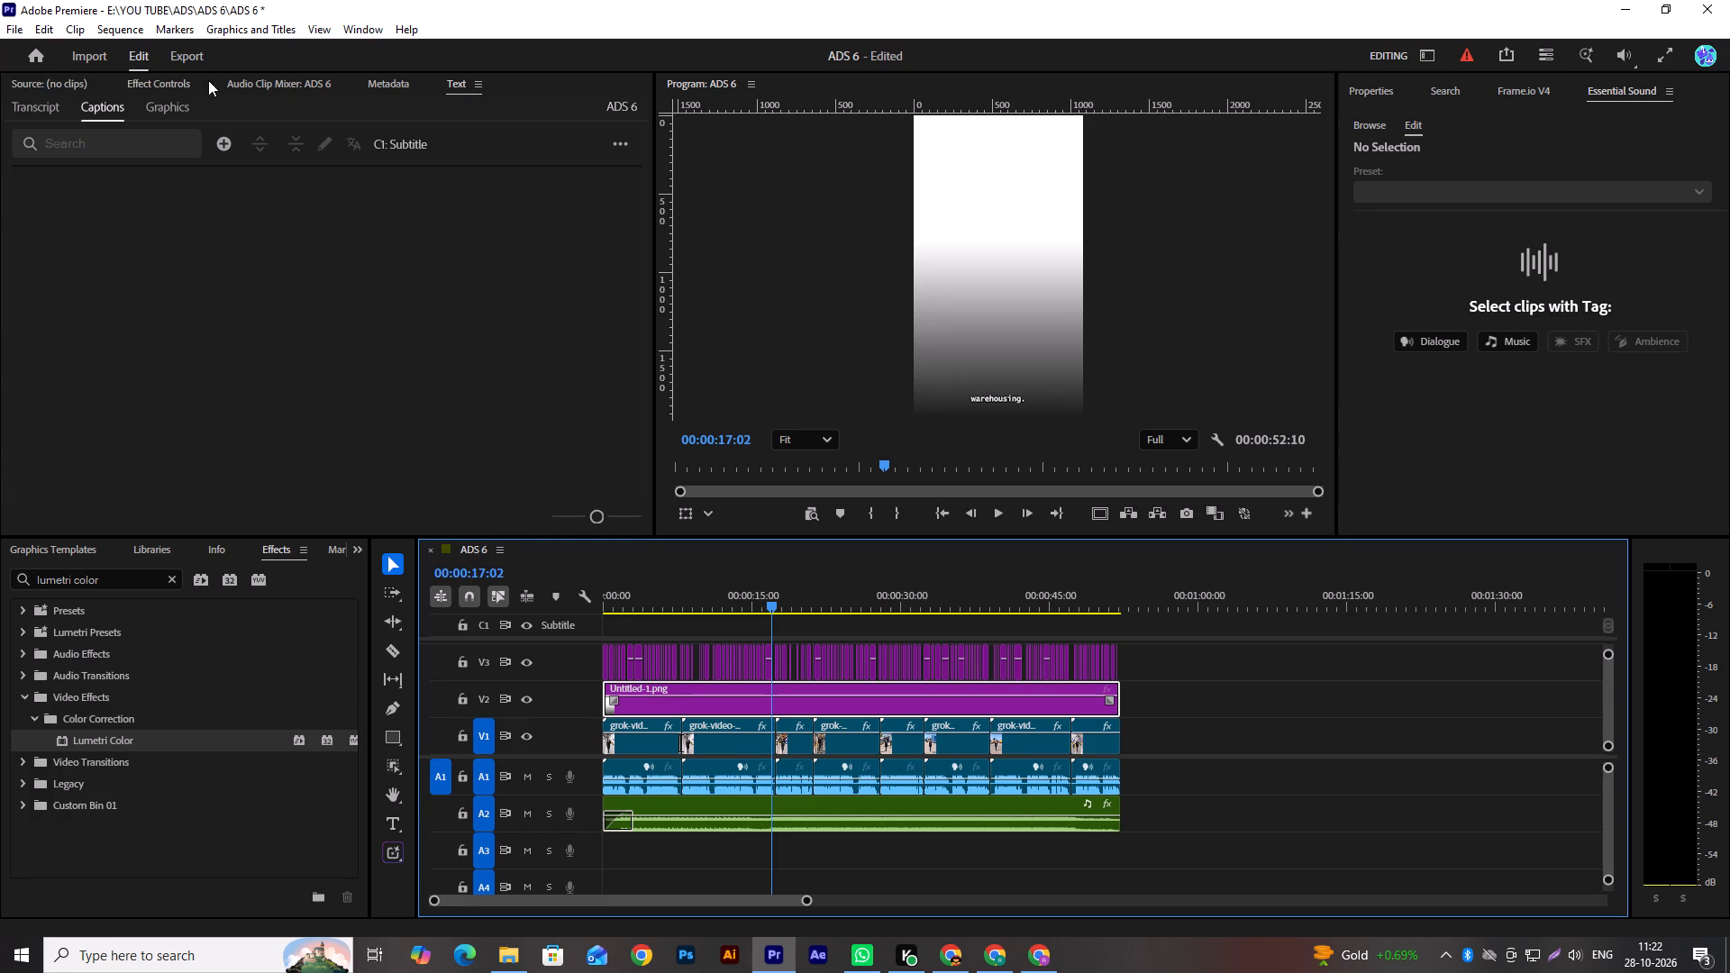
{"action": "left_click", "coordinate": [149, 80]}
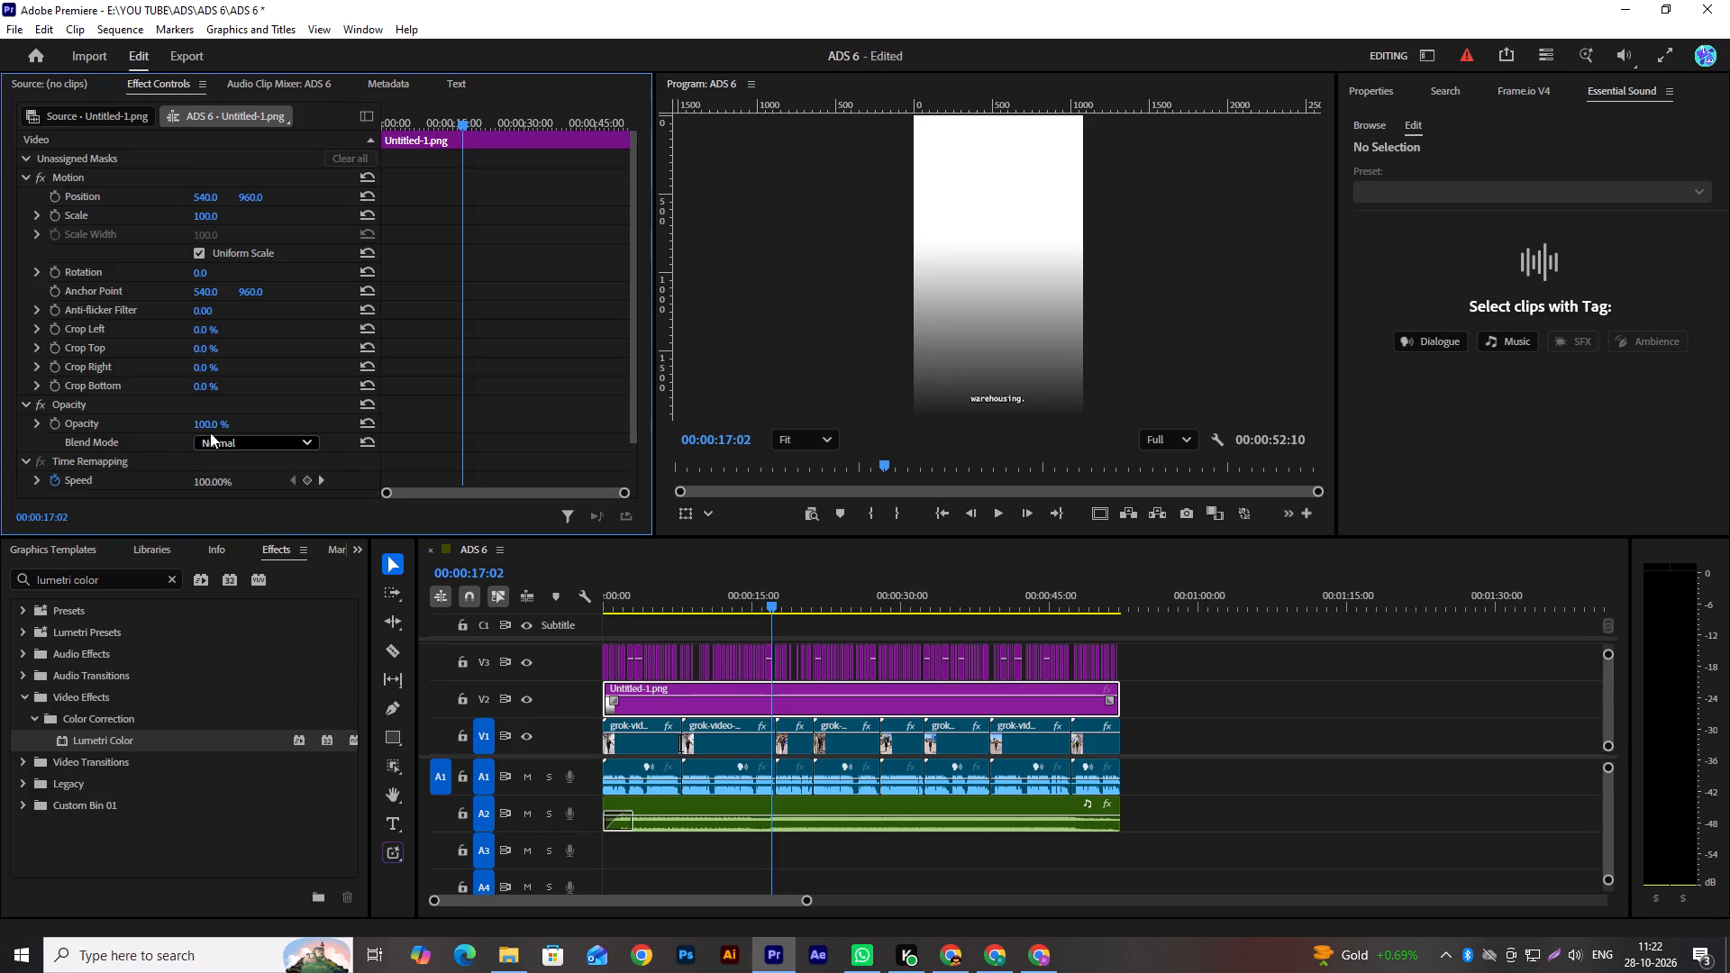
{"action": "scroll", "coordinate": [409, 399], "scroll_direction": "down", "scroll_amount": 9}
{"action": "left_click", "coordinate": [296, 385]}
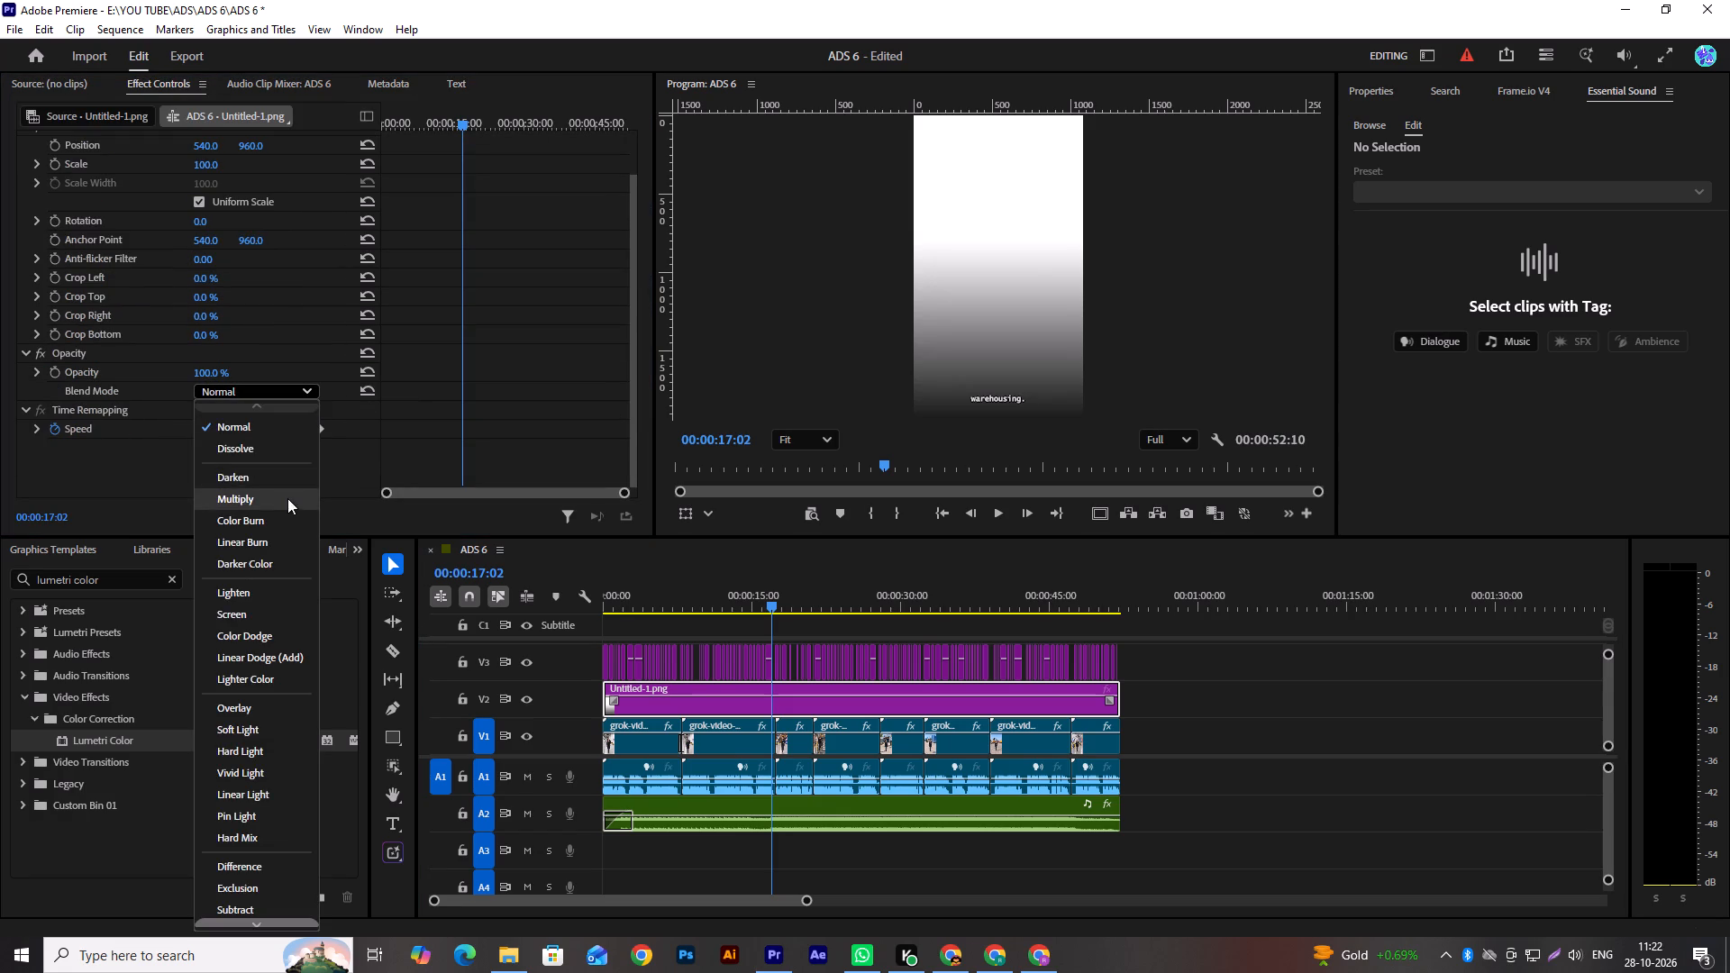
{"action": "left_click", "coordinate": [284, 505]}
Play the sequence from the start while switching the V2 gradient overlay off and on to compare its effect.
{"action": "left_click_drag", "start_coordinate": [641, 604], "coordinate": [330, 706]}
{"action": "scroll", "coordinate": [505, 376], "scroll_direction": "down", "scroll_amount": 5}
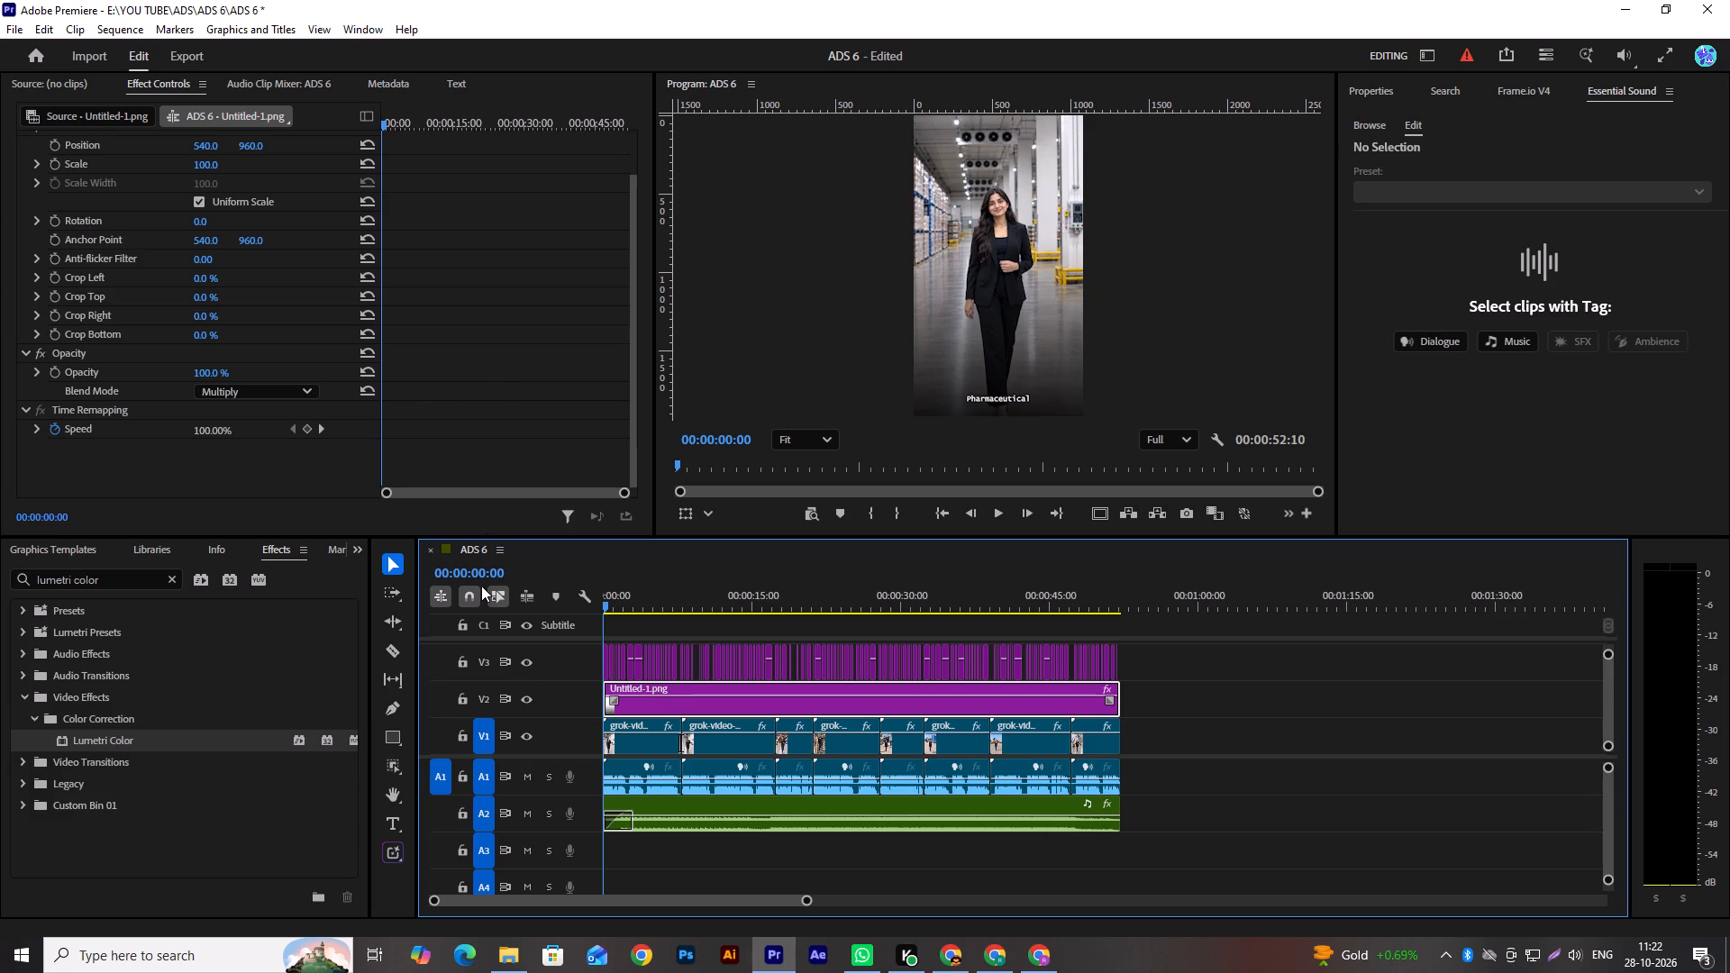
{"action": "key", "text": "space"}
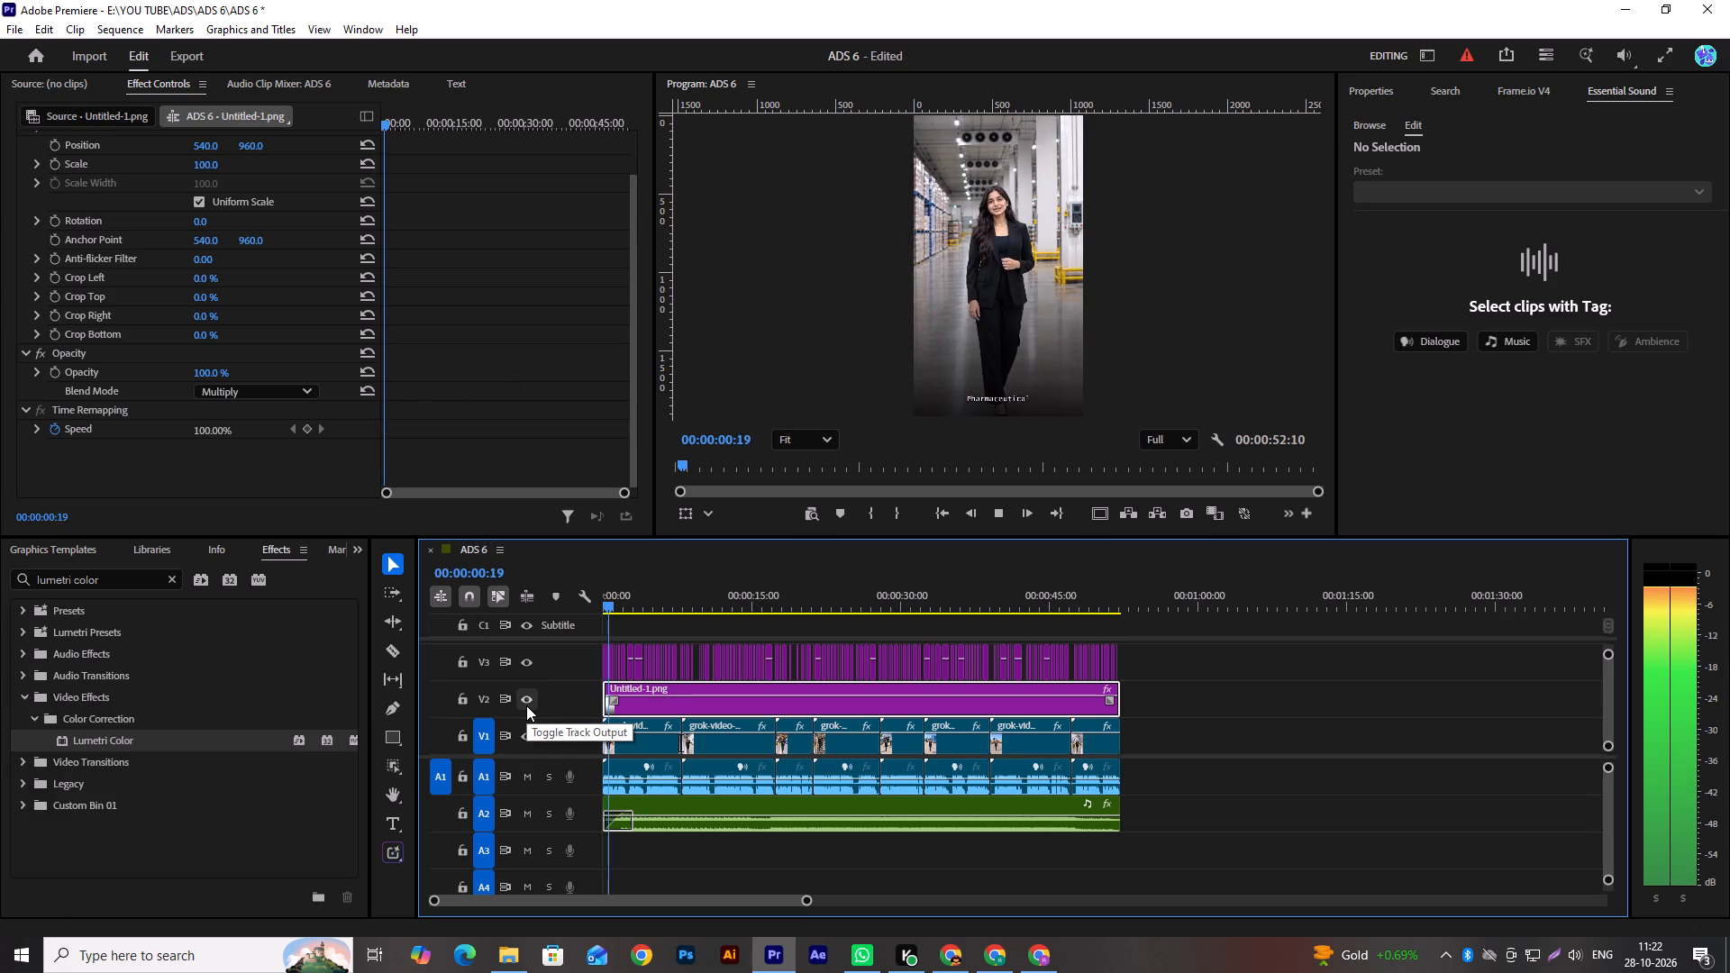
{"action": "double_click", "coordinate": [526, 705]}
{"action": "left_click", "coordinate": [526, 705]}
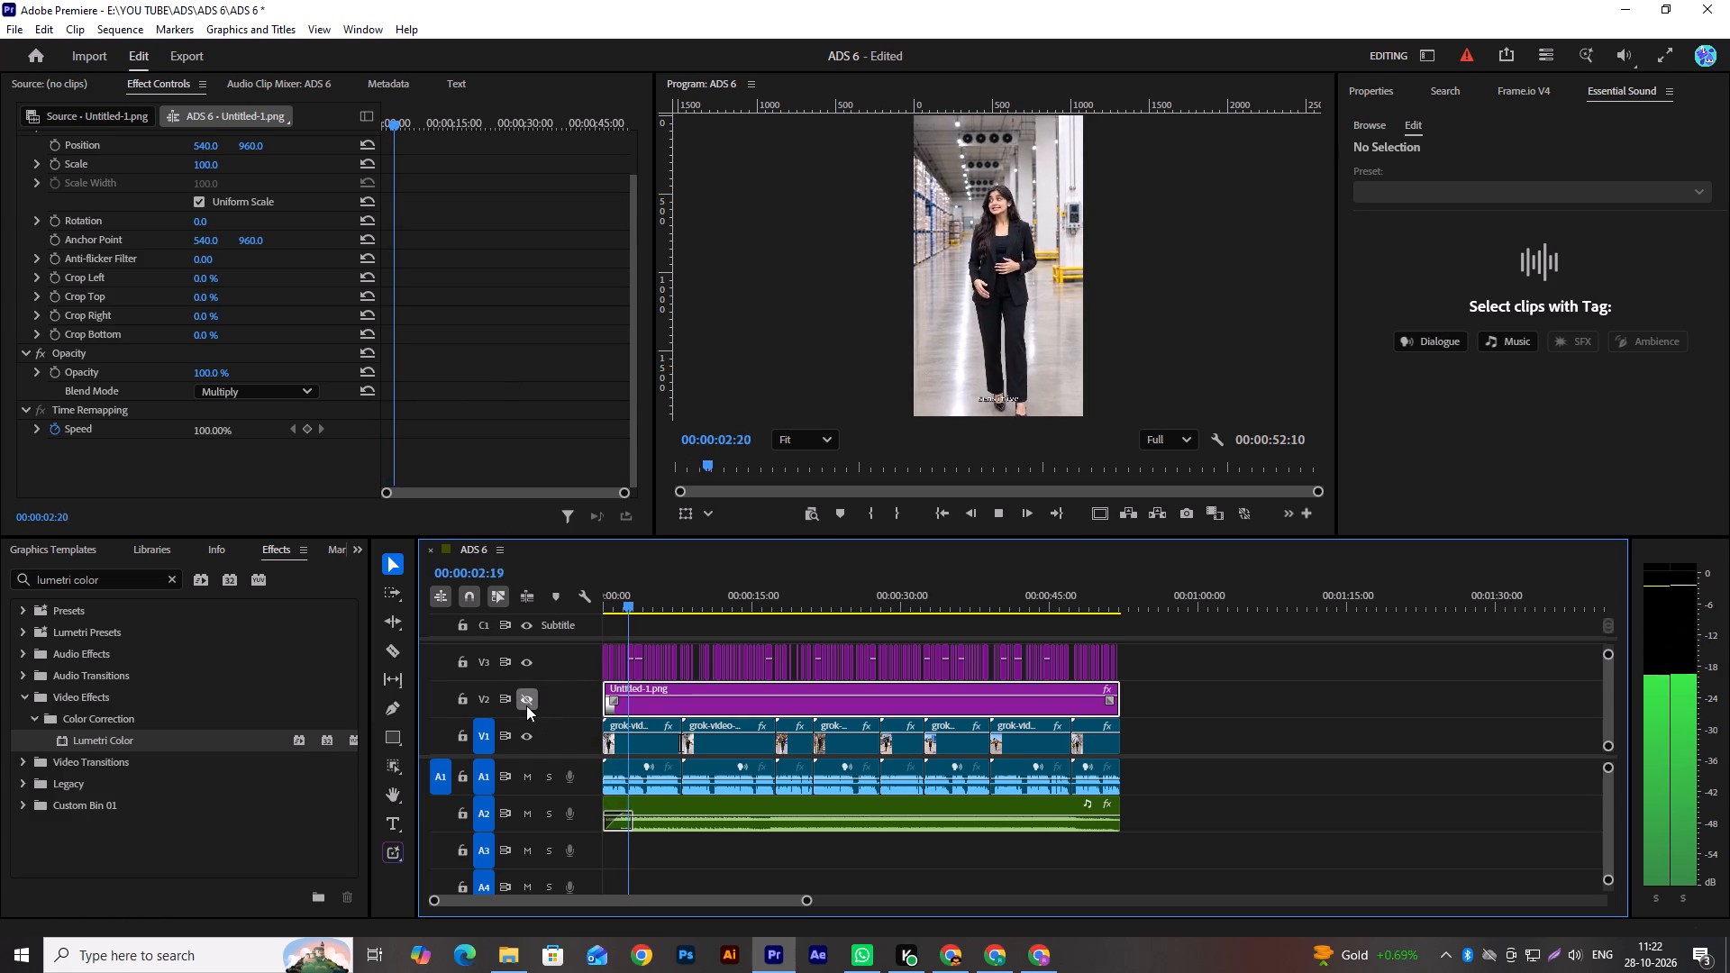
{"action": "left_click", "coordinate": [526, 705]}
{"action": "left_click", "coordinate": [526, 705]}
{"action": "left_click", "coordinate": [526, 705]}
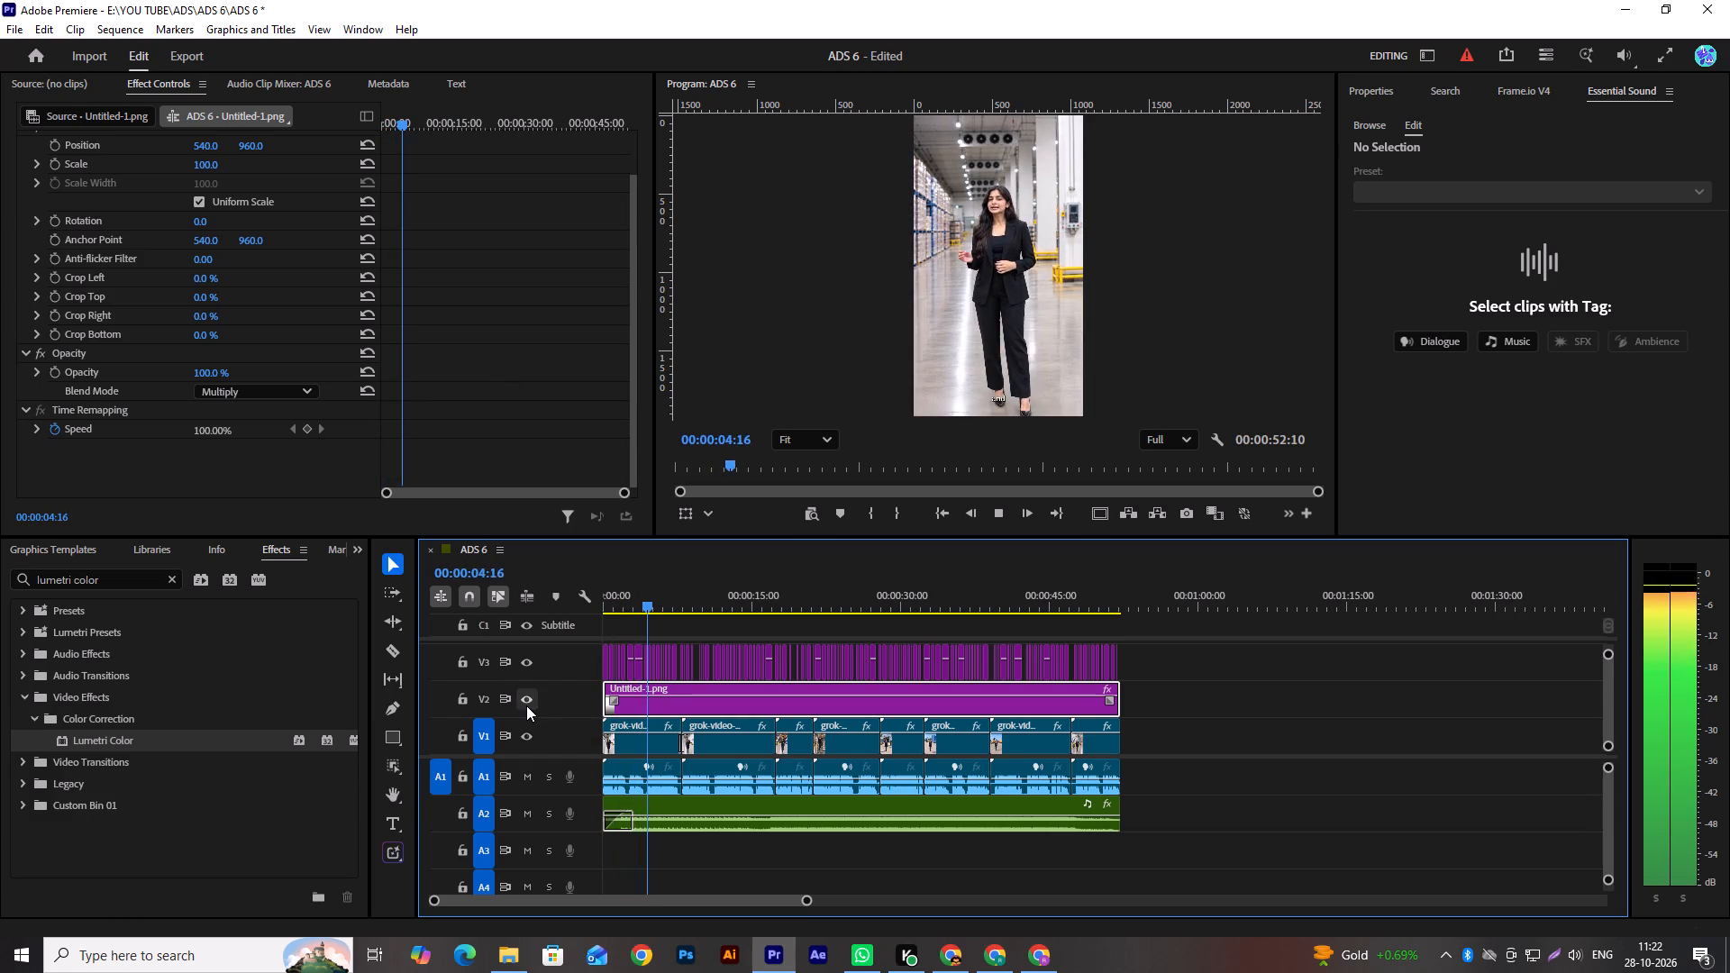
{"action": "key", "text": "space"}
Set the opacity of the gradient overlay Untitled-1.png on V2 to 50%.
{"action": "left_click_drag", "start_coordinate": [205, 372], "coordinate": [176, 386]}
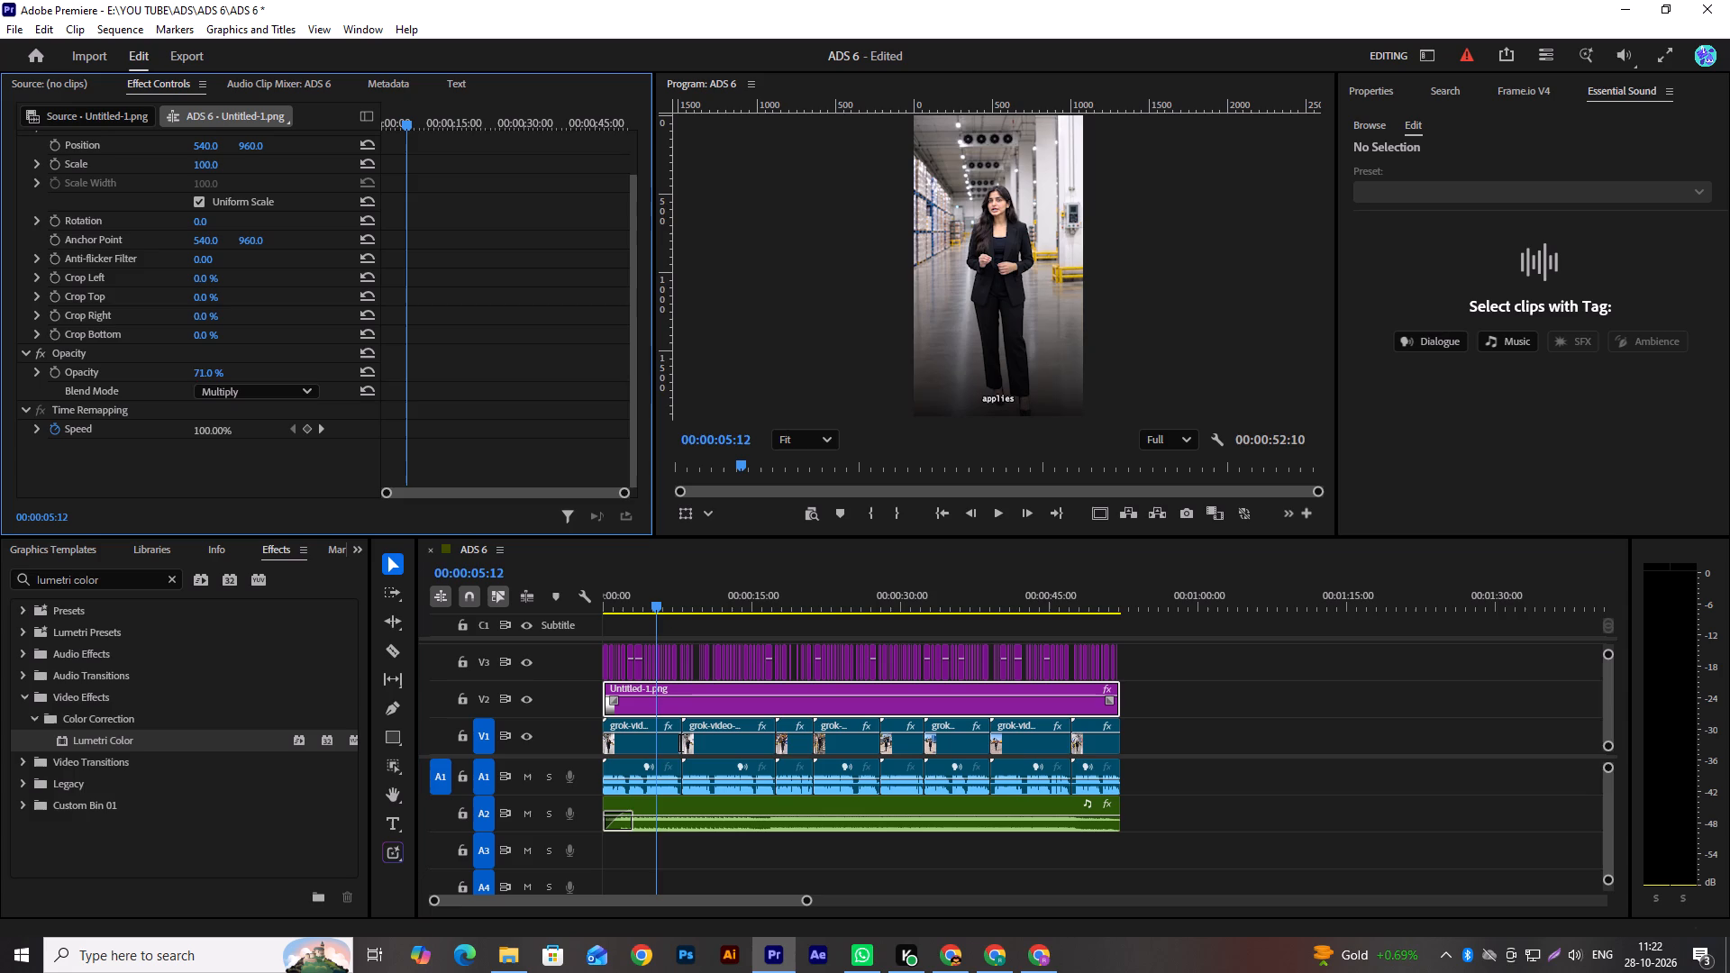
{"action": "left_click_drag", "start_coordinate": [176, 386], "coordinate": [159, 393]}
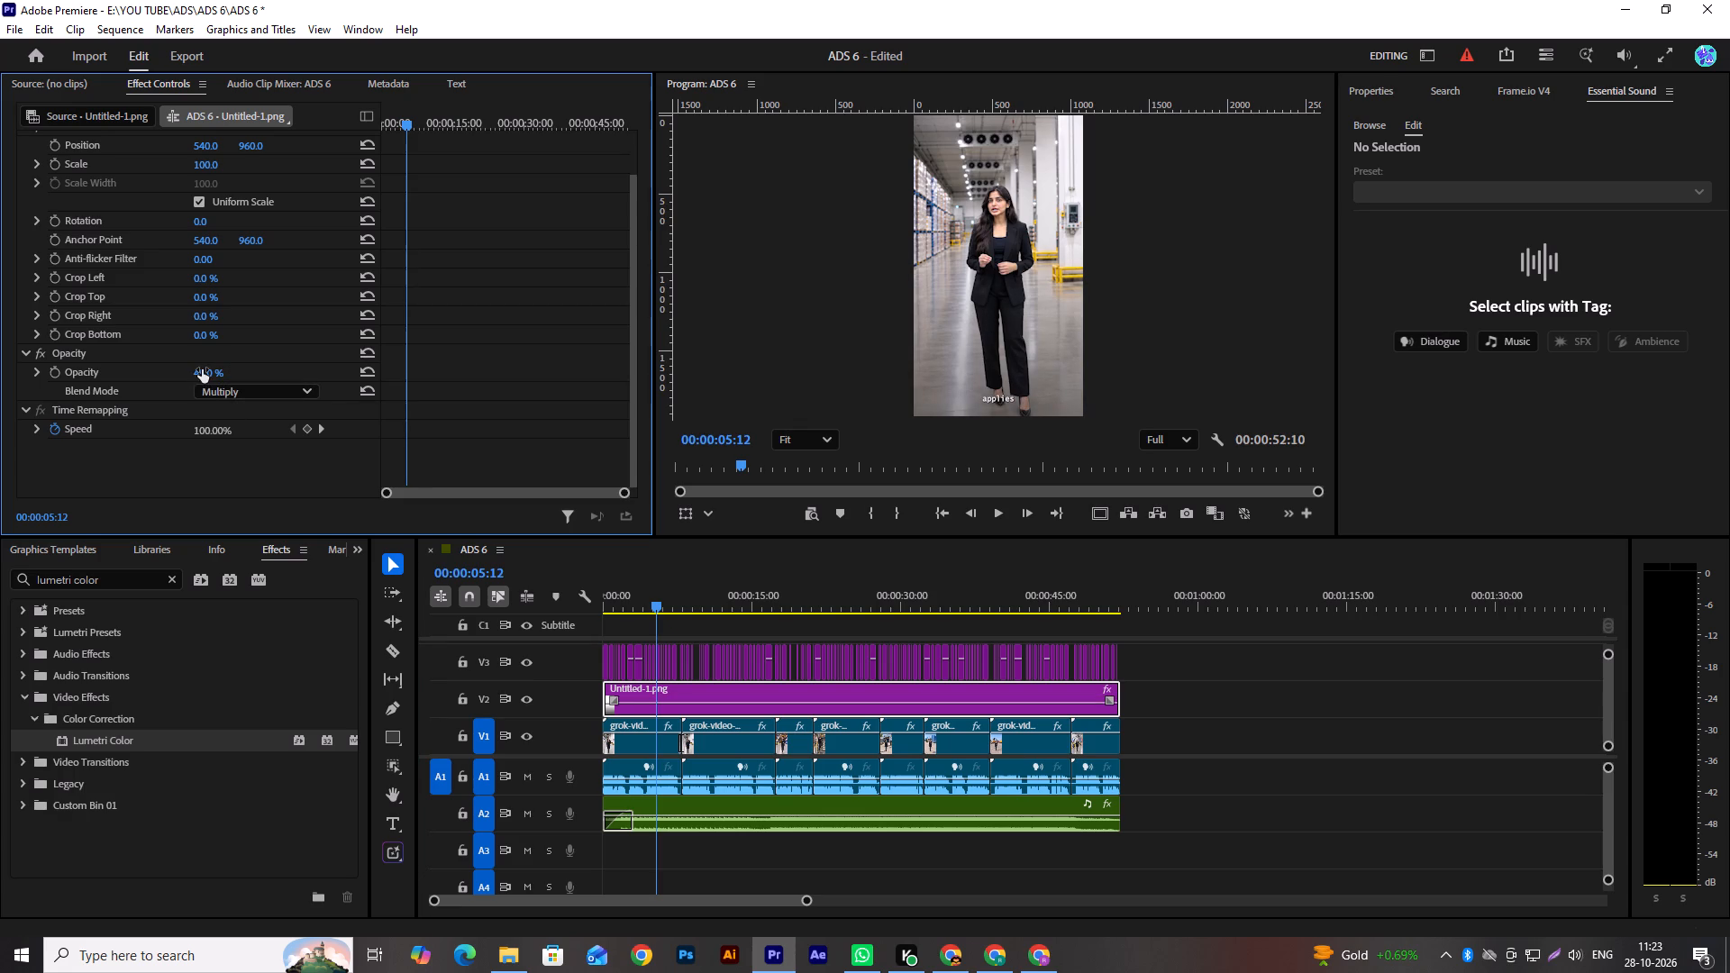
{"action": "left_click", "coordinate": [202, 369]}
{"action": "type", "text": "50"}
{"action": "key", "text": "Return"}
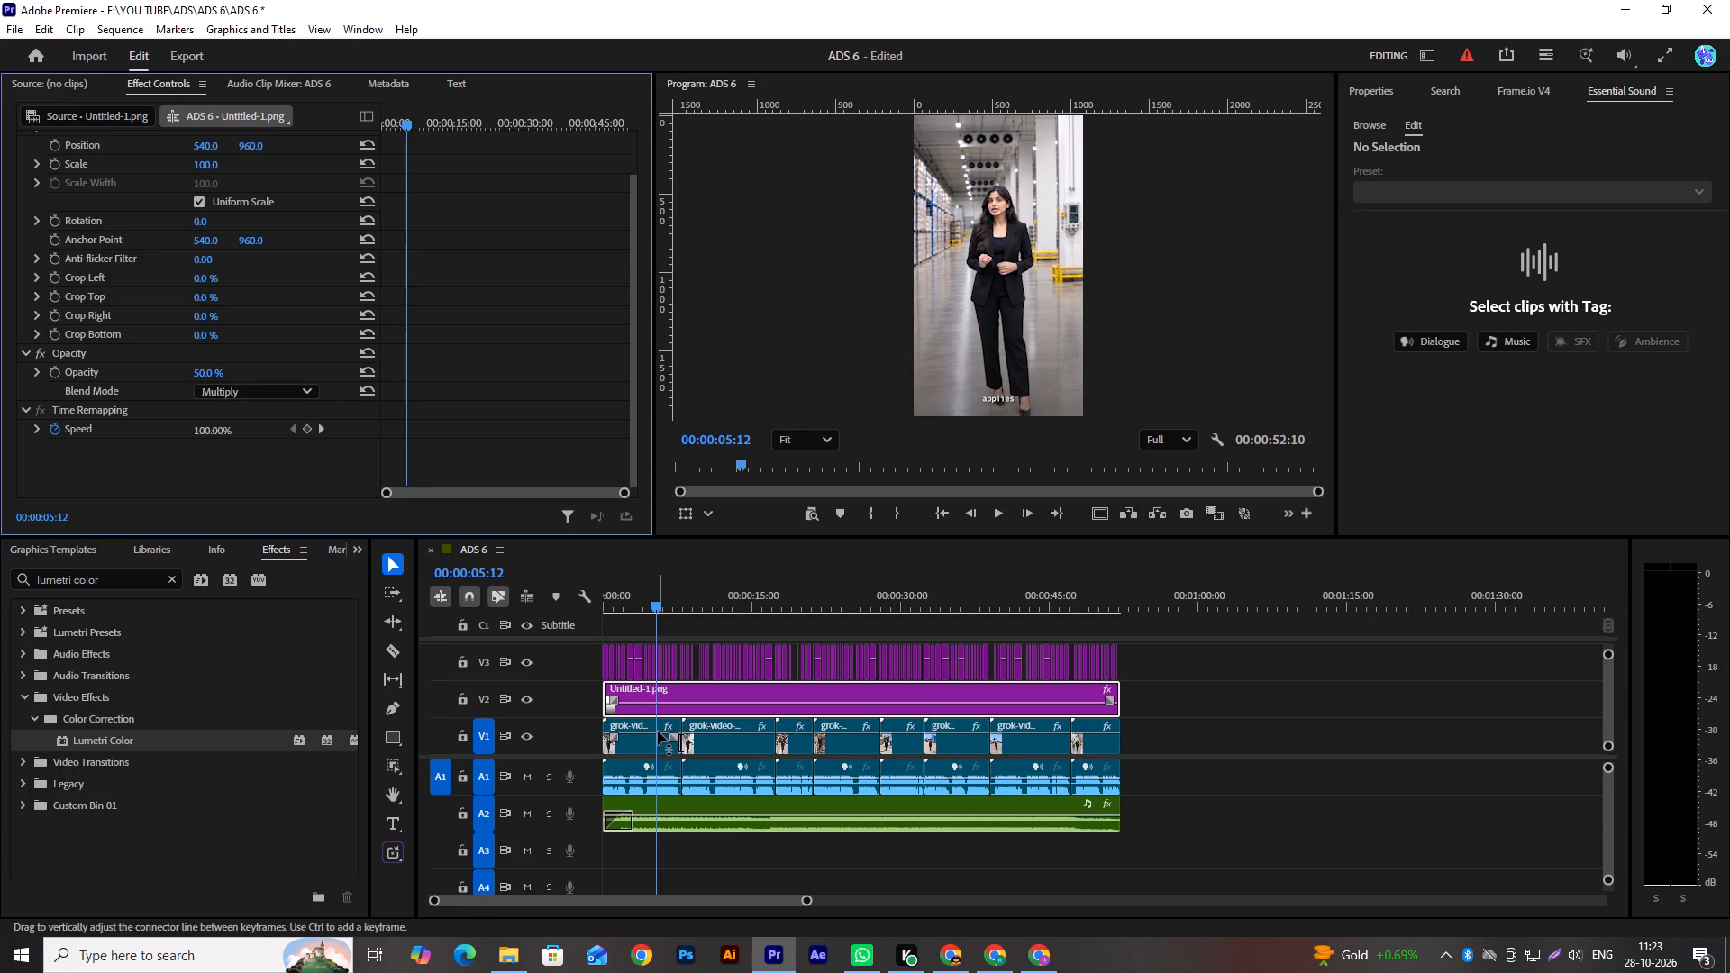
Compare the picture with the V2 overlay off and on at several points between about 5 and 34 seconds.
{"action": "left_click", "coordinate": [529, 699]}
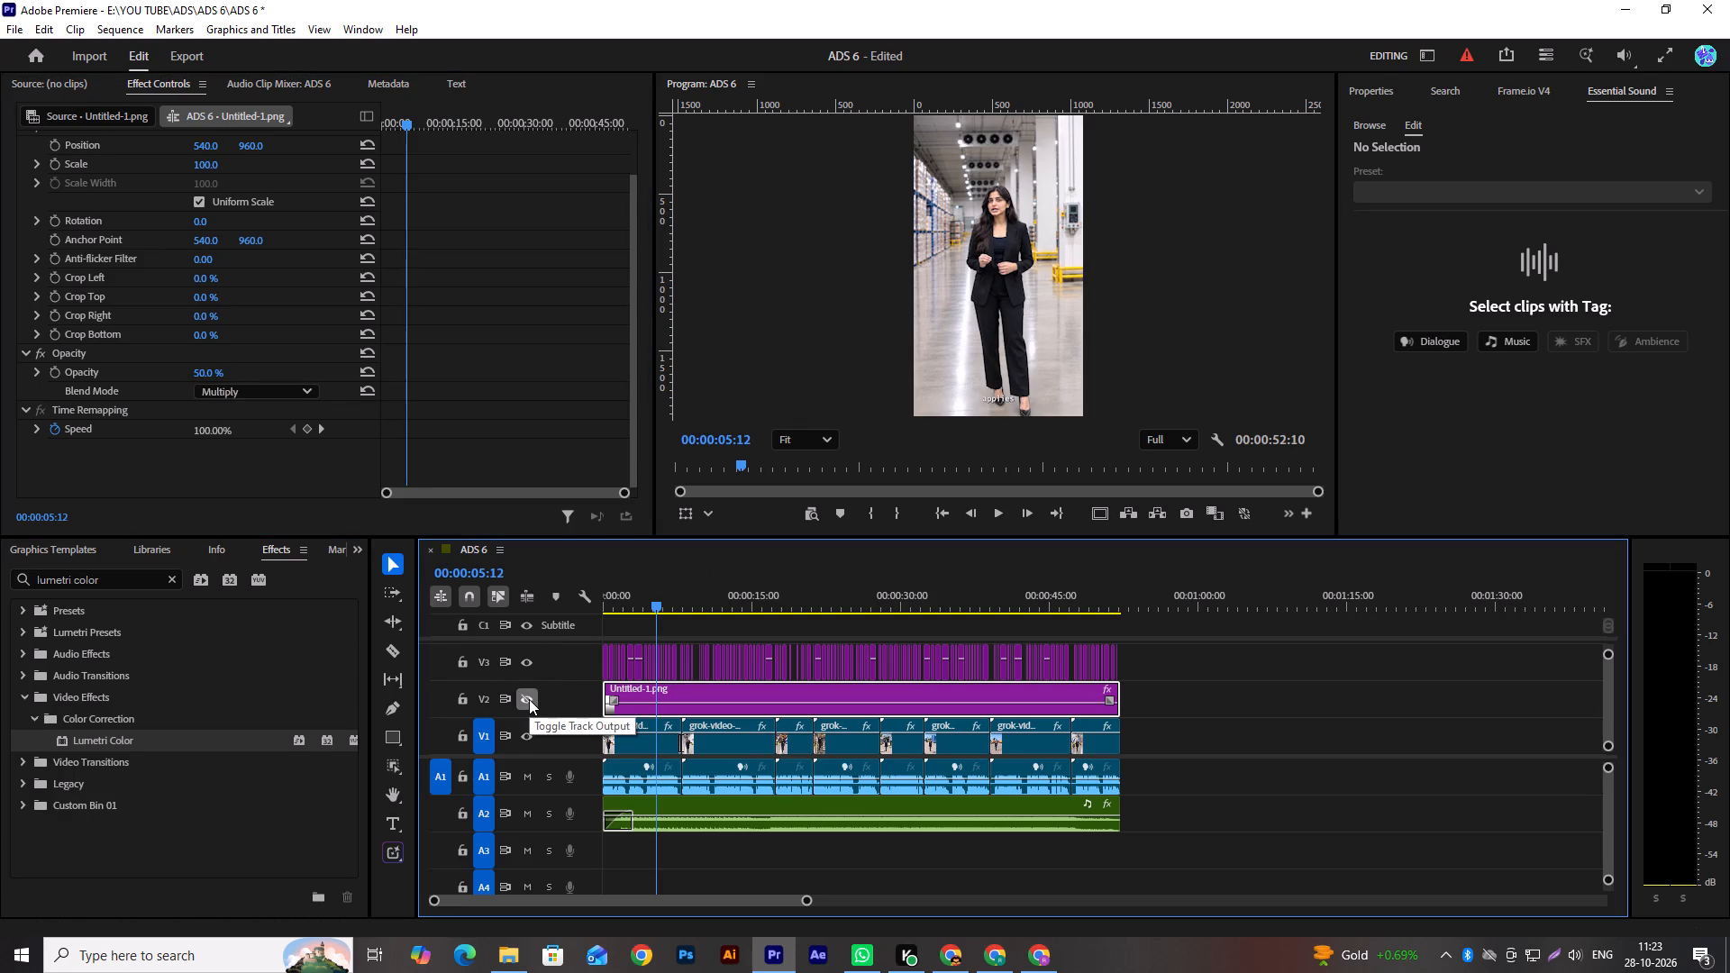
{"action": "left_click_drag", "start_coordinate": [809, 604], "coordinate": [821, 604]}
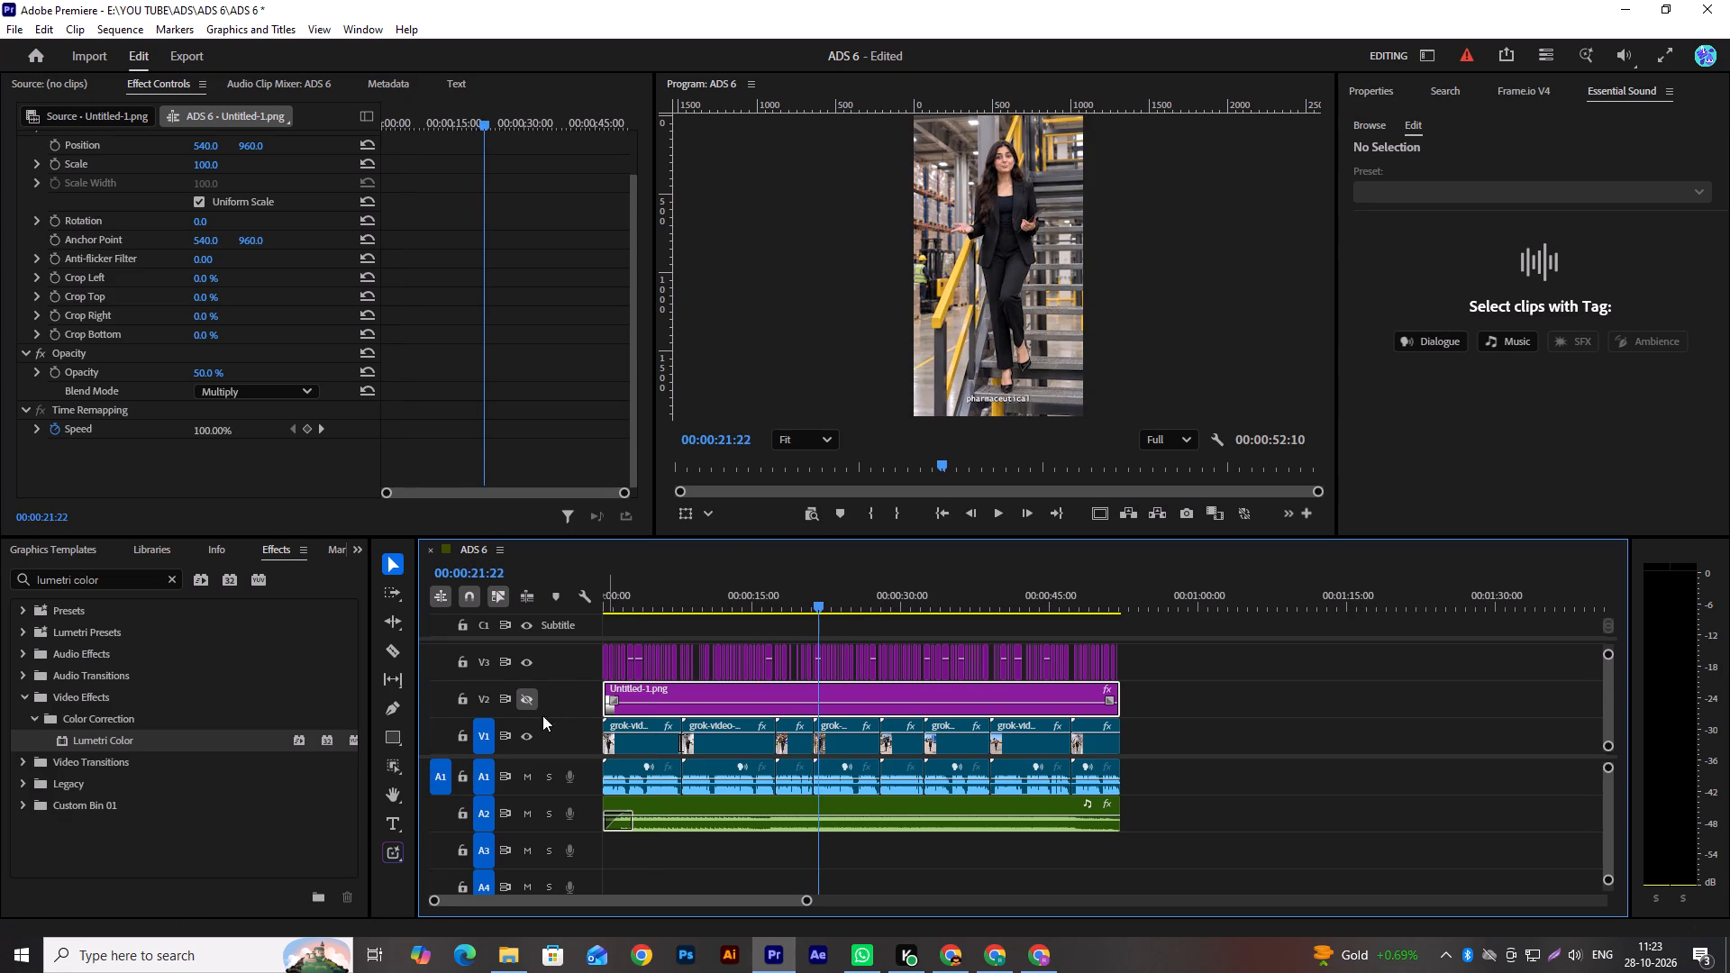
{"action": "left_click", "coordinate": [525, 697]}
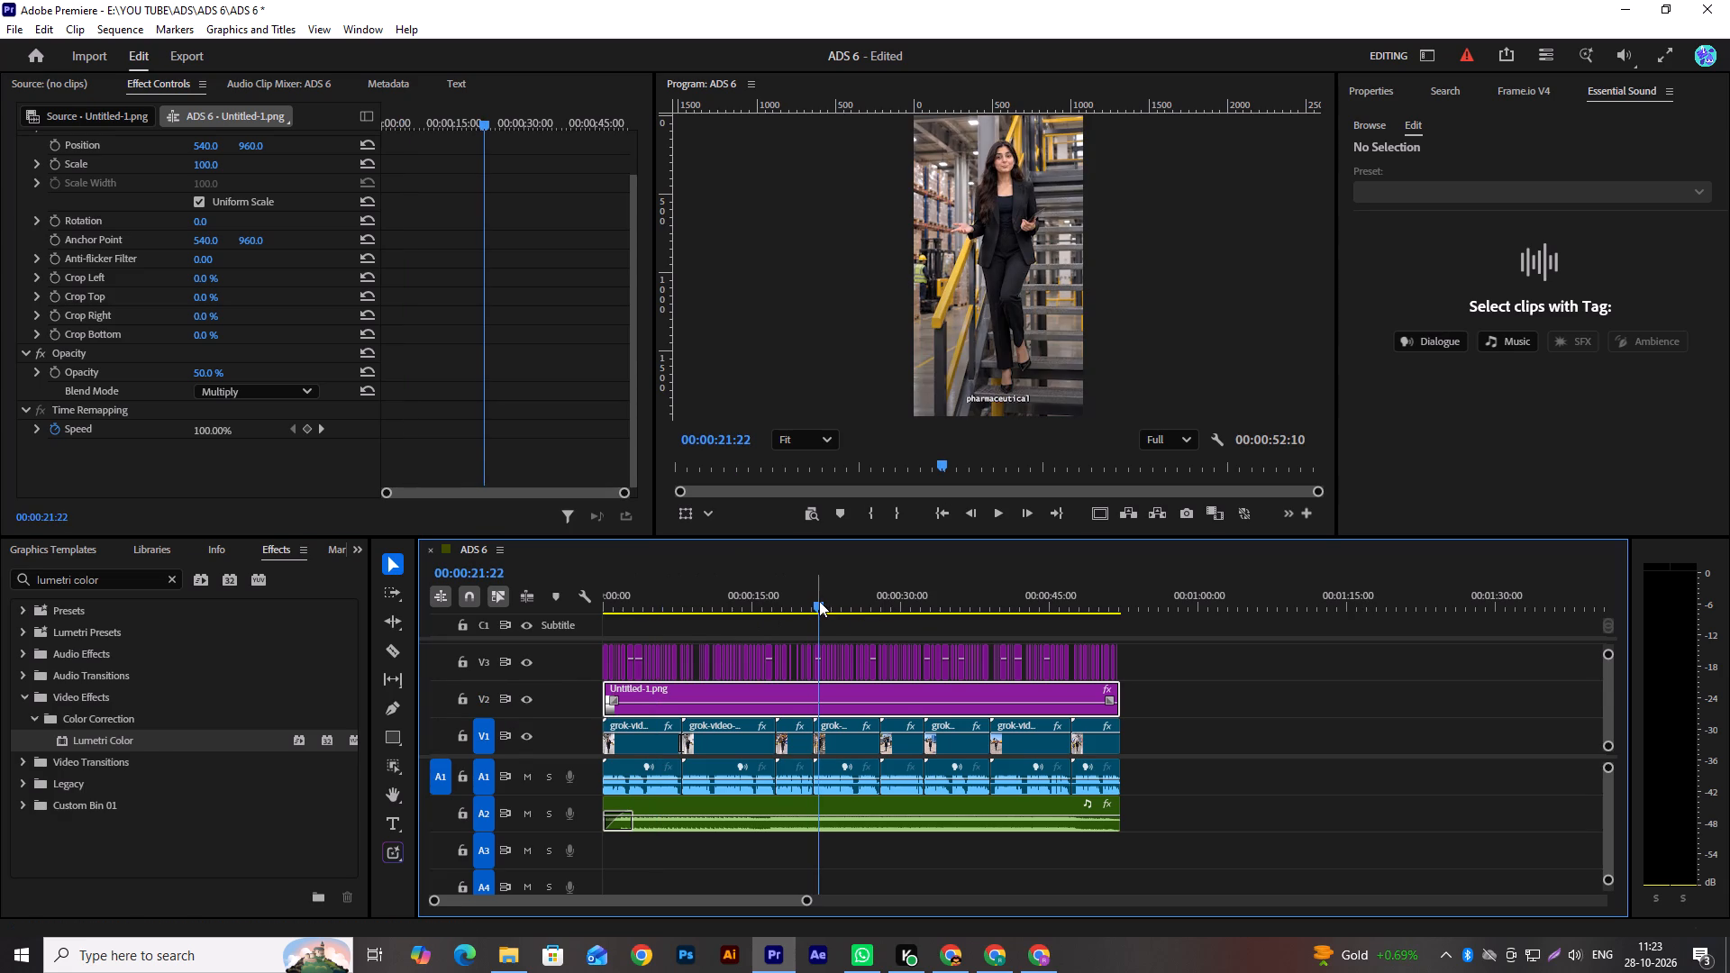
{"action": "left_click_drag", "start_coordinate": [819, 599], "coordinate": [929, 600]}
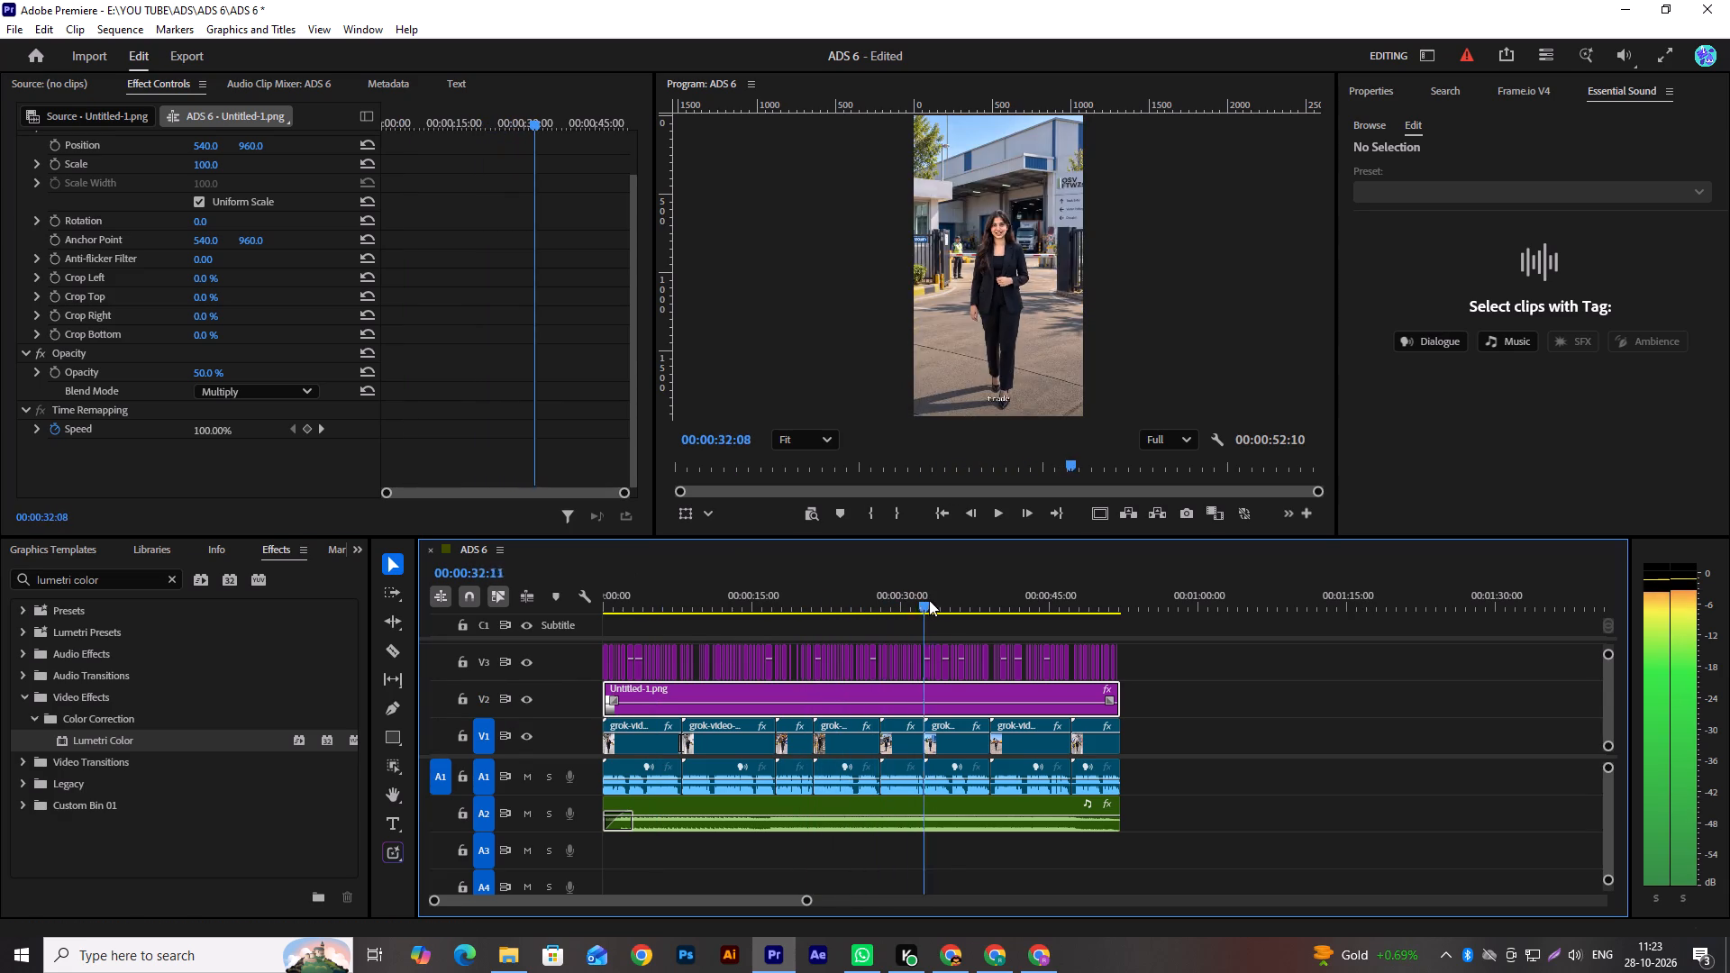
{"action": "left_click_drag", "start_coordinate": [929, 600], "coordinate": [947, 600]}
{"action": "left_click_drag", "start_coordinate": [943, 605], "coordinate": [942, 606]}
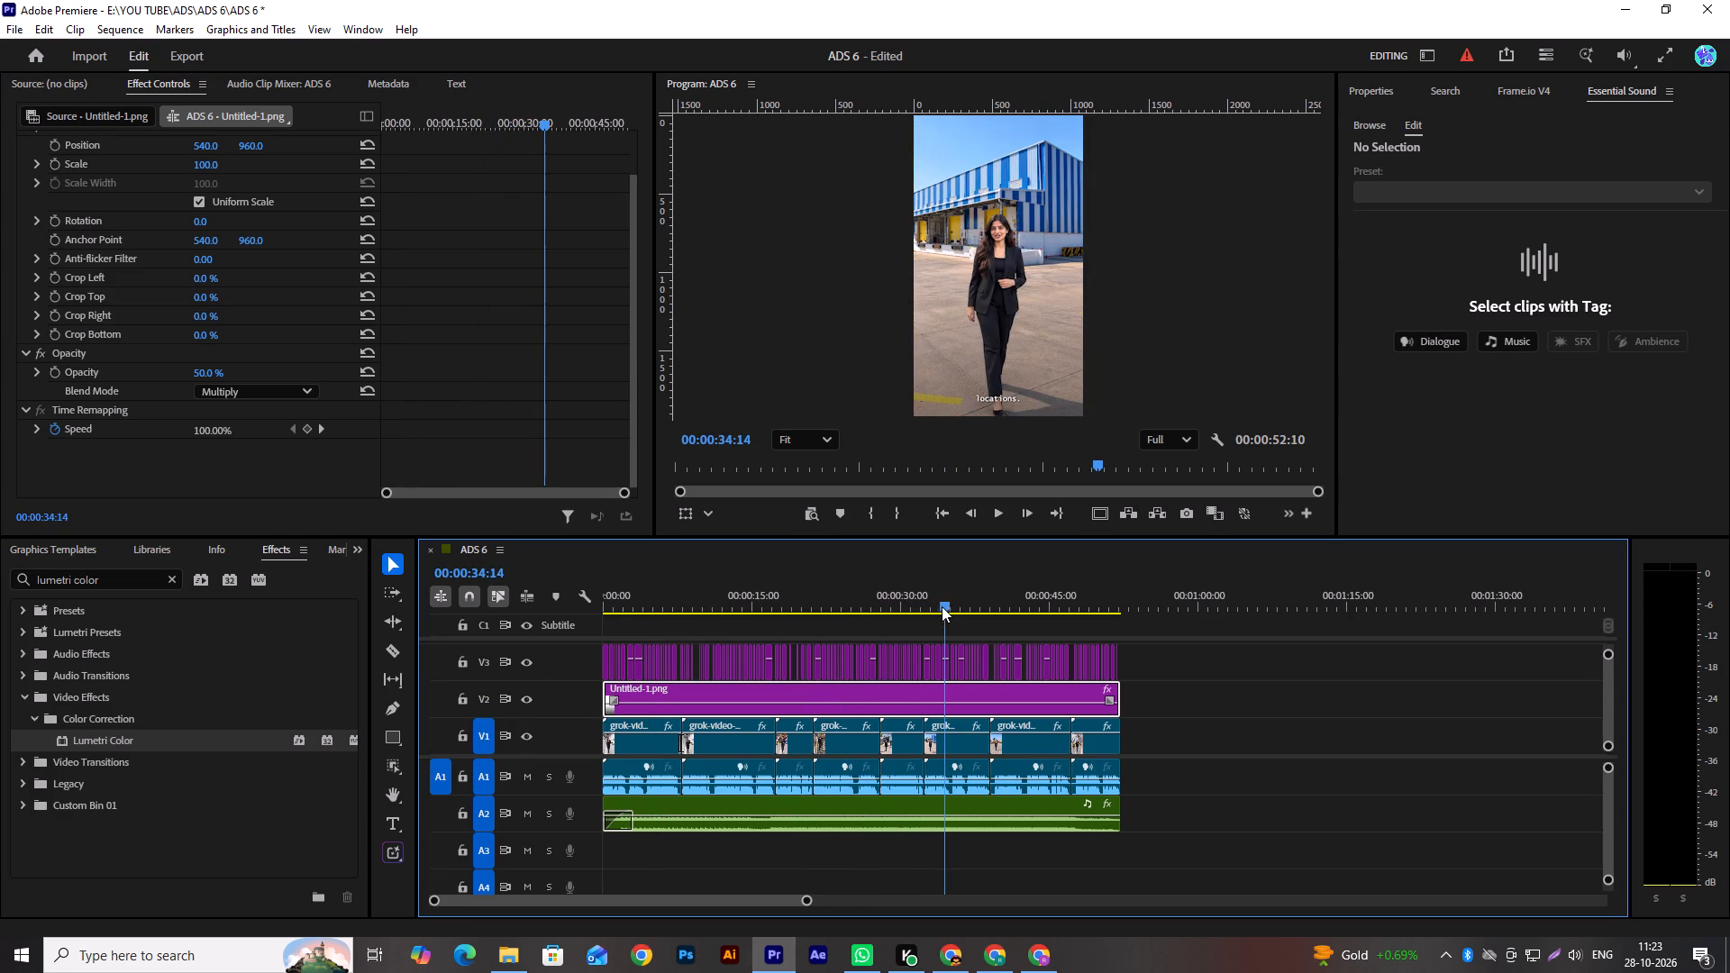
{"action": "left_click_drag", "start_coordinate": [942, 606], "coordinate": [909, 615]}
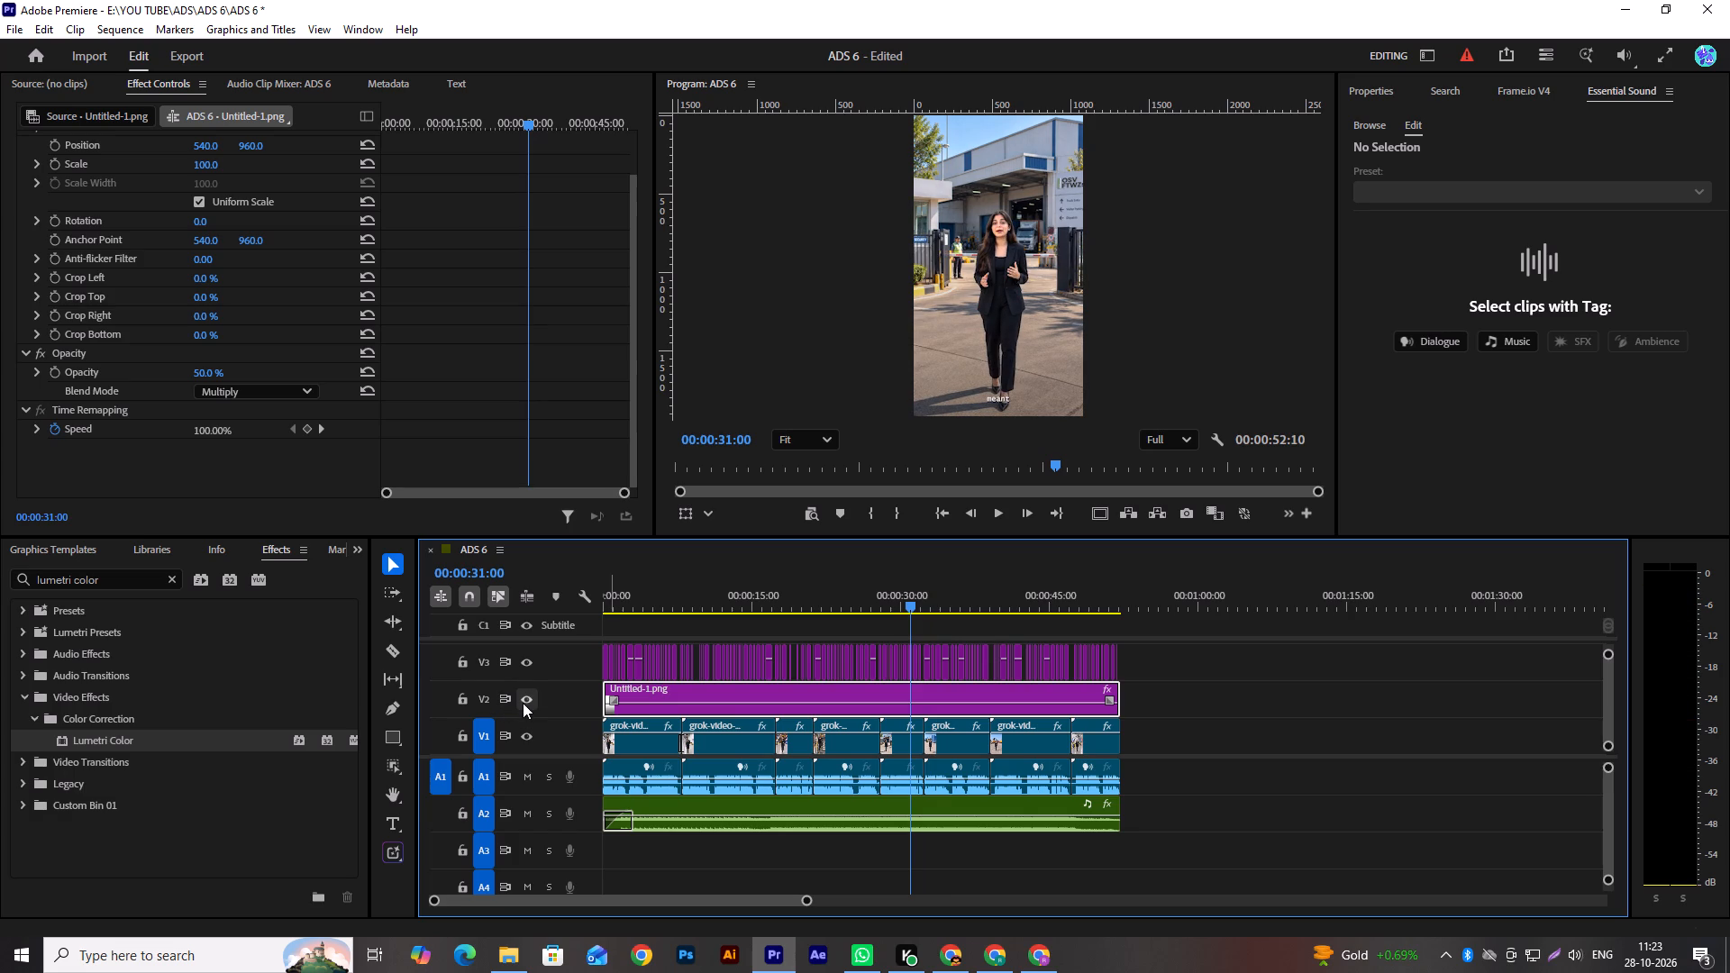
{"action": "left_click", "coordinate": [523, 703]}
{"action": "left_click", "coordinate": [523, 703]}
{"action": "key", "text": "space"}
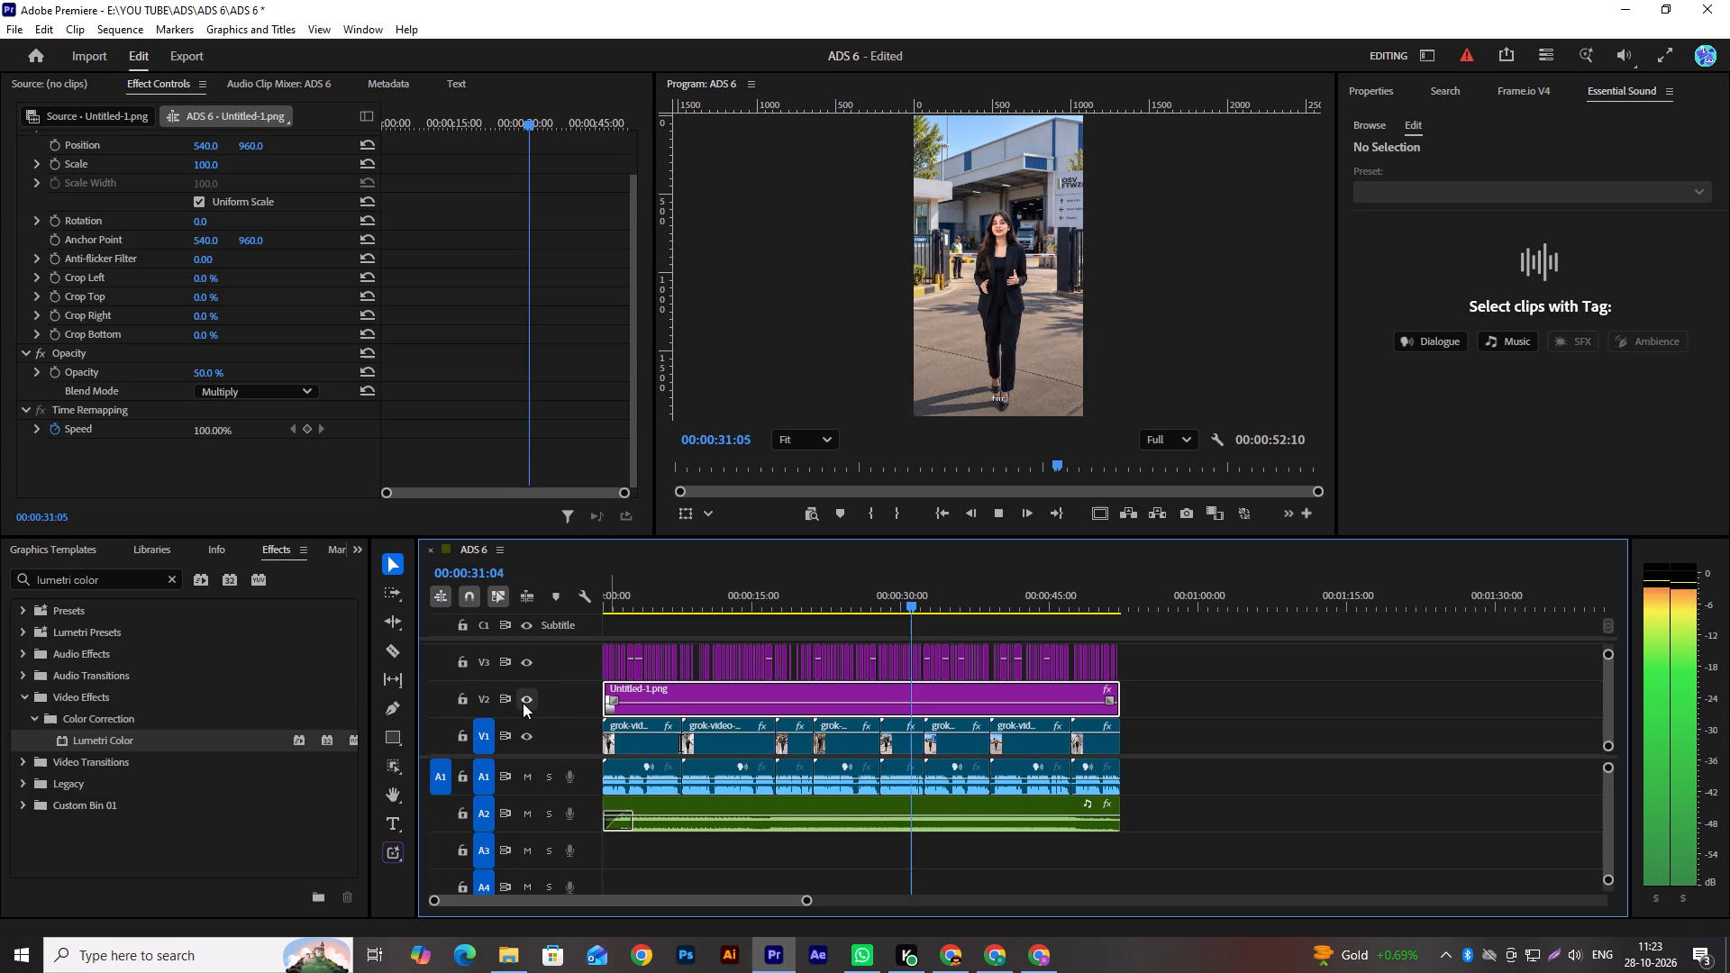
{"action": "key", "text": "space"}
Review the video from about 33 to 49 seconds in the maximized Program monitor.
{"action": "left_click", "coordinate": [1158, 350]}
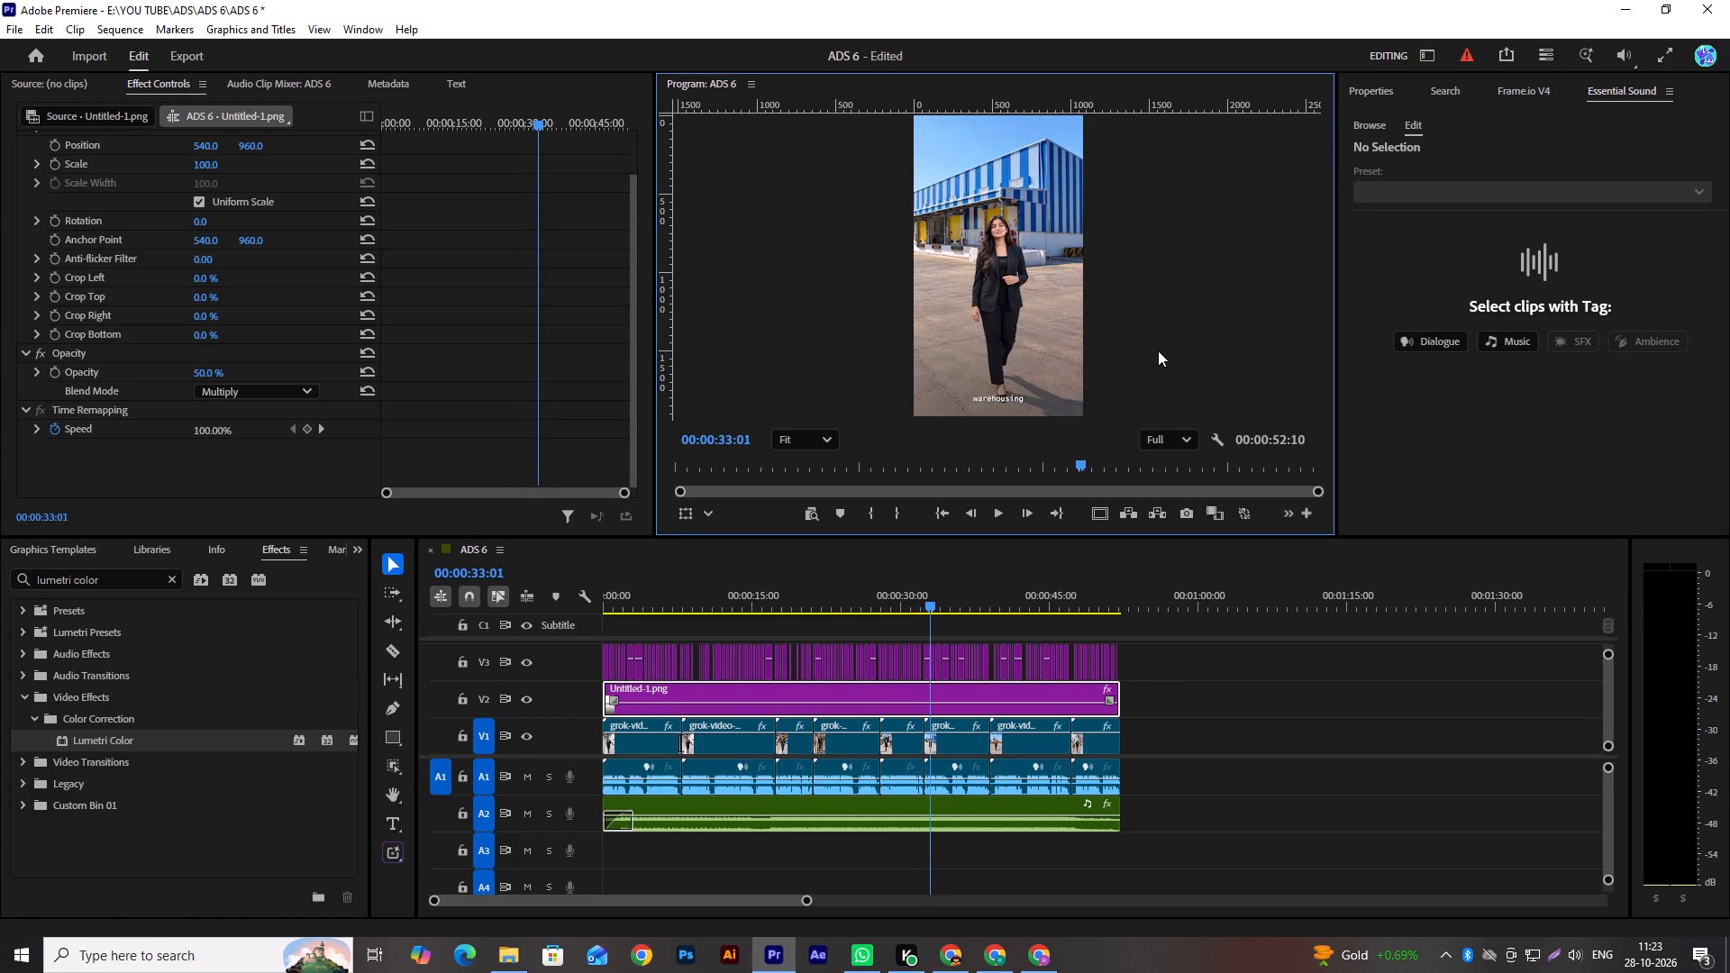
{"action": "key", "text": "grave"}
{"action": "key", "text": "space"}
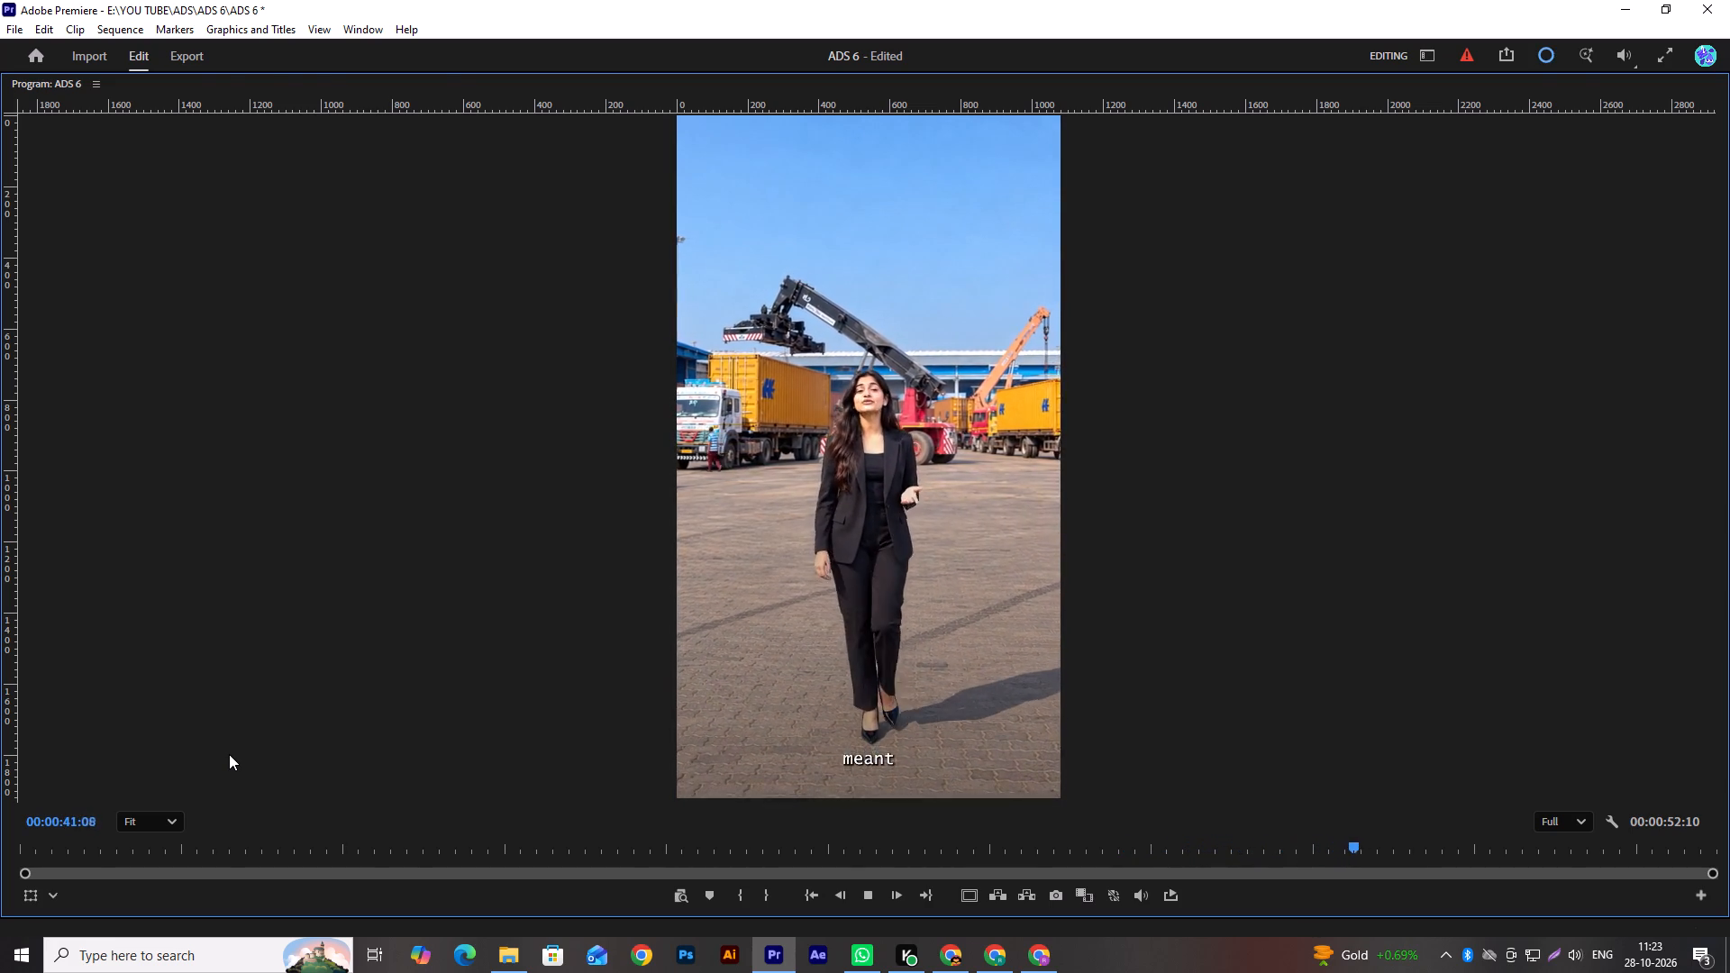
{"action": "key", "text": "space"}
{"action": "type", "text": "`"}
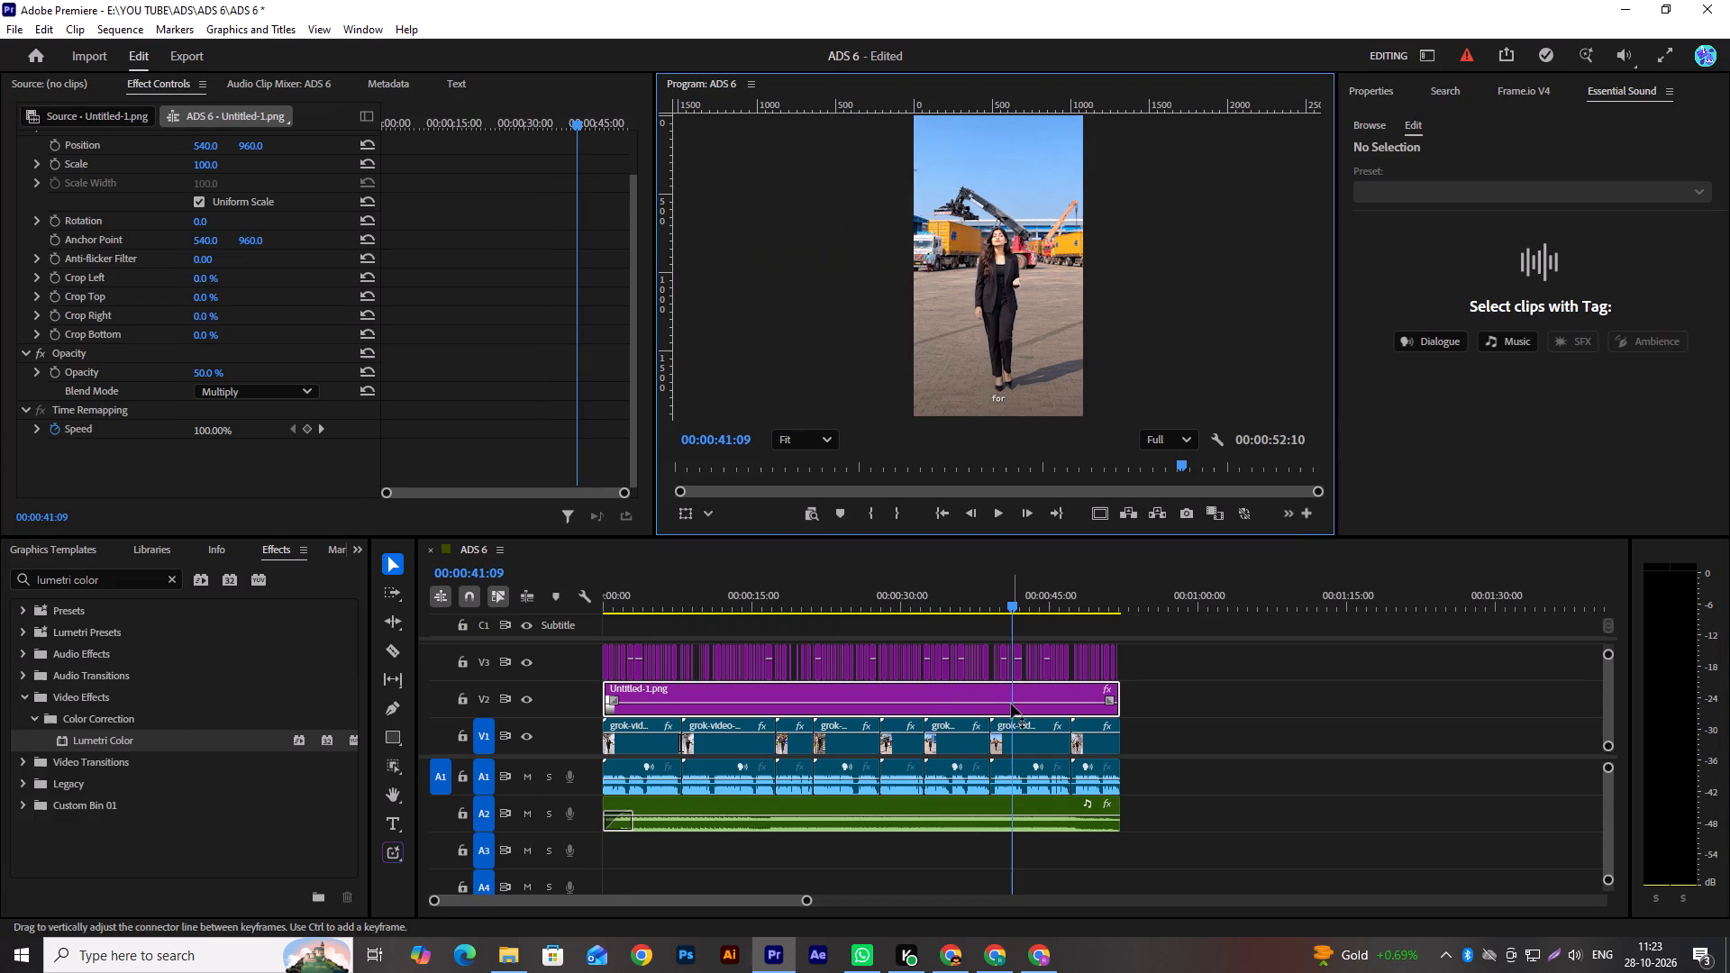
{"action": "left_click", "coordinate": [1128, 251]}
{"action": "type", "text": "`"}
{"action": "key", "text": "space"}
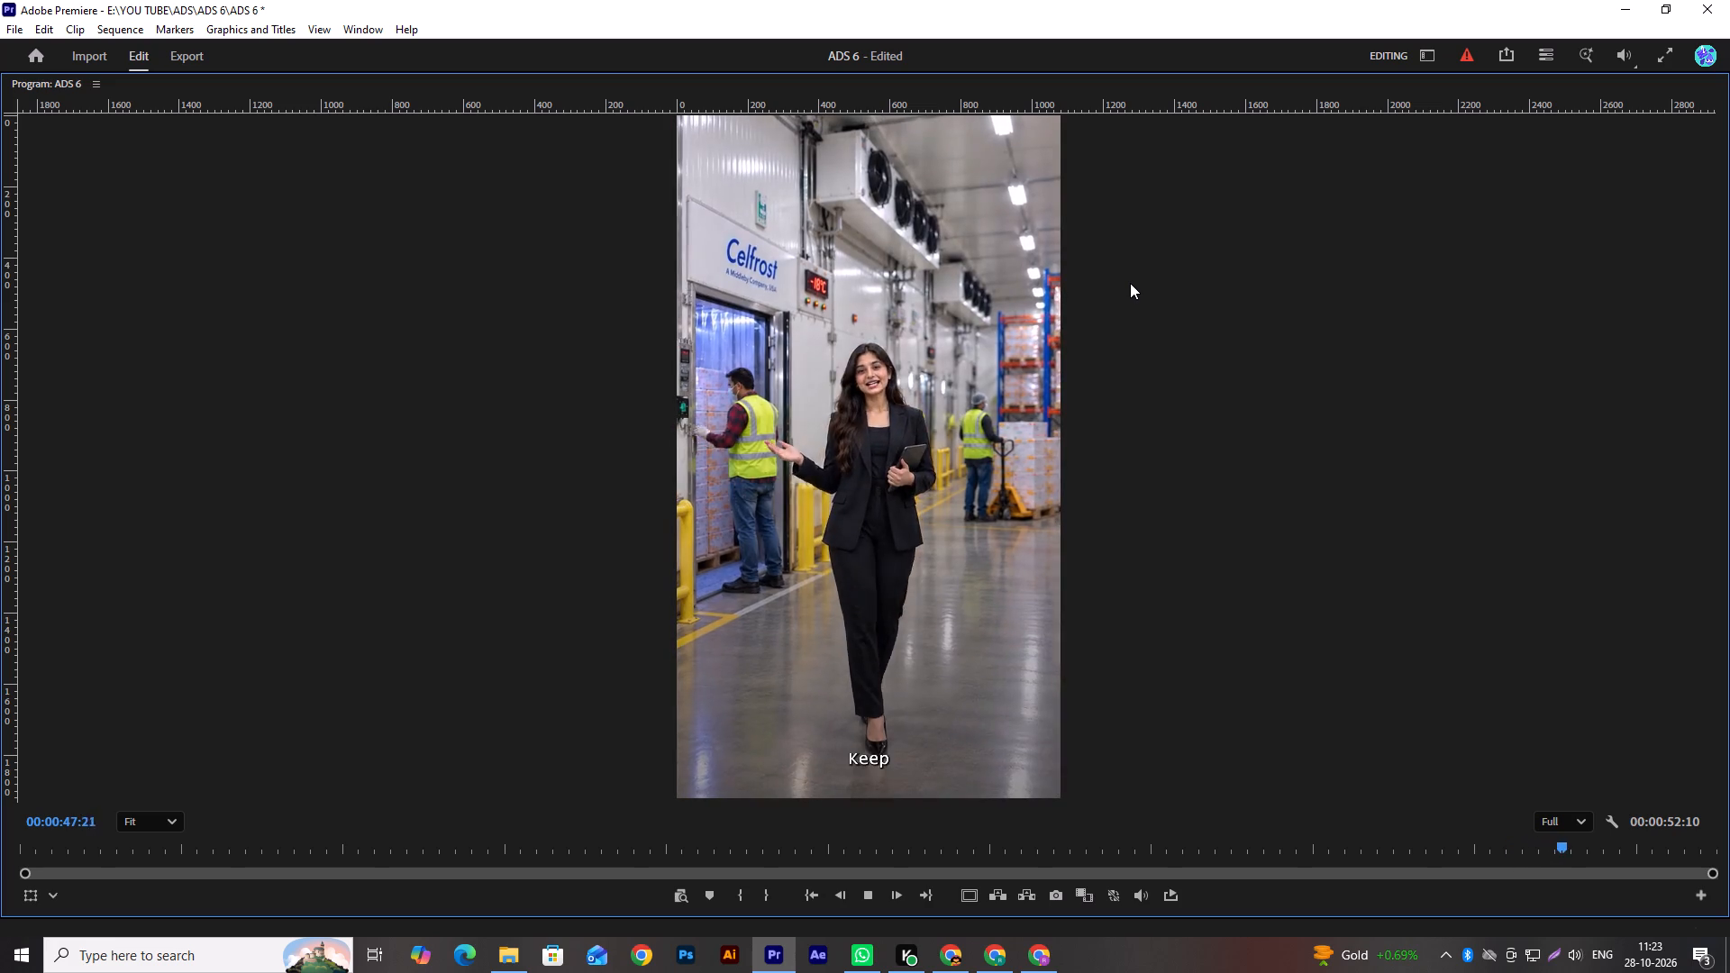
{"action": "key", "text": "space"}
{"action": "type", "text": "`"}
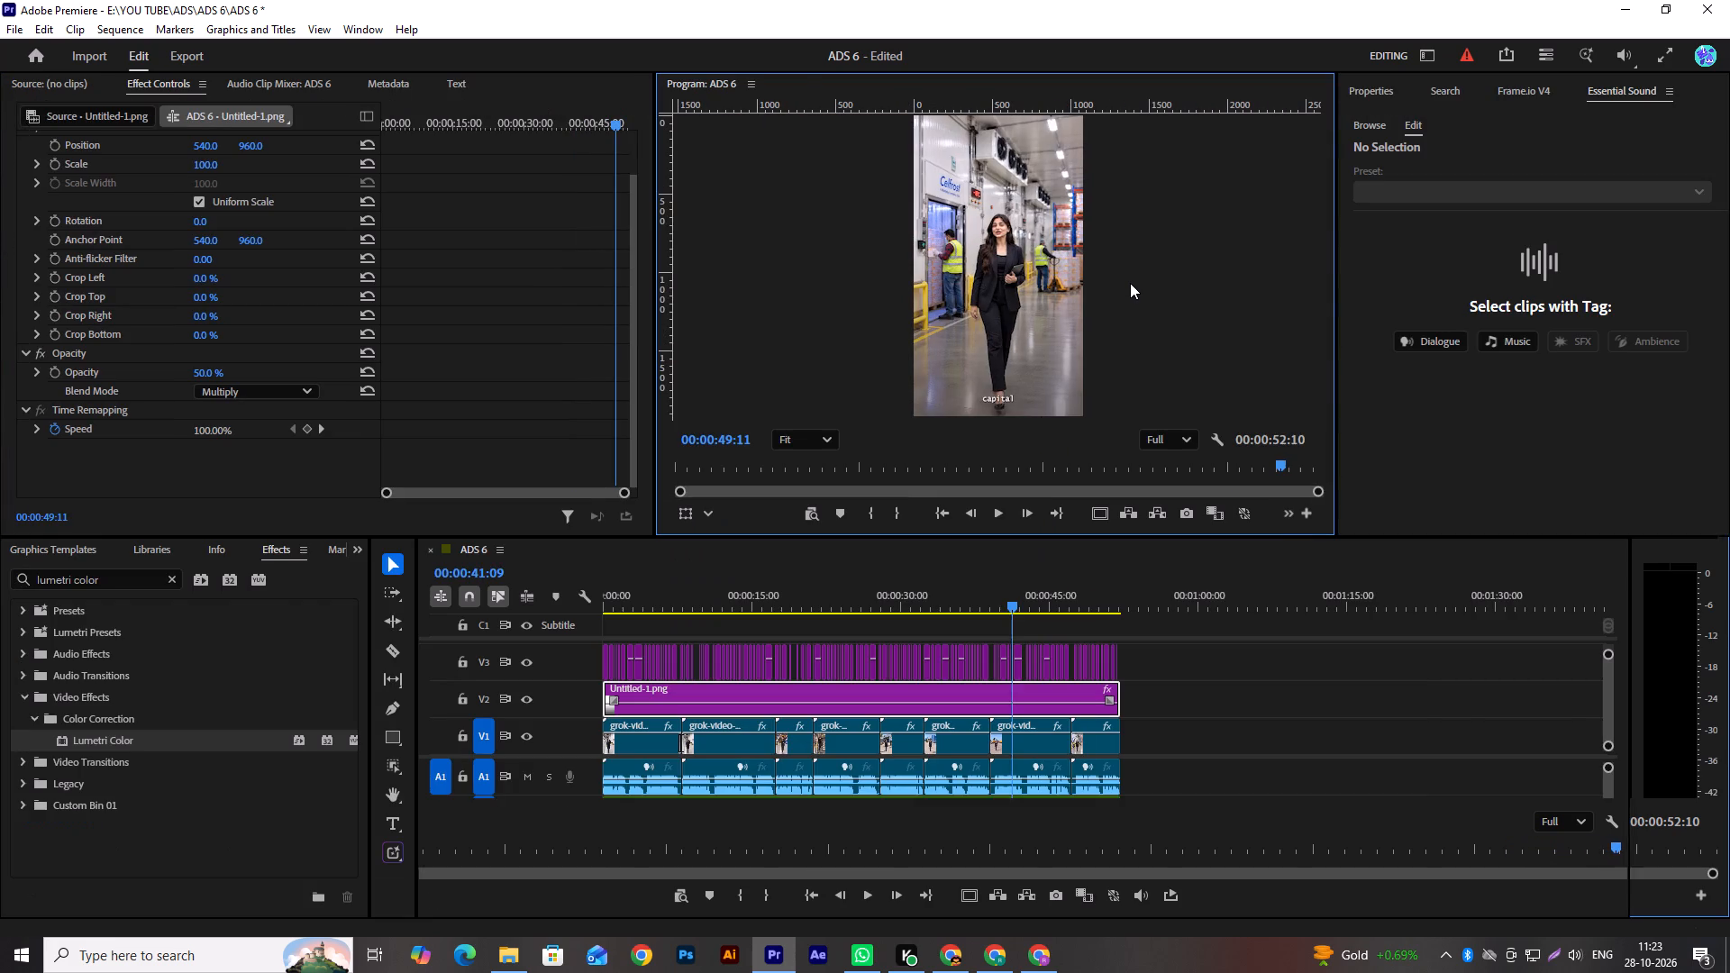
Return the playhead to 00:00:00:00 and enlarge the video track area of the timeline.
{"action": "left_click_drag", "start_coordinate": [824, 604], "coordinate": [323, 734]}
{"action": "scroll", "coordinate": [713, 835], "scroll_direction": "up", "scroll_amount": 2, "text": "alt"}
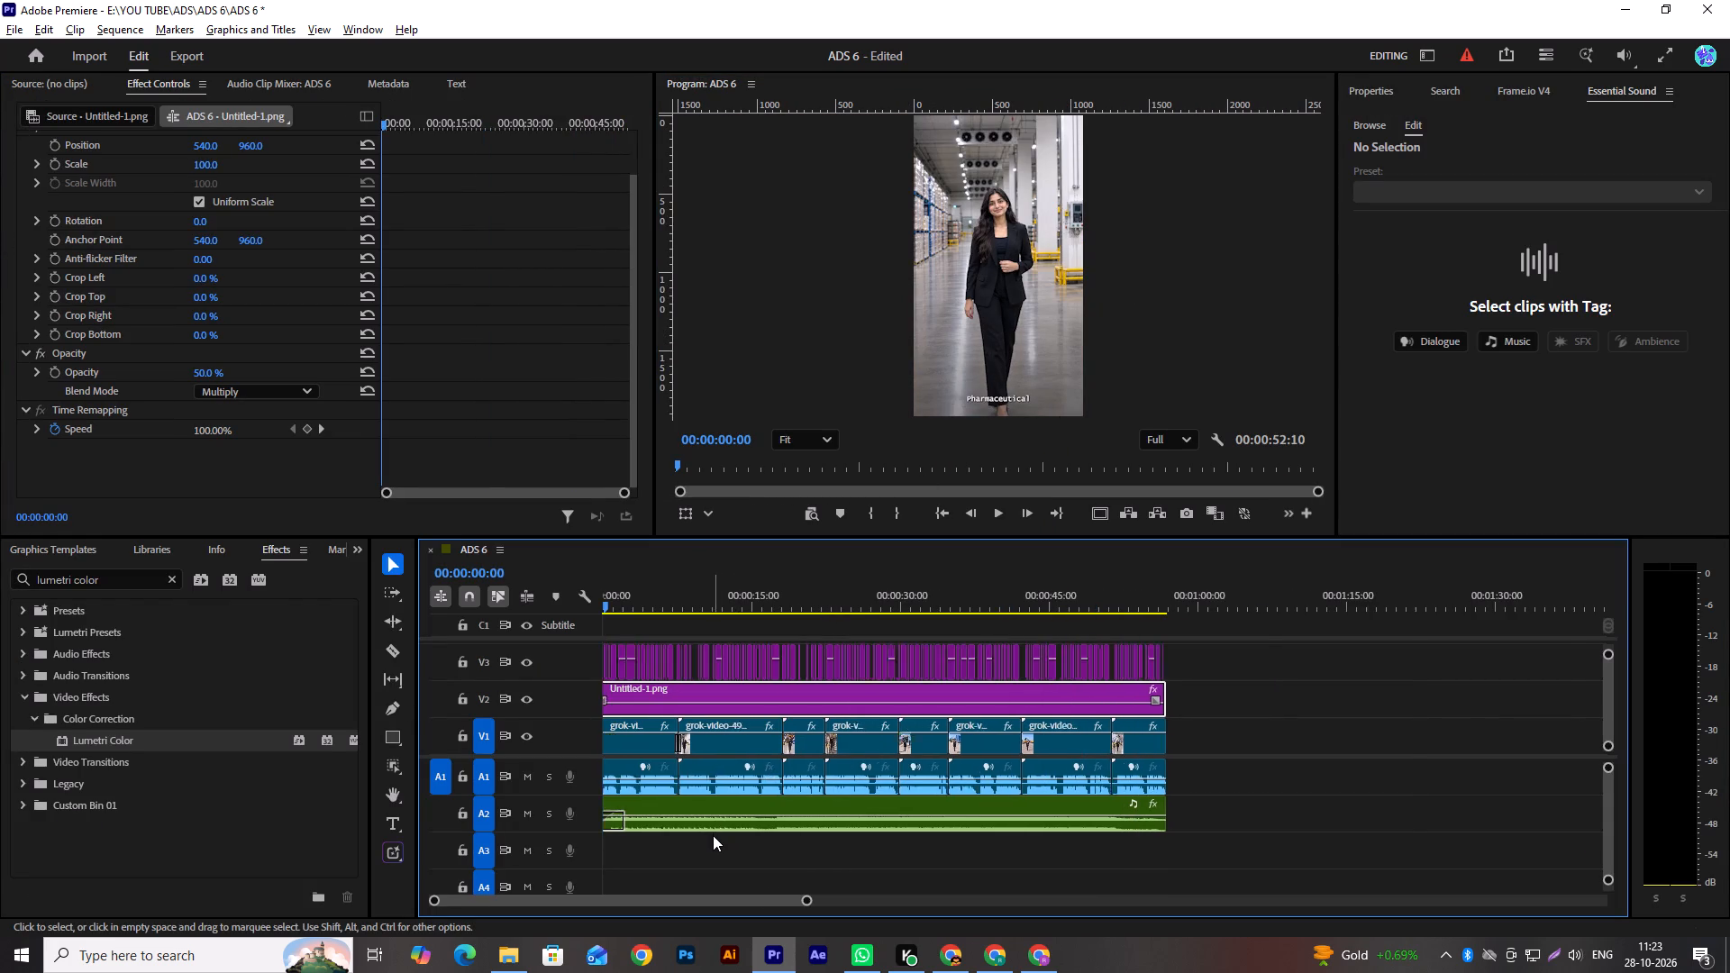
{"action": "scroll", "coordinate": [713, 835], "scroll_direction": "up", "scroll_amount": 4, "text": "alt"}
{"action": "scroll", "coordinate": [713, 835], "scroll_direction": "down", "scroll_amount": 1, "text": "alt"}
{"action": "scroll", "coordinate": [713, 835], "scroll_direction": "up", "scroll_amount": 15, "text": "alt"}
{"action": "scroll", "coordinate": [713, 835], "scroll_direction": "down", "scroll_amount": 1}
{"action": "scroll", "coordinate": [713, 835], "scroll_direction": "up", "scroll_amount": 11}
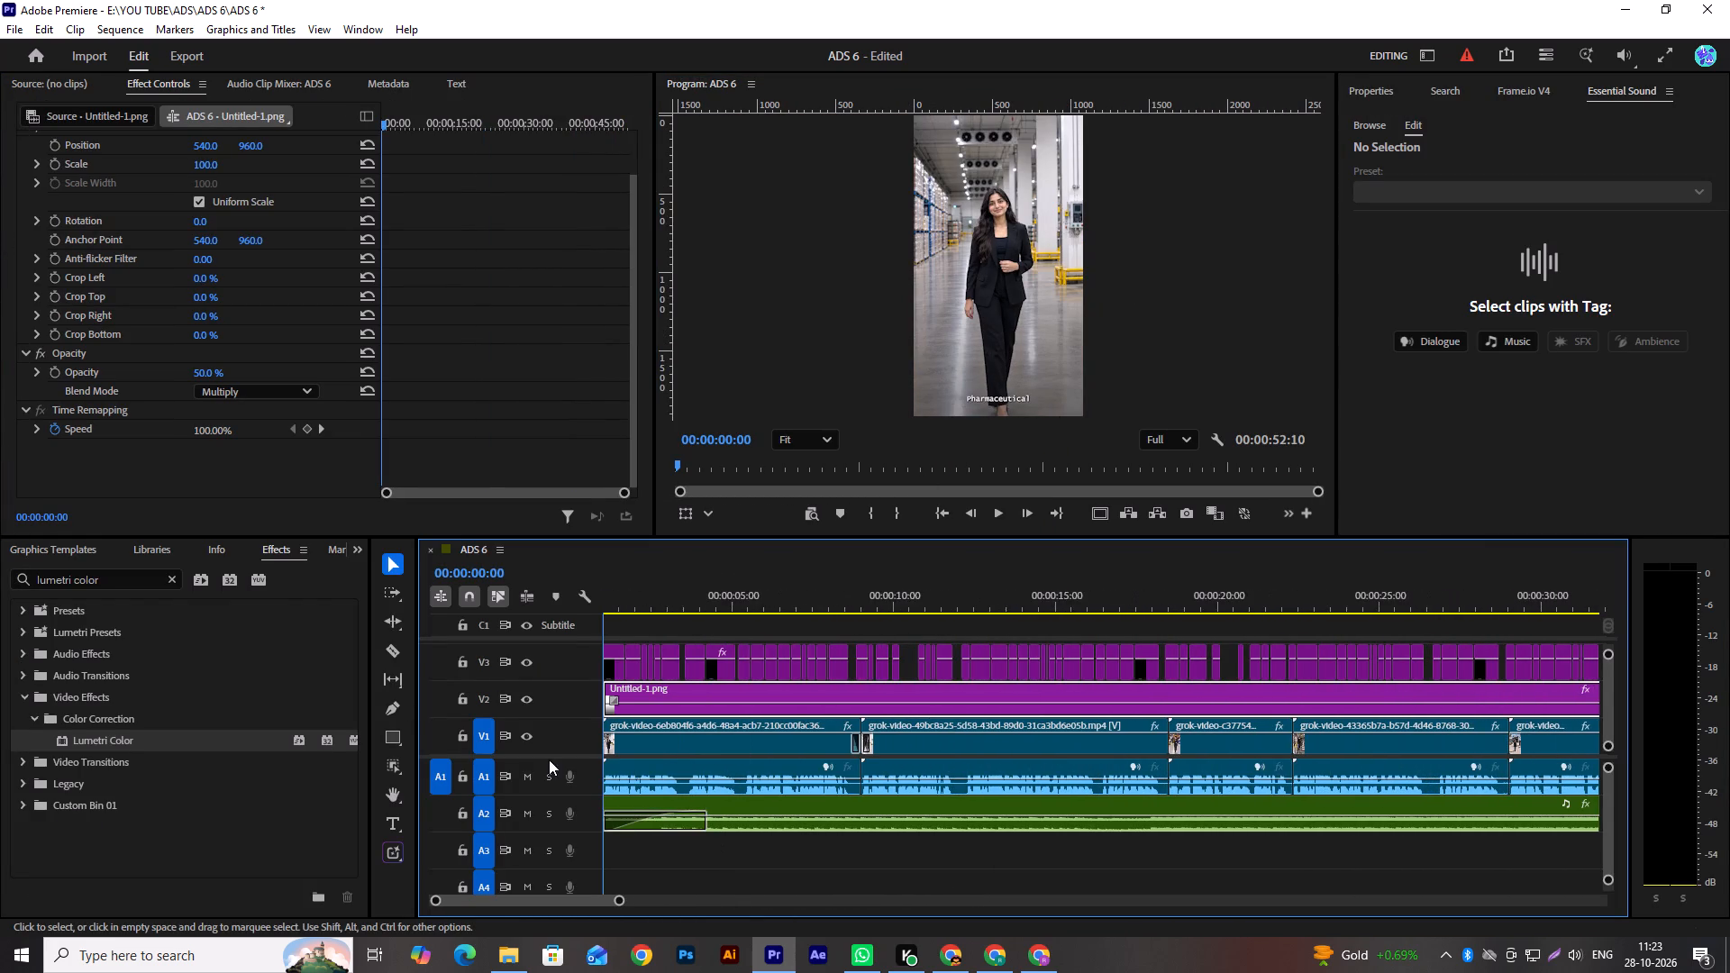
{"action": "left_click_drag", "start_coordinate": [561, 755], "coordinate": [538, 835]}
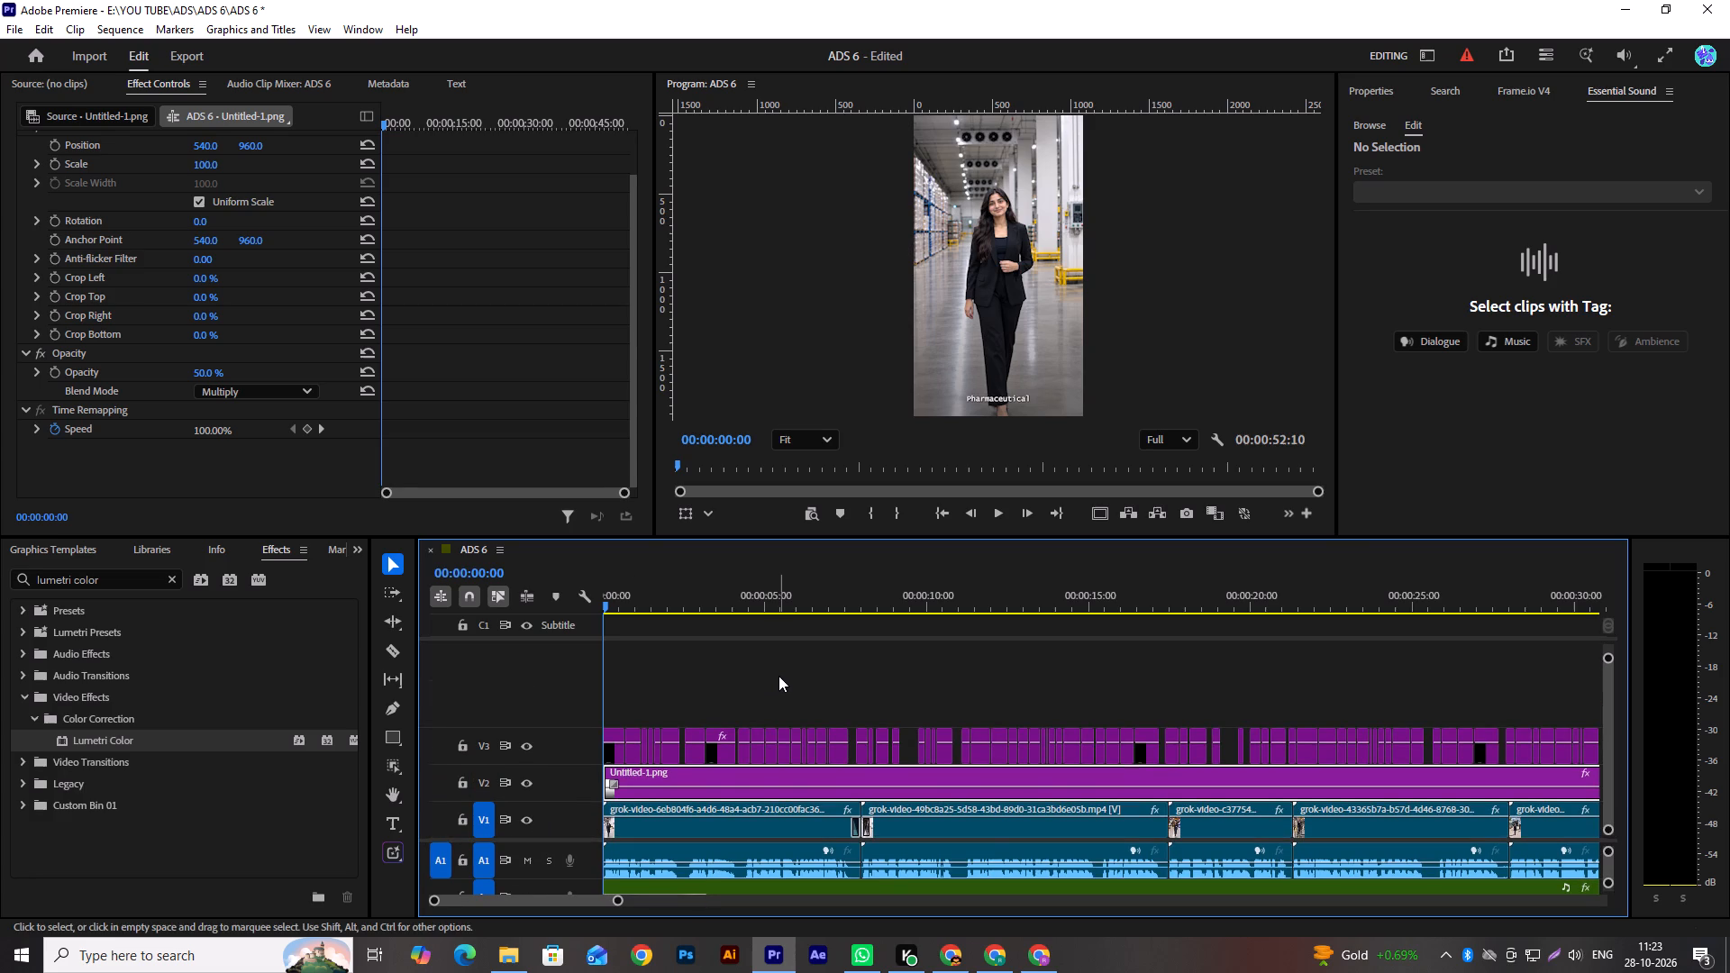
Save the project.
{"action": "key", "text": "ctrl+s"}
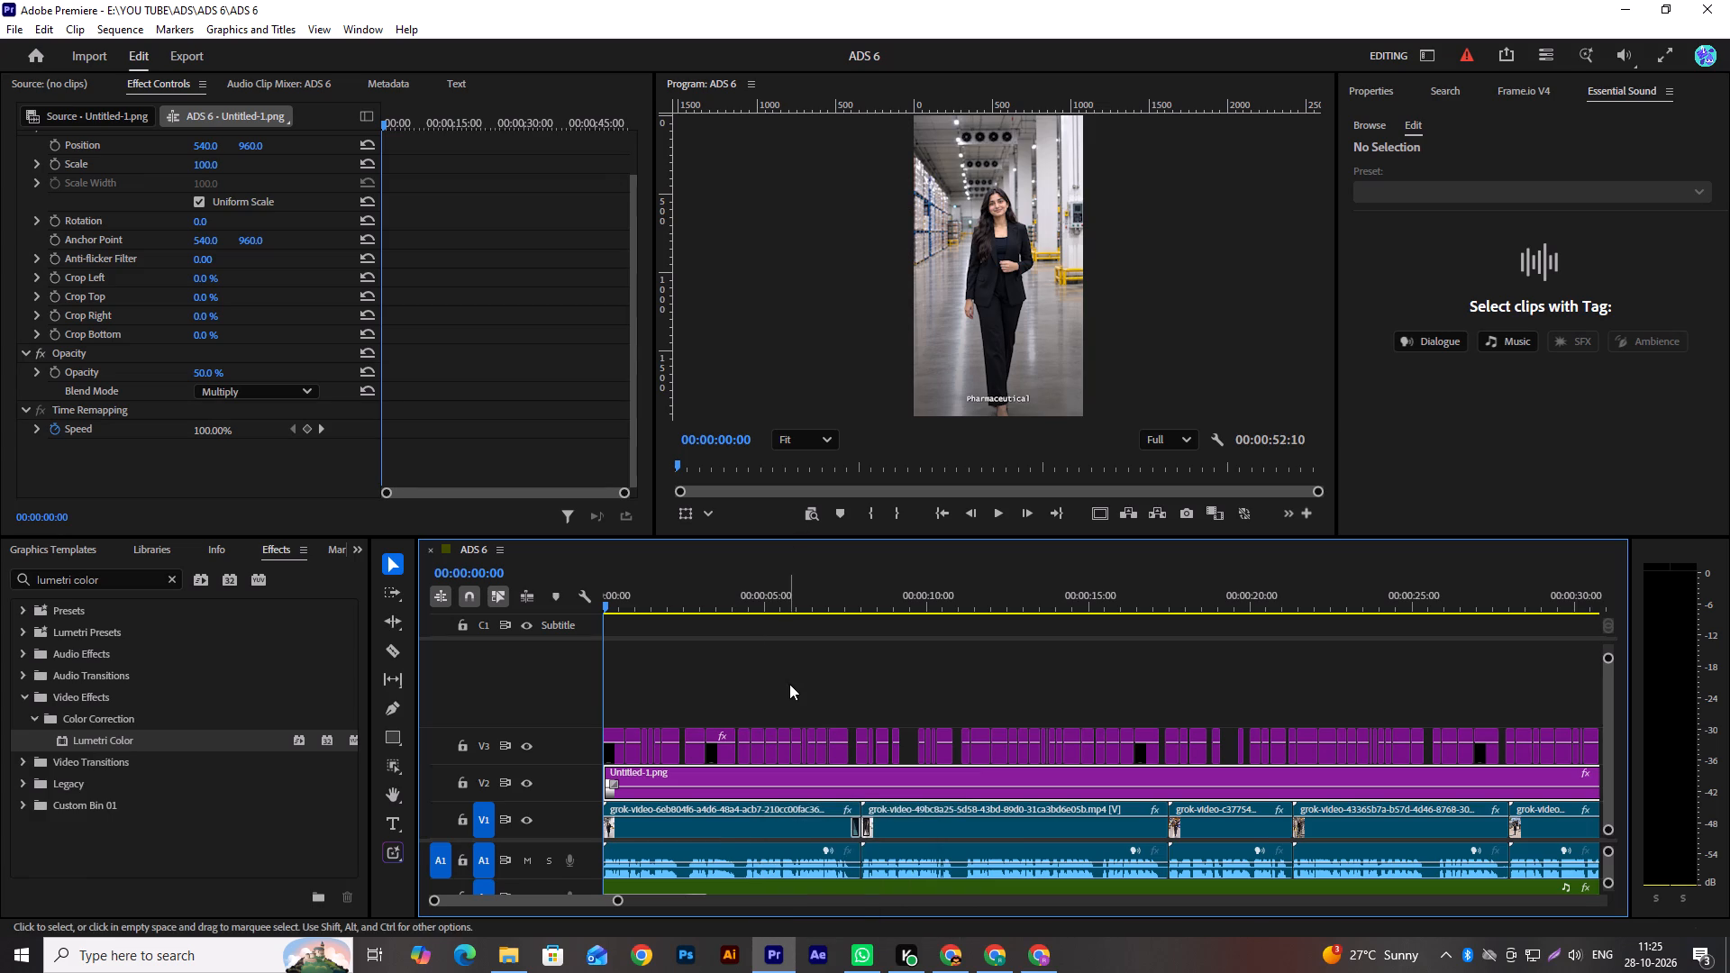
Play the sequence from the start to about 6 seconds and compare the picture there with the V2 overlay off and on.
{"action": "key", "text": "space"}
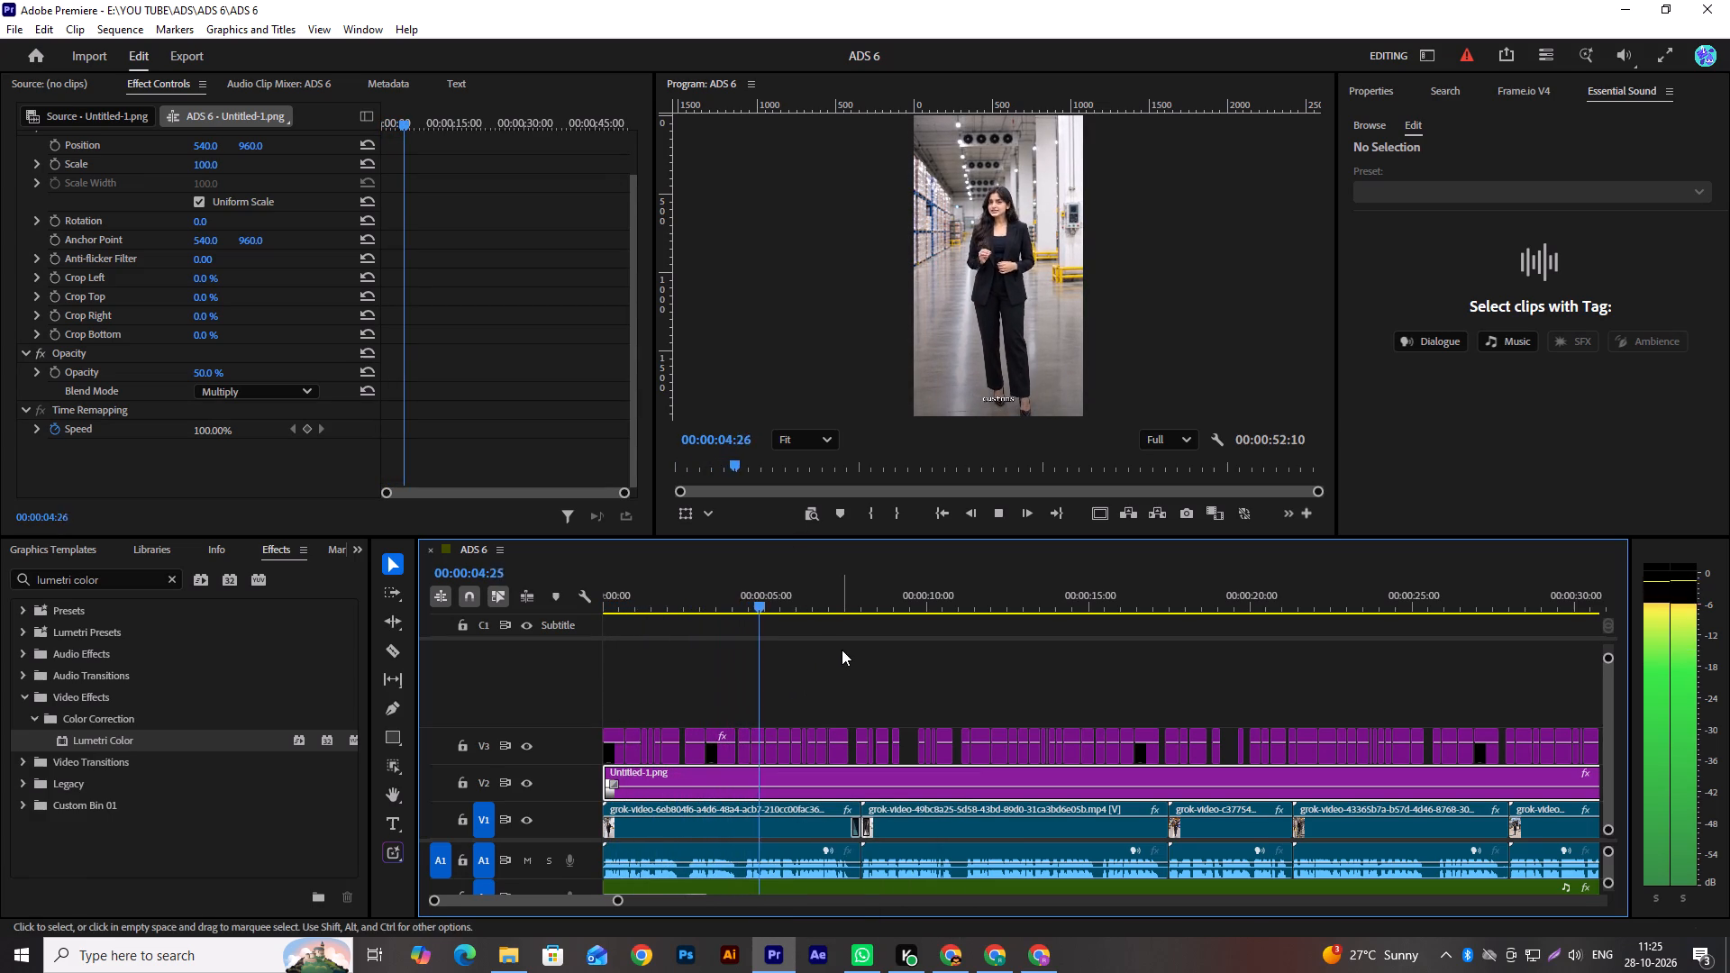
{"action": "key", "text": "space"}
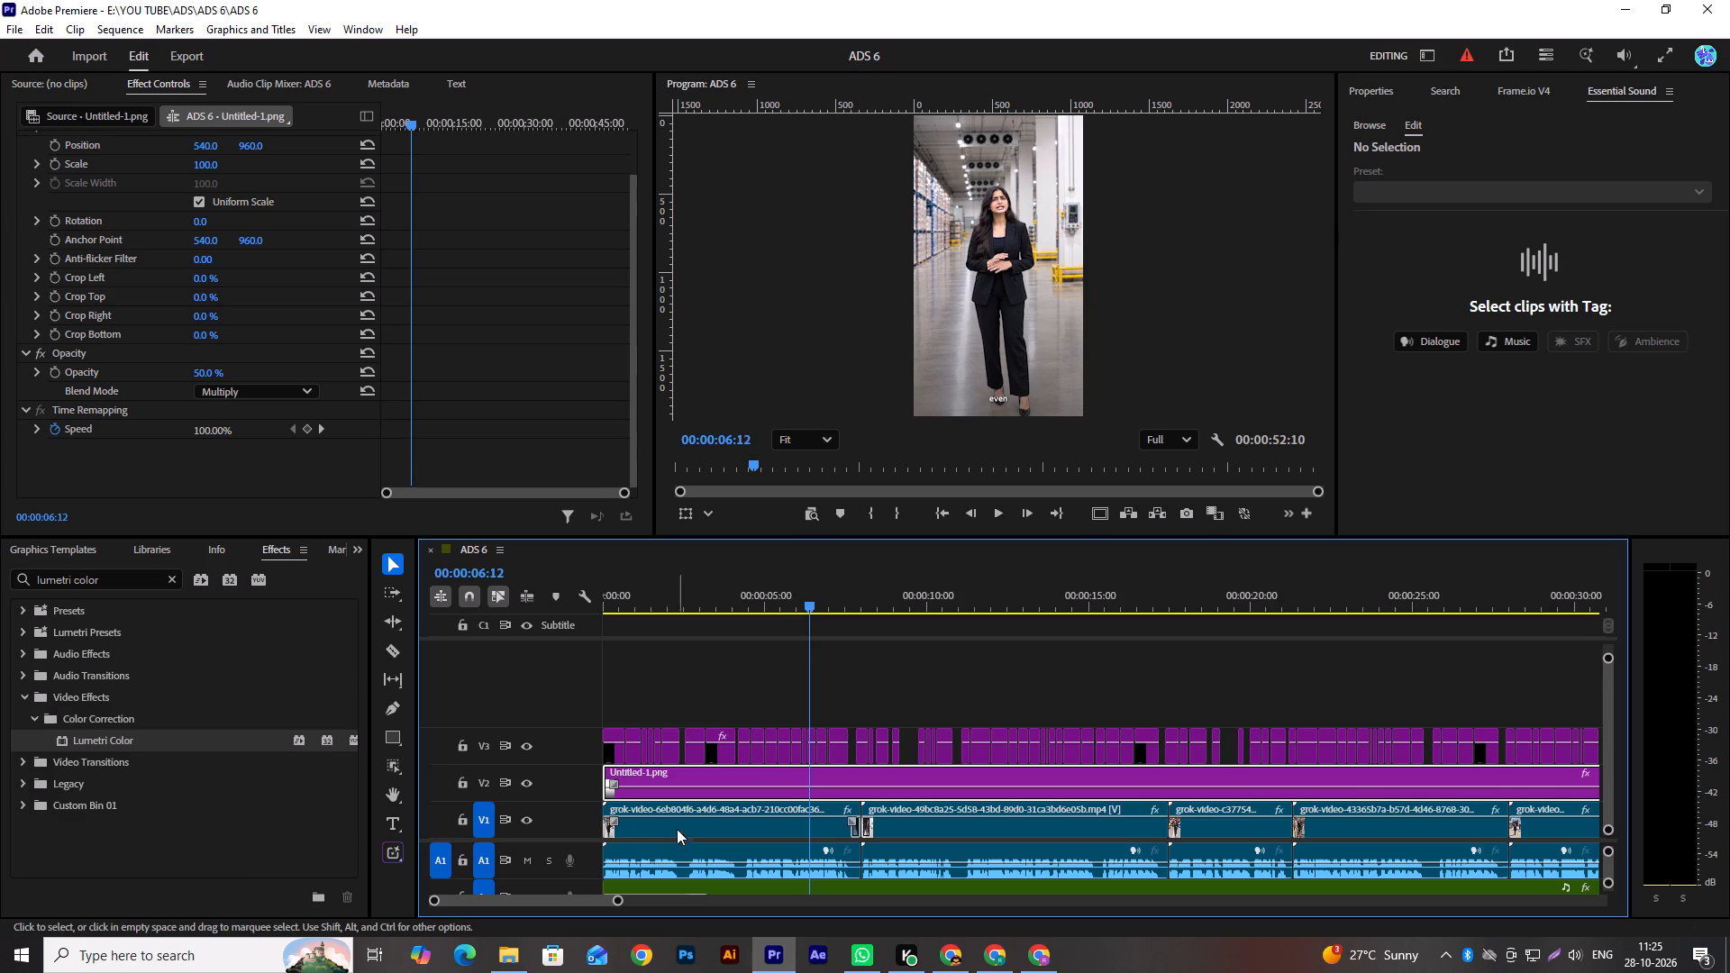
{"action": "left_click", "coordinate": [525, 786]}
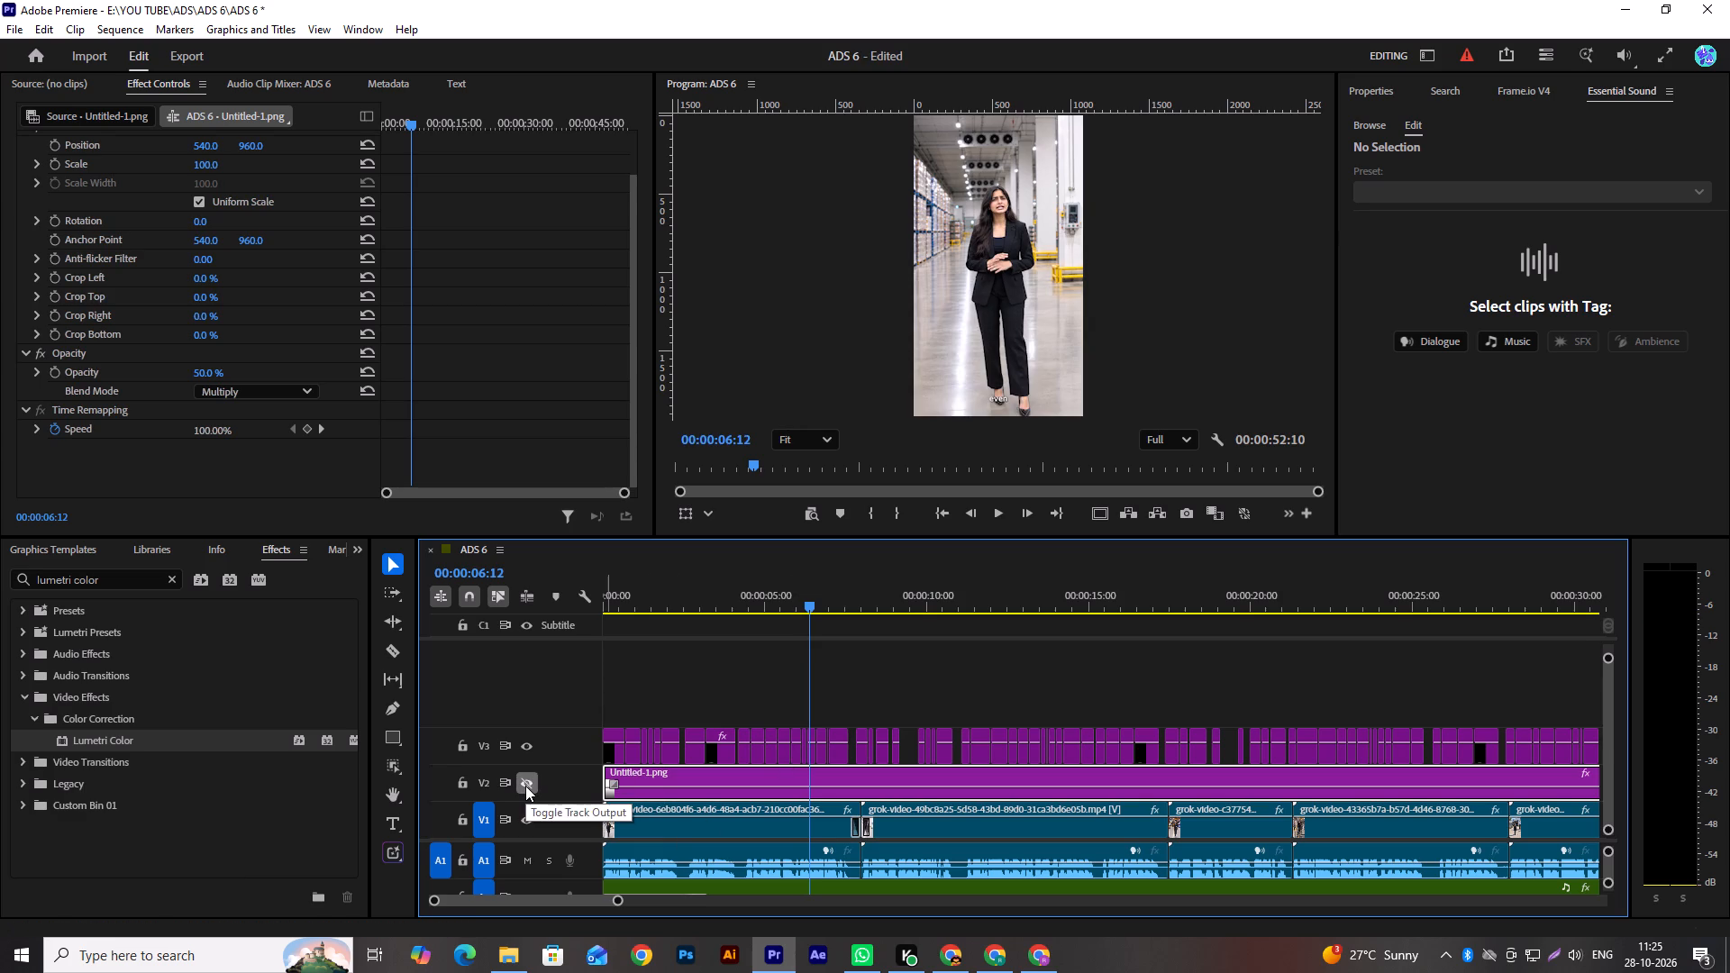
{"action": "left_click", "coordinate": [525, 786]}
{"action": "left_click", "coordinate": [525, 786]}
{"action": "left_click", "coordinate": [525, 786]}
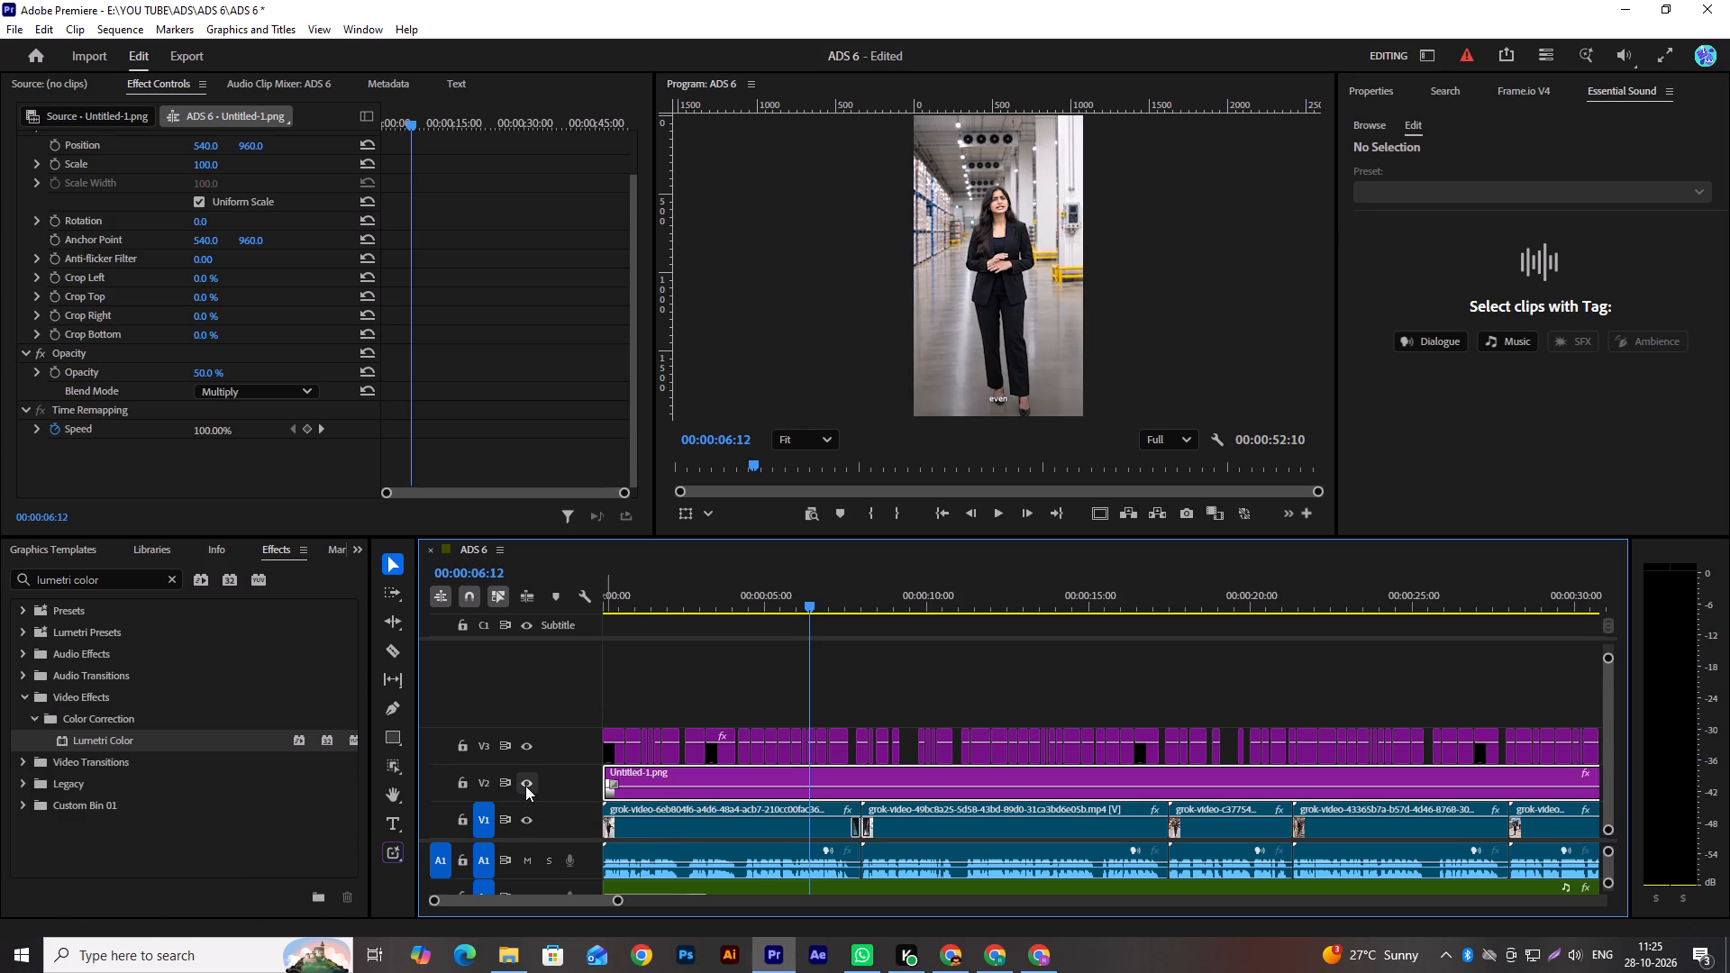
Compare the frame at 00:00:06:12 with the V2 overlay off and on, and replay the section around 7 seconds.
{"action": "left_click", "coordinate": [525, 786]}
{"action": "left_click", "coordinate": [525, 786]}
{"action": "scroll", "coordinate": [835, 752], "scroll_direction": "up", "scroll_amount": 3}
{"action": "key", "text": "space"}
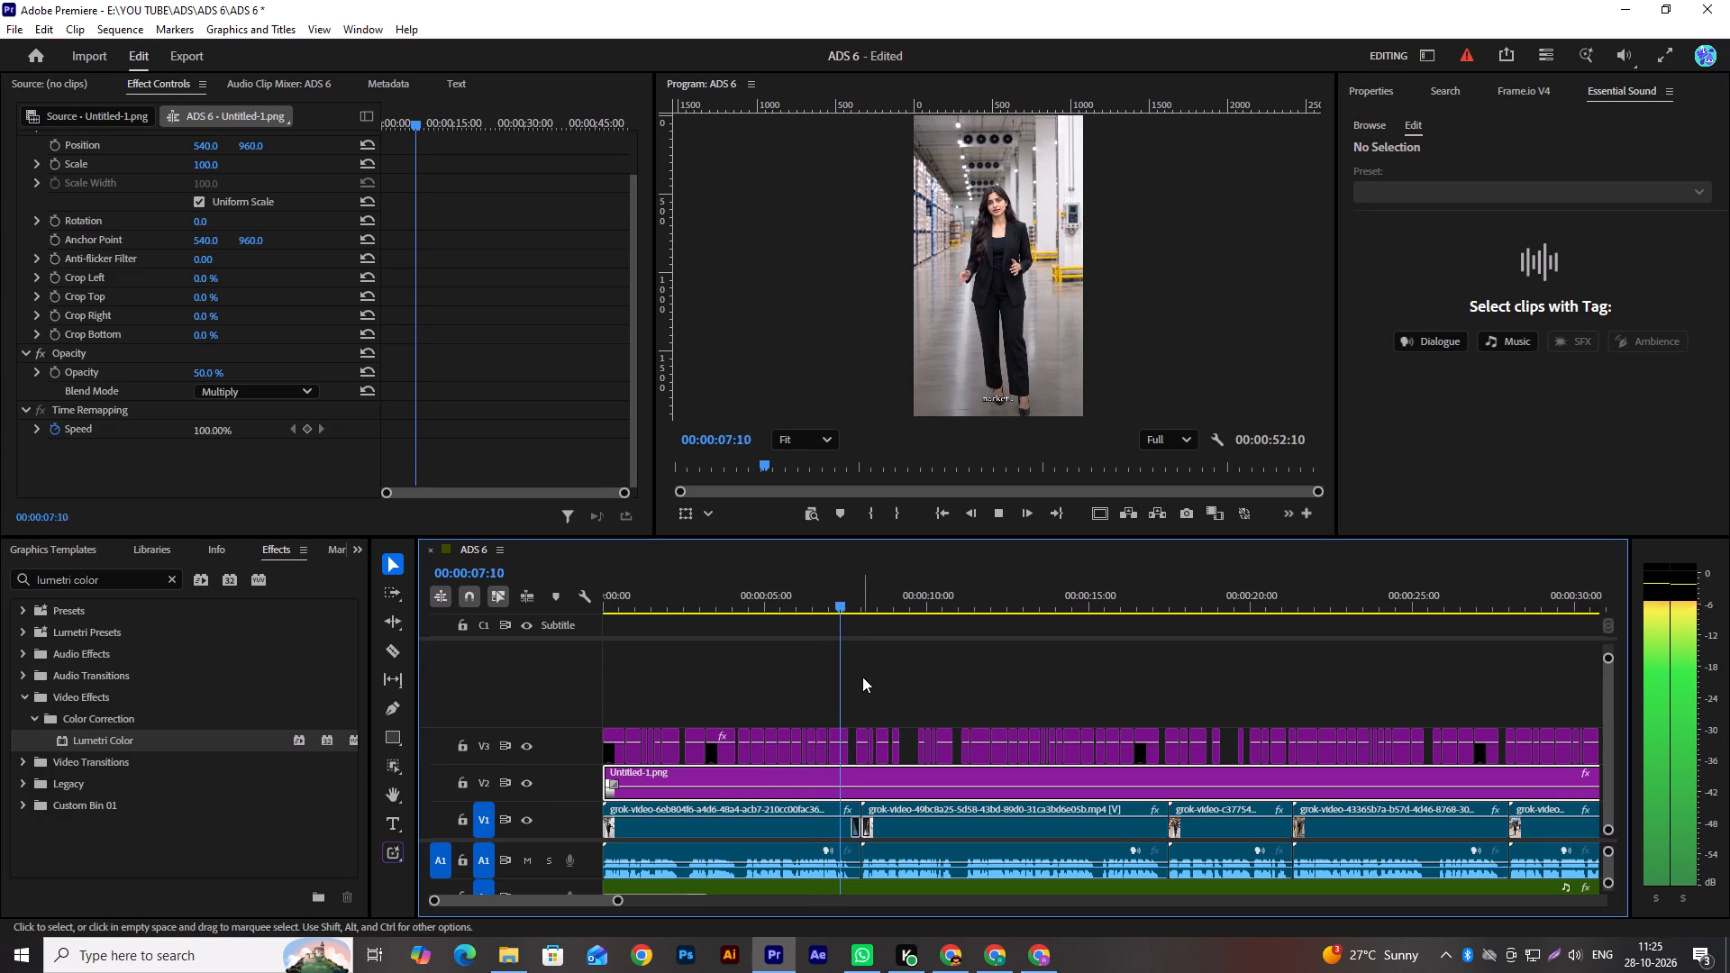
{"action": "key", "text": "space"}
{"action": "left_click", "coordinate": [823, 601]}
{"action": "key", "text": "space"}
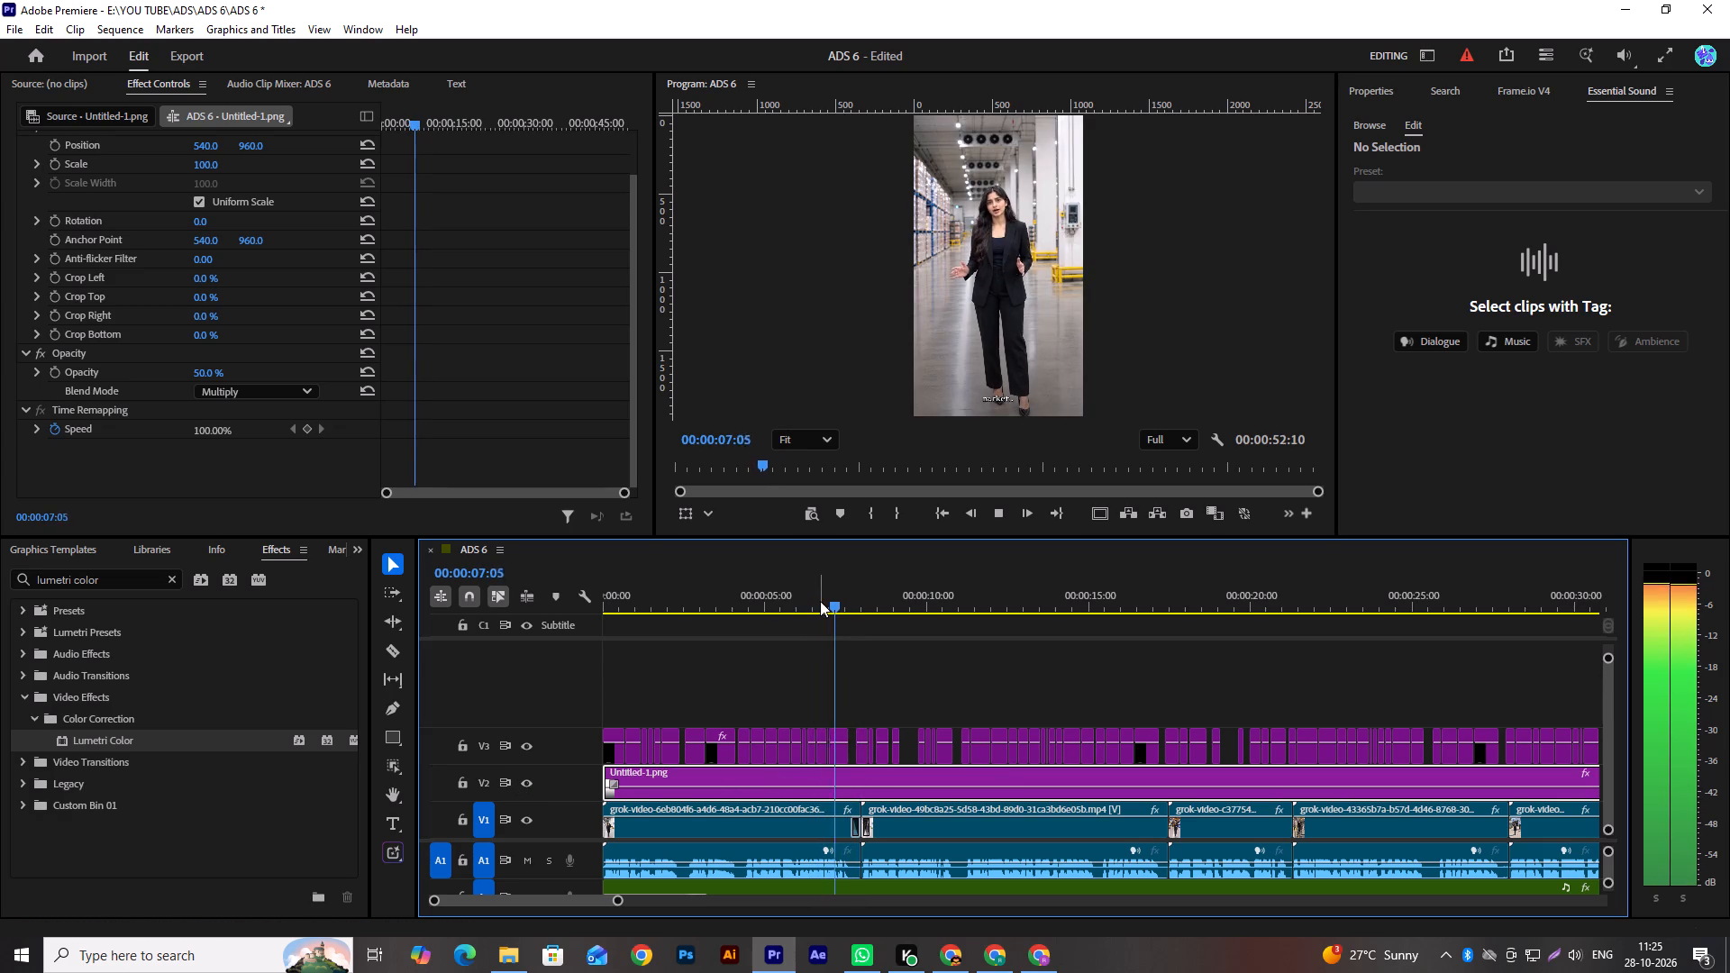
{"action": "key", "text": "space"}
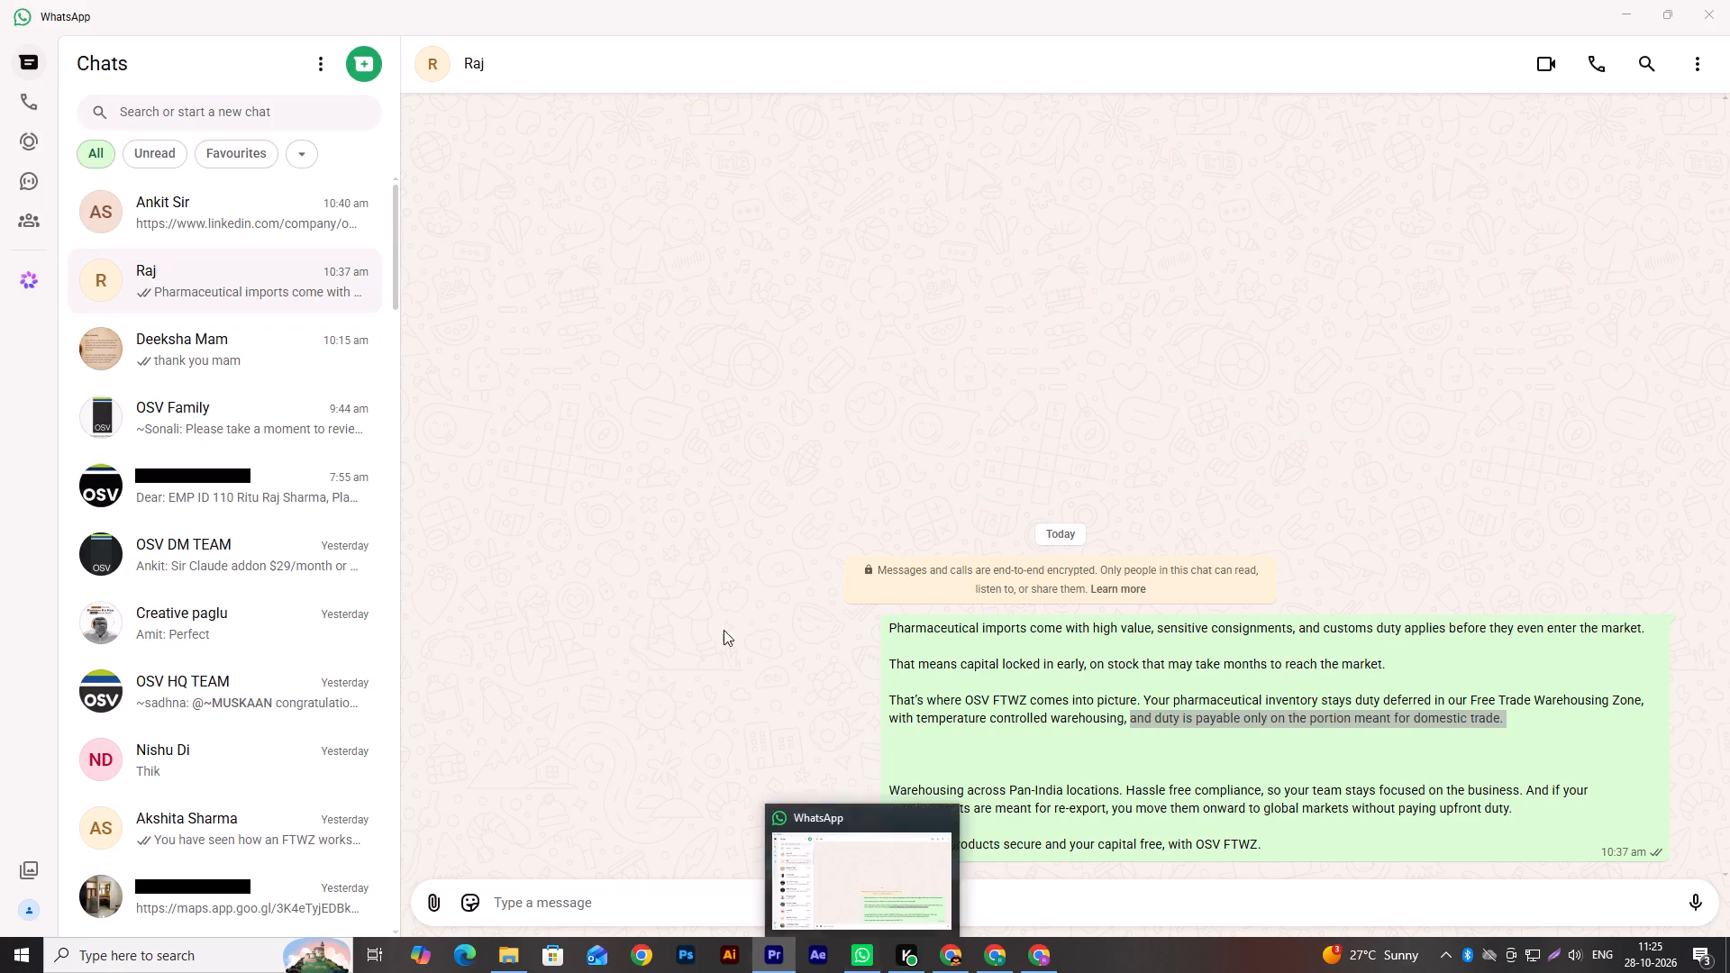
Select the first caption graphic, "Pharmaceutical", on V3 at the sequence start and switch to the Captions and Graphics workspace.
{"action": "left_click_drag", "start_coordinate": [652, 607], "coordinate": [378, 717]}
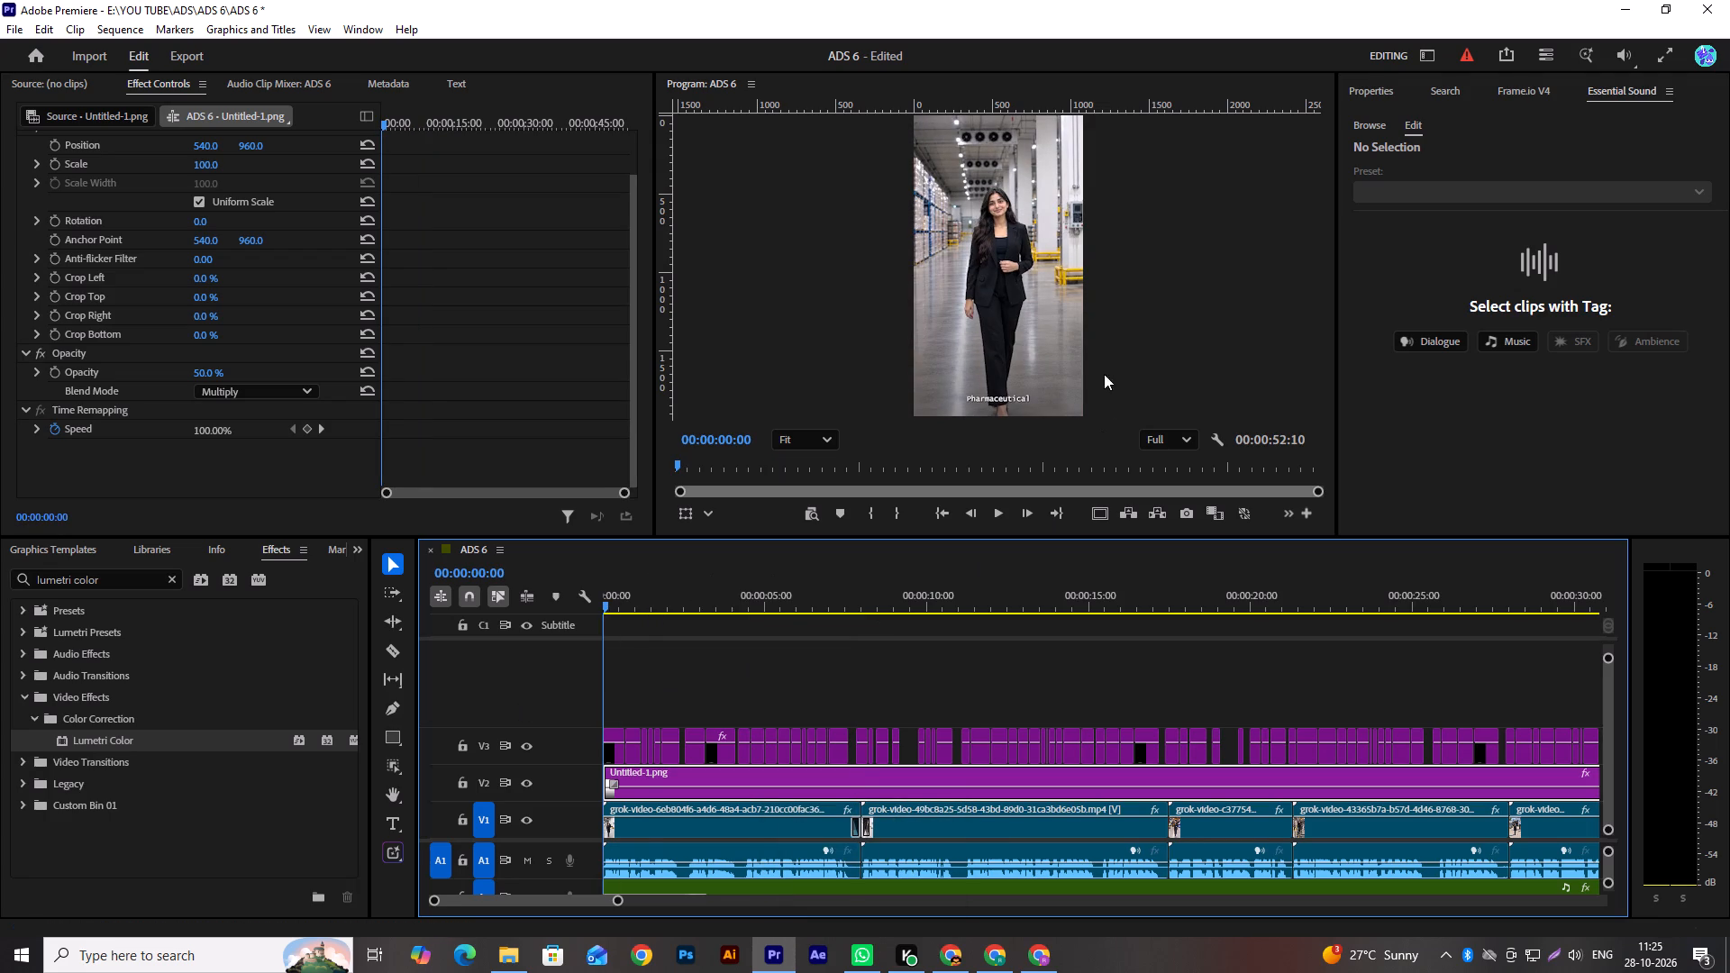
{"action": "left_click", "coordinate": [1119, 345]}
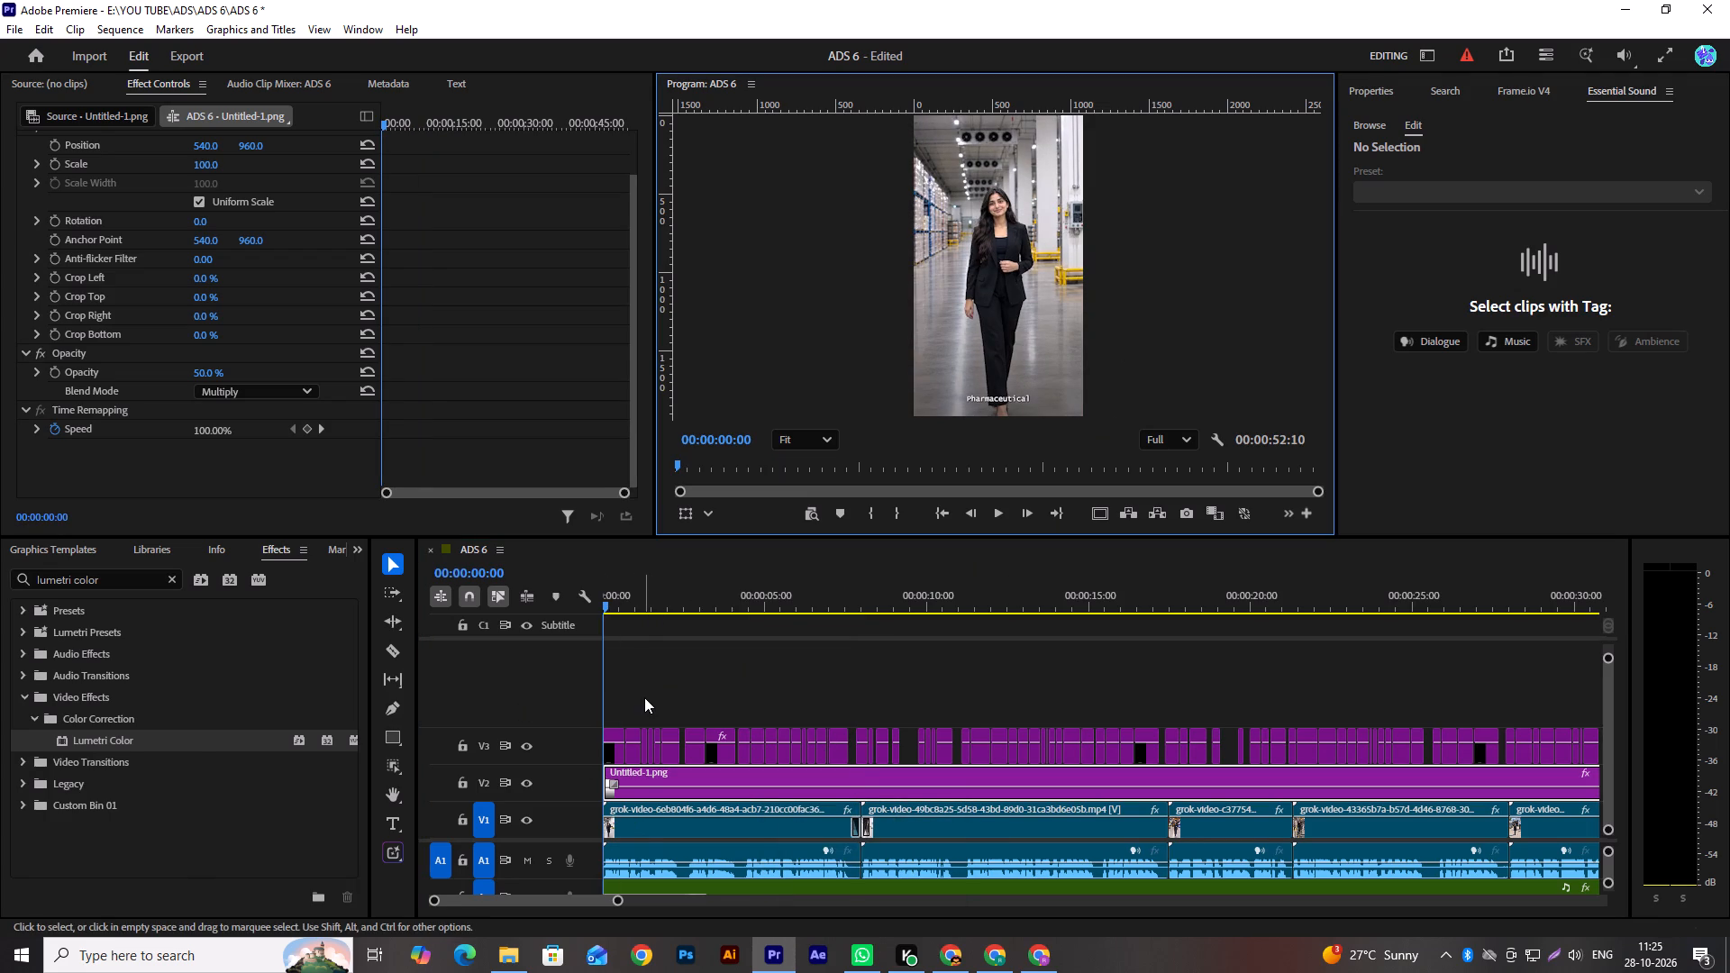
{"action": "scroll", "coordinate": [644, 696], "scroll_direction": "up", "scroll_amount": 14, "text": "alt"}
{"action": "scroll", "coordinate": [644, 696], "scroll_direction": "down", "scroll_amount": 1}
{"action": "scroll", "coordinate": [644, 696], "scroll_direction": "up", "scroll_amount": 5}
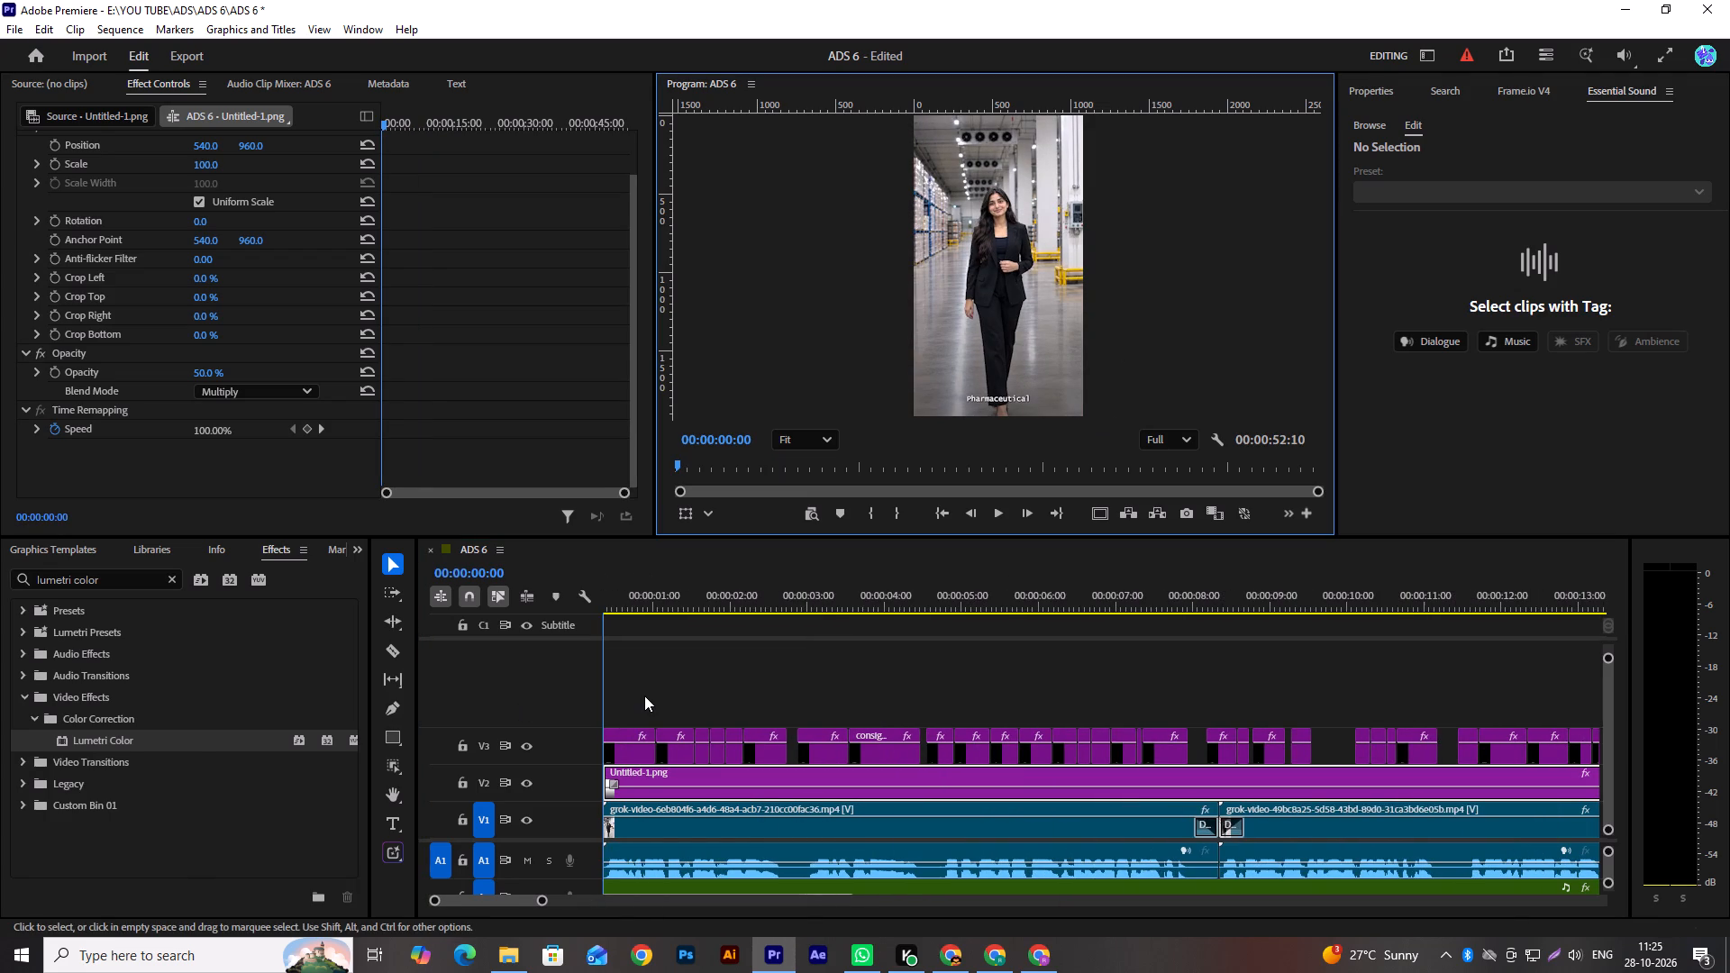
{"action": "scroll", "coordinate": [644, 696], "scroll_direction": "up", "scroll_amount": 10}
{"action": "left_click", "coordinate": [630, 742]}
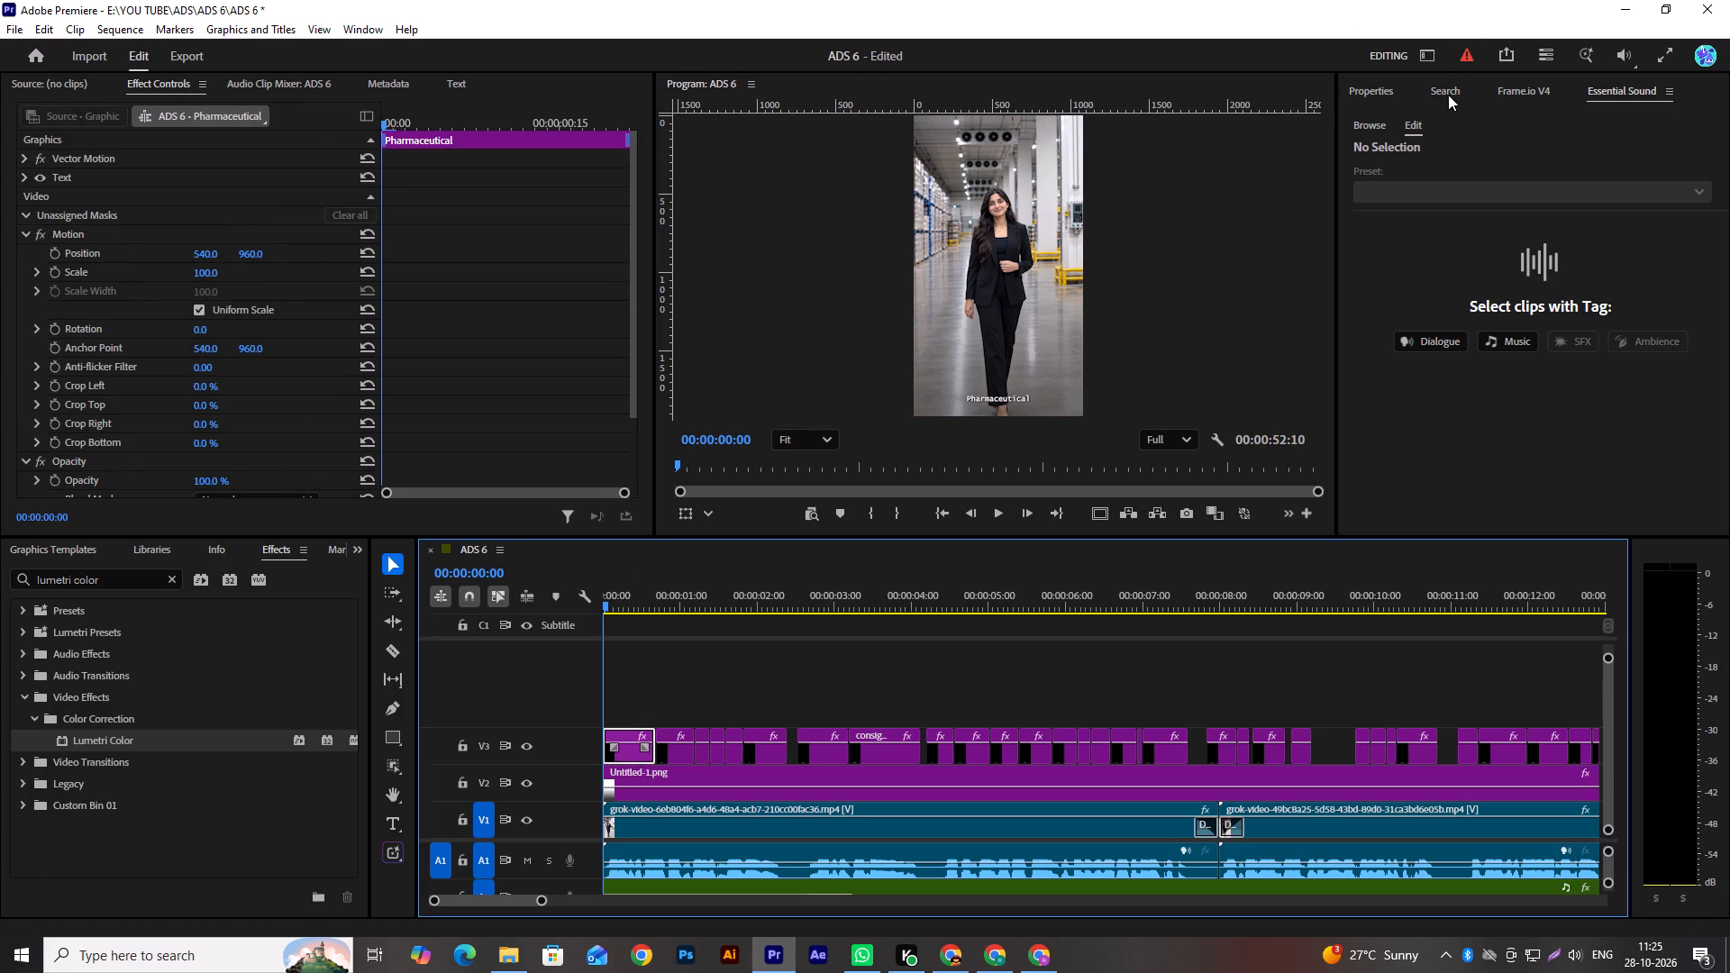
{"action": "left_click", "coordinate": [1422, 60]}
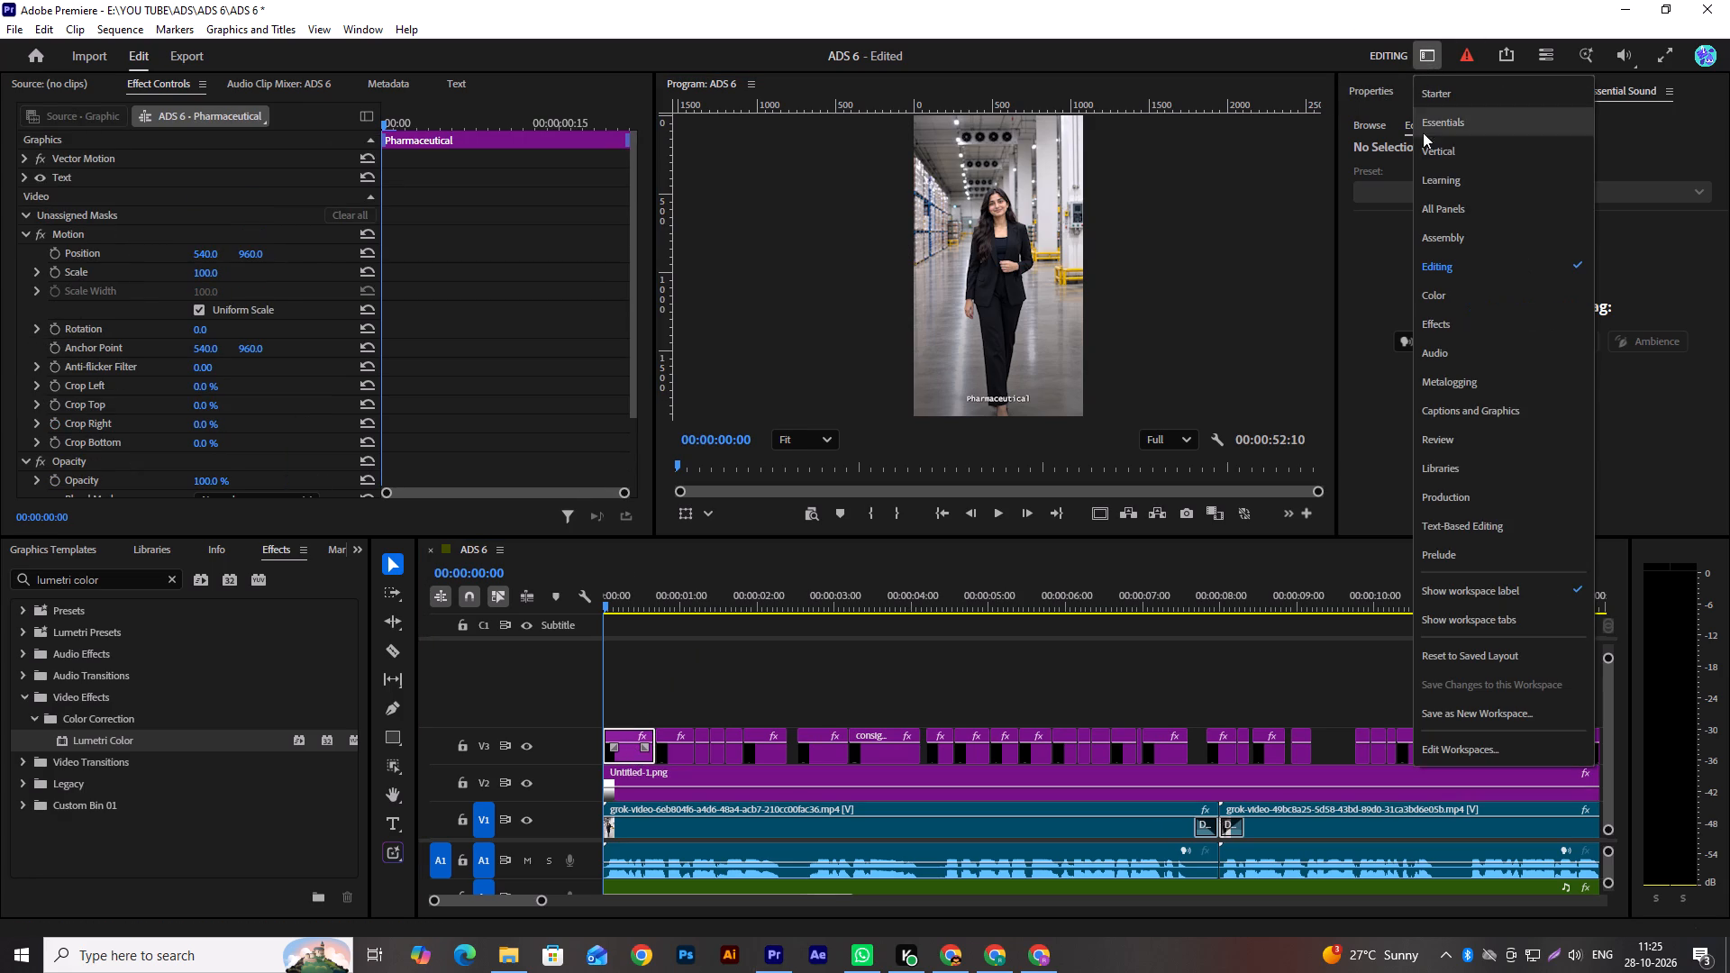
{"action": "left_click", "coordinate": [1456, 408]}
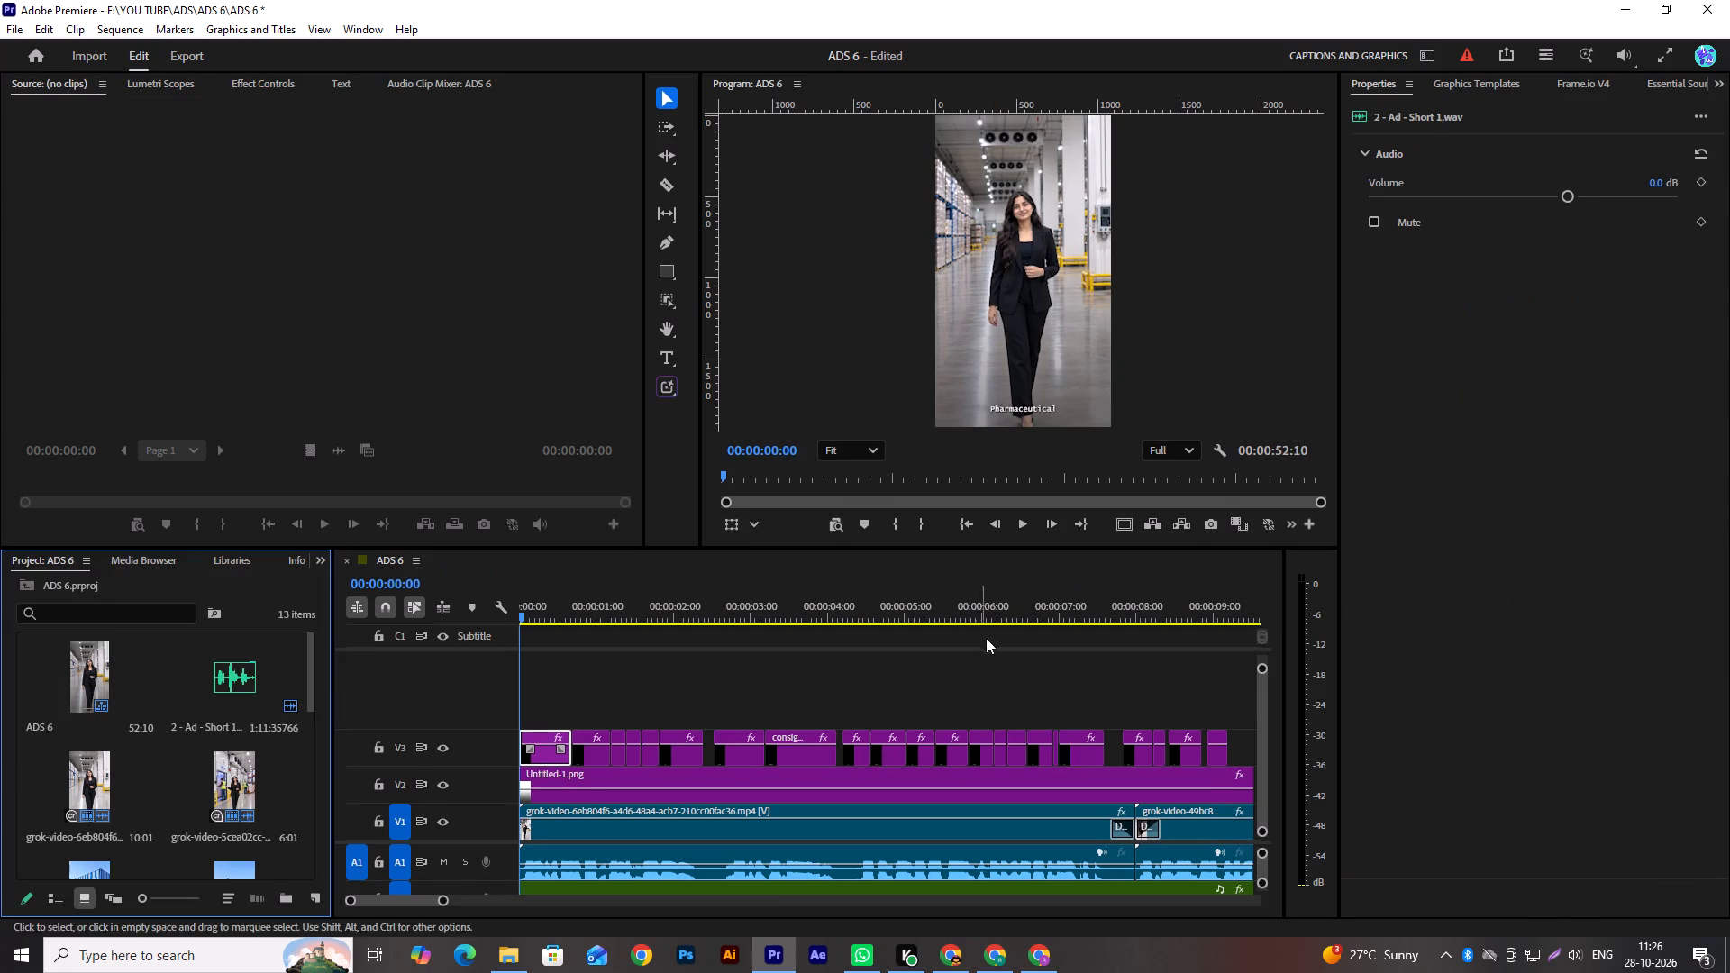
Show the graphics templates library, zoom in on the sequence start and enlarge the timeline area vertically.
{"action": "left_click", "coordinate": [1461, 87]}
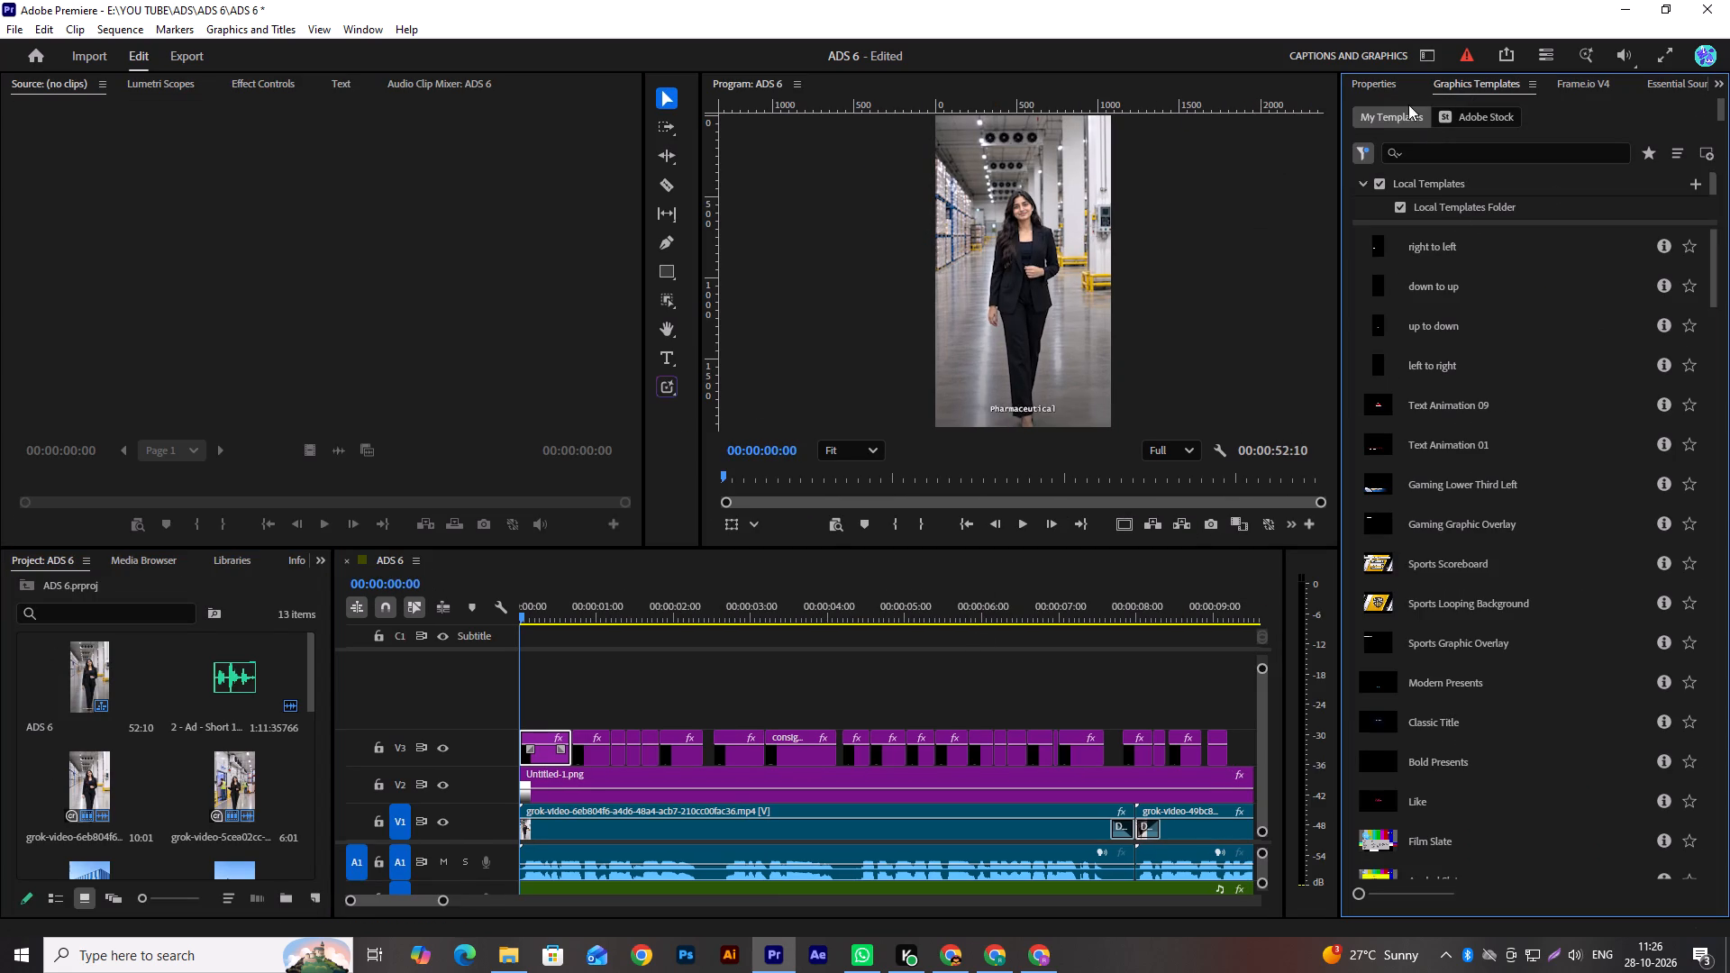
{"action": "scroll", "coordinate": [562, 696], "scroll_direction": "up", "scroll_amount": 12, "text": "alt"}
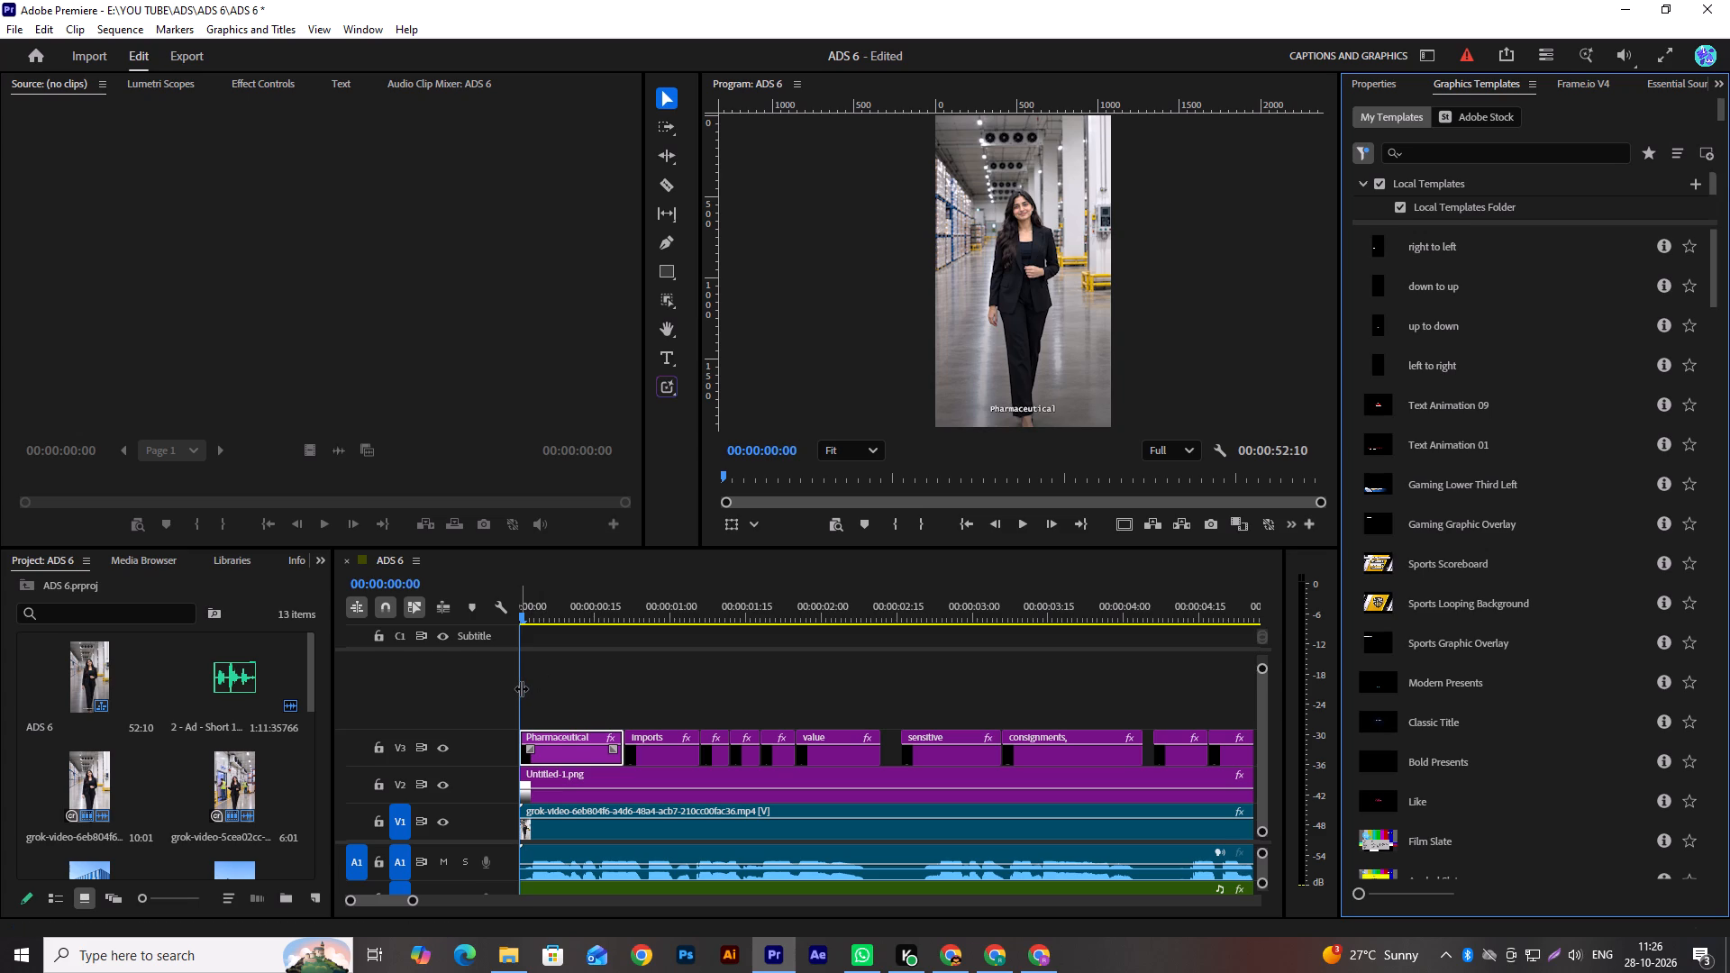
{"action": "left_click_drag", "start_coordinate": [521, 688], "coordinate": [431, 708]}
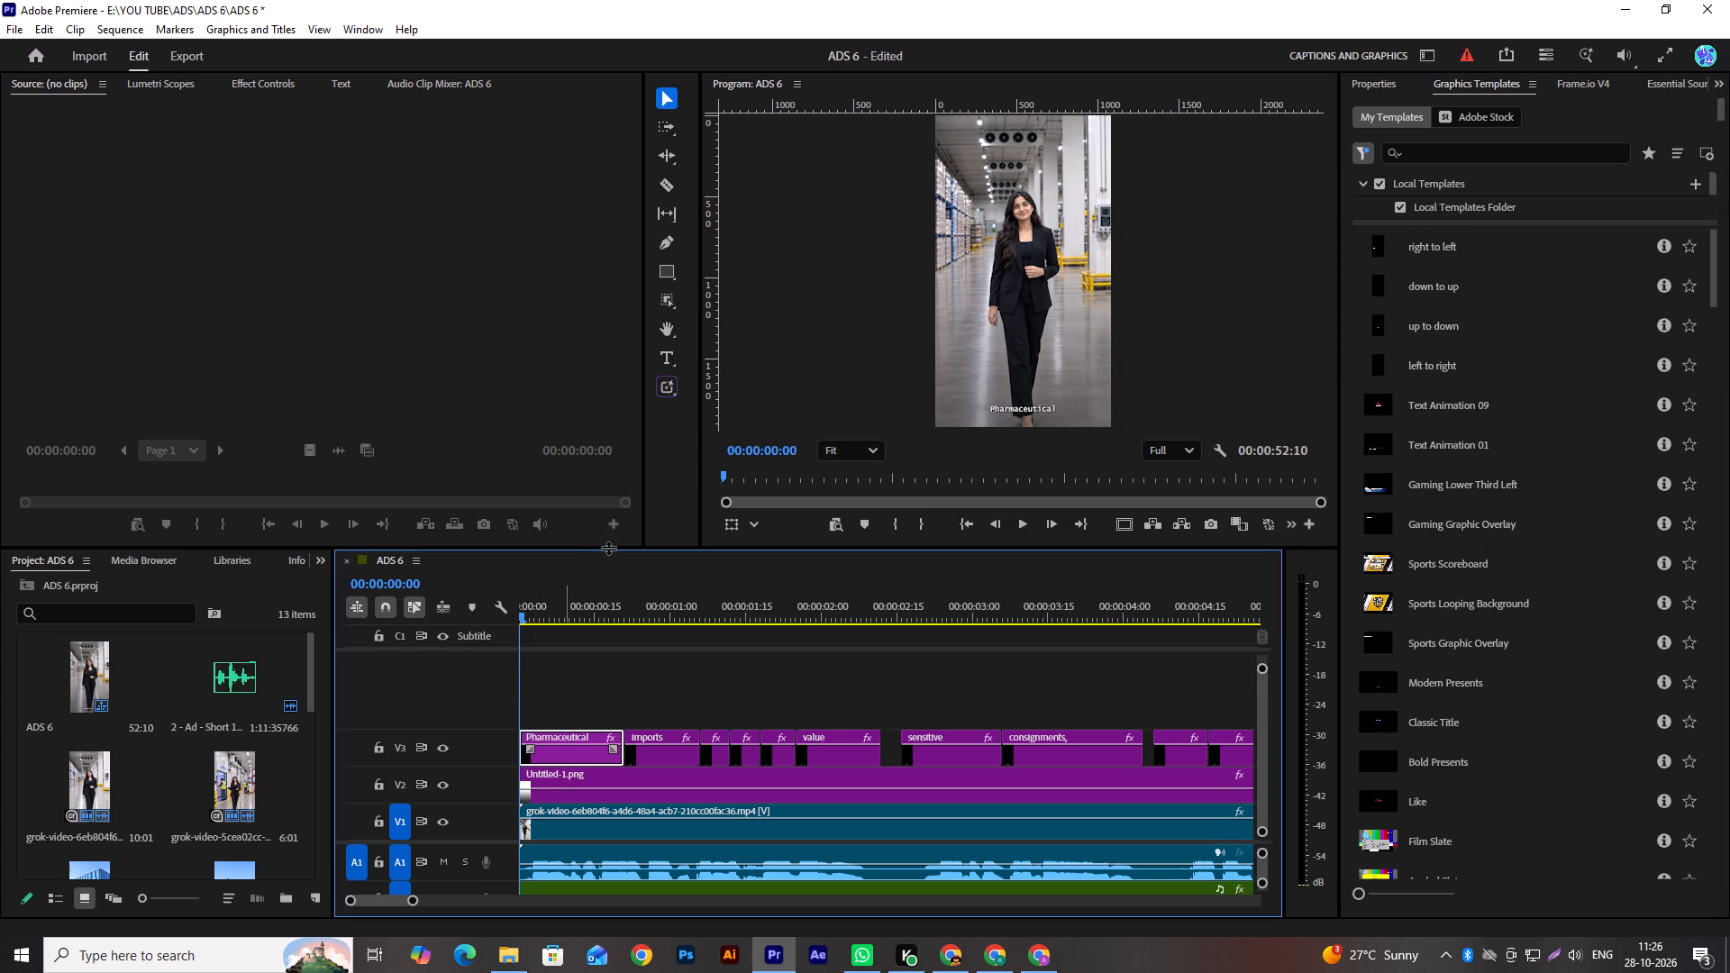
{"action": "left_click_drag", "start_coordinate": [608, 548], "coordinate": [621, 434]}
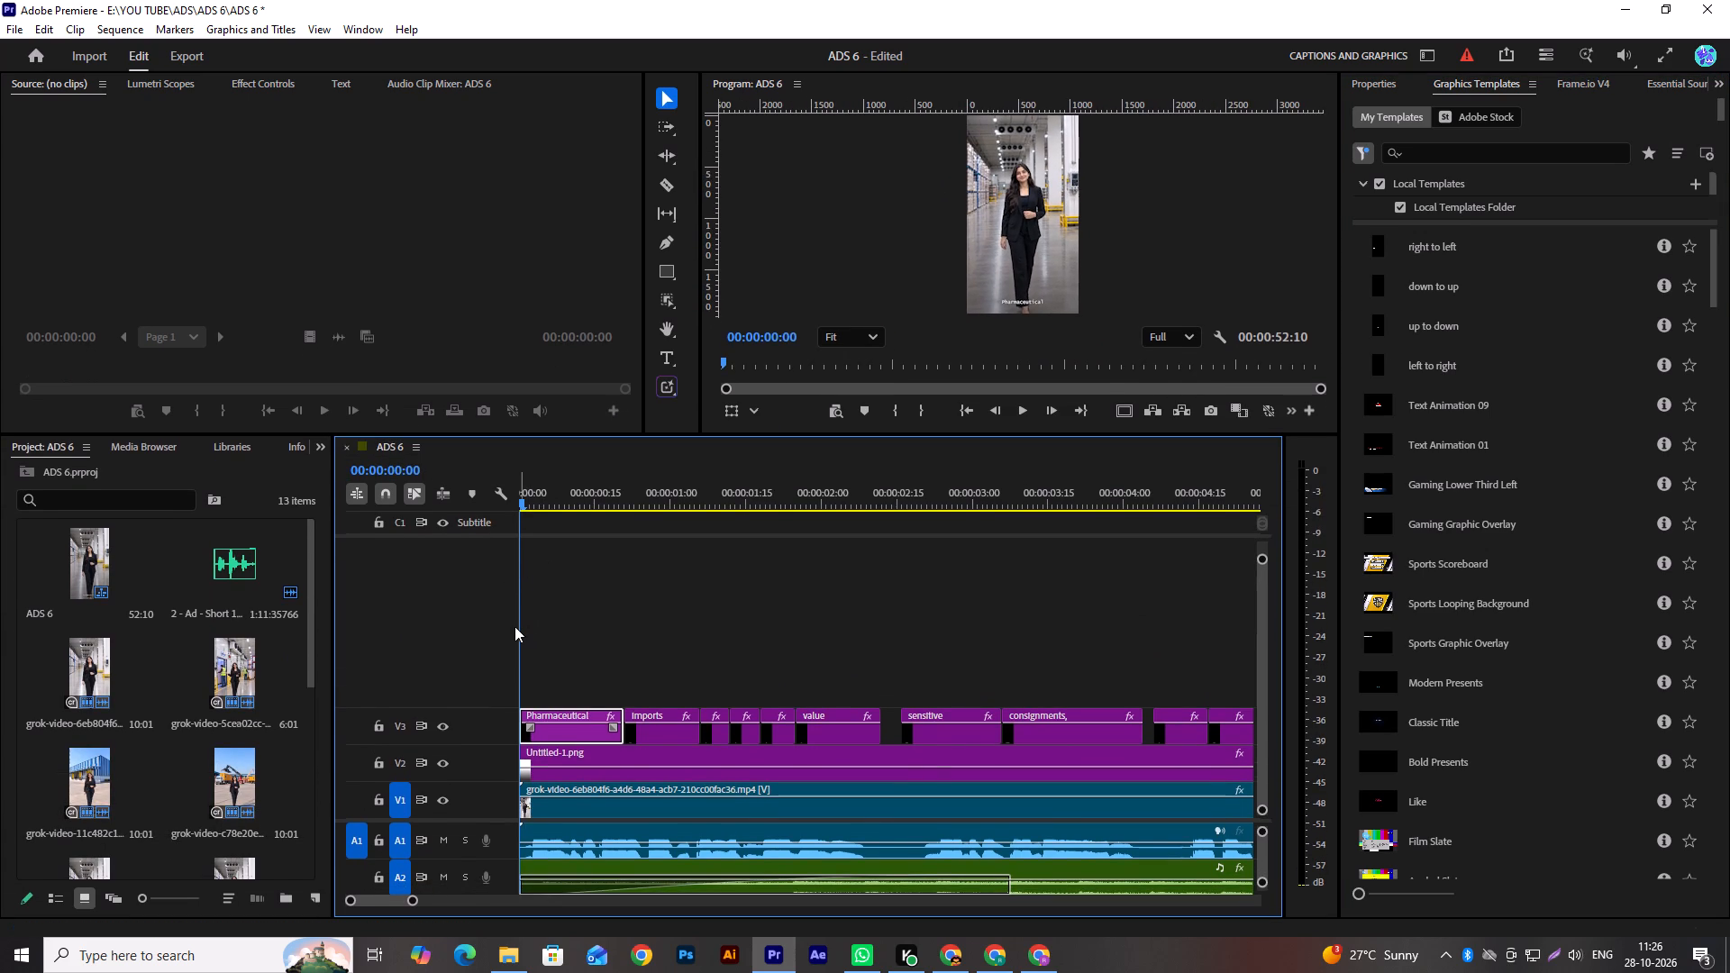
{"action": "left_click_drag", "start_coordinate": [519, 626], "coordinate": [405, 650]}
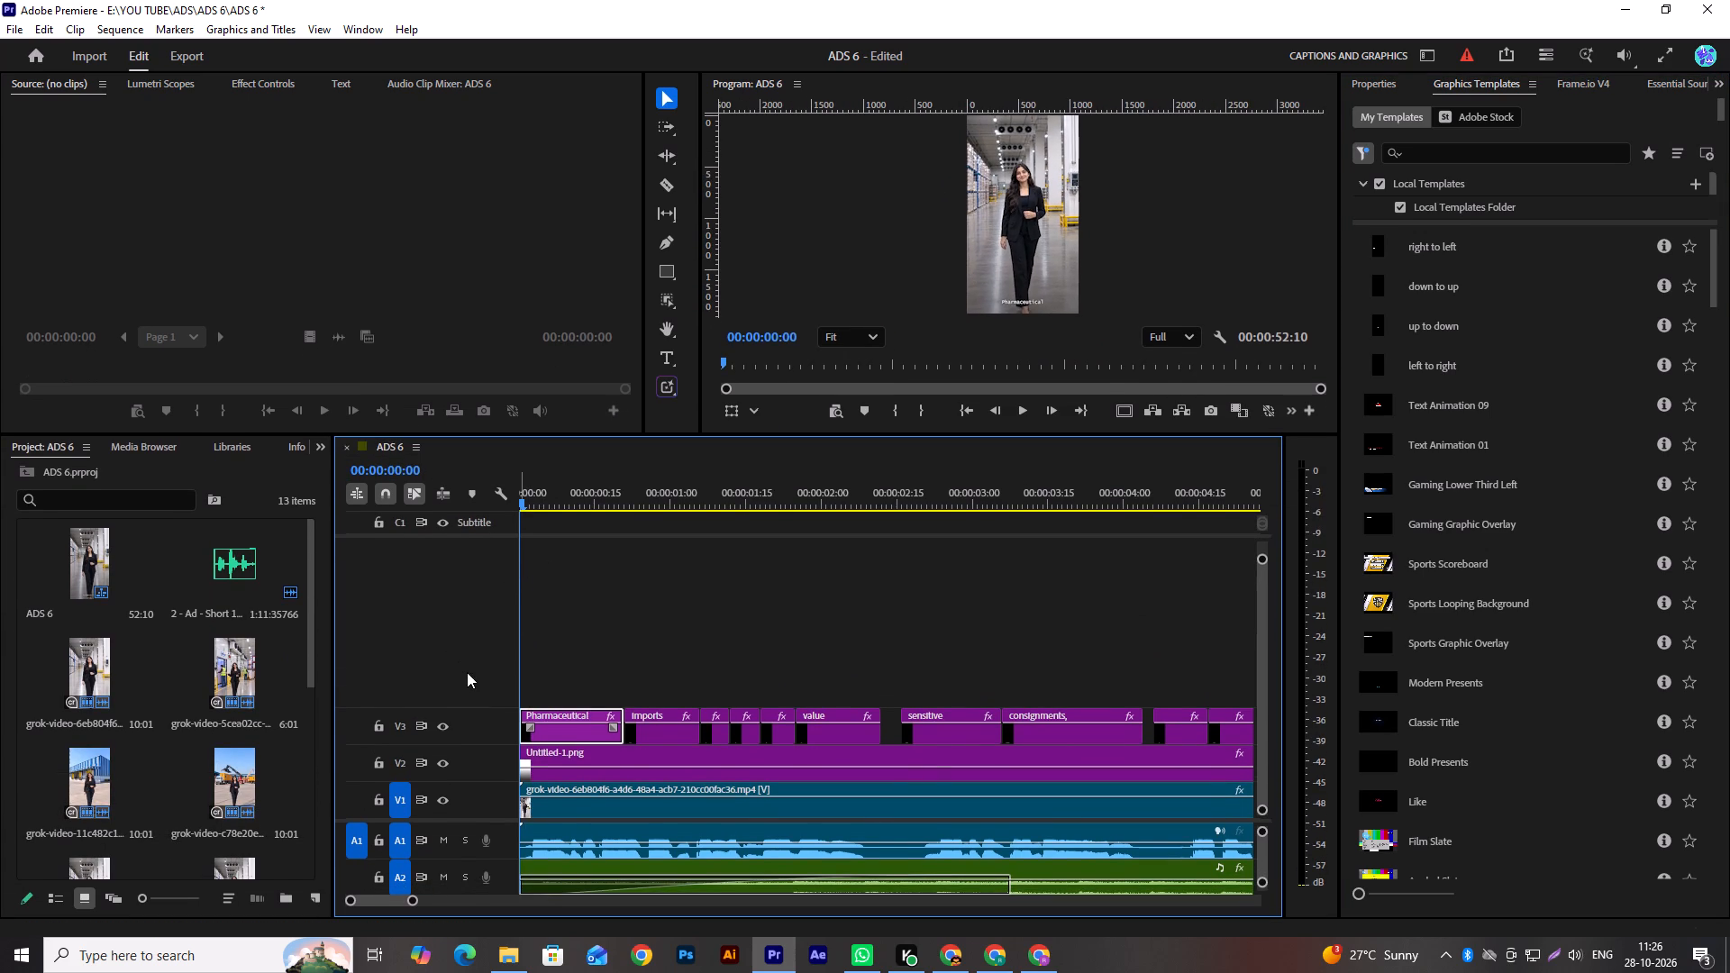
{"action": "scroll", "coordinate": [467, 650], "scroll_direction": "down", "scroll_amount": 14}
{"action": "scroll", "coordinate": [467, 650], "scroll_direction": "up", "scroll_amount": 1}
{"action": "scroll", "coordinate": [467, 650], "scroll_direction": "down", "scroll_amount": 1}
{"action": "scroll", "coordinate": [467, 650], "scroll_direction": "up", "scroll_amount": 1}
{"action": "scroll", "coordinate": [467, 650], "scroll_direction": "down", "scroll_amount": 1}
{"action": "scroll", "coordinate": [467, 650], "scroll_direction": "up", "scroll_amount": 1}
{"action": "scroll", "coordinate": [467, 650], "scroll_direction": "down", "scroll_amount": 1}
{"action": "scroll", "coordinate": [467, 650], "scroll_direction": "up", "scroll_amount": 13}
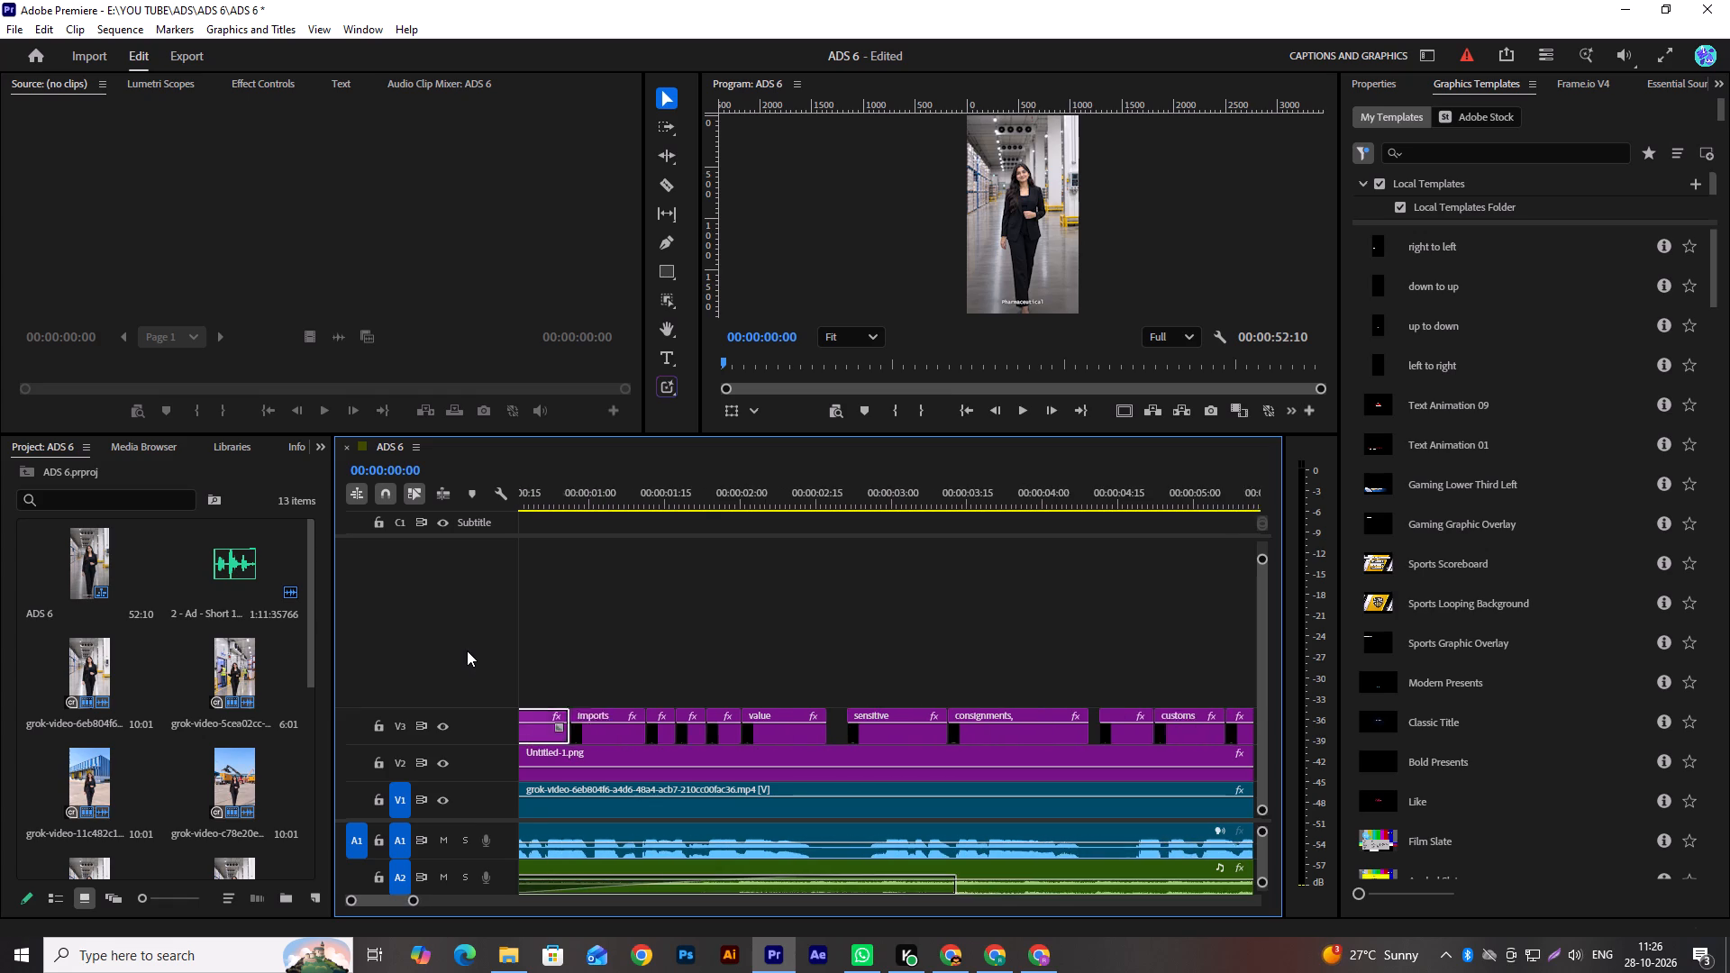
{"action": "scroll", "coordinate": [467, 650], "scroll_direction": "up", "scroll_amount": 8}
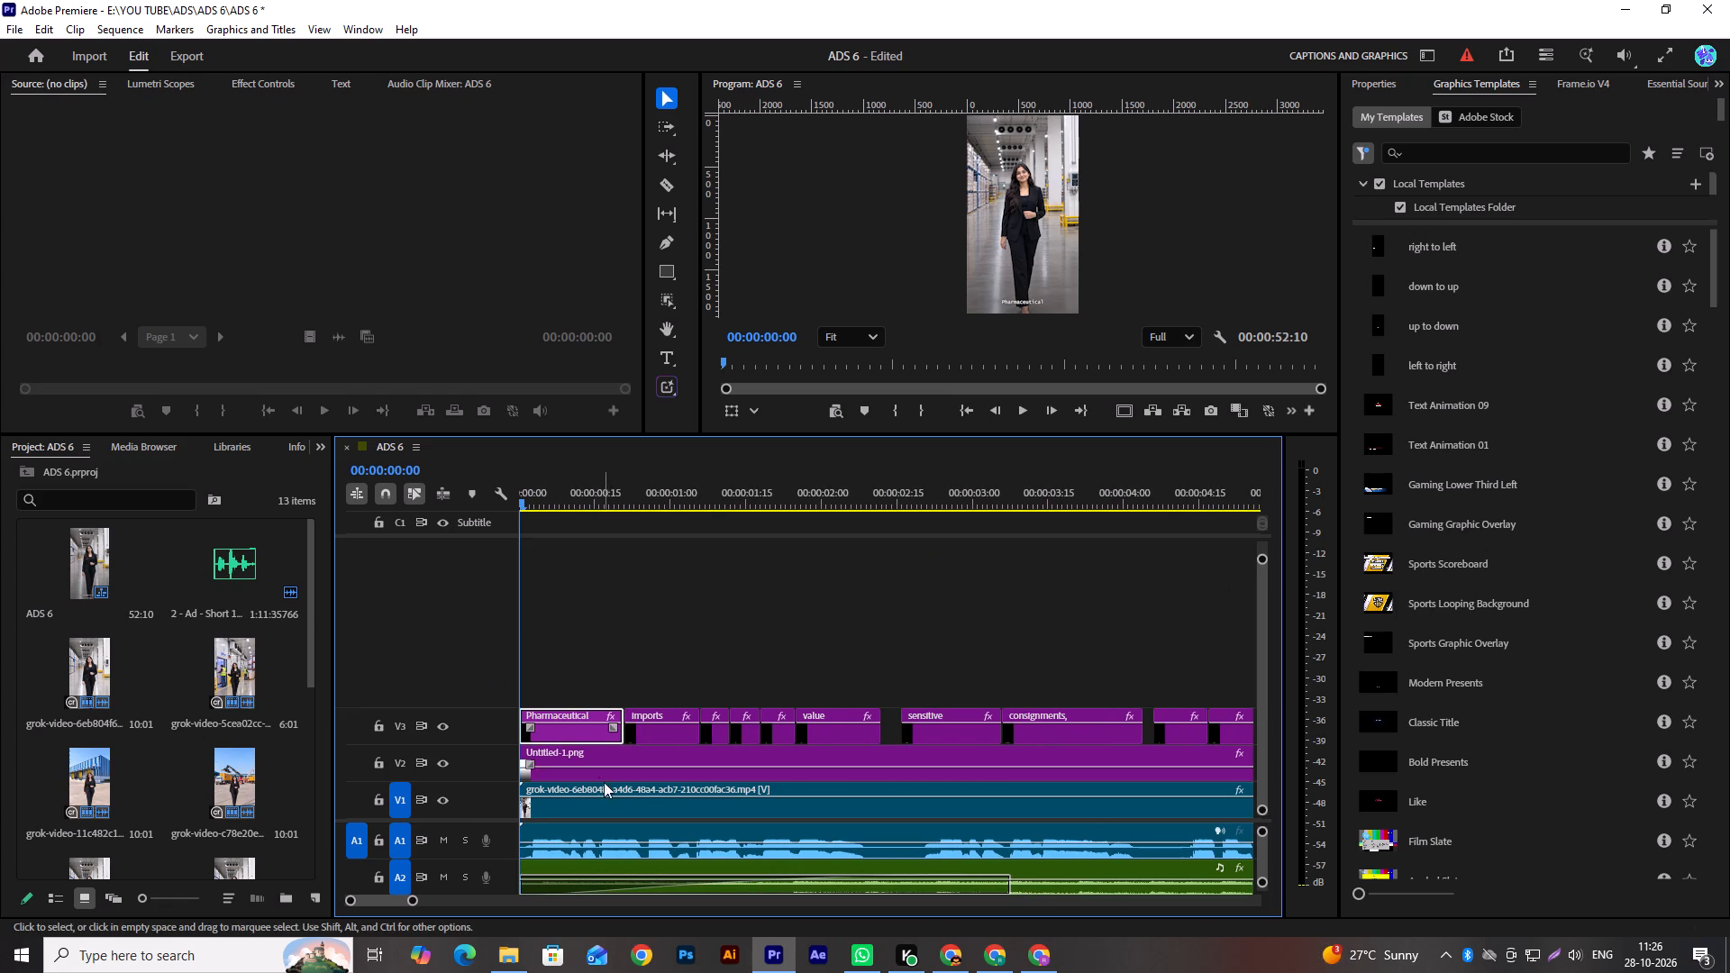
Widen the timeline area by narrowing the project bin area.
{"action": "left_click_drag", "start_coordinate": [331, 645], "coordinate": [362, 641]}
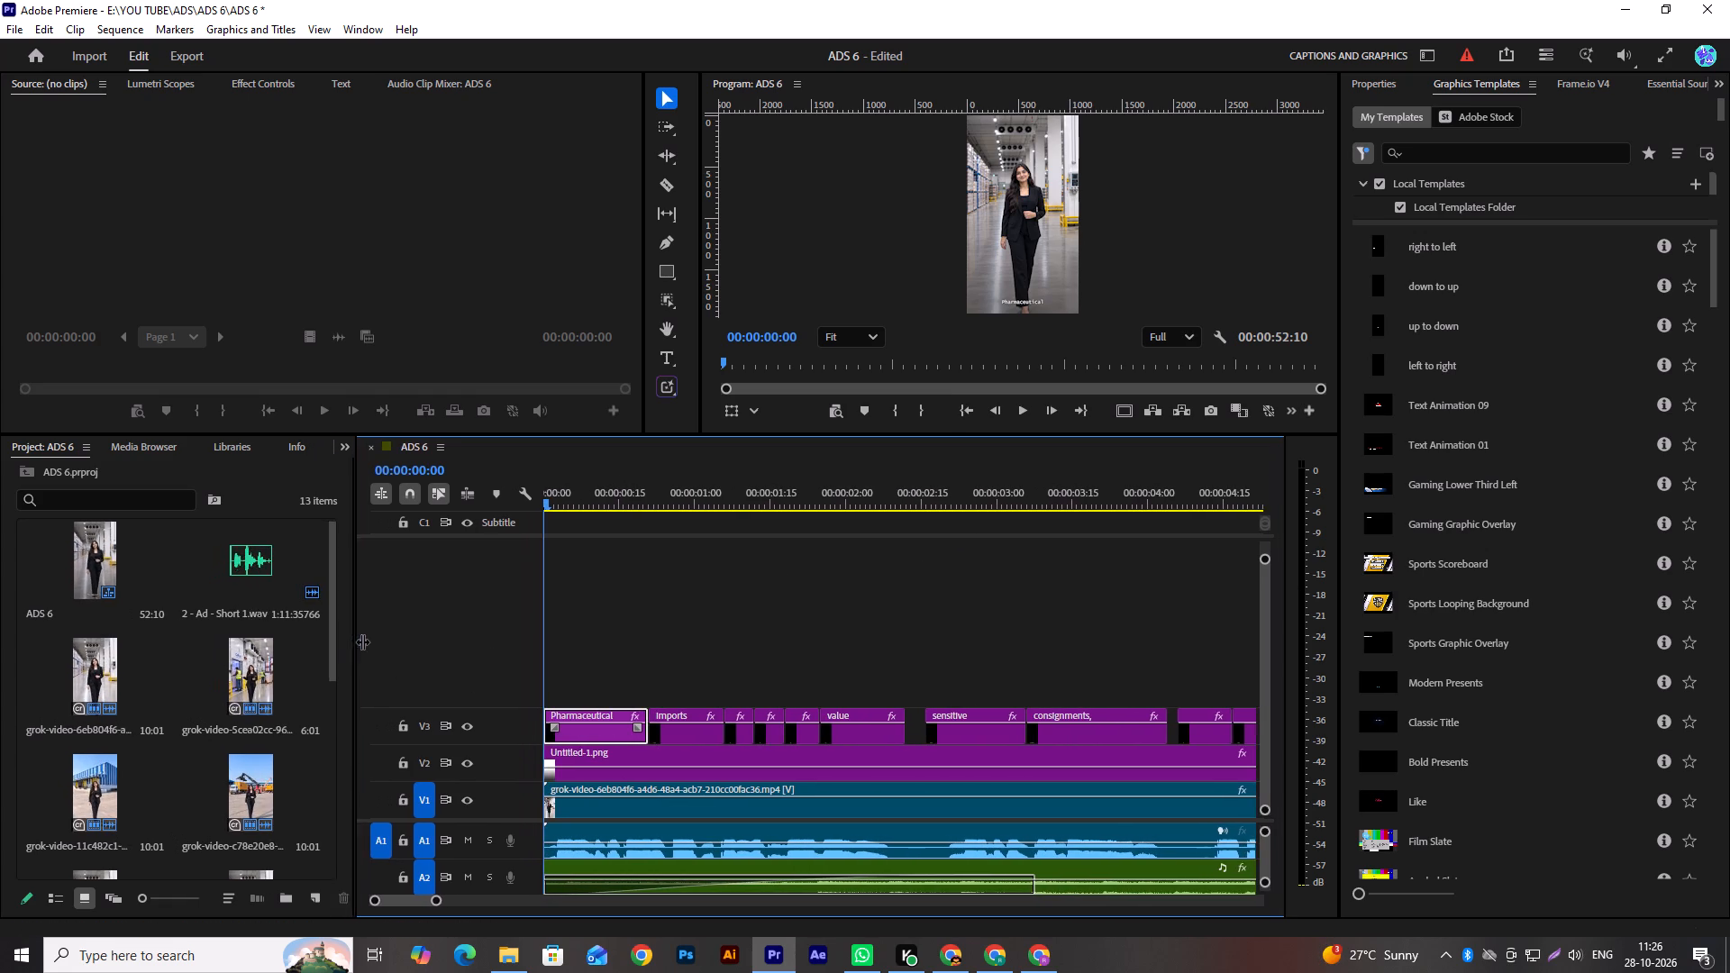
{"action": "left_click_drag", "start_coordinate": [362, 641], "coordinate": [298, 654]}
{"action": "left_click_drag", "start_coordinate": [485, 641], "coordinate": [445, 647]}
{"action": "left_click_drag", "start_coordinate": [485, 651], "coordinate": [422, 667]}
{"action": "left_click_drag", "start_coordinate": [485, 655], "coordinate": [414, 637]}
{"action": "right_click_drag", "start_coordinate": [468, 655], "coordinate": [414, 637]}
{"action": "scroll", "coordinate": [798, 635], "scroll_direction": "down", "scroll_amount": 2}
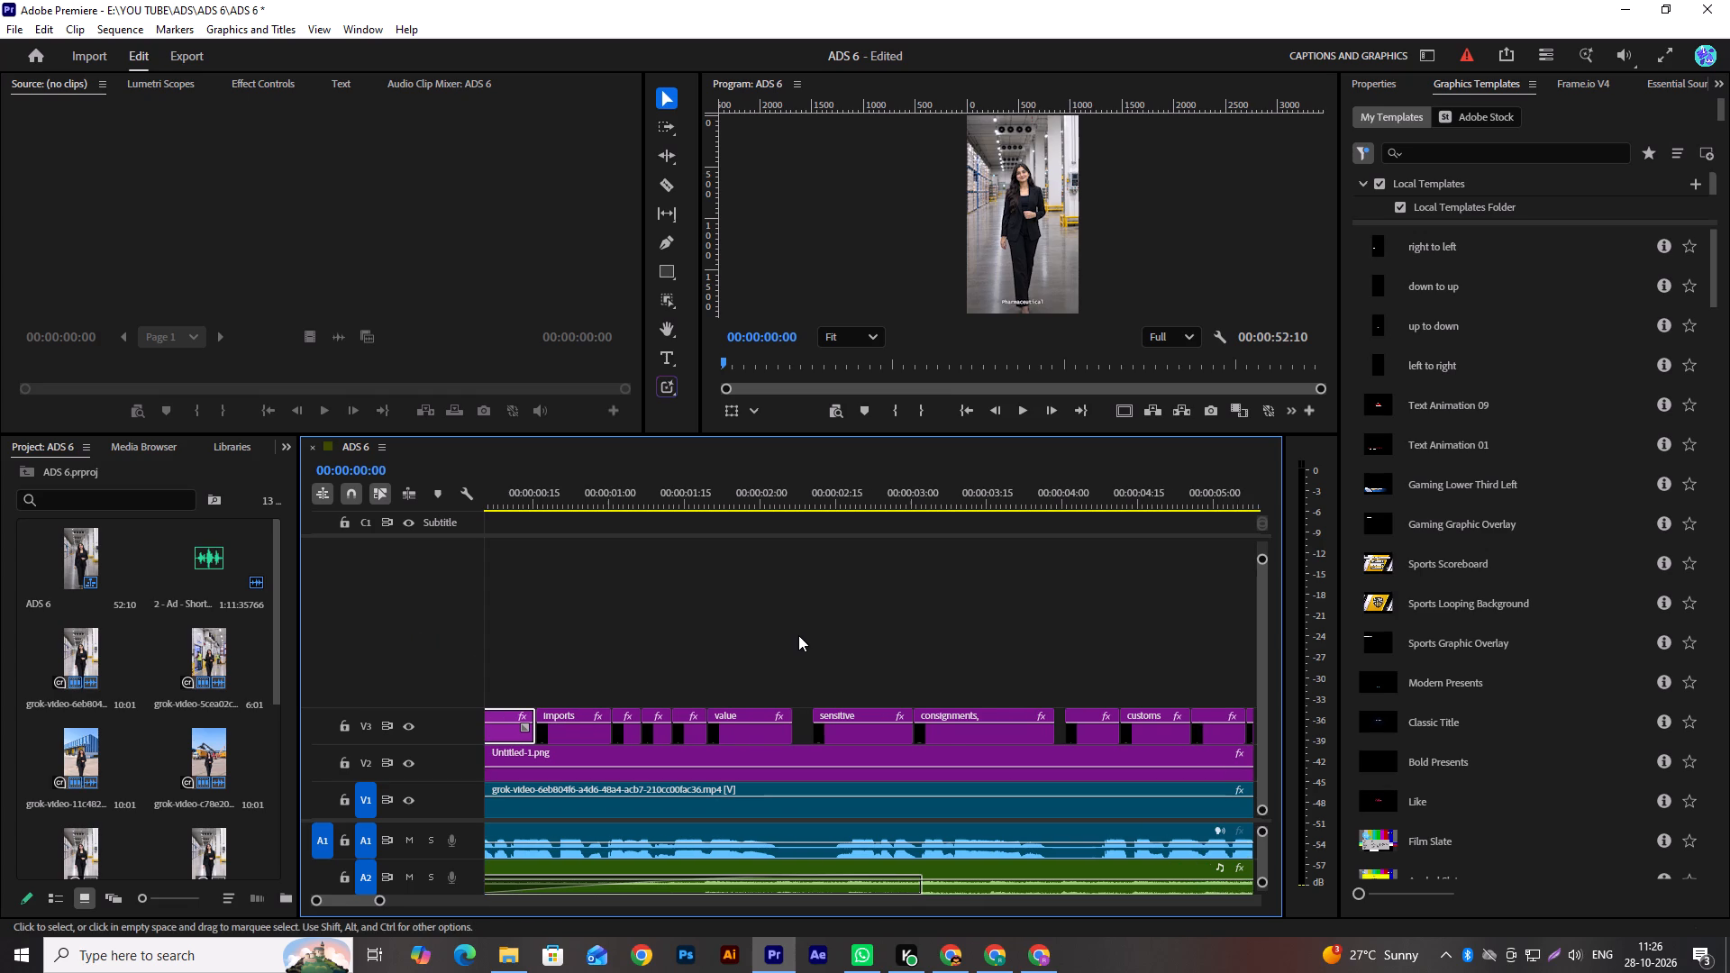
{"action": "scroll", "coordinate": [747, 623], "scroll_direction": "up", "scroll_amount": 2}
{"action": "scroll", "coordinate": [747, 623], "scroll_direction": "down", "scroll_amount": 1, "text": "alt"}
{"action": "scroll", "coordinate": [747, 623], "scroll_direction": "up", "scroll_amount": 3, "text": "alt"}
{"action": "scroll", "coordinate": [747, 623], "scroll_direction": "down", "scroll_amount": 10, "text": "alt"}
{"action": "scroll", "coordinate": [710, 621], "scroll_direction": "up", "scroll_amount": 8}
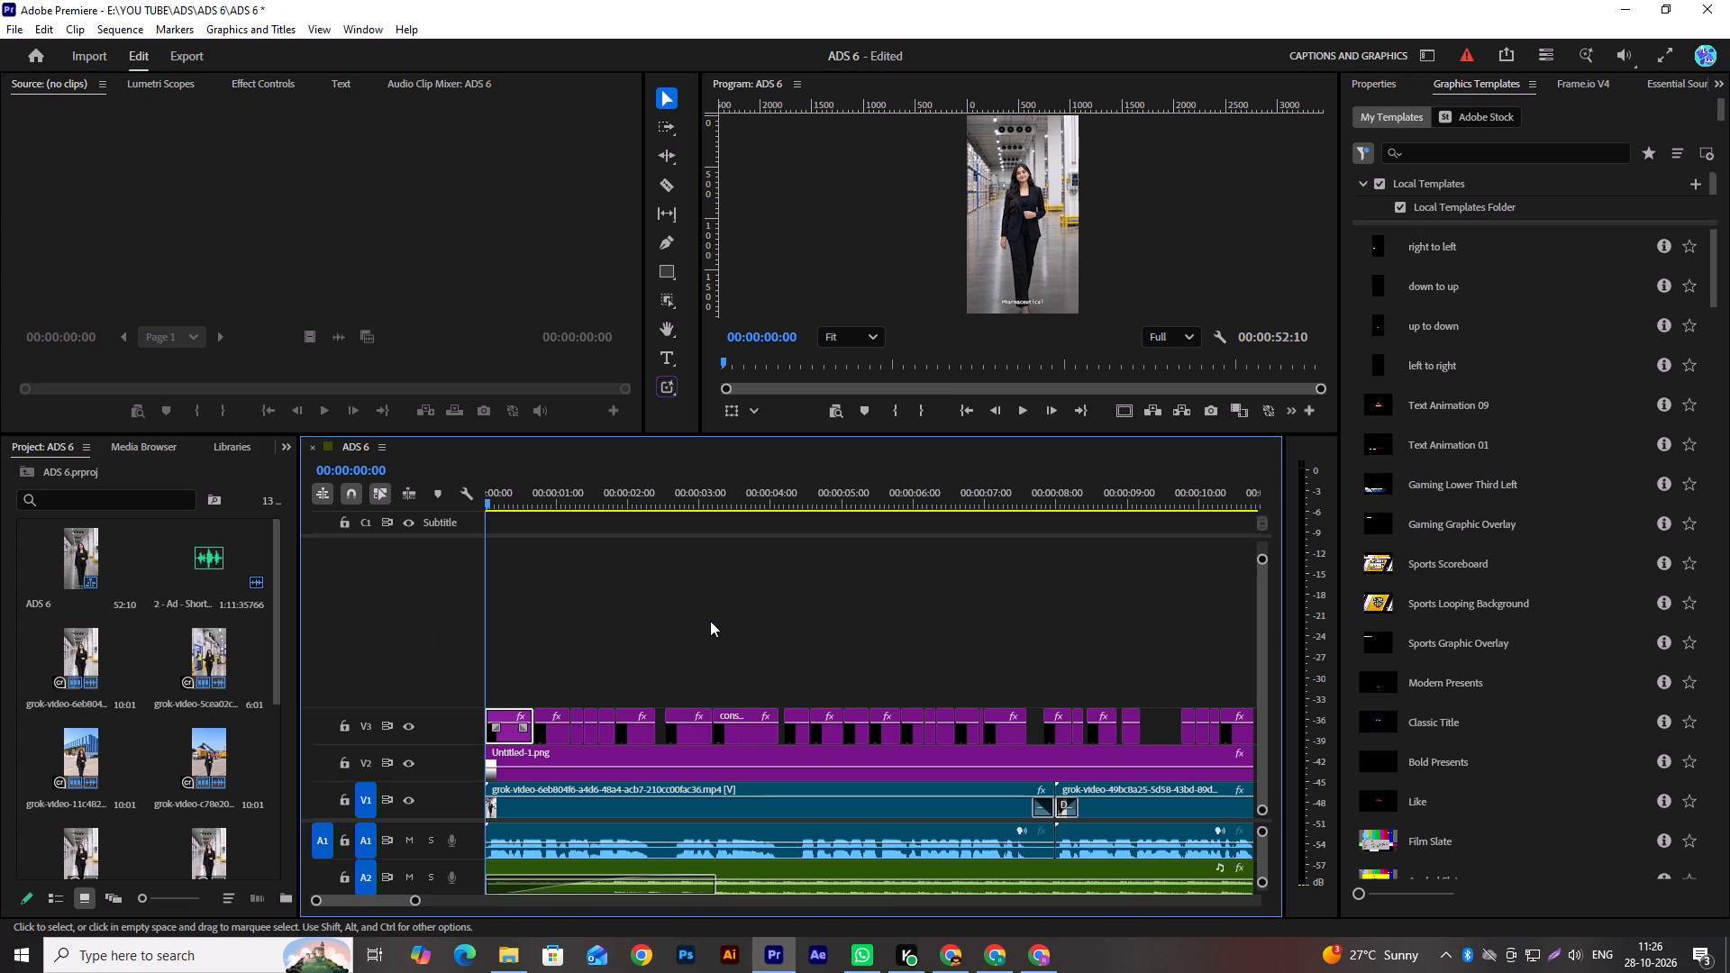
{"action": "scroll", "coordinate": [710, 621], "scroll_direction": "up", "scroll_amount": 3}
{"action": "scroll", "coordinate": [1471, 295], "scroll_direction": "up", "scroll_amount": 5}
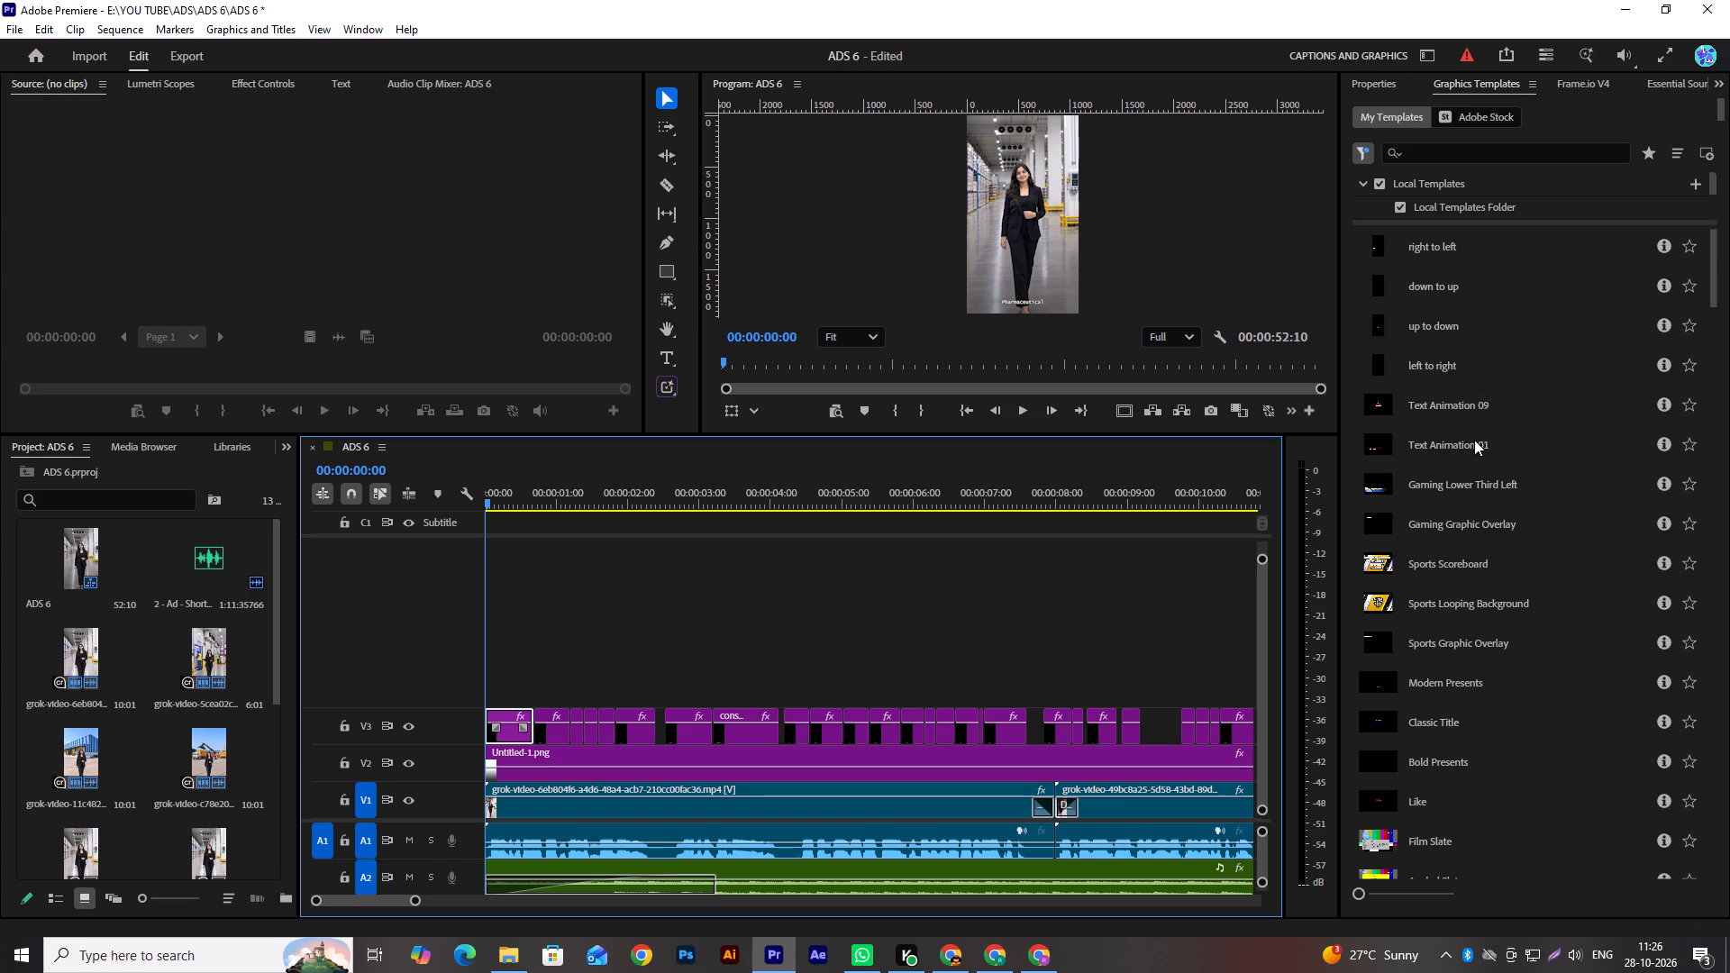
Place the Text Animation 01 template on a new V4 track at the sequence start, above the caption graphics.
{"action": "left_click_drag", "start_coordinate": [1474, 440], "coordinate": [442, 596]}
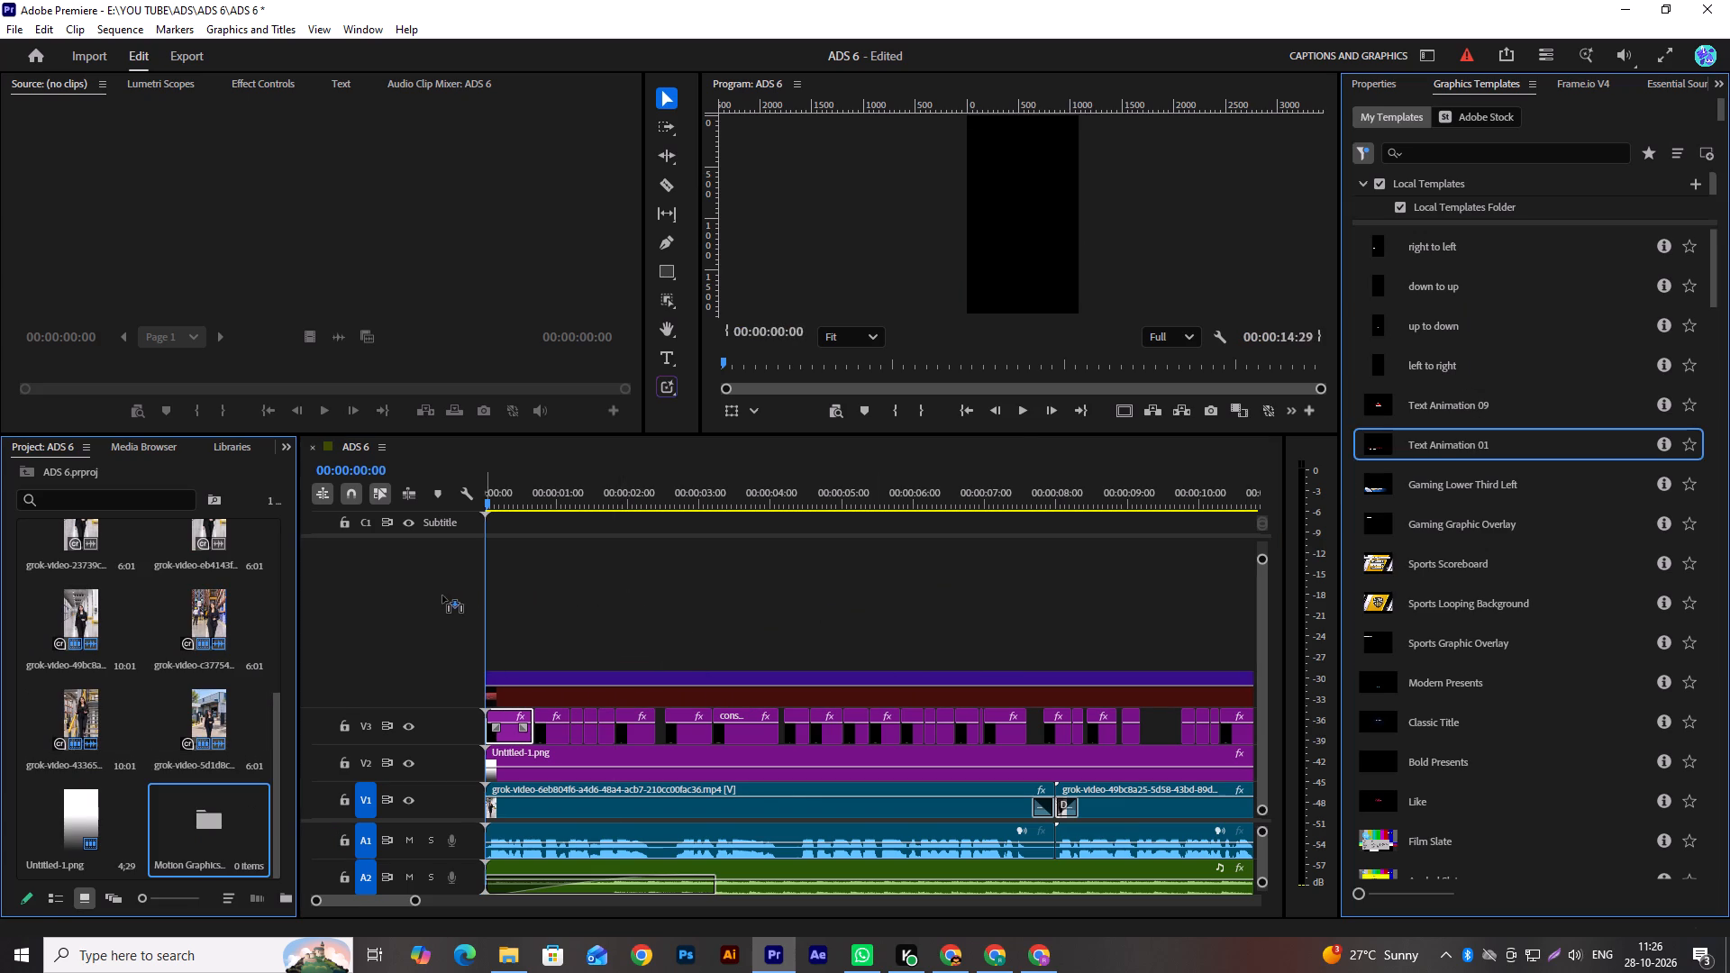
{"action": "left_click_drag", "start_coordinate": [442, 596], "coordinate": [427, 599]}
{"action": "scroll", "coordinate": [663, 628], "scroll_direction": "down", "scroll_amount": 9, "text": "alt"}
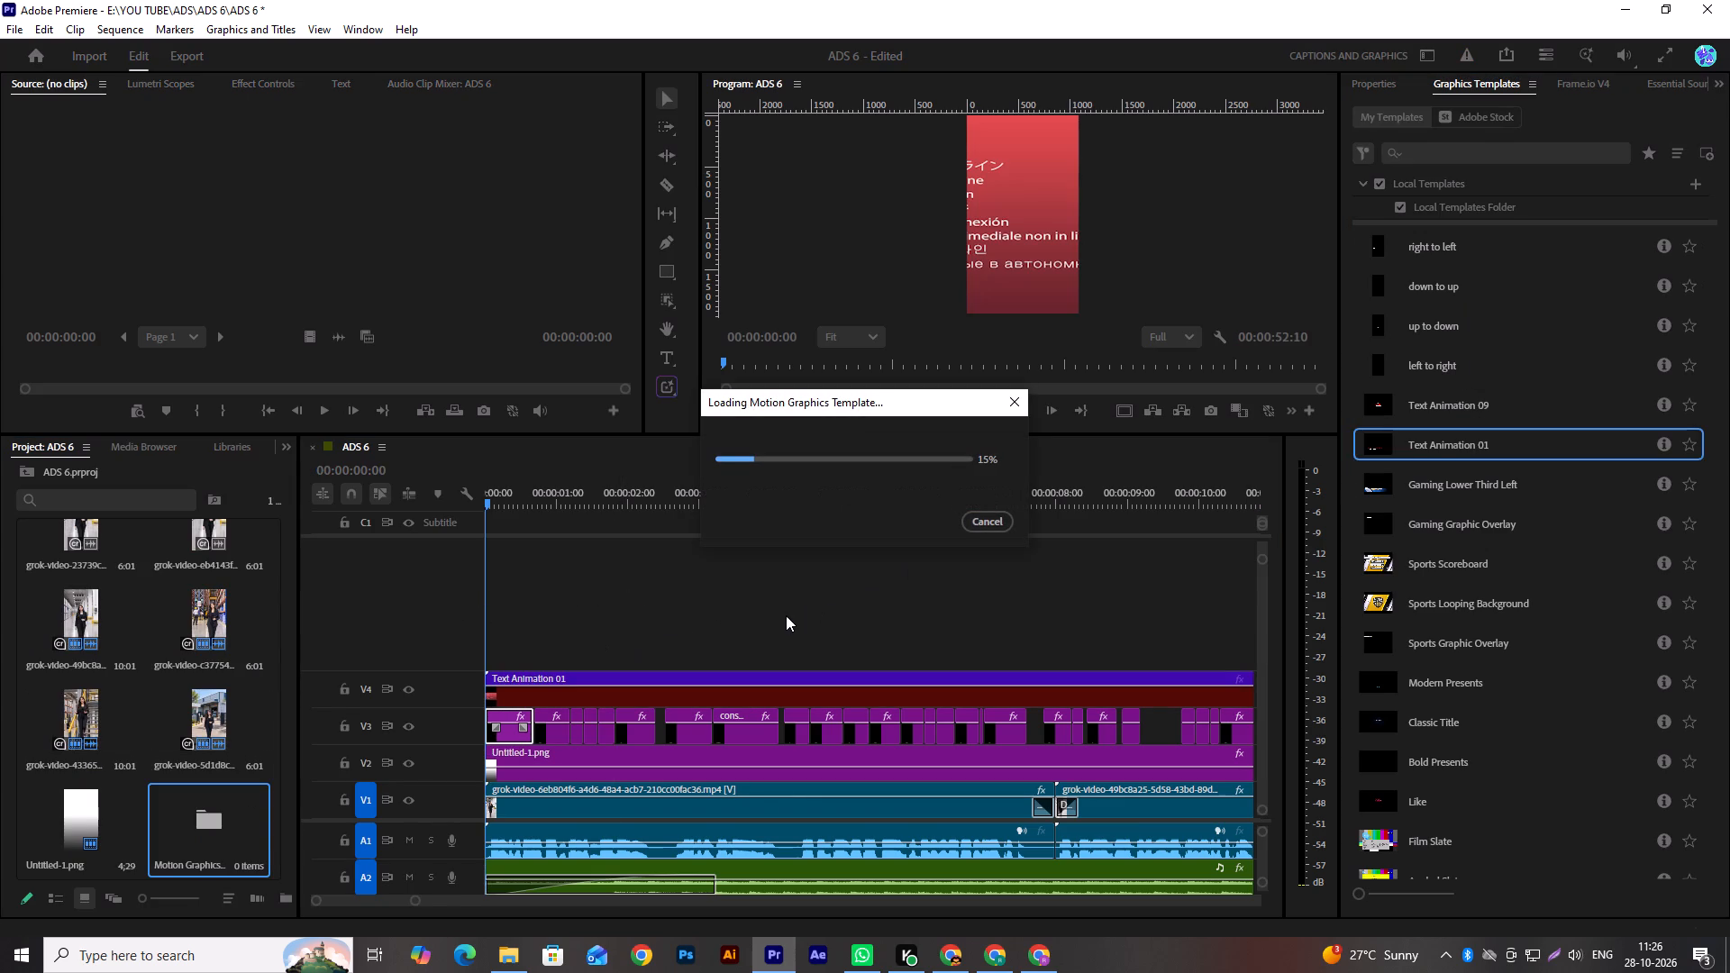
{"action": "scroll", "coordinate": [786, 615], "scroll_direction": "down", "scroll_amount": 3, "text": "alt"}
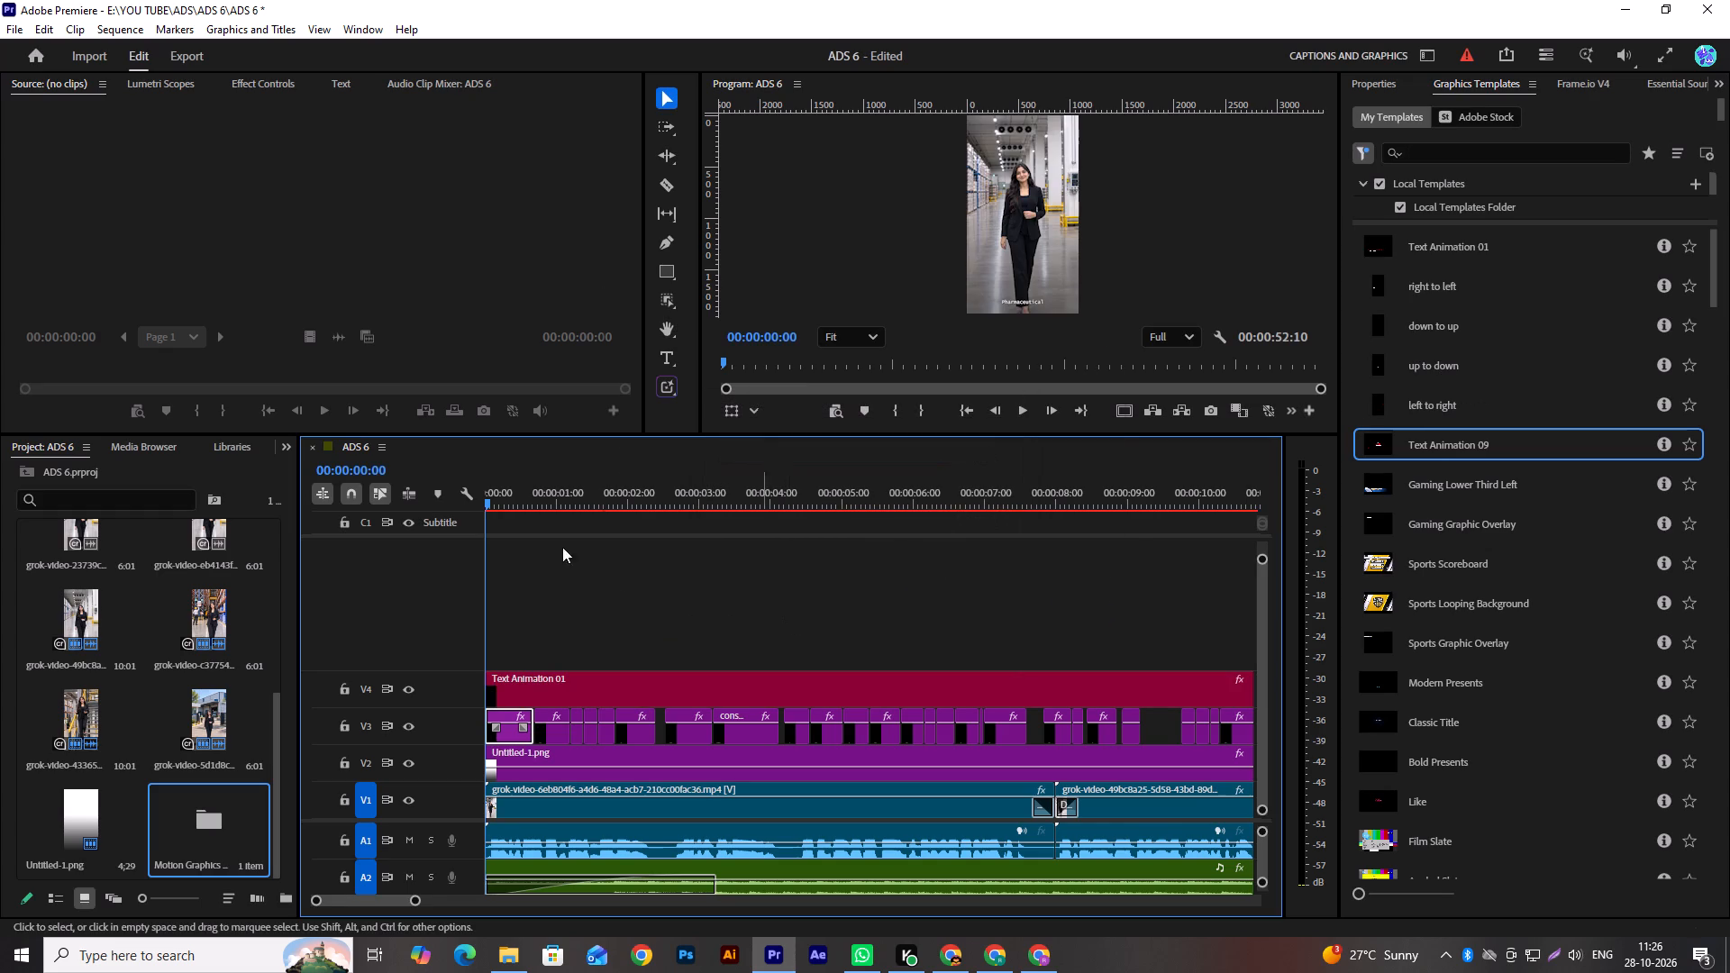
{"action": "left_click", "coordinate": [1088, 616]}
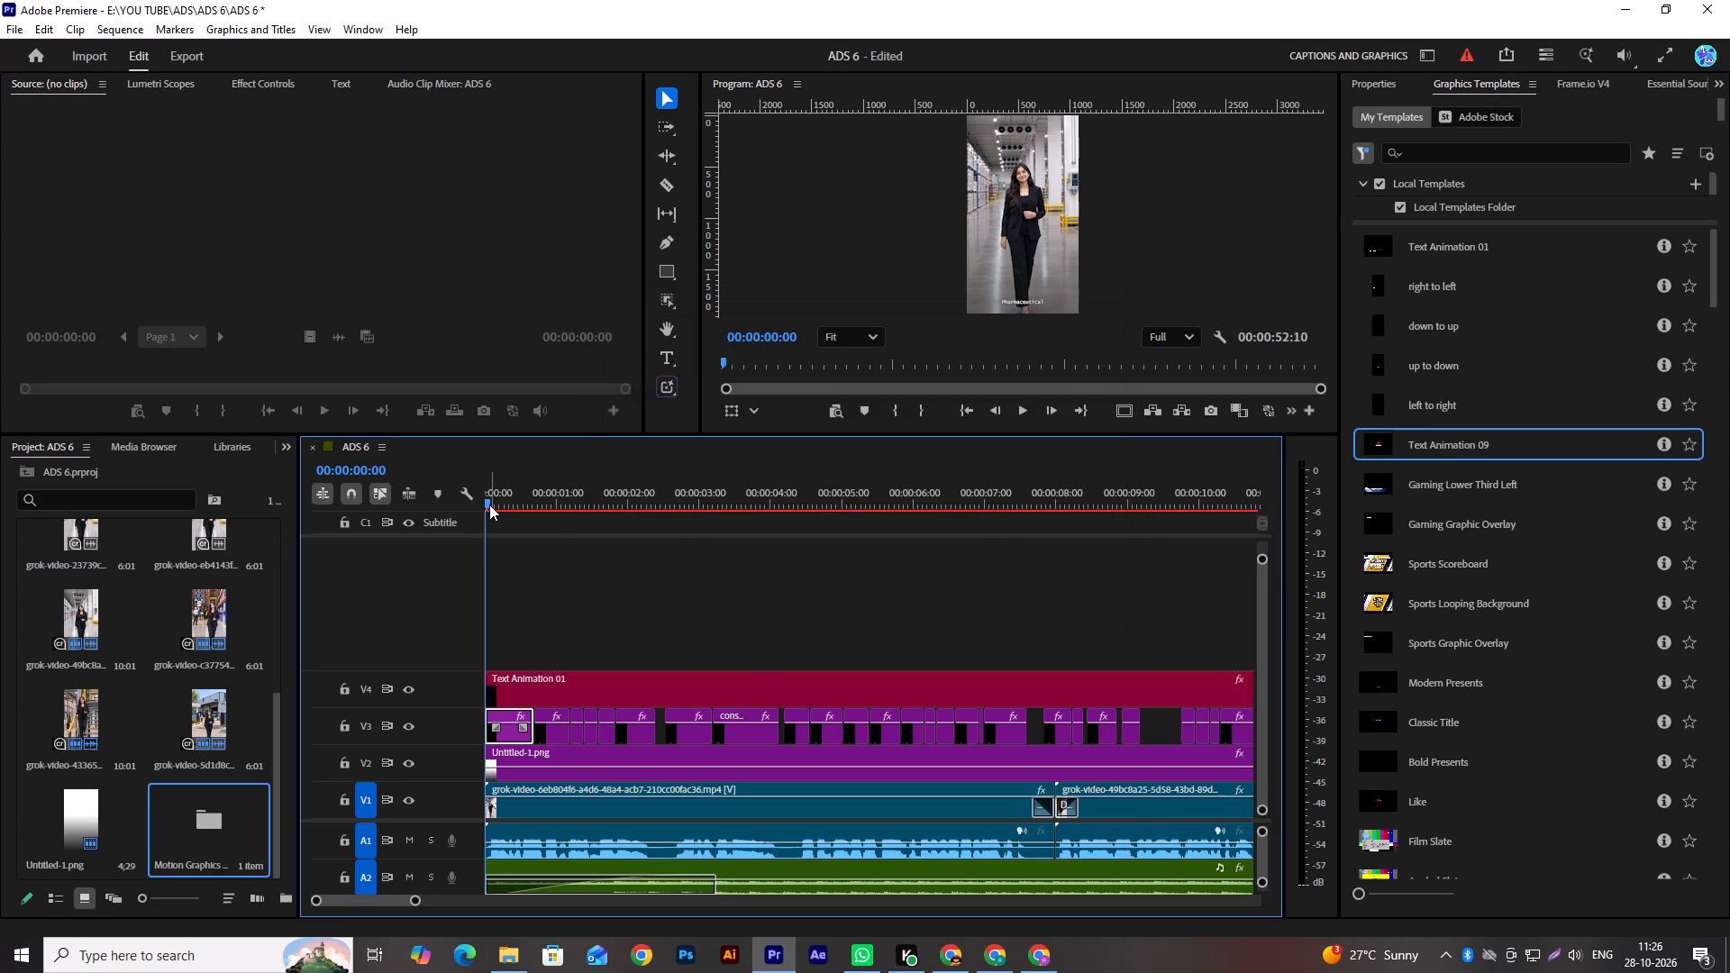
Preview the Text Animation 01 graphic over roughly the first three seconds of the sequence.
{"action": "left_click_drag", "start_coordinate": [489, 505], "coordinate": [545, 543]}
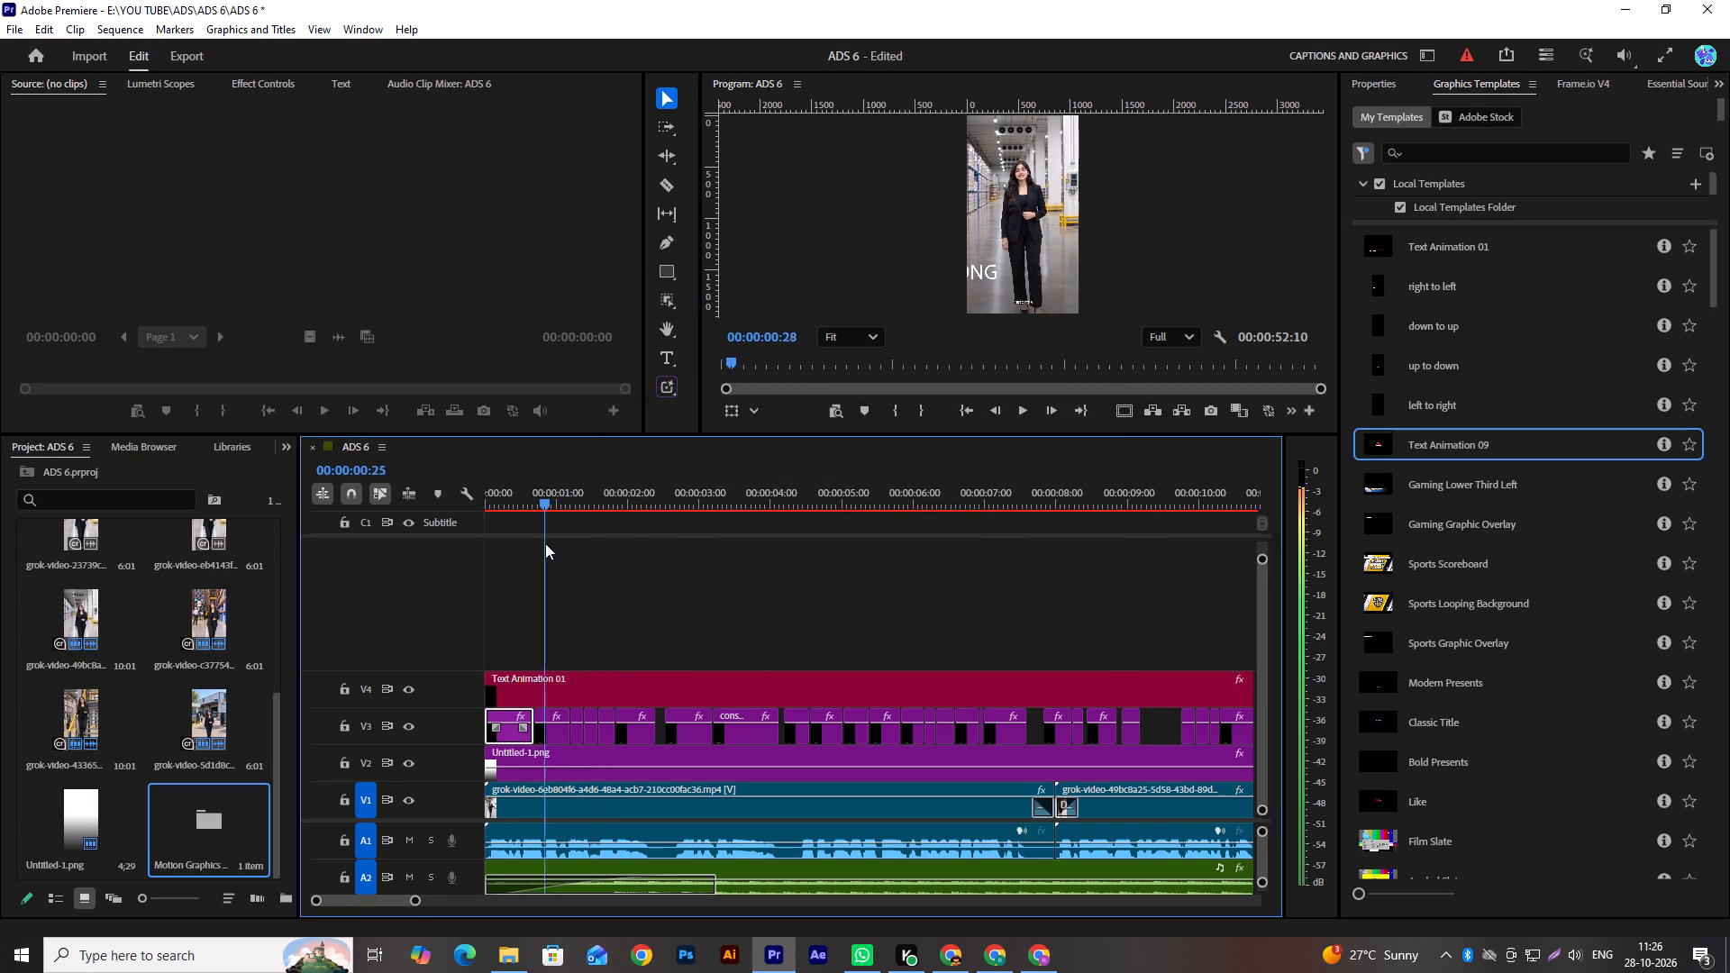
{"action": "left_click_drag", "start_coordinate": [545, 543], "coordinate": [648, 588]}
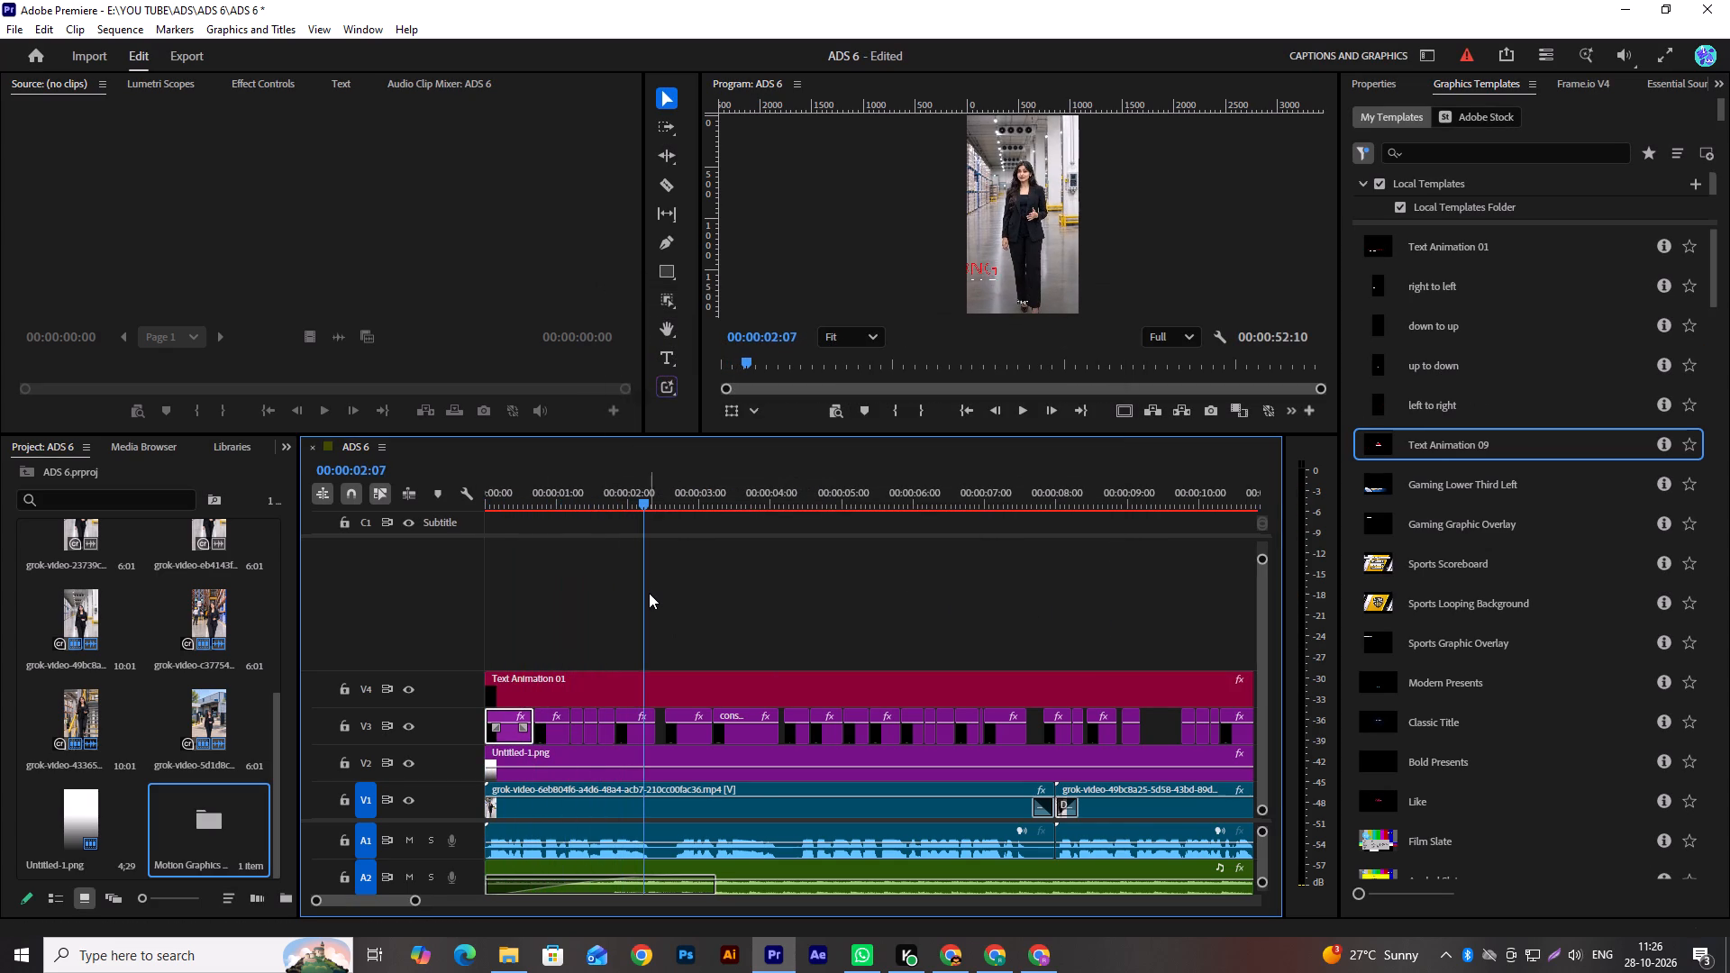
{"action": "scroll", "coordinate": [649, 593], "scroll_direction": "down", "scroll_amount": 6, "text": "alt"}
{"action": "key", "text": "space"}
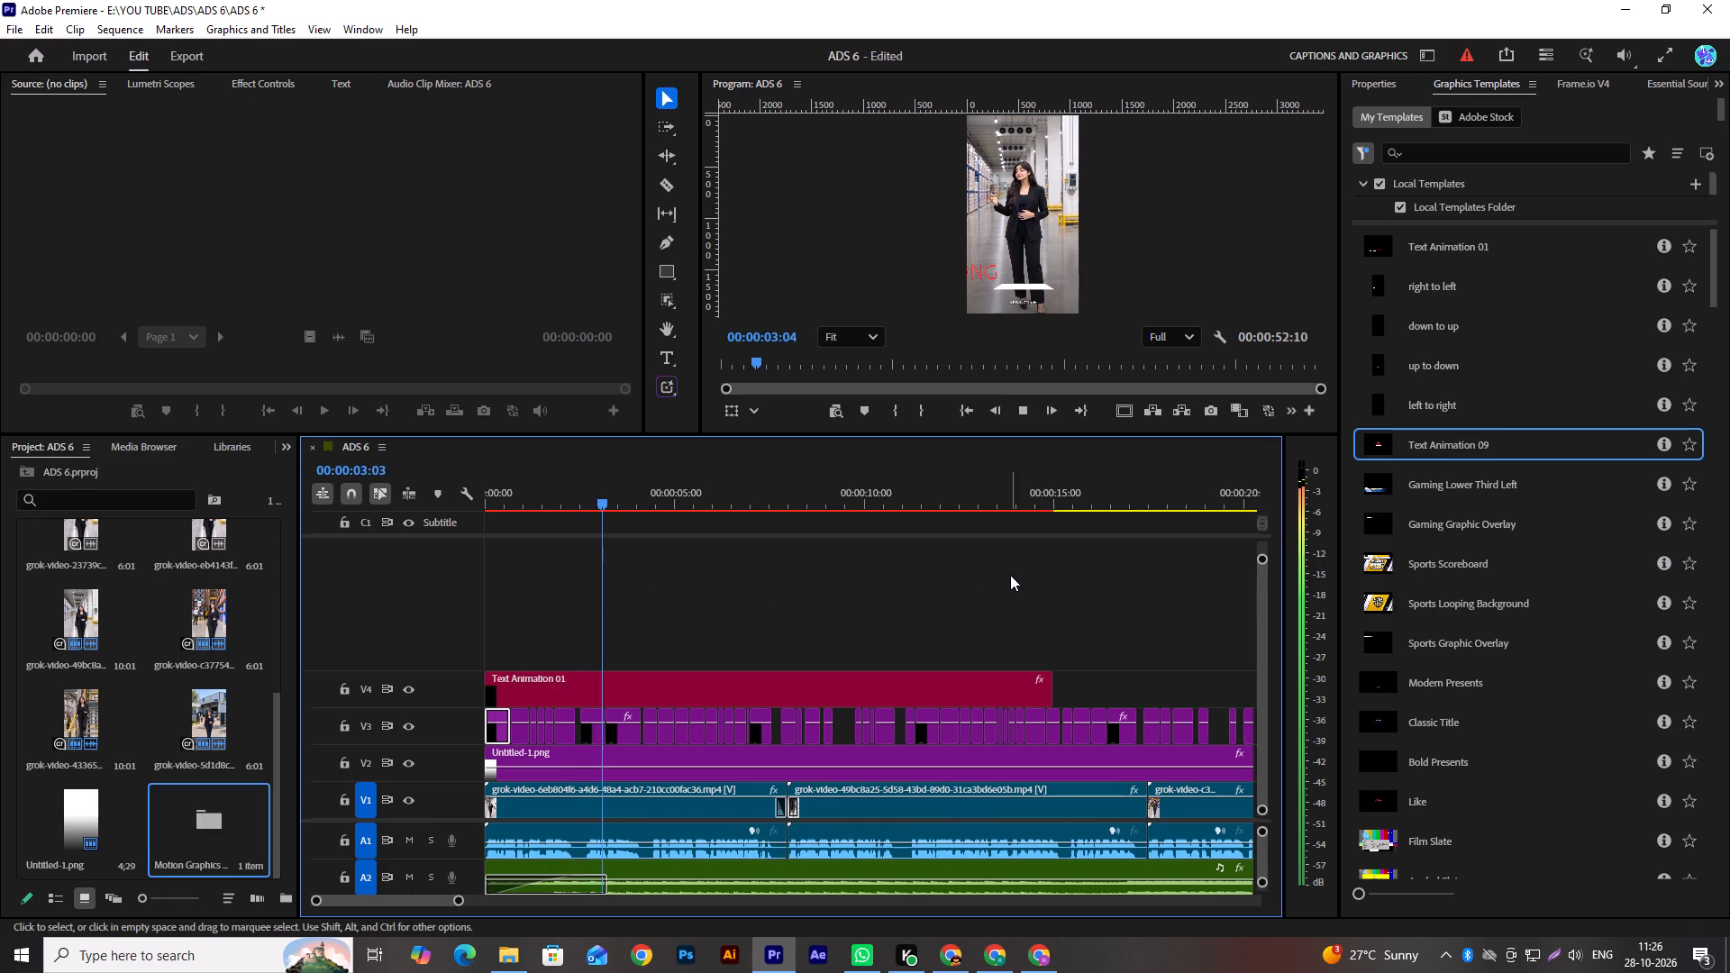
{"action": "key", "text": "space"}
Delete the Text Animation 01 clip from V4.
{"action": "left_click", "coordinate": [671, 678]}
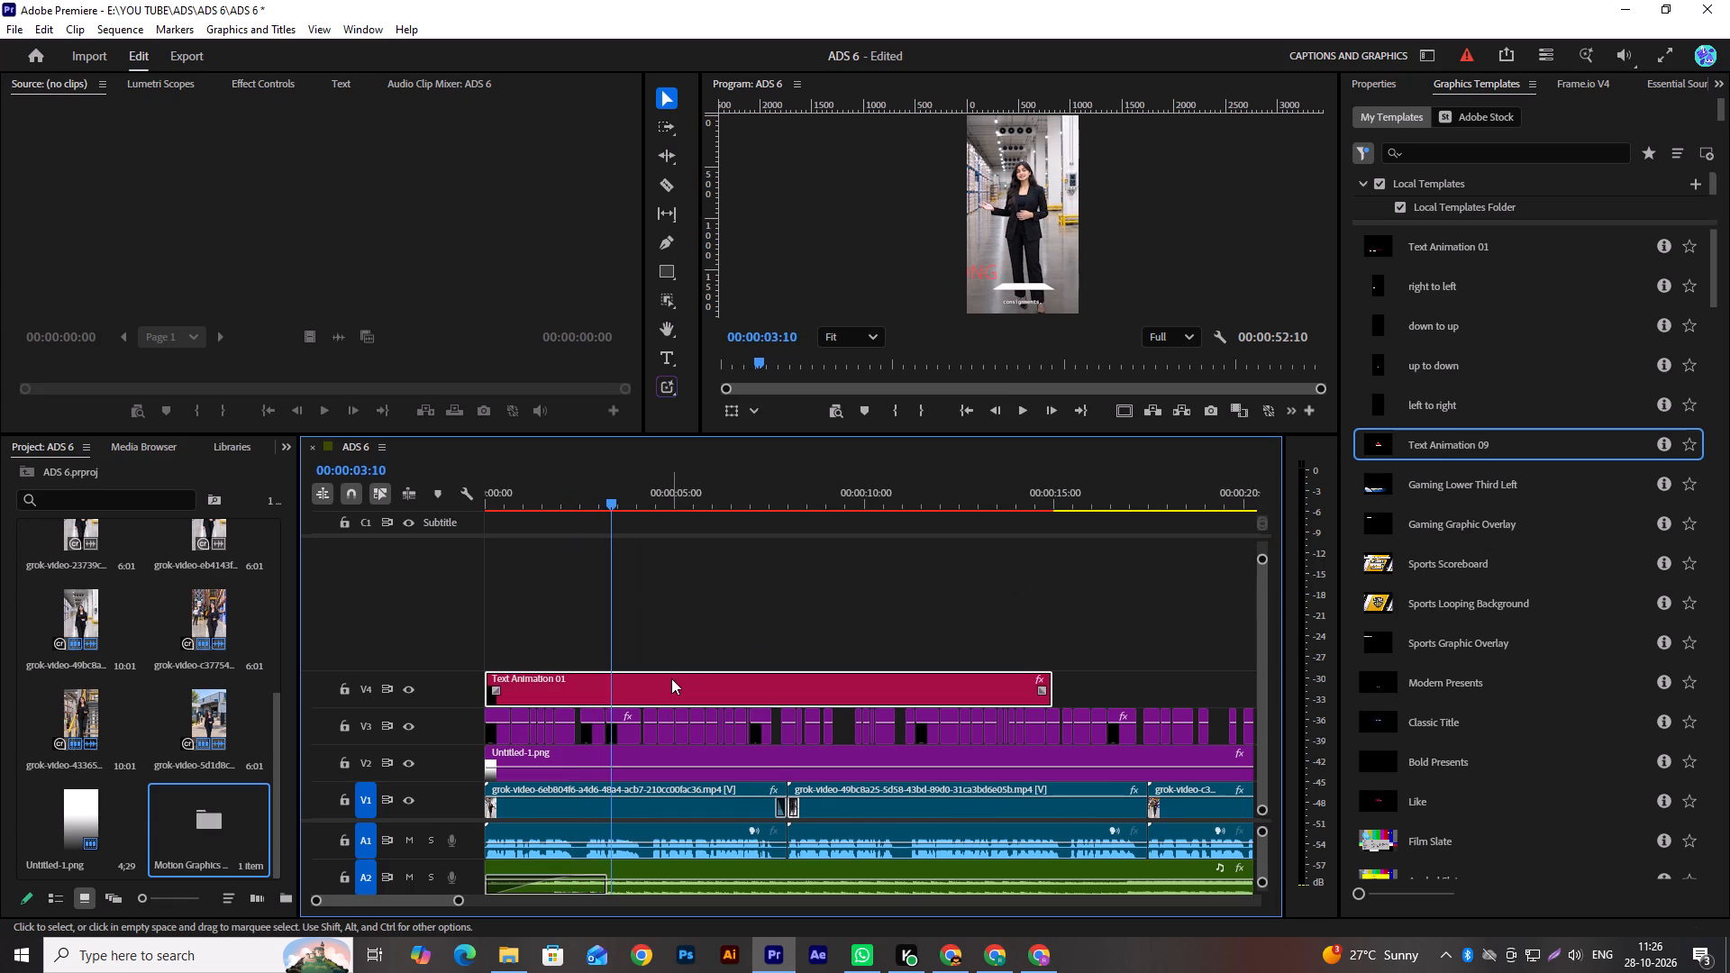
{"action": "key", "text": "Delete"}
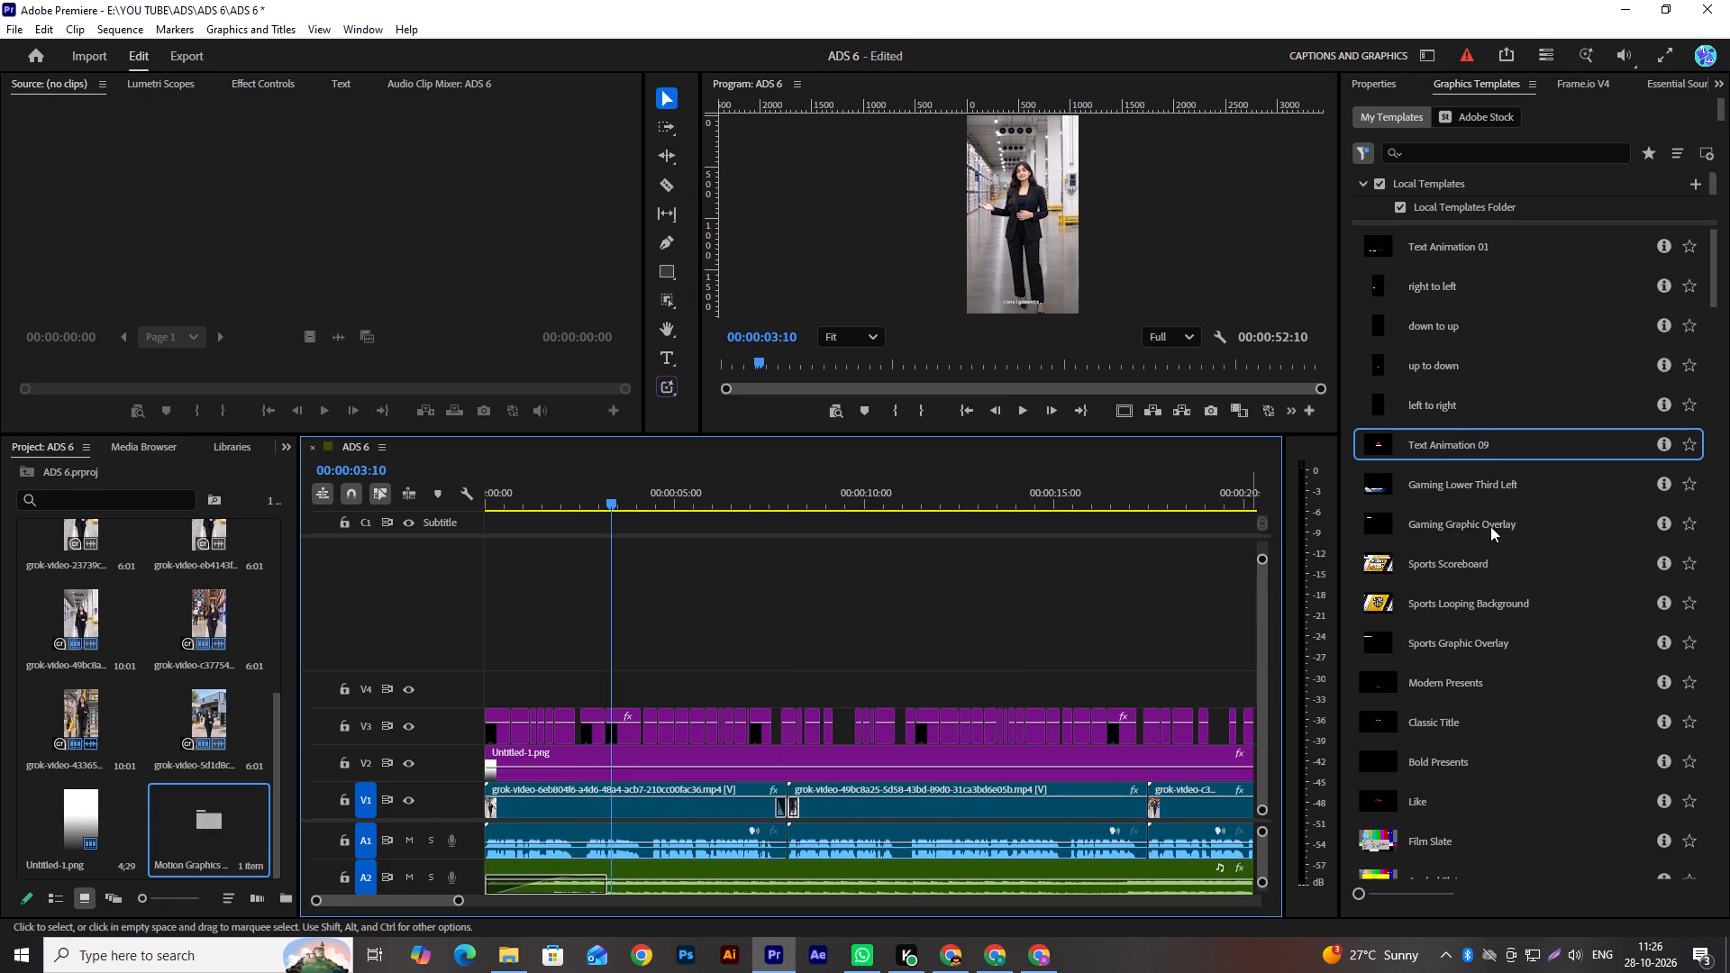
Filter the local templates to the Mogrt, MOGRt 2 and typo folders, excluding the Local Templates Folder.
{"action": "left_click", "coordinate": [1424, 203]}
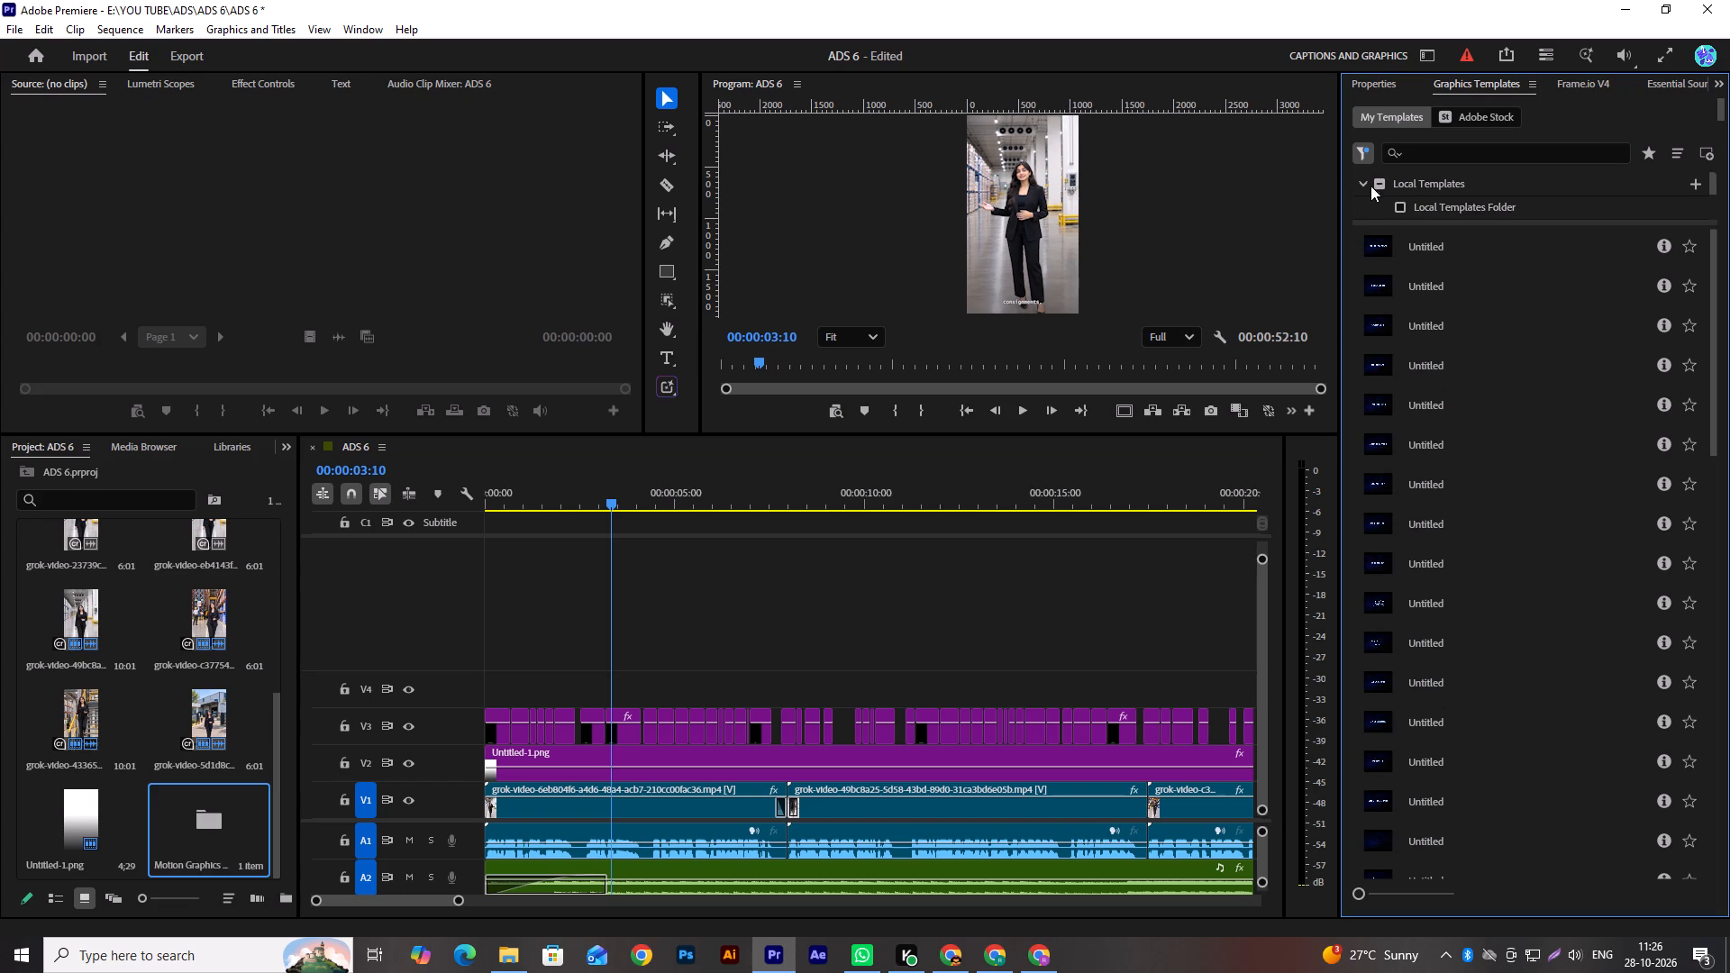
{"action": "left_click", "coordinate": [1360, 184]}
{"action": "double_click", "coordinate": [1360, 184]}
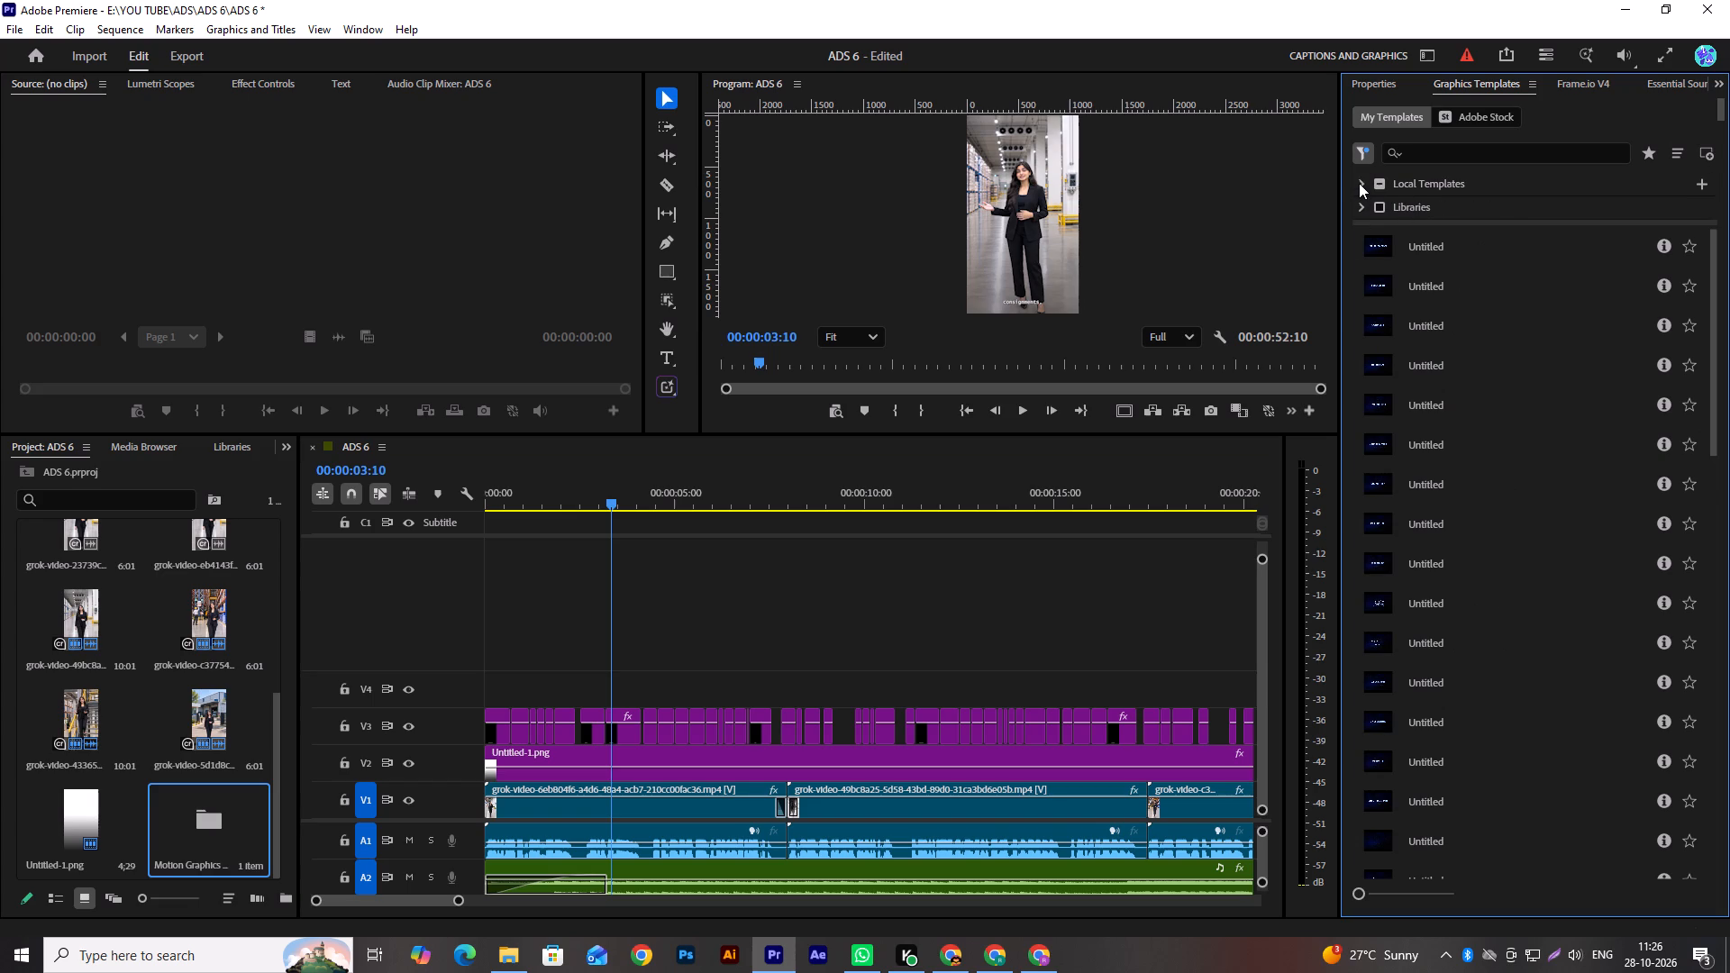
{"action": "left_click", "coordinate": [1359, 183]}
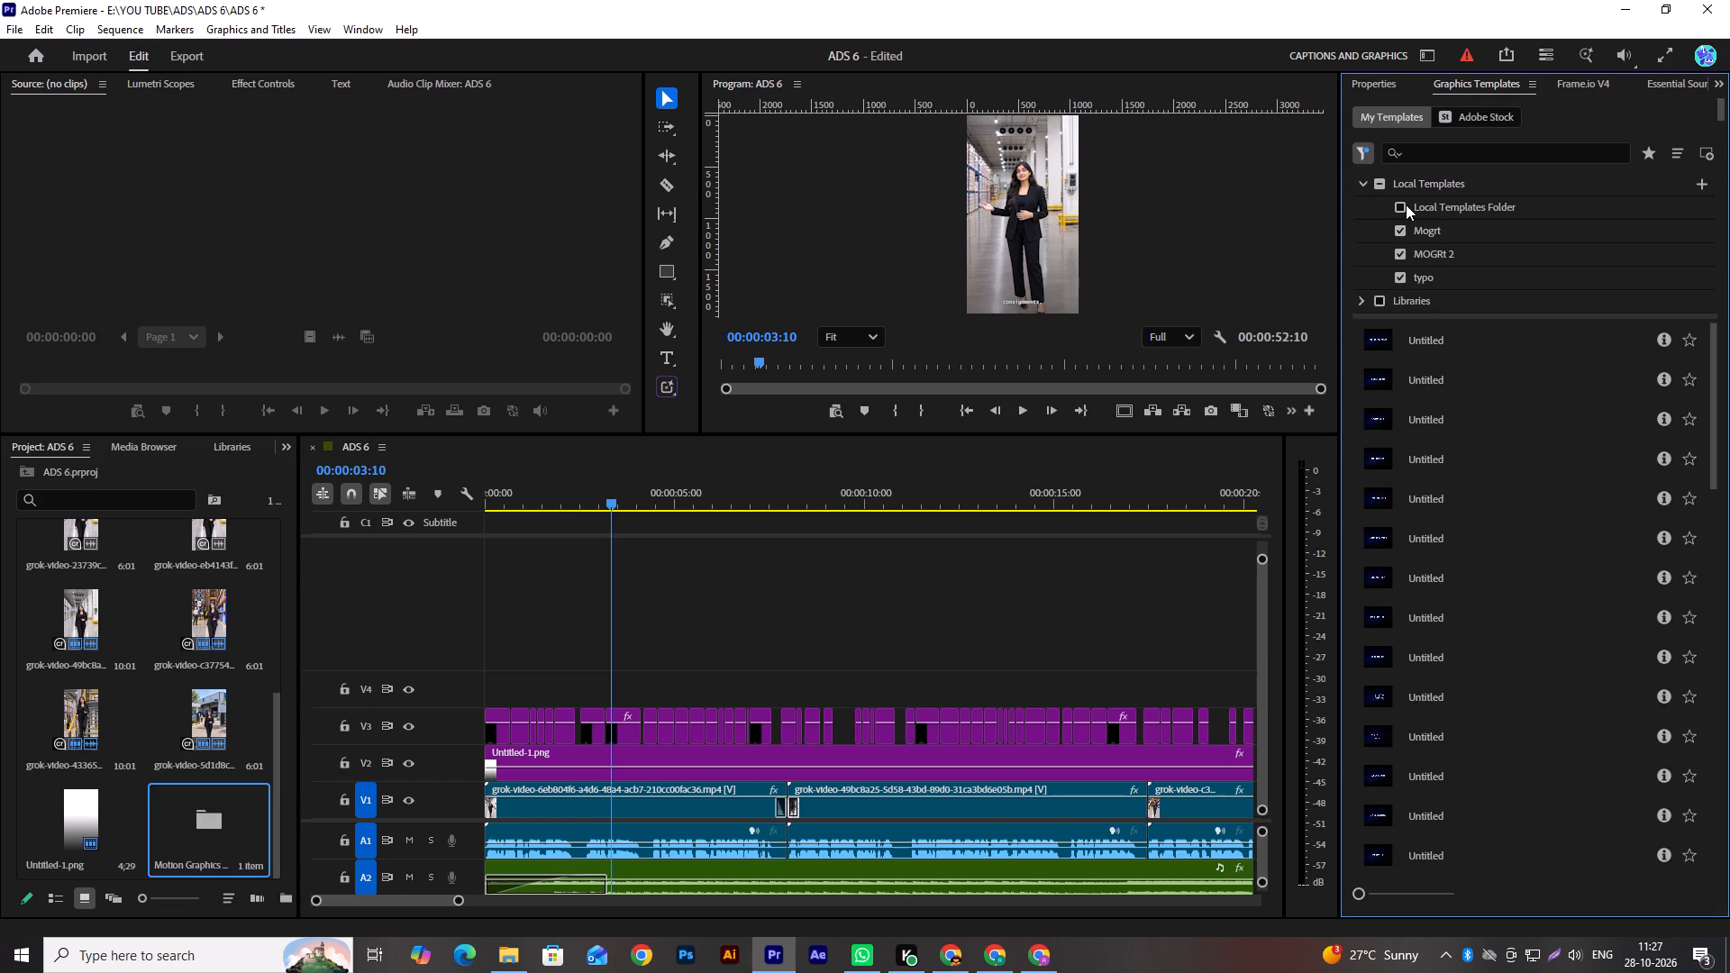
{"action": "left_click", "coordinate": [1406, 204]}
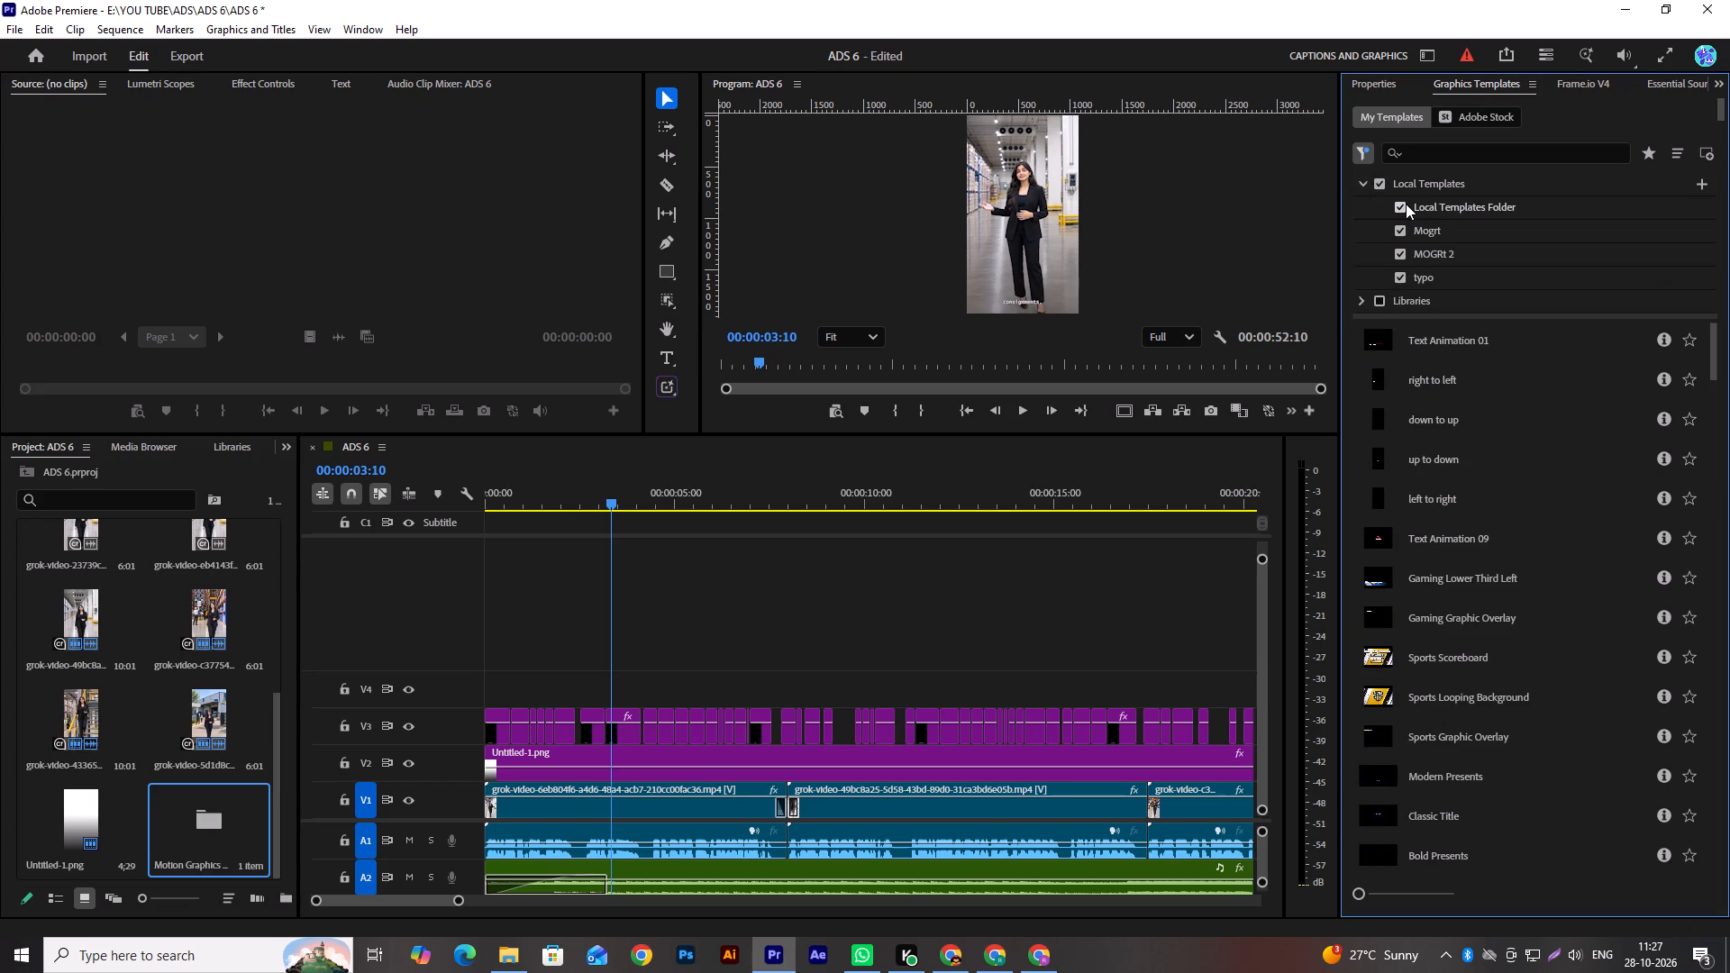
{"action": "left_click", "coordinate": [1406, 204]}
{"action": "left_click", "coordinate": [1359, 297]}
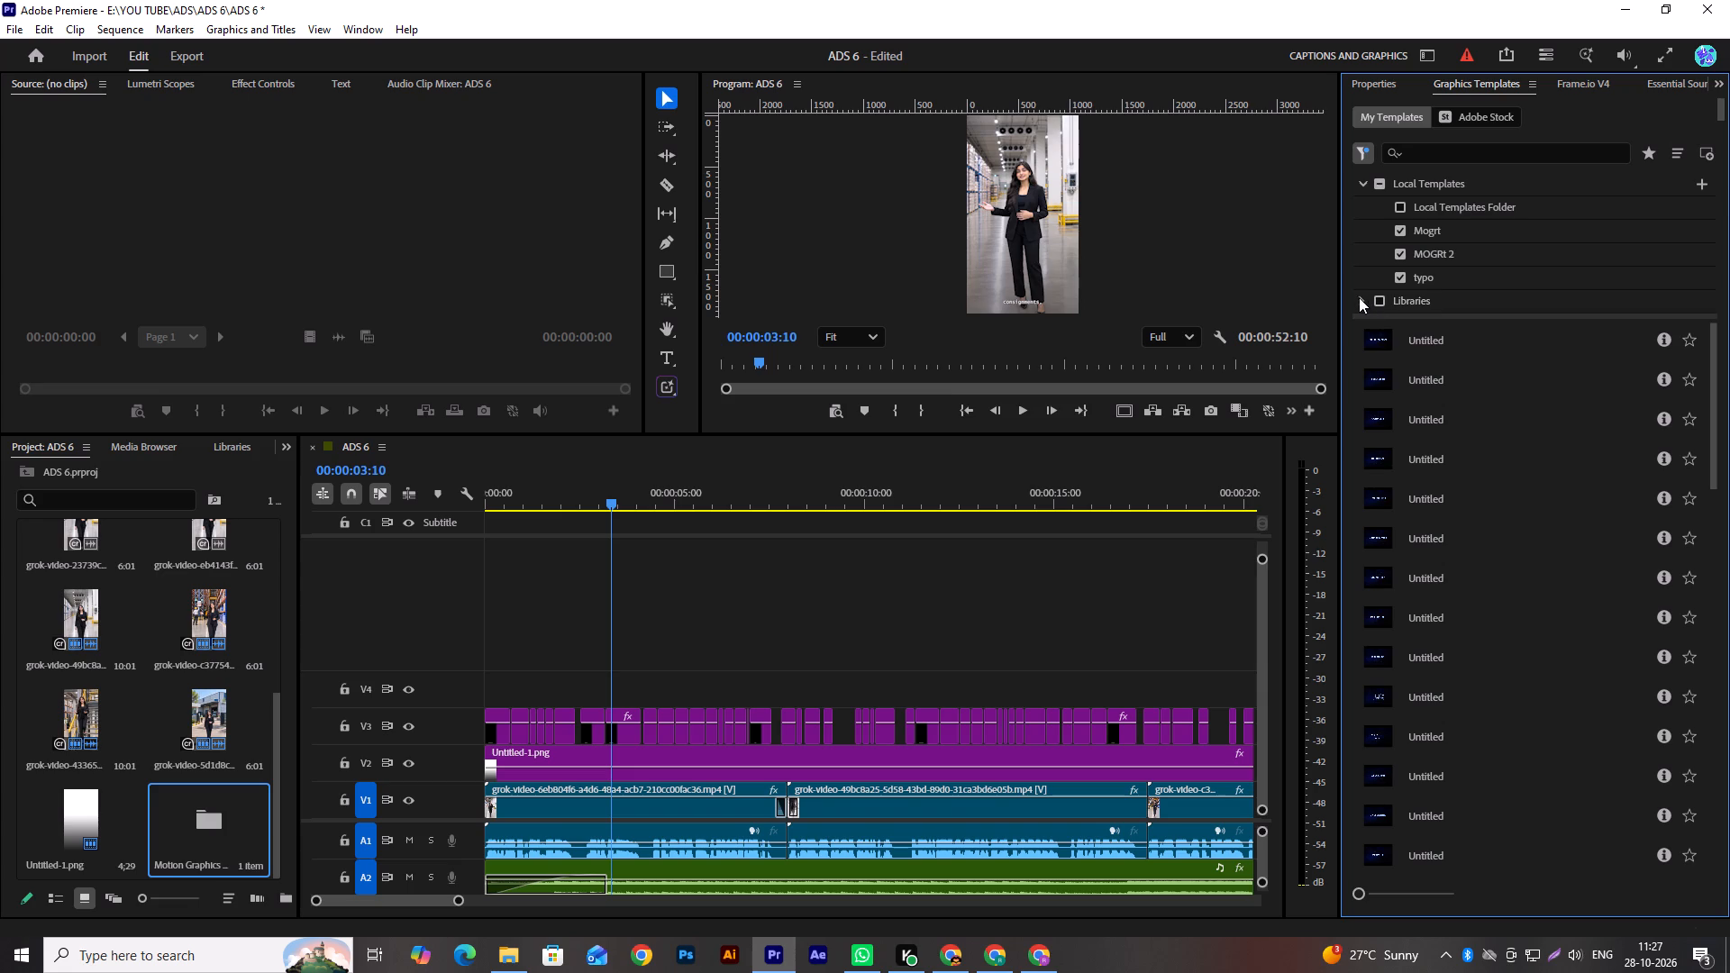
{"action": "left_click", "coordinate": [1359, 297]}
{"action": "scroll", "coordinate": [1471, 369], "scroll_direction": "down", "scroll_amount": 3}
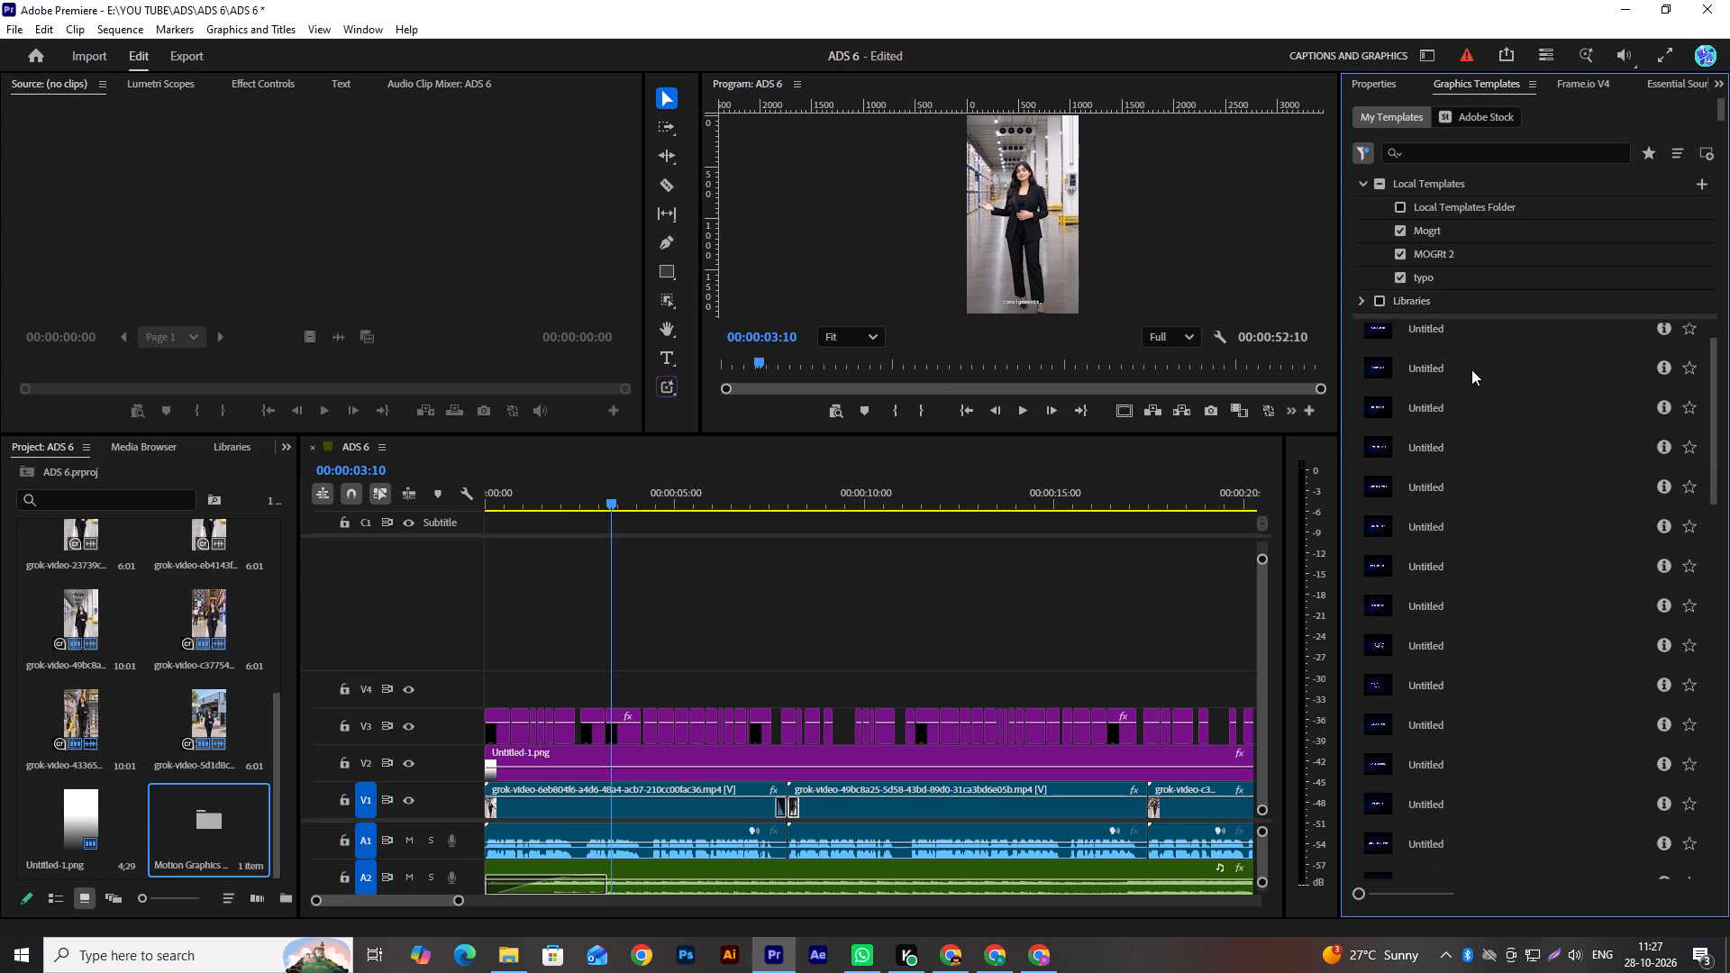
{"action": "scroll", "coordinate": [1471, 368], "scroll_direction": "up", "scroll_amount": 10}
Place the first Untitled template from the filtered list on a new V5 track at the sequence start.
{"action": "left_click_drag", "start_coordinate": [1443, 338], "coordinate": [692, 599]}
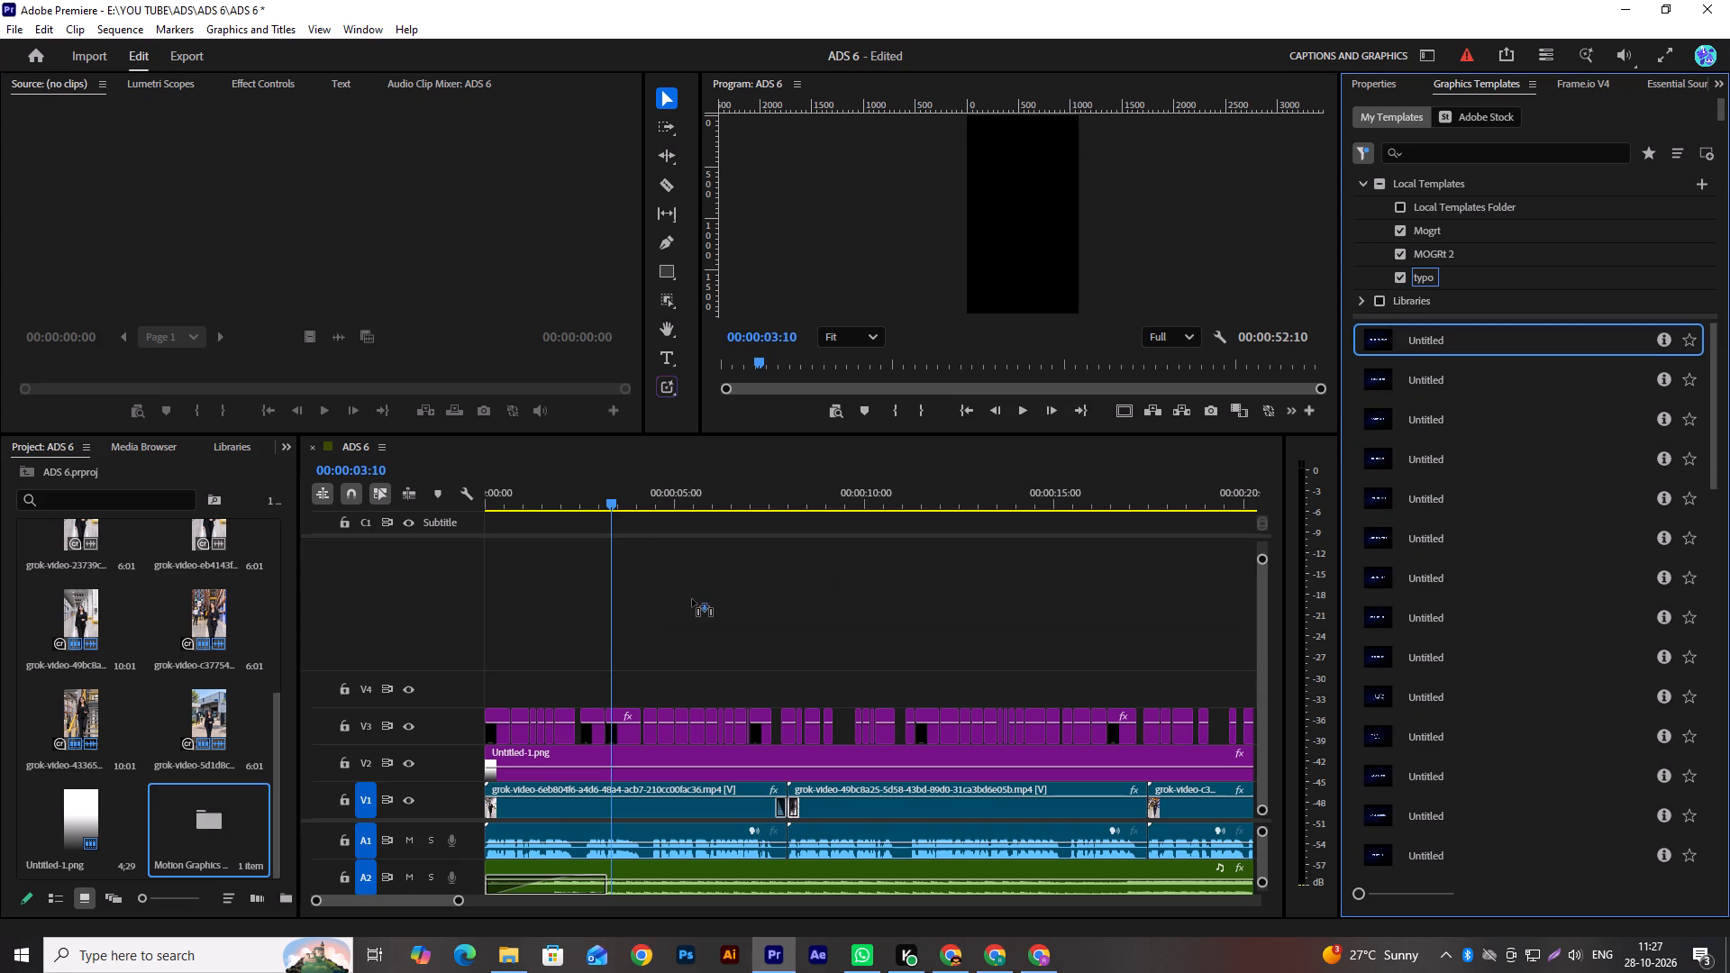
{"action": "left_click_drag", "start_coordinate": [692, 599], "coordinate": [436, 624]}
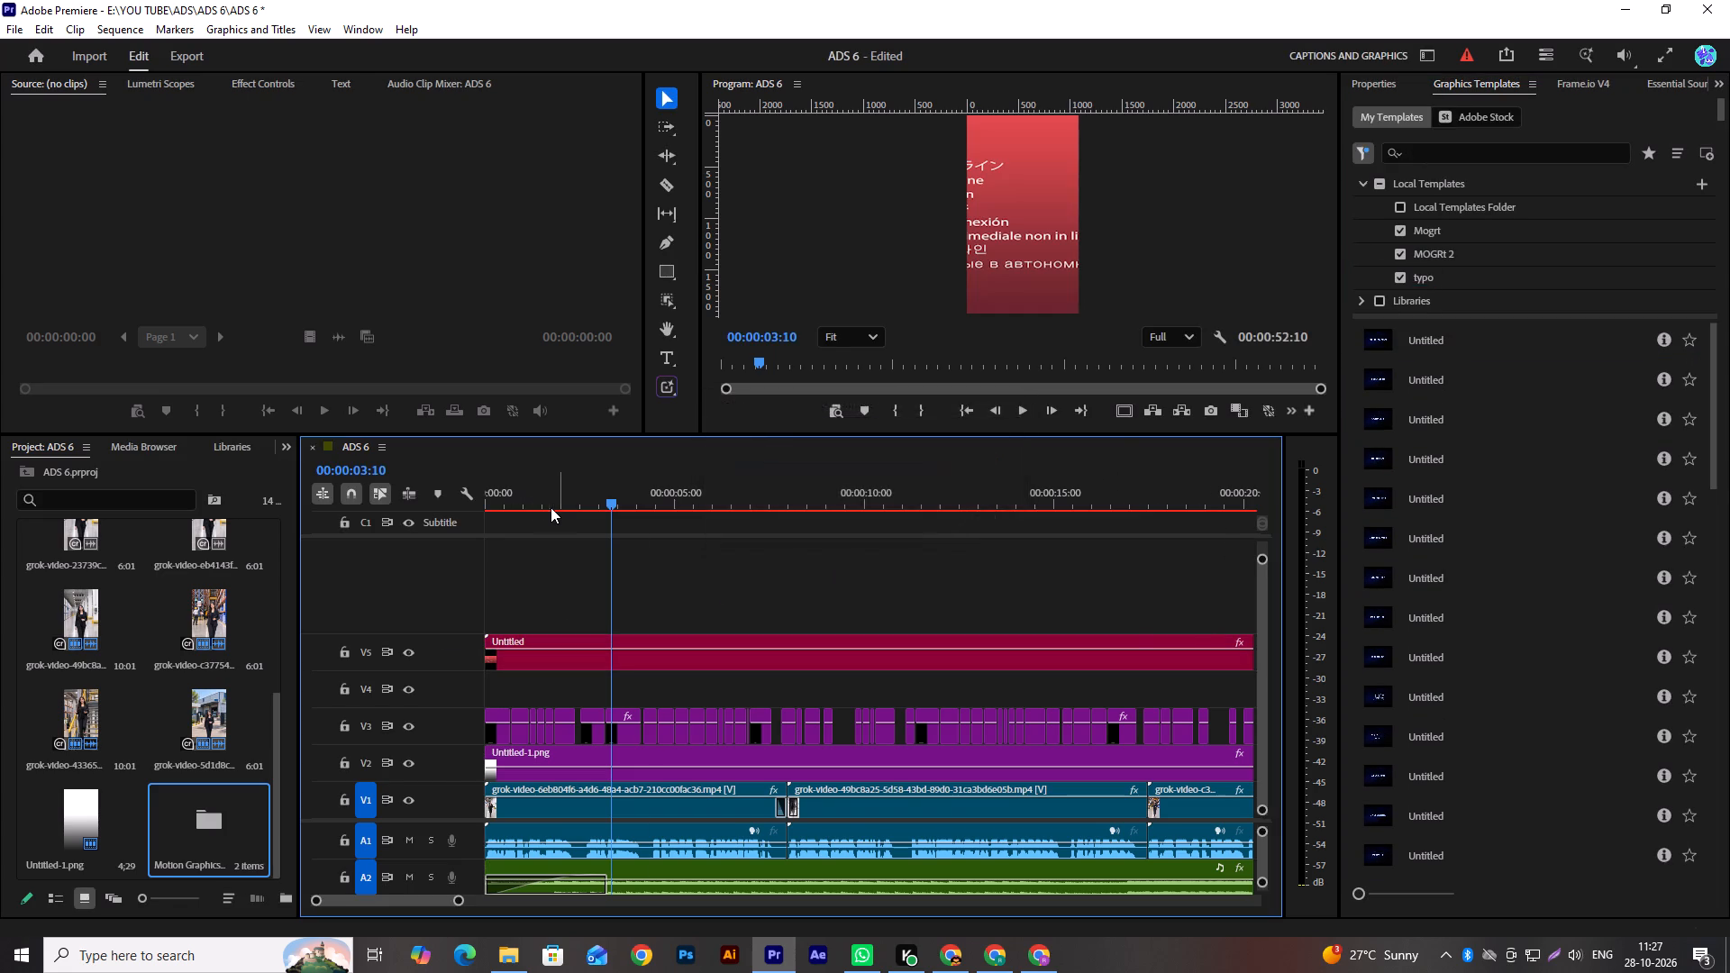
{"action": "left_click", "coordinate": [542, 503]}
{"action": "left_click", "coordinate": [1091, 615]}
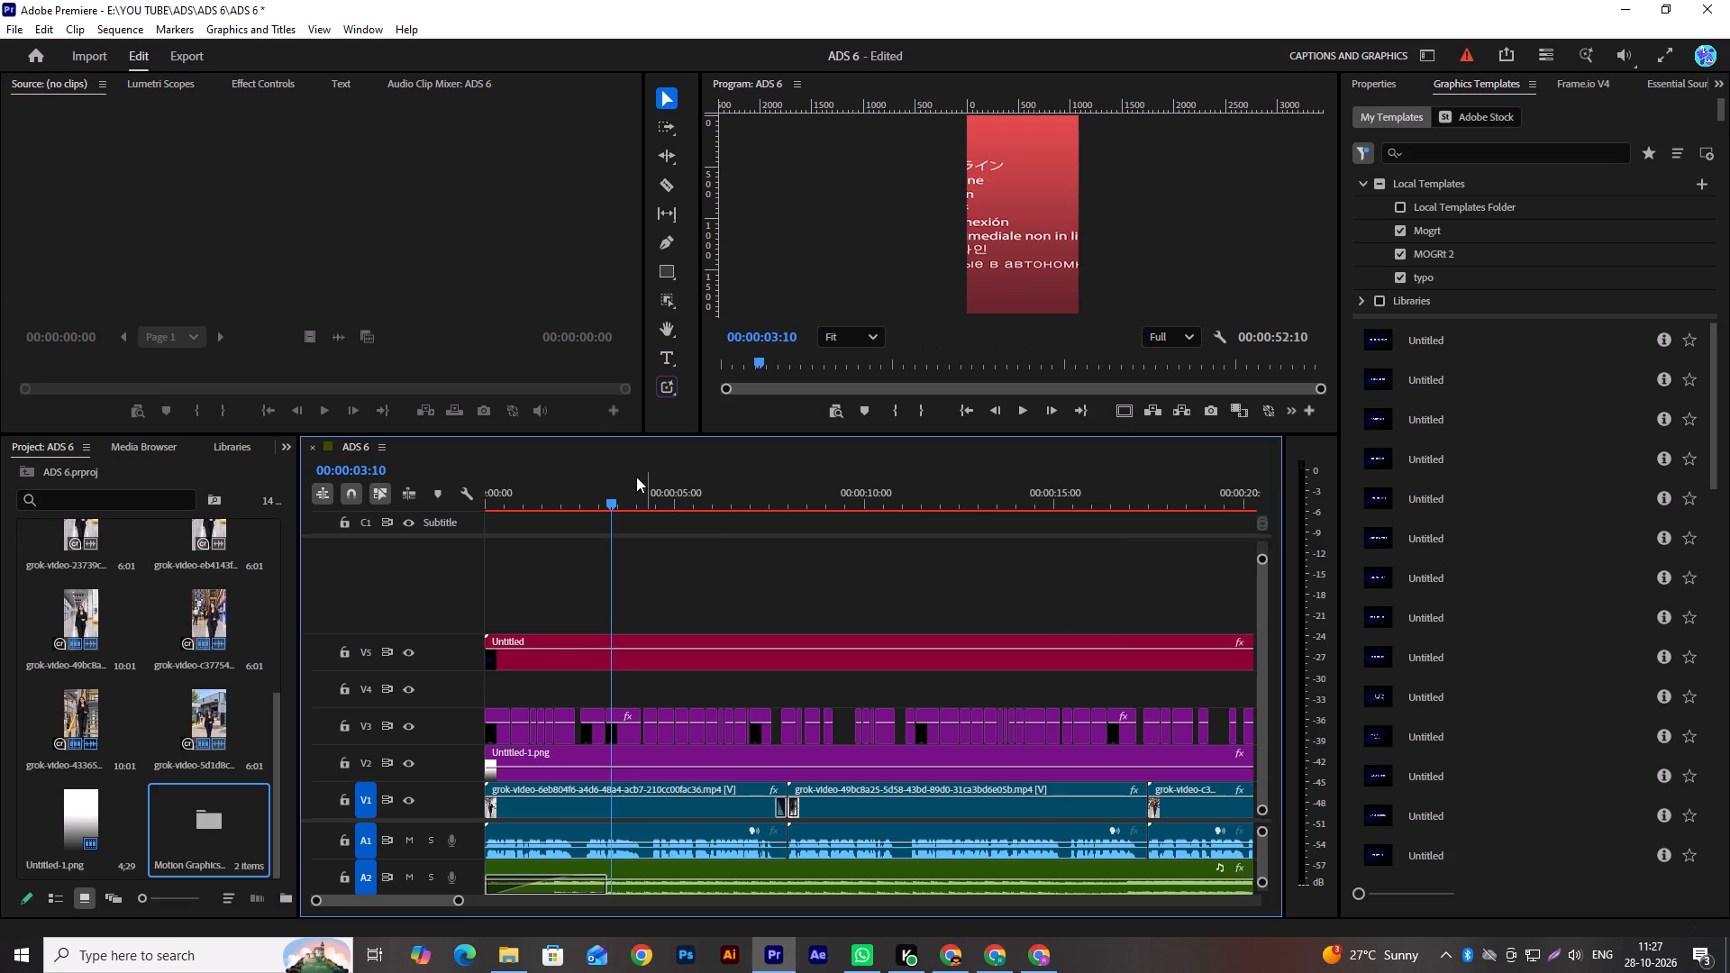
Scrub the V5 template graphic, set the program monitor's playback resolution to 1/4 and return the playhead to 00:00:00:00.
{"action": "left_click_drag", "start_coordinate": [600, 505], "coordinate": [551, 516]}
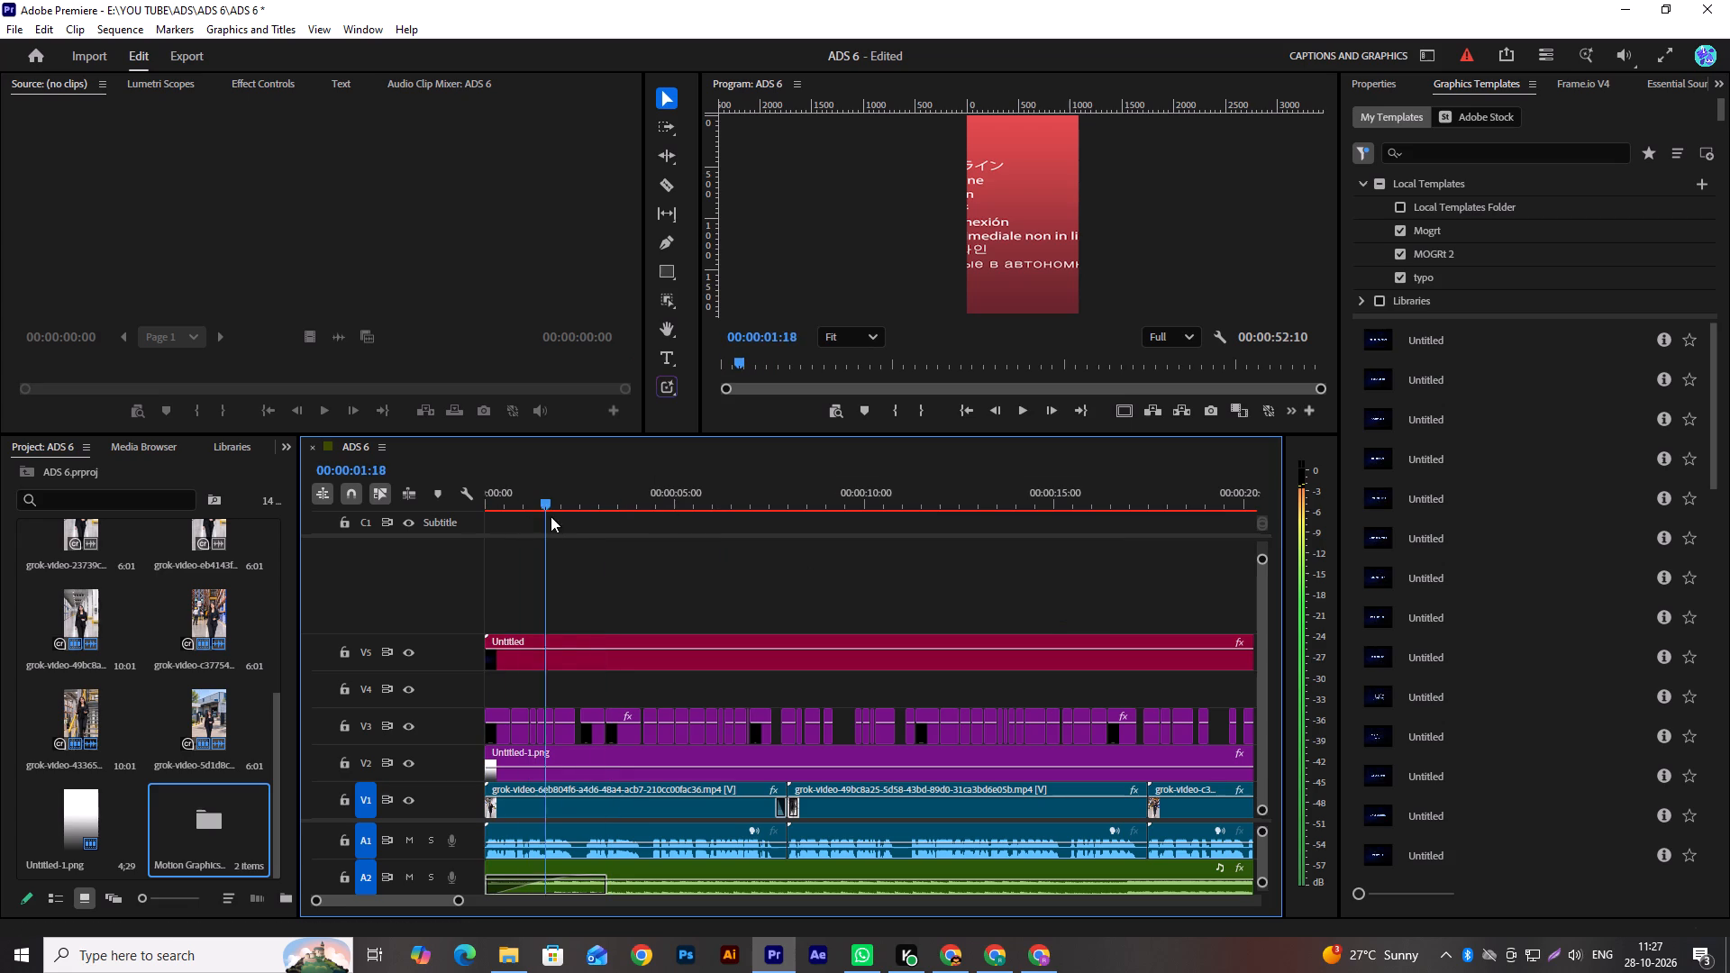
{"action": "left_click_drag", "start_coordinate": [551, 516], "coordinate": [554, 518]}
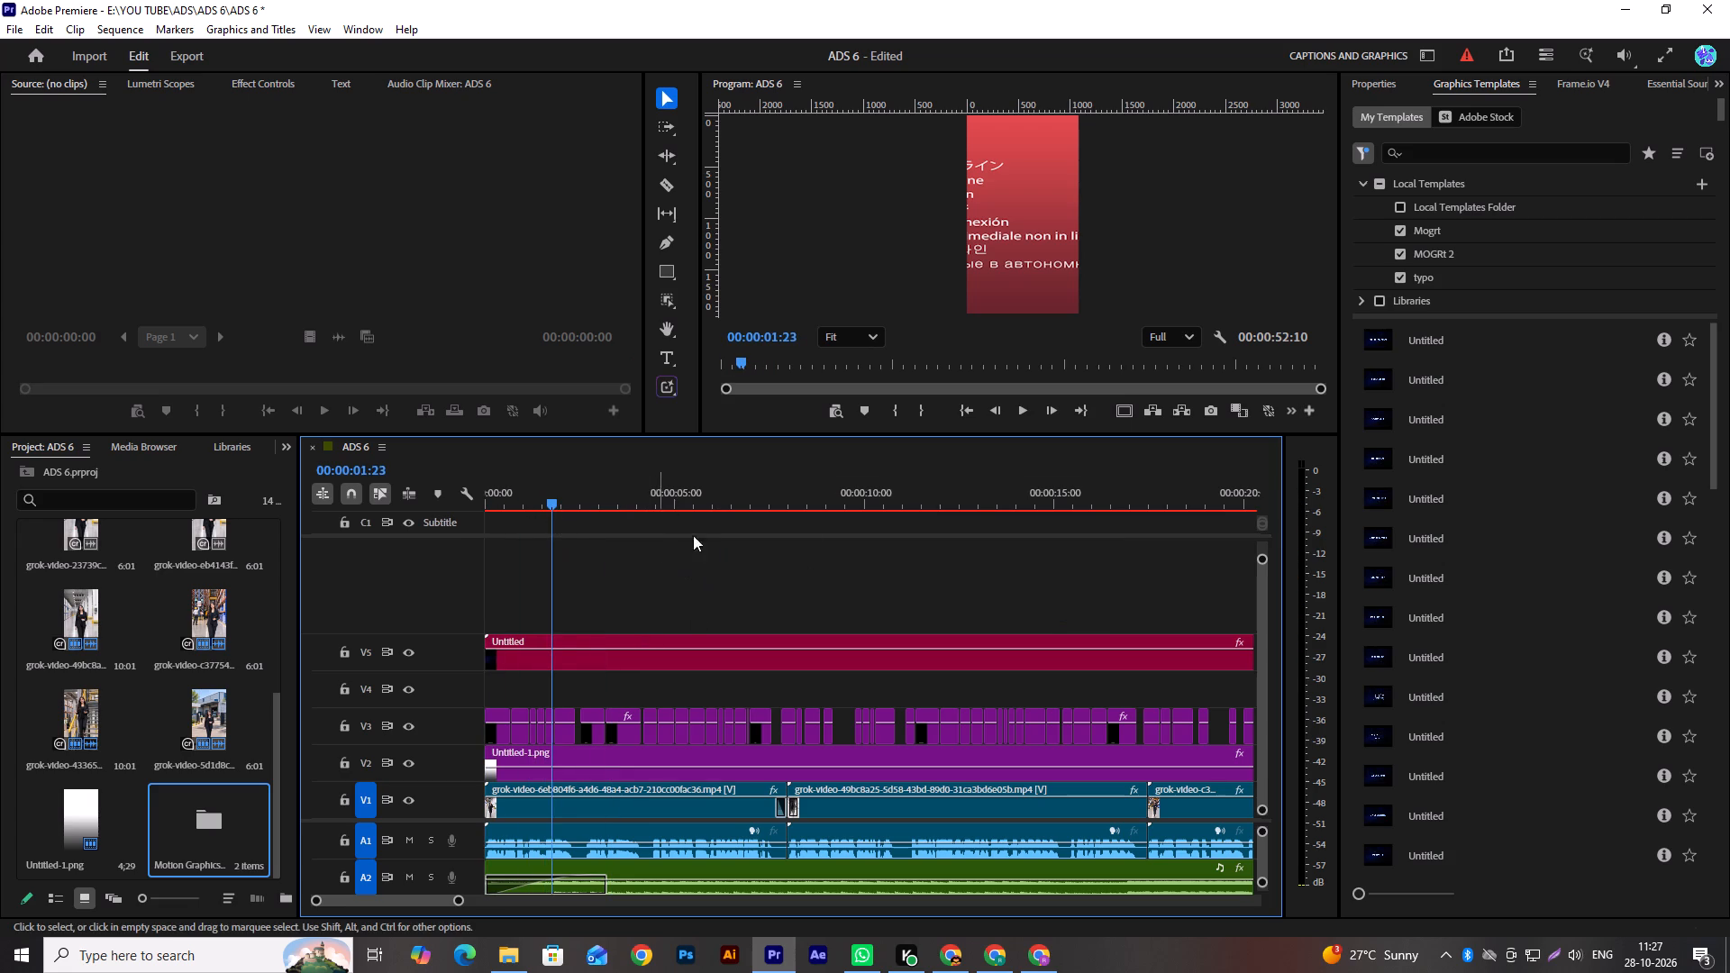
{"action": "left_click", "coordinate": [1178, 333]}
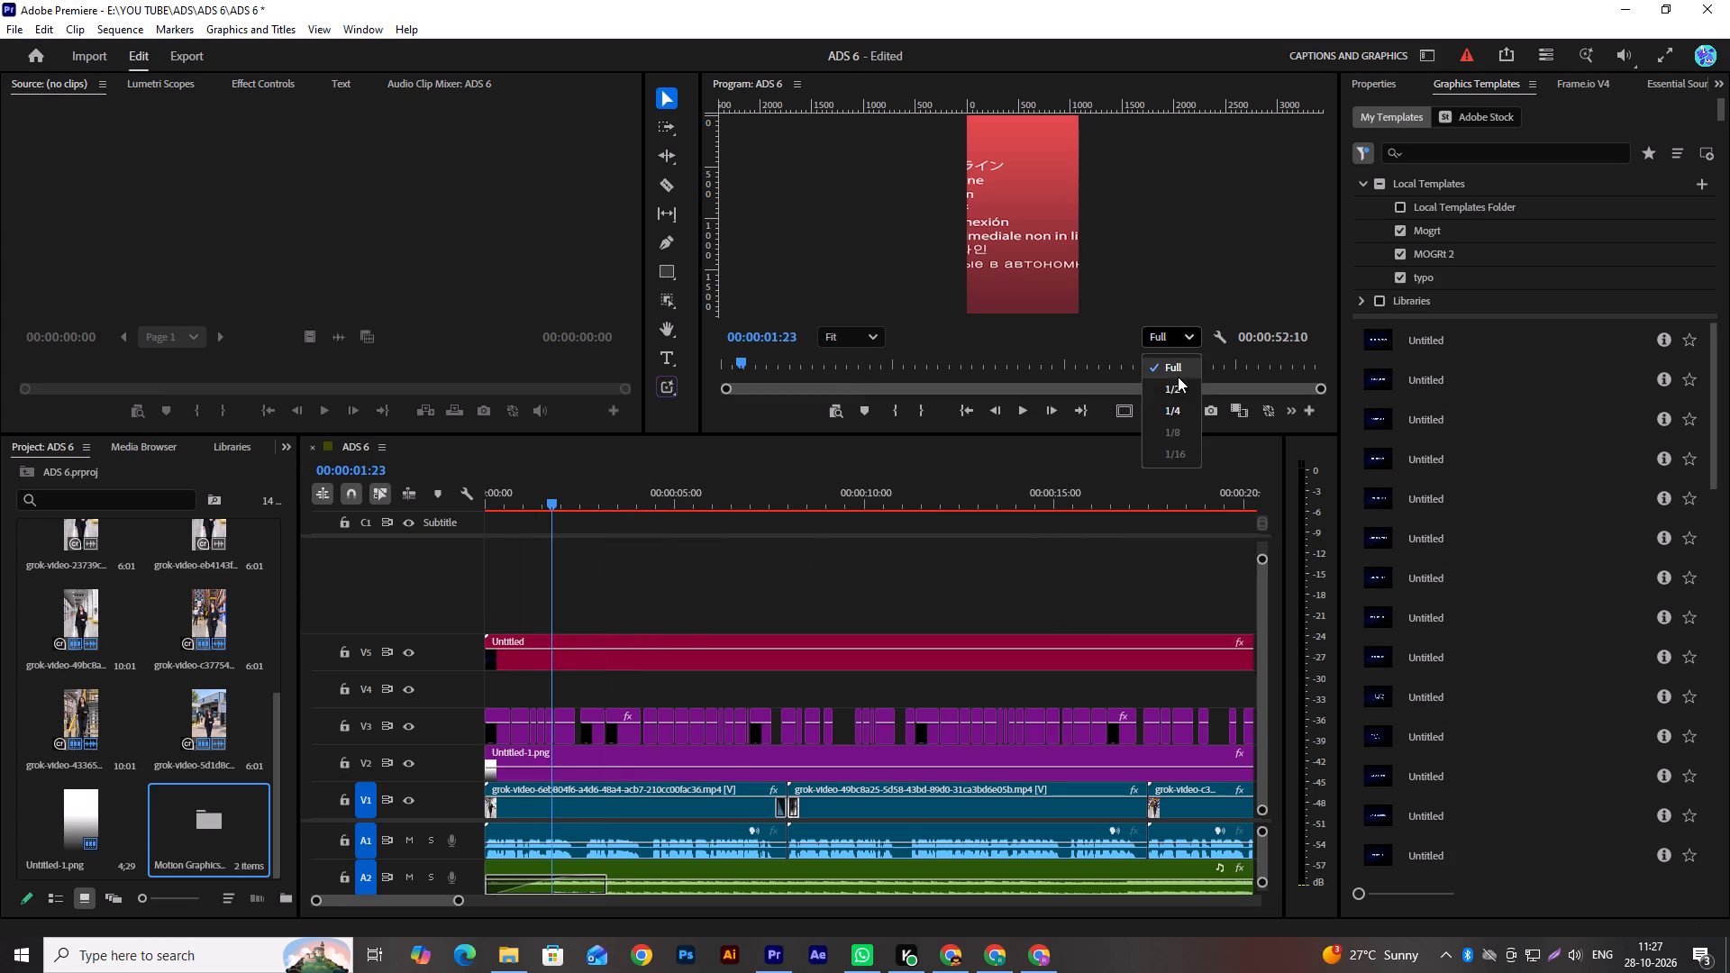
{"action": "left_click", "coordinate": [1181, 410]}
{"action": "left_click_drag", "start_coordinate": [546, 505], "coordinate": [466, 560]}
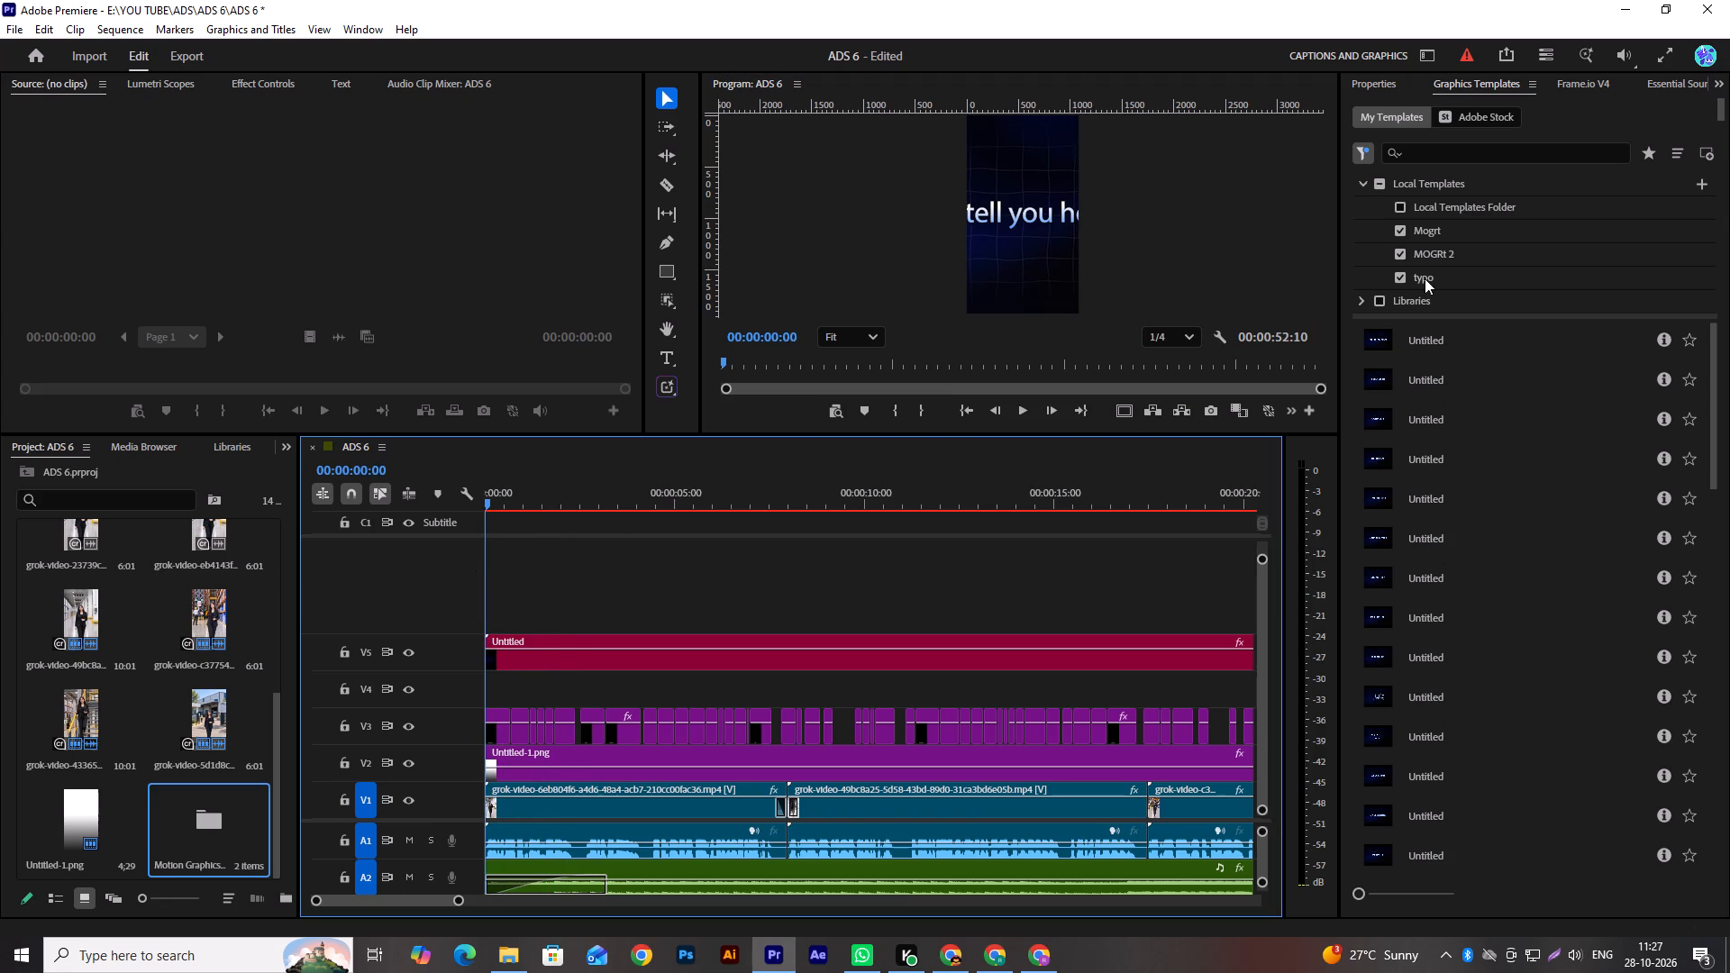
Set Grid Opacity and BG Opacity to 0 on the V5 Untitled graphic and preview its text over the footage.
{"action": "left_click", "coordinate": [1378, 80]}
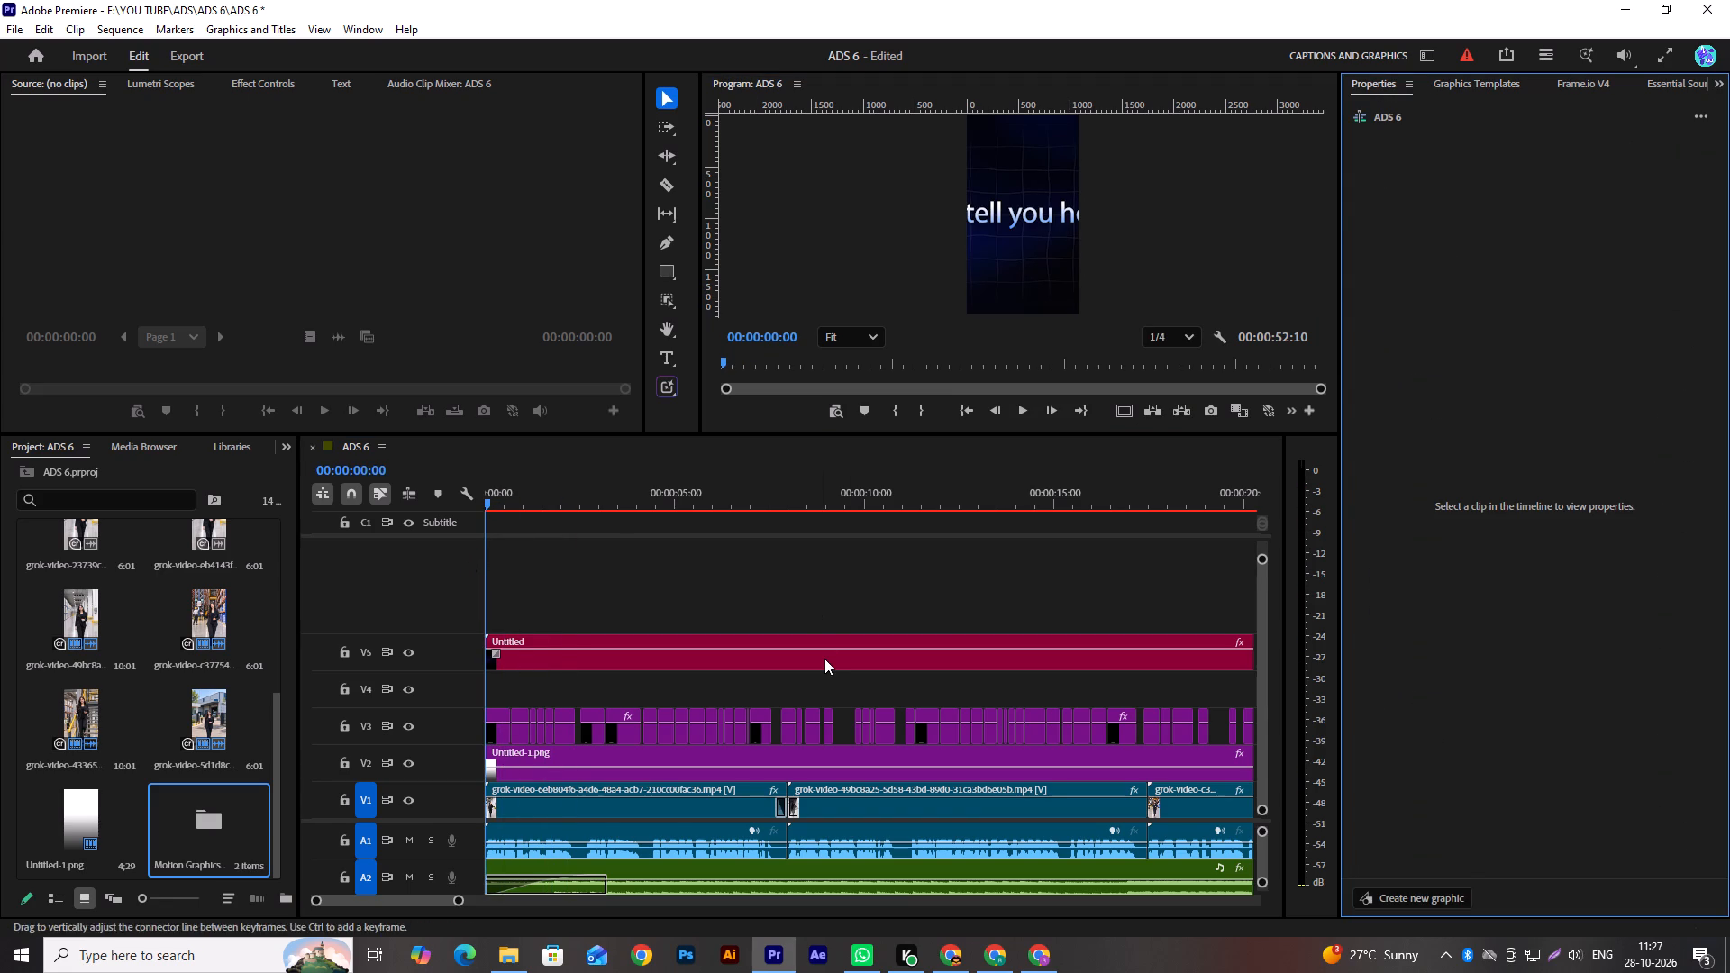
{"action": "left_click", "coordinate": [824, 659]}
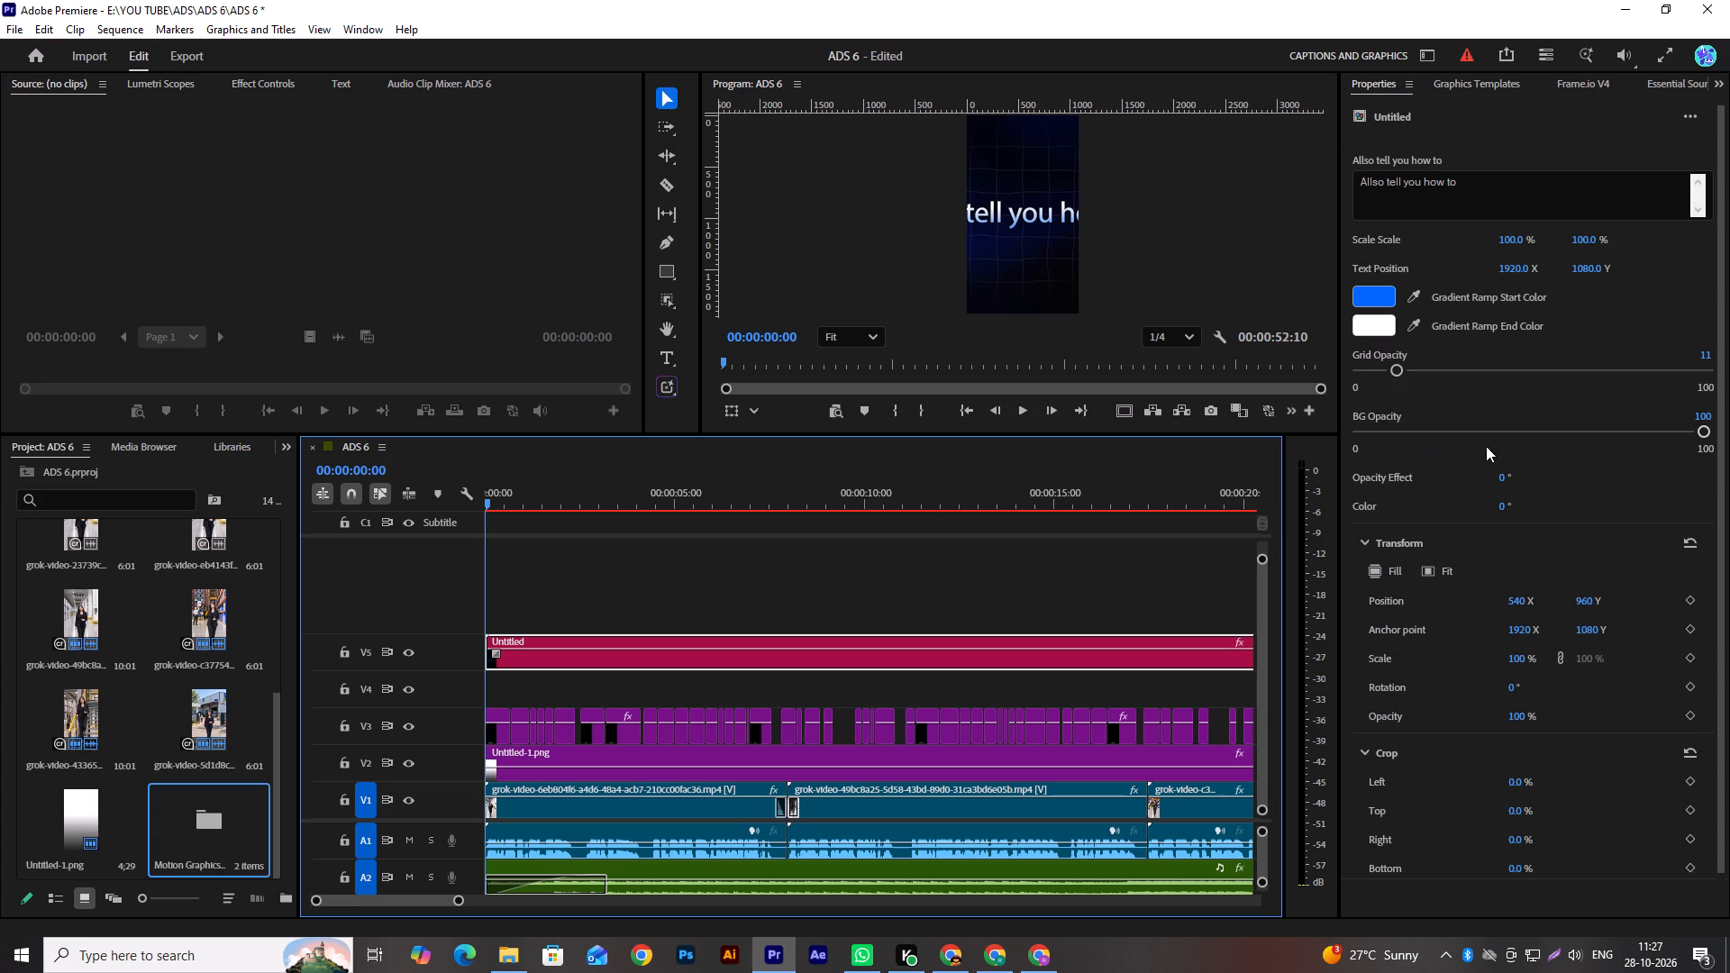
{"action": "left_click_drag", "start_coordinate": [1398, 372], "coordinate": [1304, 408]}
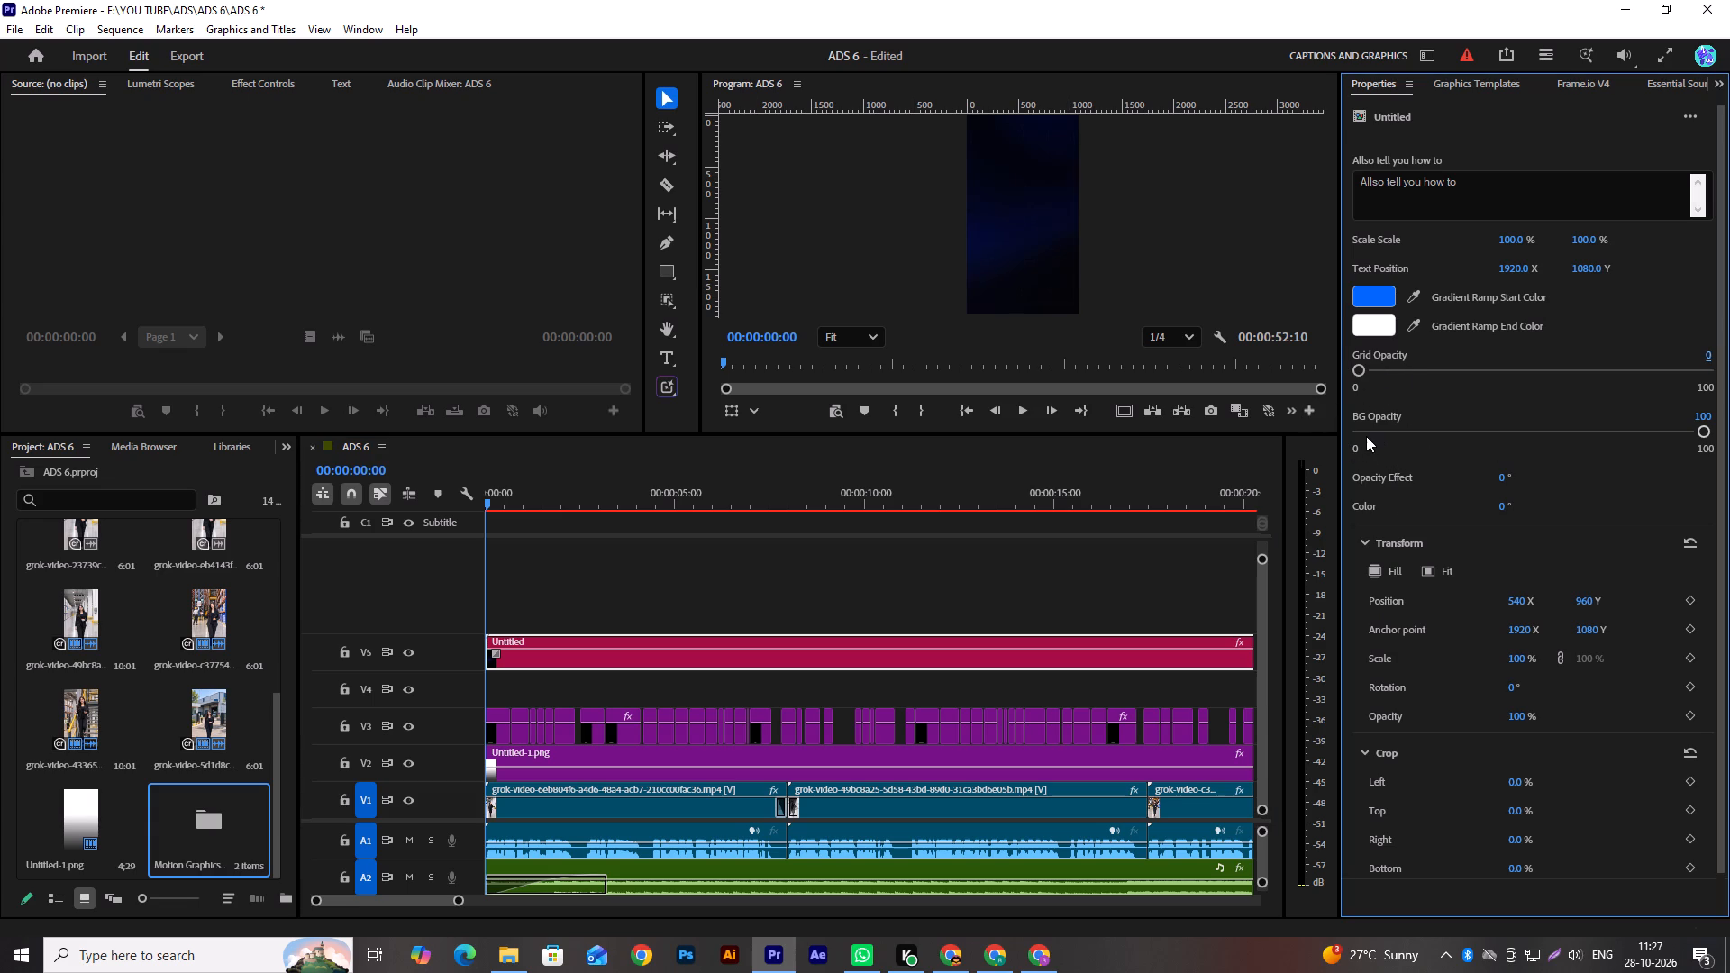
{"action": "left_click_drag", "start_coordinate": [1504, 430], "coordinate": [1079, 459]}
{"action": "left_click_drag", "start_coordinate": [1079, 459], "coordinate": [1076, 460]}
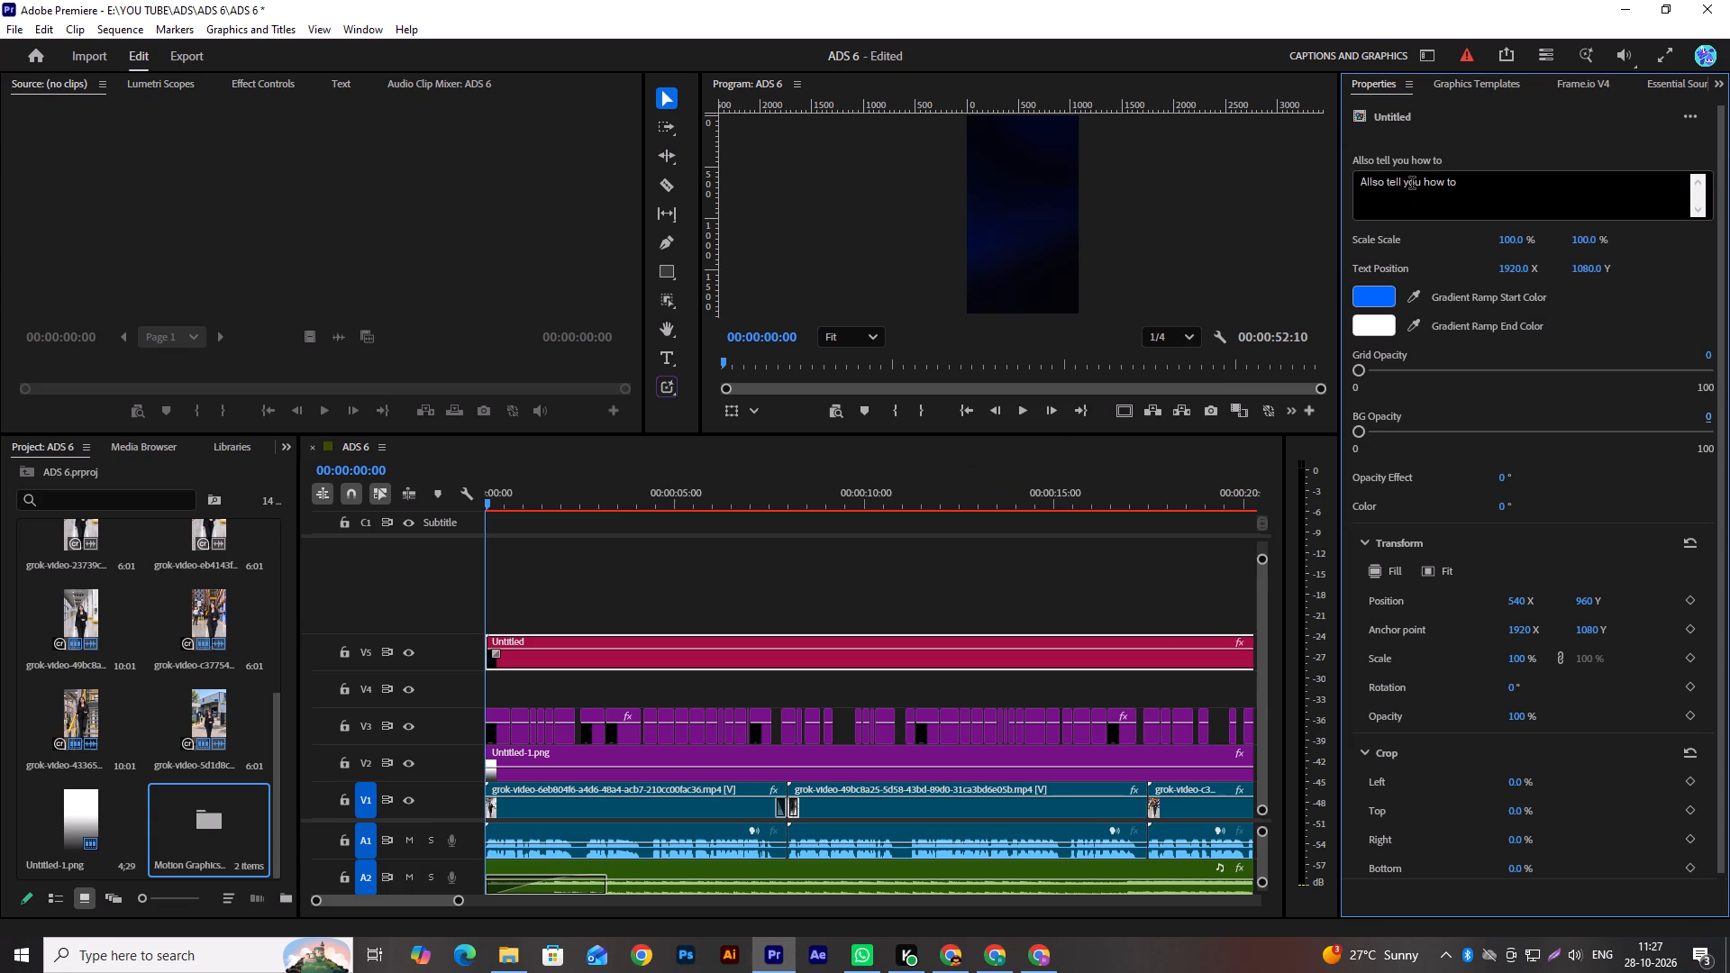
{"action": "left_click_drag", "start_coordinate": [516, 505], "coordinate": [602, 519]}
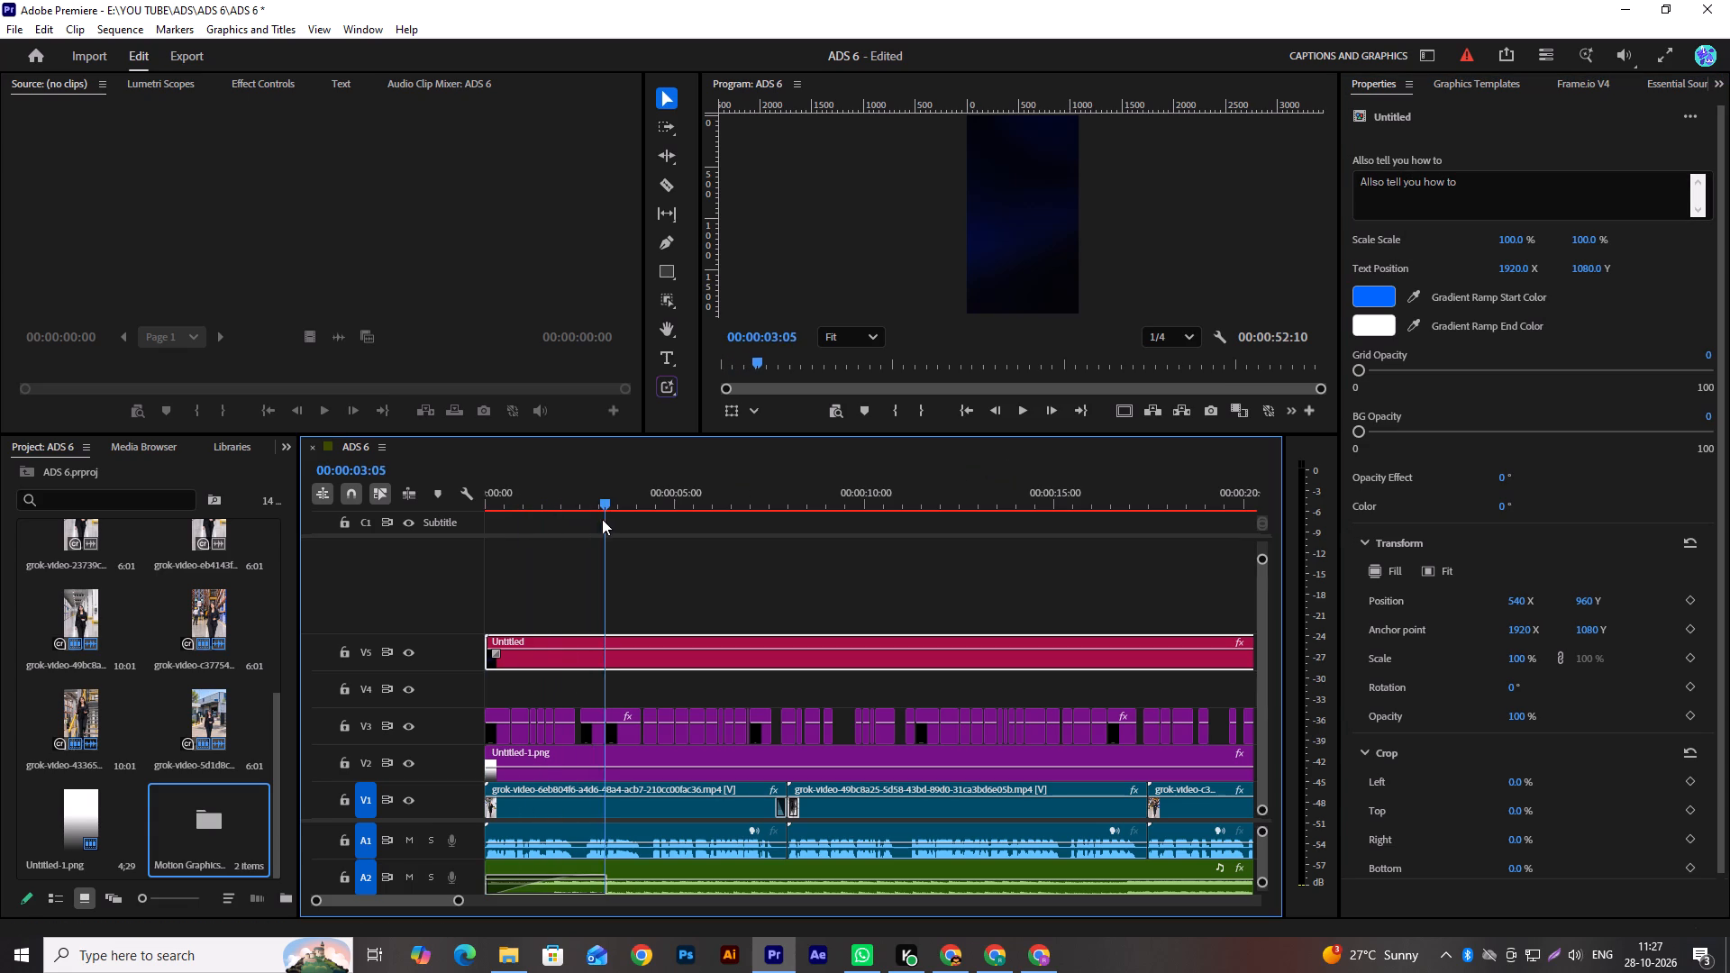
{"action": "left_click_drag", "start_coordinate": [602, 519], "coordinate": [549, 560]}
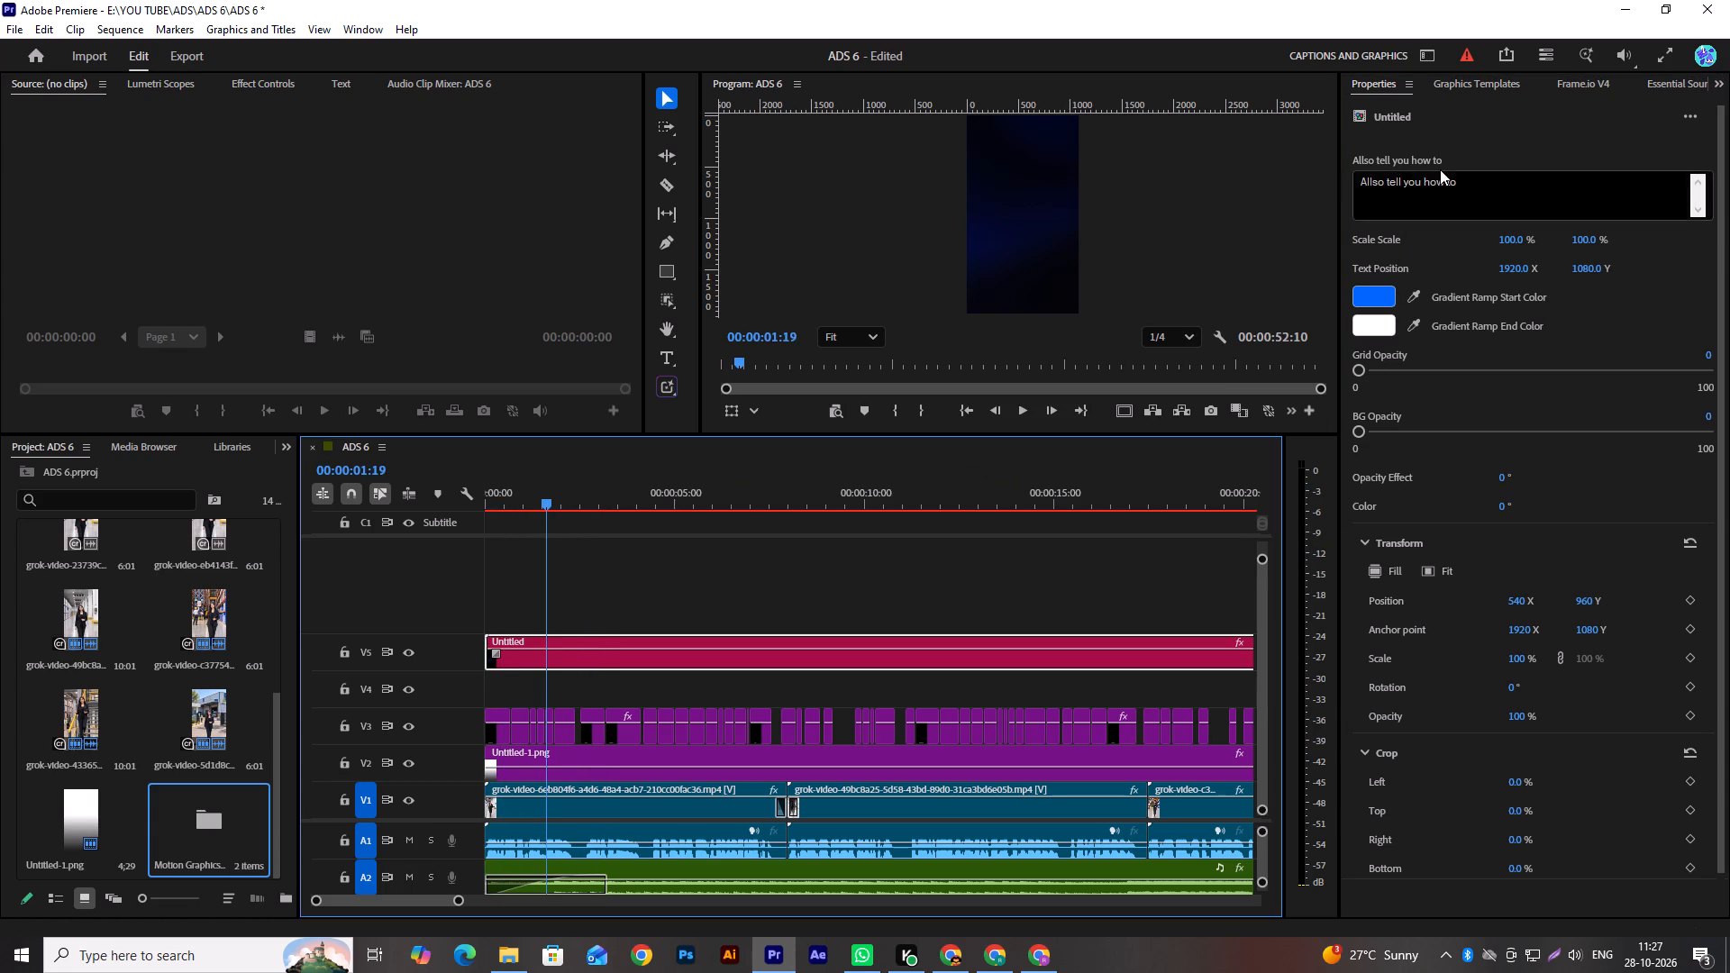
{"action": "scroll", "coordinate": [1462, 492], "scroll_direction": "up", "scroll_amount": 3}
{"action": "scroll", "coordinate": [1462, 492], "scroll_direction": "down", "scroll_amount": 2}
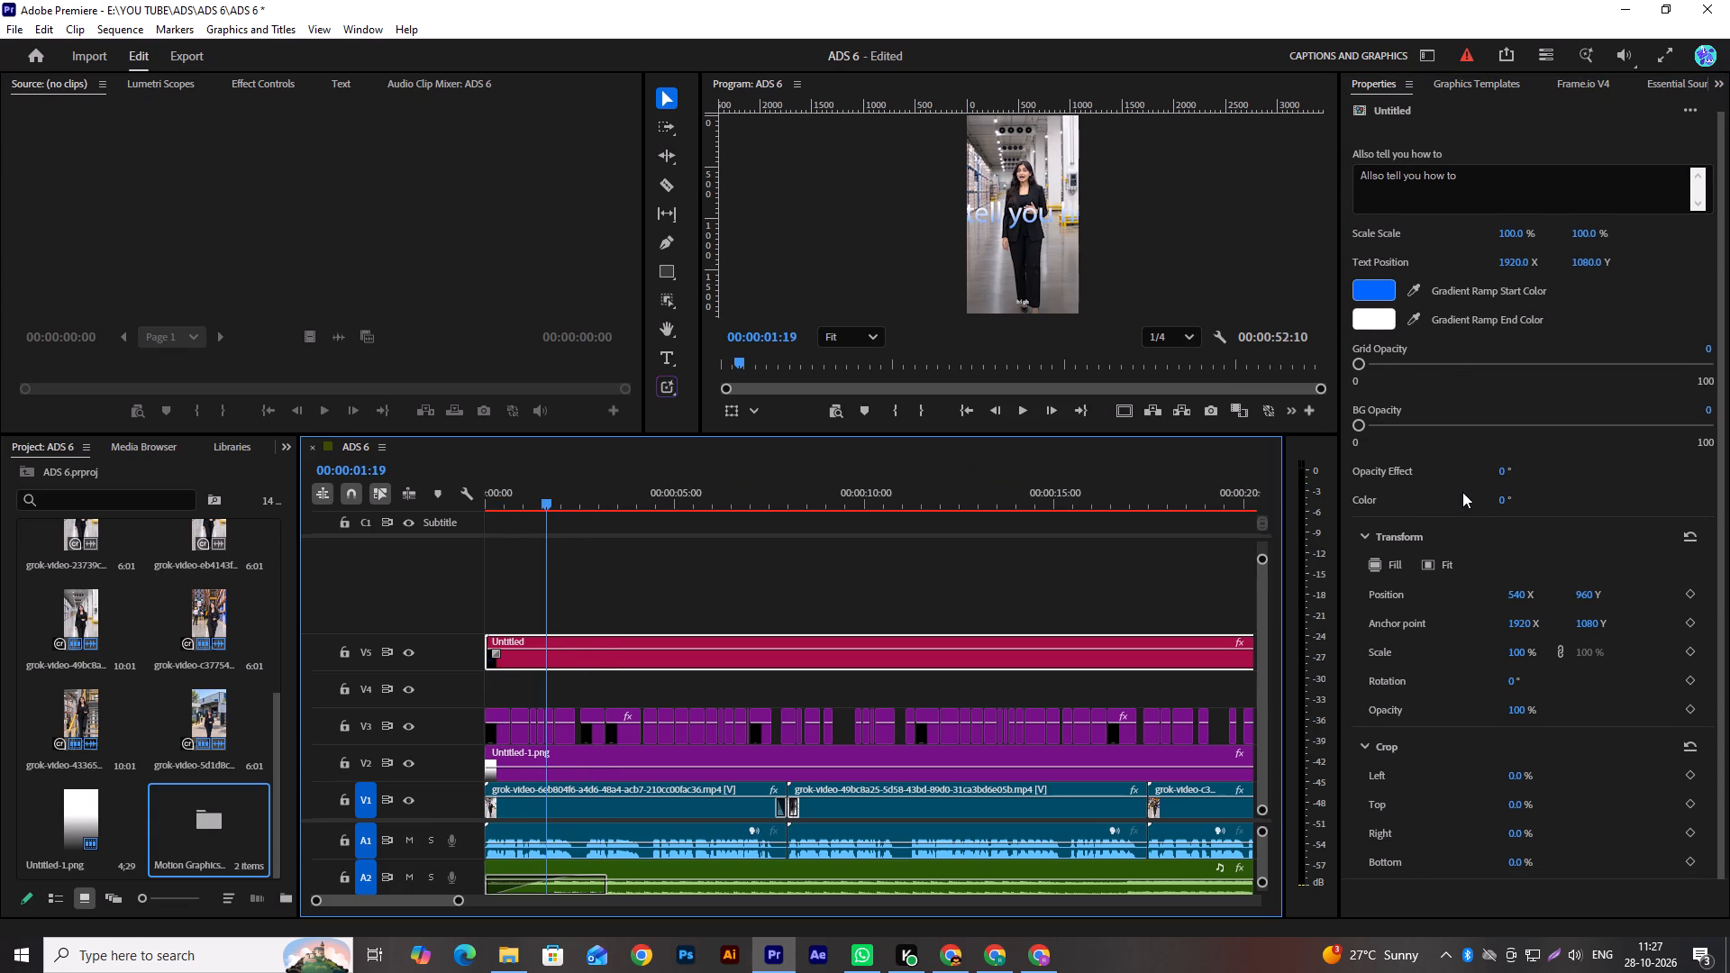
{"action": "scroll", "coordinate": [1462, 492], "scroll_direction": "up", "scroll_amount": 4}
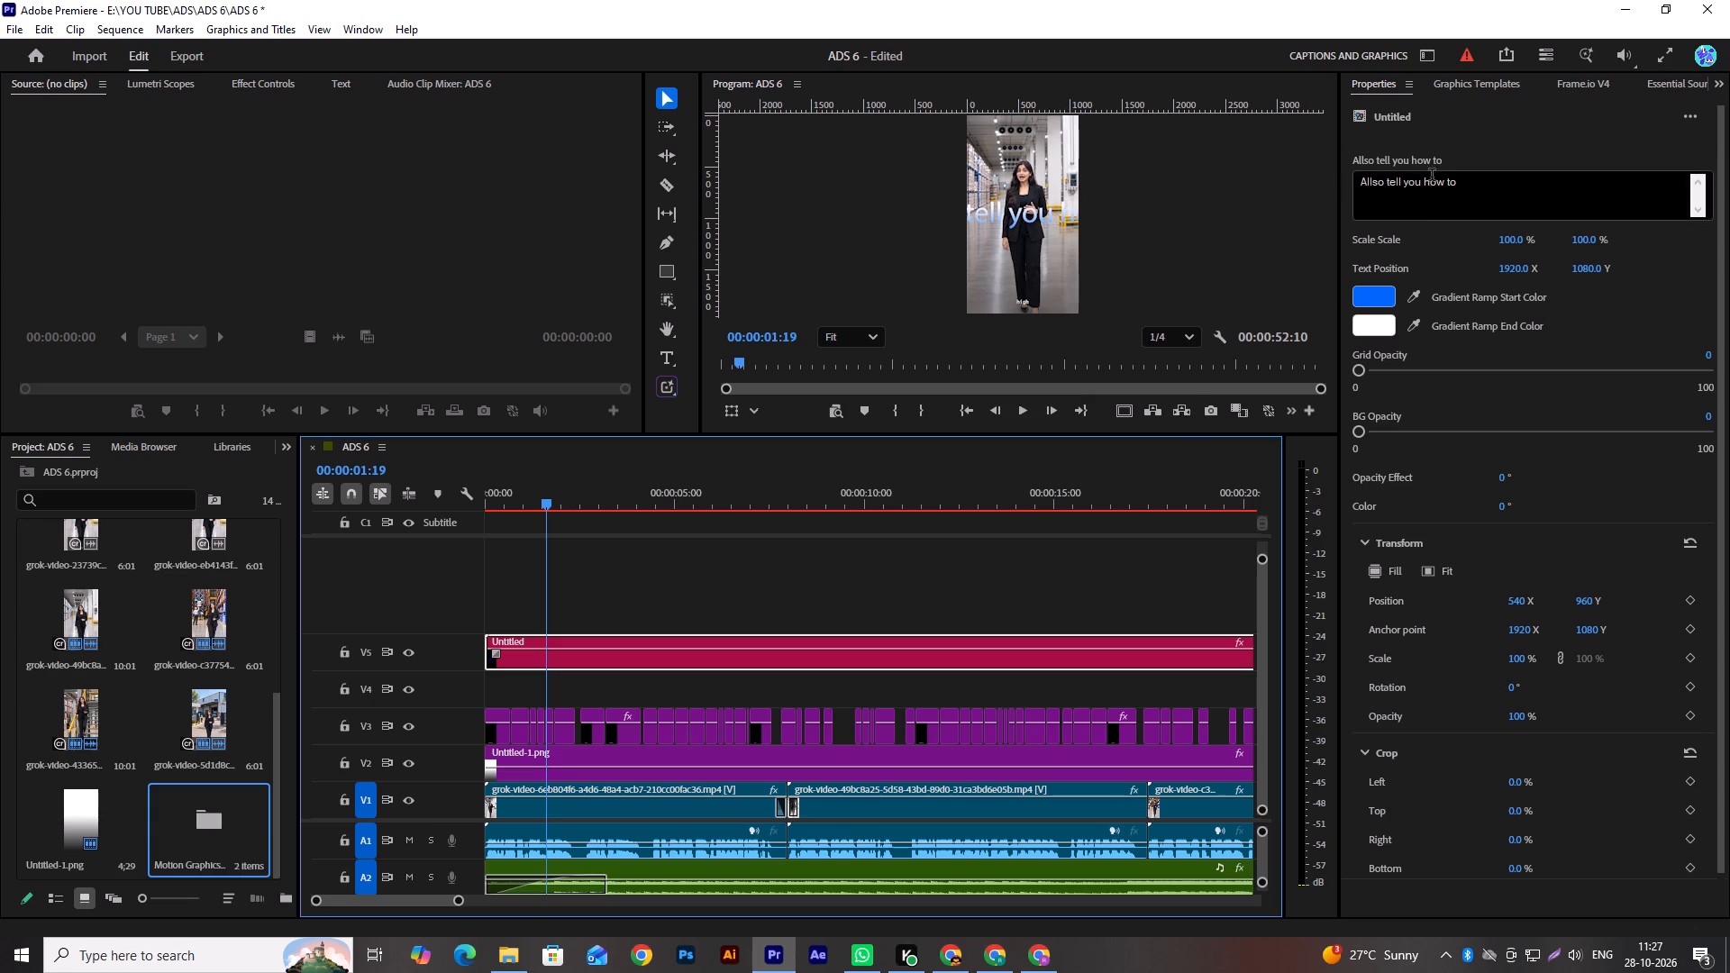
Look through the filtered graphics templates for another text animation to try.
{"action": "left_click", "coordinate": [1465, 81]}
{"action": "left_click", "coordinate": [1580, 88]}
{"action": "left_click", "coordinate": [1492, 87]}
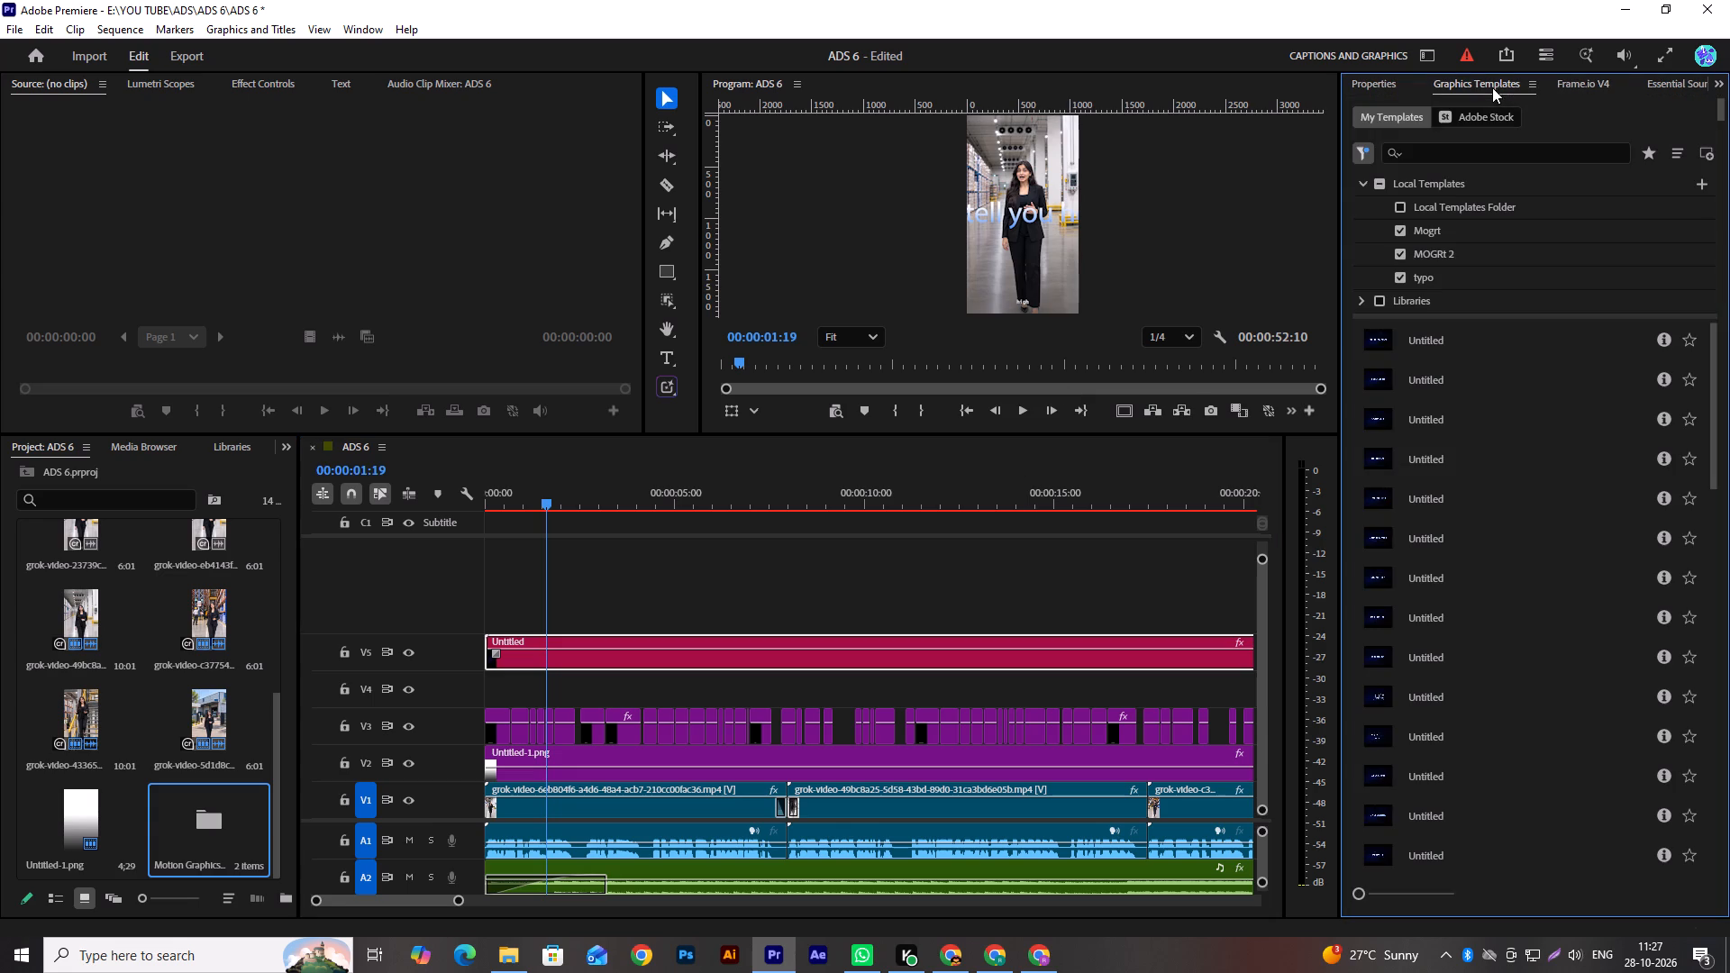
{"action": "scroll", "coordinate": [1458, 426], "scroll_direction": "down", "scroll_amount": 18}
{"action": "scroll", "coordinate": [1454, 437], "scroll_direction": "up", "scroll_amount": 1}
{"action": "scroll", "coordinate": [1454, 437], "scroll_direction": "down", "scroll_amount": 3}
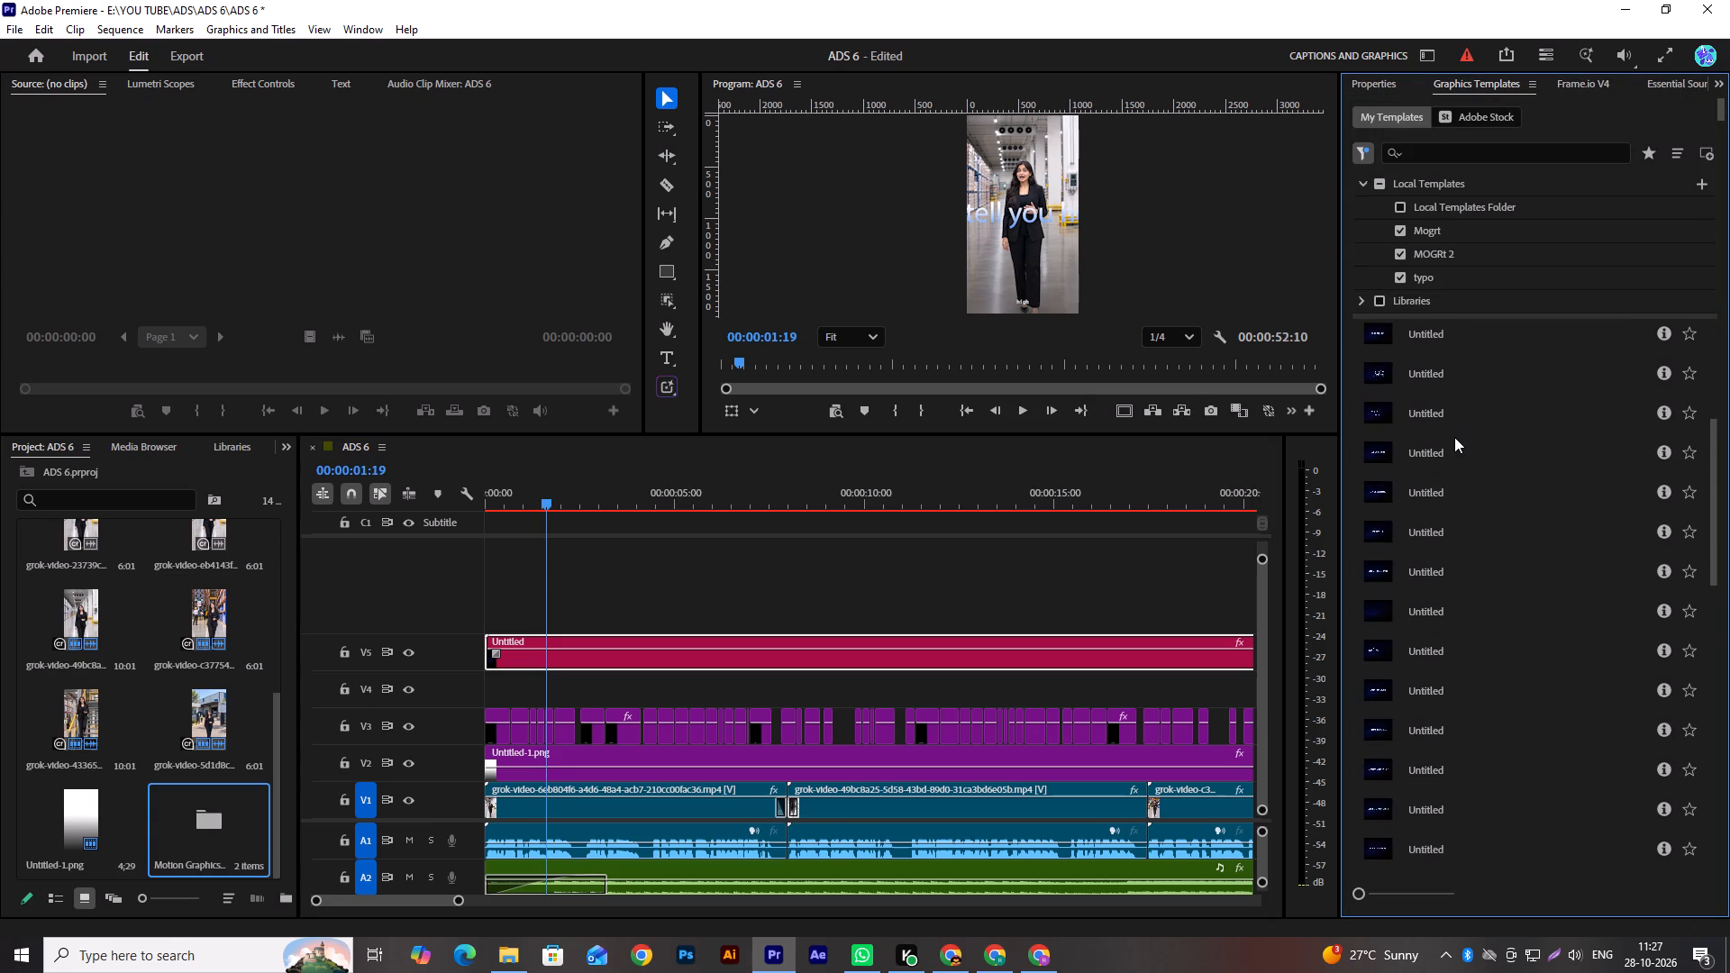
{"action": "scroll", "coordinate": [1453, 438], "scroll_direction": "down", "scroll_amount": 18}
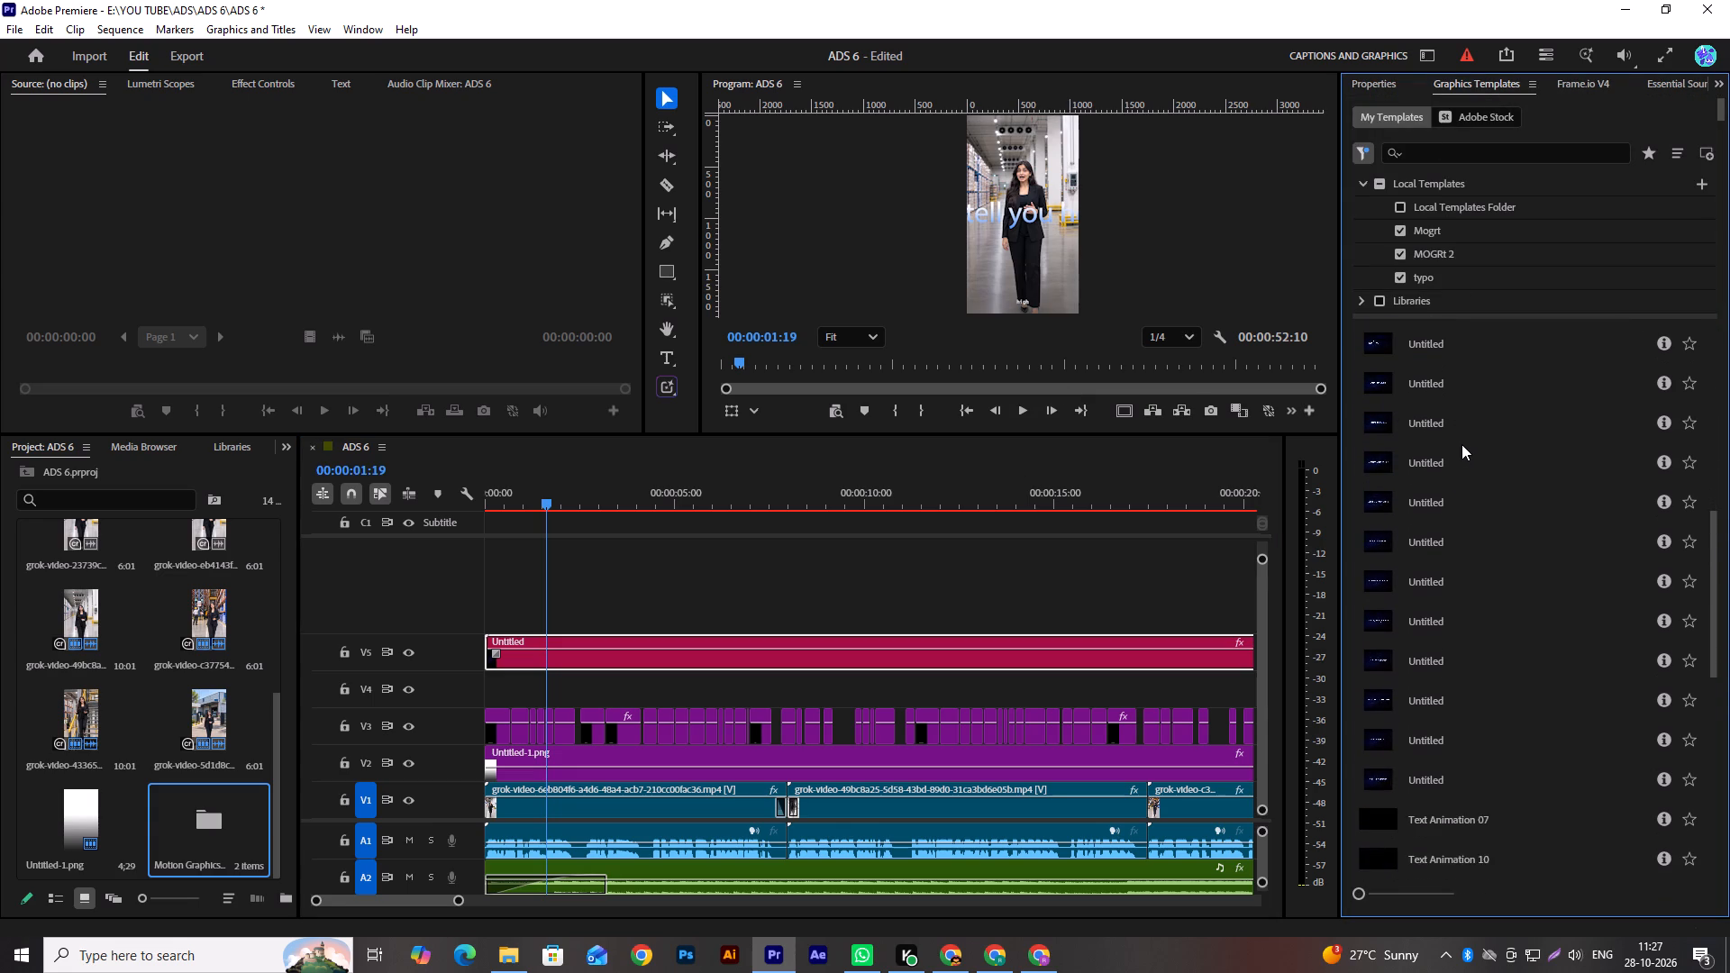
{"action": "scroll", "coordinate": [1461, 444], "scroll_direction": "down", "scroll_amount": 19}
{"action": "scroll", "coordinate": [1439, 495], "scroll_direction": "down", "scroll_amount": 4}
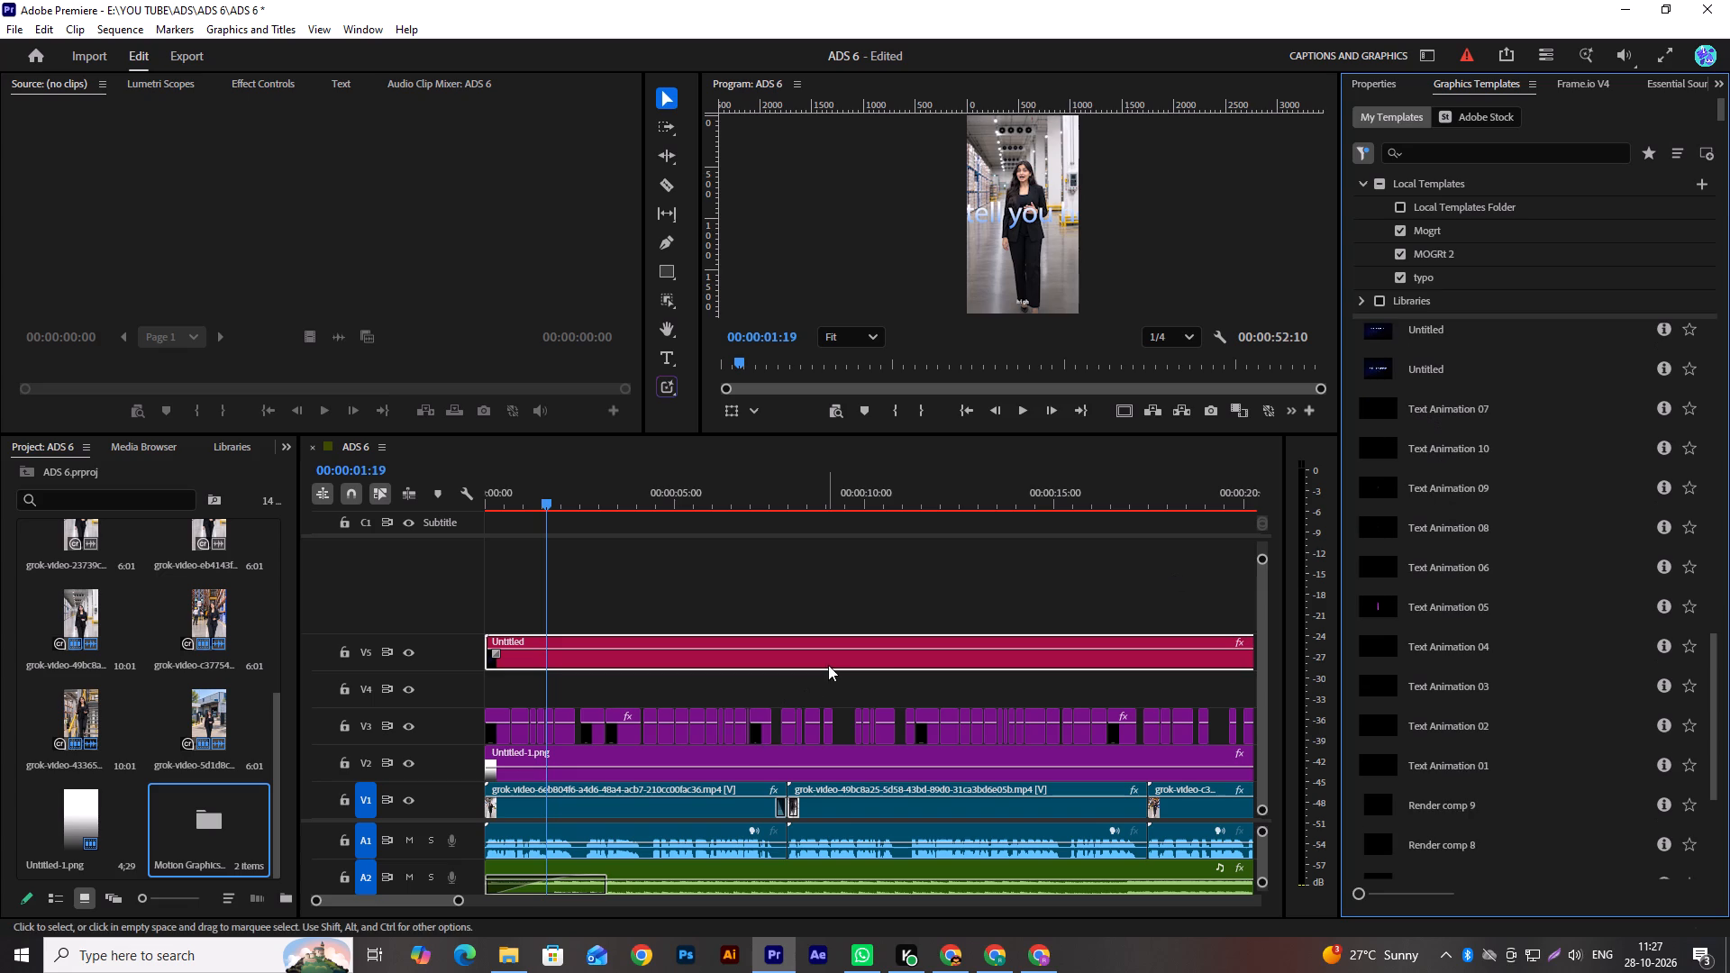
Delete the Untitled graphic from V5.
{"action": "left_click", "coordinate": [1117, 658]}
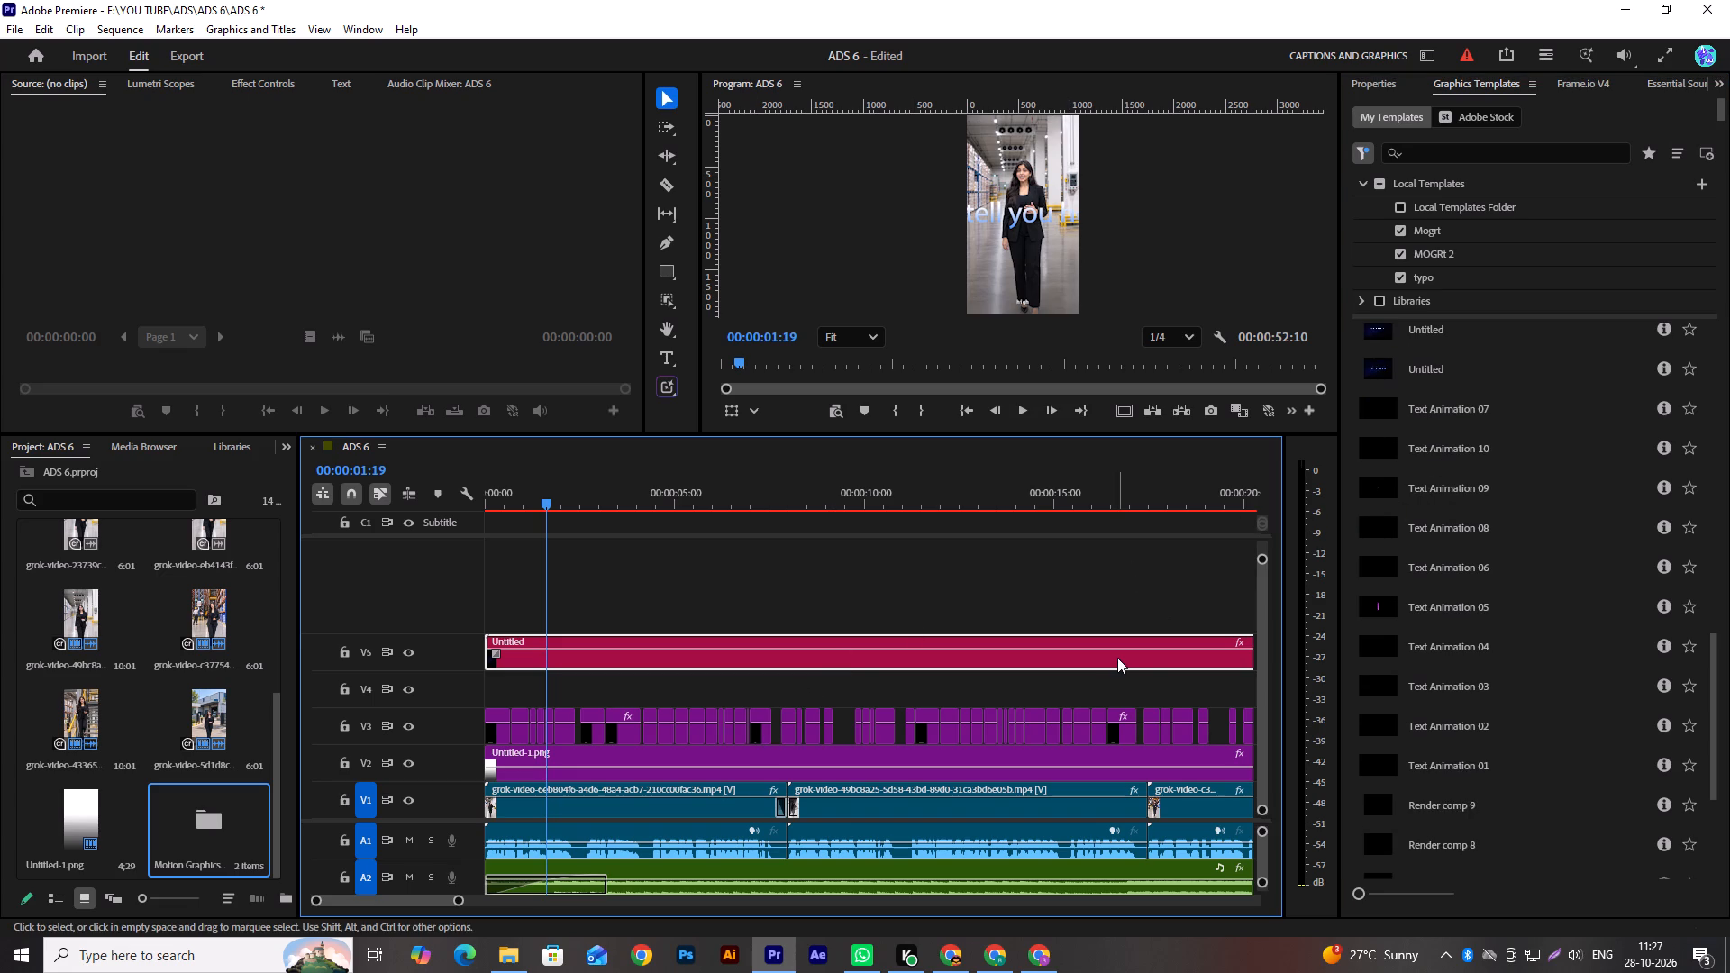
{"action": "key", "text": "Delete"}
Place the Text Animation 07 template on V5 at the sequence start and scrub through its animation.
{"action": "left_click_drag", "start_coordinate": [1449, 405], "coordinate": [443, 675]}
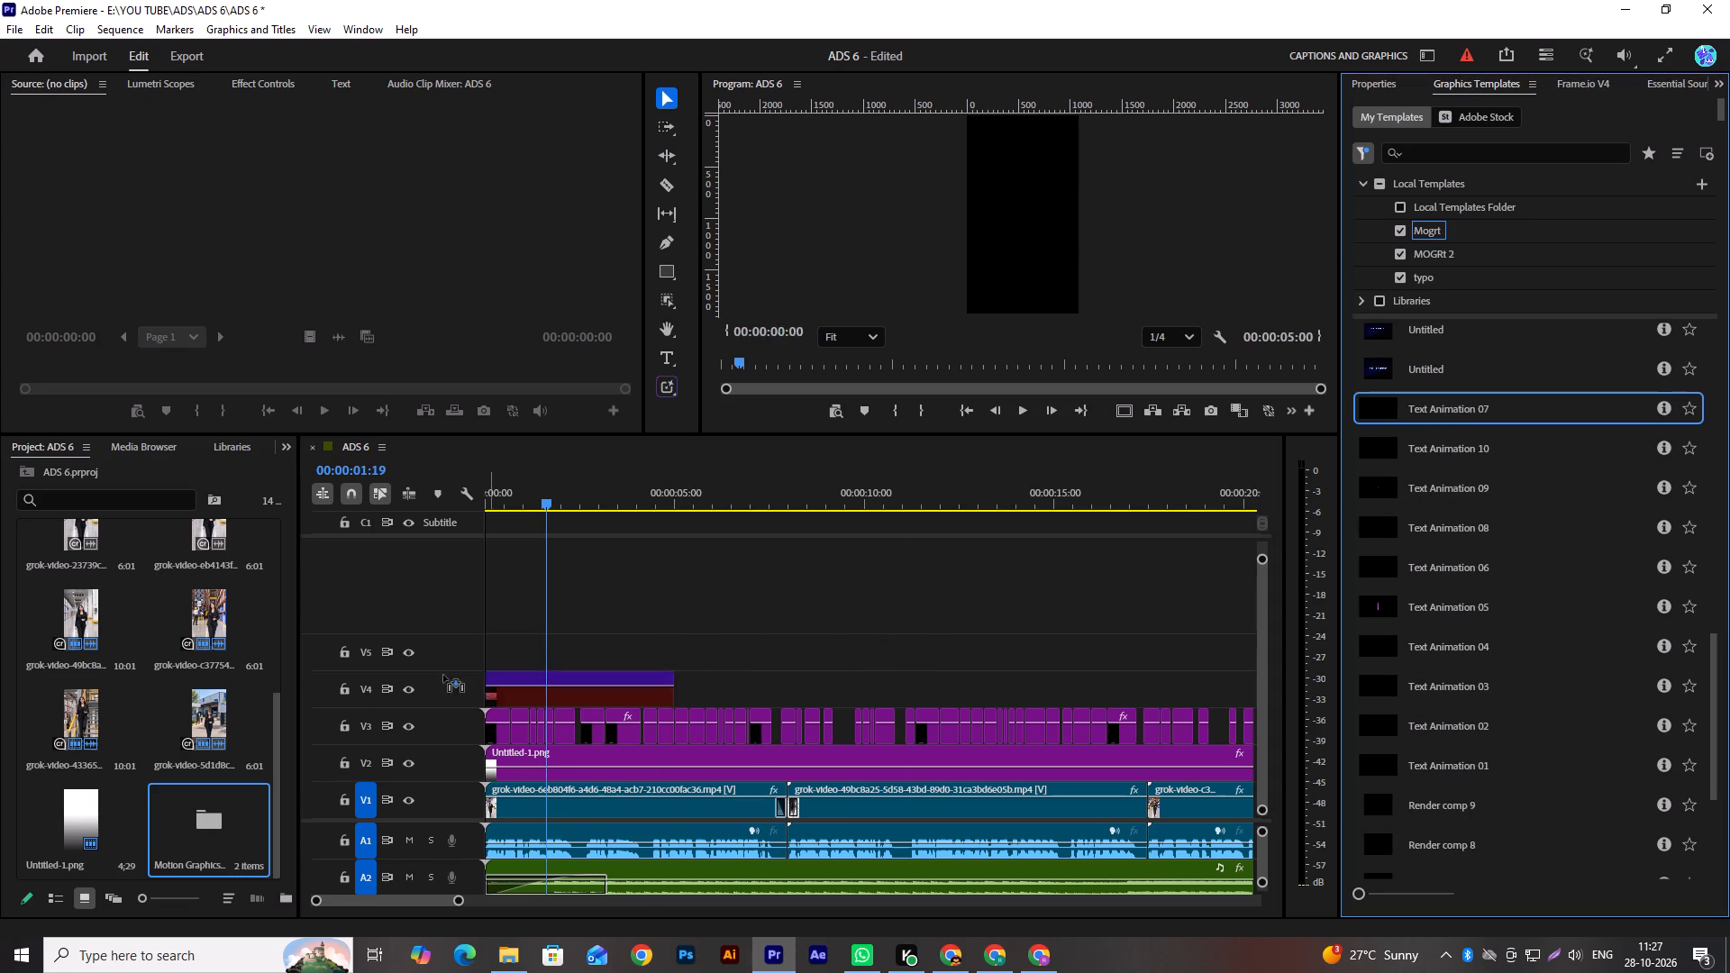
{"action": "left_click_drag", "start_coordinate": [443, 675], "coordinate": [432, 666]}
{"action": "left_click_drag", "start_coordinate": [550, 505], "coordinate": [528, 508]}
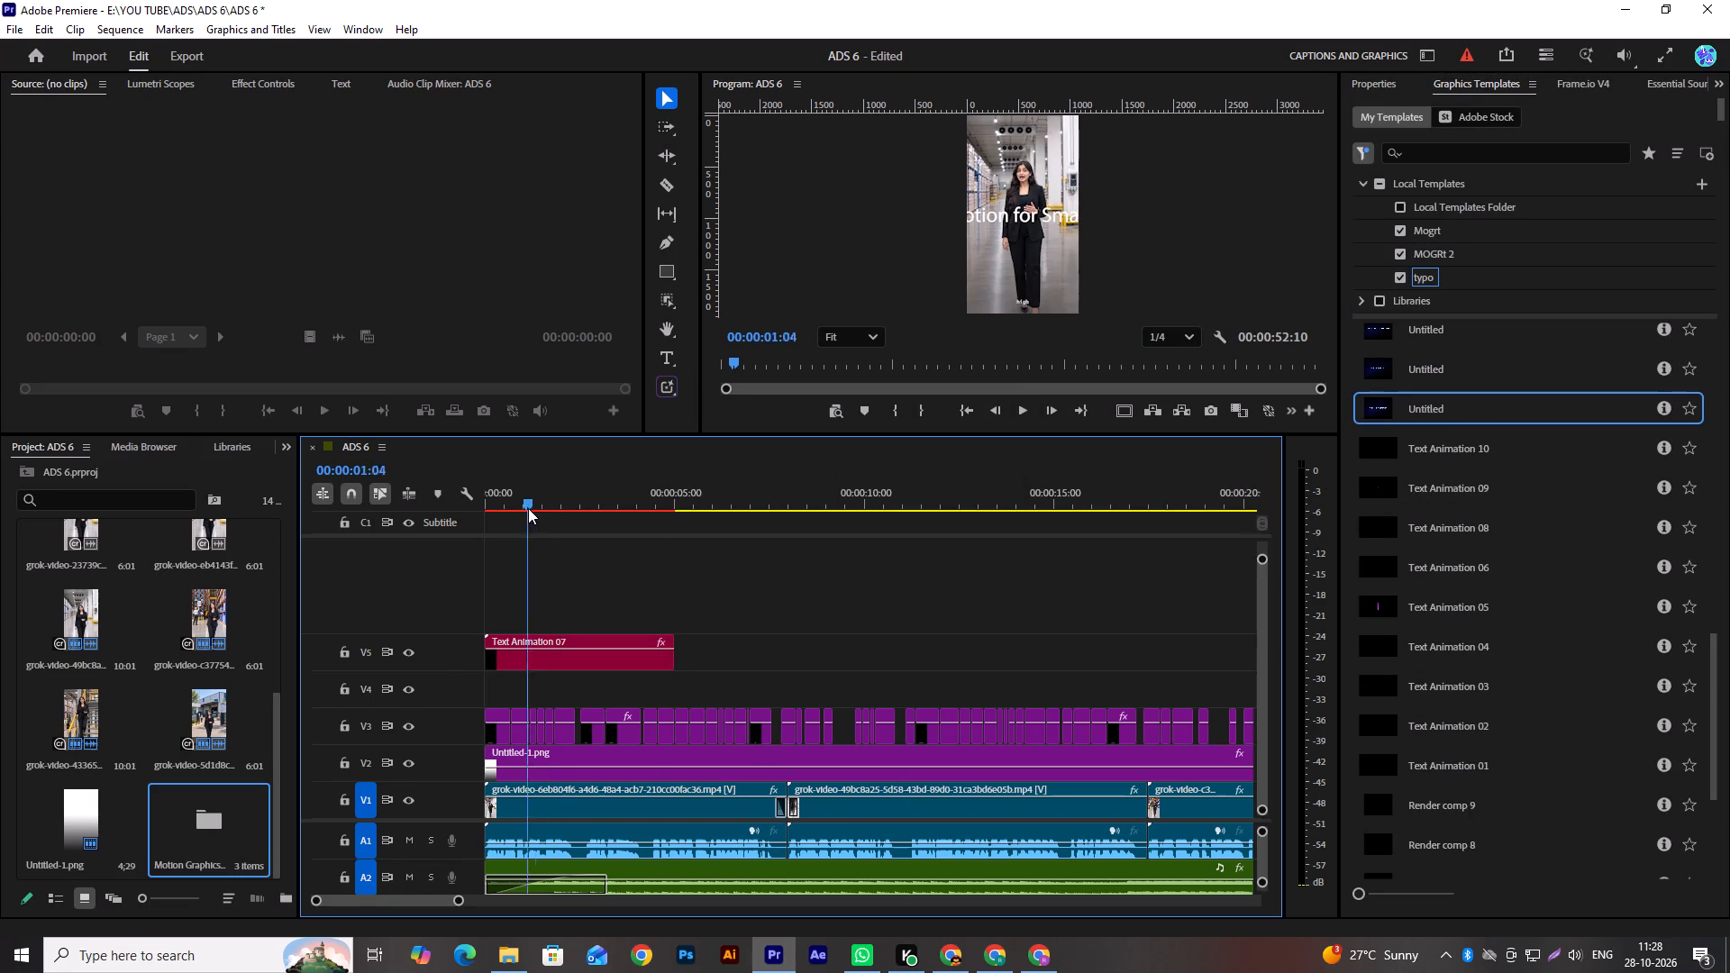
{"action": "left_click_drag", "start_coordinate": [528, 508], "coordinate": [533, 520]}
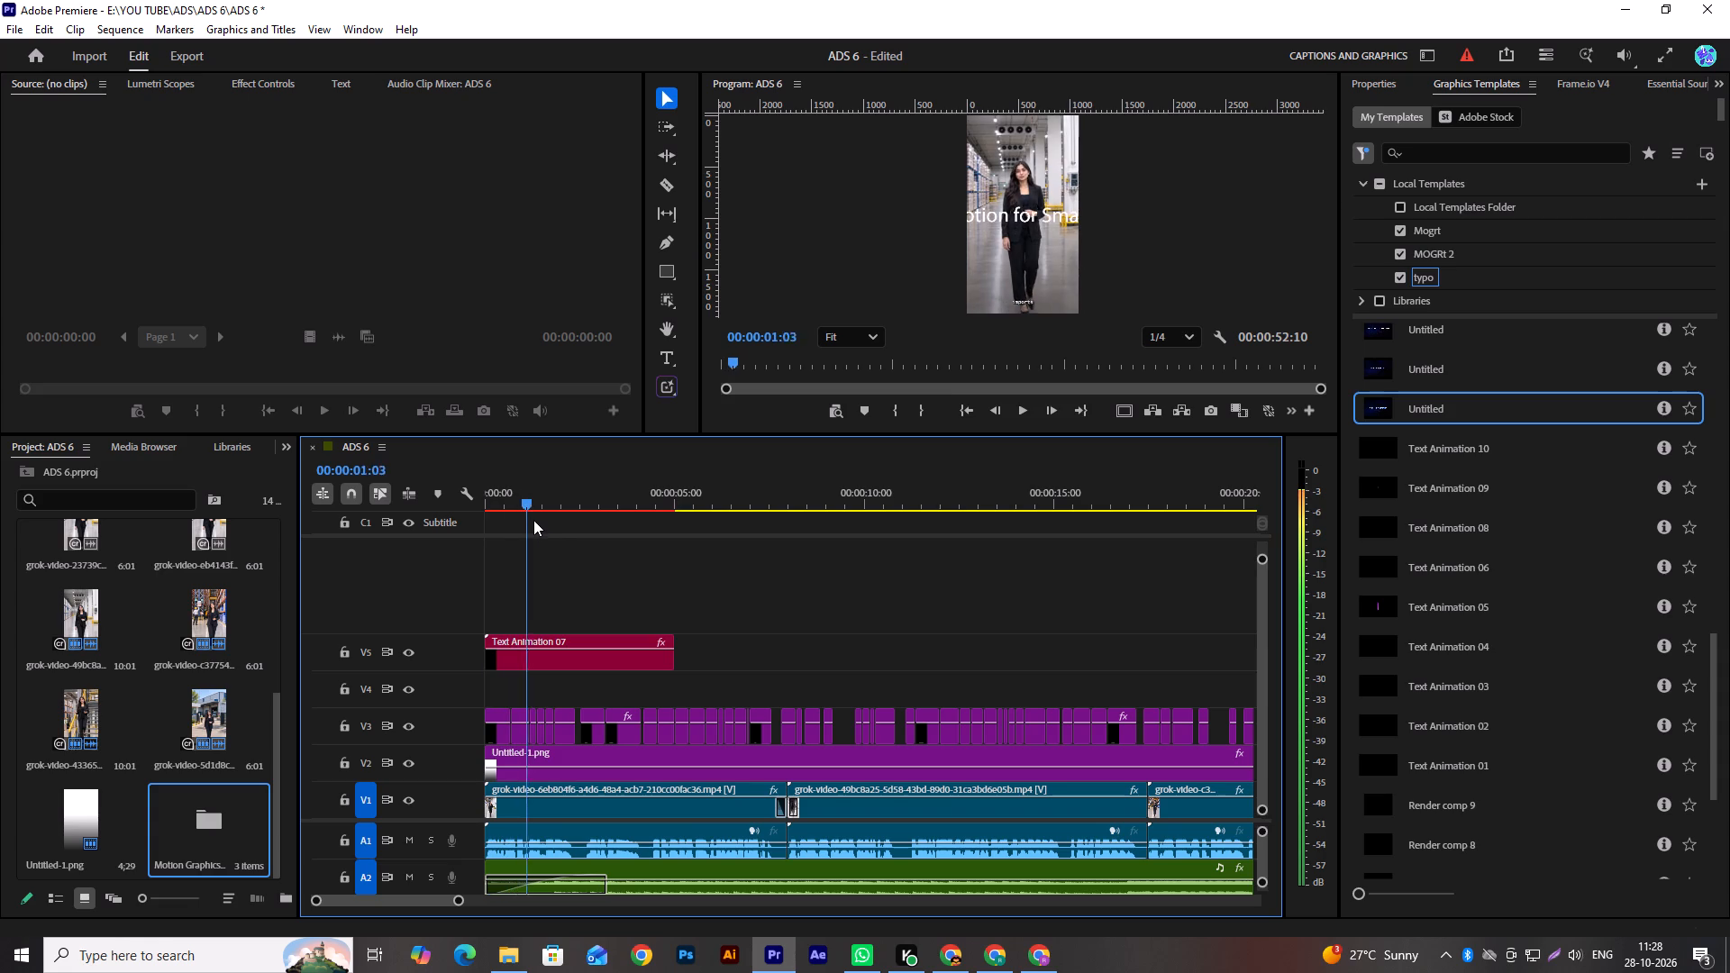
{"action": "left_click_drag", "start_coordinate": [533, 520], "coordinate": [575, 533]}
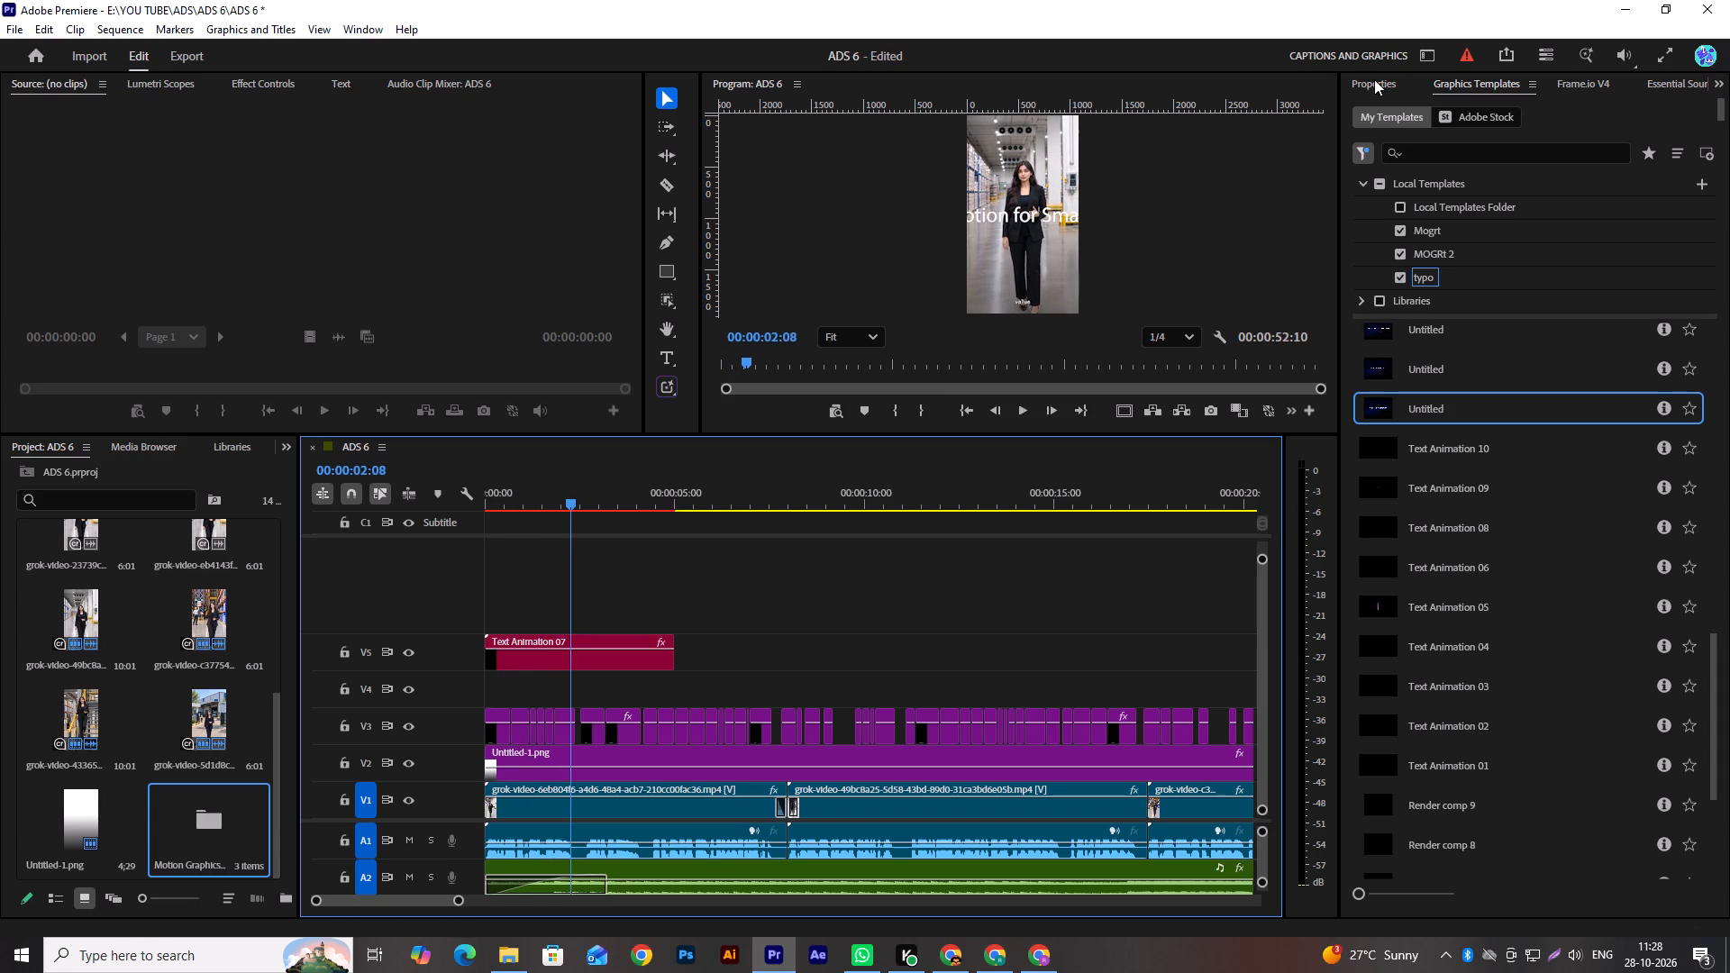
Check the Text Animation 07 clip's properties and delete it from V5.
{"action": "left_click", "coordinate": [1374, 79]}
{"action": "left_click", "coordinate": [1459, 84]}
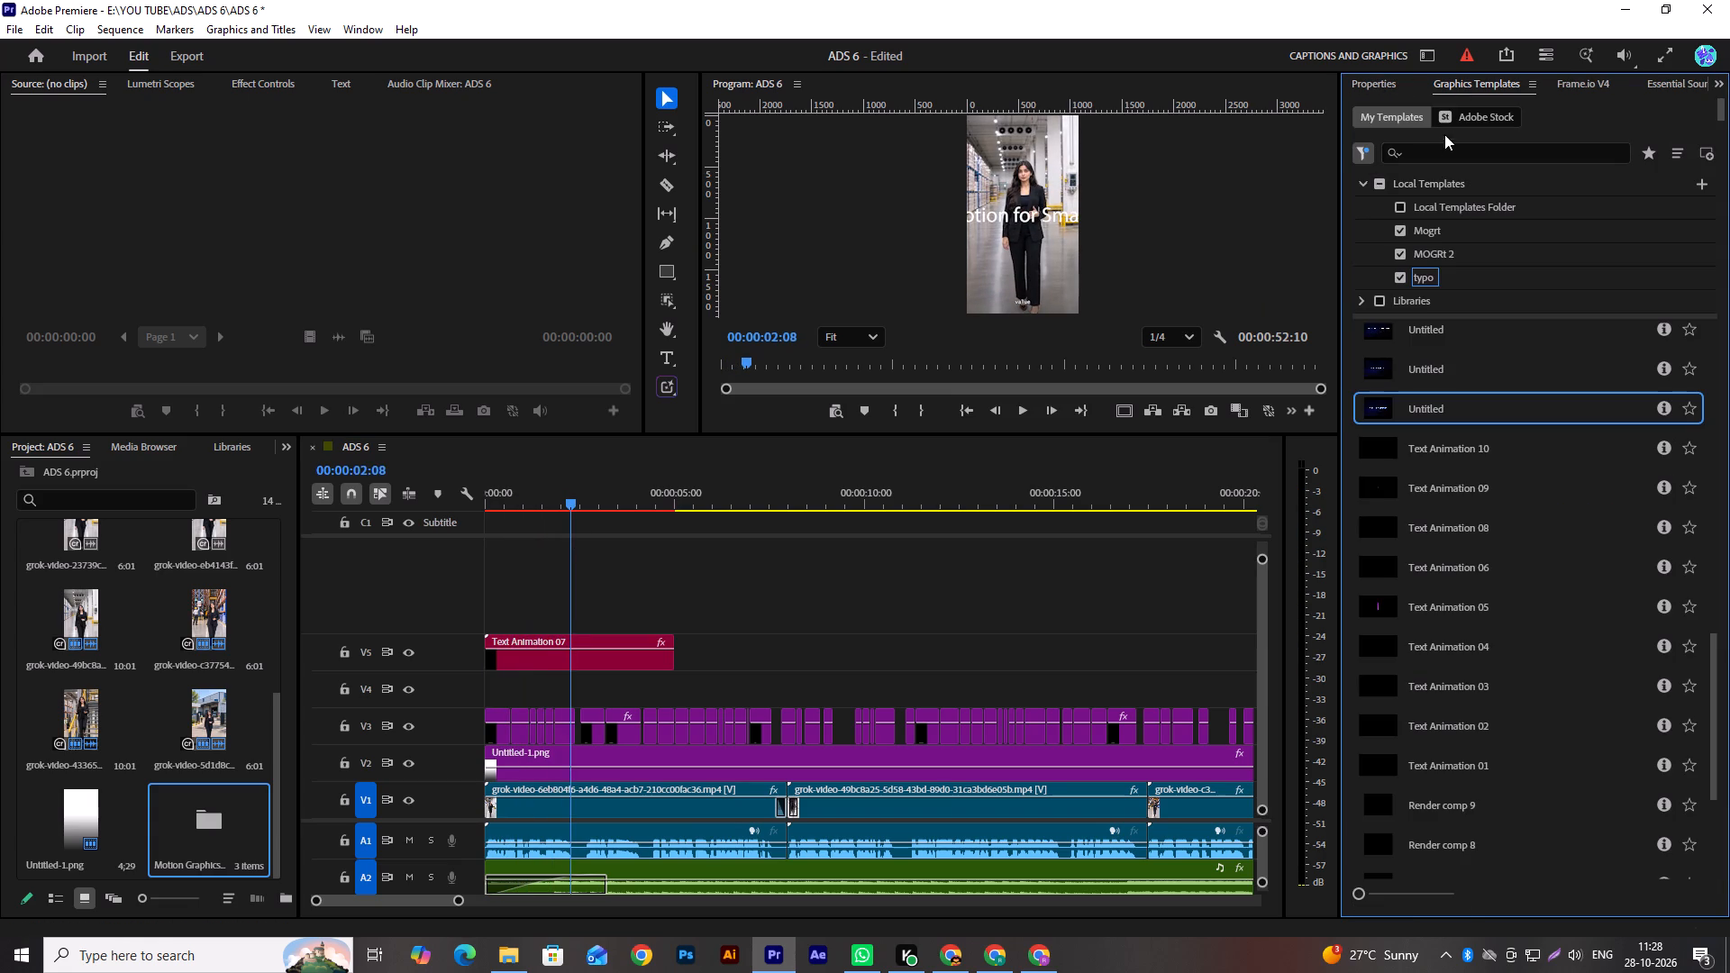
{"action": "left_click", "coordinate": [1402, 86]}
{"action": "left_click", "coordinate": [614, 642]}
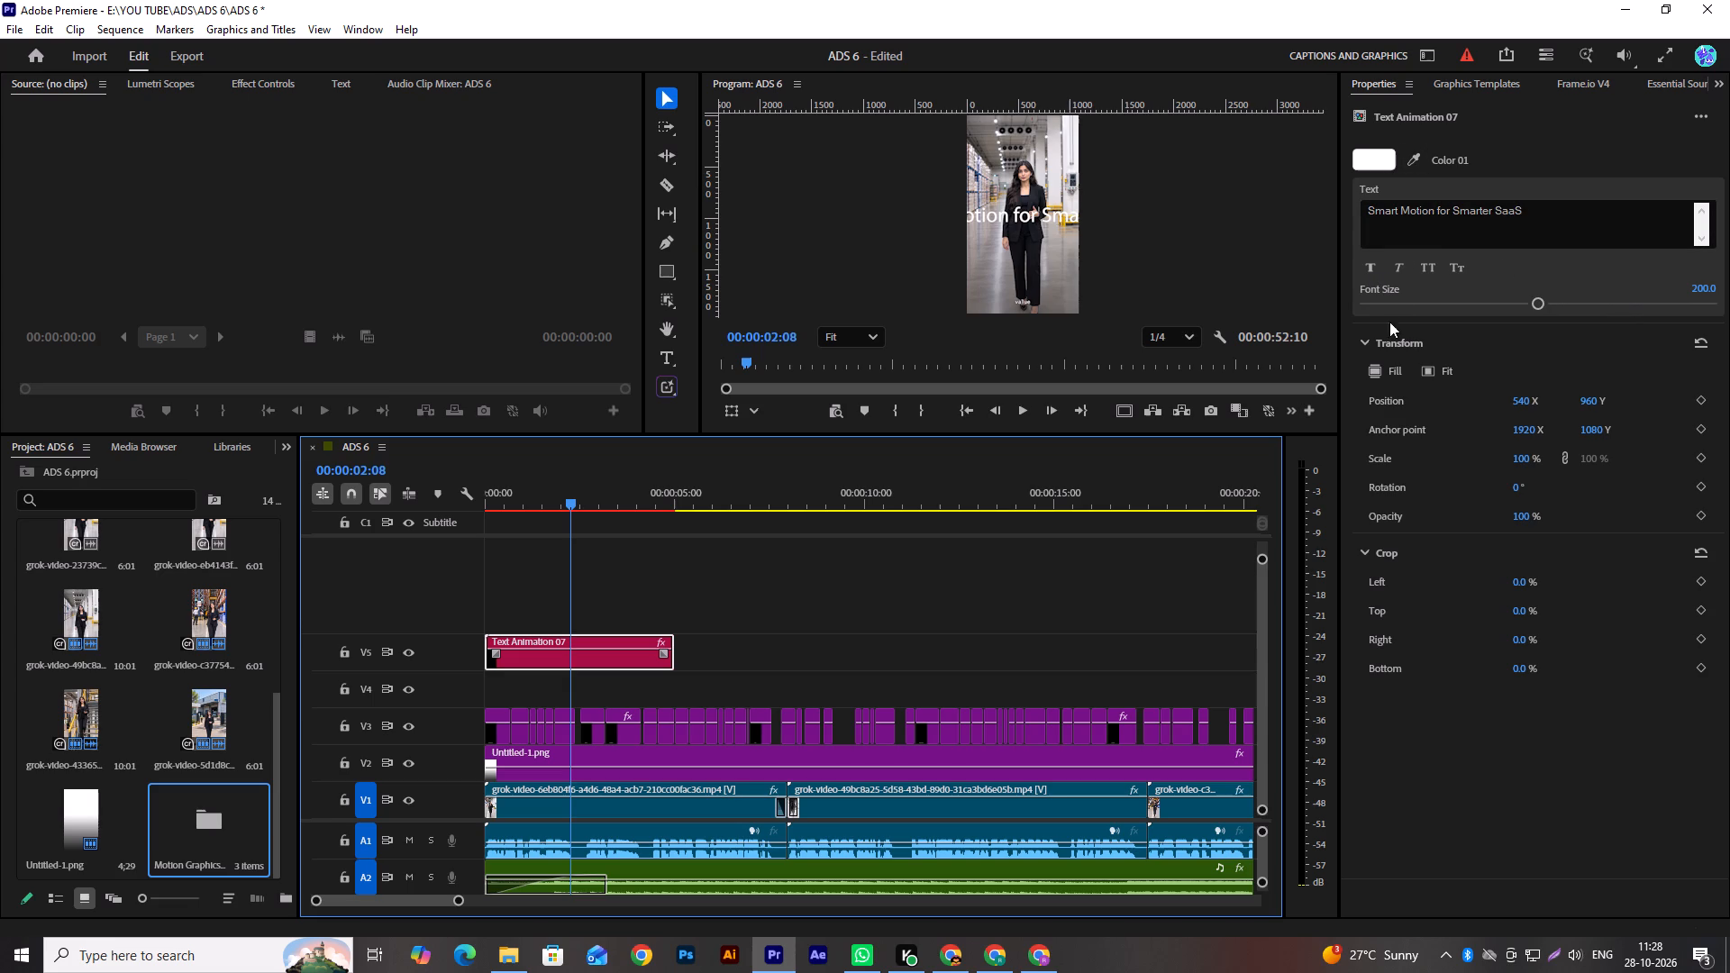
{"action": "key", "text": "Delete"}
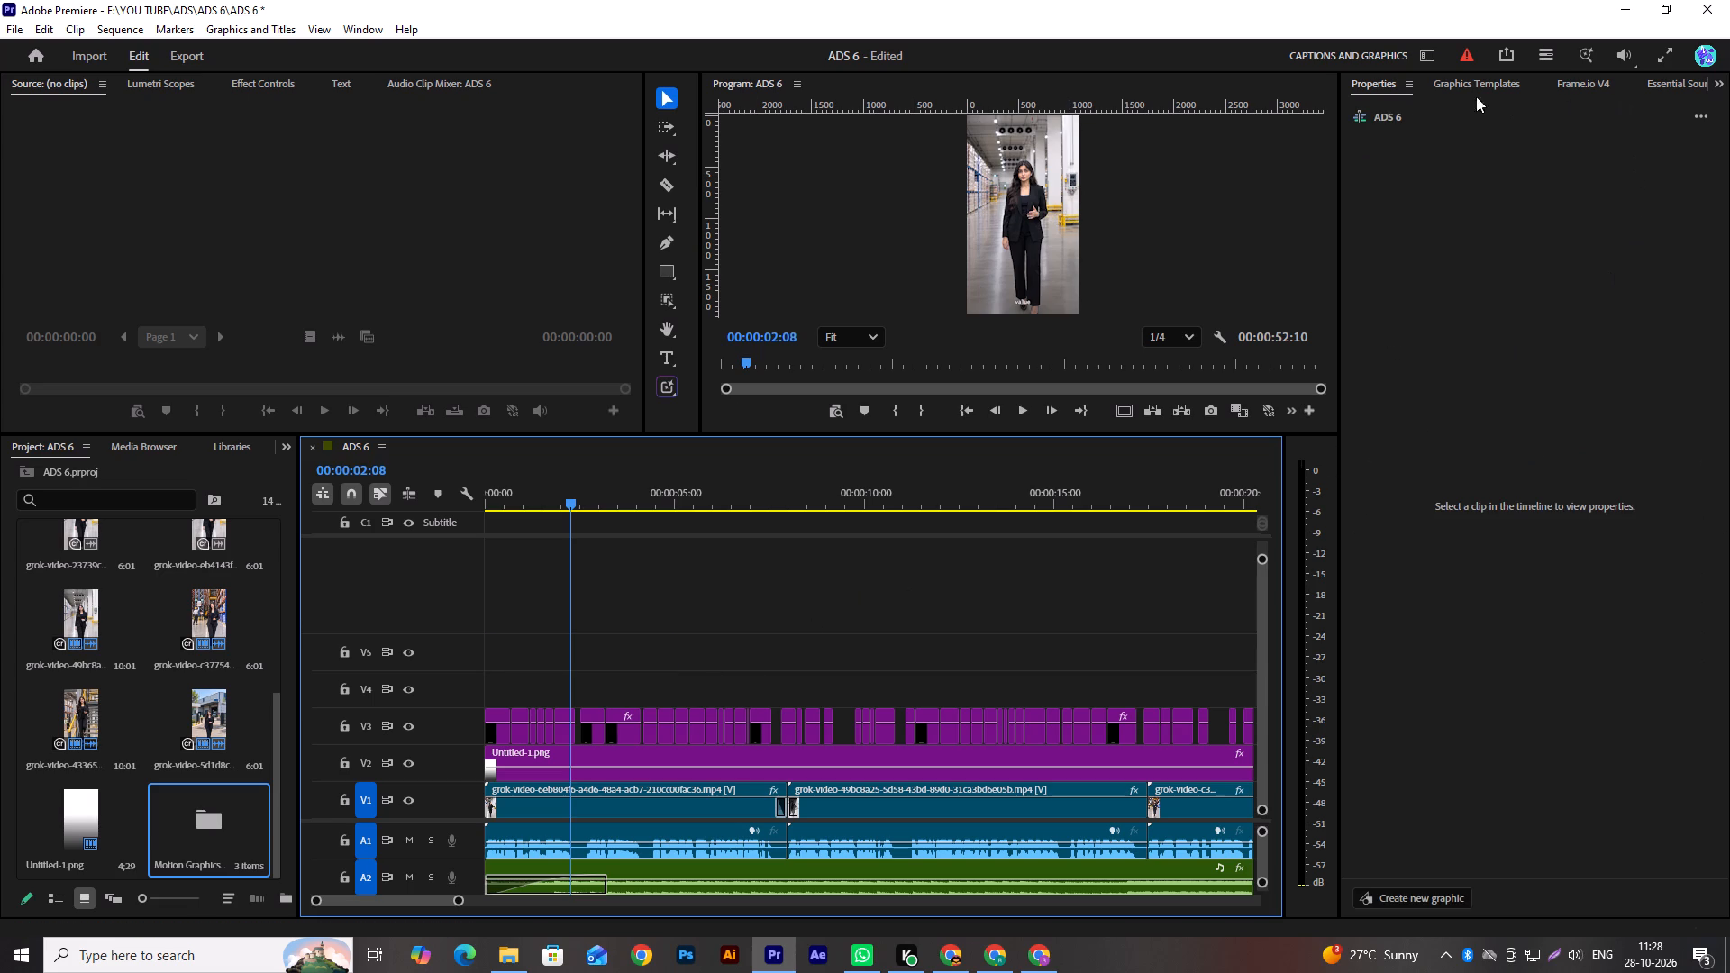
Place the Text Animation 04 template on V5 near the sequence start, show its properties and scrub through its animation.
{"action": "left_click", "coordinate": [1480, 86]}
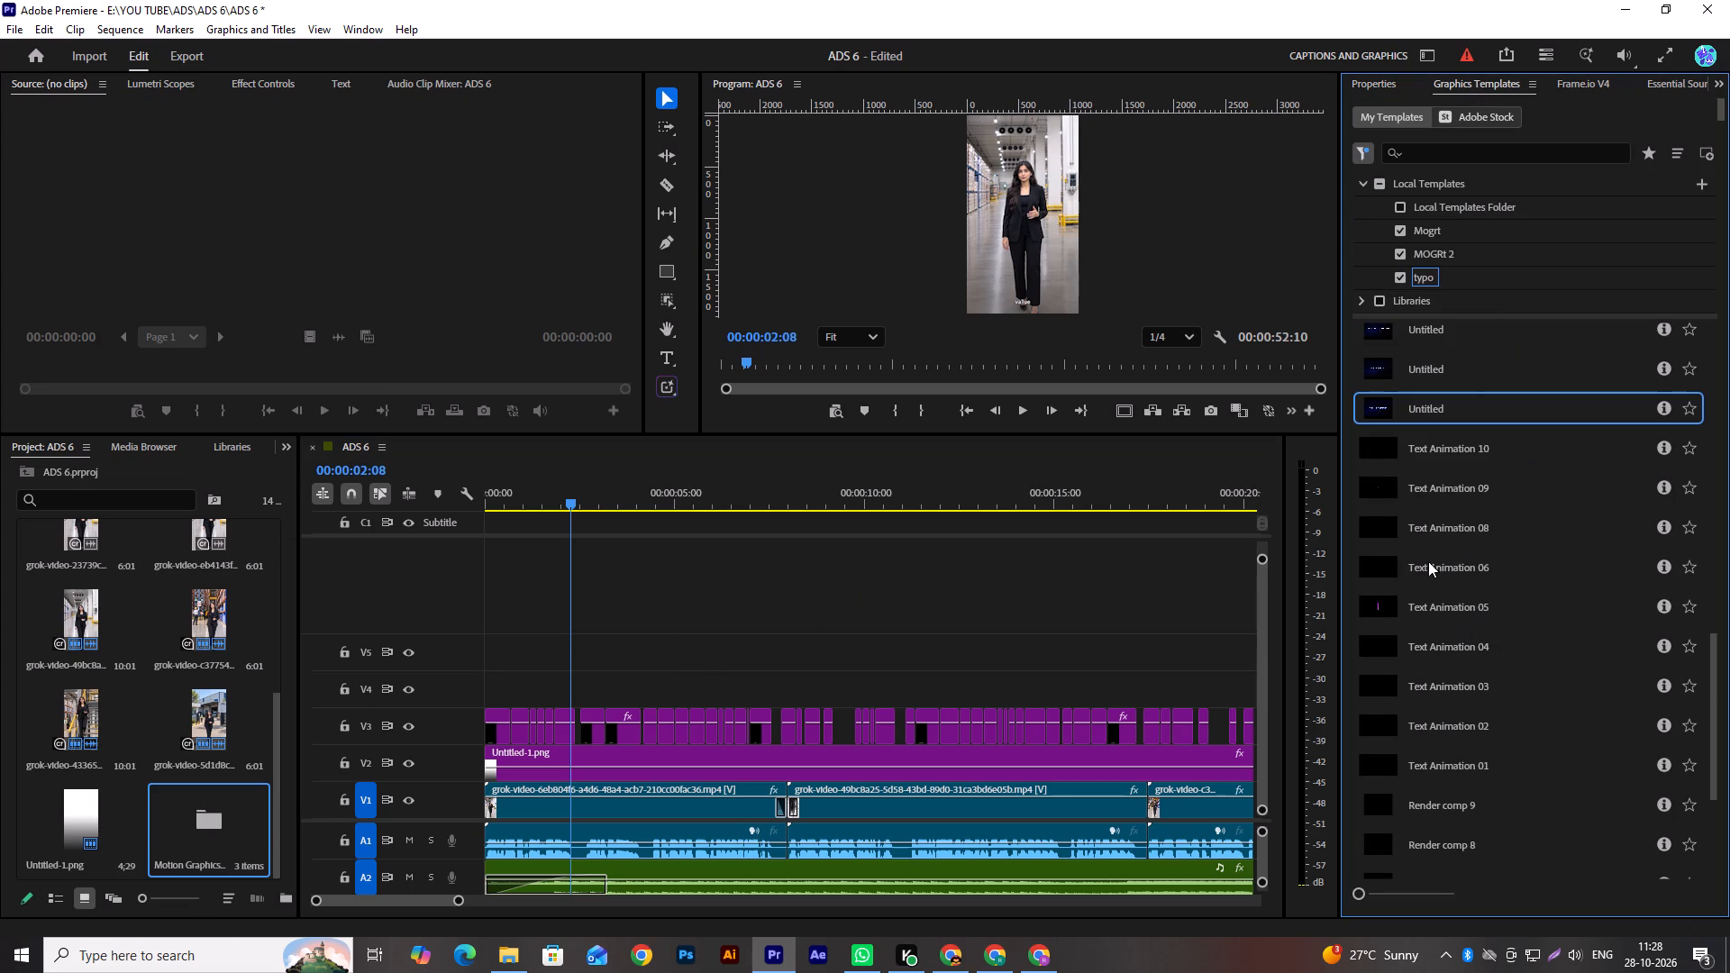
{"action": "left_click_drag", "start_coordinate": [1449, 647], "coordinate": [643, 641]}
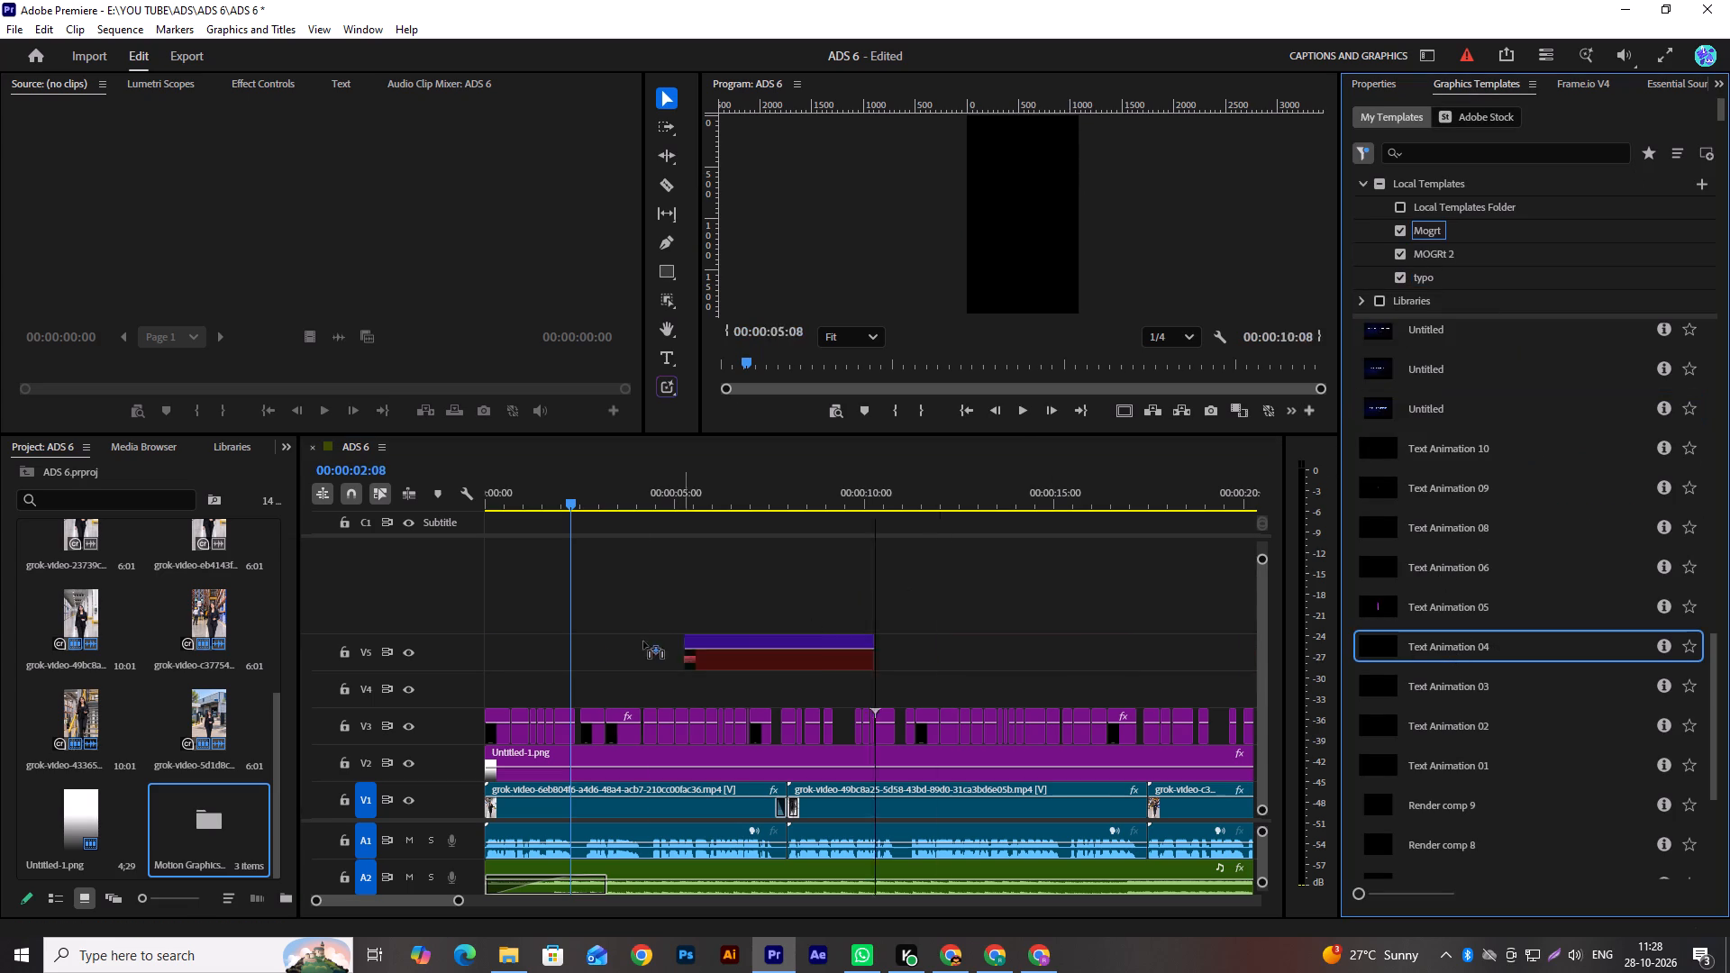
{"action": "left_click_drag", "start_coordinate": [643, 641], "coordinate": [506, 641]}
{"action": "left_click", "coordinate": [574, 659]}
{"action": "left_click", "coordinate": [1382, 84]}
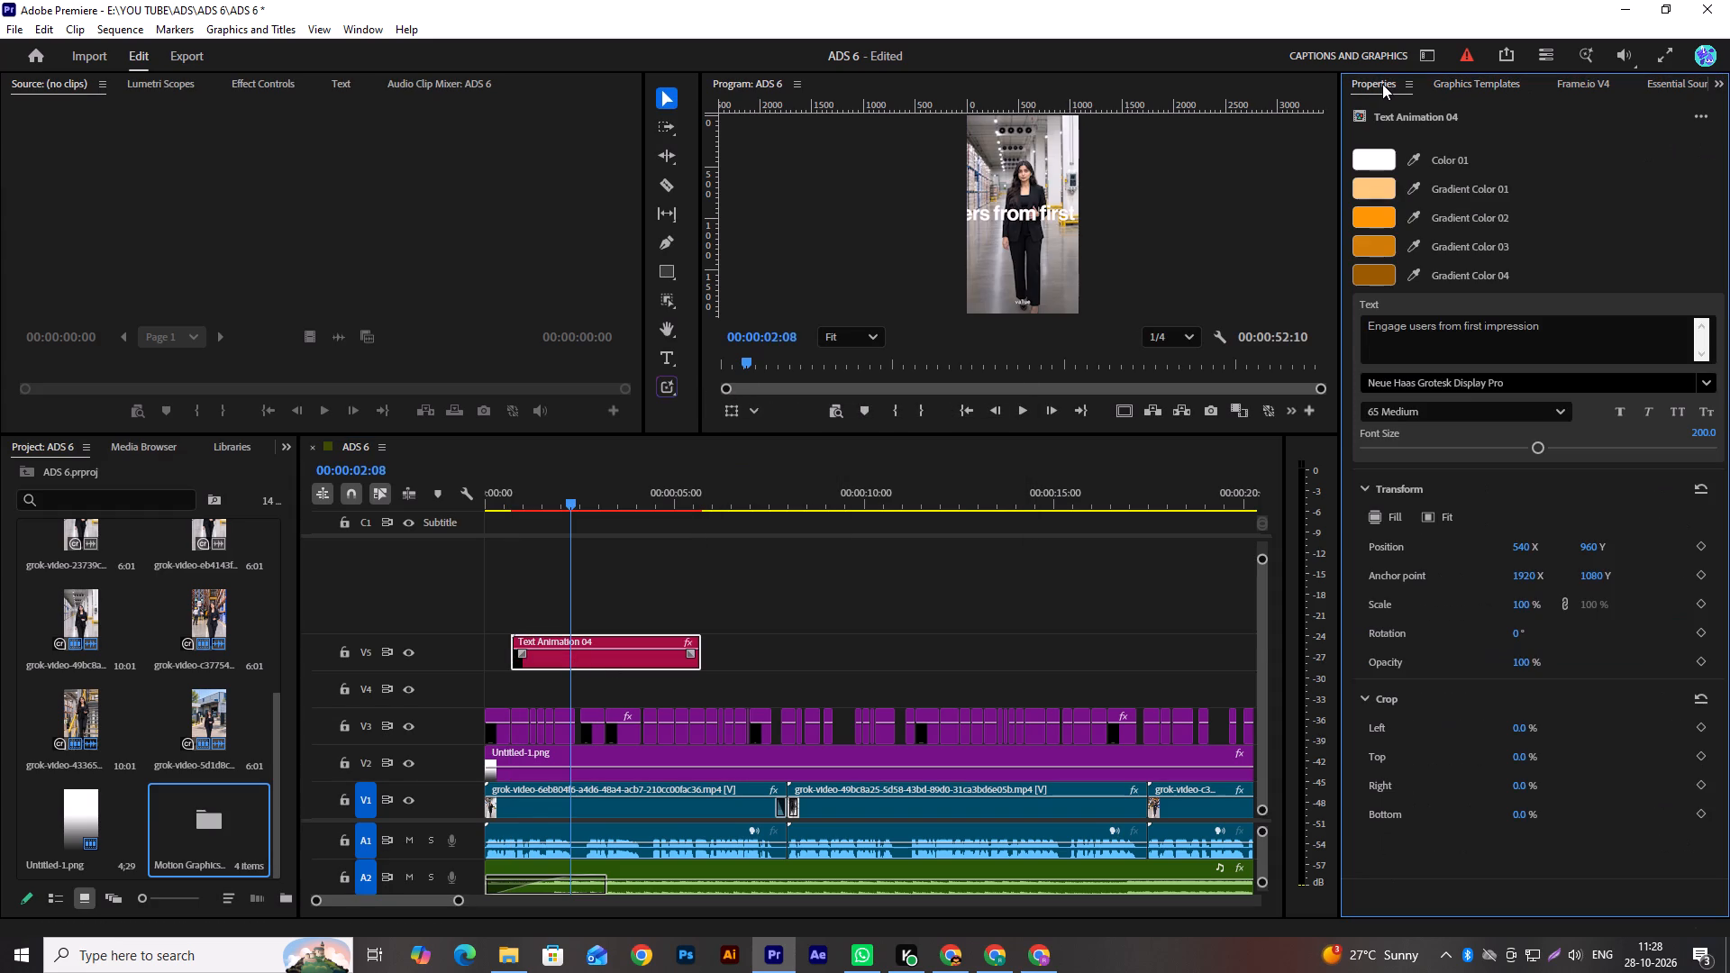
{"action": "left_click_drag", "start_coordinate": [574, 500], "coordinate": [557, 502]}
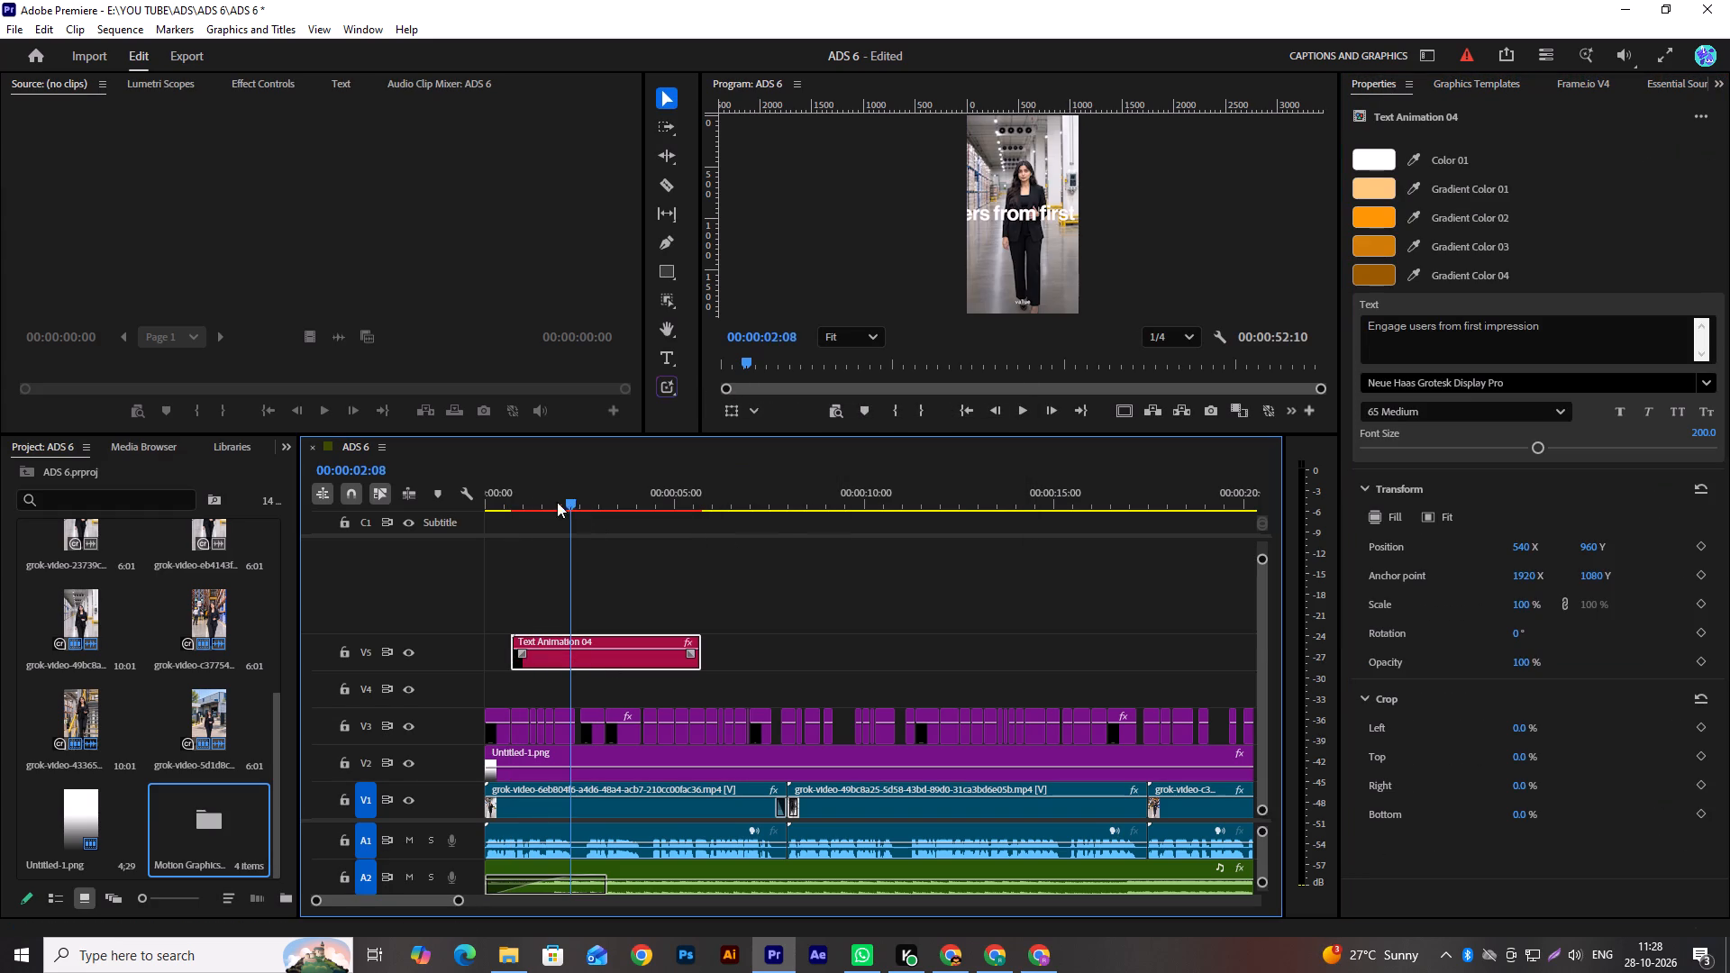
{"action": "left_click_drag", "start_coordinate": [557, 502], "coordinate": [606, 528]}
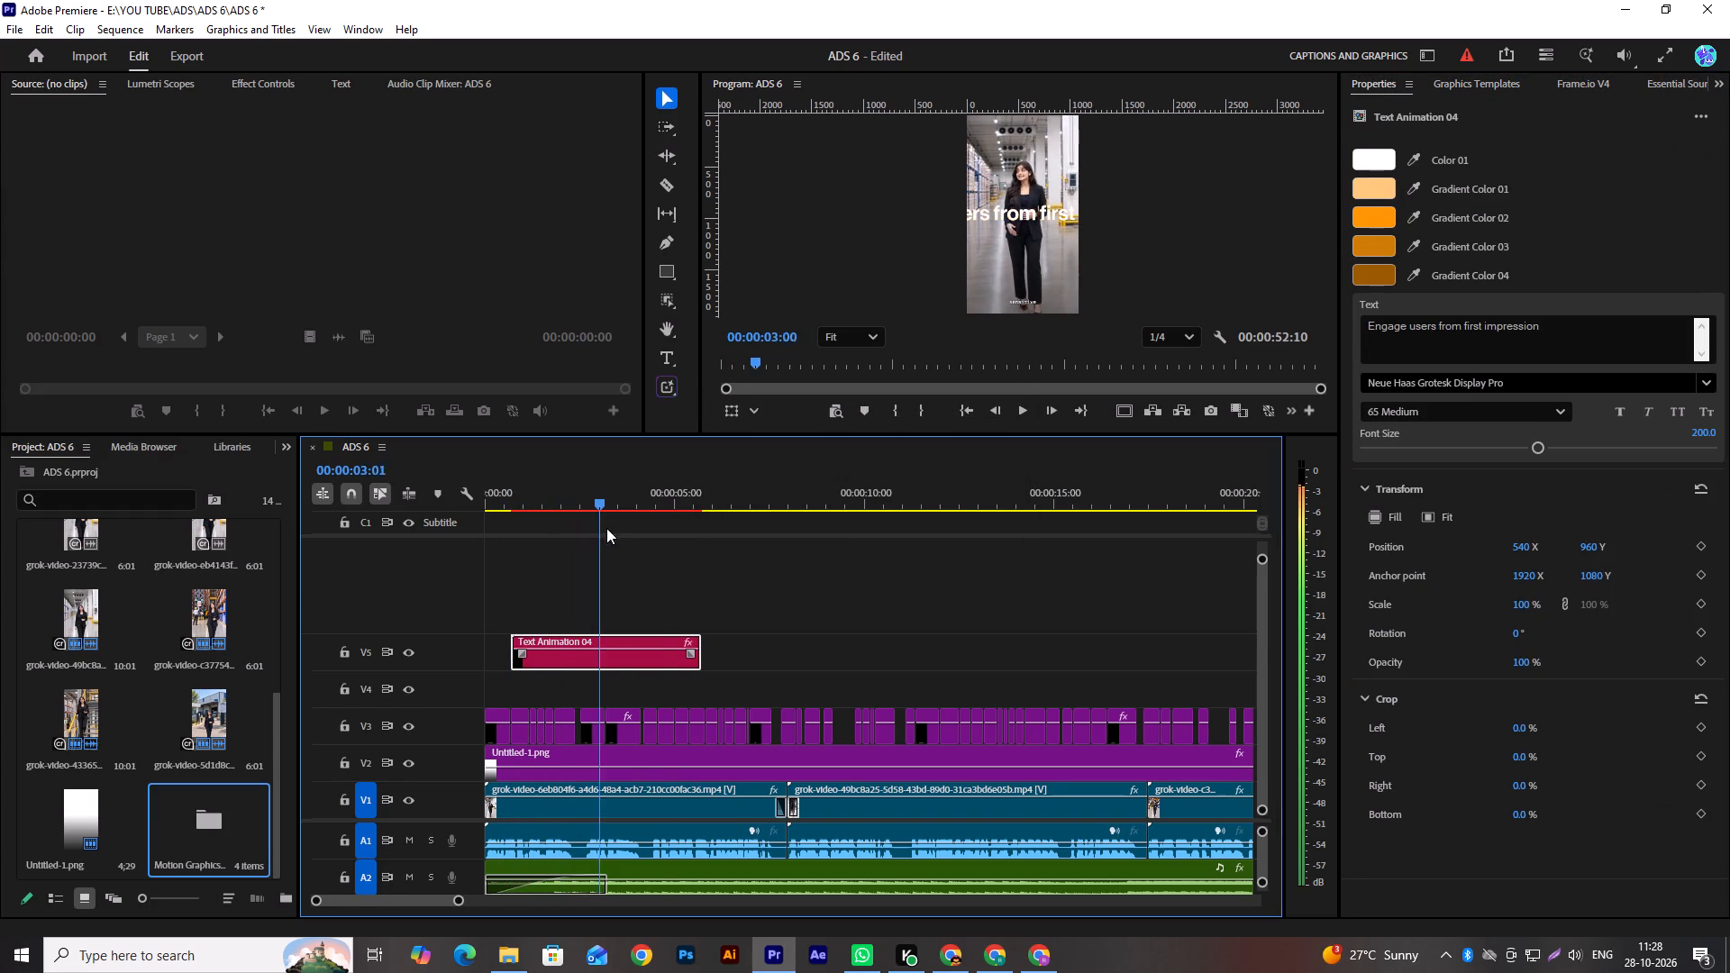
{"action": "left_click_drag", "start_coordinate": [606, 528], "coordinate": [668, 543]}
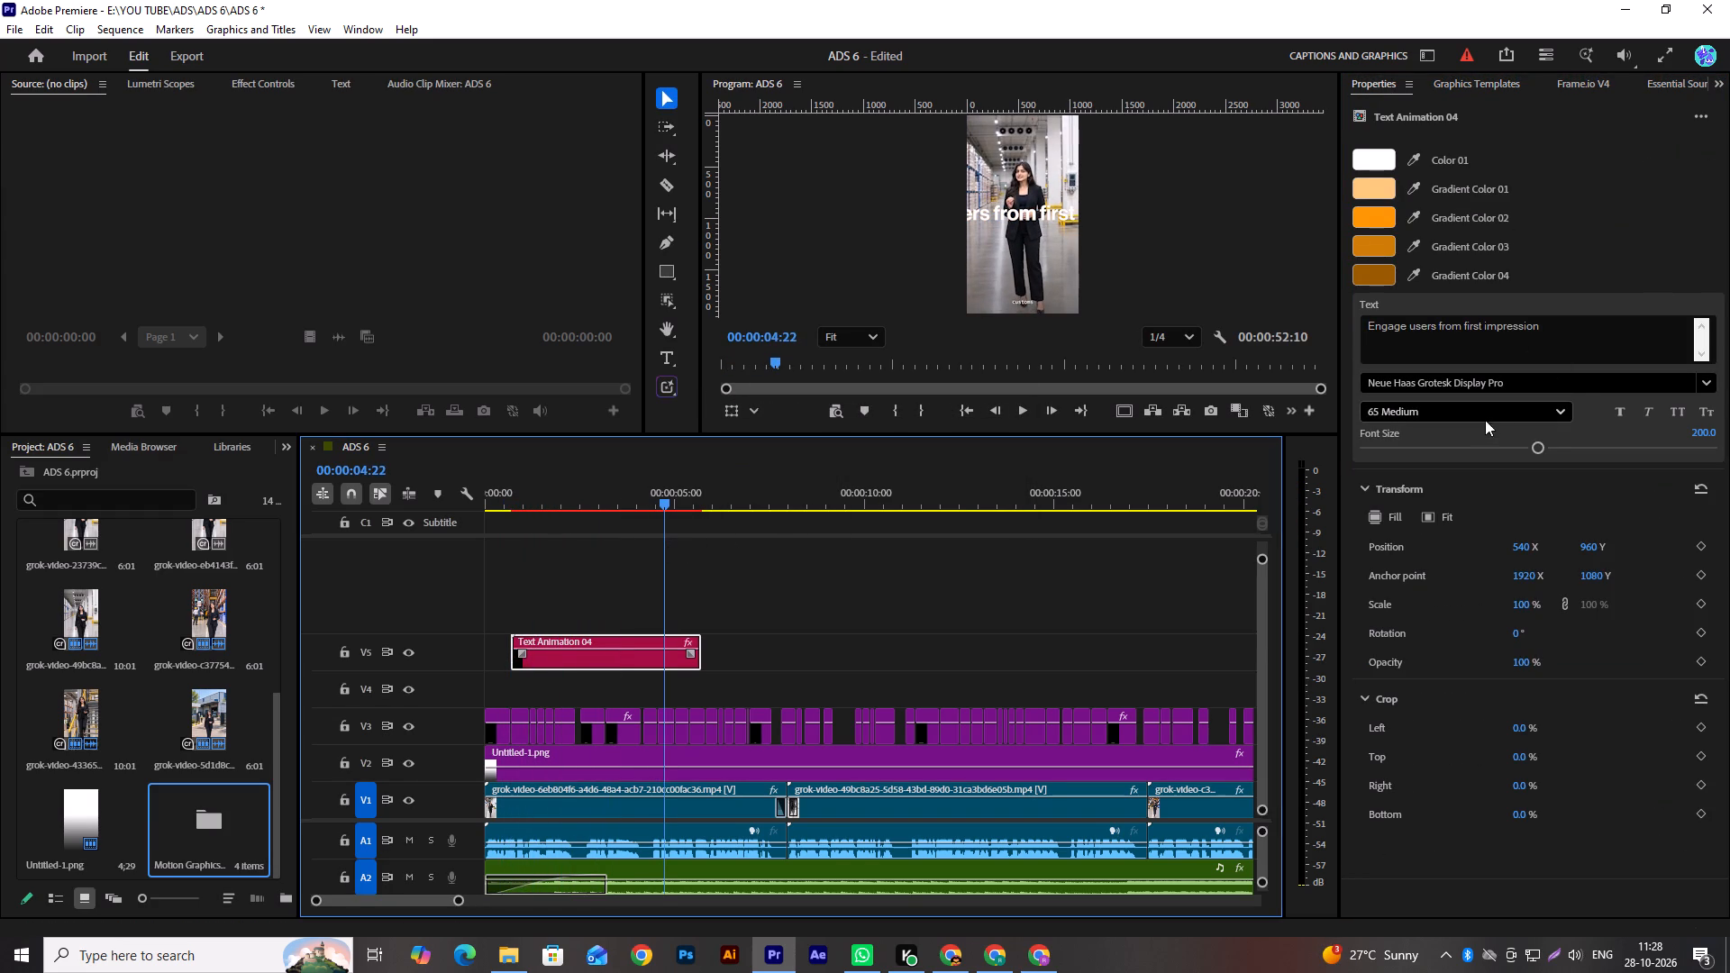
Set the Text Animation 04 font to Helvetica LT Pro Bold.
{"action": "left_click", "coordinate": [1540, 381]}
{"action": "type", "text": "hel"}
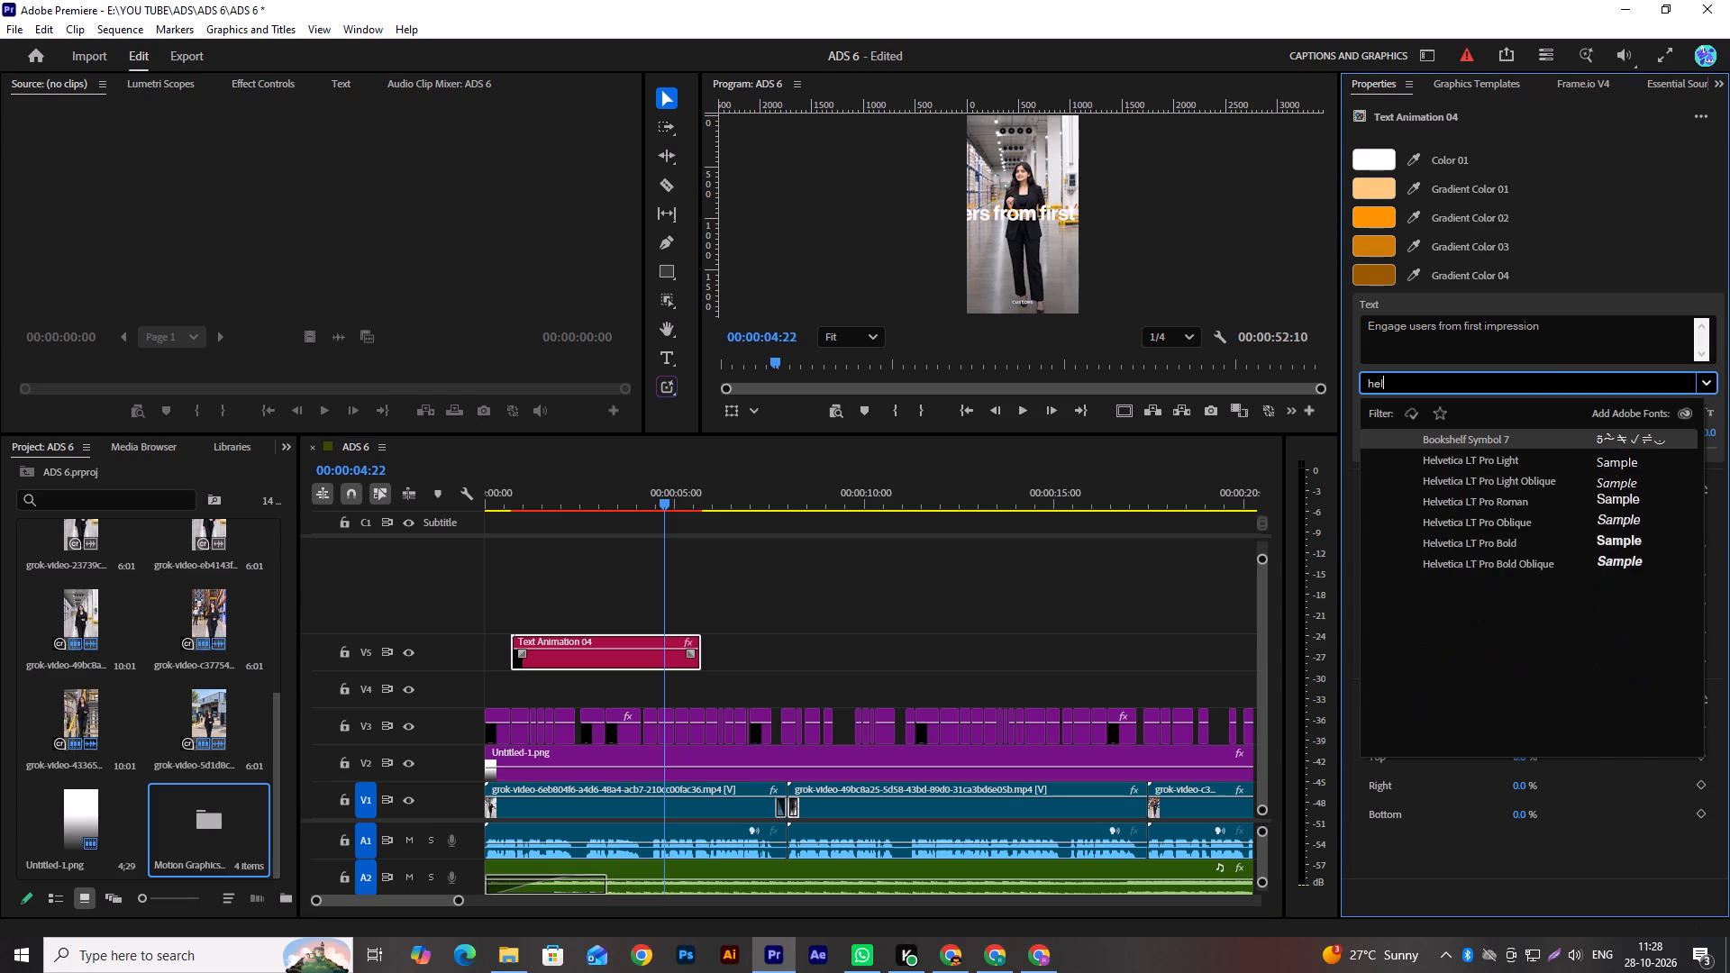
{"action": "left_click", "coordinate": [1522, 539]}
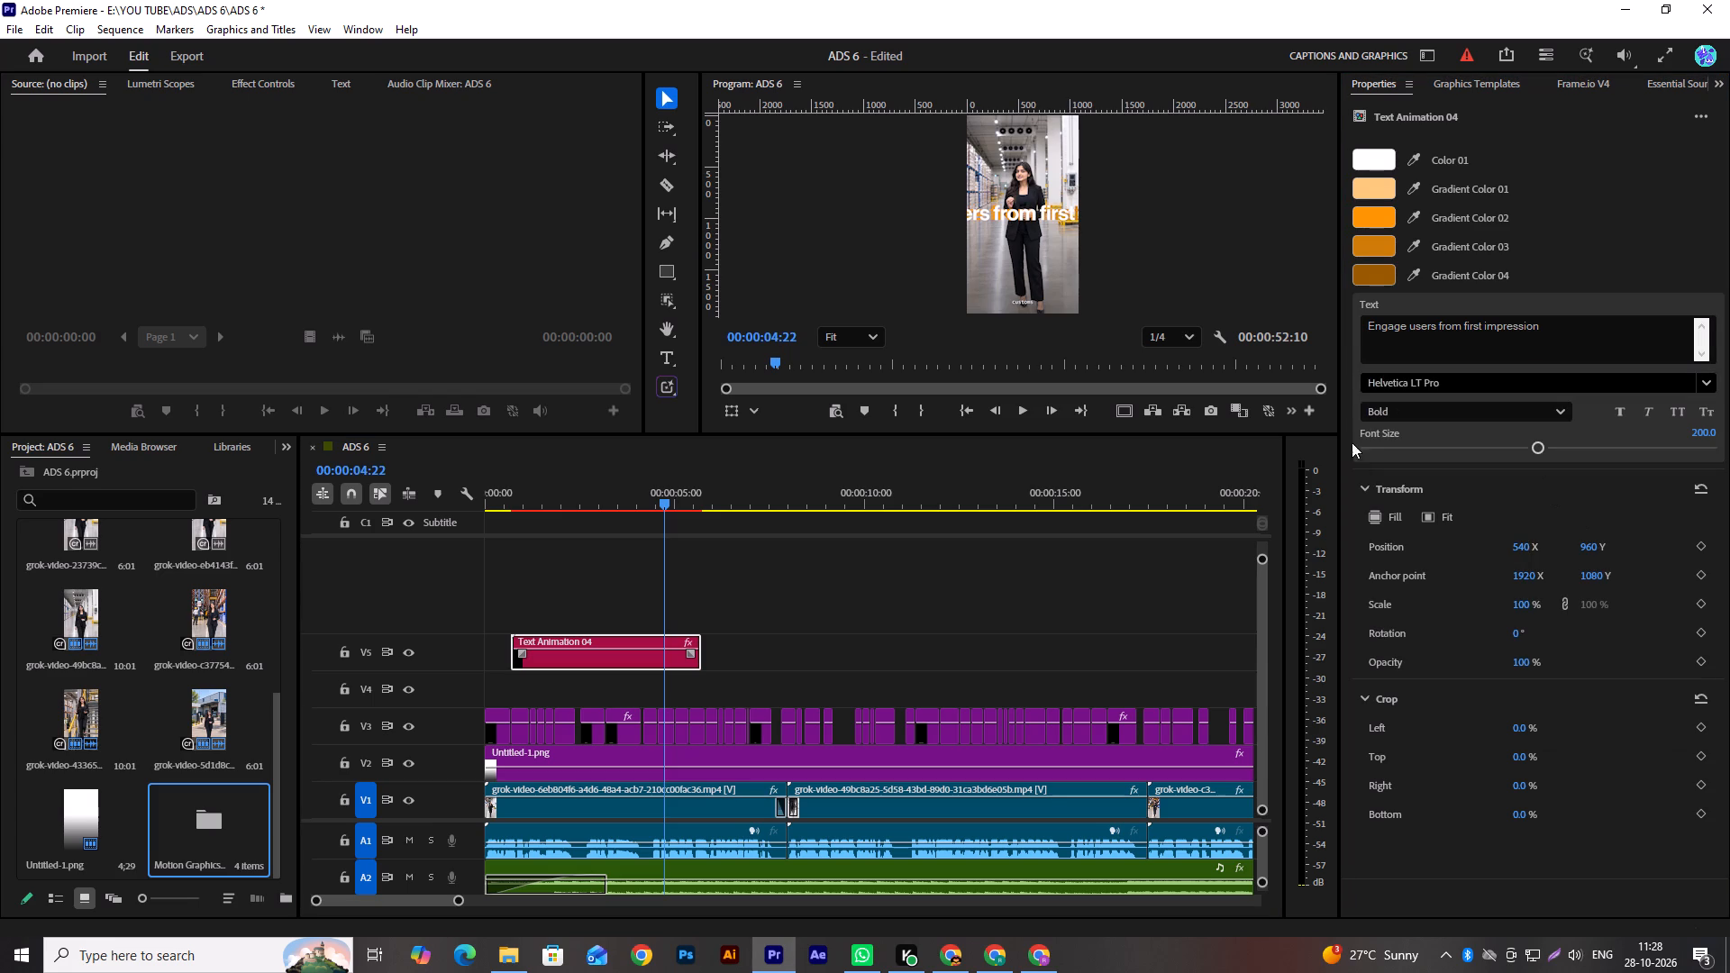
Replace the Text Animation 04 text with "Pharmaceutical" and open its font size for editing.
{"action": "left_click", "coordinate": [1506, 334]}
{"action": "key", "text": "ctrl+a"}
{"action": "key", "text": "shift+p"}
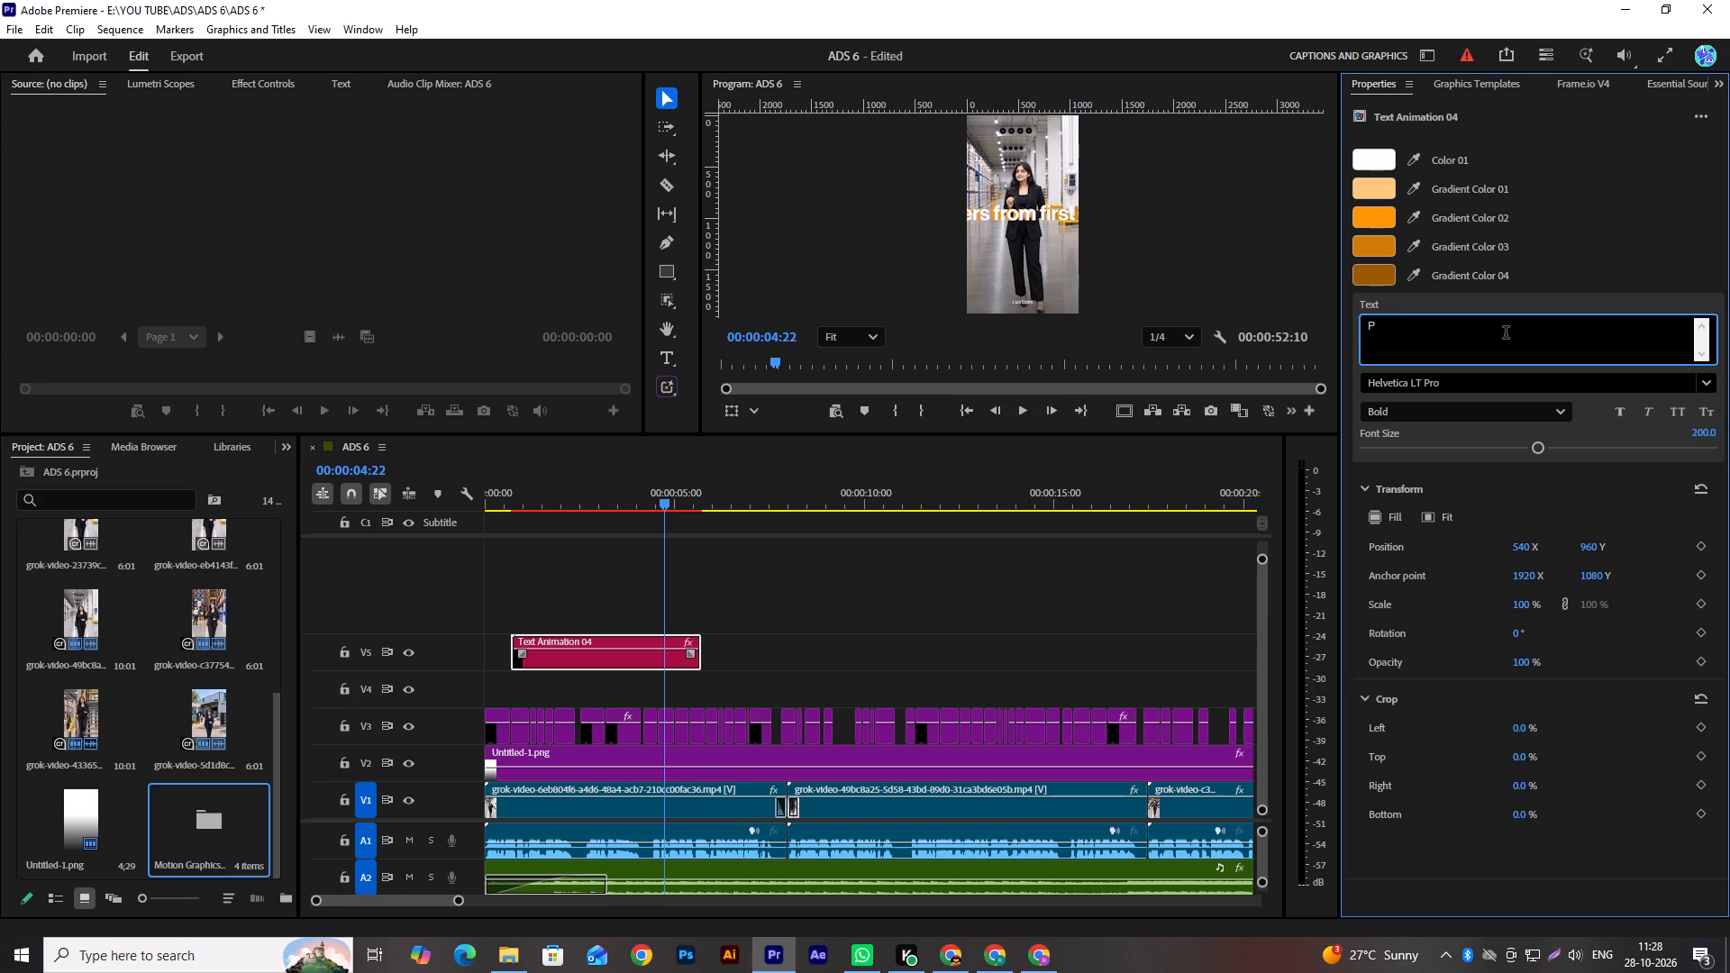
{"action": "type", "text": "harmaceutical"}
{"action": "left_click", "coordinate": [1700, 436]}
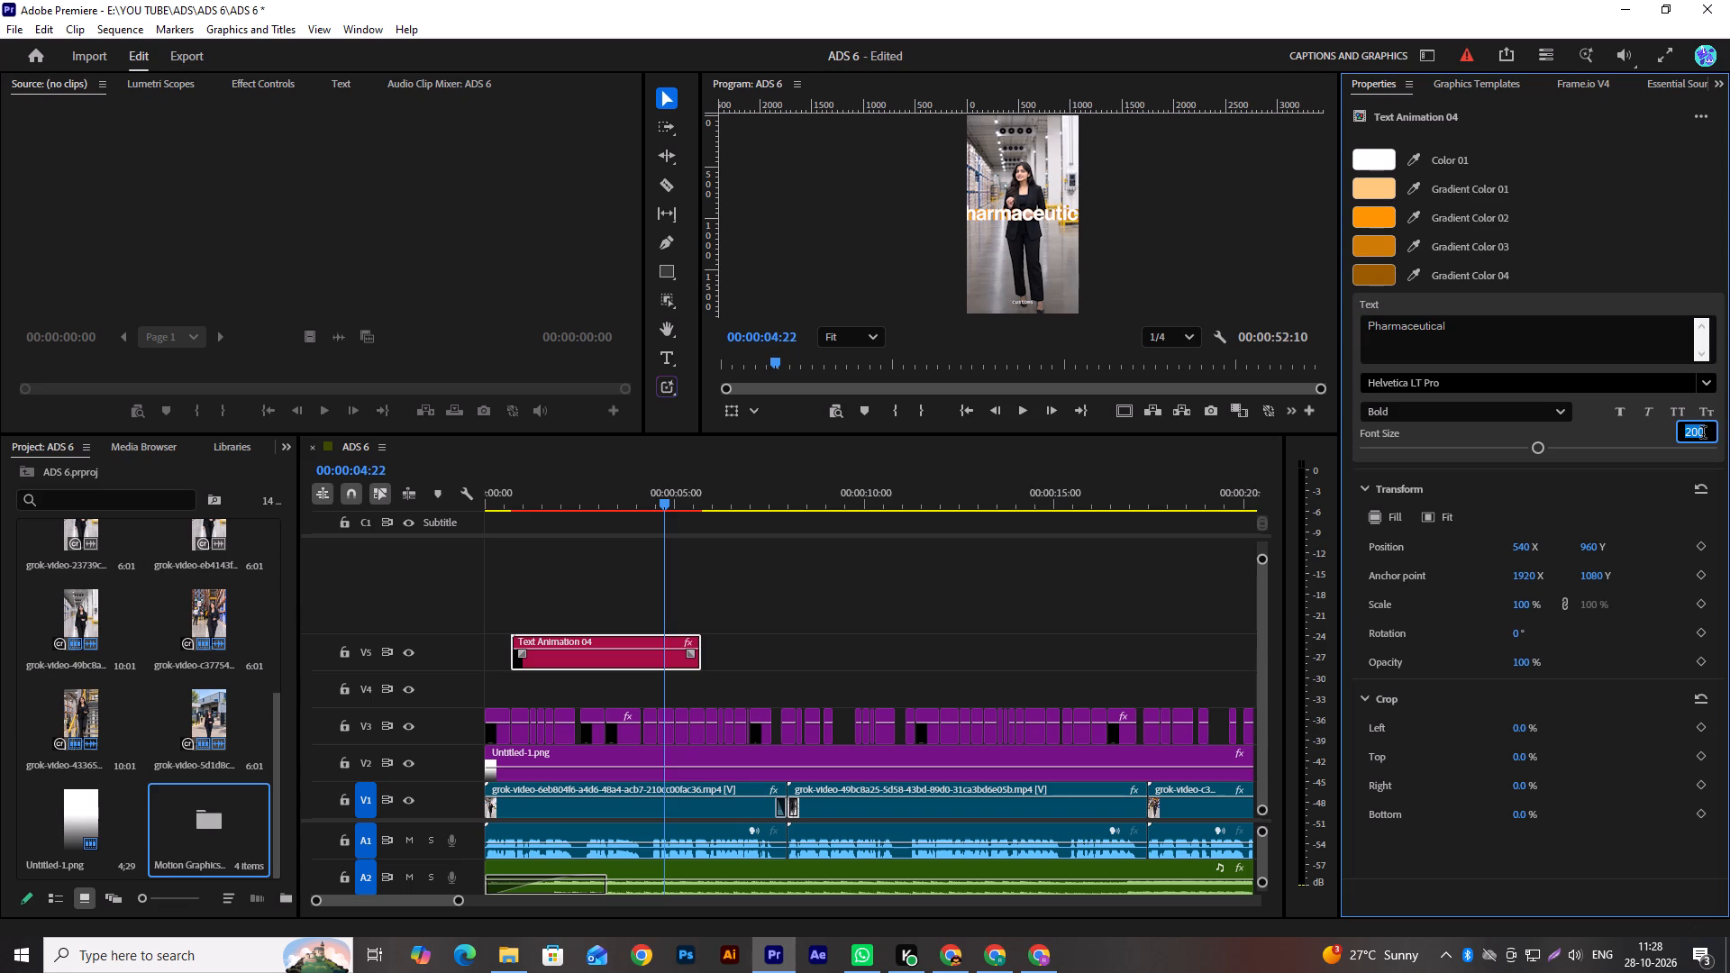
Switch to File Explorer, open the ADS 5 folder and play the finished ADS 5(kochi) video to review its caption styling.
{"action": "left_click", "coordinate": [511, 959]}
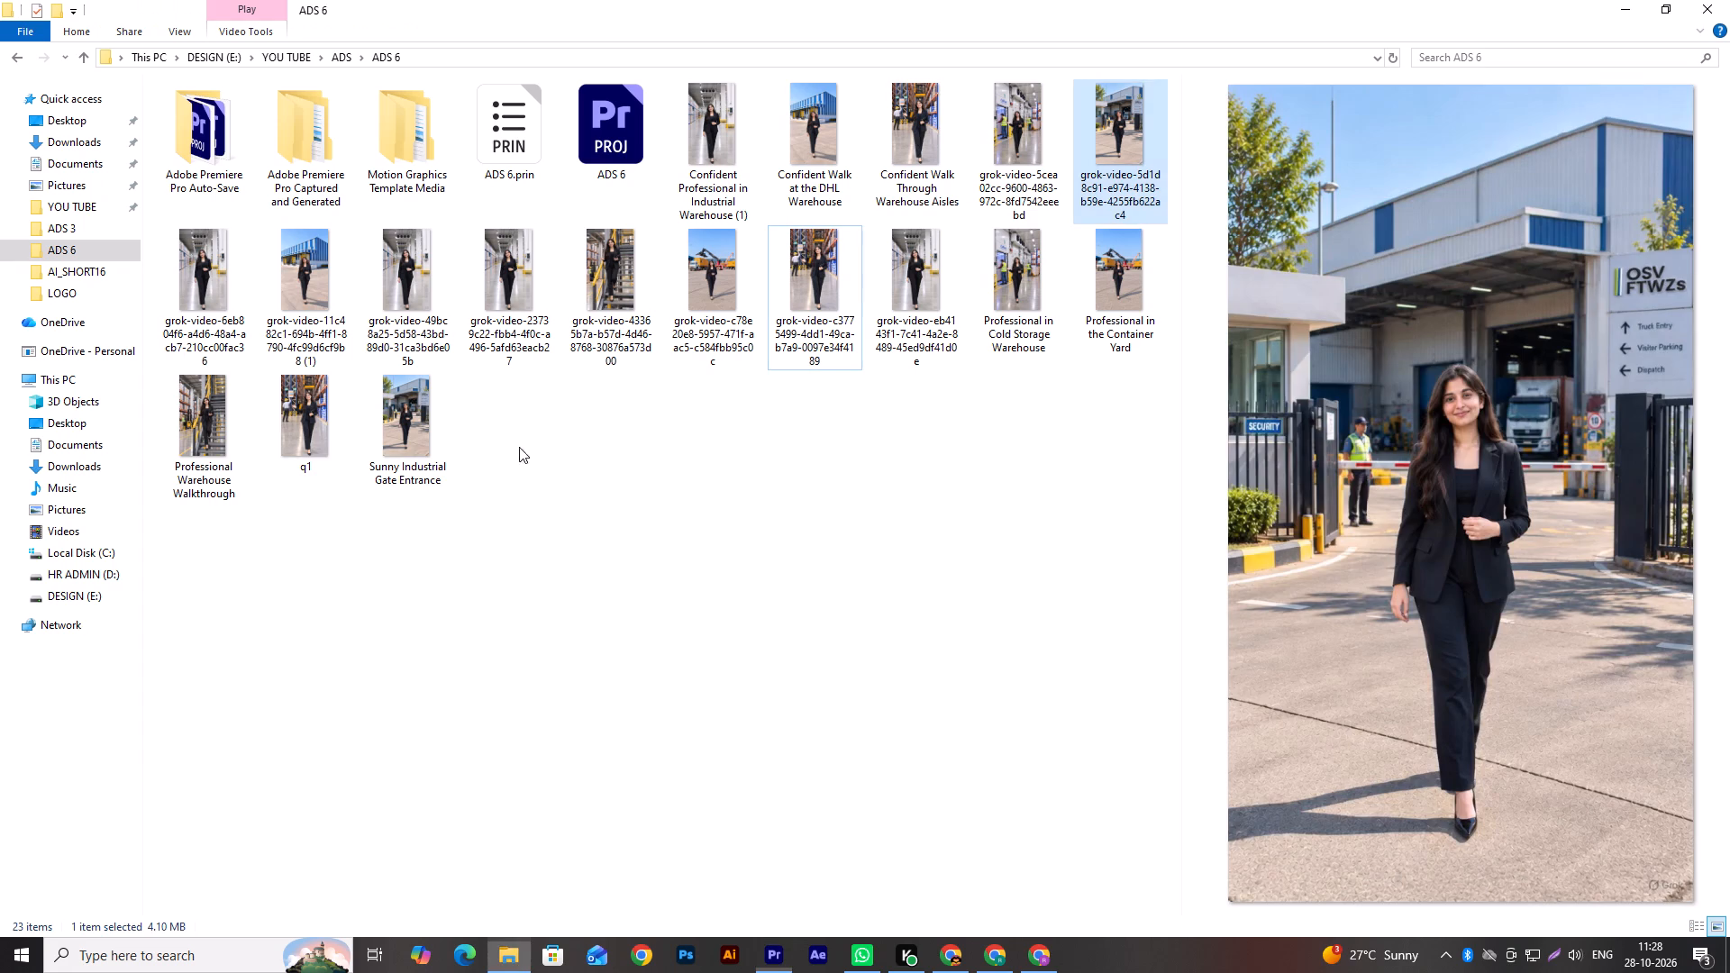
{"action": "left_click", "coordinate": [725, 500]}
{"action": "left_click", "coordinate": [342, 67]}
{"action": "left_click", "coordinate": [344, 57]}
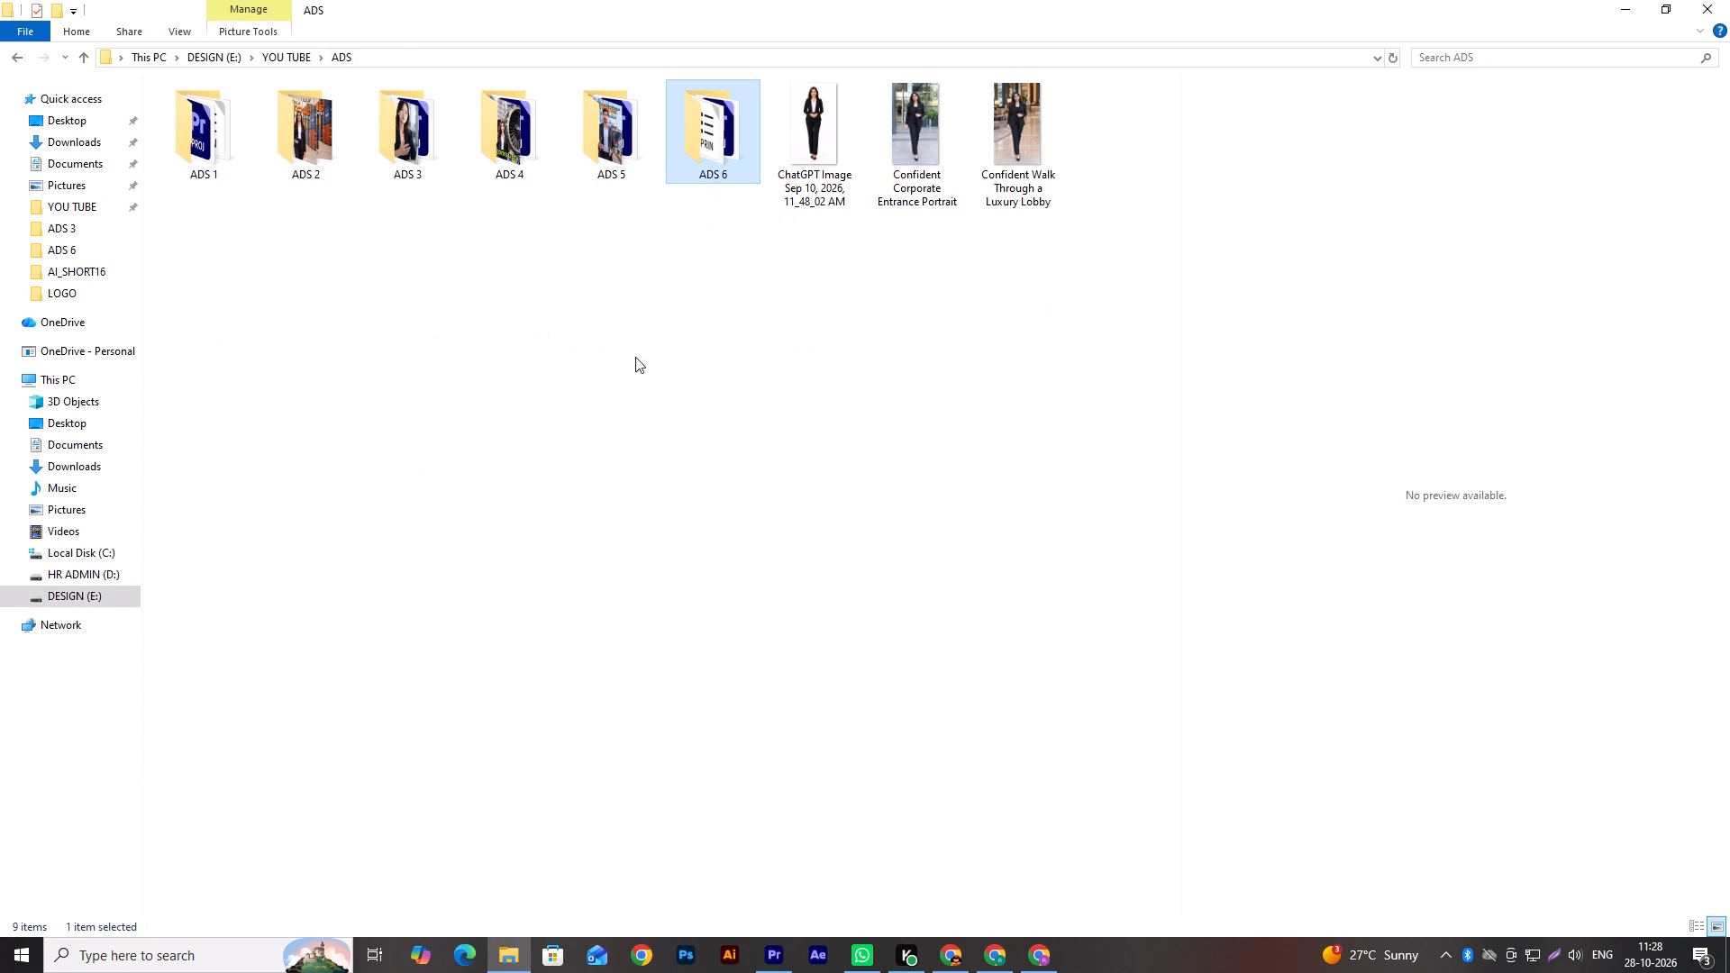
{"action": "double_click", "coordinate": [621, 154]}
{"action": "left_click", "coordinate": [530, 623]}
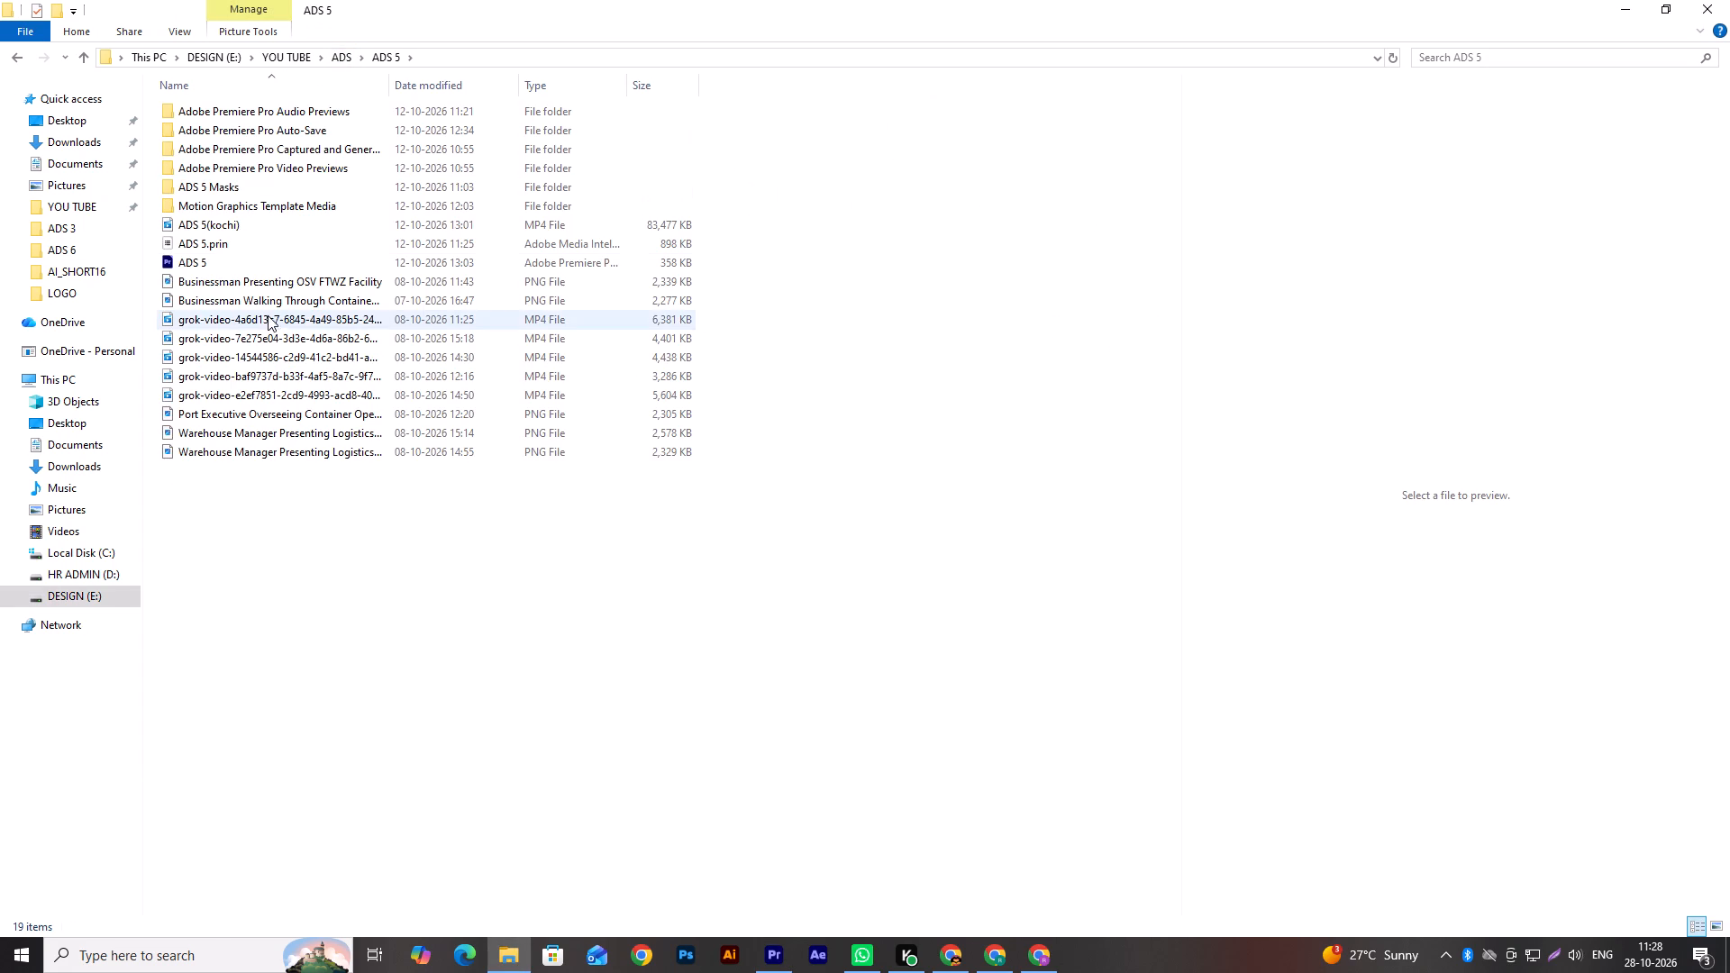
{"action": "double_click", "coordinate": [243, 232]}
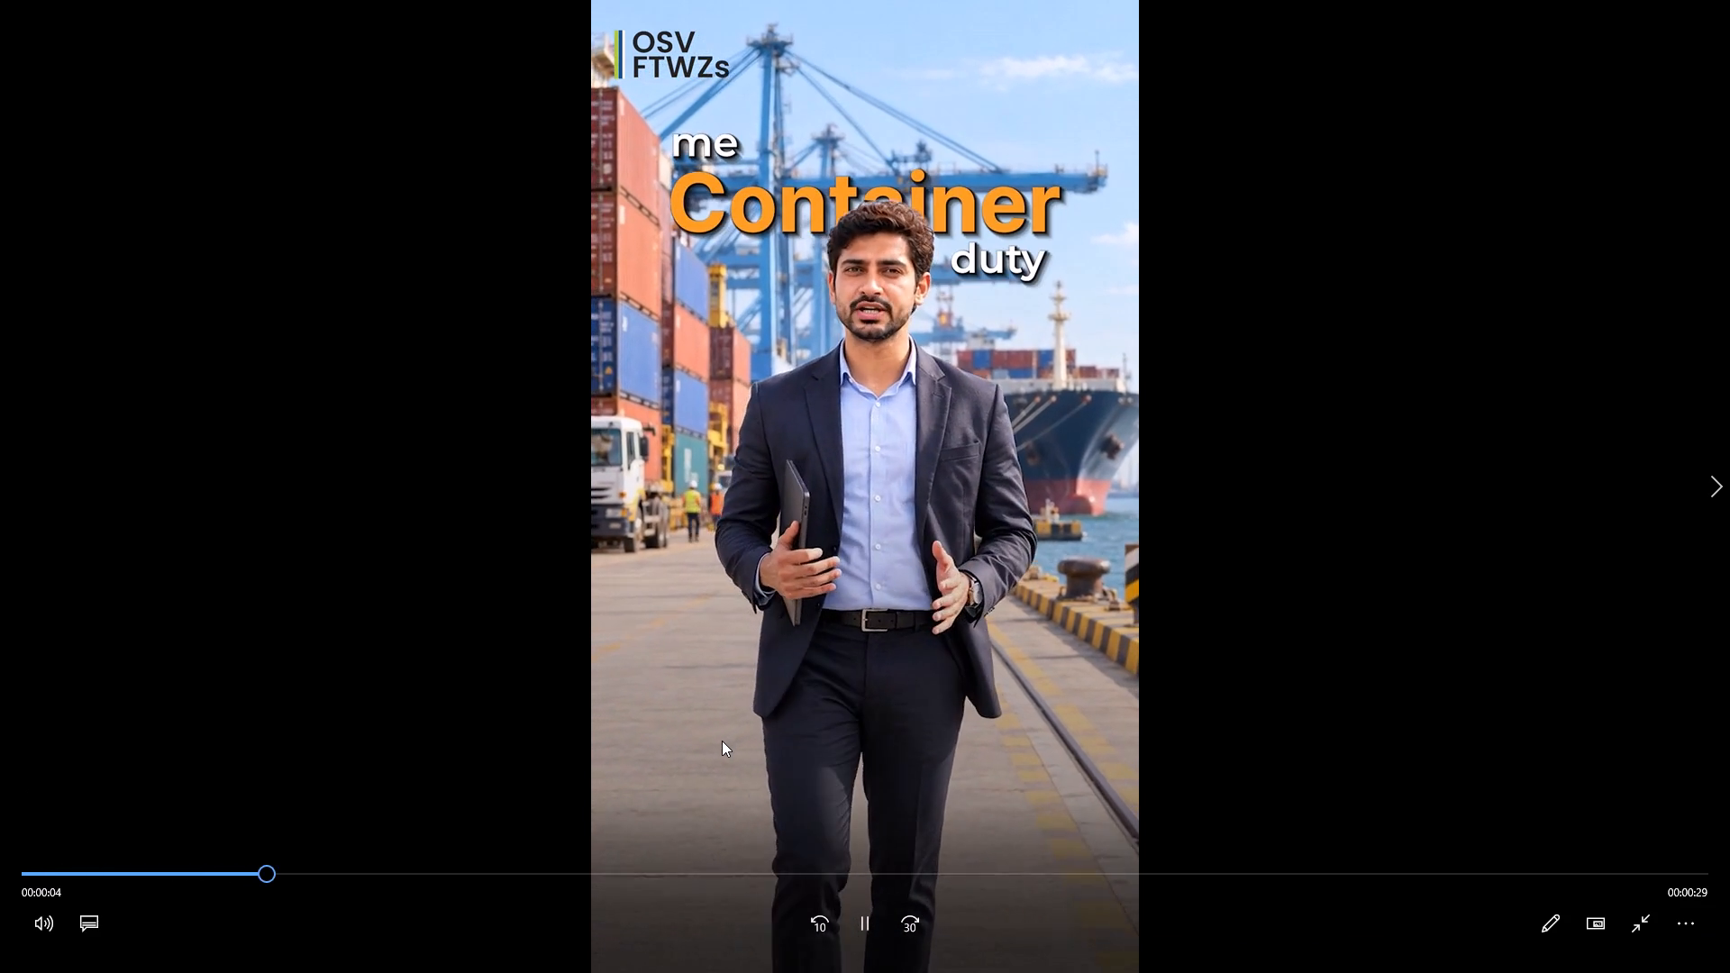
{"action": "double_click", "coordinate": [819, 711]}
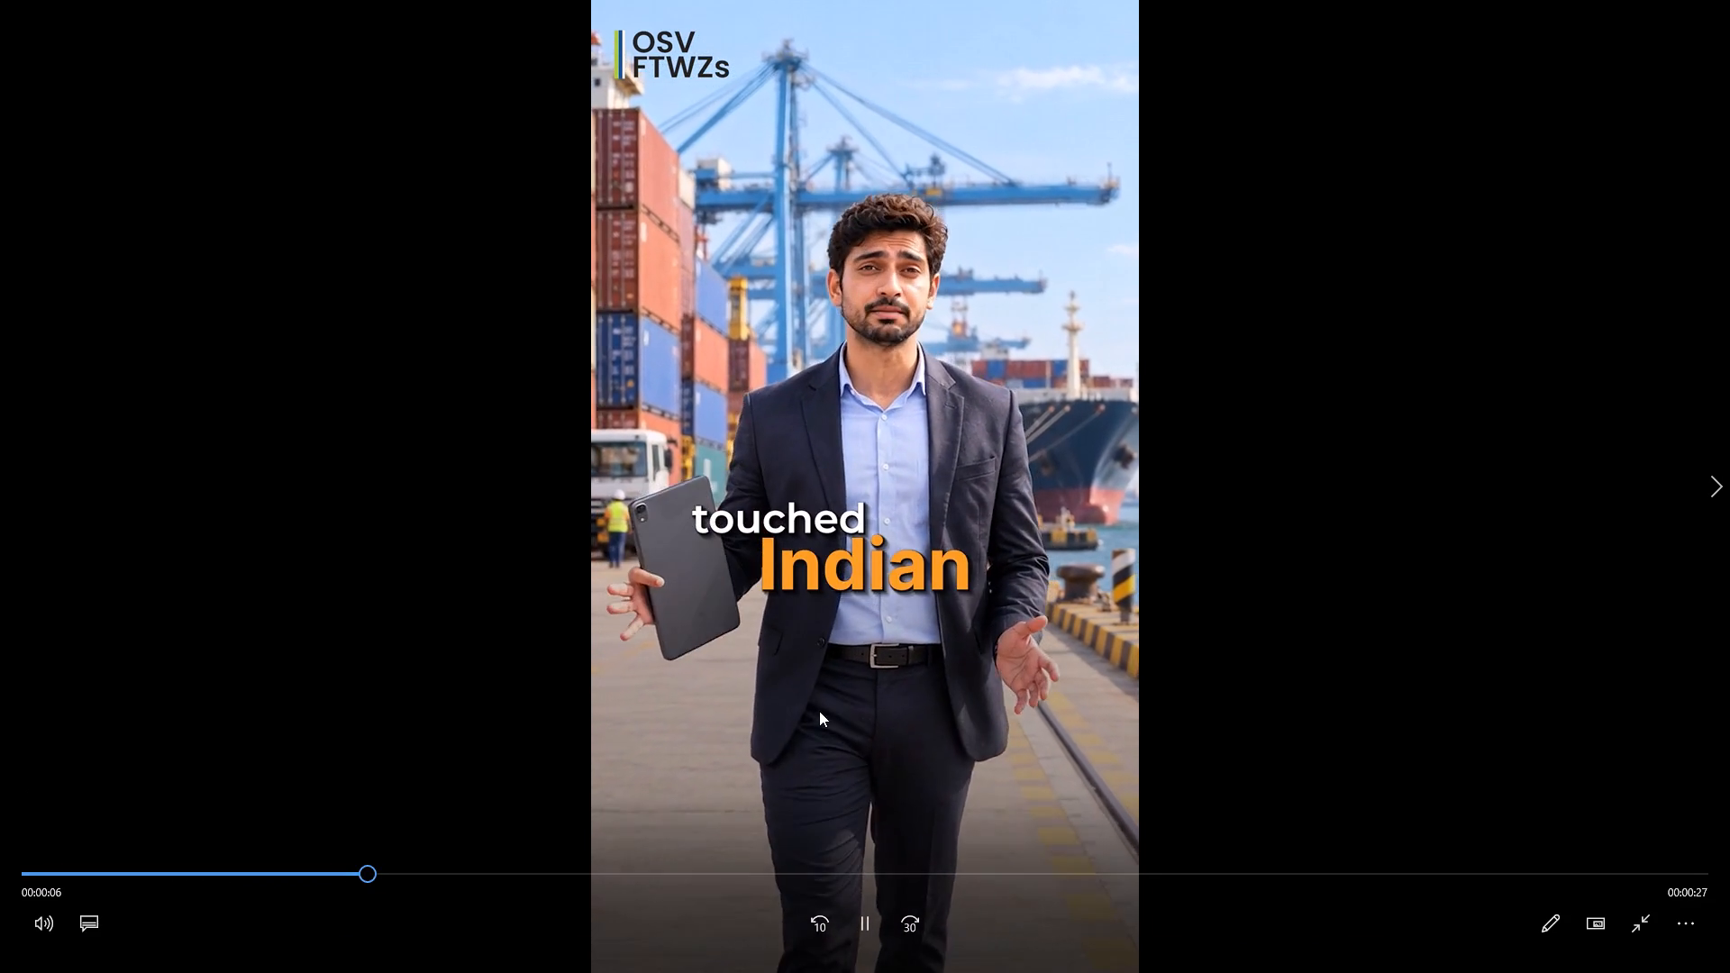
{"action": "left_click", "coordinate": [1729, 0]}
{"action": "left_click", "coordinate": [629, 676]}
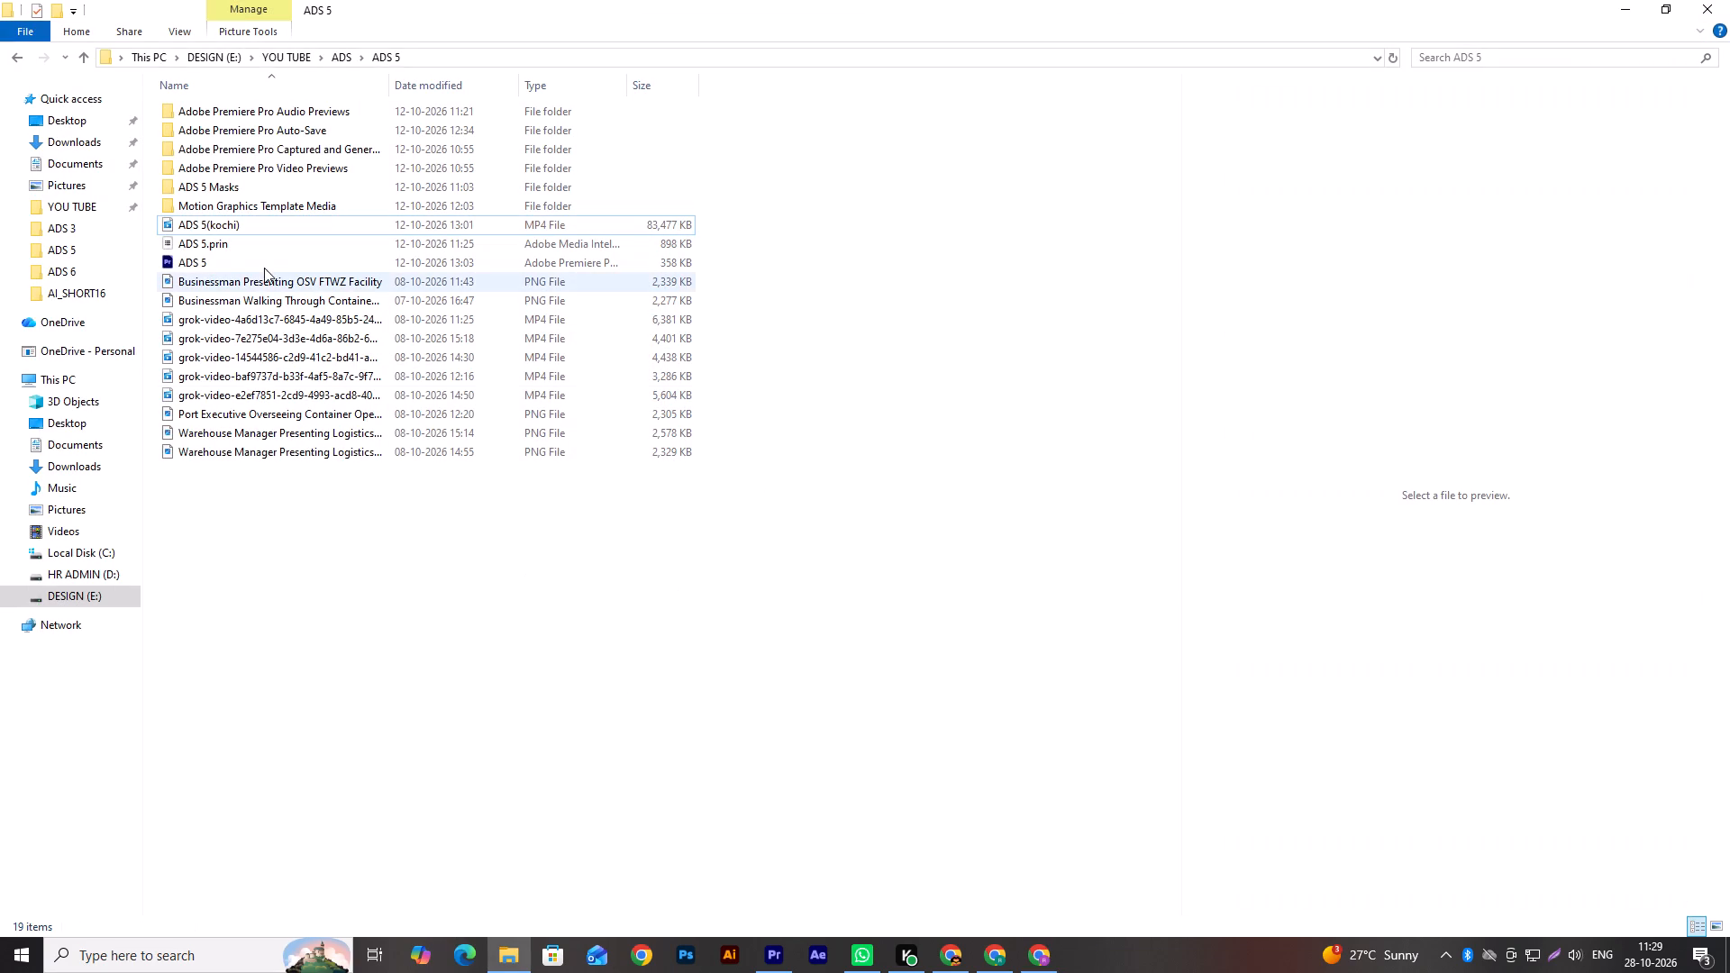
Replay ADS 5(kochi), skim ahead through its animated captions and close the player.
{"action": "double_click", "coordinate": [272, 223]}
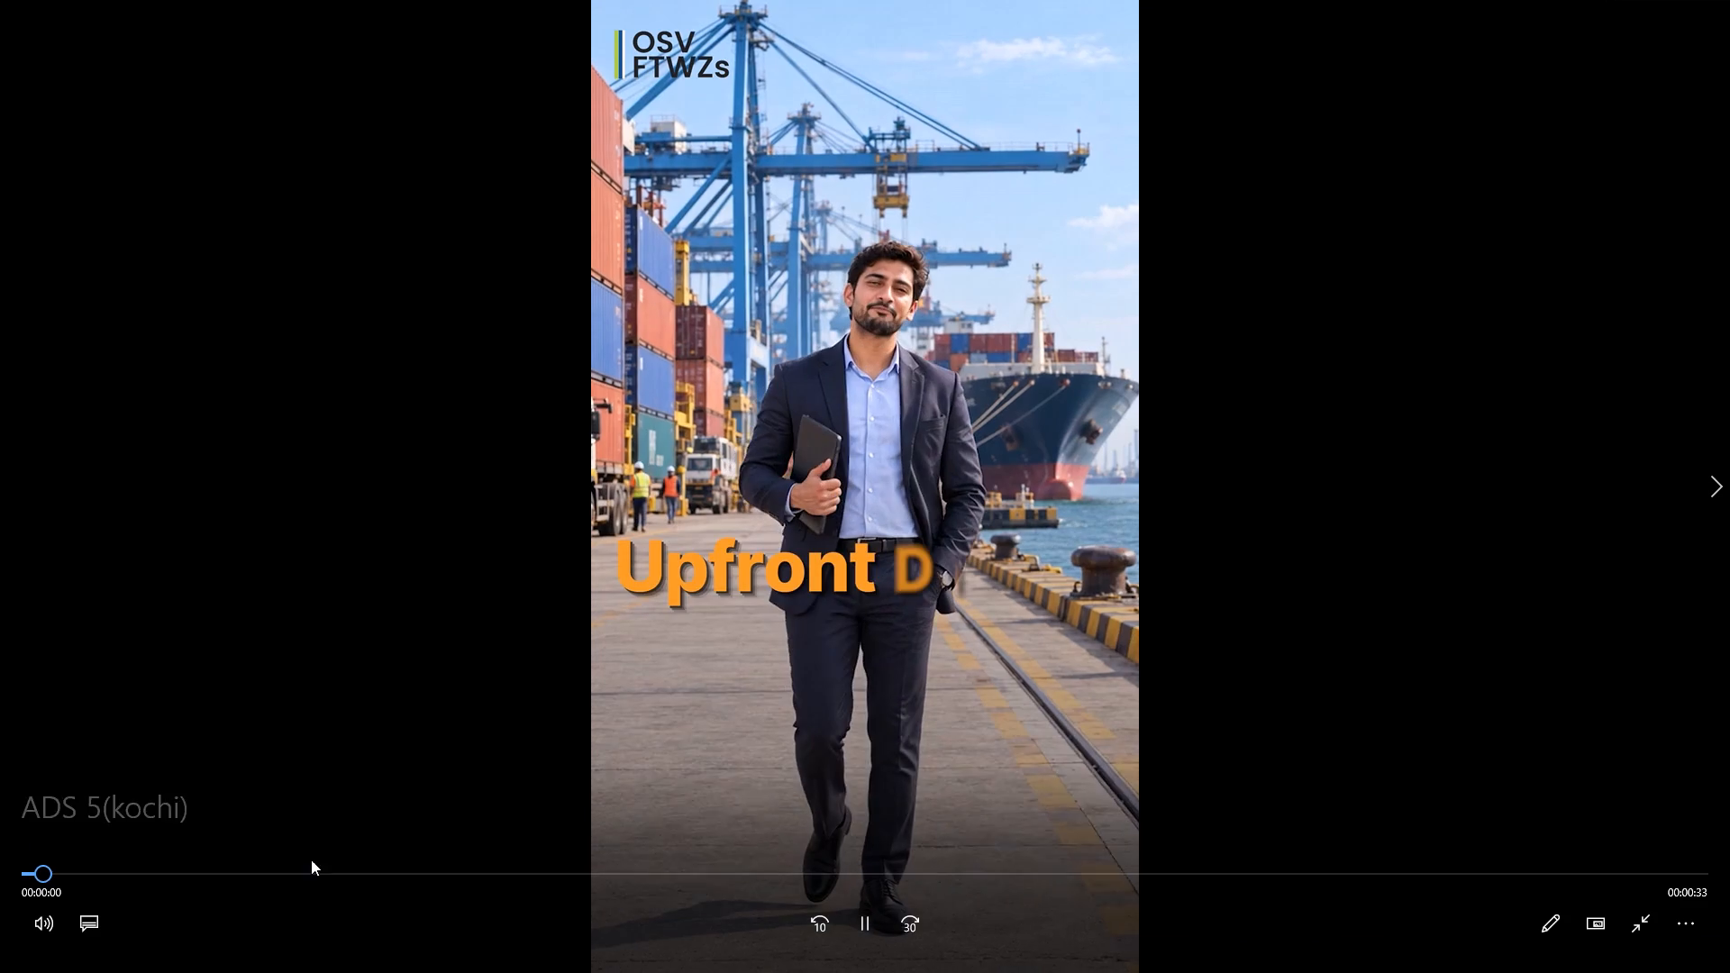
{"action": "left_click_drag", "start_coordinate": [314, 868], "coordinate": [457, 869]}
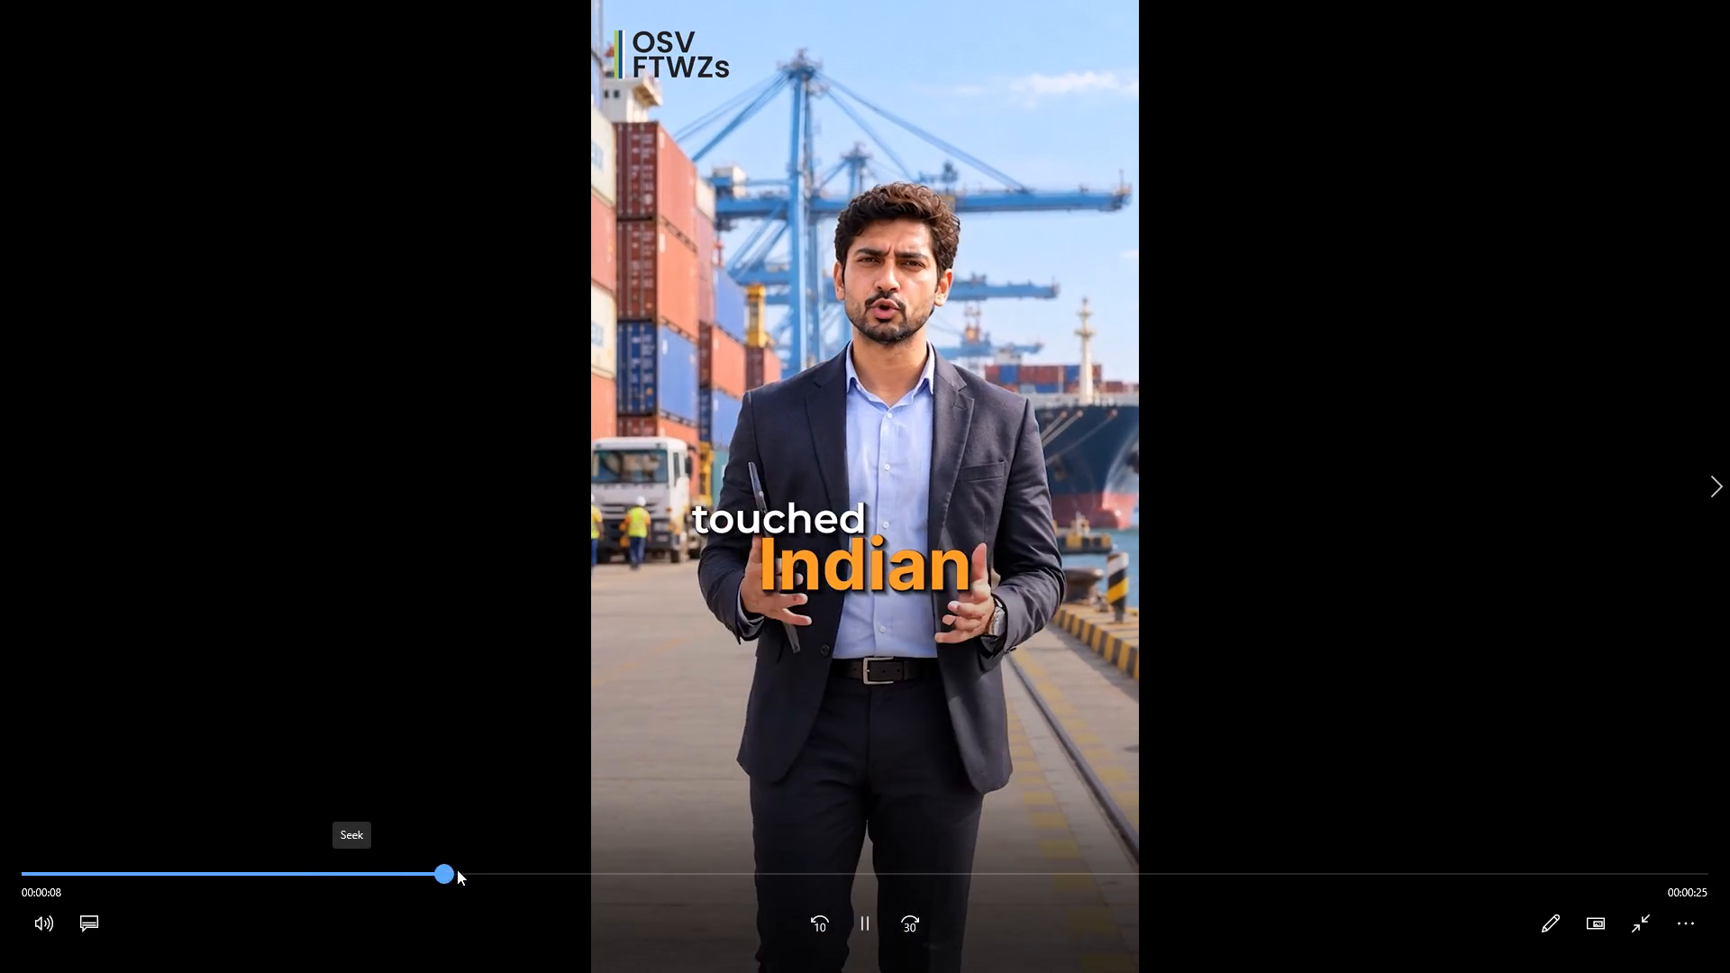
{"action": "left_click_drag", "start_coordinate": [457, 869], "coordinate": [520, 863]}
{"action": "double_click", "coordinate": [919, 642]}
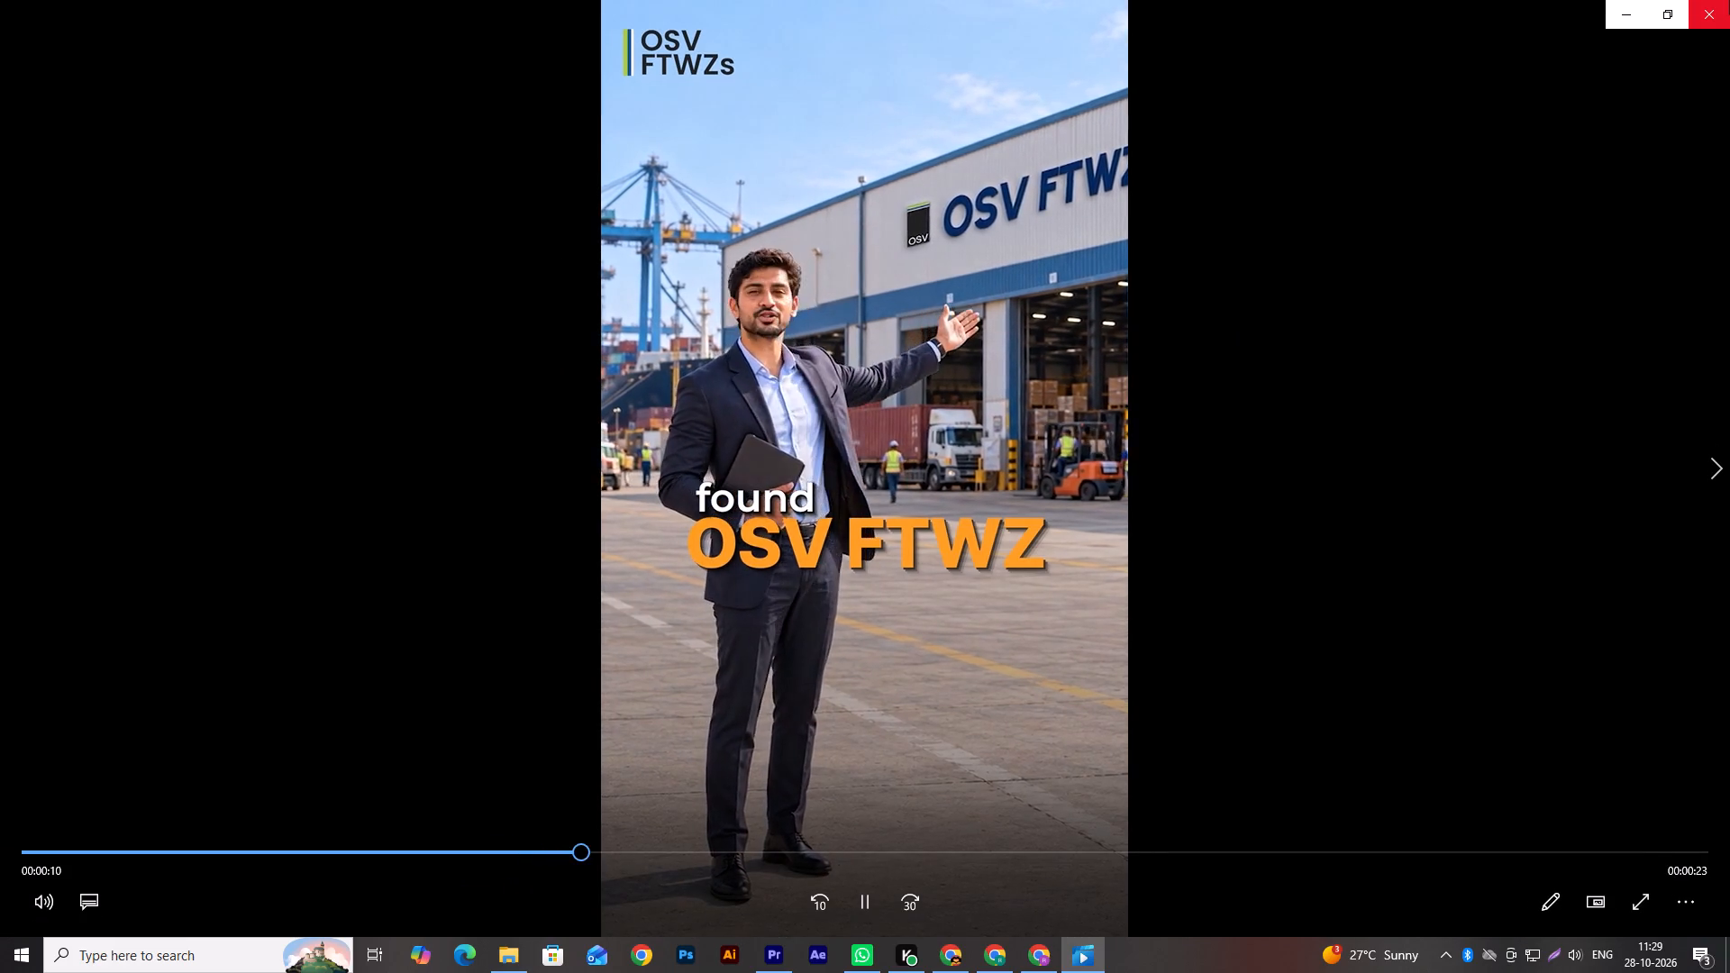
{"action": "left_click", "coordinate": [1729, 0]}
{"action": "left_click", "coordinate": [752, 516]}
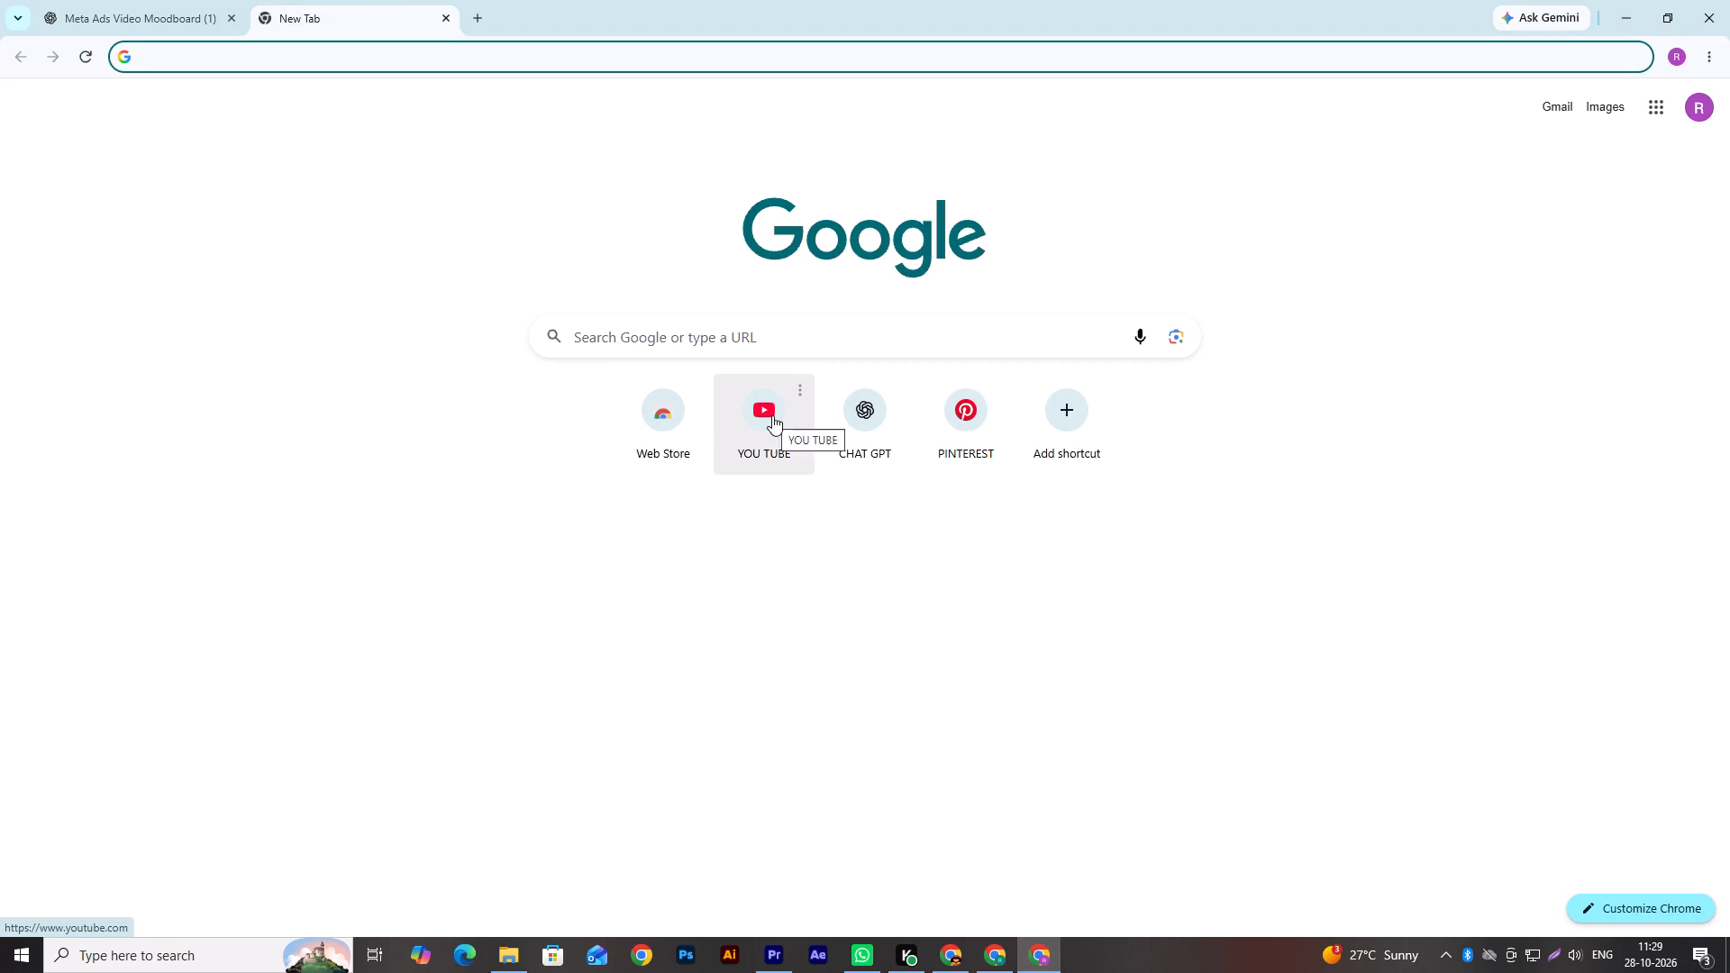
{"action": "left_click", "coordinate": [772, 415]}
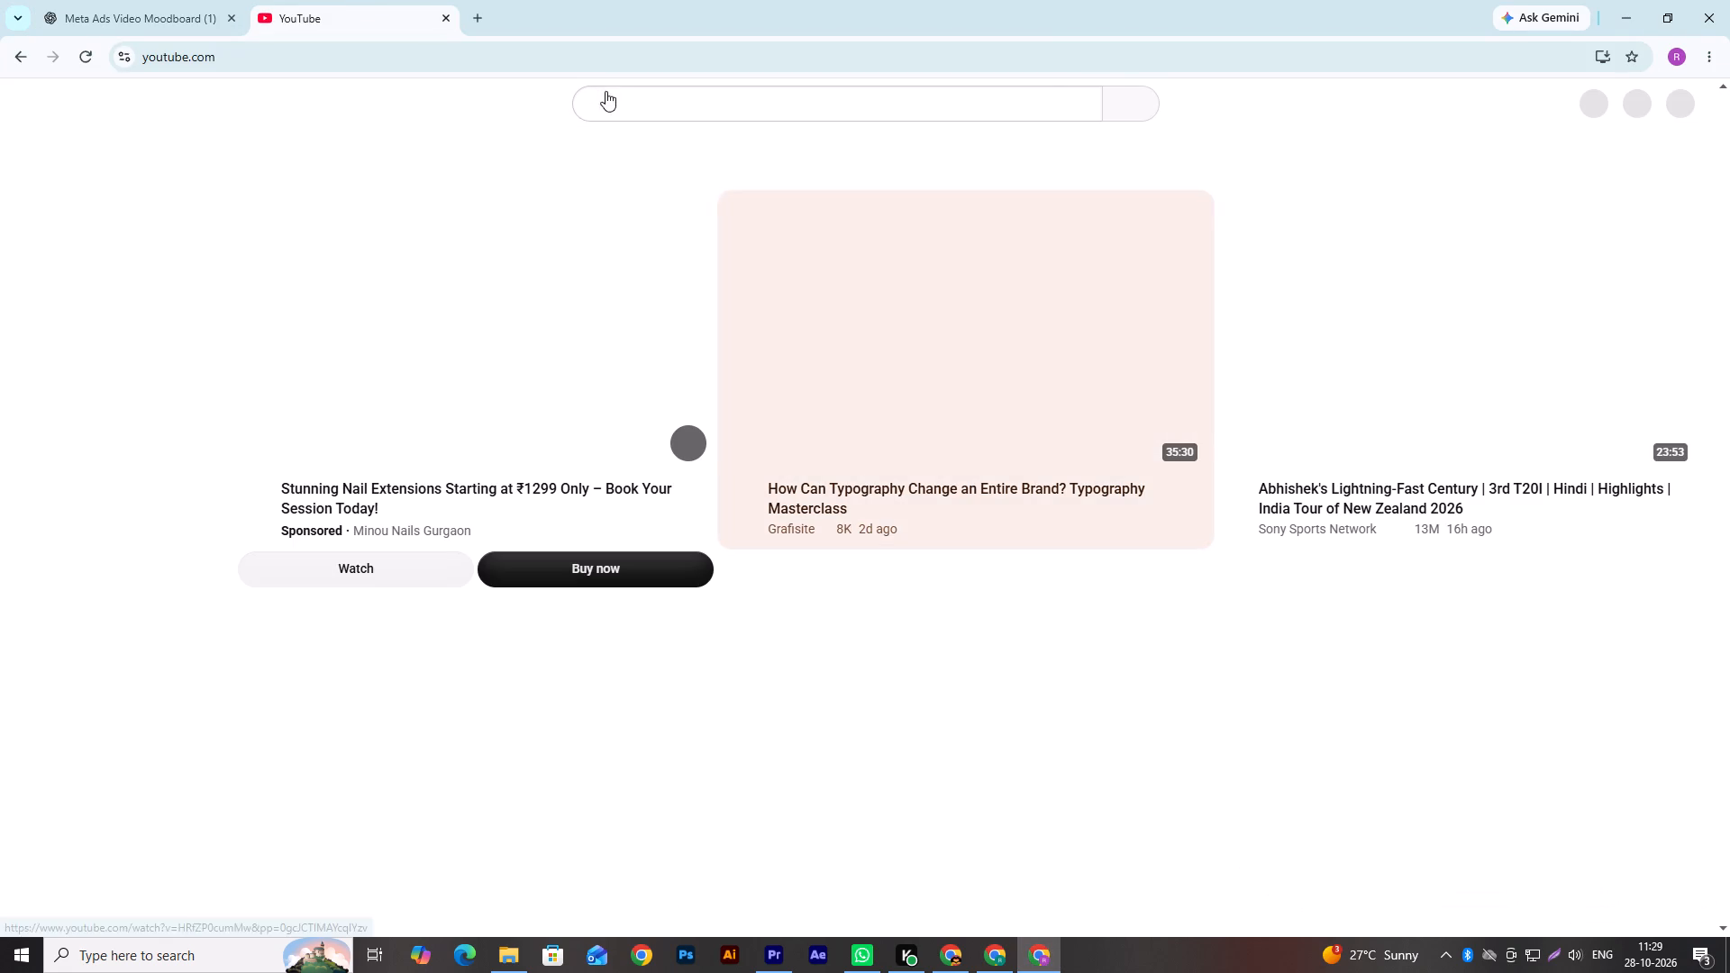
{"action": "left_click", "coordinate": [605, 91]}
{"action": "type", "text": "real state video edit"}
{"action": "key", "text": "Return"}
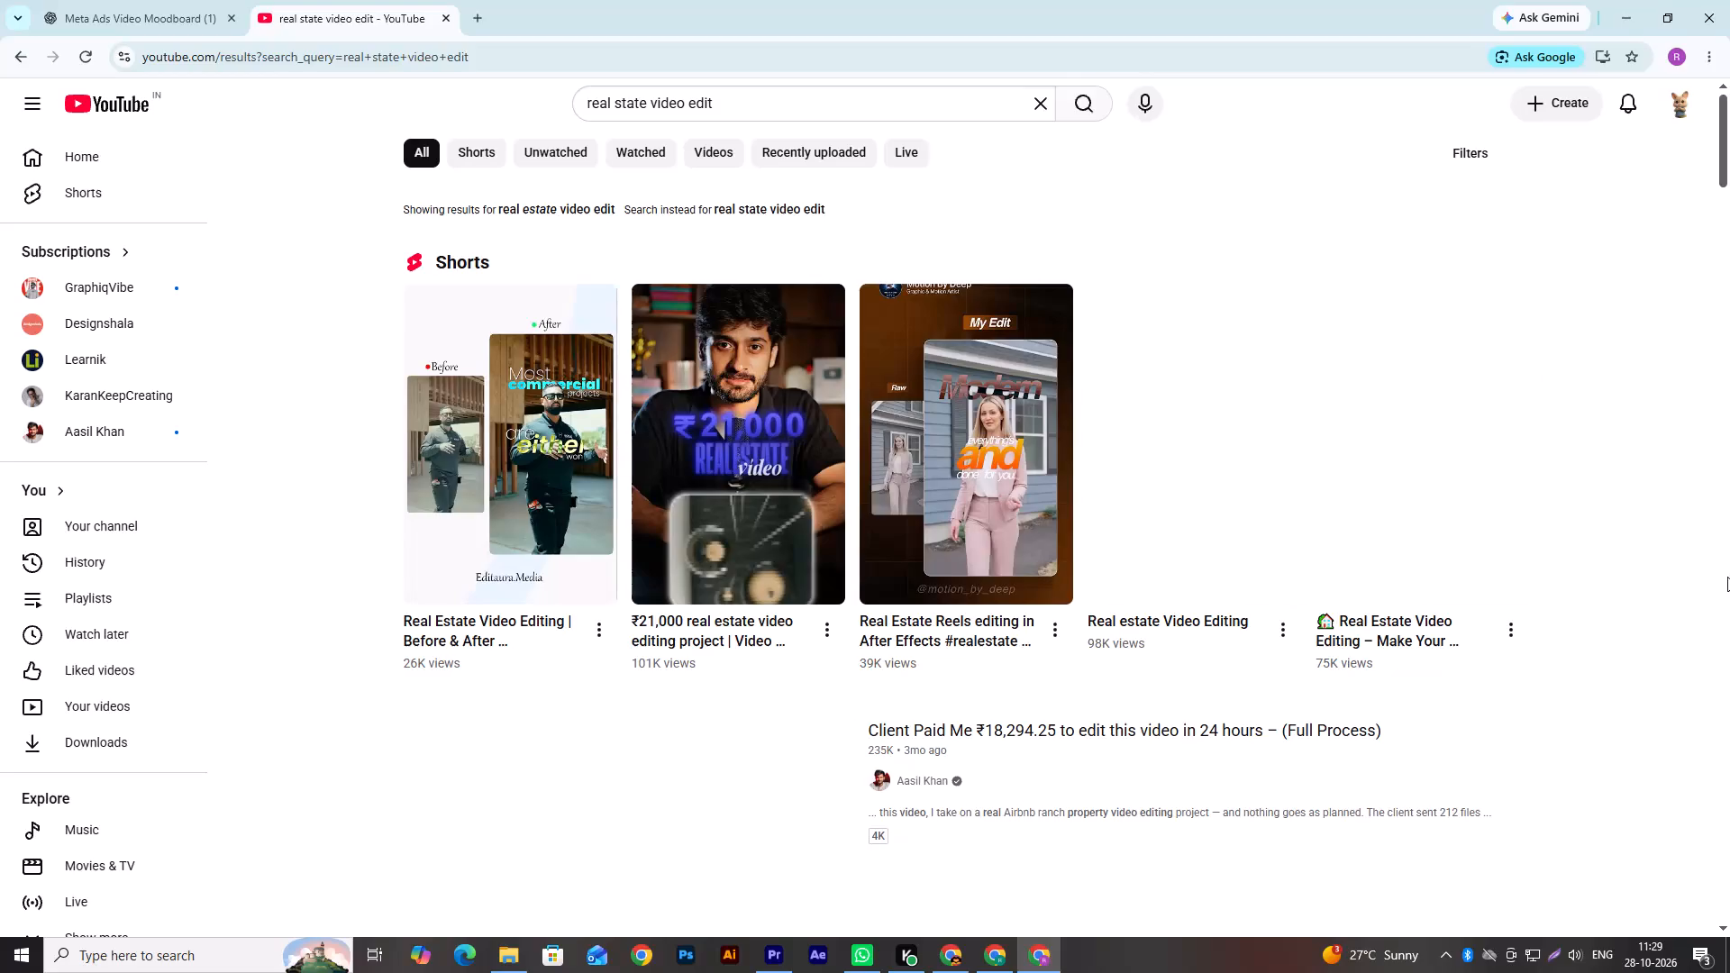
Browse the YouTube results for a real estate reel editing tutorial made with Premiere Pro.
{"action": "scroll", "coordinate": [1698, 632], "scroll_direction": "up", "scroll_amount": 2}
{"action": "scroll", "coordinate": [1698, 632], "scroll_direction": "down", "scroll_amount": 1}
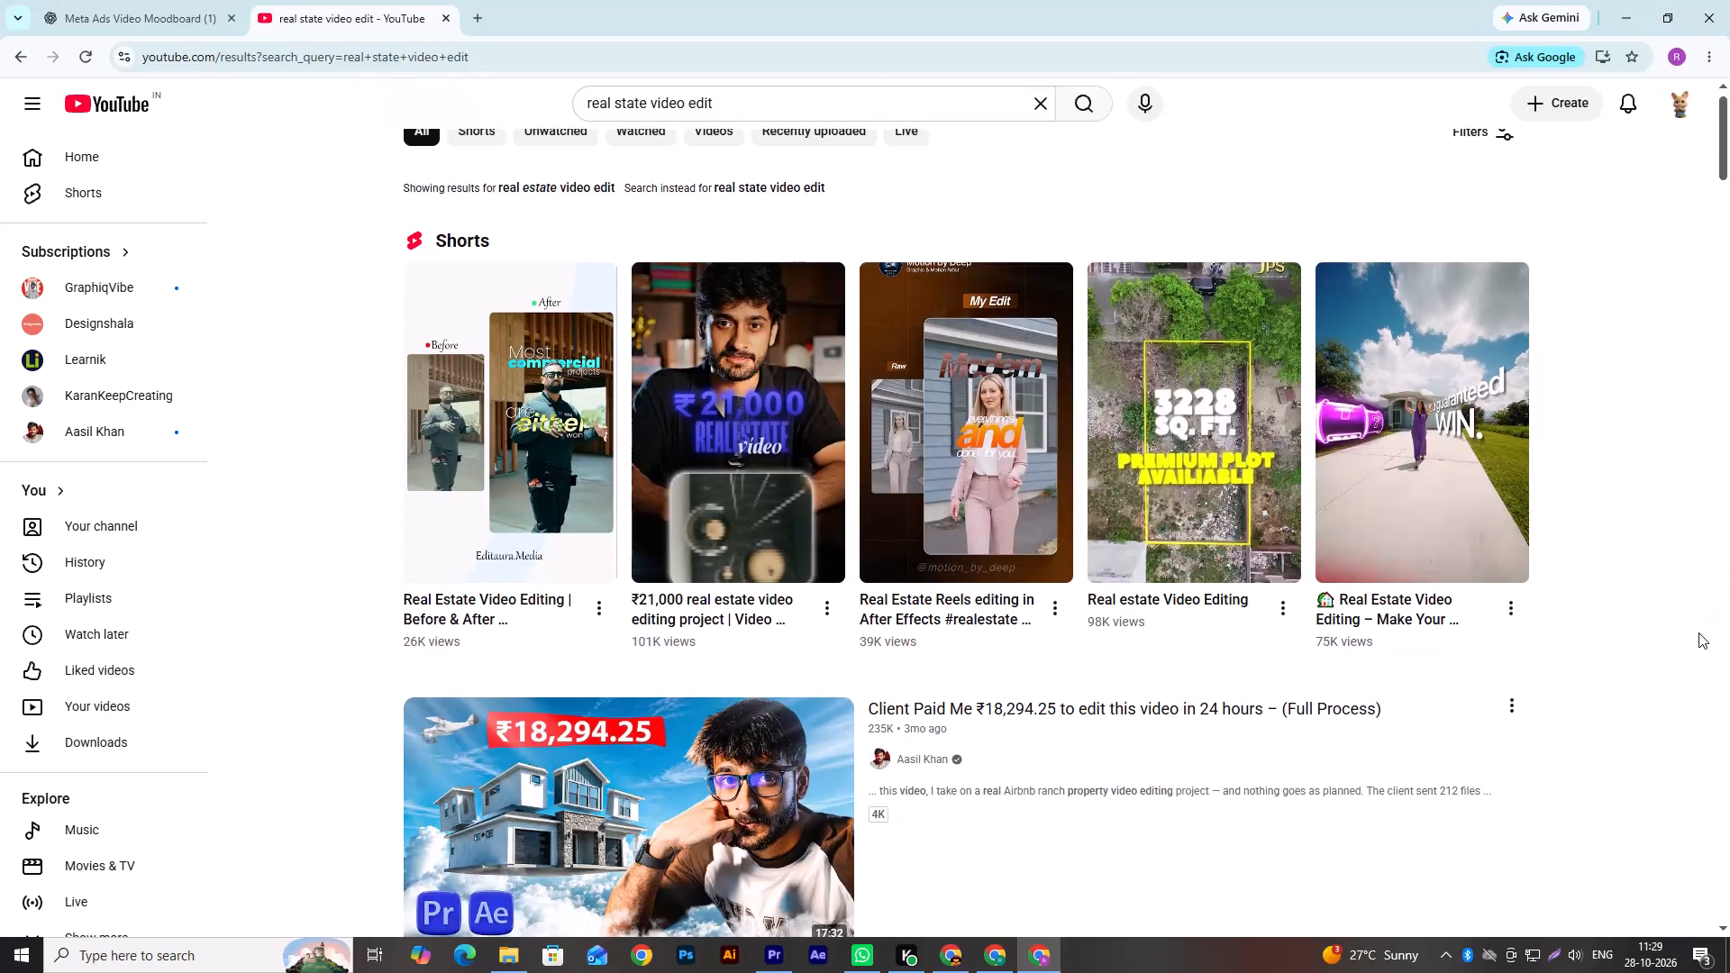
{"action": "scroll", "coordinate": [1698, 632], "scroll_direction": "down", "scroll_amount": 5}
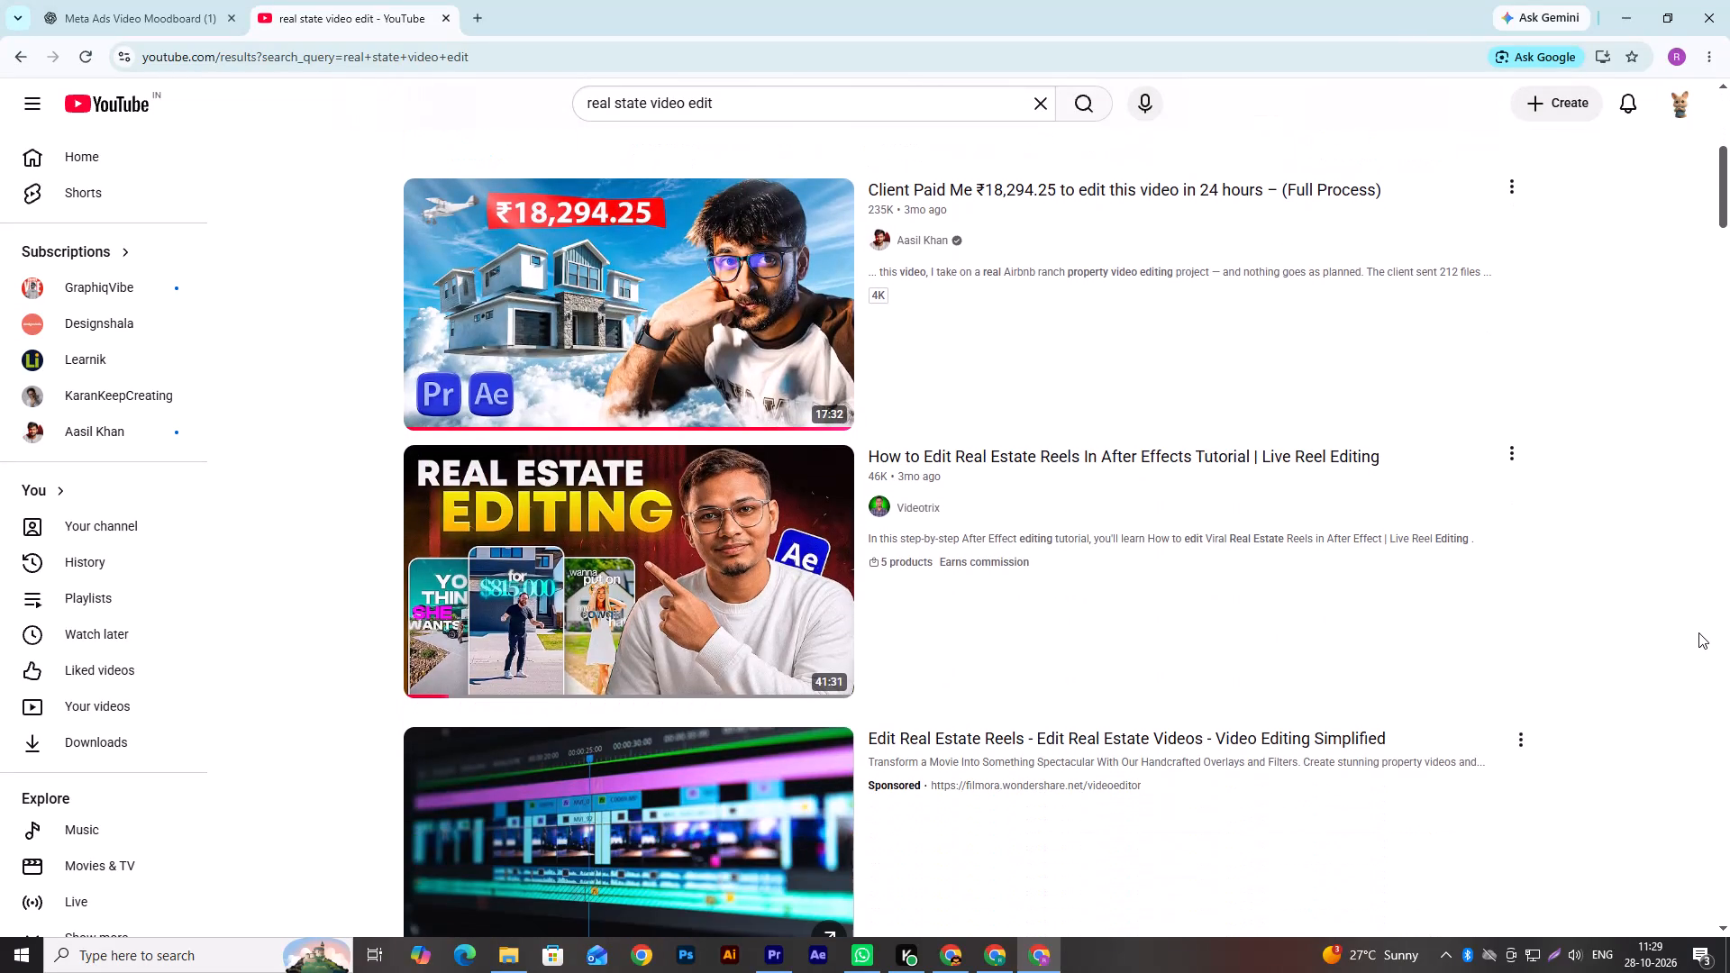
{"action": "scroll", "coordinate": [1698, 632], "scroll_direction": "down", "scroll_amount": 6}
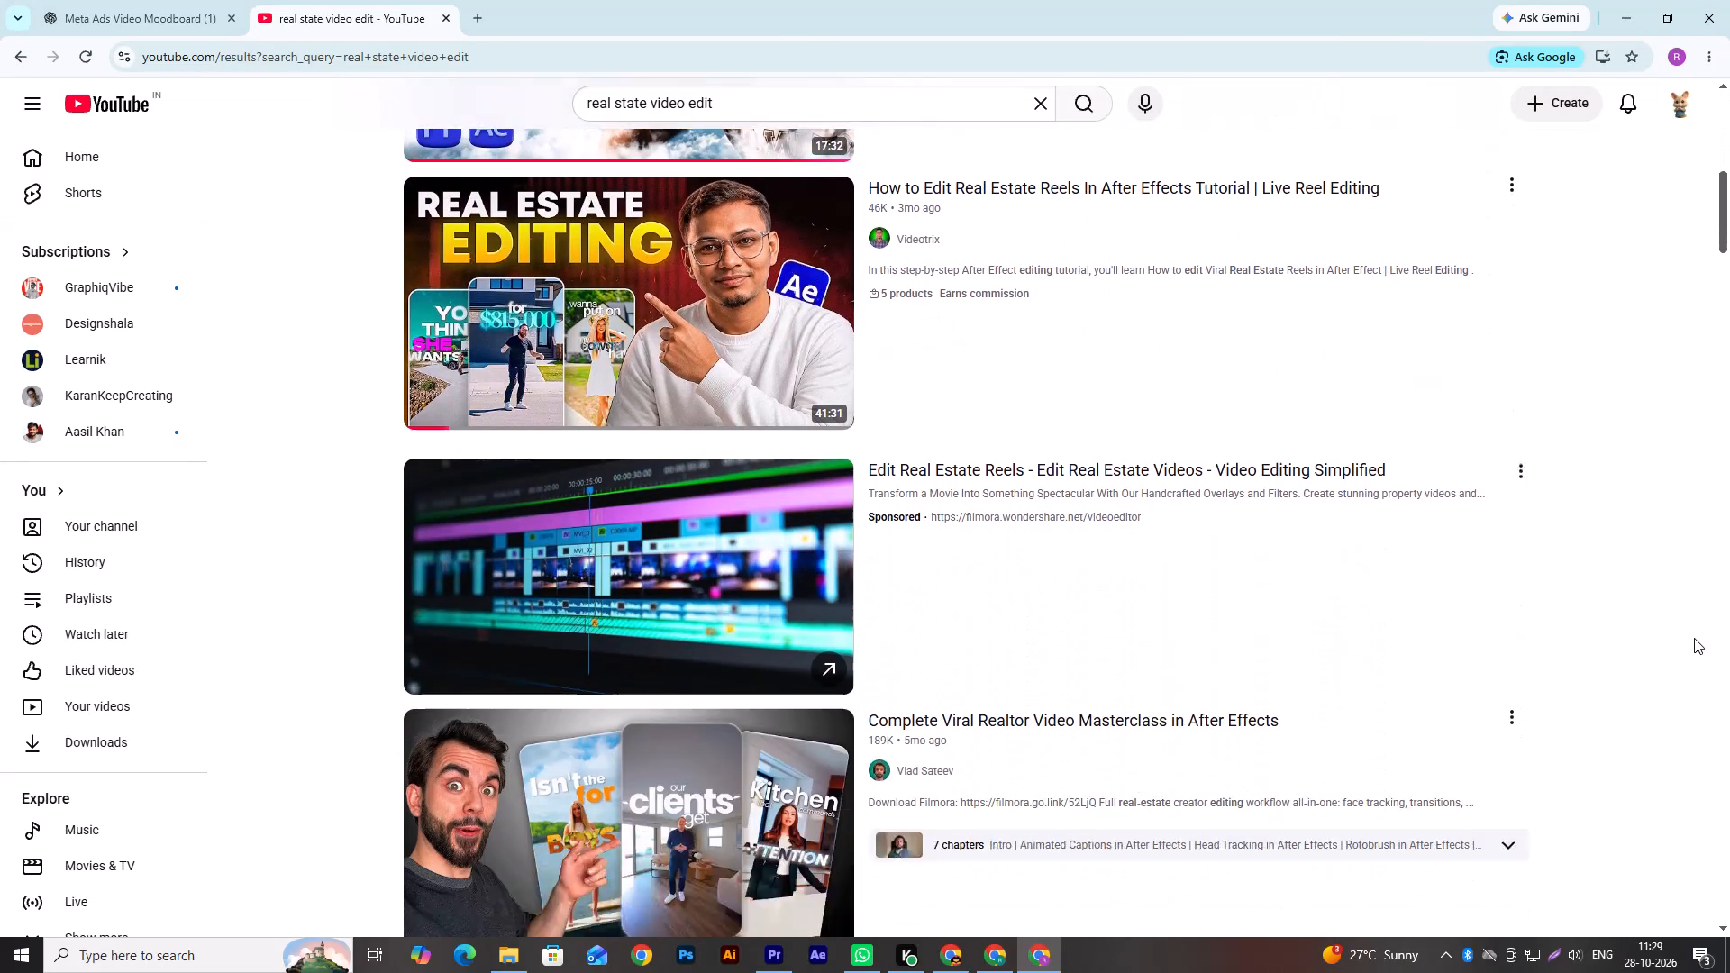
{"action": "scroll", "coordinate": [1694, 638], "scroll_direction": "up", "scroll_amount": 3}
{"action": "scroll", "coordinate": [1694, 638], "scroll_direction": "down", "scroll_amount": 8}
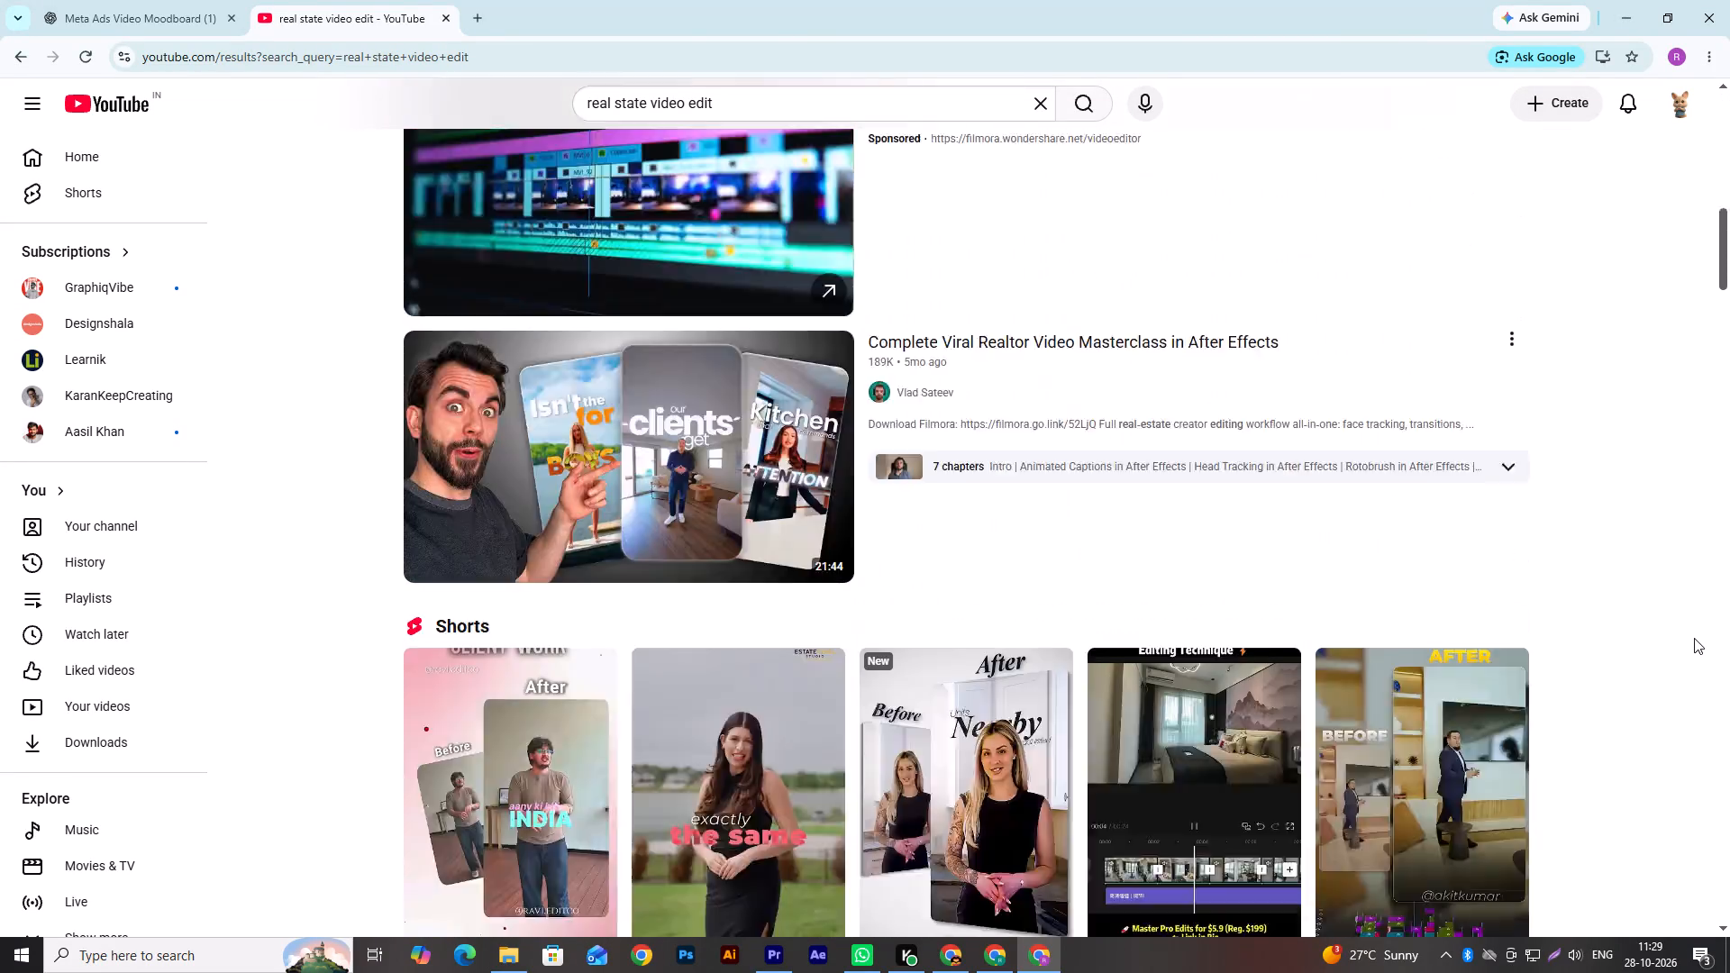
{"action": "scroll", "coordinate": [1694, 638], "scroll_direction": "down", "scroll_amount": 15}
{"action": "scroll", "coordinate": [1694, 638], "scroll_direction": "down", "scroll_amount": 8}
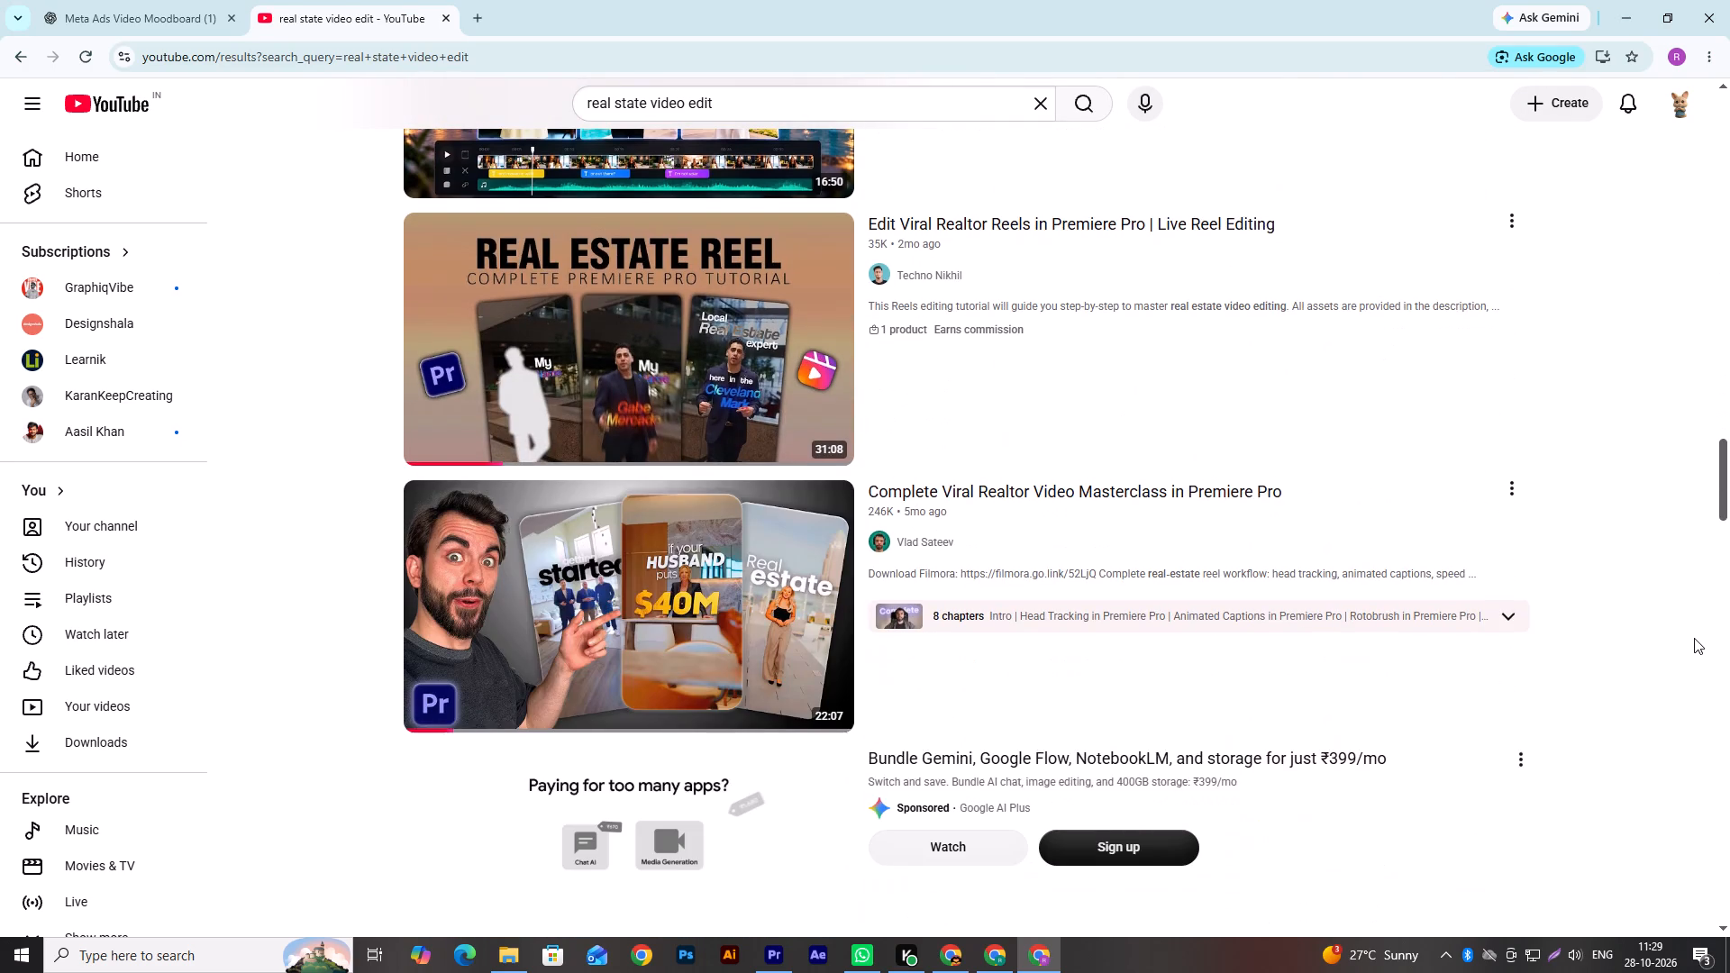
{"action": "scroll", "coordinate": [1694, 638], "scroll_direction": "down", "scroll_amount": 6}
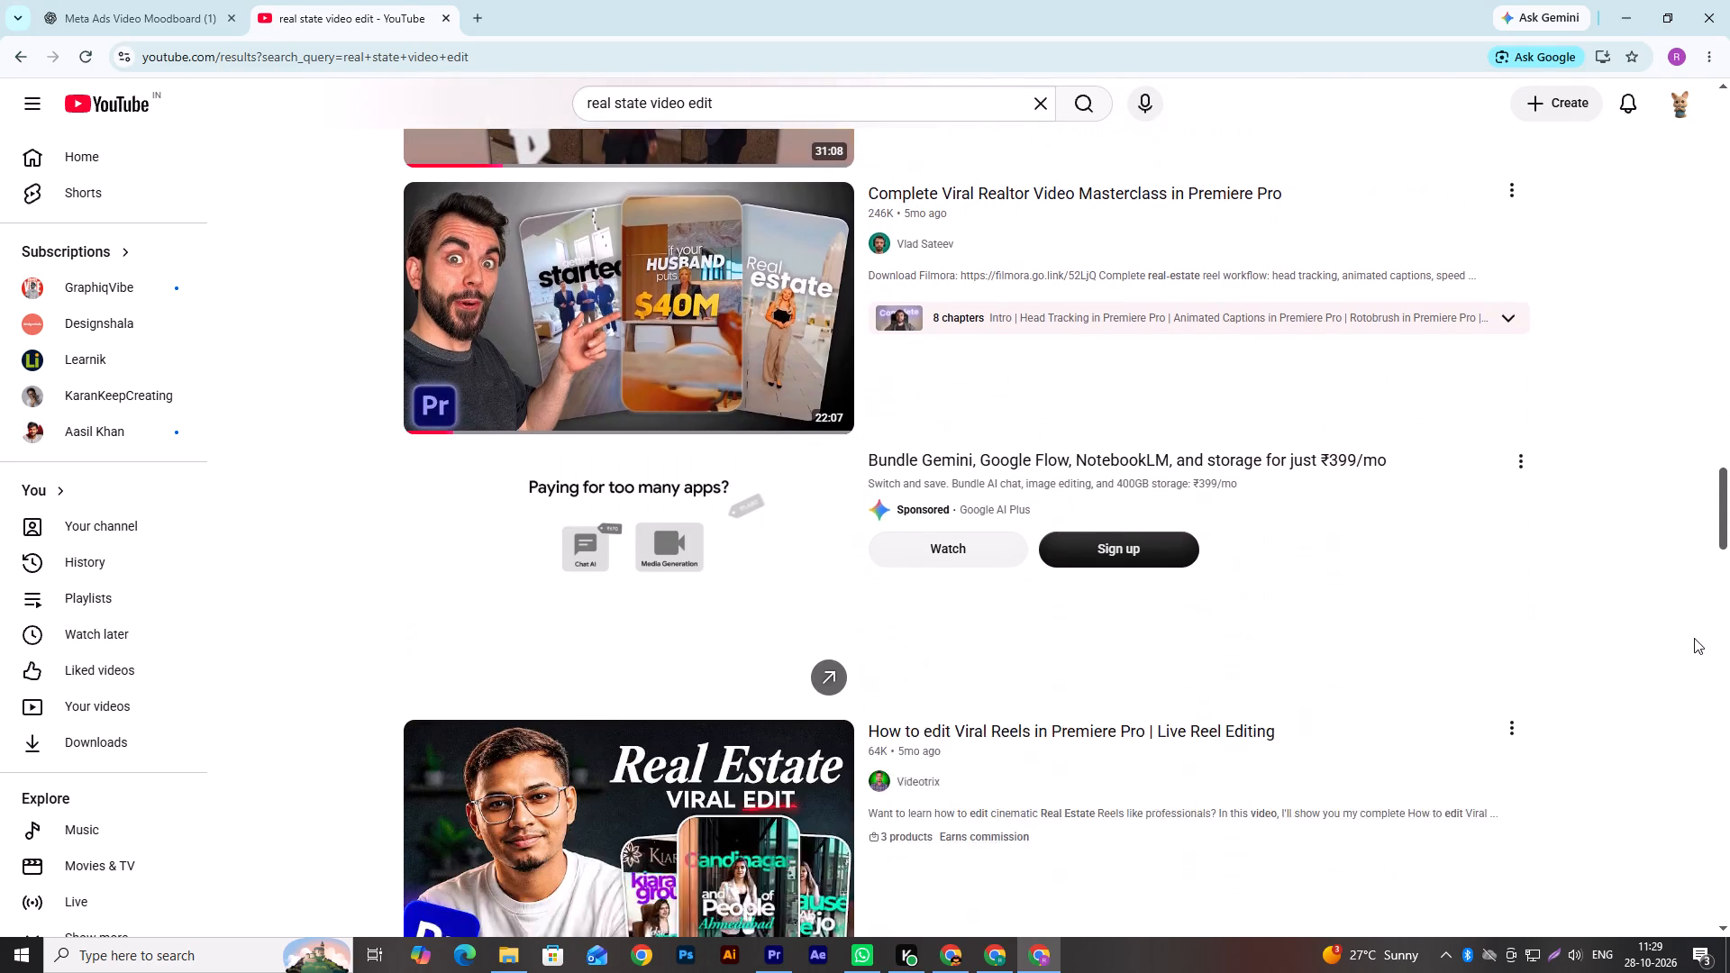
{"action": "scroll", "coordinate": [1694, 638], "scroll_direction": "up", "scroll_amount": 3}
{"action": "scroll", "coordinate": [1694, 638], "scroll_direction": "down", "scroll_amount": 1}
{"action": "scroll", "coordinate": [1694, 638], "scroll_direction": "up", "scroll_amount": 1}
{"action": "scroll", "coordinate": [1694, 638], "scroll_direction": "down", "scroll_amount": 1}
{"action": "scroll", "coordinate": [1694, 638], "scroll_direction": "up", "scroll_amount": 2}
{"action": "scroll", "coordinate": [1694, 638], "scroll_direction": "down", "scroll_amount": 6}
Open the Videotrix tutorial "How to edit Viral Reels in Premiere Pro | Live Reel Editing", skipping the ad and declining the Premium offer.
{"action": "left_click", "coordinate": [739, 433]}
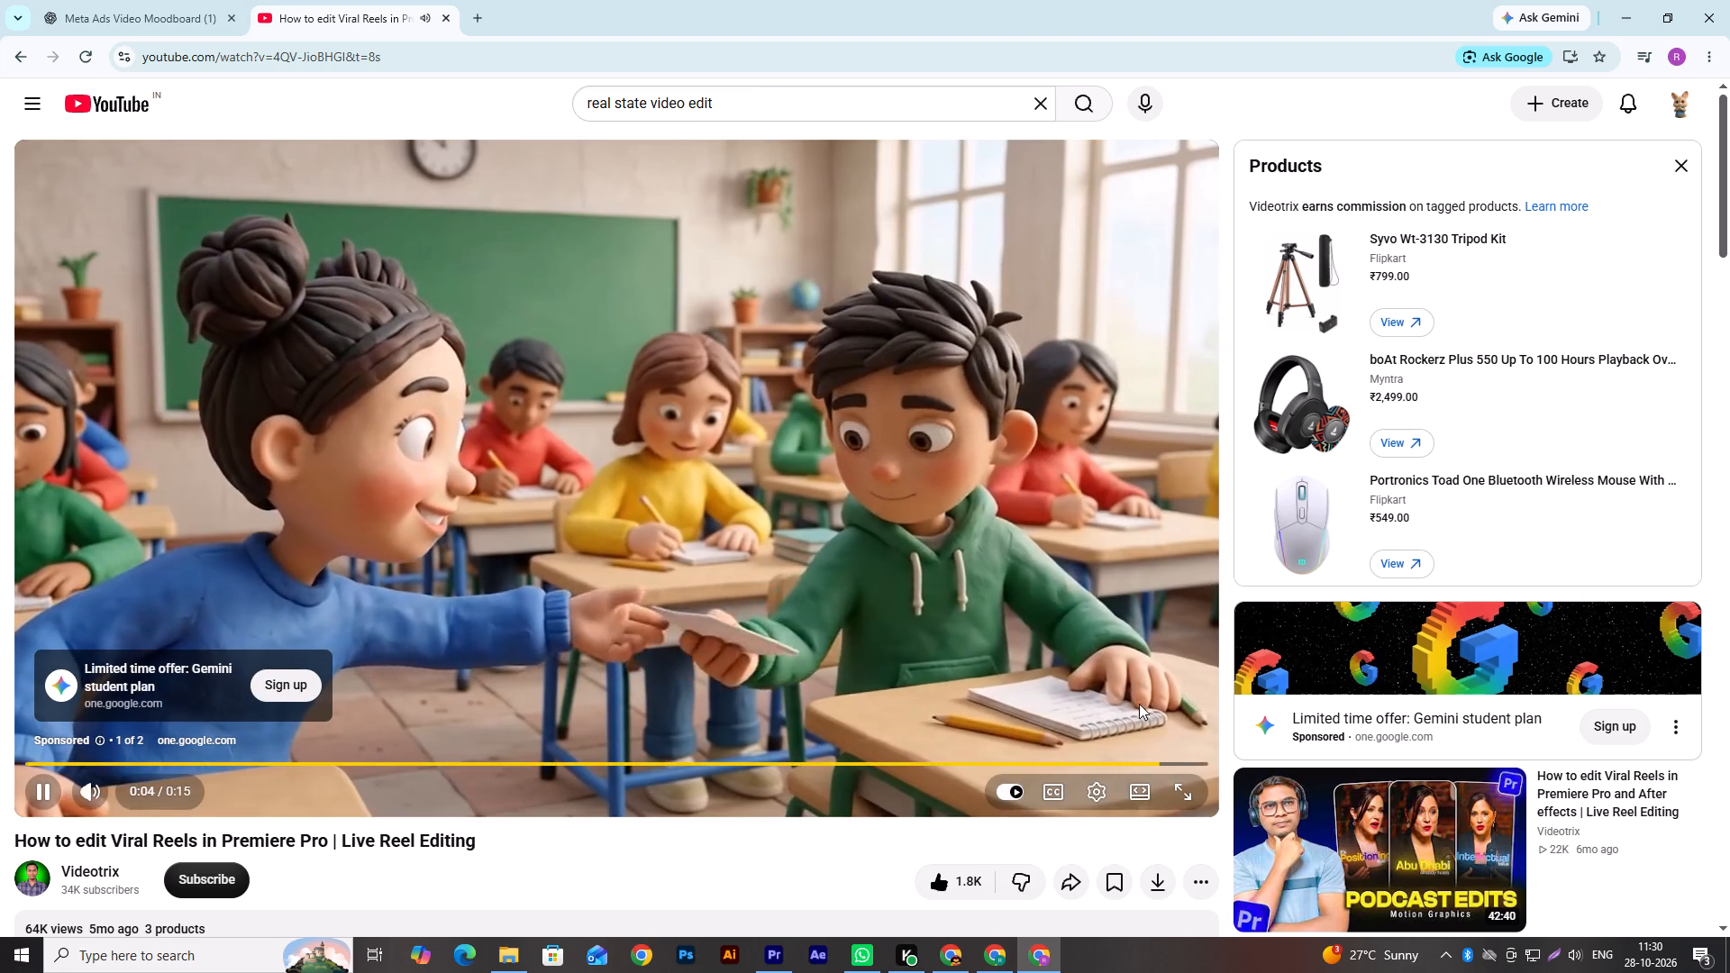
{"action": "left_click", "coordinate": [1175, 736]}
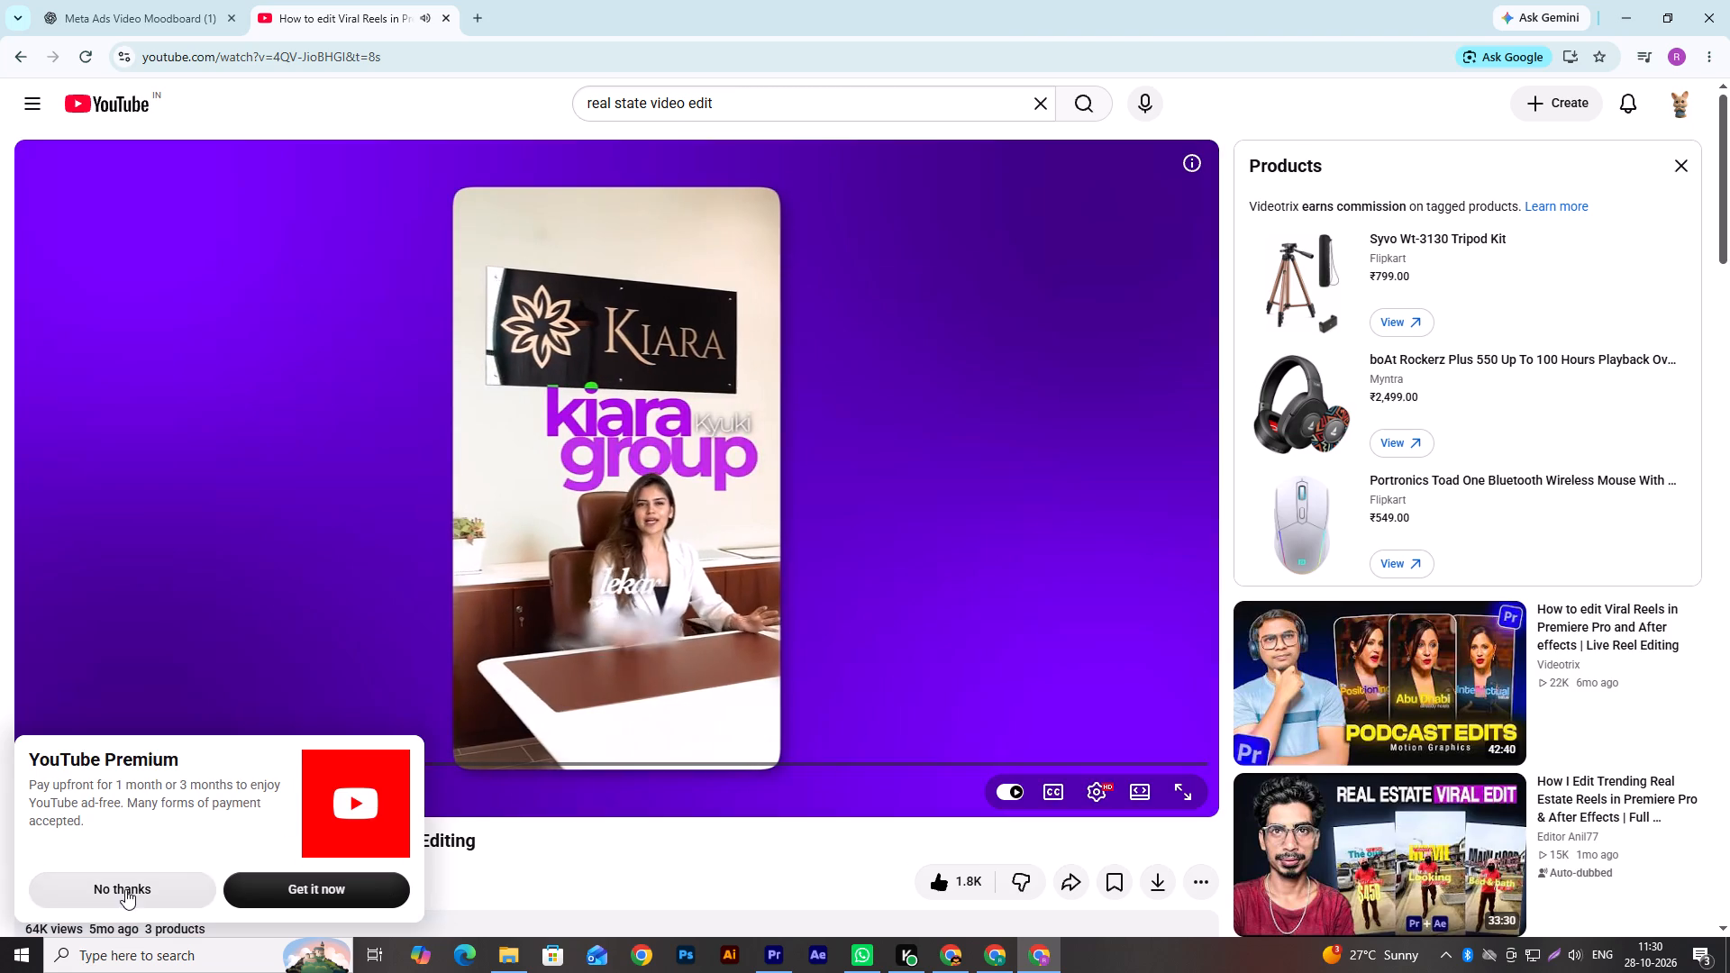
{"action": "left_click", "coordinate": [125, 889]}
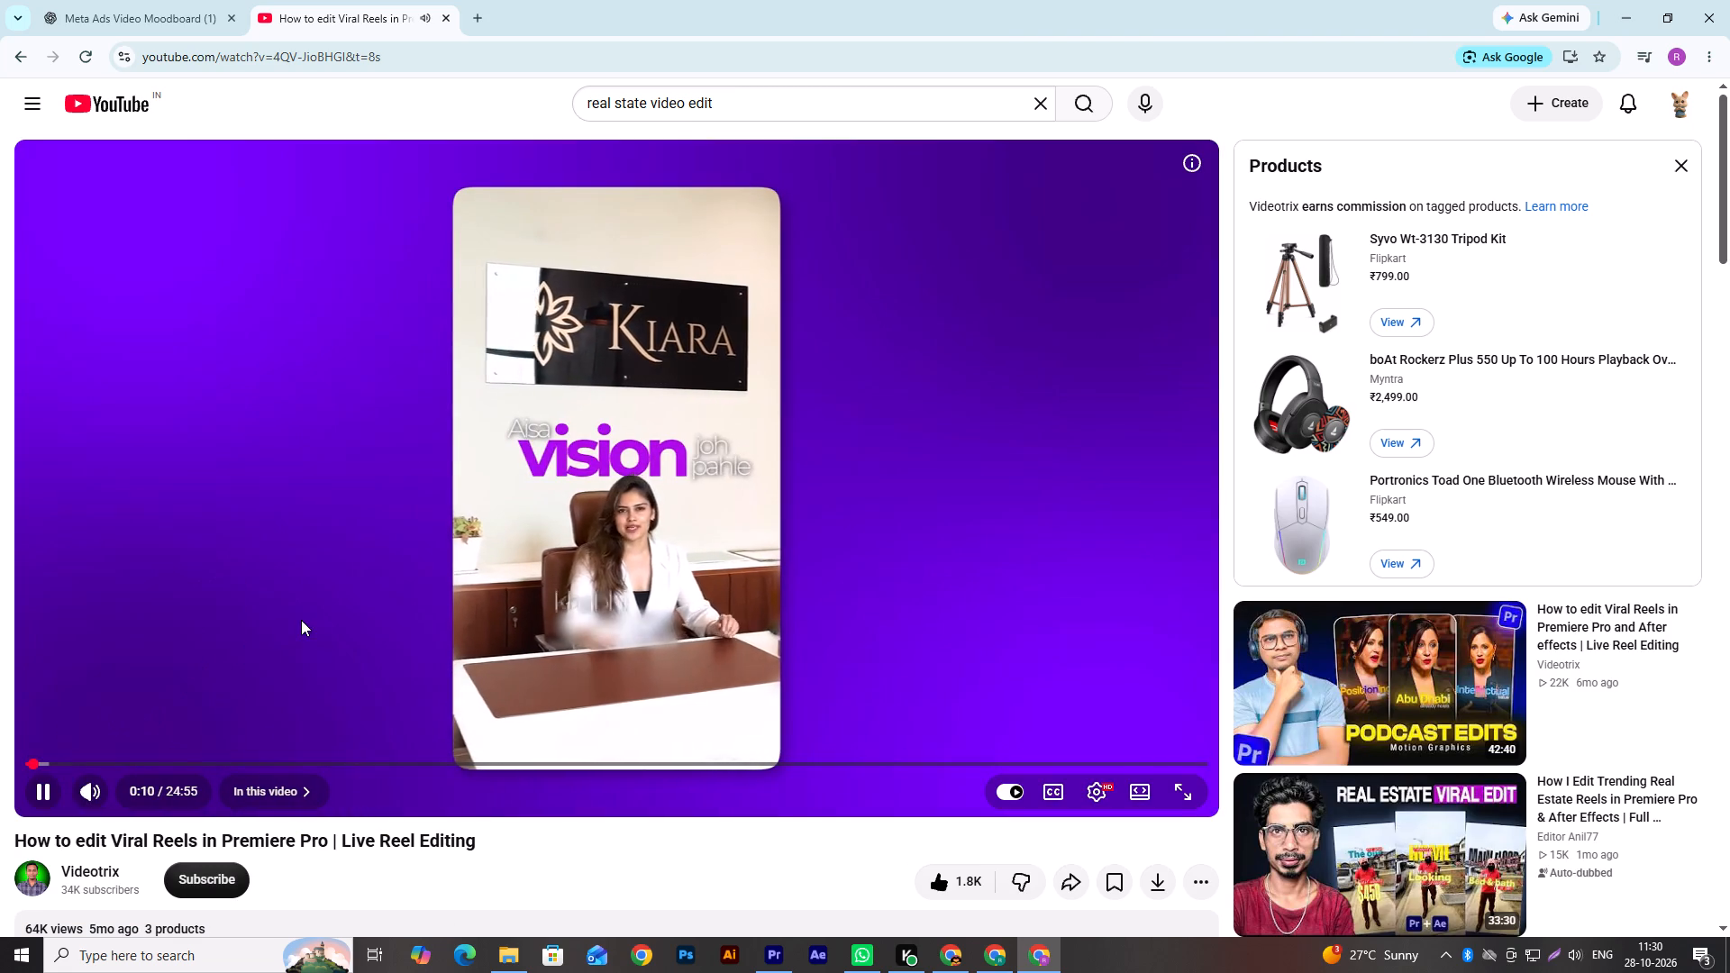
Skip forward through the tutorial's intro, clip setup and colour grading to the section on masking the source footage's existing caption.
{"action": "key", "text": "Right"}
{"action": "key", "text": "Right"}
{"action": "key", "text": "Right"}
{"action": "key", "text": "Right"}
{"action": "key", "text": "Right"}
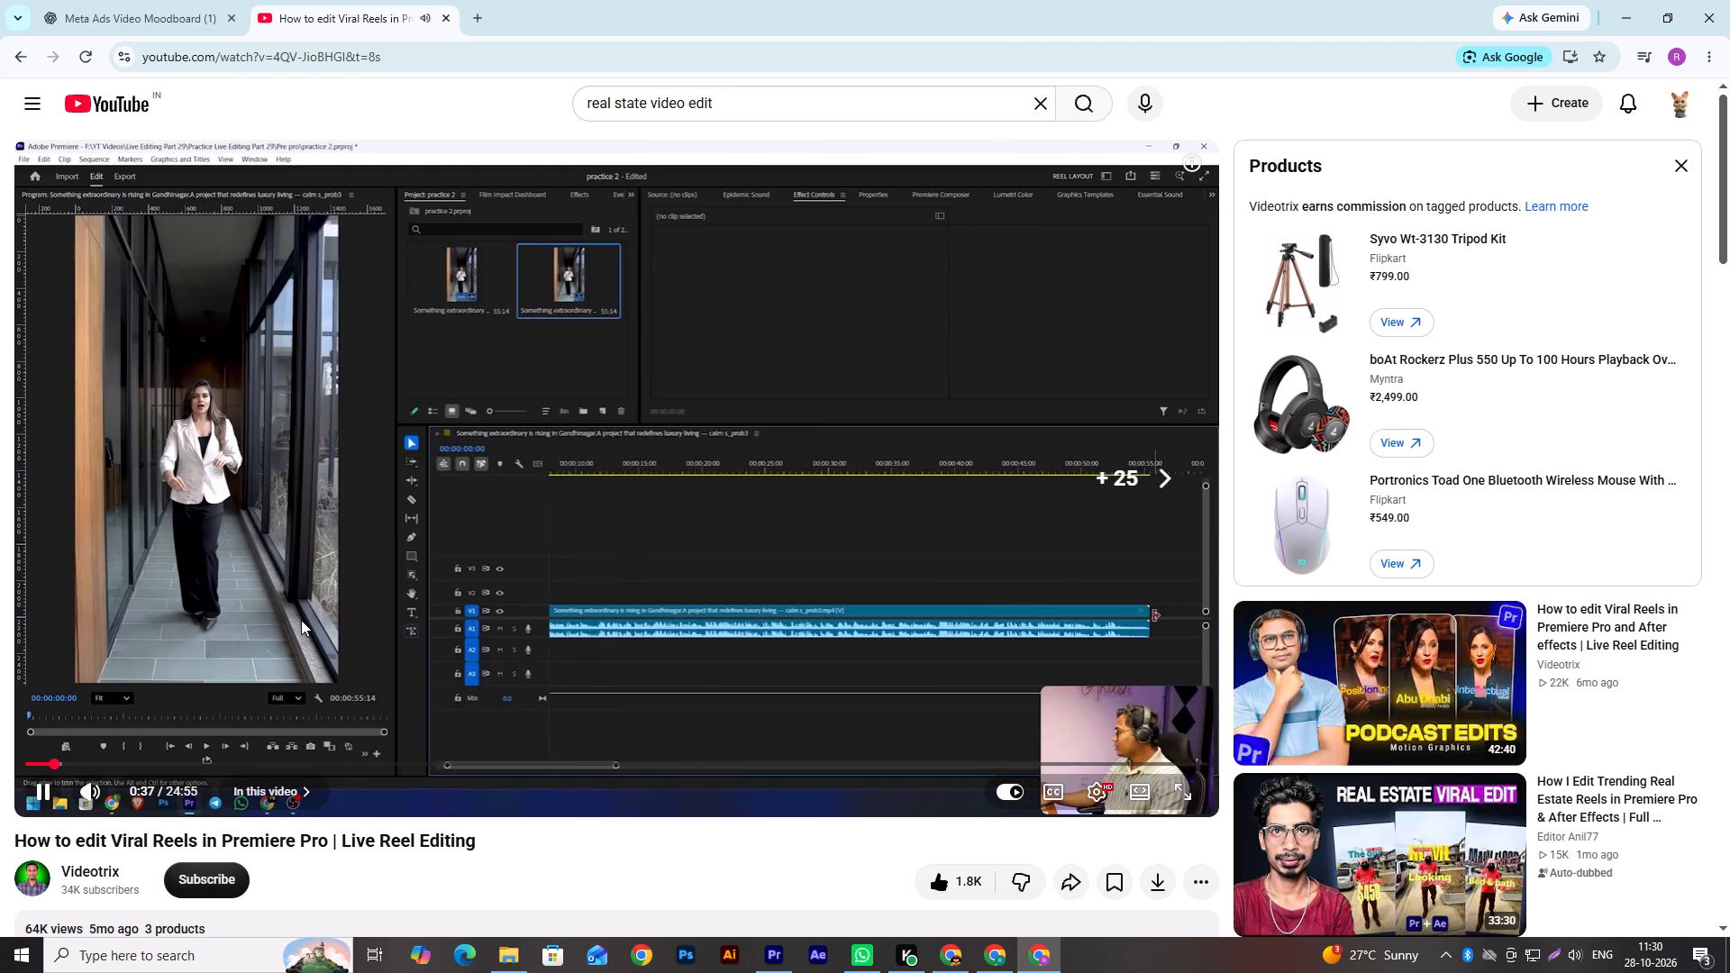
{"action": "key", "text": "Right"}
{"action": "key", "text": "Right"}
{"action": "key", "text": "Right"}
{"action": "key", "text": "Right"}
{"action": "key", "text": "Right"}
{"action": "key", "text": "Right"}
{"action": "key", "text": "Right"}
{"action": "key", "text": "Right"}
{"action": "key", "text": "Right"}
{"action": "key", "text": "Right"}
{"action": "key", "text": "Right"}
{"action": "key", "text": "Right"}
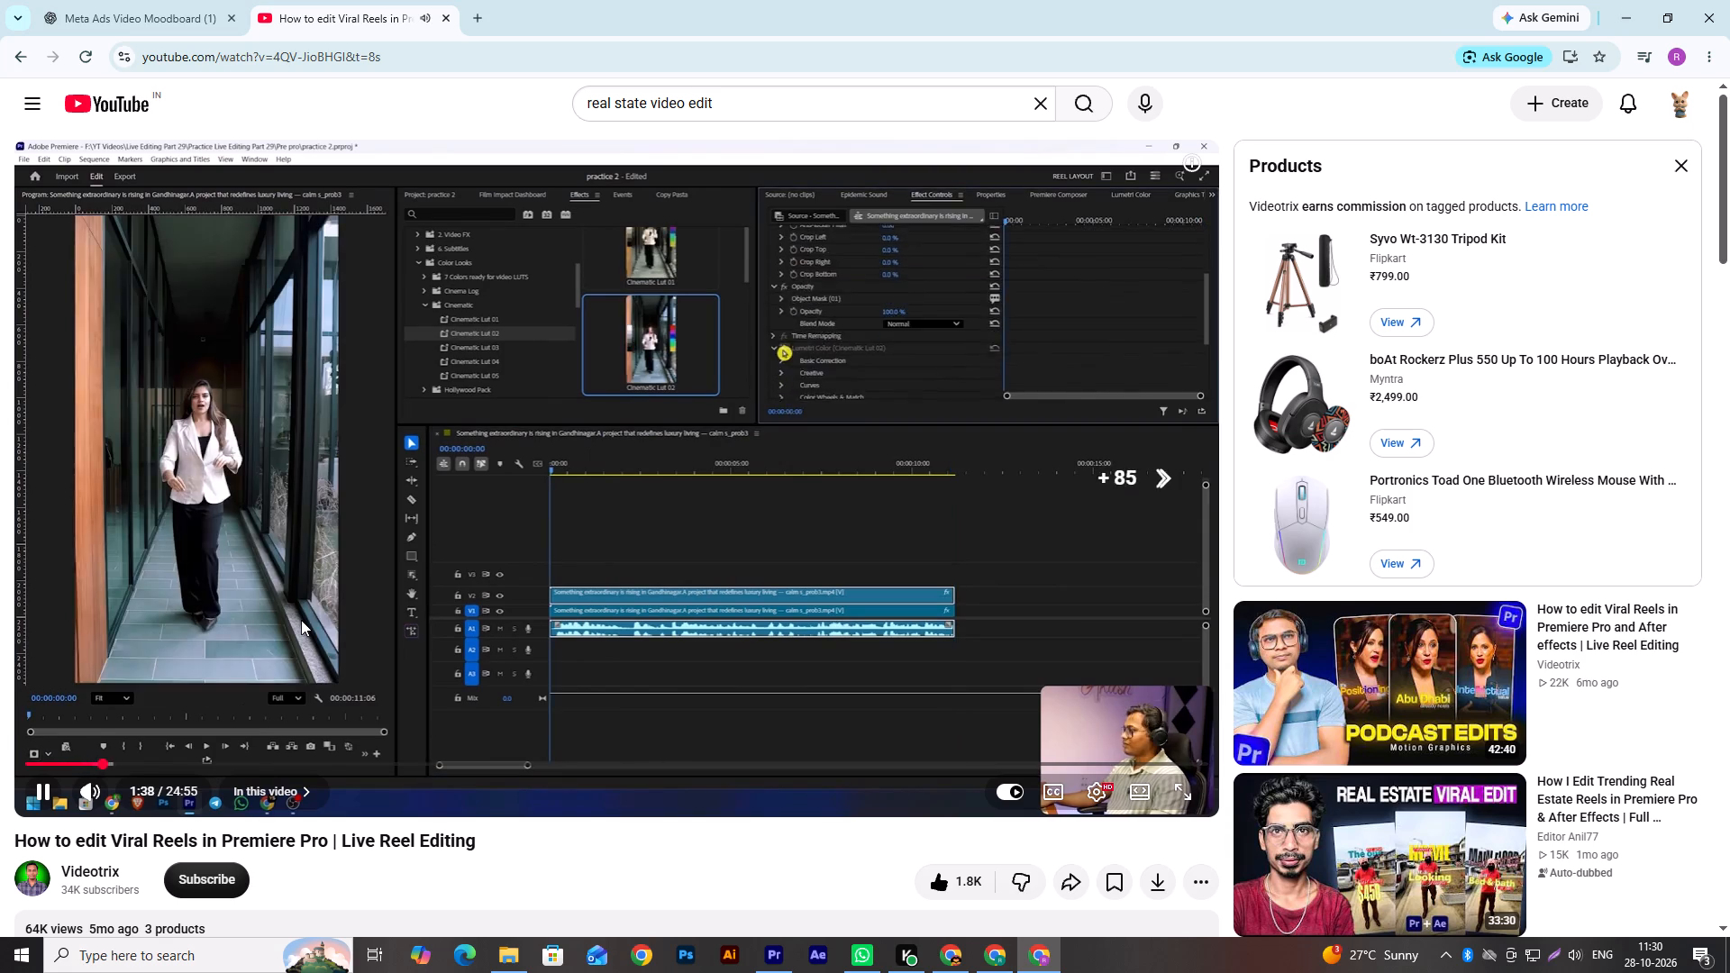
{"action": "key", "text": "Right"}
{"action": "key", "text": "Right"}
{"action": "key", "text": "Right"}
{"action": "key", "text": "Right"}
{"action": "key", "text": "Right"}
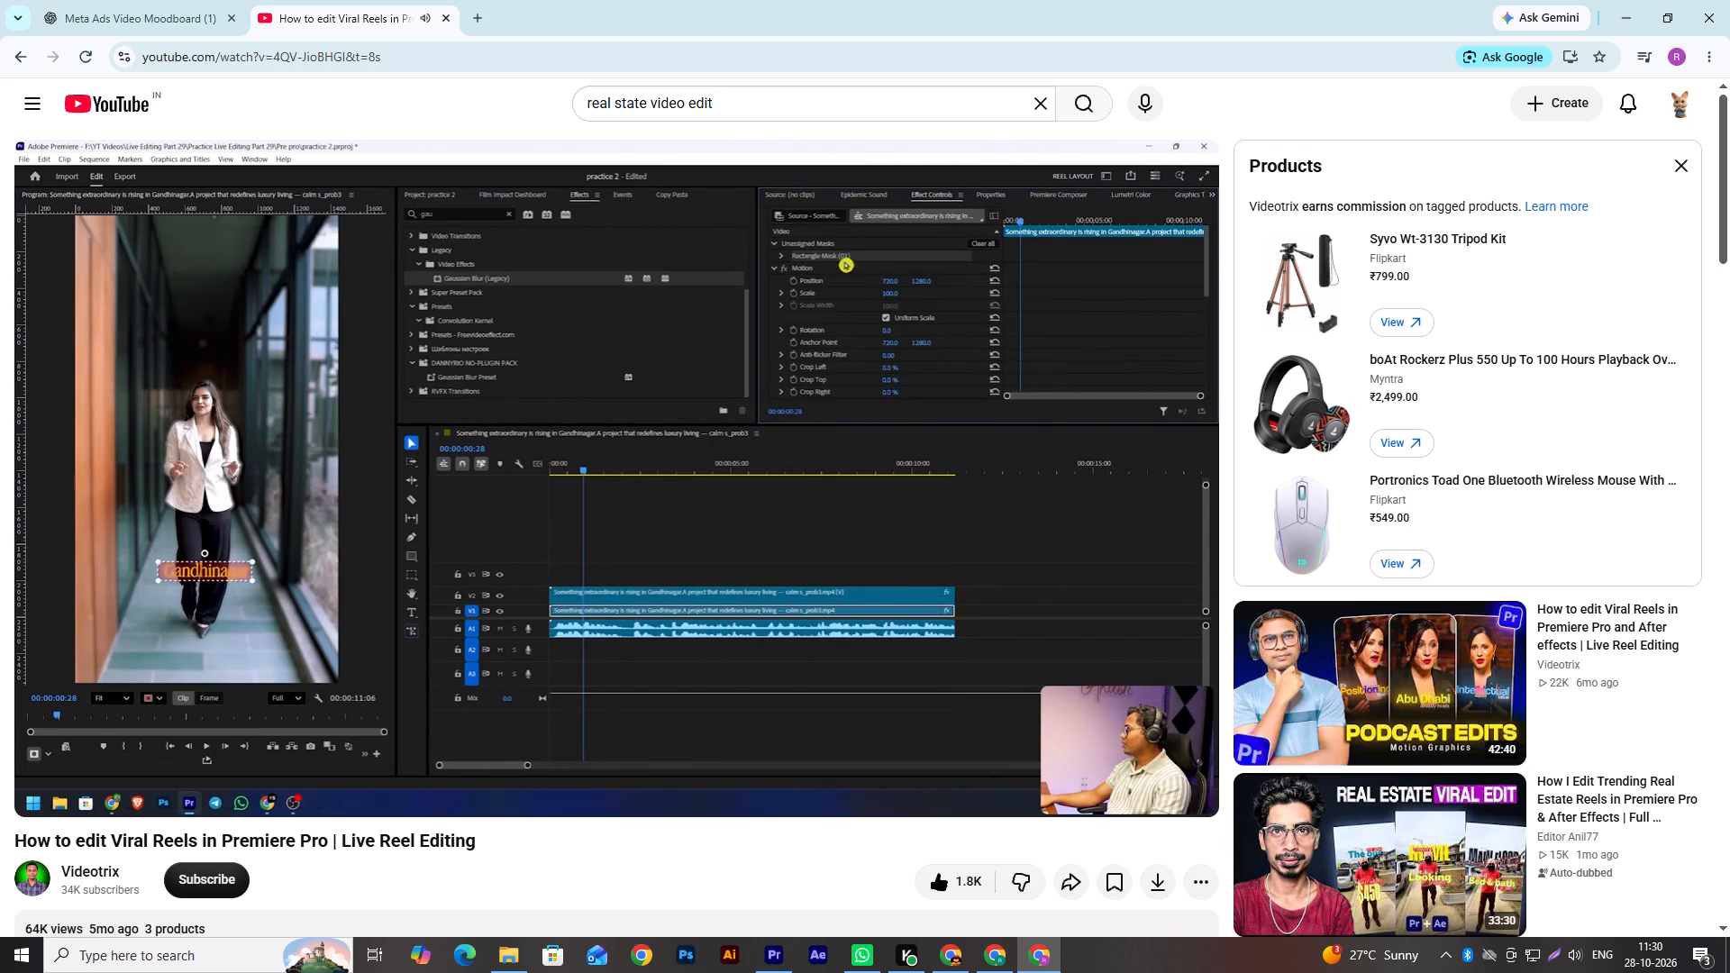
Examine how the tutorial blurs out the existing caption in the footage, skipping on to the end of that section.
{"action": "key", "text": "Right"}
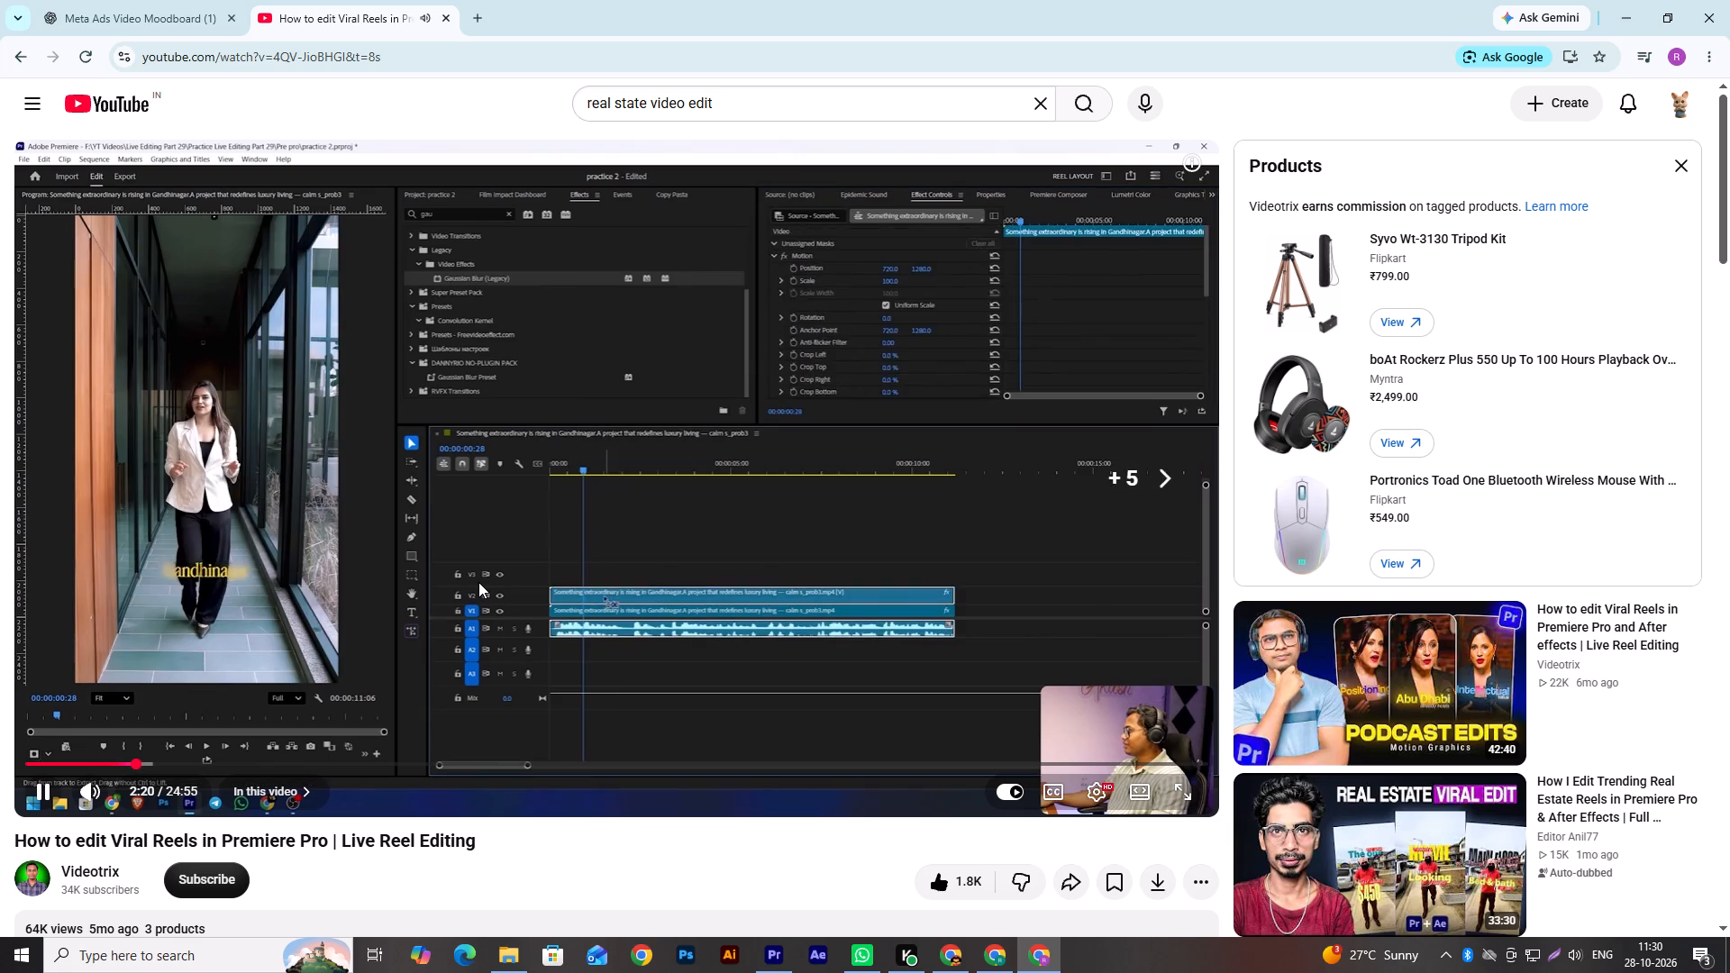
{"action": "key", "text": "Right"}
{"action": "key", "text": "Left"}
{"action": "key", "text": "Right"}
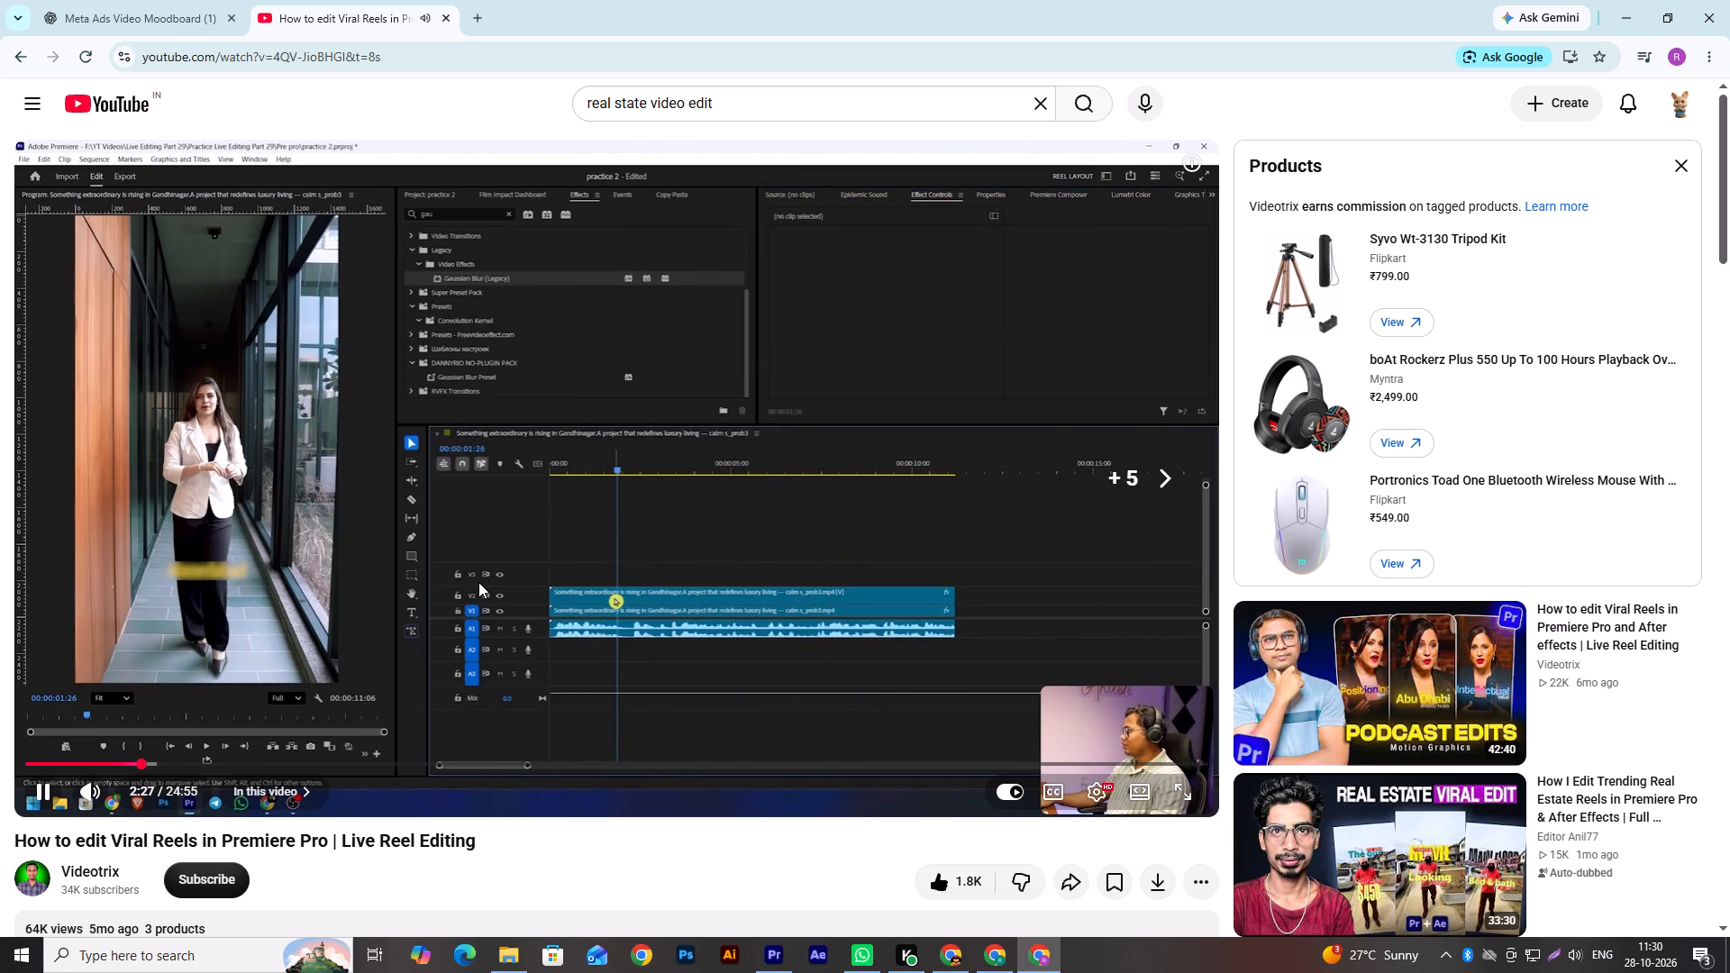
{"action": "key", "text": "Right"}
{"action": "key", "text": "Right"}
{"action": "key", "text": "Right"}
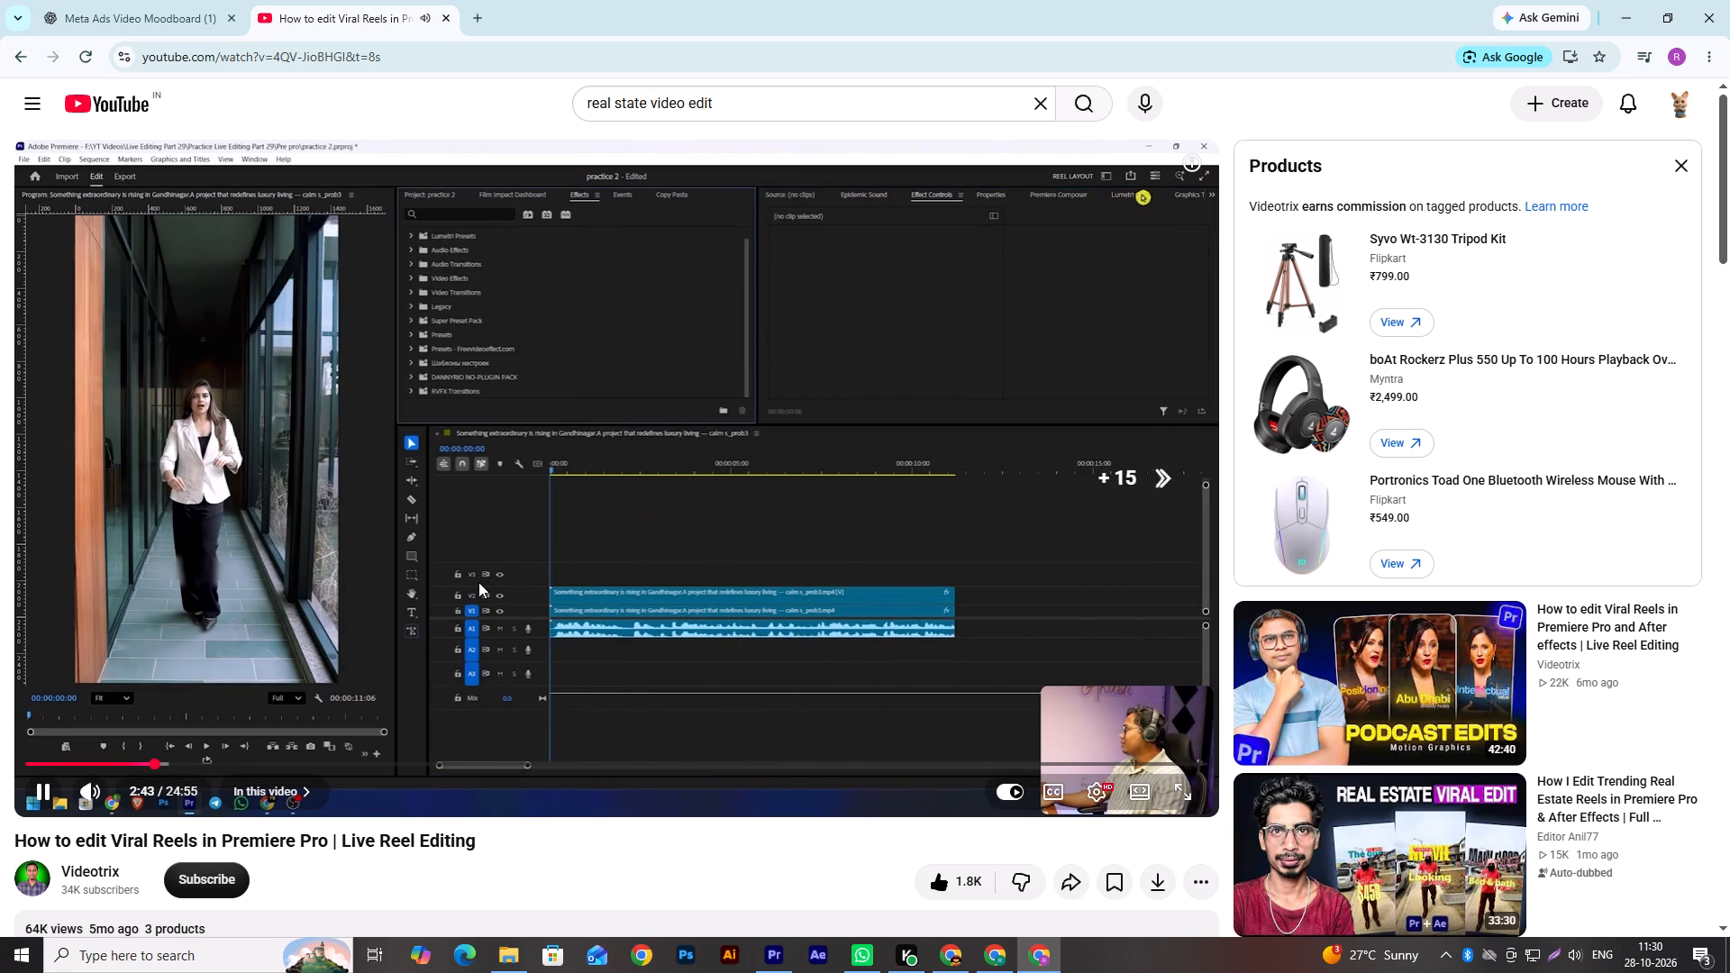
Skip ahead to the tutorial's title text styling, examine its font, appearance and alignment settings, and pause the video at 3:47.
{"action": "key", "text": "Right"}
{"action": "key", "text": "Right"}
{"action": "key", "text": "Right"}
{"action": "key", "text": "Right"}
{"action": "key", "text": "Right"}
{"action": "key", "text": "Right"}
{"action": "key", "text": "Right"}
{"action": "key", "text": "Right"}
{"action": "key", "text": "Right"}
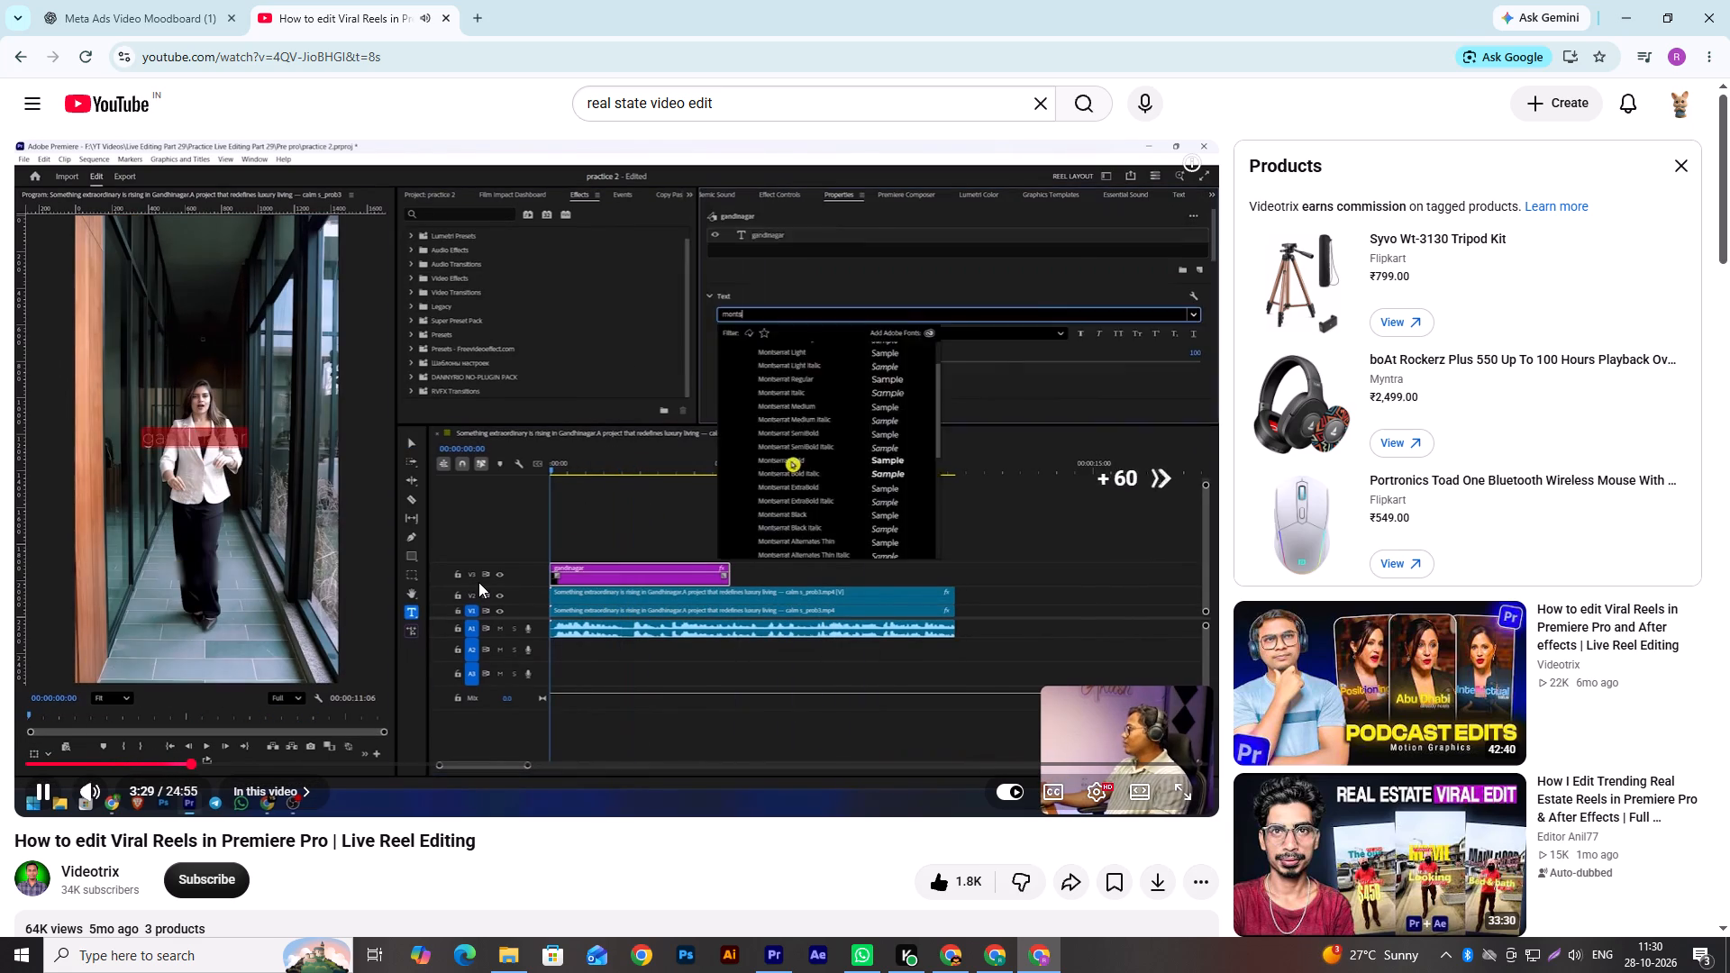
{"action": "key", "text": "Right"}
{"action": "key", "text": "Right"}
{"action": "key", "text": "Right"}
{"action": "key", "text": "Left"}
{"action": "key", "text": "Right"}
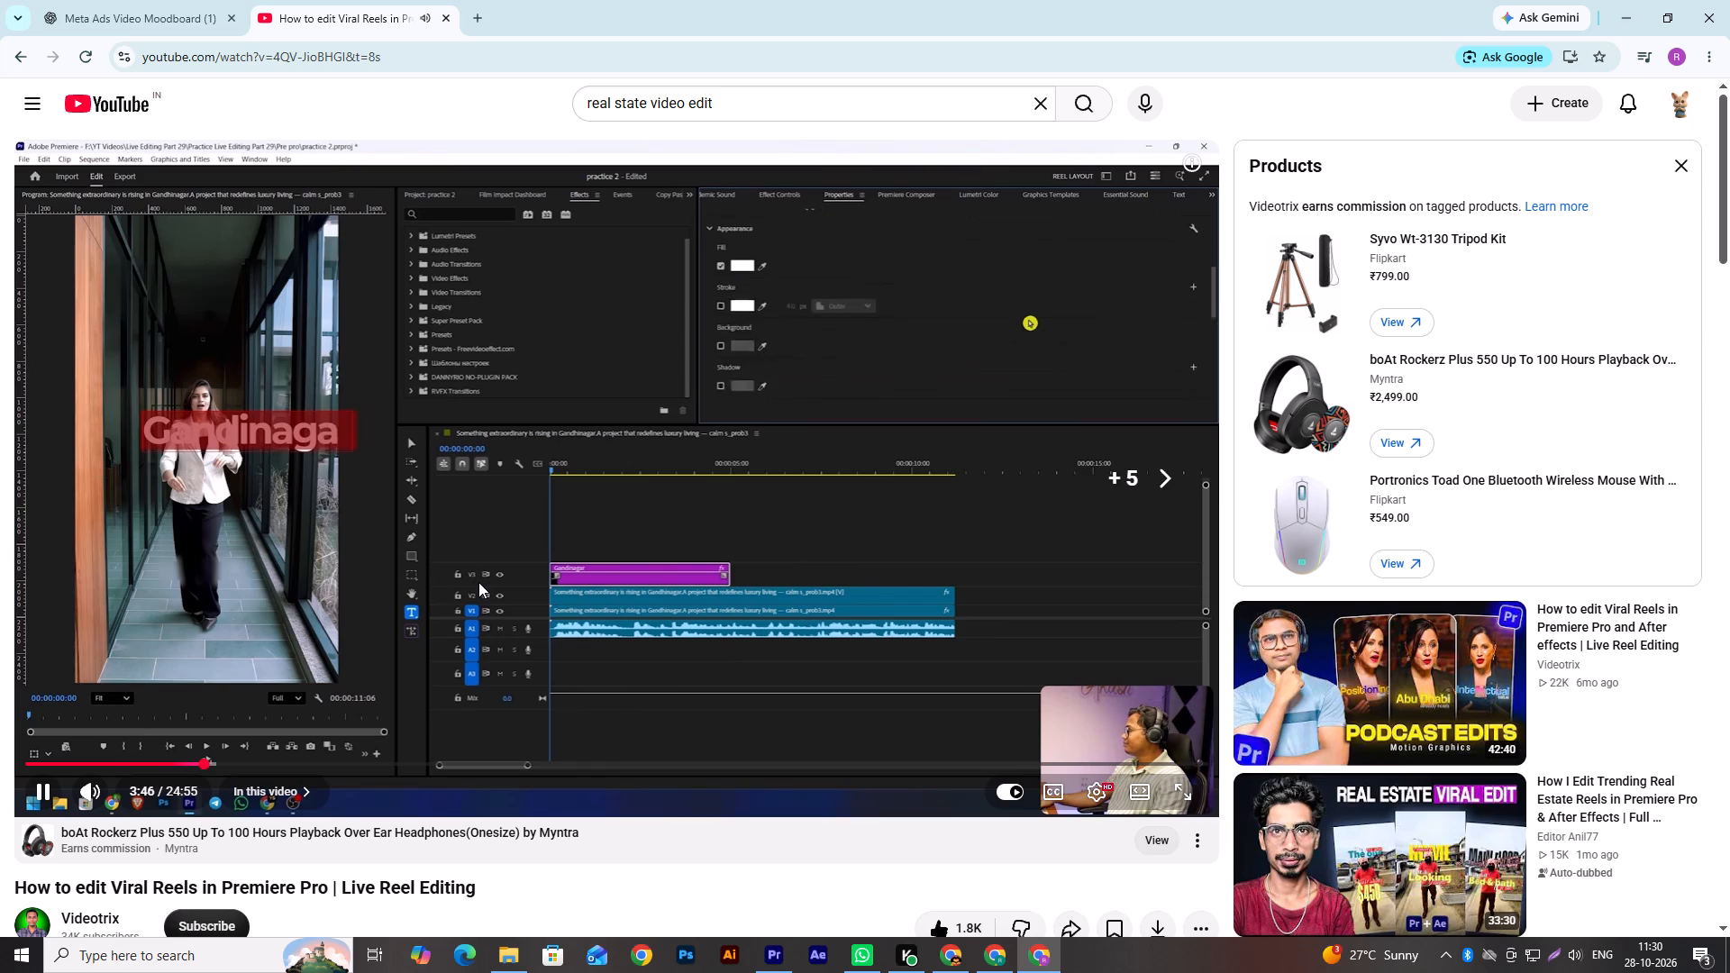
{"action": "key", "text": "Left"}
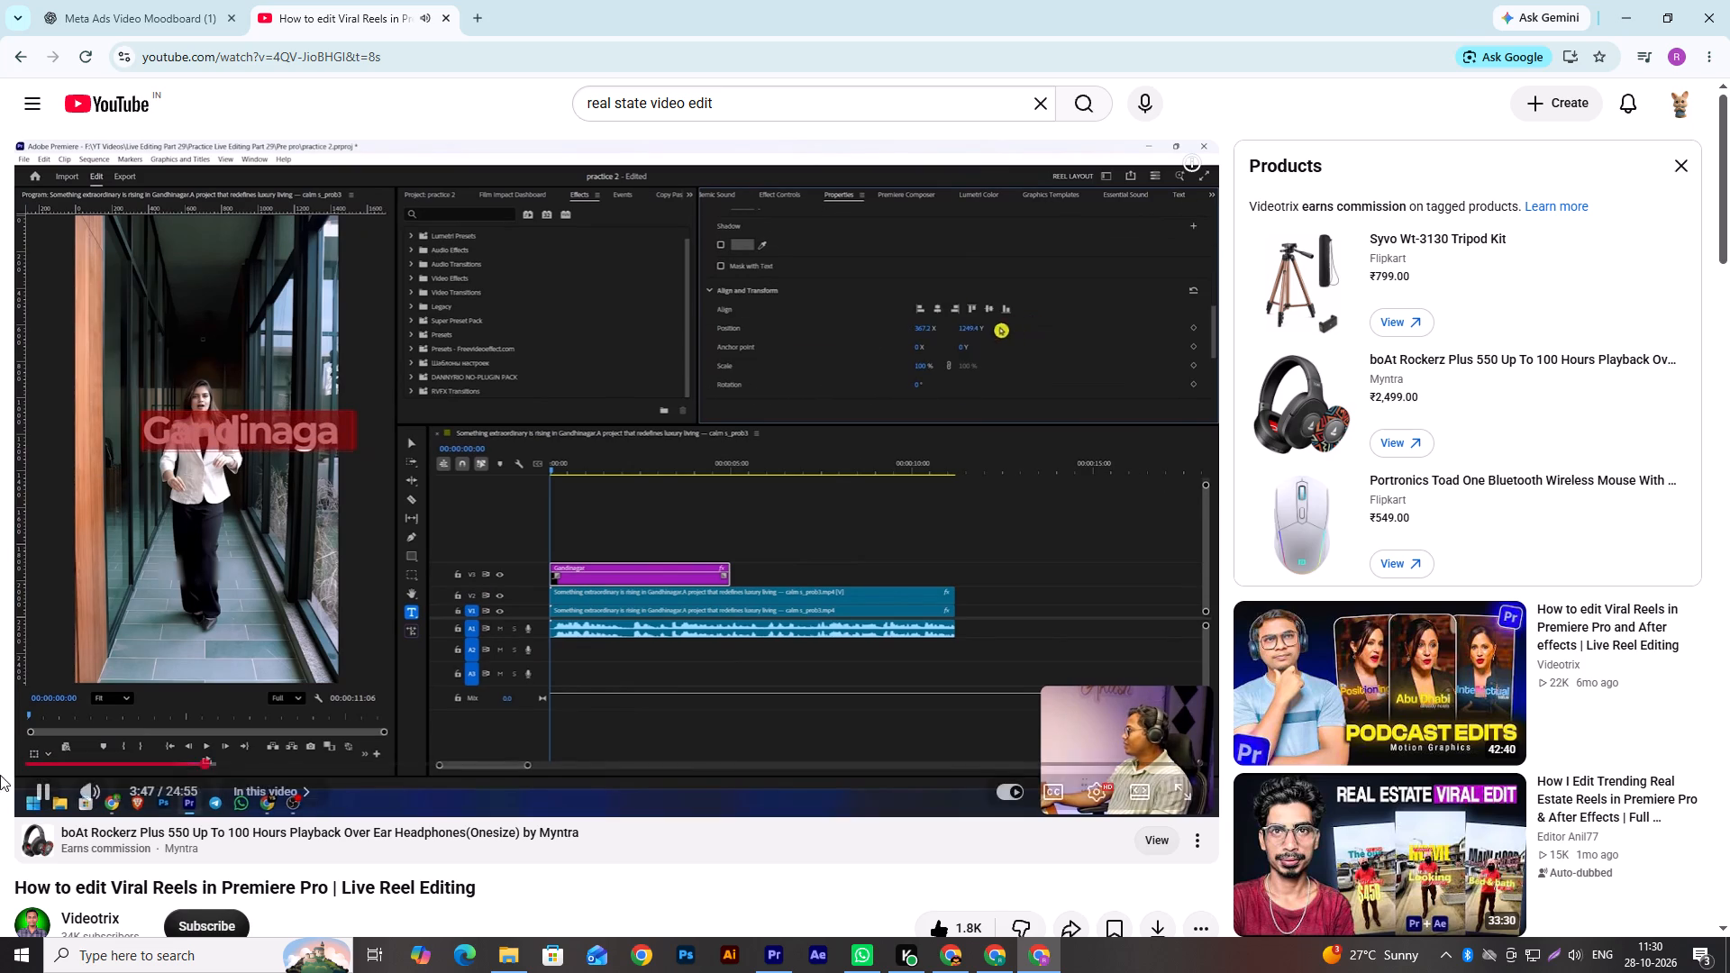
{"action": "left_click", "coordinate": [589, 620]}
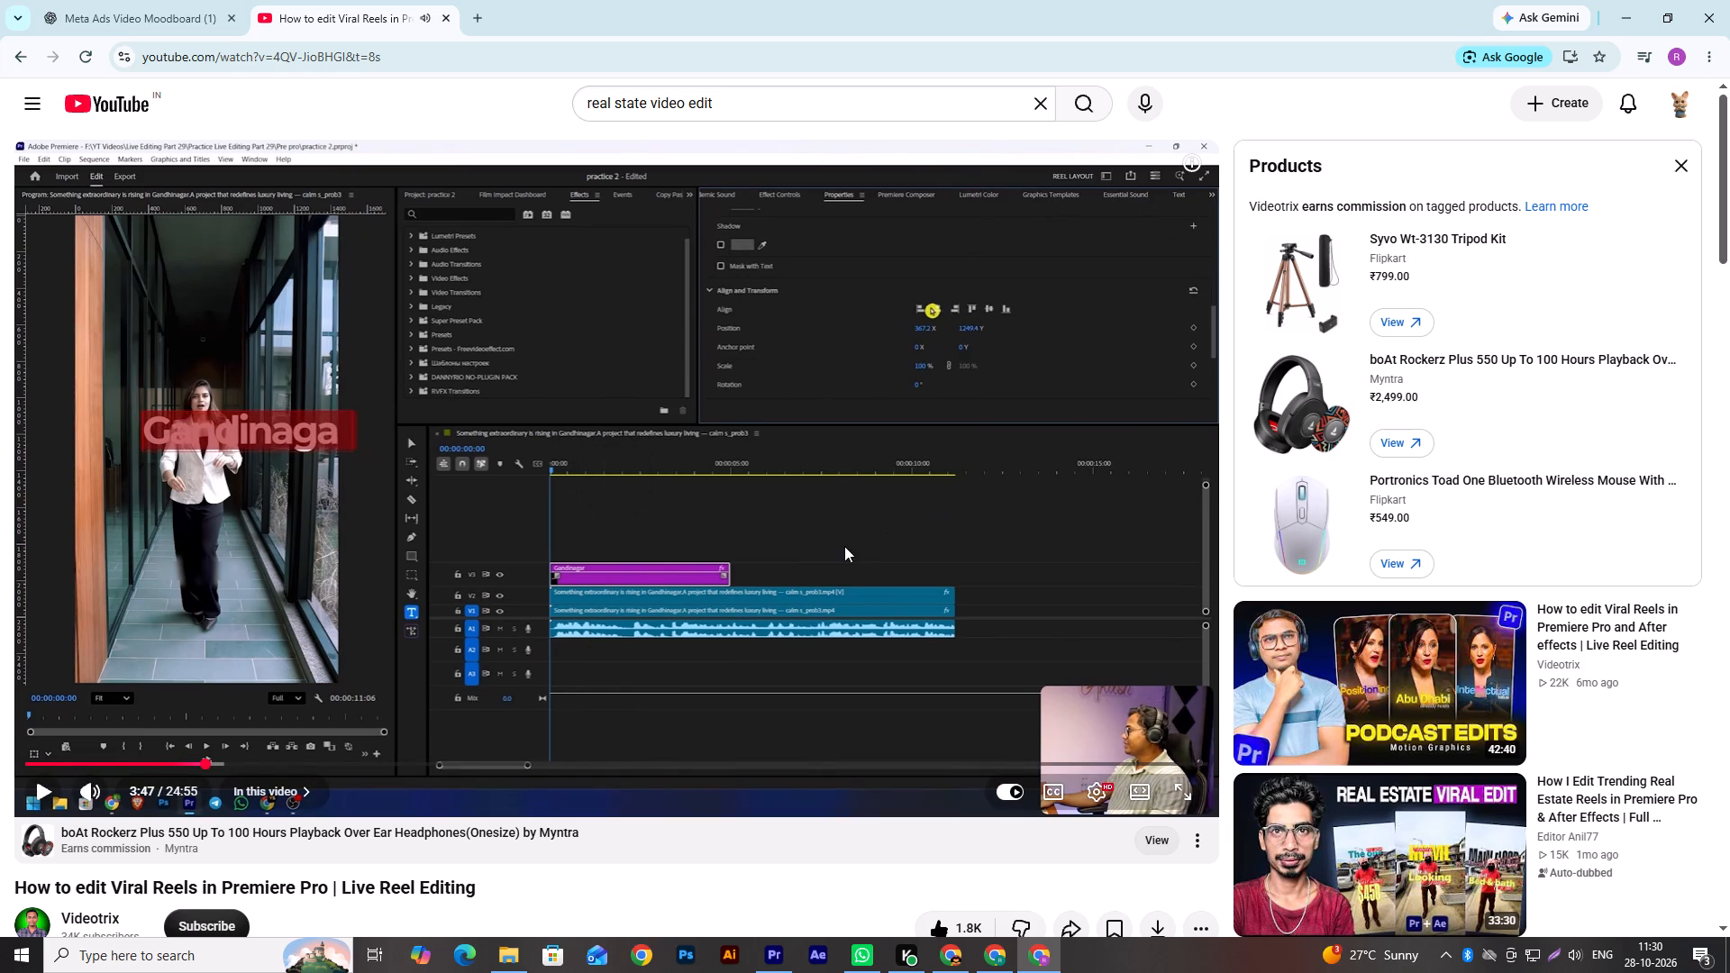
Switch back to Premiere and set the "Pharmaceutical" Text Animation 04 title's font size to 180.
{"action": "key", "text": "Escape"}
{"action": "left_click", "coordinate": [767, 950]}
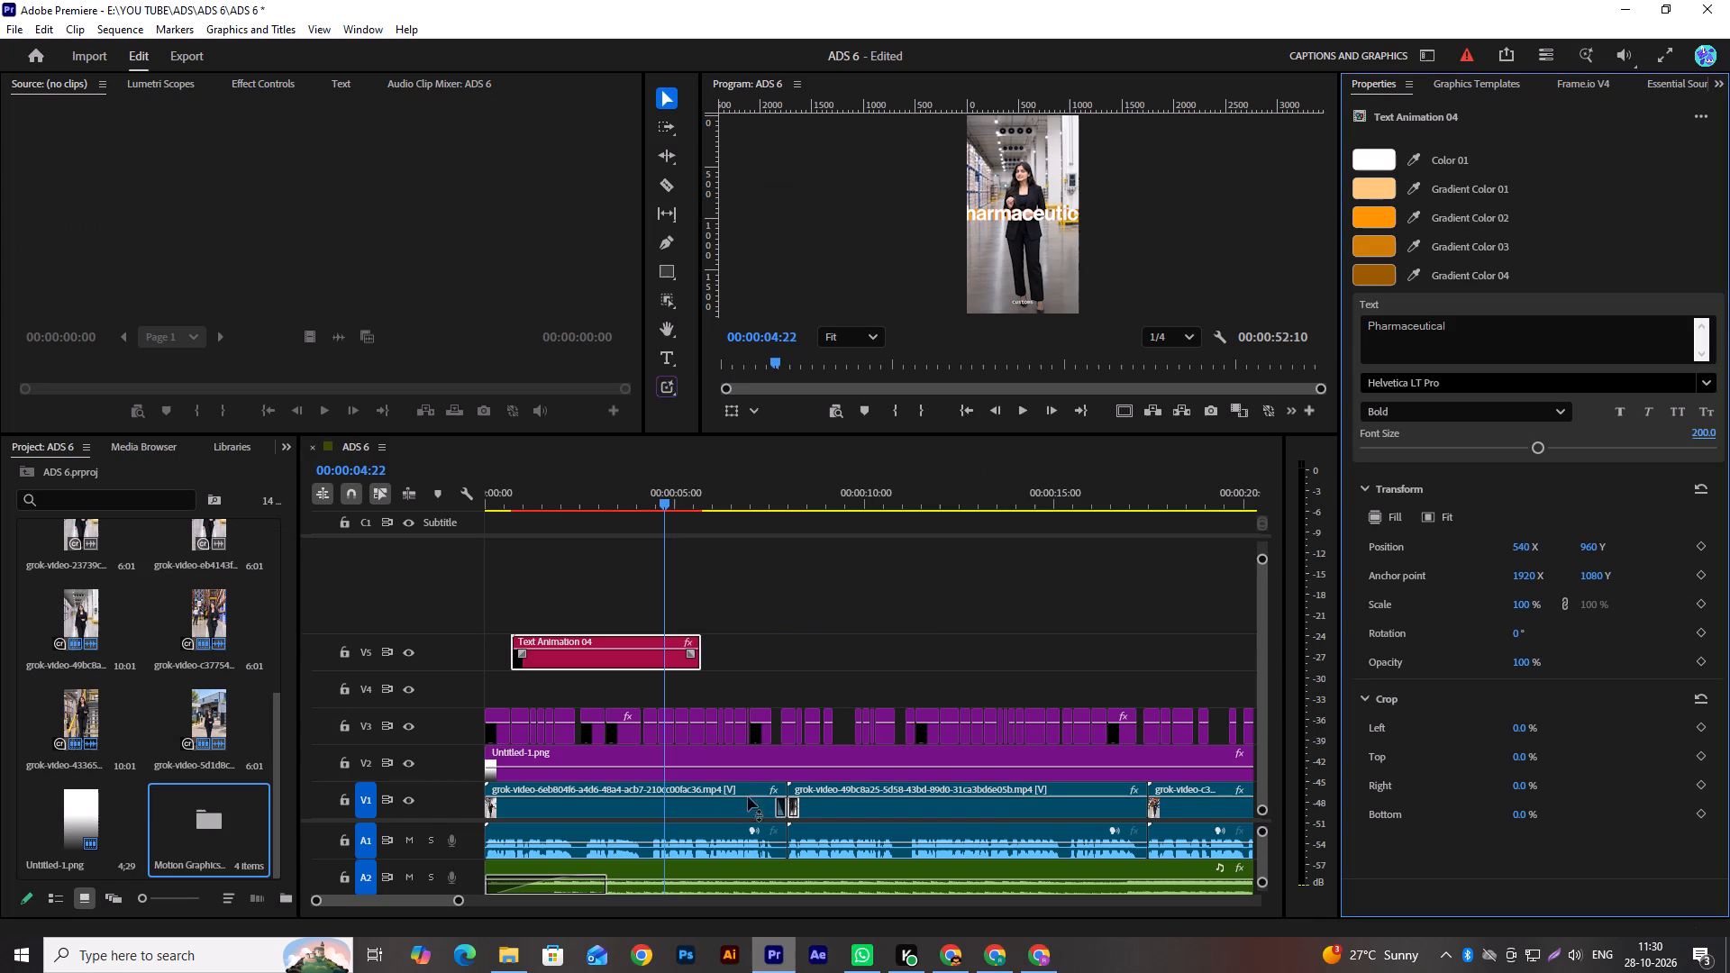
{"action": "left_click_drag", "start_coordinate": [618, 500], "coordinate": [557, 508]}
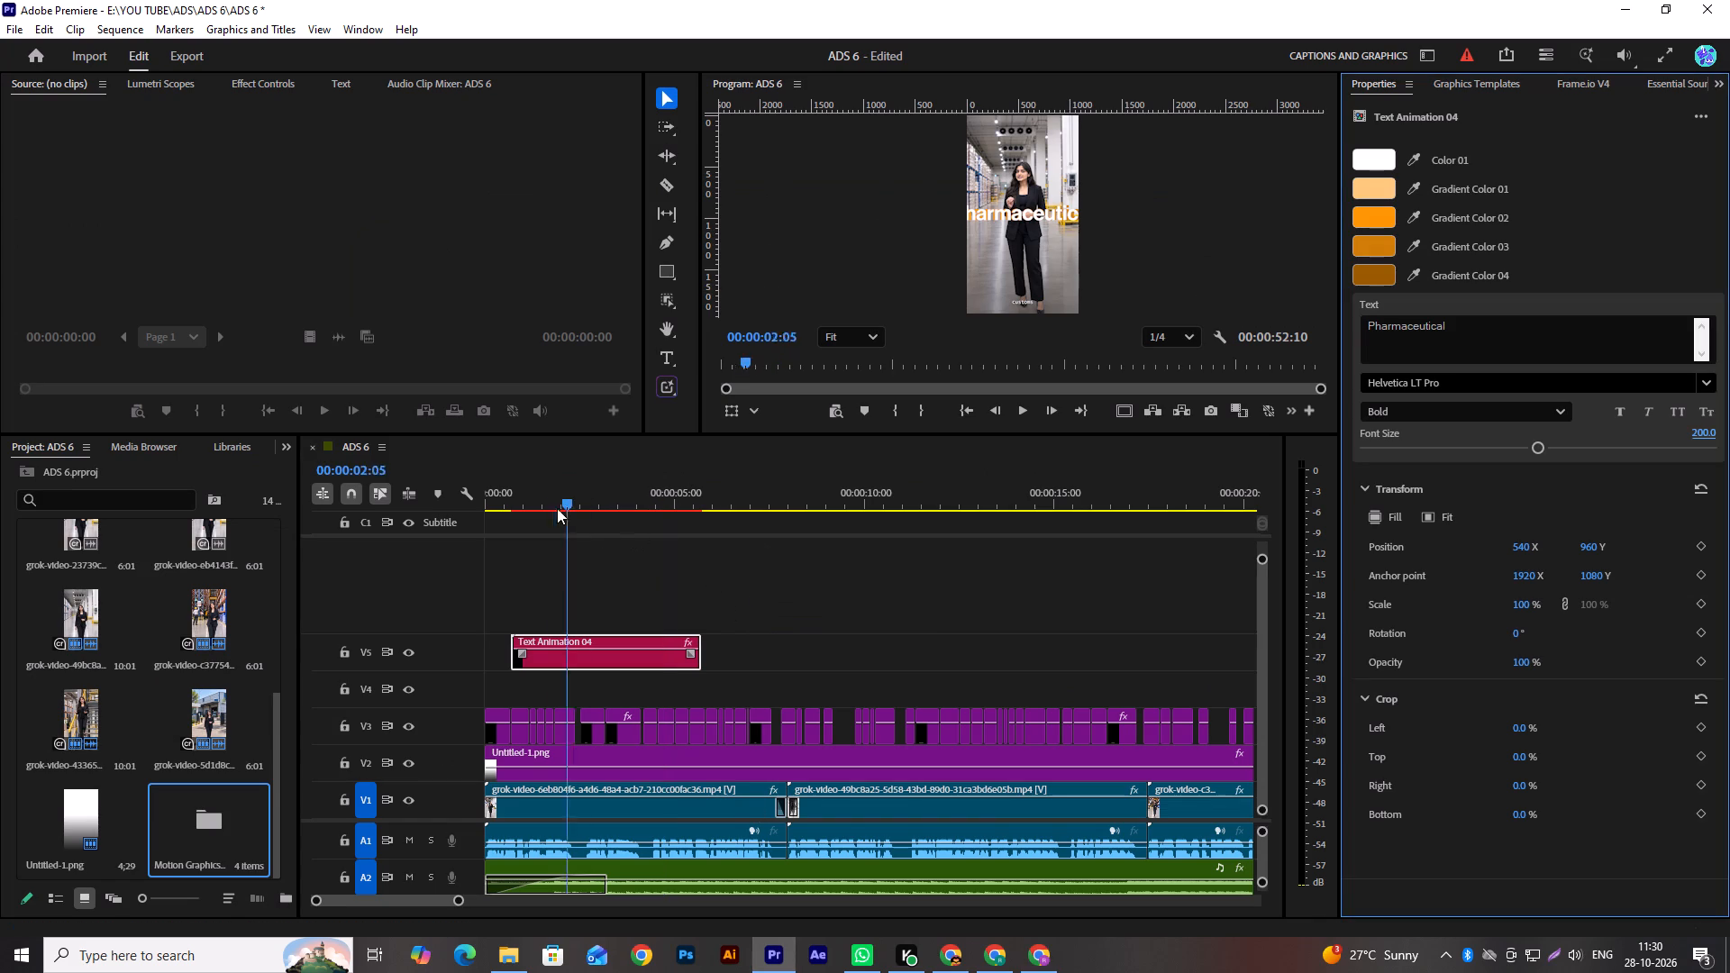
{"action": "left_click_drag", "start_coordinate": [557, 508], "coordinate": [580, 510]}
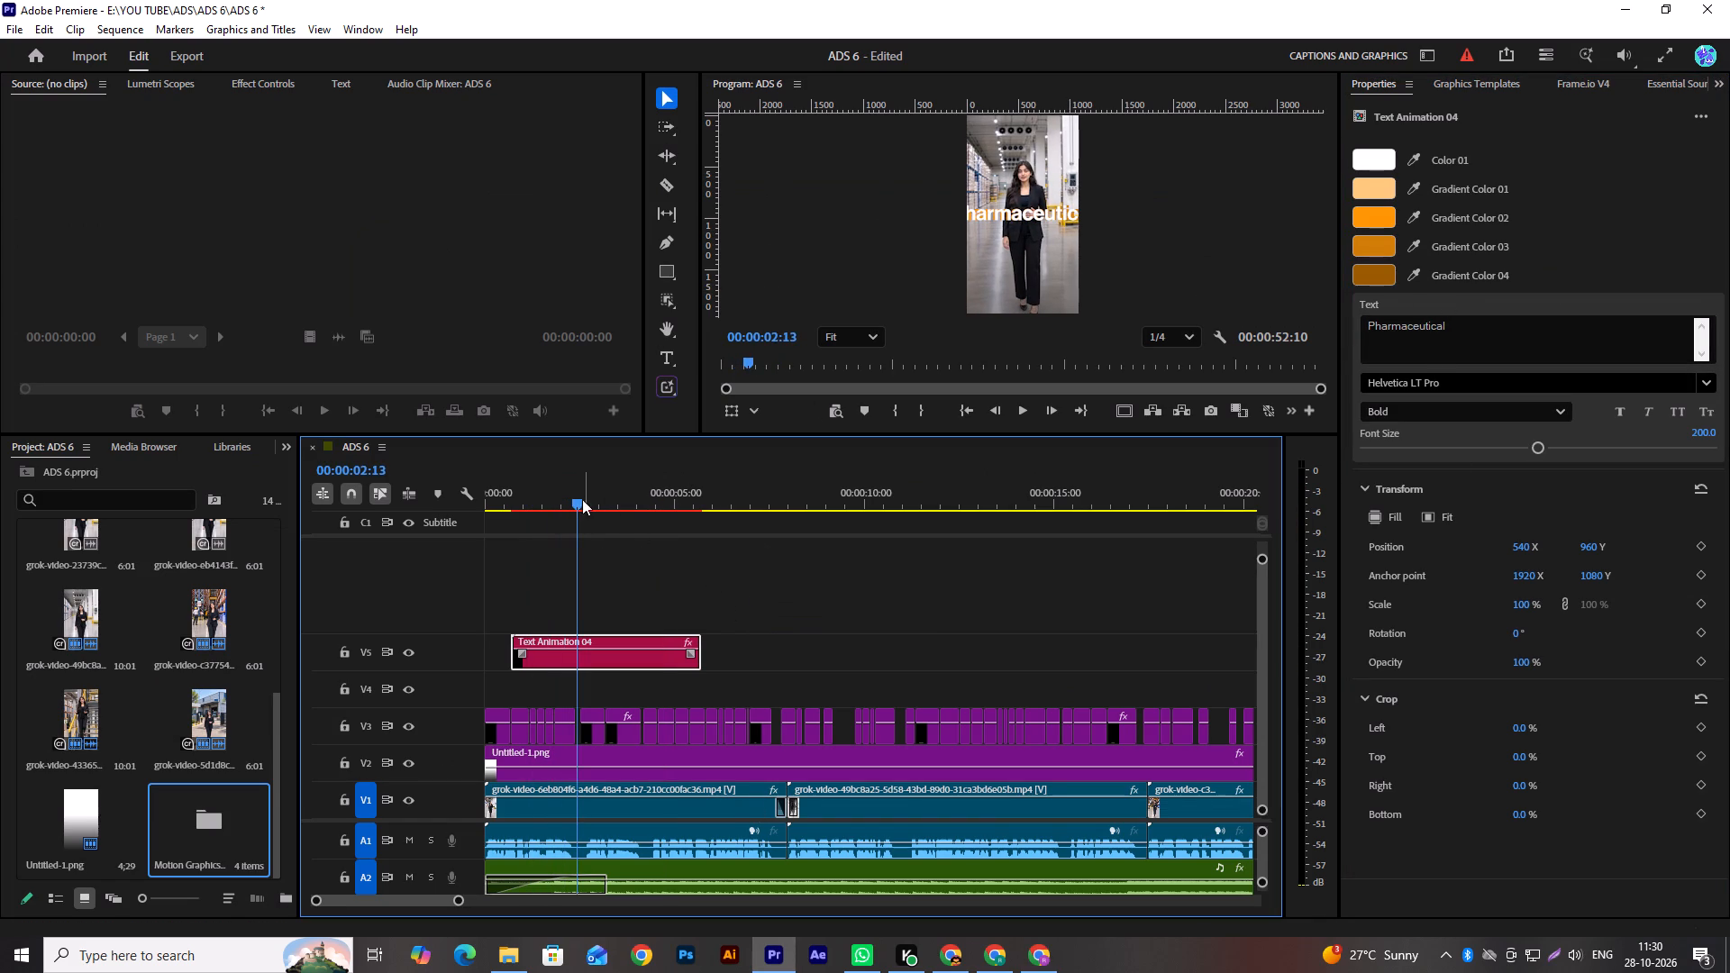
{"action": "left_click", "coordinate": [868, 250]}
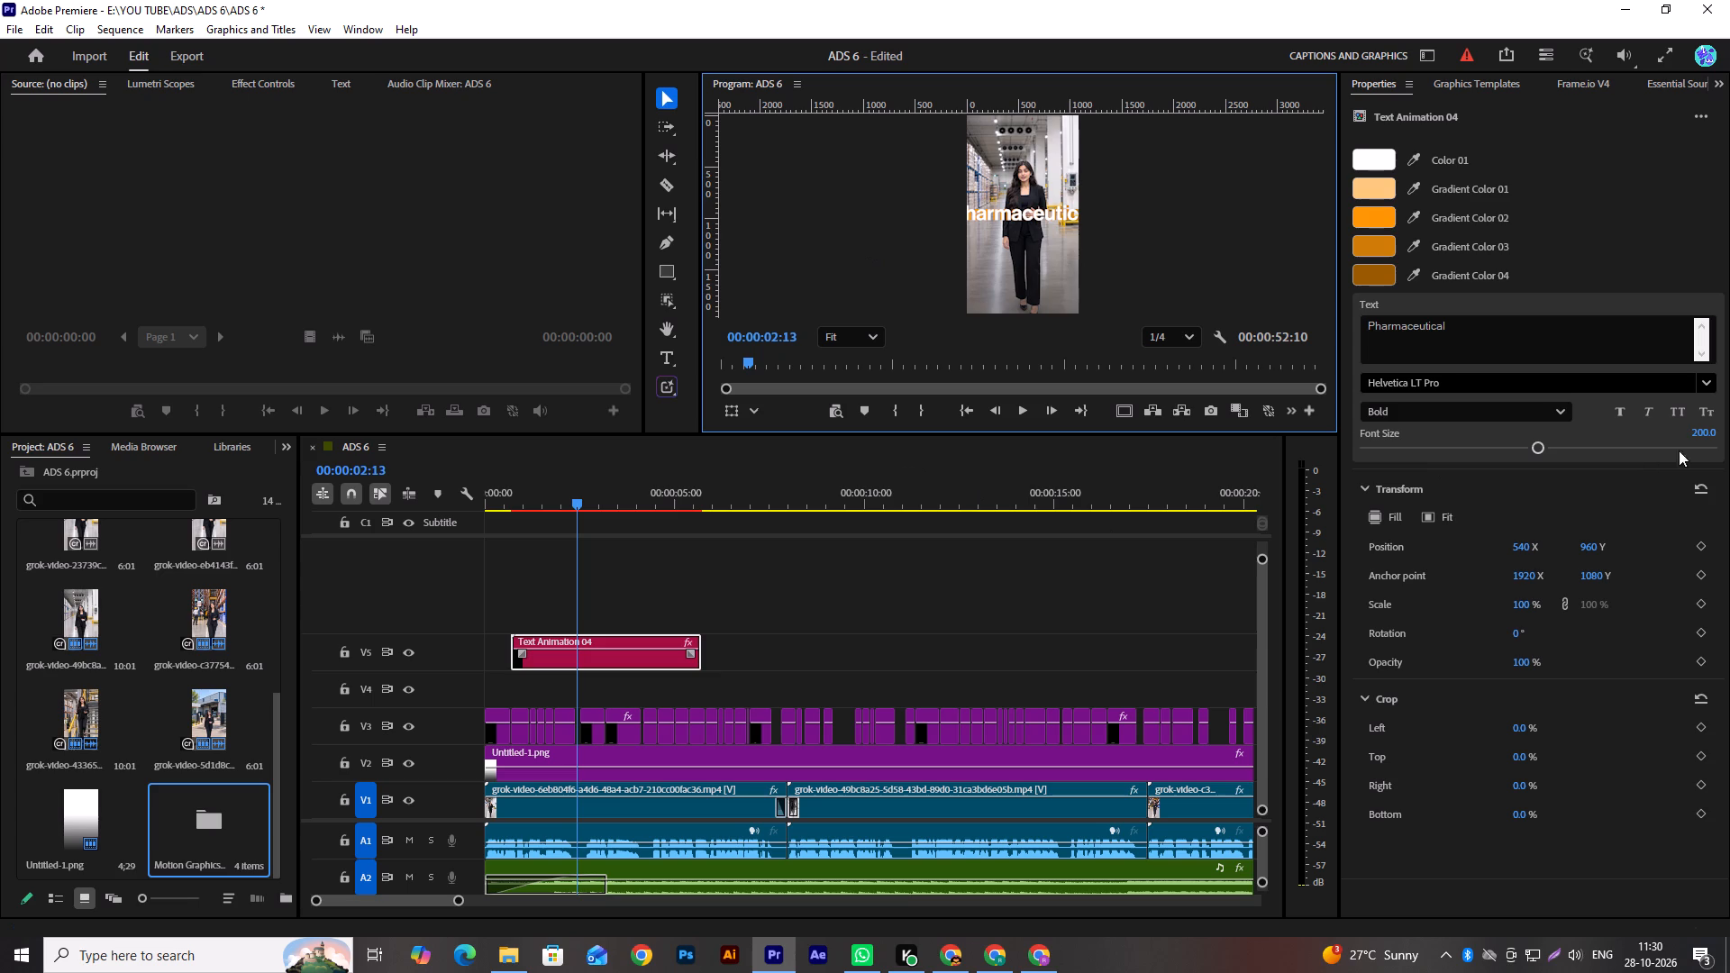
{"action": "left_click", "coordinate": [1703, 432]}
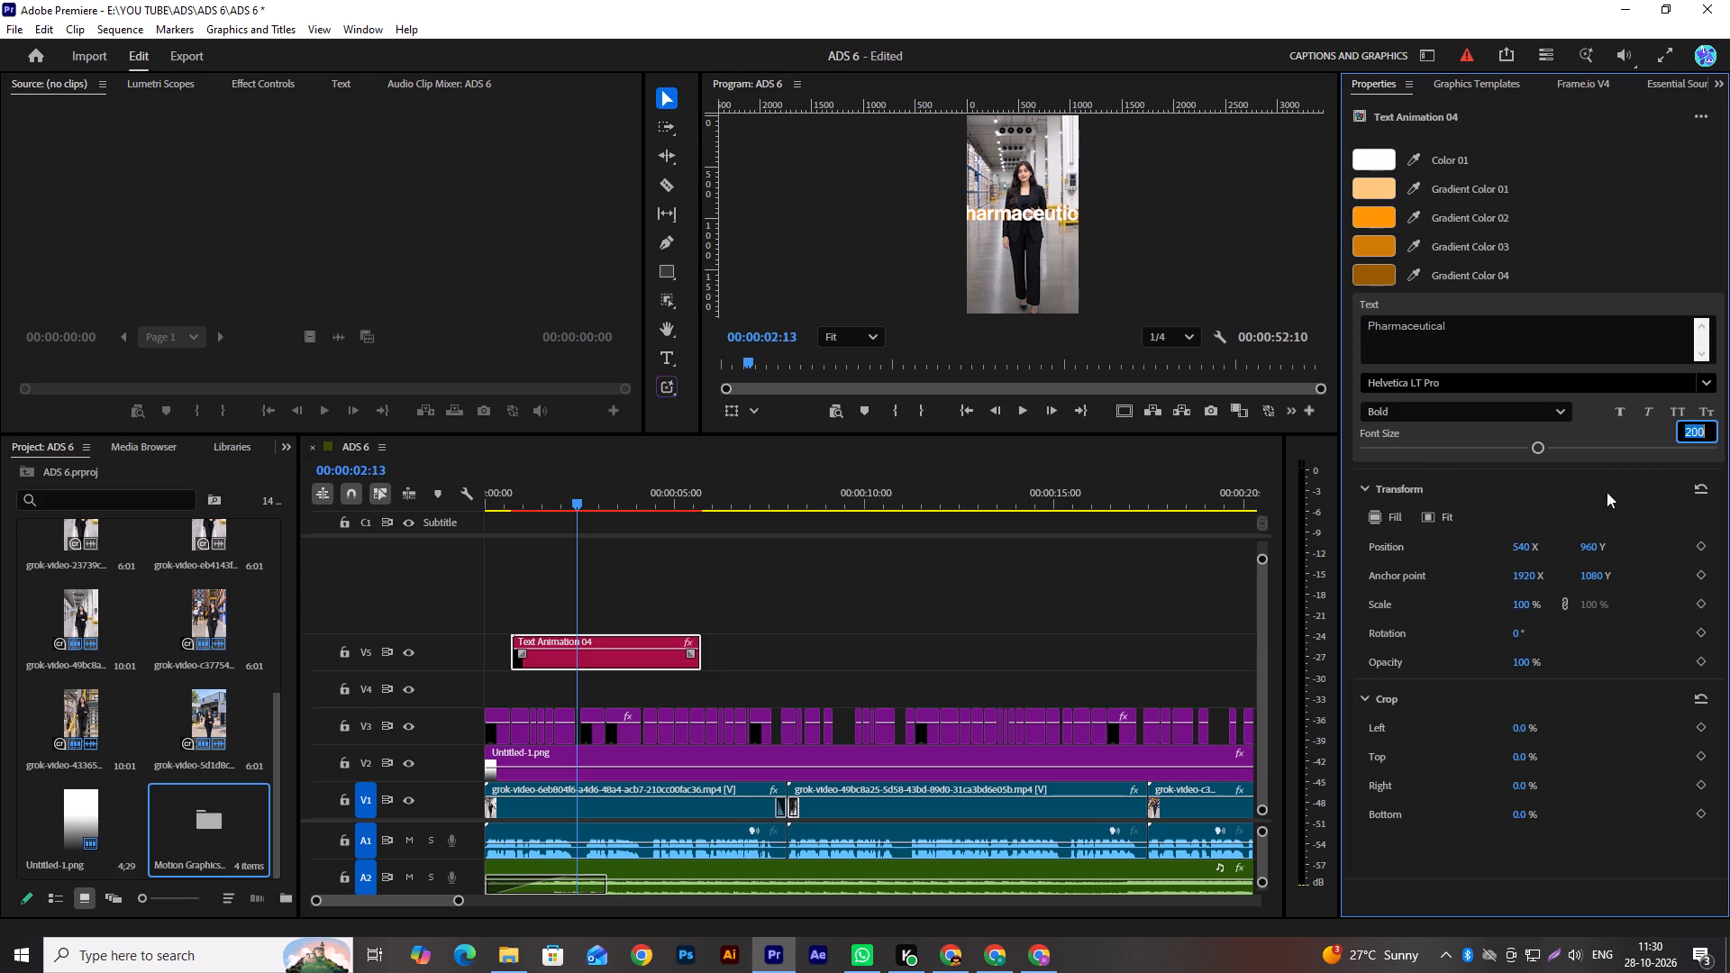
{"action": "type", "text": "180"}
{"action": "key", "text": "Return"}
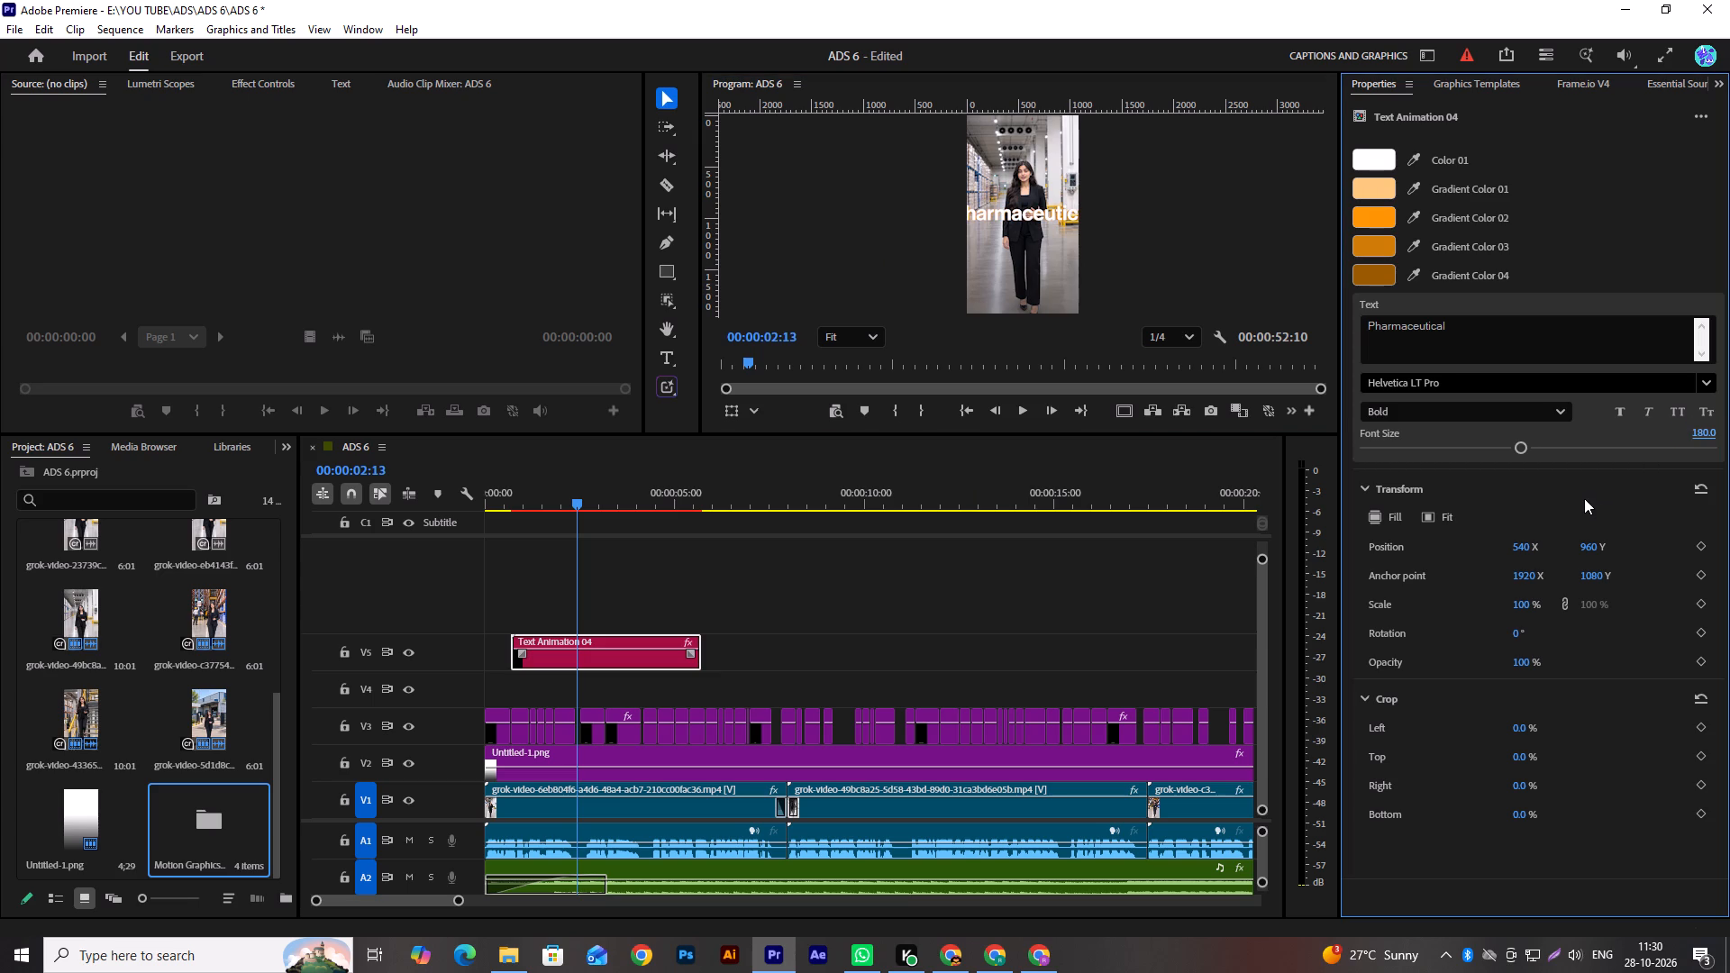
Play back the opening with the "Pharmaceutical" title, using an enlarged program preview, to examine how the text fits the frame.
{"action": "left_click_drag", "start_coordinate": [539, 501], "coordinate": [508, 503]}
{"action": "key", "text": "space"}
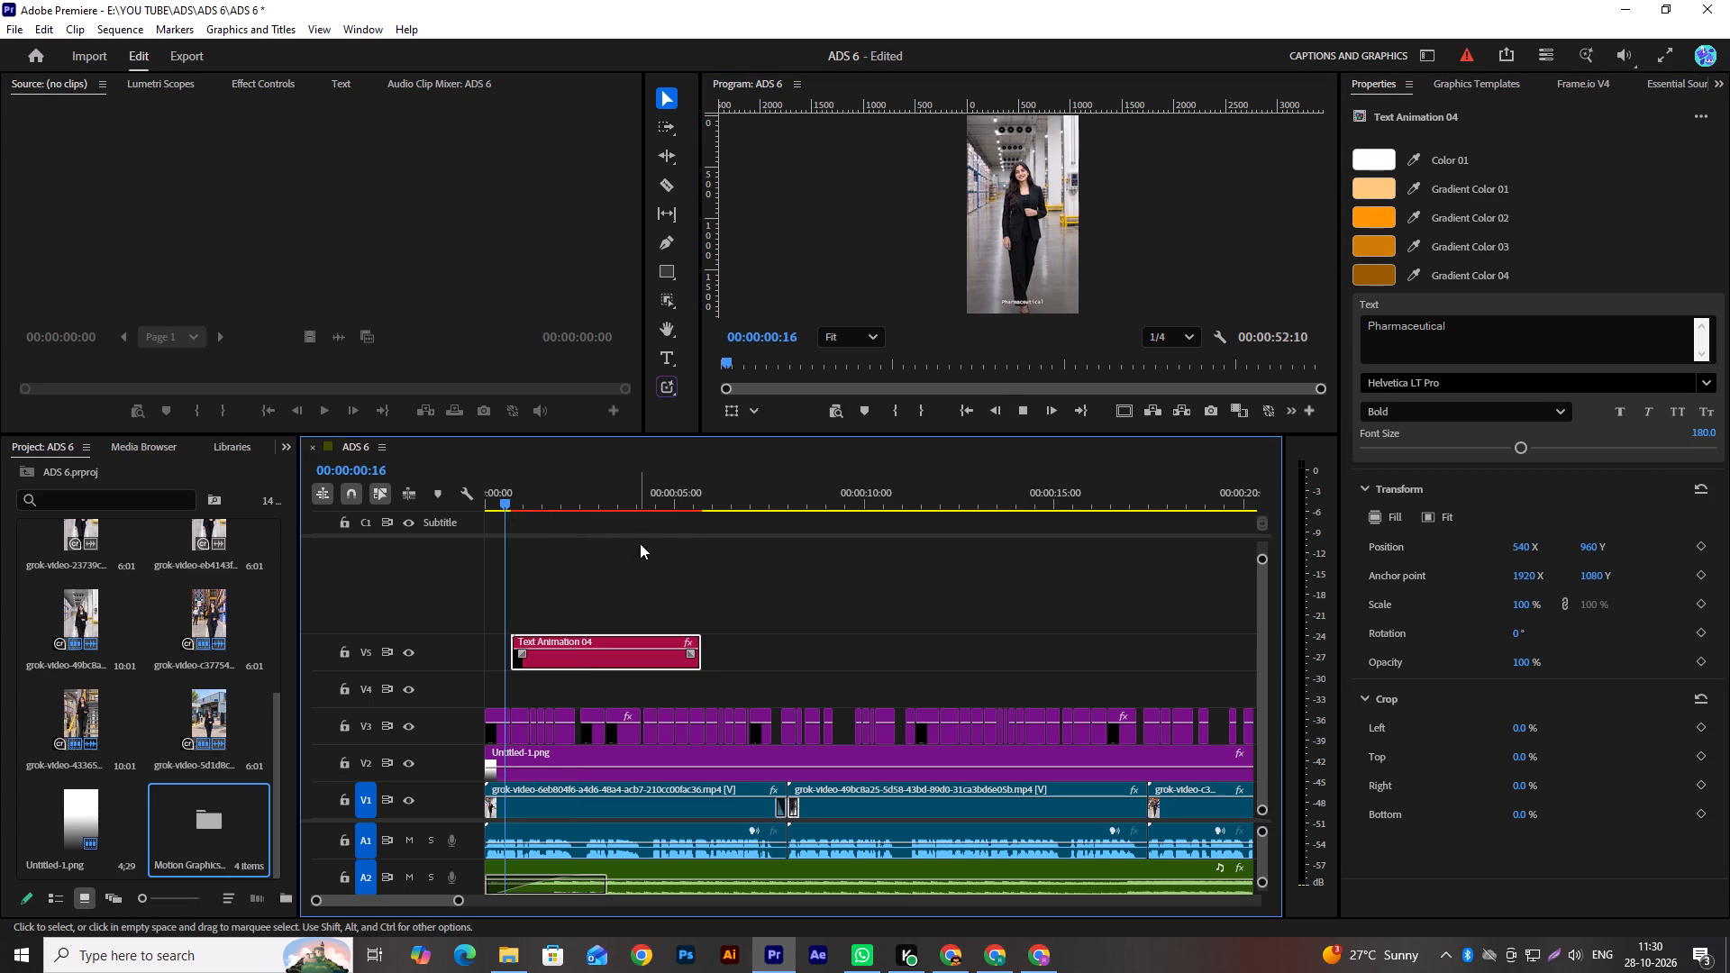
{"action": "key", "text": "space"}
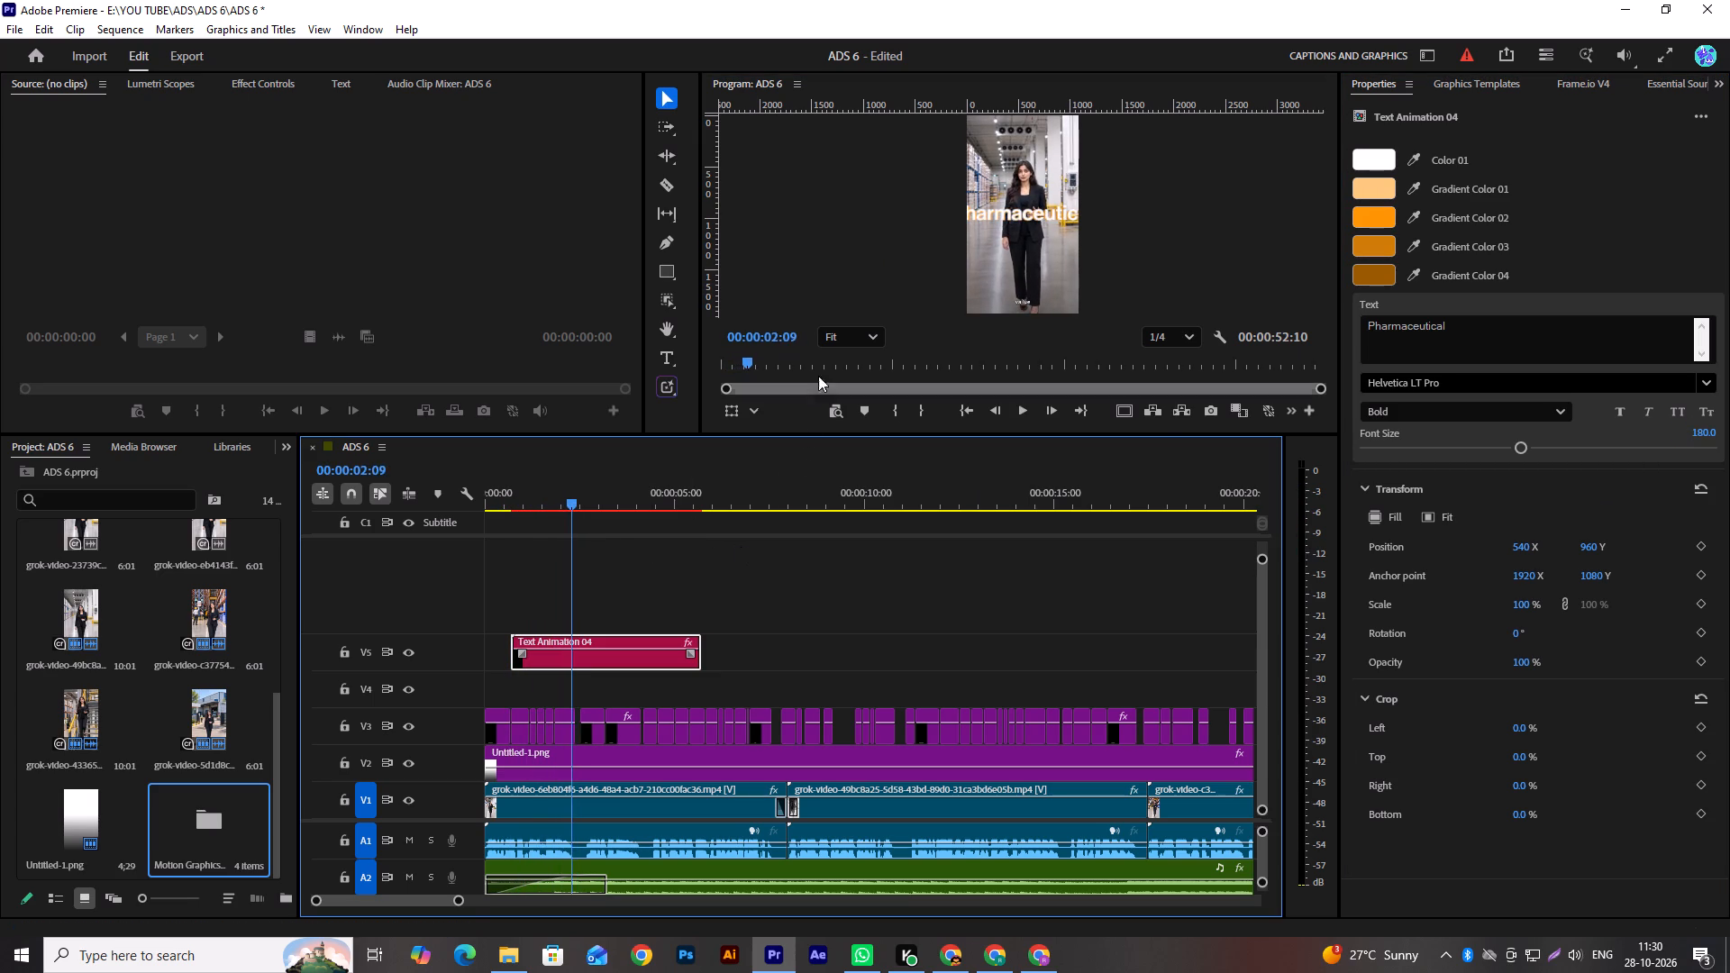
{"action": "left_click", "coordinate": [847, 243]}
{"action": "key", "text": "grave"}
{"action": "key", "text": "space"}
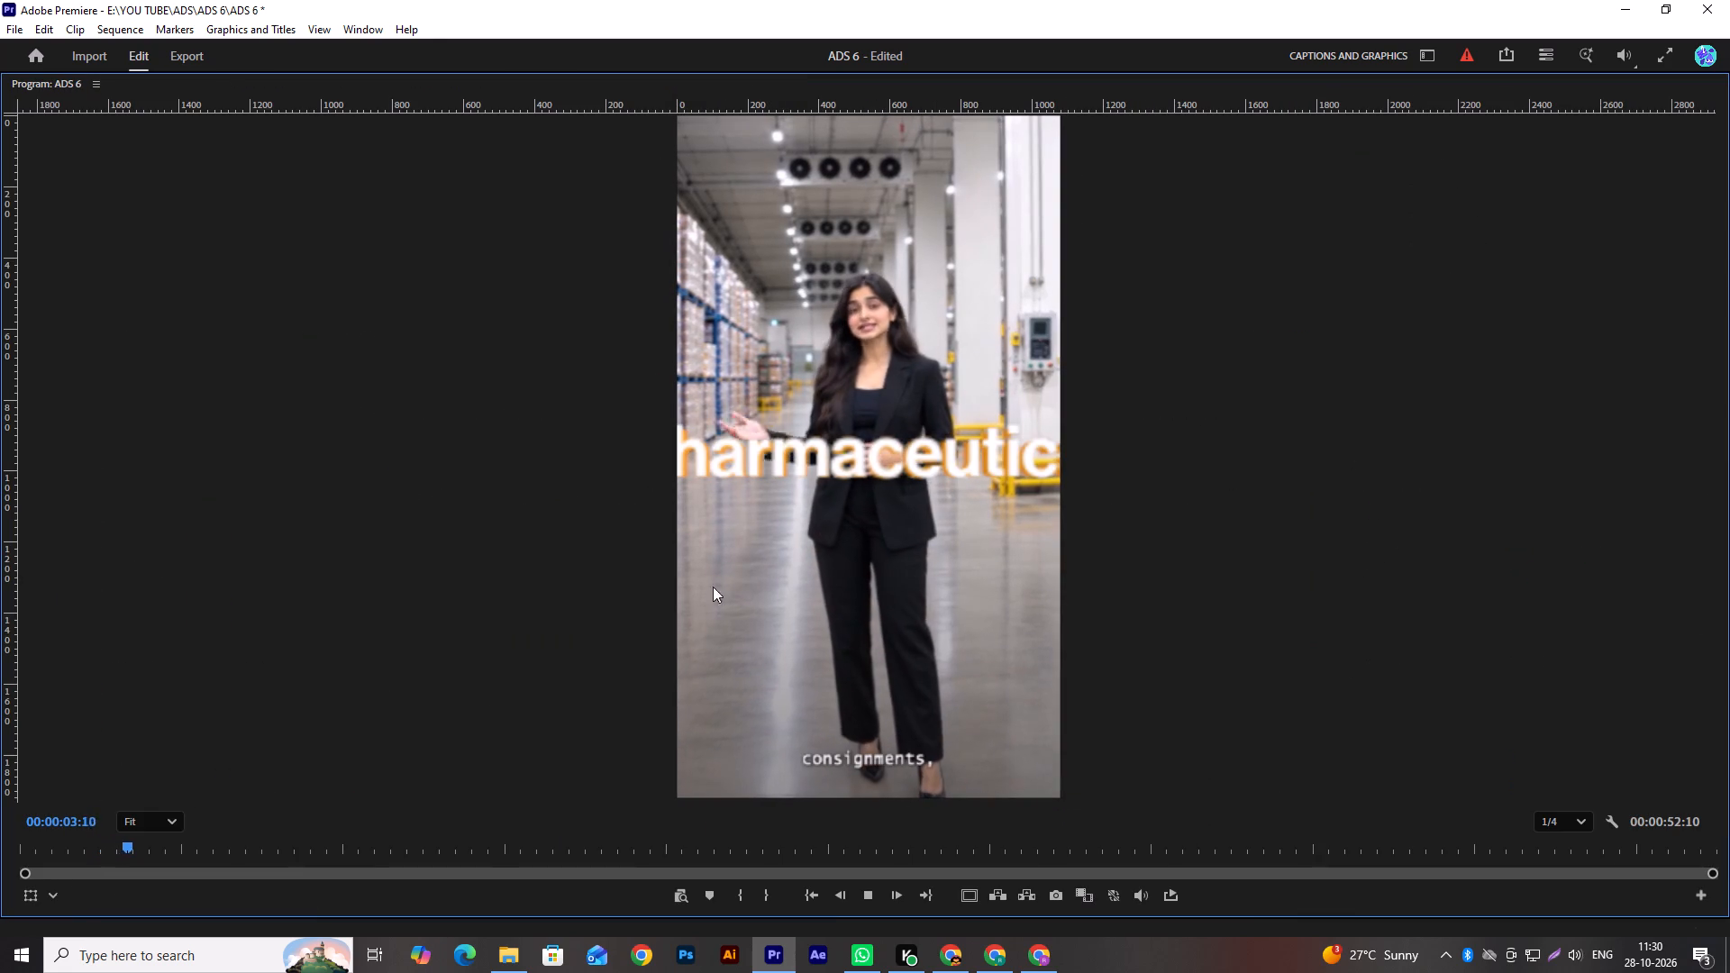
{"action": "key", "text": "space"}
{"action": "type", "text": "`"}
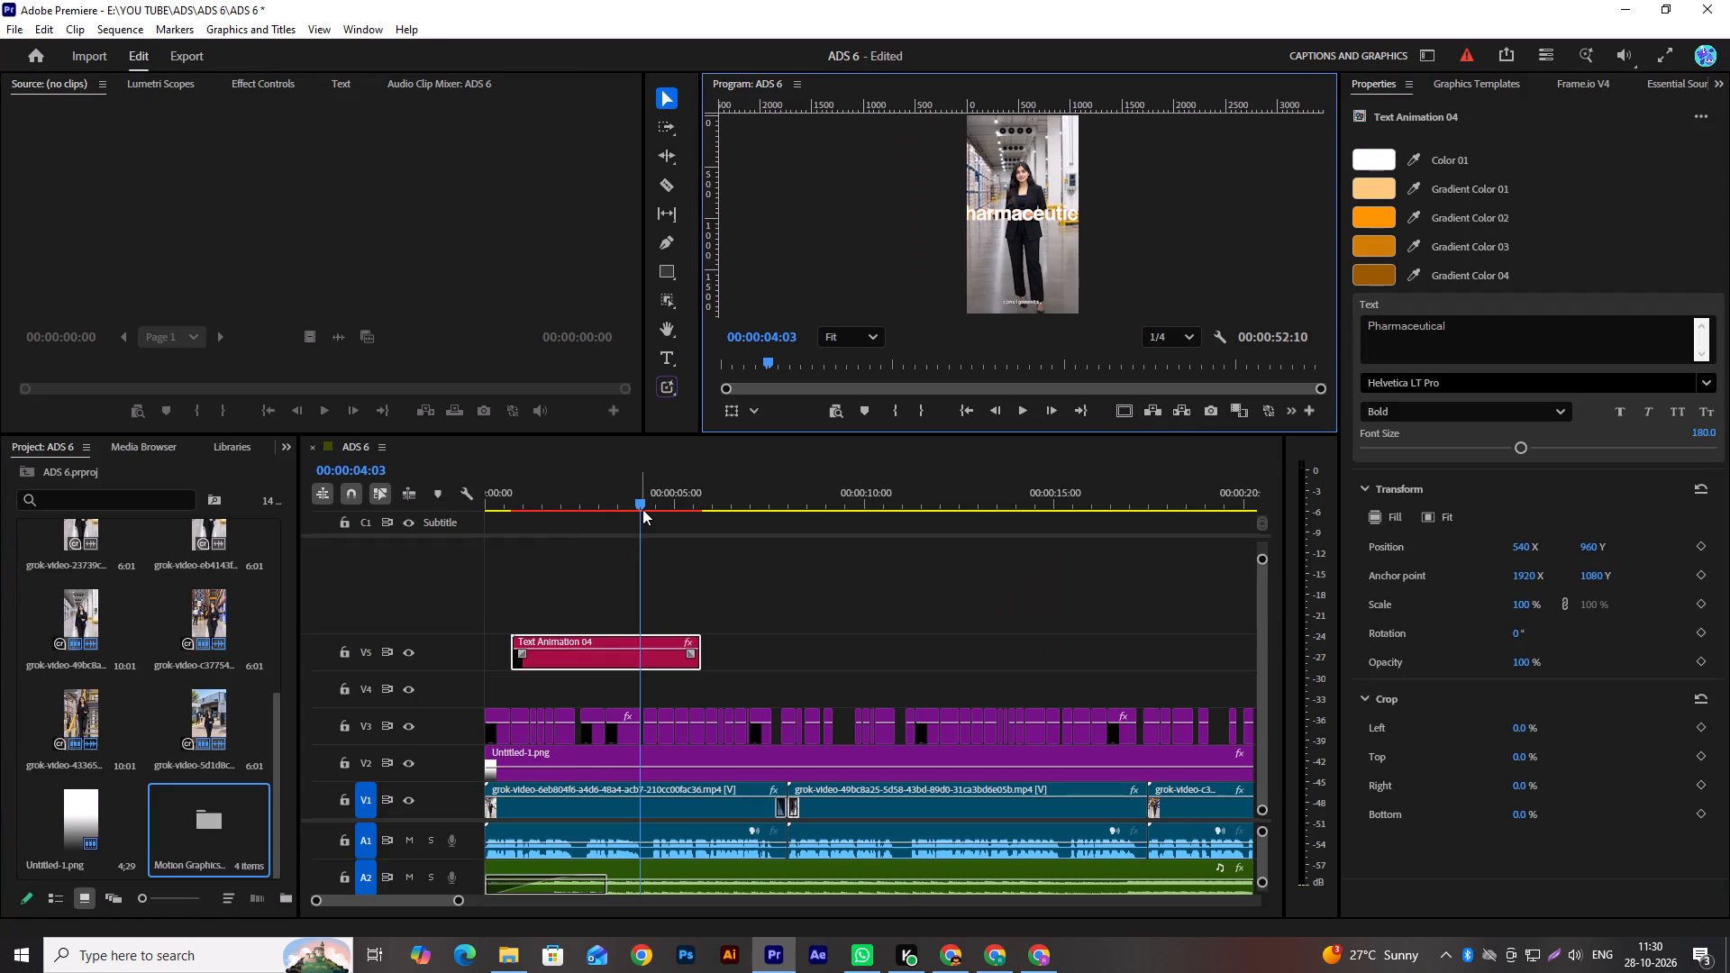
{"action": "left_click_drag", "start_coordinate": [645, 502], "coordinate": [578, 523]}
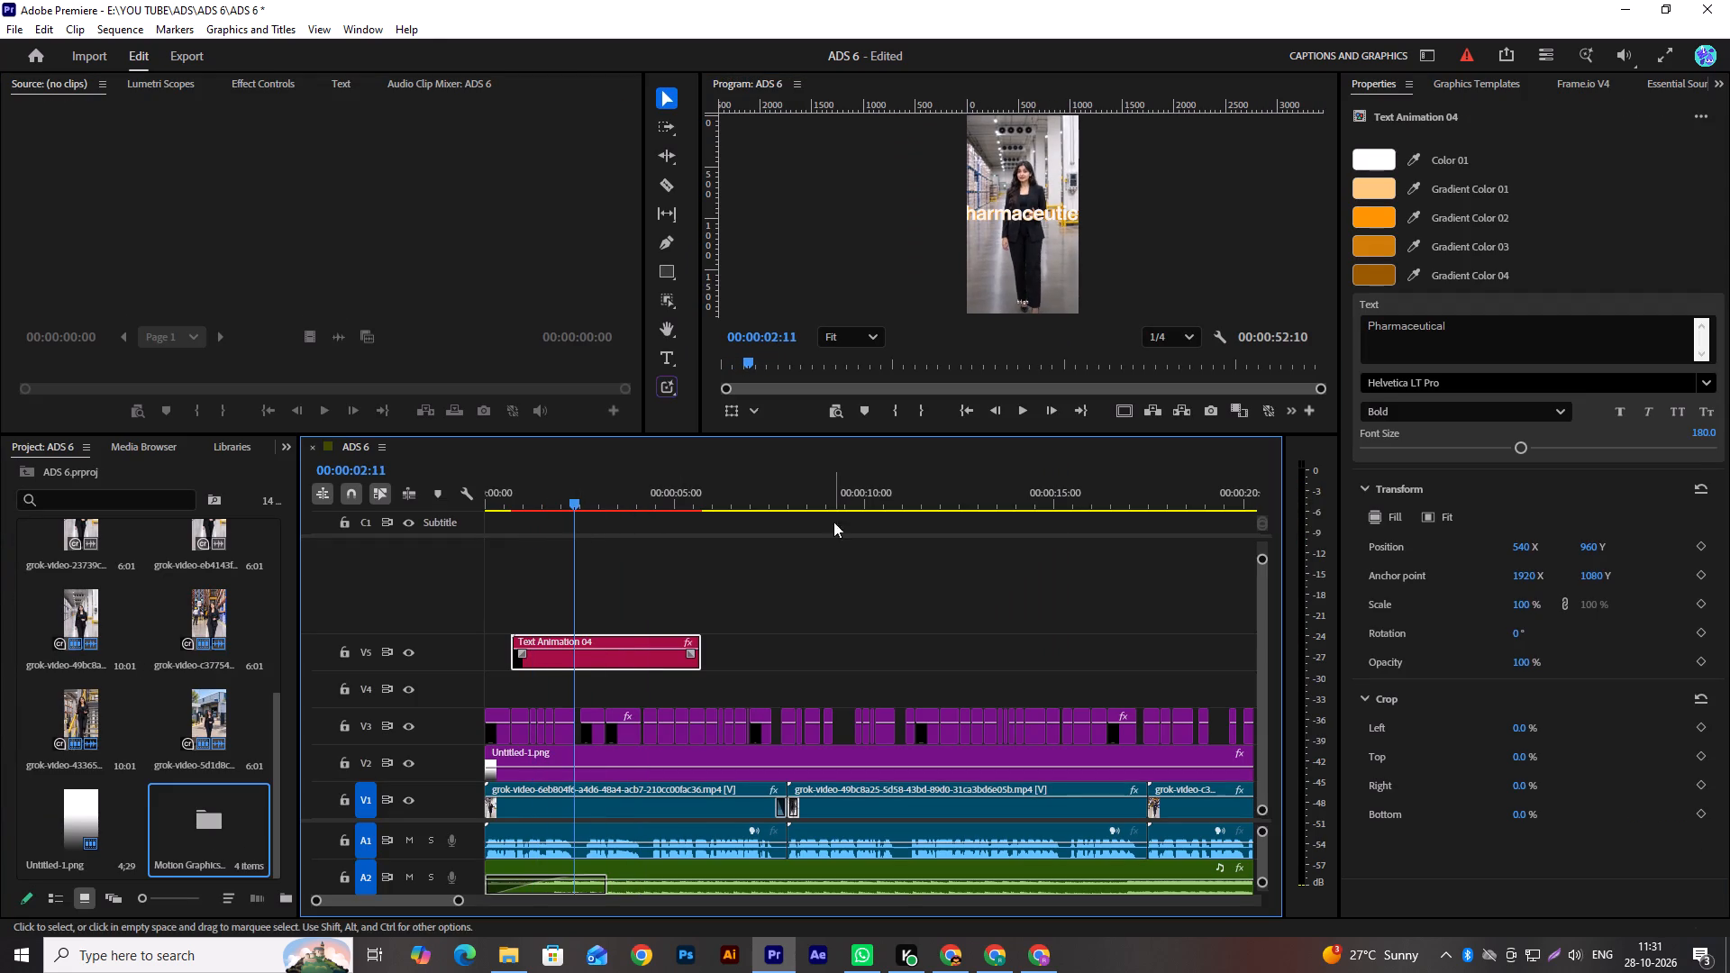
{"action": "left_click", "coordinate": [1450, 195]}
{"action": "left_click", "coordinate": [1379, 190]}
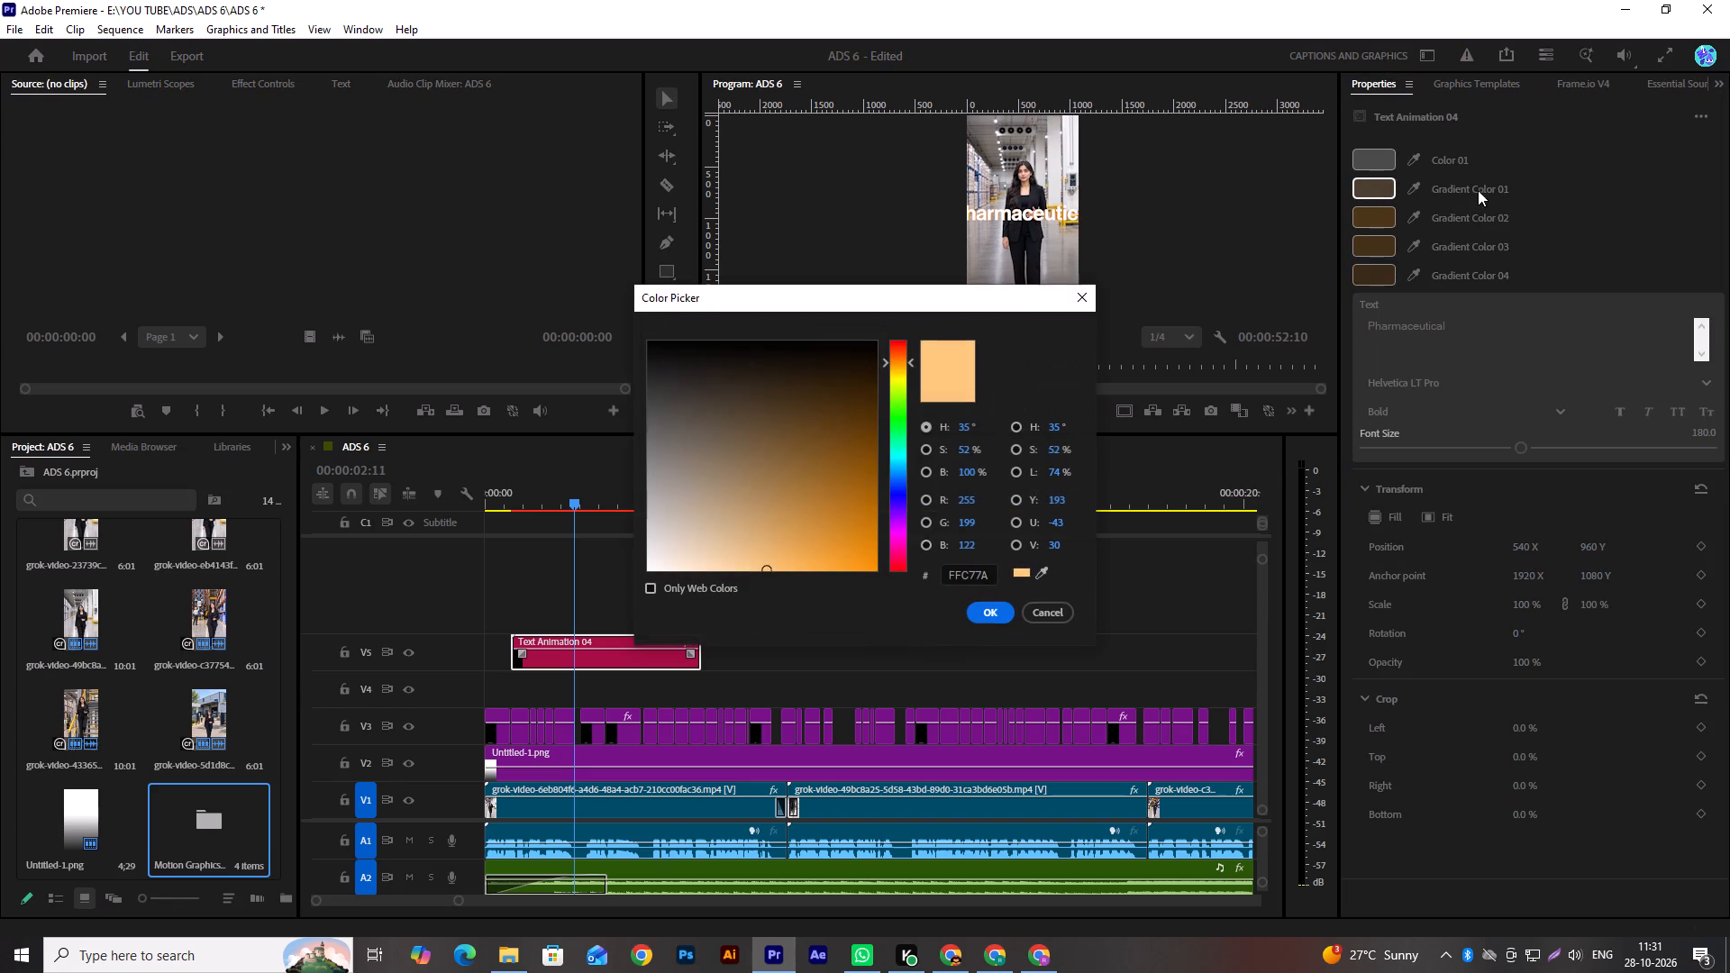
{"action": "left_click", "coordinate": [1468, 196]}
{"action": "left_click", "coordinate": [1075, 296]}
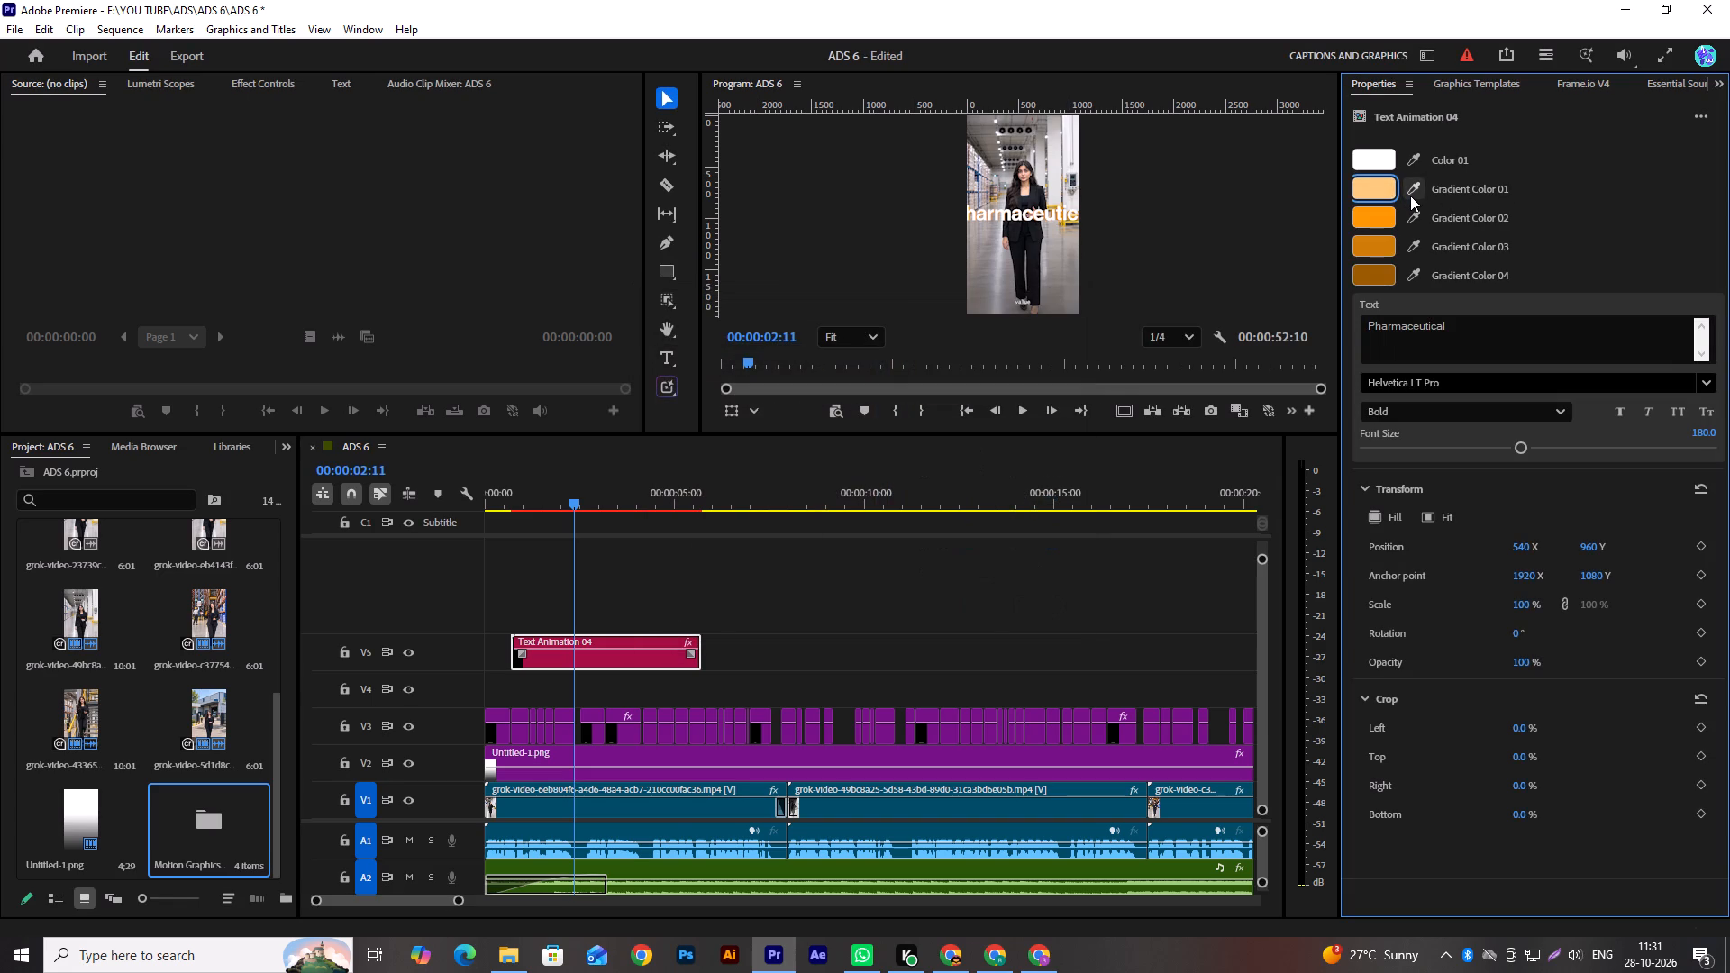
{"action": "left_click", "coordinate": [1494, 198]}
Place the Text Animation 02 graphics template on track V5 at about 7:20 and preview its animation.
{"action": "left_click", "coordinate": [1451, 82]}
{"action": "scroll", "coordinate": [1483, 702], "scroll_direction": "down", "scroll_amount": 1}
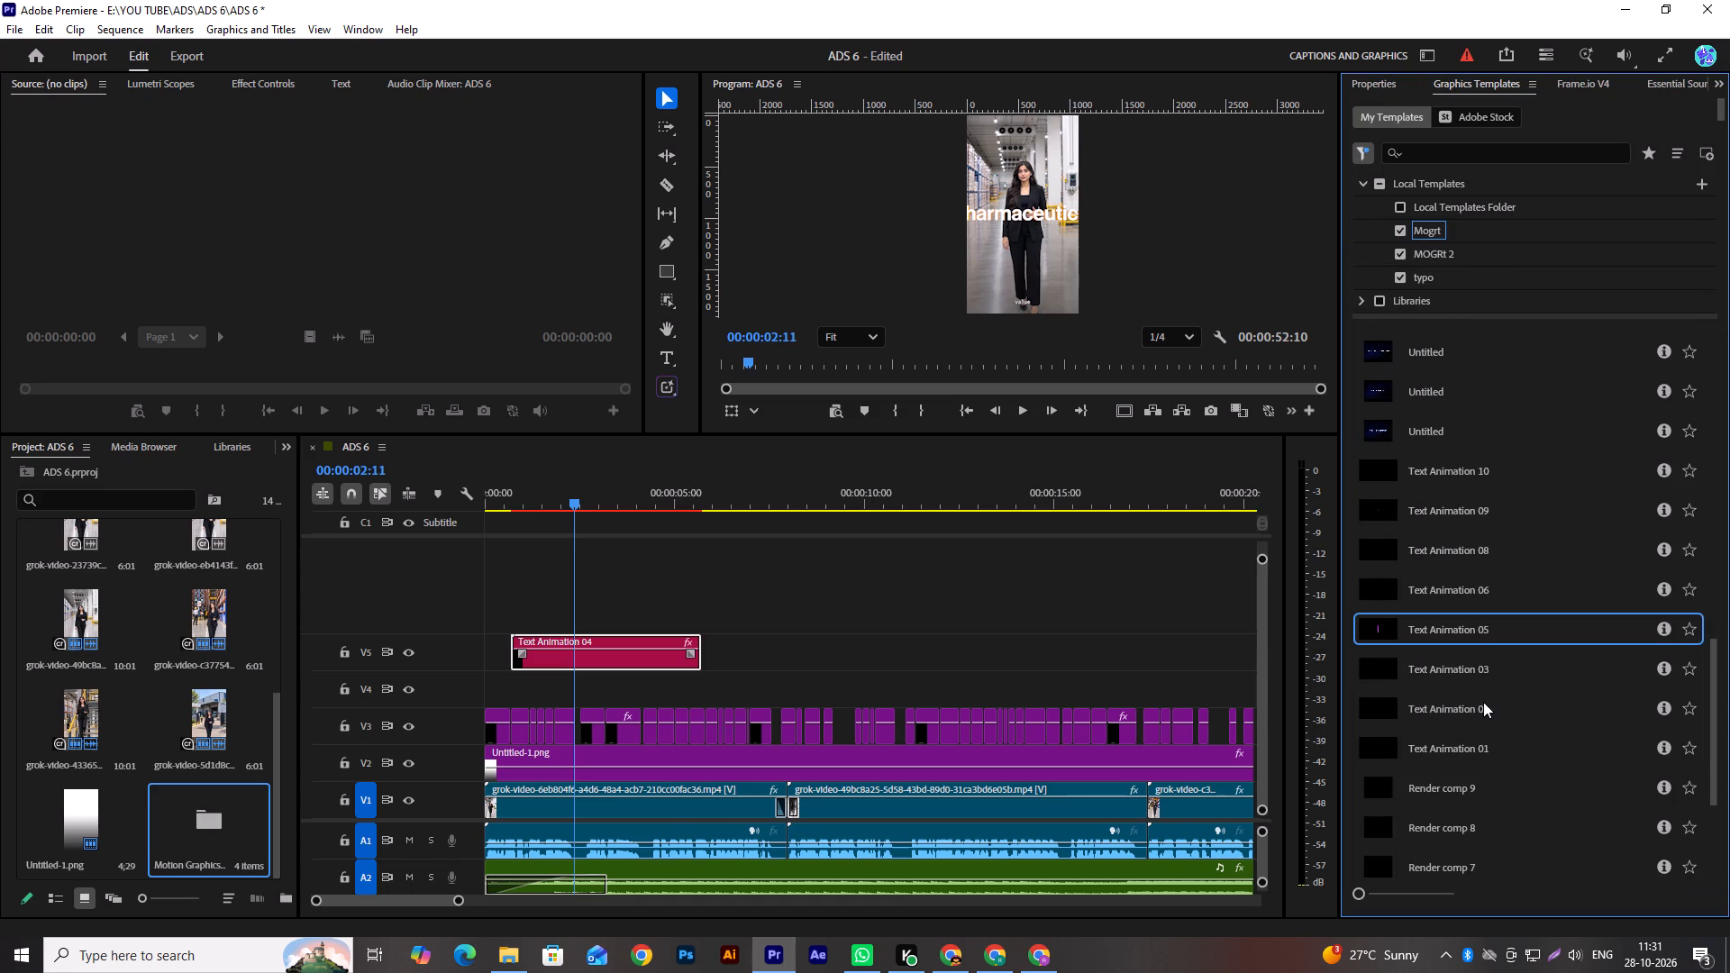
{"action": "left_click_drag", "start_coordinate": [1464, 706], "coordinate": [1158, 694]}
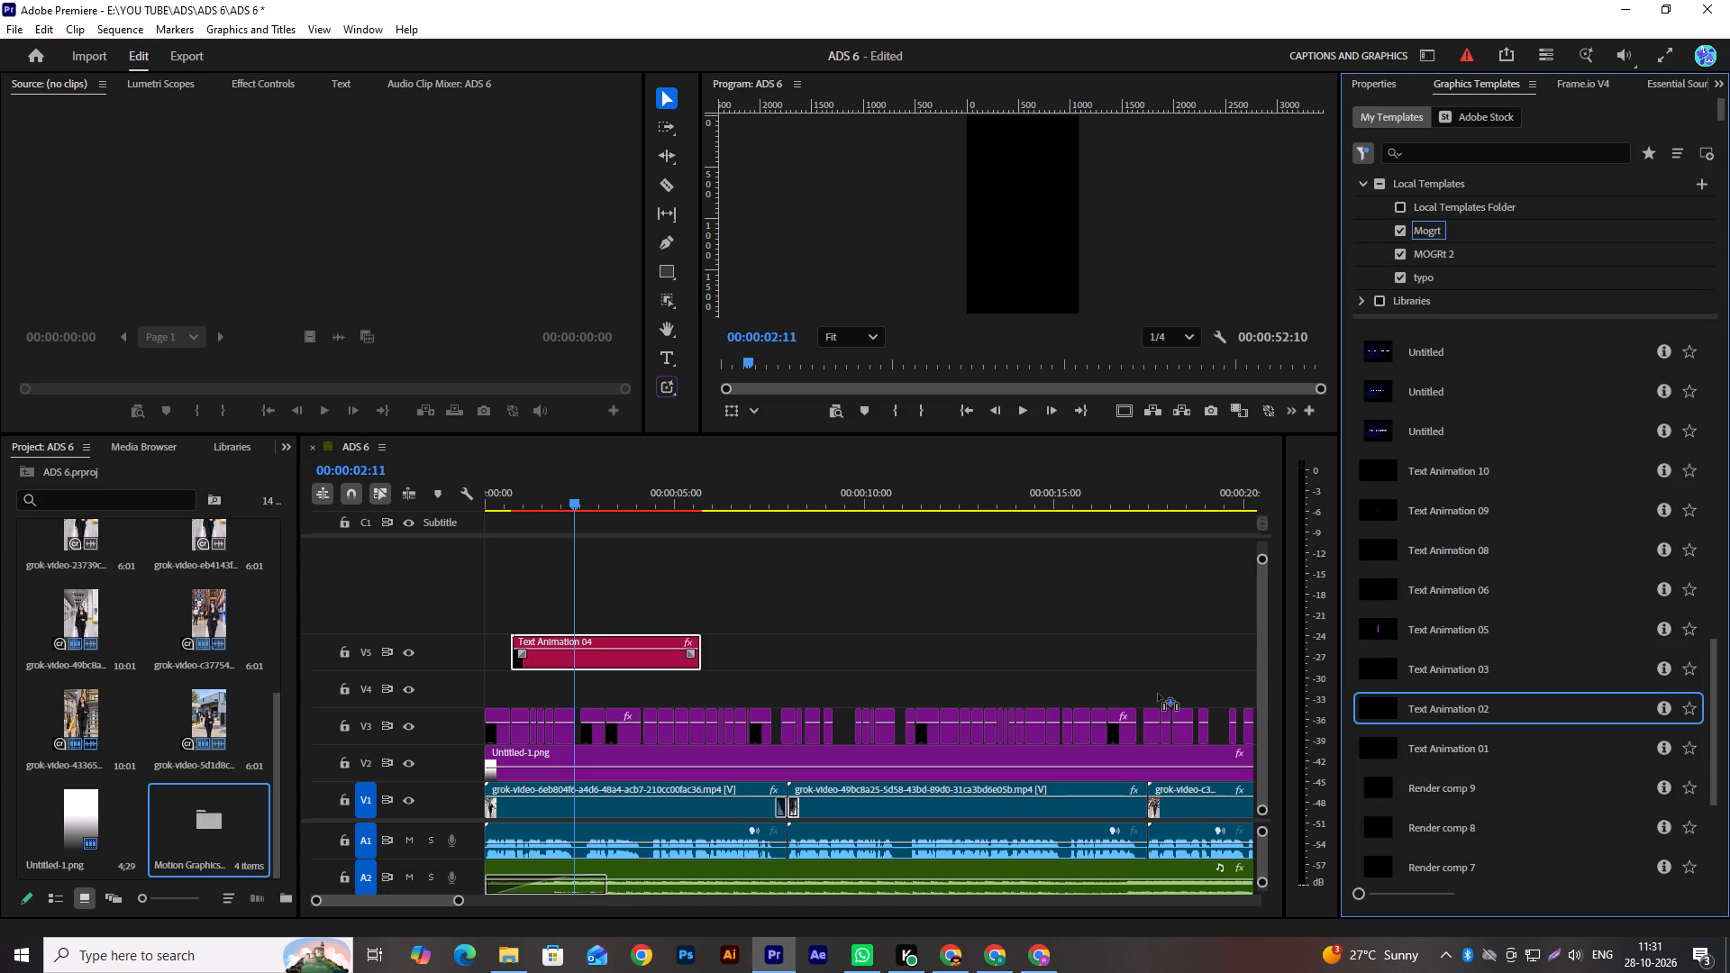
{"action": "left_click_drag", "start_coordinate": [1158, 694], "coordinate": [773, 642]}
{"action": "left_click_drag", "start_coordinate": [778, 508], "coordinate": [783, 513]}
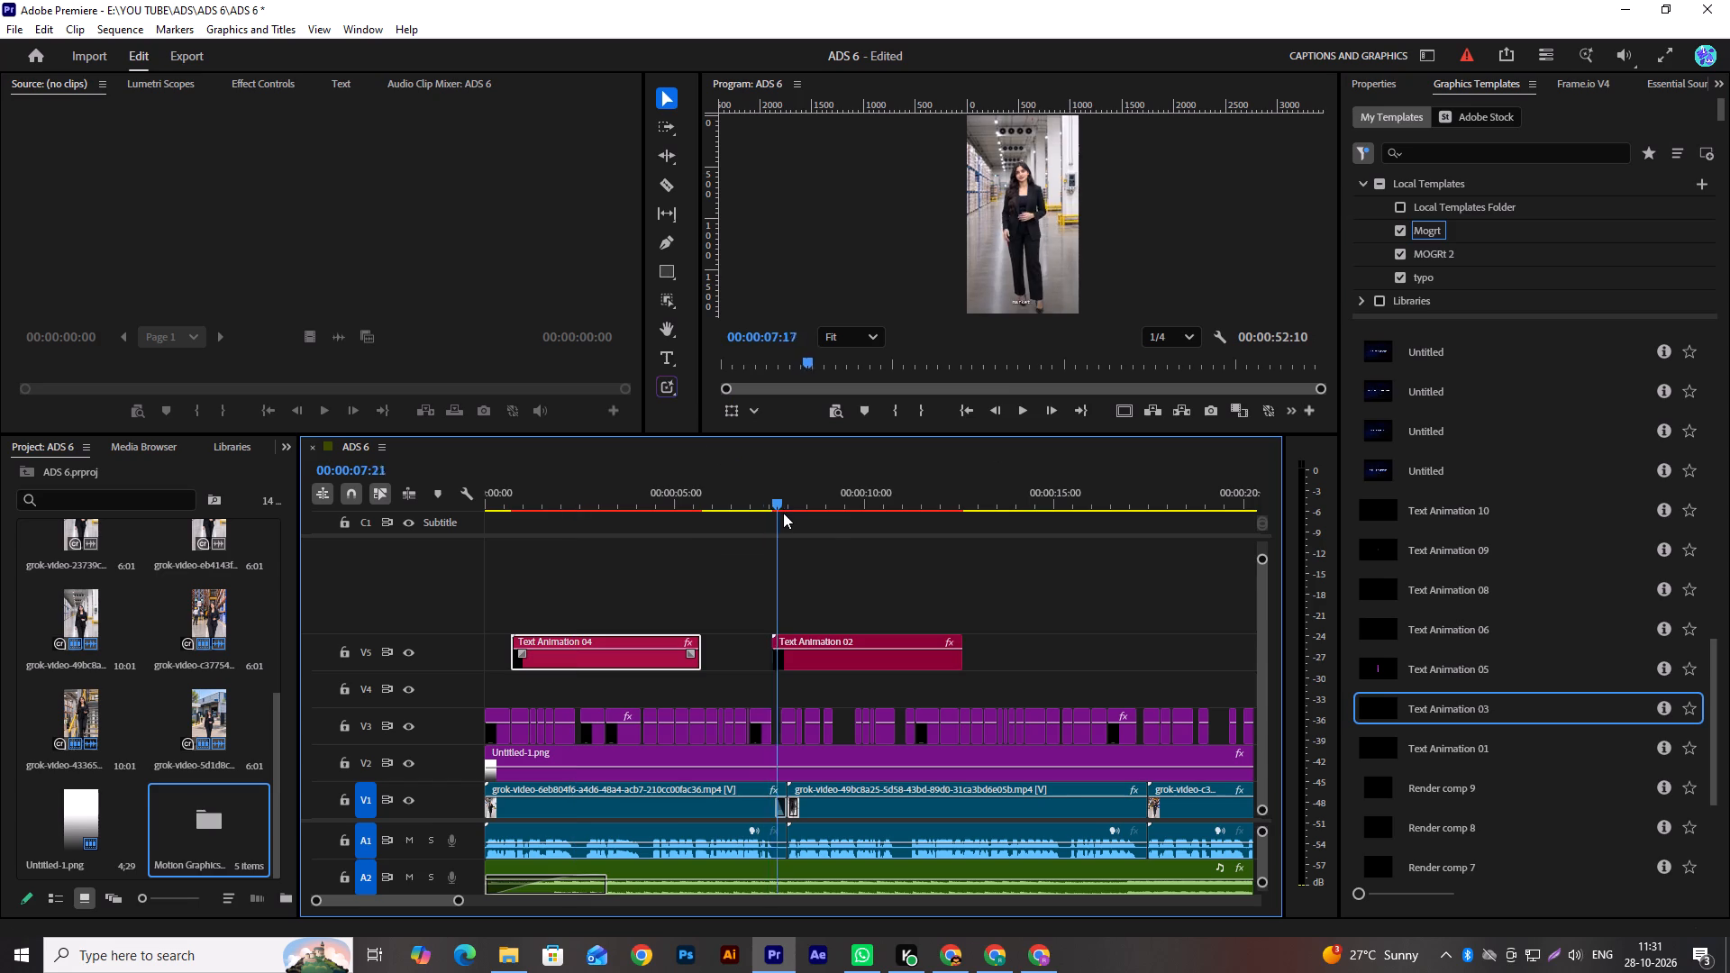
{"action": "left_click_drag", "start_coordinate": [783, 513], "coordinate": [854, 540]}
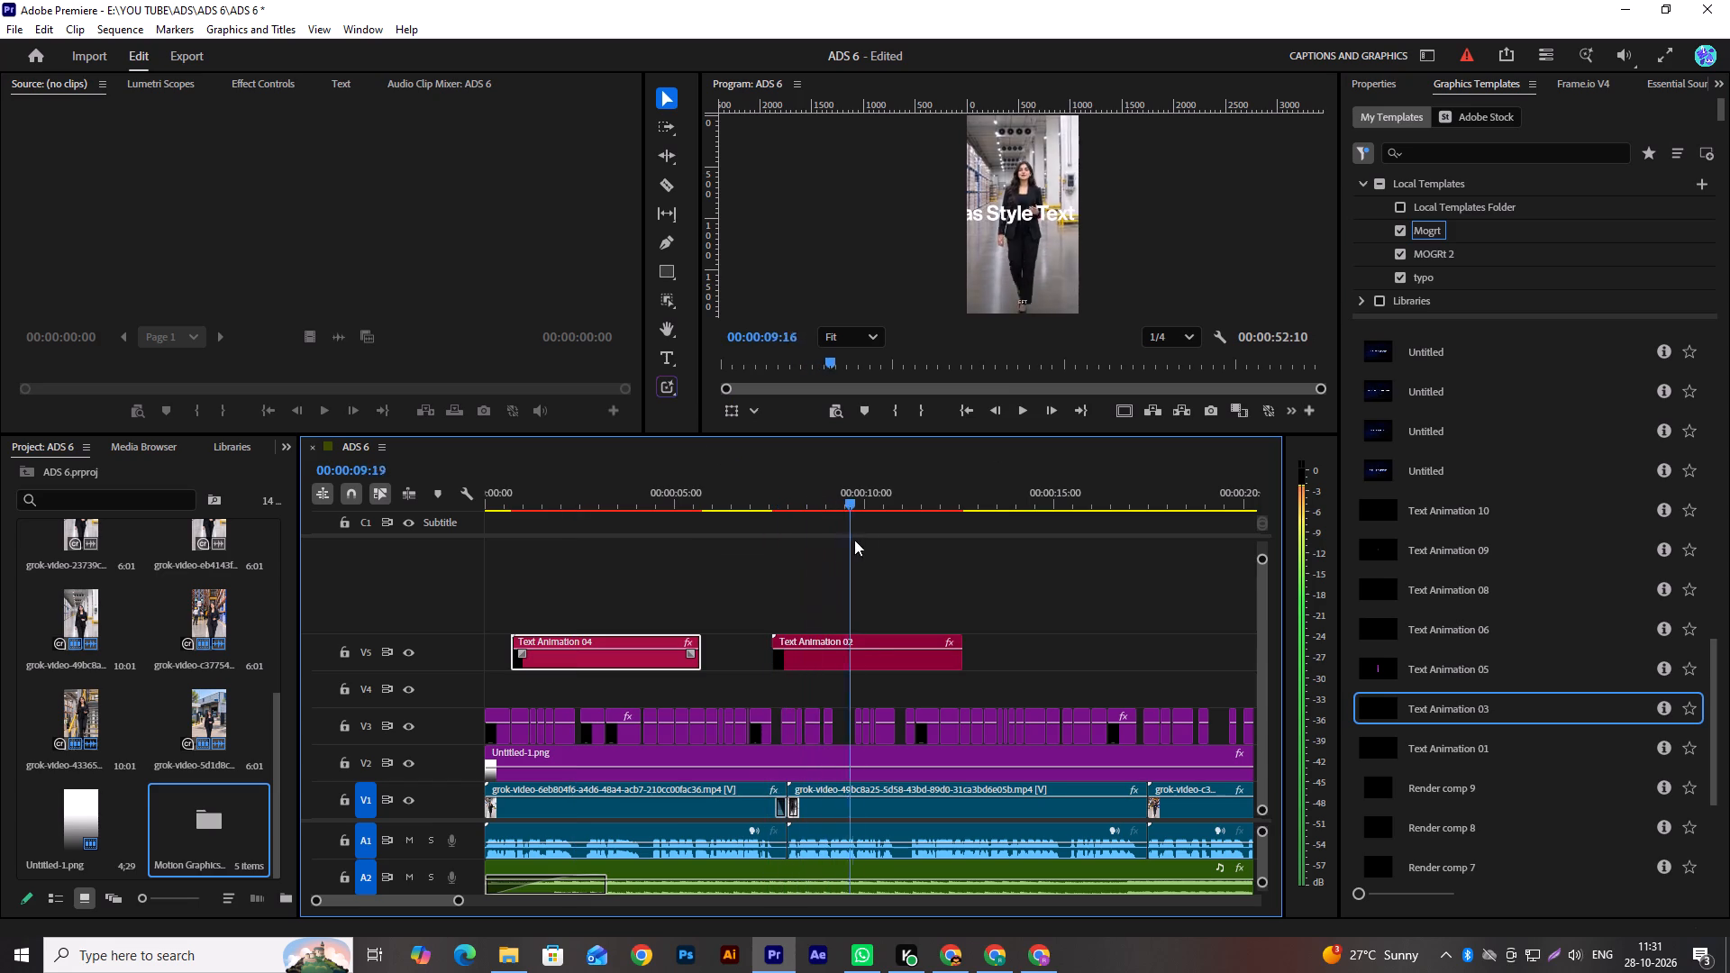
{"action": "left_click_drag", "start_coordinate": [854, 540], "coordinate": [772, 581]}
{"action": "key", "text": "space"}
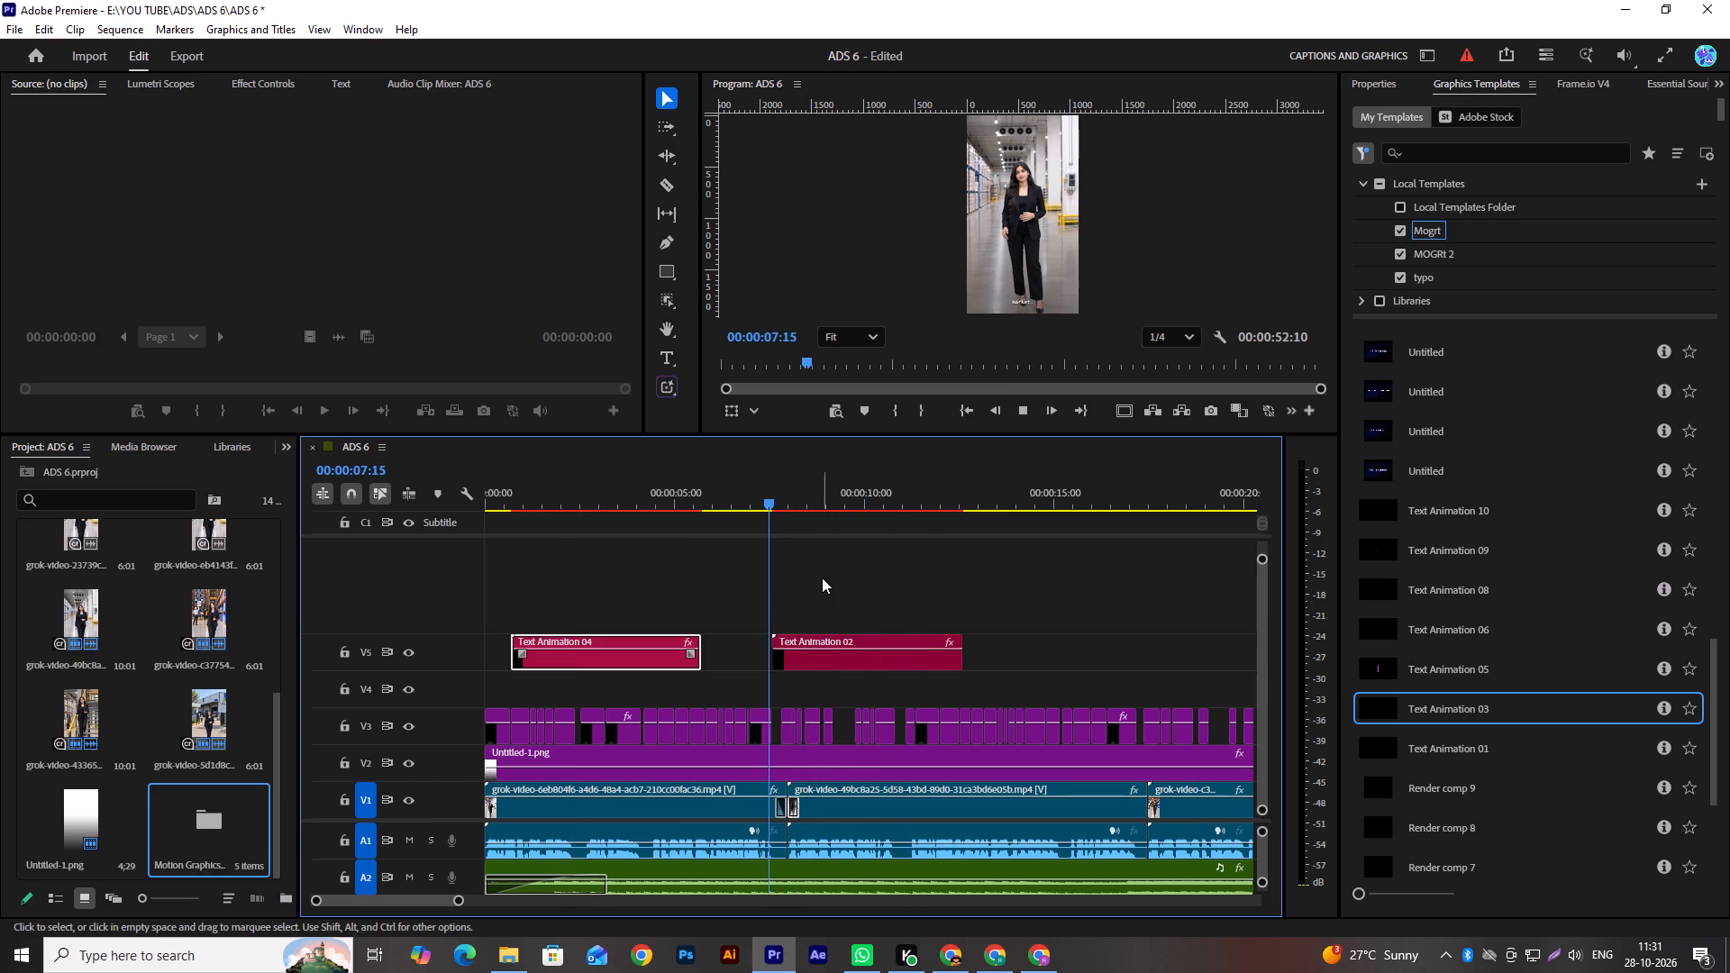
{"action": "key", "text": "space"}
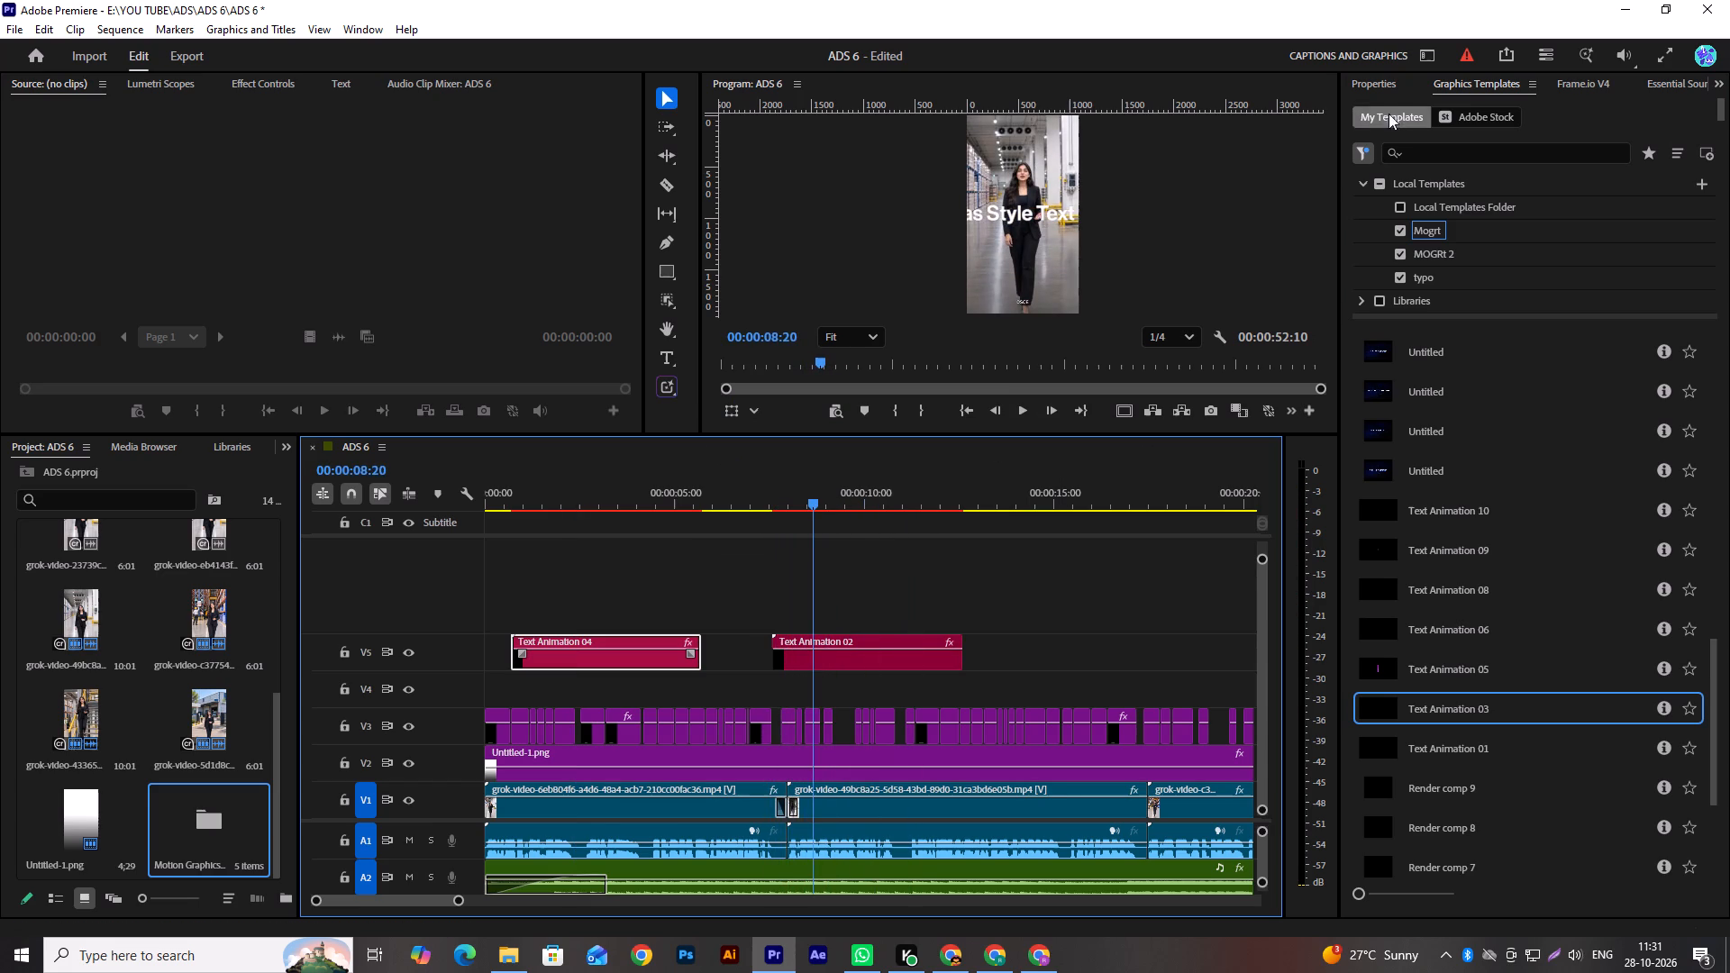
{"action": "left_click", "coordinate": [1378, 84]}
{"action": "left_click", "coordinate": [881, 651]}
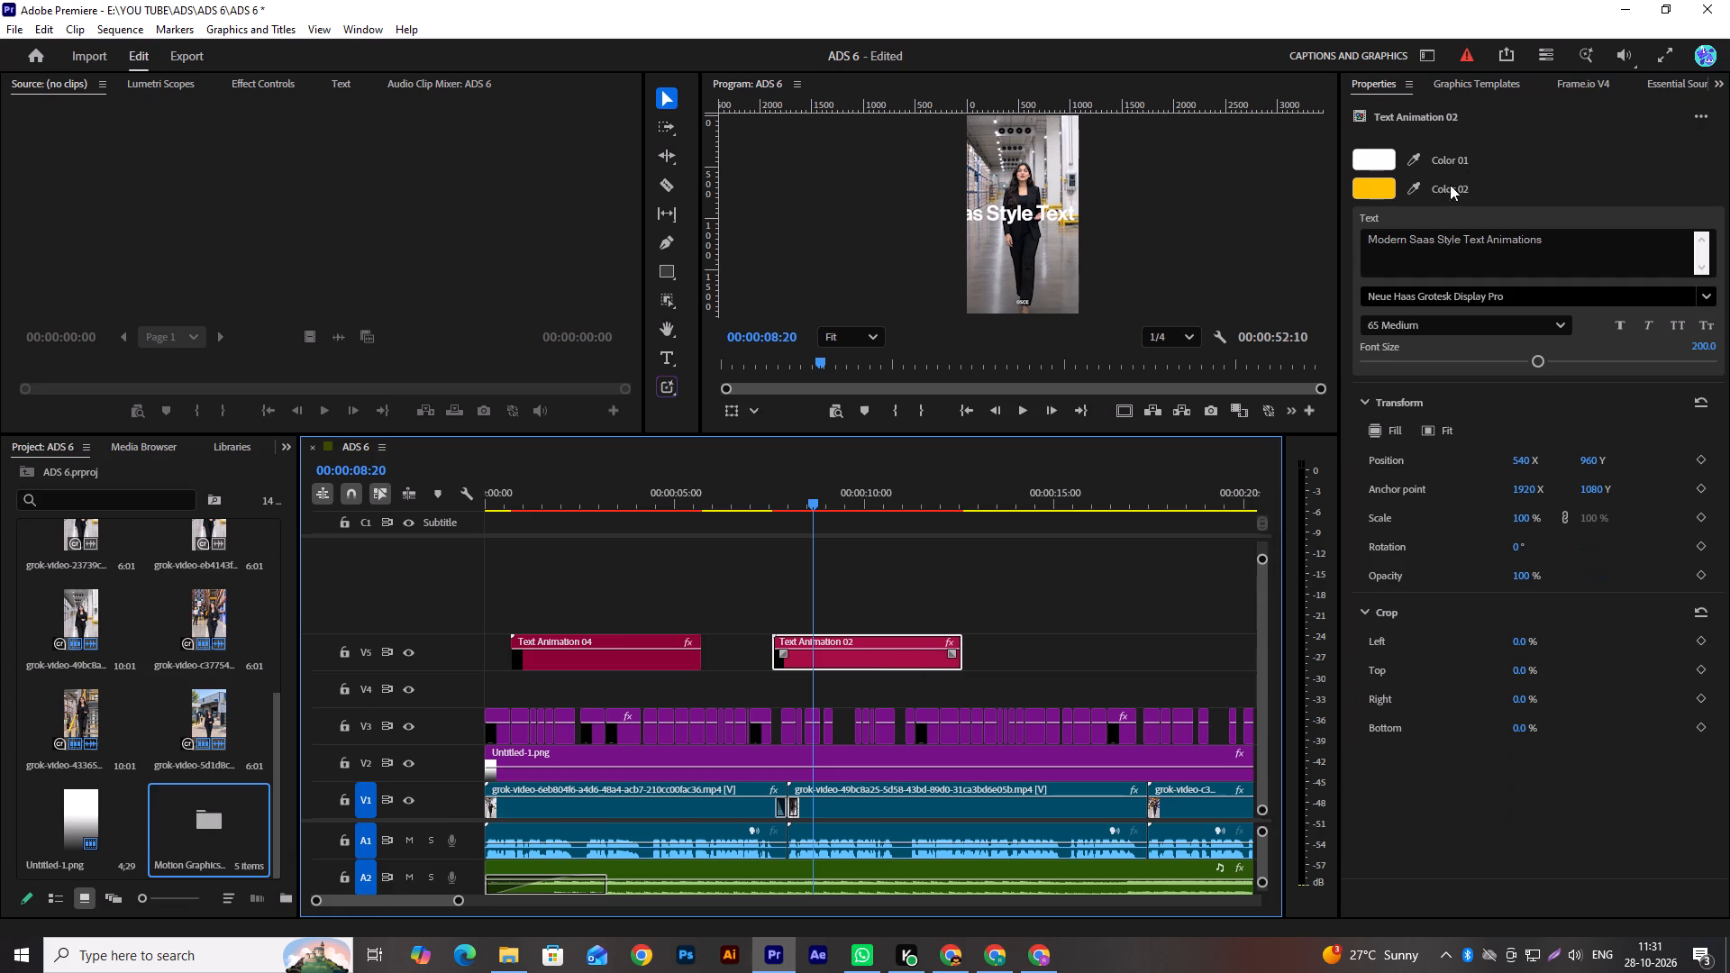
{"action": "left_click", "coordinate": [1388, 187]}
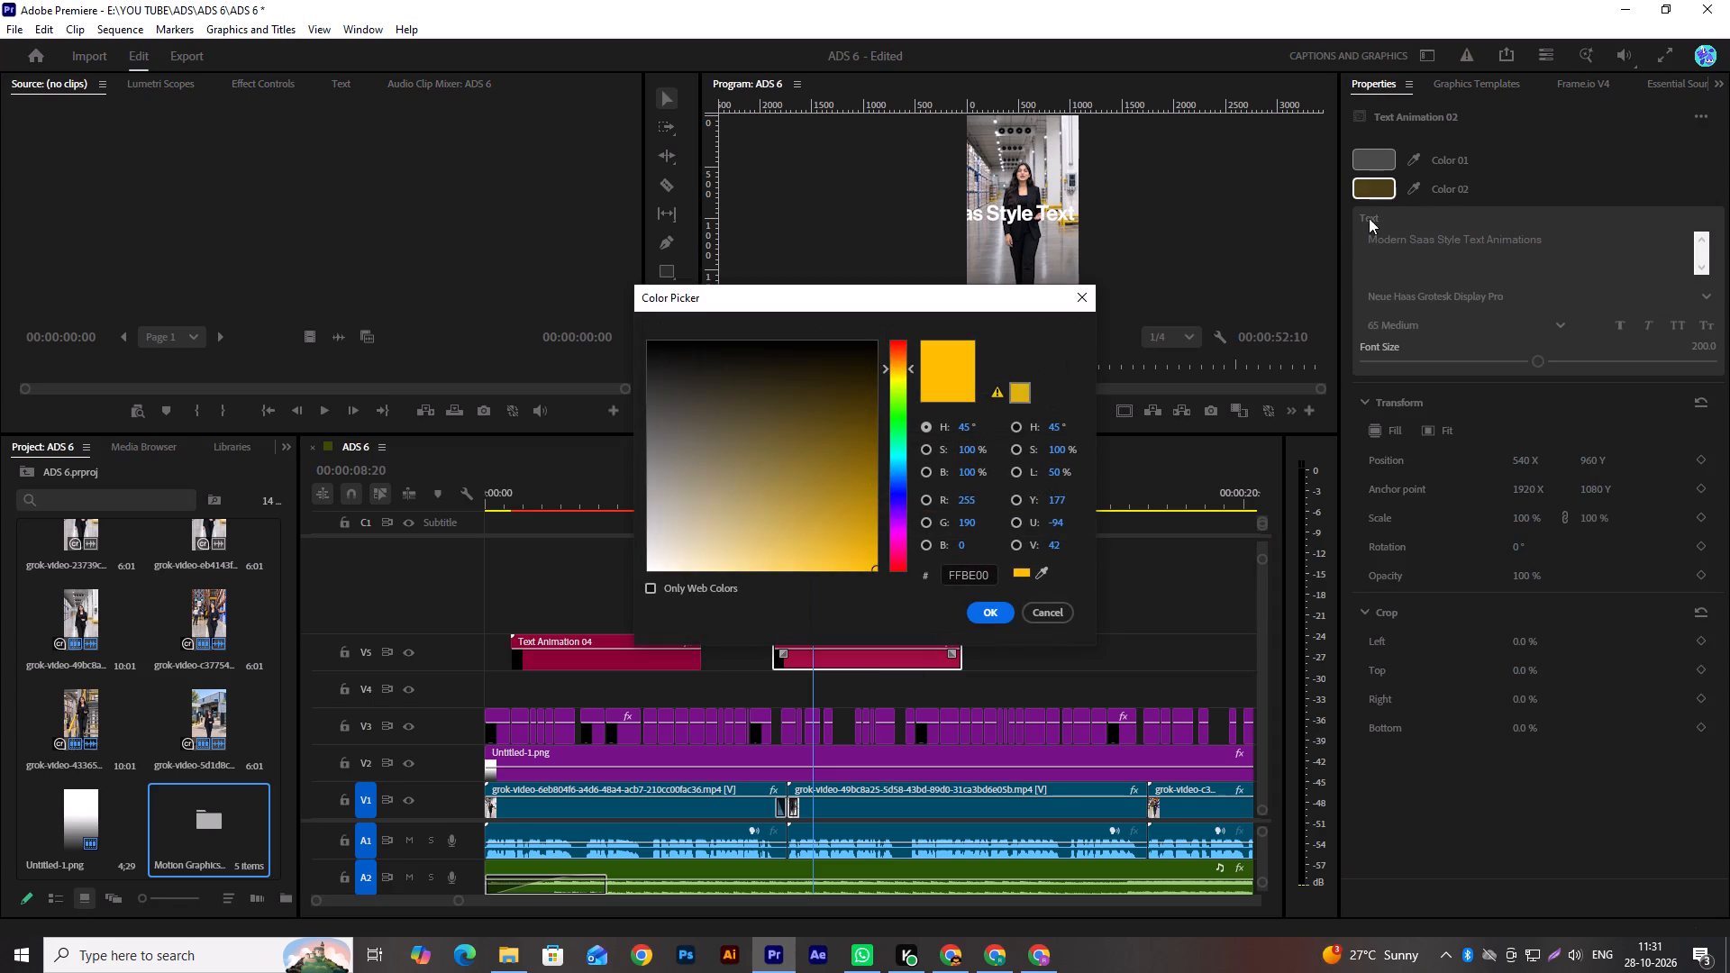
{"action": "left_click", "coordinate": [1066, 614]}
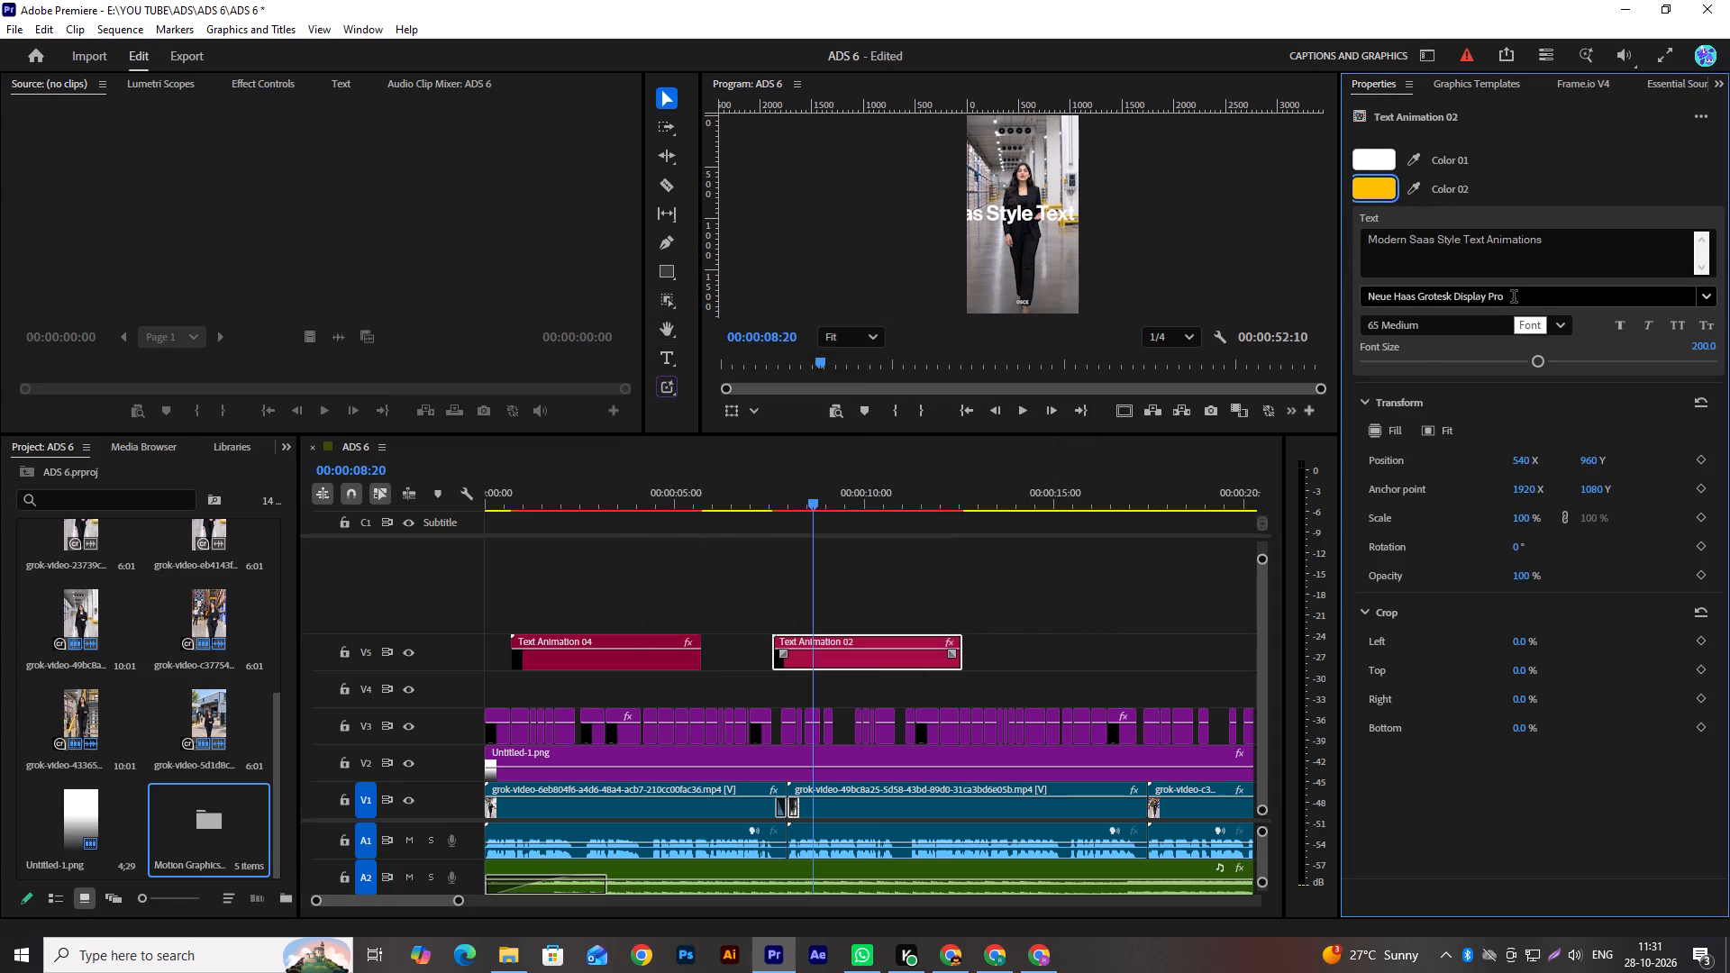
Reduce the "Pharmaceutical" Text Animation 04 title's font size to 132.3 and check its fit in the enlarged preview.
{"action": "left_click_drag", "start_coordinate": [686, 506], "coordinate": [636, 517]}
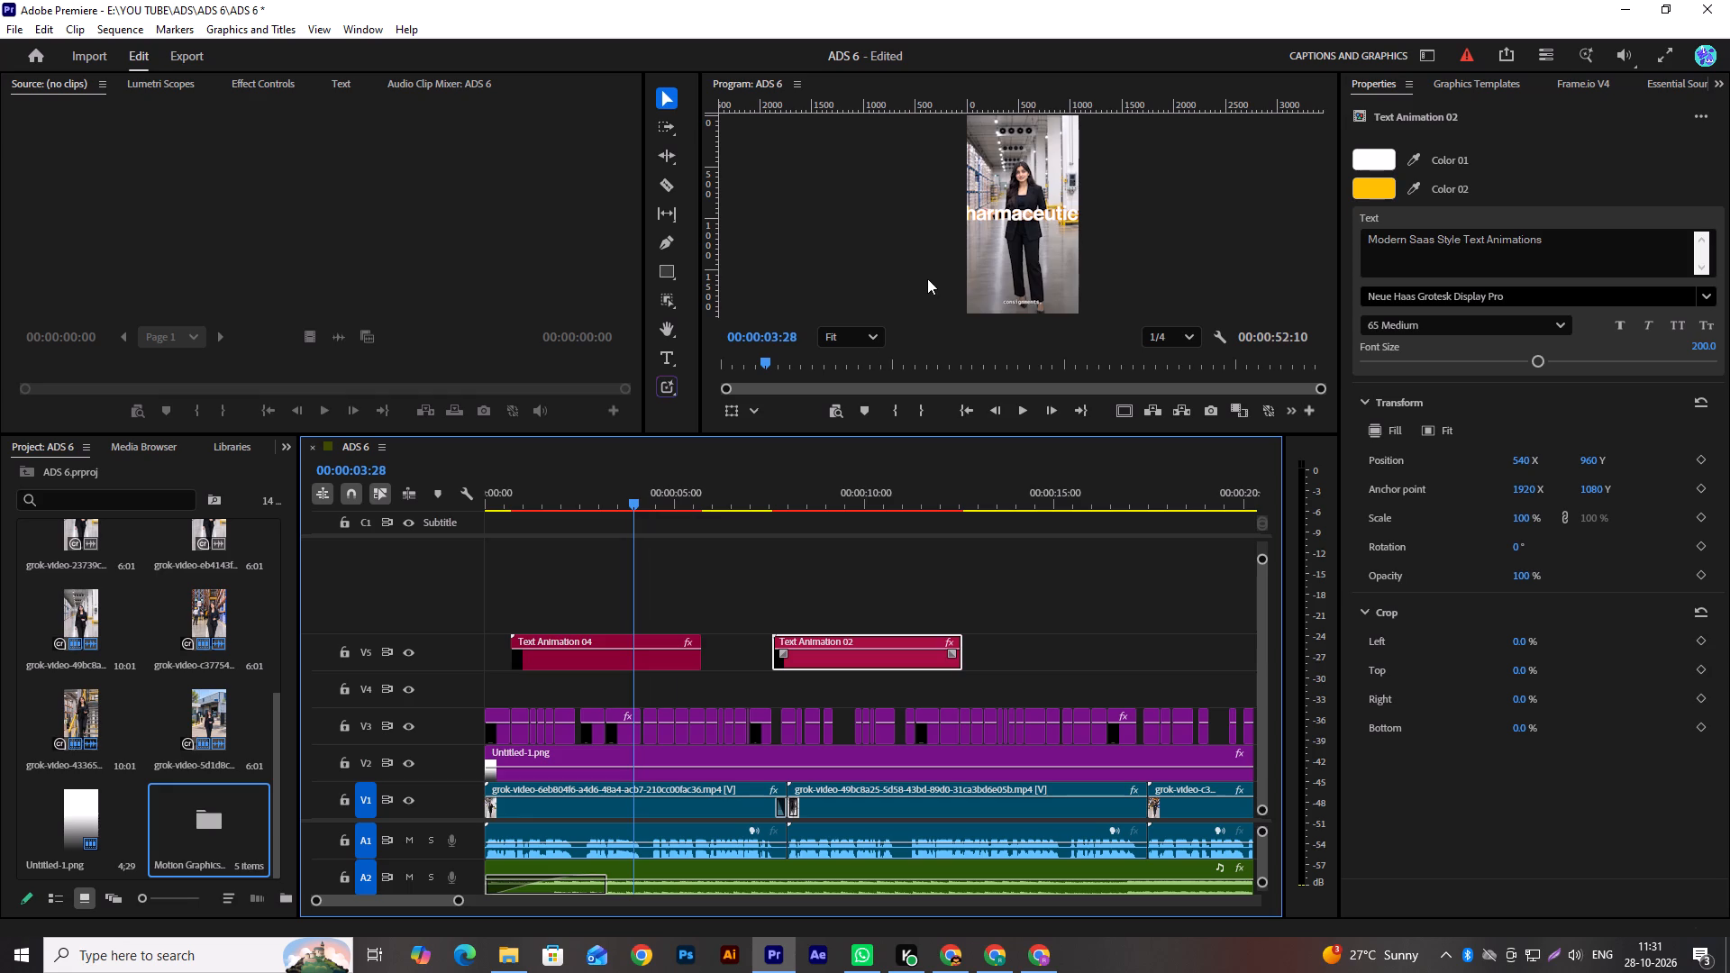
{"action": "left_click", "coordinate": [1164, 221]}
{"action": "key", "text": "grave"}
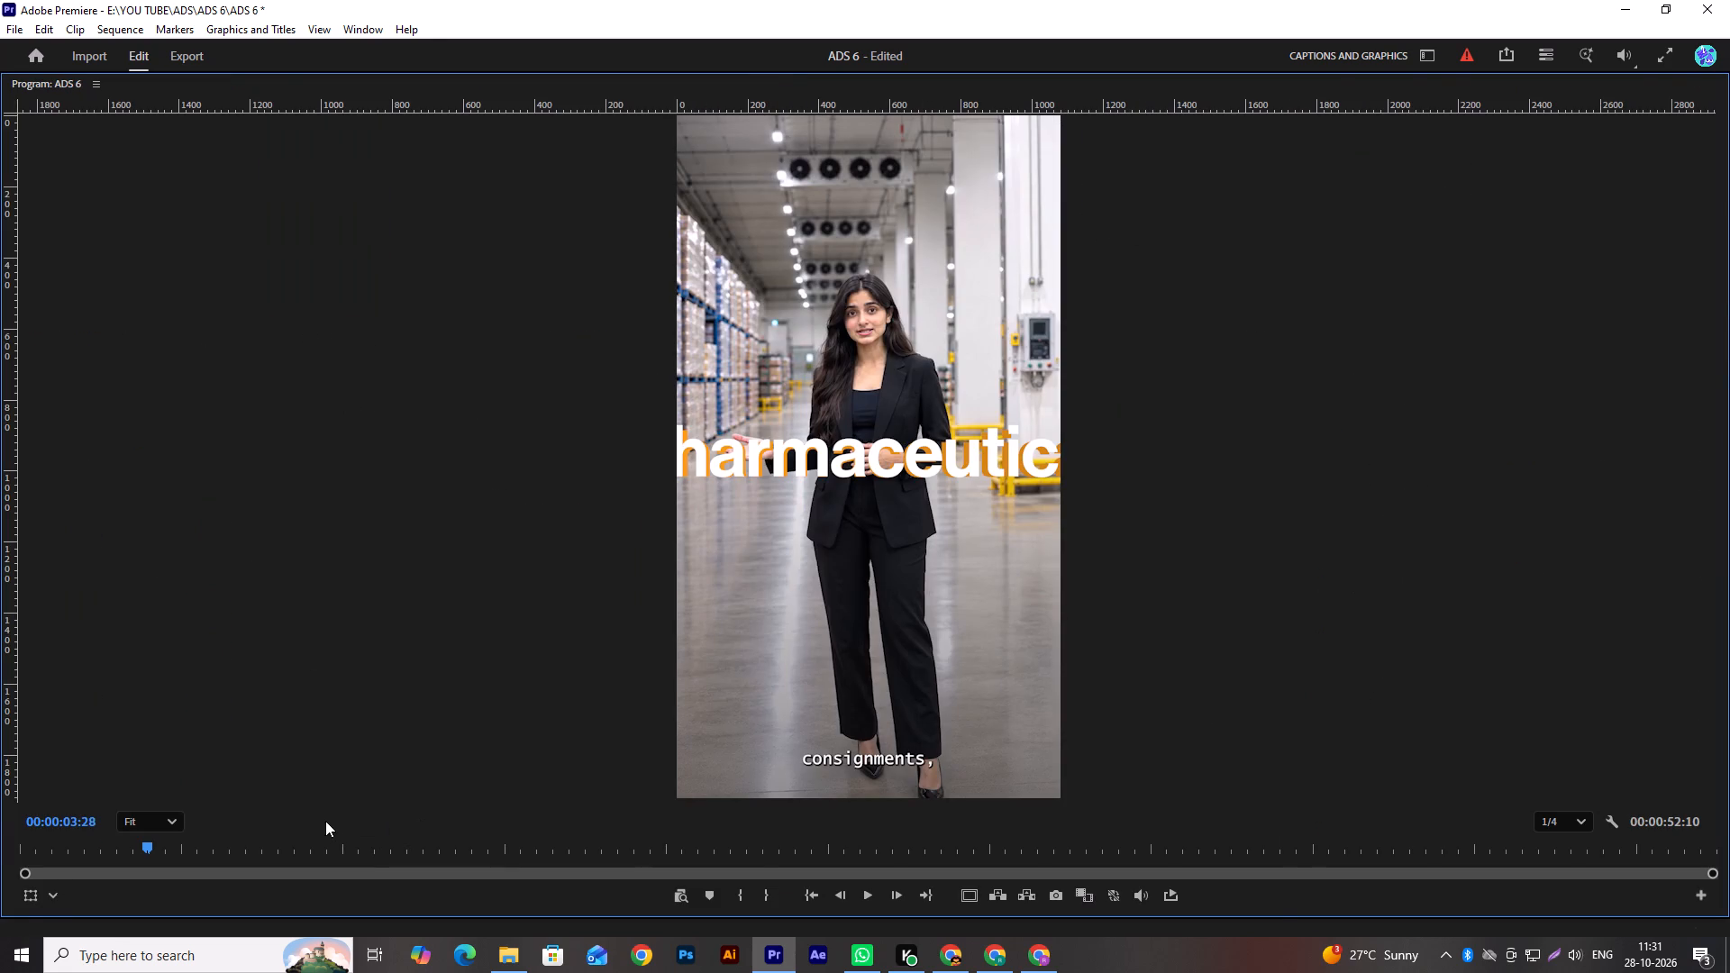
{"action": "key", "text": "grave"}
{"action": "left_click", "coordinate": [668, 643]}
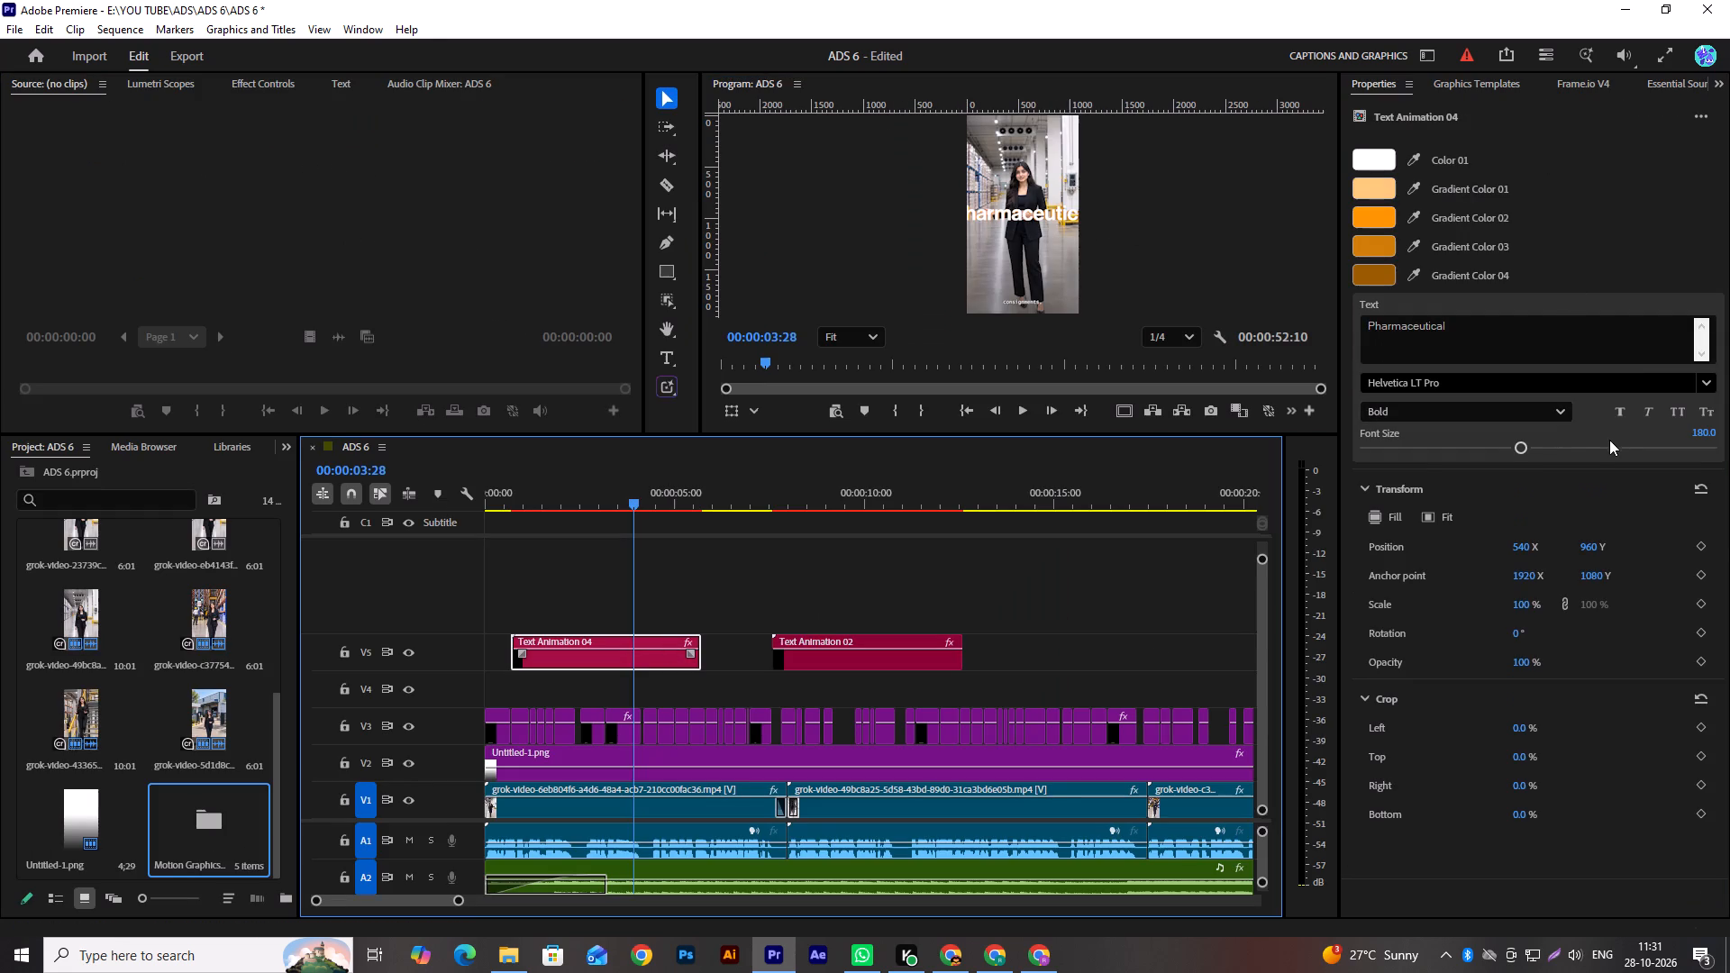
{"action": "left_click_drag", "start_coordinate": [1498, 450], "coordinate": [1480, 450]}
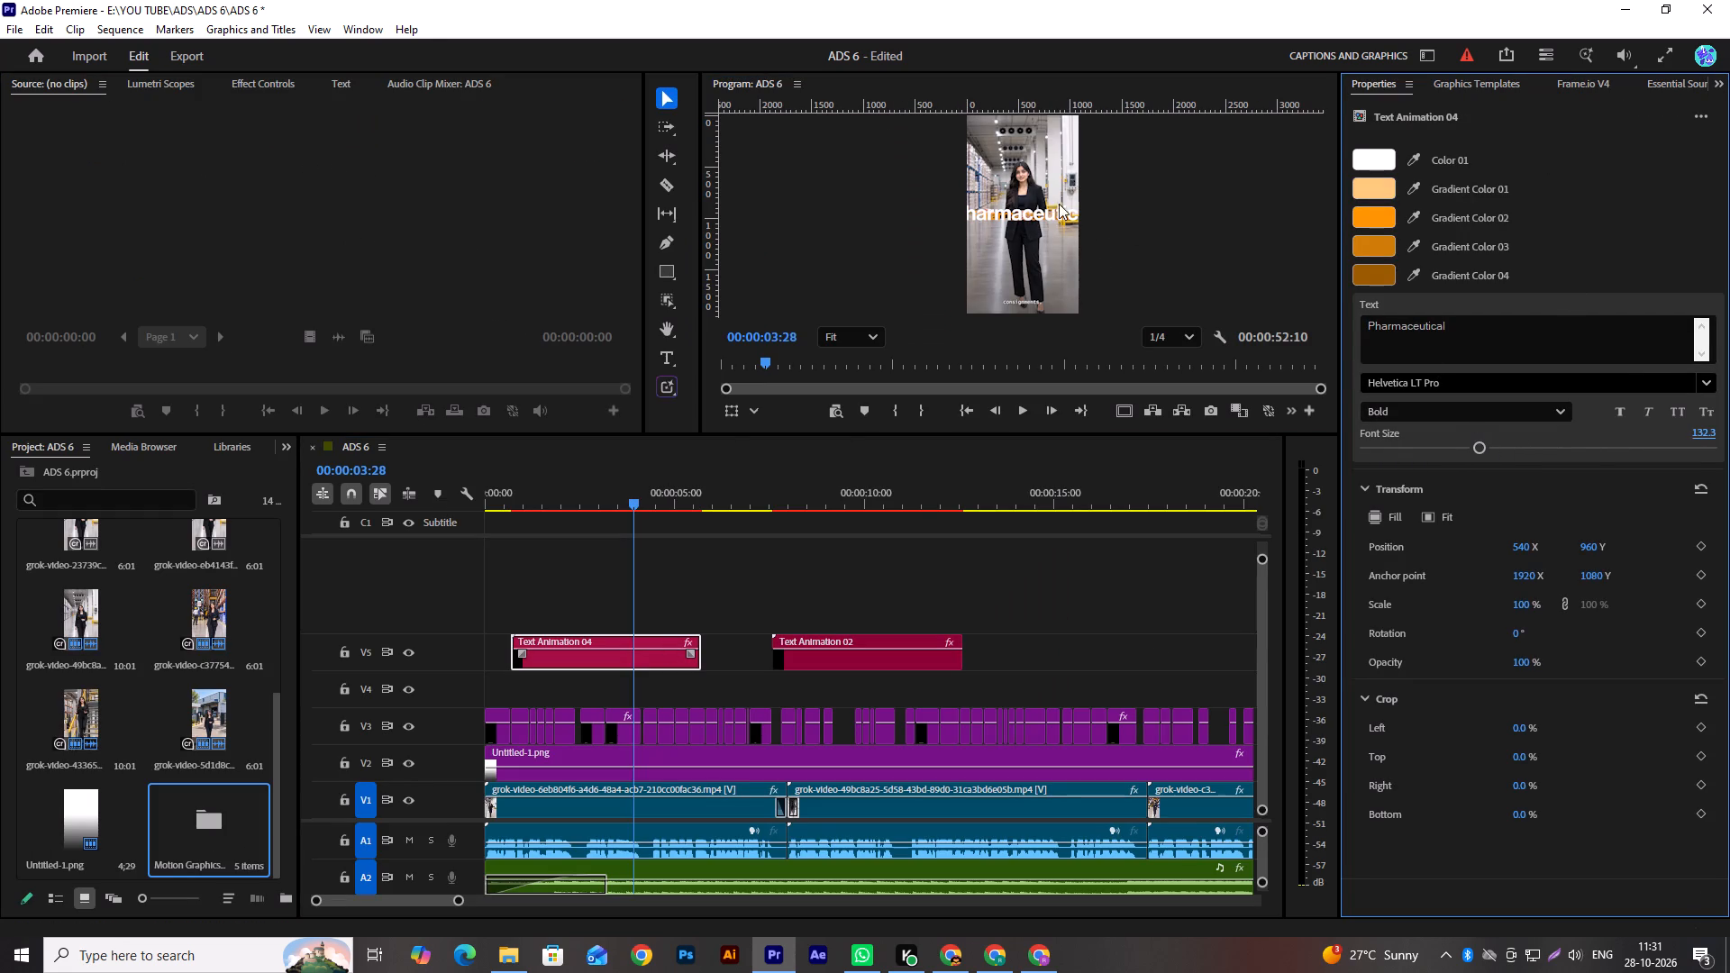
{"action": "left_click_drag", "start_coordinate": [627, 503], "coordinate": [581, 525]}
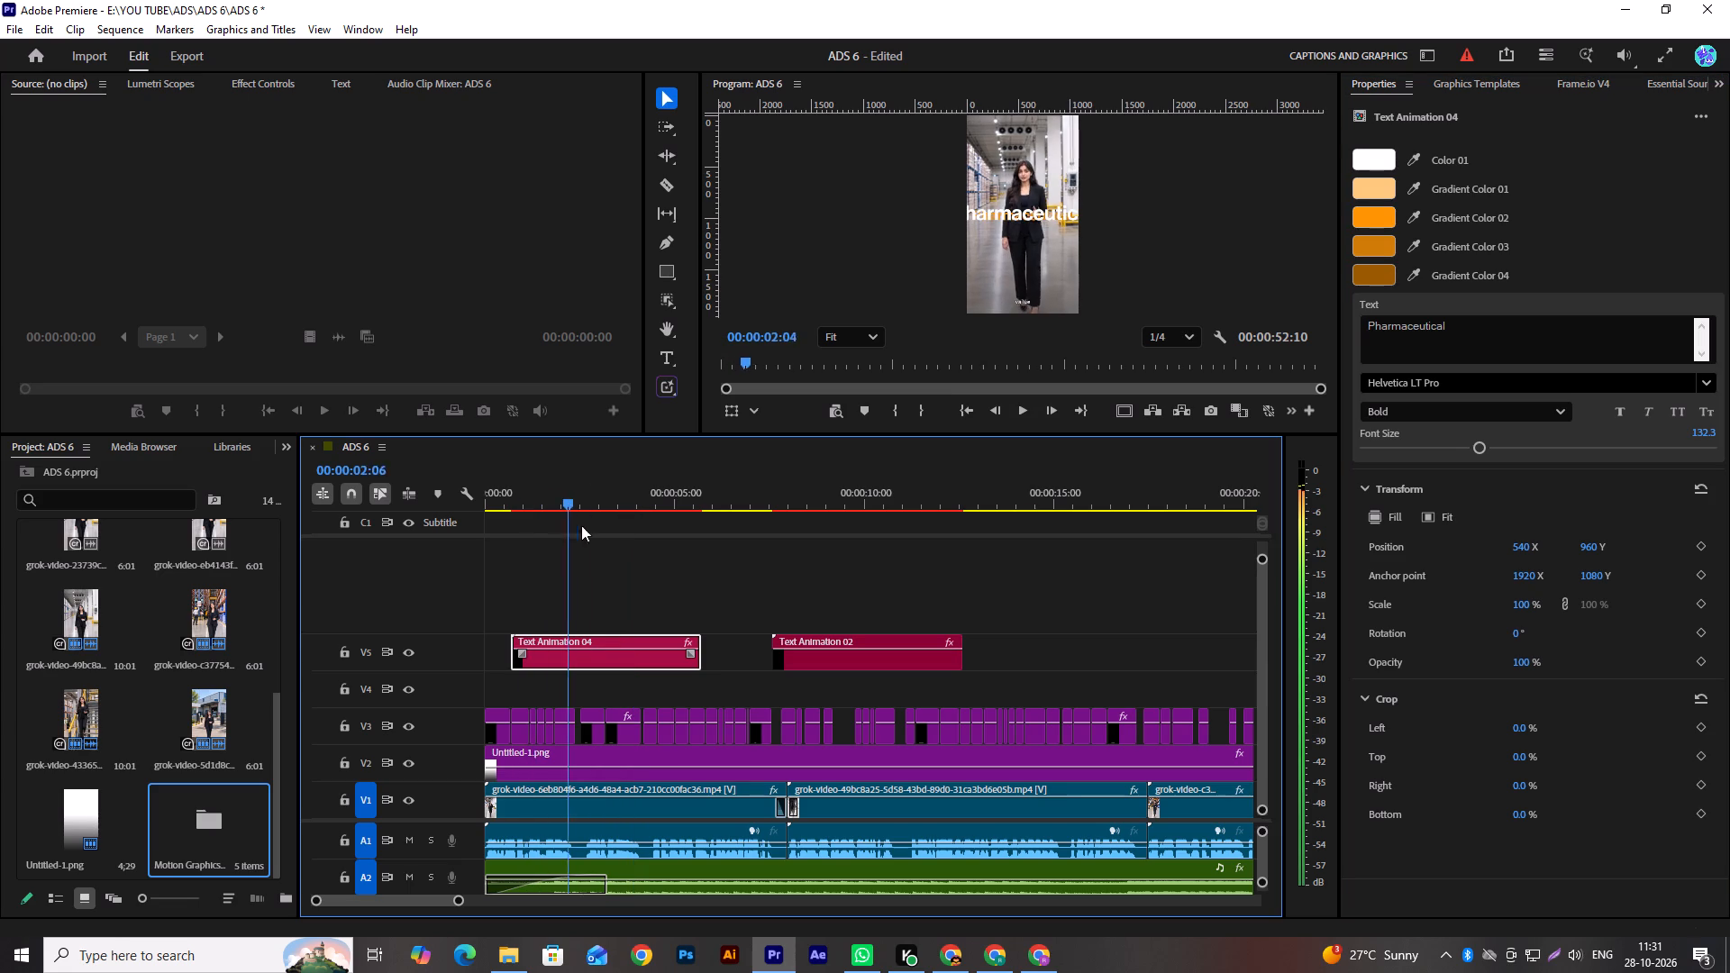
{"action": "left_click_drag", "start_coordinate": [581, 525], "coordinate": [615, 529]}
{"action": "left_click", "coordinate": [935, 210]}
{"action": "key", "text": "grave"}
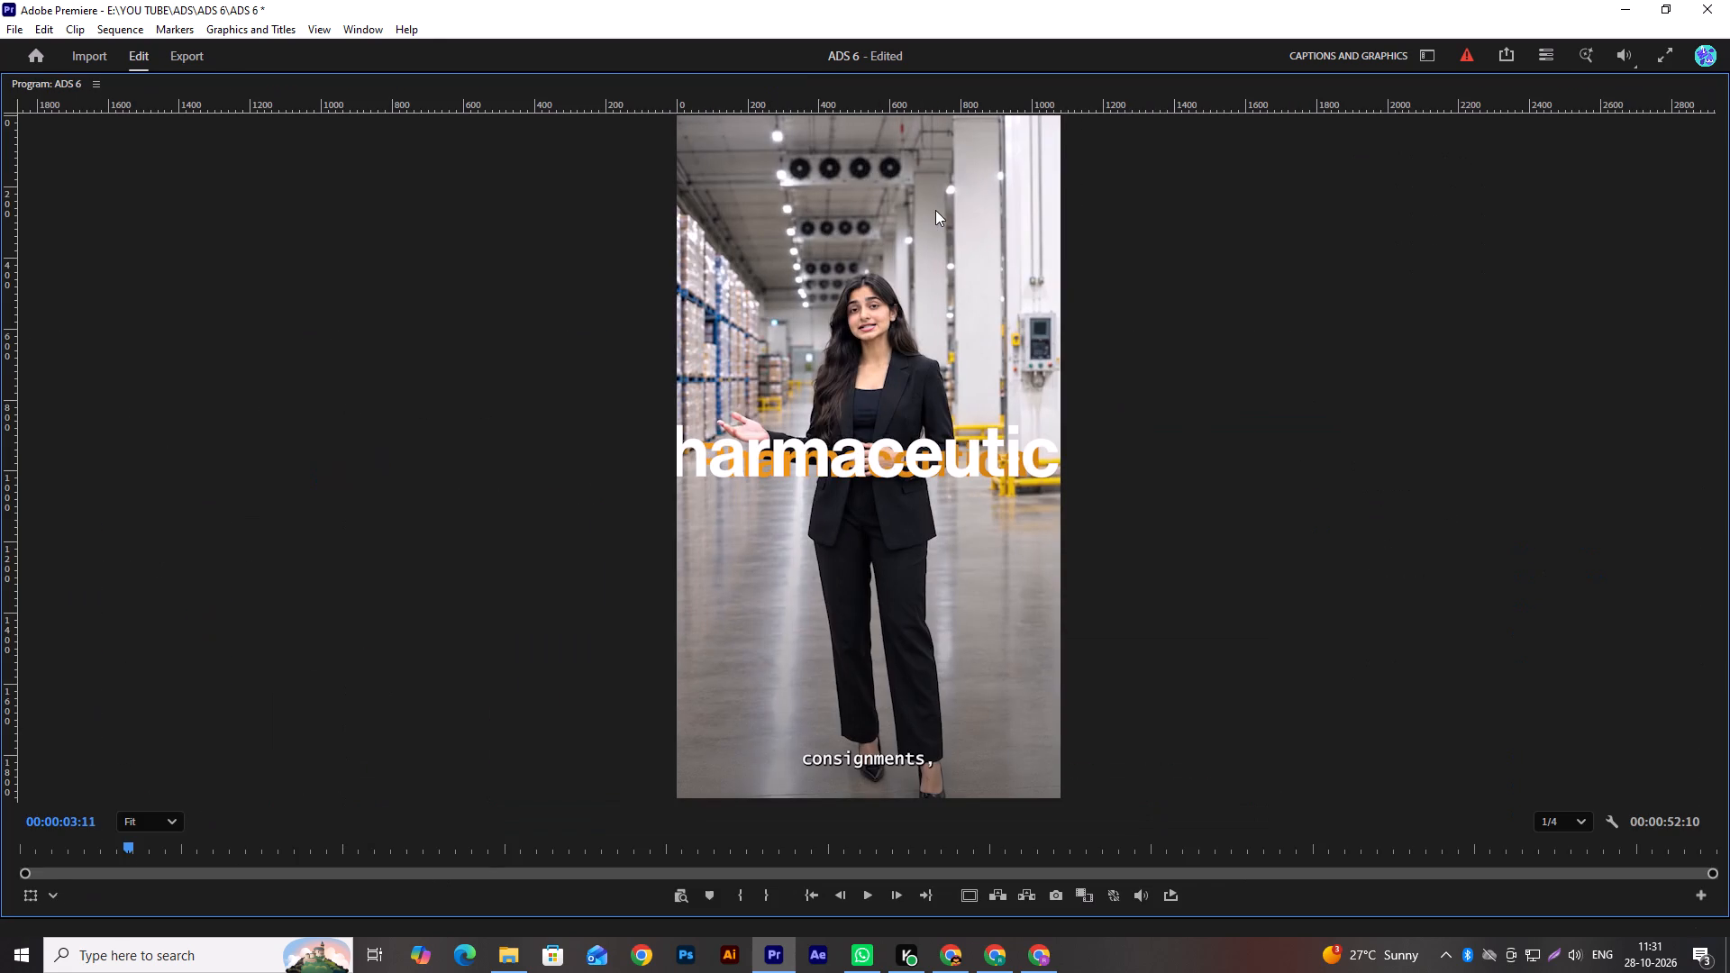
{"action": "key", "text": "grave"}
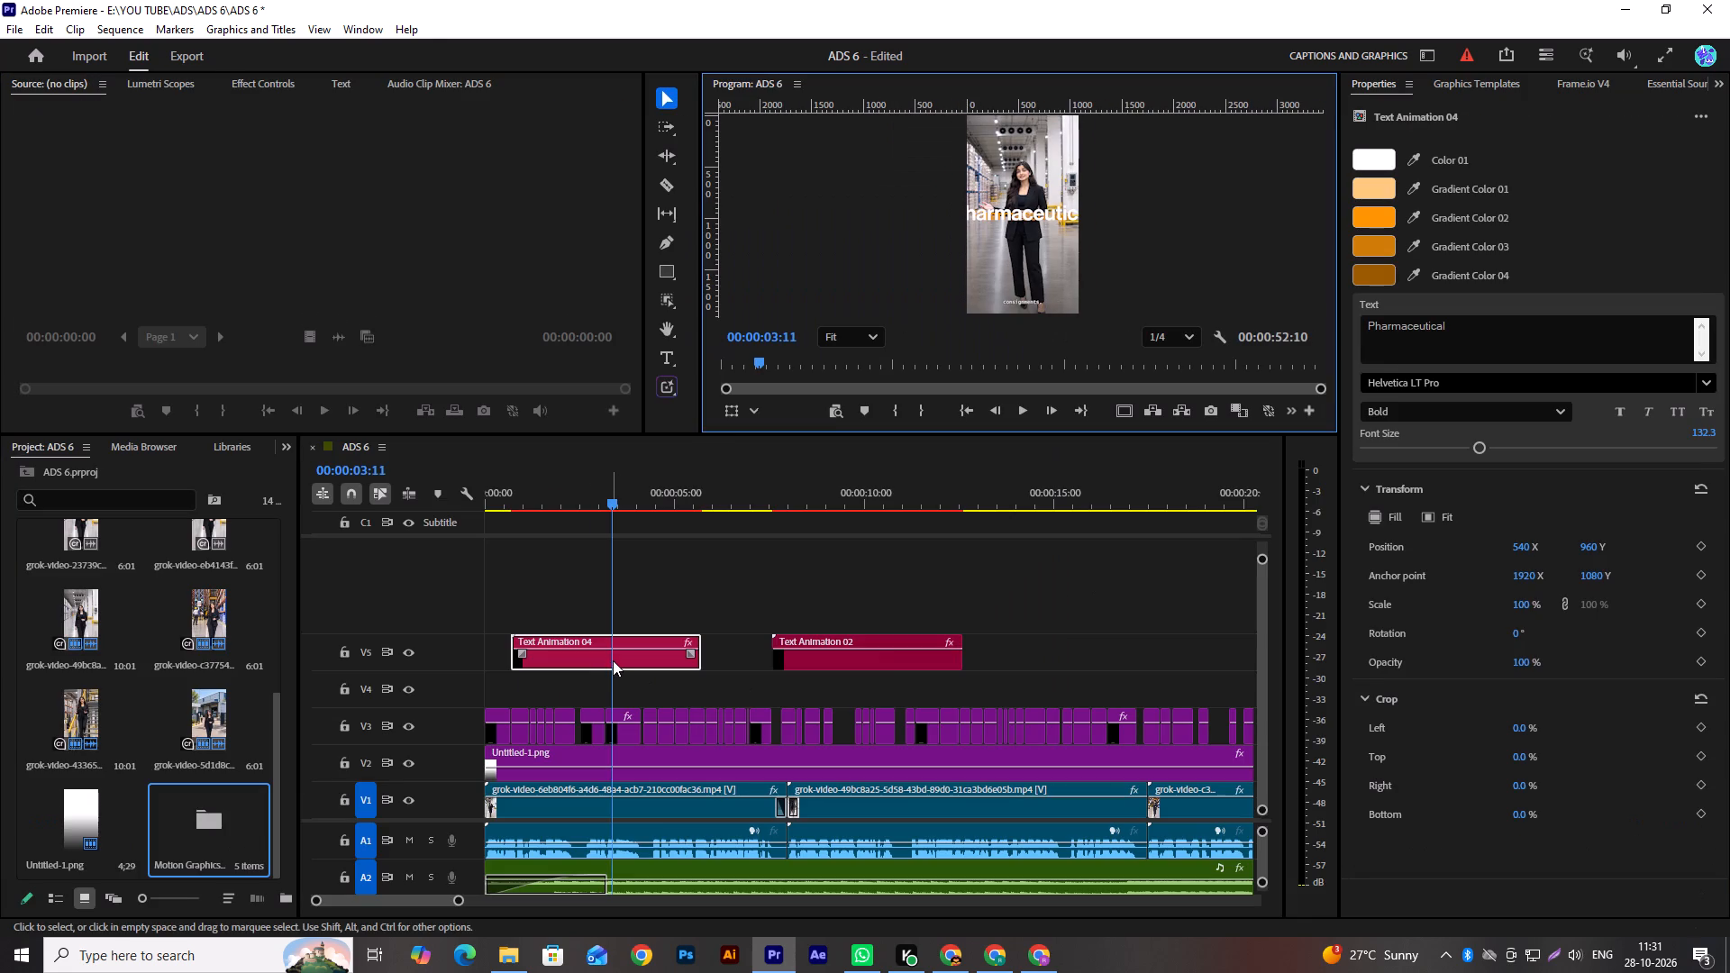
Delete the Text Animation 04 title clip from track V5.
{"action": "left_click", "coordinate": [676, 641]}
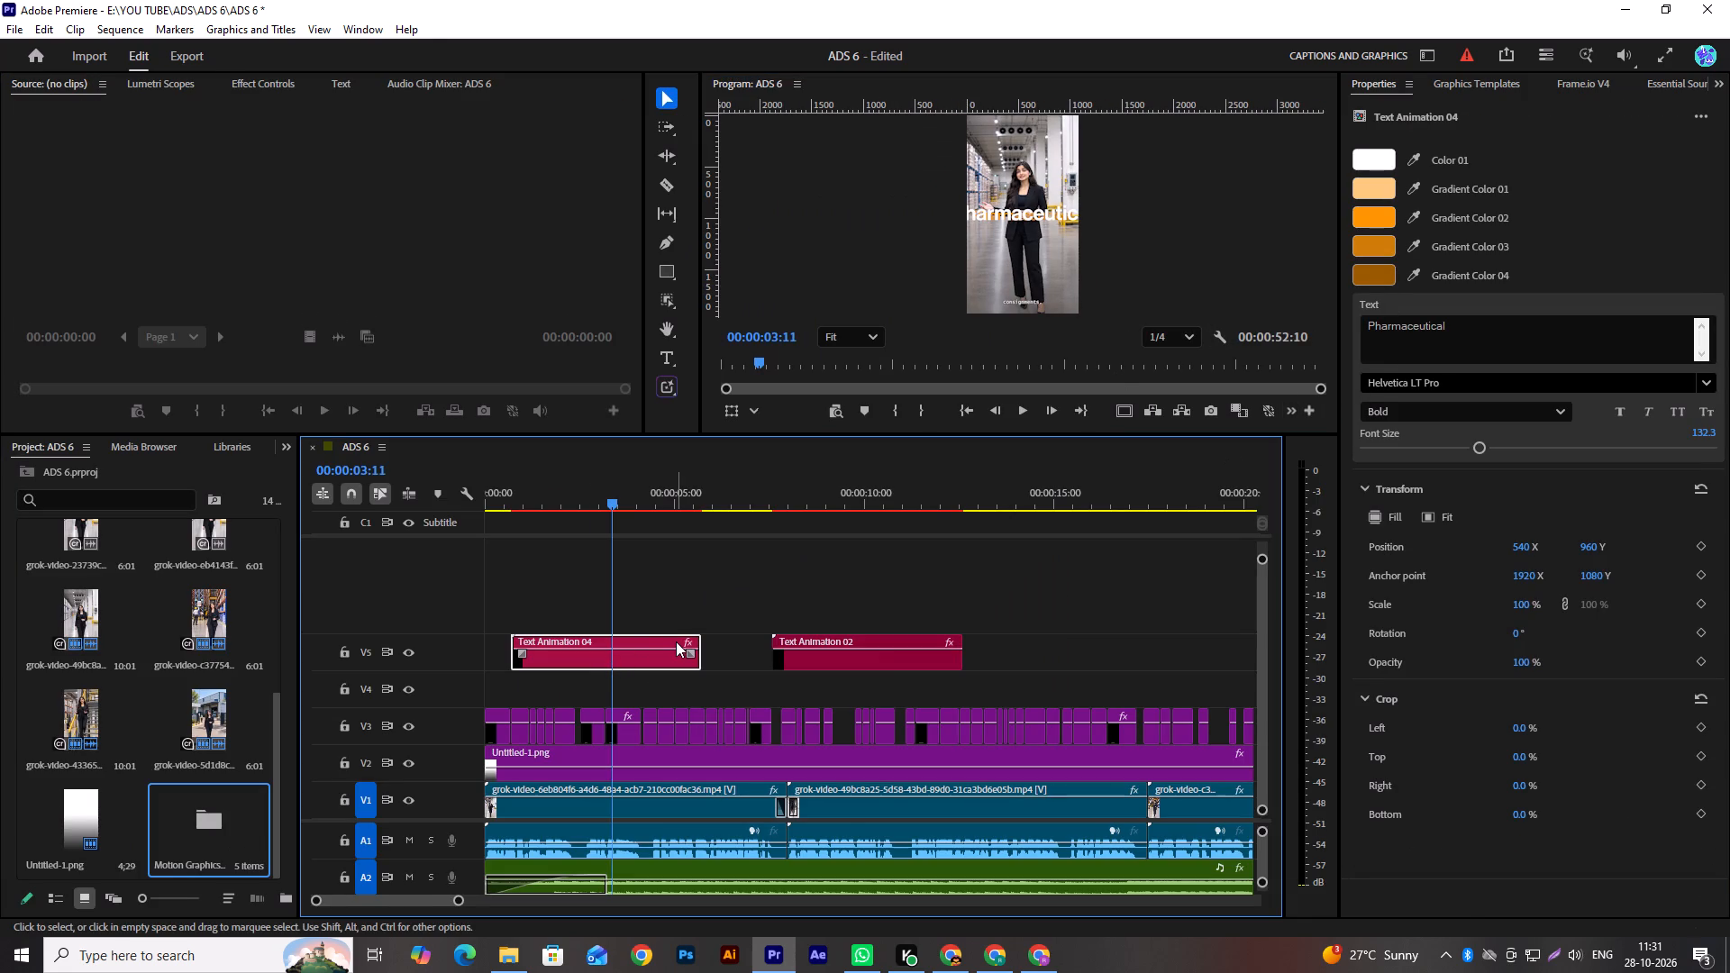
{"action": "key", "text": "Delete"}
{"action": "left_click", "coordinate": [866, 507]}
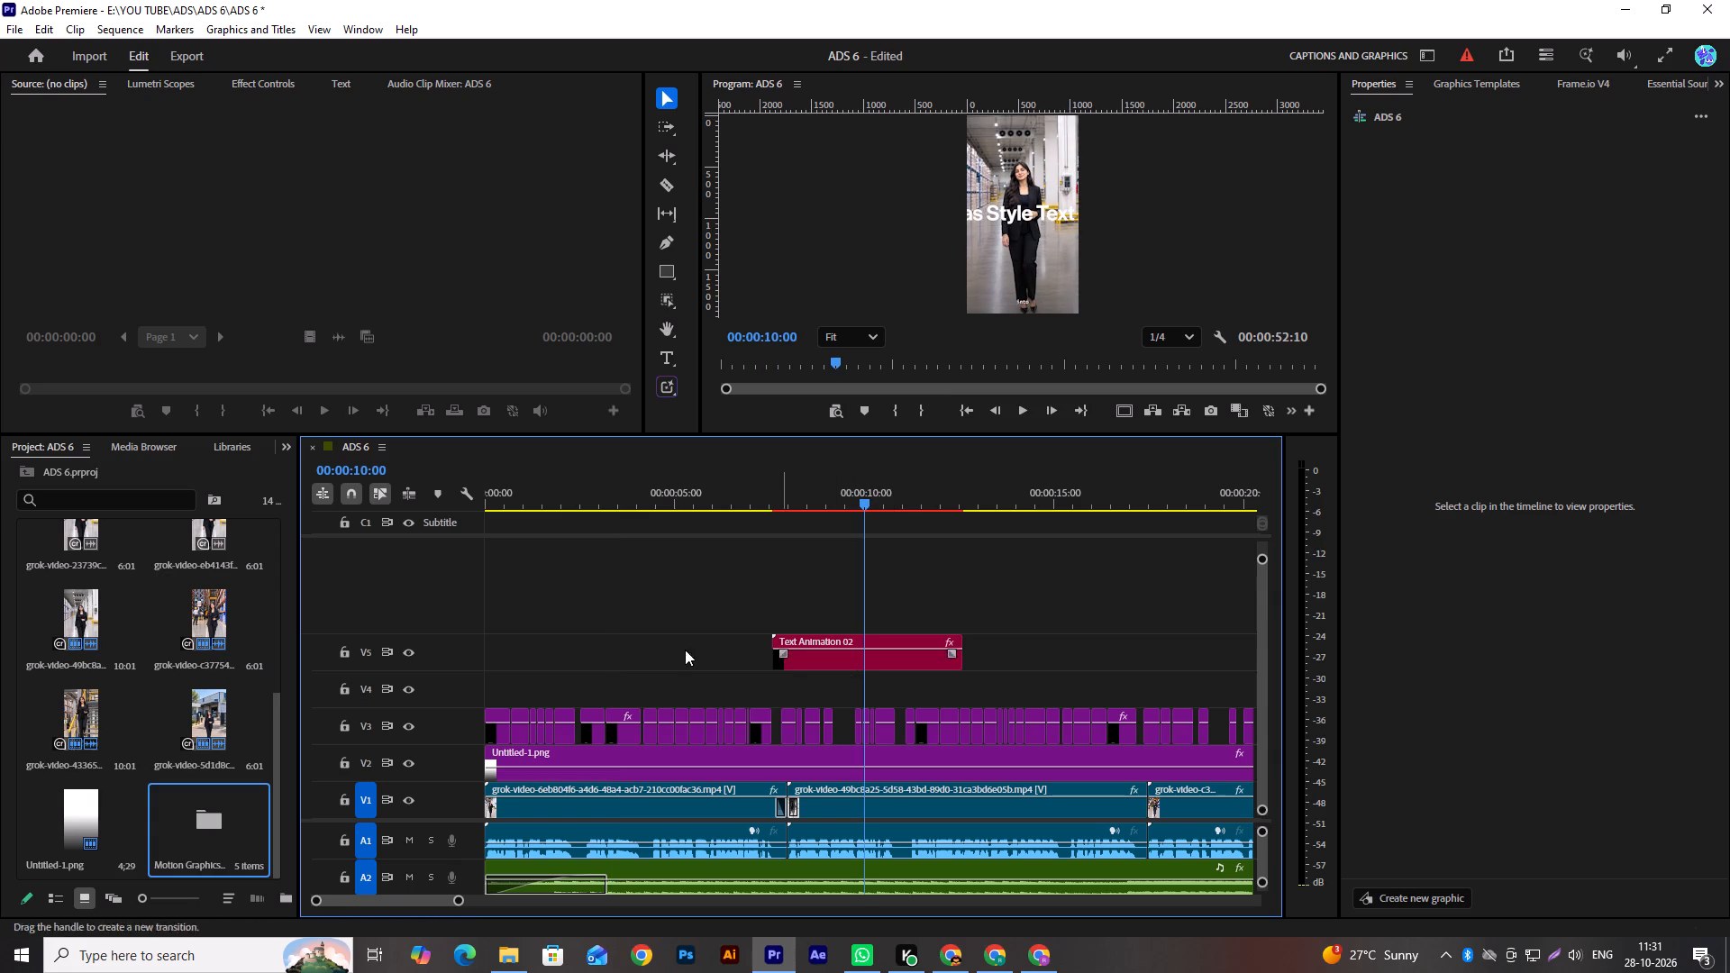
Set the font of the first "Pharmaceutical" caption on track V3 to Helvetica LT Pro Bold.
{"action": "left_click", "coordinate": [503, 719]}
{"action": "left_click_drag", "start_coordinate": [513, 505], "coordinate": [496, 508]}
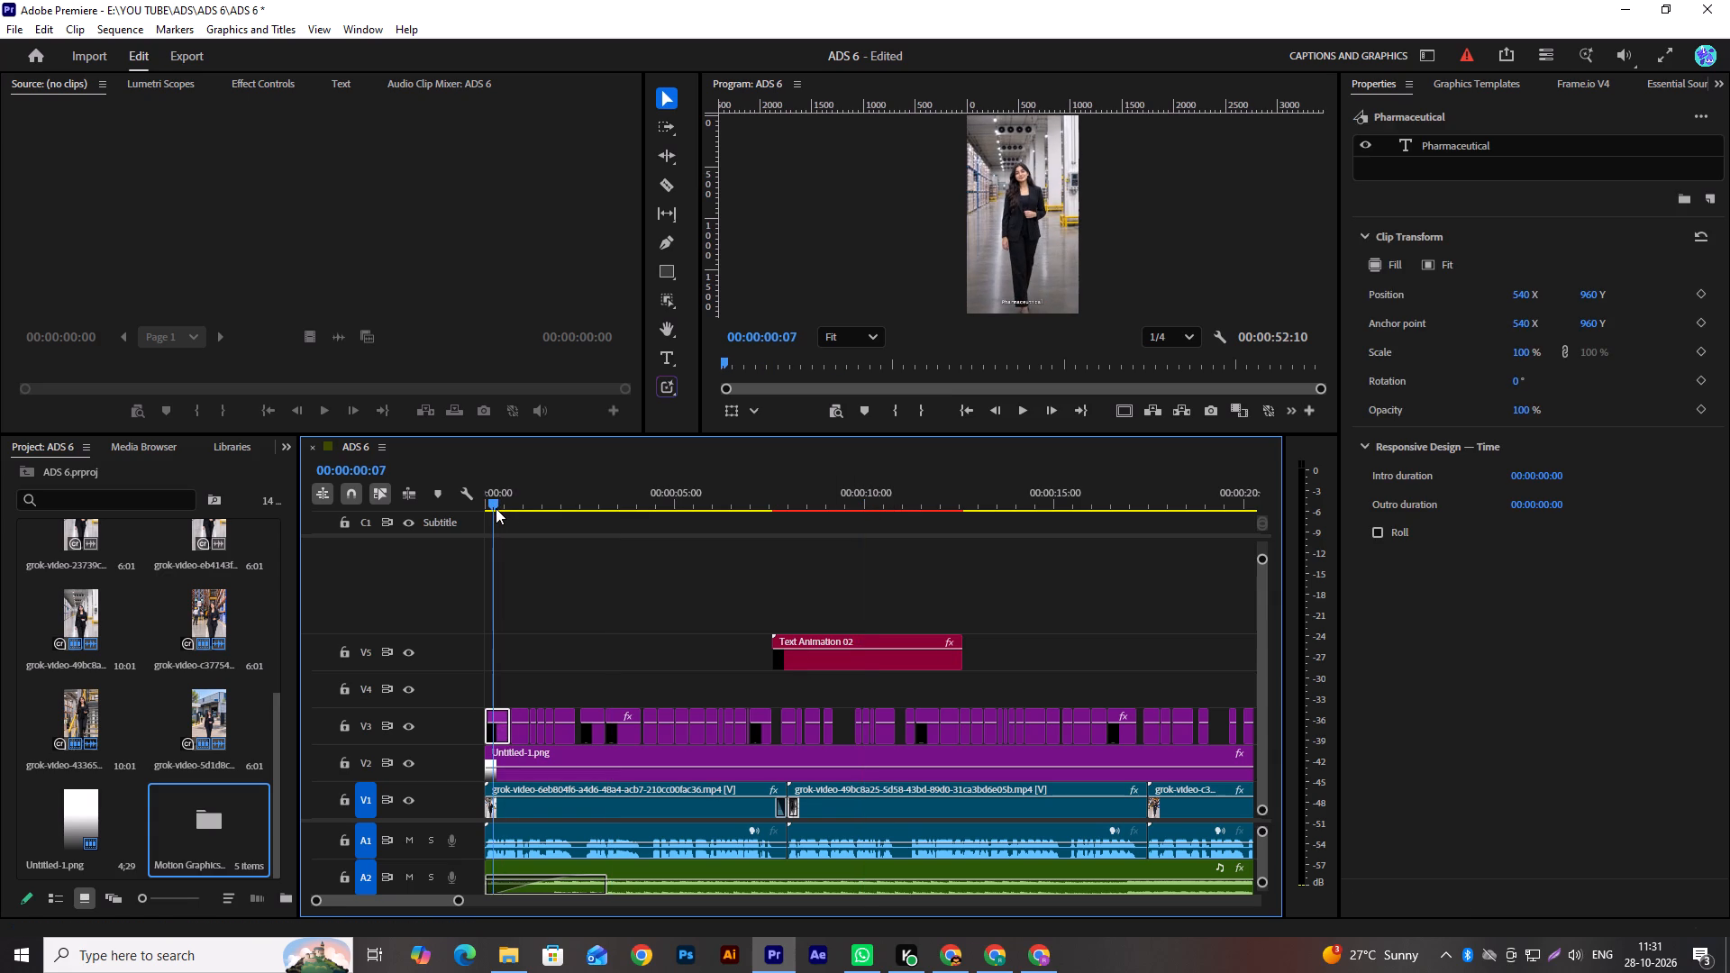
{"action": "left_click_drag", "start_coordinate": [496, 508], "coordinate": [496, 509]}
{"action": "left_click", "coordinate": [1487, 151]}
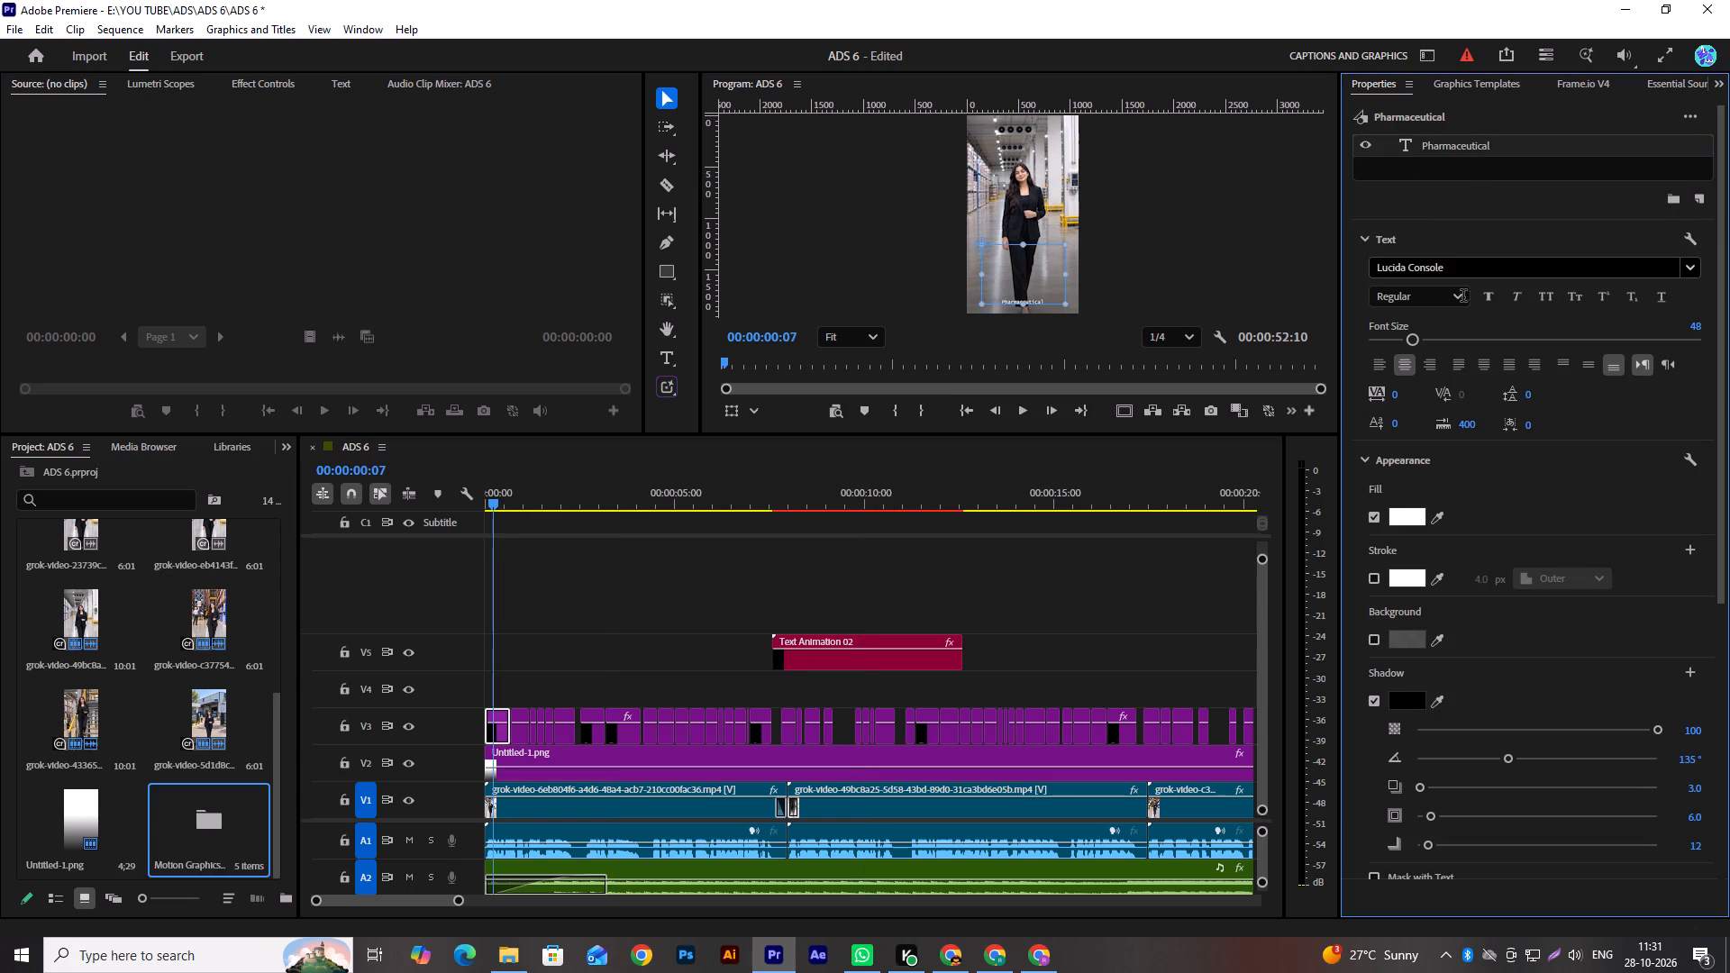
{"action": "left_click", "coordinate": [1477, 273]}
{"action": "type", "text": "helv"}
{"action": "left_click", "coordinate": [1515, 409]}
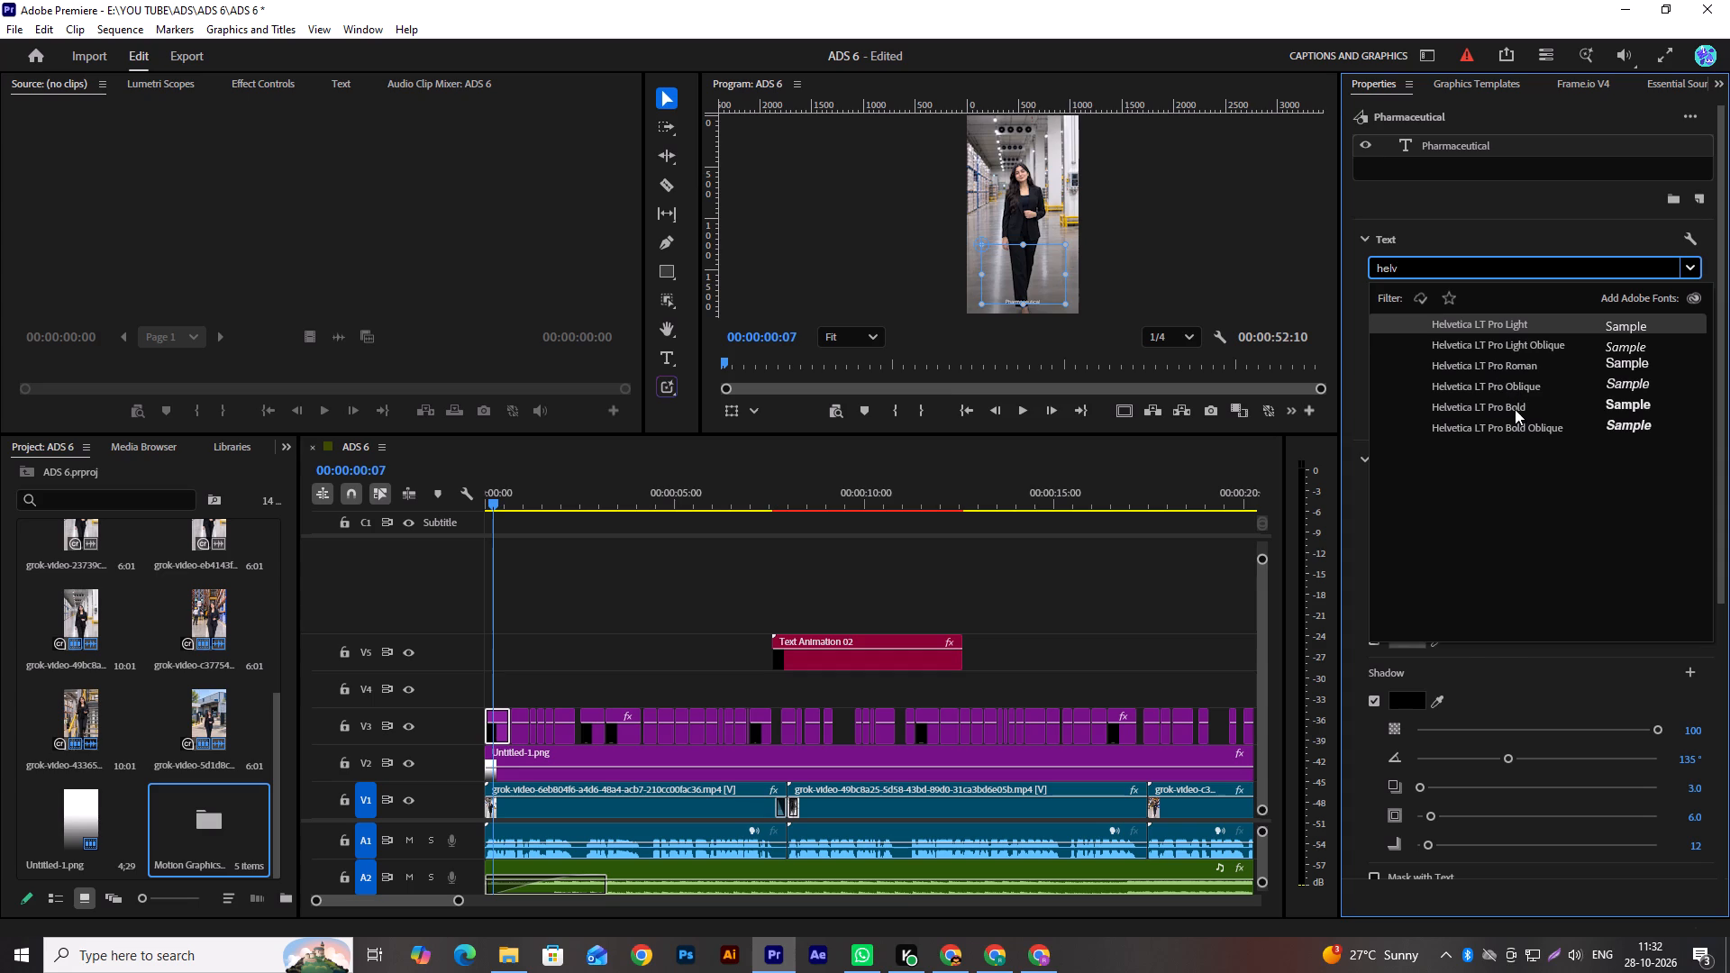
Enlarge the "Pharmaceutical" caption to font size 147, widening its text box so the word fits on one line, and check it enlarged.
{"action": "left_click", "coordinate": [1690, 328]}
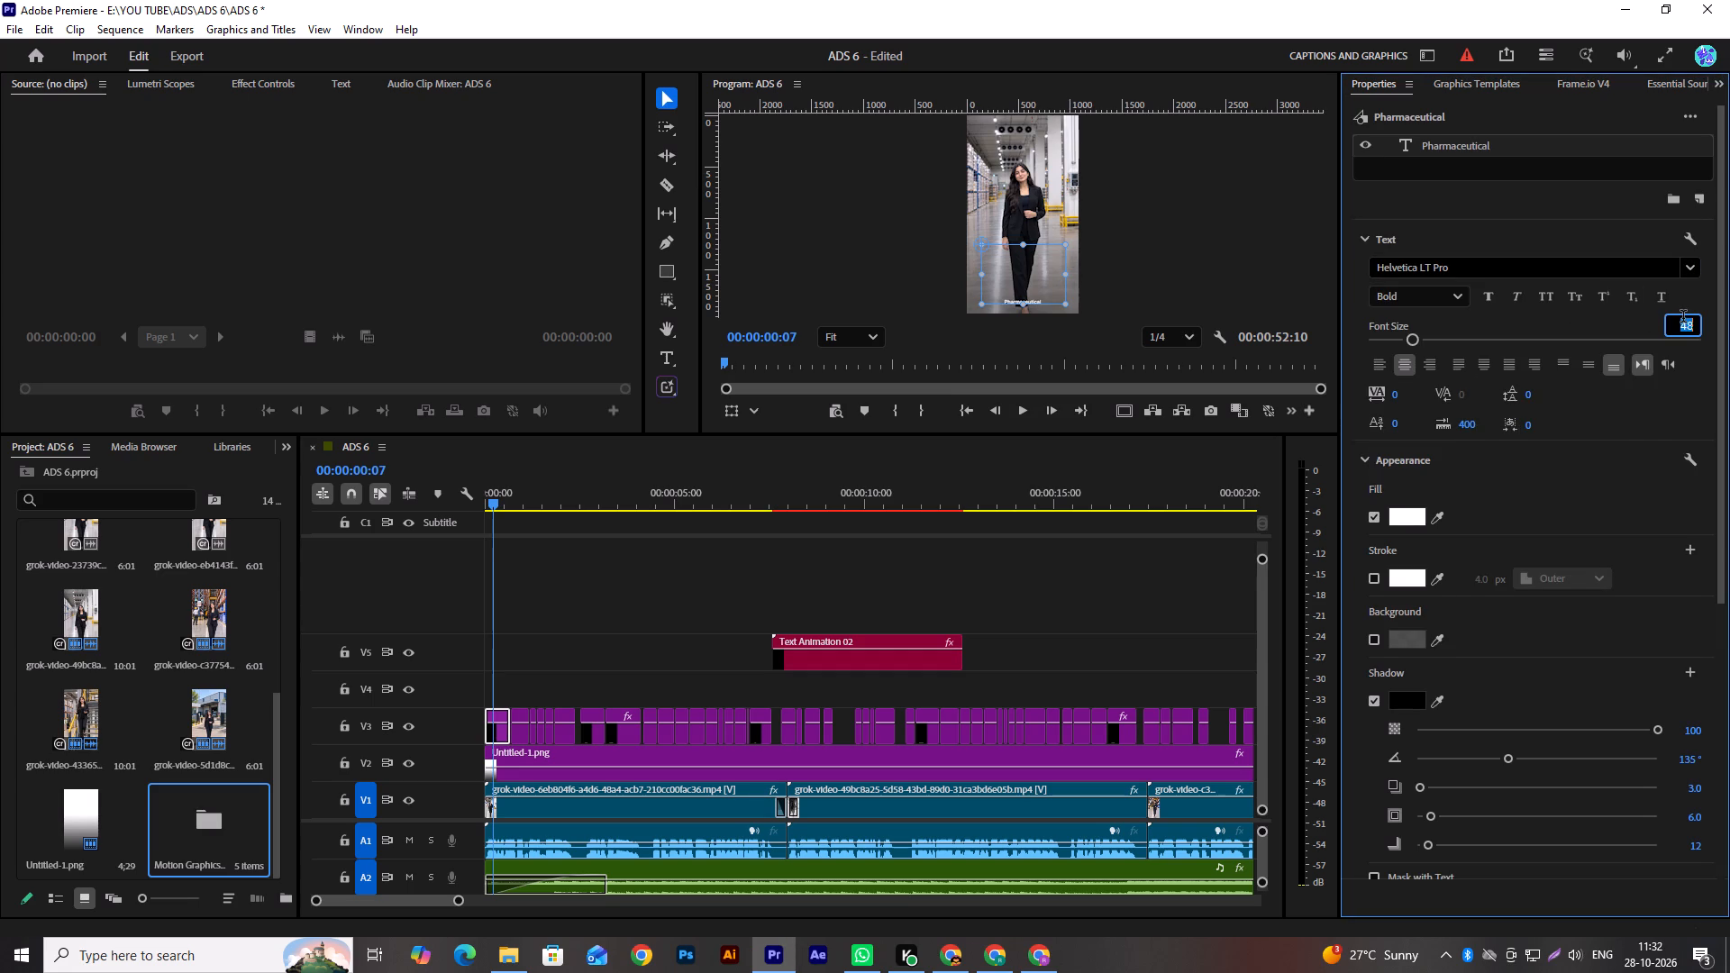
{"action": "type", "text": "180"}
{"action": "key", "text": "Return"}
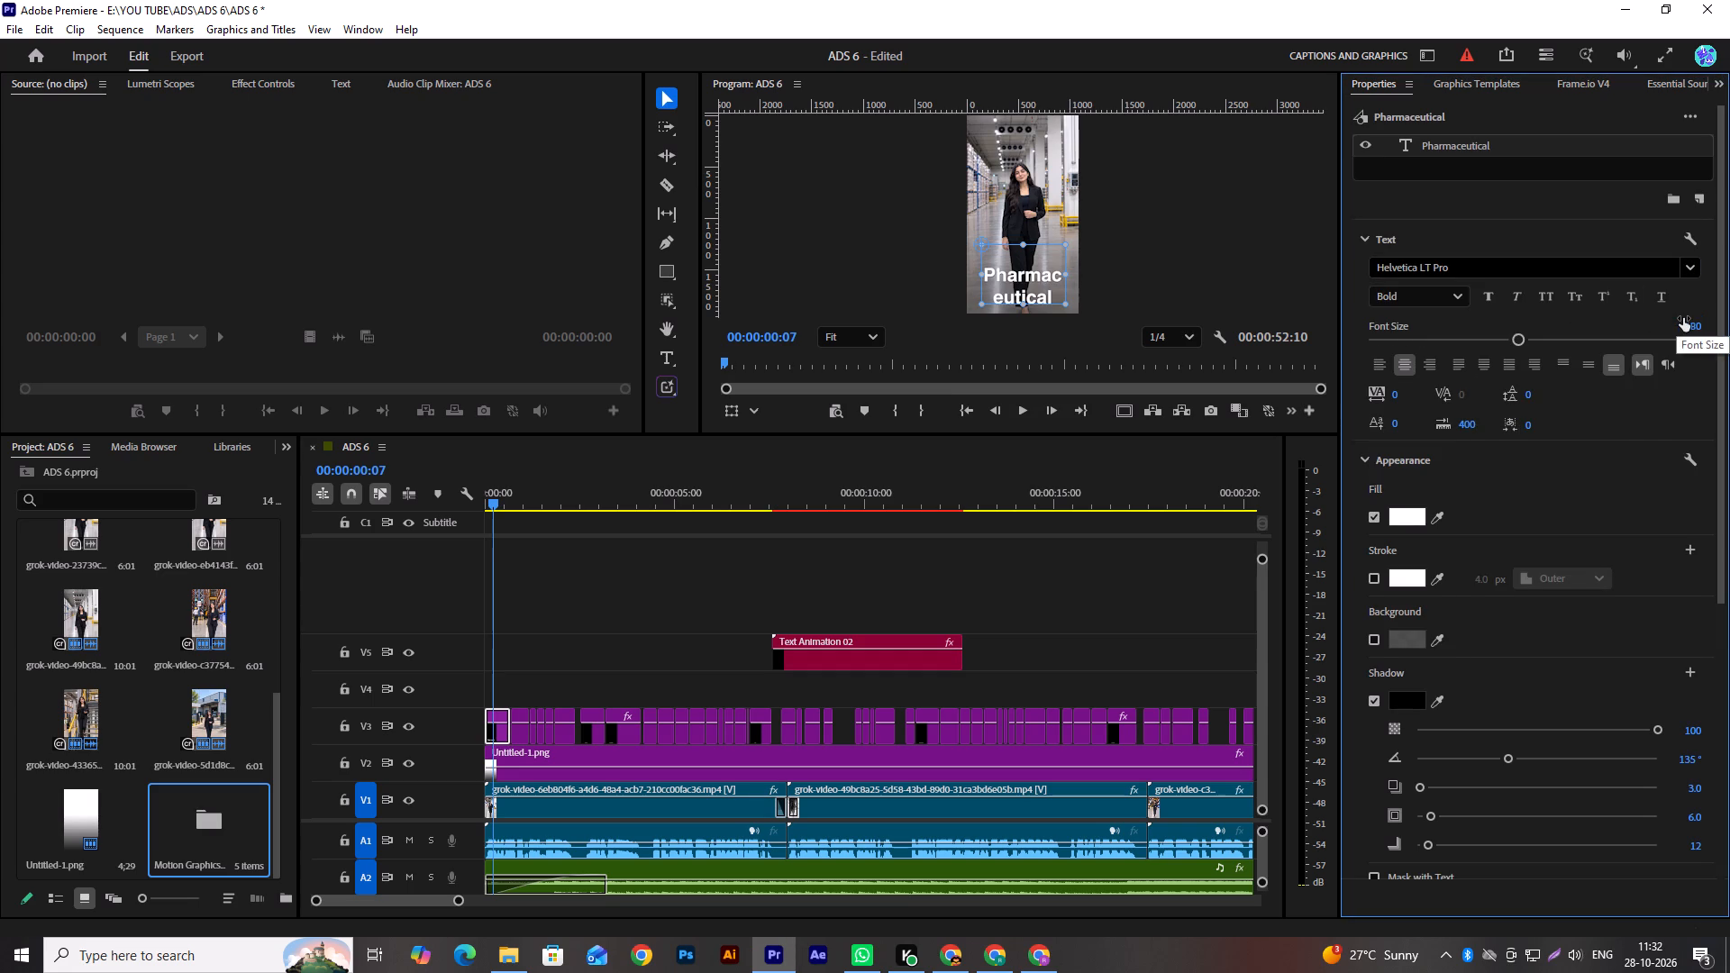
{"action": "left_click_drag", "start_coordinate": [1064, 273], "coordinate": [1077, 277]}
{"action": "left_click_drag", "start_coordinate": [979, 276], "coordinate": [961, 277]}
{"action": "left_click_drag", "start_coordinate": [1515, 337], "coordinate": [1496, 340]}
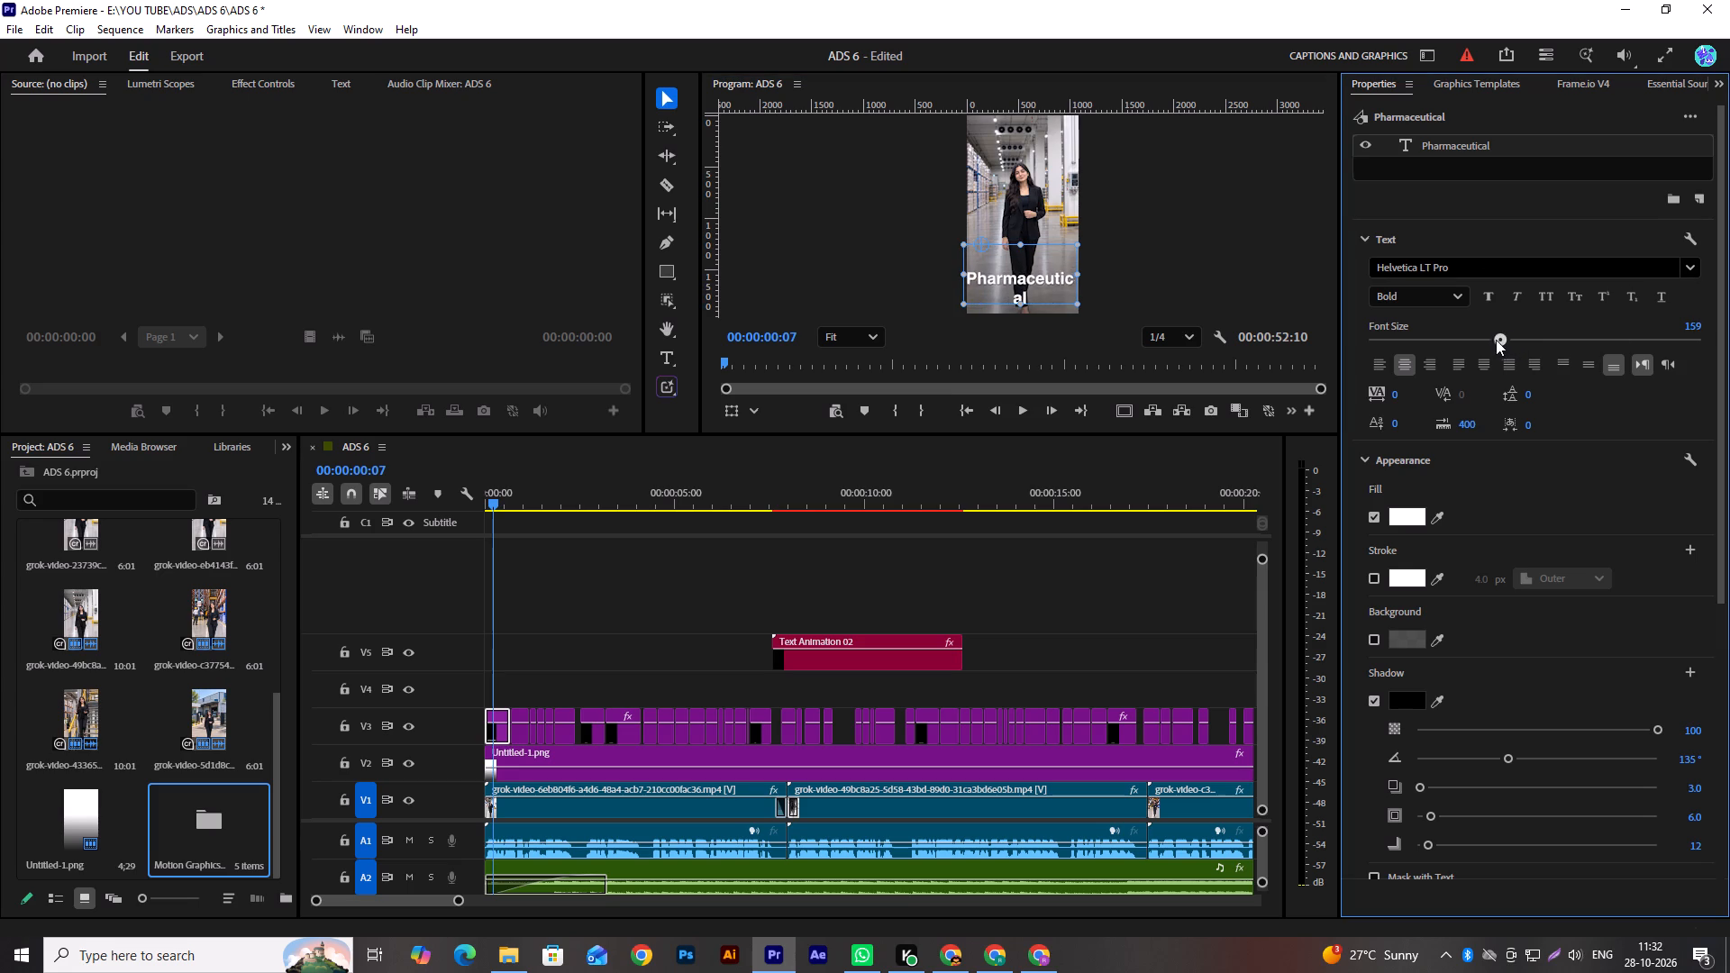
{"action": "left_click_drag", "start_coordinate": [1496, 340], "coordinate": [1489, 341]}
{"action": "left_click", "coordinate": [1159, 307]}
{"action": "left_click", "coordinate": [1081, 258]}
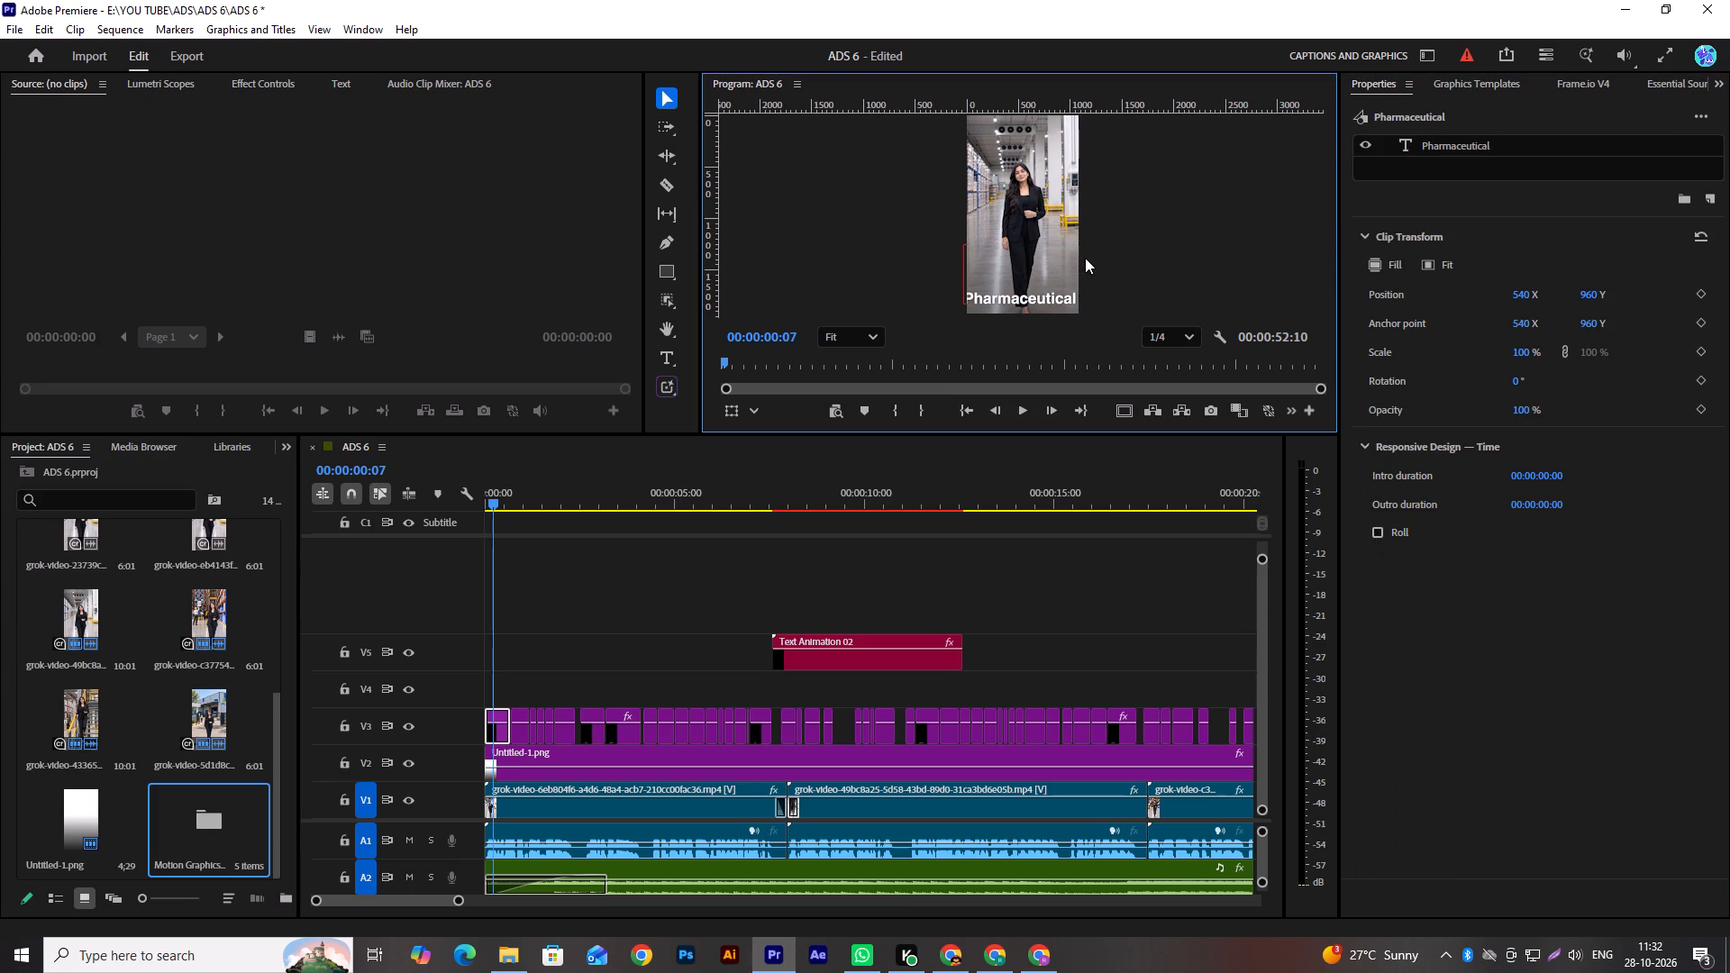
{"action": "key", "text": "Tab"}
{"action": "left_click", "coordinate": [1088, 264]}
{"action": "key", "text": "grave"}
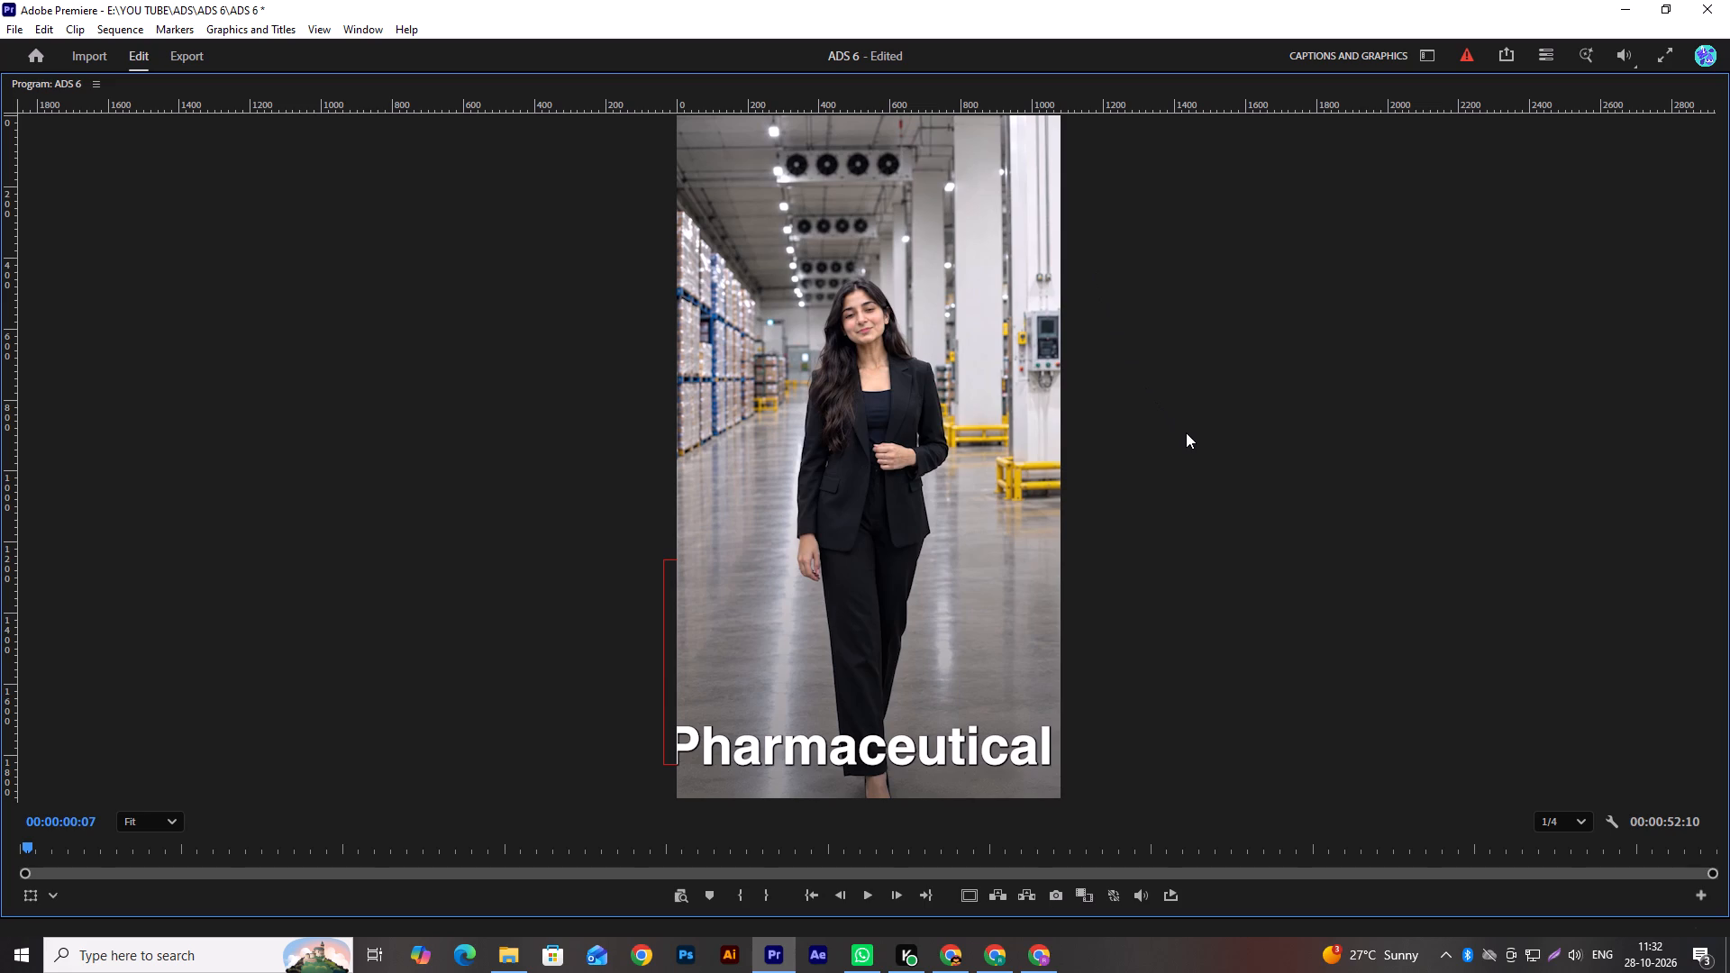
{"action": "key", "text": "grave"}
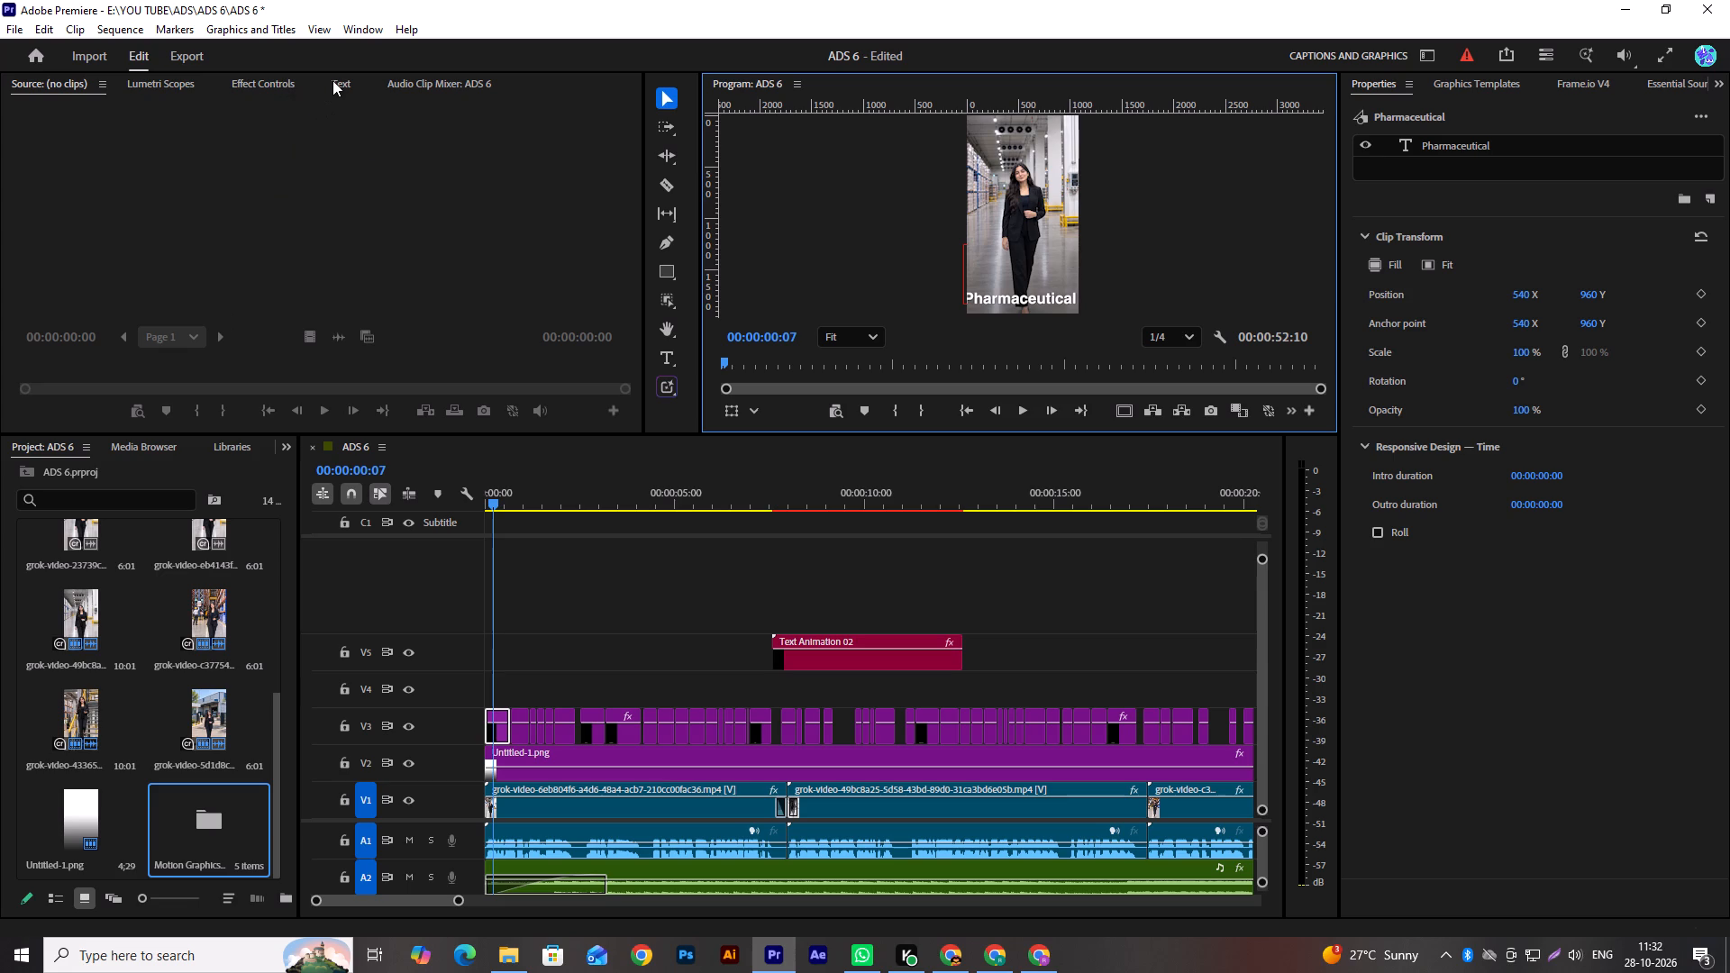
Turn off the shadow on the "Pharmaceutical" caption and check the text in the enlarged preview.
{"action": "left_click", "coordinate": [1456, 150]}
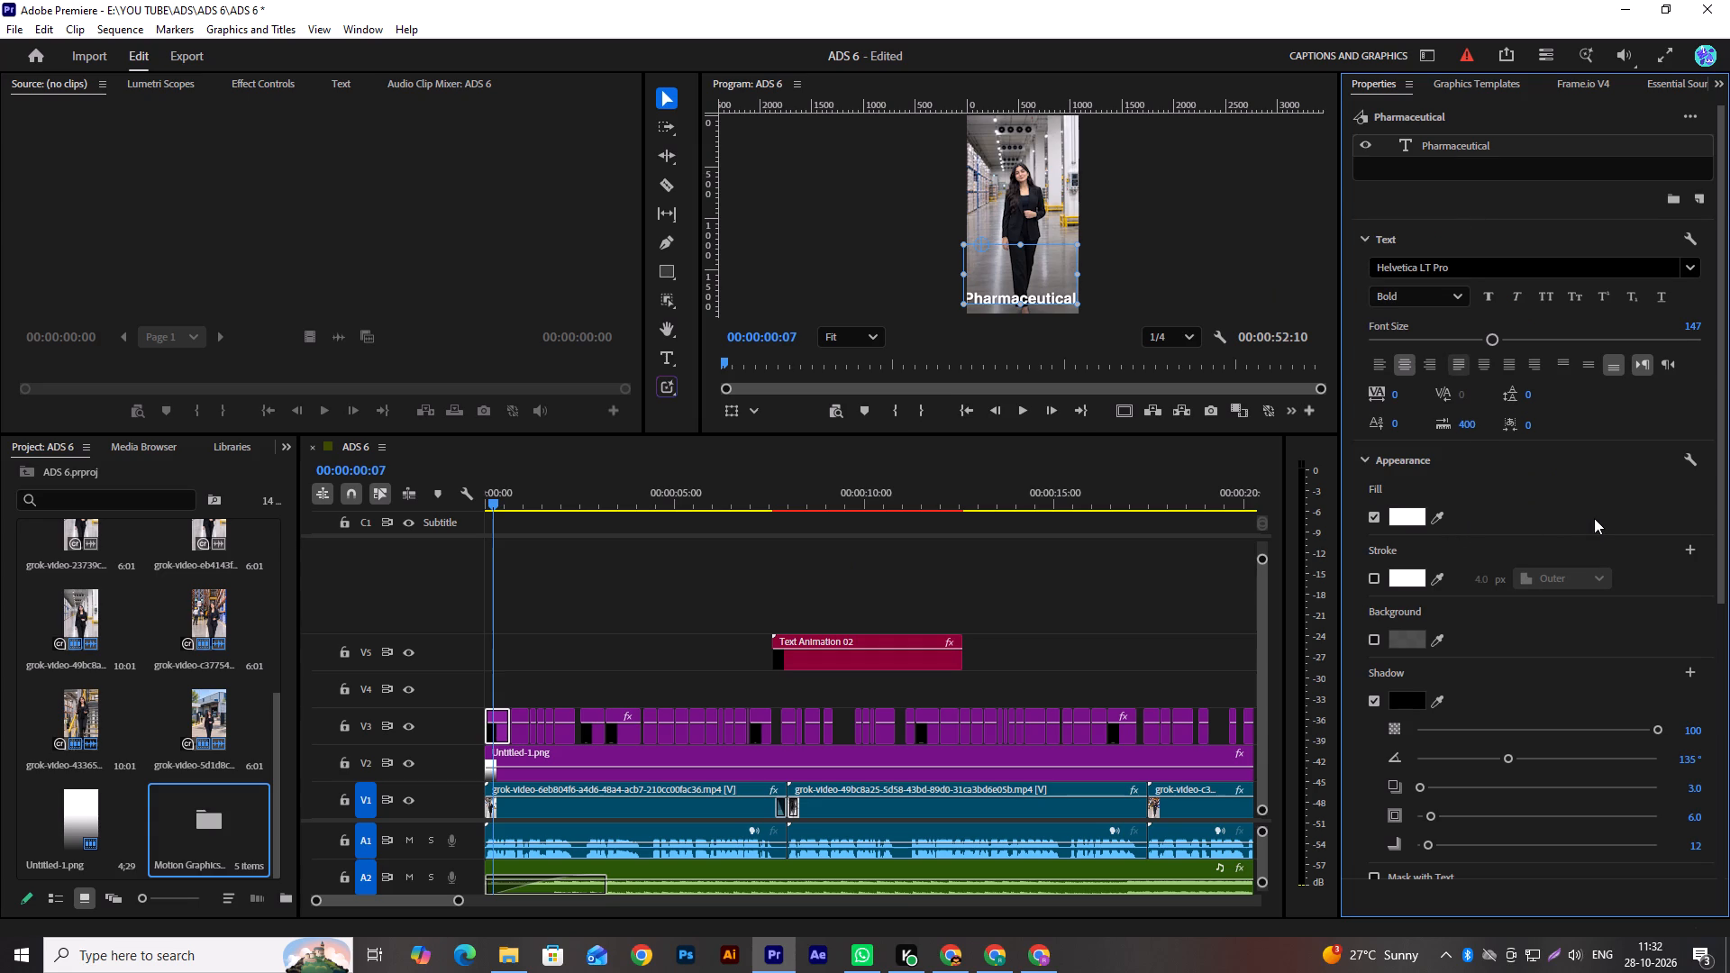
{"action": "left_click", "coordinate": [1371, 697]}
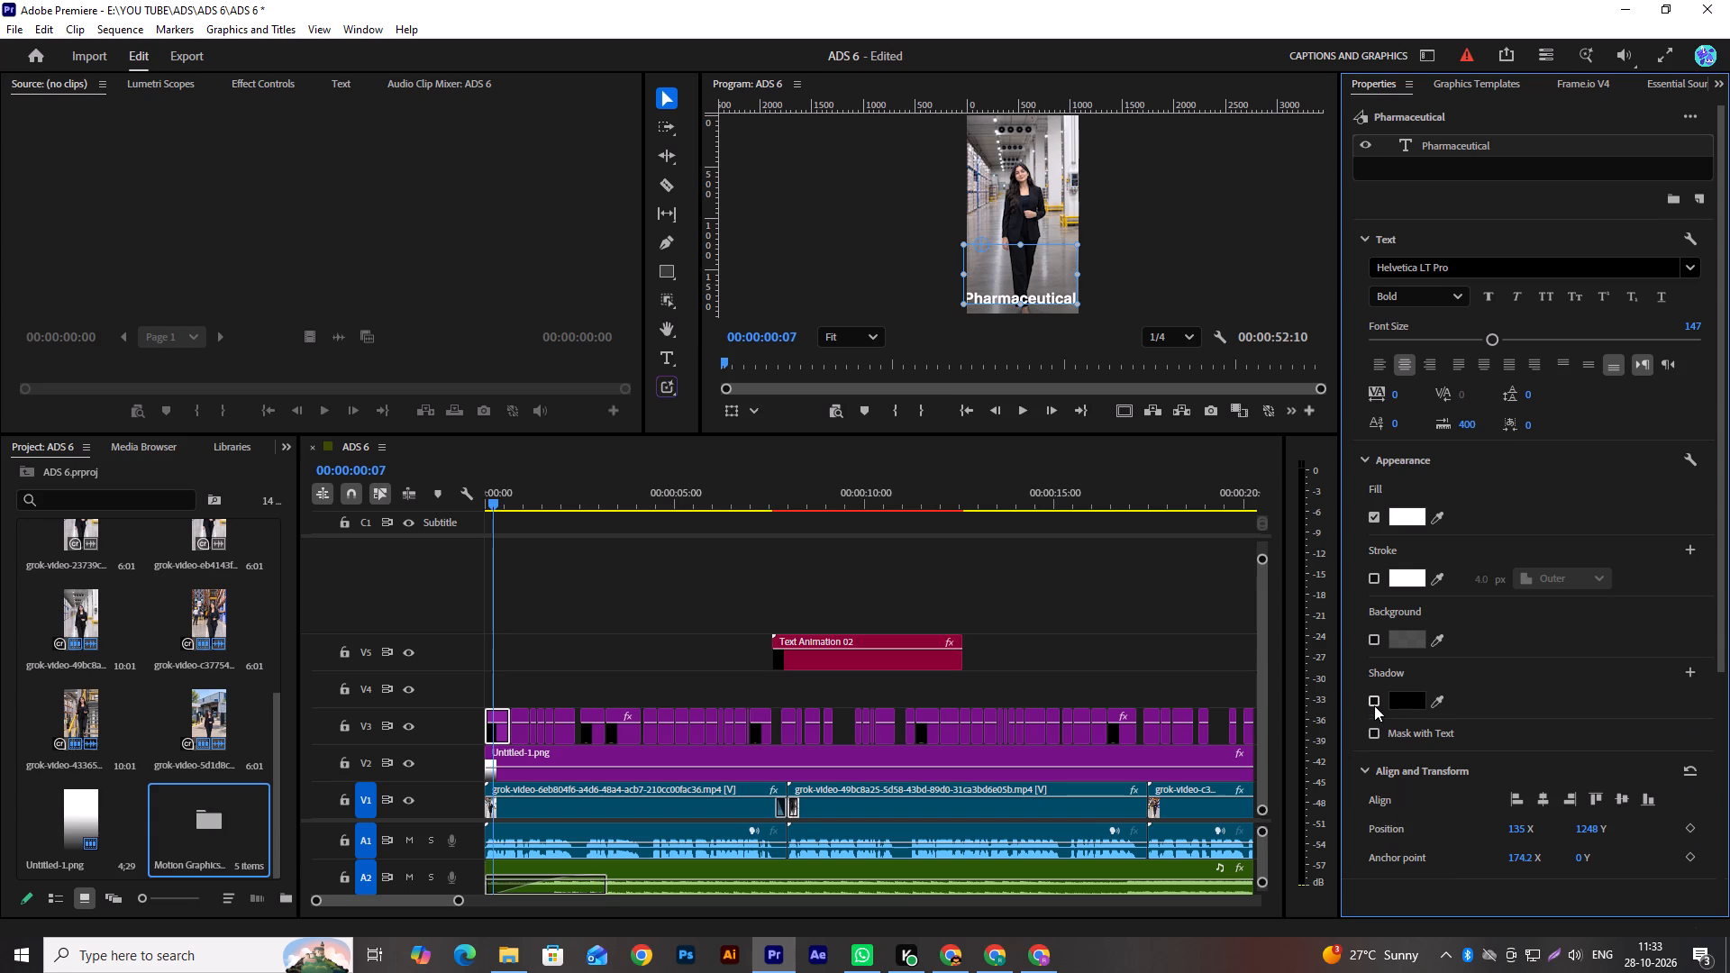
{"action": "left_click", "coordinate": [1138, 244]}
{"action": "key", "text": "grave"}
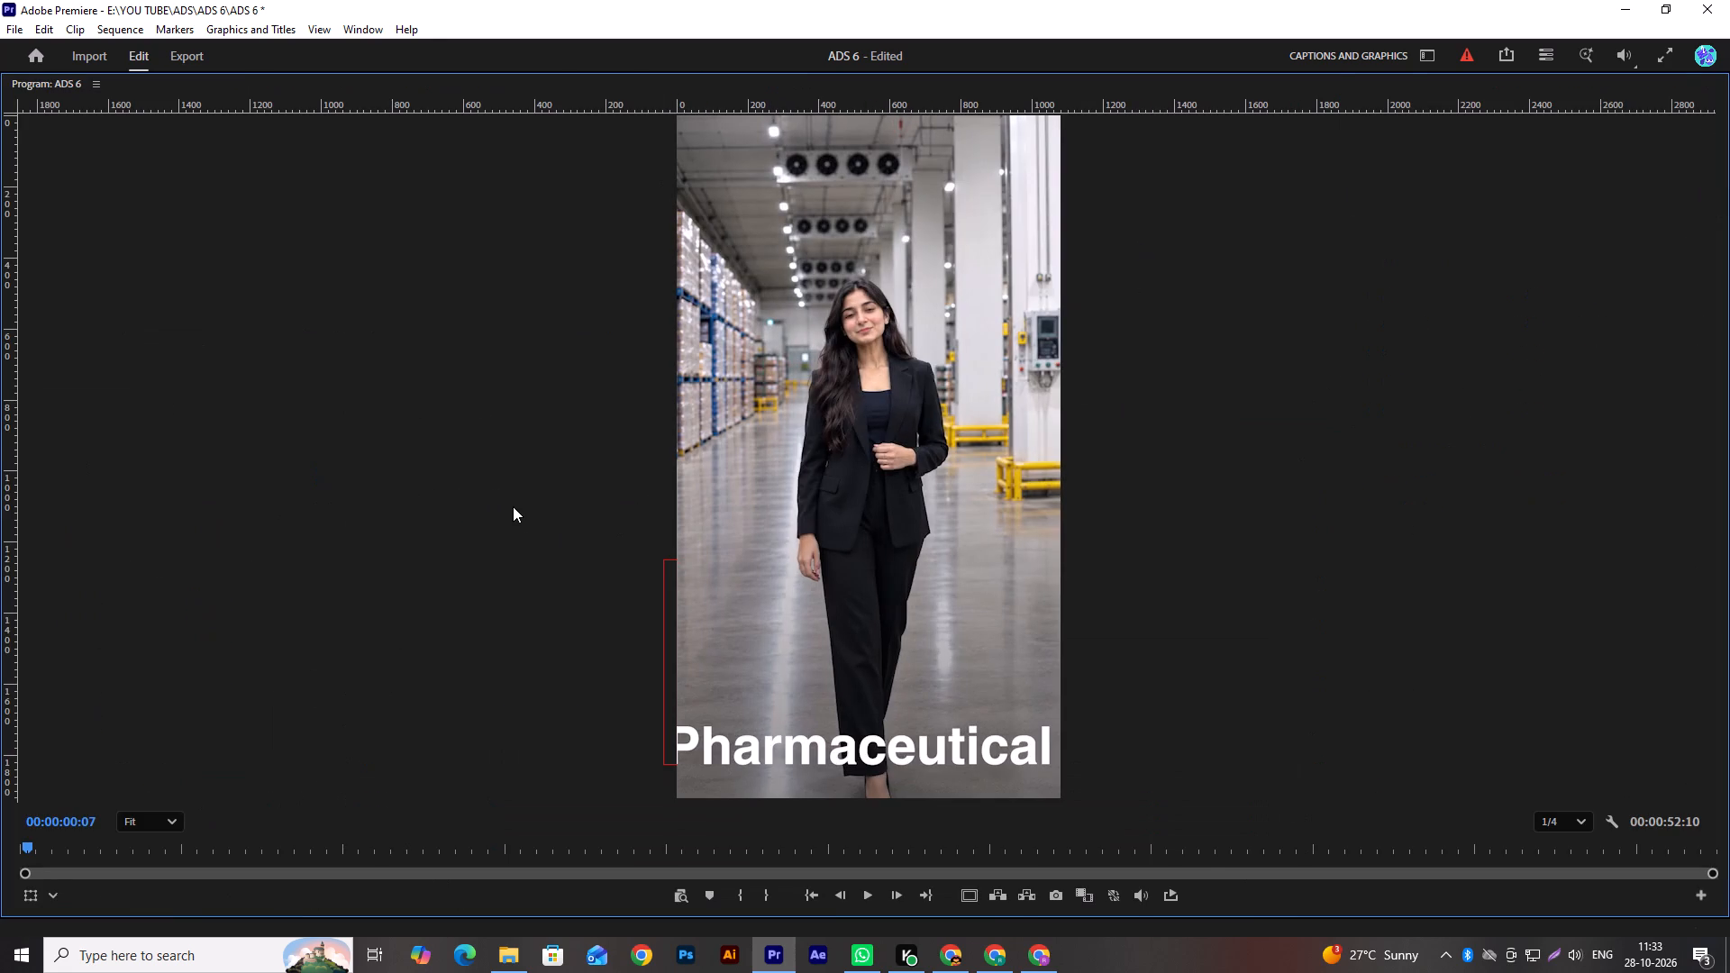
{"action": "key", "text": "grave"}
Change the "Pharmaceutical" caption's fill to a solid bright lime green.
{"action": "left_click", "coordinate": [1437, 141]}
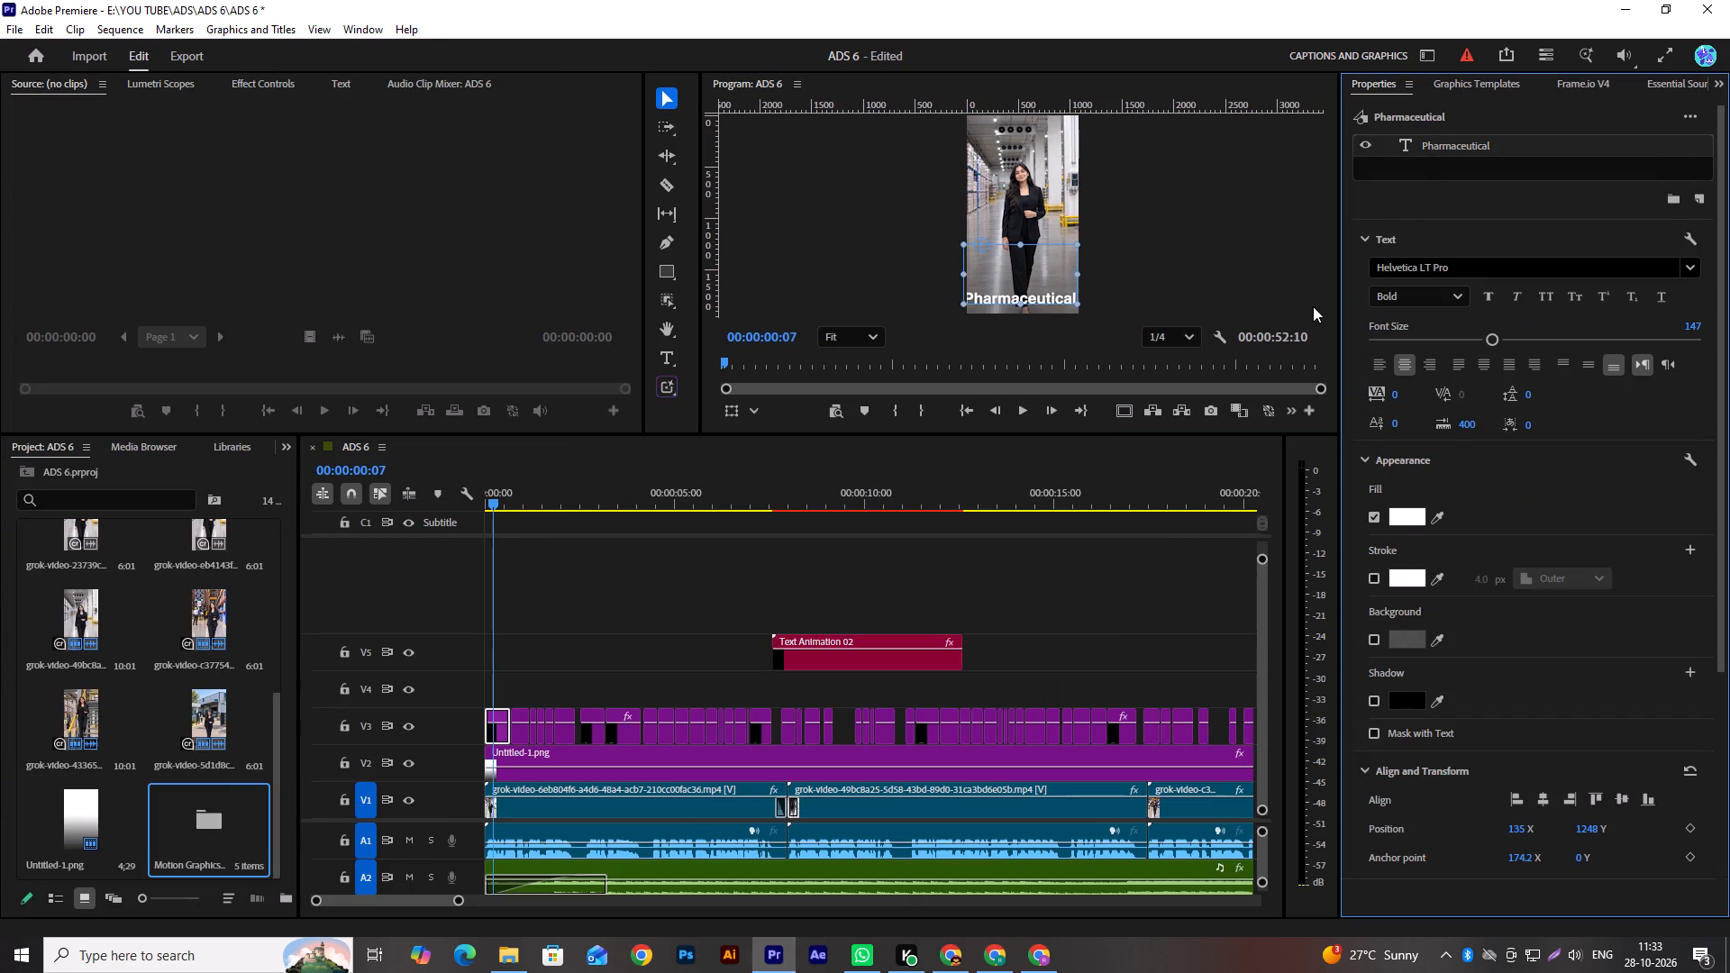
{"action": "left_click", "coordinate": [1409, 517]}
{"action": "left_click_drag", "start_coordinate": [846, 420], "coordinate": [839, 486]}
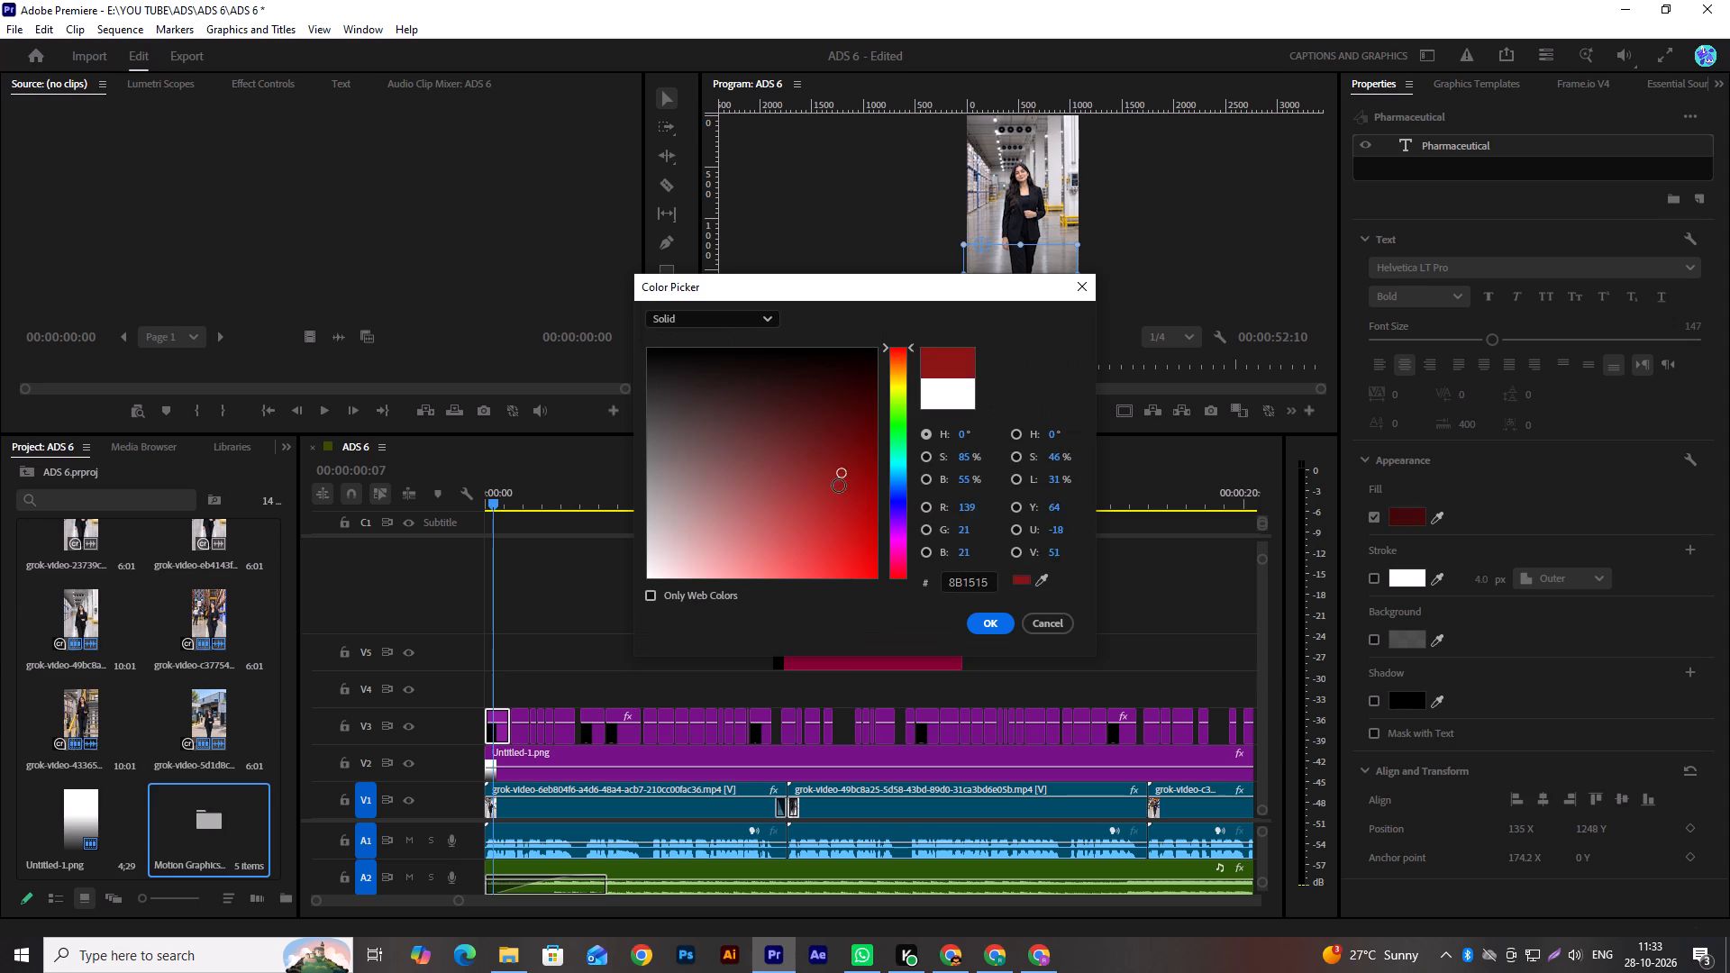
{"action": "left_click_drag", "start_coordinate": [839, 486], "coordinate": [886, 406]}
{"action": "left_click_drag", "start_coordinate": [897, 394], "coordinate": [897, 405]}
{"action": "left_click_drag", "start_coordinate": [852, 505], "coordinate": [913, 661]}
{"action": "left_click", "coordinate": [990, 617]}
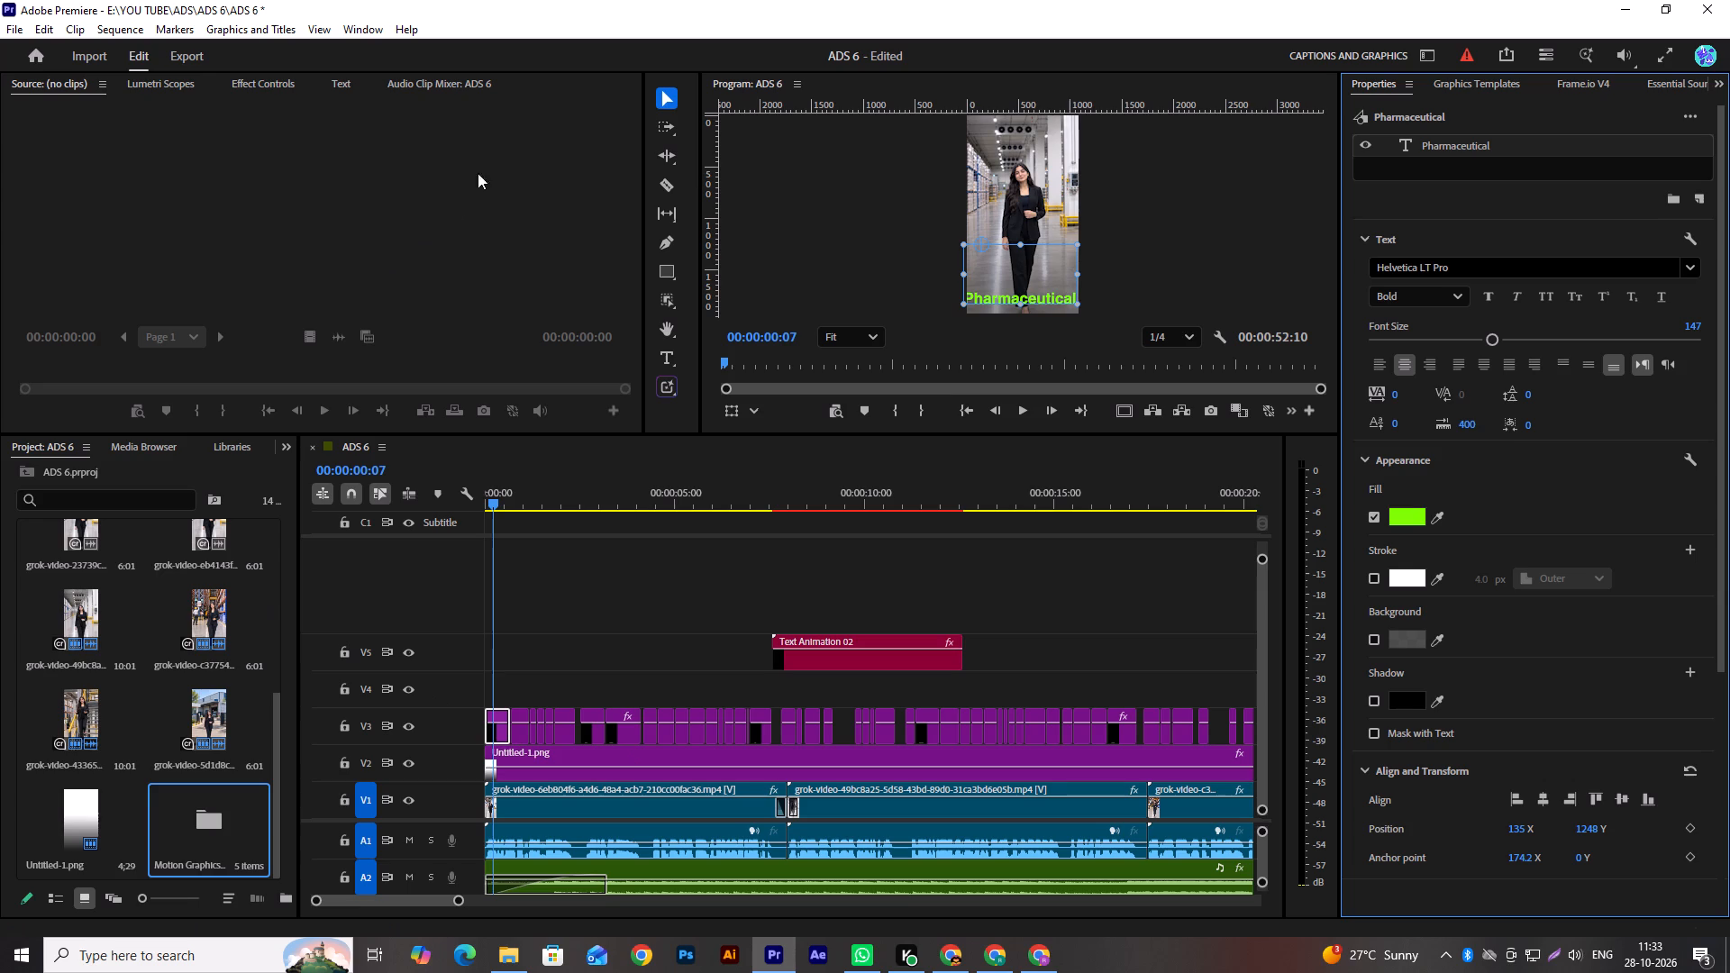
Set the "Pharmaceutical" caption's blend mode to Difference and preview it over the opening of the video.
{"action": "left_click", "coordinate": [292, 89]}
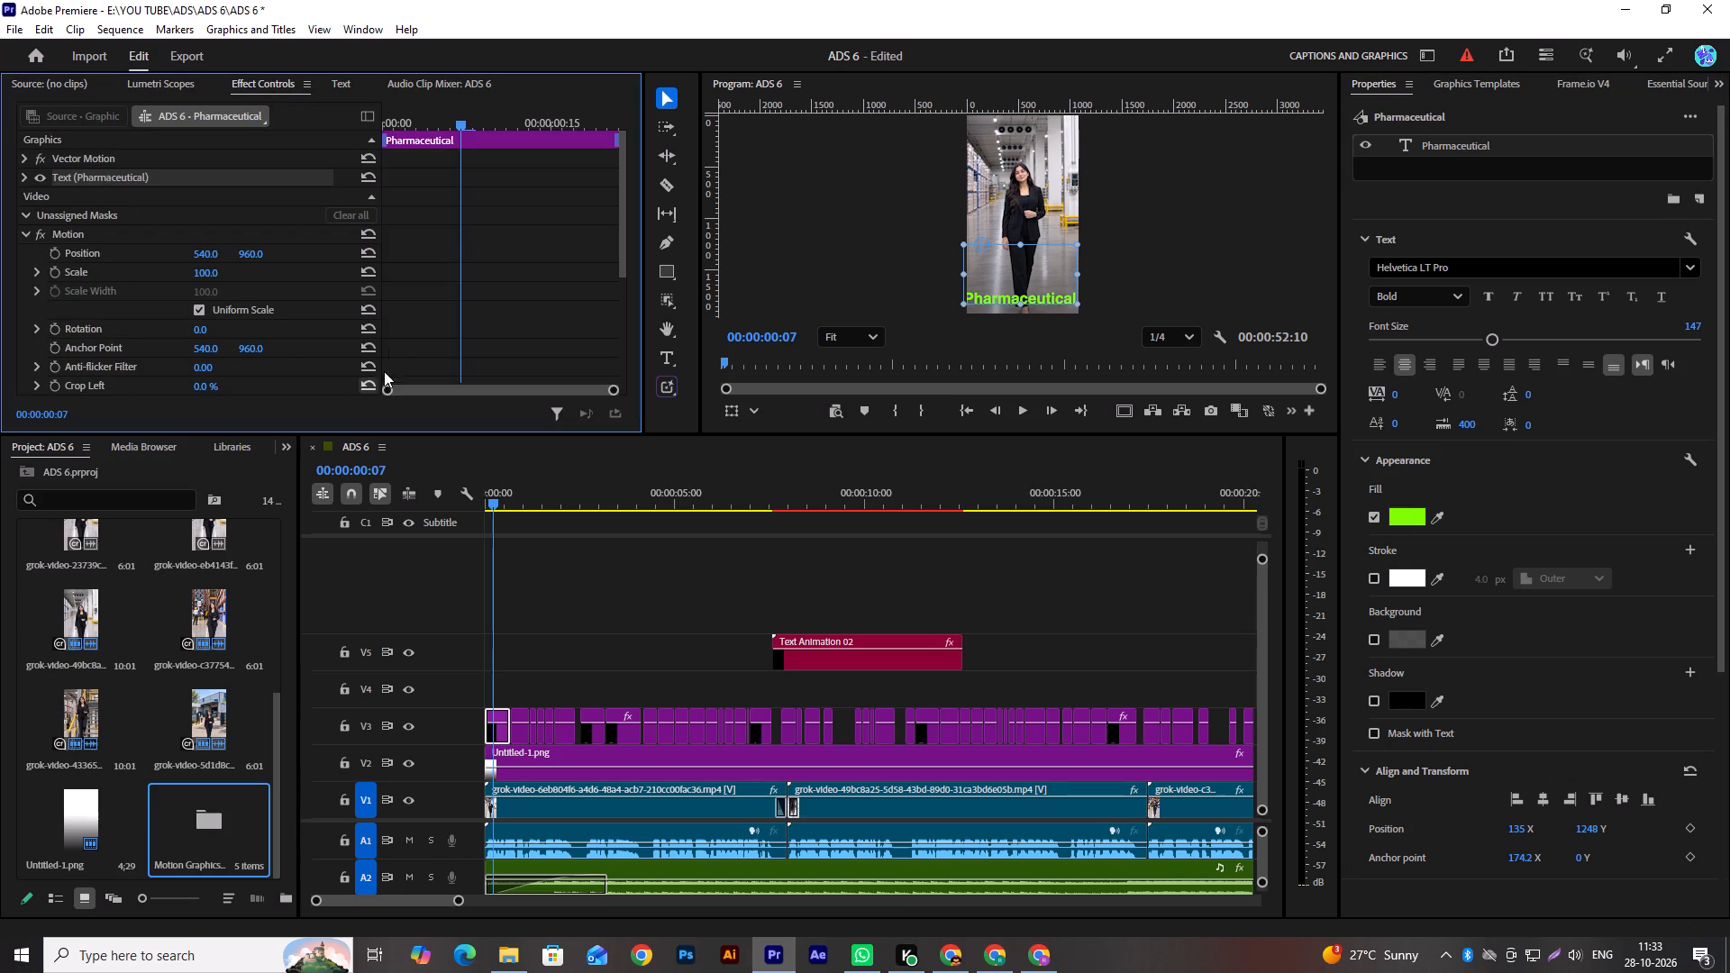
{"action": "scroll", "coordinate": [532, 245], "scroll_direction": "down", "scroll_amount": 13}
{"action": "left_click", "coordinate": [269, 311]}
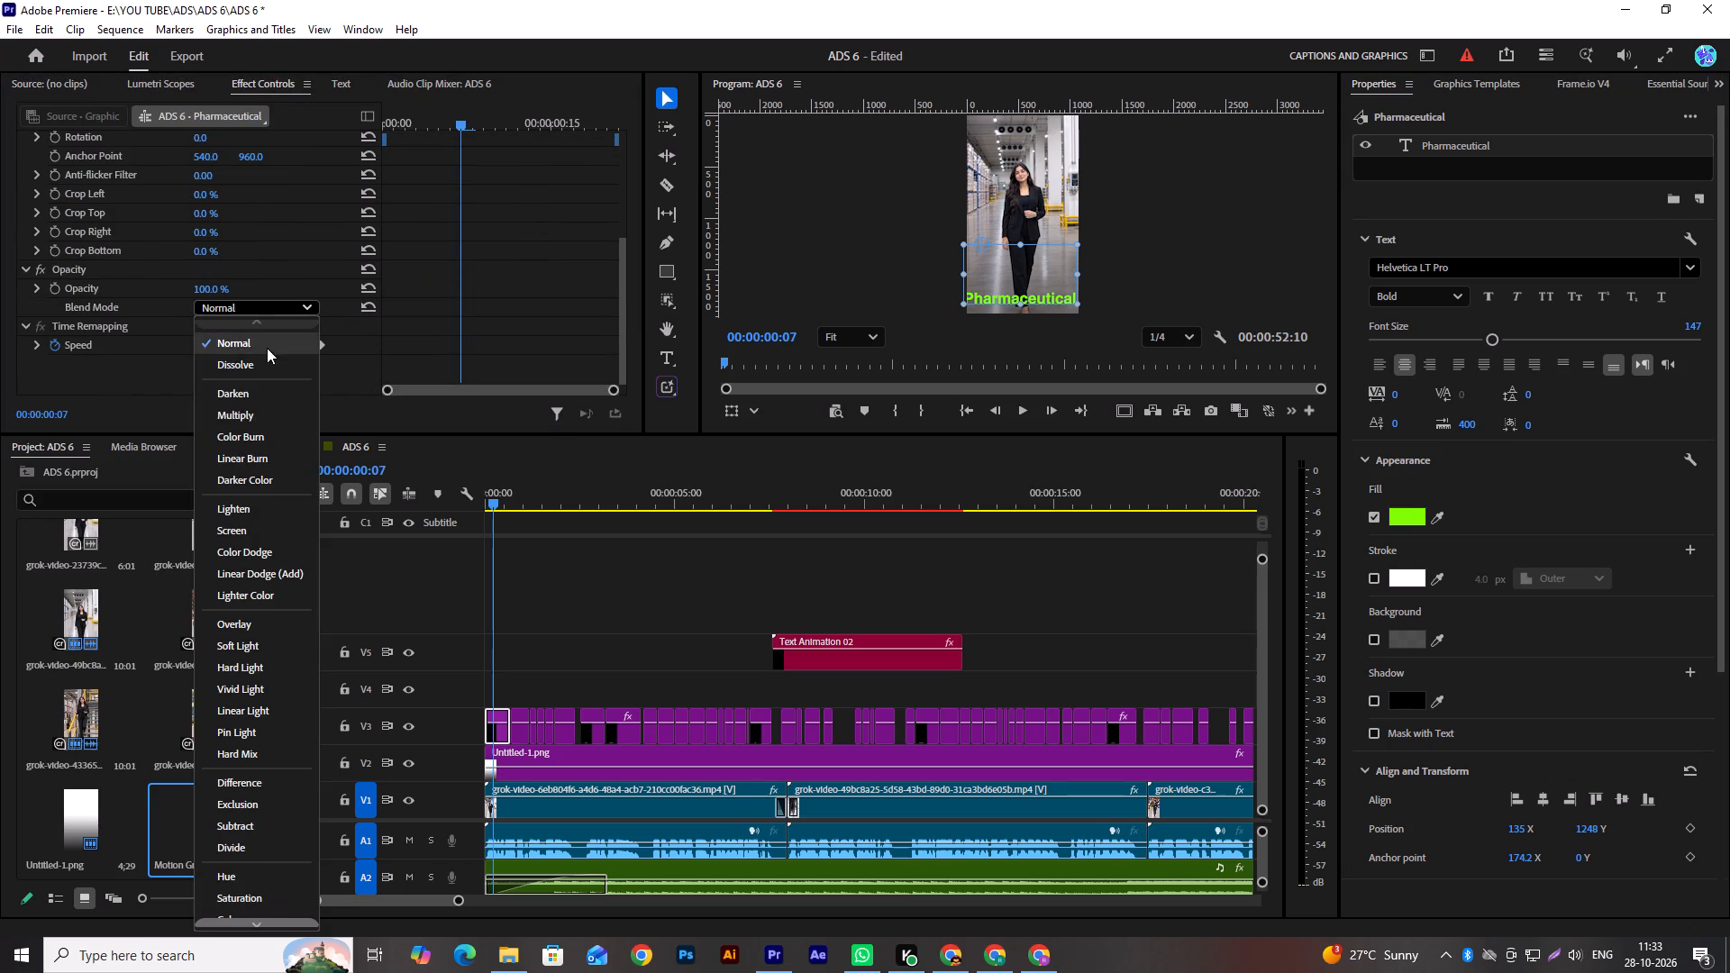
{"action": "scroll", "coordinate": [284, 774], "scroll_direction": "down", "scroll_amount": 5}
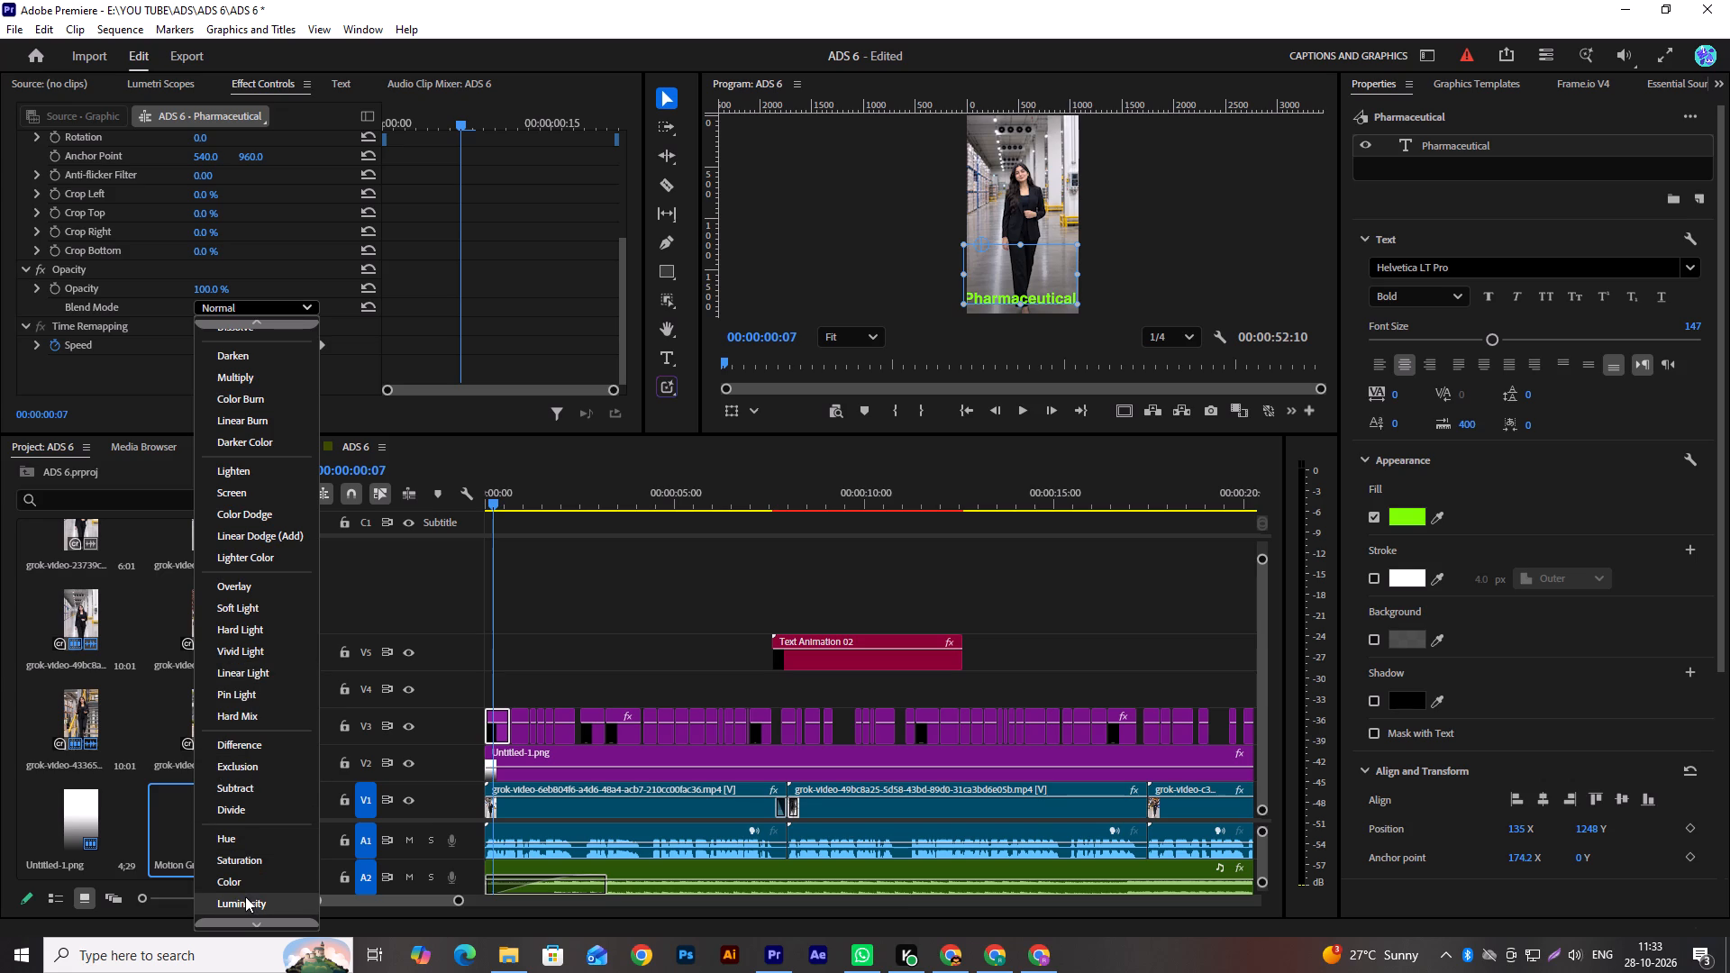
{"action": "left_click", "coordinate": [265, 751]}
{"action": "left_click", "coordinate": [1161, 286]}
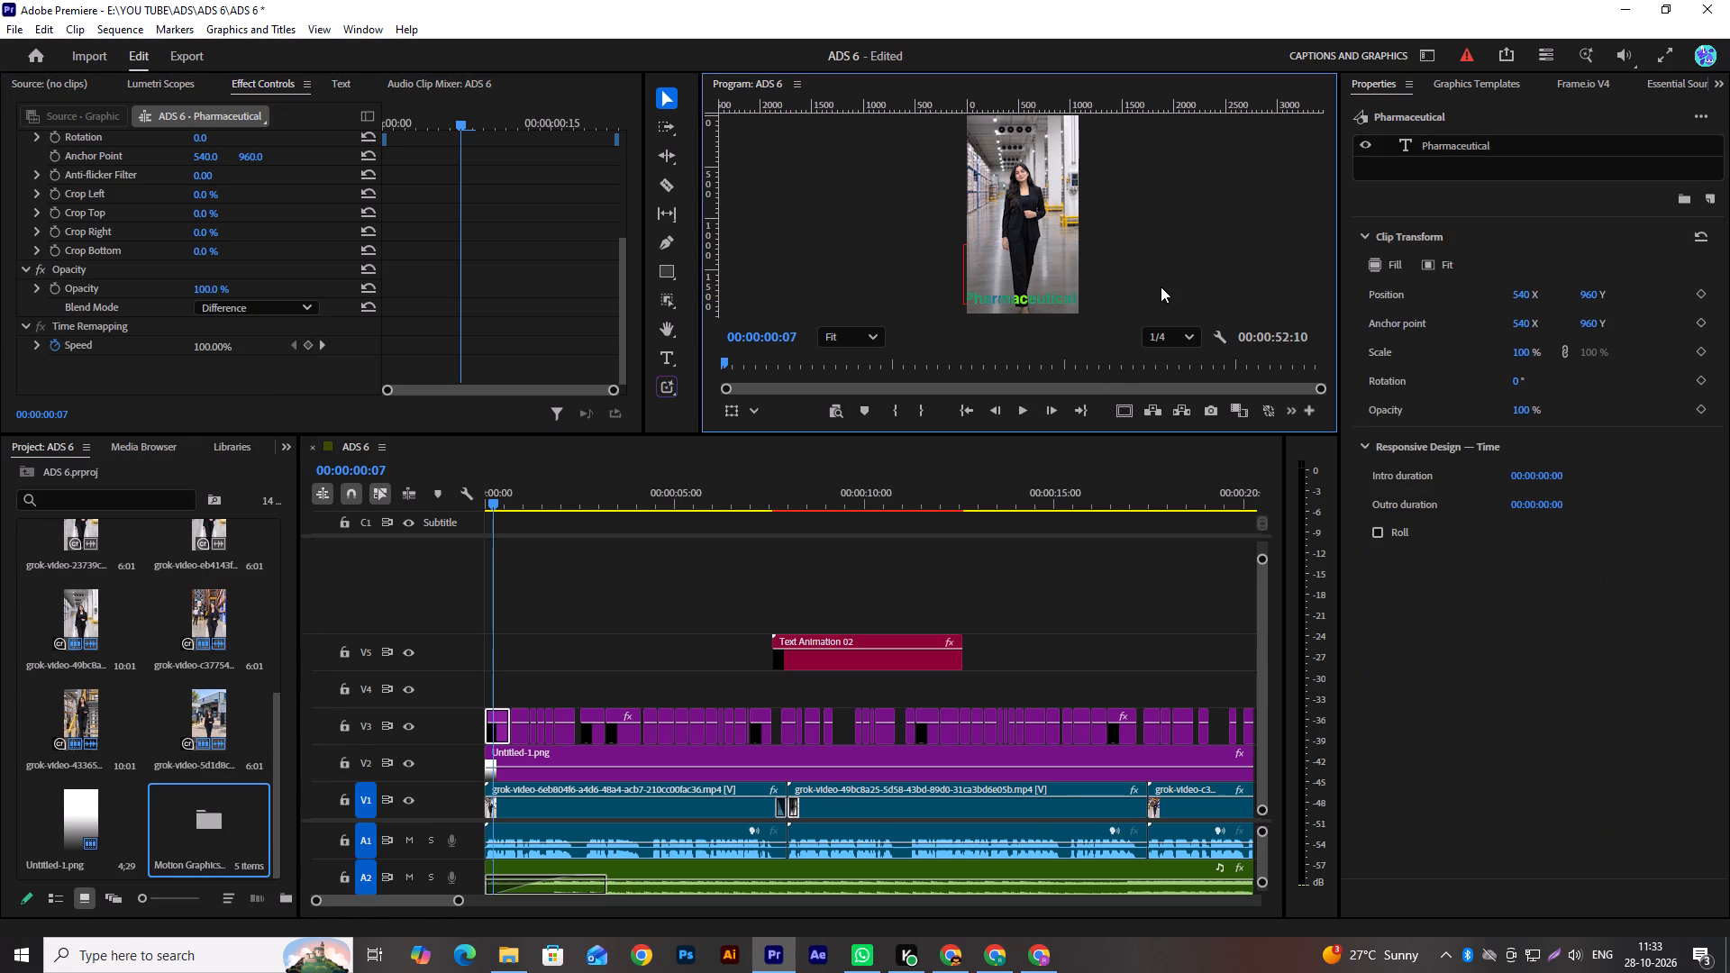
{"action": "key", "text": "grave"}
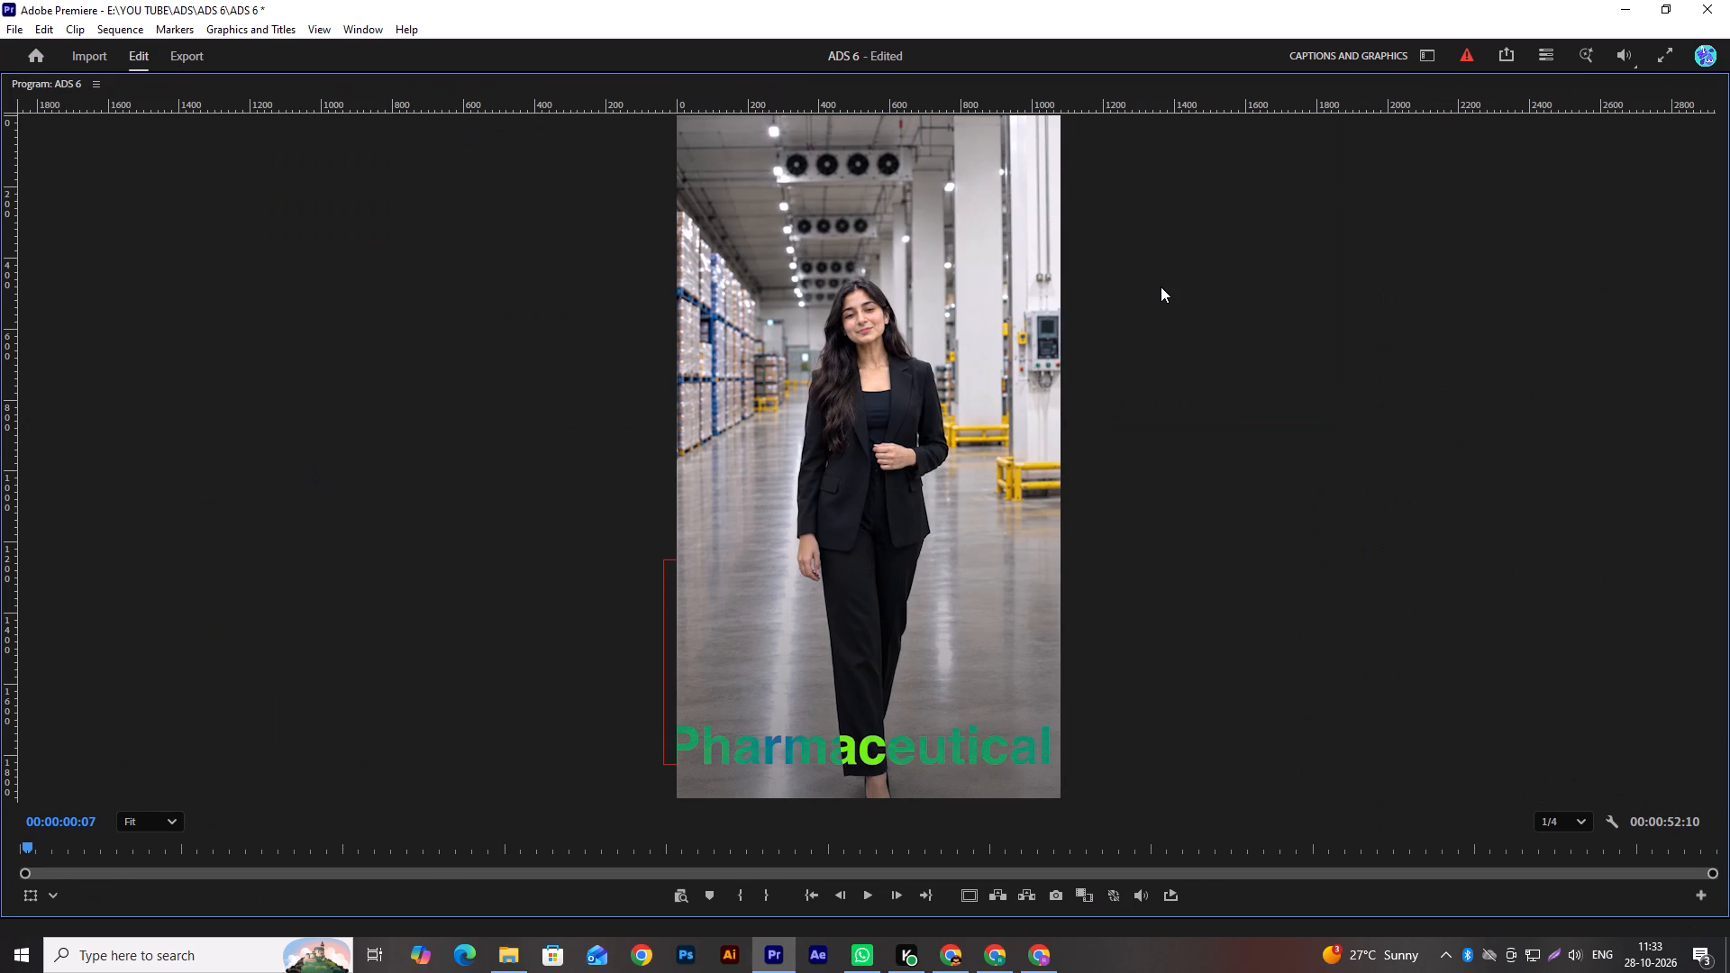
{"action": "left_click_drag", "start_coordinate": [30, 848], "coordinate": [24, 849]}
{"action": "left_click_drag", "start_coordinate": [24, 849], "coordinate": [0, 856]}
{"action": "key", "text": "space"}
{"action": "key", "text": "space"}
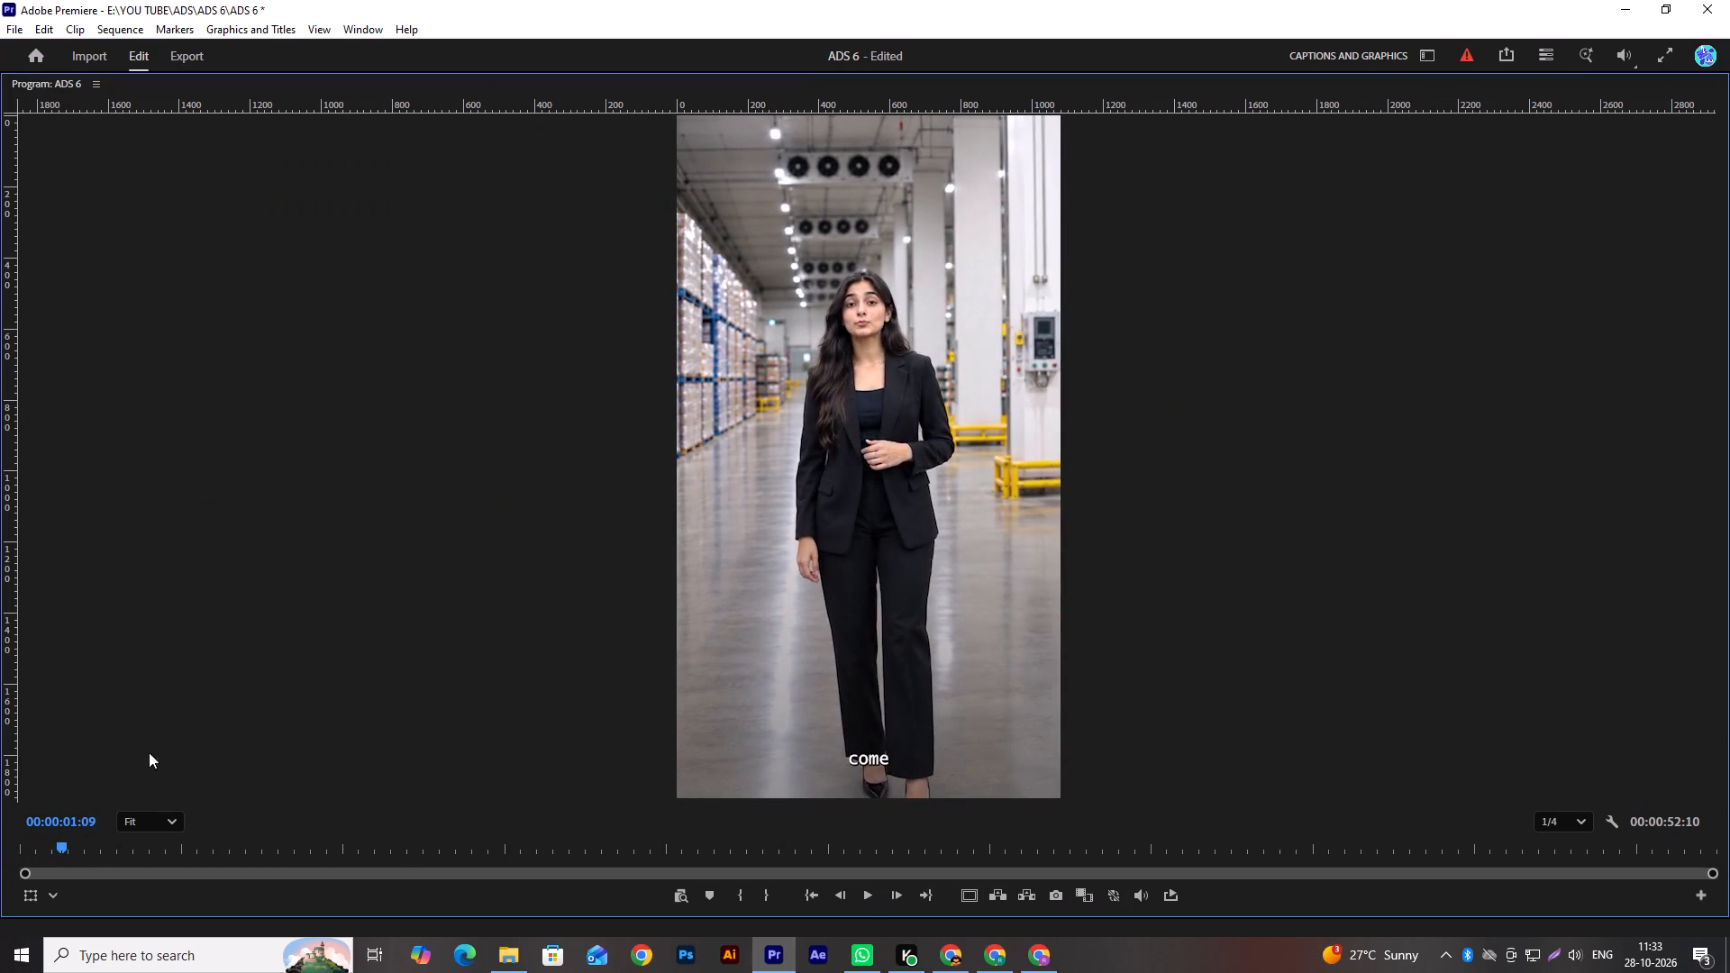
{"action": "left_click_drag", "start_coordinate": [70, 845], "coordinate": [0, 858]}
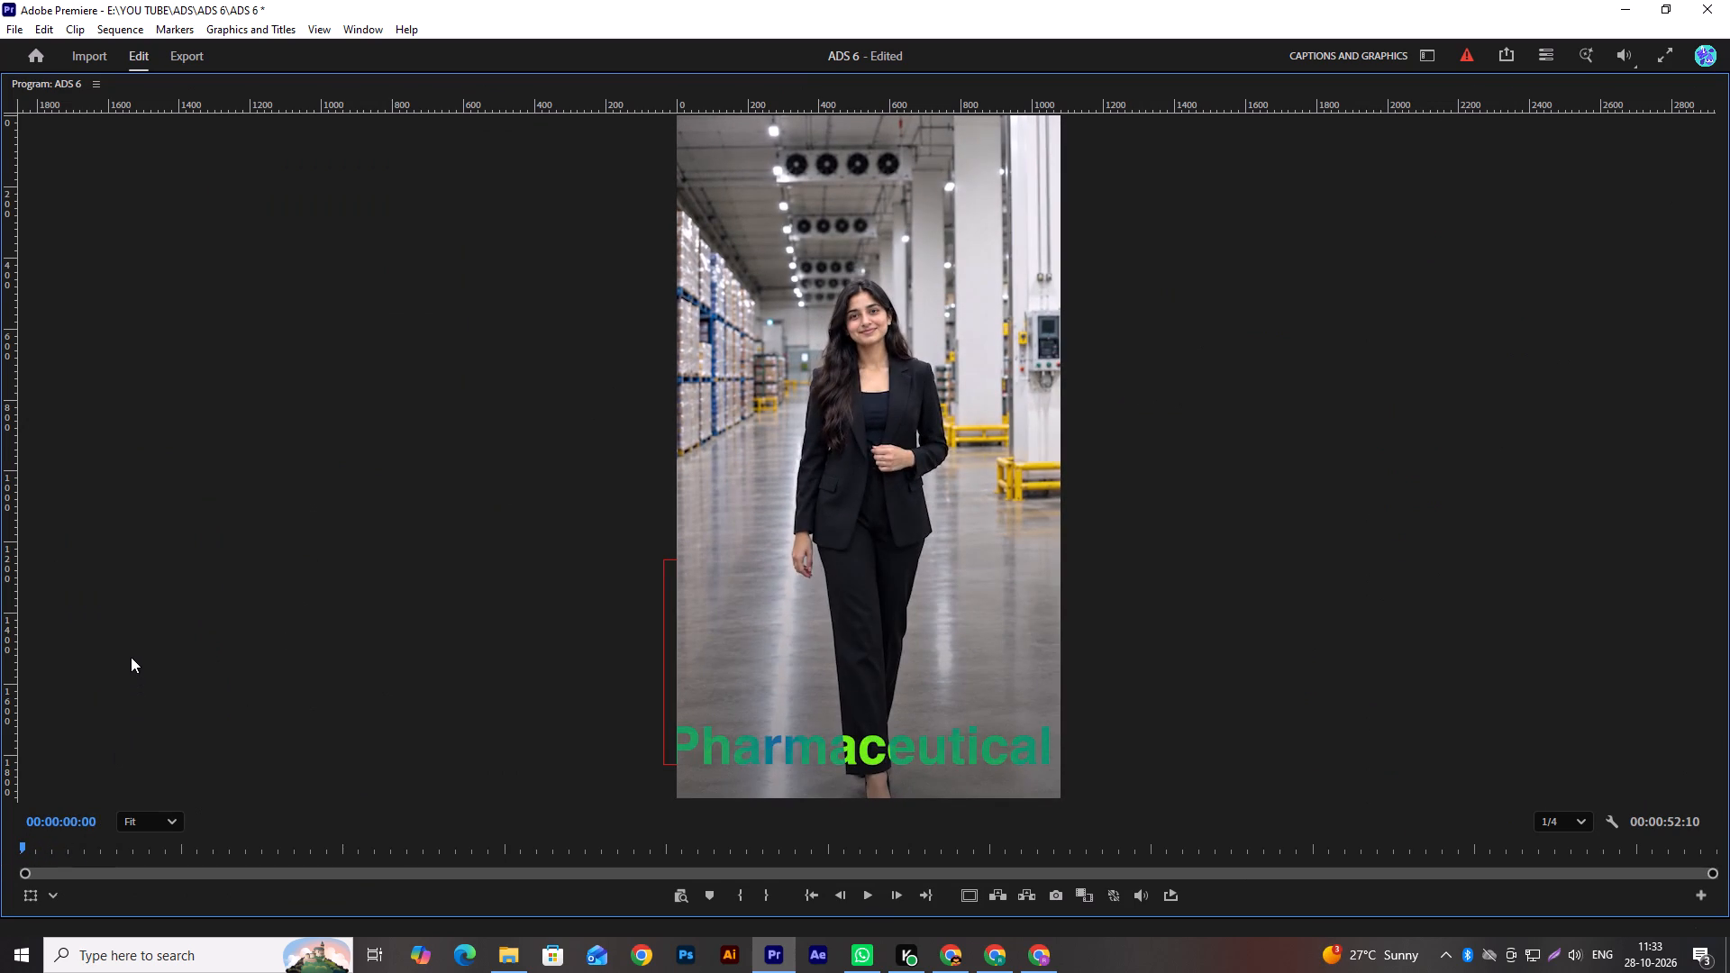
{"action": "key", "text": "grave"}
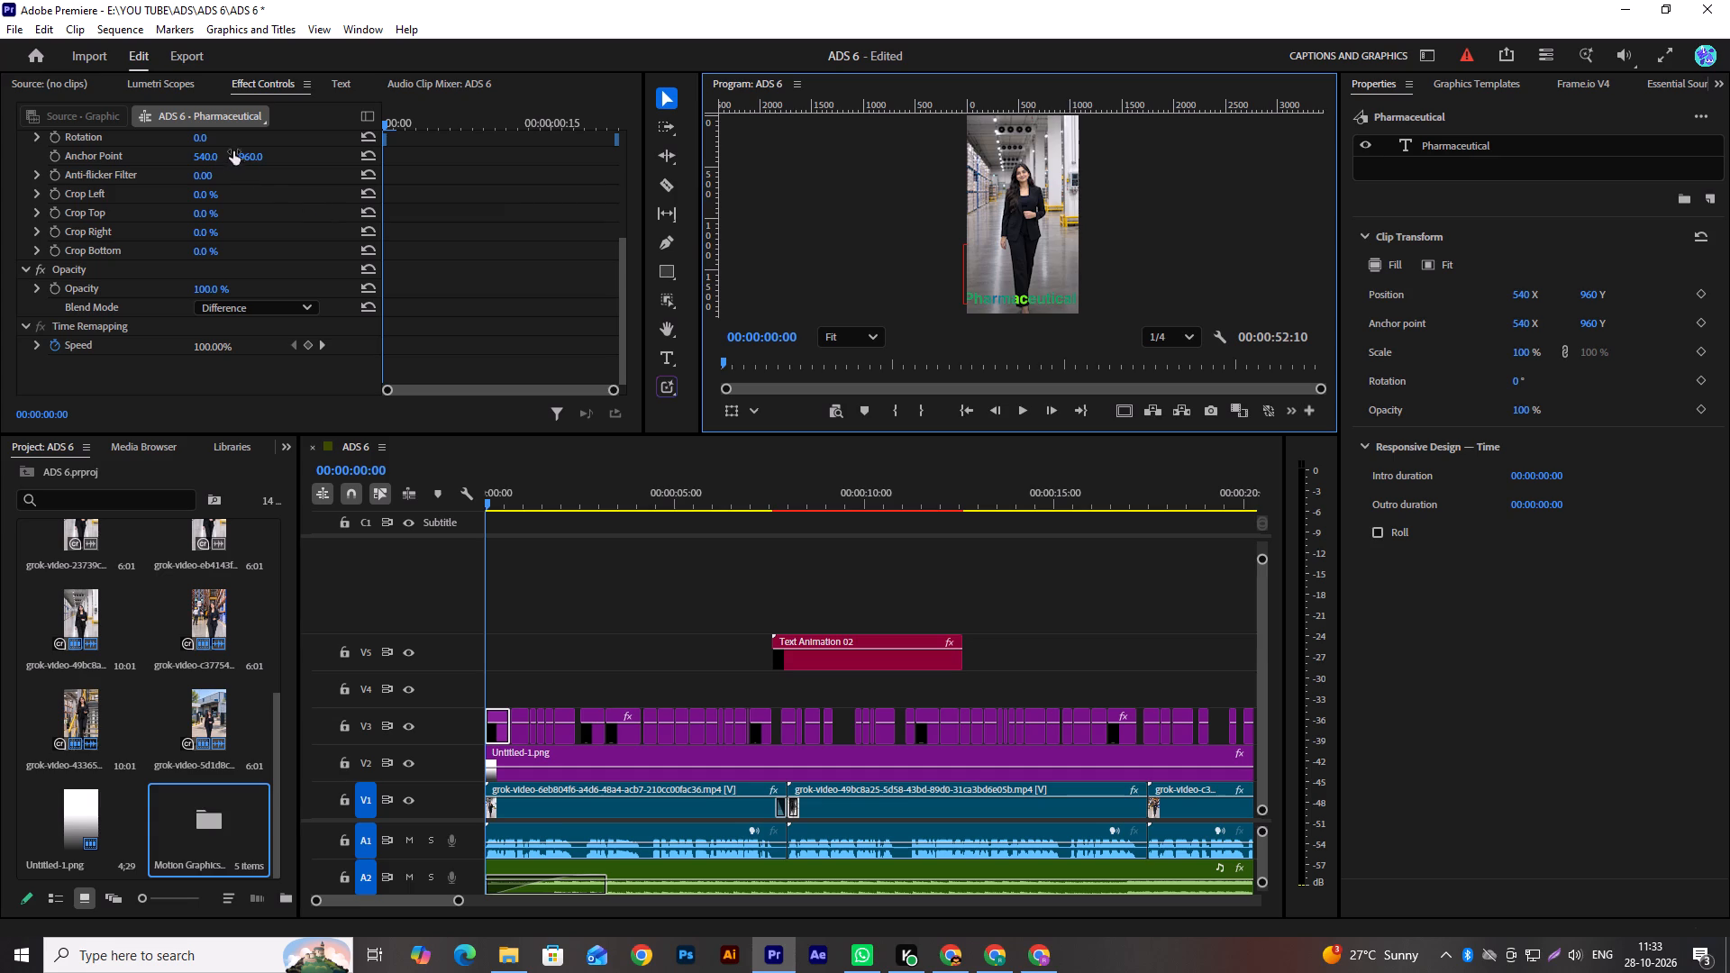
Raise the "Pharmaceutical" caption above the woman's head by setting its vertical Motion position to -485, and check it enlarged.
{"action": "scroll", "coordinate": [295, 201], "scroll_direction": "up", "scroll_amount": 4}
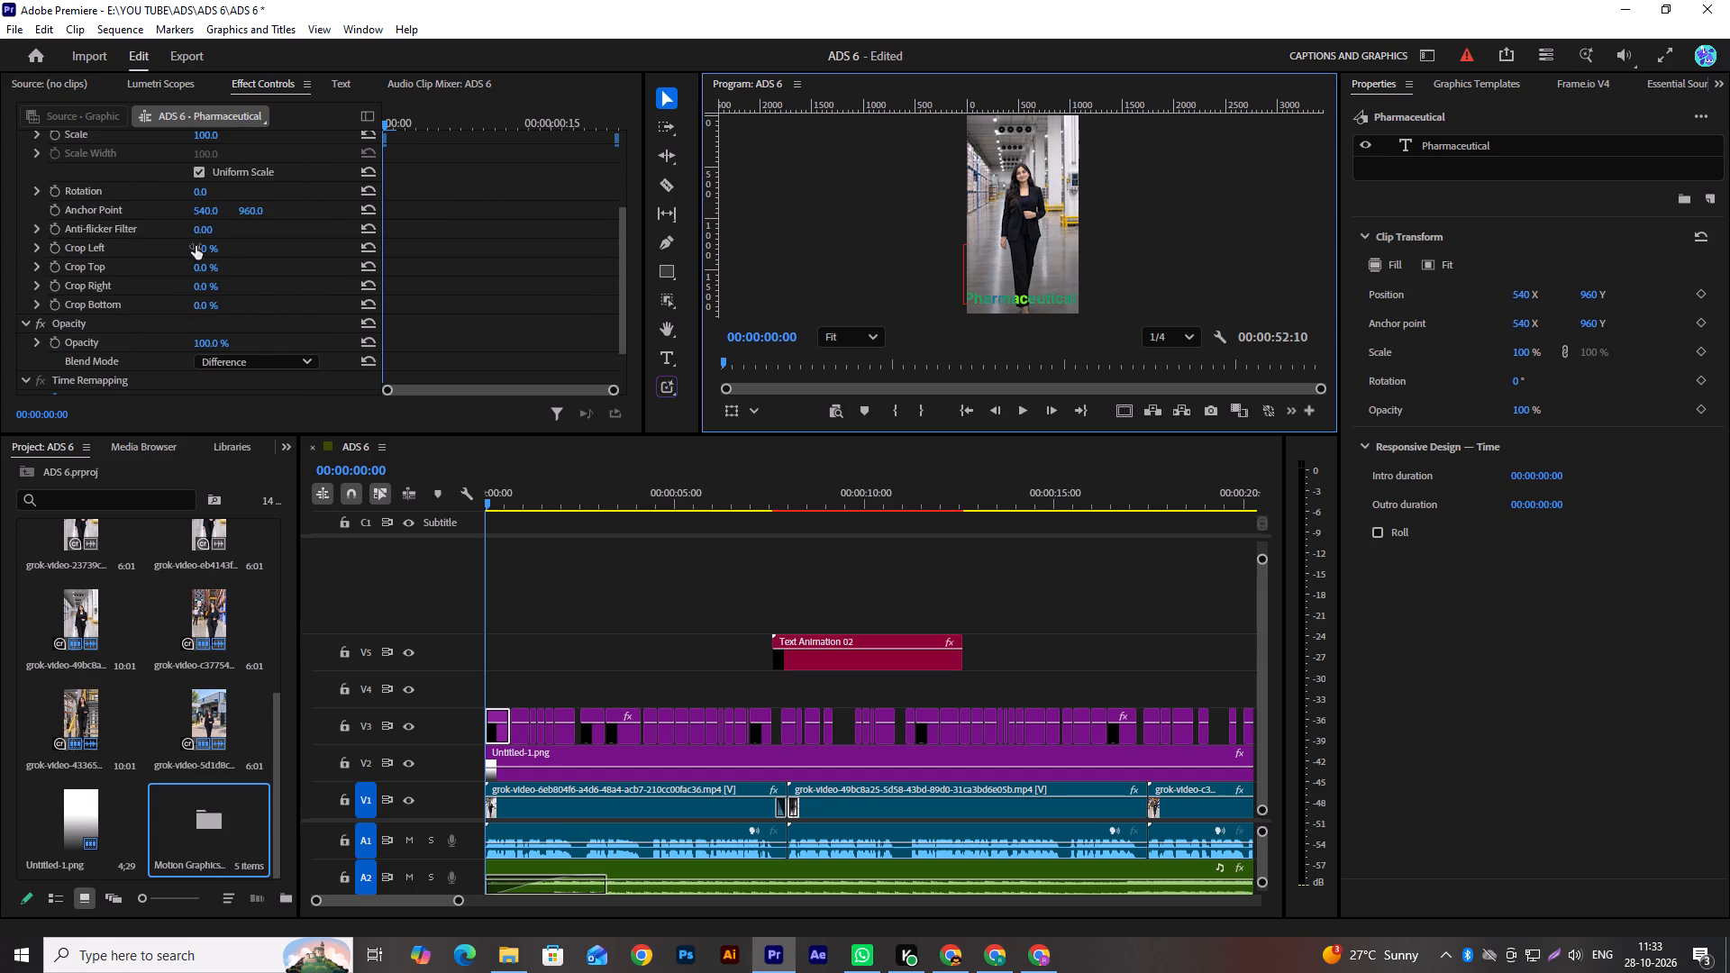
{"action": "scroll", "coordinate": [359, 355], "scroll_direction": "up", "scroll_amount": 3}
{"action": "scroll", "coordinate": [332, 271], "scroll_direction": "up", "scroll_amount": 4}
{"action": "left_click_drag", "start_coordinate": [254, 252], "coordinate": [251, 253]}
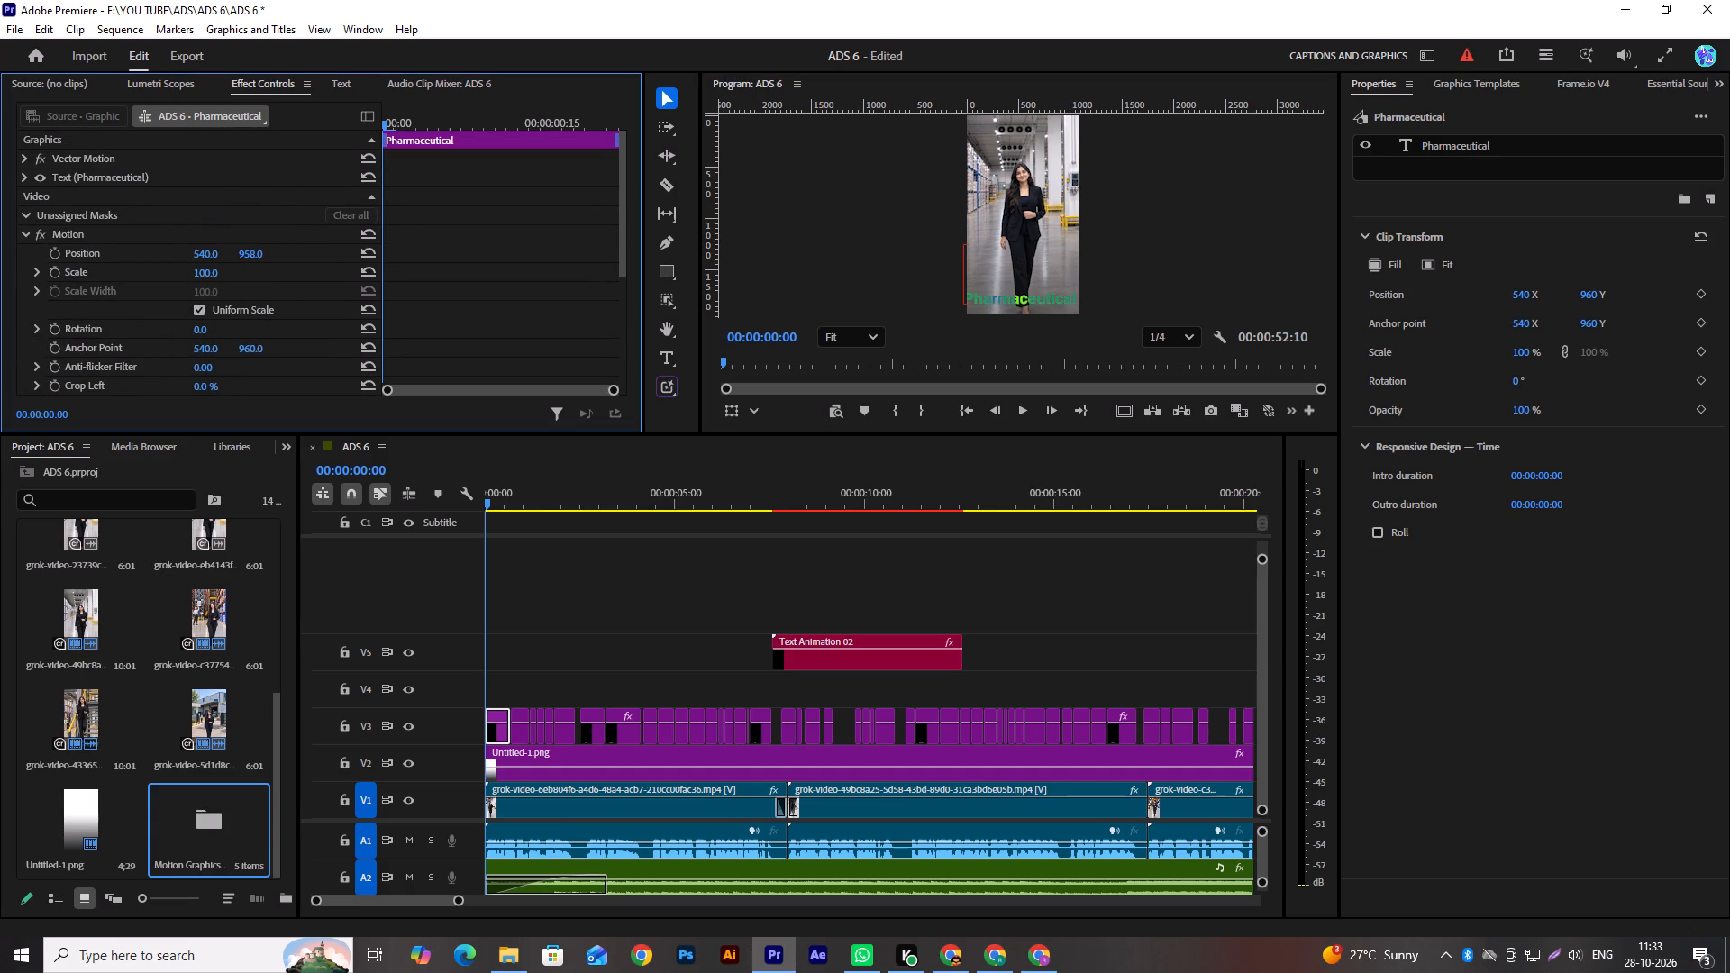
{"action": "left_click_drag", "start_coordinate": [251, 253], "coordinate": [79, 307]}
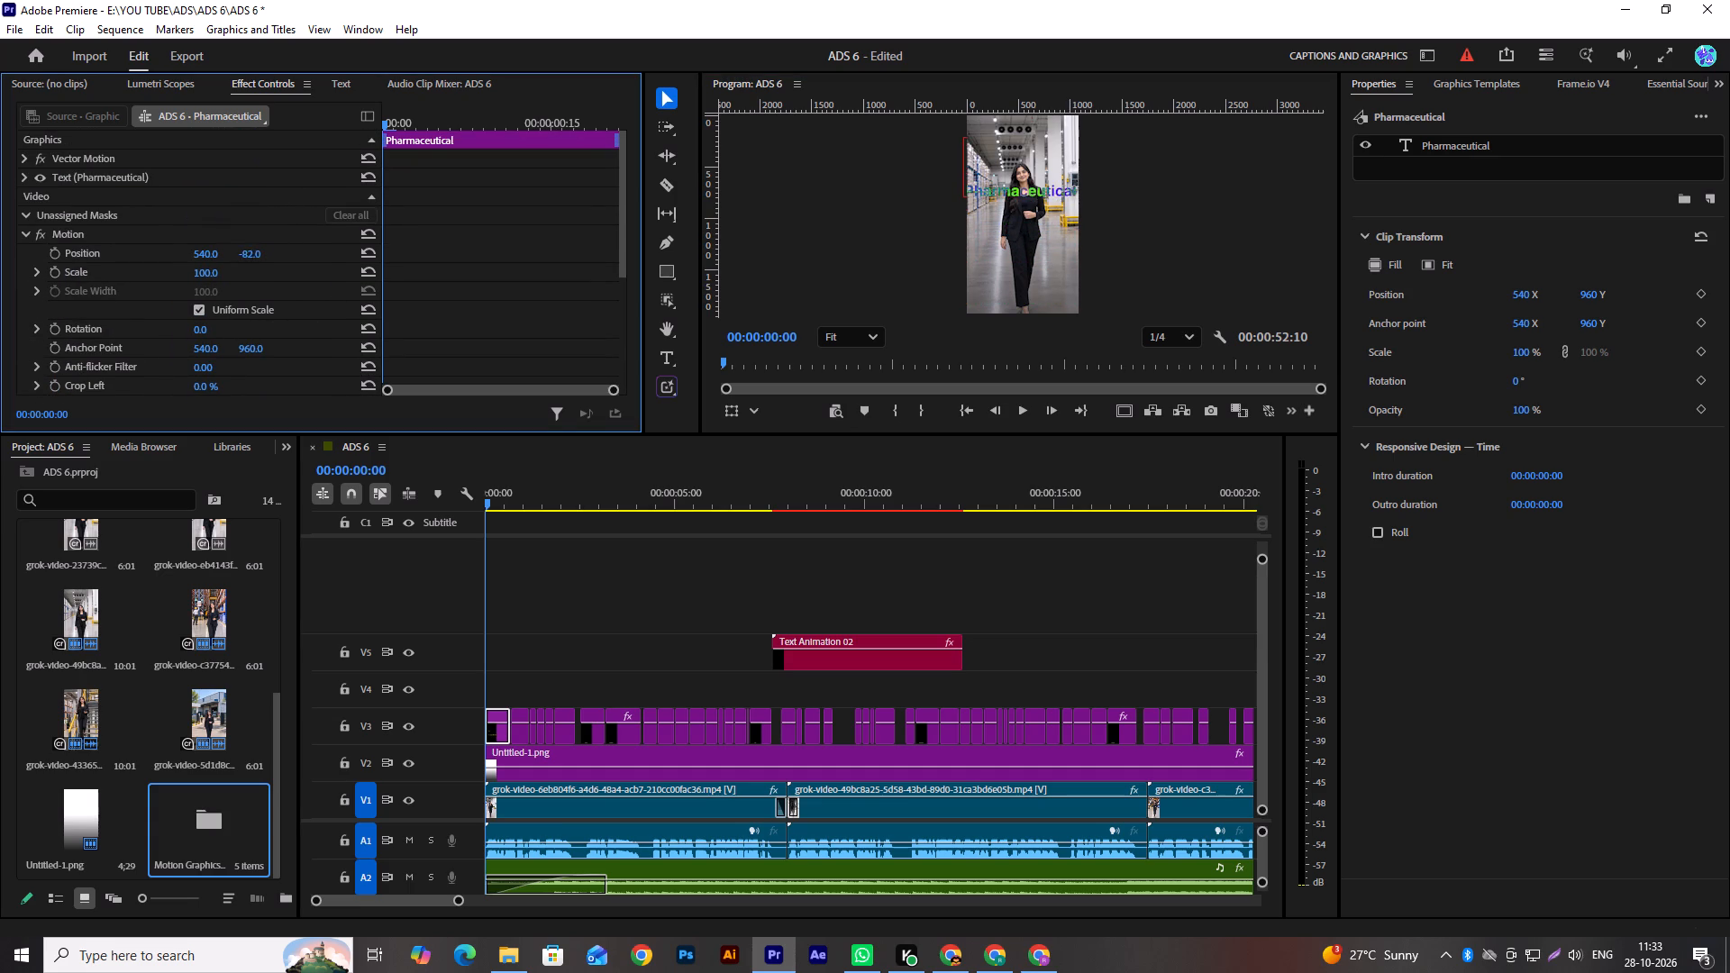
{"action": "left_click_drag", "start_coordinate": [79, 307], "coordinate": [216, 270]}
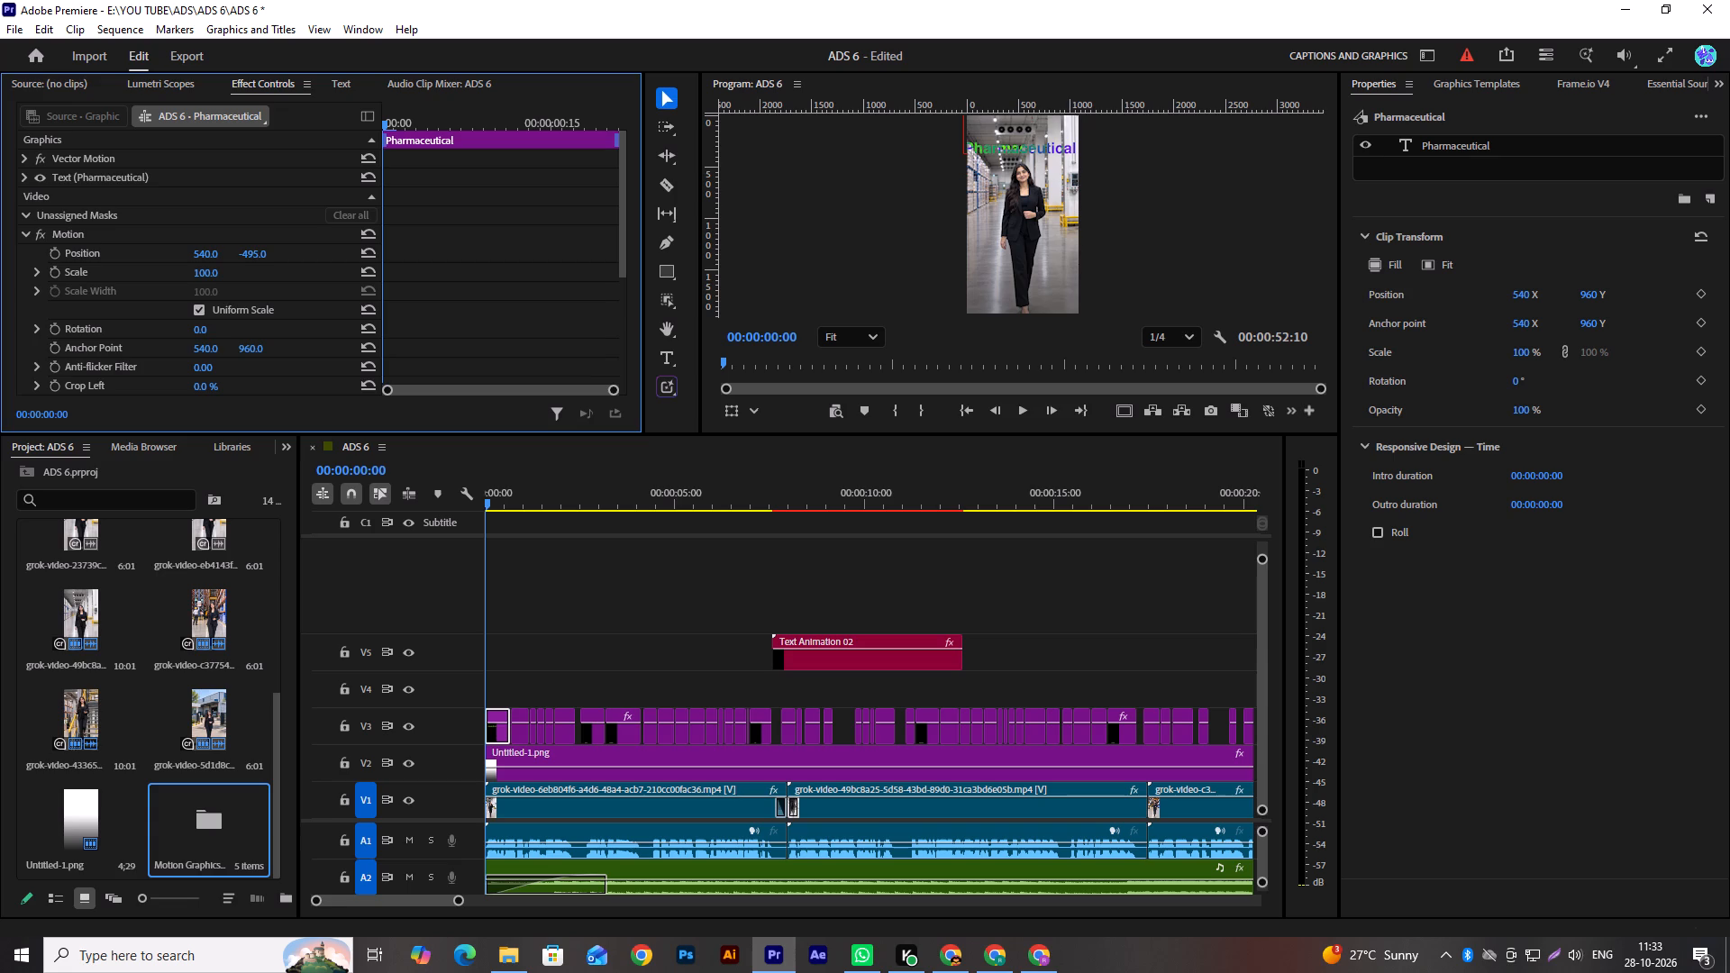
{"action": "left_click_drag", "start_coordinate": [216, 270], "coordinate": [224, 267]}
{"action": "left_click", "coordinate": [1165, 198]}
{"action": "key", "text": "grave"}
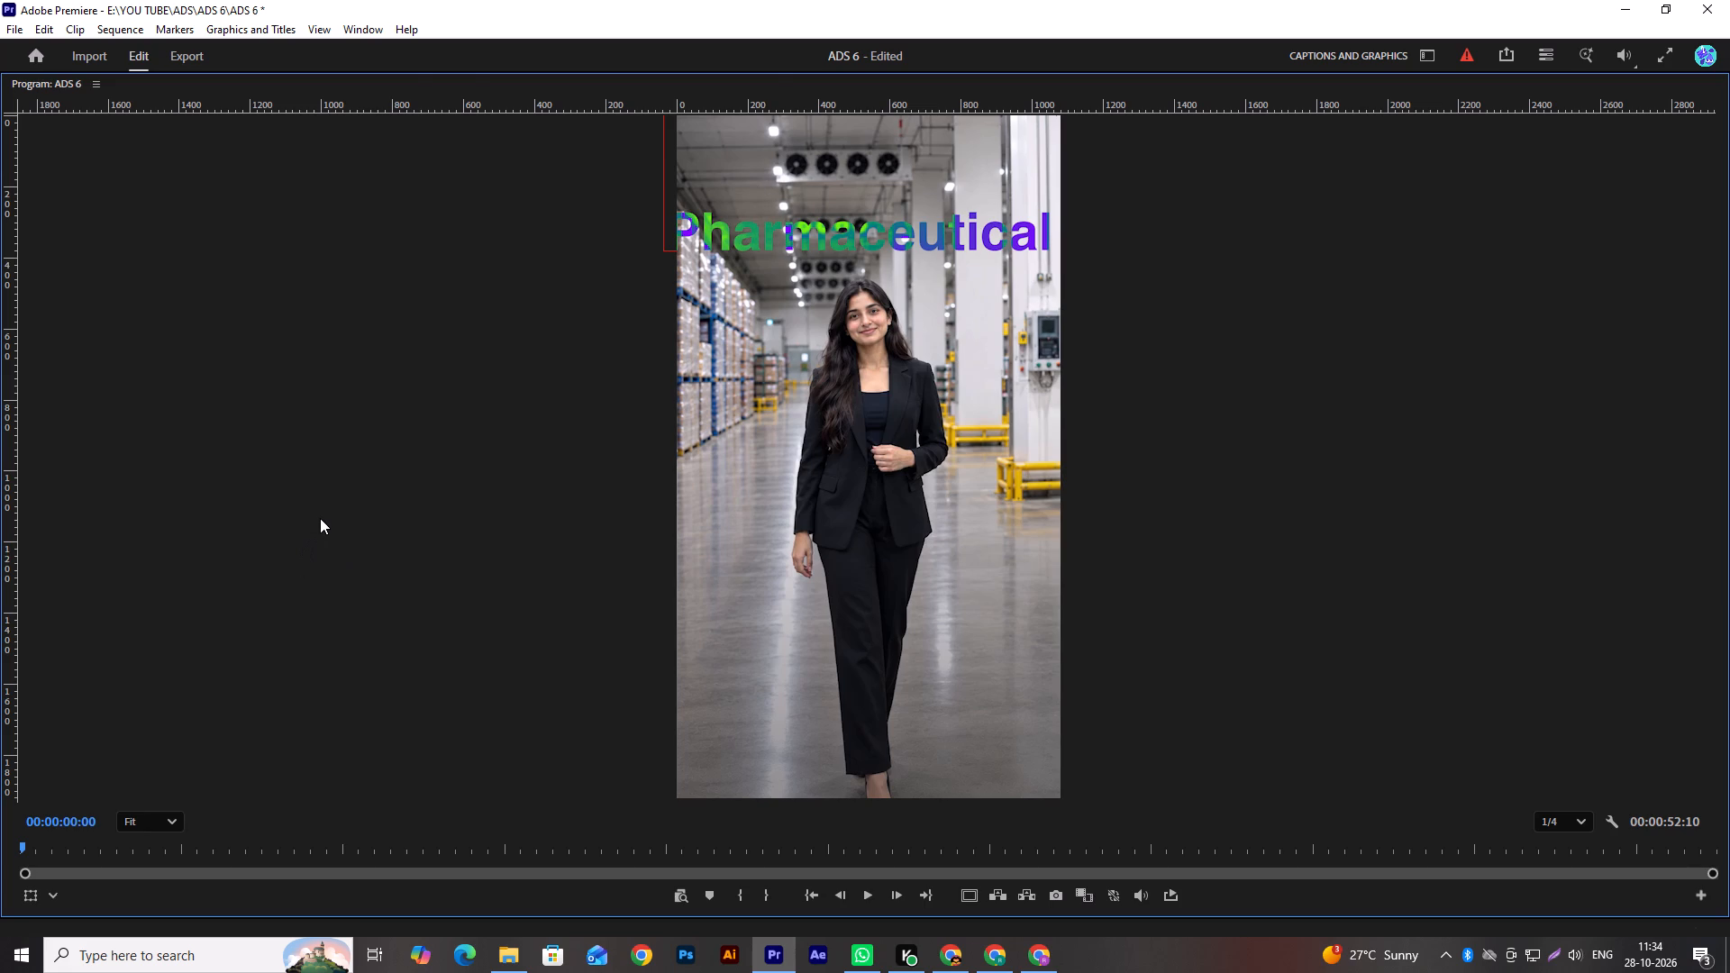
{"action": "key", "text": "grave"}
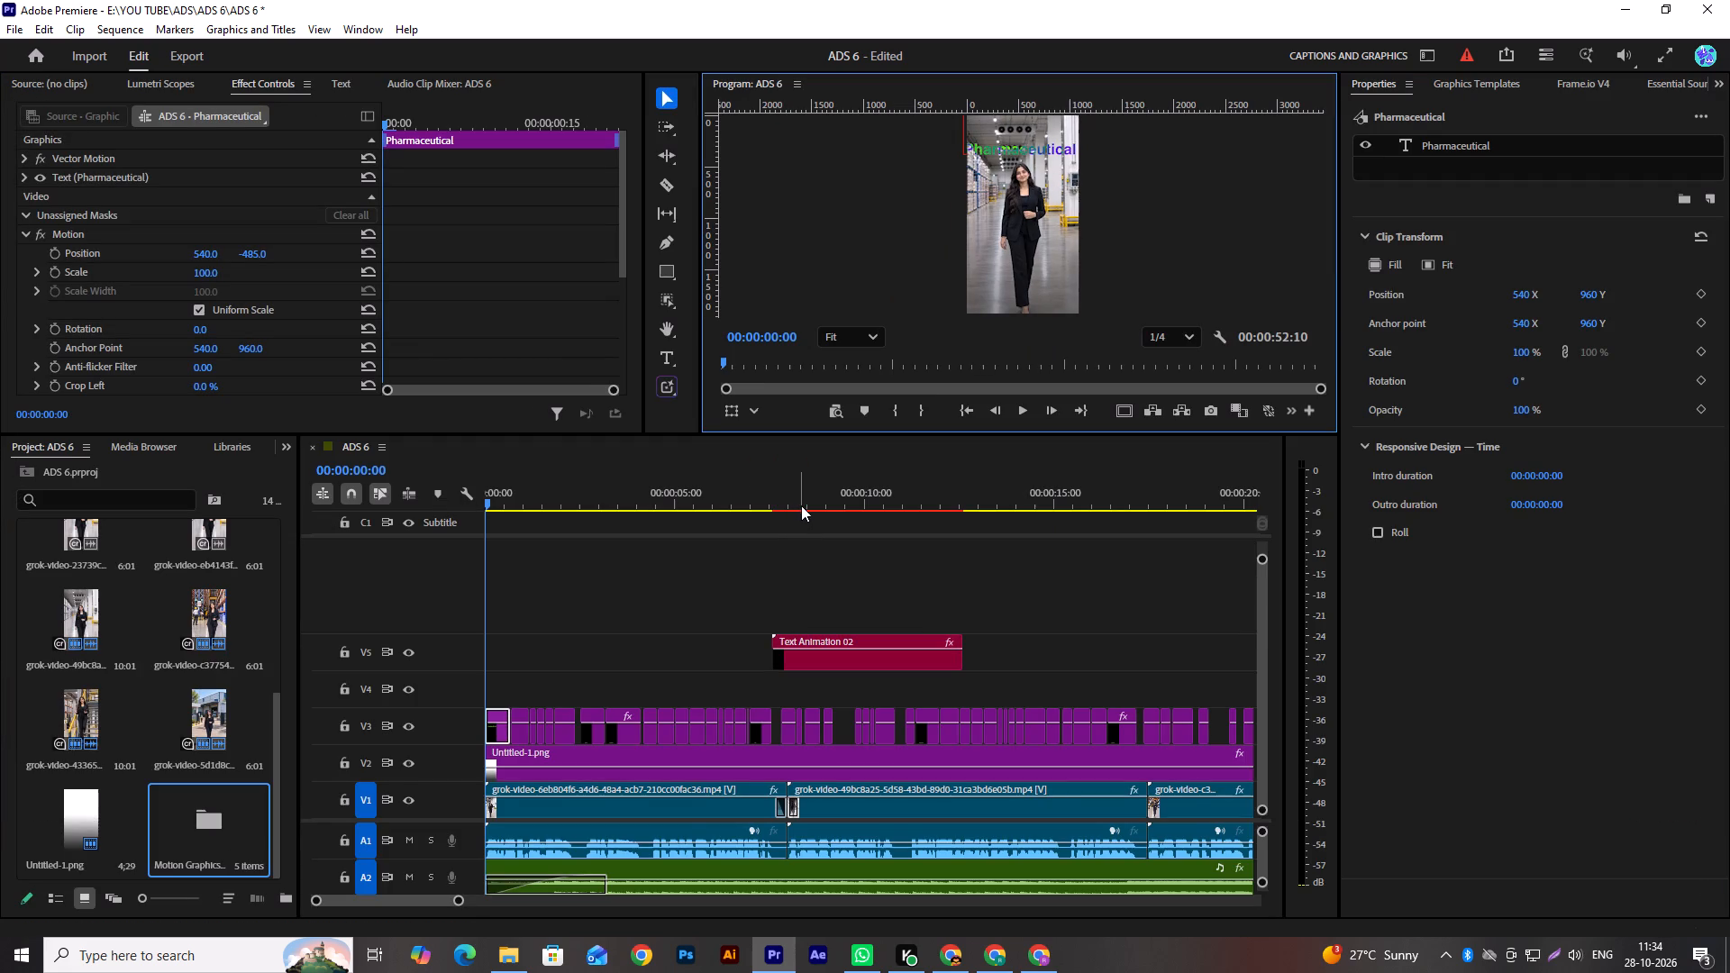
Enlarge the program preview area by reducing the height of the timeline.
{"action": "left_click", "coordinate": [586, 569]}
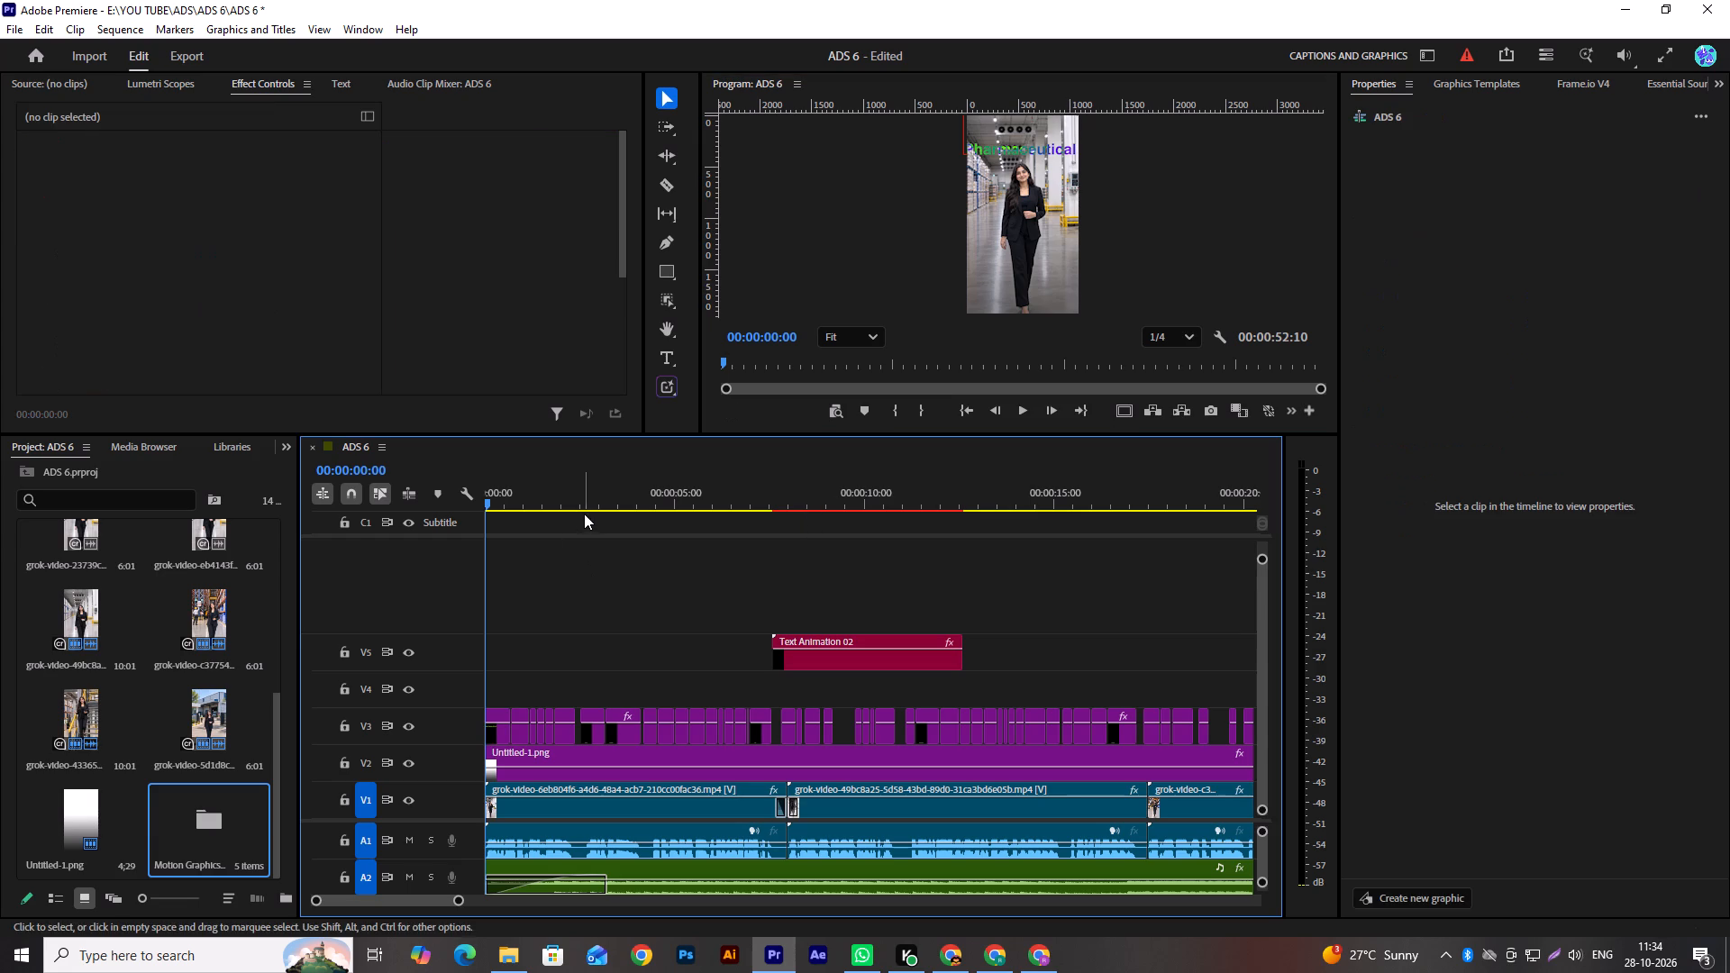
{"action": "left_click_drag", "start_coordinate": [845, 433], "coordinate": [806, 624]}
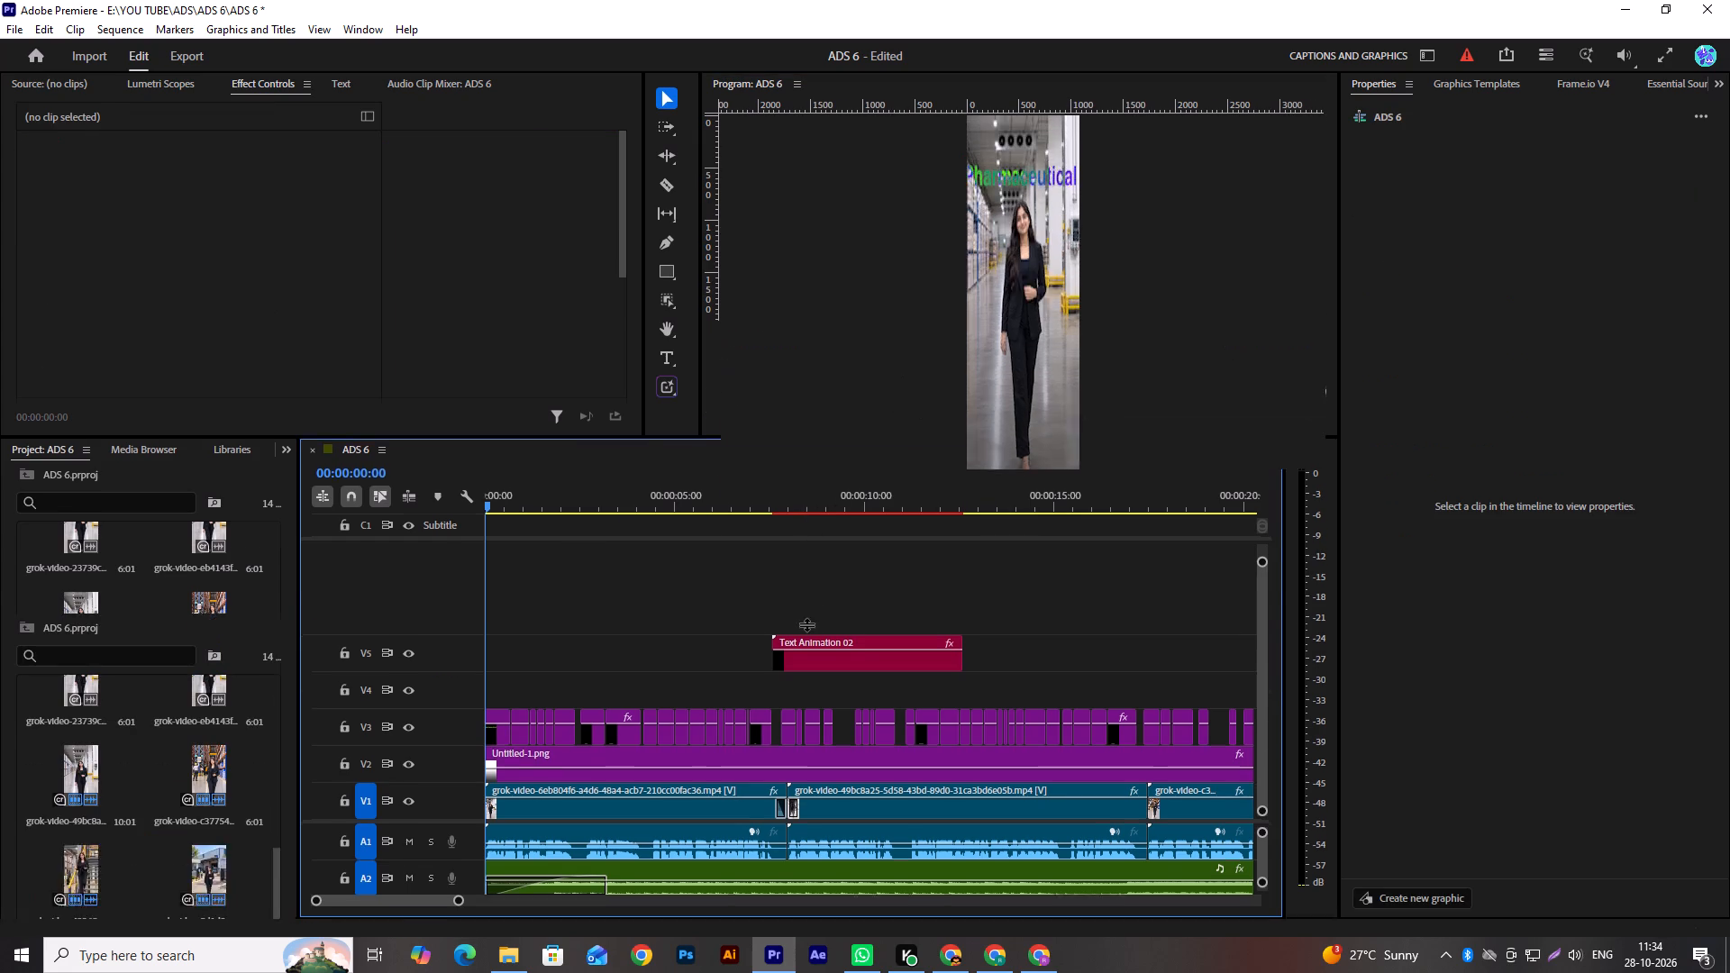
{"action": "left_click_drag", "start_coordinate": [806, 624], "coordinate": [804, 696]}
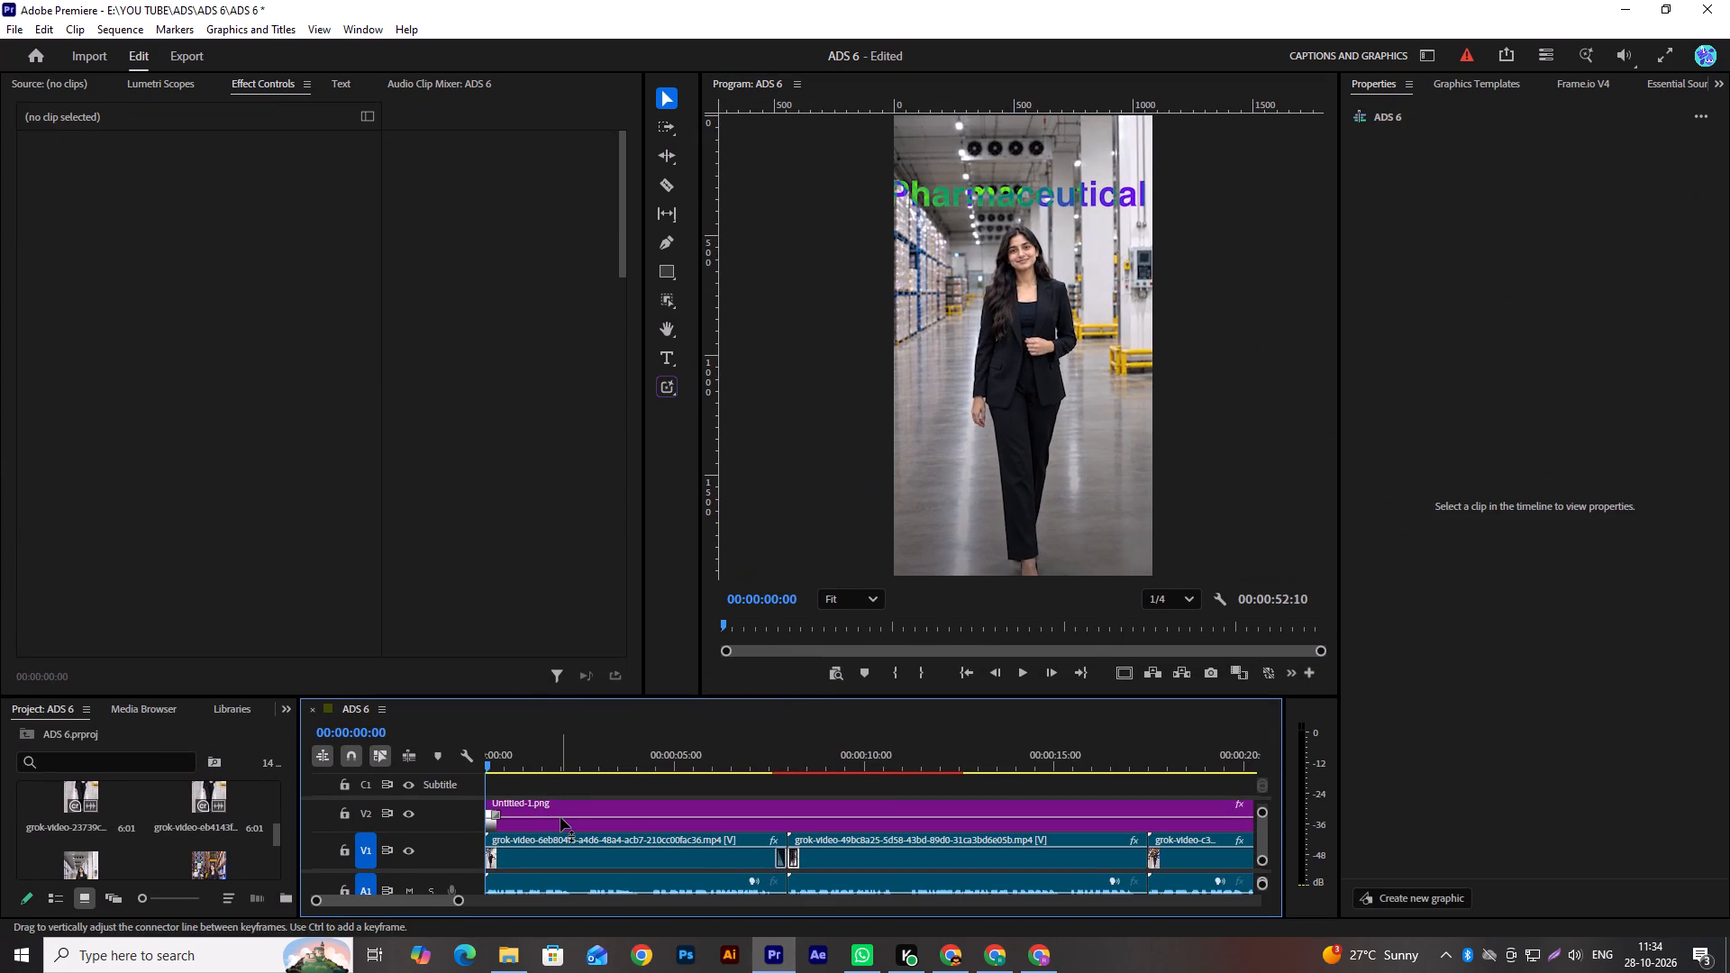
{"action": "left_click_drag", "start_coordinate": [597, 696], "coordinate": [611, 613]}
{"action": "left_click", "coordinate": [611, 613]}
Set the "Pharmaceutical" caption's blend mode to Normal, viewing the caption enlarged in the preview.
{"action": "left_click", "coordinate": [496, 770]}
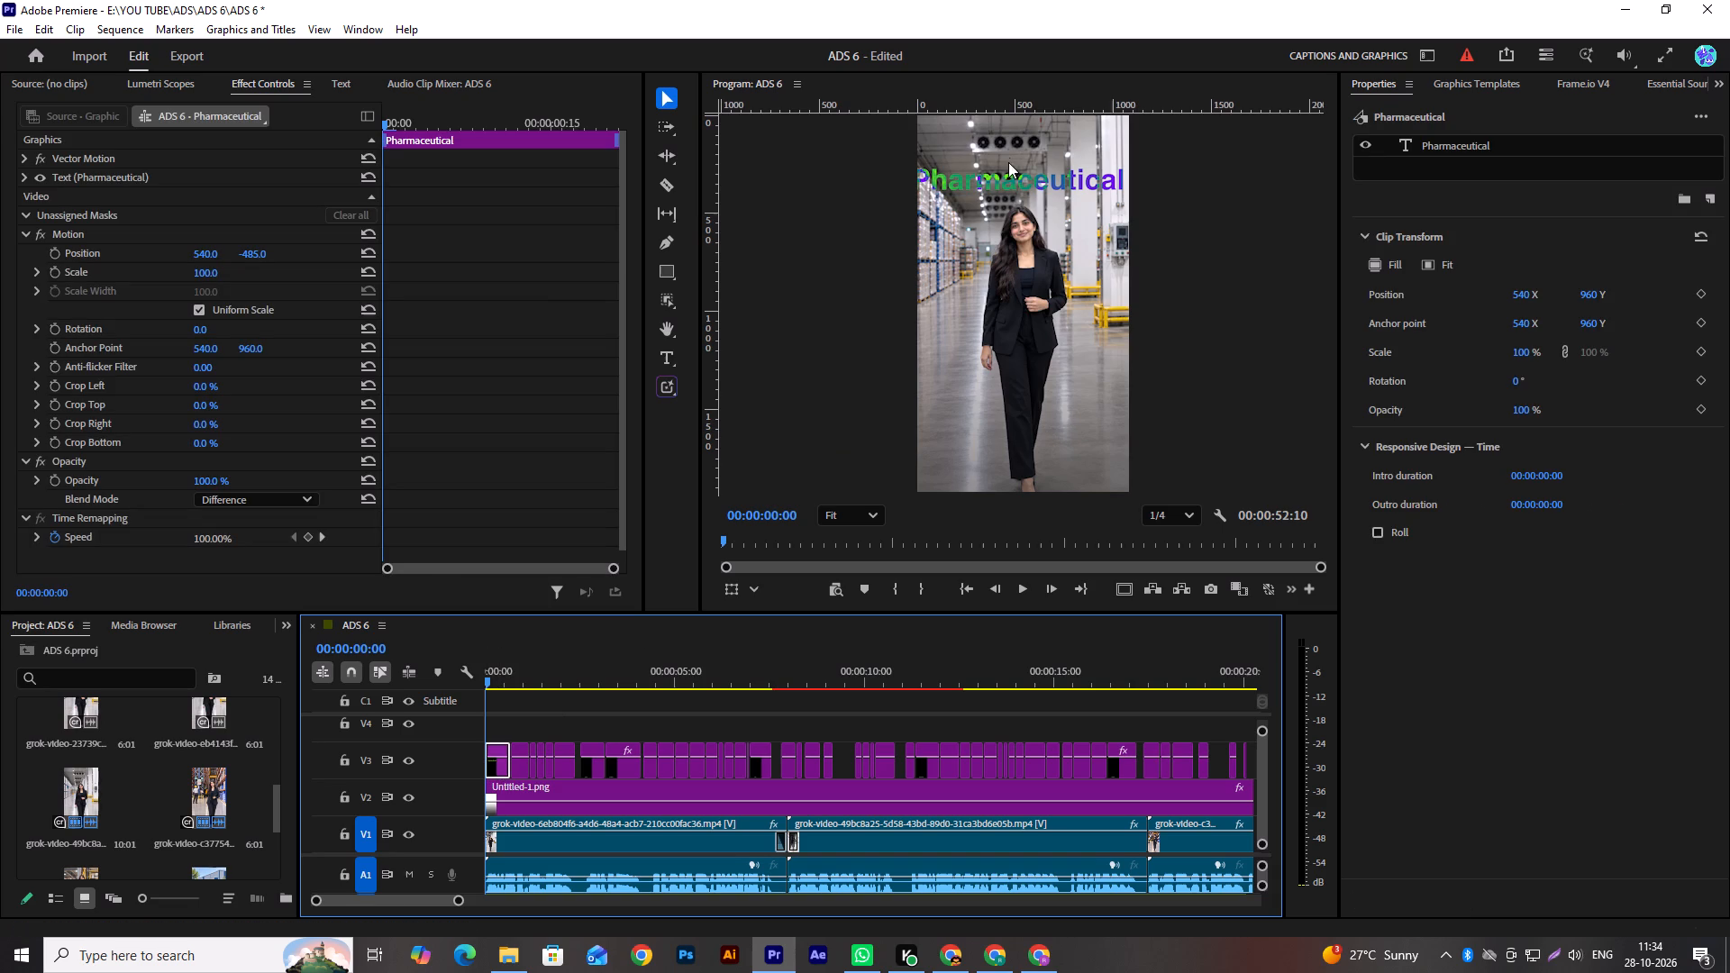
{"action": "scroll", "coordinate": [1009, 145], "scroll_direction": "up", "scroll_amount": 10}
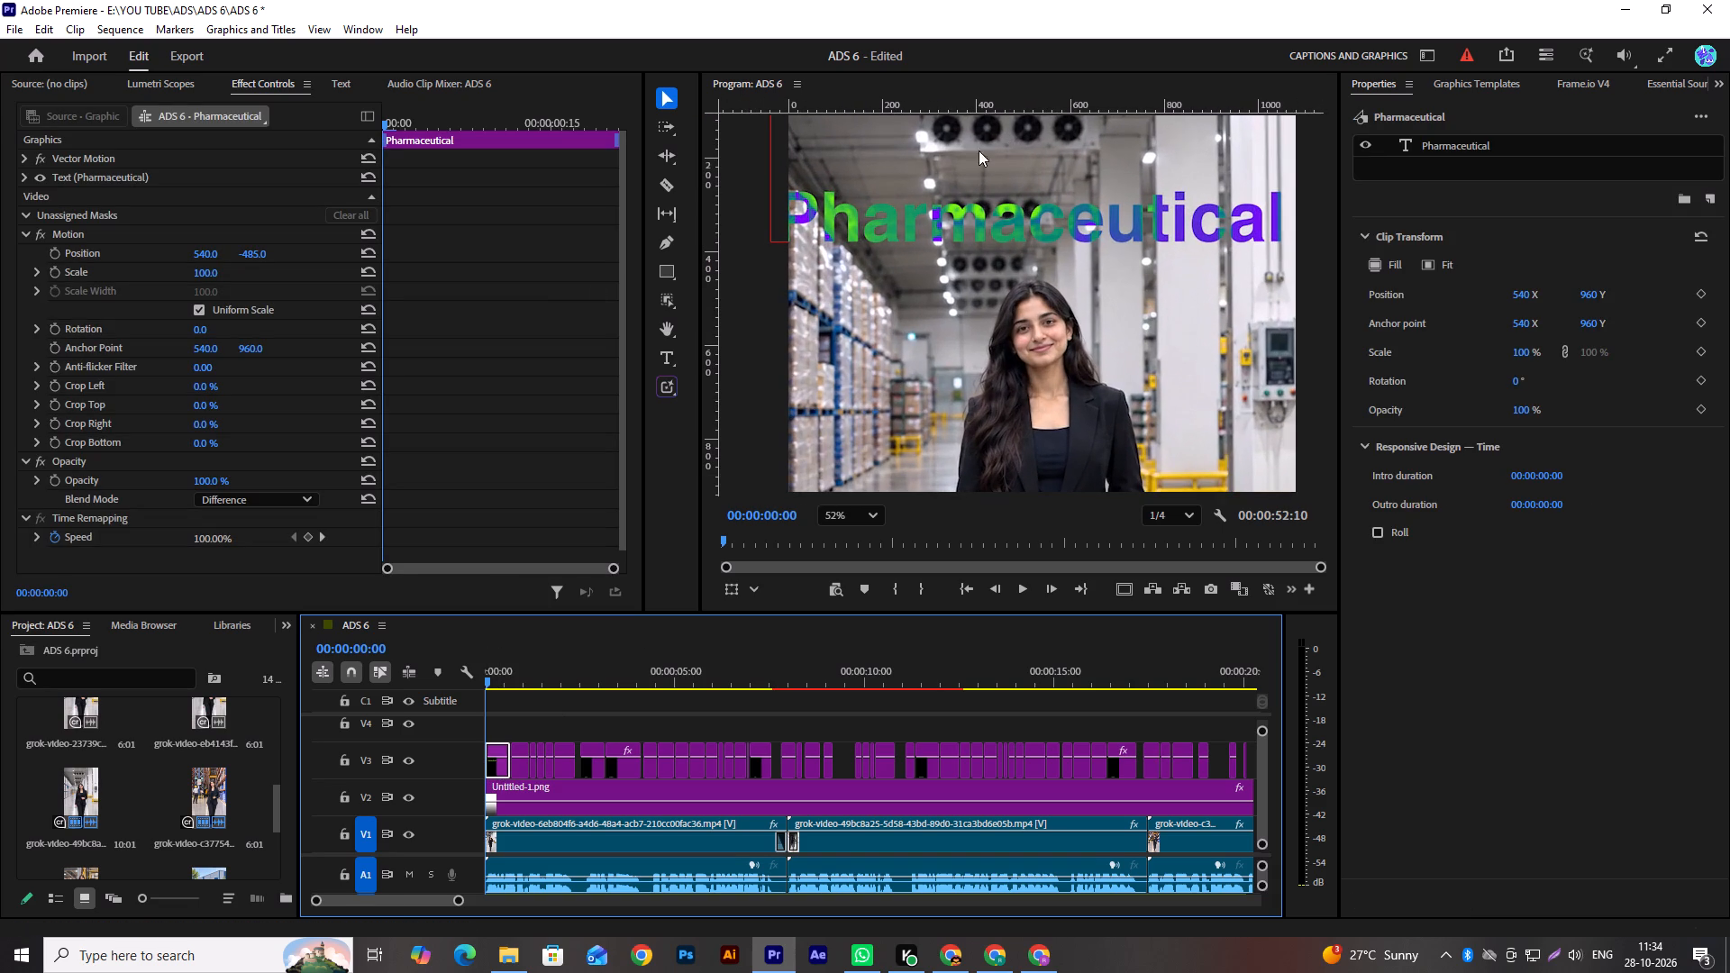
{"action": "left_click", "coordinate": [306, 498]}
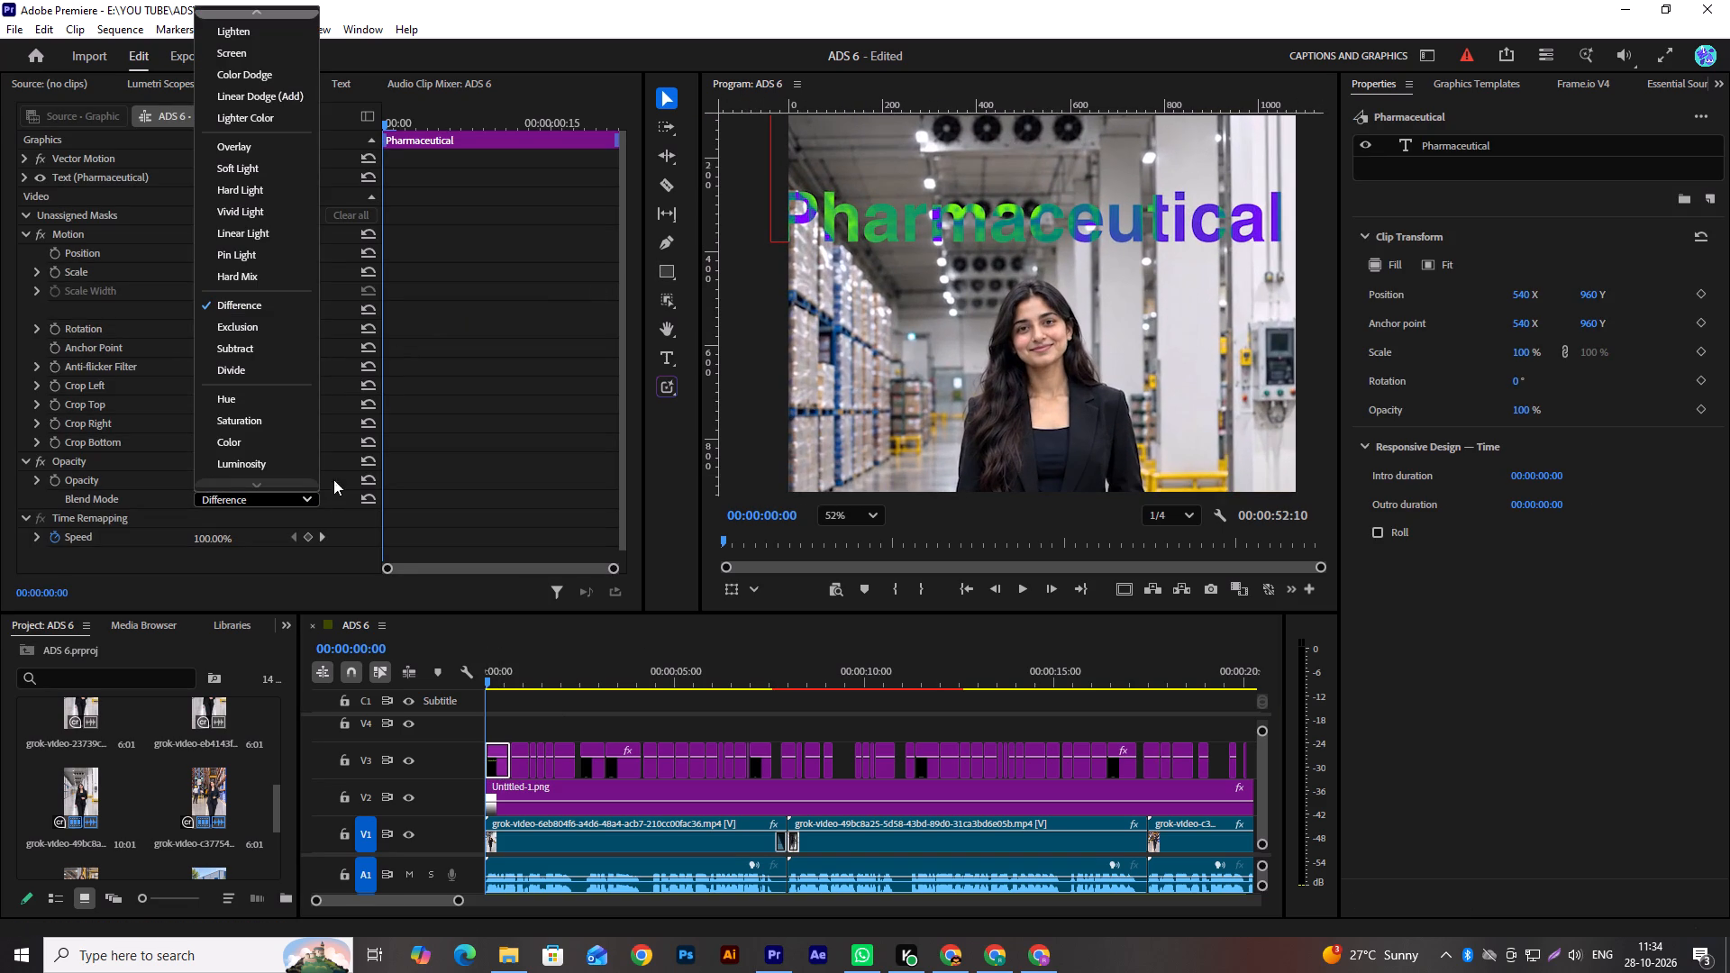
{"action": "scroll", "coordinate": [244, 81], "scroll_direction": "up", "scroll_amount": 1}
{"action": "scroll", "coordinate": [244, 81], "scroll_direction": "down", "scroll_amount": 1}
{"action": "scroll", "coordinate": [244, 81], "scroll_direction": "up", "scroll_amount": 1}
{"action": "scroll", "coordinate": [244, 81], "scroll_direction": "down", "scroll_amount": 1}
{"action": "scroll", "coordinate": [244, 81], "scroll_direction": "up", "scroll_amount": 3}
{"action": "scroll", "coordinate": [244, 78], "scroll_direction": "down", "scroll_amount": 1}
{"action": "scroll", "coordinate": [244, 78], "scroll_direction": "up", "scroll_amount": 11}
{"action": "scroll", "coordinate": [244, 78], "scroll_direction": "down", "scroll_amount": 1}
{"action": "scroll", "coordinate": [244, 78], "scroll_direction": "up", "scroll_amount": 5}
{"action": "scroll", "coordinate": [244, 78], "scroll_direction": "down", "scroll_amount": 1}
{"action": "scroll", "coordinate": [244, 78], "scroll_direction": "up", "scroll_amount": 1}
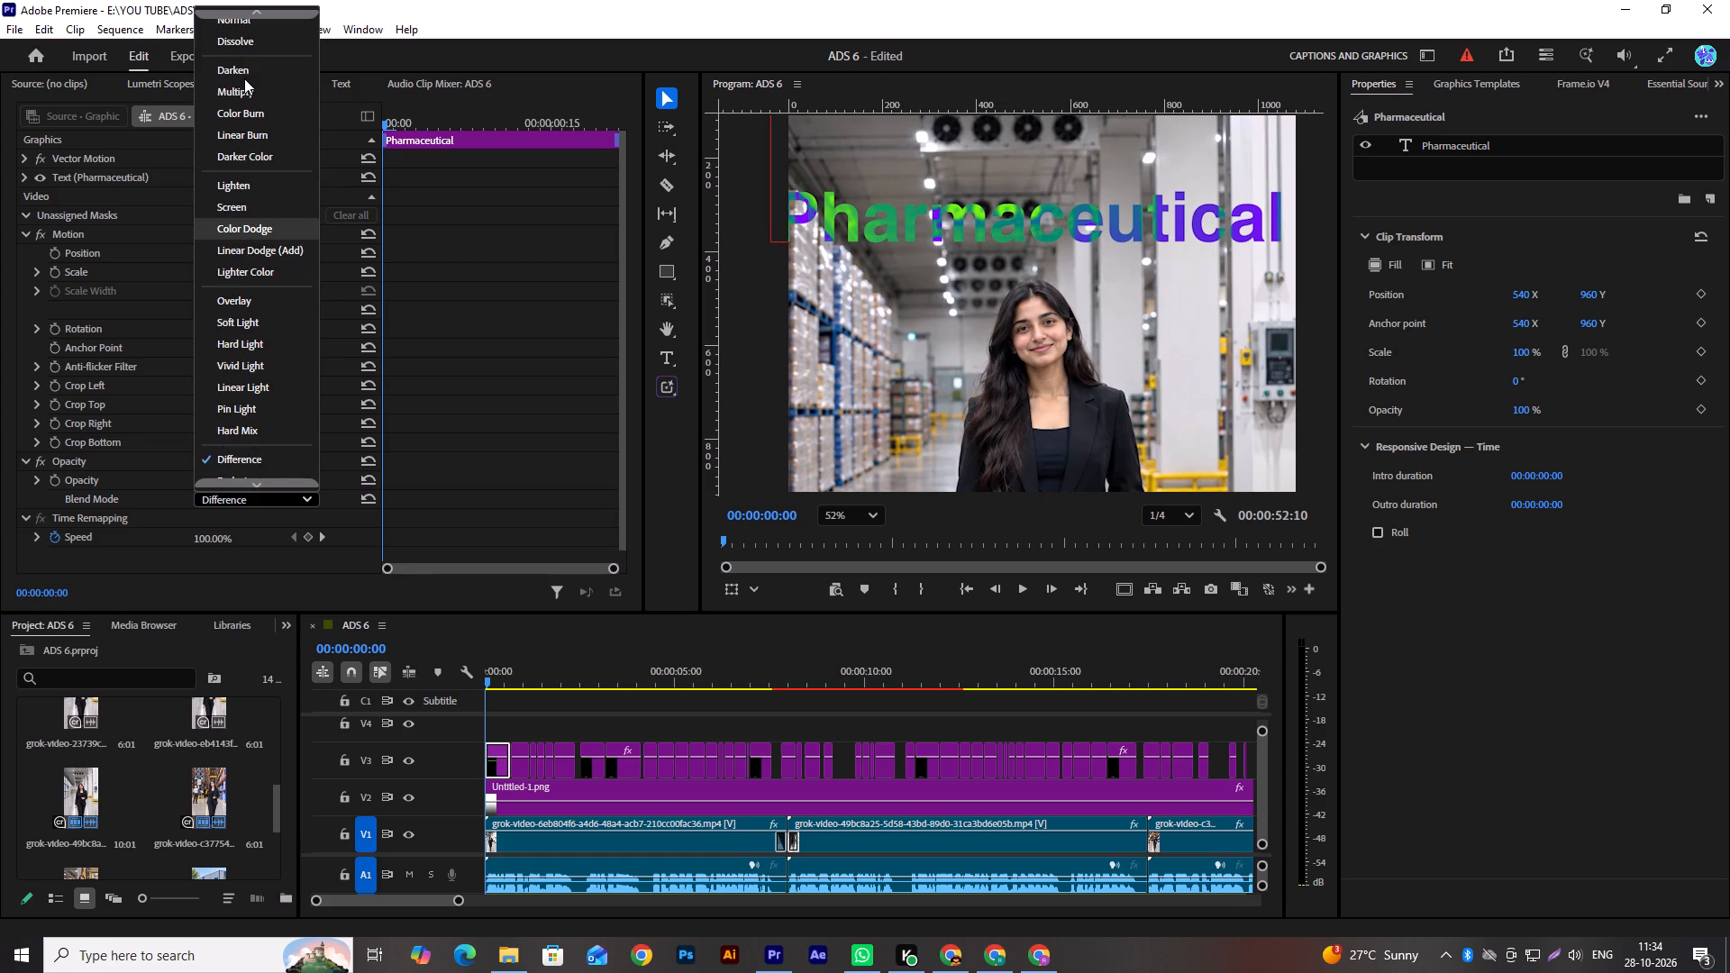
{"action": "left_click", "coordinate": [243, 30]}
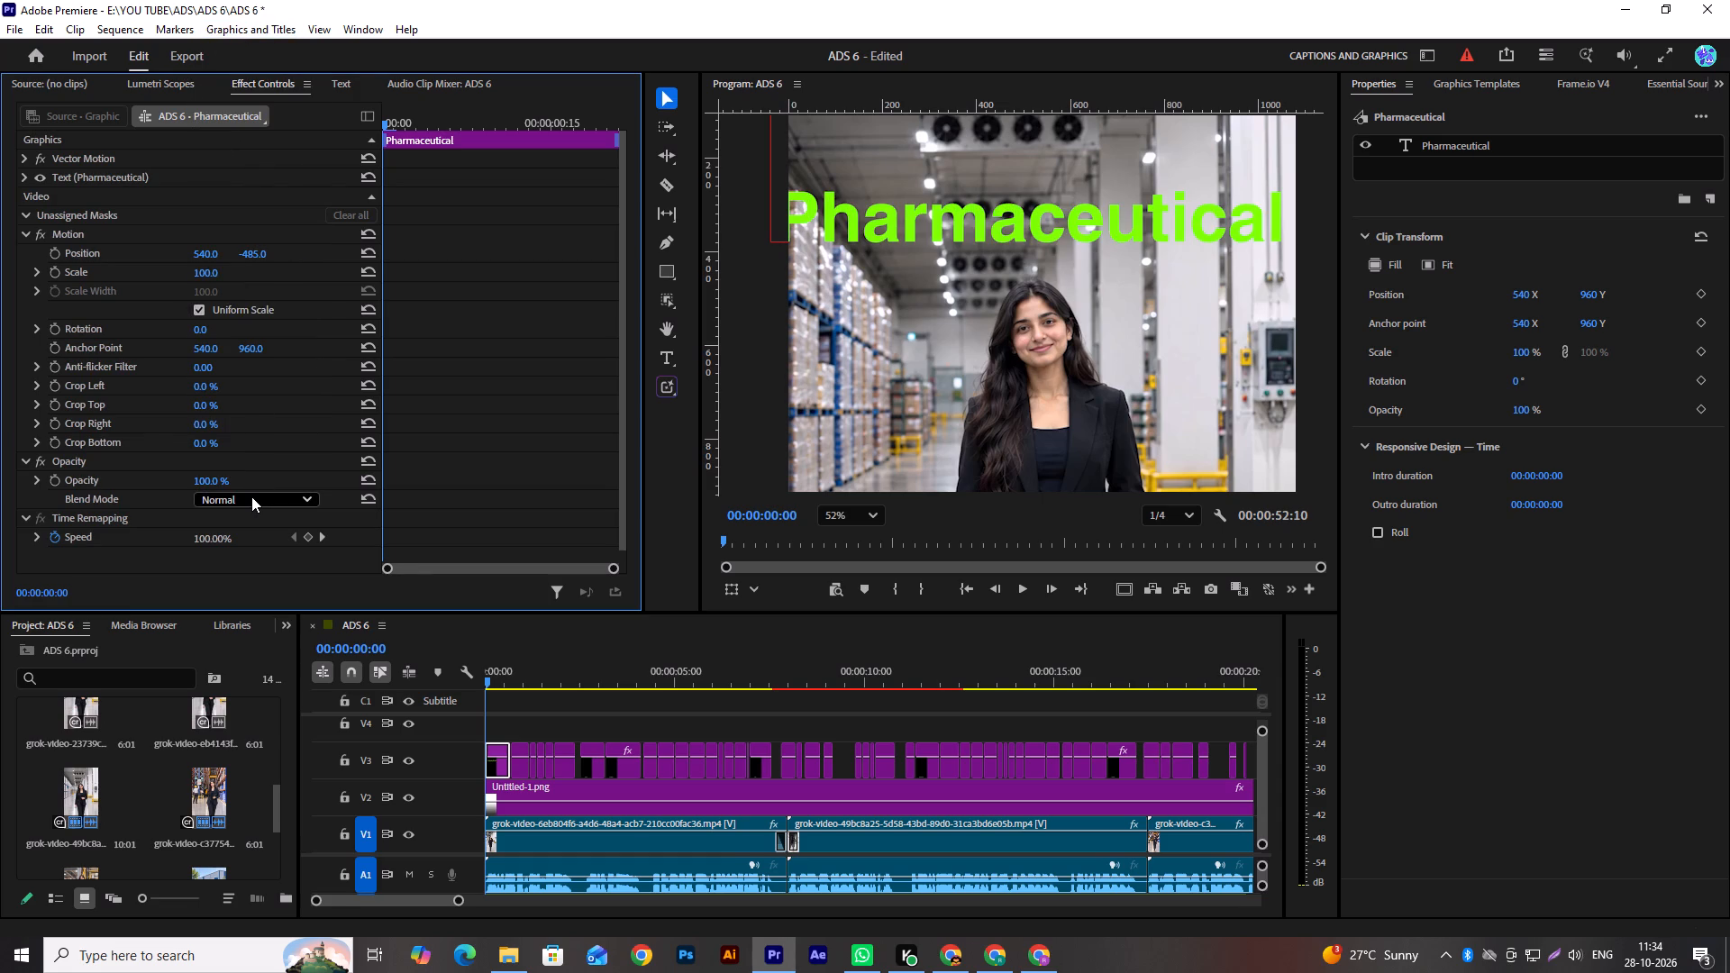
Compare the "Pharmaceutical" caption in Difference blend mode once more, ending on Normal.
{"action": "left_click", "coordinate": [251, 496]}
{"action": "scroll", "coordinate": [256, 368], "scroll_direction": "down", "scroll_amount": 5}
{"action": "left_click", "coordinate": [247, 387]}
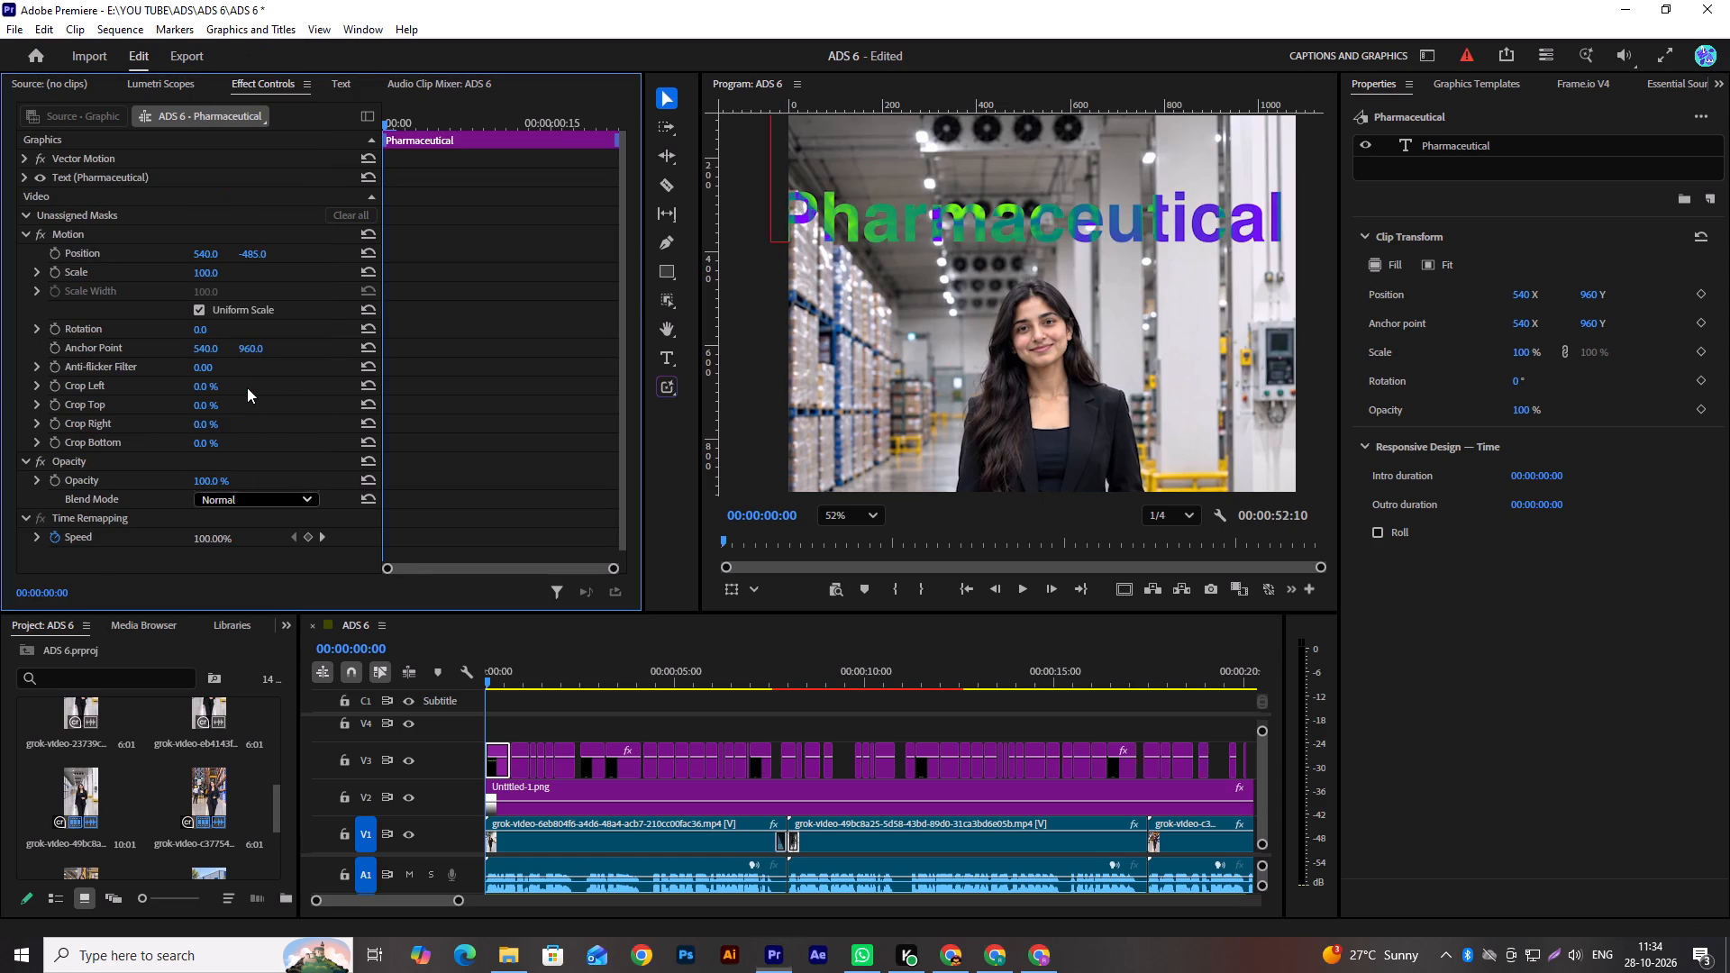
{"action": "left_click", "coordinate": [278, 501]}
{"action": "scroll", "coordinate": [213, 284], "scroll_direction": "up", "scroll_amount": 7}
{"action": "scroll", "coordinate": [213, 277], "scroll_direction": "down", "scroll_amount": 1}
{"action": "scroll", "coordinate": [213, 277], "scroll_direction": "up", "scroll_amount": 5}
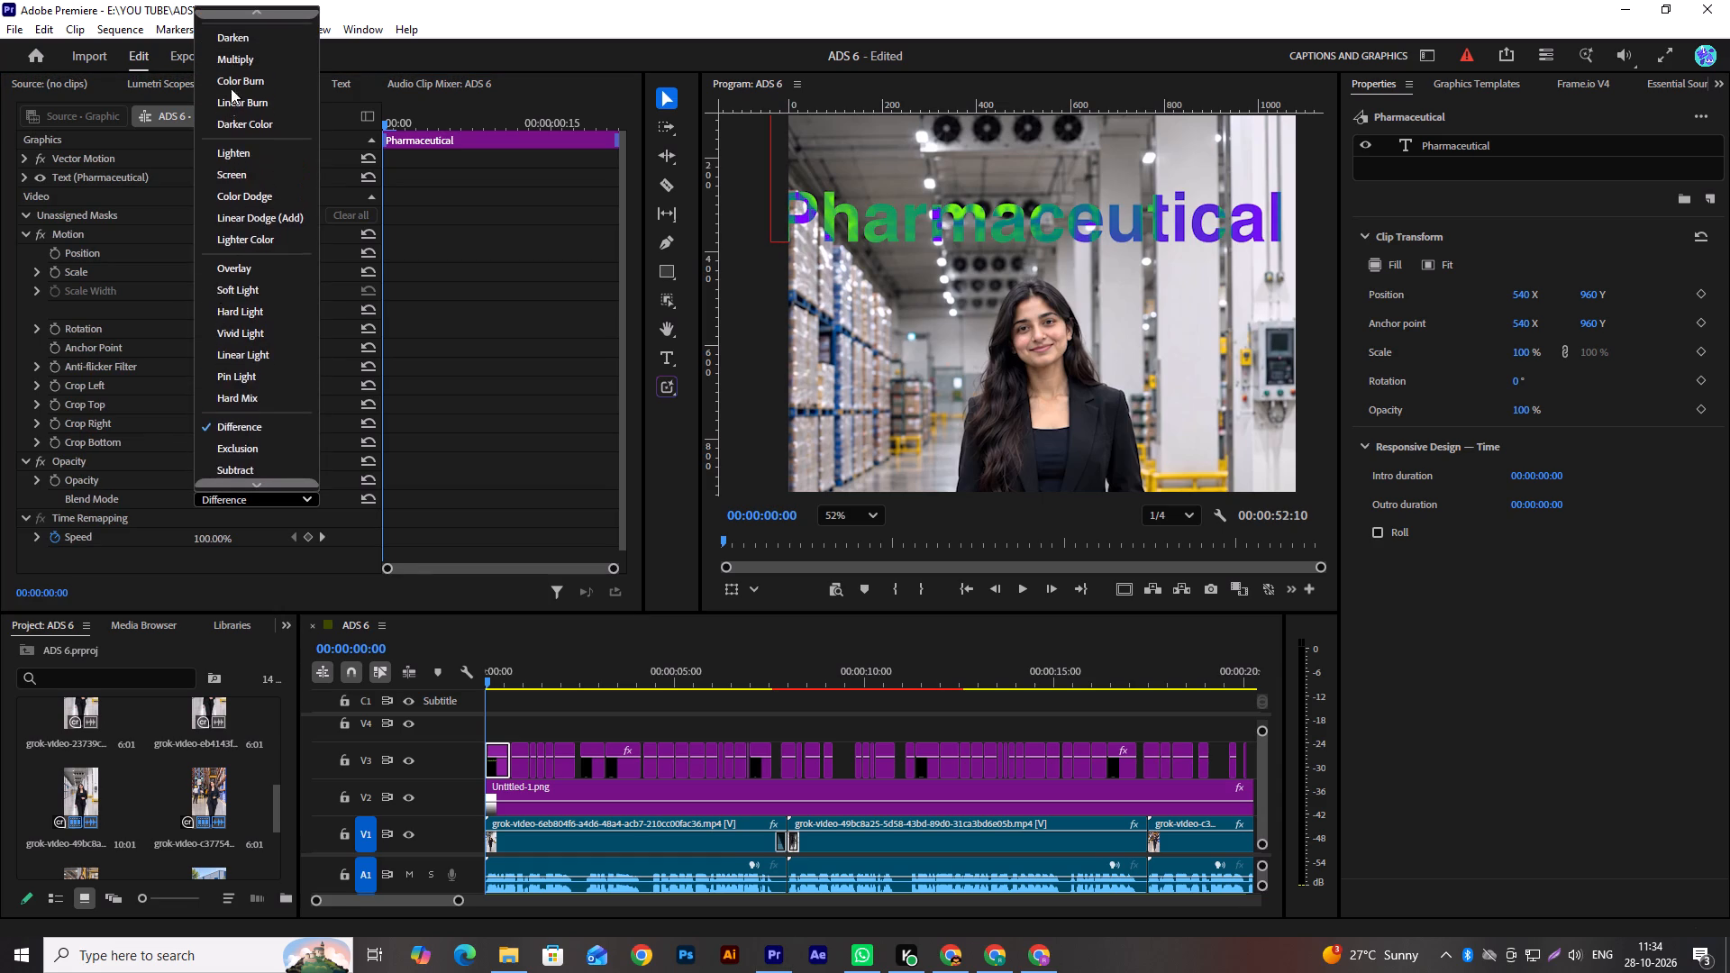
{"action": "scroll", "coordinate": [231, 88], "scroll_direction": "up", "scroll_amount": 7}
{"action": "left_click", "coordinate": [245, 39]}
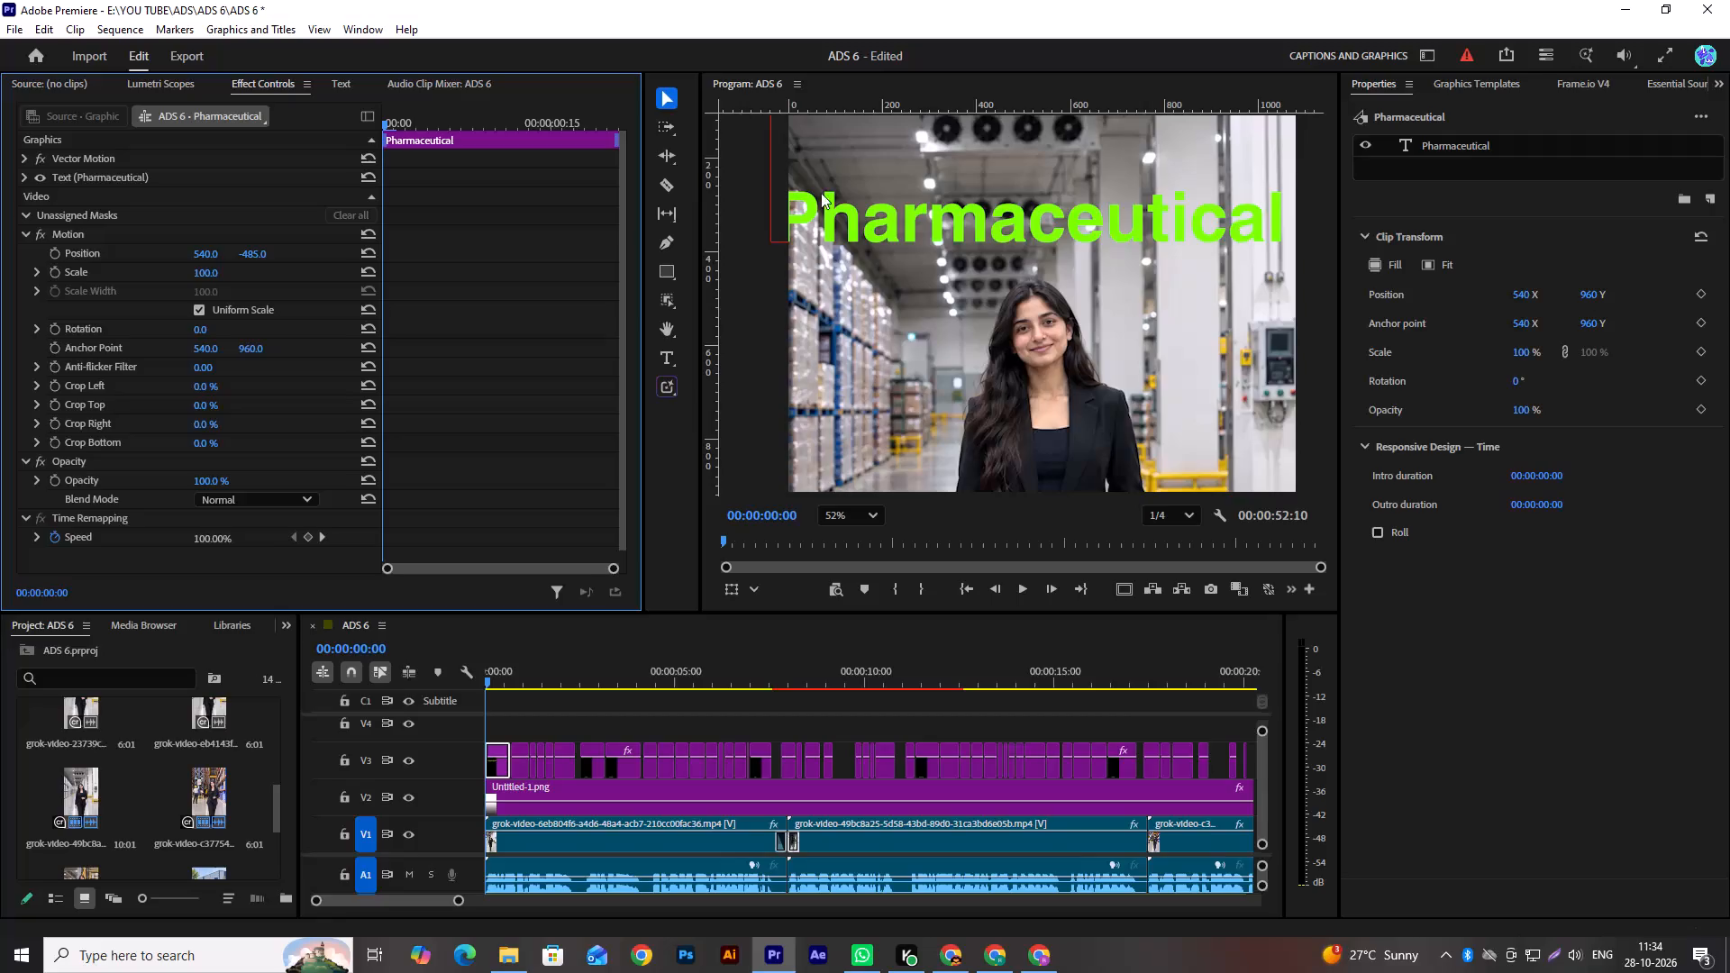
Switch to File Explorer and play the ADS 5(kochi) video in the ADS 5 folder to examine its caption styling.
{"action": "left_click", "coordinate": [514, 959]}
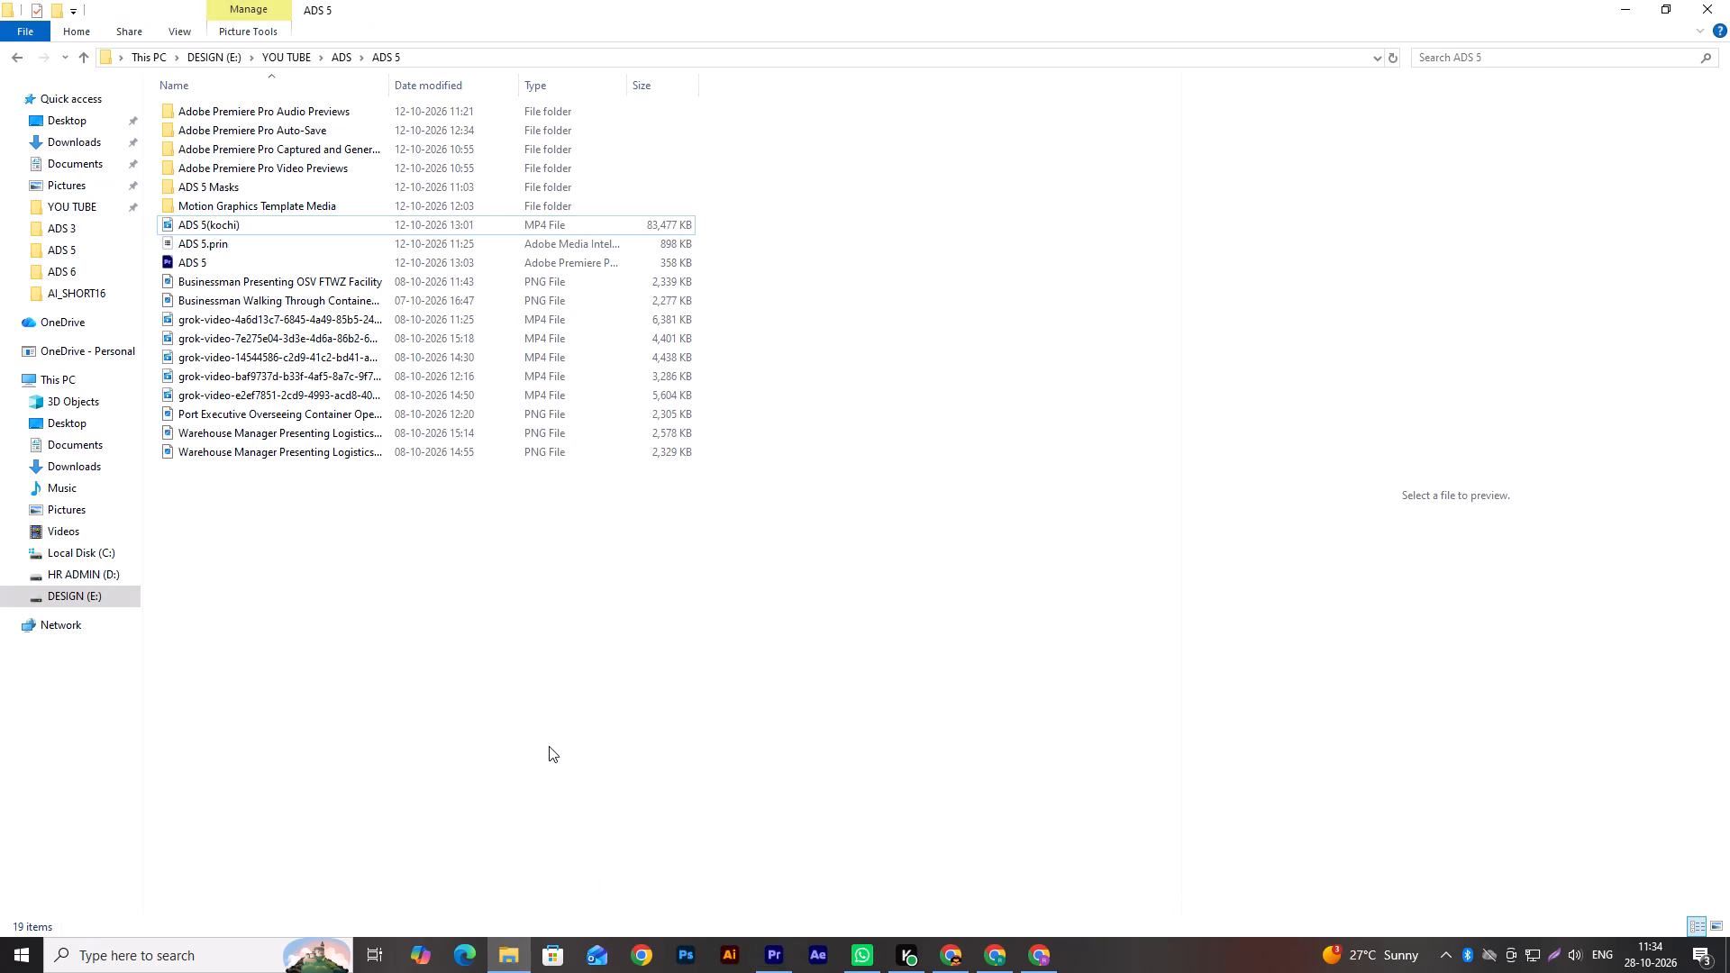
{"action": "left_click", "coordinate": [342, 55]}
{"action": "double_click", "coordinate": [615, 140]}
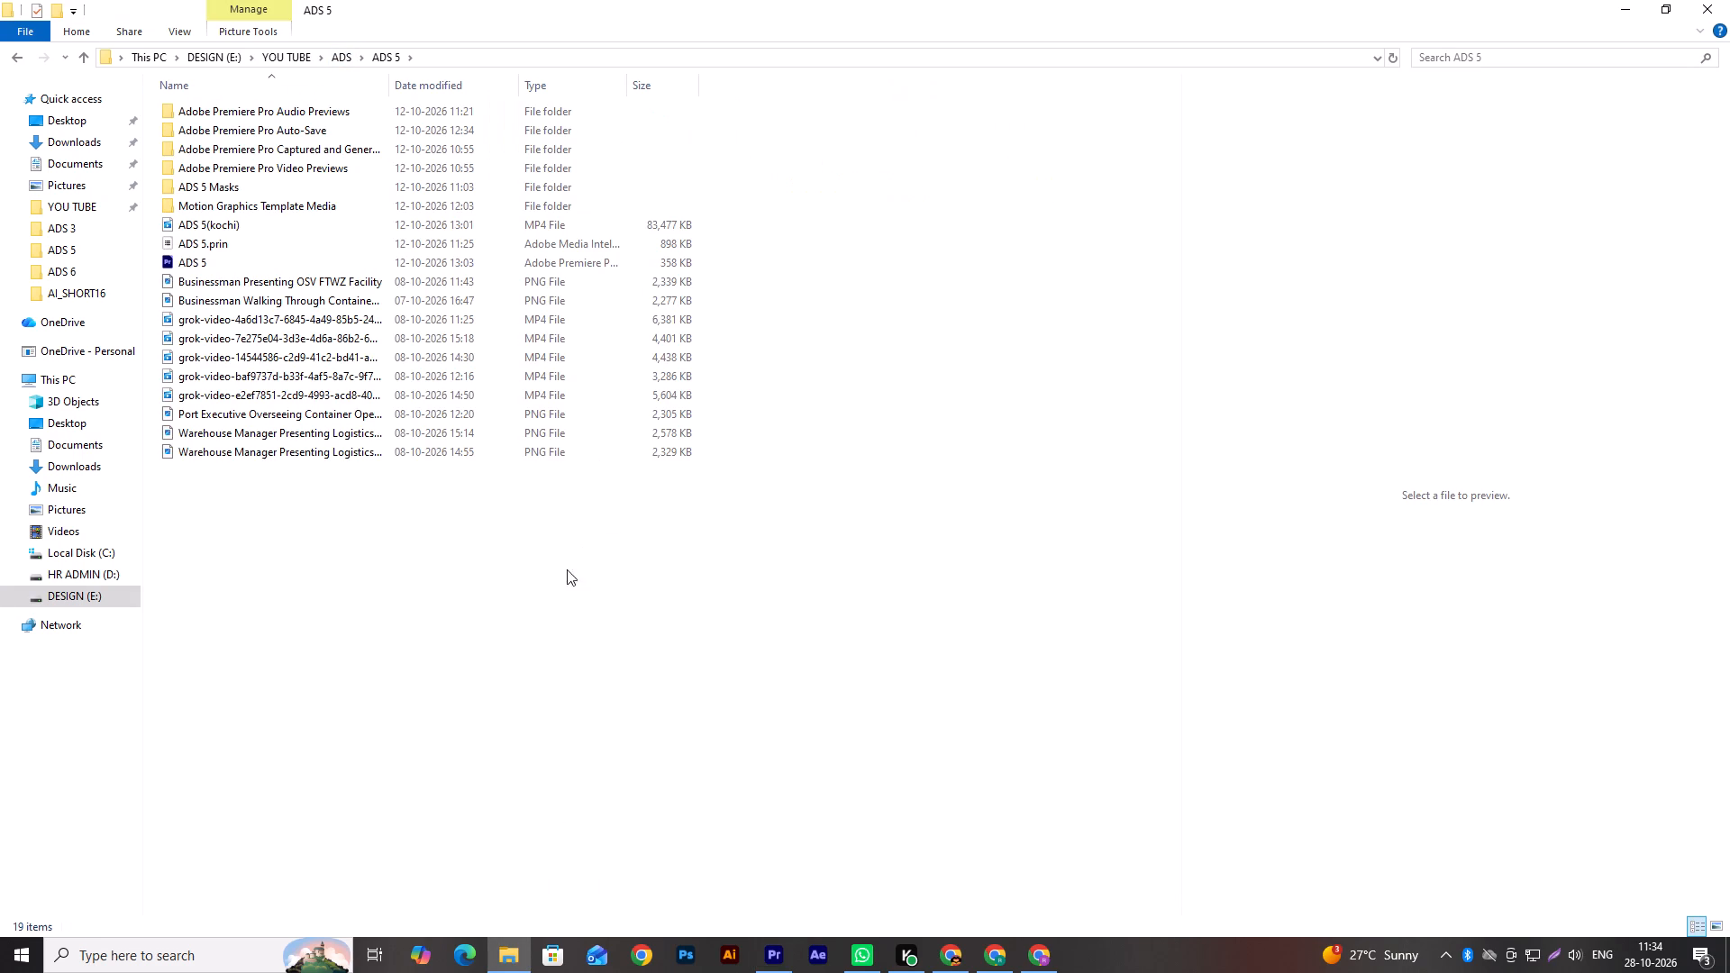
{"action": "double_click", "coordinate": [226, 221]}
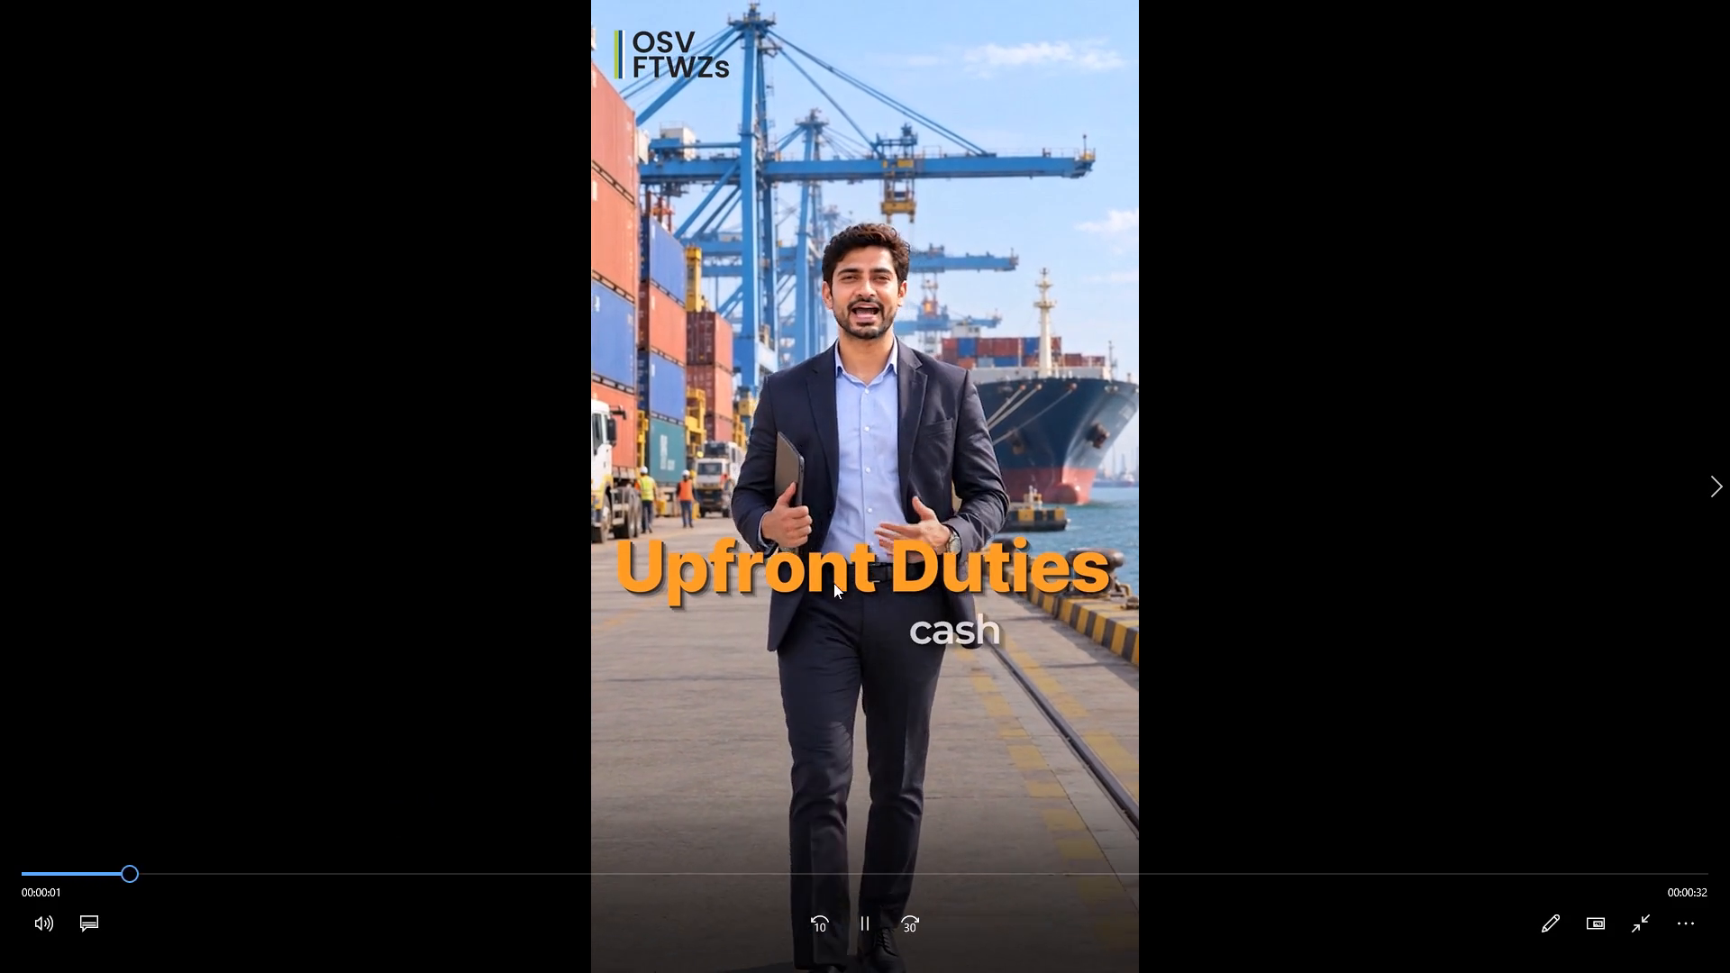
{"action": "double_click", "coordinate": [989, 671]}
{"action": "left_click", "coordinate": [1729, 0]}
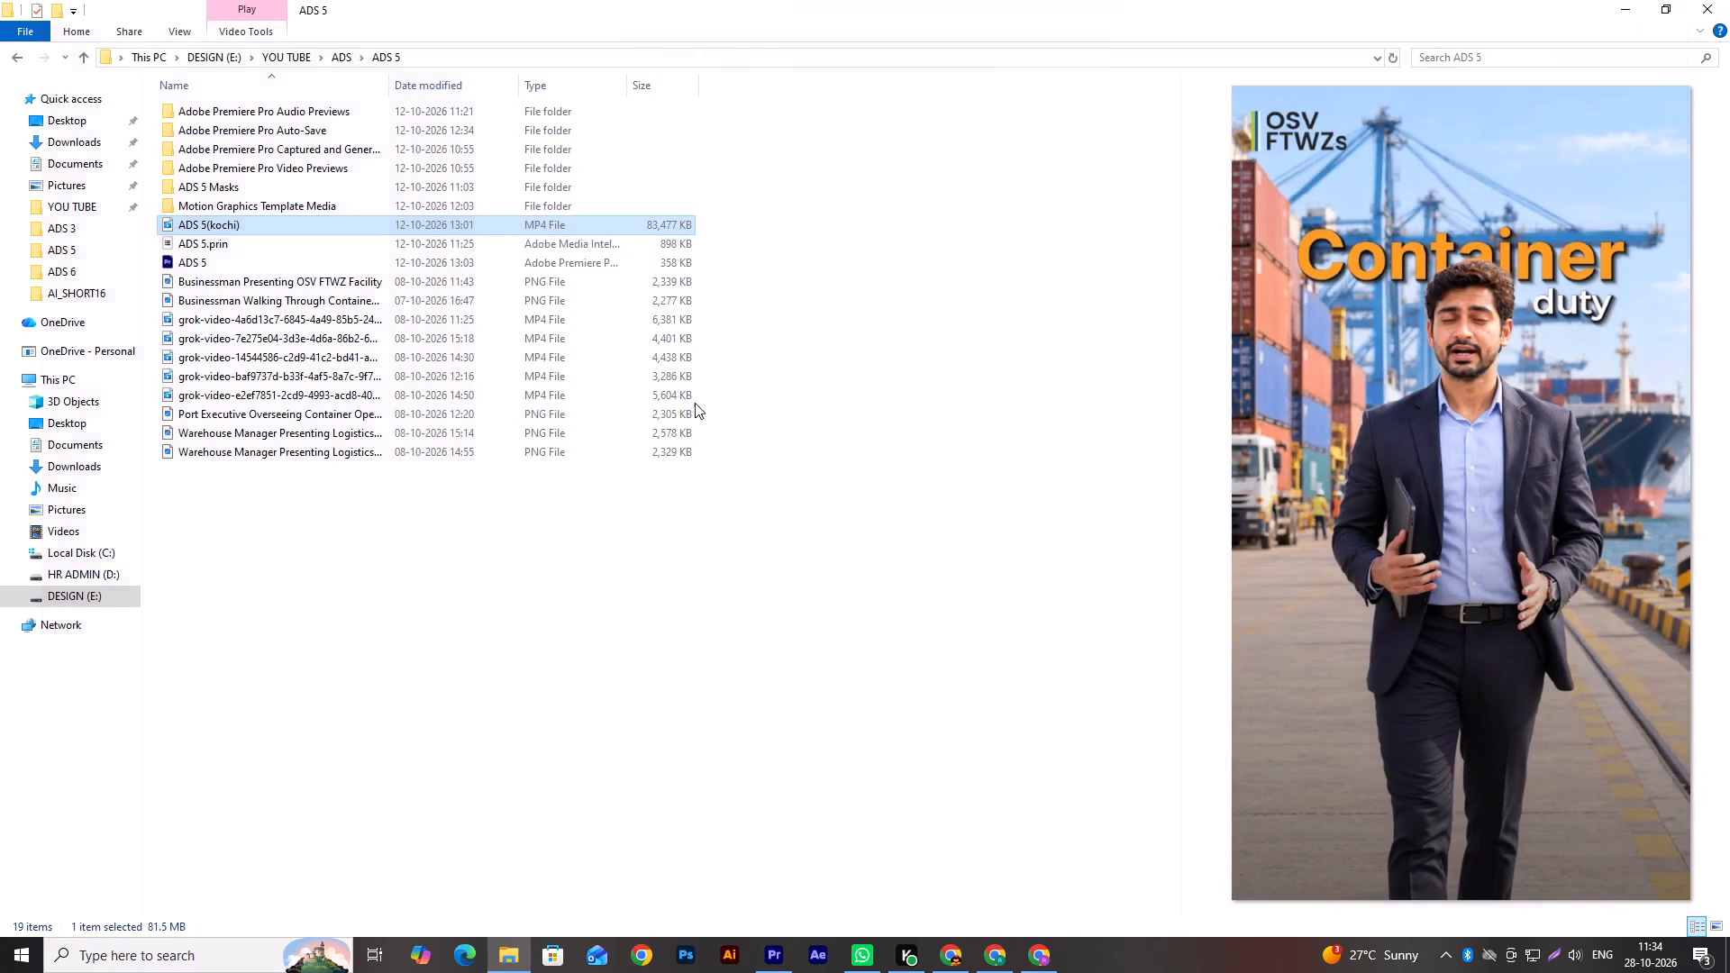
{"action": "left_click", "coordinate": [578, 424]}
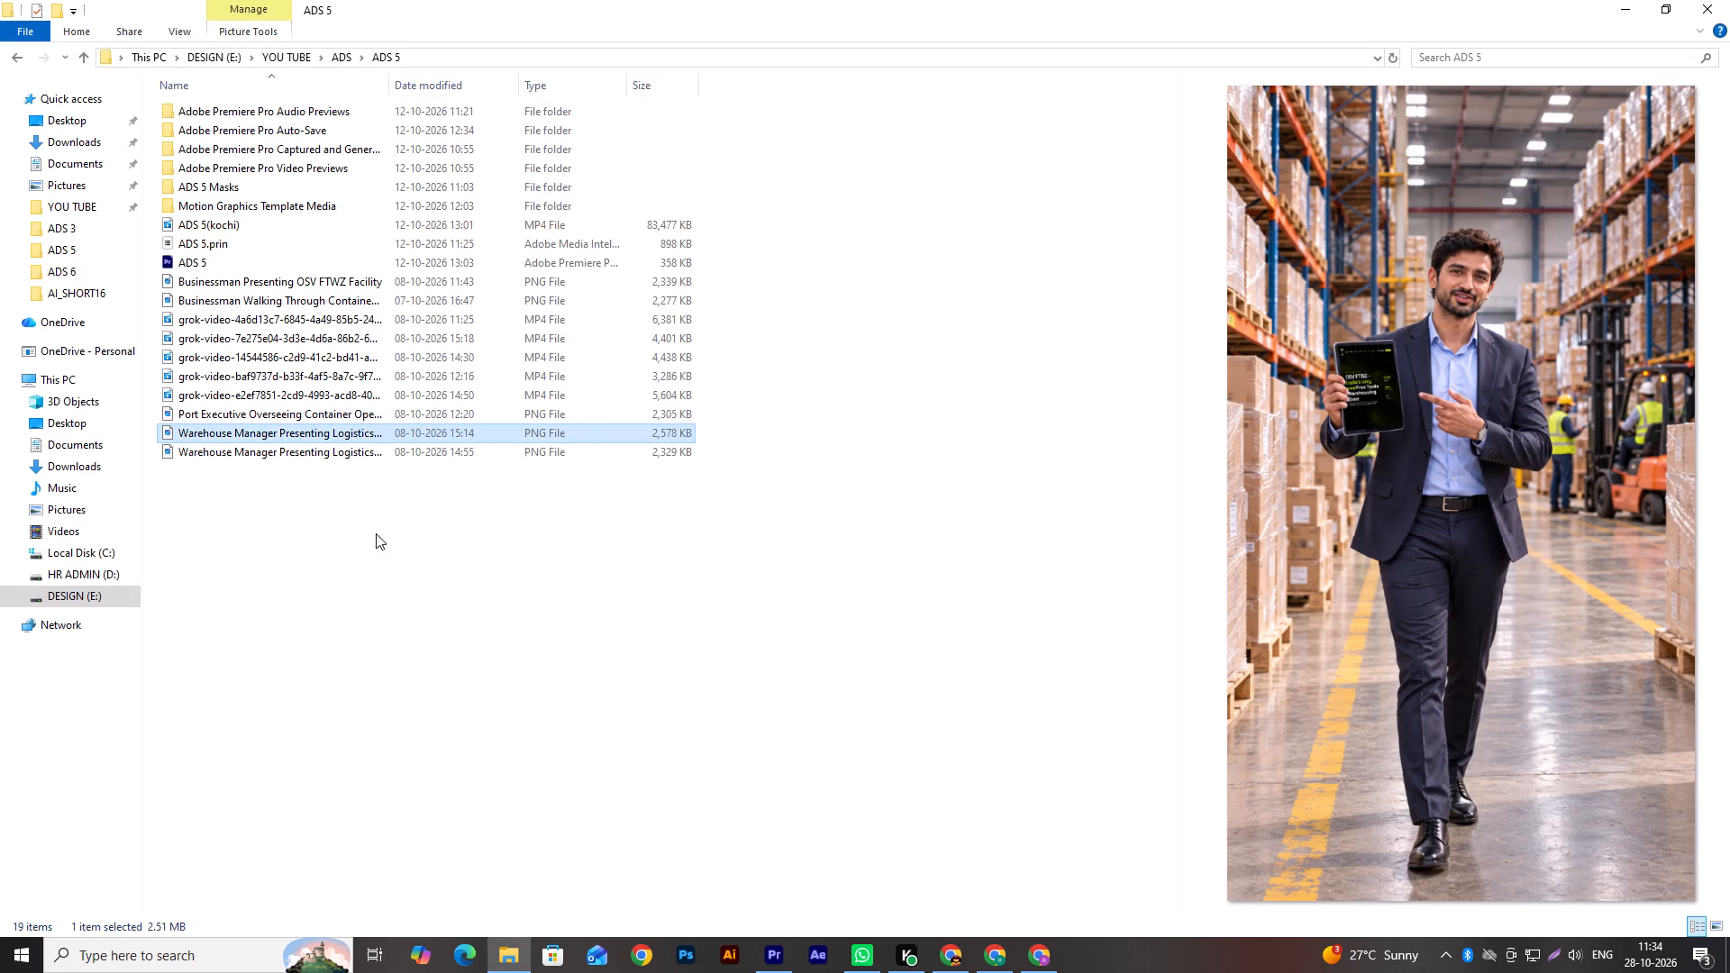
{"action": "left_click", "coordinate": [232, 294]}
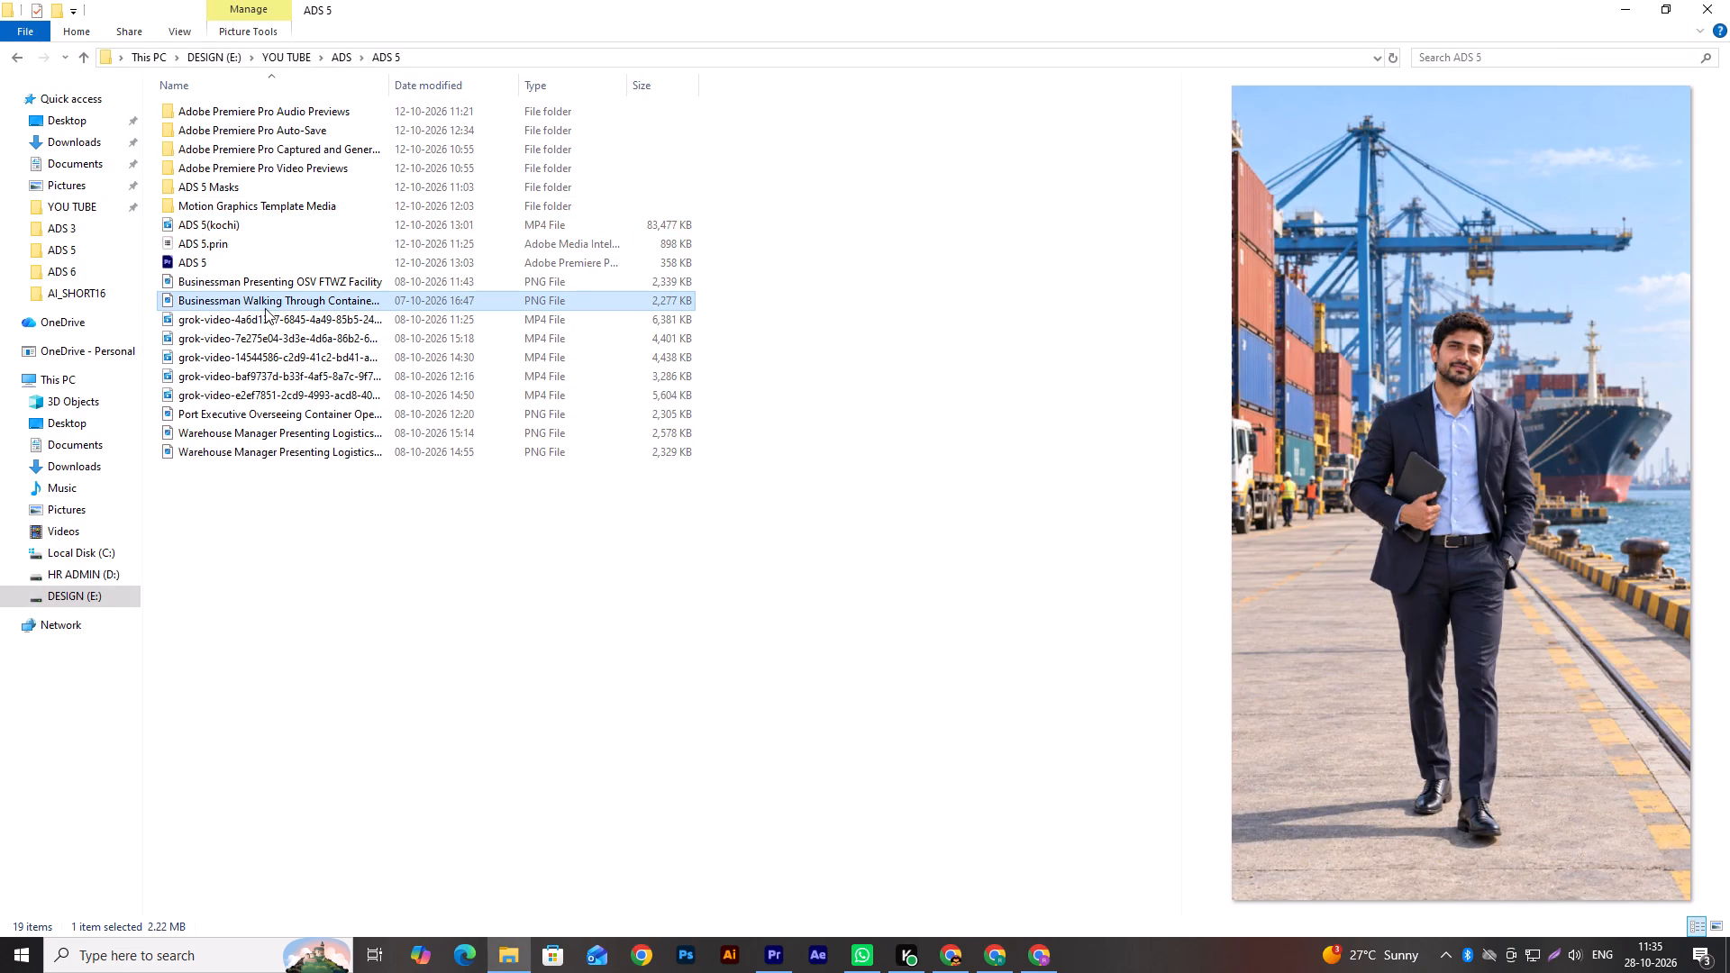
{"action": "left_click", "coordinate": [248, 228]}
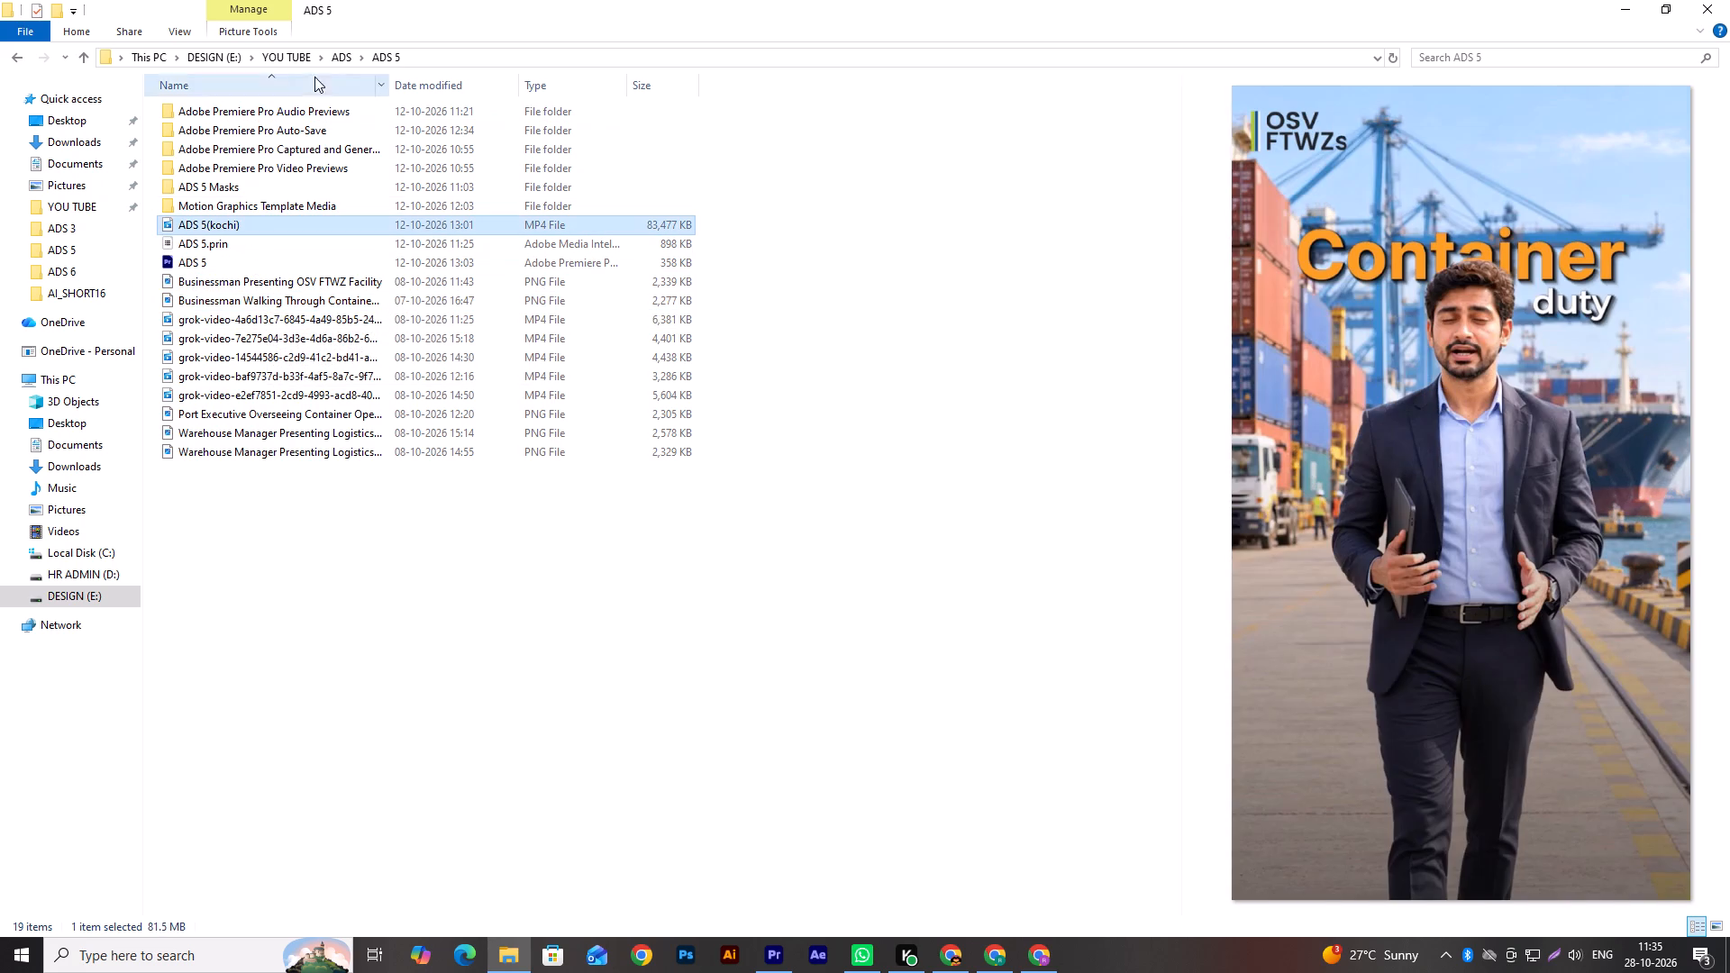
Browse the ADS 4, ADS 2 and ADS 1 folders and preview their finished videos to compare caption styles, returning to ADS 4.
{"action": "left_click", "coordinate": [350, 59]}
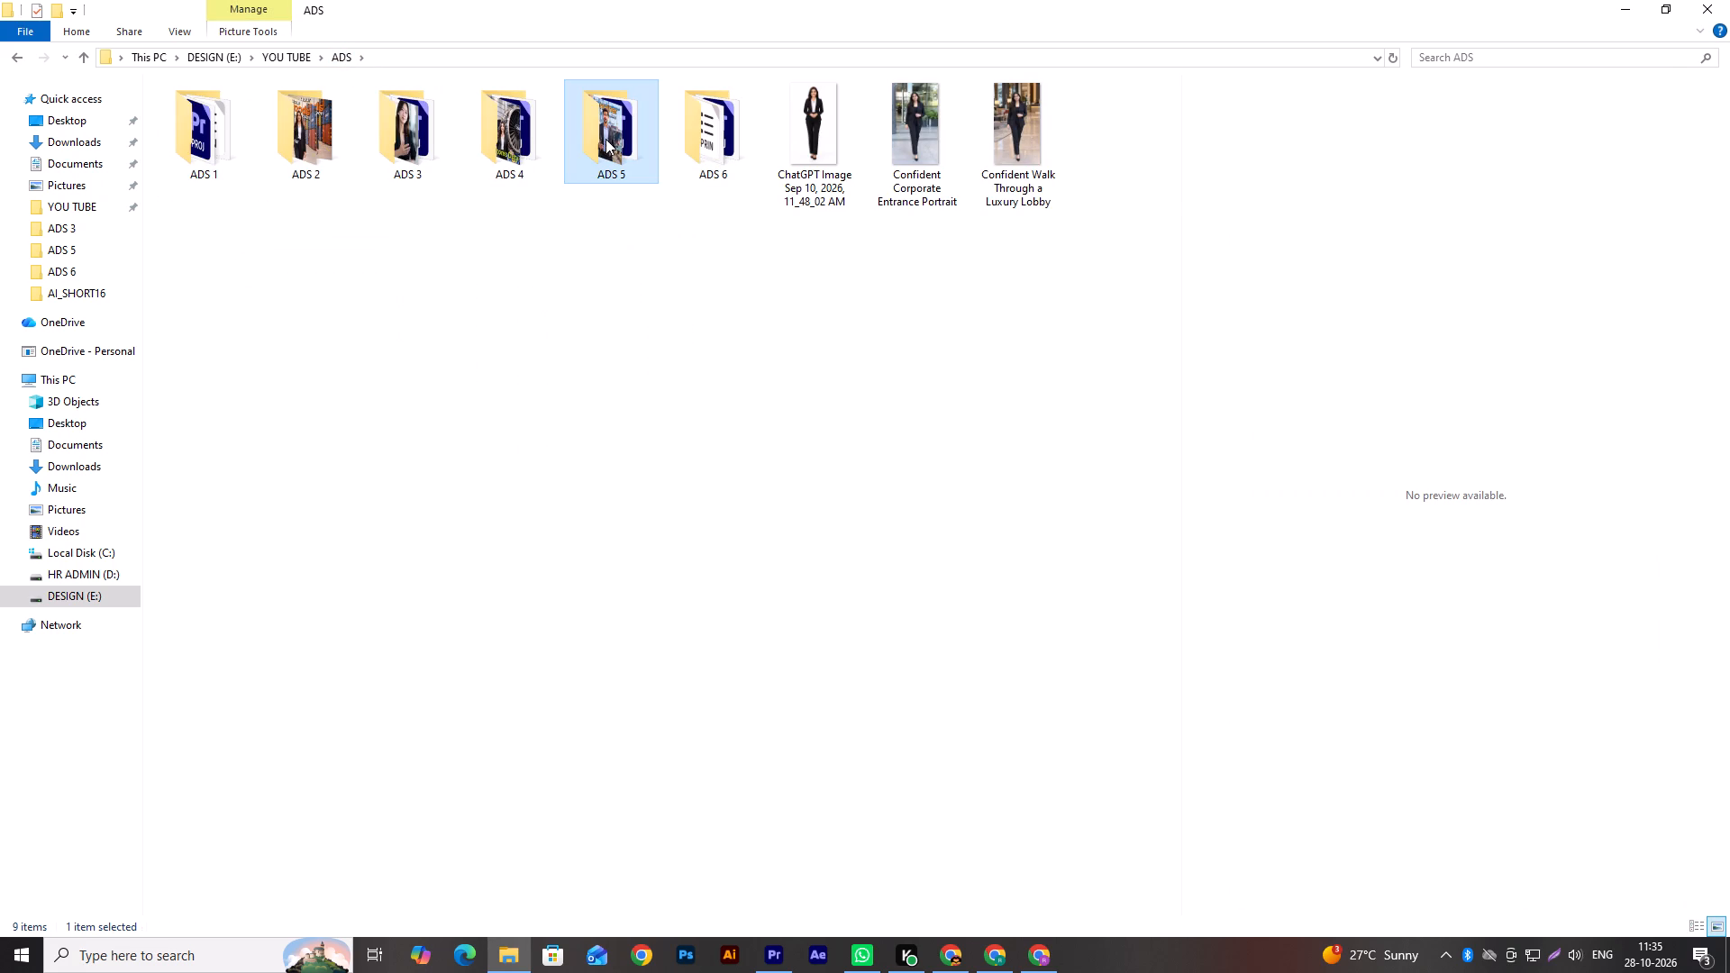
{"action": "double_click", "coordinate": [519, 137]}
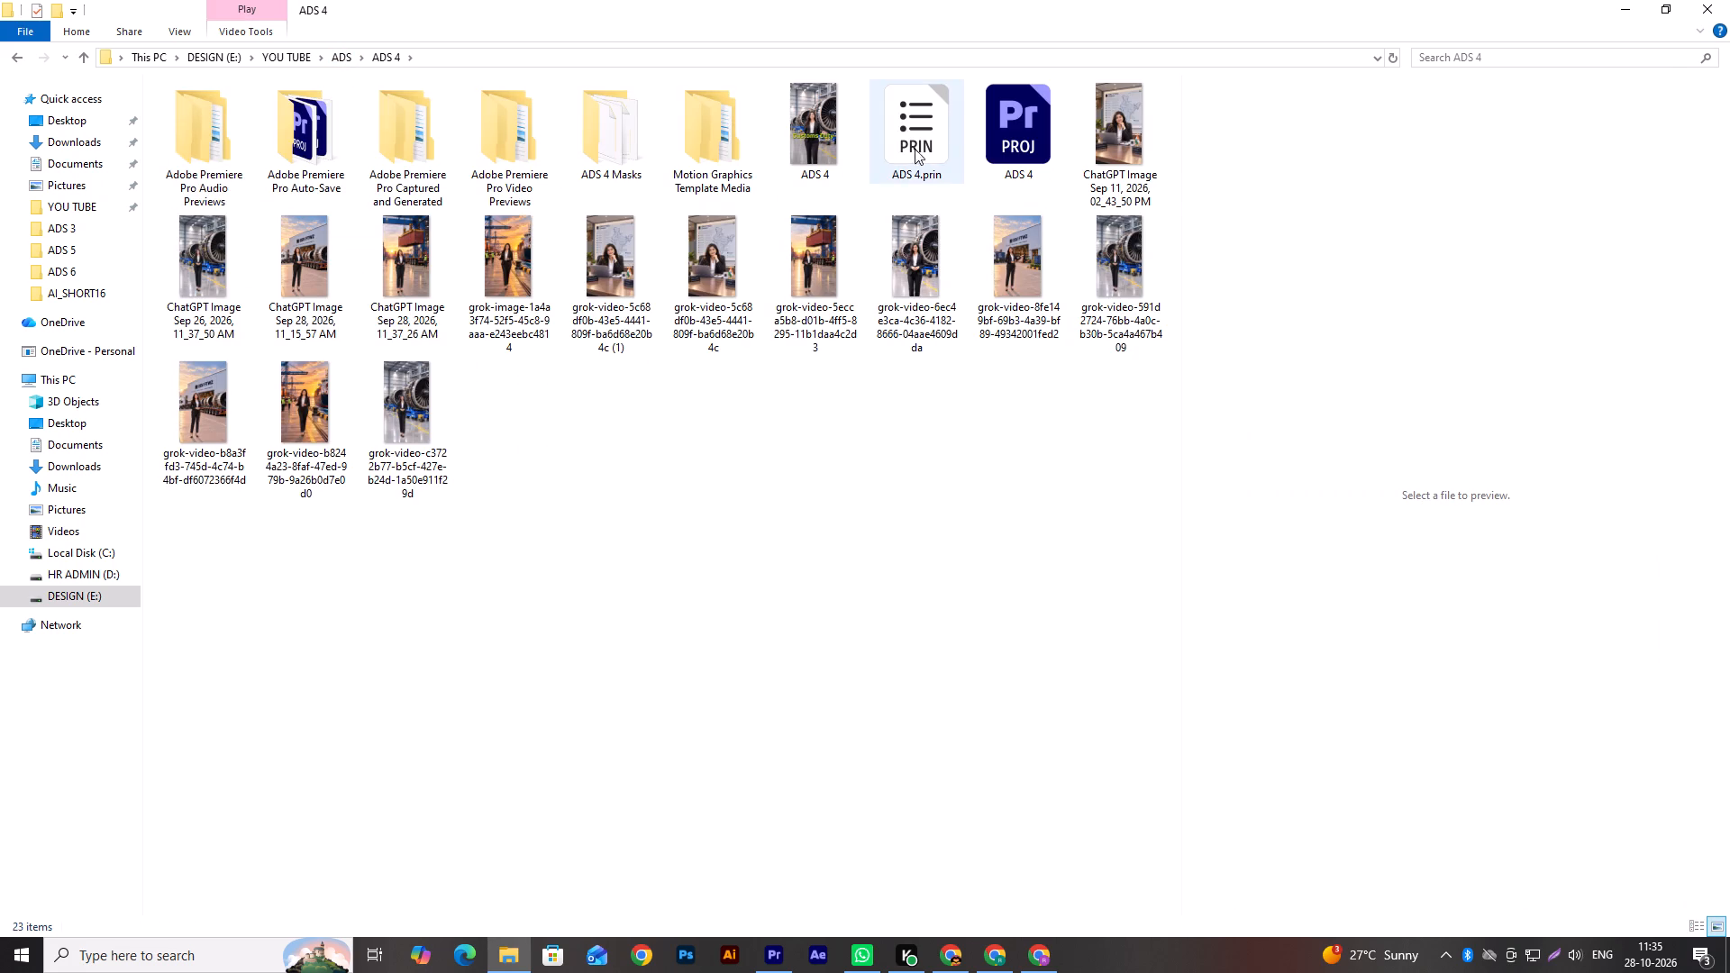
{"action": "left_click", "coordinate": [835, 125]}
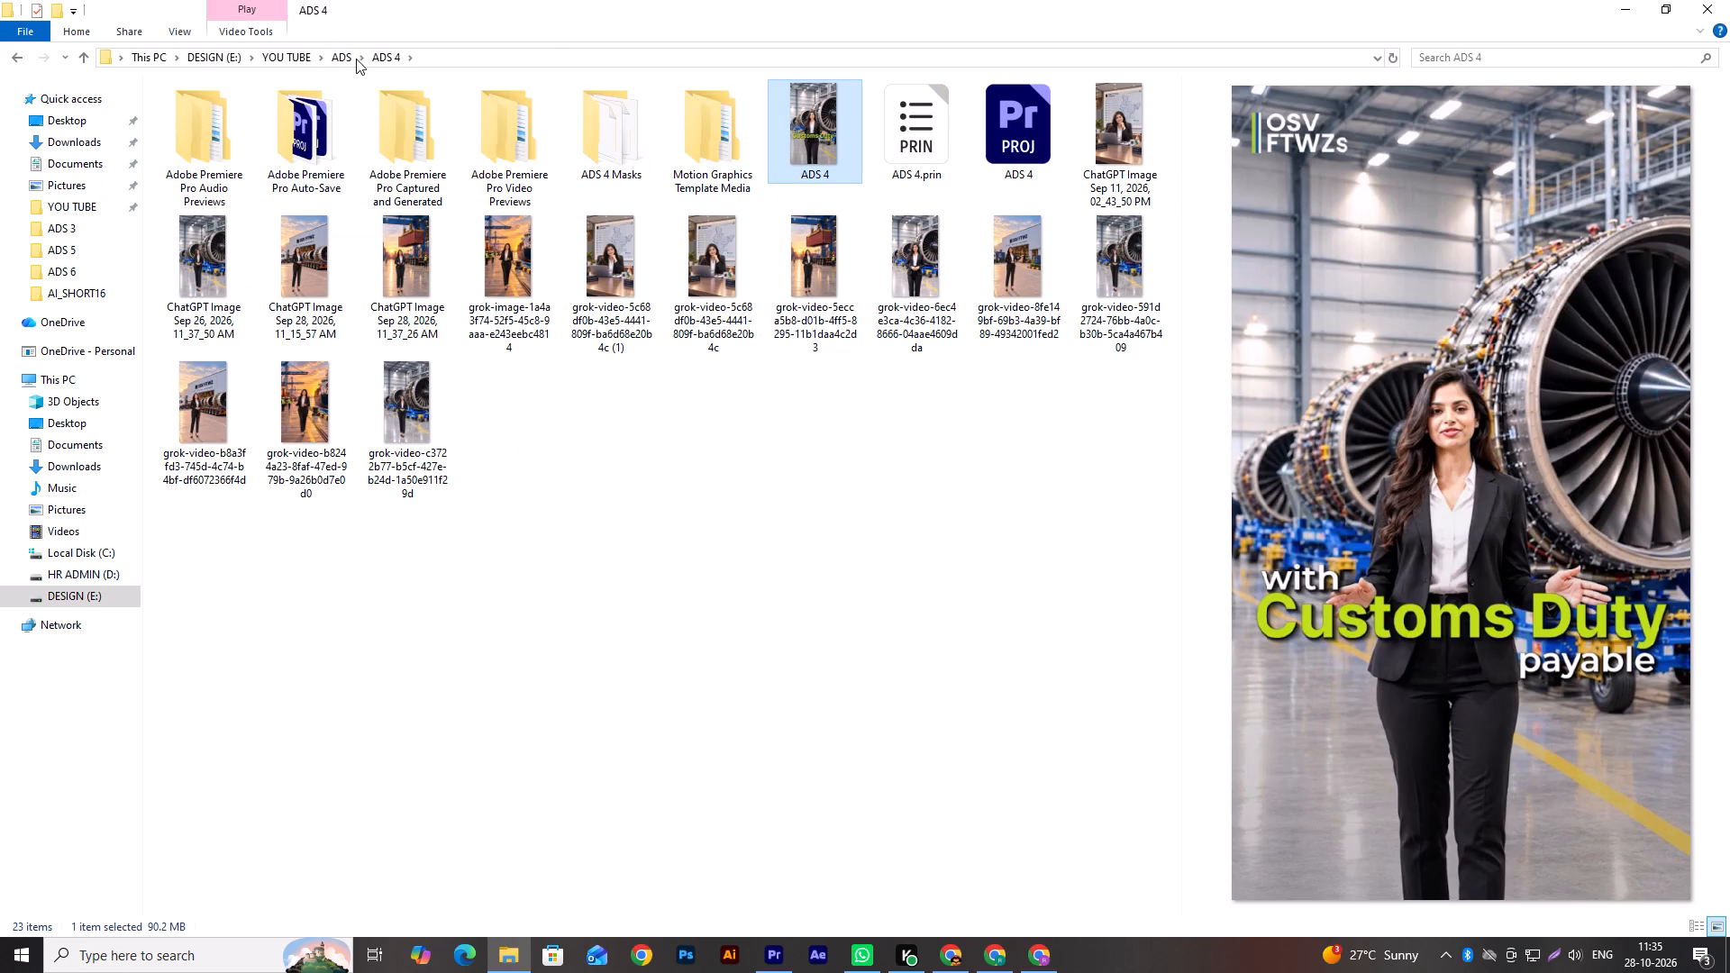
{"action": "left_click", "coordinate": [341, 56]}
{"action": "double_click", "coordinate": [313, 154]}
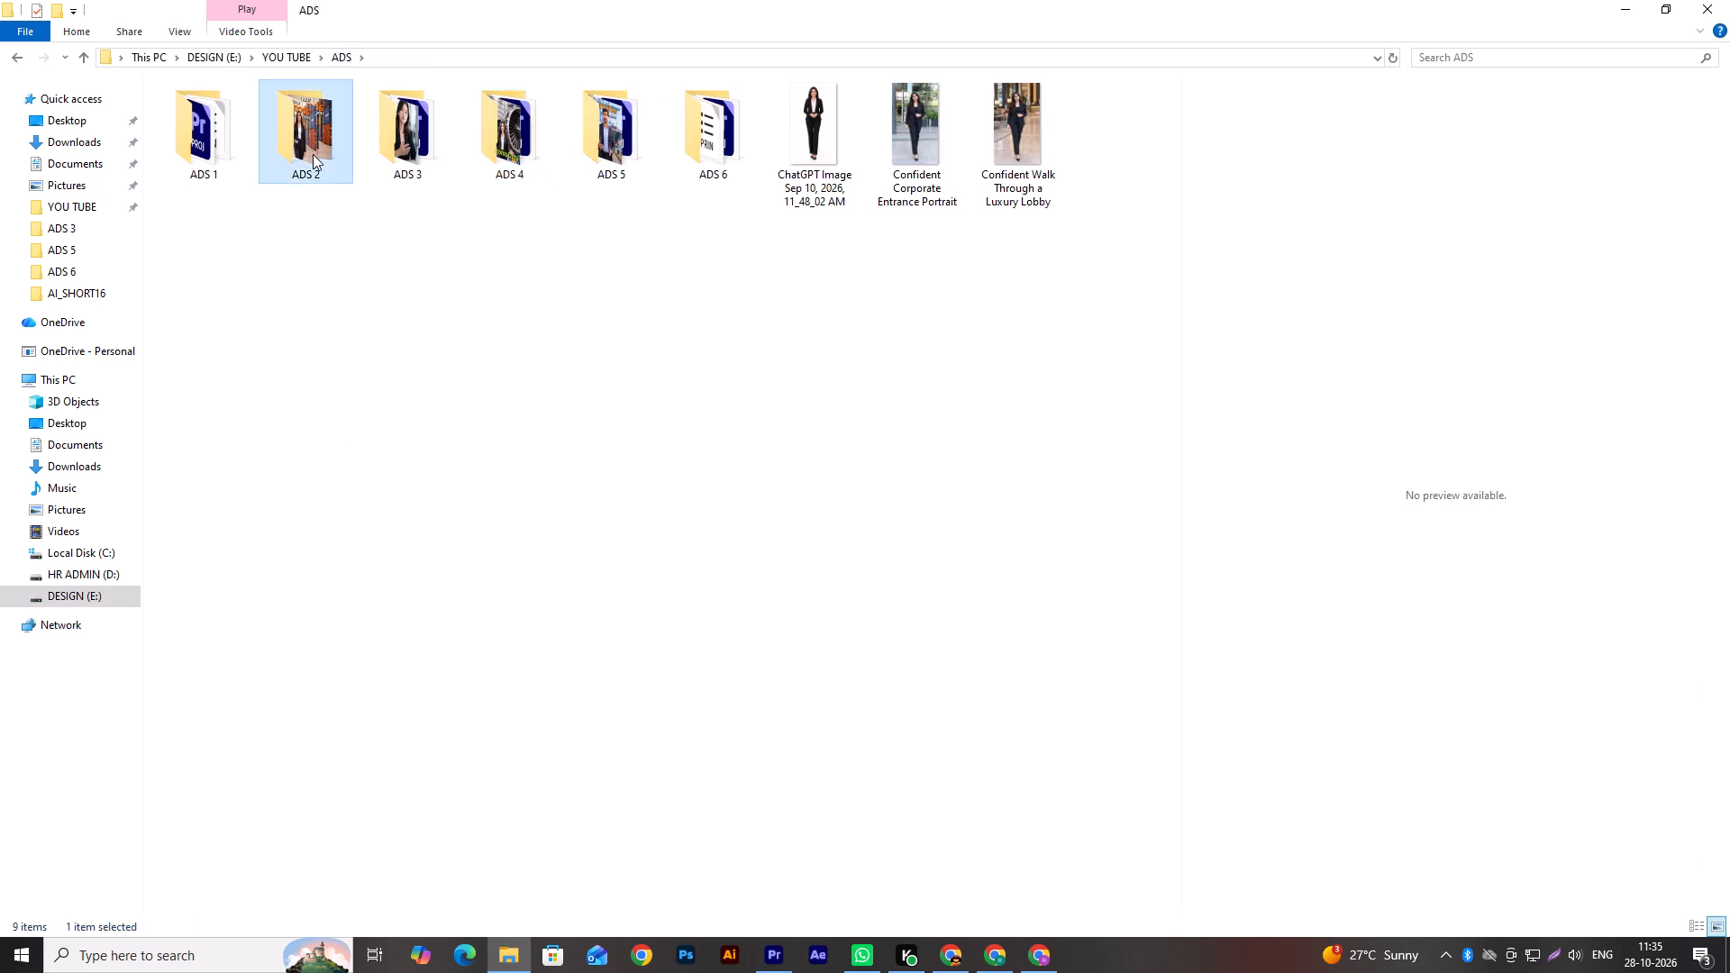
{"action": "left_click", "coordinate": [792, 119]}
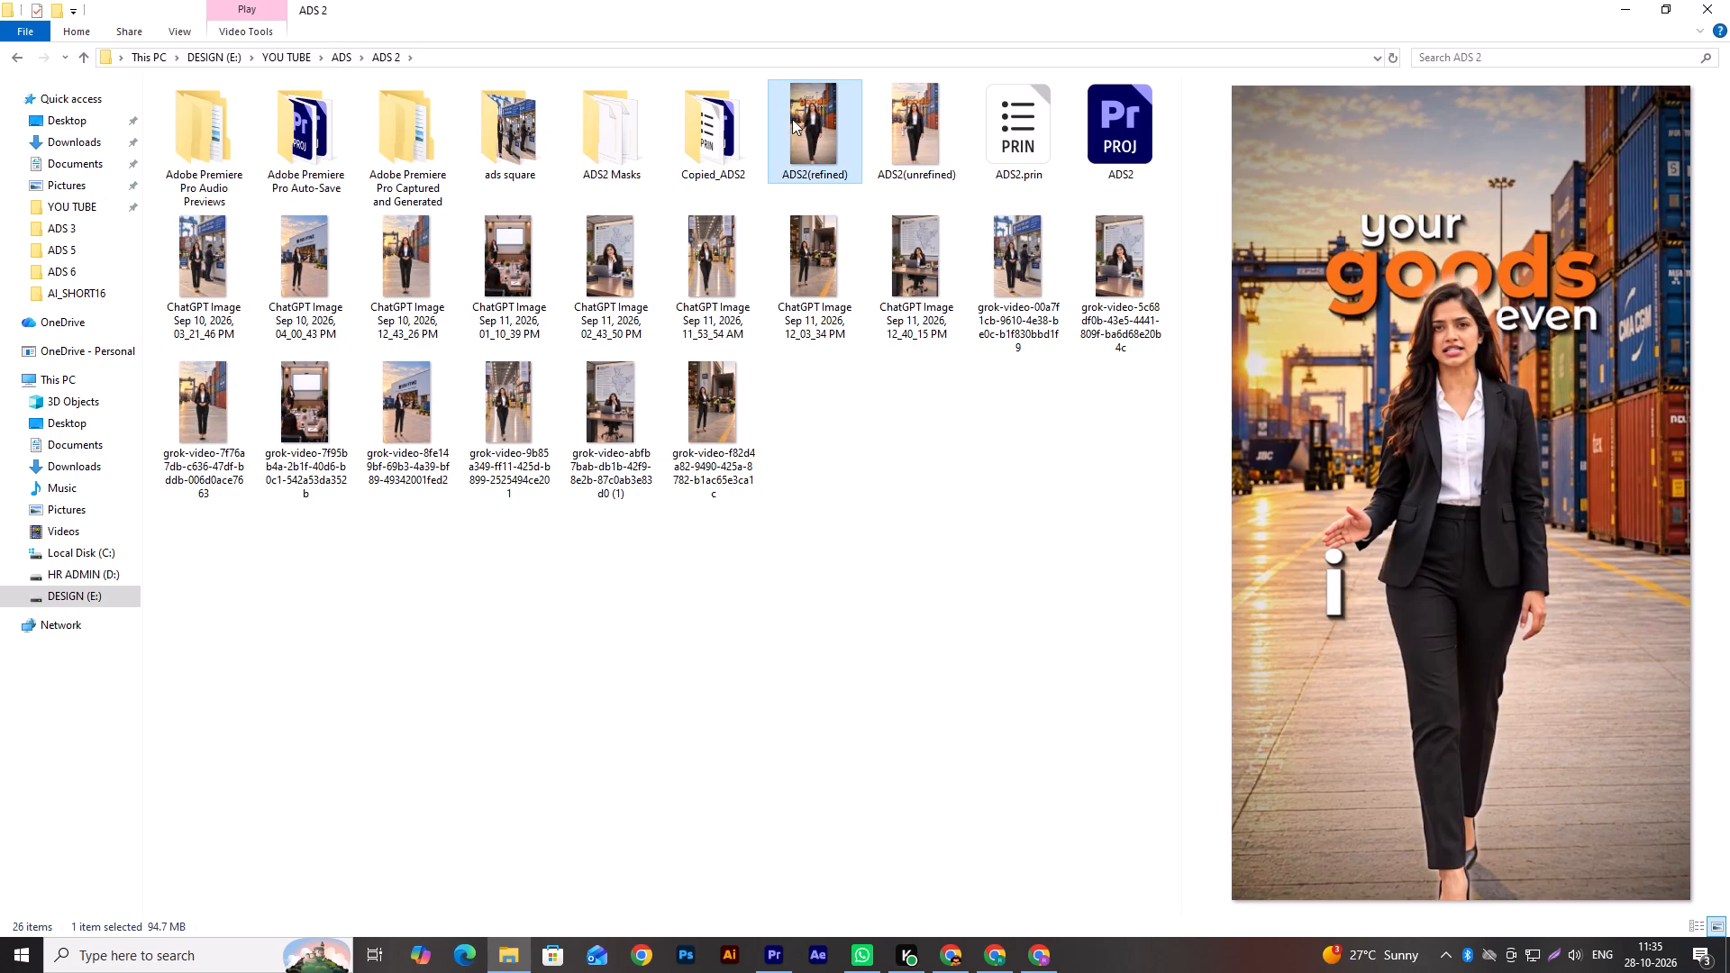
{"action": "left_click", "coordinate": [341, 50]}
{"action": "double_click", "coordinate": [201, 129]}
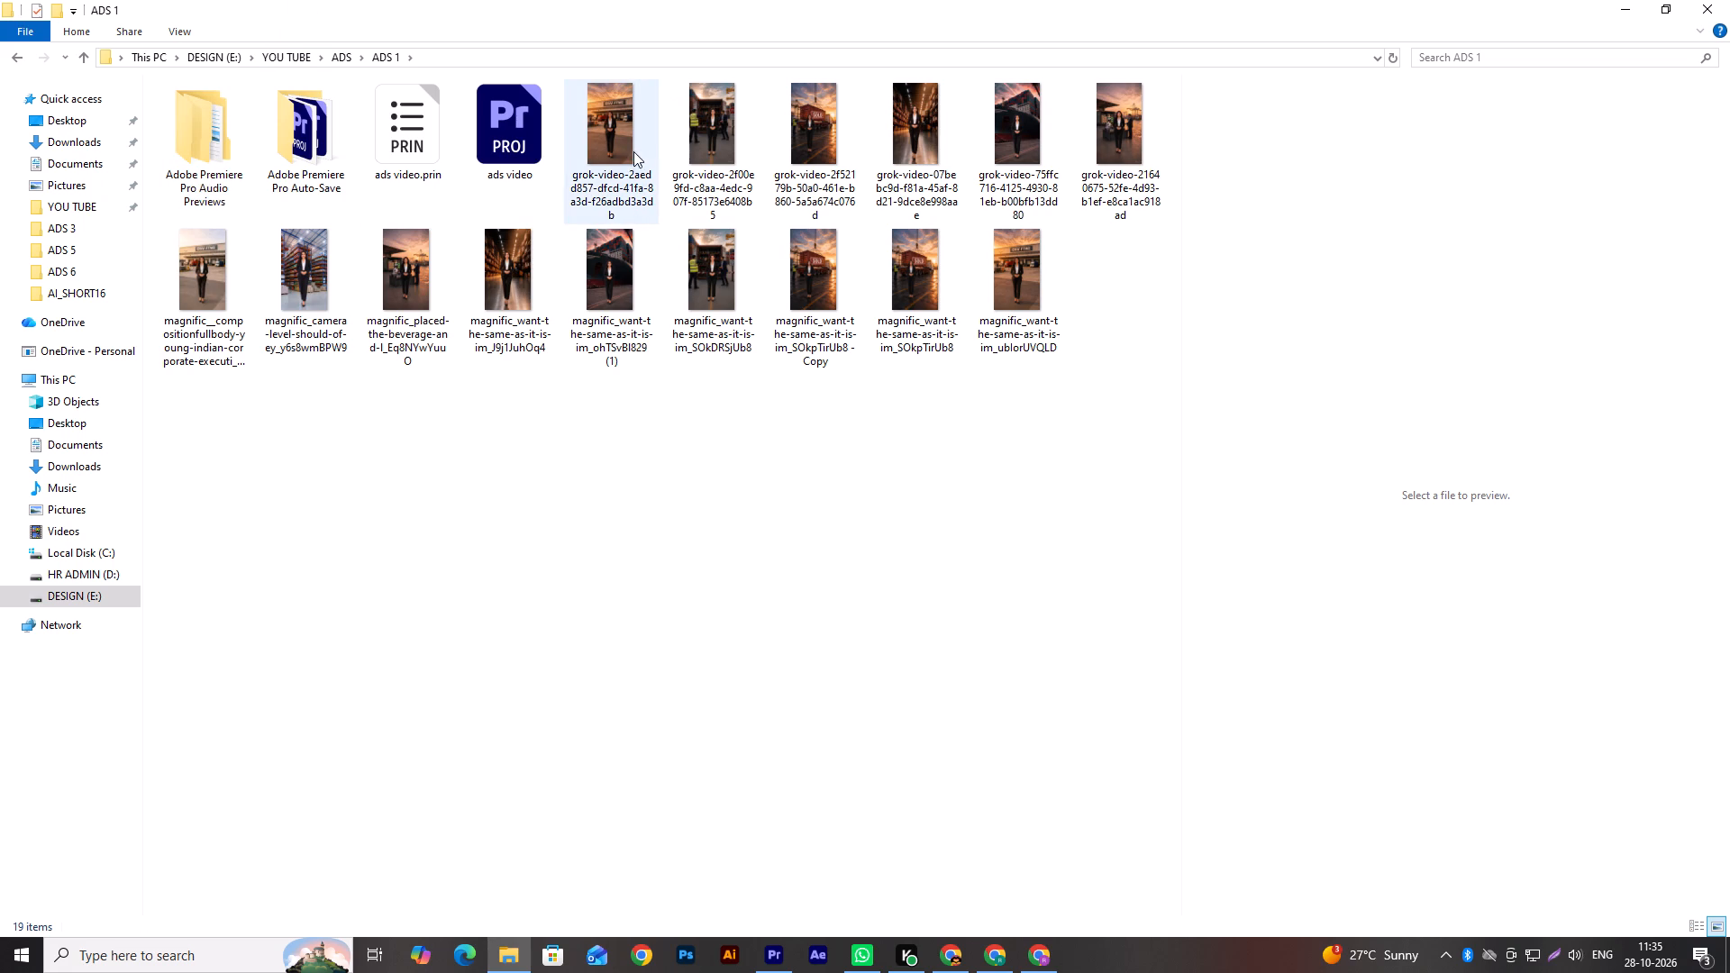
{"action": "left_click", "coordinate": [343, 52]}
{"action": "left_click", "coordinate": [794, 580]}
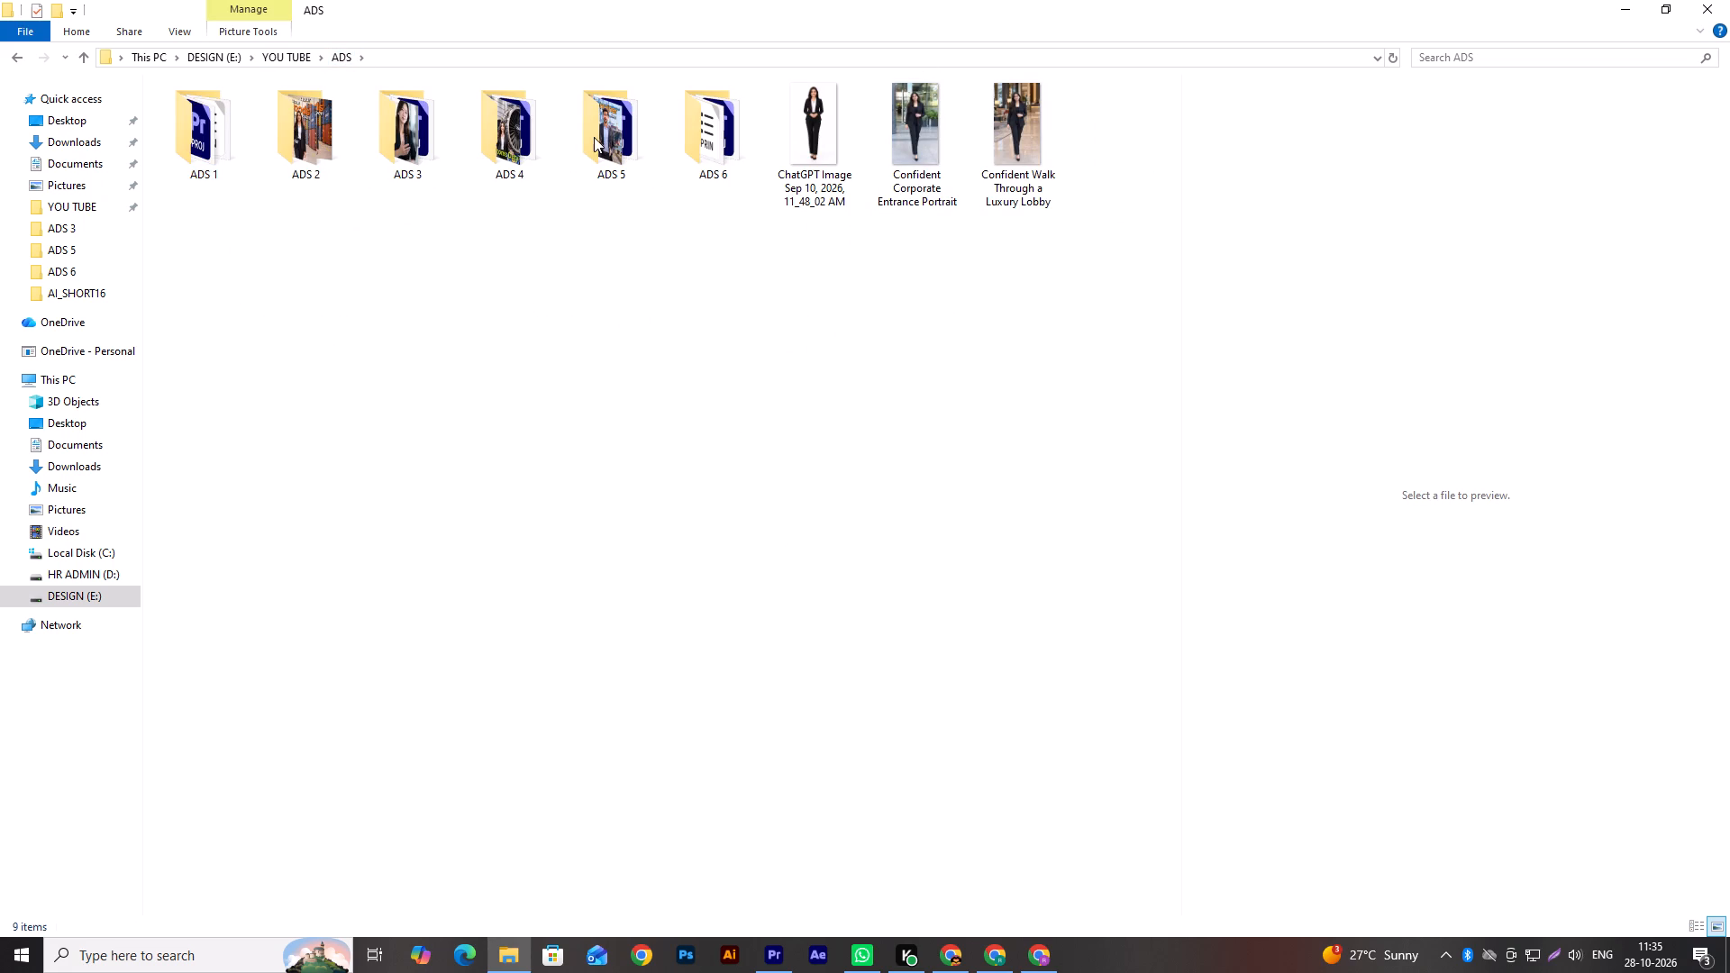
{"action": "triple_click", "coordinate": [522, 154]}
{"action": "left_click", "coordinate": [811, 137]}
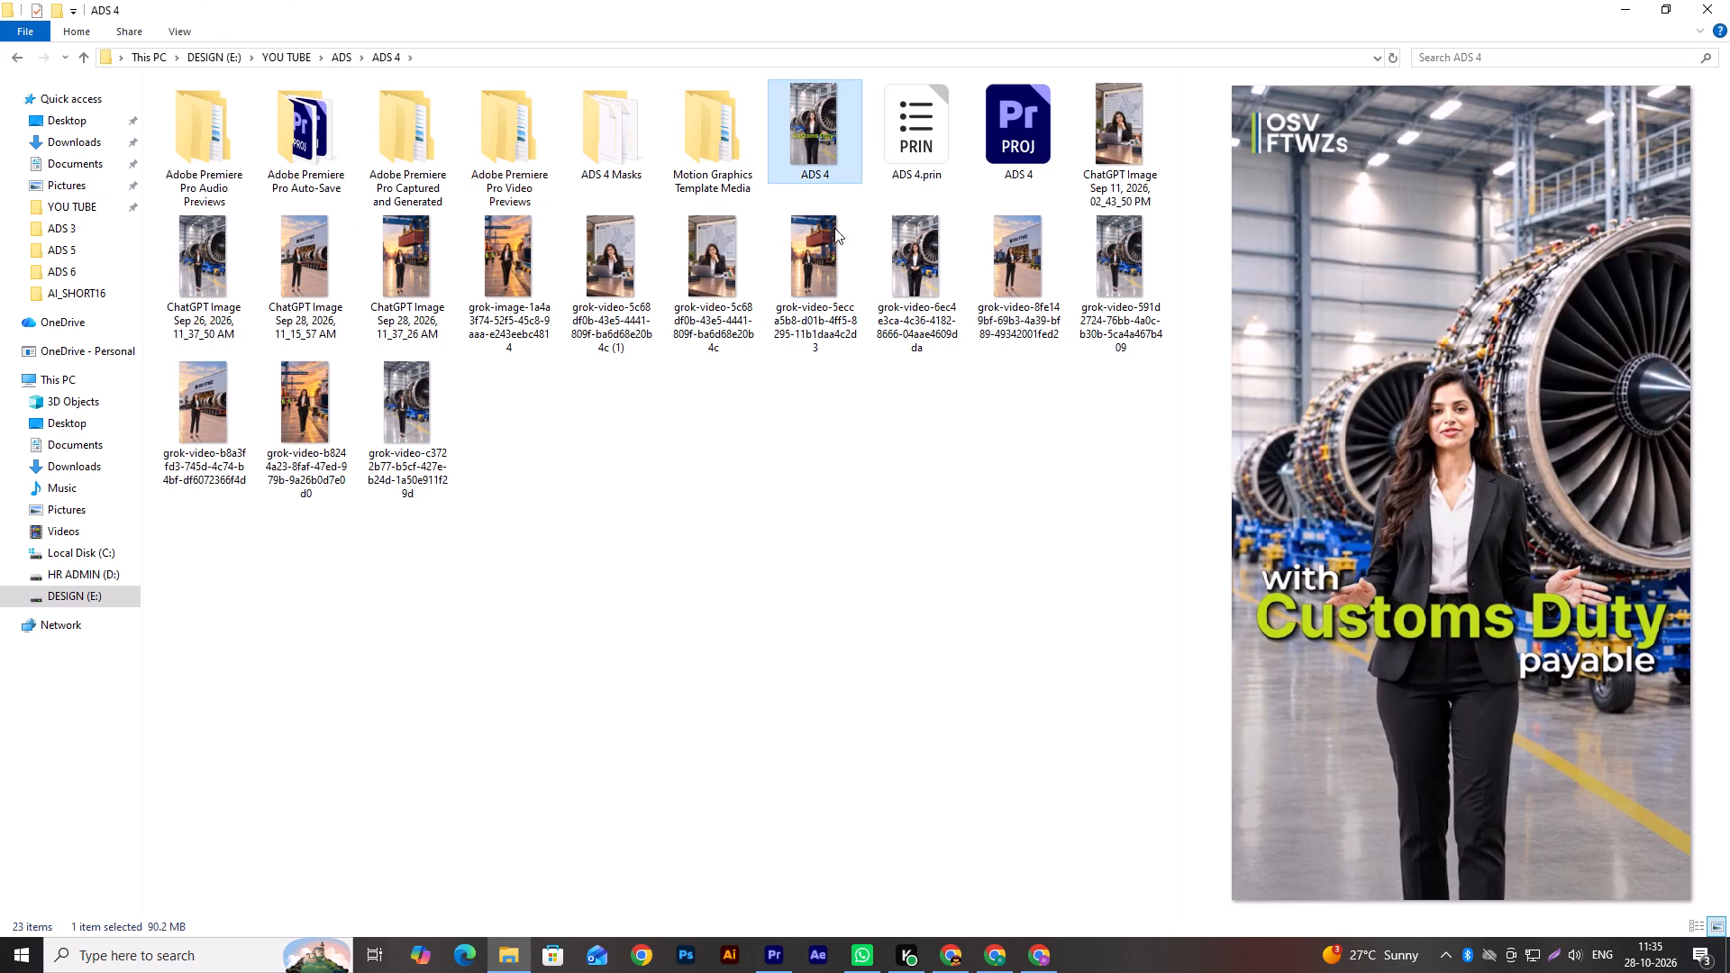
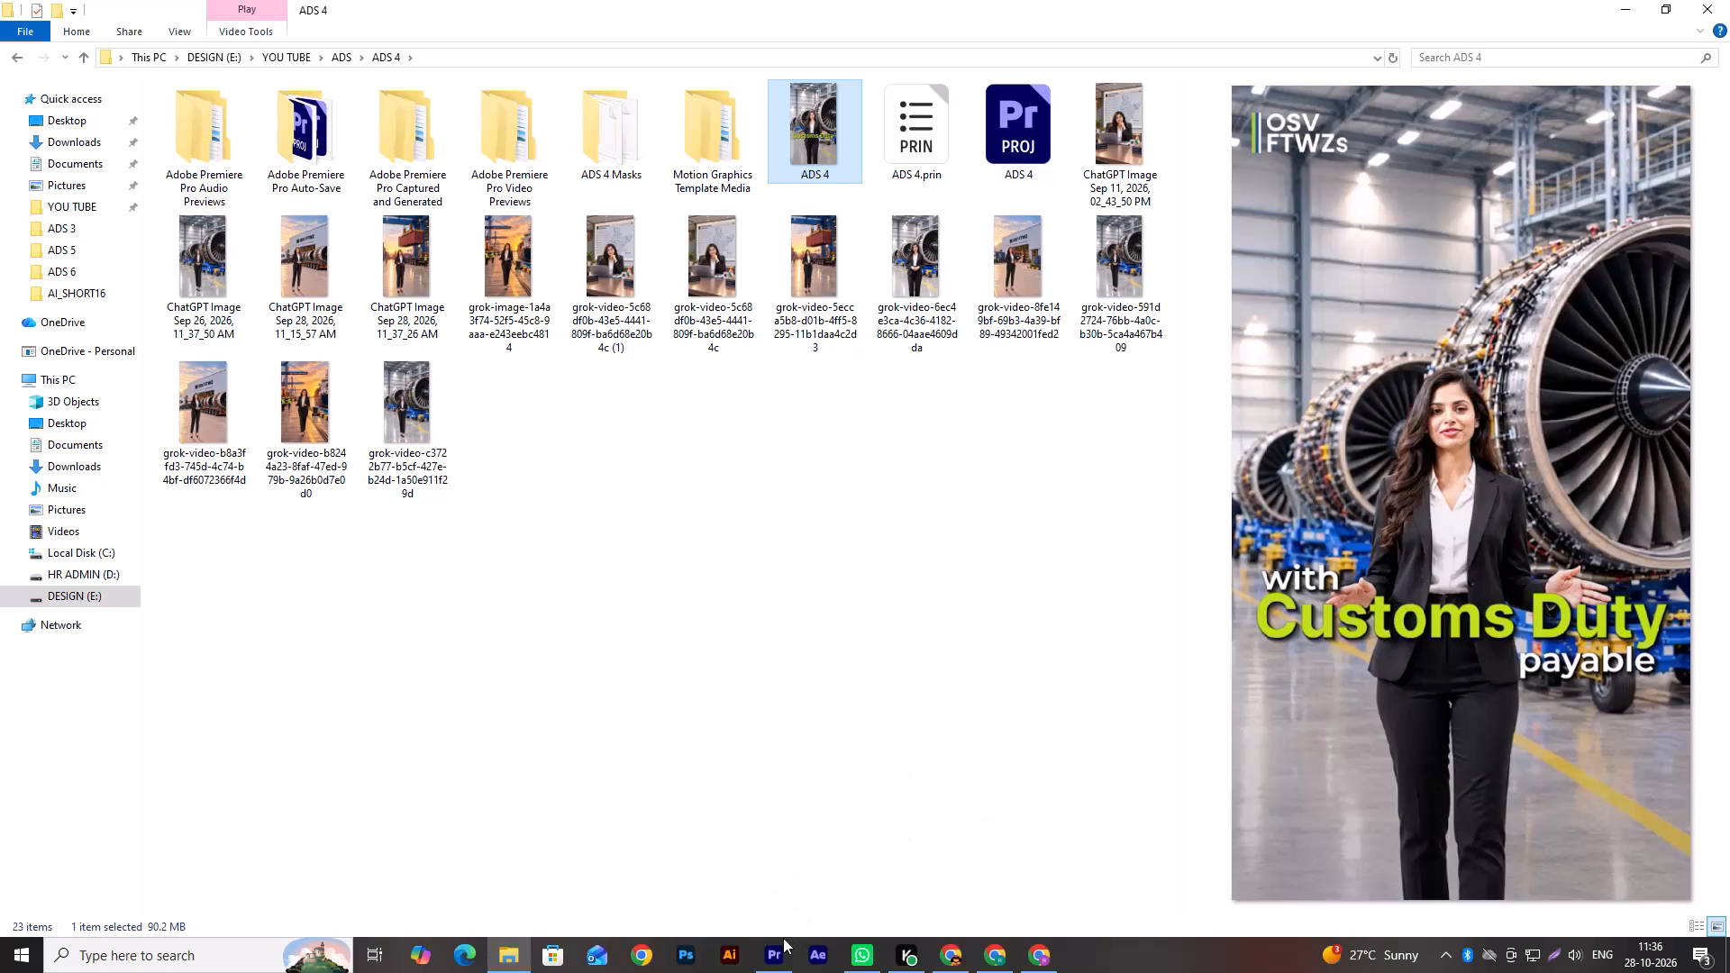
Switch back to Premiere, select the "Pharmaceutical" text layer and fit the whole frame in the program preview.
{"action": "left_click", "coordinate": [774, 964]}
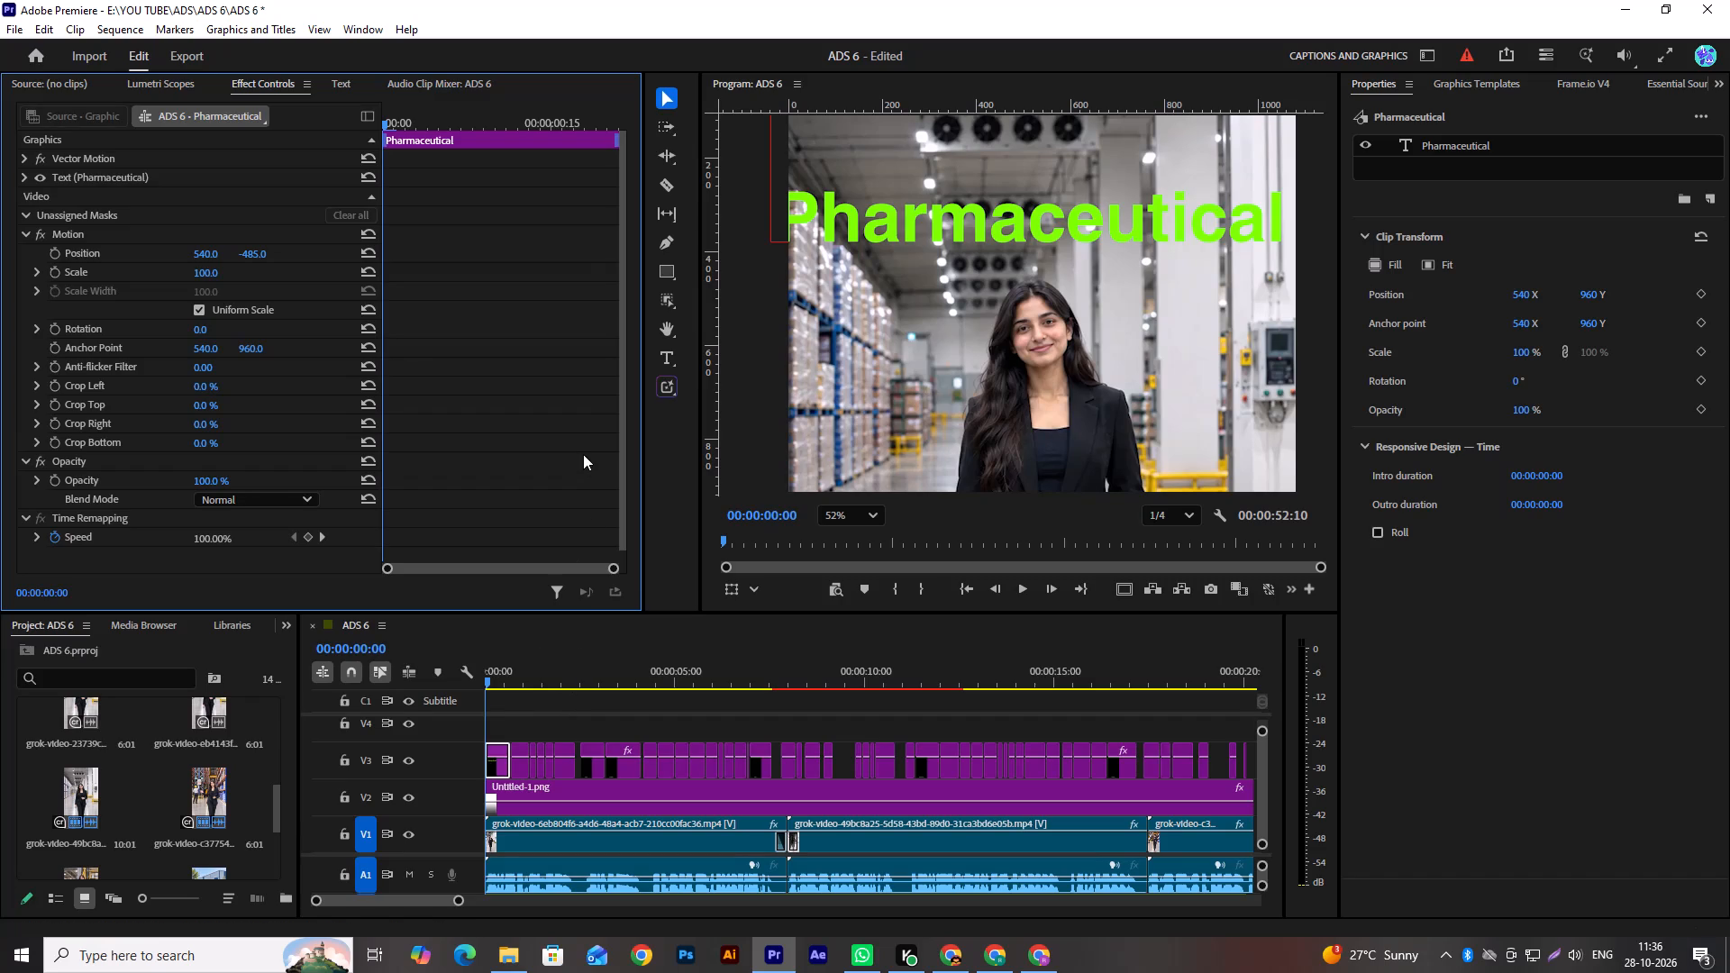
{"action": "left_click", "coordinate": [1451, 140]}
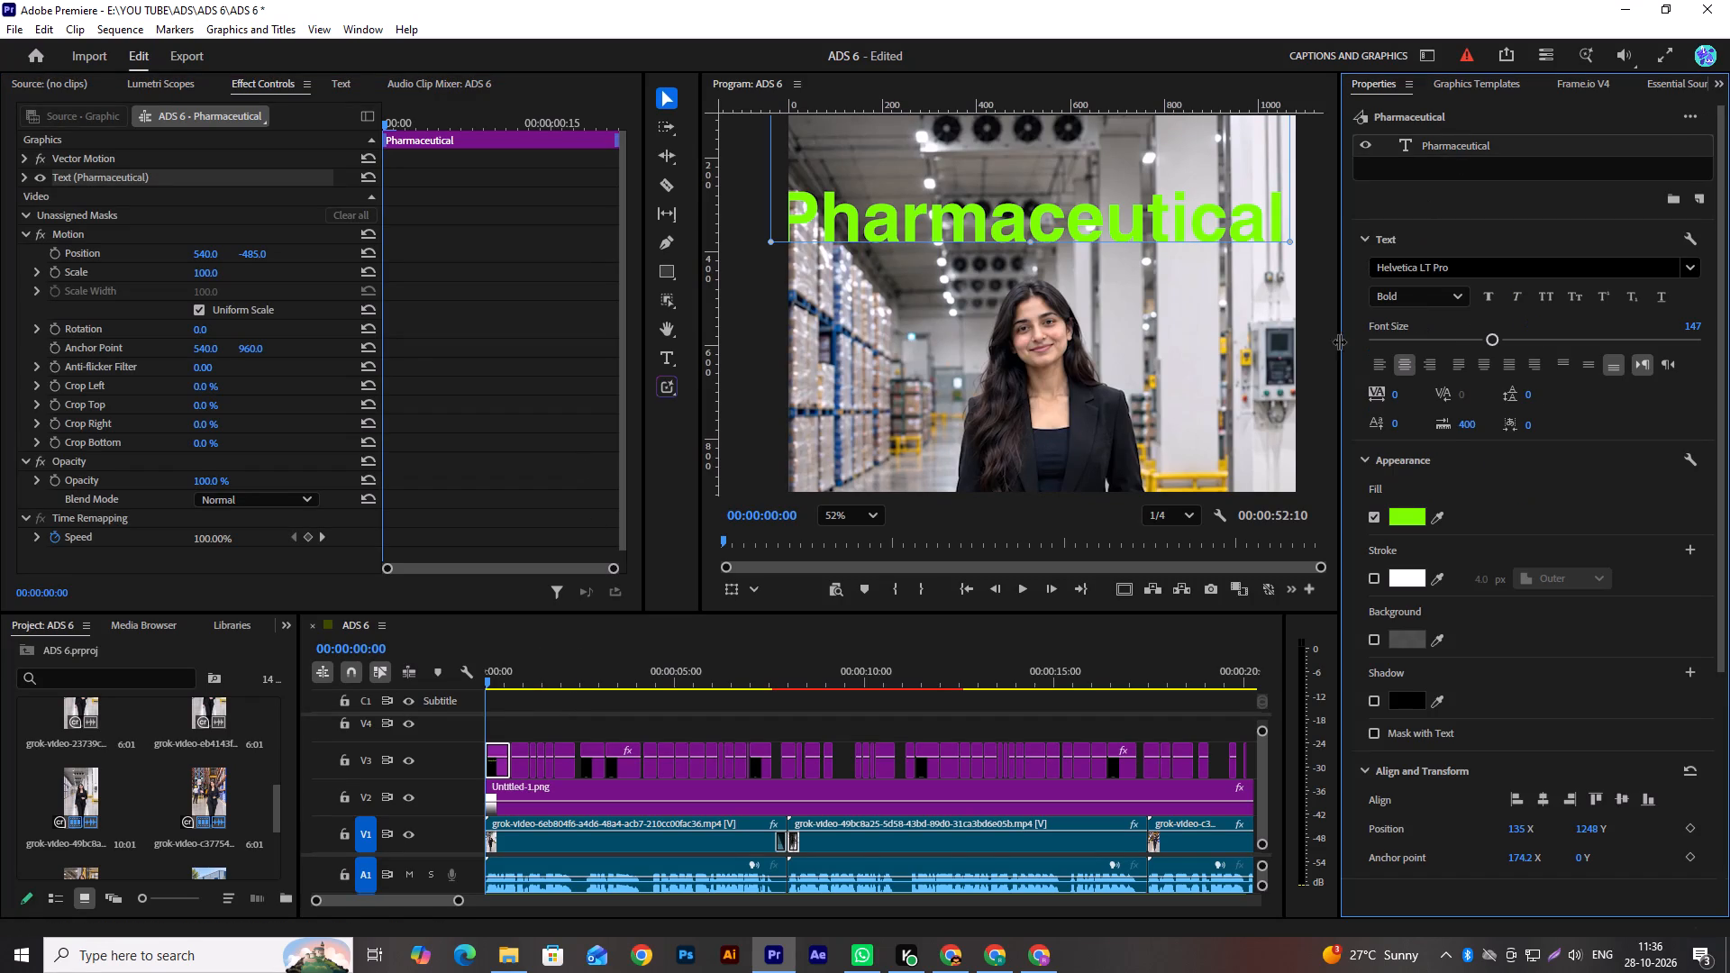
{"action": "left_click", "coordinate": [848, 521]}
{"action": "left_click", "coordinate": [850, 533]}
{"action": "left_click", "coordinate": [851, 549]}
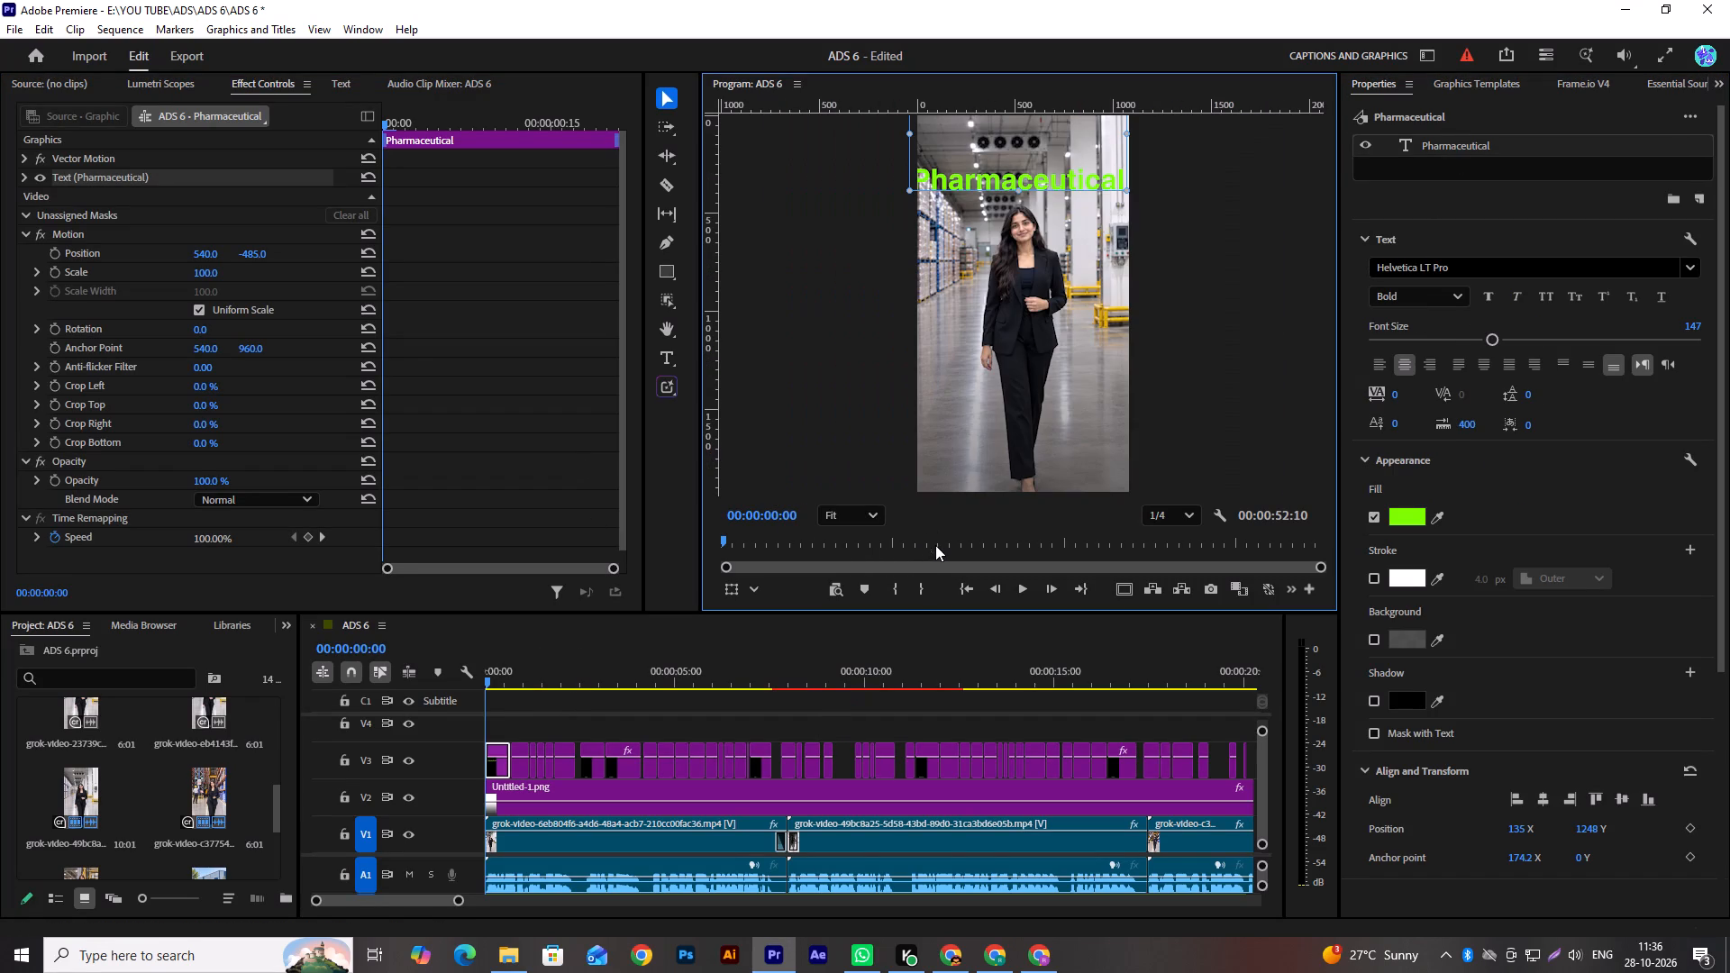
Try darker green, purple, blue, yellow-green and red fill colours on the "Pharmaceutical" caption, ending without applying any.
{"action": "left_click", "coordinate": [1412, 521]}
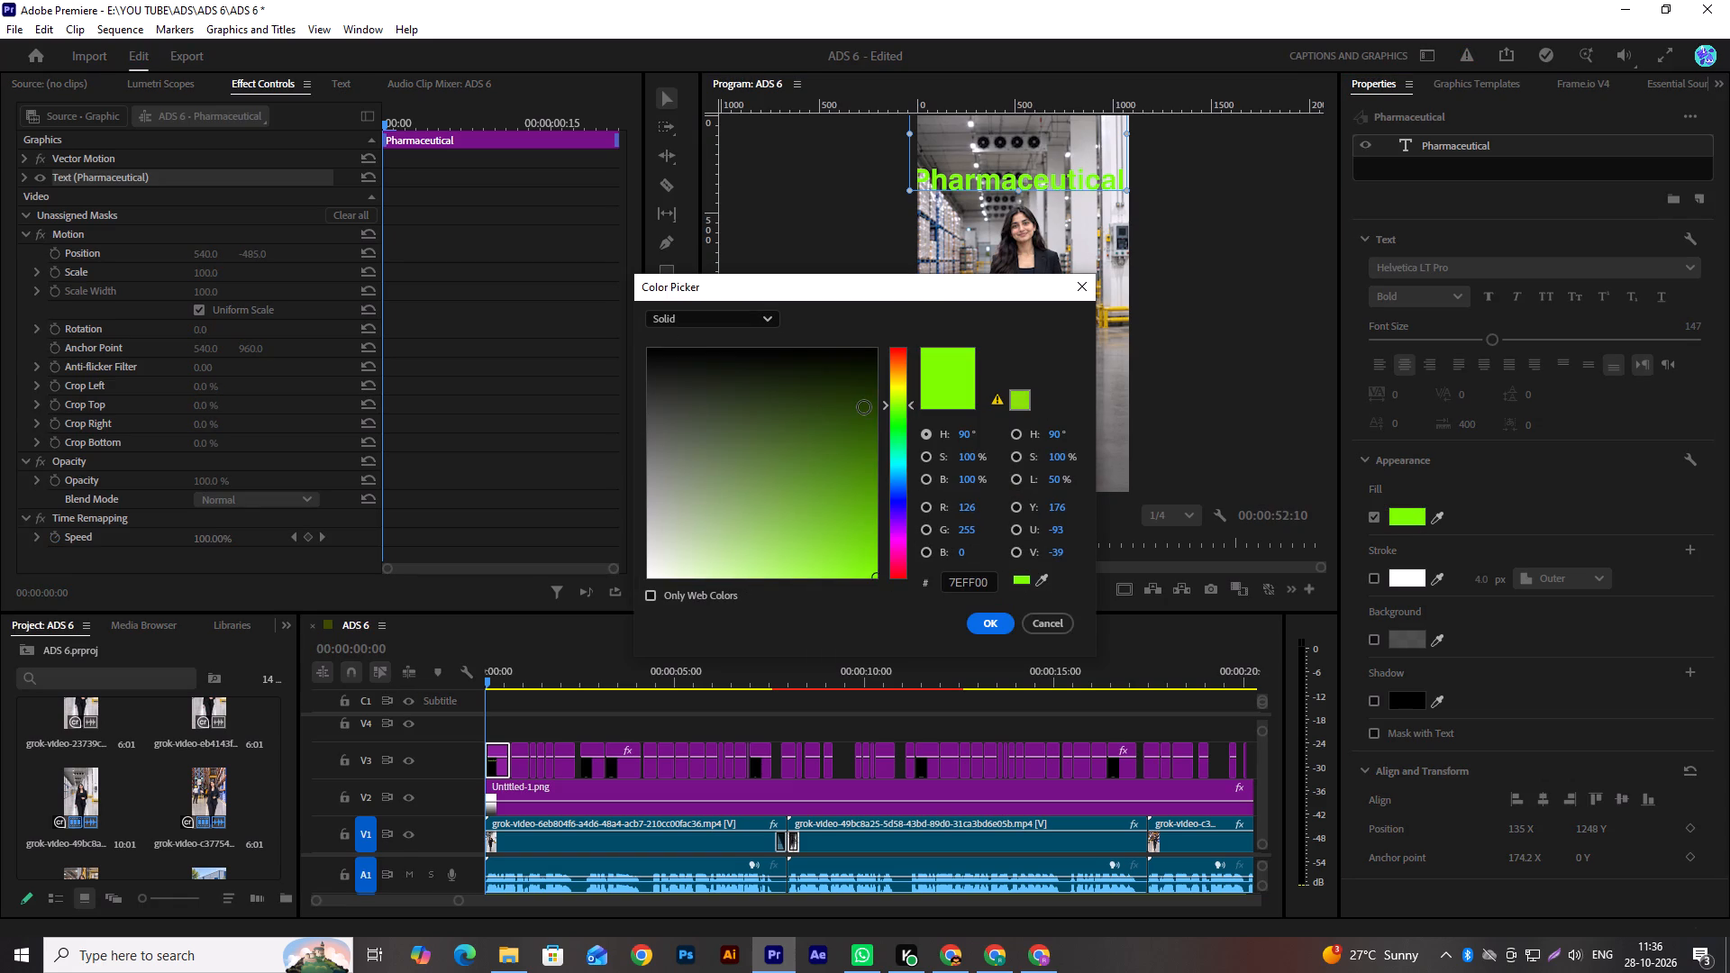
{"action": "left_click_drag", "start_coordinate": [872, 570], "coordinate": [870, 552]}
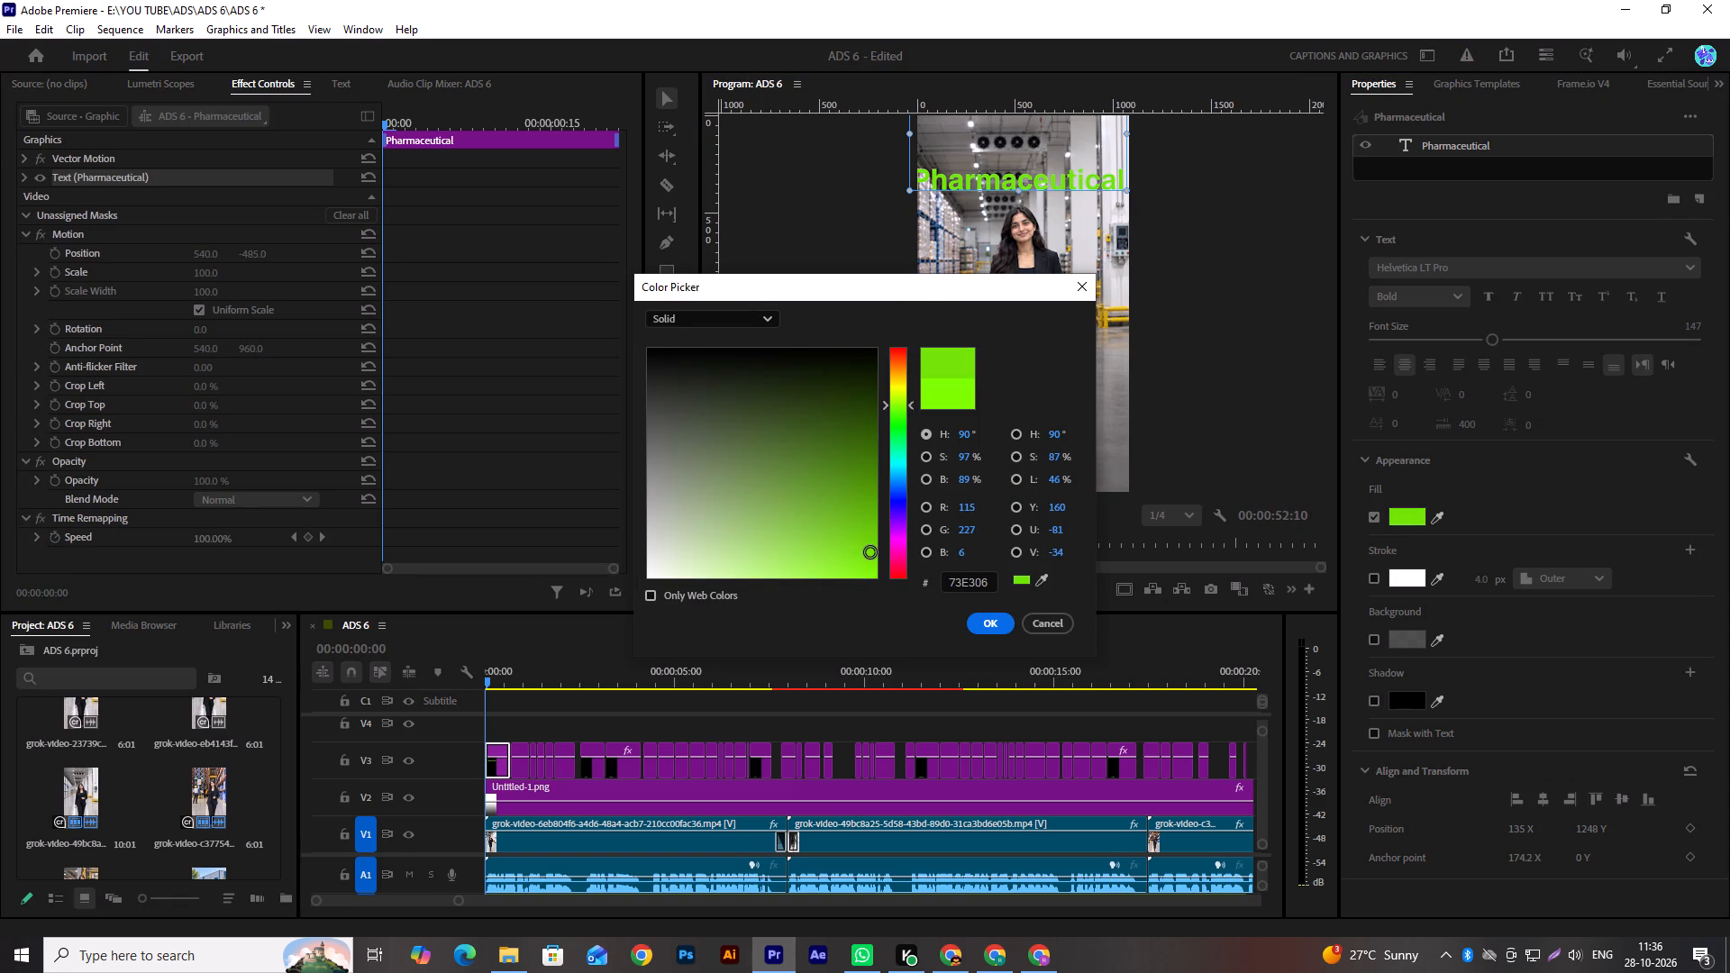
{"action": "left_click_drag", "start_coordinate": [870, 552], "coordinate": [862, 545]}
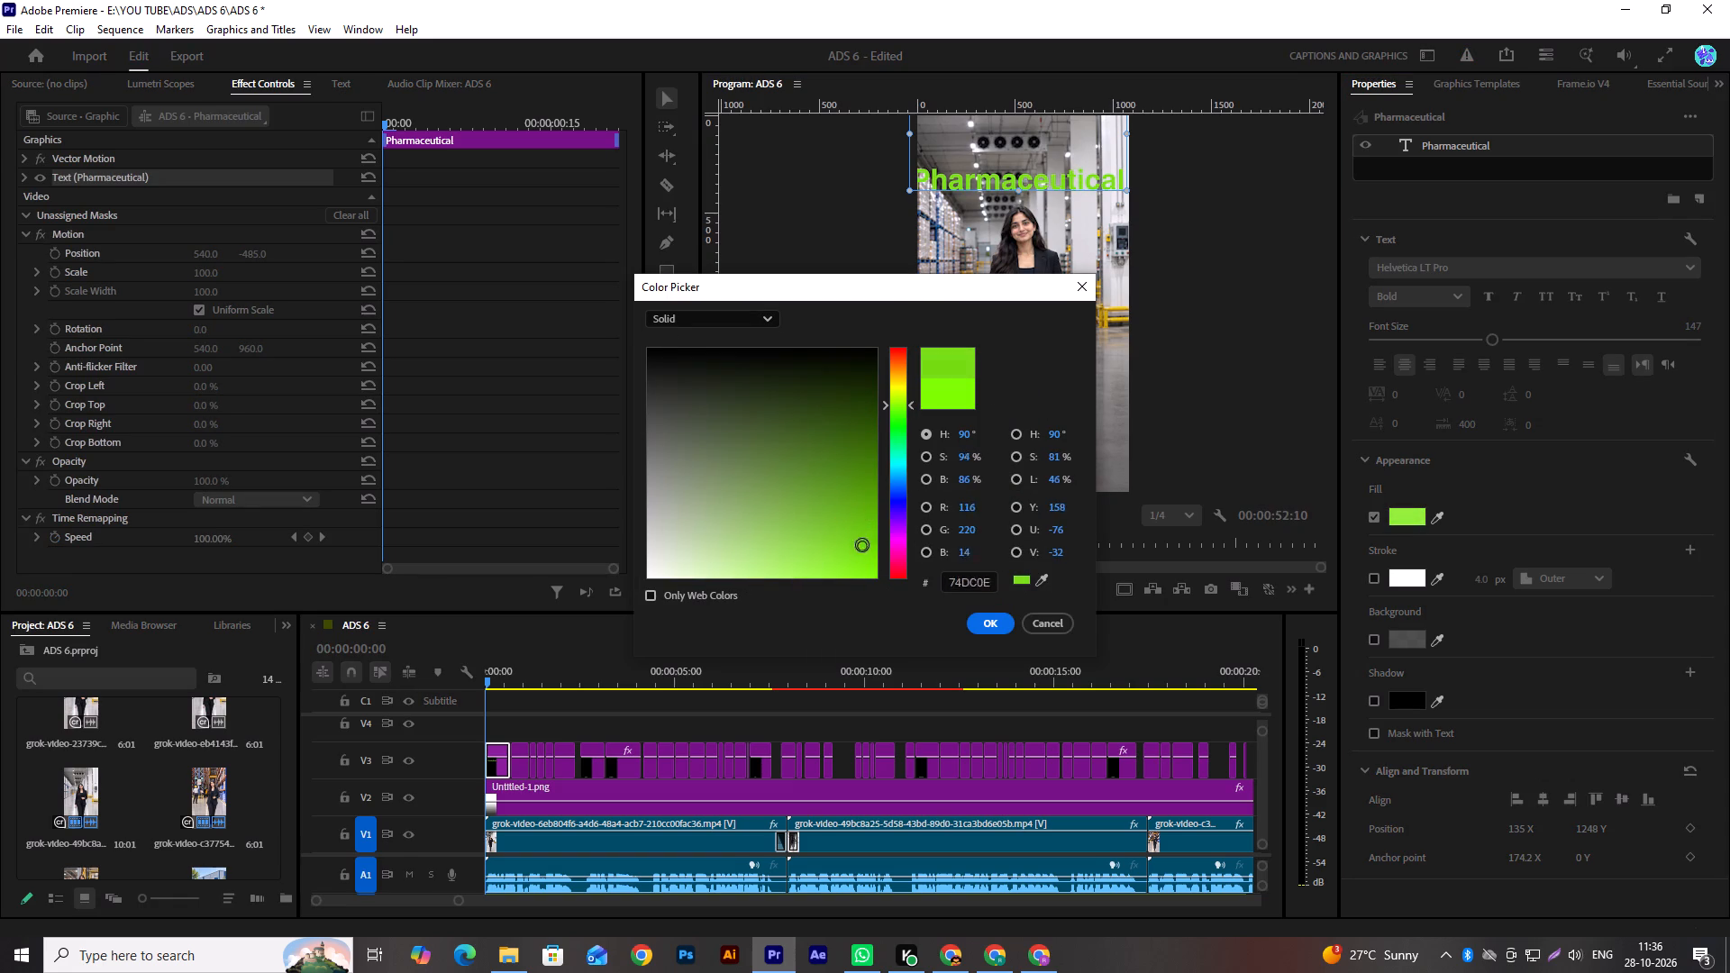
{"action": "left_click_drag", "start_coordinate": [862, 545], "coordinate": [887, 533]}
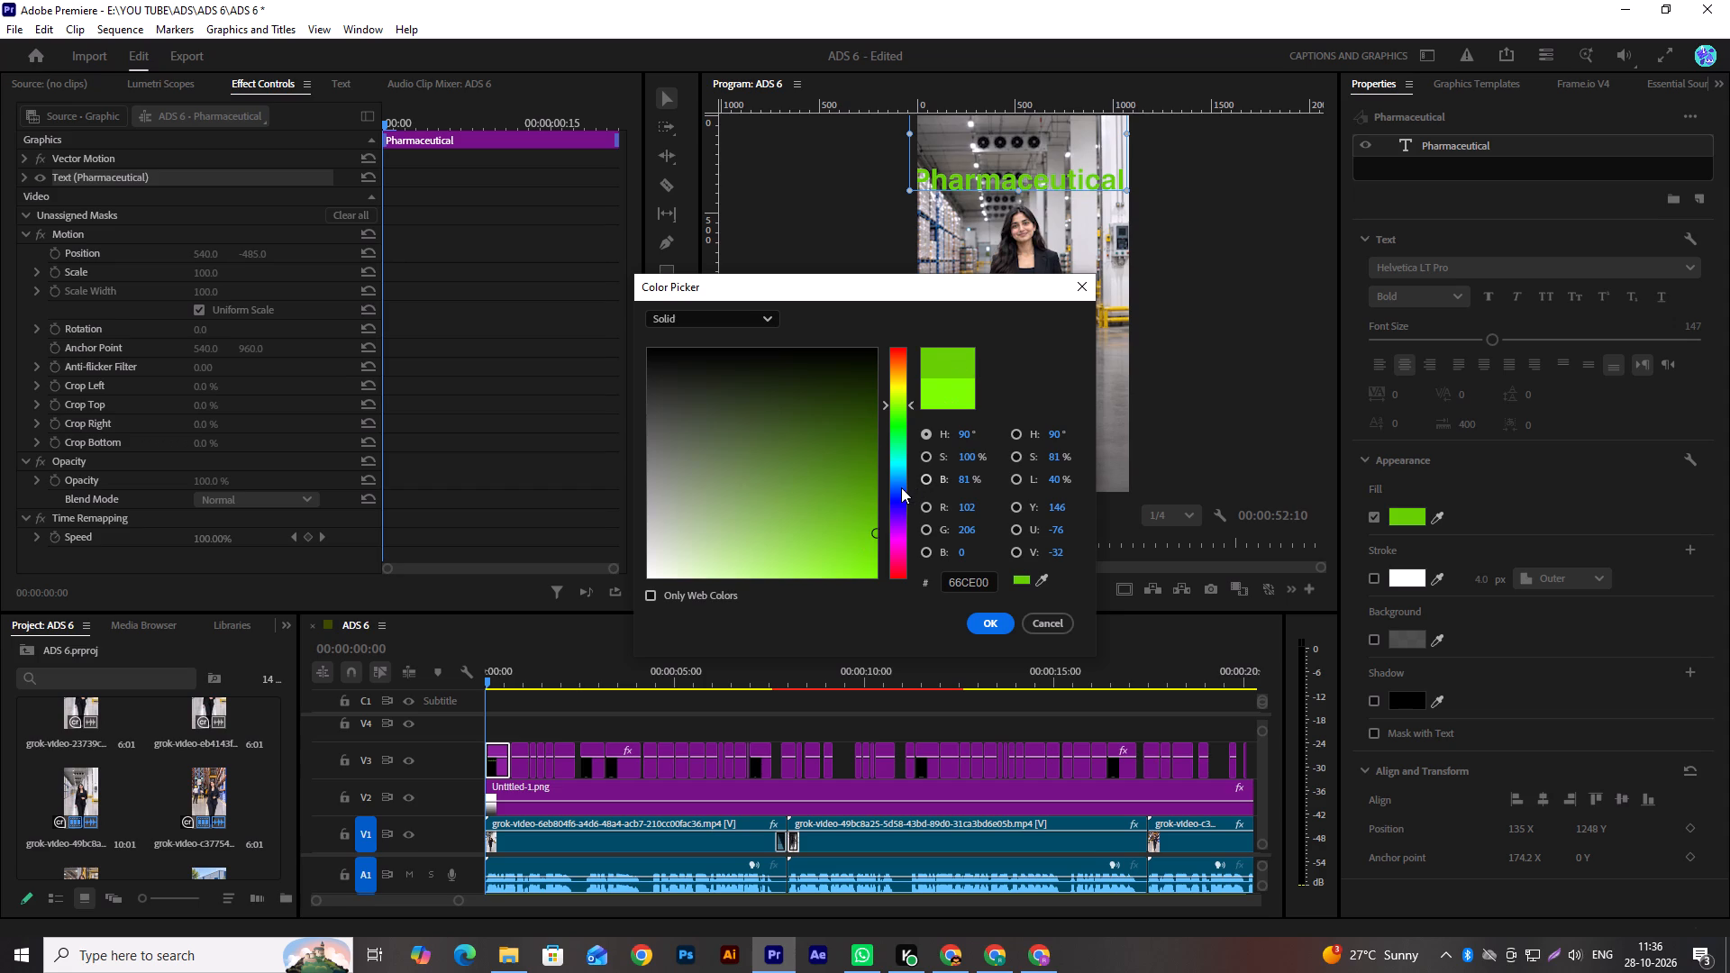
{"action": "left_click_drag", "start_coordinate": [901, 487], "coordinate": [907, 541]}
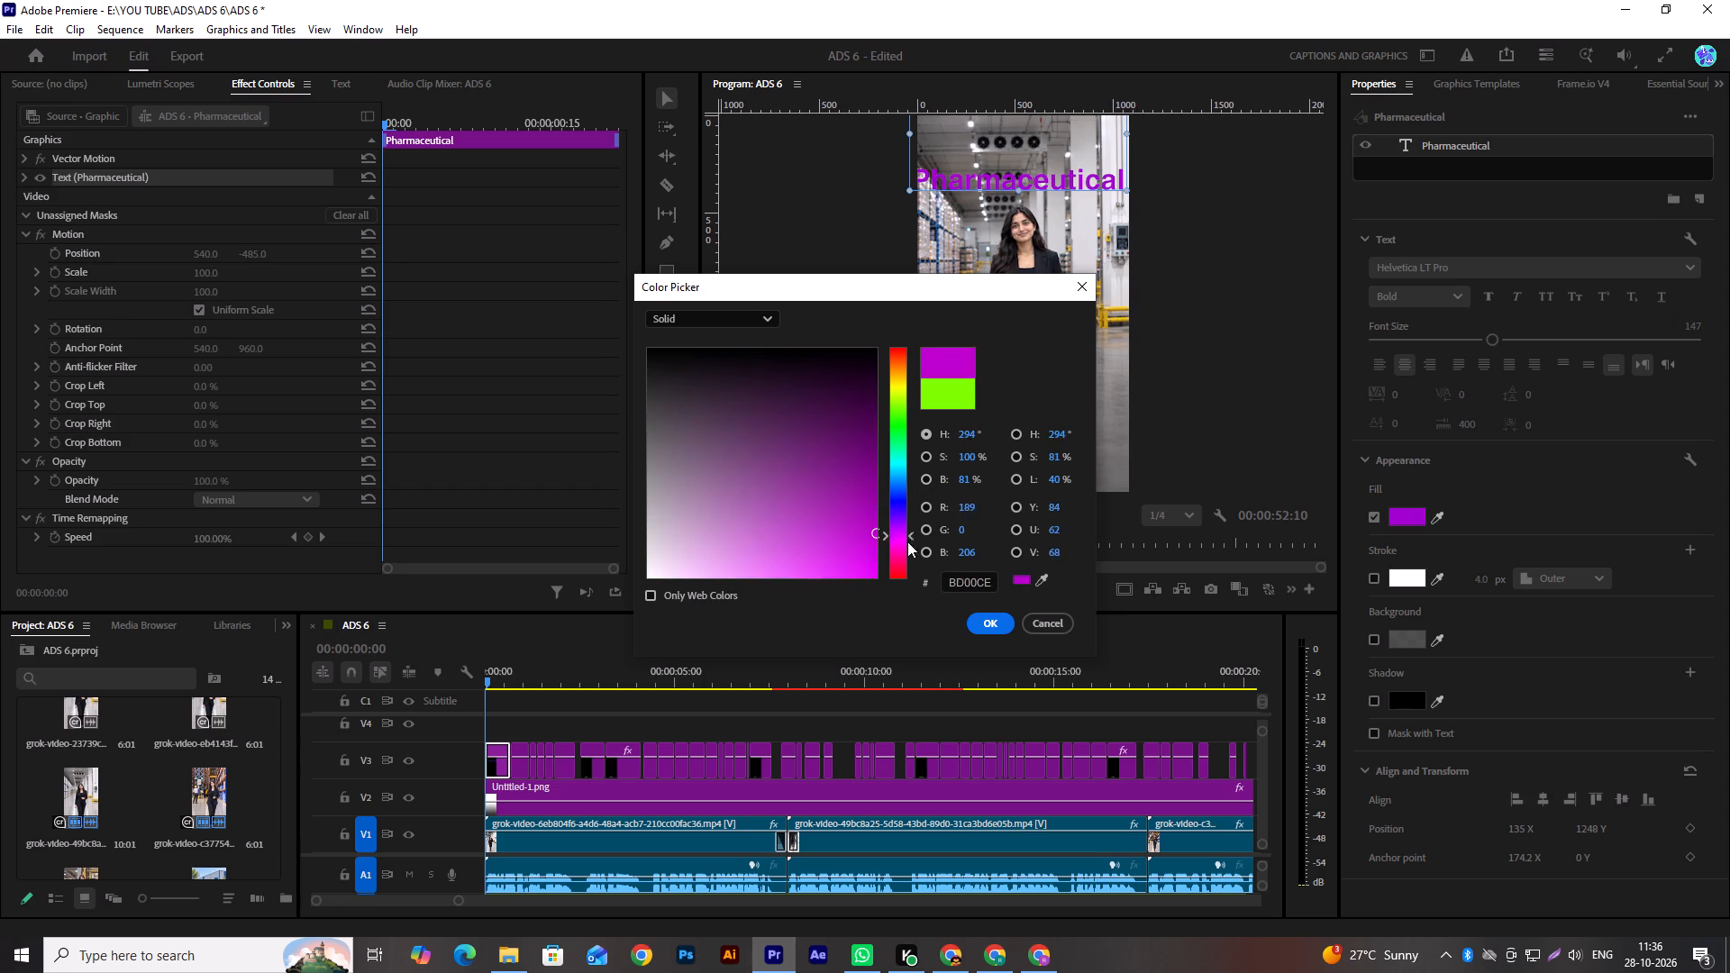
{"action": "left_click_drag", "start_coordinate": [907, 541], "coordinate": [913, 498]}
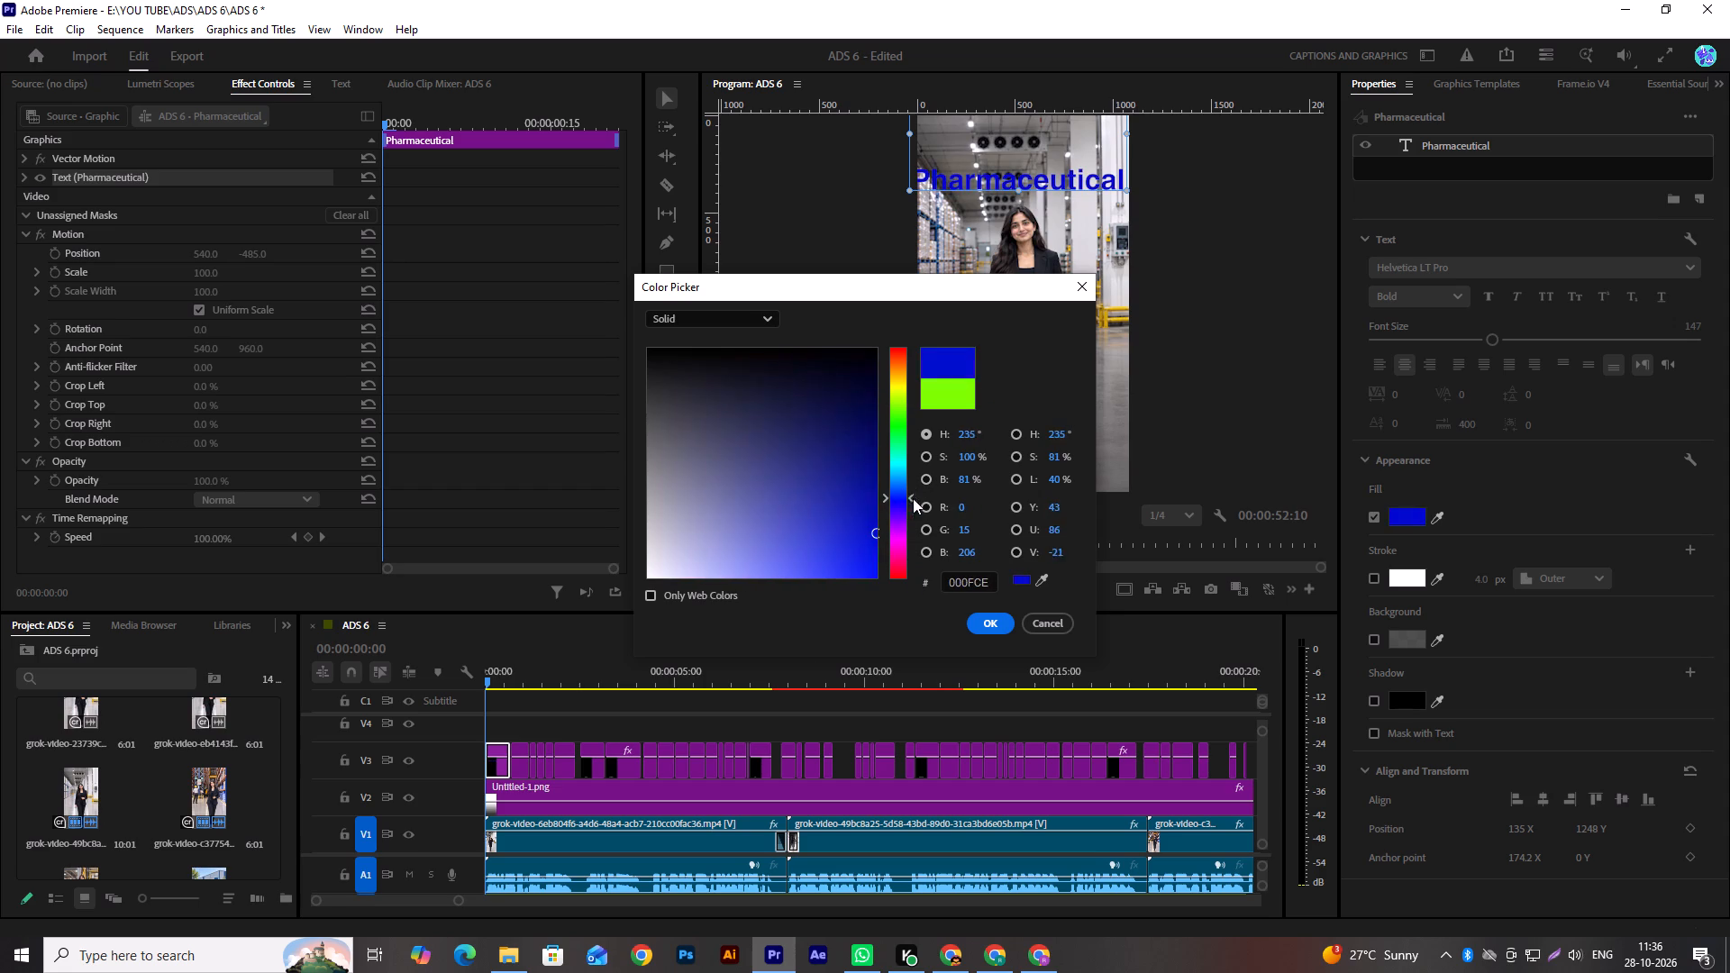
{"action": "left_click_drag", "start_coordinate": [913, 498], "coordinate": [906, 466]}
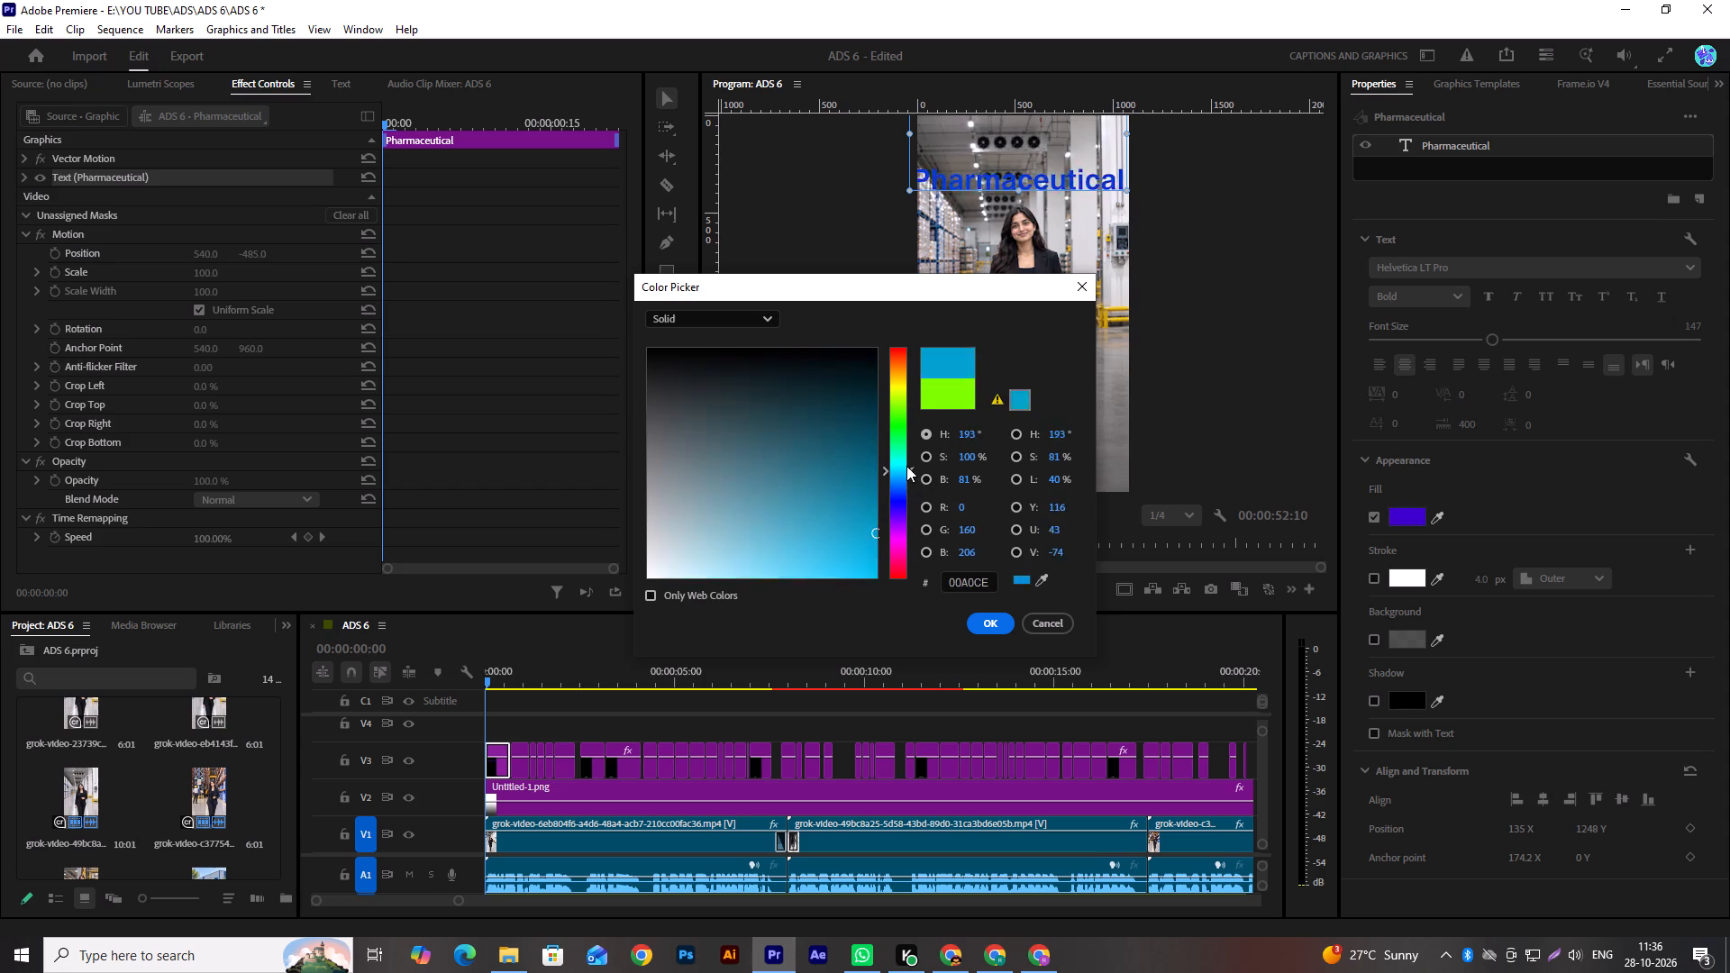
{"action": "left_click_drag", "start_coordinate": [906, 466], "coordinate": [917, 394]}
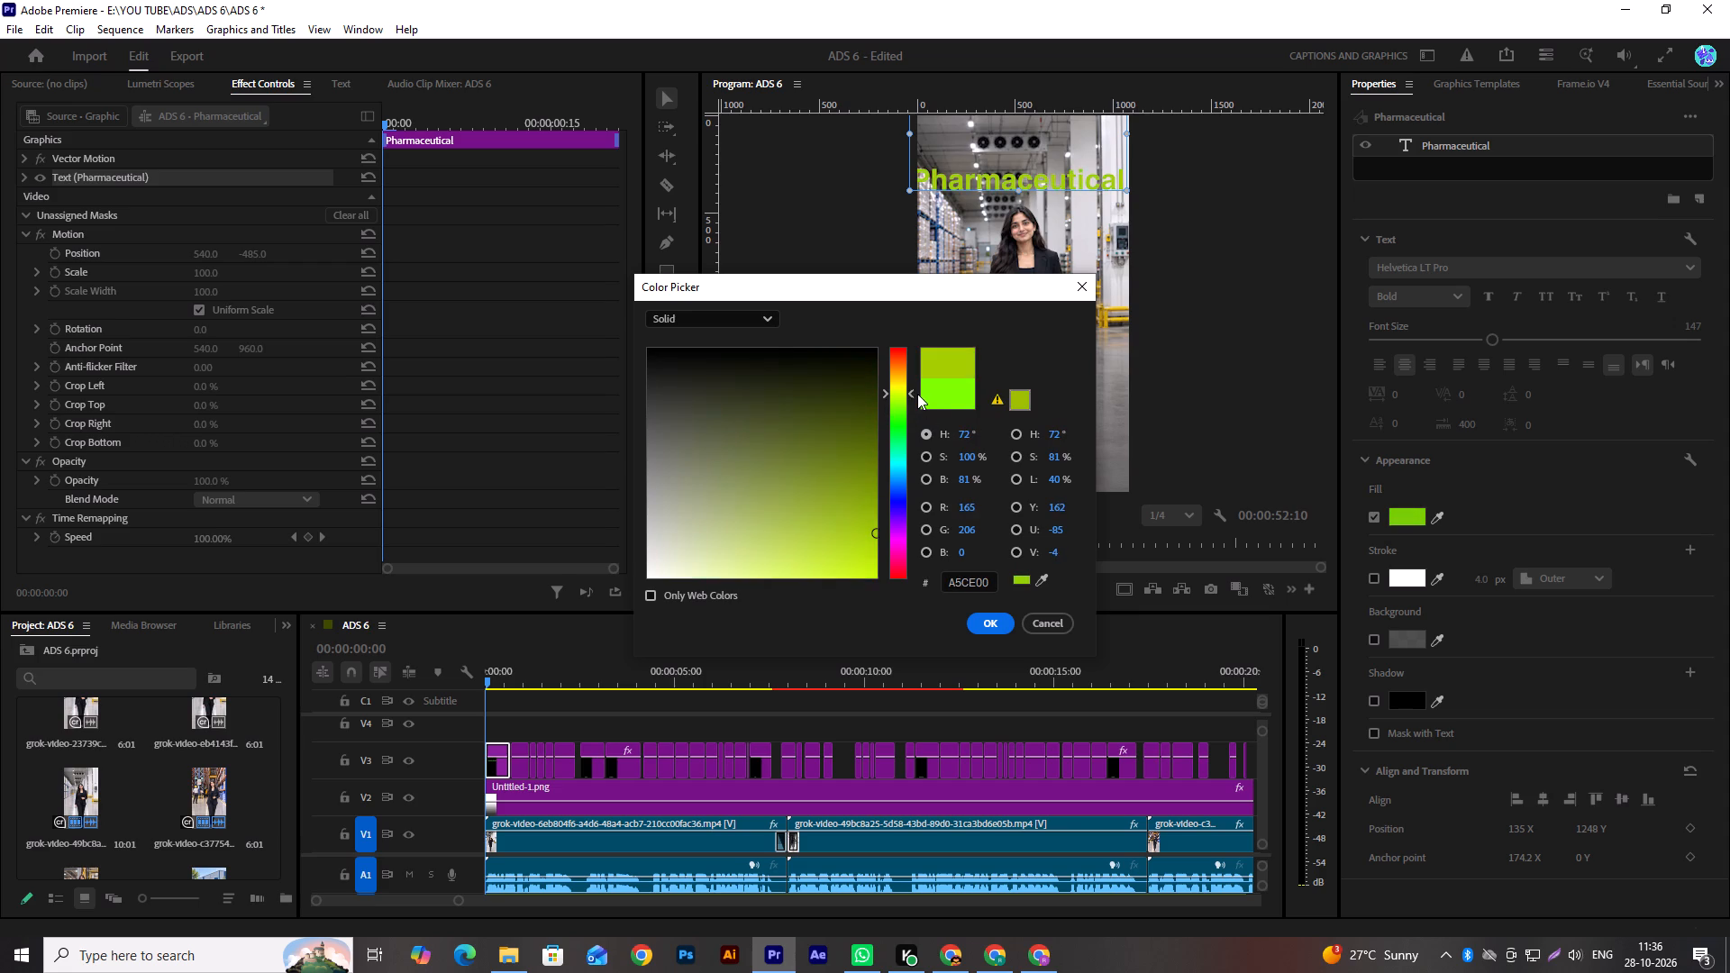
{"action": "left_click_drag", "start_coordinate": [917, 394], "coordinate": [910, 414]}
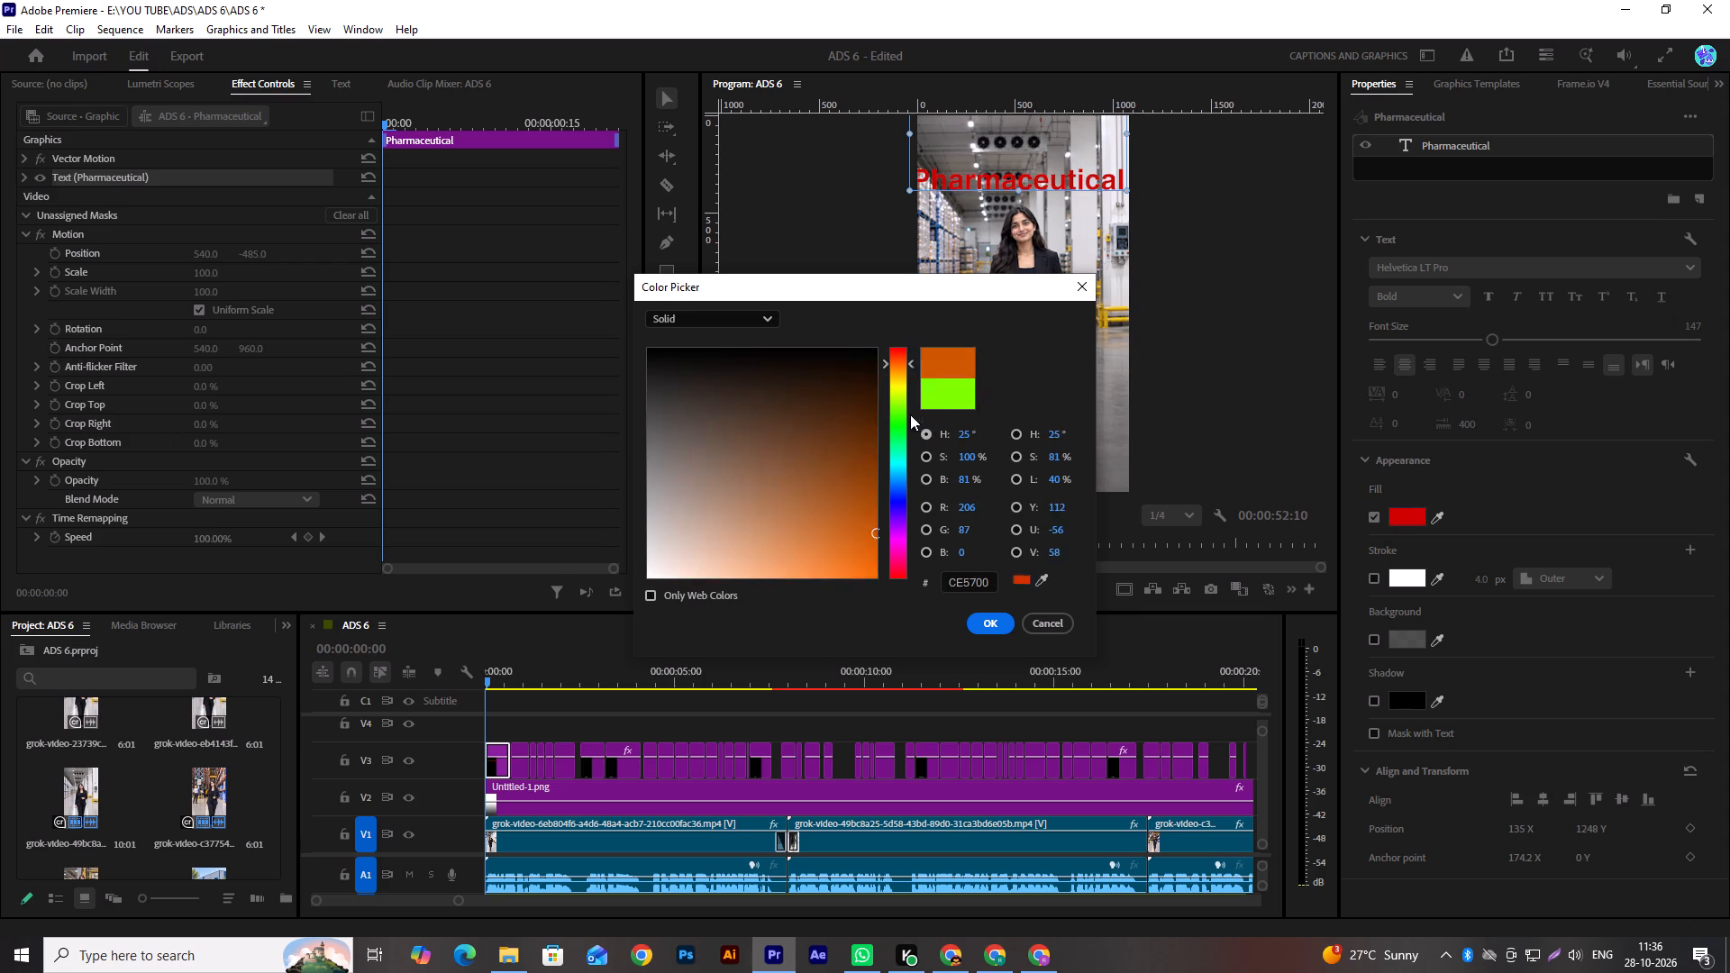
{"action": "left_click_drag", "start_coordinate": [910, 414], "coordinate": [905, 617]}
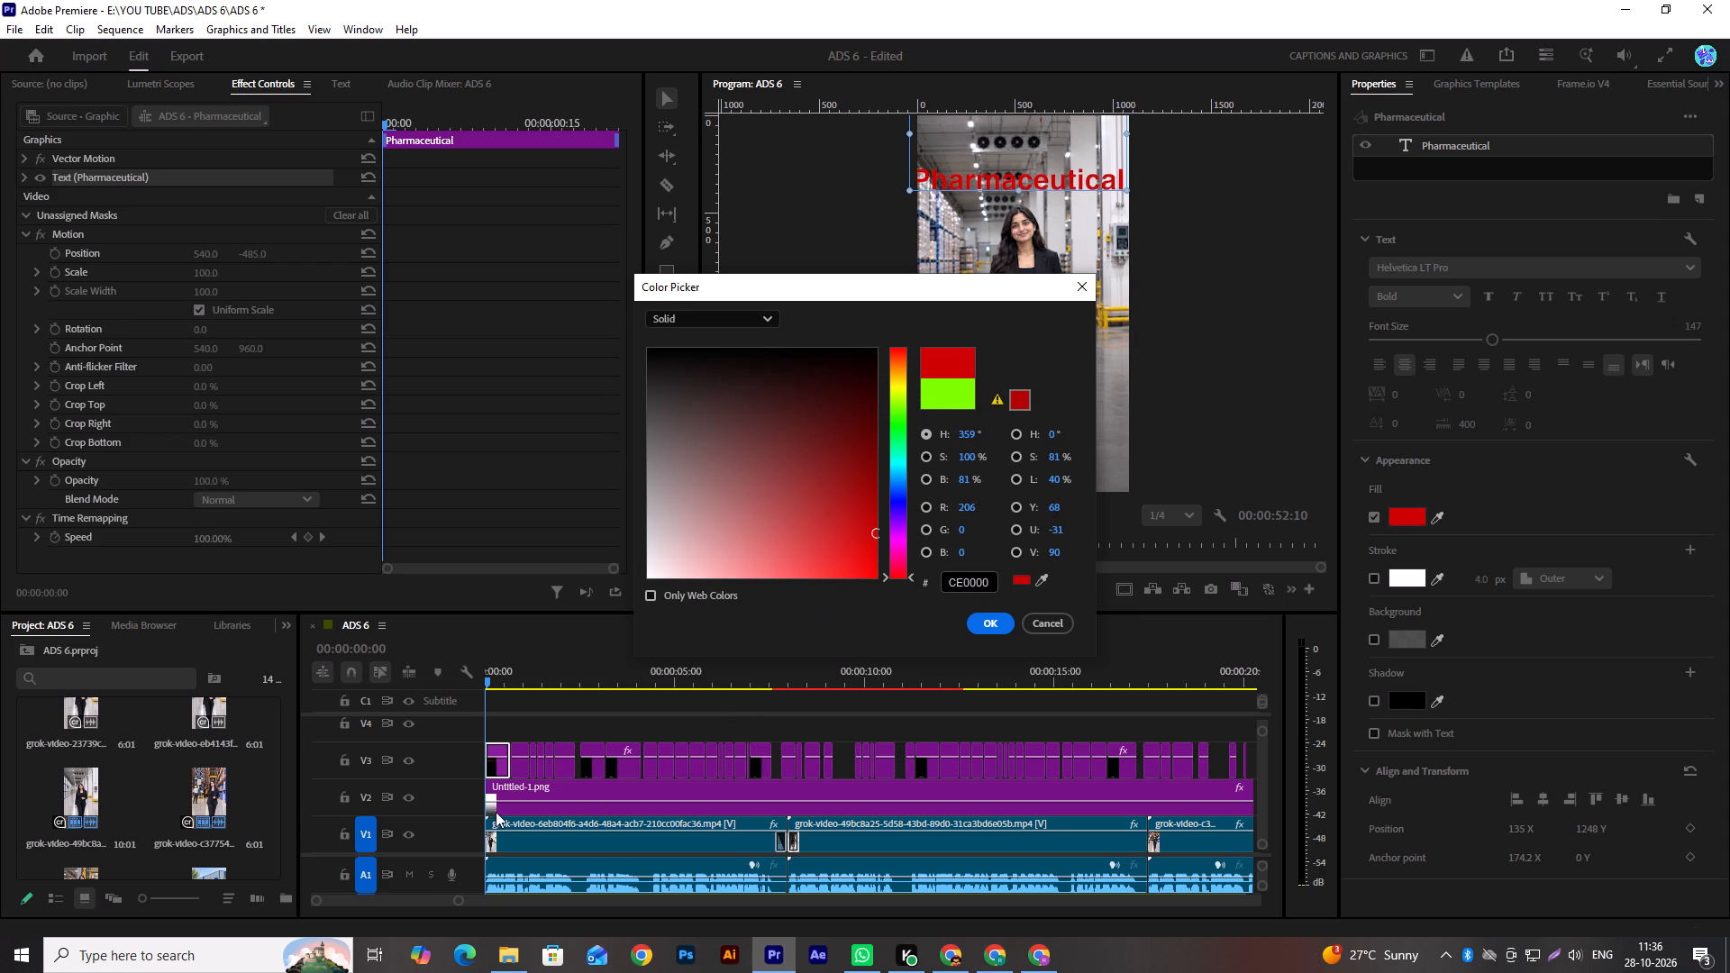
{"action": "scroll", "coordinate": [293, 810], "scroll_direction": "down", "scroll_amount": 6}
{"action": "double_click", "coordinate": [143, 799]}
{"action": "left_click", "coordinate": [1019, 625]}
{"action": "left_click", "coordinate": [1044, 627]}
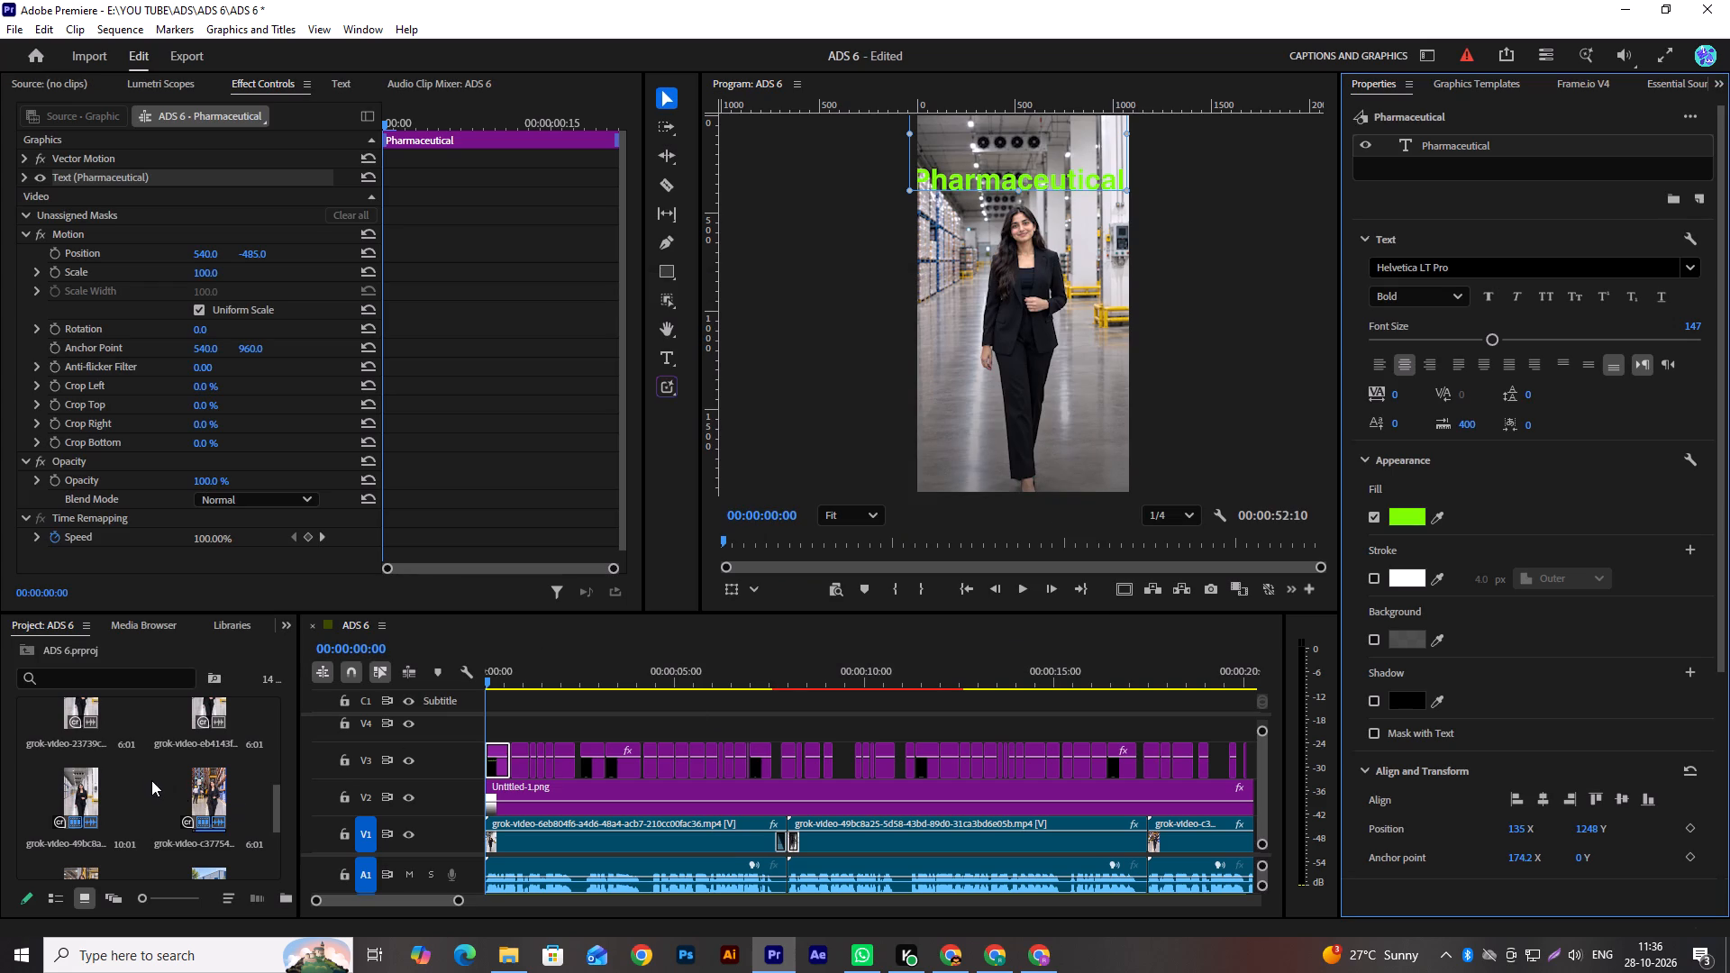
Enlarge the timeline area and play and scrub the Text Animation 02 clip to examine its text animation.
{"action": "left_click", "coordinate": [145, 763]}
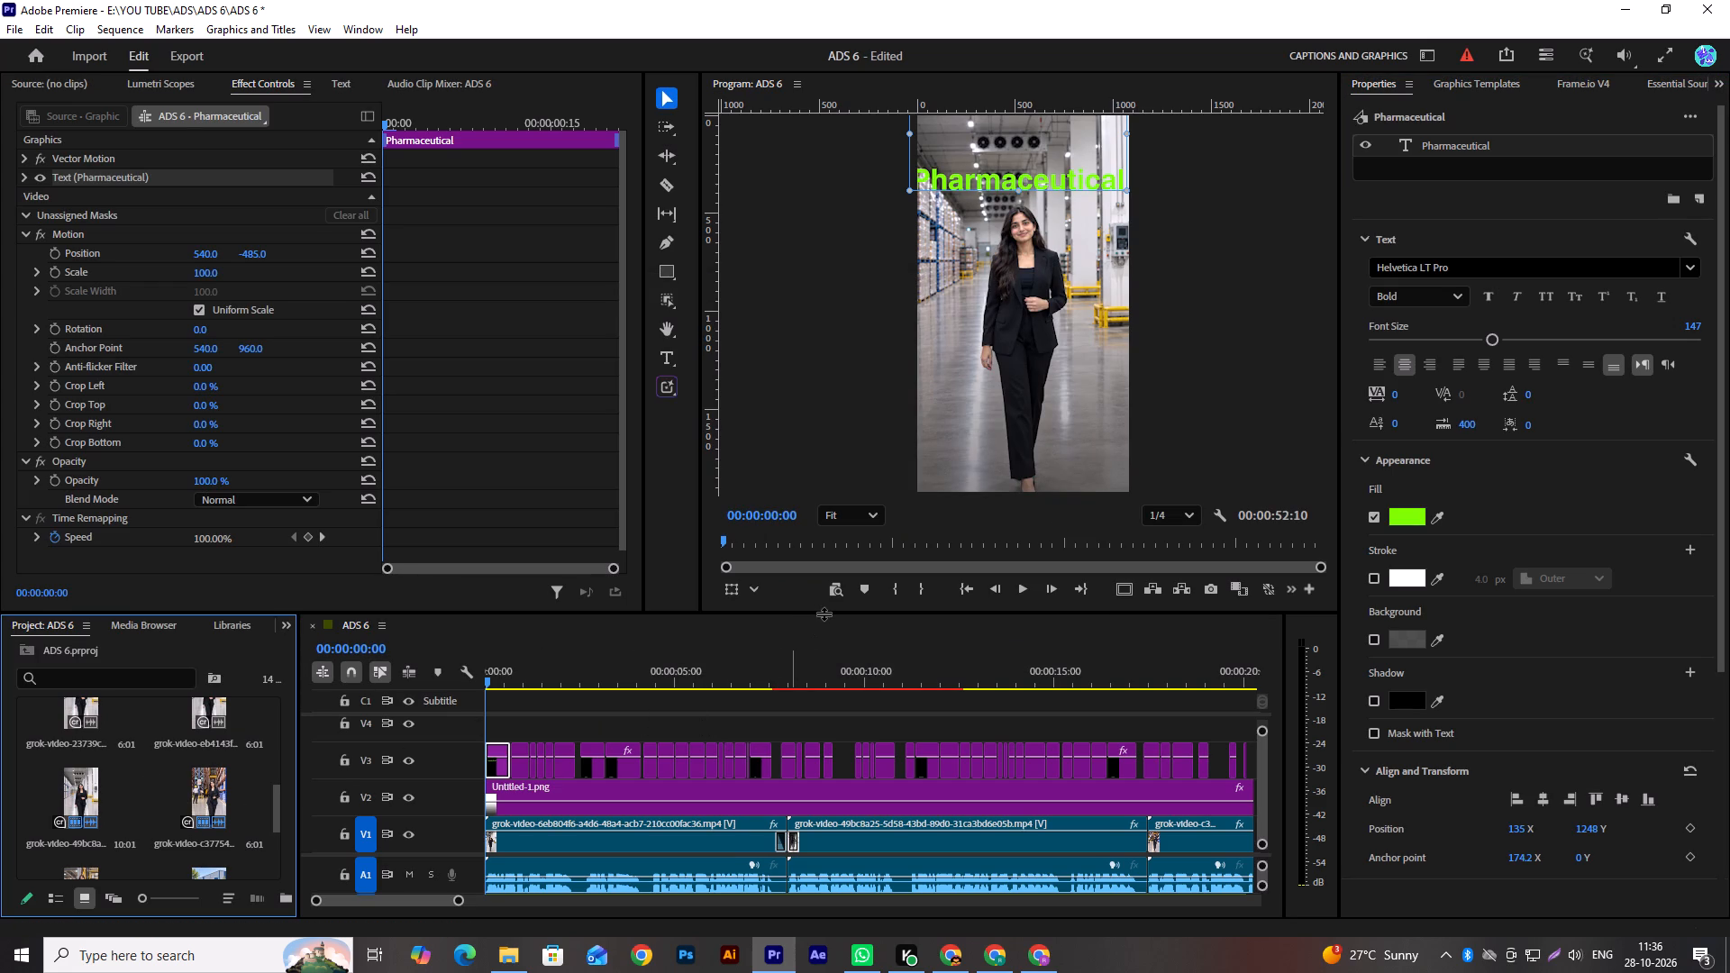
{"action": "left_click_drag", "start_coordinate": [824, 611], "coordinate": [828, 541]}
{"action": "left_click", "coordinate": [775, 613]}
{"action": "key", "text": "space"}
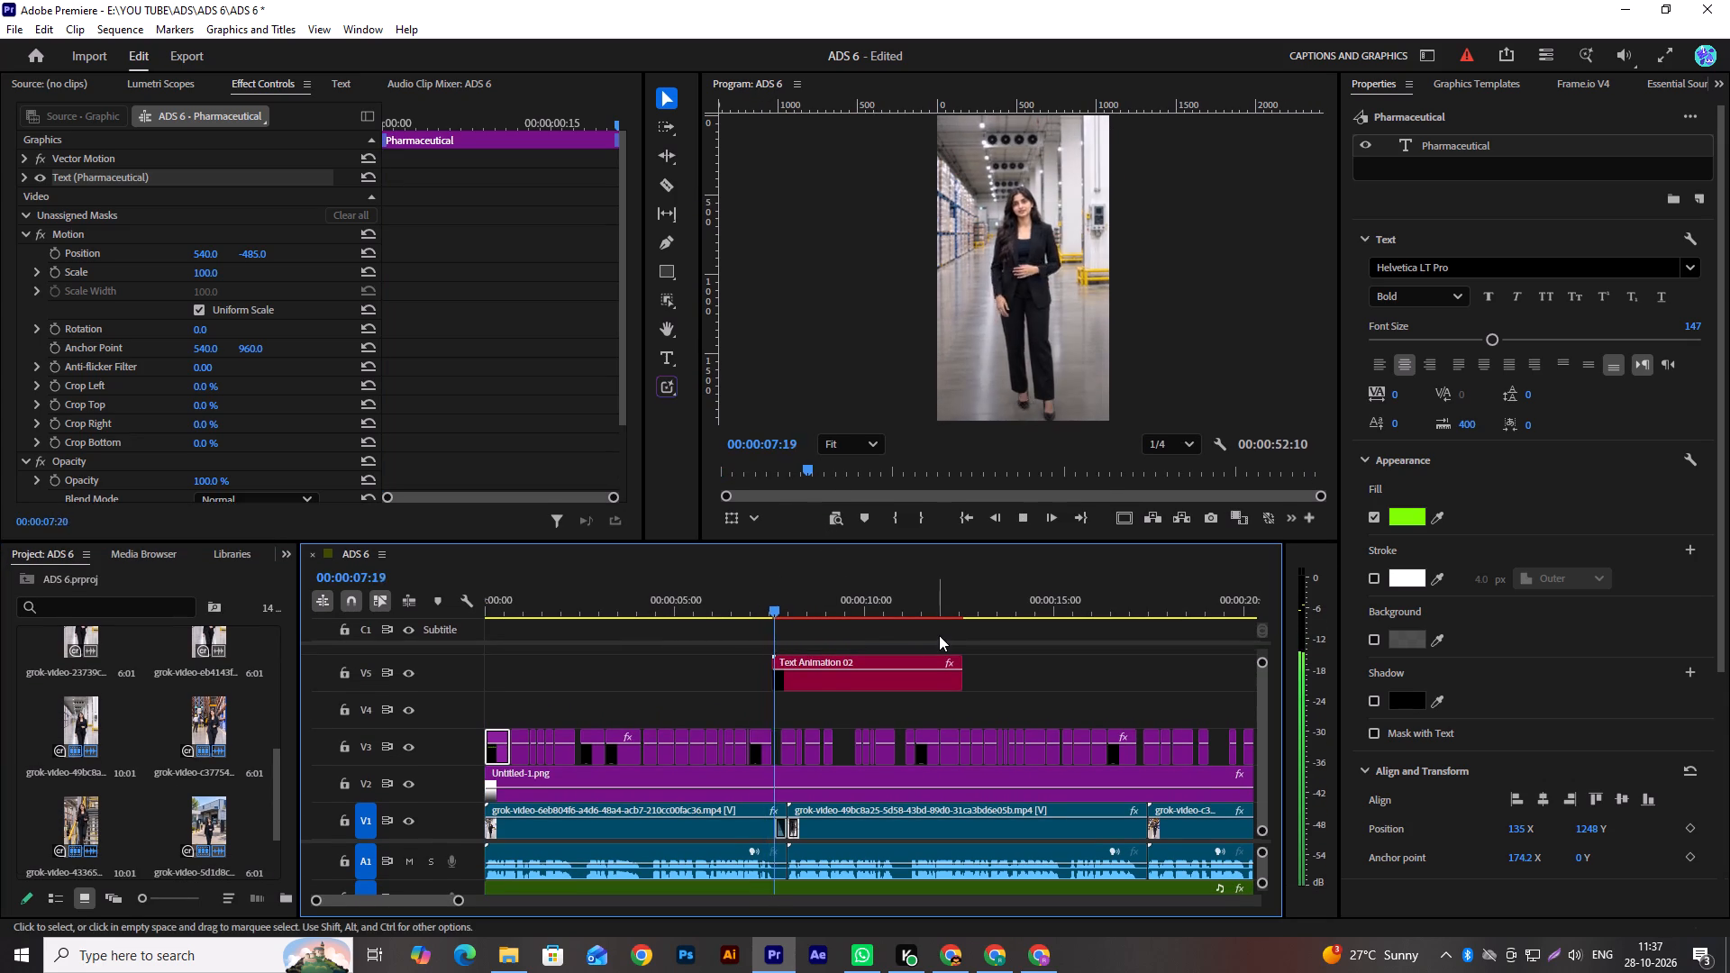
{"action": "key", "text": "space"}
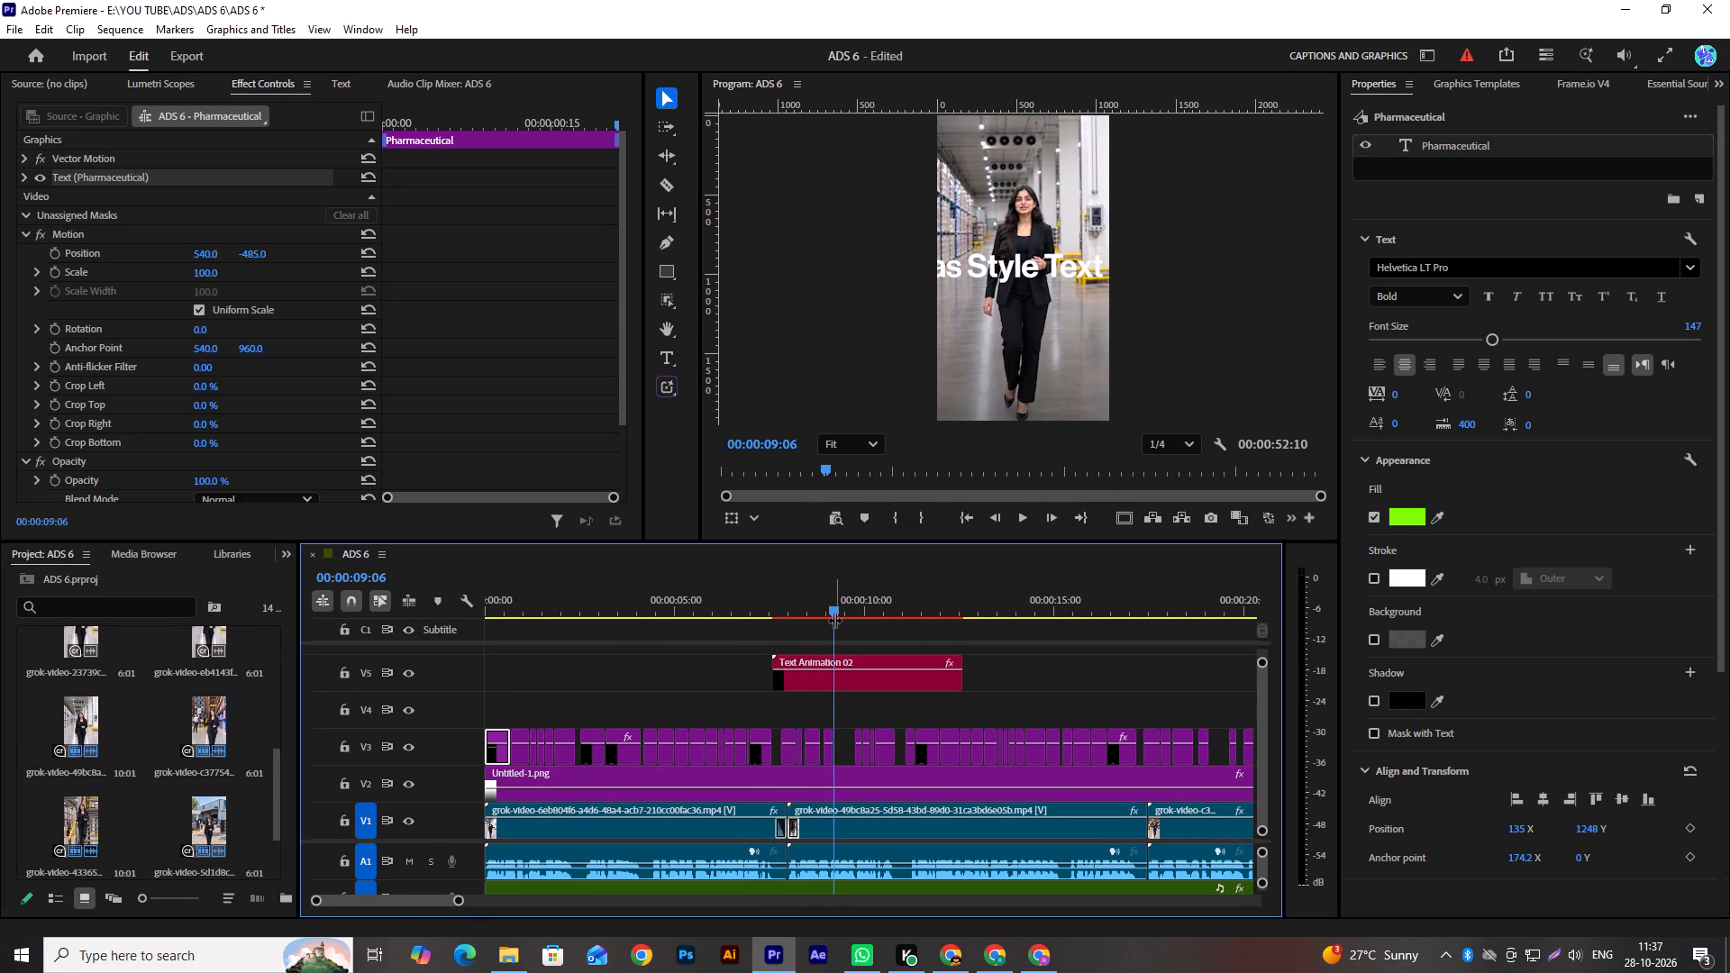
{"action": "left_click_drag", "start_coordinate": [833, 610], "coordinate": [797, 623]}
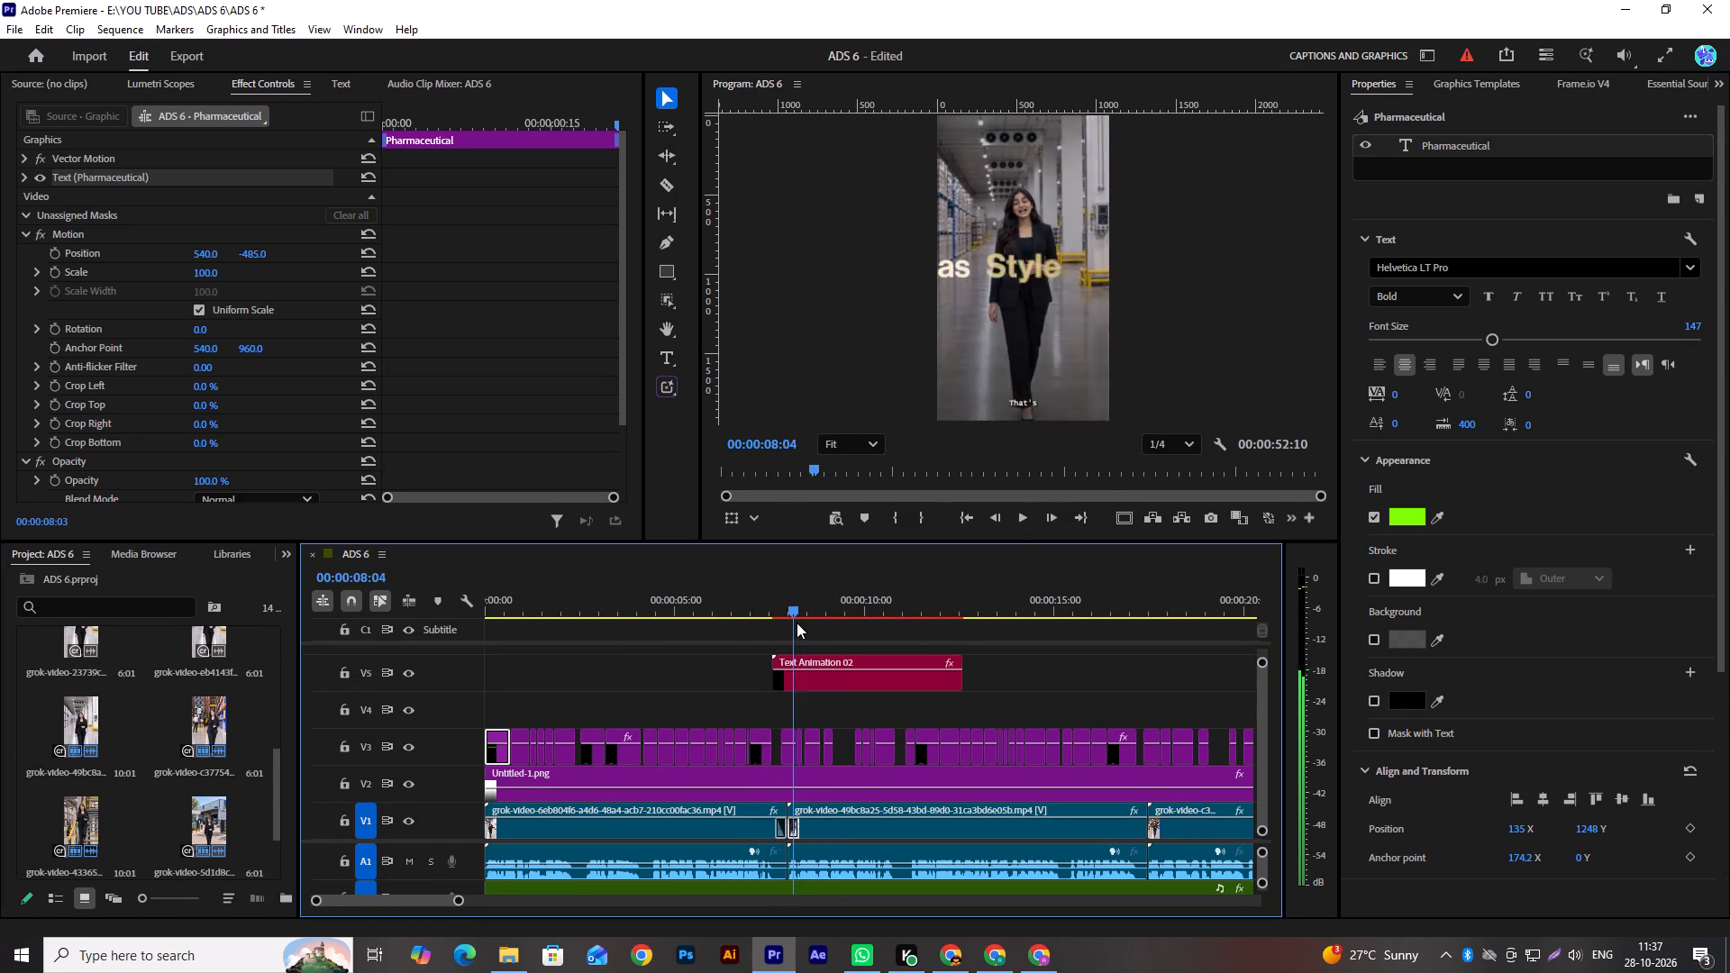
{"action": "left_click_drag", "start_coordinate": [797, 623], "coordinate": [824, 617]}
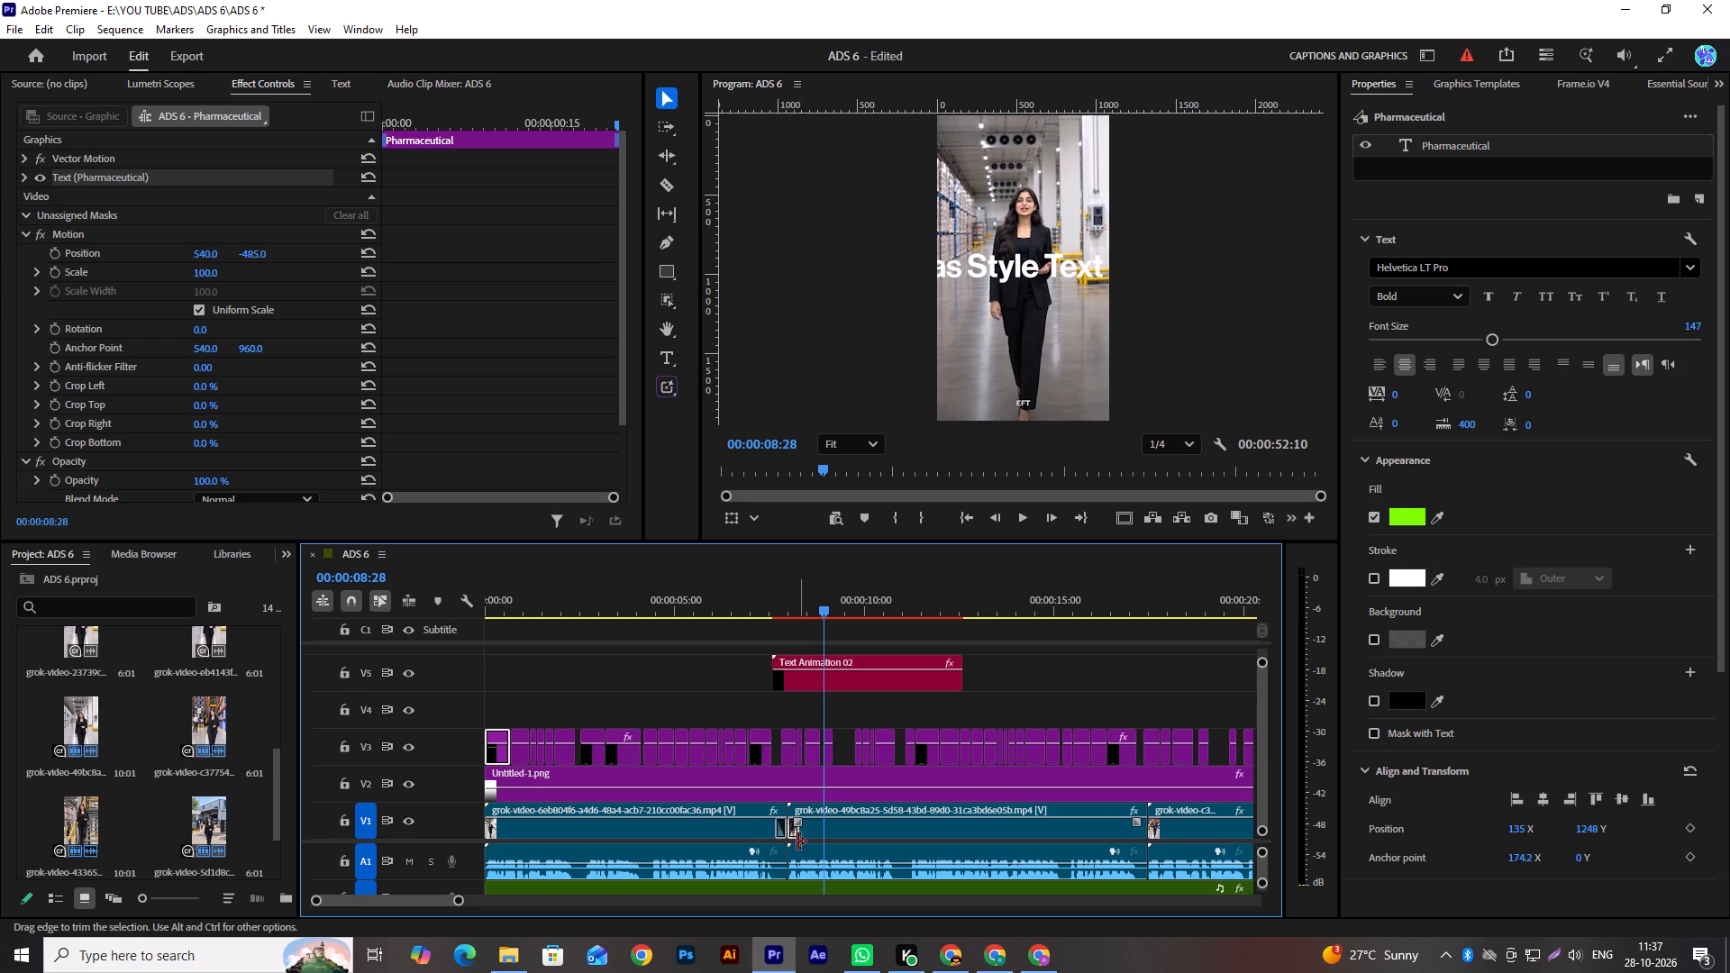
Trim away both Dip to Black transitions at the V1 cut near 00:00:08:00 and play back the cut.
{"action": "left_click_drag", "start_coordinate": [797, 841], "coordinate": [779, 841]}
{"action": "scroll", "coordinate": [785, 838], "scroll_direction": "up", "scroll_amount": 15, "text": "alt"}
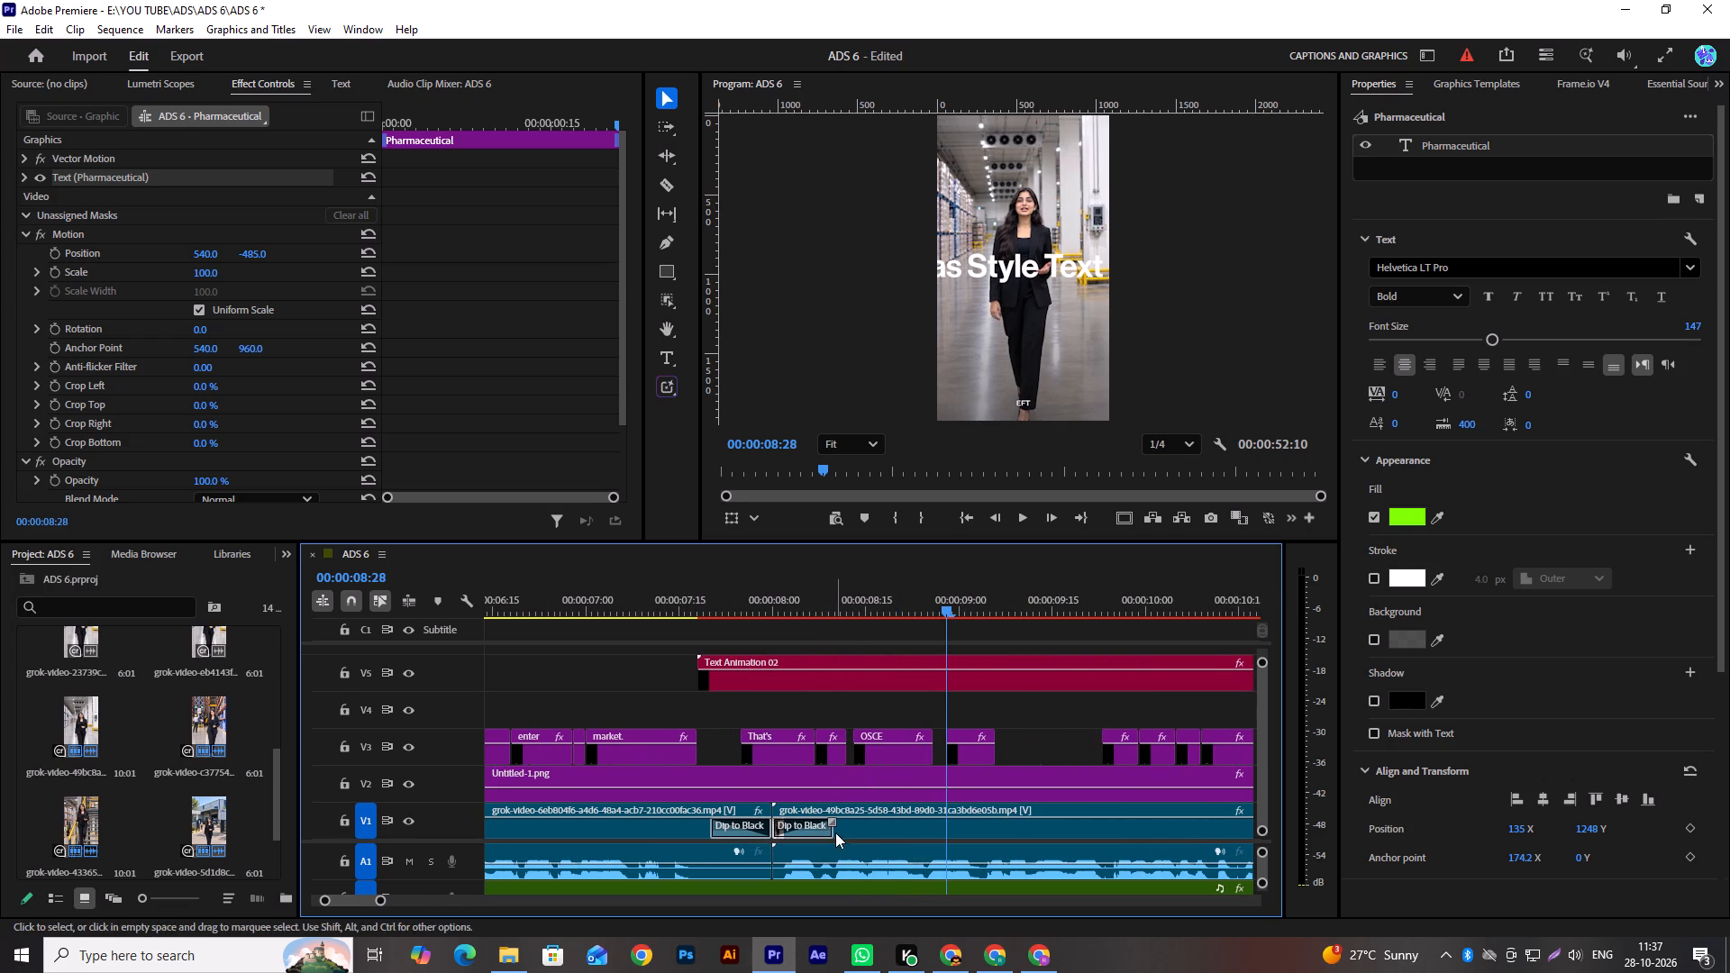
{"action": "left_click_drag", "start_coordinate": [829, 823], "coordinate": [716, 829]}
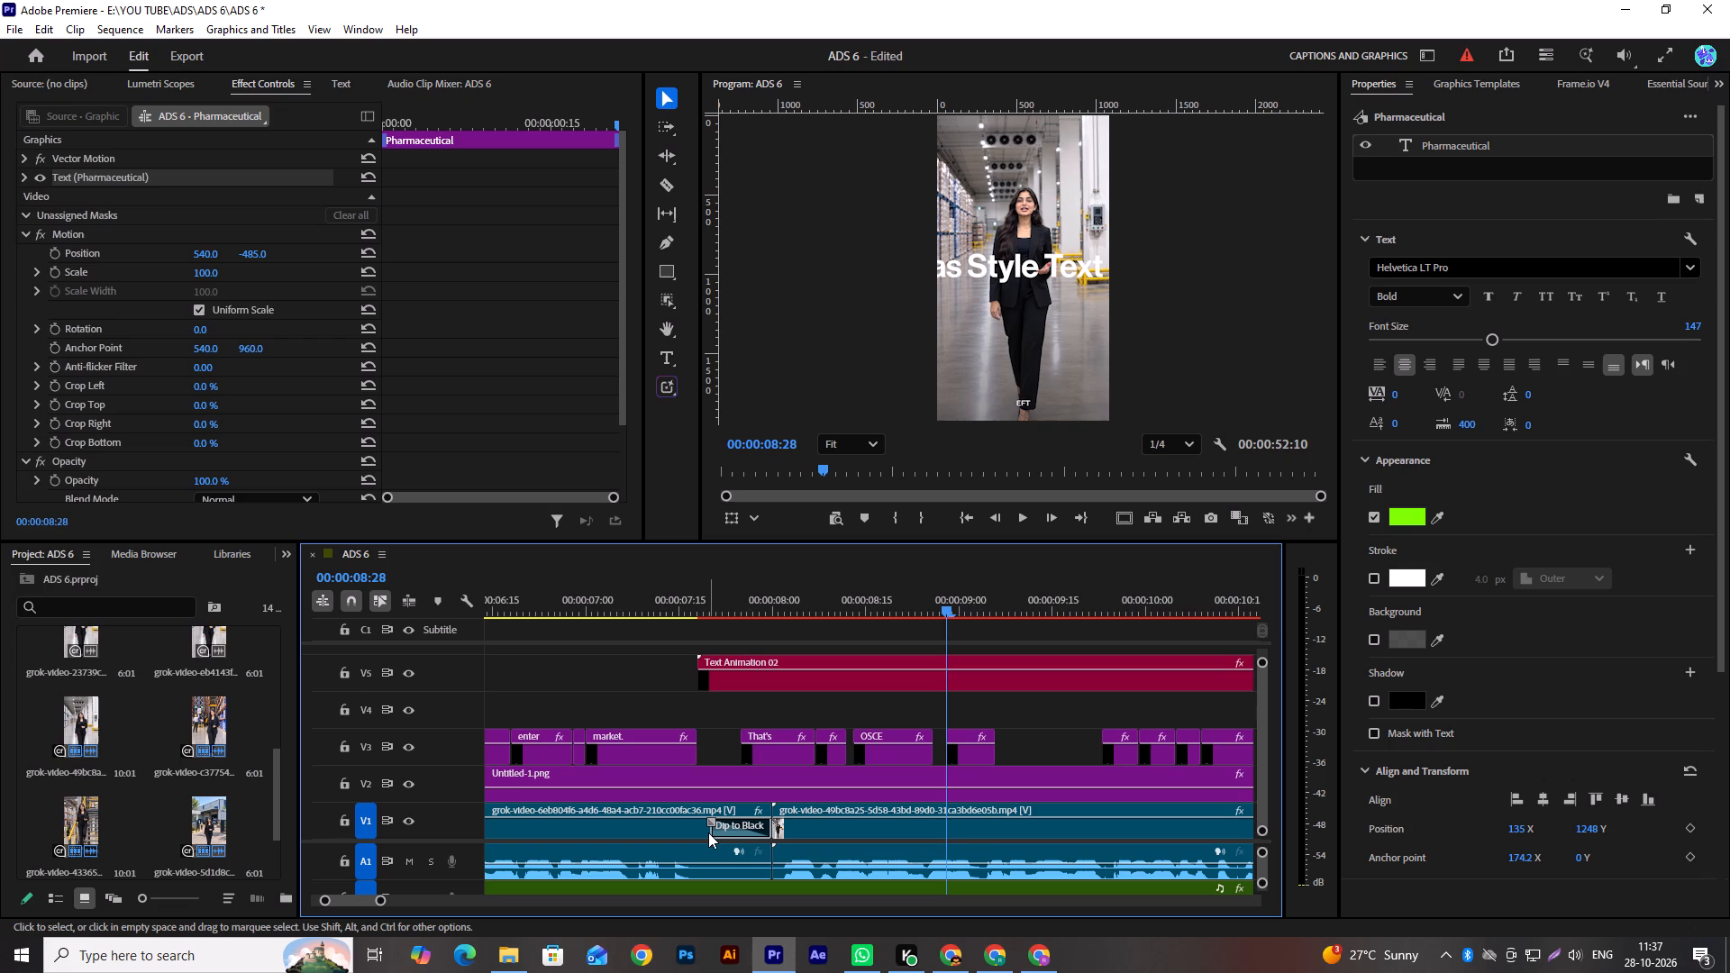
{"action": "left_click_drag", "start_coordinate": [710, 823], "coordinate": [858, 832]}
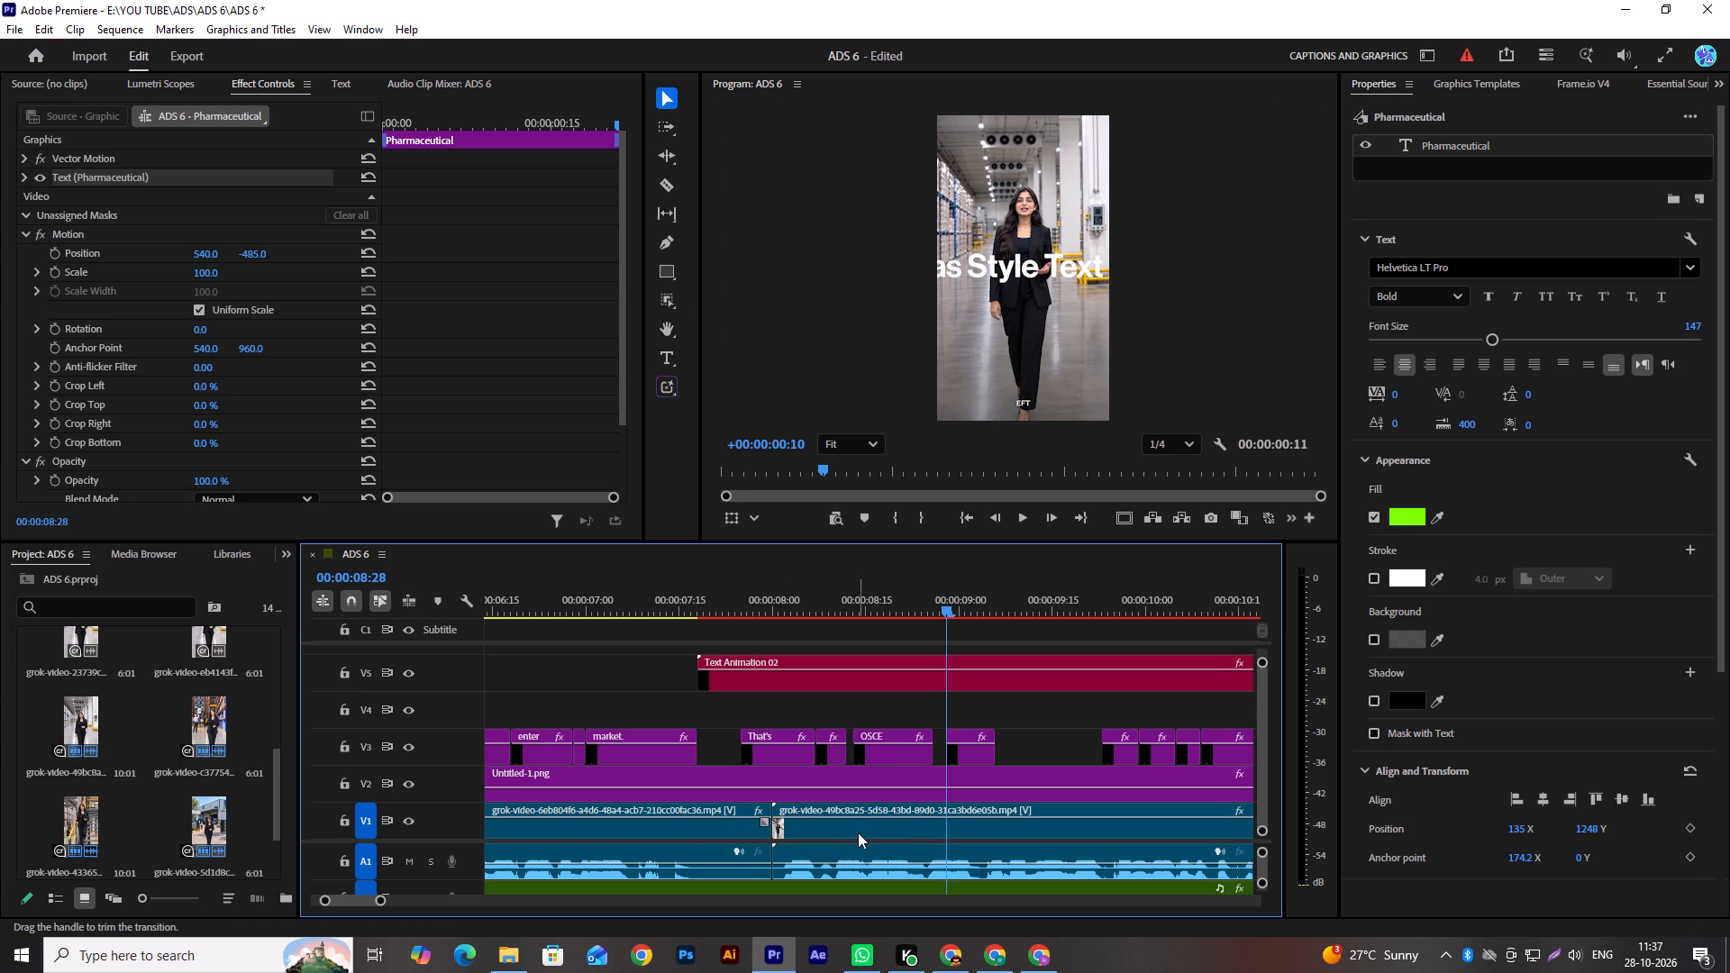
{"action": "left_click", "coordinate": [758, 612]}
{"action": "key", "text": "space"}
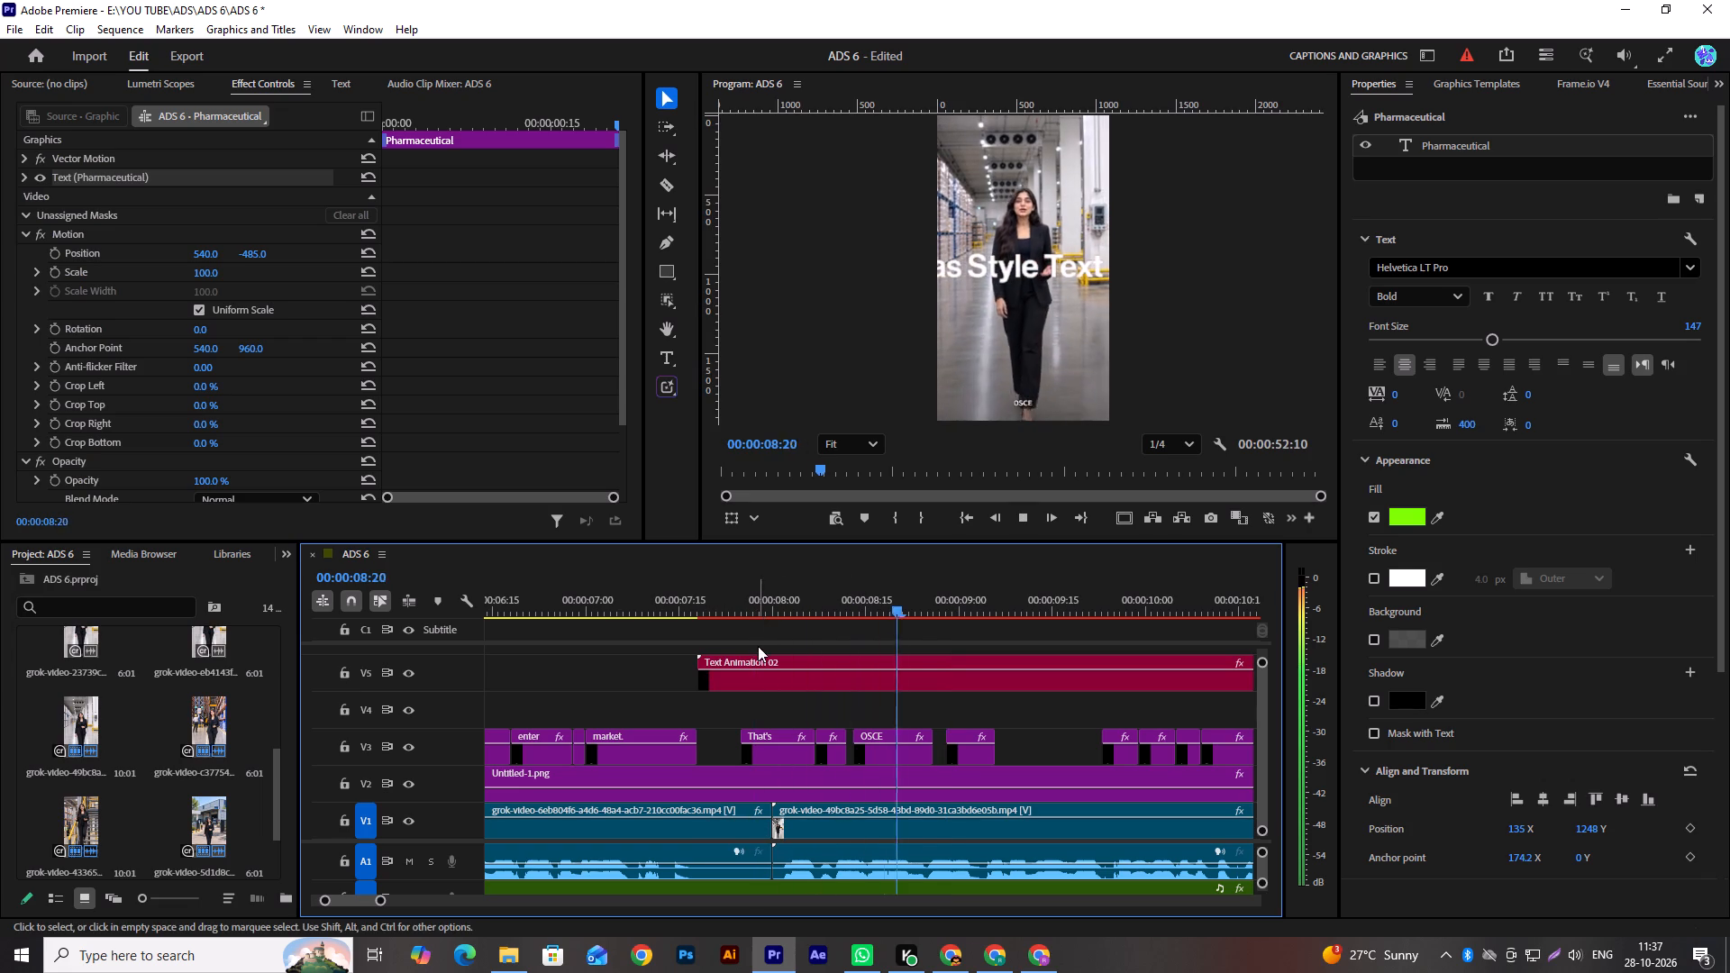
{"action": "key", "text": "space"}
{"action": "left_click_drag", "start_coordinate": [757, 614], "coordinate": [742, 617]}
{"action": "key", "text": "space"}
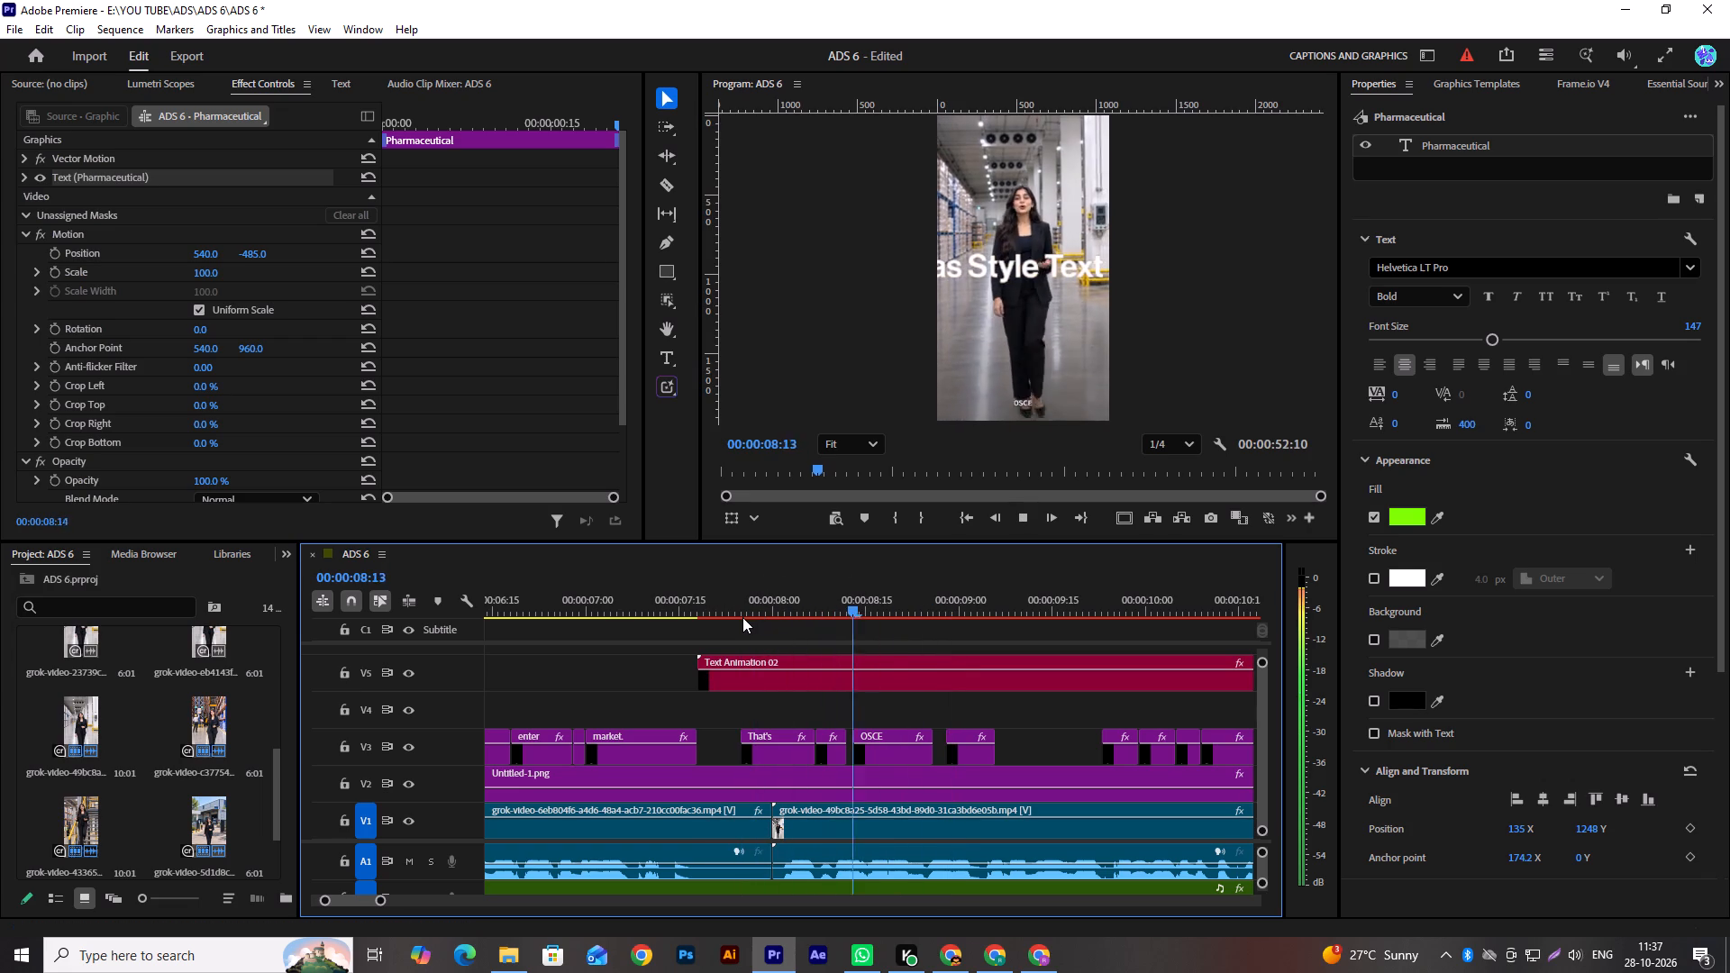
{"action": "key", "text": "space"}
{"action": "left_click_drag", "start_coordinate": [742, 617], "coordinate": [680, 642]}
Move the Text Animation 02 clip on V5 to the start of the sequence.
{"action": "scroll", "coordinate": [743, 674], "scroll_direction": "down", "scroll_amount": 4, "text": "alt"}
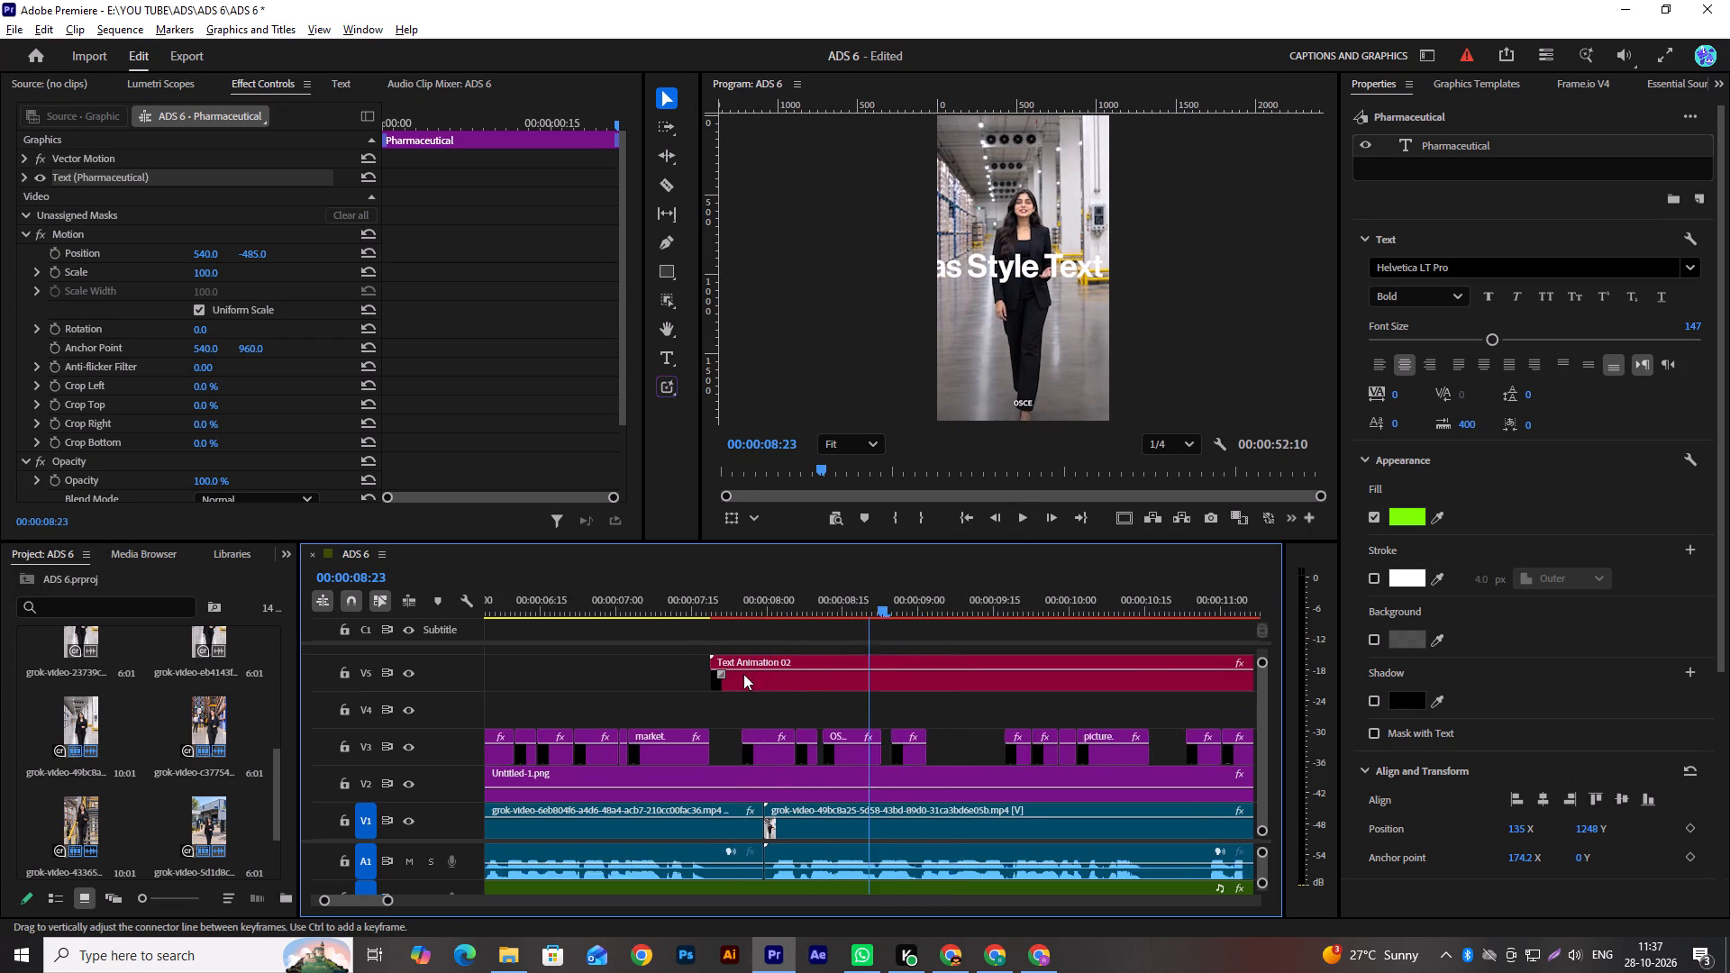
{"action": "scroll", "coordinate": [743, 674], "scroll_direction": "down", "scroll_amount": 4, "text": "alt"}
{"action": "scroll", "coordinate": [651, 687], "scroll_direction": "down", "scroll_amount": 5, "text": "alt"}
{"action": "scroll", "coordinate": [651, 687], "scroll_direction": "up", "scroll_amount": 9}
{"action": "scroll", "coordinate": [651, 687], "scroll_direction": "down", "scroll_amount": 1}
{"action": "scroll", "coordinate": [651, 687], "scroll_direction": "up", "scroll_amount": 5}
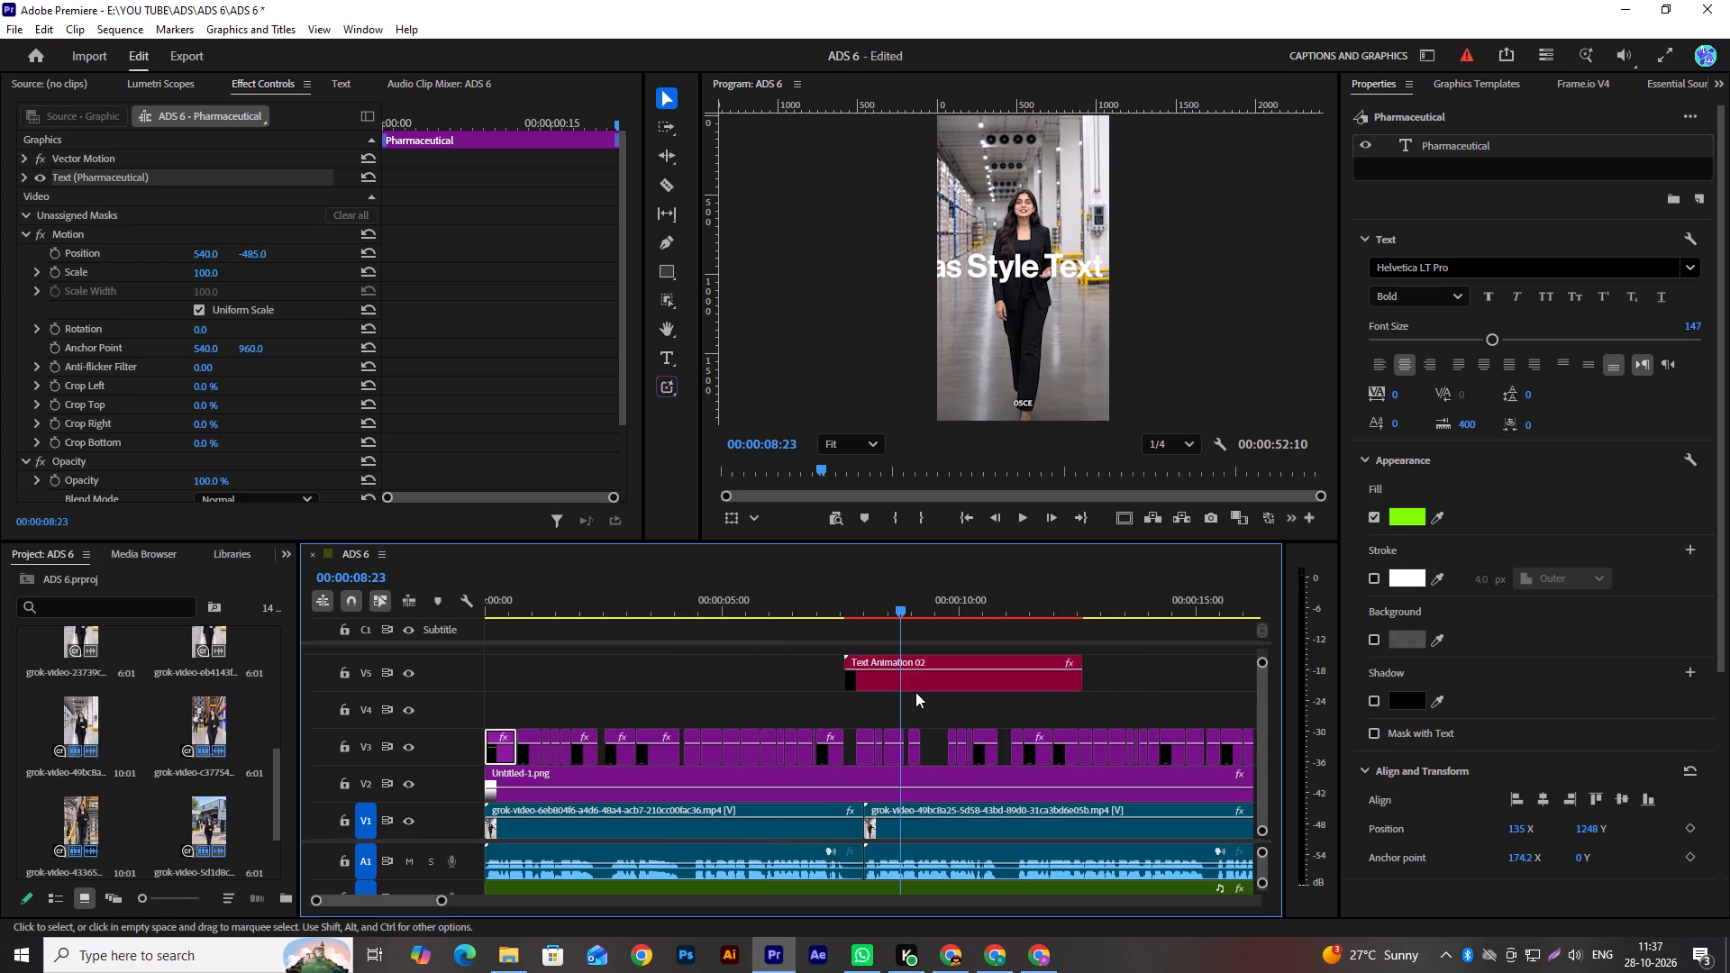
{"action": "left_click_drag", "start_coordinate": [916, 688], "coordinate": [533, 687]}
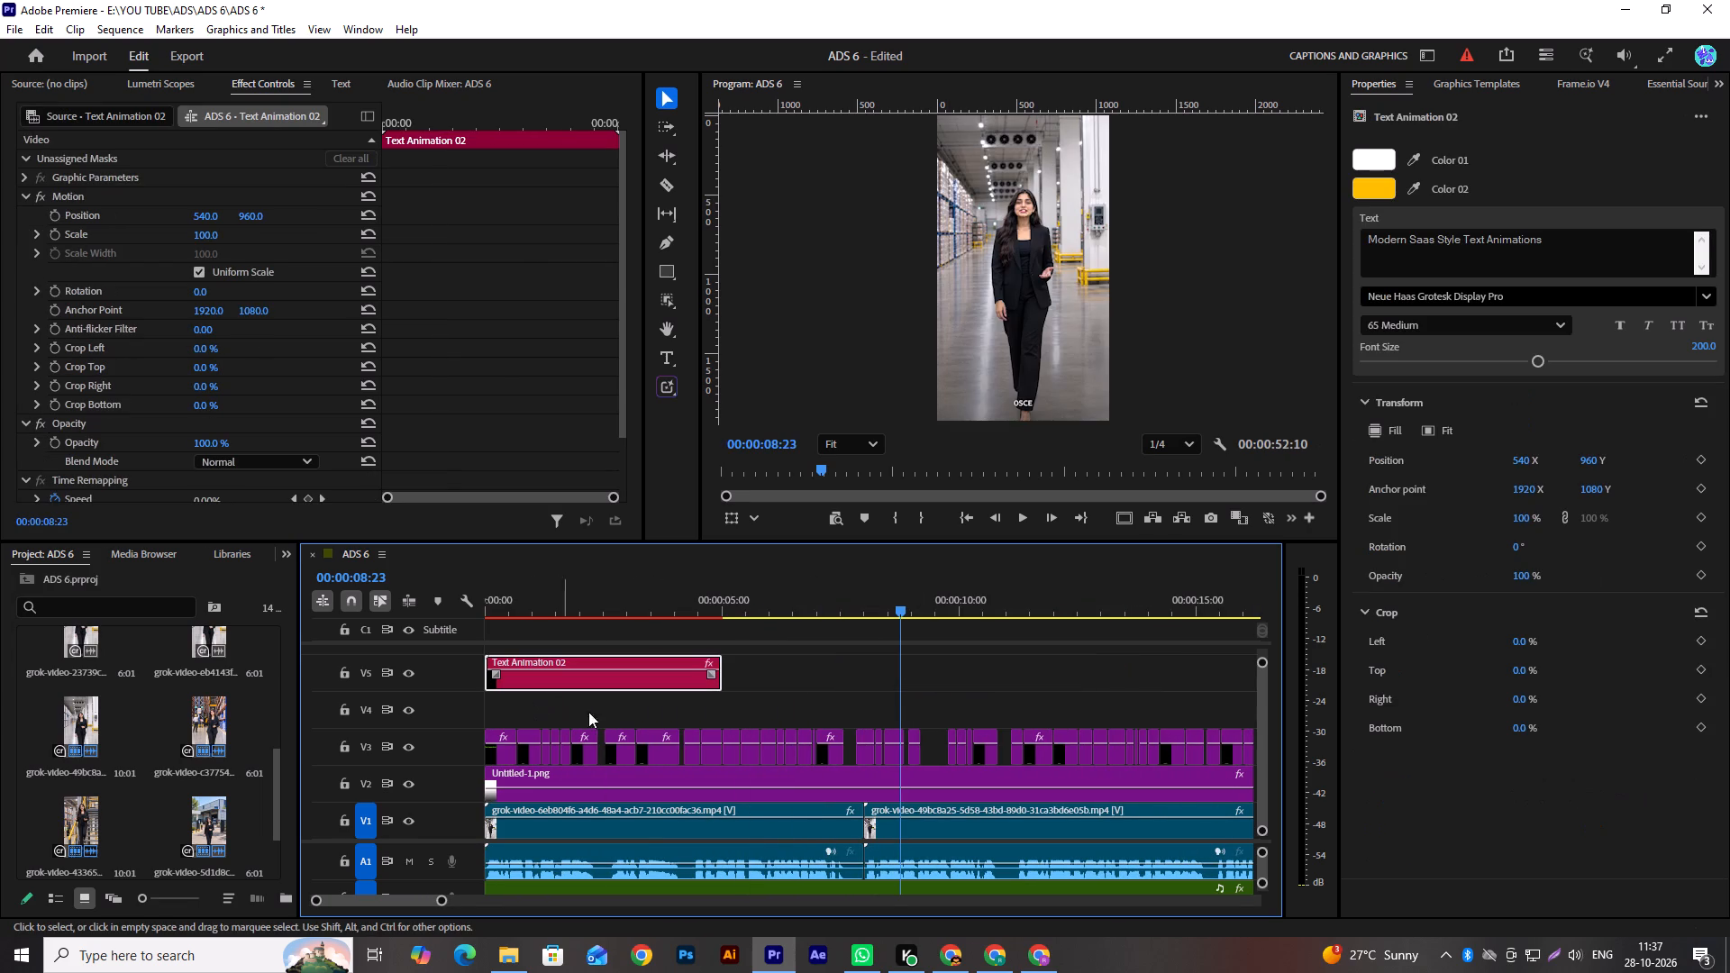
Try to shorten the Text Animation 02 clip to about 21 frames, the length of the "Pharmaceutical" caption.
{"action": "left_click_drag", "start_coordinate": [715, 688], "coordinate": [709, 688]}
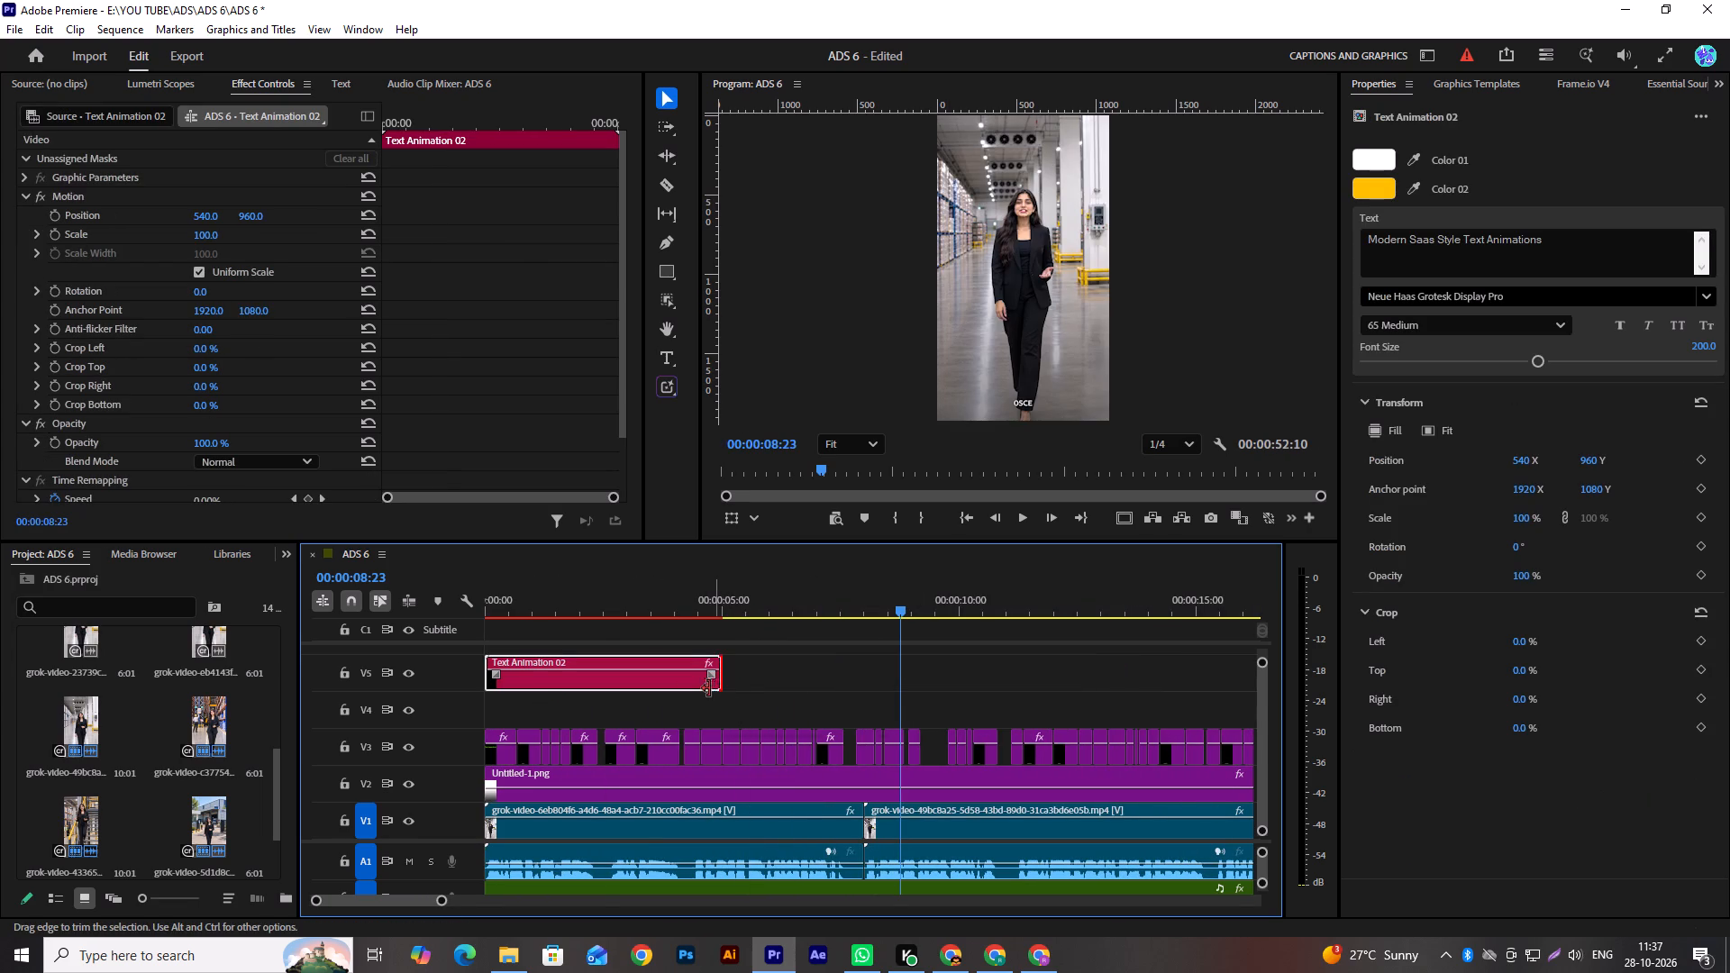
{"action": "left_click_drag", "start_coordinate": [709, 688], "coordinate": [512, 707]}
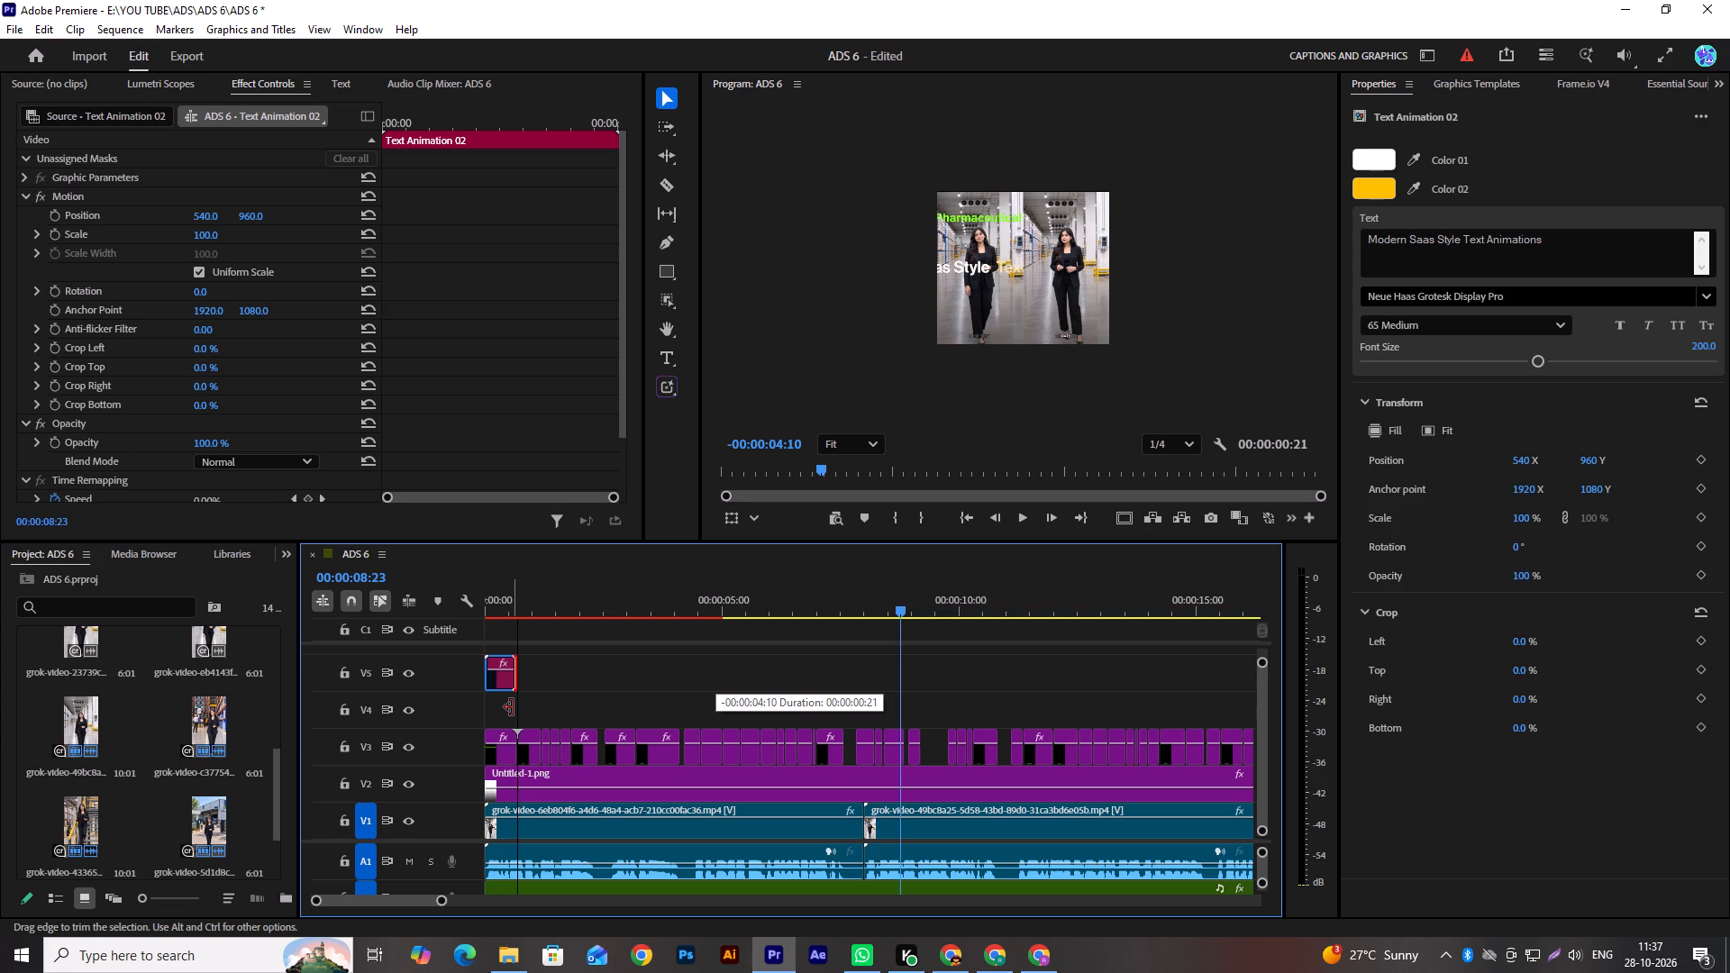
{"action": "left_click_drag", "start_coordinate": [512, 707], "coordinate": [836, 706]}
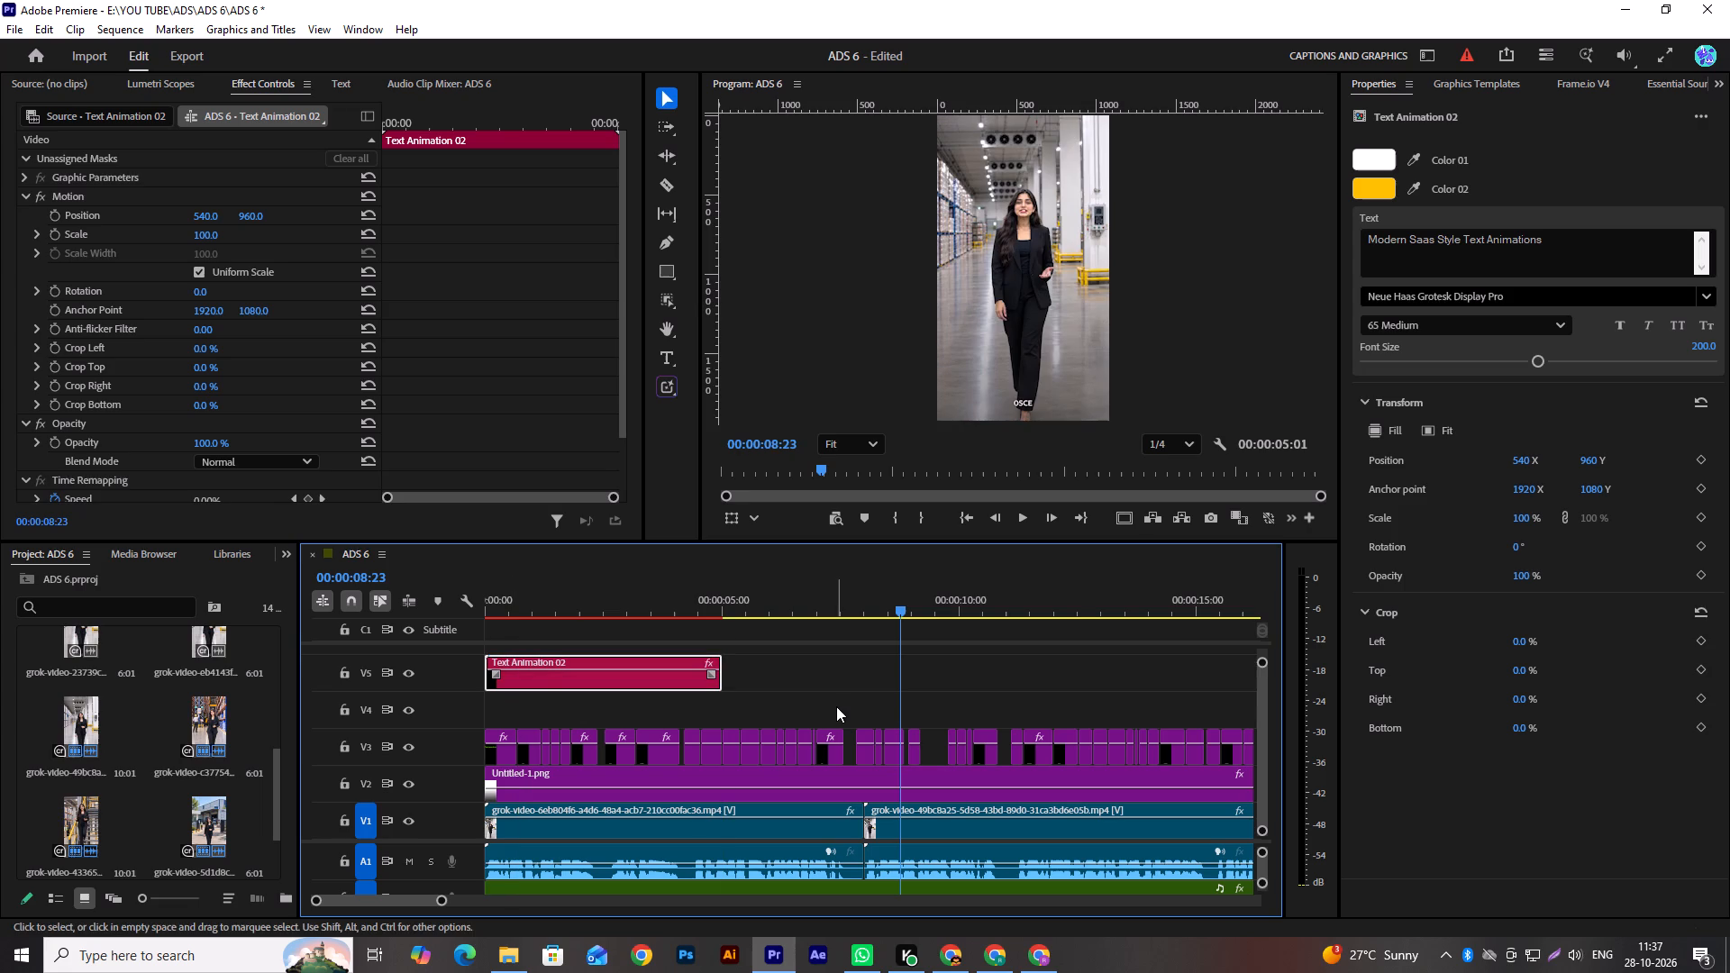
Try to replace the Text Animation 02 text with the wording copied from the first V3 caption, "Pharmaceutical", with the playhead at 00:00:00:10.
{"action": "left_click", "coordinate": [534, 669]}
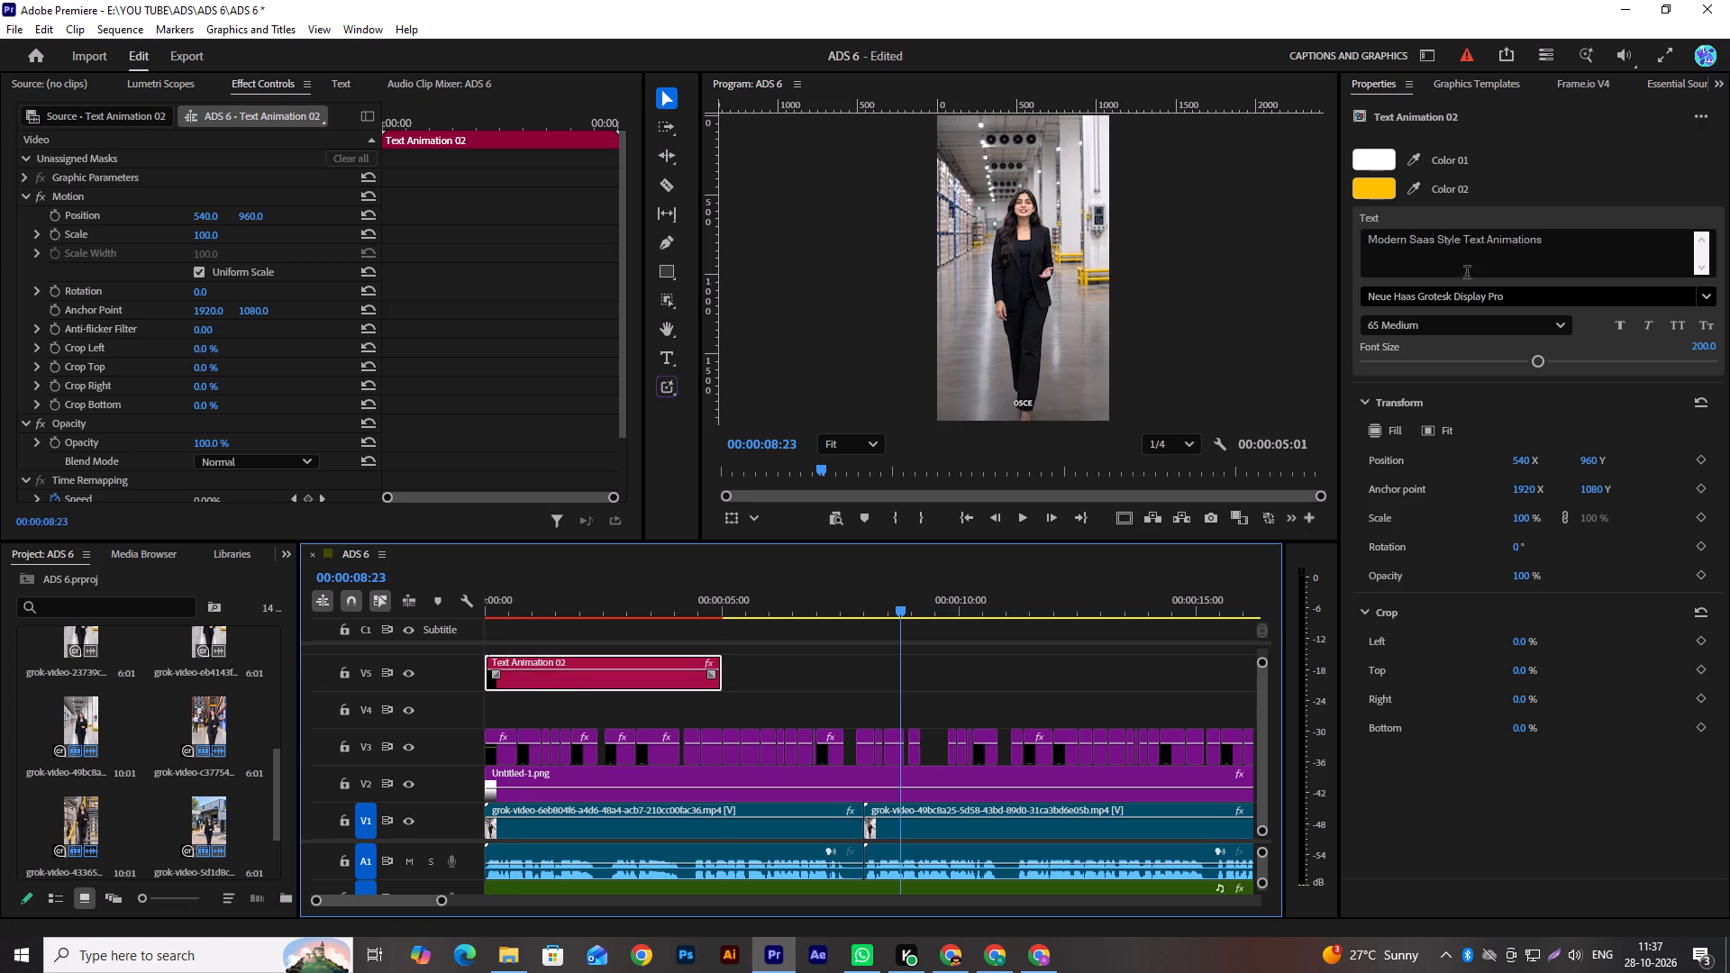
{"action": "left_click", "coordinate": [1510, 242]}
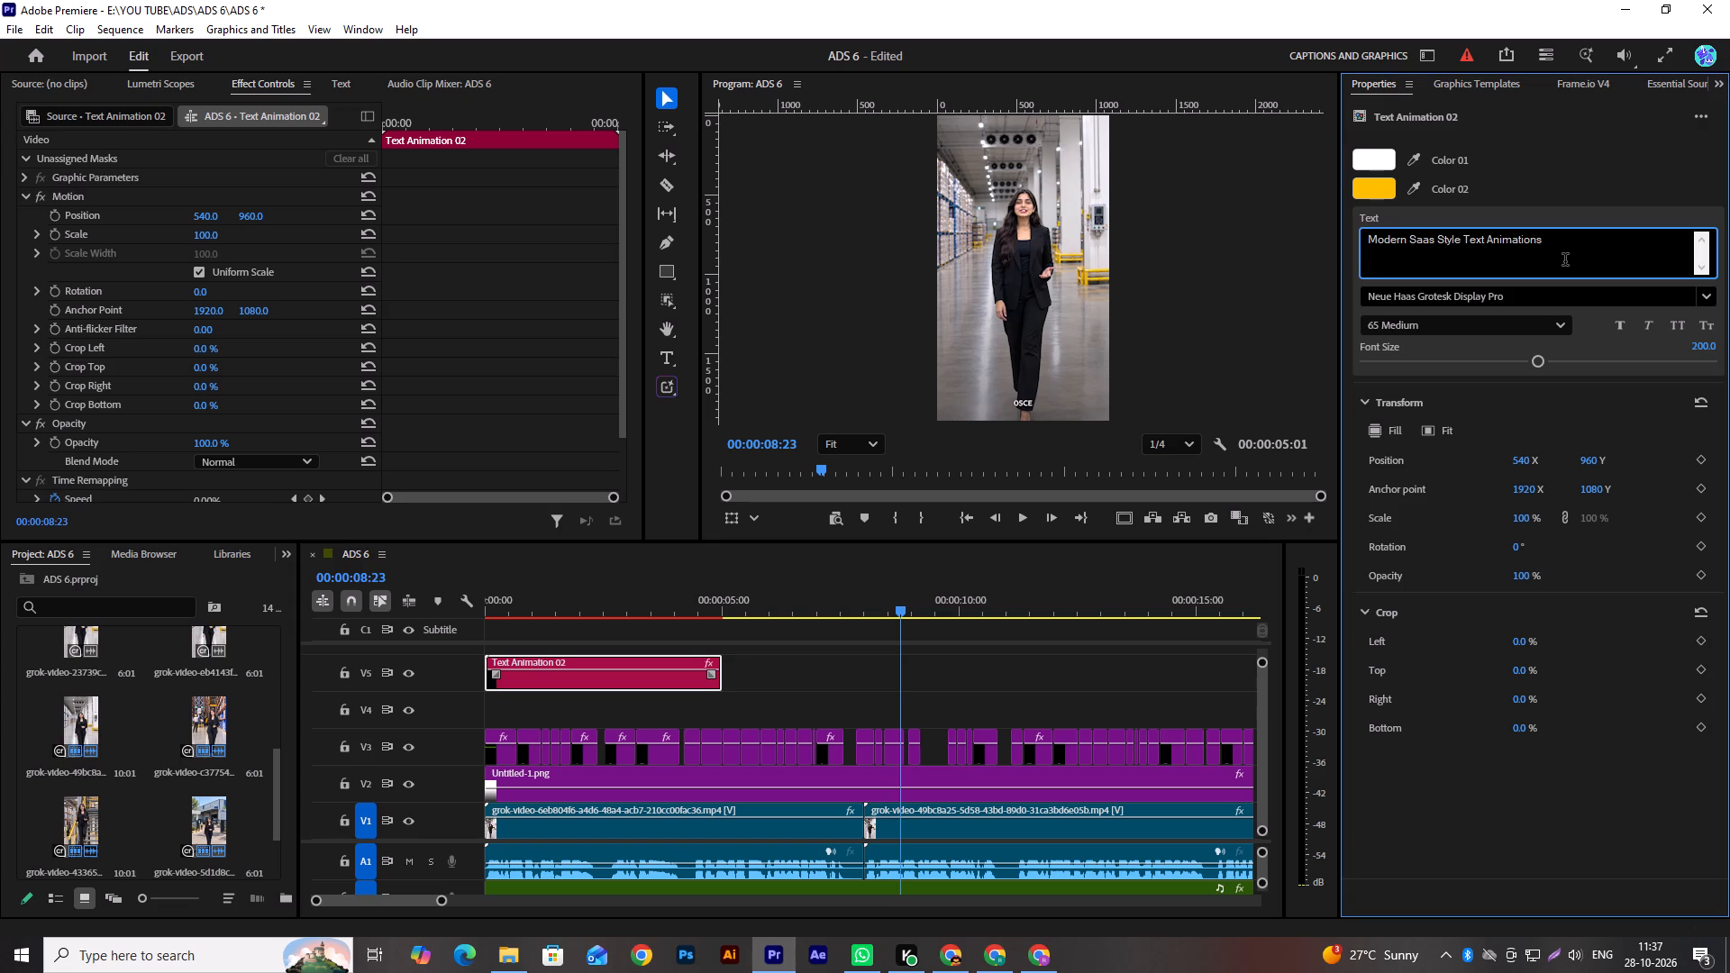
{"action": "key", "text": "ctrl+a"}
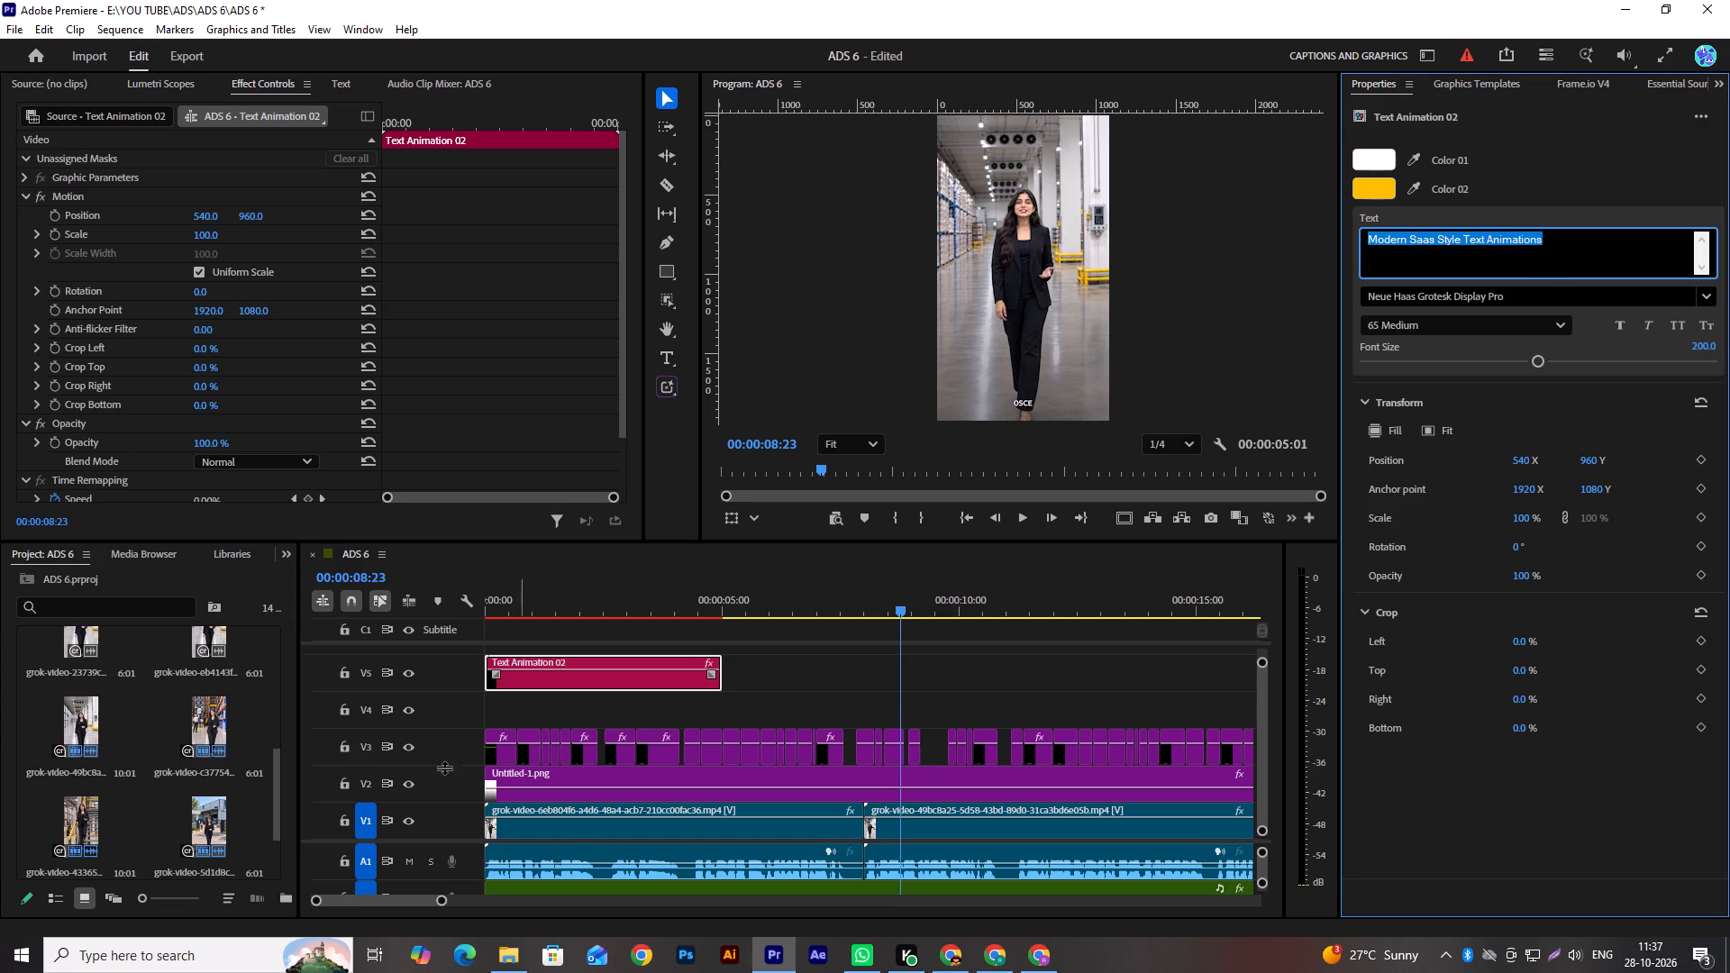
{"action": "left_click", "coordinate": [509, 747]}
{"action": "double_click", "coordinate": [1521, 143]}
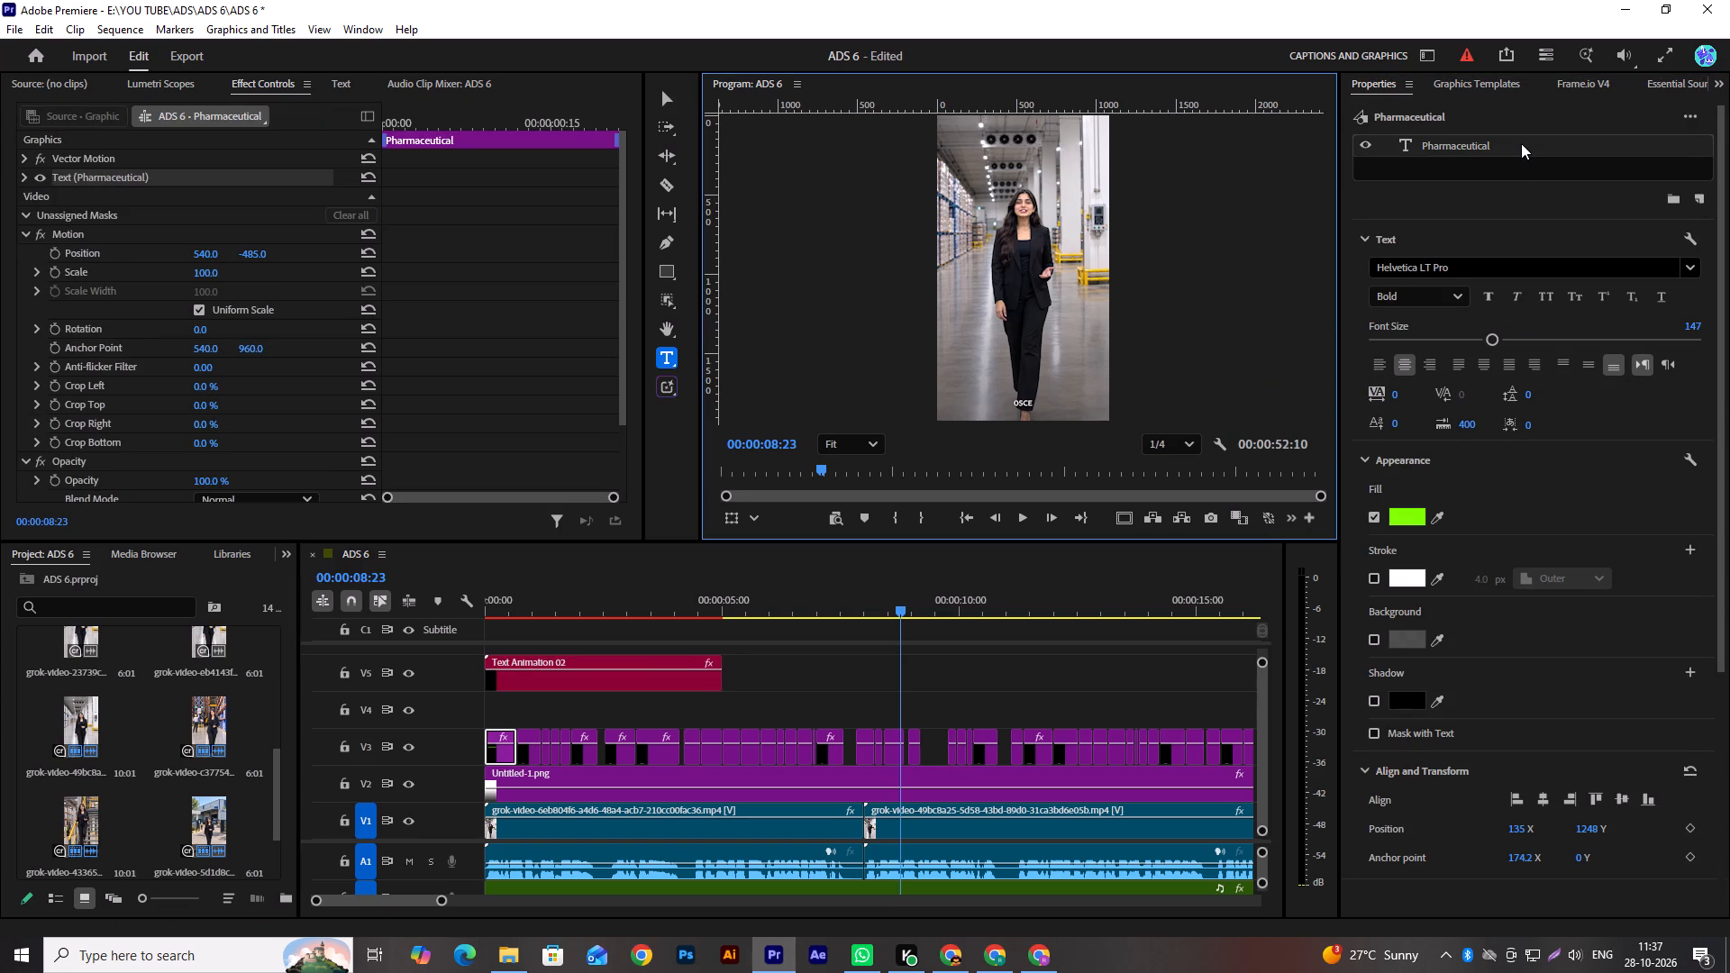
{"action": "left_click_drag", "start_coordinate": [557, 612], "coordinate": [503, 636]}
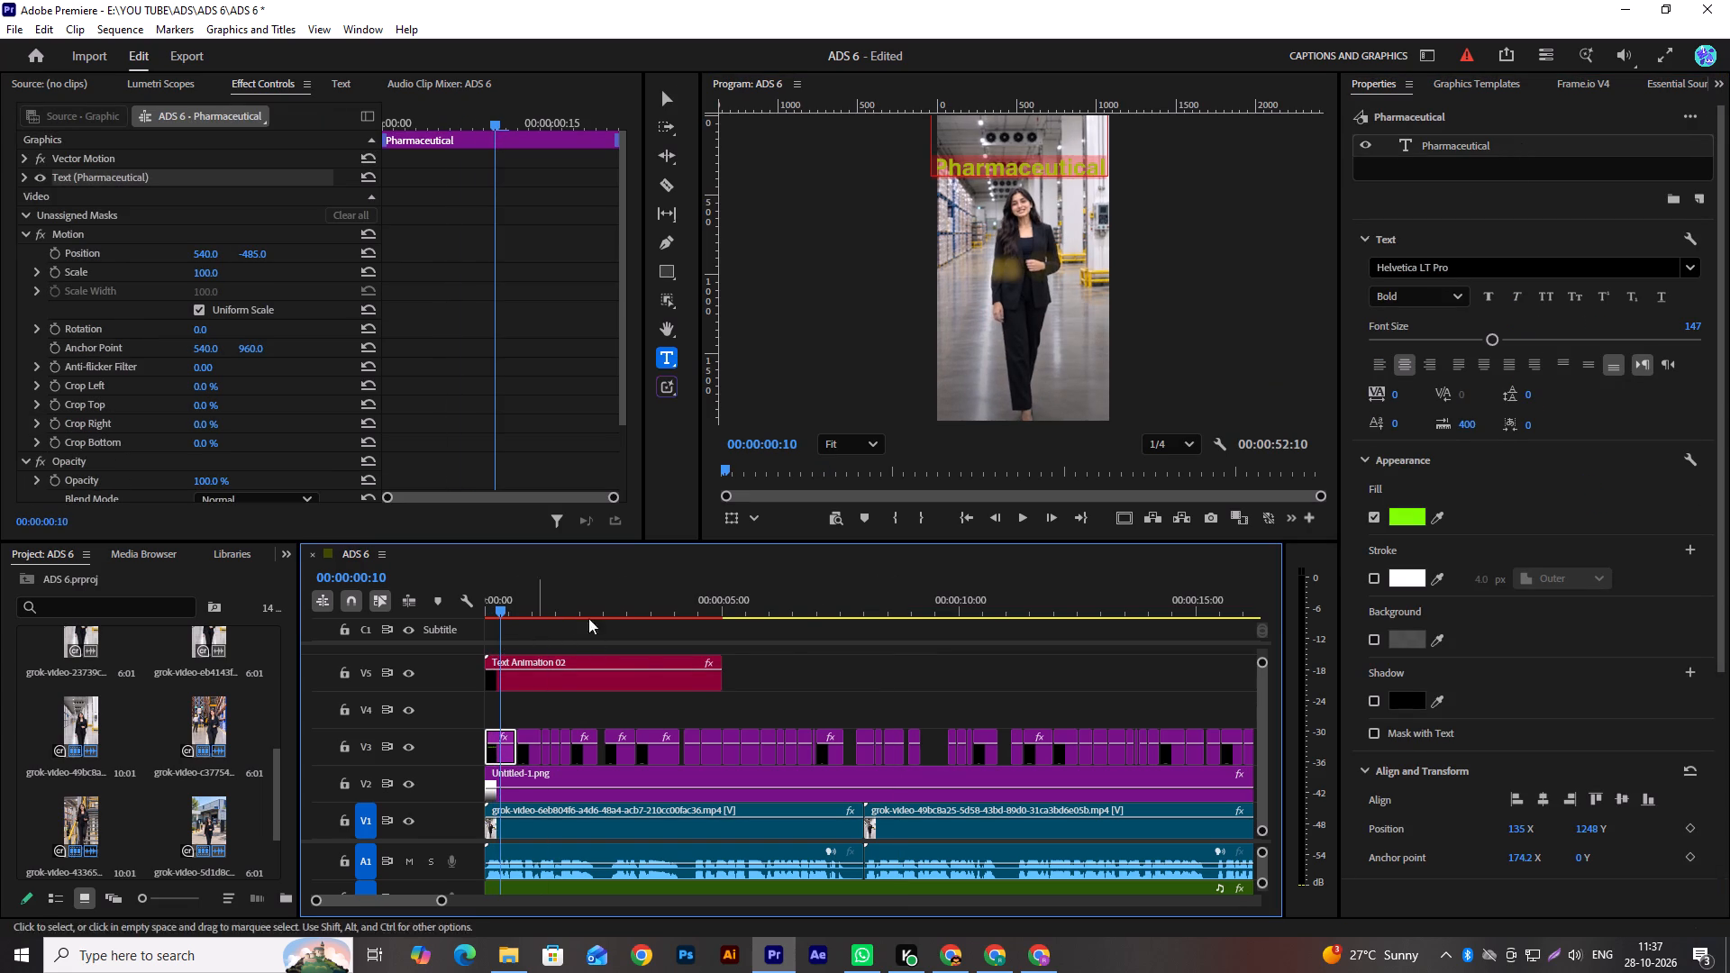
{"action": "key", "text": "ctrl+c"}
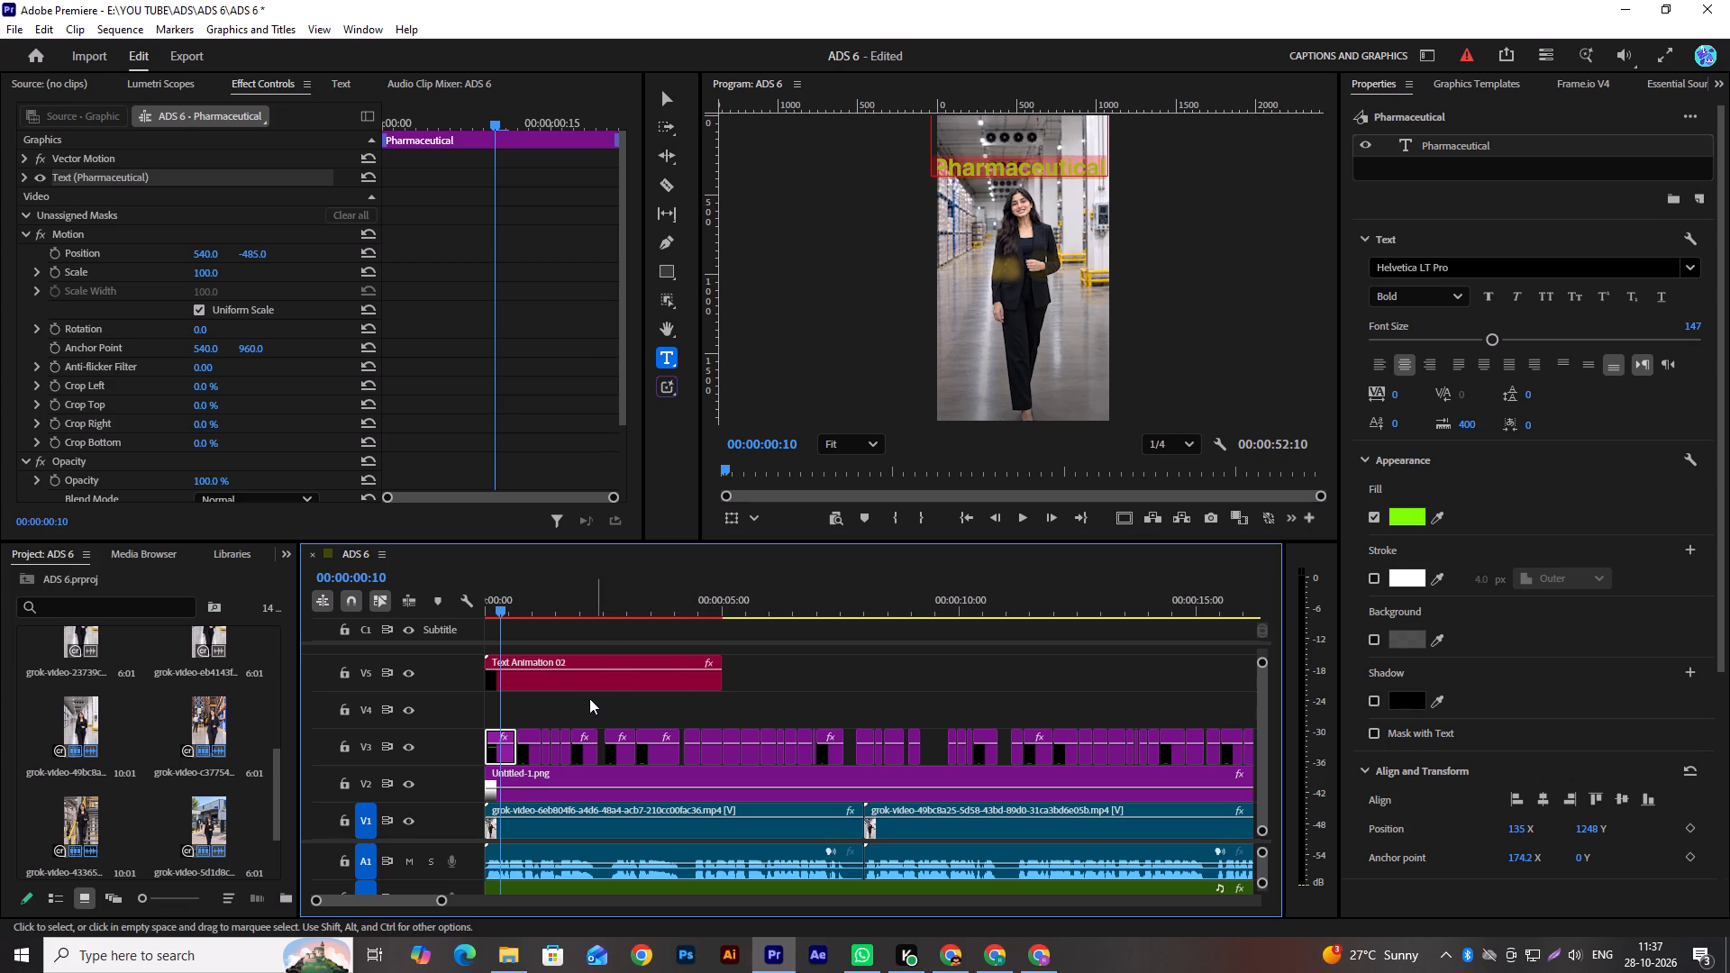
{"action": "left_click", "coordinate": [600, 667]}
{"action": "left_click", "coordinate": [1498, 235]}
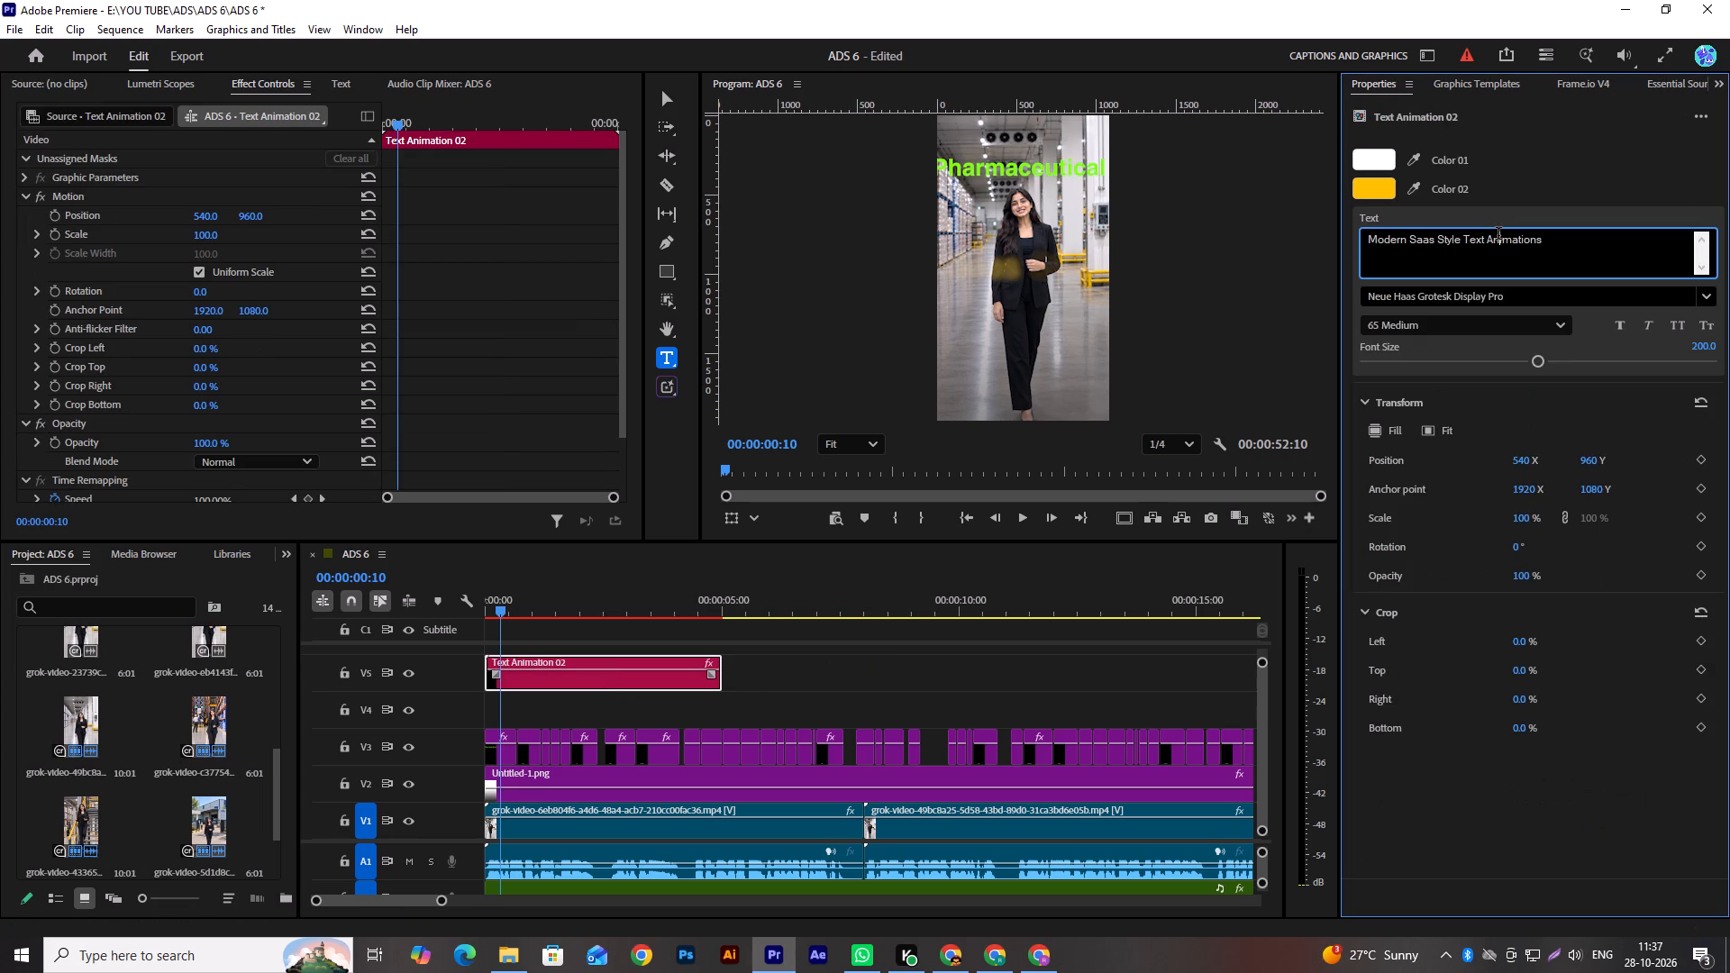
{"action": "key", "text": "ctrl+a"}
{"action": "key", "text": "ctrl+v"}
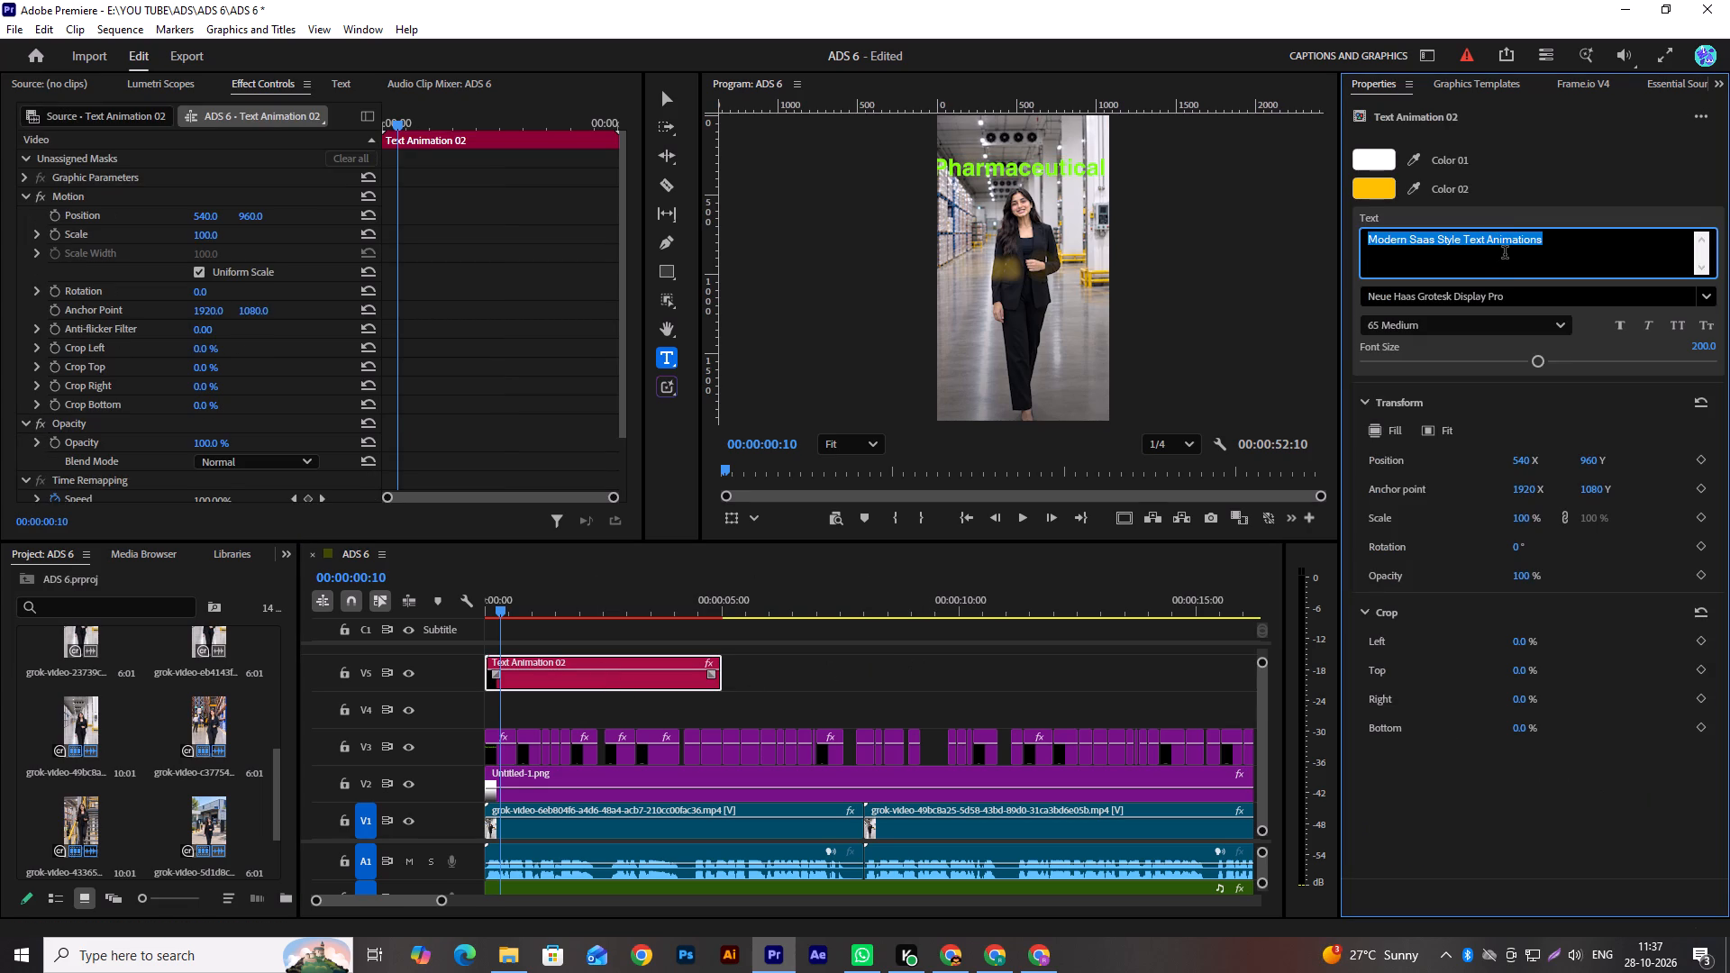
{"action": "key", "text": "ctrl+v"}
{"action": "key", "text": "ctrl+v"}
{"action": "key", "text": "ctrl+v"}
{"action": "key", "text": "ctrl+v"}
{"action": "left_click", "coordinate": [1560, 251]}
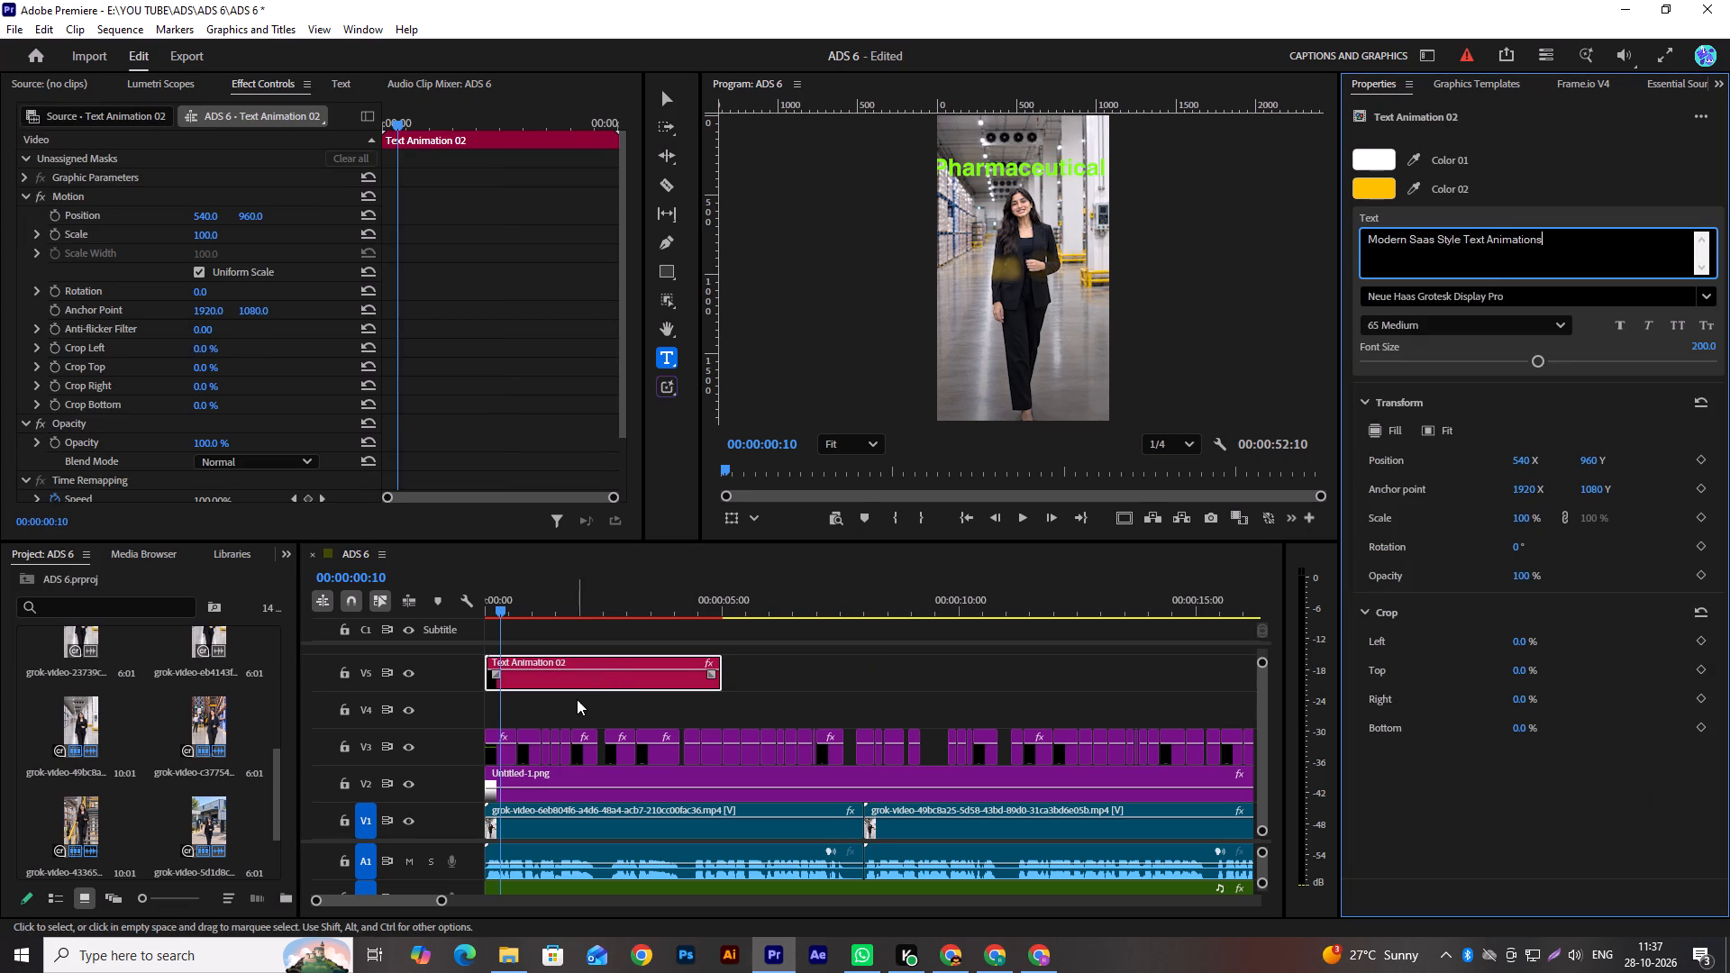
Copy the word "Pharmaceutical" from the first V3 caption and replace the Text Animation 02 clip's text with it.
{"action": "left_click", "coordinate": [509, 744]}
{"action": "double_click", "coordinate": [1480, 145]}
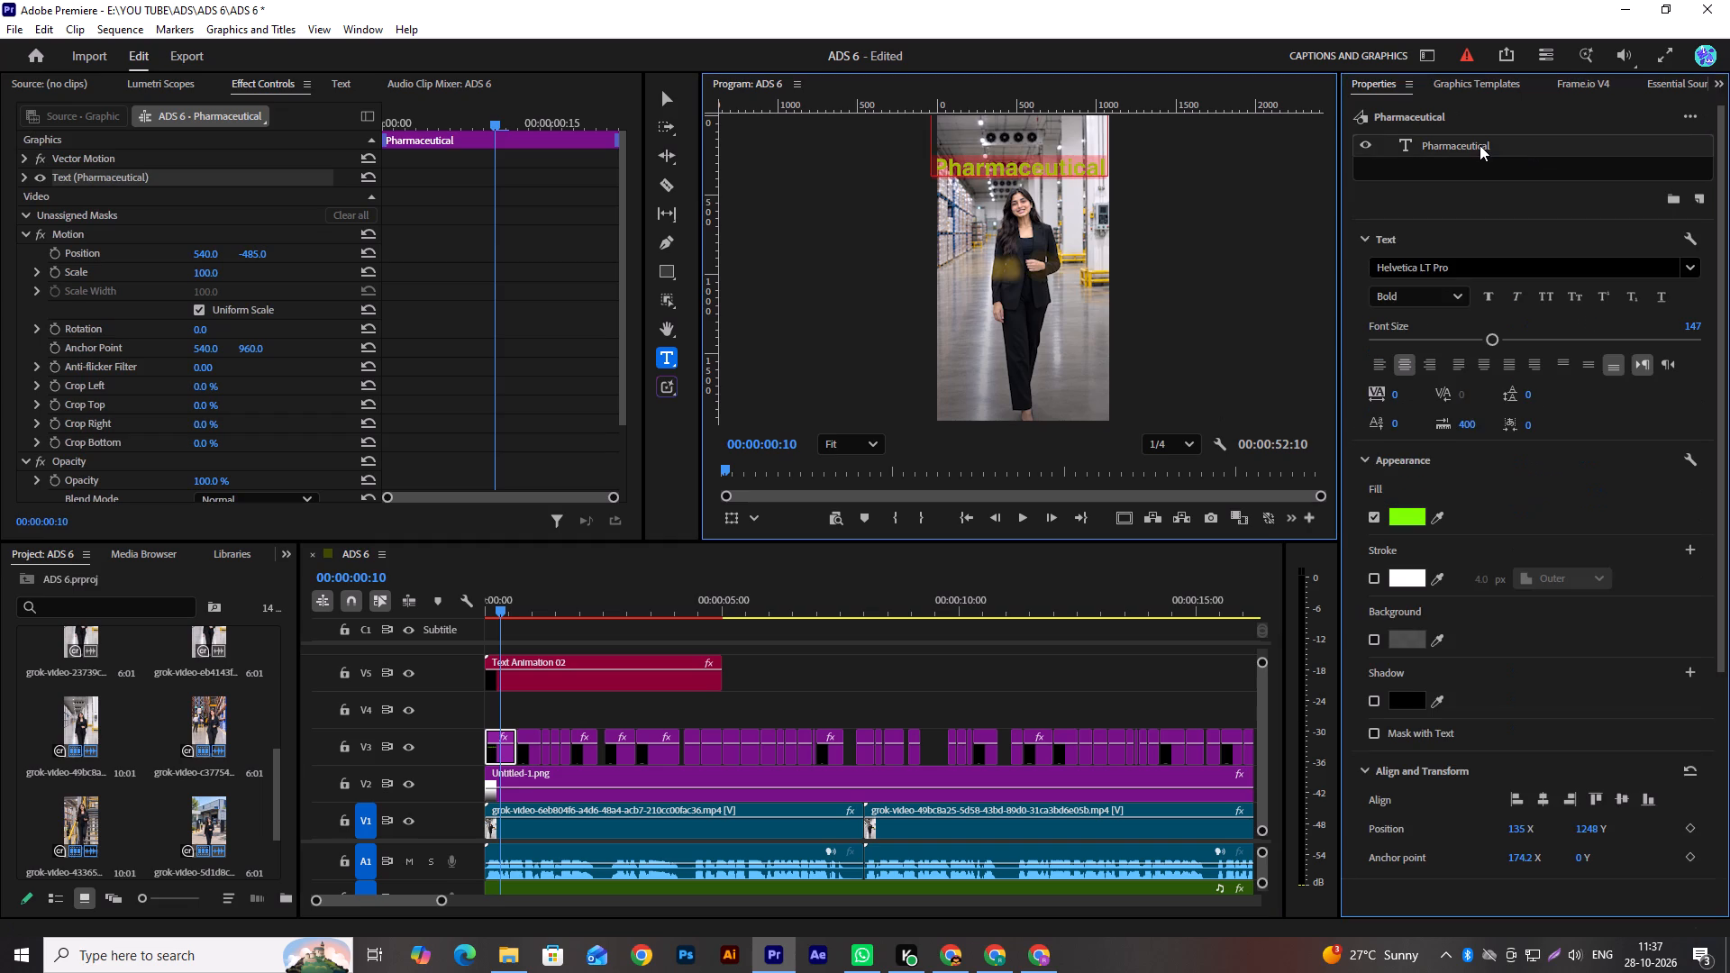
{"action": "key", "text": "ctrl+c"}
{"action": "left_click", "coordinate": [595, 687]}
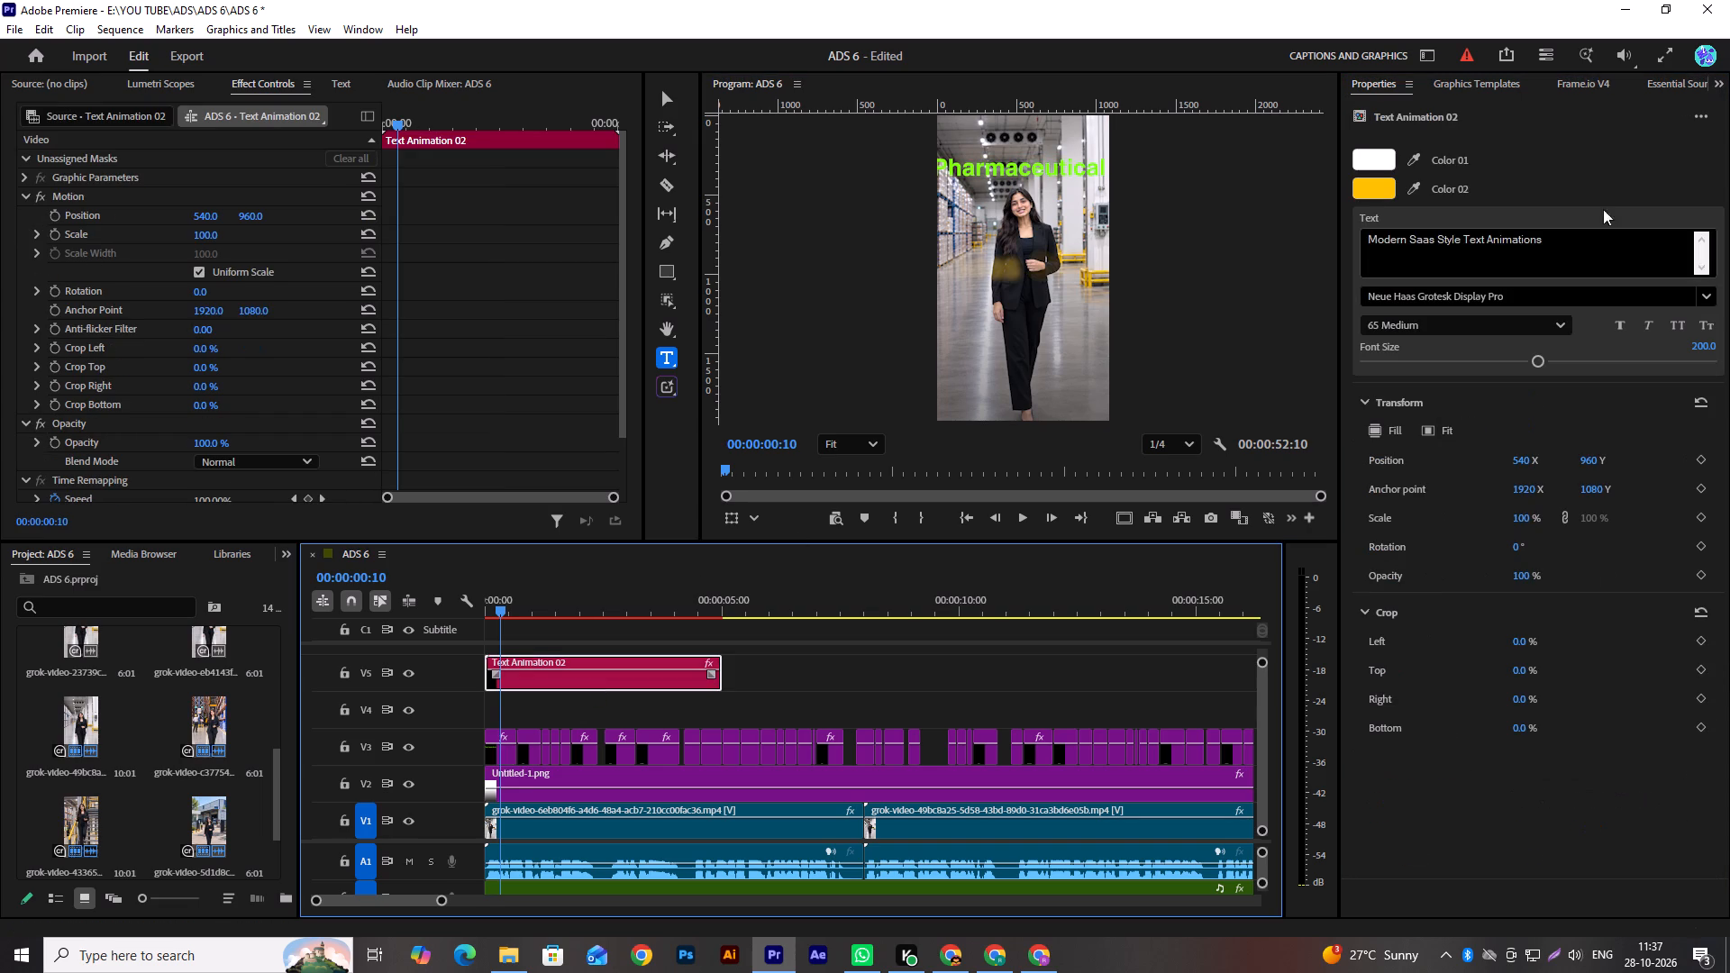
{"action": "double_click", "coordinate": [1494, 246]}
{"action": "key", "text": "ctrl+a"}
{"action": "key", "text": "ctrl+v"}
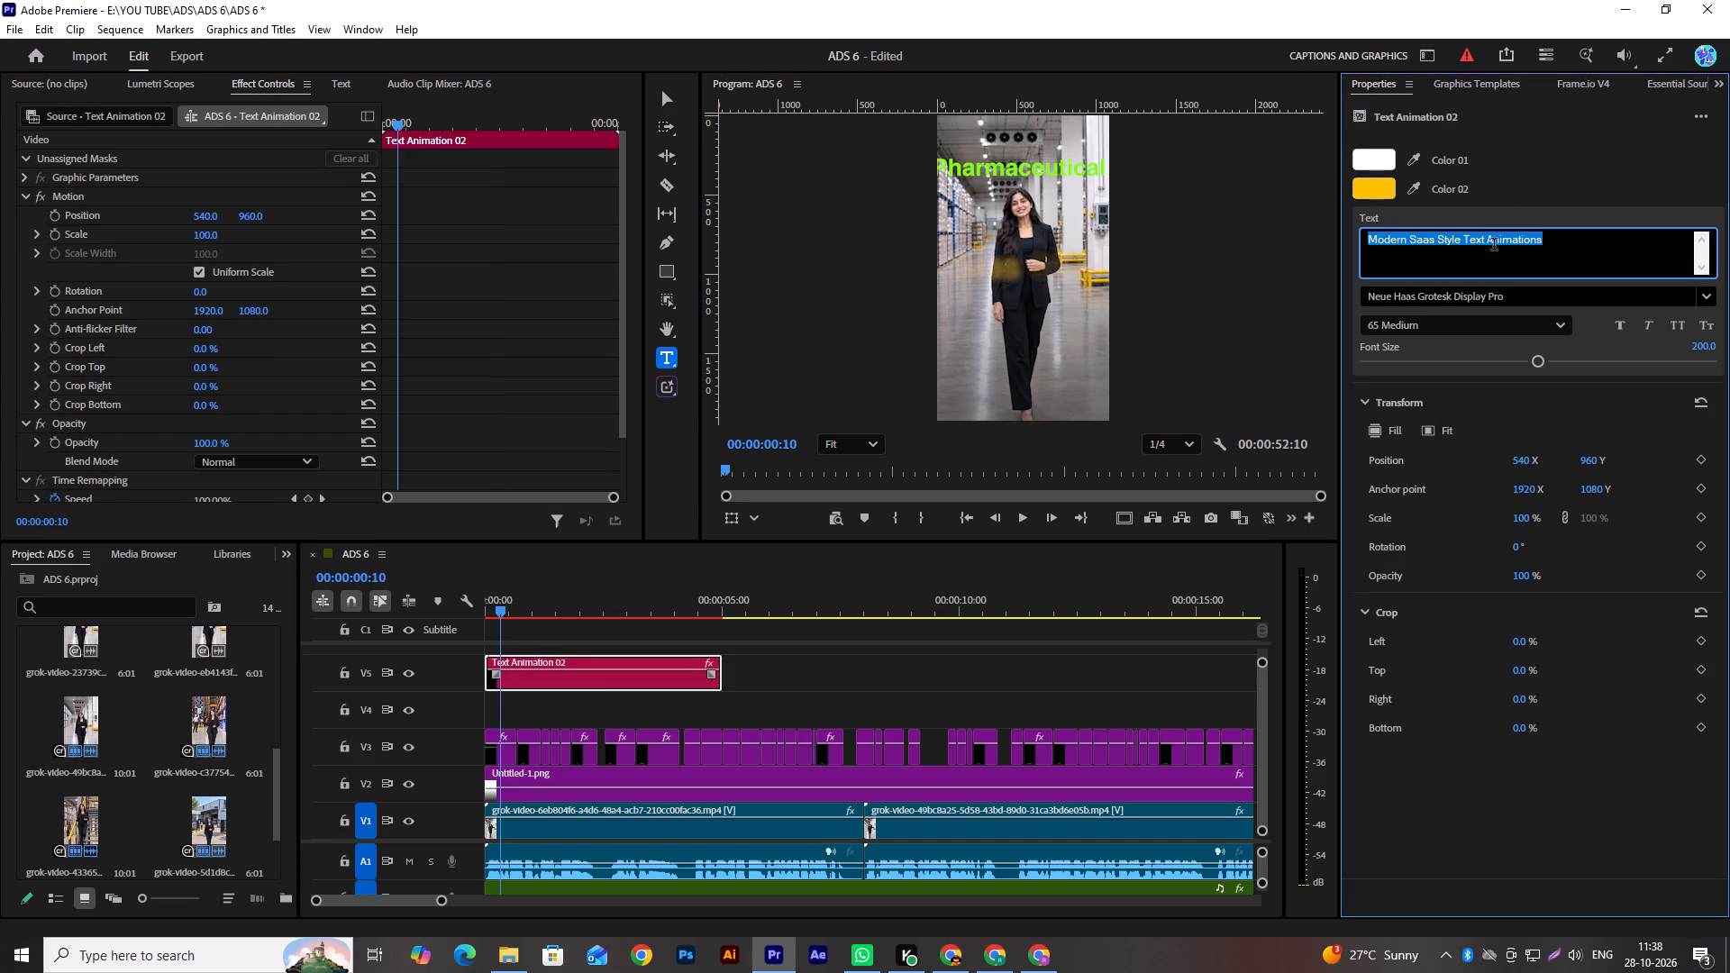
Search the fonts for "hel" to change the typeface of the Text Animation 02 clip's text.
{"action": "left_click", "coordinate": [1522, 298]}
{"action": "type", "text": "hel"}
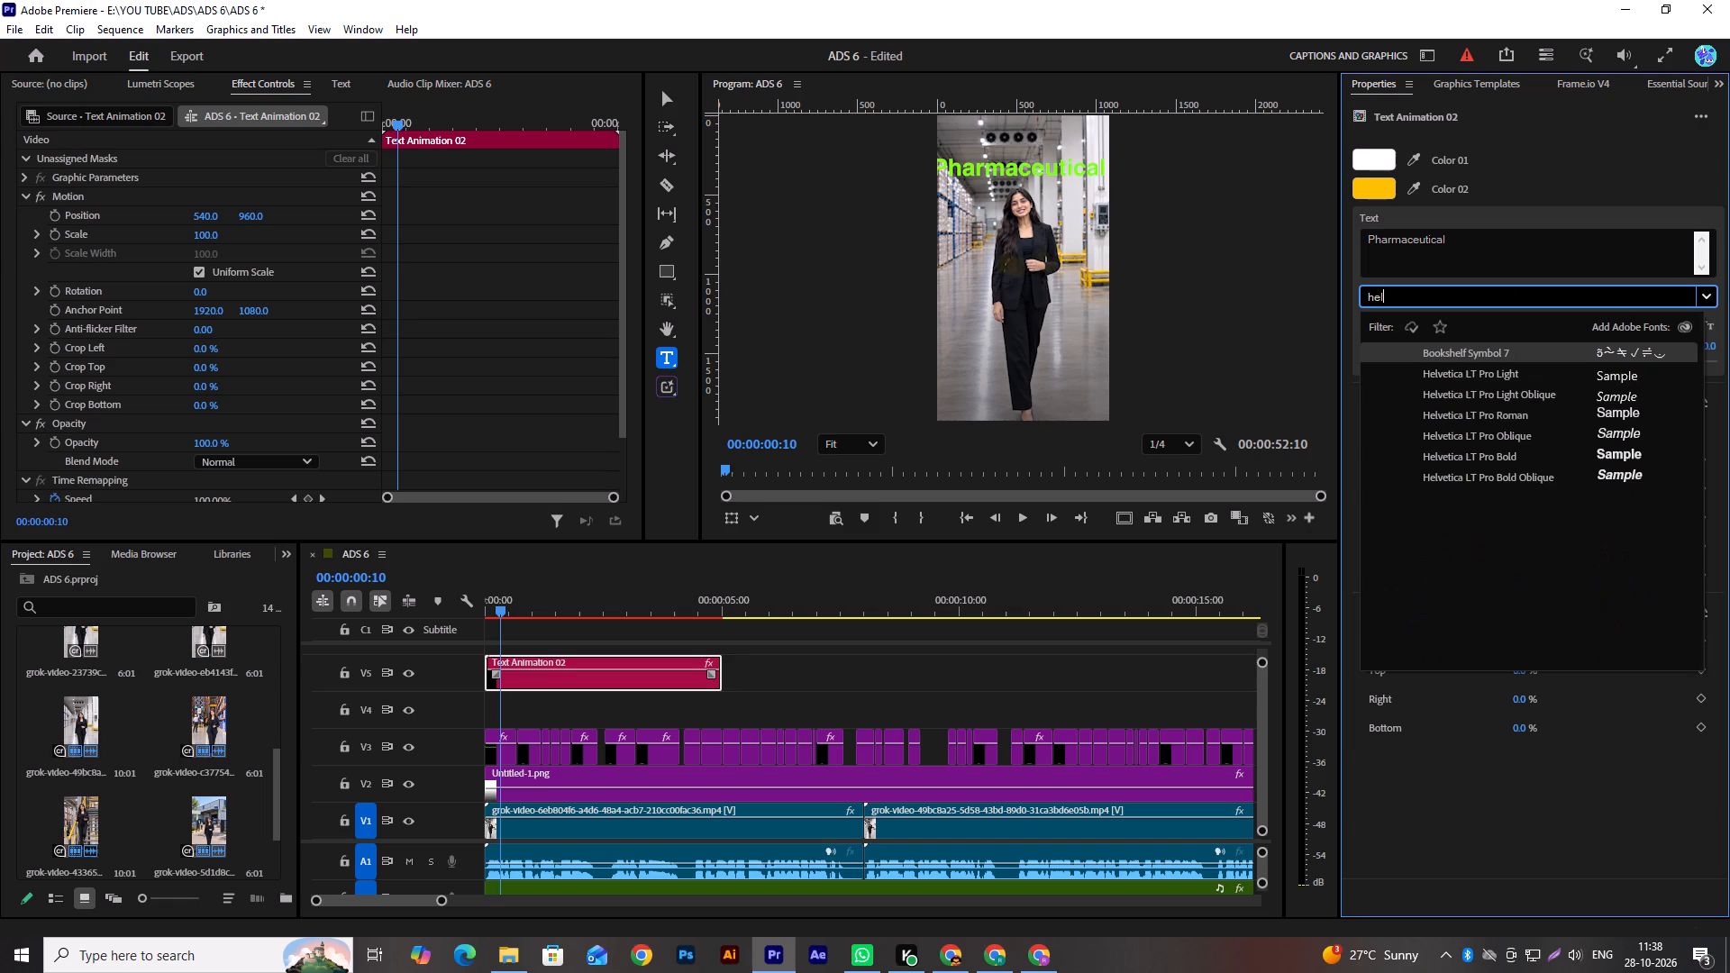
Set the Text Animation 02 text's font to Helvetica LT Pro Bold and open its font size for editing.
{"action": "left_click", "coordinate": [1436, 452]}
{"action": "left_click", "coordinate": [1696, 348]}
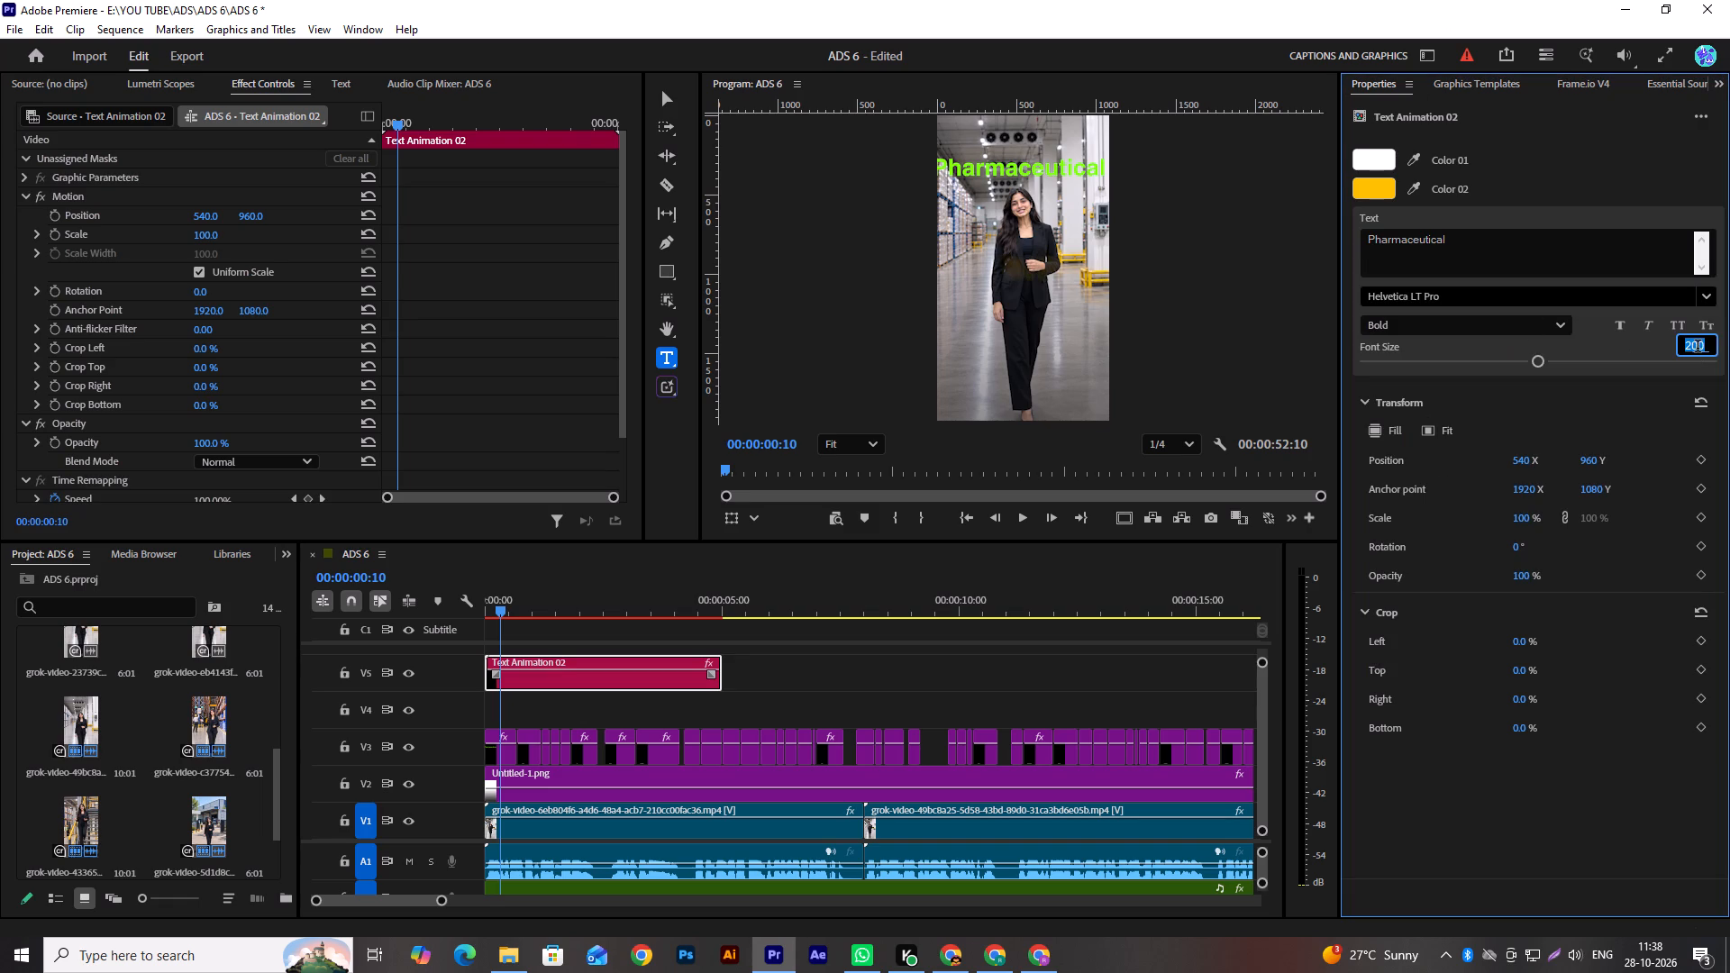
Select the first V3 caption clip, "Pharmaceutical", to inspect its text properties.
{"action": "left_click", "coordinate": [501, 750]}
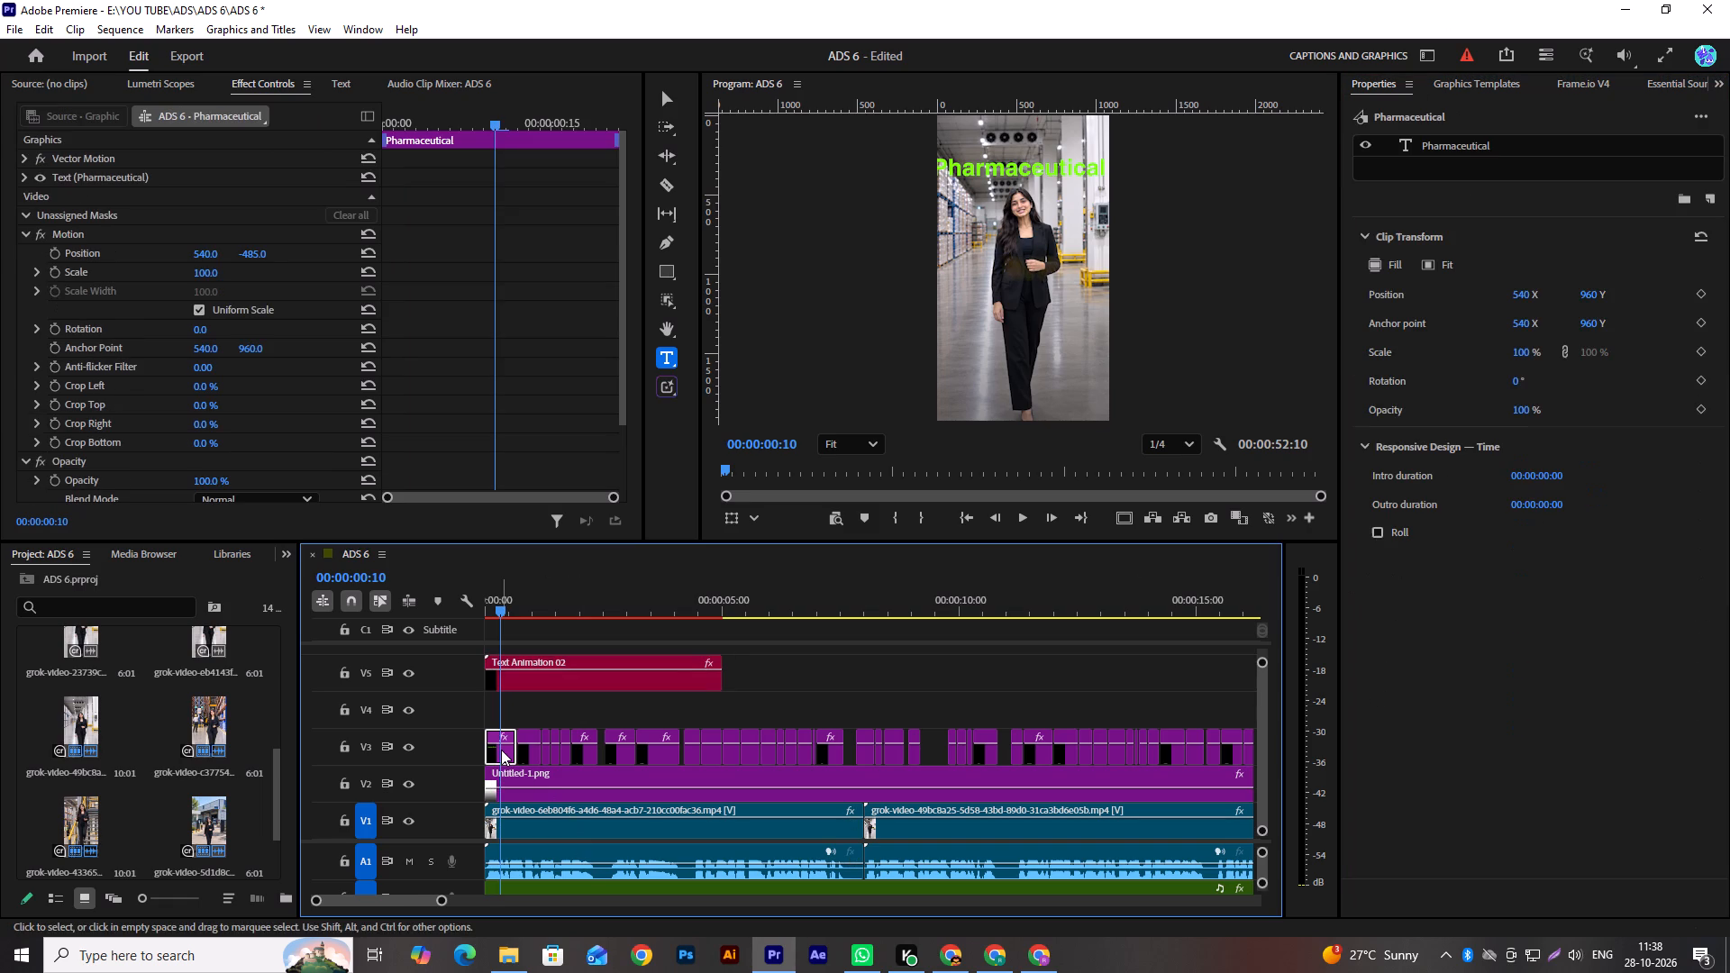
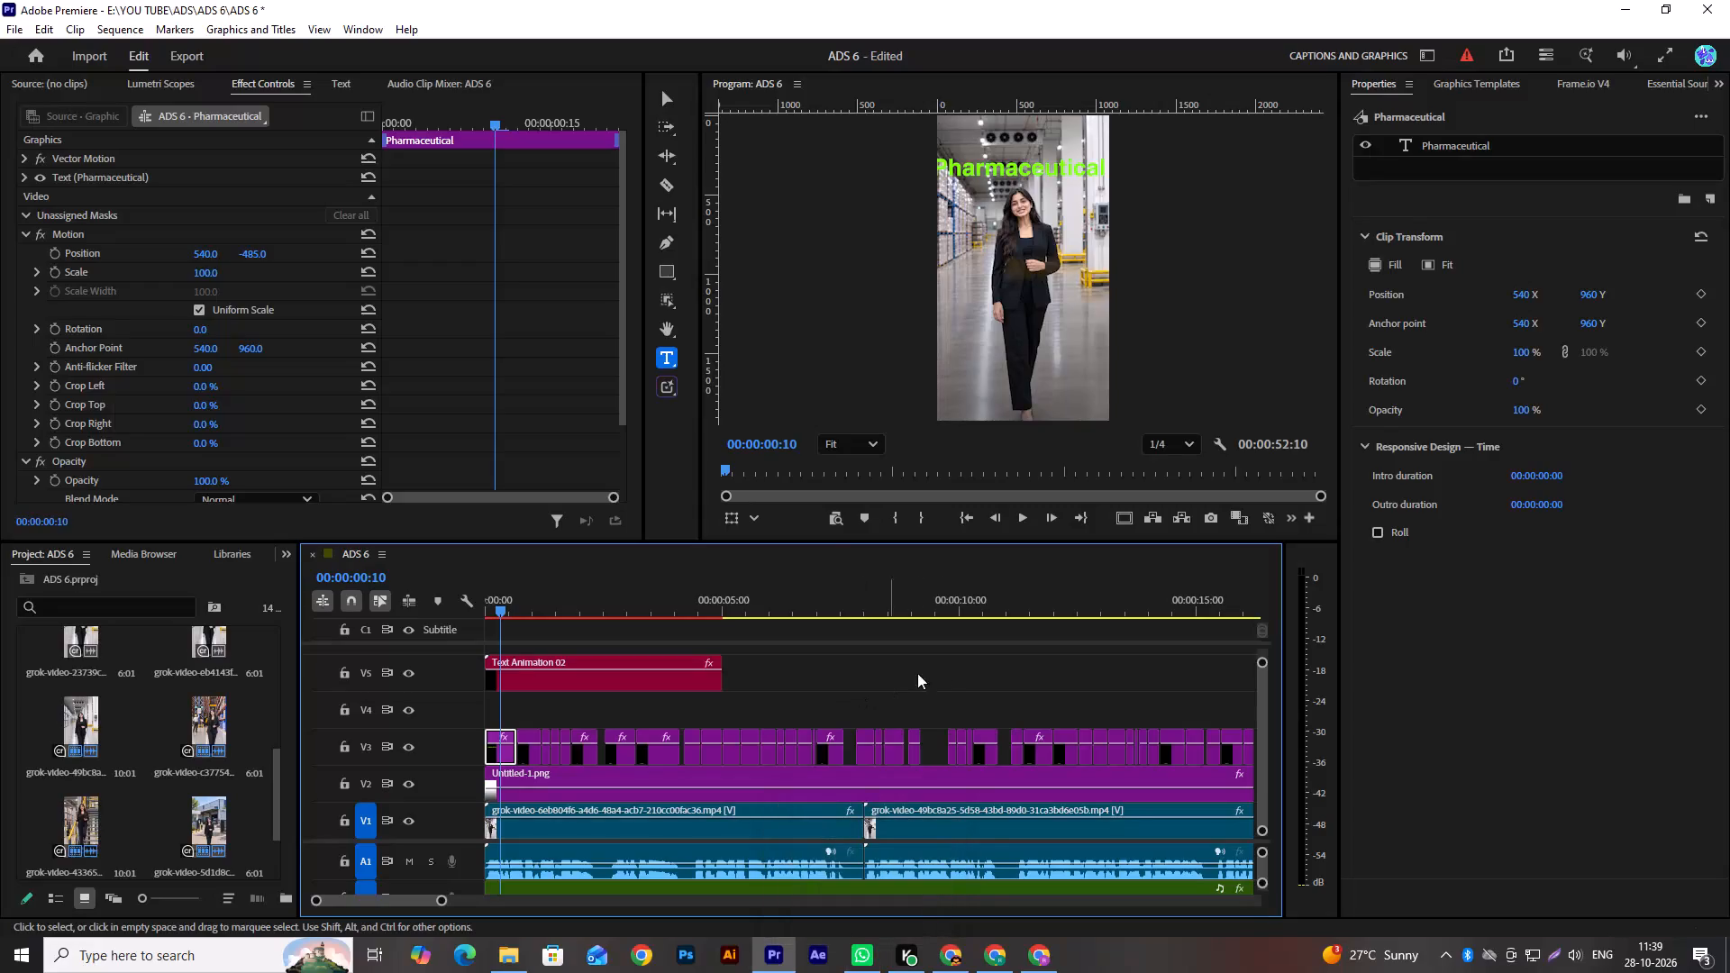
Play back the sequence from around 00:00:47, near the gap between the "duty" and "Keep" captions on V3.
{"action": "scroll", "coordinate": [941, 669], "scroll_direction": "down", "scroll_amount": 8, "text": "alt"}
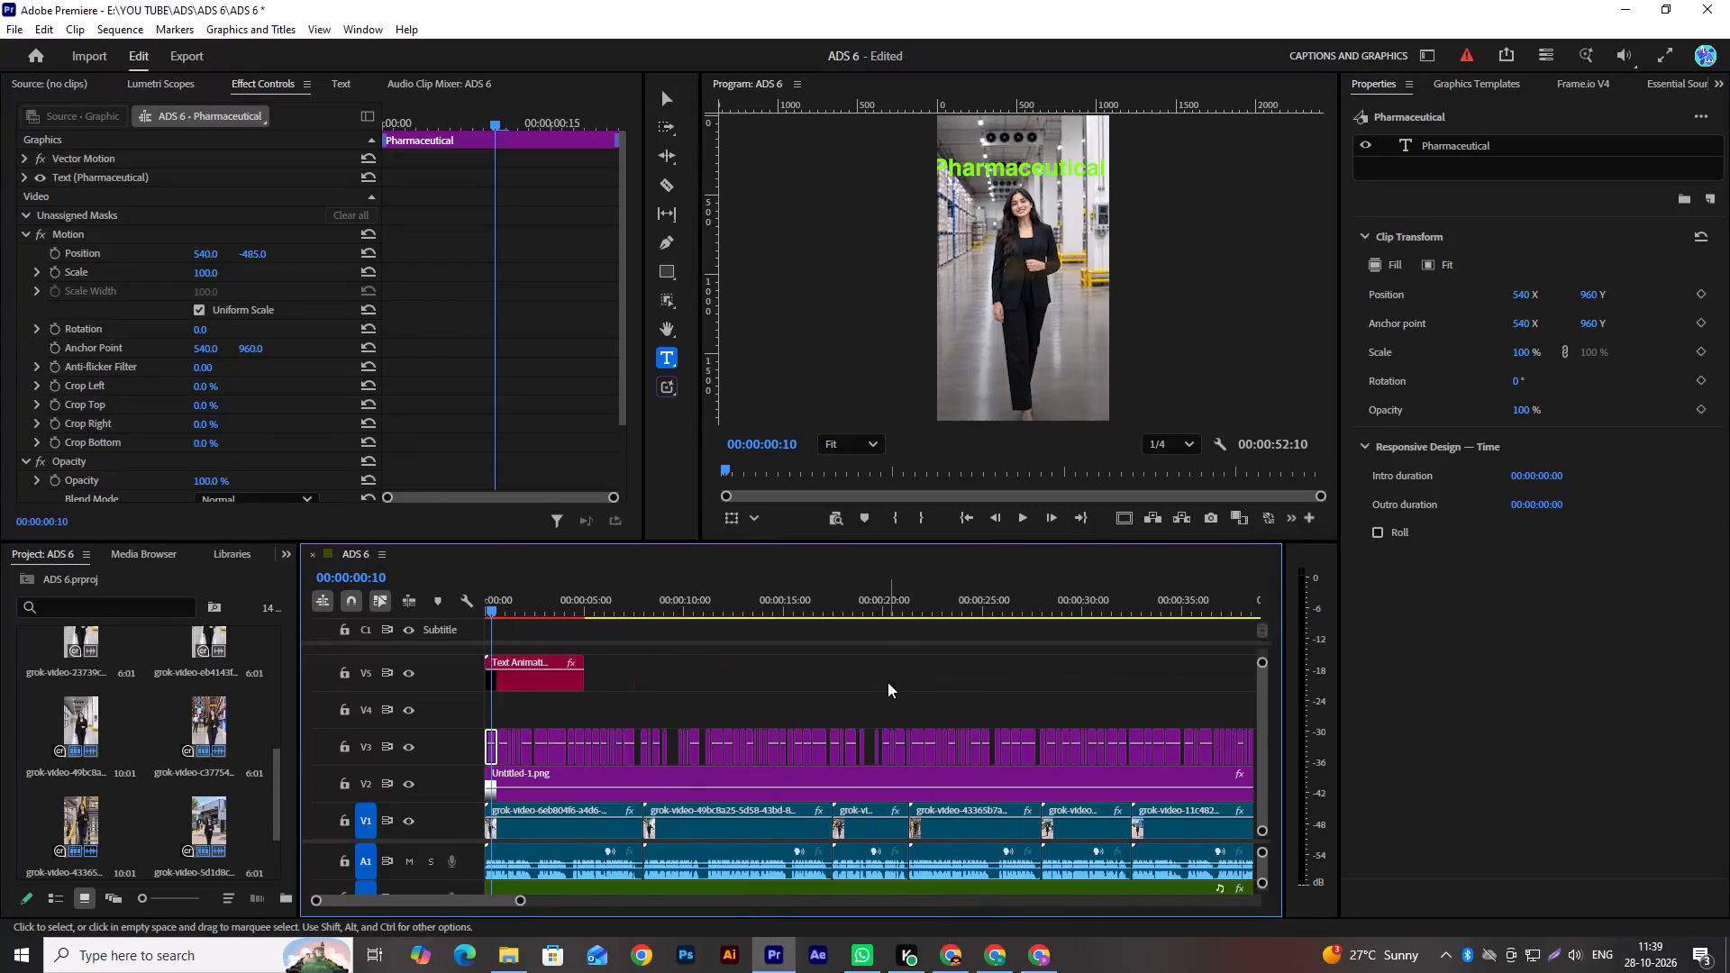
{"action": "scroll", "coordinate": [888, 682], "scroll_direction": "down", "scroll_amount": 20}
{"action": "scroll", "coordinate": [888, 682], "scroll_direction": "down", "scroll_amount": 3}
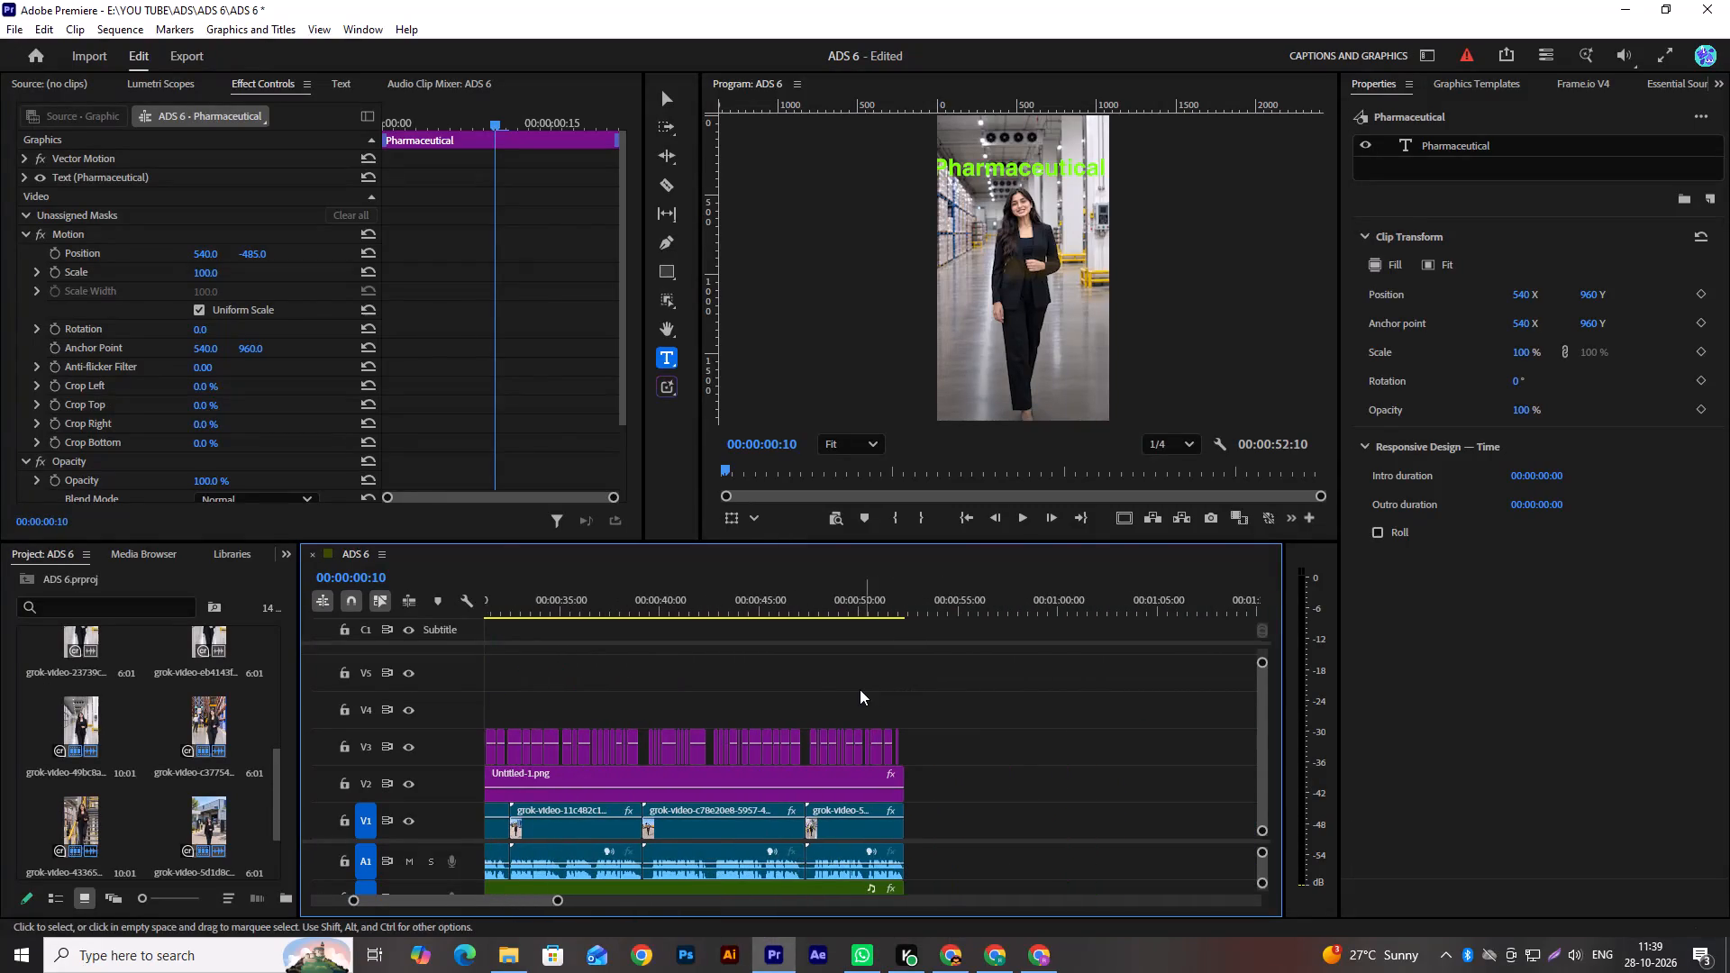
{"action": "scroll", "coordinate": [860, 689], "scroll_direction": "up", "scroll_amount": 13, "text": "alt"}
{"action": "scroll", "coordinate": [688, 687], "scroll_direction": "up", "scroll_amount": 4}
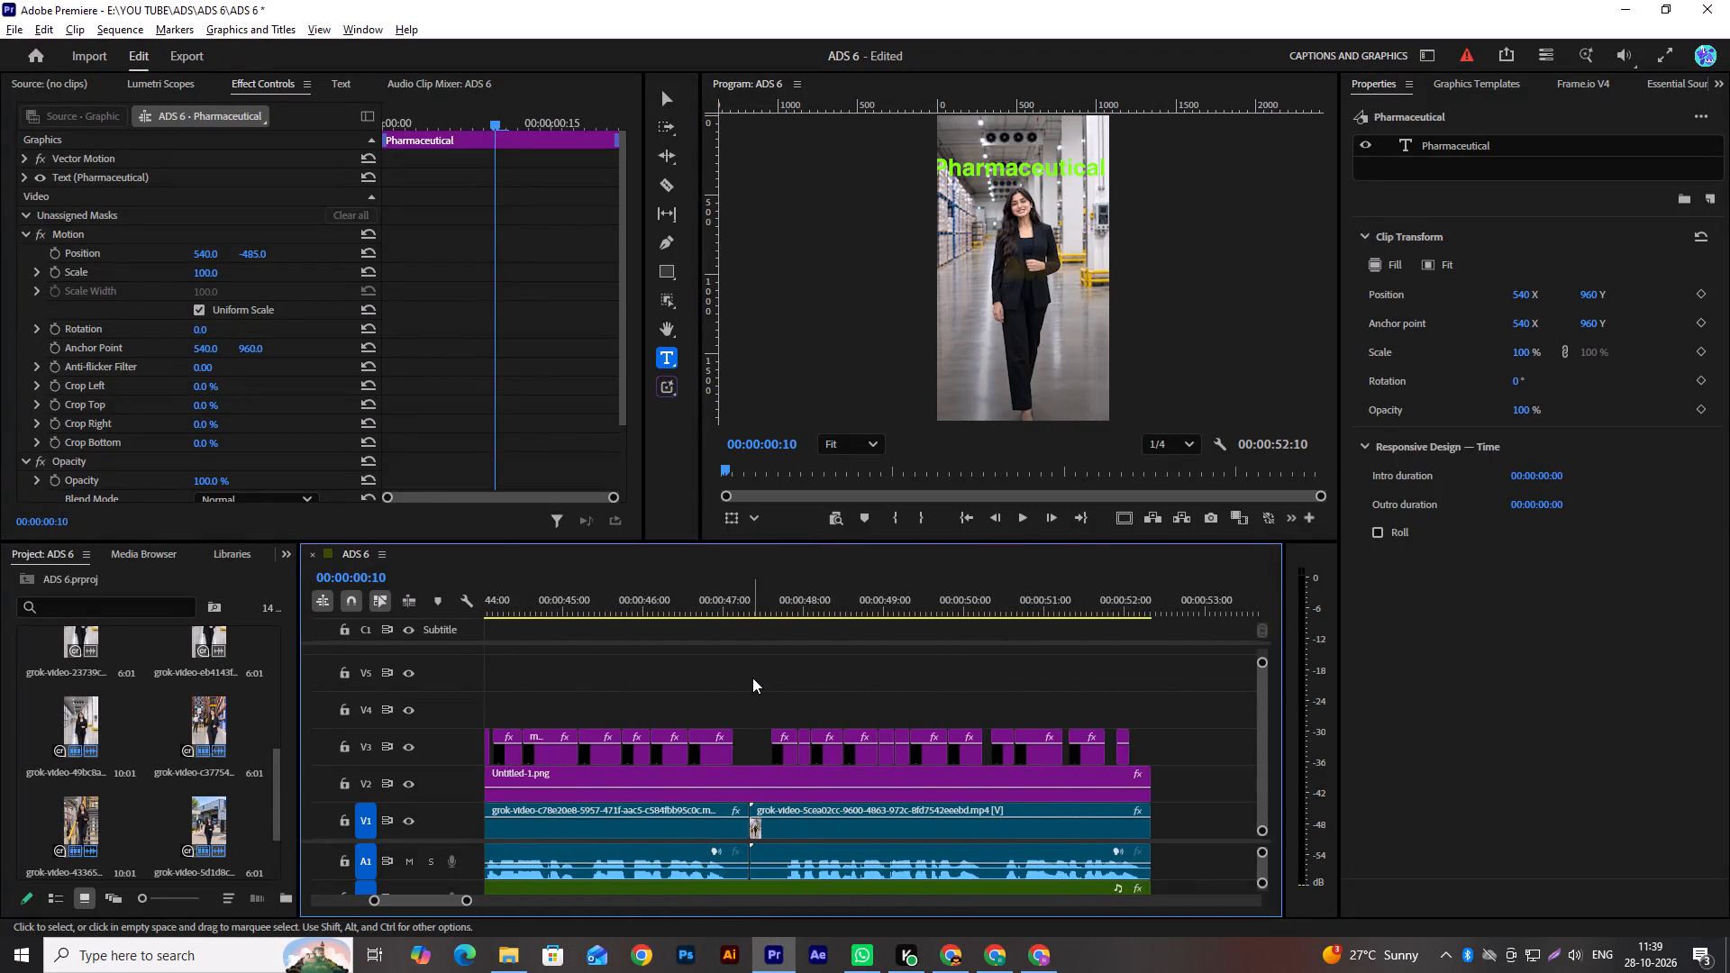
{"action": "scroll", "coordinate": [752, 677], "scroll_direction": "up", "scroll_amount": 9, "text": "alt"}
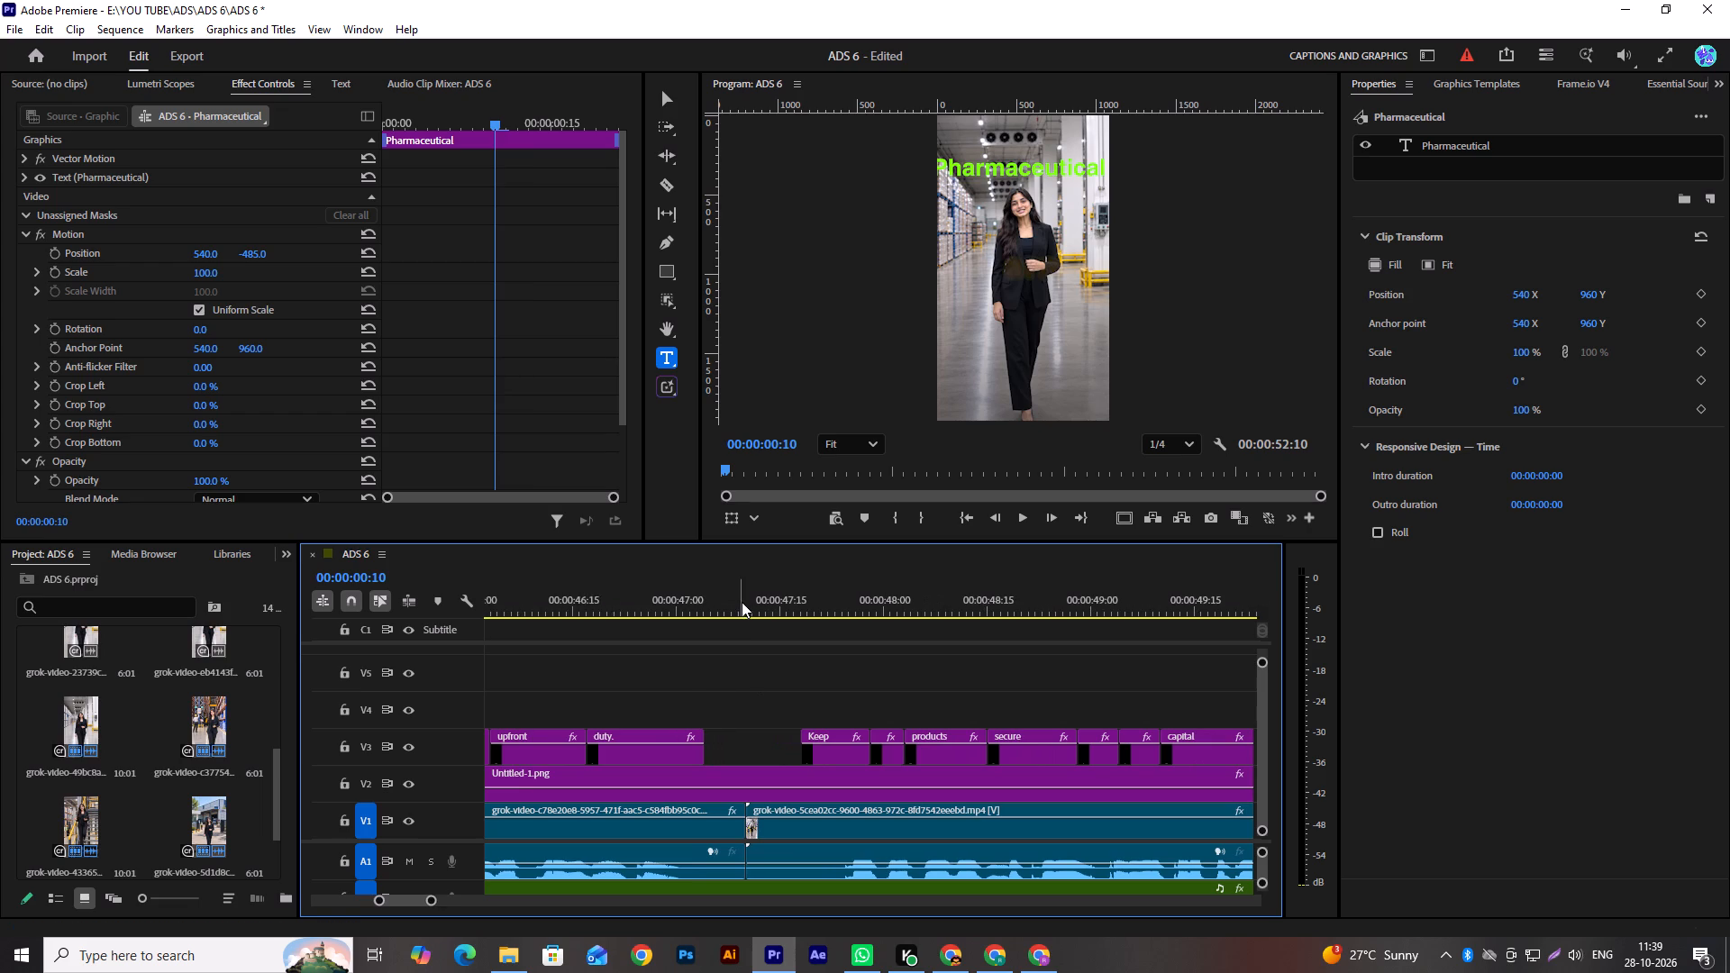
{"action": "left_click_drag", "start_coordinate": [738, 607], "coordinate": [620, 635]}
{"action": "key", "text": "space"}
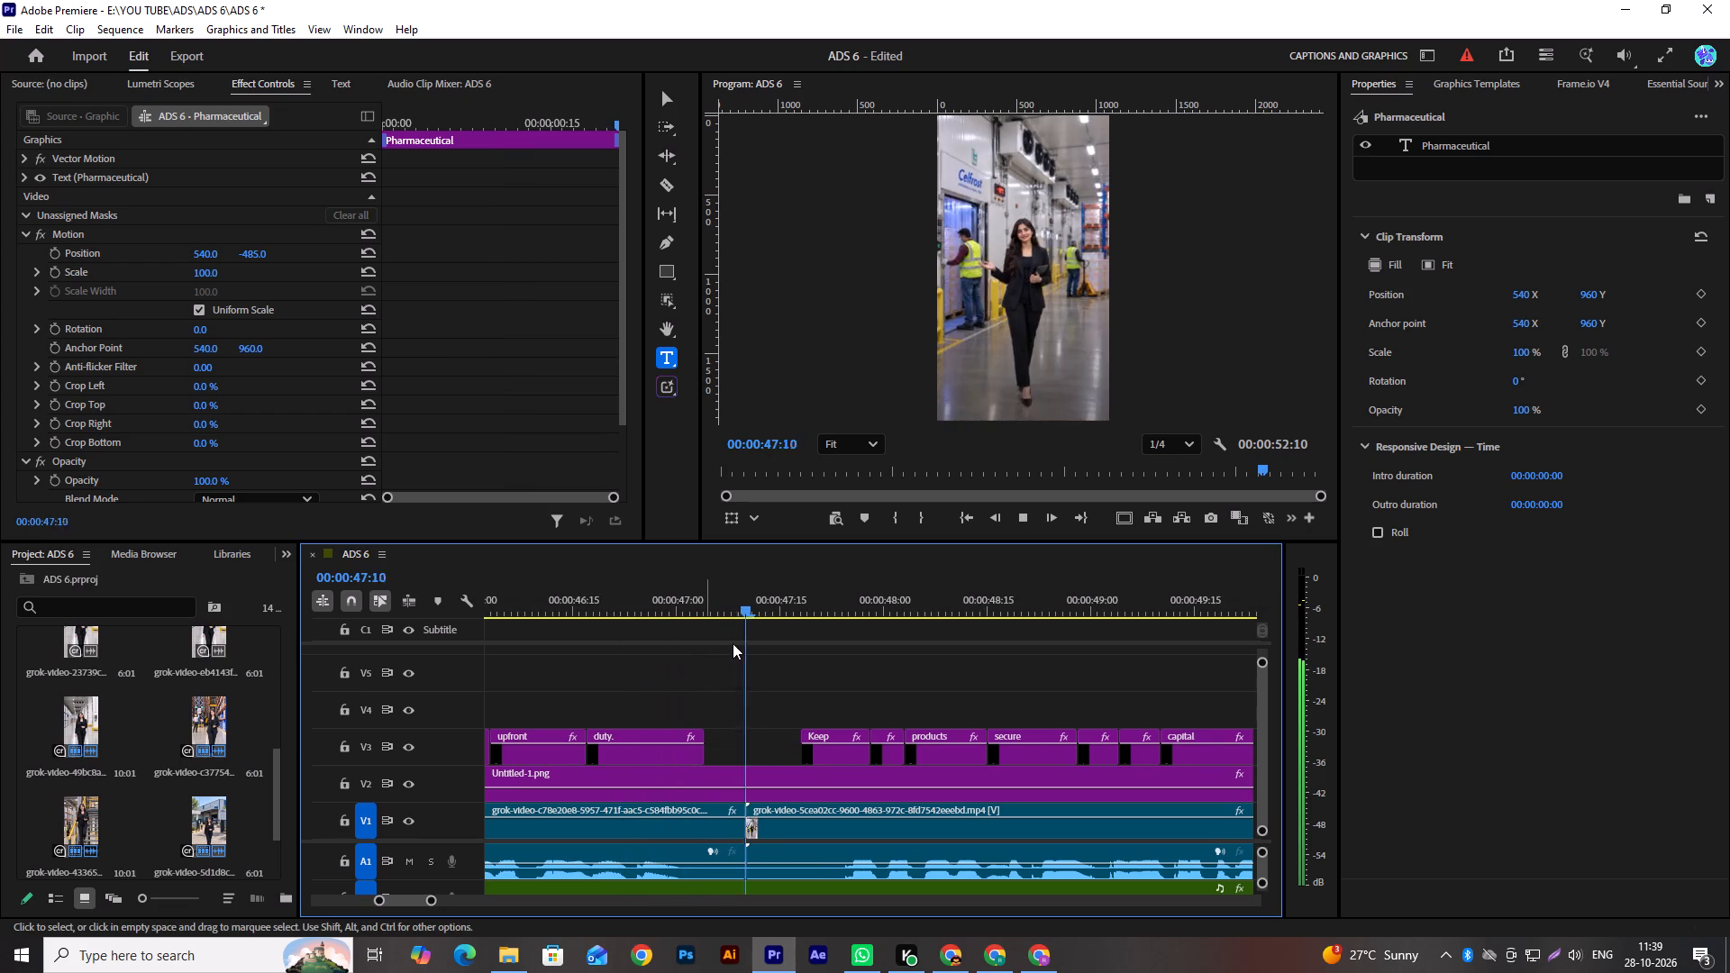
Play the captions from about 00:00:47:10 through "capital" and examine the "Keep" caption with the playhead at 00:00:47:23.
{"action": "key", "text": "space"}
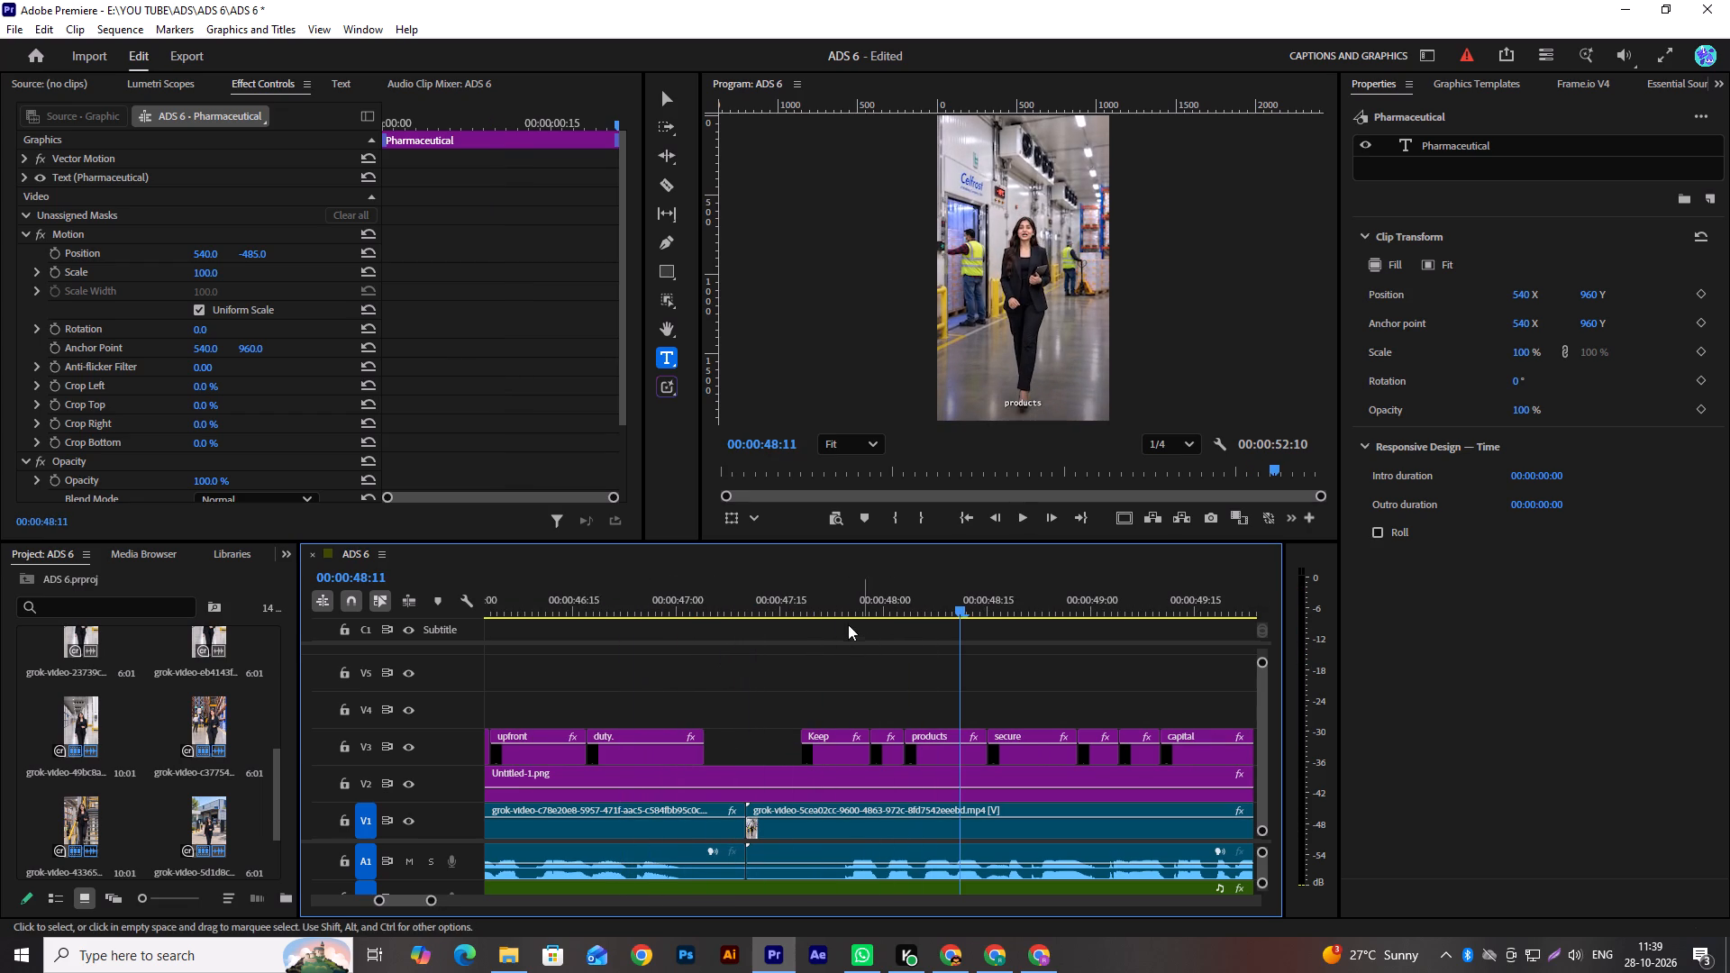
{"action": "left_click_drag", "start_coordinate": [829, 608], "coordinate": [747, 637]}
{"action": "key", "text": "space"}
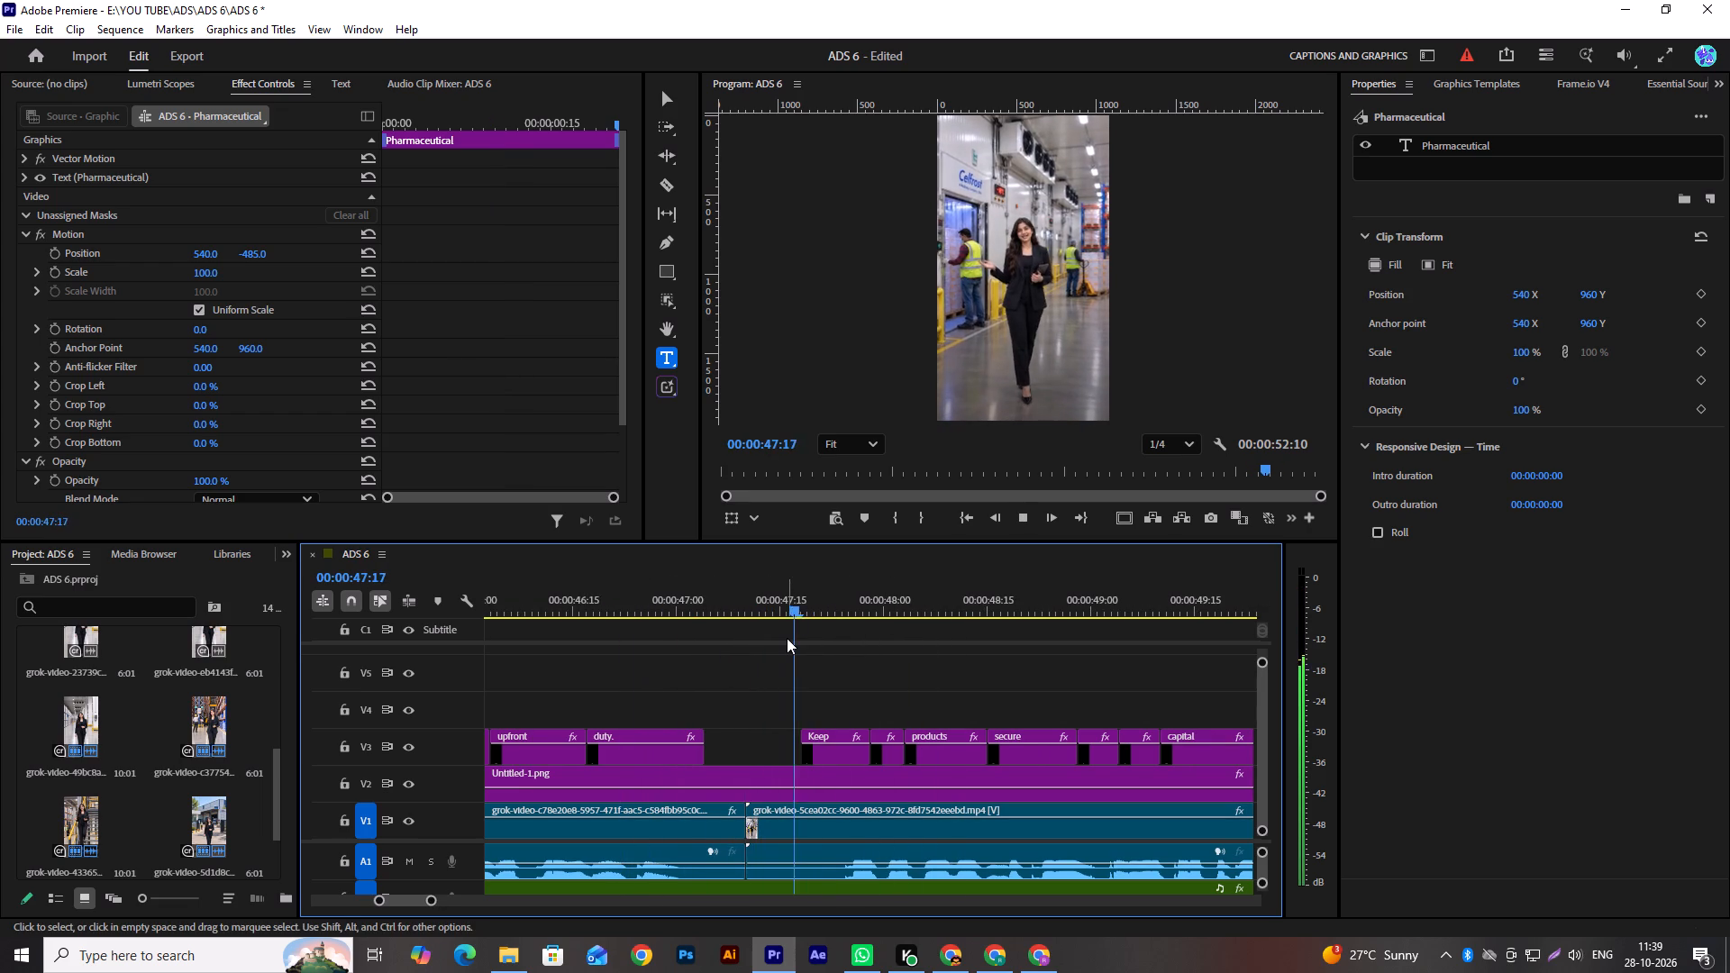
{"action": "key", "text": "space"}
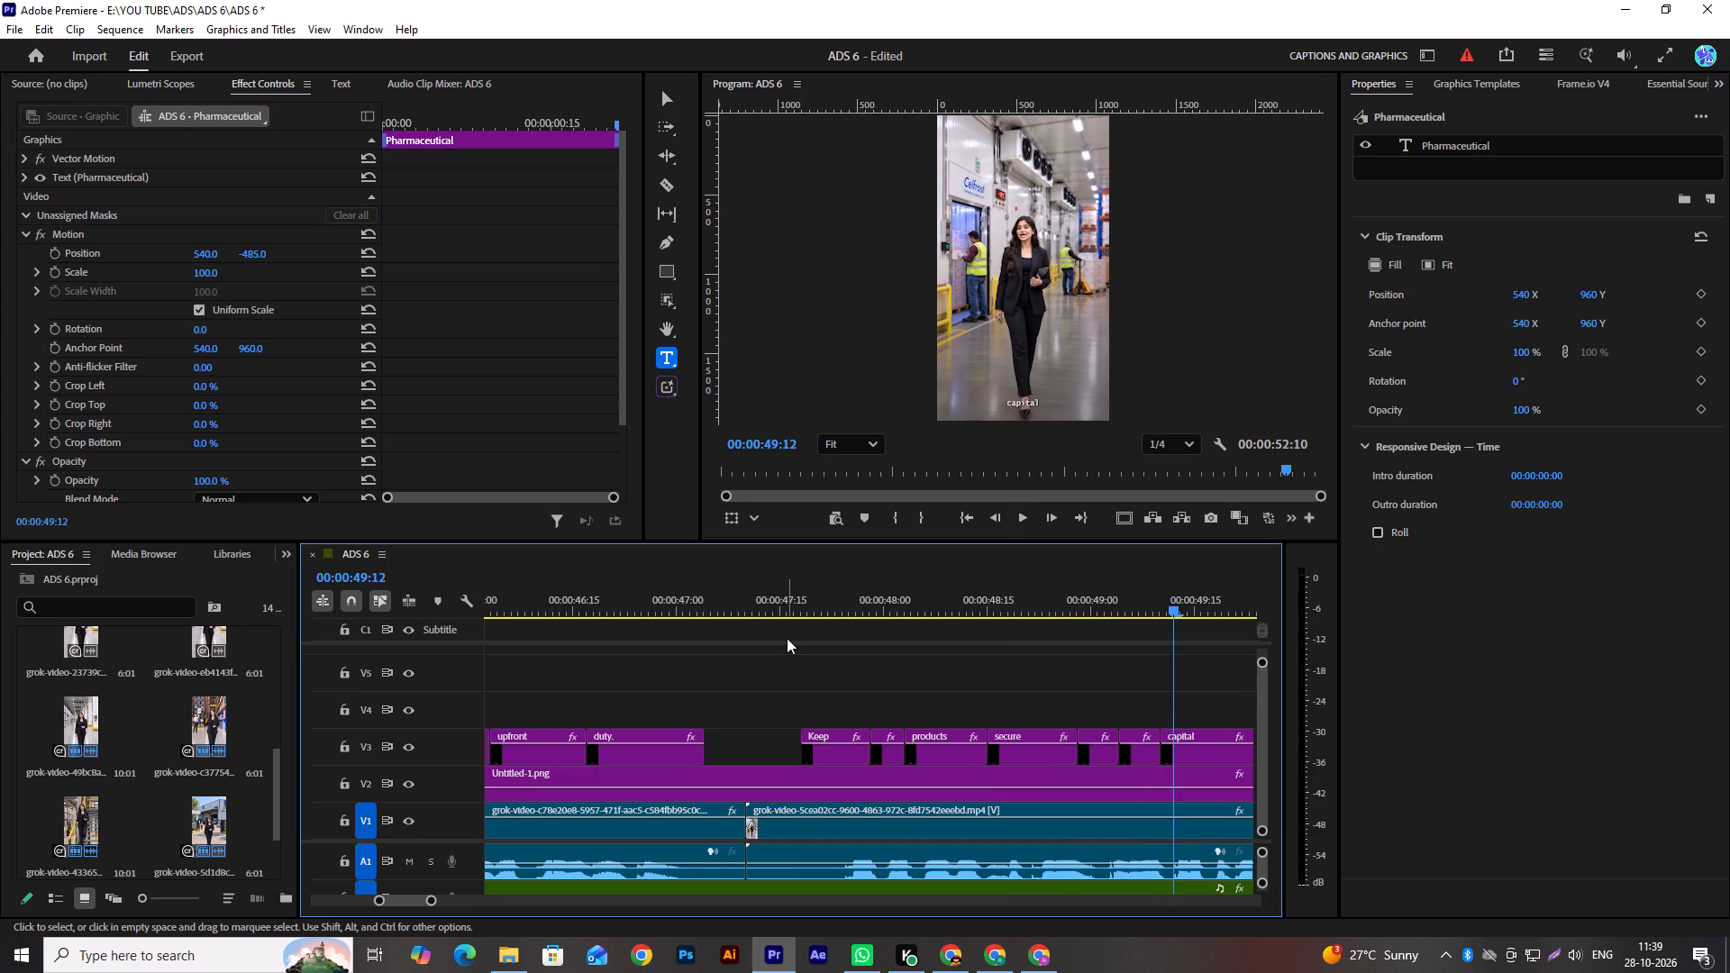
{"action": "scroll", "coordinate": [787, 638], "scroll_direction": "down", "scroll_amount": 3}
{"action": "left_click", "coordinate": [767, 759]}
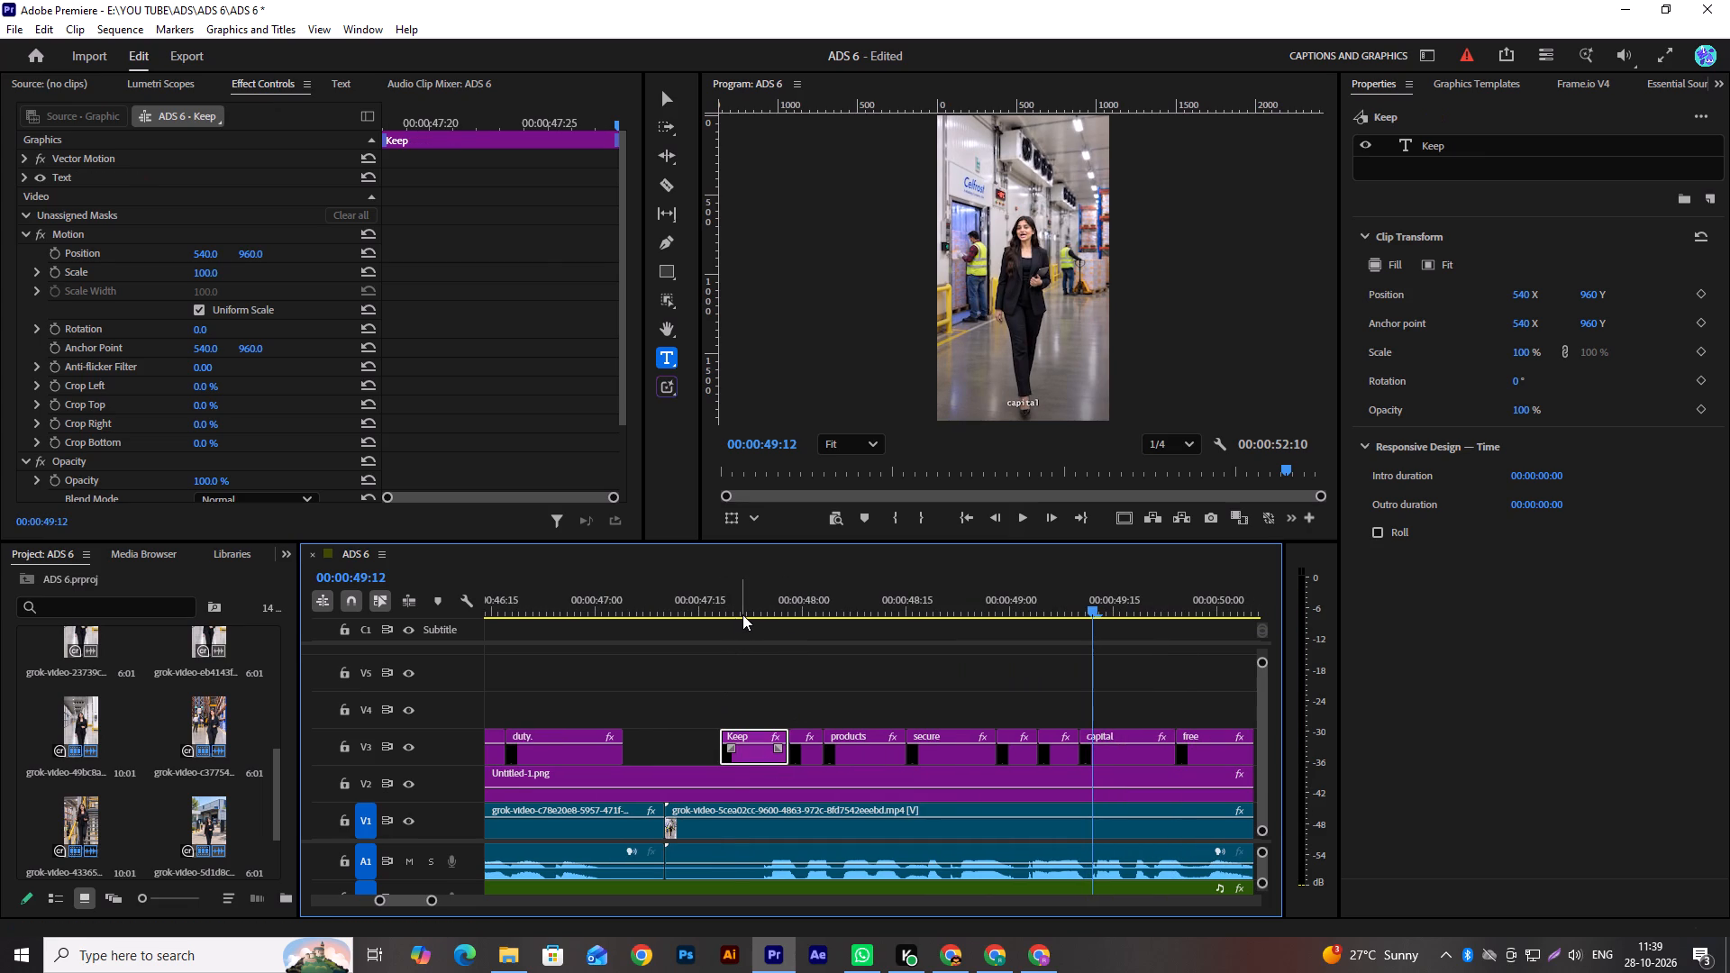
{"action": "left_click_drag", "start_coordinate": [744, 614], "coordinate": [759, 611]}
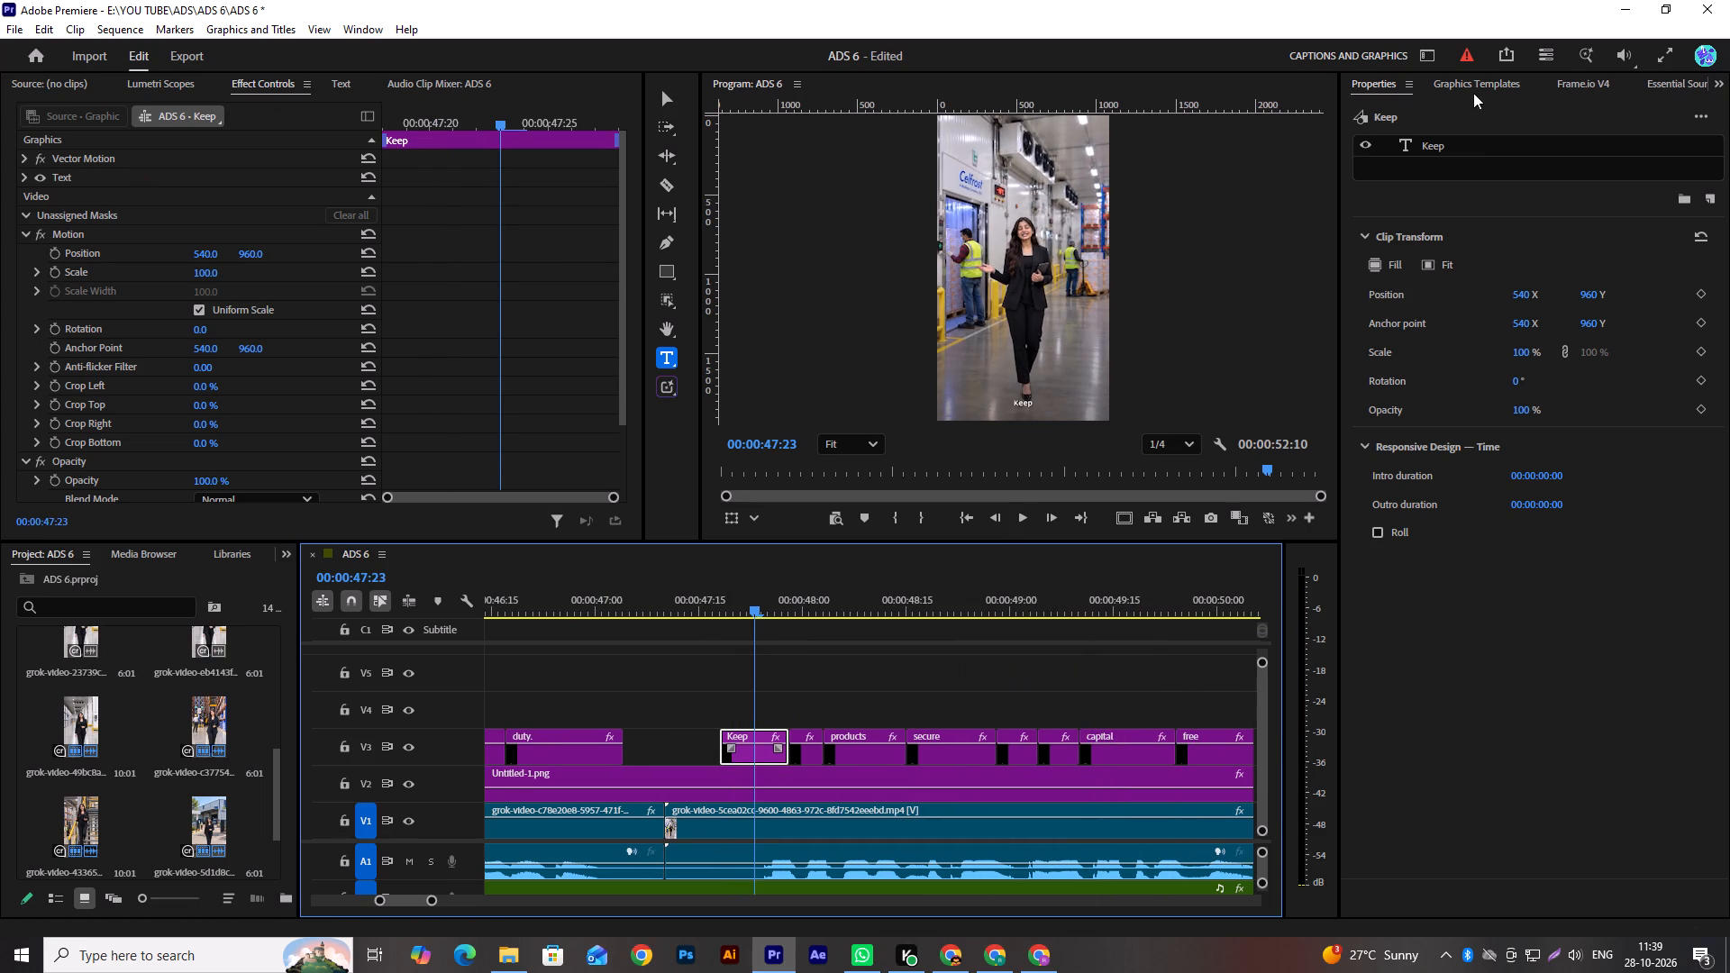
{"action": "scroll", "coordinate": [854, 612], "scroll_direction": "up", "scroll_amount": 2}
{"action": "scroll", "coordinate": [854, 612], "scroll_direction": "down", "scroll_amount": 1}
{"action": "scroll", "coordinate": [854, 612], "scroll_direction": "up", "scroll_amount": 4}
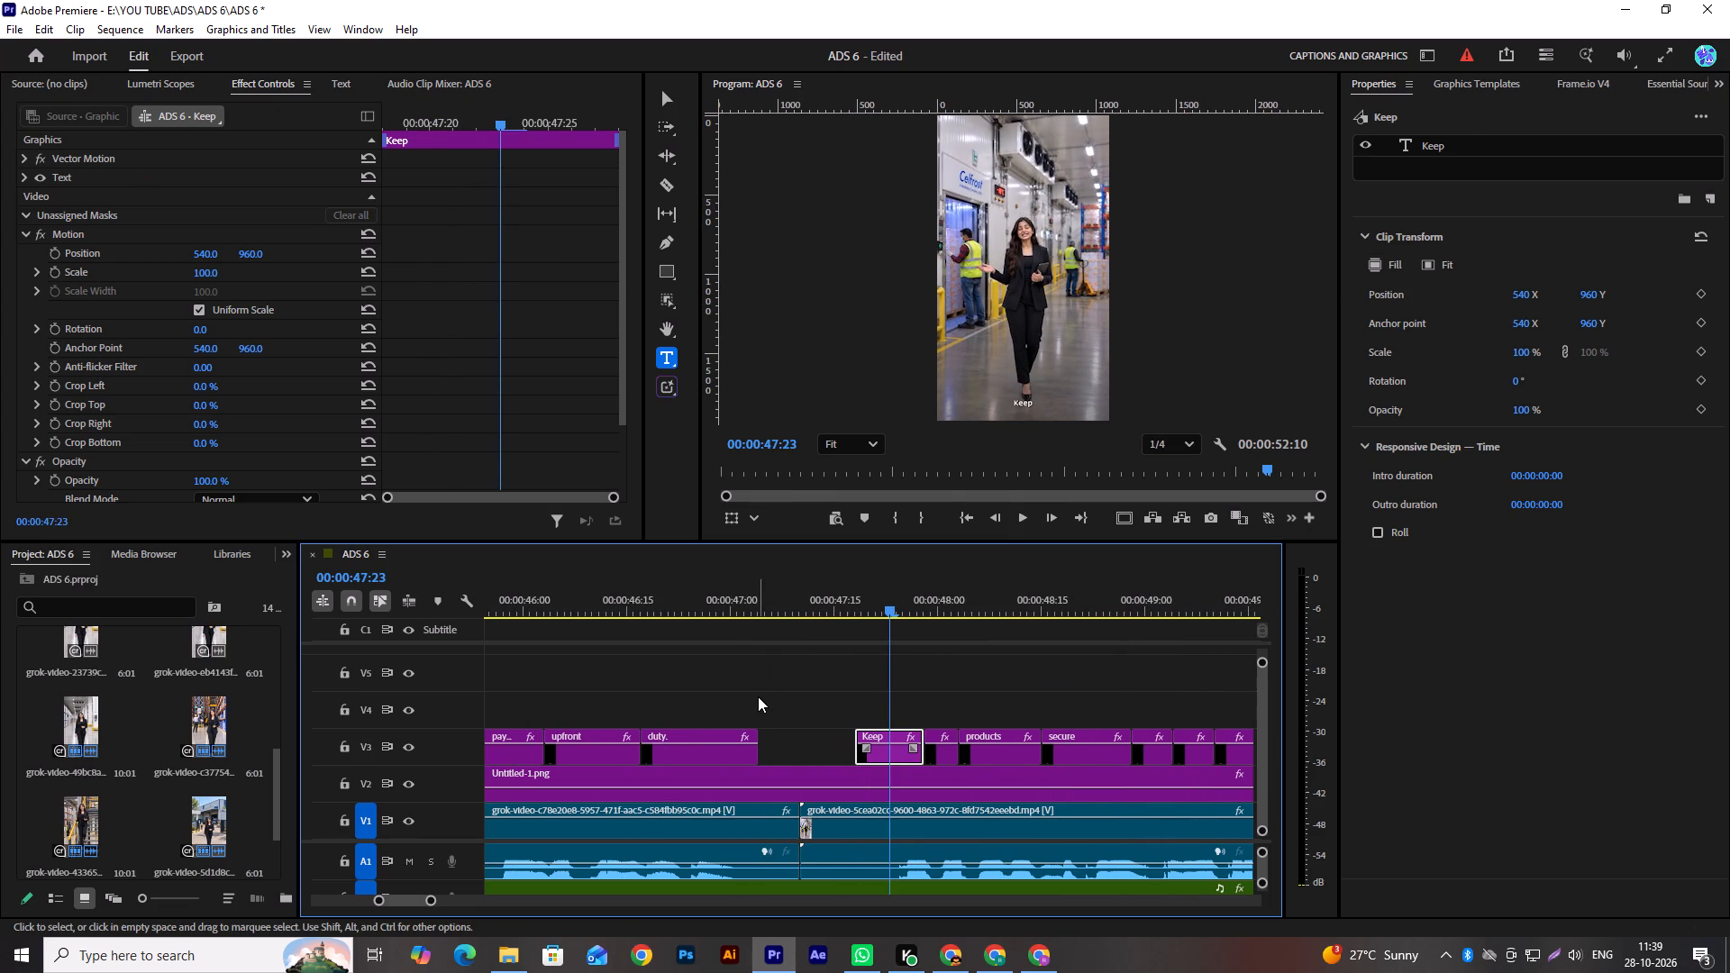
{"action": "scroll", "coordinate": [879, 671], "scroll_direction": "down", "scroll_amount": 2}
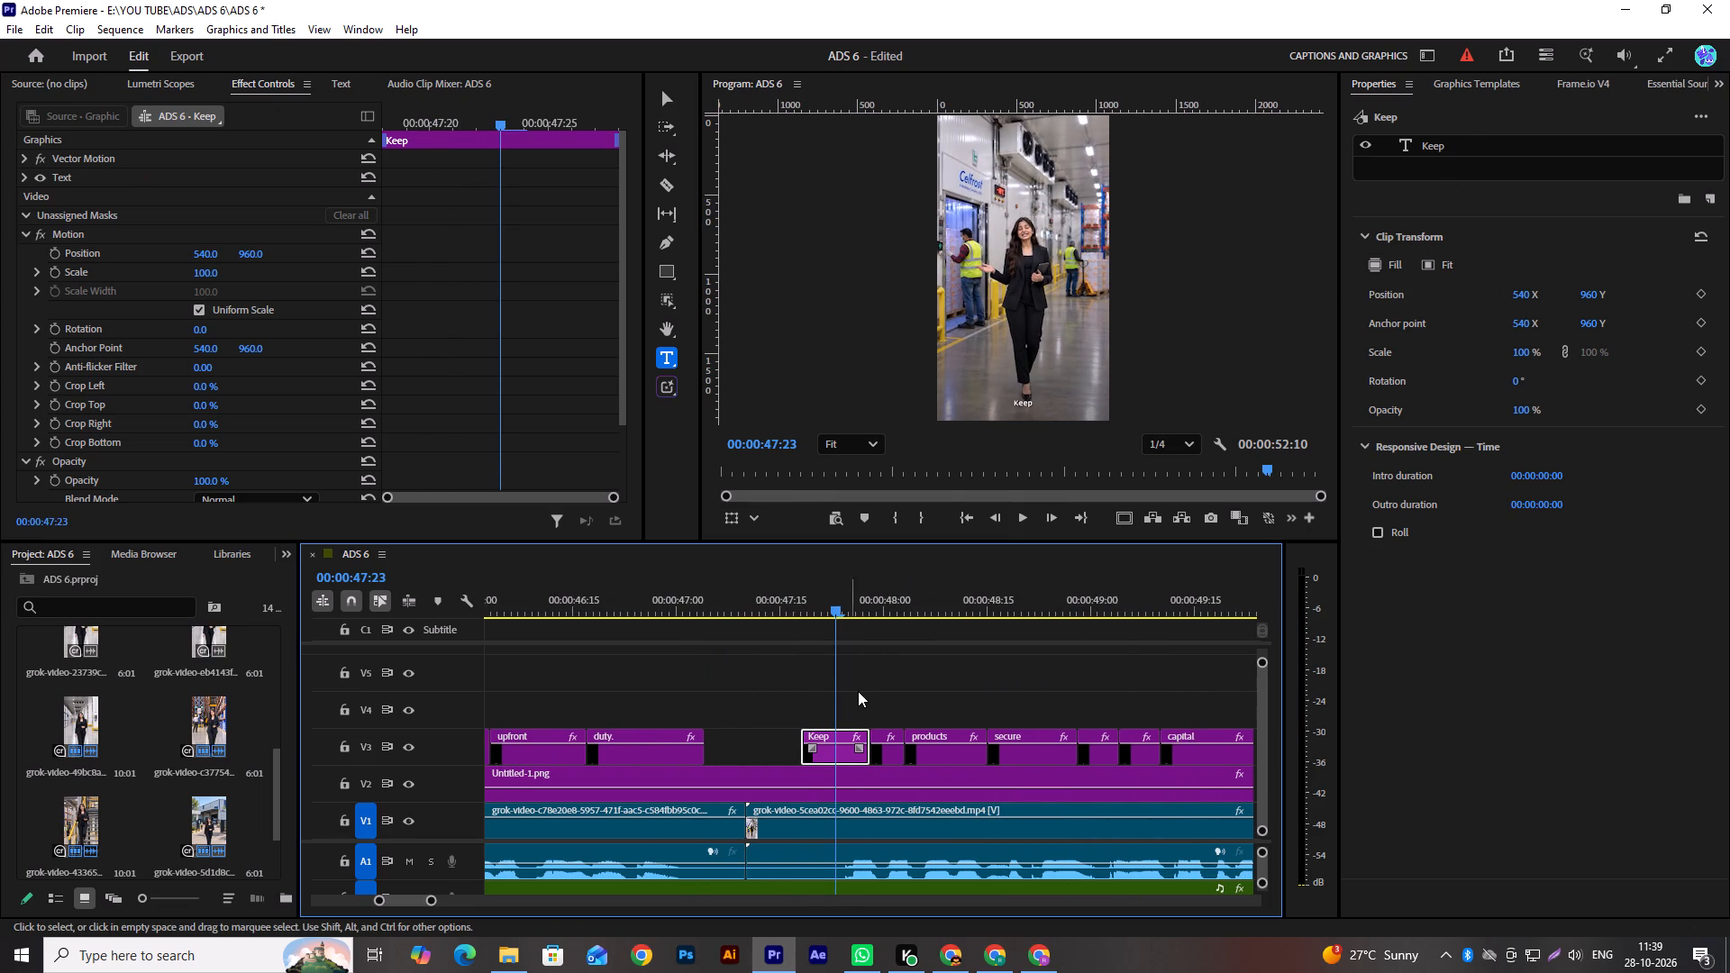
{"action": "scroll", "coordinate": [877, 673], "scroll_direction": "down", "scroll_amount": 2, "text": "alt"}
{"action": "scroll", "coordinate": [892, 682], "scroll_direction": "up", "scroll_amount": 2}
{"action": "scroll", "coordinate": [892, 682], "scroll_direction": "down", "scroll_amount": 5}
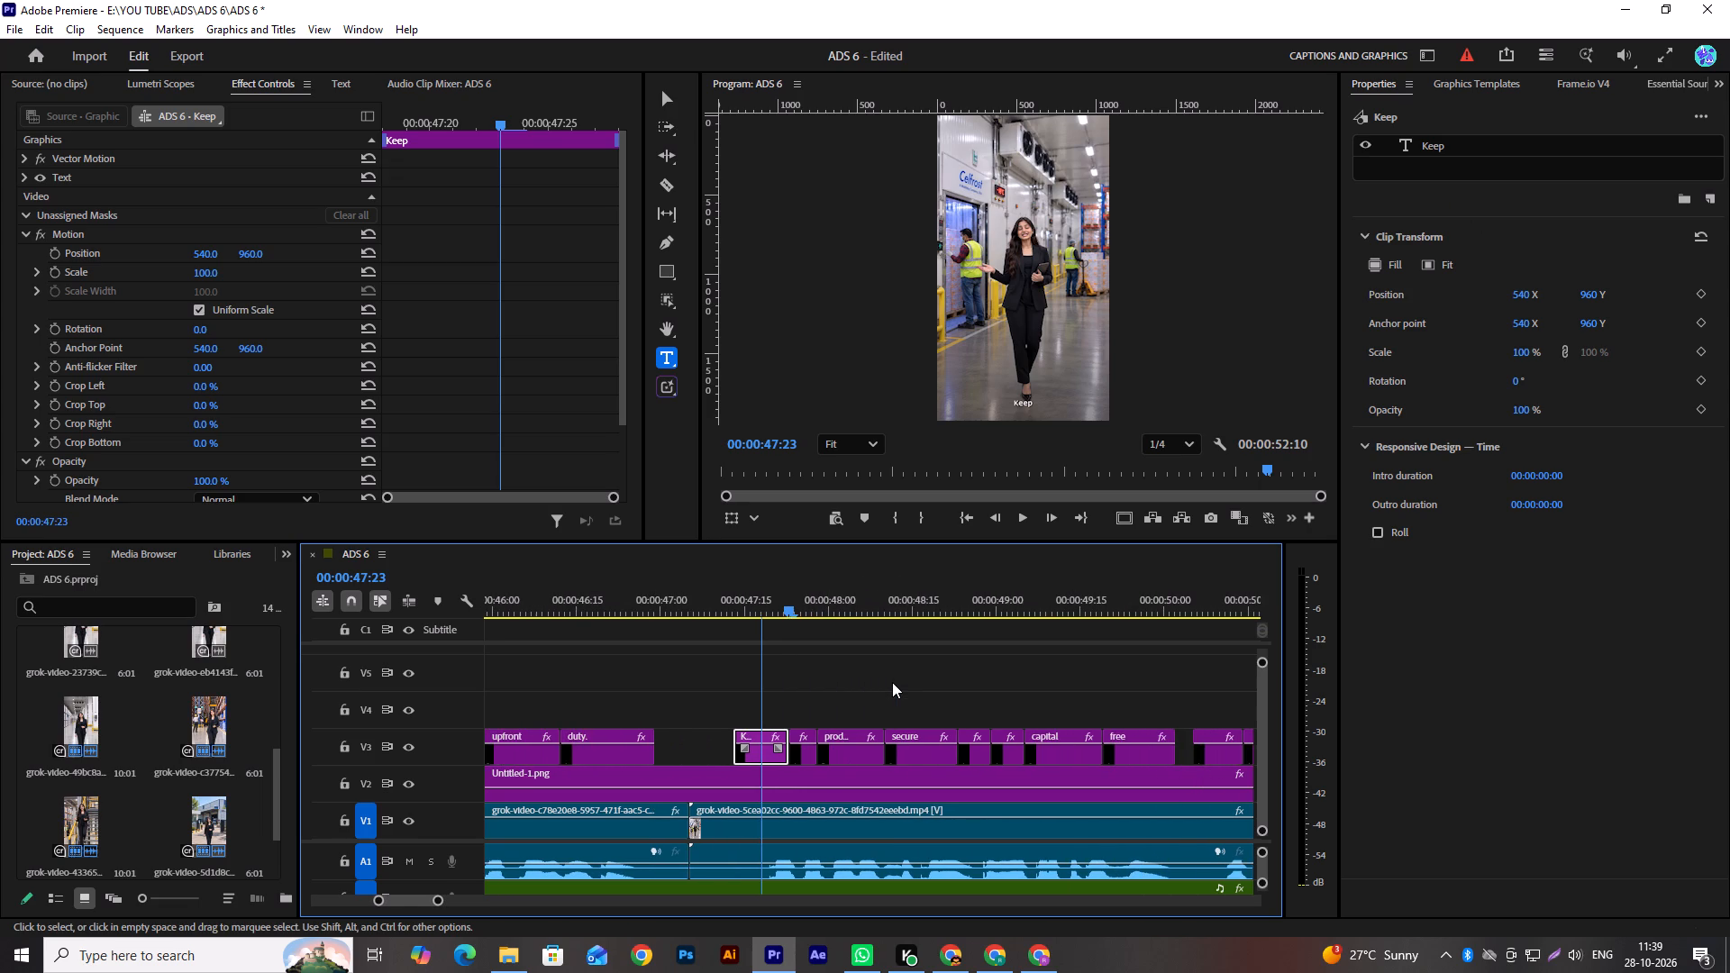
{"action": "scroll", "coordinate": [892, 682], "scroll_direction": "up", "scroll_amount": 2}
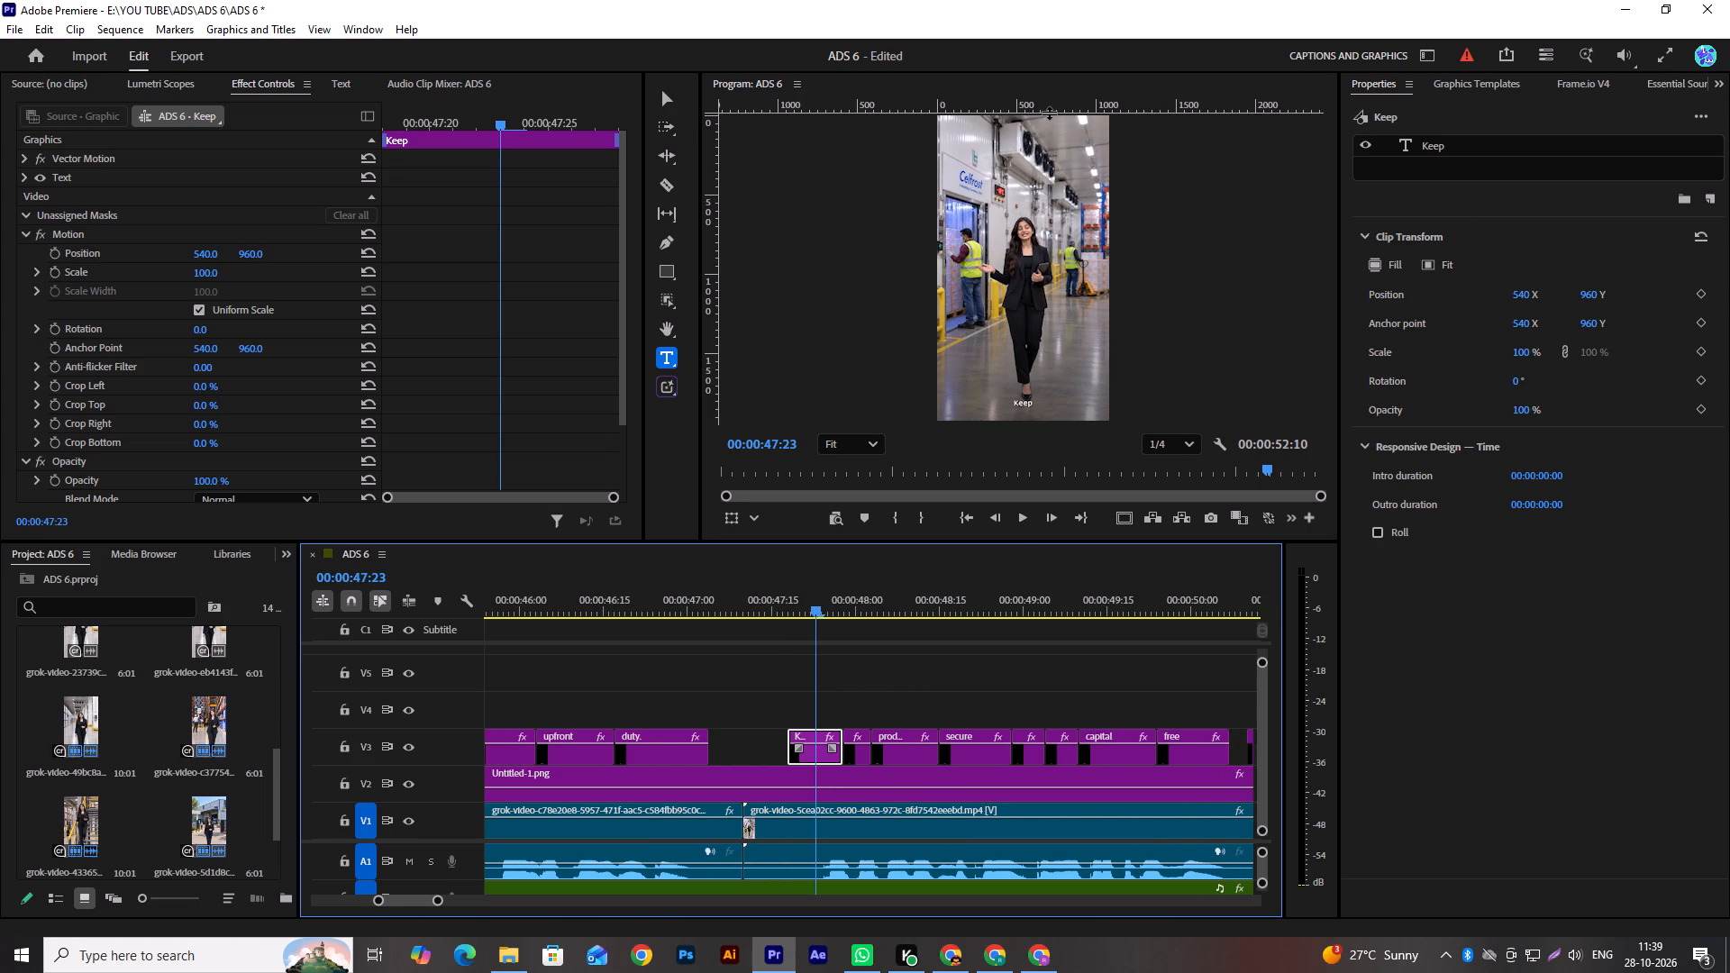
Place a horizontal guide at about 1350 px on the vertical ruler, across the frame above the "Keep" caption.
{"action": "left_click", "coordinate": [669, 90]}
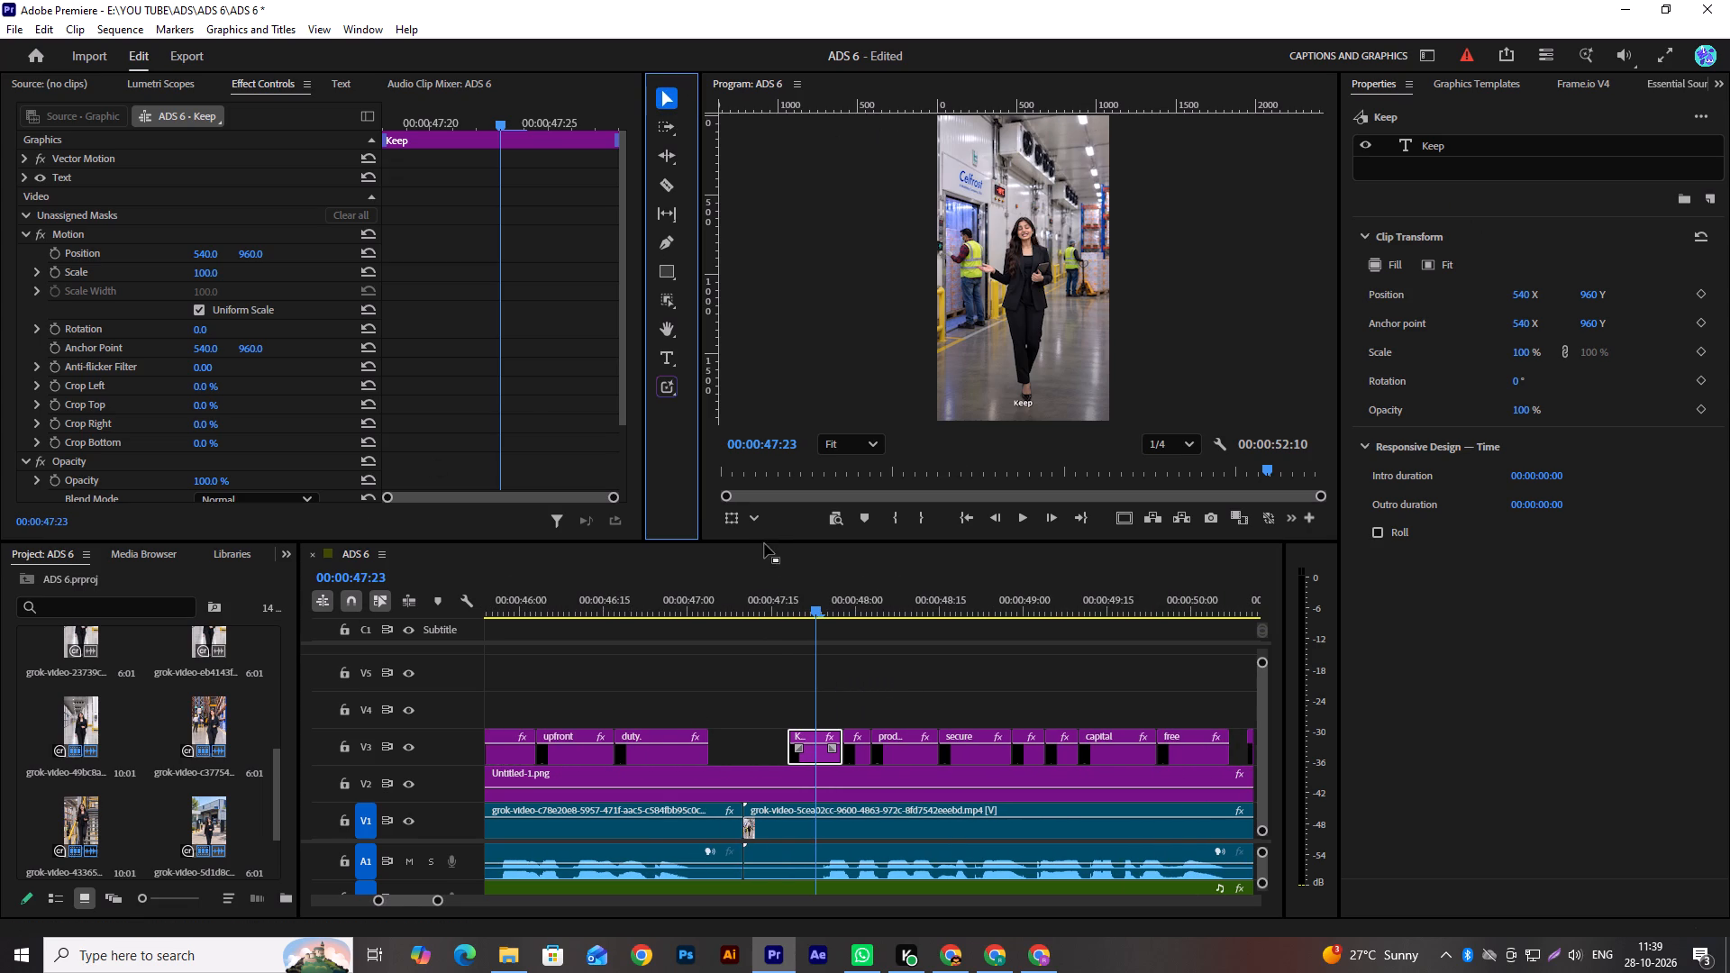
{"action": "left_click_drag", "start_coordinate": [769, 541], "coordinate": [723, 685]}
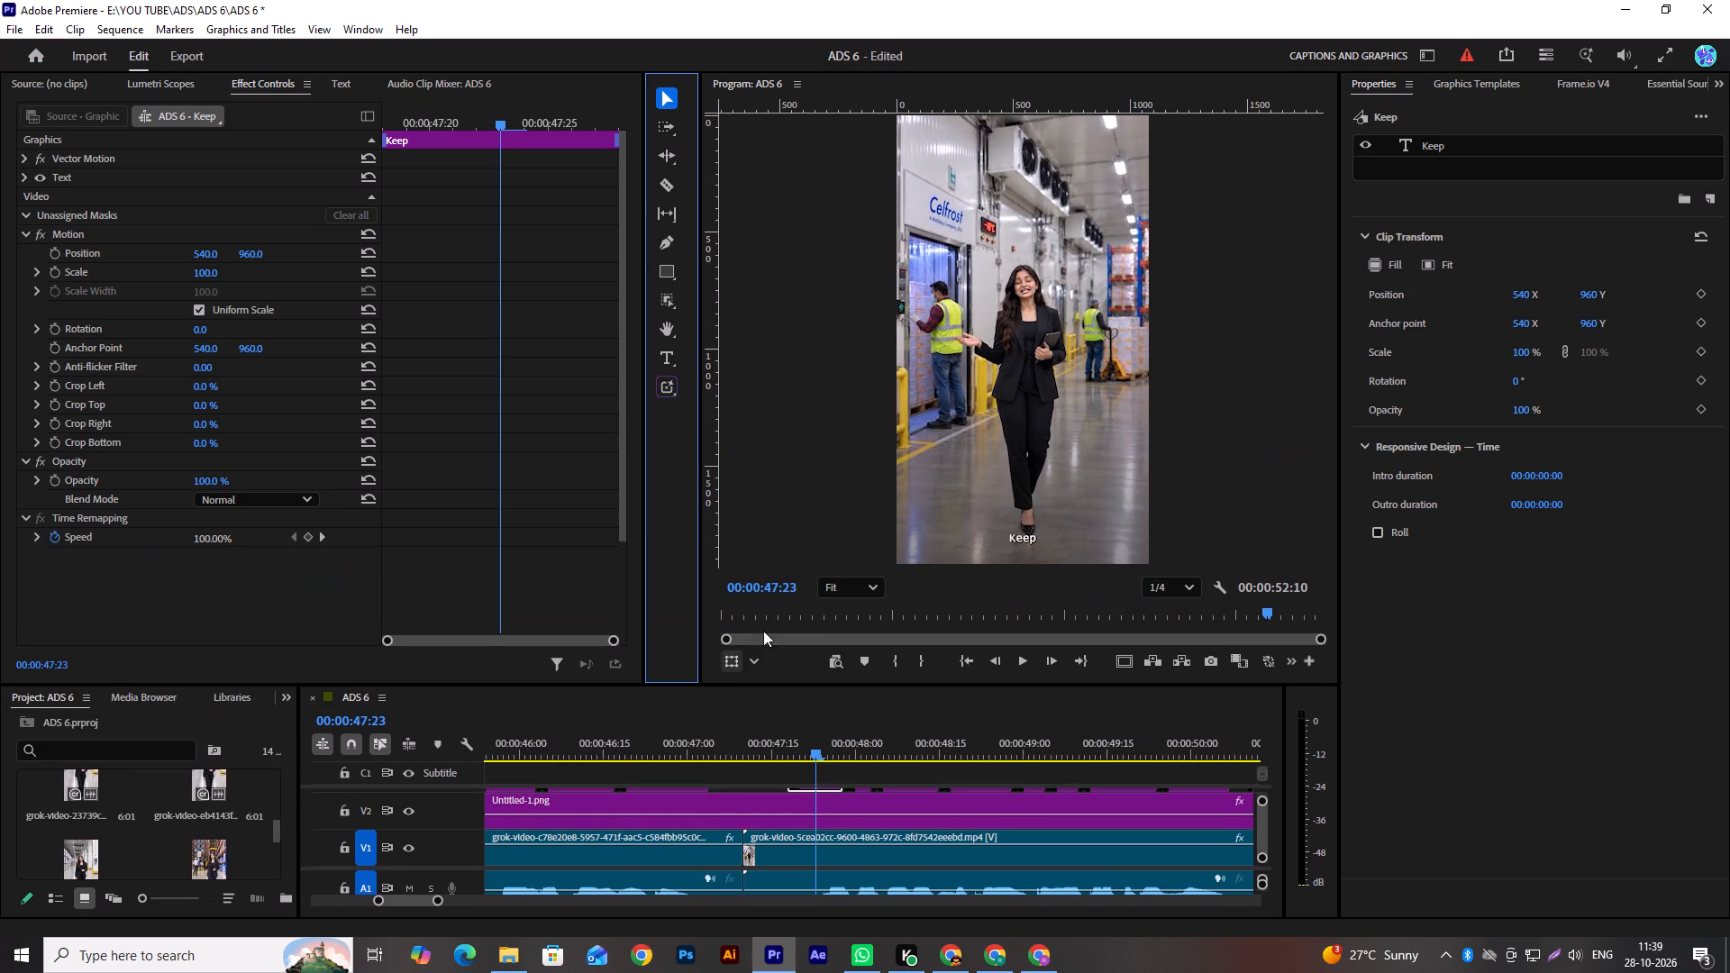
{"action": "left_click_drag", "start_coordinate": [1098, 107], "coordinate": [1104, 275]}
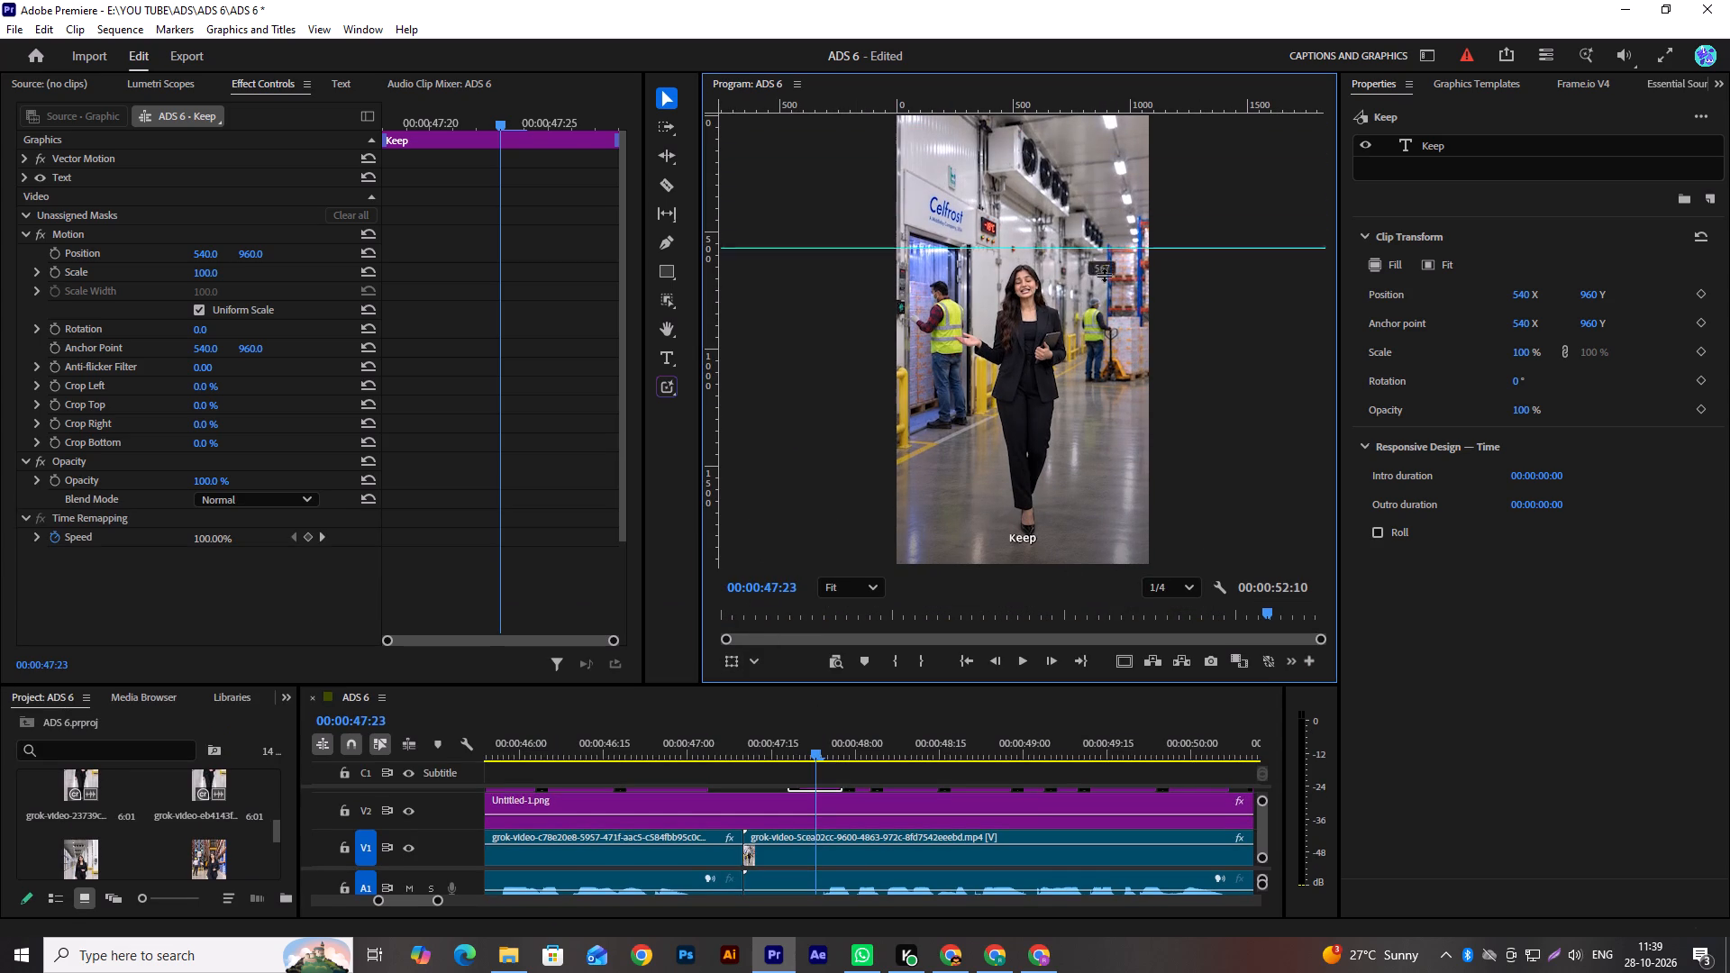
{"action": "left_click_drag", "start_coordinate": [1104, 275], "coordinate": [1086, 421]}
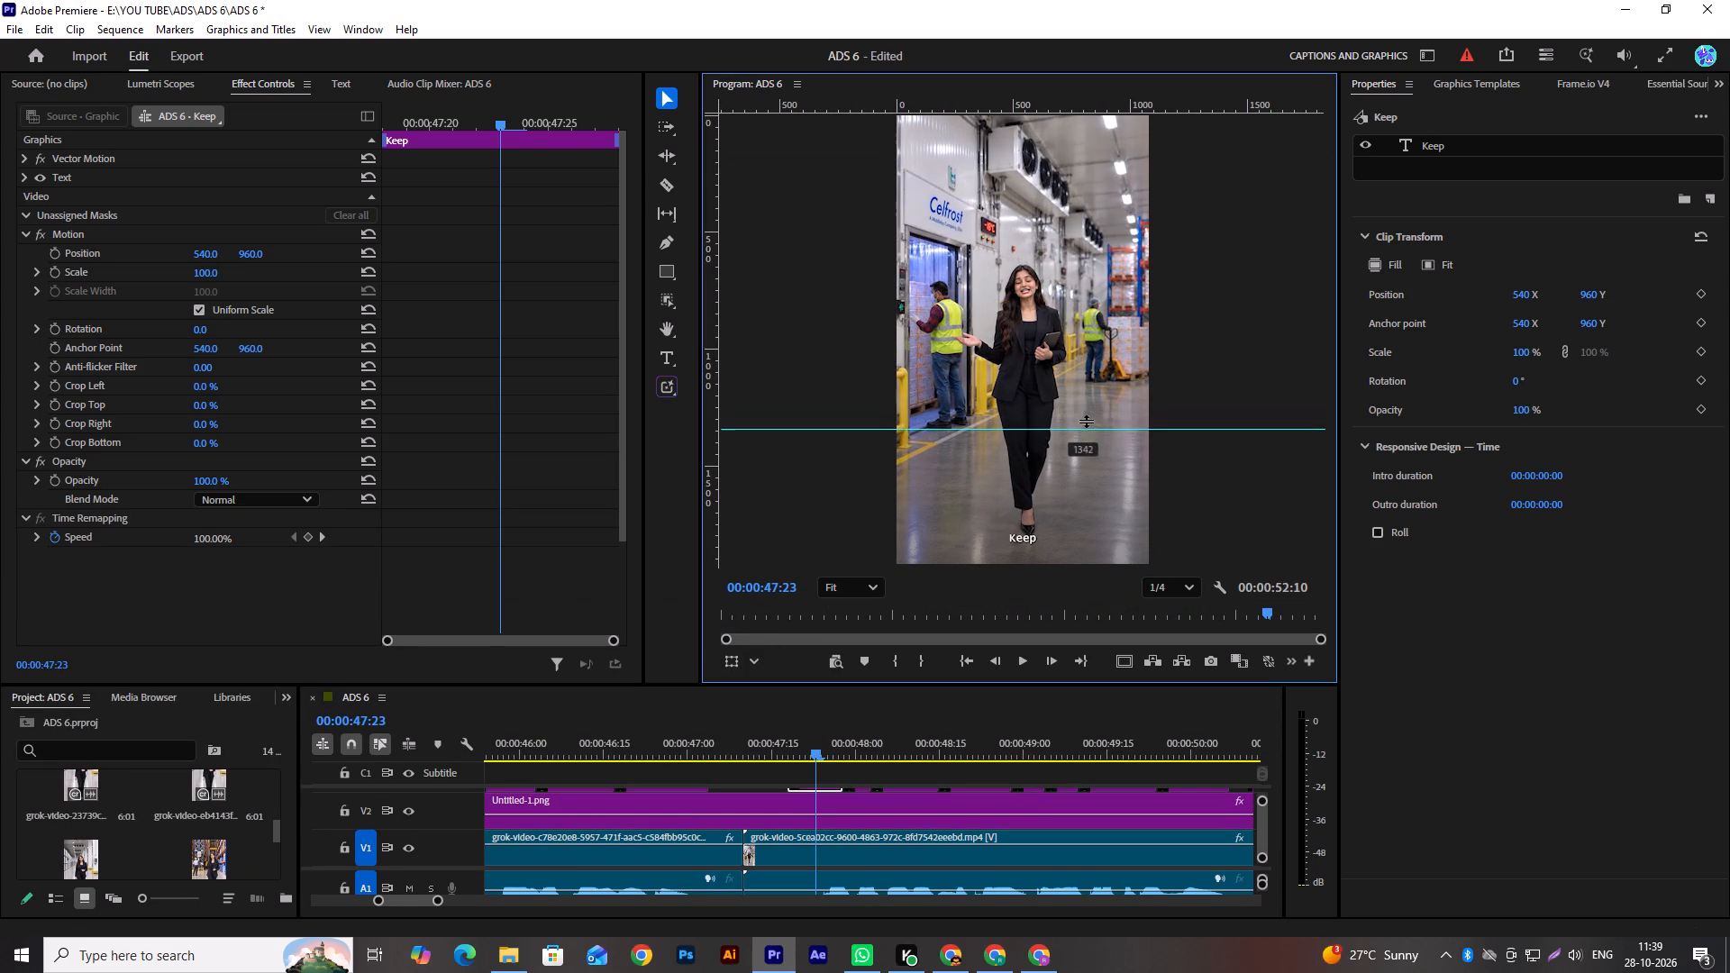
{"action": "left_click_drag", "start_coordinate": [1086, 421], "coordinate": [1089, 433]}
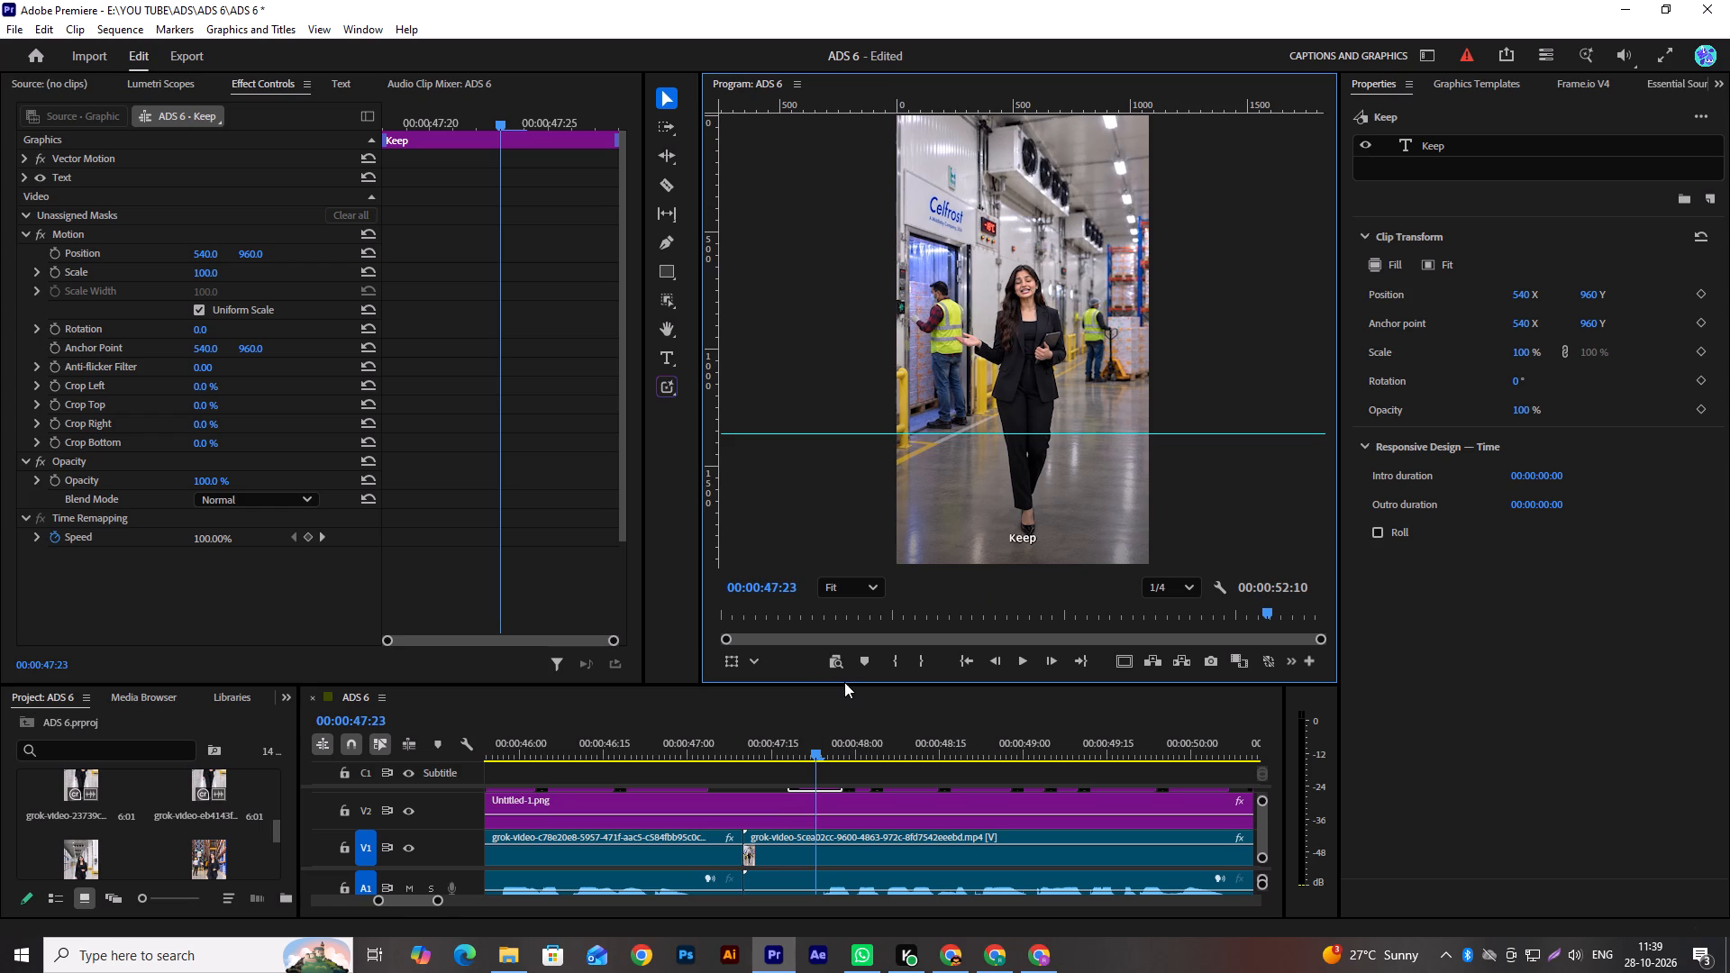
{"action": "left_click_drag", "start_coordinate": [843, 683], "coordinate": [856, 493]}
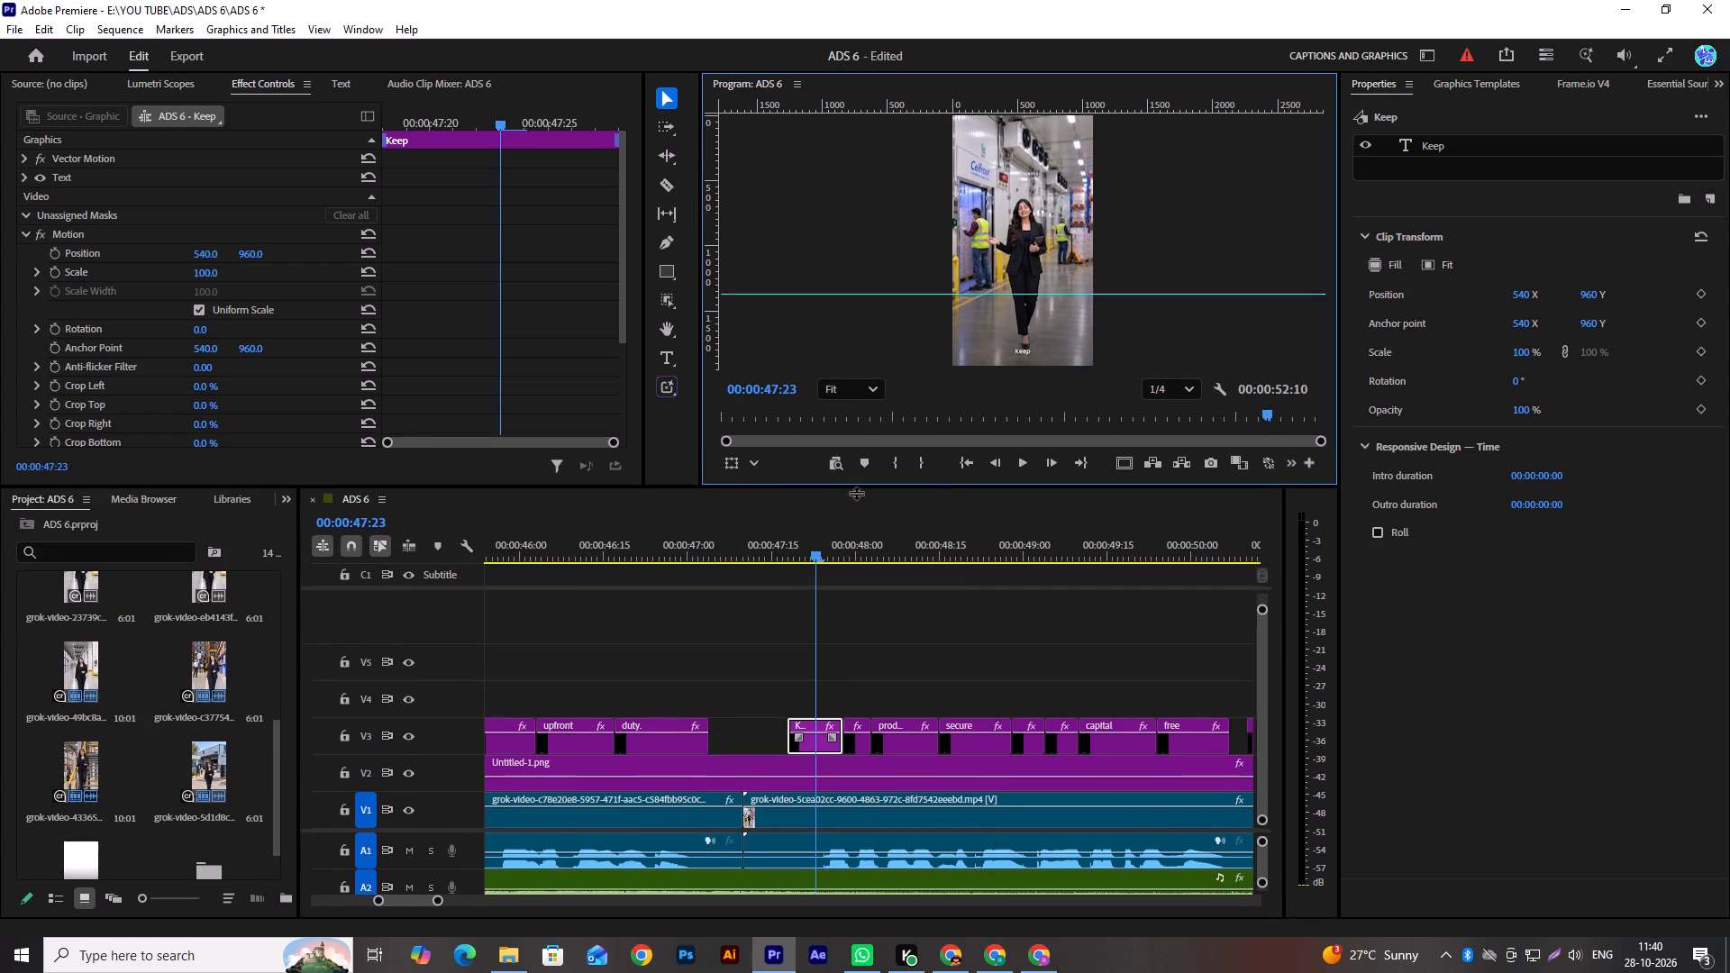
{"action": "left_click_drag", "start_coordinate": [856, 493], "coordinate": [856, 495]}
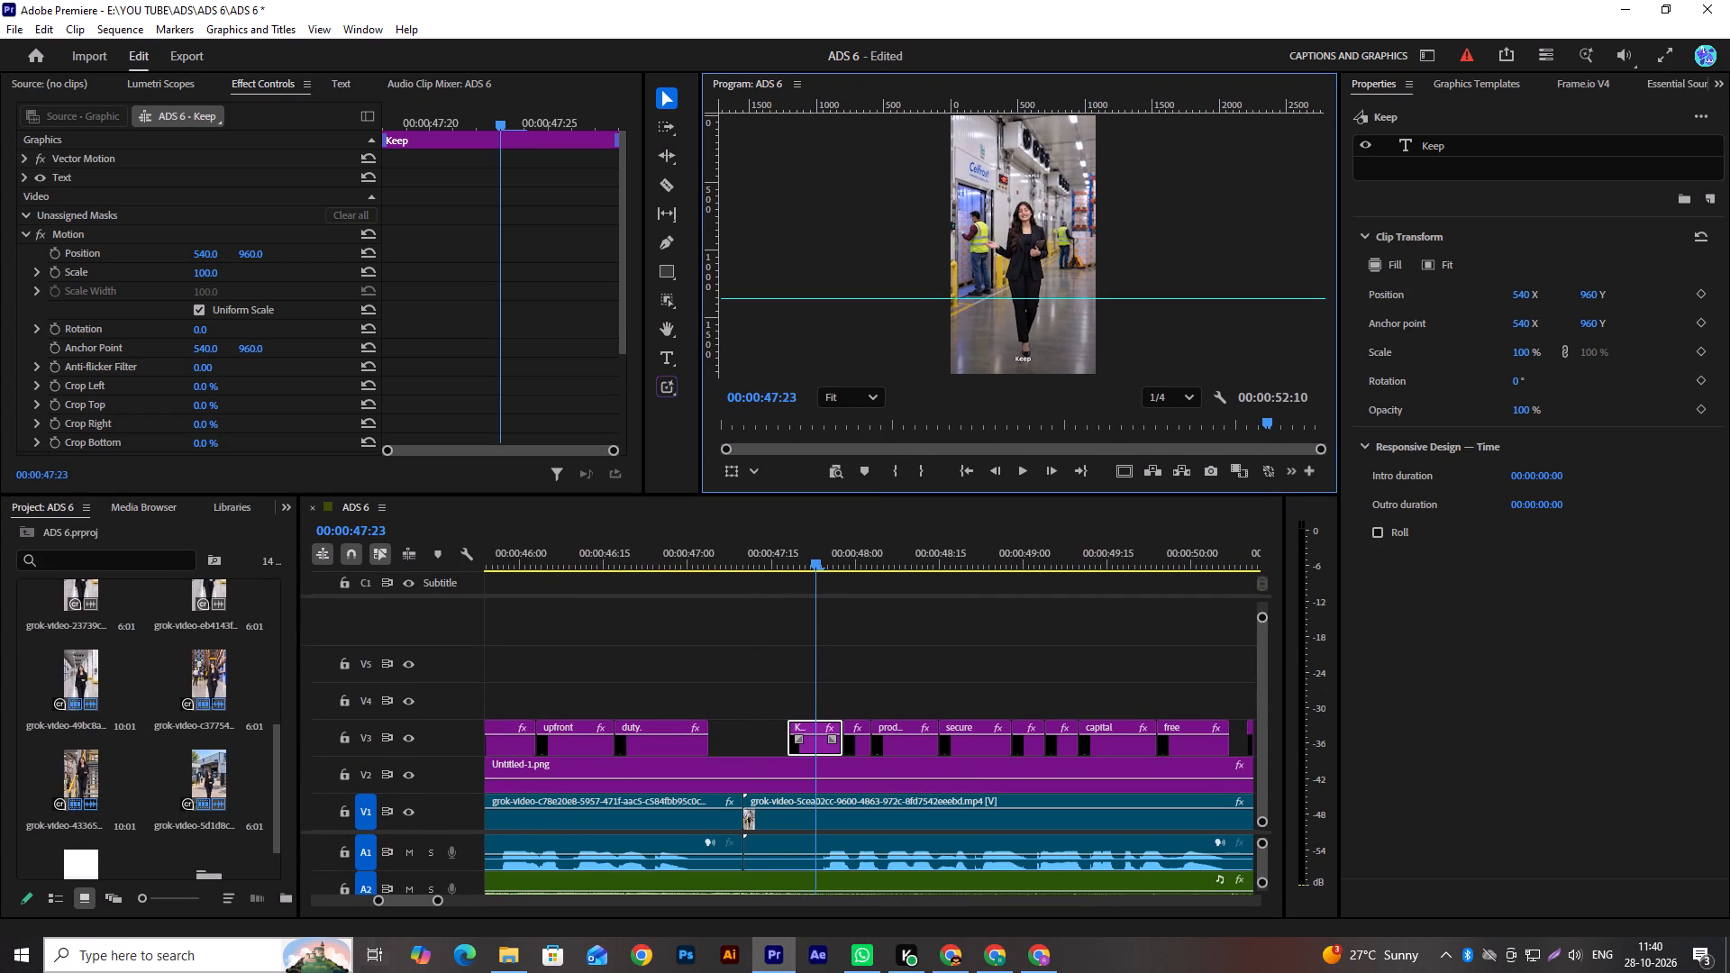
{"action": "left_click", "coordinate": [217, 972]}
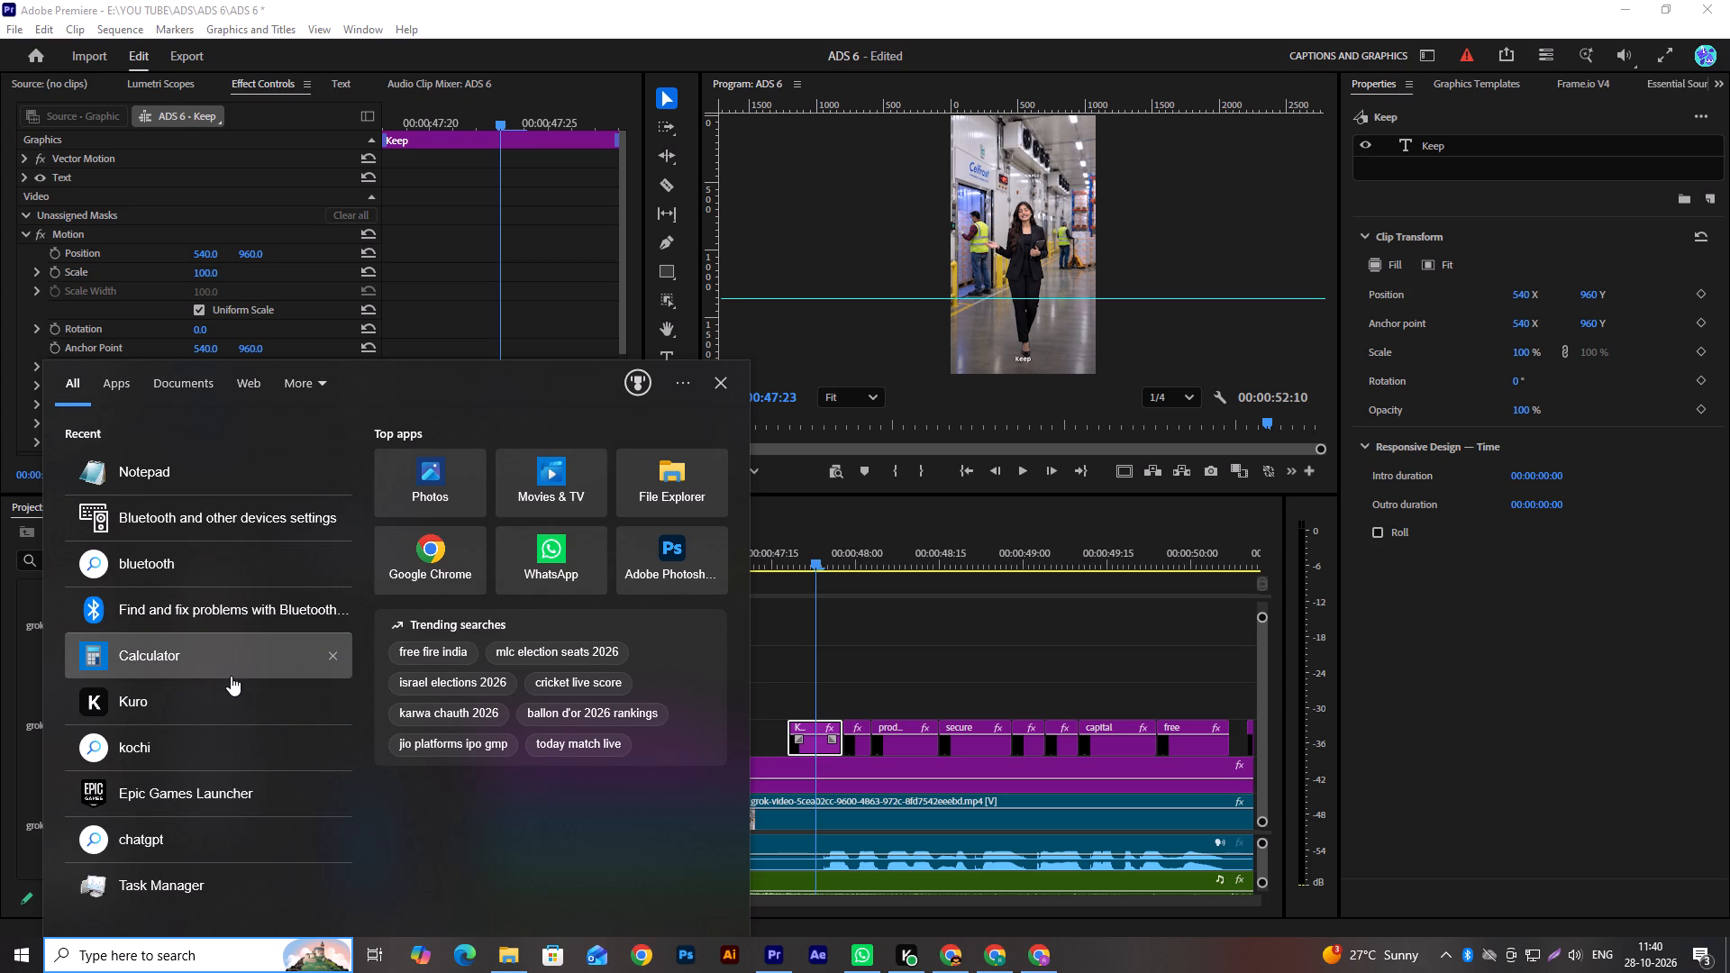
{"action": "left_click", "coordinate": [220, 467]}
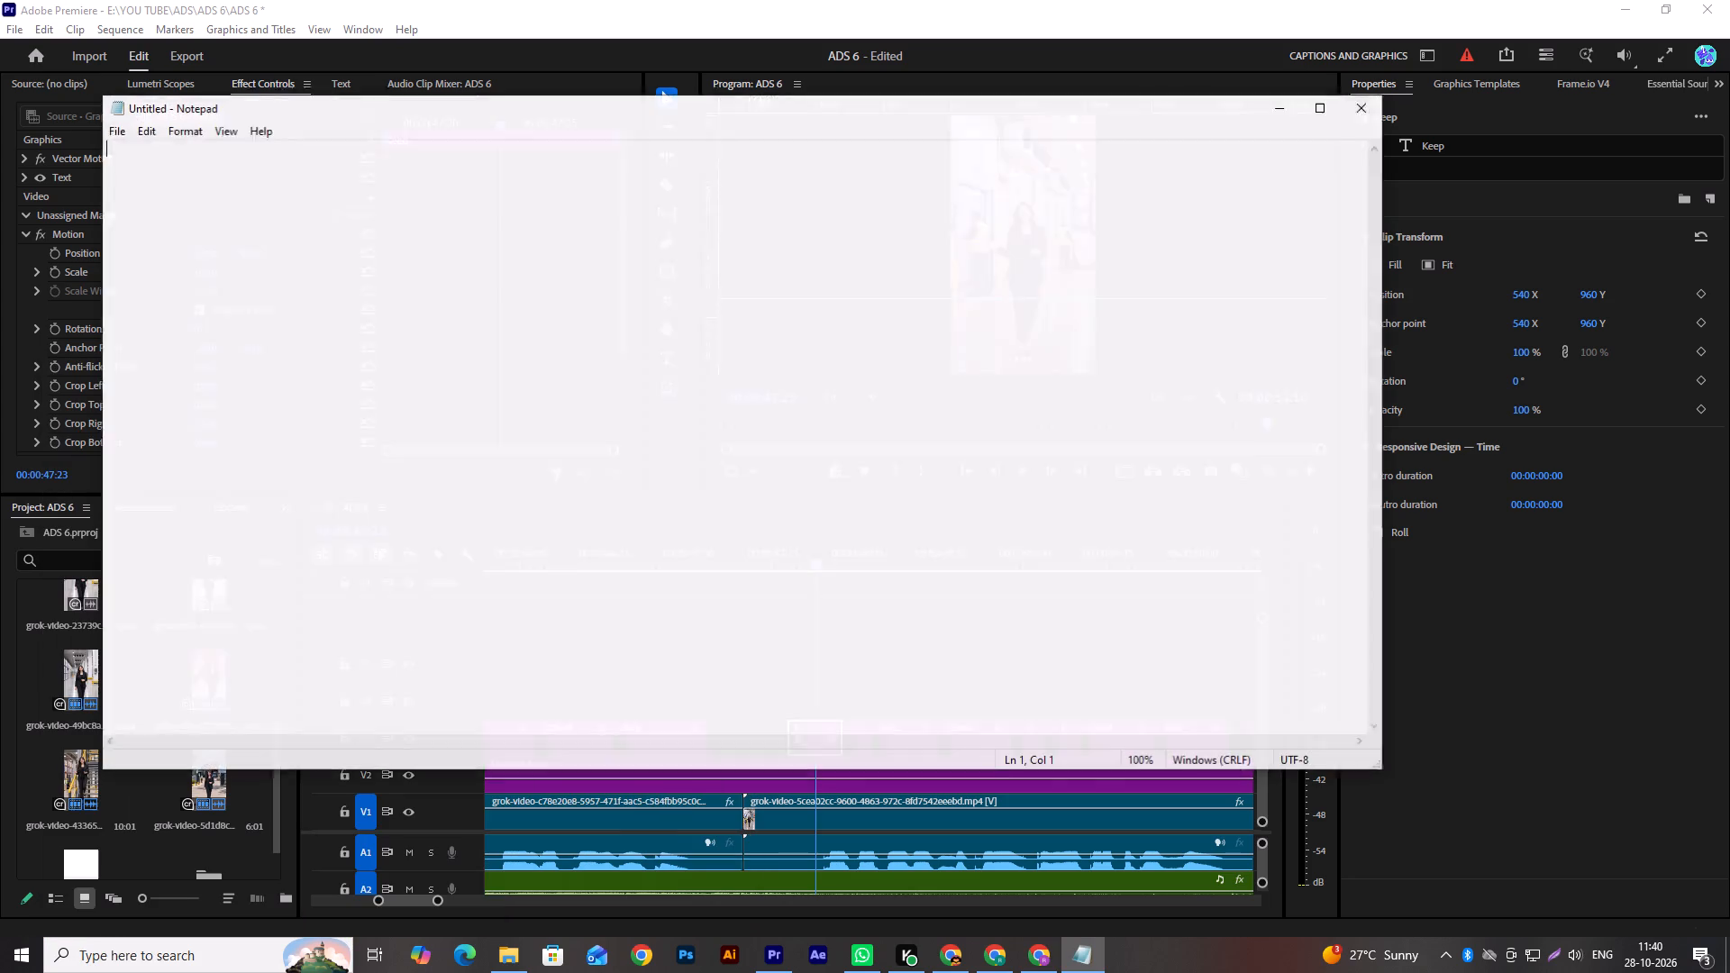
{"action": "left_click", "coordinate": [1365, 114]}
Open the Windows Calculator over the ADS 6 project.
{"action": "left_click", "coordinate": [203, 972]}
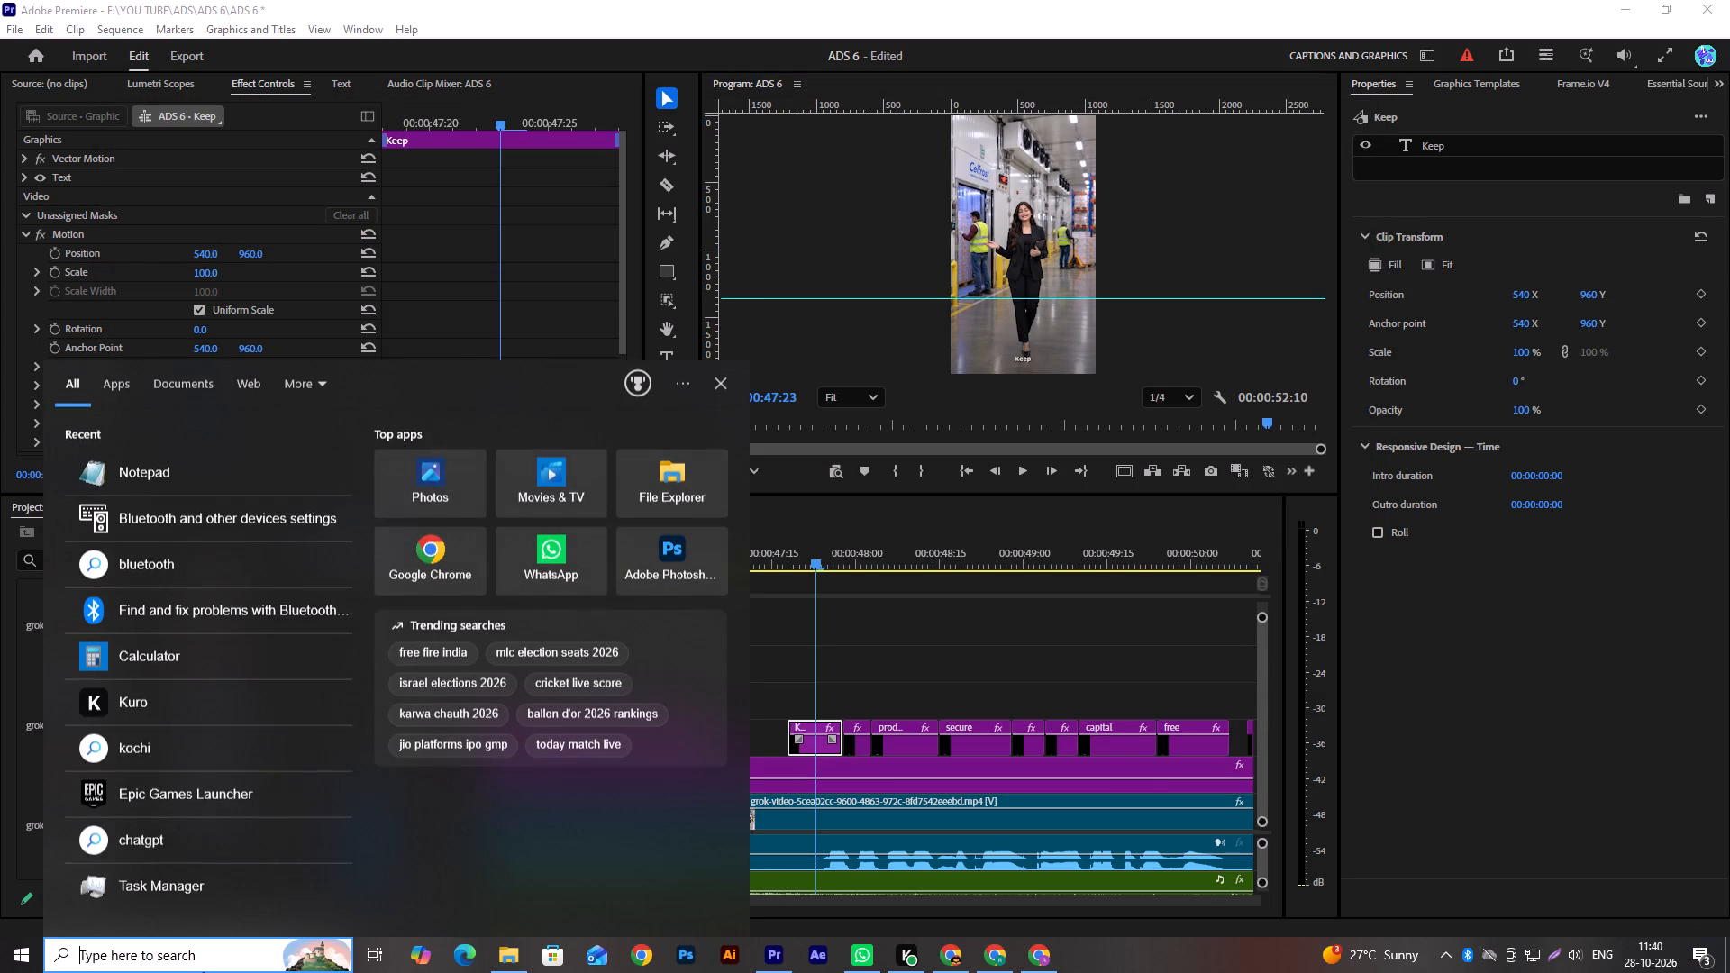
{"action": "left_click", "coordinate": [168, 675]}
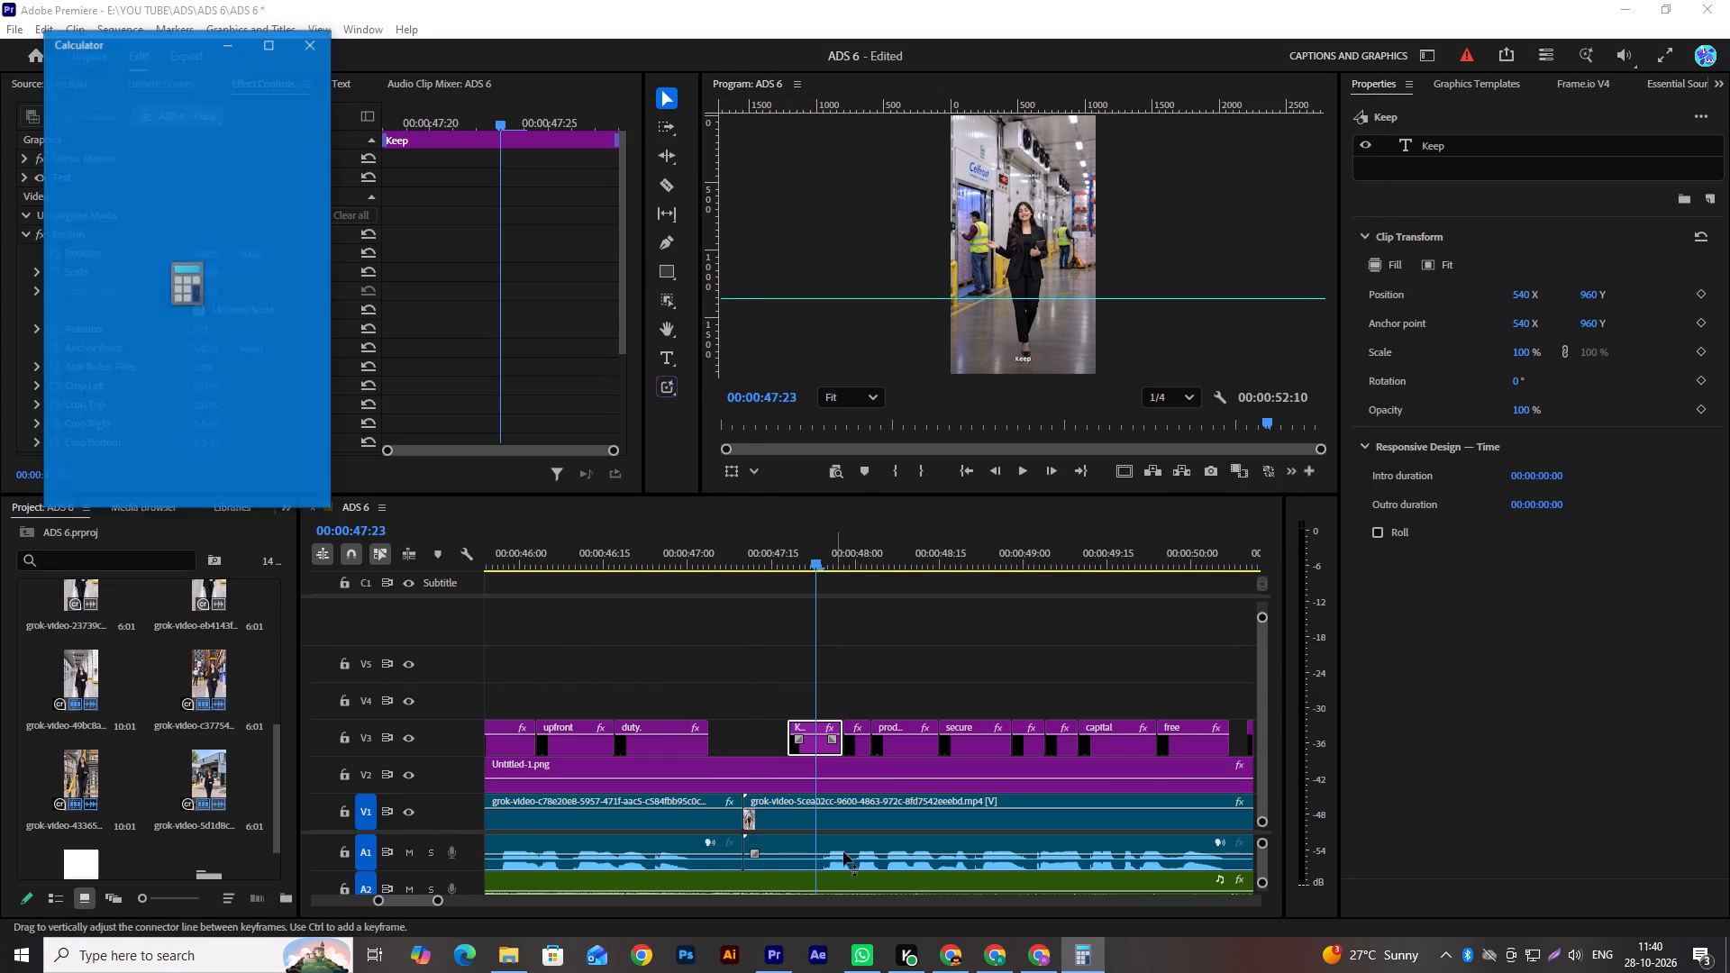
Calculate 80 × 1.618 in Calculator and close it.
{"action": "left_click", "coordinate": [151, 343]}
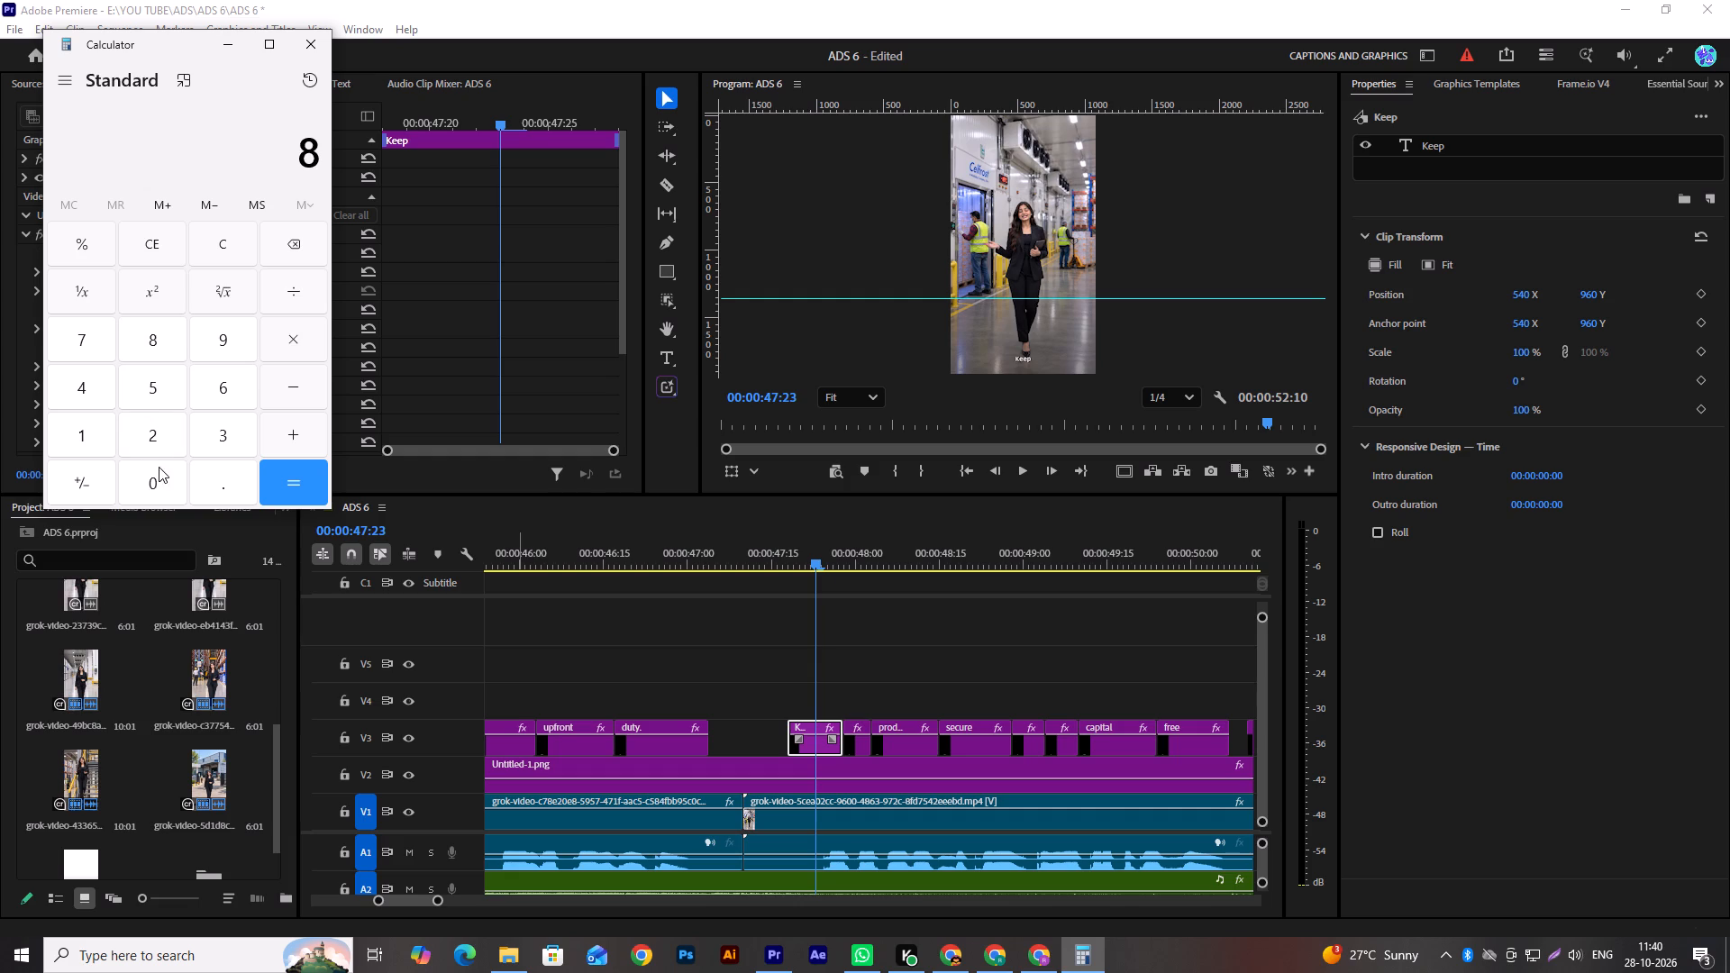
{"action": "left_click", "coordinate": [159, 481]}
{"action": "left_click", "coordinate": [287, 338]}
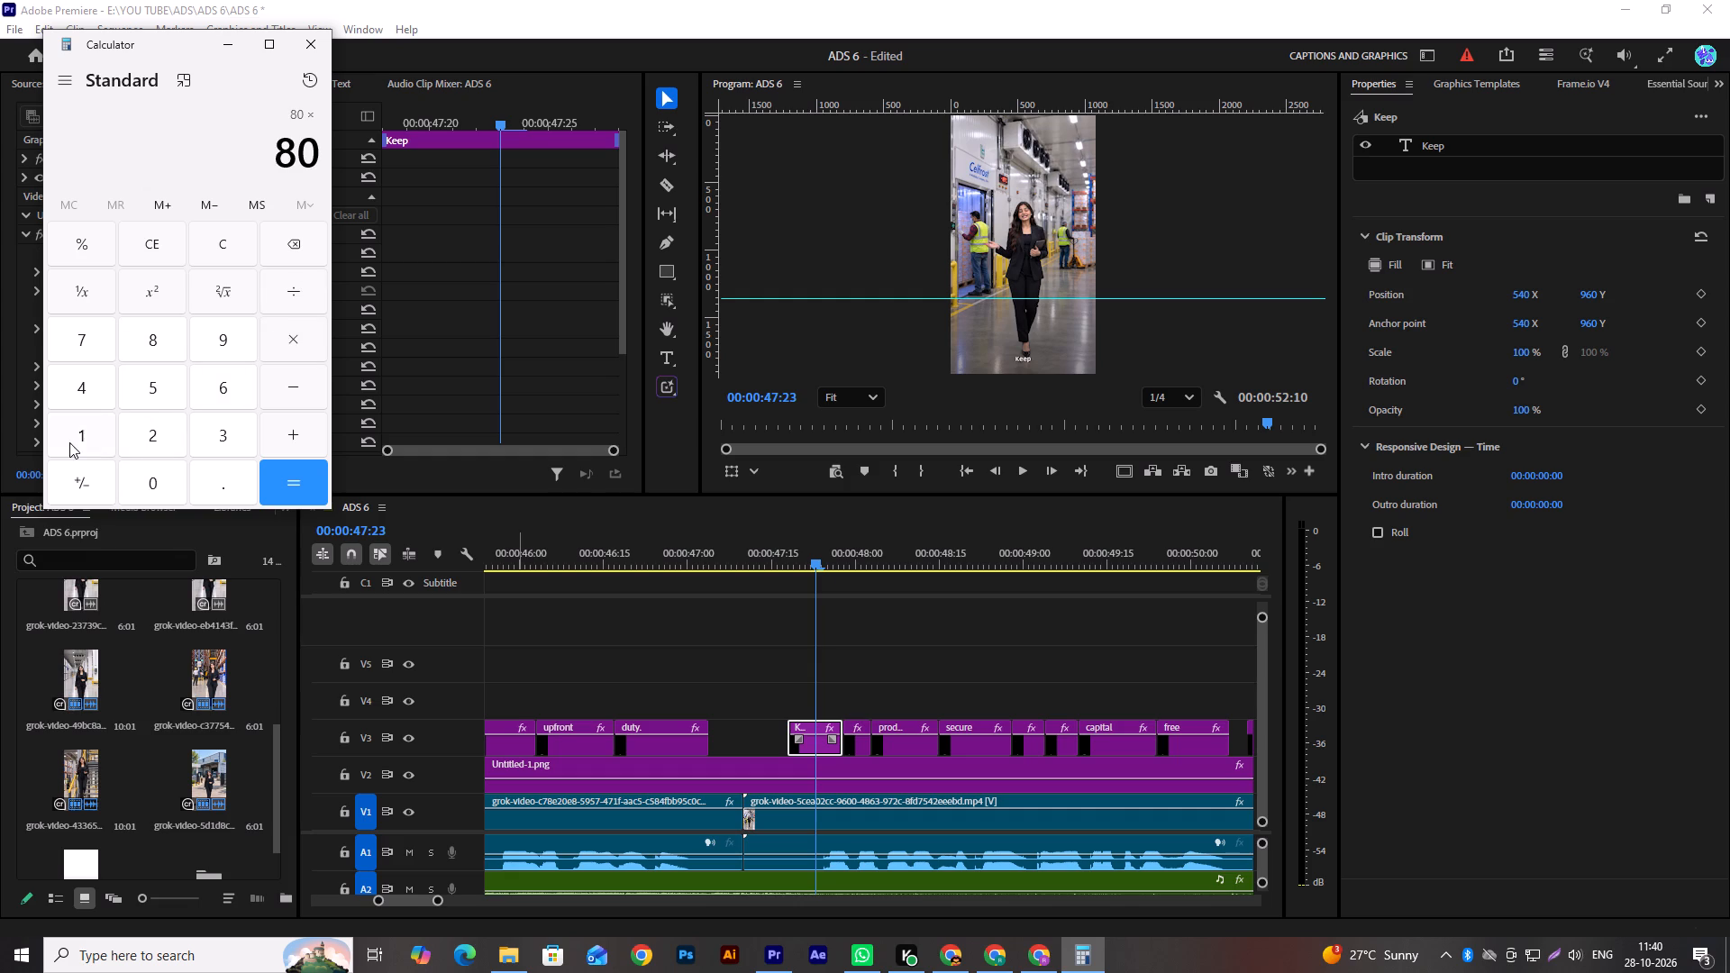
{"action": "left_click", "coordinate": [69, 442]}
{"action": "left_click", "coordinate": [213, 481]}
{"action": "left_click", "coordinate": [230, 383]}
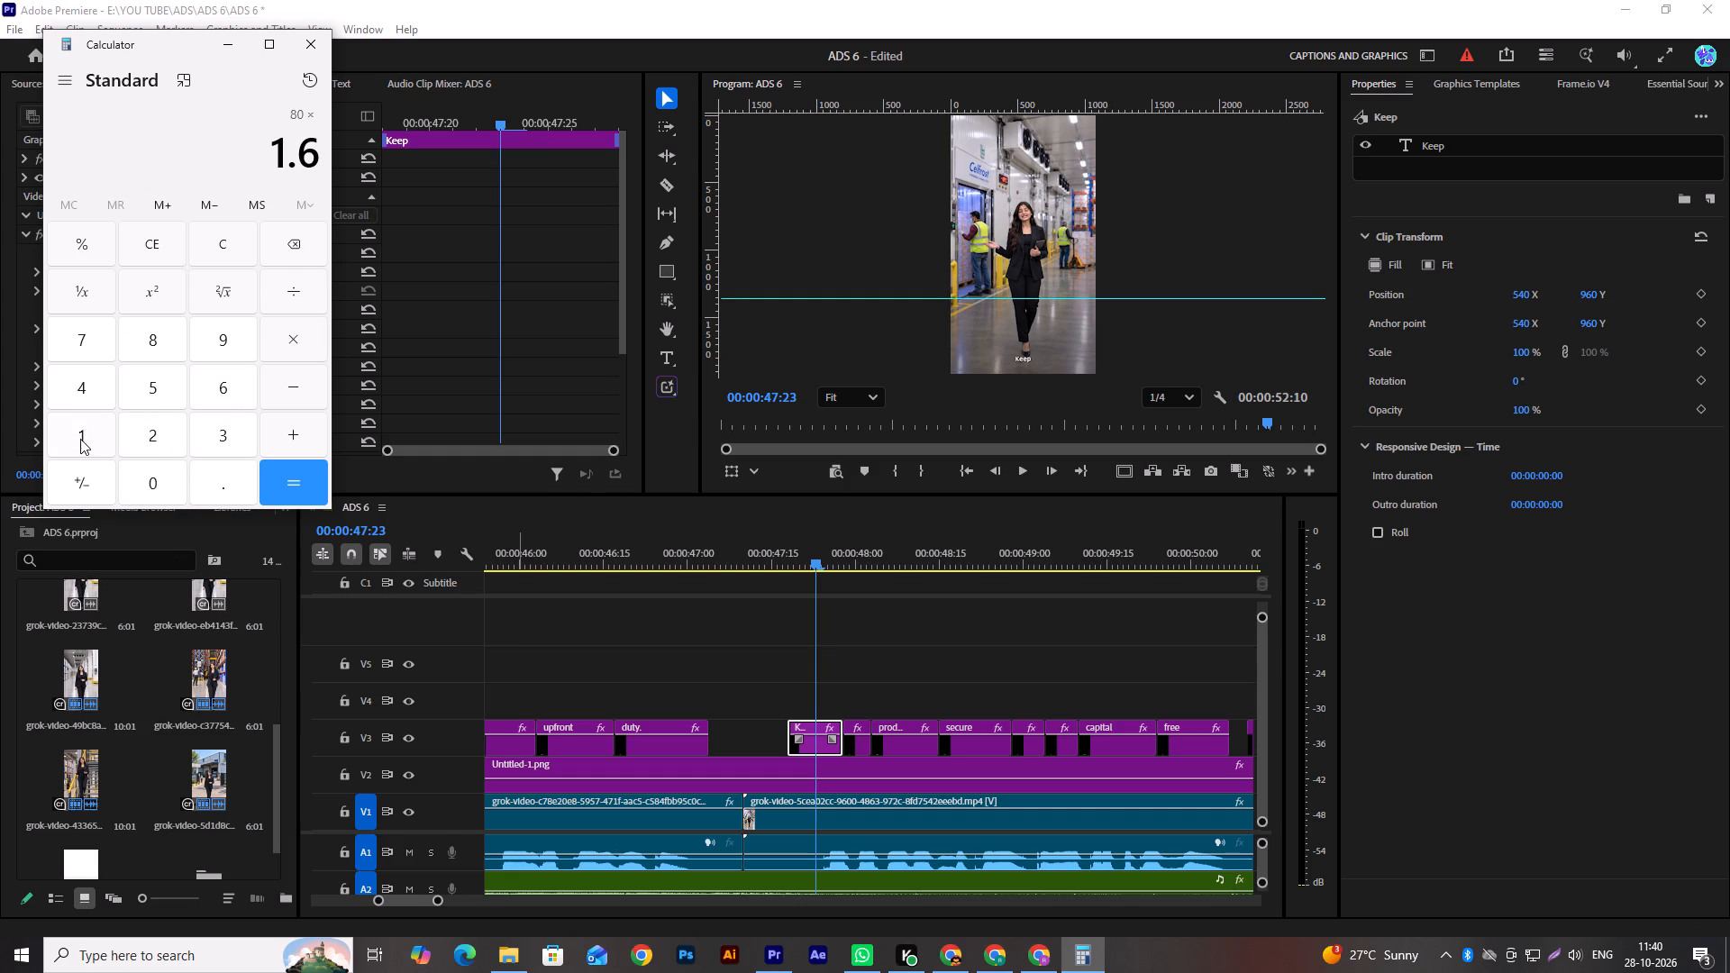
{"action": "left_click", "coordinate": [80, 439]}
{"action": "left_click", "coordinate": [170, 341]}
{"action": "left_click", "coordinate": [305, 472]}
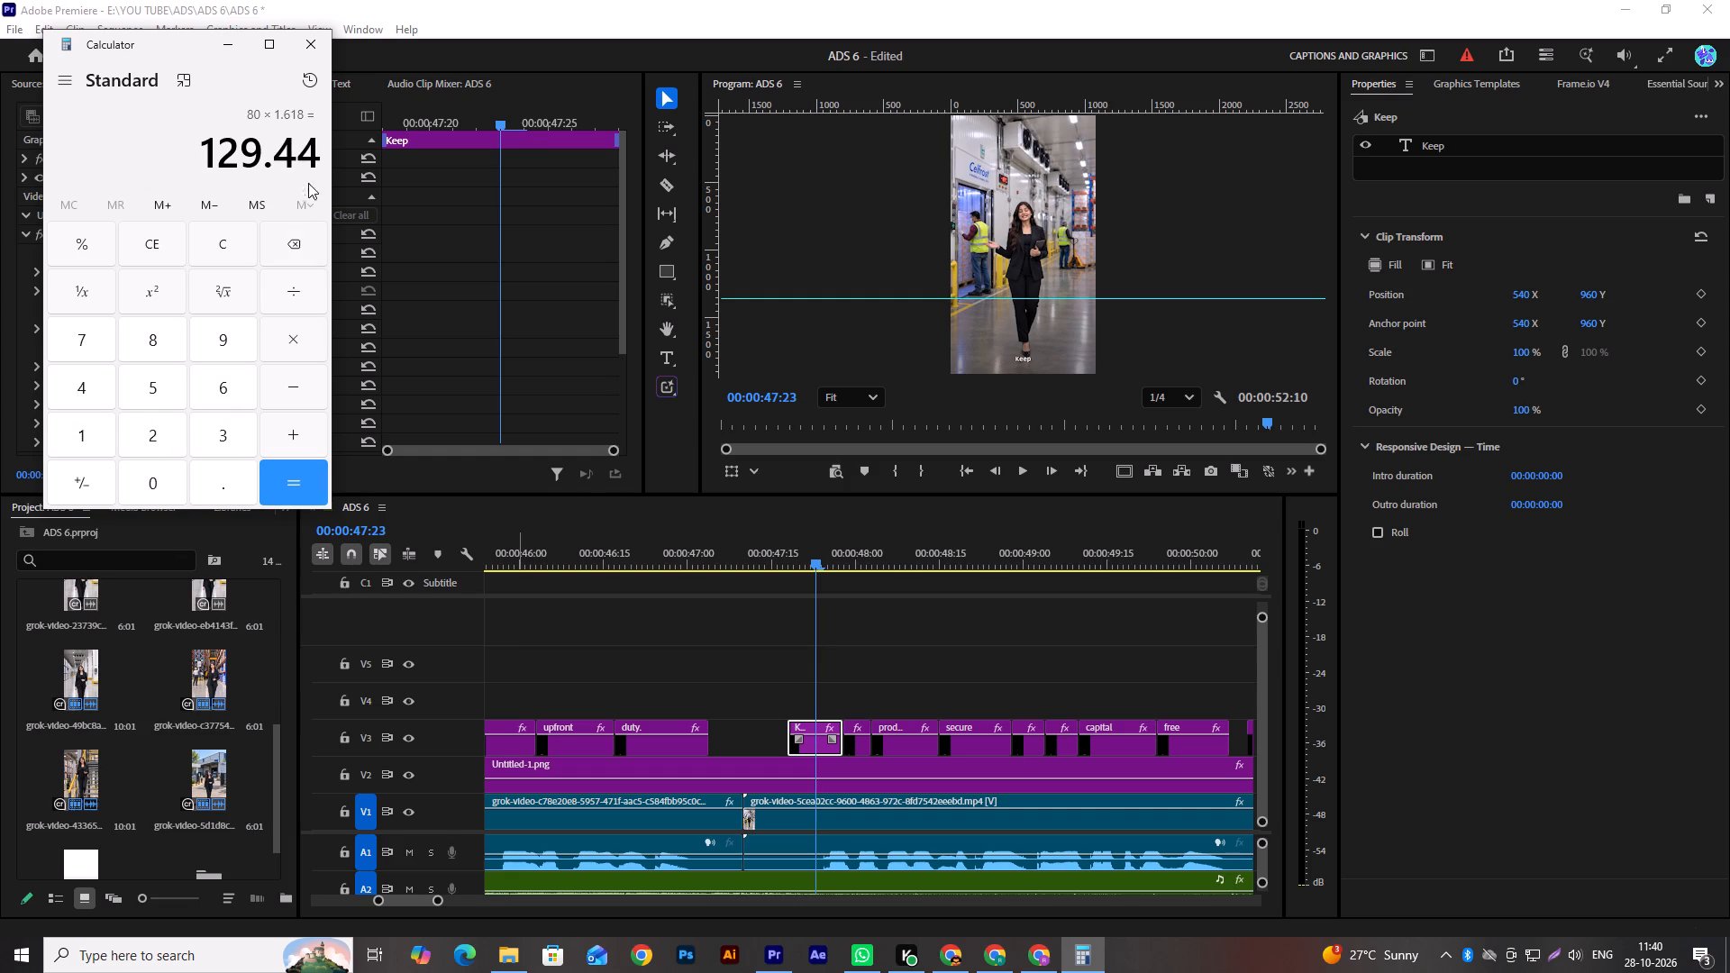
{"action": "left_click", "coordinate": [316, 56]}
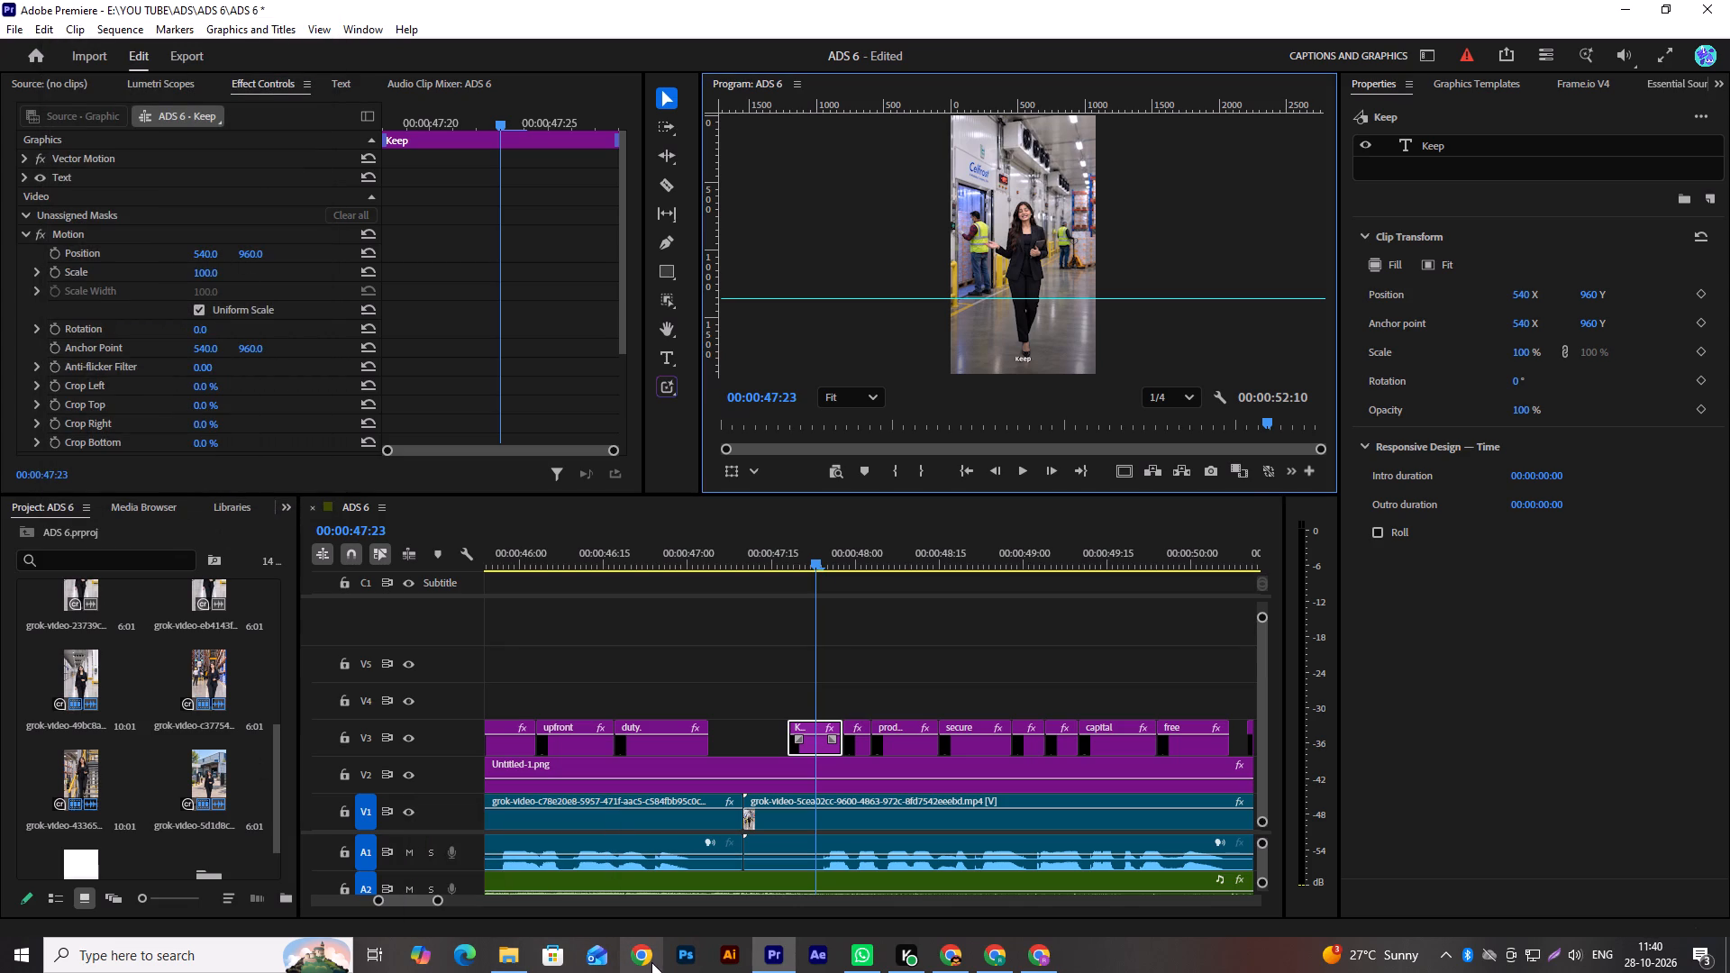
Reopen Calculator, calculate 160 ÷ 1.618 and close it.
{"action": "left_click", "coordinate": [248, 957]}
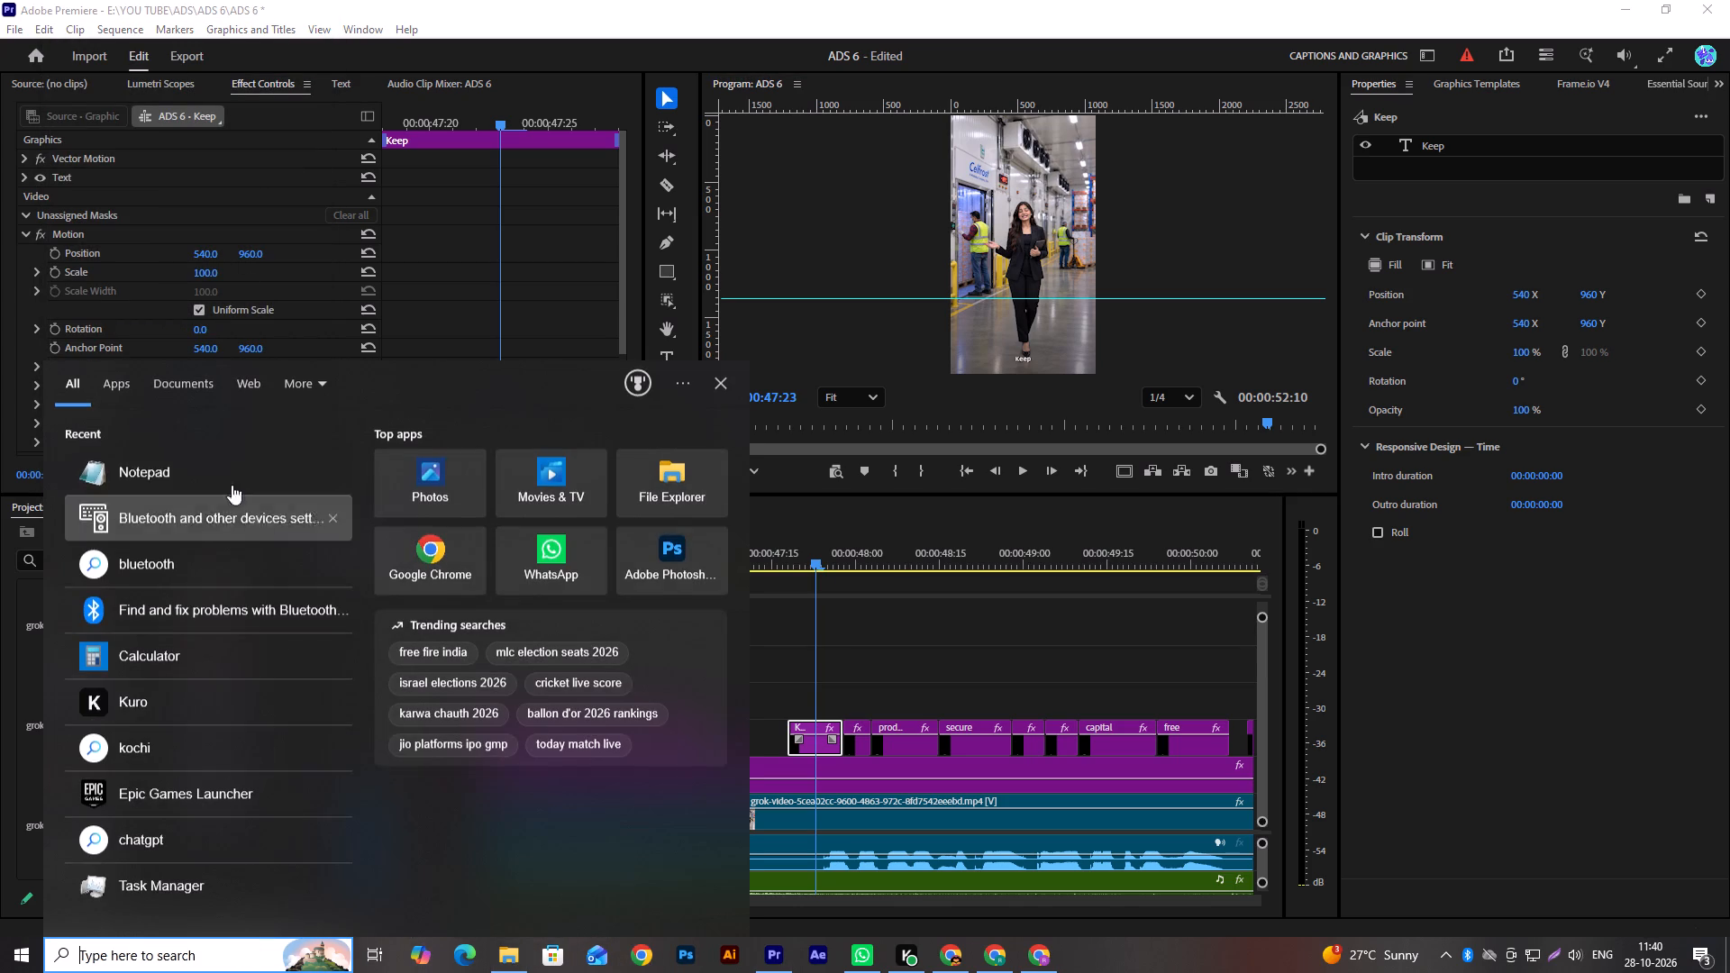
{"action": "left_click", "coordinate": [170, 641]}
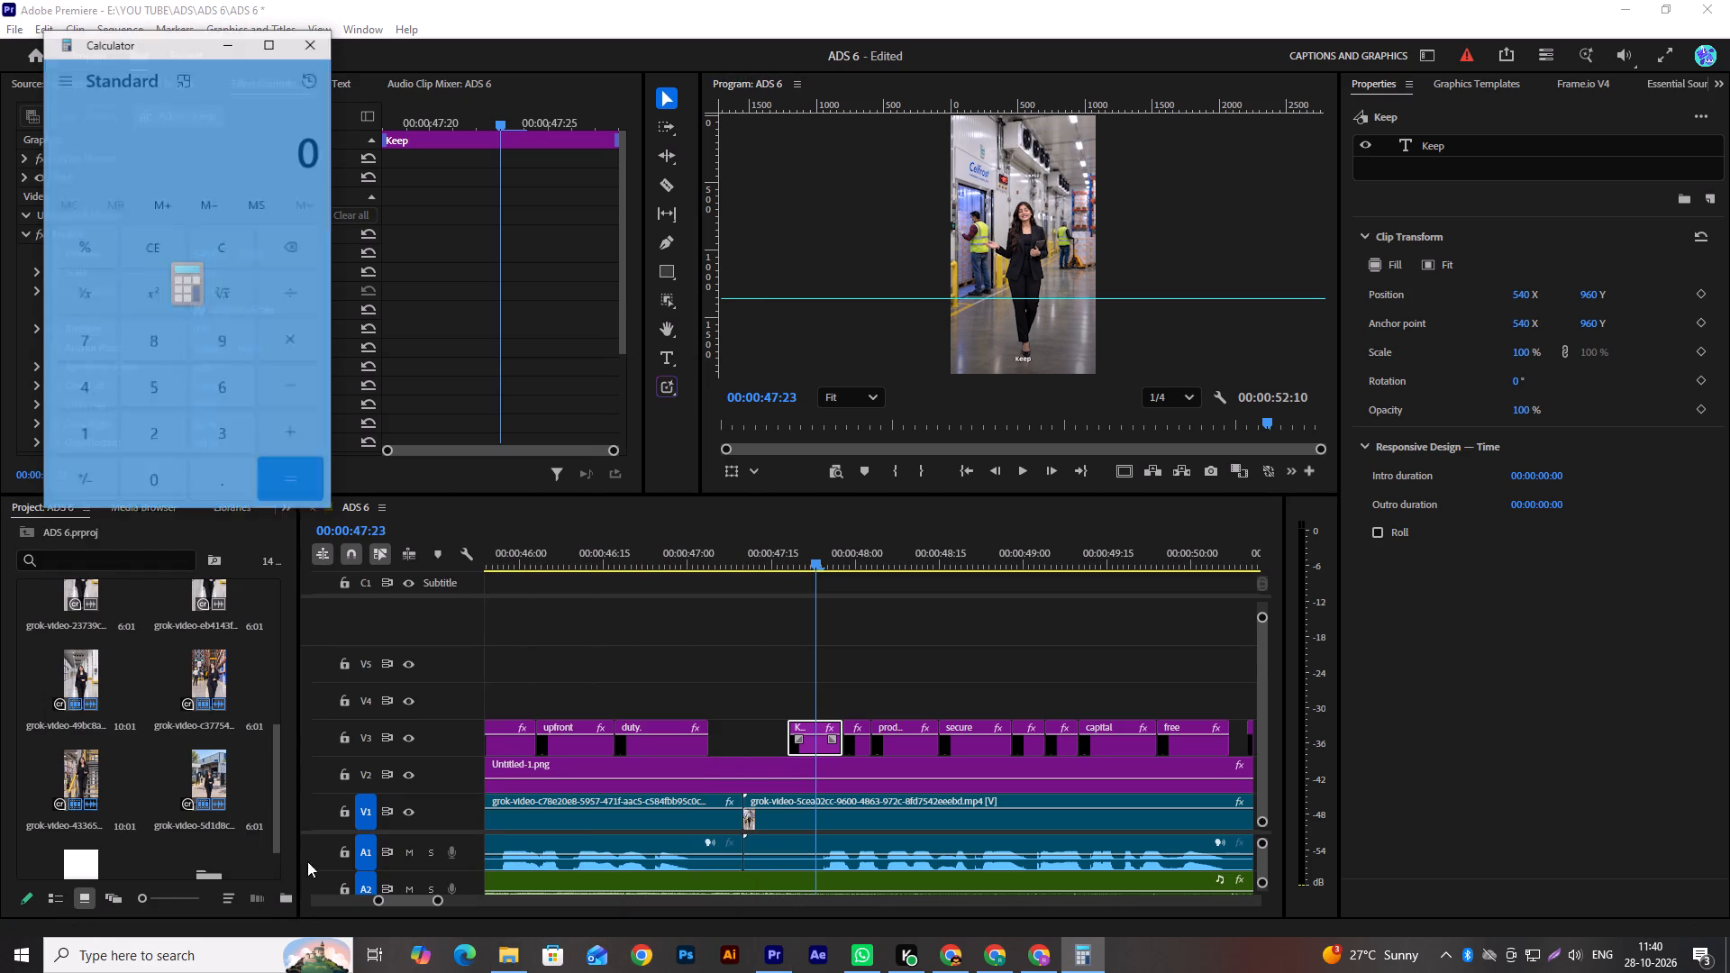
{"action": "left_click", "coordinate": [97, 433]}
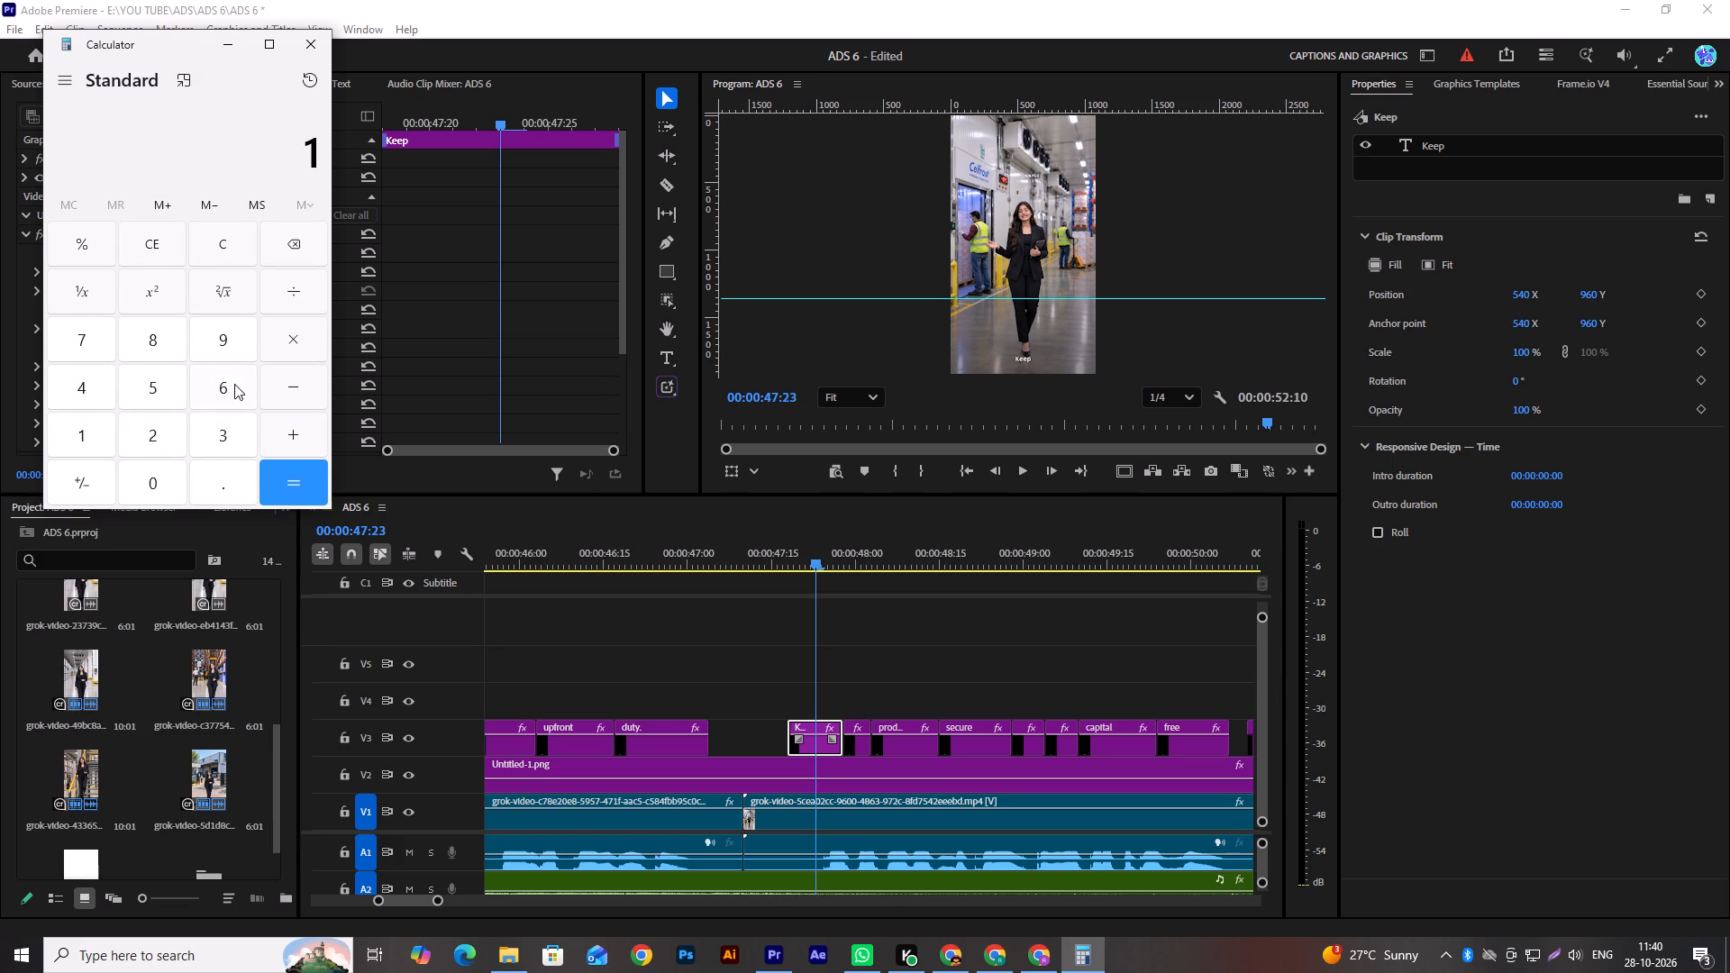
{"action": "left_click", "coordinate": [234, 384]}
{"action": "left_click", "coordinate": [158, 483]}
{"action": "left_click", "coordinate": [299, 289]}
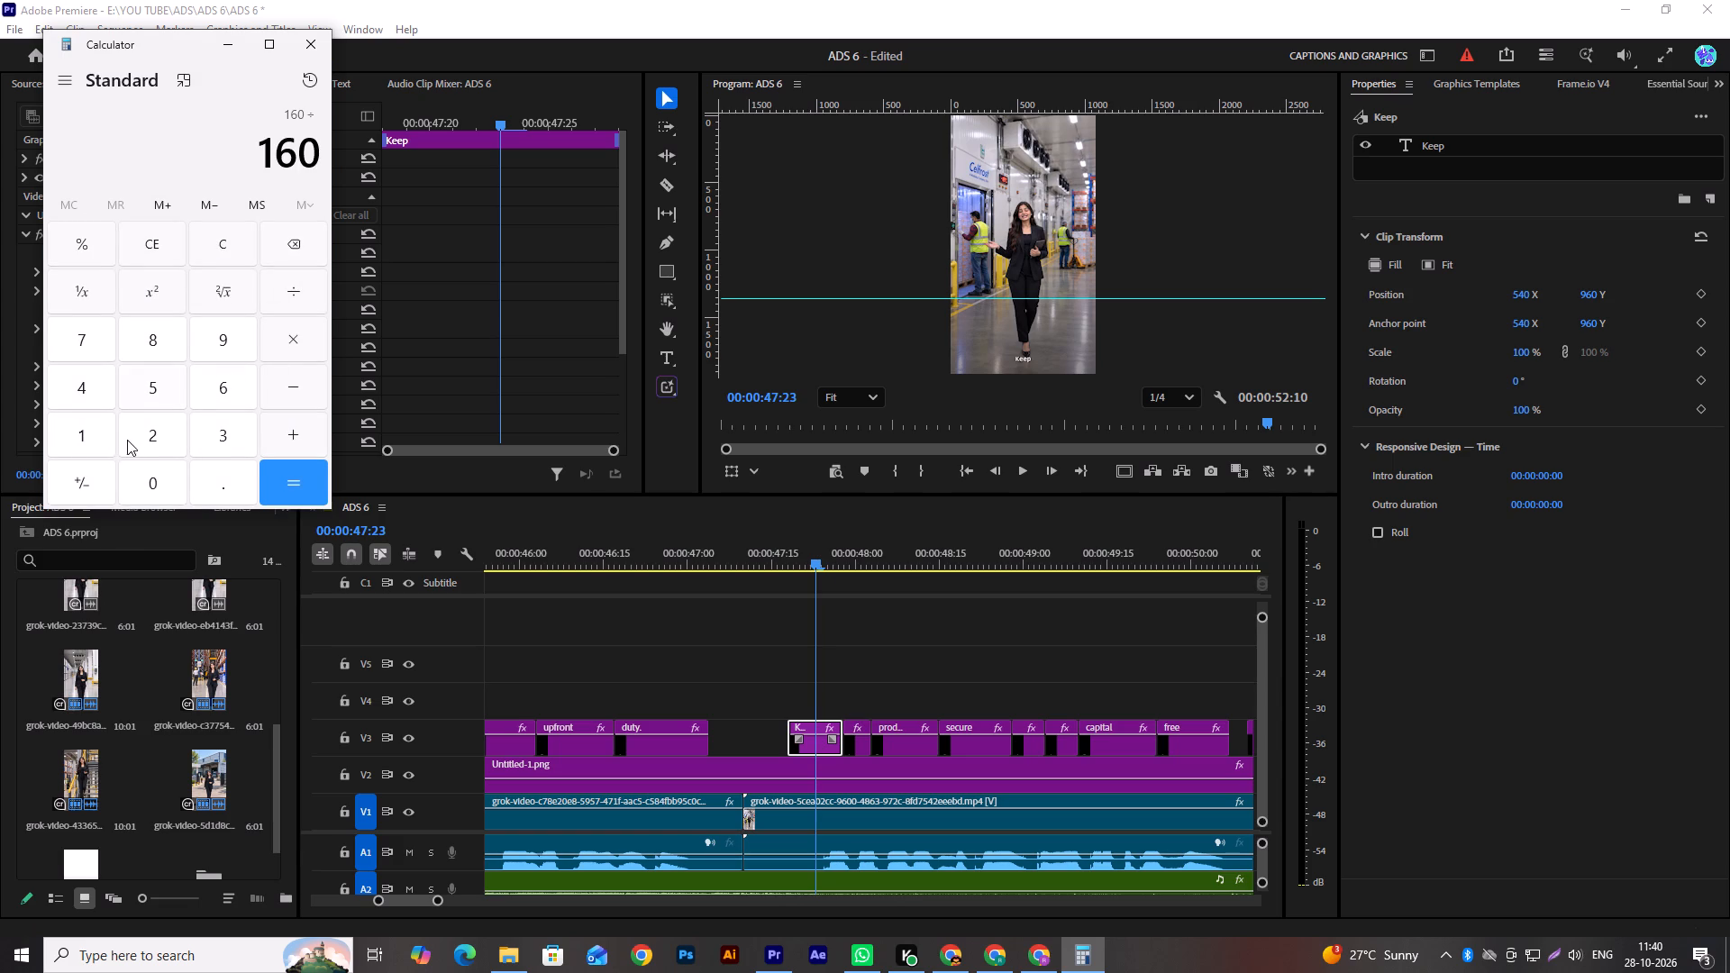
{"action": "left_click", "coordinate": [100, 441]}
{"action": "left_click", "coordinate": [218, 486]}
{"action": "left_click", "coordinate": [237, 387]}
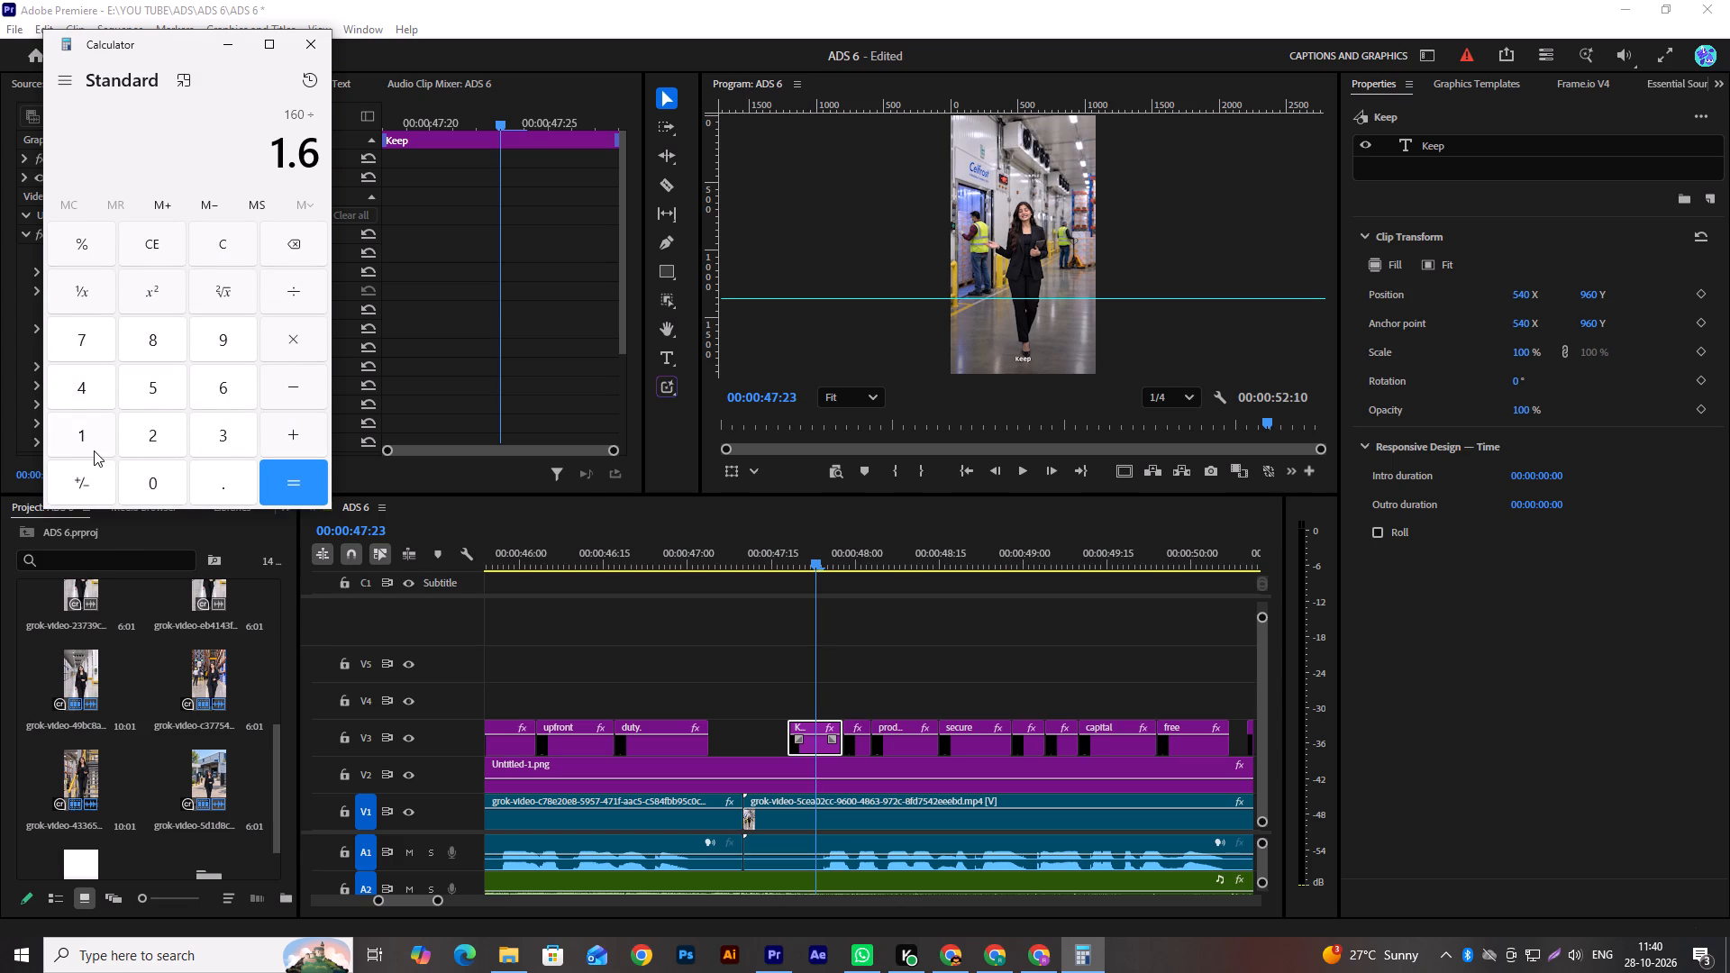
{"action": "left_click", "coordinate": [94, 450]}
{"action": "left_click", "coordinate": [151, 331]}
{"action": "left_click", "coordinate": [293, 486]}
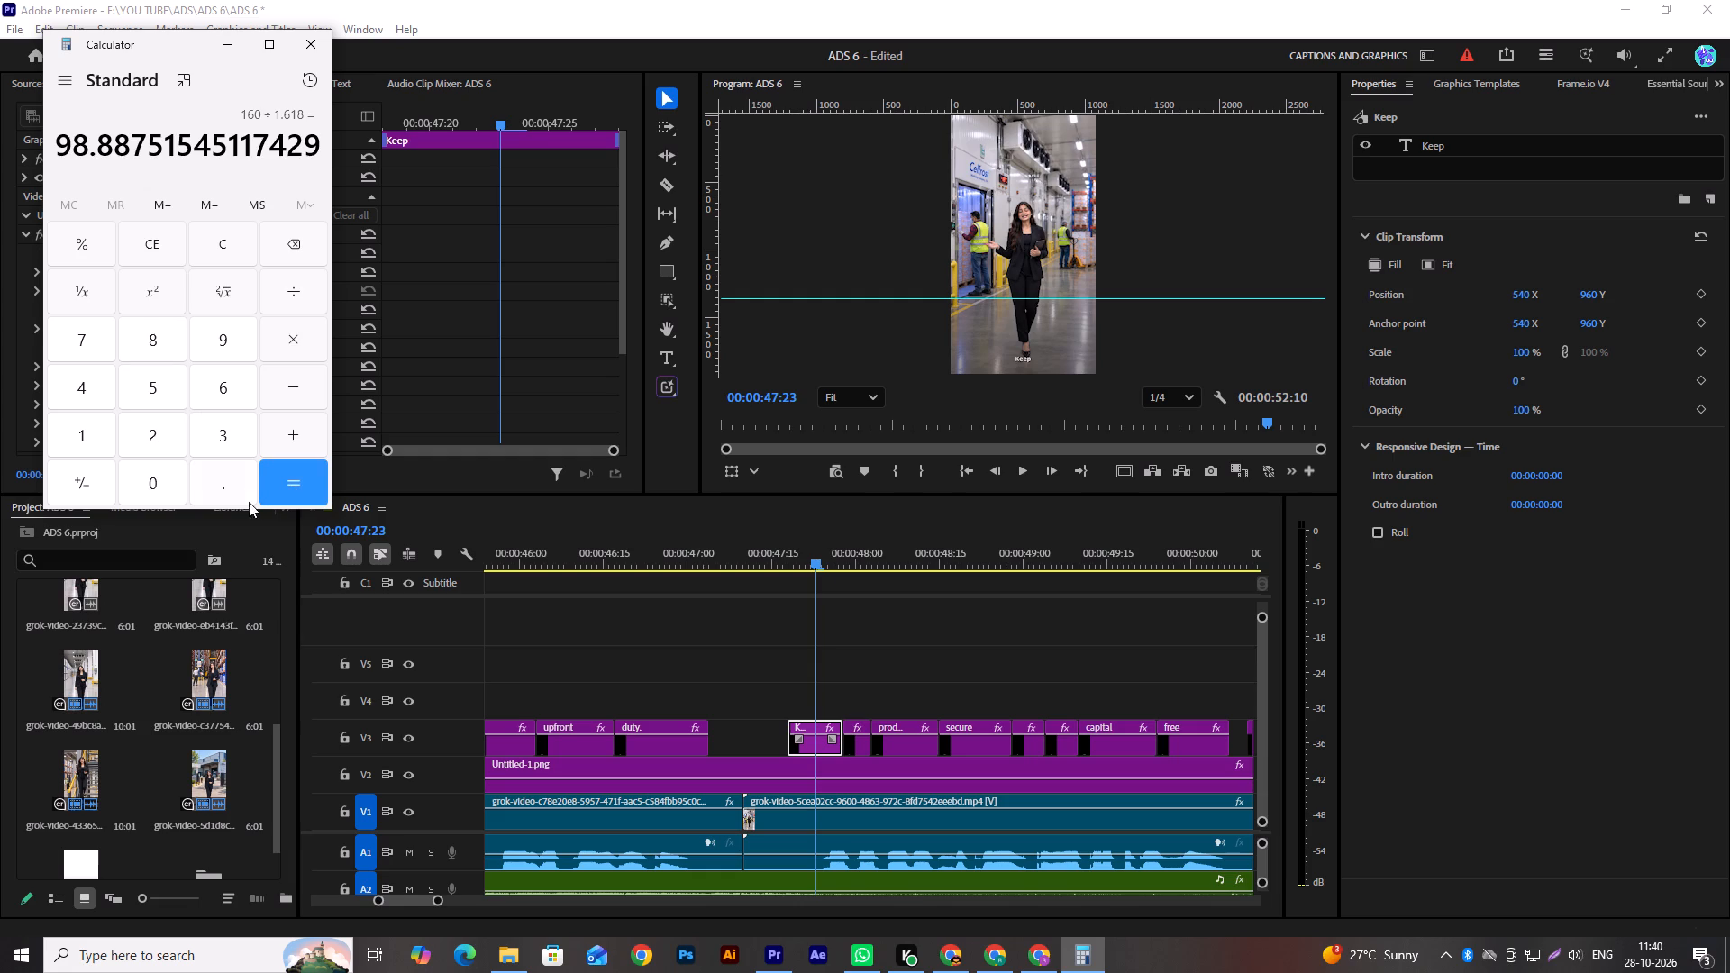
{"action": "left_click", "coordinate": [309, 50]}
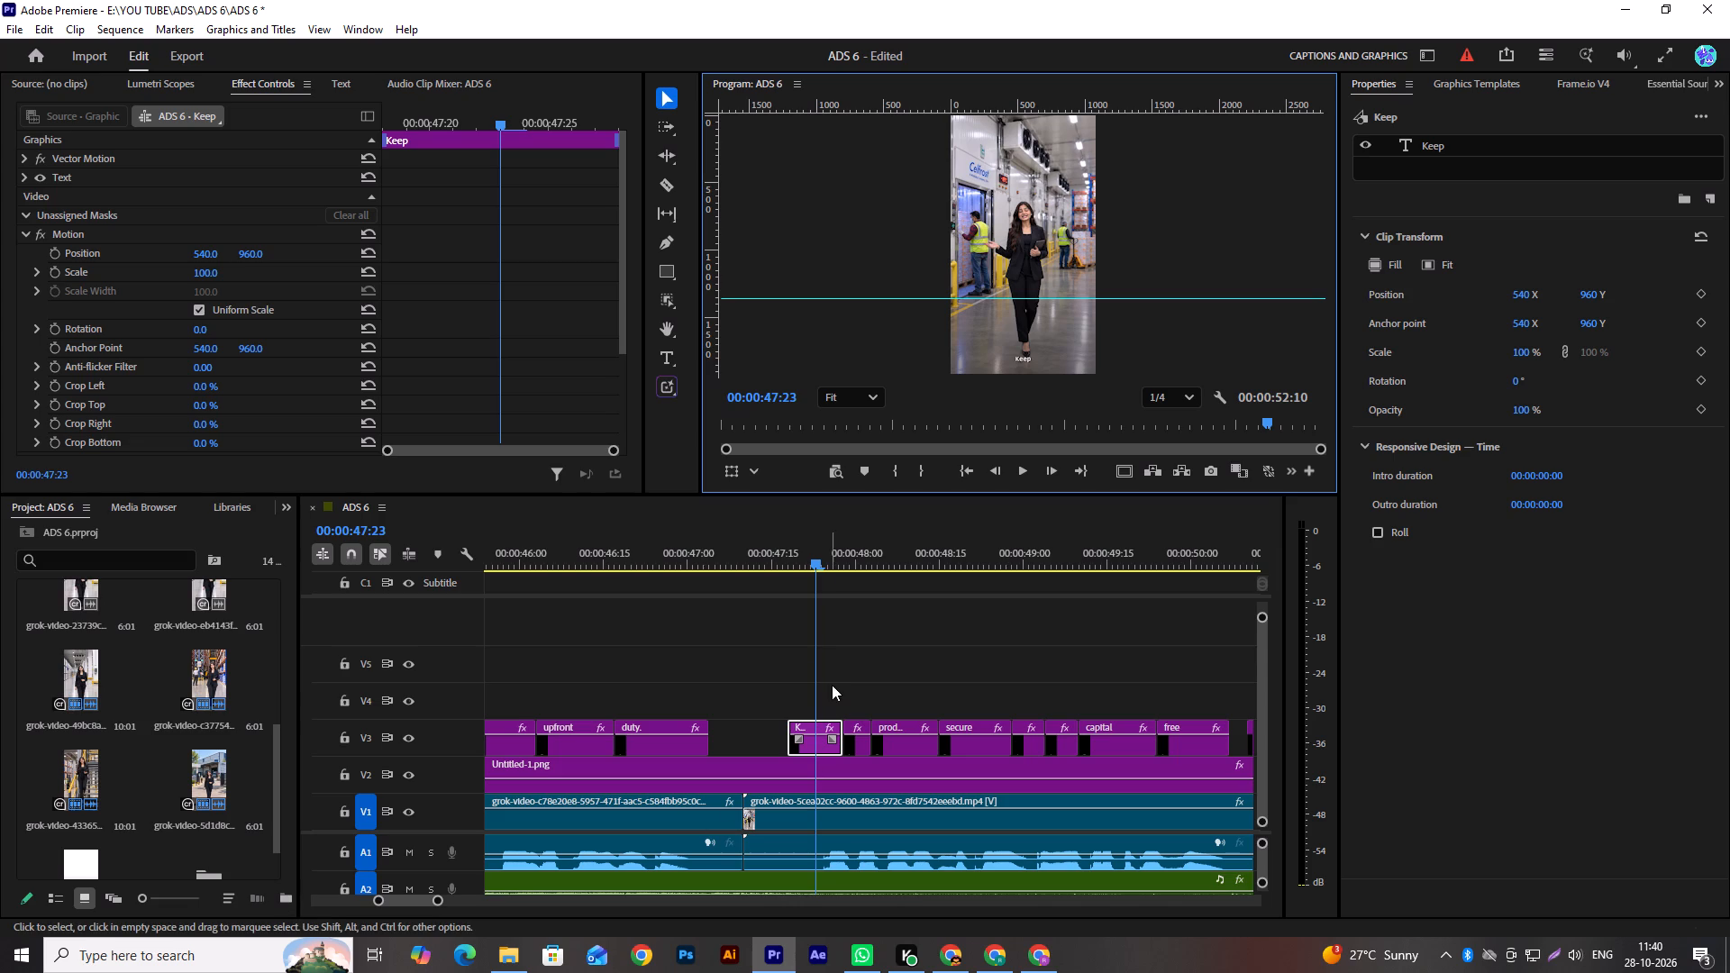
Check the "Keep" caption's text properties and move the "products" caption from track V3 straight up to V5.
{"action": "left_click", "coordinate": [1447, 150]}
{"action": "scroll", "coordinate": [950, 688], "scroll_direction": "down", "scroll_amount": 1}
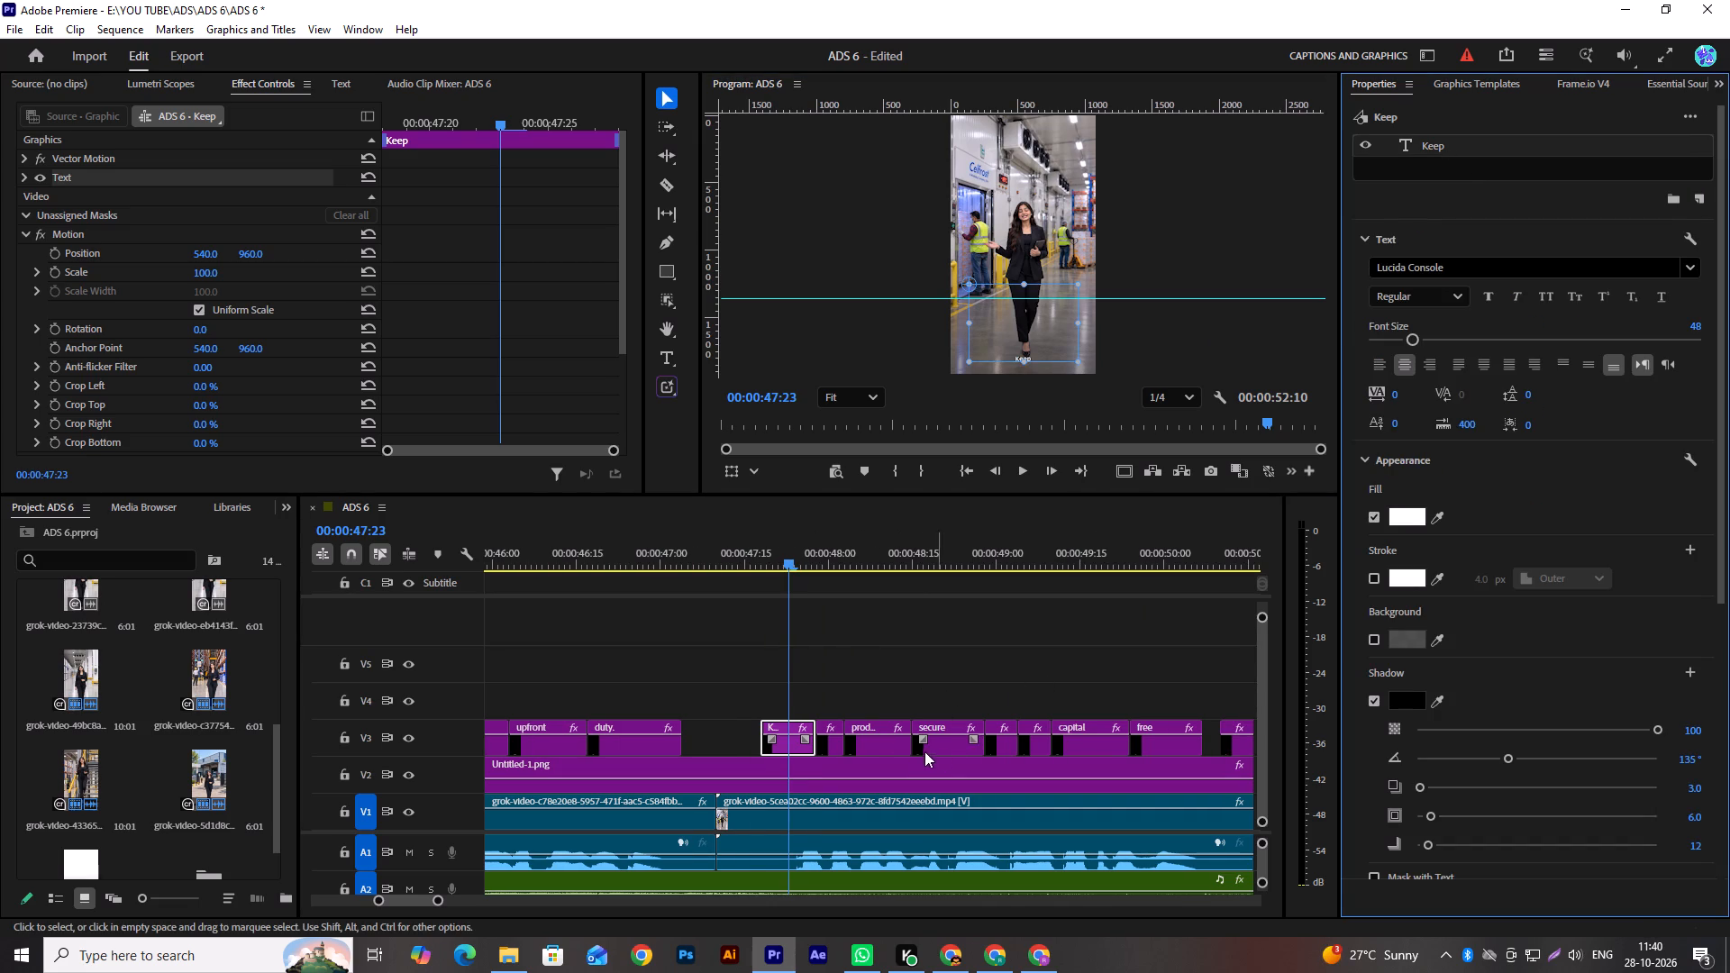
{"action": "left_click_drag", "start_coordinate": [762, 679], "coordinate": [804, 709]}
{"action": "double_click", "coordinate": [880, 748]}
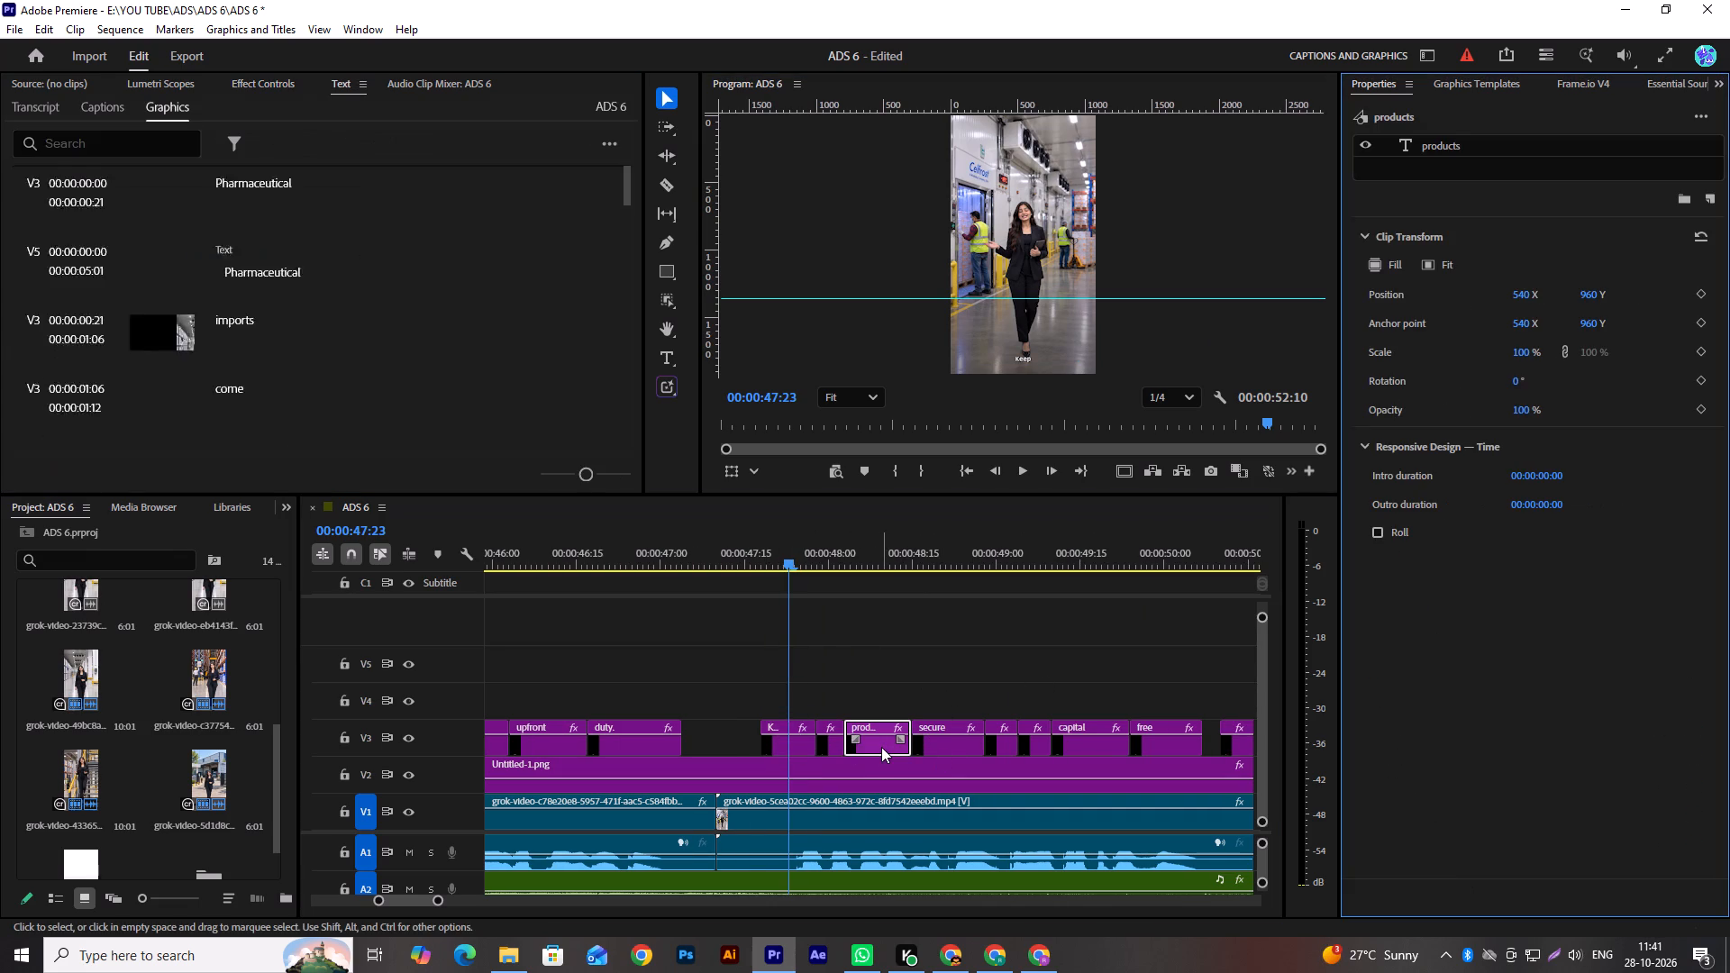
{"action": "left_click_drag", "start_coordinate": [880, 749], "coordinate": [875, 666]}
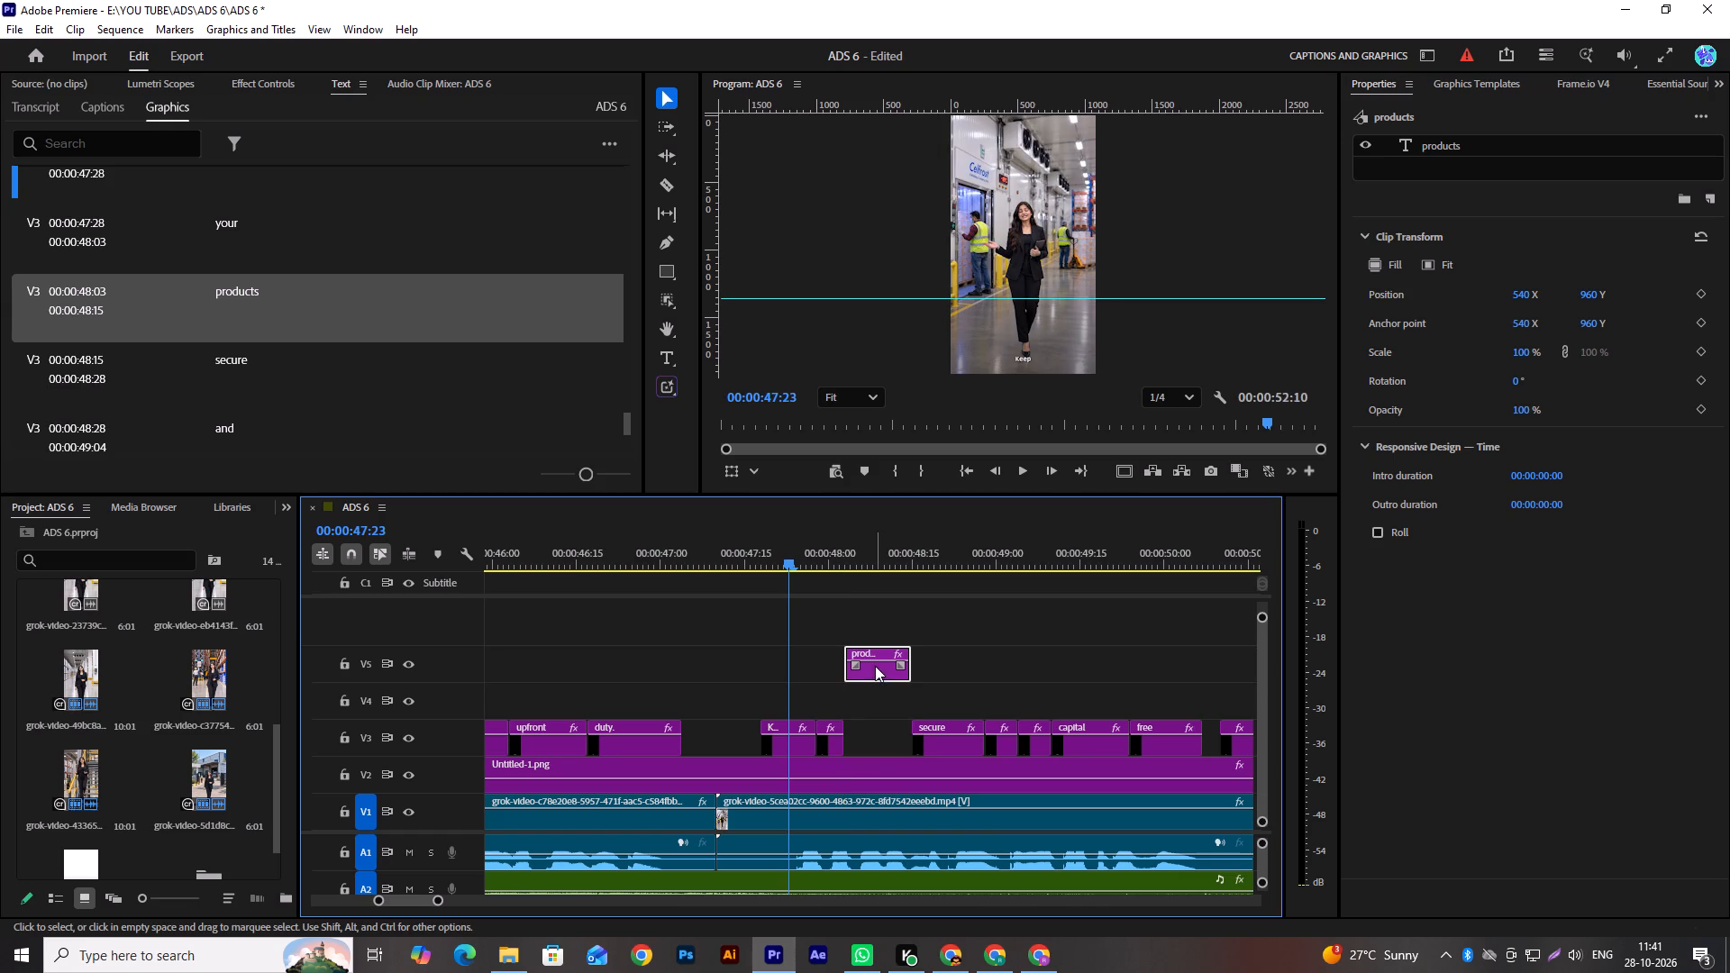
Examine the "products" caption's effect settings, the available graphics templates and the caption's font and appearance properties.
{"action": "left_click", "coordinate": [245, 77]}
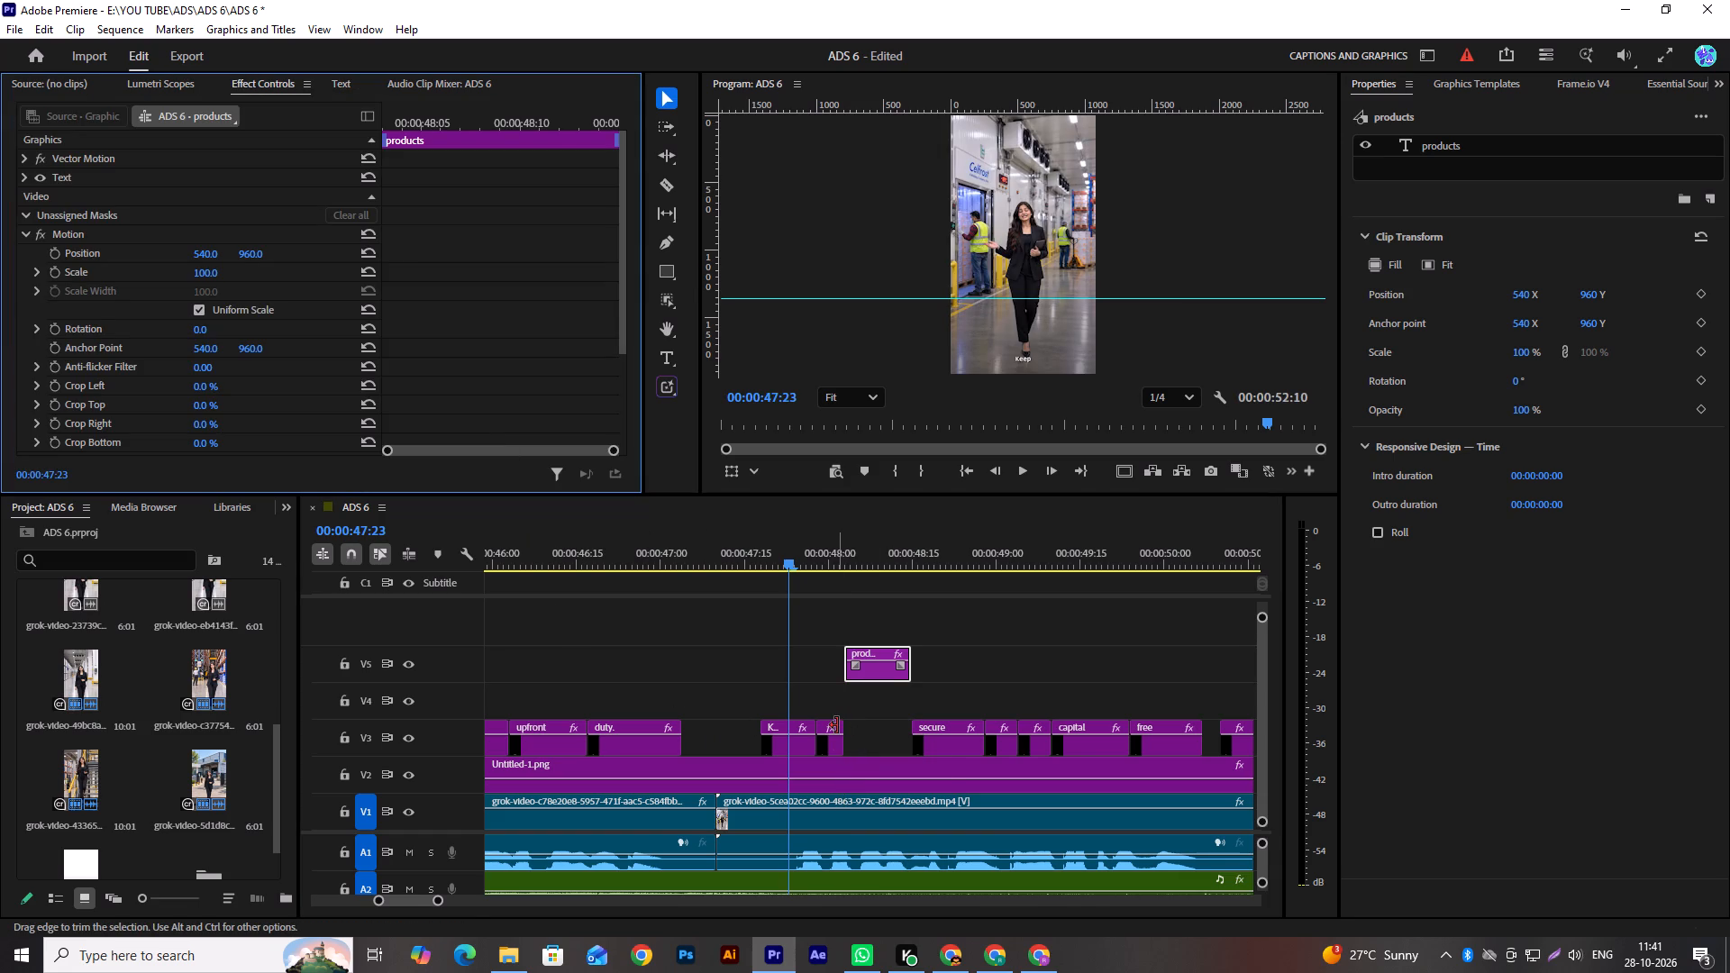
{"action": "scroll", "coordinate": [837, 725], "scroll_direction": "down", "scroll_amount": 1}
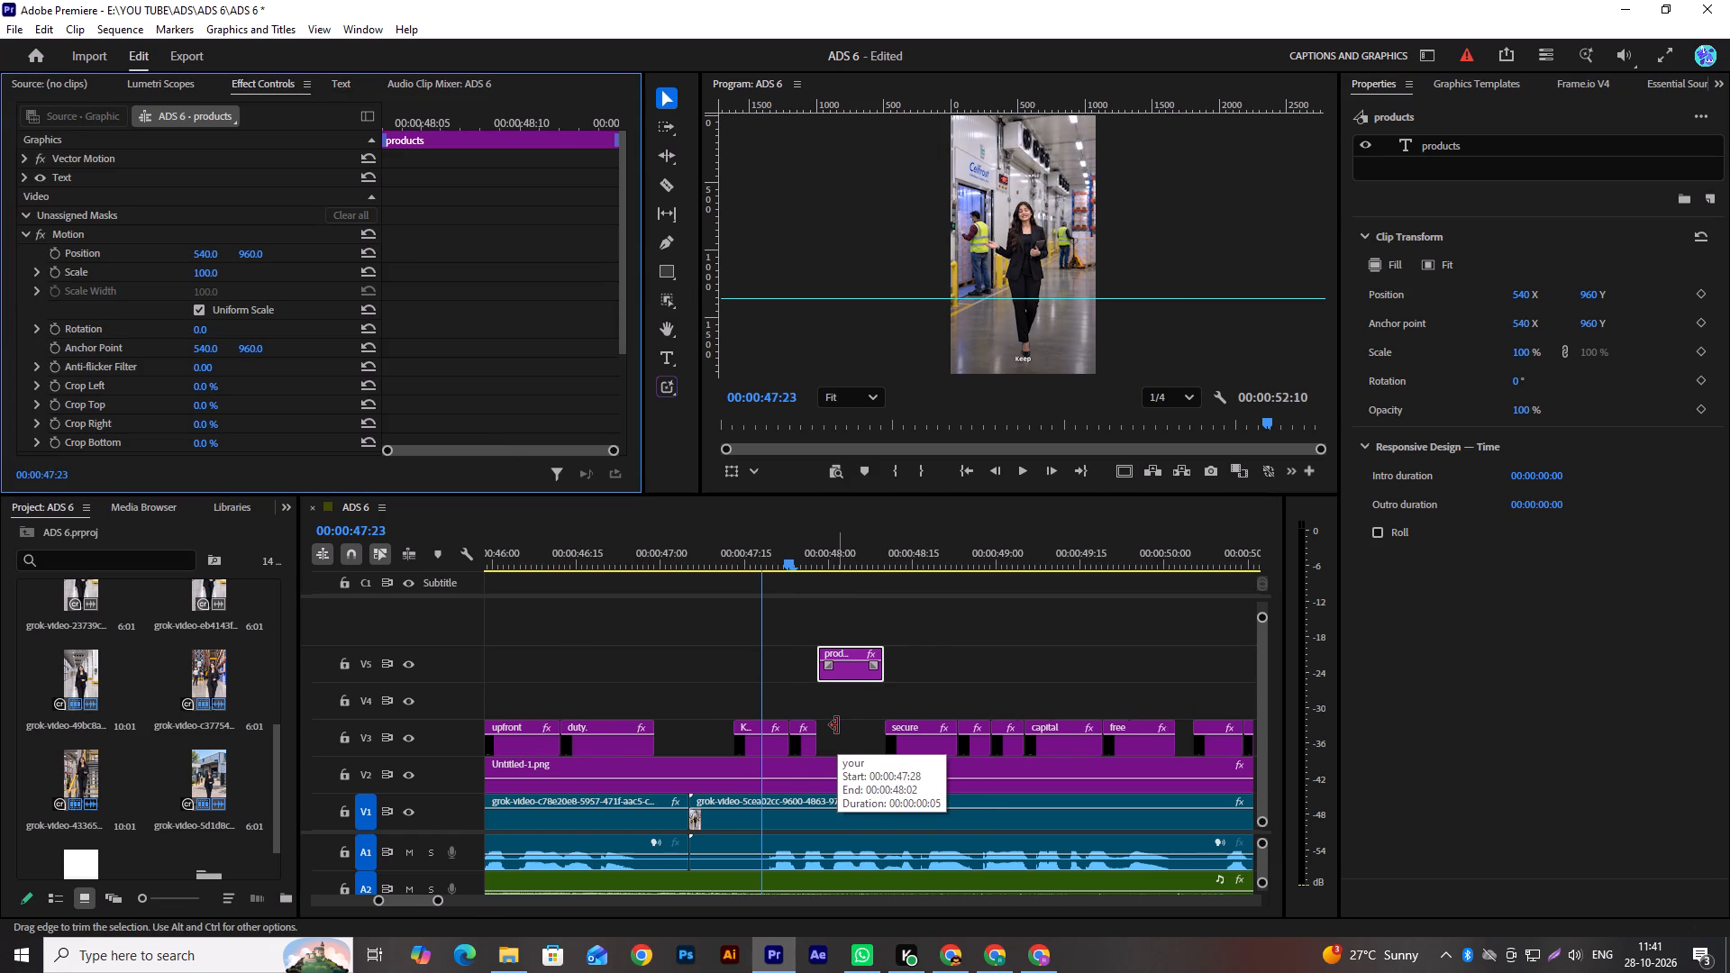
{"action": "left_click", "coordinate": [1489, 85]}
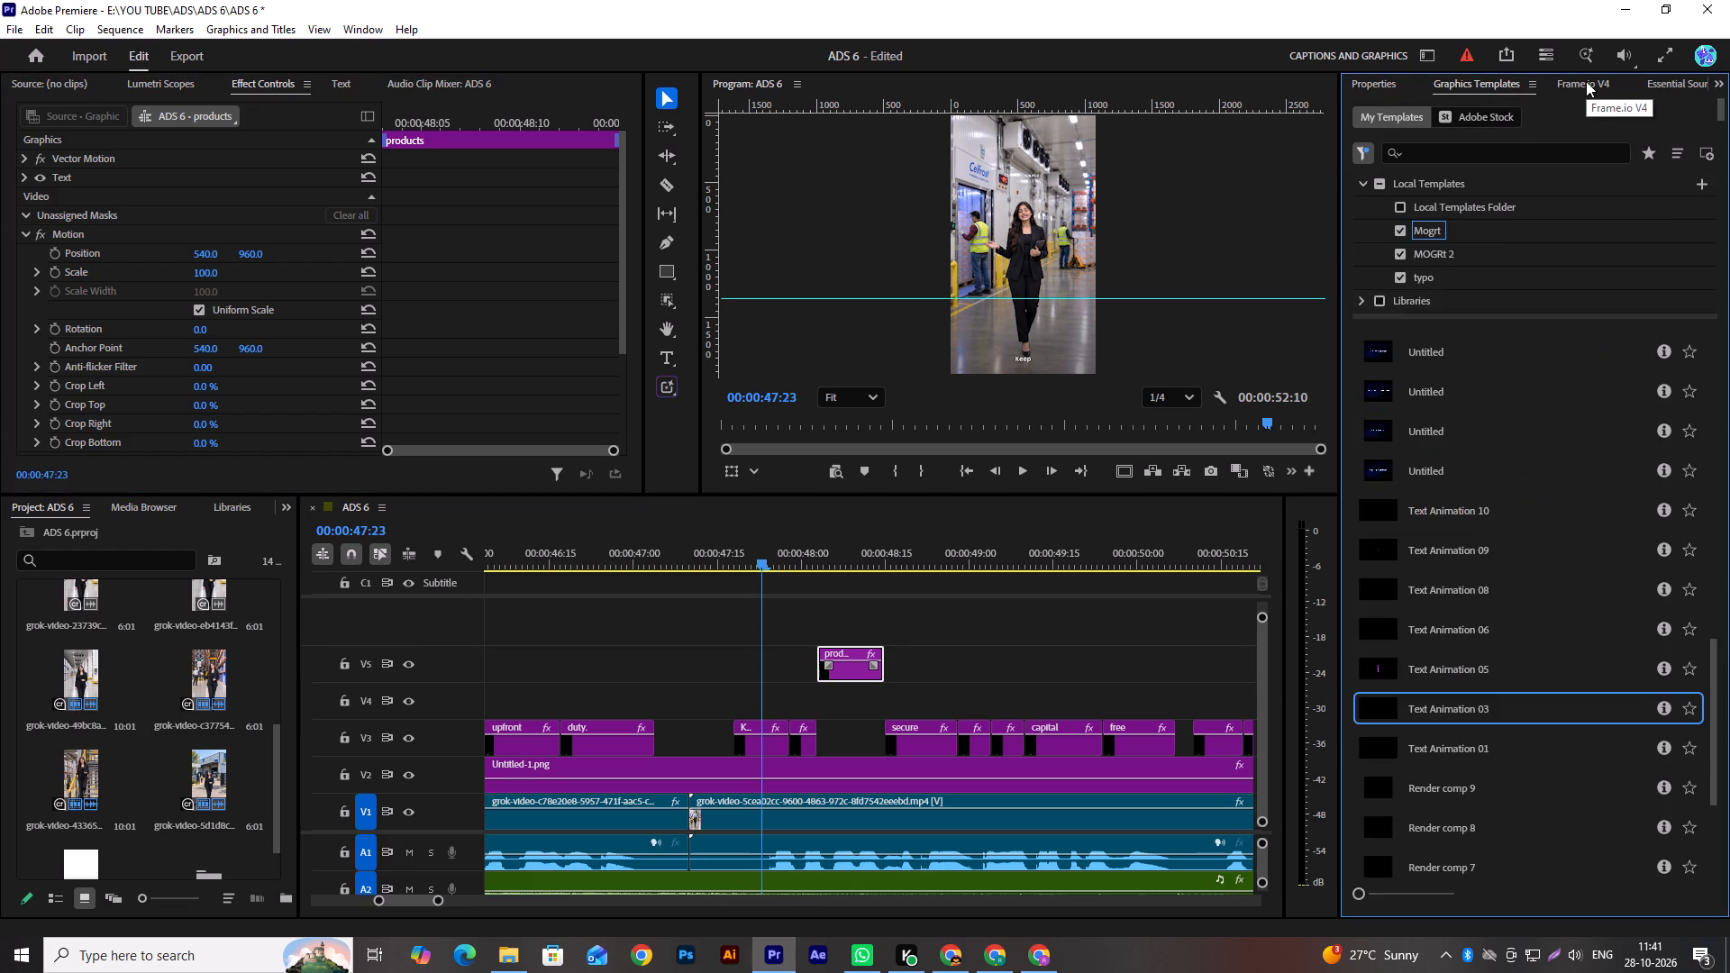
{"action": "scroll", "coordinate": [1055, 641], "scroll_direction": "down", "scroll_amount": 3}
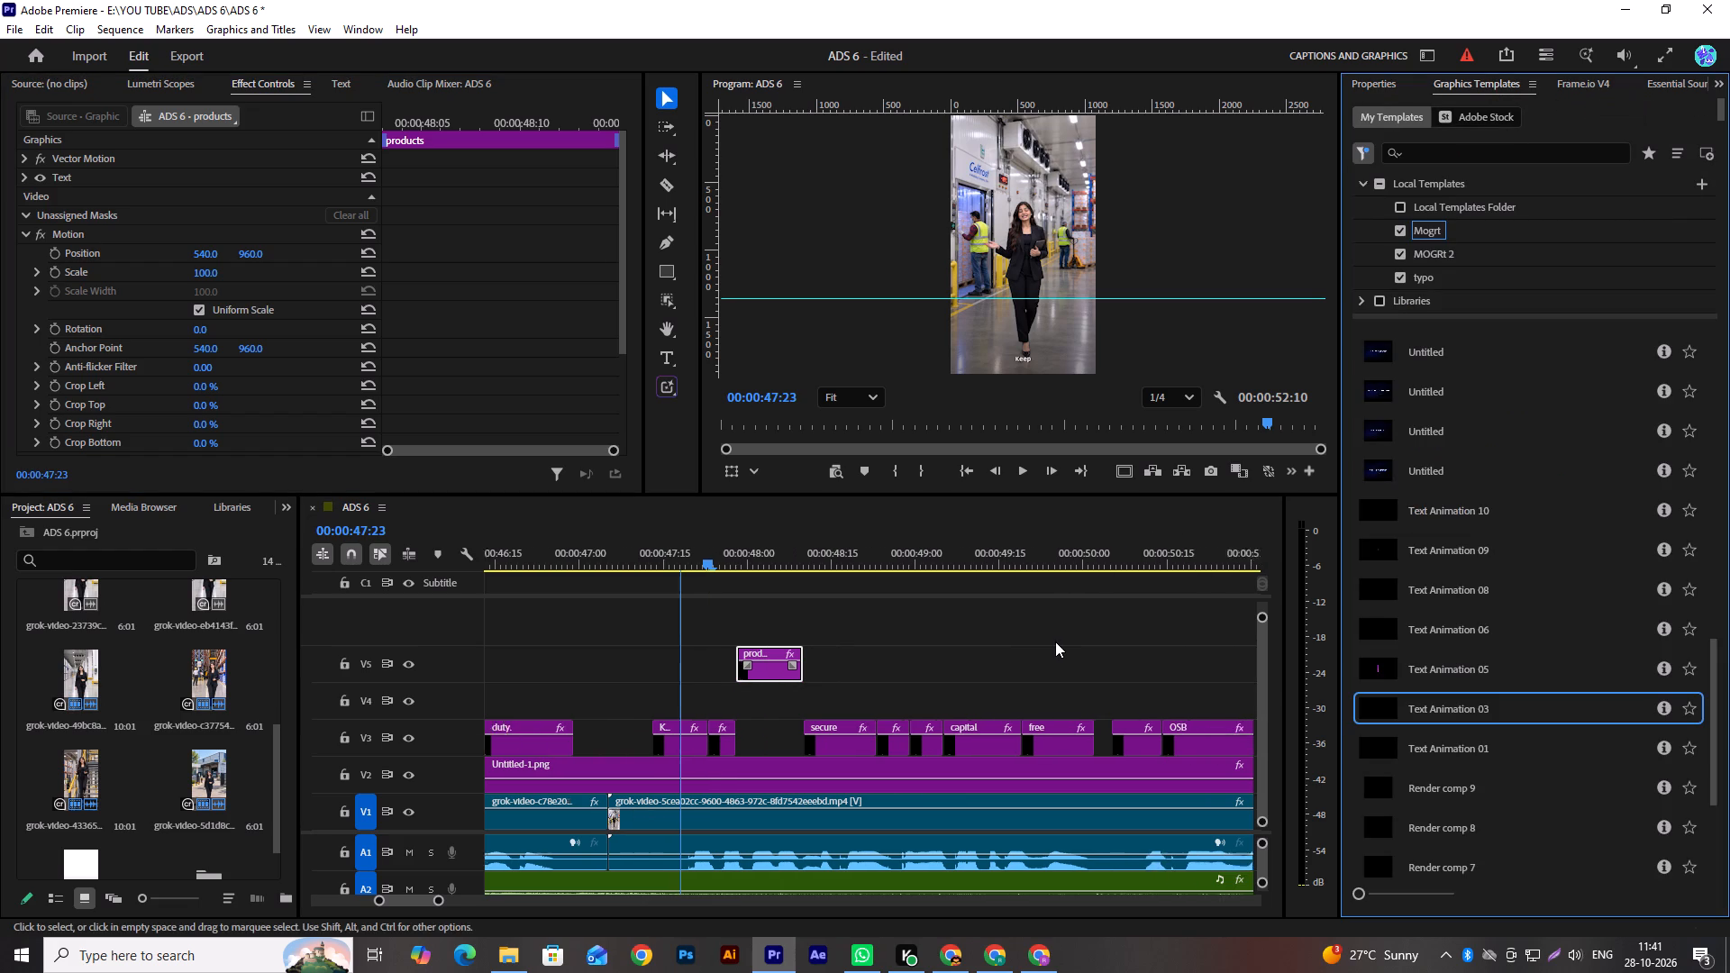
{"action": "scroll", "coordinate": [1055, 641], "scroll_direction": "down", "scroll_amount": 4}
{"action": "scroll", "coordinate": [930, 650], "scroll_direction": "up", "scroll_amount": 4}
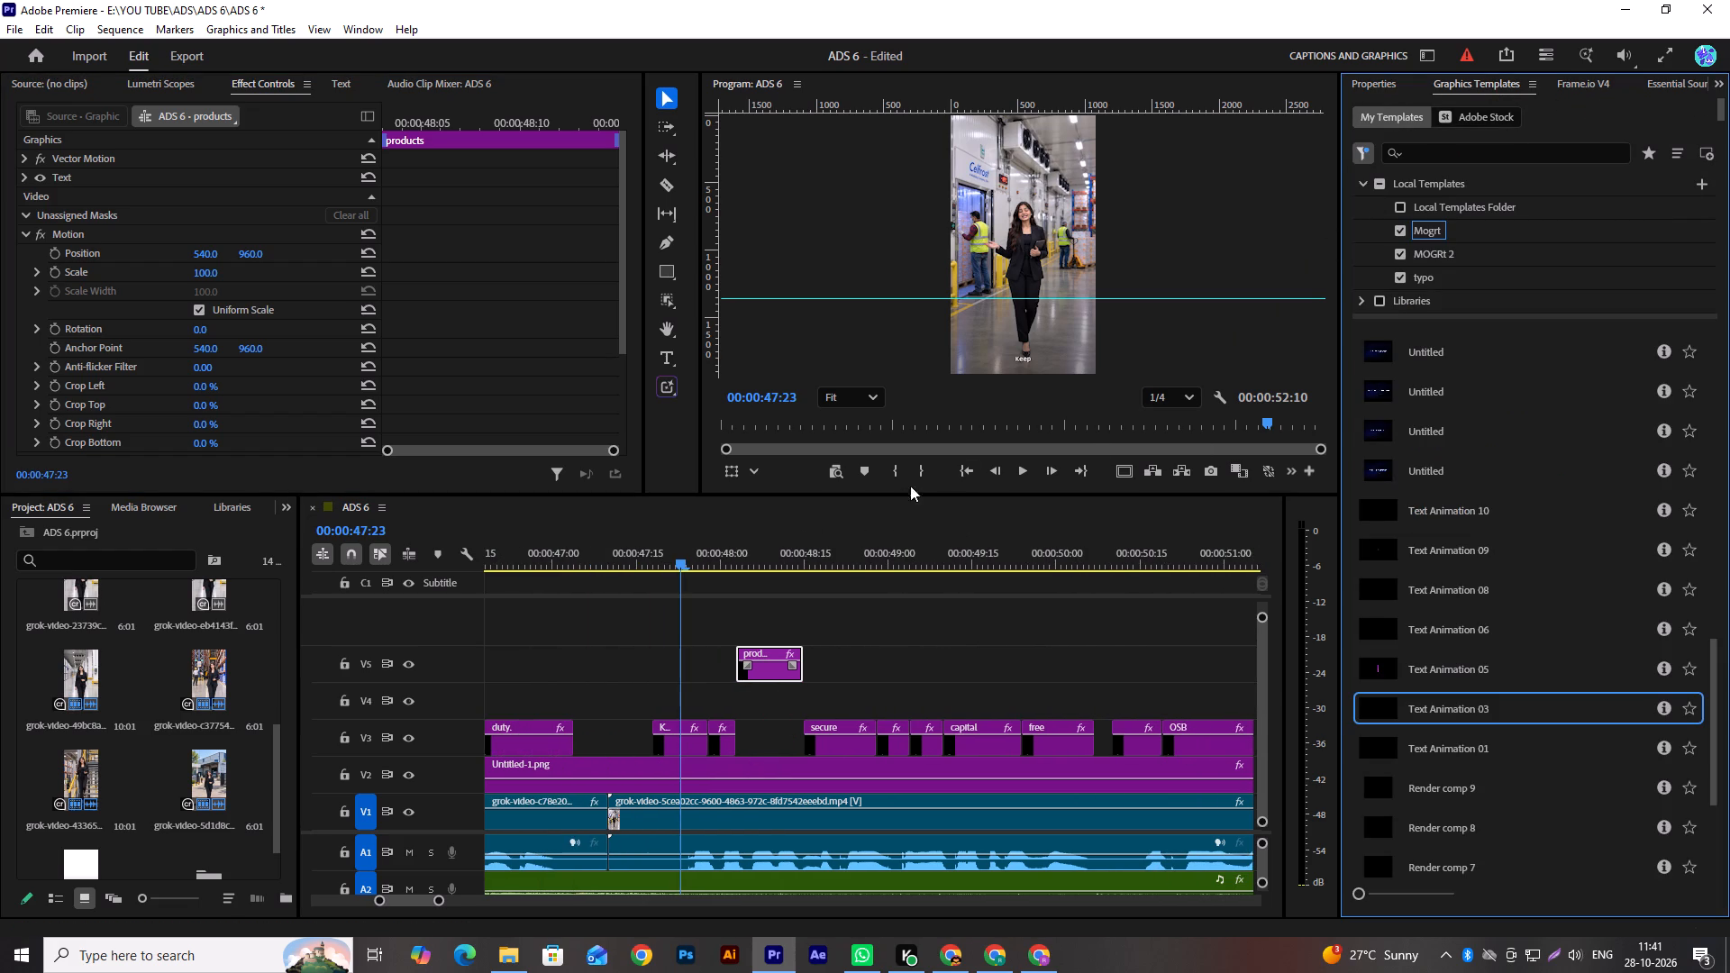
{"action": "left_click", "coordinate": [1386, 81]}
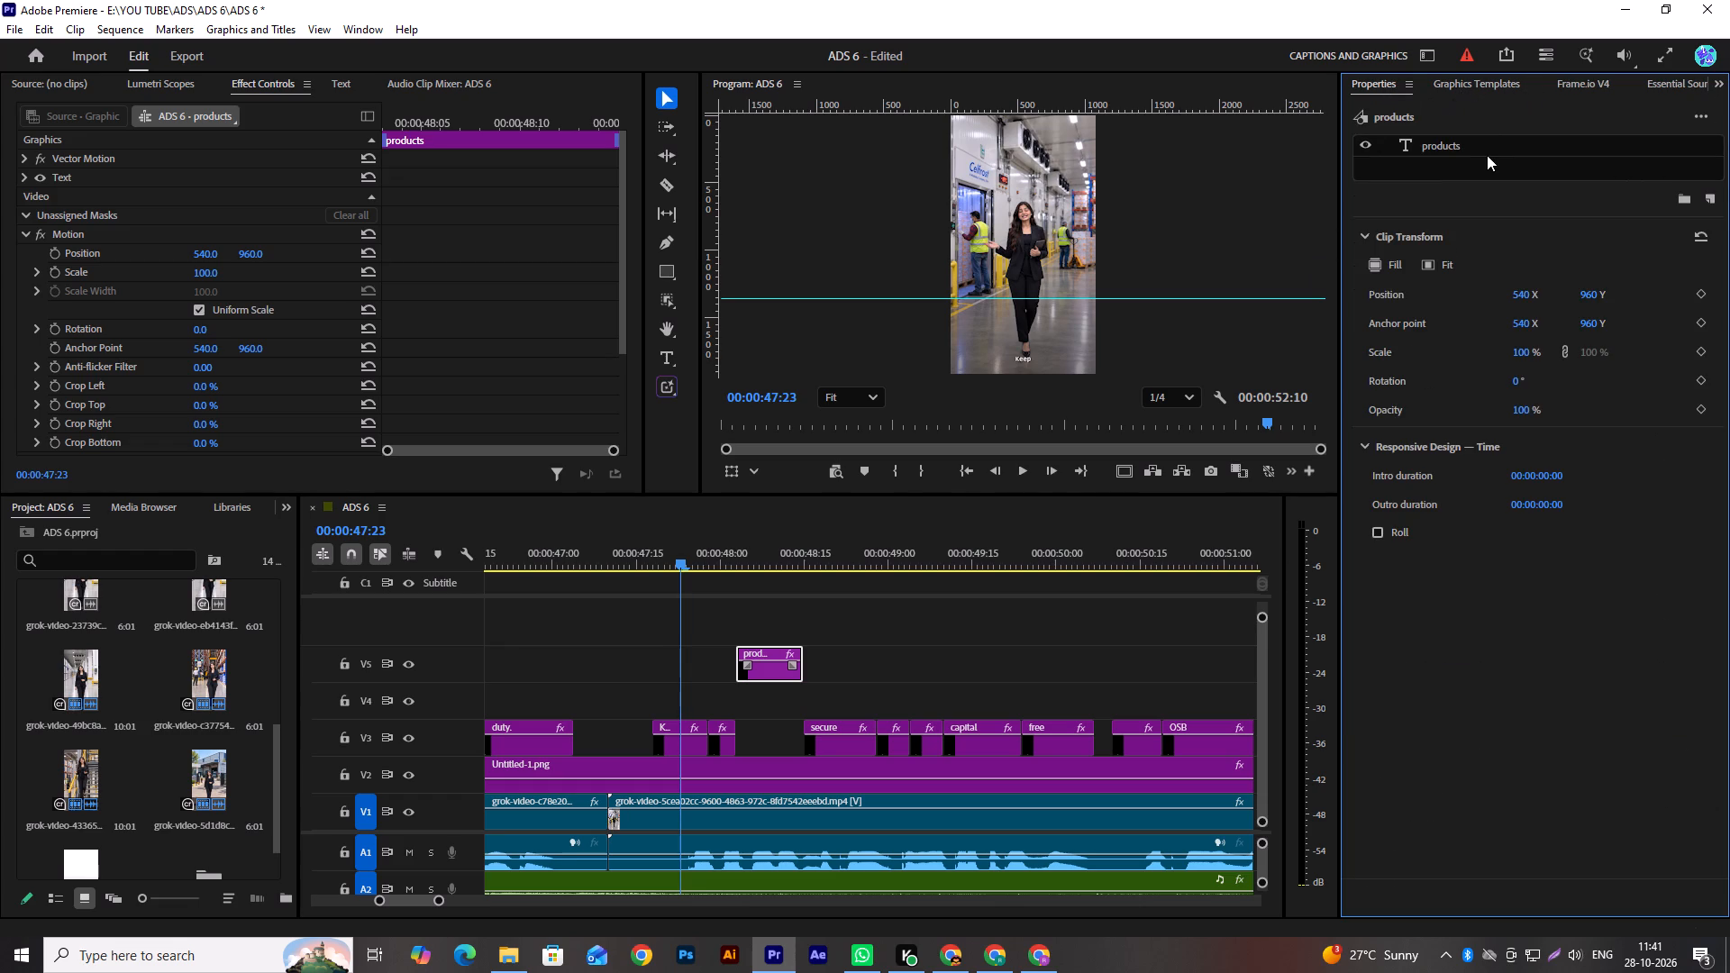
{"action": "left_click", "coordinate": [1475, 146]}
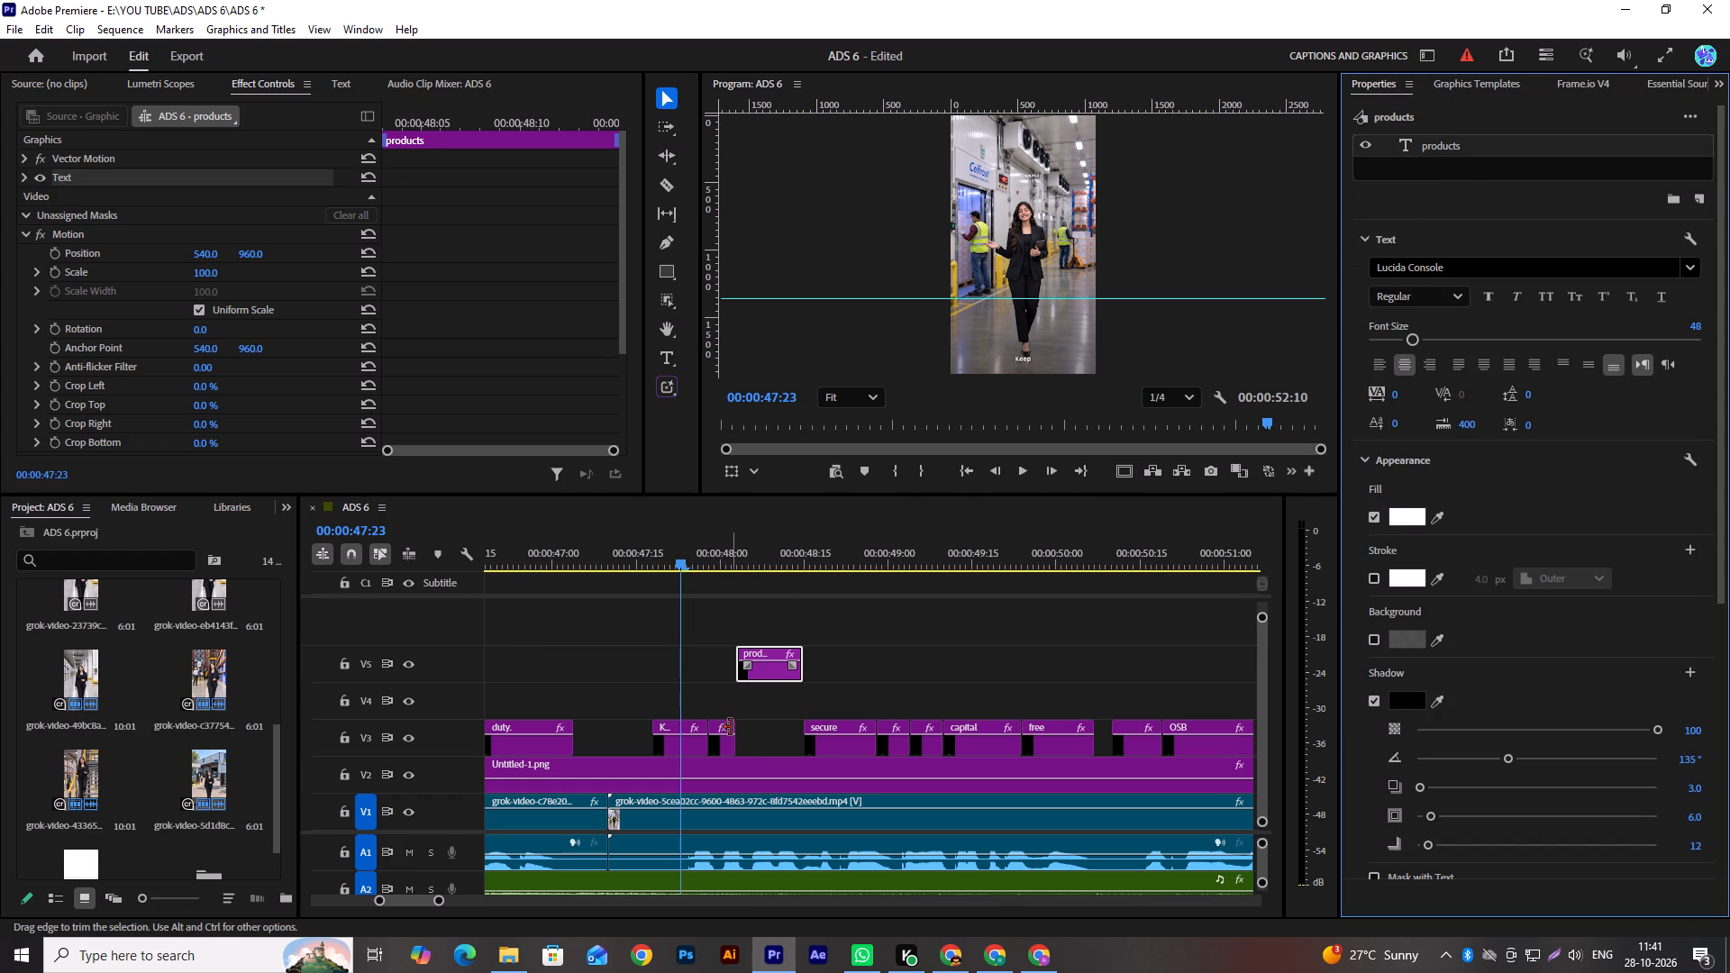
Extend the "your" caption on V3 to the start of "secure" and move it up to V4 beneath "products".
{"action": "left_click_drag", "start_coordinate": [731, 727], "coordinate": [799, 723]}
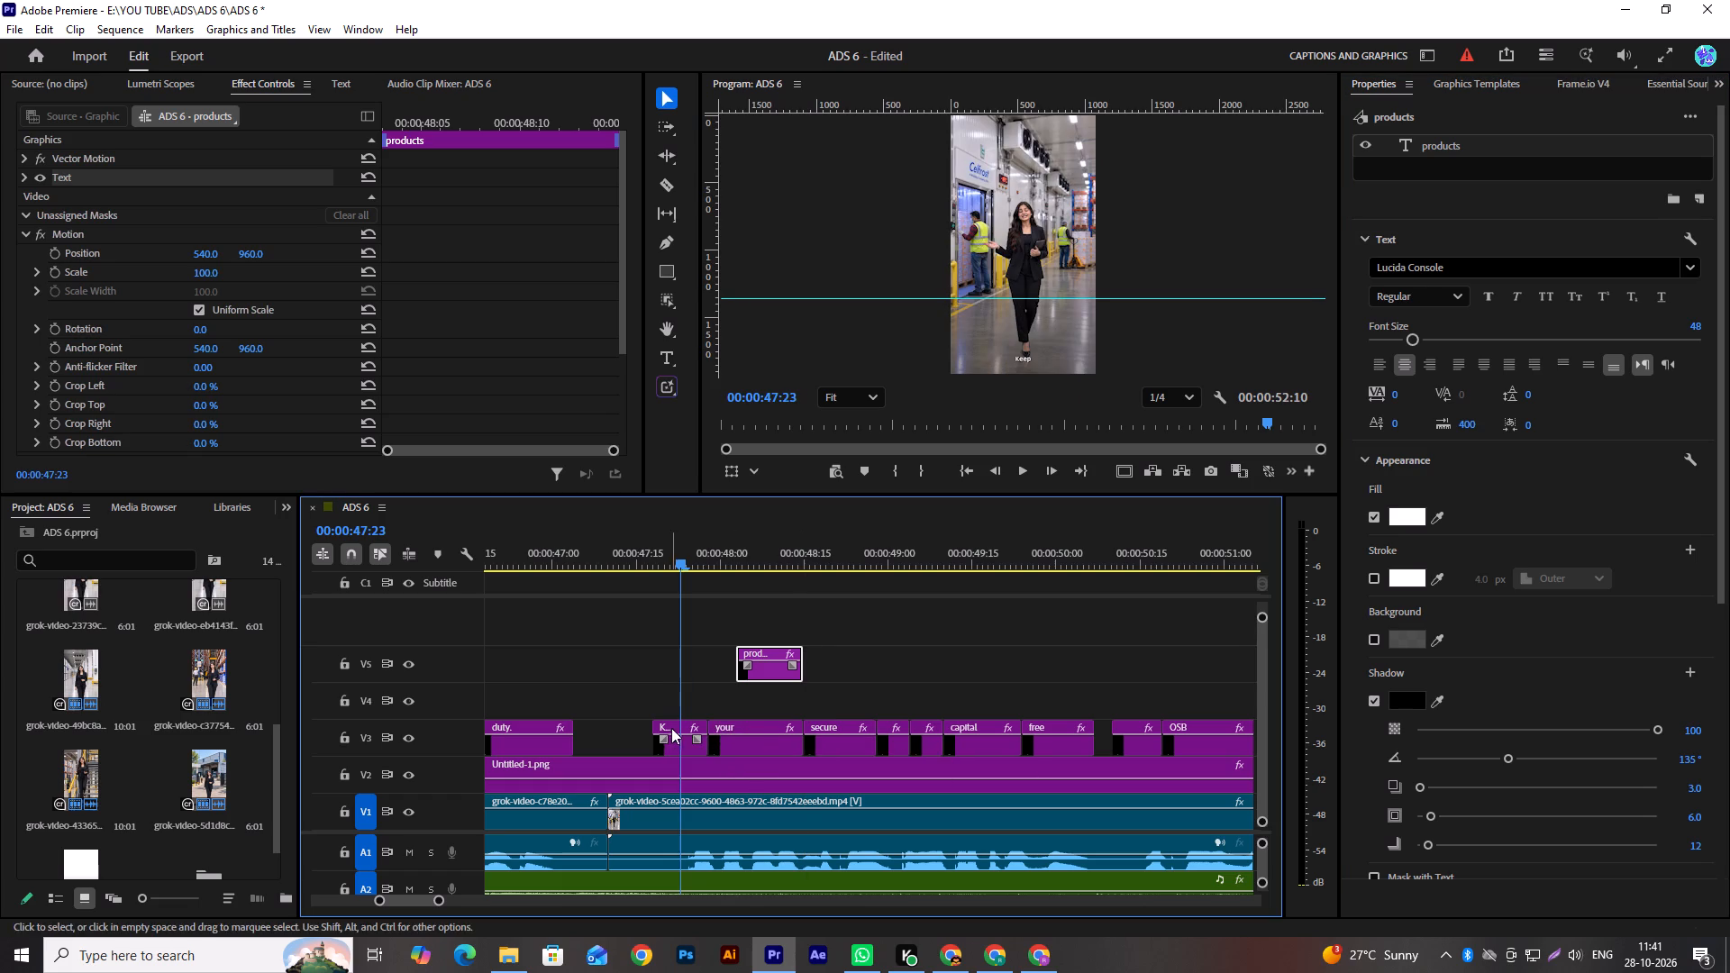
{"action": "left_click_drag", "start_coordinate": [765, 750], "coordinate": [769, 714]}
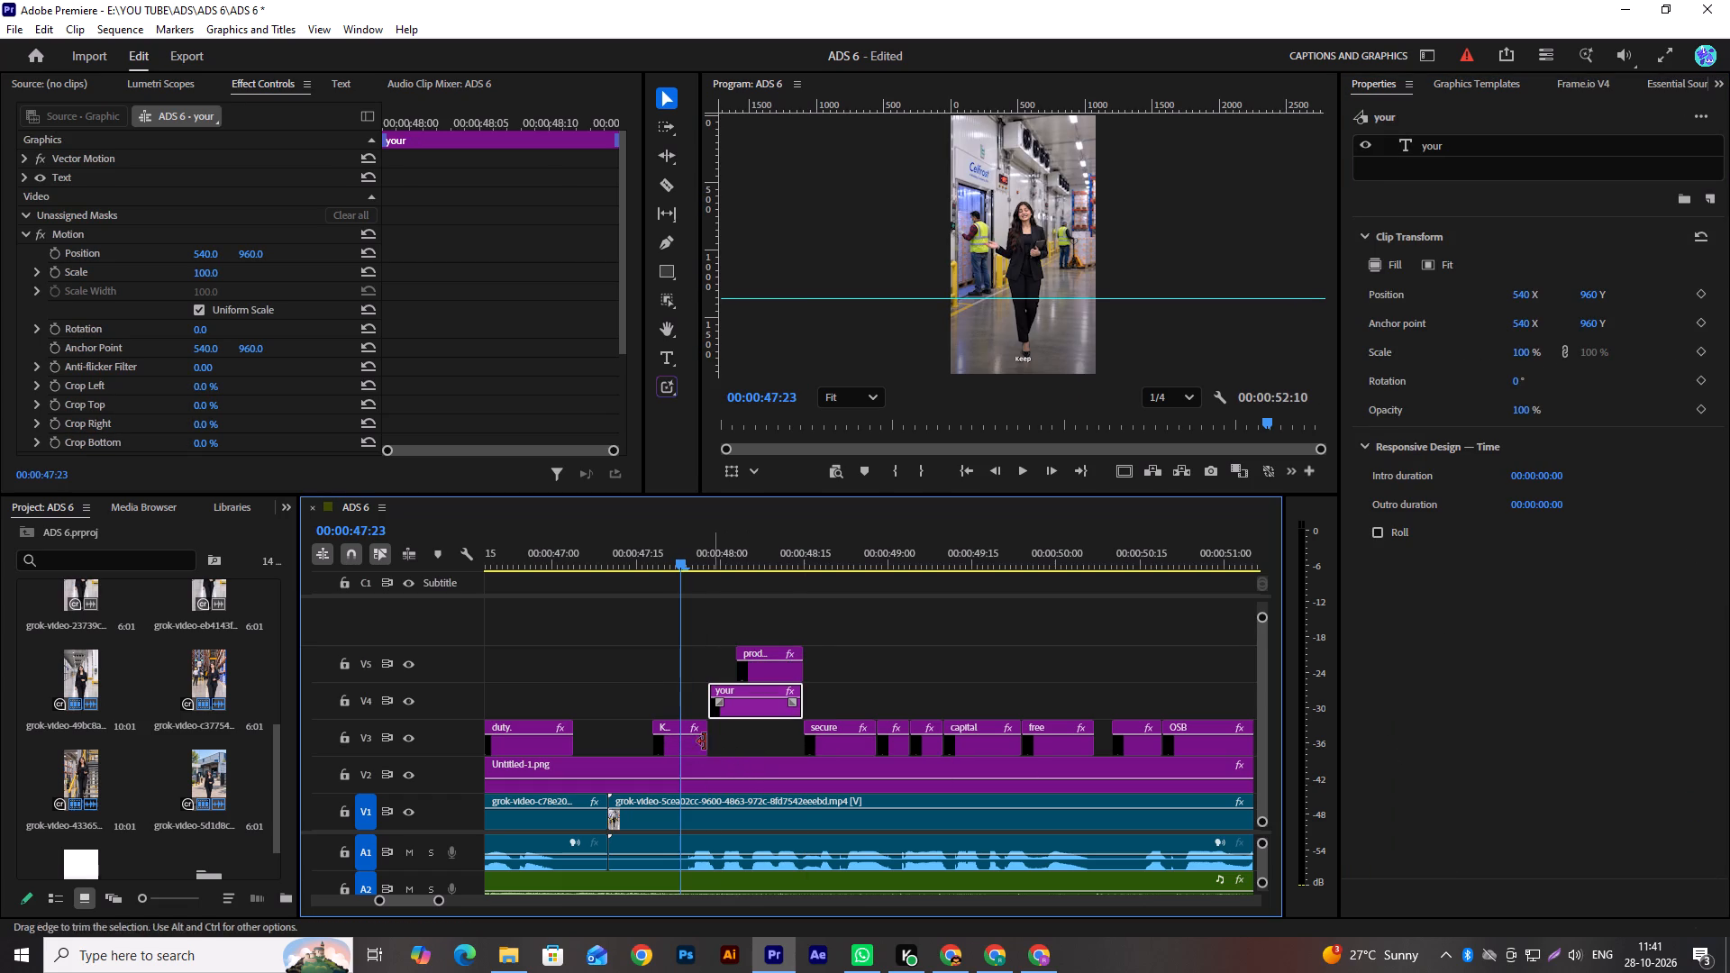
Extend the end of the "Keep" caption on V3 to the start of "secure", level with "your" and "products".
{"action": "left_click_drag", "start_coordinate": [712, 732], "coordinate": [797, 738]}
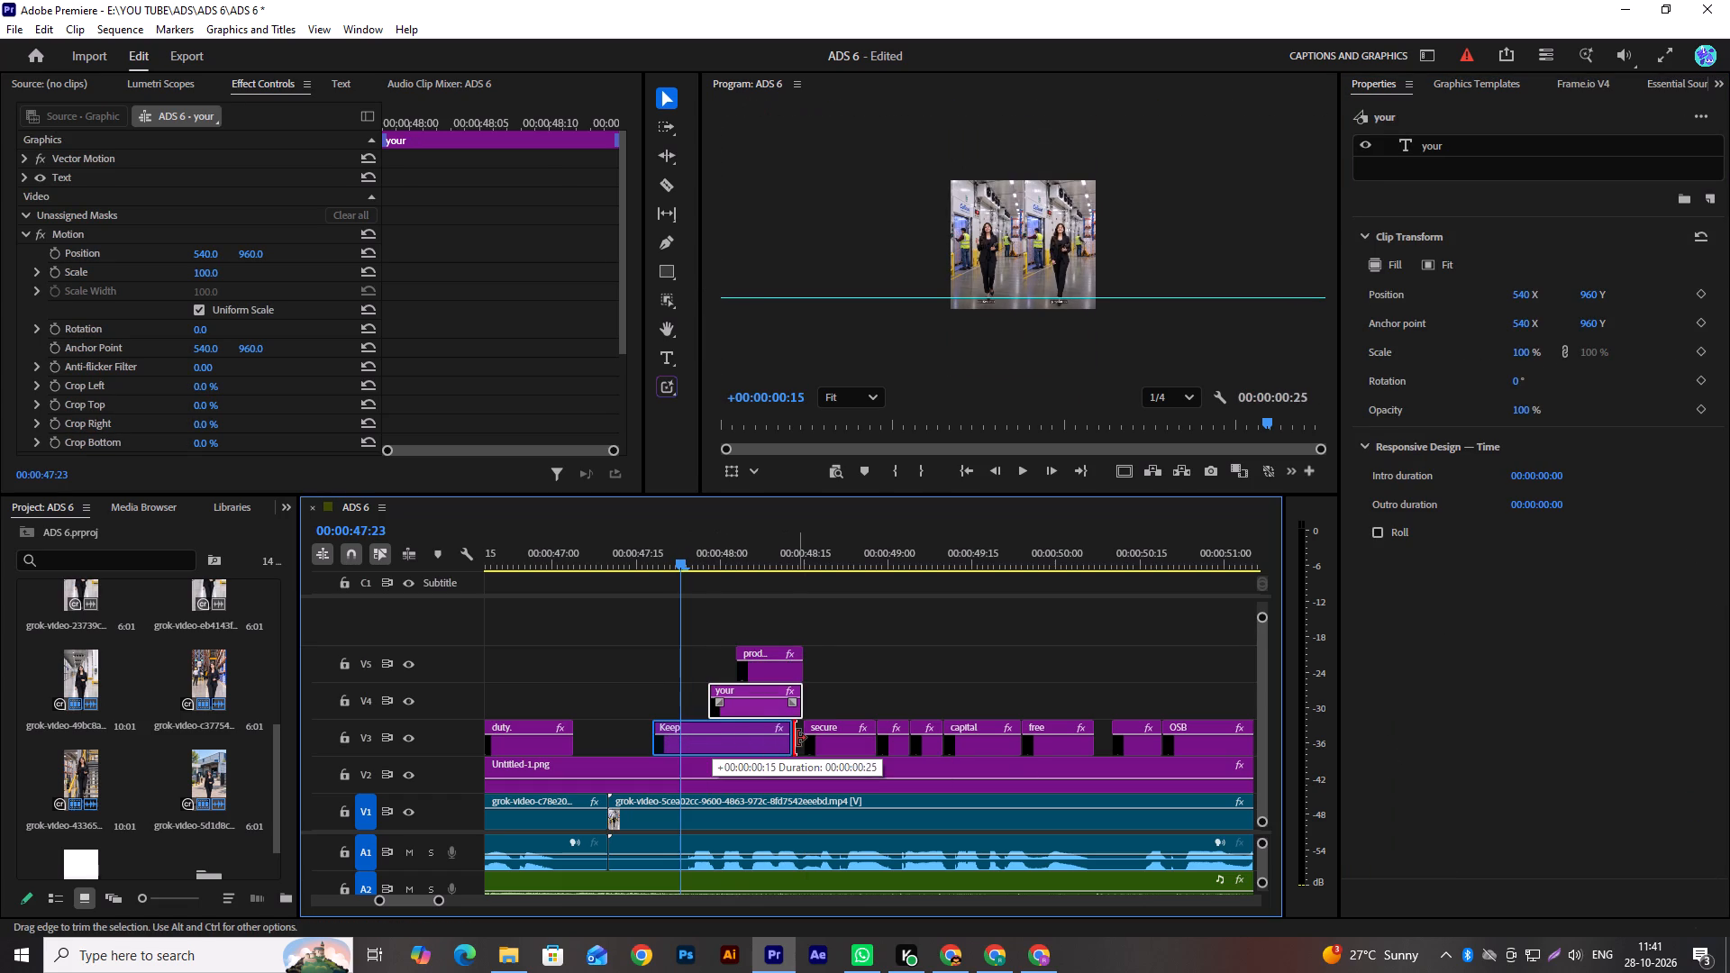
{"action": "left_click_drag", "start_coordinate": [797, 738], "coordinate": [801, 738]}
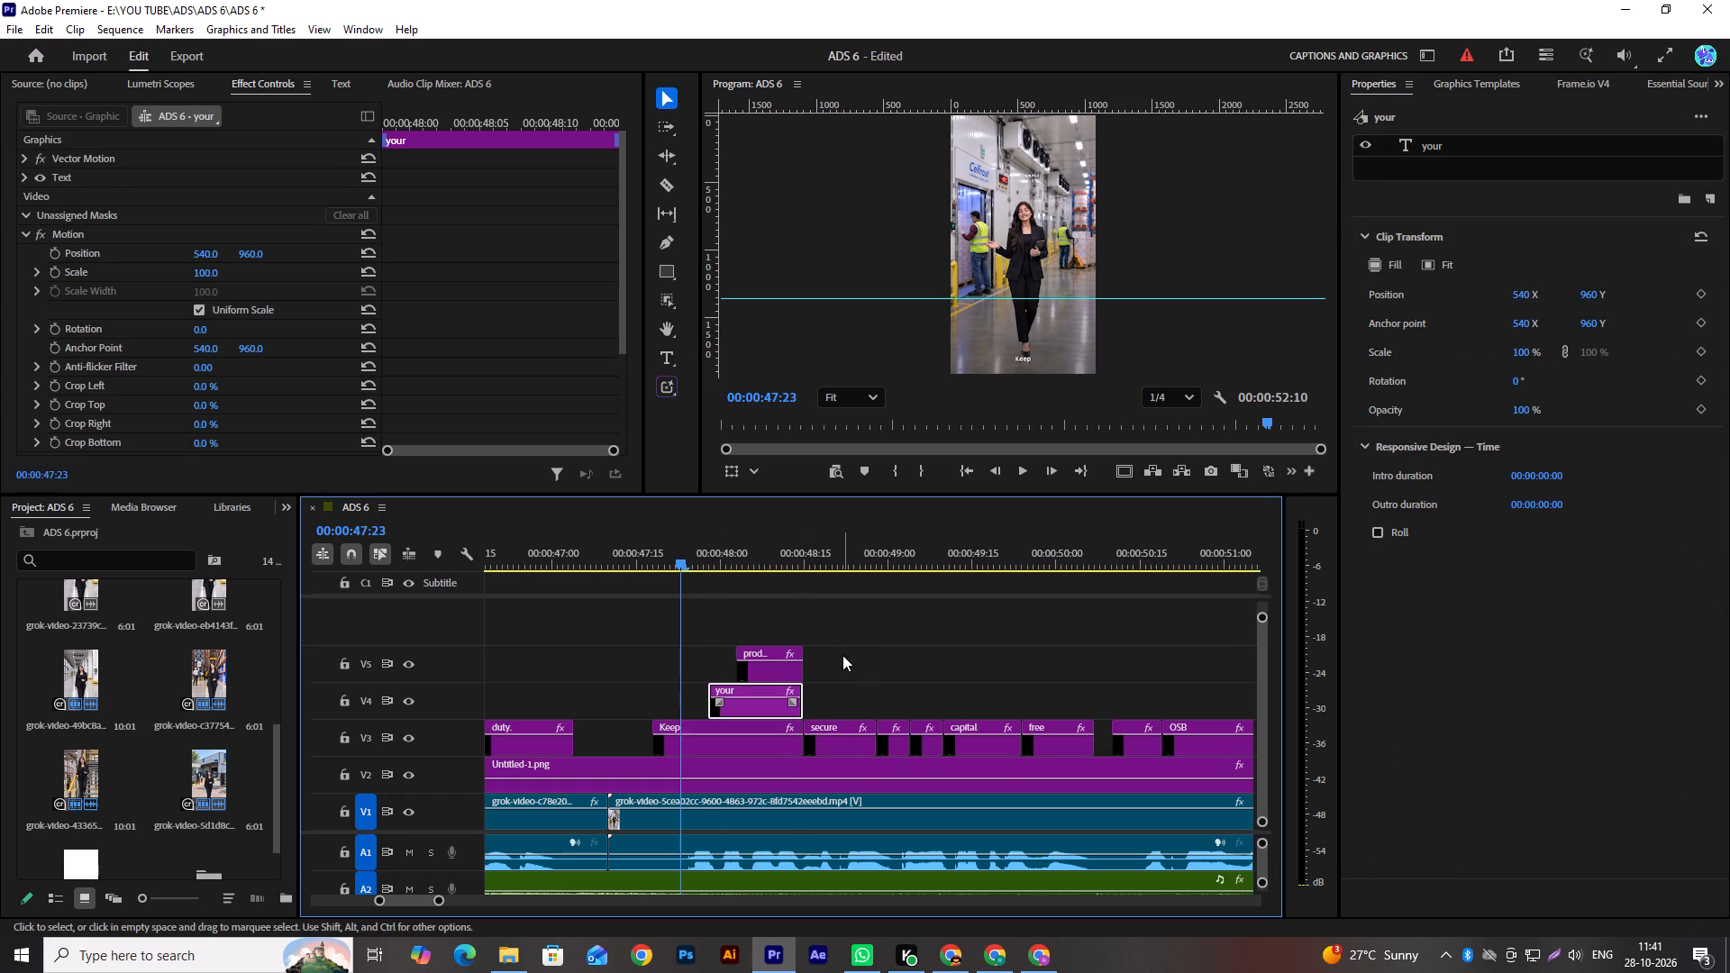
Play through the closing captions from "Keep" past "free" to check their timing against the voice-over.
{"action": "key", "text": "space"}
{"action": "key", "text": "space"}
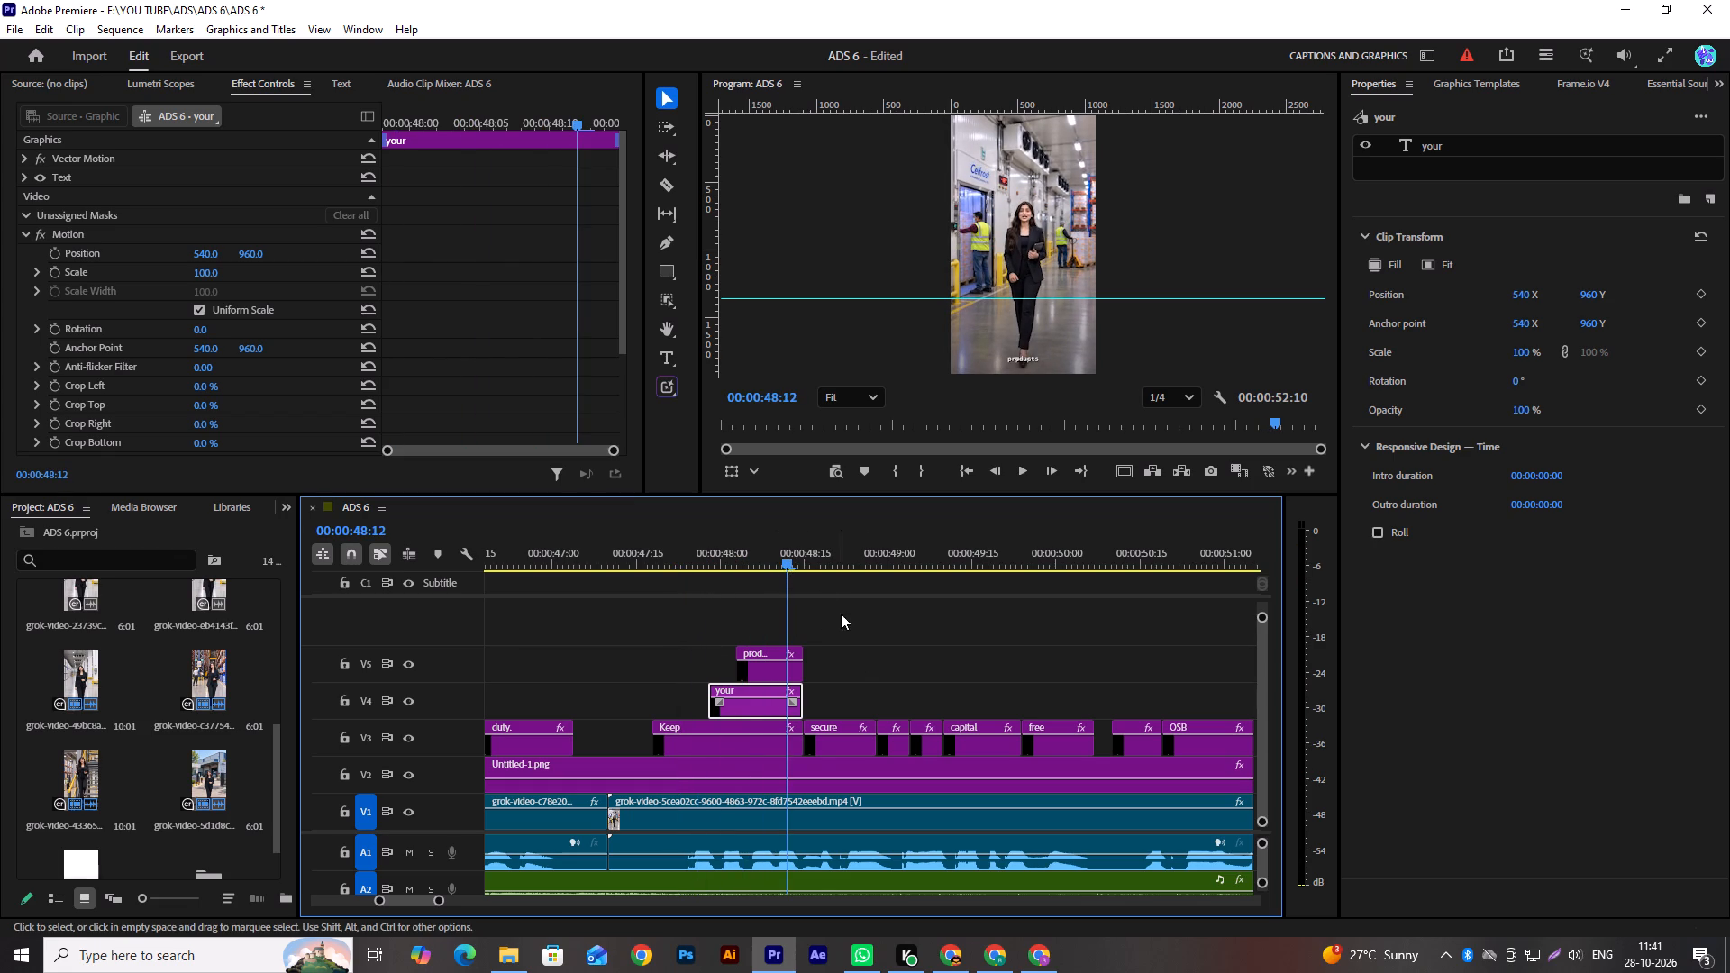
{"action": "key", "text": "space"}
{"action": "scroll", "coordinate": [901, 640], "scroll_direction": "down", "scroll_amount": 2}
{"action": "key", "text": "space"}
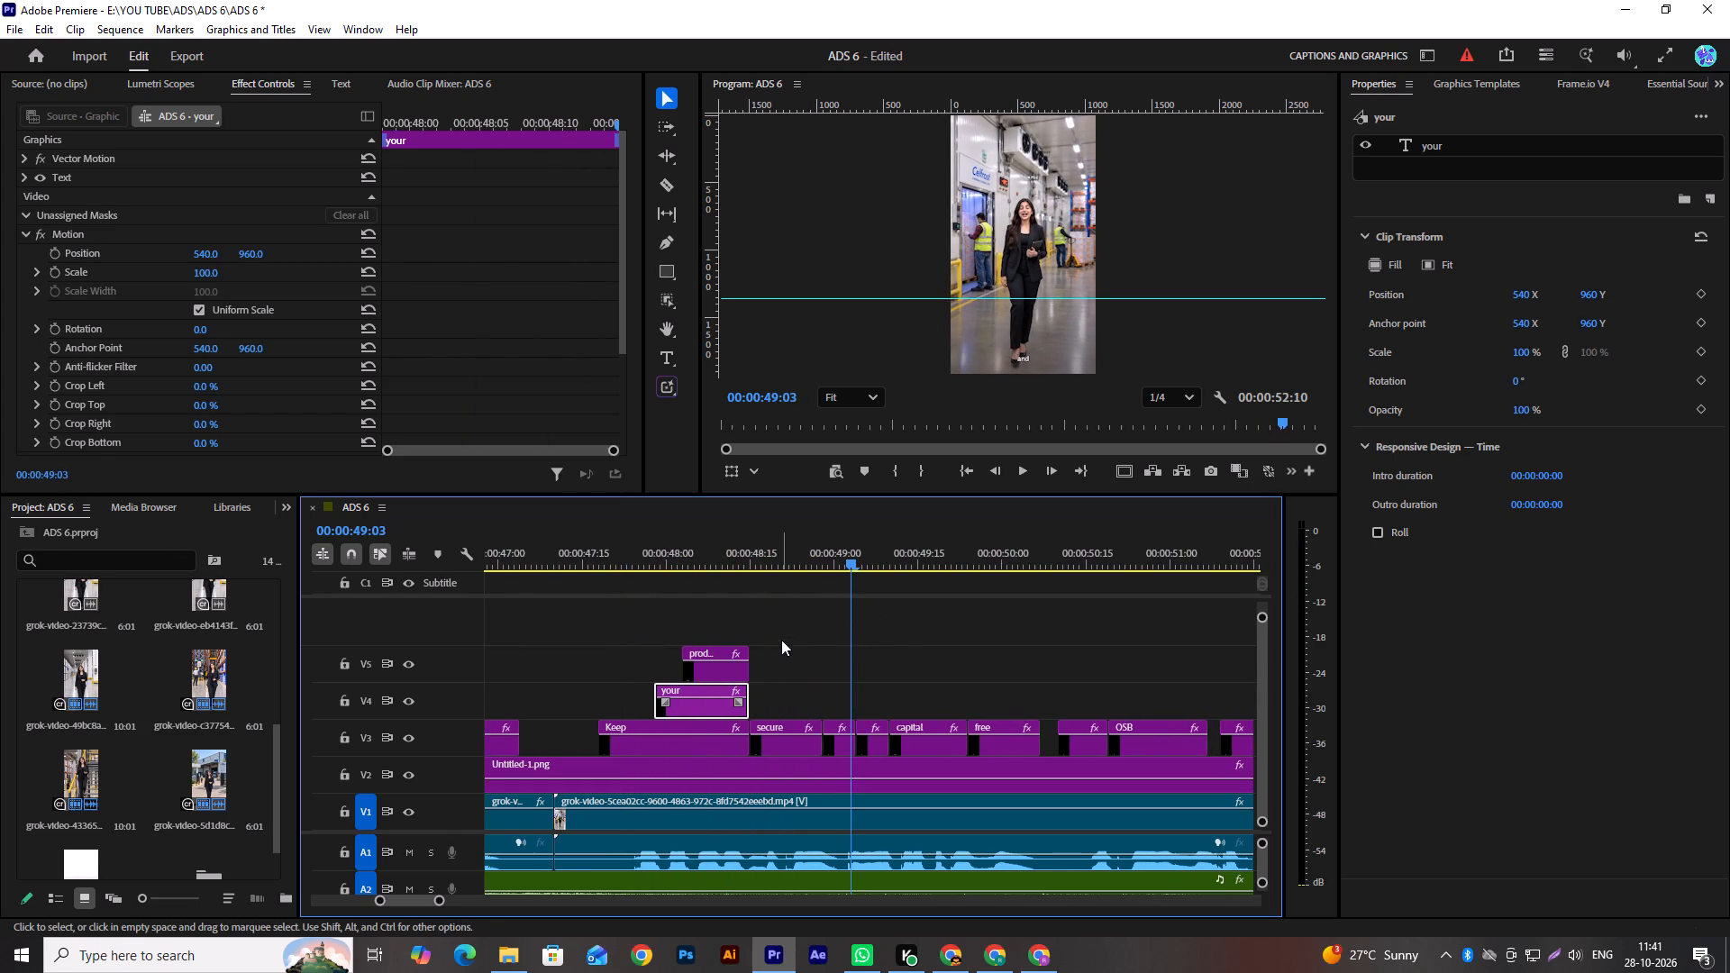
{"action": "key", "text": "space"}
{"action": "key", "text": "space"}
{"action": "scroll", "coordinate": [917, 670], "scroll_direction": "down", "scroll_amount": 4}
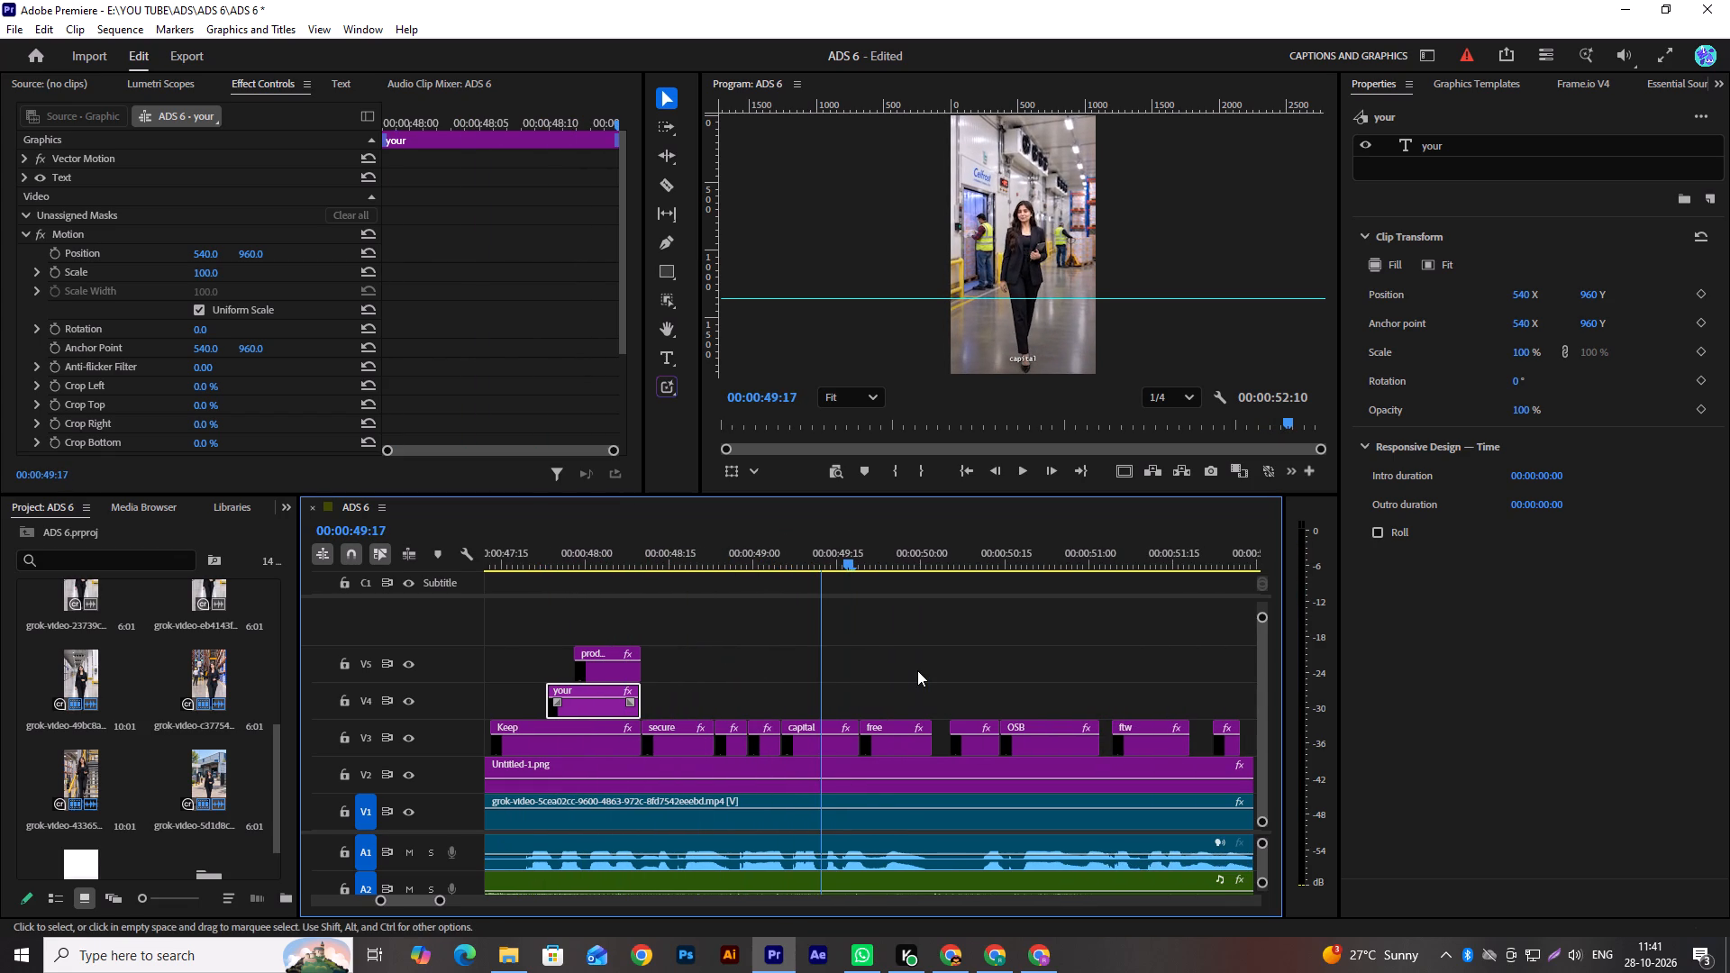
{"action": "scroll", "coordinate": [917, 670], "scroll_direction": "down", "scroll_amount": 3}
{"action": "key", "text": "space"}
{"action": "key", "text": "space"}
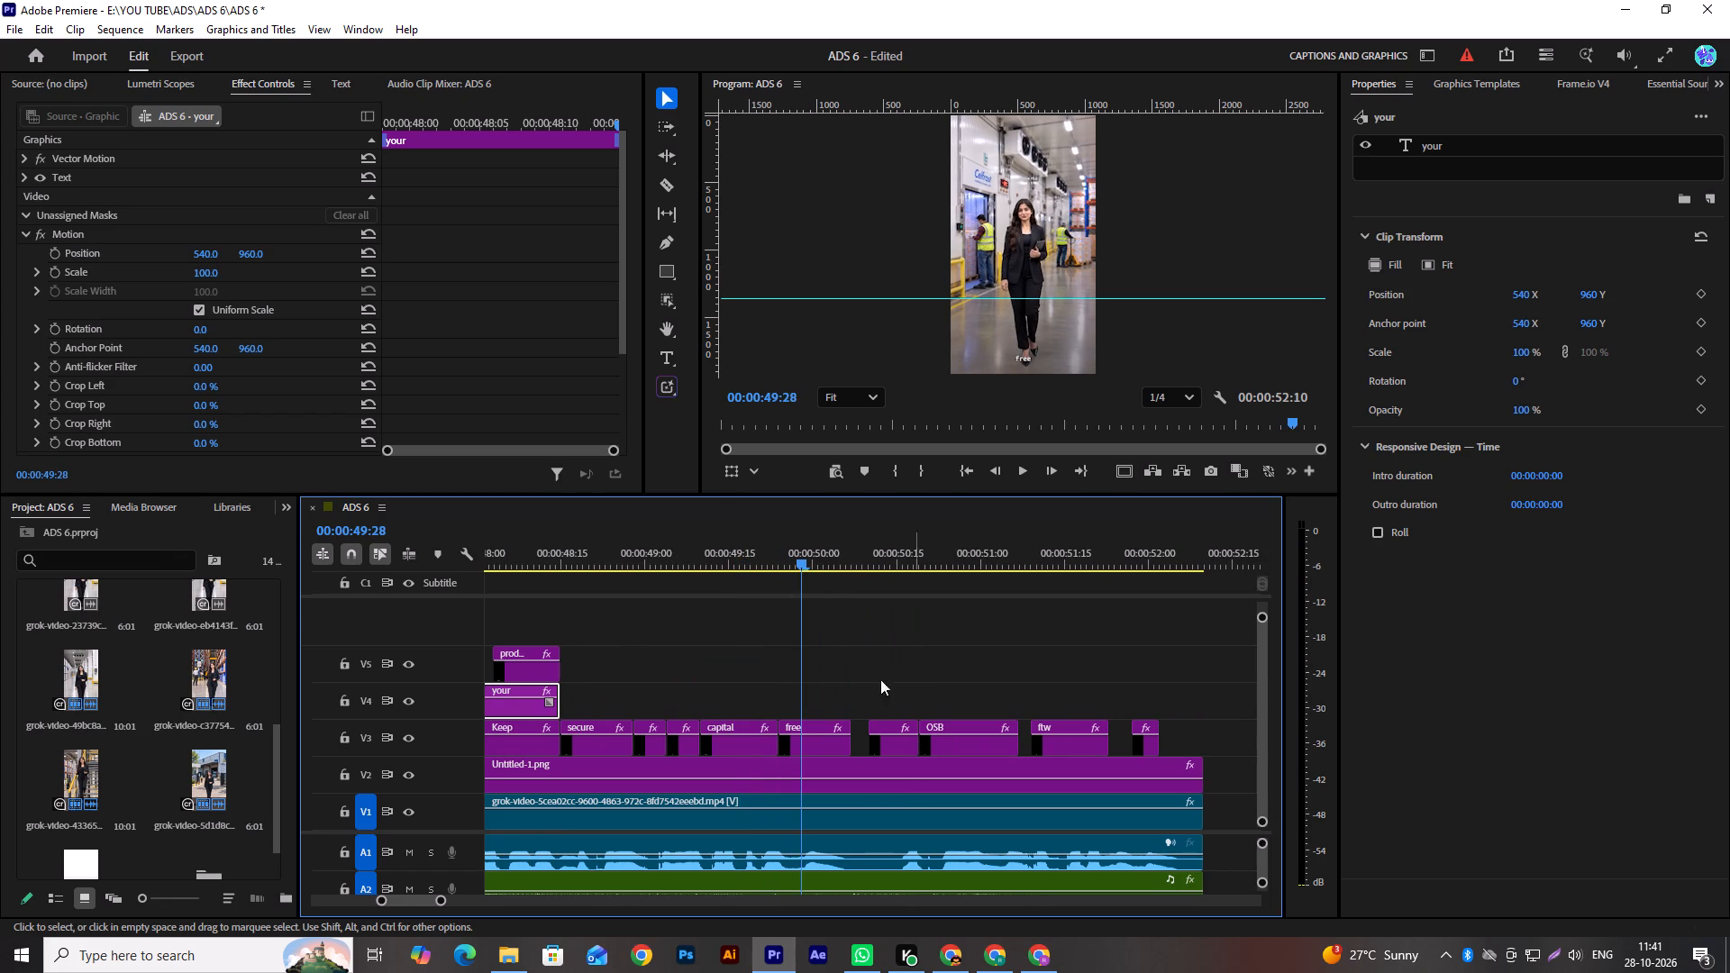
{"action": "scroll", "coordinate": [764, 671], "scroll_direction": "up", "scroll_amount": 3}
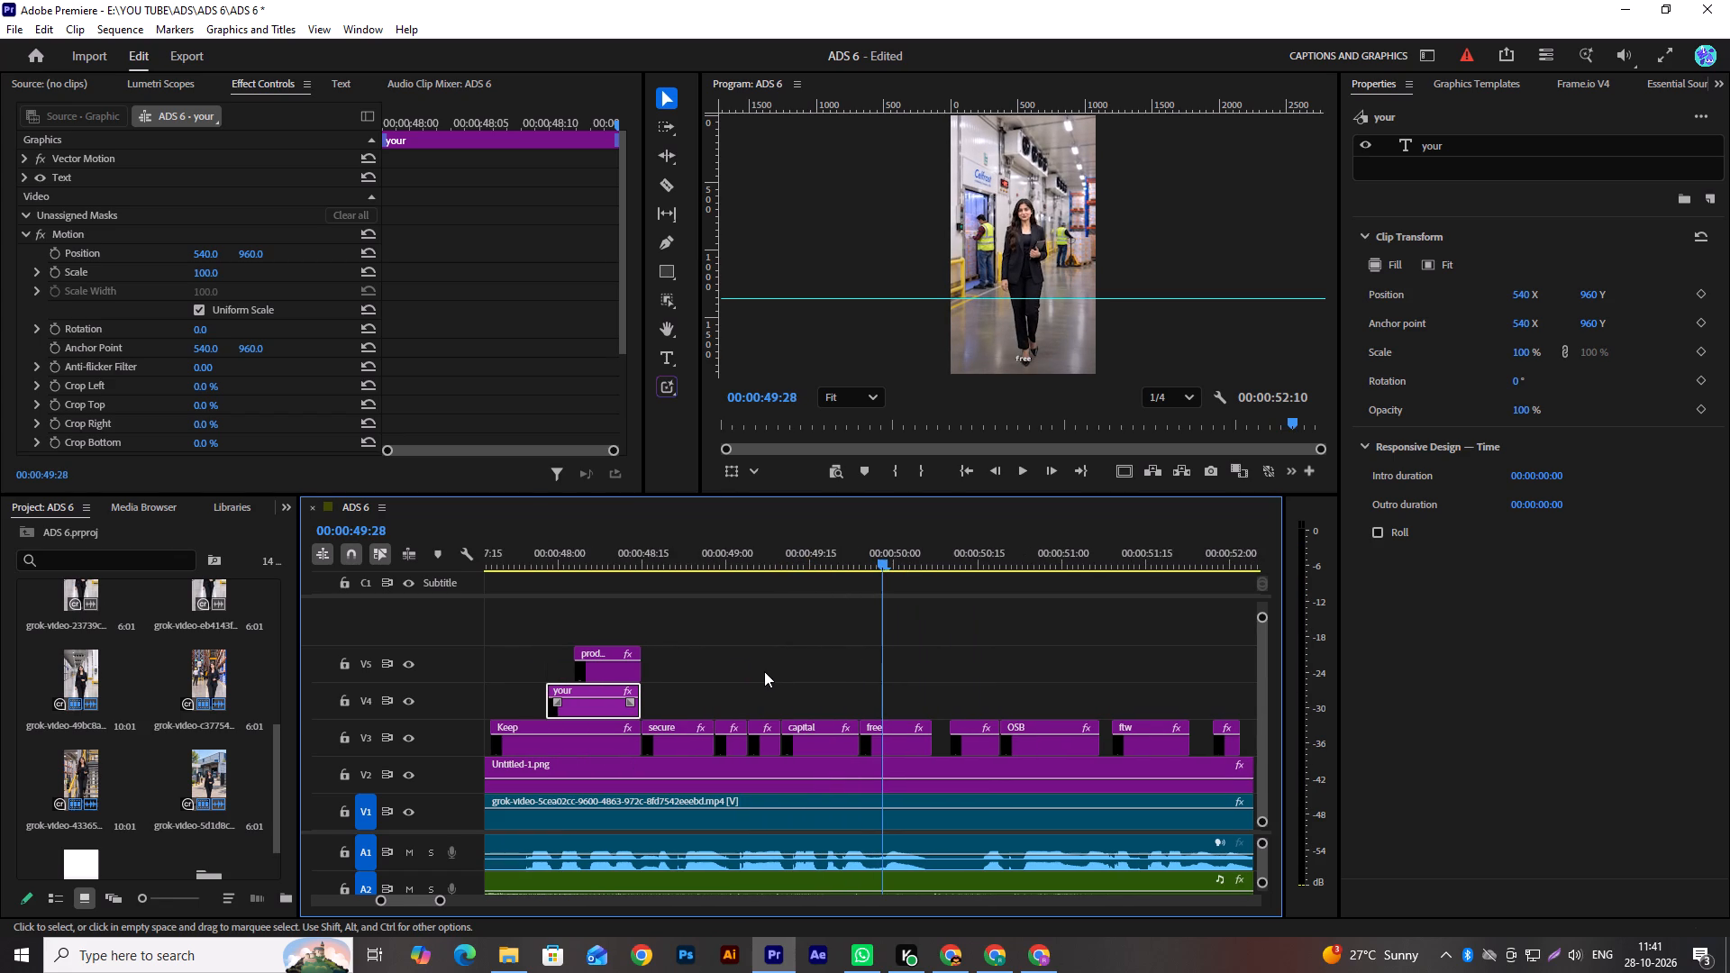
{"action": "scroll", "coordinate": [764, 671], "scroll_direction": "up", "scroll_amount": 1}
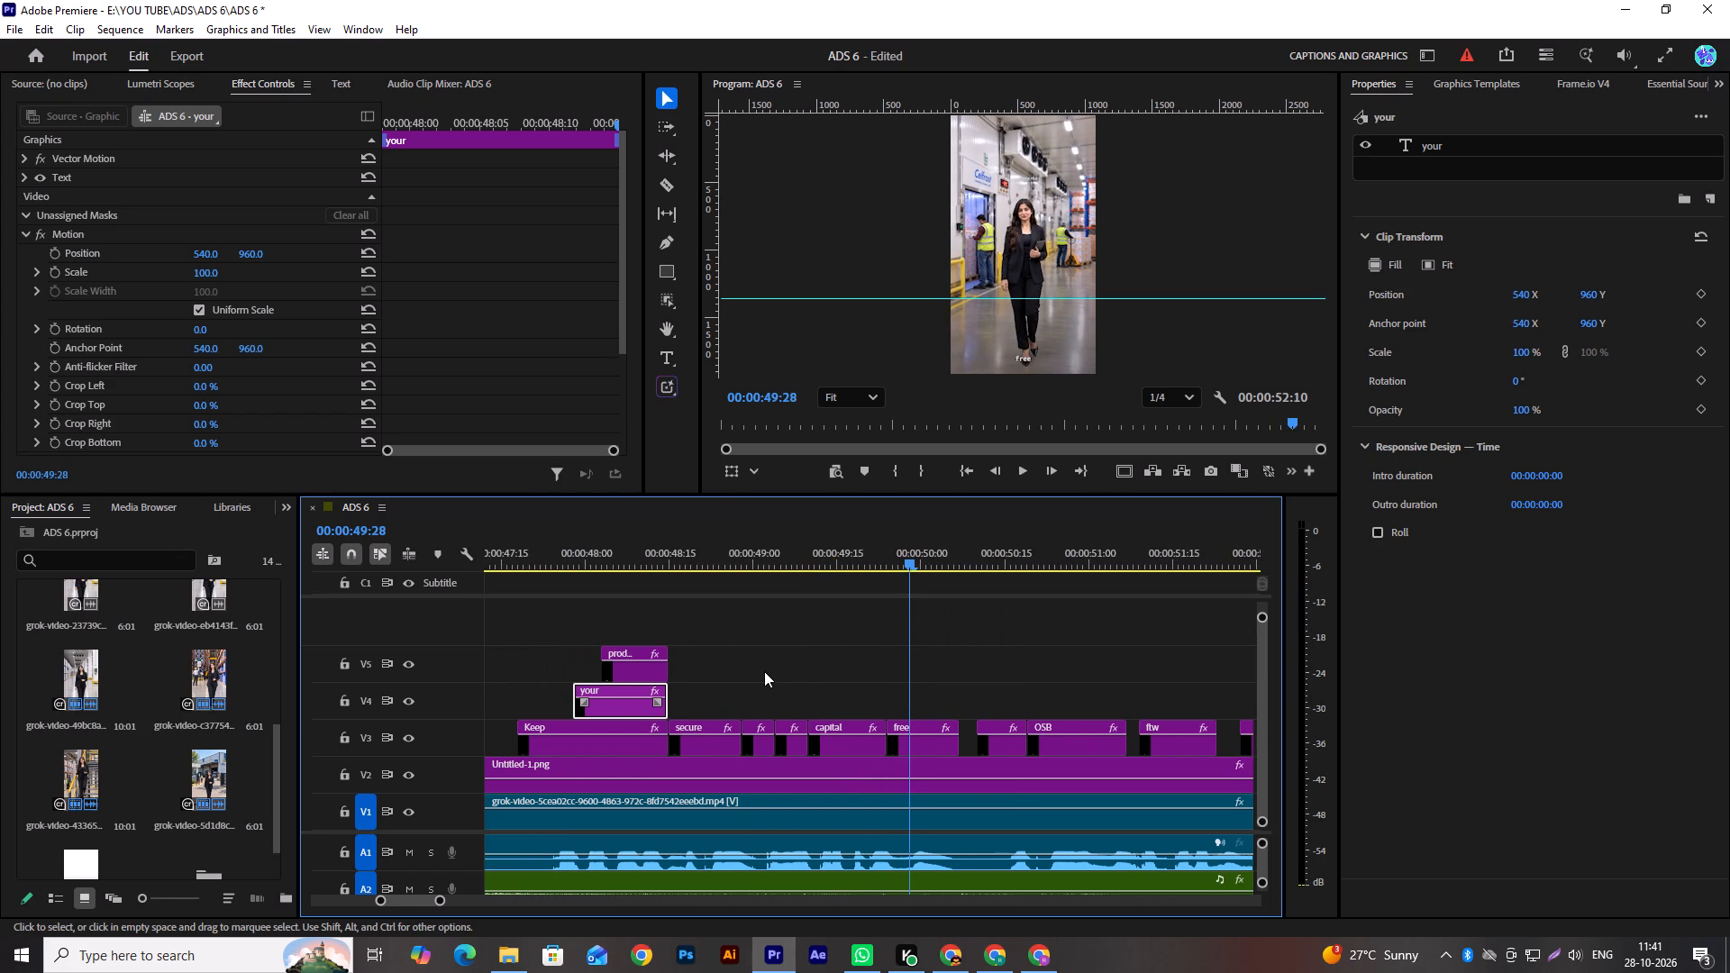
{"action": "scroll", "coordinate": [842, 648], "scroll_direction": "down", "scroll_amount": 4}
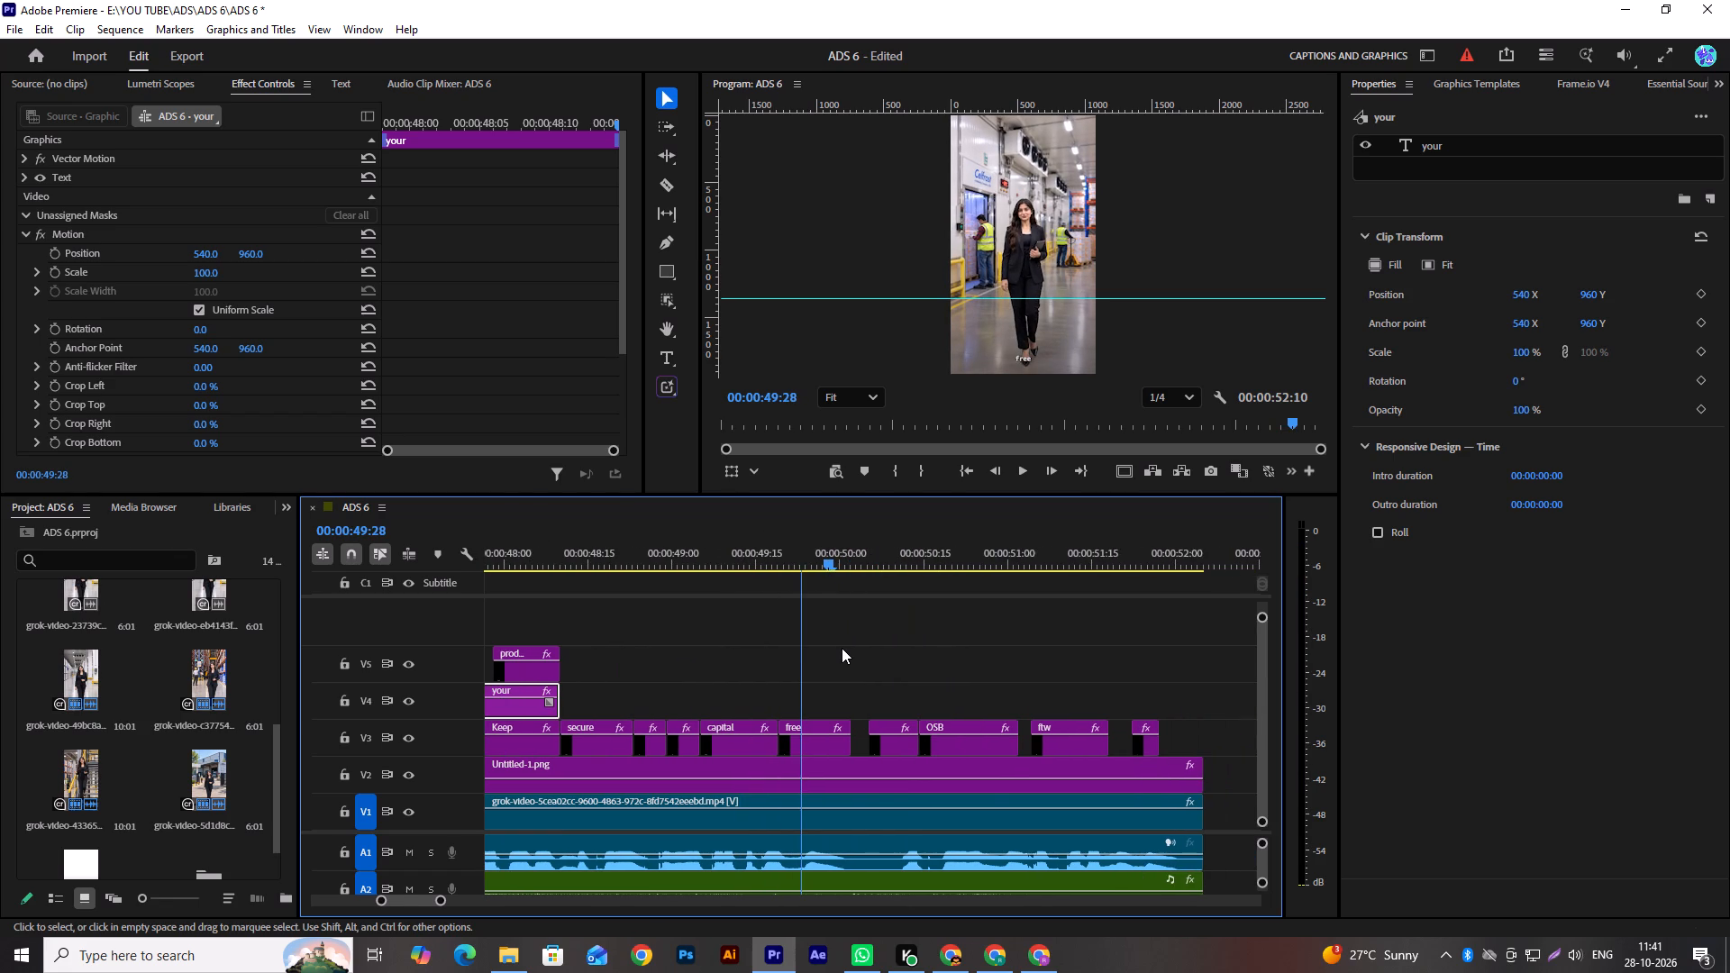
Extend the end of the "free" caption on V3 to the start of the "with" caption.
{"action": "key", "text": "space"}
{"action": "key", "text": "space"}
{"action": "left_click_drag", "start_coordinate": [880, 566], "coordinate": [877, 566]}
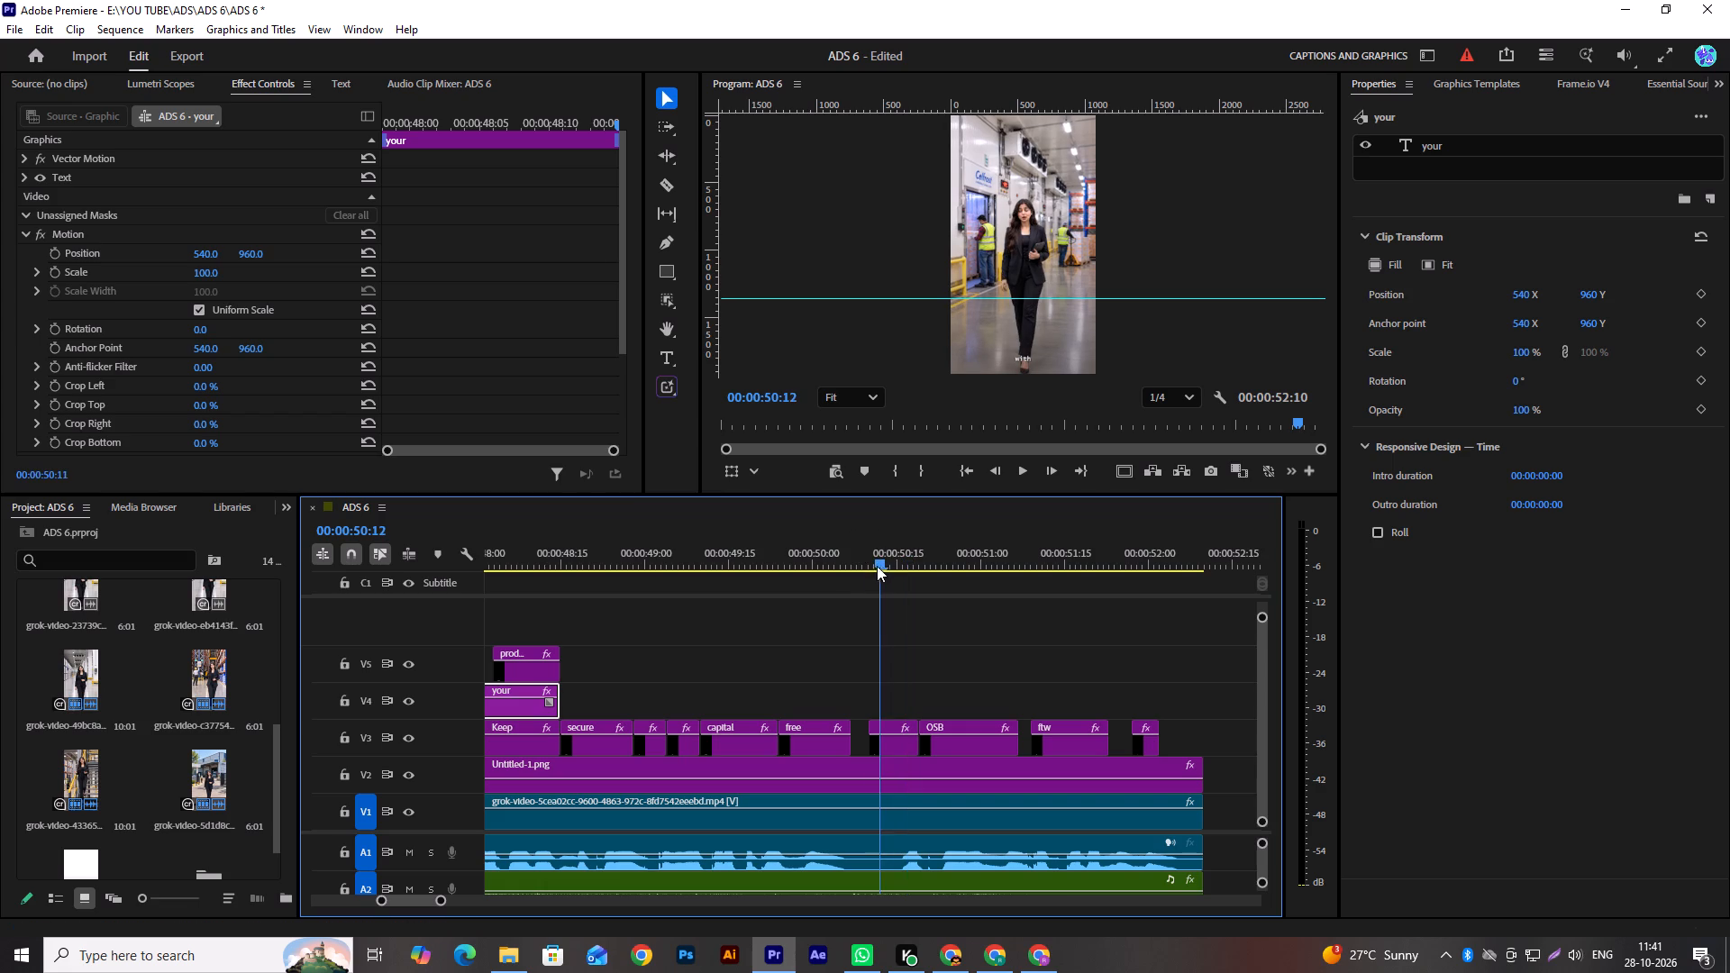
{"action": "left_click_drag", "start_coordinate": [877, 566], "coordinate": [870, 568]}
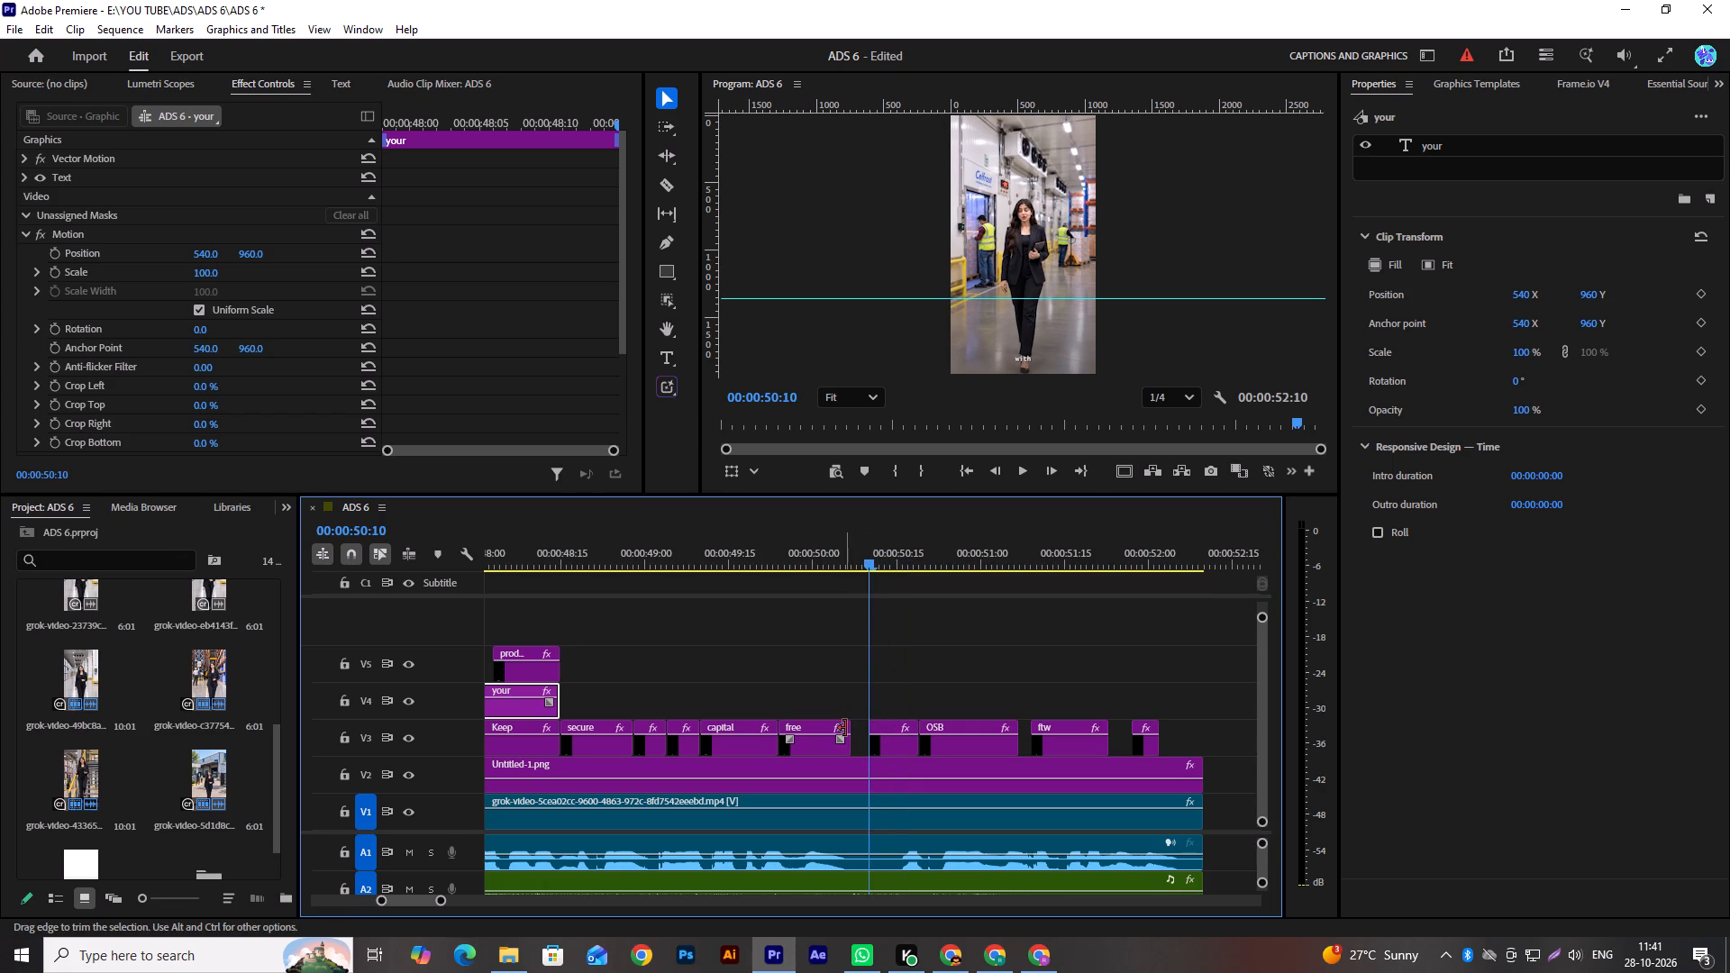
{"action": "left_click_drag", "start_coordinate": [847, 727], "coordinate": [863, 724]}
Set the "with" caption's font to Inter SemiBold and its font size to 80.
{"action": "scroll", "coordinate": [914, 672], "scroll_direction": "down", "scroll_amount": 2}
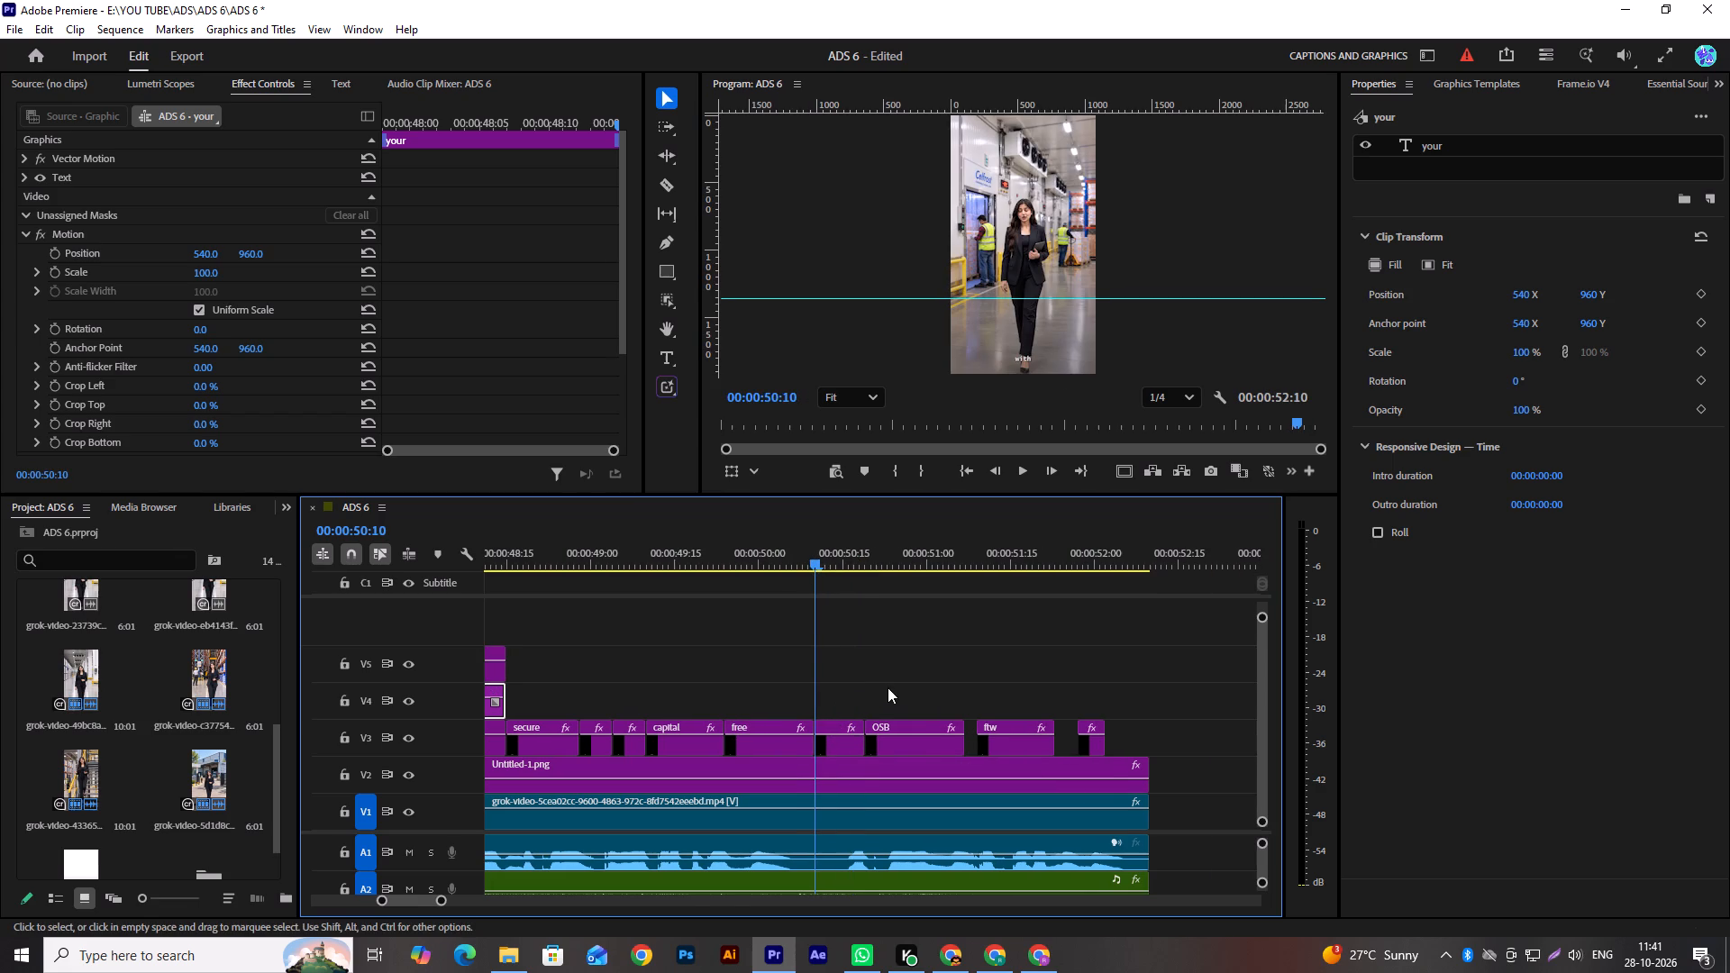
{"action": "key", "text": "space"}
{"action": "key", "text": "space"}
{"action": "left_click", "coordinate": [849, 741]}
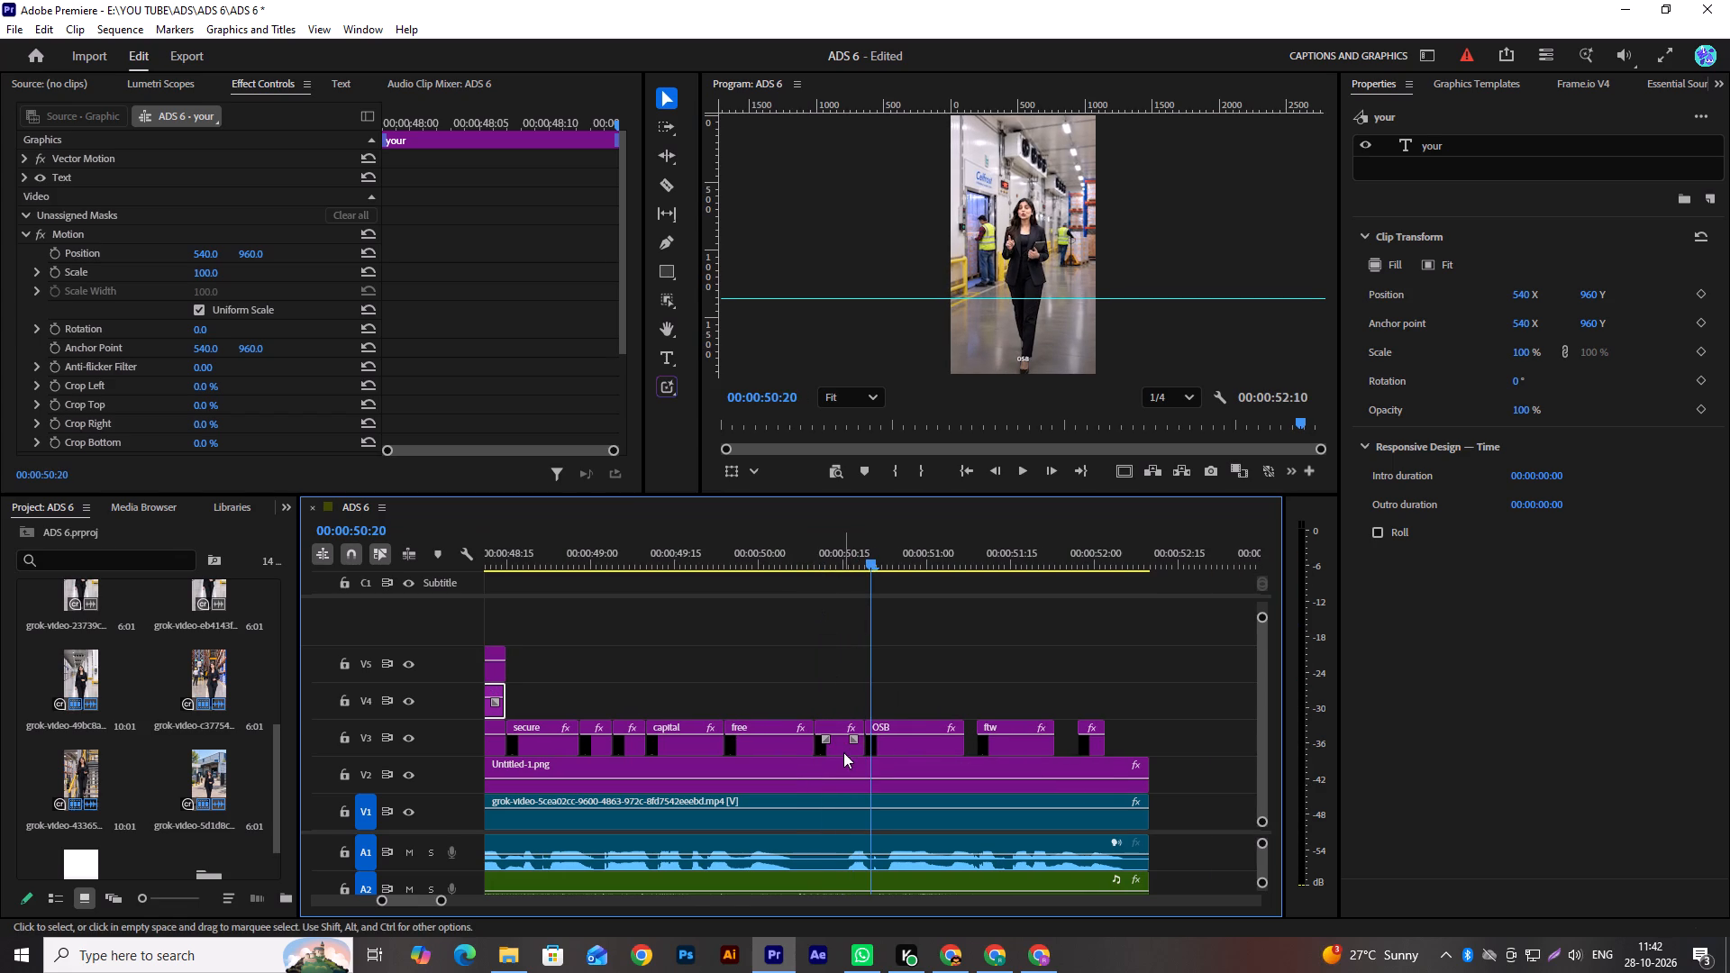
{"action": "left_click", "coordinate": [843, 752]}
{"action": "left_click", "coordinate": [837, 567]}
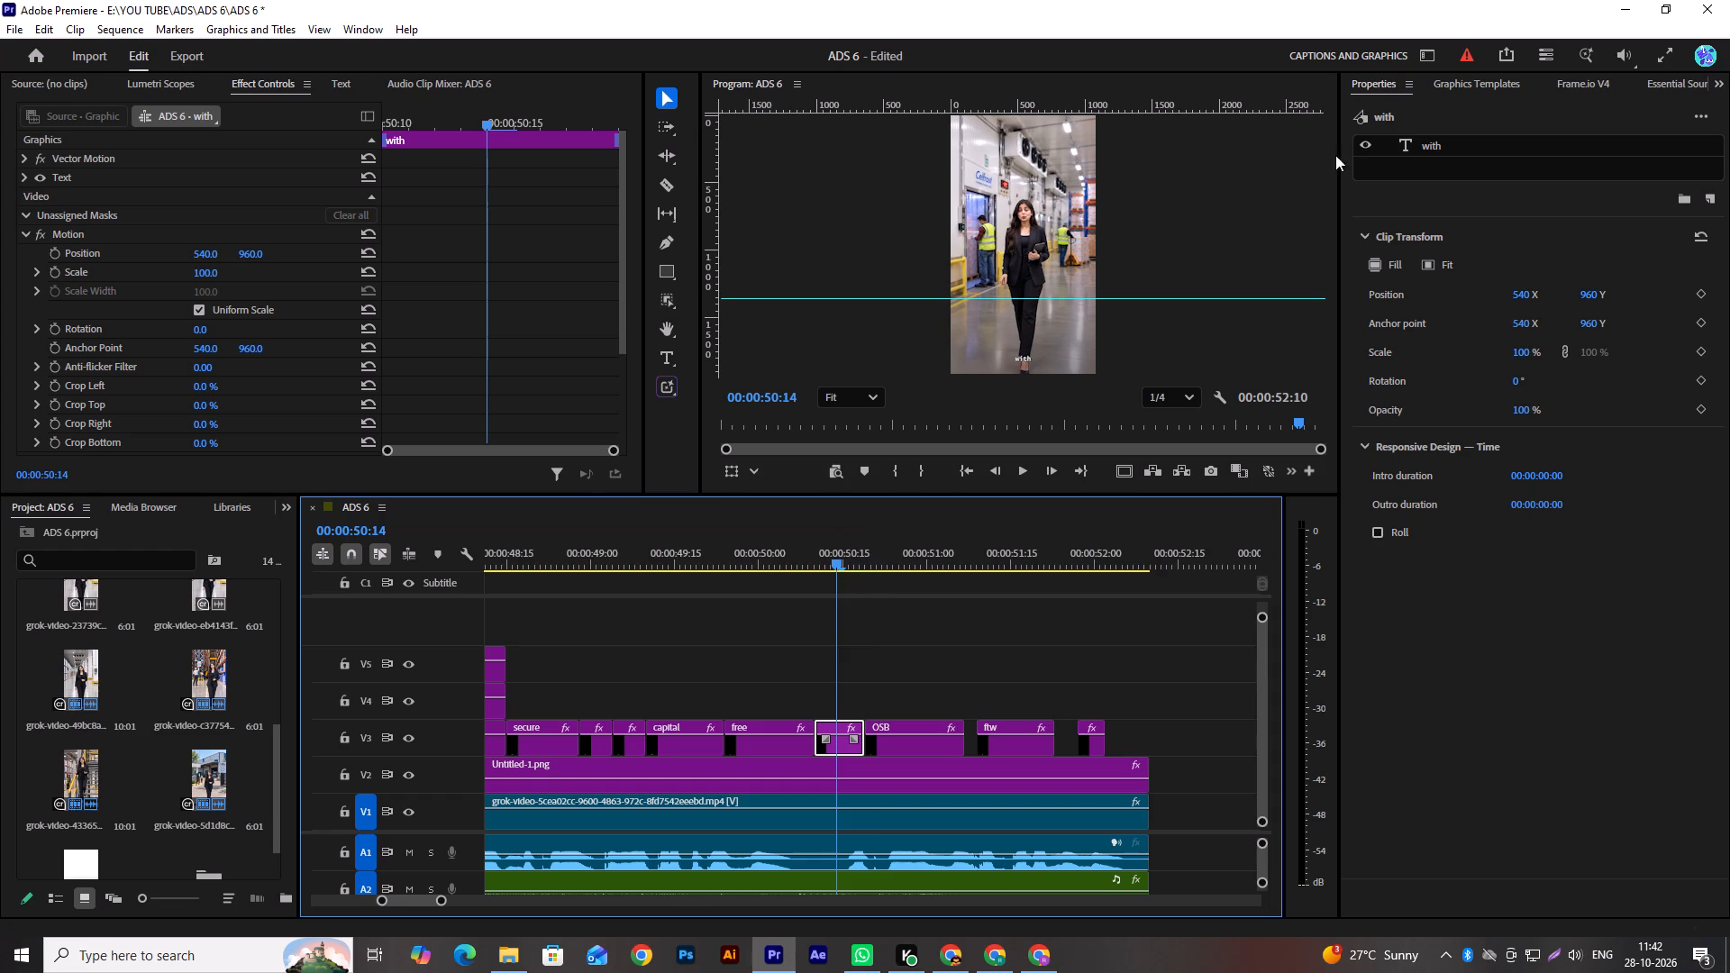
{"action": "left_click", "coordinate": [1432, 150]}
{"action": "left_click", "coordinate": [1456, 270]}
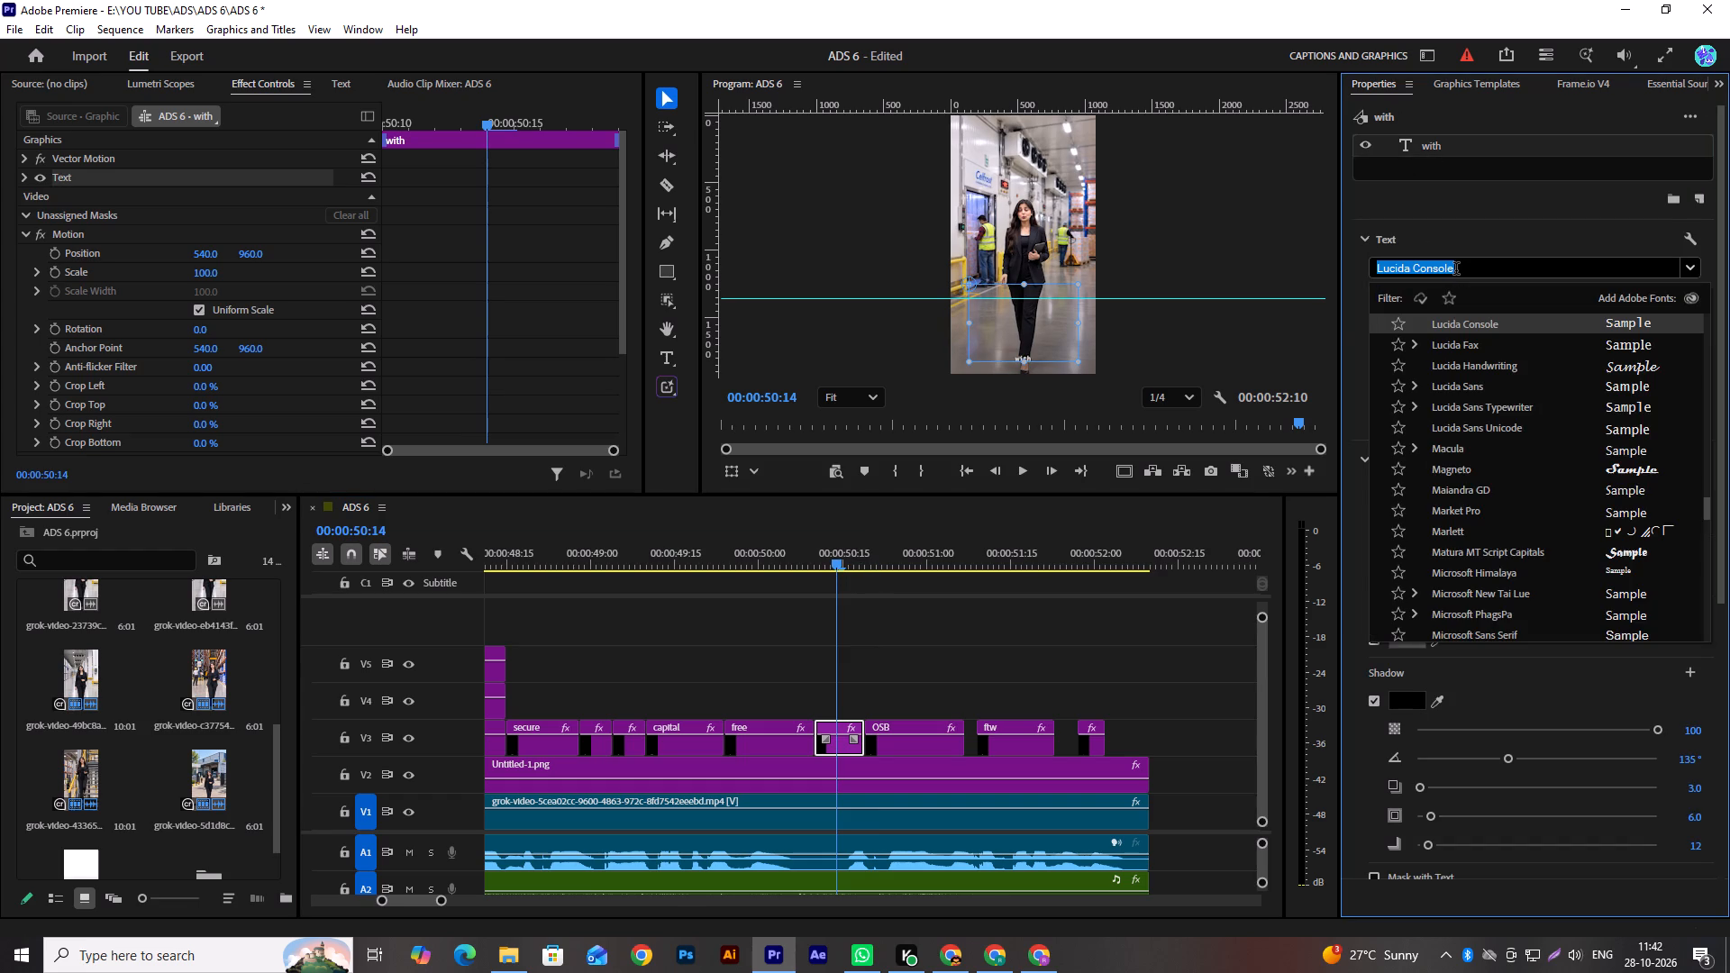
{"action": "type", "text": "mo"}
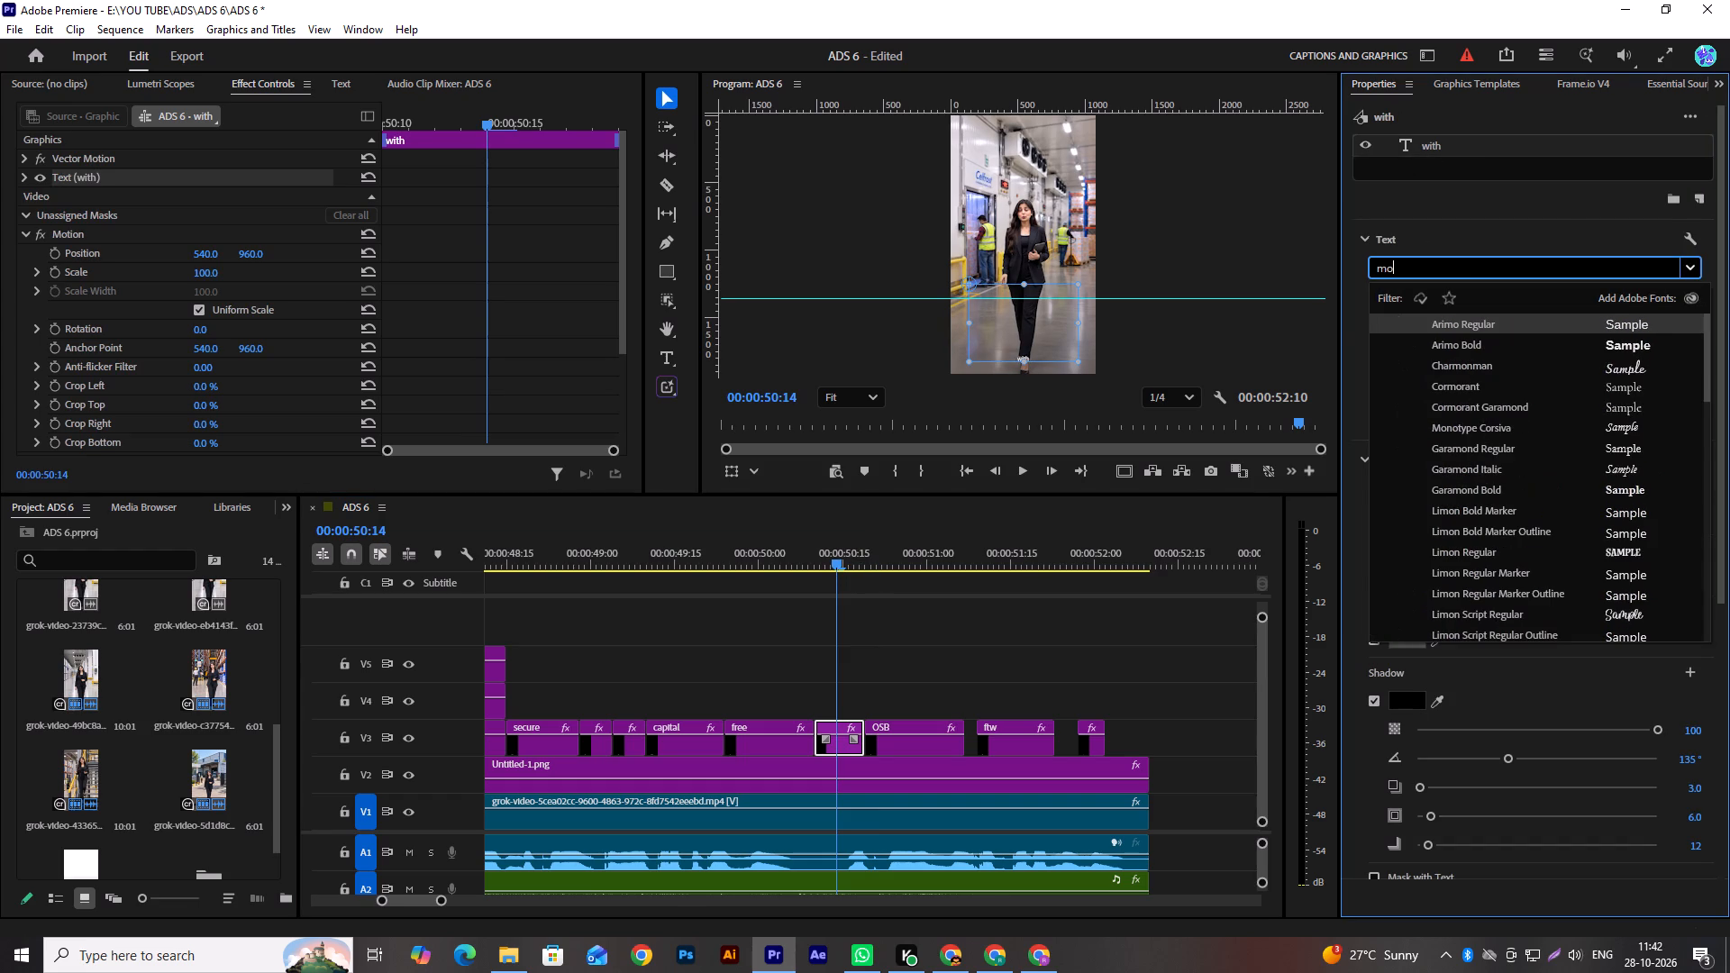
{"action": "key", "text": "BackSpace"}
{"action": "key", "text": "BackSpace"}
{"action": "type", "text": "inter"}
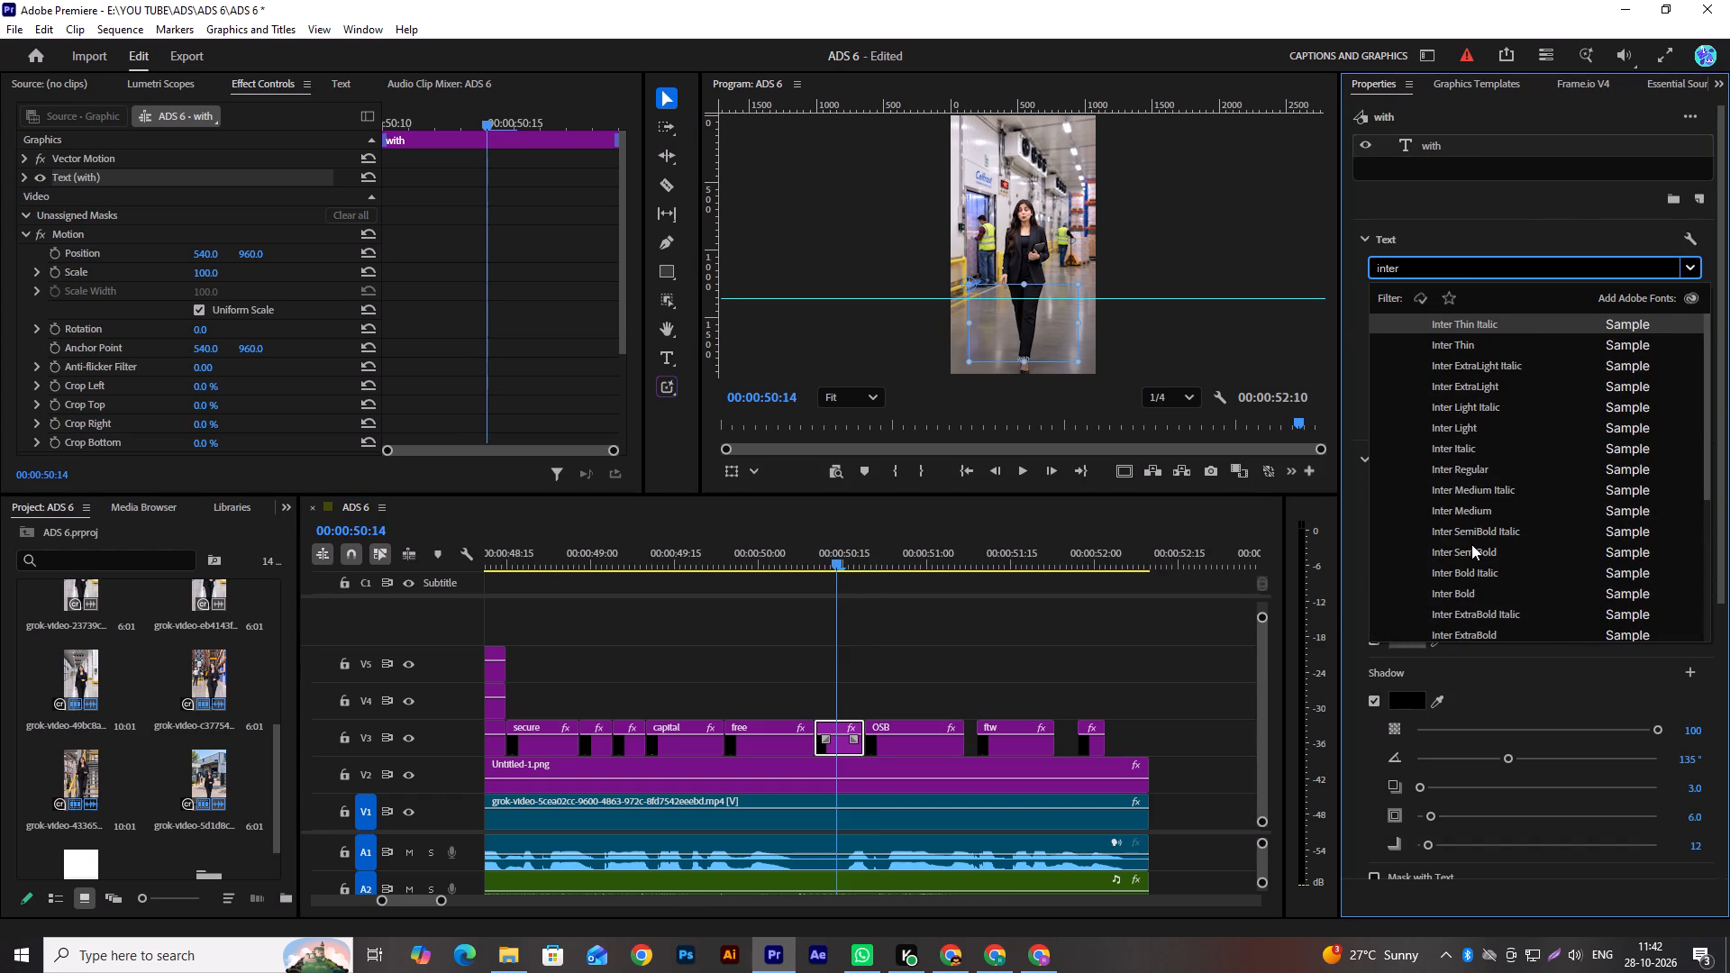
{"action": "left_click", "coordinate": [1489, 548]}
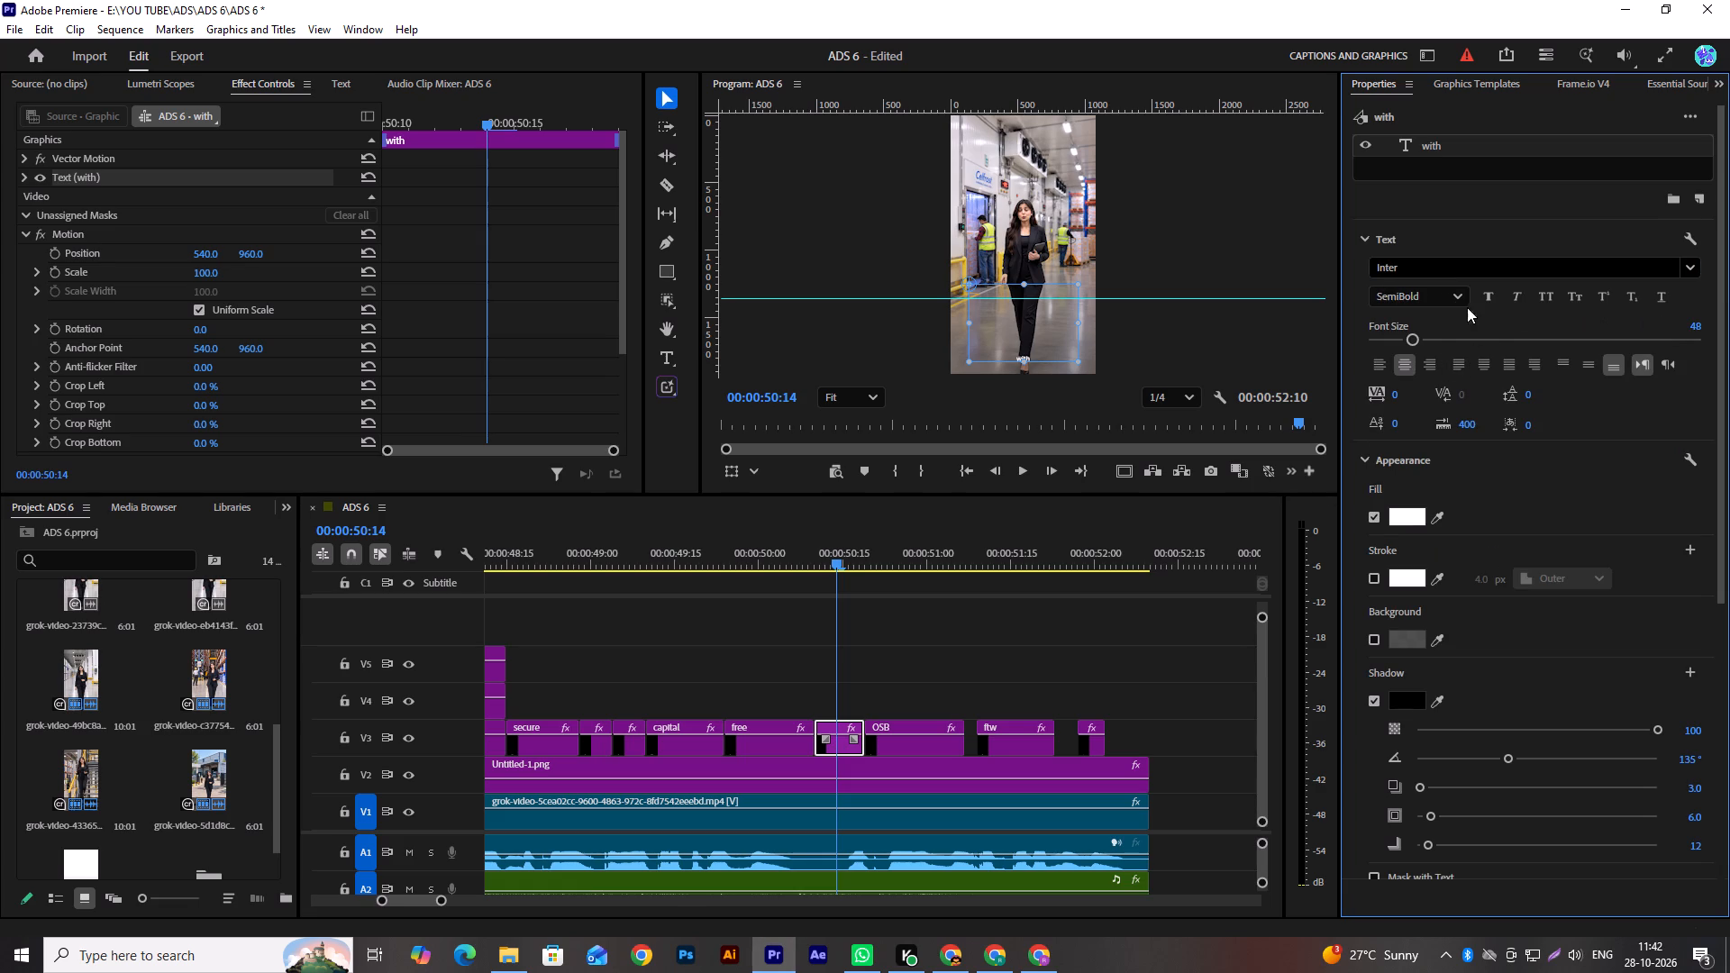
{"action": "left_click", "coordinate": [1697, 332]}
{"action": "type", "text": "80"}
{"action": "key", "text": "Return"}
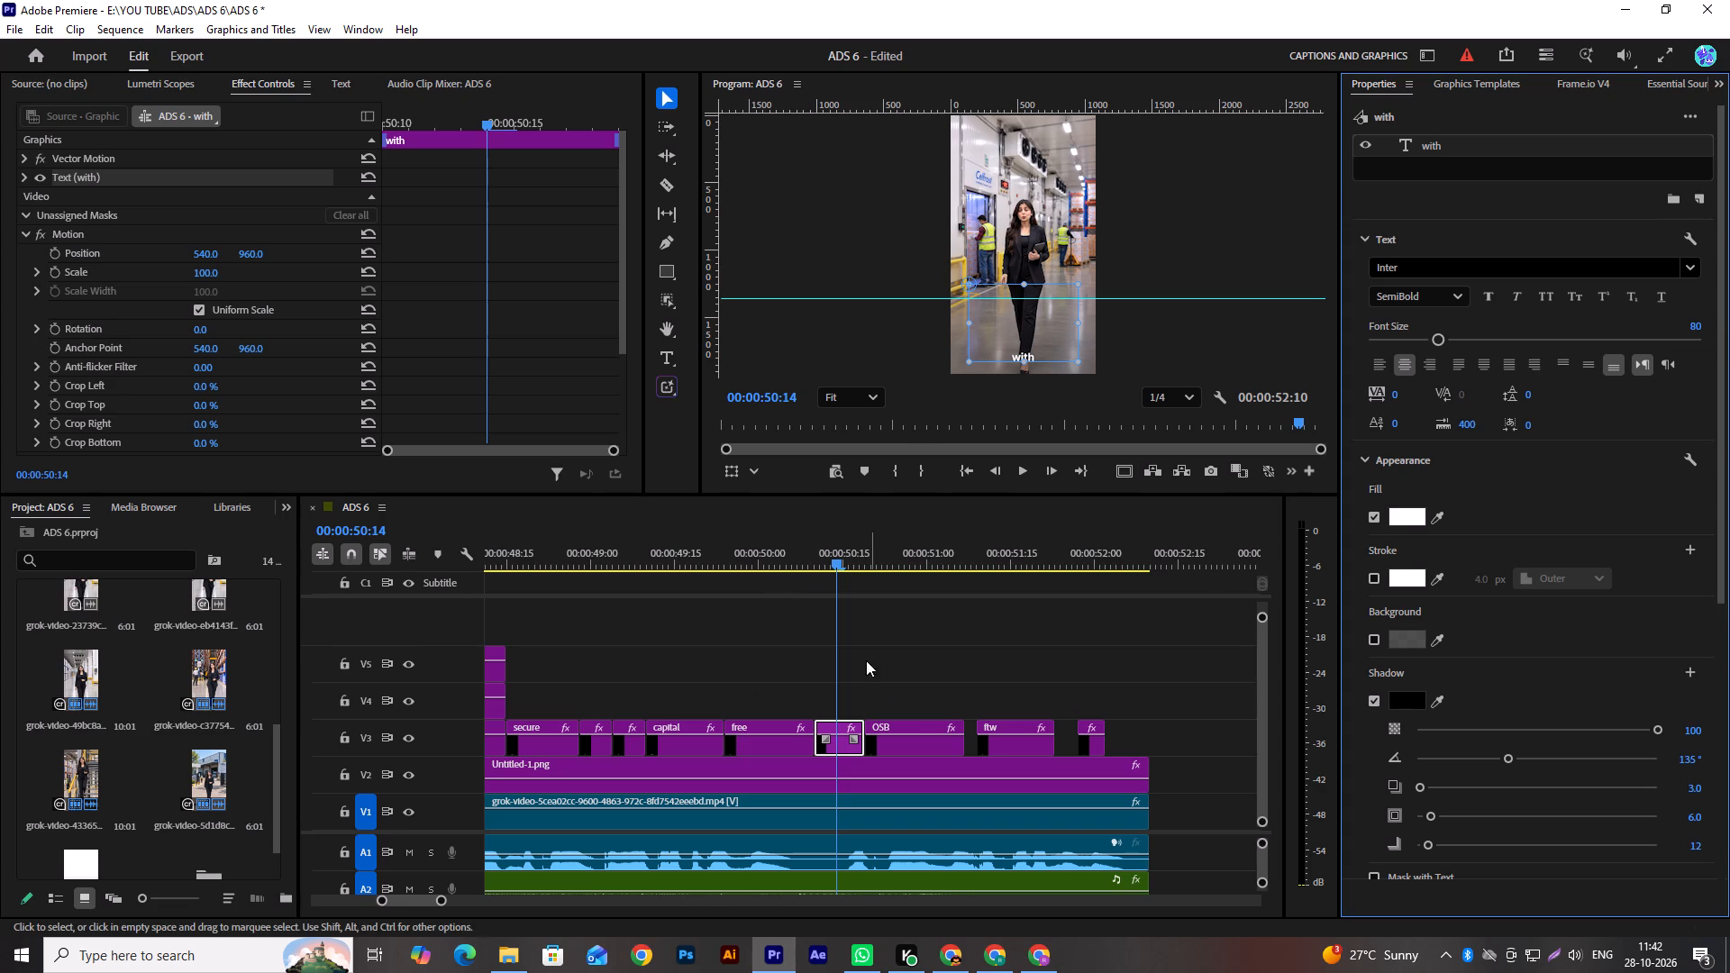
Find the Render comp 9 graphics template and place it on V4, starting at the beginning of the "OSB" caption.
{"action": "left_click", "coordinate": [923, 732]}
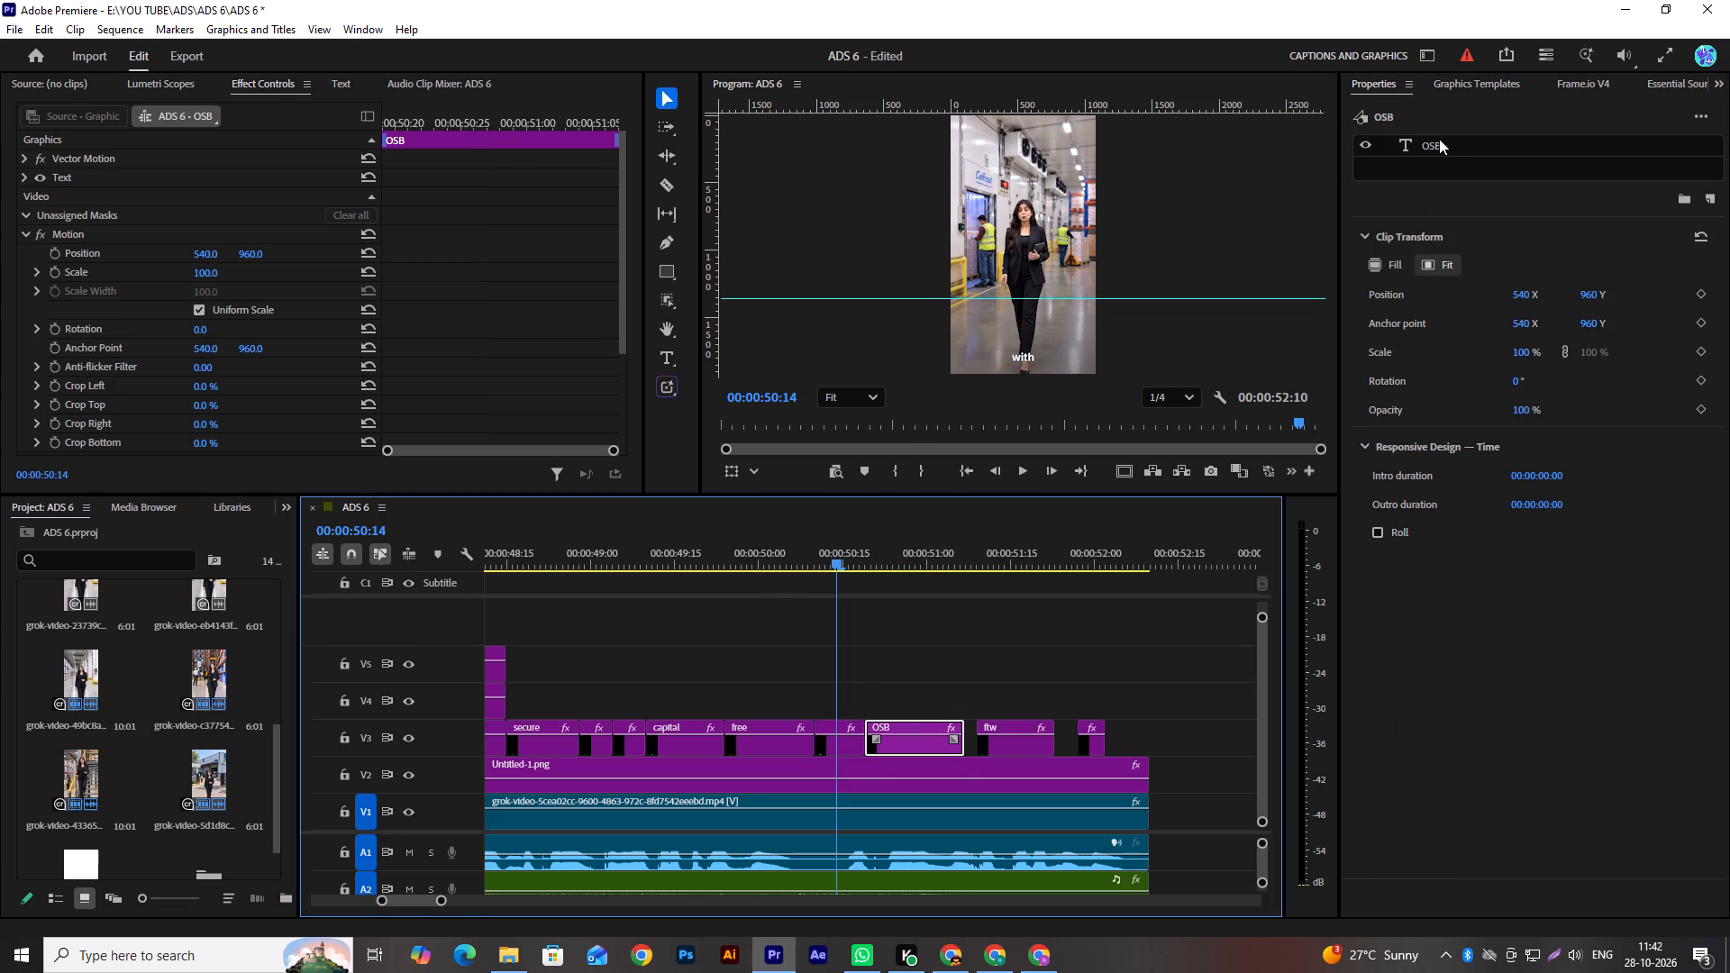
{"action": "left_click", "coordinate": [1462, 83]}
{"action": "scroll", "coordinate": [1533, 618], "scroll_direction": "down", "scroll_amount": 10}
{"action": "scroll", "coordinate": [1533, 618], "scroll_direction": "up", "scroll_amount": 1}
{"action": "scroll", "coordinate": [1533, 618], "scroll_direction": "down", "scroll_amount": 1}
{"action": "scroll", "coordinate": [1533, 618], "scroll_direction": "up", "scroll_amount": 1}
{"action": "scroll", "coordinate": [1533, 618], "scroll_direction": "down", "scroll_amount": 1}
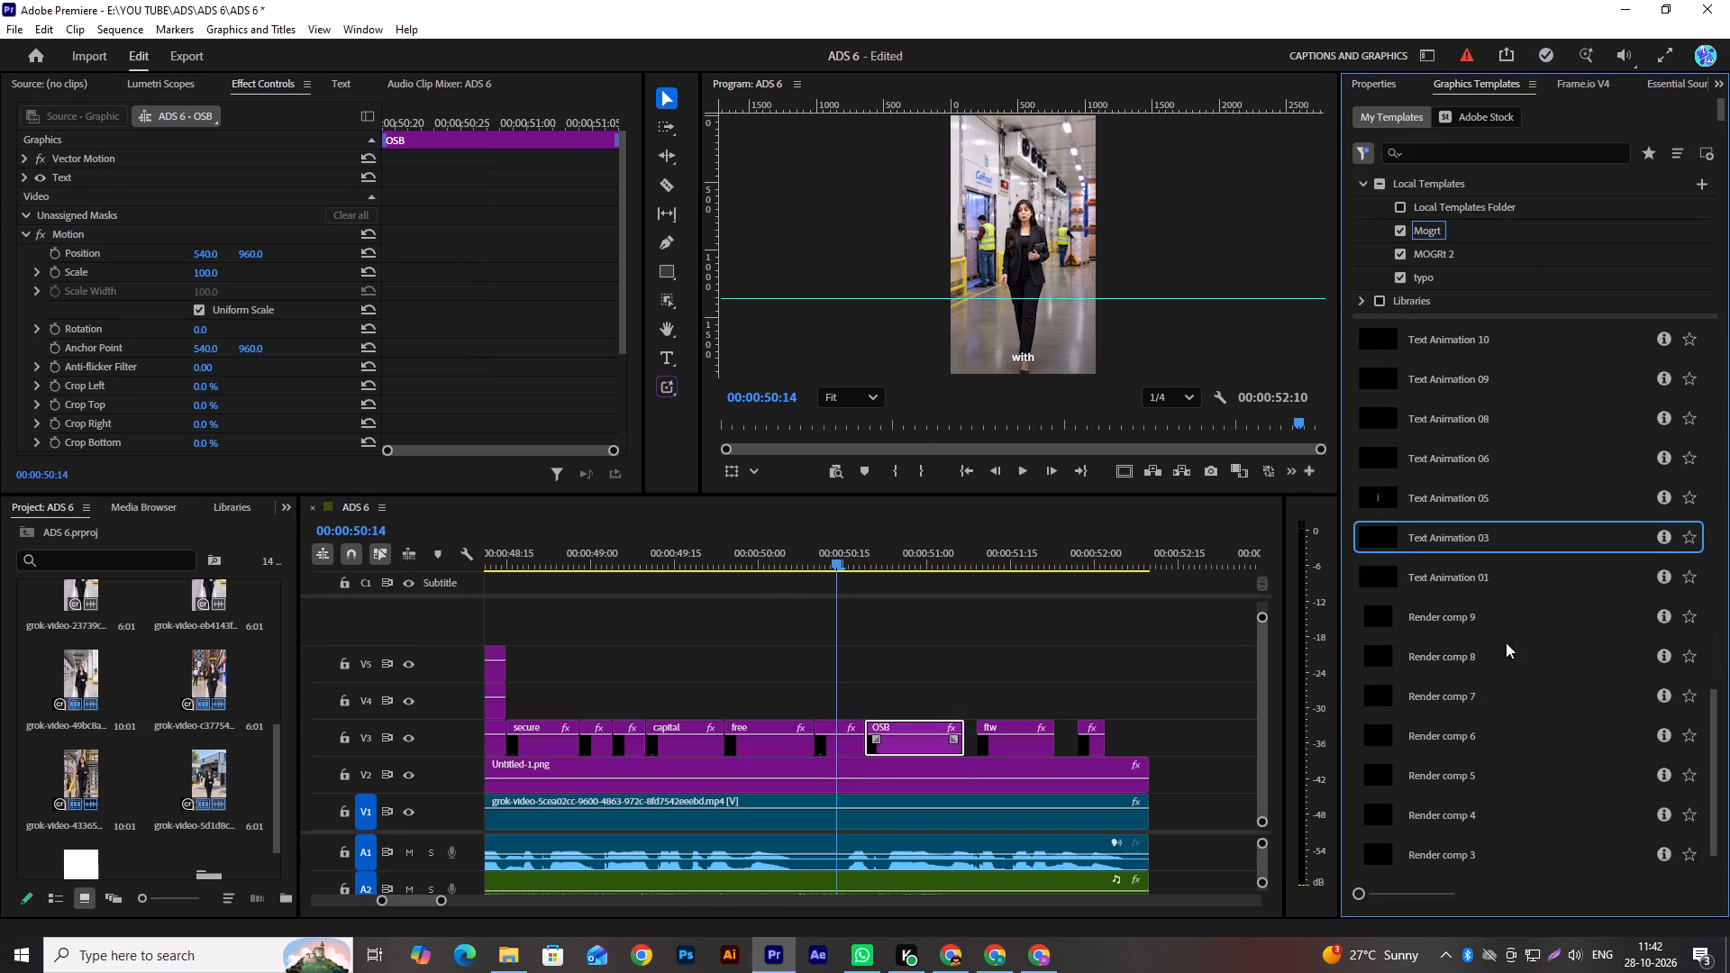
{"action": "scroll", "coordinate": [1439, 696], "scroll_direction": "down", "scroll_amount": 5}
{"action": "scroll", "coordinate": [1440, 696], "scroll_direction": "up", "scroll_amount": 14}
{"action": "scroll", "coordinate": [1440, 696], "scroll_direction": "down", "scroll_amount": 10}
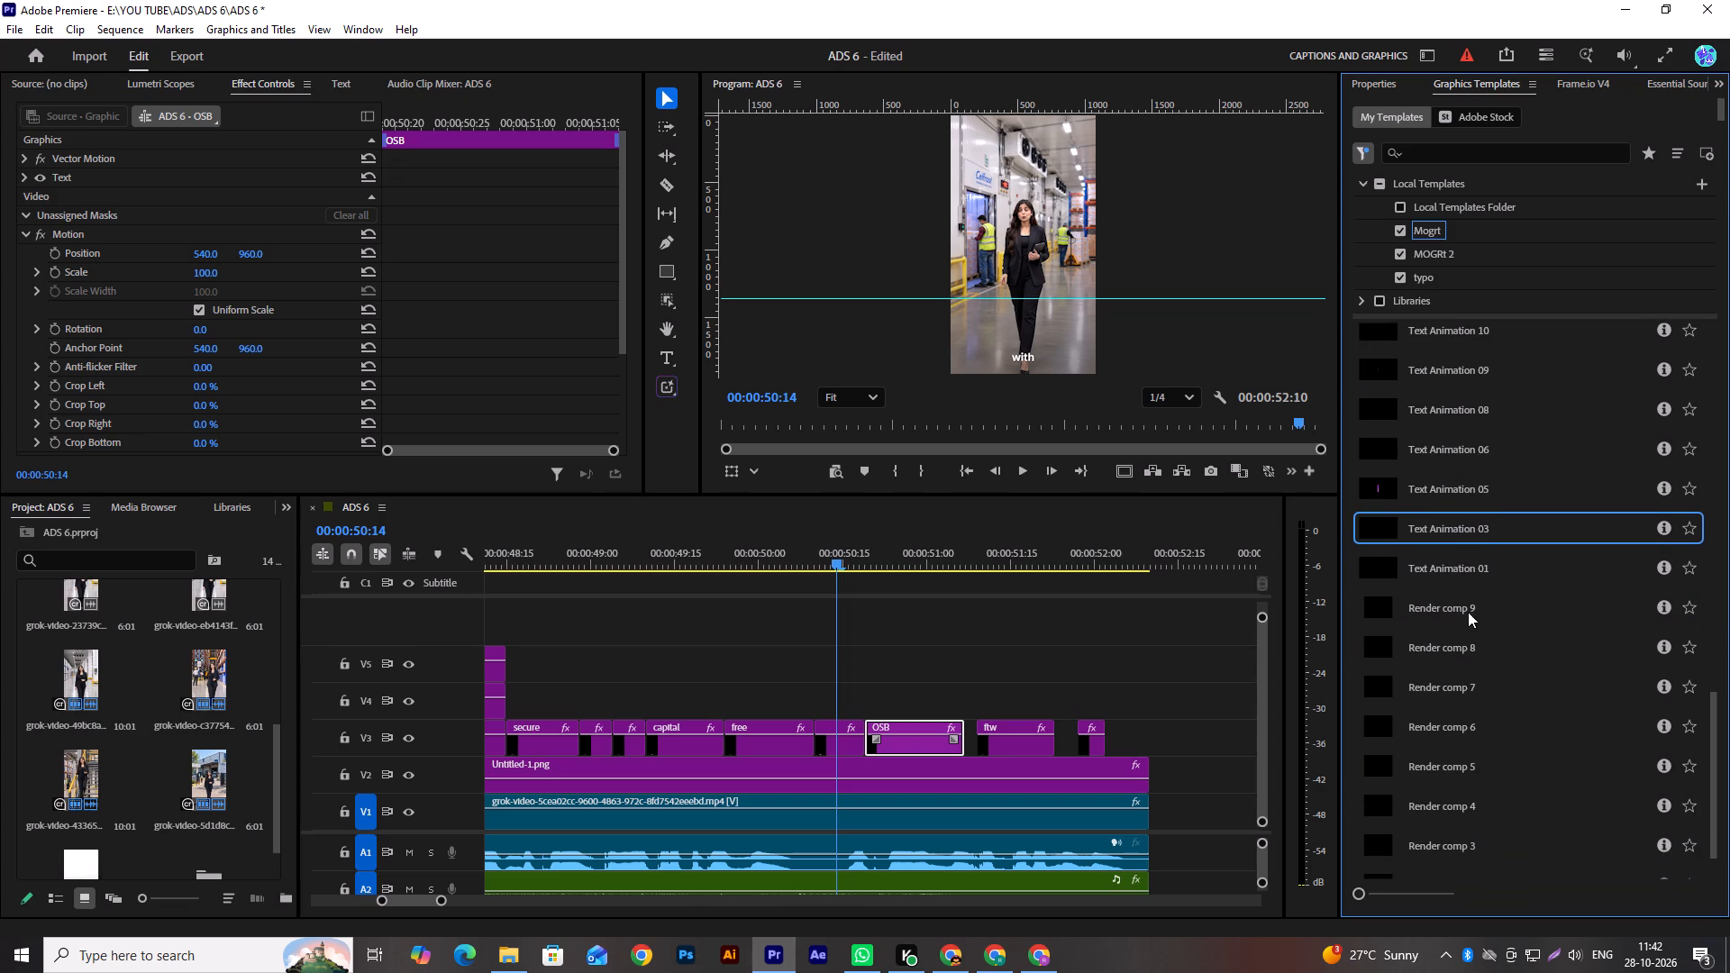
{"action": "scroll", "coordinate": [1472, 618], "scroll_direction": "down", "scroll_amount": 7}
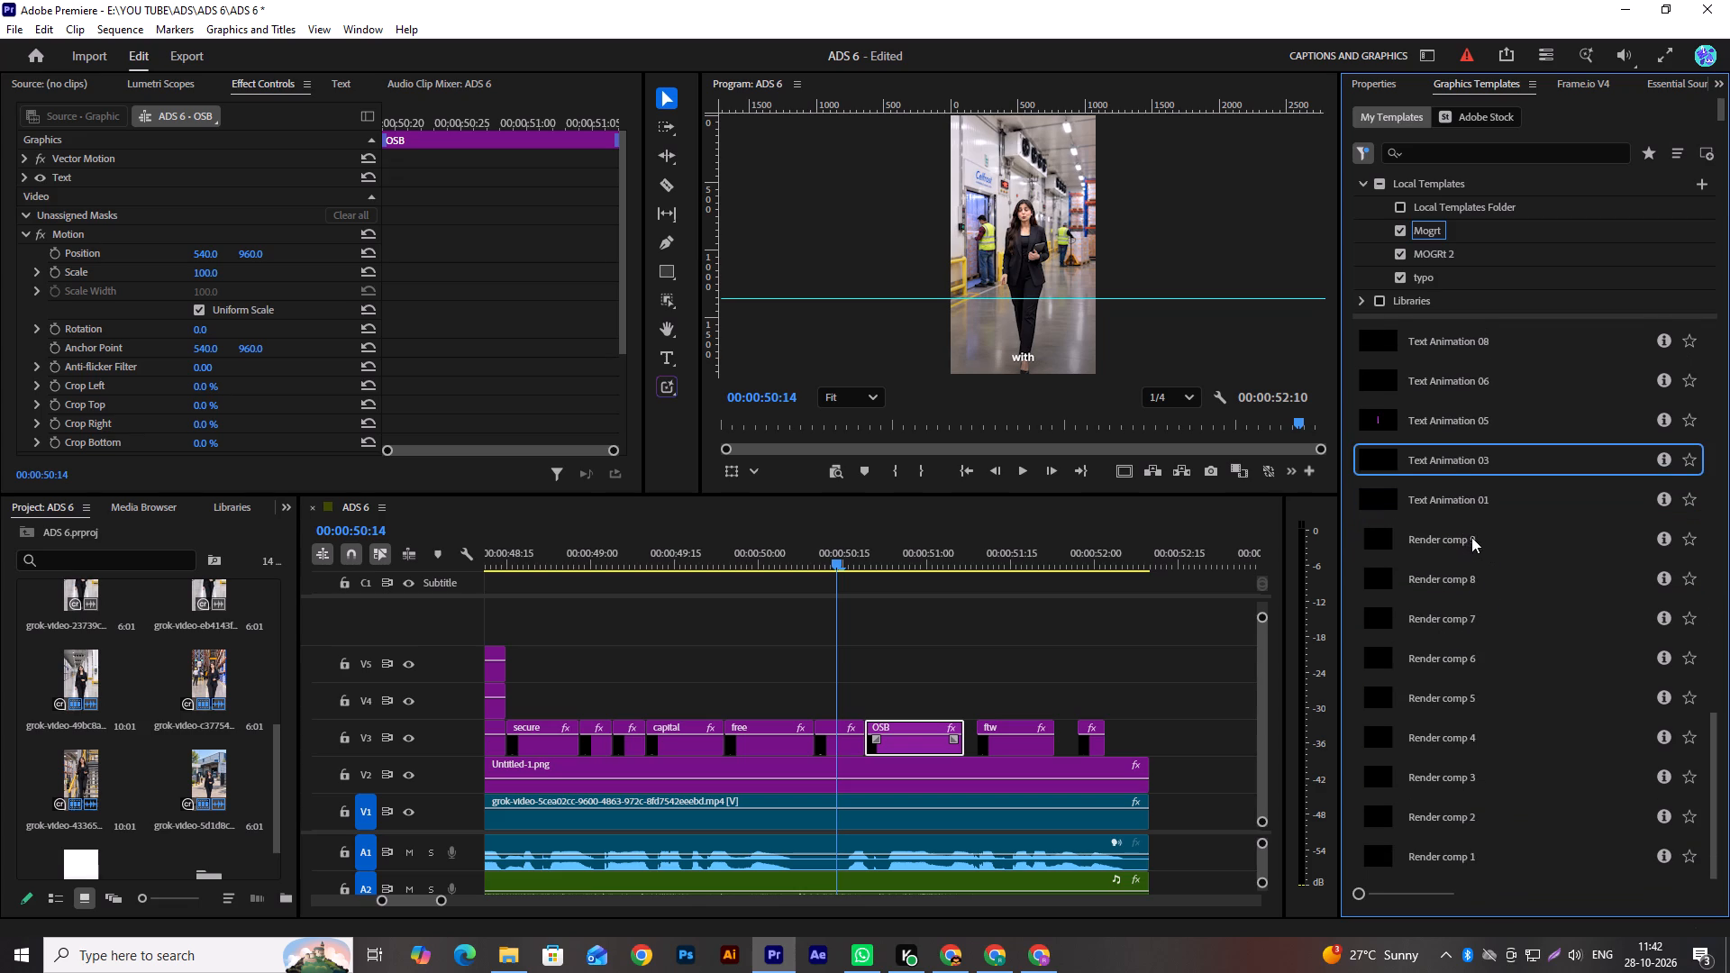
{"action": "left_click_drag", "start_coordinate": [1471, 537], "coordinate": [861, 690]}
Play back the Render comp 9 graphic from the "OSB" caption to examine its text animation over the closing shot.
{"action": "scroll", "coordinate": [912, 618], "scroll_direction": "down", "scroll_amount": 2}
{"action": "key", "text": "space"}
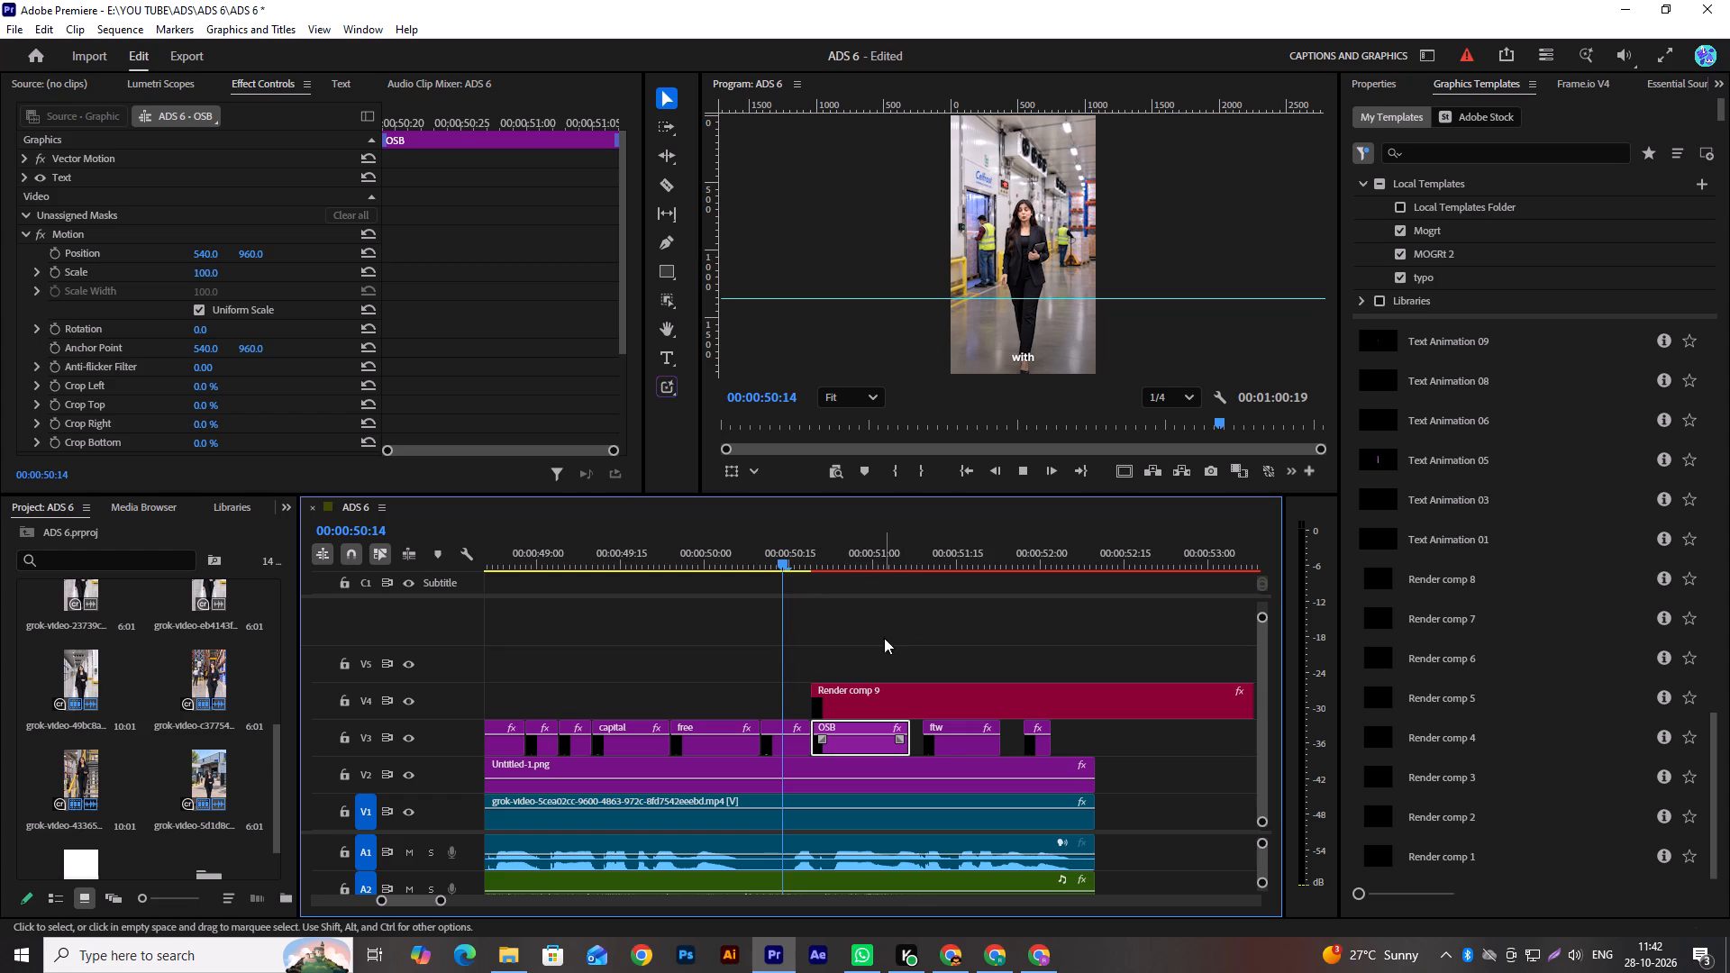
{"action": "left_click_drag", "start_coordinate": [796, 565], "coordinate": [814, 566]}
{"action": "key", "text": "space"}
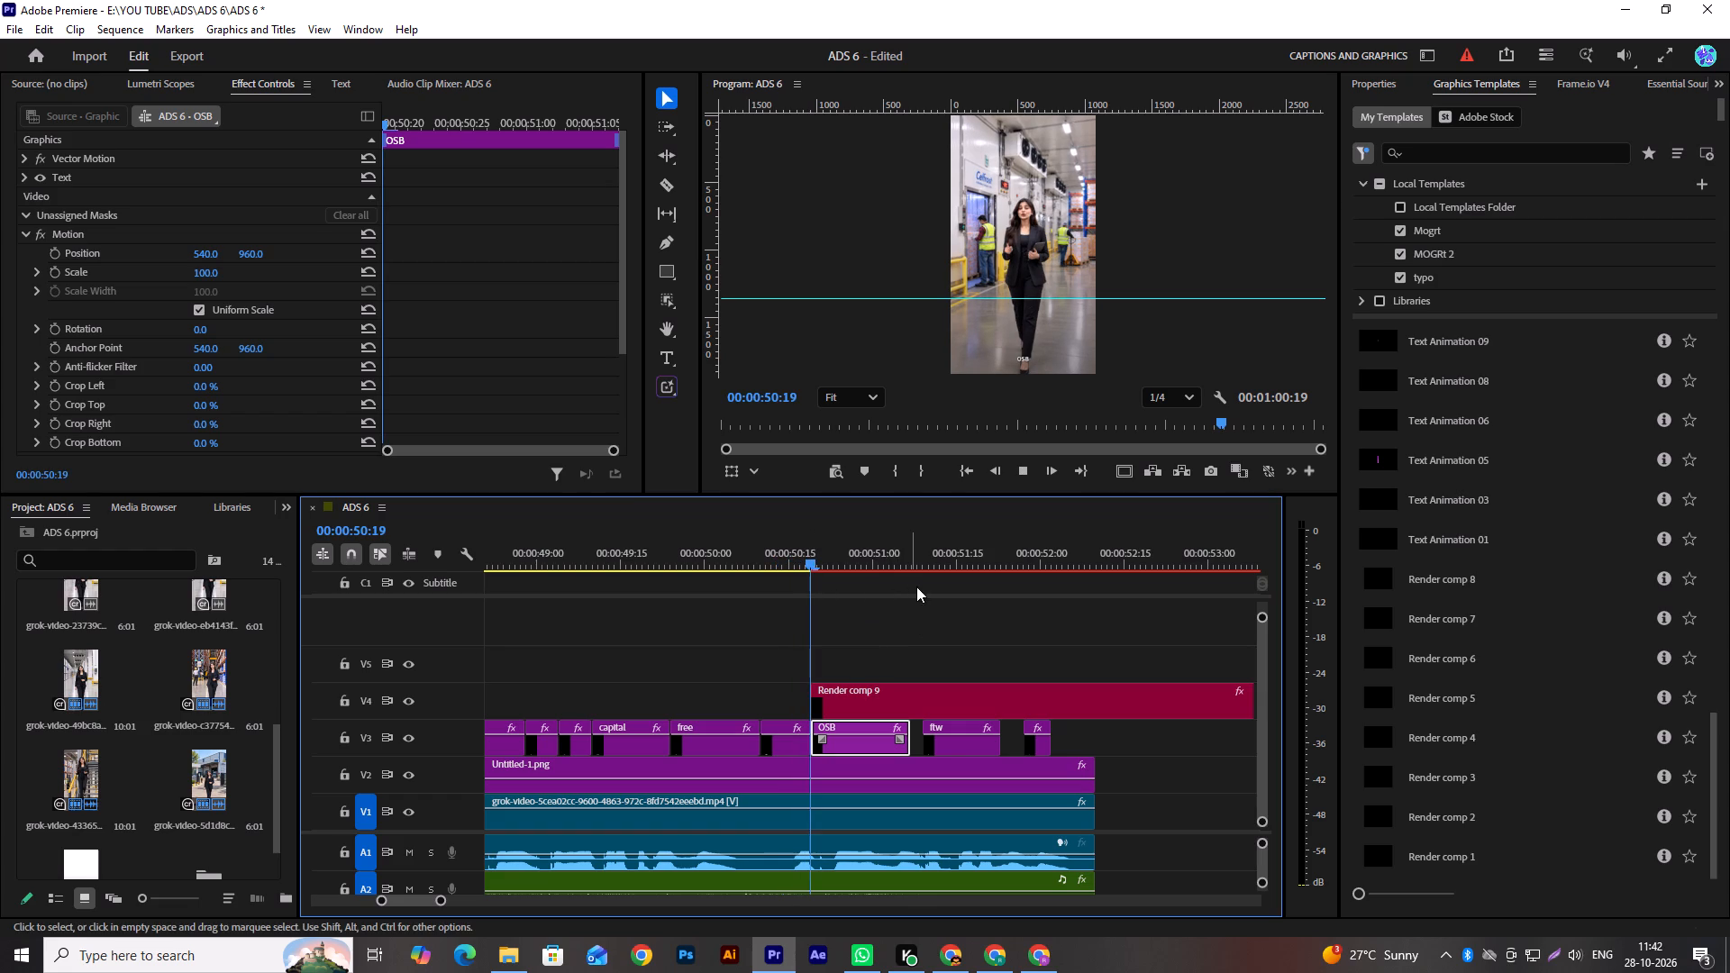
{"action": "key", "text": "space"}
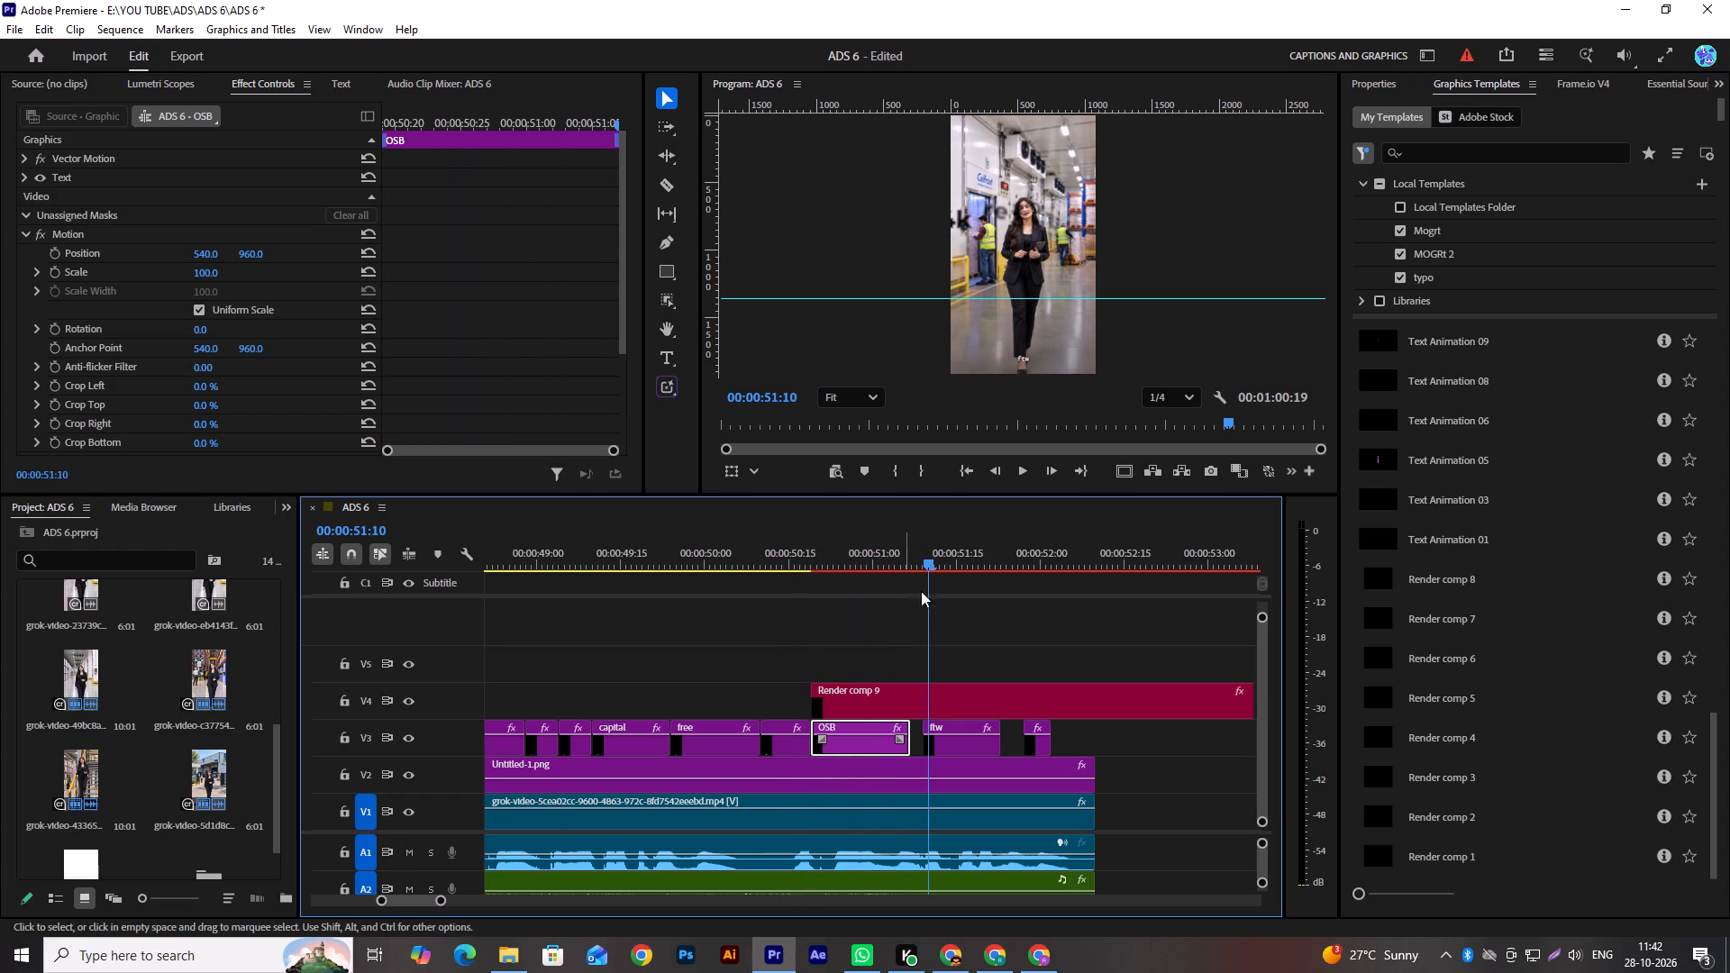
{"action": "left_click_drag", "start_coordinate": [937, 565], "coordinate": [830, 597]}
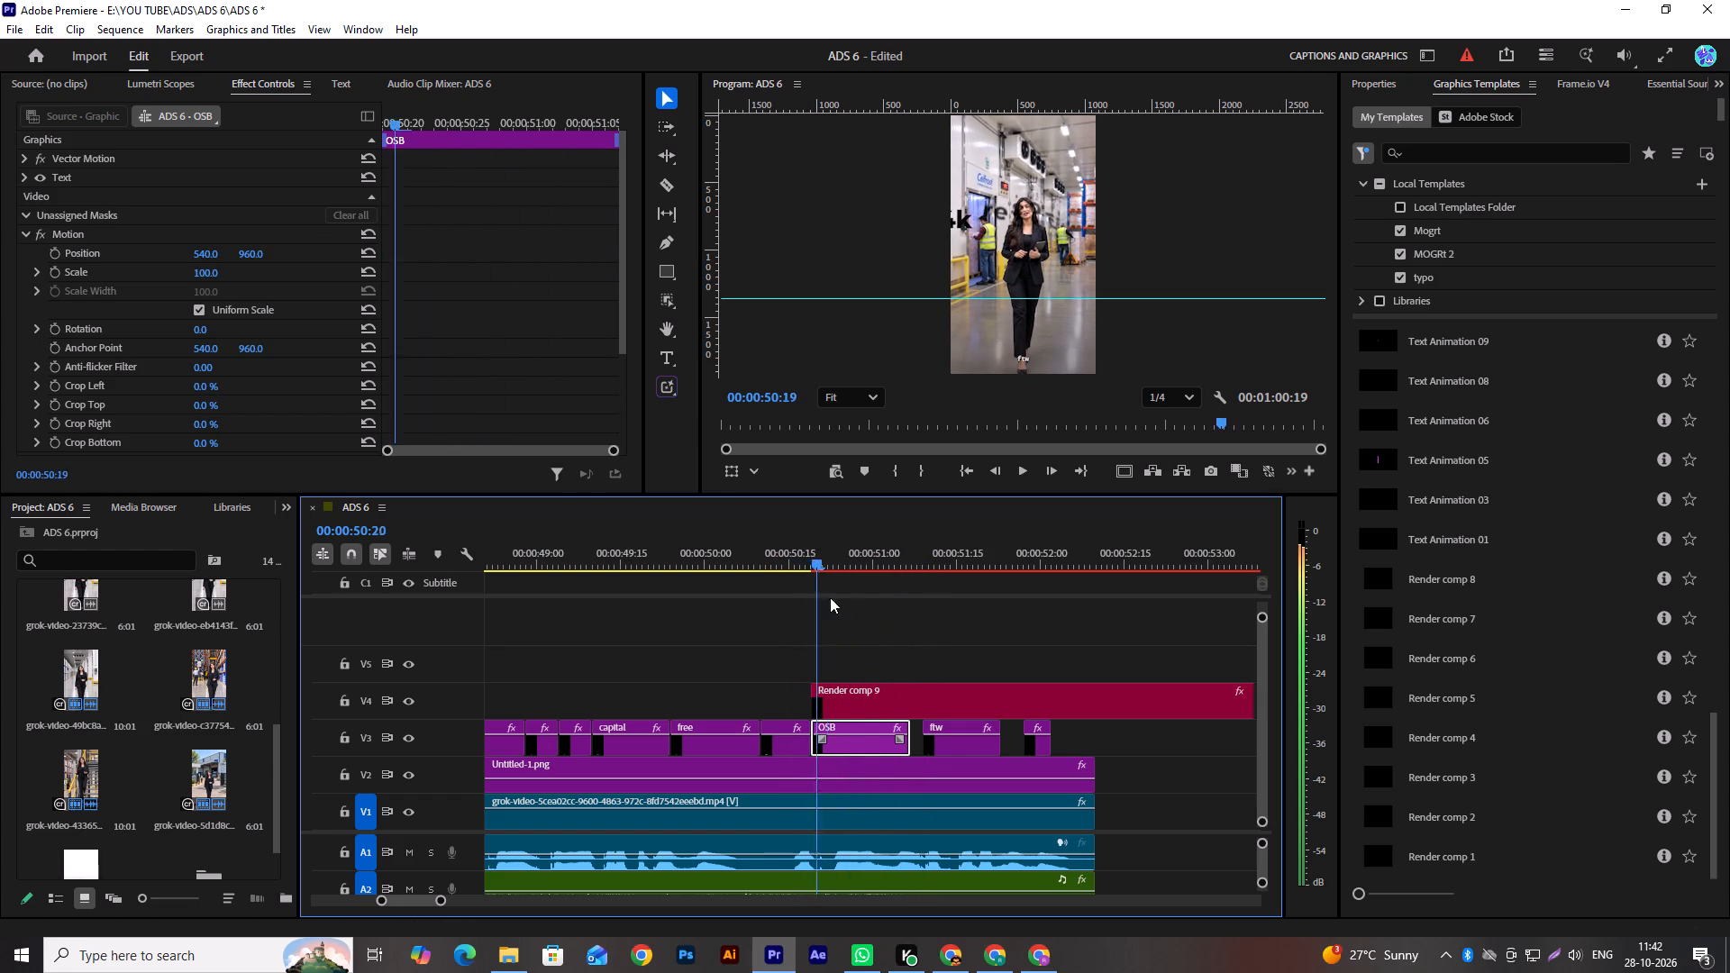
{"action": "left_click_drag", "start_coordinate": [830, 597], "coordinate": [901, 589]}
{"action": "key", "text": "space"}
{"action": "scroll", "coordinate": [961, 631], "scroll_direction": "down", "scroll_amount": 5, "text": "alt"}
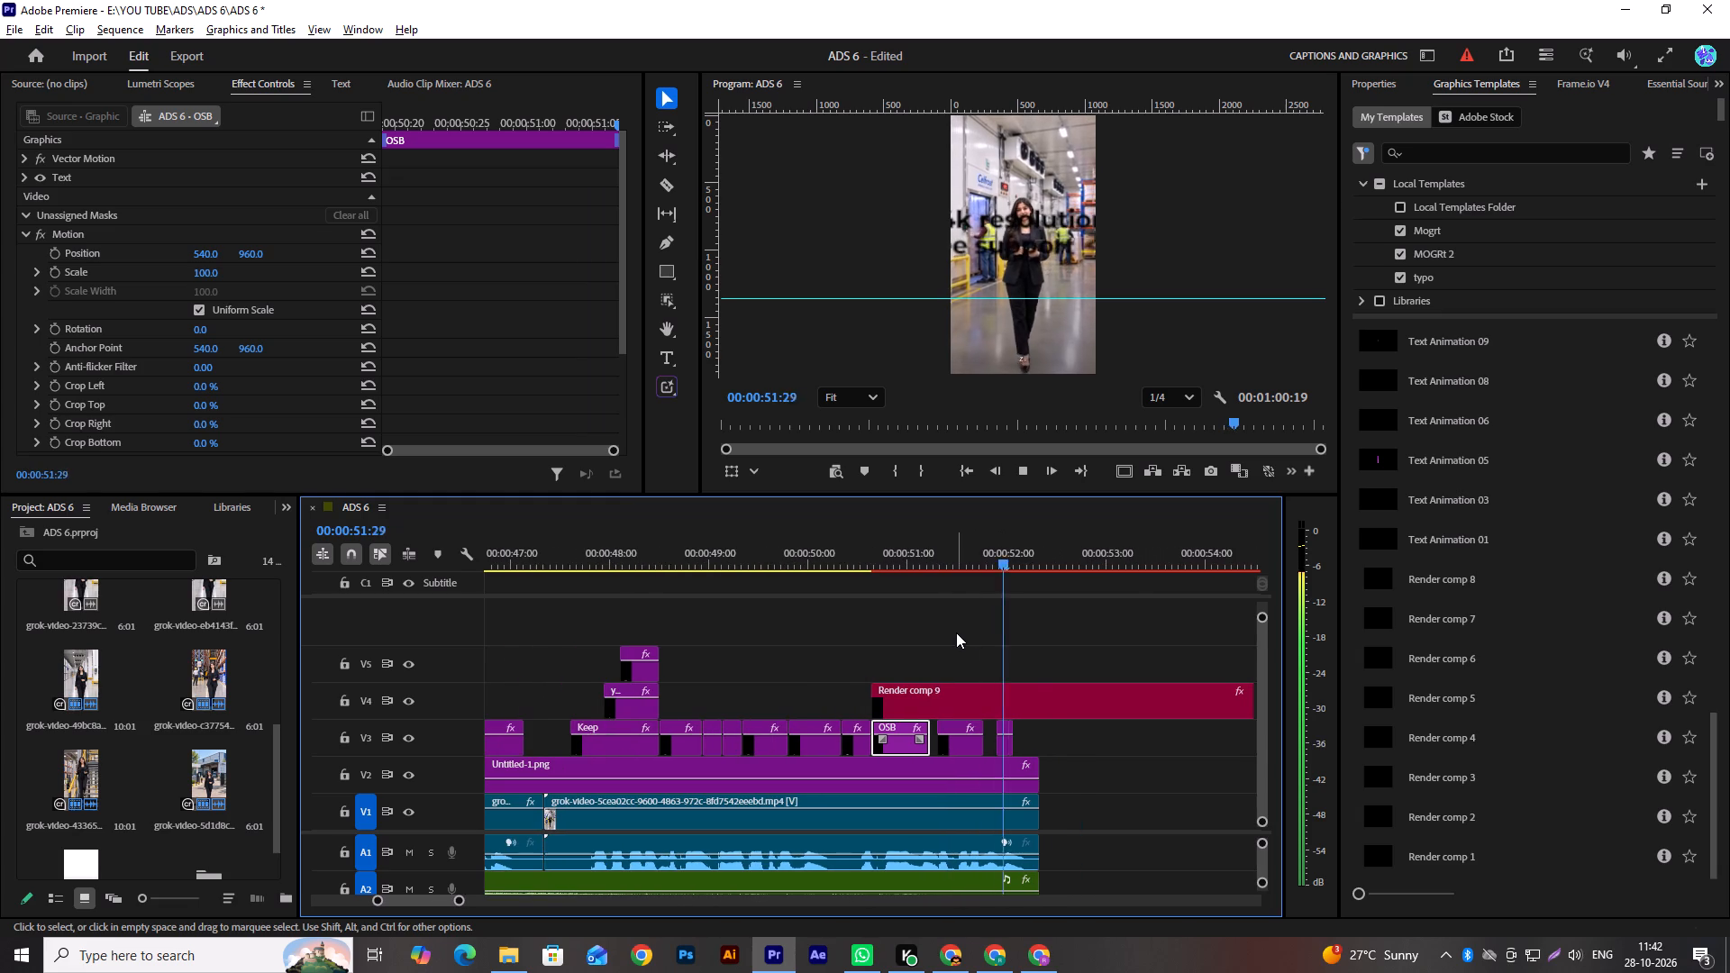
{"action": "key", "text": "space"}
Trim the end of the Render comp 9 graphic on V4 back to the end of the video clips.
{"action": "scroll", "coordinate": [956, 632], "scroll_direction": "down", "scroll_amount": 5}
{"action": "scroll", "coordinate": [1094, 640], "scroll_direction": "down", "scroll_amount": 2, "text": "alt"}
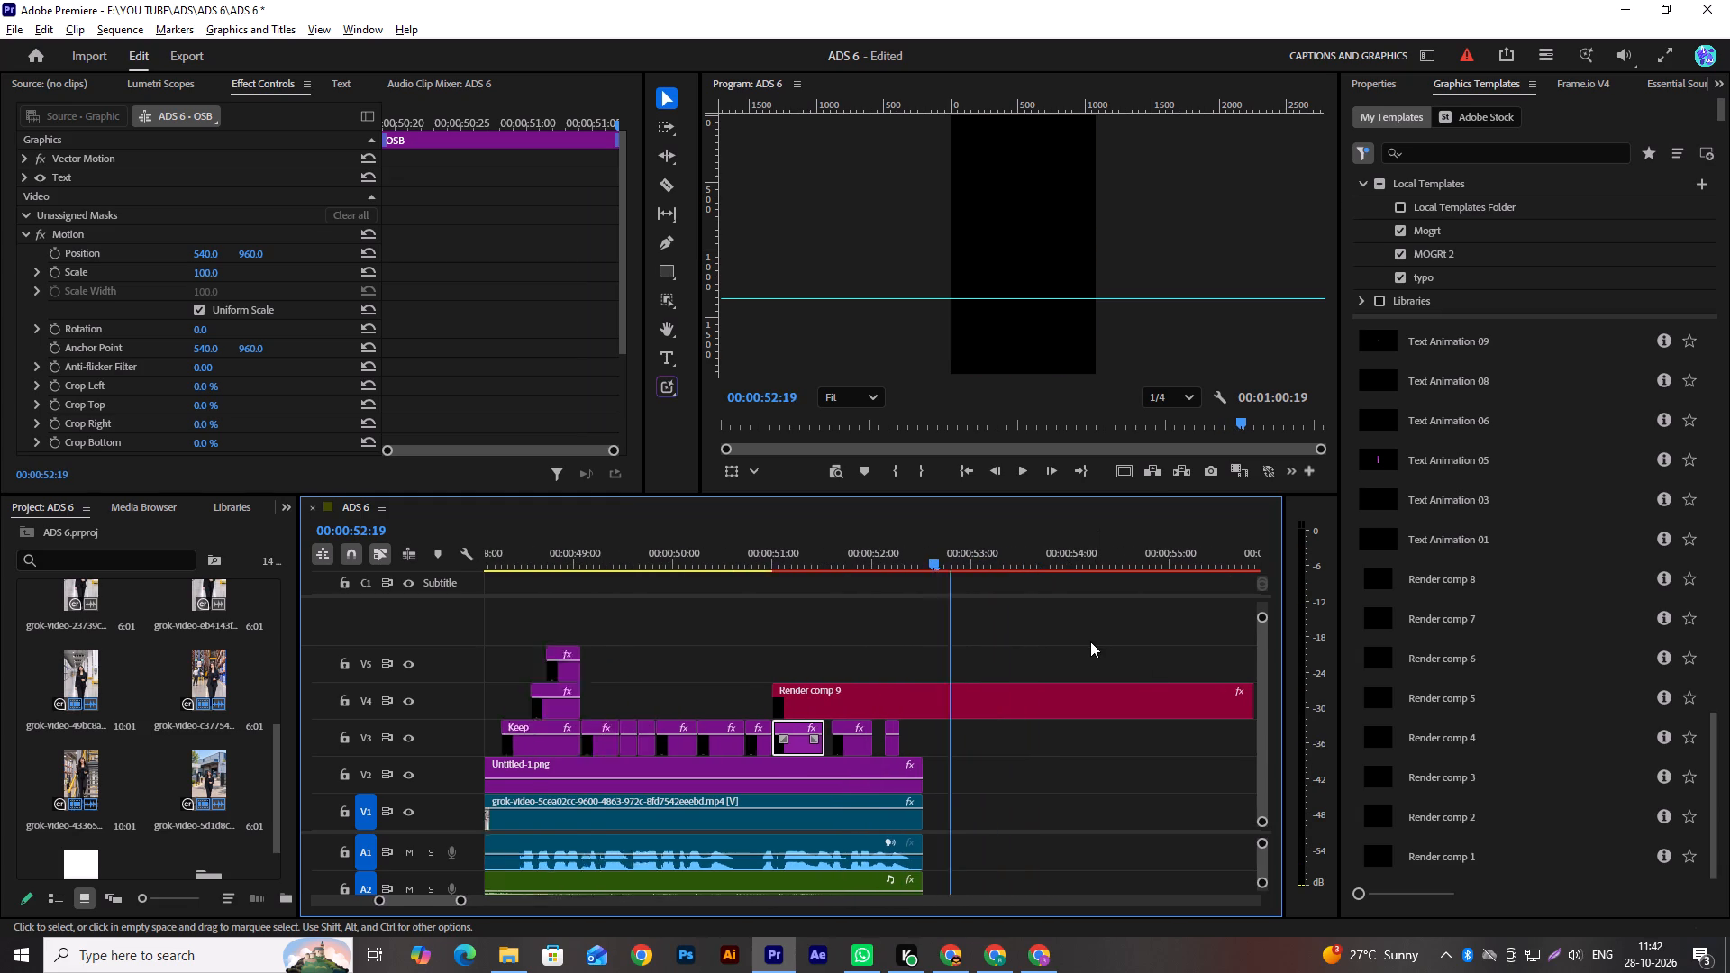
{"action": "scroll", "coordinate": [1090, 641], "scroll_direction": "down", "scroll_amount": 4, "text": "alt"}
{"action": "scroll", "coordinate": [1090, 642], "scroll_direction": "down", "scroll_amount": 4}
{"action": "scroll", "coordinate": [1111, 654], "scroll_direction": "down", "scroll_amount": 5, "text": "alt"}
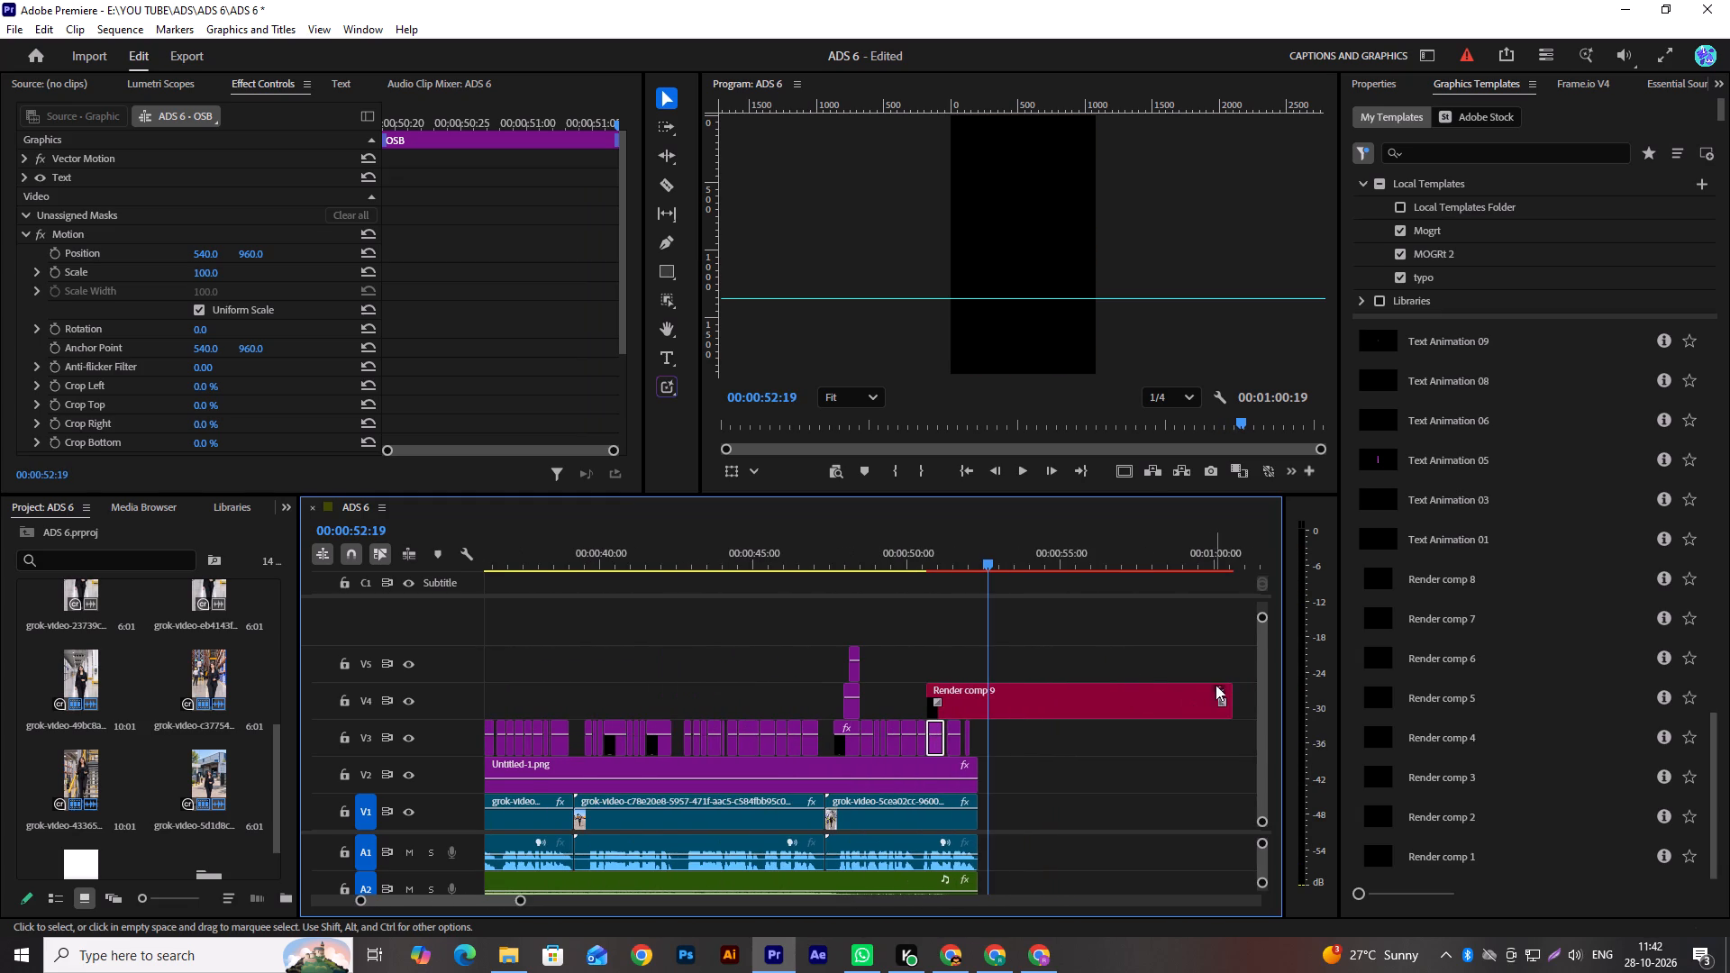
{"action": "left_click_drag", "start_coordinate": [1230, 687], "coordinate": [972, 694]}
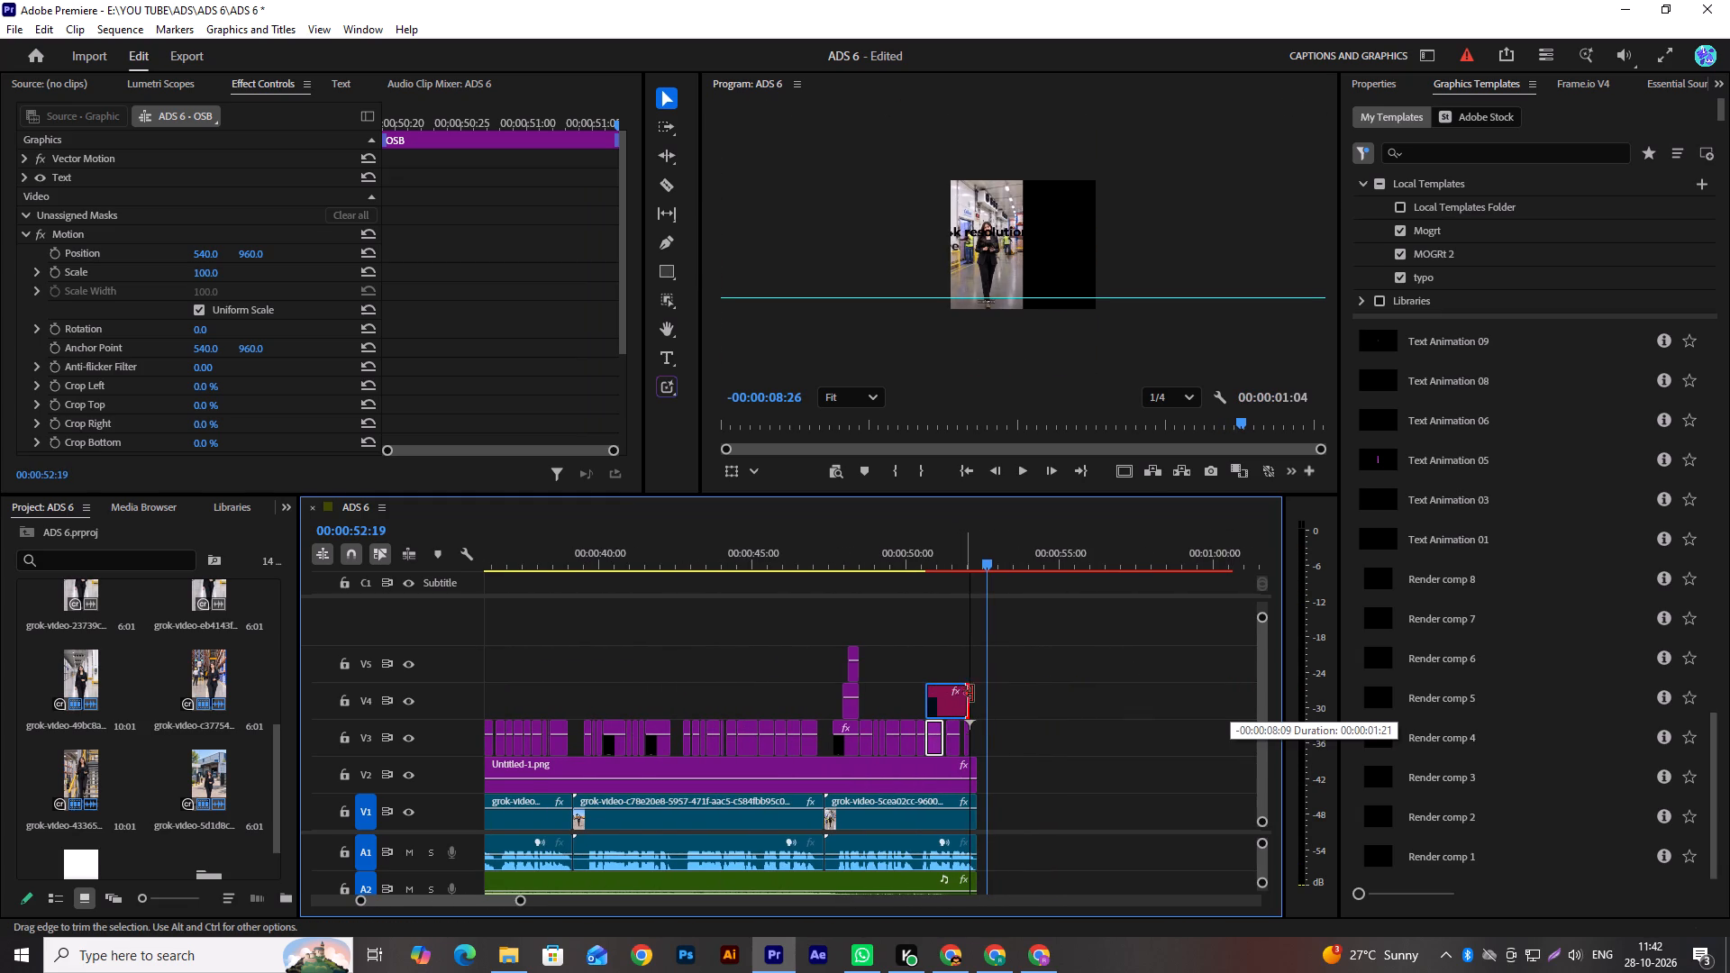
{"action": "left_click_drag", "start_coordinate": [972, 694], "coordinate": [973, 694]}
Replace the text of the Render comp 9 graphic on V4 with "OSV FTWZ".
{"action": "scroll", "coordinate": [898, 605], "scroll_direction": "up", "scroll_amount": 11, "text": "alt"}
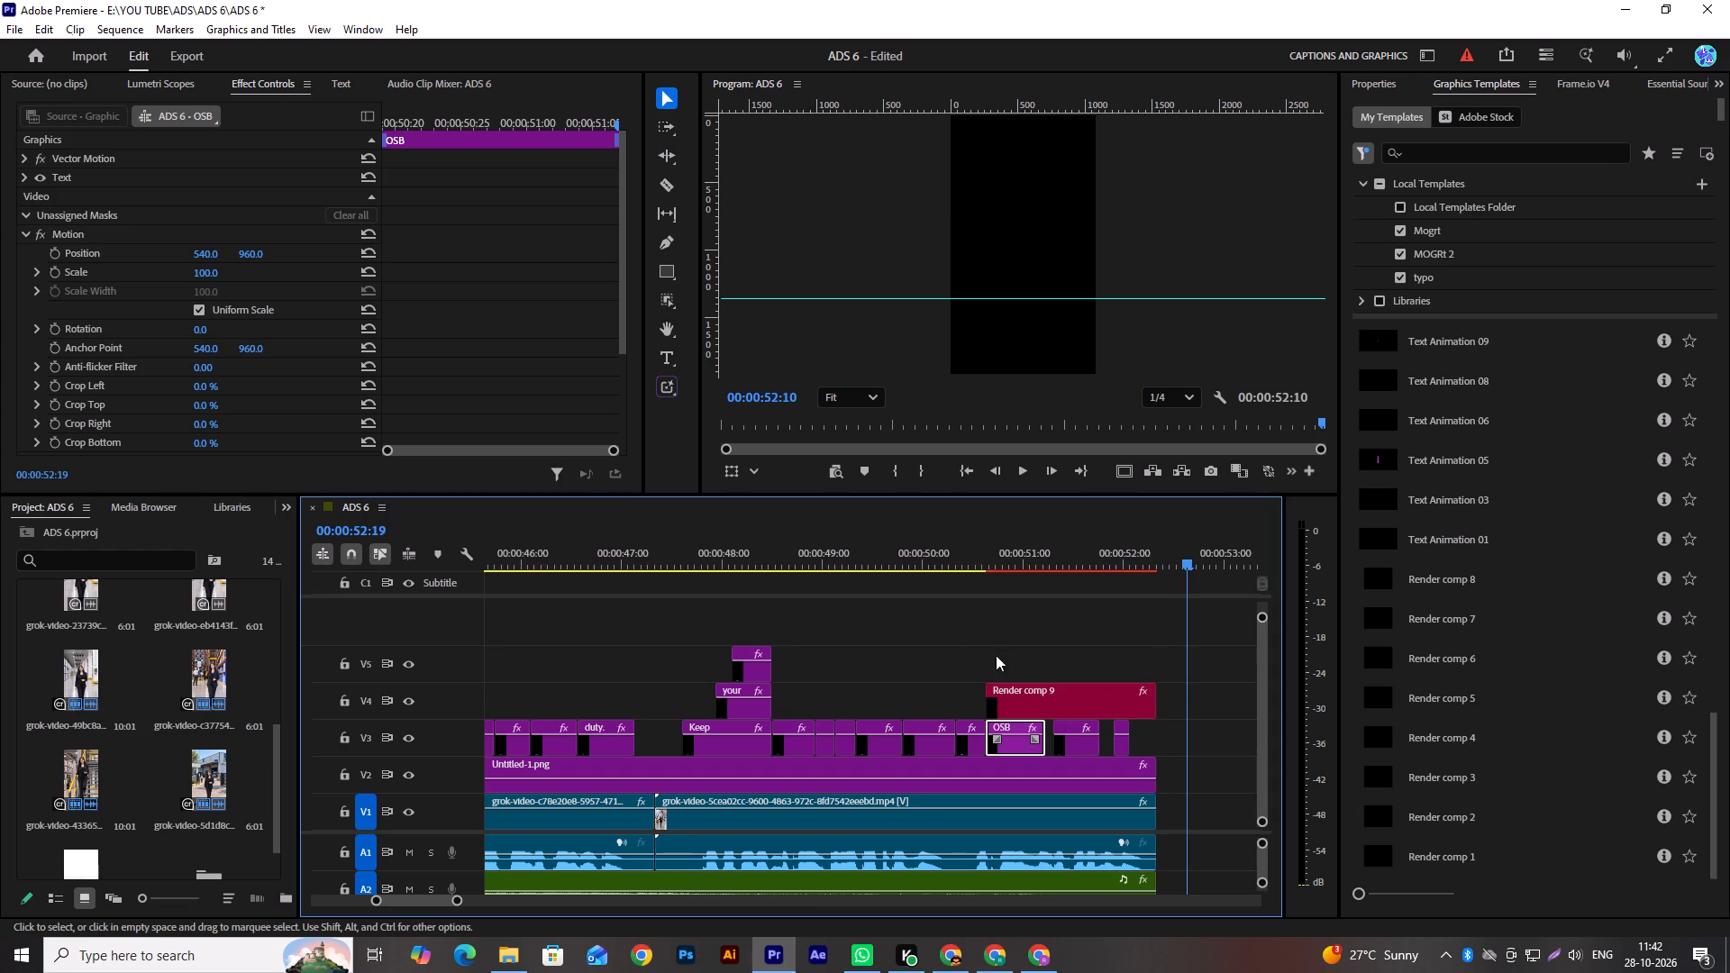
{"action": "left_click_drag", "start_coordinate": [993, 566], "coordinate": [982, 567]}
{"action": "key", "text": "space"}
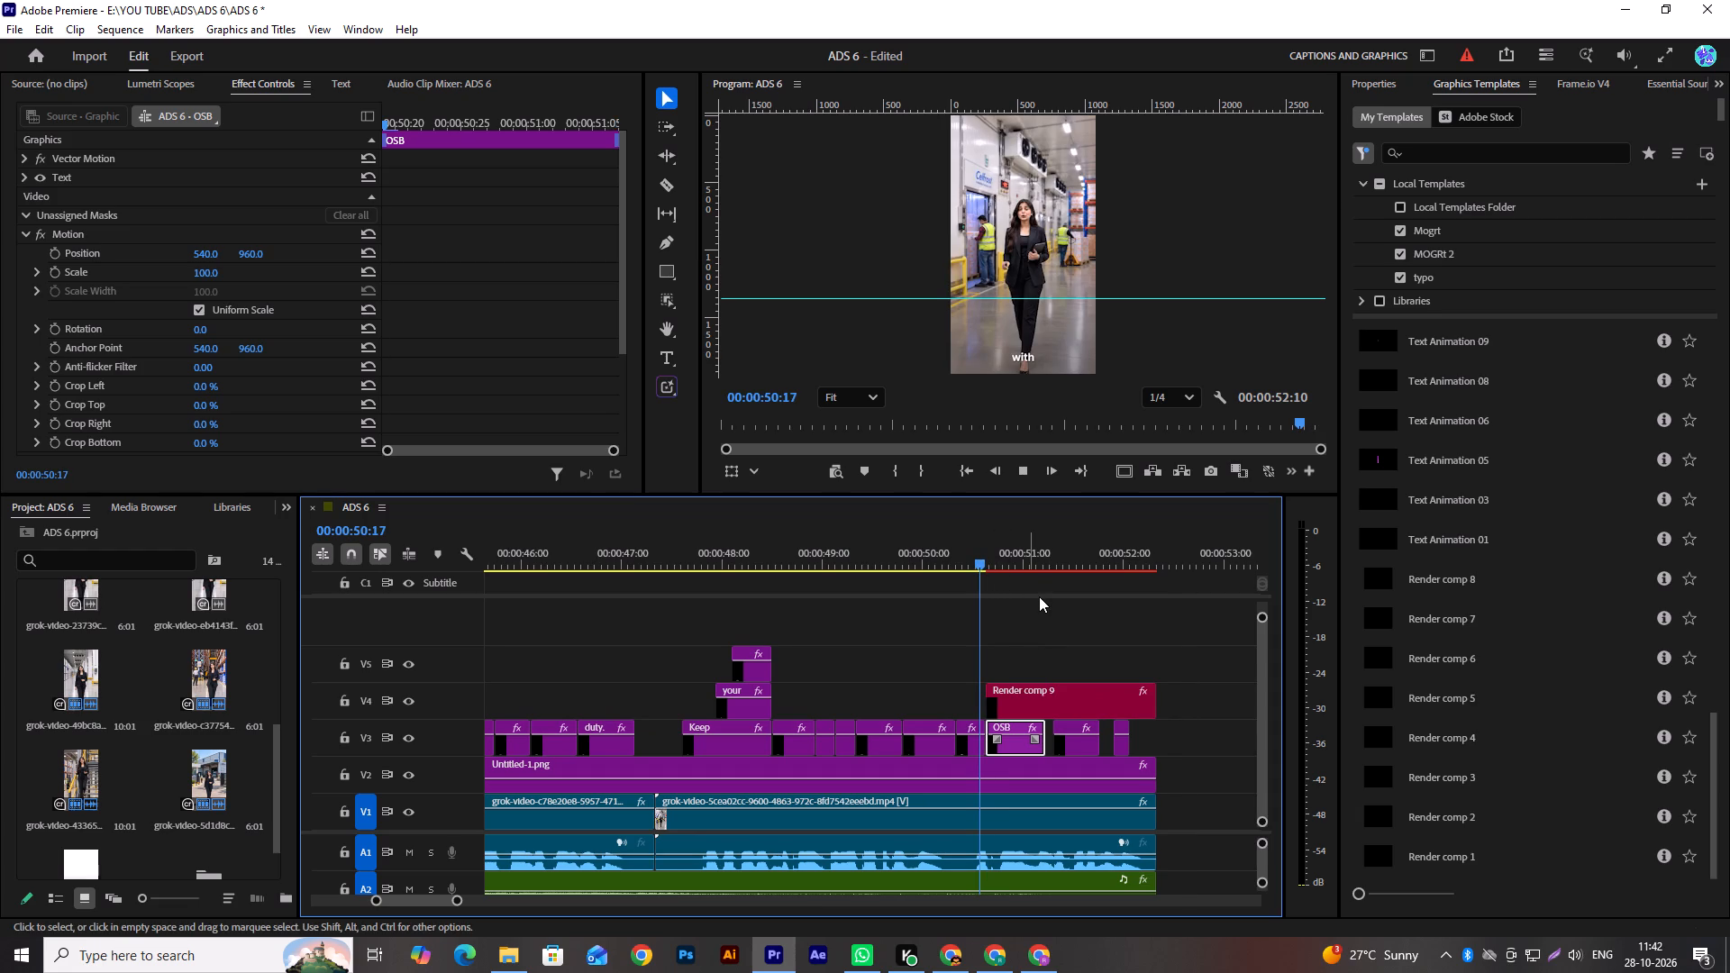
{"action": "key", "text": "space"}
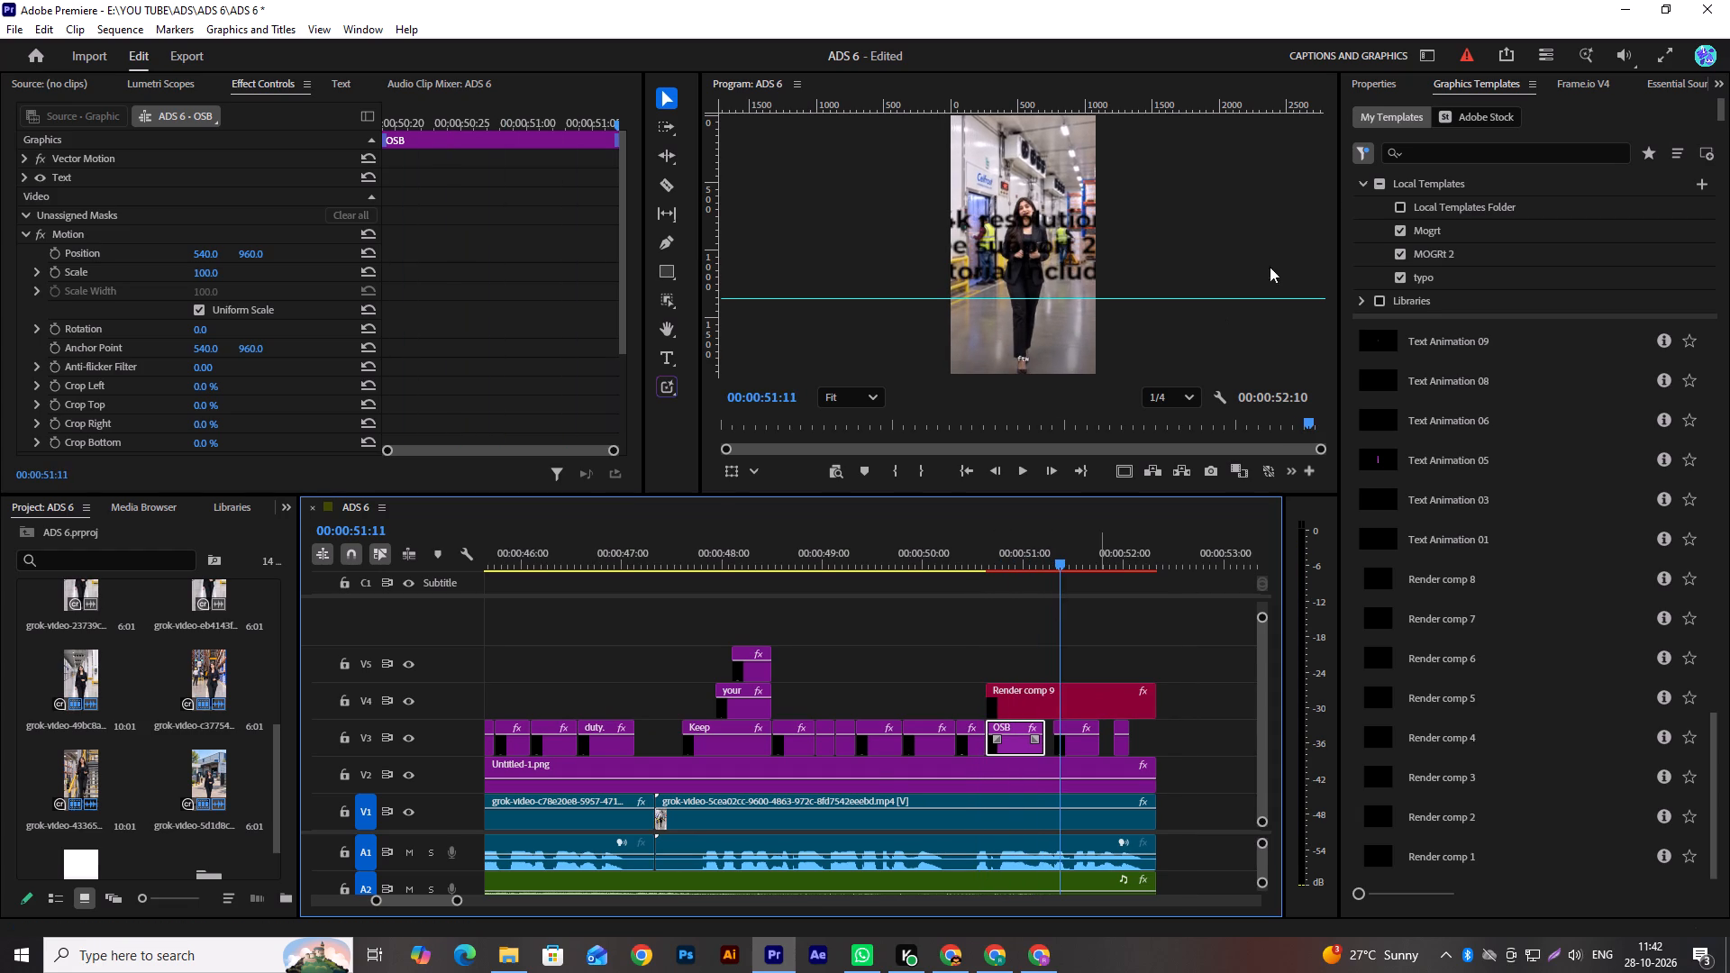
{"action": "left_click", "coordinate": [1040, 708]}
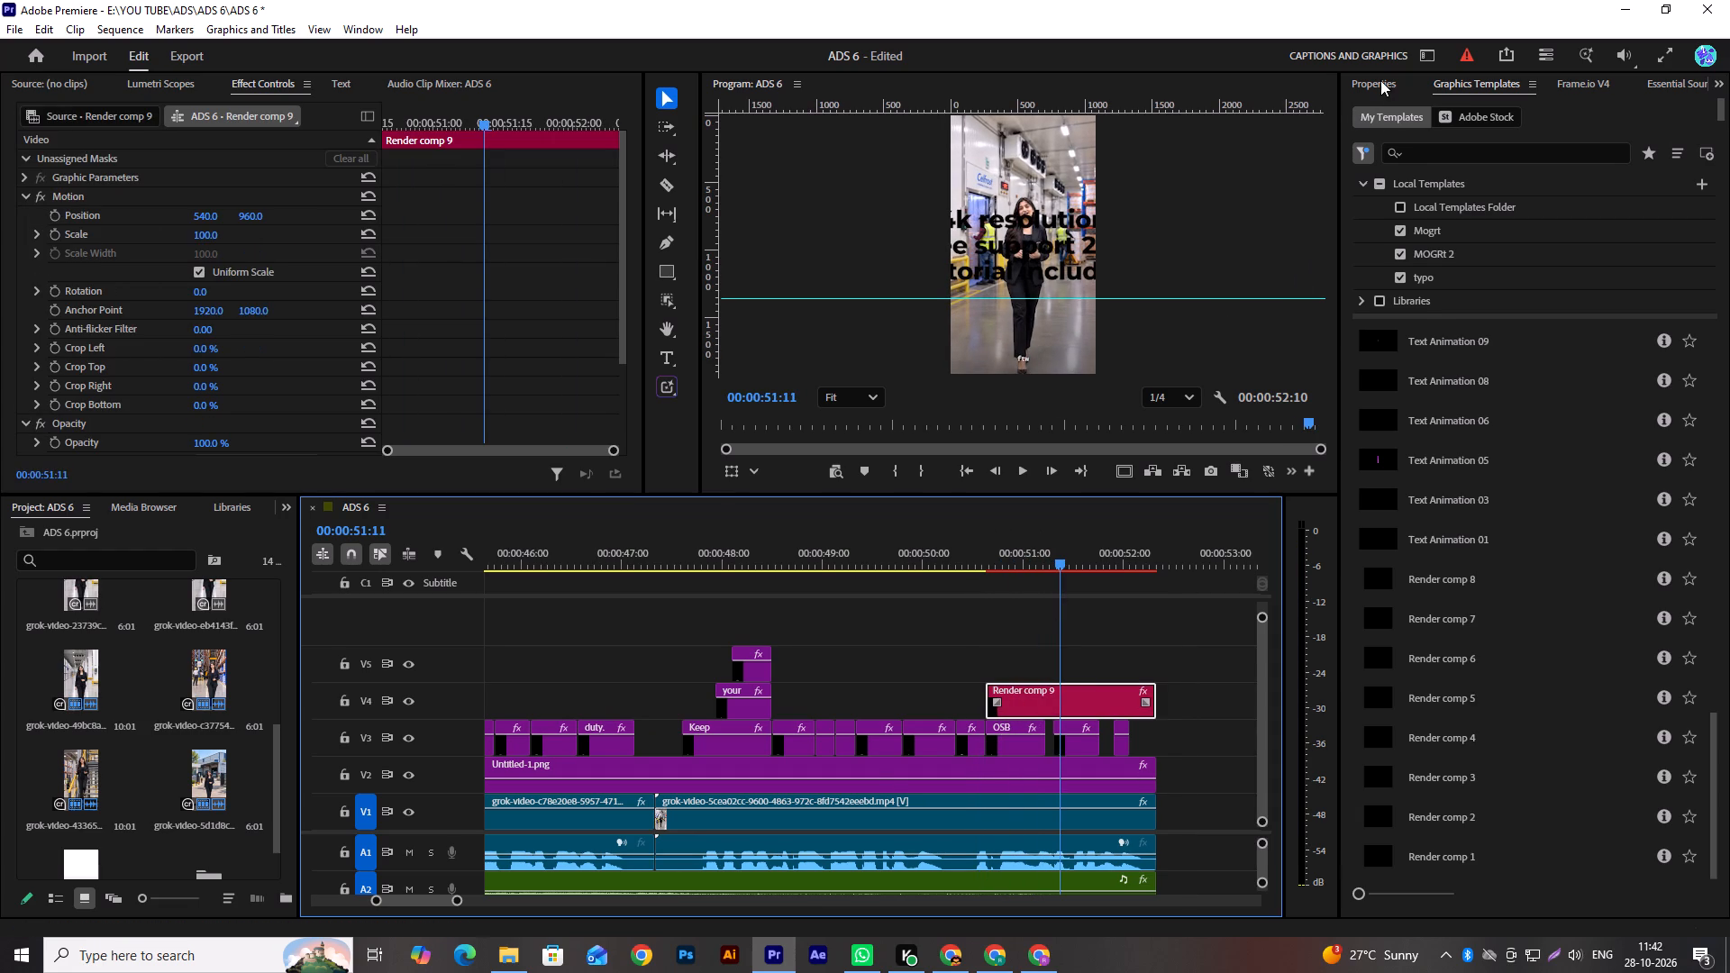
{"action": "left_click", "coordinate": [1380, 80]}
{"action": "left_click", "coordinate": [1466, 360]}
{"action": "key", "text": "ctrl+a"}
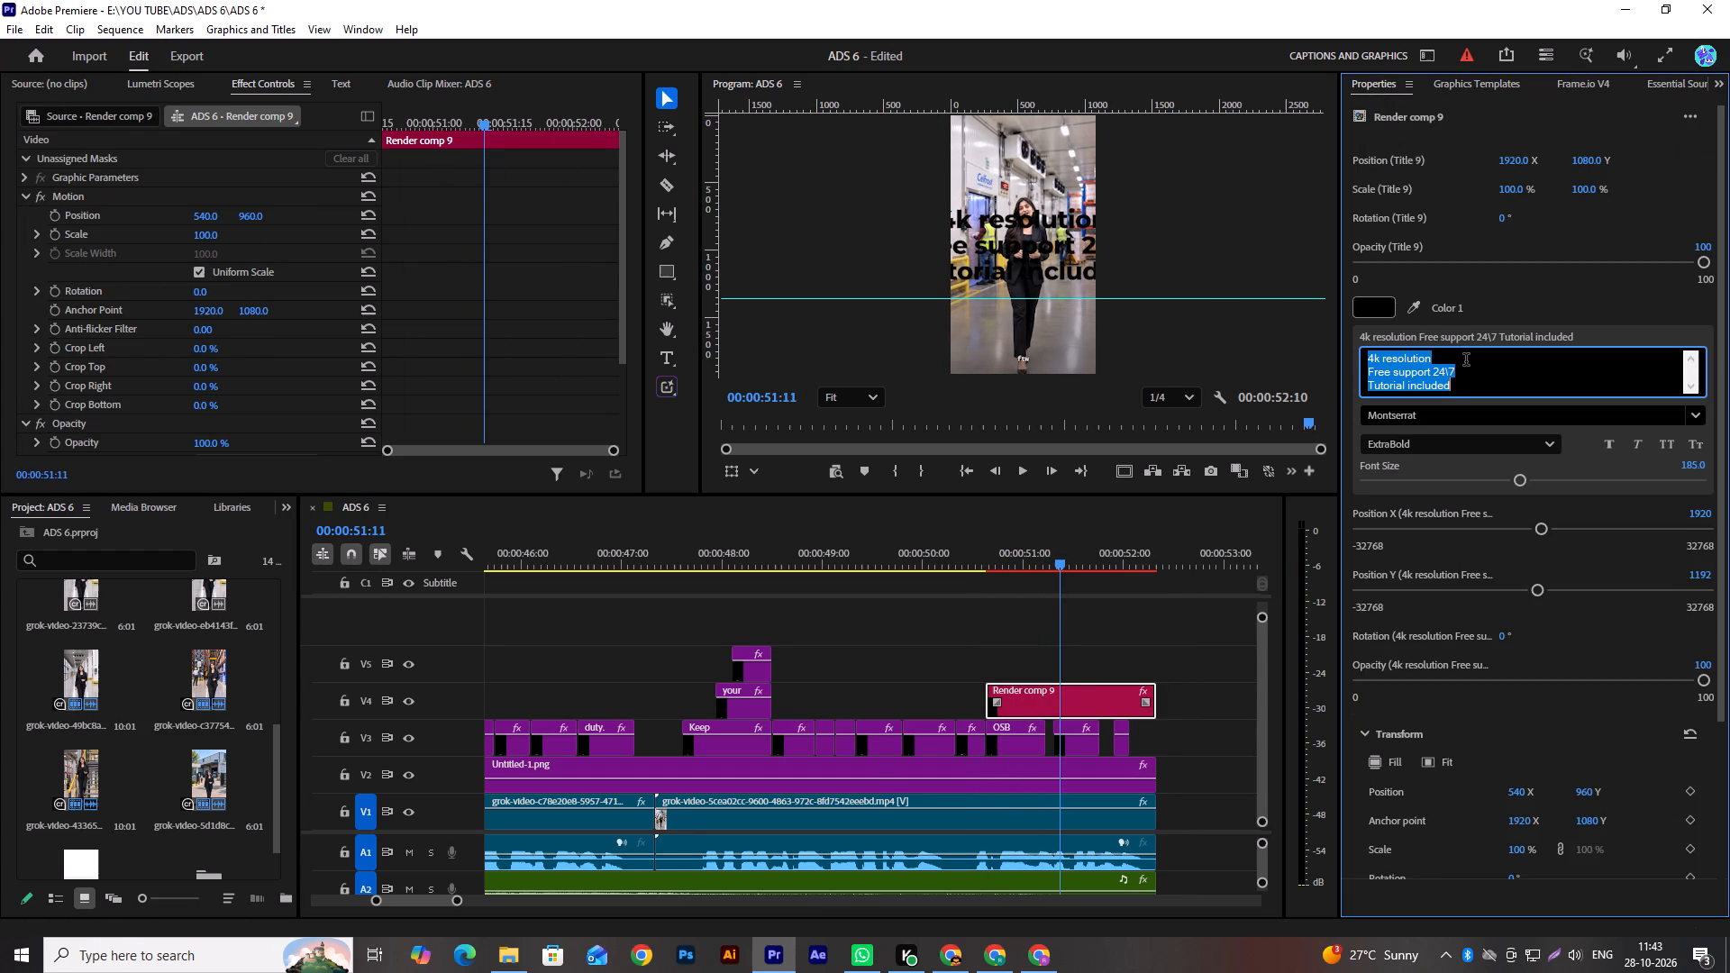
{"action": "type", "text": "OSV"}
{"action": "key", "text": "space"}
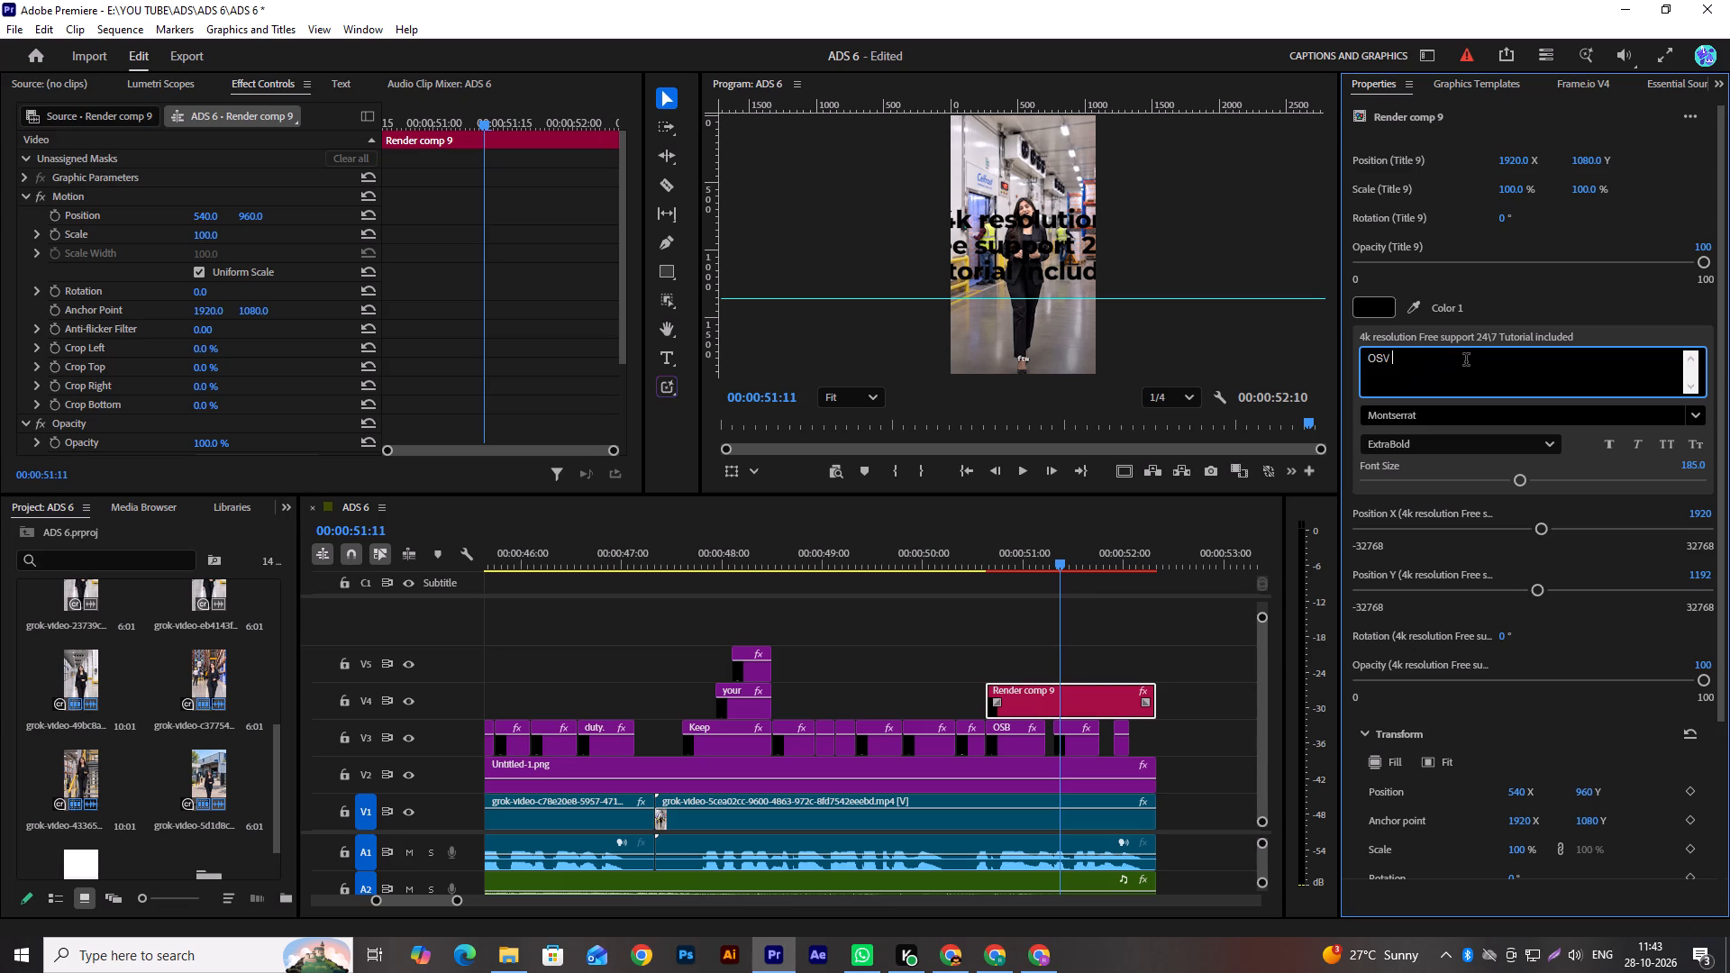
{"action": "type", "text": "FTWZ"}
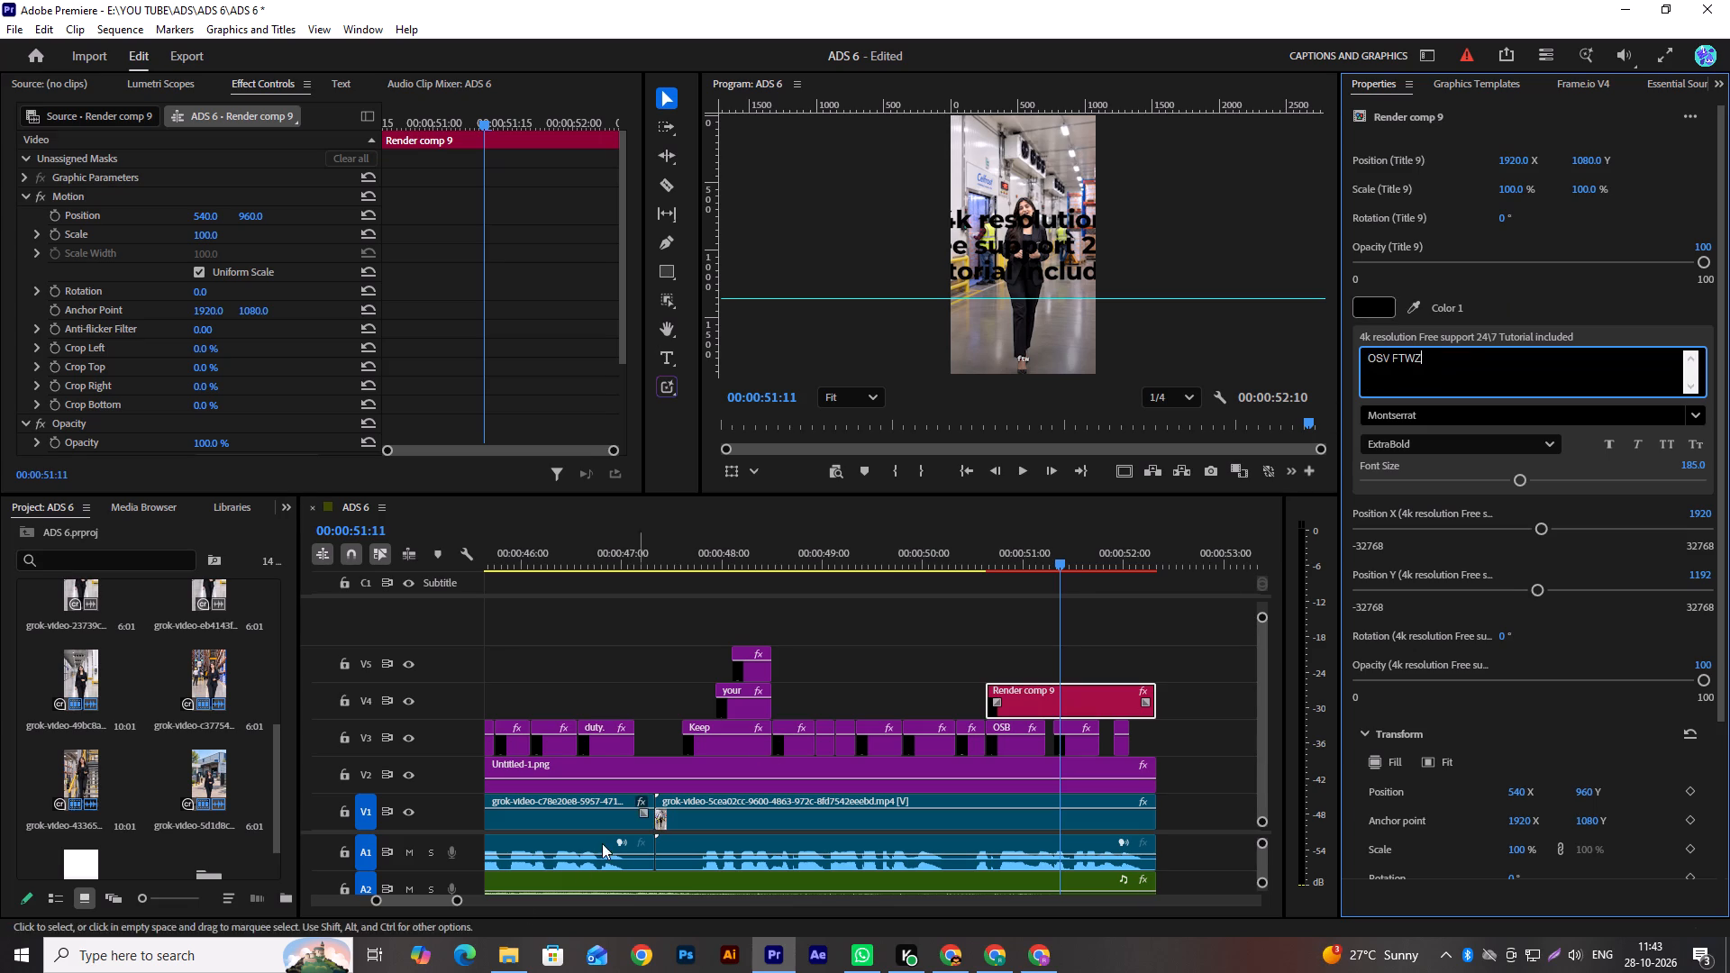
Import the ADS 4 video from the ADS 4 folder into the project as a colour reference.
{"action": "scroll", "coordinate": [273, 793], "scroll_direction": "down", "scroll_amount": 8}
{"action": "double_click", "coordinate": [146, 764]}
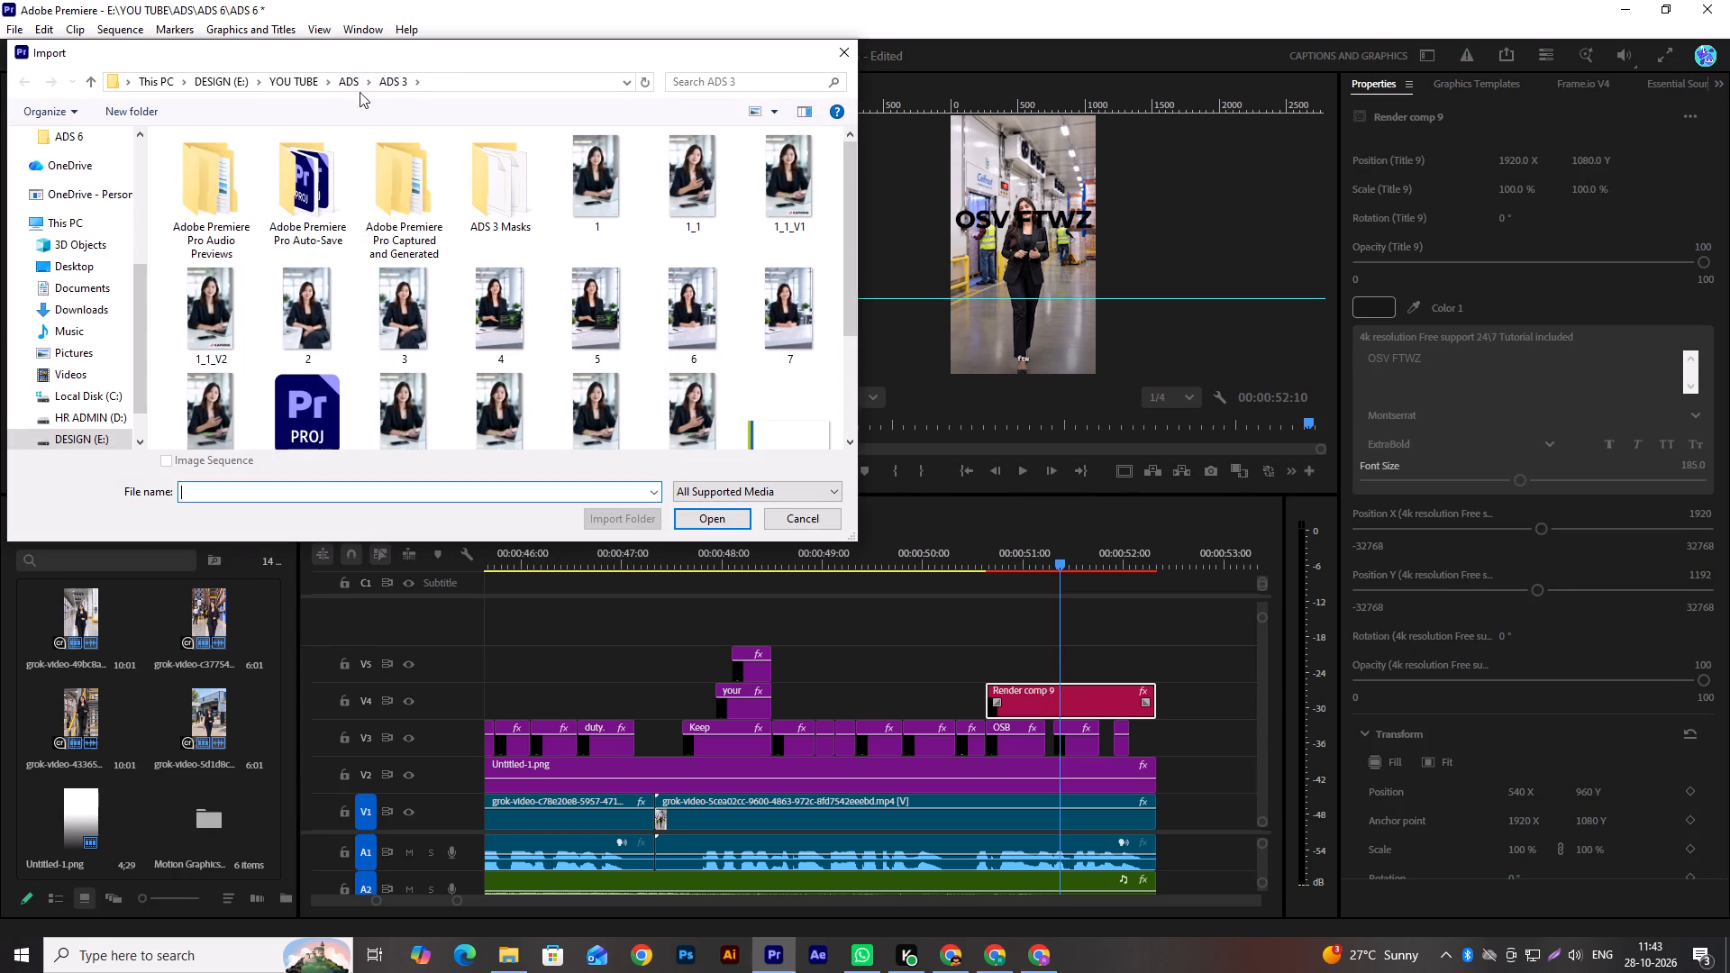
{"action": "left_click", "coordinate": [351, 84]}
{"action": "double_click", "coordinate": [524, 190]}
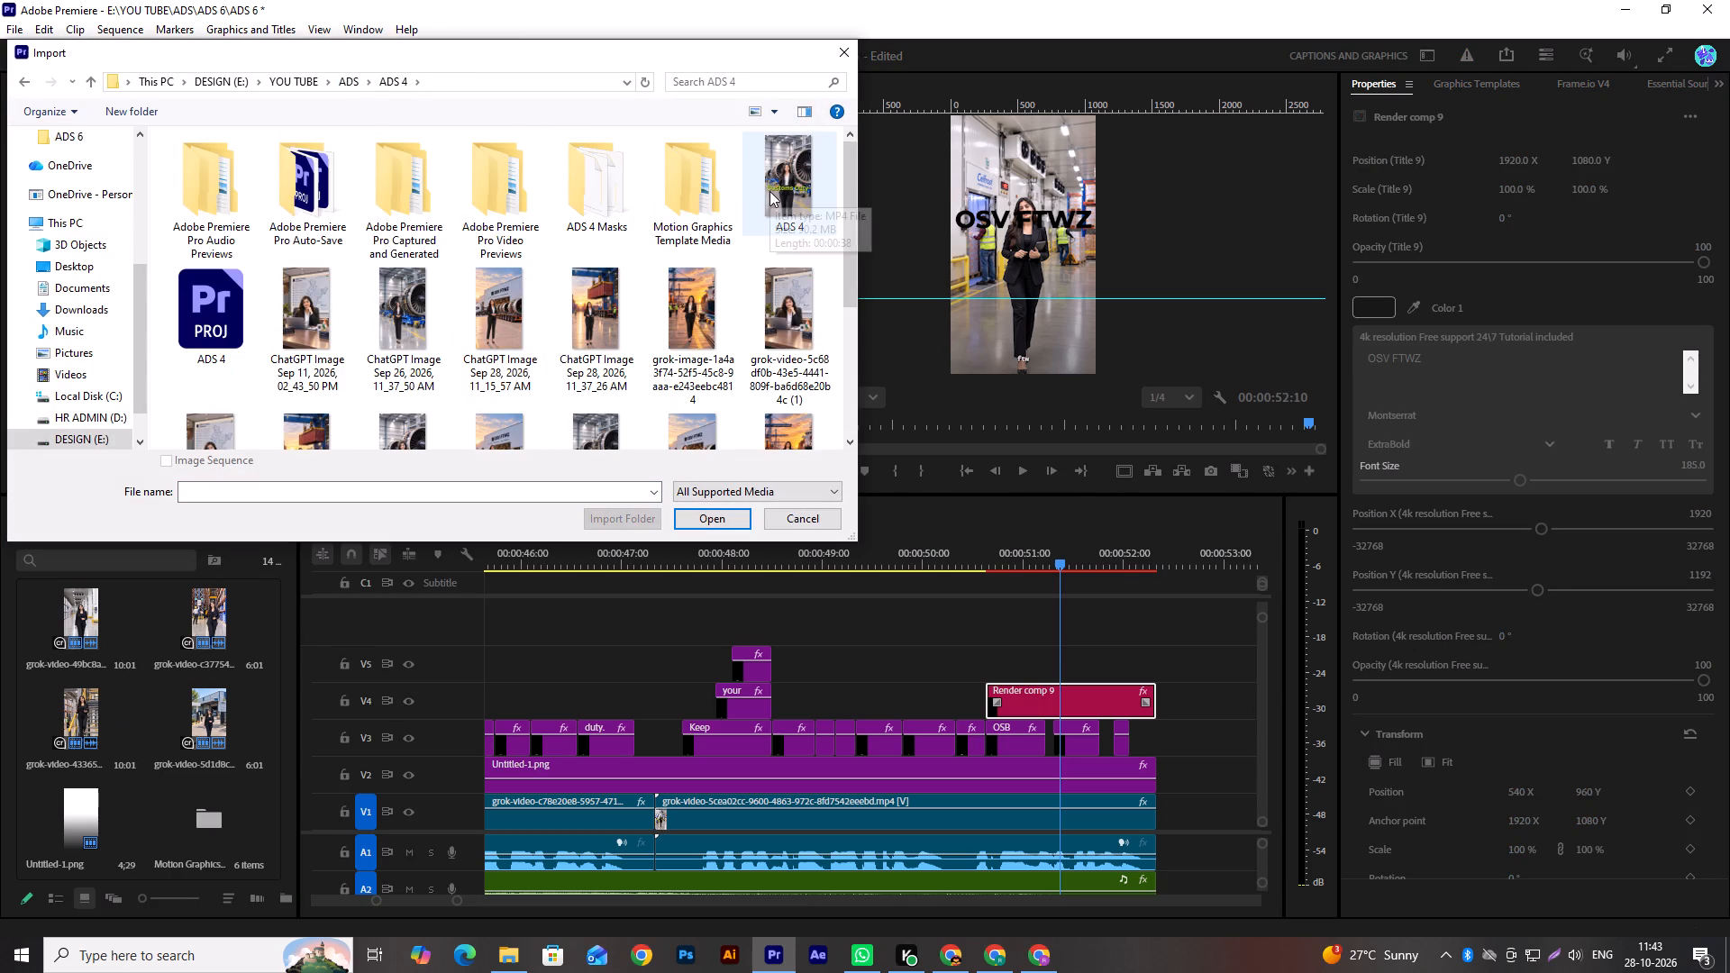
{"action": "double_click", "coordinate": [769, 191]}
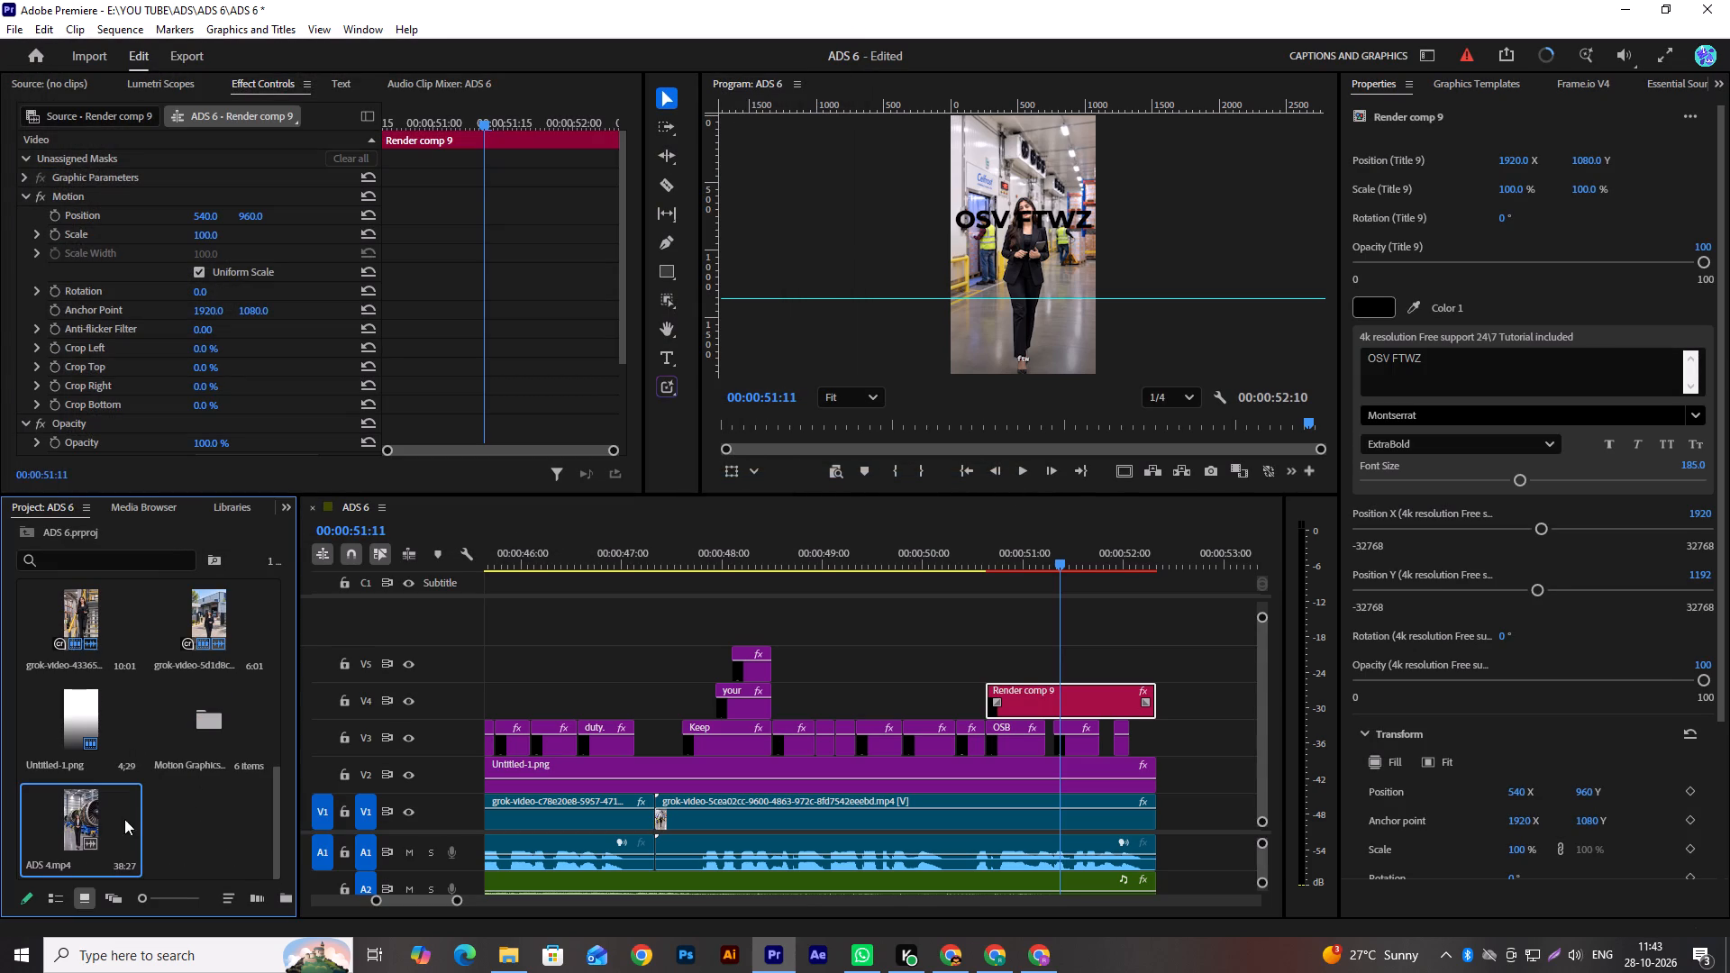
Open ADS 4.mp4 at 00:00:07:14 and sample the lime green of its "Capital Locked" caption as the Render comp 9 graphic's Color 1.
{"action": "double_click", "coordinate": [99, 822]}
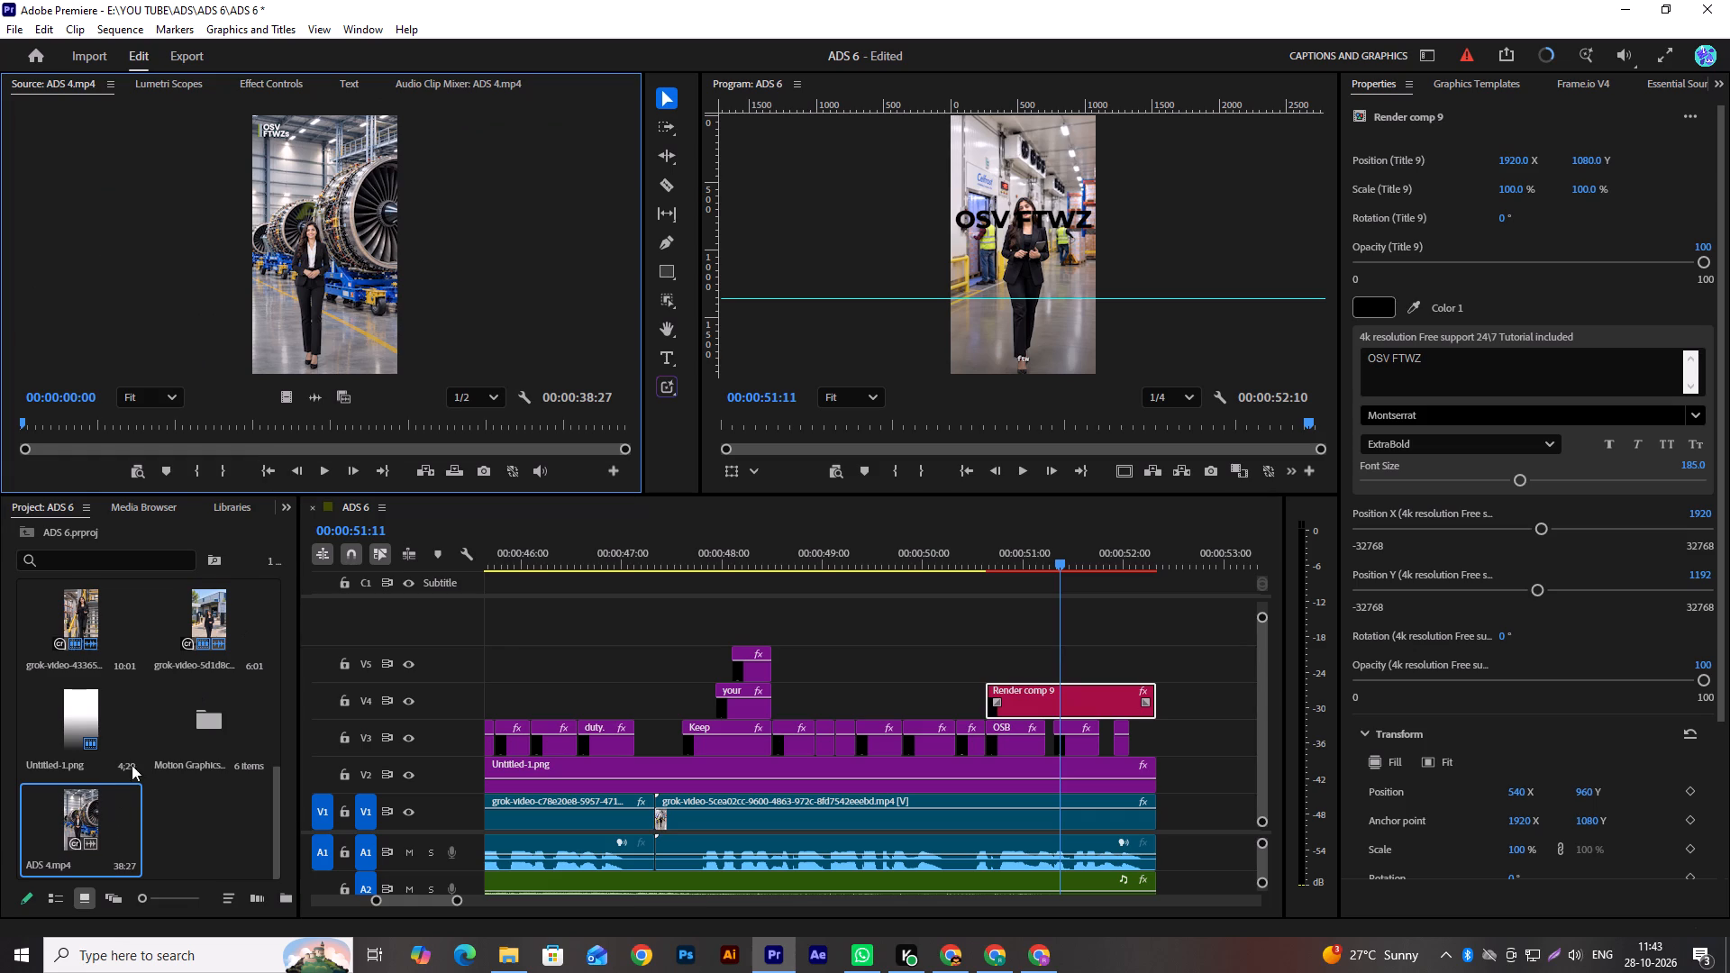
{"action": "left_click", "coordinate": [140, 425]}
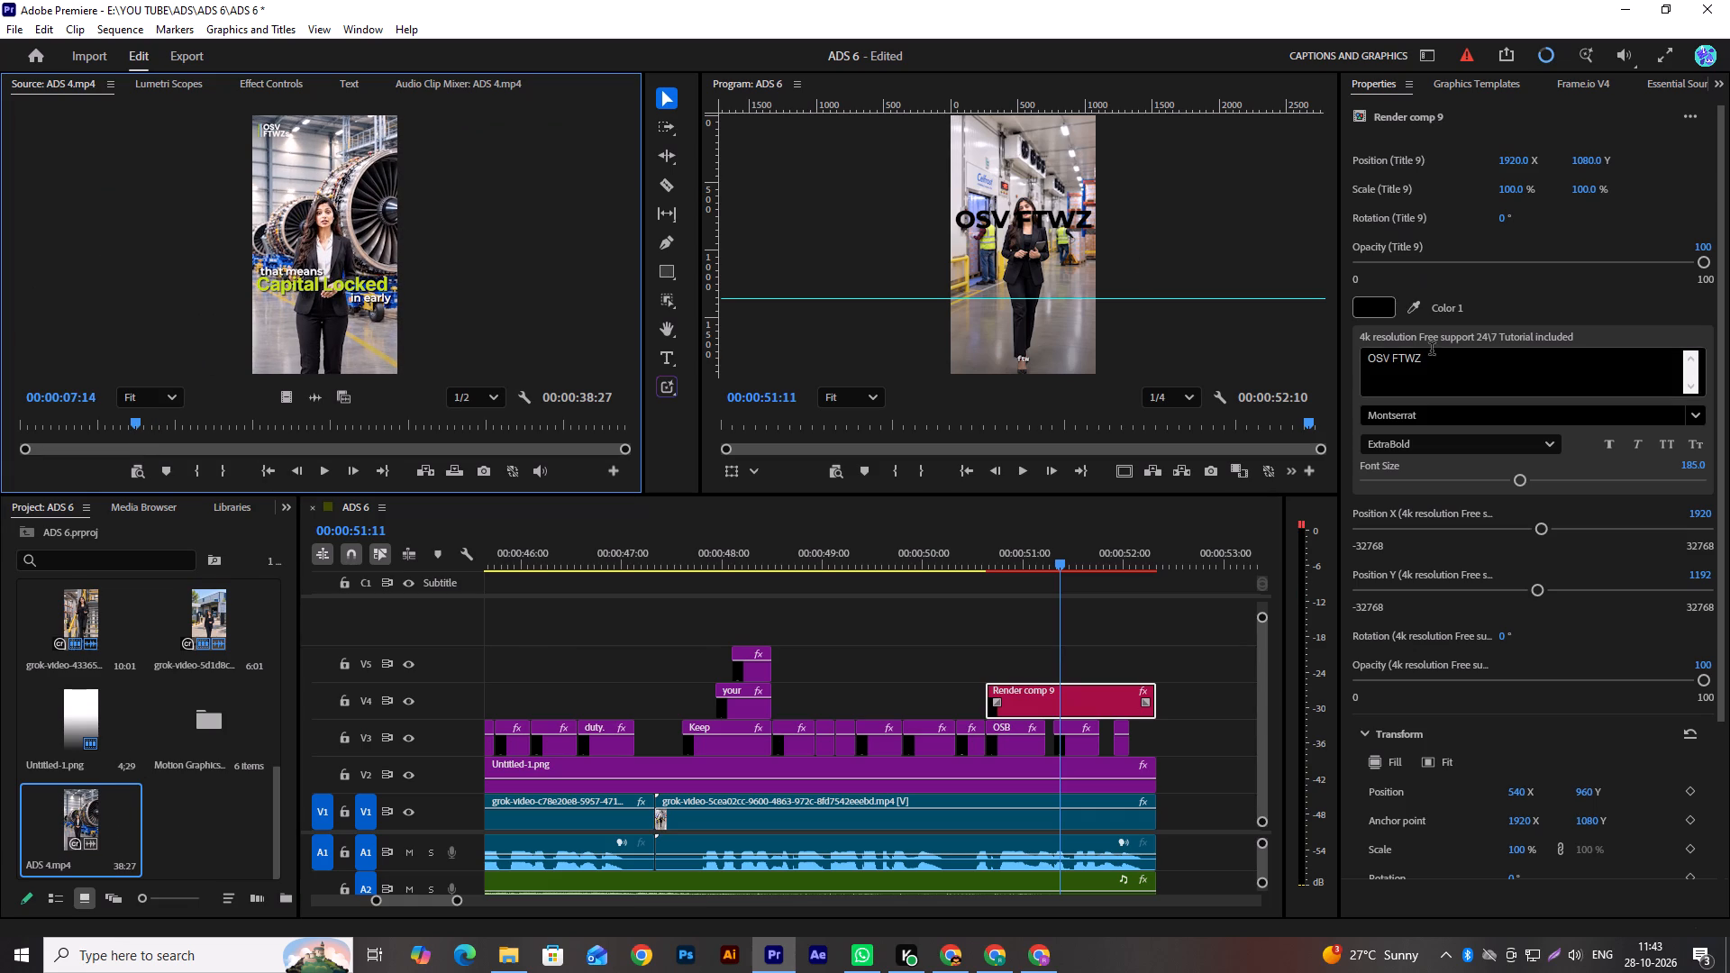
{"action": "left_click", "coordinate": [1419, 313]}
{"action": "scroll", "coordinate": [206, 272], "scroll_direction": "up", "scroll_amount": 6}
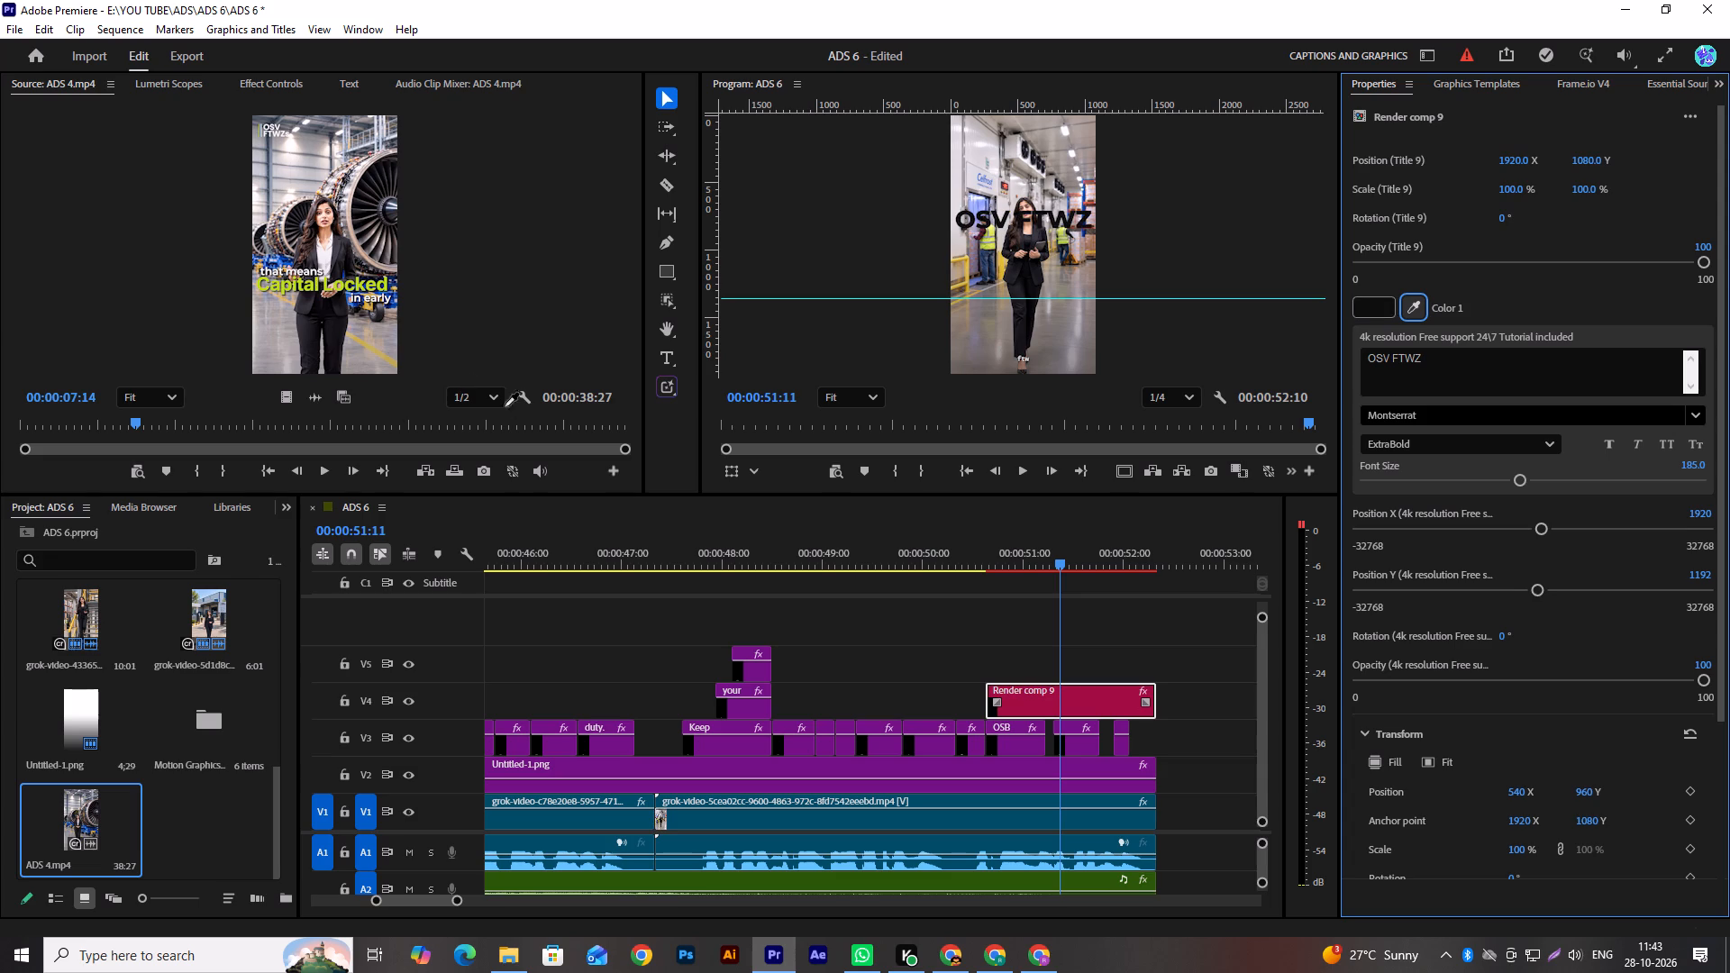
{"action": "left_click", "coordinate": [666, 101]}
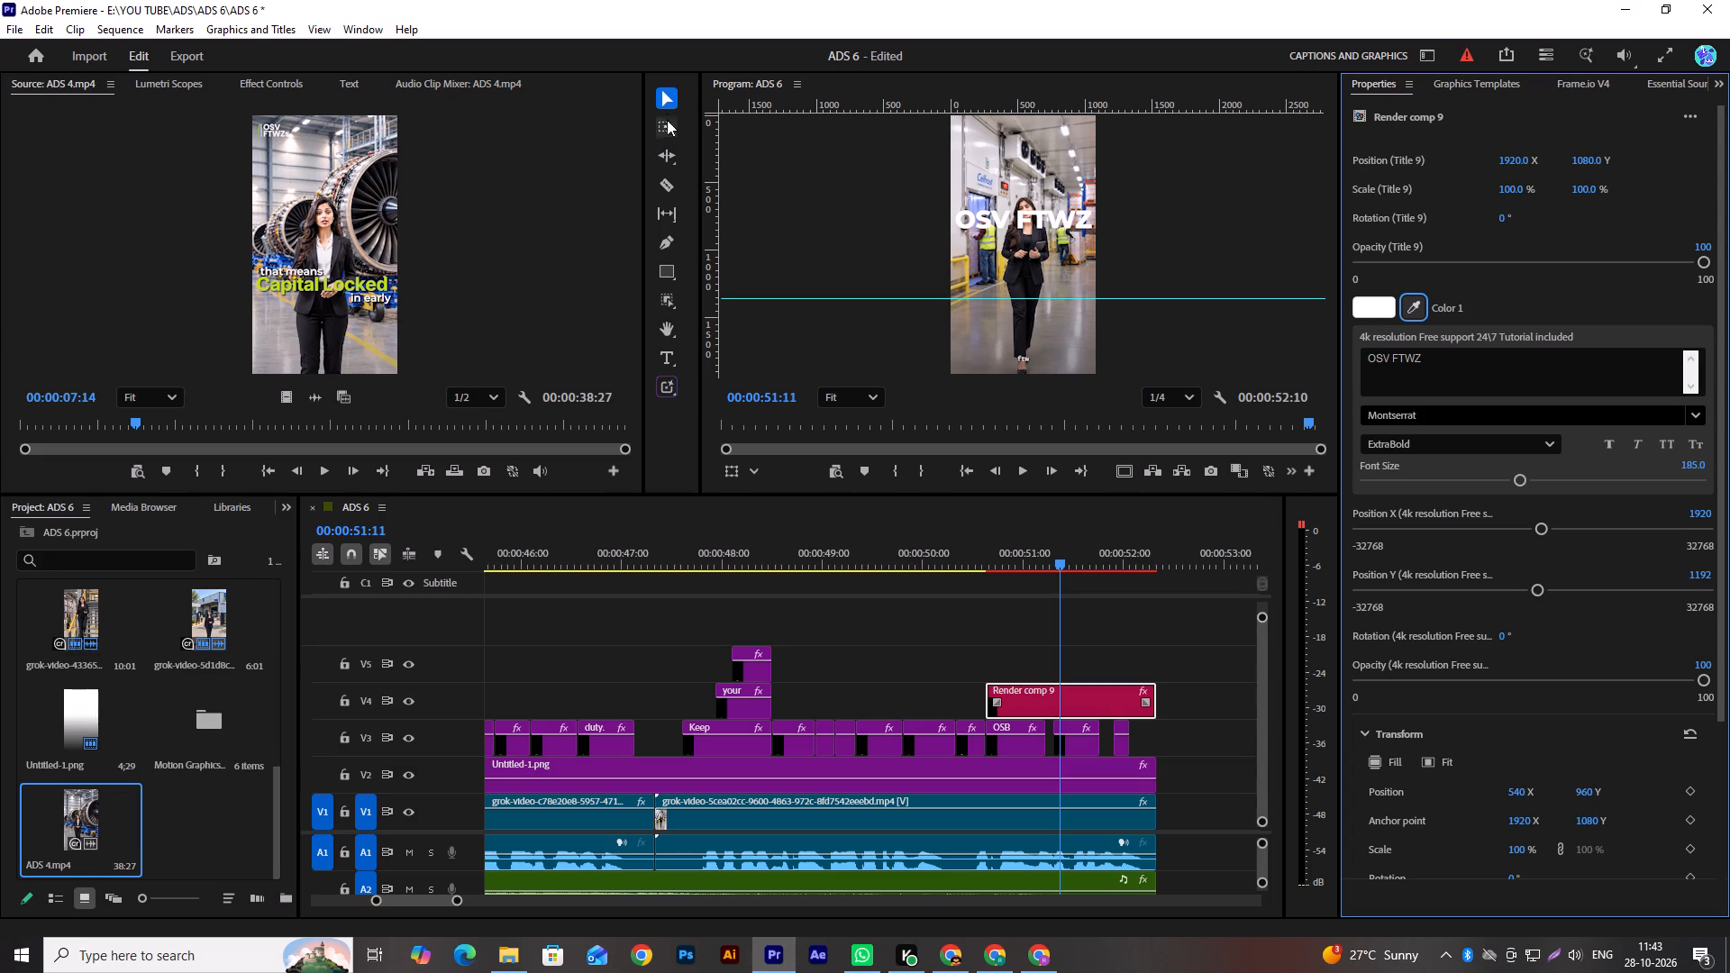
{"action": "scroll", "coordinate": [323, 298], "scroll_direction": "up", "scroll_amount": 20}
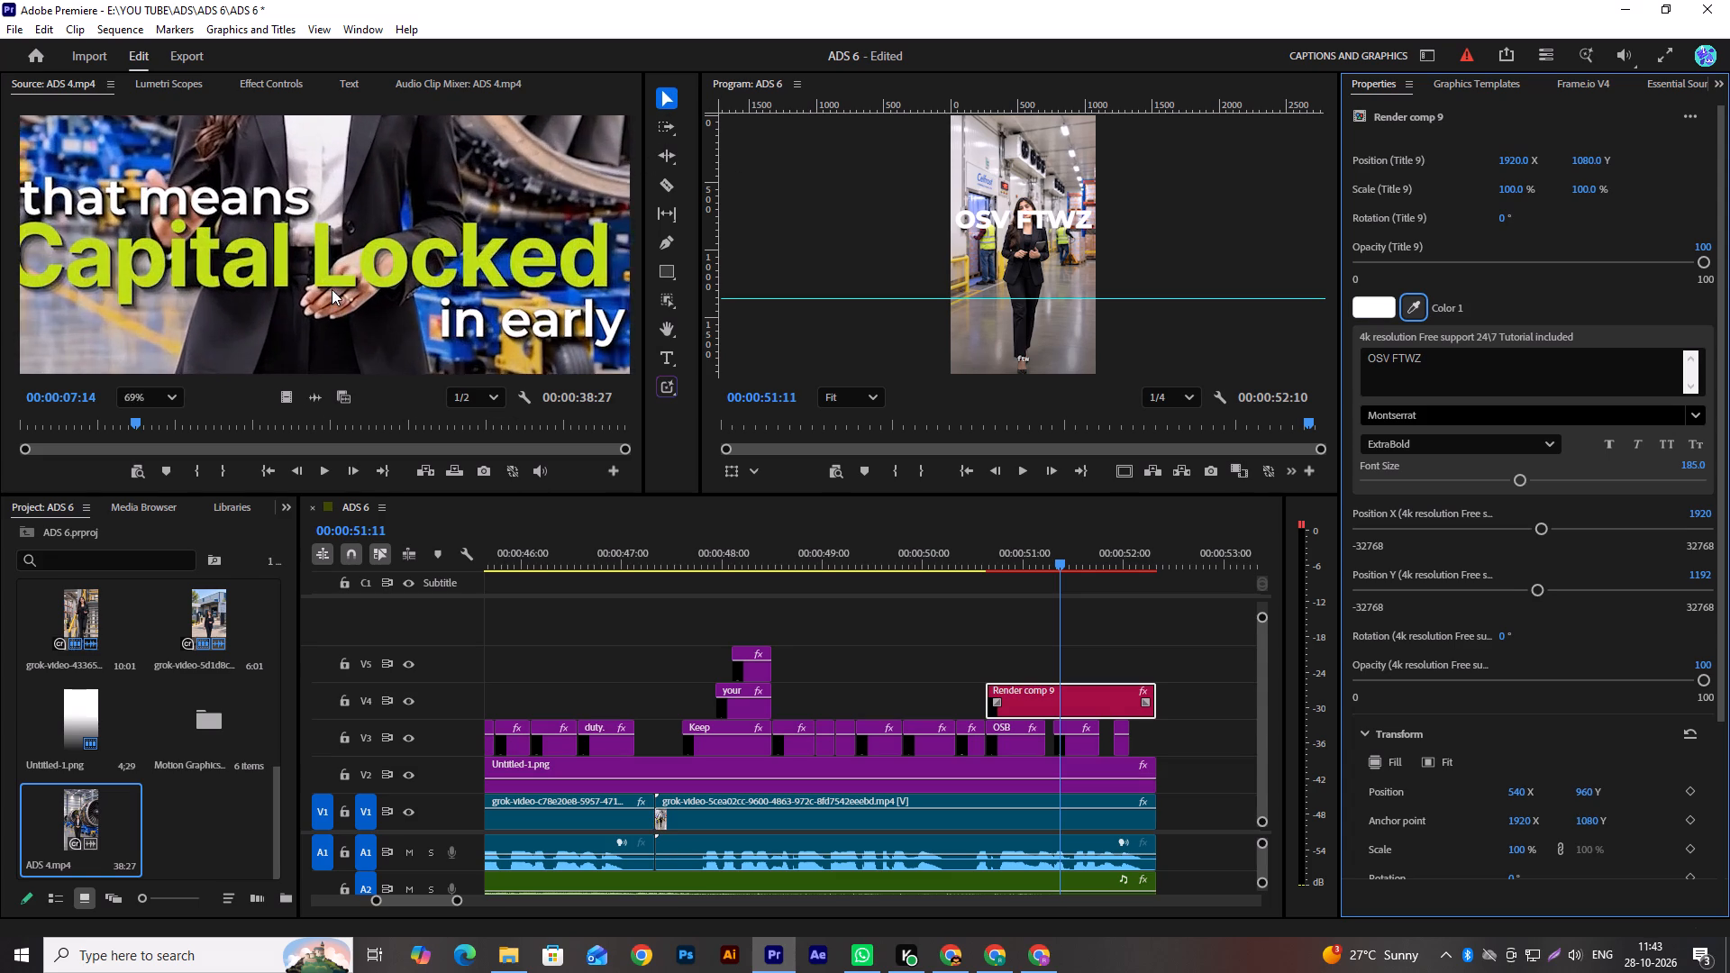
{"action": "scroll", "coordinate": [332, 289], "scroll_direction": "up", "scroll_amount": 3}
{"action": "left_click", "coordinate": [1415, 312]}
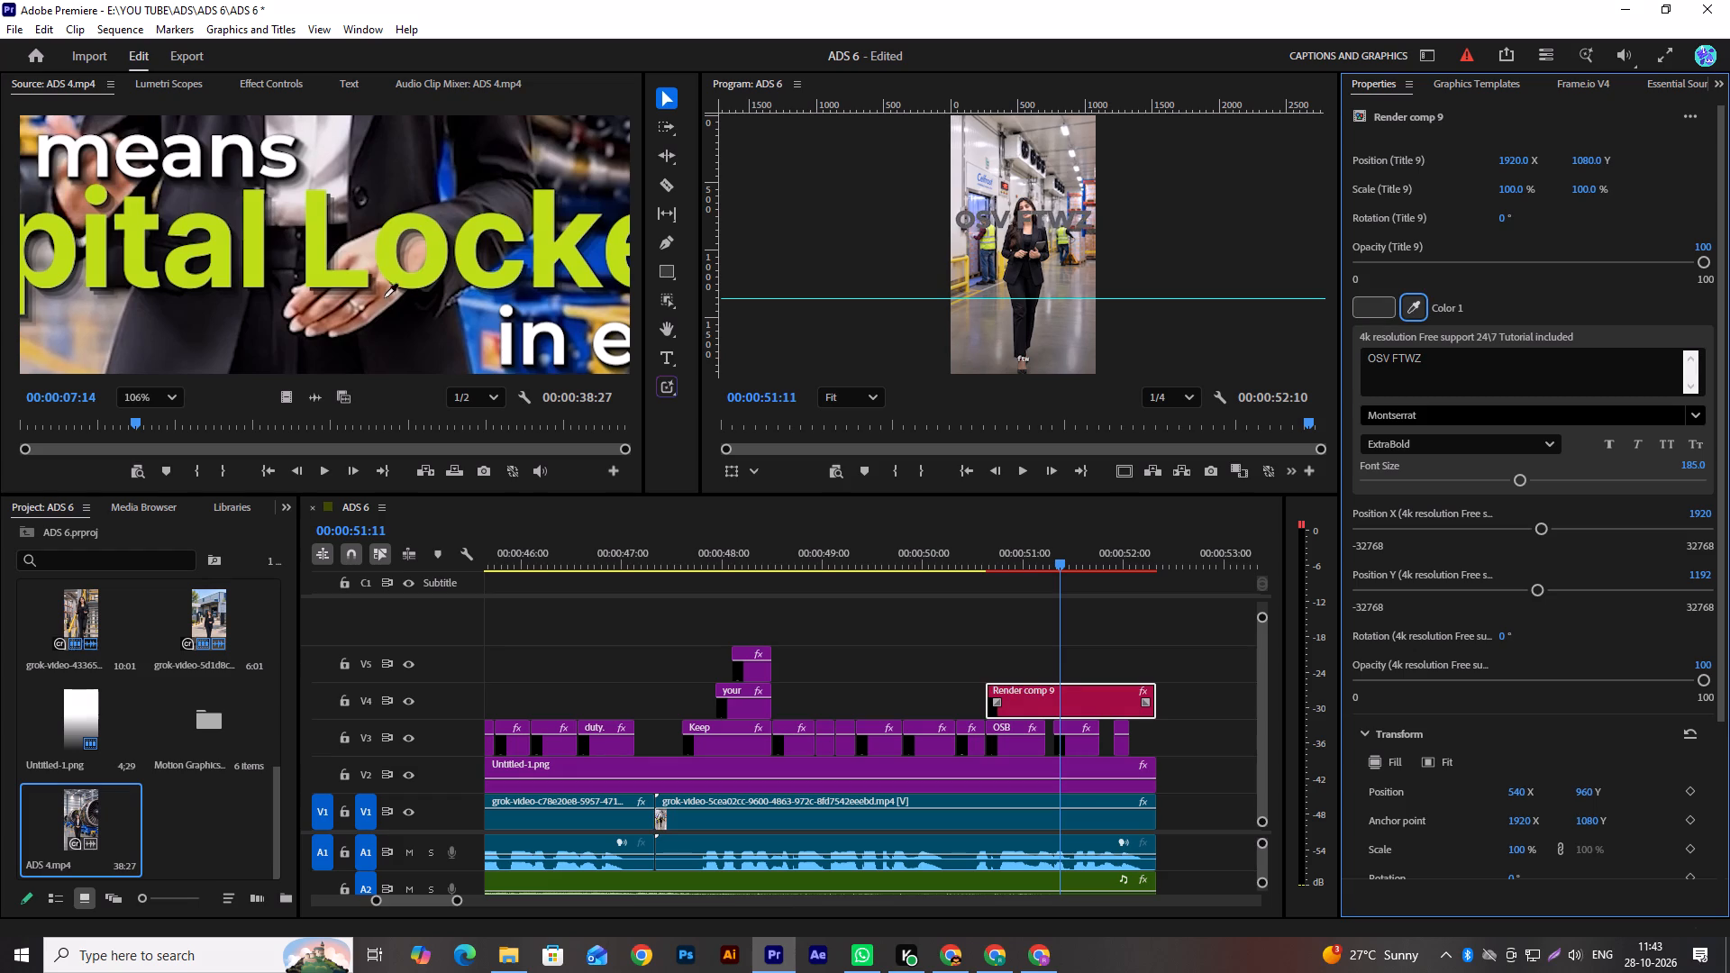
{"action": "left_click", "coordinate": [255, 231]}
{"action": "scroll", "coordinate": [445, 247], "scroll_direction": "down", "scroll_amount": 6}
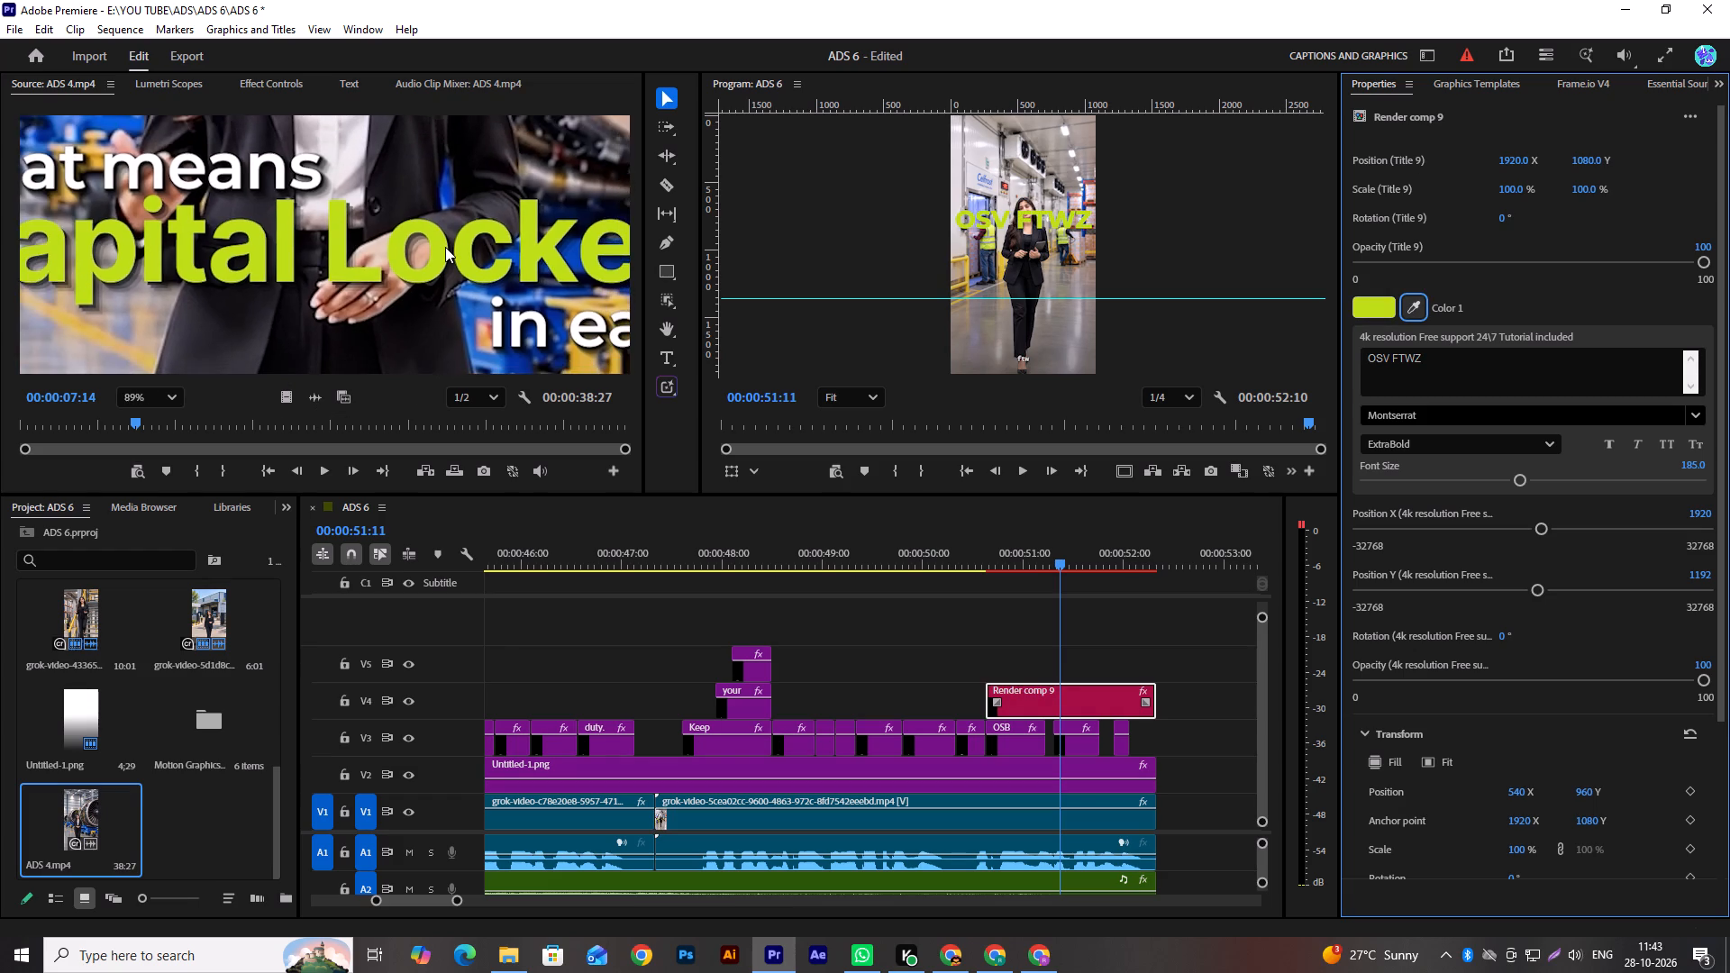
{"action": "scroll", "coordinate": [445, 247], "scroll_direction": "down", "scroll_amount": 9}
{"action": "scroll", "coordinate": [445, 247], "scroll_direction": "up", "scroll_amount": 1}
{"action": "scroll", "coordinate": [445, 247], "scroll_direction": "down", "scroll_amount": 2}
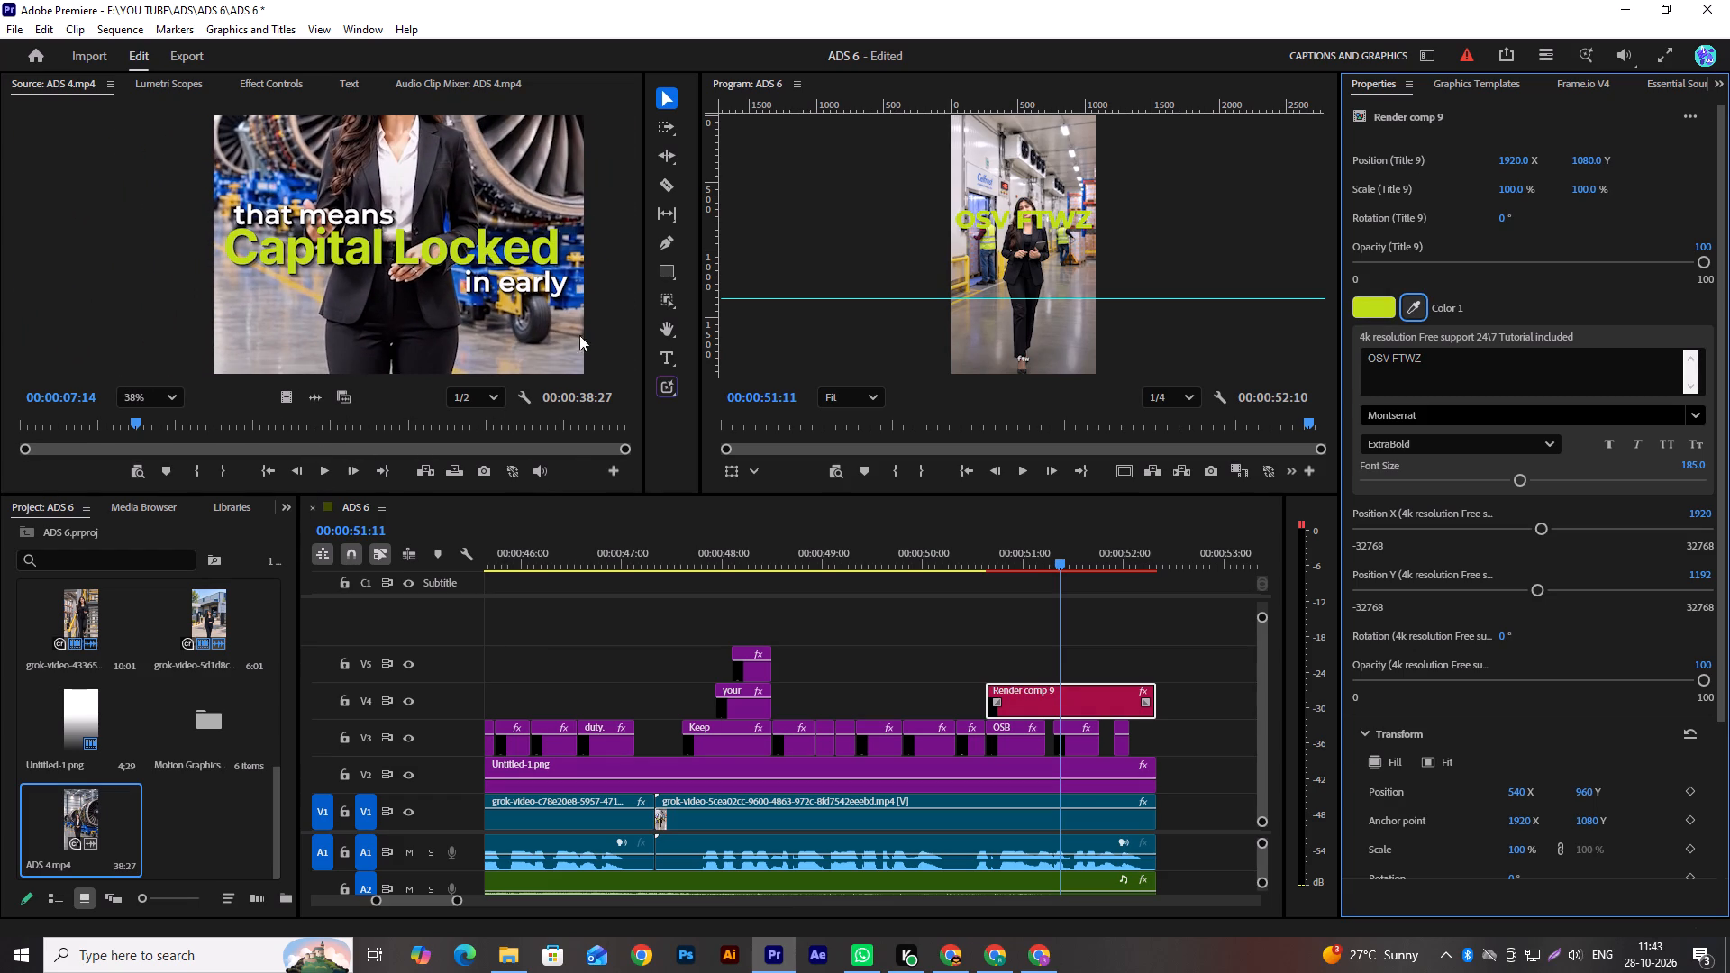
Delete the ADS 4.mp4 reference clip from the project.
{"action": "left_click", "coordinate": [123, 822]}
{"action": "left_click", "coordinate": [94, 824]}
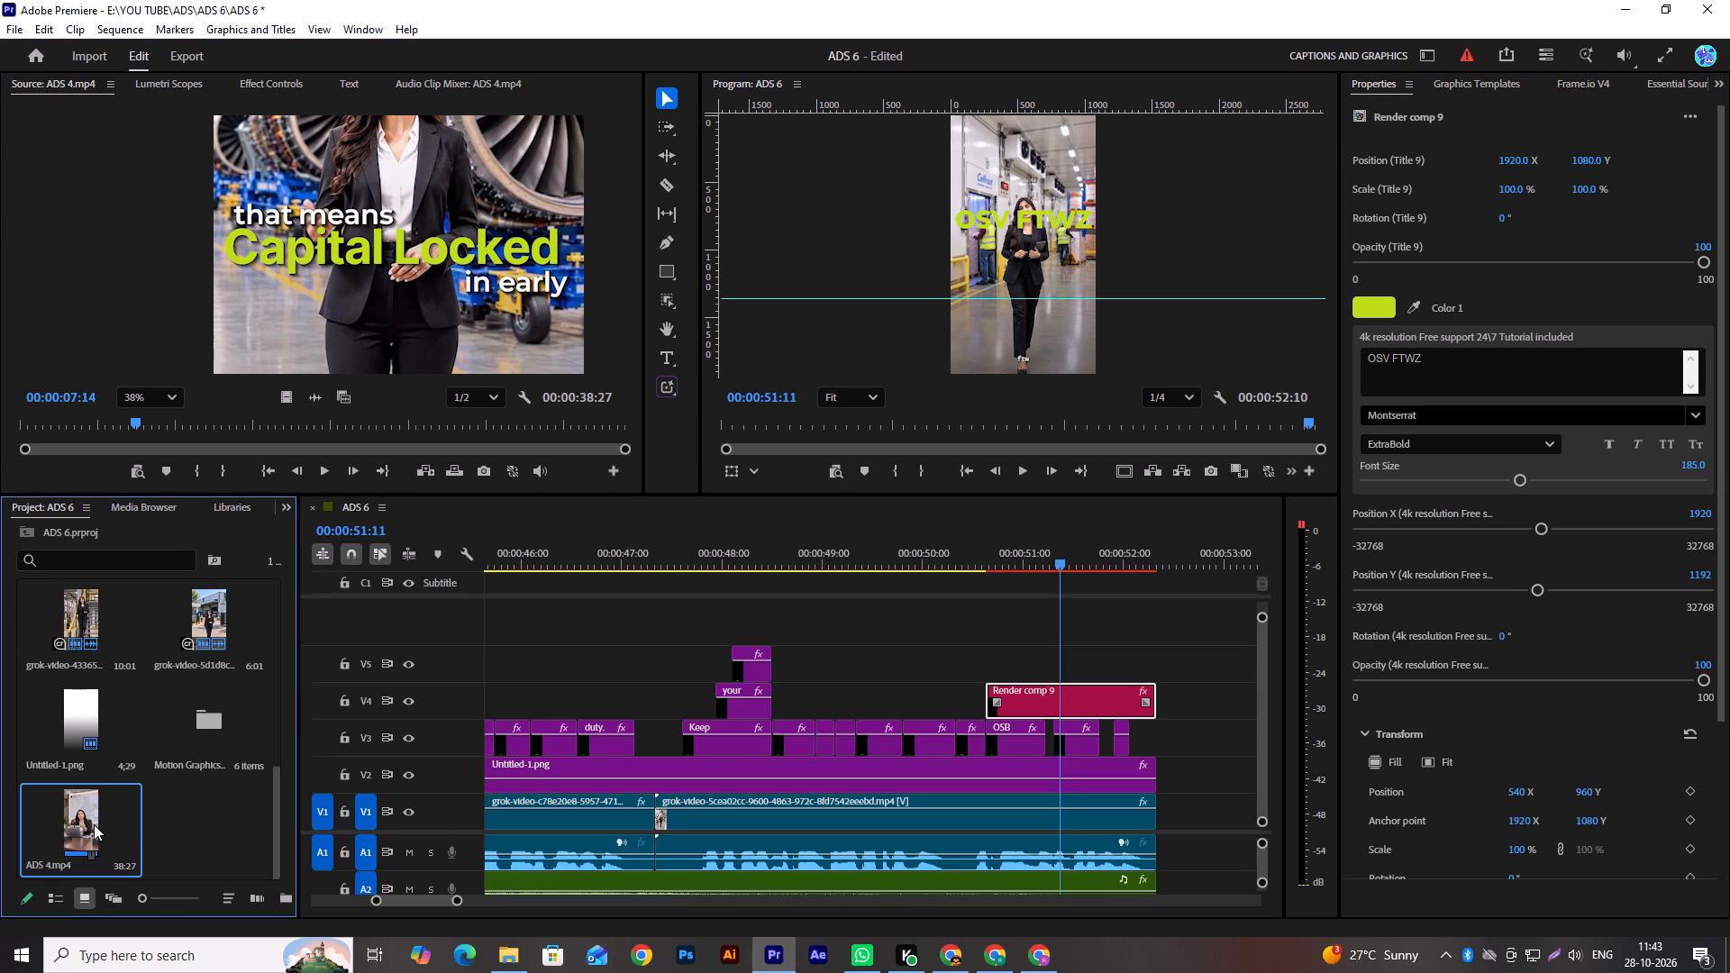
{"action": "key", "text": "Delete"}
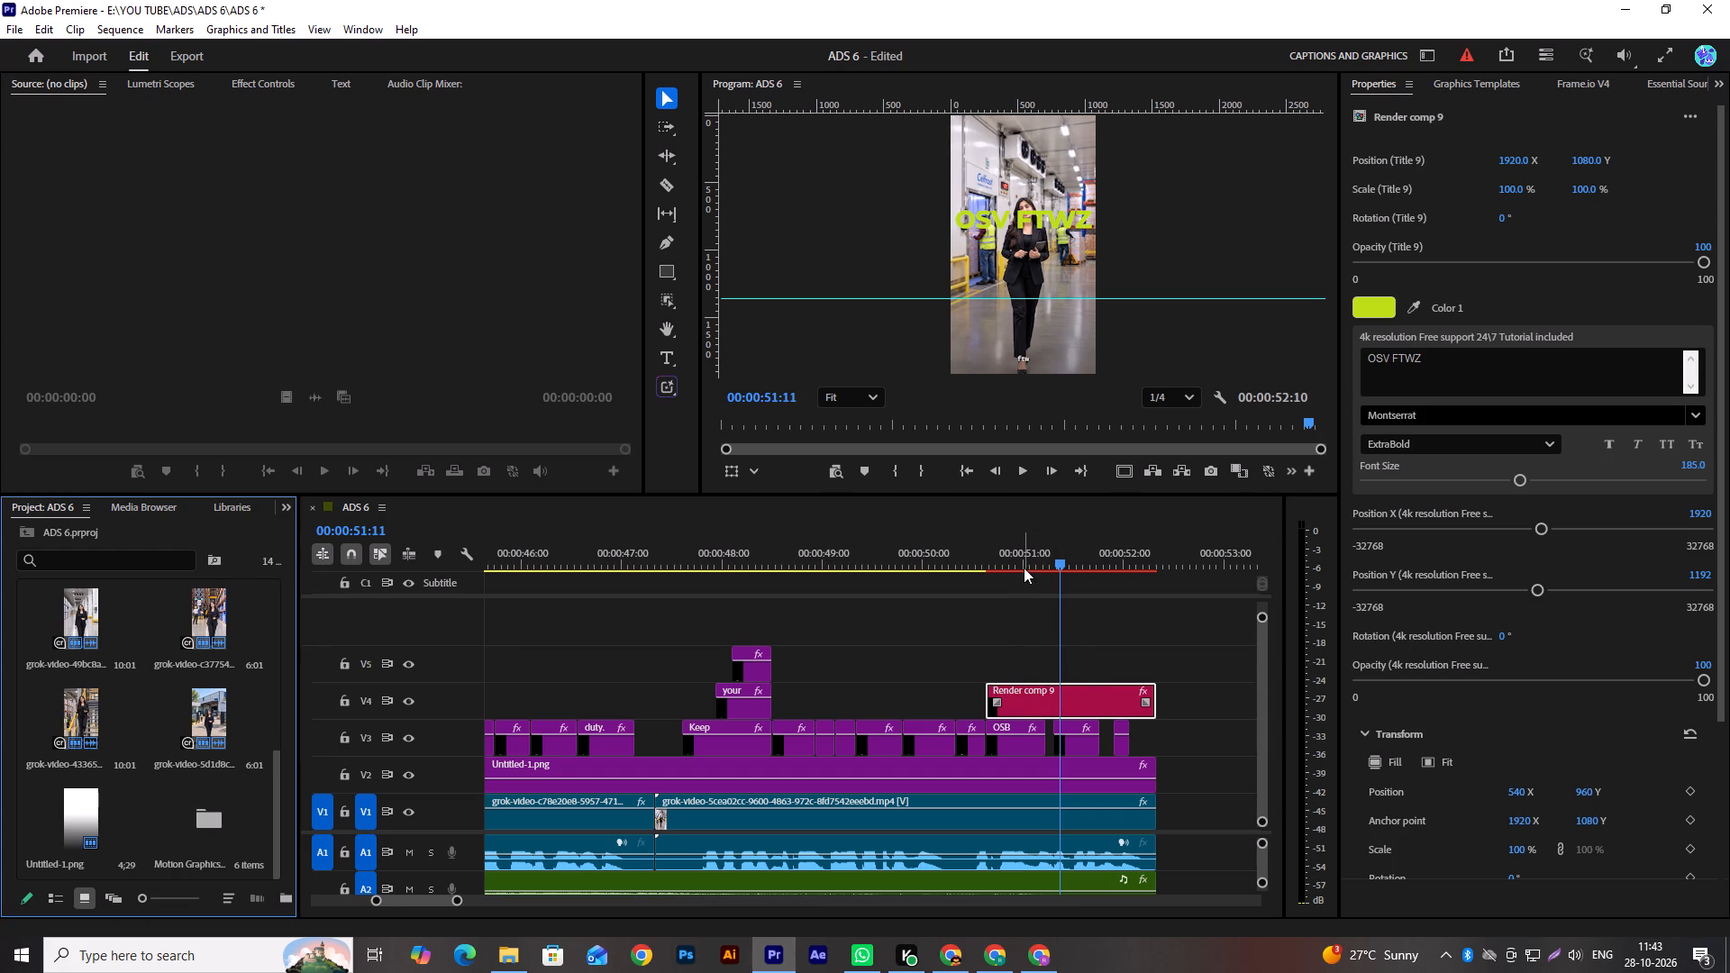
Set the "OSV FTWZ" title's font to Inter Black and its font size to 160.
{"action": "left_click", "coordinate": [1480, 415]}
{"action": "type", "text": "inter"}
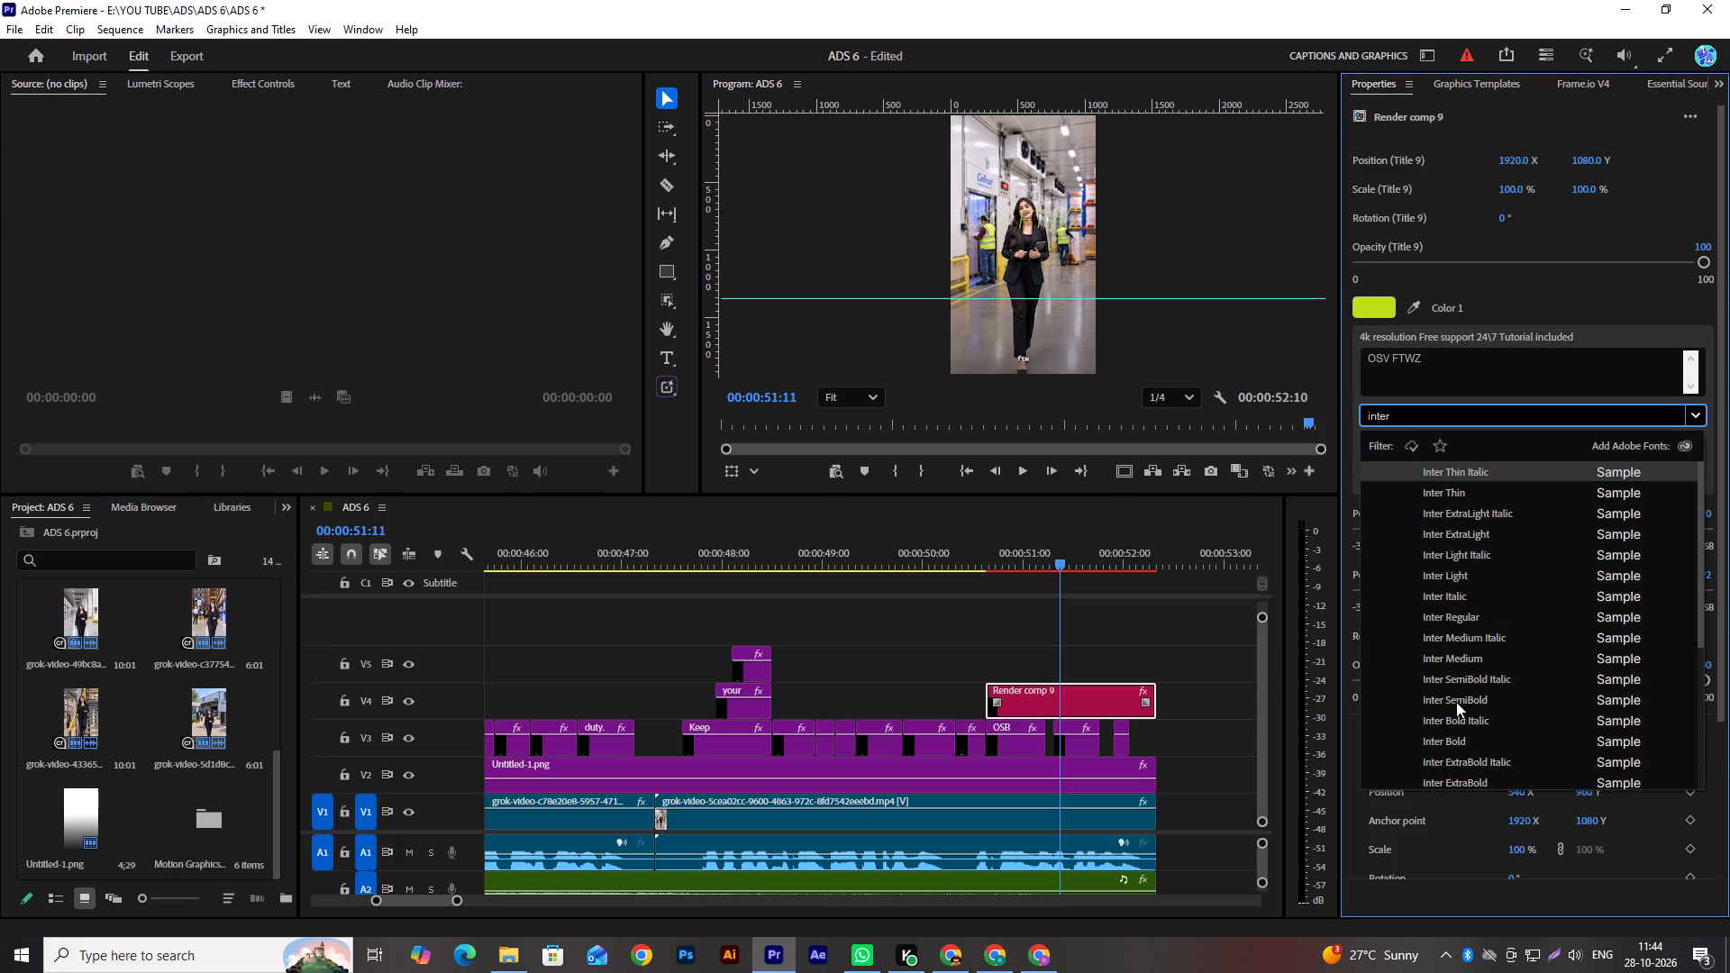
{"action": "scroll", "coordinate": [1470, 740], "scroll_direction": "down", "scroll_amount": 5}
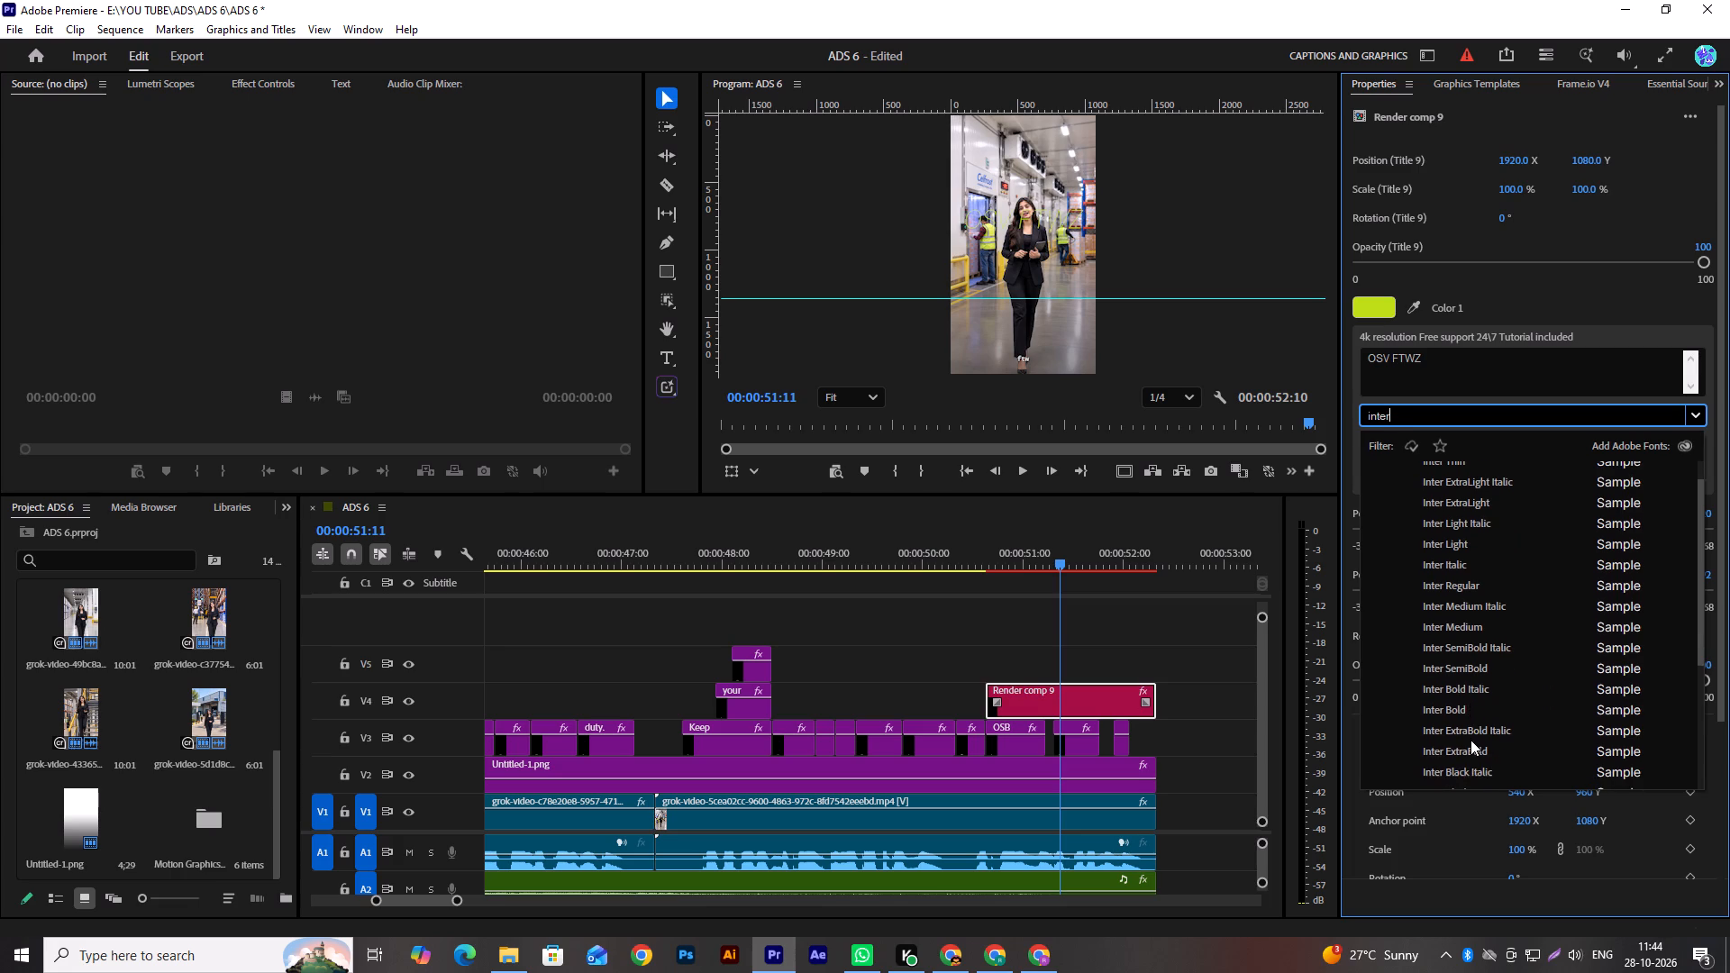
{"action": "scroll", "coordinate": [1470, 740], "scroll_direction": "down", "scroll_amount": 10}
{"action": "left_click", "coordinate": [1460, 727]}
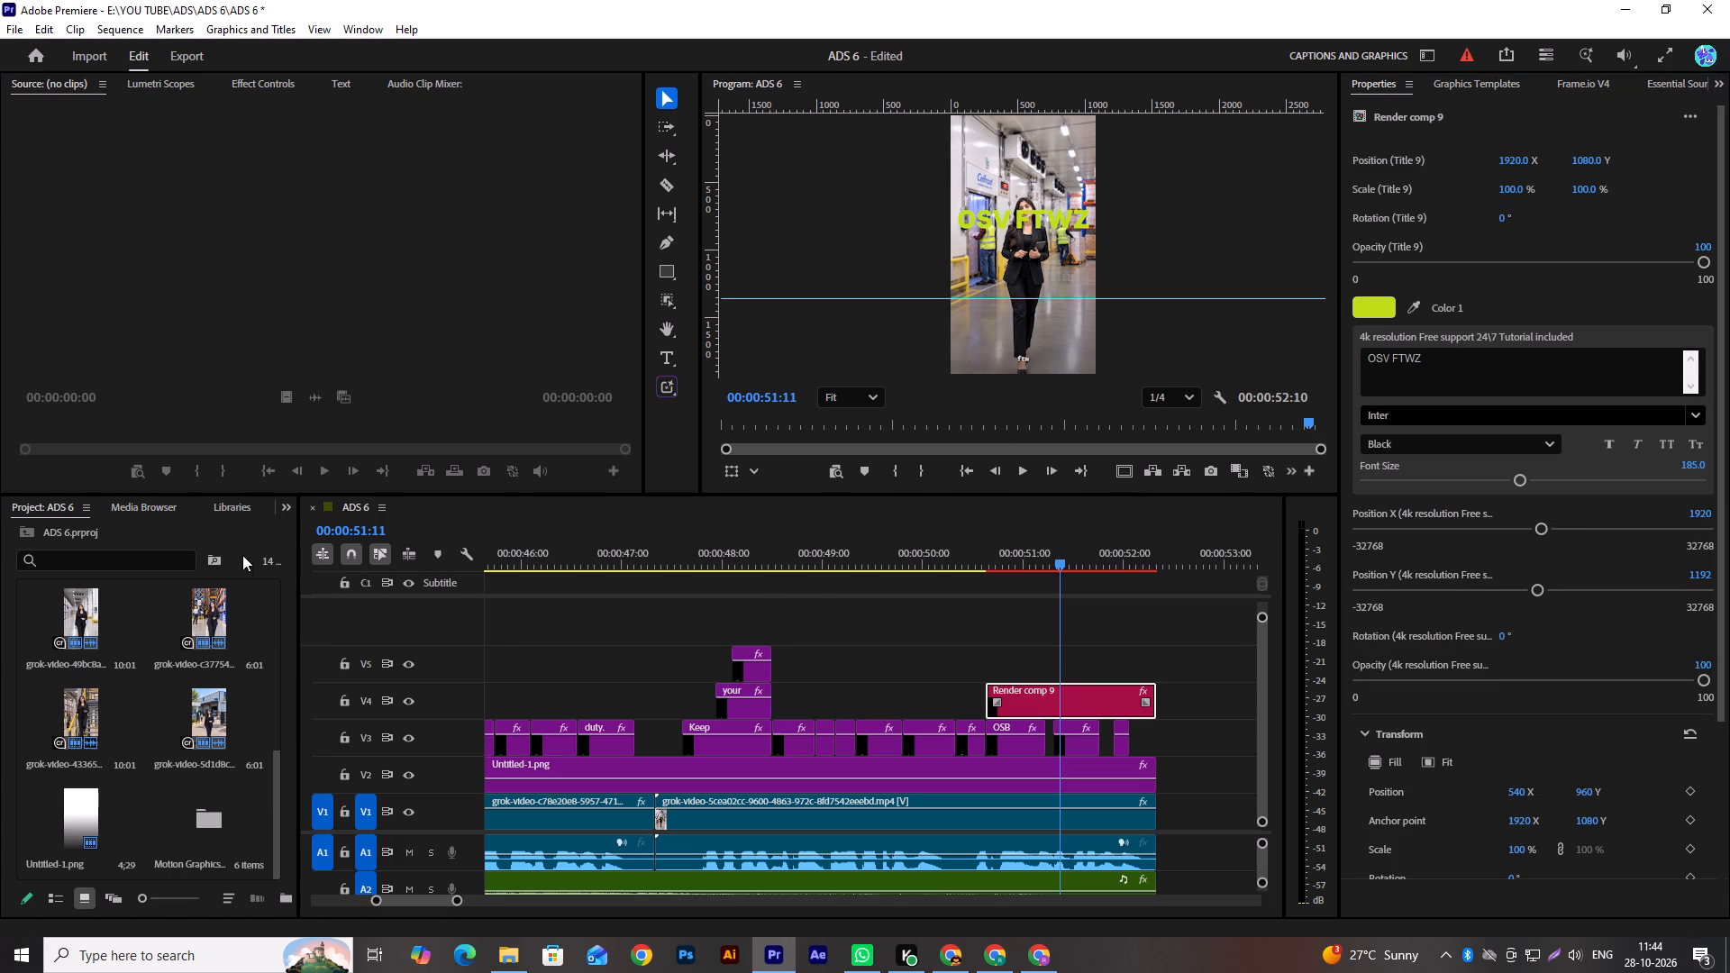
{"action": "left_click", "coordinate": [1694, 462]}
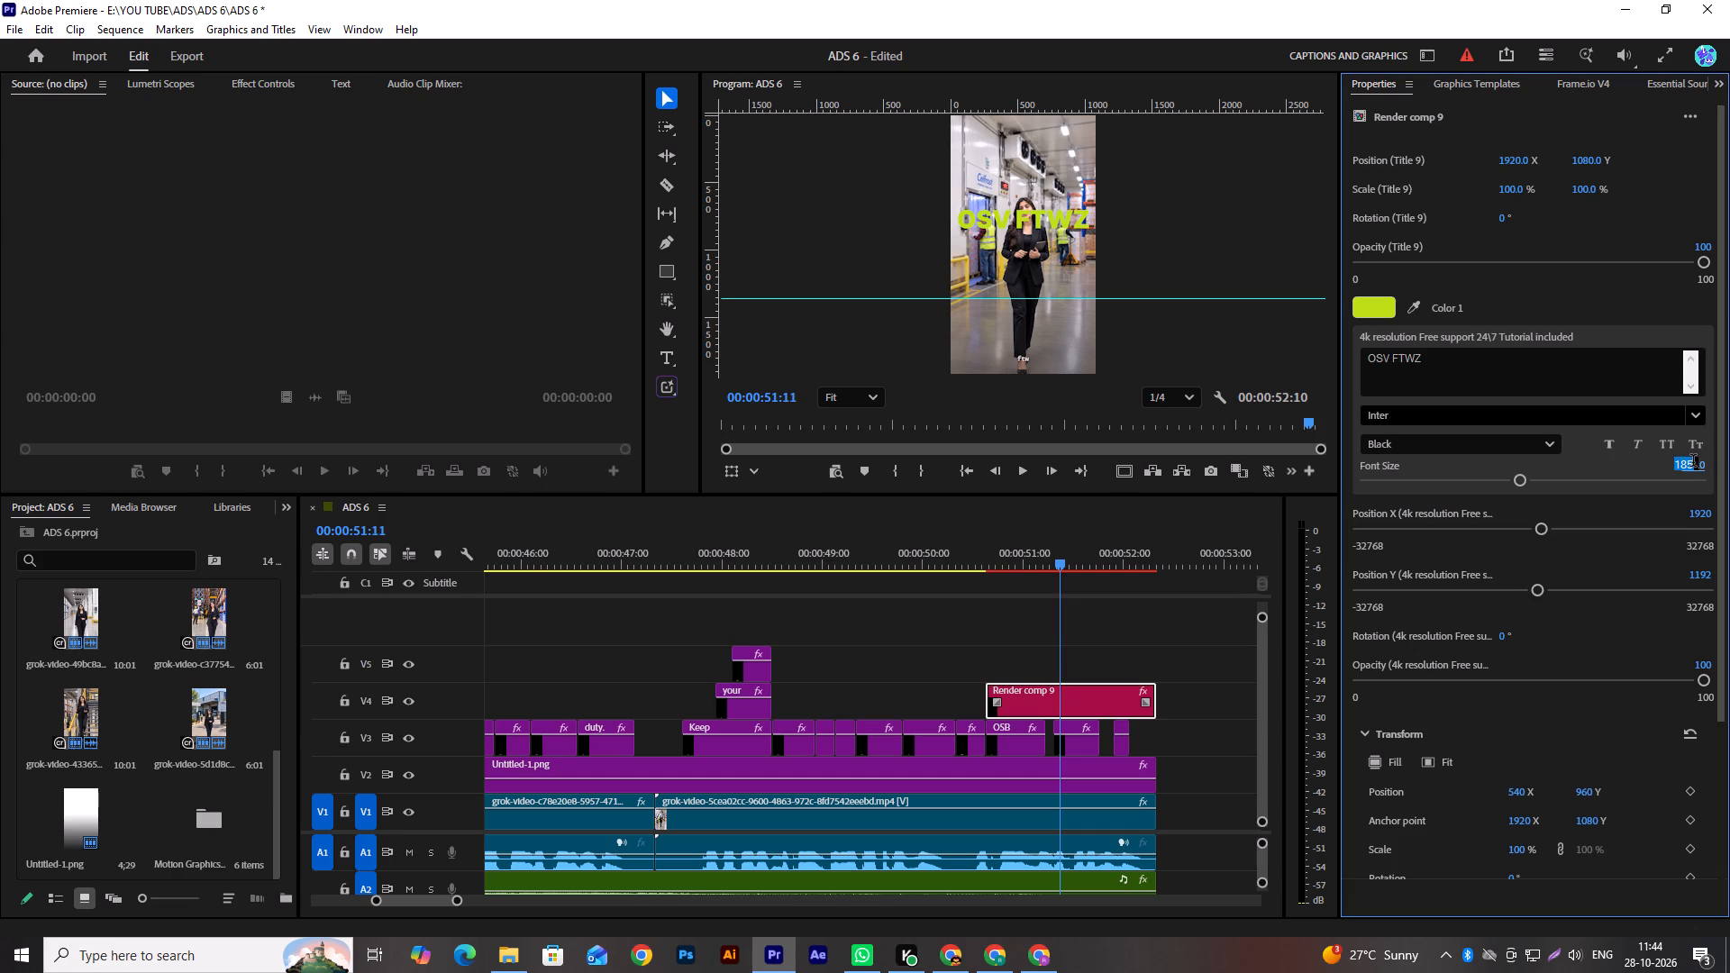
{"action": "type", "text": "160"}
{"action": "key", "text": "Return"}
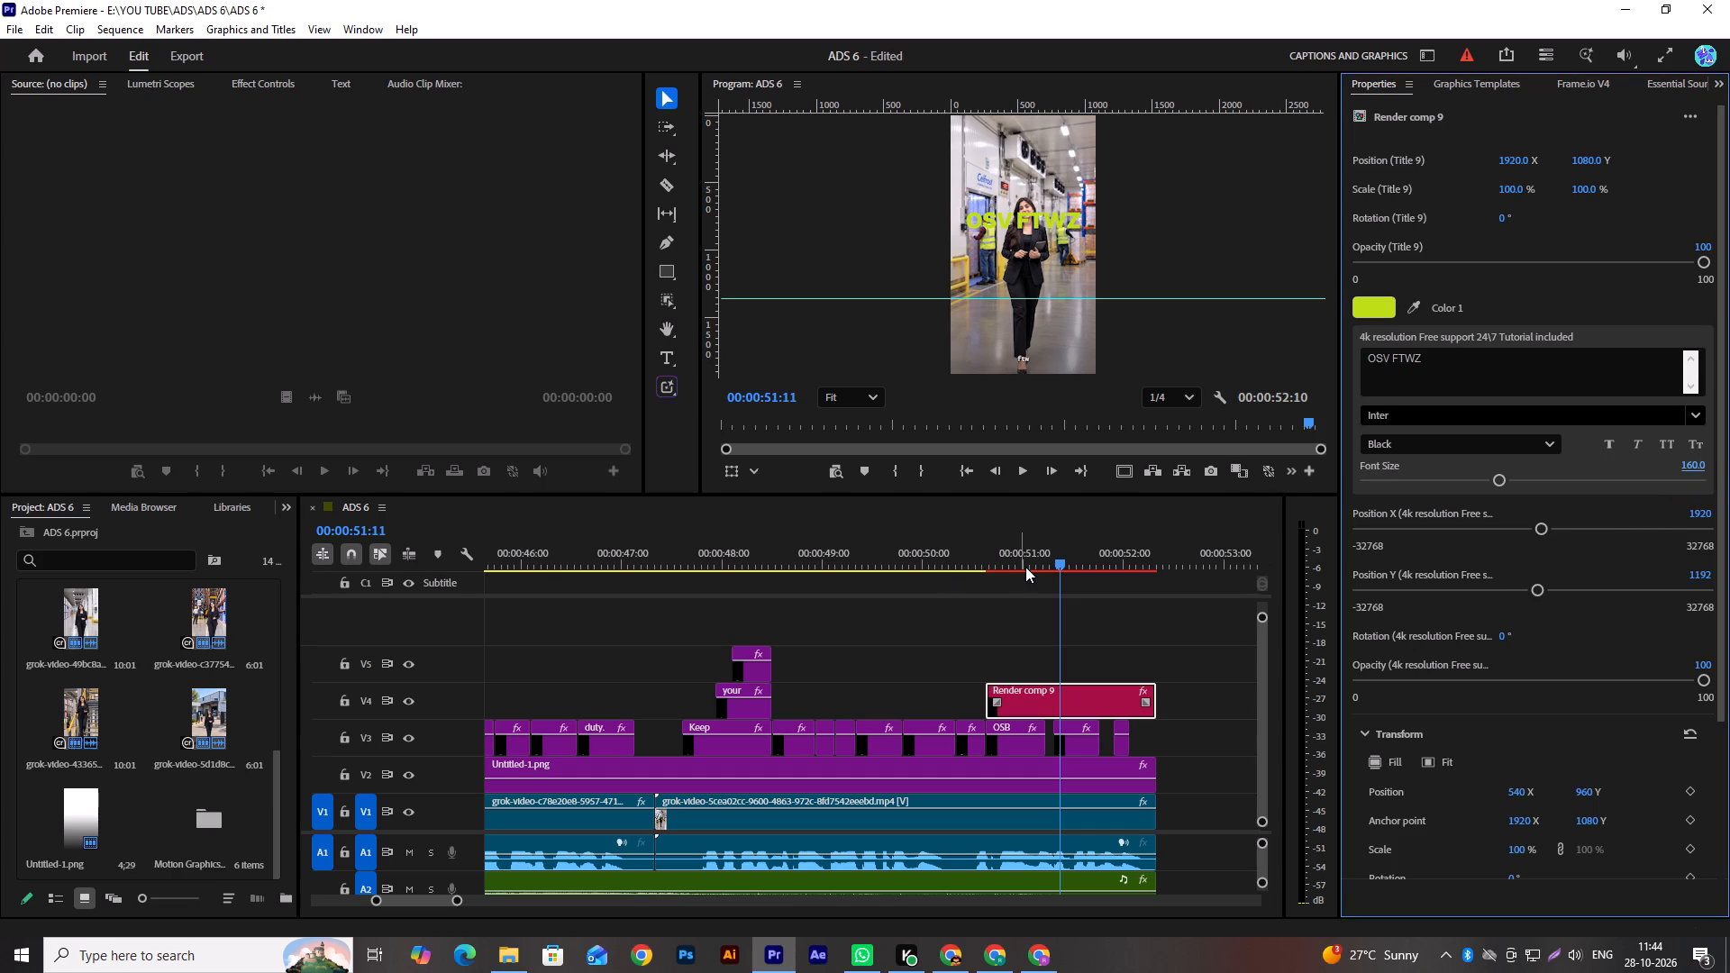
Play back and scrub the restyled "OSV FTWZ" title to examine it against the captions over the closing shot.
{"action": "left_click_drag", "start_coordinate": [1010, 562], "coordinate": [979, 568]}
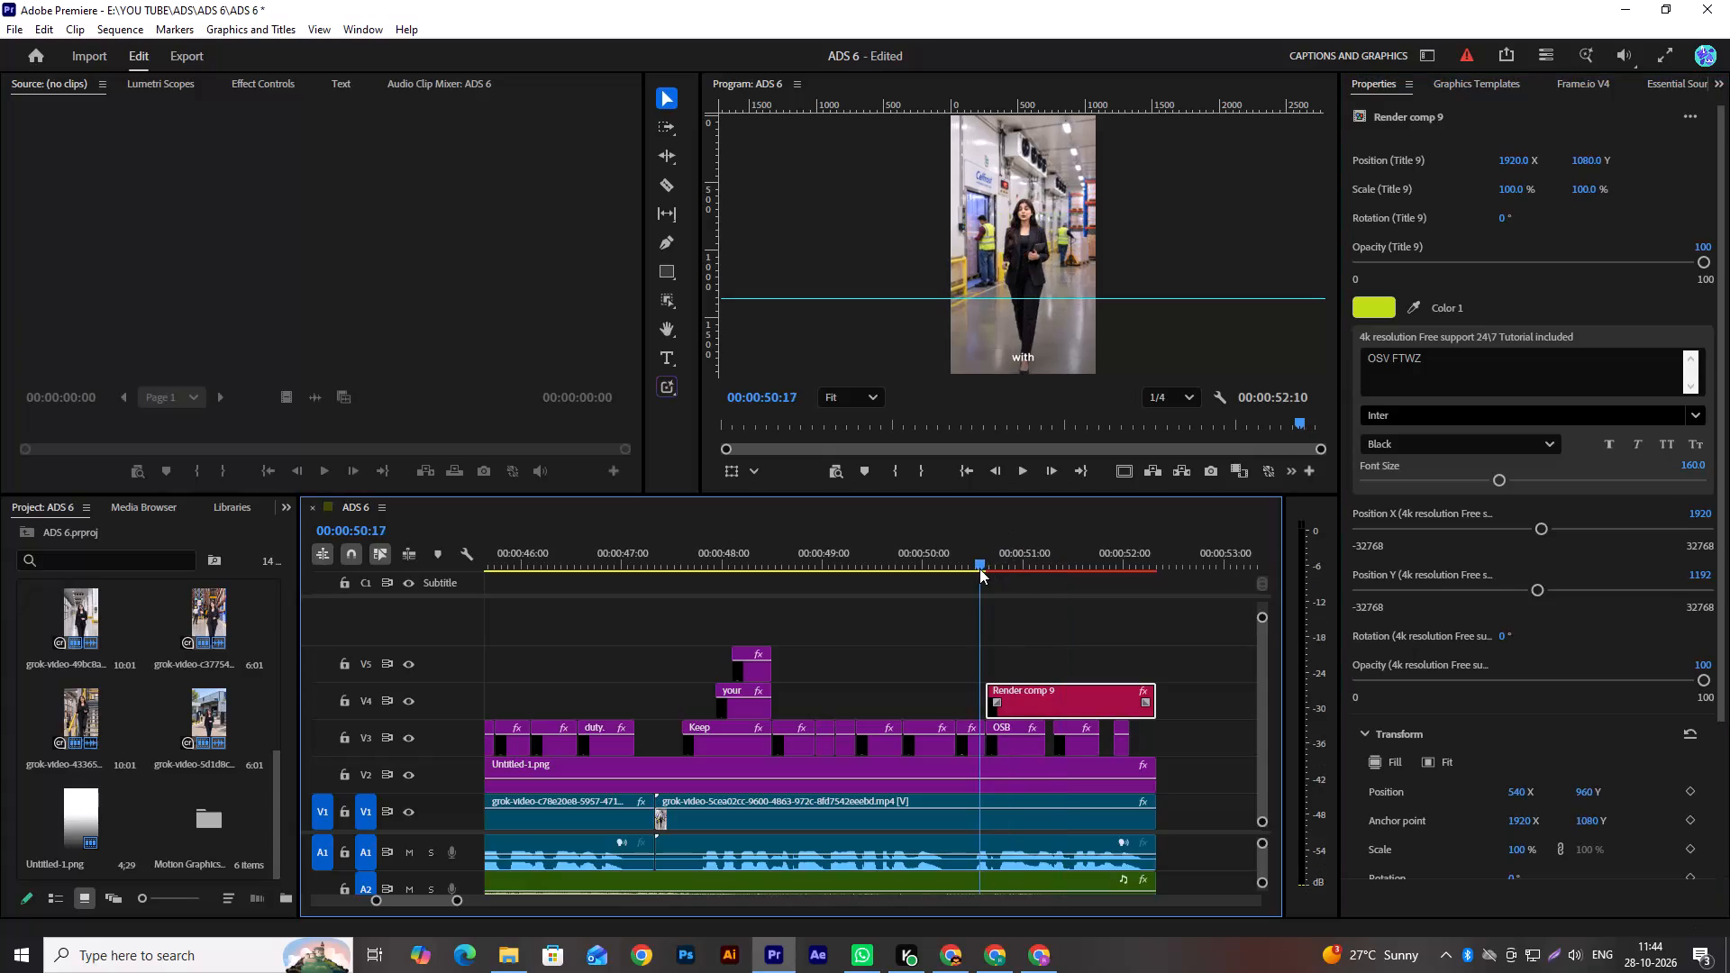
{"action": "left_click_drag", "start_coordinate": [979, 568], "coordinate": [998, 568]}
{"action": "key", "text": "space"}
{"action": "key", "text": "space"}
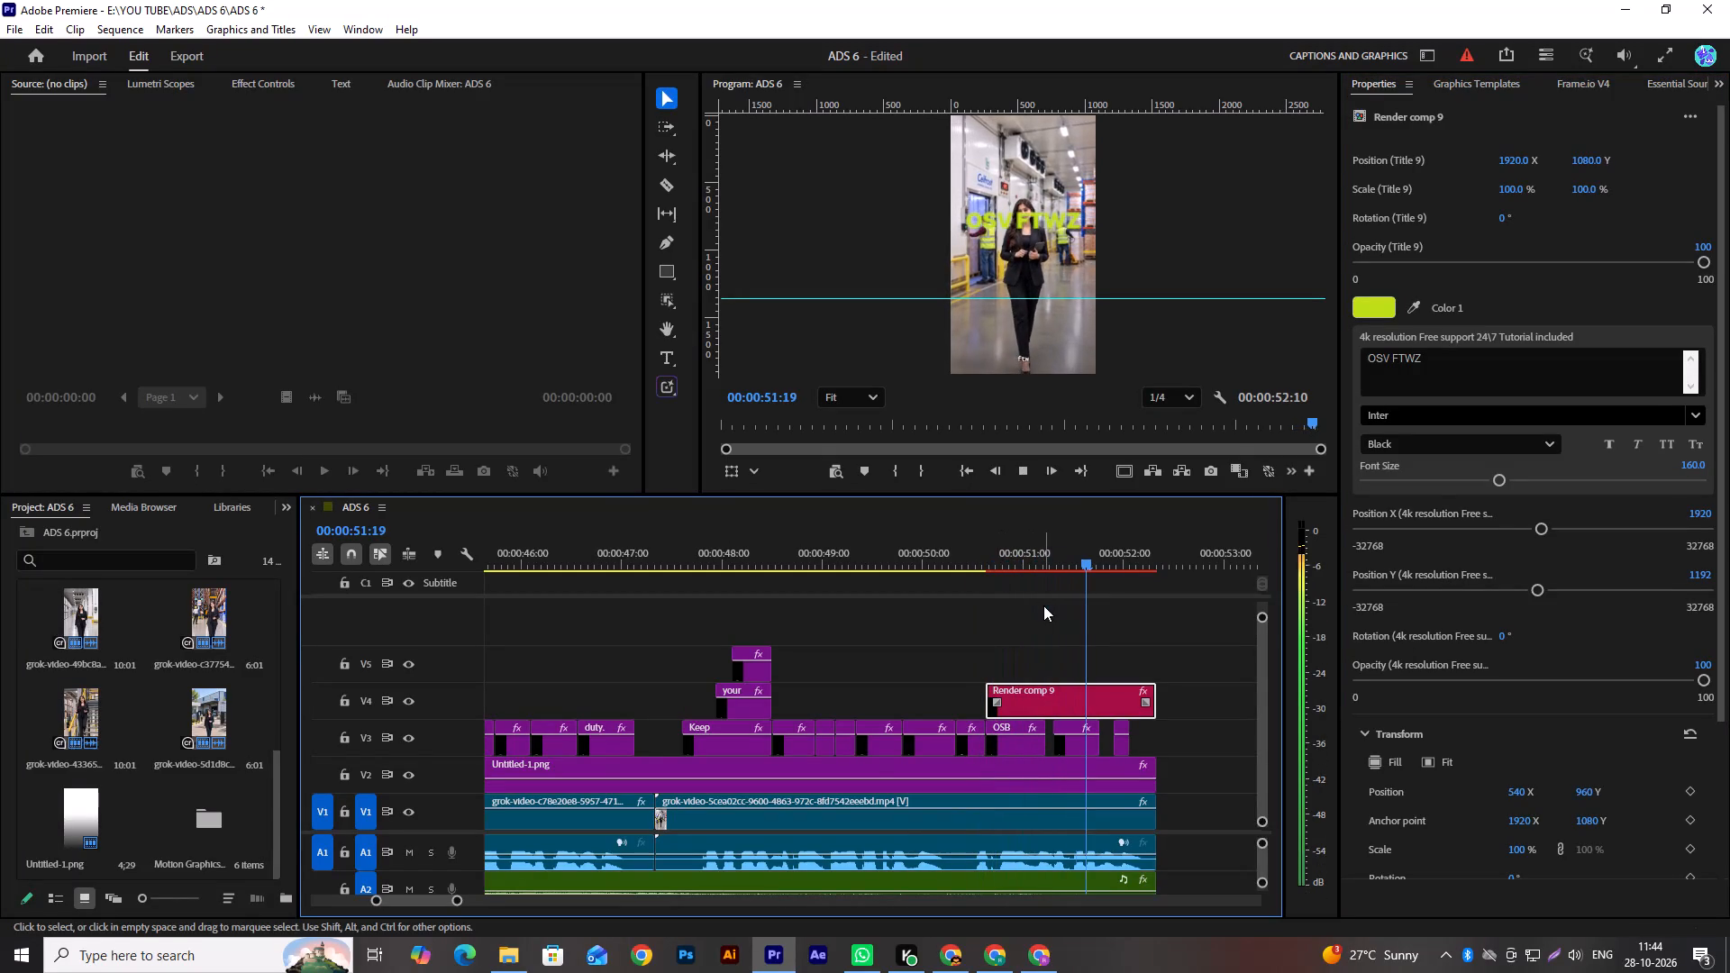
{"action": "key", "text": "space"}
{"action": "key", "text": "space"}
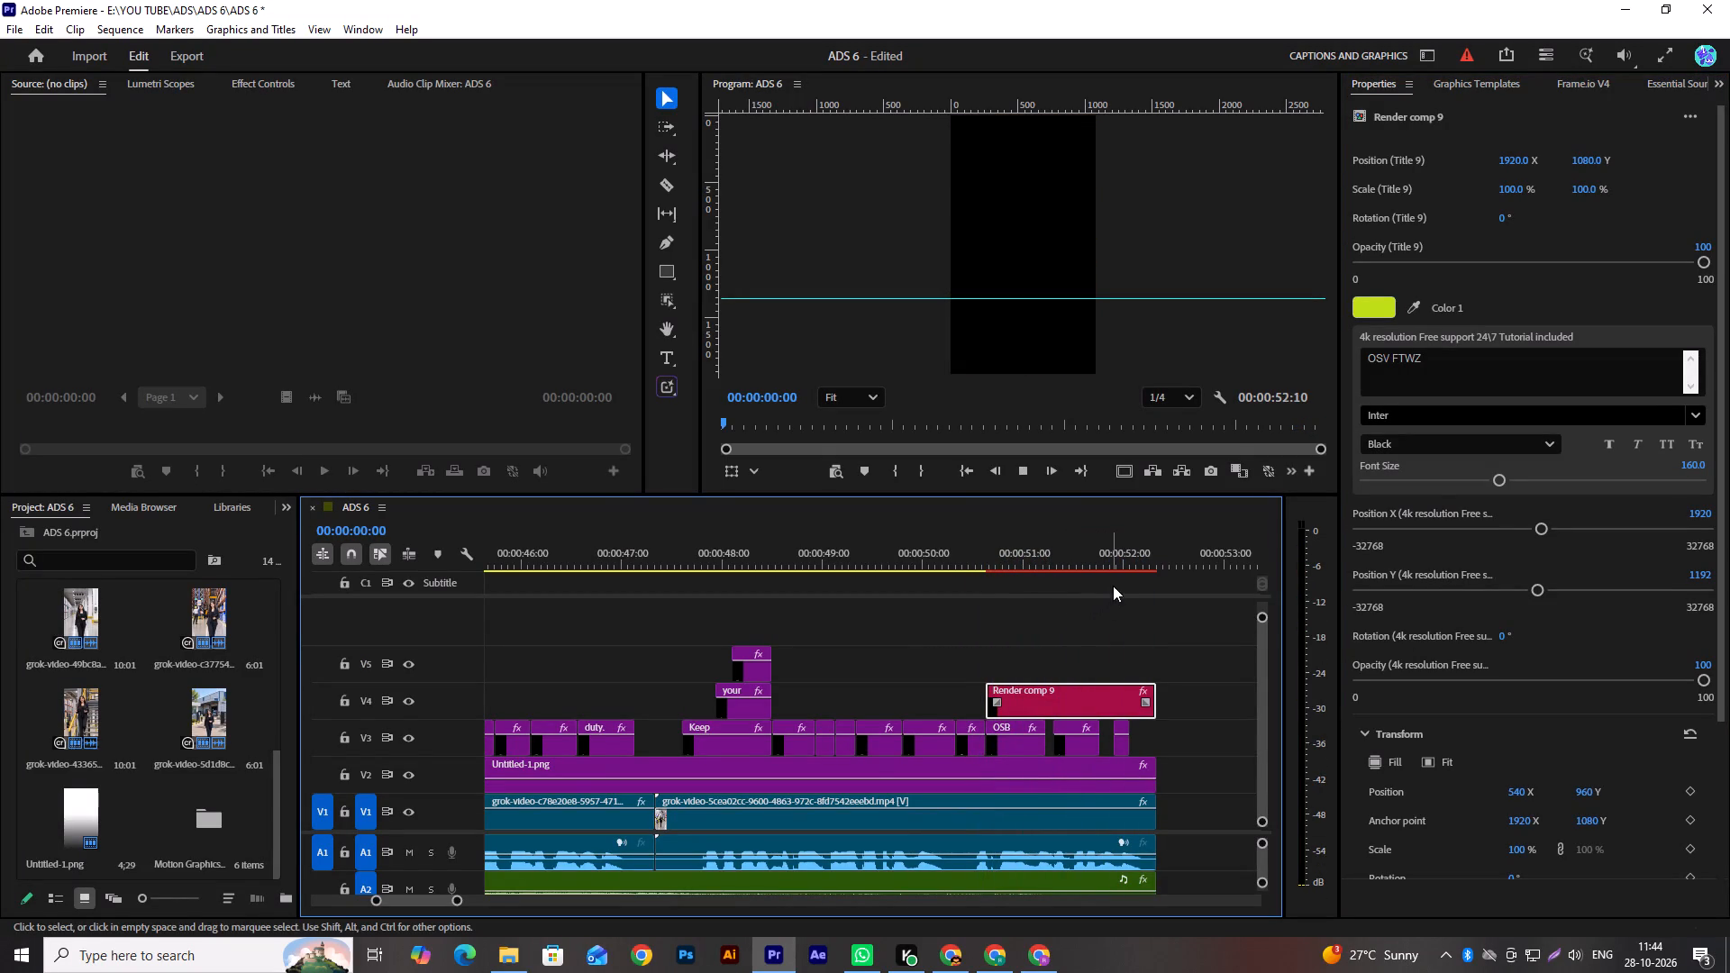
{"action": "left_click", "coordinate": [1115, 567]}
{"action": "scroll", "coordinate": [1084, 650], "scroll_direction": "down", "scroll_amount": 8, "text": "alt"}
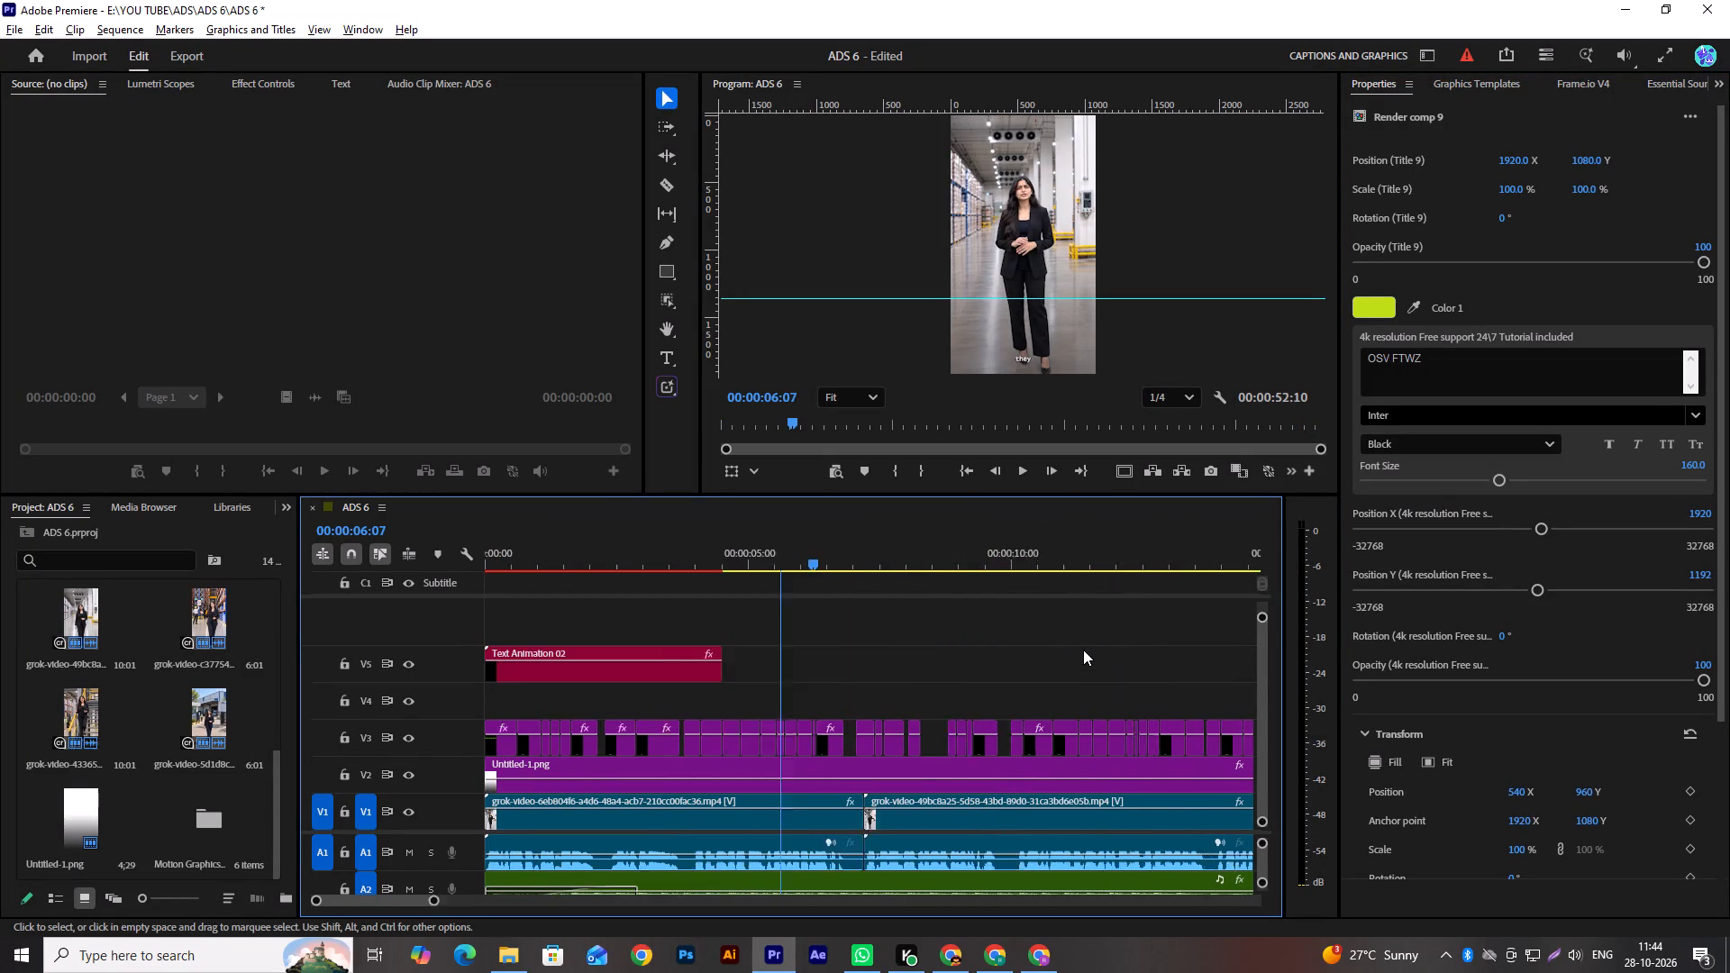
{"action": "scroll", "coordinate": [1083, 650], "scroll_direction": "down", "scroll_amount": 1, "text": "alt"}
{"action": "scroll", "coordinate": [1083, 650], "scroll_direction": "down", "scroll_amount": 5}
{"action": "scroll", "coordinate": [1083, 650], "scroll_direction": "up", "scroll_amount": 1}
{"action": "scroll", "coordinate": [1083, 650], "scroll_direction": "down", "scroll_amount": 11}
{"action": "scroll", "coordinate": [1013, 604], "scroll_direction": "up", "scroll_amount": 1}
{"action": "scroll", "coordinate": [1013, 604], "scroll_direction": "down", "scroll_amount": 20}
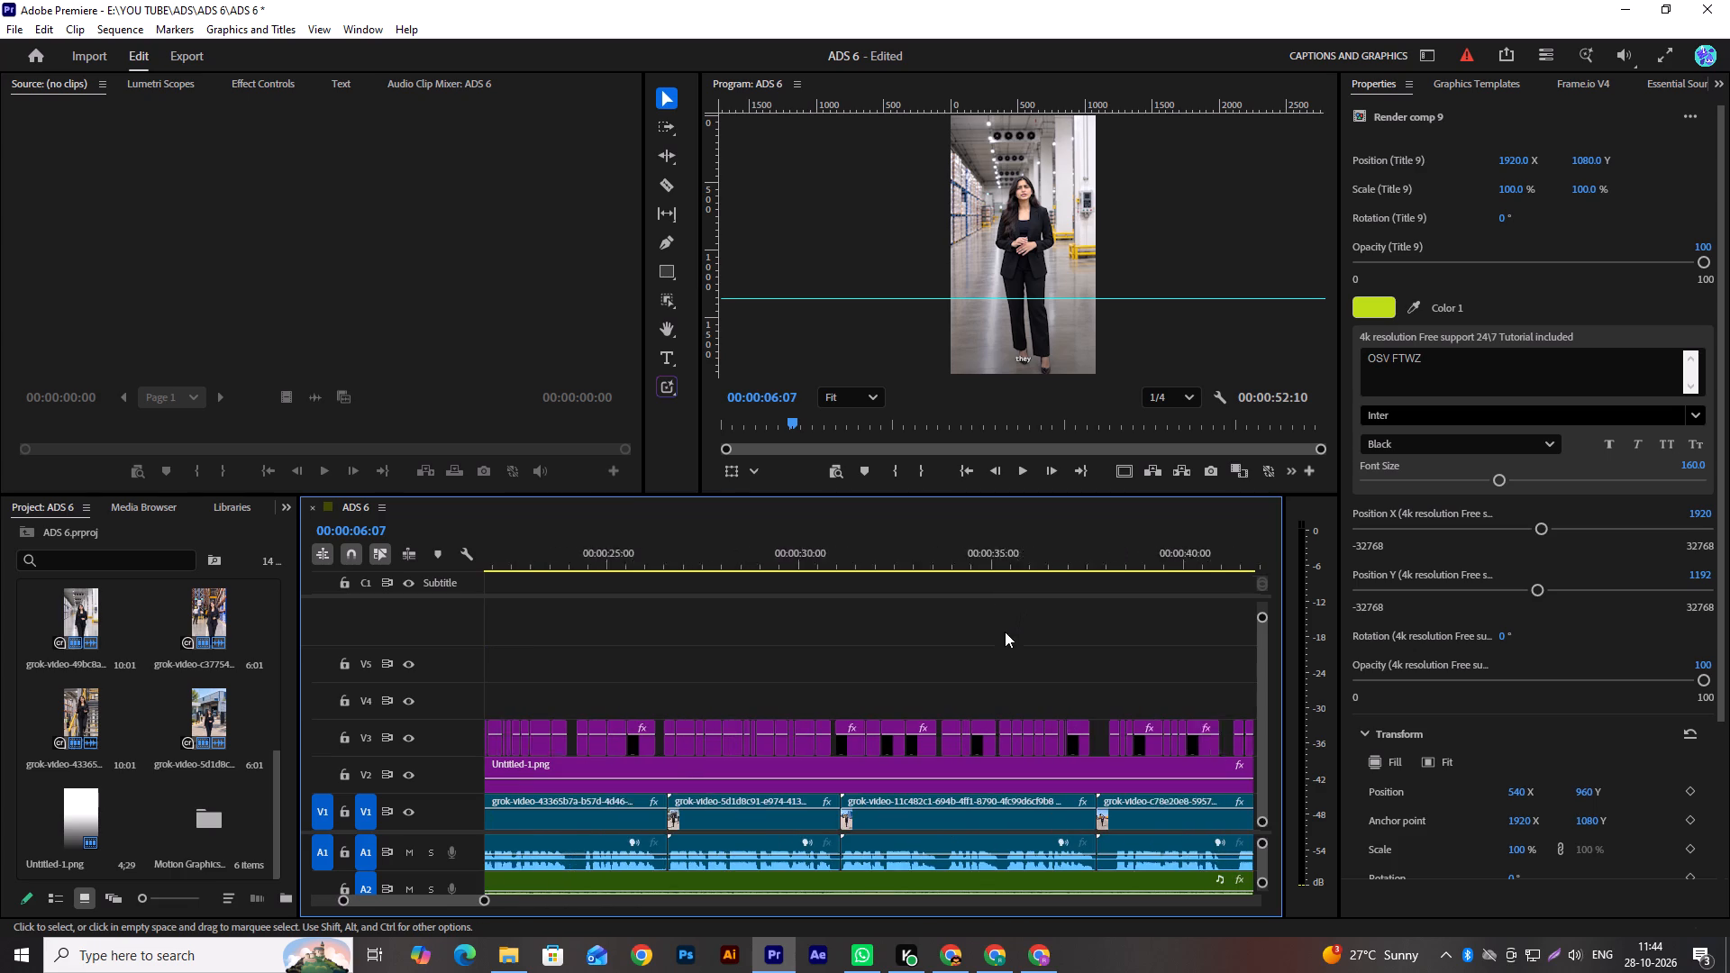
{"action": "scroll", "coordinate": [970, 648], "scroll_direction": "down", "scroll_amount": 14, "text": "alt"}
{"action": "scroll", "coordinate": [970, 648], "scroll_direction": "up", "scroll_amount": 1}
{"action": "scroll", "coordinate": [970, 648], "scroll_direction": "down", "scroll_amount": 2}
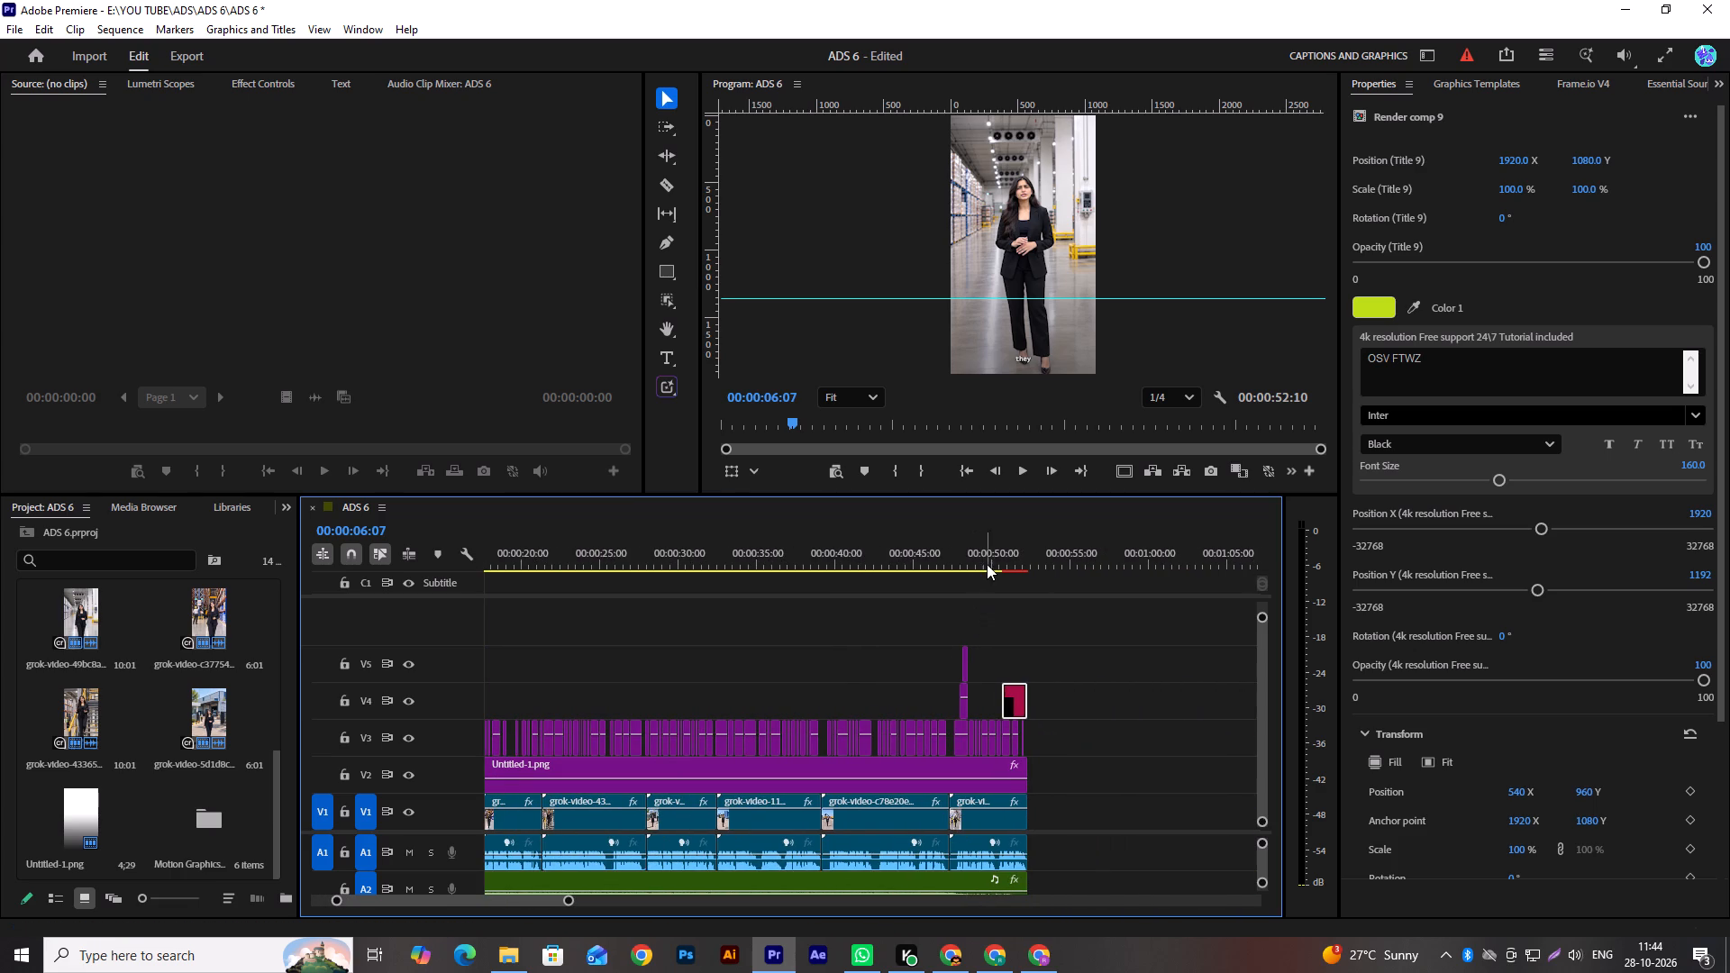
{"action": "left_click", "coordinate": [987, 564]}
{"action": "scroll", "coordinate": [1085, 613], "scroll_direction": "up", "scroll_amount": 9, "text": "alt"}
{"action": "scroll", "coordinate": [1028, 620], "scroll_direction": "down", "scroll_amount": 1, "text": "alt"}
{"action": "scroll", "coordinate": [1028, 620], "scroll_direction": "up", "scroll_amount": 1, "text": "alt"}
{"action": "scroll", "coordinate": [1028, 620], "scroll_direction": "down", "scroll_amount": 1, "text": "alt"}
{"action": "scroll", "coordinate": [1028, 620], "scroll_direction": "up", "scroll_amount": 13, "text": "alt"}
{"action": "scroll", "coordinate": [872, 628], "scroll_direction": "up", "scroll_amount": 3}
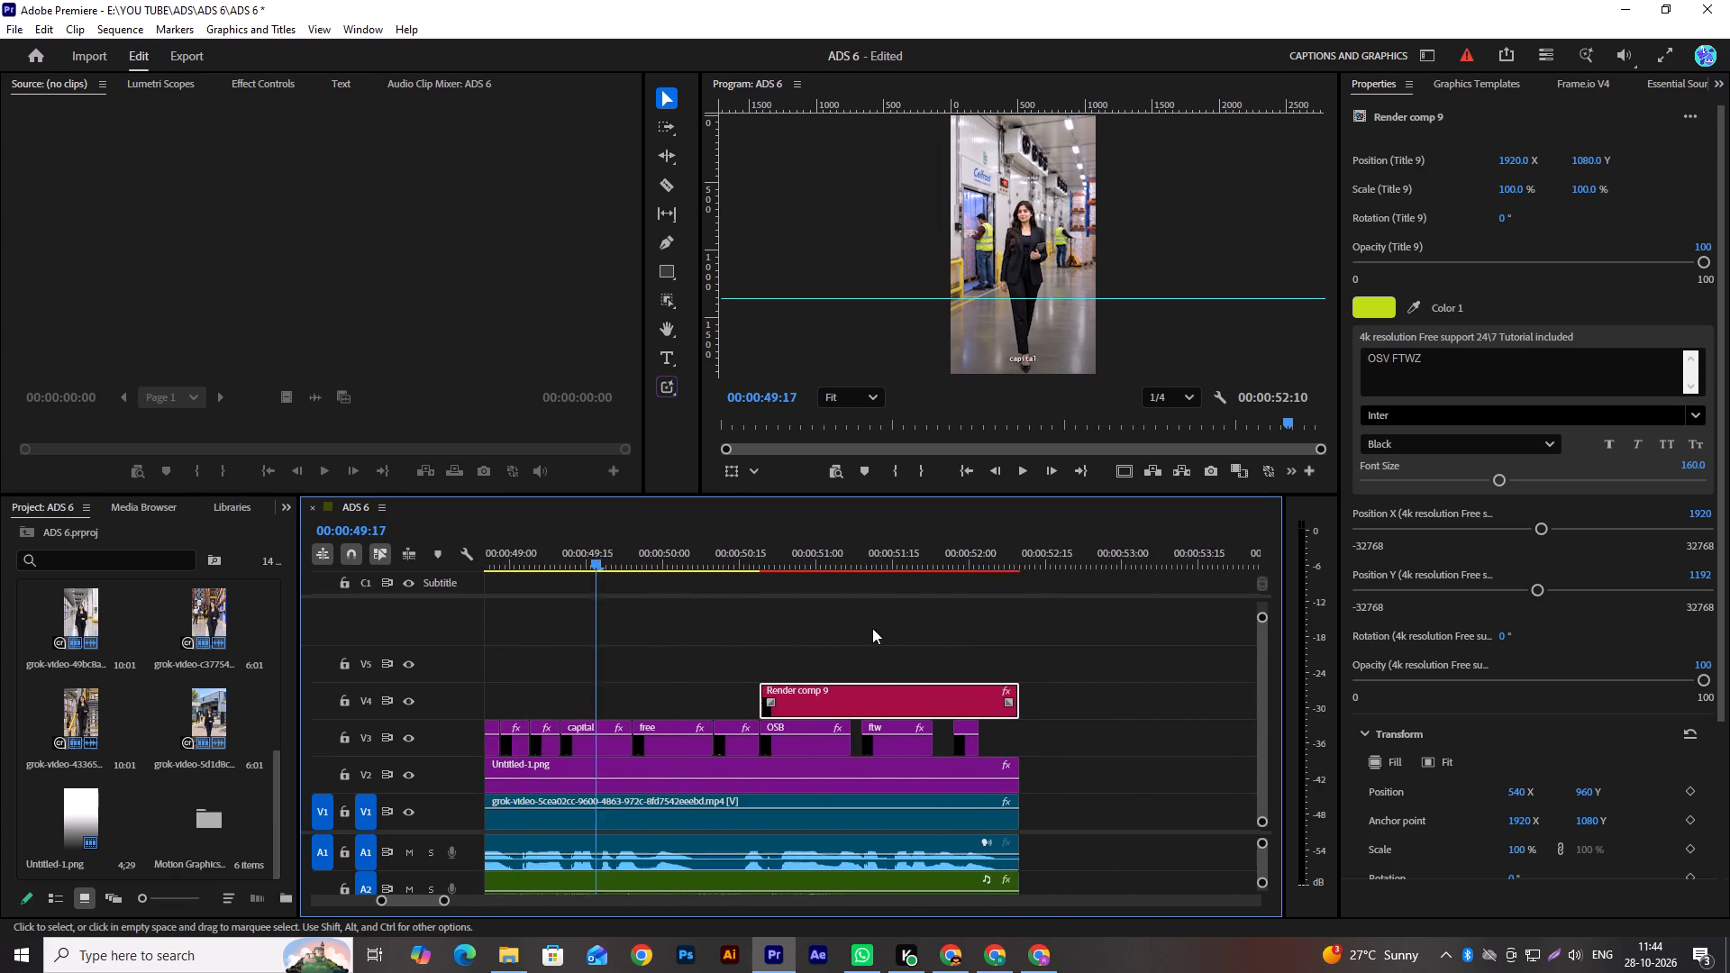
{"action": "scroll", "coordinate": [872, 628], "scroll_direction": "up", "scroll_amount": 3}
{"action": "left_click_drag", "start_coordinate": [866, 568], "coordinate": [879, 568]}
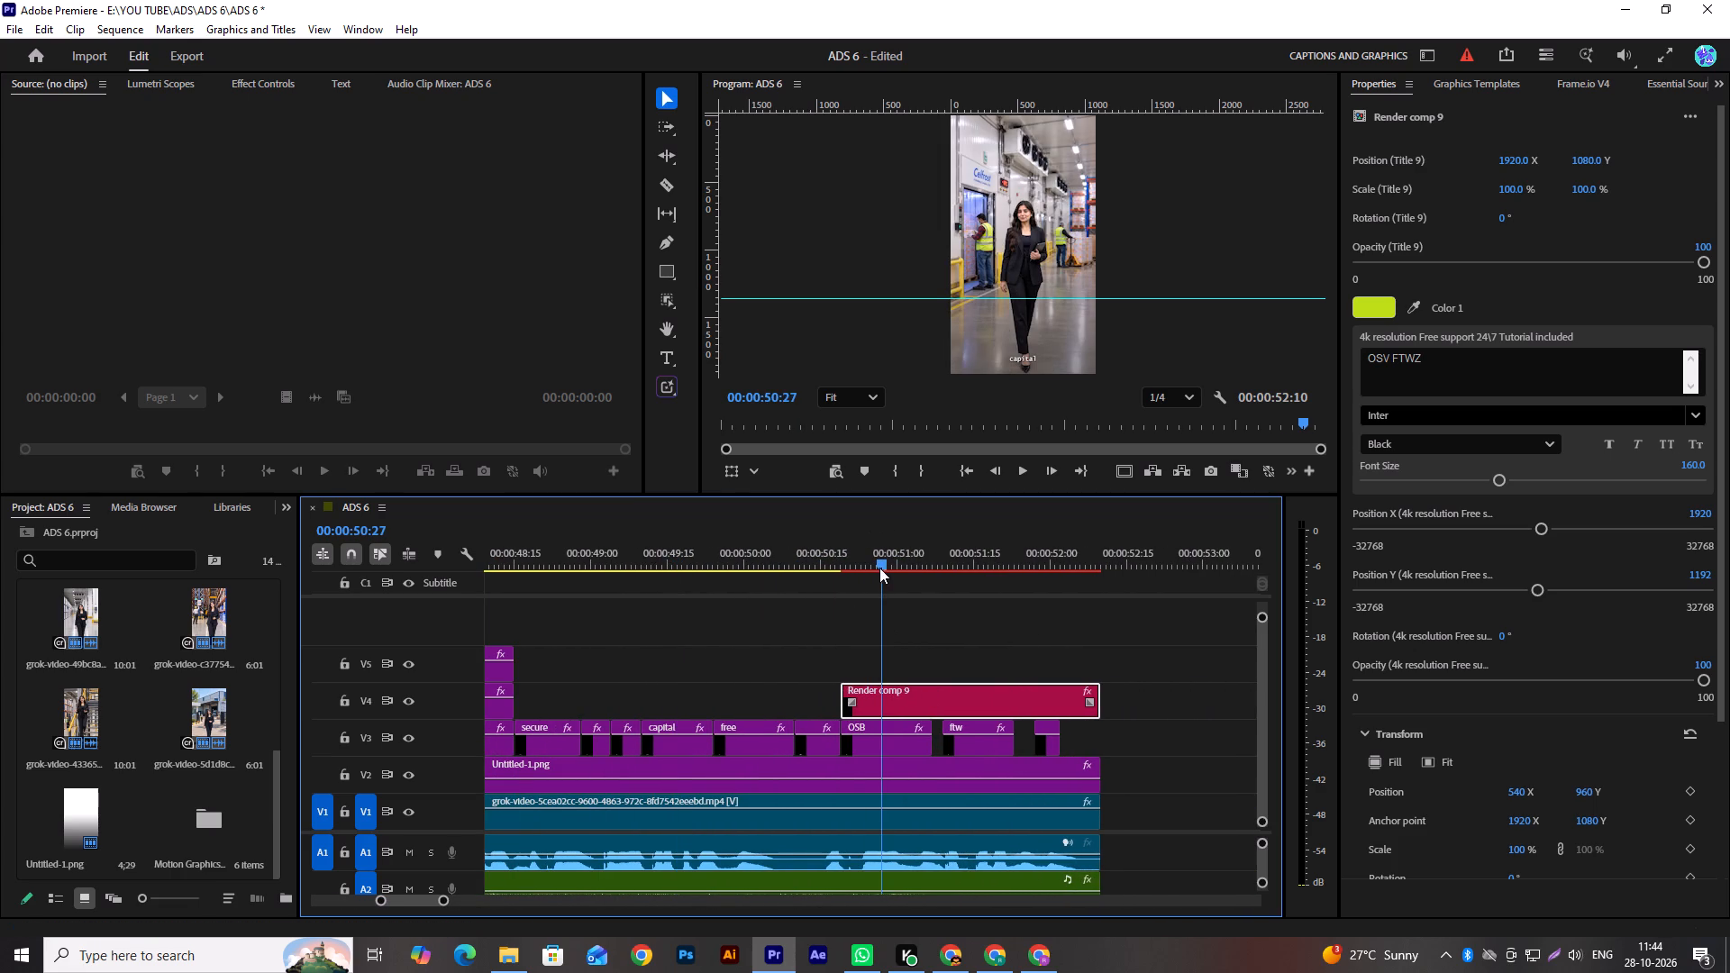
{"action": "left_click_drag", "start_coordinate": [879, 568], "coordinate": [880, 568]}
Move the "Z." caption from V3 up to V5, above the Render comp 9 graphic, keeping its timing.
{"action": "left_click", "coordinate": [994, 741]}
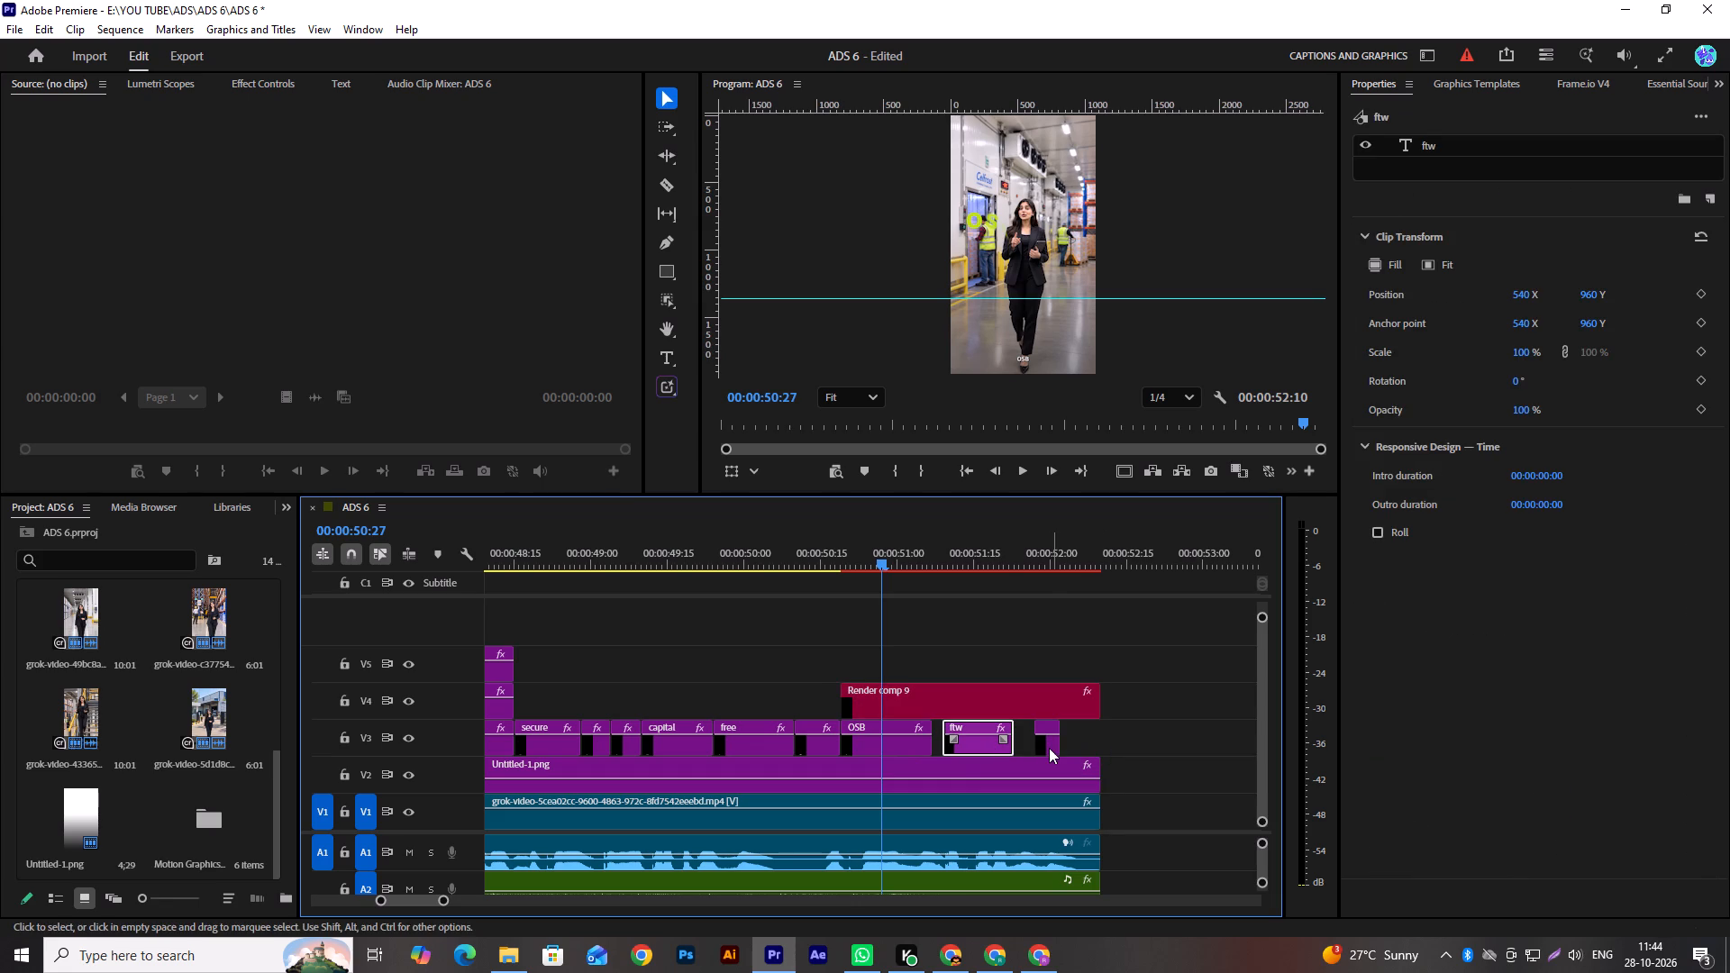
{"action": "left_click_drag", "start_coordinate": [1049, 747], "coordinate": [1047, 675]}
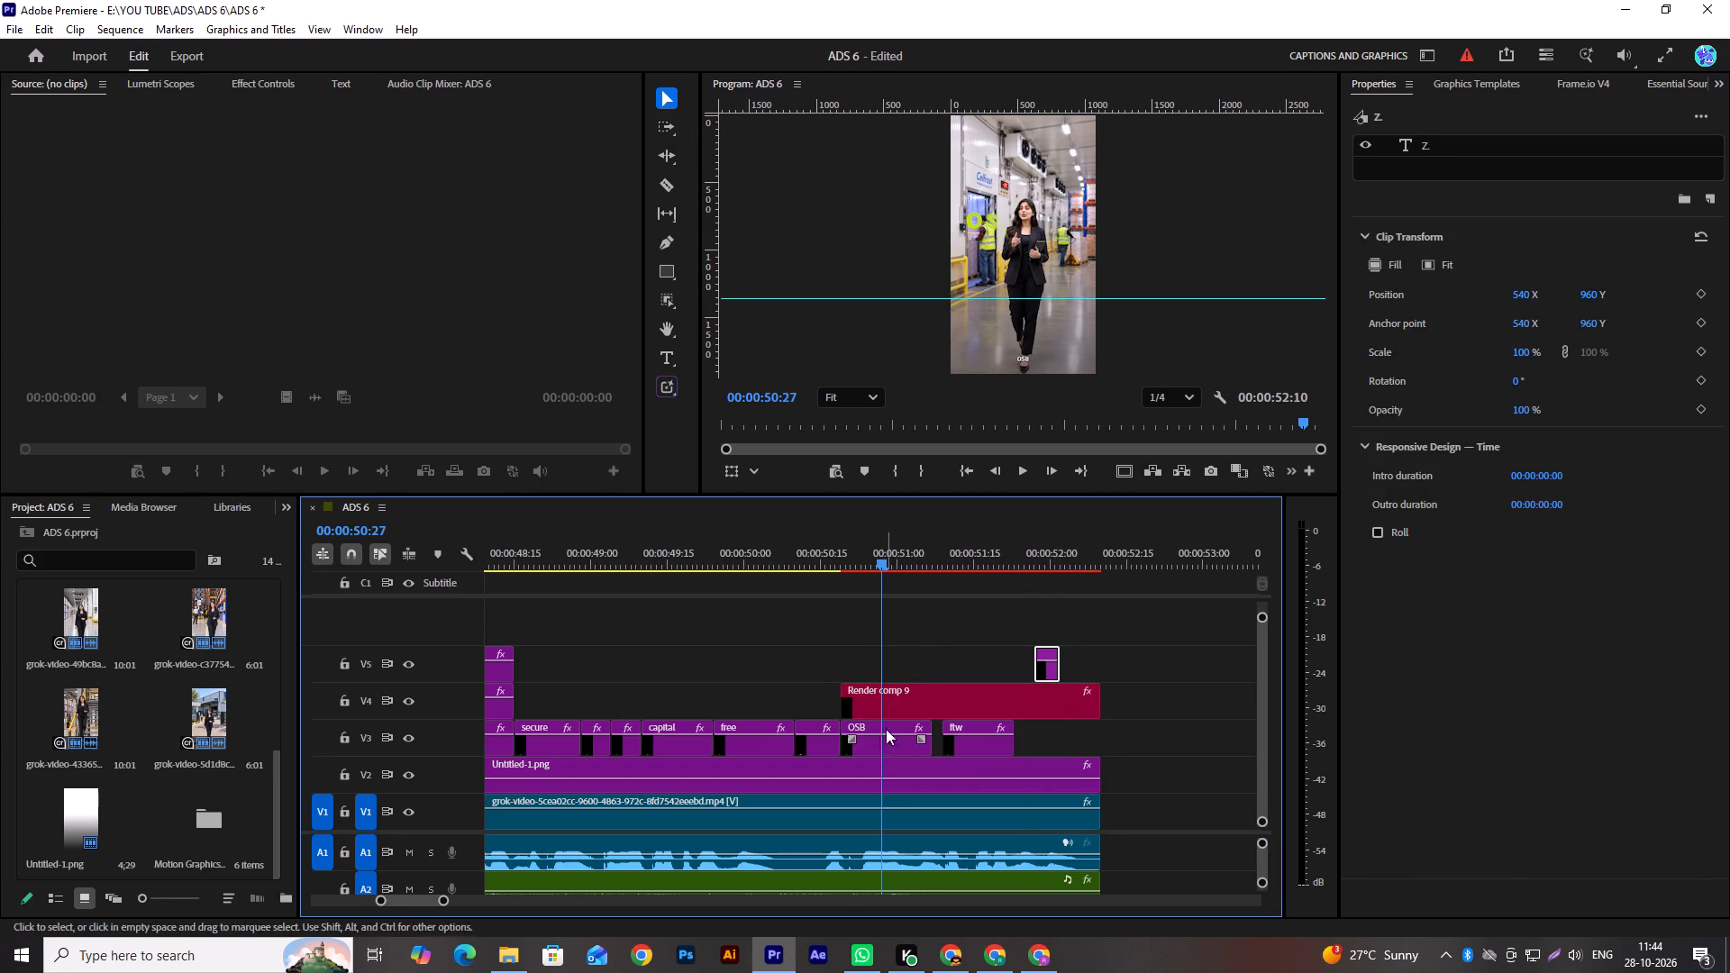
Find the Drop Shadow video effect and apply it to the Render comp 9 title on V4.
{"action": "left_click", "coordinate": [281, 514]}
{"action": "left_click", "coordinate": [307, 627]}
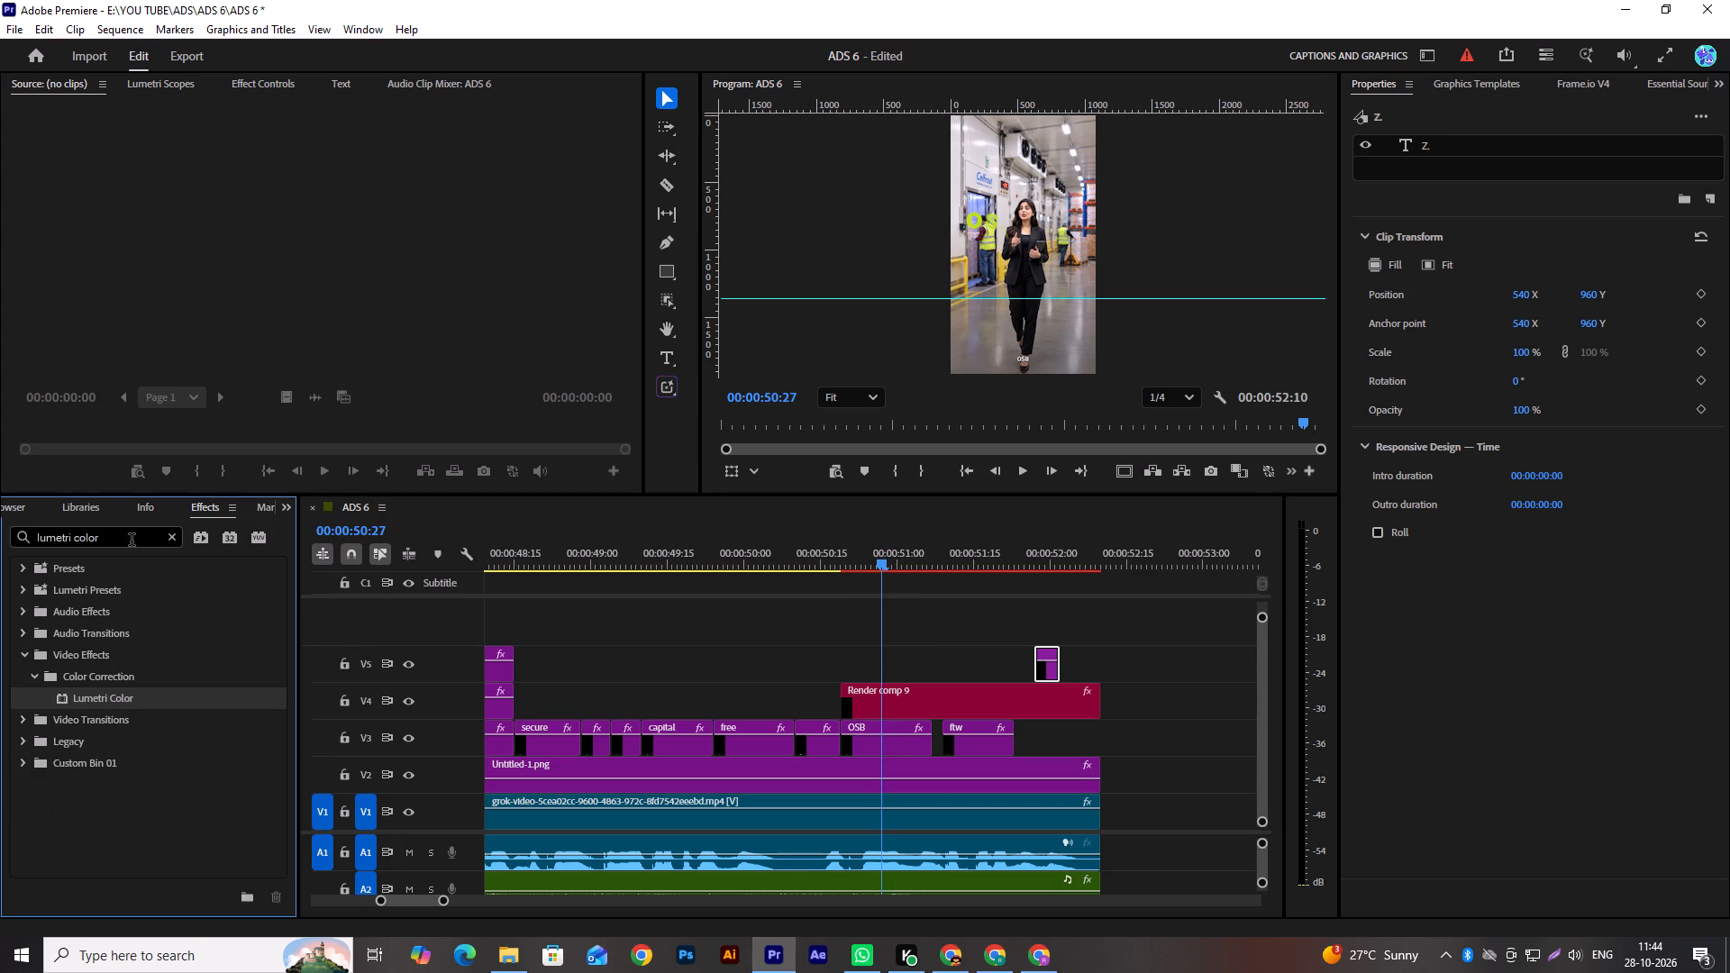
{"action": "left_click", "coordinate": [168, 536]}
{"action": "left_click", "coordinate": [105, 542]}
{"action": "type", "text": "drop"}
{"action": "left_click_drag", "start_coordinate": [104, 697], "coordinate": [714, 703]}
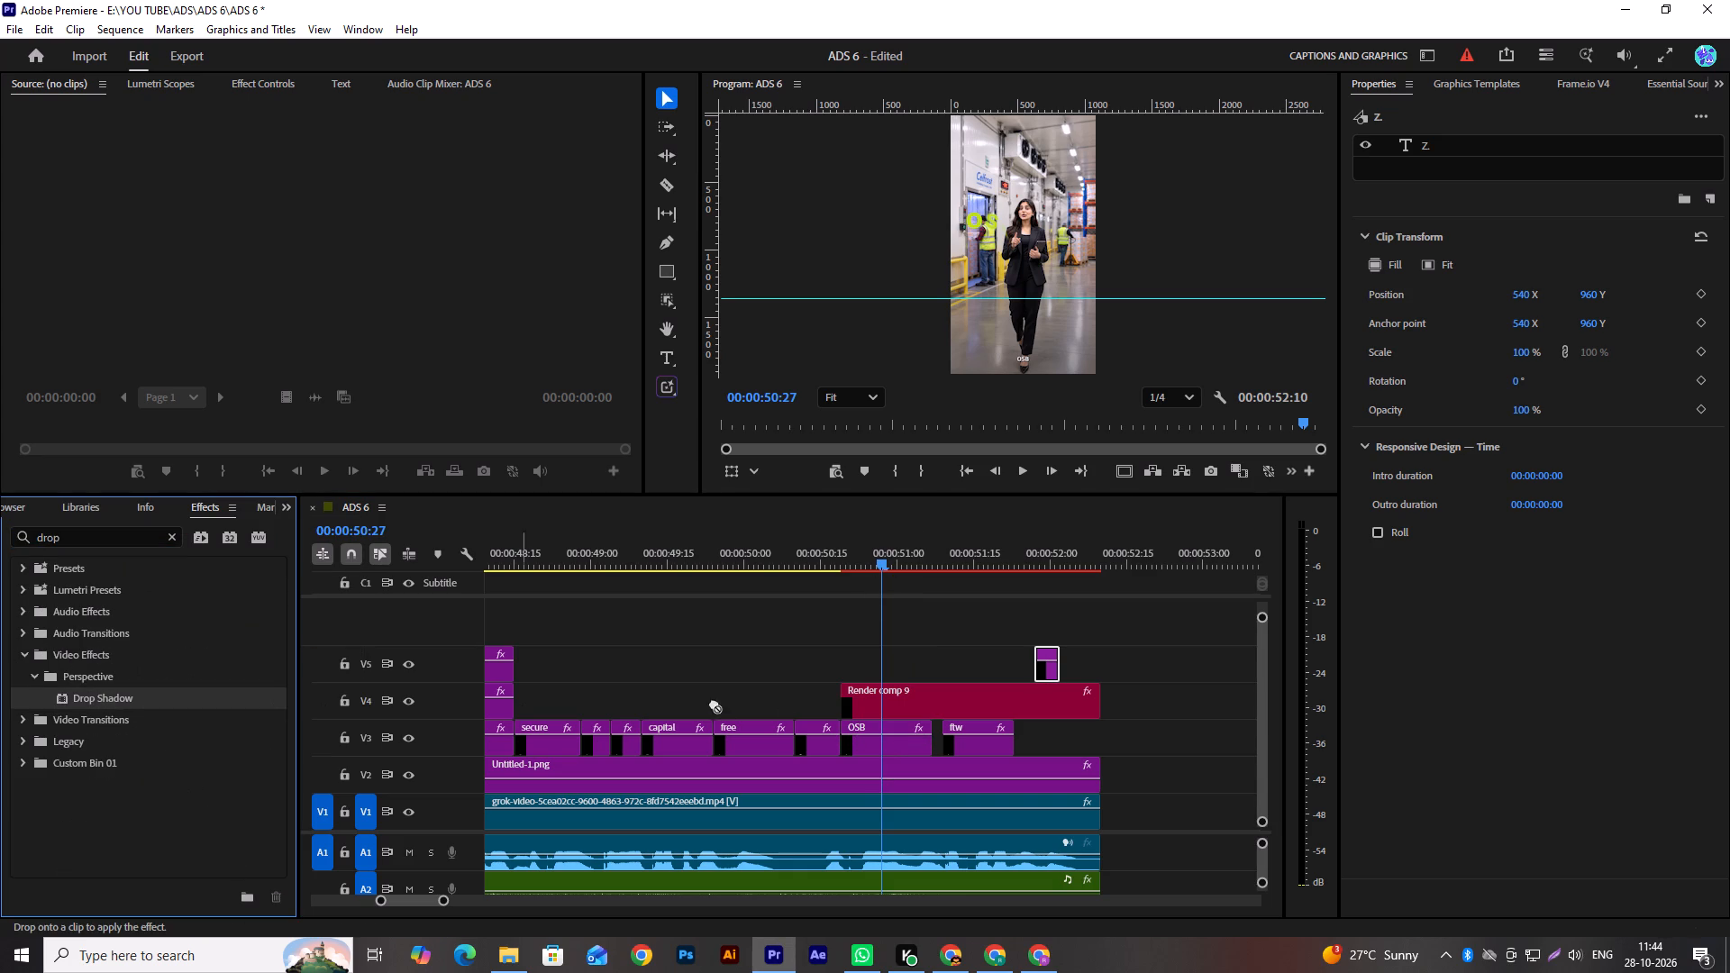
{"action": "left_click_drag", "start_coordinate": [714, 703], "coordinate": [862, 702]}
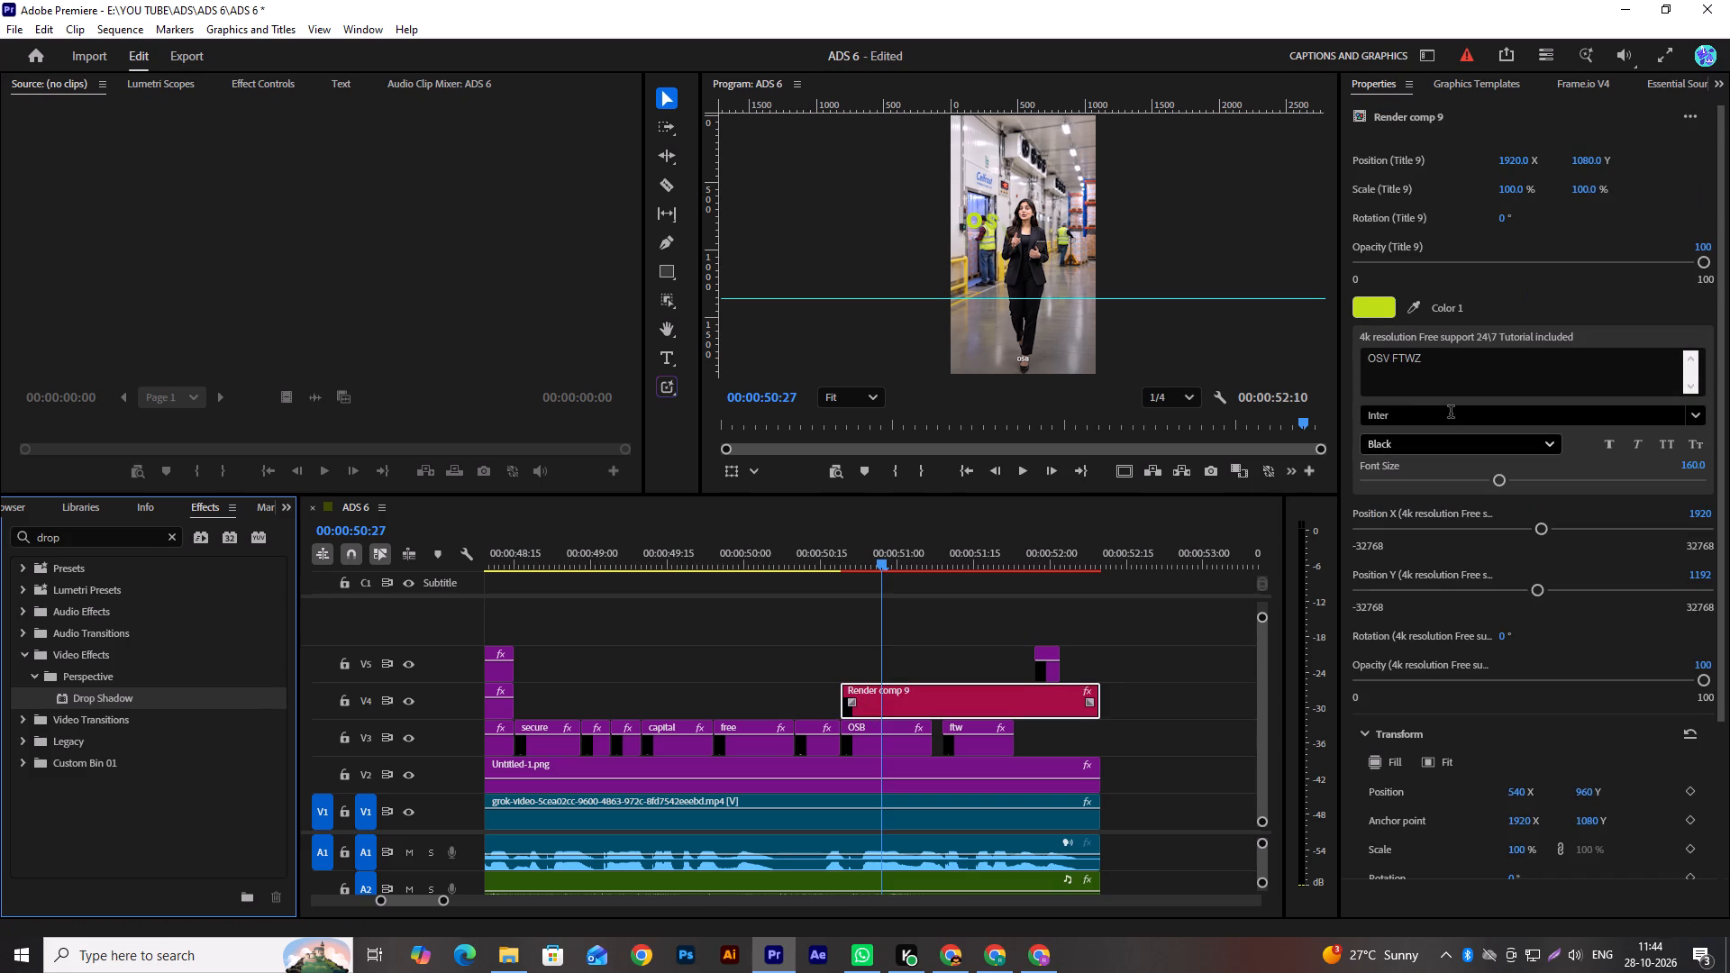
Copy the title's Drop Shadow effect and paste it three times onto Render comp 9 to strengthen the shadow.
{"action": "left_click", "coordinate": [275, 82]}
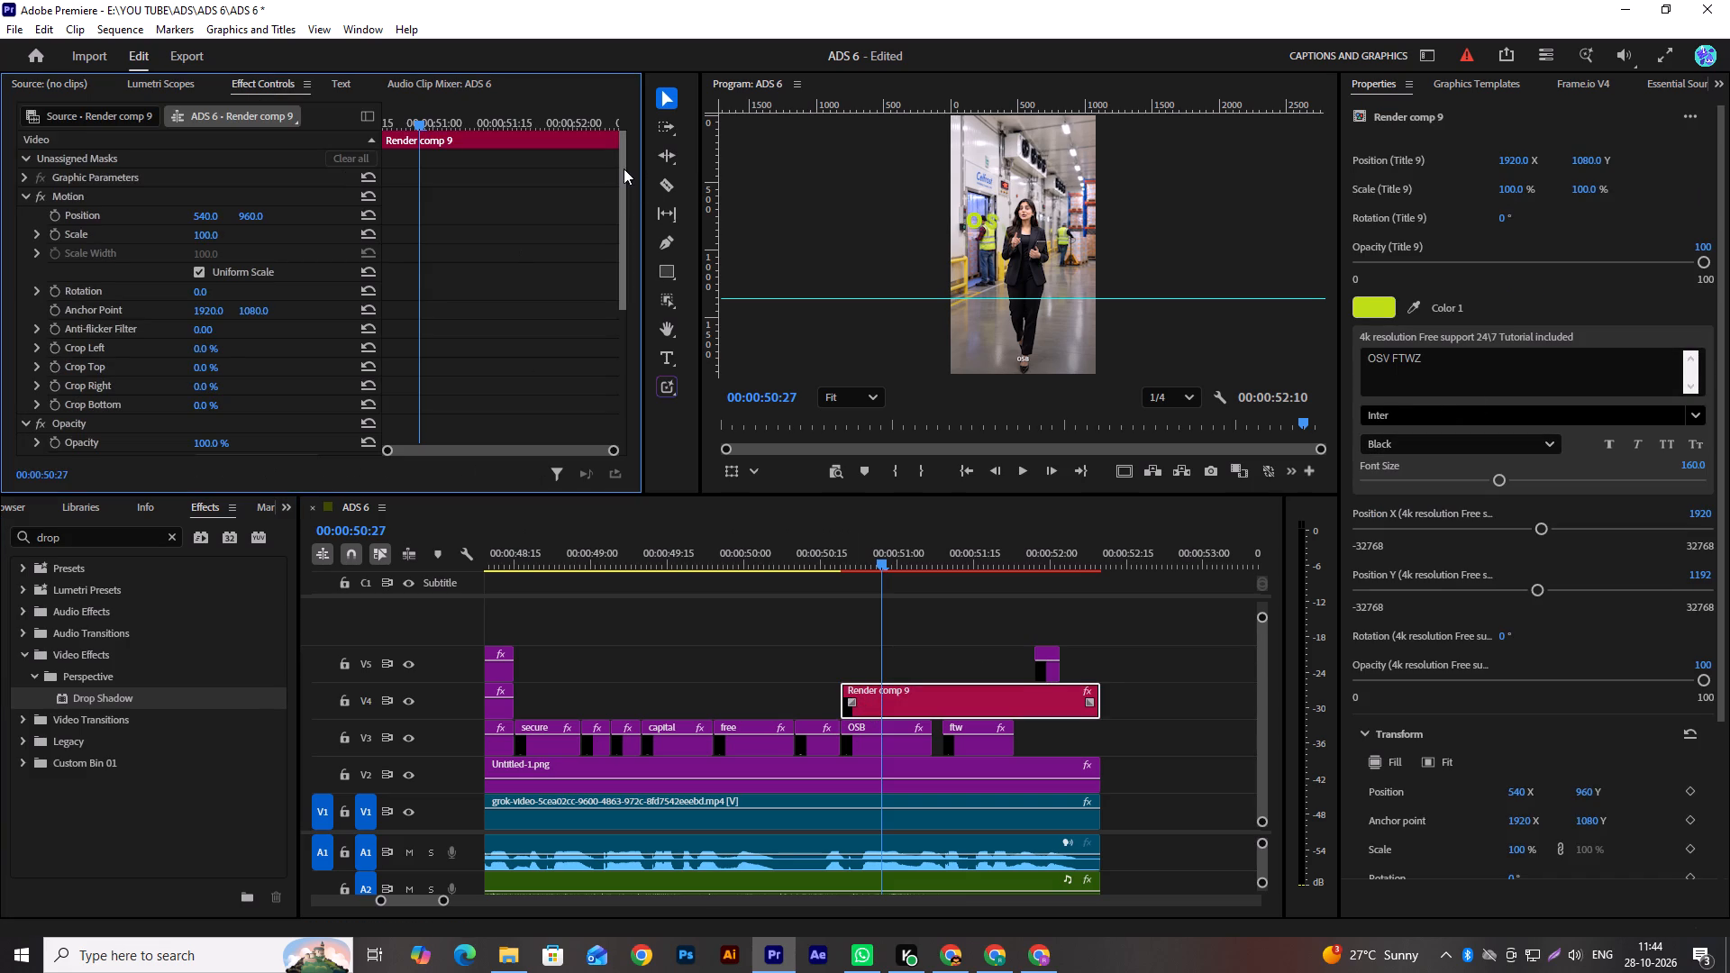
{"action": "left_click_drag", "start_coordinate": [624, 168], "coordinate": [621, 346]}
{"action": "left_click", "coordinate": [98, 275]}
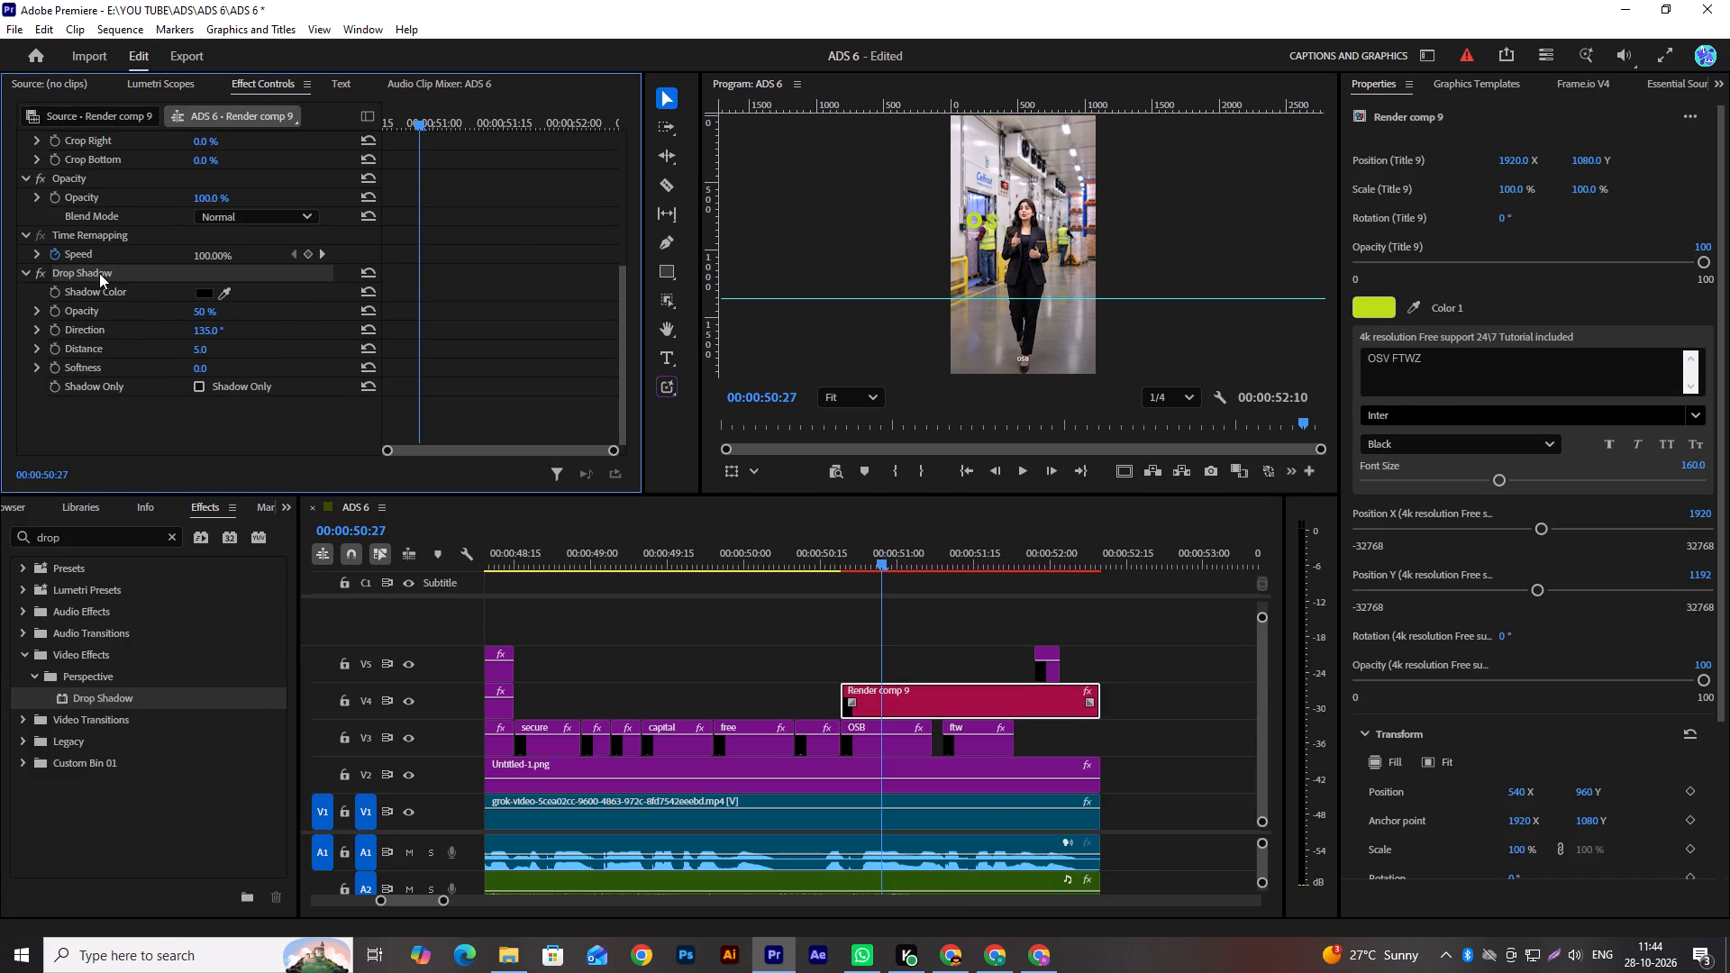
{"action": "key", "text": "ctrl+c"}
{"action": "key", "text": "ctrl+v"}
{"action": "key", "text": "ctrl+v"}
{"action": "key", "text": "ctrl+v"}
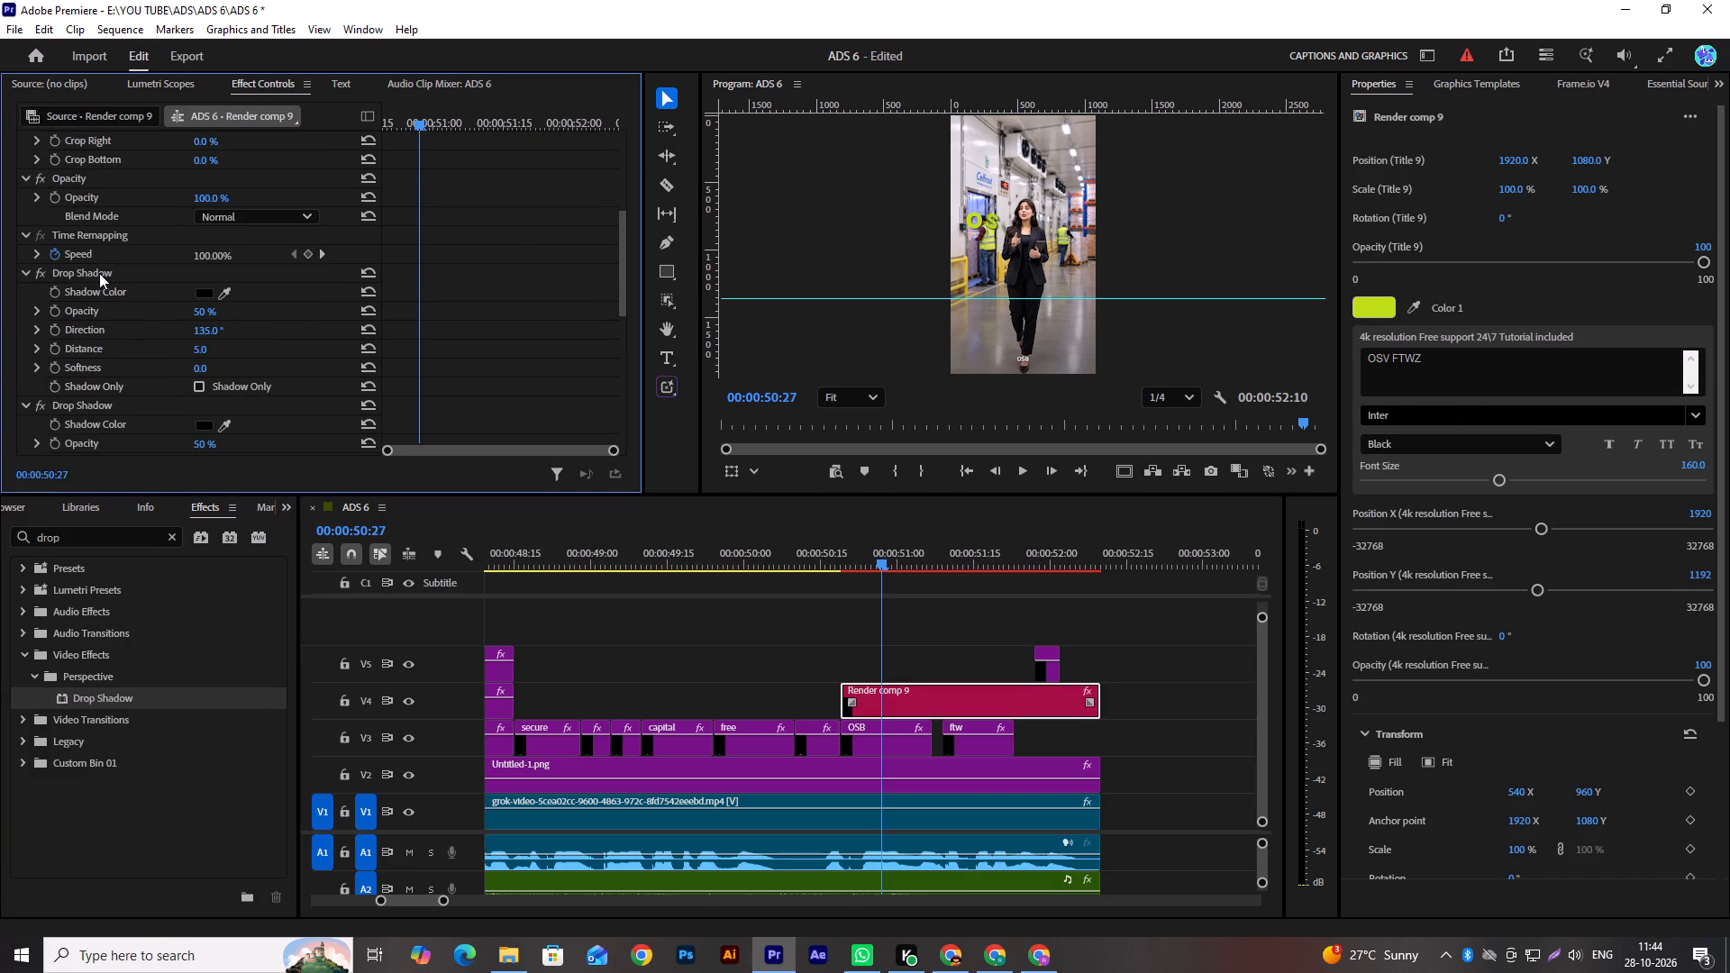
Check the shadowed "OSV FTWZ" title enlarged, and set its font style to ExtraBold.
{"action": "key", "text": "space"}
{"action": "key", "text": "space"}
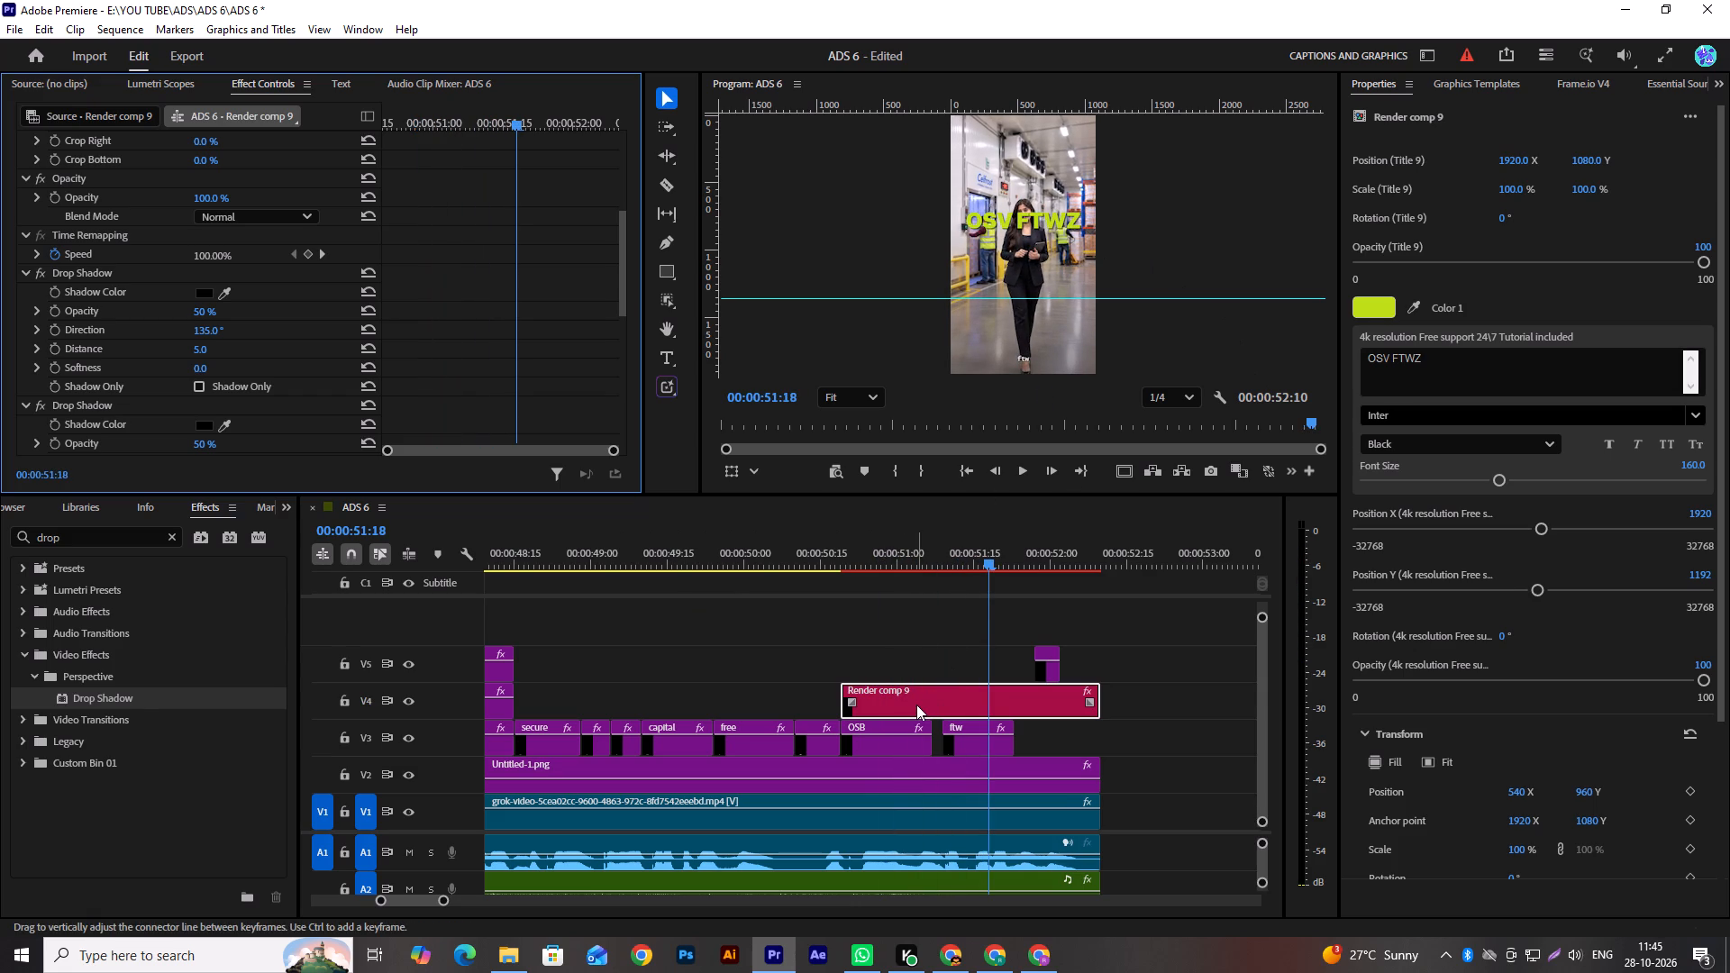
{"action": "left_click", "coordinate": [1107, 262]}
{"action": "key", "text": "grave"}
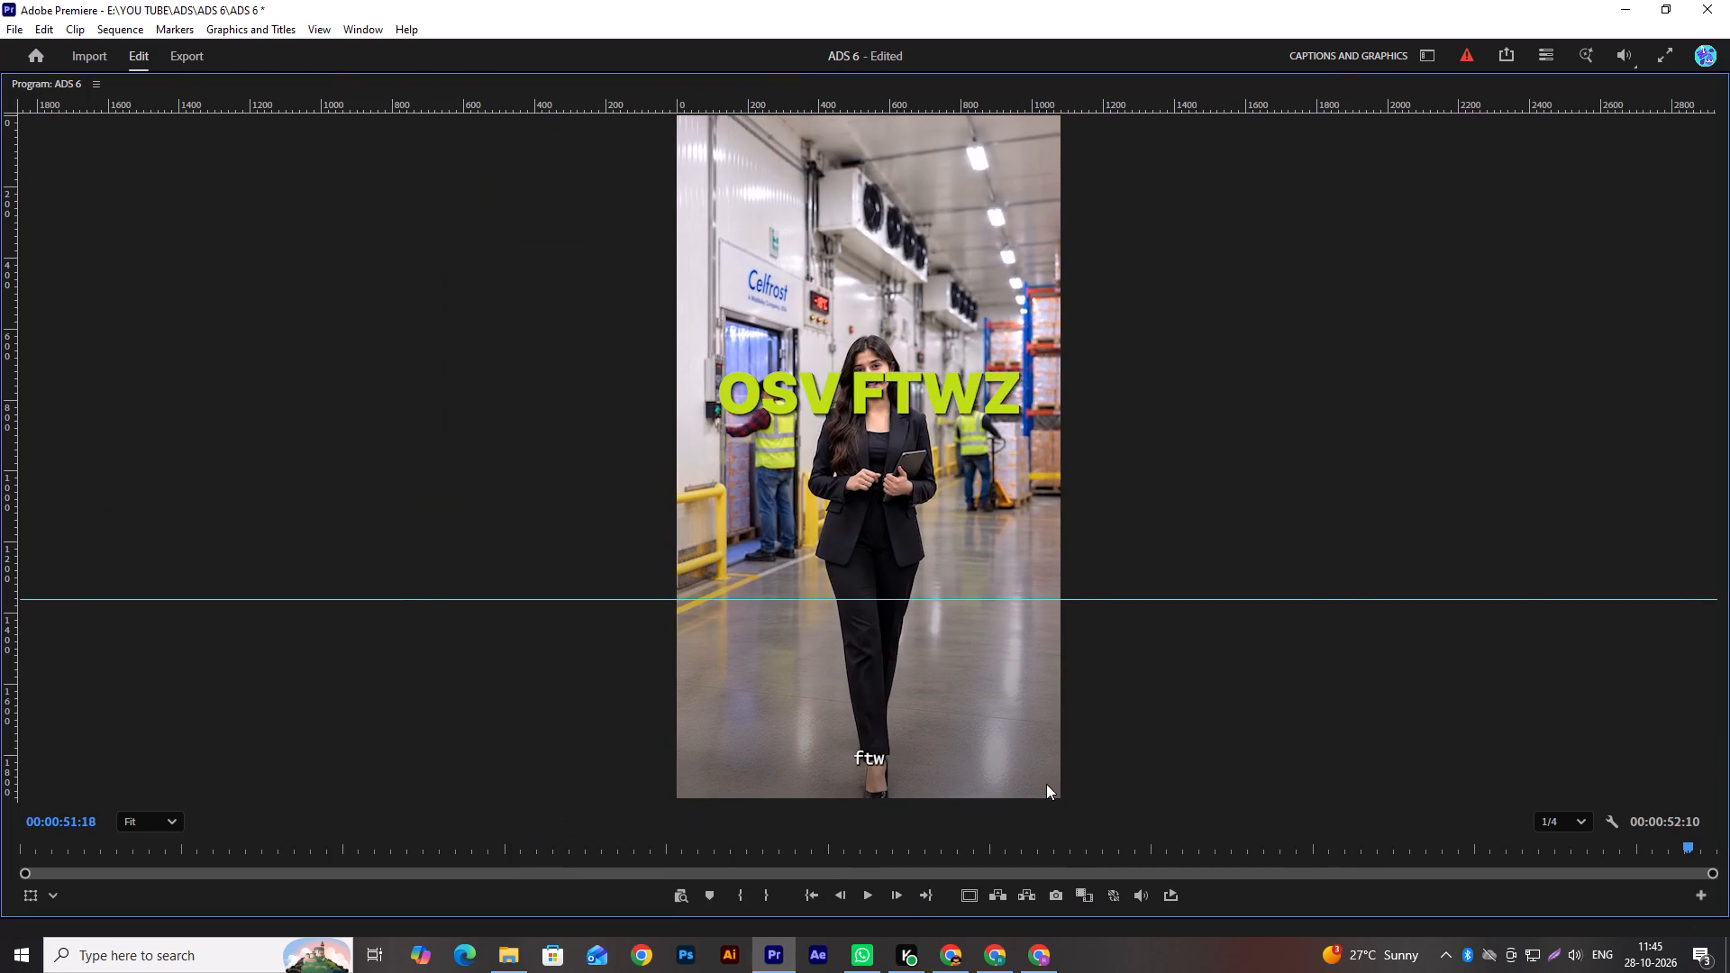
{"action": "key", "text": "grave"}
{"action": "left_click", "coordinate": [1424, 453]}
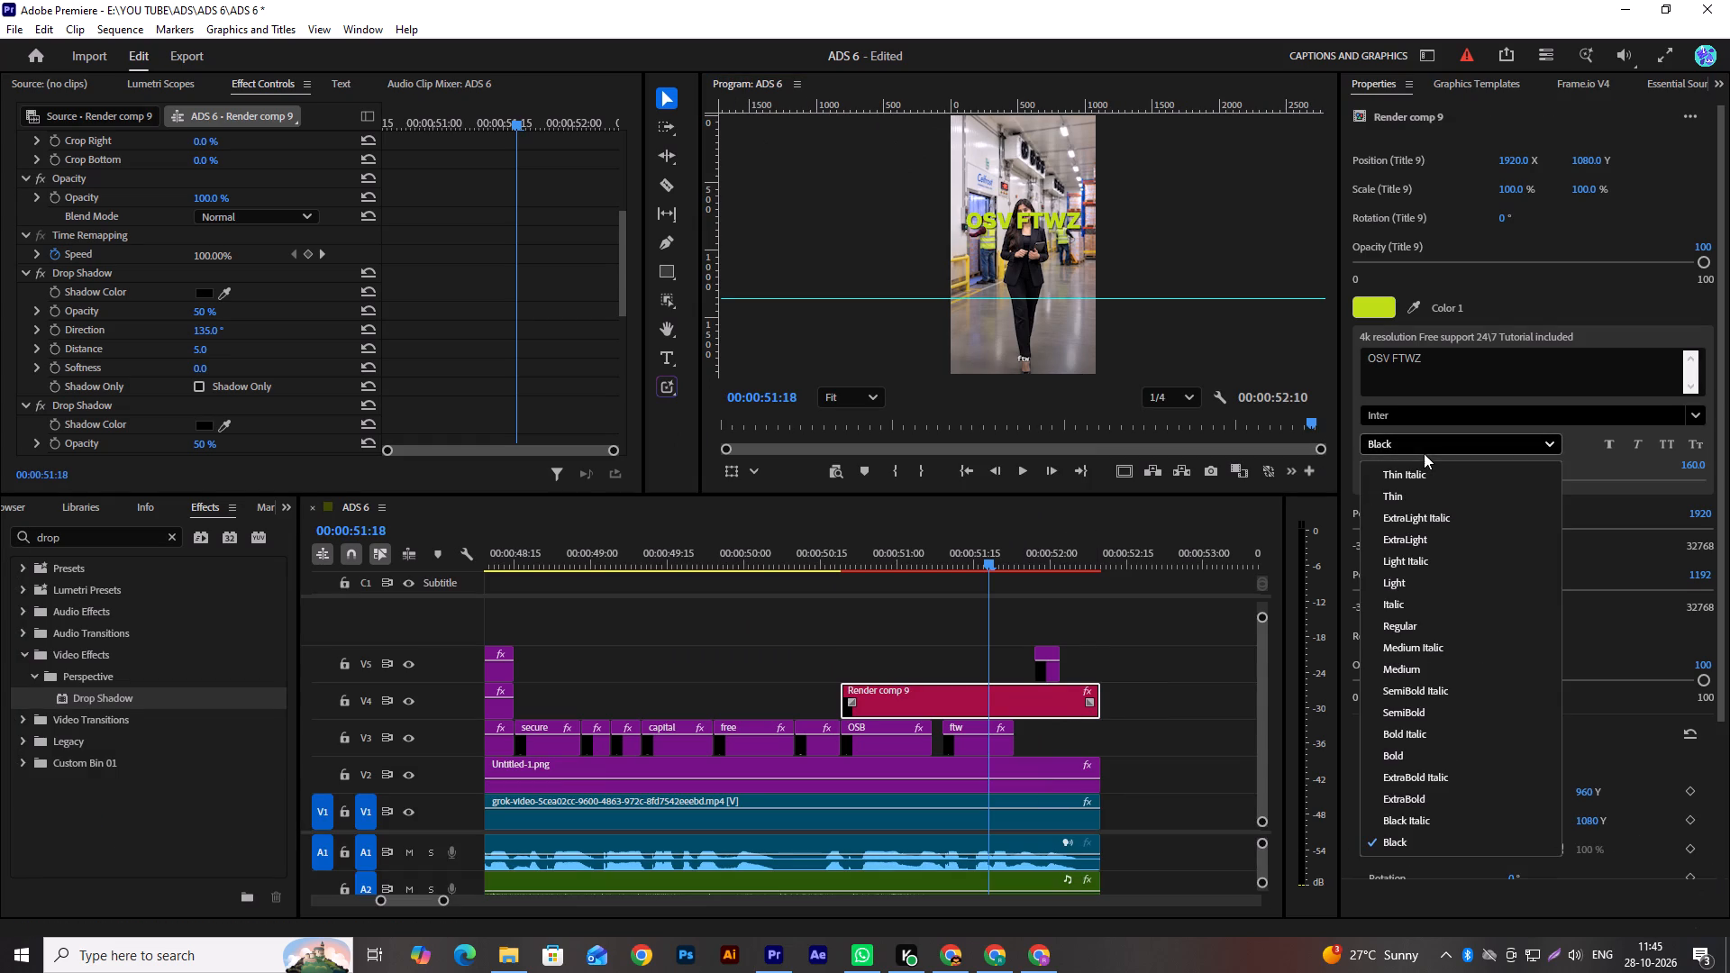
{"action": "left_click", "coordinate": [1406, 804]}
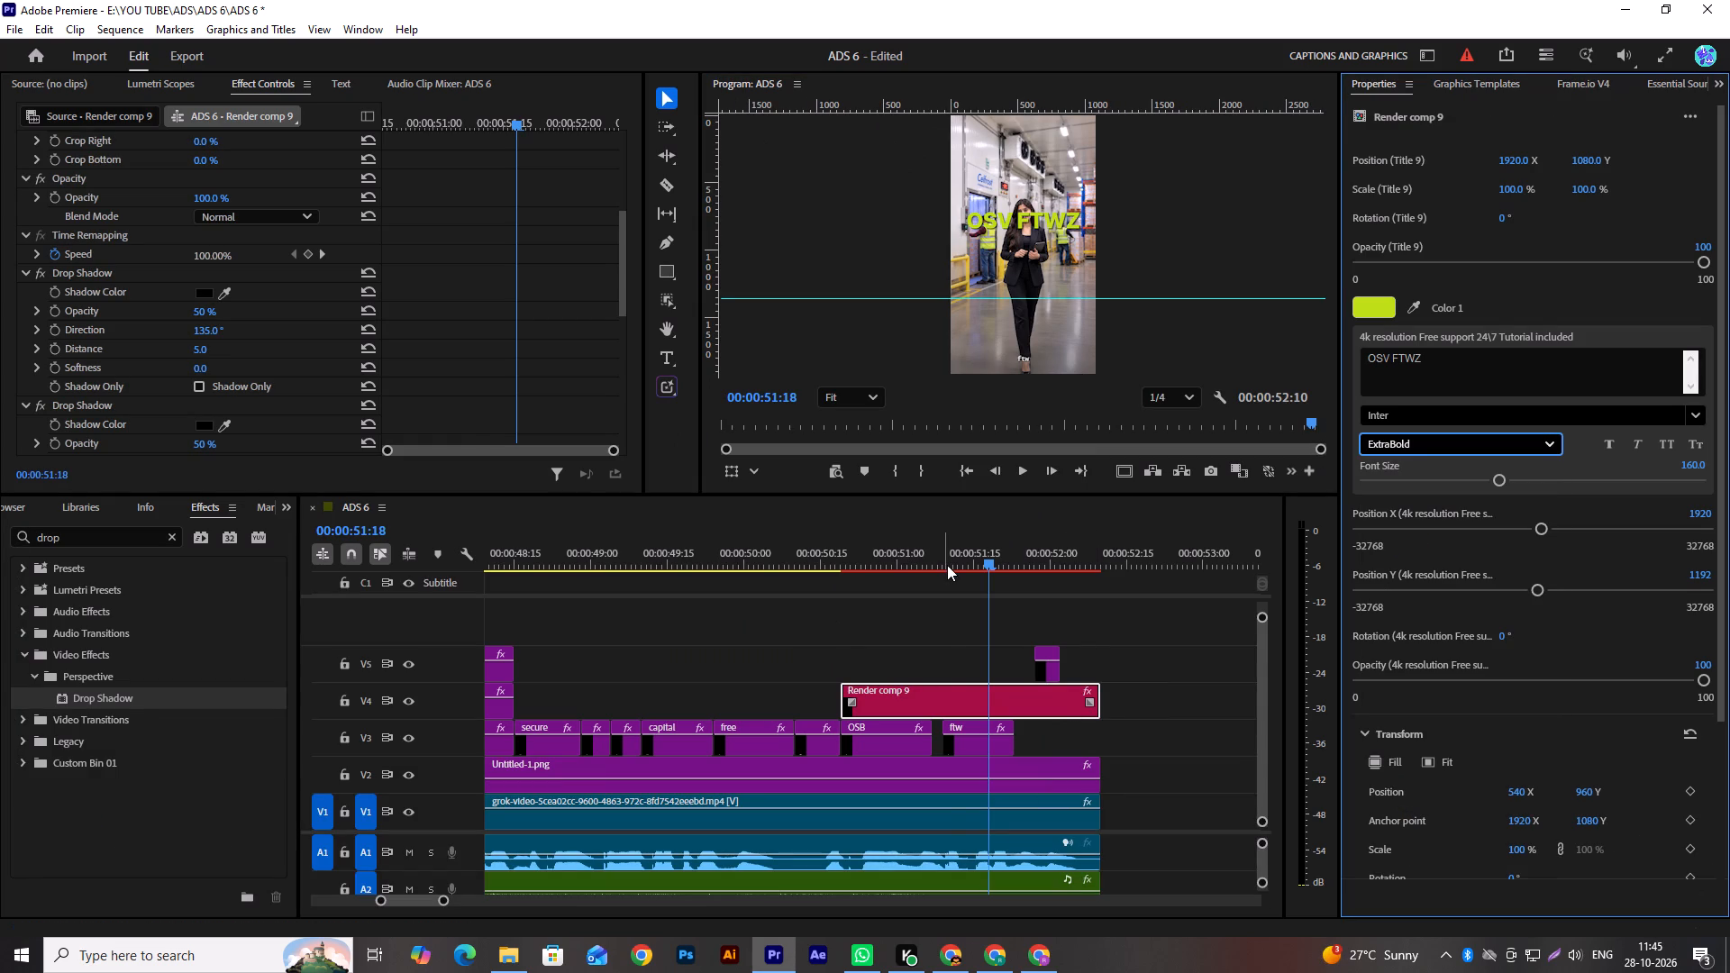
Play through the title and split the Render comp 9 clip at 00:00:51:22, before its letters animate out.
{"action": "left_click_drag", "start_coordinate": [947, 565], "coordinate": [933, 572]}
{"action": "key", "text": "space"}
{"action": "key", "text": "space"}
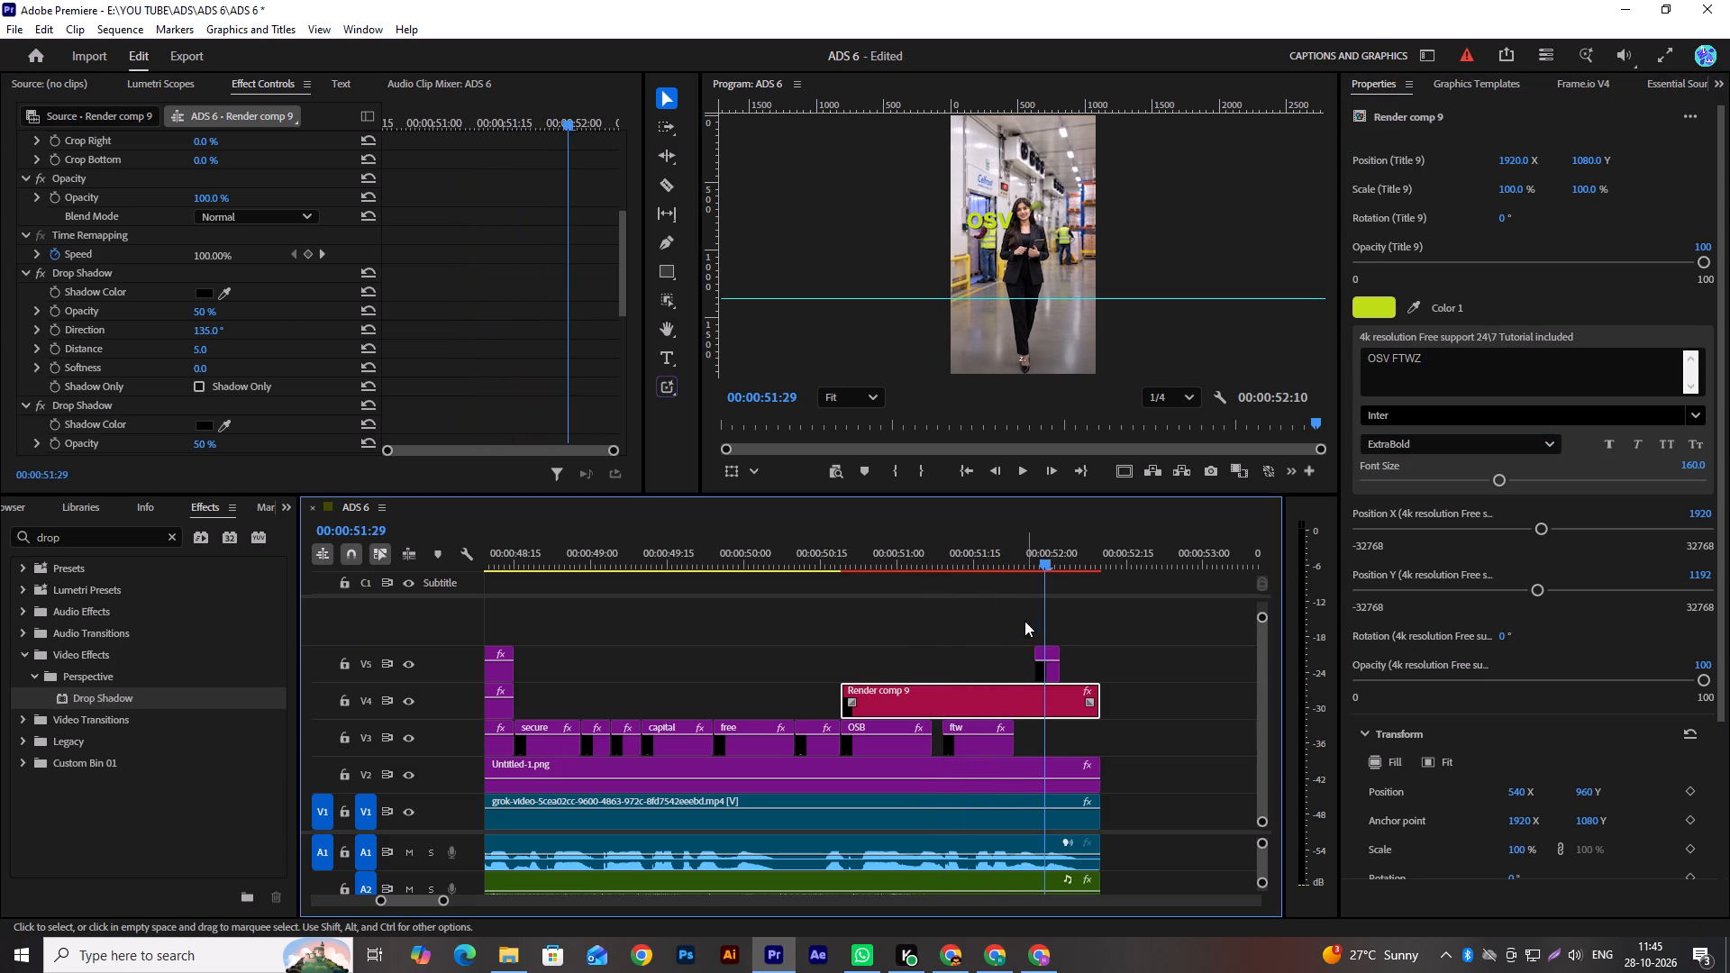
{"action": "left_click_drag", "start_coordinate": [1033, 567], "coordinate": [1012, 574]}
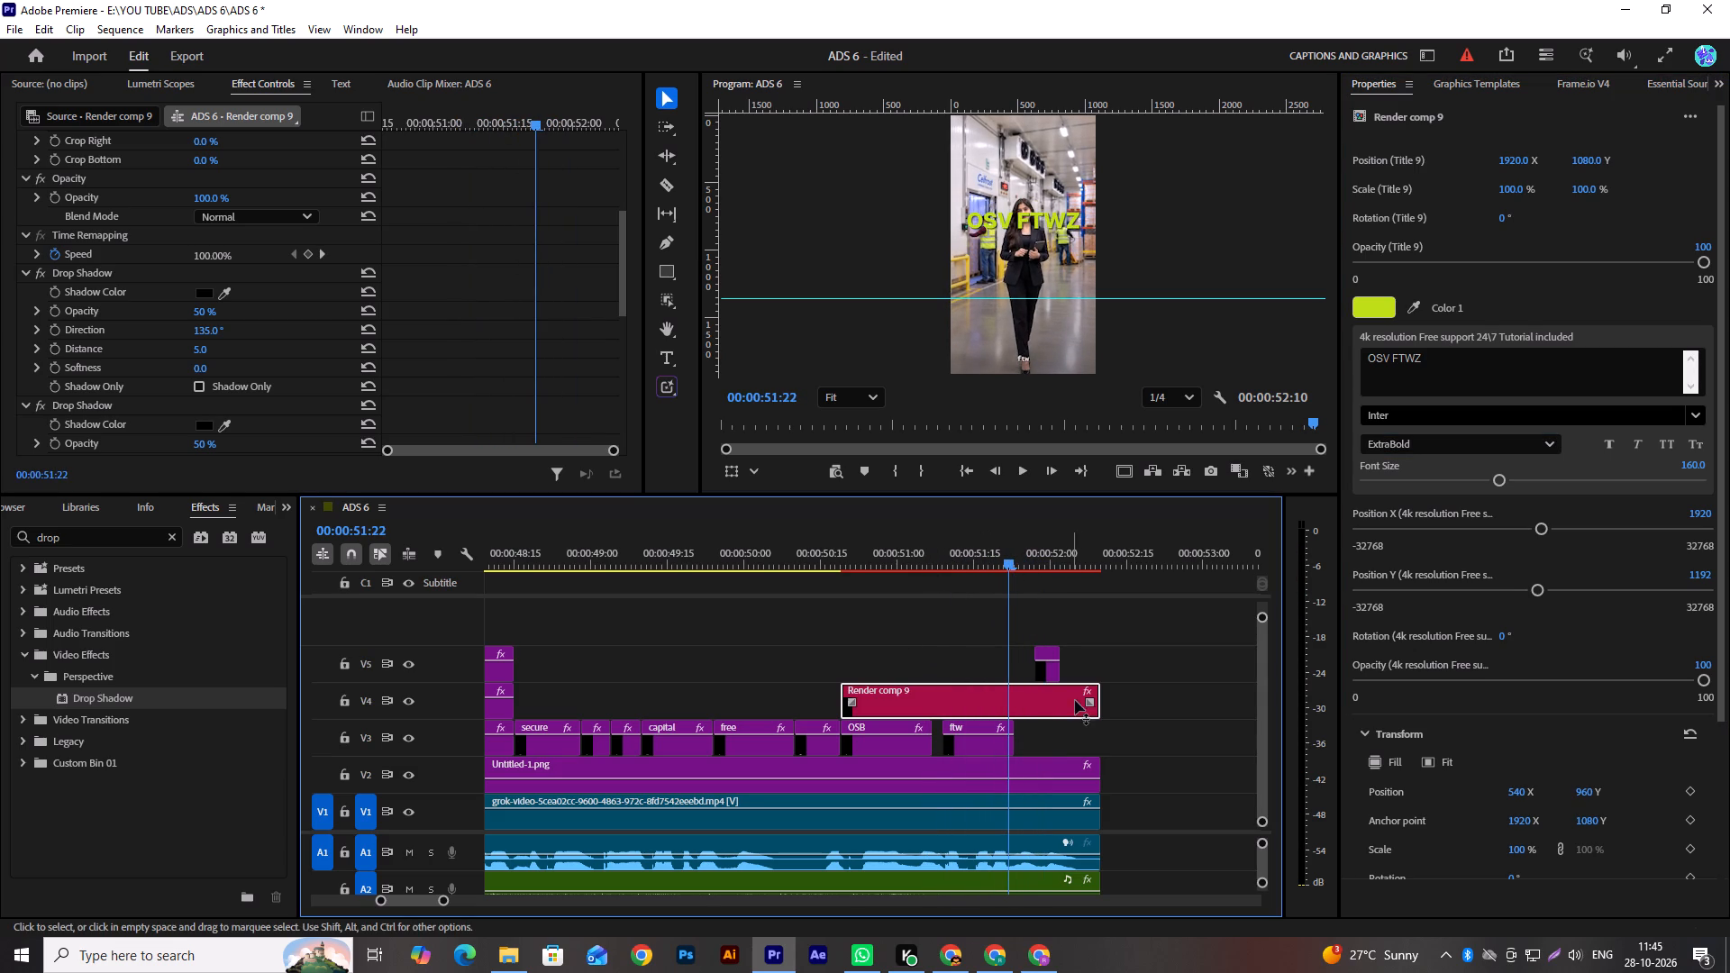
{"action": "key", "text": "c"}
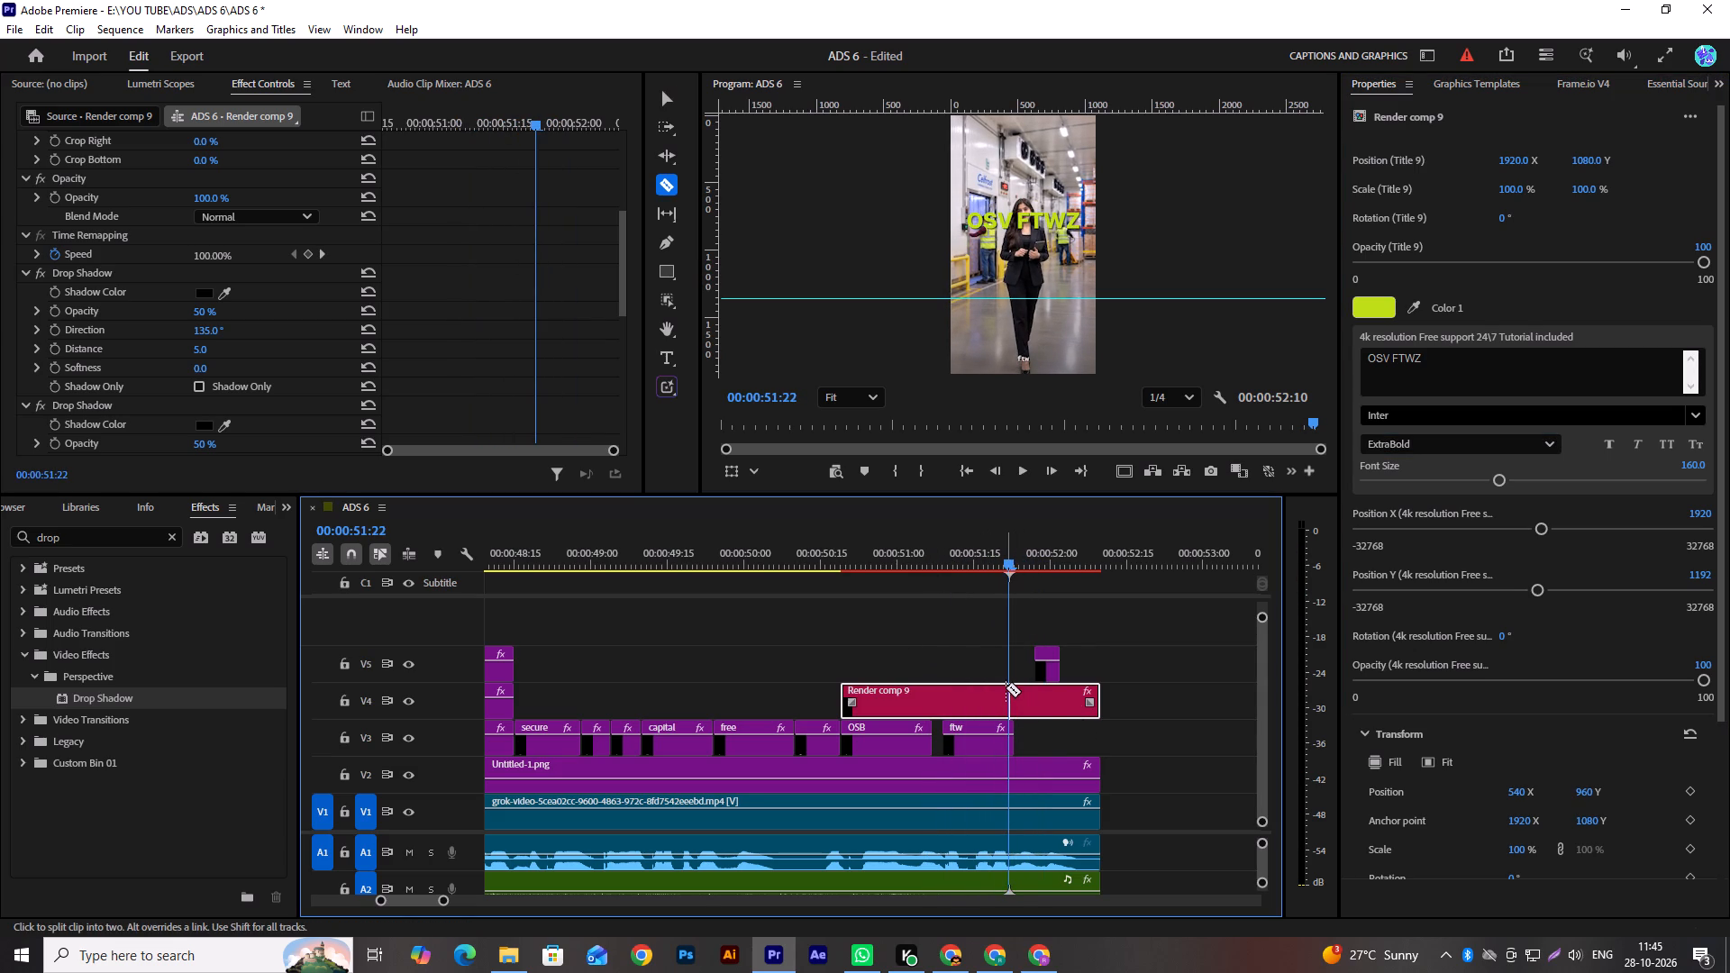
{"action": "left_click", "coordinate": [1006, 687]}
{"action": "key", "text": "v"}
Split the first Render comp 9 piece at 00:00:51:09, where the full "OSV FTWZ" text is showing.
{"action": "left_click_drag", "start_coordinate": [1011, 561], "coordinate": [1001, 565]}
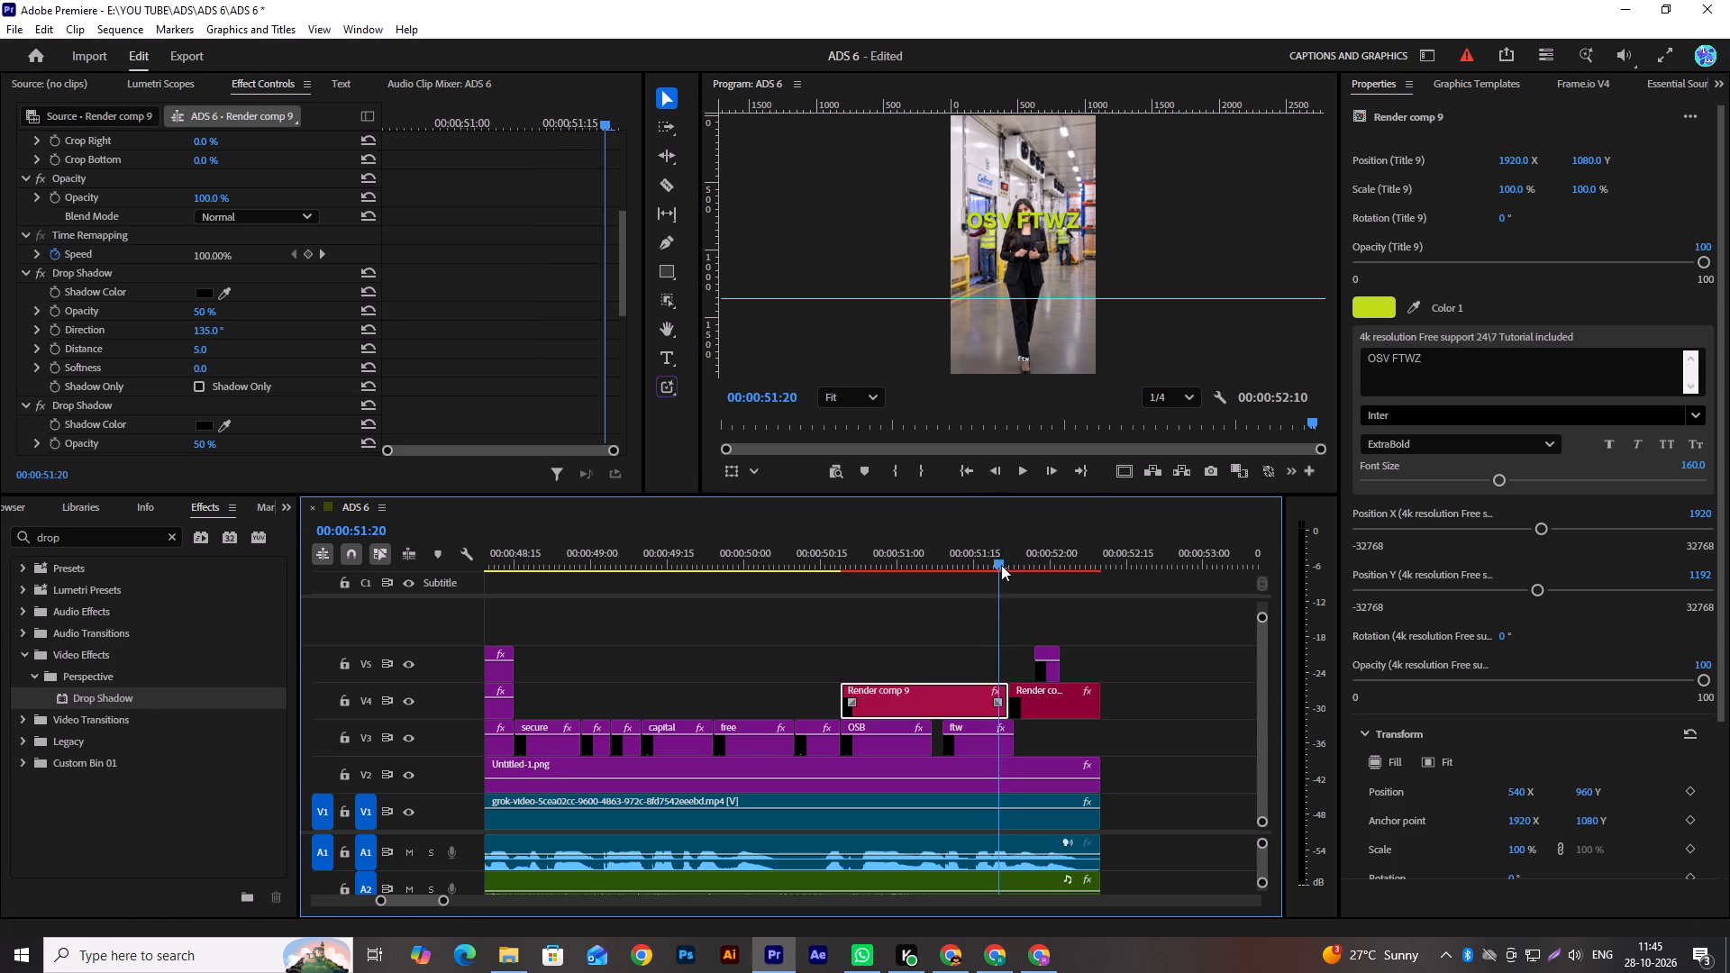
{"action": "left_click_drag", "start_coordinate": [1001, 565], "coordinate": [918, 601]}
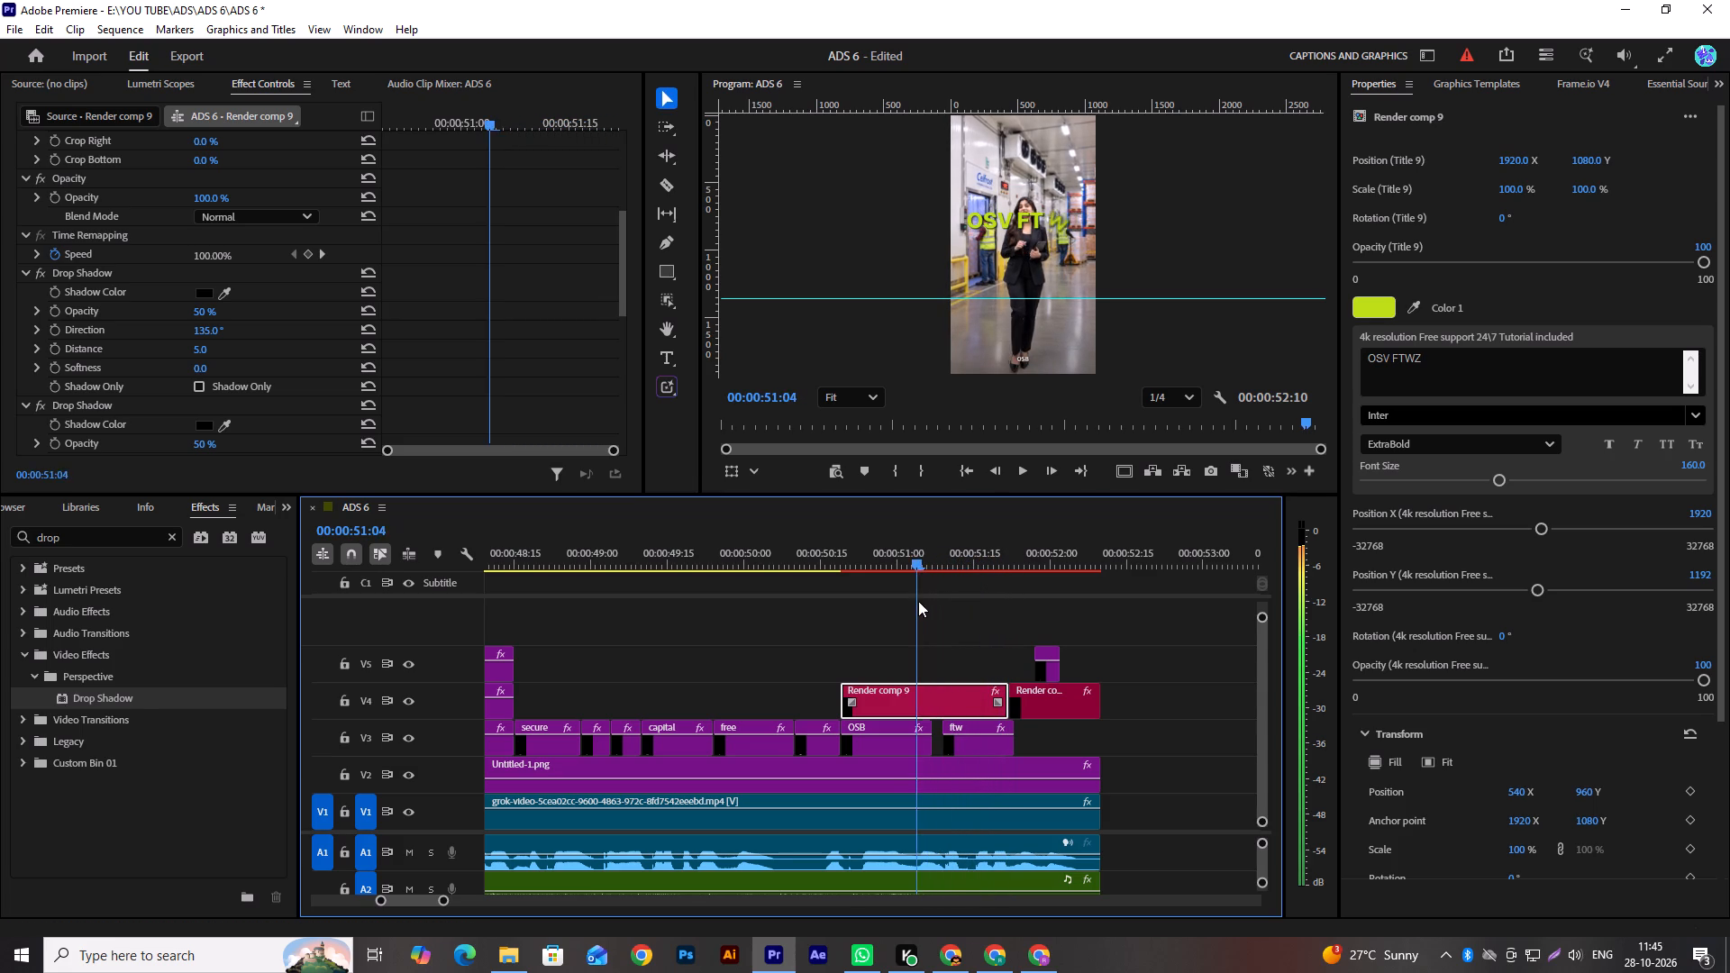
{"action": "left_click_drag", "start_coordinate": [918, 601], "coordinate": [947, 588]}
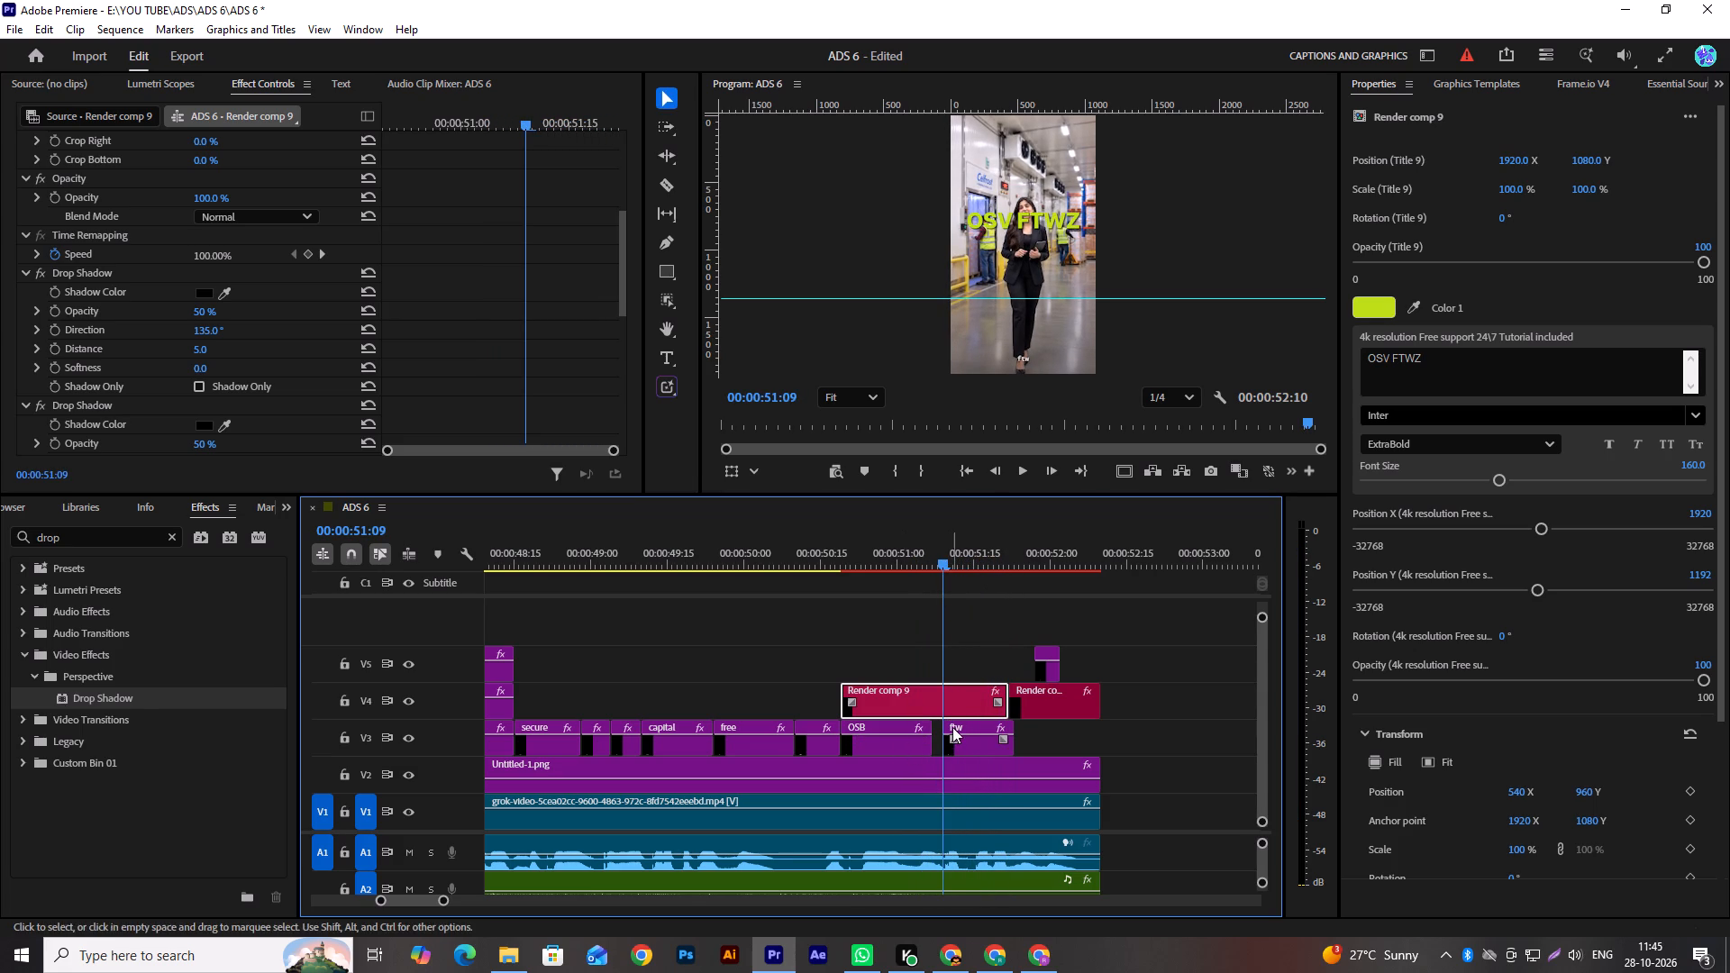
{"action": "key", "text": "c"}
{"action": "left_click", "coordinate": [941, 704]}
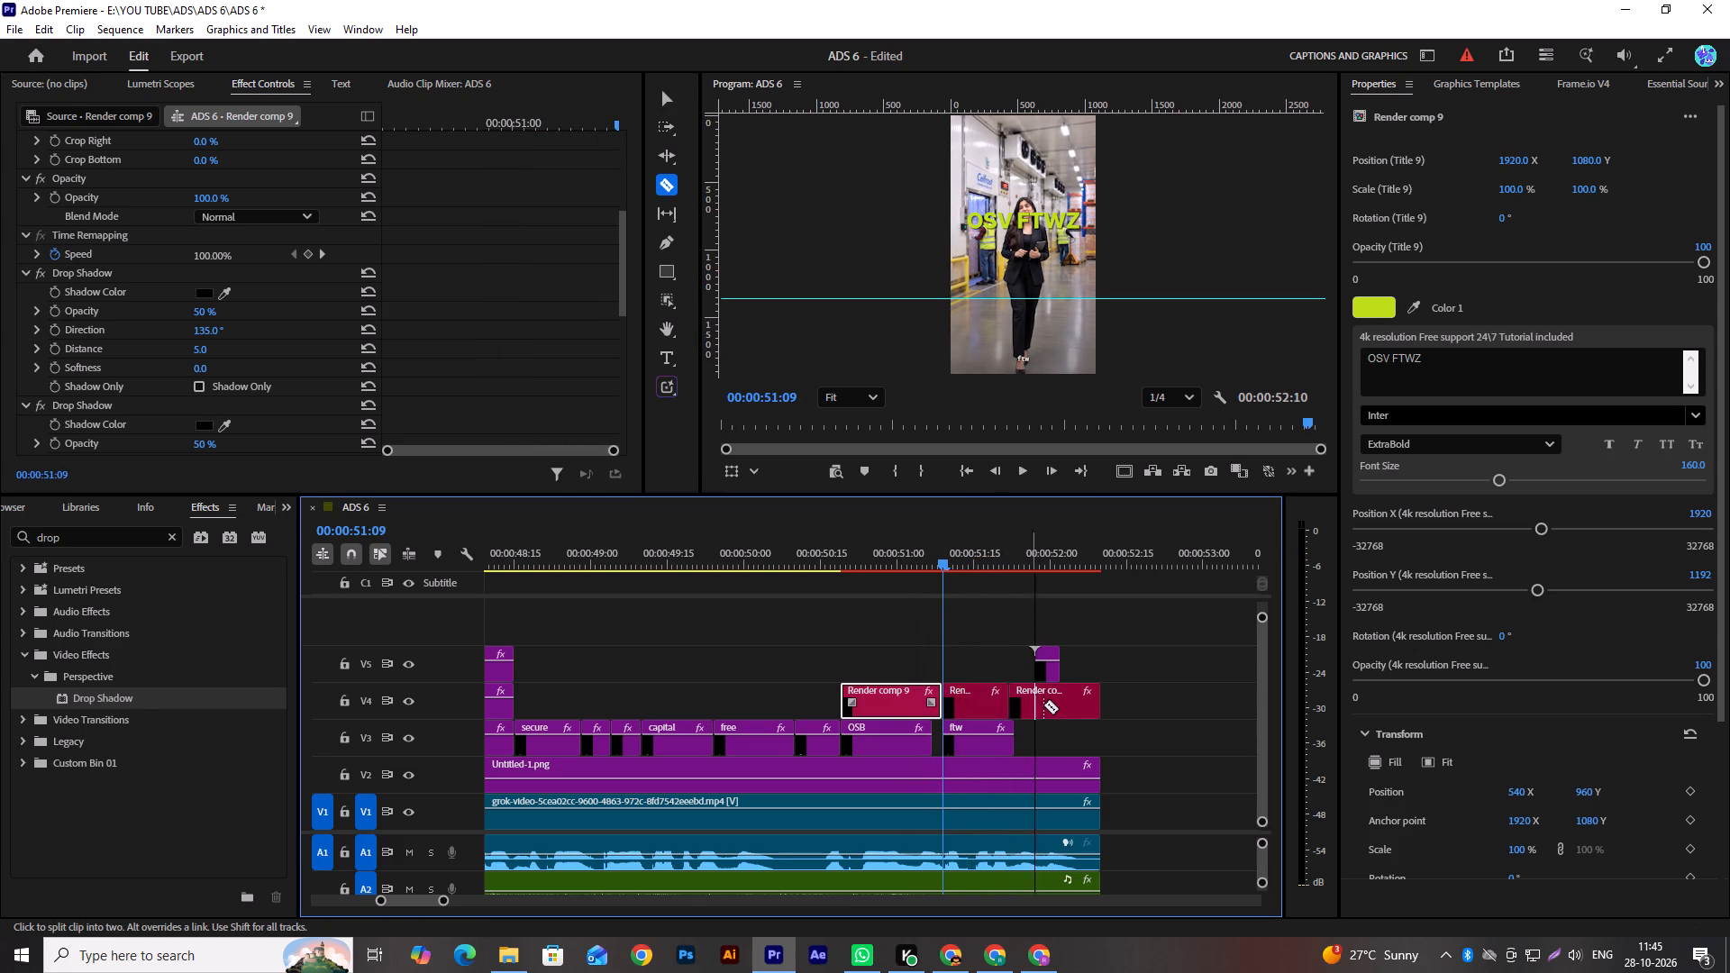
{"action": "key", "text": "v"}
Delete the Render comp 9 end piece that starts at 00:00:51:22.
{"action": "left_click", "coordinate": [1053, 706]}
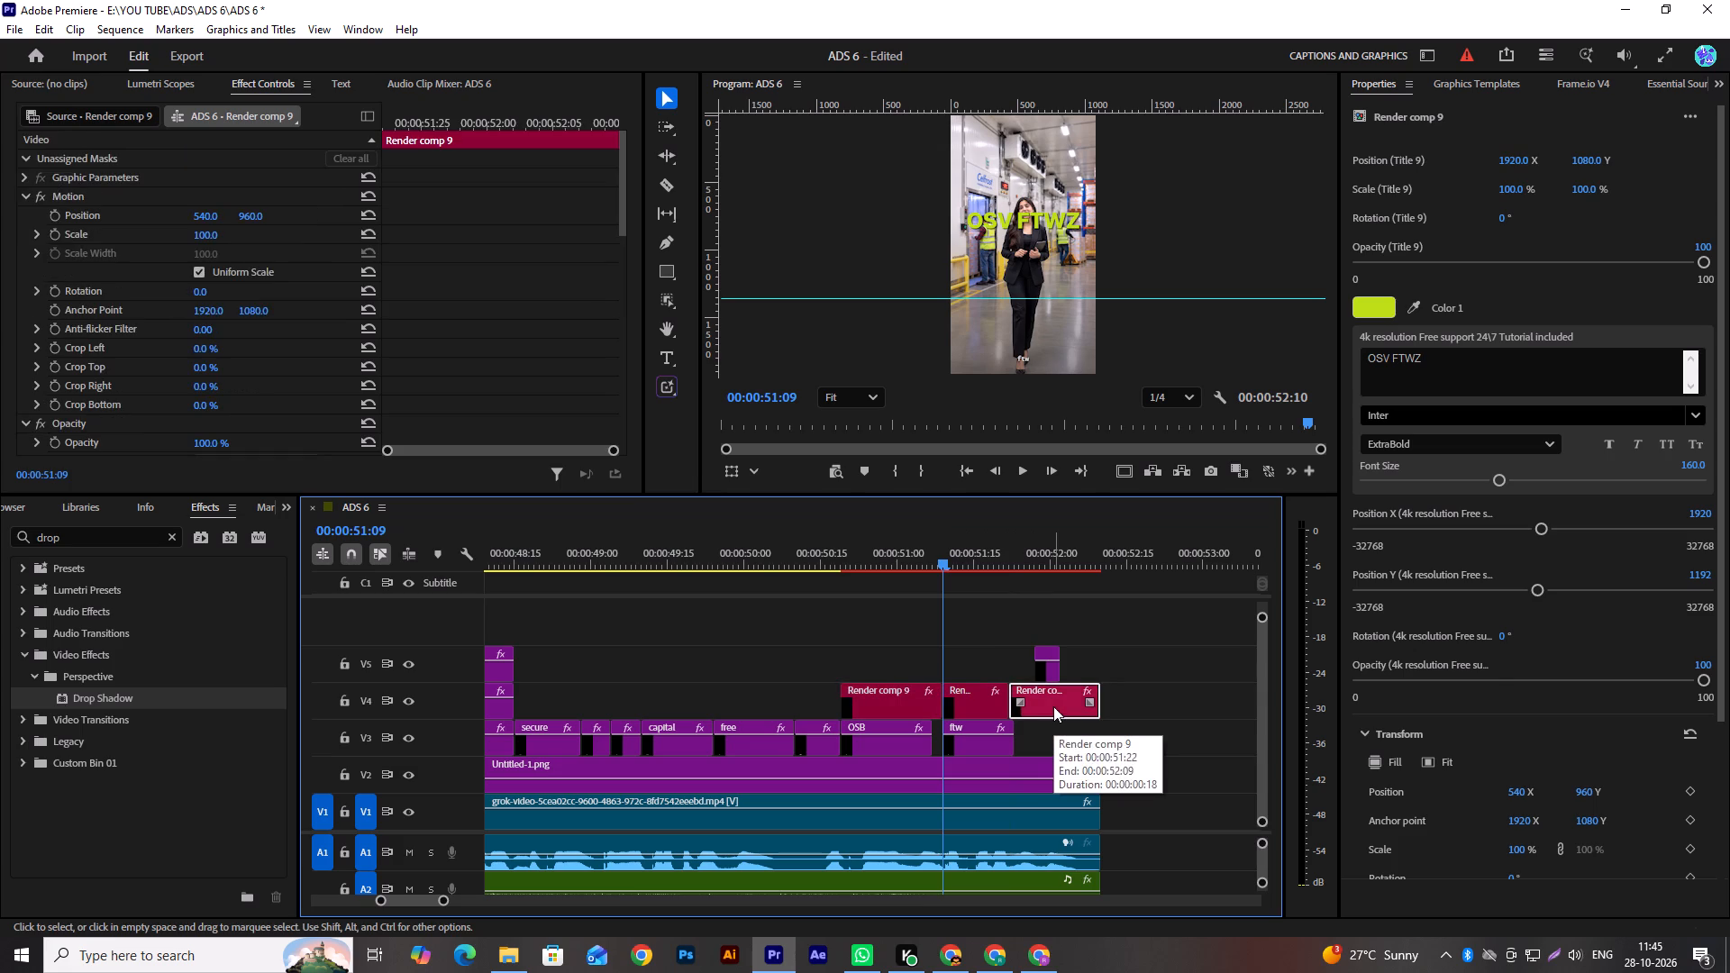
{"action": "key", "text": "Delete"}
Place two copies of the middle Render comp 9 piece end to end after it, trimming the last to the video's end.
{"action": "left_click_drag", "start_coordinate": [976, 713], "coordinate": [1087, 707]}
{"action": "left_click_drag", "start_coordinate": [1081, 712], "coordinate": [1033, 714]}
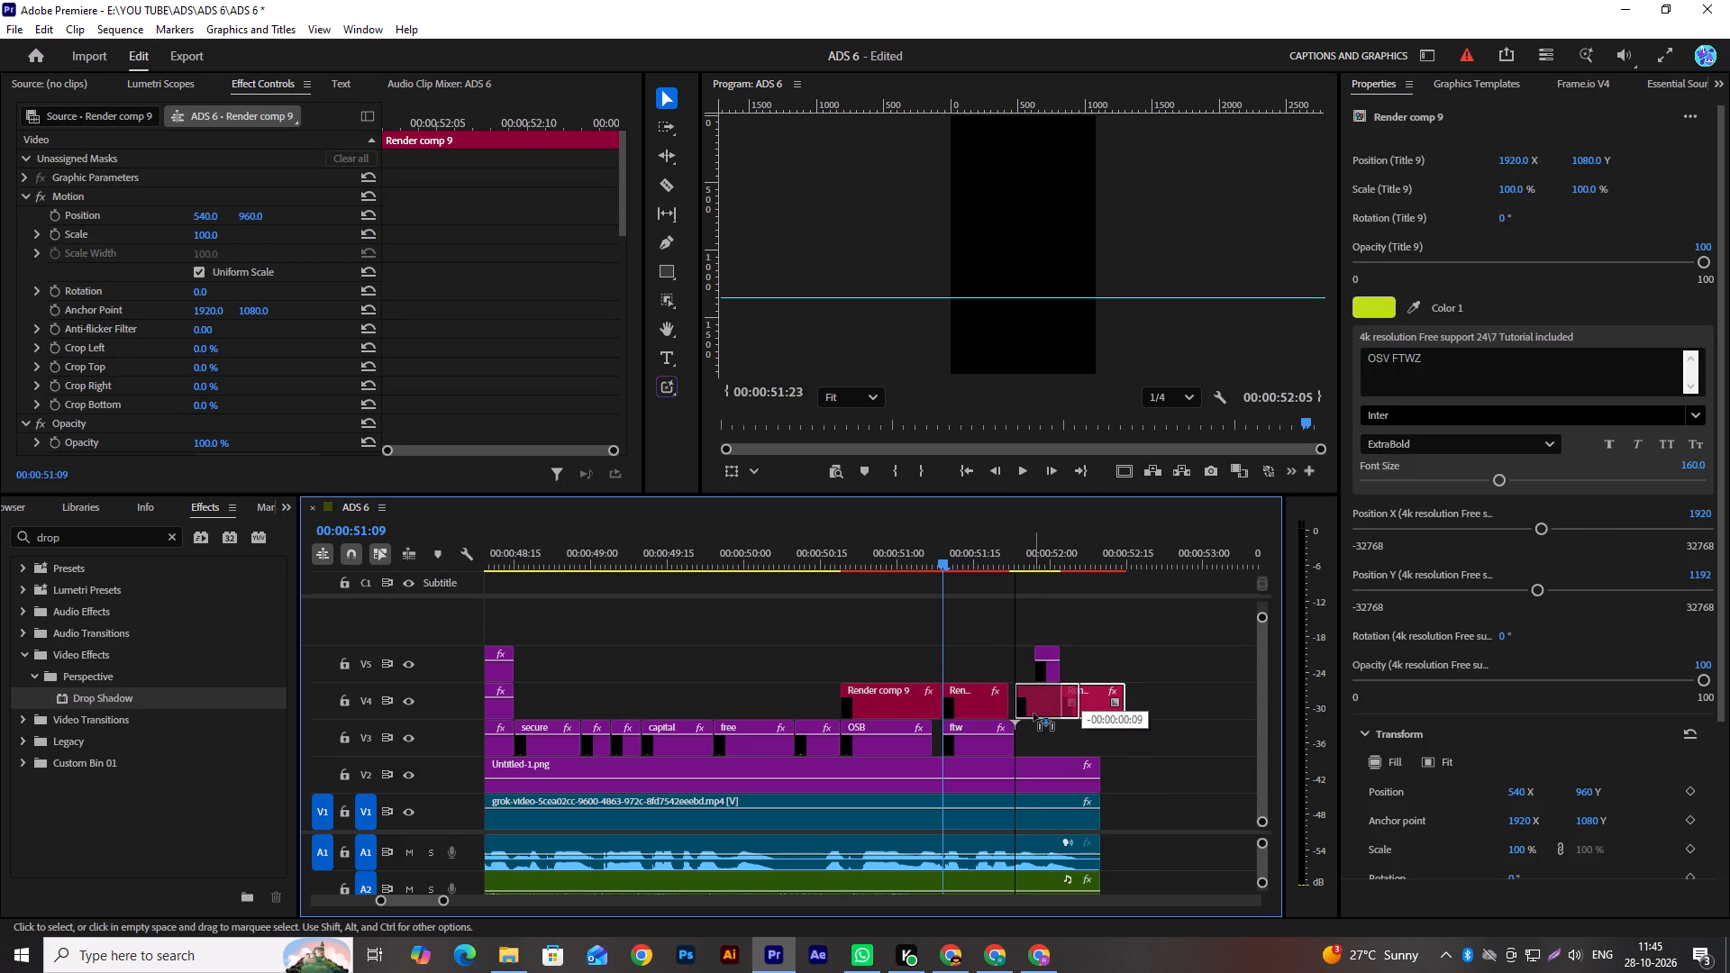
{"action": "left_click_drag", "start_coordinate": [1033, 714], "coordinate": [1032, 714]}
{"action": "left_click_drag", "start_coordinate": [1043, 710], "coordinate": [1110, 704], "text": "alt"}
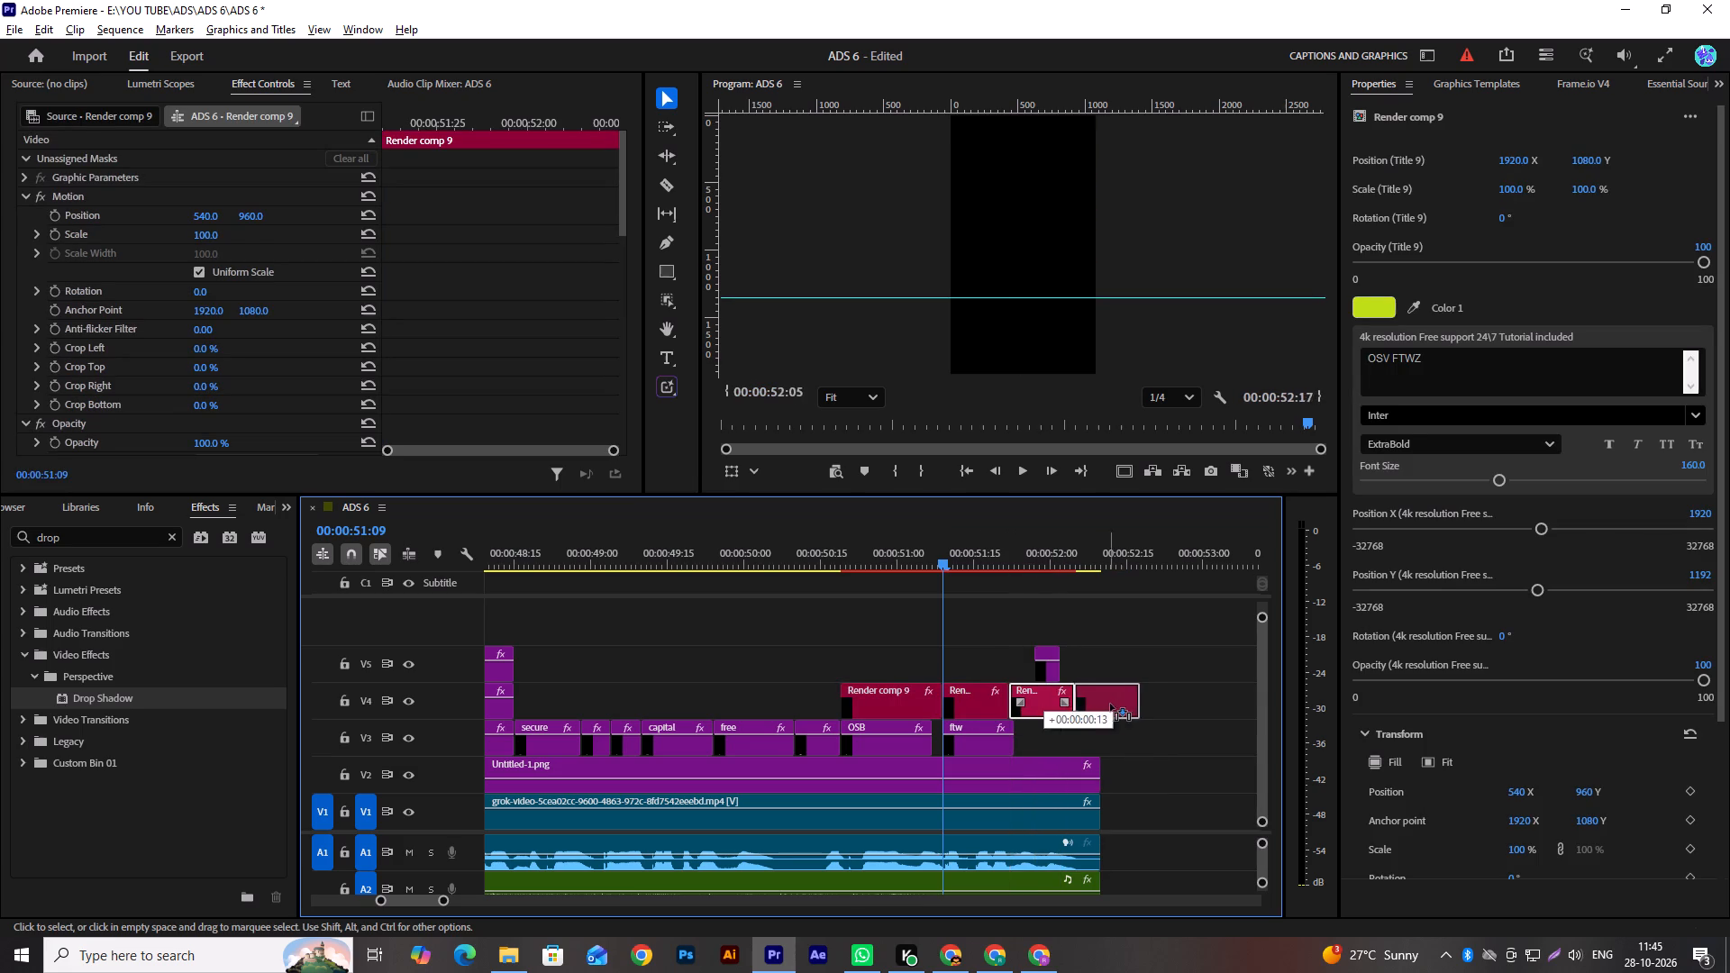
{"action": "left_click_drag", "start_coordinate": [1110, 704], "coordinate": [1115, 702], "text": "alt"}
{"action": "left_click", "coordinate": [1113, 705]}
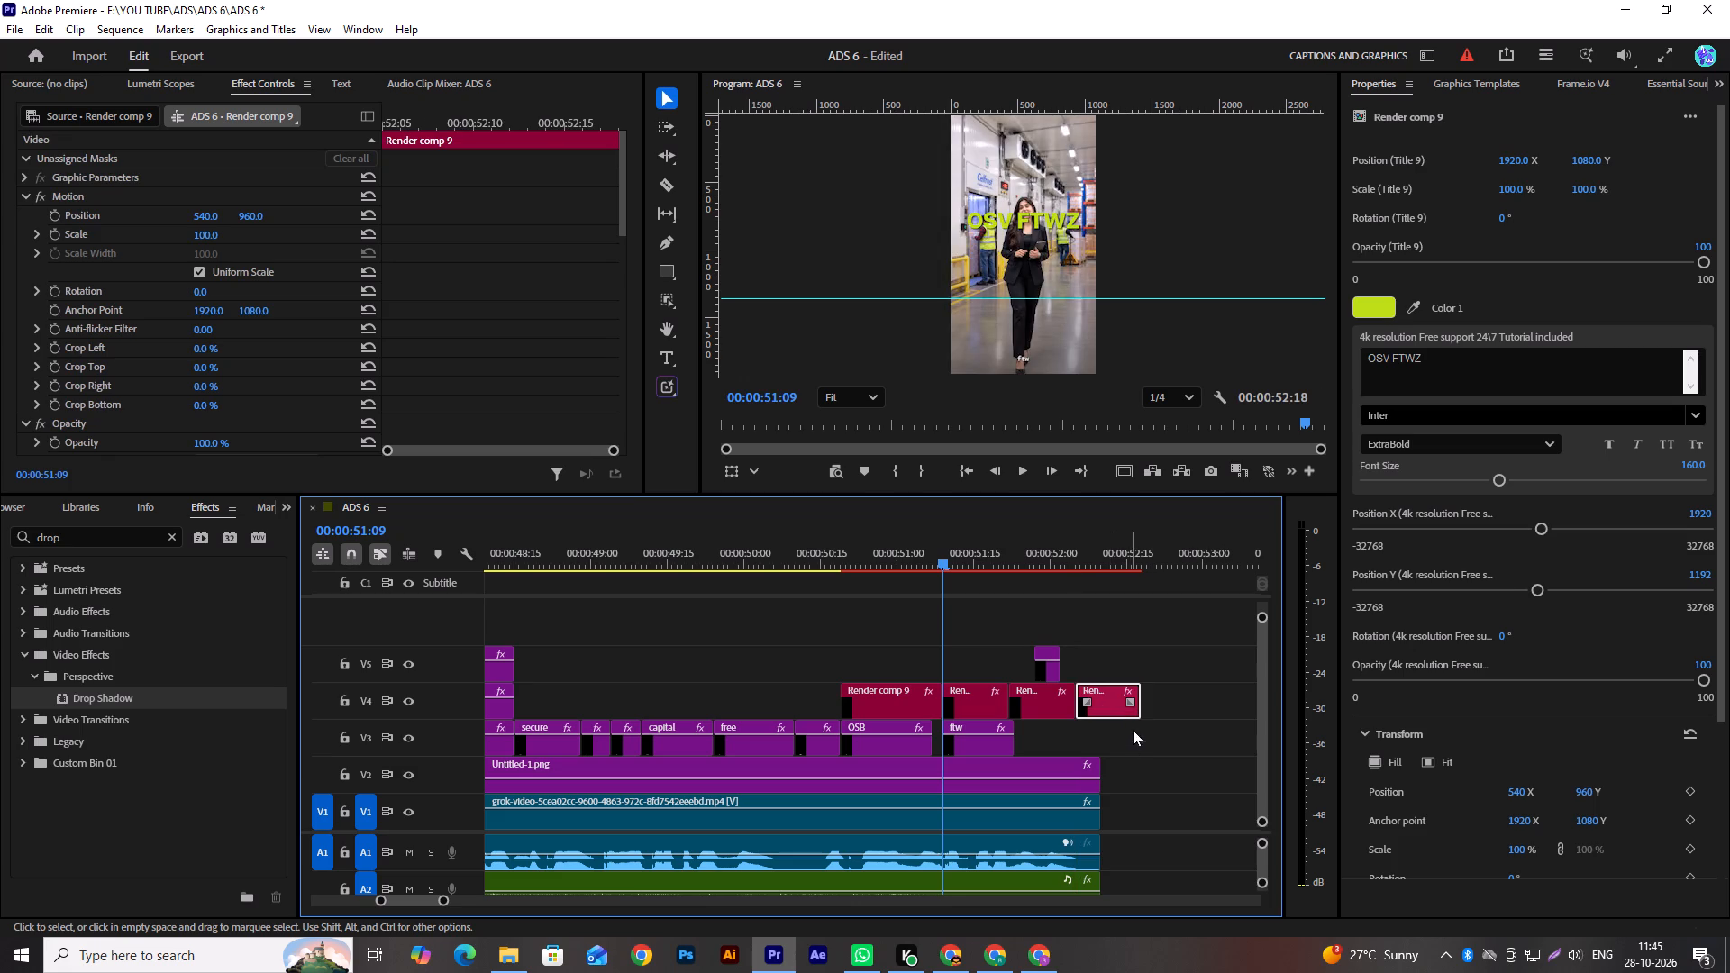
{"action": "left_click_drag", "start_coordinate": [1138, 716], "coordinate": [1102, 721]}
Return to the closing shot and play back the reassembled "OSV FTWZ" title to check its animation and hold.
{"action": "key", "text": "space"}
{"action": "key", "text": "space"}
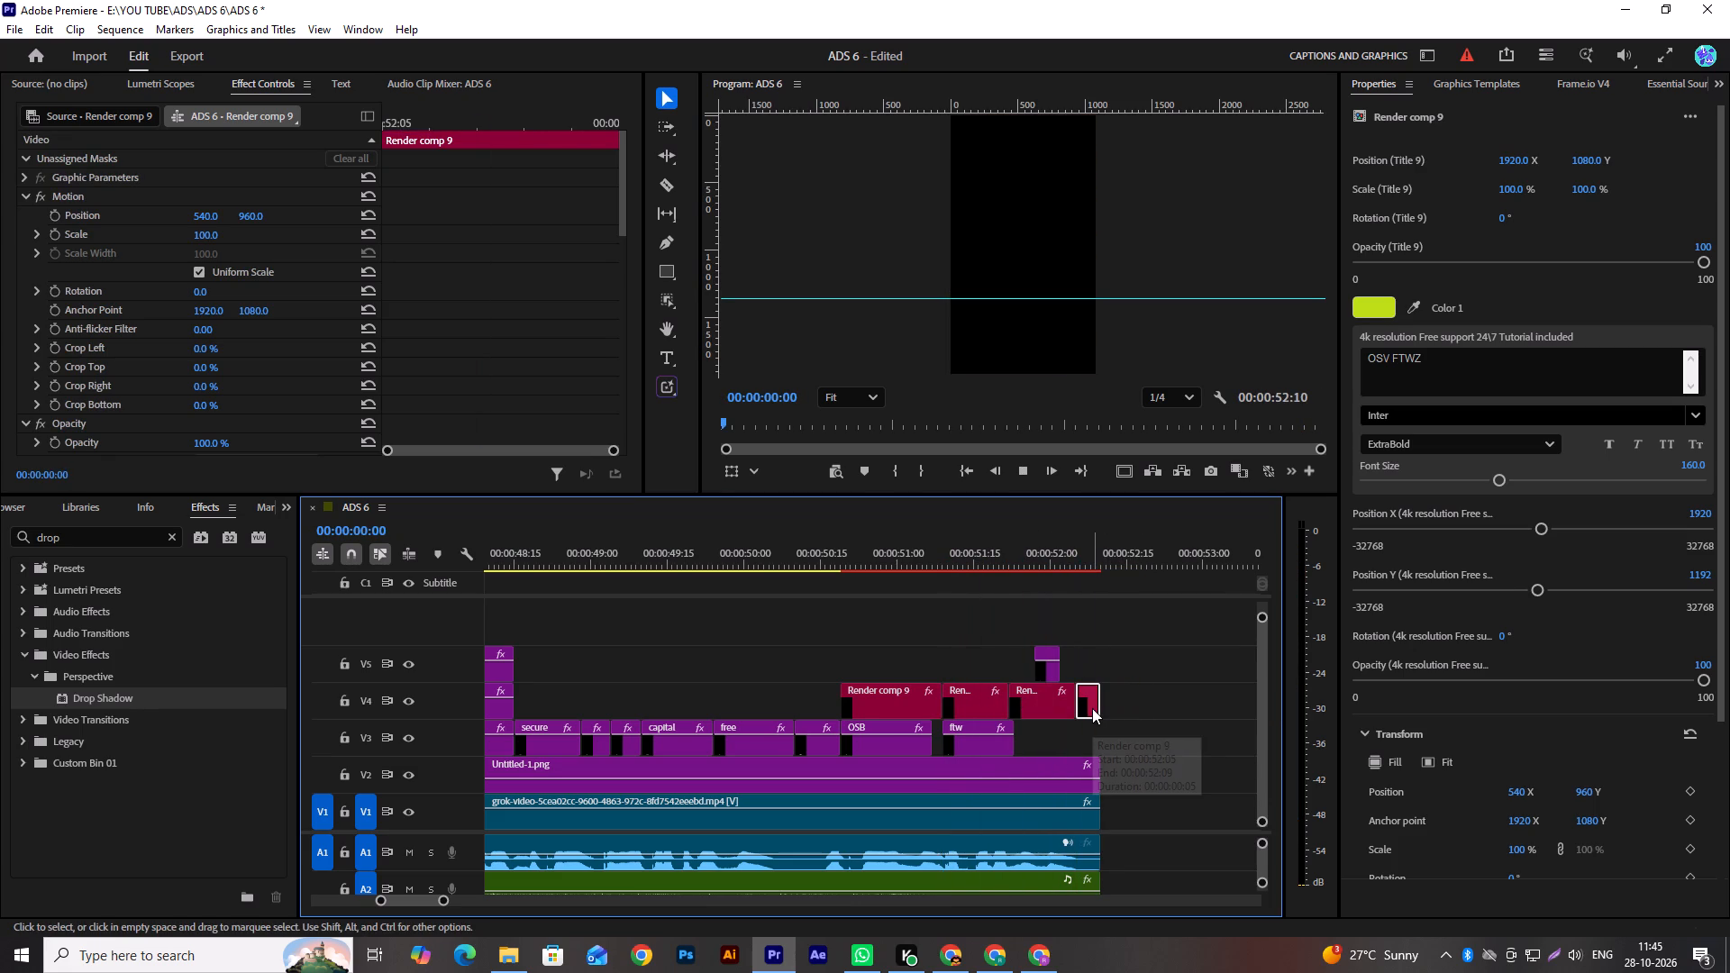
{"action": "key", "text": "space"}
{"action": "scroll", "coordinate": [958, 631], "scroll_direction": "down", "scroll_amount": 4, "text": "alt"}
{"action": "scroll", "coordinate": [958, 631], "scroll_direction": "up", "scroll_amount": 1, "text": "alt"}
{"action": "scroll", "coordinate": [958, 631], "scroll_direction": "down", "scroll_amount": 2, "text": "alt"}
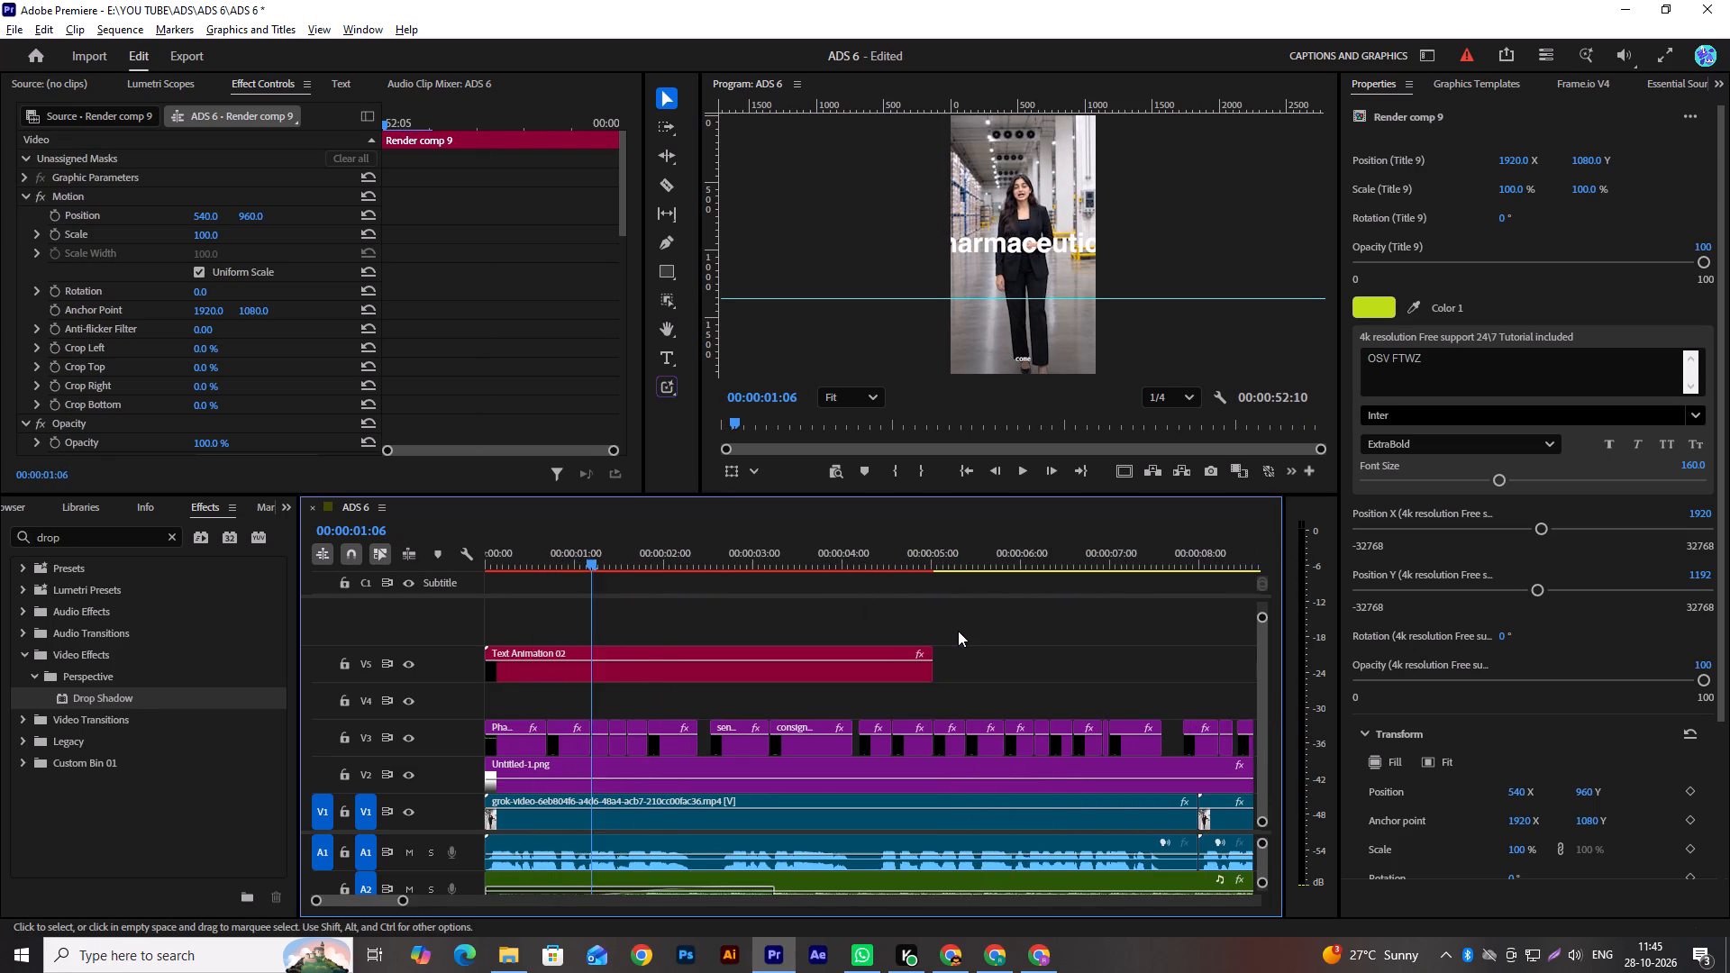
{"action": "scroll", "coordinate": [957, 634], "scroll_direction": "down", "scroll_amount": 11}
{"action": "scroll", "coordinate": [957, 634], "scroll_direction": "up", "scroll_amount": 1}
{"action": "scroll", "coordinate": [957, 634], "scroll_direction": "down", "scroll_amount": 1}
{"action": "left_click_drag", "start_coordinate": [392, 897], "coordinate": [408, 896]}
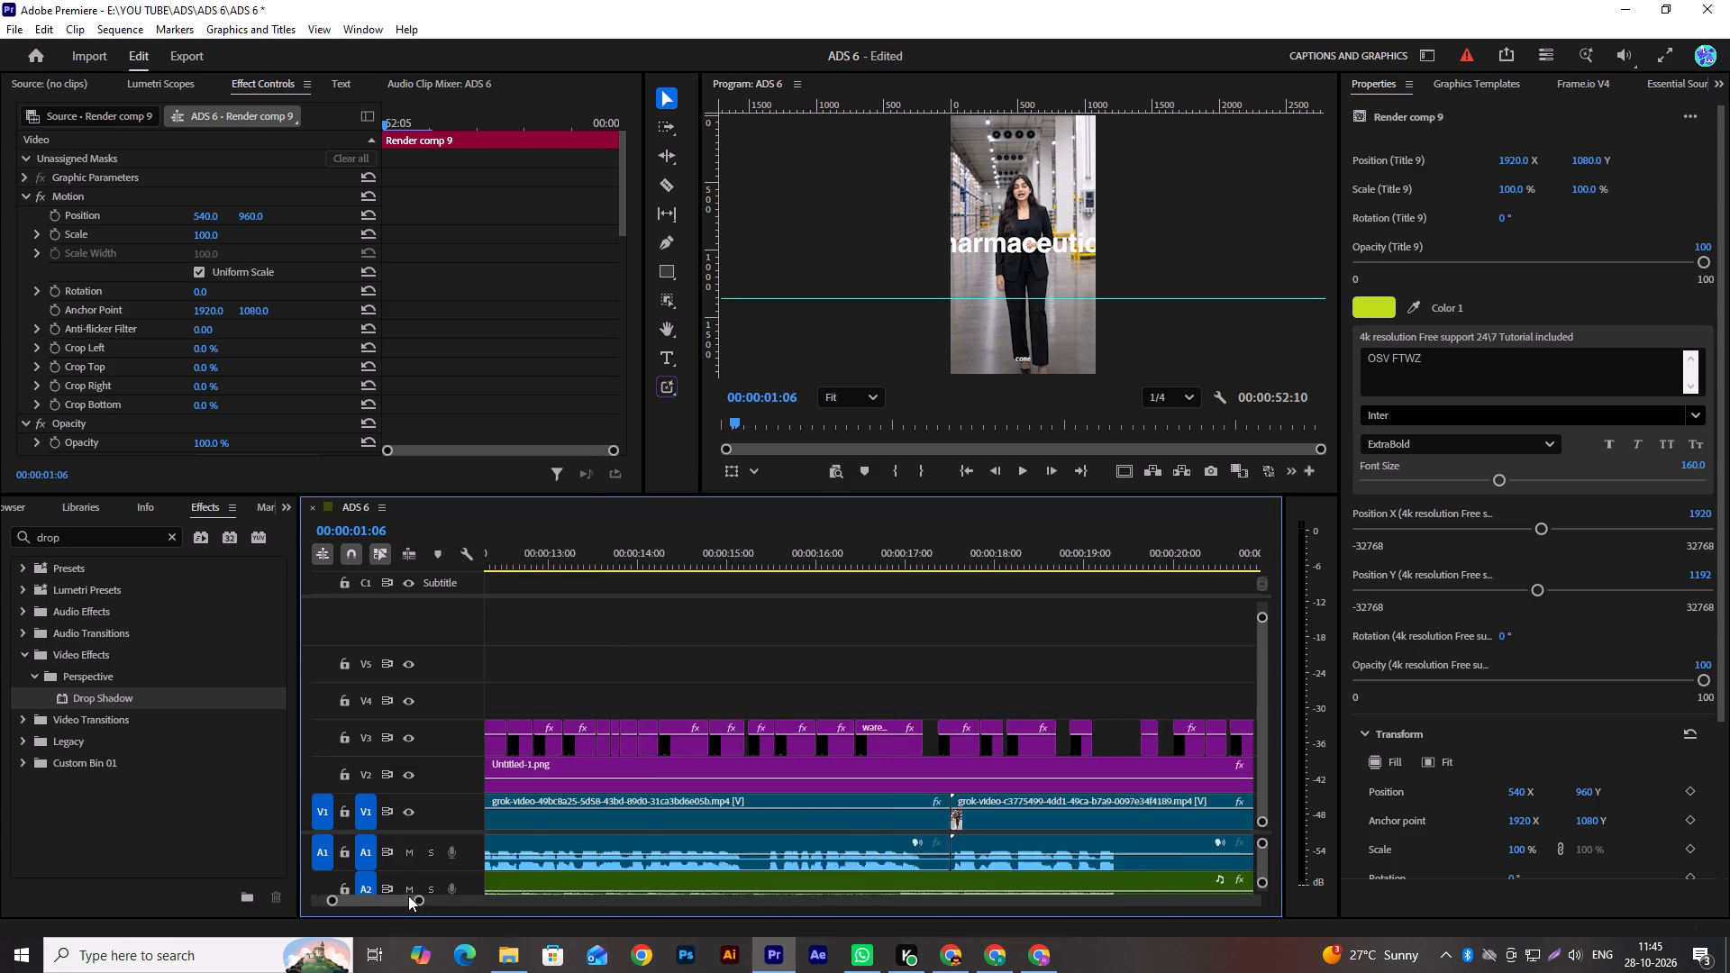
{"action": "left_click_drag", "start_coordinate": [408, 896], "coordinate": [450, 895]}
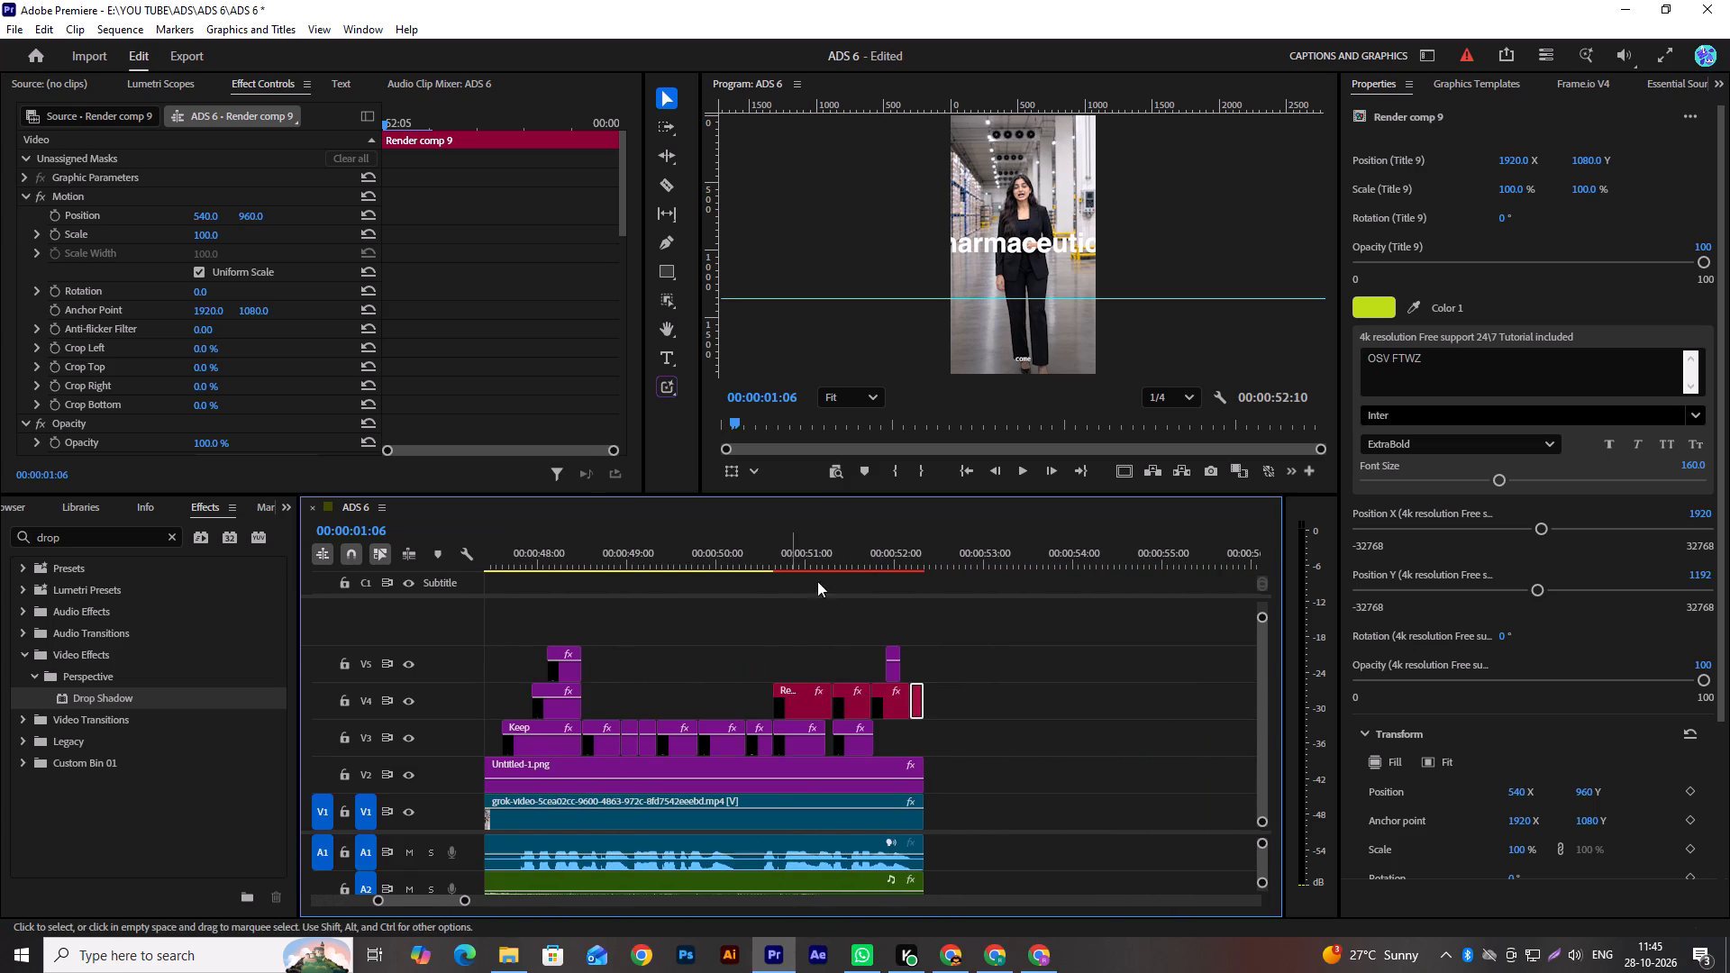
{"action": "left_click_drag", "start_coordinate": [833, 566], "coordinate": [778, 591]}
{"action": "key", "text": "space"}
{"action": "key", "text": "space"}
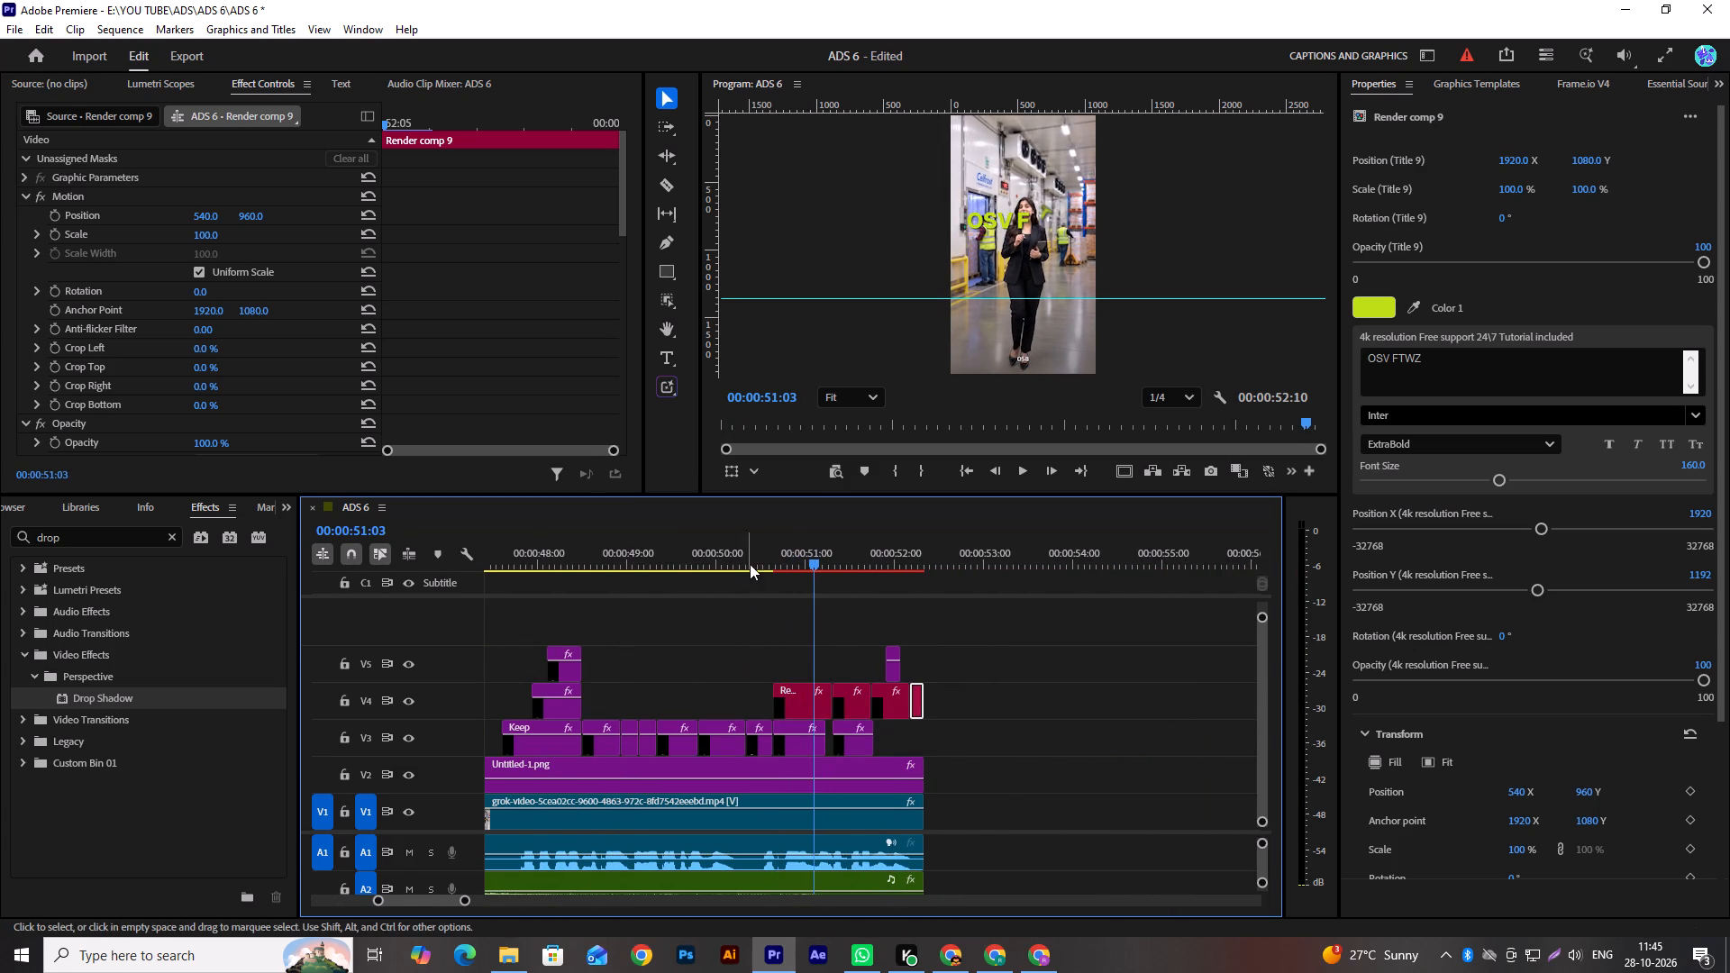
Delete the "OSB" and "ftw" captions on V3 beneath the closing title.
{"action": "left_click_drag", "start_coordinate": [772, 568], "coordinate": [761, 574]}
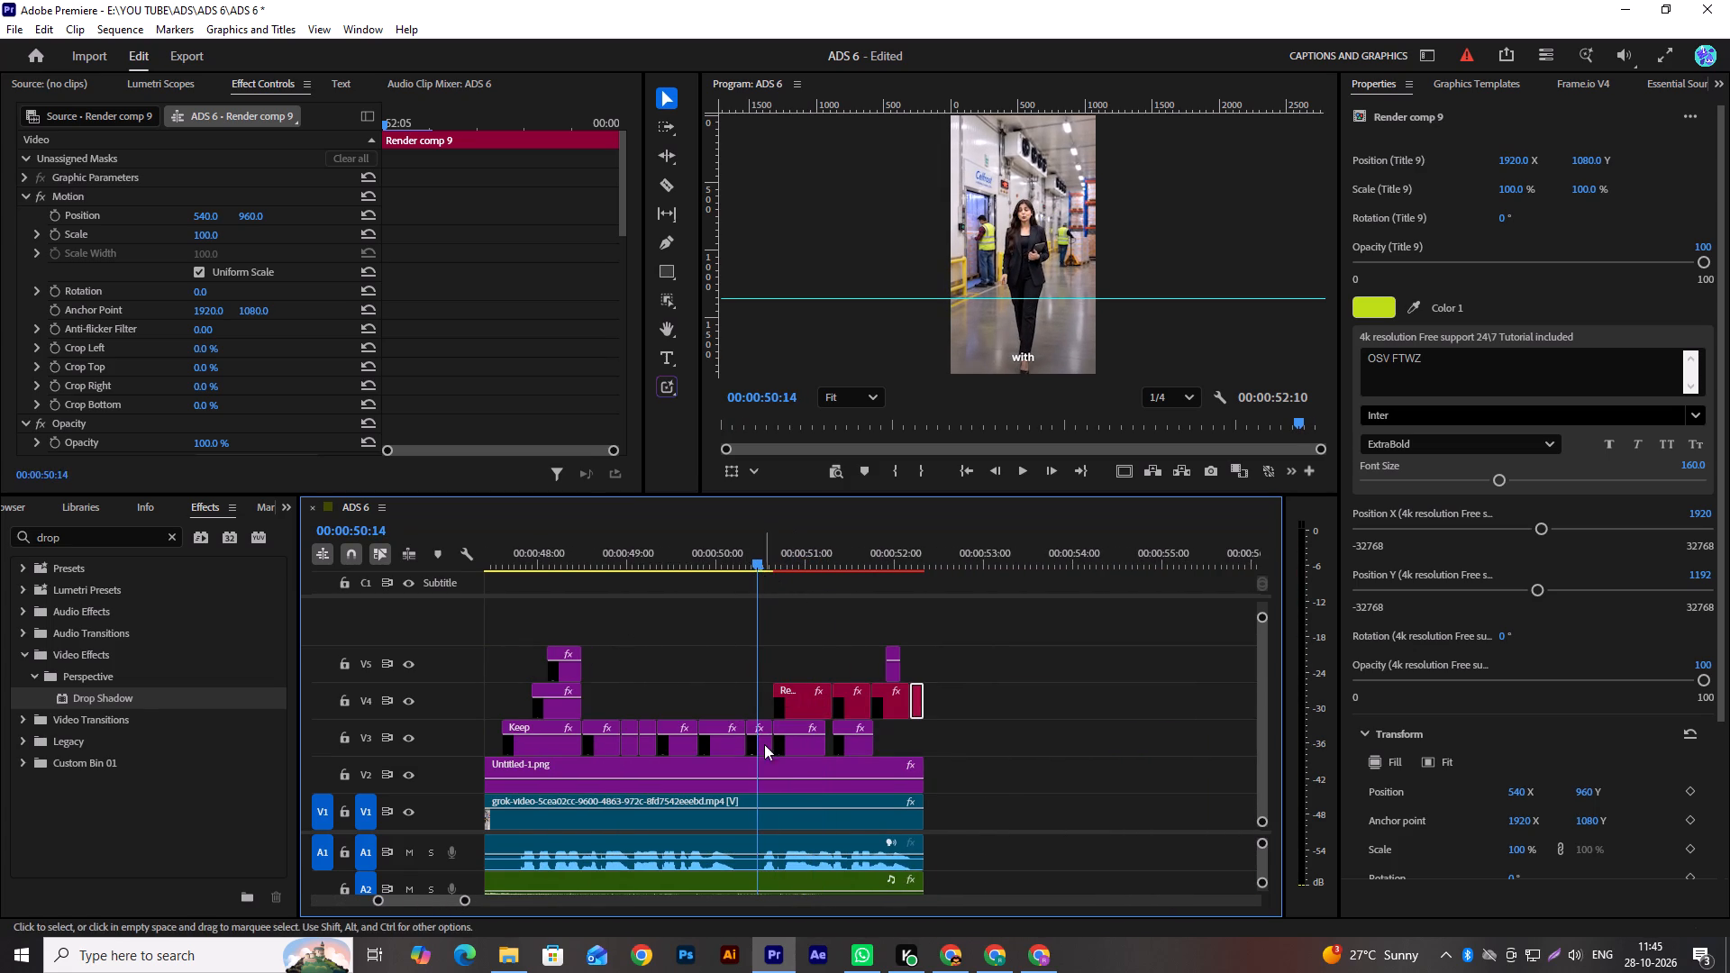
{"action": "left_click", "coordinate": [757, 741]}
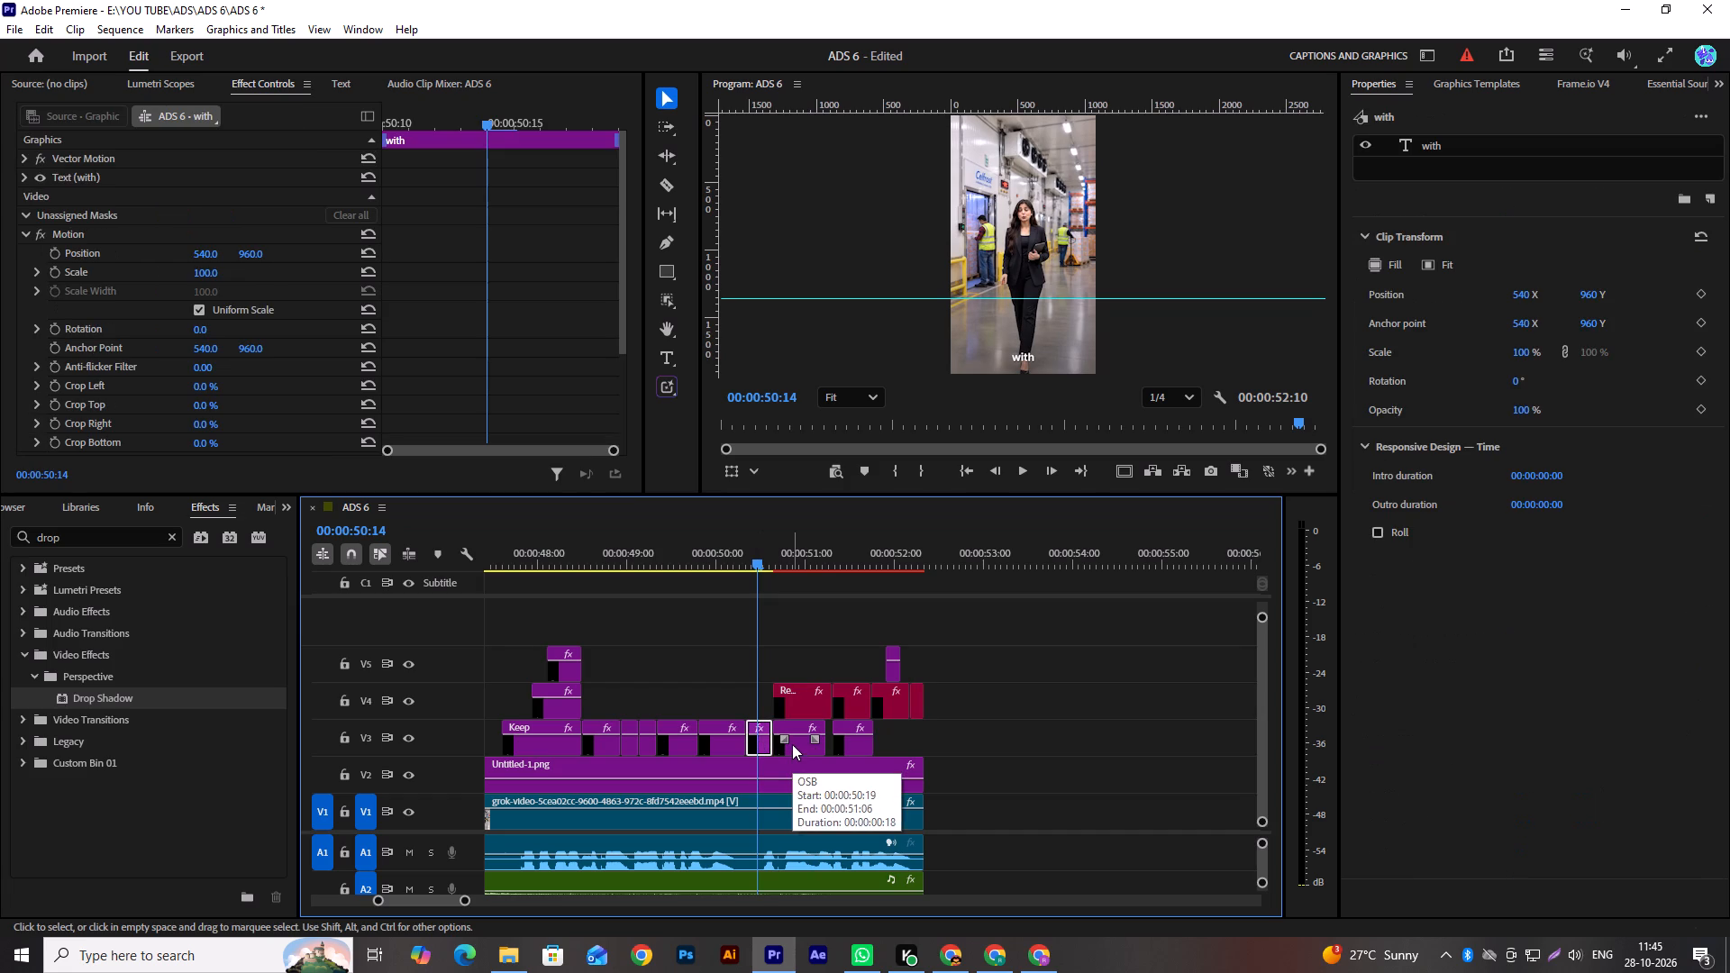
{"action": "left_click", "coordinate": [792, 744]}
{"action": "key", "text": "Delete"}
{"action": "left_click", "coordinate": [858, 742]}
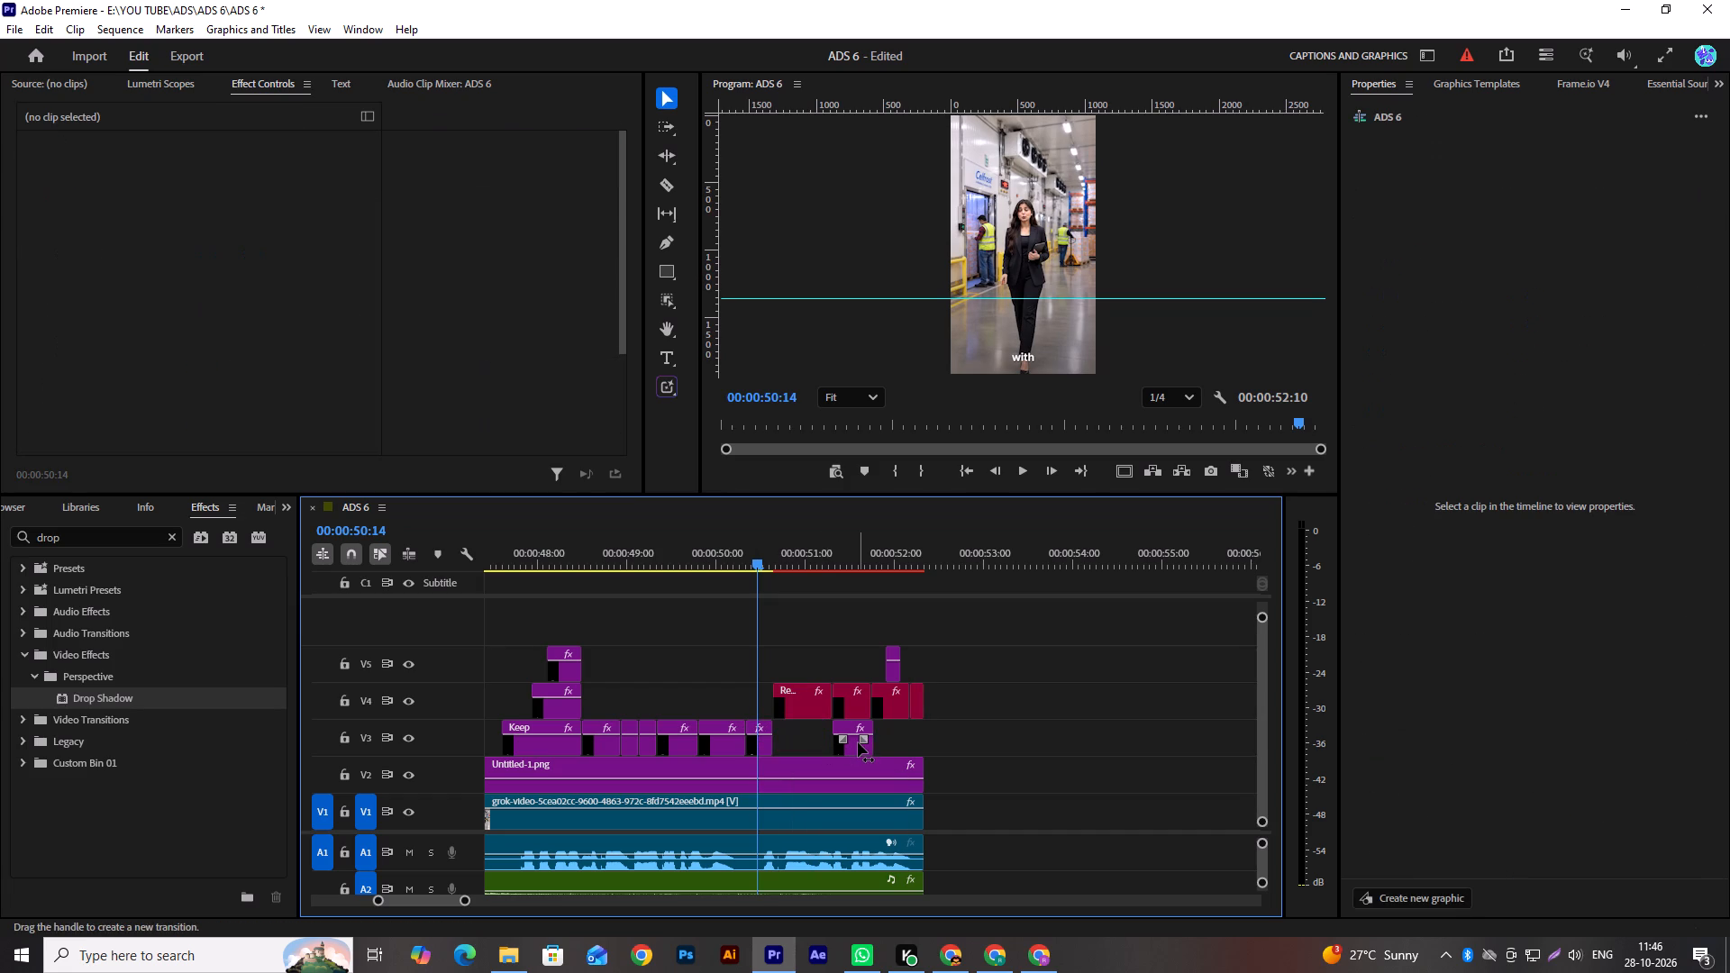
{"action": "left_click", "coordinate": [852, 751]}
{"action": "key", "text": "Delete"}
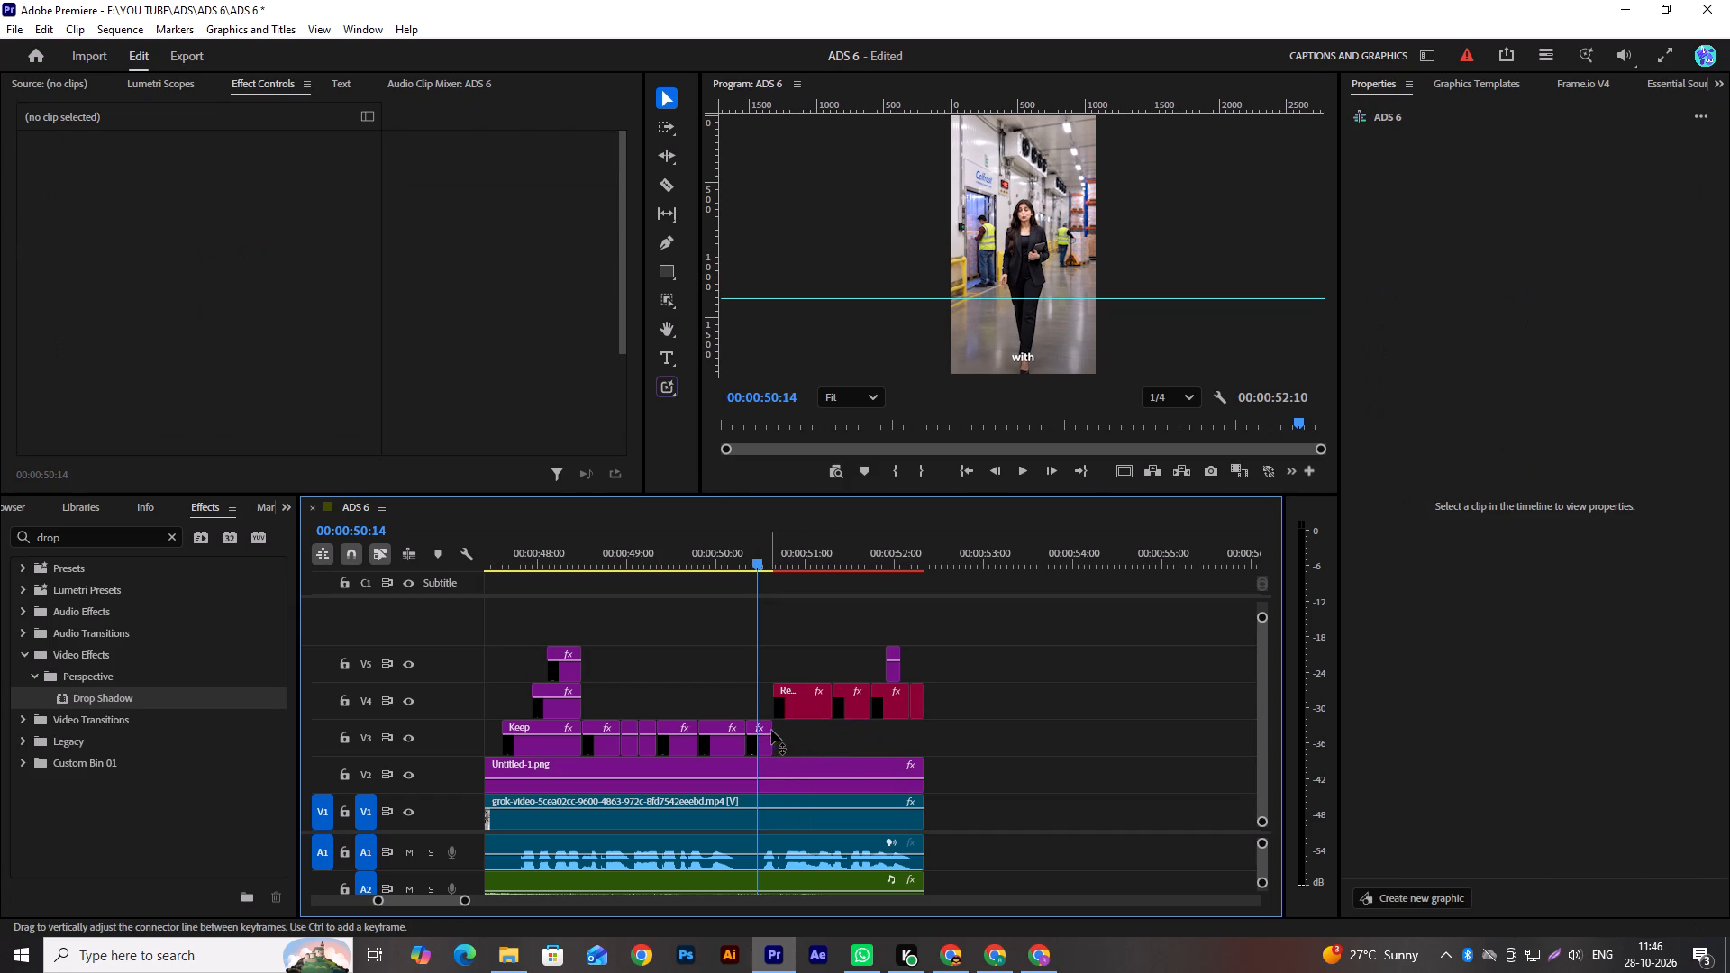
Extend the "with" caption on V3 to the end of the closing video clip.
{"action": "left_click_drag", "start_coordinate": [773, 729], "coordinate": [931, 722]}
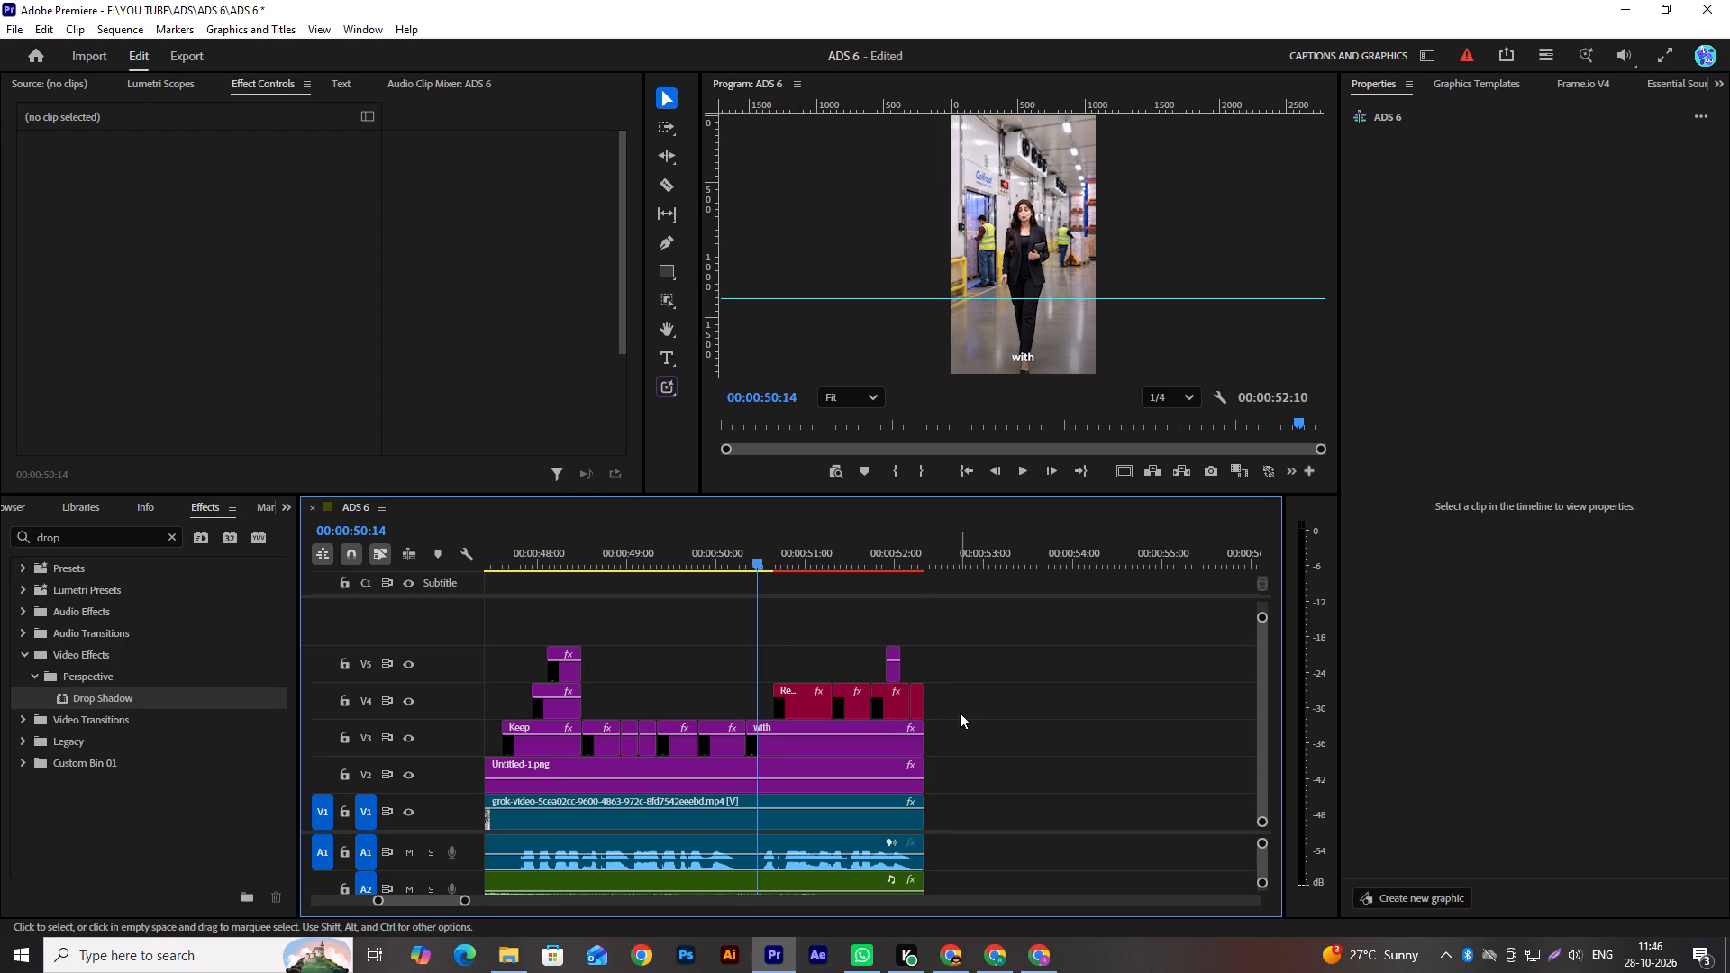
Move the first "OSV FTWZ" Render comp 9 piece down to a vertical position of 1395.
{"action": "left_click", "coordinate": [795, 561]}
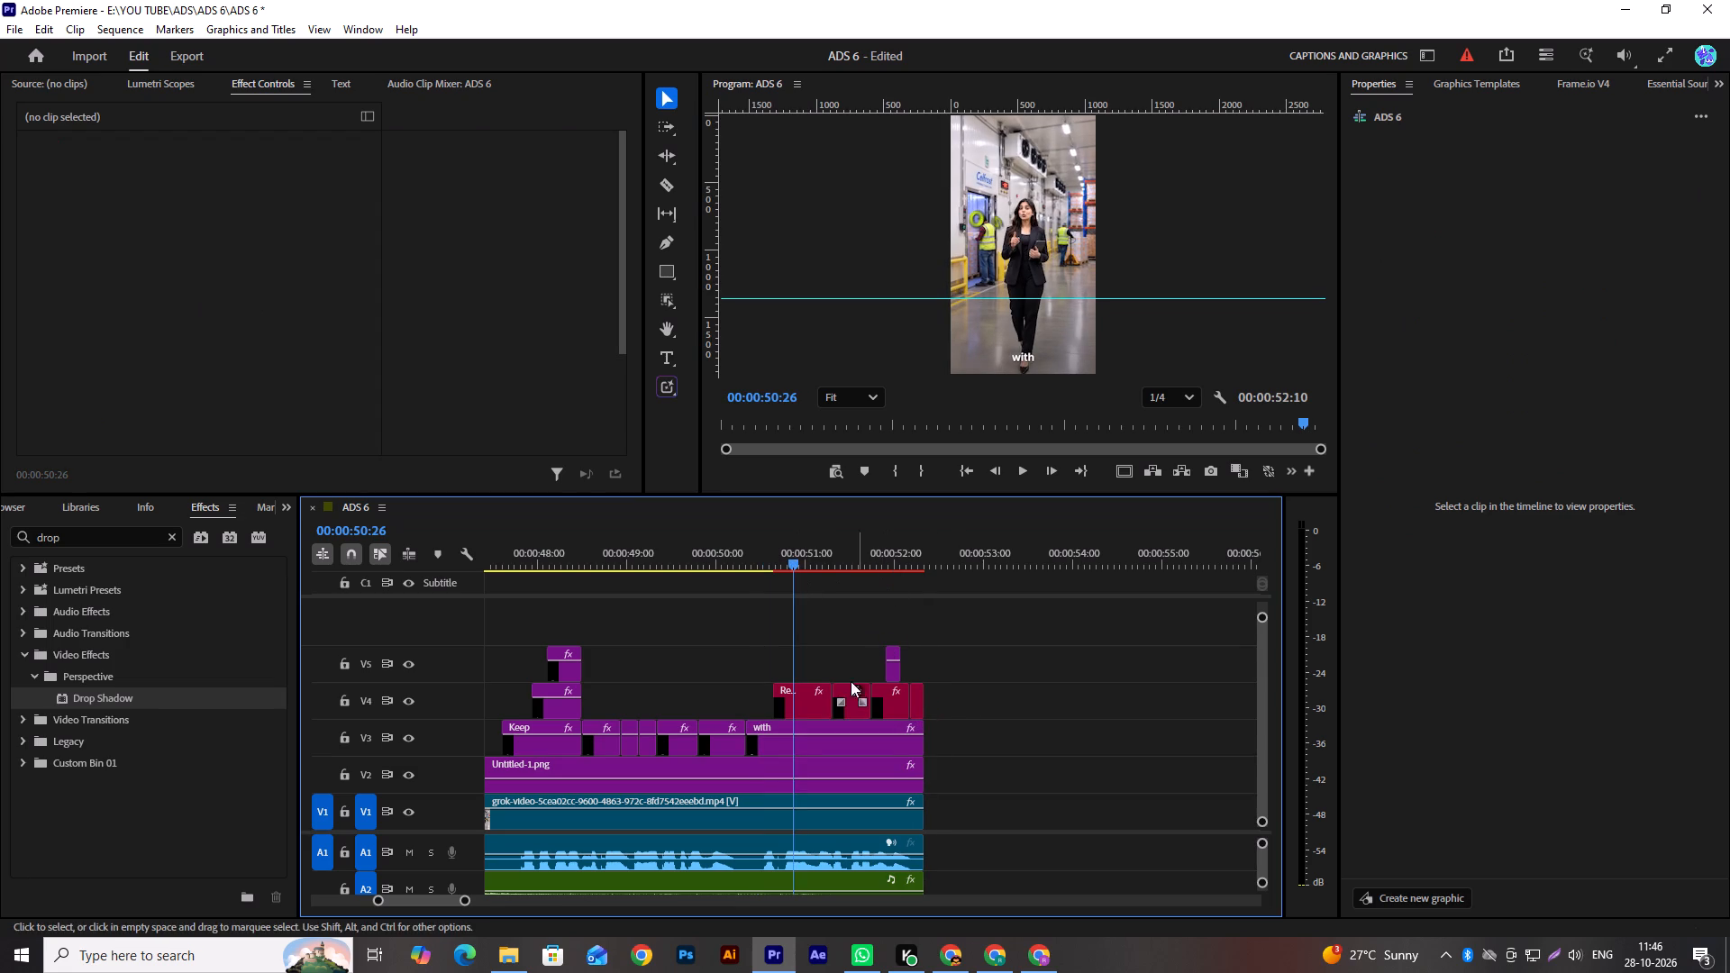
{"action": "left_click_drag", "start_coordinate": [786, 558], "coordinate": [832, 561]}
{"action": "left_click", "coordinate": [832, 561]}
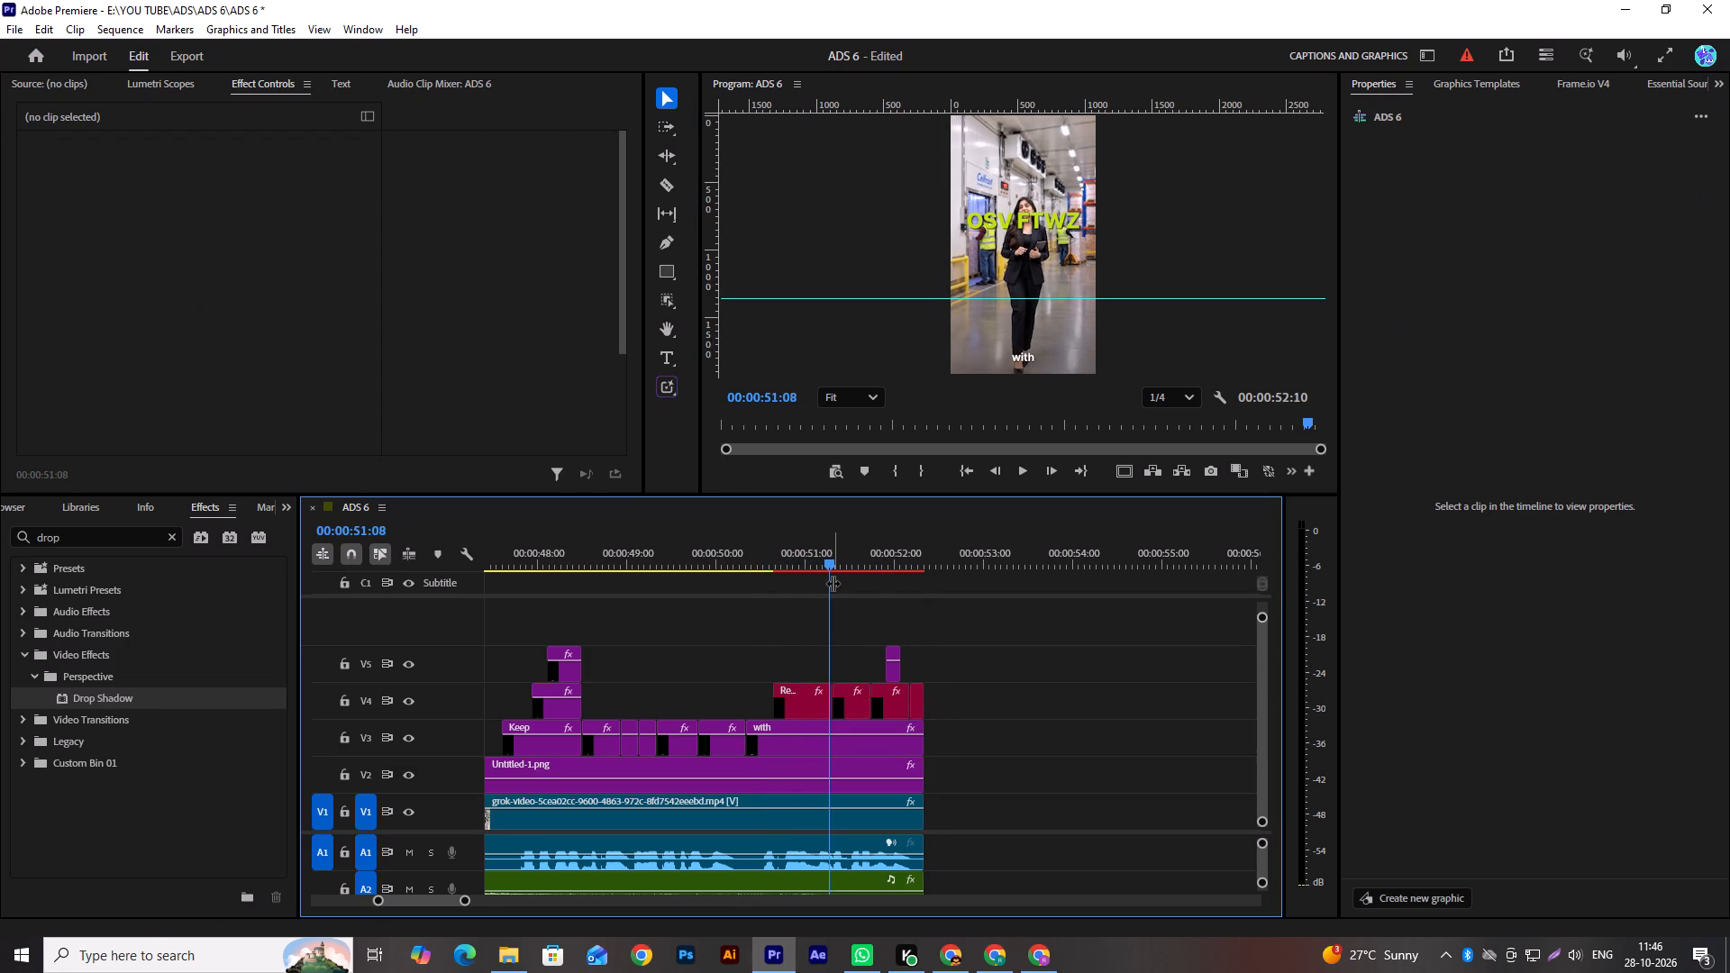
{"action": "left_click", "coordinate": [810, 706]}
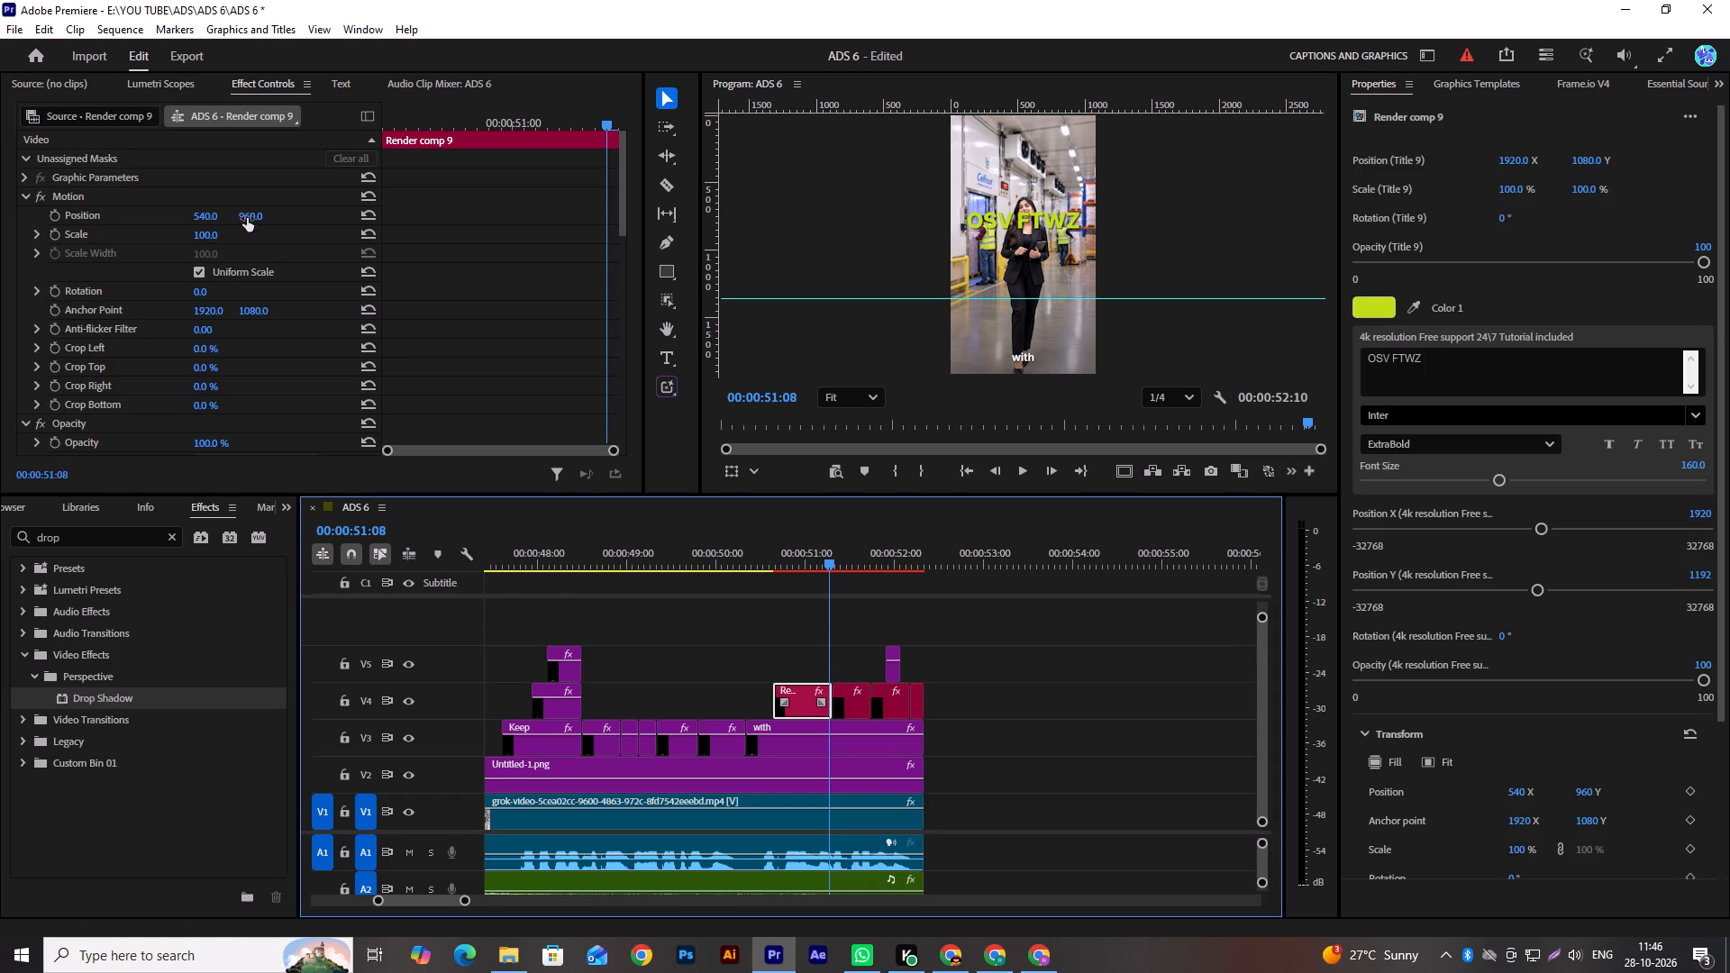
{"action": "left_click_drag", "start_coordinate": [247, 218], "coordinate": [716, 317]}
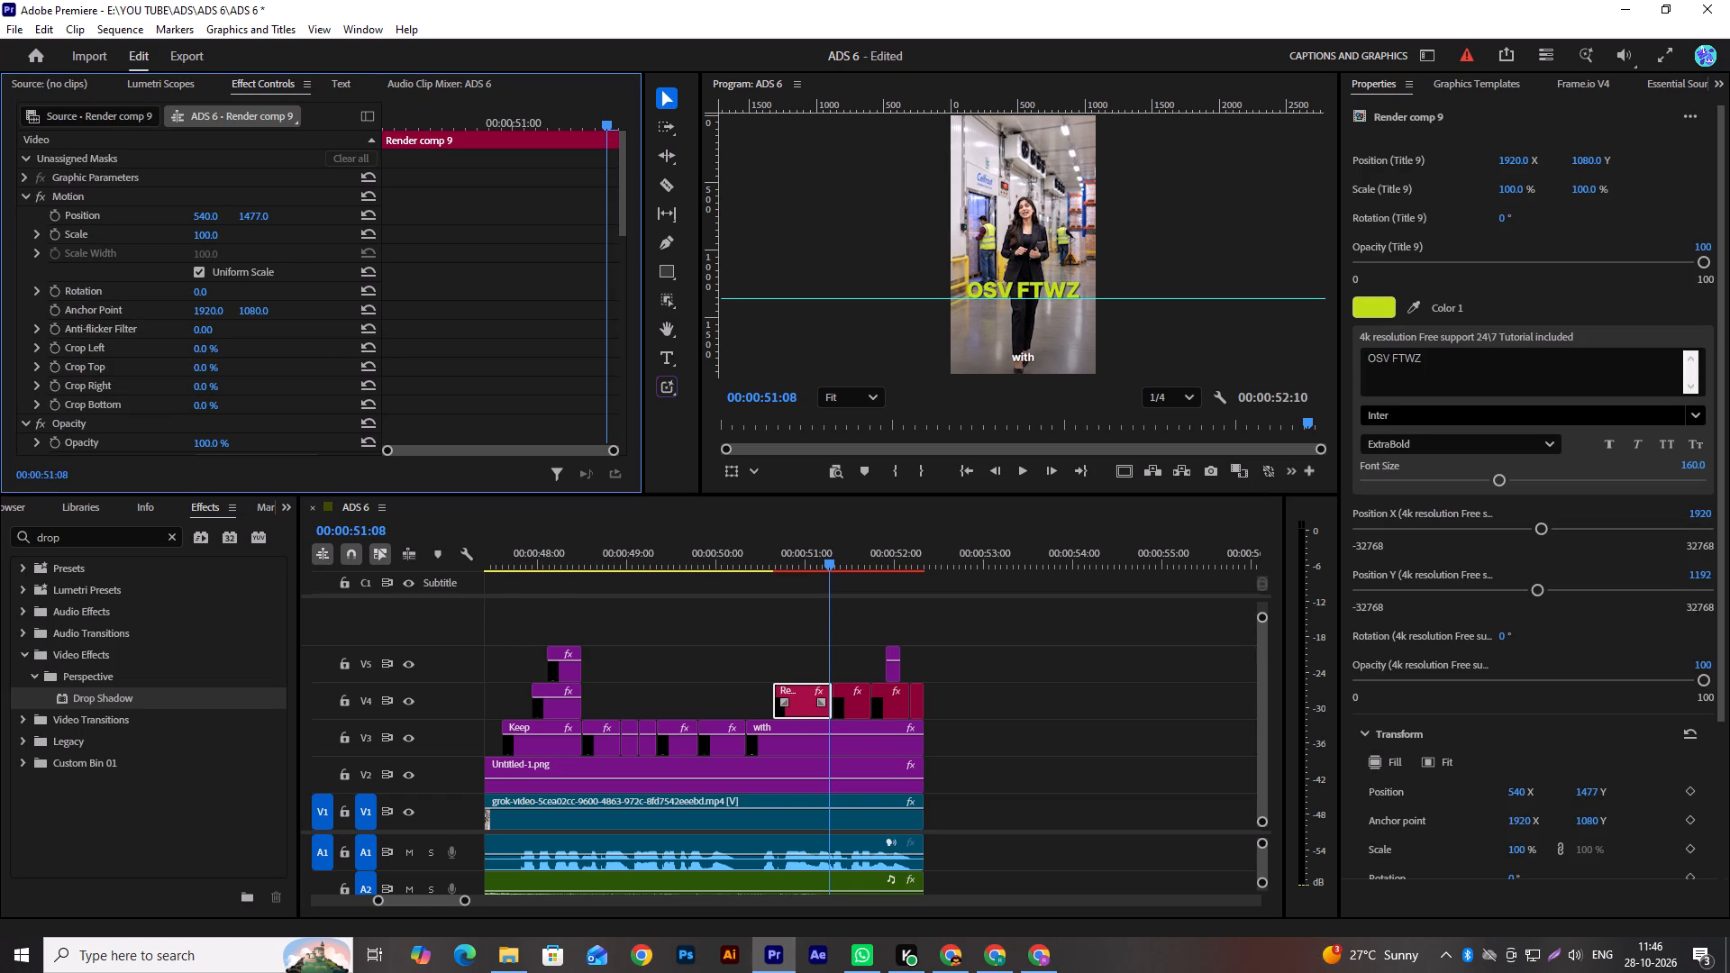
{"action": "left_click_drag", "start_coordinate": [716, 317], "coordinate": [637, 350]}
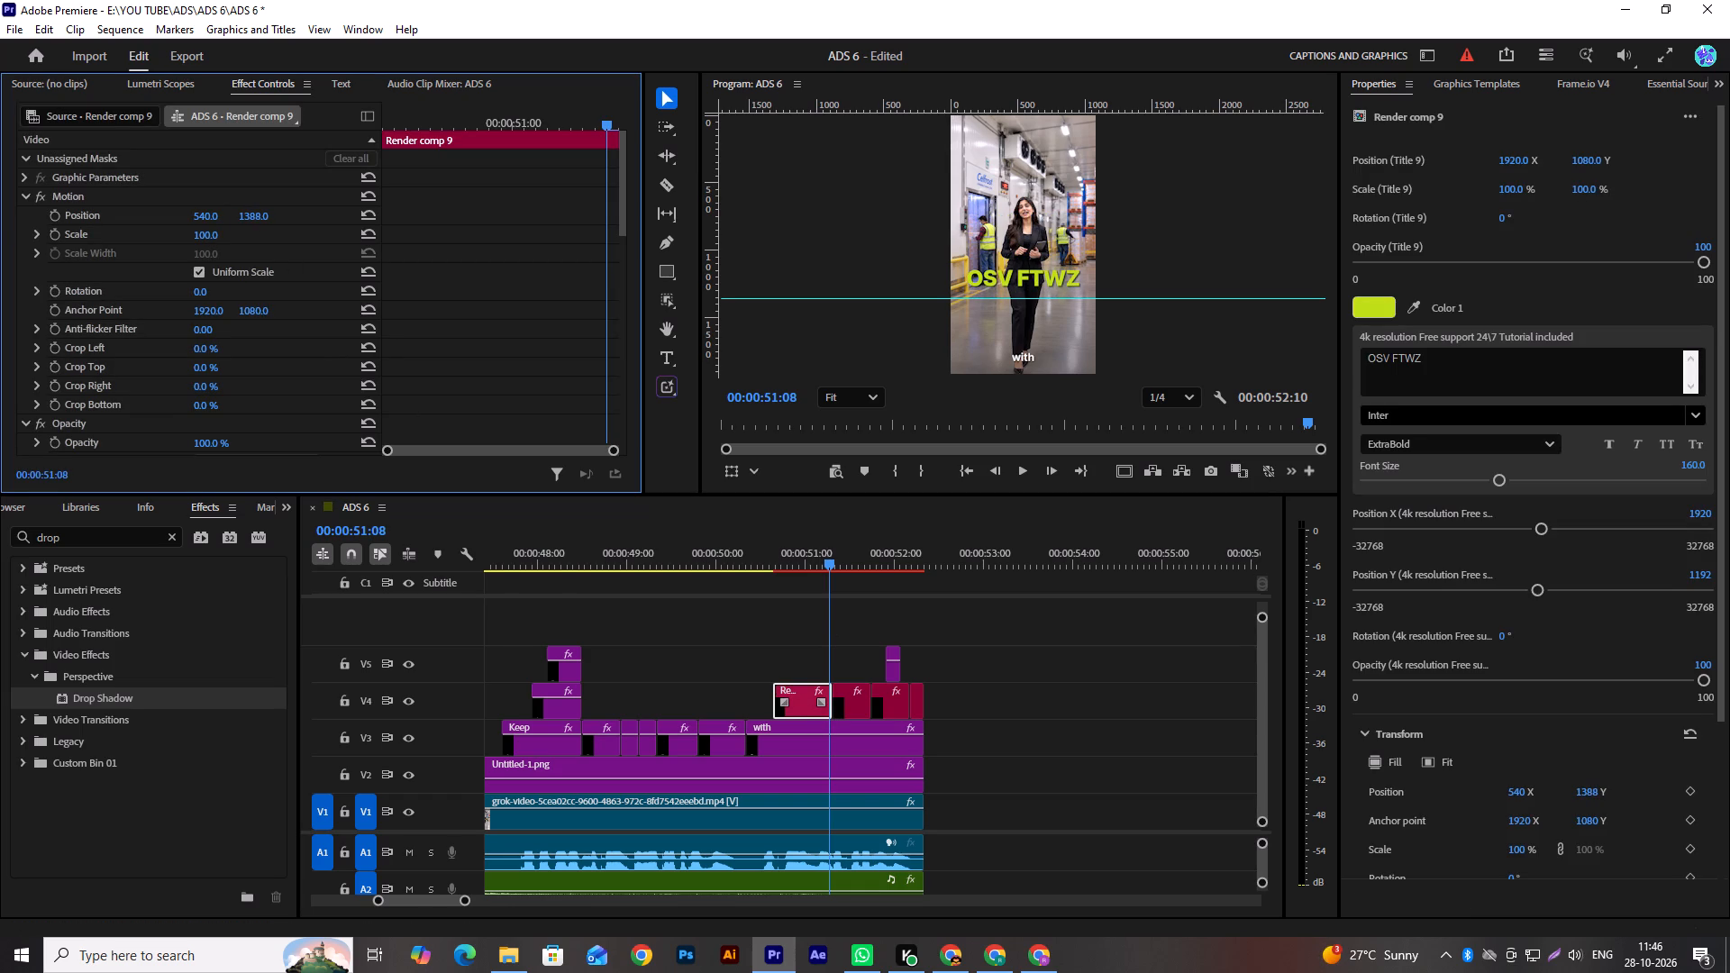
{"action": "left_click_drag", "start_coordinate": [637, 350], "coordinate": [642, 349]}
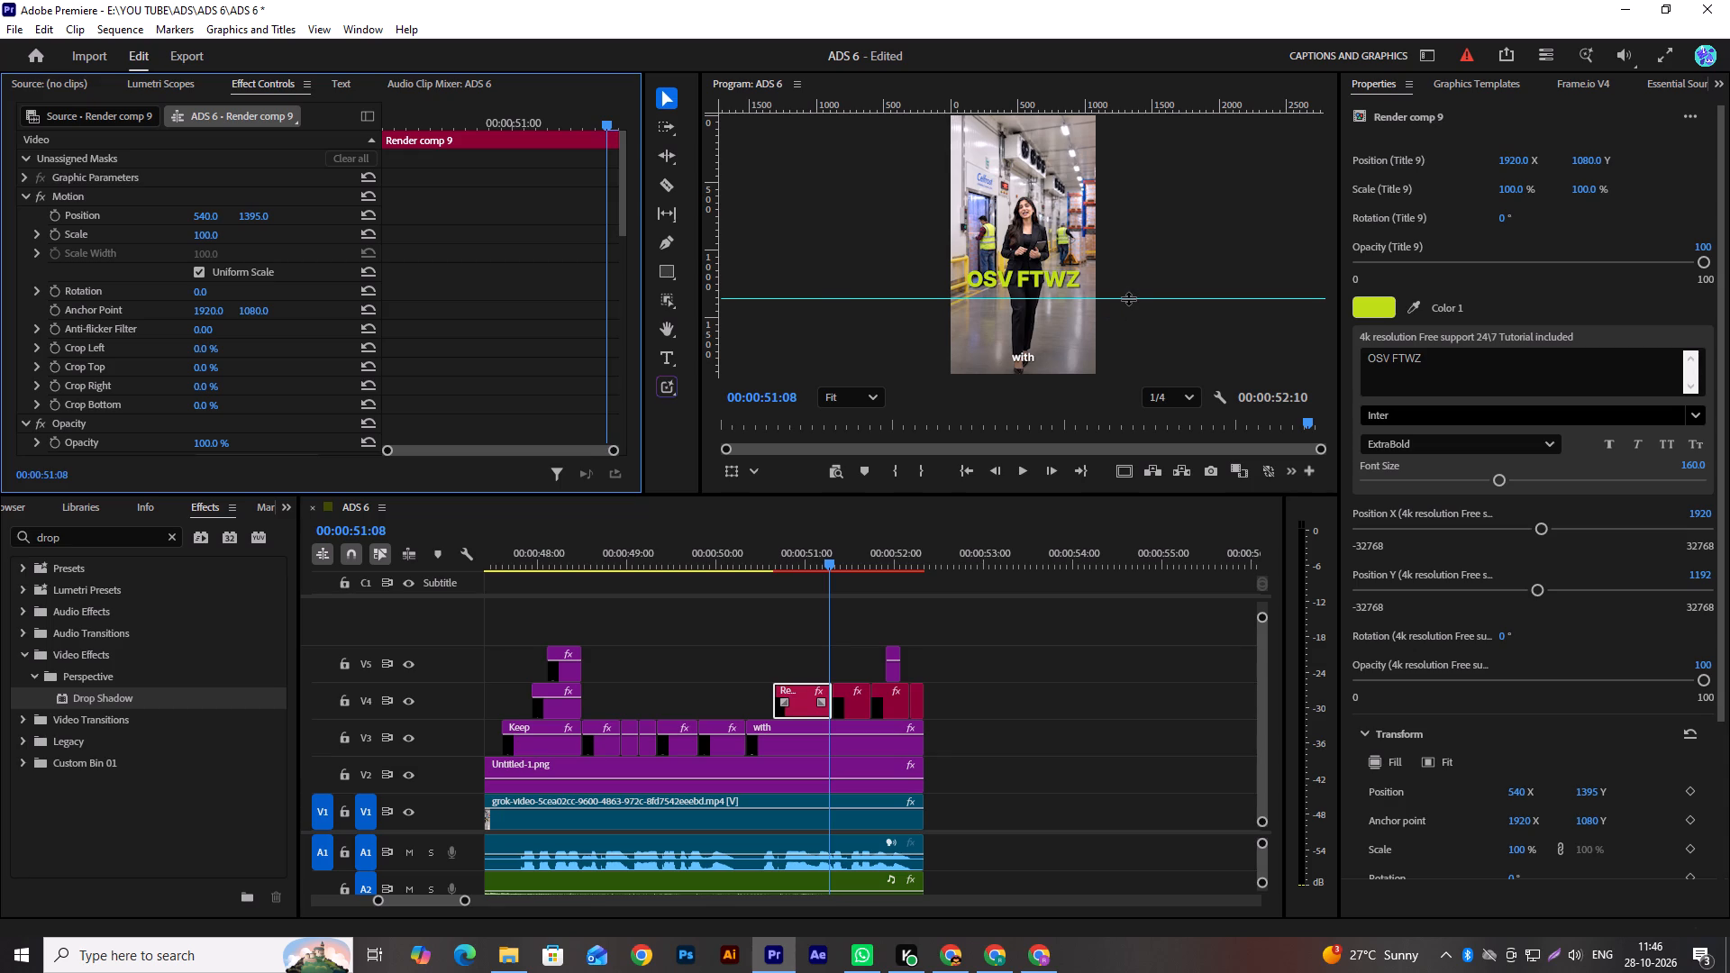
Move the horizontal guide up to line up with the bottom of the "OSV FTWZ" letters.
{"action": "left_click_drag", "start_coordinate": [1128, 298], "coordinate": [1130, 290]}
{"action": "scroll", "coordinate": [1121, 268], "scroll_direction": "up", "scroll_amount": 6}
{"action": "scroll", "coordinate": [1116, 286], "scroll_direction": "down", "scroll_amount": 1}
{"action": "scroll", "coordinate": [1116, 286], "scroll_direction": "up", "scroll_amount": 7}
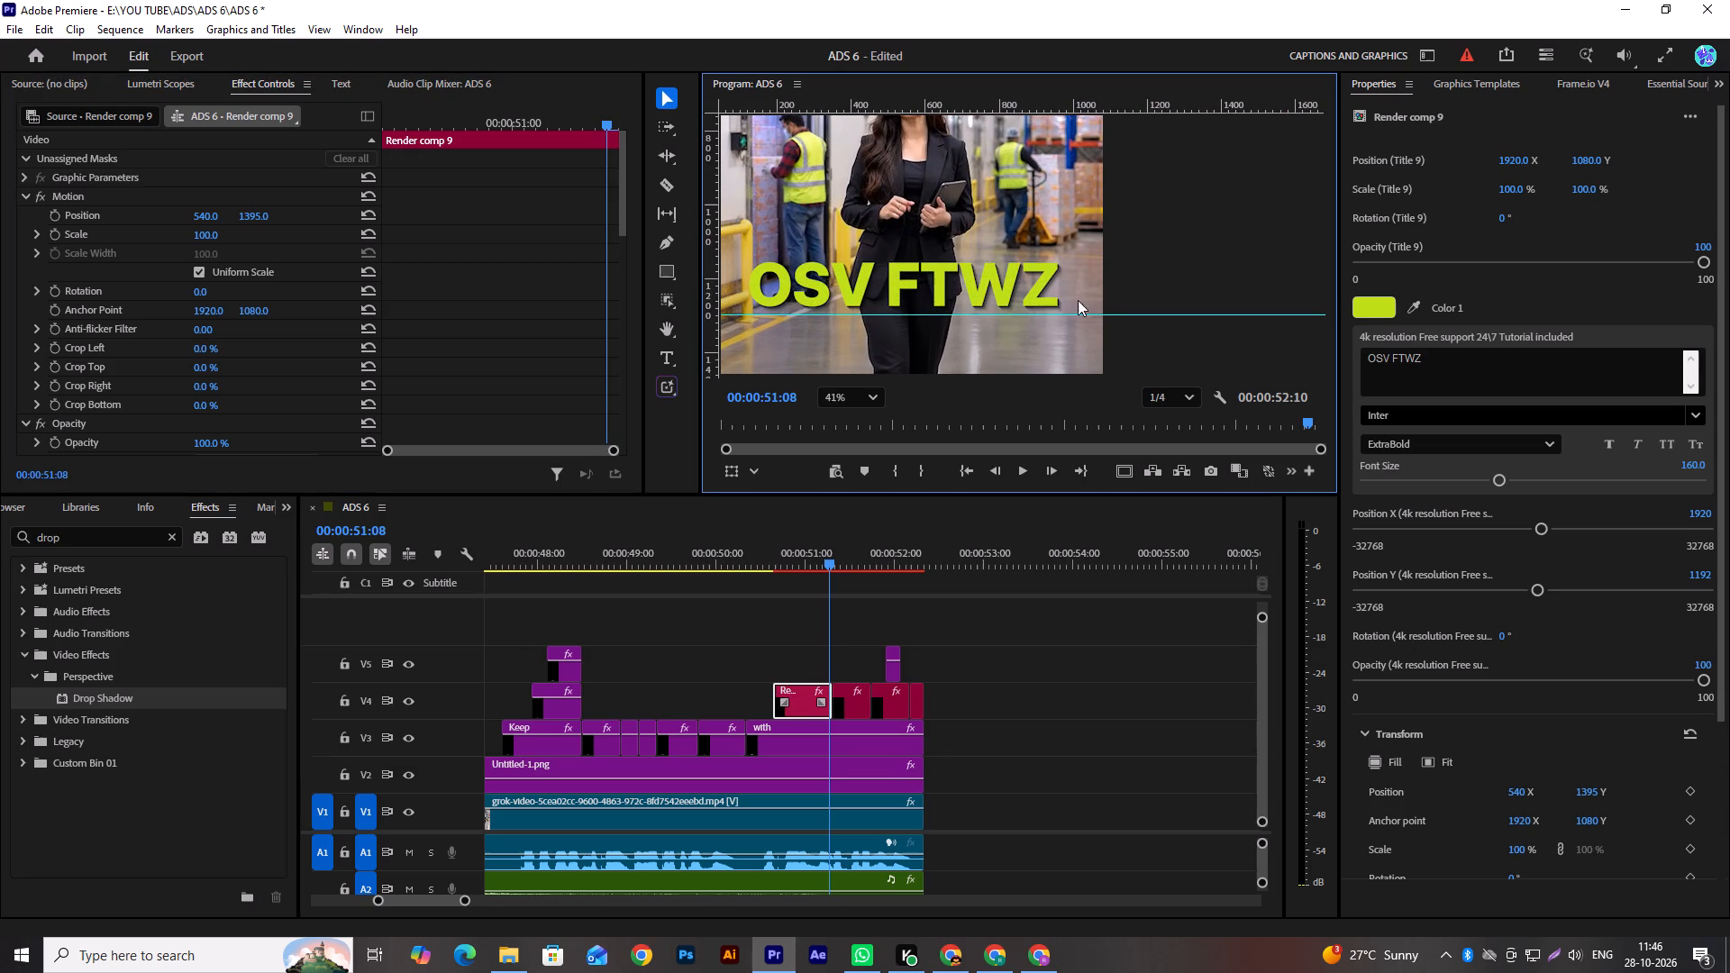
{"action": "left_click_drag", "start_coordinate": [1067, 315], "coordinate": [1067, 307]}
{"action": "scroll", "coordinate": [807, 237], "scroll_direction": "down", "scroll_amount": 7}
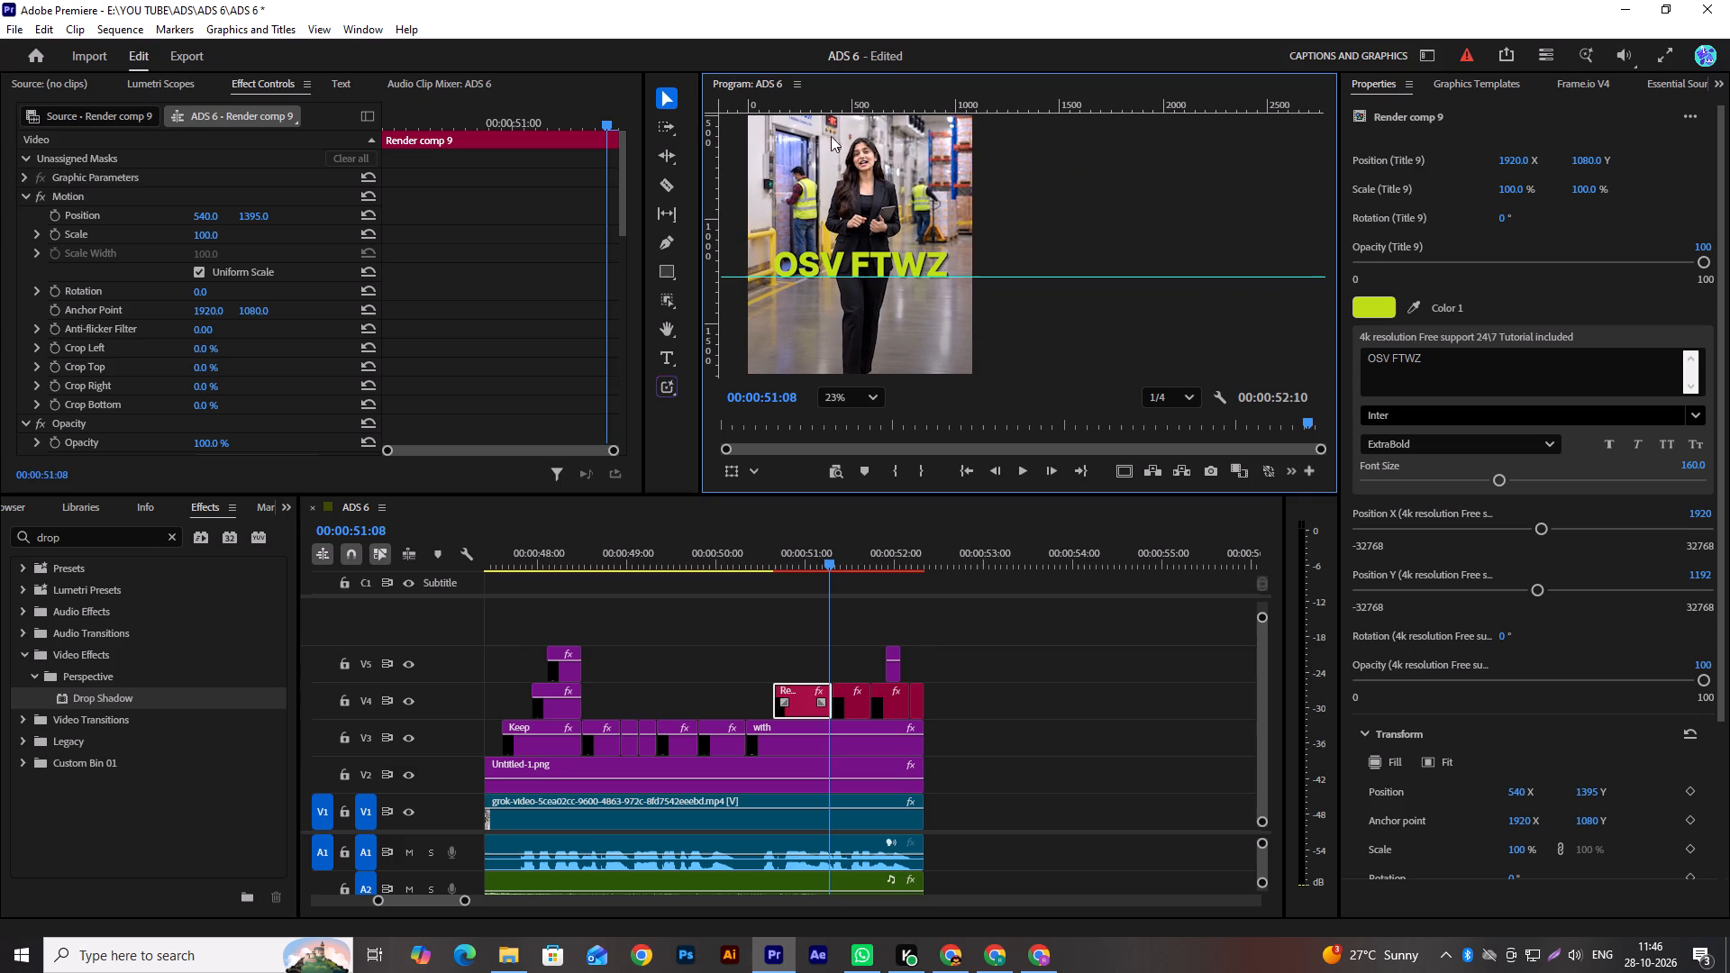
Apply the Drop Shadow effect to the "with" caption on V3 and duplicate it twice, for three shadows in total.
{"action": "left_click", "coordinate": [777, 747]}
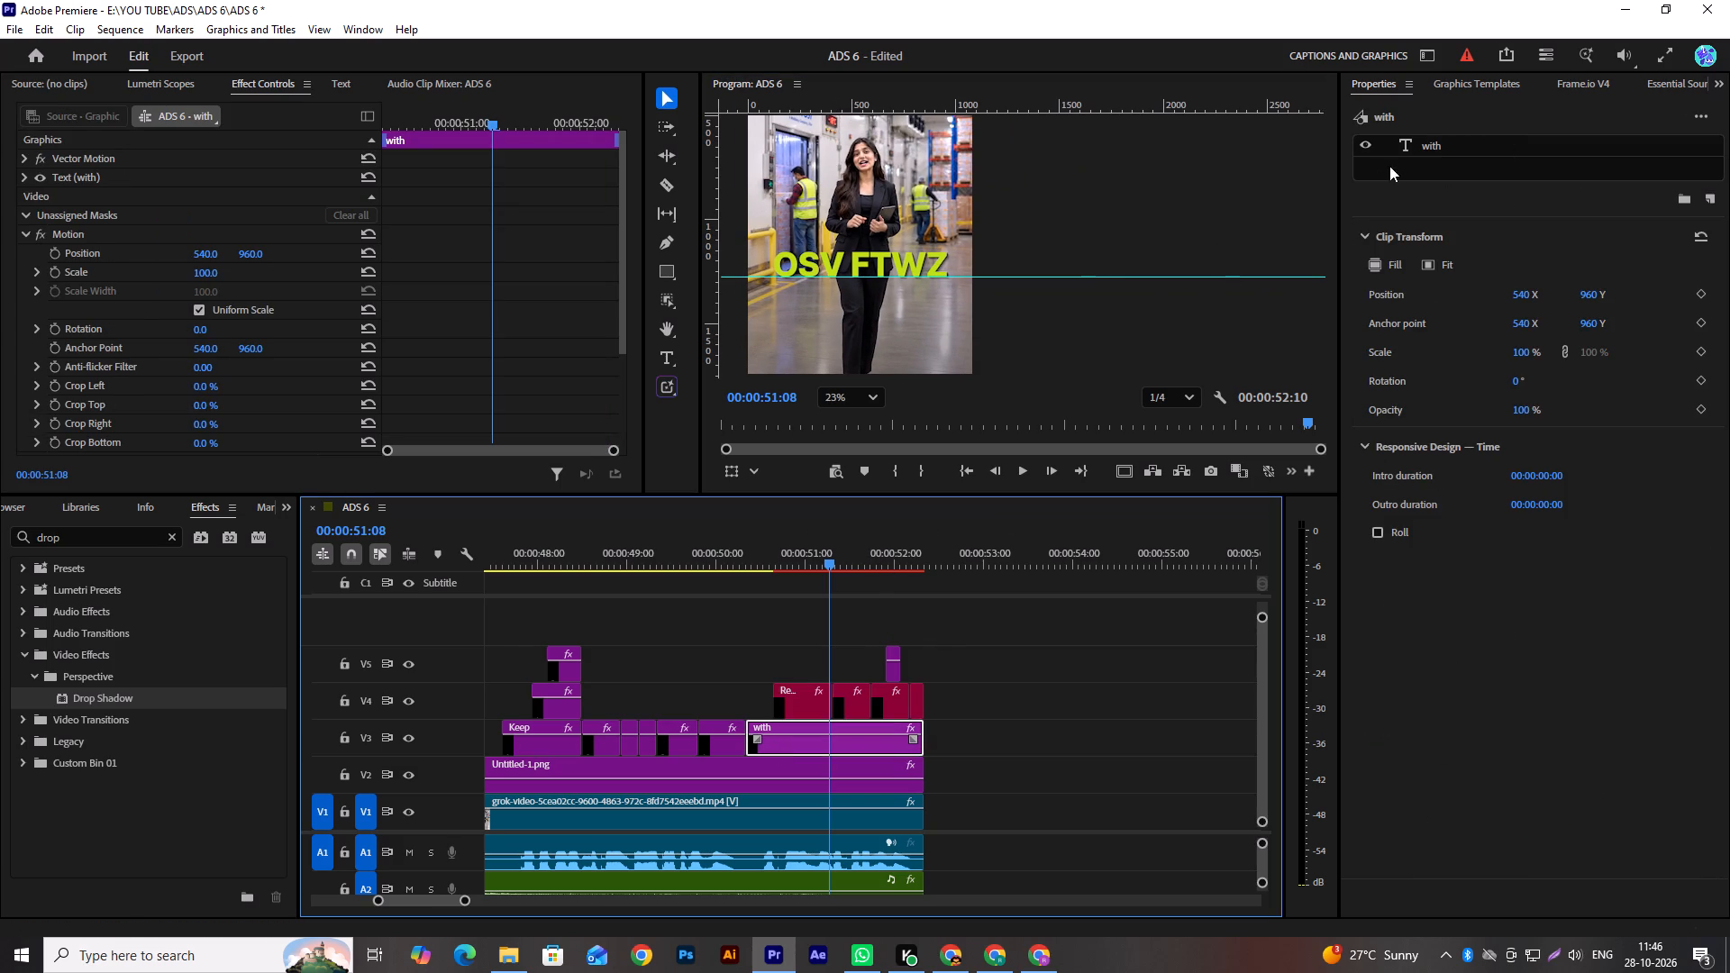
{"action": "left_click", "coordinate": [1434, 150]}
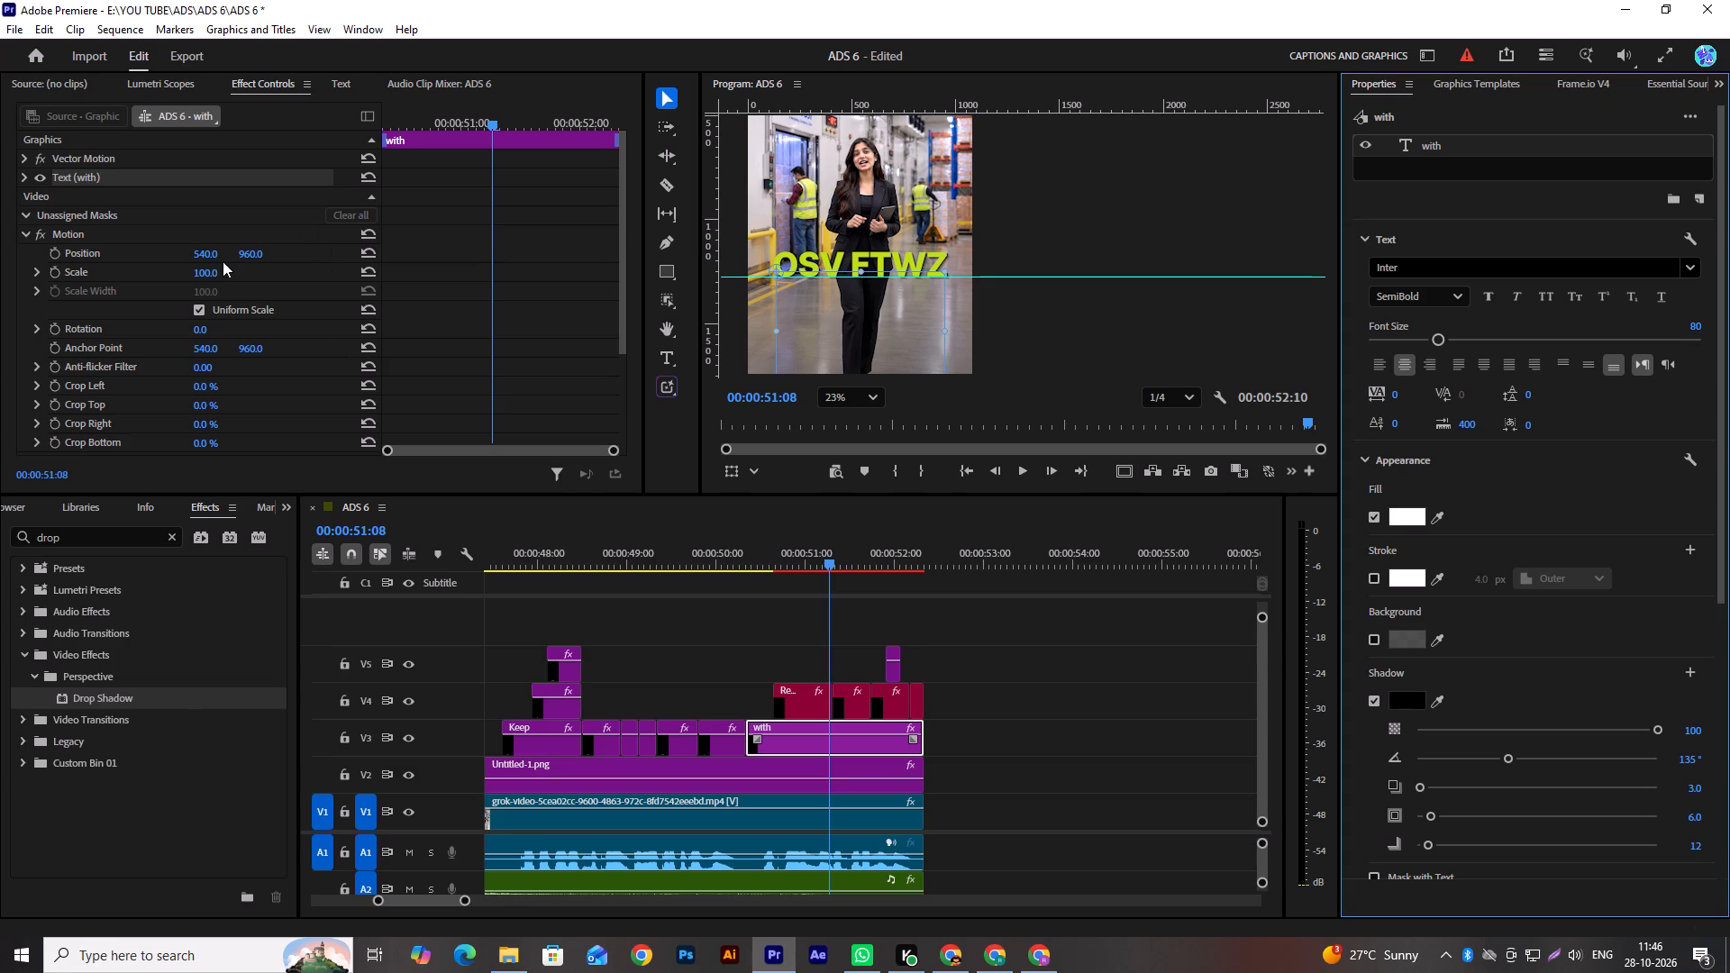
{"action": "left_click_drag", "start_coordinate": [120, 701], "coordinate": [796, 734]}
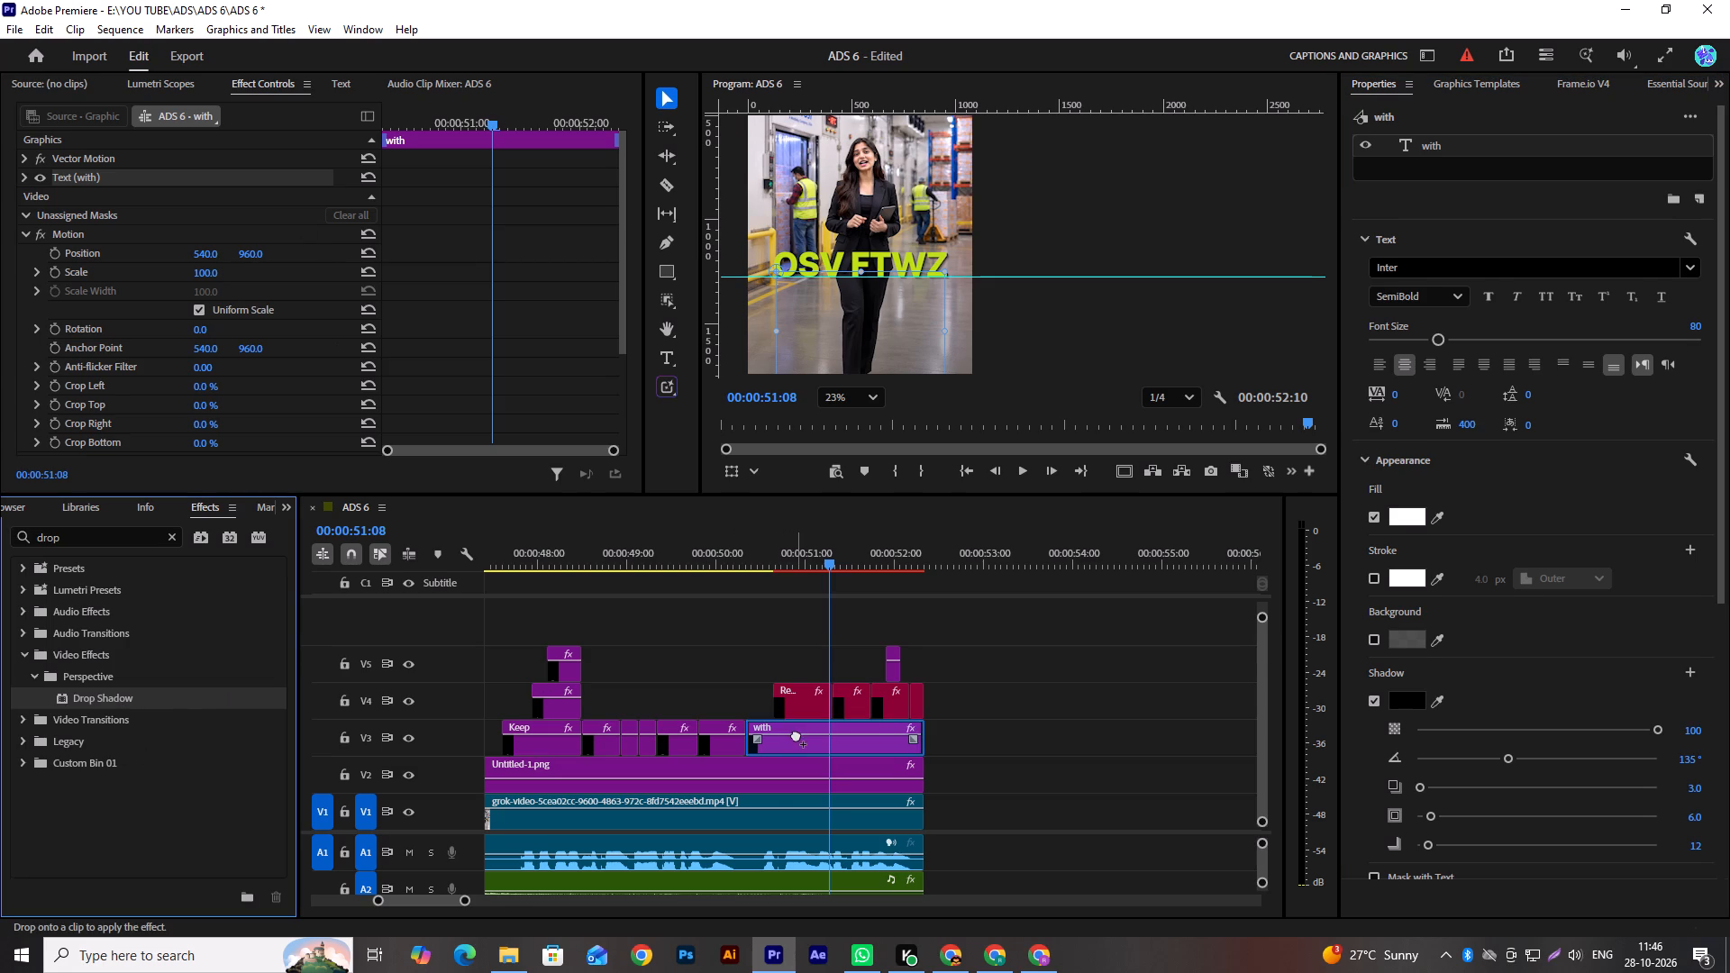
{"action": "left_click_drag", "start_coordinate": [796, 734], "coordinate": [796, 735]}
{"action": "left_click", "coordinate": [1435, 143]}
{"action": "key", "text": "ctrl+c"}
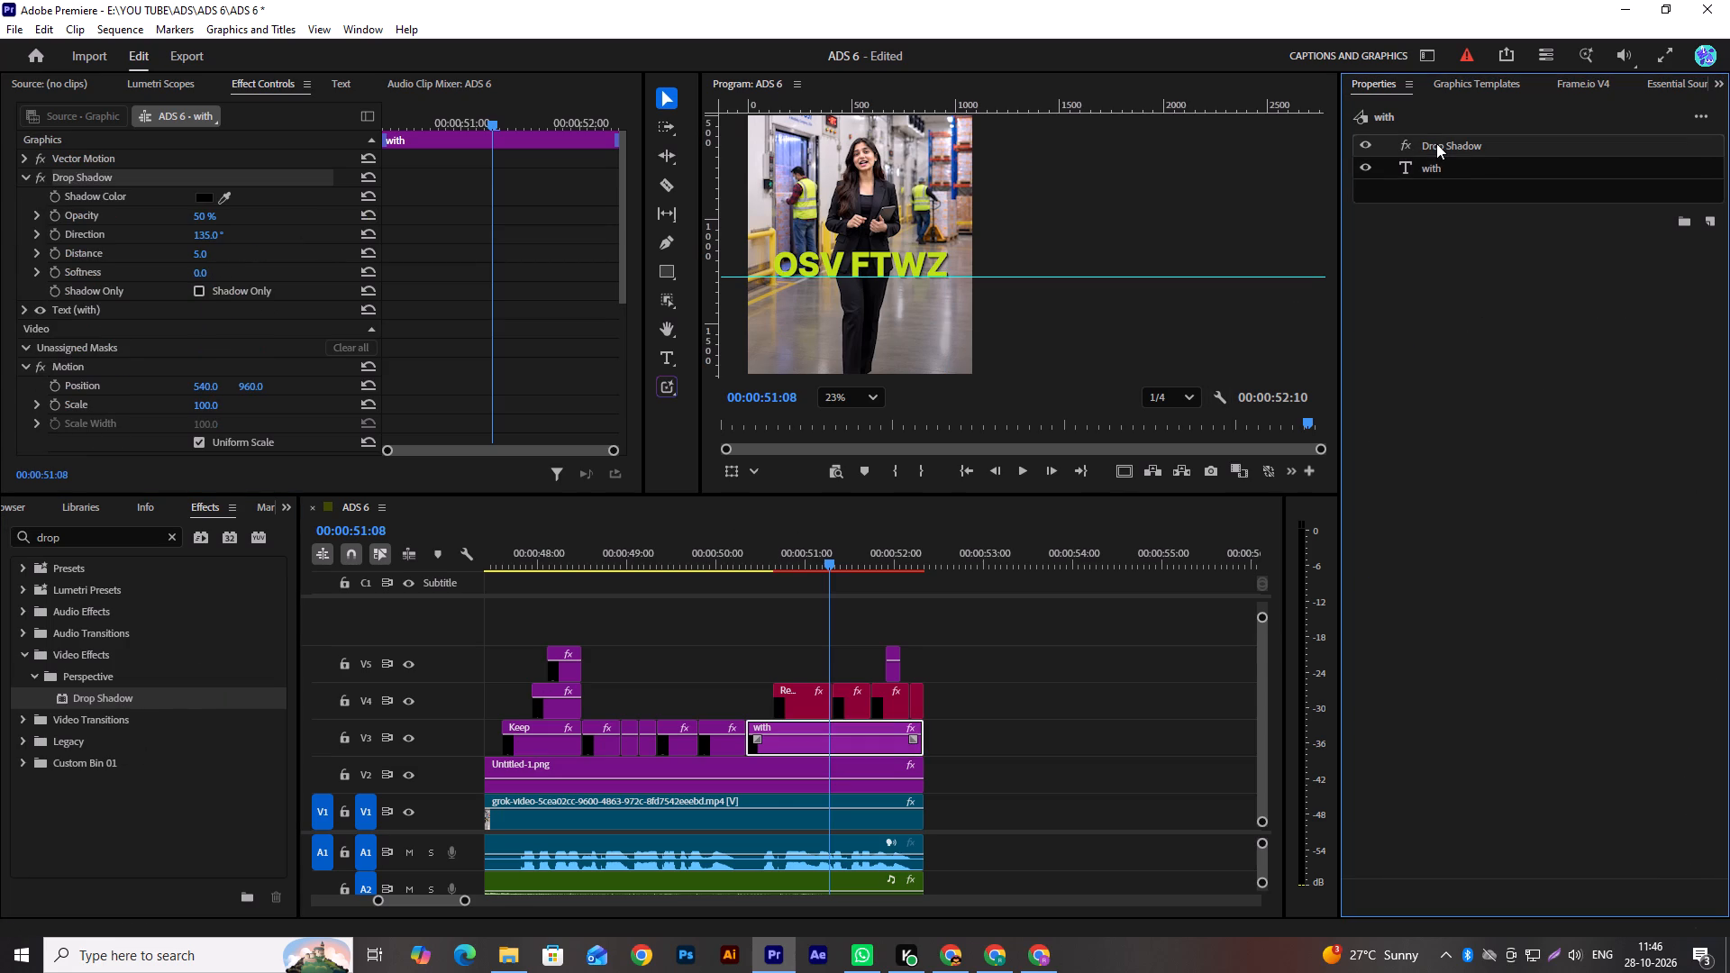
{"action": "key", "text": "ctrl+v"}
{"action": "key", "text": "ctrl+v"}
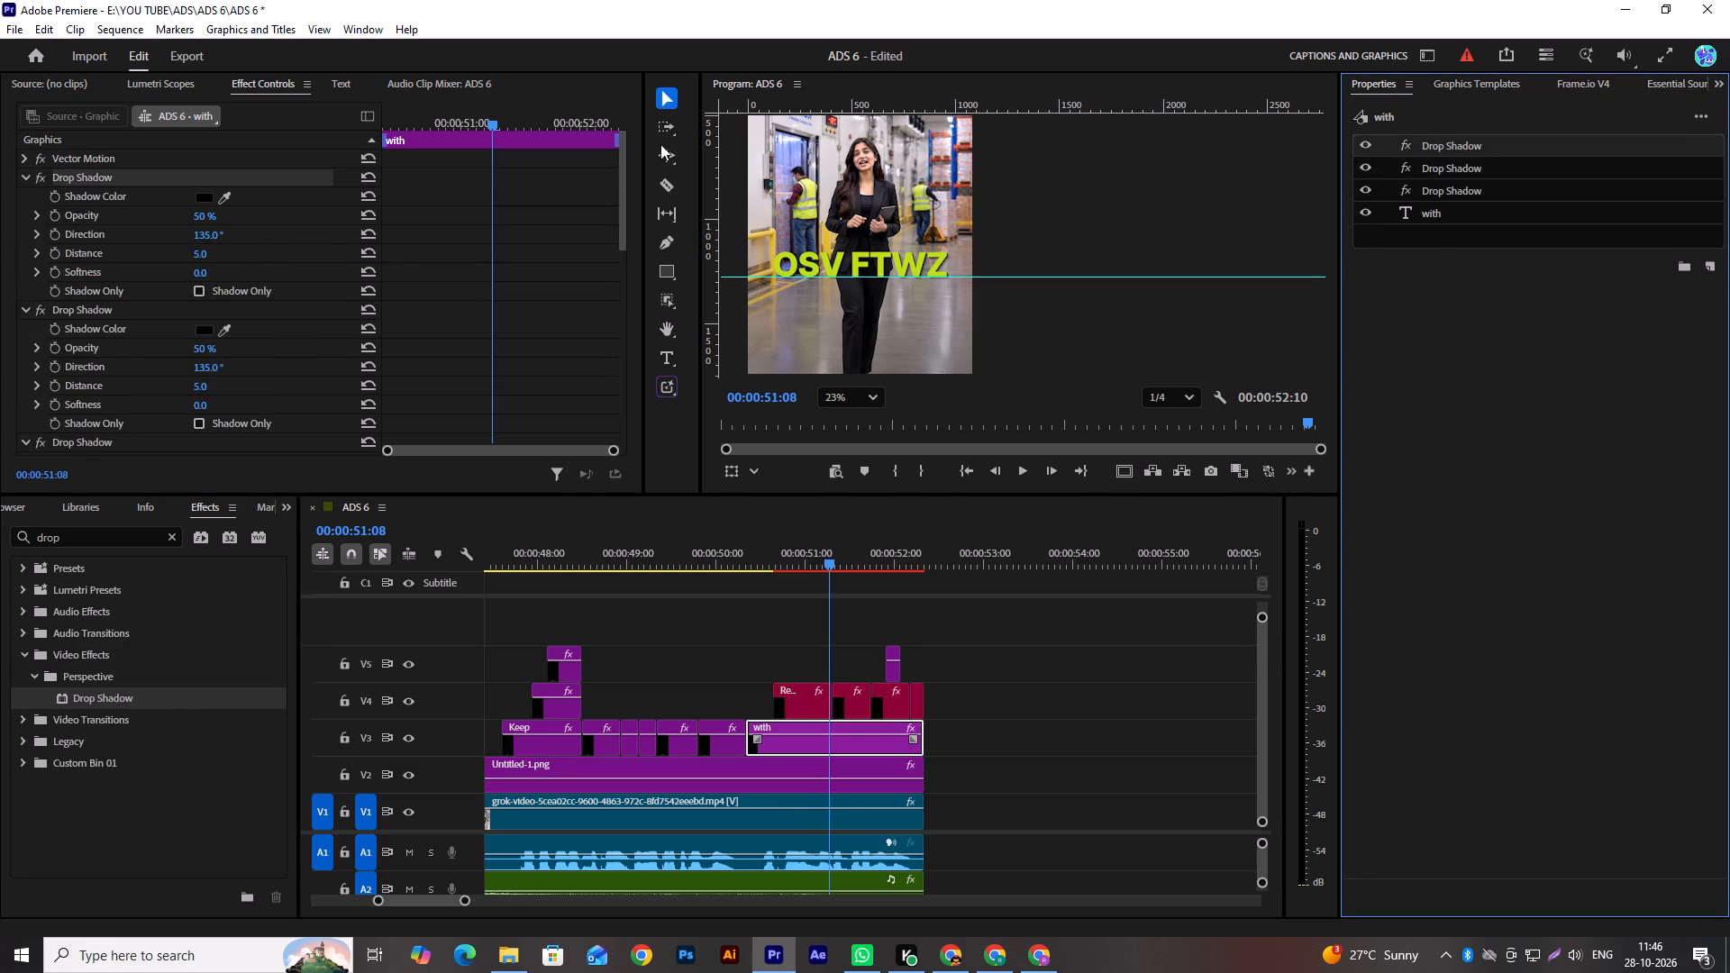
Position the "with" caption just above the start of "OSV FTWZ" at 228, 261 and check it in the fitted preview.
{"action": "left_click_drag", "start_coordinate": [624, 154], "coordinate": [627, 316]}
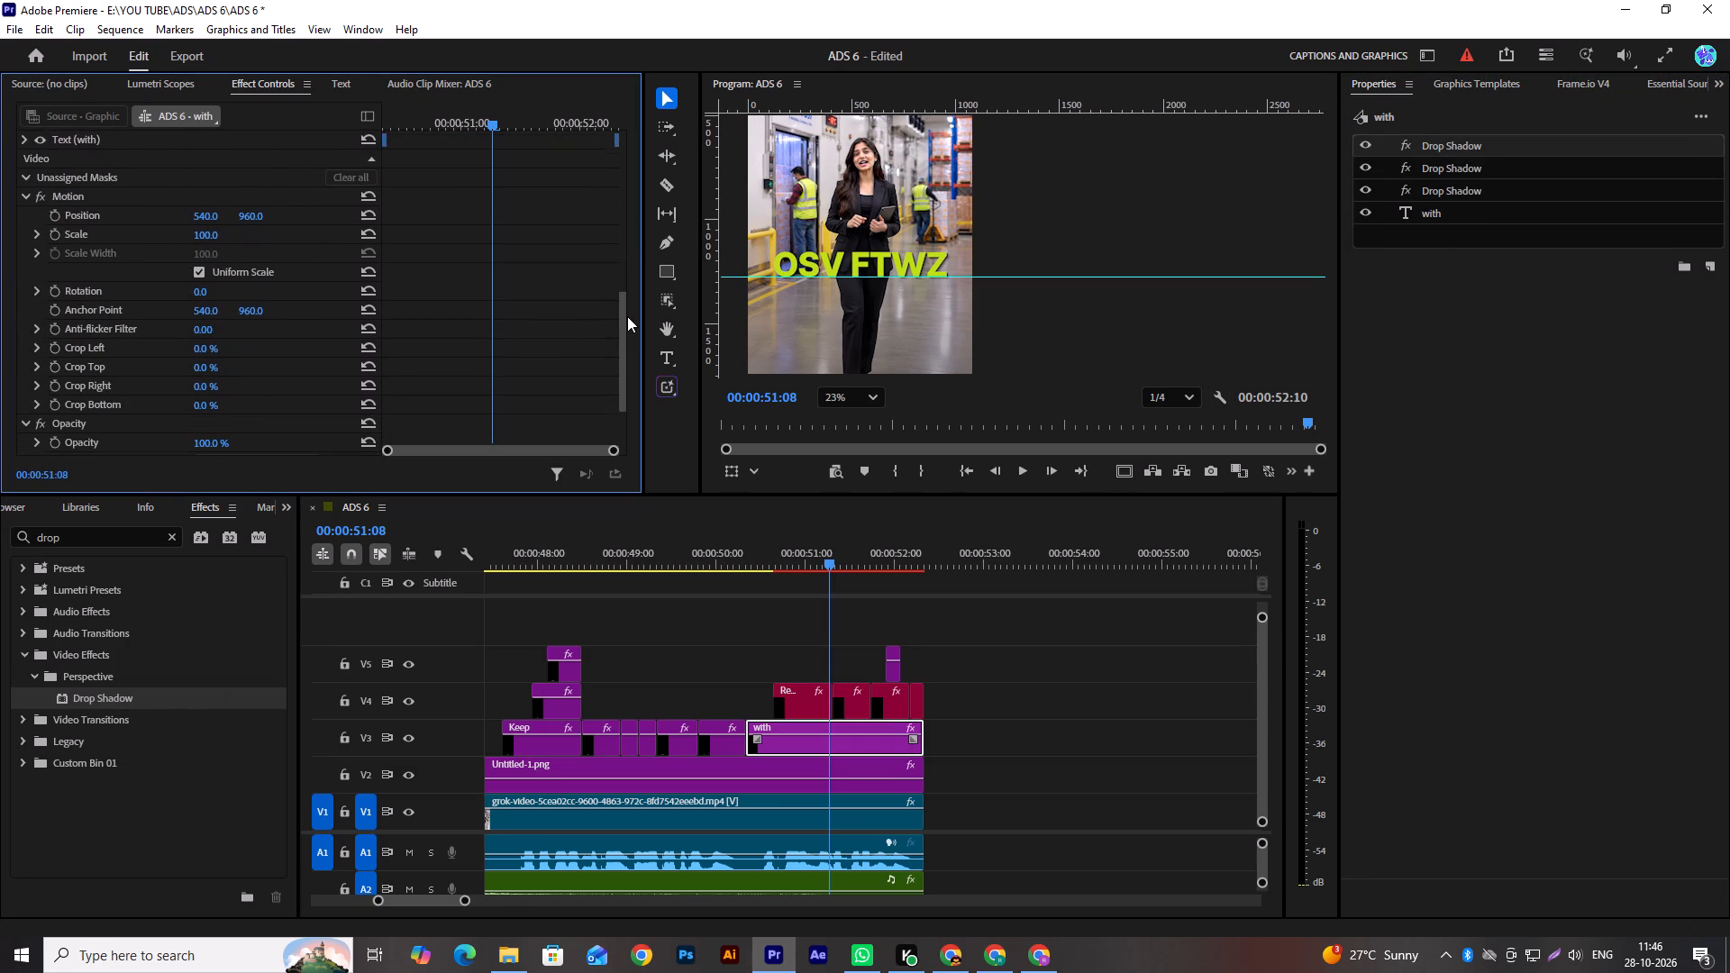
{"action": "left_click_drag", "start_coordinate": [627, 316], "coordinate": [626, 324]}
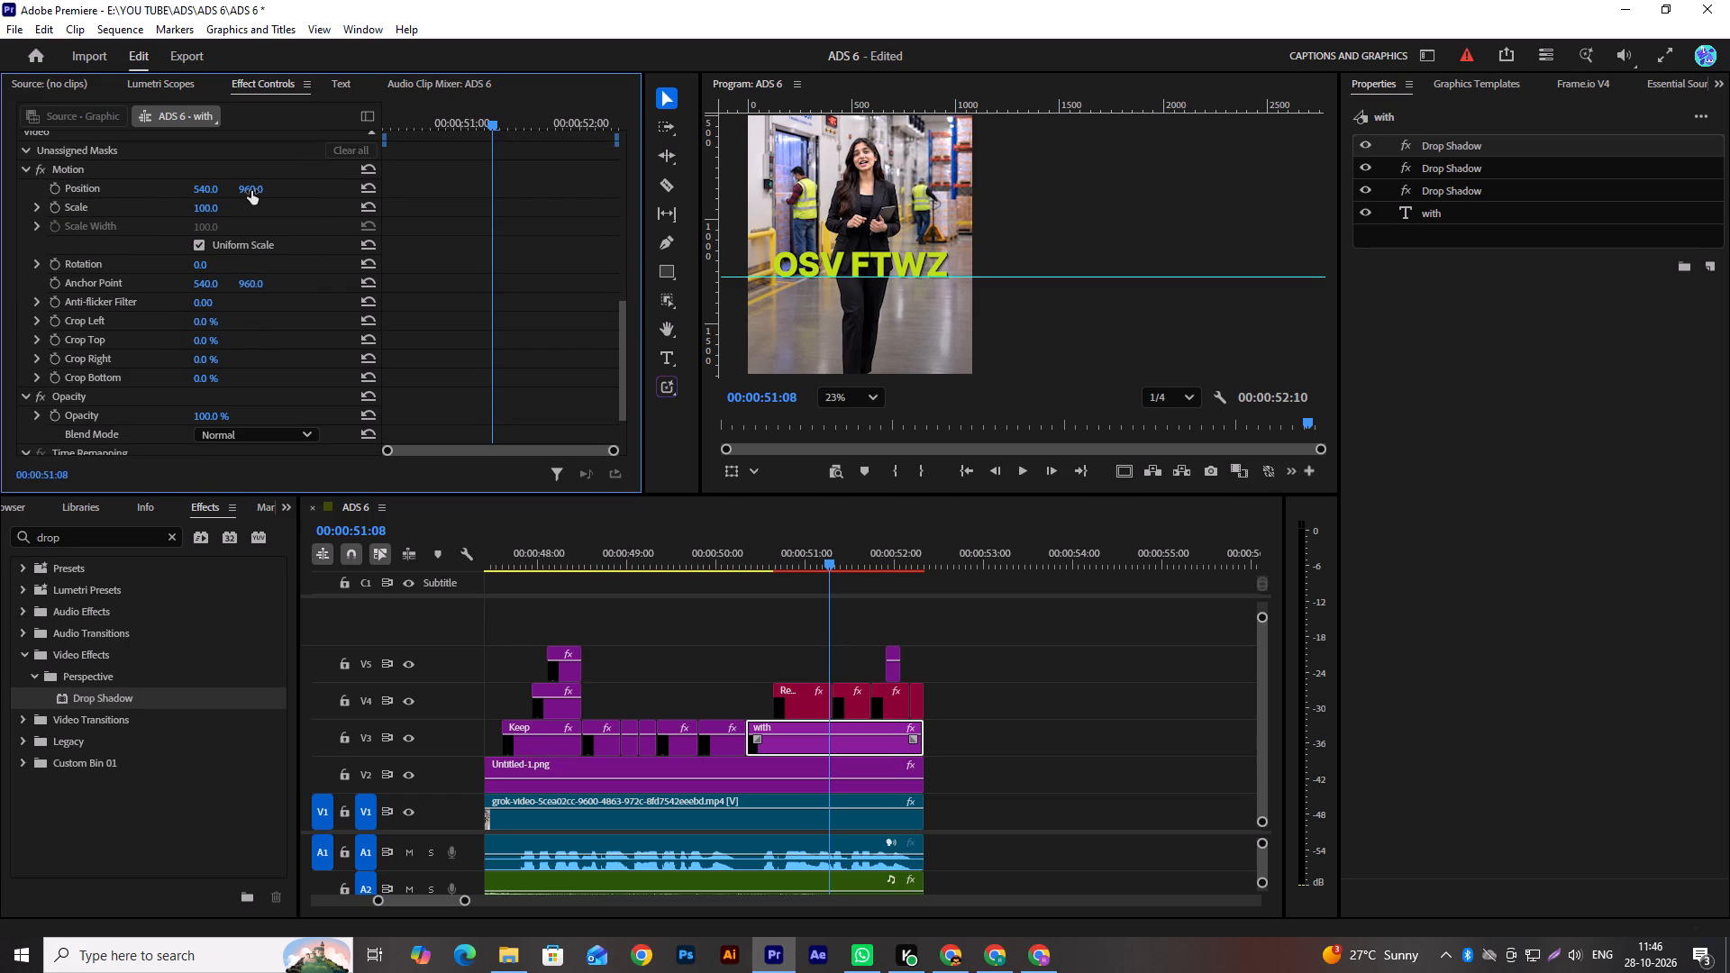
{"action": "left_click_drag", "start_coordinate": [252, 189], "coordinate": [16, 258]}
{"action": "left_click_drag", "start_coordinate": [16, 258], "coordinate": [121, 229]}
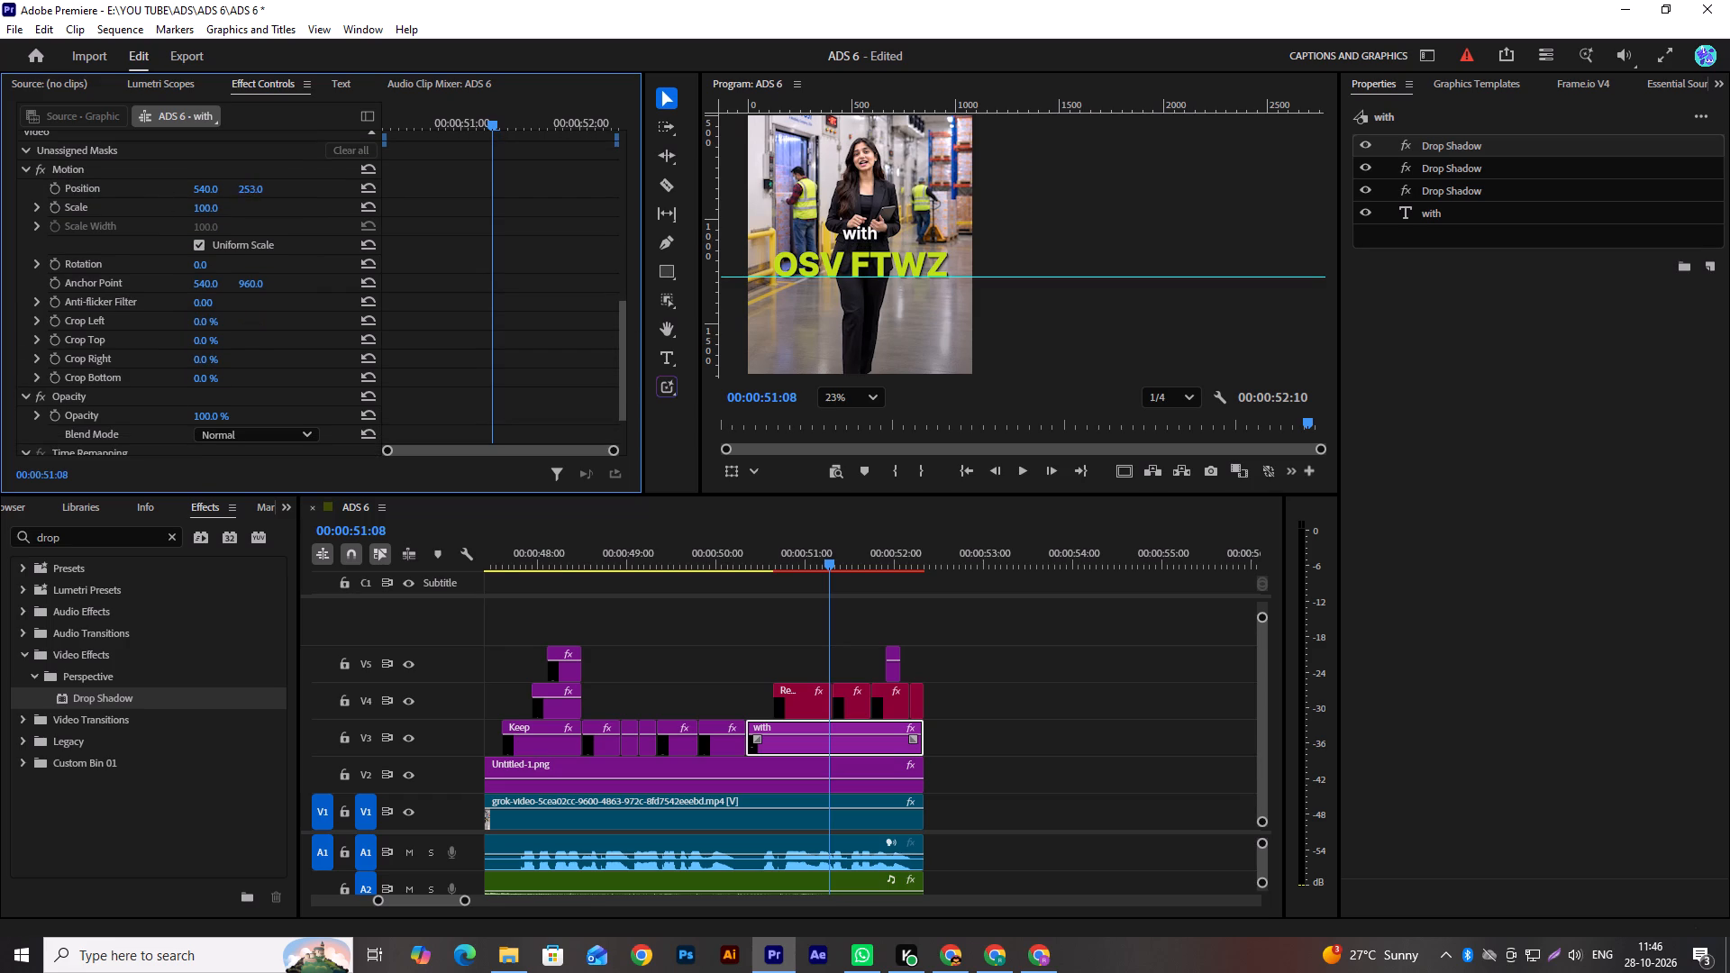
{"action": "left_click_drag", "start_coordinate": [121, 229], "coordinate": [137, 226]}
{"action": "left_click_drag", "start_coordinate": [211, 188], "coordinate": [159, 205]}
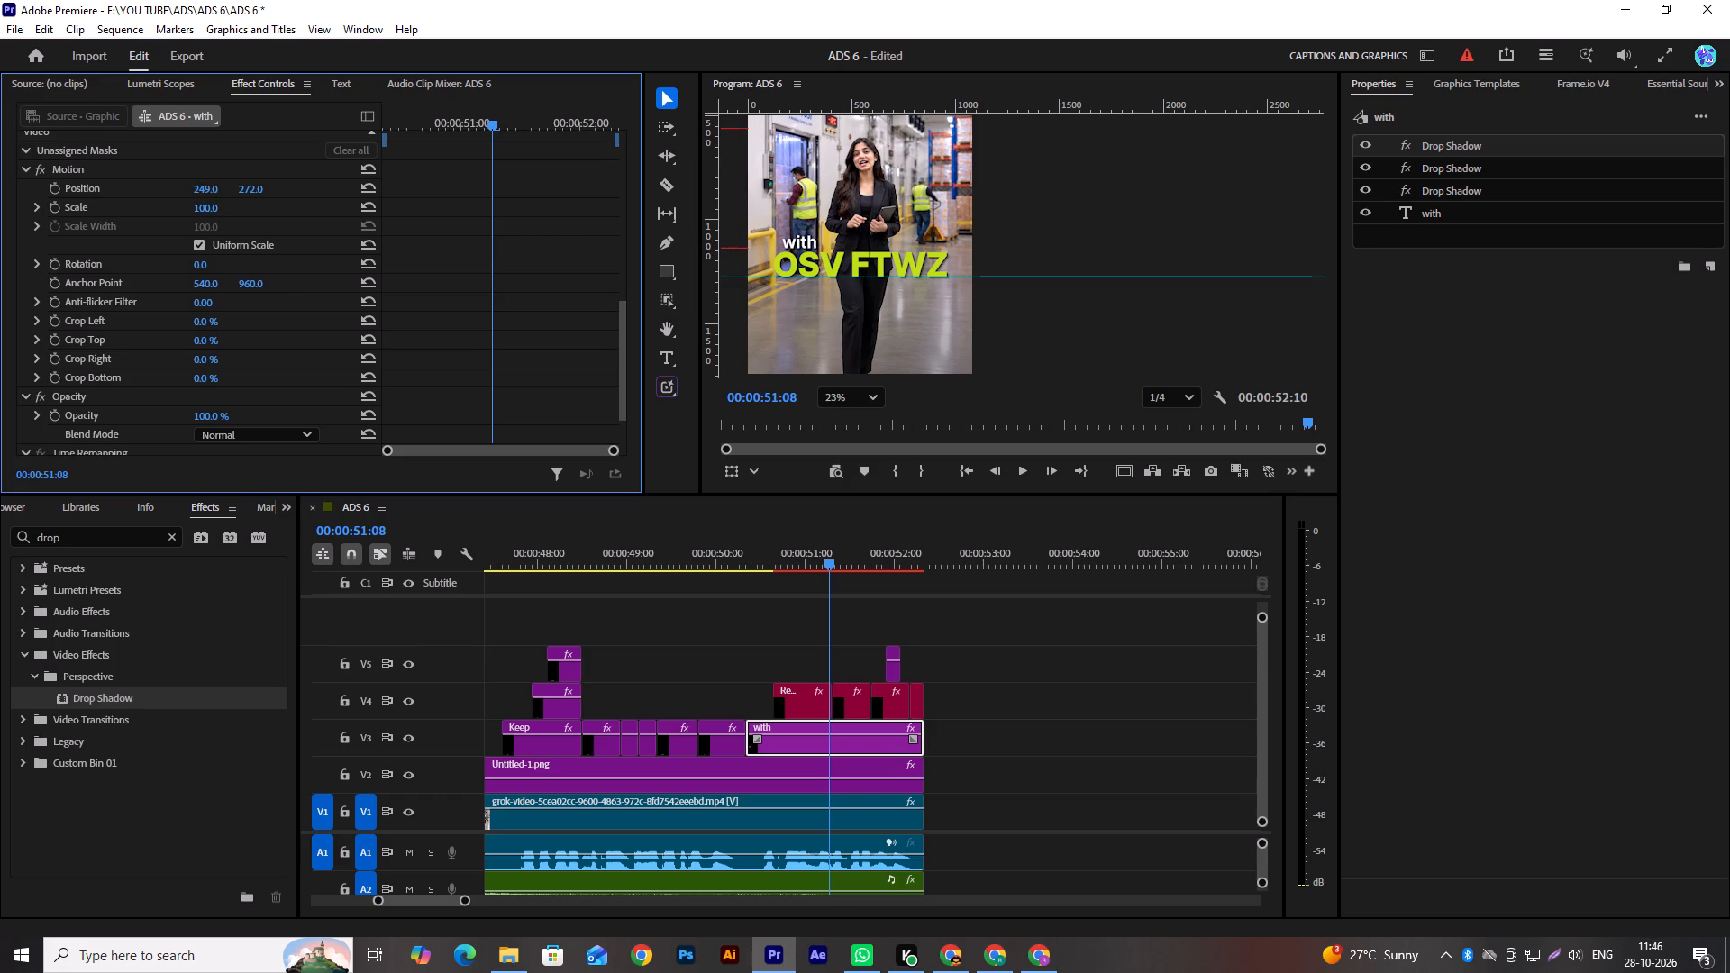
{"action": "left_click_drag", "start_coordinate": [159, 205], "coordinate": [143, 215]}
{"action": "left_click_drag", "start_coordinate": [244, 186], "coordinate": [236, 190]}
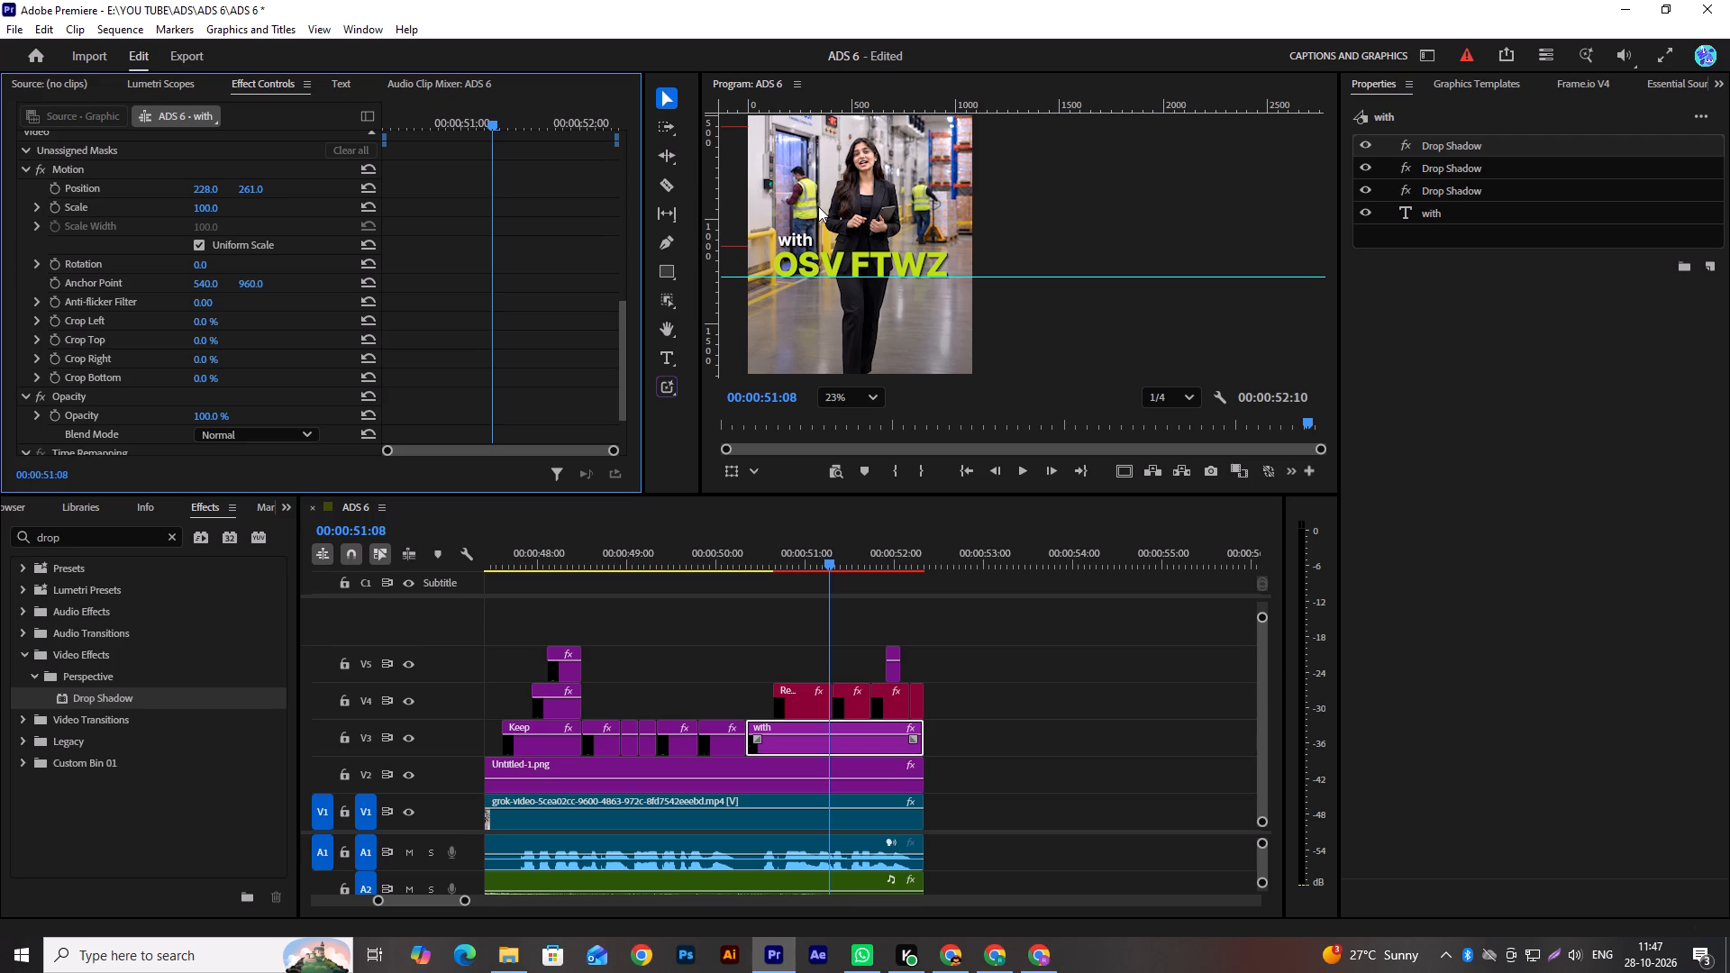
{"action": "left_click", "coordinate": [870, 400]}
{"action": "left_click", "coordinate": [848, 419]}
{"action": "left_click", "coordinate": [1116, 303]}
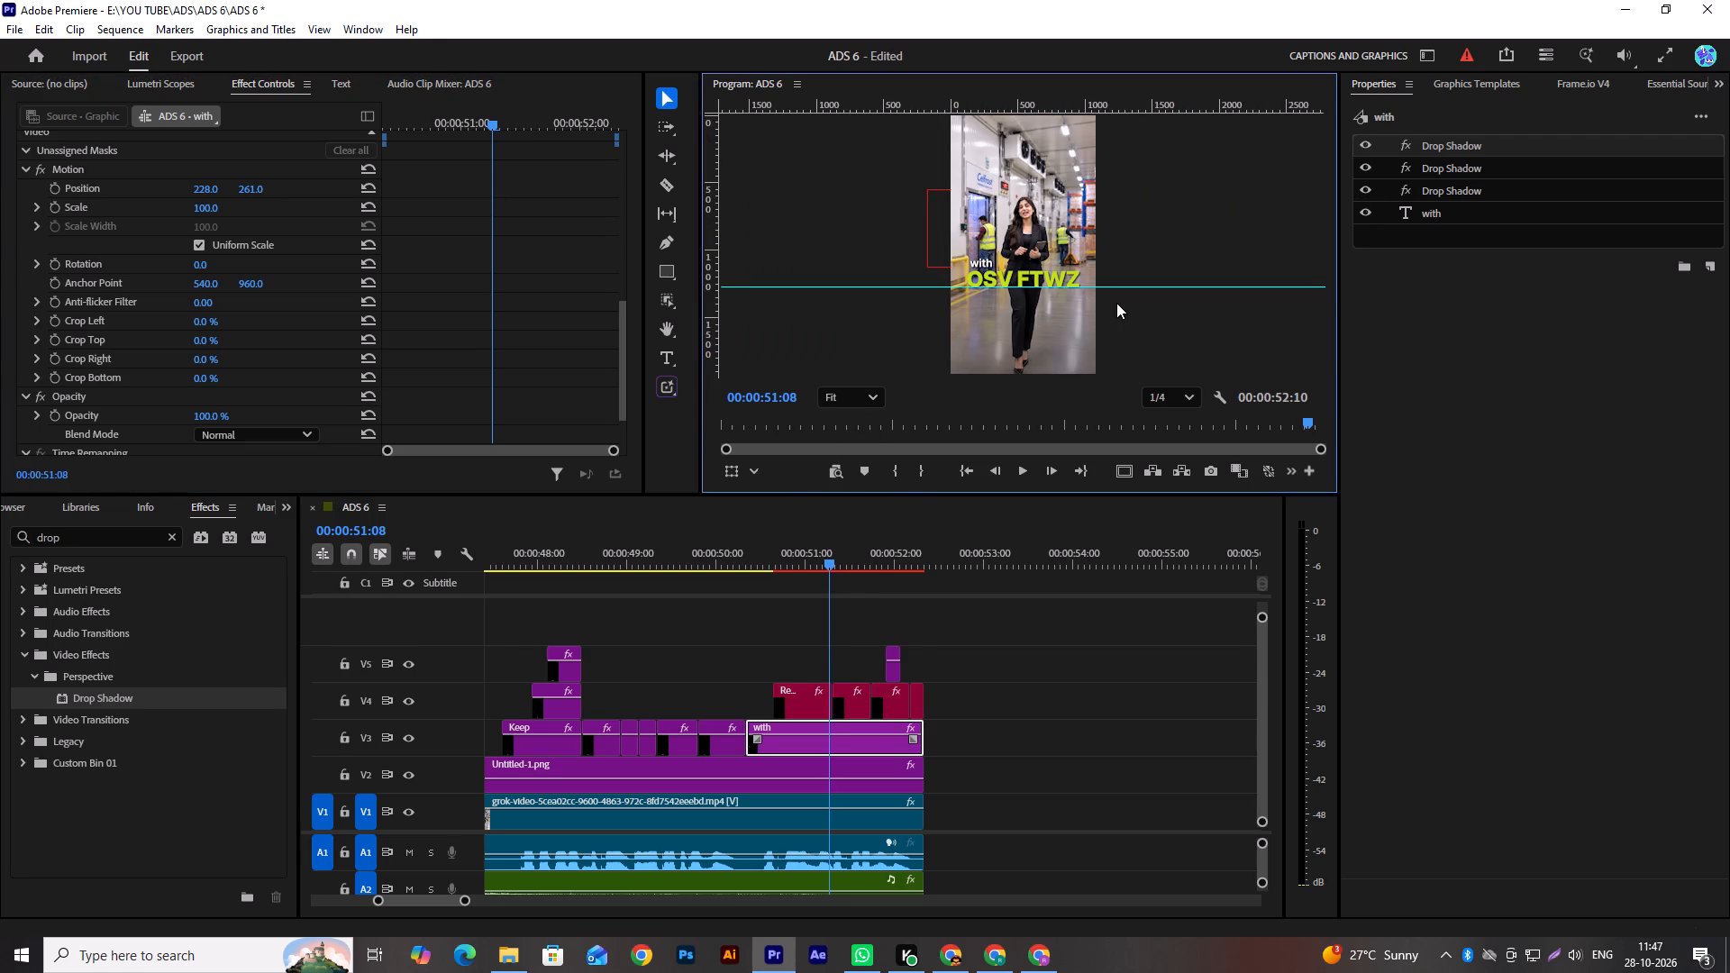
{"action": "key", "text": "grave"}
{"action": "key", "text": "grave"}
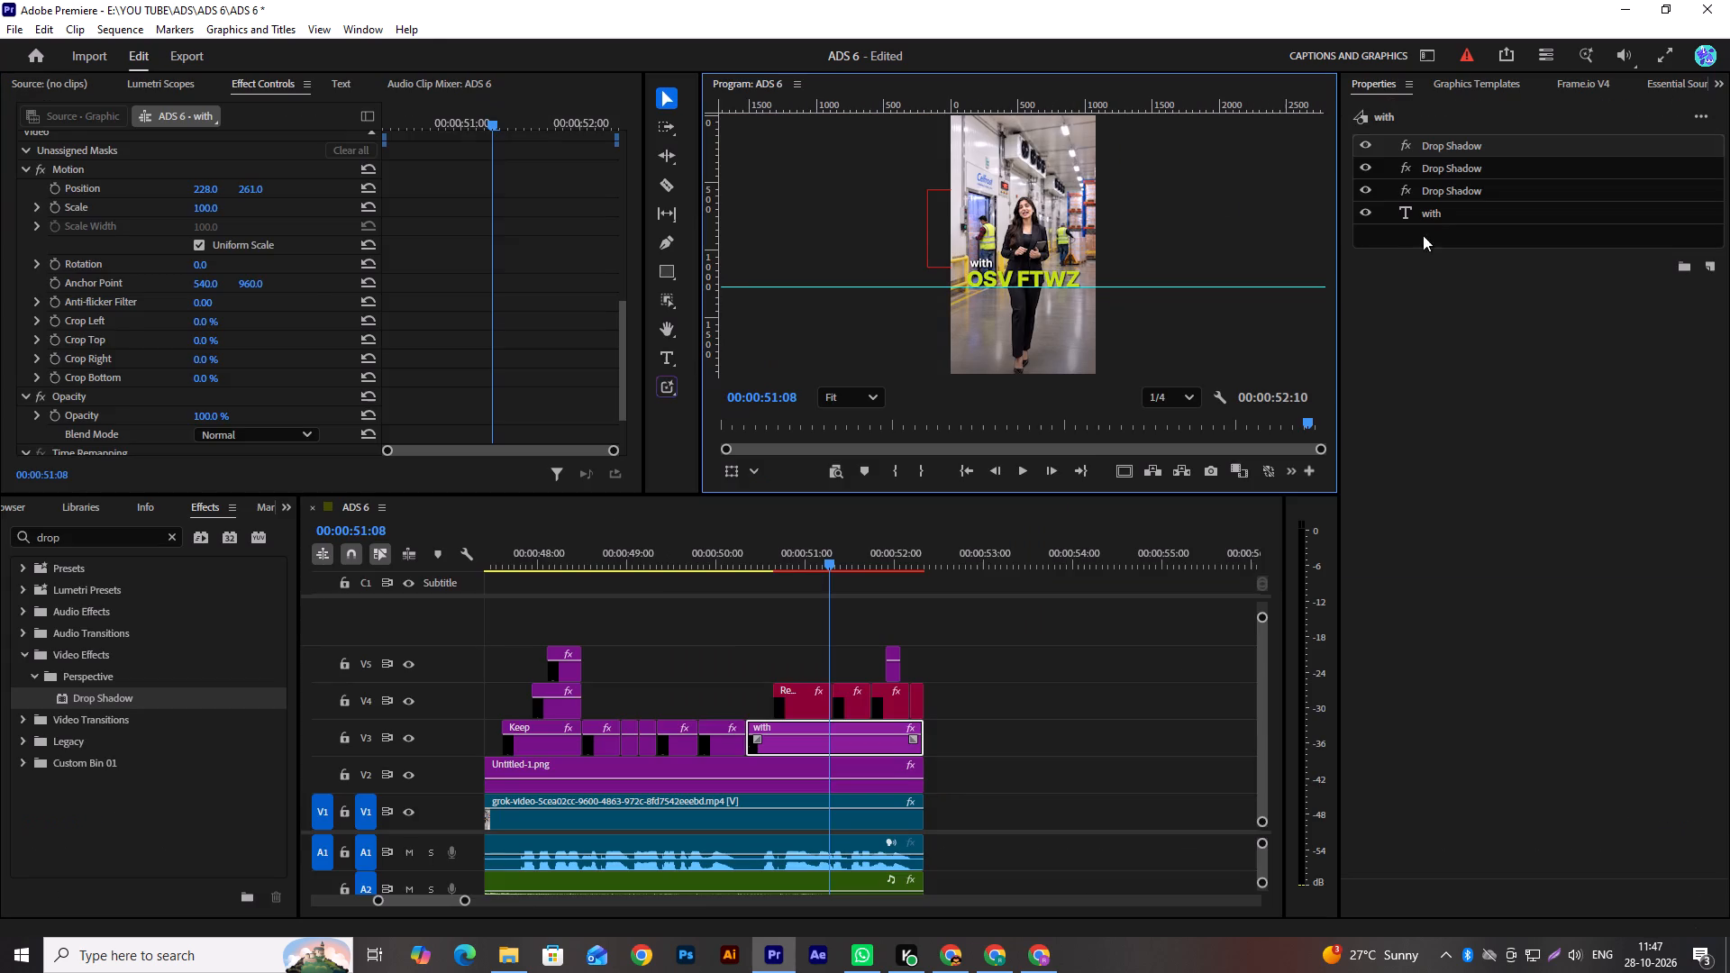
Change the "with" caption's font to Montserrat SemiBold and check it in the enlarged preview.
{"action": "left_click", "coordinate": [1447, 218]}
{"action": "left_click", "coordinate": [1445, 331]}
{"action": "type", "text": "mont"}
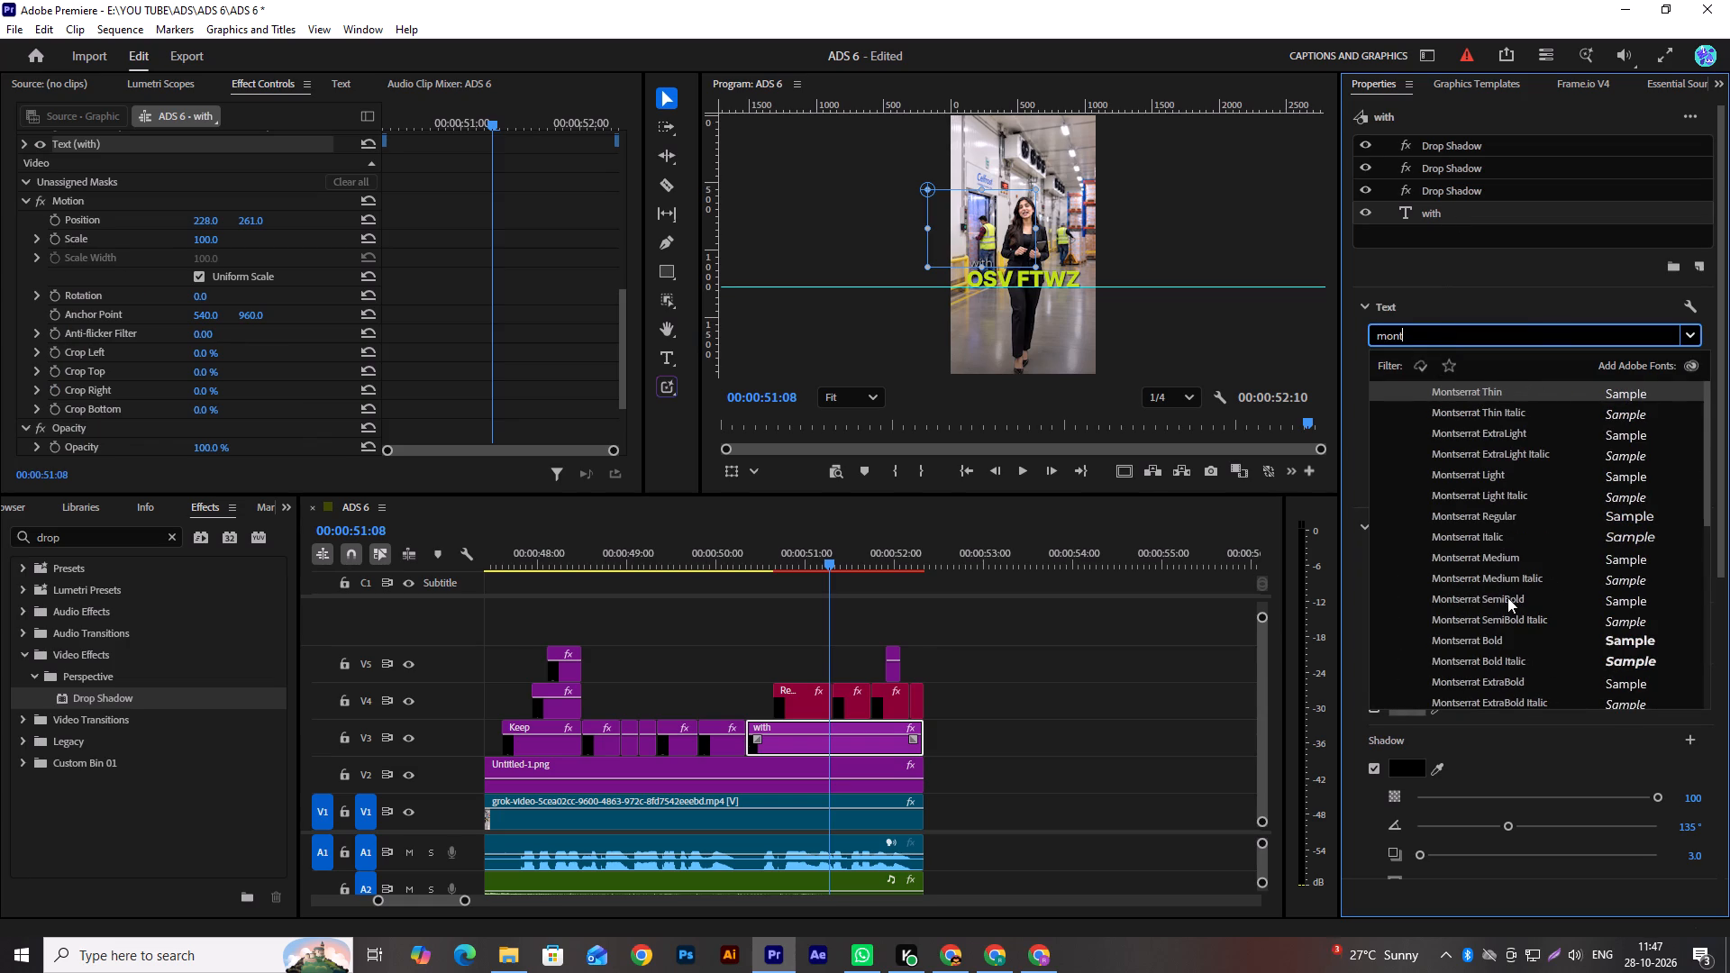
{"action": "left_click", "coordinate": [1507, 598]}
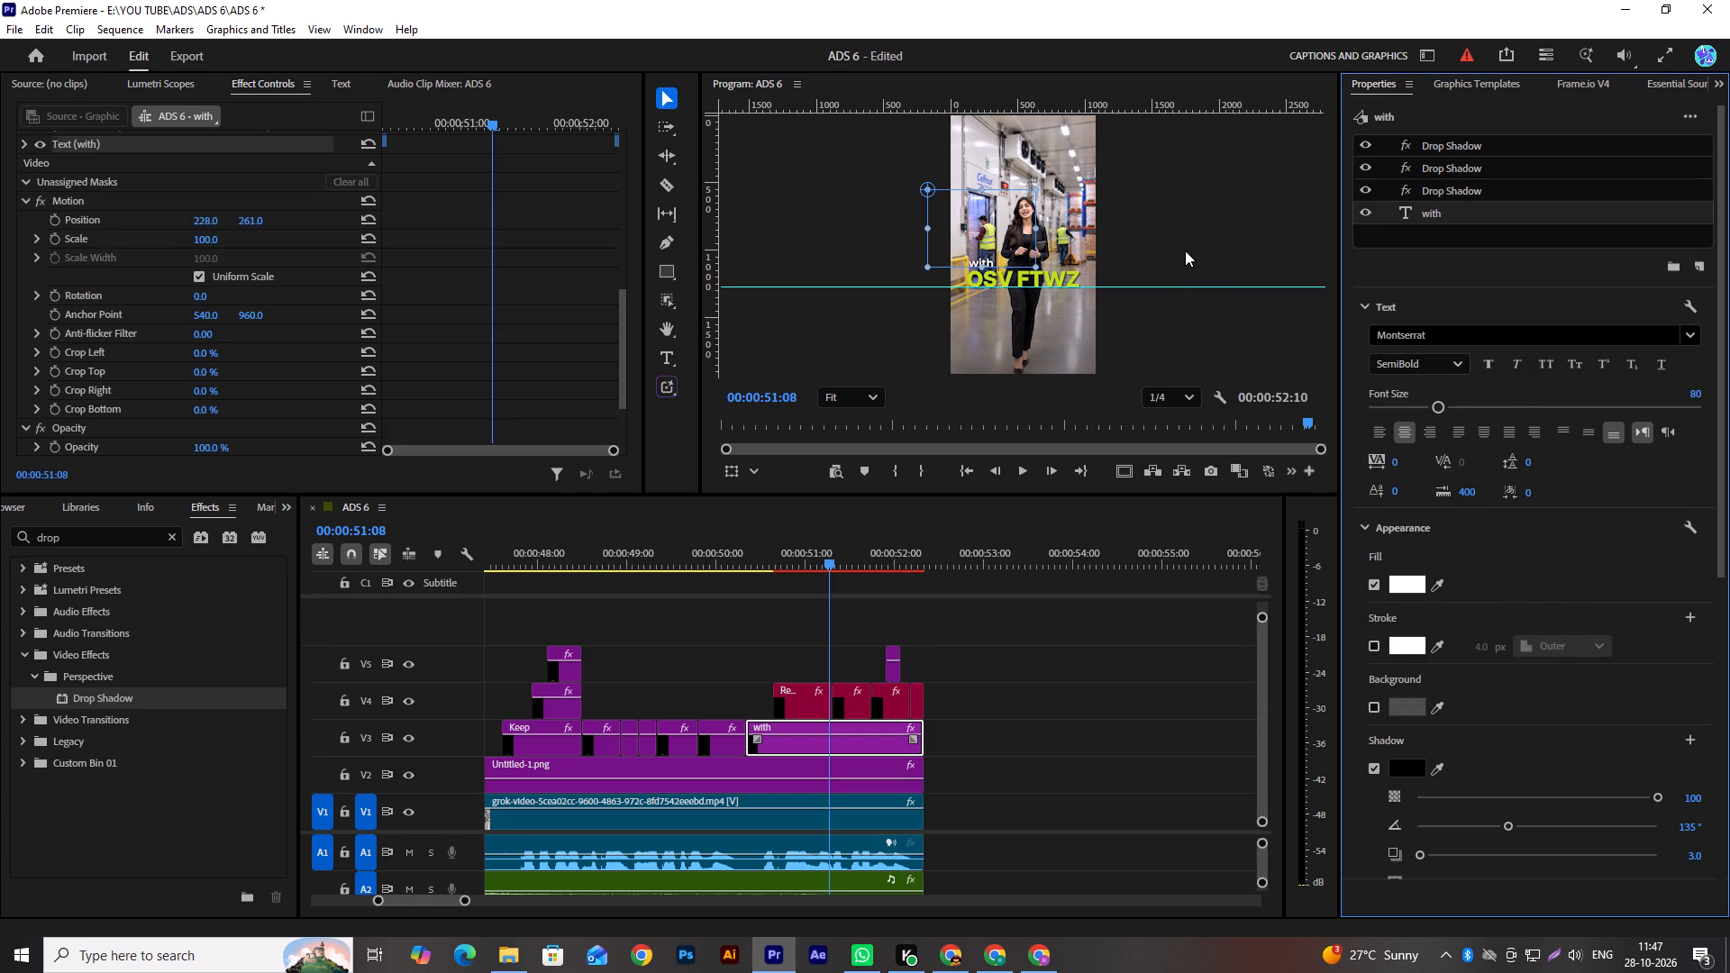
{"action": "left_click", "coordinate": [1185, 250]}
{"action": "key", "text": "grave"}
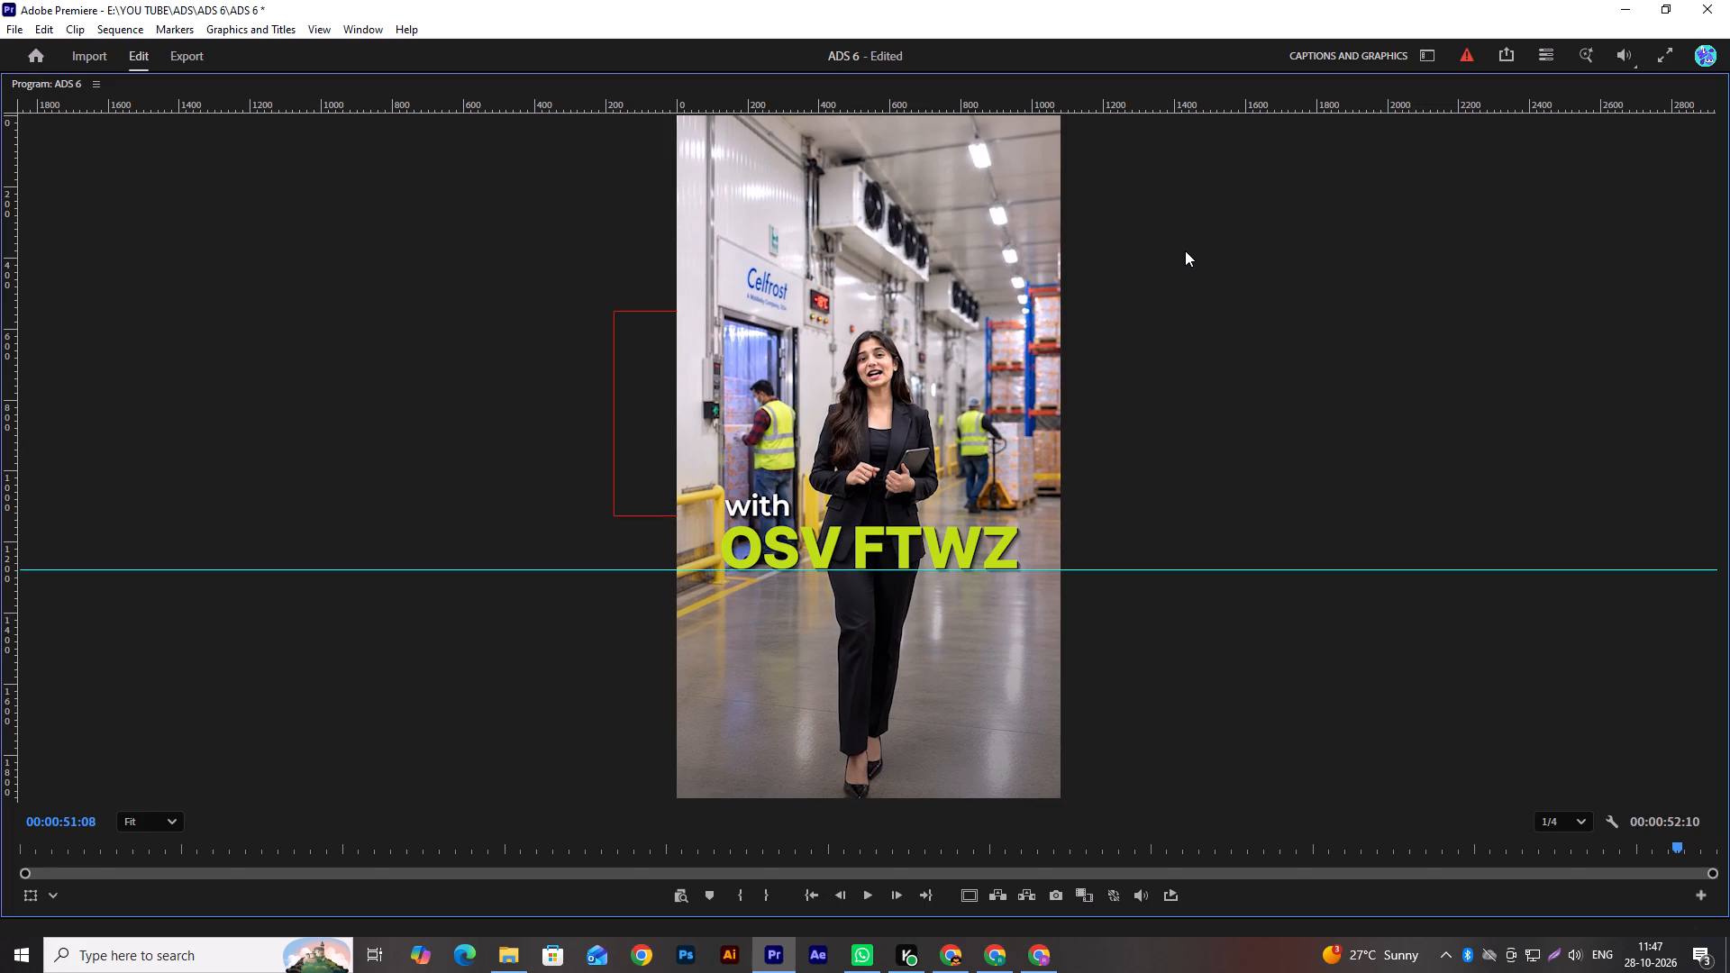
{"action": "type", "text": "``"}
Add a horizontal guide along the bottom of the "with" caption, at about 1125.
{"action": "left_click_drag", "start_coordinate": [853, 107], "coordinate": [875, 550]}
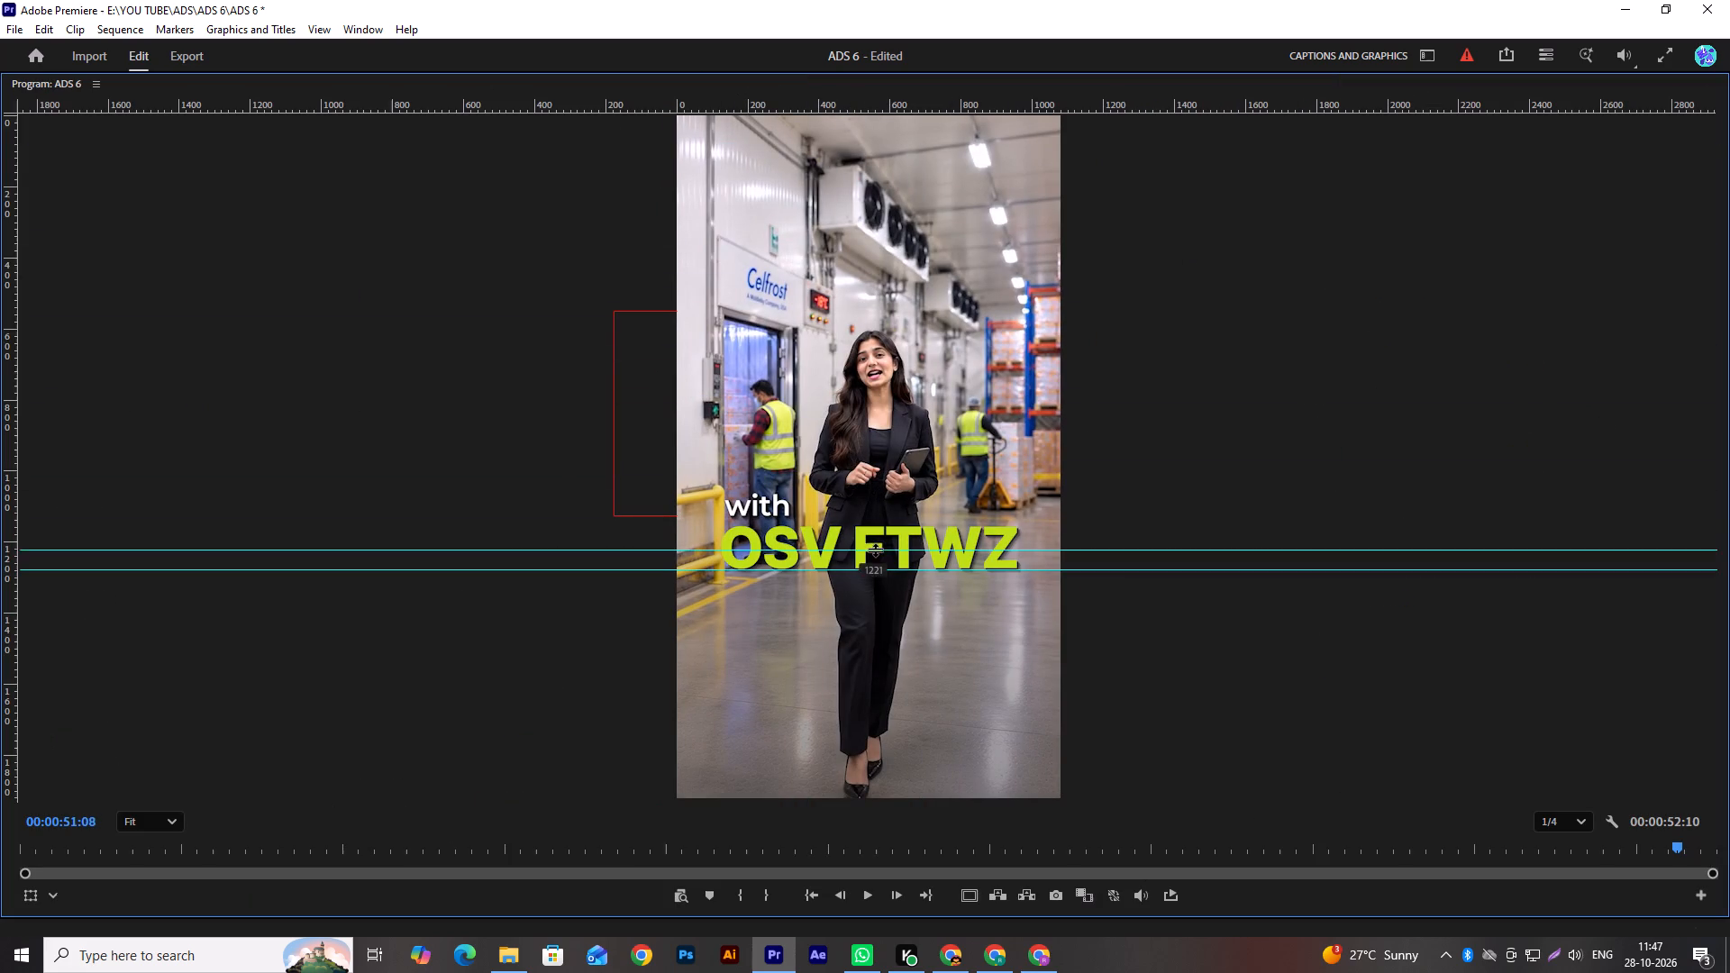
{"action": "left_click_drag", "start_coordinate": [875, 550], "coordinate": [869, 516]}
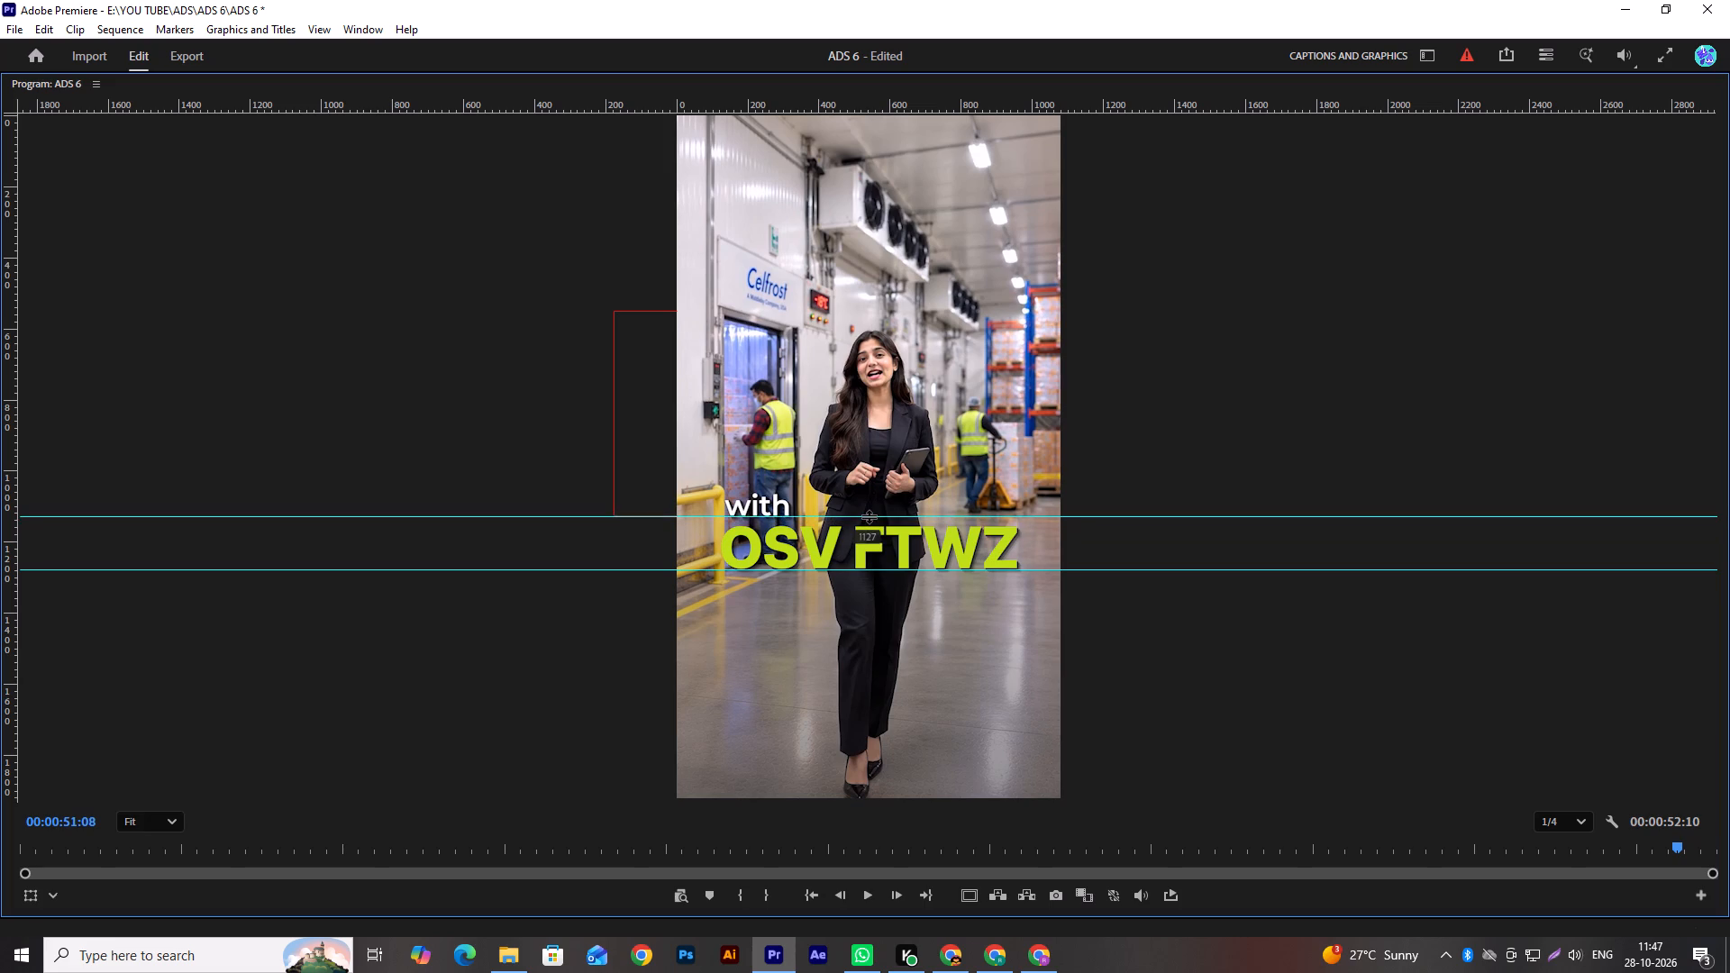
{"action": "left_click_drag", "start_coordinate": [869, 516], "coordinate": [886, 426]}
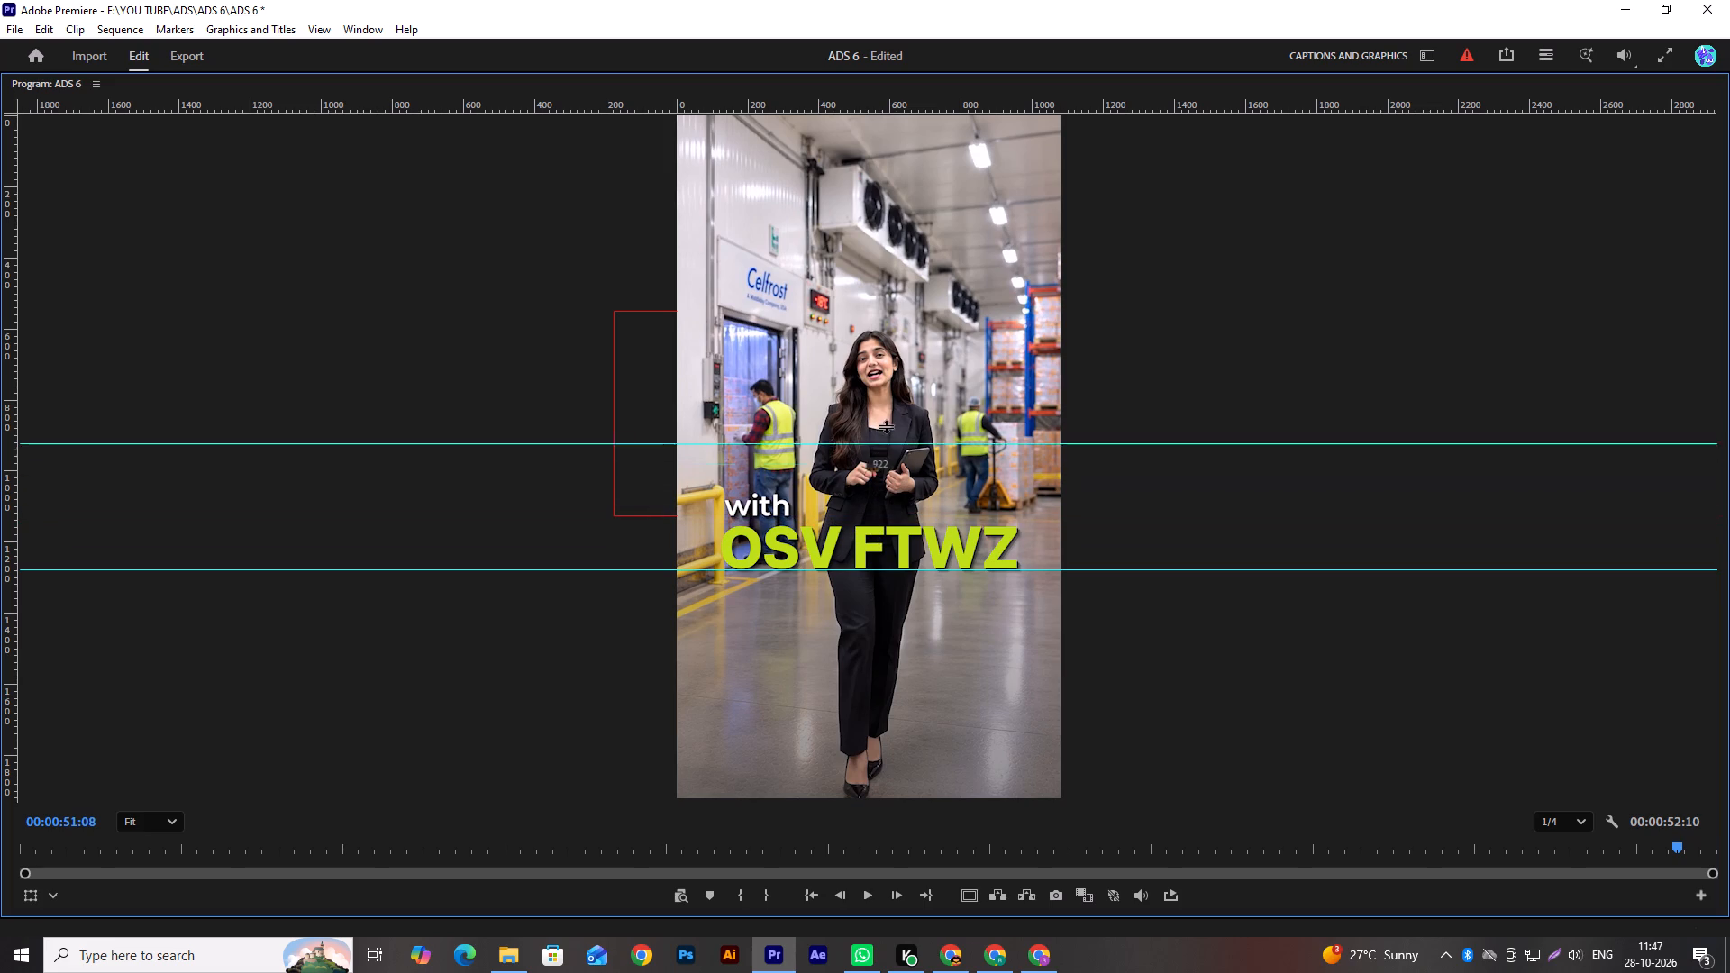
{"action": "left_click_drag", "start_coordinate": [886, 426], "coordinate": [897, 518]}
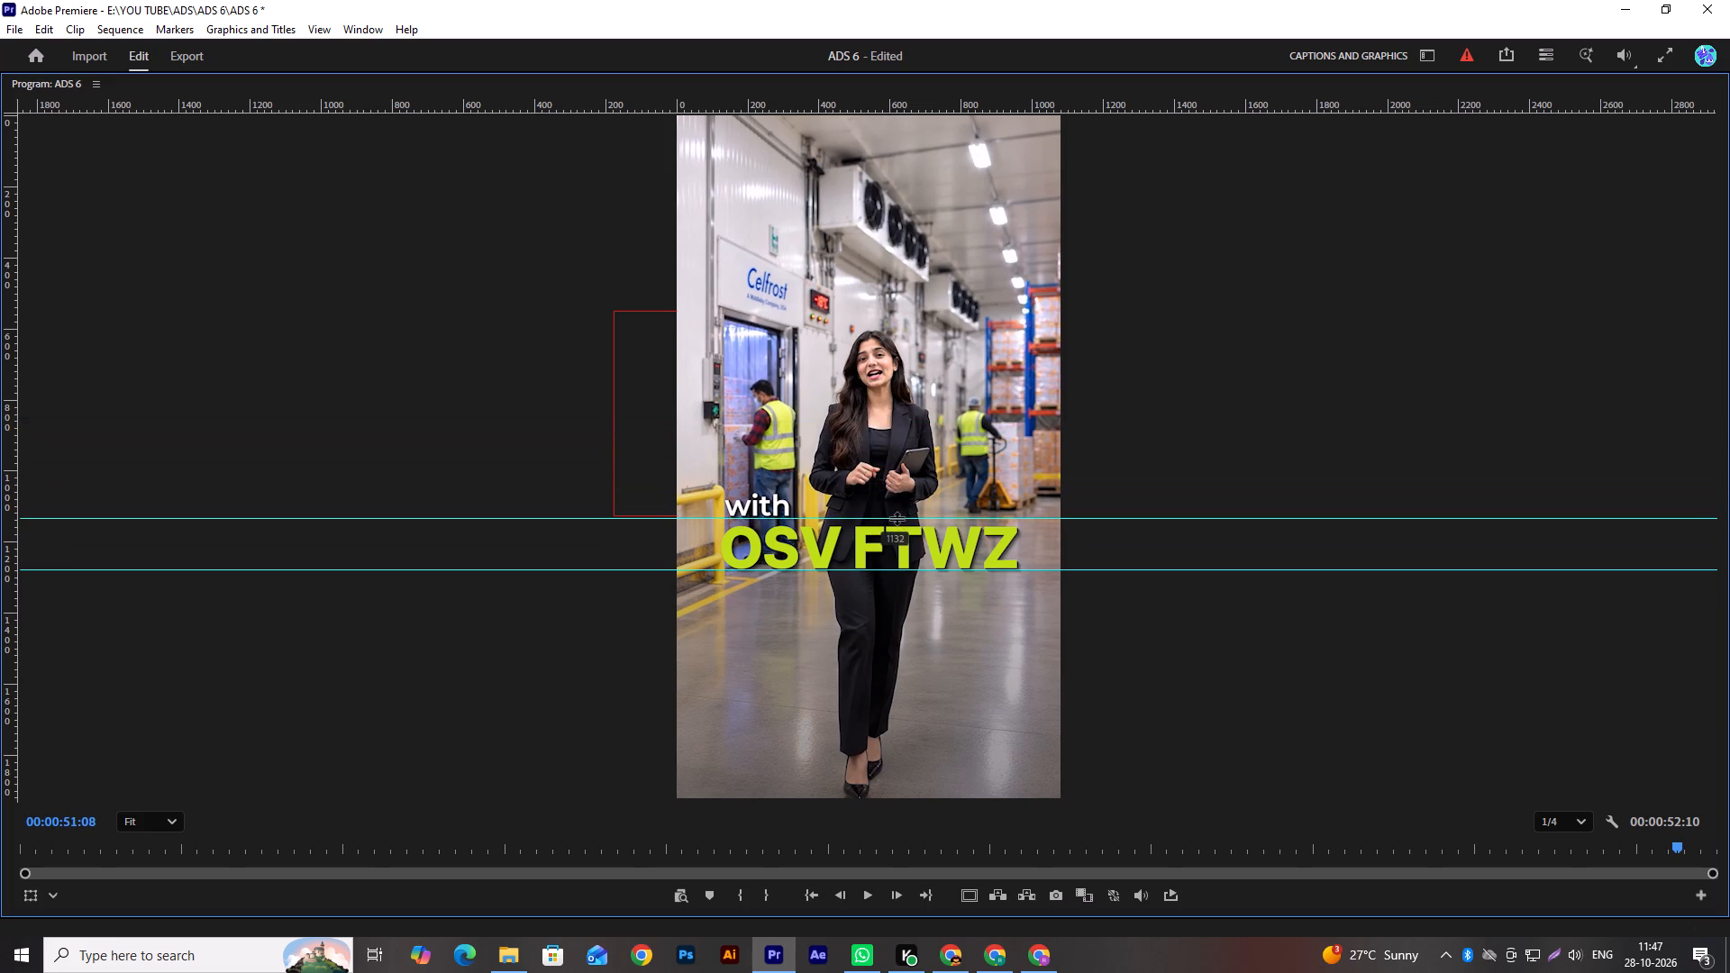
{"action": "left_click_drag", "start_coordinate": [897, 518], "coordinate": [898, 515]}
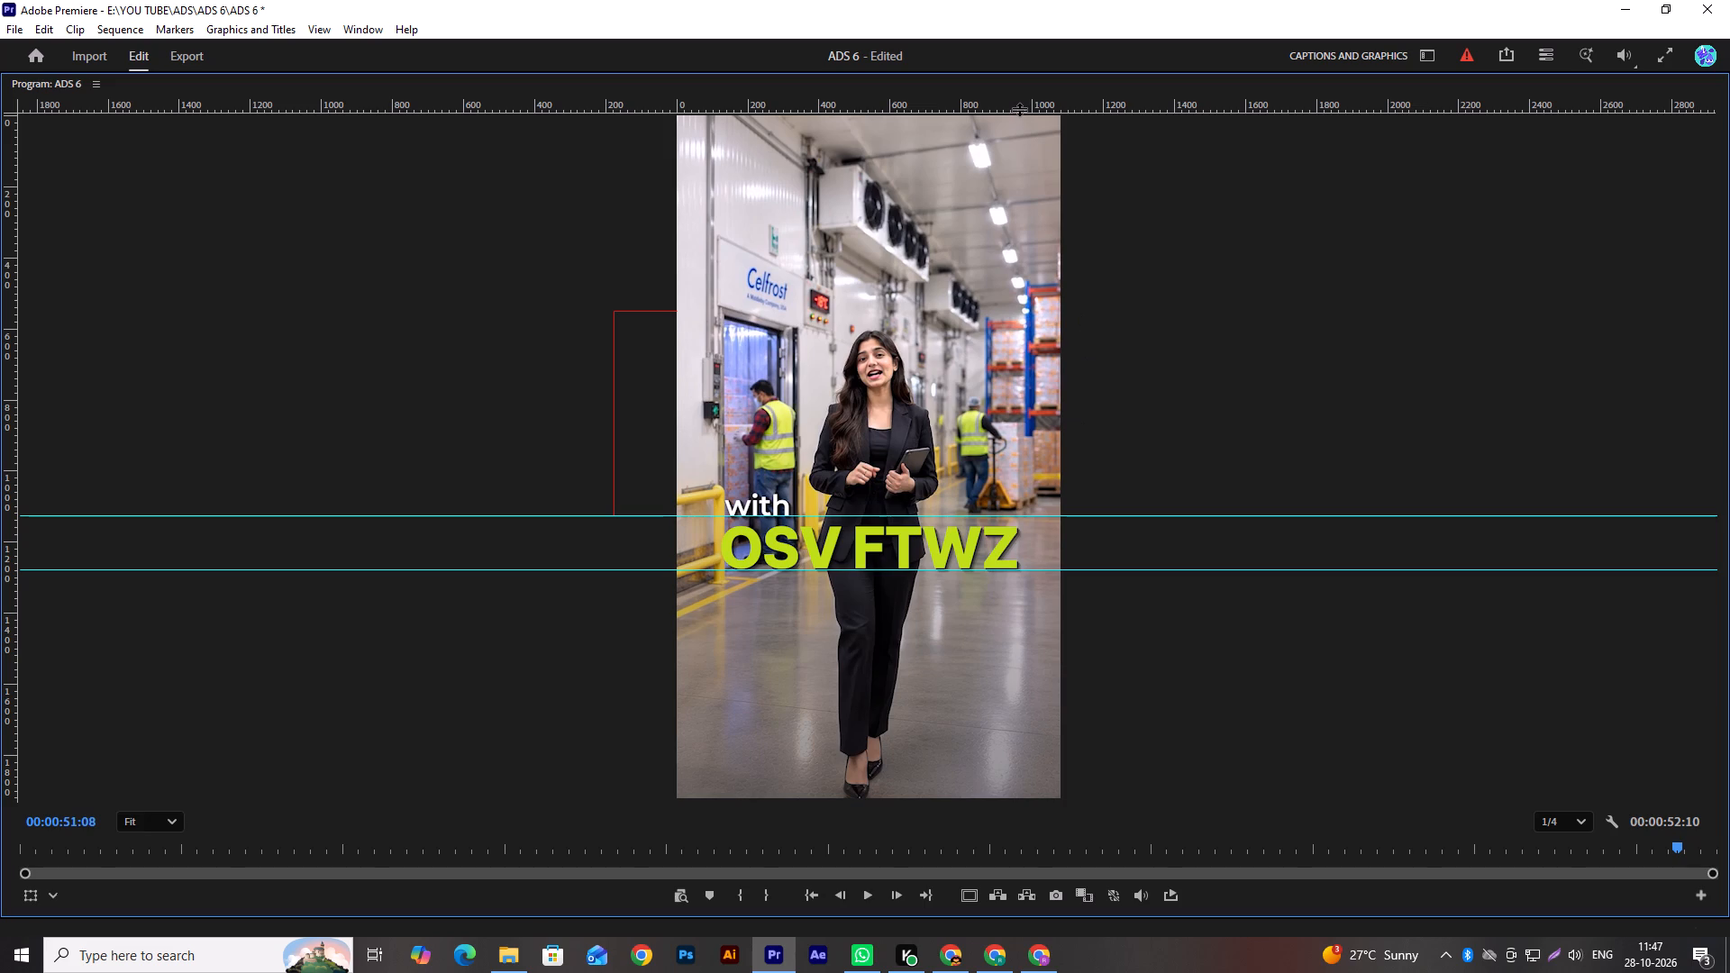
Add another horizontal guide along the top edge of the "OSV FTWZ" letters, at about 1150.
{"action": "left_click_drag", "start_coordinate": [1019, 109], "coordinate": [1041, 533]}
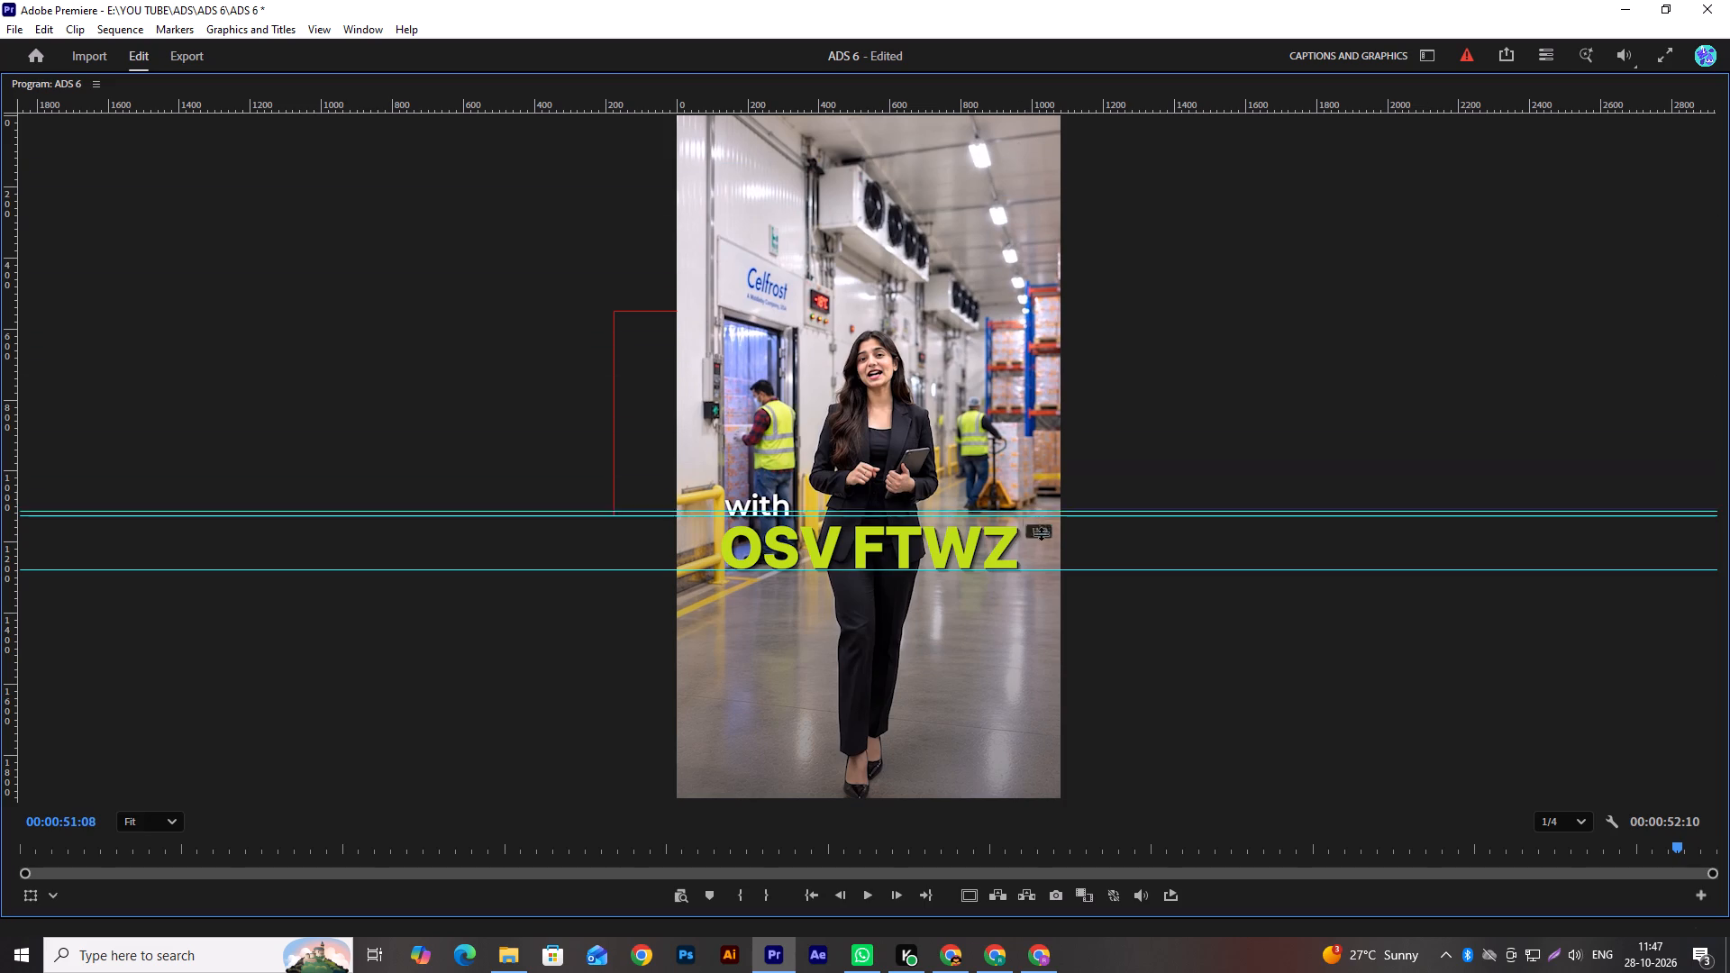
{"action": "left_click_drag", "start_coordinate": [1041, 533], "coordinate": [1040, 579]}
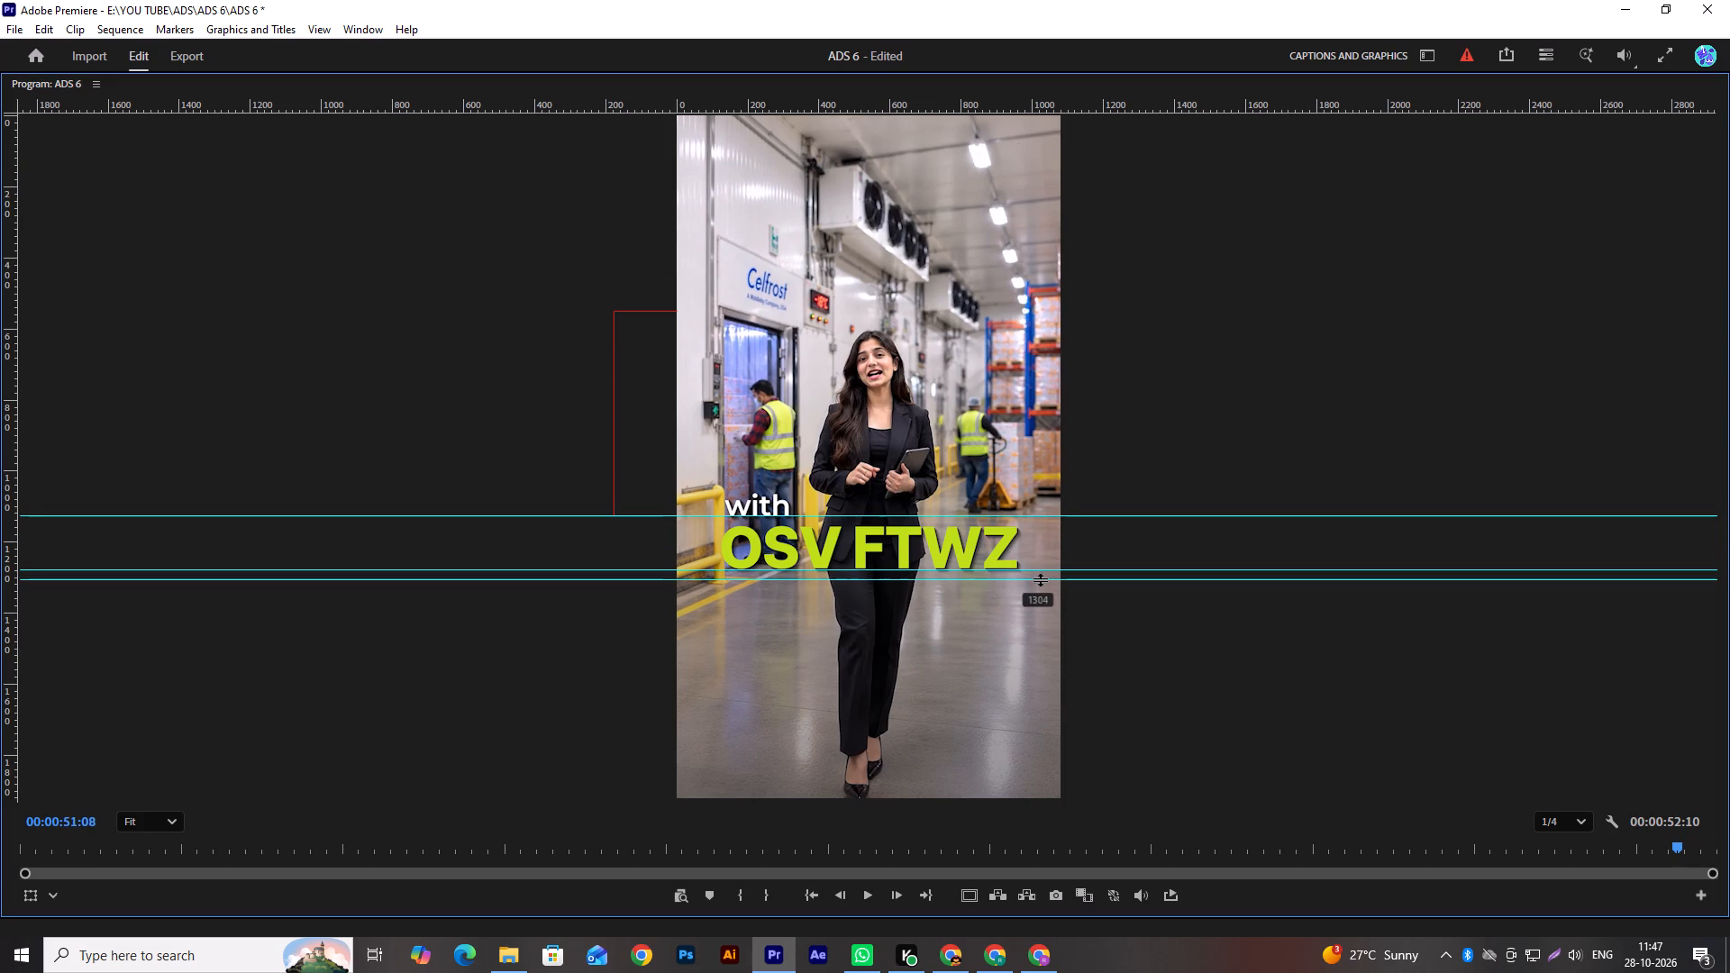
{"action": "left_click_drag", "start_coordinate": [1040, 579], "coordinate": [1041, 523]}
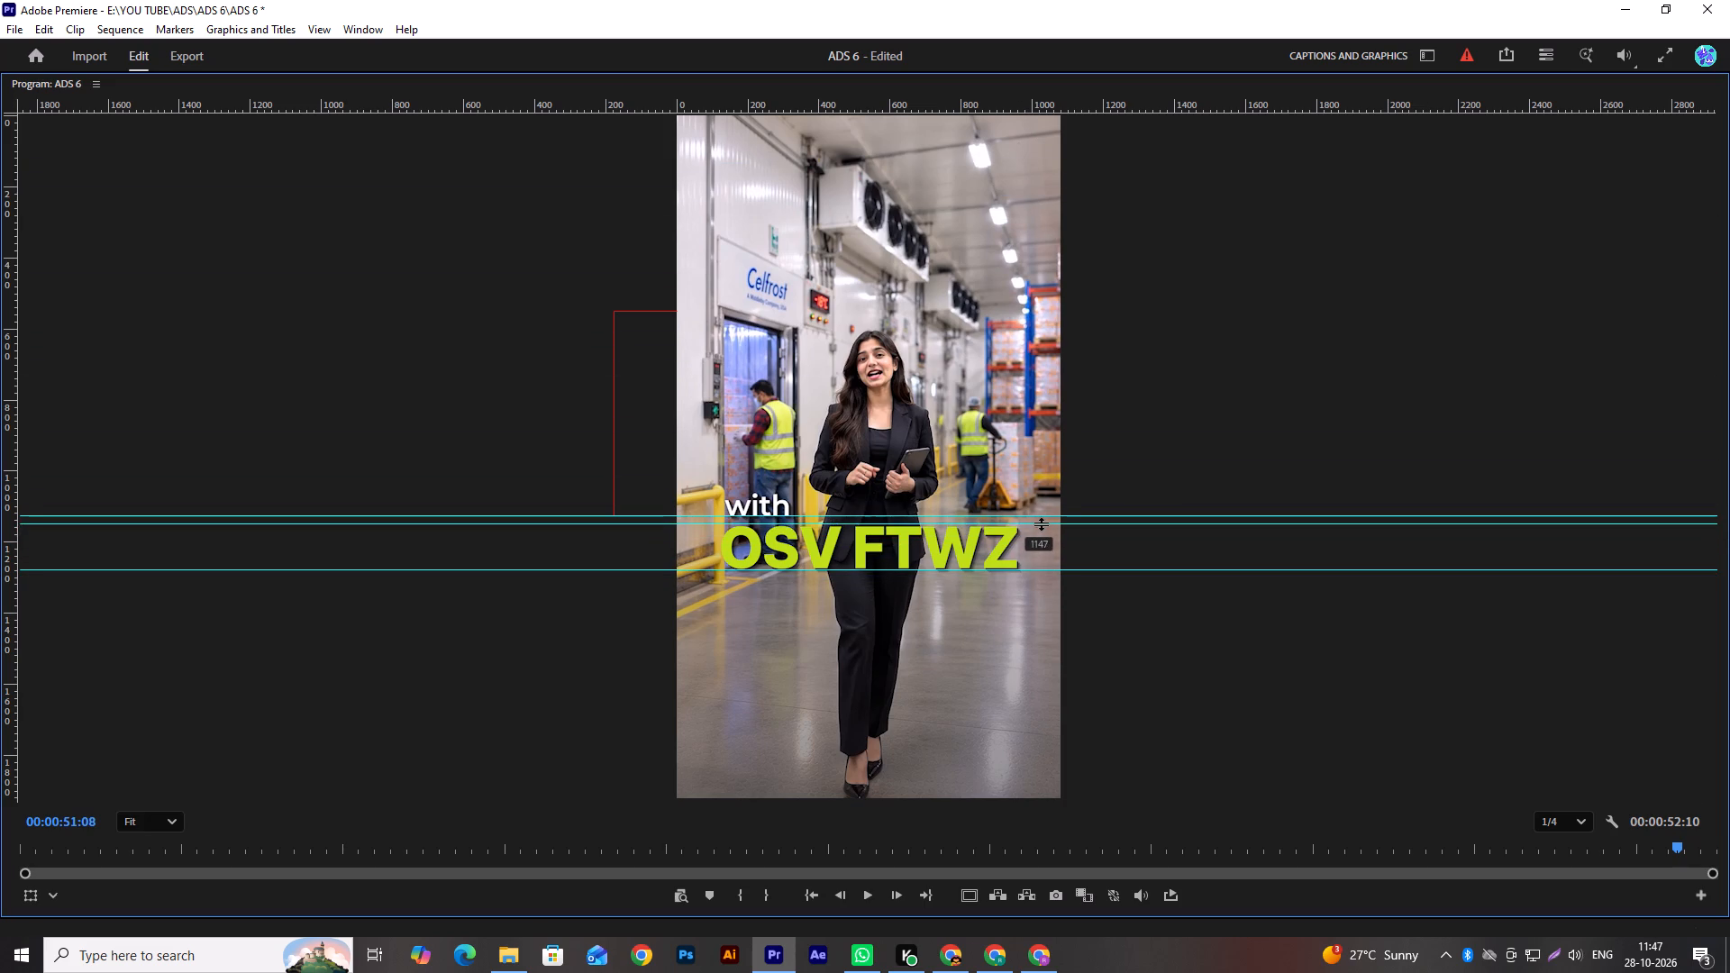
{"action": "left_click_drag", "start_coordinate": [1041, 523], "coordinate": [1040, 525]}
Add a further horizontal guide slightly below the "OSV FTWZ" title, at about 1302.
{"action": "left_click_drag", "start_coordinate": [899, 112], "coordinate": [898, 577]}
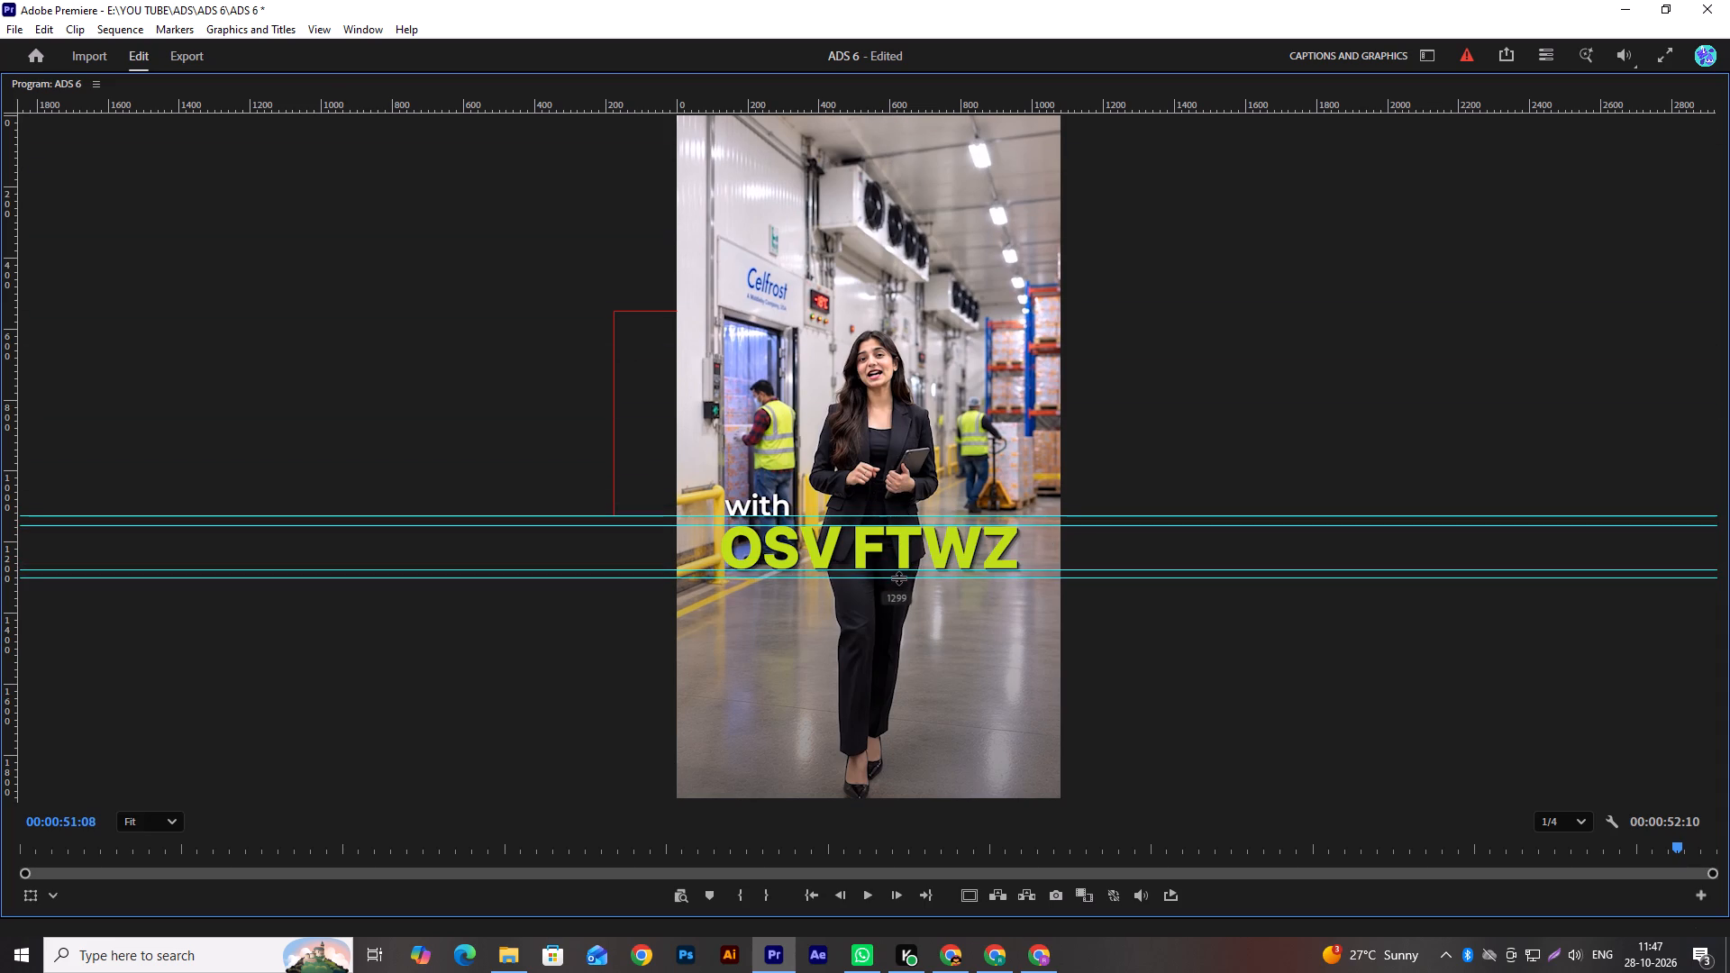
{"action": "left_click_drag", "start_coordinate": [898, 577], "coordinate": [899, 578]}
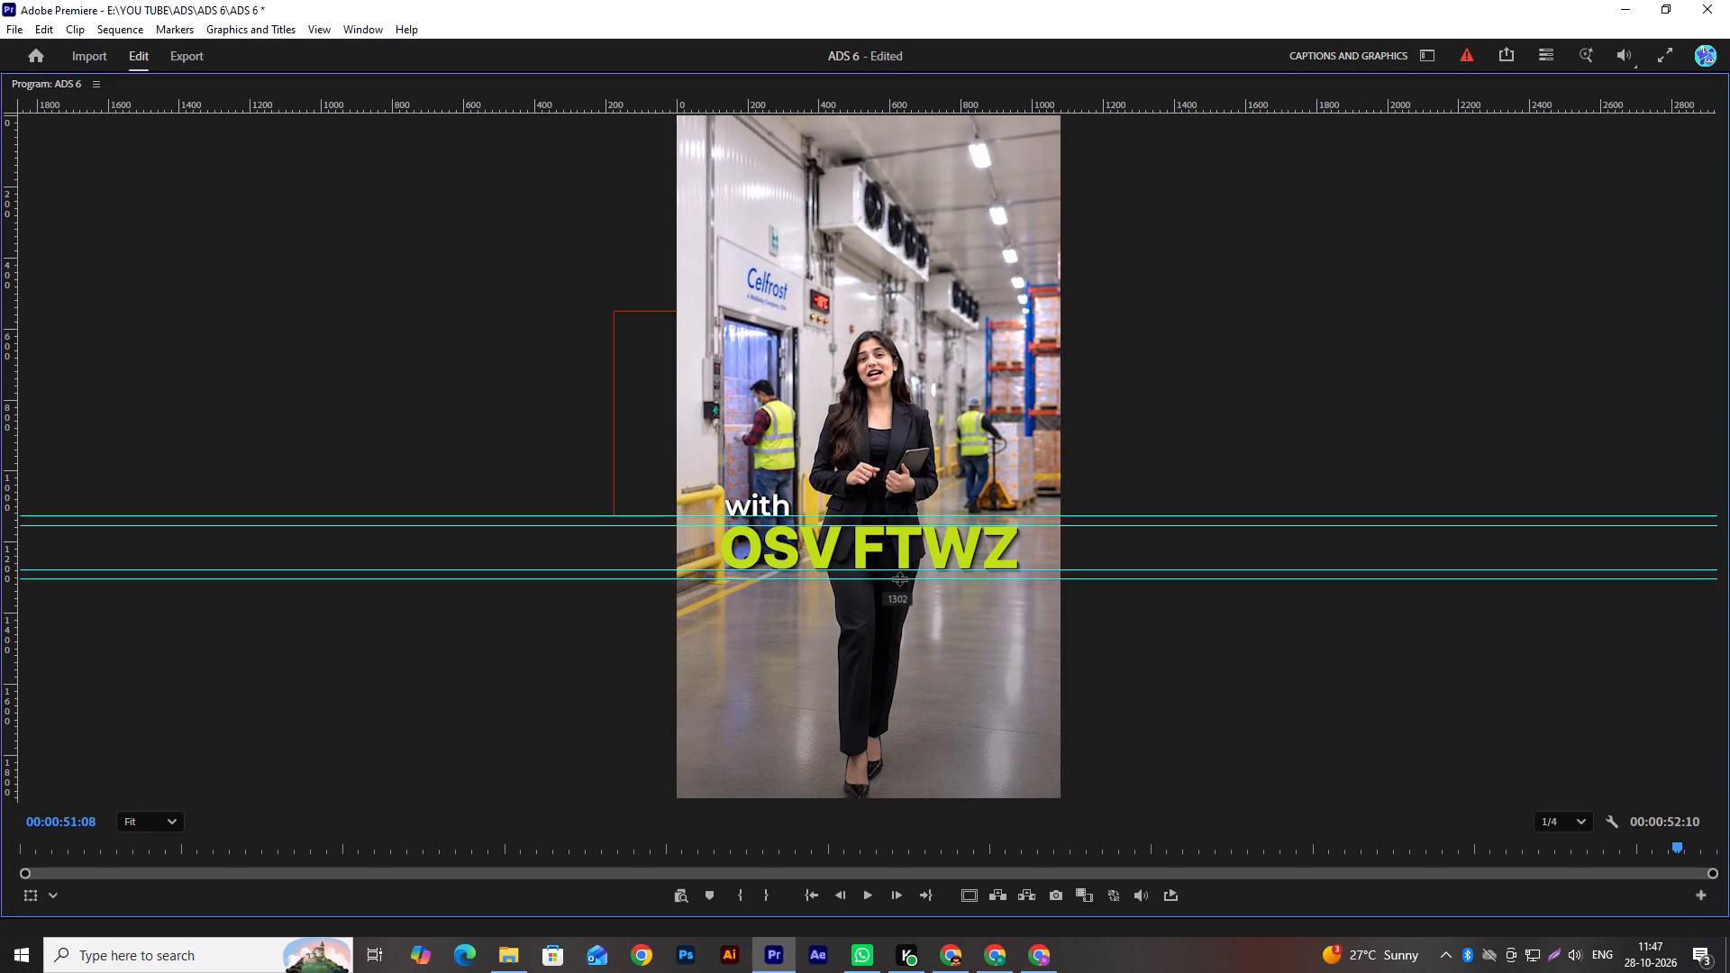
{"action": "left_click_drag", "start_coordinate": [899, 578], "coordinate": [899, 580]}
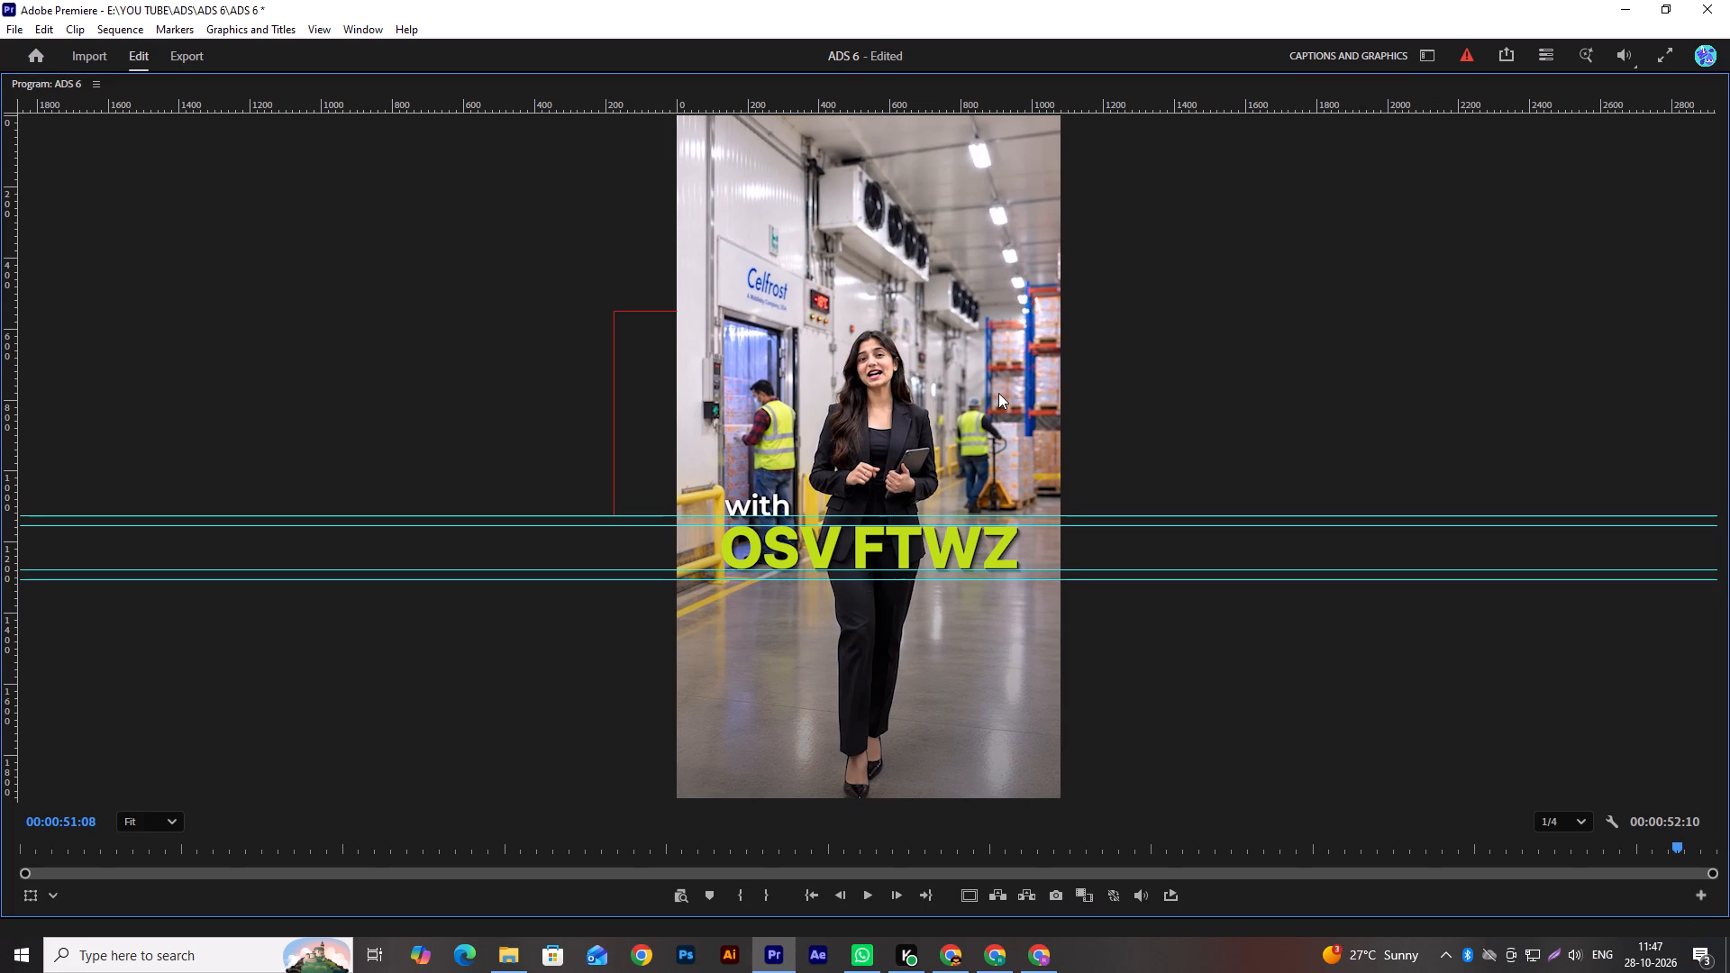
{"action": "left_click", "coordinate": [647, 578]}
Play back the closing title, then apply the first V4 title clip's 540, 1395 position to the second V4 title clip.
{"action": "key", "text": "grave"}
{"action": "left_click_drag", "start_coordinate": [819, 562], "coordinate": [785, 566]}
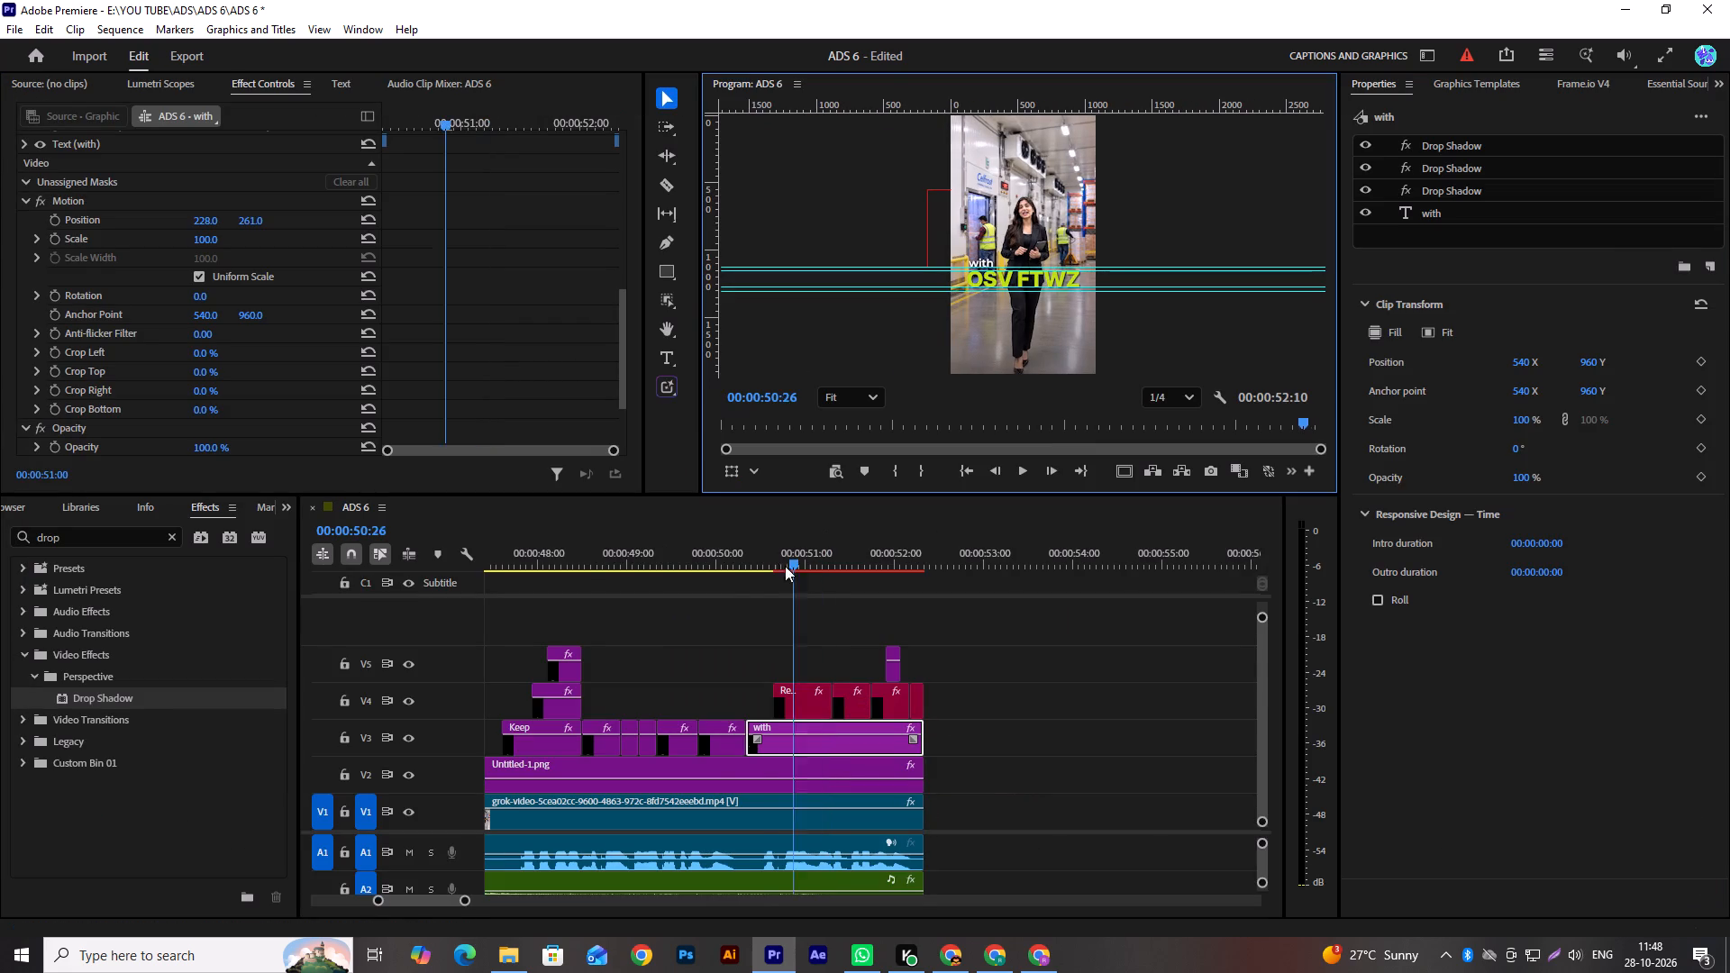
{"action": "left_click_drag", "start_coordinate": [785, 566], "coordinate": [742, 573]}
{"action": "key", "text": "space"}
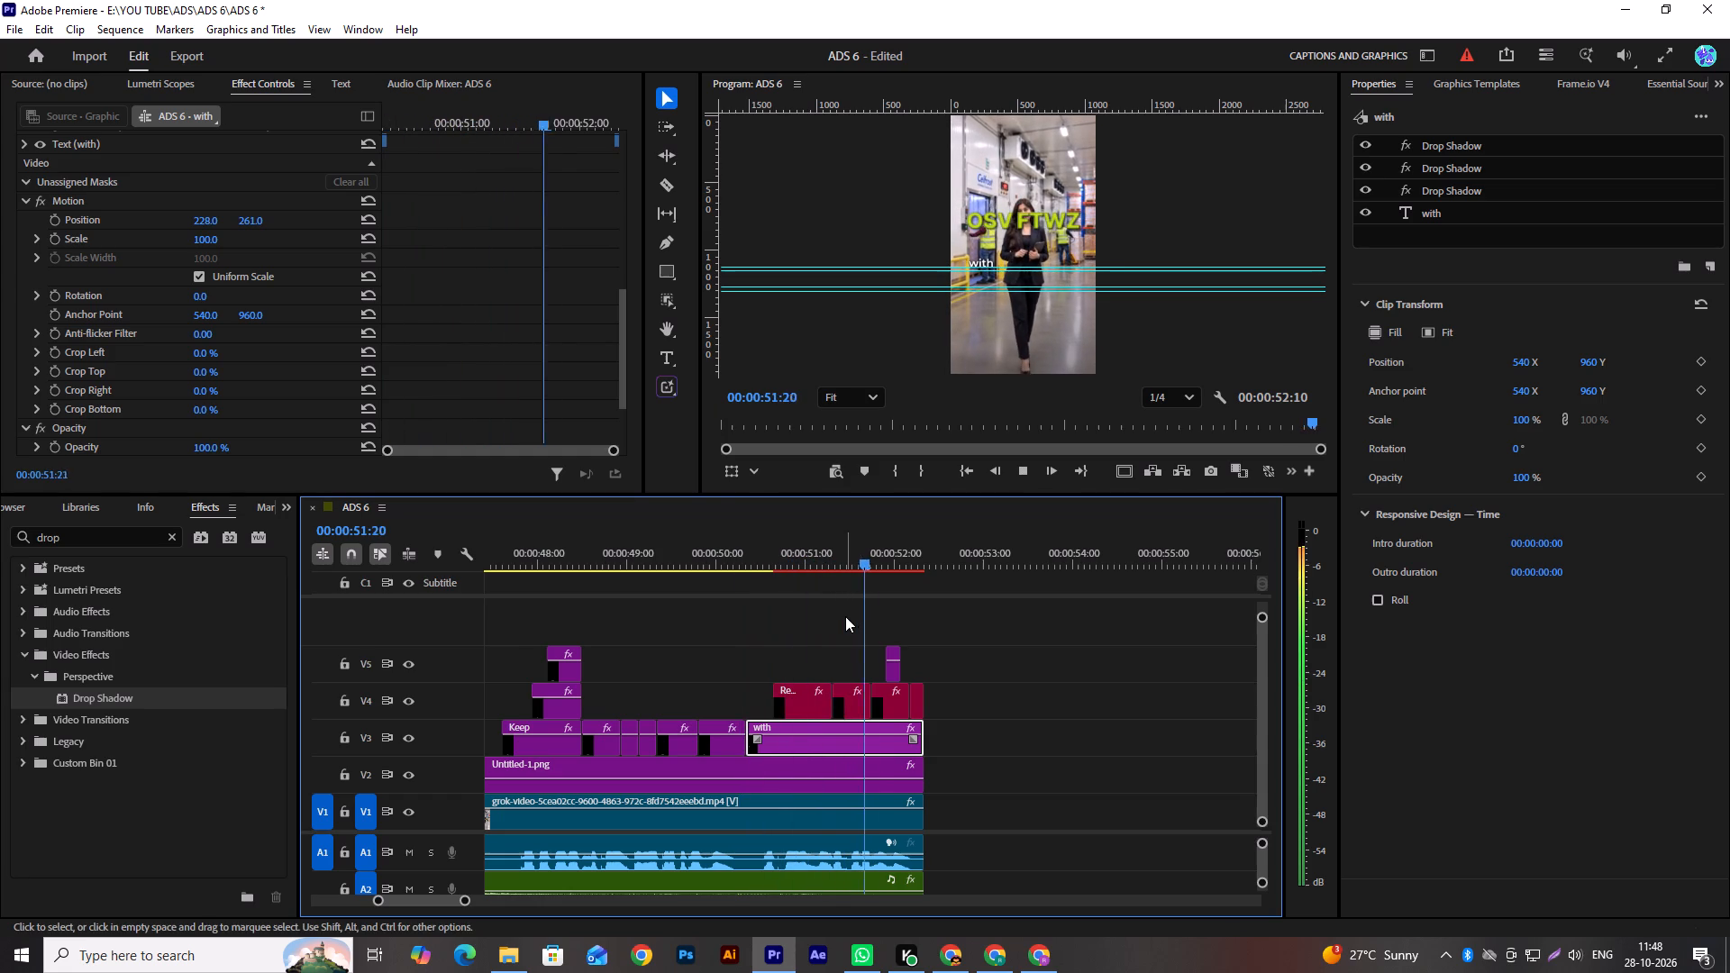
{"action": "key", "text": "space"}
{"action": "left_click", "coordinate": [795, 707]}
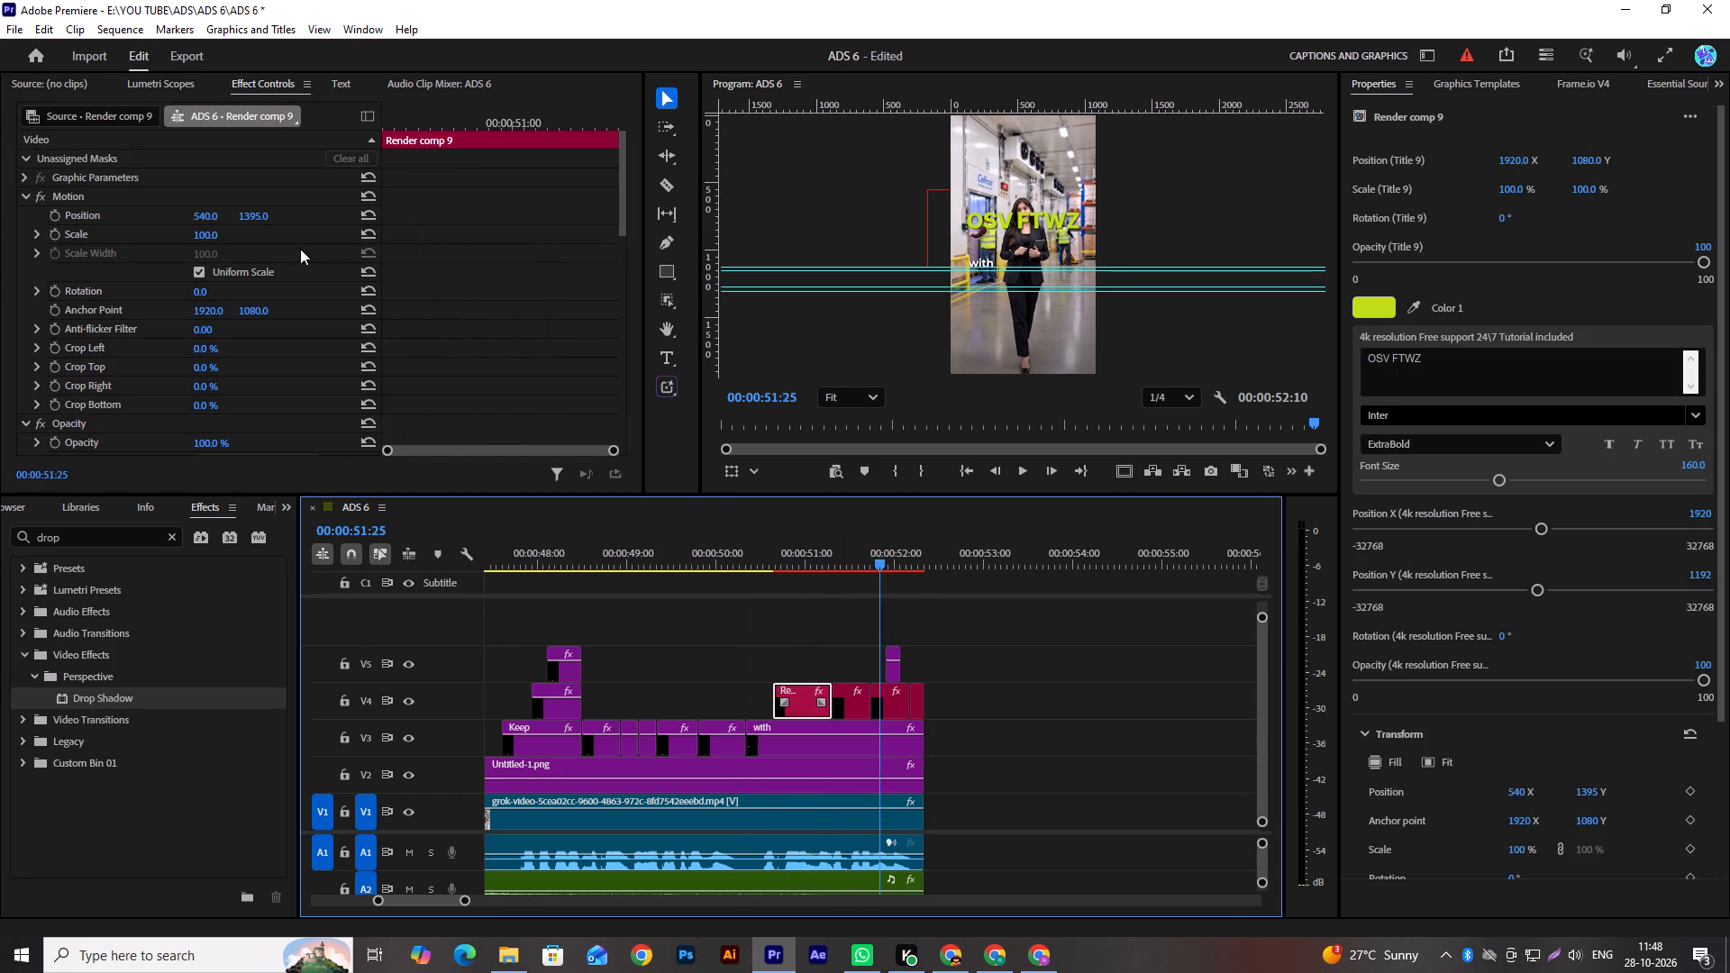
{"action": "left_click", "coordinate": [109, 219]}
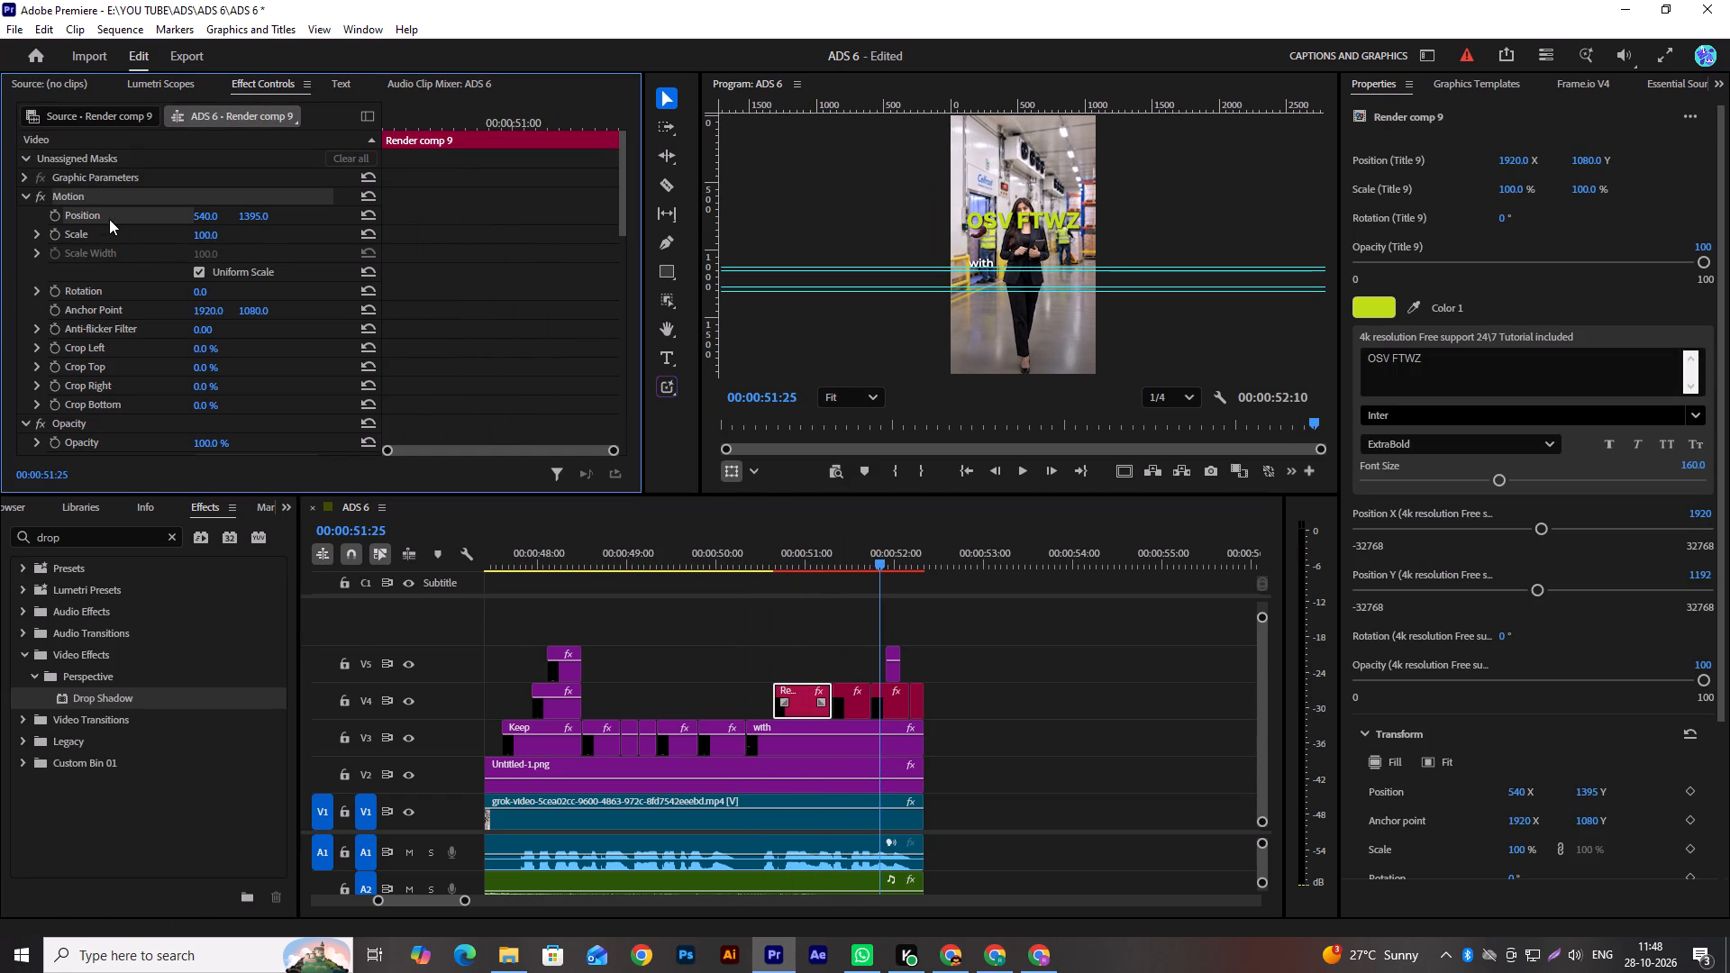
{"action": "key", "text": "ctrl+c"}
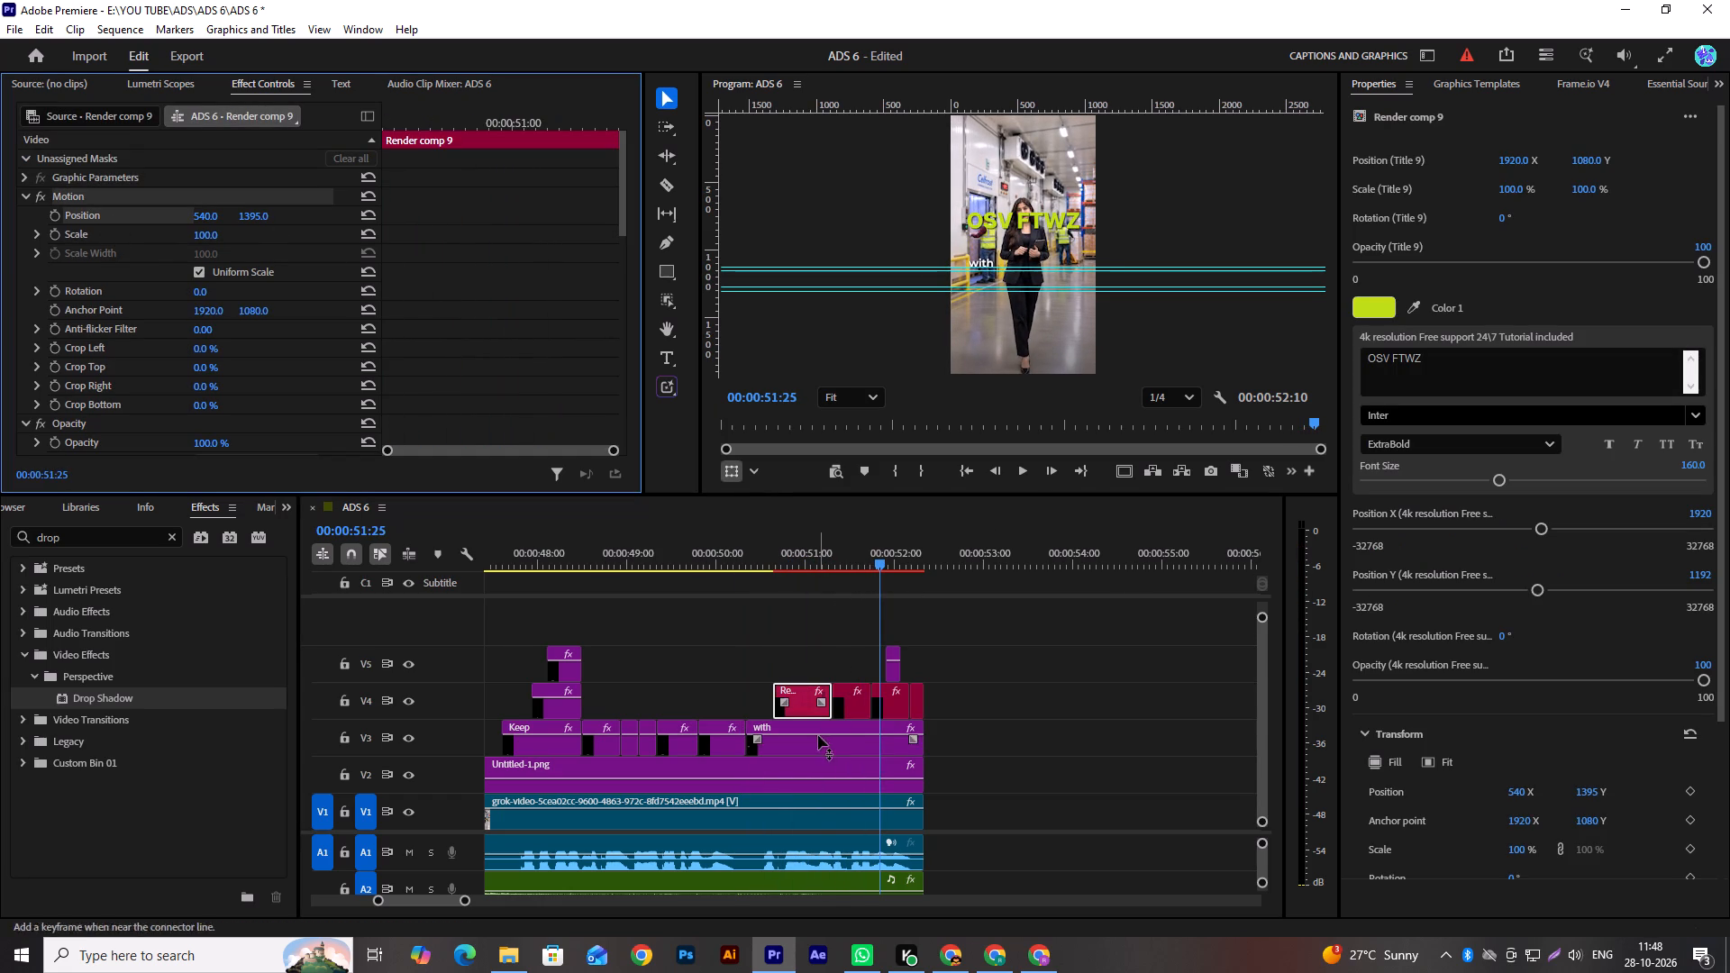
{"action": "left_click", "coordinate": [849, 707]}
{"action": "left_click", "coordinate": [860, 564]}
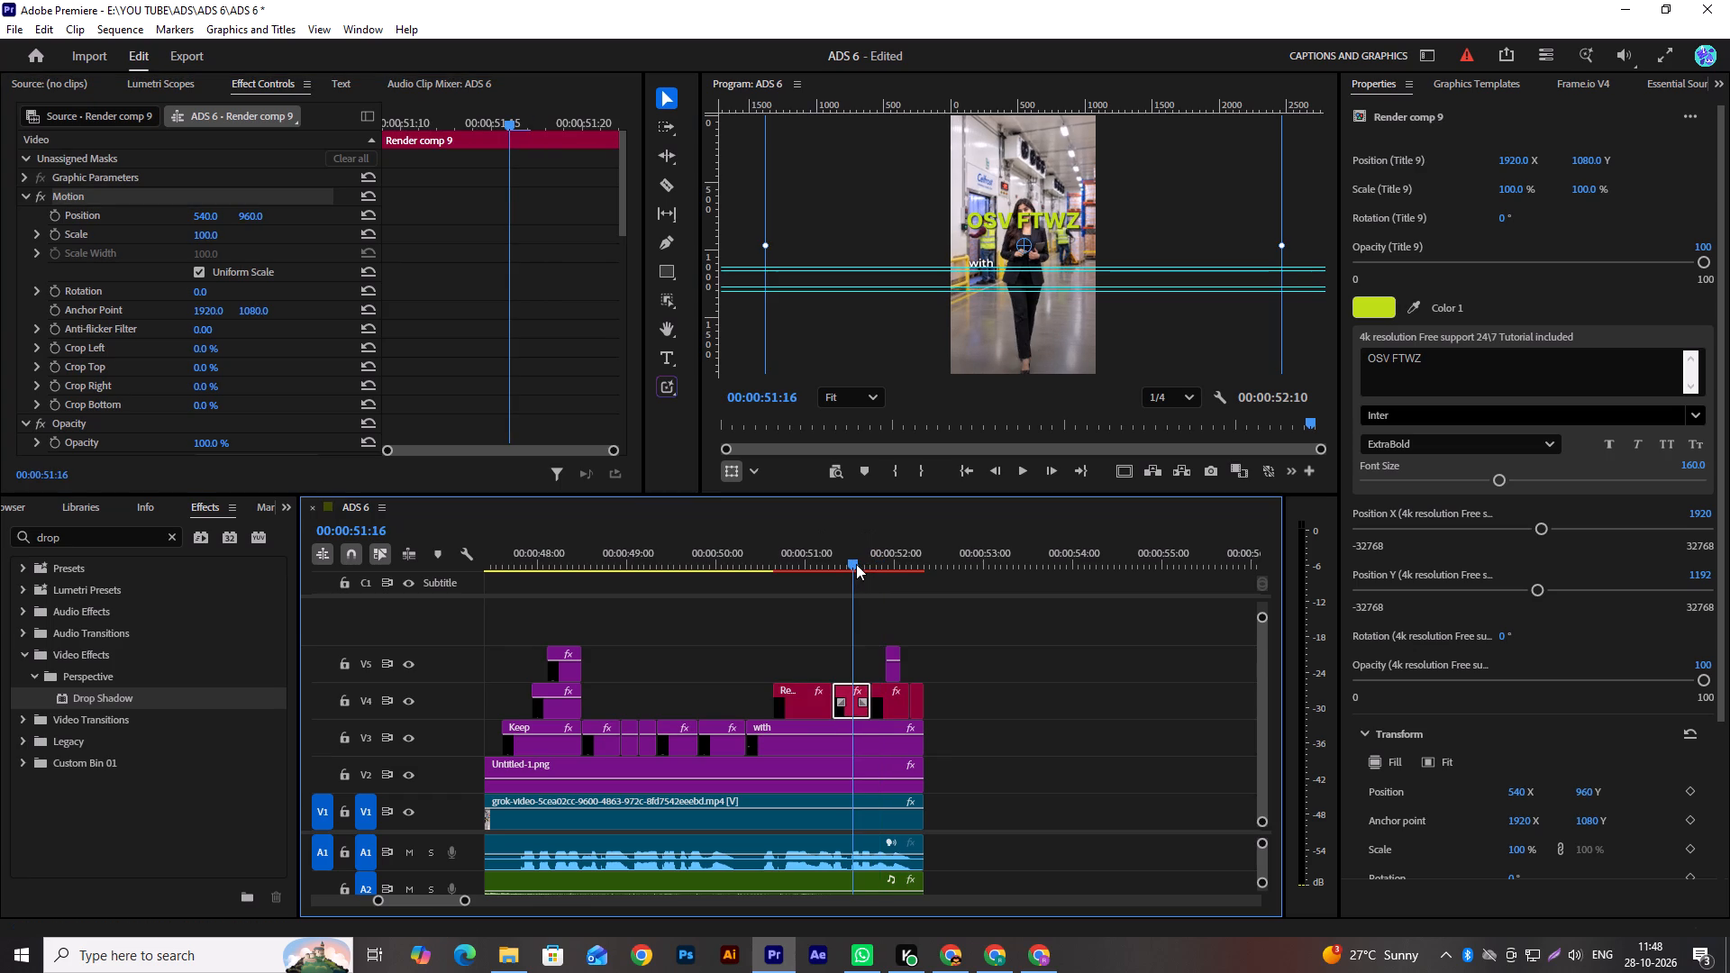
{"action": "key", "text": "ctrl+v"}
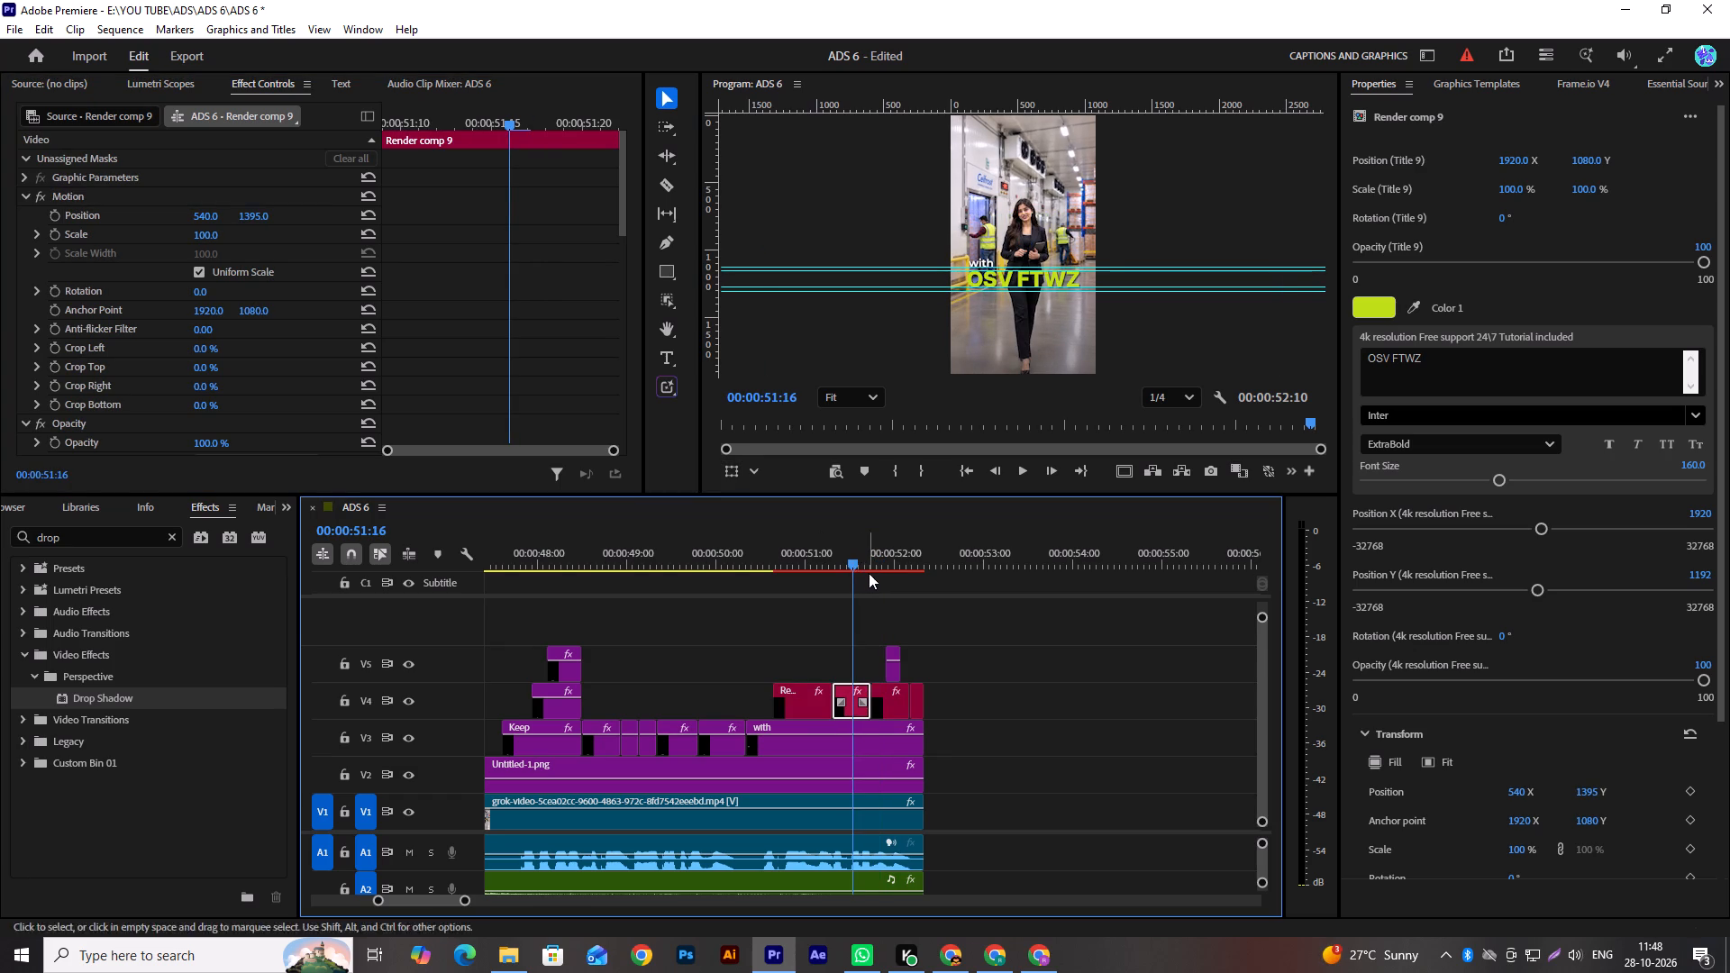
Apply the same 540, 1395 position to the third and fourth "OSV FTWZ" title clips on V4.
{"action": "left_click_drag", "start_coordinate": [851, 562], "coordinate": [881, 578]}
{"action": "left_click", "coordinate": [891, 704]}
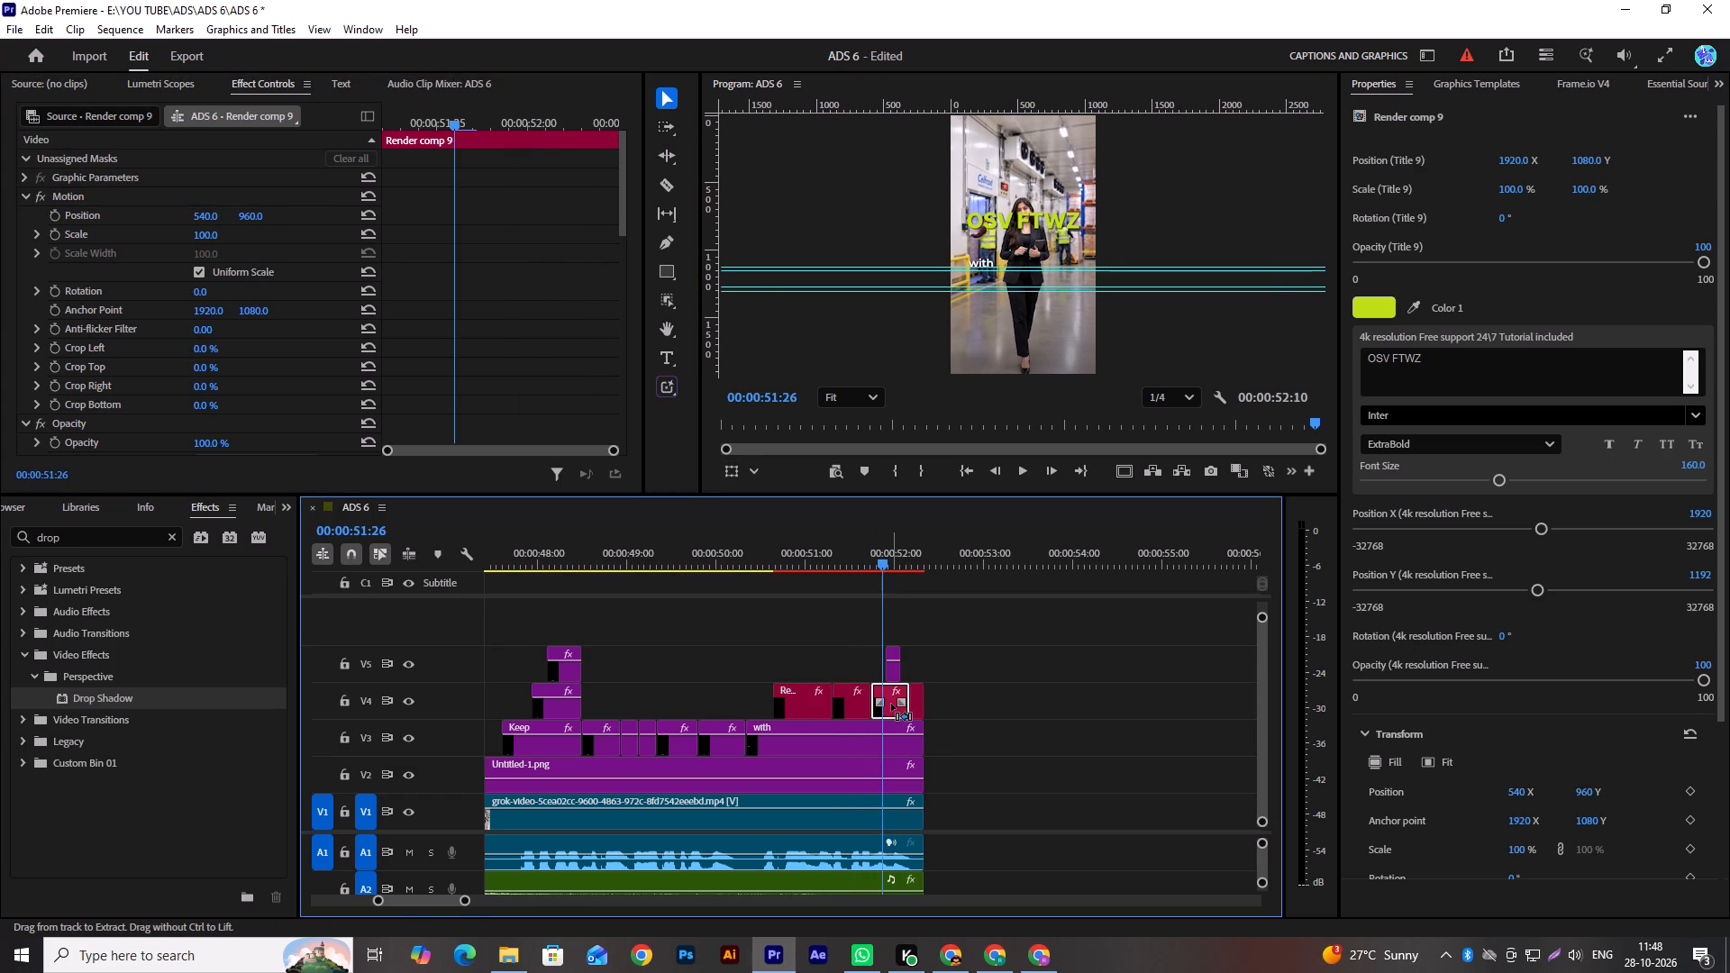
{"action": "key", "text": "ctrl+v"}
{"action": "left_click", "coordinate": [915, 563]}
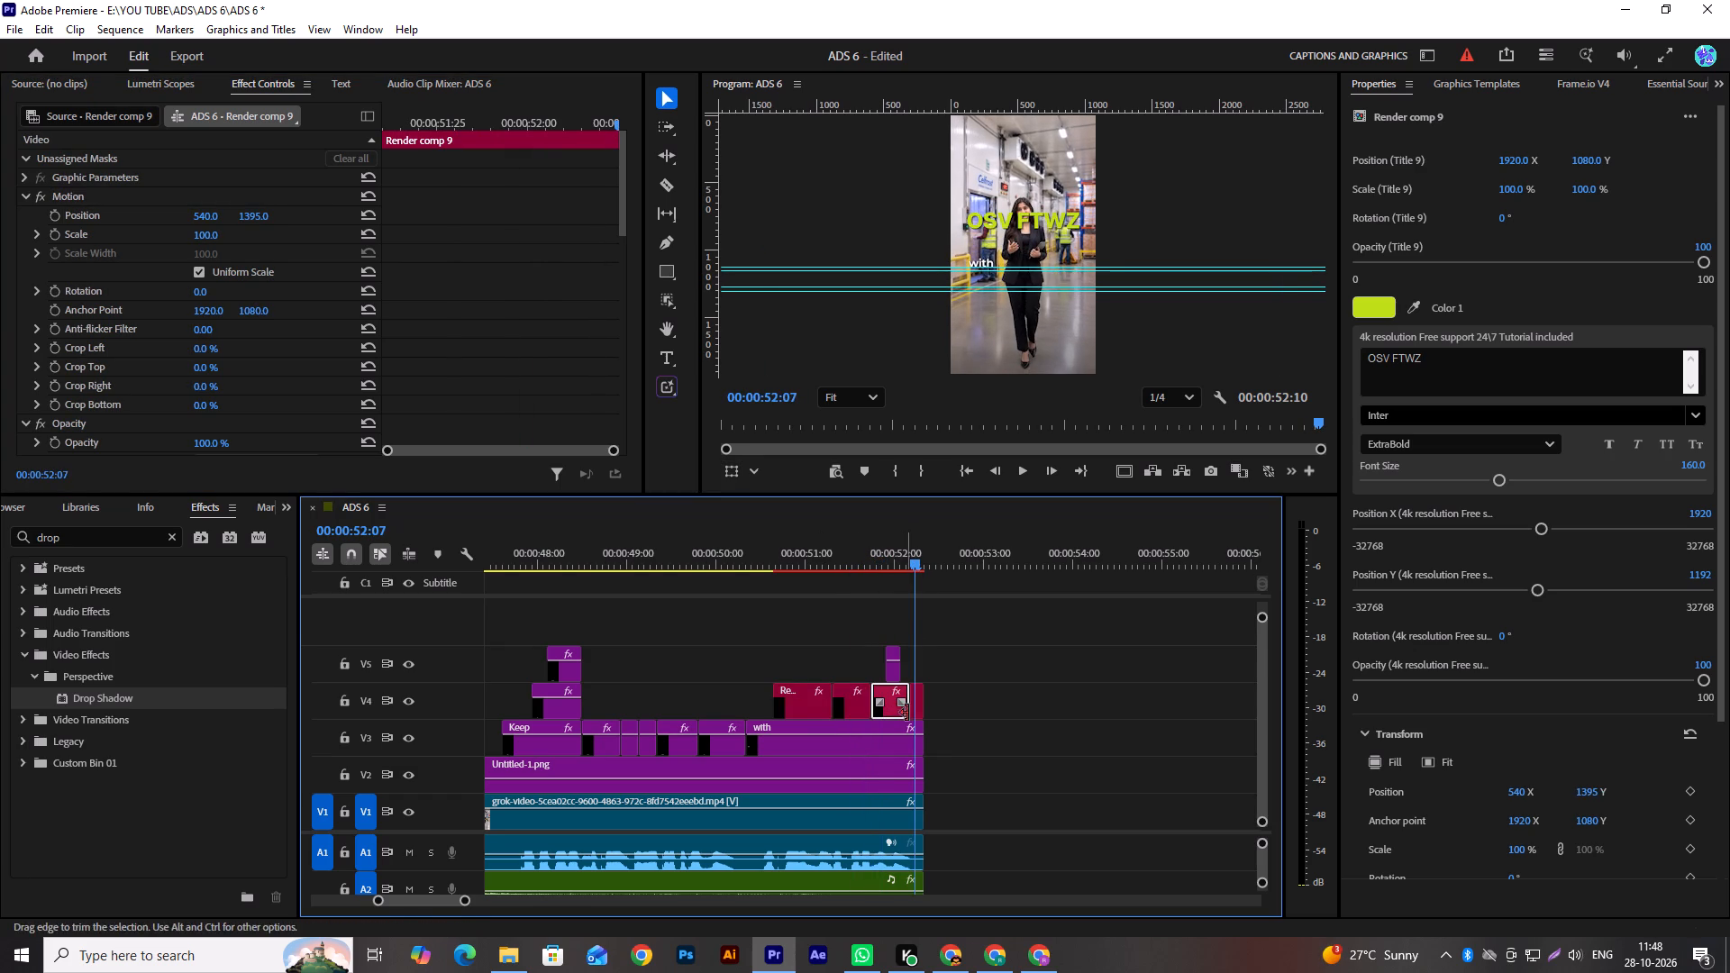
{"action": "left_click", "coordinate": [915, 705]}
{"action": "key", "text": "ctrl+v"}
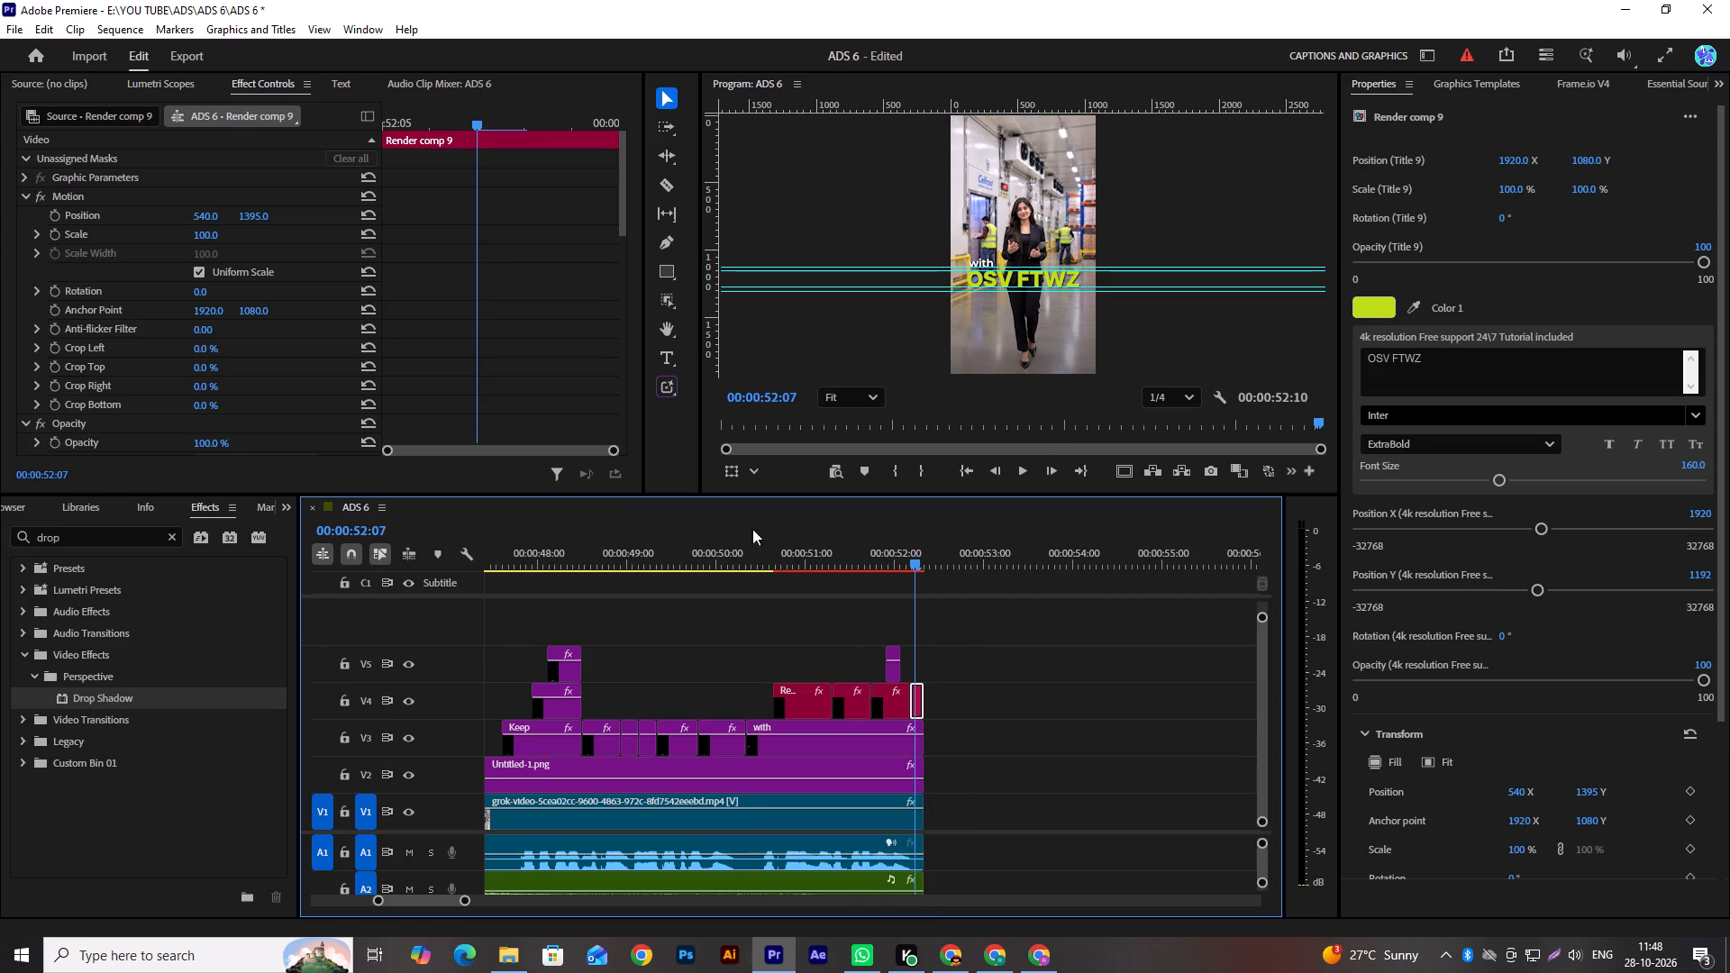
Delete the short "Z." caption clip on V5 above the closing title.
{"action": "left_click", "coordinate": [894, 563]}
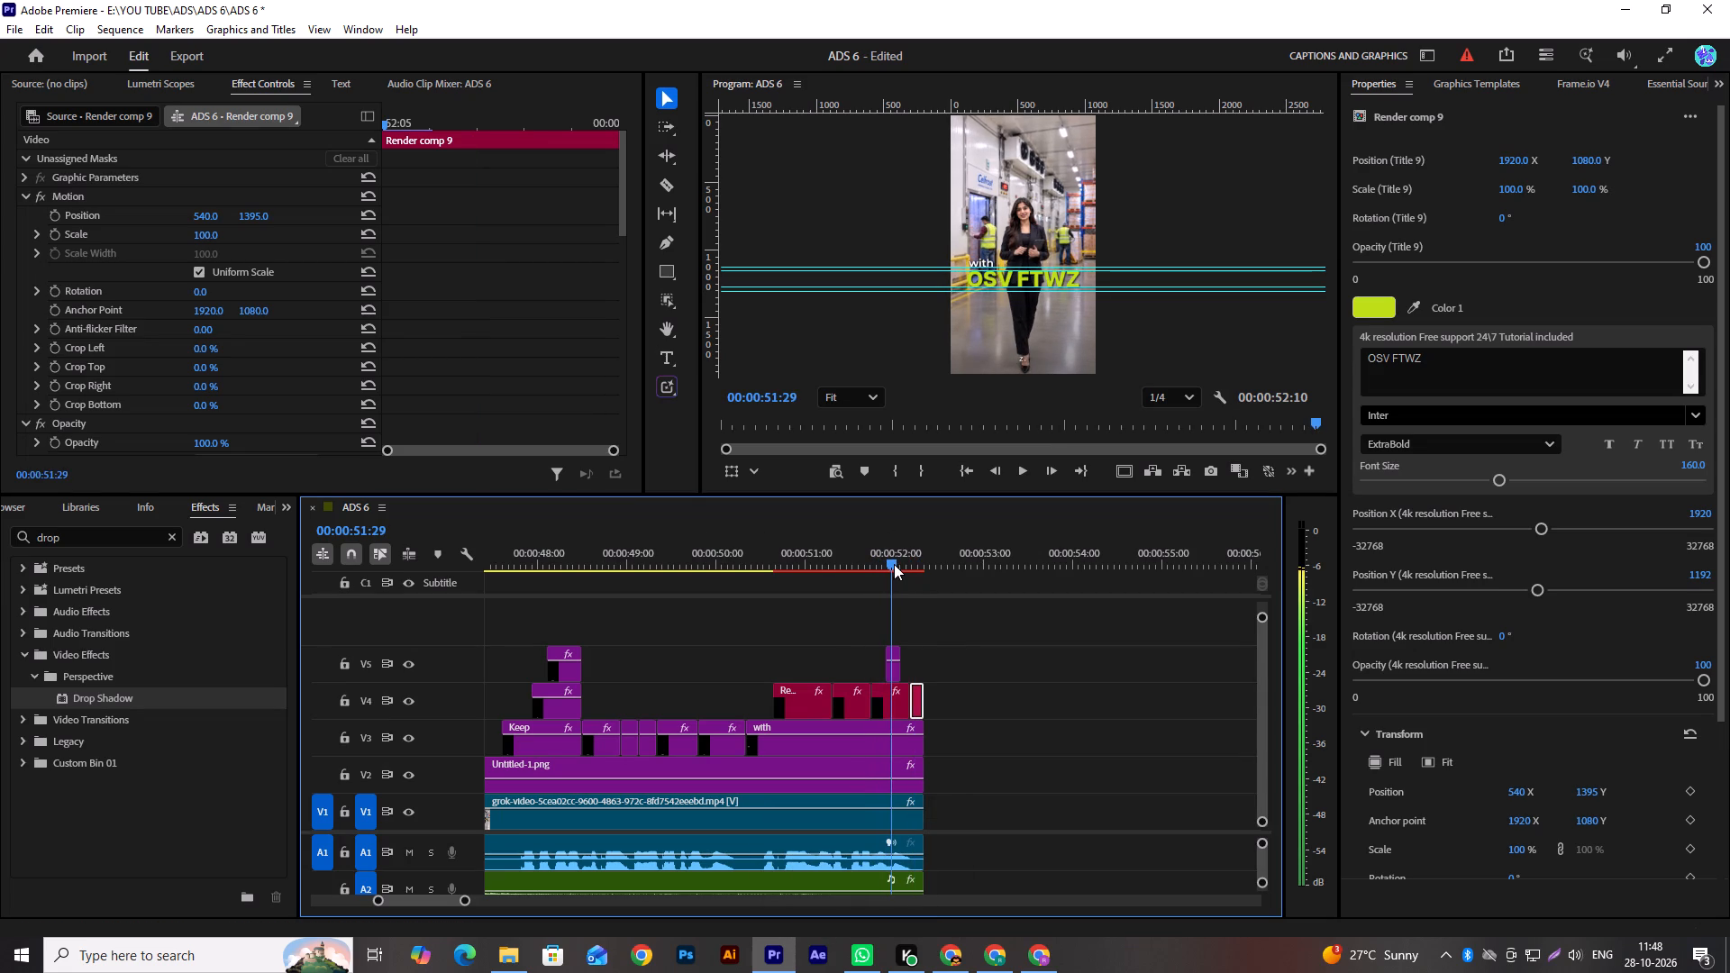
{"action": "left_click", "coordinate": [891, 660]}
{"action": "key", "text": "Delete"}
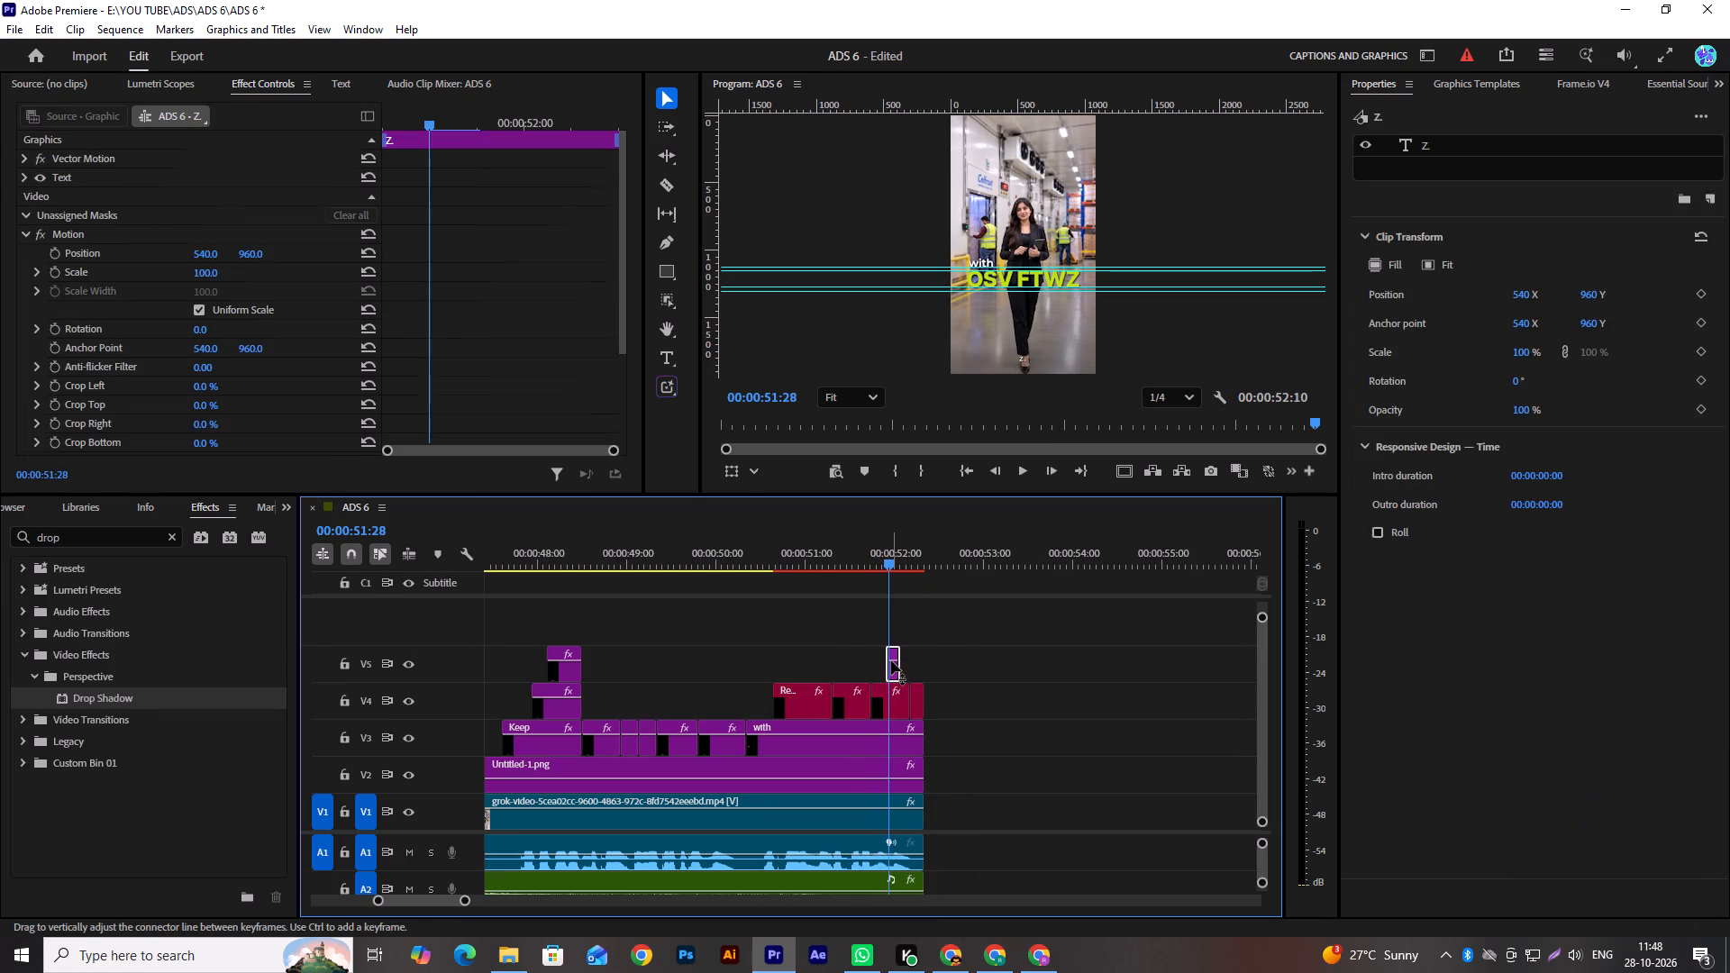
Play back the closing title section to the end and save the project.
{"action": "left_click_drag", "start_coordinate": [780, 567], "coordinate": [743, 595]}
{"action": "key", "text": "space"}
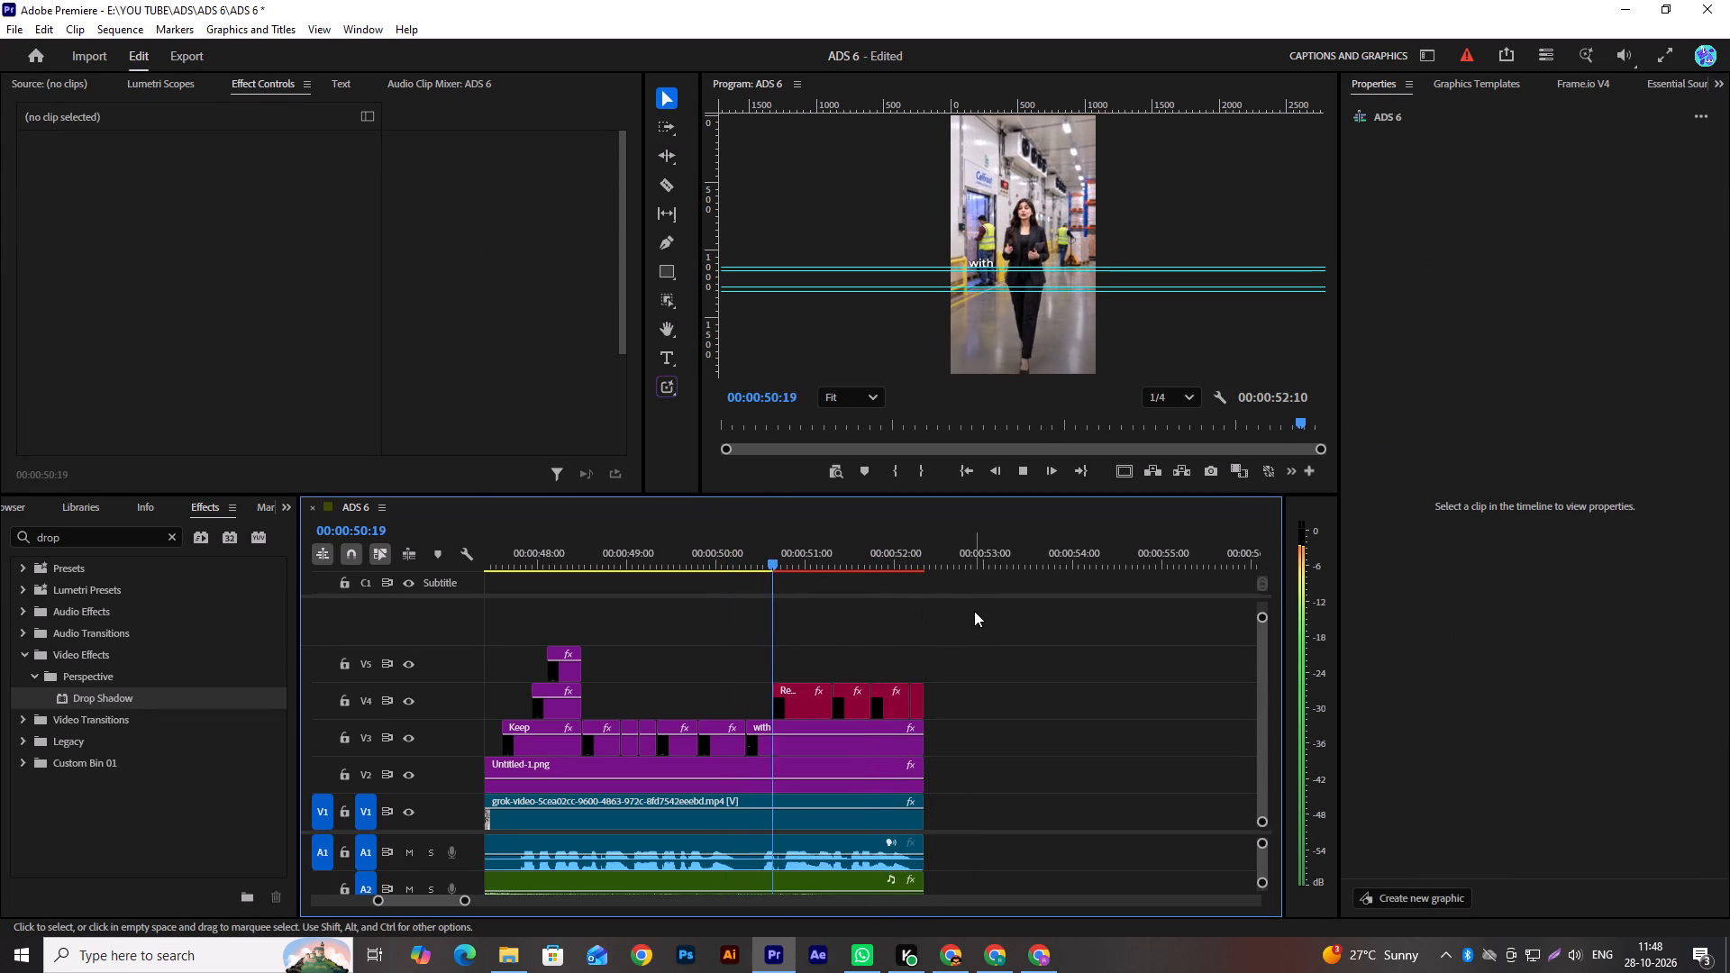
{"action": "key", "text": "space"}
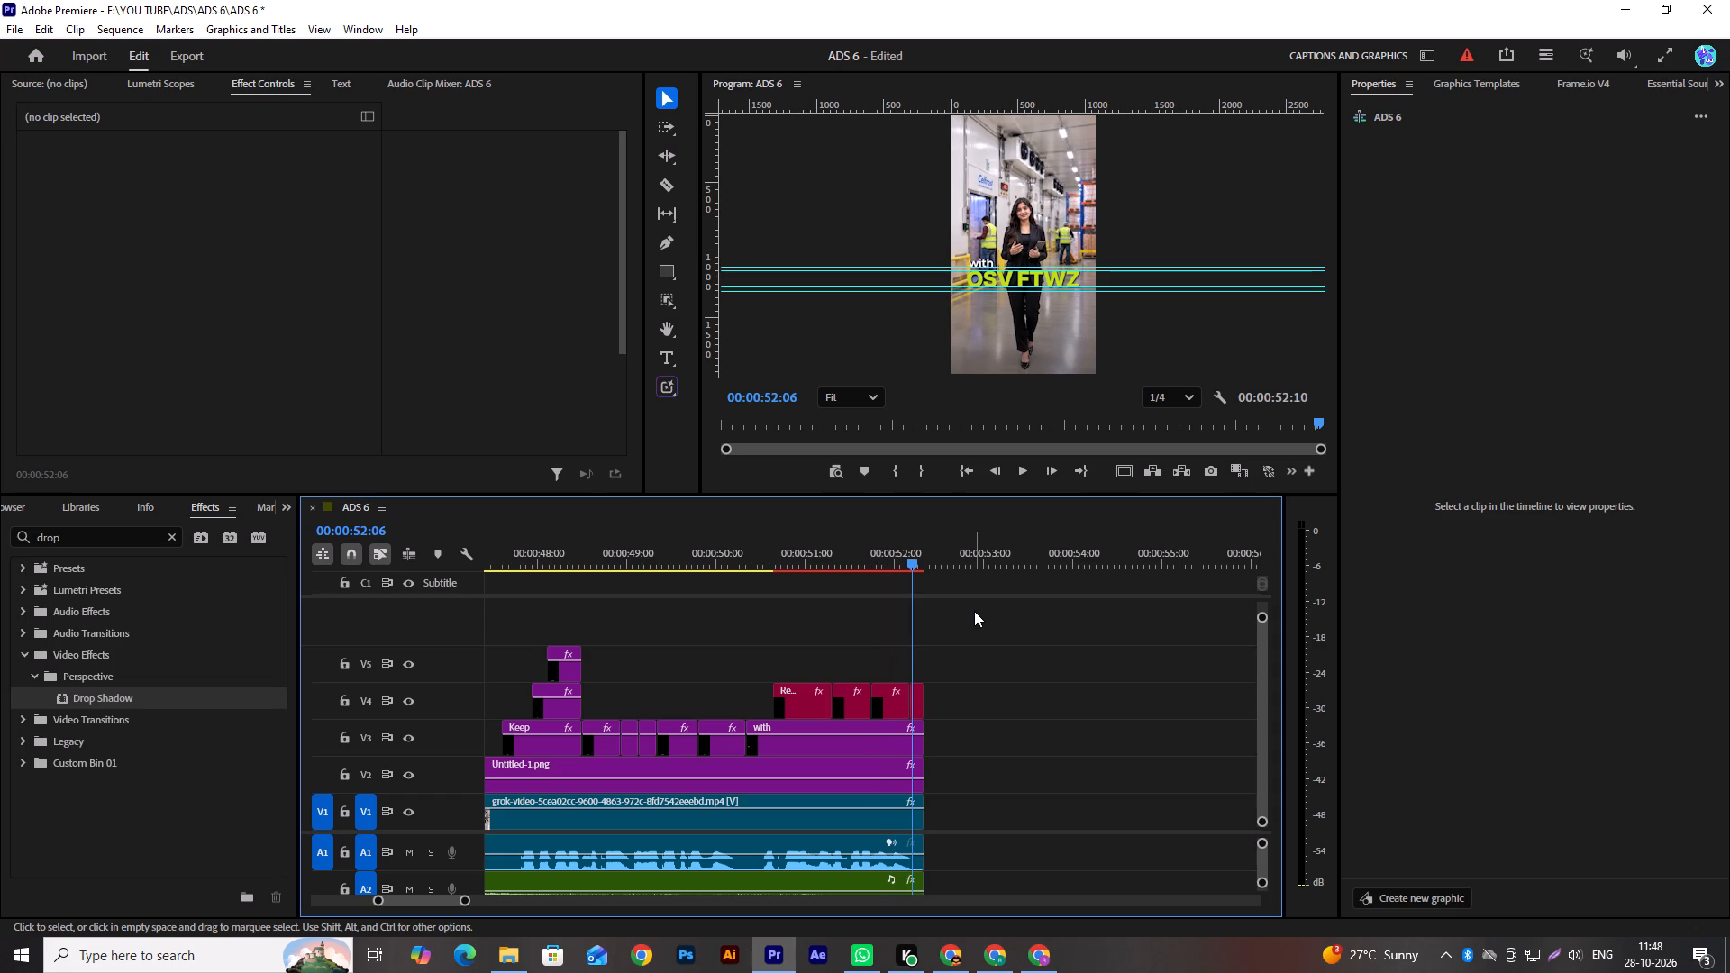
{"action": "key", "text": "space"}
{"action": "key", "text": "space"}
{"action": "key", "text": "ctrl+s"}
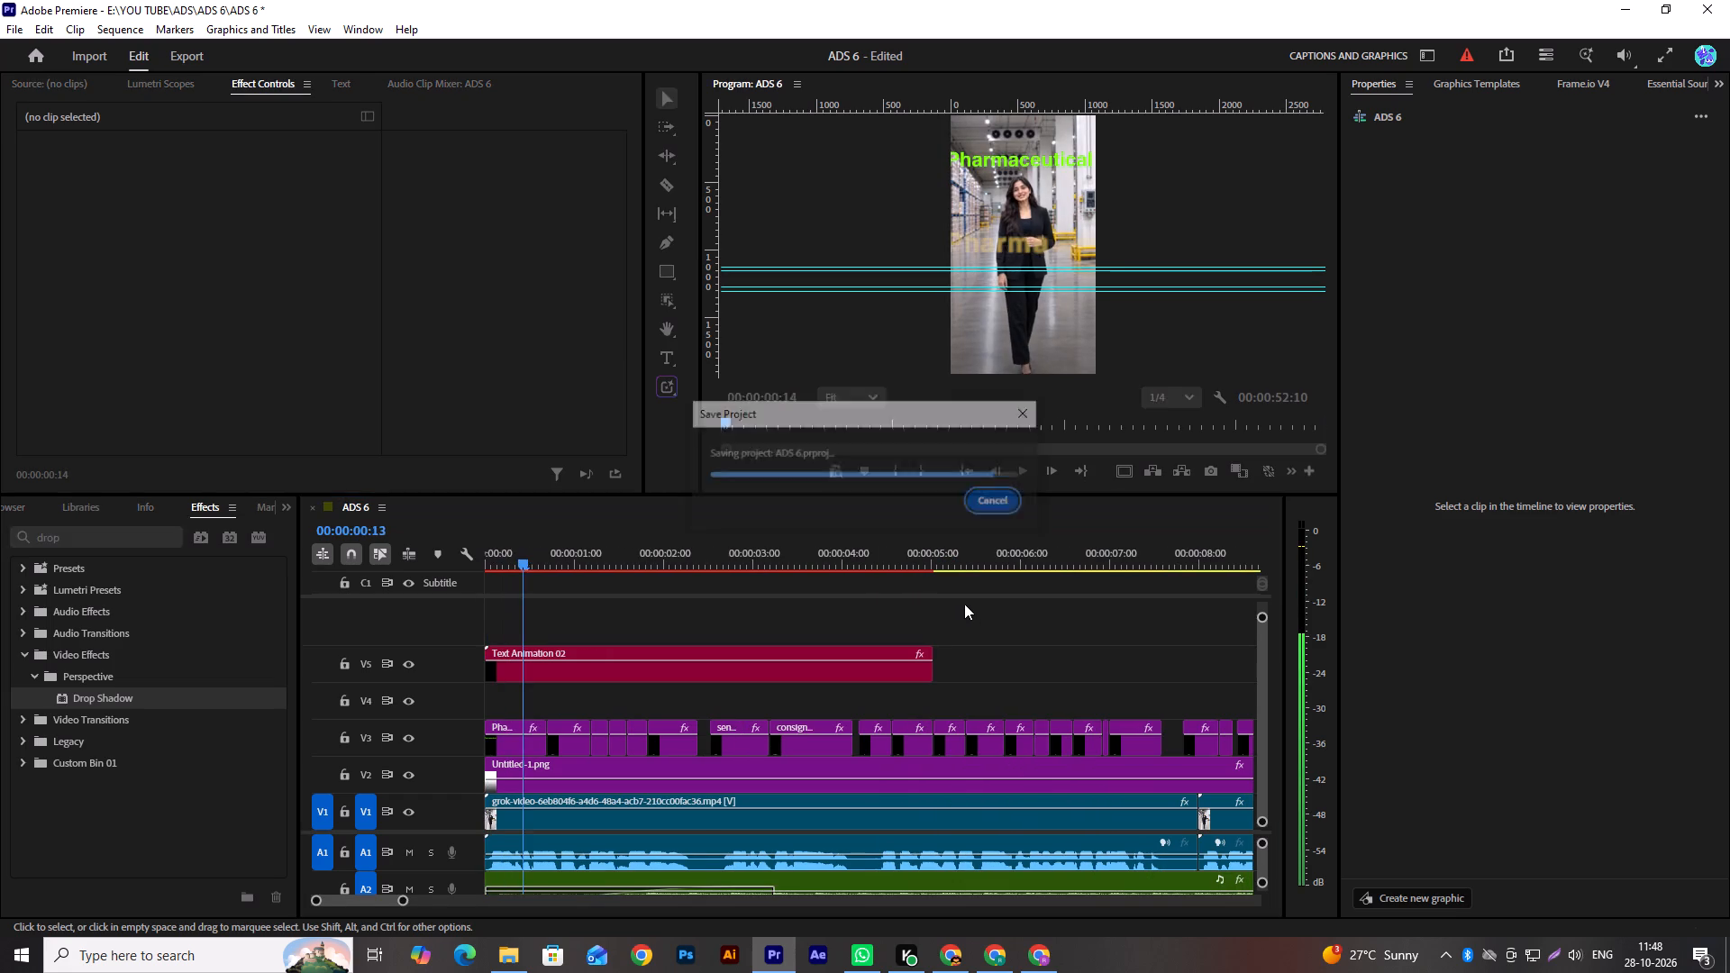
Return to the closing title at 00:00:51:13, enlarge the program preview and set its playback resolution to Full.
{"action": "key", "text": "space"}
{"action": "scroll", "coordinate": [951, 626], "scroll_direction": "down", "scroll_amount": 9, "text": "alt"}
{"action": "key", "text": "space"}
{"action": "scroll", "coordinate": [951, 626], "scroll_direction": "down", "scroll_amount": 2}
{"action": "scroll", "coordinate": [951, 626], "scroll_direction": "up", "scroll_amount": 1}
{"action": "scroll", "coordinate": [951, 626], "scroll_direction": "down", "scroll_amount": 4}
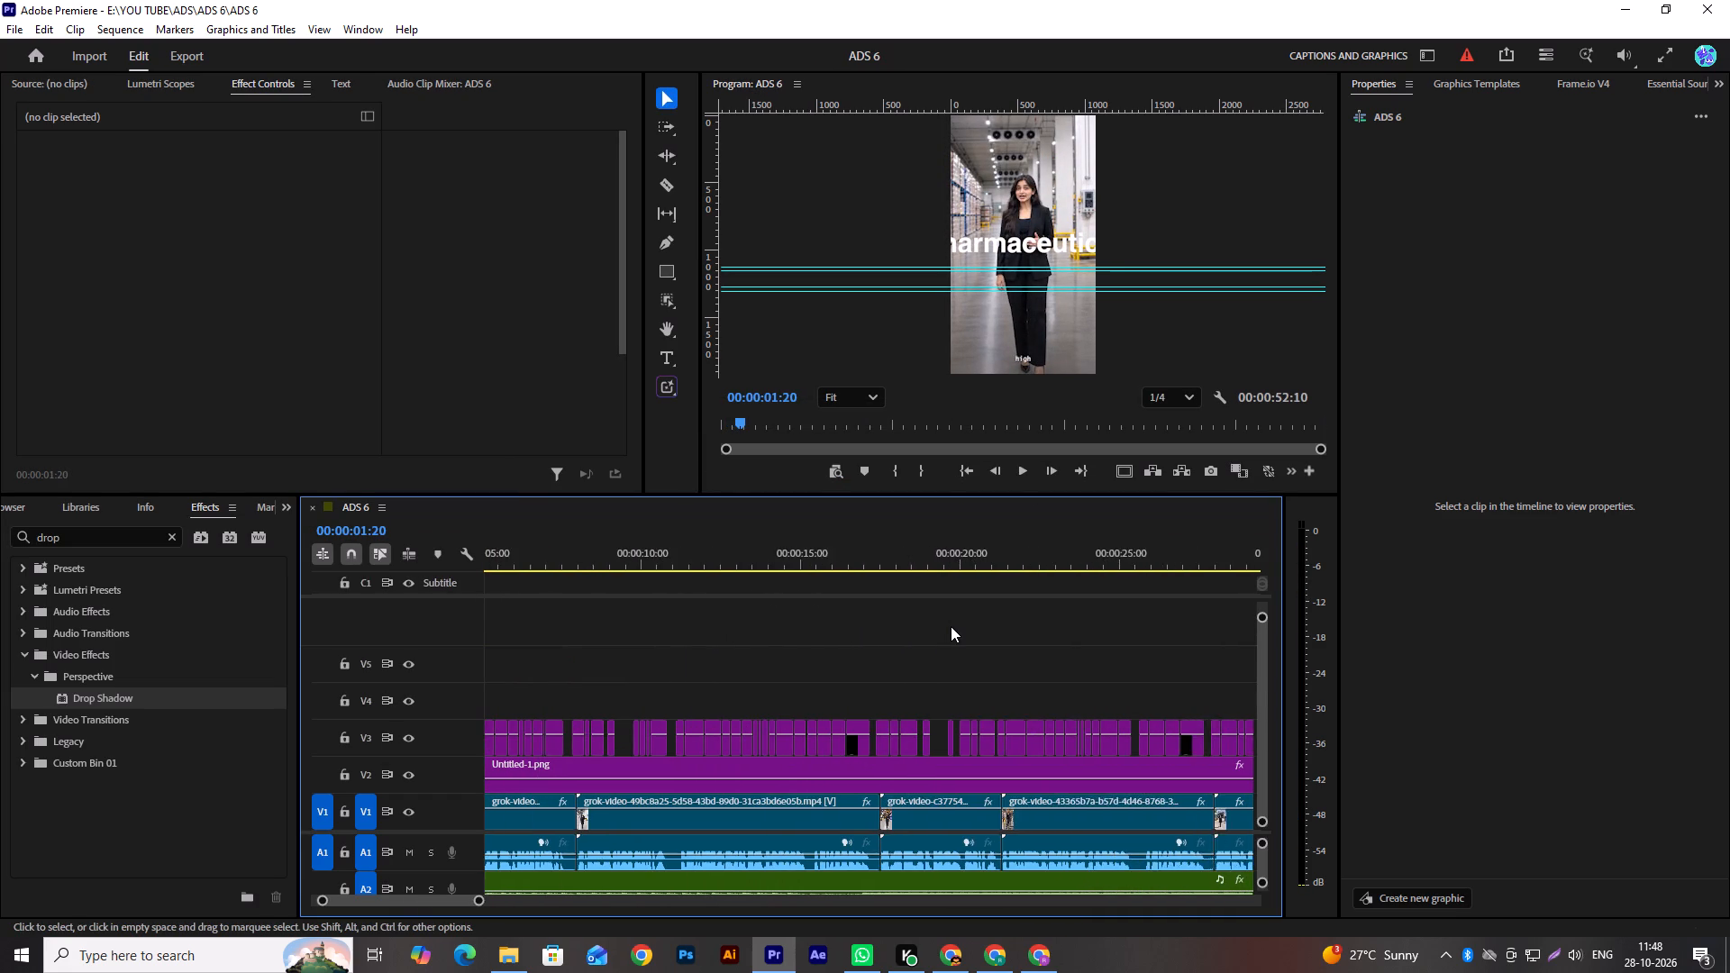
{"action": "scroll", "coordinate": [951, 626], "scroll_direction": "down", "scroll_amount": 15}
{"action": "scroll", "coordinate": [950, 640], "scroll_direction": "up", "scroll_amount": 1}
{"action": "scroll", "coordinate": [950, 640], "scroll_direction": "down", "scroll_amount": 5}
{"action": "left_click_drag", "start_coordinate": [403, 896], "coordinate": [539, 902]}
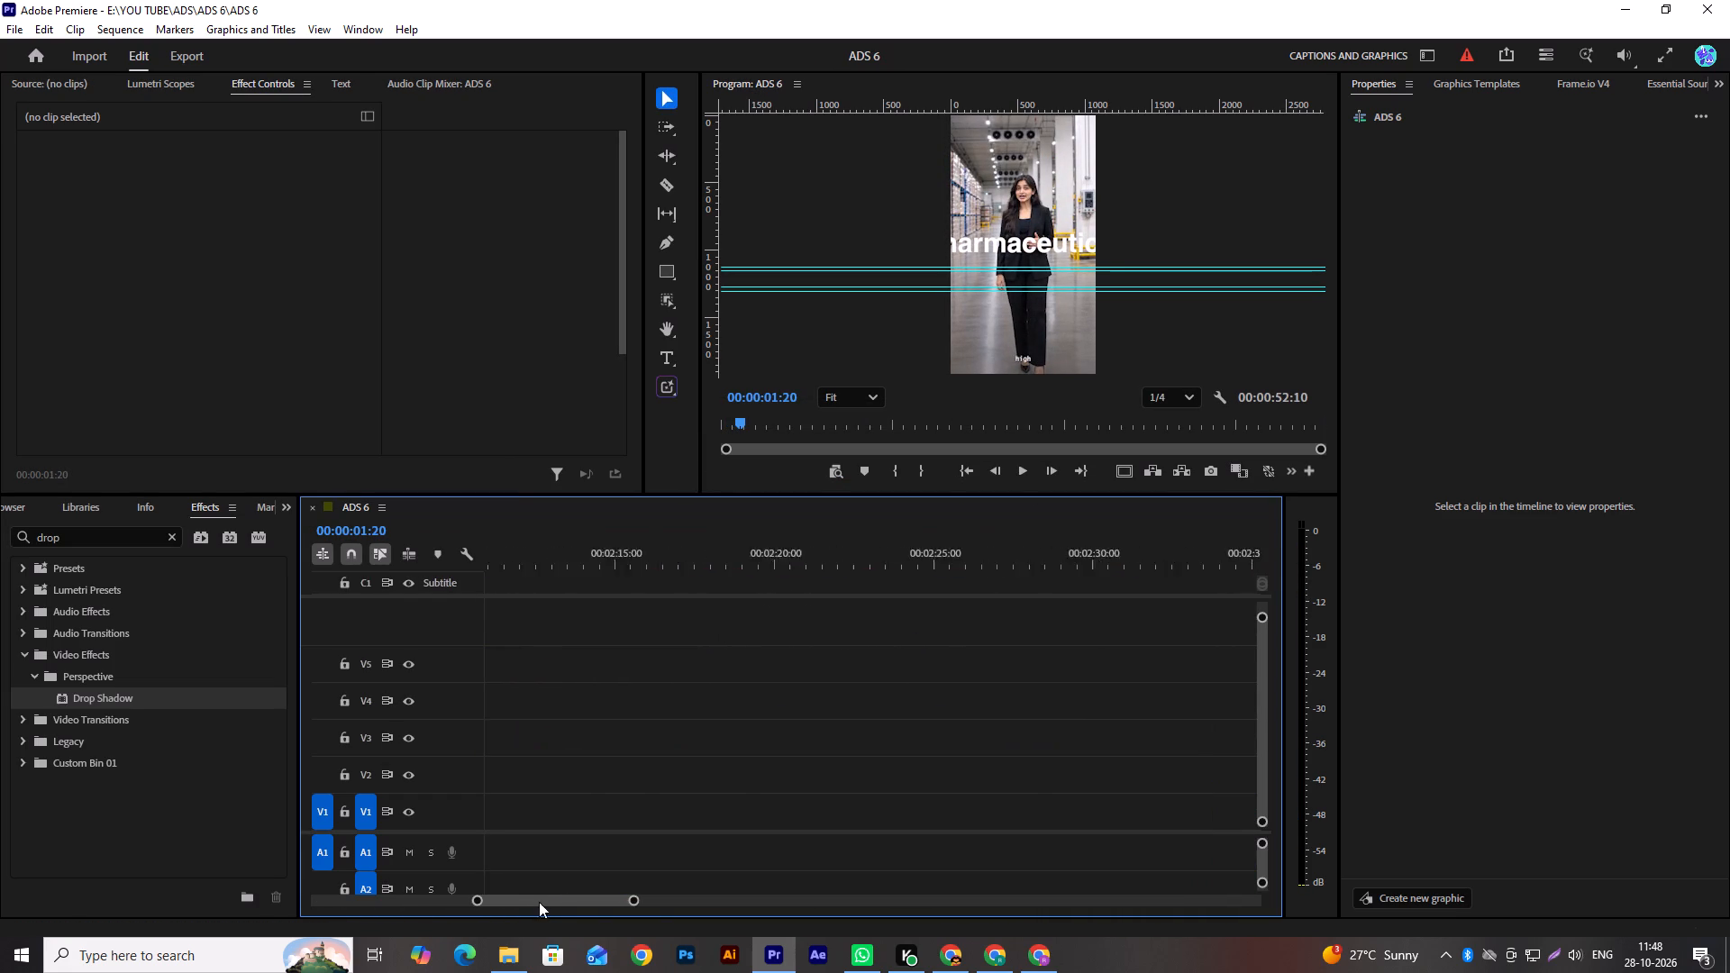
{"action": "left_click_drag", "start_coordinate": [539, 902], "coordinate": [433, 905]}
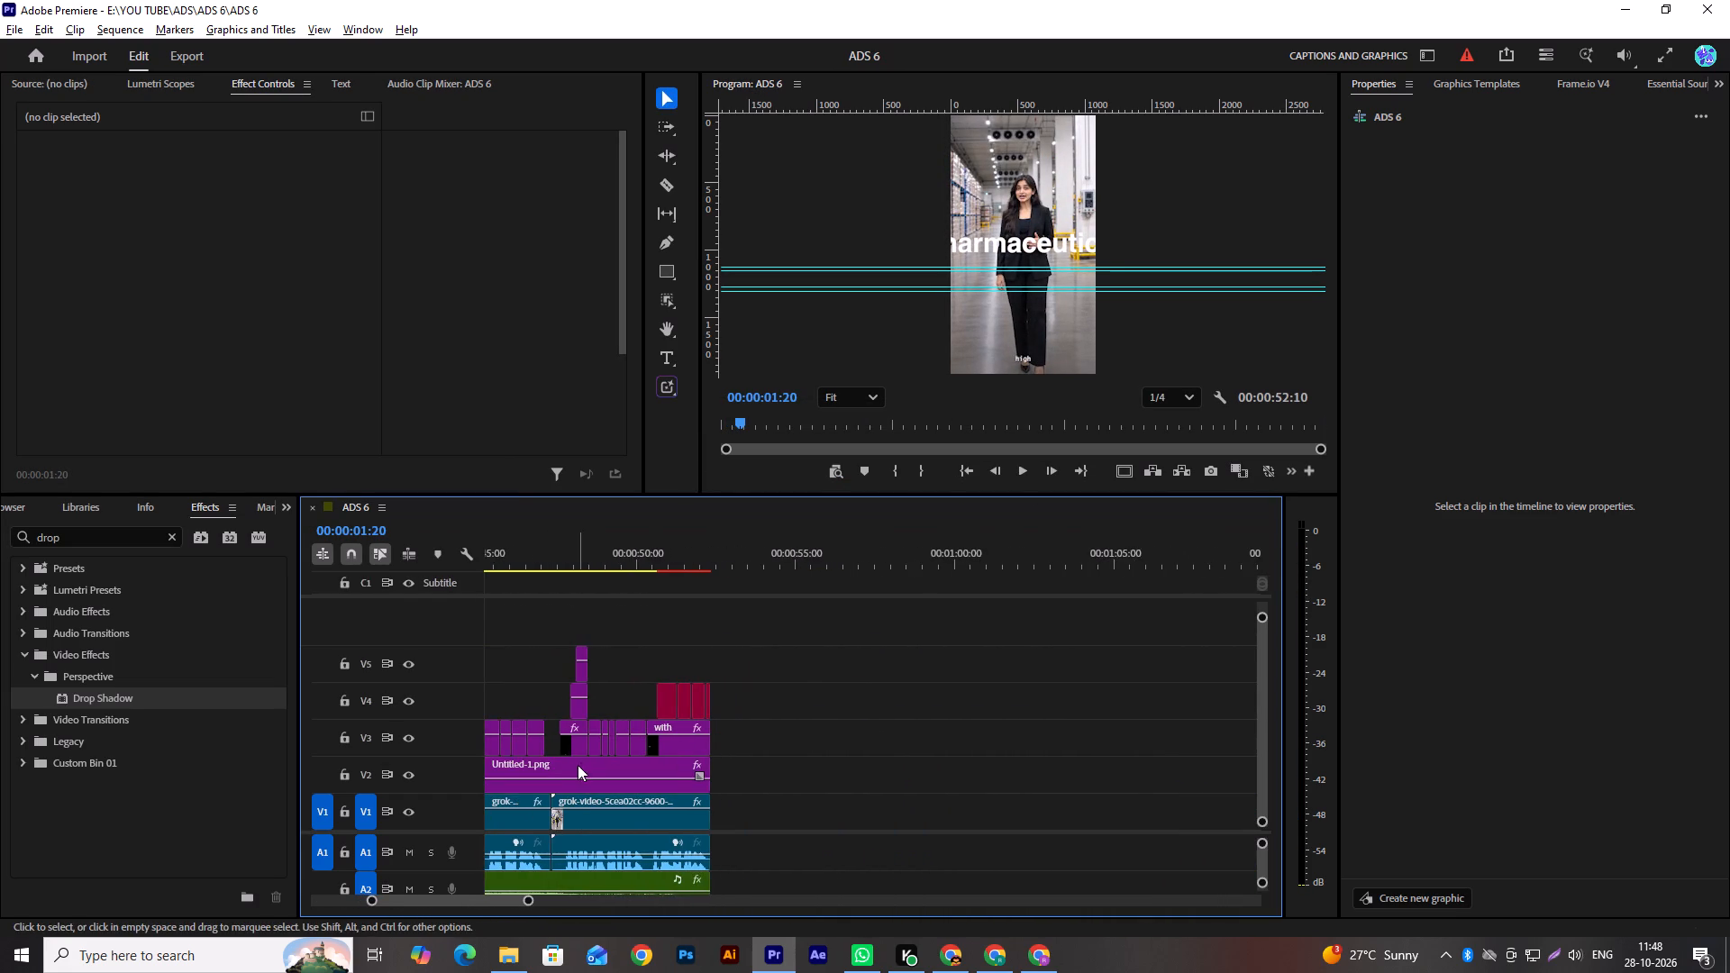
{"action": "scroll", "coordinate": [578, 764], "scroll_direction": "up", "scroll_amount": 11, "text": "alt"}
{"action": "scroll", "coordinate": [821, 661], "scroll_direction": "up", "scroll_amount": 3}
{"action": "left_click", "coordinate": [990, 561]}
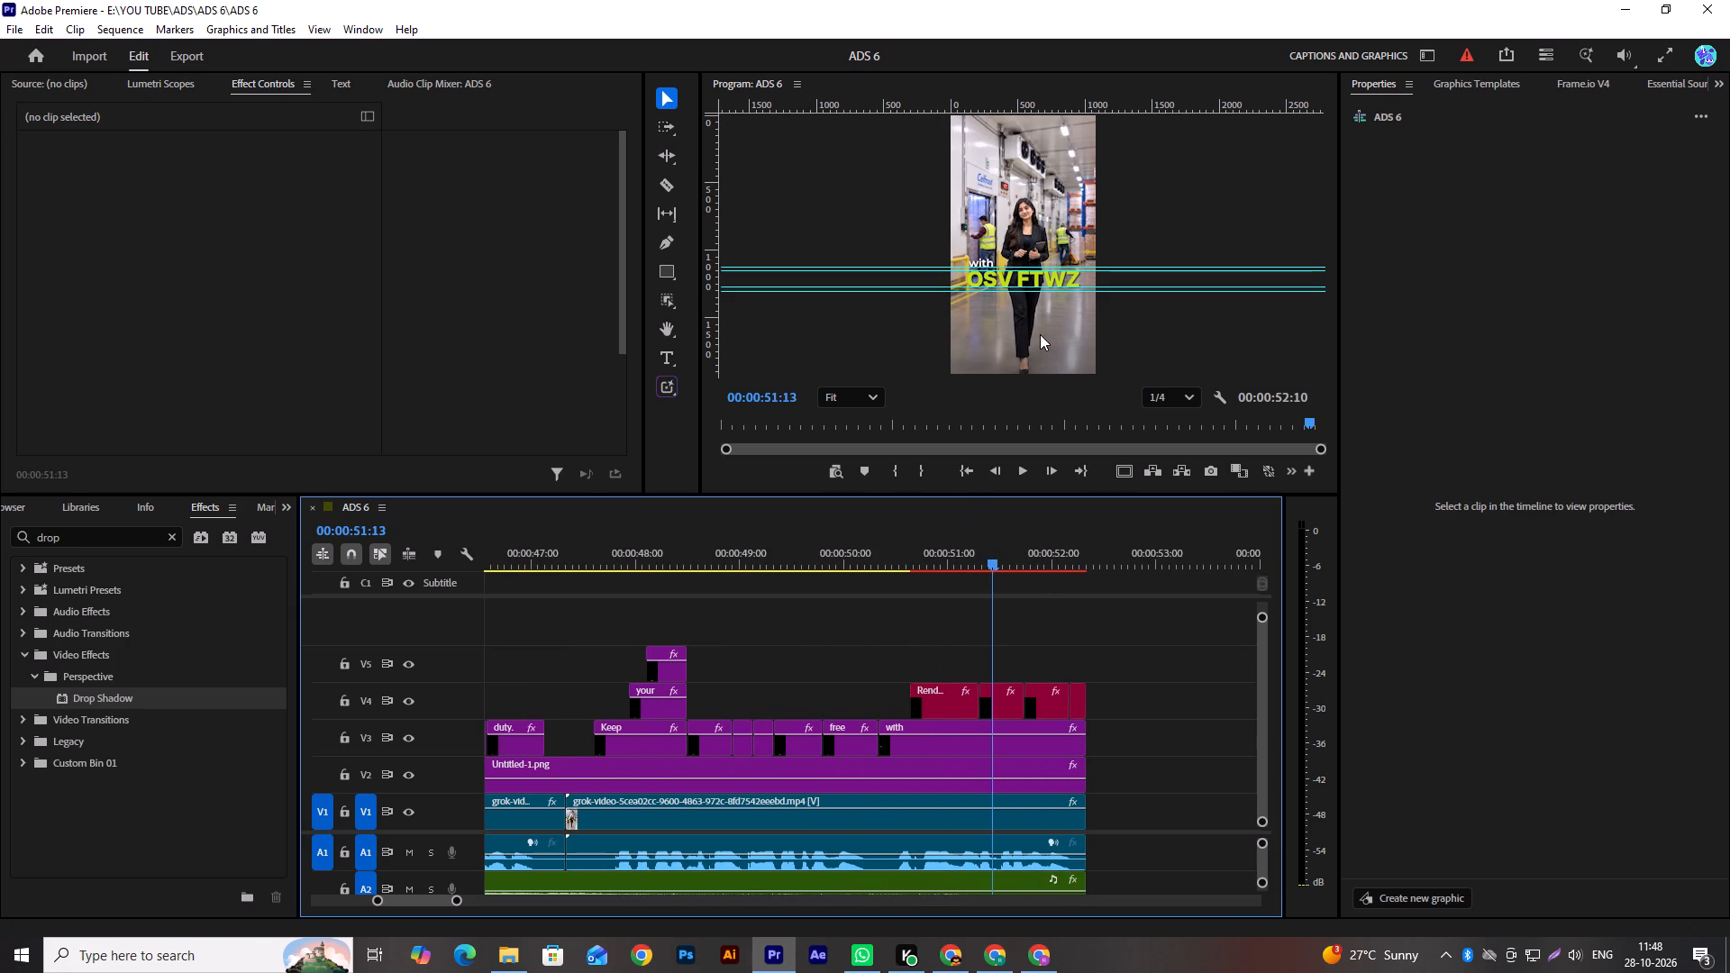
{"action": "key", "text": "grave"}
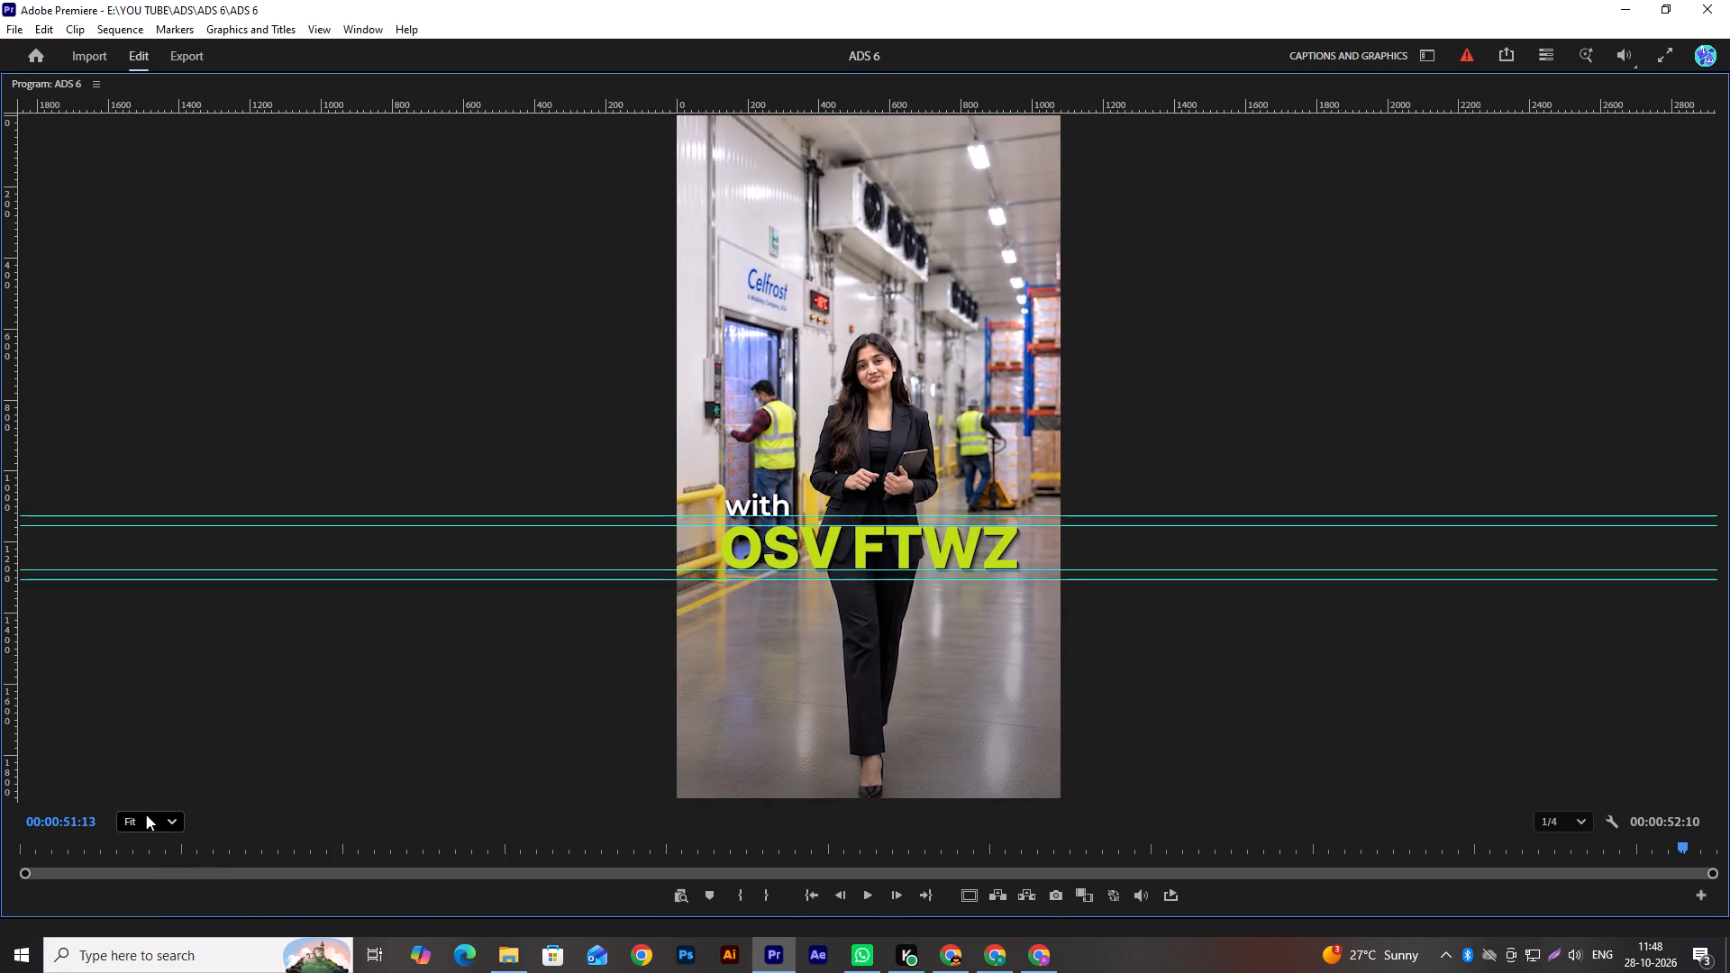
{"action": "left_click", "coordinate": [1541, 814]}
{"action": "left_click", "coordinate": [1566, 703]}
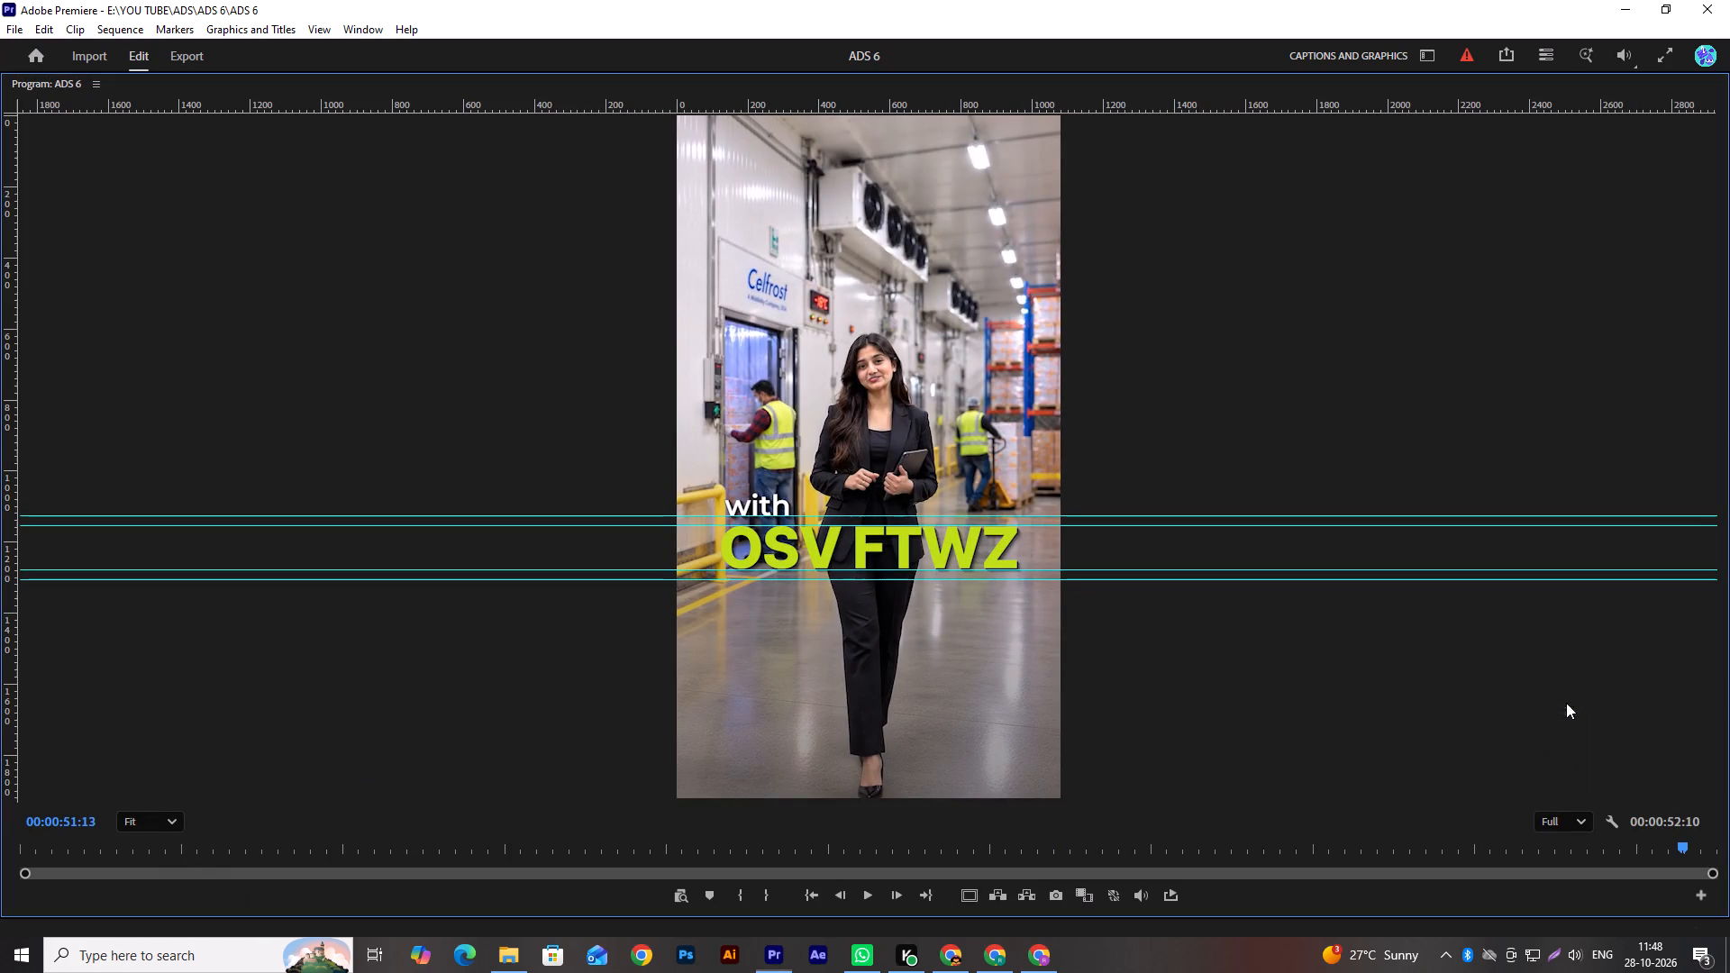
Play back the closing section in the enlarged preview to check how "with" and "OSV FTWZ" appear.
{"action": "left_click", "coordinate": [1347, 687]}
{"action": "key", "text": "space"}
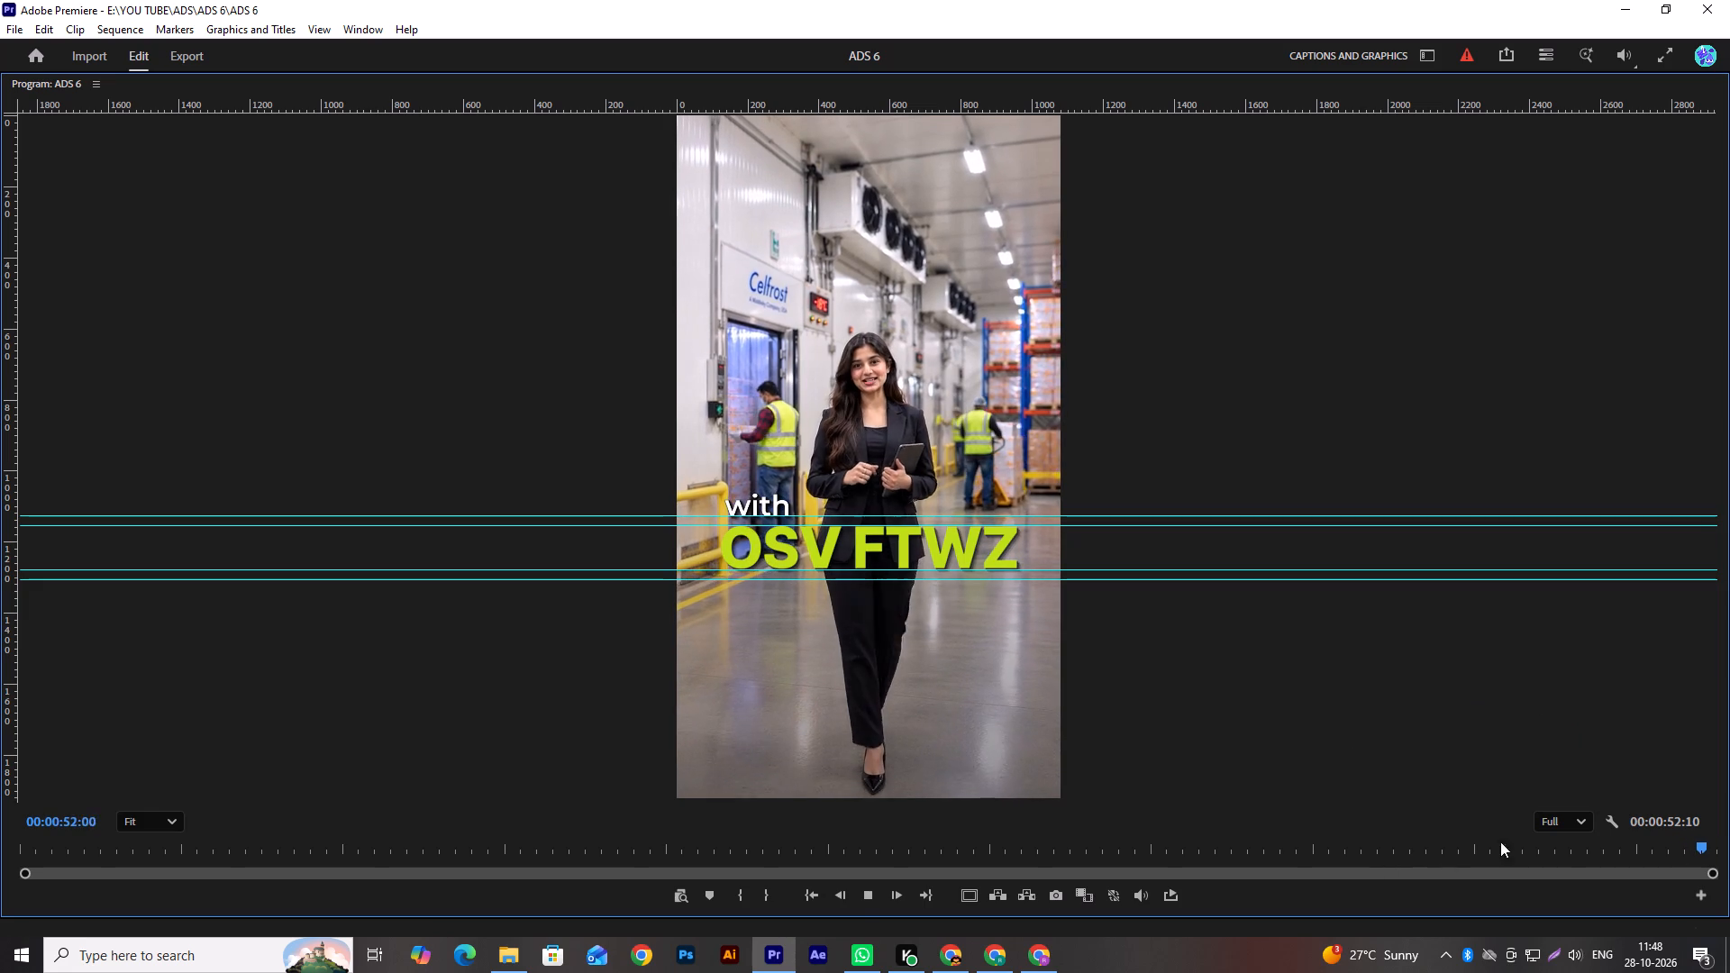
{"action": "left_click_drag", "start_coordinate": [1498, 848], "coordinate": [1571, 841]}
{"action": "key", "text": "space"}
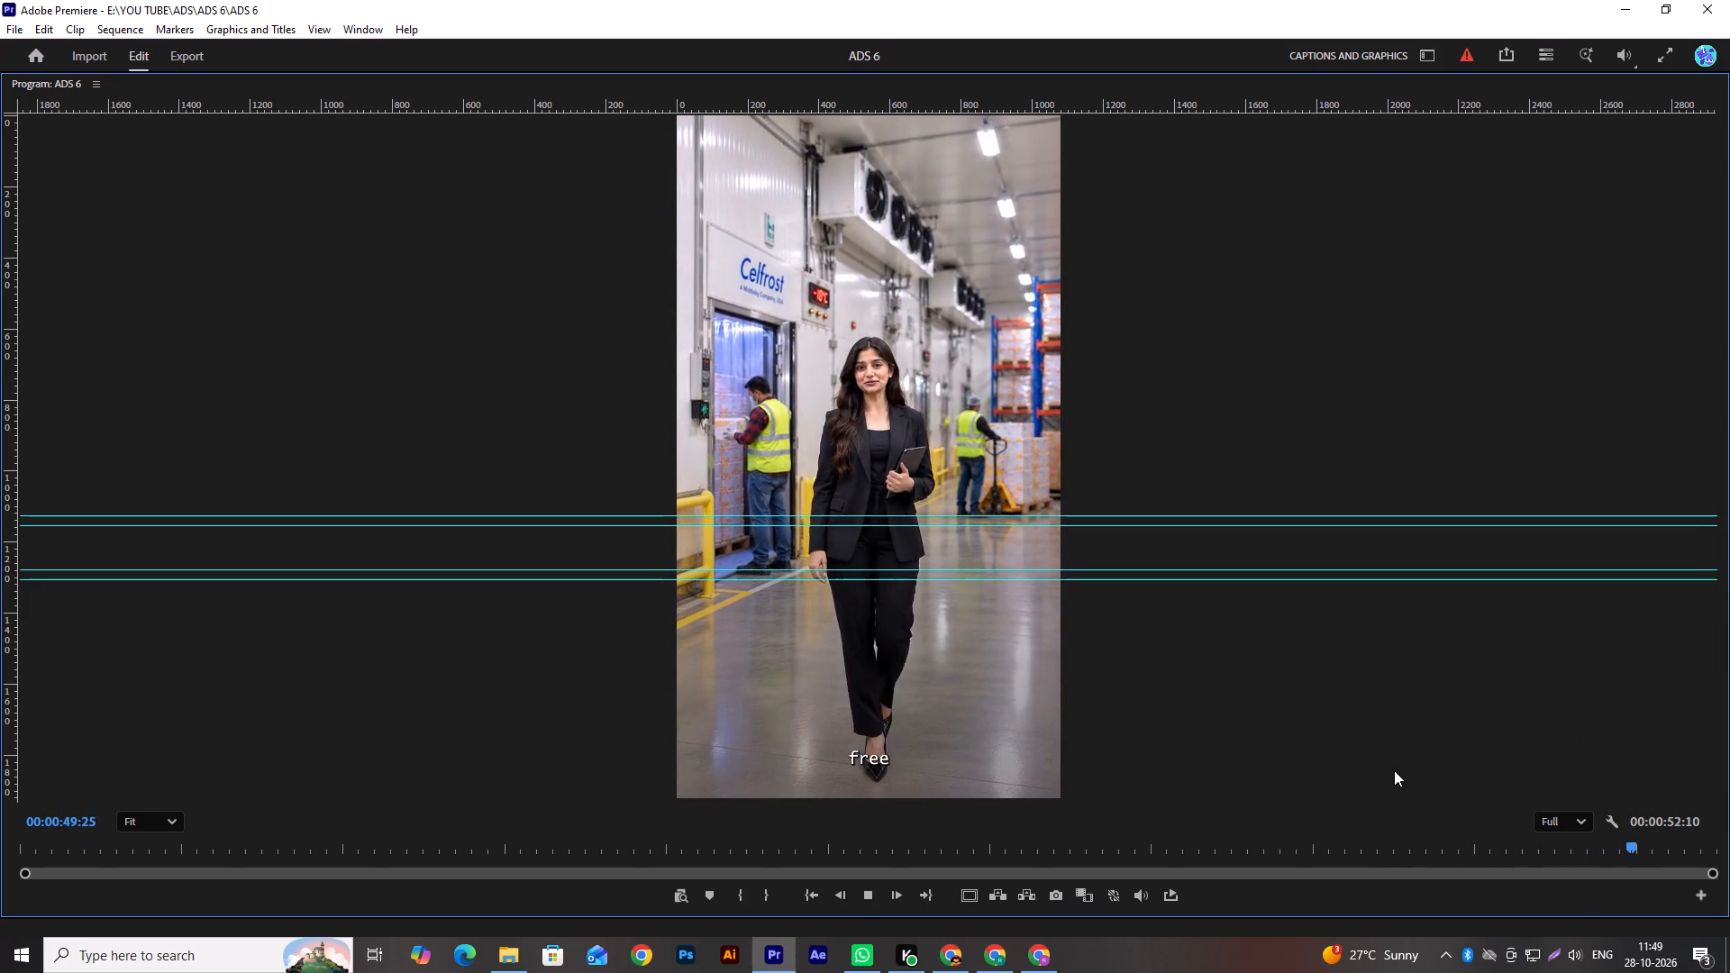
Stop the enlarged playback and inspect the Drop Shadow effects on each "OSV FTWZ" title clip on V4.
{"action": "key", "text": "space"}
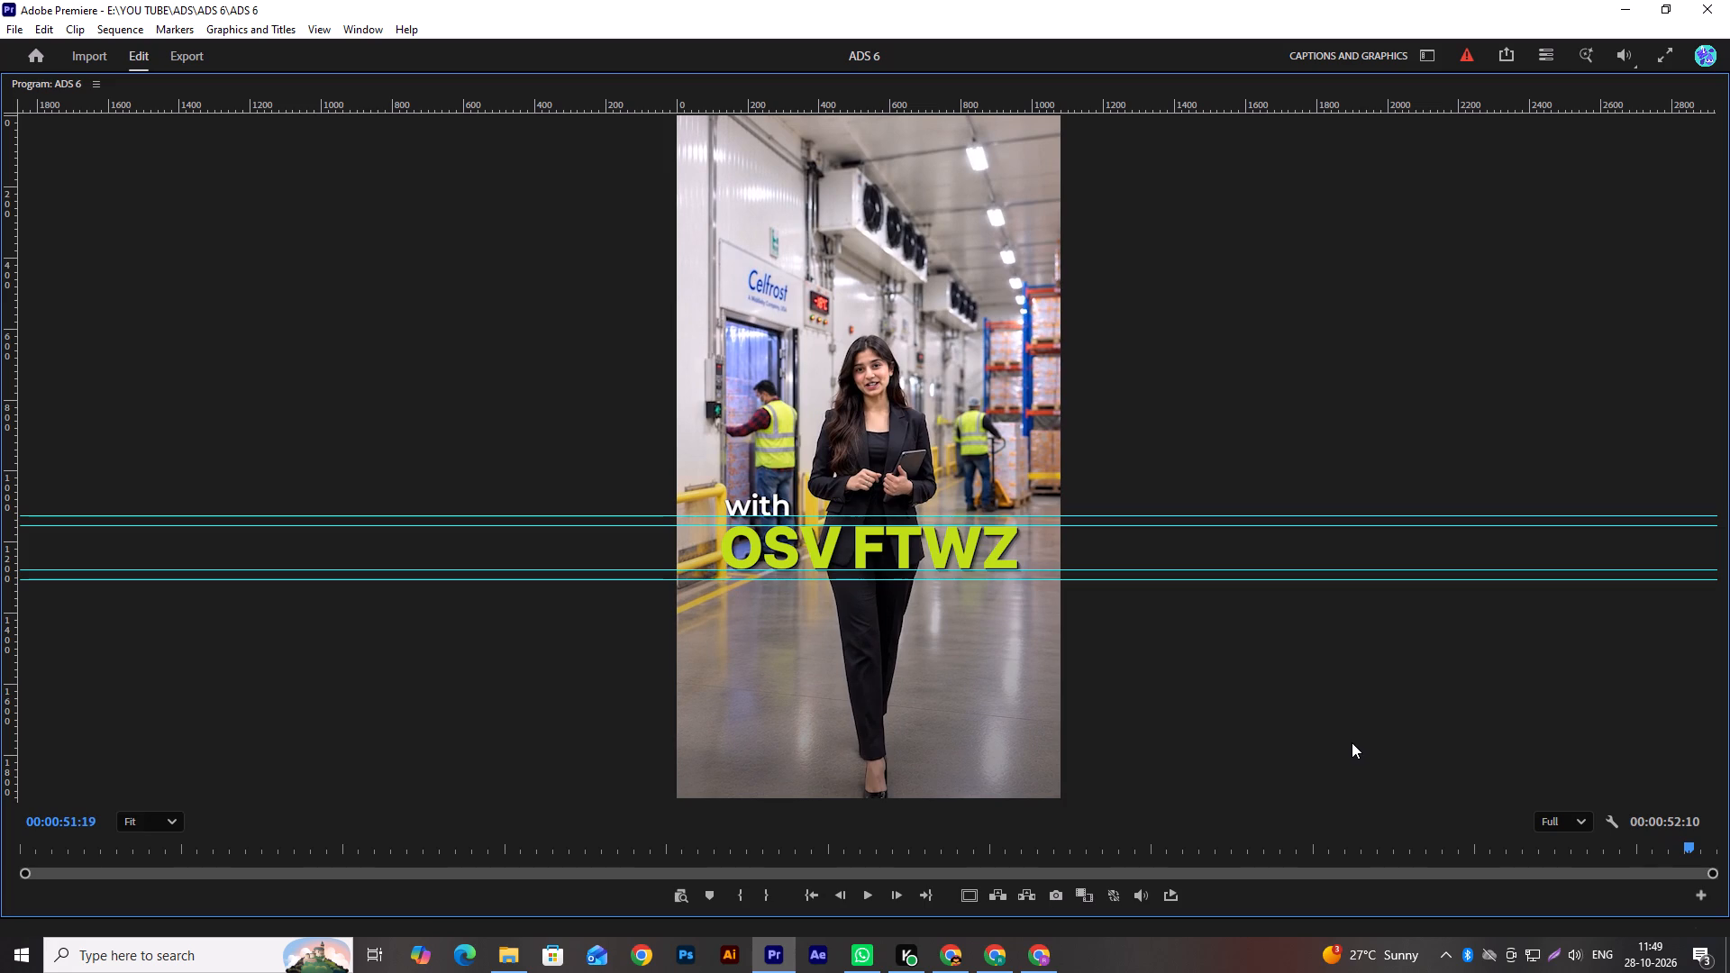
{"action": "key", "text": "grave"}
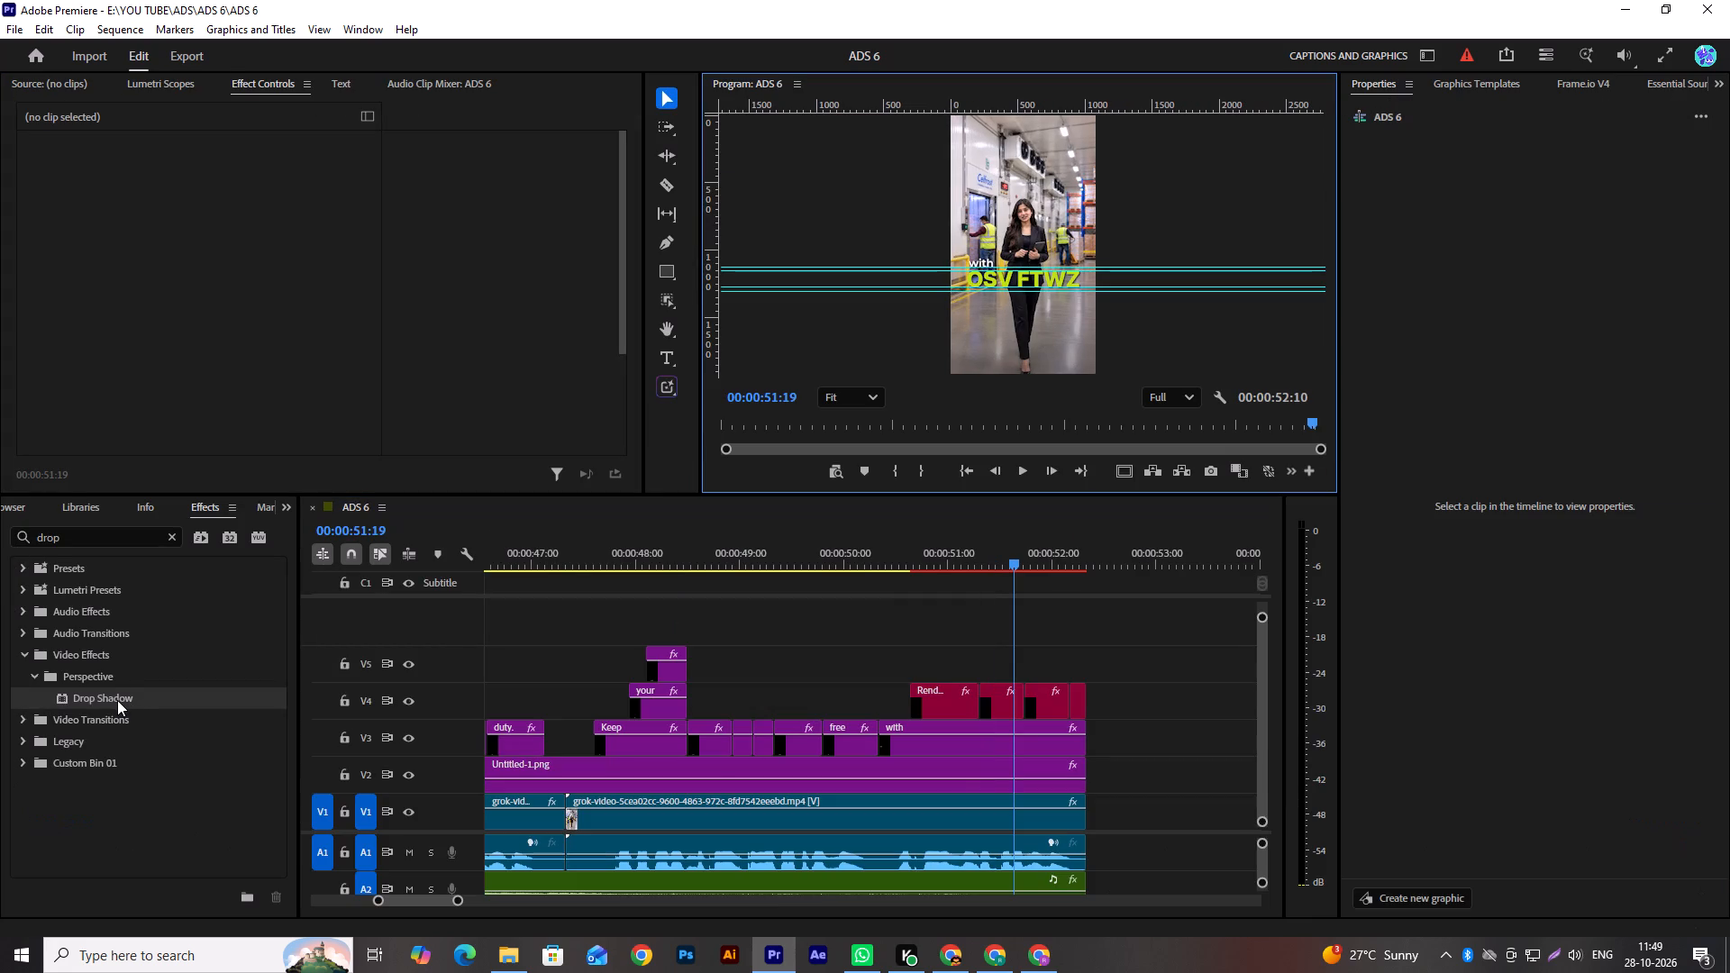
{"action": "left_click", "coordinate": [958, 702]}
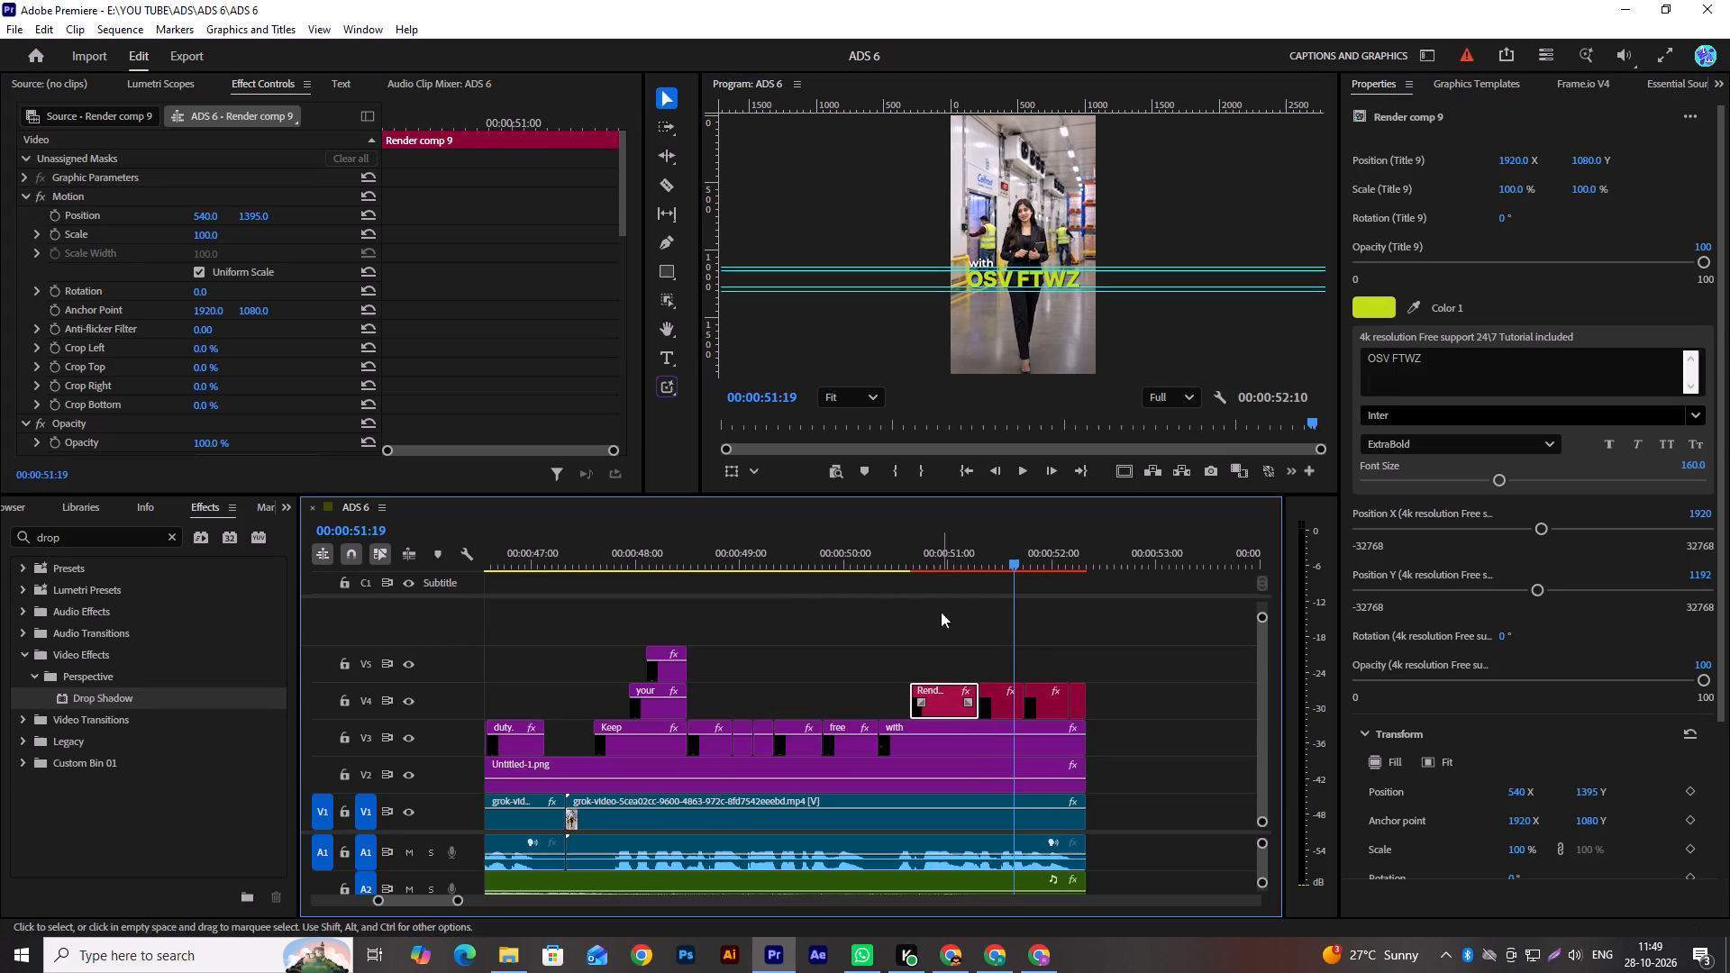
{"action": "left_click_drag", "start_coordinate": [623, 168], "coordinate": [633, 399]}
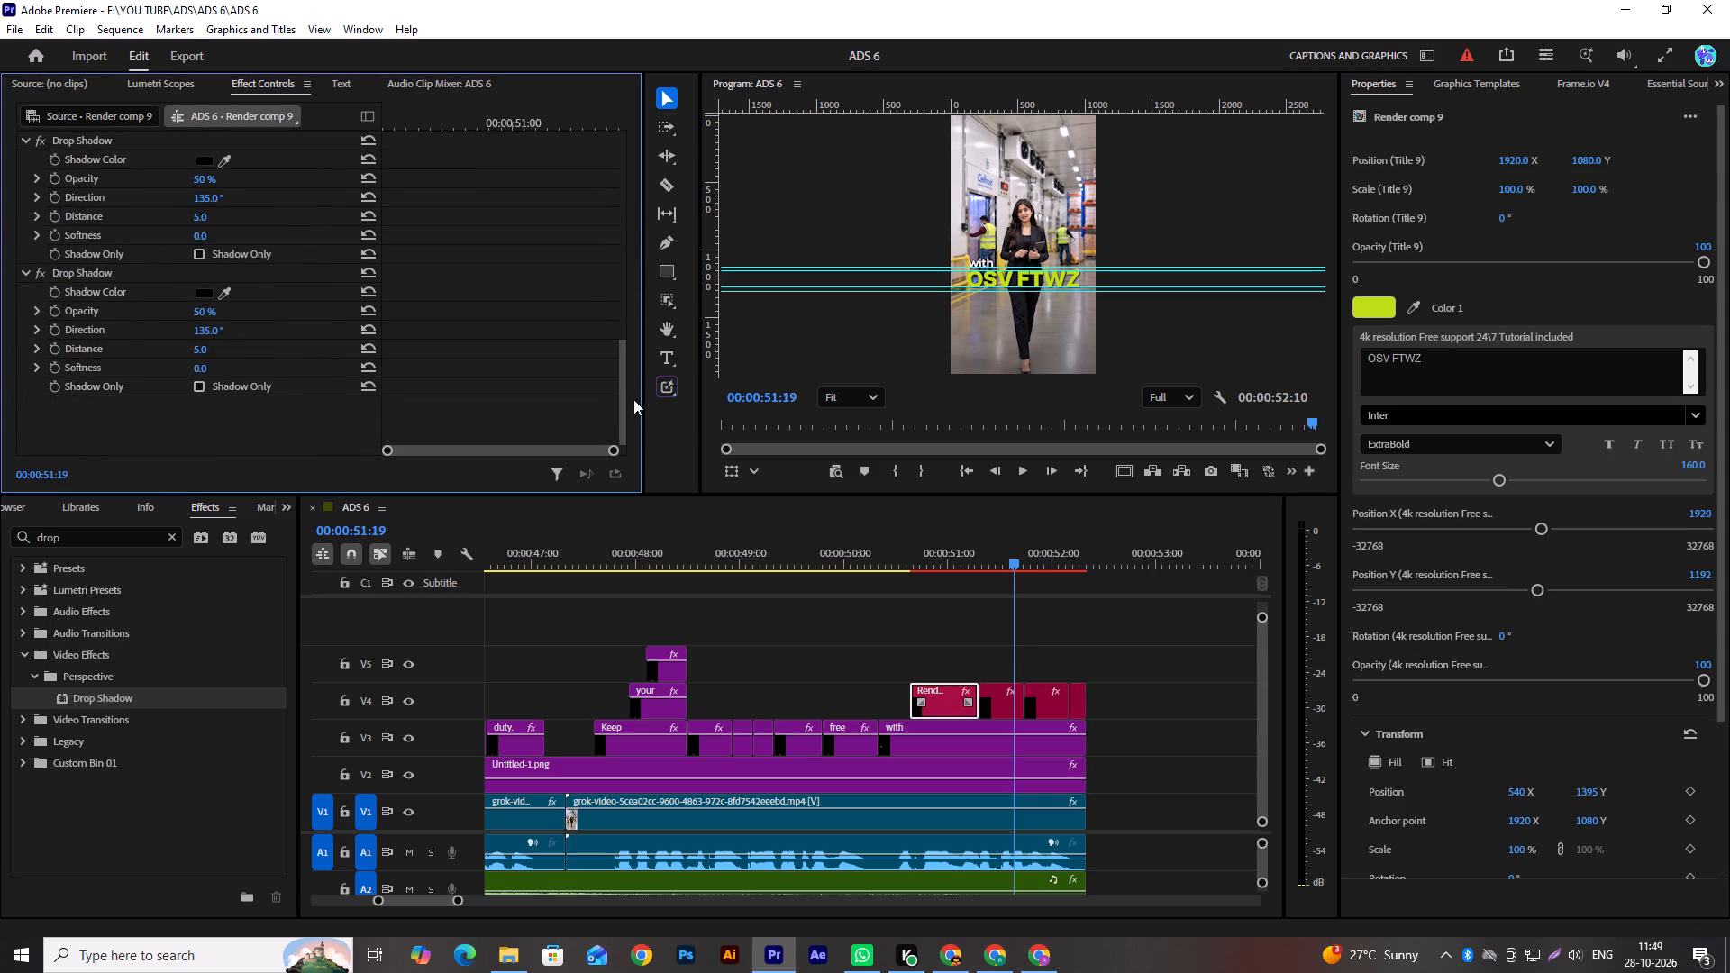
{"action": "left_click_drag", "start_coordinate": [633, 399], "coordinate": [633, 409]}
{"action": "left_click", "coordinate": [1007, 705]}
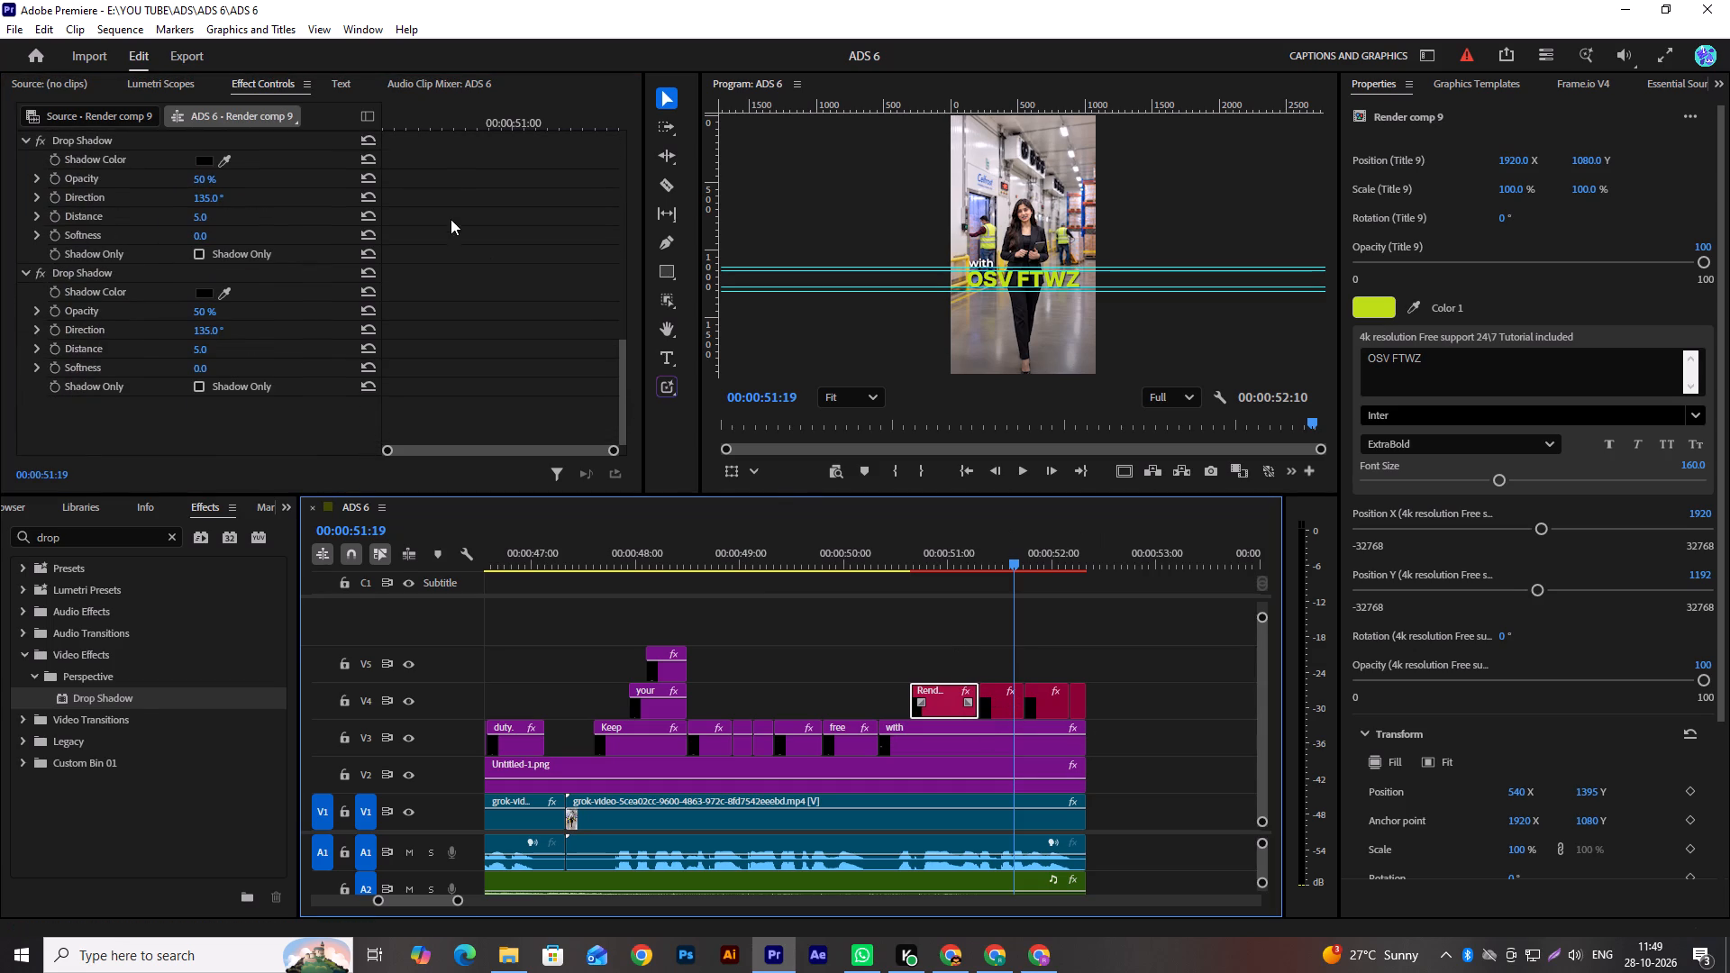
{"action": "left_click", "coordinate": [1000, 708]}
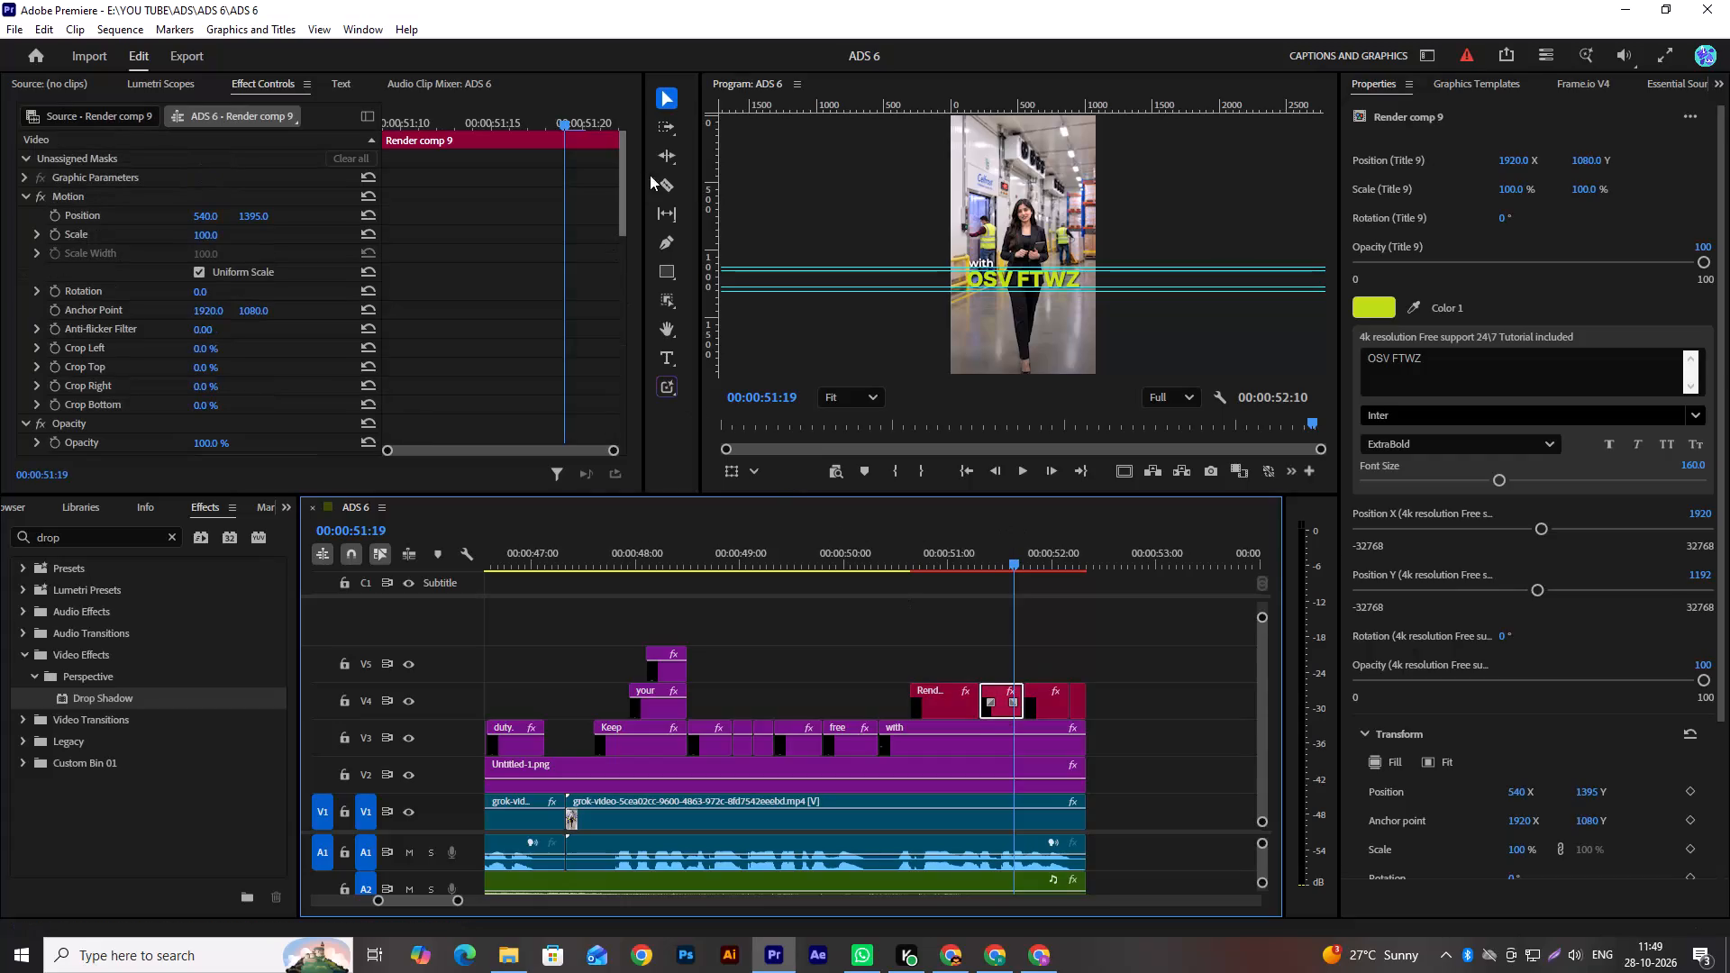
{"action": "left_click_drag", "start_coordinate": [624, 150], "coordinate": [635, 373]}
{"action": "left_click", "coordinate": [1049, 711]}
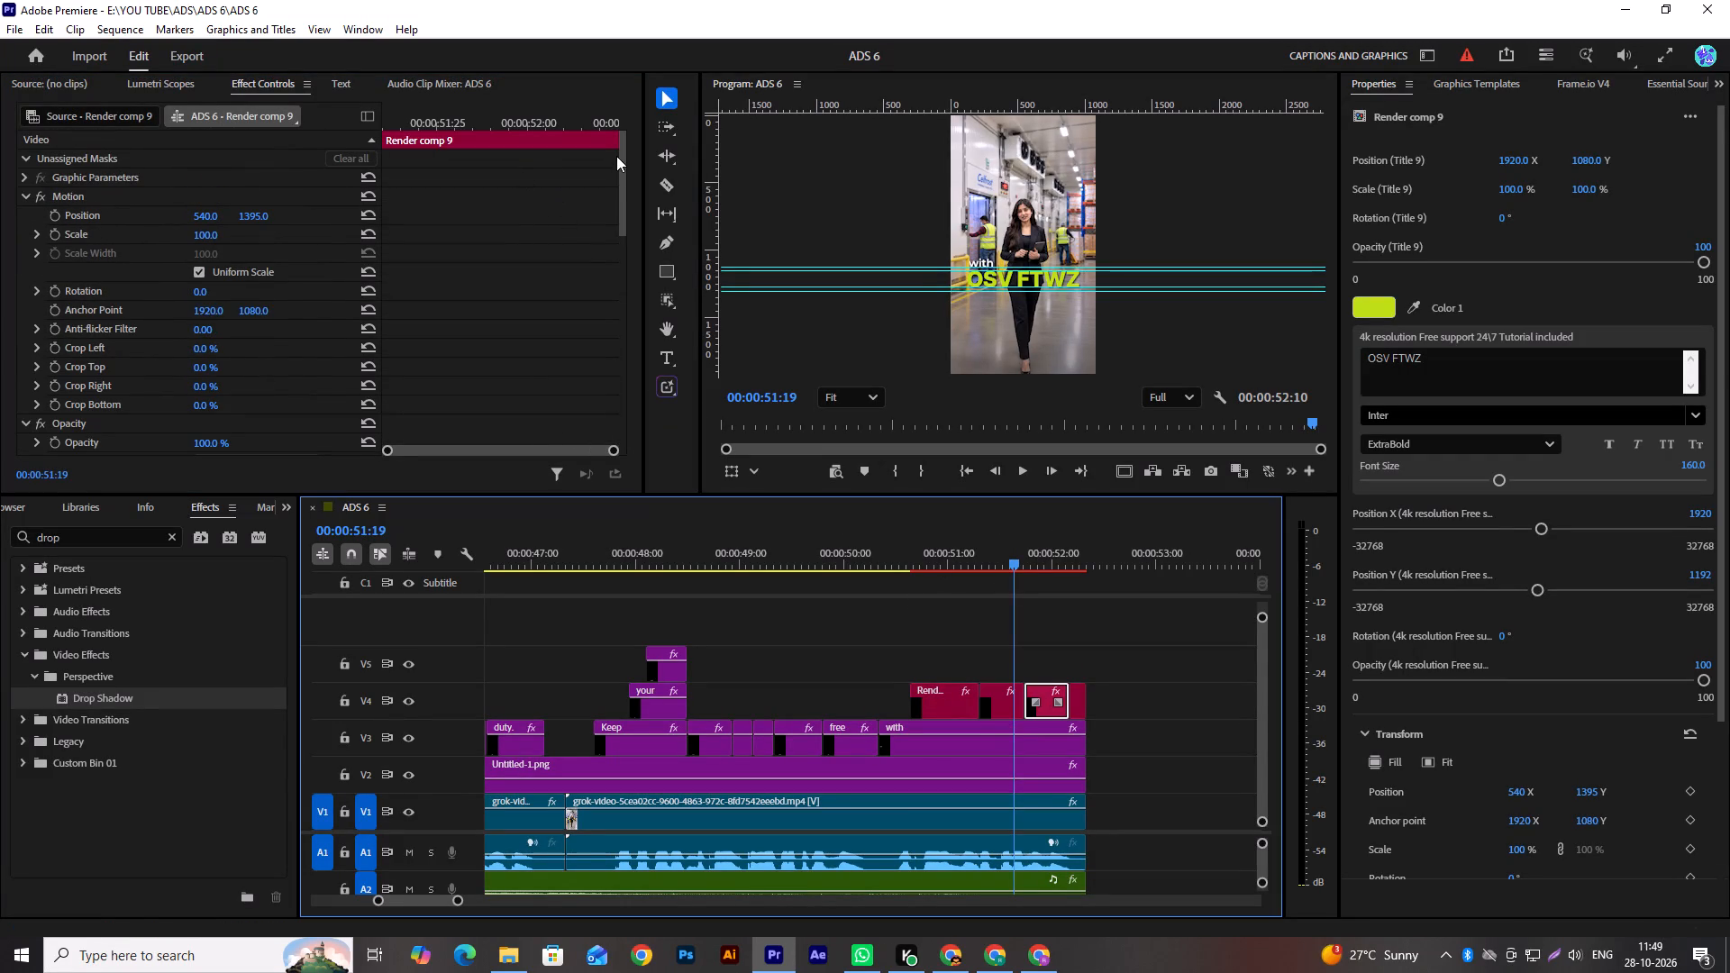
{"action": "left_click_drag", "start_coordinate": [620, 154], "coordinate": [637, 363]}
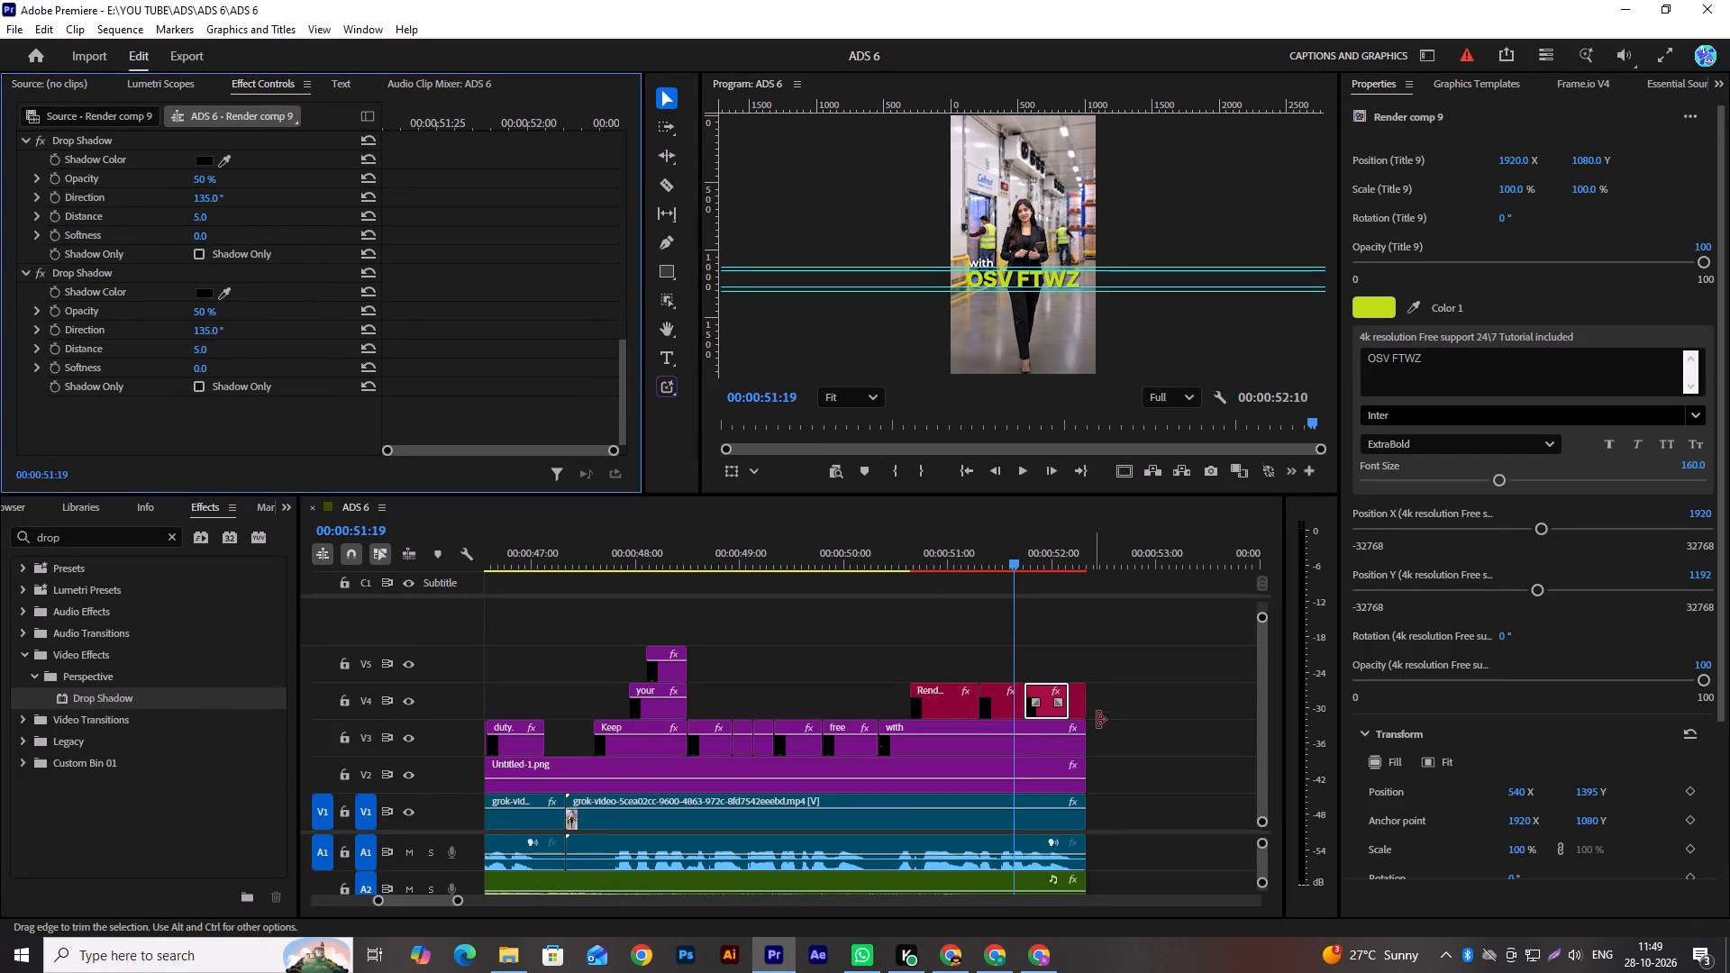
{"action": "left_click", "coordinate": [1078, 707]}
{"action": "left_click_drag", "start_coordinate": [622, 159], "coordinate": [651, 354]}
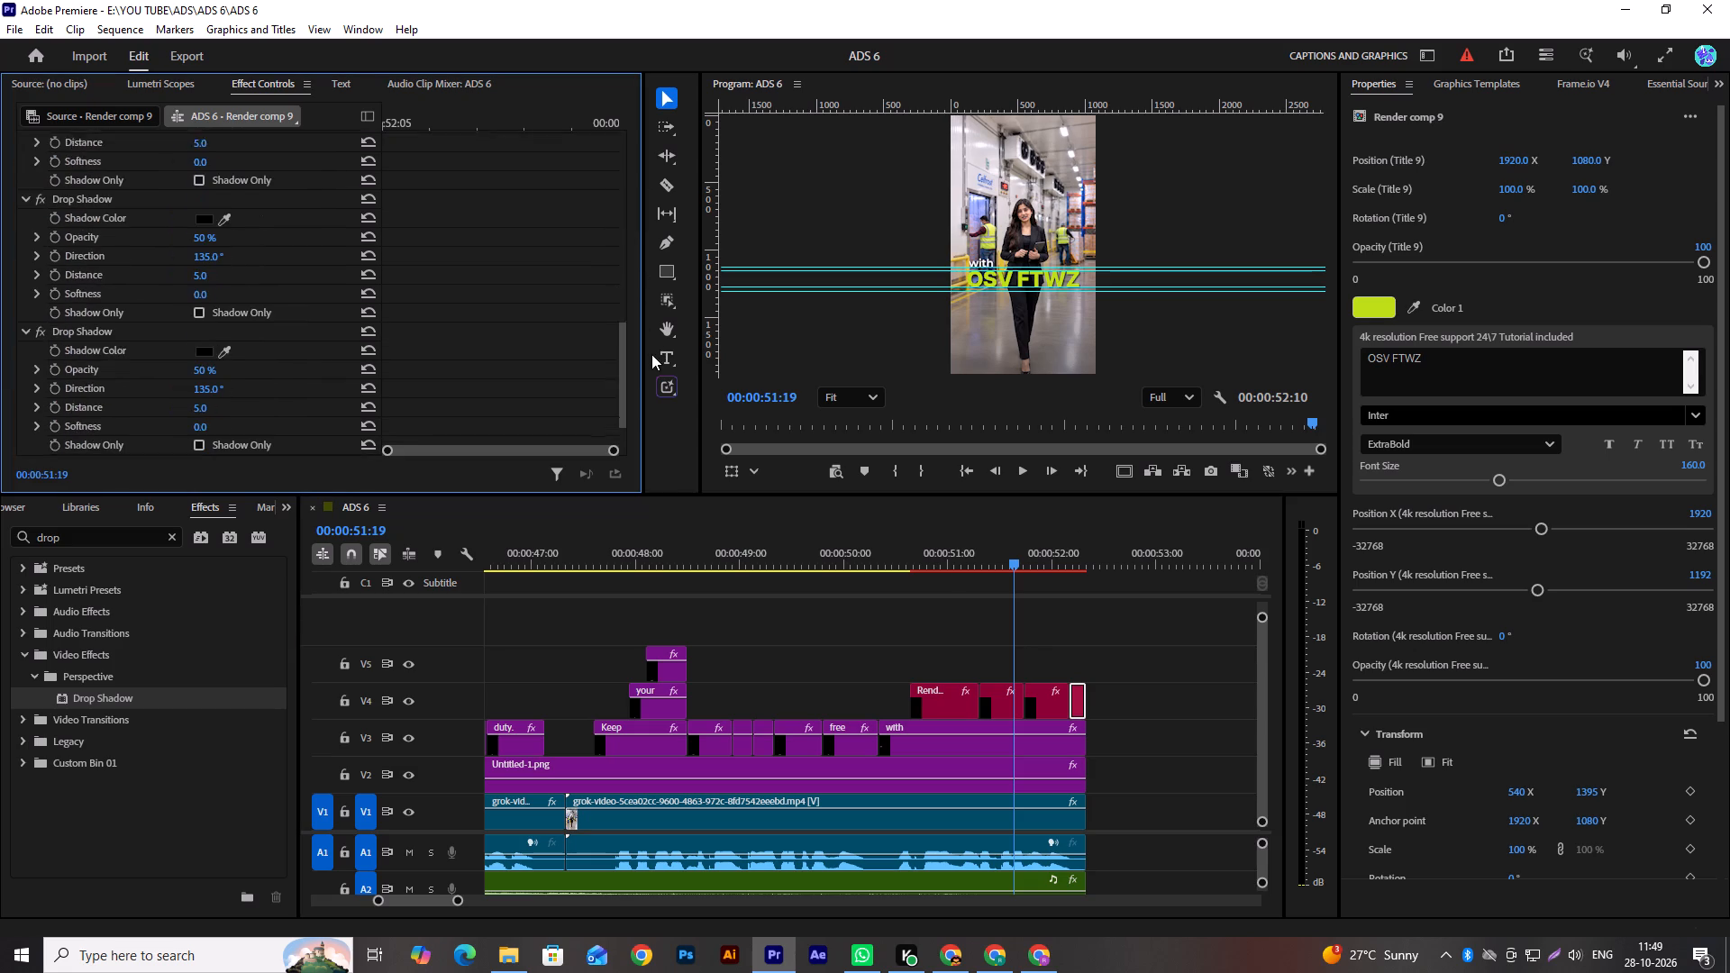
{"action": "left_click_drag", "start_coordinate": [651, 354], "coordinate": [651, 268]}
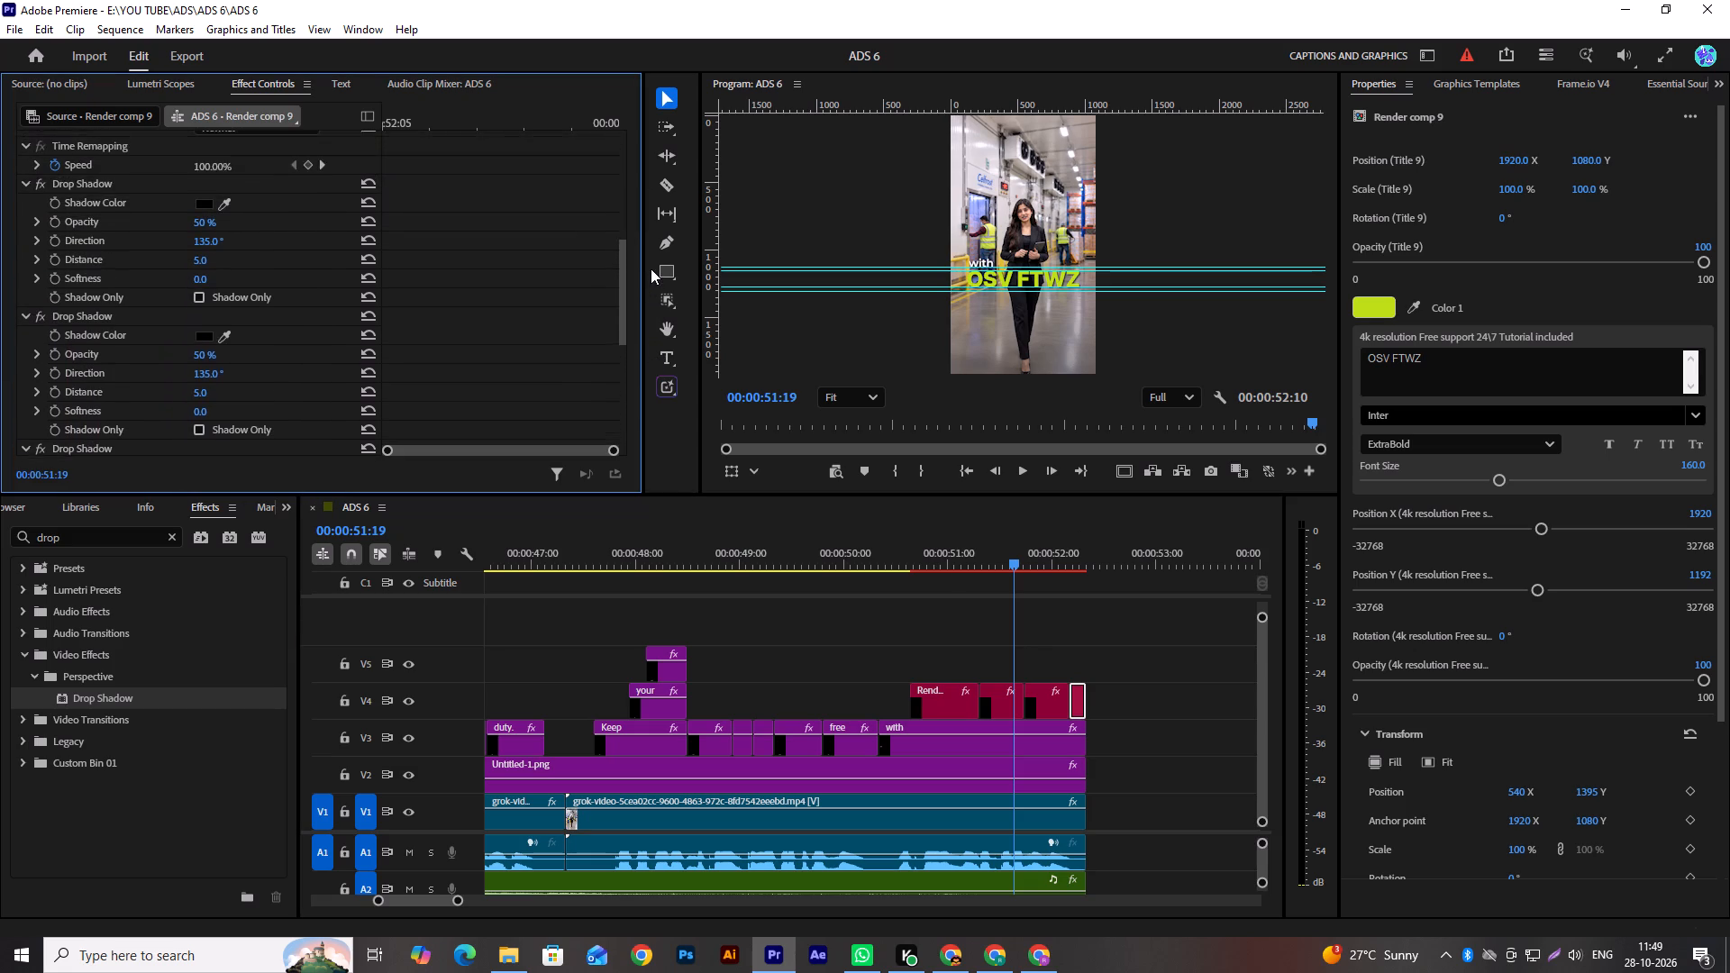
{"action": "left_click_drag", "start_coordinate": [651, 268], "coordinate": [651, 256]}
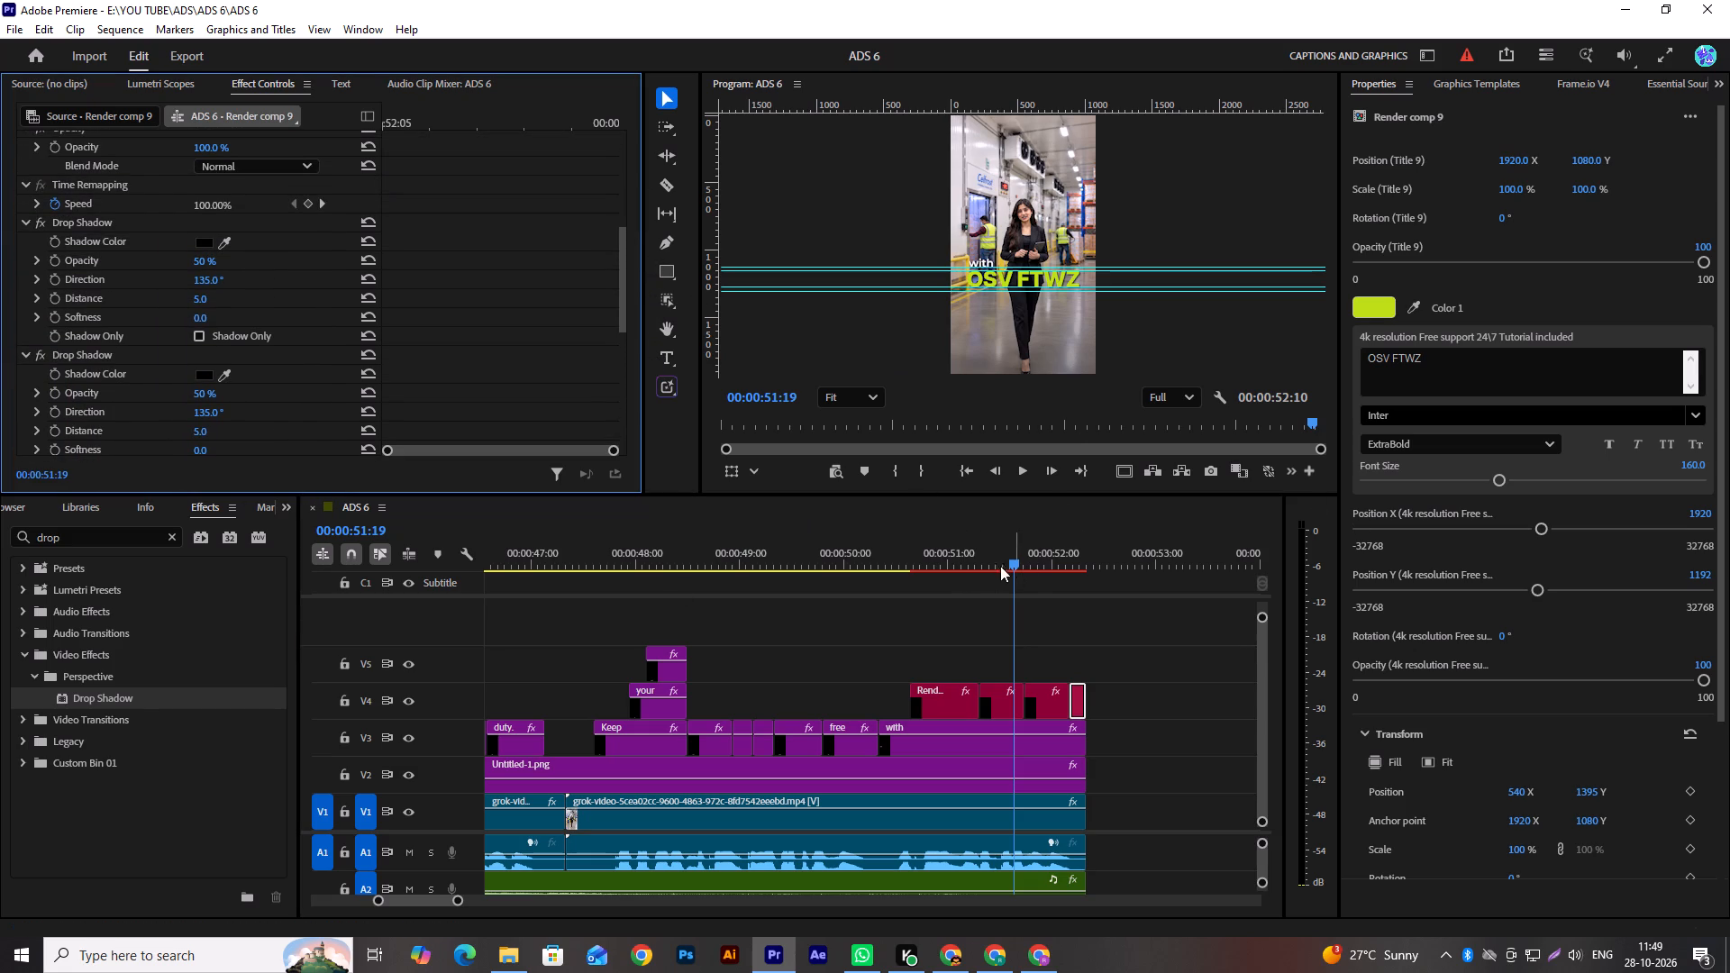
Apply the Drop Shadow effect to the "Keep" caption on V3 and duplicate it twice, making three stacked shadows.
{"action": "left_click_drag", "start_coordinate": [959, 564], "coordinate": [837, 627]}
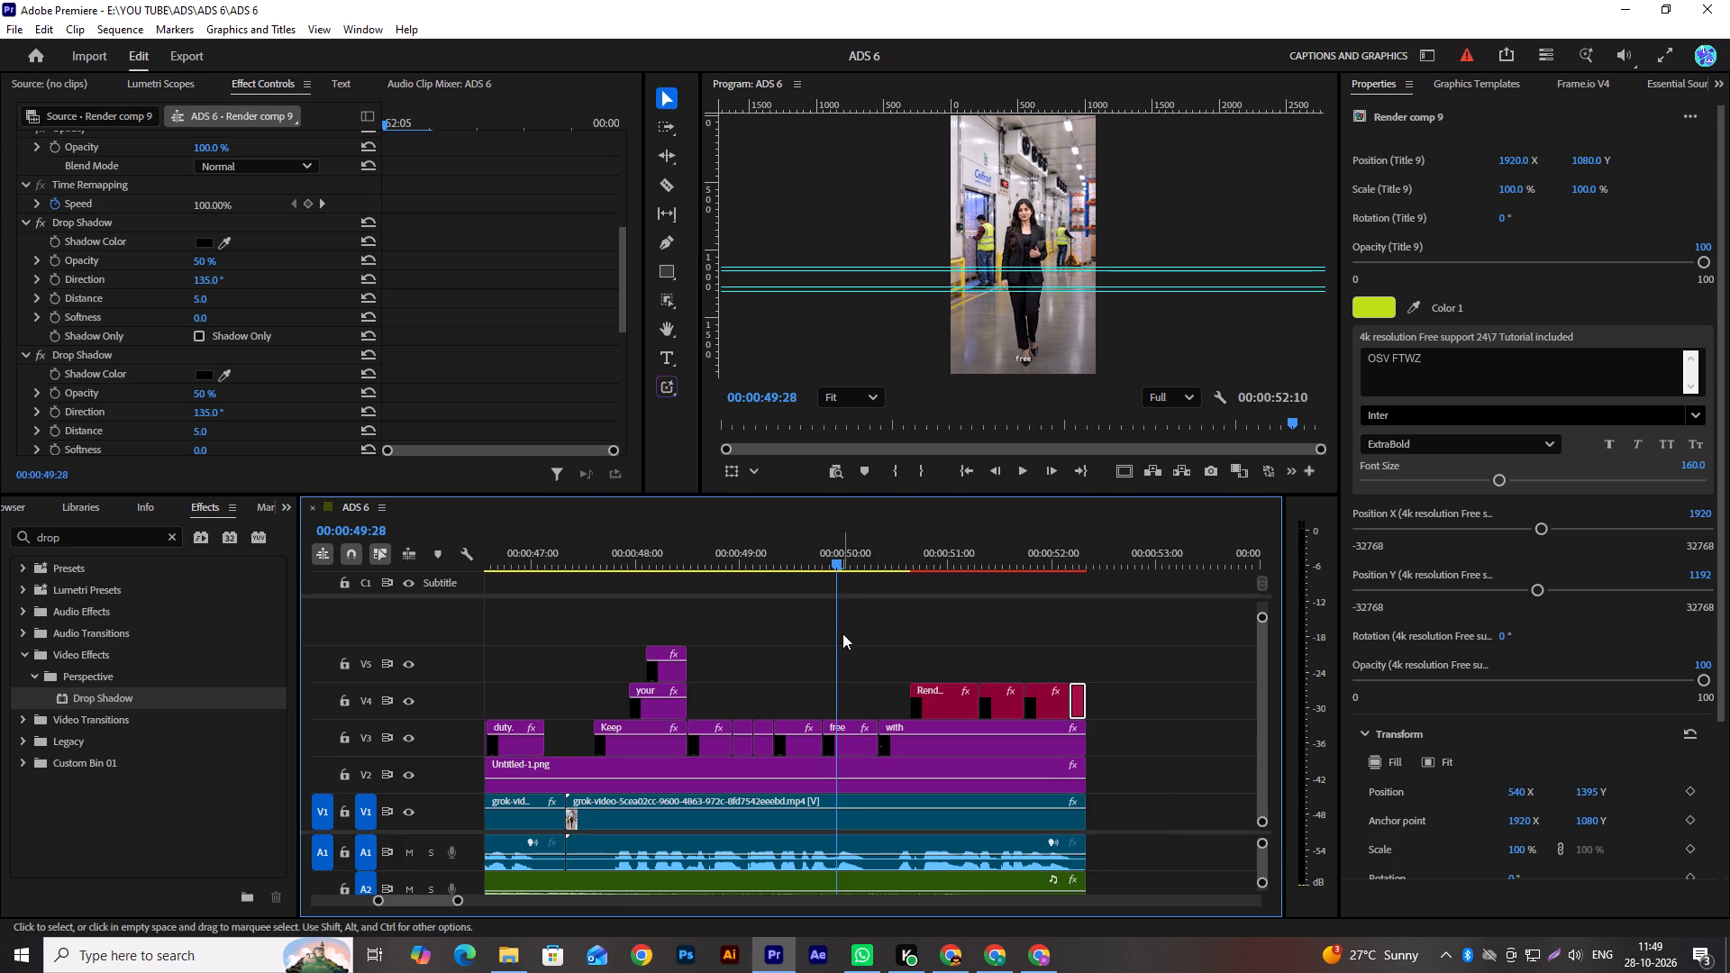
{"action": "scroll", "coordinate": [842, 636], "scroll_direction": "up", "scroll_amount": 3}
{"action": "left_click_drag", "start_coordinate": [808, 554], "coordinate": [676, 623]}
{"action": "key", "text": "space"}
{"action": "key", "text": "space"}
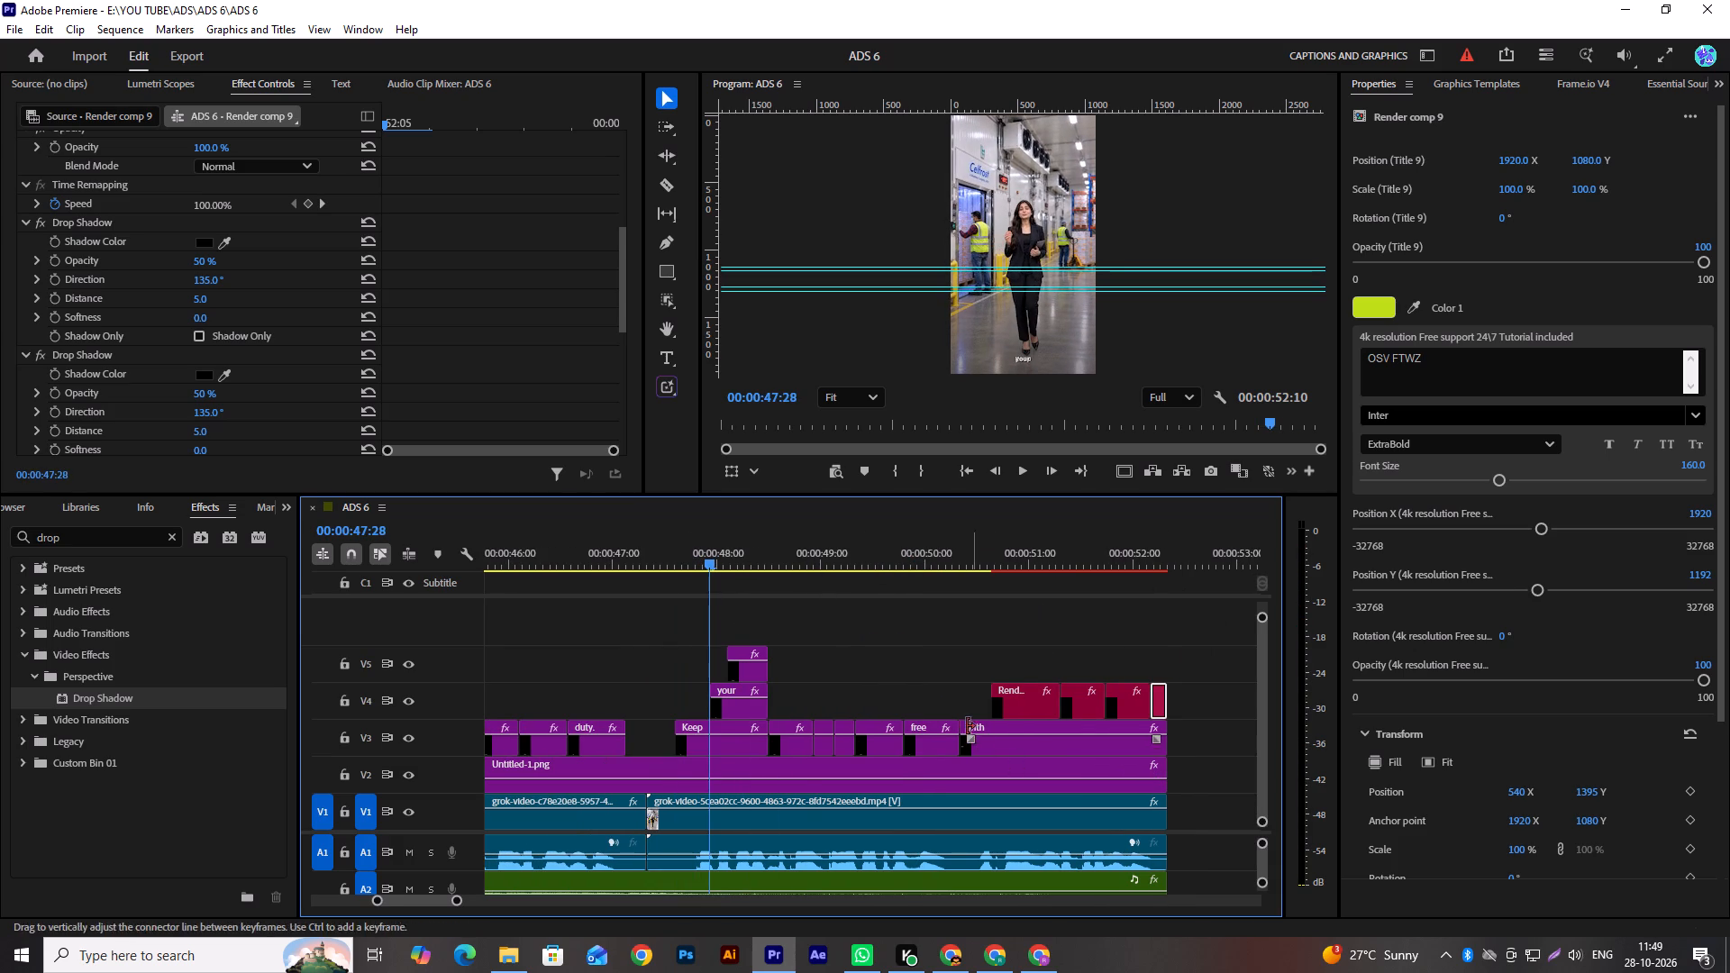
{"action": "left_click", "coordinate": [723, 732]}
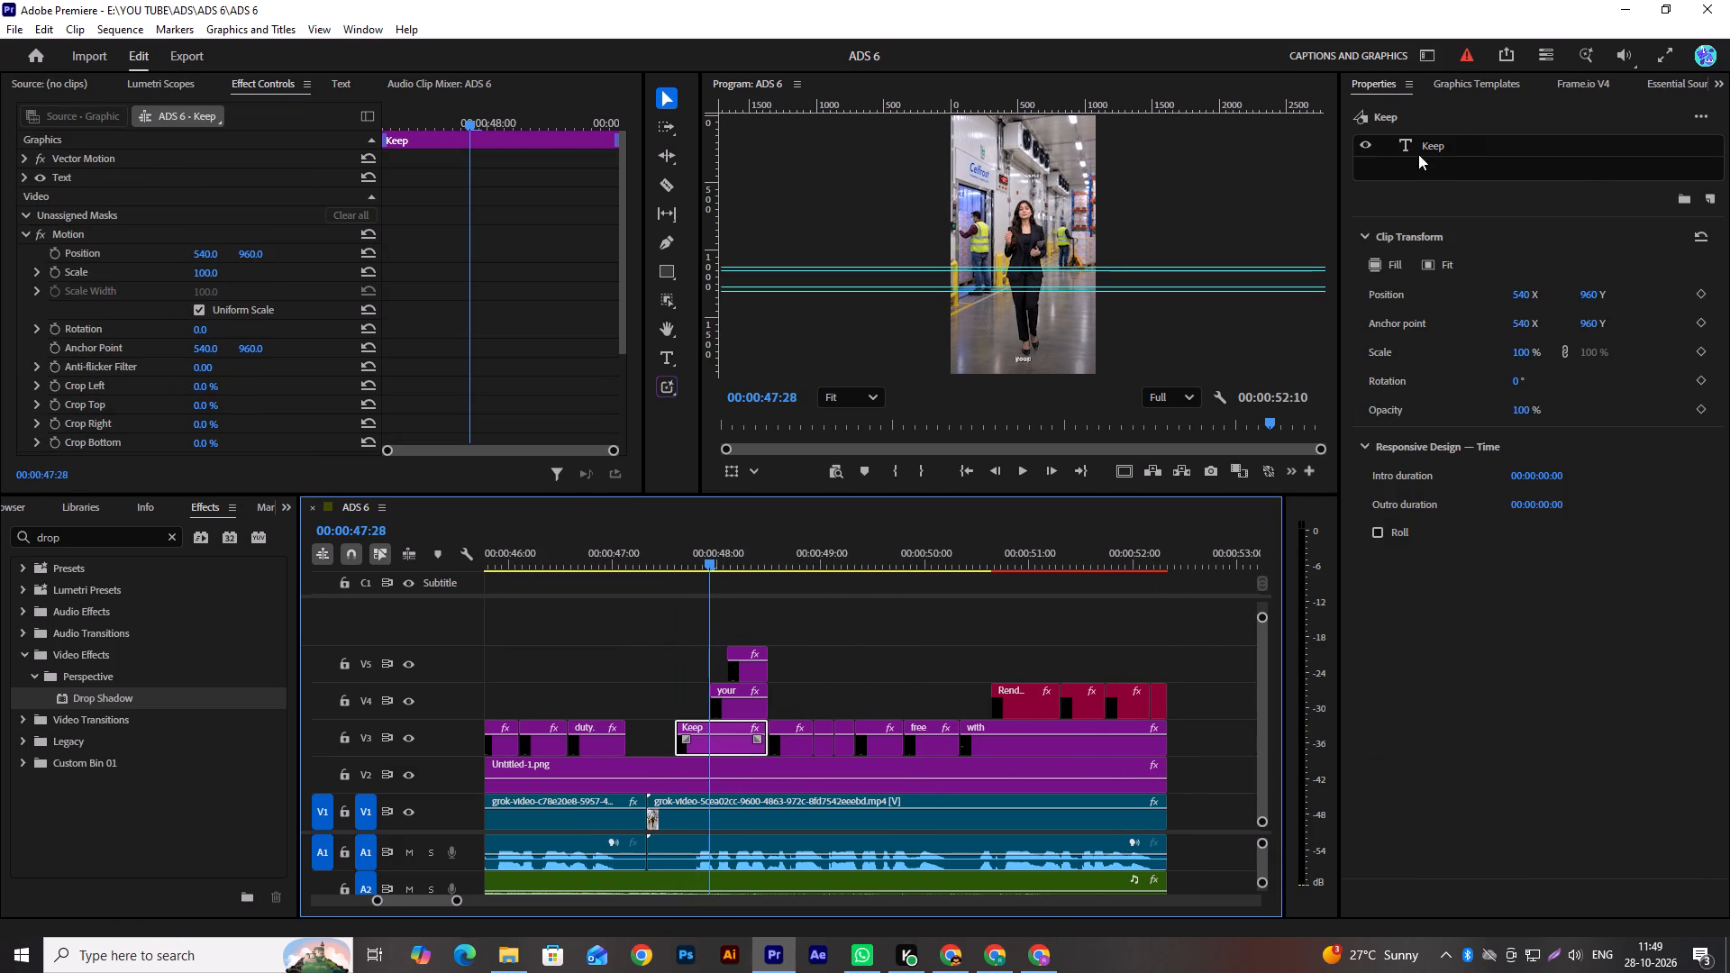
{"action": "left_click", "coordinate": [1450, 150]}
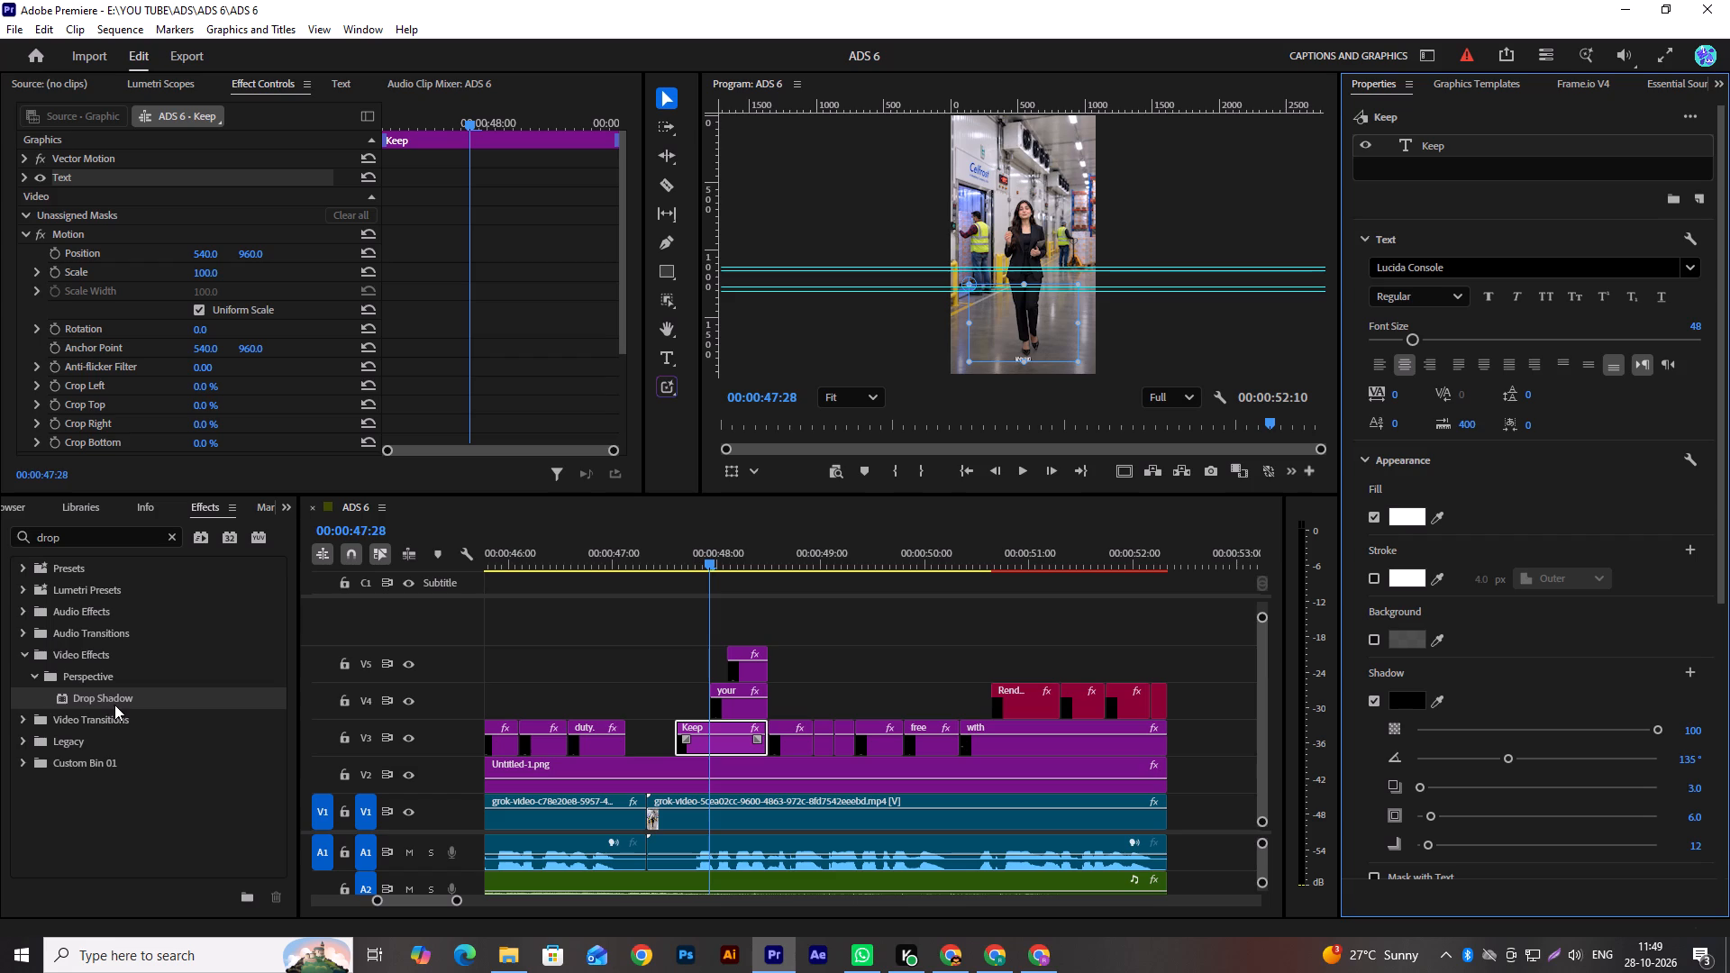
{"action": "left_click_drag", "start_coordinate": [114, 703], "coordinate": [727, 739]}
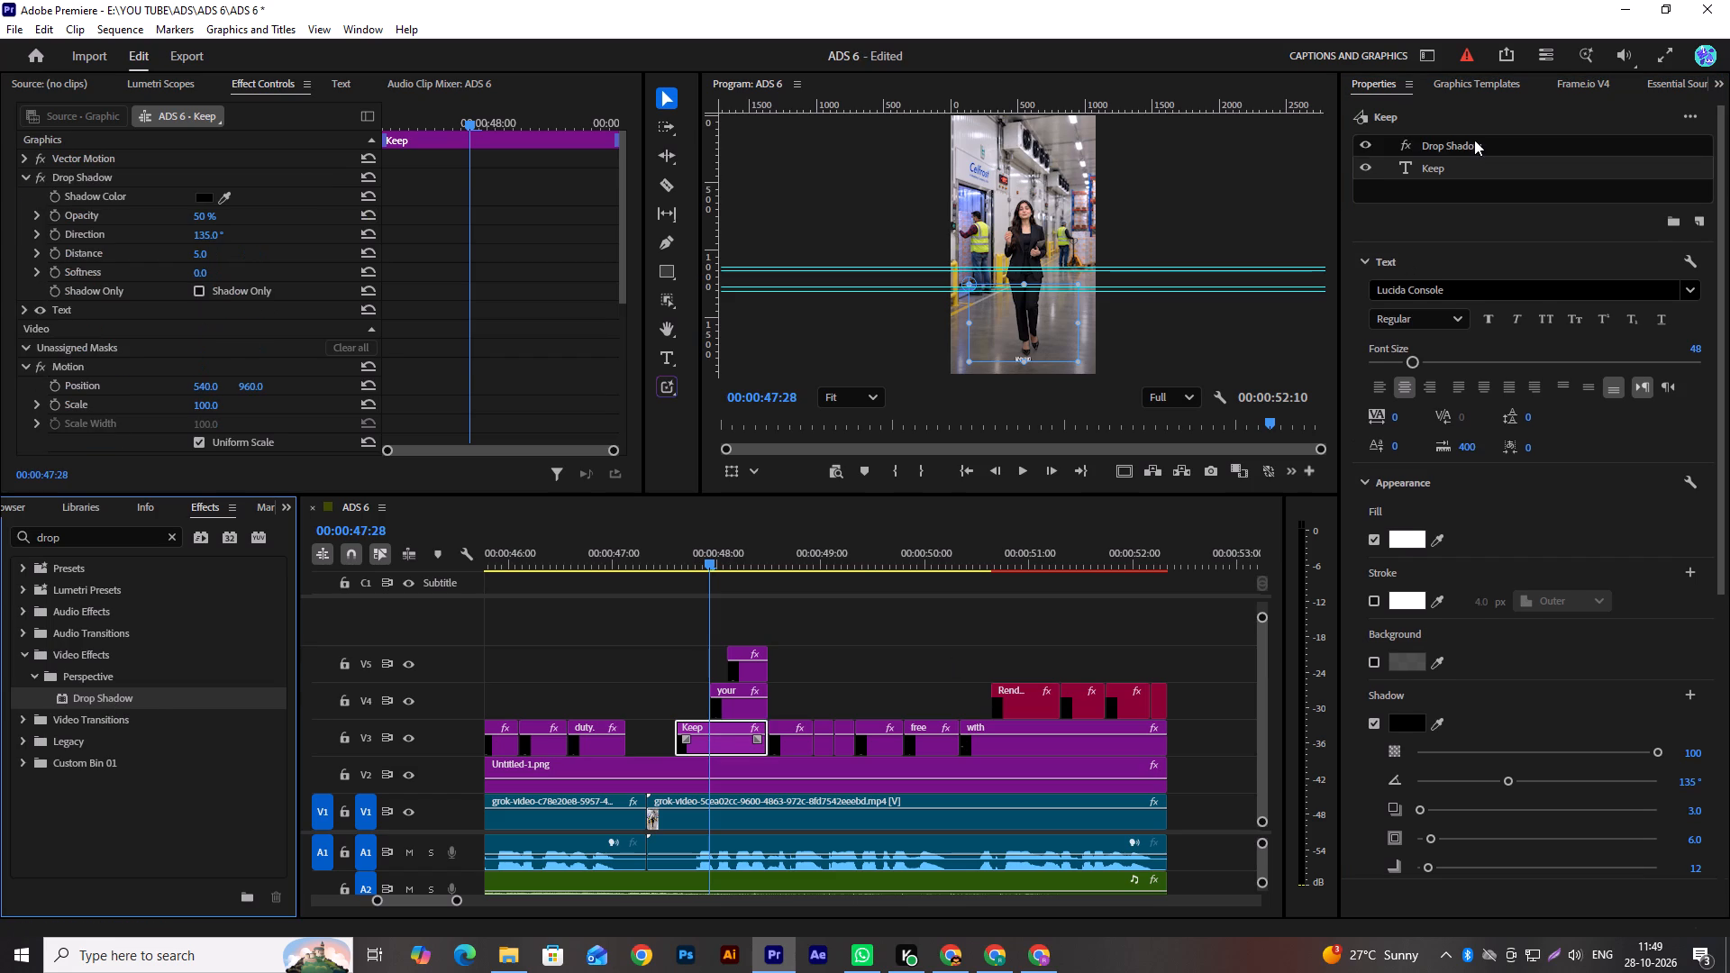
{"action": "left_click", "coordinate": [1474, 140]}
{"action": "key", "text": "ctrl+c"}
{"action": "key", "text": "ctrl+v"}
{"action": "key", "text": "ctrl+v"}
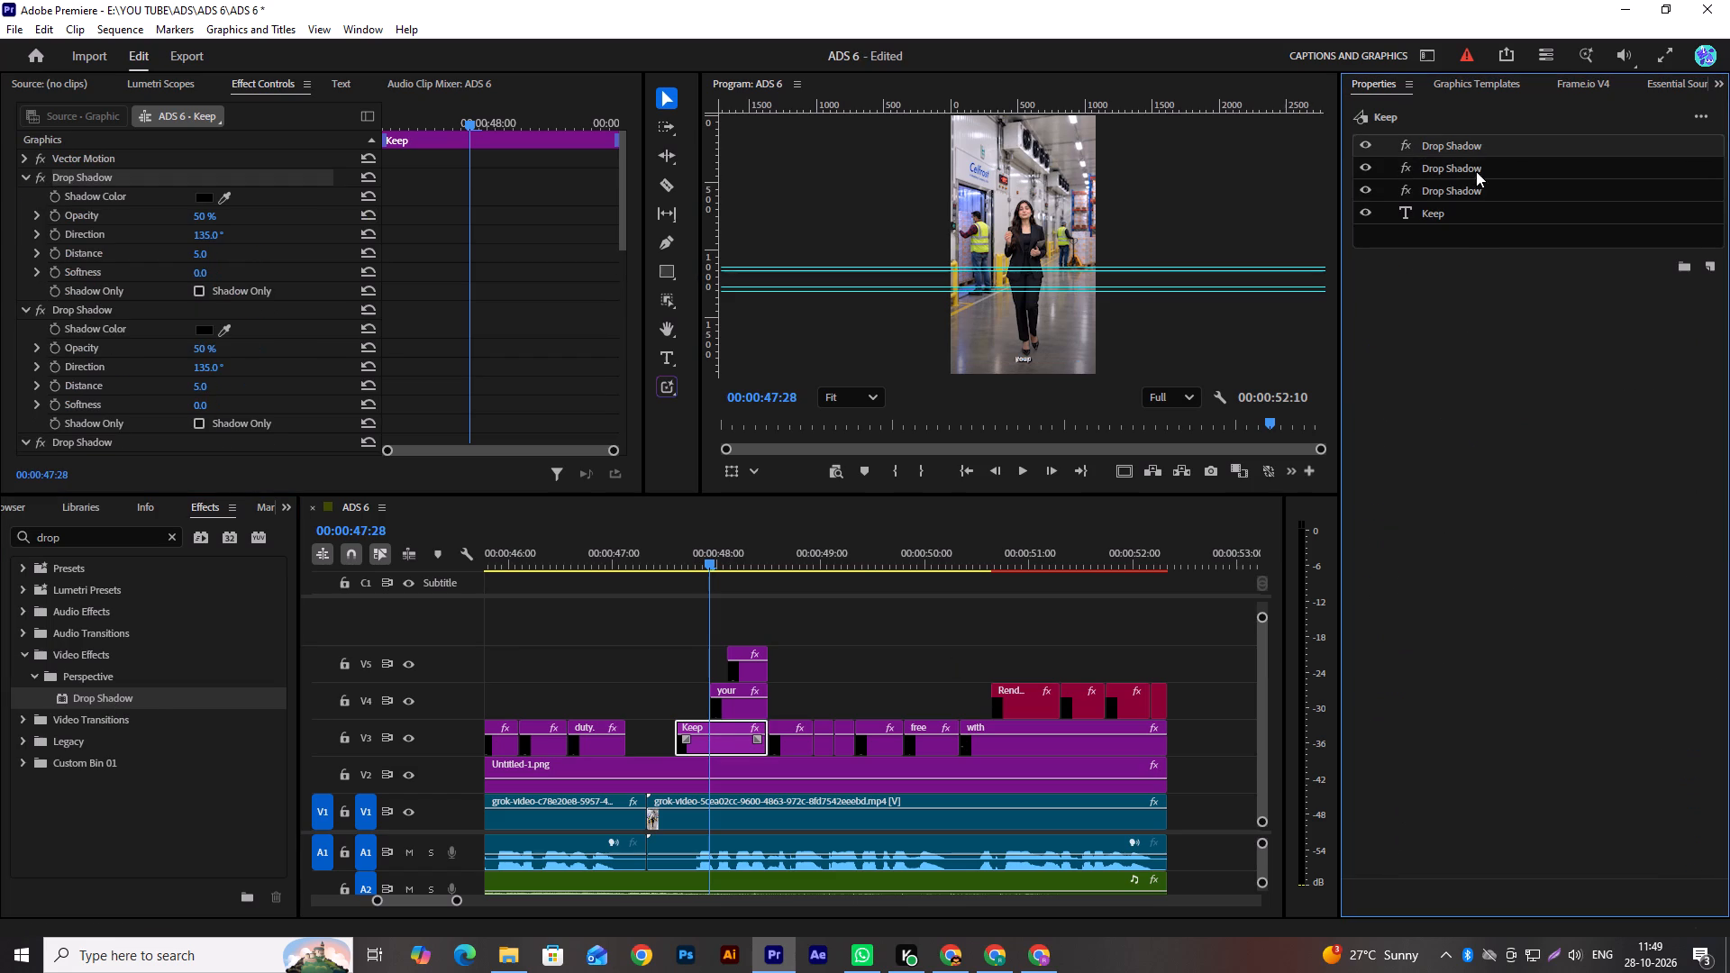
Set the "Keep" caption's font to Montserrat SemiBold.
{"action": "left_click", "coordinate": [1468, 203]}
{"action": "left_click", "coordinate": [1453, 338]}
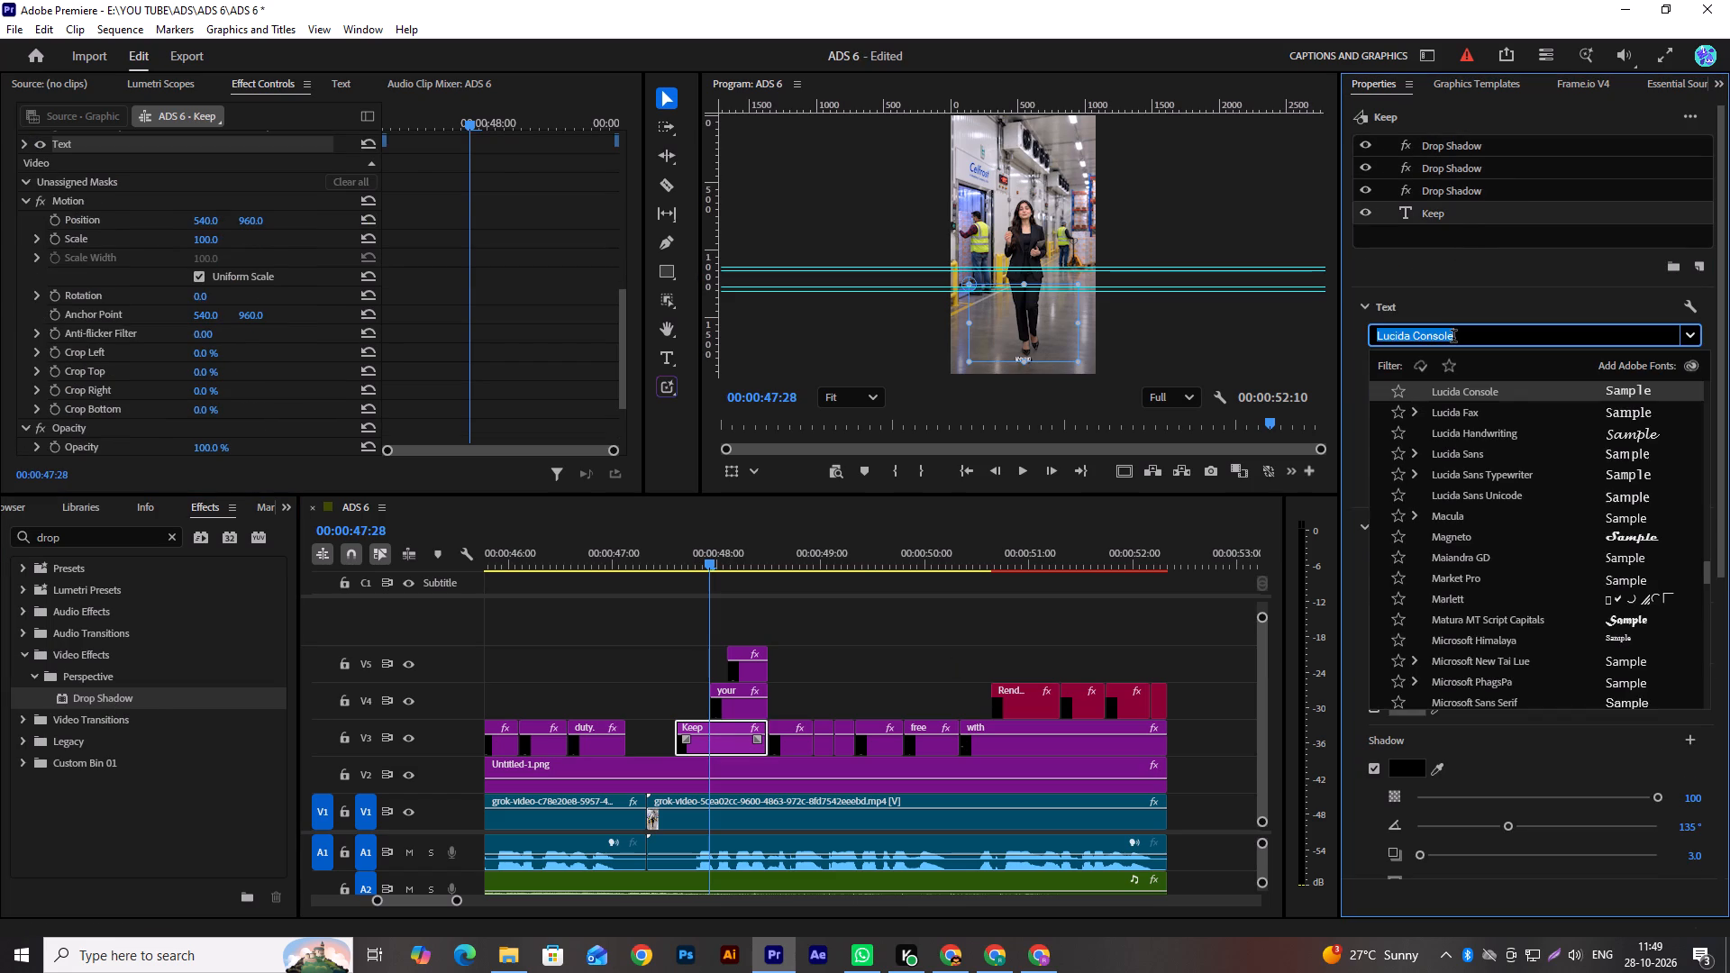
{"action": "type", "text": "mont"}
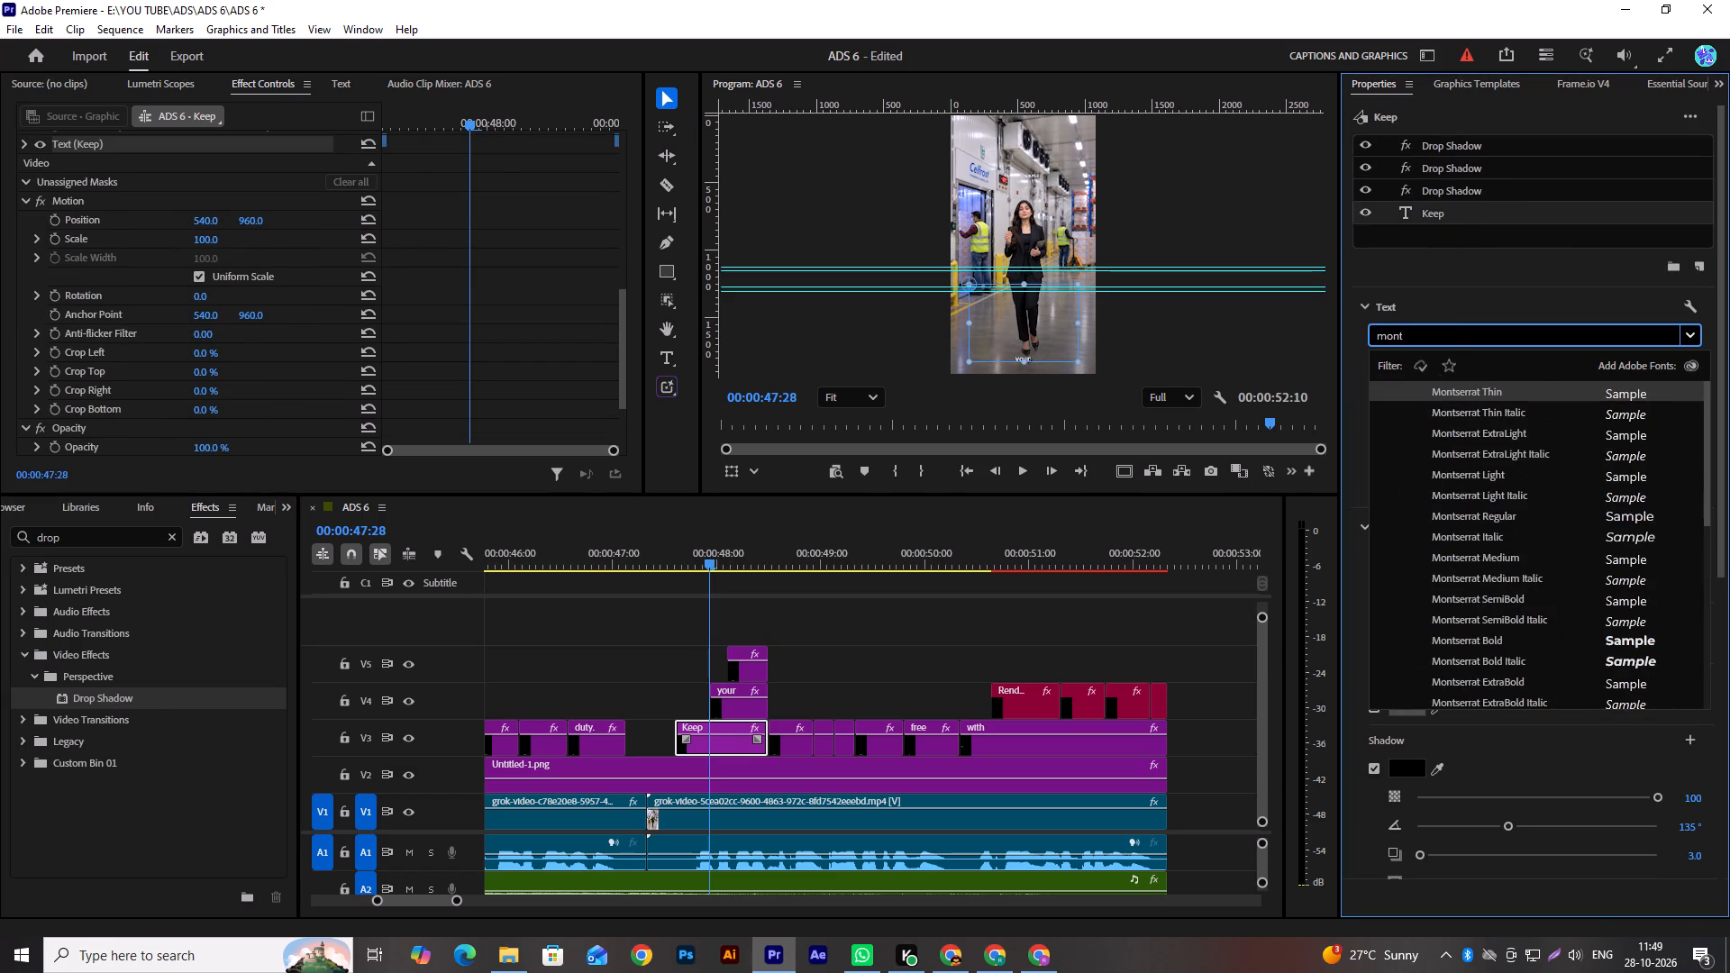
{"action": "left_click", "coordinate": [1492, 603]}
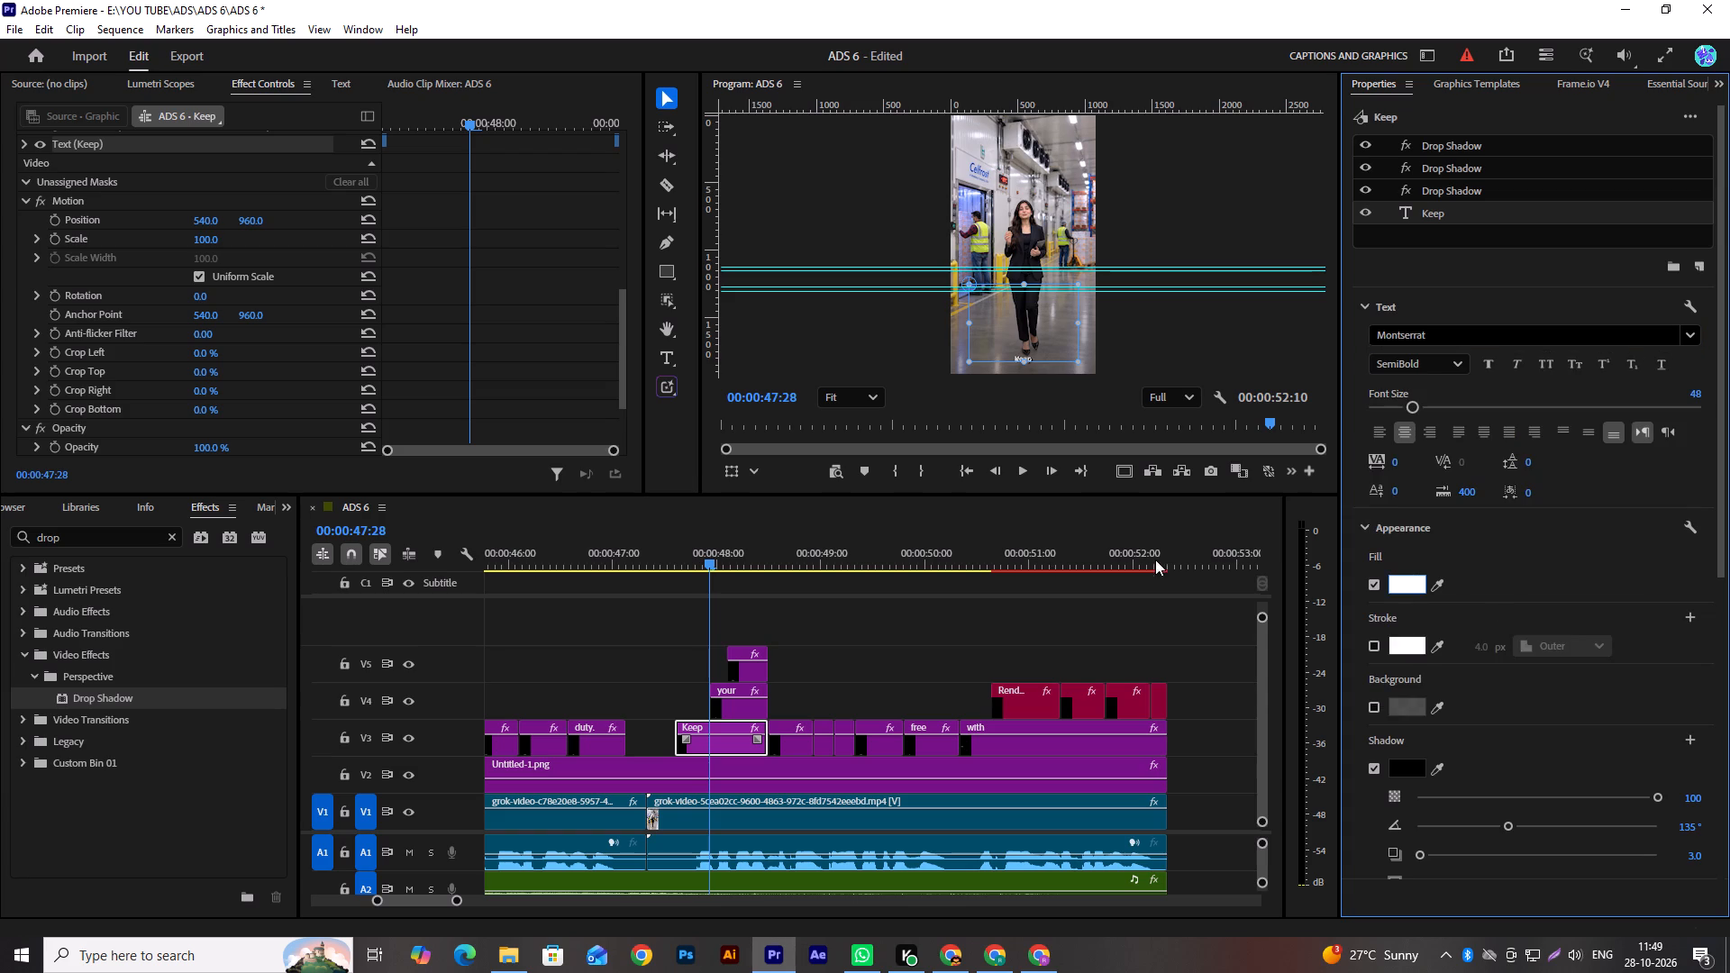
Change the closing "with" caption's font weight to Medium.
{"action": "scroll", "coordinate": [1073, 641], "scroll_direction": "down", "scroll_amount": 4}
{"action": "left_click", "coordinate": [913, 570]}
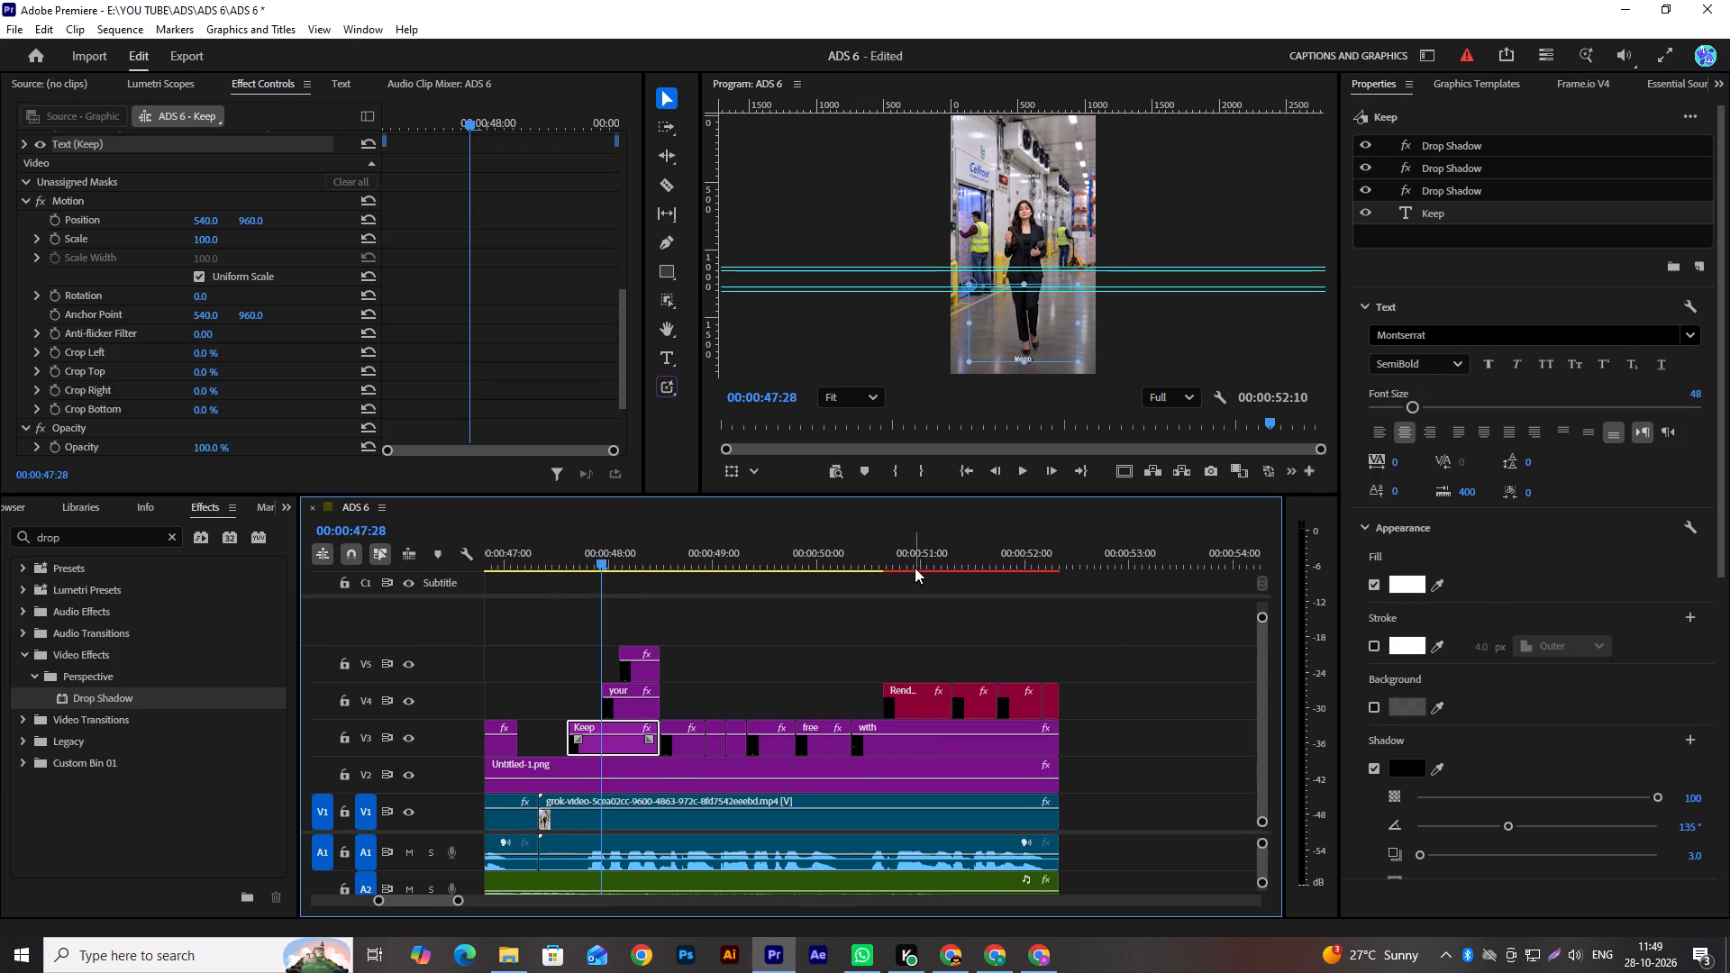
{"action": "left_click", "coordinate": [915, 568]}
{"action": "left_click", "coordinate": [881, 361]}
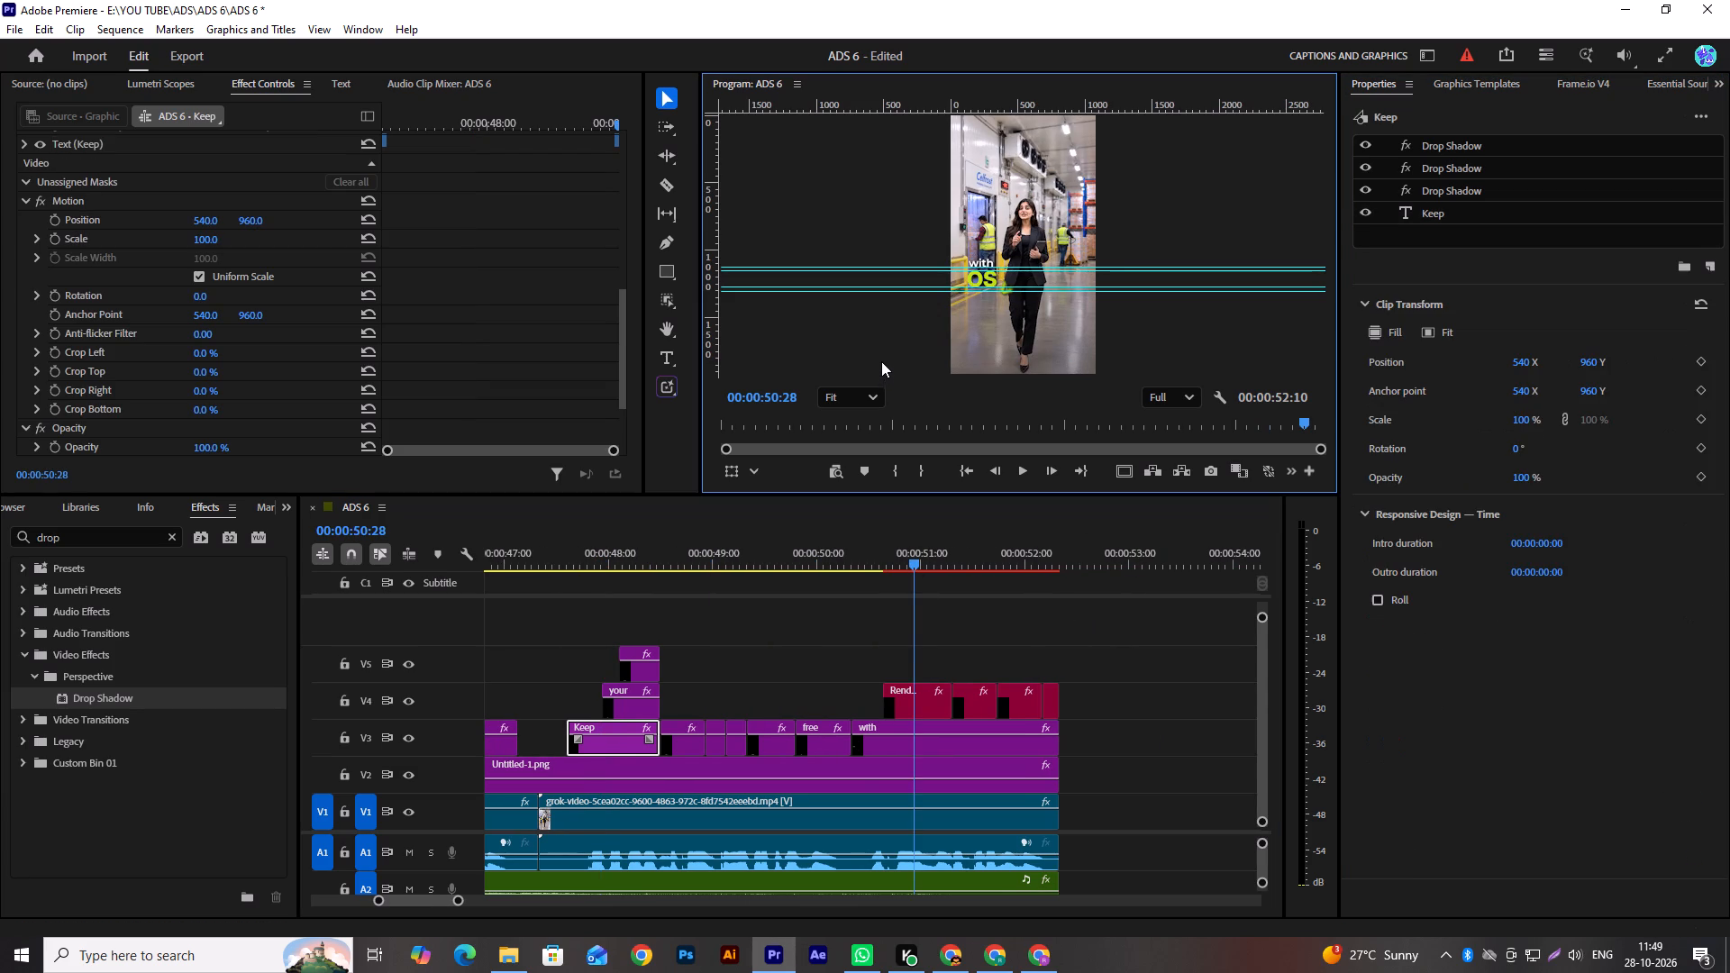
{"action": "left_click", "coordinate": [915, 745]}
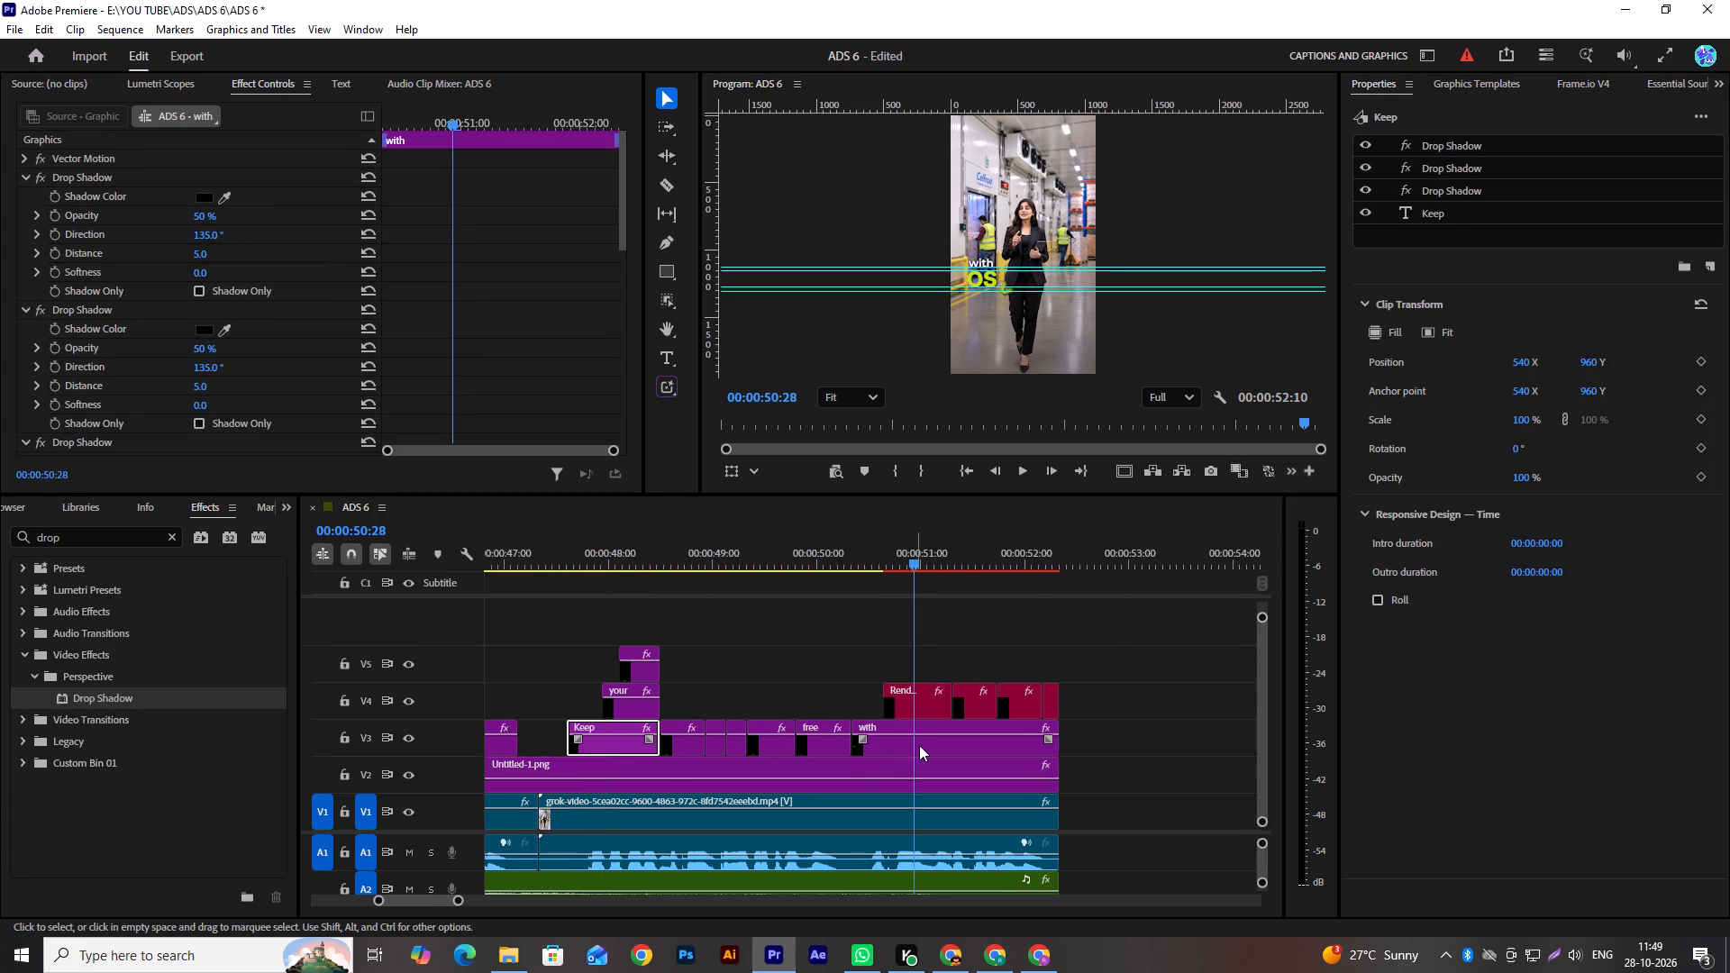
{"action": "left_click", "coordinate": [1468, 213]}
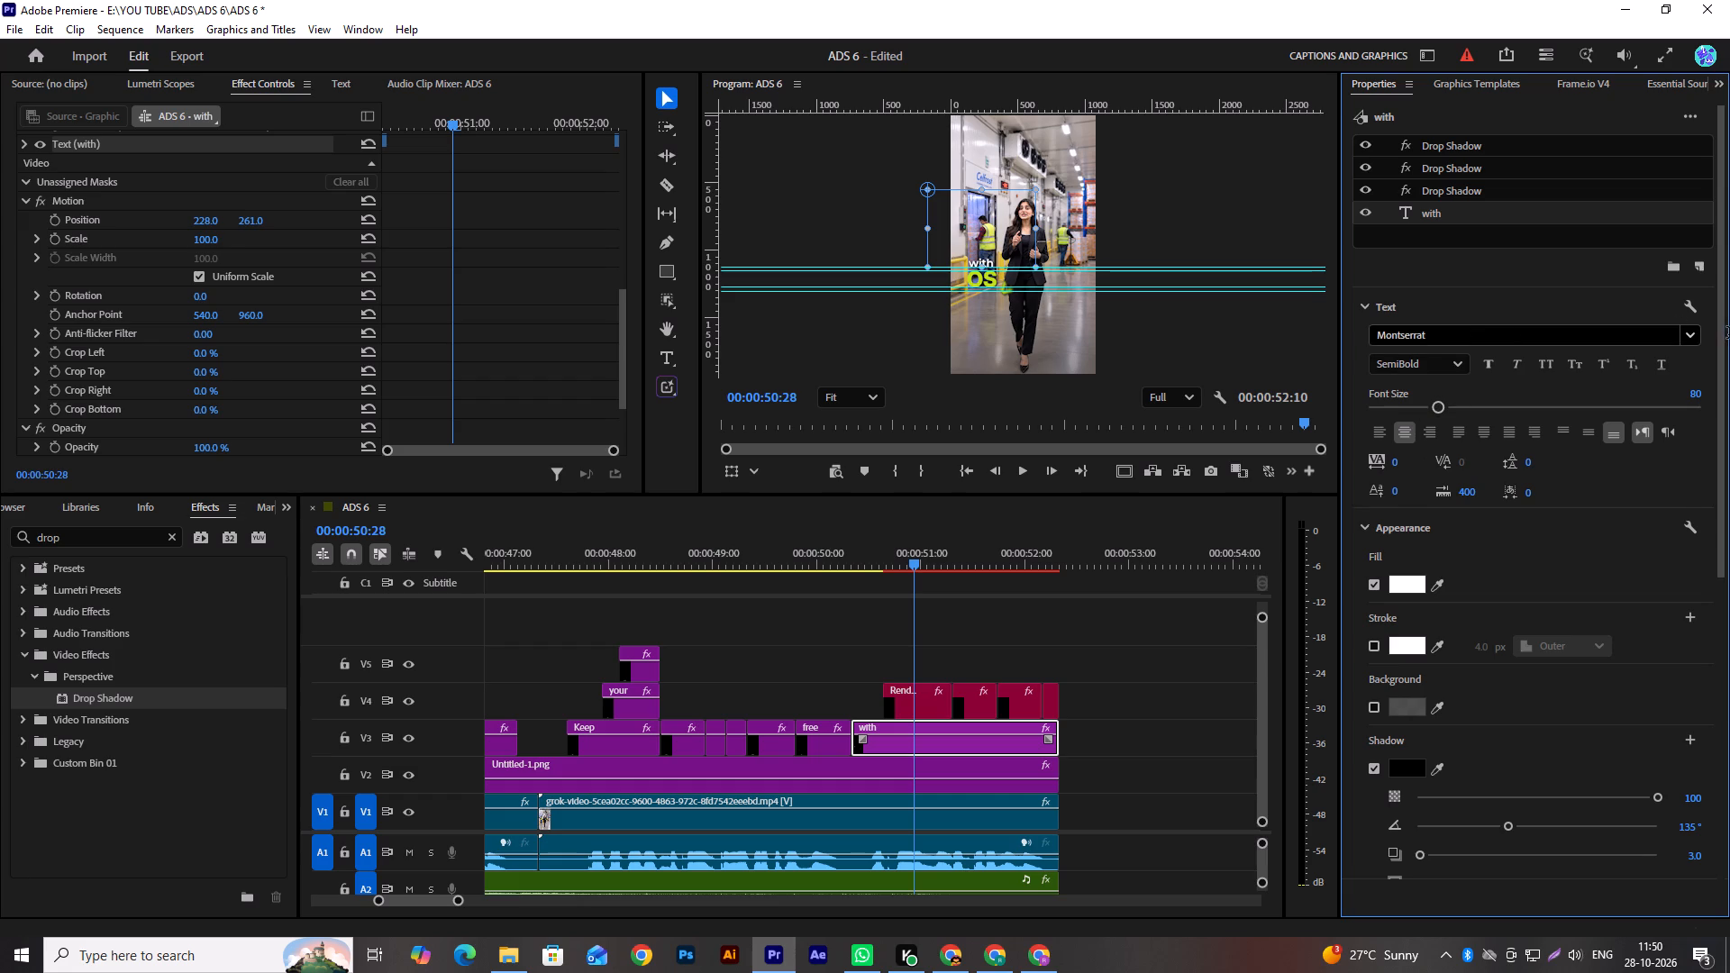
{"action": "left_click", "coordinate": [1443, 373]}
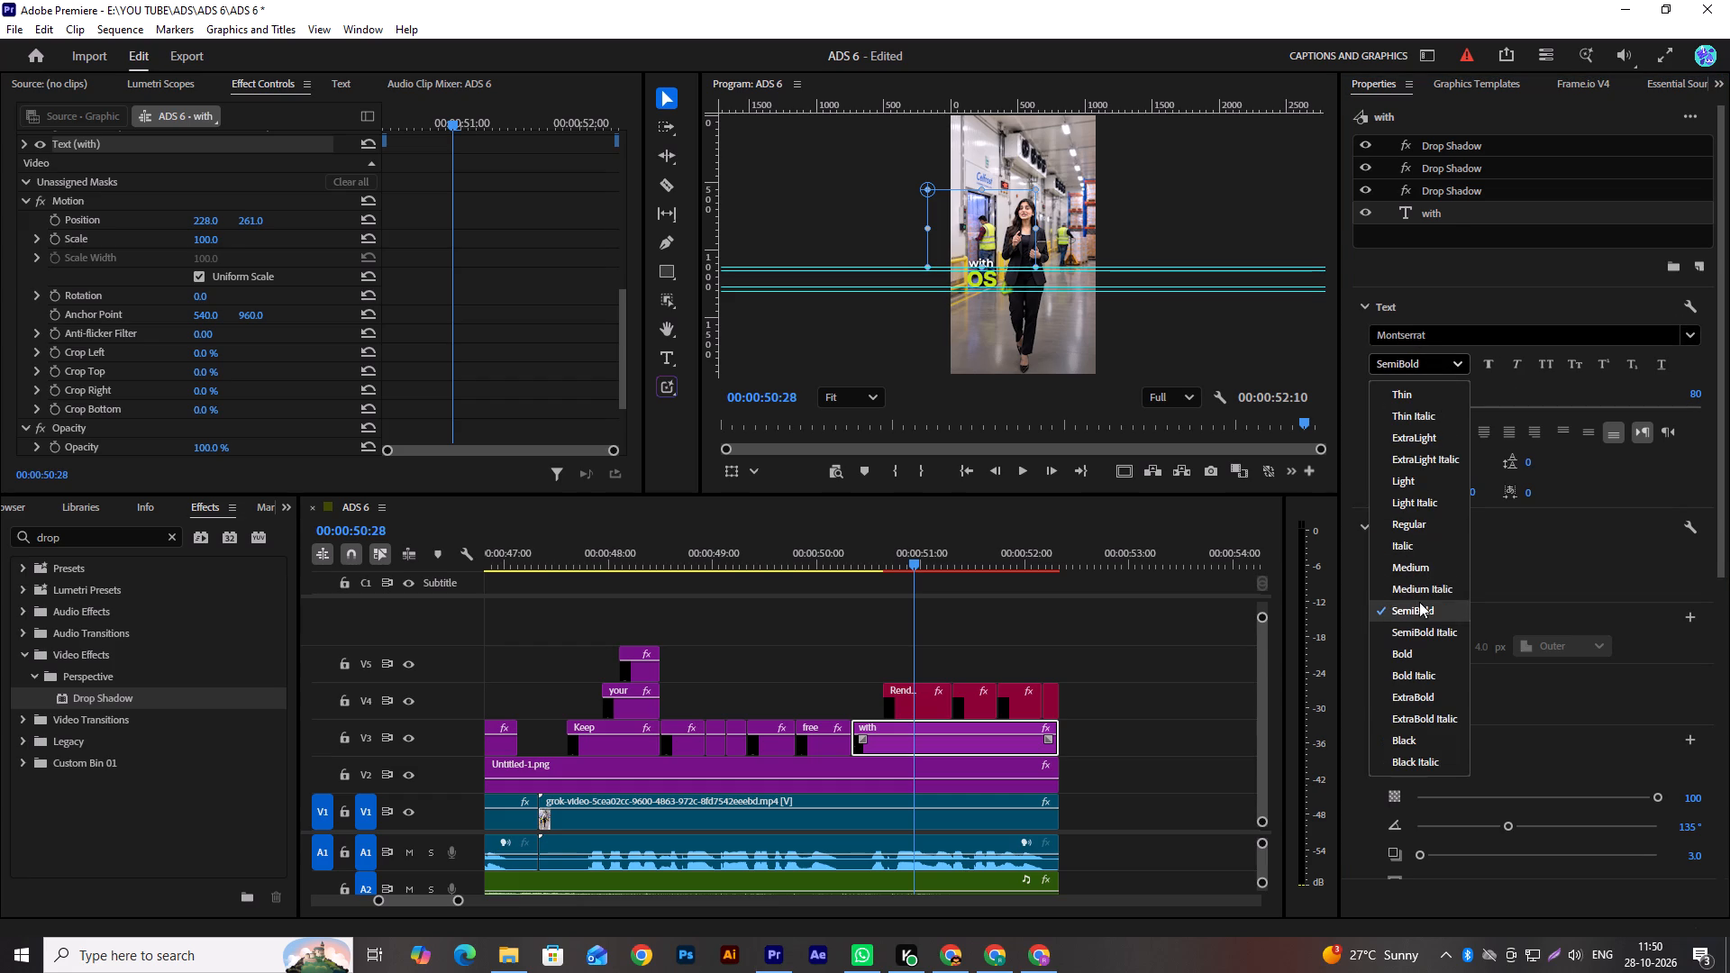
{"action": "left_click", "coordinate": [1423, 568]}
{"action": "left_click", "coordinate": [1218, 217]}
Play back the closing title in the enlarged preview to judge the weight of "with" against "OSV FTWZ".
{"action": "key", "text": "grave"}
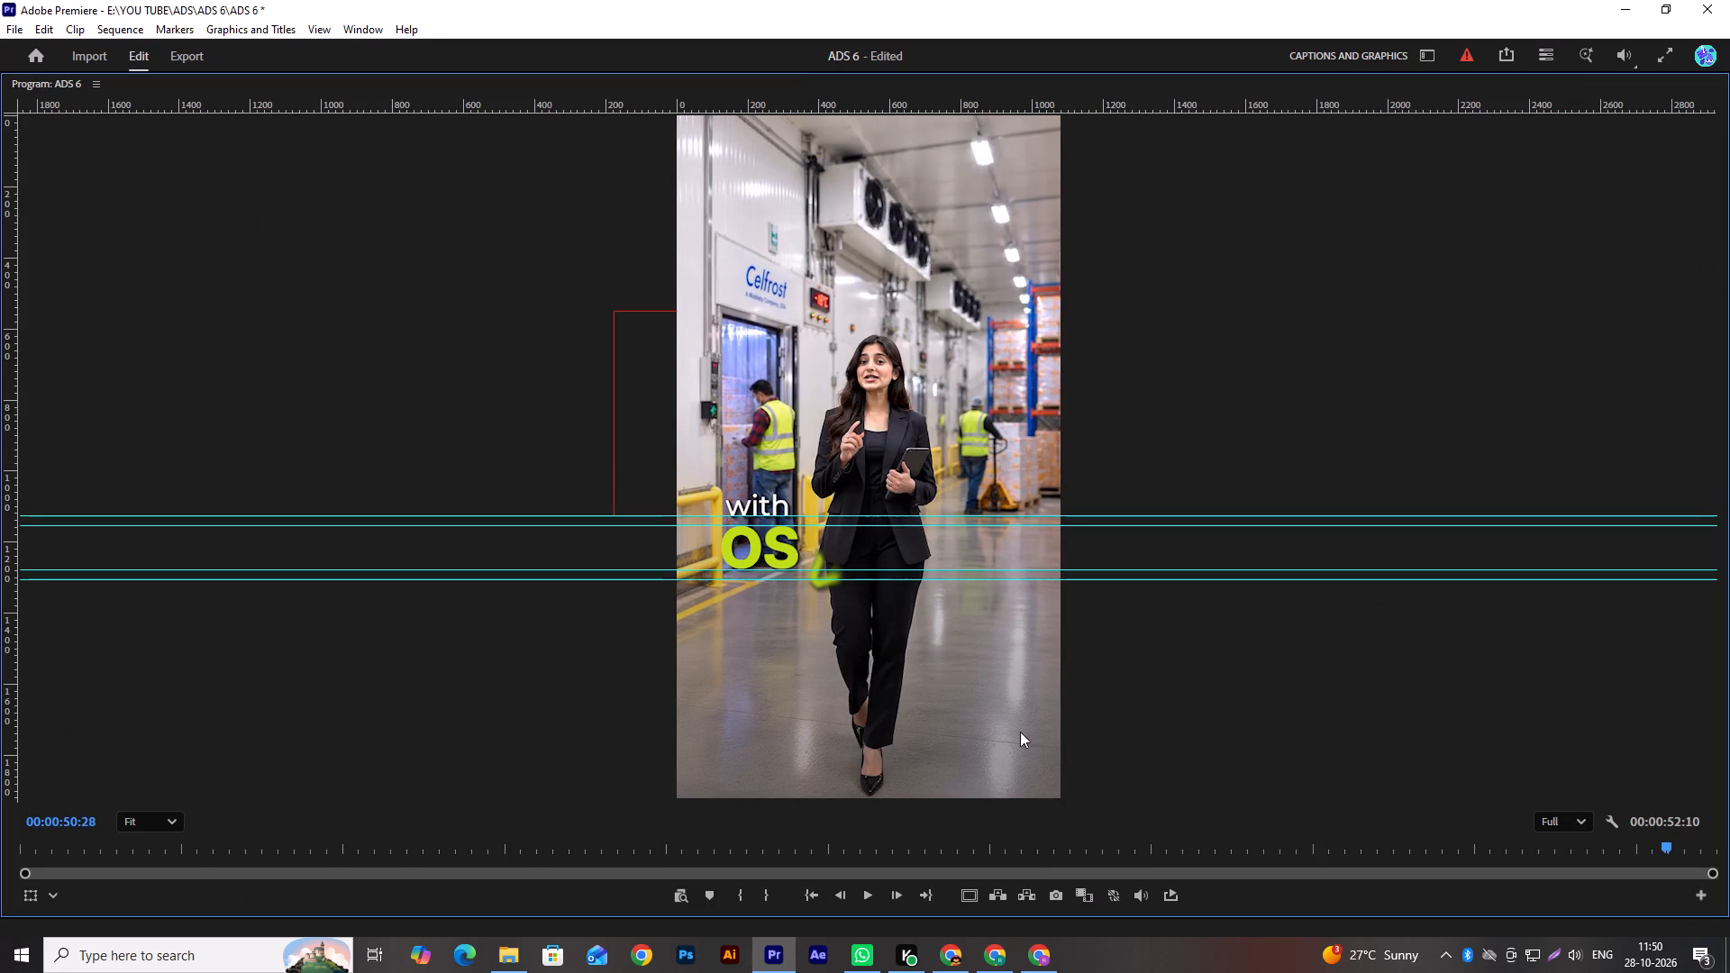
{"action": "left_click_drag", "start_coordinate": [1666, 849], "coordinate": [1624, 853]}
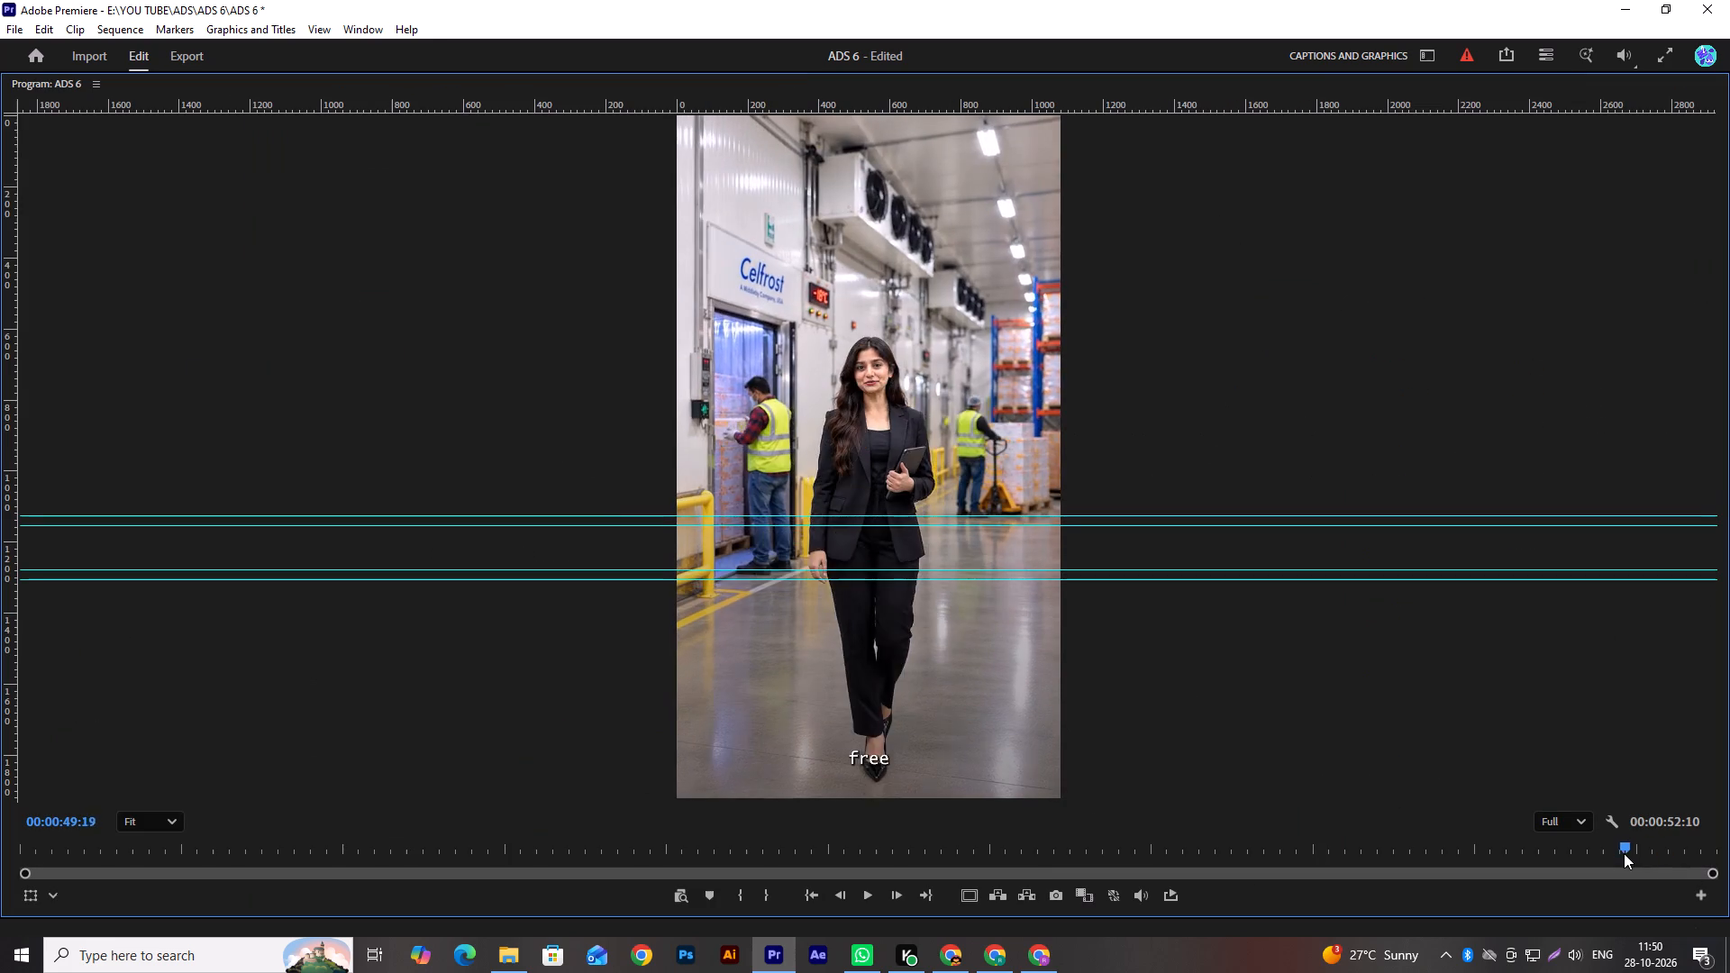
{"action": "left_click_drag", "start_coordinate": [1624, 853], "coordinate": [1616, 855]}
{"action": "key", "text": "space"}
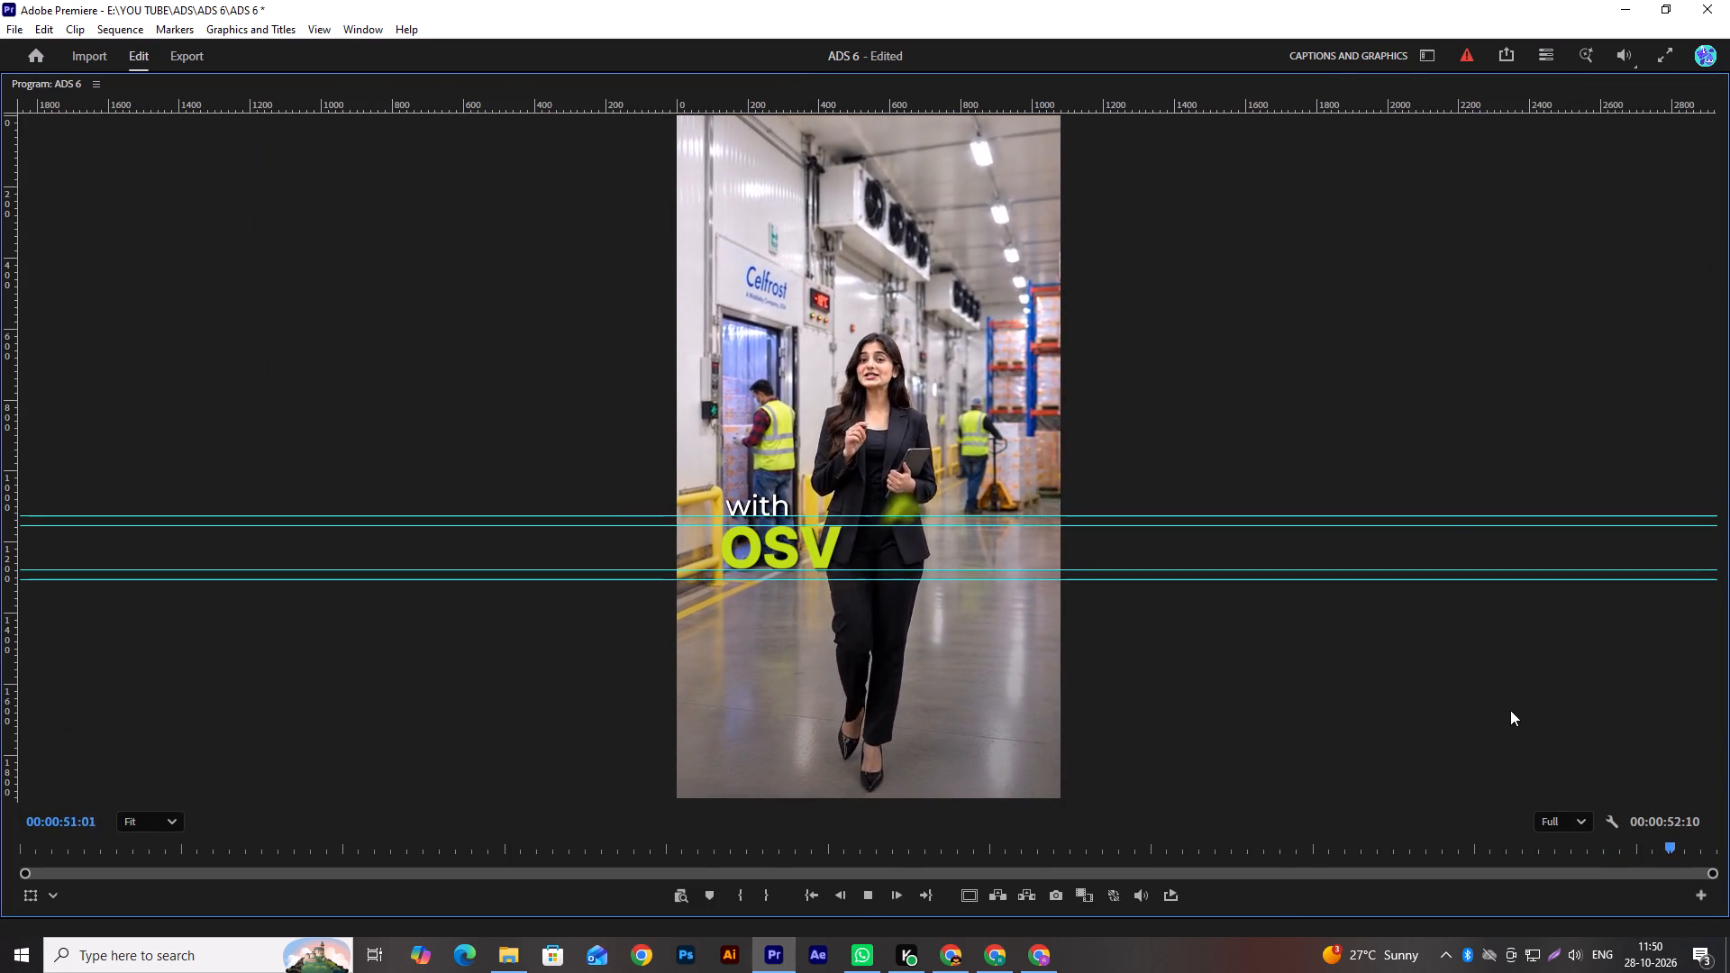
{"action": "key", "text": "space"}
{"action": "type", "text": "`"}
{"action": "left_click", "coordinate": [1514, 220]}
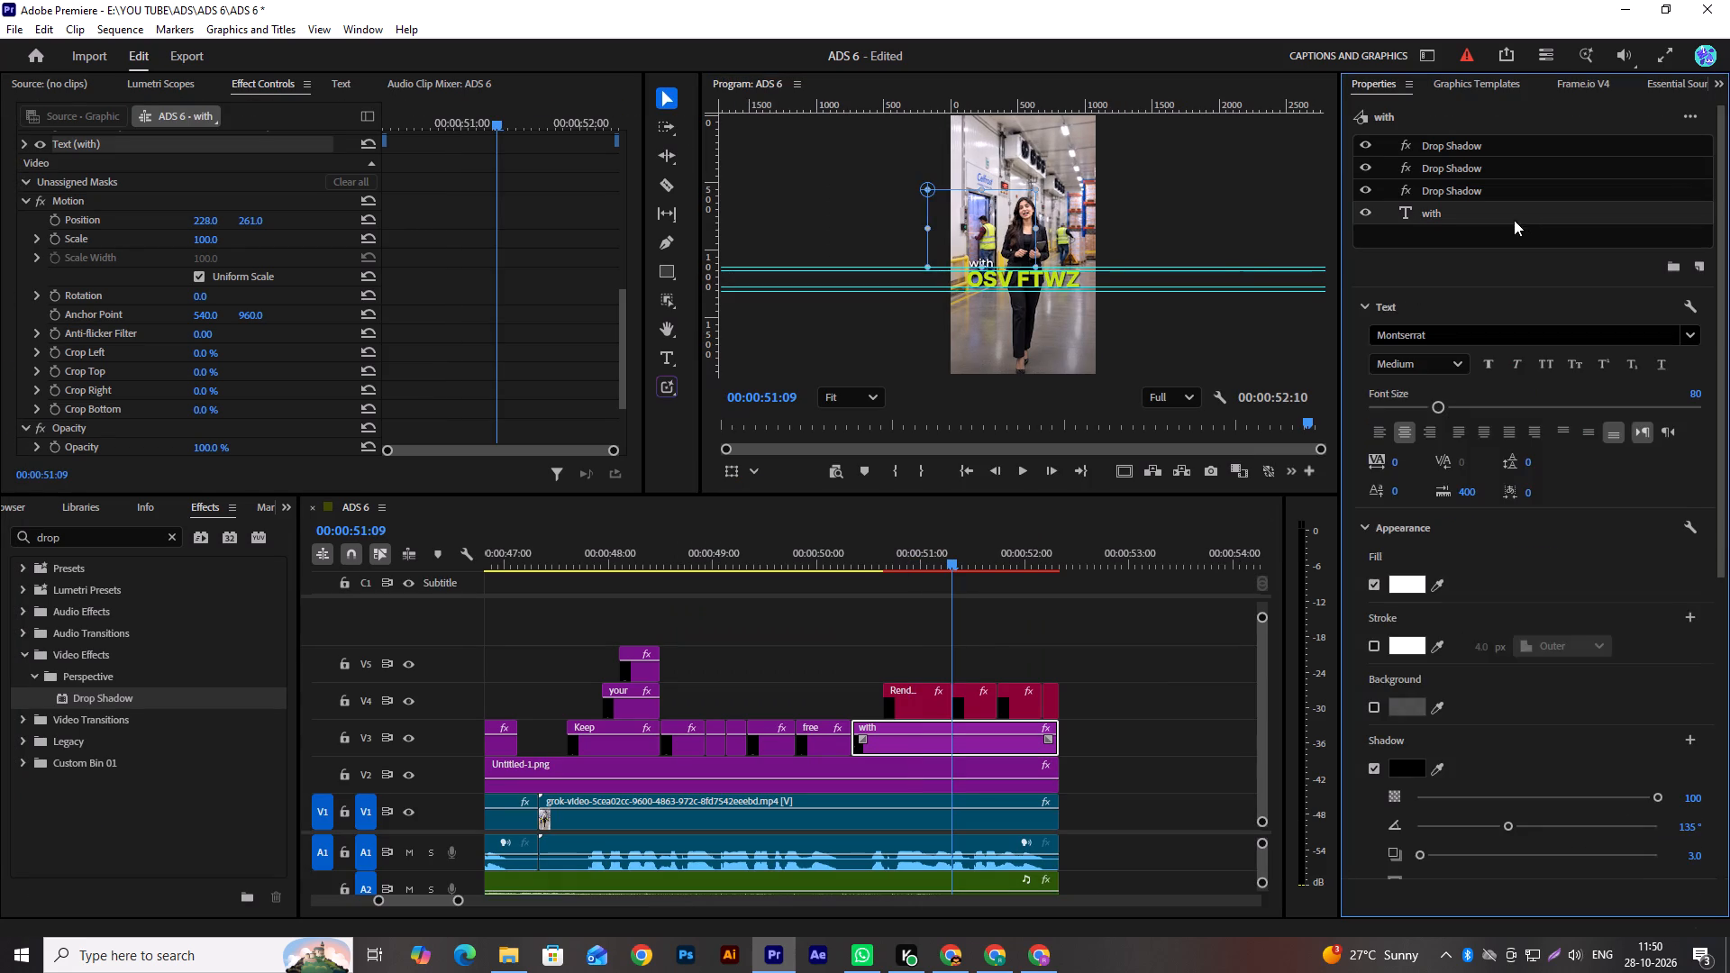
{"action": "key", "text": "grave"}
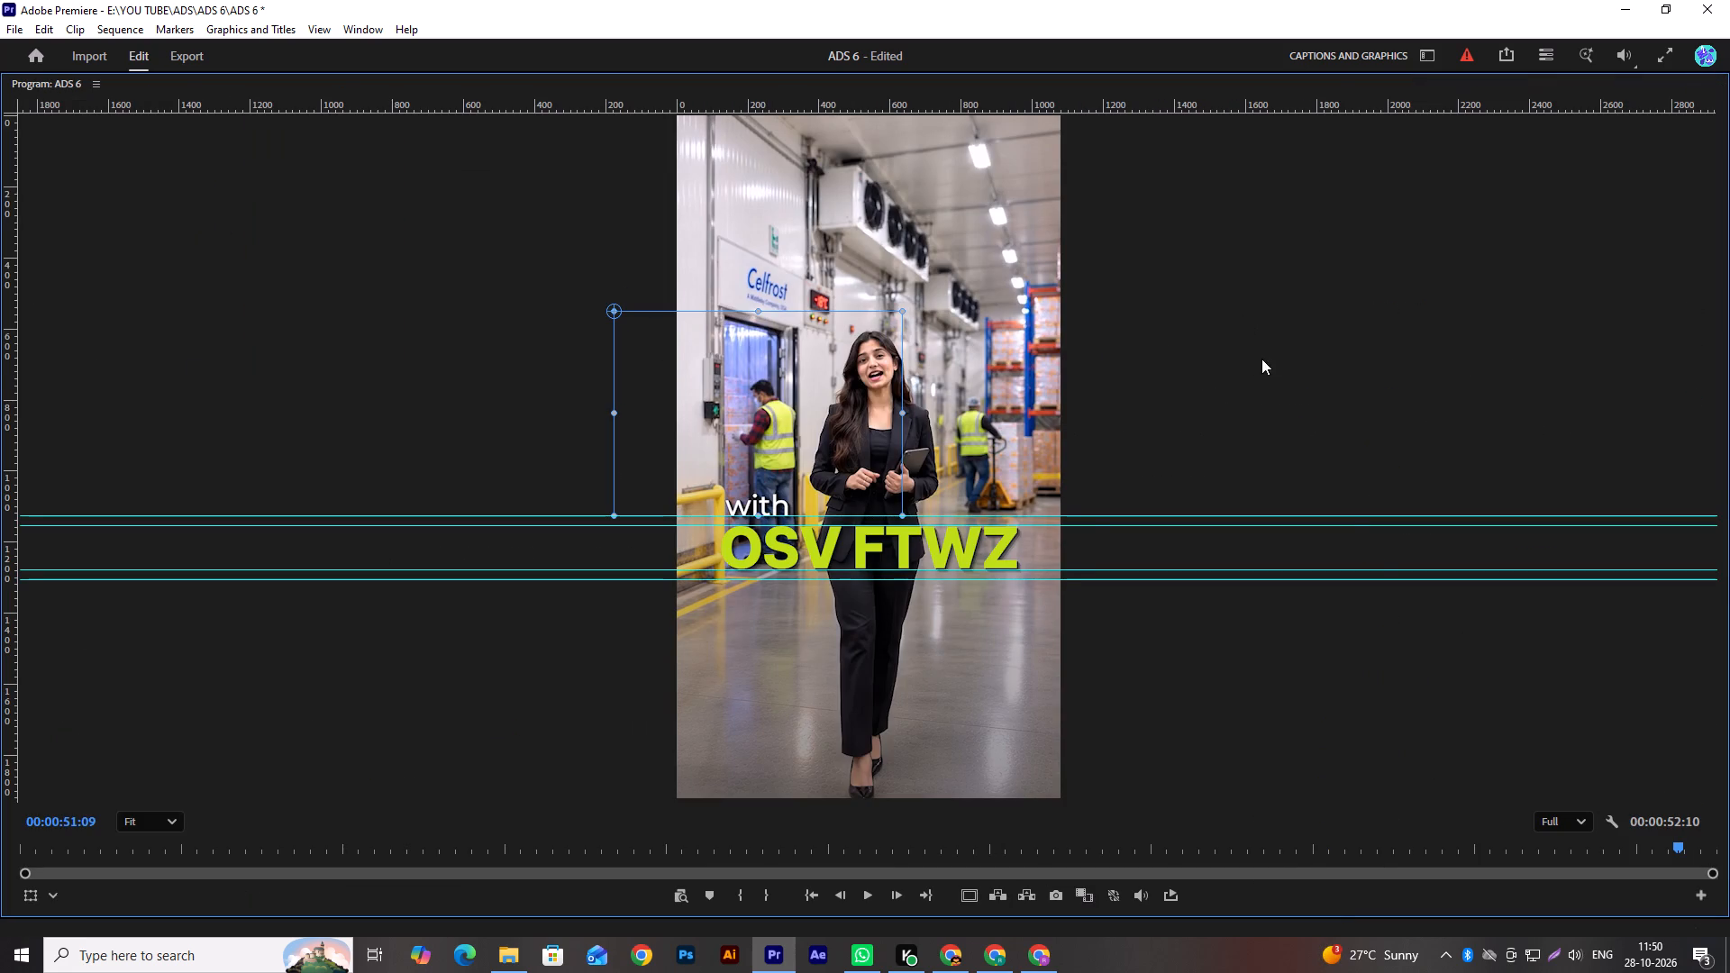
{"action": "key", "text": "grave"}
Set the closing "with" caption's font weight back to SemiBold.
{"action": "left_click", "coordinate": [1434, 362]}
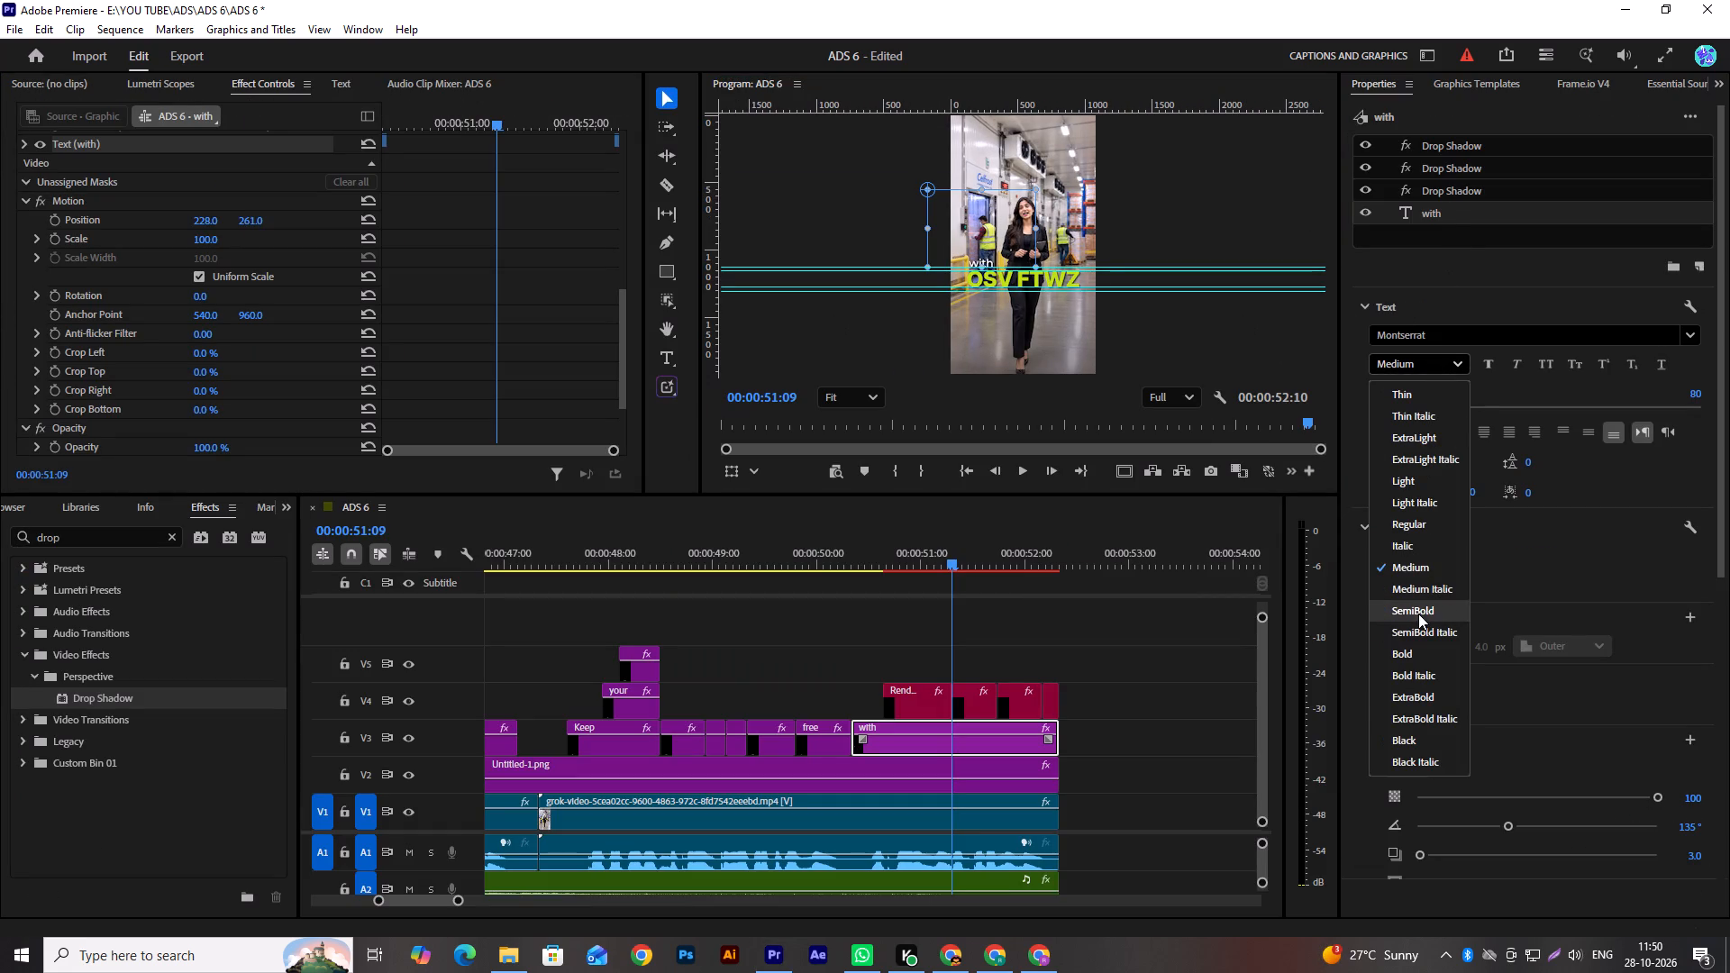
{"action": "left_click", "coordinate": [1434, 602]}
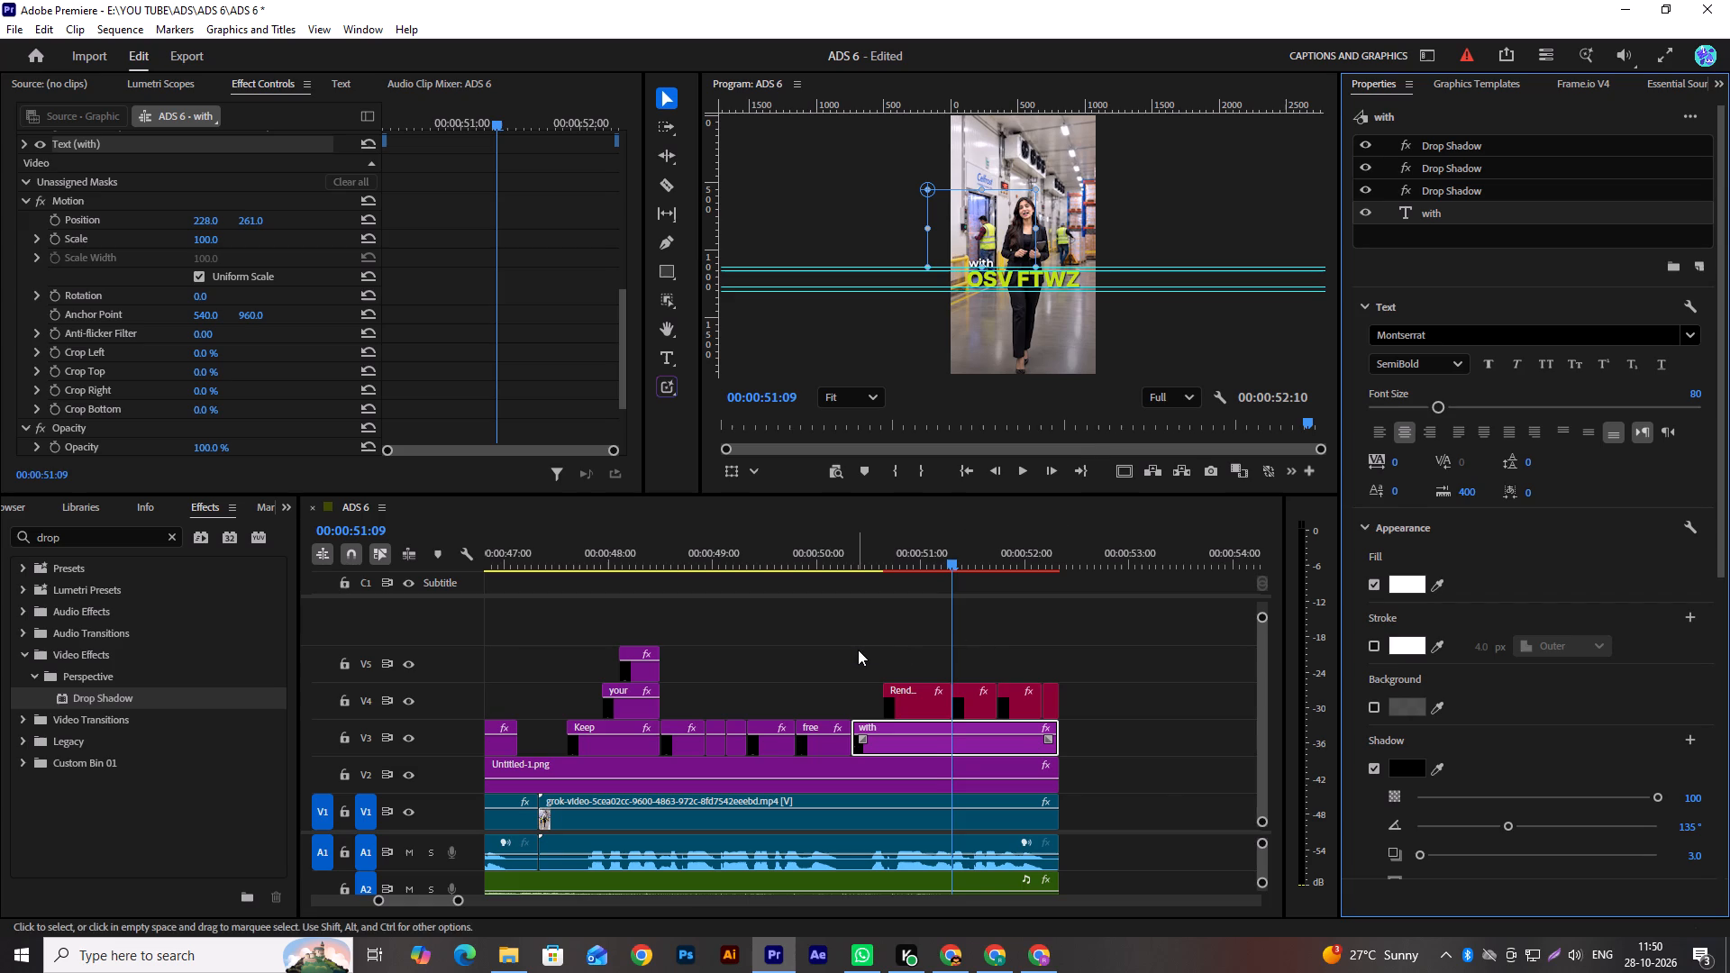
Return to the "Keep" caption at 00:00:47:29 and set its font size to 80.
{"action": "scroll", "coordinate": [862, 650], "scroll_direction": "up", "scroll_amount": 7}
{"action": "left_click", "coordinate": [803, 568]}
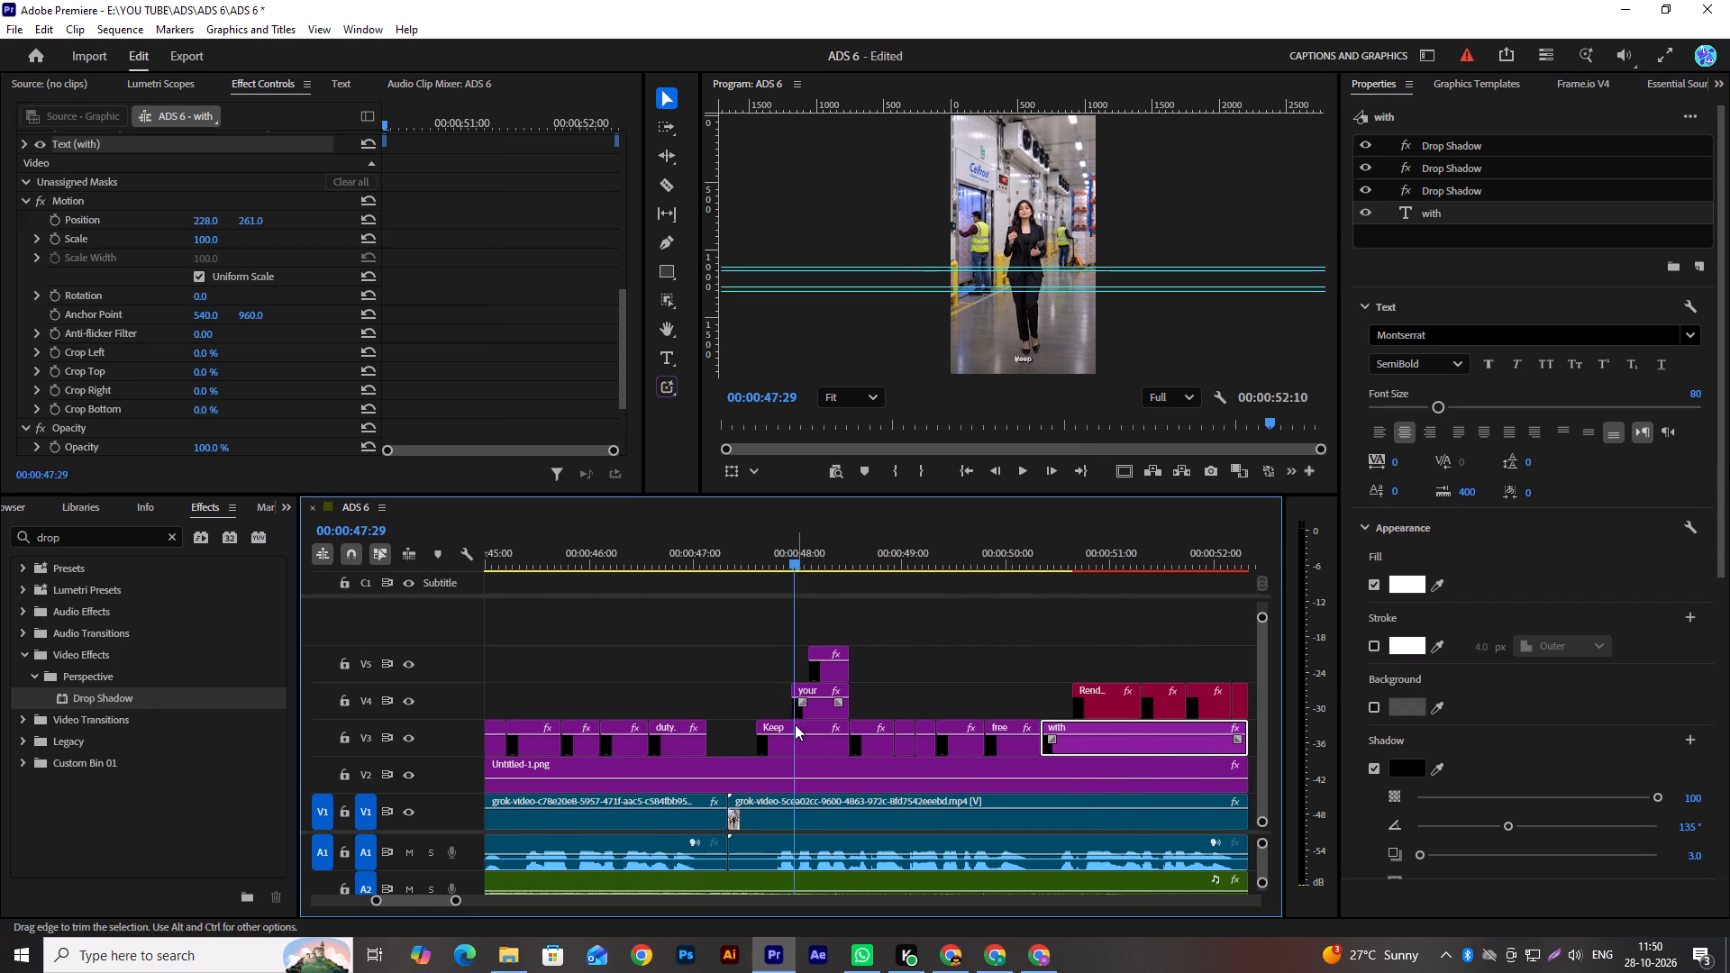
{"action": "left_click", "coordinate": [795, 730]}
{"action": "left_click", "coordinate": [1434, 210]}
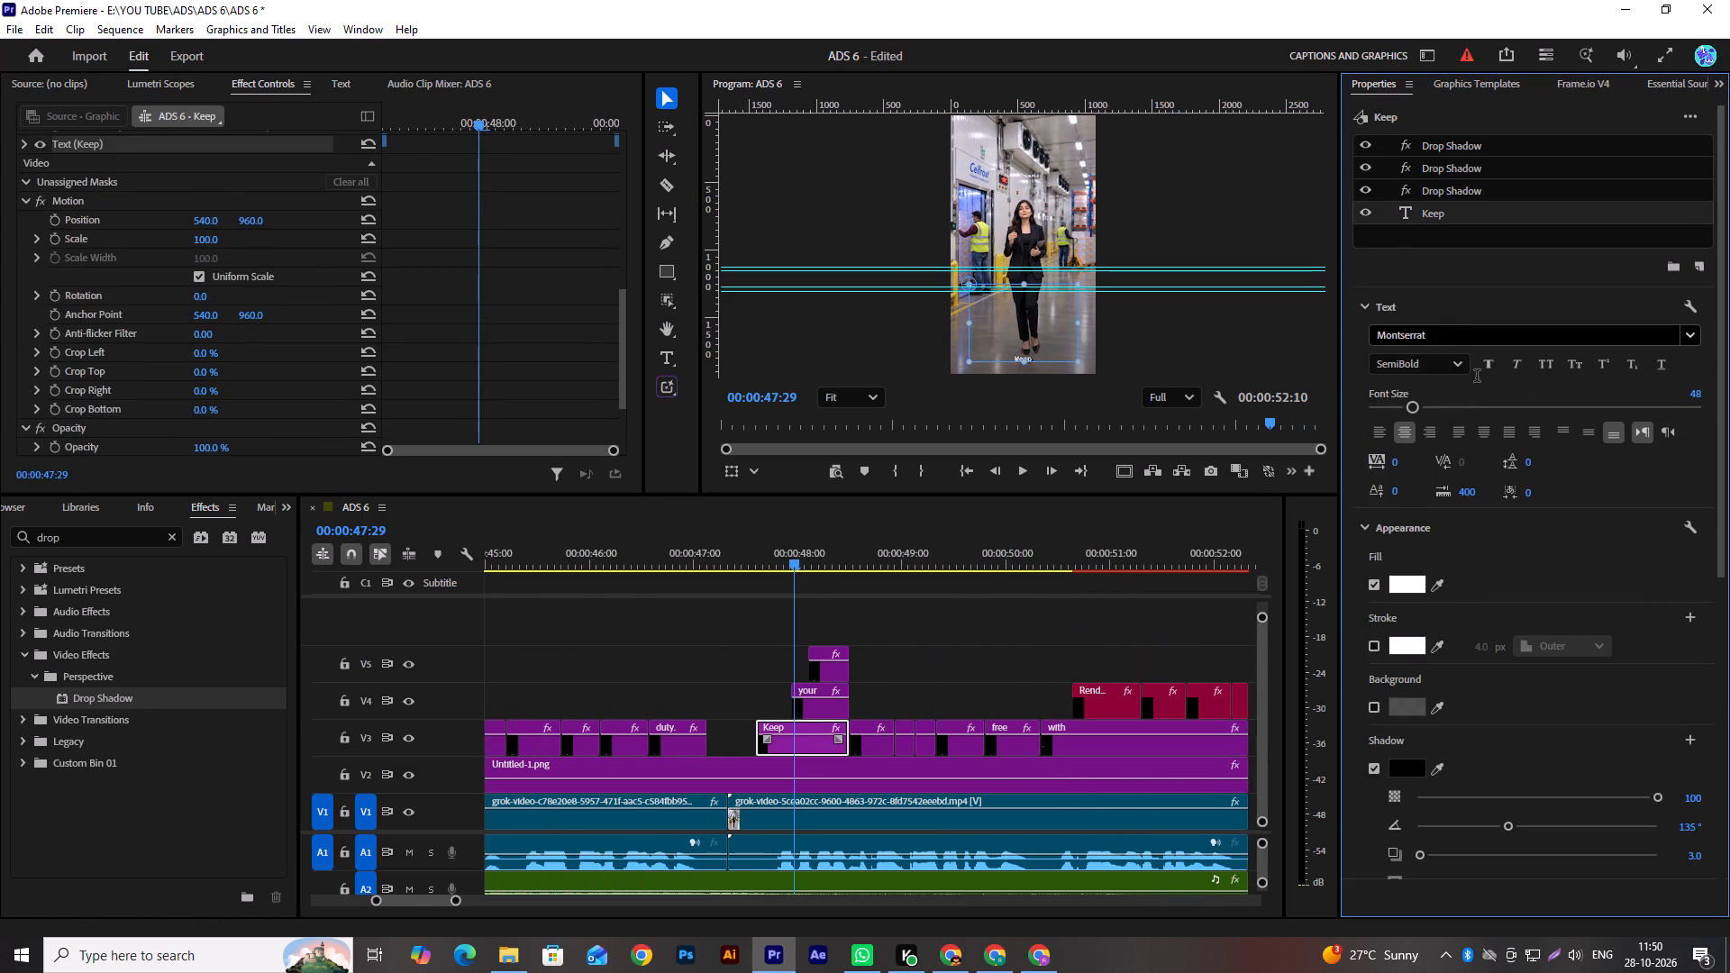
{"action": "left_click", "coordinate": [1693, 395]}
{"action": "type", "text": "80"}
{"action": "key", "text": "Return"}
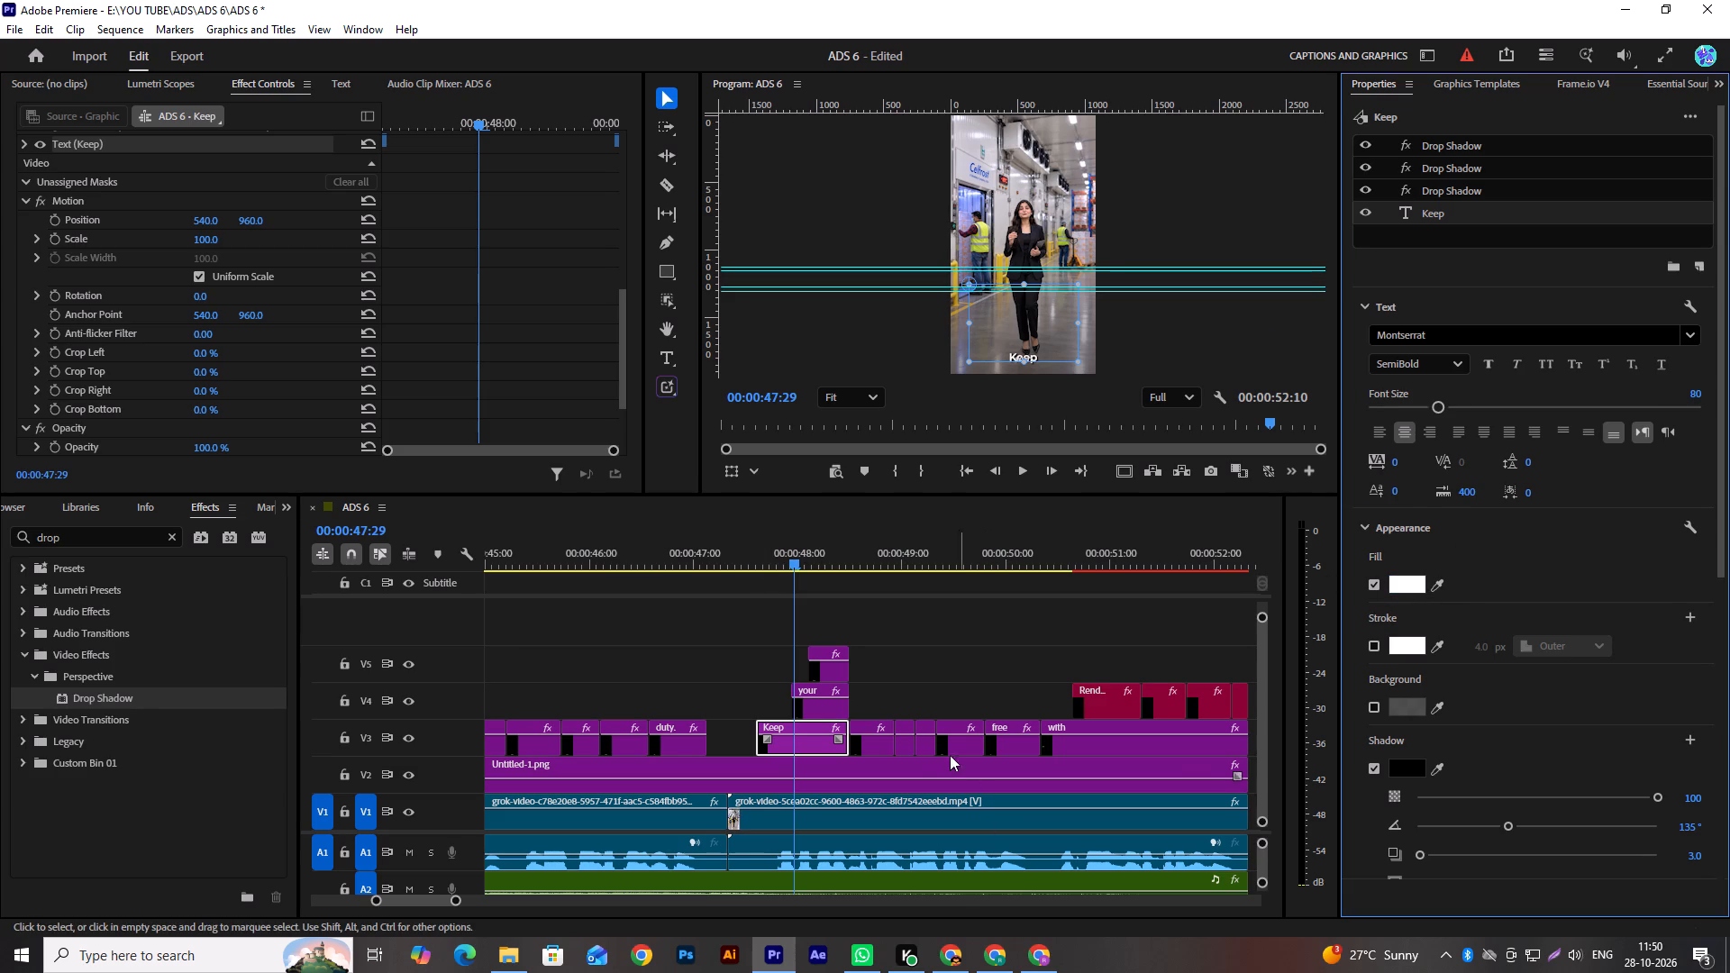
Style the "products" caption at 00:00:48:08 with font size 140 and the Helvetica LT Pro Bold font.
{"action": "scroll", "coordinate": [894, 684], "scroll_direction": "down", "scroll_amount": 2}
{"action": "key", "text": "space"}
{"action": "key", "text": "space"}
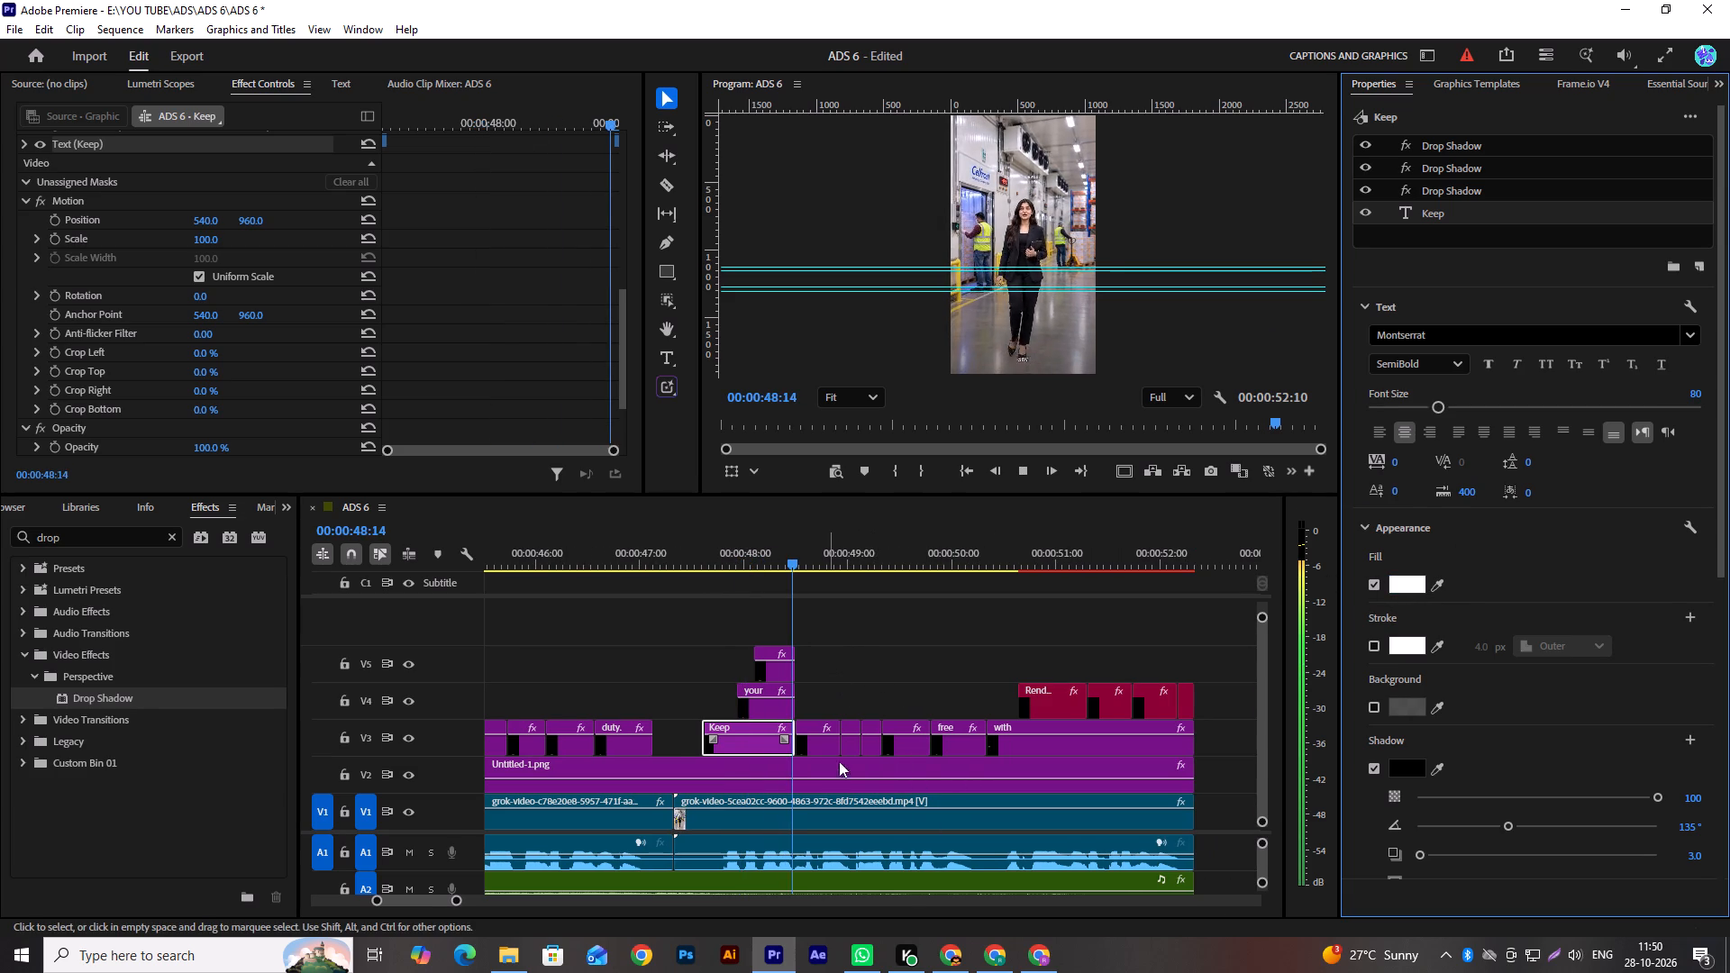
{"action": "key", "text": "space"}
{"action": "key", "text": "space"}
{"action": "left_click_drag", "start_coordinate": [817, 559], "coordinate": [772, 574]}
{"action": "left_click", "coordinate": [775, 673]}
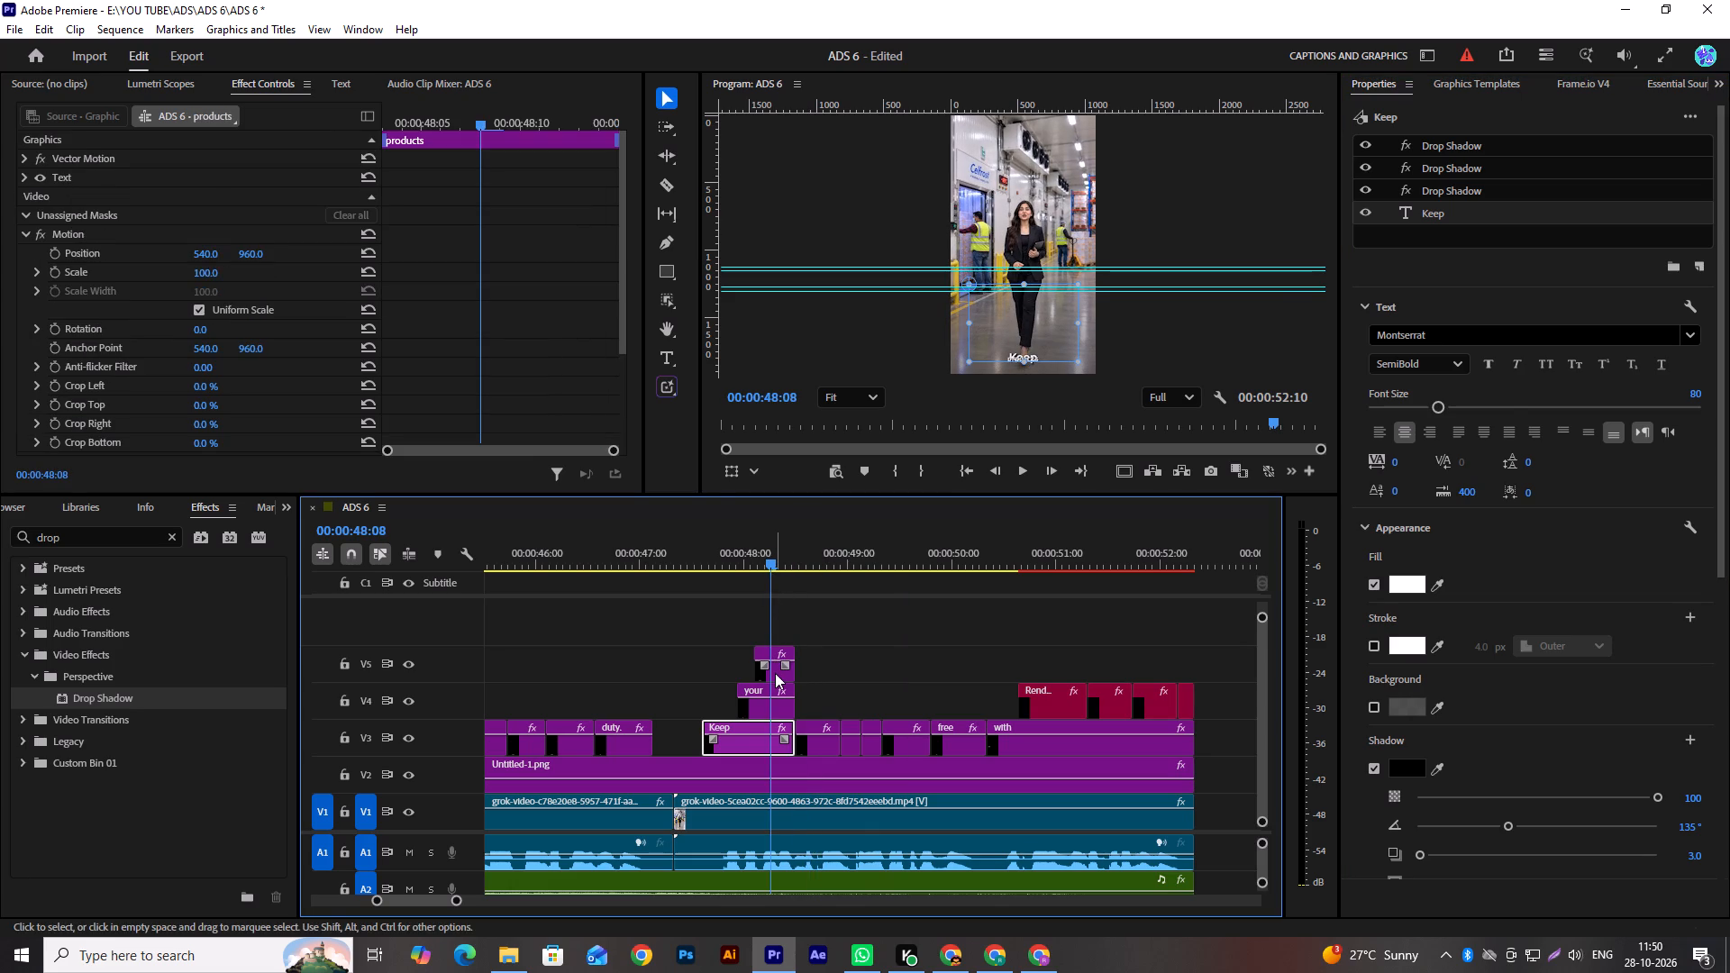
{"action": "left_click", "coordinate": [1451, 149]}
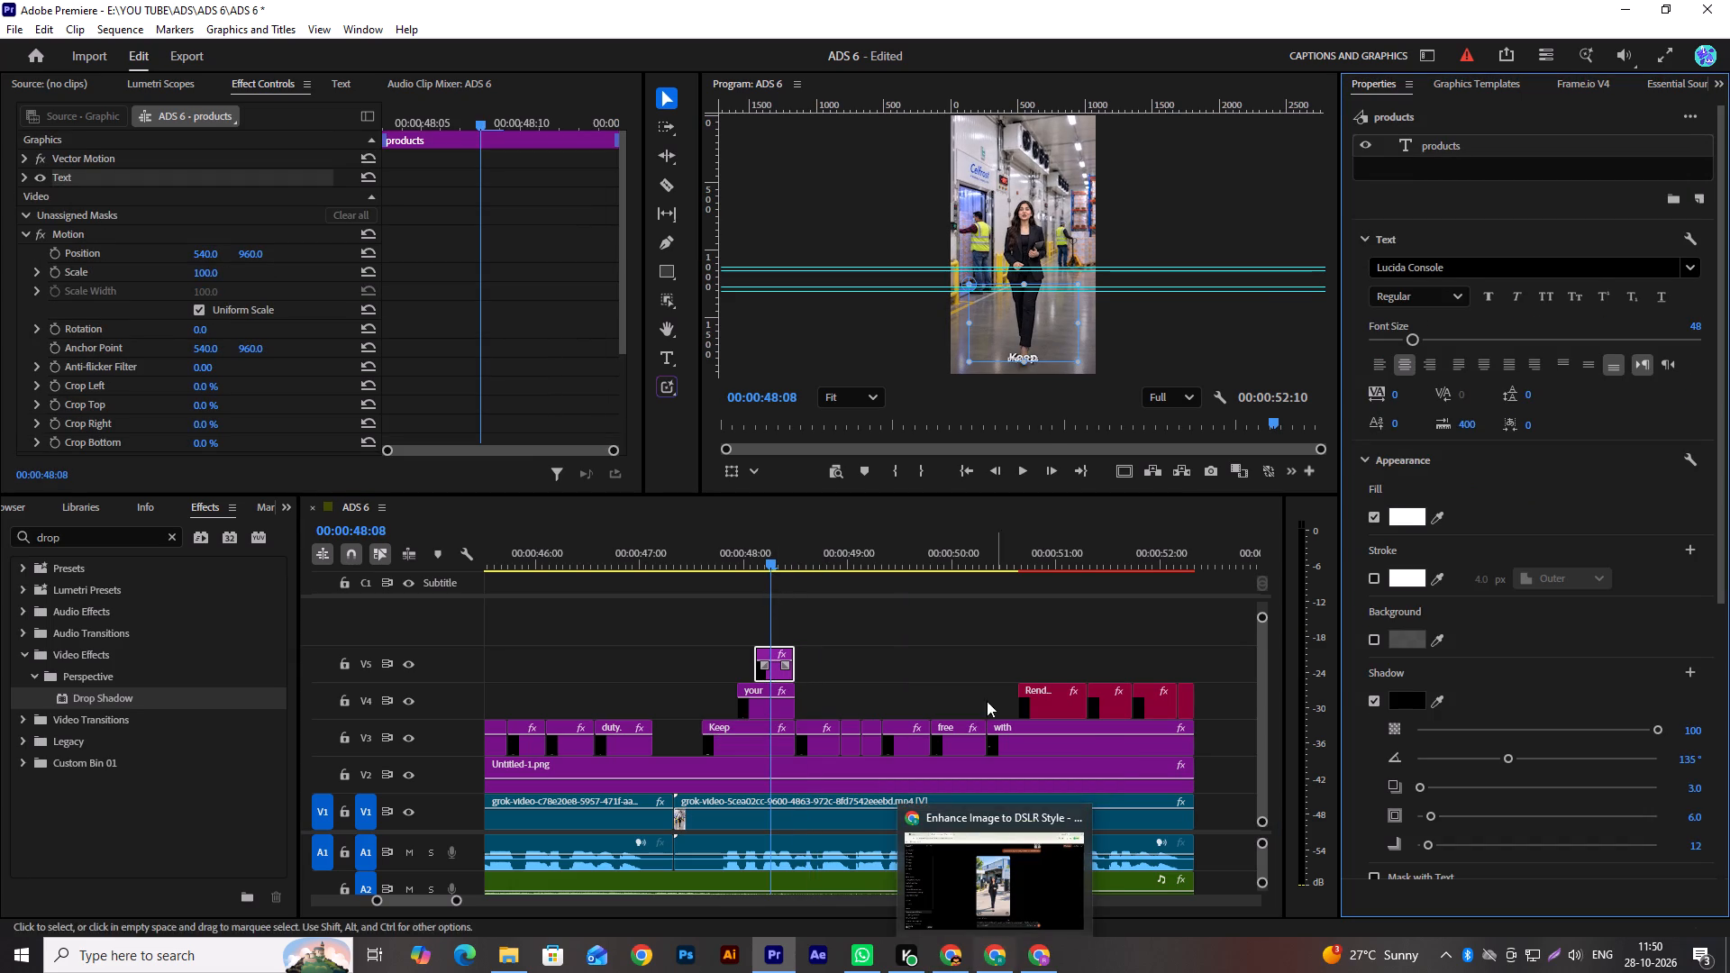
{"action": "left_click", "coordinate": [1687, 326]}
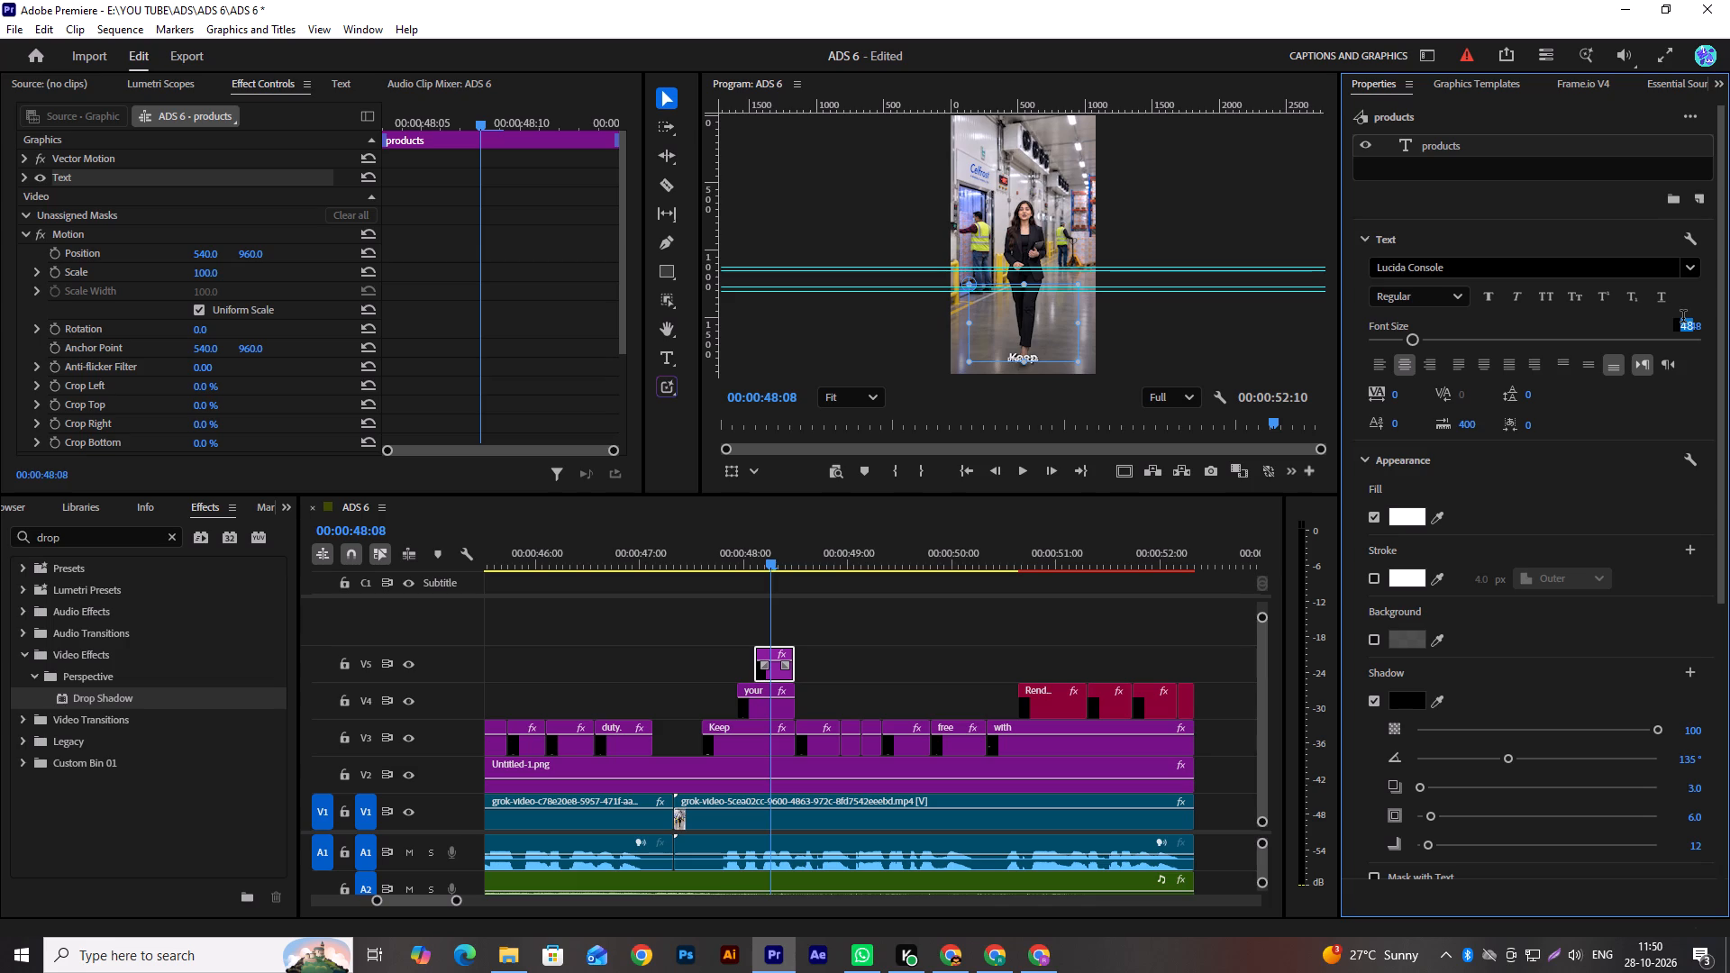
{"action": "type", "text": "140"}
{"action": "key", "text": "Return"}
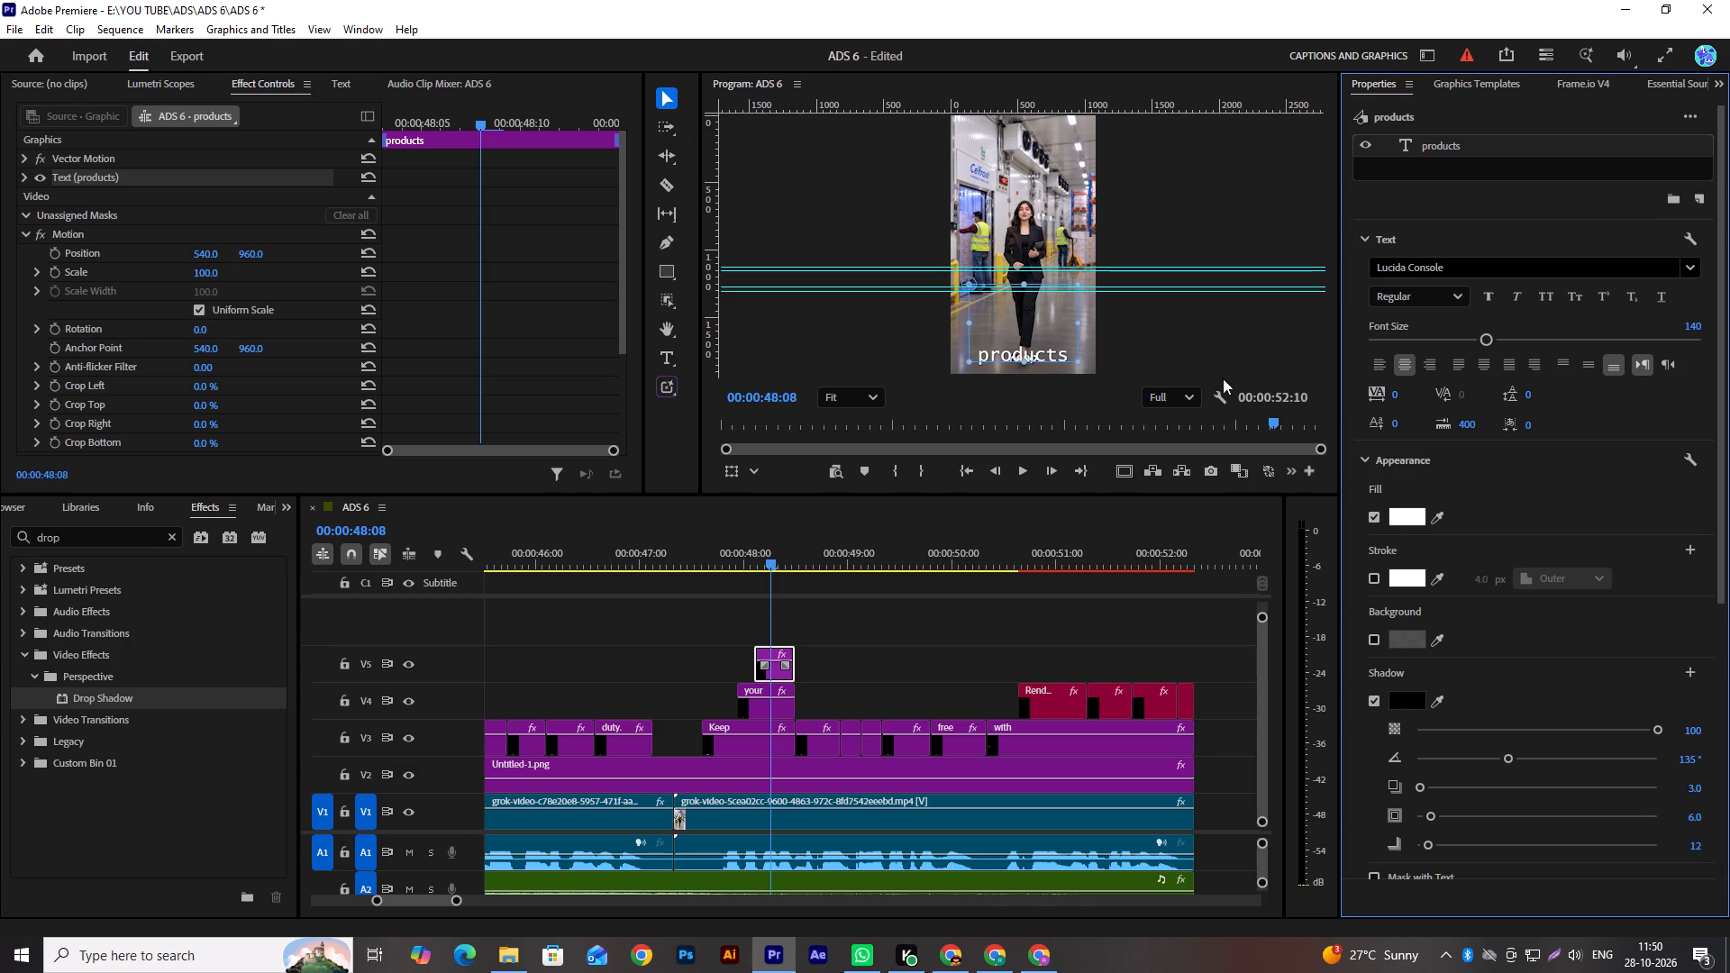
{"action": "left_click", "coordinate": [1470, 268]}
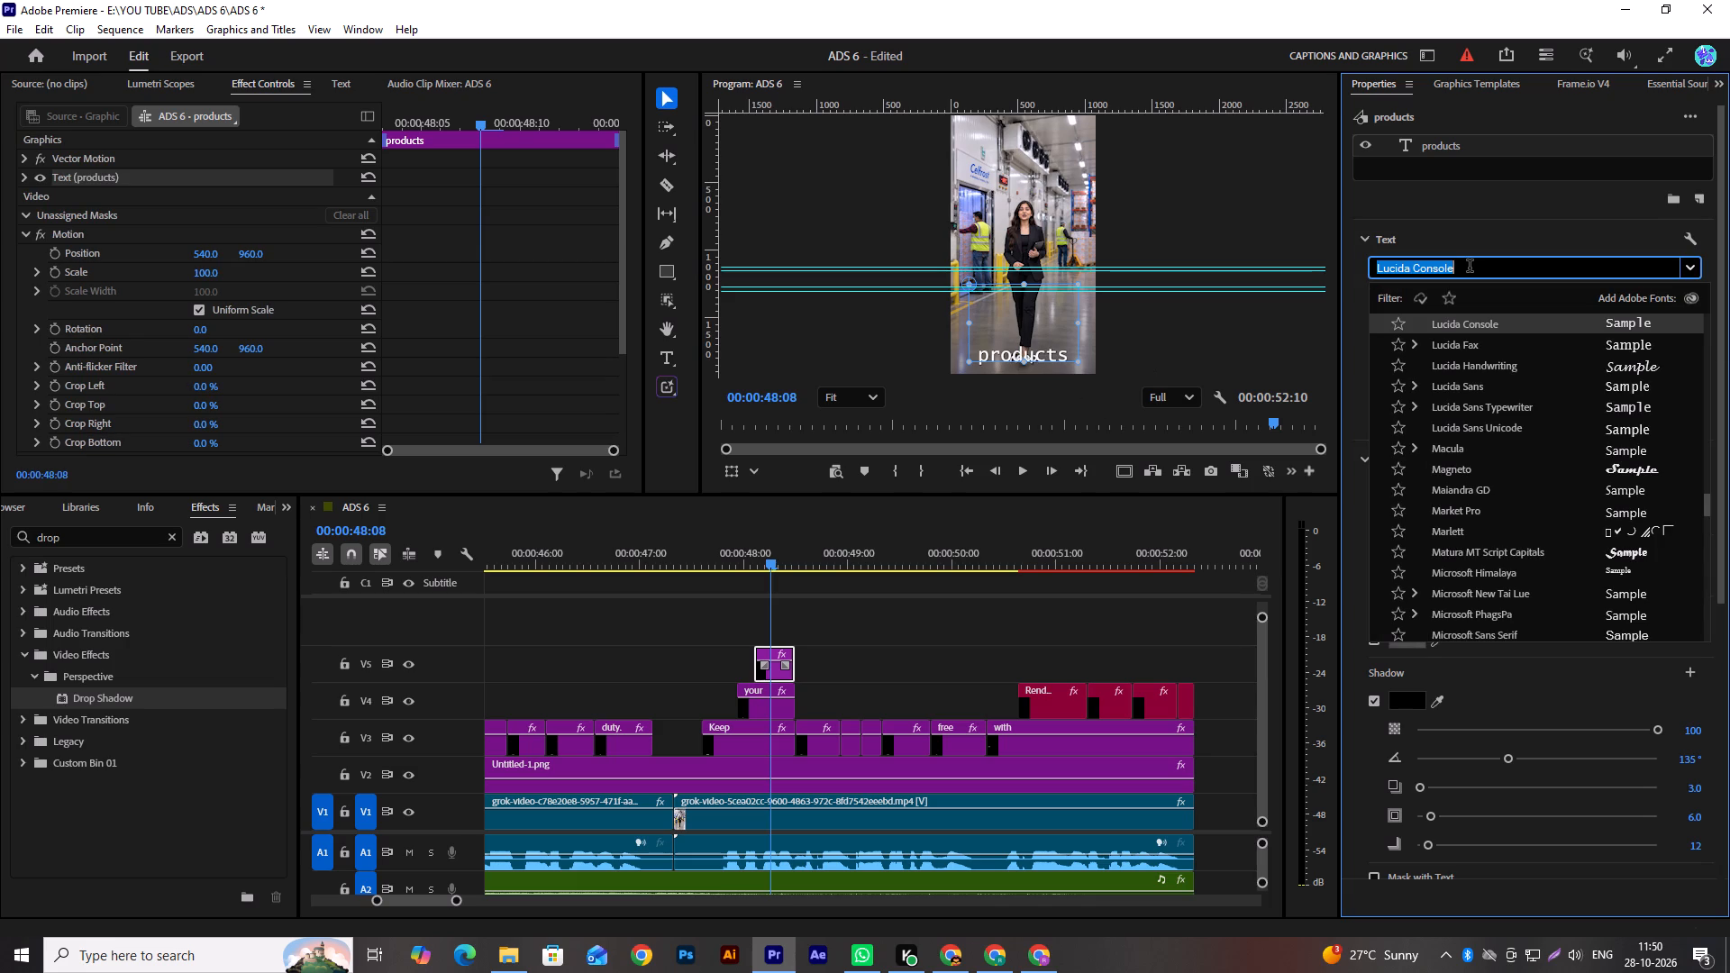
{"action": "type", "text": "hel"}
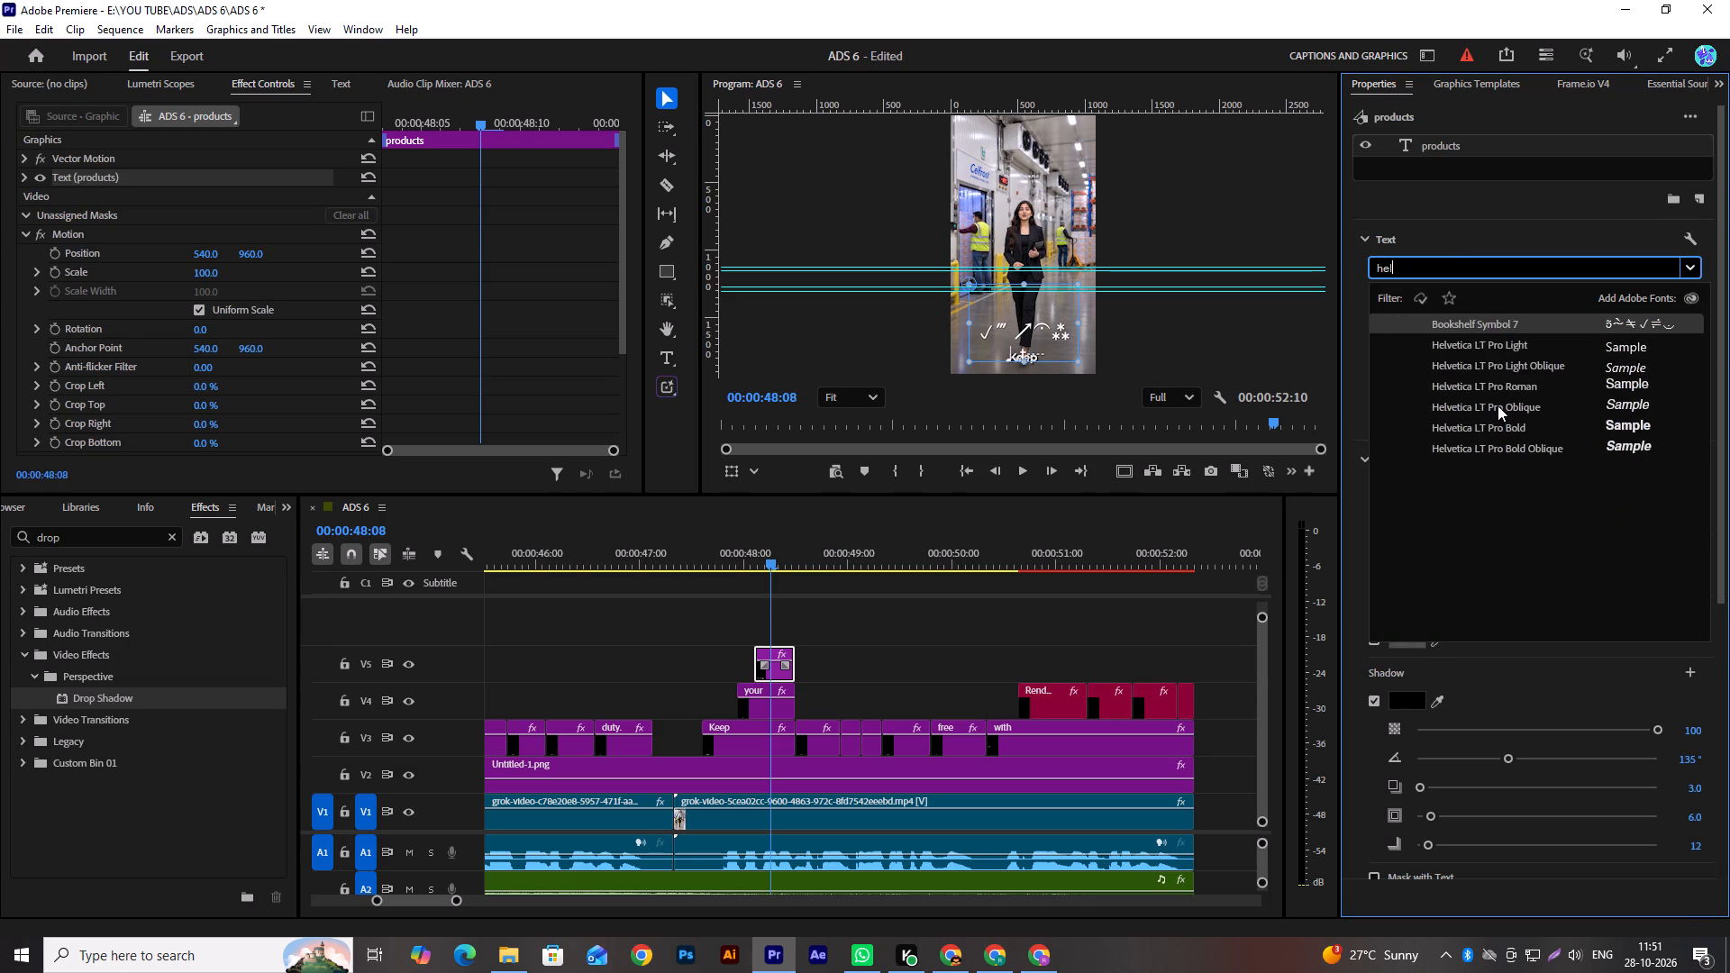
{"action": "left_click", "coordinate": [1498, 426]}
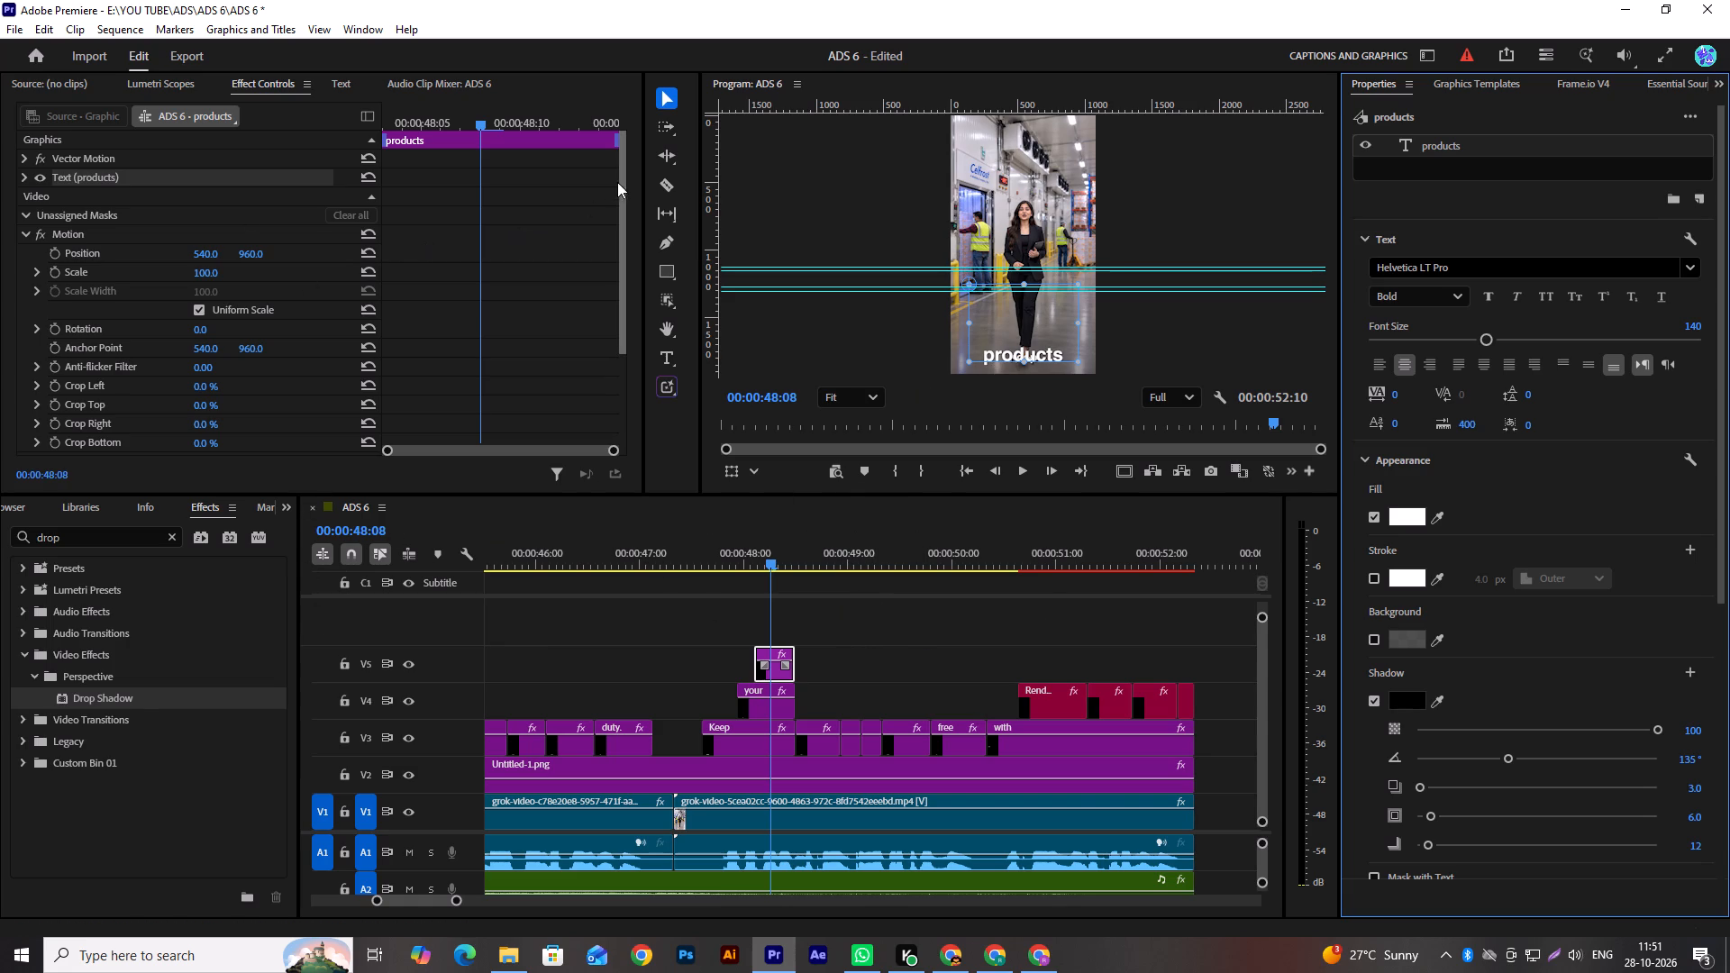
Raise the "products" caption above the "Keep" caption to a vertical position of 612.
{"action": "left_click_drag", "start_coordinate": [622, 182], "coordinate": [623, 312]}
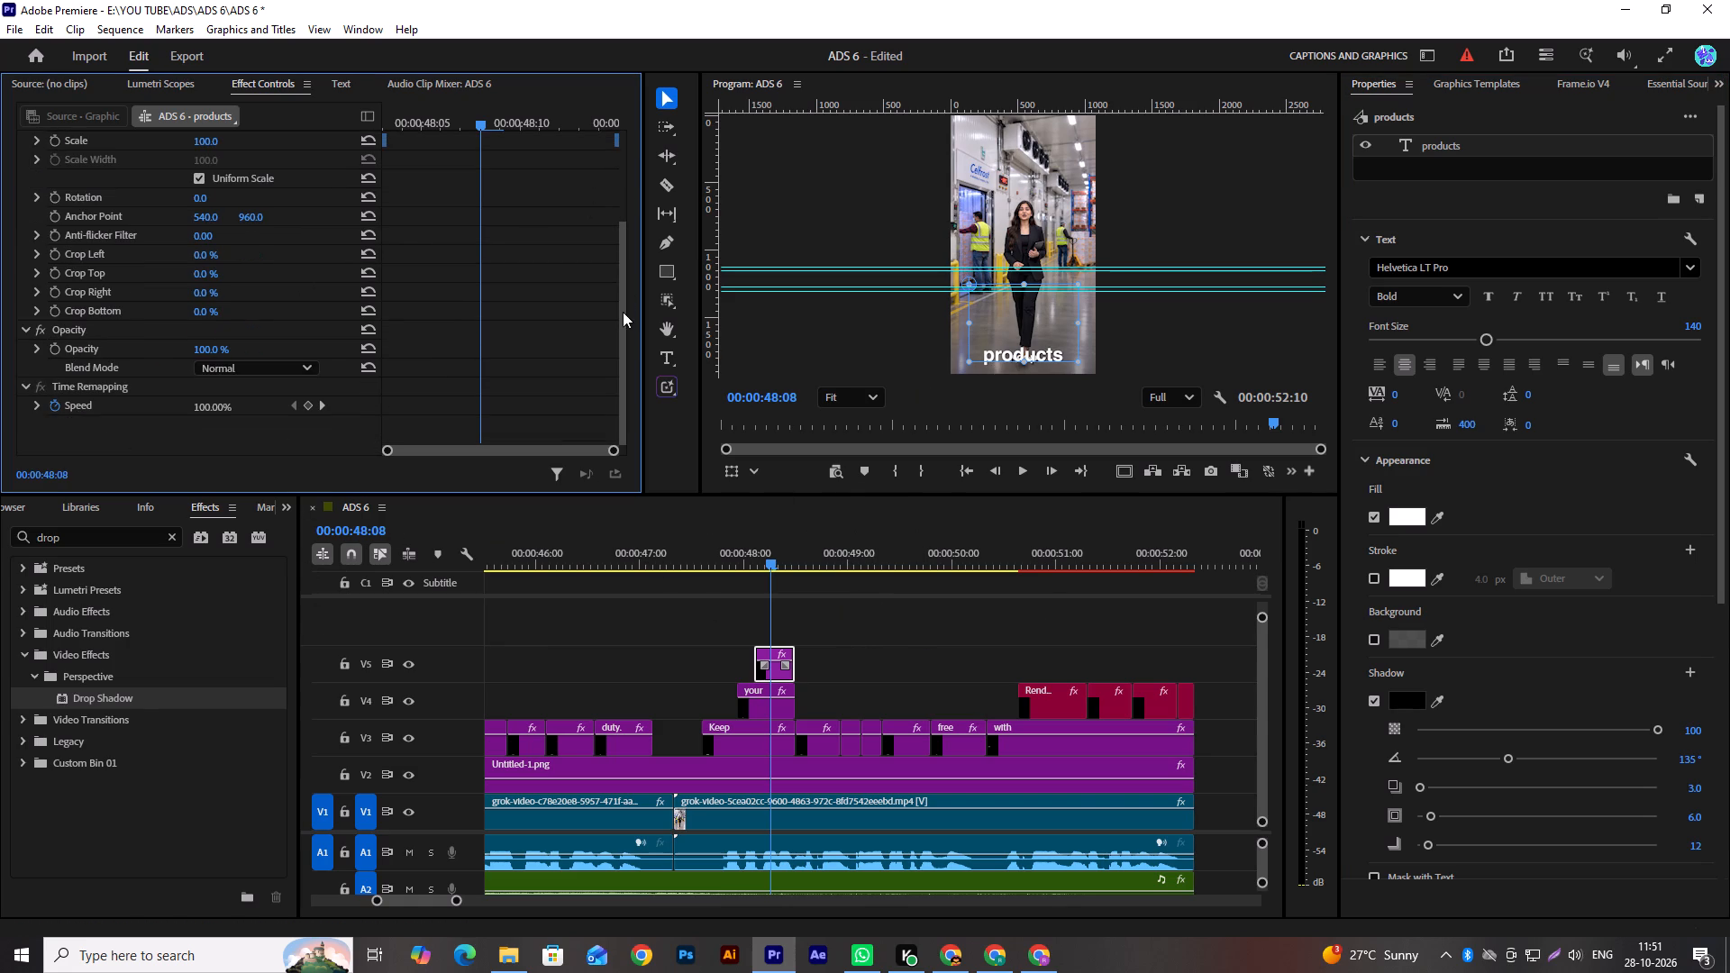
{"action": "left_click_drag", "start_coordinate": [623, 312], "coordinate": [639, 145]}
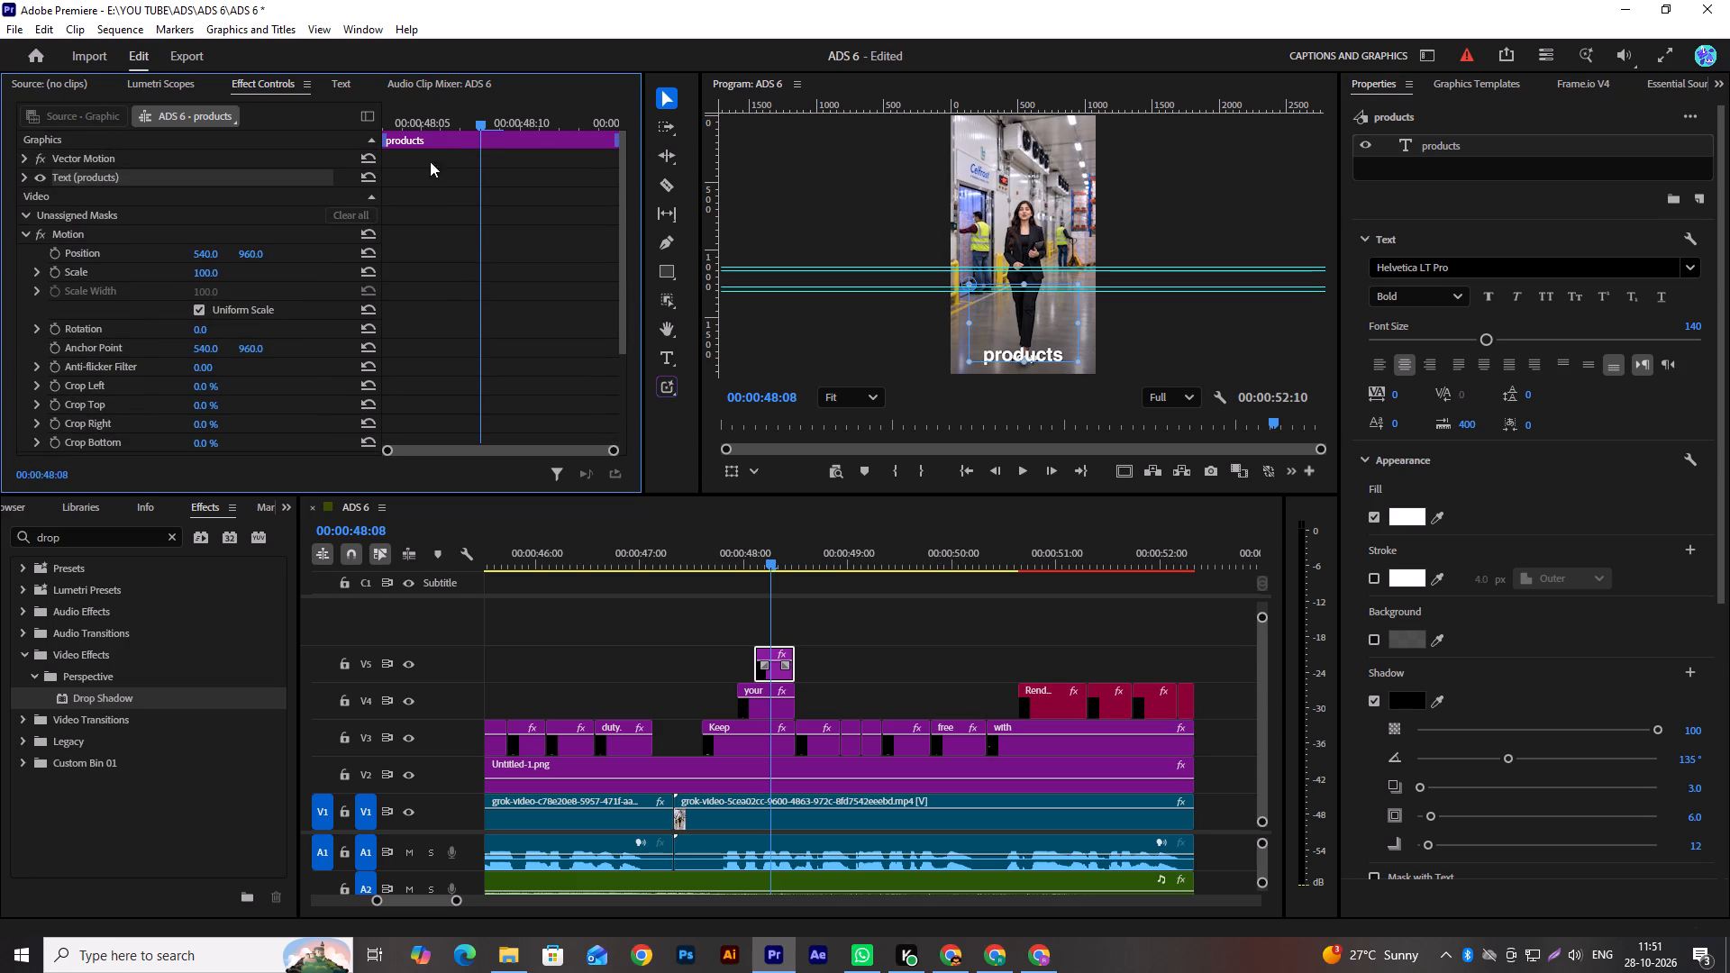
{"action": "left_click_drag", "start_coordinate": [253, 253], "coordinate": [259, 250]}
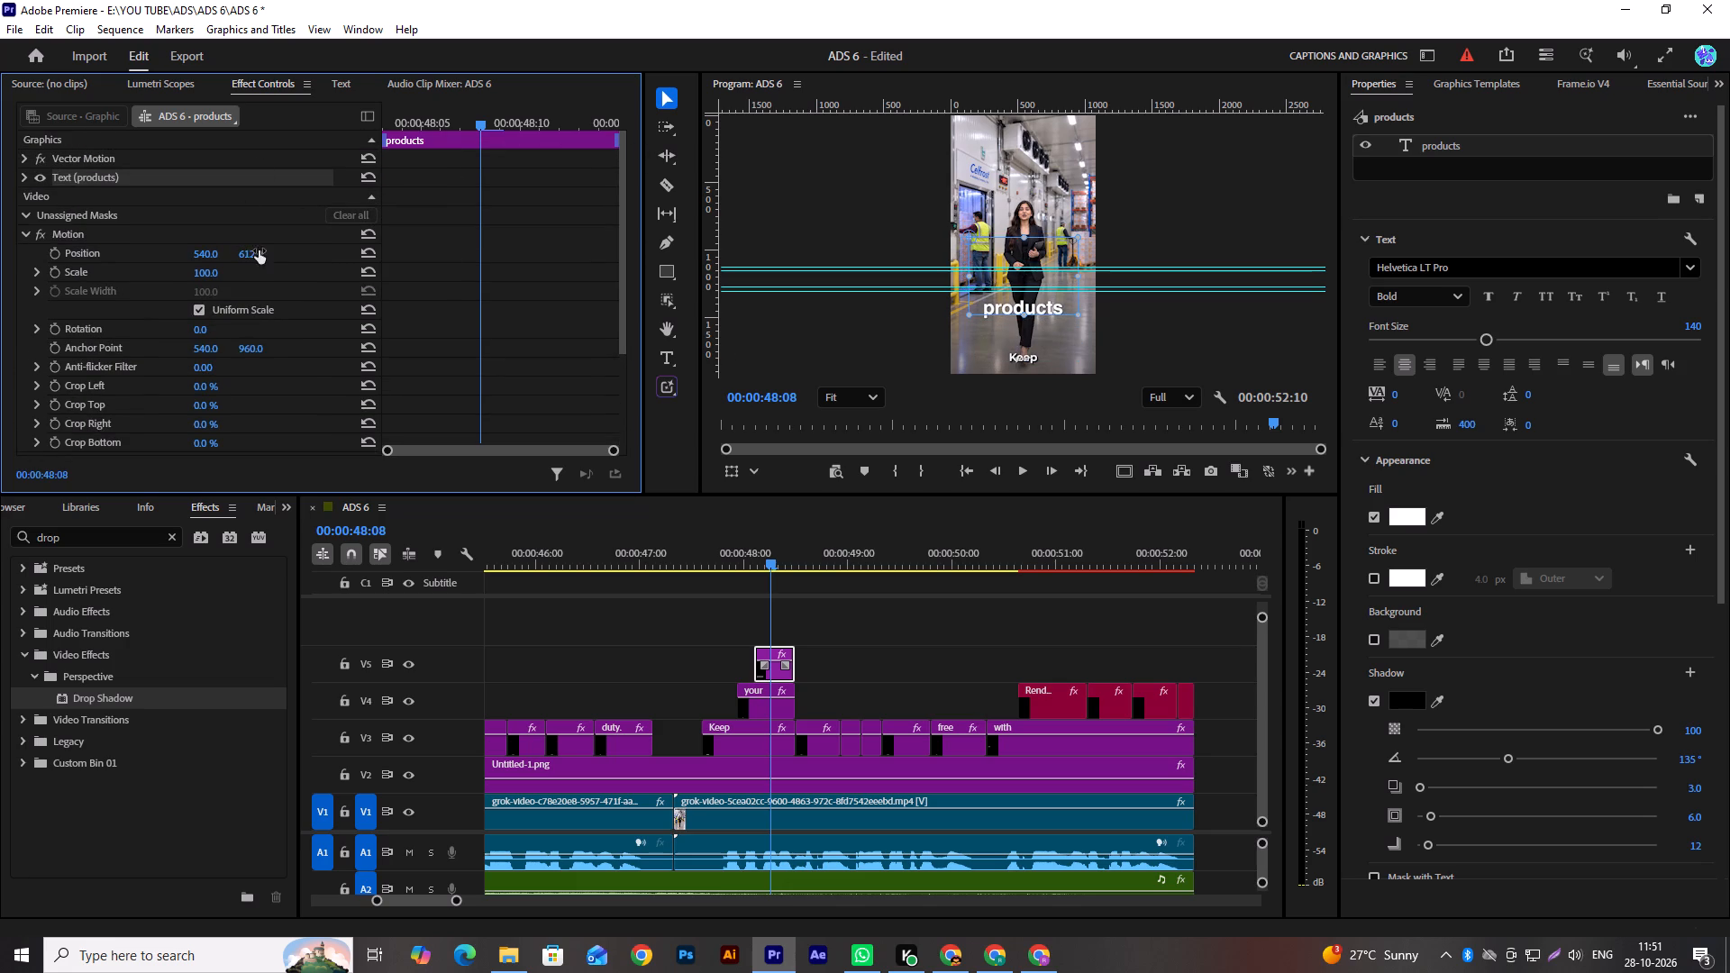
{"action": "left_click_drag", "start_coordinate": [259, 250], "coordinate": [196, 262]}
Capitalise the caption's first letter so the text reads "Products".
{"action": "scroll", "coordinate": [1052, 317], "scroll_direction": "up", "scroll_amount": 9}
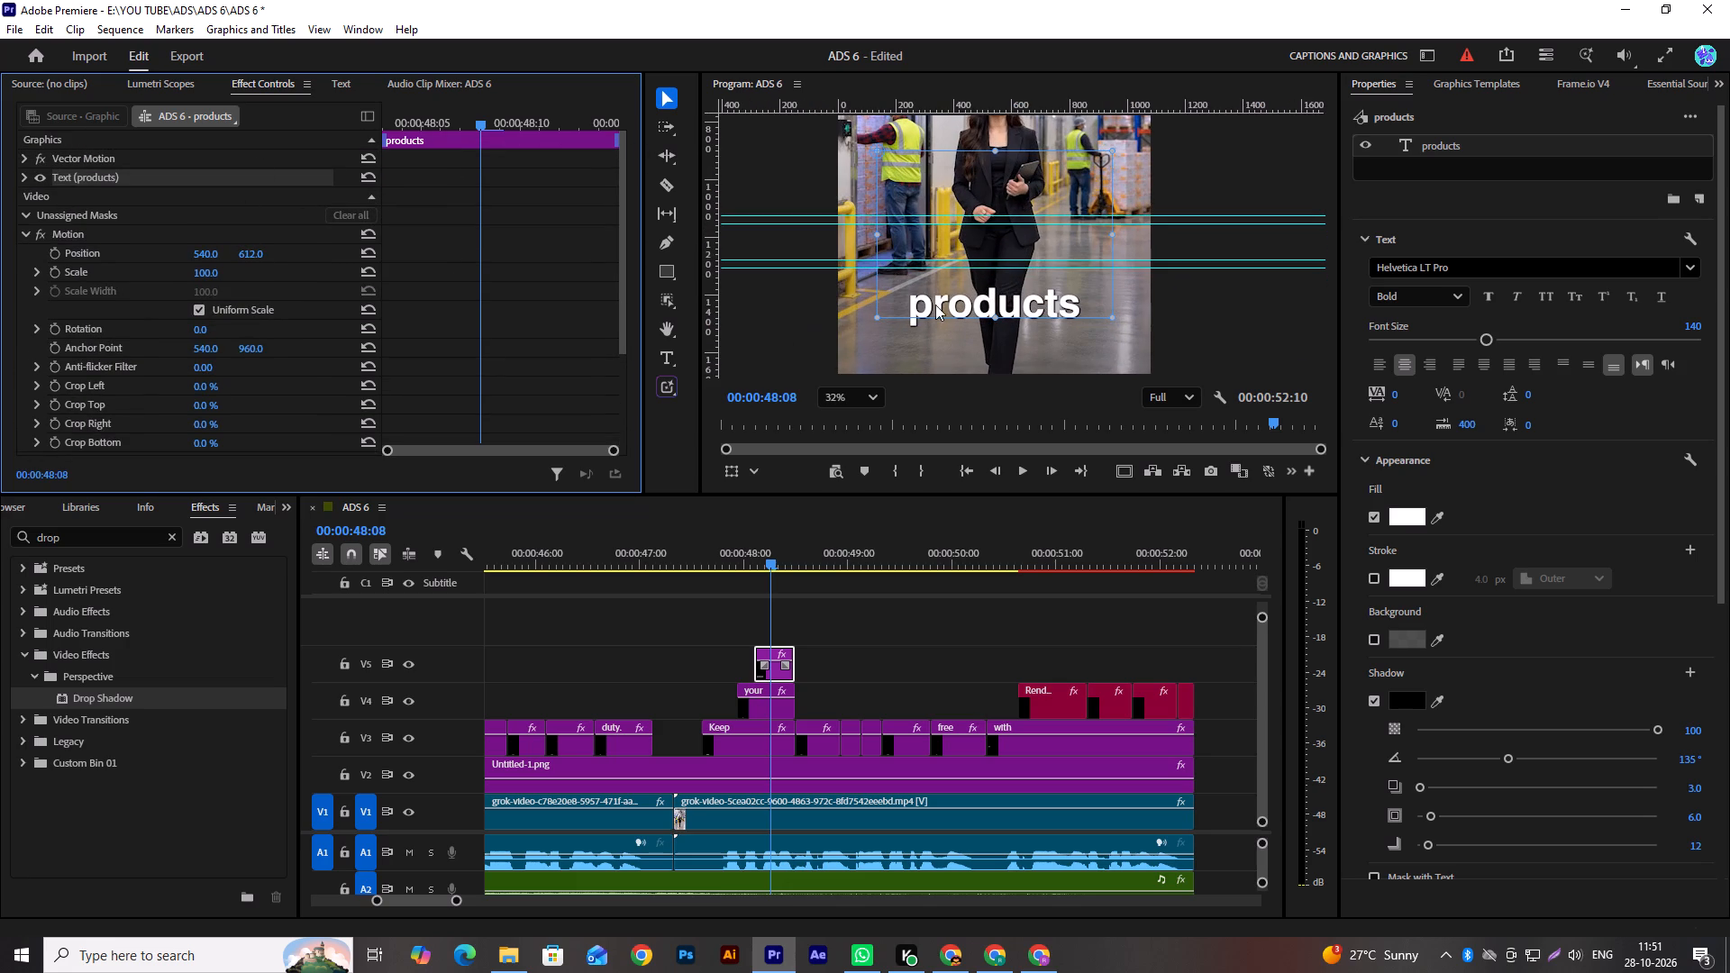
{"action": "double_click", "coordinate": [924, 305]}
{"action": "left_click", "coordinate": [932, 305]}
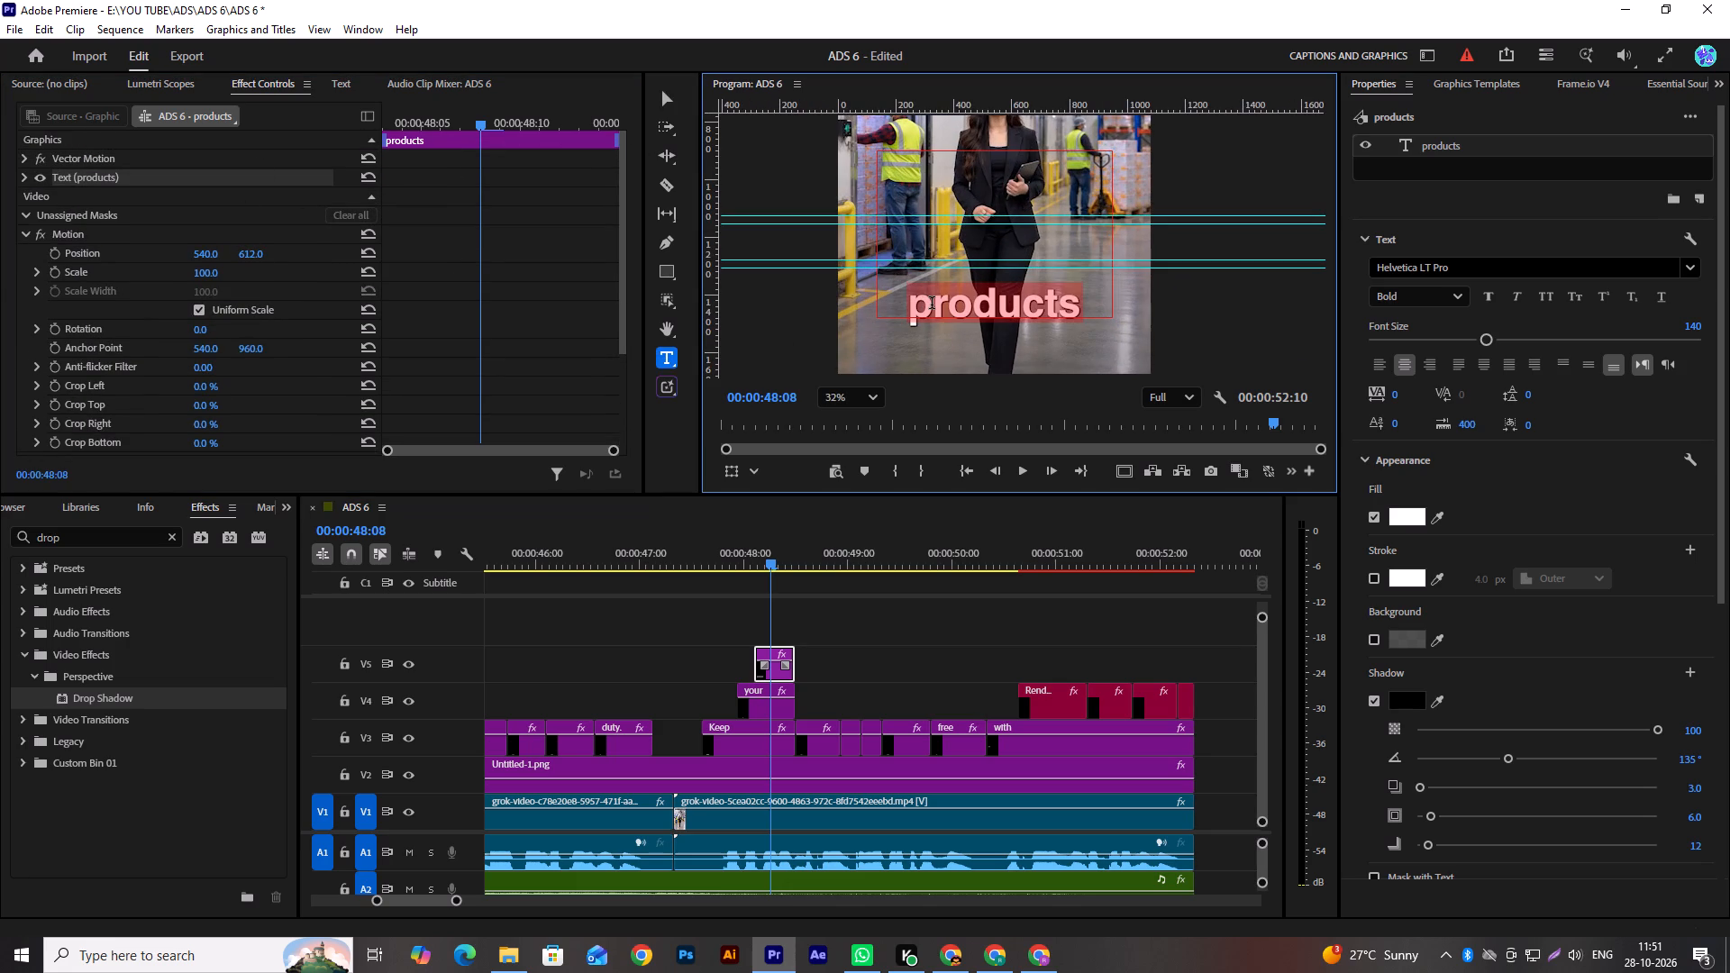
{"action": "left_click", "coordinate": [932, 305]}
{"action": "key", "text": "BackSpace"}
{"action": "key", "text": "shift+p"}
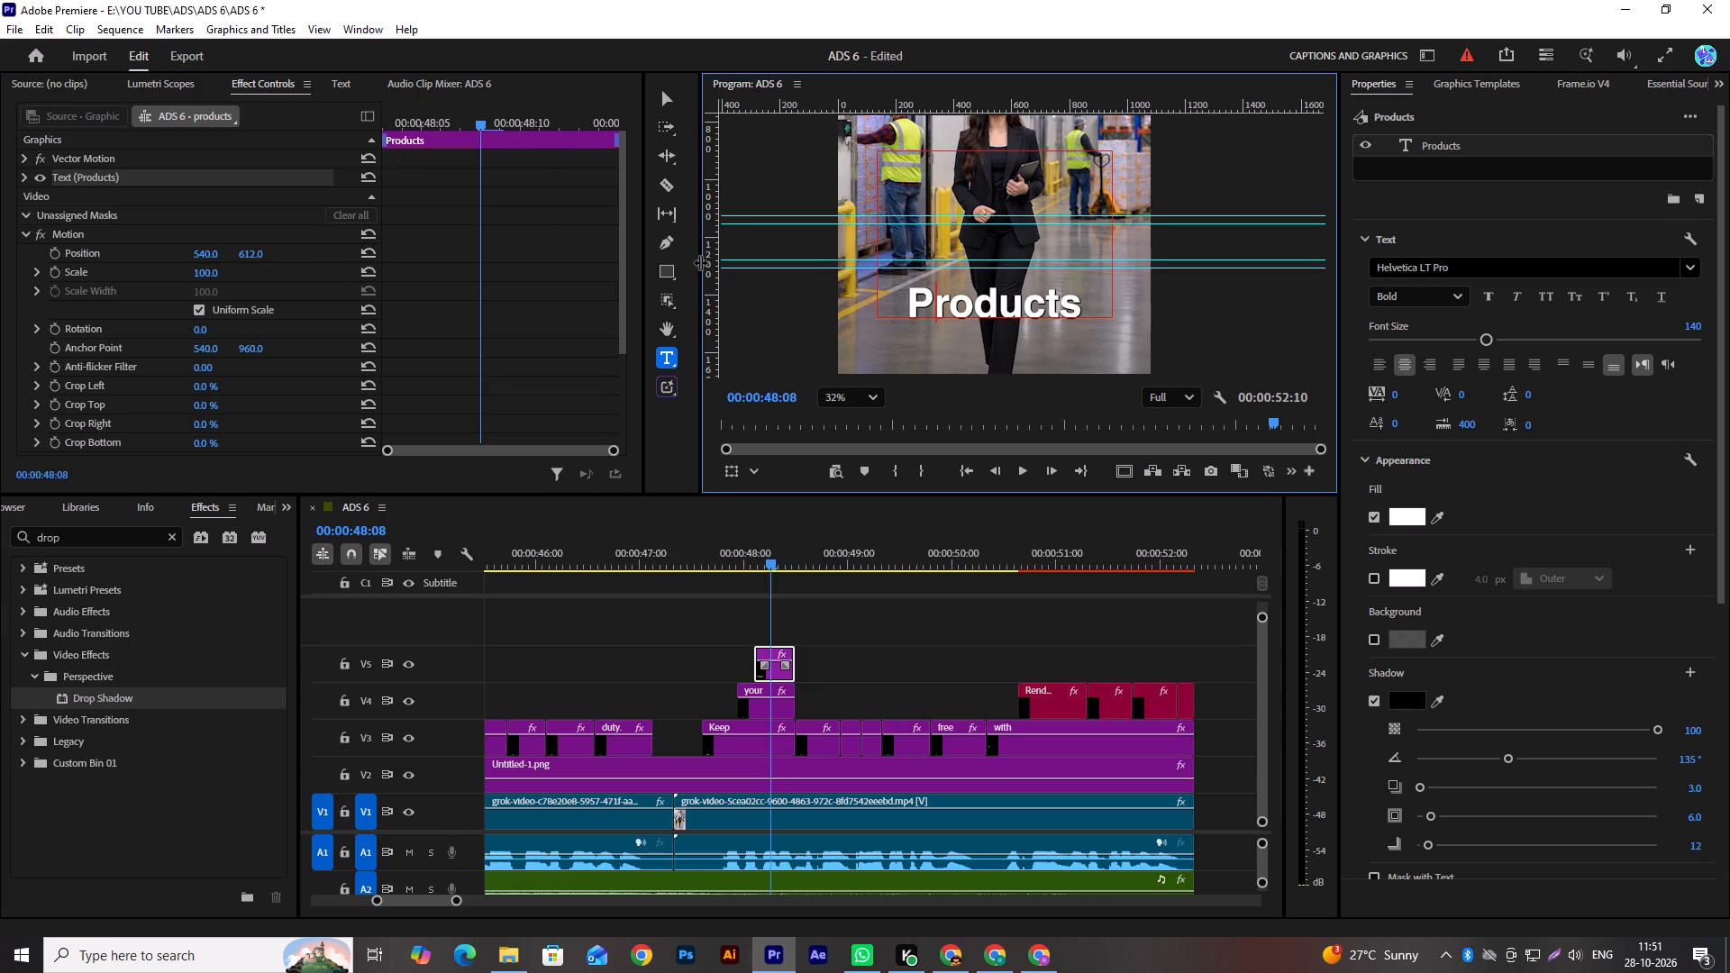
{"action": "left_click", "coordinate": [660, 98]}
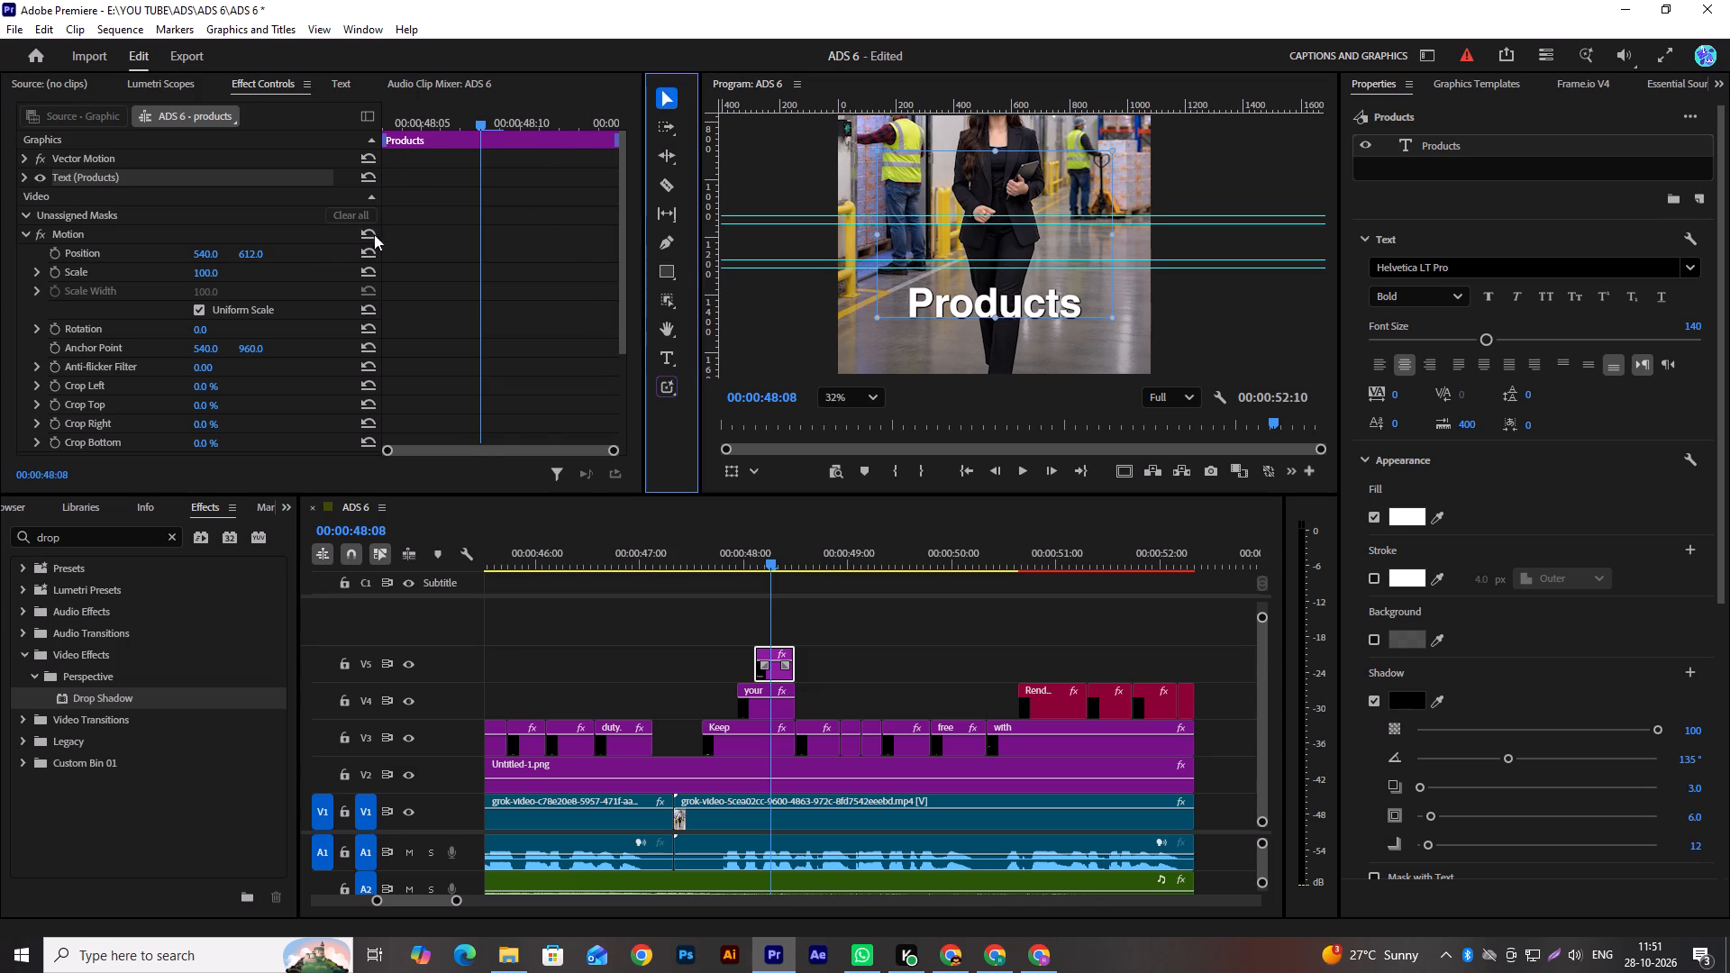
Raise the "Products" caption to a vertical position of 412, between the horizontal guides.
{"action": "left_click_drag", "start_coordinate": [252, 250], "coordinate": [72, 304]}
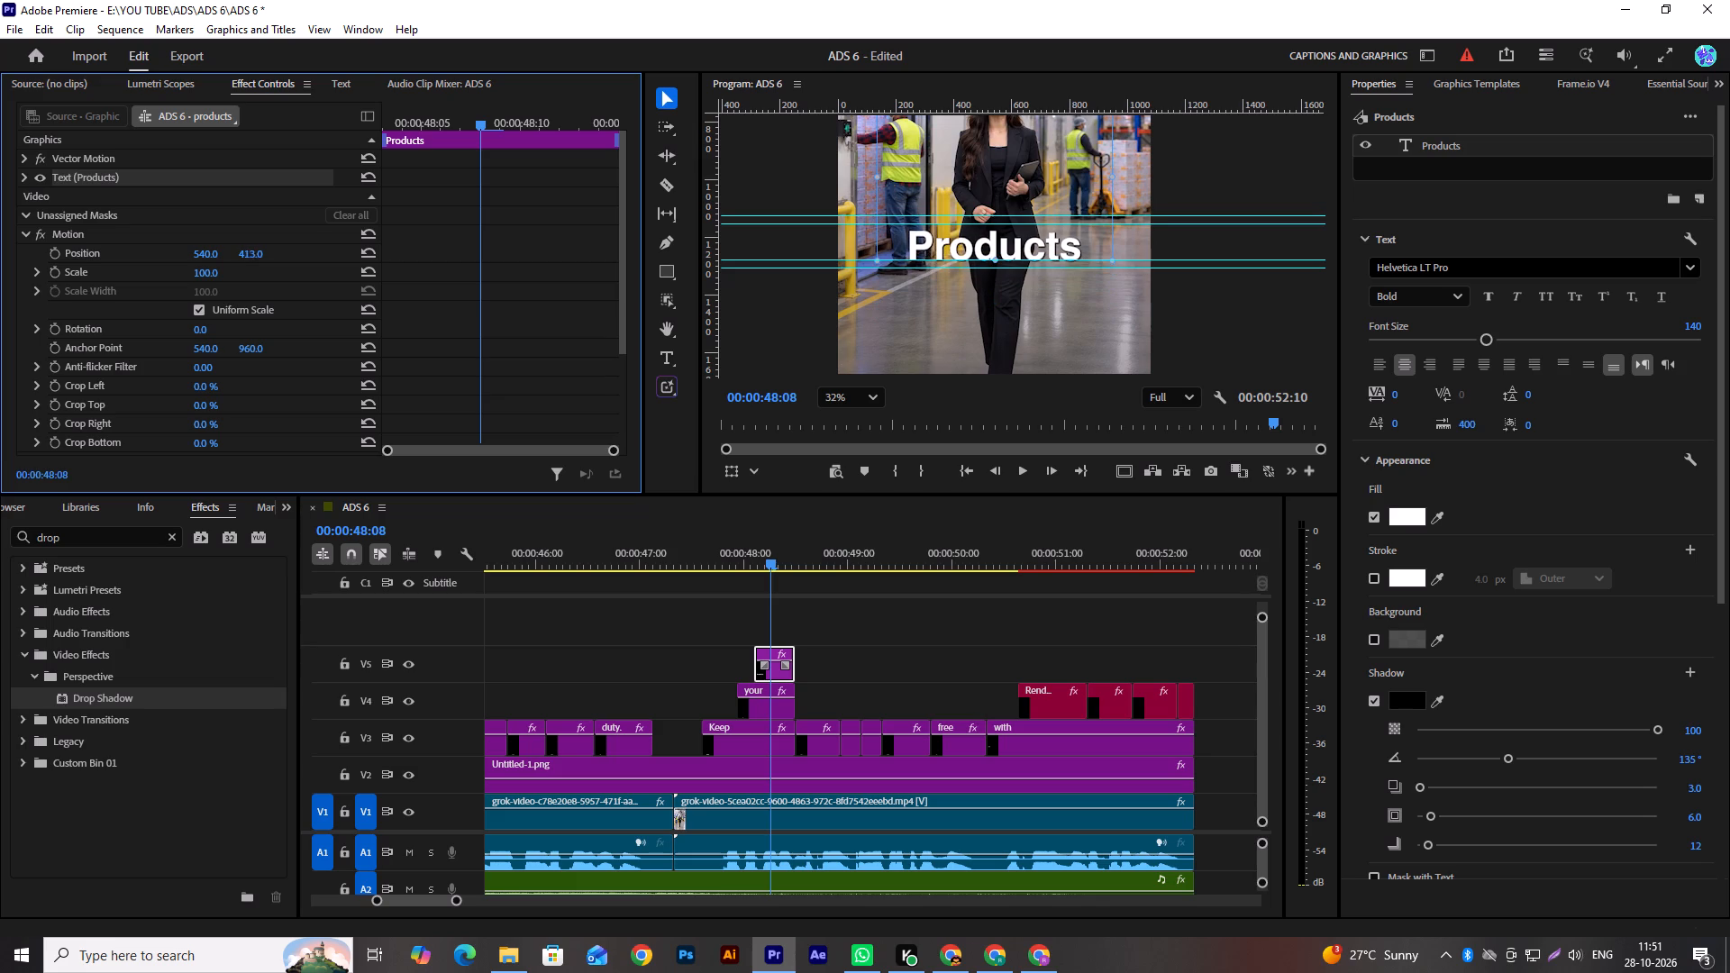
{"action": "left_click_drag", "start_coordinate": [72, 304], "coordinate": [71, 304]}
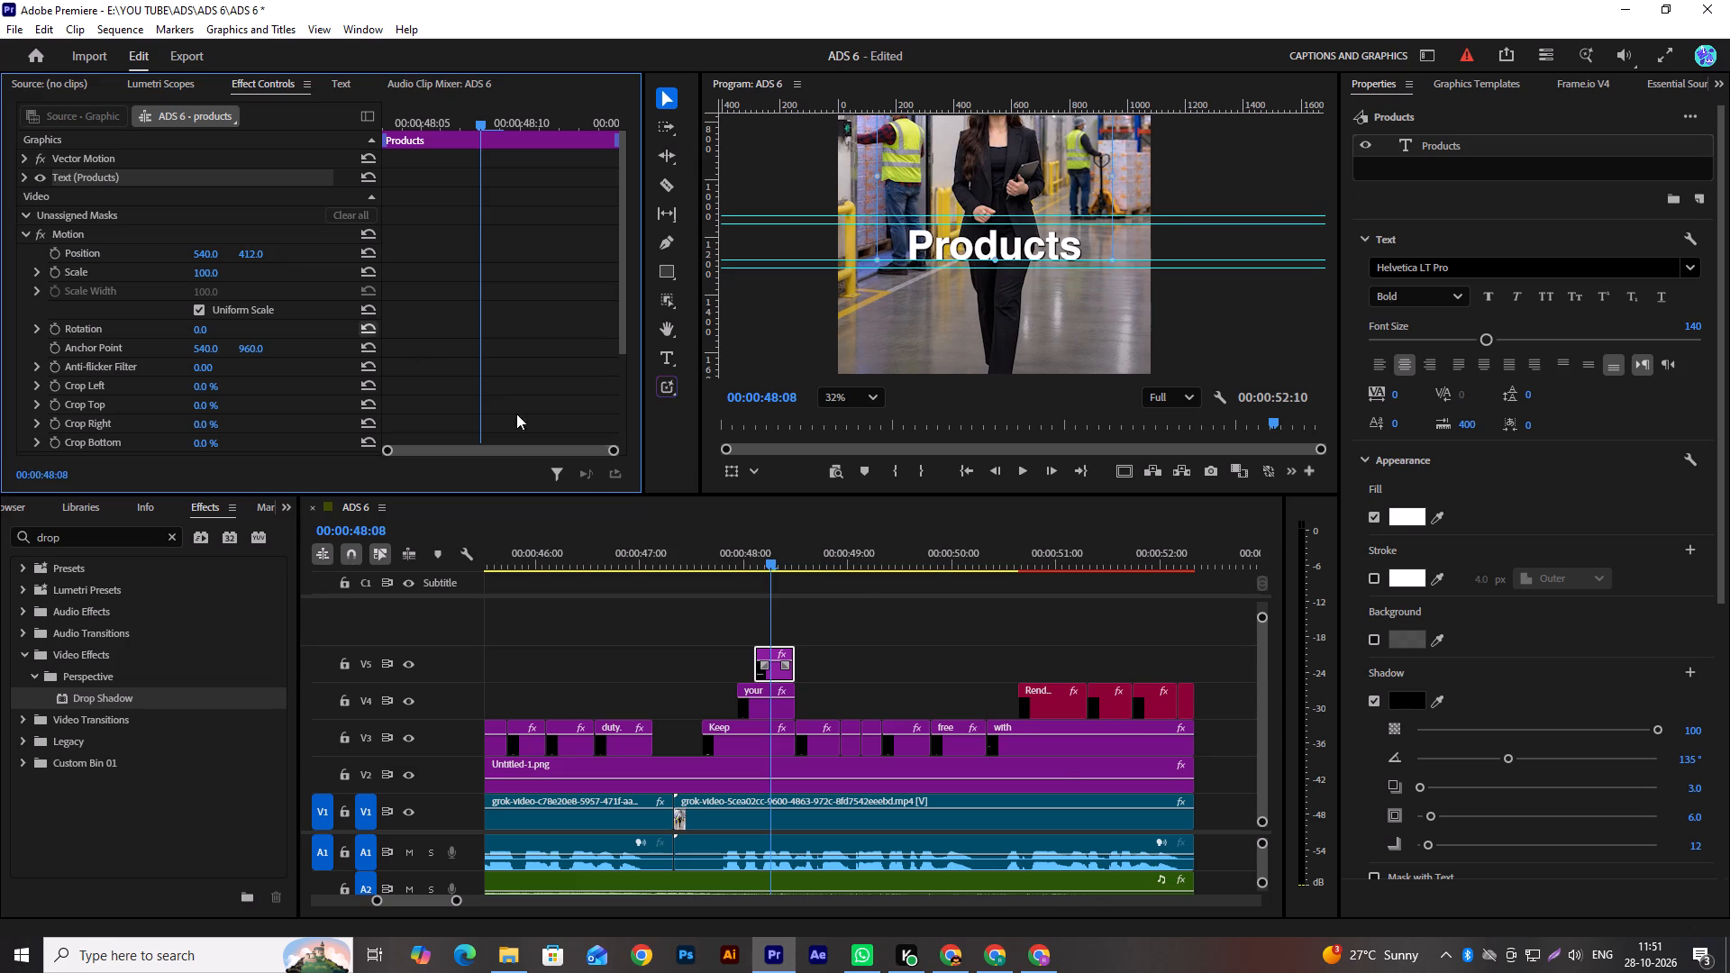
Check the closing "OSV FTWZ" title's text settings and compare it with the "Products" caption in the enlarged preview.
{"action": "left_click", "coordinate": [1026, 705]}
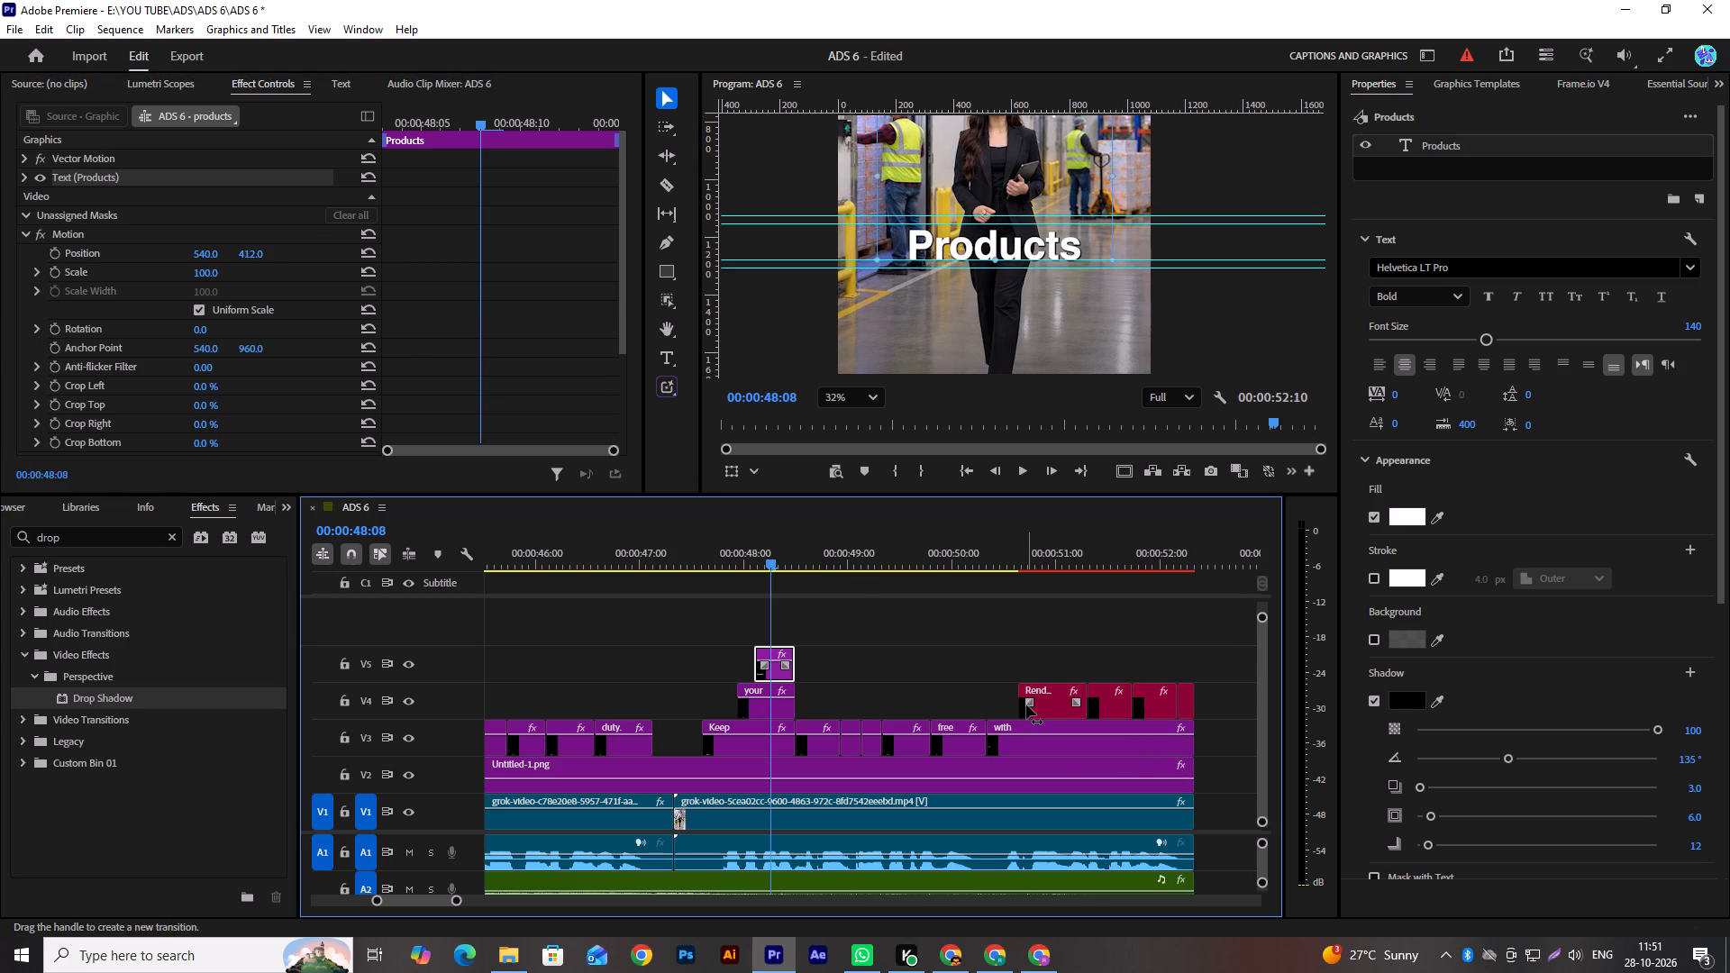
{"action": "left_click", "coordinate": [1049, 702]}
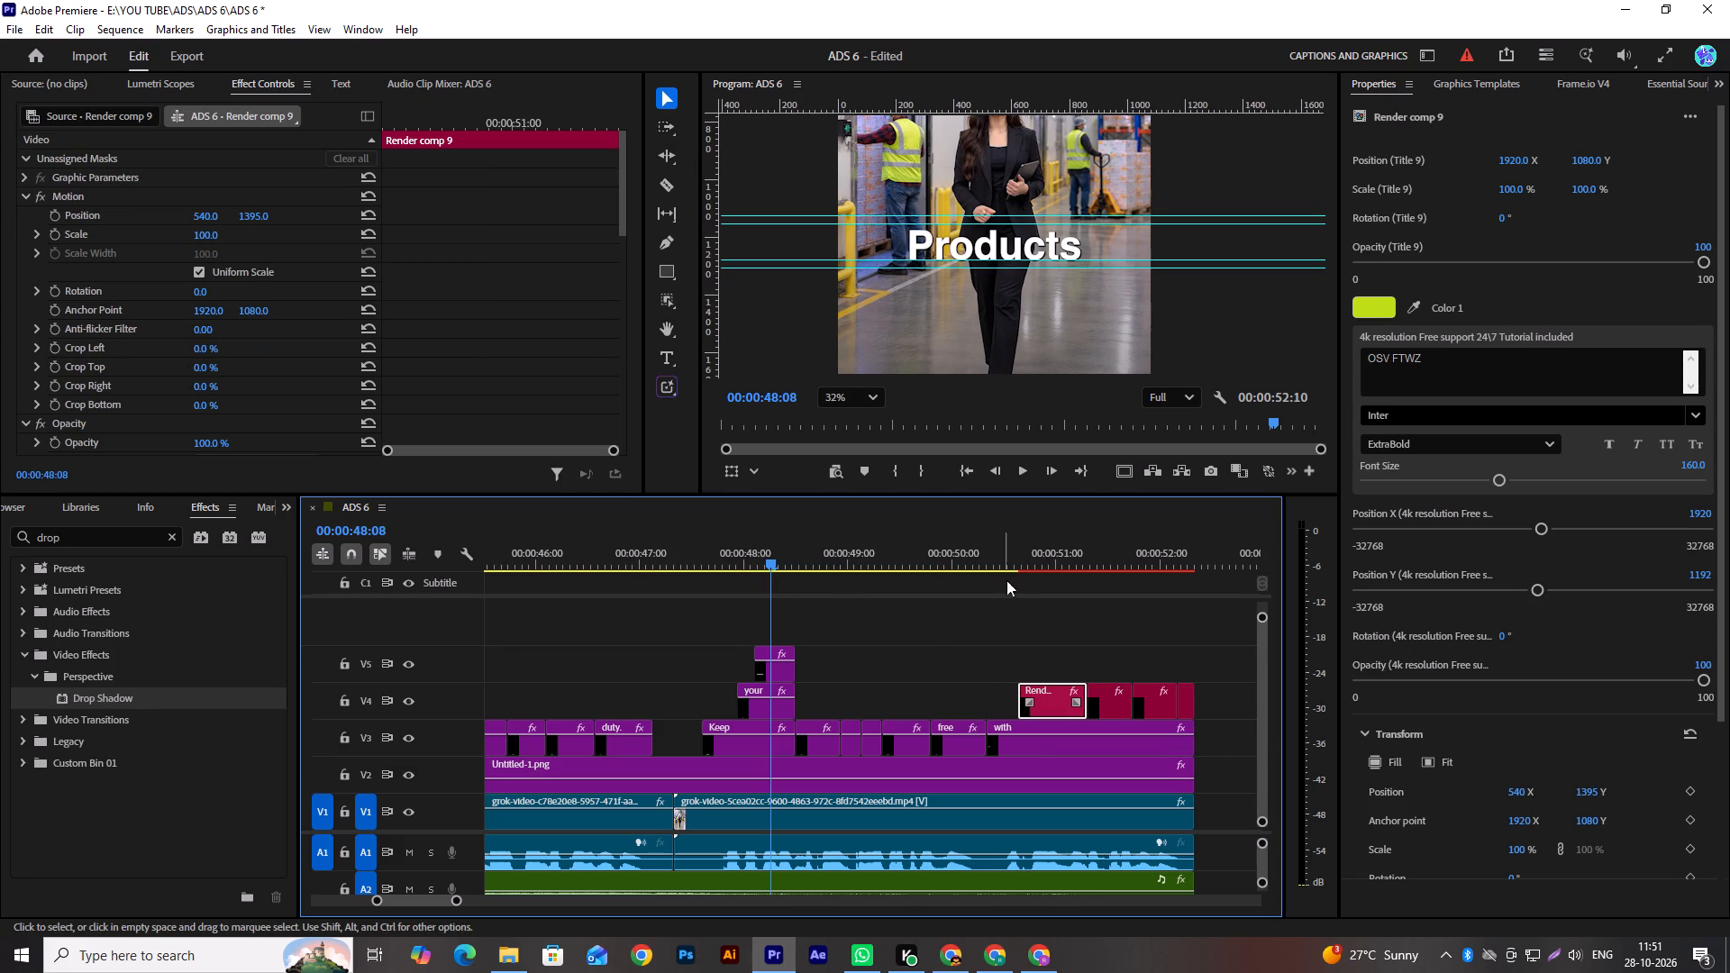
{"action": "left_click", "coordinate": [1203, 282]}
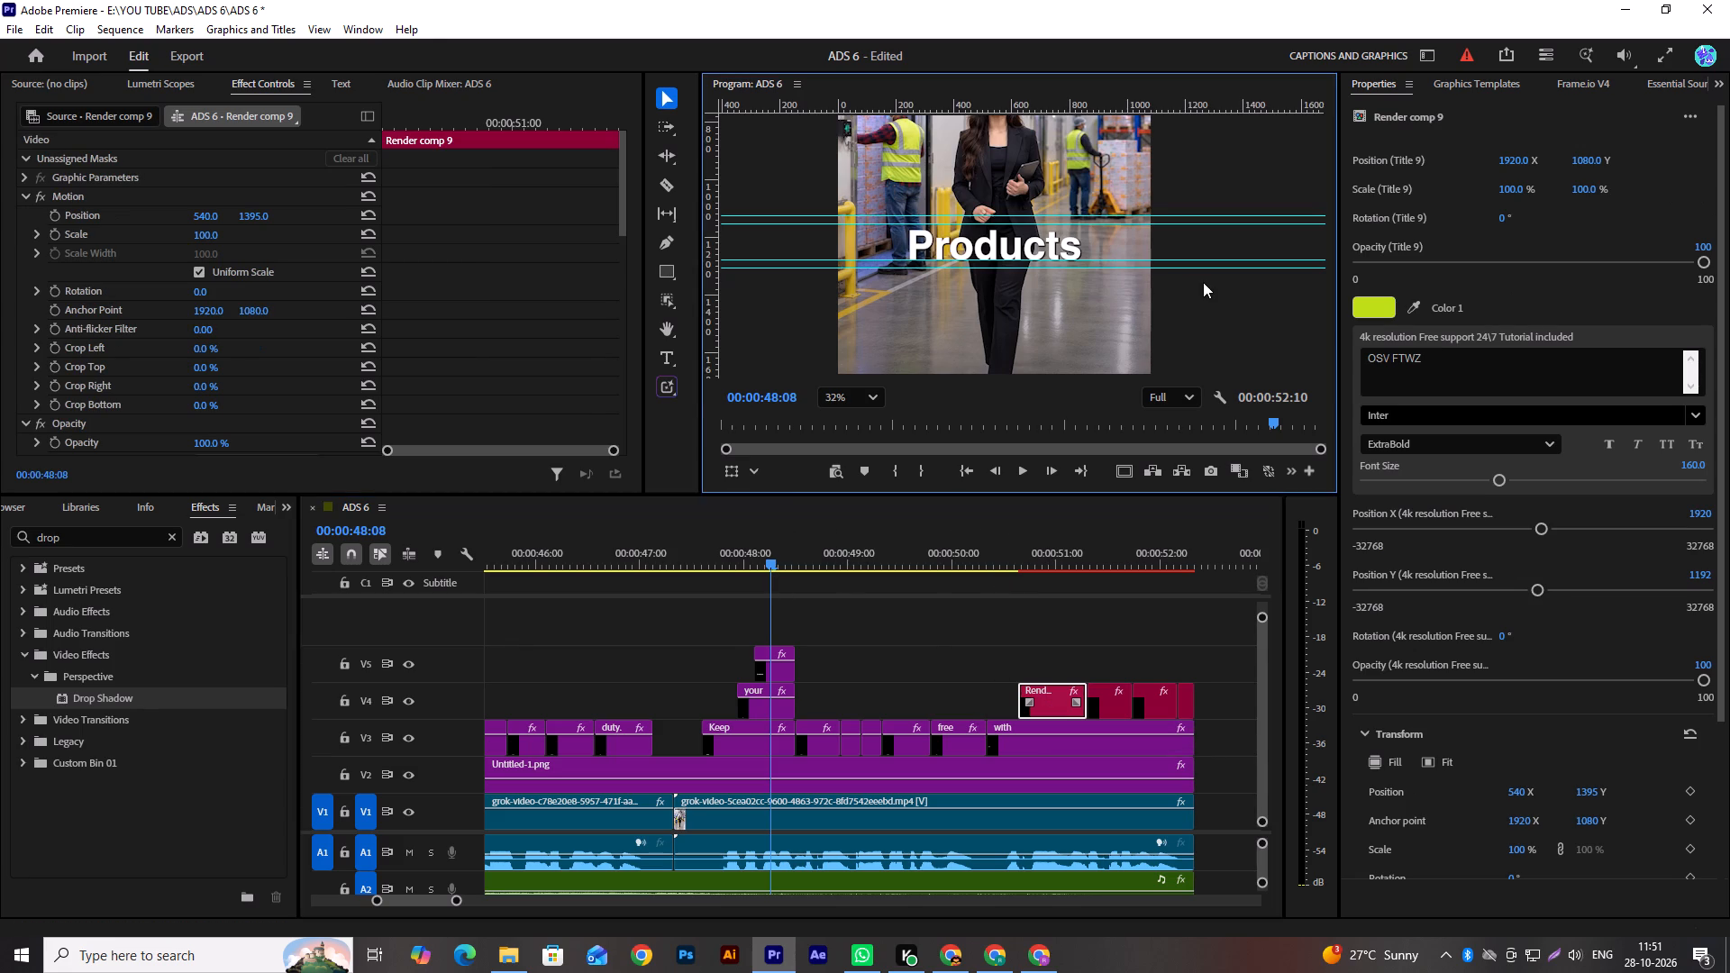
{"action": "key", "text": "grave"}
{"action": "left_click", "coordinate": [169, 819]}
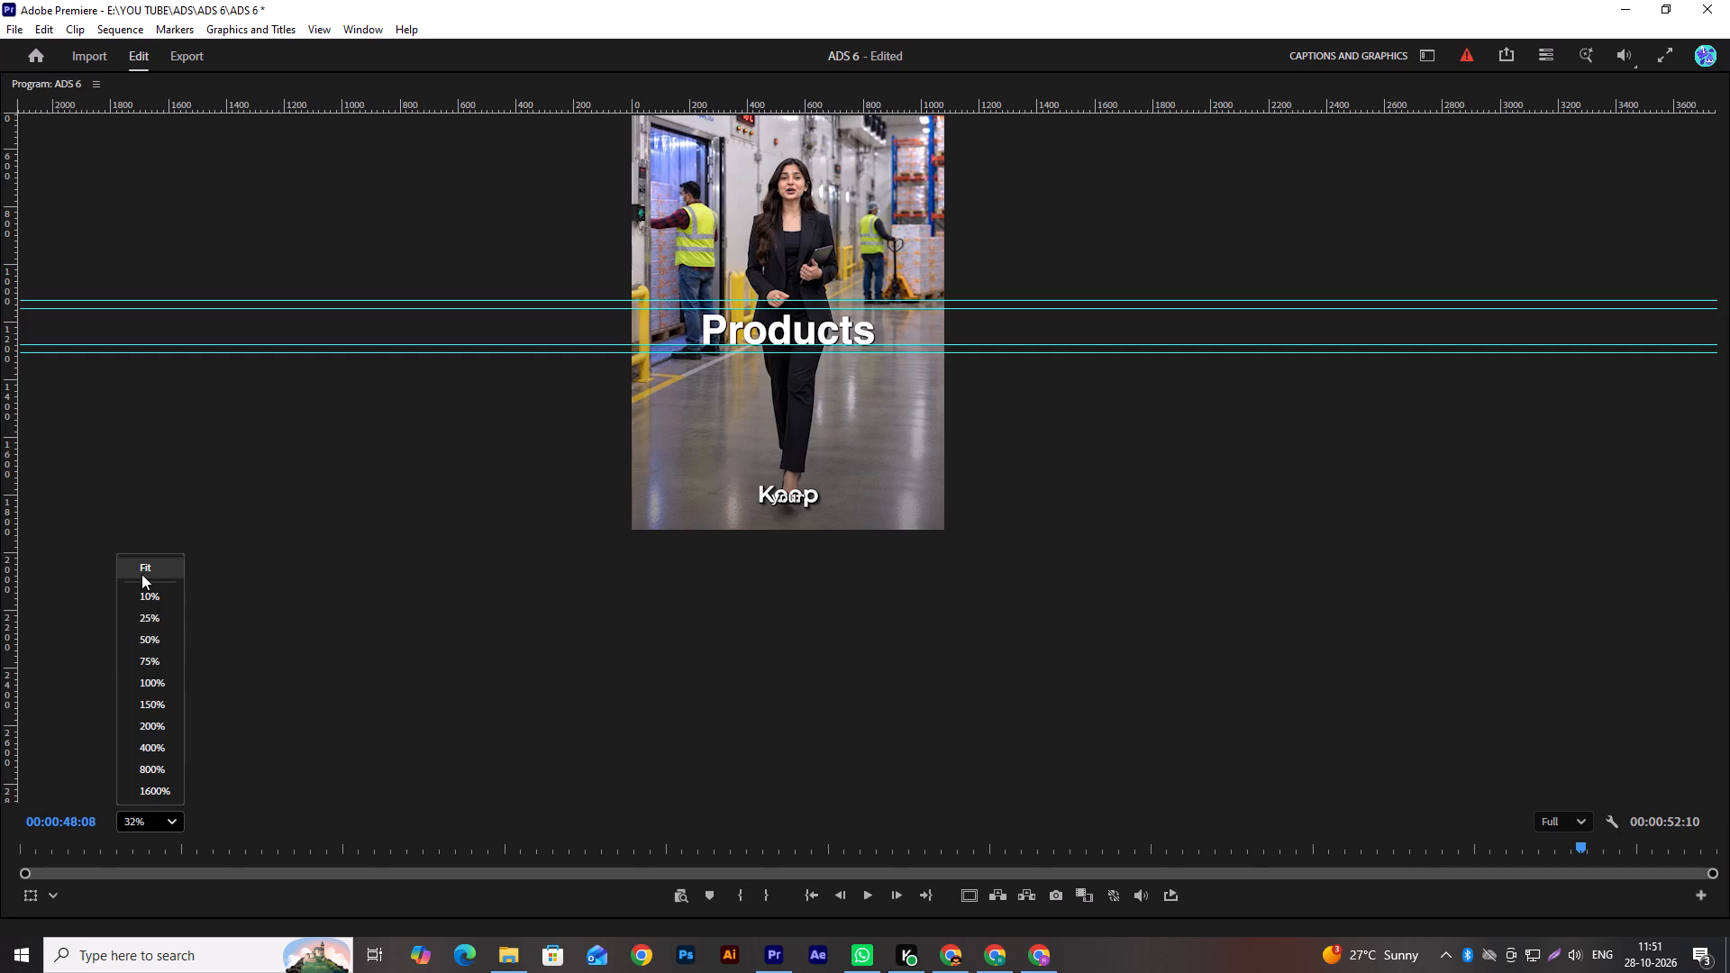
{"action": "left_click", "coordinate": [143, 569]}
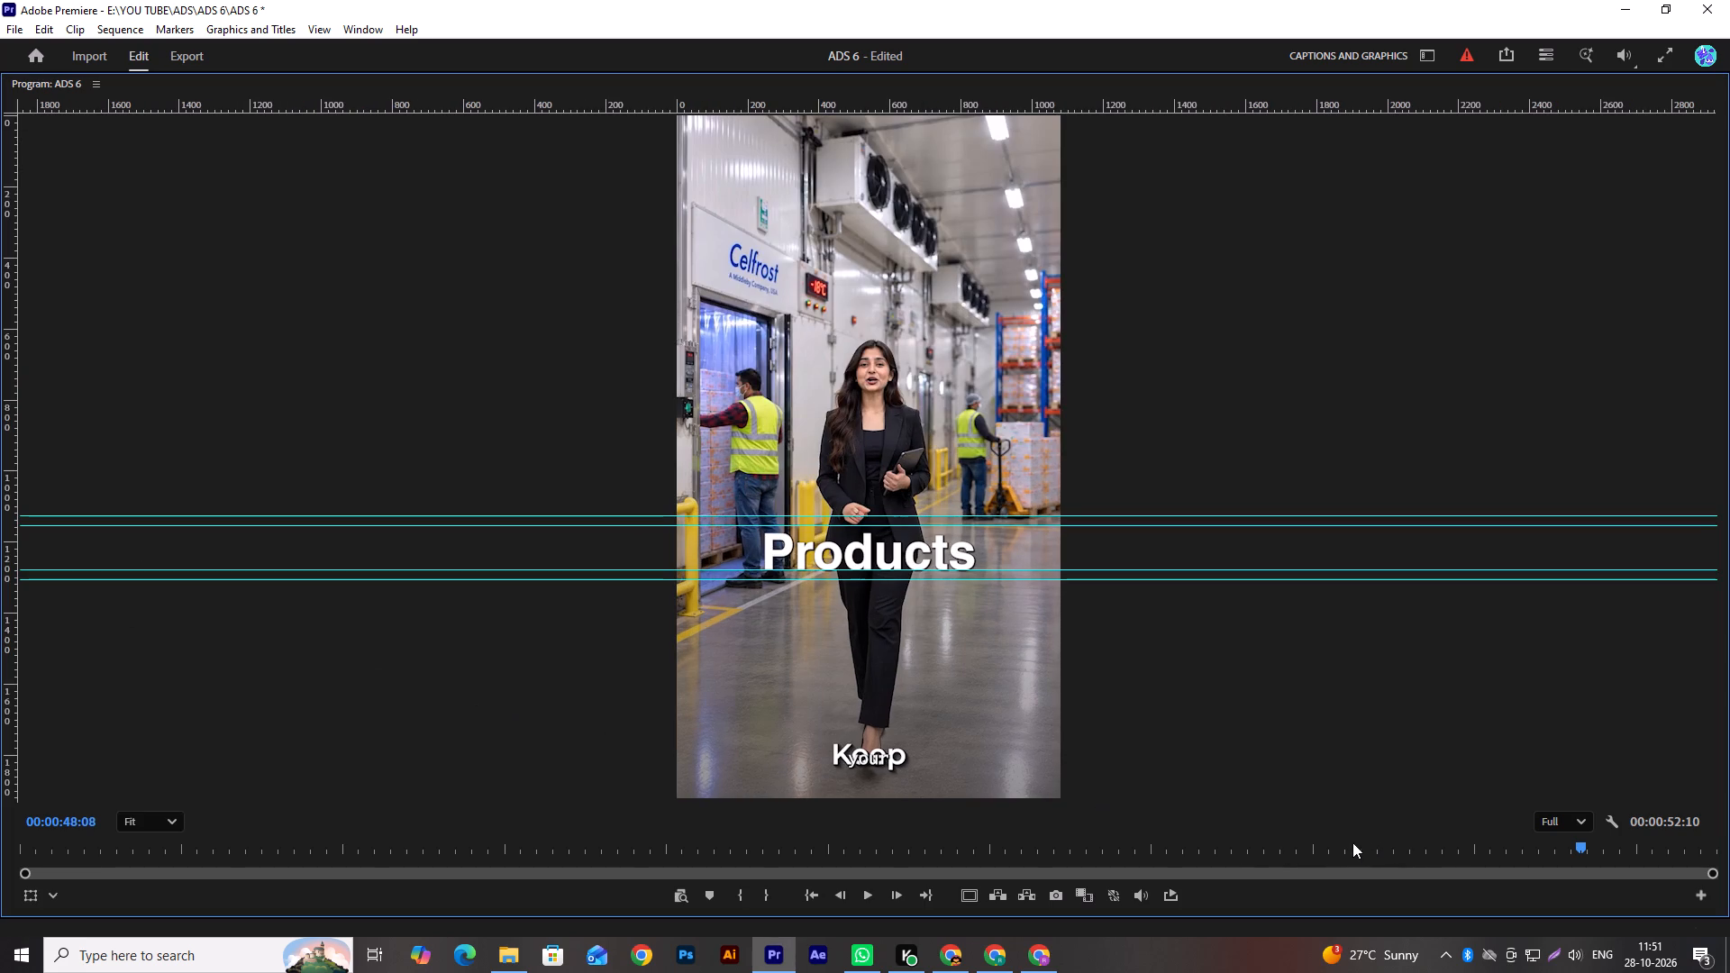
{"action": "left_click_drag", "start_coordinate": [1581, 846], "coordinate": [1589, 846]}
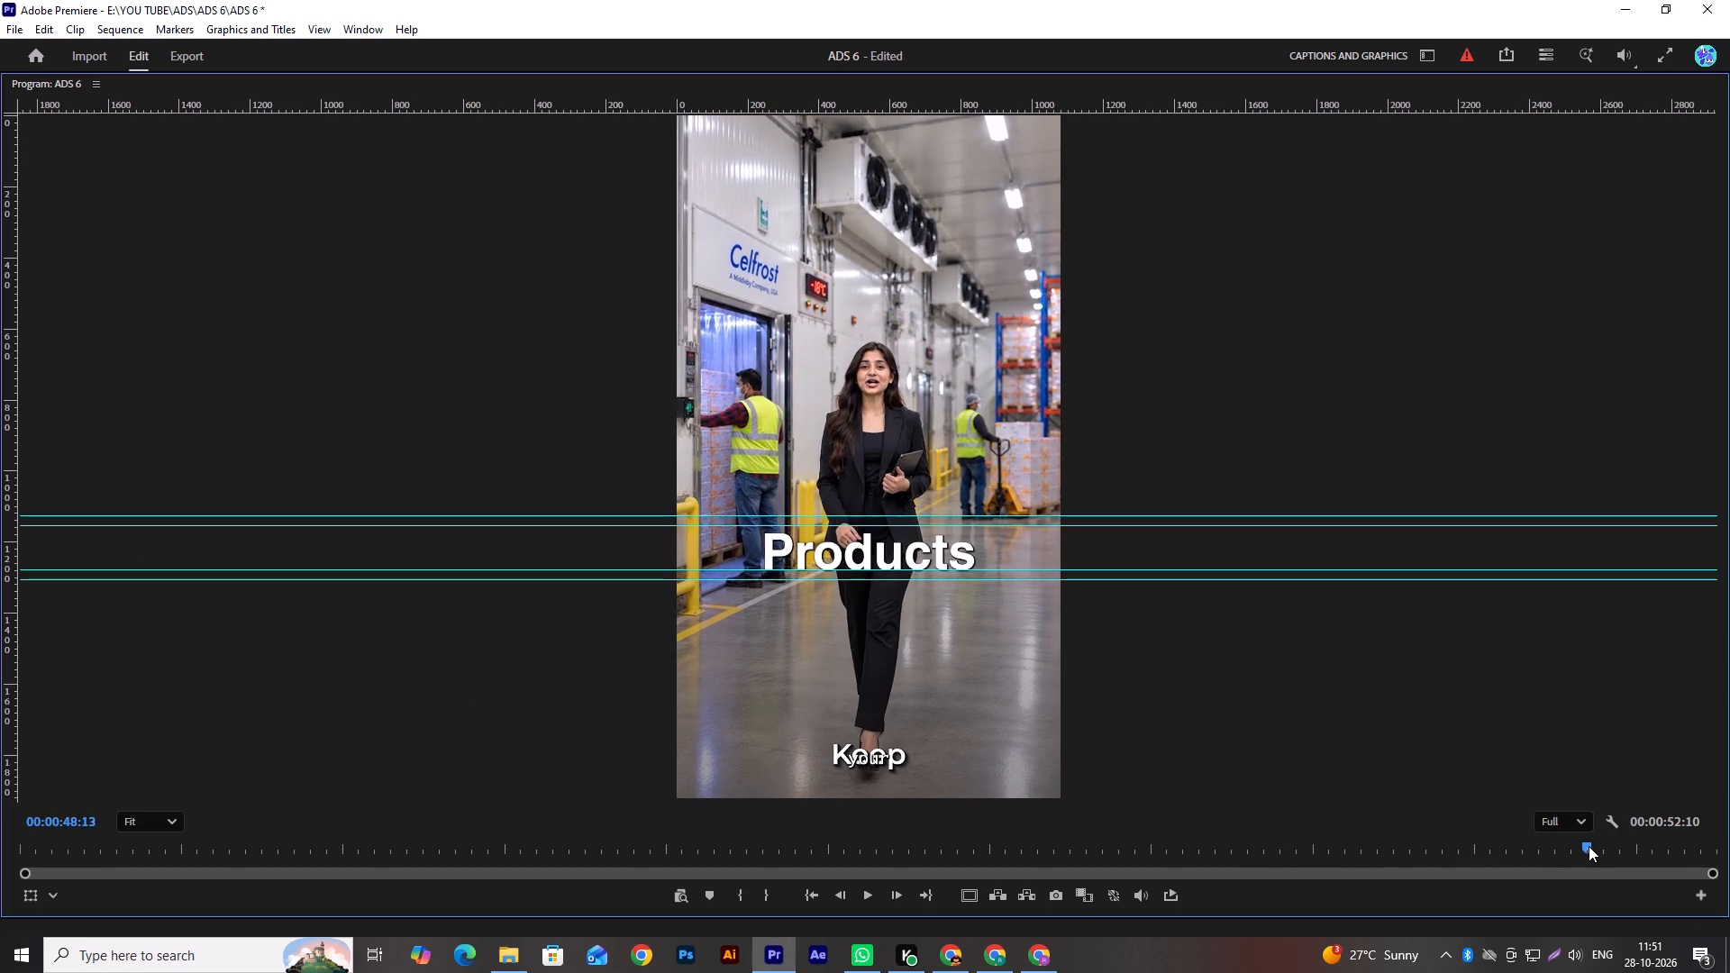
{"action": "left_click_drag", "start_coordinate": [1589, 846], "coordinate": [1695, 847]}
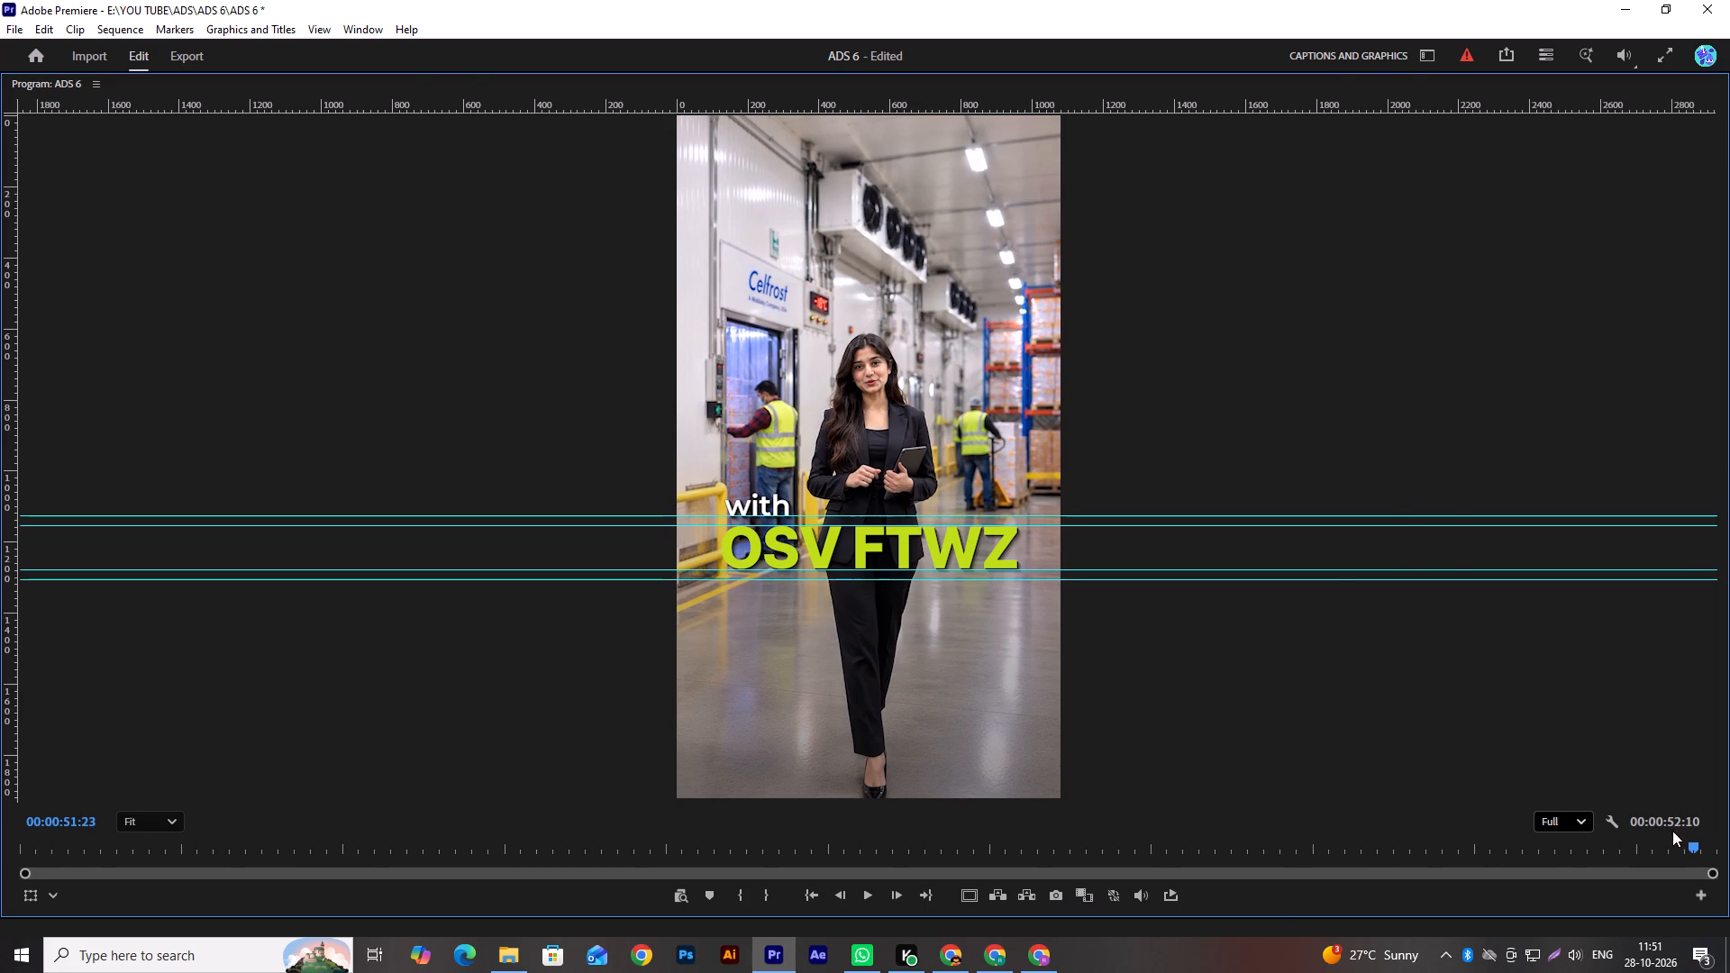
{"action": "key", "text": "grave"}
{"action": "left_click", "coordinate": [774, 561]}
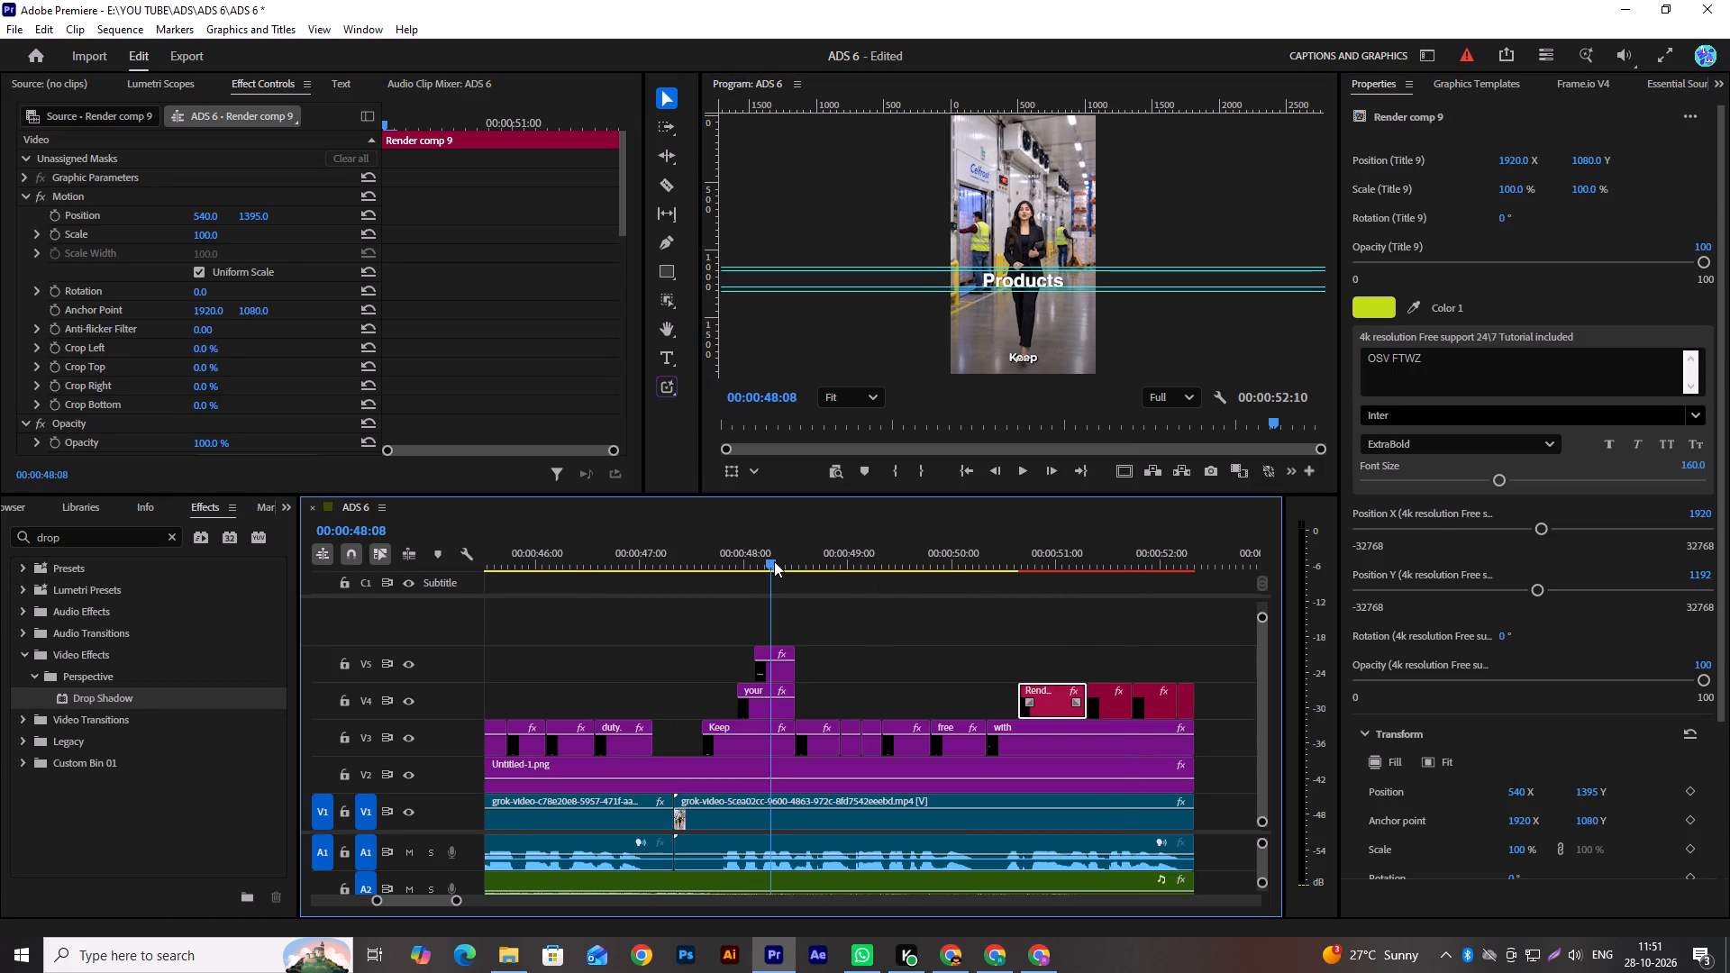
{"action": "key", "text": "grave"}
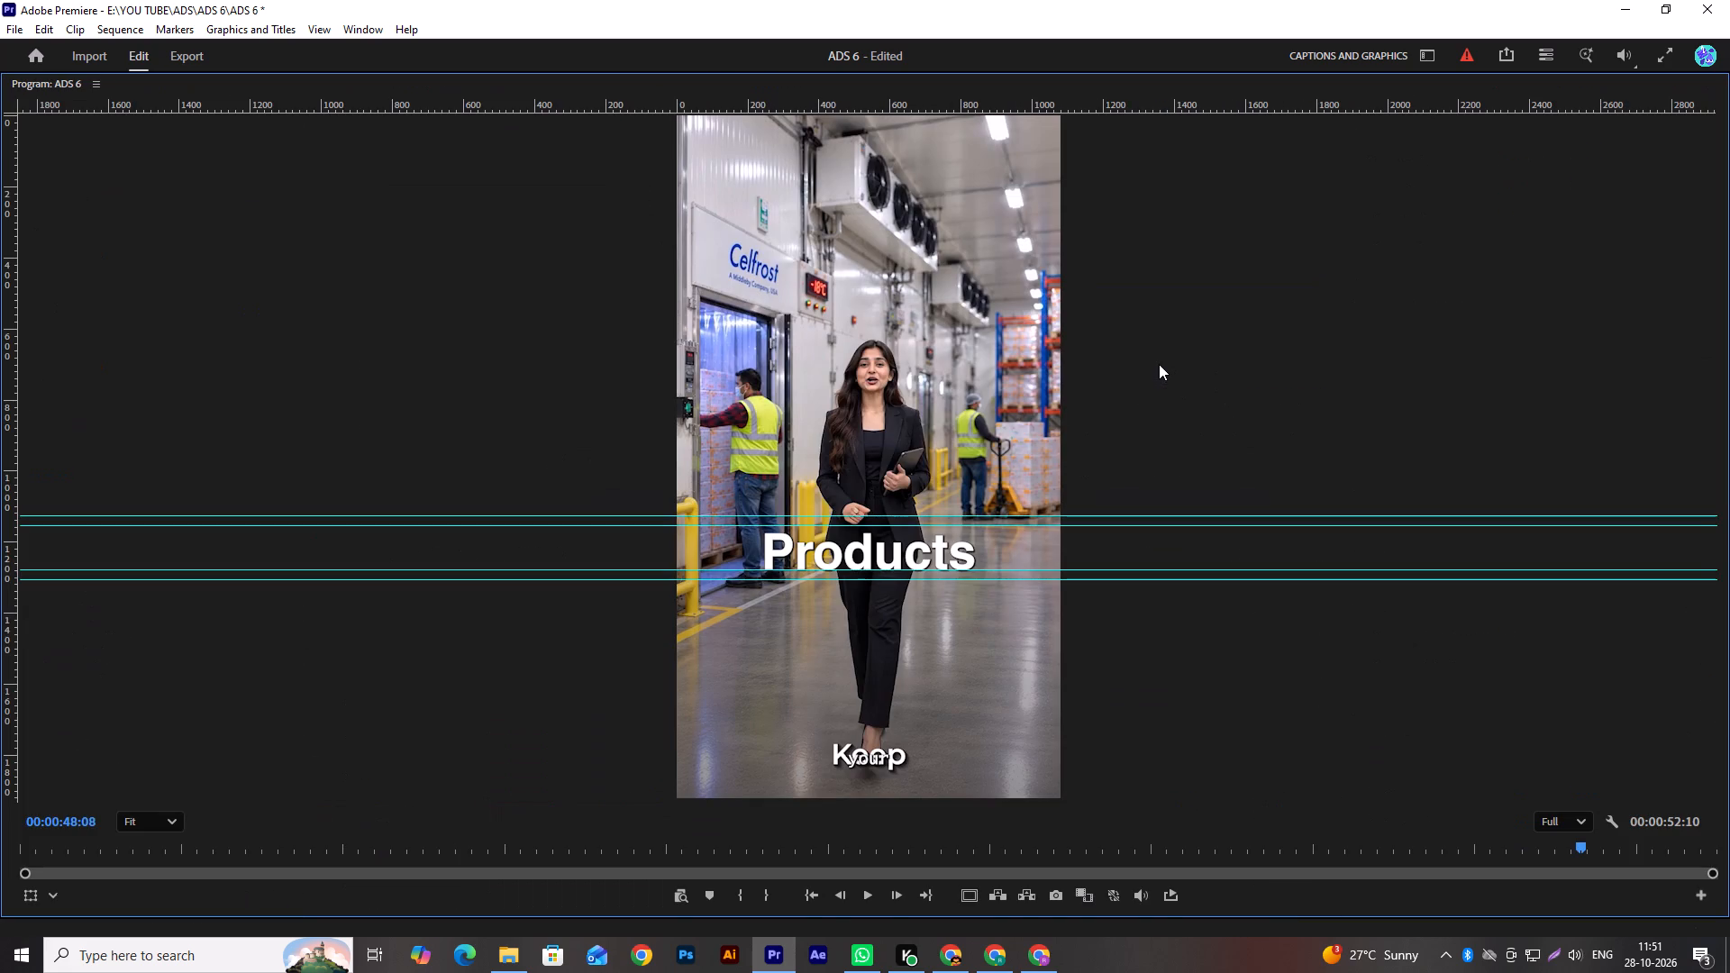
{"action": "key", "text": "grave"}
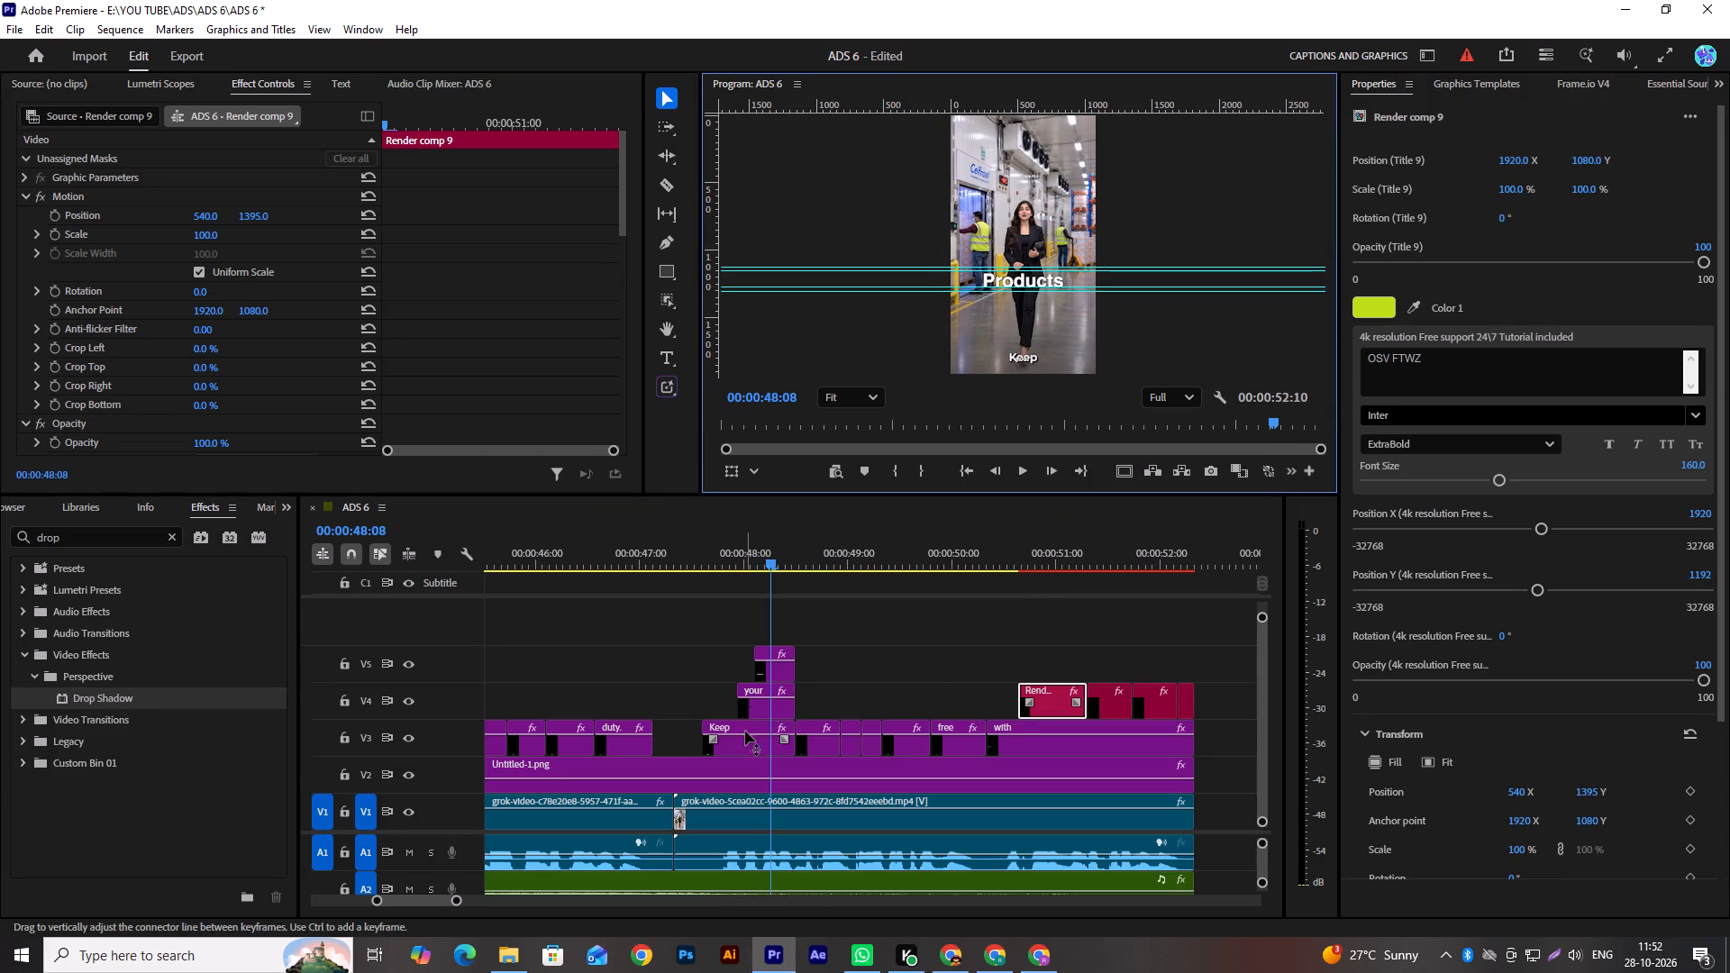
Set the "Products" caption's font size to 160 and check it in the enlarged preview.
{"action": "left_click", "coordinate": [775, 668]}
{"action": "left_click", "coordinate": [1506, 150]}
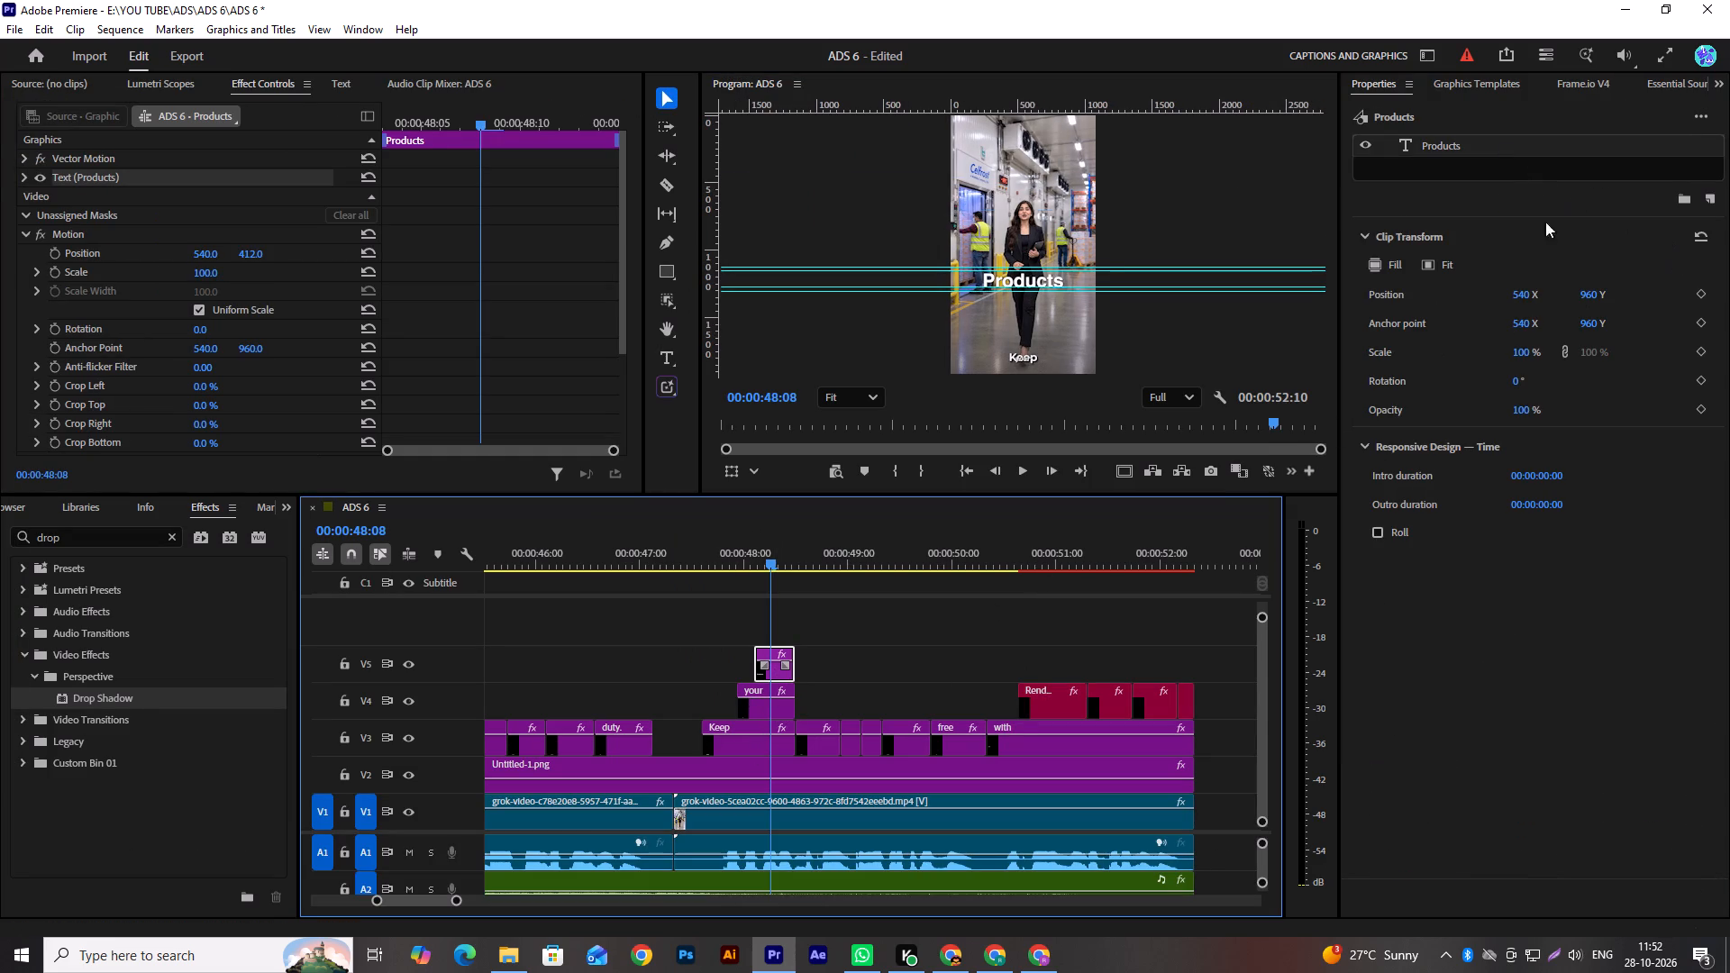
{"action": "left_click", "coordinate": [1691, 326]}
{"action": "type", "text": "160"}
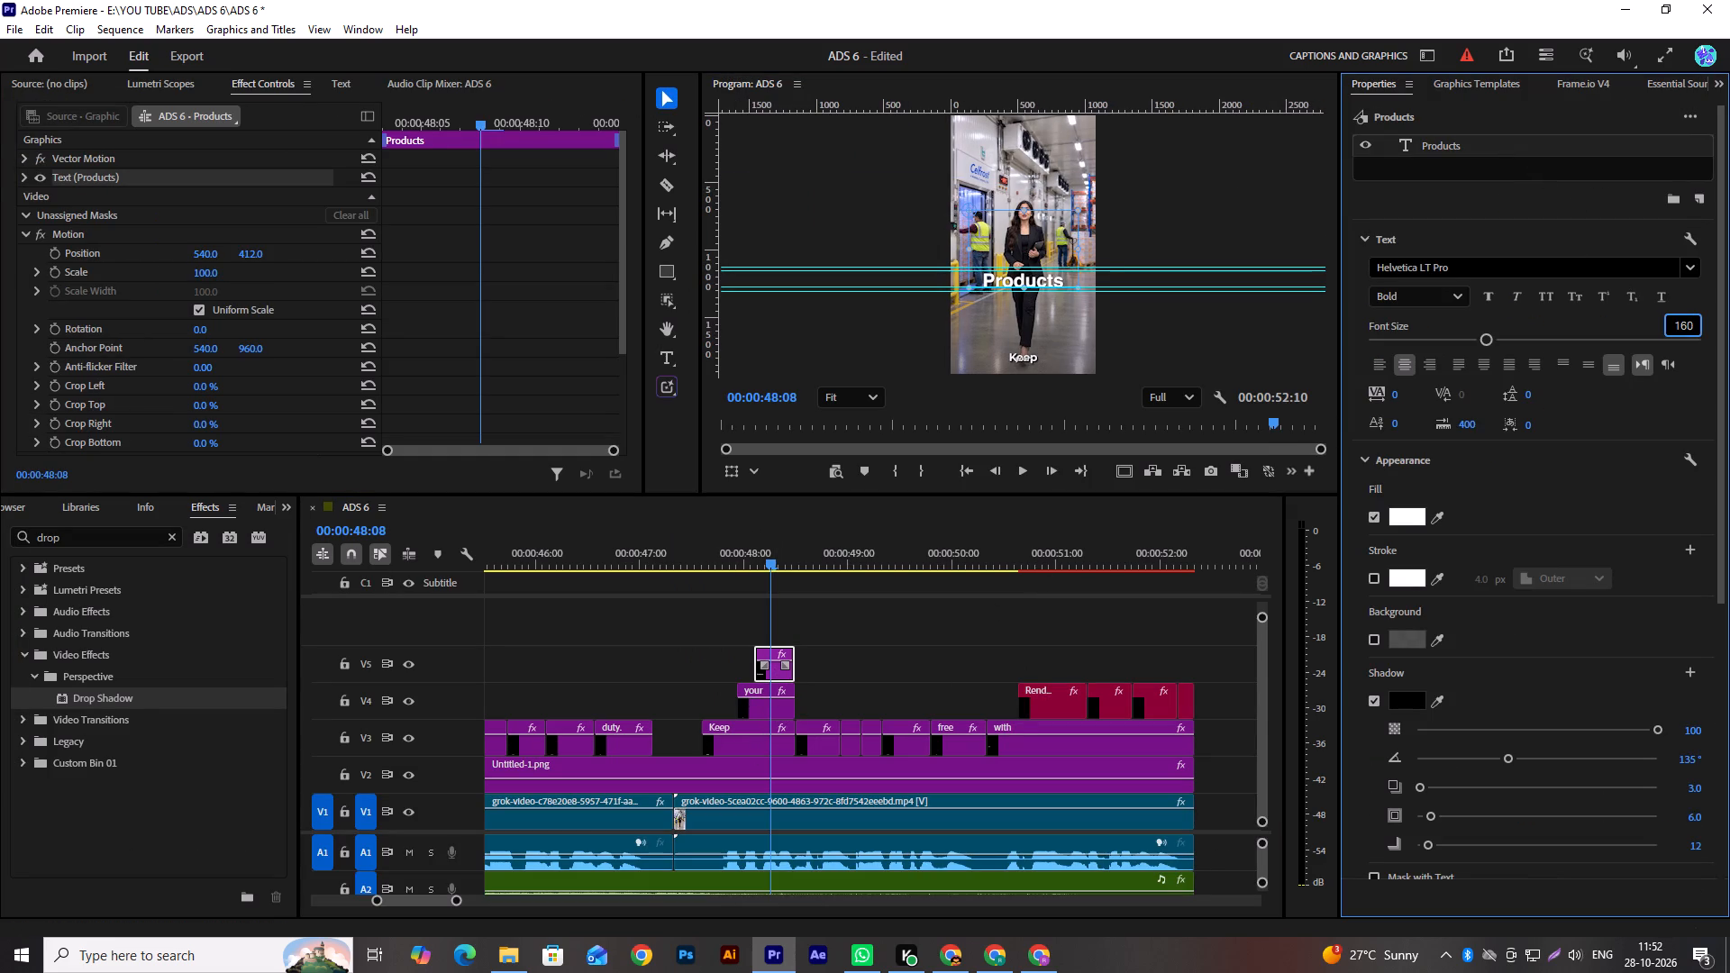
{"action": "key", "text": "Return"}
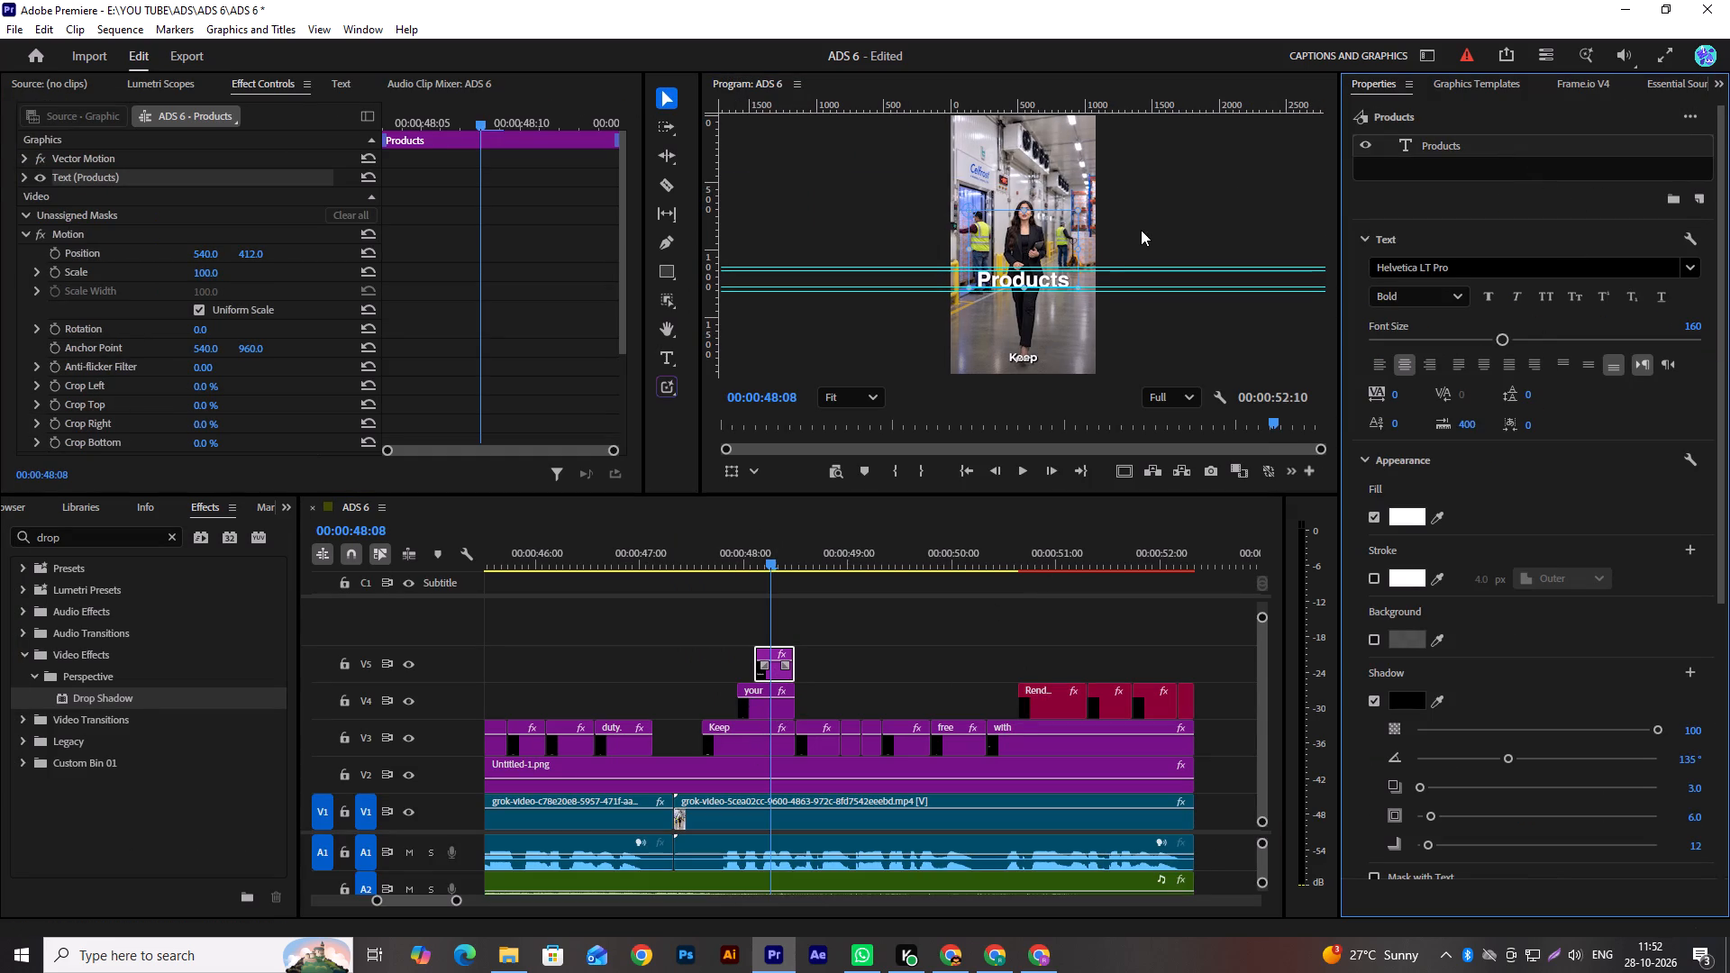
{"action": "left_click", "coordinate": [1141, 230]}
{"action": "key", "text": "grave"}
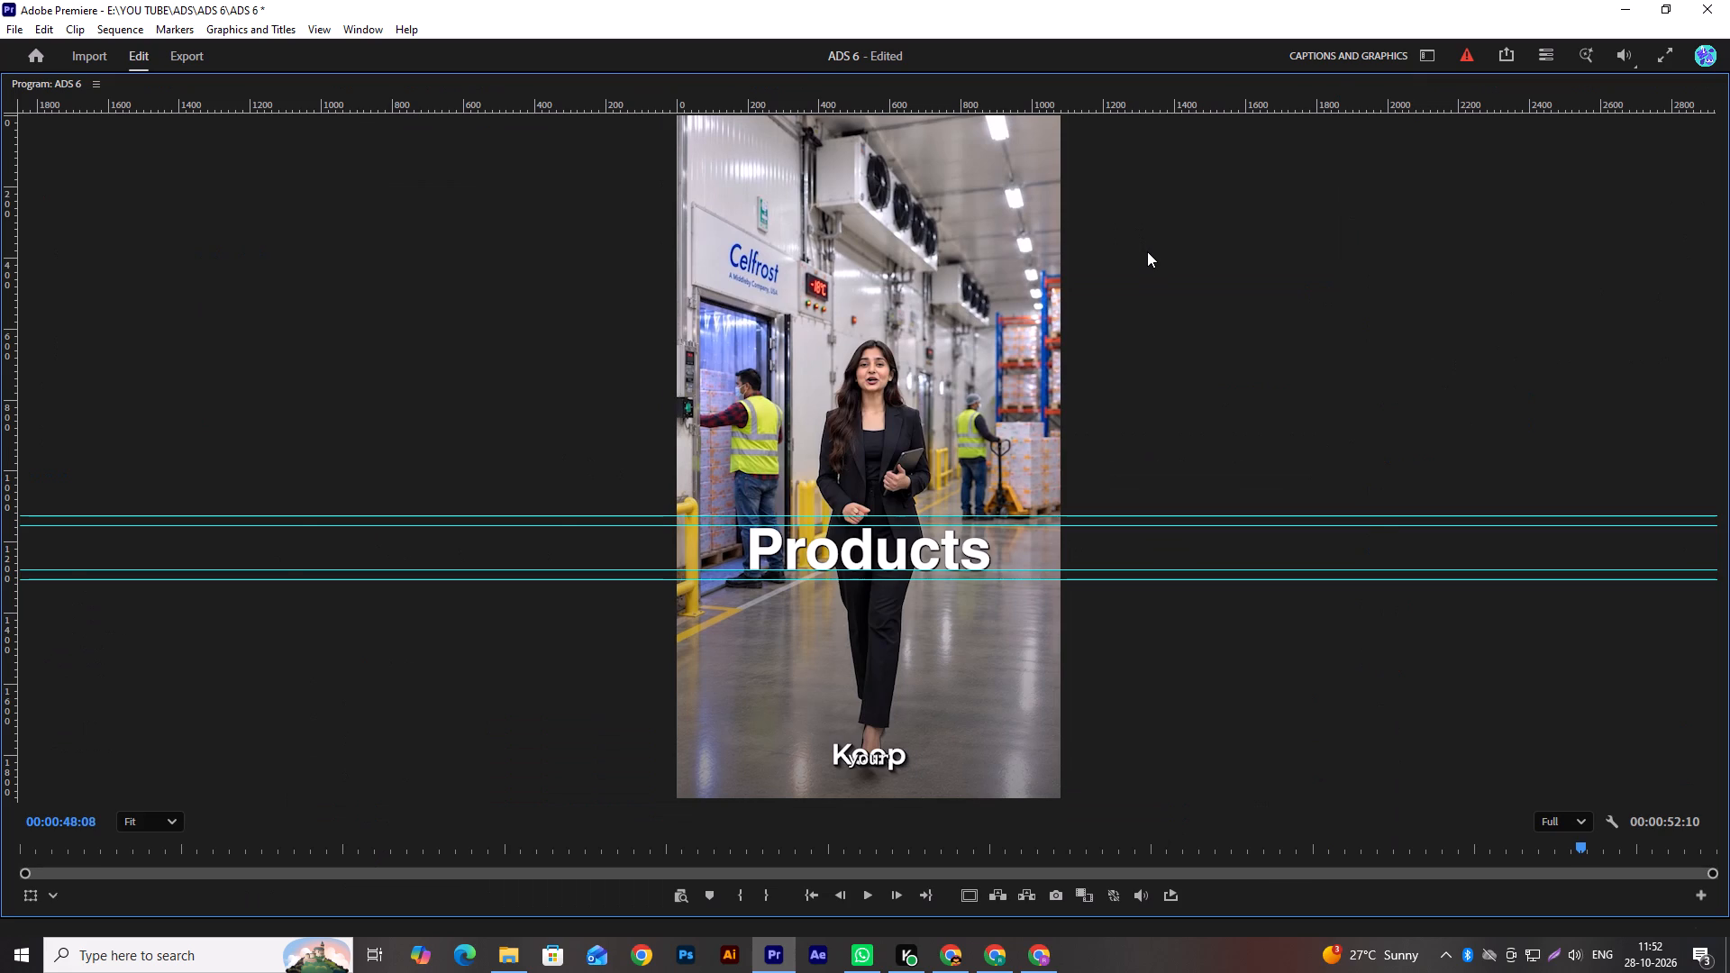
{"action": "key", "text": "grave"}
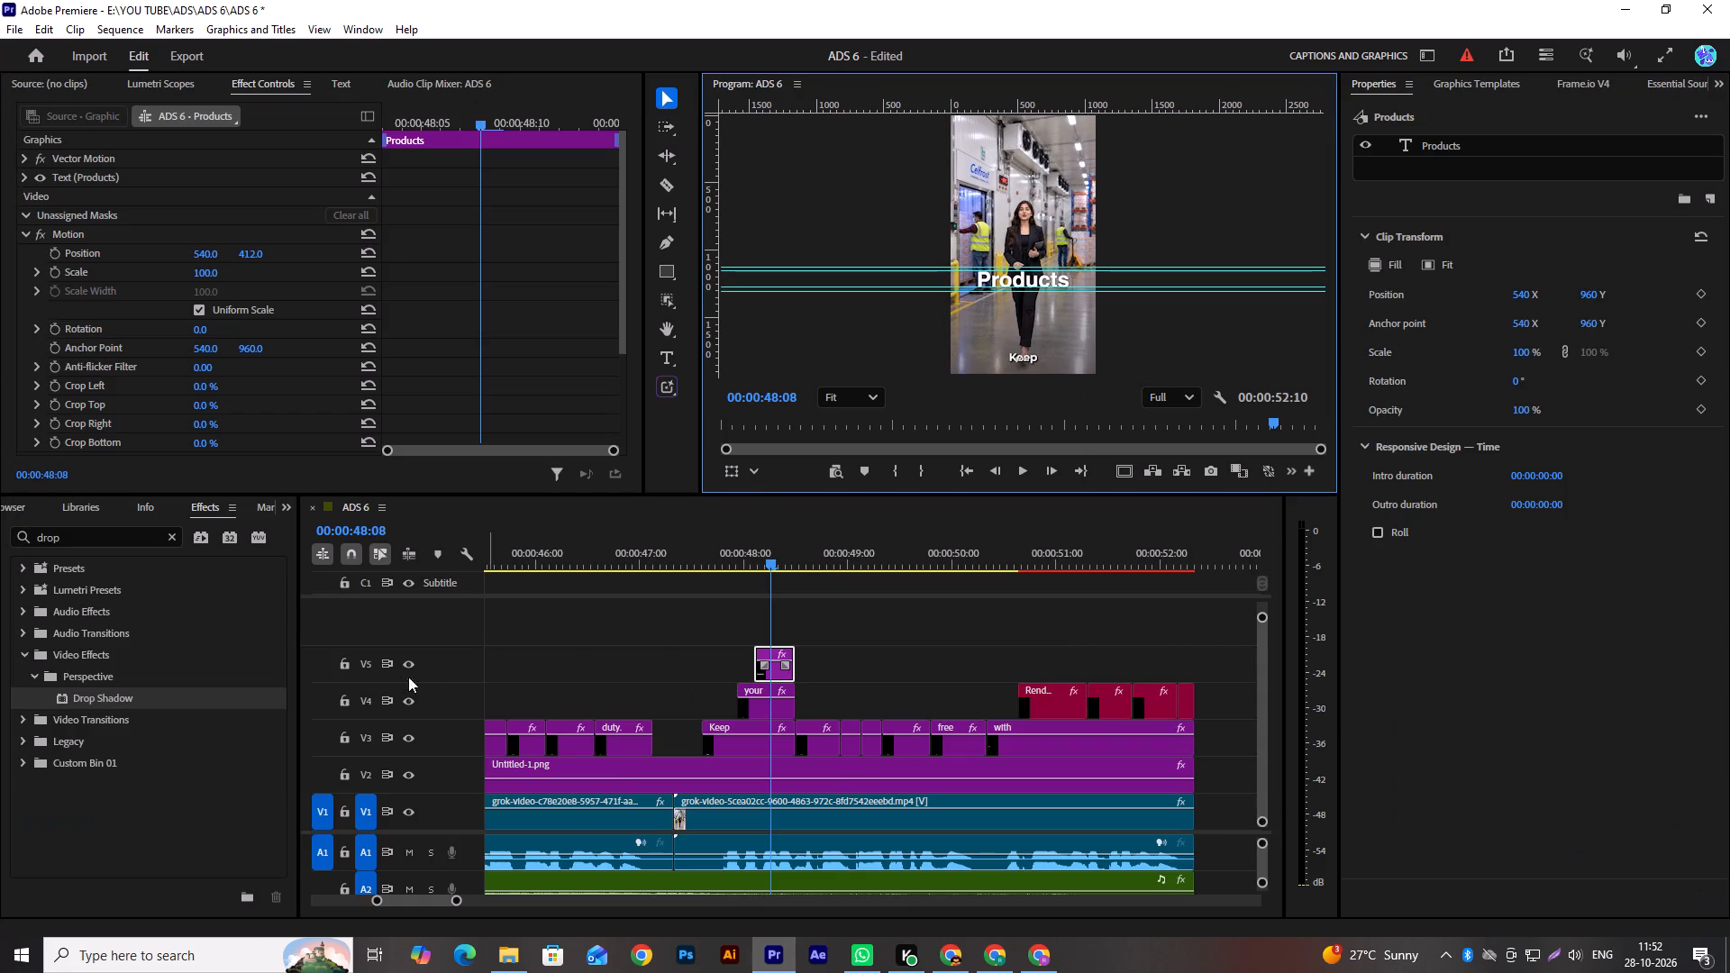
Raise the "Keep" caption to a vertical position of 259.5, just above "Products".
{"action": "left_click", "coordinate": [729, 748]}
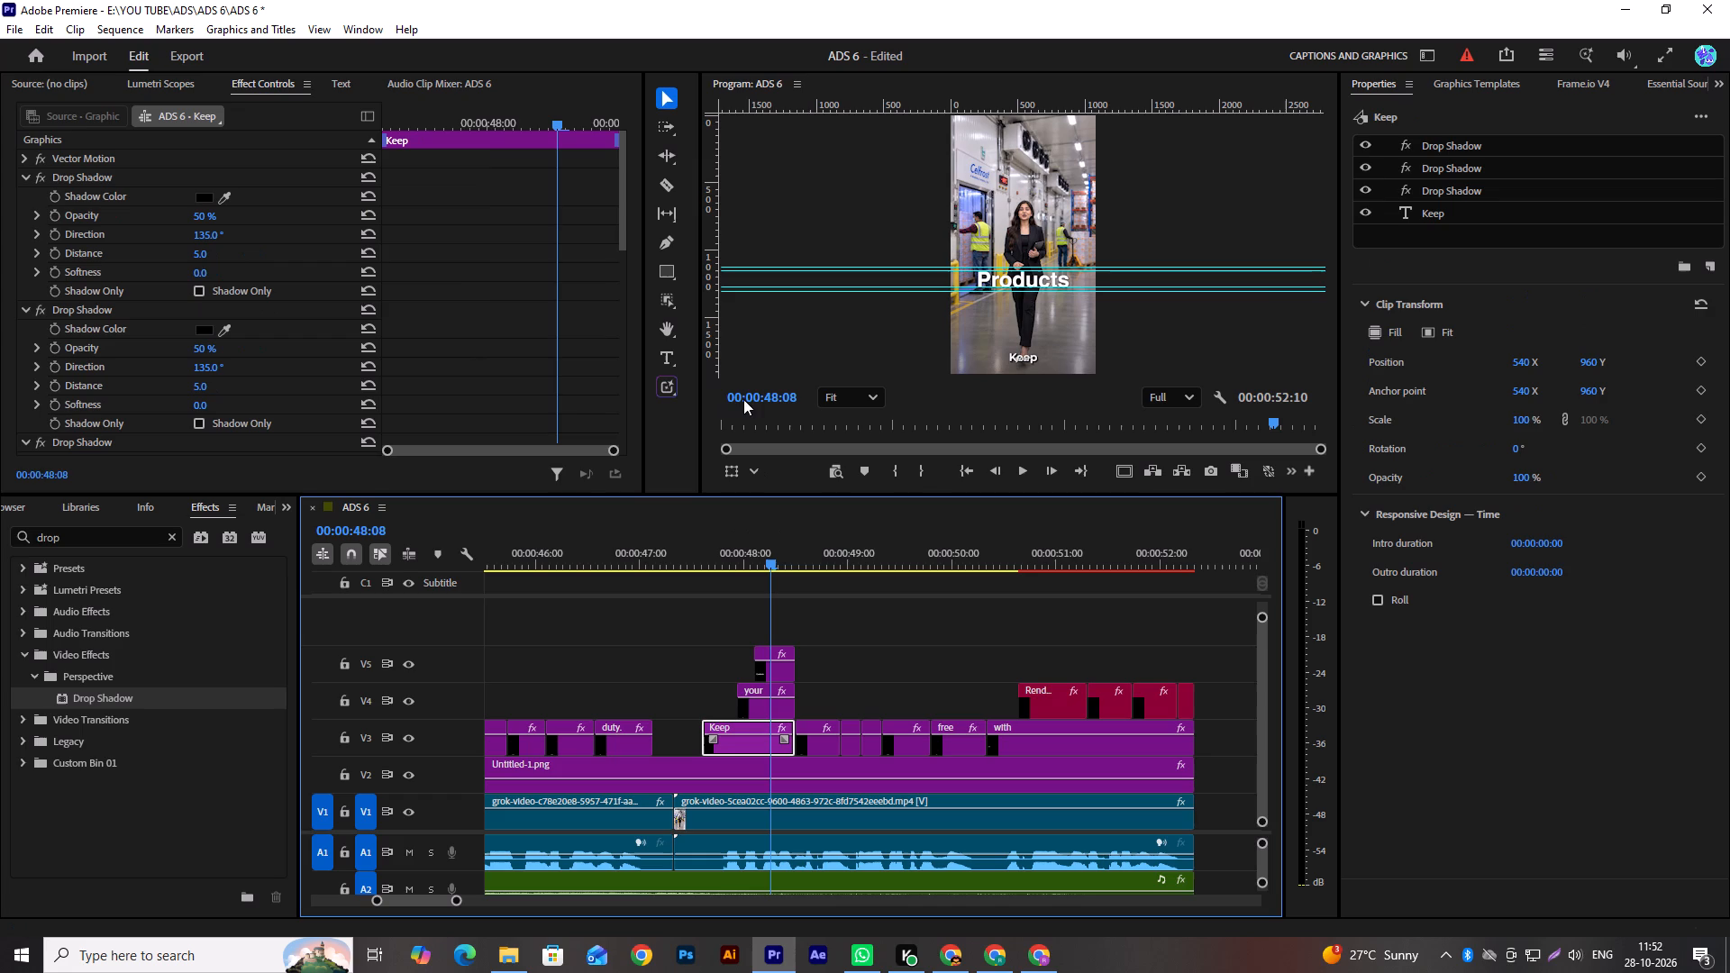
{"action": "left_click", "coordinate": [1456, 220]}
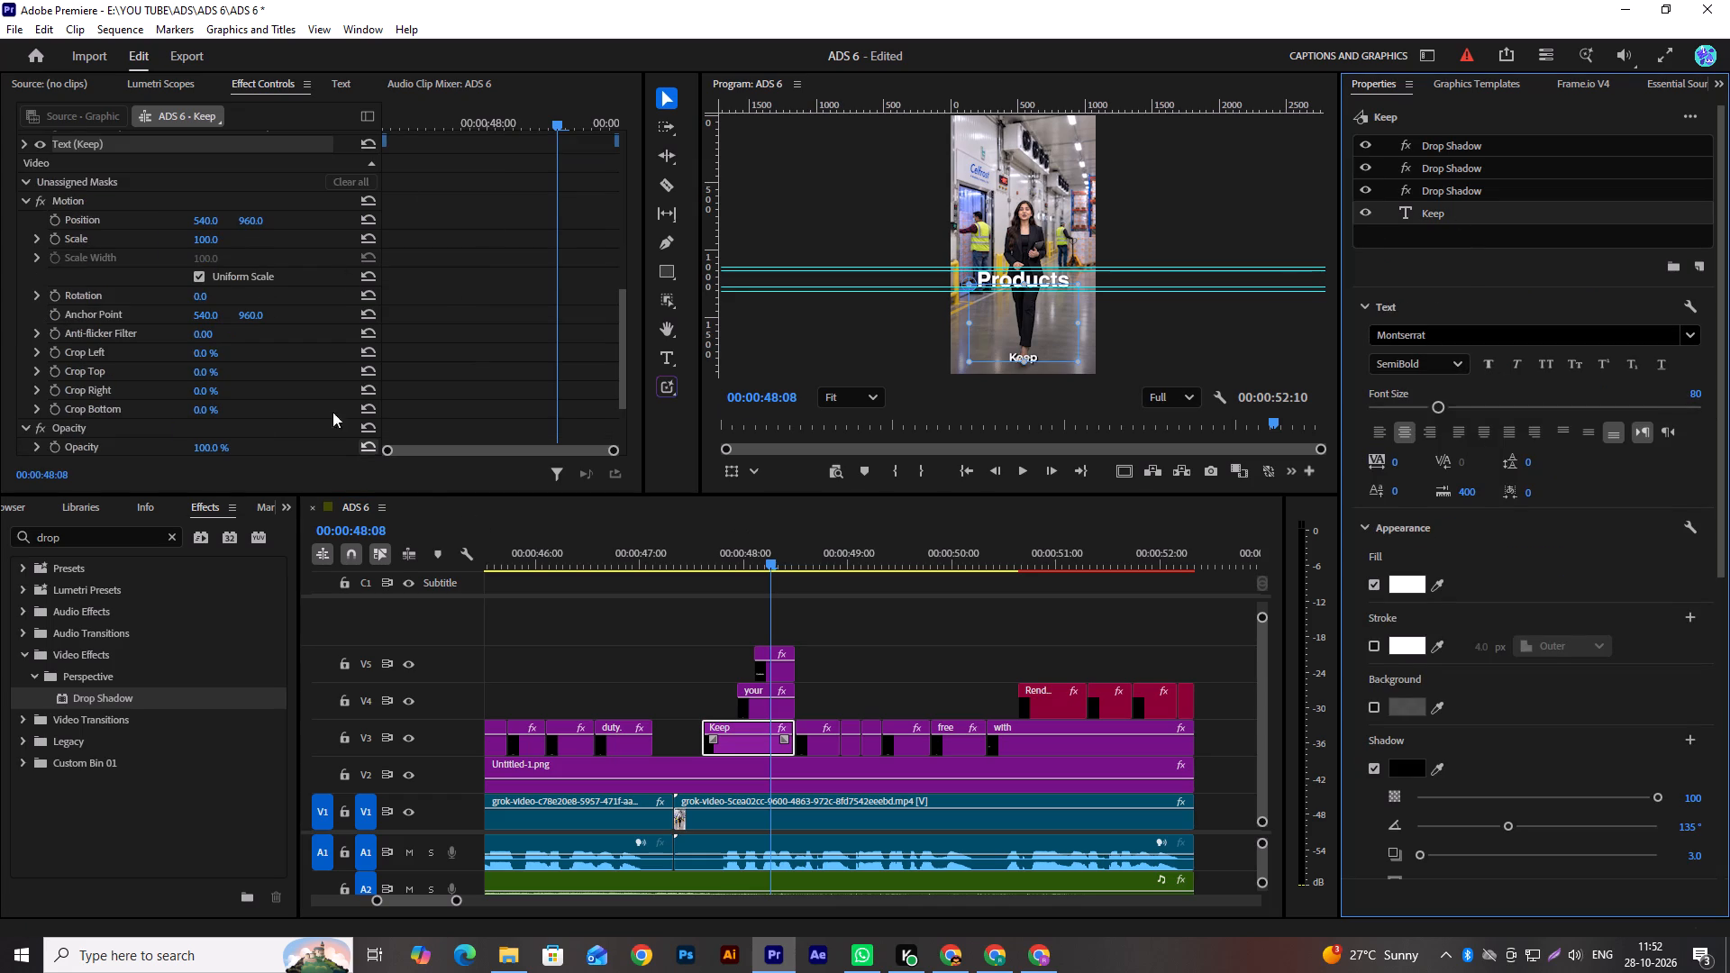
{"action": "left_click_drag", "start_coordinate": [255, 218], "coordinate": [238, 223]}
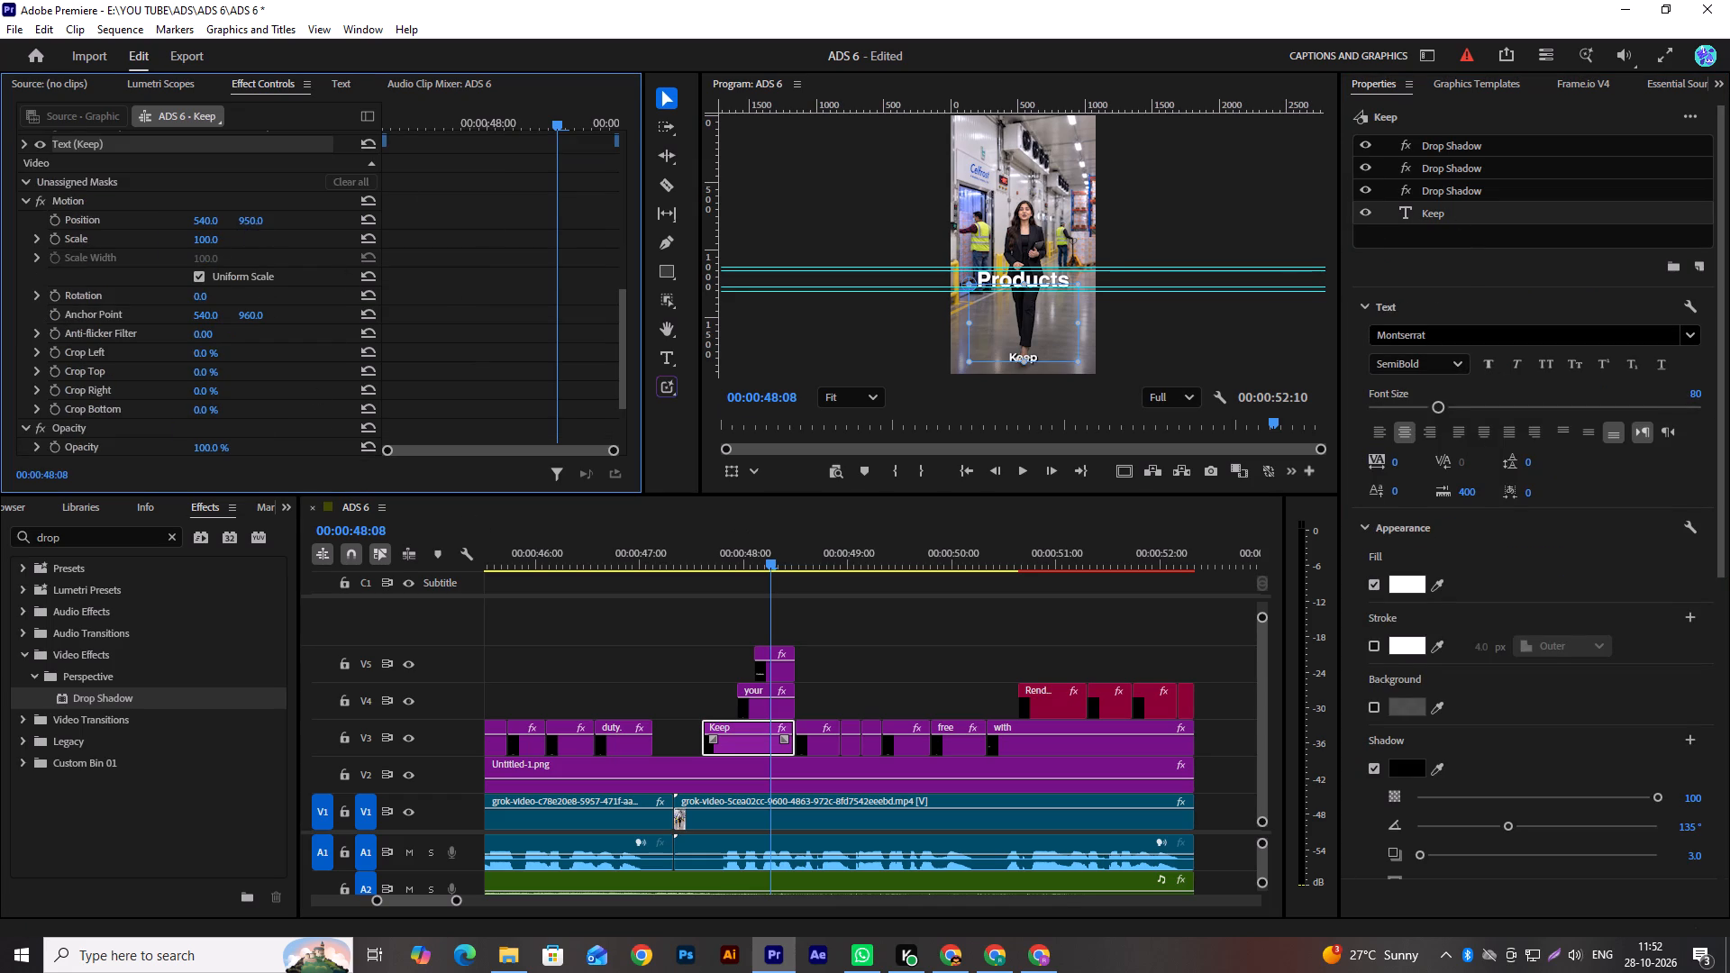
{"action": "left_click_drag", "start_coordinate": [238, 223], "coordinate": [101, 275]}
{"action": "scroll", "coordinate": [998, 212], "scroll_direction": "up", "scroll_amount": 7}
{"action": "scroll", "coordinate": [1027, 270], "scroll_direction": "down", "scroll_amount": 1}
{"action": "scroll", "coordinate": [1027, 270], "scroll_direction": "up", "scroll_amount": 1}
{"action": "scroll", "coordinate": [1027, 270], "scroll_direction": "down", "scroll_amount": 1}
{"action": "scroll", "coordinate": [1027, 270], "scroll_direction": "up", "scroll_amount": 2}
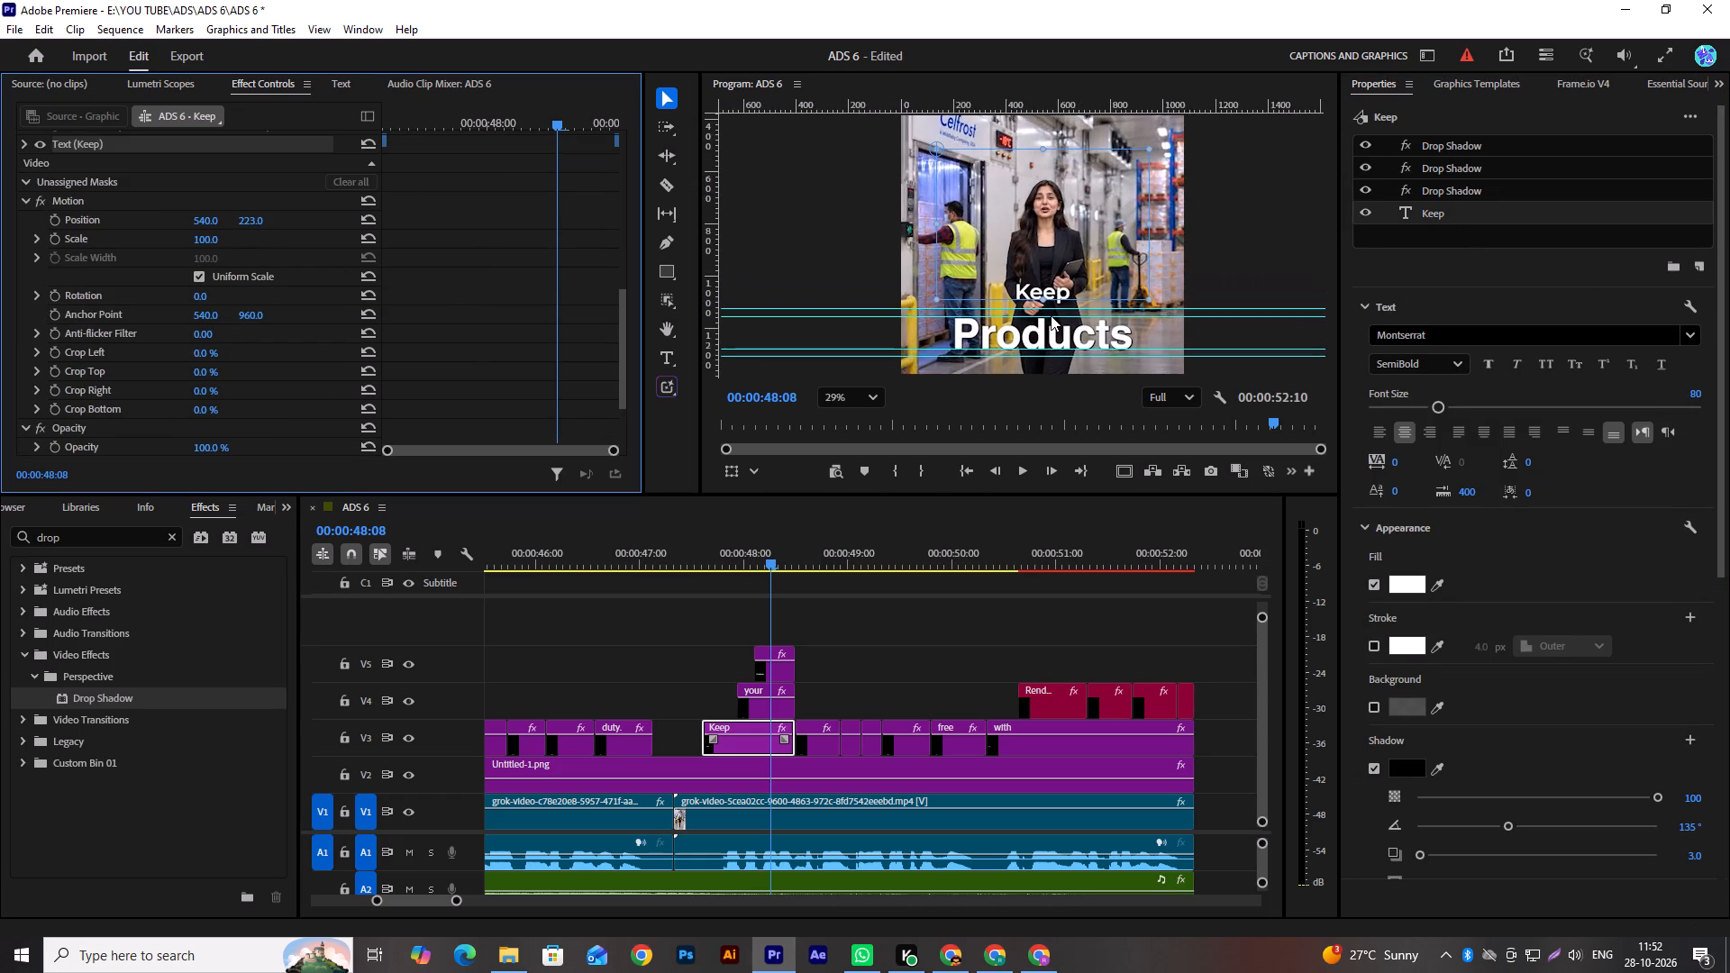
{"action": "scroll", "coordinate": [1051, 315], "scroll_direction": "up", "scroll_amount": 1}
{"action": "scroll", "coordinate": [1051, 315], "scroll_direction": "down", "scroll_amount": 1}
{"action": "scroll", "coordinate": [1051, 315], "scroll_direction": "up", "scroll_amount": 12}
{"action": "left_click_drag", "start_coordinate": [249, 218], "coordinate": [248, 218]}
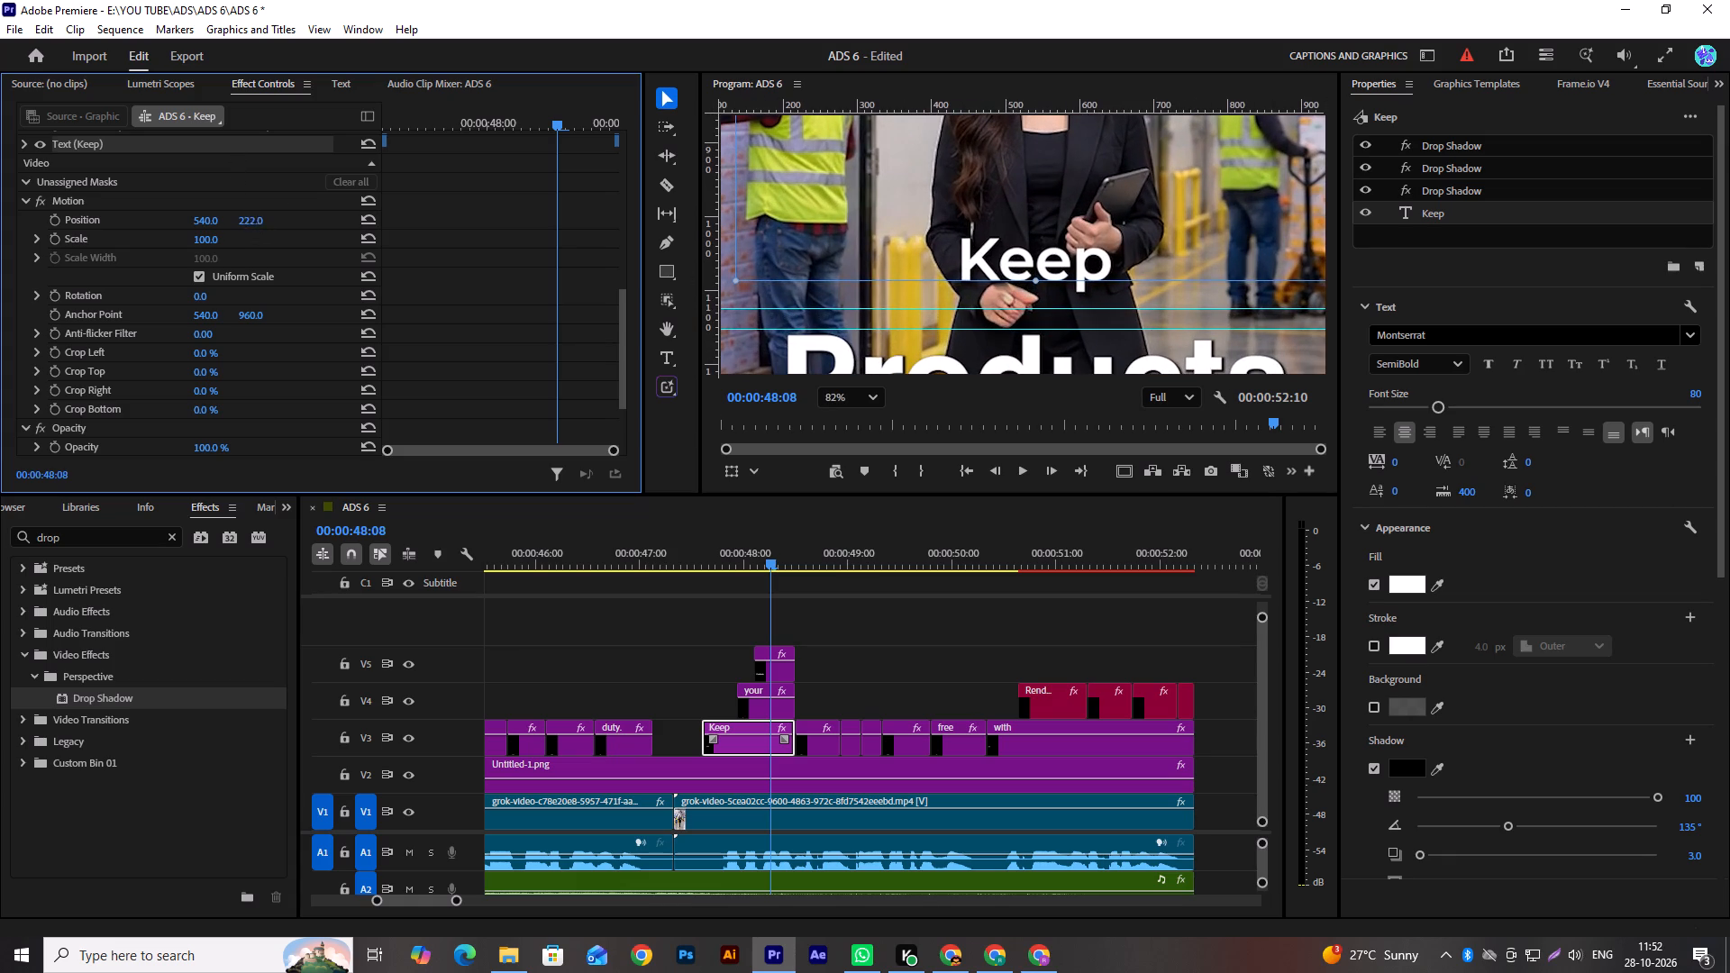
{"action": "left_click_drag", "start_coordinate": [248, 218], "coordinate": [586, 274]}
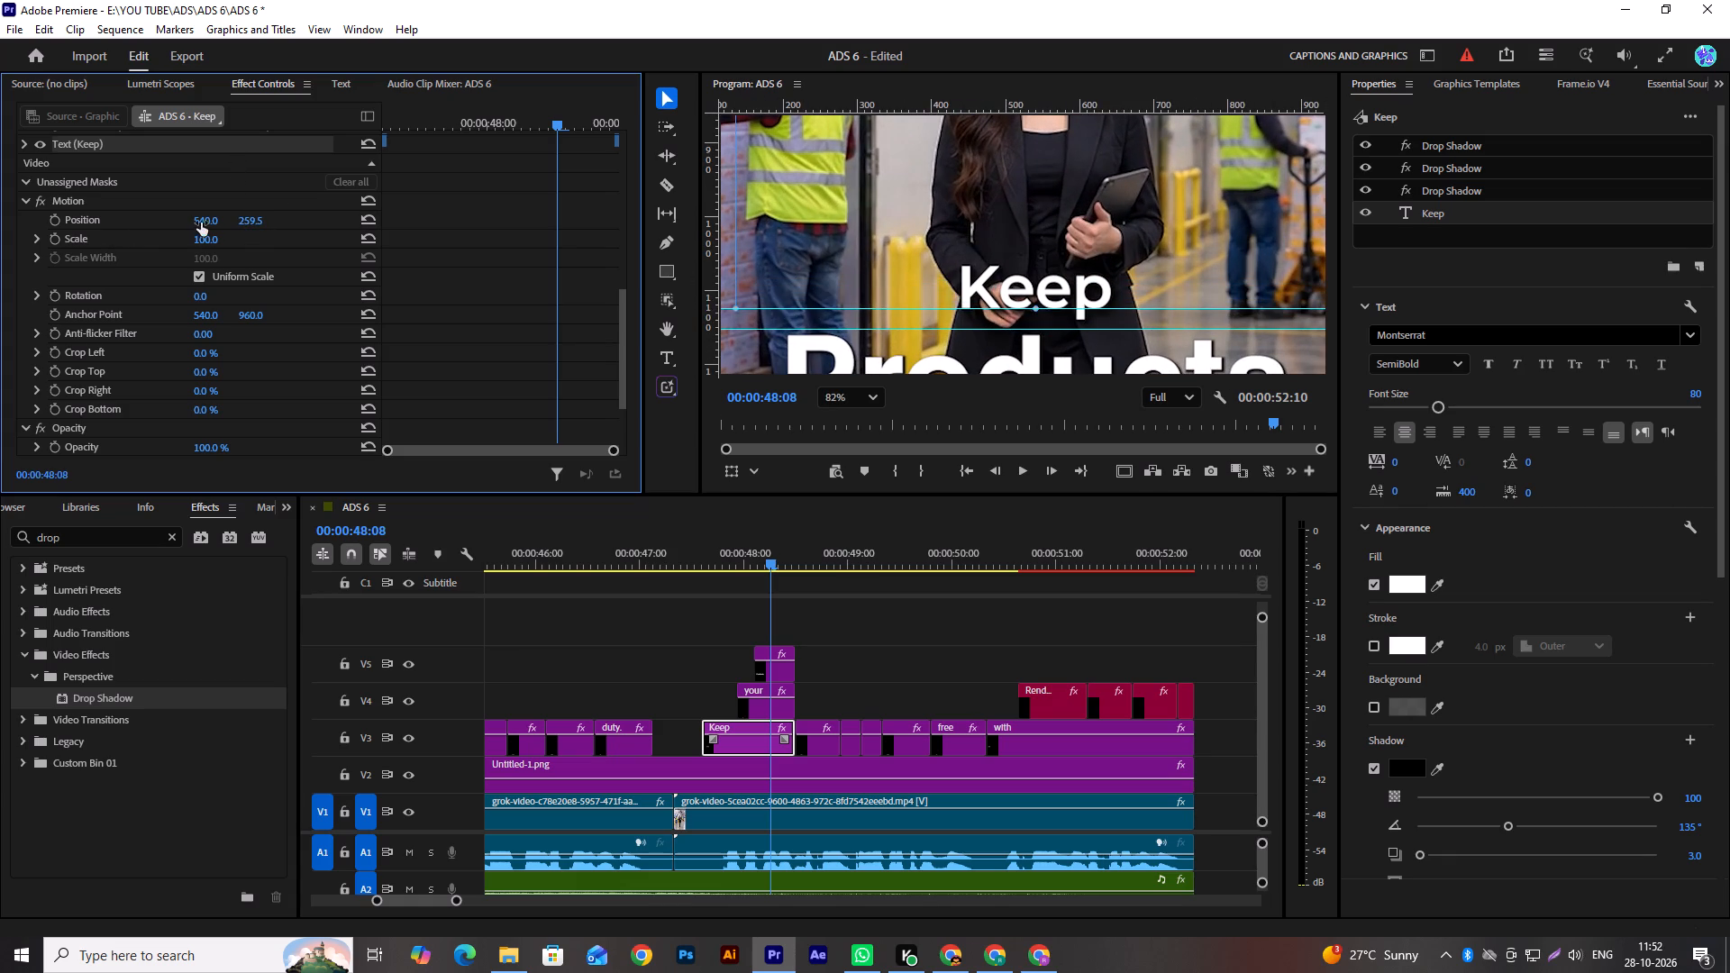
Set the "Keep" caption's horizontal position to 306 so it lines up with the start of "Products".
{"action": "left_click", "coordinate": [207, 218]}
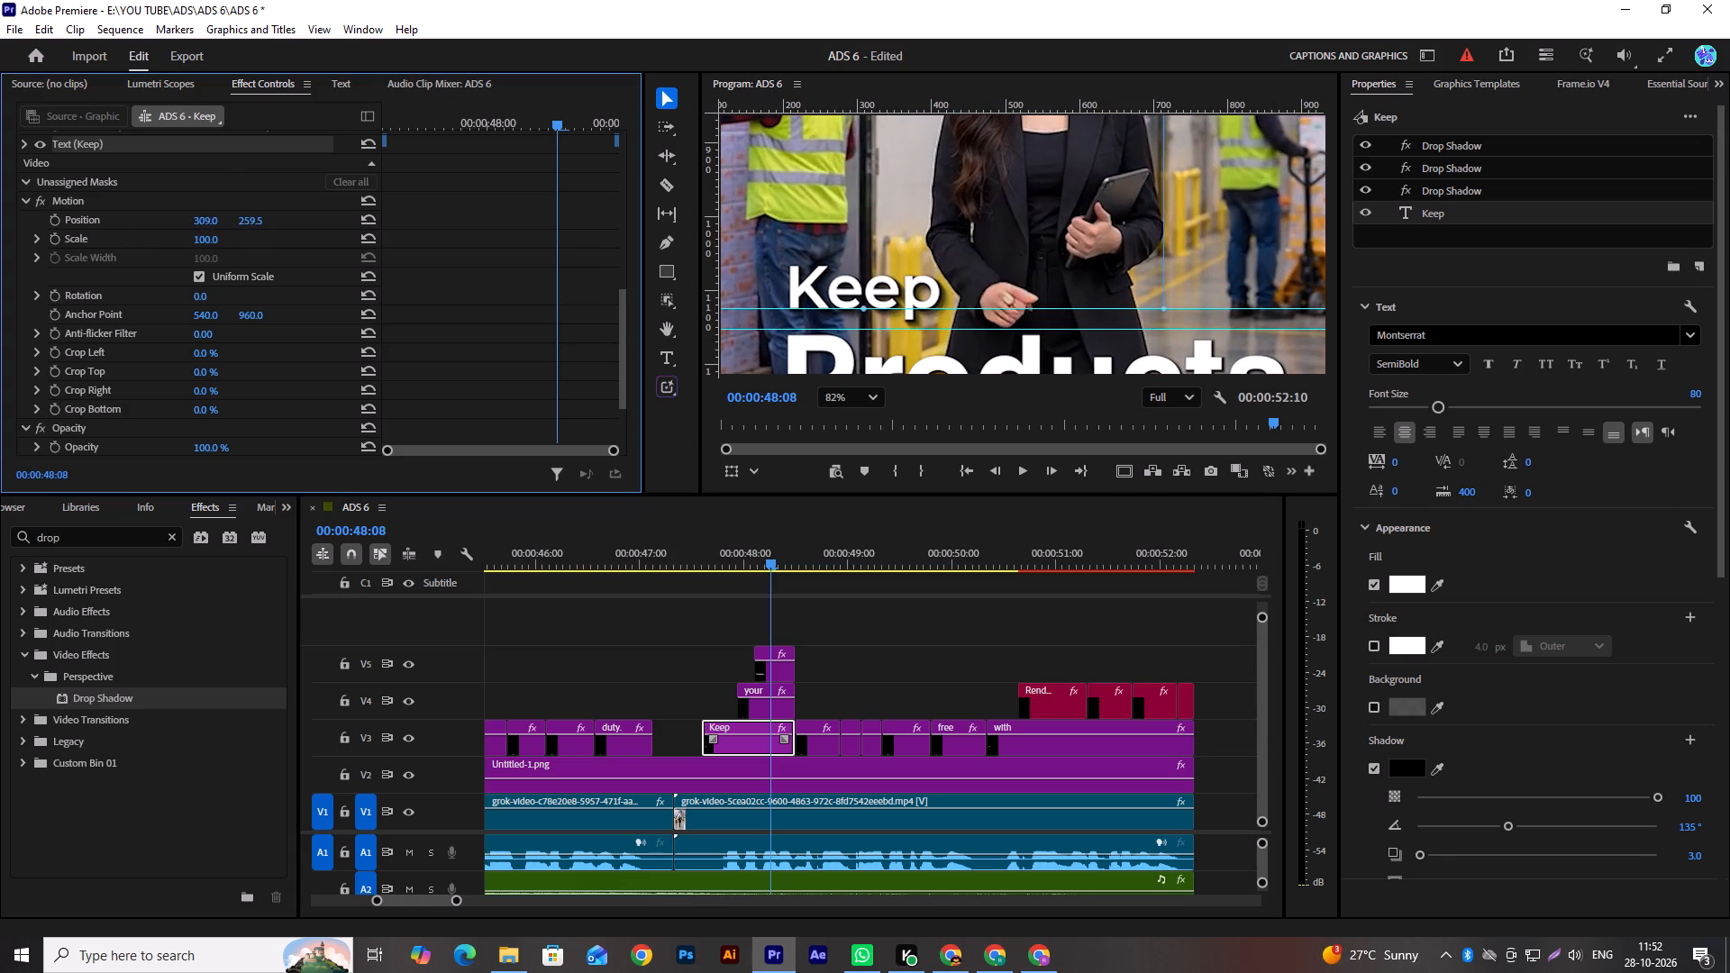
{"action": "scroll", "coordinate": [809, 260], "scroll_direction": "down", "scroll_amount": 7}
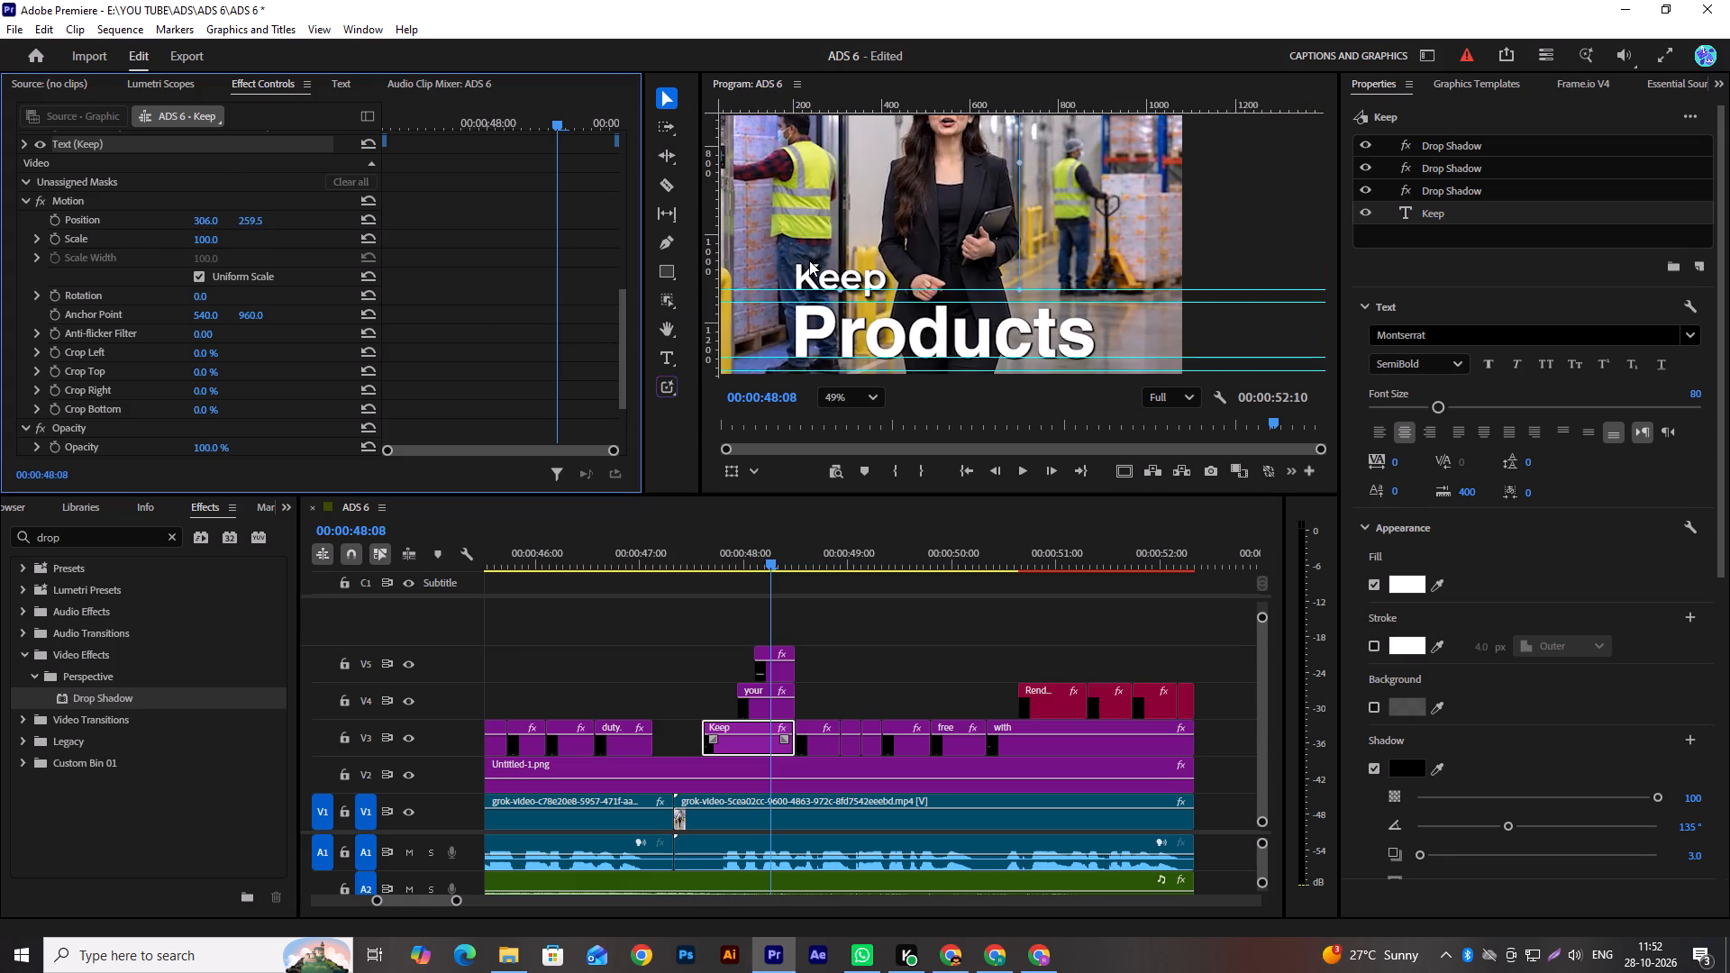
{"action": "scroll", "coordinate": [809, 260], "scroll_direction": "down", "scroll_amount": 7}
Check the text settings of the "your" caption on V4.
{"action": "left_click", "coordinate": [763, 694]}
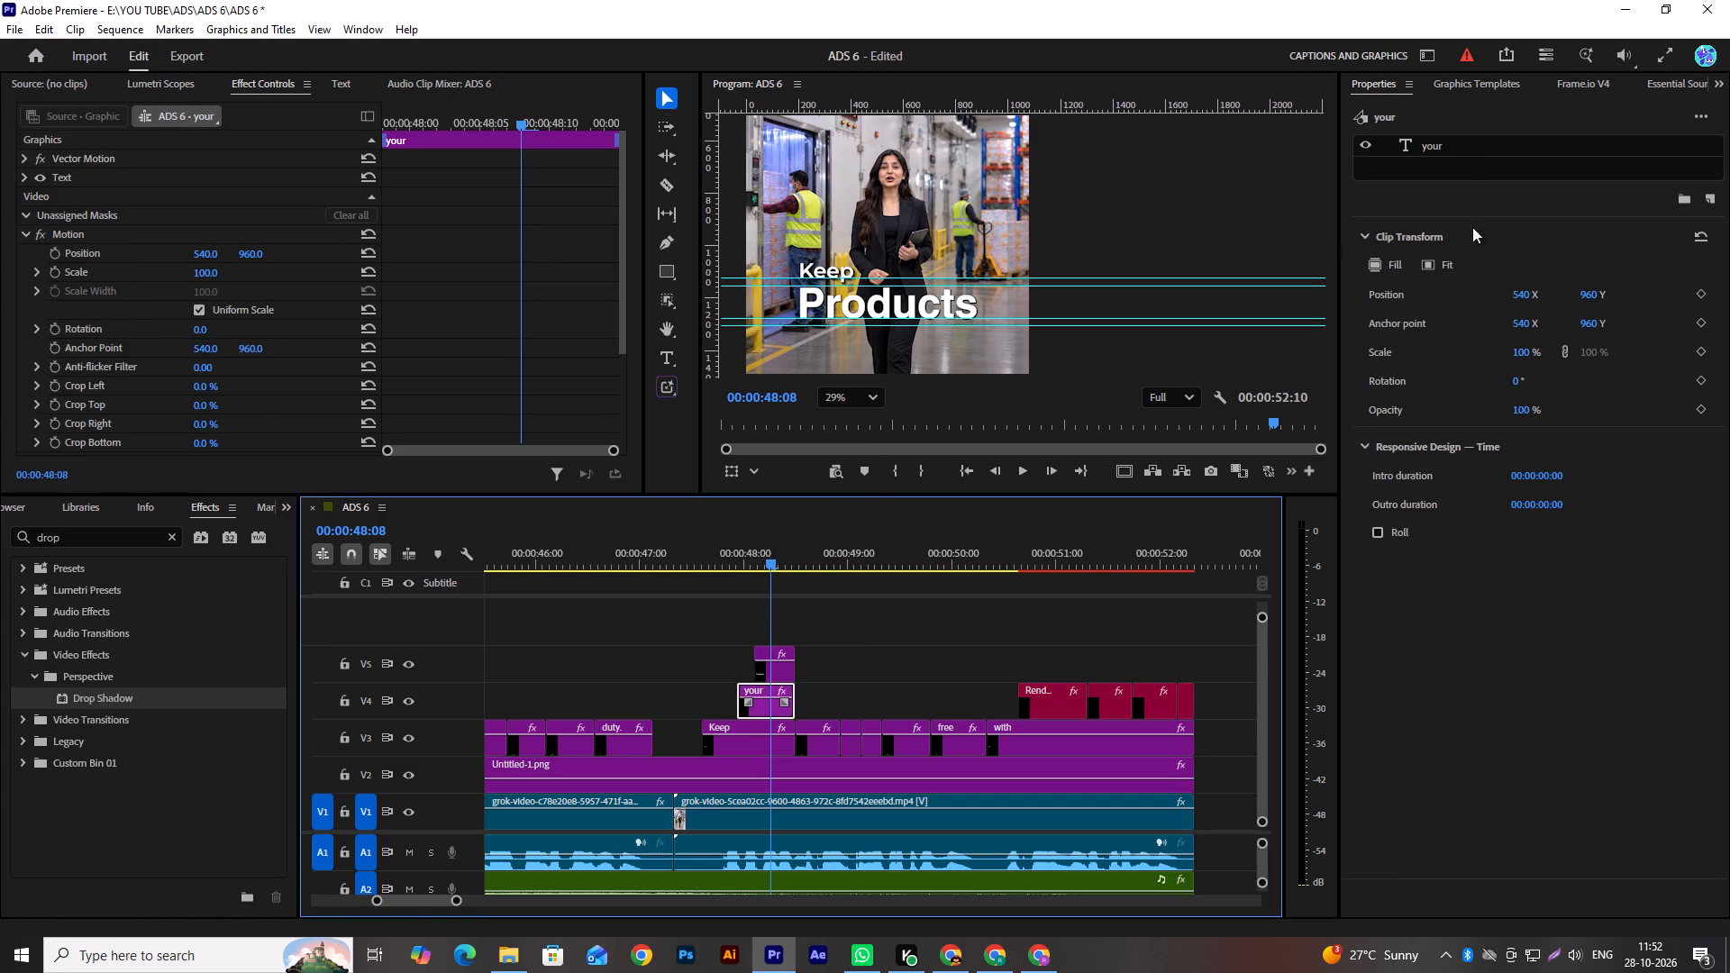
{"action": "left_click", "coordinate": [1457, 145]}
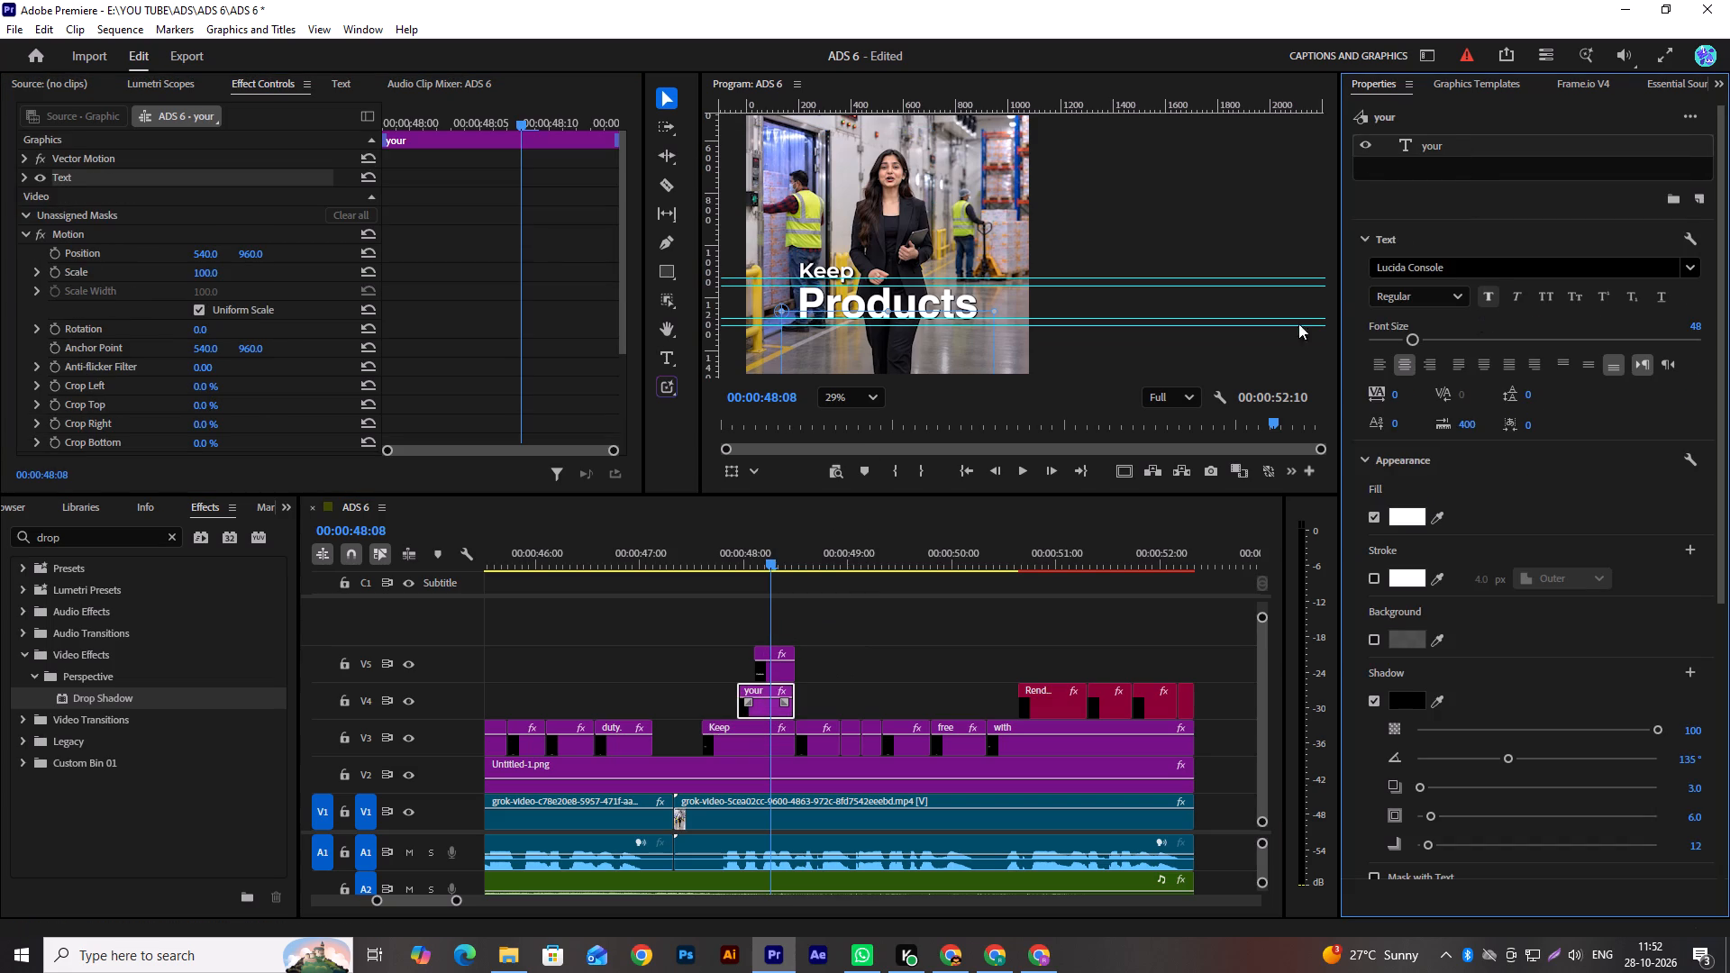
Look through the local graphics templates for a text animation suitable for the "Keep" caption.
{"action": "left_click", "coordinate": [750, 738]}
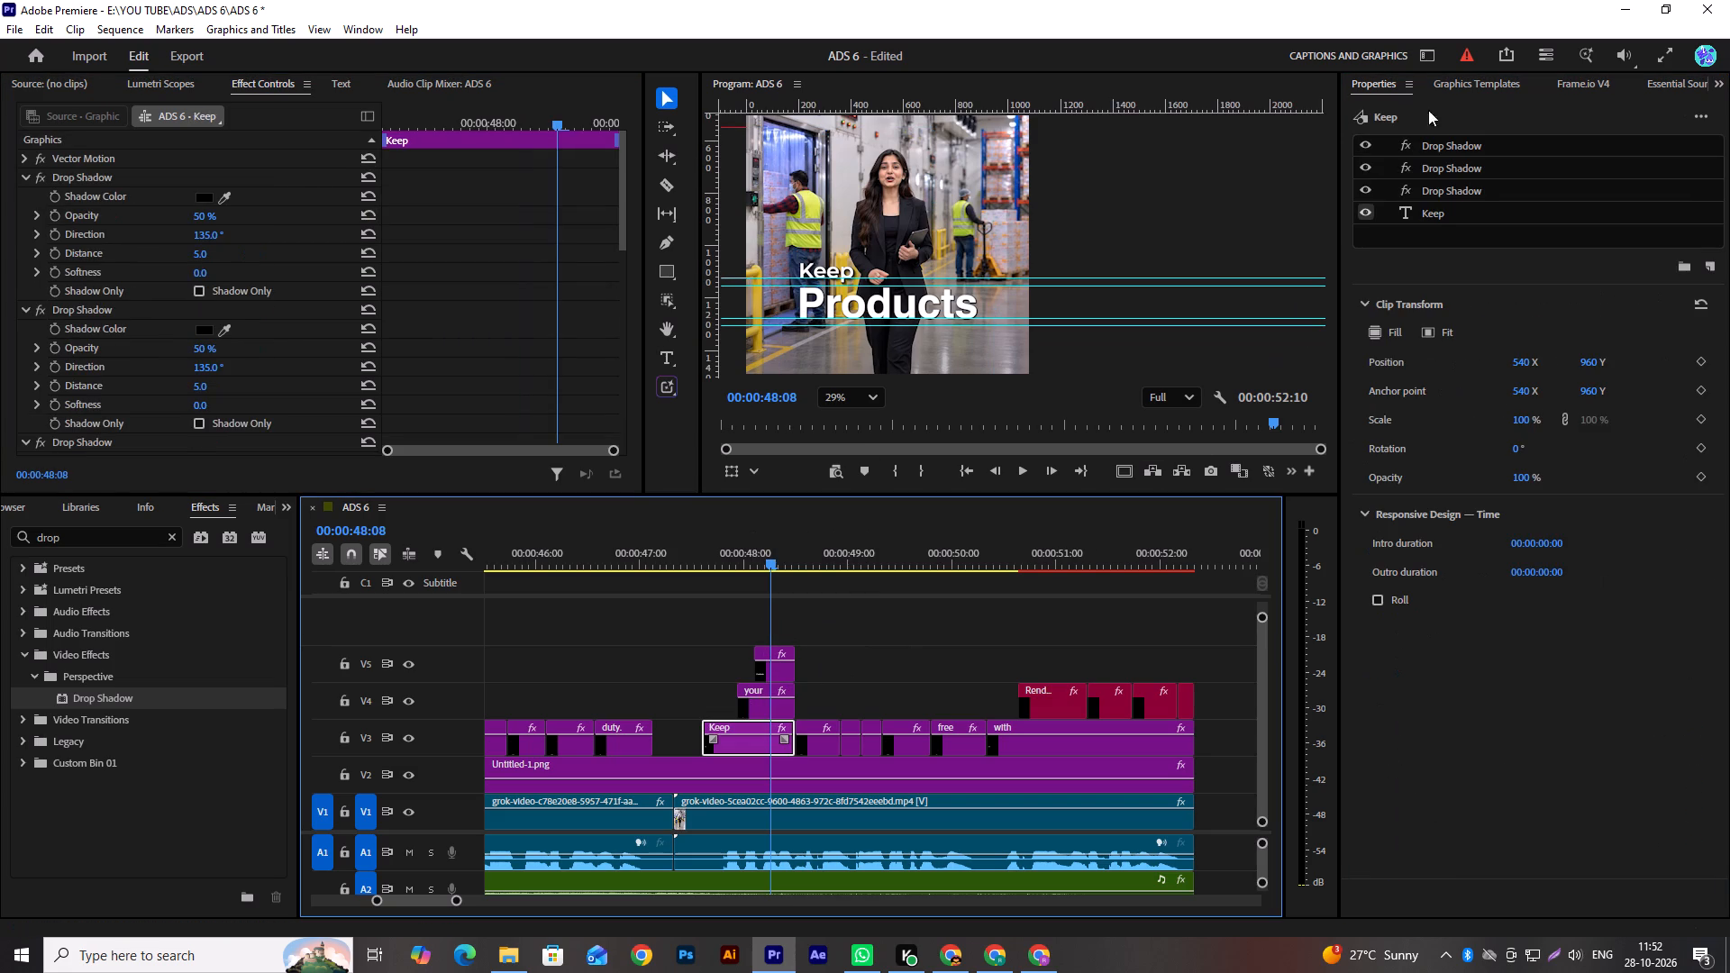
{"action": "left_click", "coordinate": [1466, 87]}
{"action": "scroll", "coordinate": [1493, 649], "scroll_direction": "down", "scroll_amount": 8}
{"action": "scroll", "coordinate": [1493, 649], "scroll_direction": "up", "scroll_amount": 5}
{"action": "scroll", "coordinate": [1493, 649], "scroll_direction": "down", "scroll_amount": 1}
{"action": "scroll", "coordinate": [1493, 649], "scroll_direction": "up", "scroll_amount": 4}
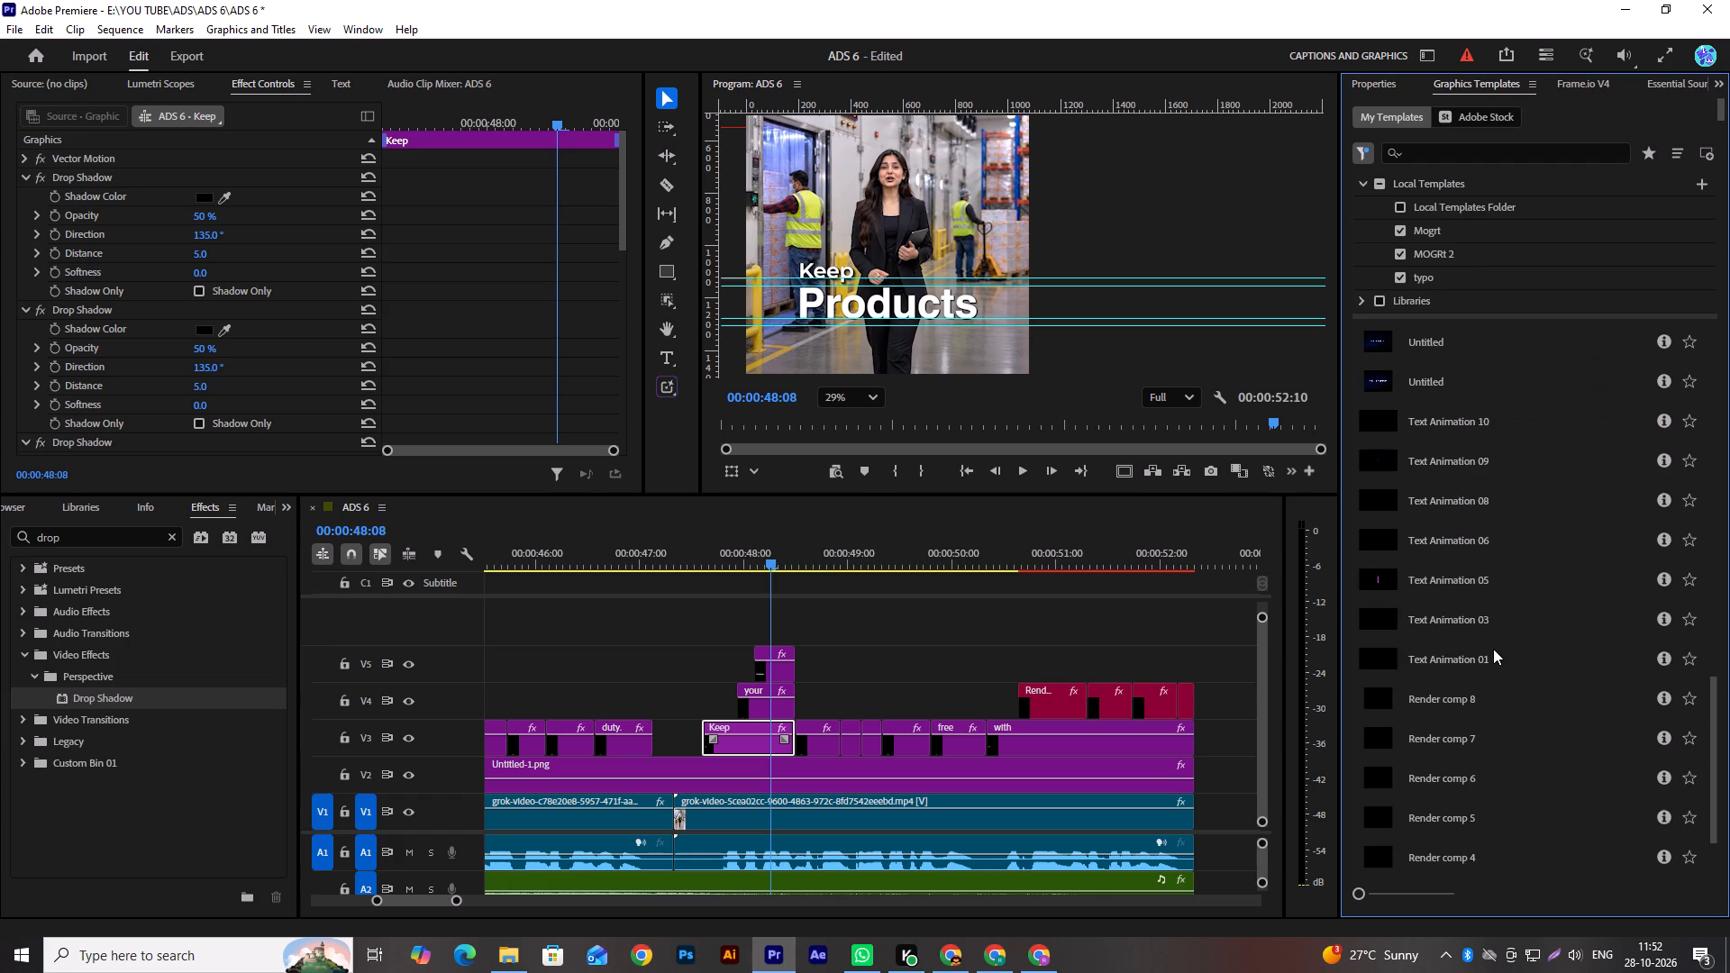
{"action": "scroll", "coordinate": [1493, 649], "scroll_direction": "up", "scroll_amount": 15}
{"action": "scroll", "coordinate": [1493, 649], "scroll_direction": "down", "scroll_amount": 1}
{"action": "scroll", "coordinate": [1493, 649], "scroll_direction": "up", "scroll_amount": 1}
{"action": "scroll", "coordinate": [1493, 649], "scroll_direction": "down", "scroll_amount": 1}
{"action": "scroll", "coordinate": [1493, 649], "scroll_direction": "up", "scroll_amount": 6}
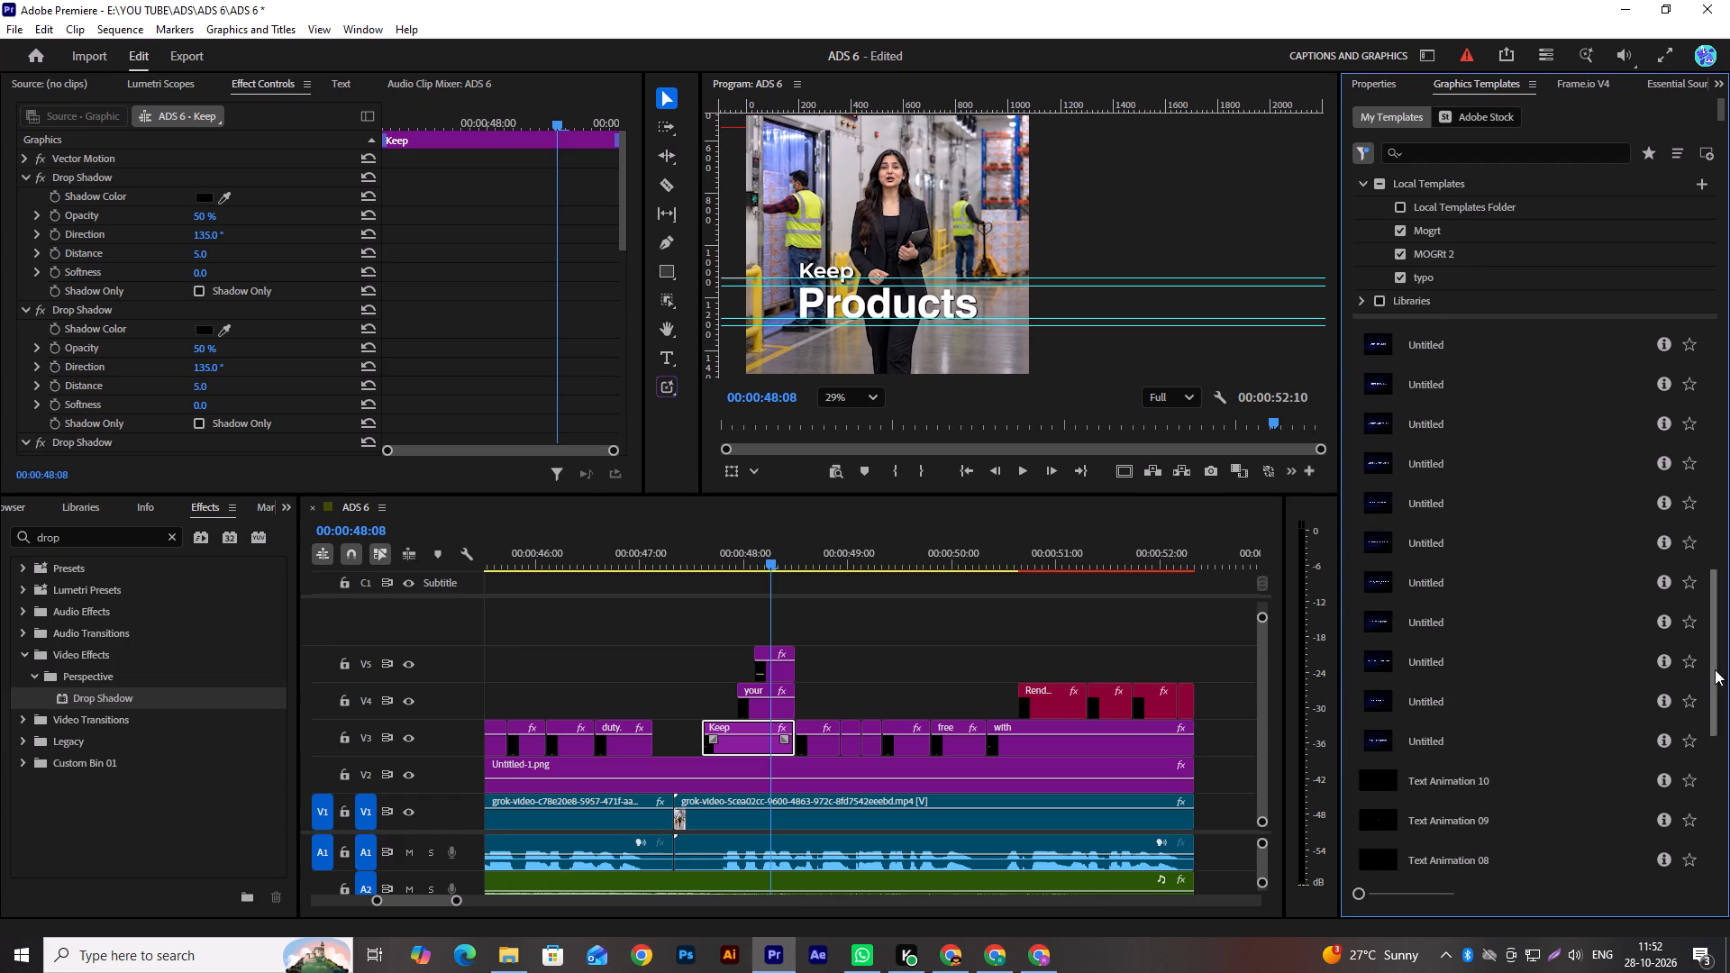
{"action": "left_click_drag", "start_coordinate": [1715, 669], "coordinate": [1729, 829]}
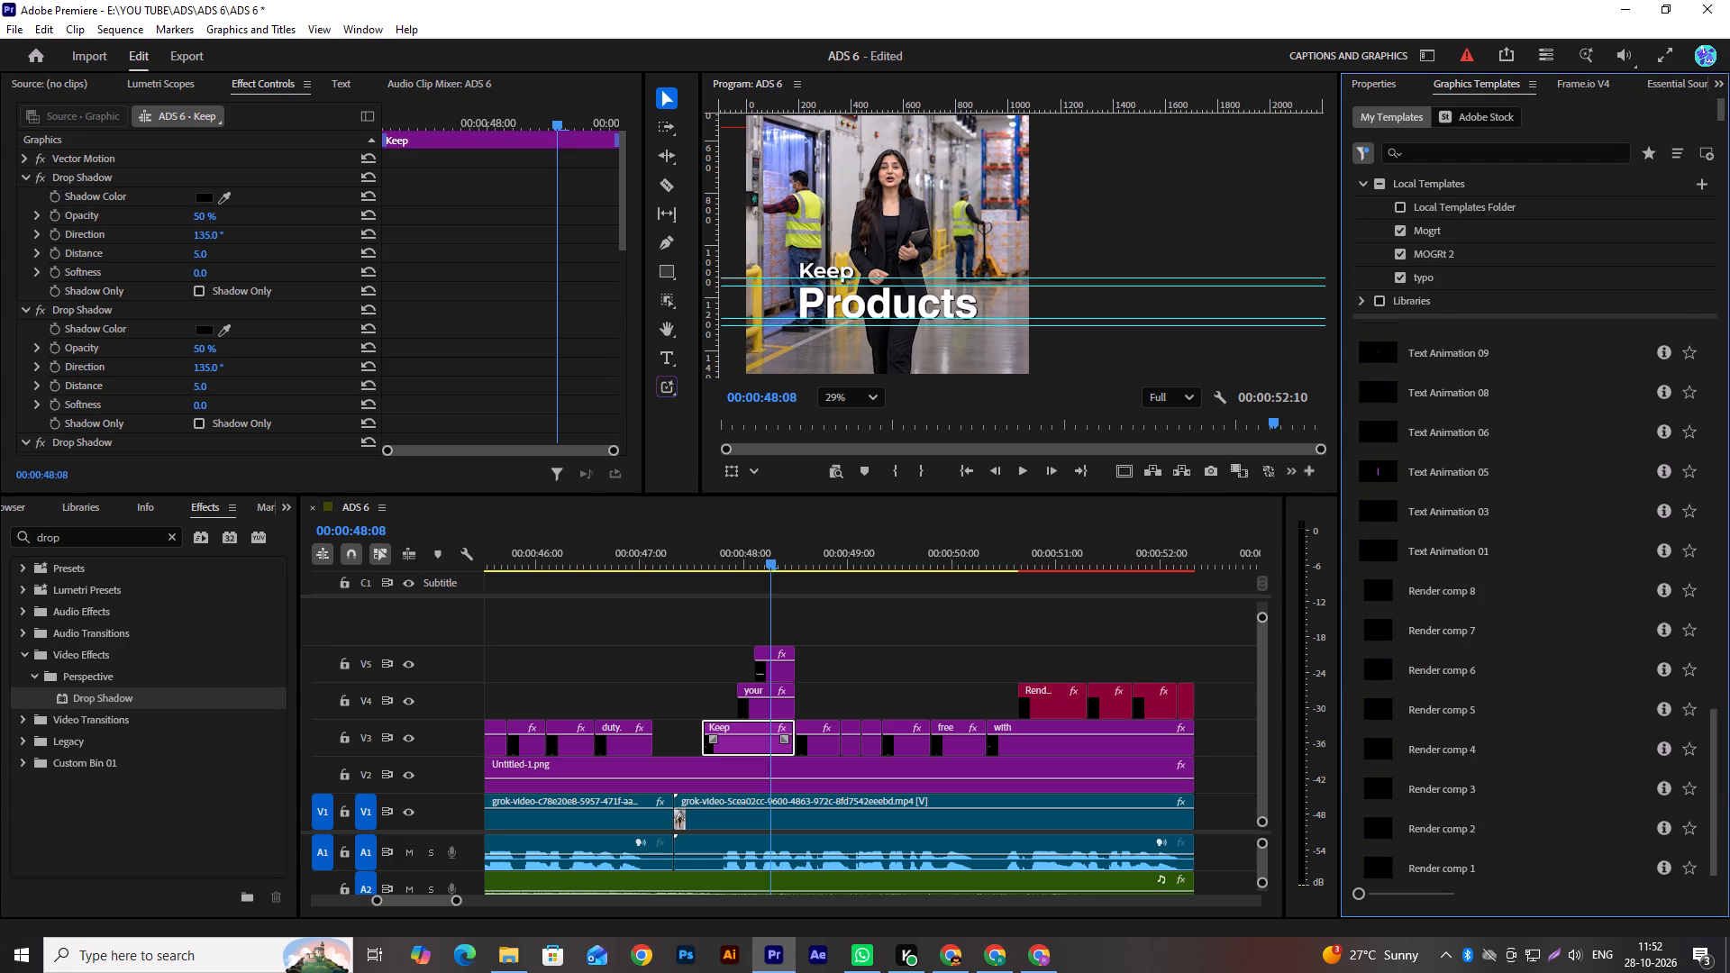
{"action": "left_click_drag", "start_coordinate": [1729, 829], "coordinate": [1724, 799]}
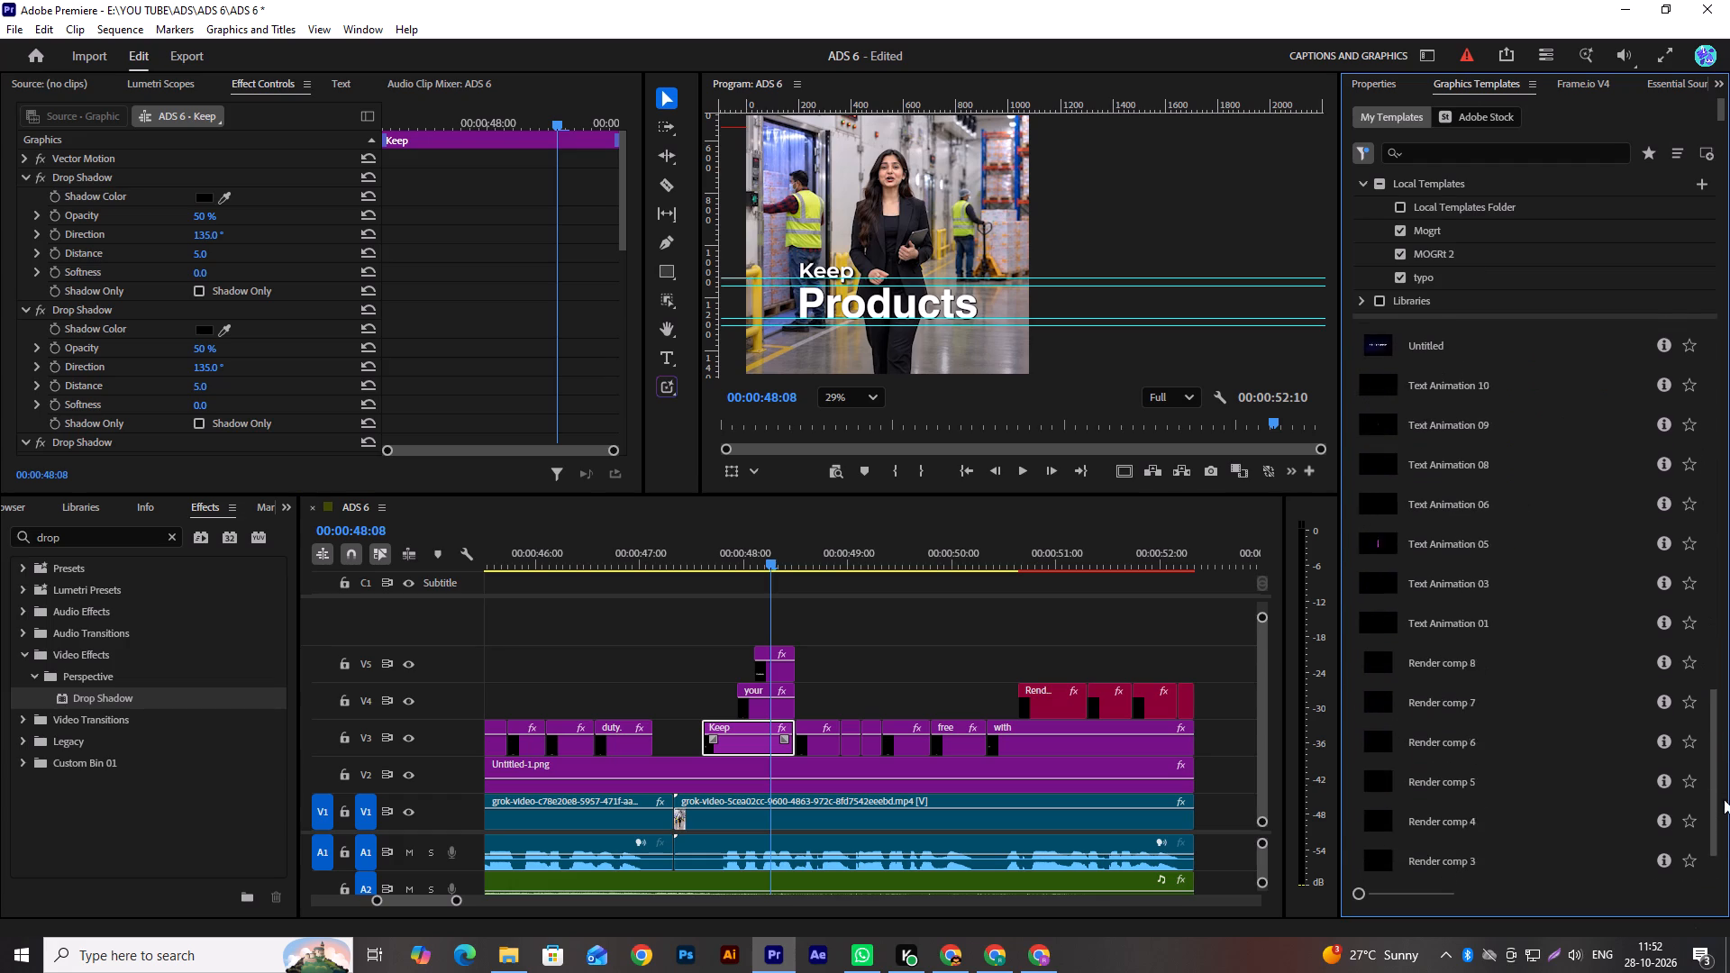
{"action": "left_click_drag", "start_coordinate": [1724, 799], "coordinate": [1719, 373]}
{"action": "scroll", "coordinate": [1606, 396], "scroll_direction": "up", "scroll_amount": 4}
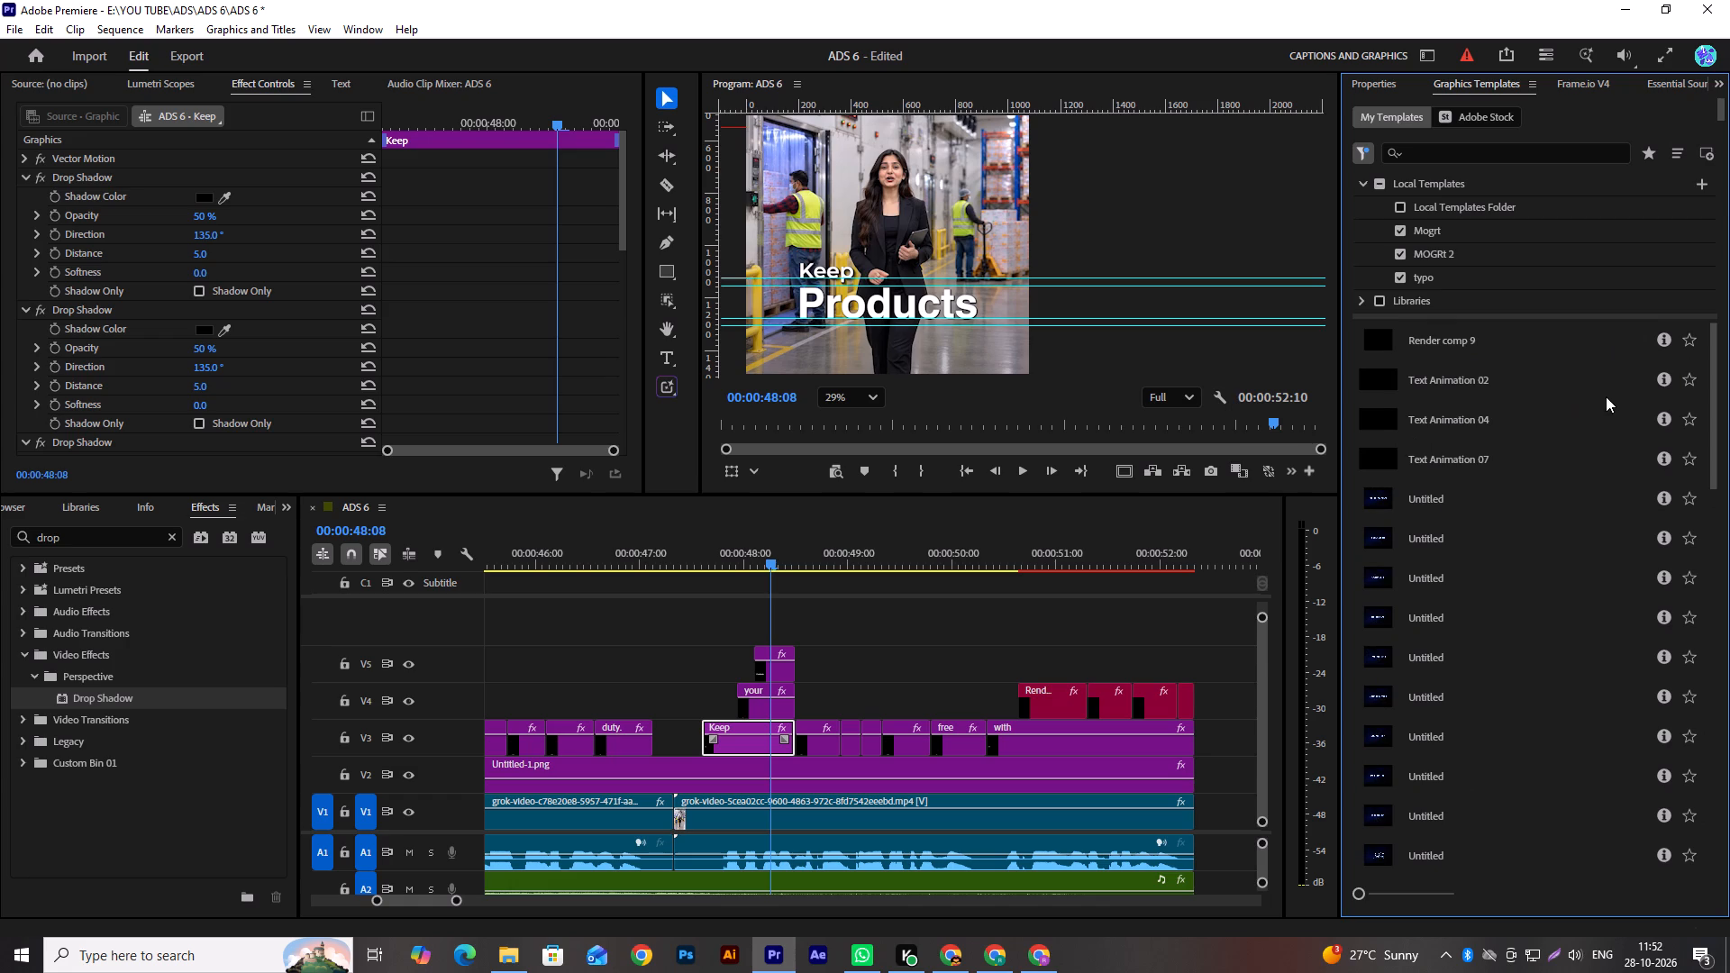
{"action": "scroll", "coordinate": [1606, 396], "scroll_direction": "up", "scroll_amount": 1}
Include the Libraries templates and place "left to right" on V6, starting level with the "Keep" clip.
{"action": "left_click", "coordinate": [1384, 300]}
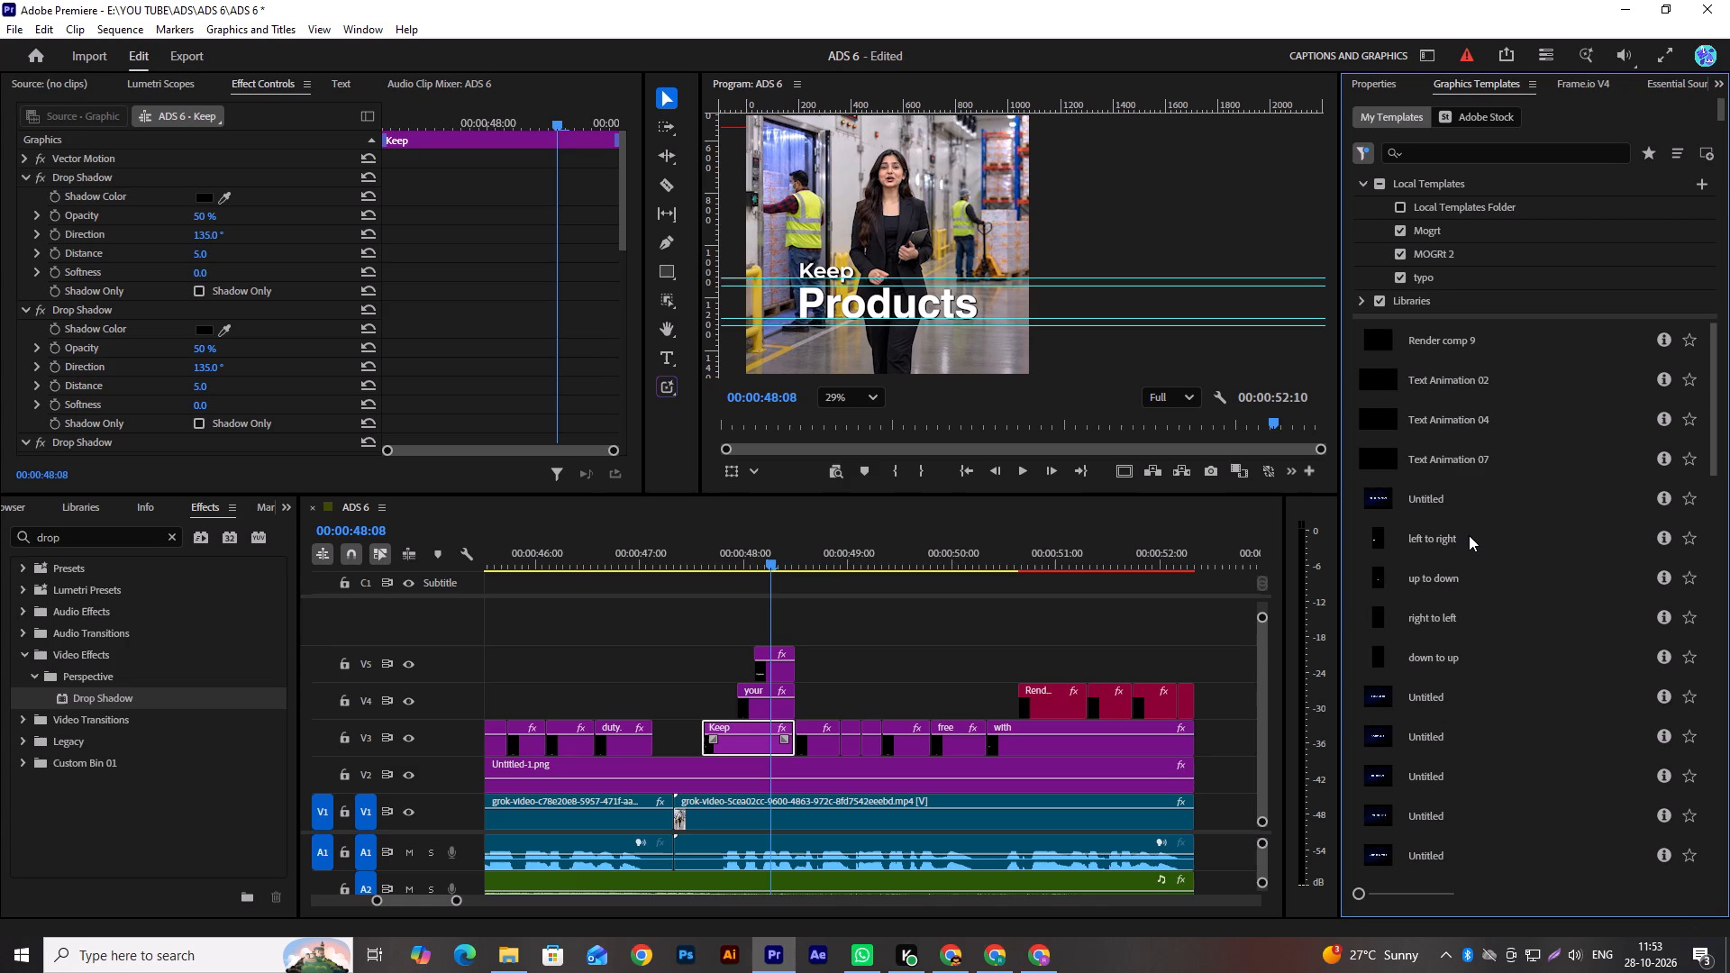
{"action": "left_click_drag", "start_coordinate": [1462, 535], "coordinate": [687, 620]}
{"action": "left_click_drag", "start_coordinate": [697, 566], "coordinate": [684, 568]}
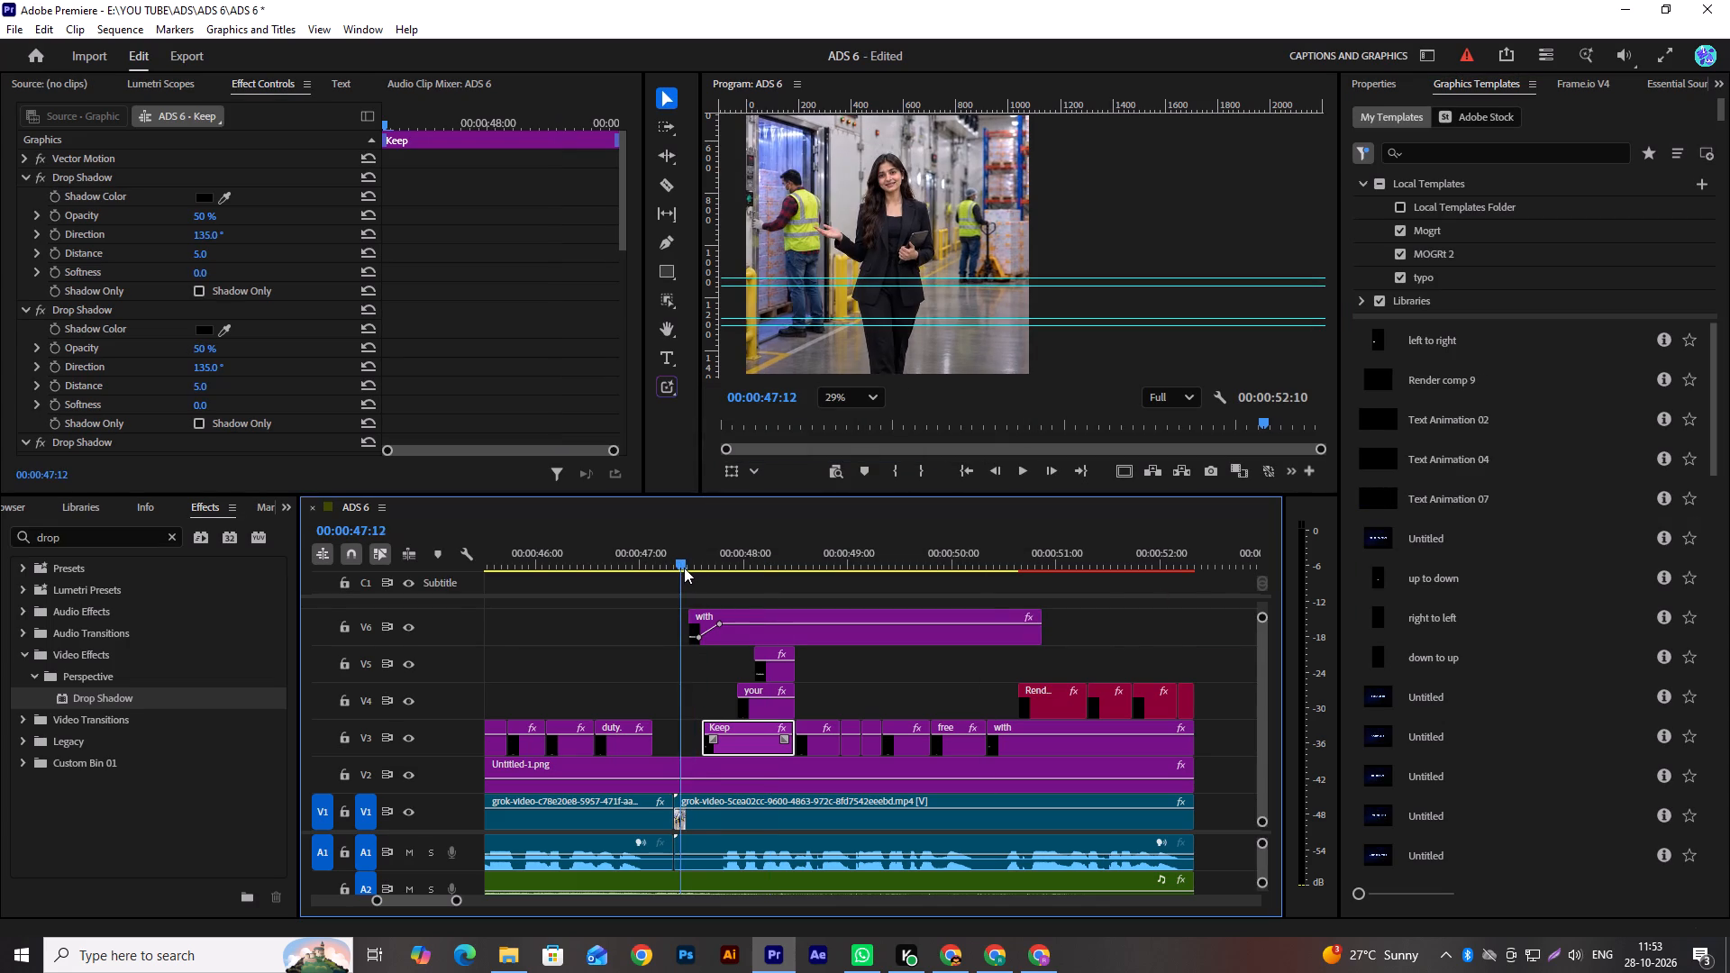
{"action": "left_click_drag", "start_coordinate": [684, 568], "coordinate": [724, 575]}
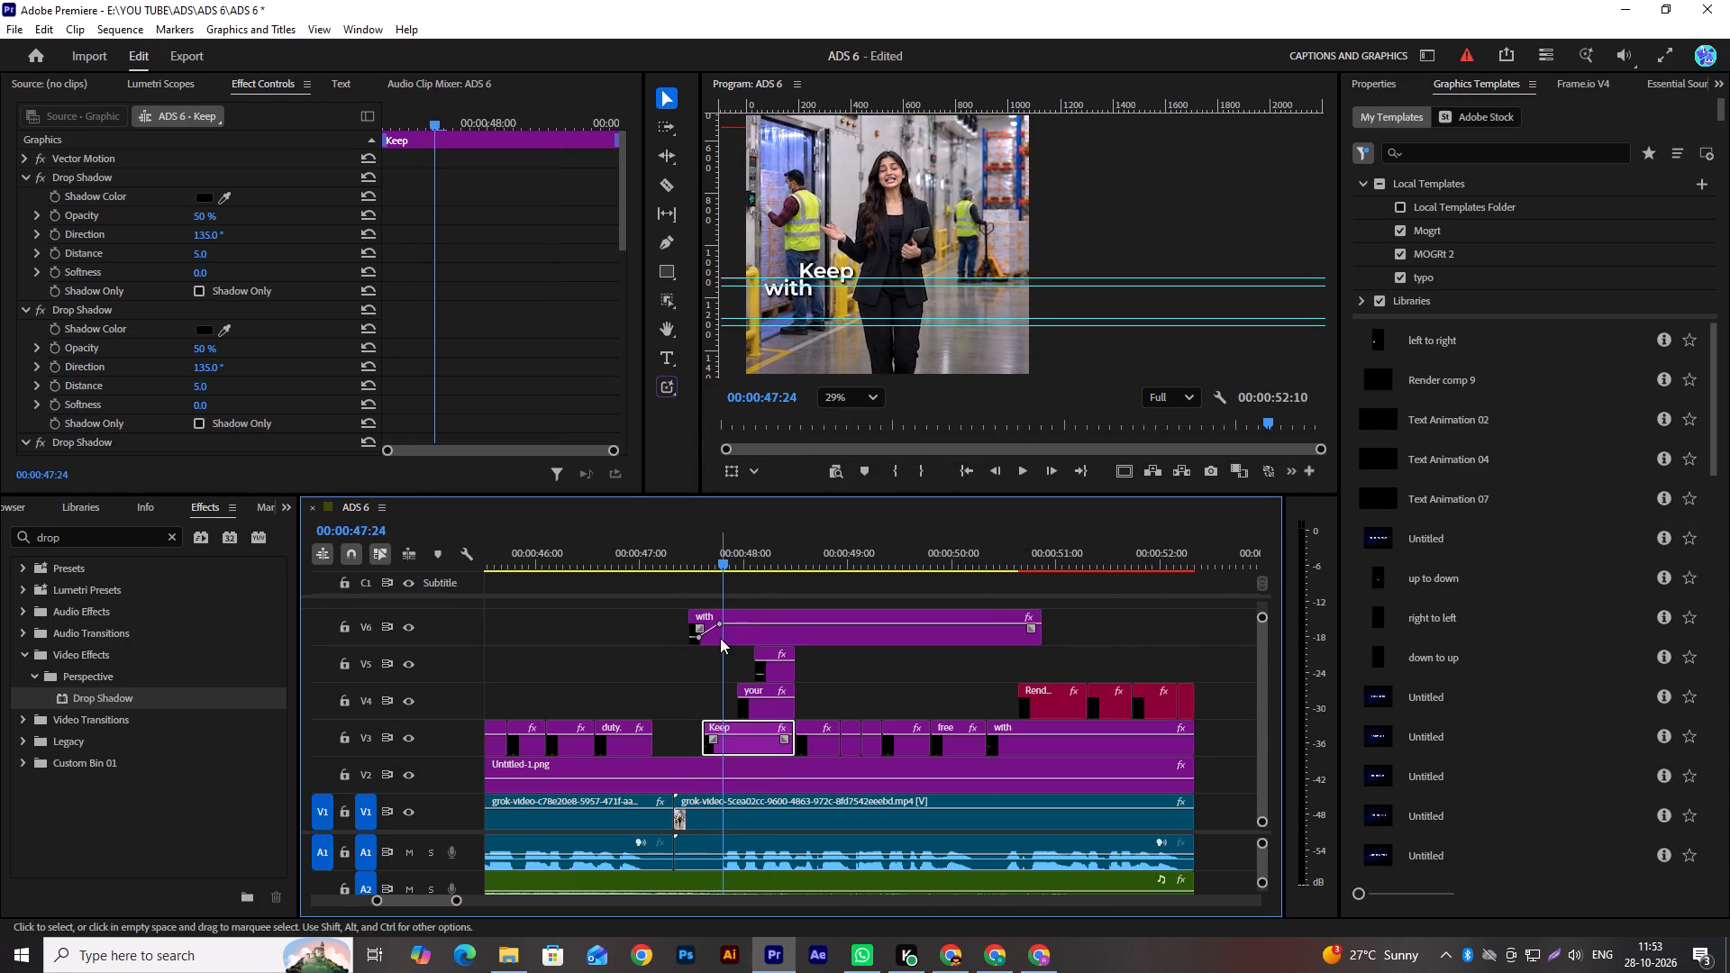
{"action": "left_click", "coordinate": [720, 638]}
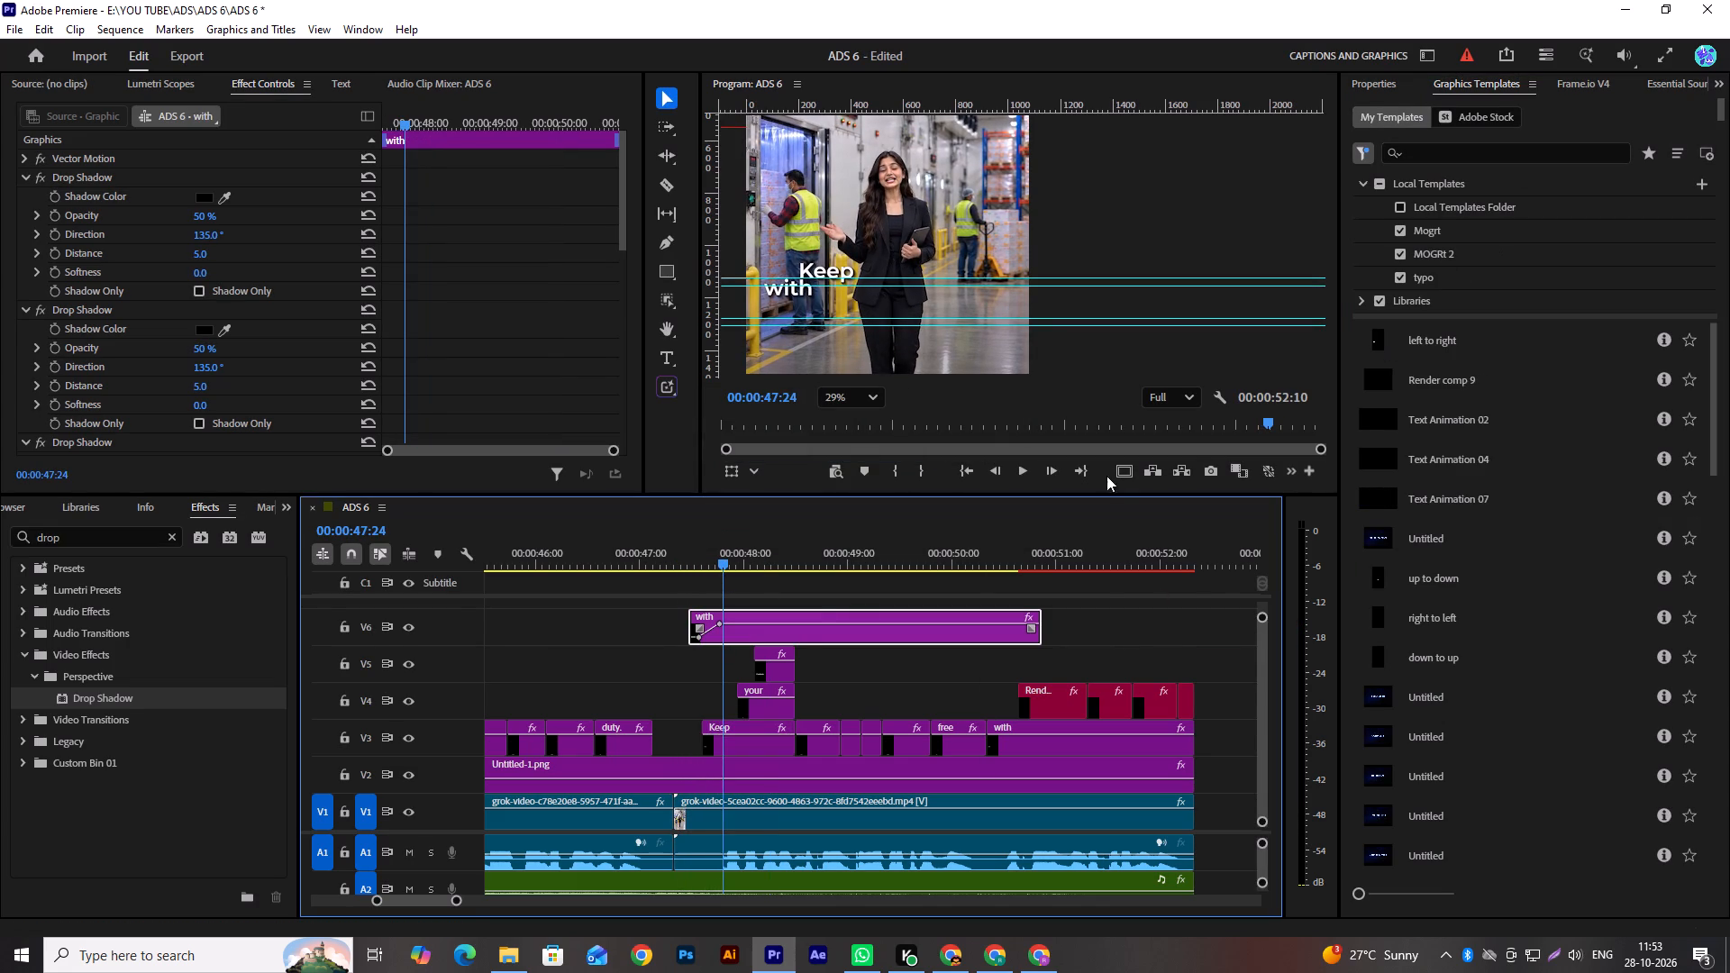
{"action": "left_click_drag", "start_coordinate": [813, 636], "coordinate": [823, 635]}
{"action": "left_click", "coordinate": [821, 635]}
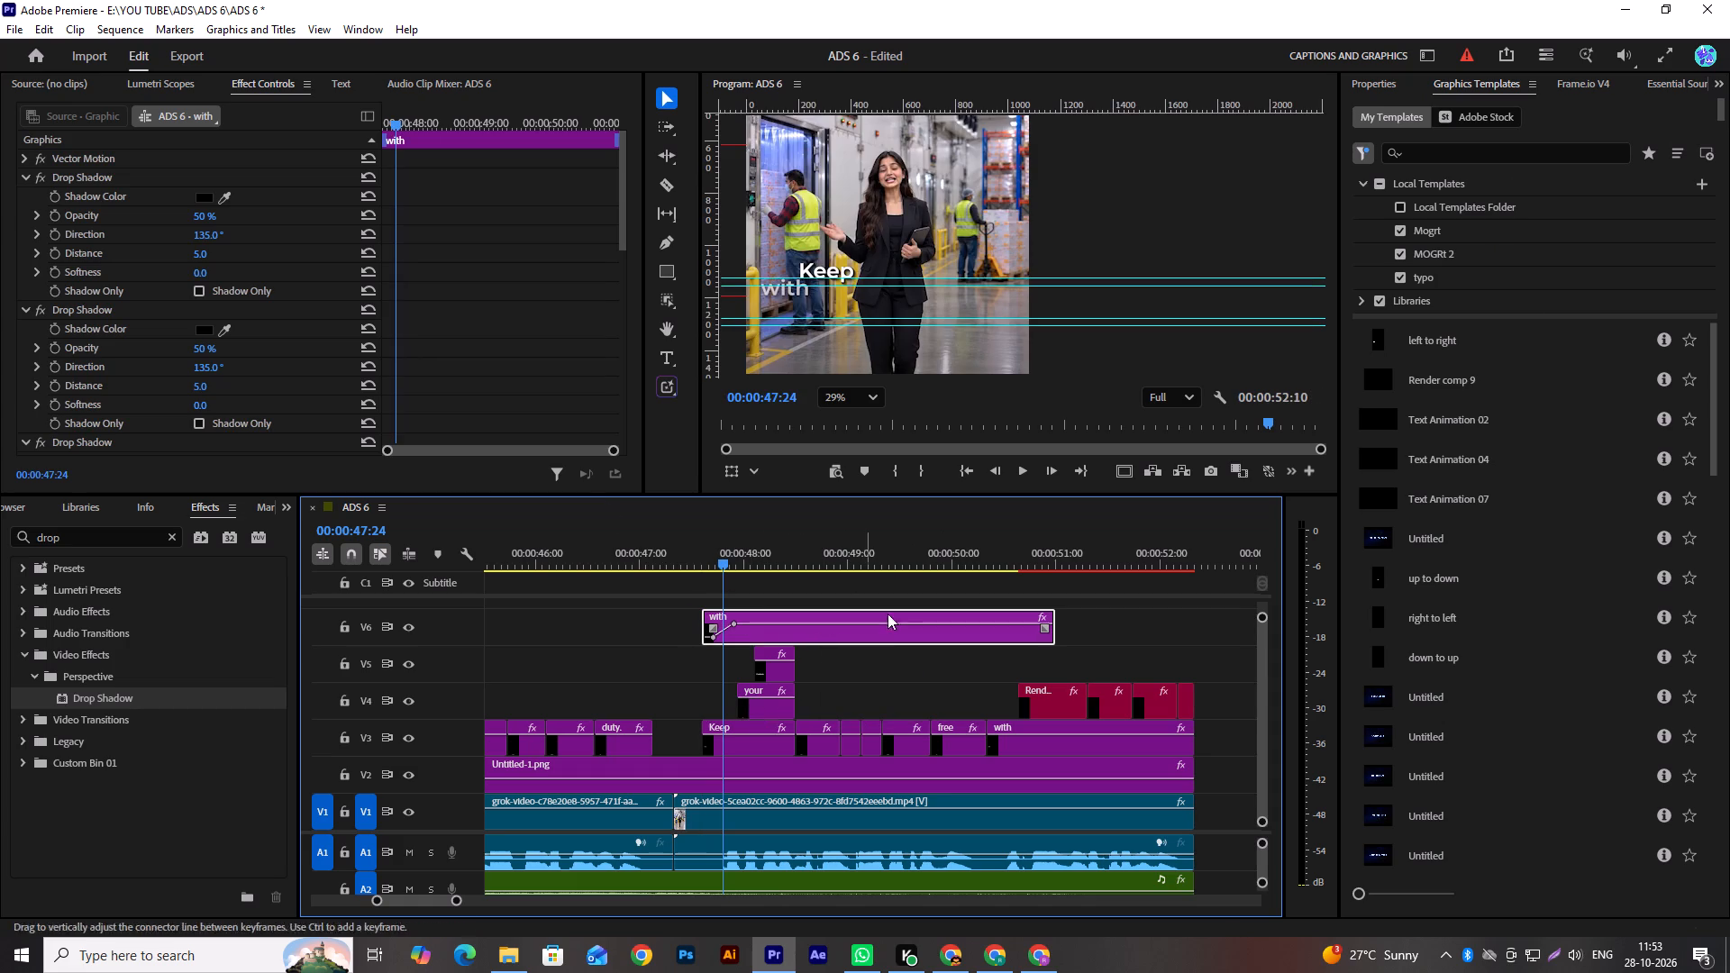
Replace the text of the new V6 title with "keep".
{"action": "left_click", "coordinate": [1382, 83]}
{"action": "left_click", "coordinate": [1449, 217]}
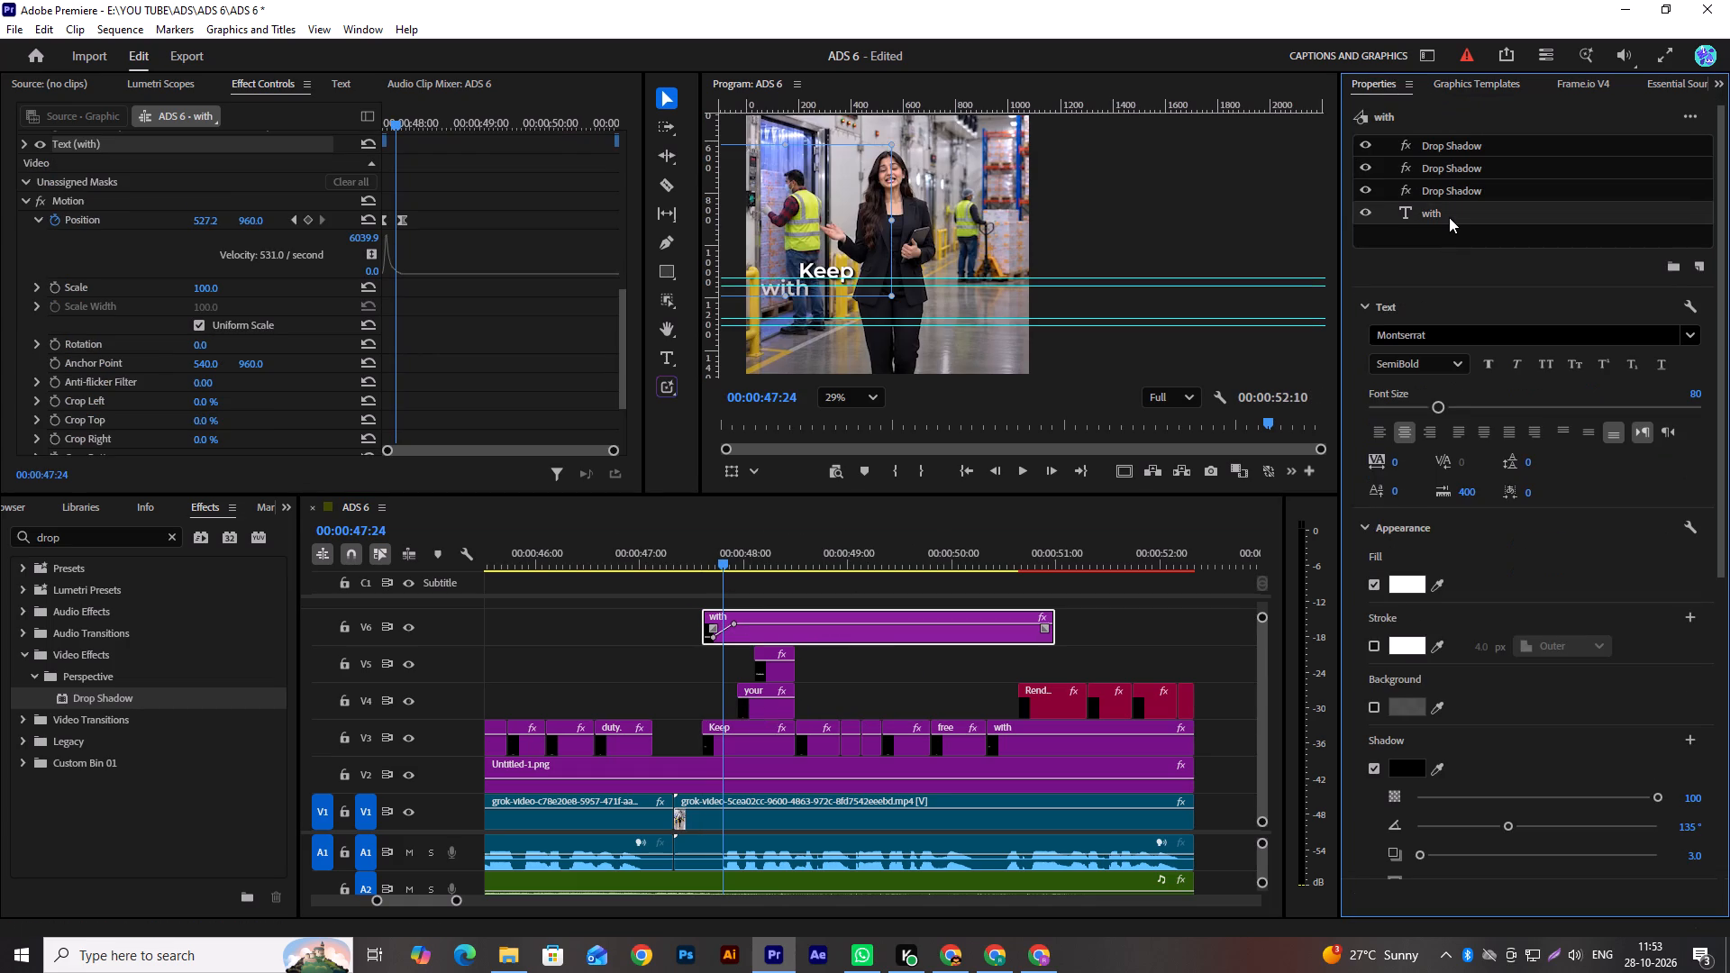
{"action": "double_click", "coordinate": [1449, 217]}
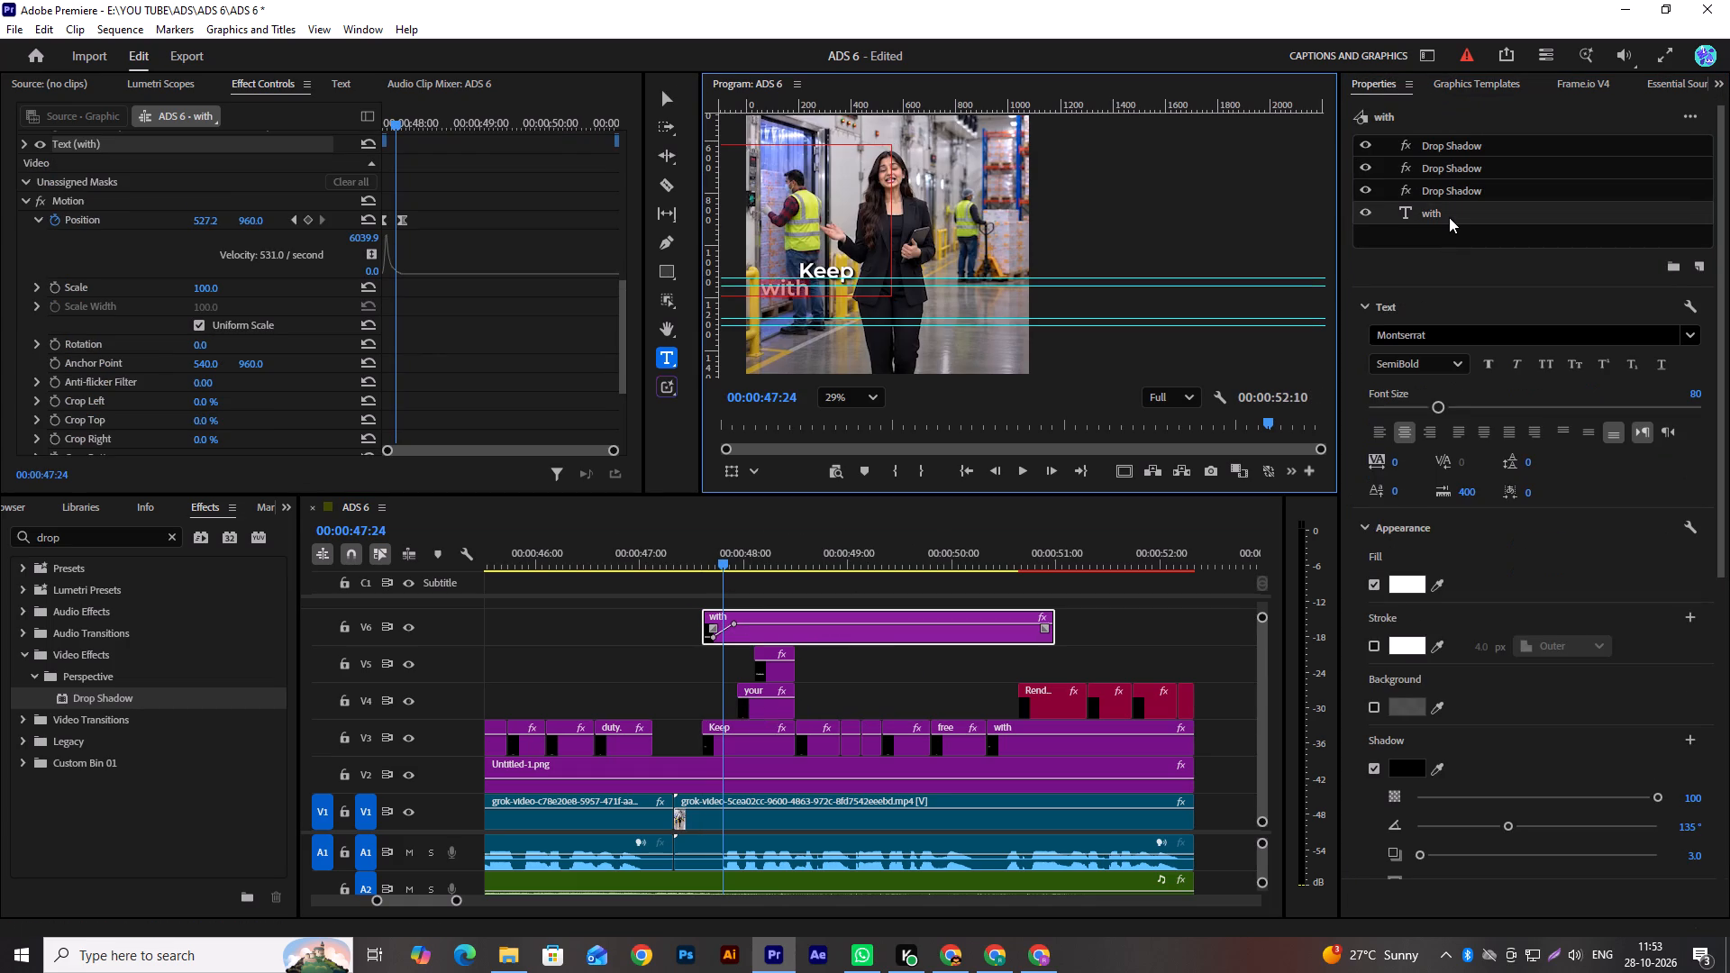
{"action": "key", "text": "shift+k"}
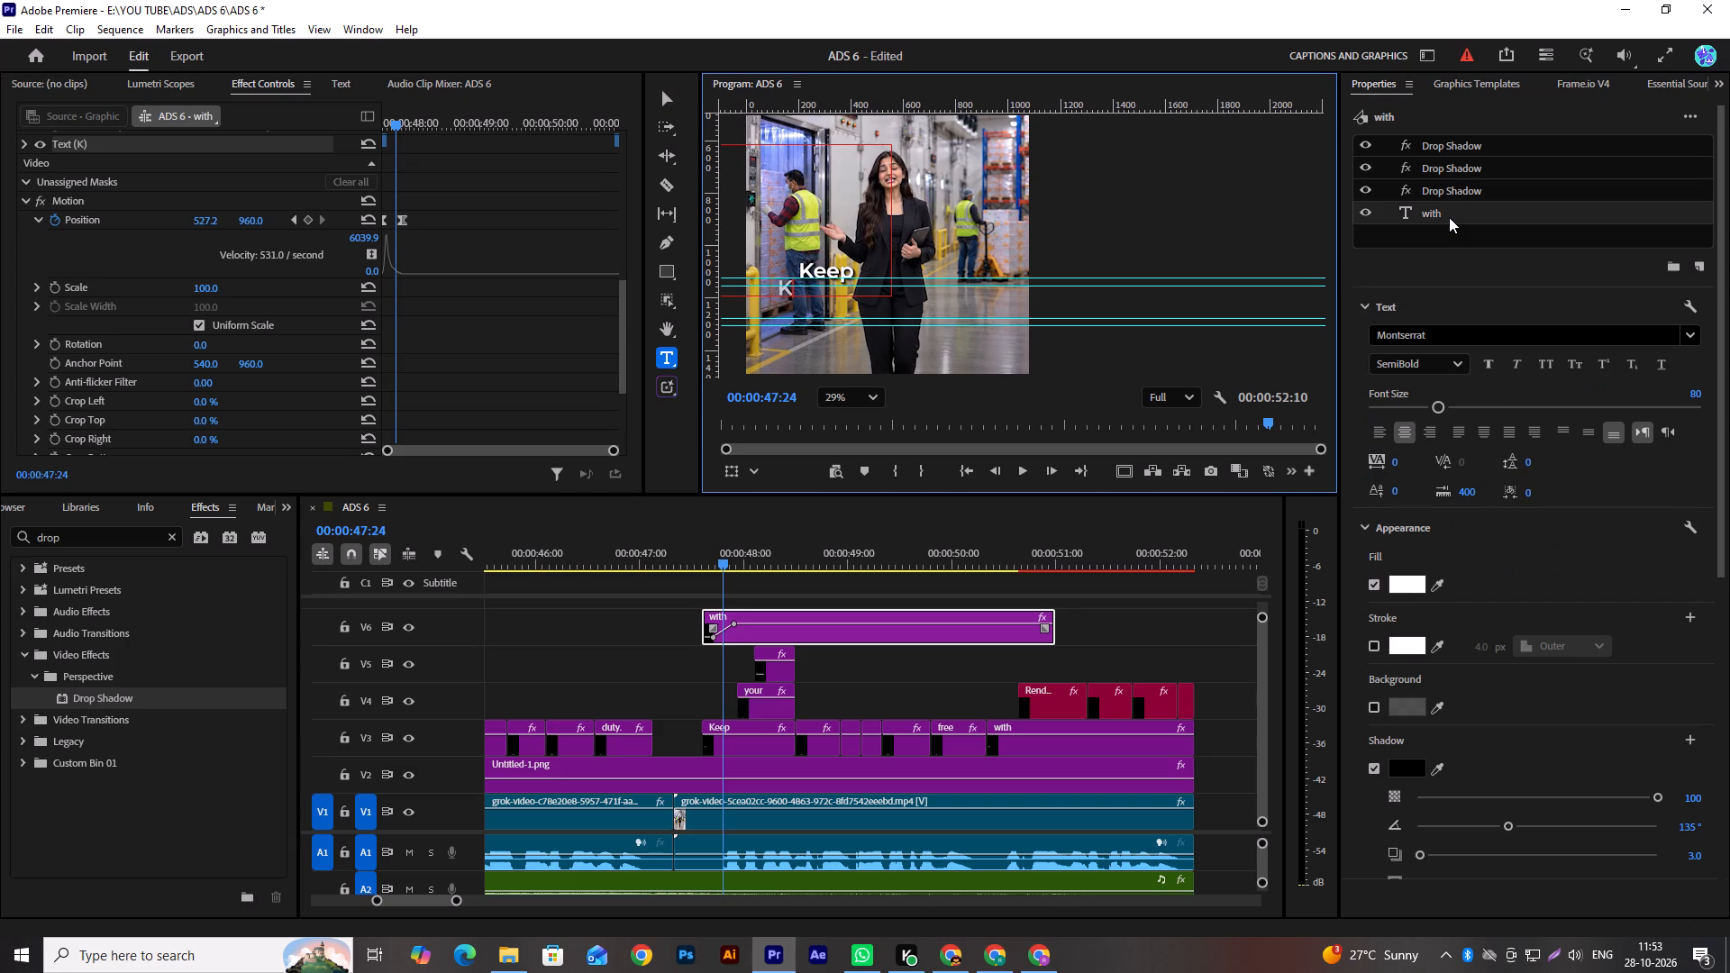
{"action": "type", "text": "ee"}
{"action": "key", "text": "BackSpace"}
{"action": "key", "text": "BackSpace"}
{"action": "key", "text": "BackSpace"}
{"action": "type", "text": "keep"}
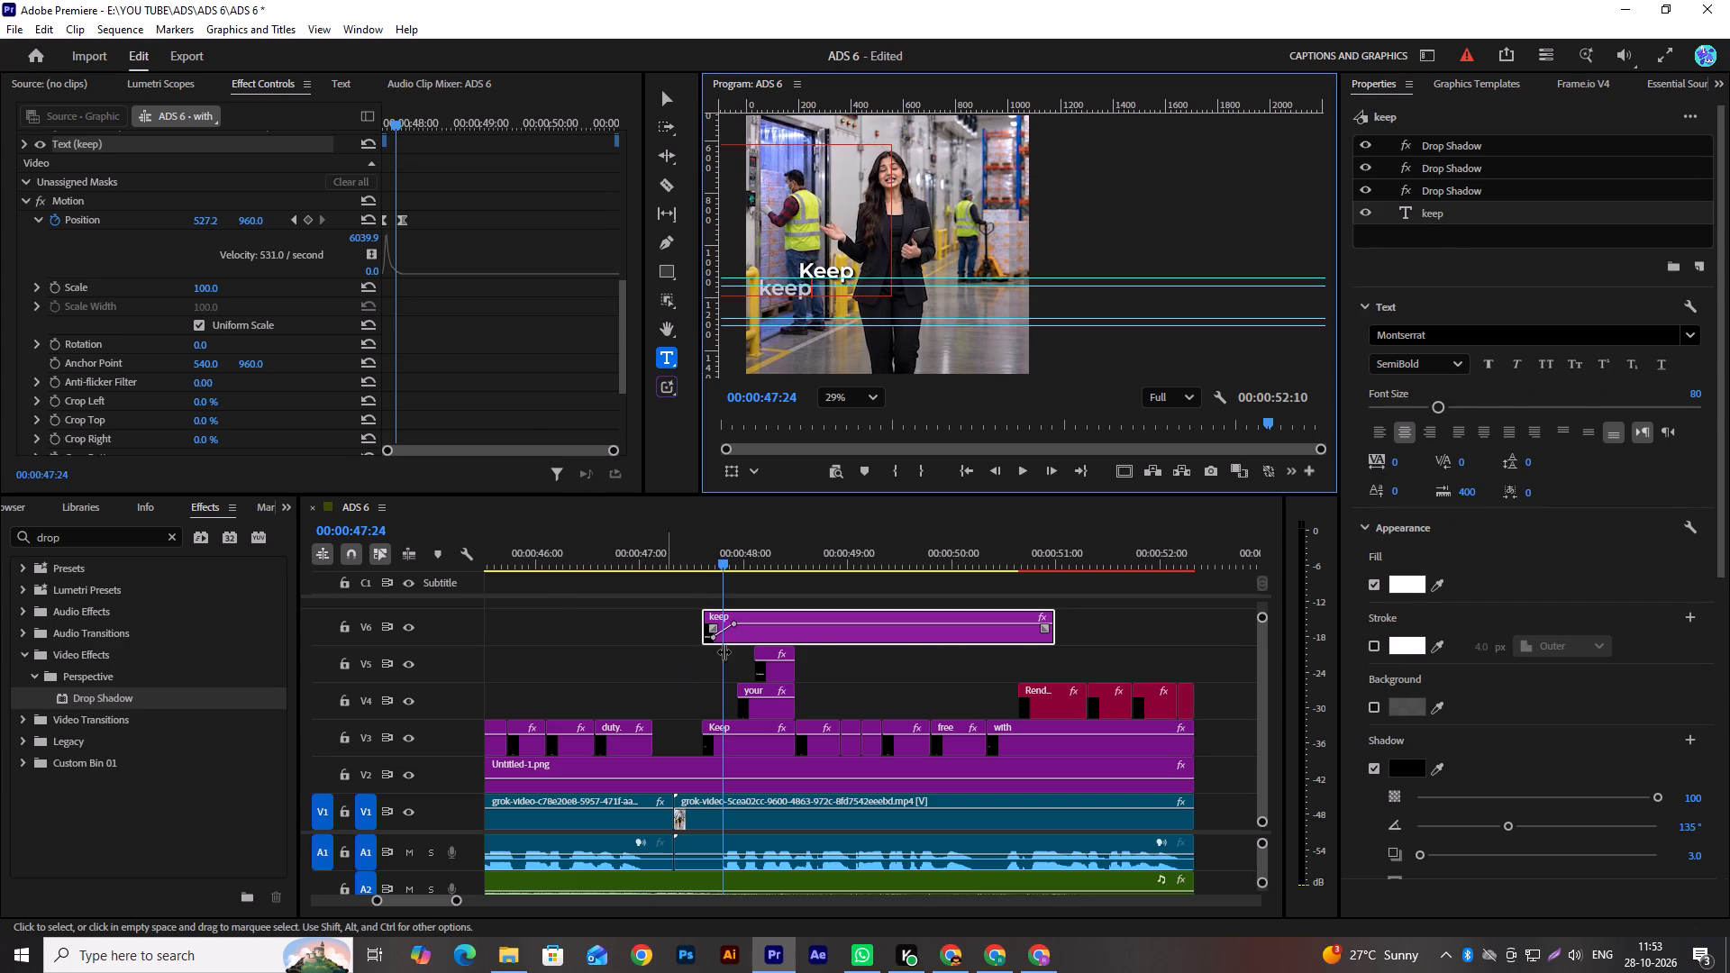
Trim the end of the V6 "keep" title to match the end of the "Keep" caption on V3.
{"action": "left_click_drag", "start_coordinate": [1050, 642], "coordinate": [891, 647]}
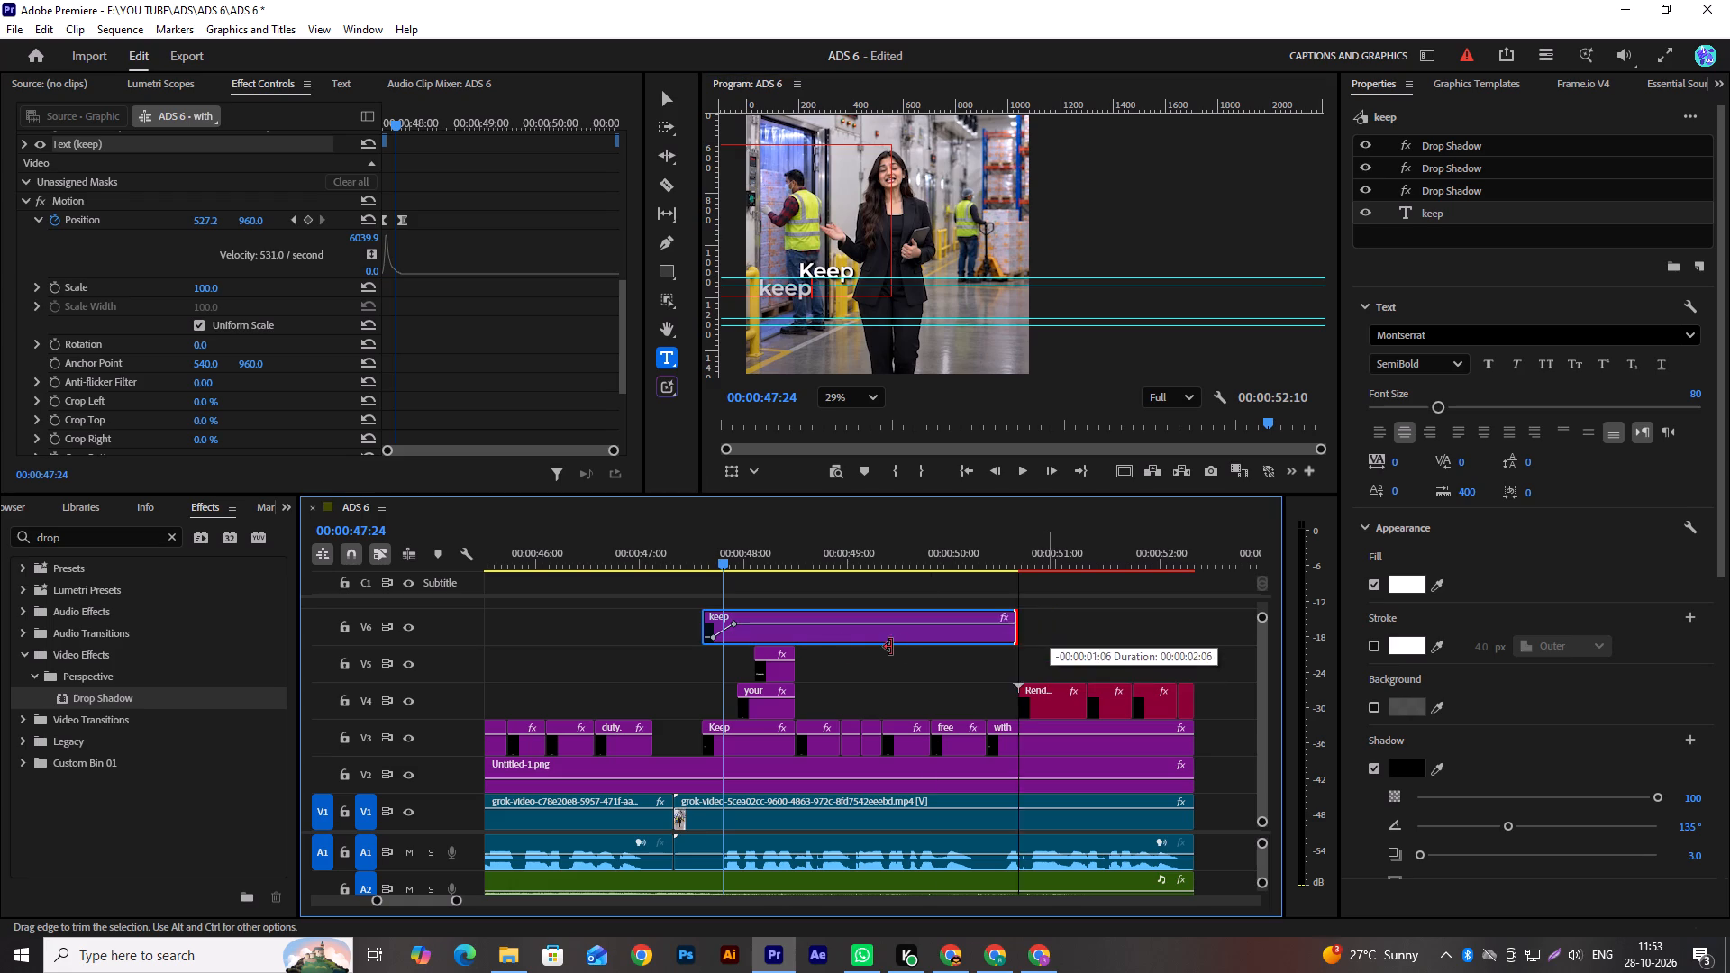
{"action": "left_click_drag", "start_coordinate": [891, 647], "coordinate": [794, 648]}
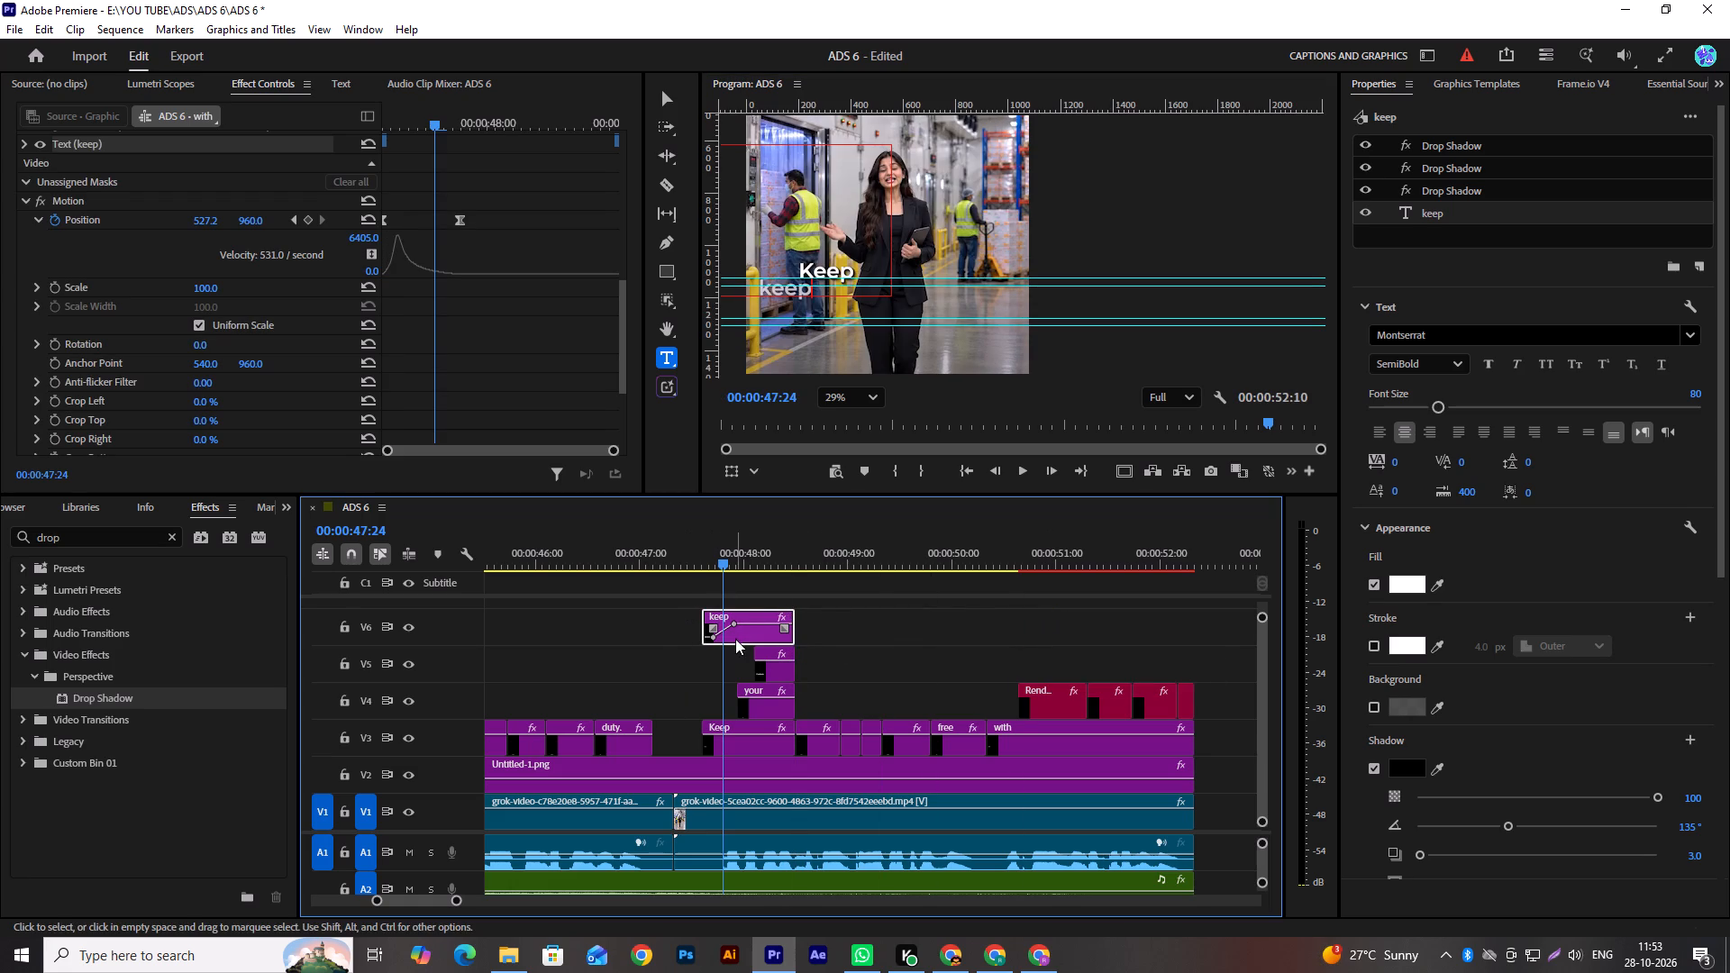
Raise the V6 "keep" title at its second Position keyframe by setting the vertical value to 895.
{"action": "left_click", "coordinate": [292, 224]}
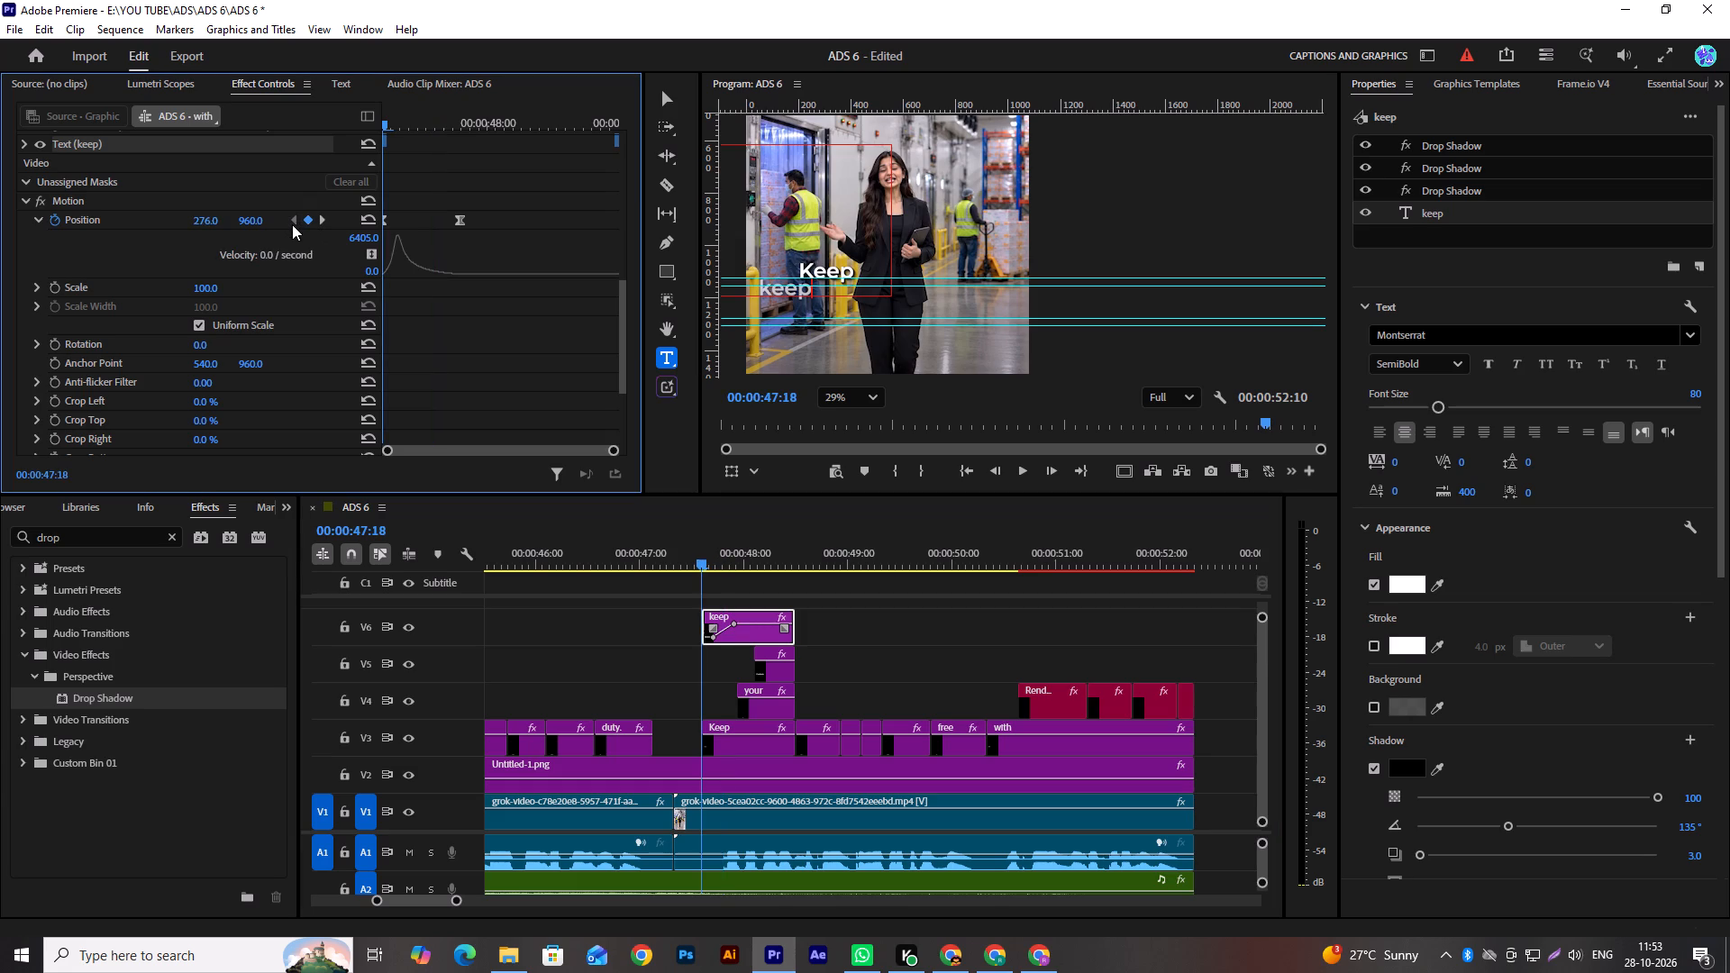
{"action": "left_click", "coordinate": [314, 224]}
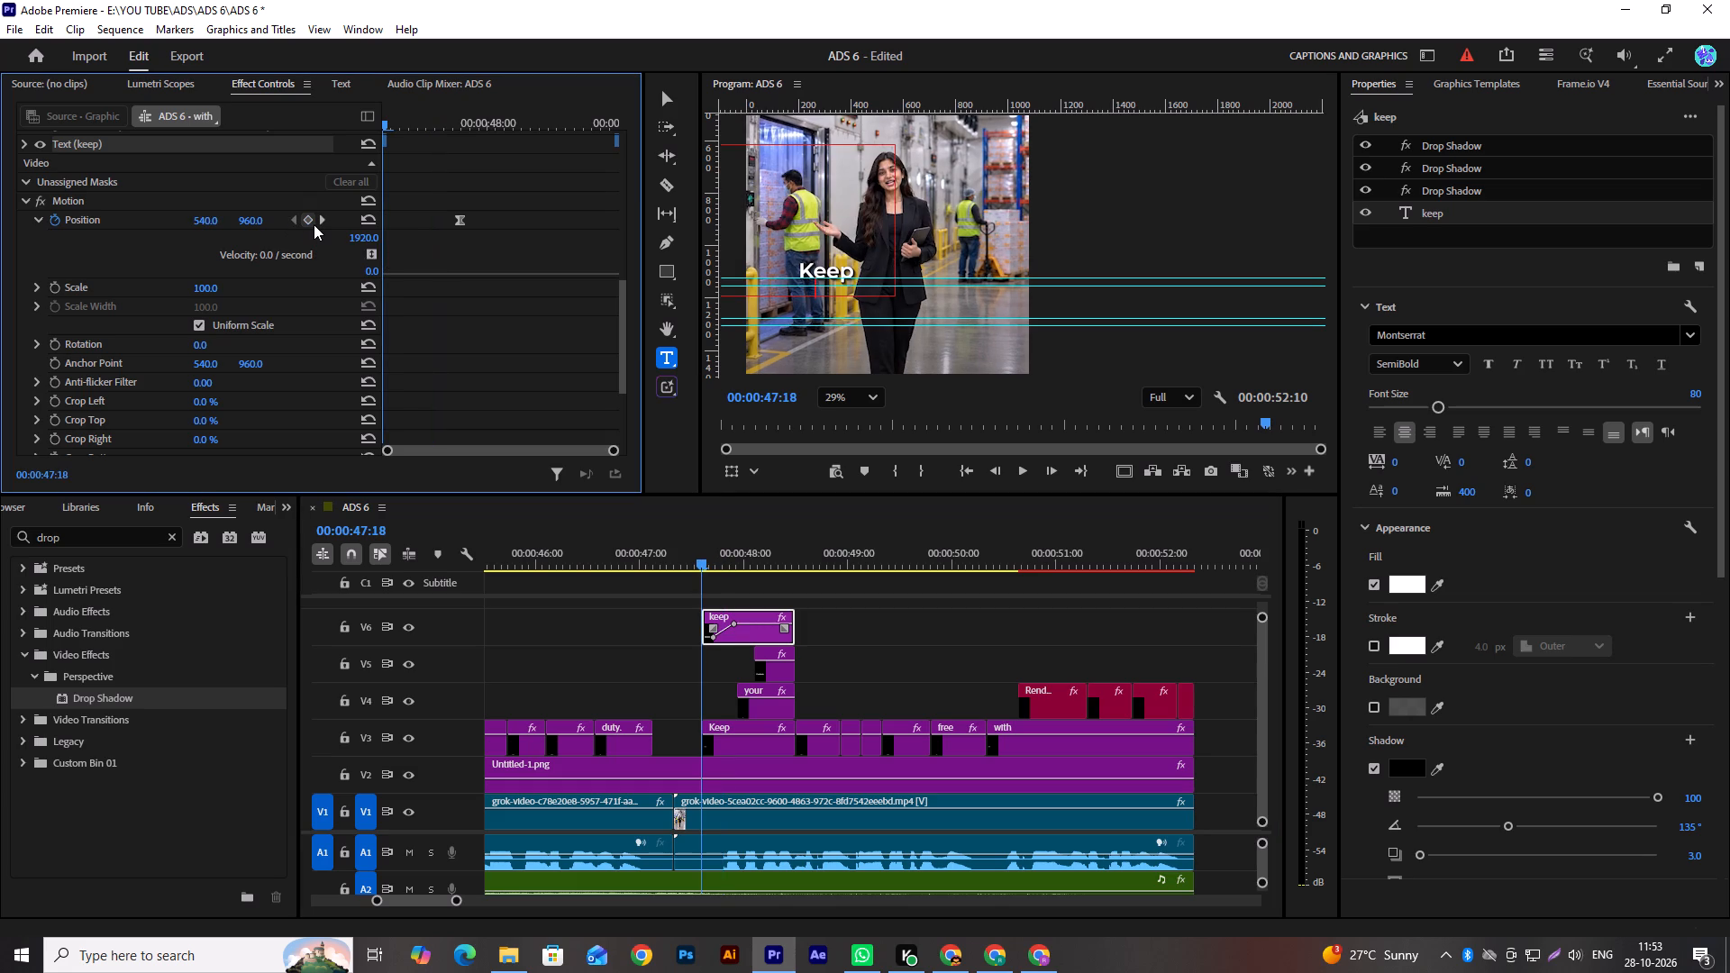
{"action": "key", "text": "ctrl+z"}
{"action": "left_click", "coordinate": [297, 222]}
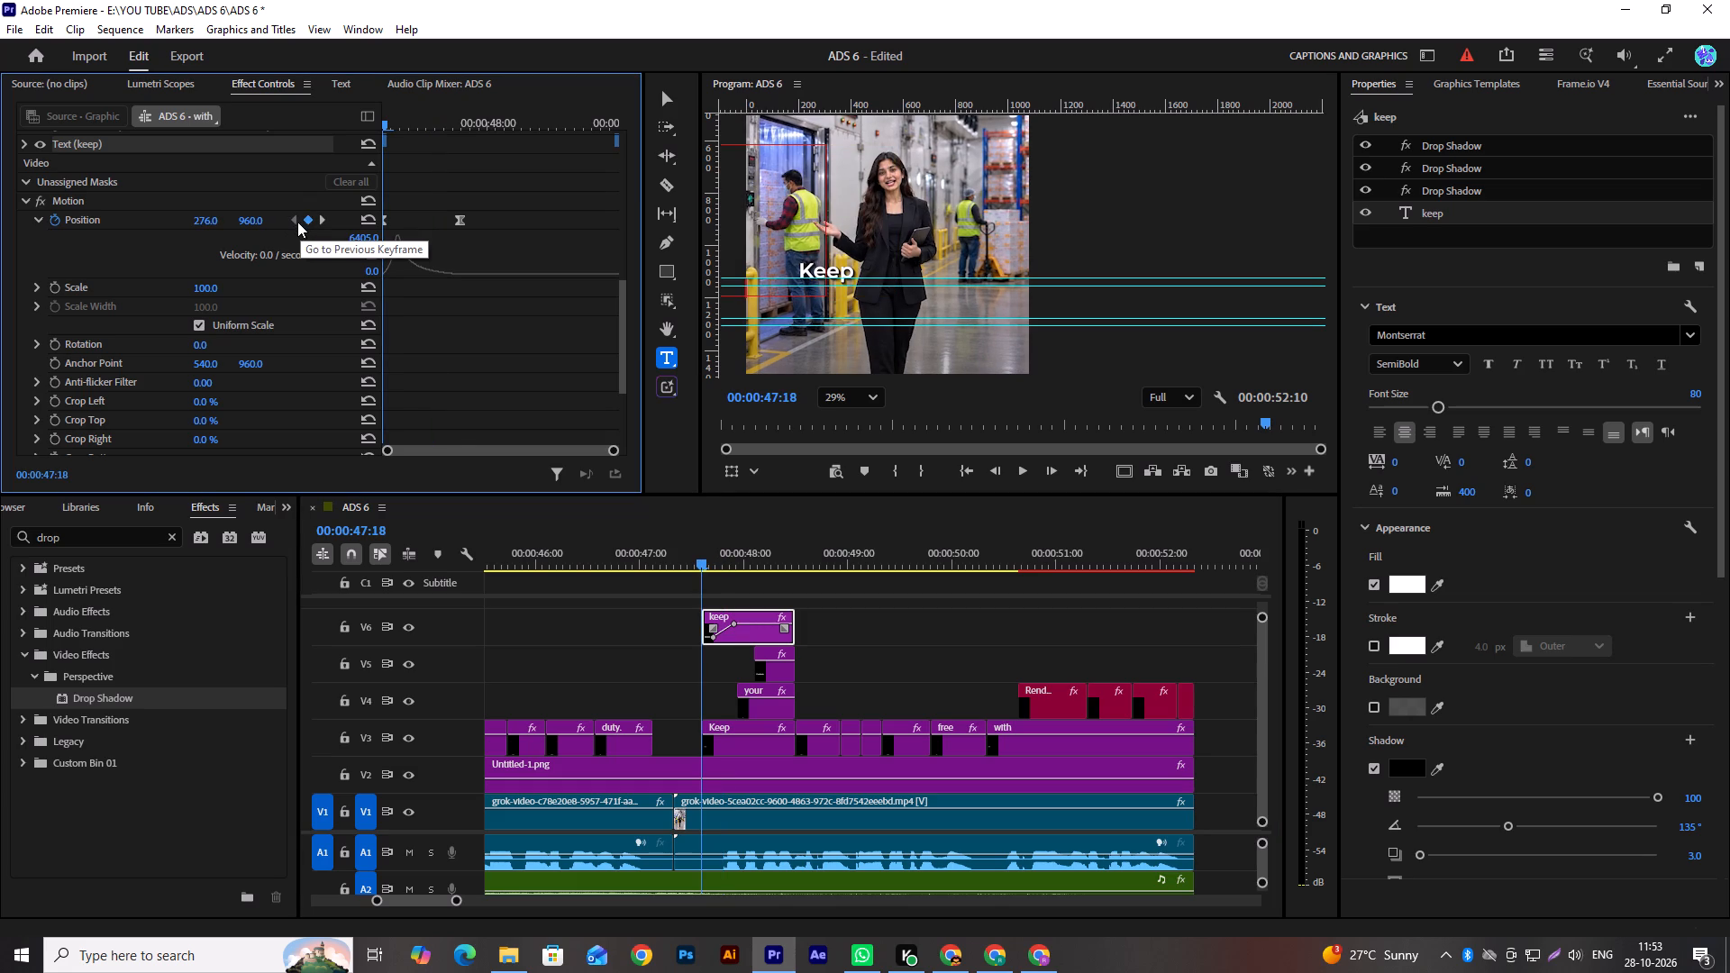
{"action": "left_click", "coordinate": [318, 222]}
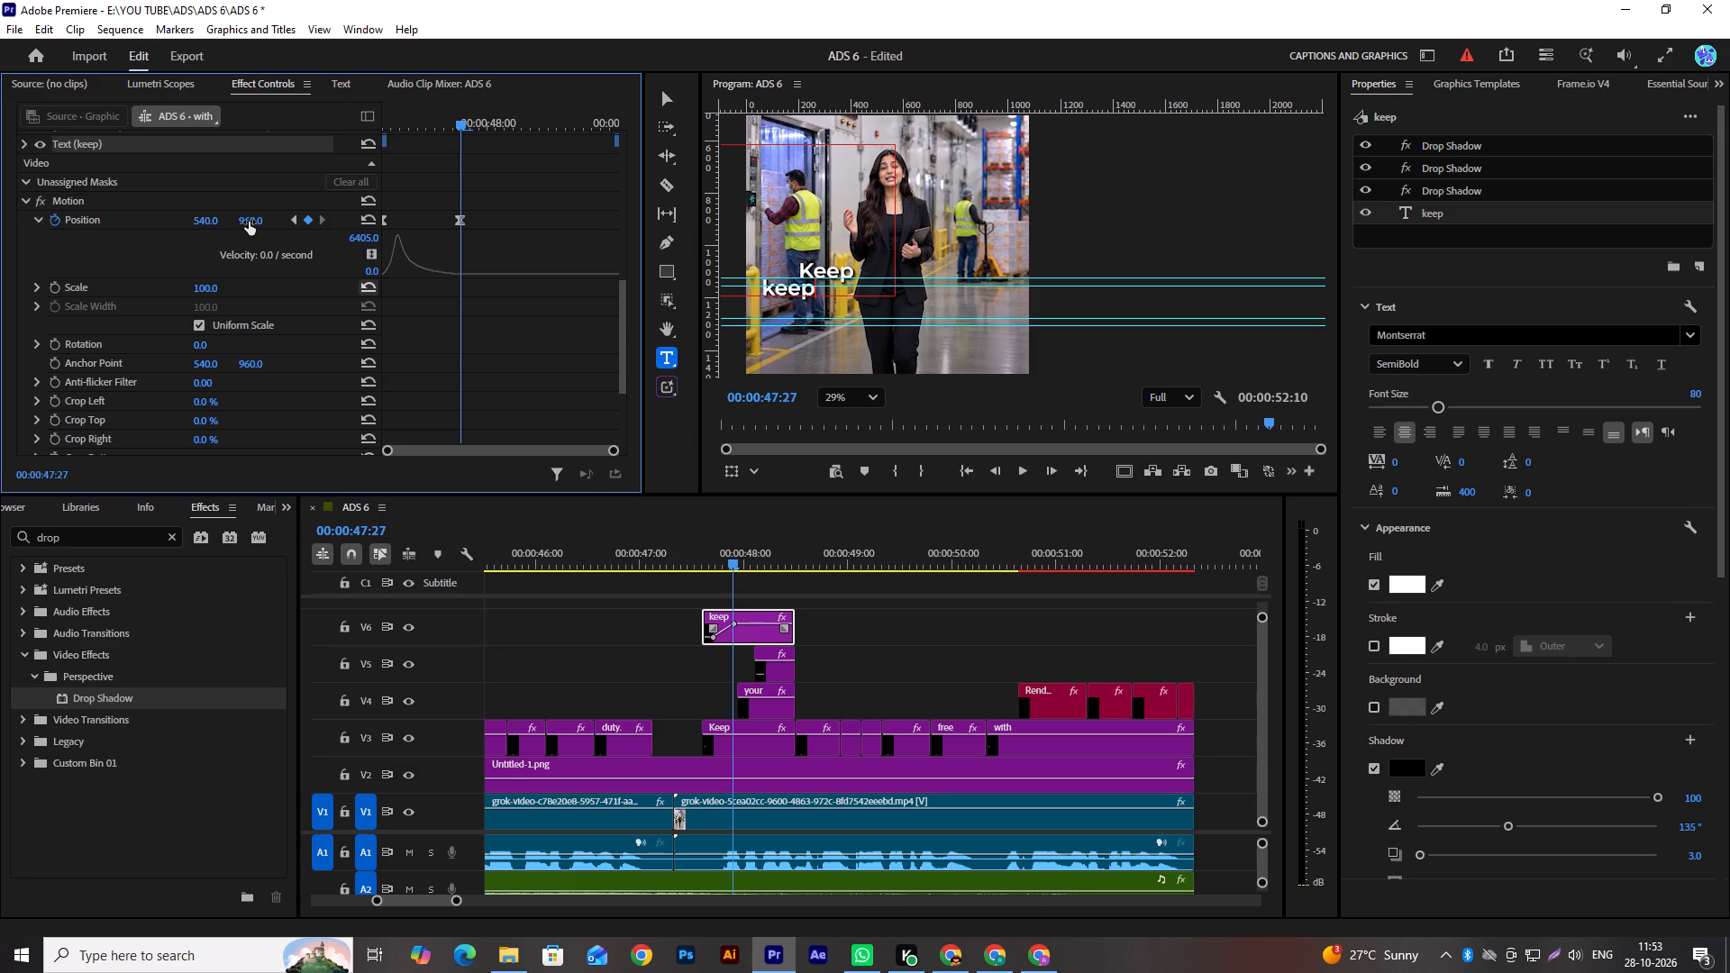
{"action": "scroll", "coordinate": [779, 288], "scroll_direction": "up", "scroll_amount": 1}
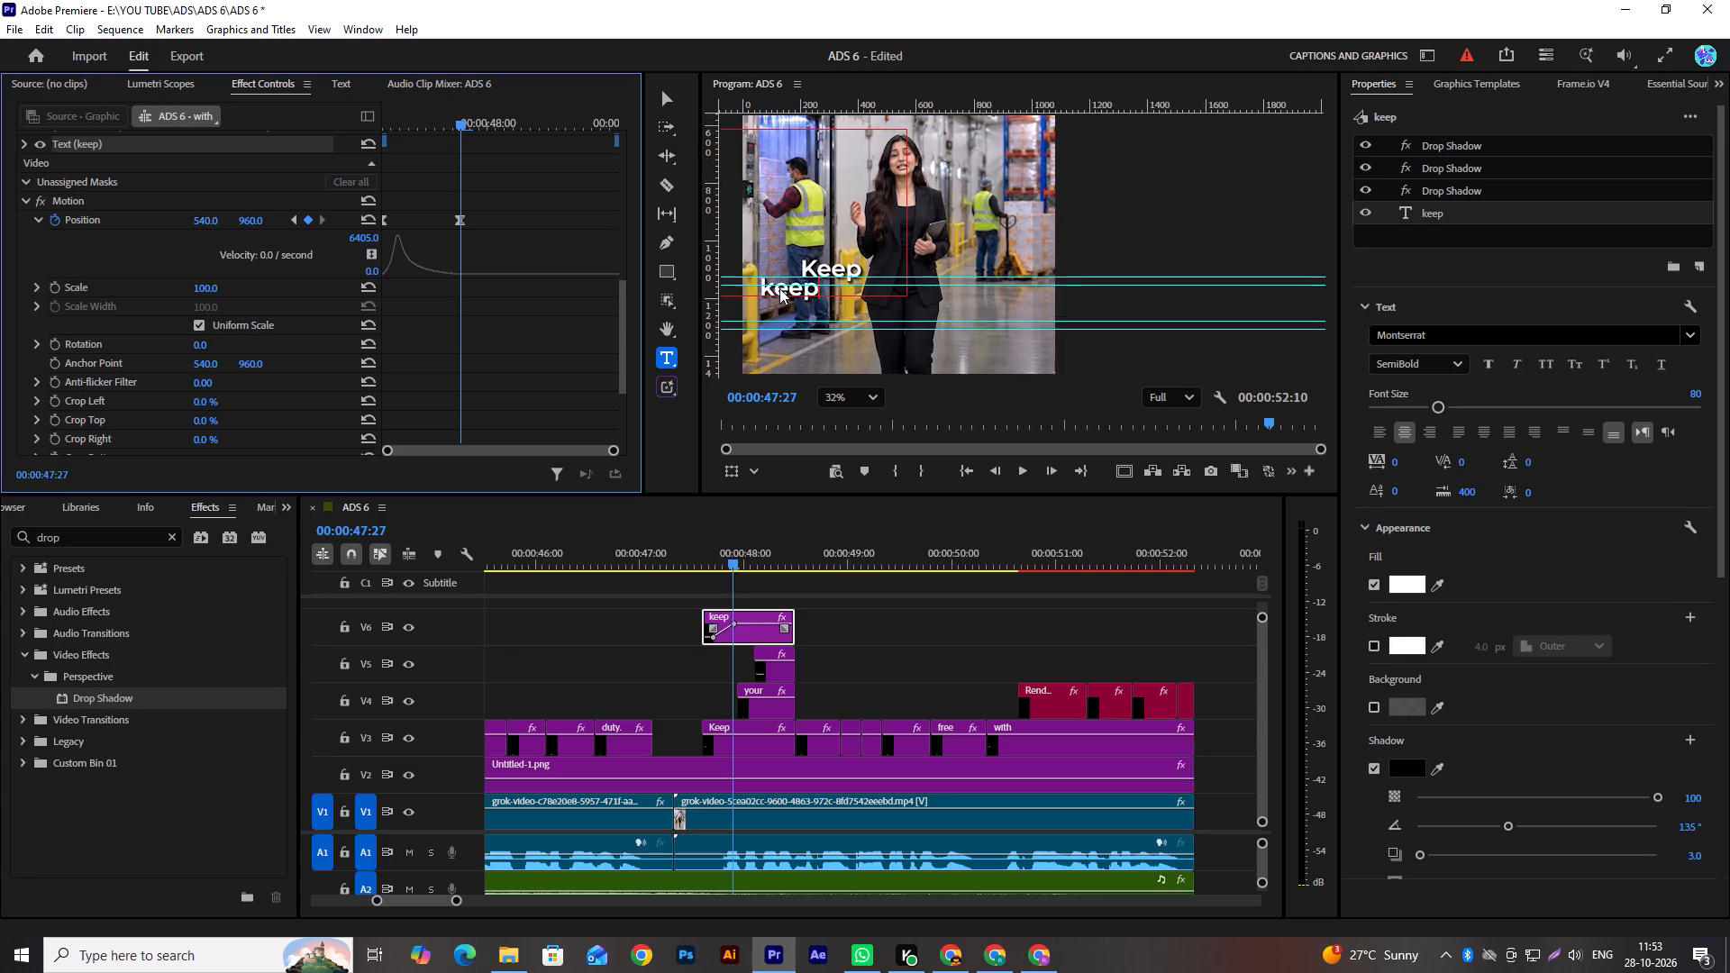
{"action": "scroll", "coordinate": [779, 288], "scroll_direction": "up", "scroll_amount": 4}
{"action": "left_click", "coordinate": [665, 105]}
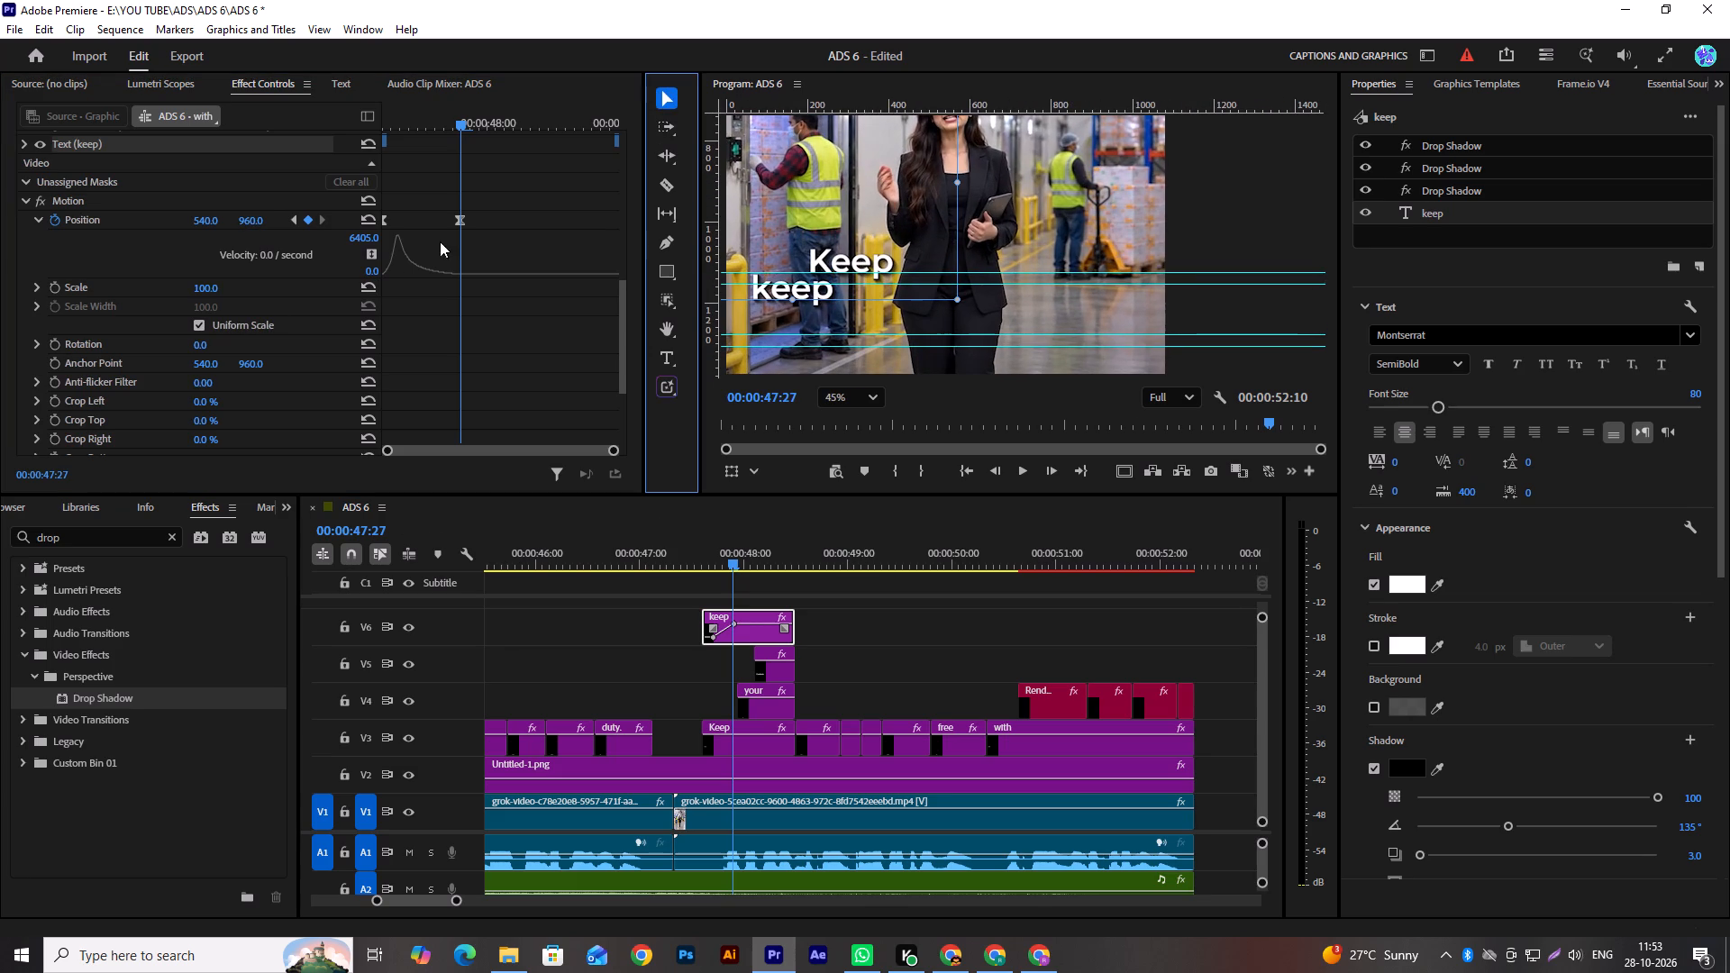
{"action": "left_click_drag", "start_coordinate": [260, 220], "coordinate": [214, 238]}
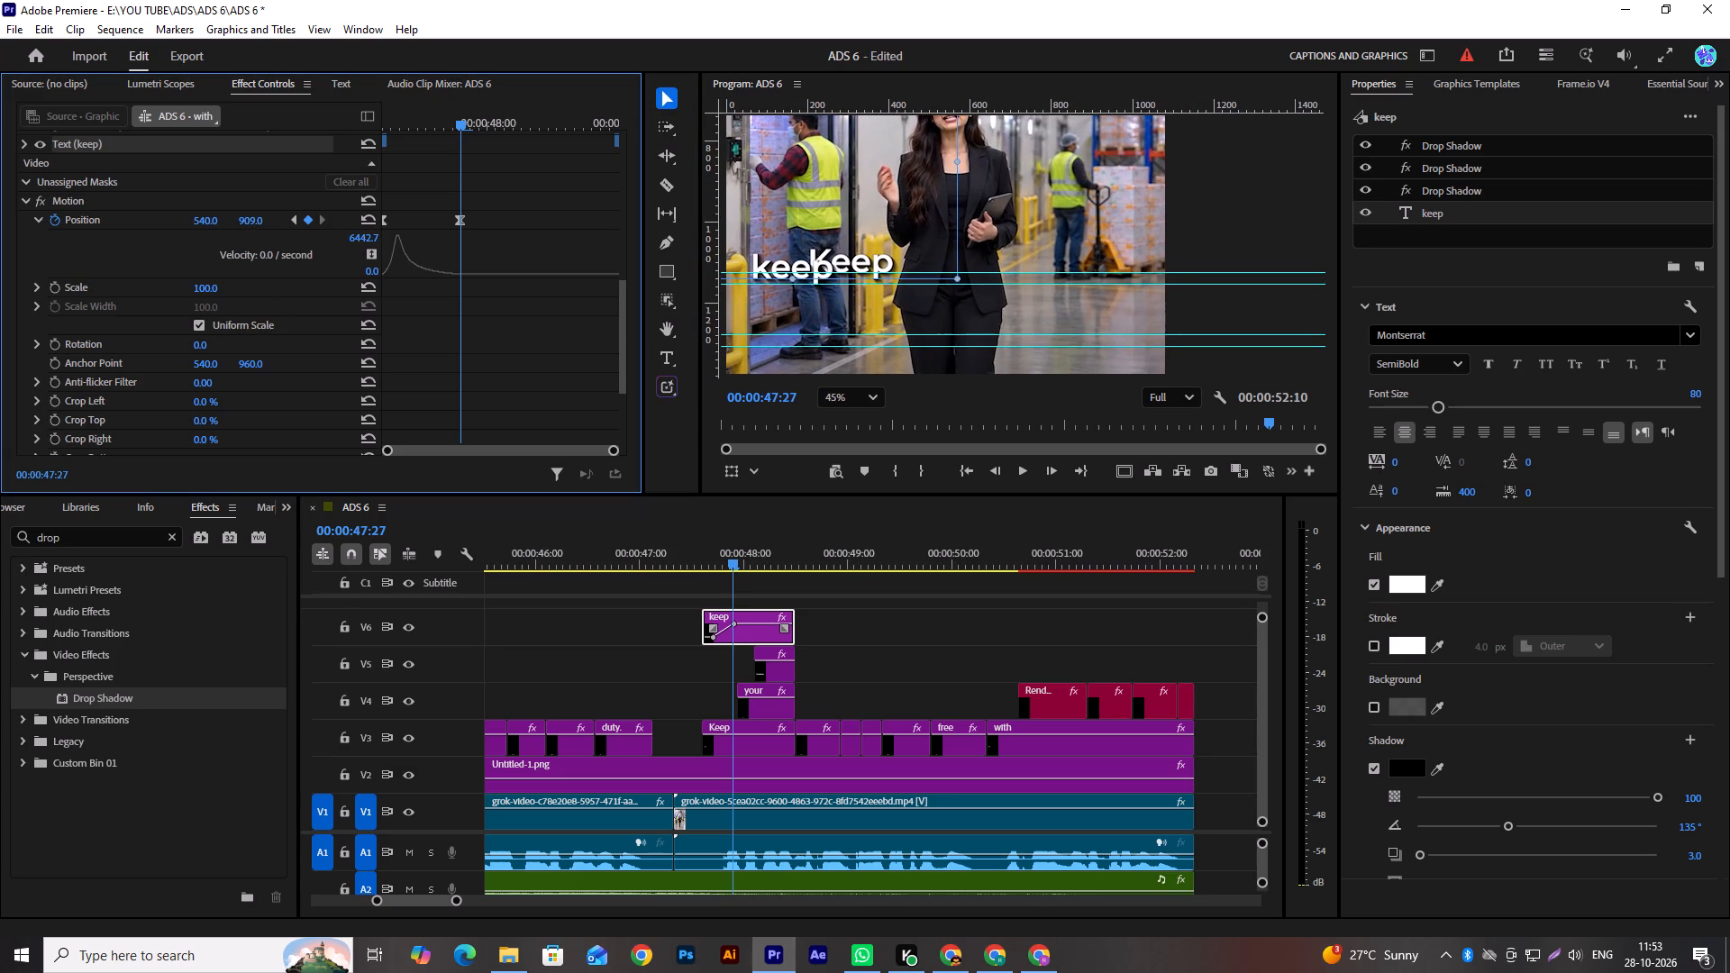
{"action": "left_click_drag", "start_coordinate": [214, 238], "coordinate": [203, 241]}
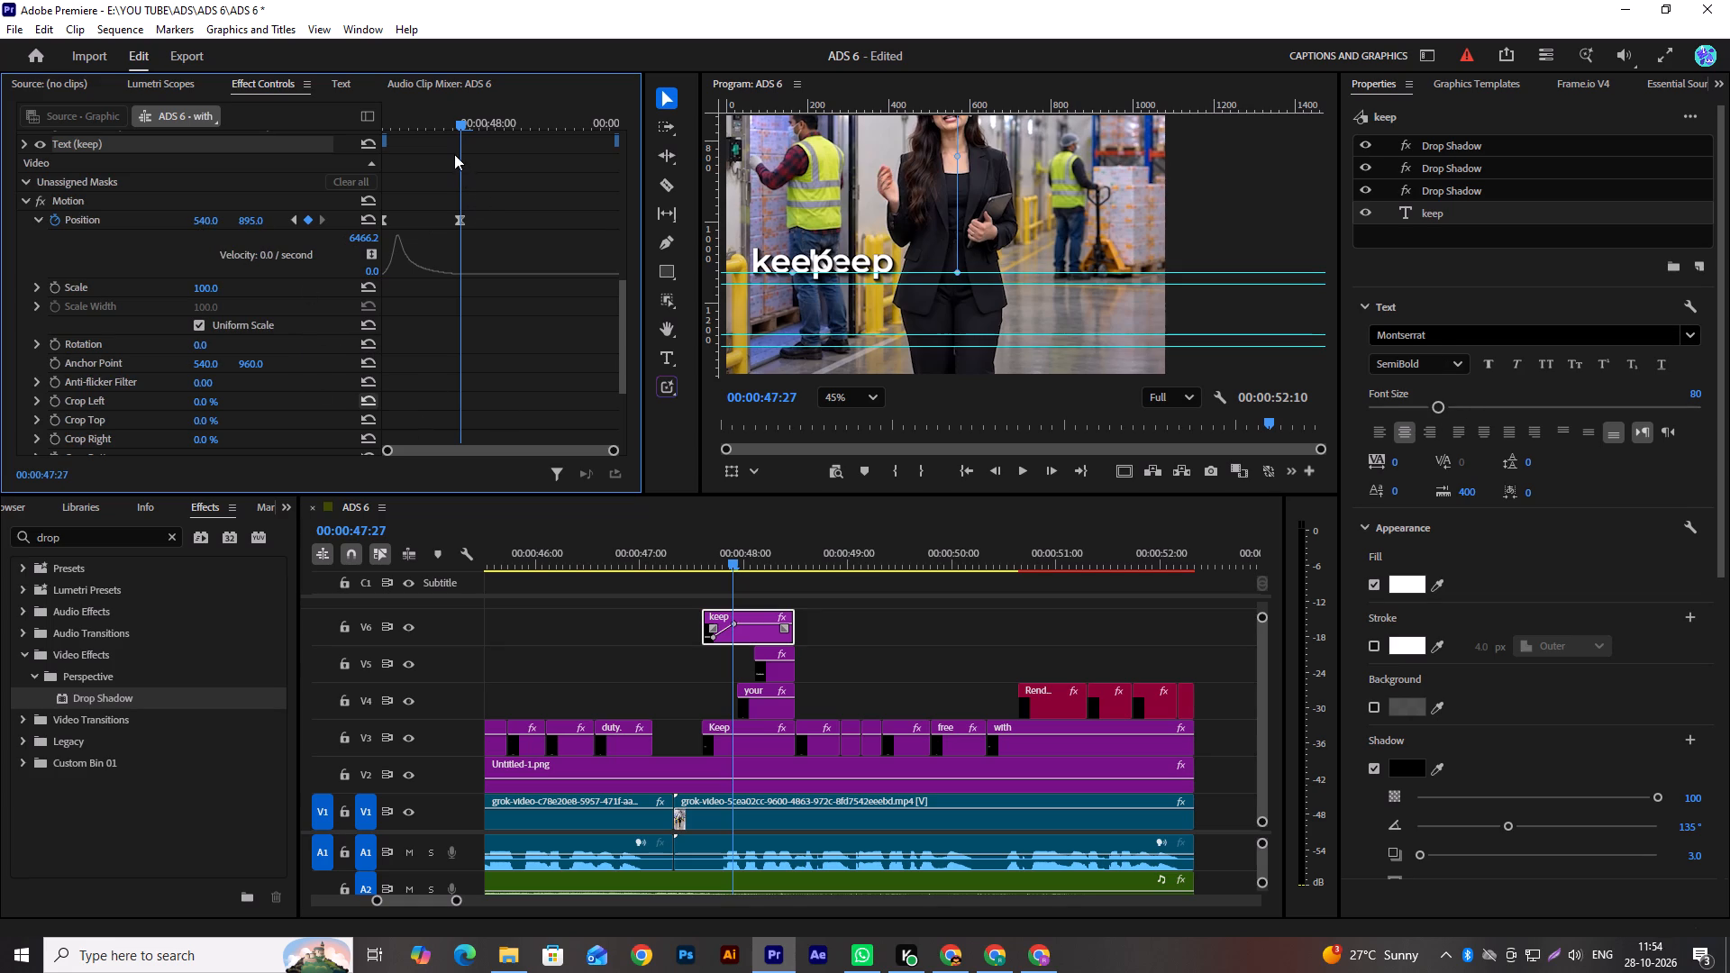
Set the vertical Position value at the first keyframe of the V6 "keep" title to 895.
{"action": "left_click_drag", "start_coordinate": [463, 124], "coordinate": [436, 131]}
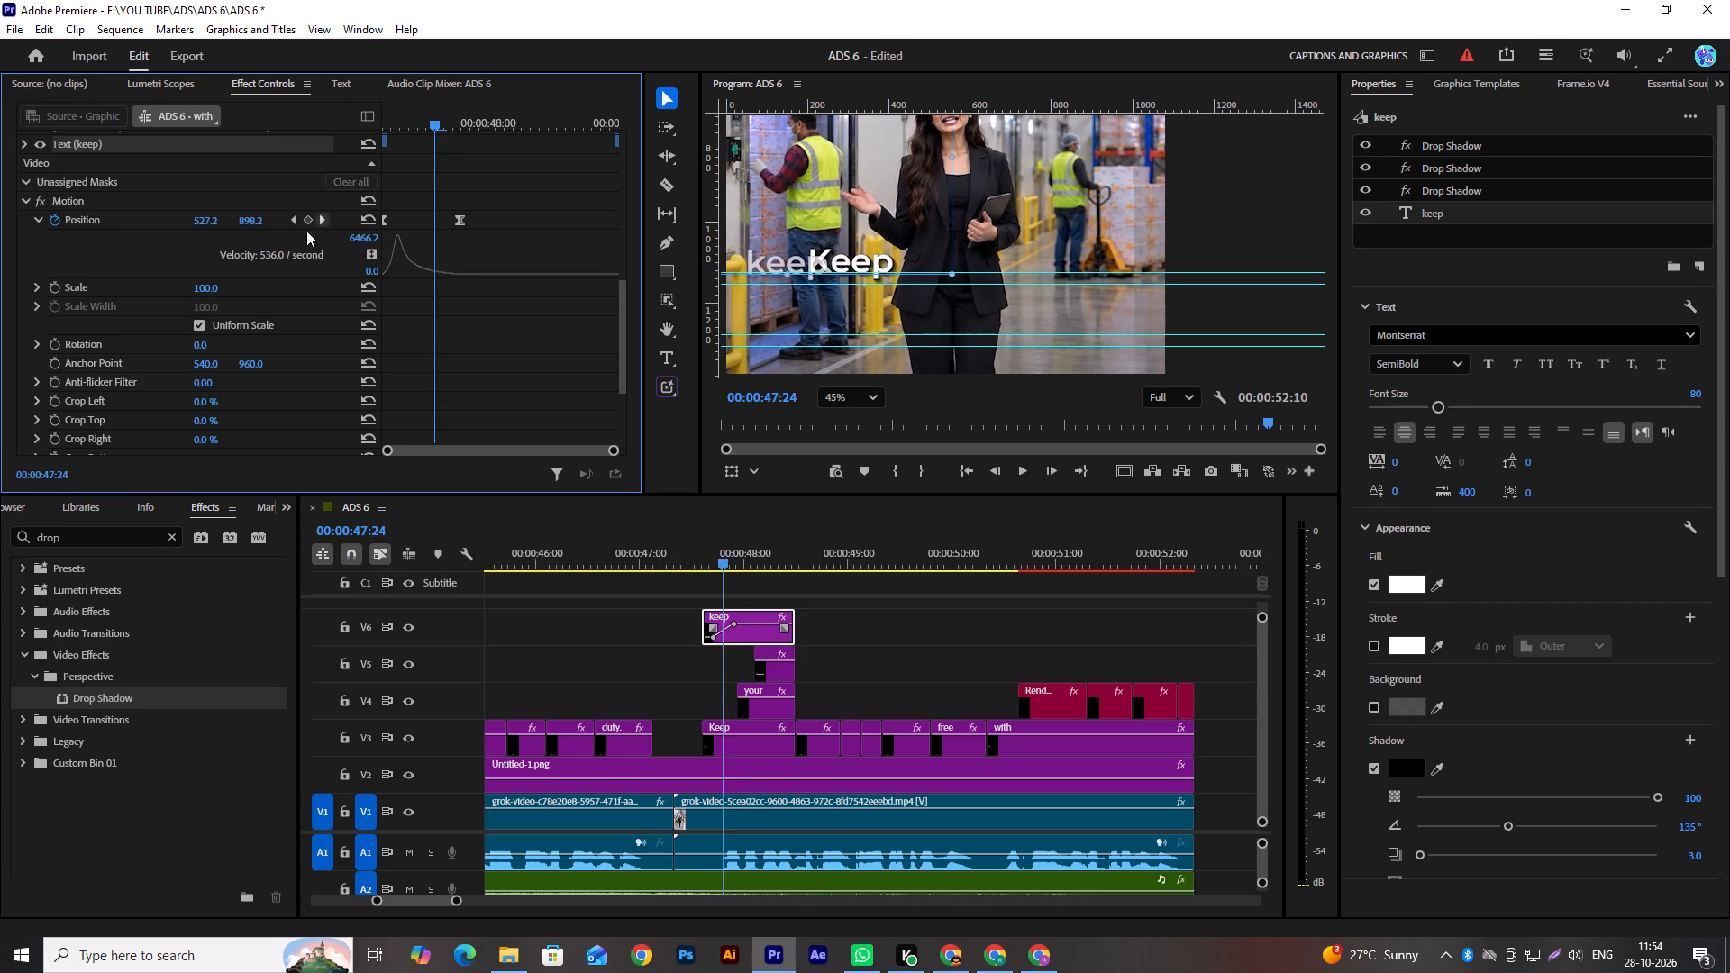
{"action": "left_click", "coordinate": [322, 225]}
{"action": "left_click", "coordinate": [292, 217]}
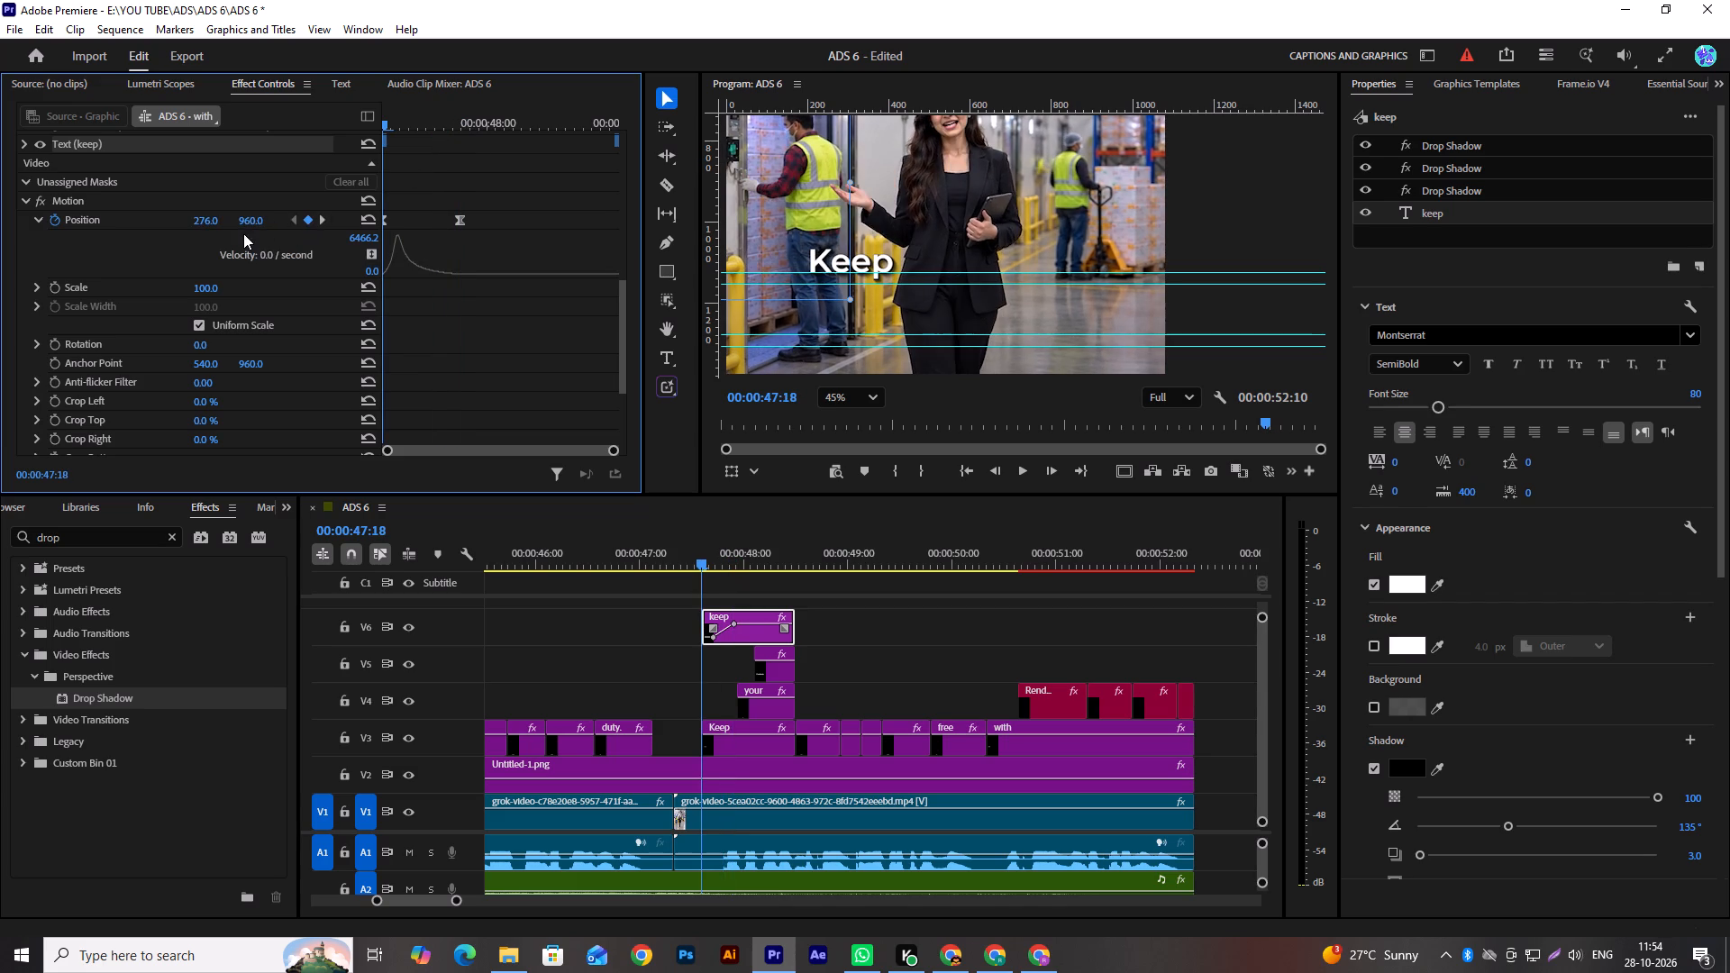
{"action": "left_click", "coordinate": [248, 222]}
{"action": "type", "text": "895"}
{"action": "key", "text": "Return"}
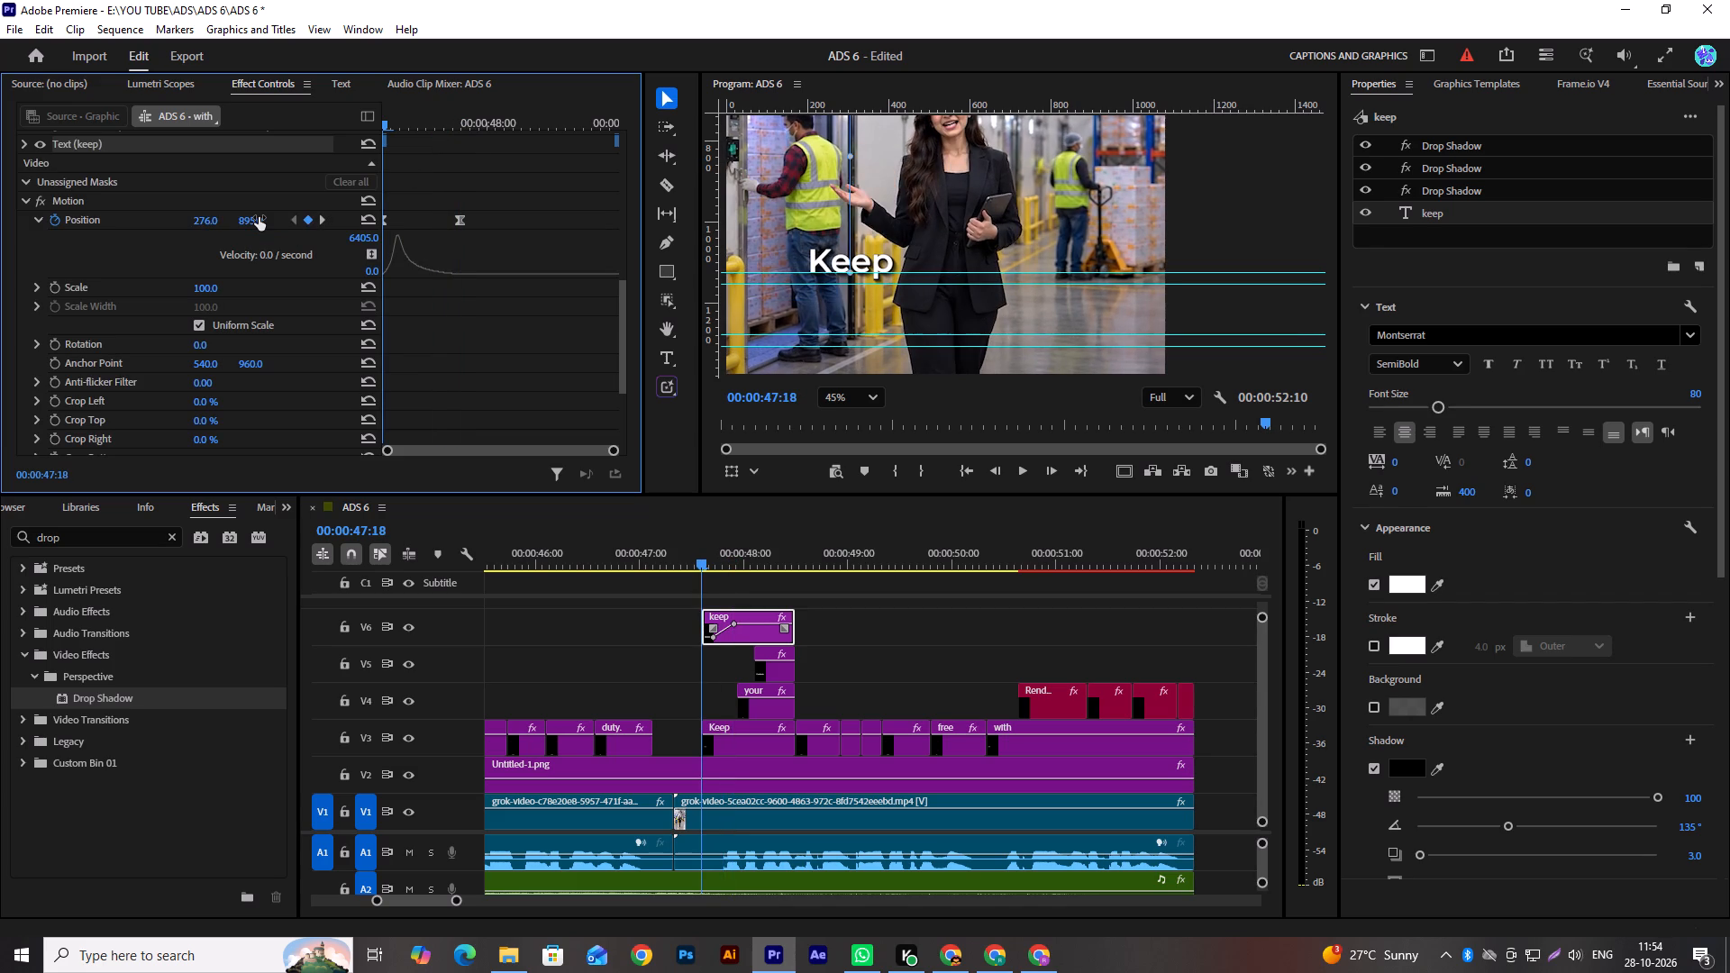
Set the horizontal Position at the second keyframe to about 684 so "keep" ends over the original "Keep" caption.
{"action": "left_click_drag", "start_coordinate": [402, 125], "coordinate": [433, 125]}
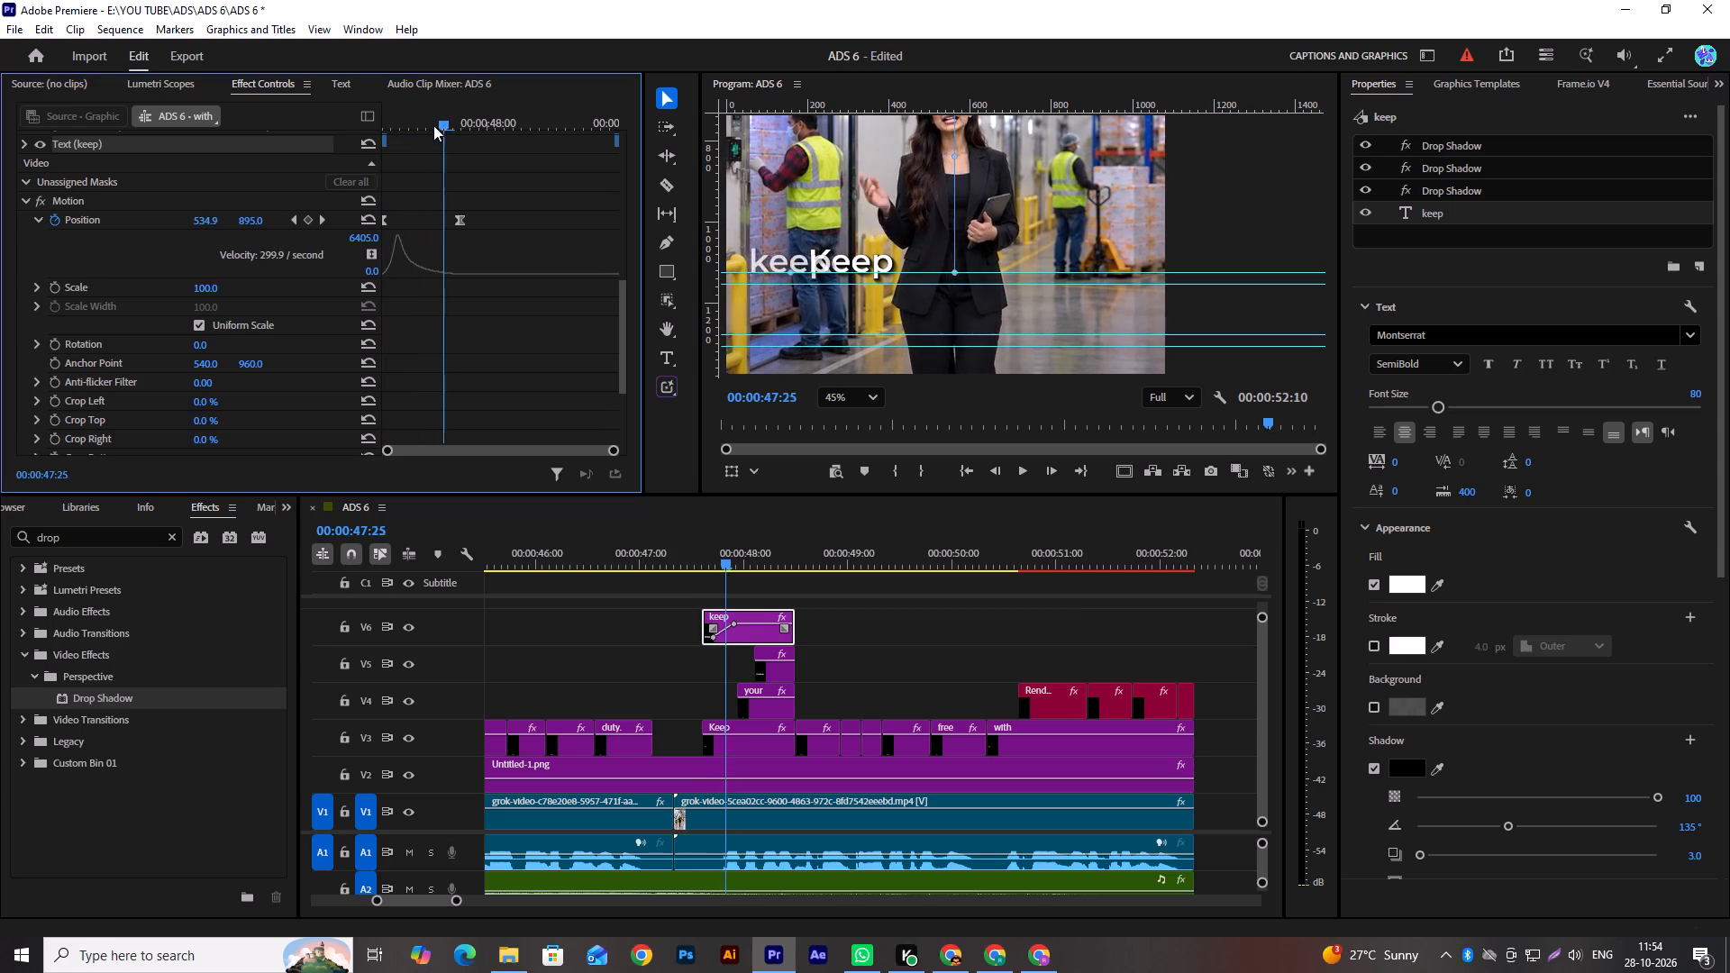
{"action": "left_click_drag", "start_coordinate": [433, 125], "coordinate": [379, 140]}
{"action": "left_click", "coordinate": [314, 220]}
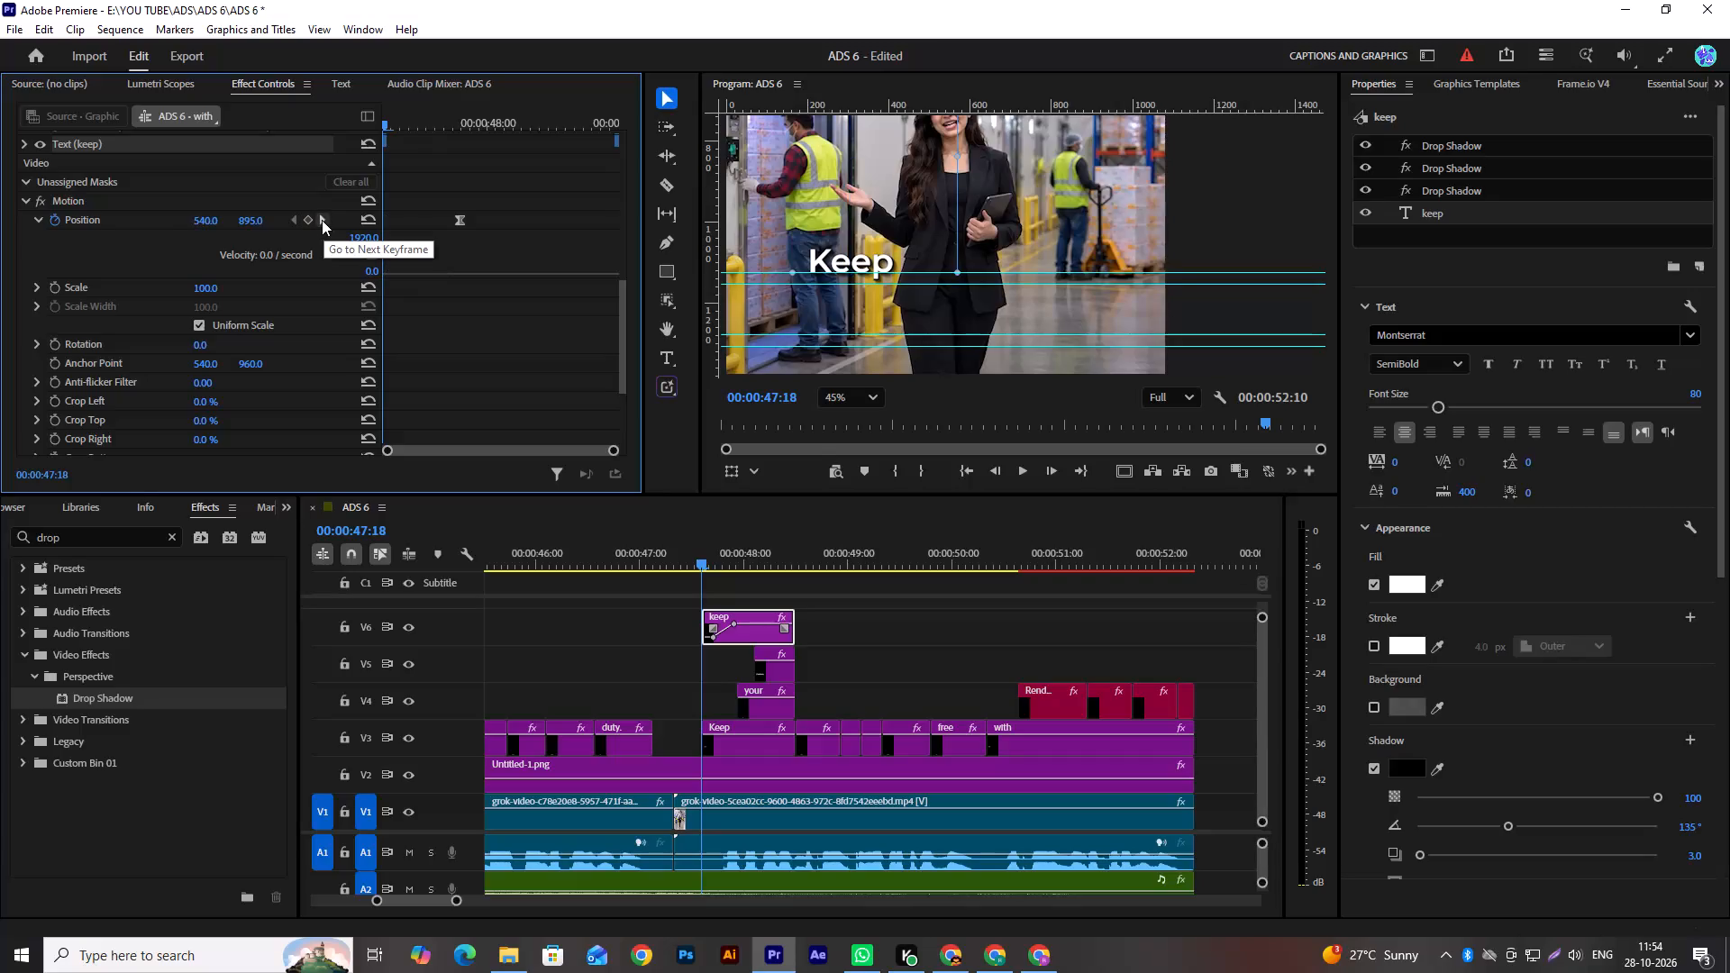
{"action": "key", "text": "ctrl+z"}
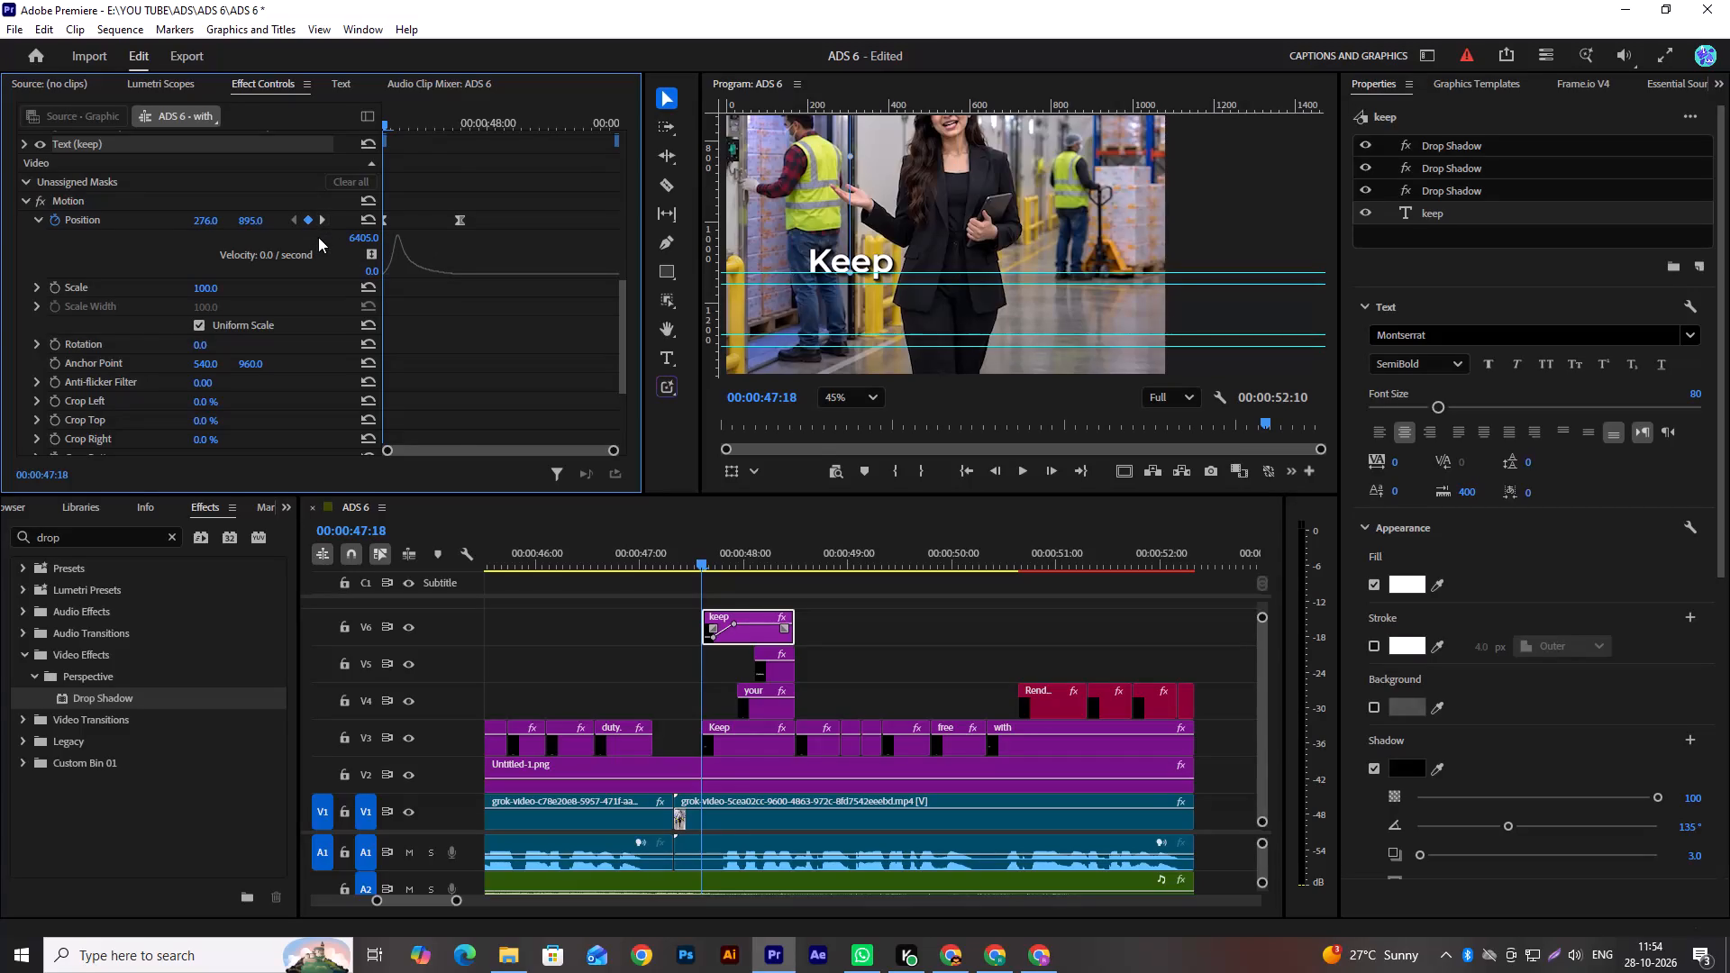
{"action": "left_click", "coordinate": [321, 219]}
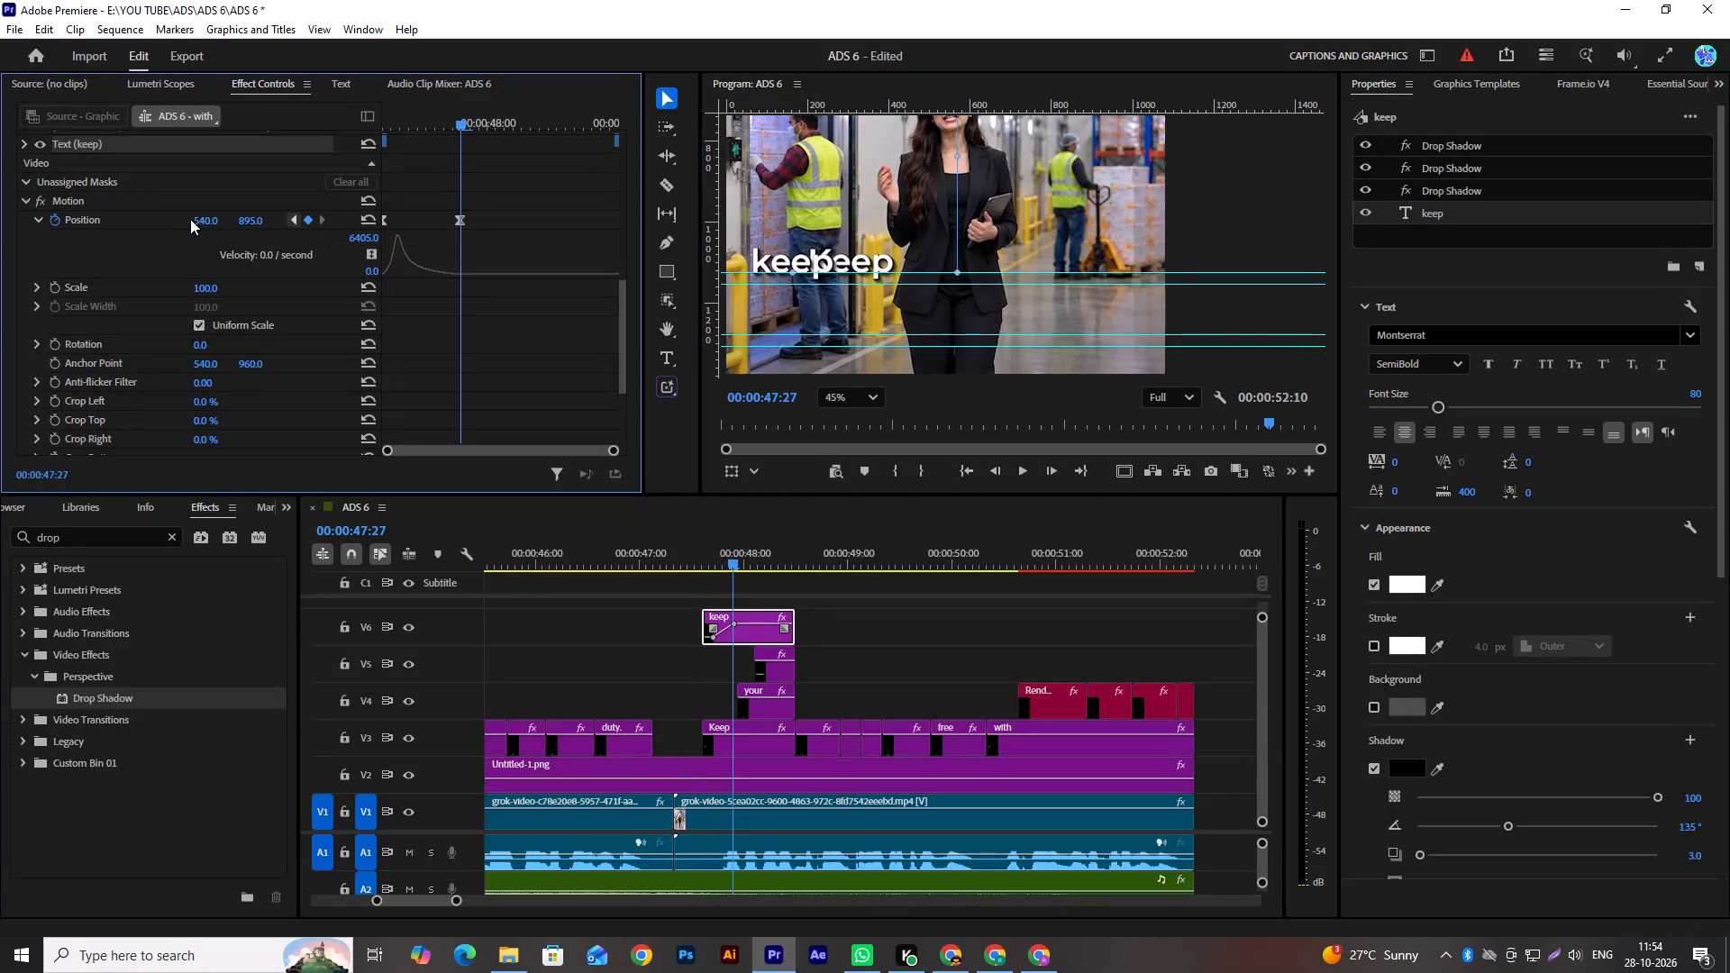
{"action": "left_click_drag", "start_coordinate": [205, 219], "coordinate": [330, 238]}
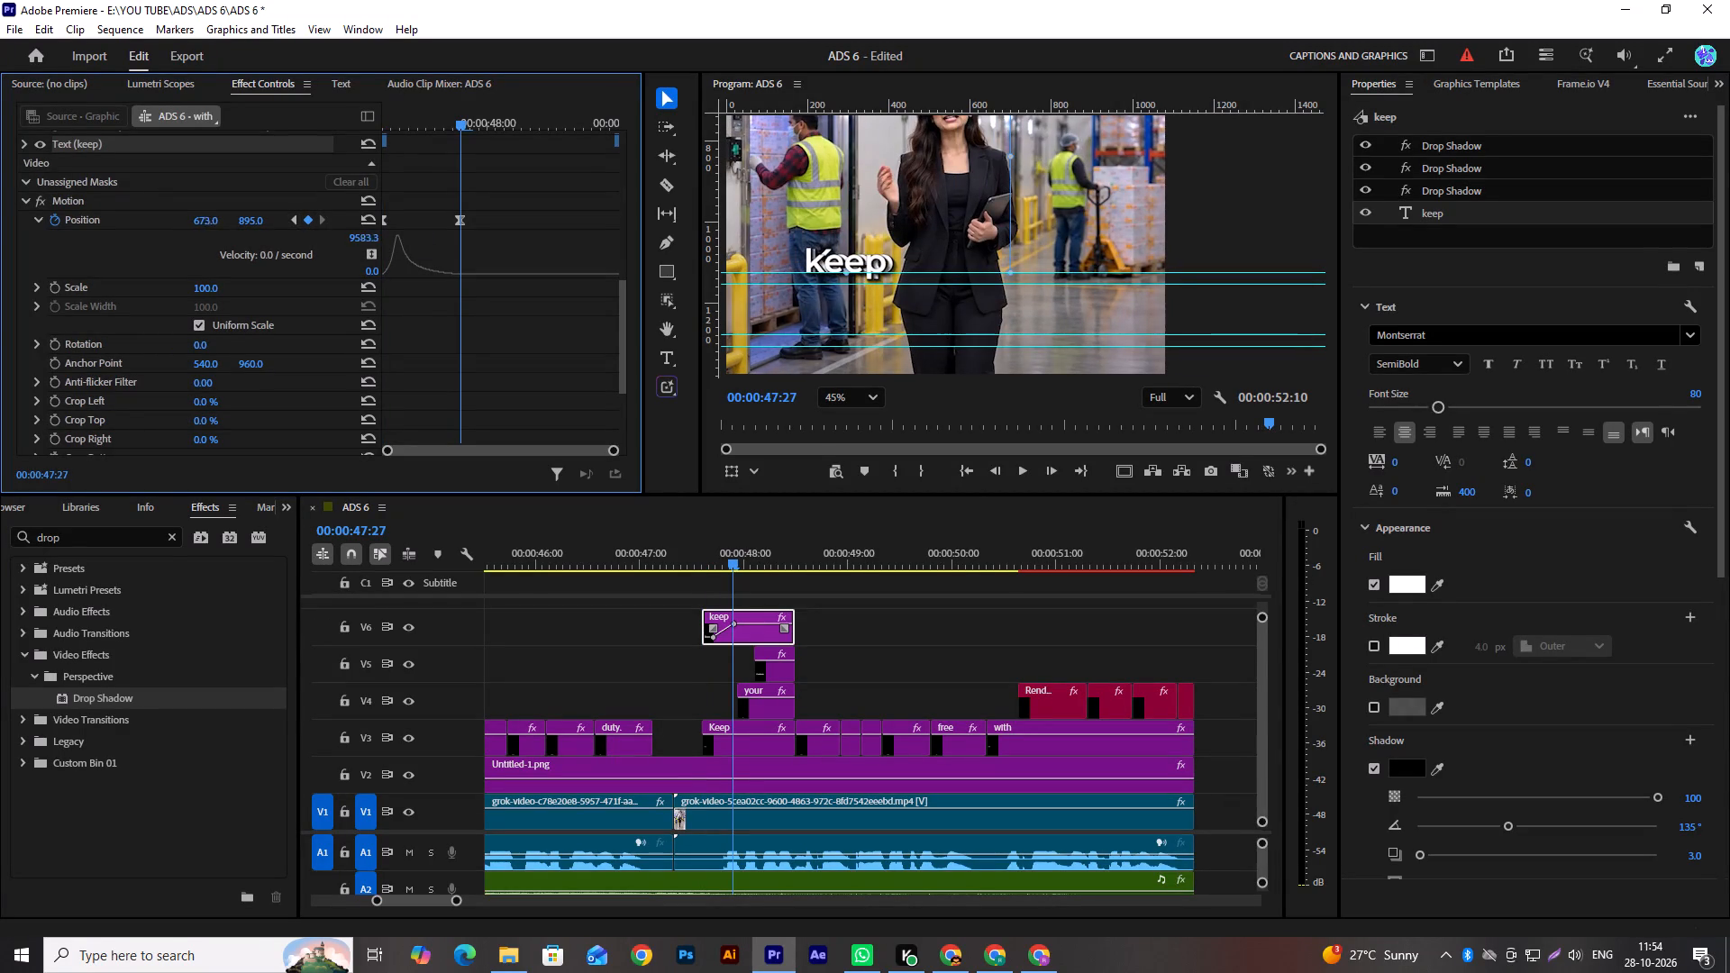
{"action": "left_click_drag", "start_coordinate": [330, 238], "coordinate": [344, 241]}
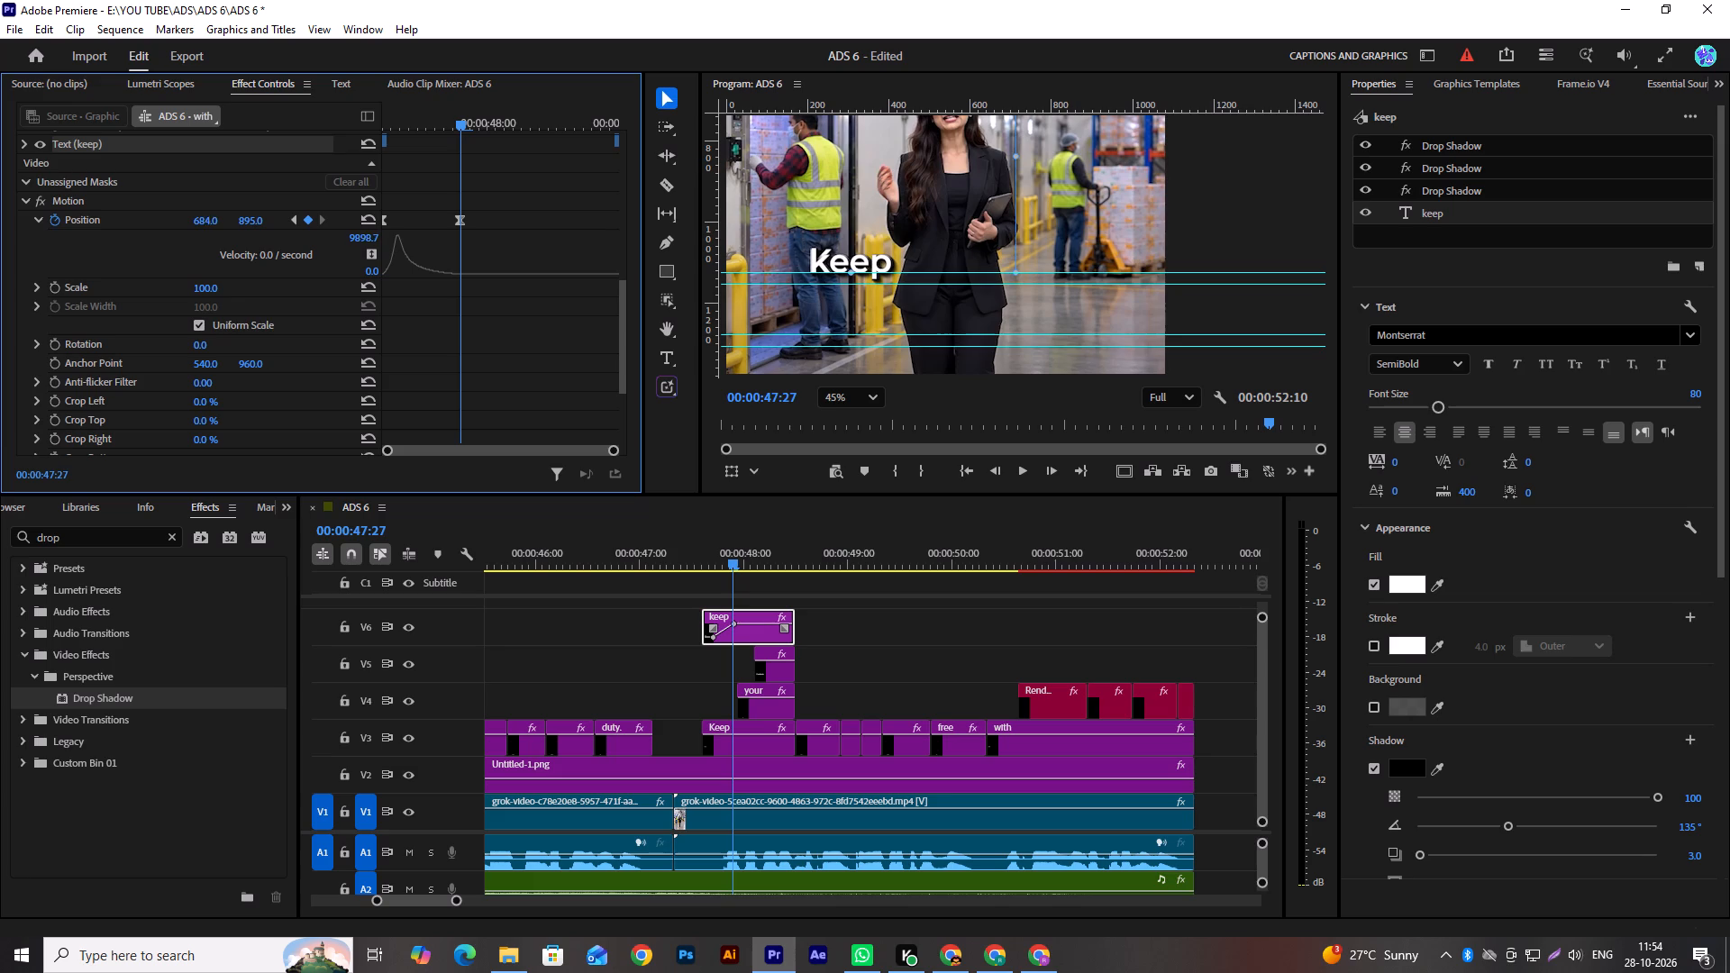
{"action": "left_click_drag", "start_coordinate": [344, 241], "coordinate": [343, 243]}
Replace the original "Keep" caption on V3 with the animated "keep" title from V6 and play the result.
{"action": "left_click", "coordinate": [737, 736]}
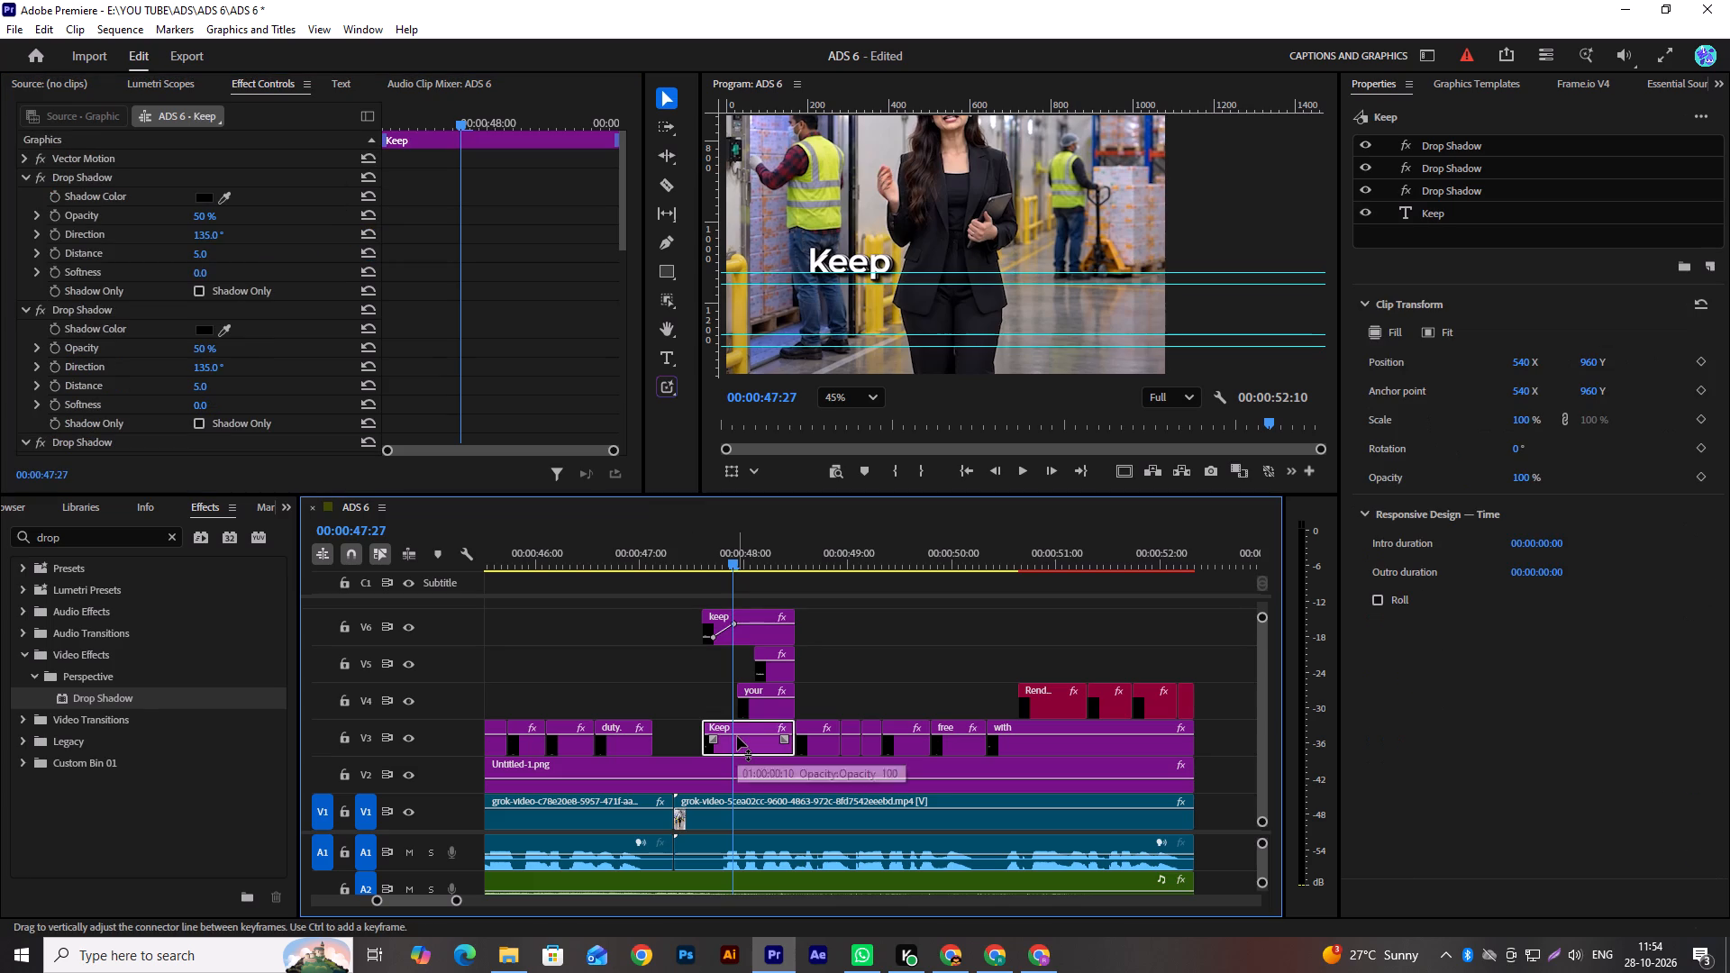
{"action": "key", "text": "Delete"}
{"action": "left_click_drag", "start_coordinate": [767, 641], "coordinate": [772, 745]}
{"action": "left_click_drag", "start_coordinate": [708, 560], "coordinate": [694, 560]}
{"action": "key", "text": "space"}
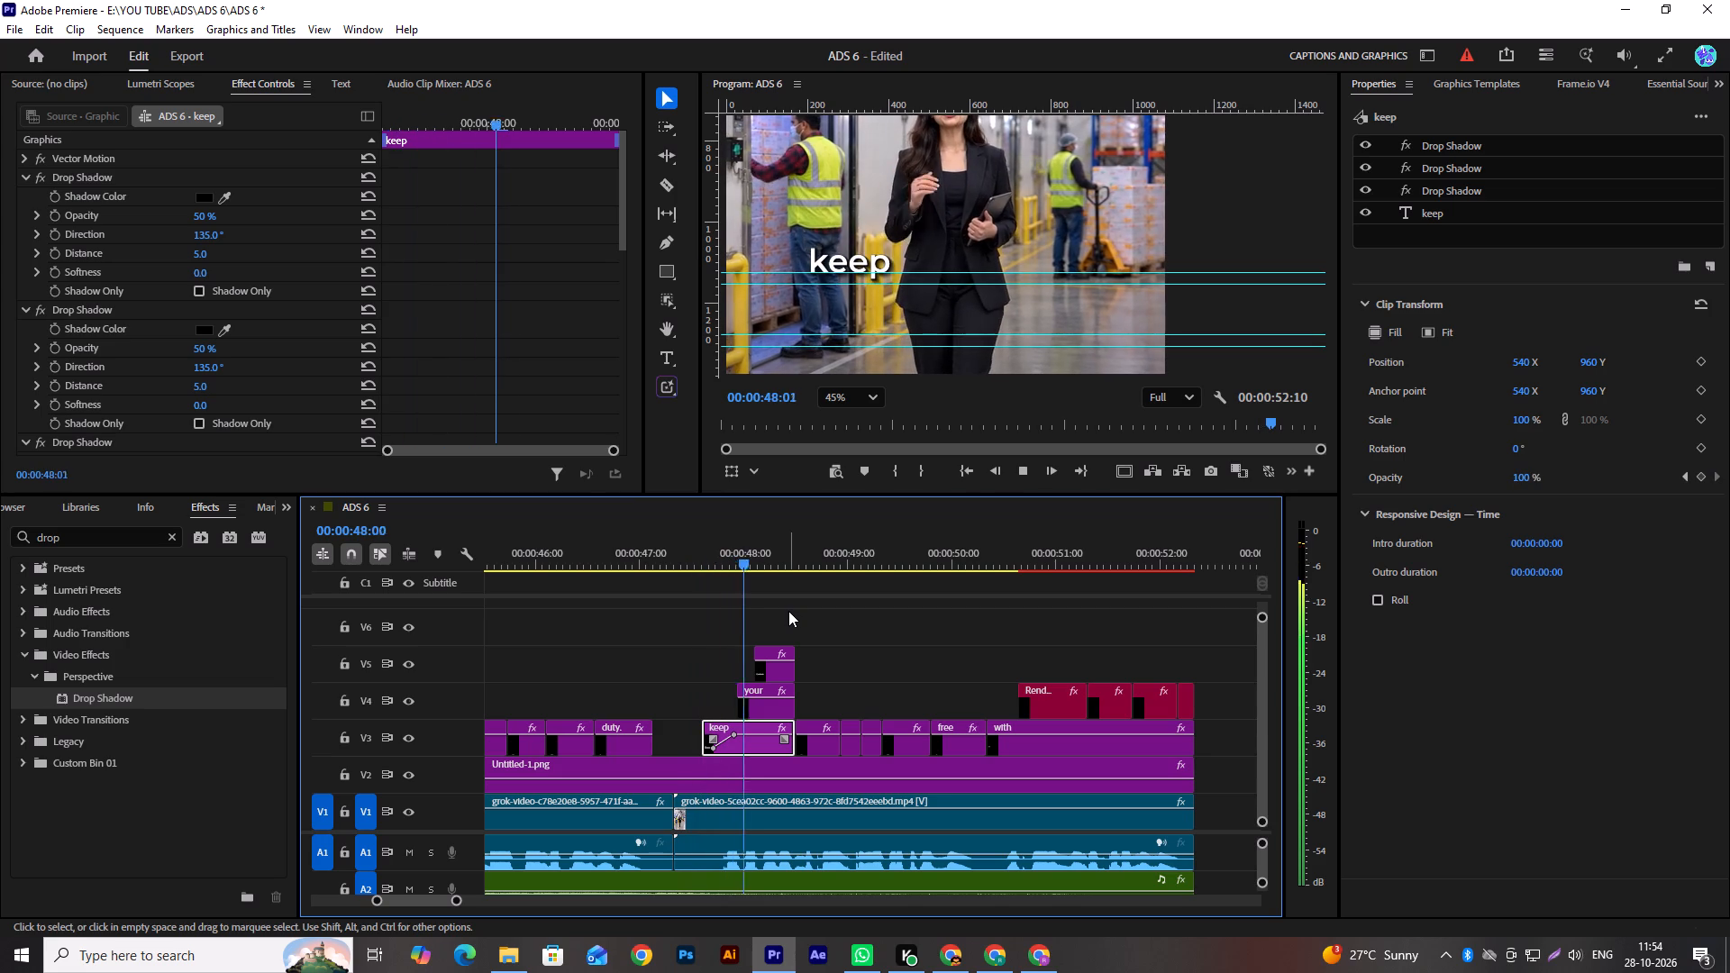
{"action": "key", "text": "space"}
Set the "your" title on V4 to Montserrat SemiBold with a font size of 80.
{"action": "left_click", "coordinate": [773, 713]}
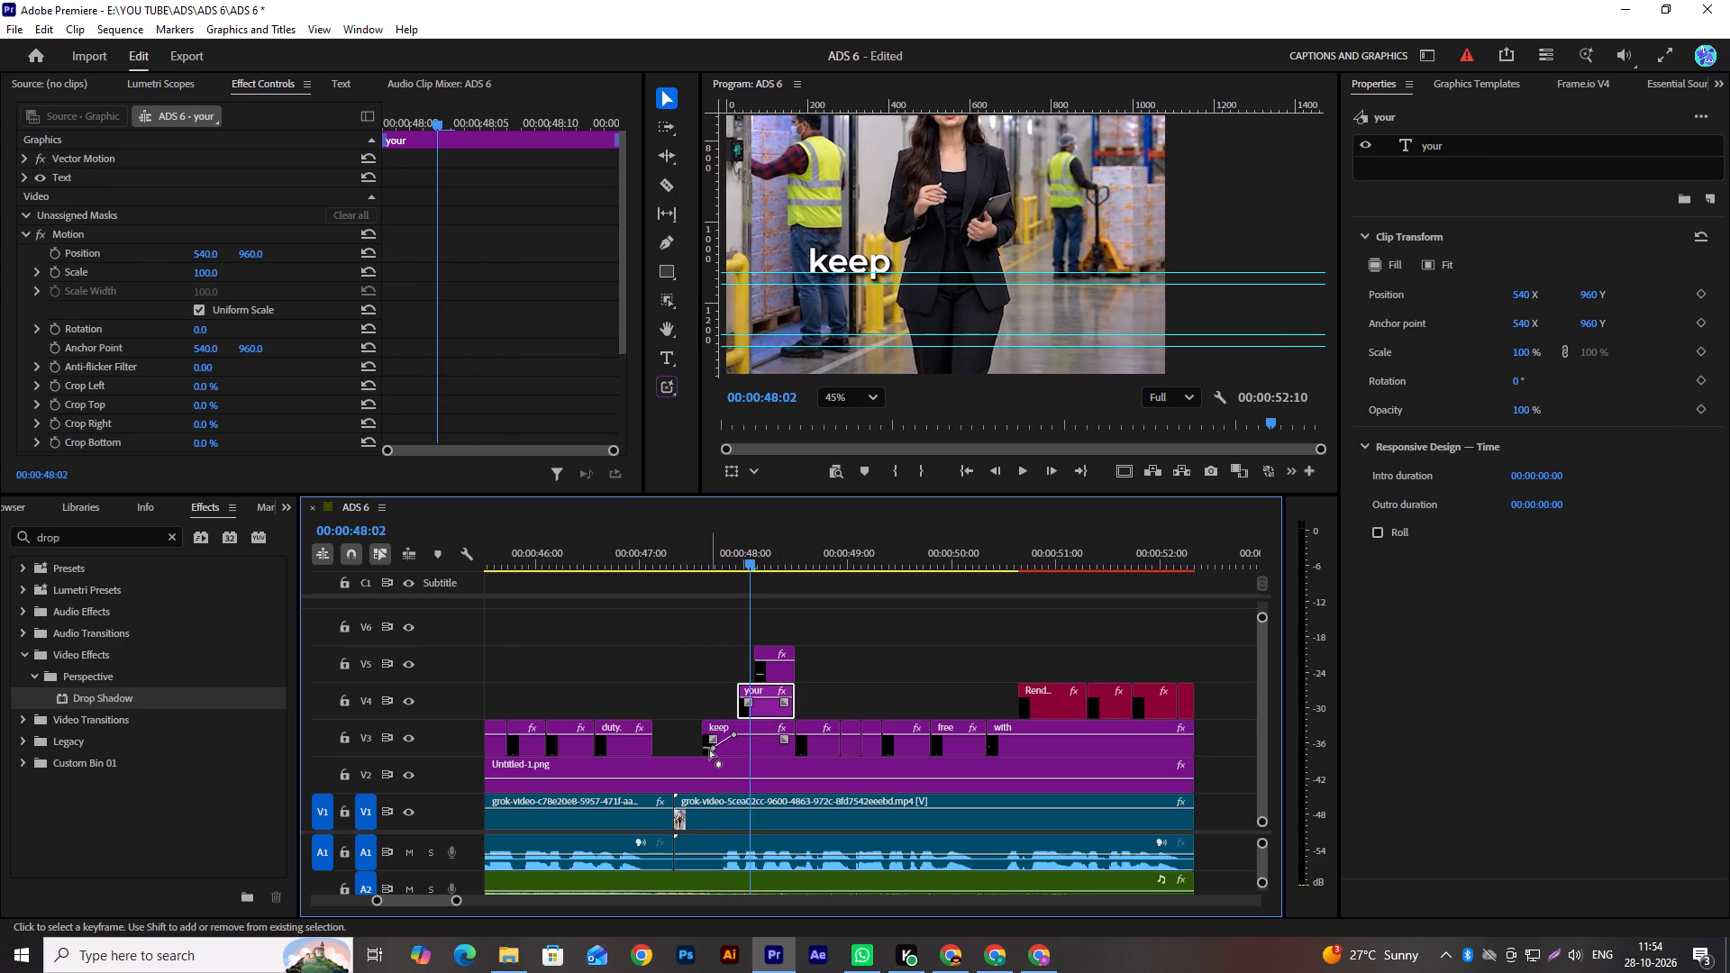
{"action": "left_click", "coordinate": [1442, 144]}
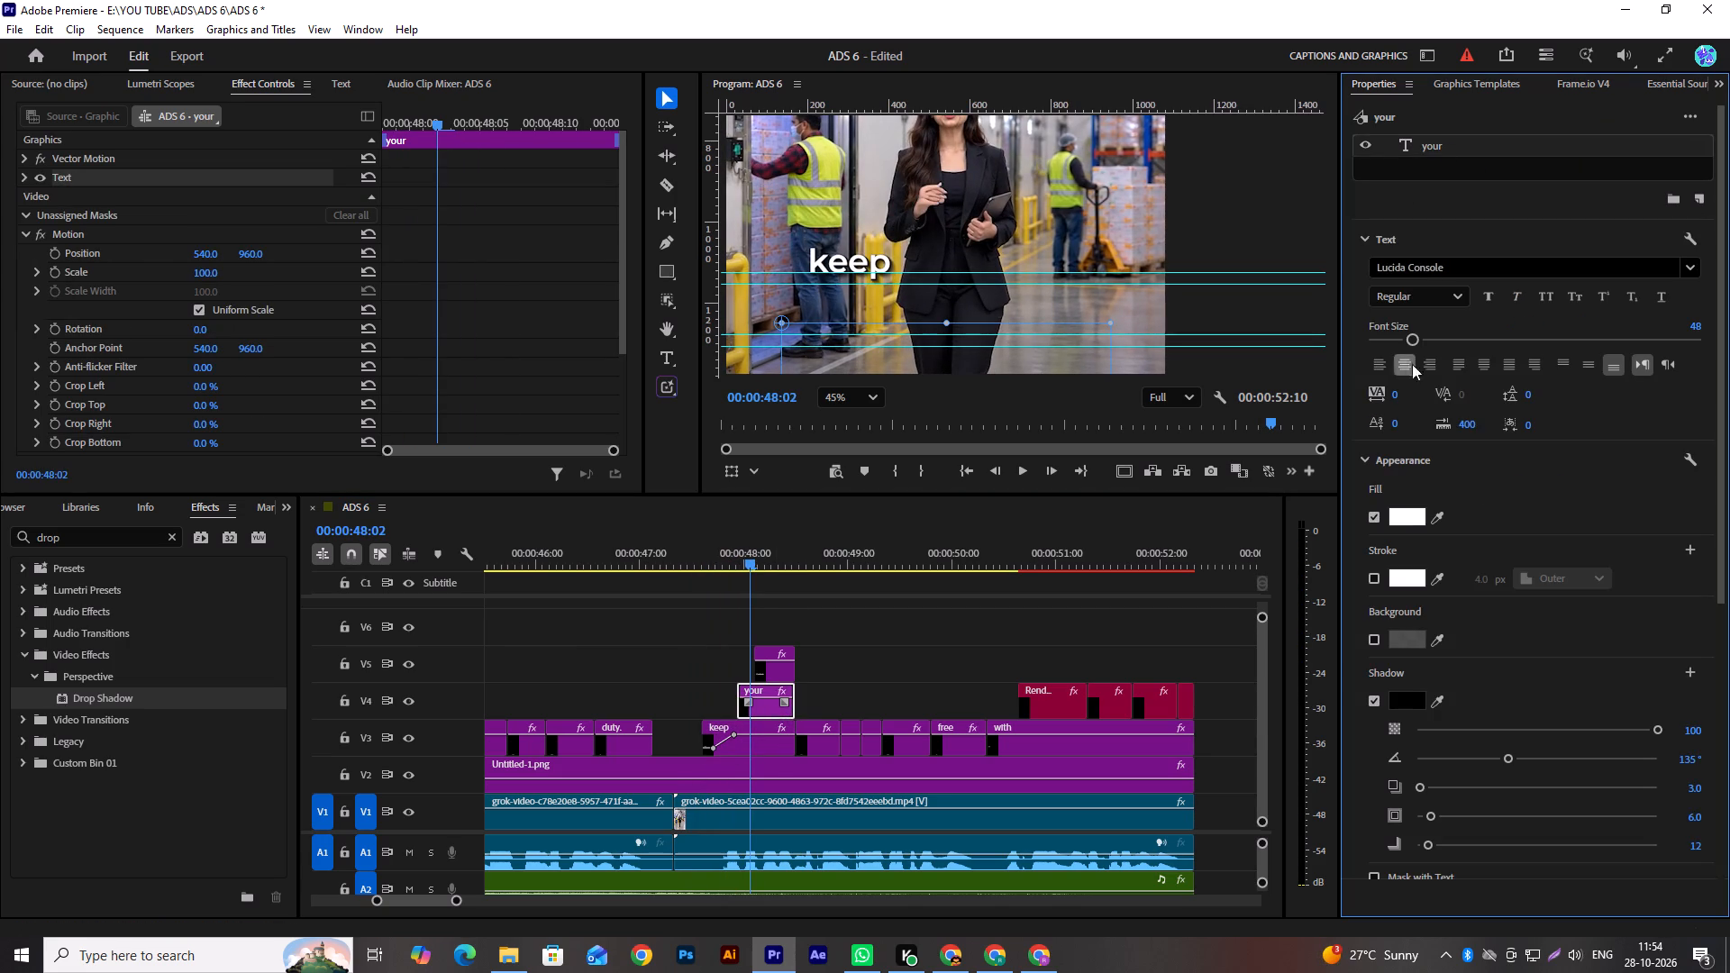
{"action": "left_click", "coordinate": [1467, 263]}
{"action": "type", "text": "mont"}
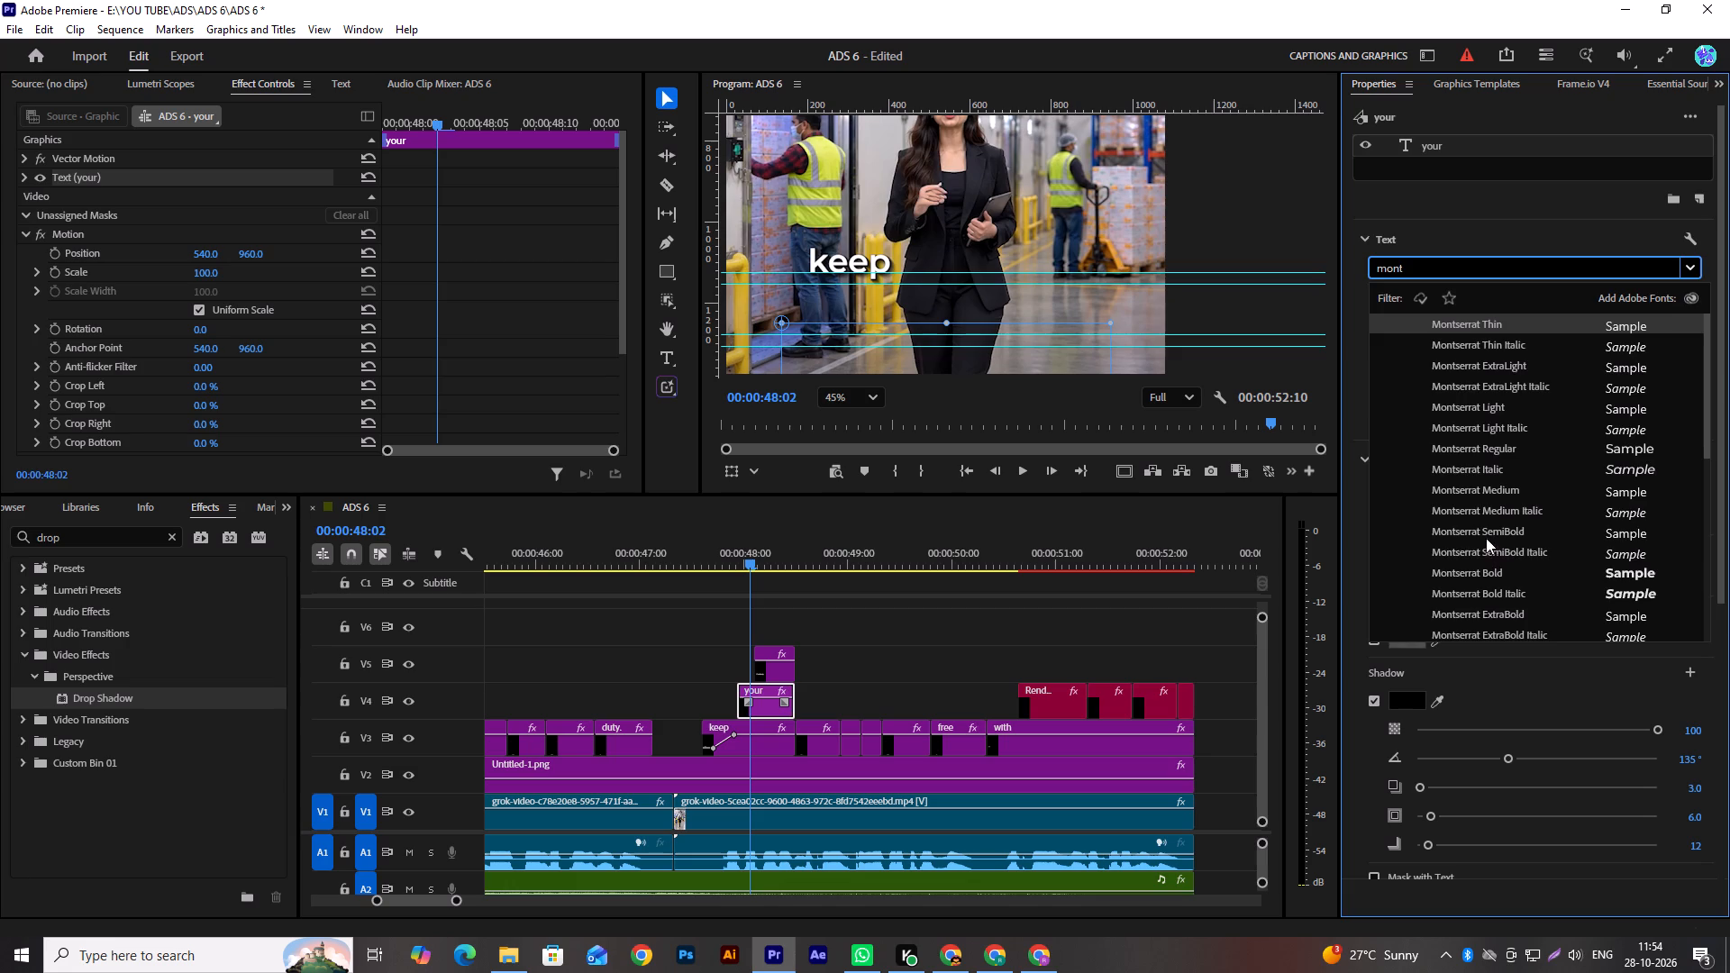
{"action": "left_click", "coordinate": [1485, 536]}
{"action": "left_click", "coordinate": [1697, 320]}
{"action": "type", "text": "80"}
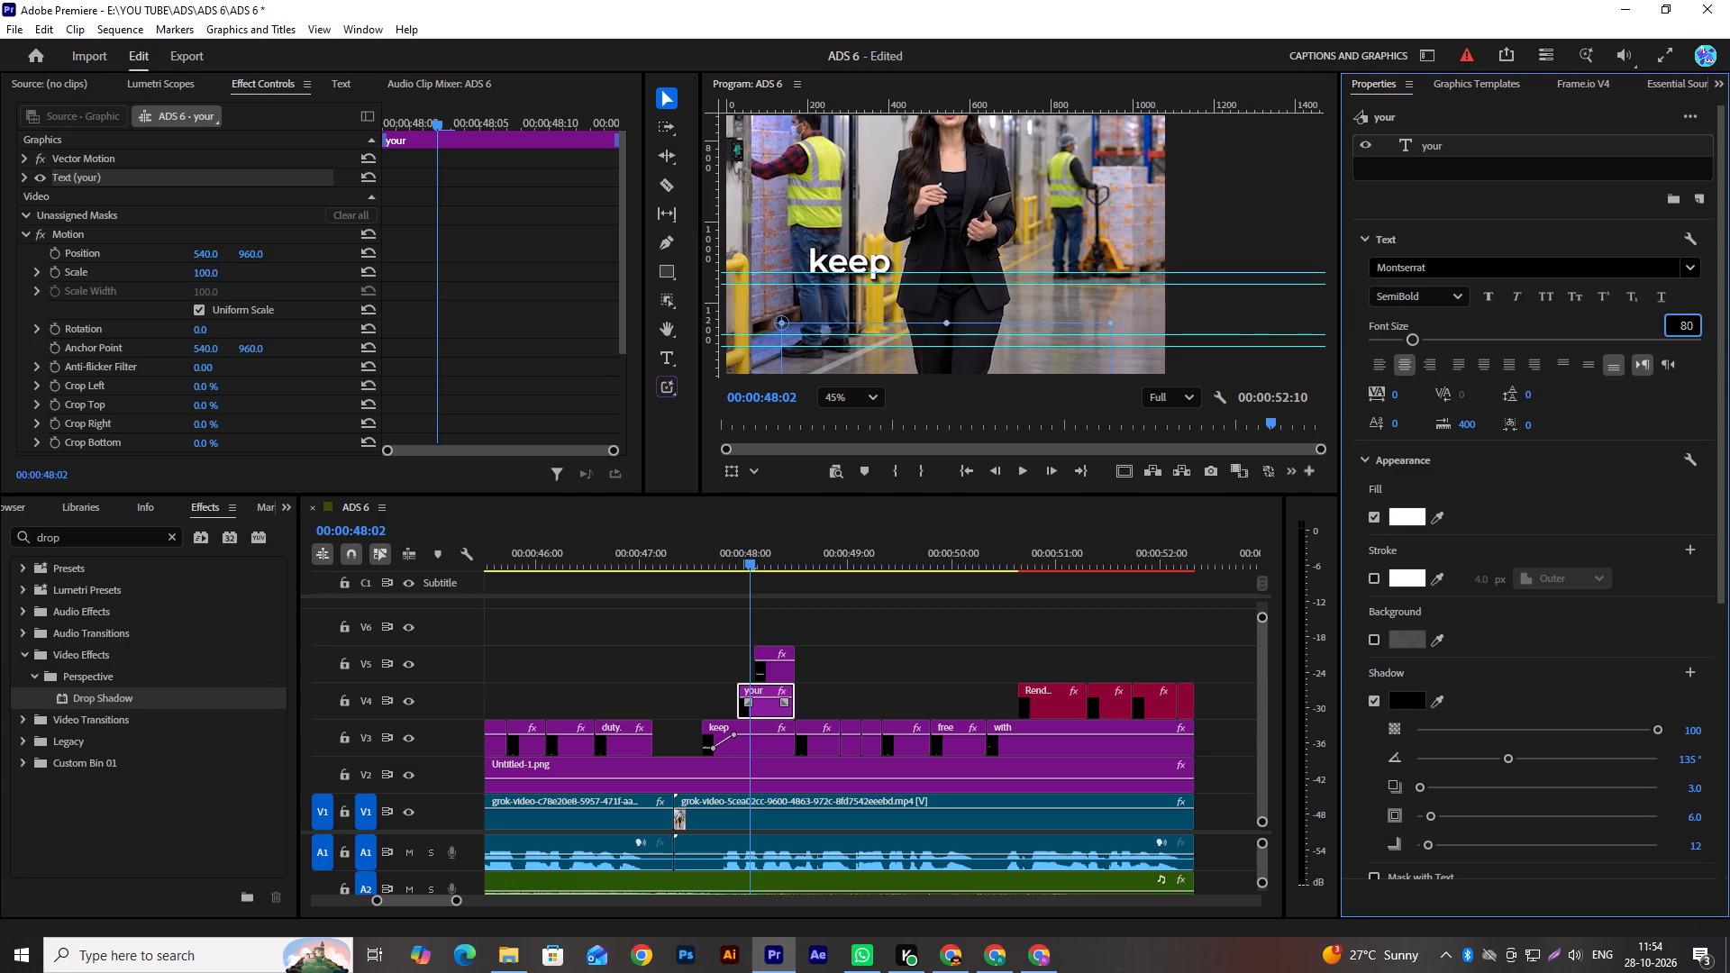
{"action": "key", "text": "Return"}
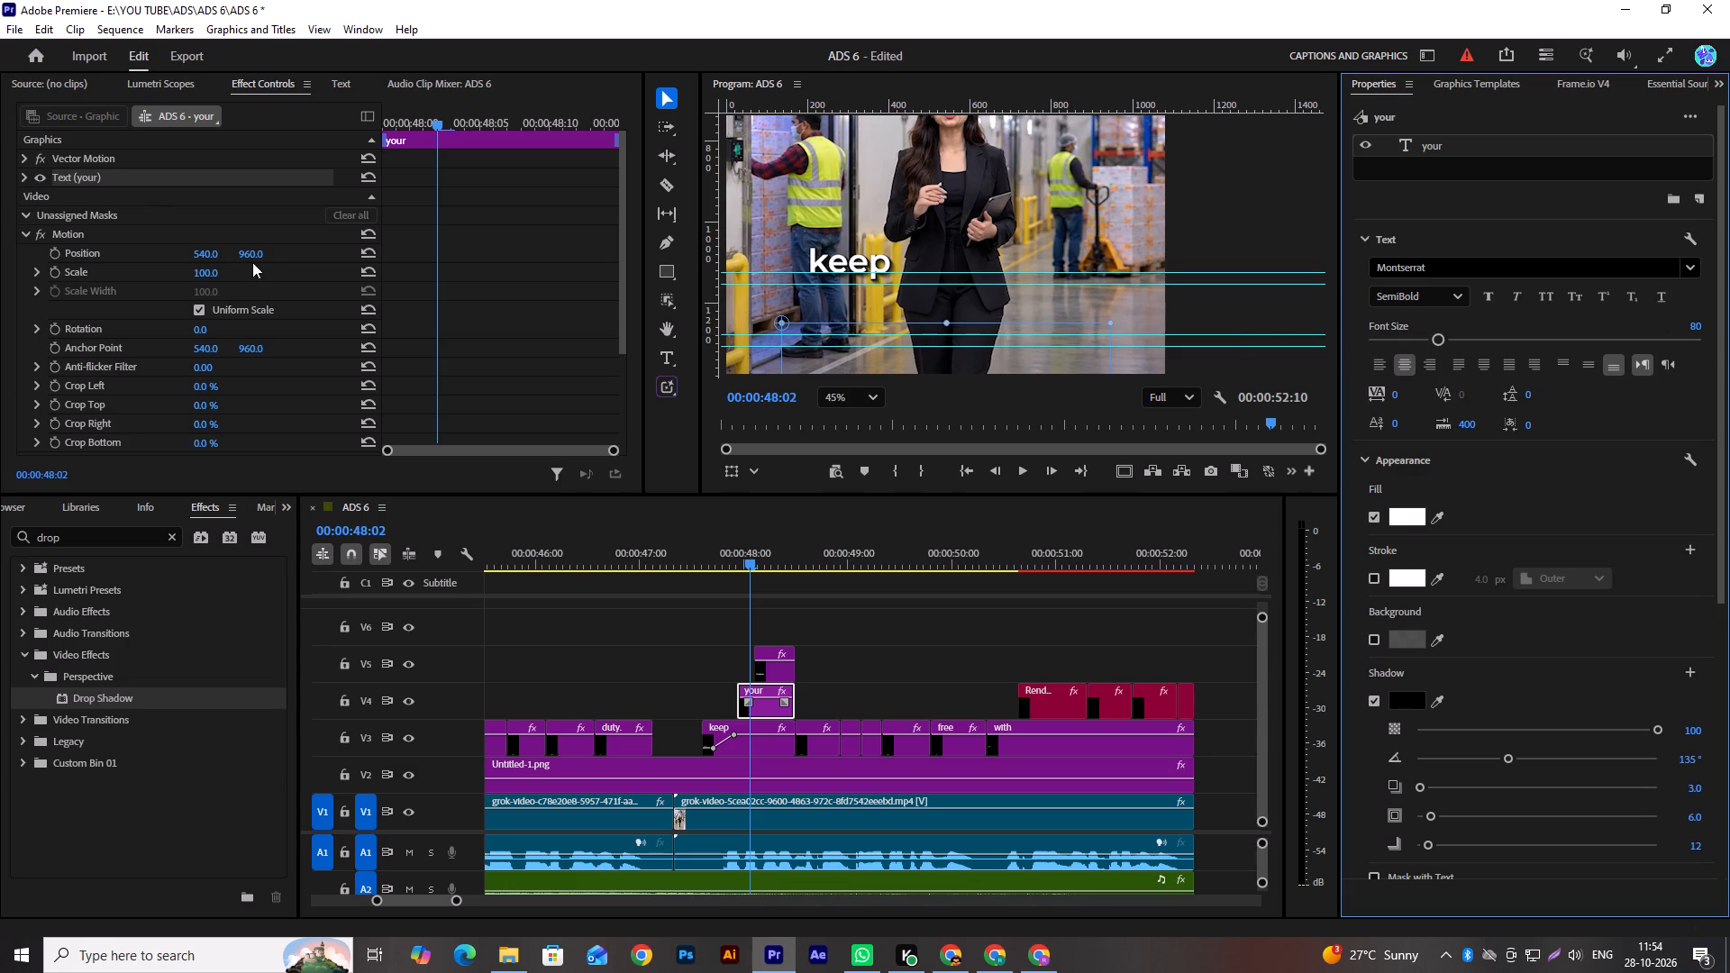
Position the "your" title beside "keep" at 522, 259 and play back the title sequence.
{"action": "left_click_drag", "start_coordinate": [252, 253], "coordinate": [116, 302]}
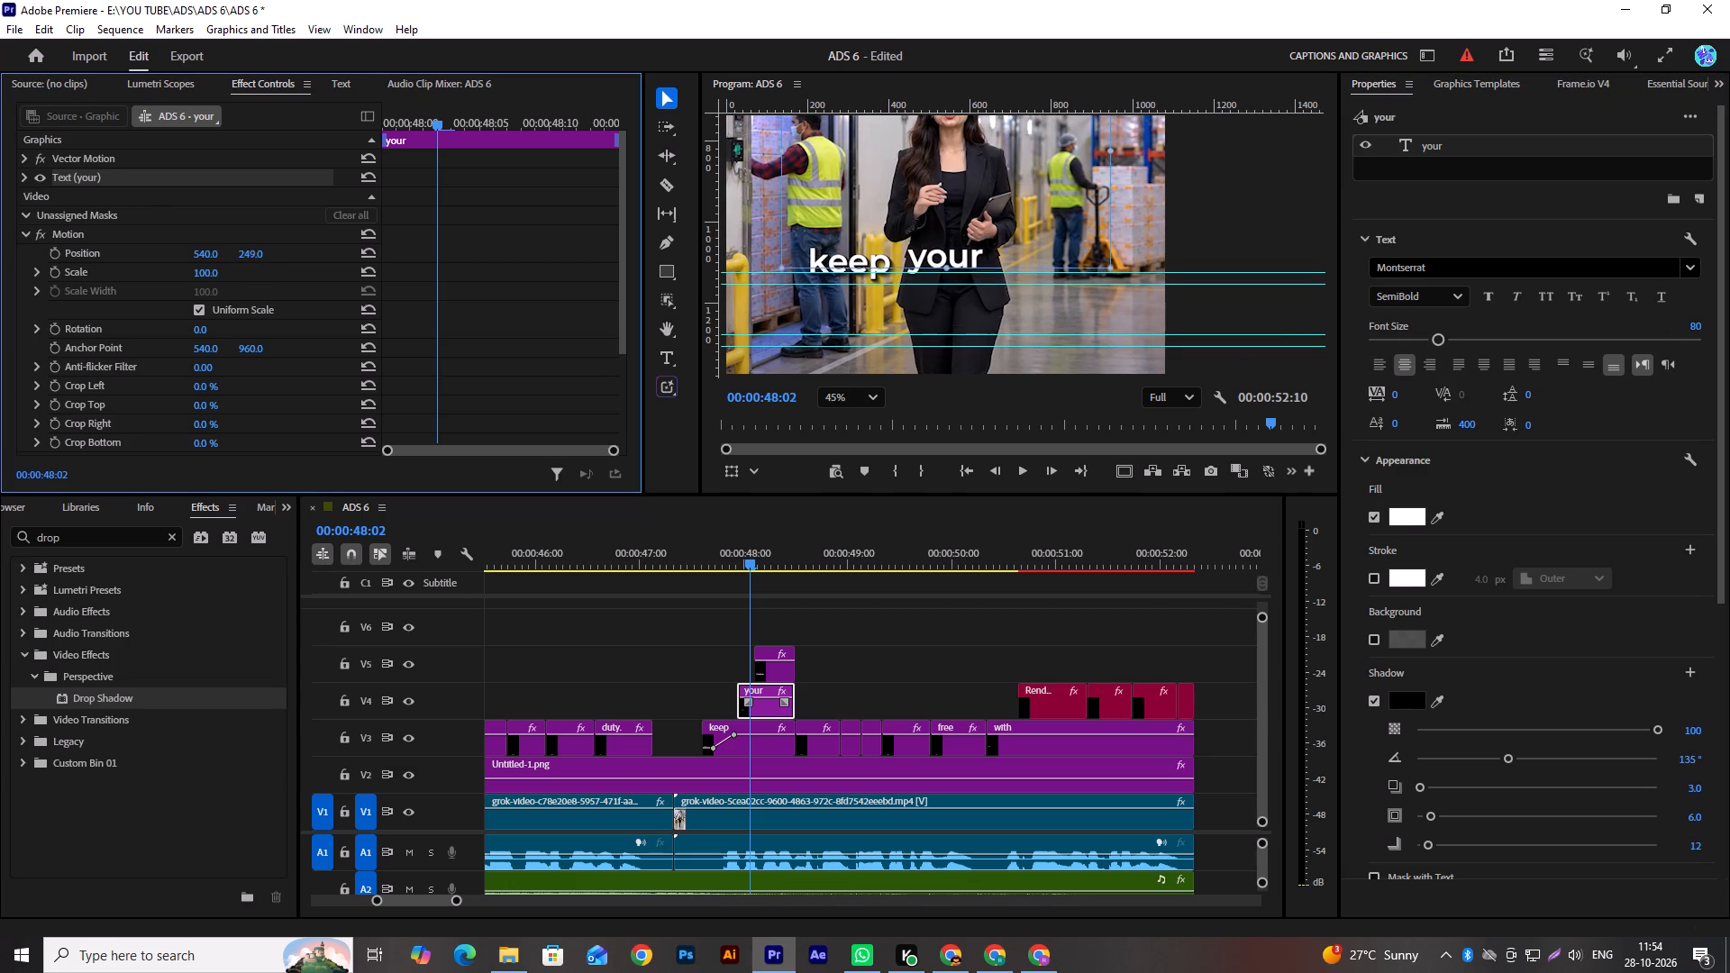
{"action": "left_click_drag", "start_coordinate": [116, 302], "coordinate": [126, 298]}
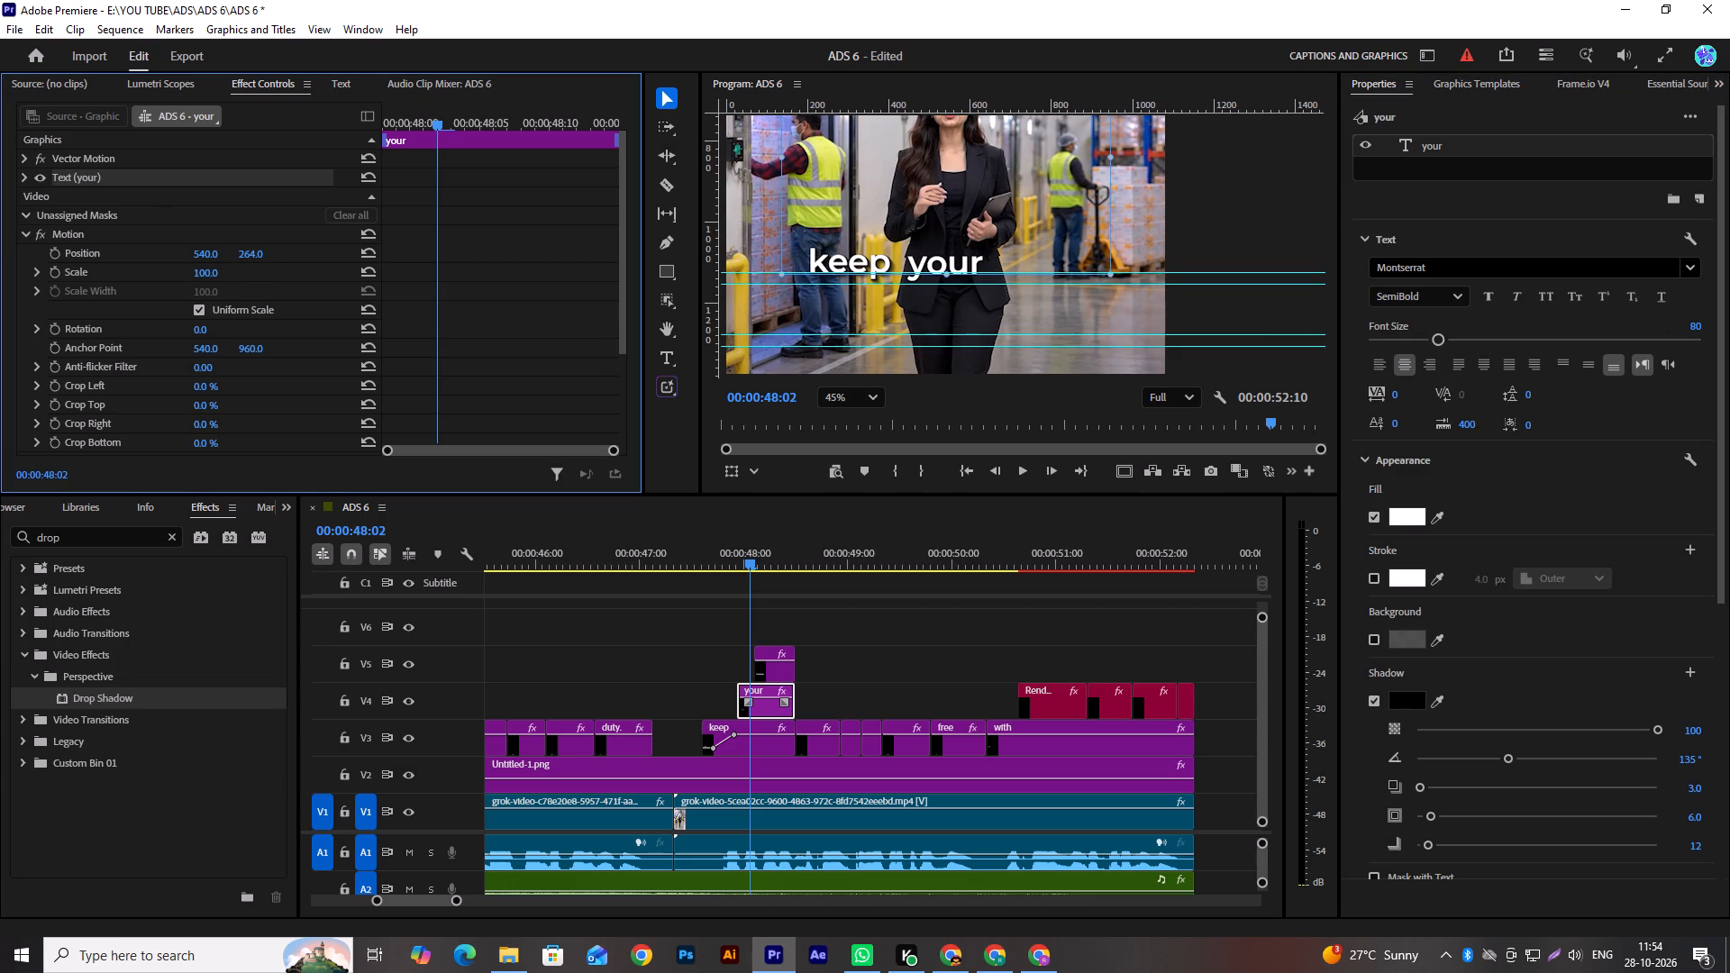
{"action": "left_click_drag", "start_coordinate": [126, 298], "coordinate": [122, 299]}
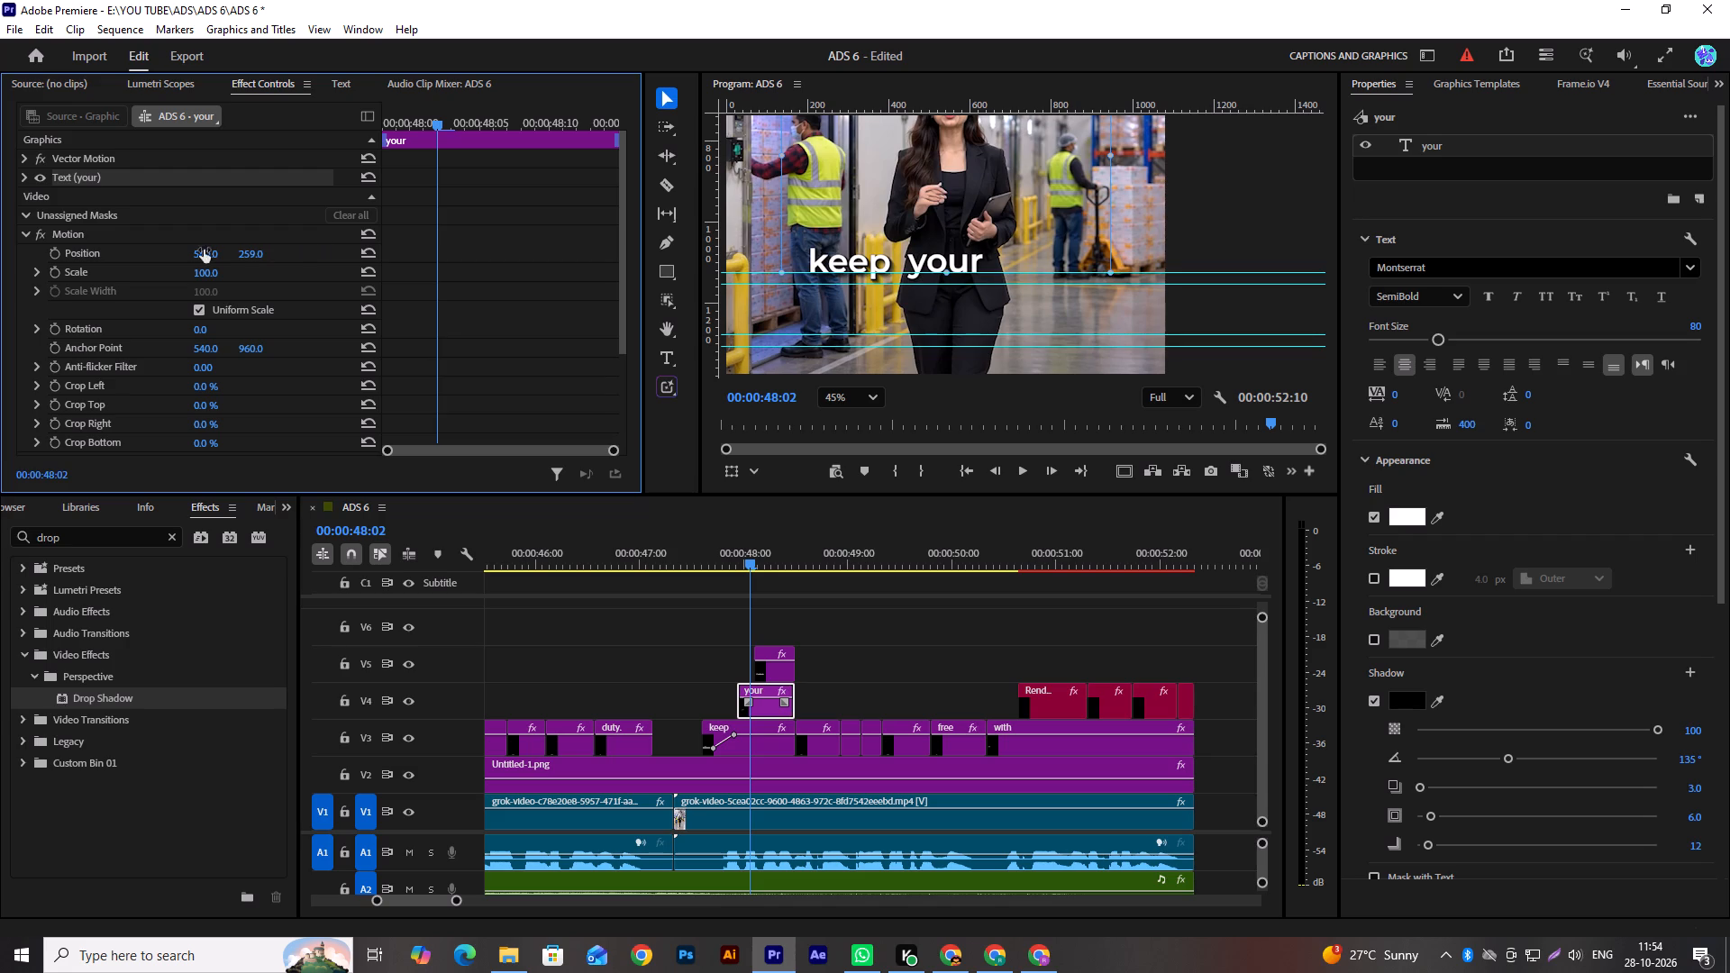
{"action": "left_click_drag", "start_coordinate": [203, 250], "coordinate": [187, 254]}
{"action": "left_click_drag", "start_coordinate": [753, 559], "coordinate": [700, 567]}
{"action": "key", "text": "space"}
{"action": "key", "text": "space"}
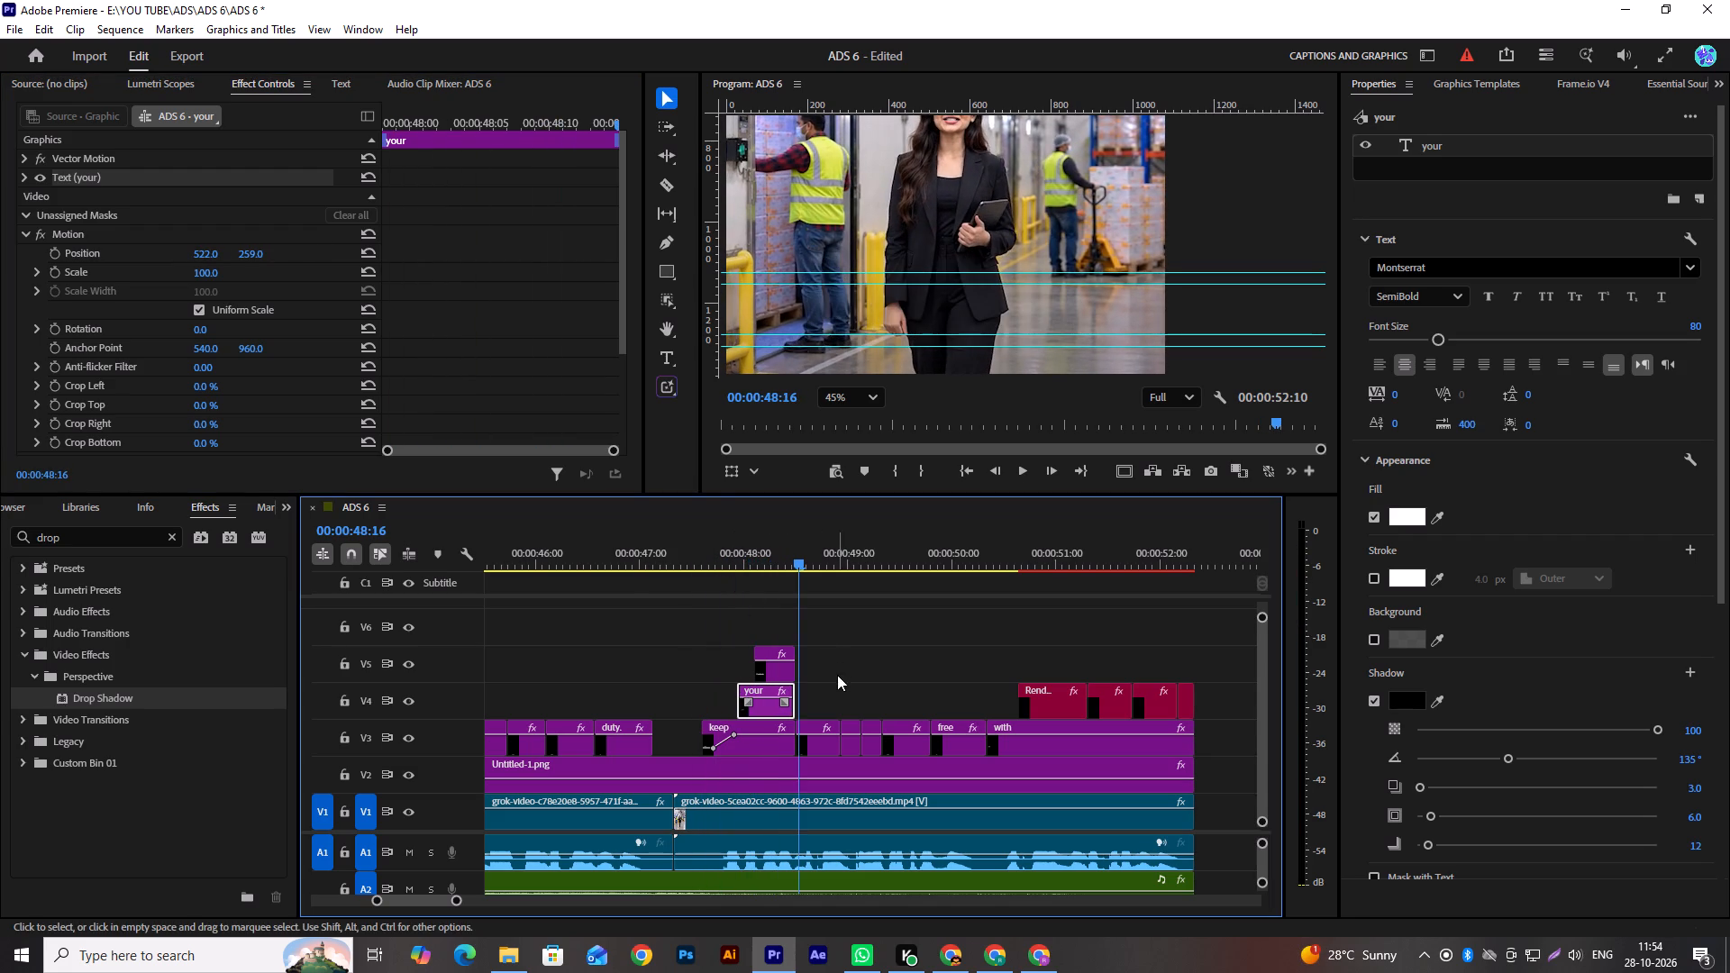
Move the "secure" caption from V3 up to V6, keeping its start time.
{"action": "left_click_drag", "start_coordinate": [817, 746], "coordinate": [818, 644]}
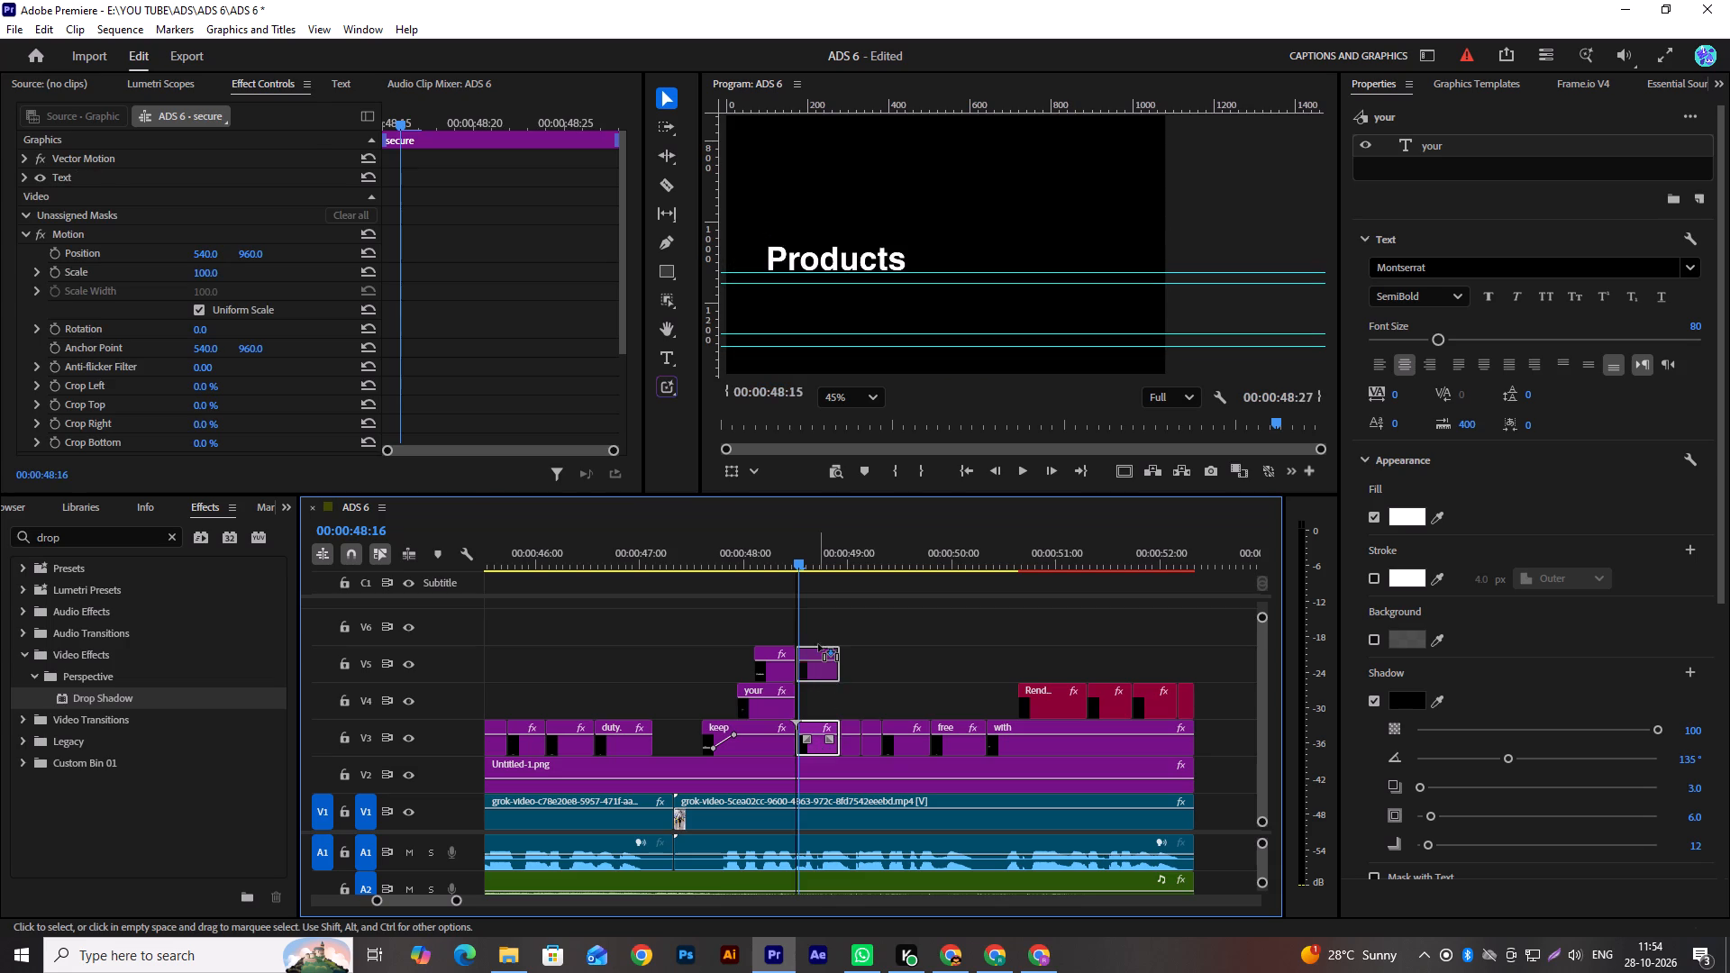
{"action": "left_click_drag", "start_coordinate": [818, 644], "coordinate": [816, 636]}
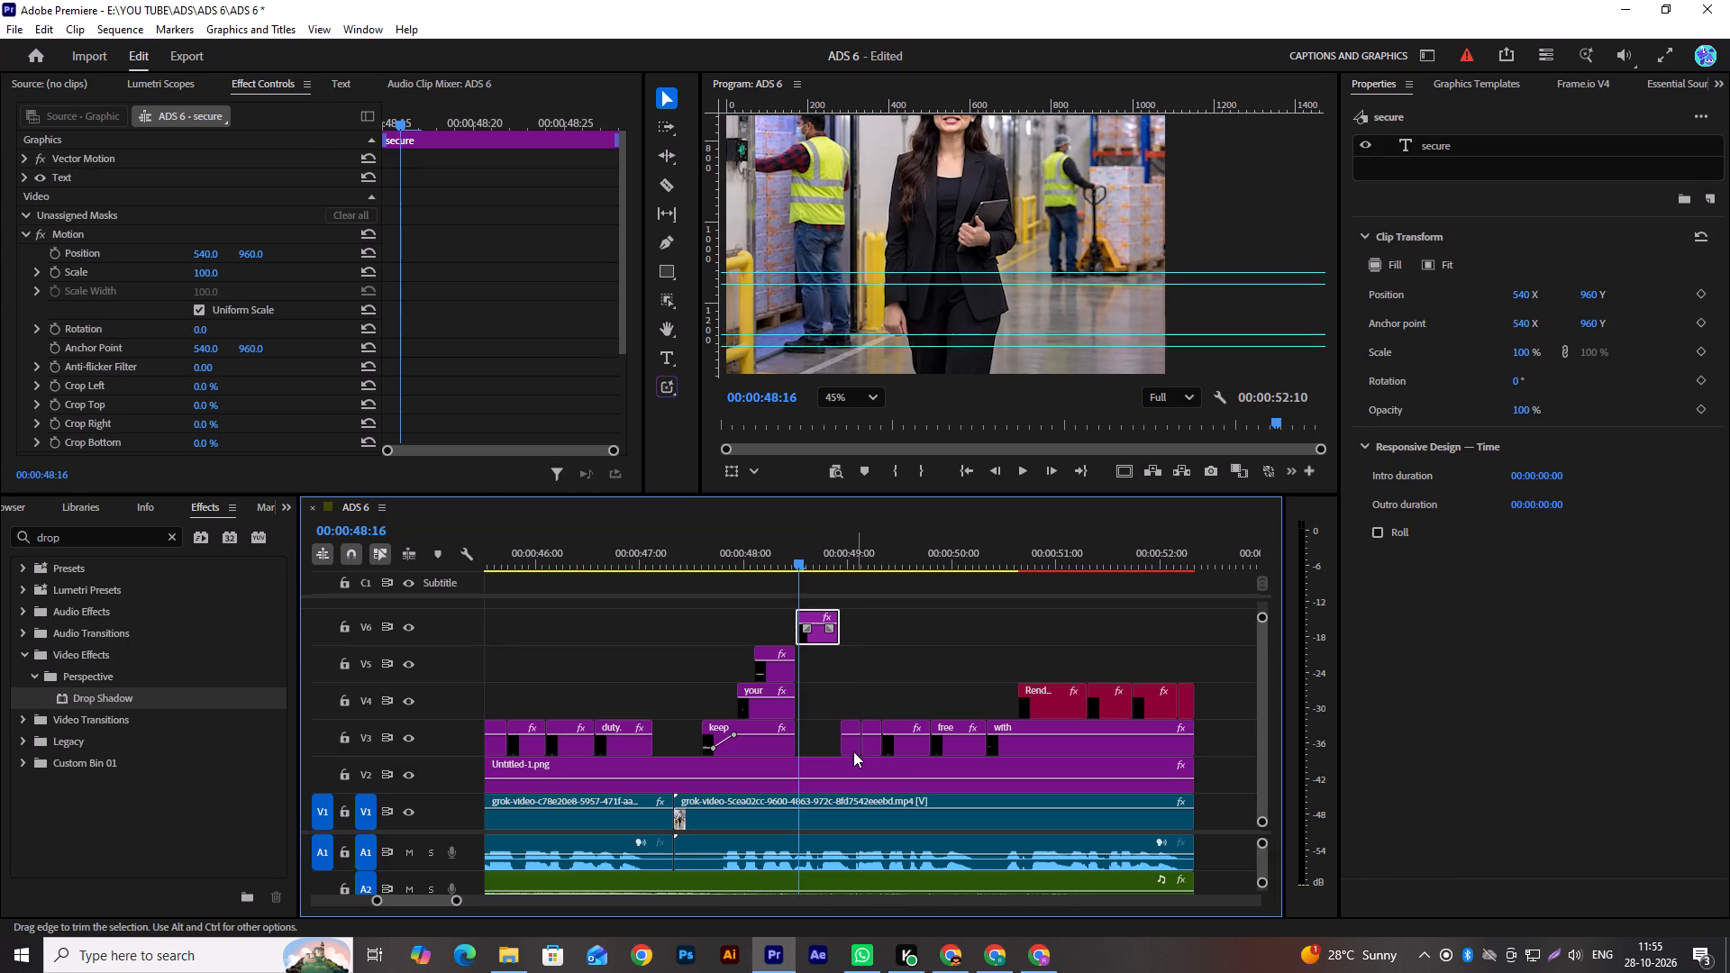
Extend the "keep", "your" and "Products" titles together to the end of the "secure" clip.
{"action": "left_click_drag", "start_coordinate": [818, 740], "coordinate": [794, 690]}
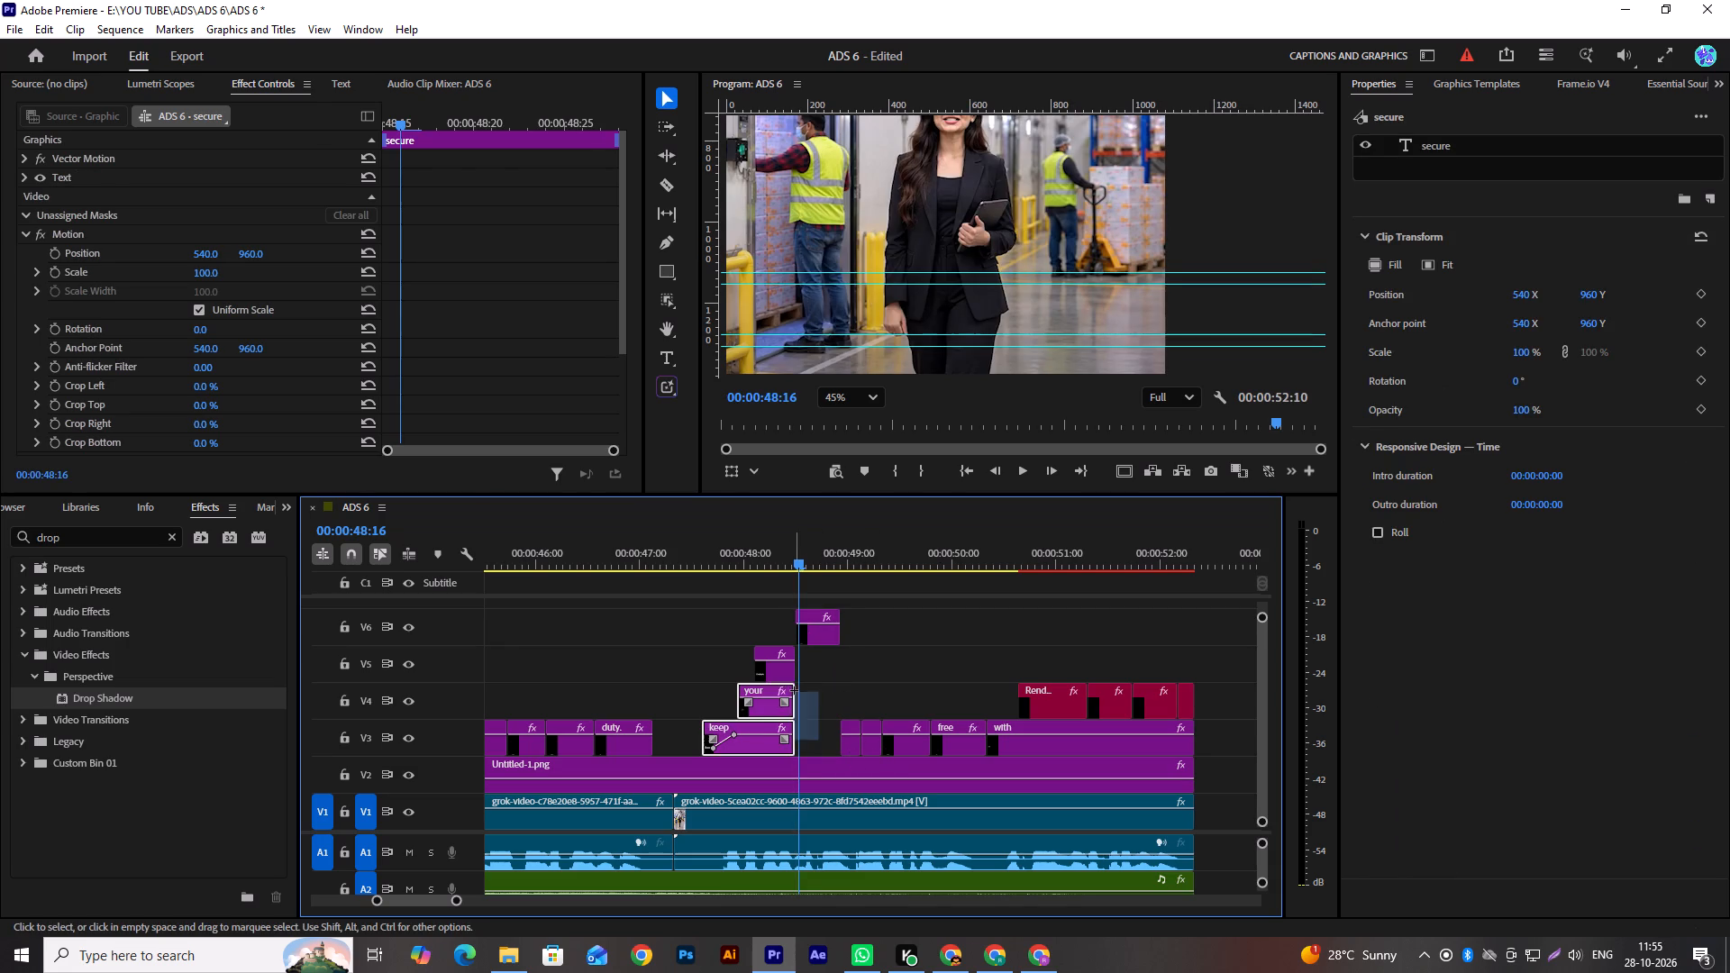
{"action": "left_click_drag", "start_coordinate": [794, 690], "coordinate": [789, 675]}
{"action": "left_click_drag", "start_coordinate": [791, 674], "coordinate": [831, 668]}
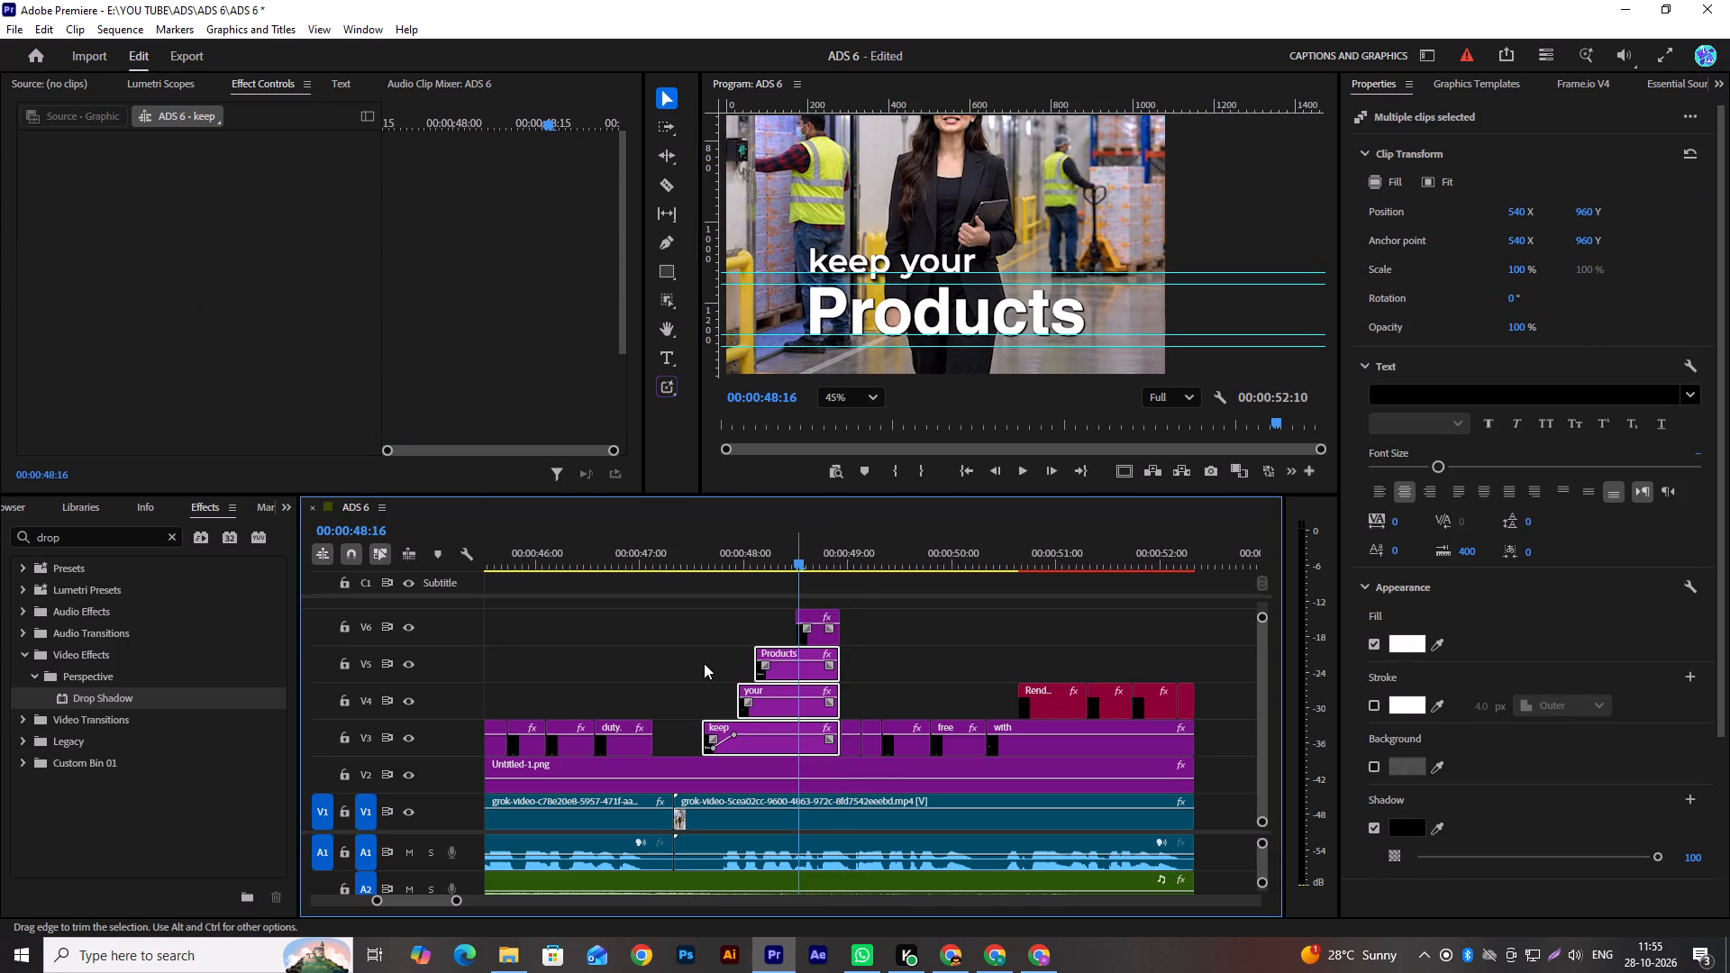
Minimize all timeline tracks so the stacked title clips fit in view.
{"action": "left_click", "coordinate": [467, 557]}
{"action": "left_click", "coordinate": [525, 427]}
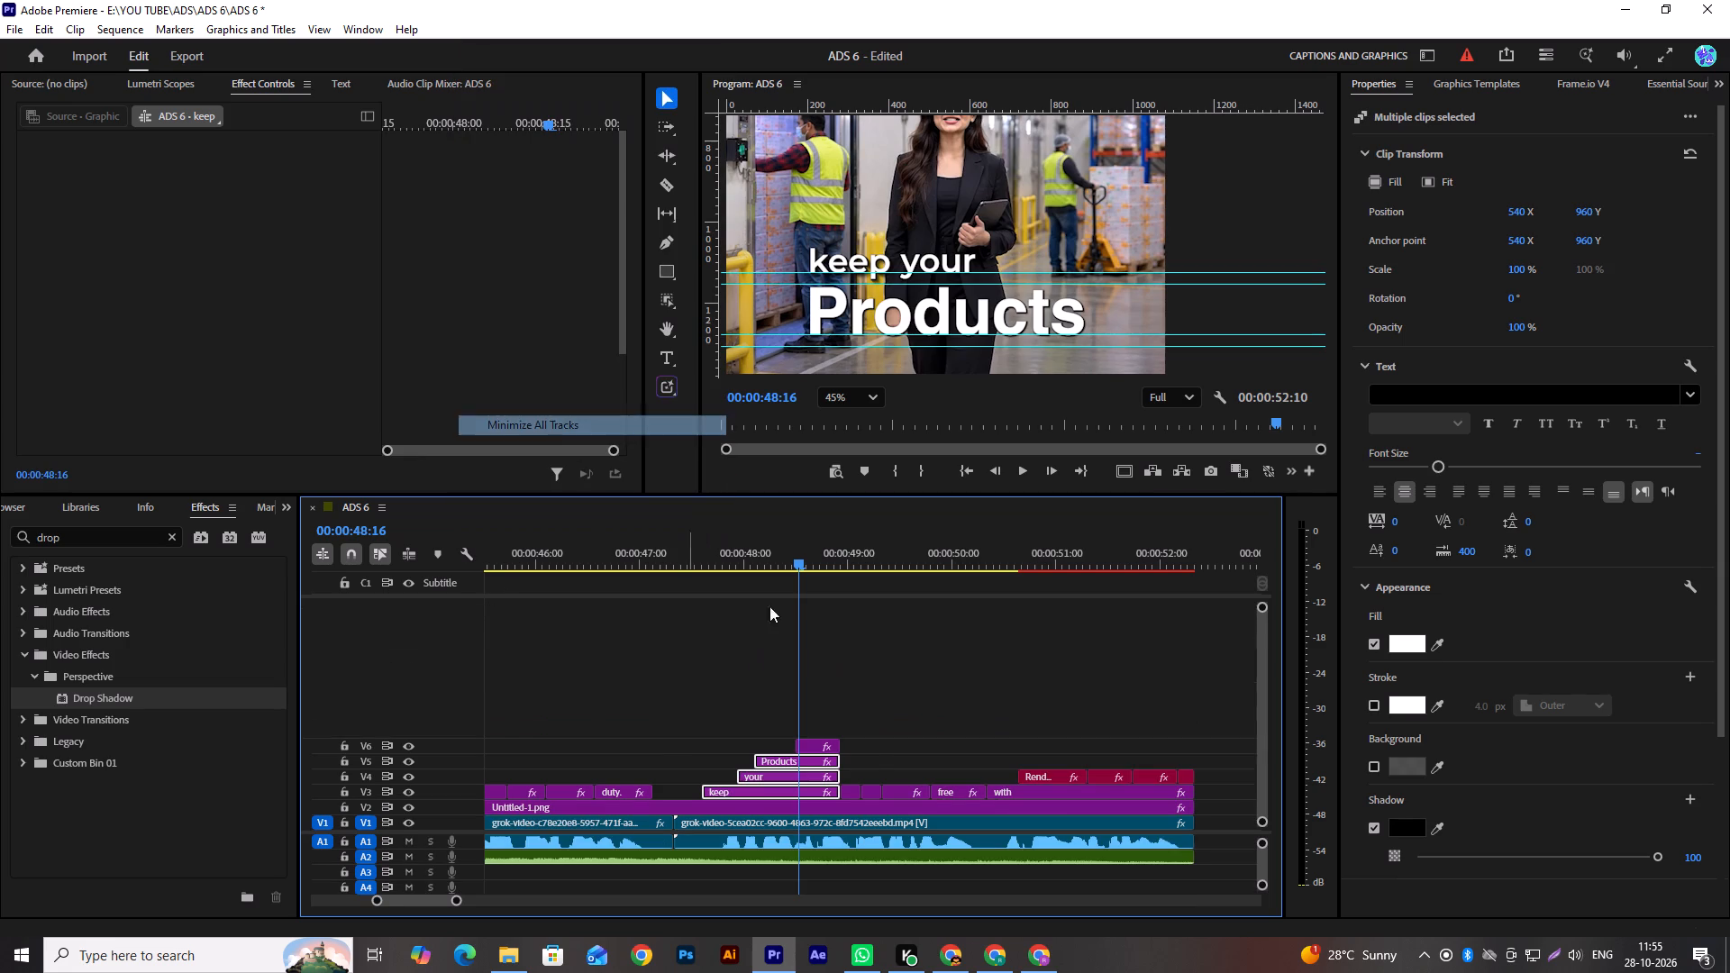
{"action": "scroll", "coordinate": [859, 781], "scroll_direction": "up", "scroll_amount": 7, "text": "alt"}
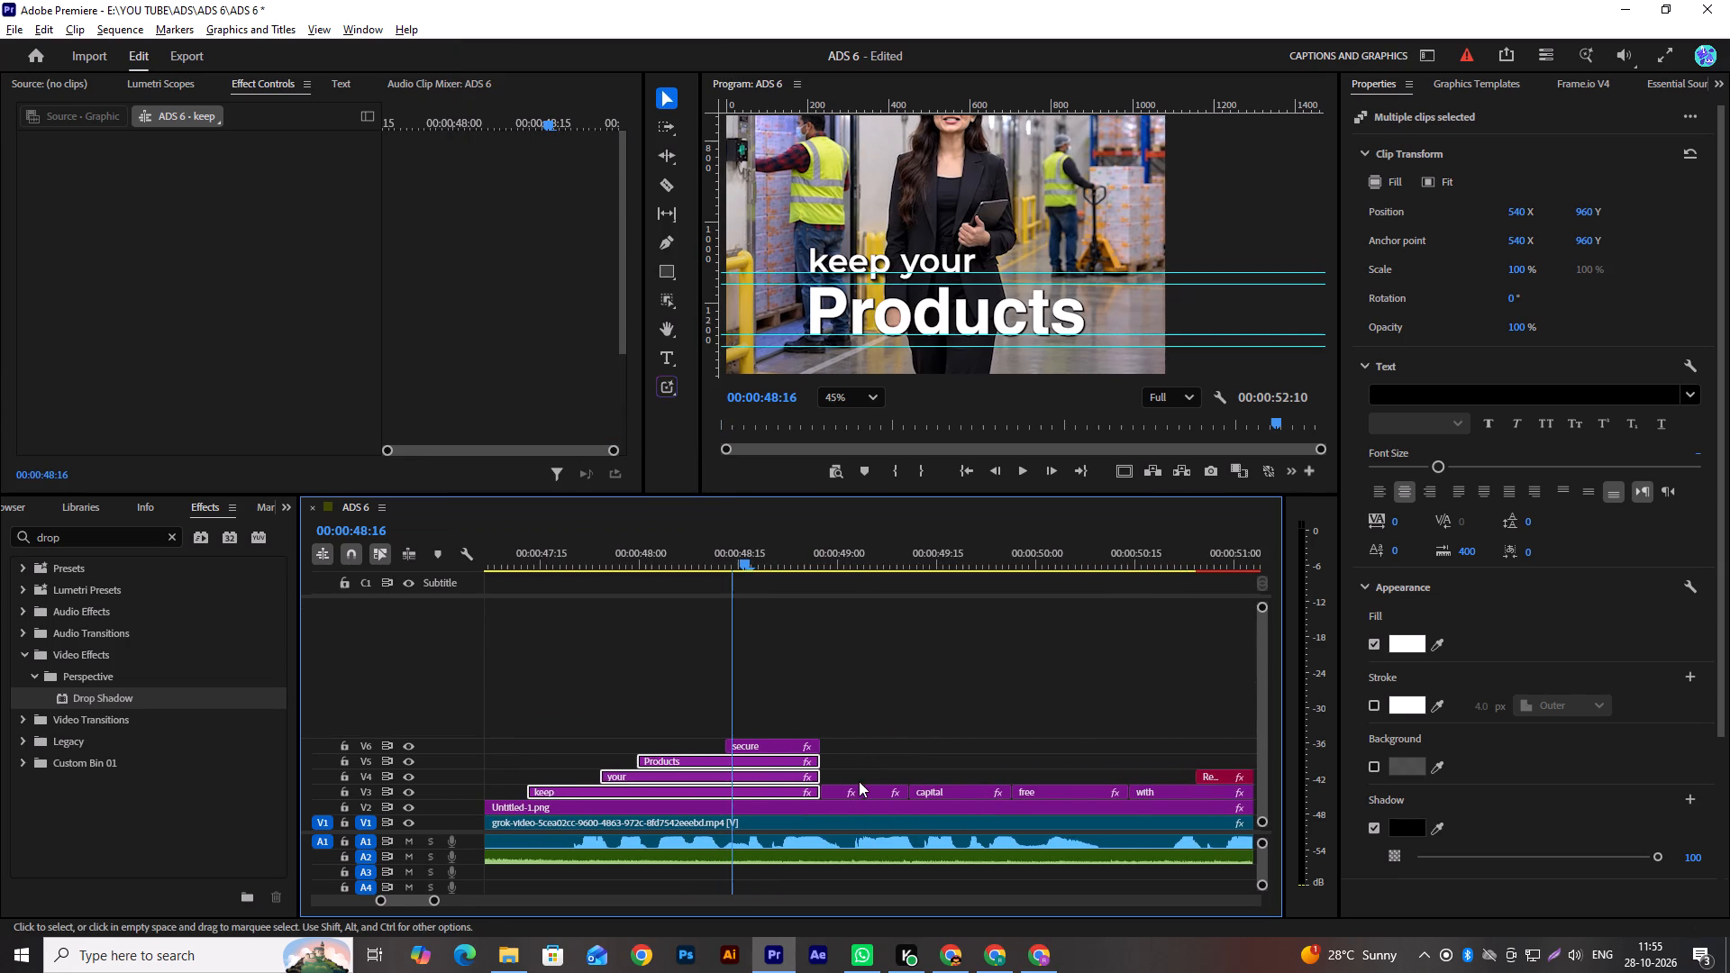
Move the "and", "your" and "capital" captions from V3 up to V7, V8 and V9, keeping their start times.
{"action": "left_click_drag", "start_coordinate": [838, 791], "coordinate": [835, 730]}
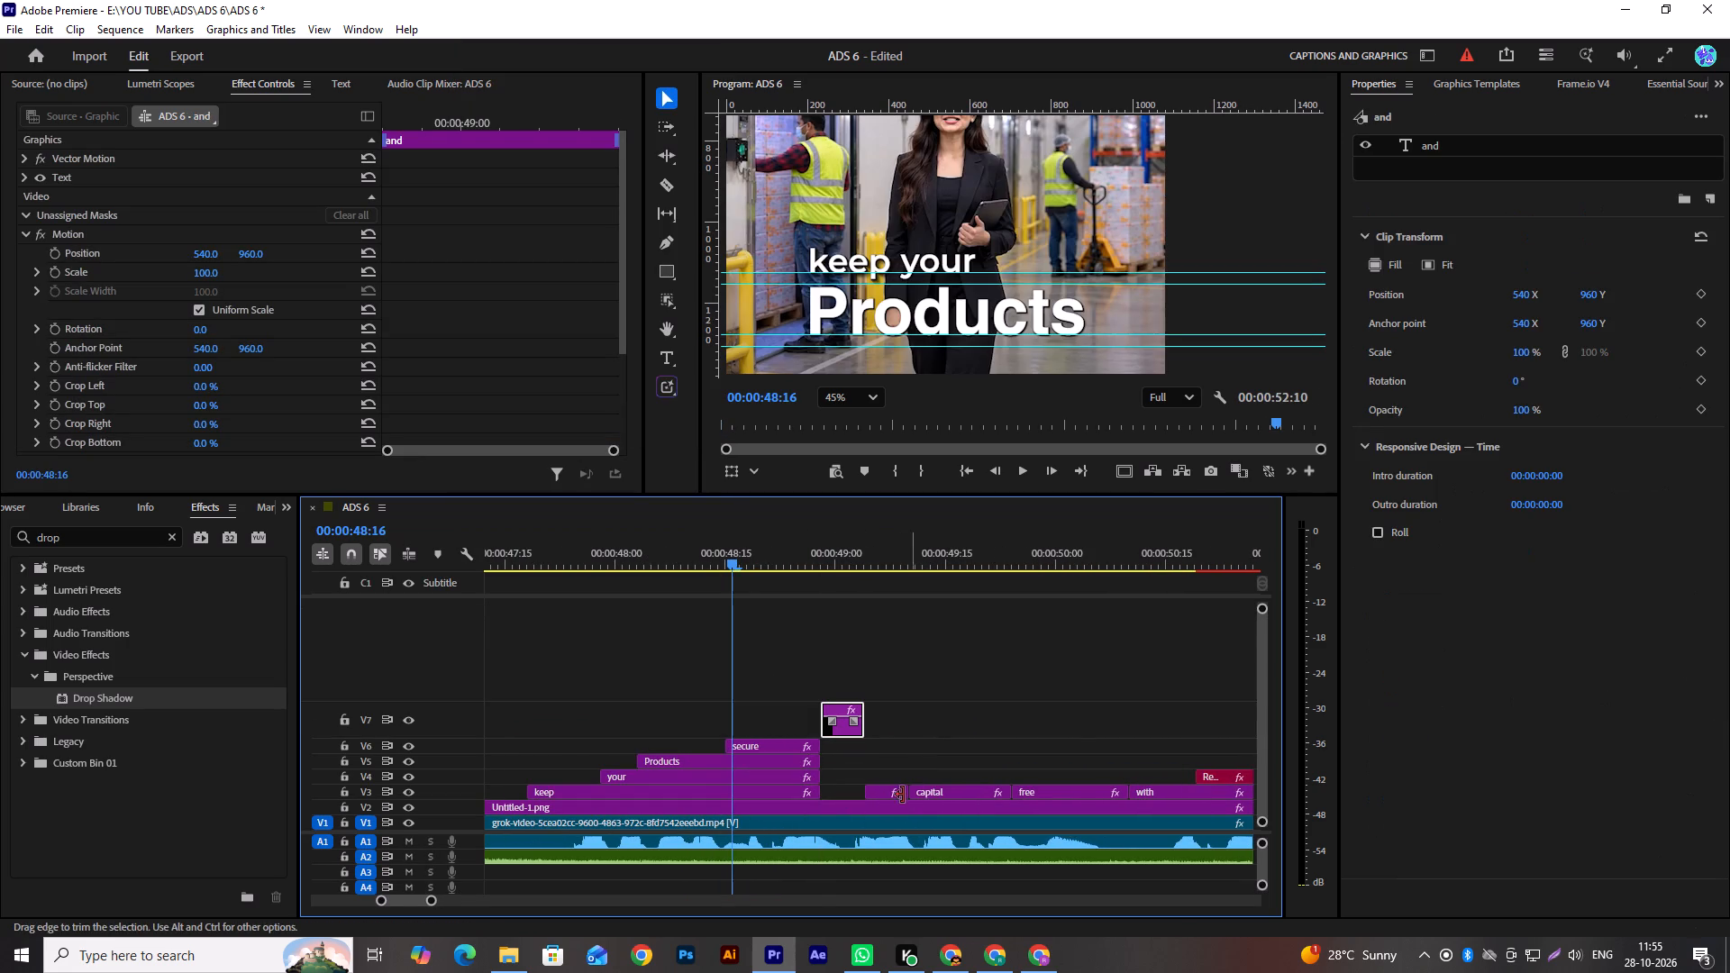
{"action": "left_click_drag", "start_coordinate": [885, 796], "coordinate": [881, 697]}
{"action": "left_click_drag", "start_coordinate": [938, 795], "coordinate": [933, 661]}
{"action": "key", "text": "space"}
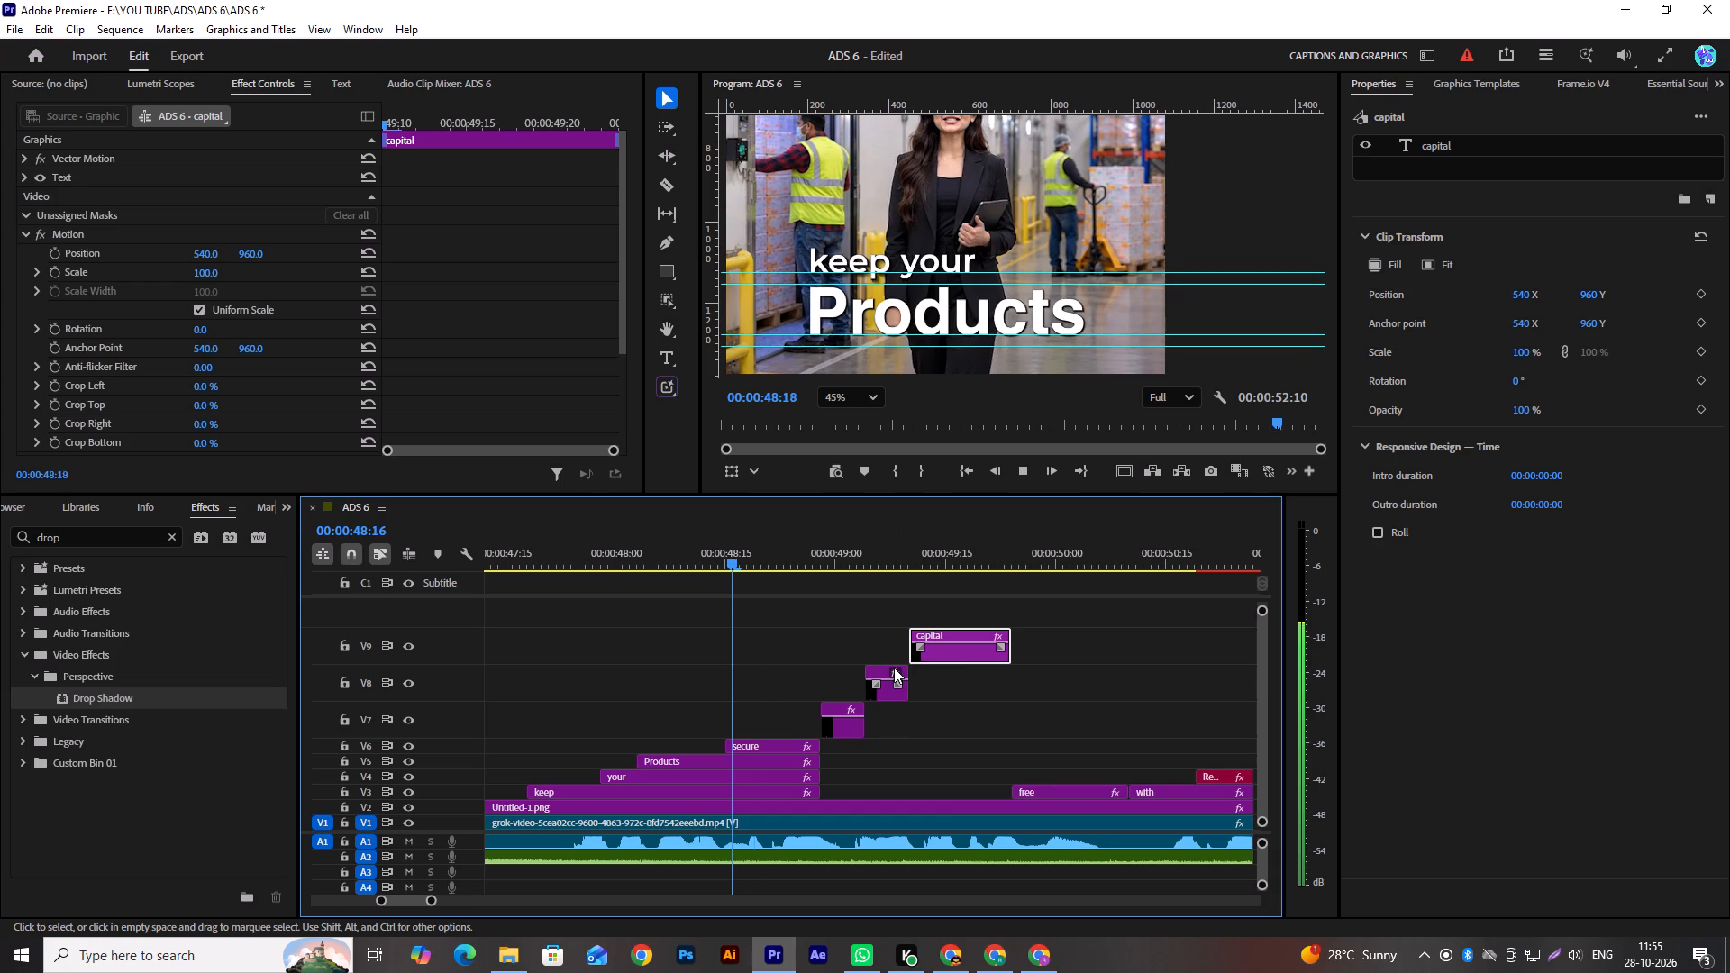
{"action": "key", "text": "space"}
{"action": "left_click_drag", "start_coordinate": [816, 568], "coordinate": [813, 568]}
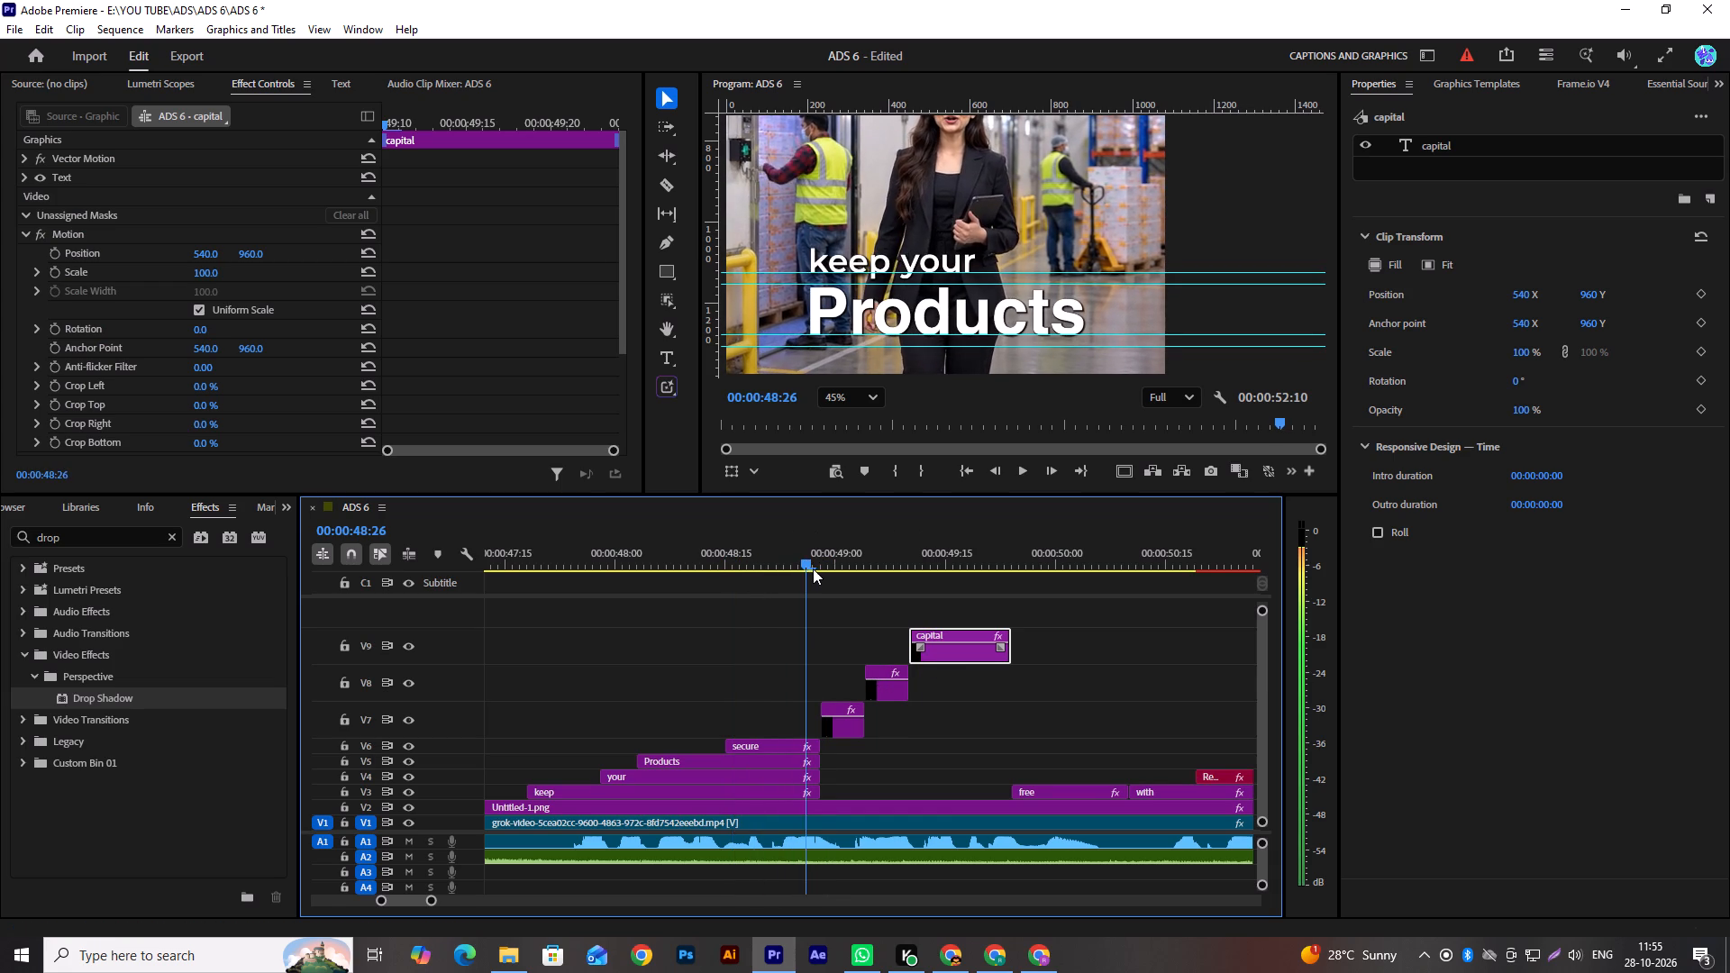
{"action": "left_click_drag", "start_coordinate": [813, 568], "coordinate": [763, 579]}
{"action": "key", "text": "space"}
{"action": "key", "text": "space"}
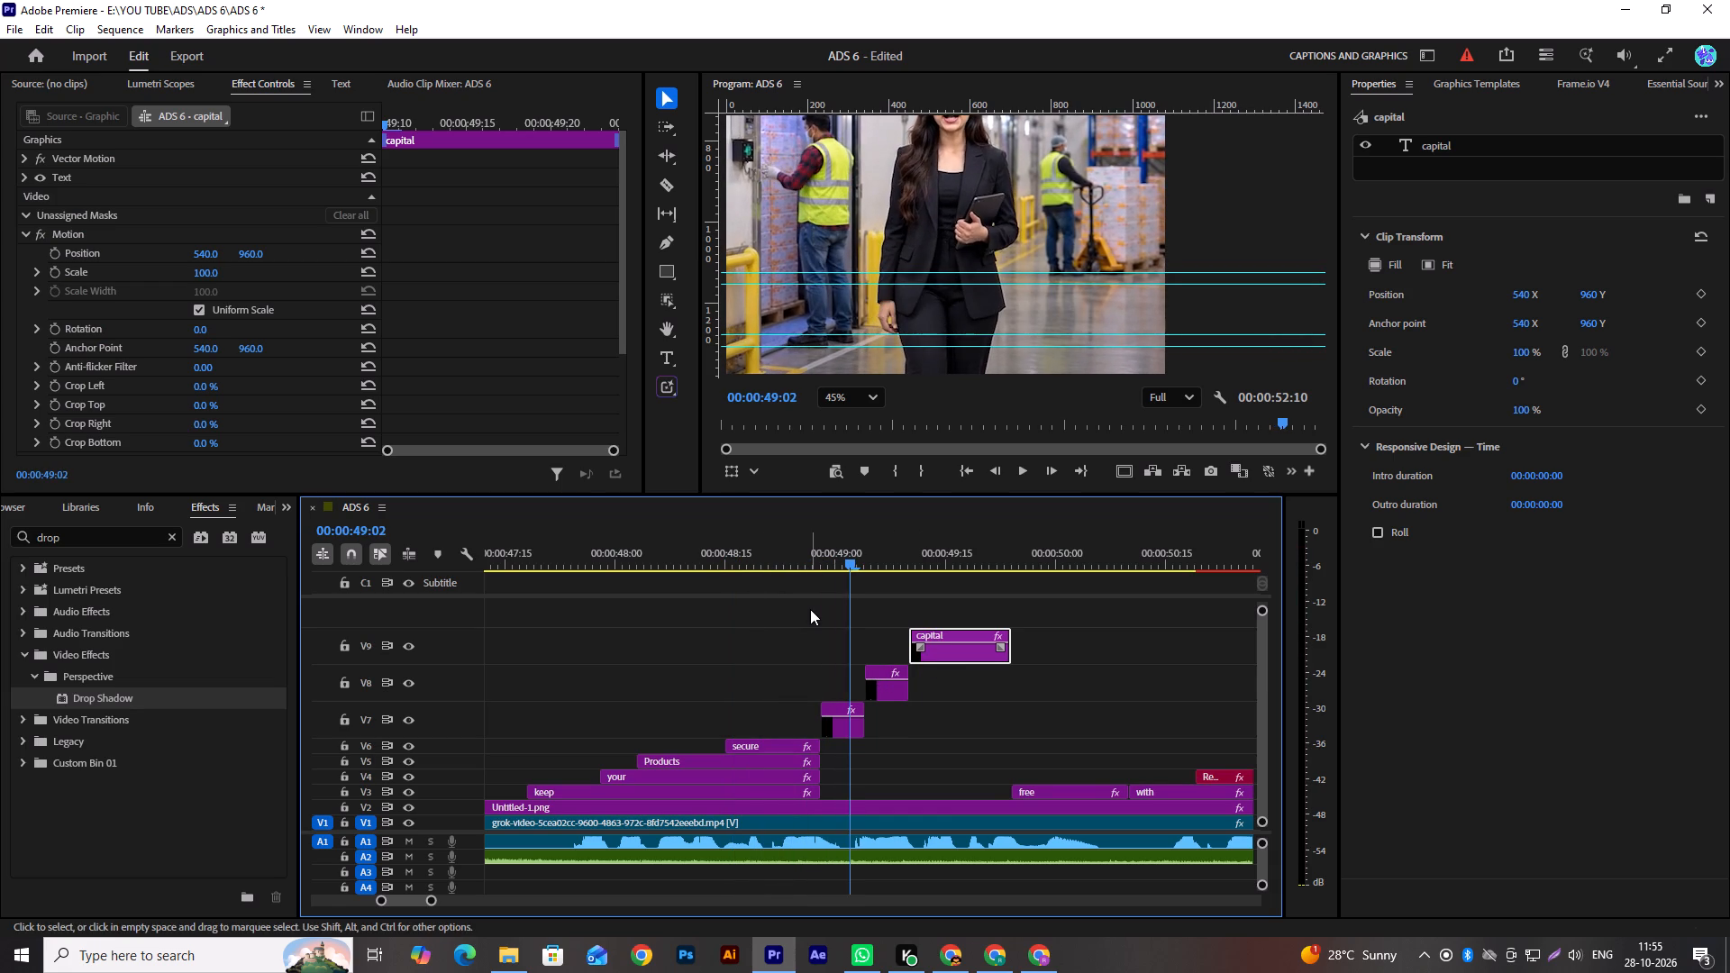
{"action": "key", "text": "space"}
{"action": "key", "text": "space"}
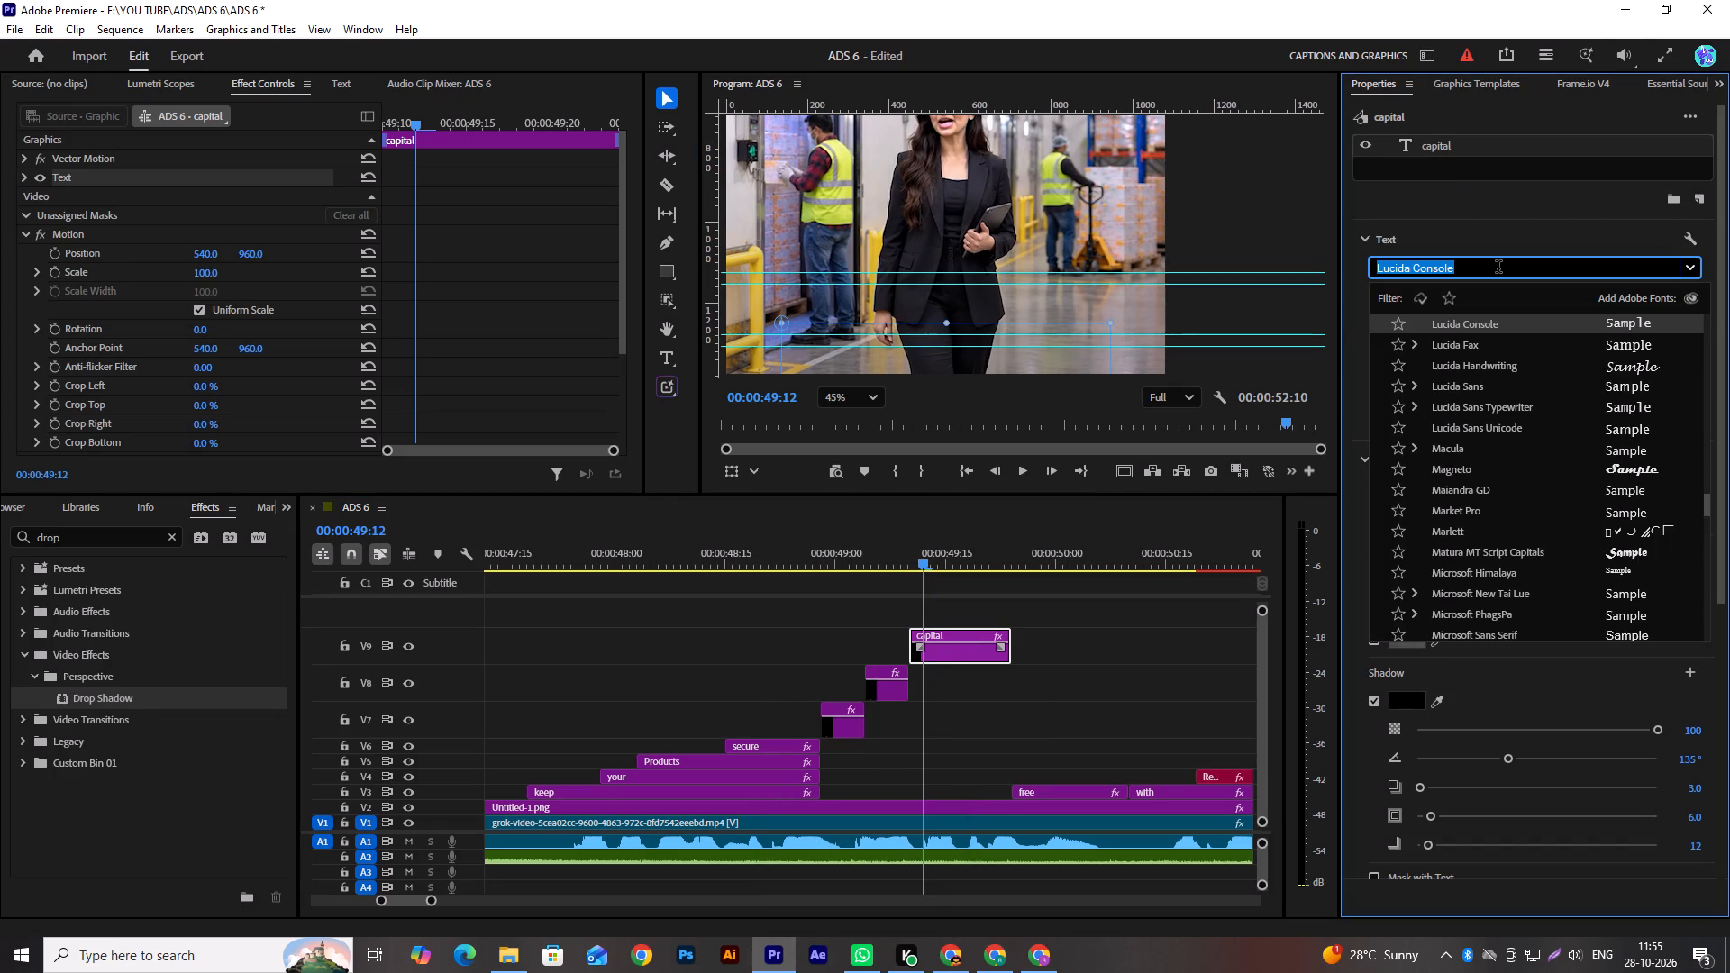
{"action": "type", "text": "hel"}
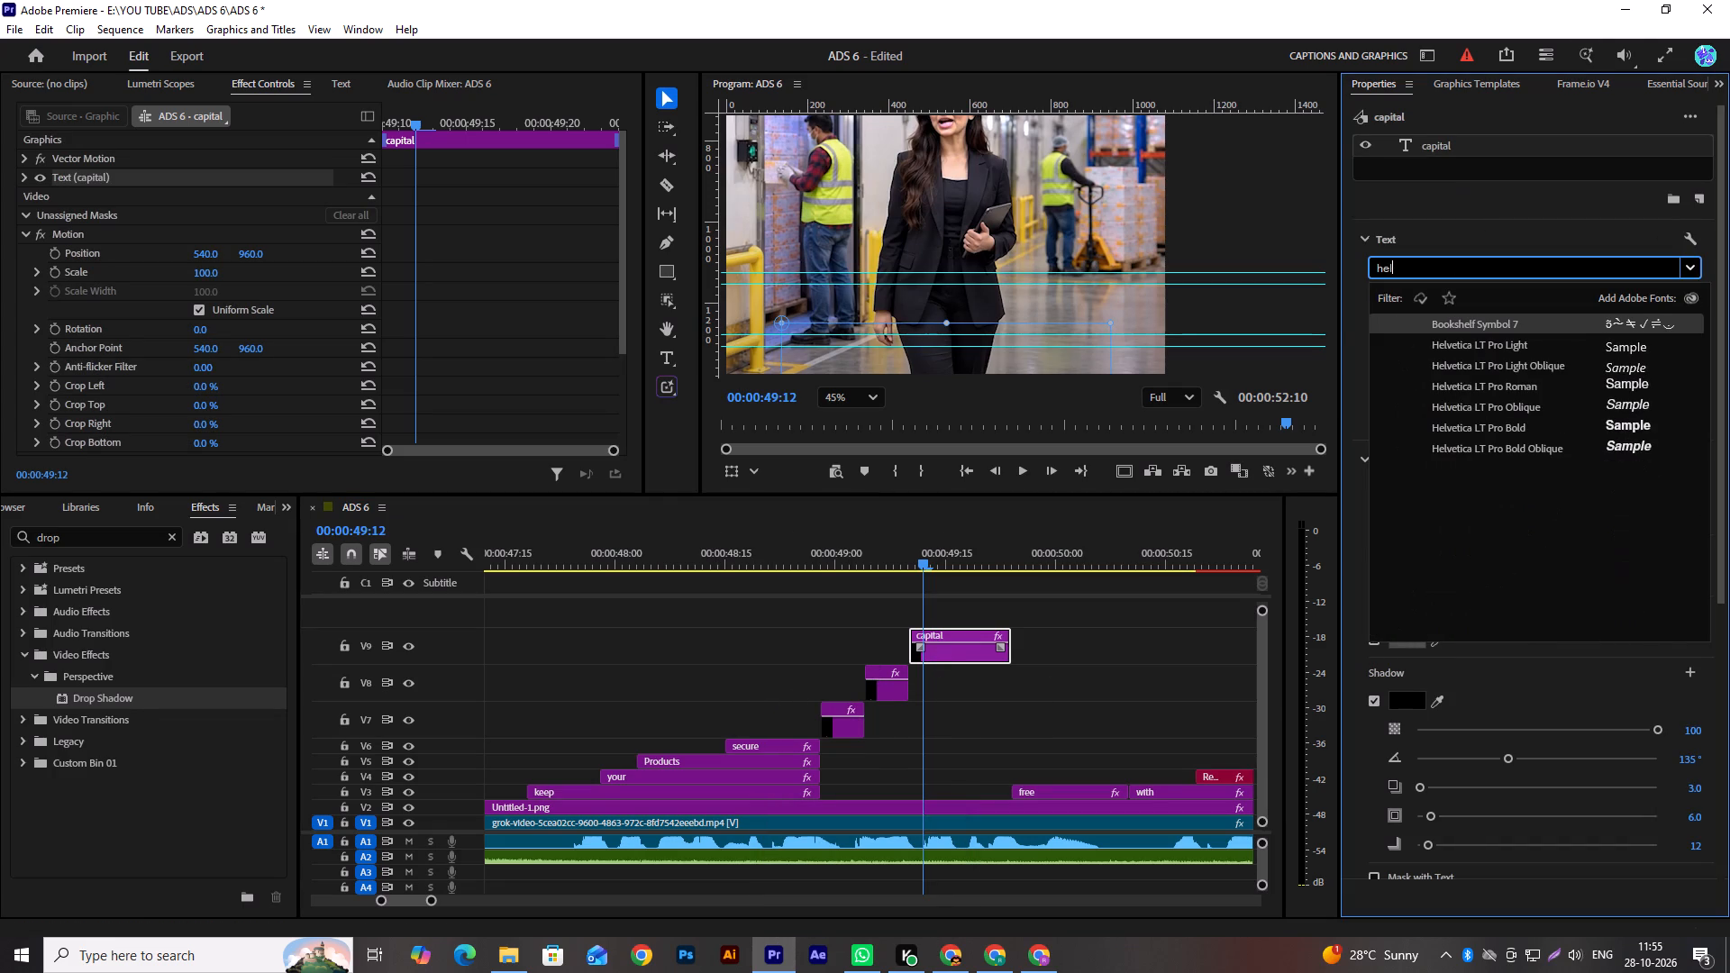
{"action": "scroll", "coordinate": [957, 614], "scroll_direction": "down", "scroll_amount": 4}
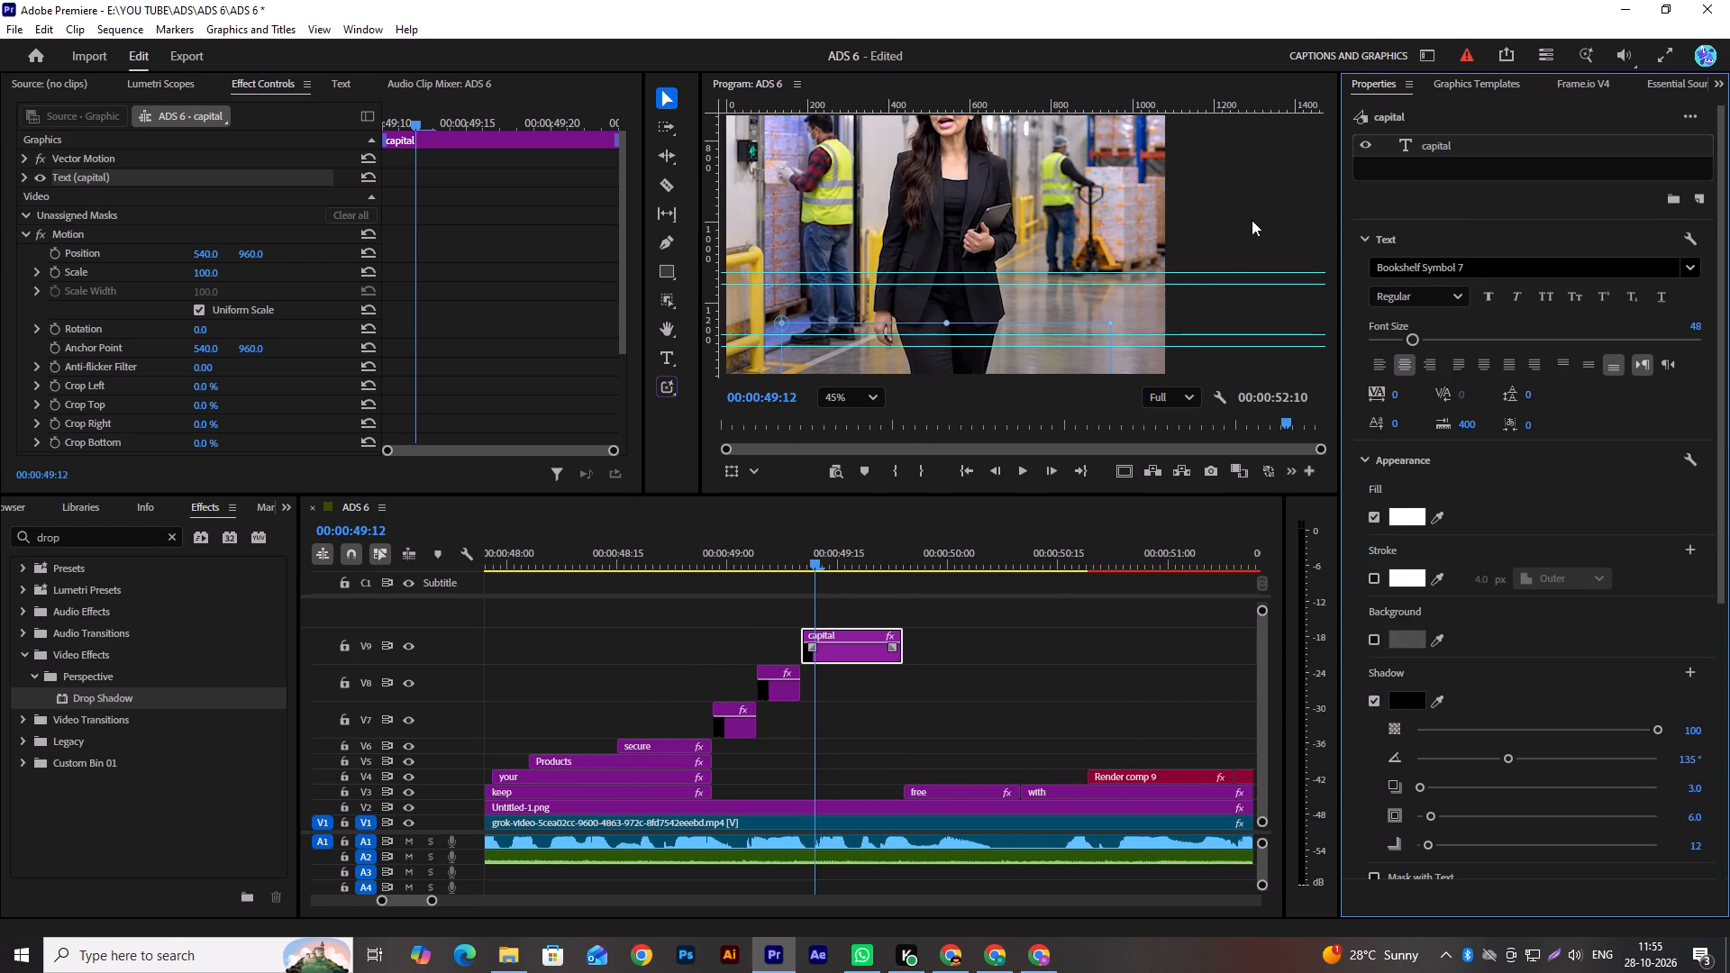
Add the Text Animation 03 template to V10 above the "capital" caption, aligned with that caption's start.
{"action": "left_click", "coordinate": [1490, 83]}
{"action": "scroll", "coordinate": [1494, 663], "scroll_direction": "down", "scroll_amount": 8}
{"action": "scroll", "coordinate": [1494, 663], "scroll_direction": "up", "scroll_amount": 1}
{"action": "scroll", "coordinate": [1494, 663], "scroll_direction": "down", "scroll_amount": 3}
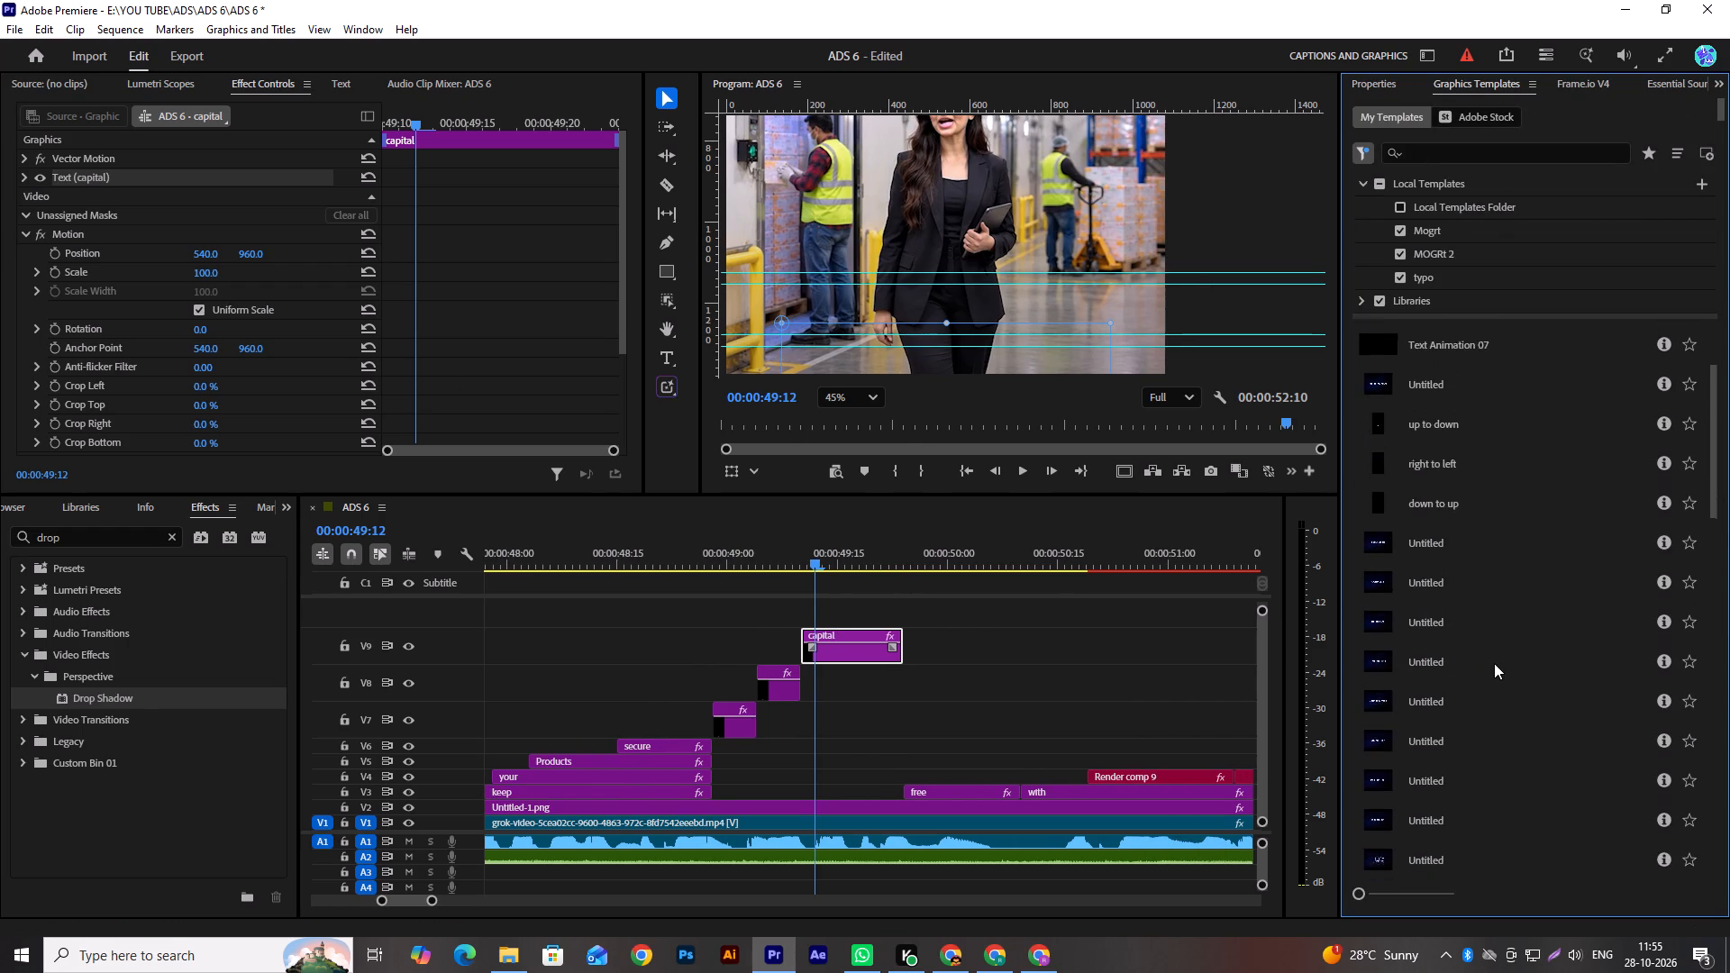
{"action": "scroll", "coordinate": [1494, 663], "scroll_direction": "down", "scroll_amount": 5}
{"action": "left_click_drag", "start_coordinate": [1714, 468], "coordinate": [1729, 756]}
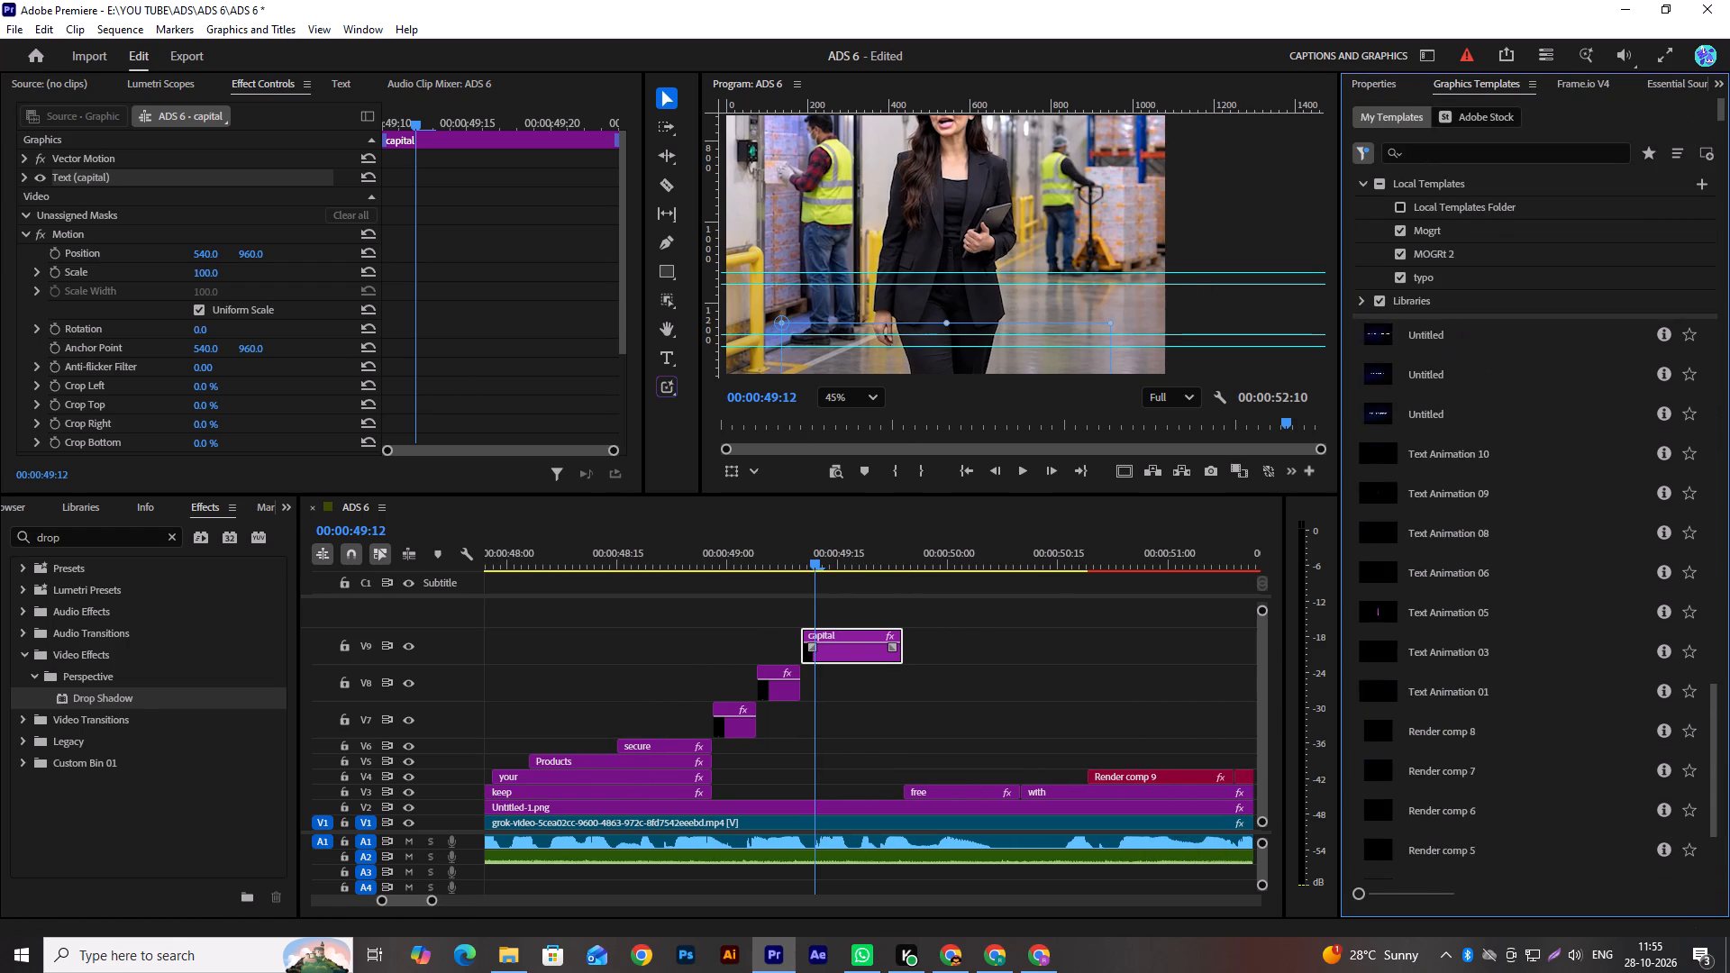
{"action": "left_click_drag", "start_coordinate": [1729, 756], "coordinate": [1729, 732]}
{"action": "scroll", "coordinate": [1512, 696], "scroll_direction": "down", "scroll_amount": 5}
{"action": "scroll", "coordinate": [1512, 696], "scroll_direction": "up", "scroll_amount": 1}
{"action": "scroll", "coordinate": [1512, 696], "scroll_direction": "down", "scroll_amount": 2}
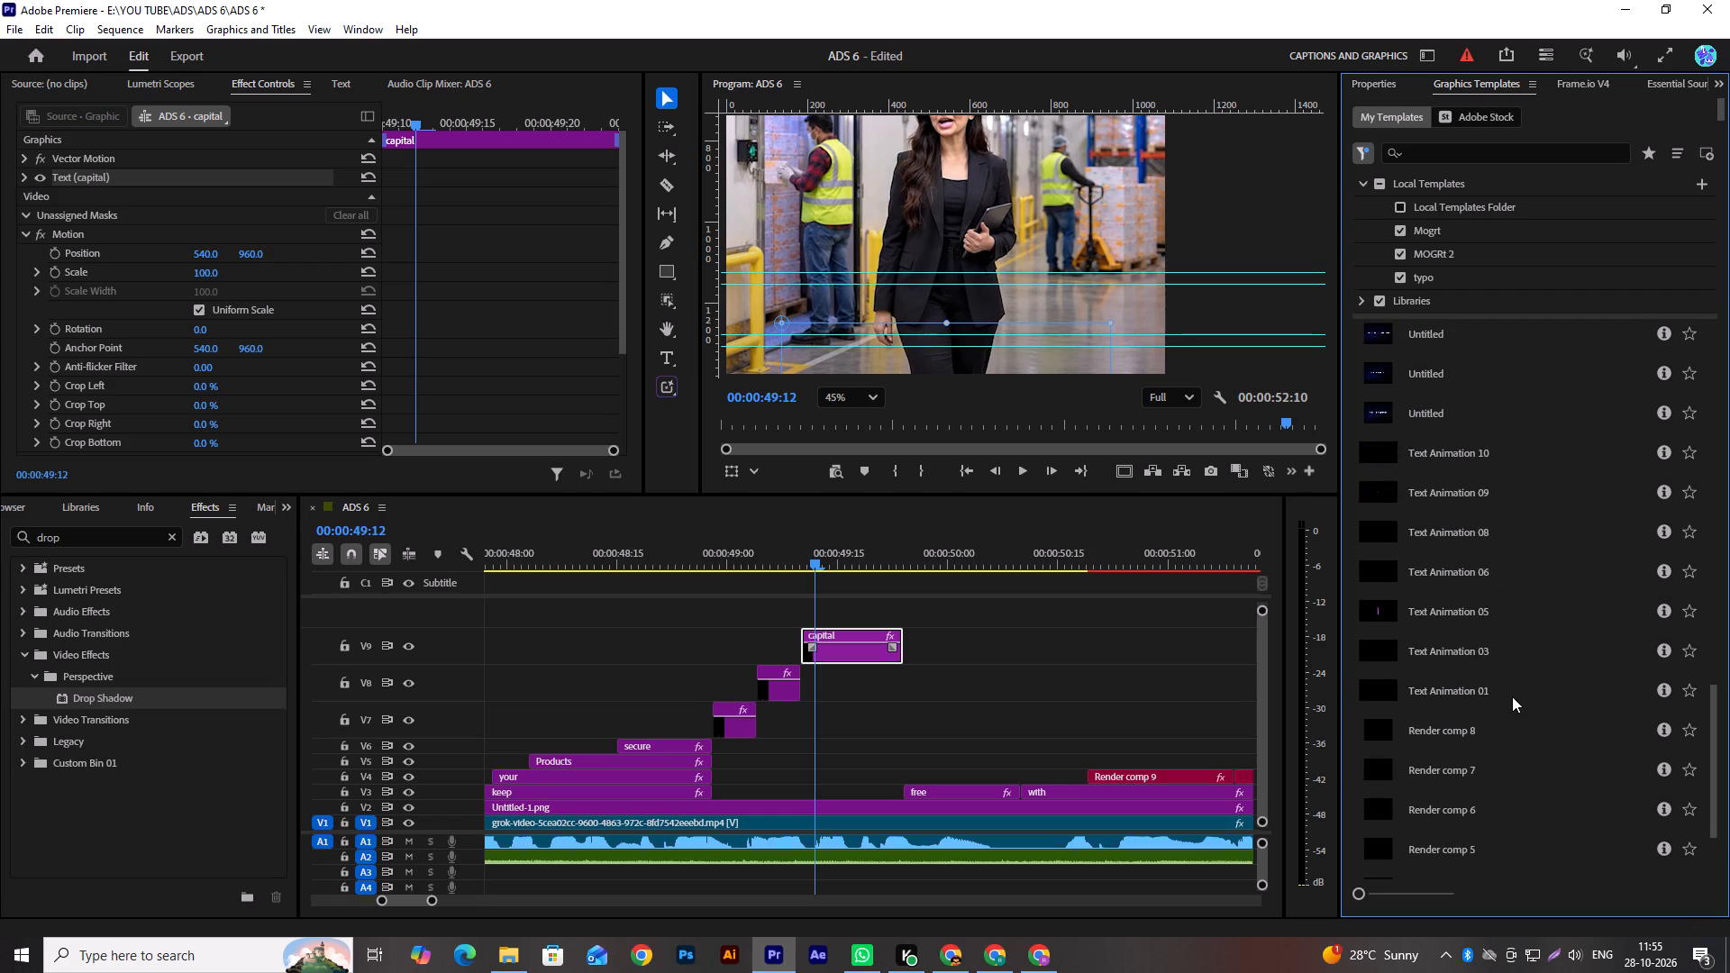
{"action": "scroll", "coordinate": [1471, 702], "scroll_direction": "down", "scroll_amount": 3}
{"action": "scroll", "coordinate": [1472, 703], "scroll_direction": "up", "scroll_amount": 1}
{"action": "left_click_drag", "start_coordinate": [1470, 652], "coordinate": [803, 614]}
{"action": "scroll", "coordinate": [995, 687], "scroll_direction": "down", "scroll_amount": 15, "text": "alt"}
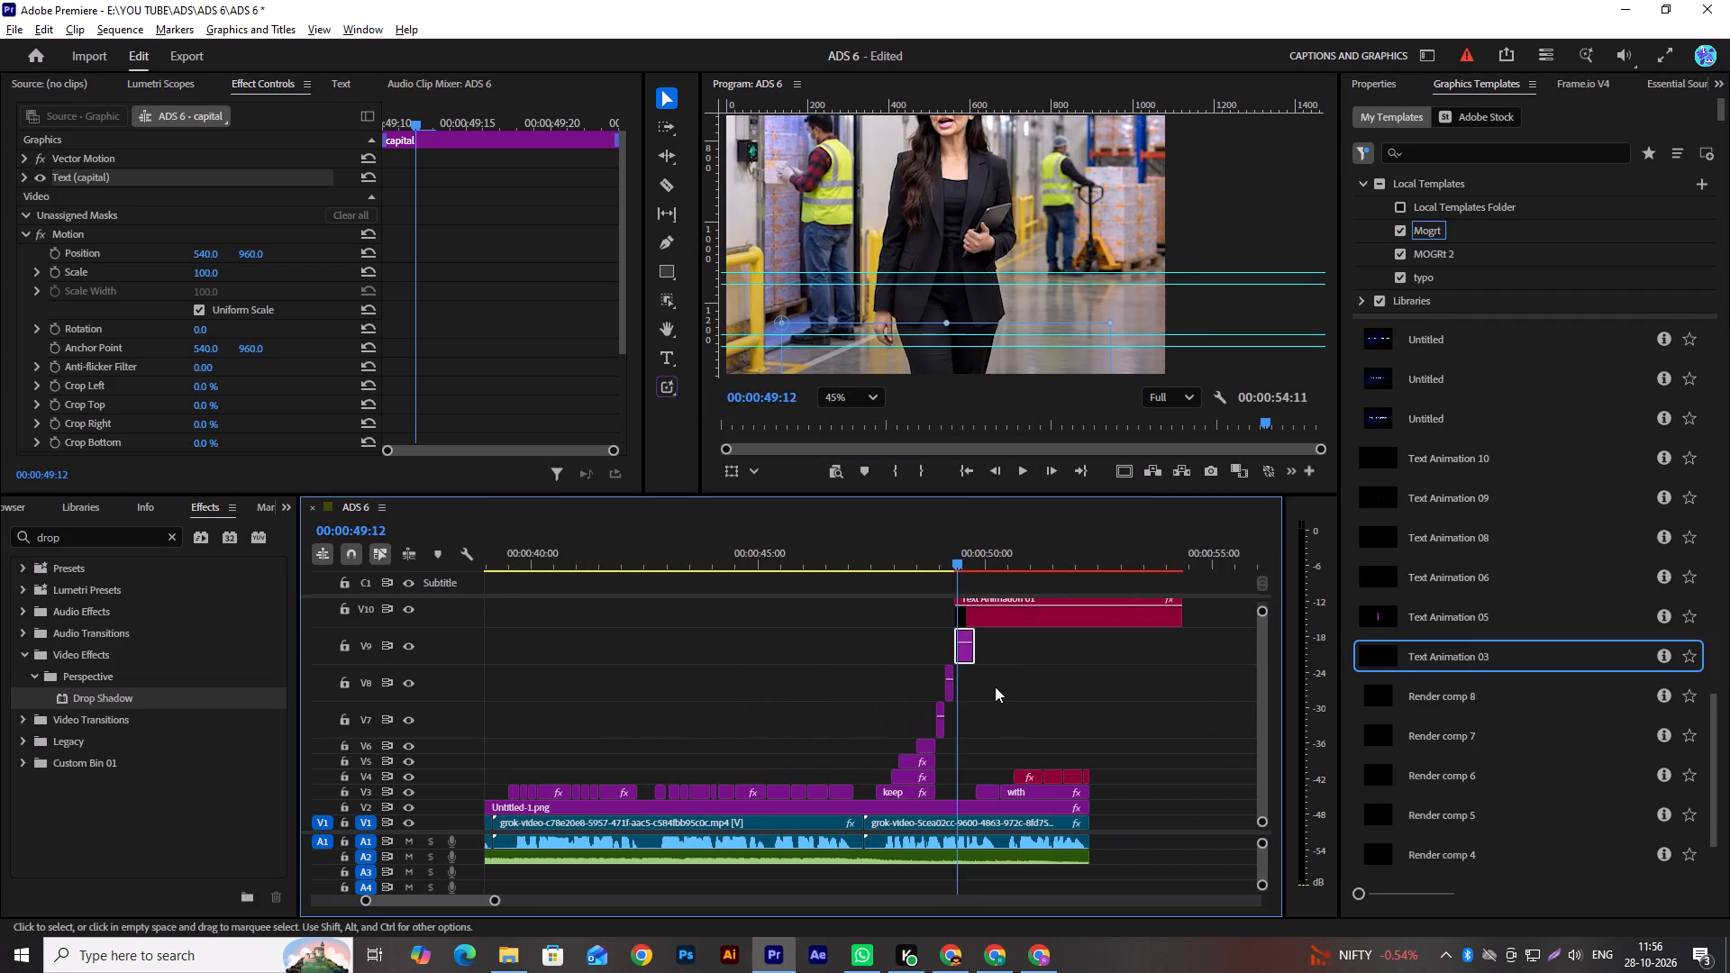
Set the program monitor to Fit zoom and 1/4 playback resolution.
{"action": "scroll", "coordinate": [995, 687], "scroll_direction": "up", "scroll_amount": 17, "text": "alt"}
{"action": "key", "text": "space"}
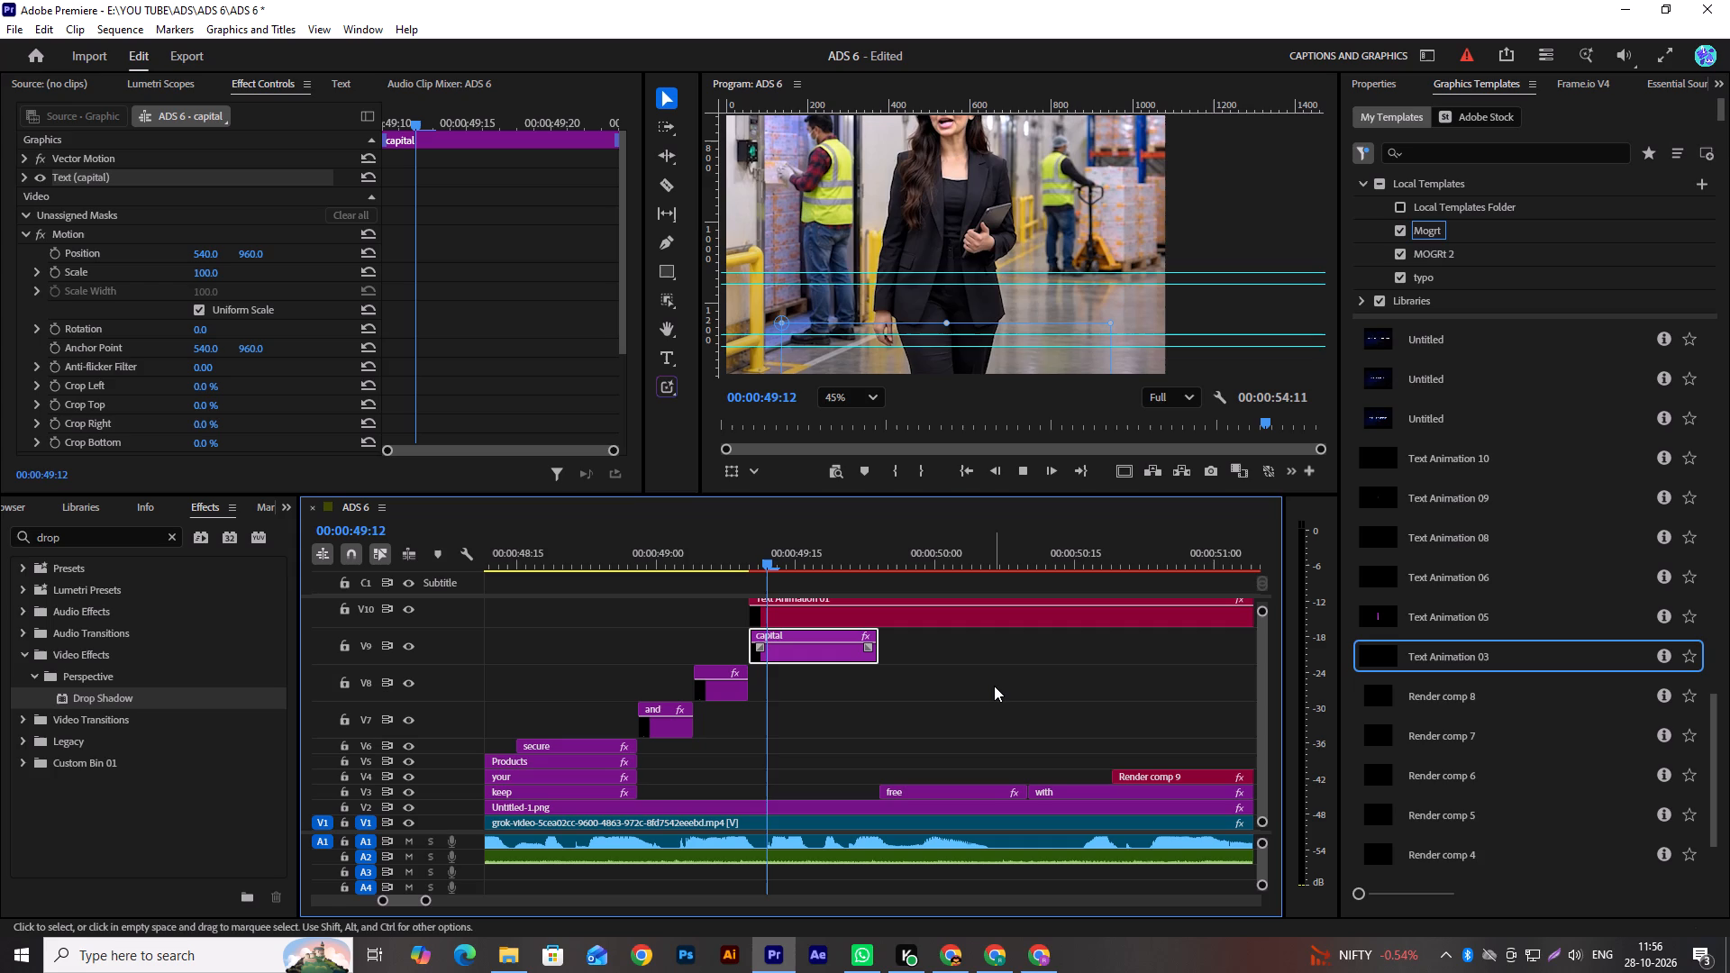
{"action": "key", "text": "space"}
{"action": "left_click", "coordinate": [829, 398]}
{"action": "left_click", "coordinate": [843, 433]}
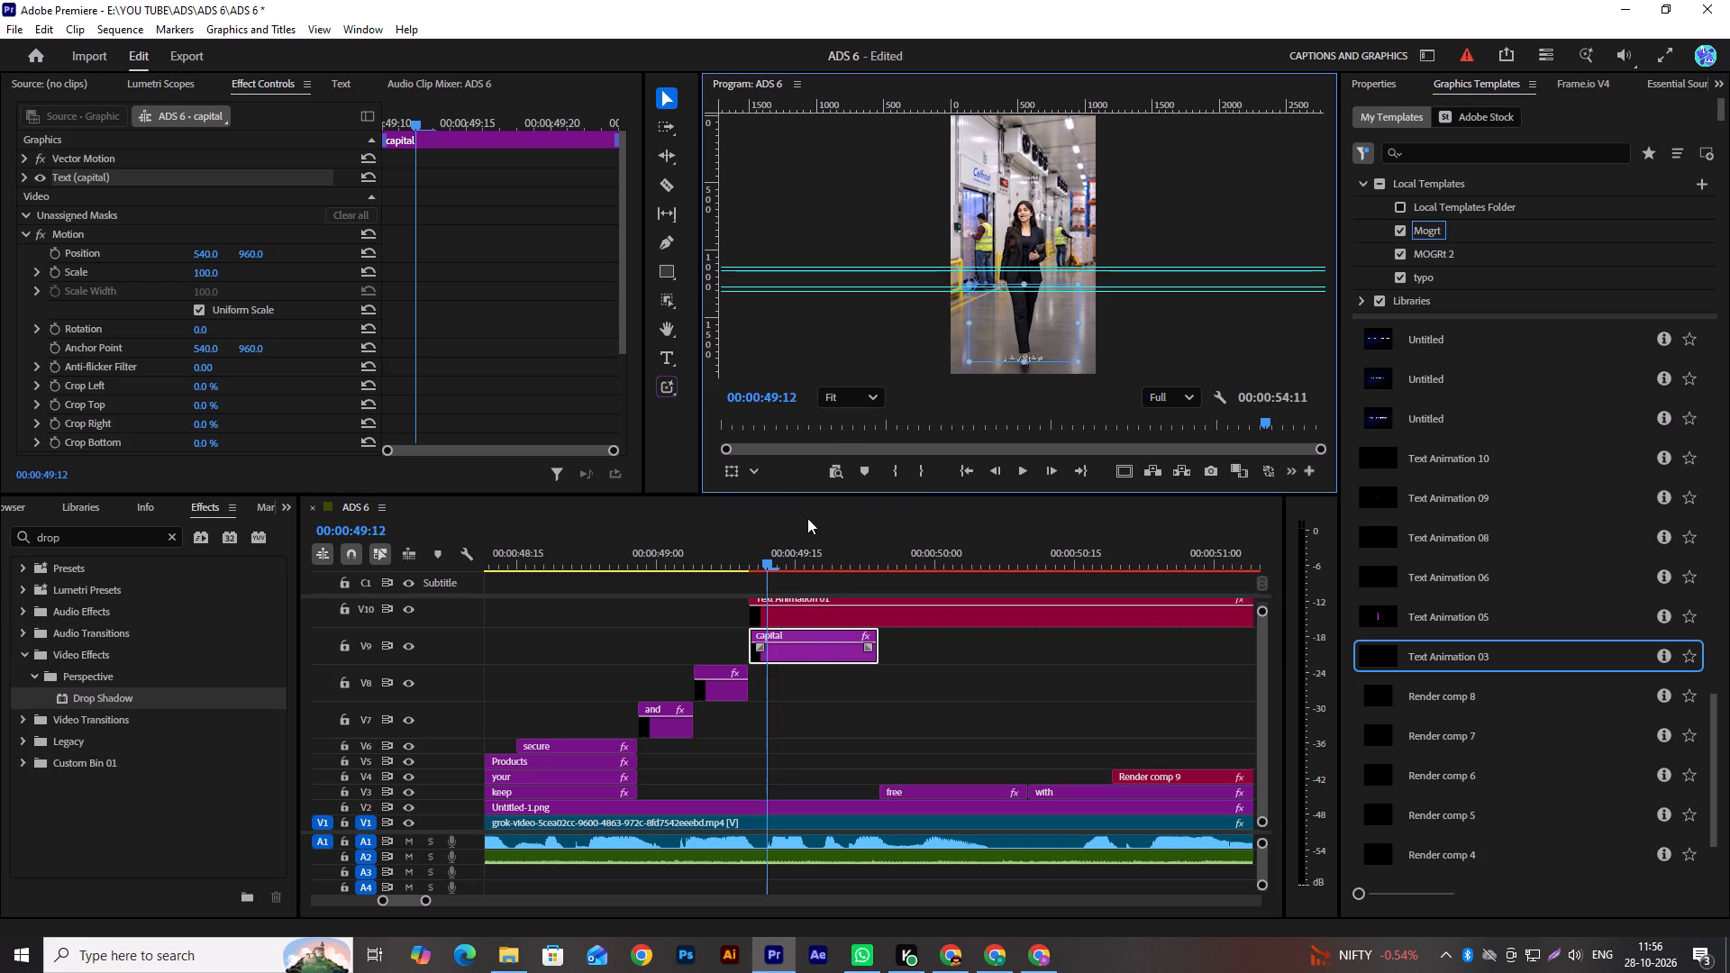
{"action": "left_click_drag", "start_coordinate": [778, 559], "coordinate": [890, 572]}
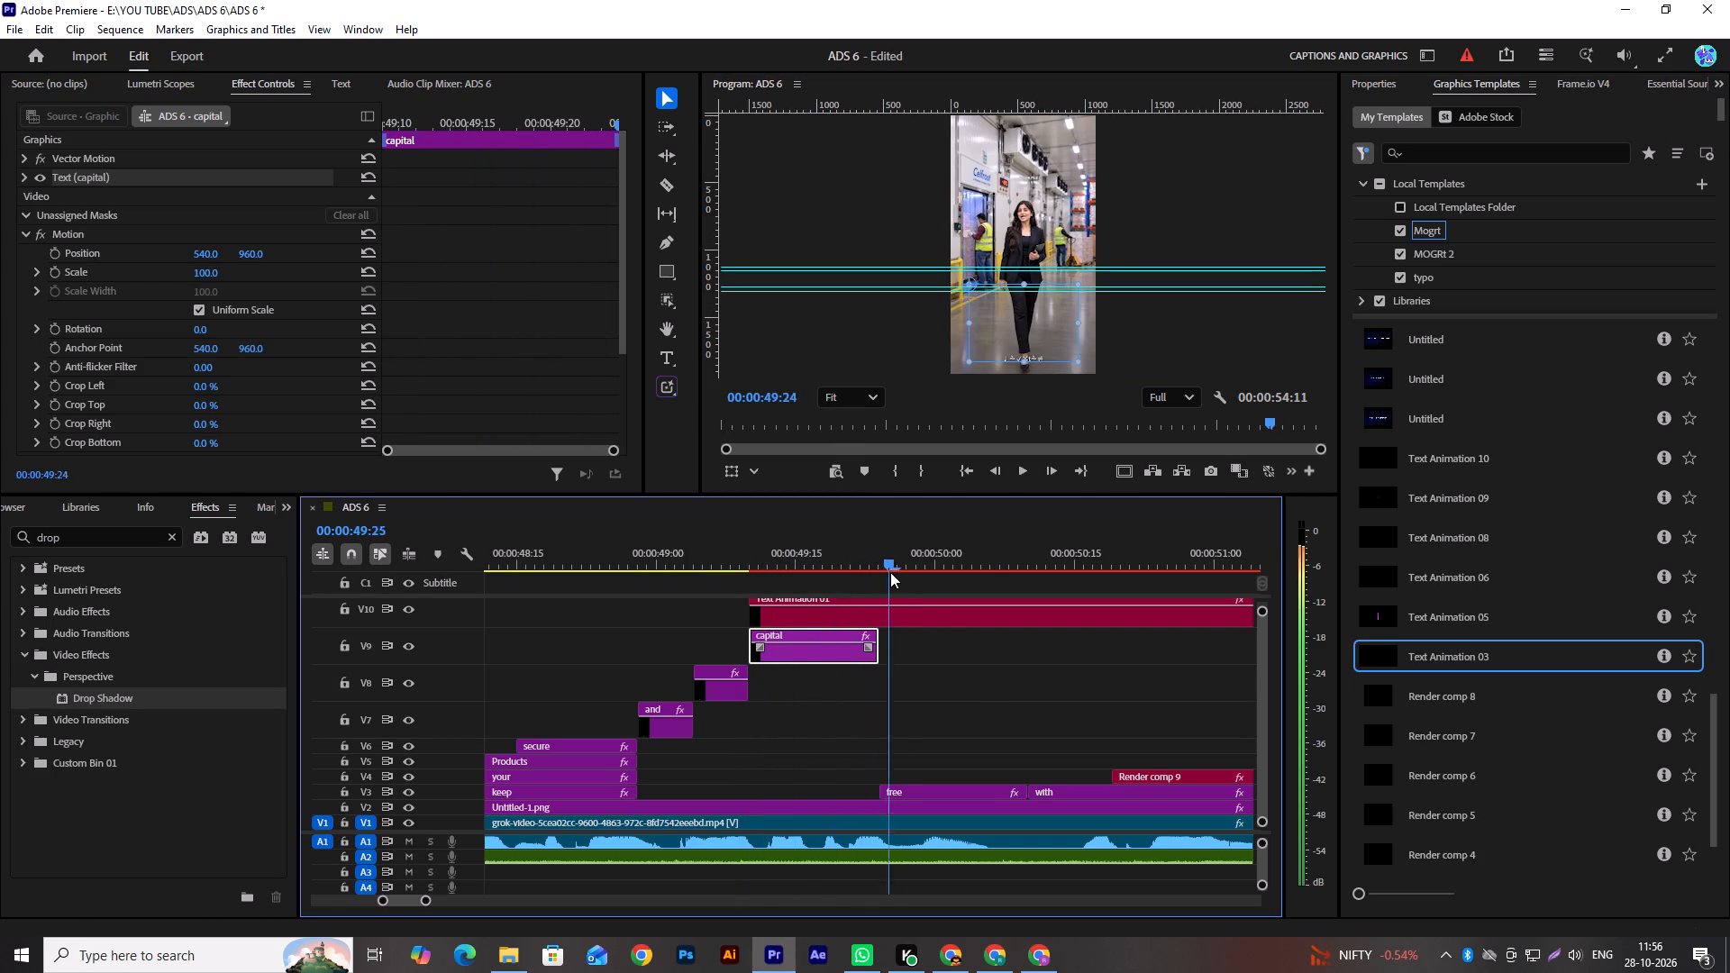
{"action": "left_click_drag", "start_coordinate": [890, 572], "coordinate": [806, 591]}
{"action": "key", "text": "space"}
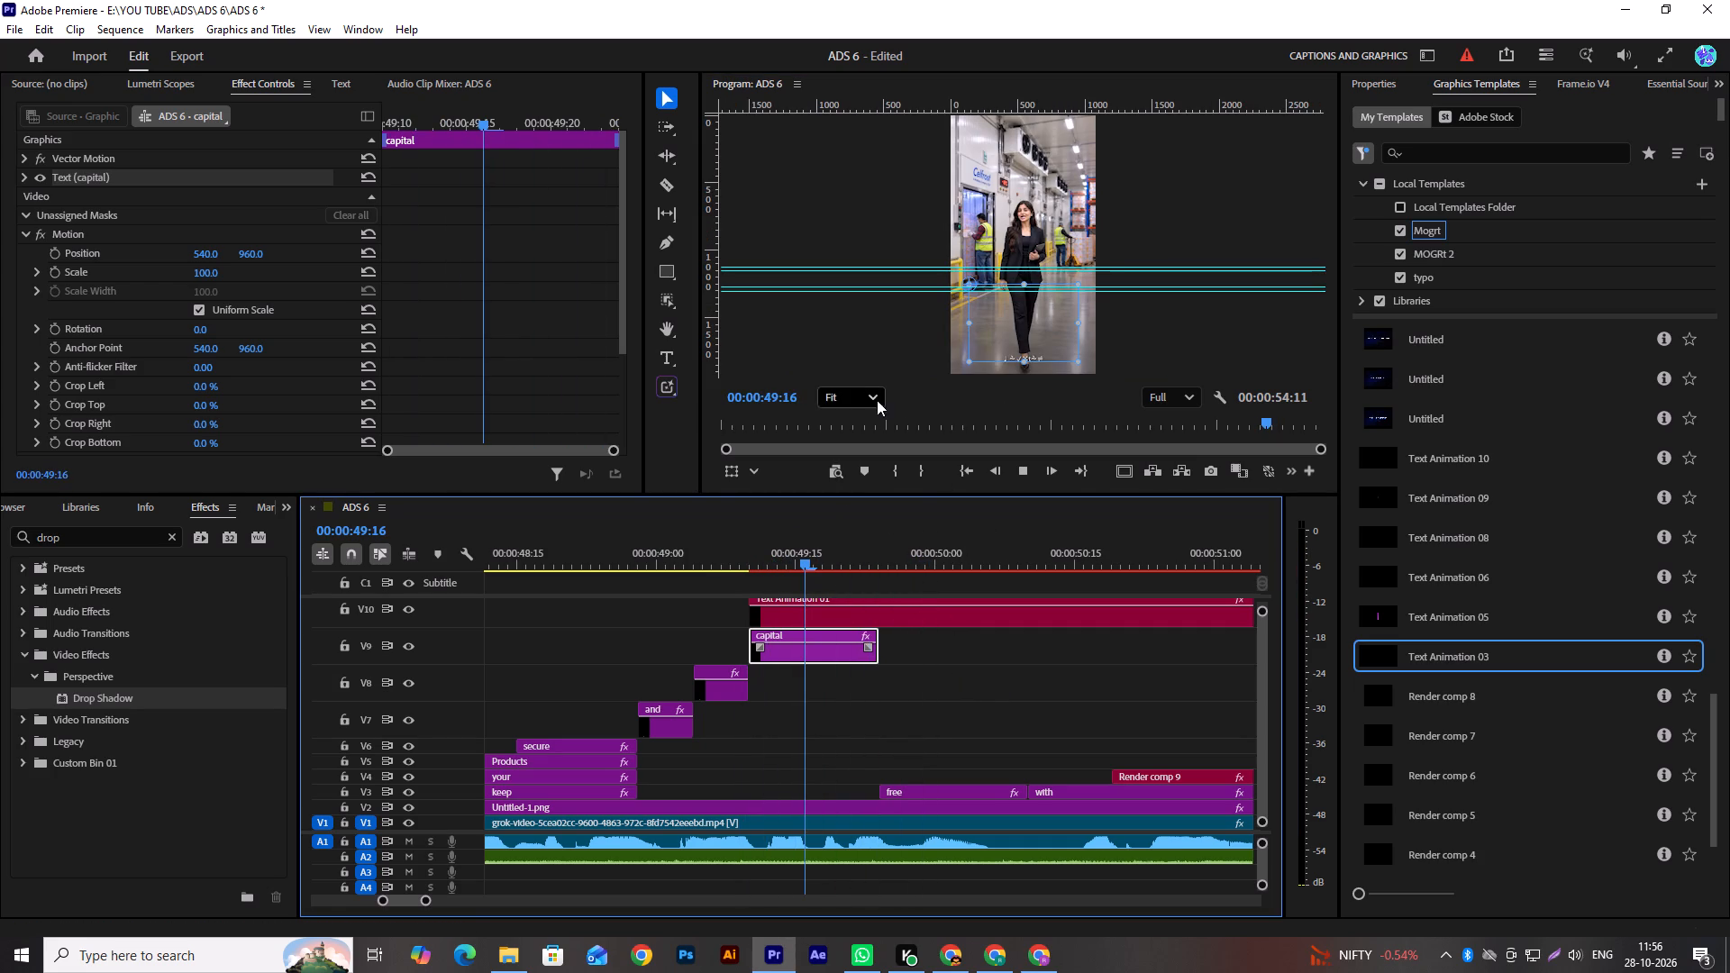
{"action": "left_click", "coordinate": [1180, 403]}
{"action": "left_click", "coordinate": [1174, 474]}
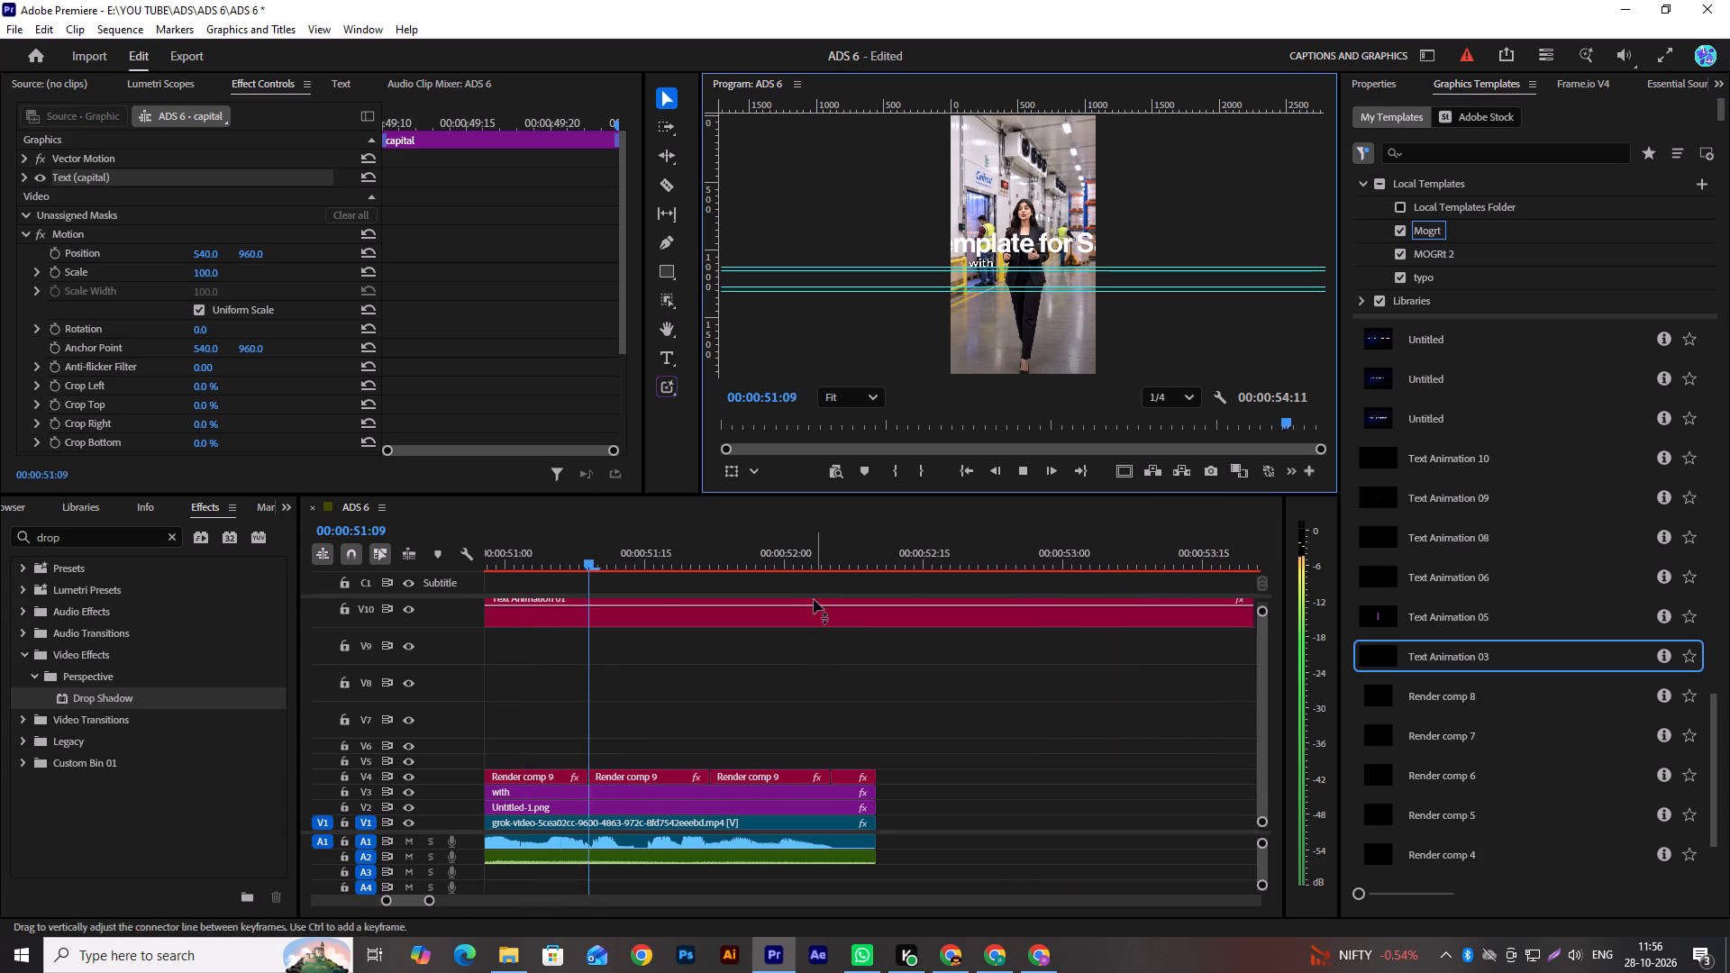
Play back the Text Animation 01 template on V10 from just before the "capital" caption.
{"action": "left_click_drag", "start_coordinate": [794, 562], "coordinate": [706, 574]}
{"action": "scroll", "coordinate": [732, 713], "scroll_direction": "down", "scroll_amount": 5, "text": "alt"}
{"action": "scroll", "coordinate": [732, 713], "scroll_direction": "up", "scroll_amount": 8}
{"action": "scroll", "coordinate": [733, 705], "scroll_direction": "down", "scroll_amount": 1}
{"action": "scroll", "coordinate": [733, 705], "scroll_direction": "up", "scroll_amount": 4}
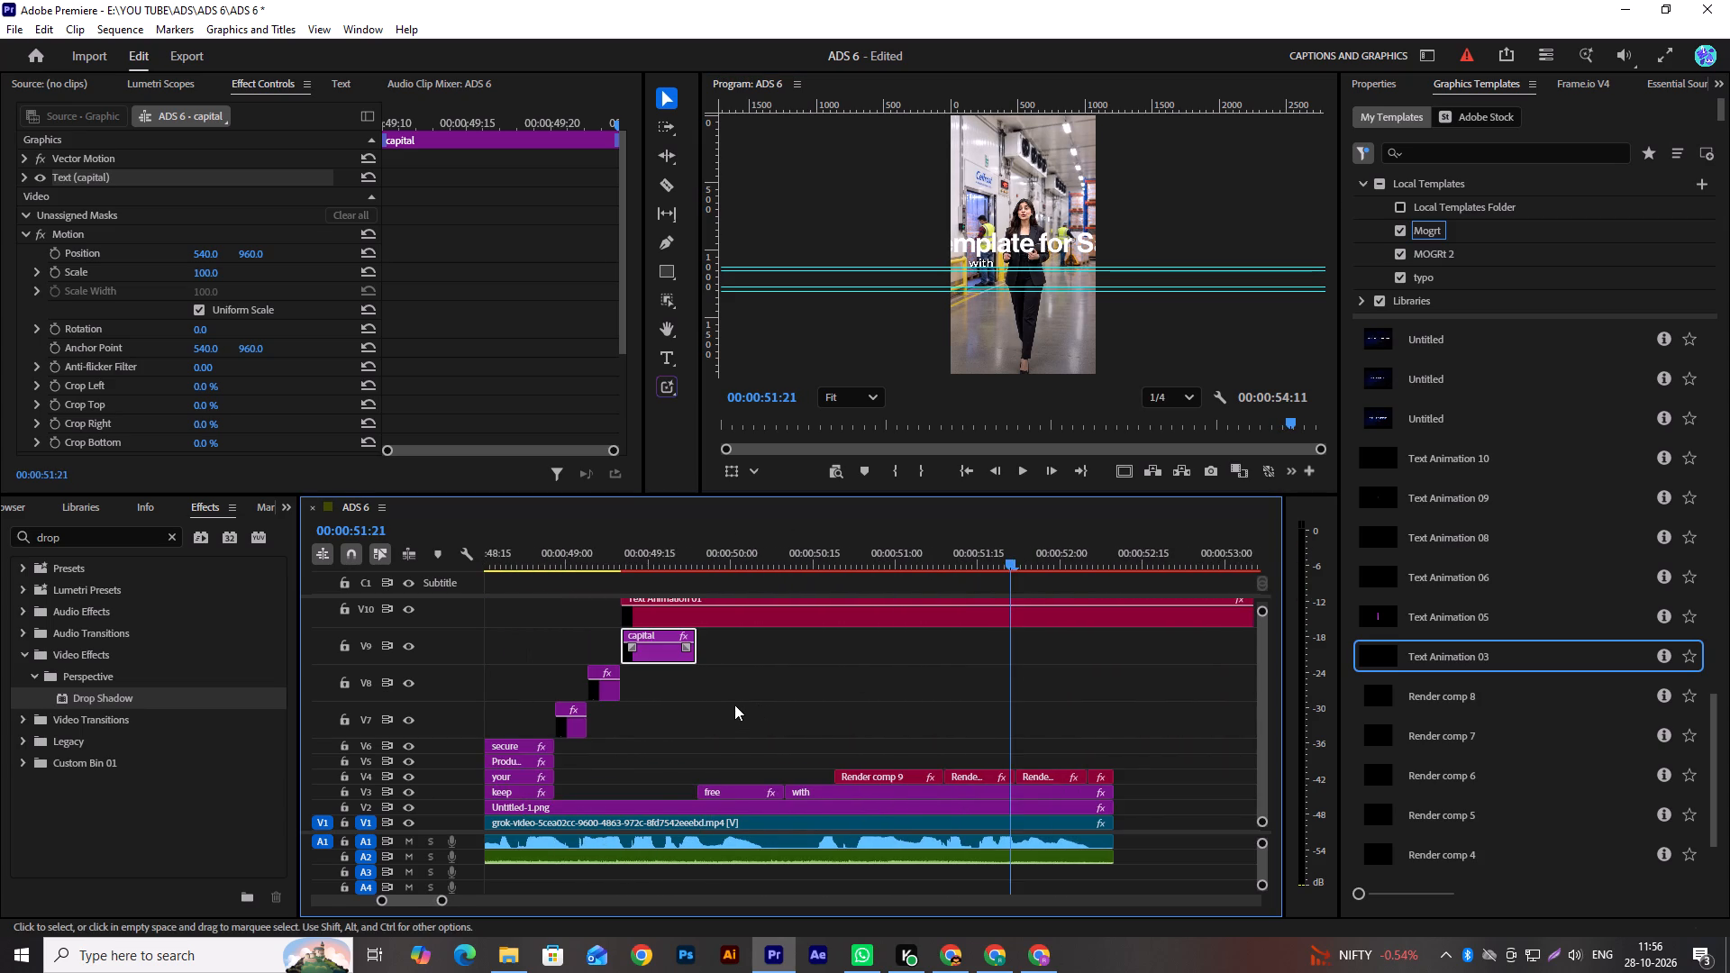
{"action": "left_click_drag", "start_coordinate": [667, 568], "coordinate": [615, 578]}
{"action": "key", "text": "space"}
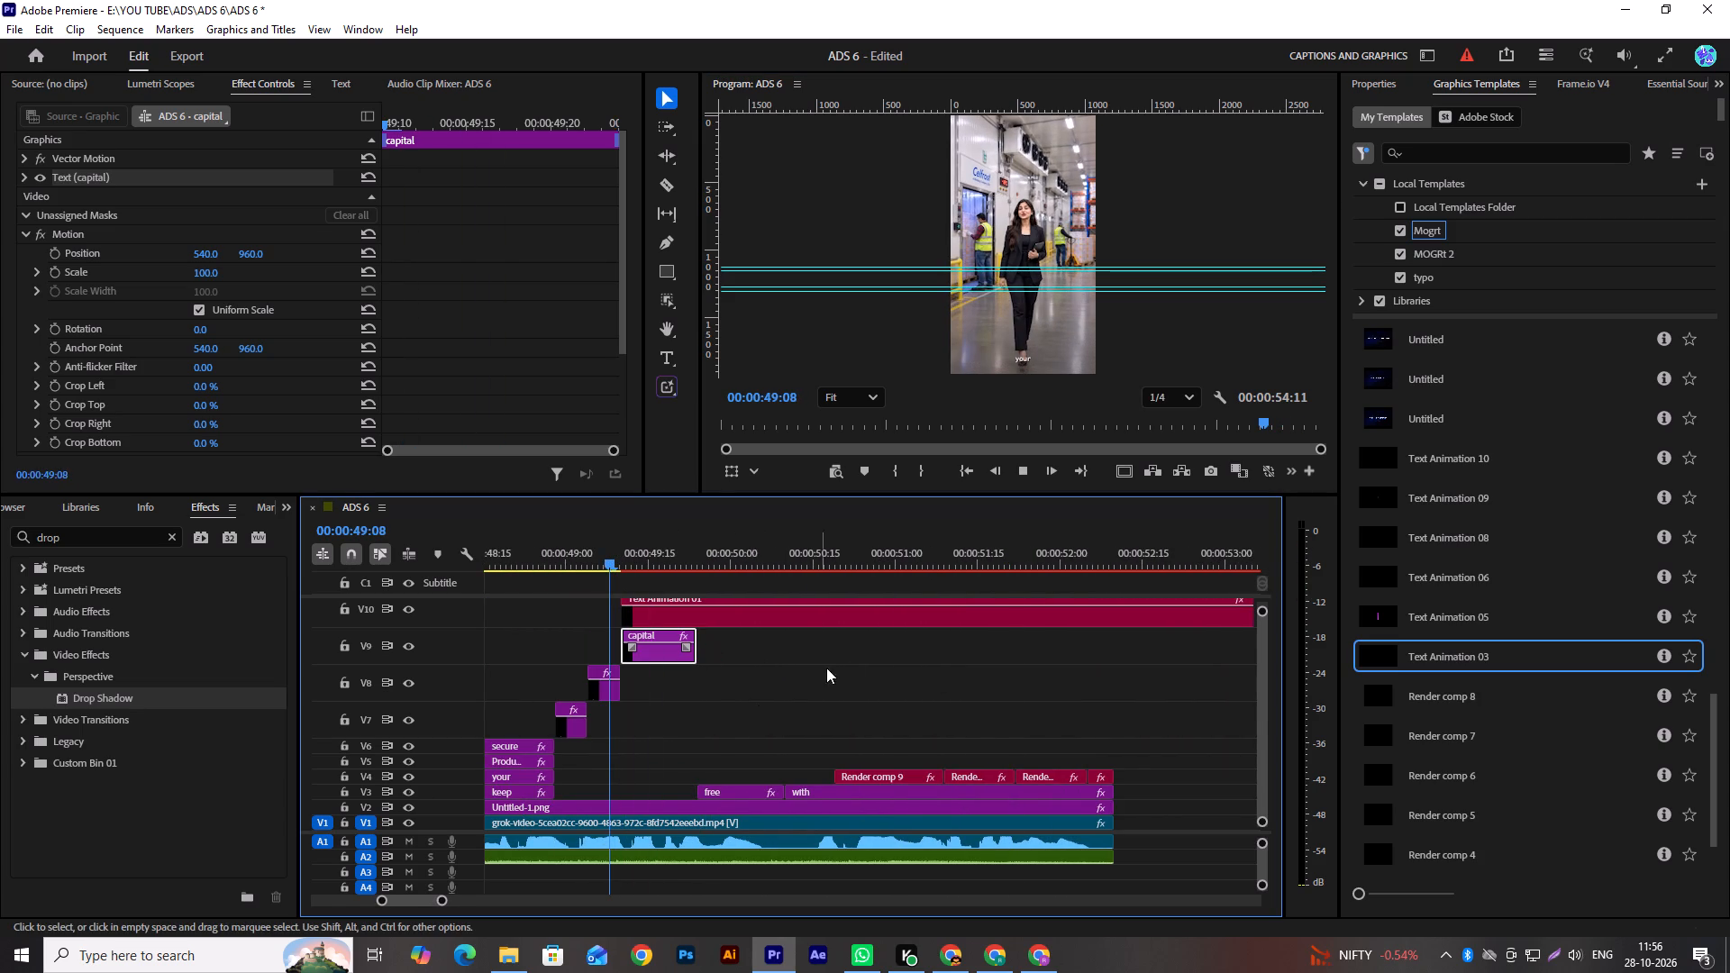
{"action": "key", "text": "space"}
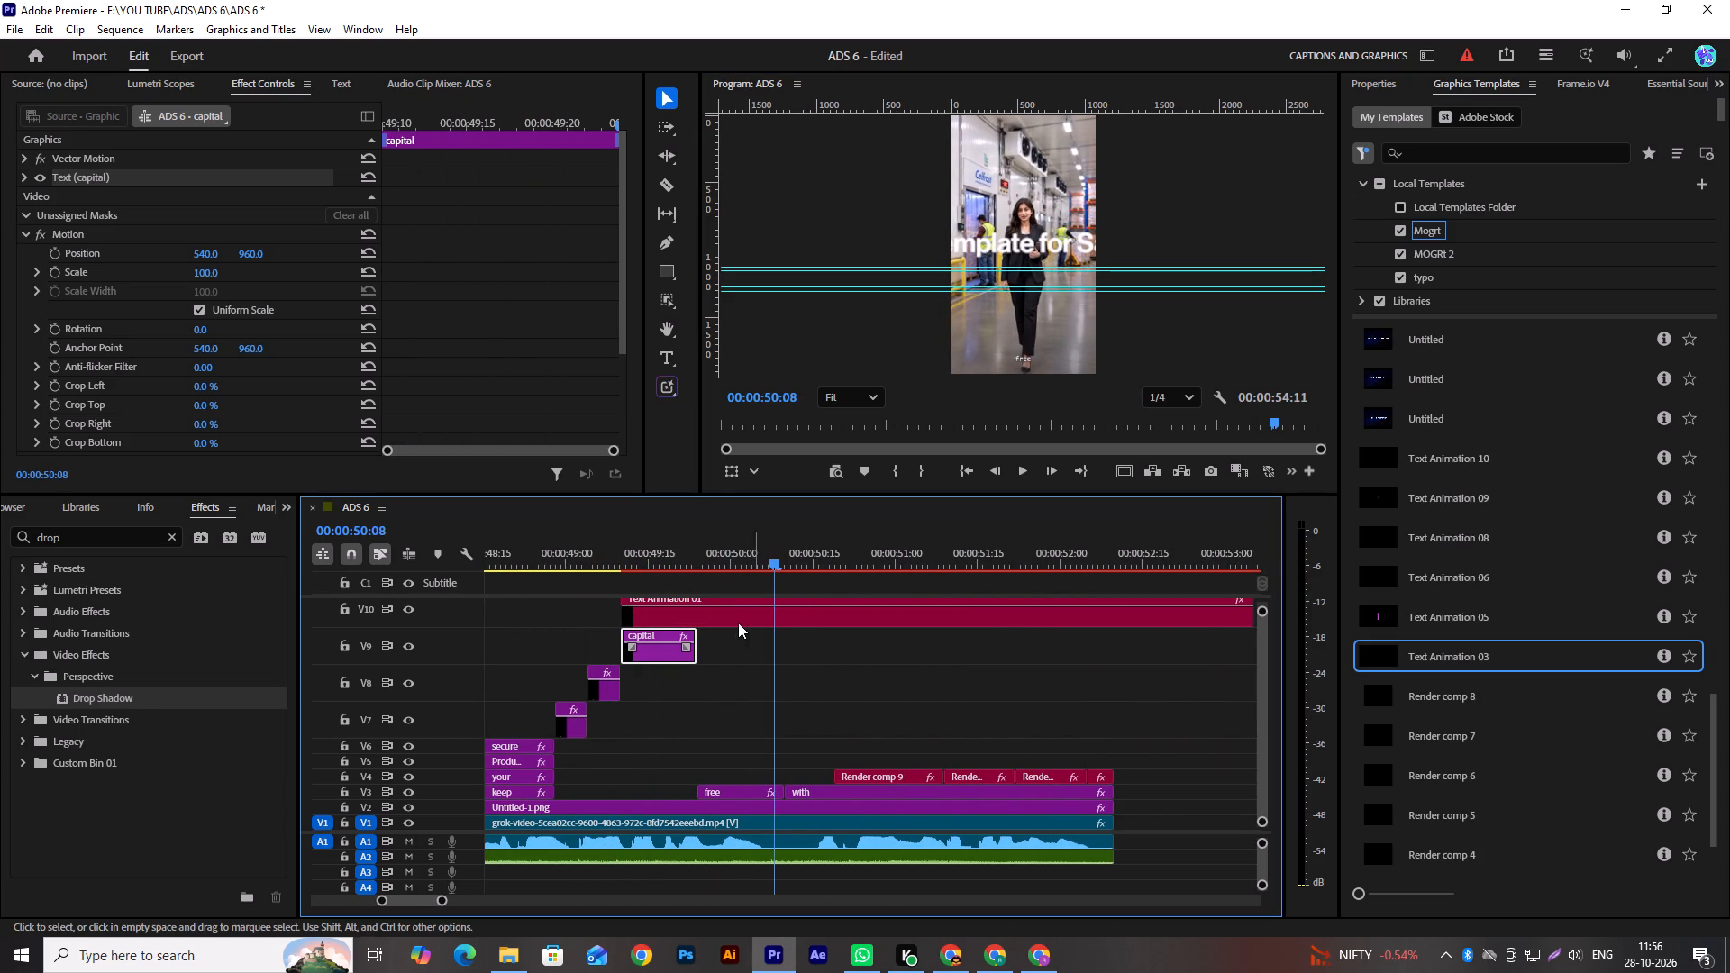
Set the font size of the Text Animation 01 title on V10 to 160.
{"action": "scroll", "coordinate": [753, 674], "scroll_direction": "up", "scroll_amount": 7}
{"action": "left_click", "coordinate": [855, 603]}
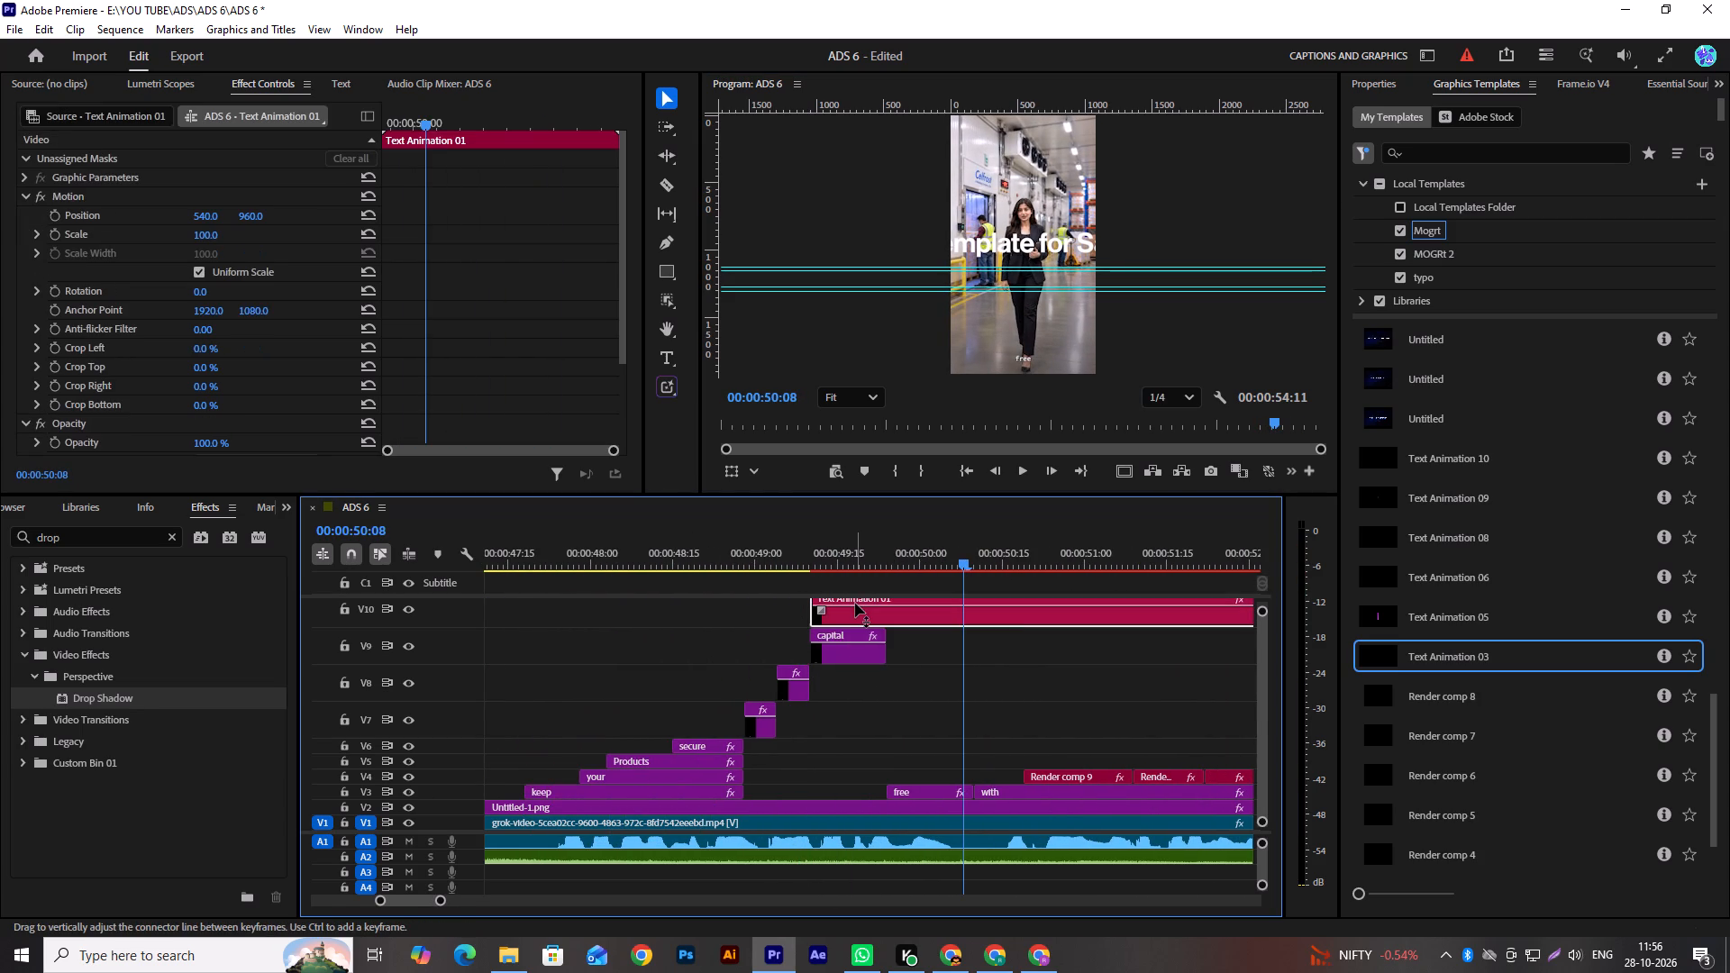
{"action": "left_click", "coordinate": [1385, 78]}
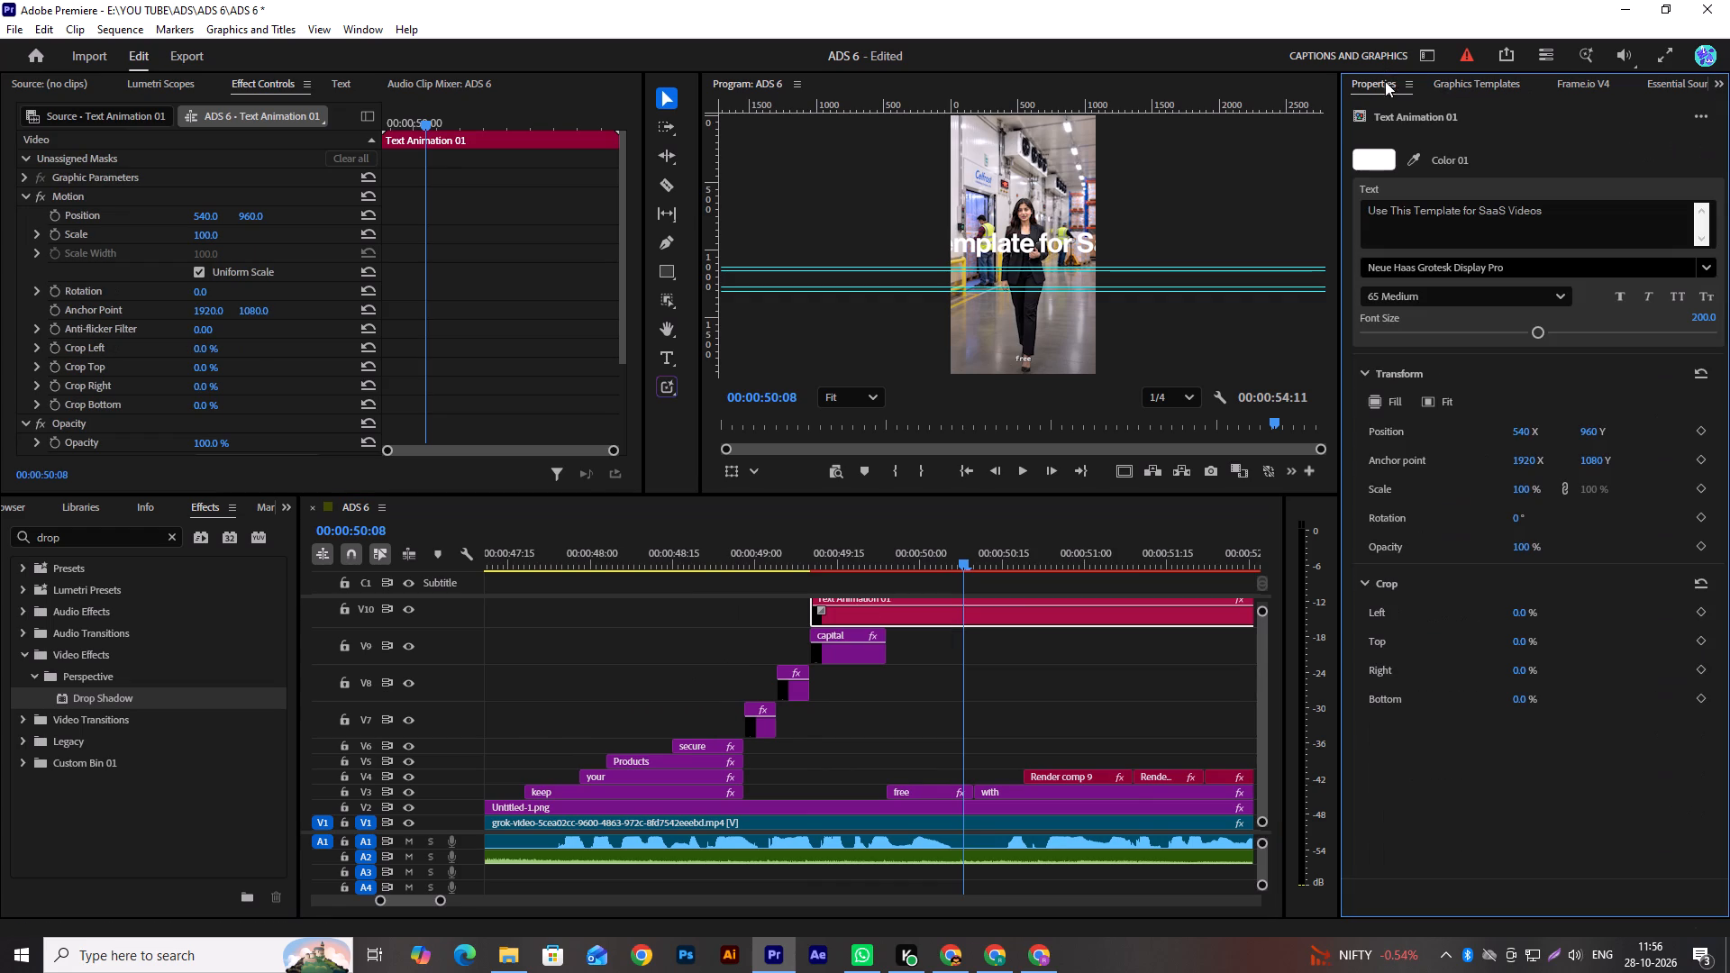
{"action": "left_click", "coordinate": [1707, 314]}
{"action": "type", "text": "160"}
{"action": "key", "text": "Return"}
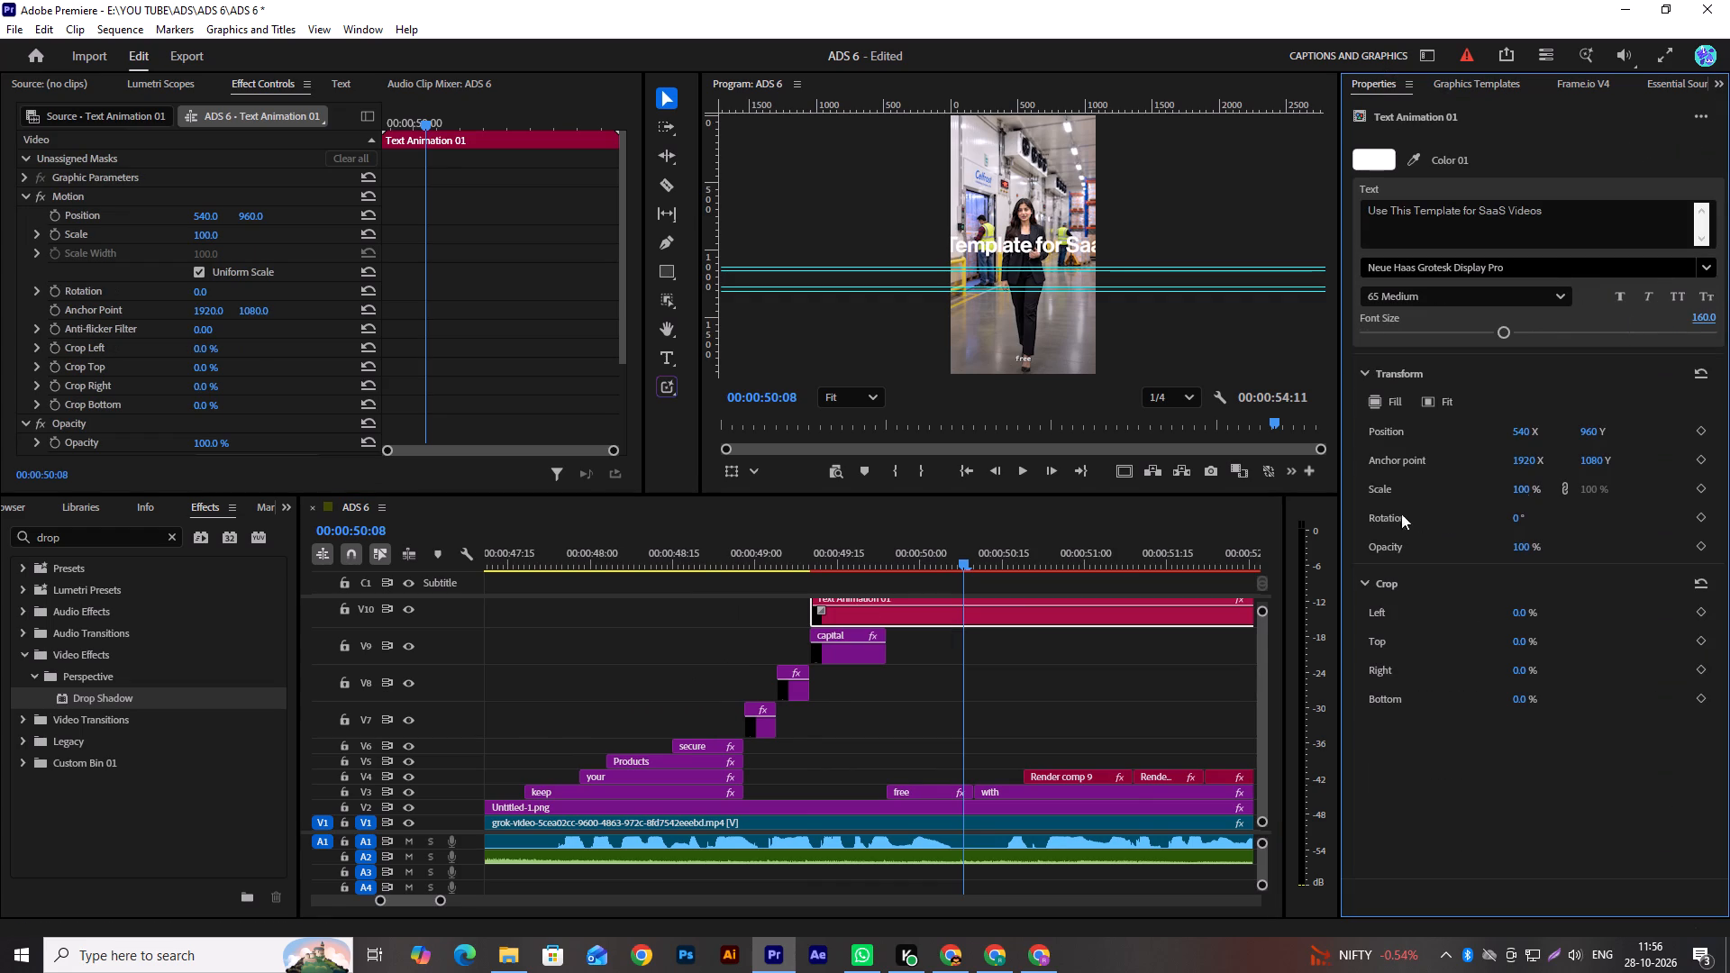
Change the Text Animation 01 title's font to Helvetica LT Pro Bold.
{"action": "left_click", "coordinate": [1433, 293]}
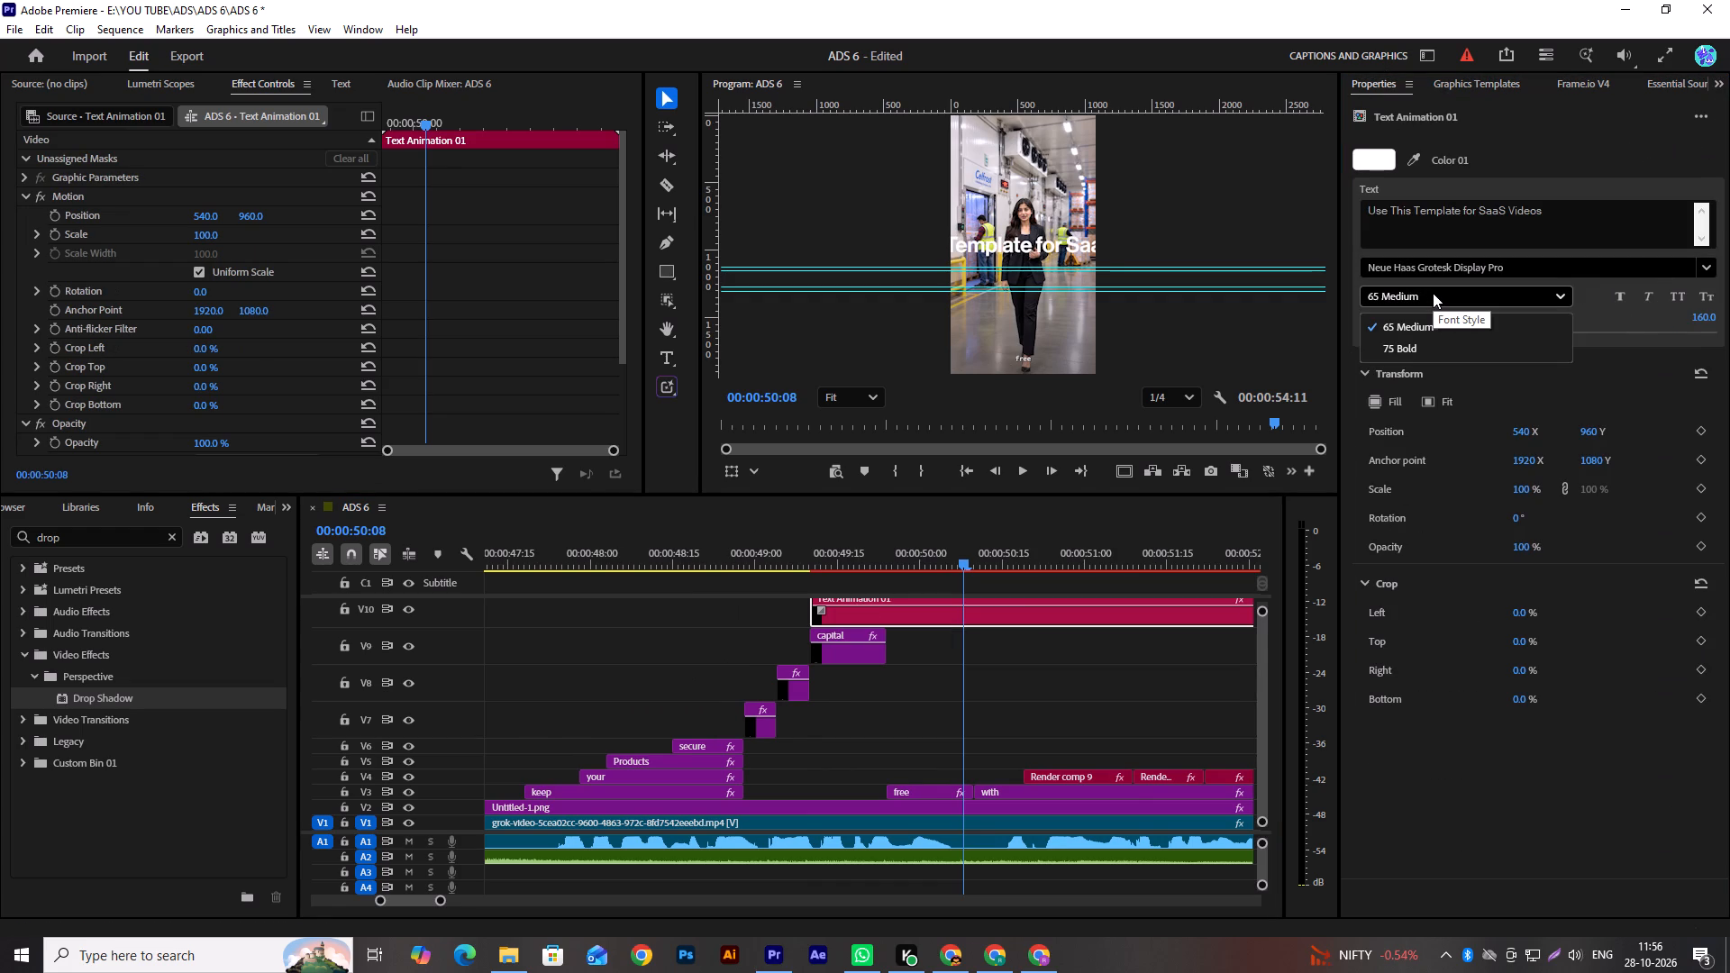
{"action": "left_click", "coordinate": [1535, 293]}
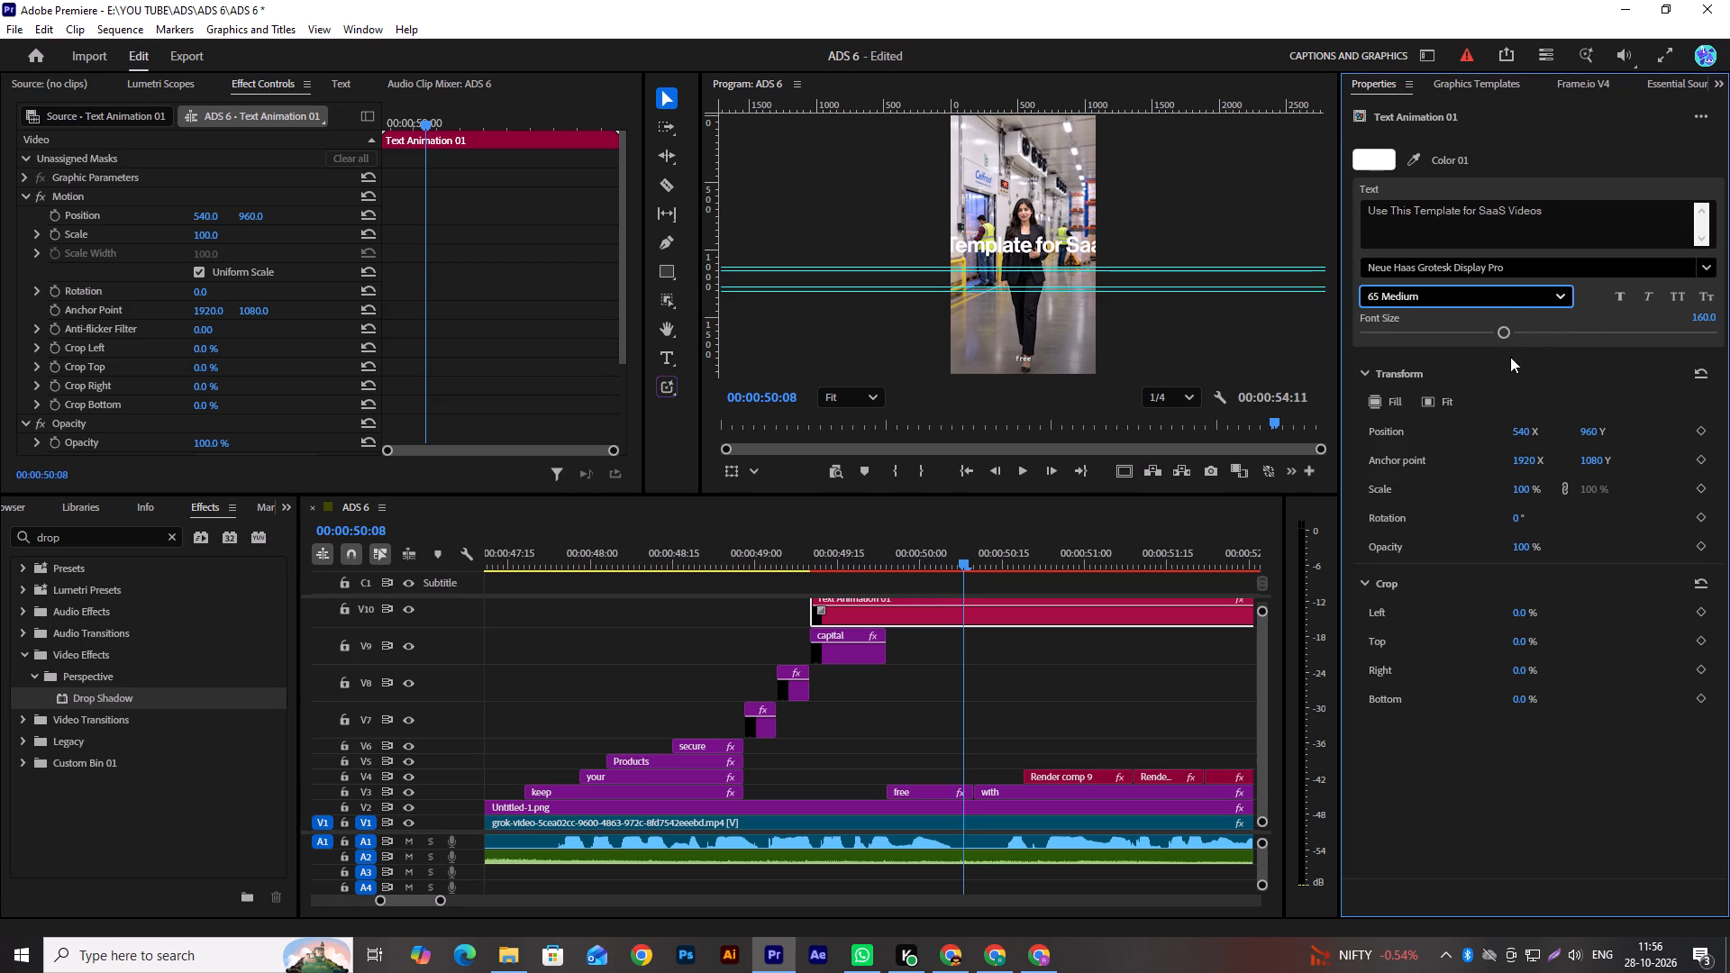
{"action": "left_click", "coordinate": [1498, 297]}
{"action": "triple_click", "coordinate": [1373, 292]}
{"action": "double_click", "coordinate": [1373, 292]}
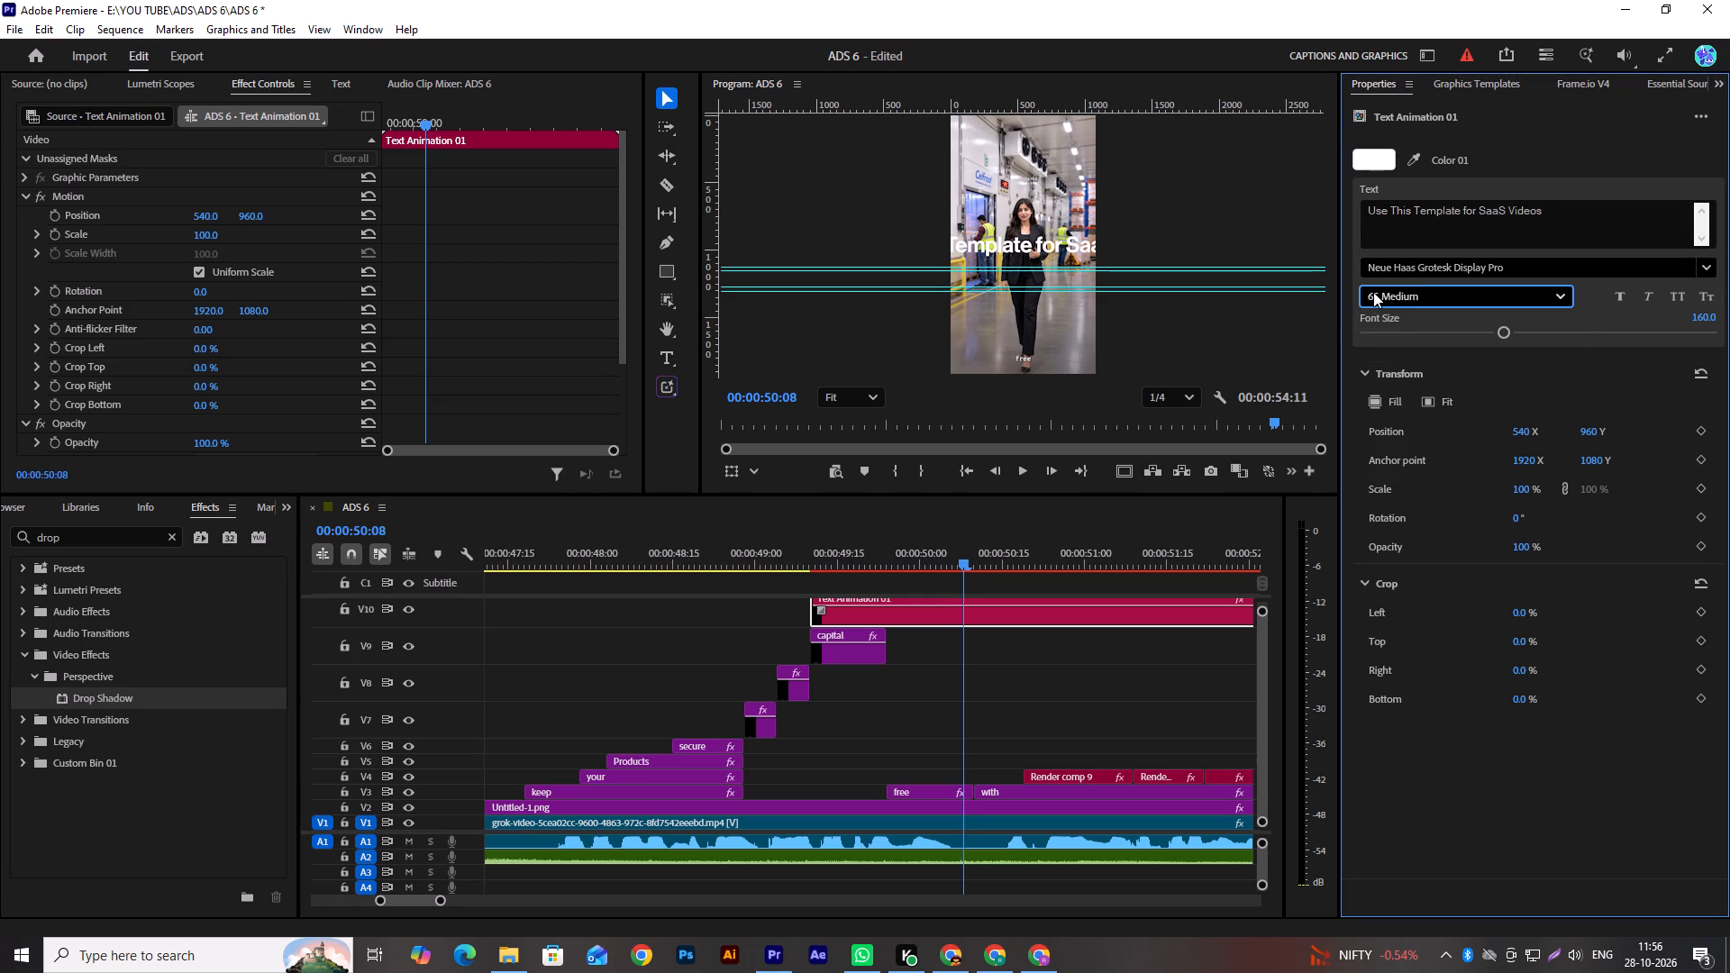
{"action": "left_click", "coordinate": [1429, 269]}
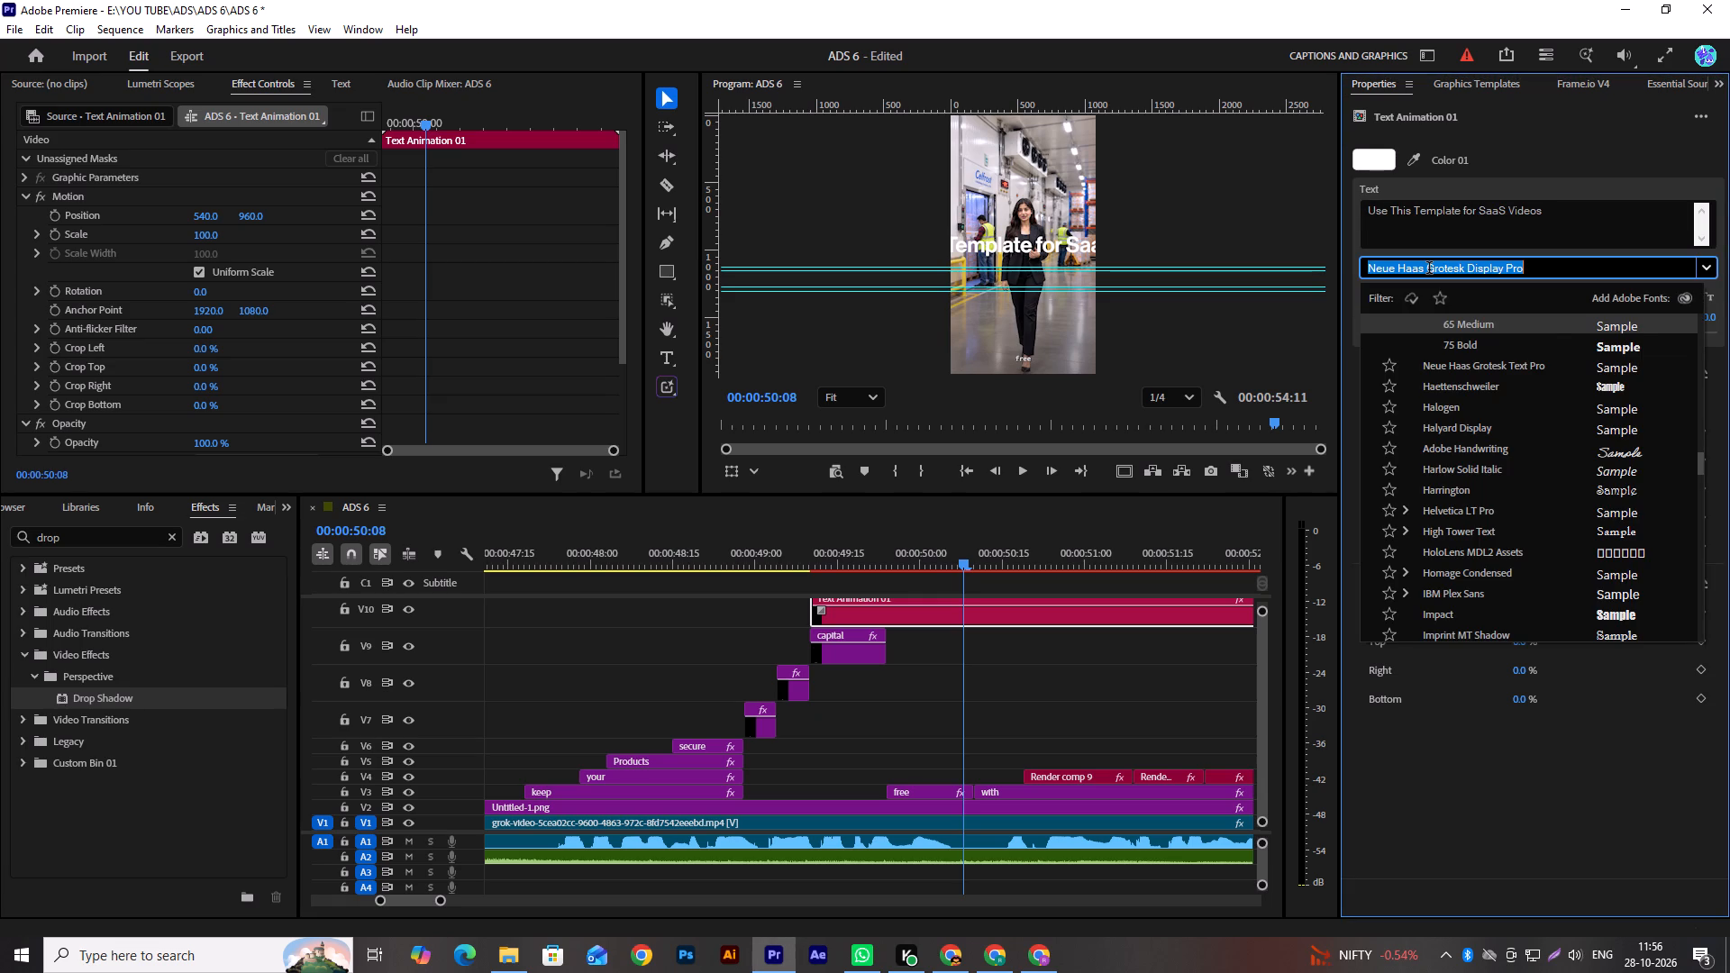
{"action": "type", "text": "hel"}
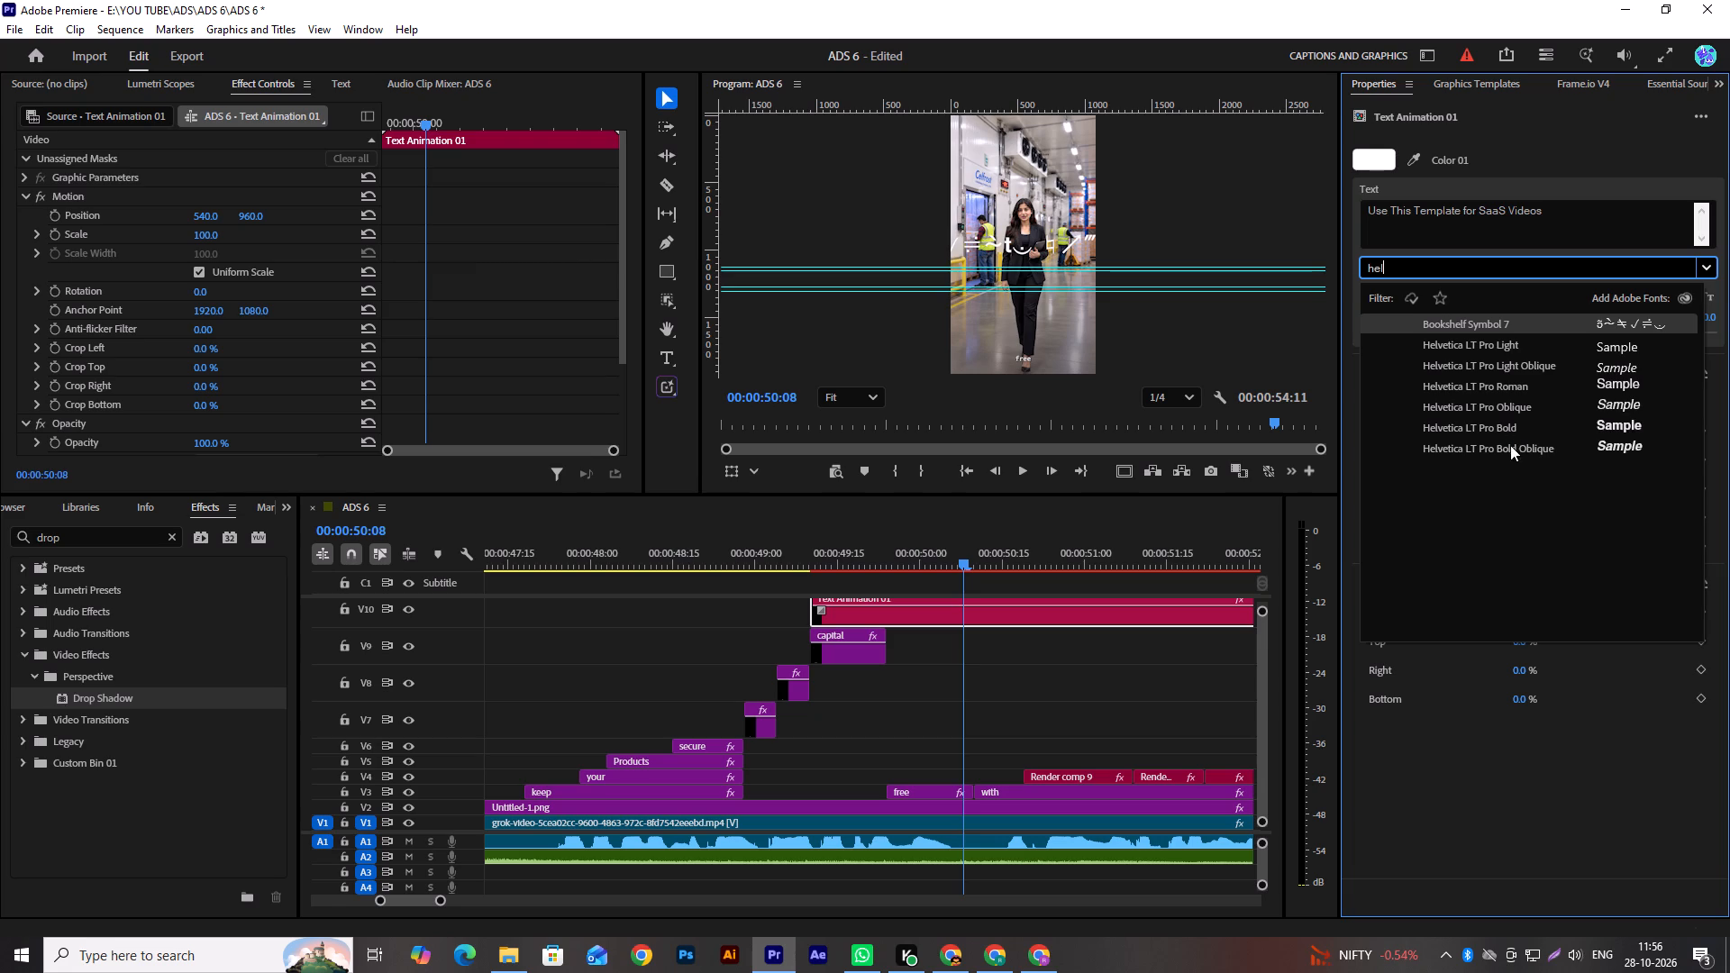
{"action": "left_click", "coordinate": [1510, 423]}
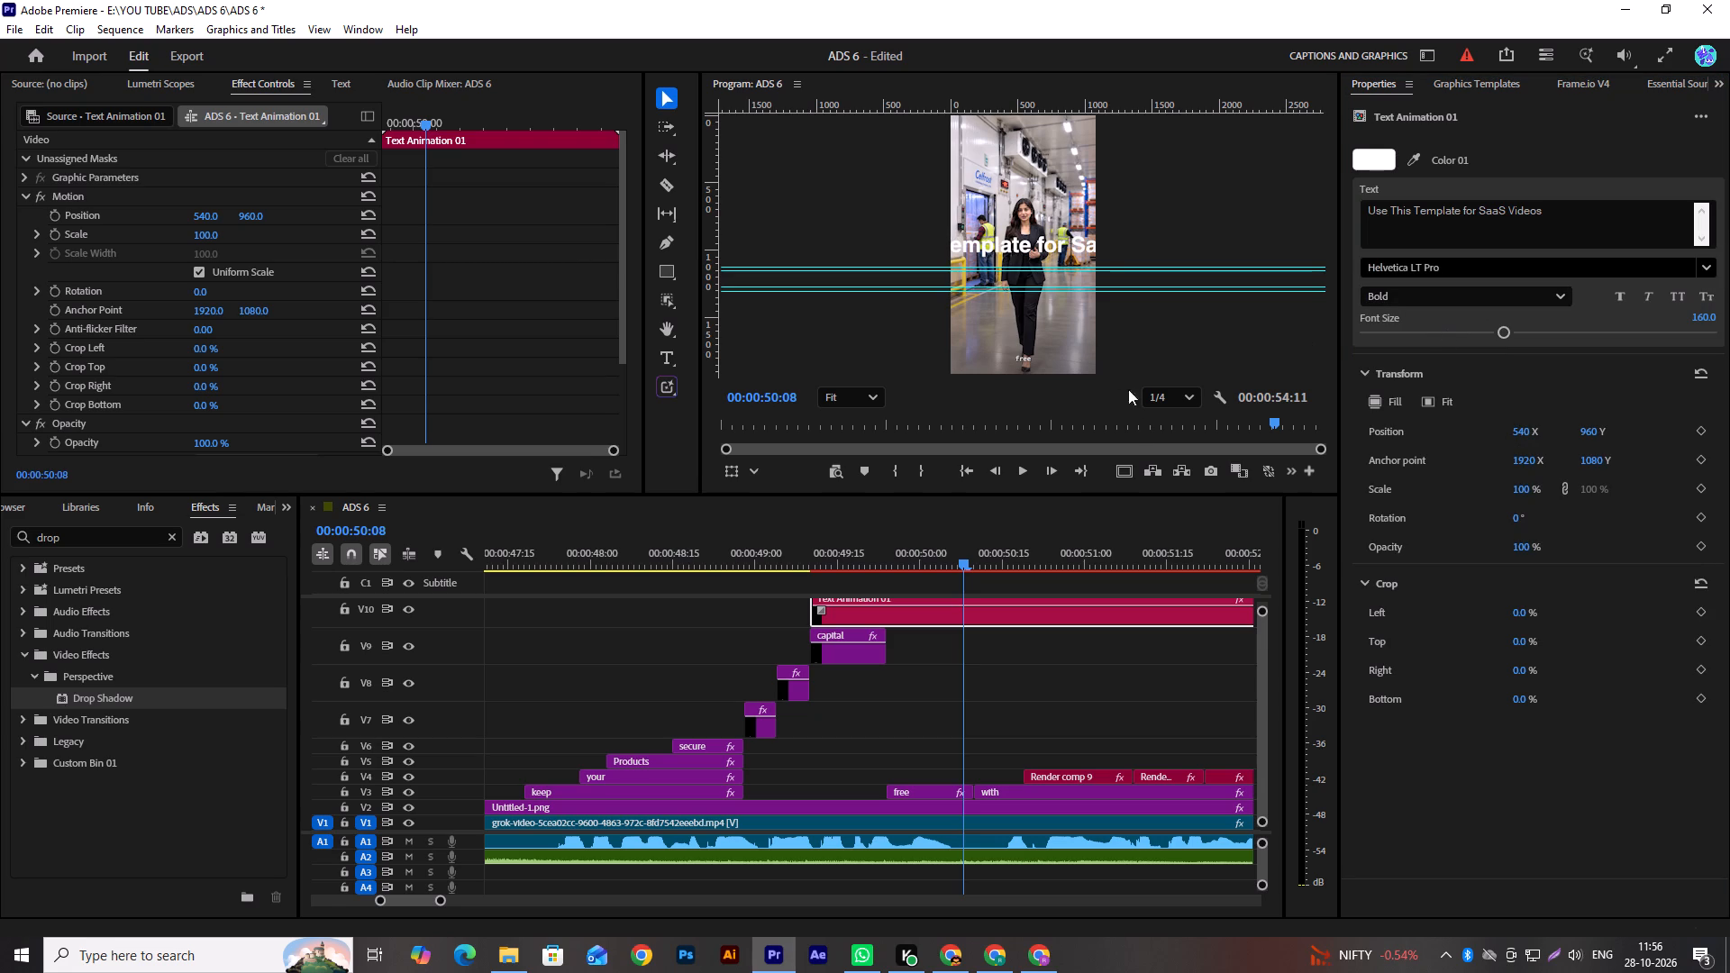
Replace the Text Animation 01 template text with "Capital" and play back the animation.
{"action": "left_click", "coordinate": [1478, 218]}
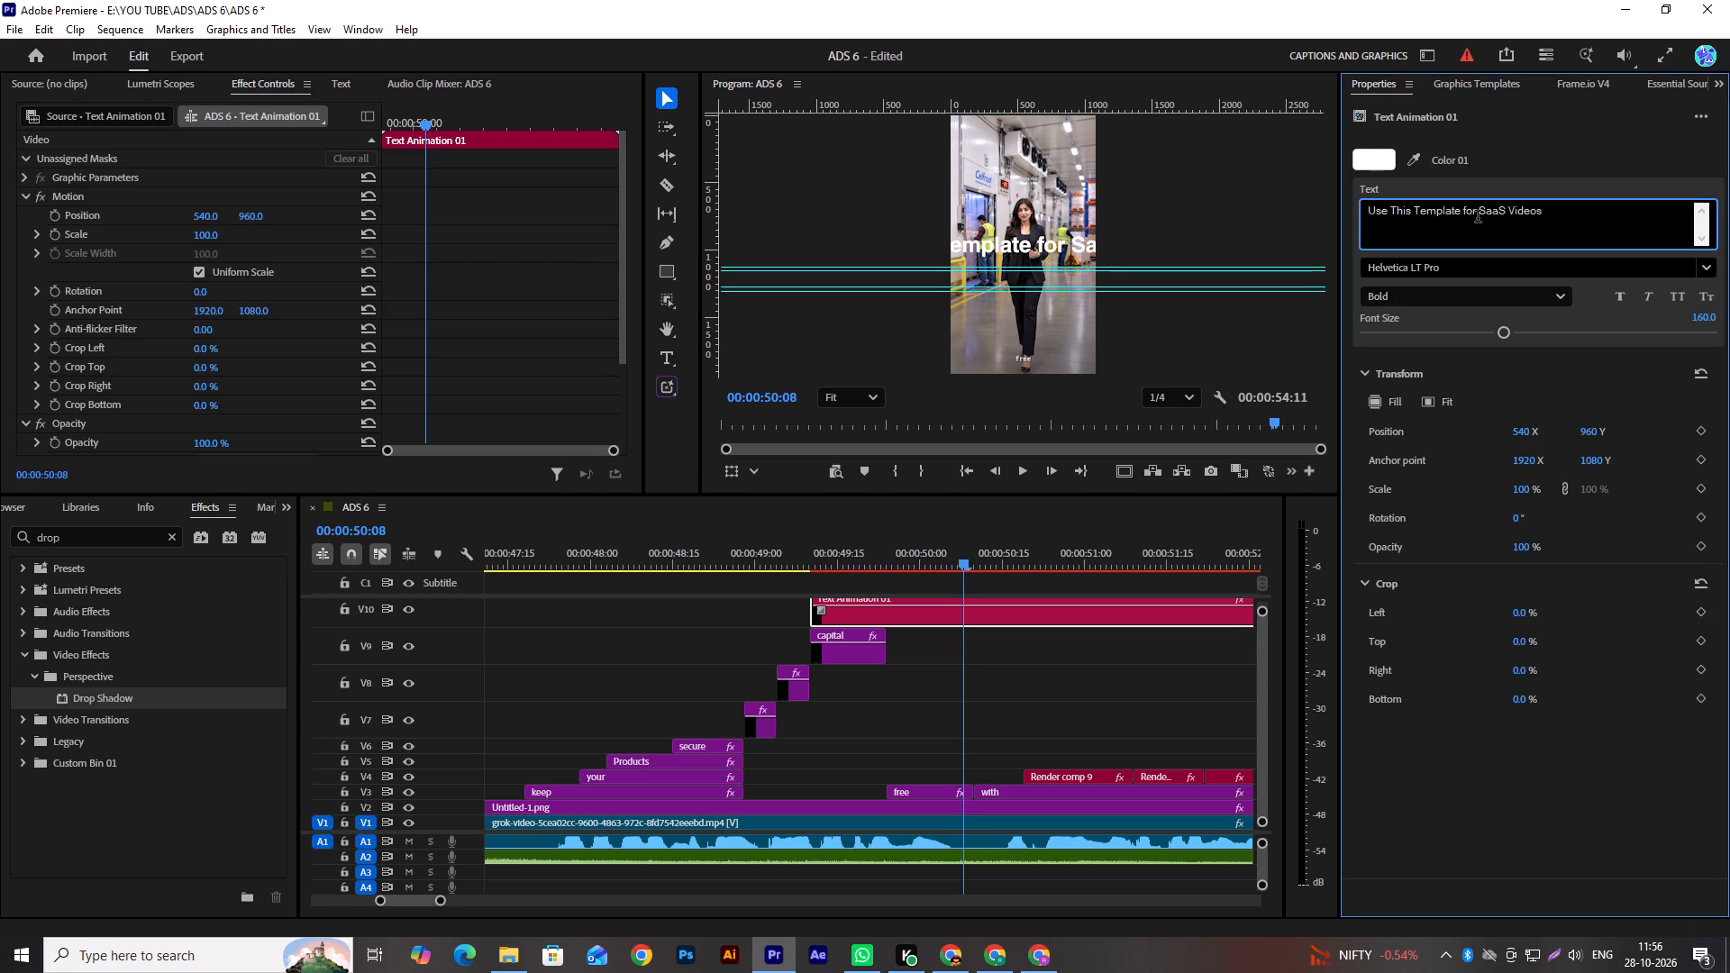
{"action": "key", "text": "ctrl+a"}
{"action": "type", "text": "Capital"}
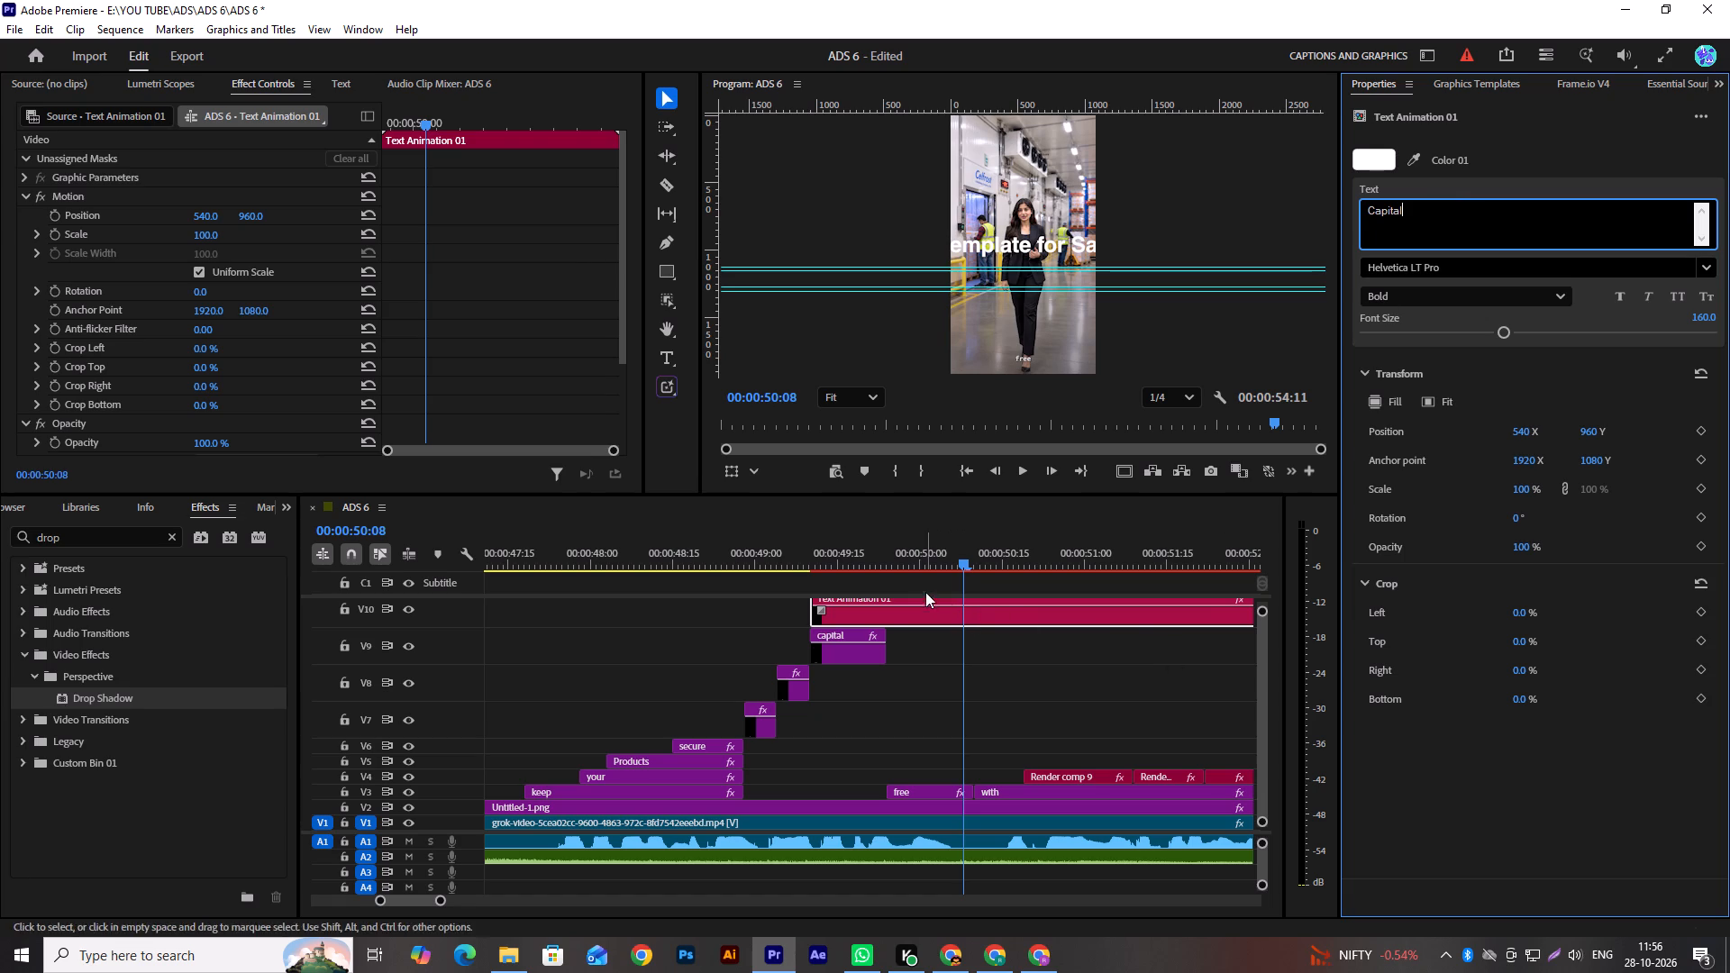
{"action": "left_click_drag", "start_coordinate": [915, 559], "coordinate": [928, 597]}
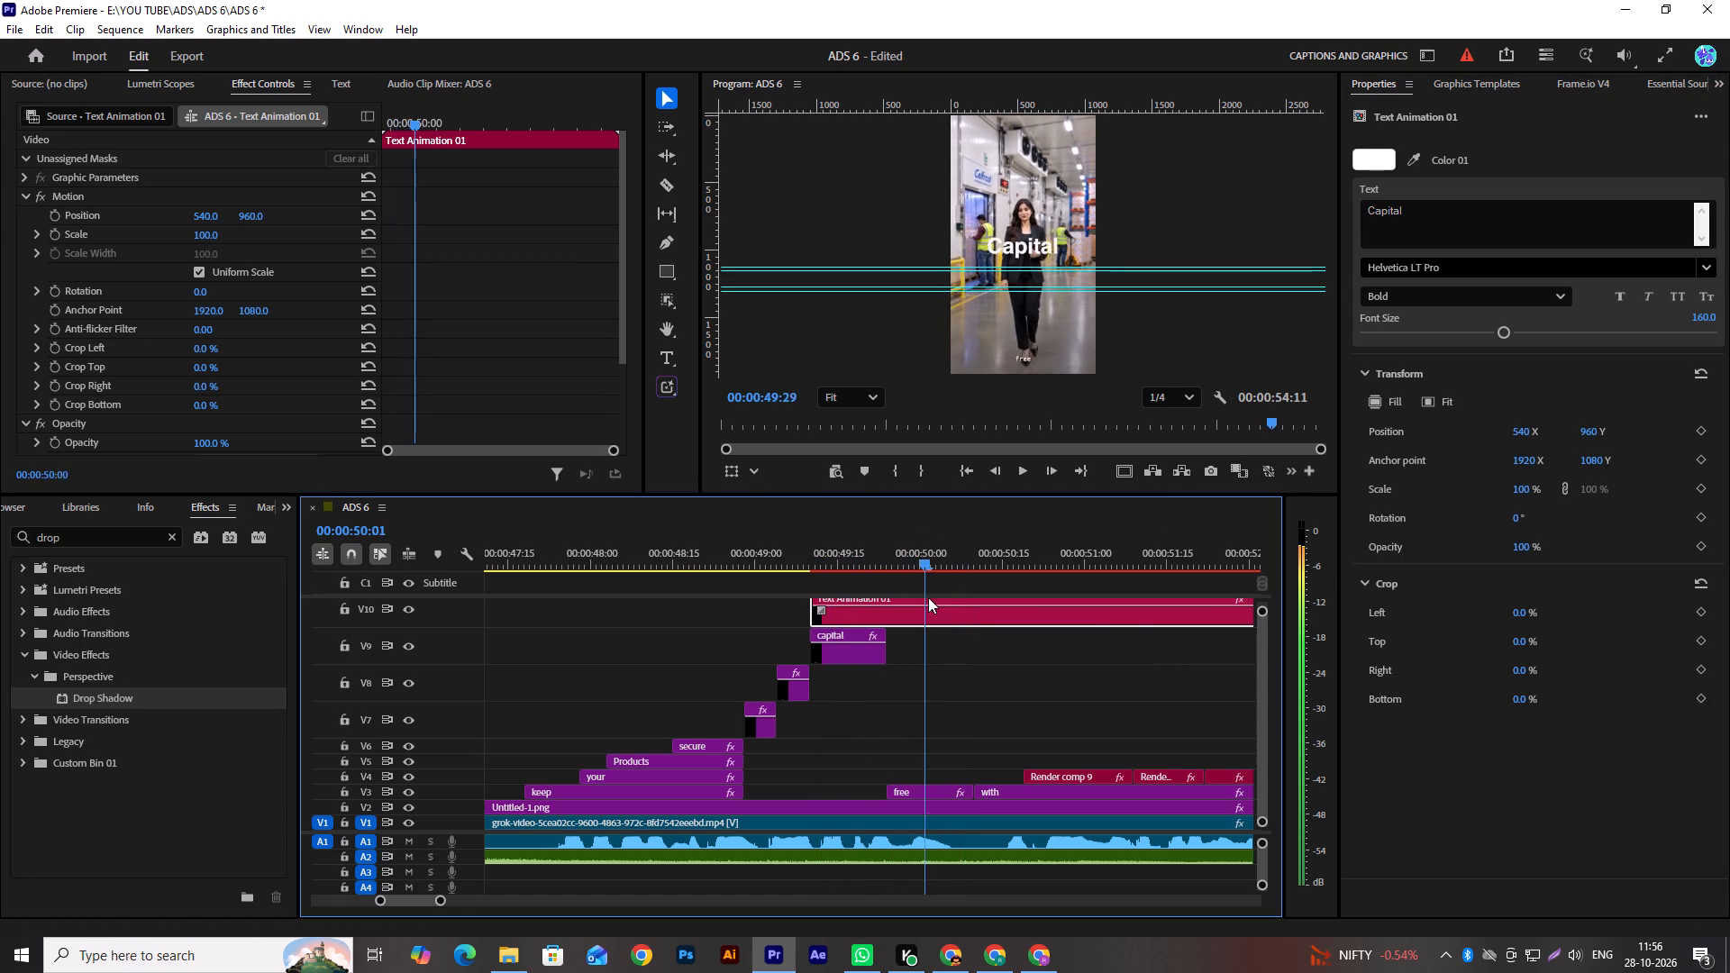
{"action": "left_click_drag", "start_coordinate": [928, 597], "coordinate": [794, 631]}
{"action": "key", "text": "space"}
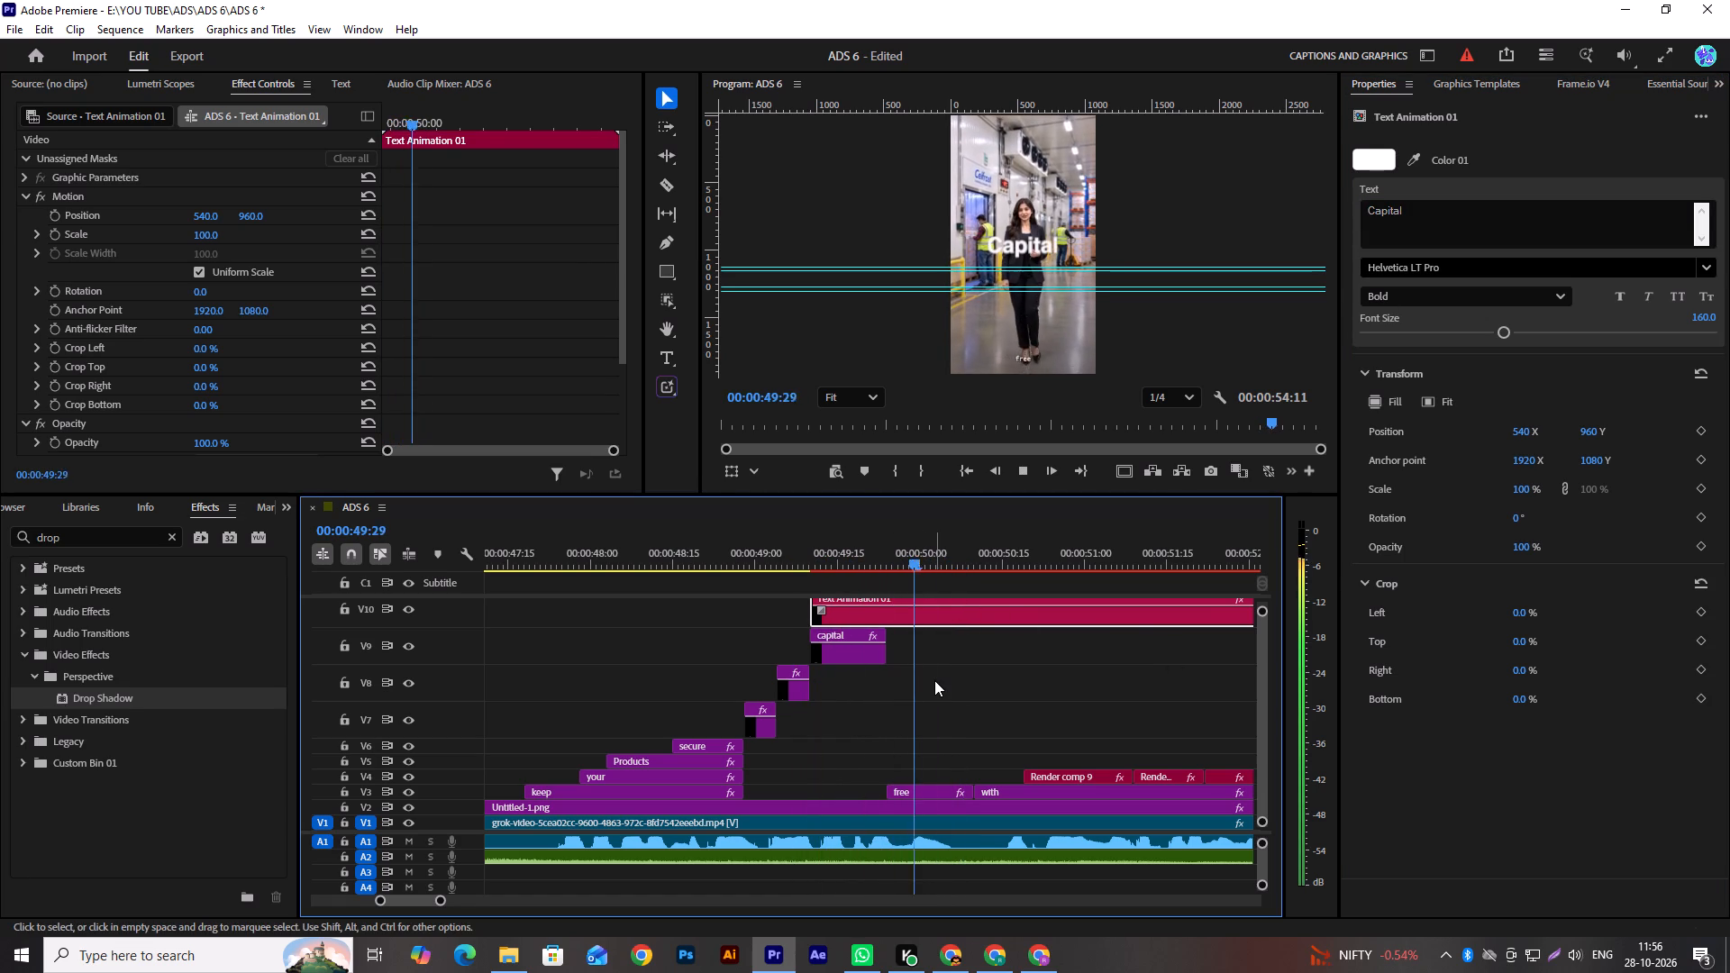
{"action": "key", "text": "space"}
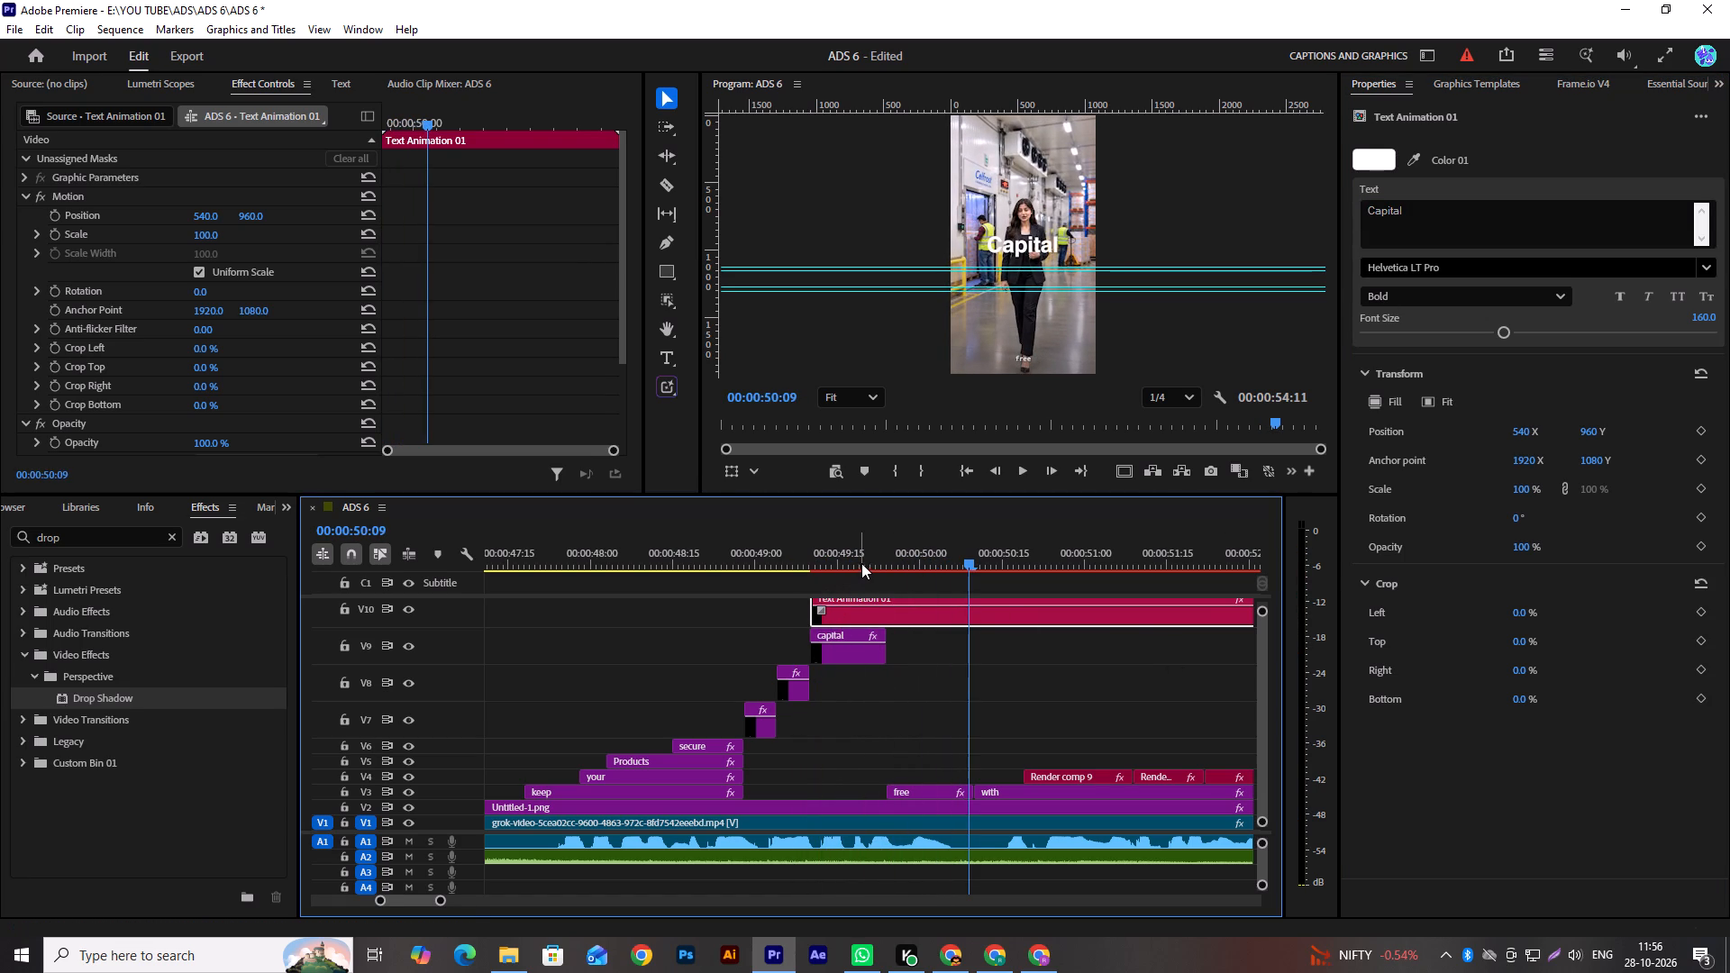
Play back from the start of the "and" caption to check the animated "Capital" title's timing against the voice.
{"action": "scroll", "coordinate": [888, 688], "scroll_direction": "down", "scroll_amount": 5, "text": "alt"}
{"action": "scroll", "coordinate": [888, 688], "scroll_direction": "up", "scroll_amount": 11, "text": "alt"}
{"action": "scroll", "coordinate": [888, 688], "scroll_direction": "down", "scroll_amount": 2, "text": "alt"}
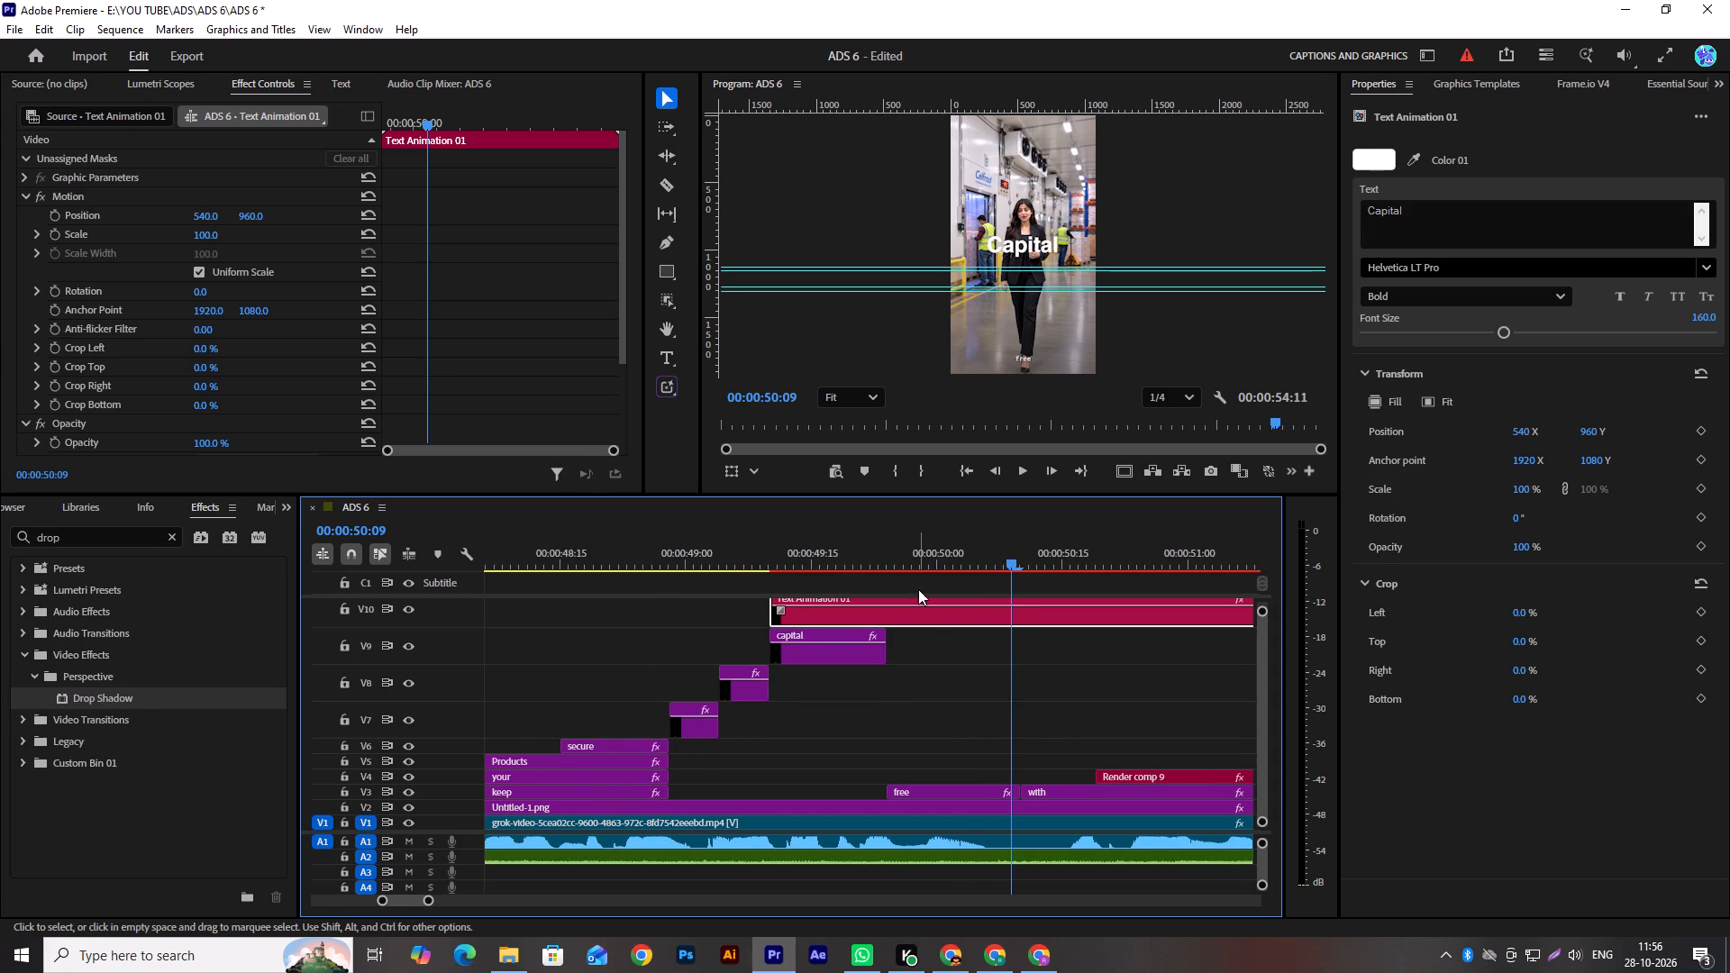
{"action": "scroll", "coordinate": [917, 641], "scroll_direction": "down", "scroll_amount": 5}
{"action": "scroll", "coordinate": [917, 641], "scroll_direction": "down", "scroll_amount": 6, "text": "alt"}
{"action": "scroll", "coordinate": [909, 657], "scroll_direction": "up", "scroll_amount": 14, "text": "alt"}
{"action": "scroll", "coordinate": [909, 657], "scroll_direction": "down", "scroll_amount": 8, "text": "alt"}
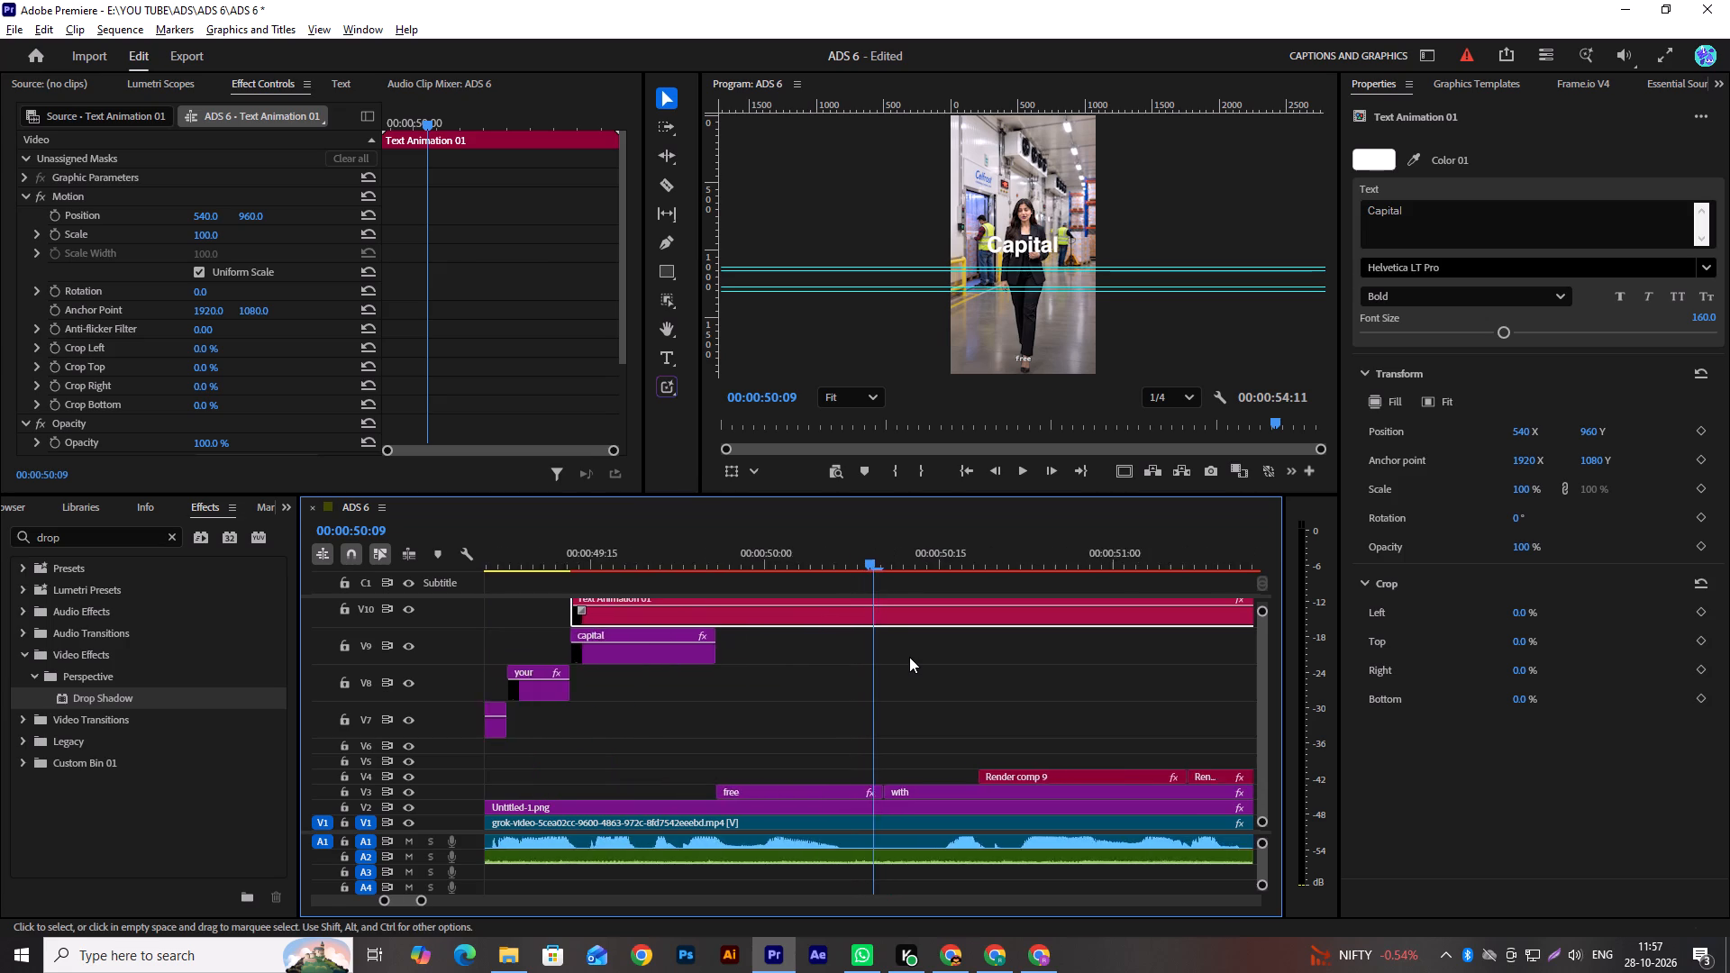
{"action": "scroll", "coordinate": [878, 687], "scroll_direction": "up", "scroll_amount": 7}
{"action": "left_click_drag", "start_coordinate": [805, 565], "coordinate": [738, 587]}
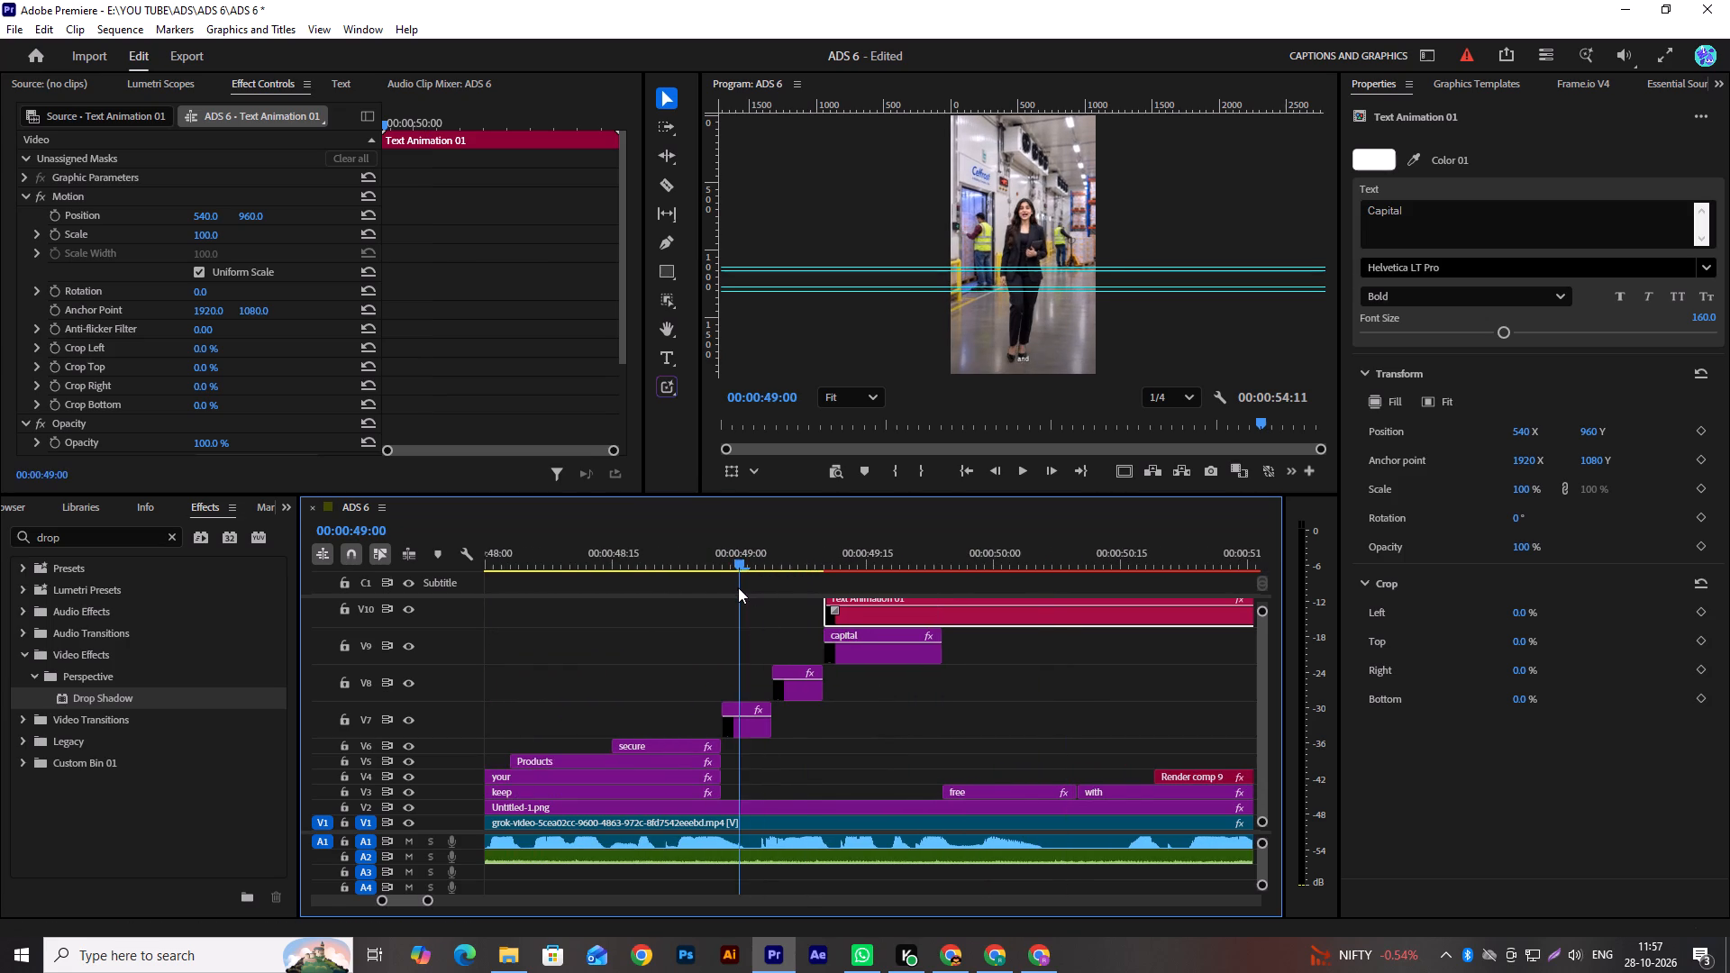
{"action": "left_click_drag", "start_coordinate": [738, 587], "coordinate": [721, 594]}
{"action": "key", "text": "space"}
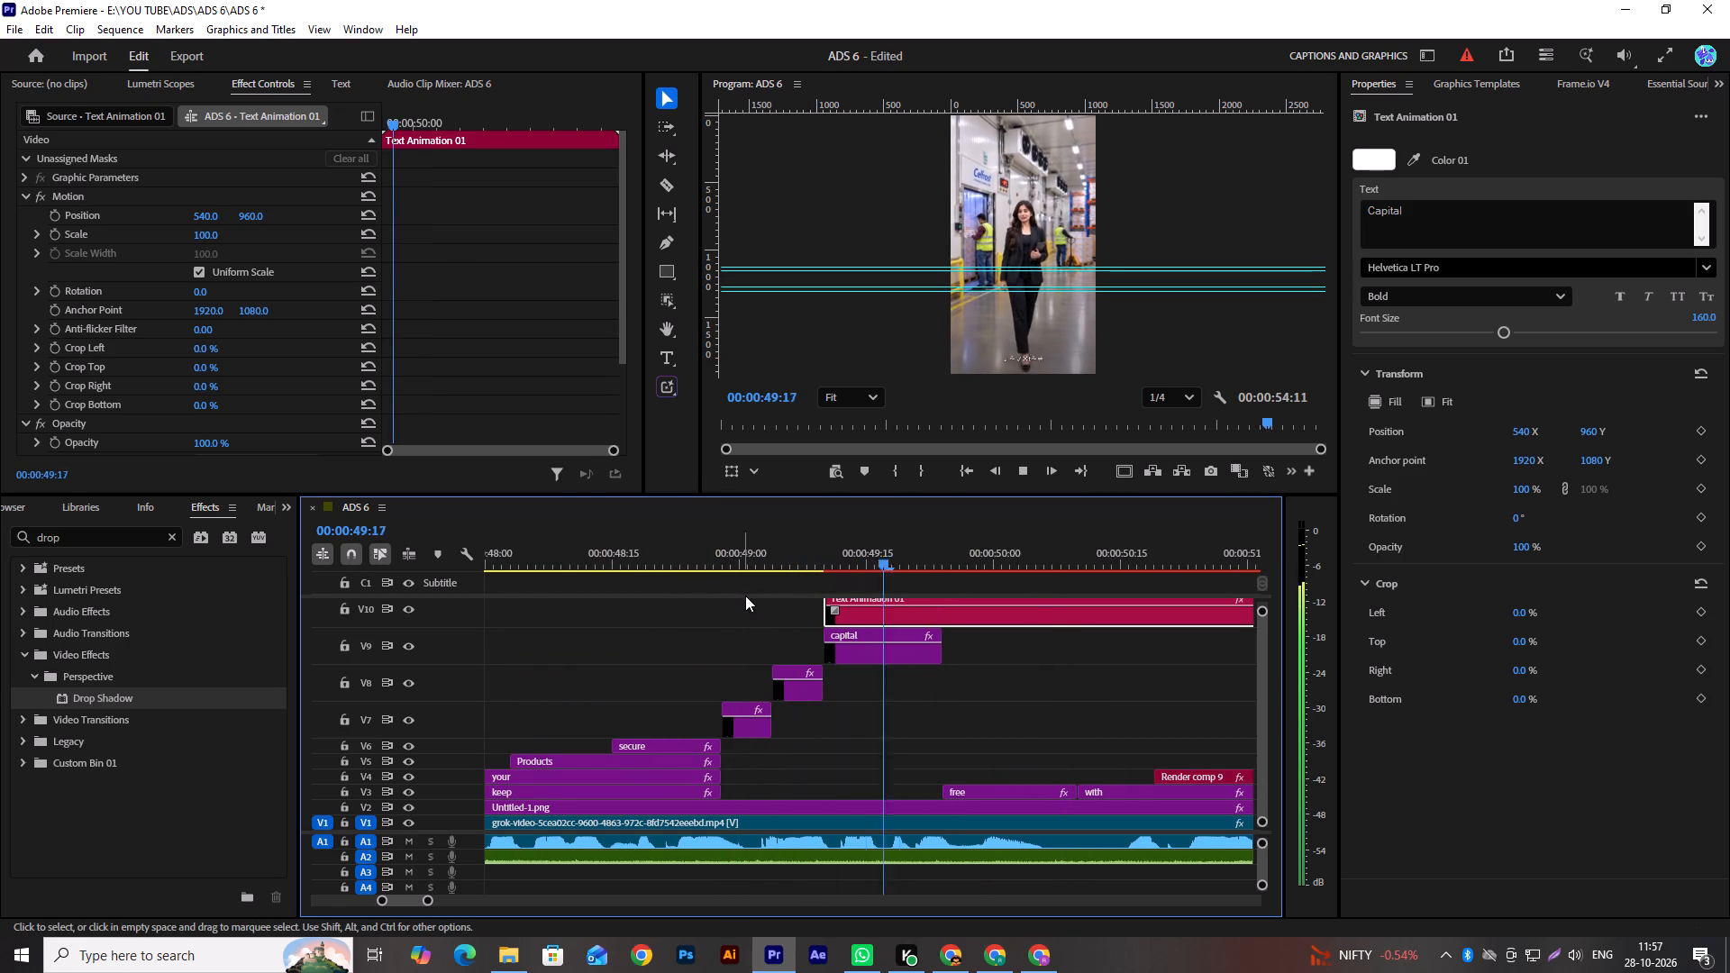
{"action": "key", "text": "space"}
Move the "and" caption down to V3 and "your" to V4, extending "and" to the end of "your".
{"action": "left_click", "coordinate": [897, 658]}
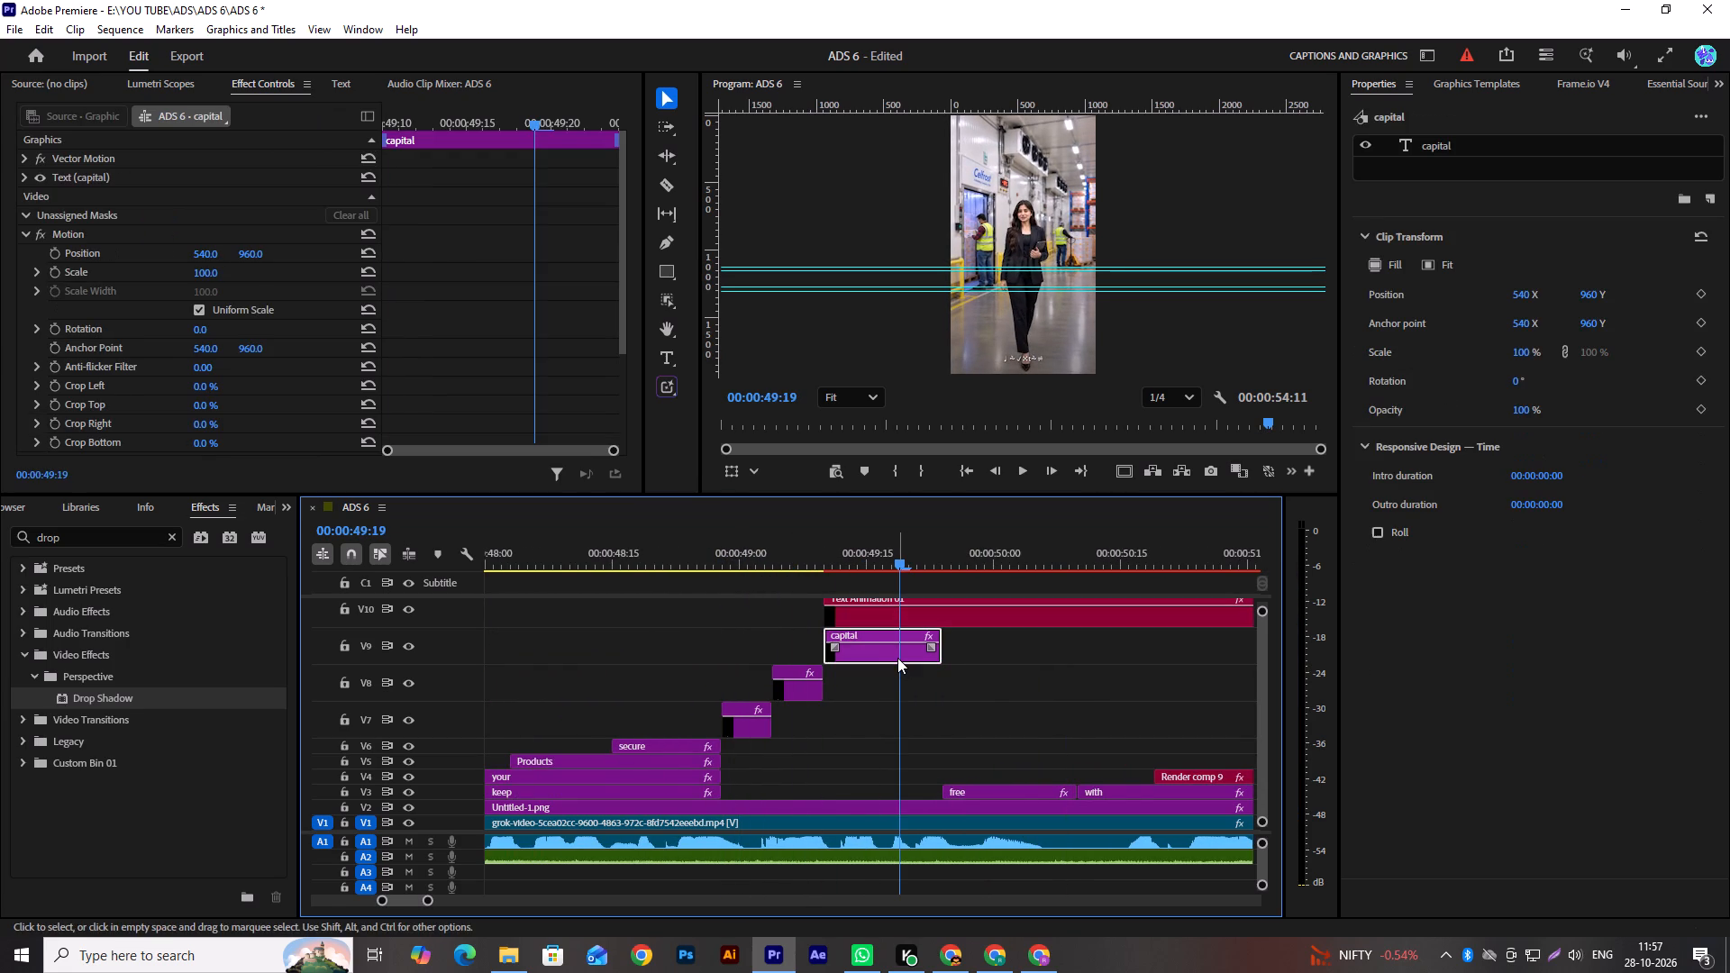
{"action": "scroll", "coordinate": [982, 689], "scroll_direction": "down", "scroll_amount": 4}
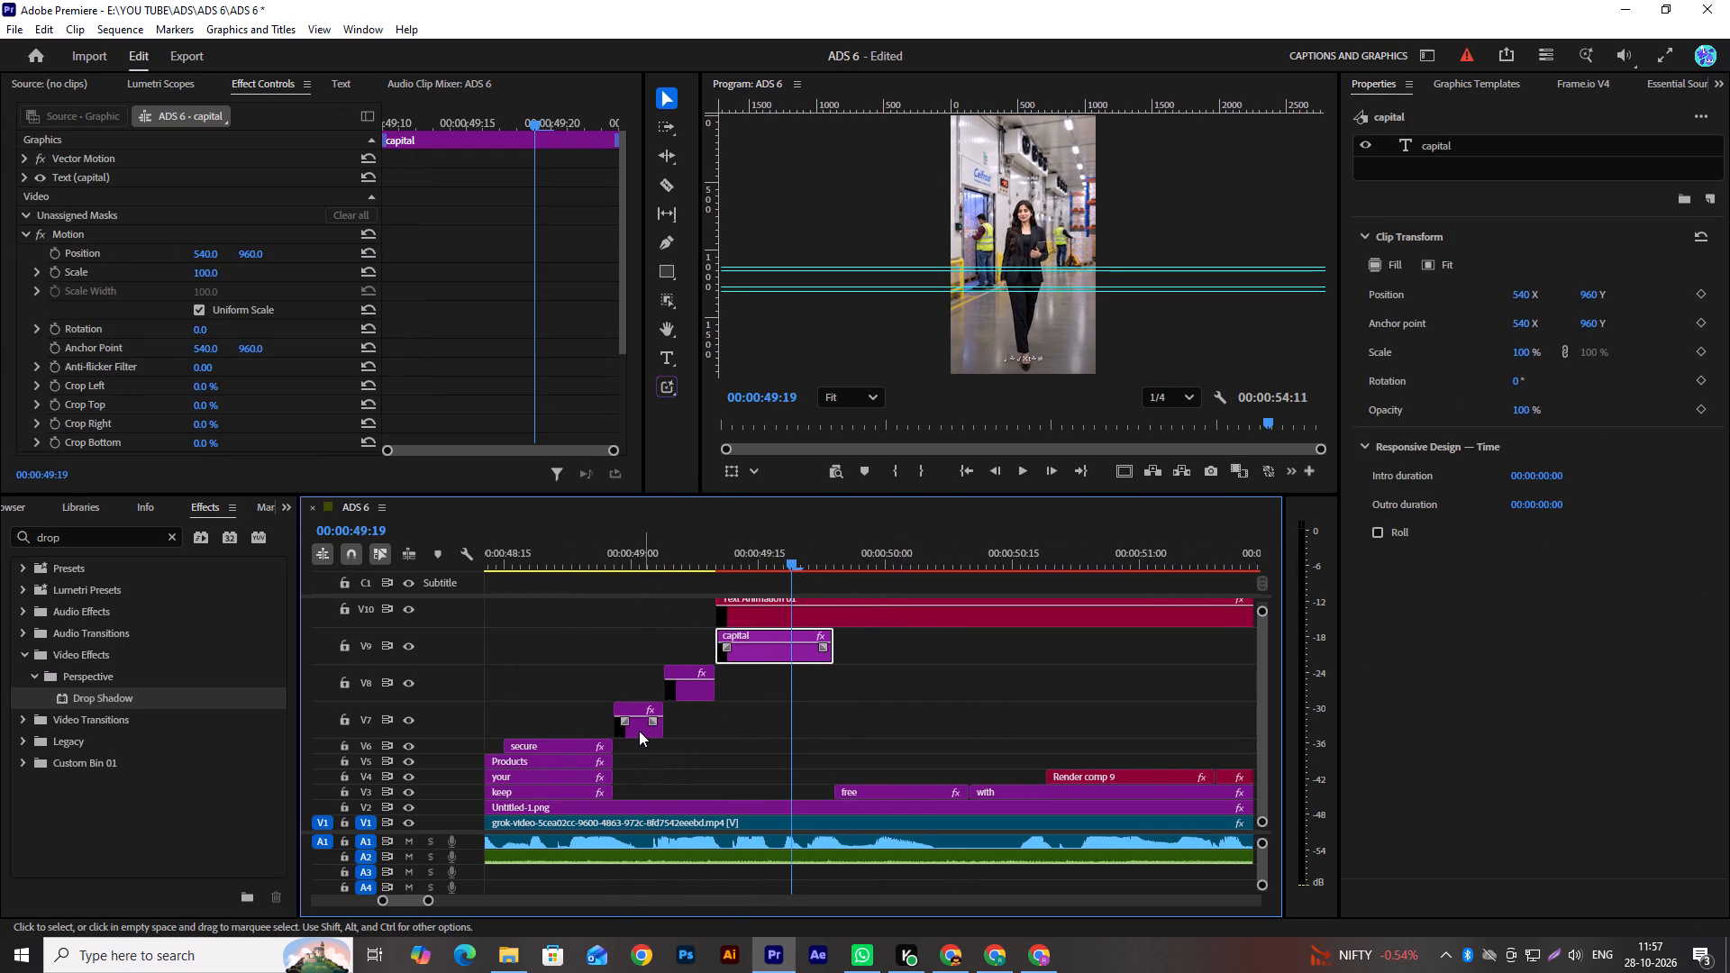
{"action": "left_click_drag", "start_coordinate": [639, 731], "coordinate": [635, 792]}
{"action": "scroll", "coordinate": [696, 751], "scroll_direction": "up", "scroll_amount": 4}
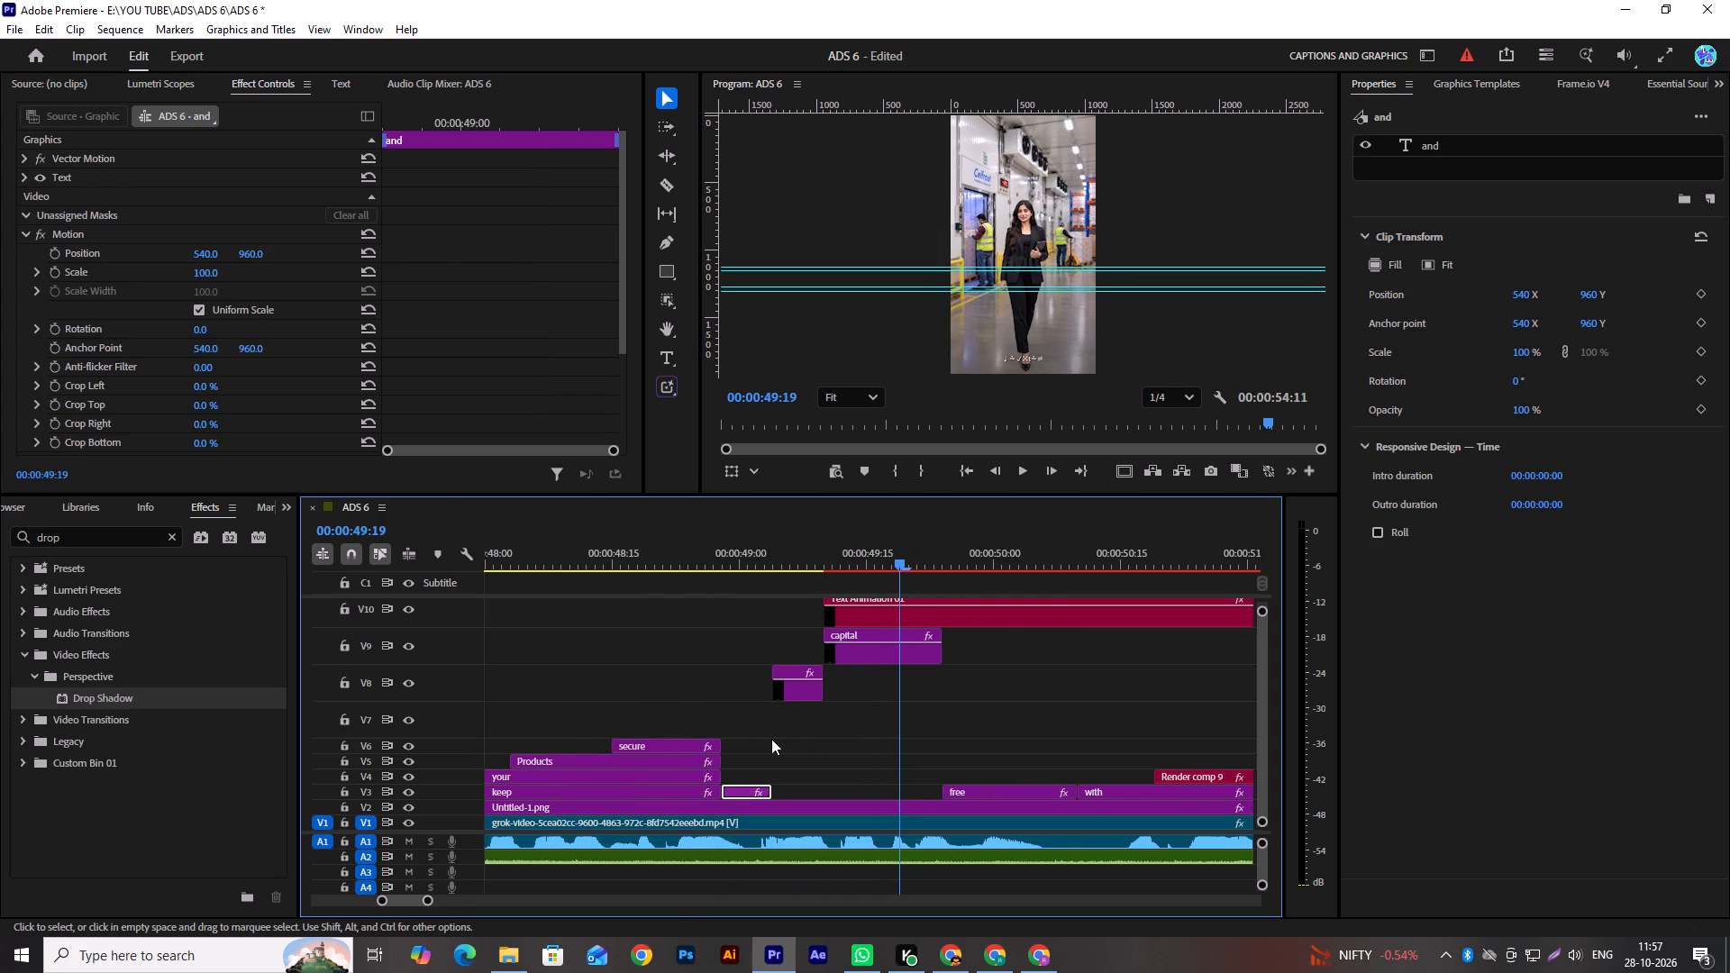
{"action": "left_click_drag", "start_coordinate": [794, 696], "coordinate": [793, 771]}
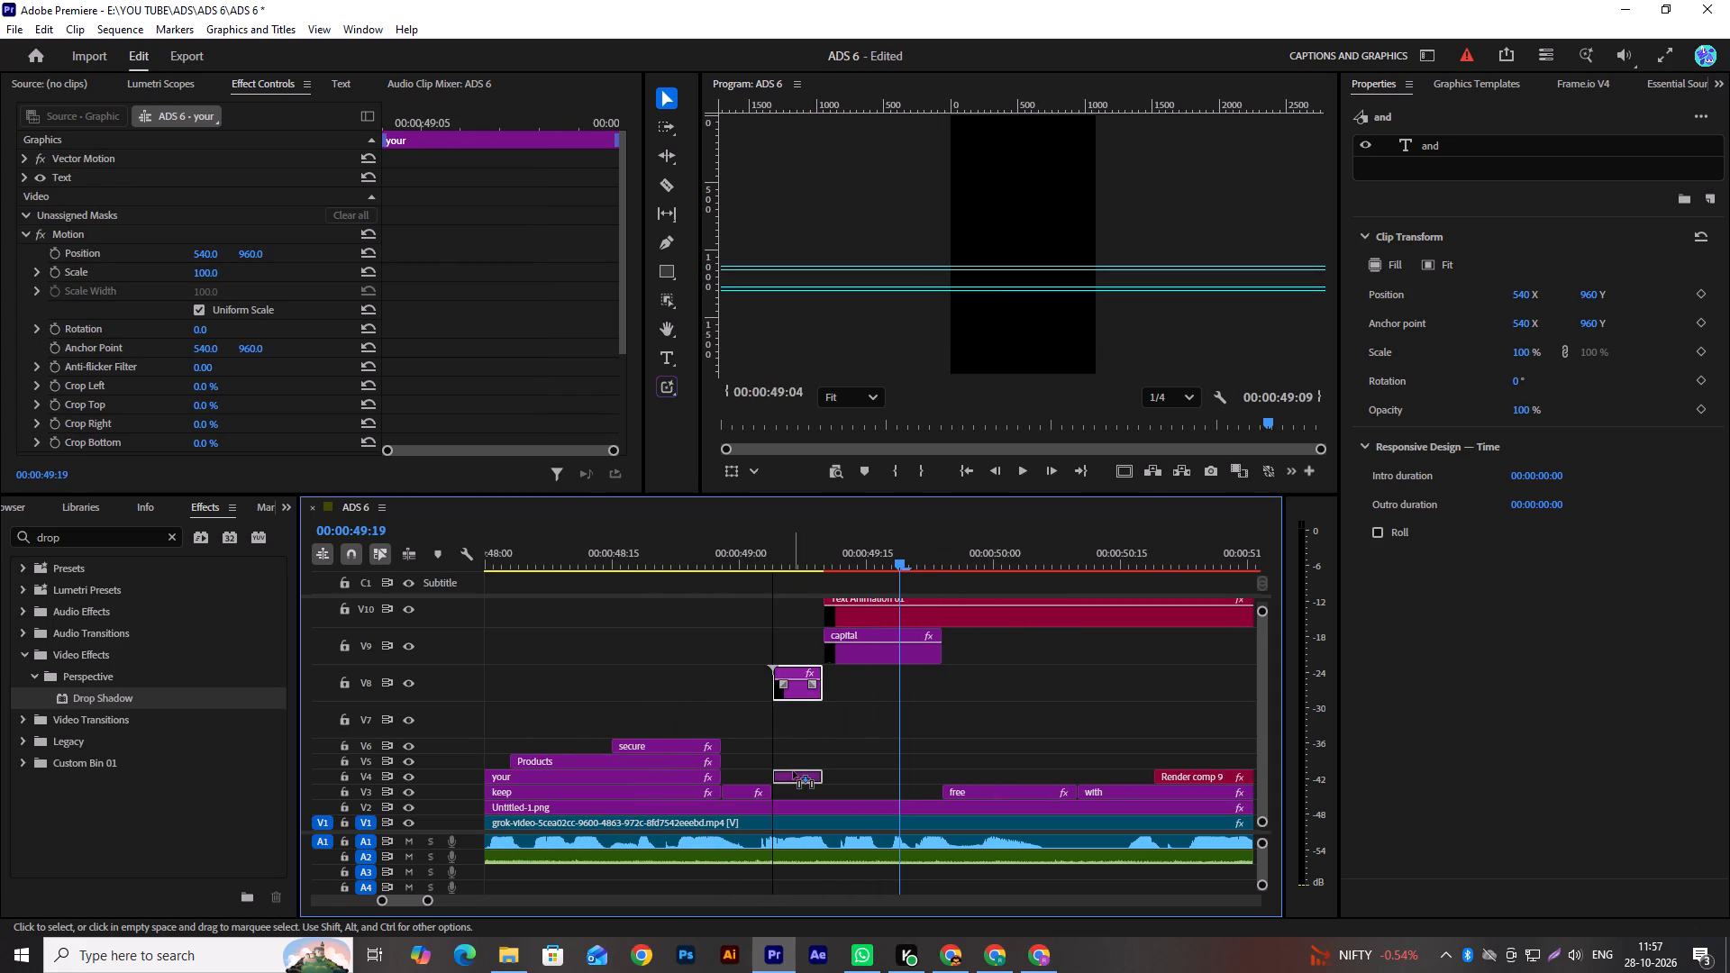
{"action": "left_click_drag", "start_coordinate": [793, 771], "coordinate": [793, 772]}
{"action": "left_click_drag", "start_coordinate": [769, 786], "coordinate": [820, 787]}
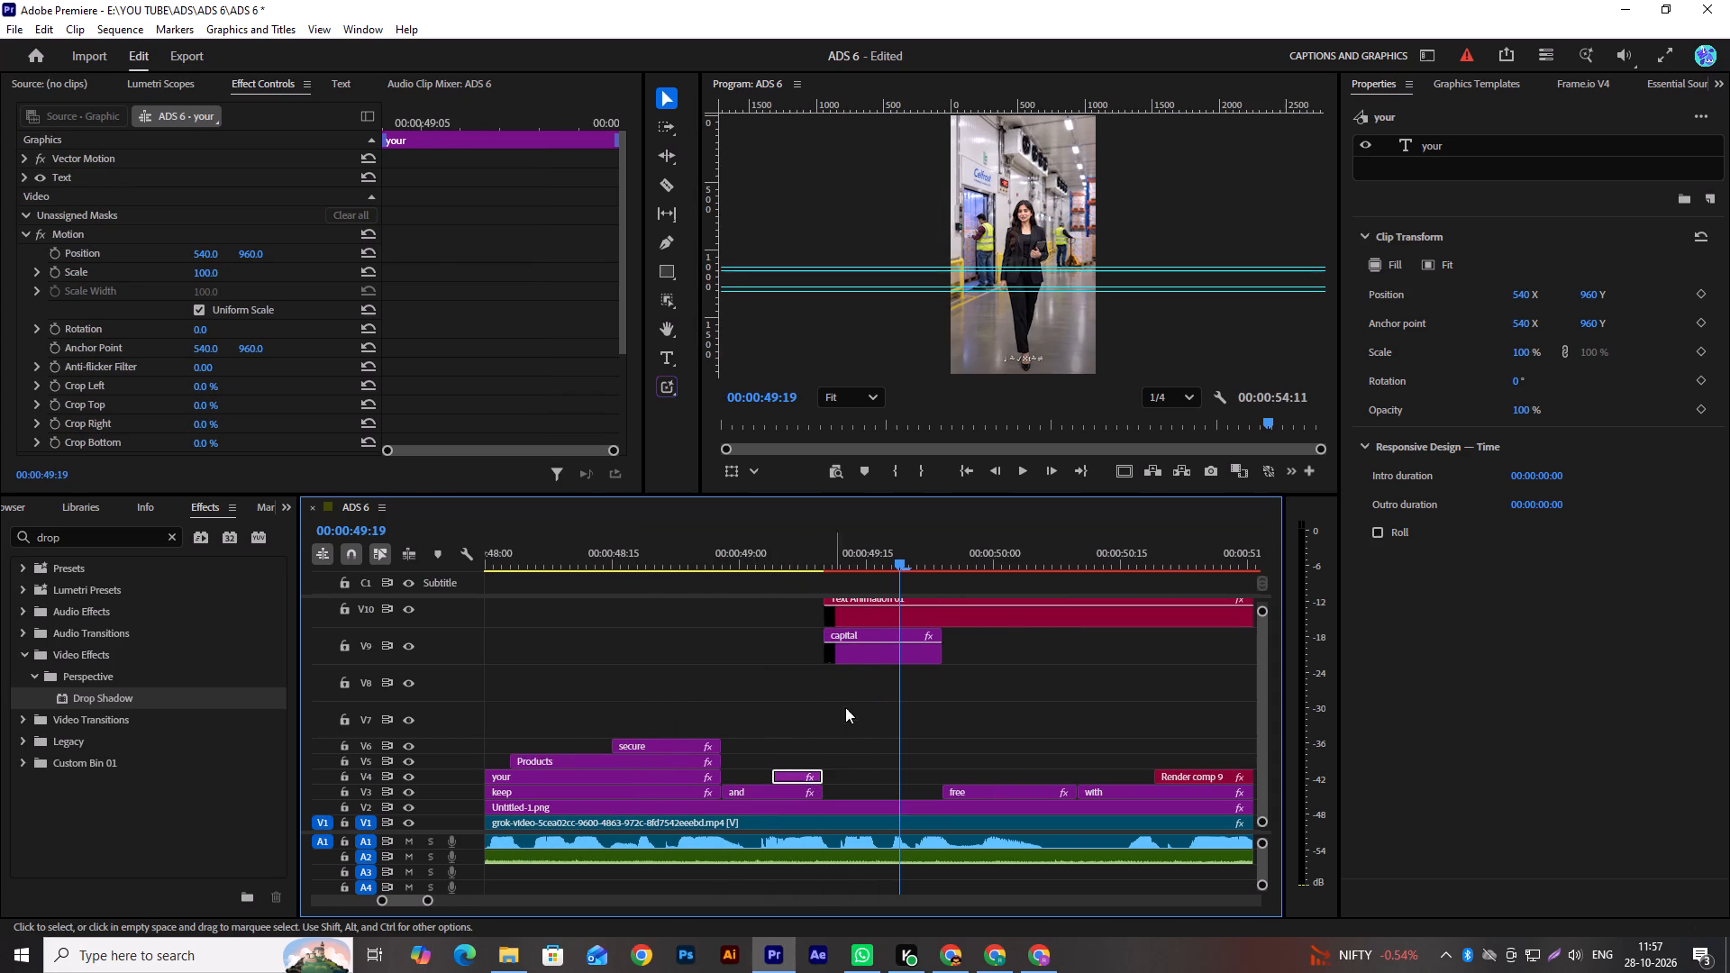
Scrub and play back the section from "and" through "with" to check the caption and "Capital" title timing.
{"action": "left_click", "coordinate": [802, 566]}
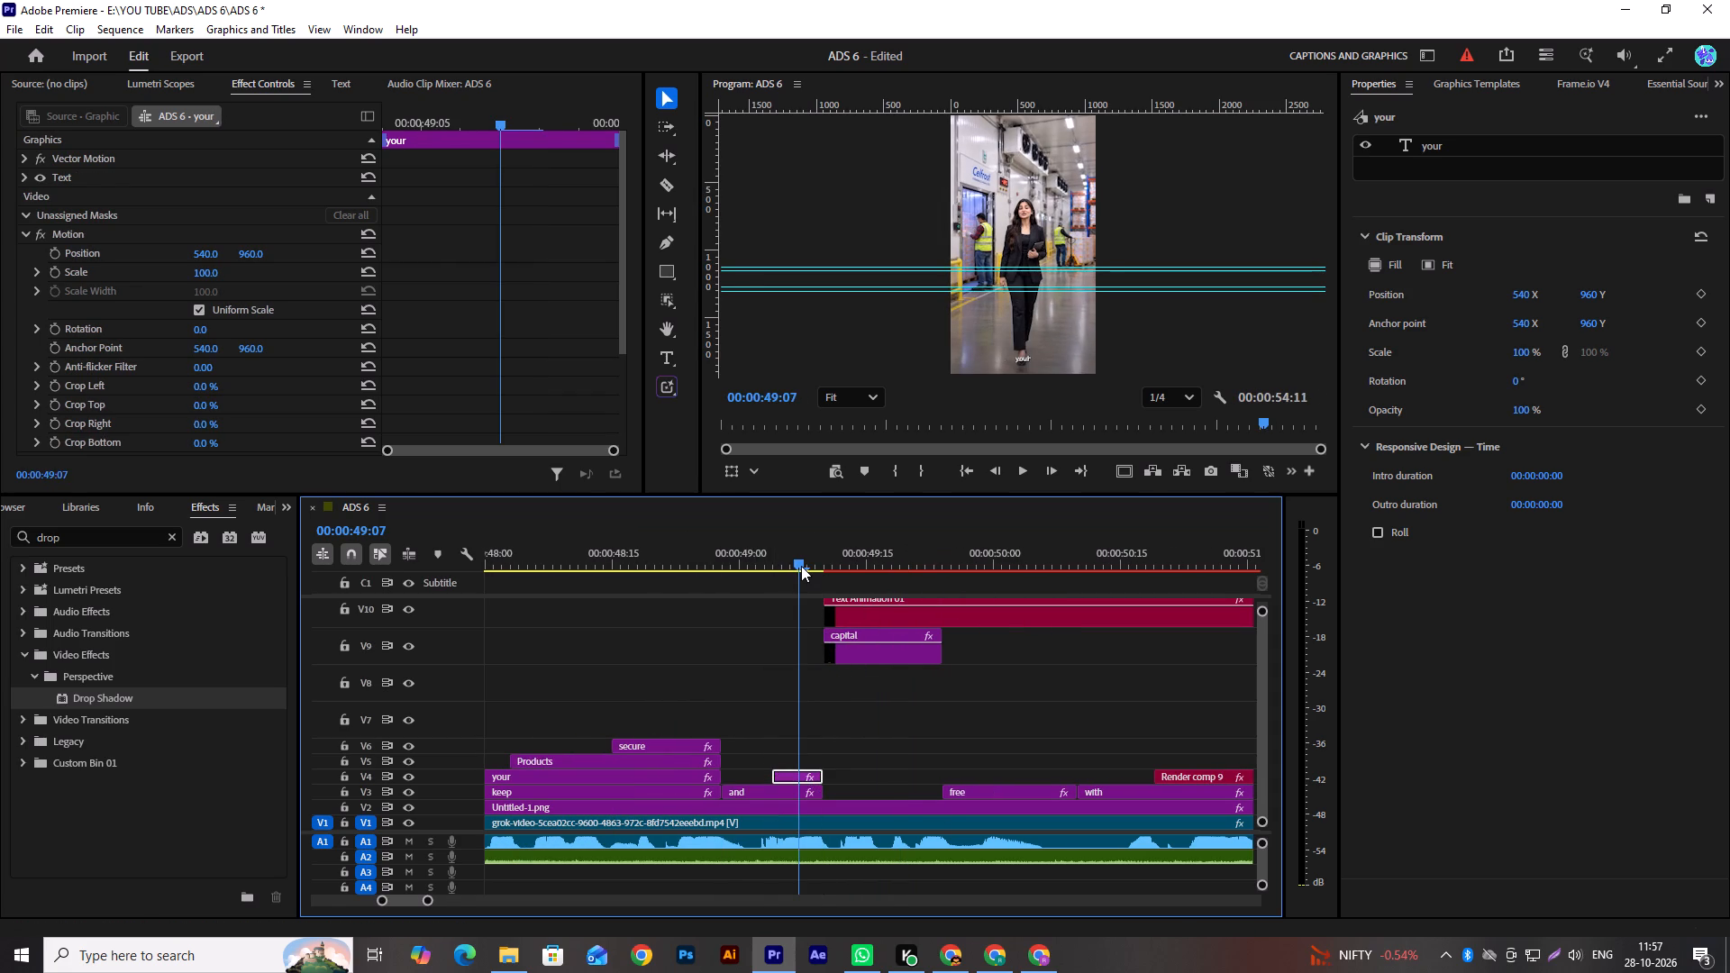
{"action": "left_click_drag", "start_coordinate": [801, 566], "coordinate": [762, 578]}
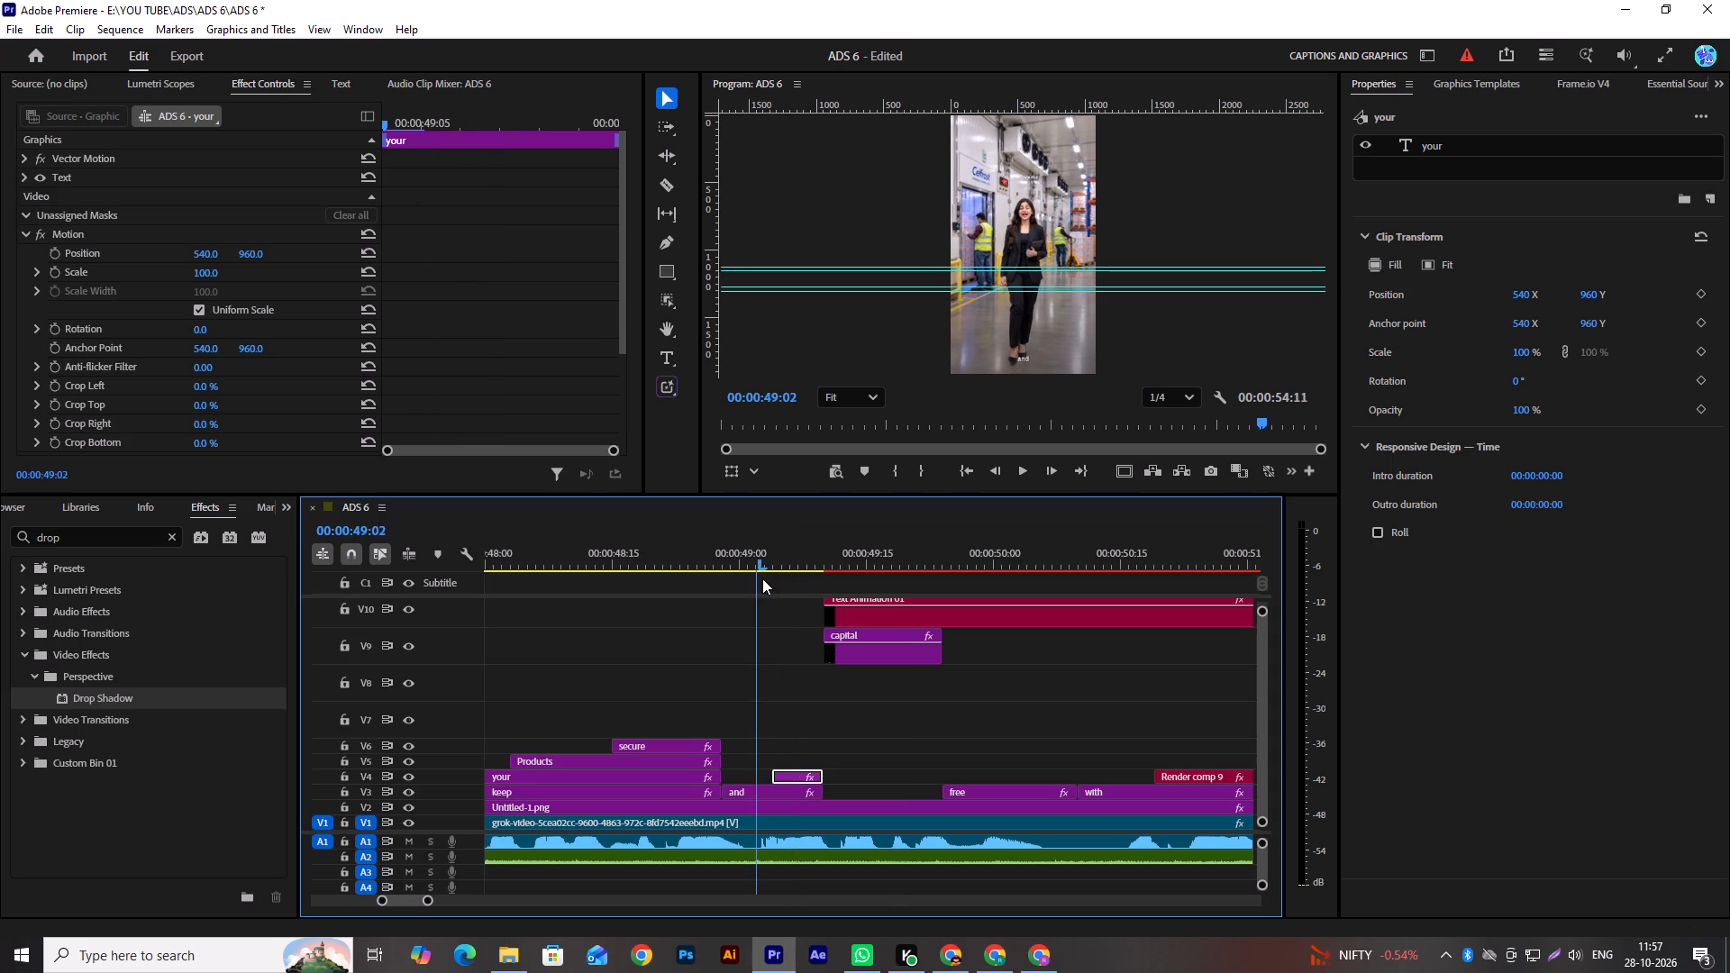
{"action": "left_click_drag", "start_coordinate": [762, 578], "coordinate": [912, 595]}
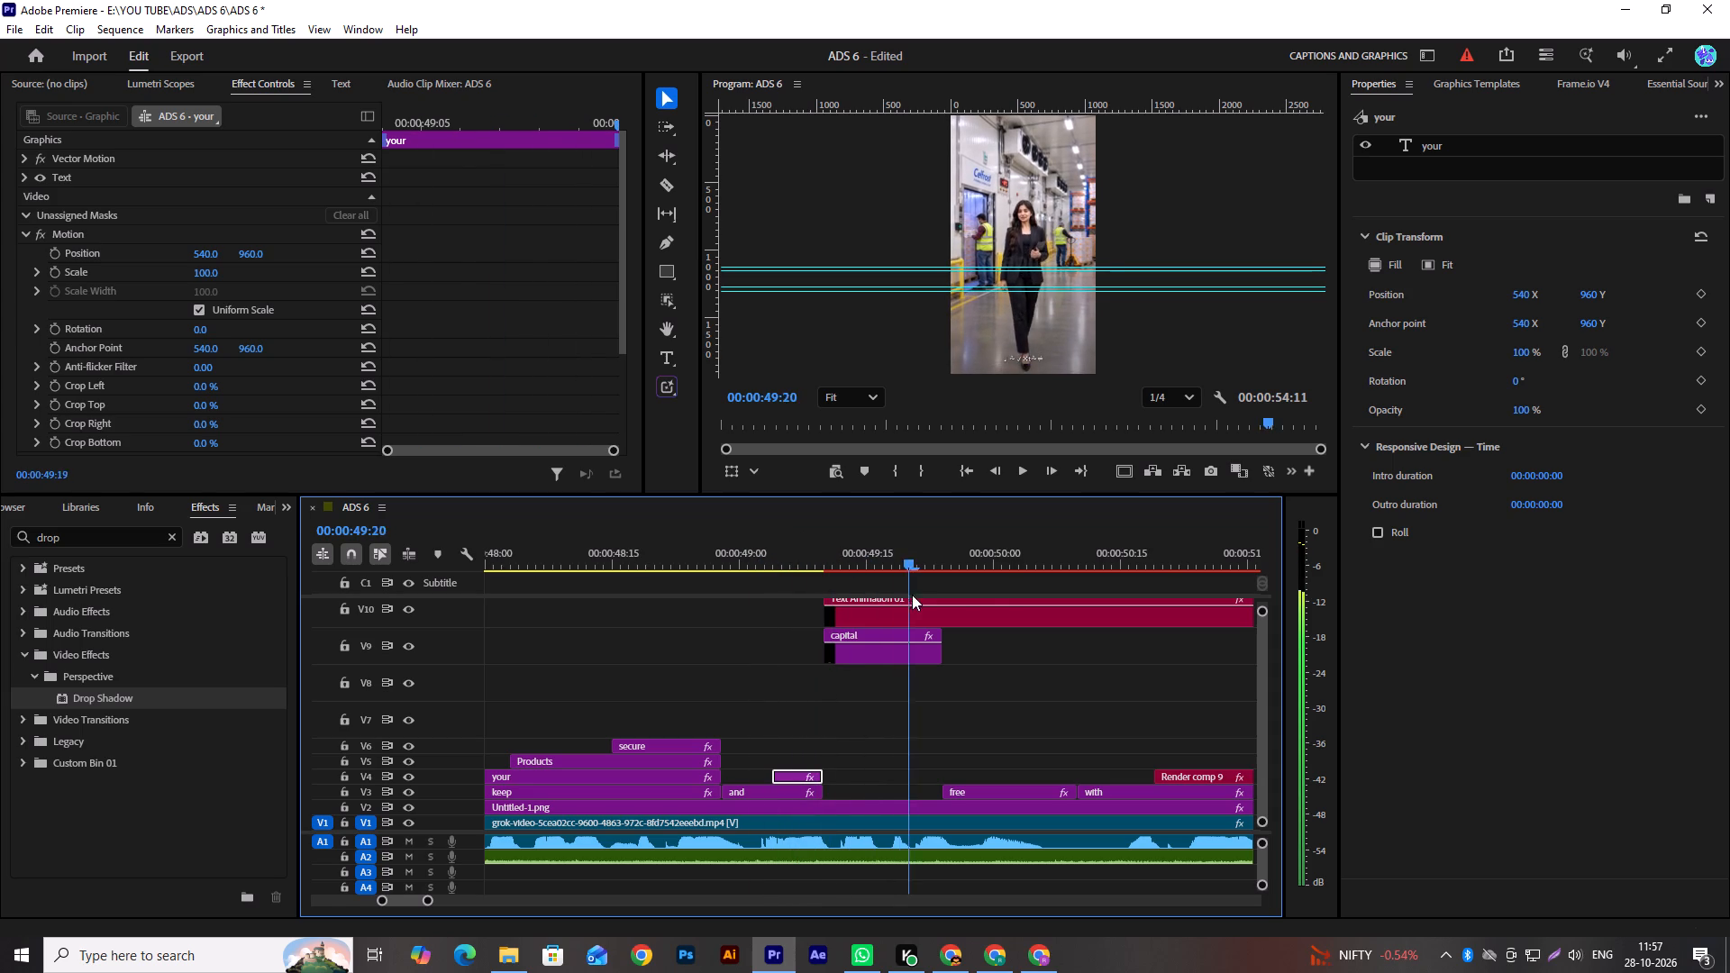
{"action": "left_click_drag", "start_coordinate": [912, 595], "coordinate": [815, 636]}
{"action": "key", "text": "space"}
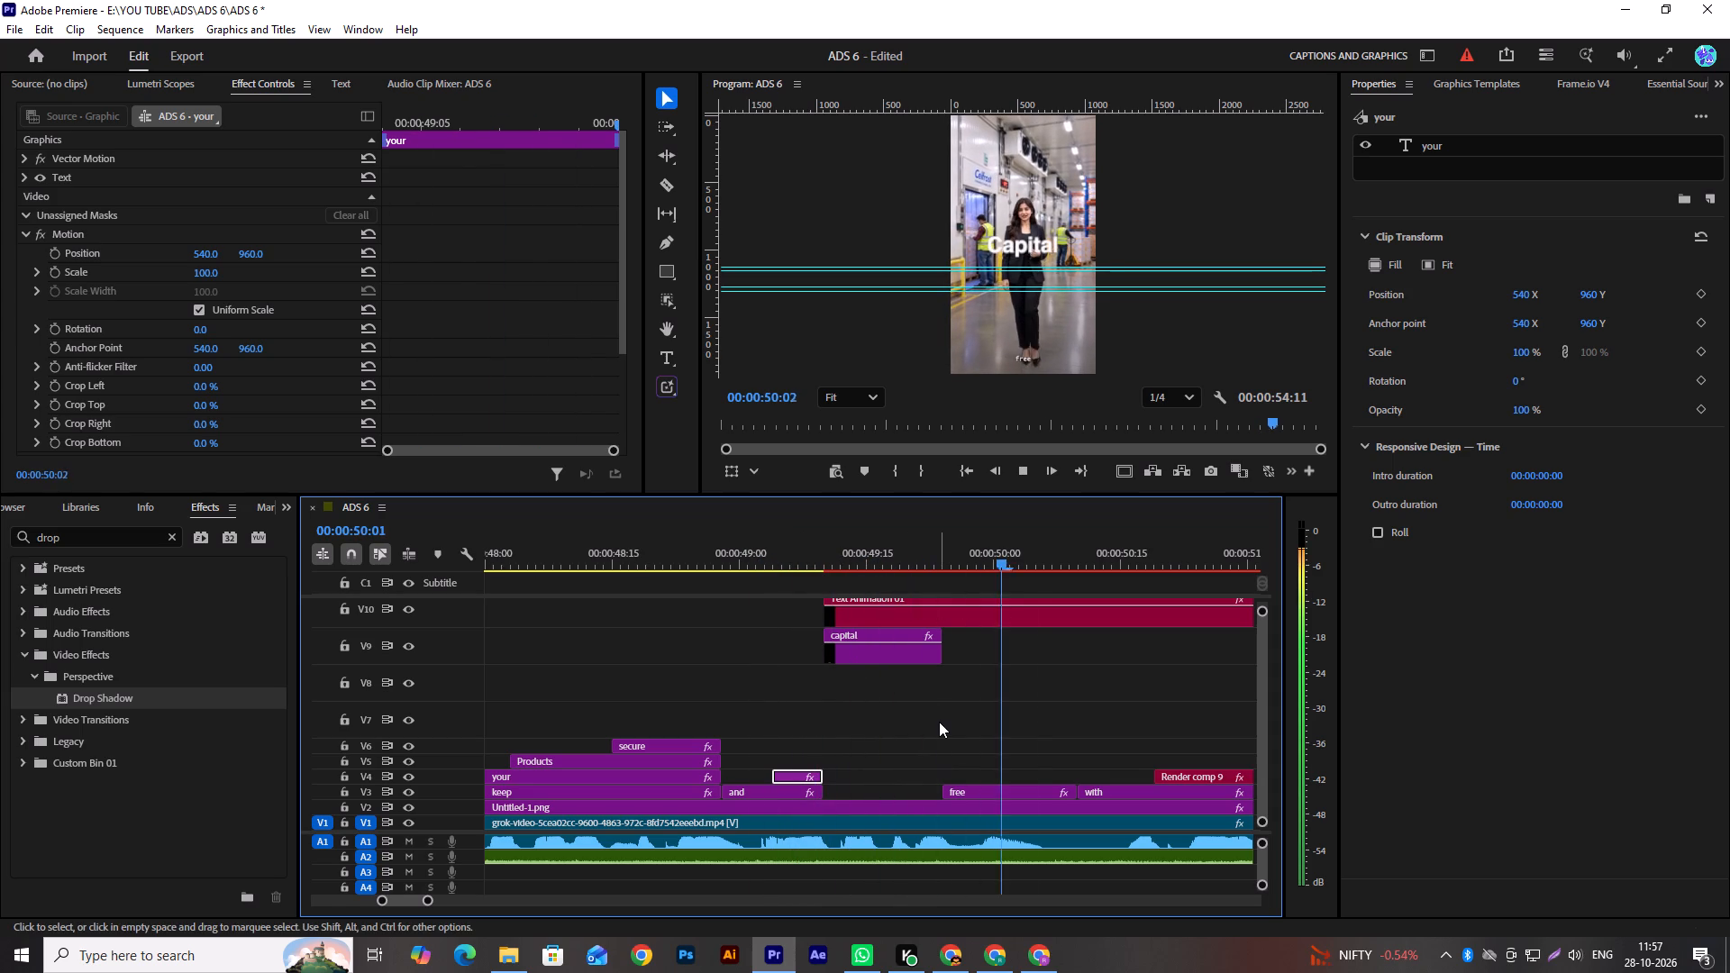
{"action": "key", "text": "space"}
{"action": "scroll", "coordinate": [893, 693], "scroll_direction": "down", "scroll_amount": 2}
{"action": "left_click", "coordinate": [844, 647]}
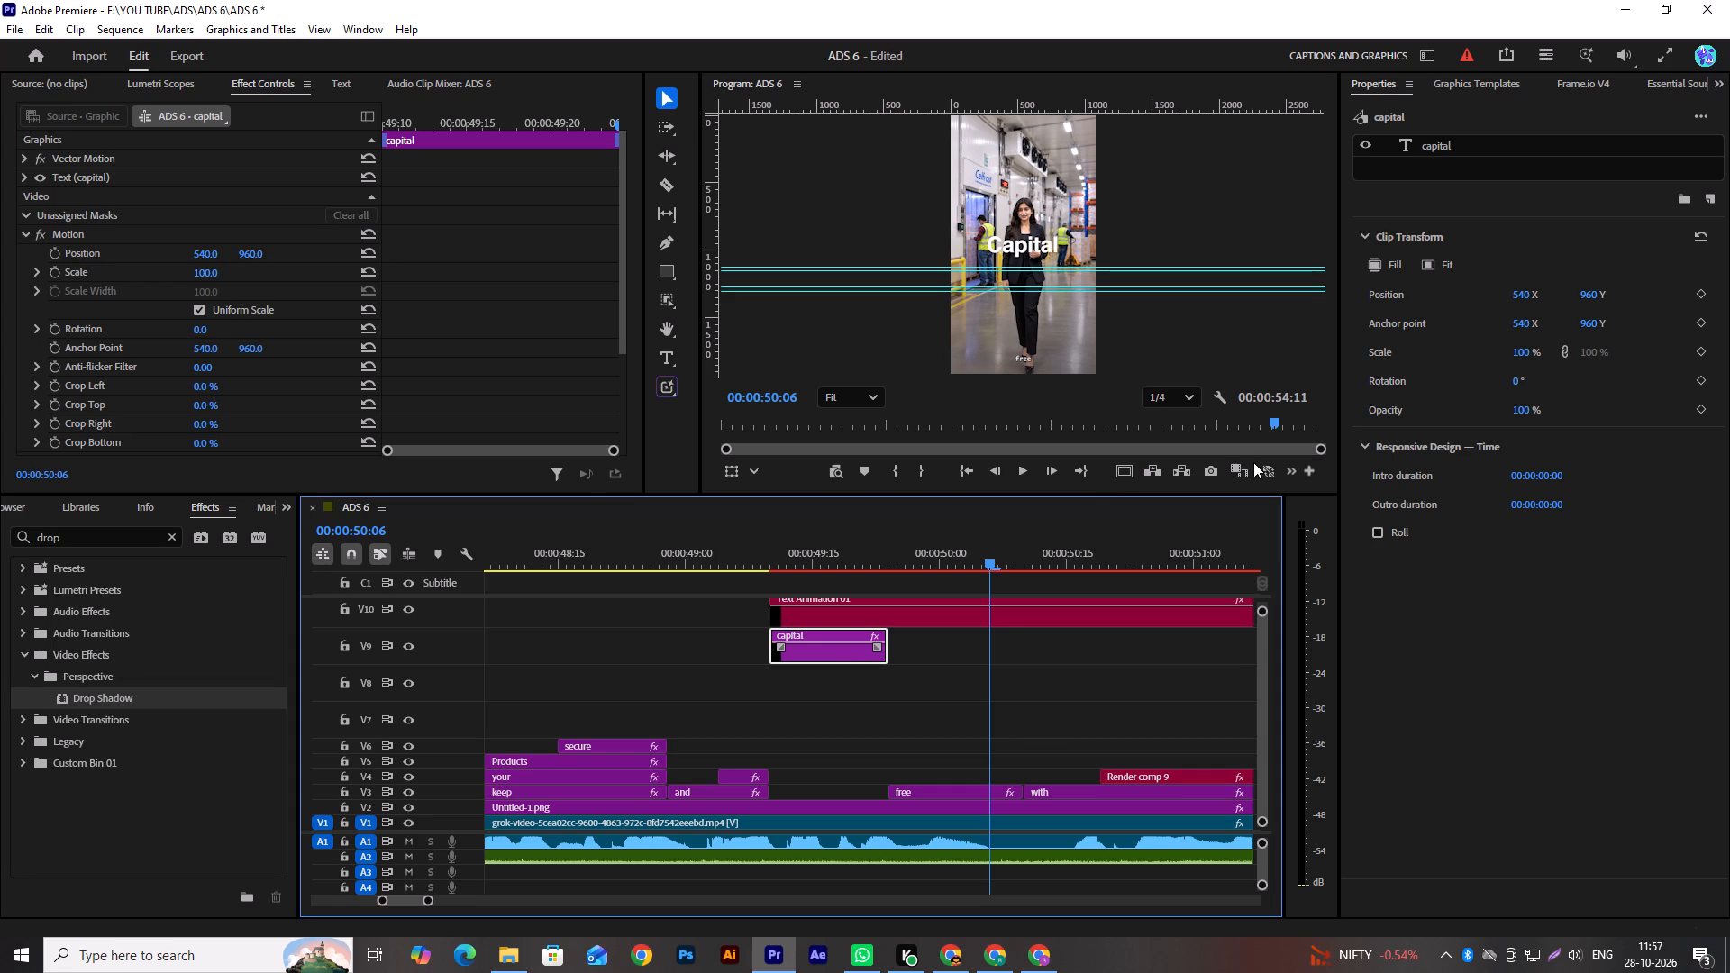
{"action": "scroll", "coordinate": [1116, 643], "scroll_direction": "down", "scroll_amount": 7}
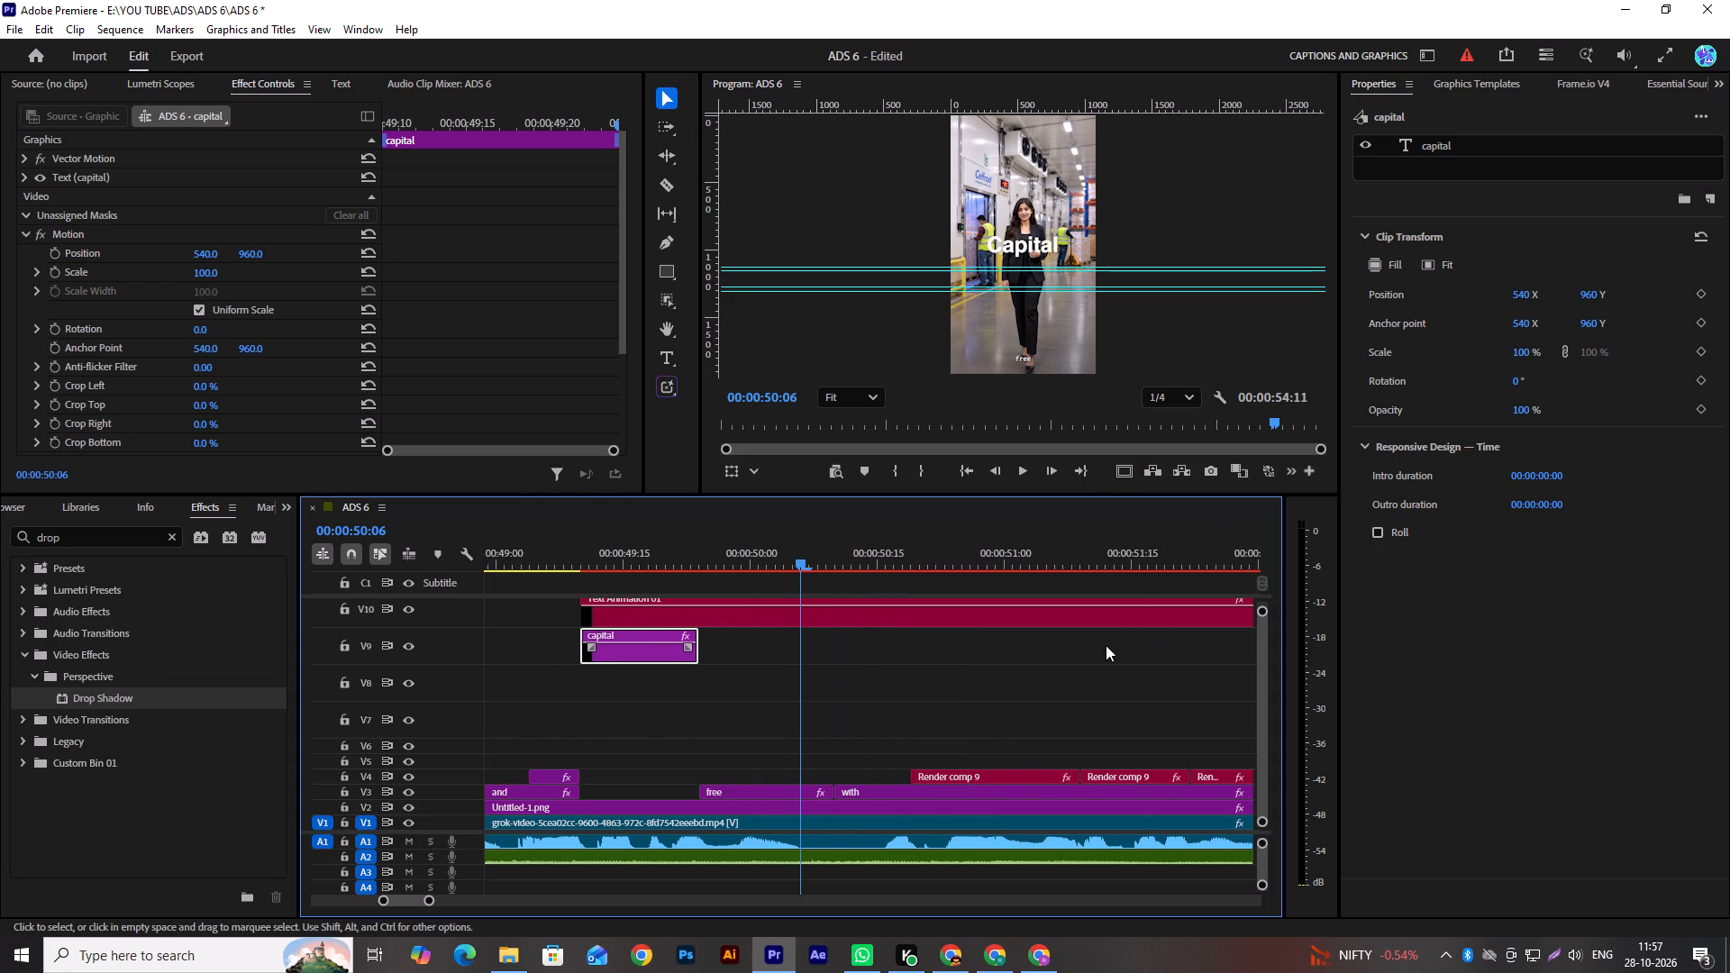
{"action": "key", "text": "space"}
{"action": "key", "text": "space"}
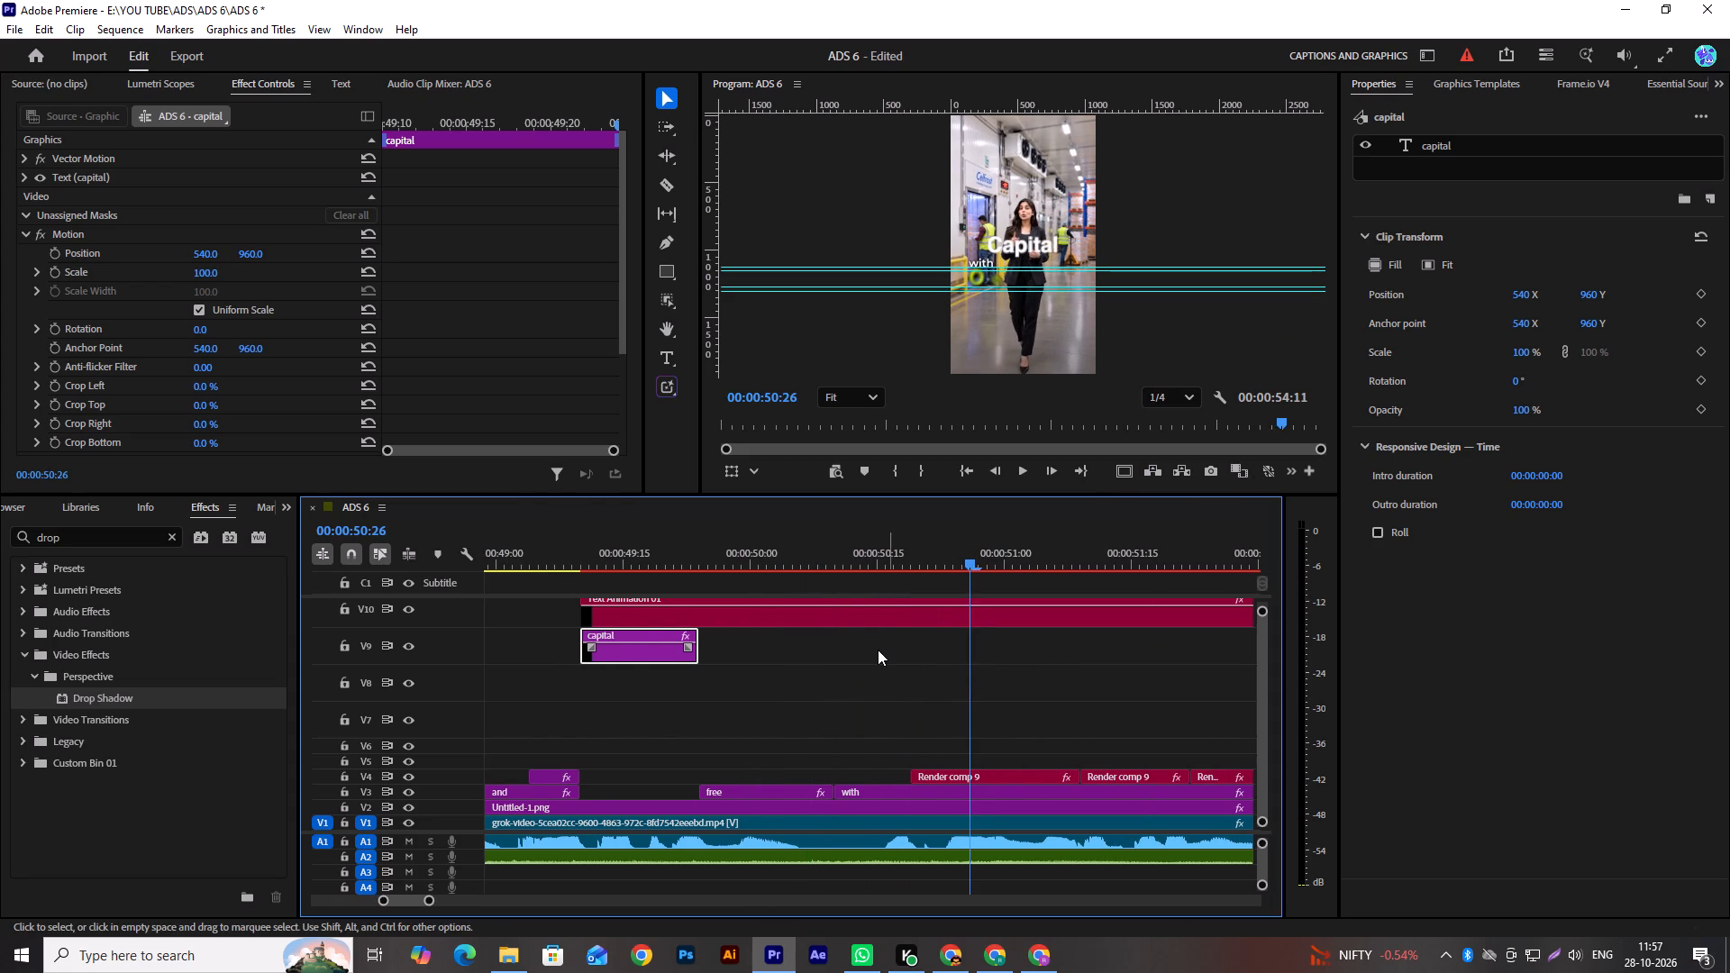
{"action": "scroll", "coordinate": [878, 650], "scroll_direction": "up", "scroll_amount": 6}
{"action": "left_click_drag", "start_coordinate": [828, 566], "coordinate": [814, 568]}
Trim the end of the Text Animation 01 title on V10 back to the end of the "free" caption.
{"action": "scroll", "coordinate": [894, 668], "scroll_direction": "down", "scroll_amount": 2, "text": "alt"}
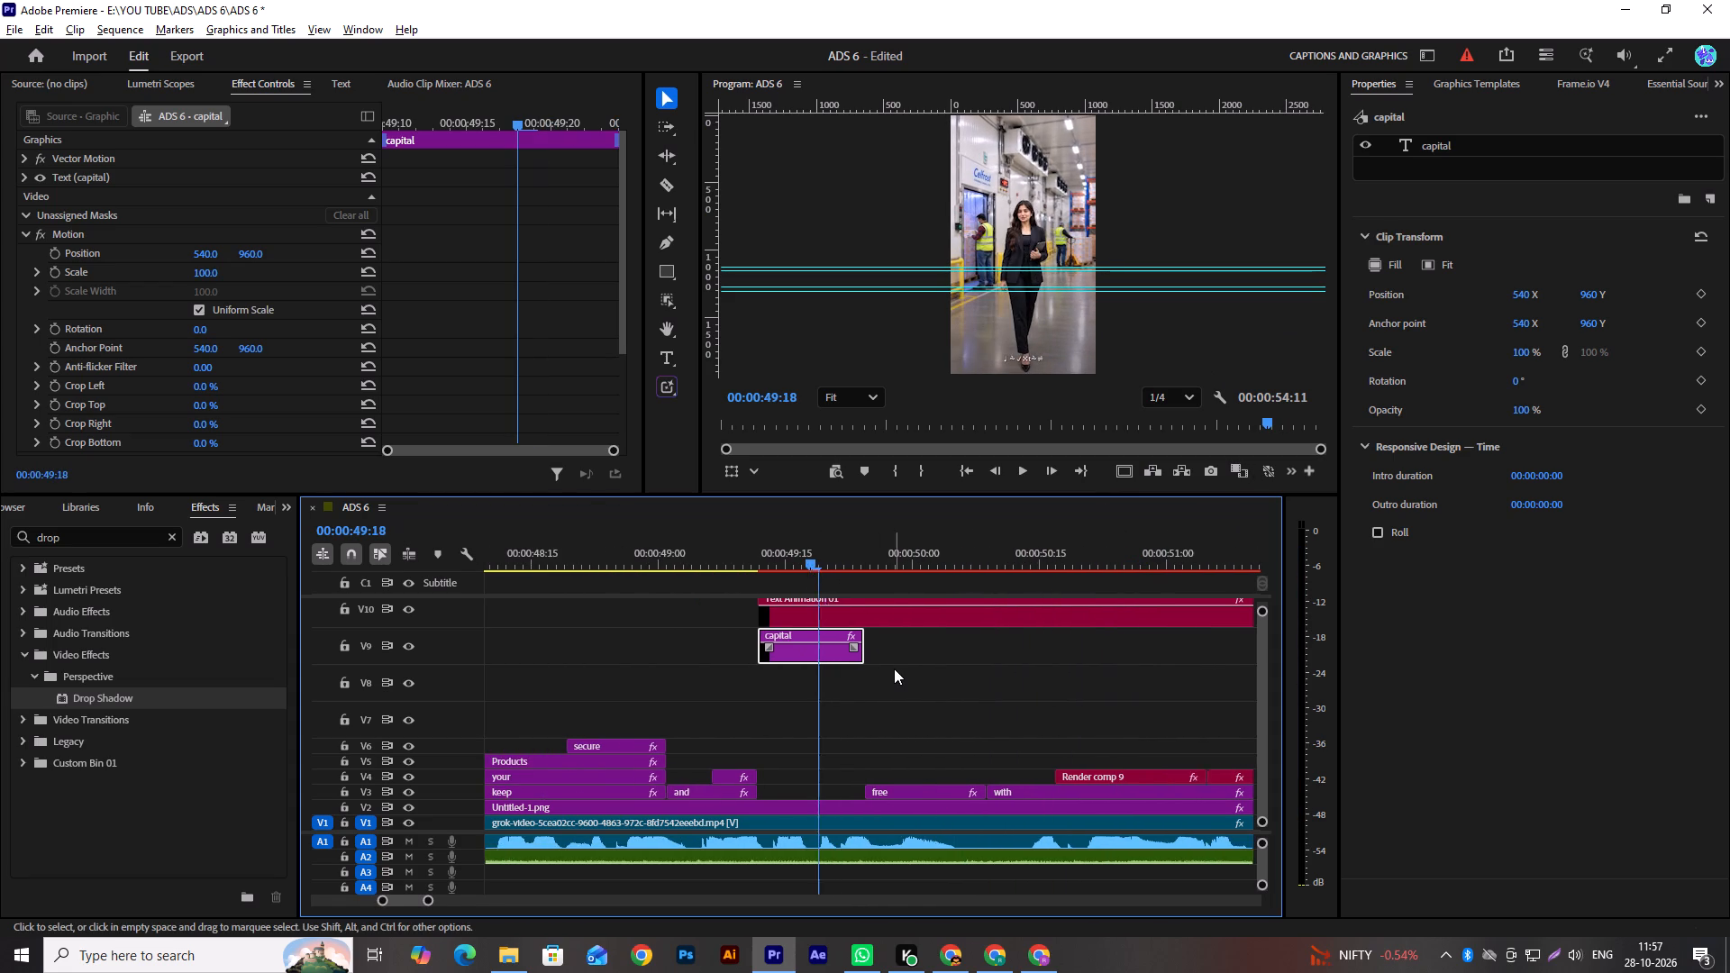
{"action": "scroll", "coordinate": [894, 668], "scroll_direction": "down", "scroll_amount": 5, "text": "alt"}
{"action": "scroll", "coordinate": [1097, 680], "scroll_direction": "down", "scroll_amount": 4, "text": "alt"}
{"action": "scroll", "coordinate": [1131, 663], "scroll_direction": "up", "scroll_amount": 4}
{"action": "scroll", "coordinate": [1145, 651], "scroll_direction": "down", "scroll_amount": 4}
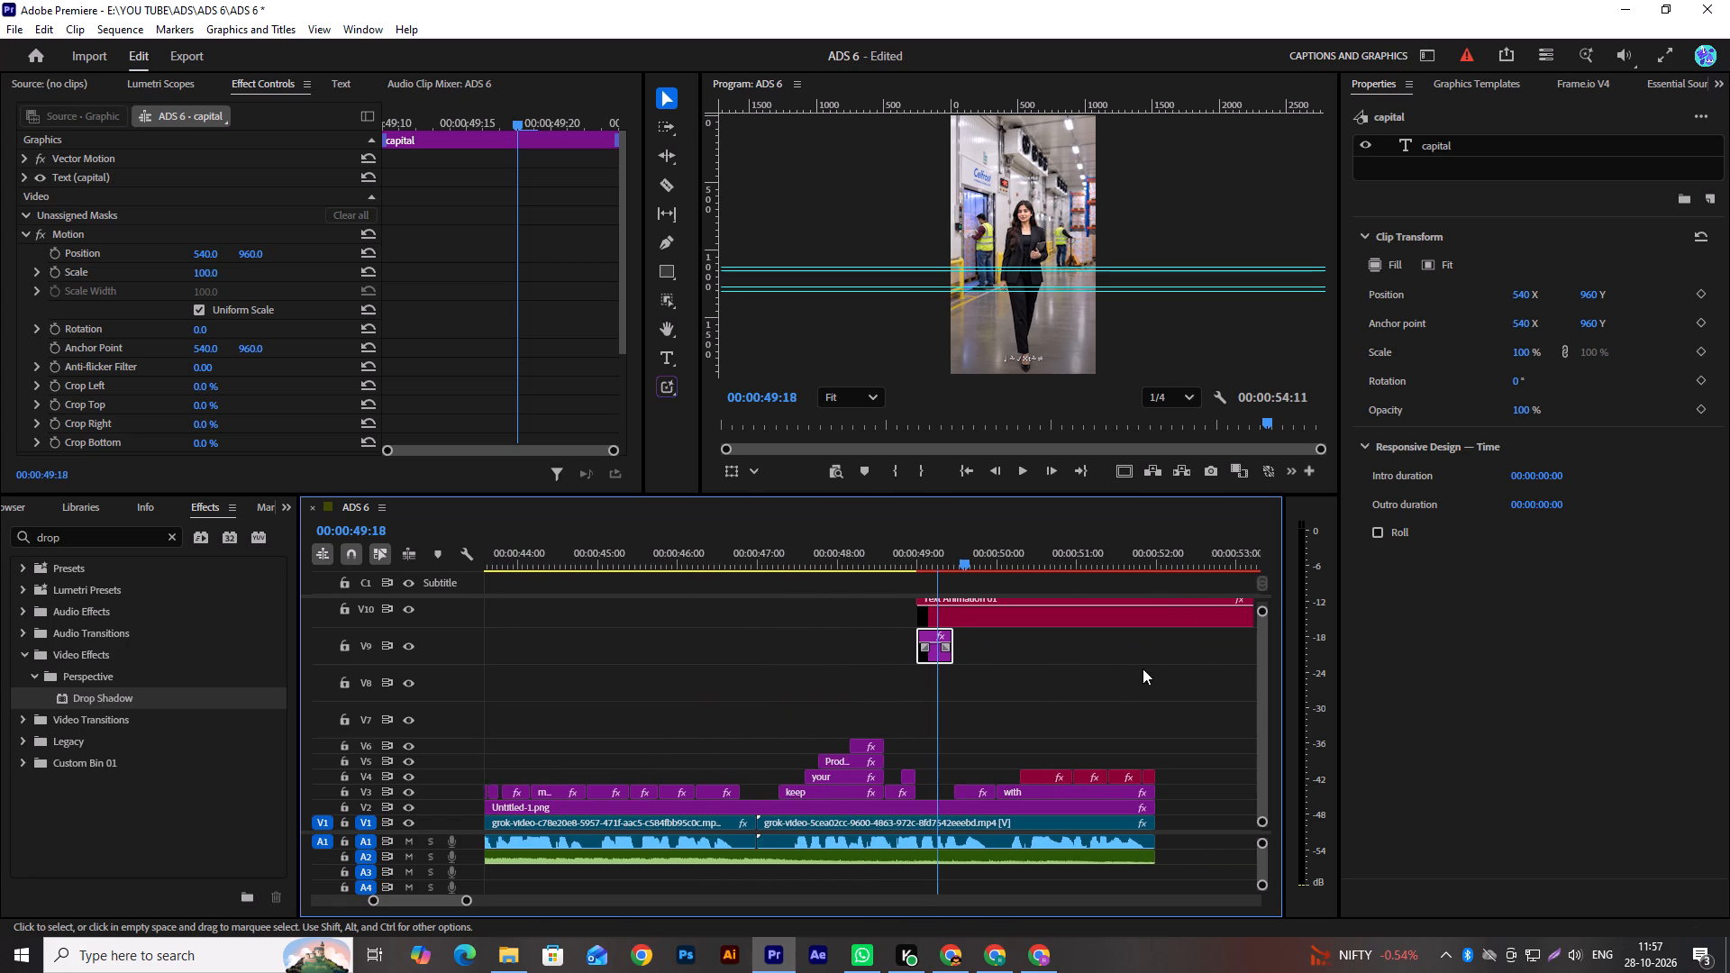
{"action": "scroll", "coordinate": [1143, 668], "scroll_direction": "down", "scroll_amount": 8}
{"action": "left_click_drag", "start_coordinate": [1096, 620], "coordinate": [973, 627]}
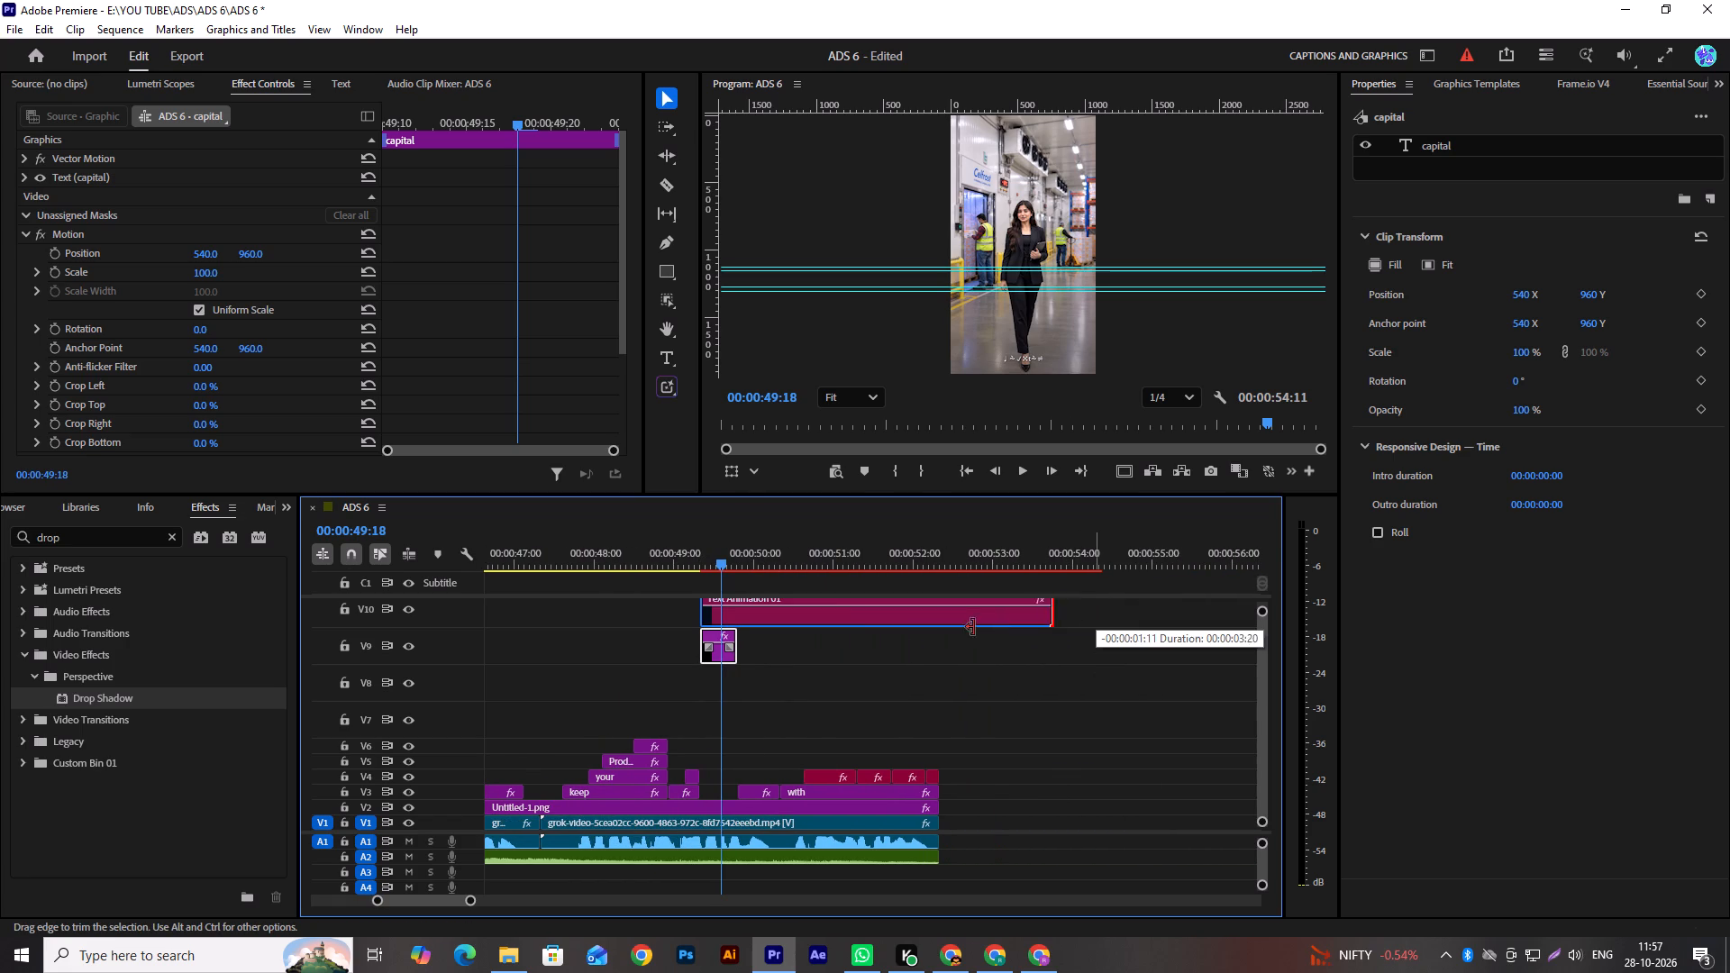
{"action": "left_click_drag", "start_coordinate": [973, 627], "coordinate": [752, 643]}
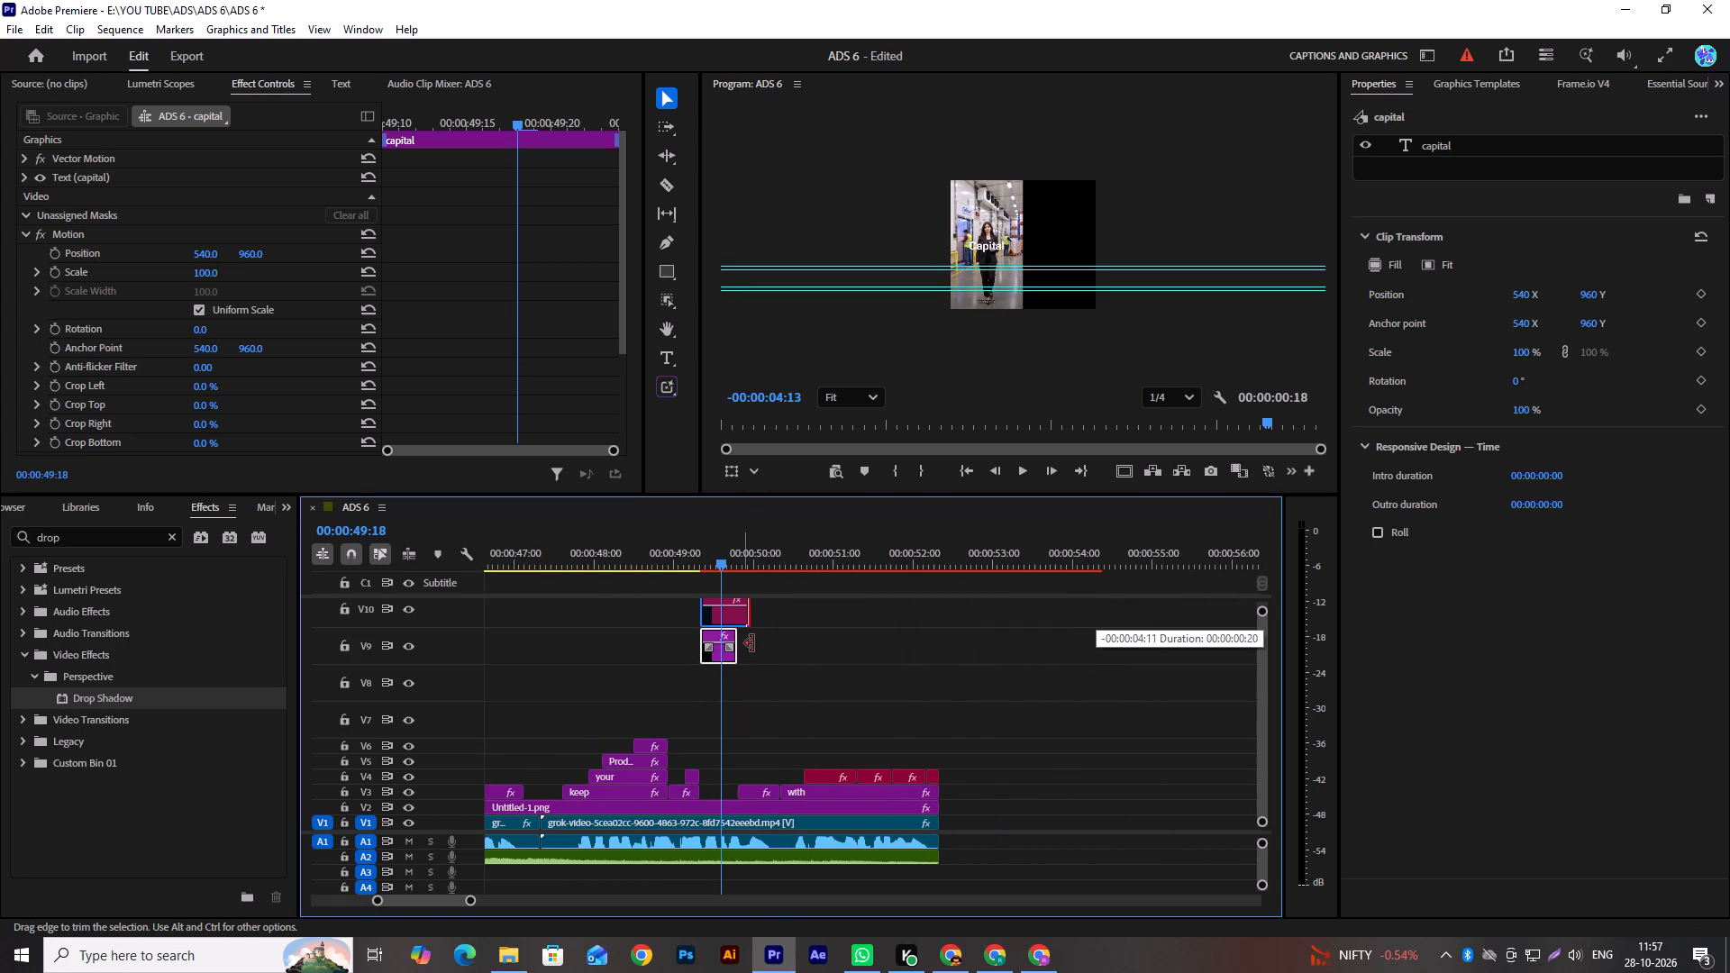
{"action": "left_click_drag", "start_coordinate": [752, 643], "coordinate": [773, 641]}
{"action": "scroll", "coordinate": [773, 641], "scroll_direction": "up", "scroll_amount": 13, "text": "alt"}
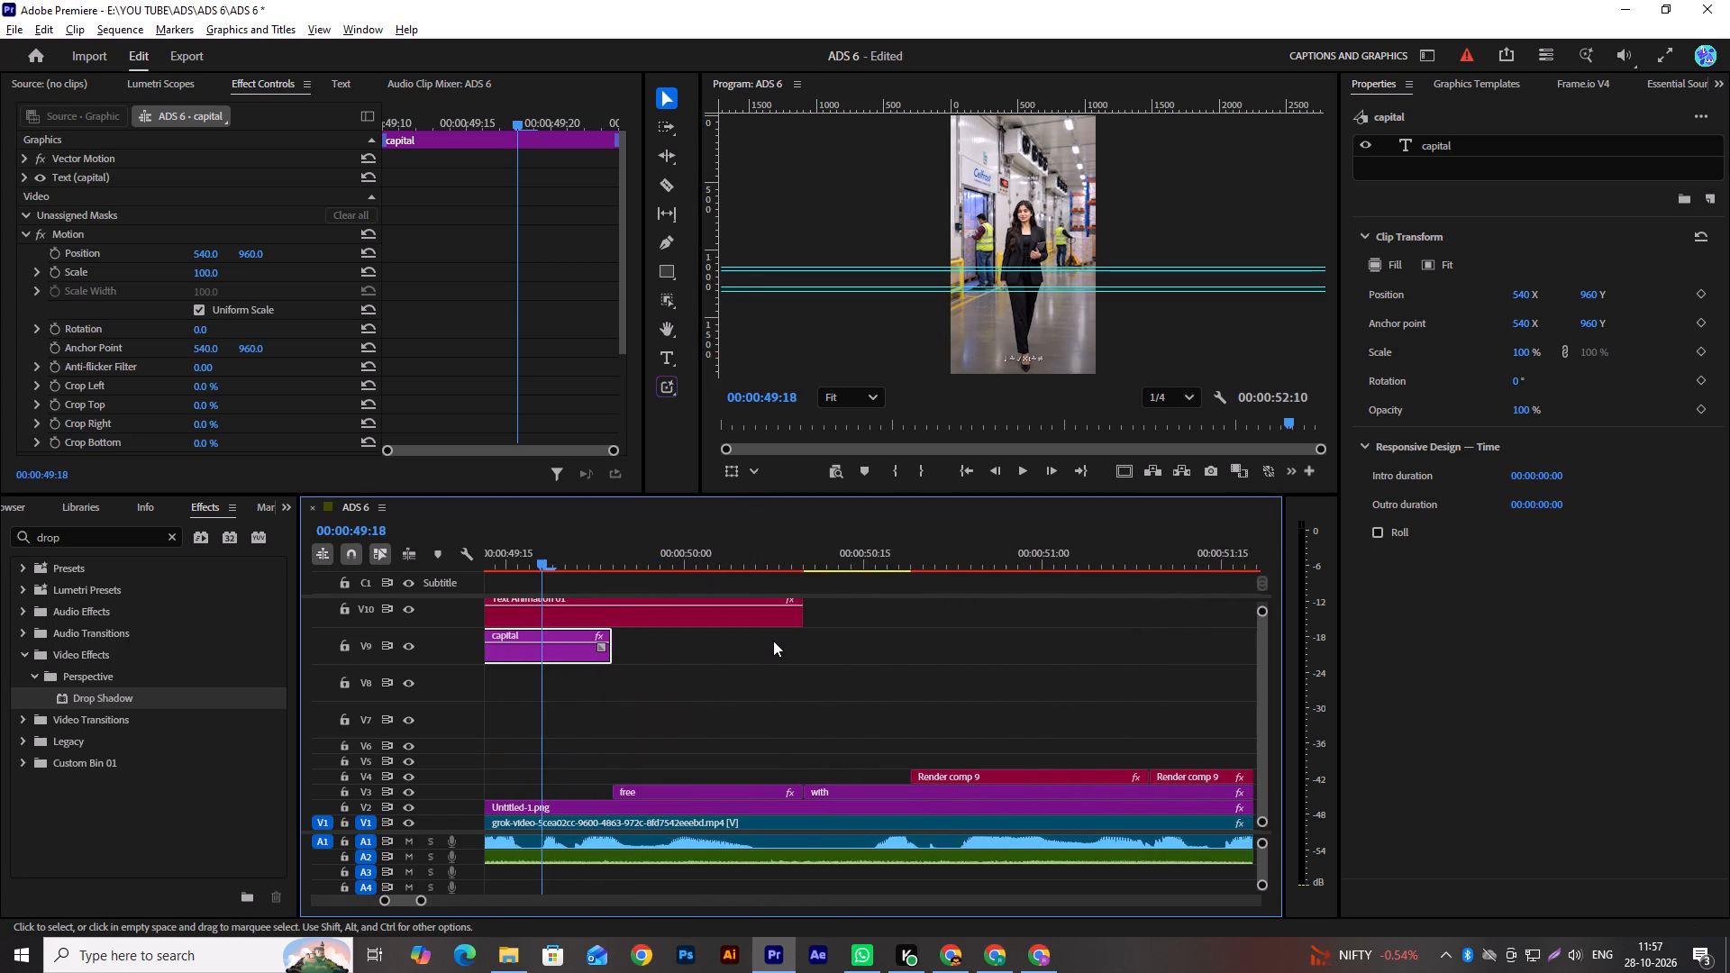
{"action": "scroll", "coordinate": [773, 641], "scroll_direction": "up", "scroll_amount": 6, "text": "alt"}
{"action": "scroll", "coordinate": [902, 671], "scroll_direction": "up", "scroll_amount": 3}
Delete the plain "capital" caption from V9.
{"action": "left_click", "coordinate": [795, 654]}
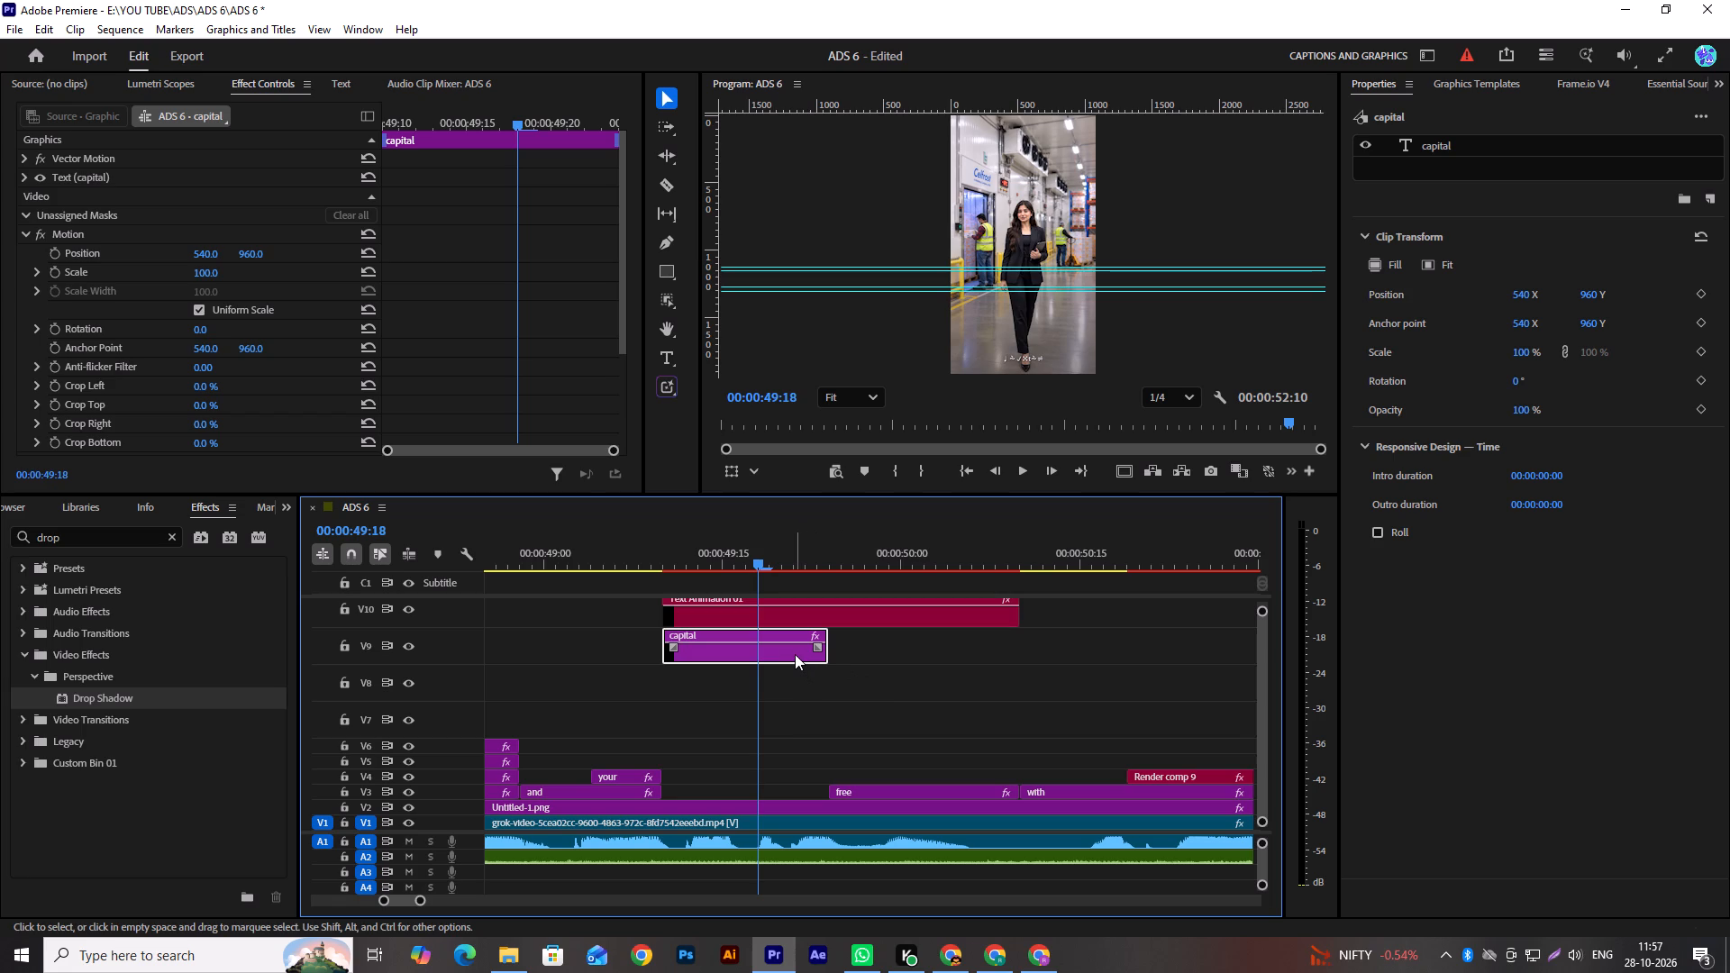
{"action": "key", "text": "Delete"}
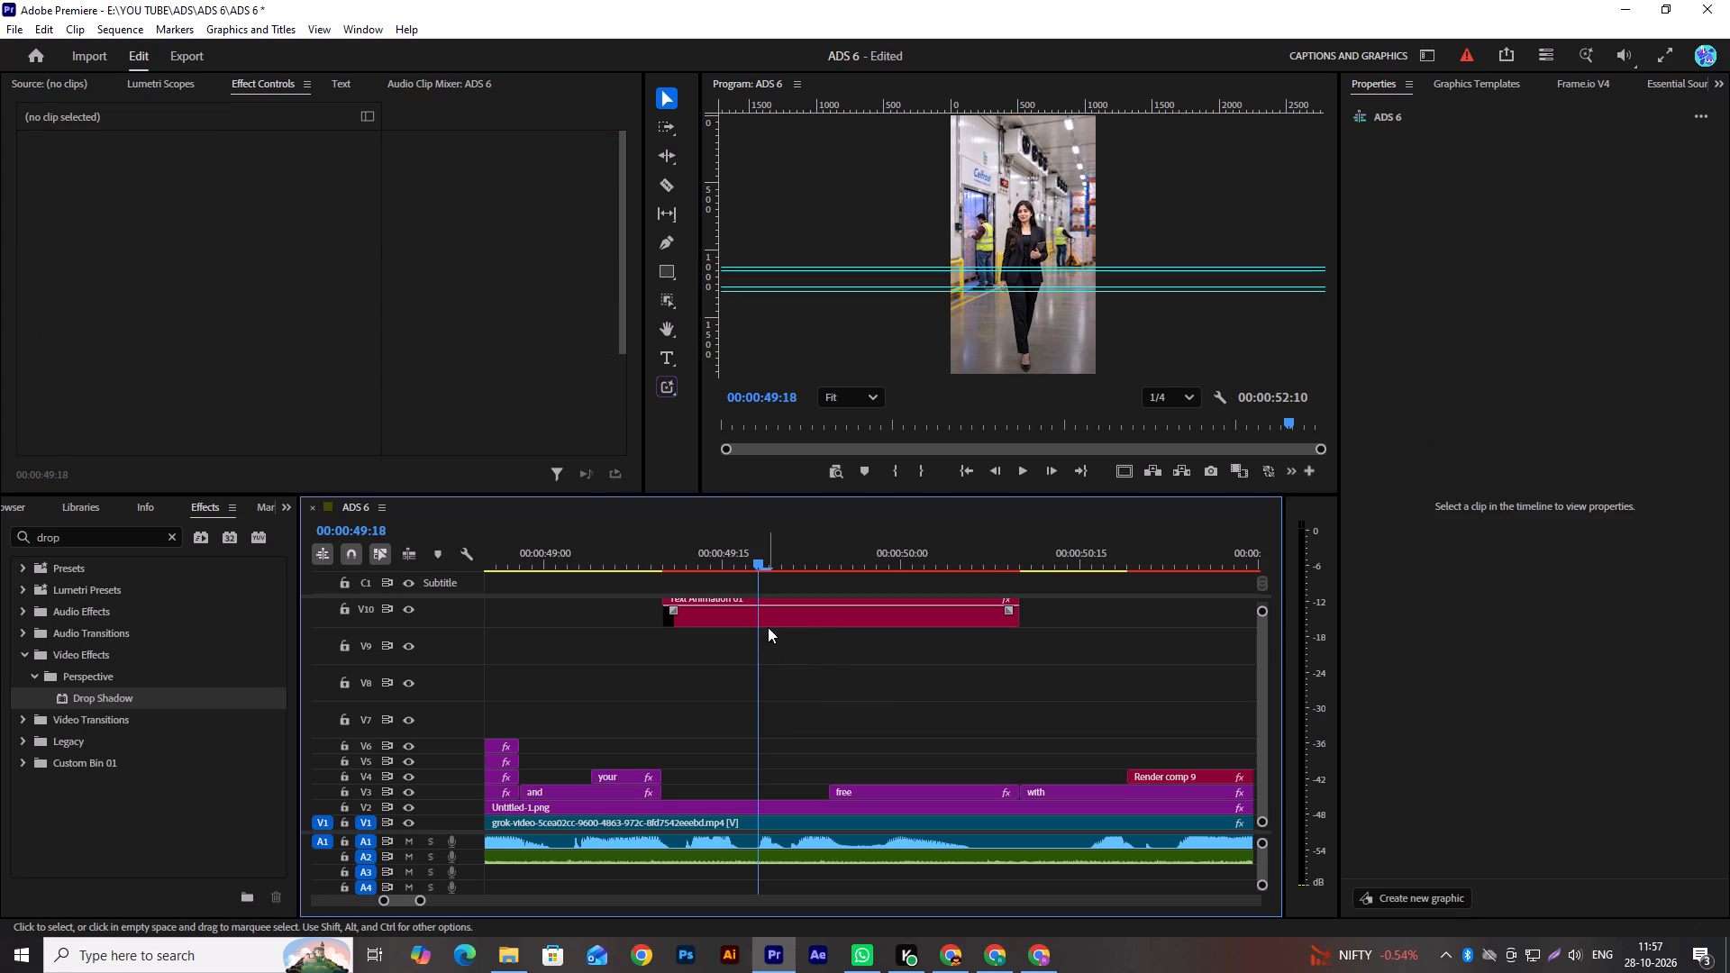
Move the Text Animation 01 title down from V10 to V6 and play it back.
{"action": "left_click_drag", "start_coordinate": [772, 621], "coordinate": [761, 748]}
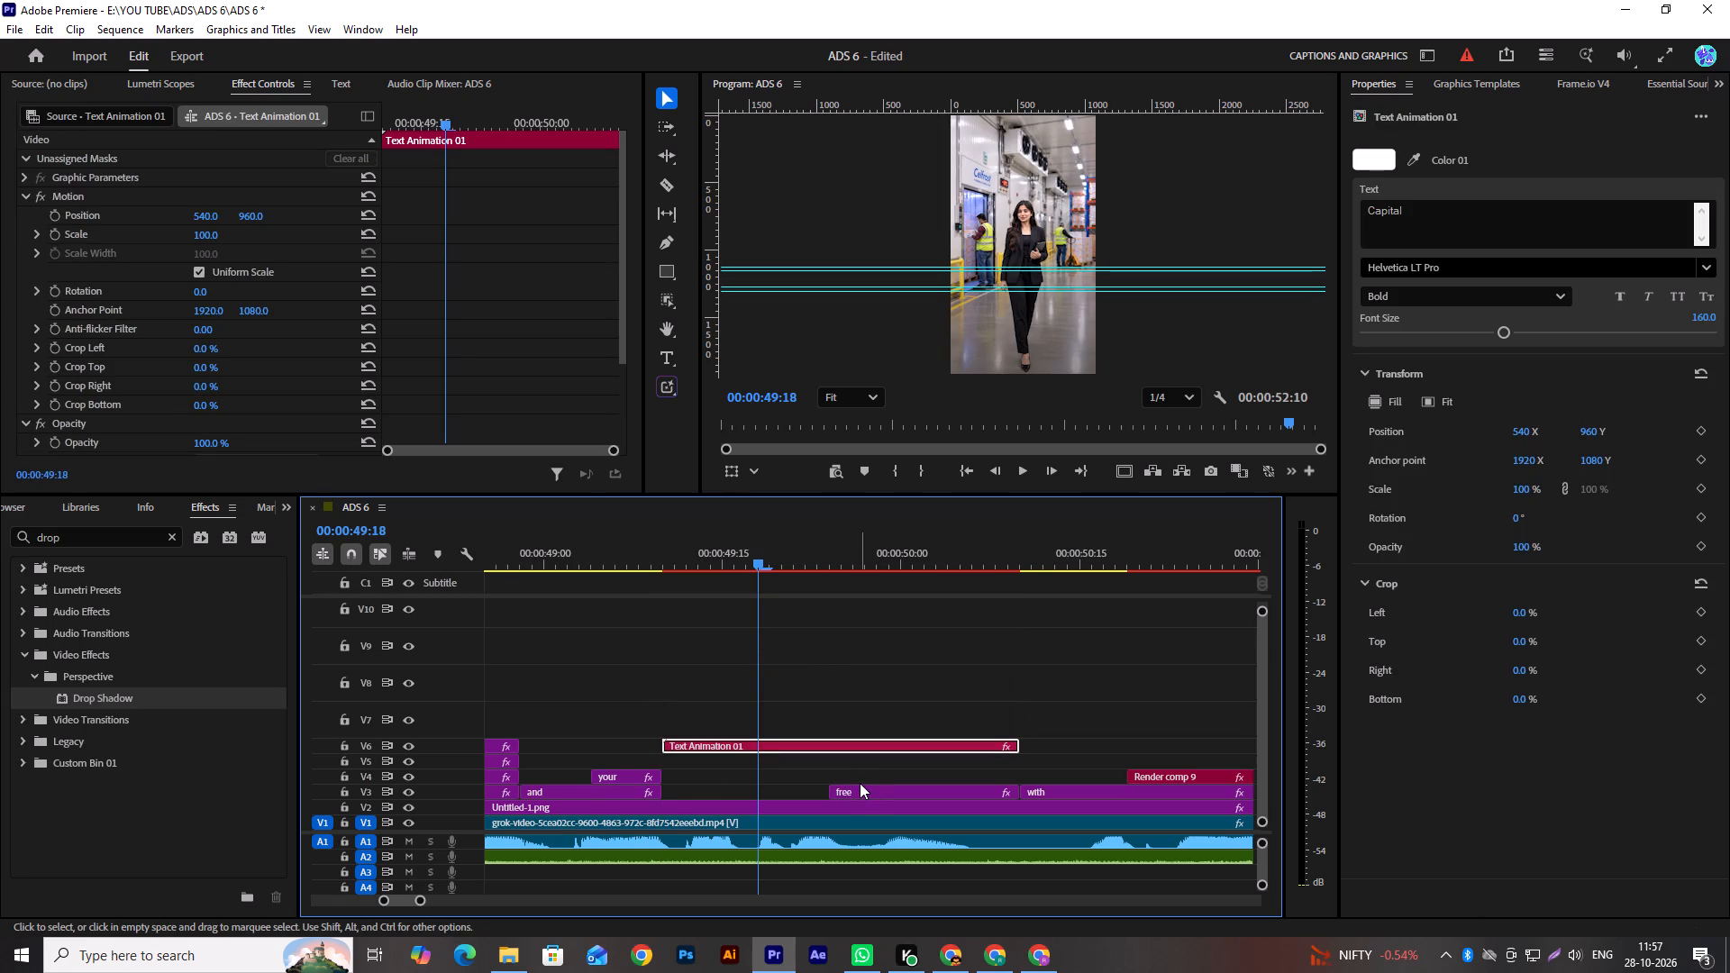
{"action": "left_click", "coordinate": [815, 745]}
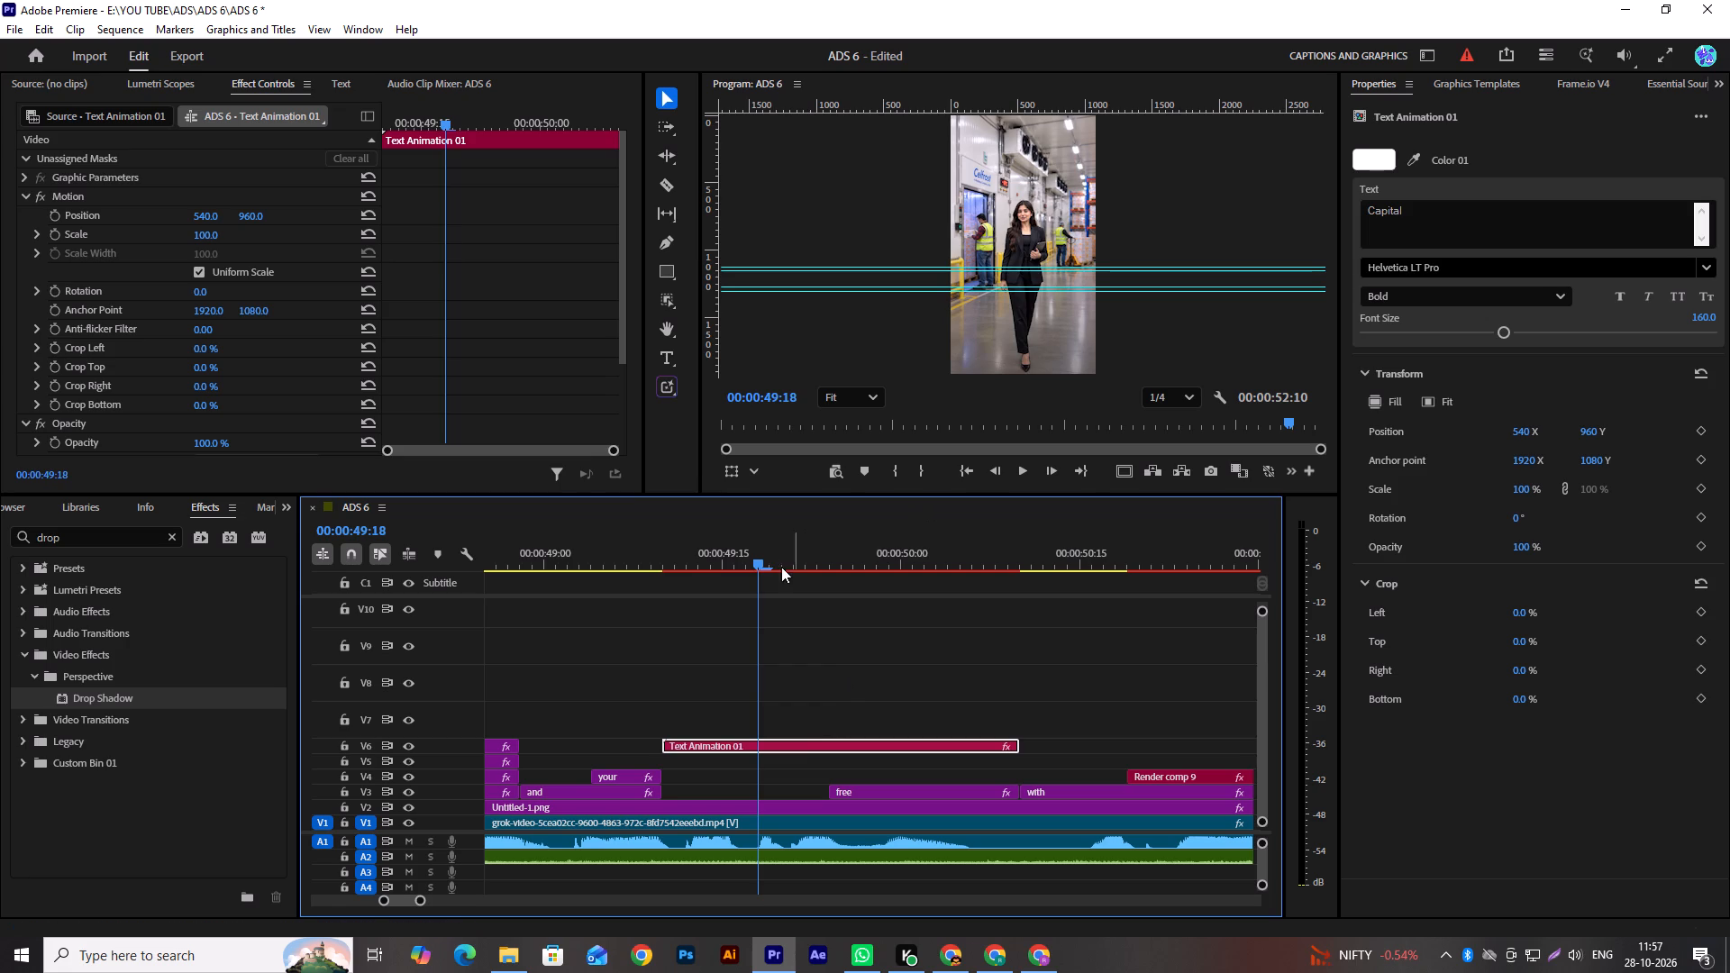
{"action": "left_click_drag", "start_coordinate": [757, 561], "coordinate": [657, 597]}
{"action": "key", "text": "space"}
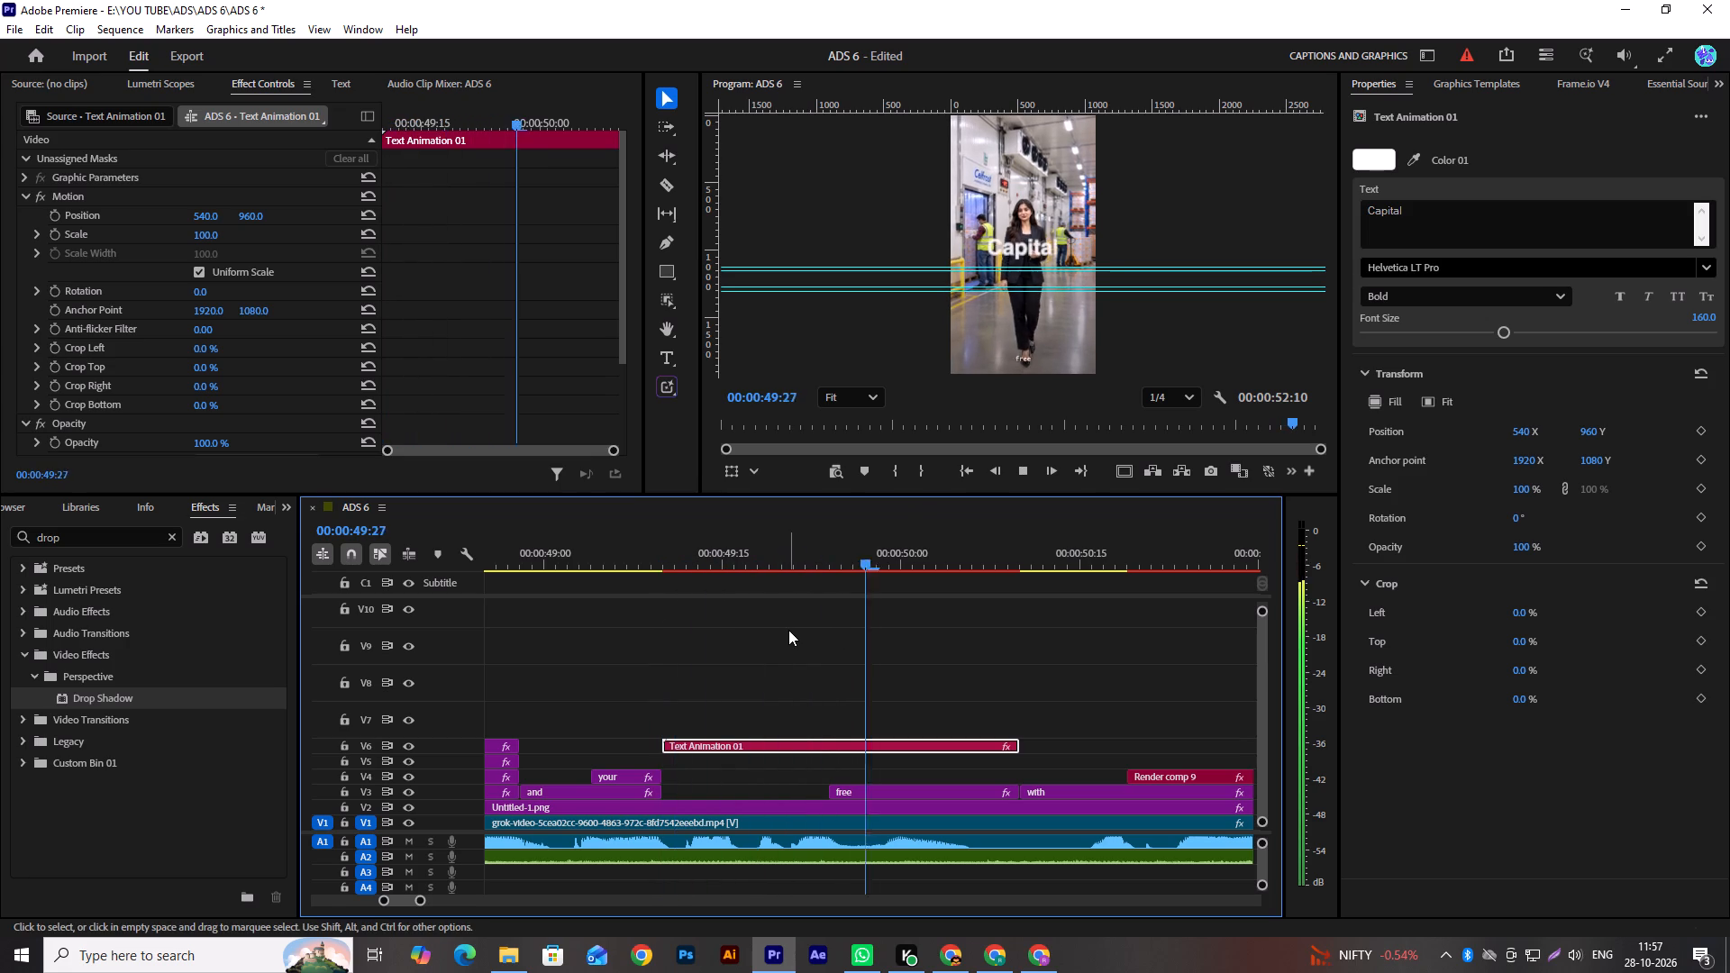
{"action": "key", "text": "space"}
Extend the Text Animation 01 text to "Capital free" and play back the title.
{"action": "left_click", "coordinate": [1448, 214]}
{"action": "key", "text": "space"}
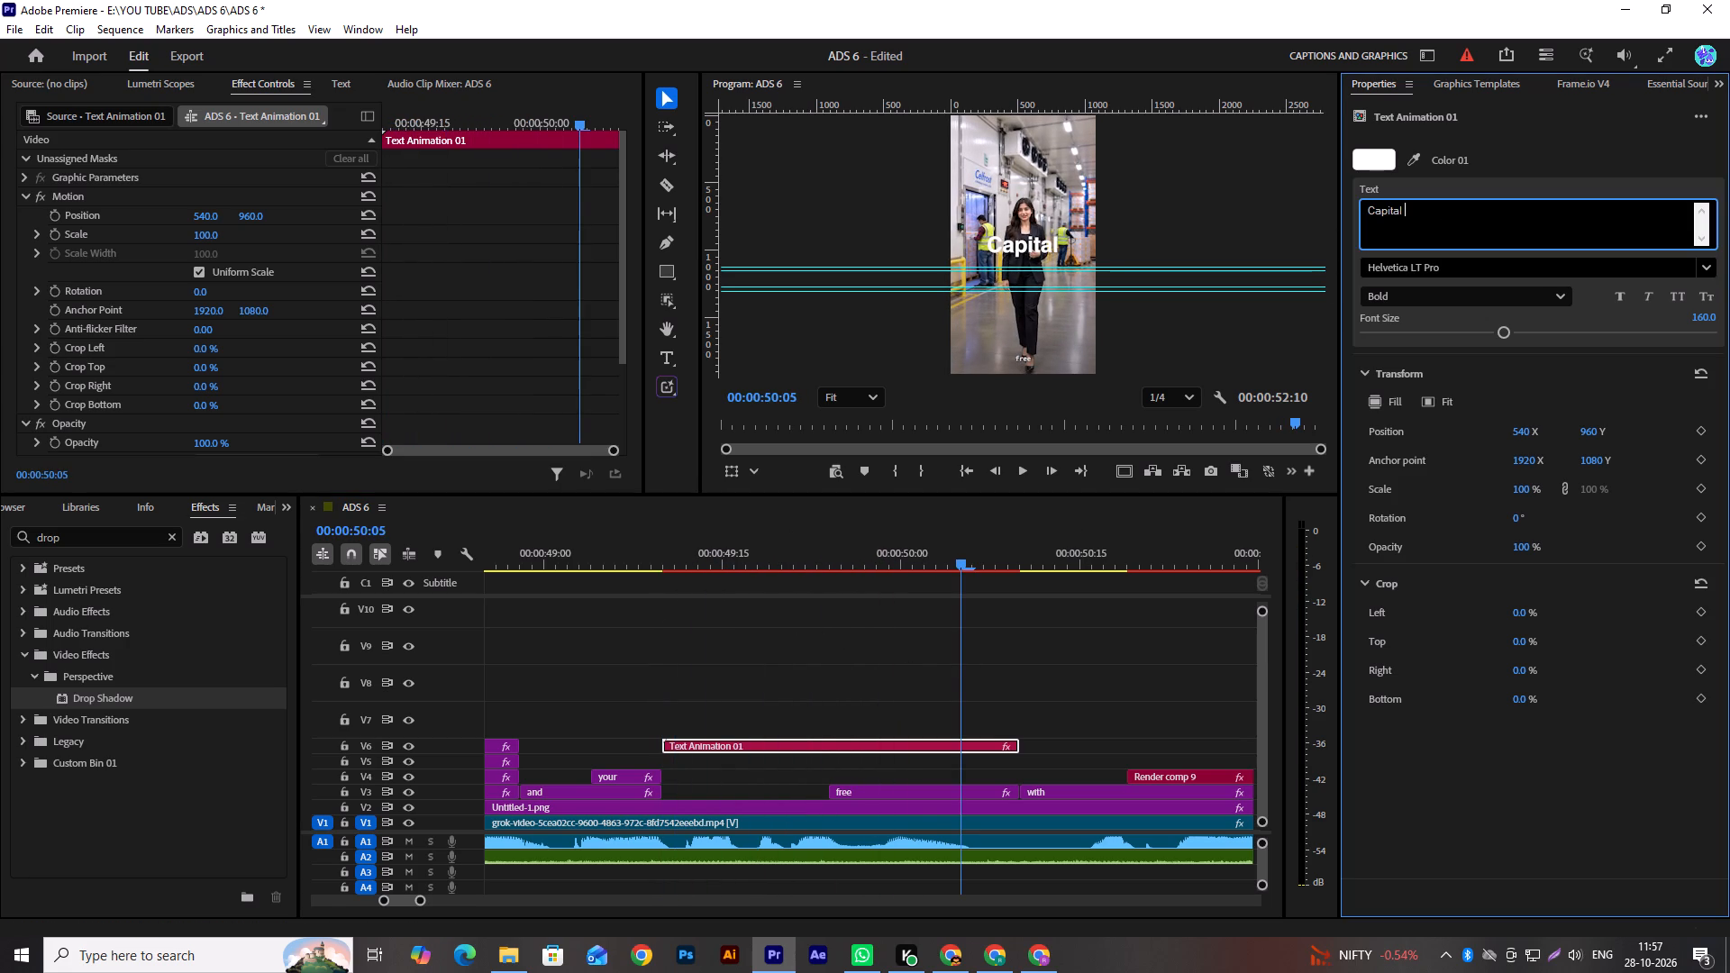
{"action": "type", "text": "fre"}
{"action": "key", "text": "e"}
{"action": "left_click_drag", "start_coordinate": [746, 559], "coordinate": [656, 596]}
{"action": "key", "text": "space"}
{"action": "key", "text": "space"}
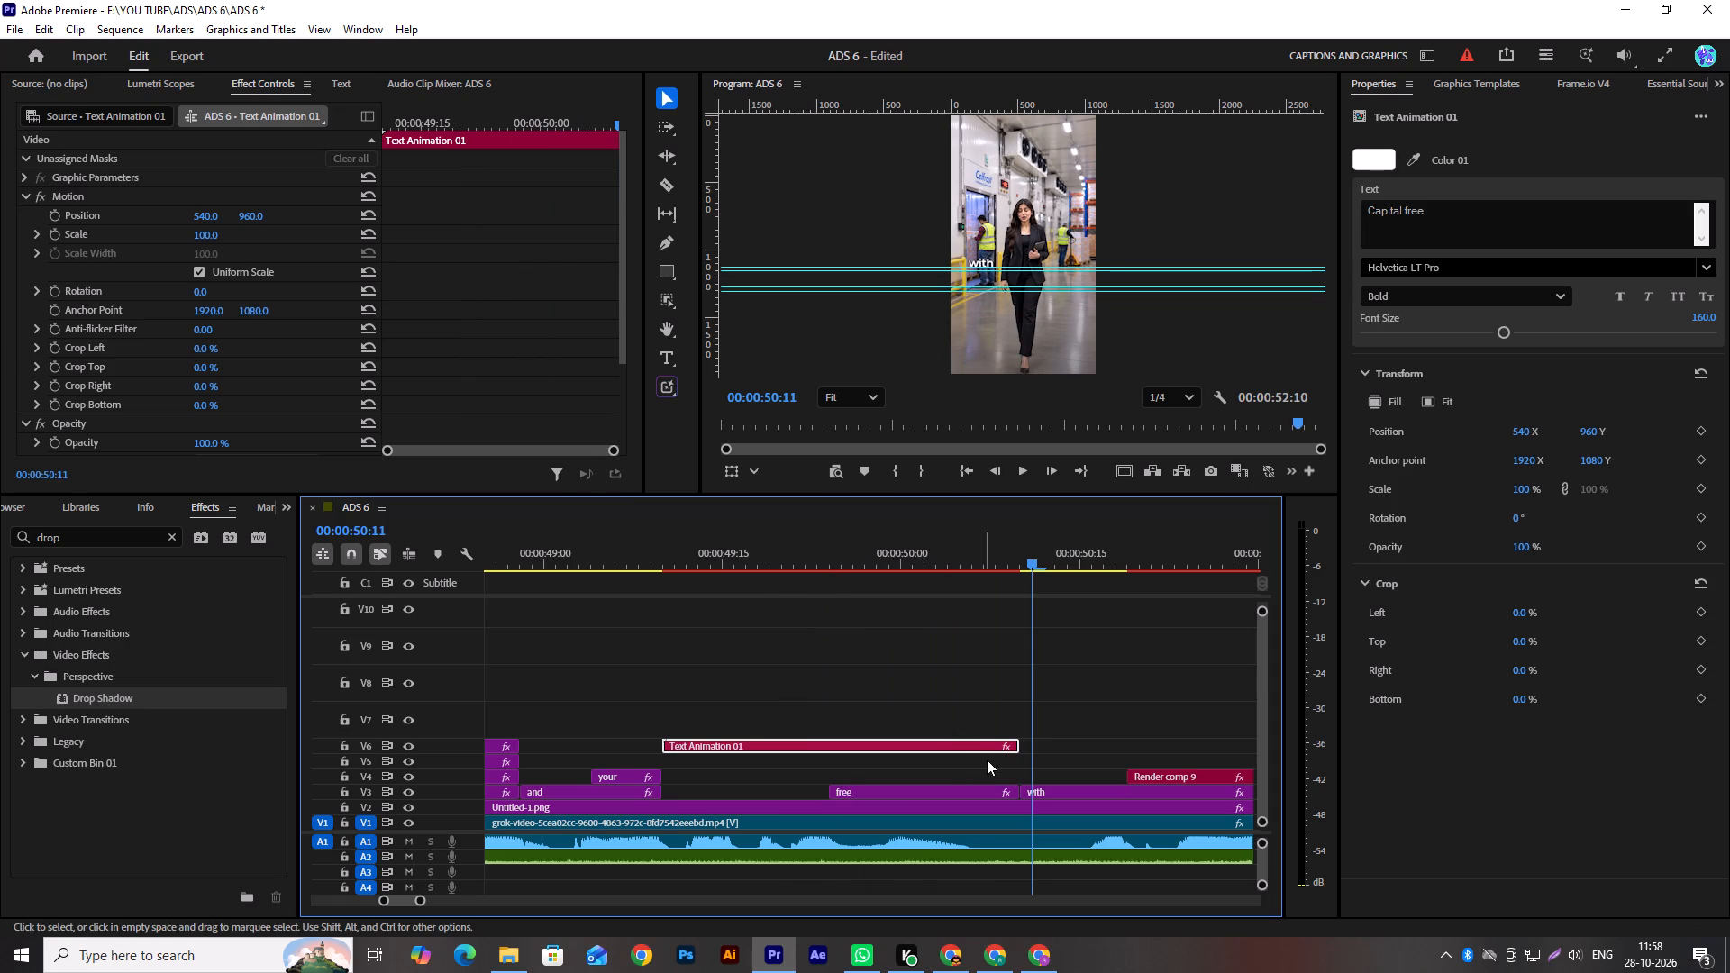
Delete the plain "free" caption from V3.
{"action": "left_click", "coordinate": [974, 790]}
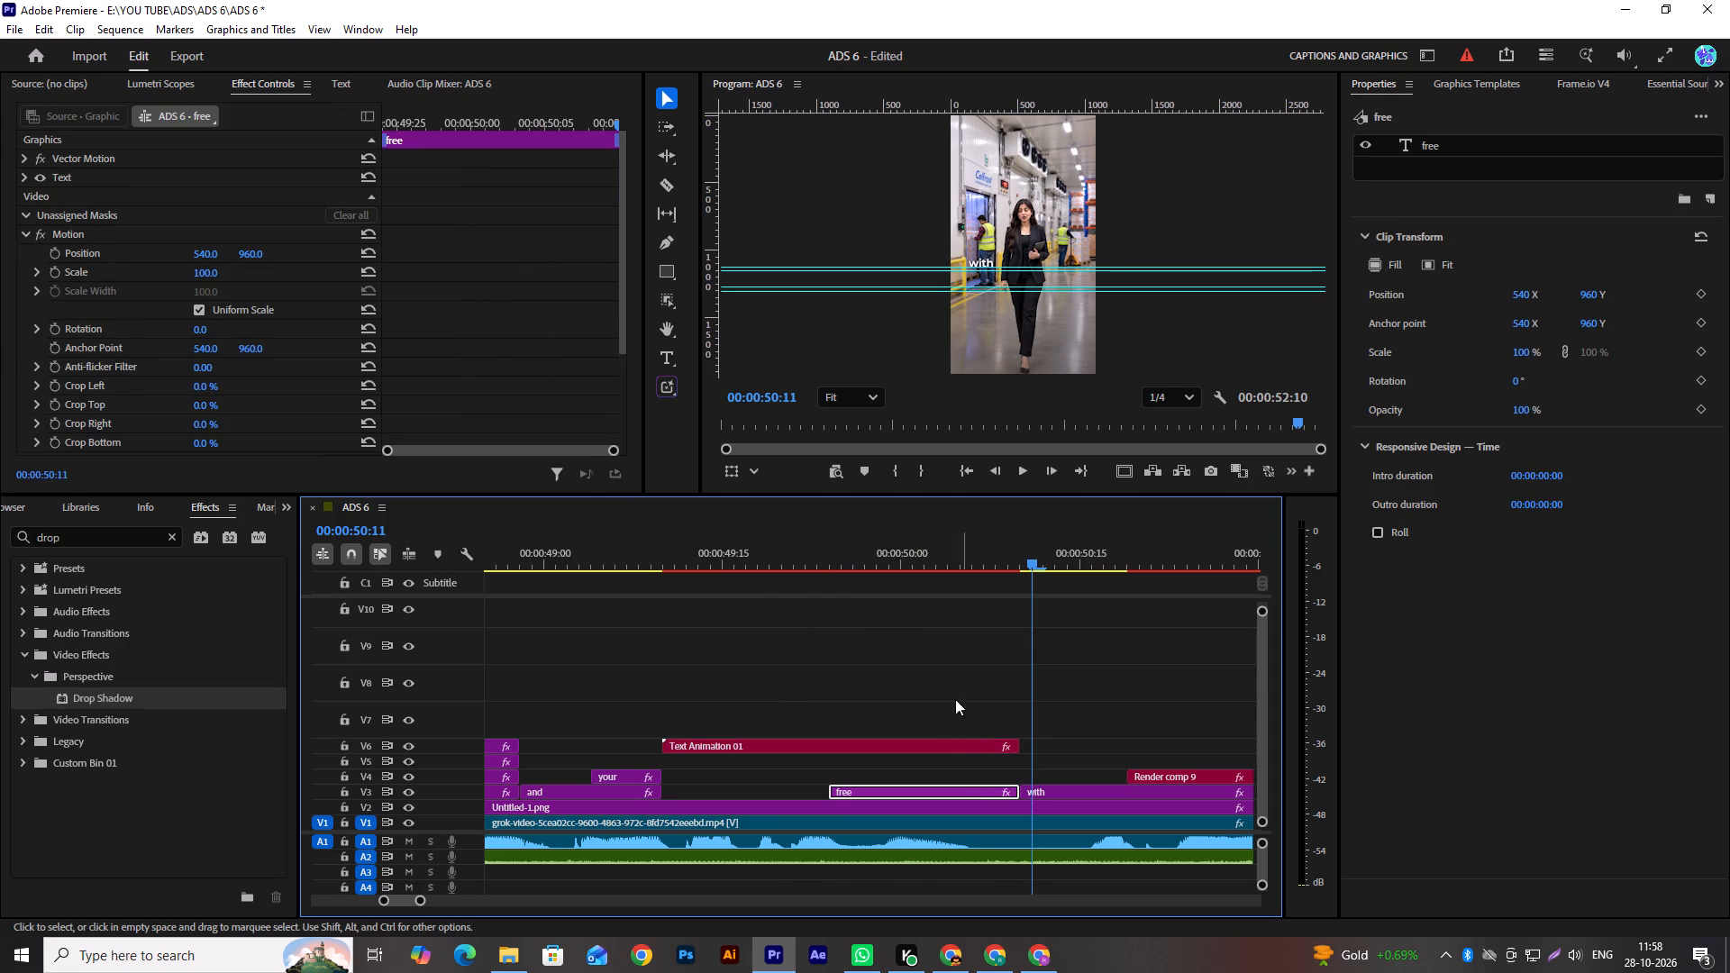
{"action": "key", "text": "Delete"}
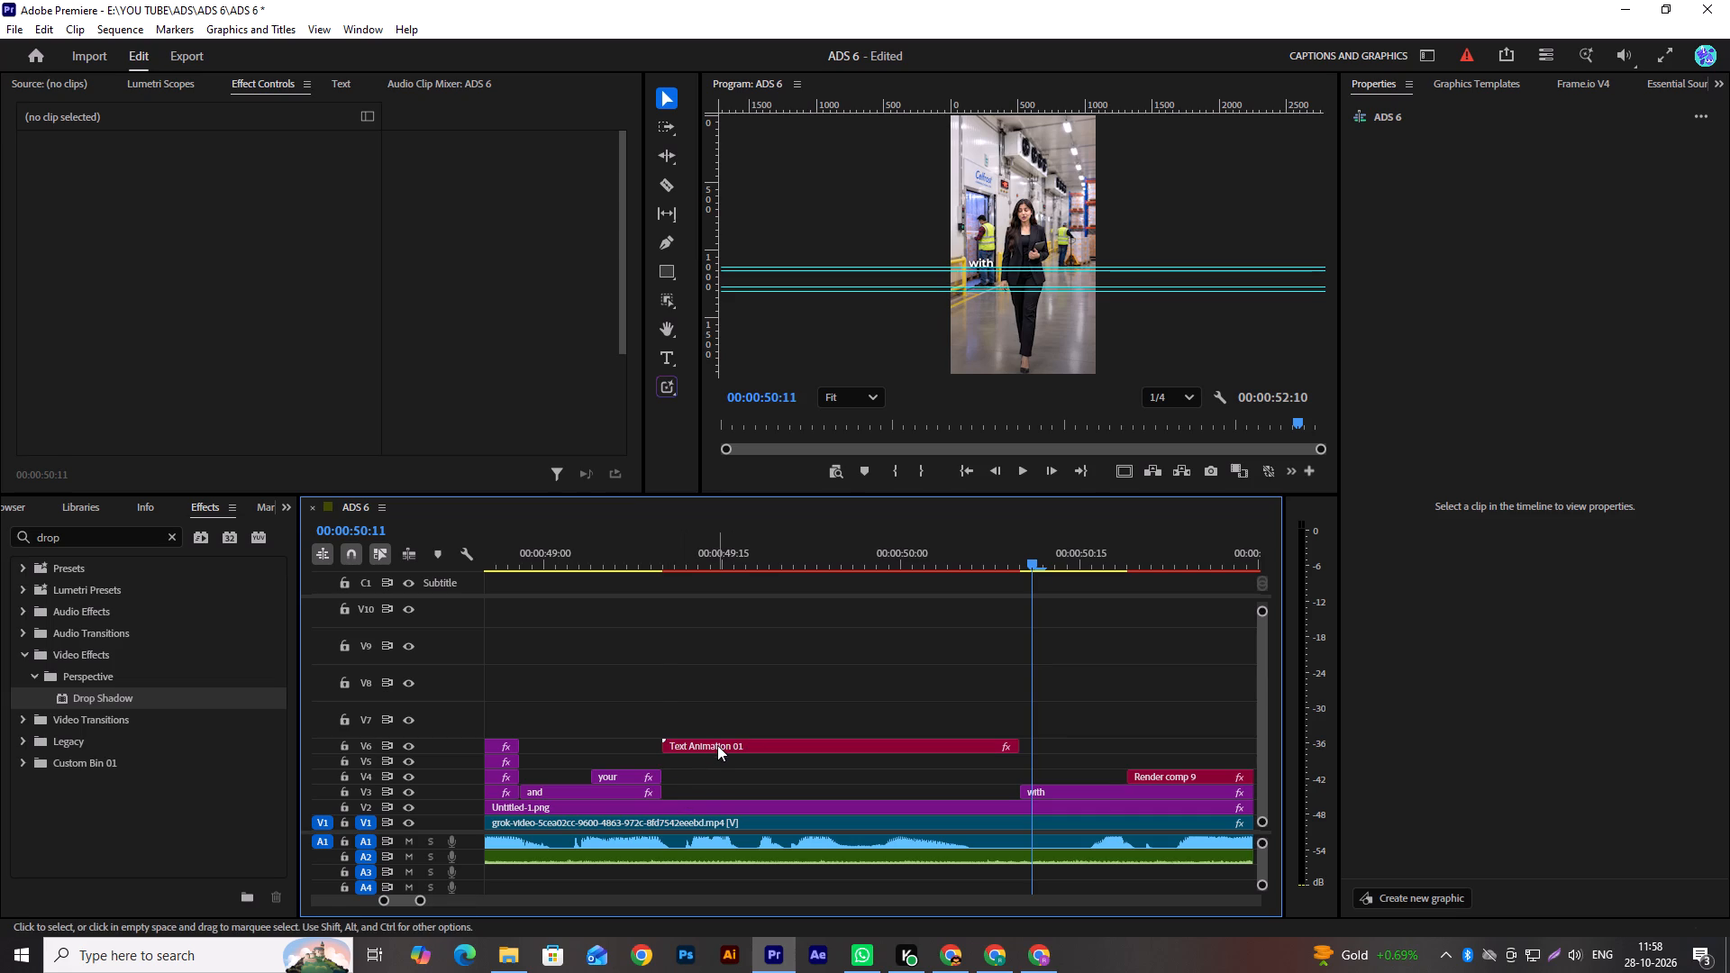
Move the Text Animation 01 title down one track to V5.
{"action": "left_click_drag", "start_coordinate": [717, 745], "coordinate": [718, 755]}
Extend the "and" and "your" captions together to the end of the Text Animation 01 title.
{"action": "left_click_drag", "start_coordinate": [688, 788], "coordinate": [658, 774]}
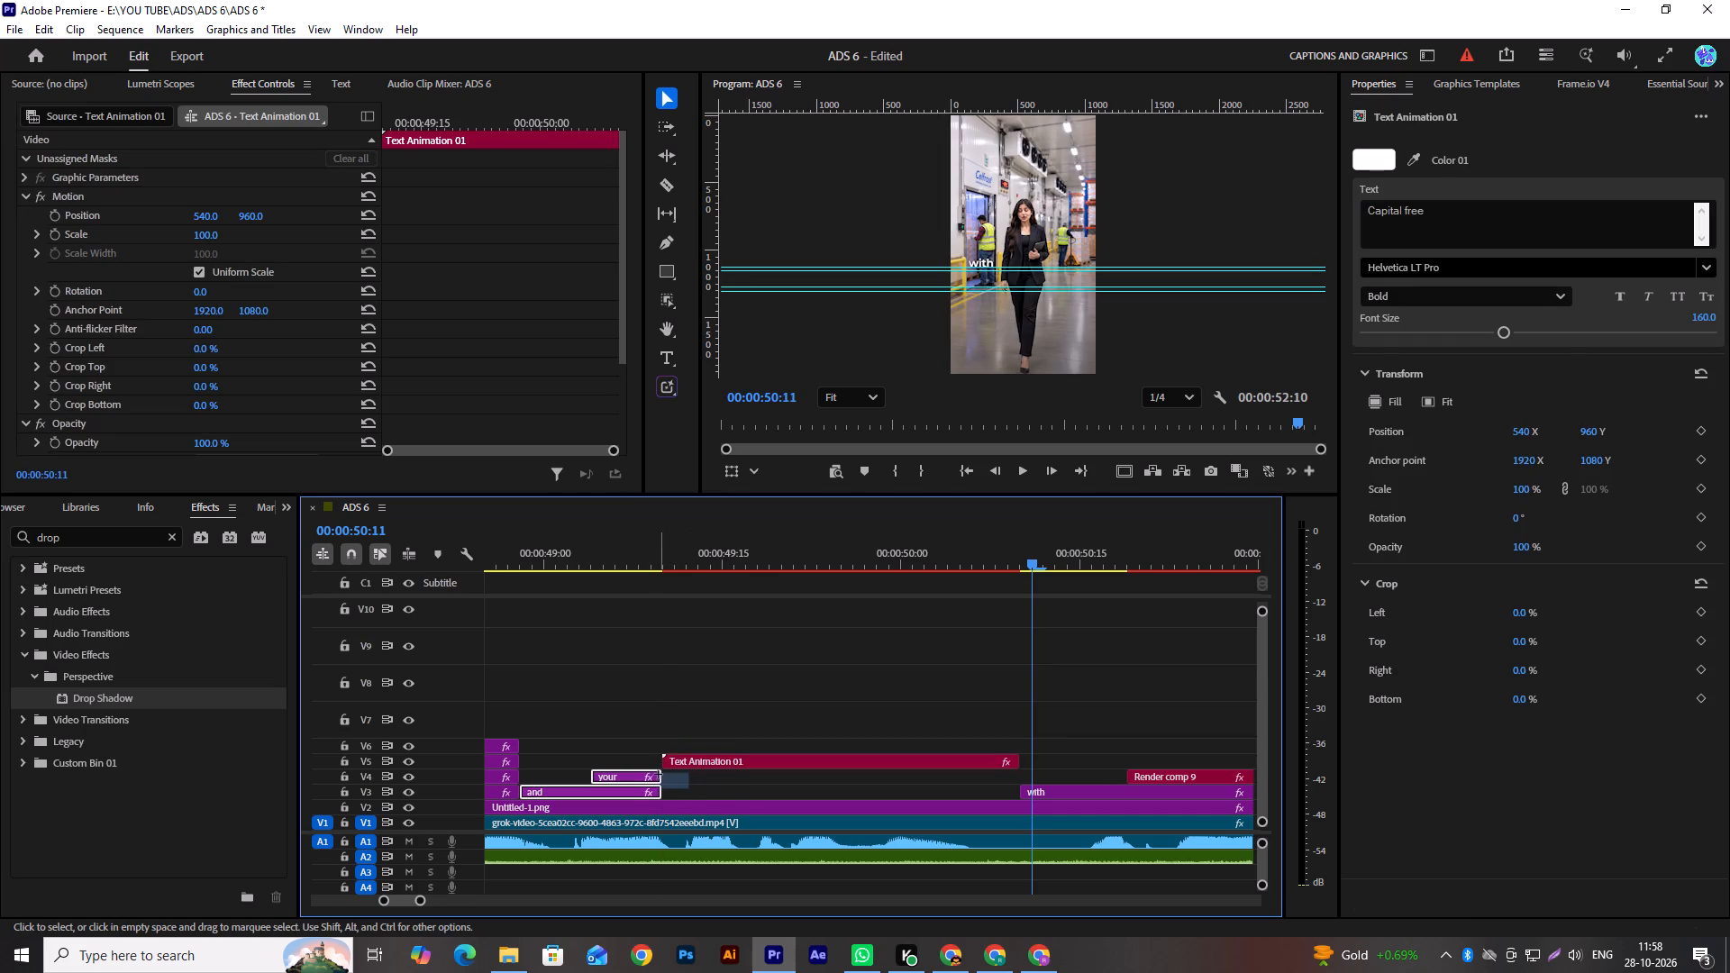
{"action": "left_click_drag", "start_coordinate": [658, 774], "coordinate": [657, 775]}
{"action": "left_click_drag", "start_coordinate": [659, 784], "coordinate": [1015, 786]}
{"action": "left_click", "coordinate": [662, 706]}
Change the "and" caption's font on V3 to Montserrat SemiBold.
{"action": "left_click", "coordinate": [610, 794]}
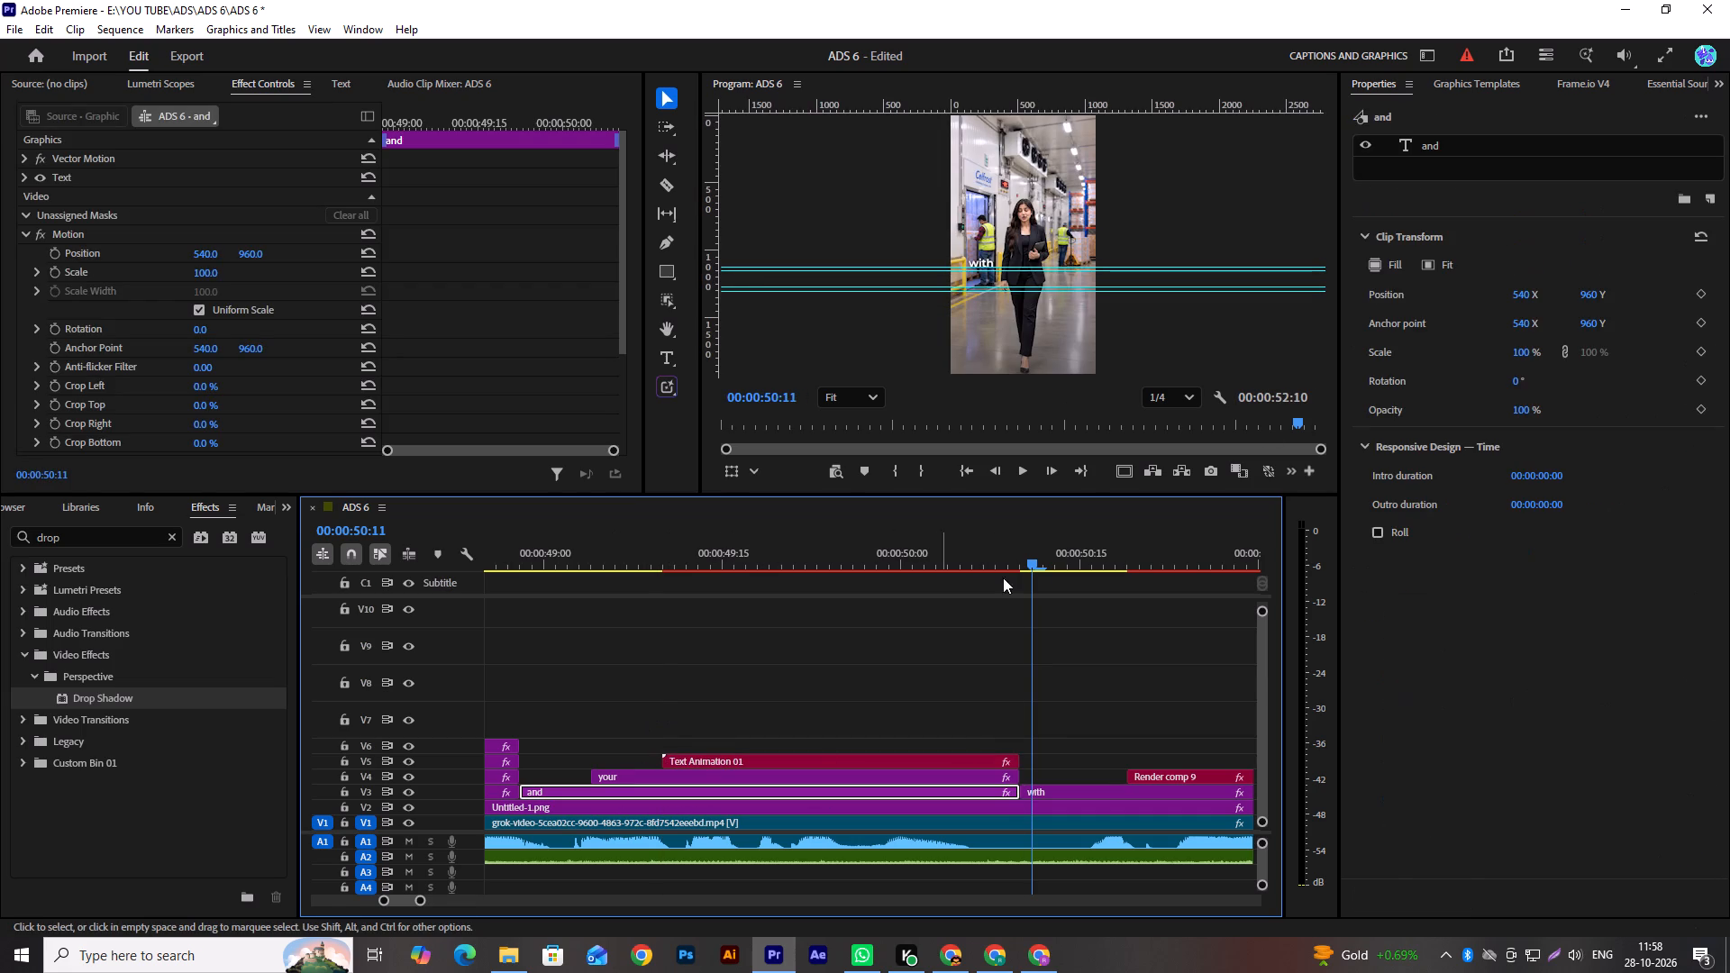
{"action": "left_click", "coordinate": [926, 564]}
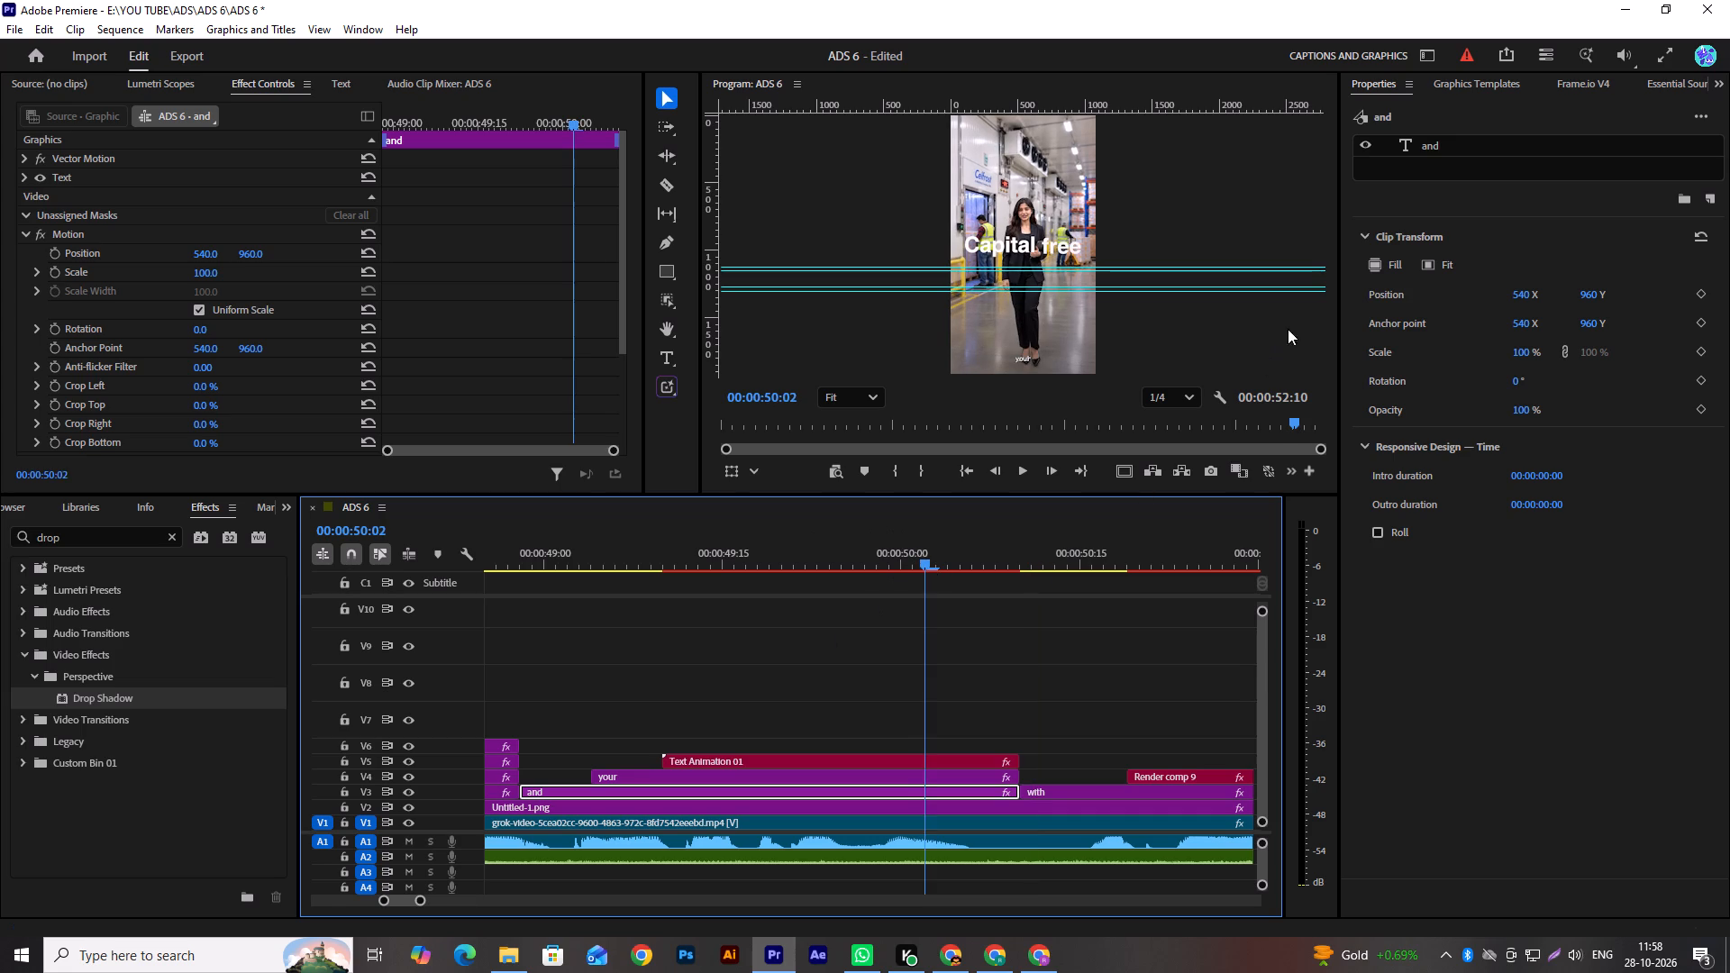
{"action": "left_click", "coordinate": [1443, 145]}
{"action": "left_click", "coordinate": [1460, 276]}
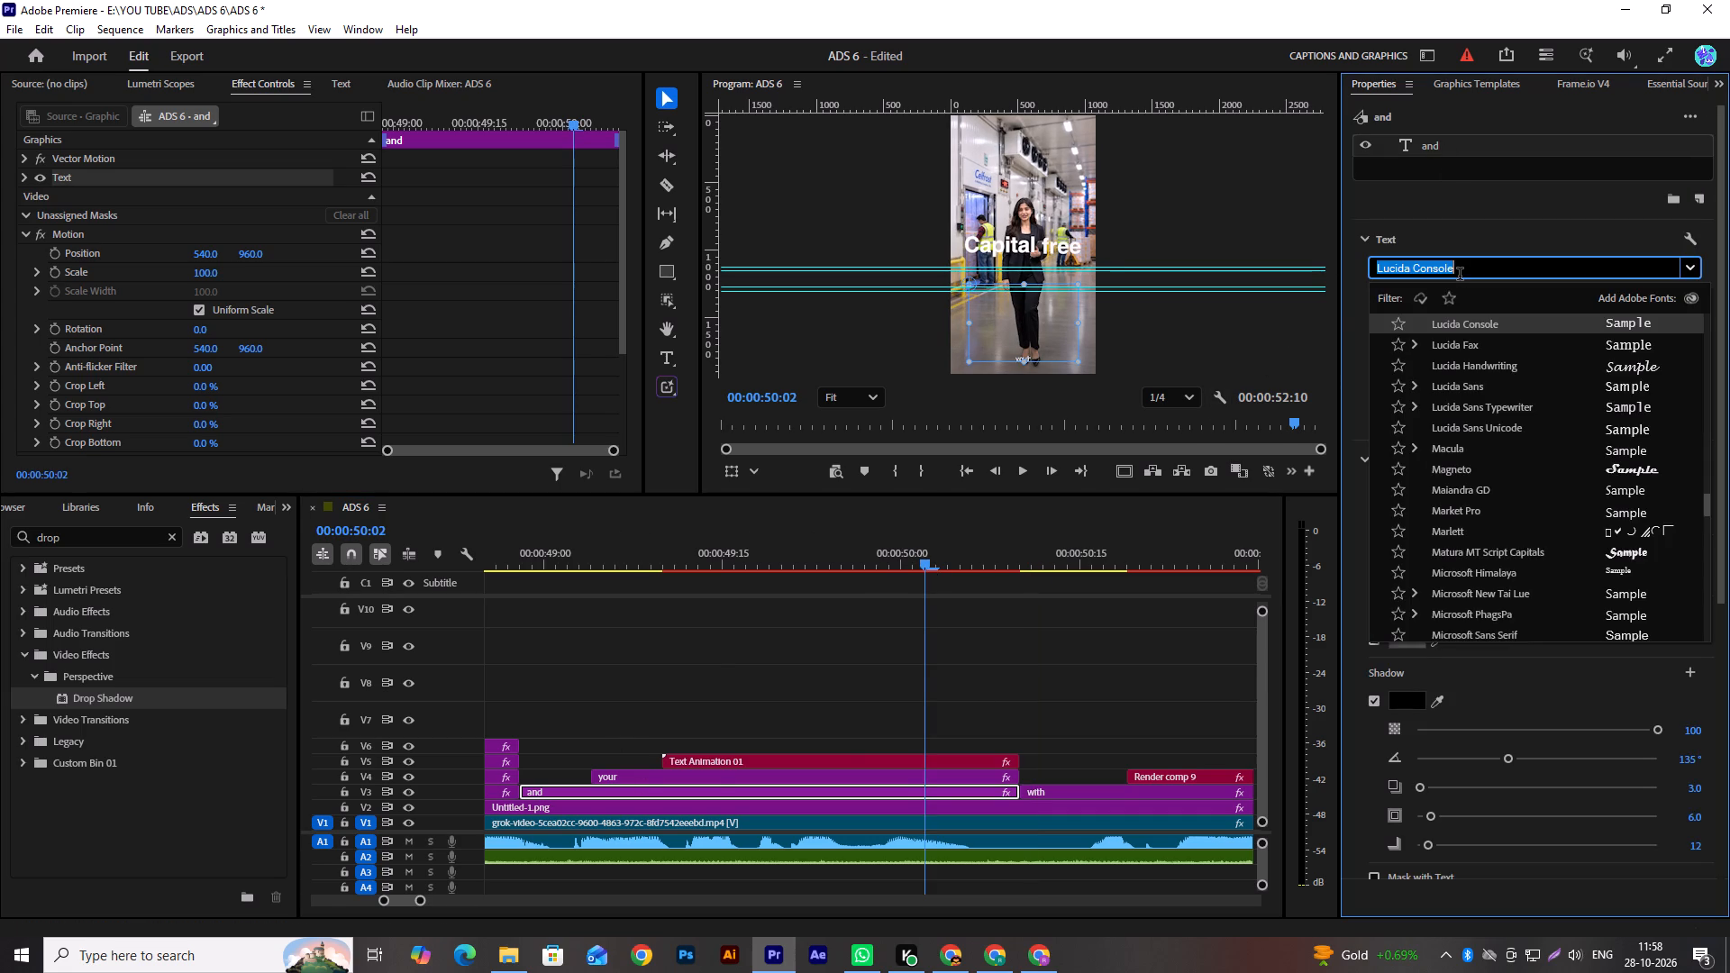
{"action": "type", "text": "mont"}
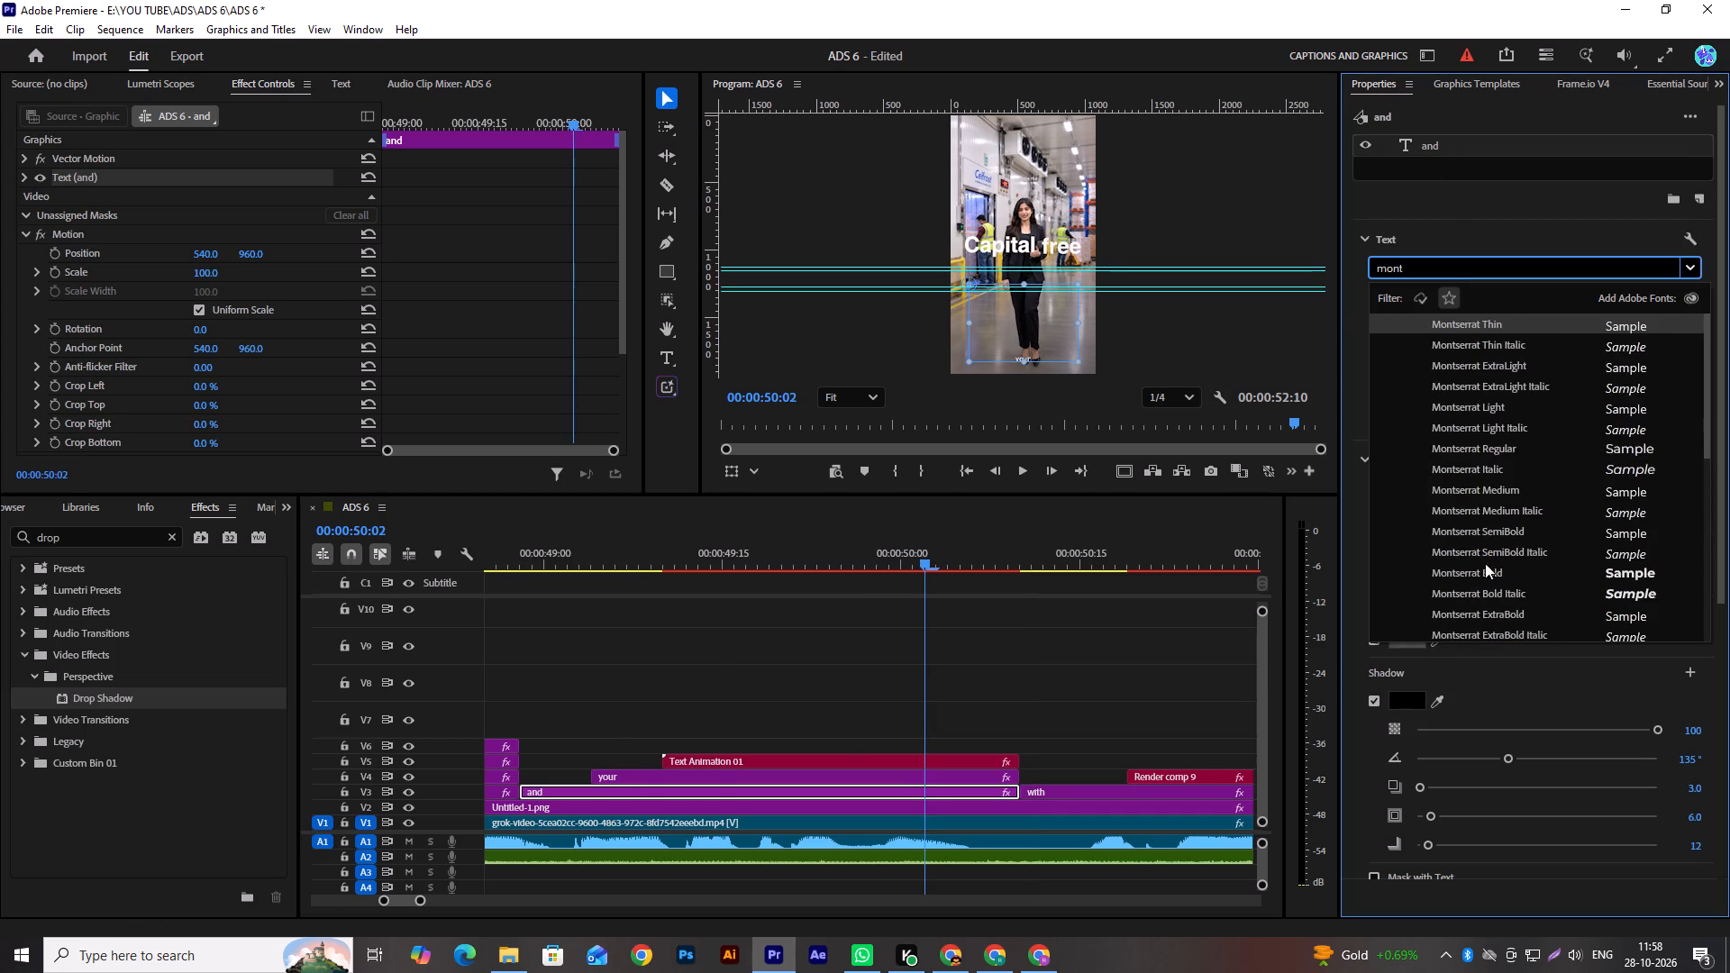
{"action": "left_click", "coordinate": [1482, 535]}
Set the "and" caption's font size to 80.
{"action": "left_click", "coordinate": [1694, 325]}
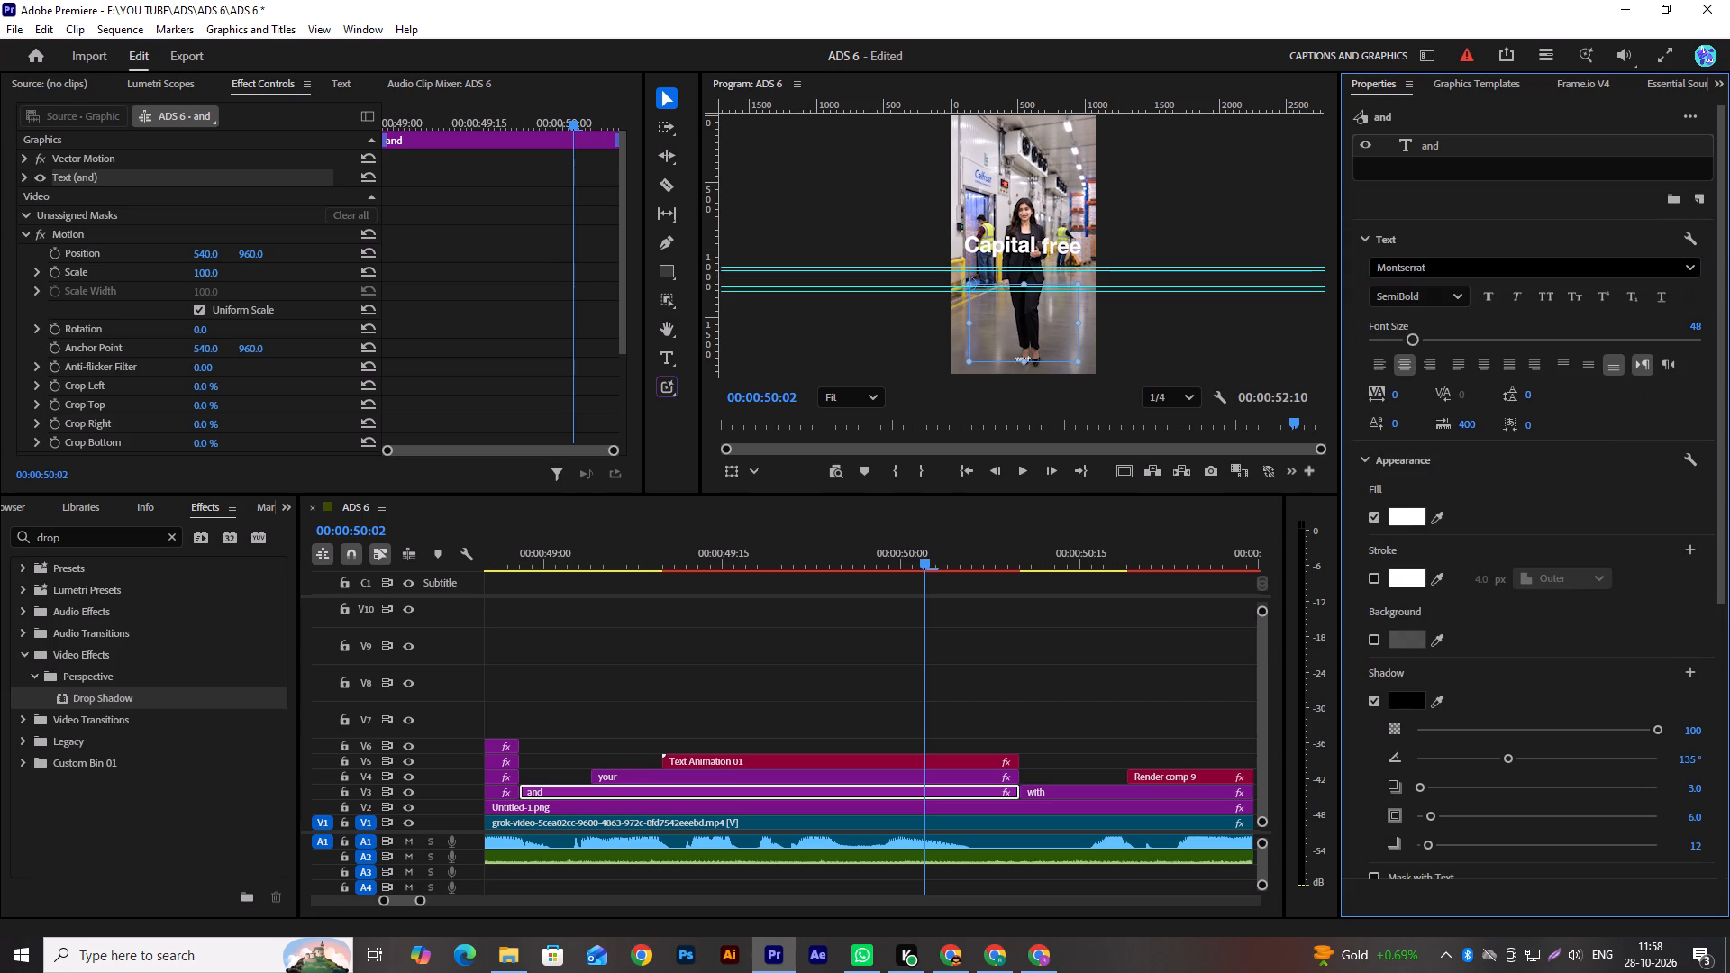
{"action": "type", "text": "80"}
{"action": "key", "text": "Return"}
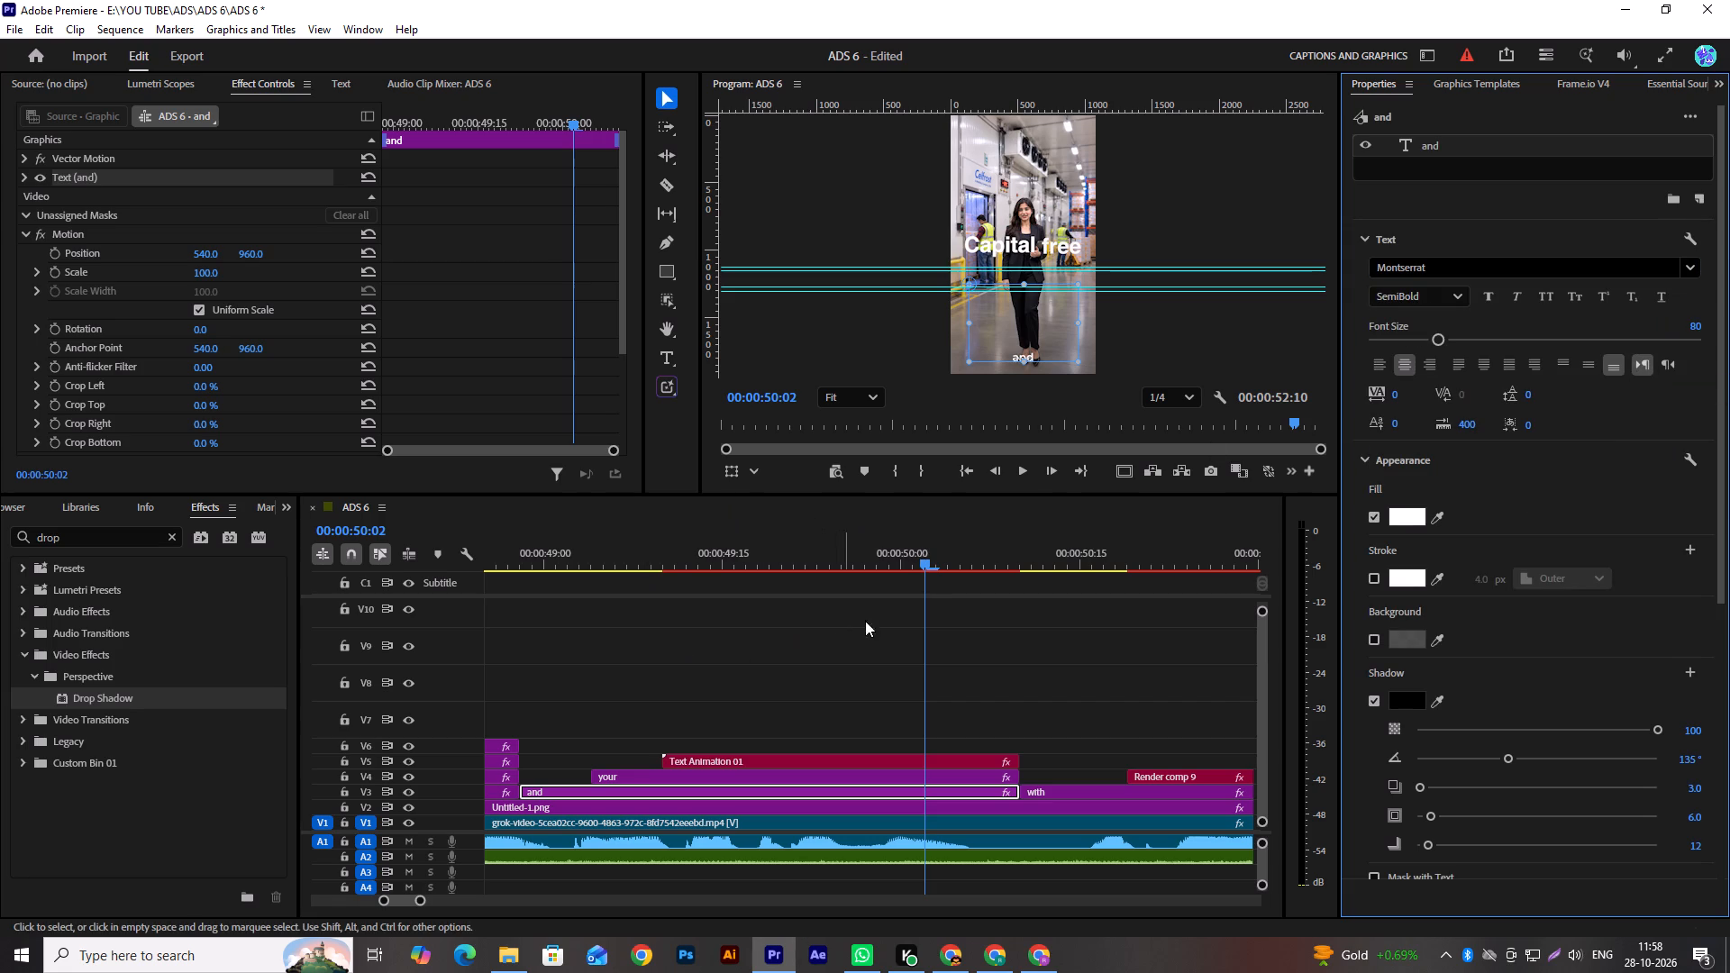
Copy the BCDE15 colour from the Render comp 9 title and apply it to the Text Animation 01 title on V5.
{"action": "left_click", "coordinate": [795, 759]}
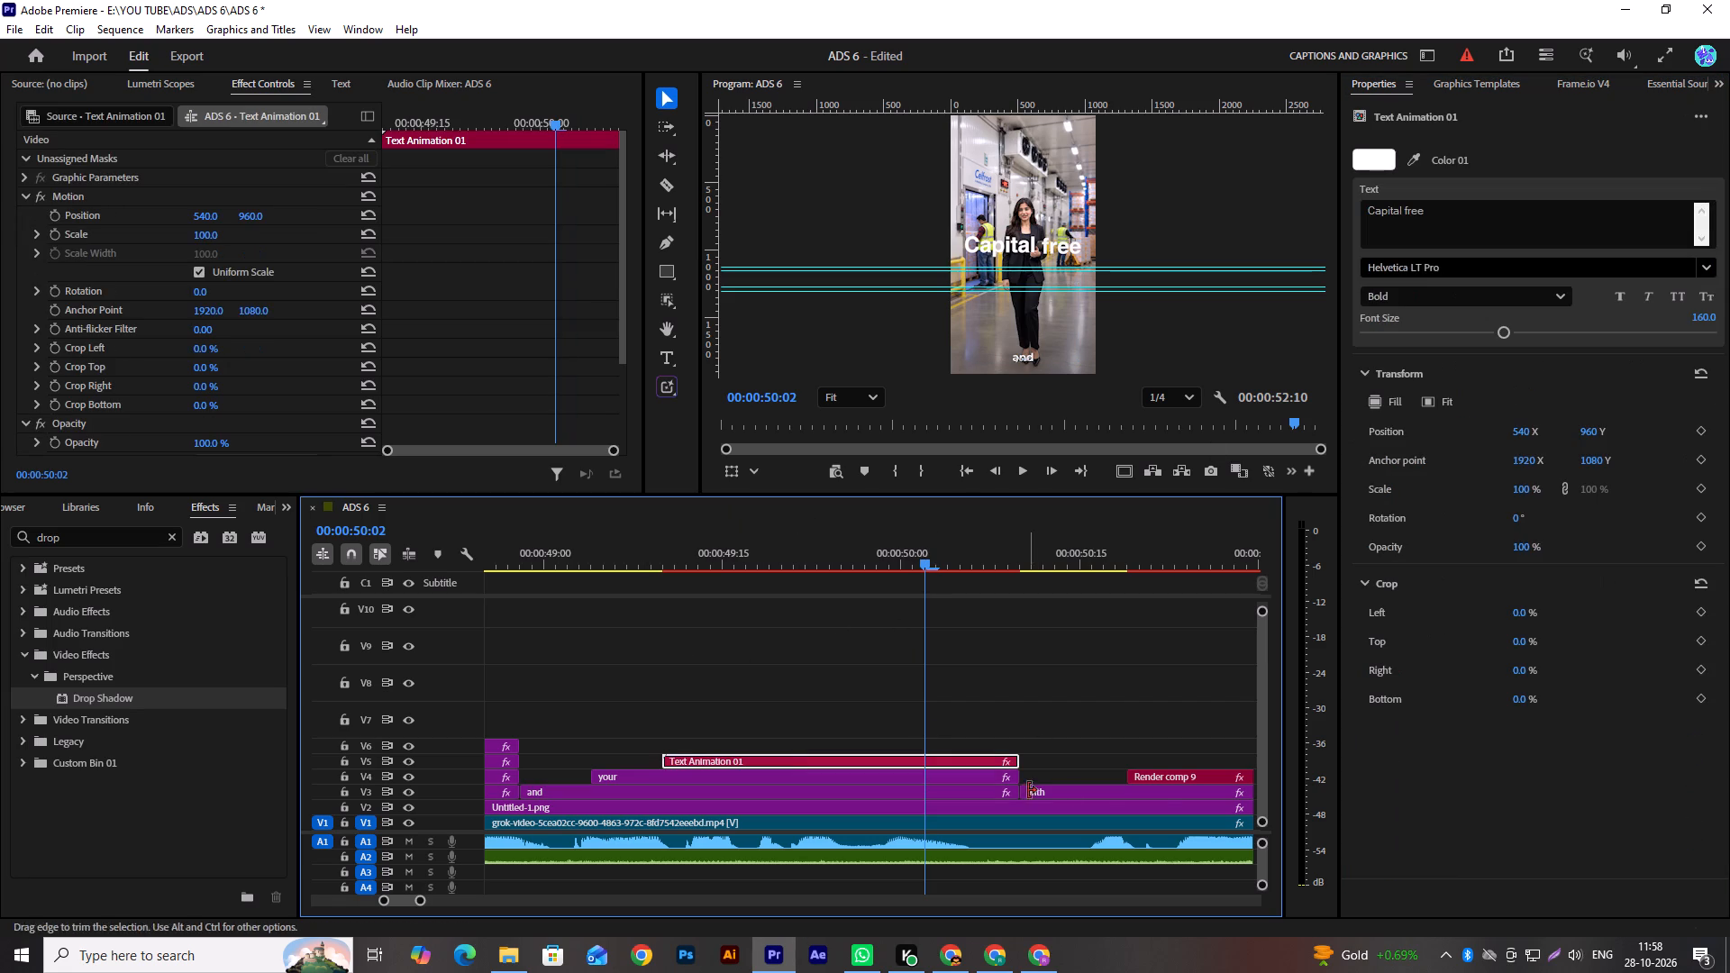
{"action": "left_click", "coordinate": [1163, 778]}
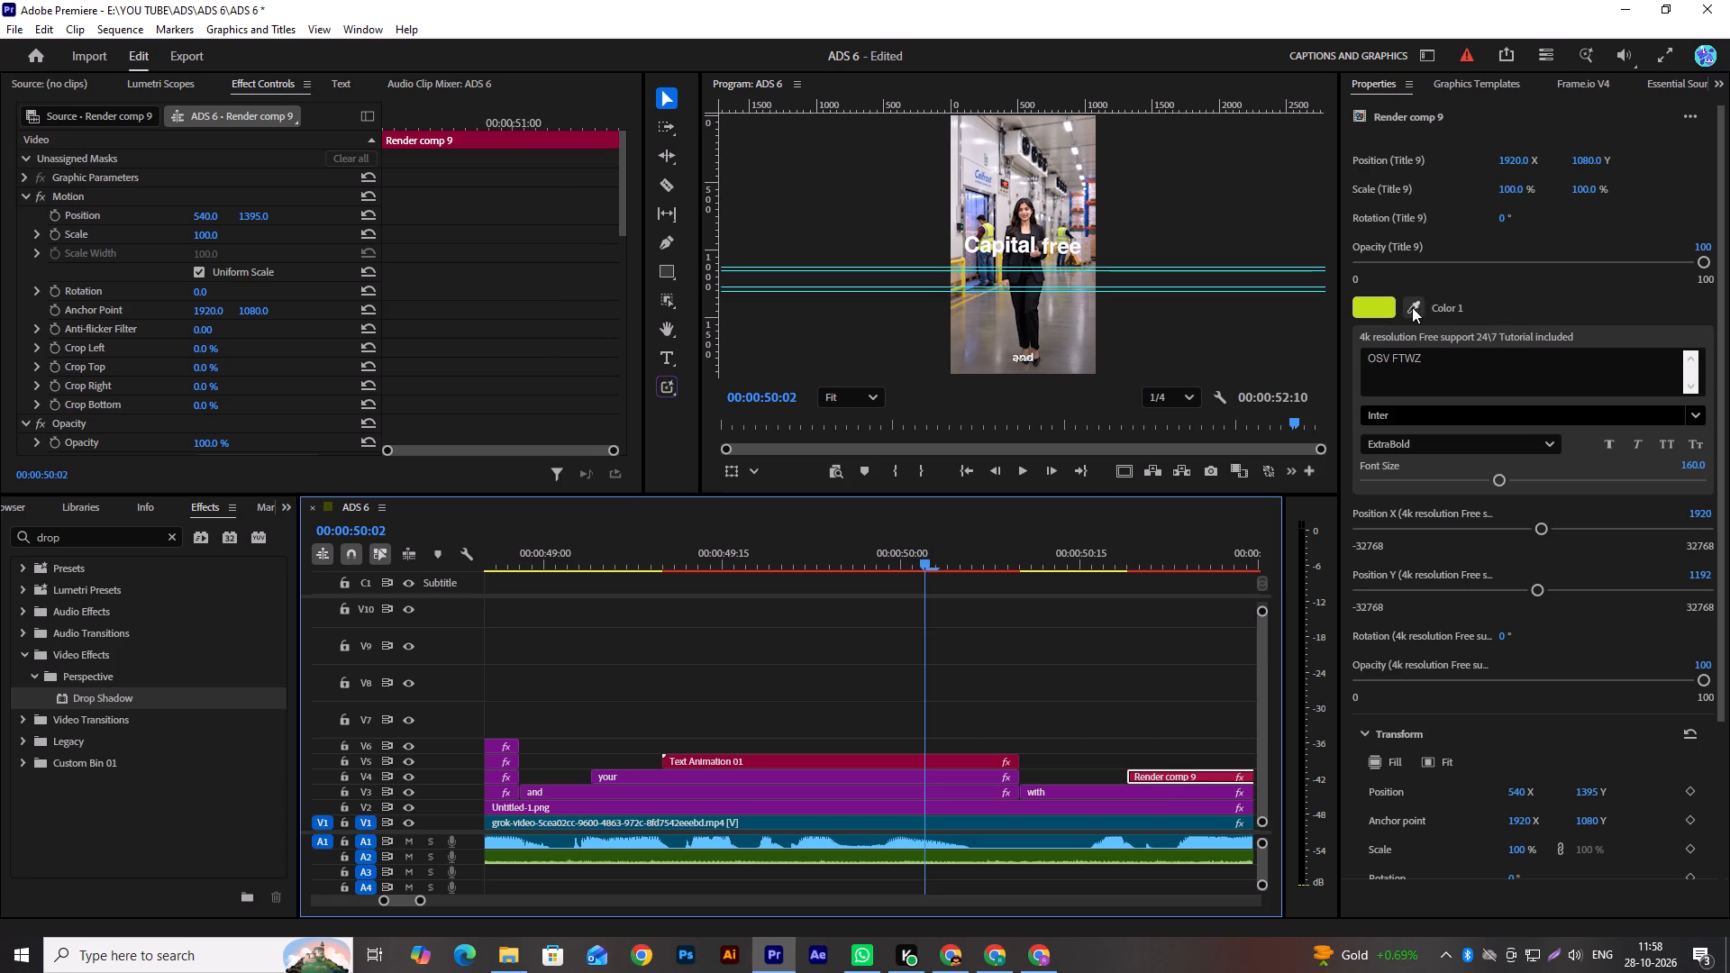
{"action": "left_click", "coordinate": [1384, 306]}
{"action": "left_click", "coordinate": [977, 576]}
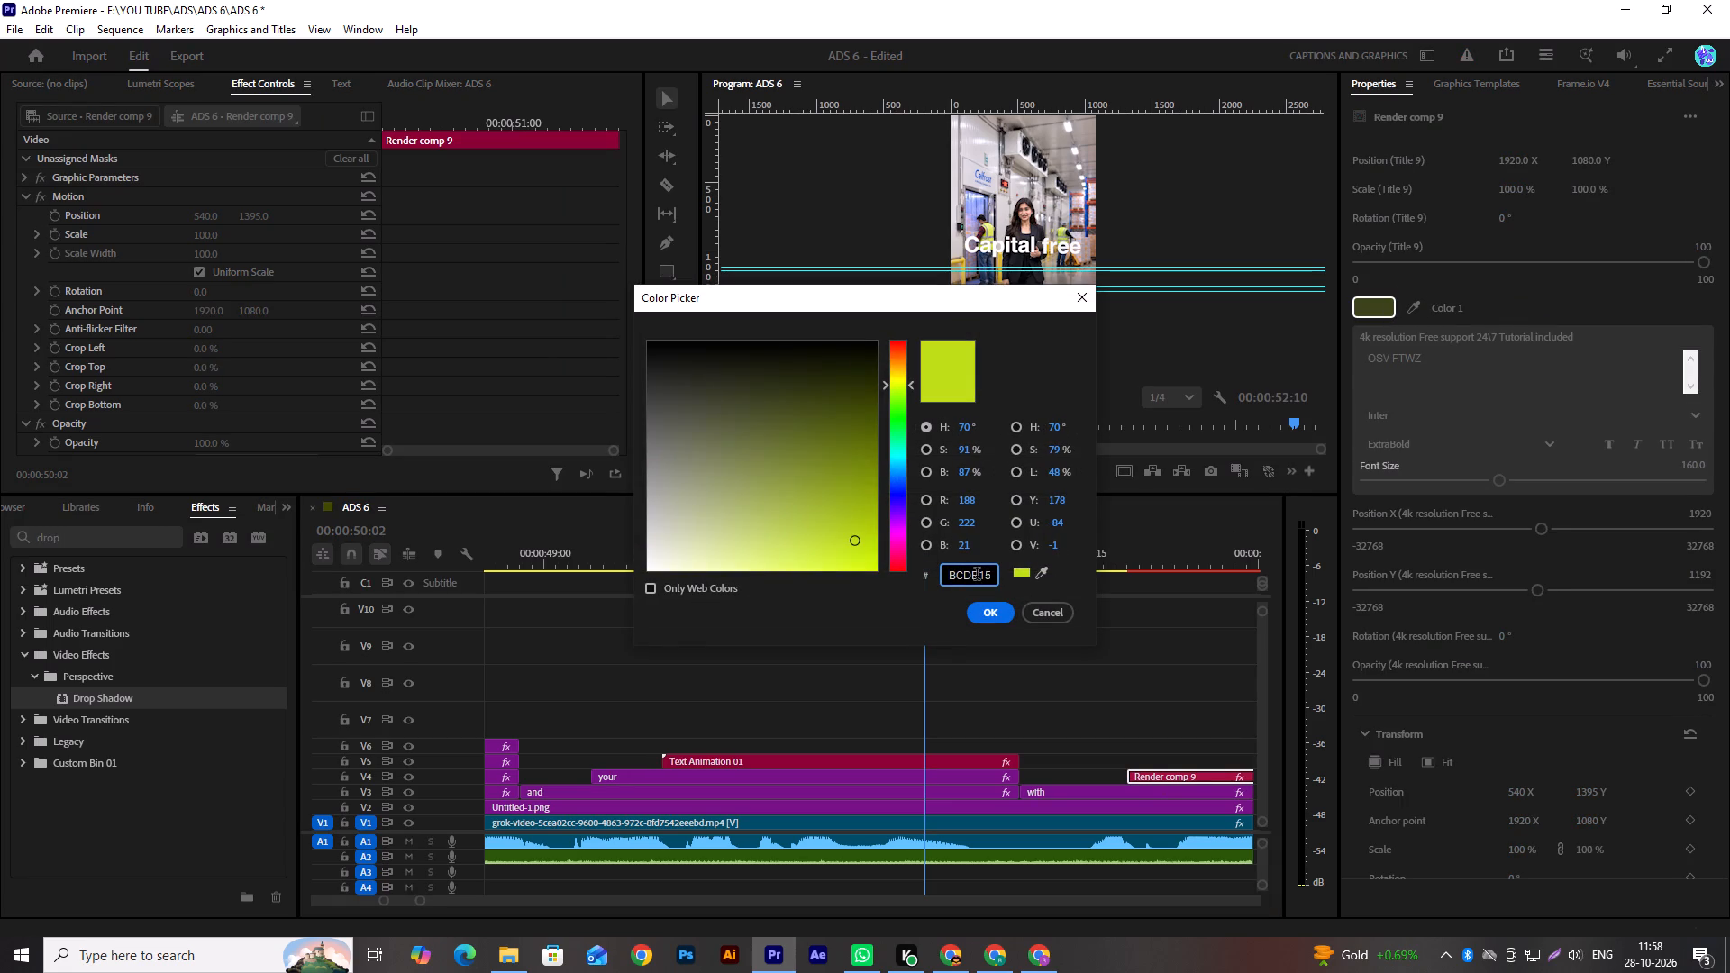
{"action": "key", "text": "ctrl+a"}
{"action": "key", "text": "ctrl+c"}
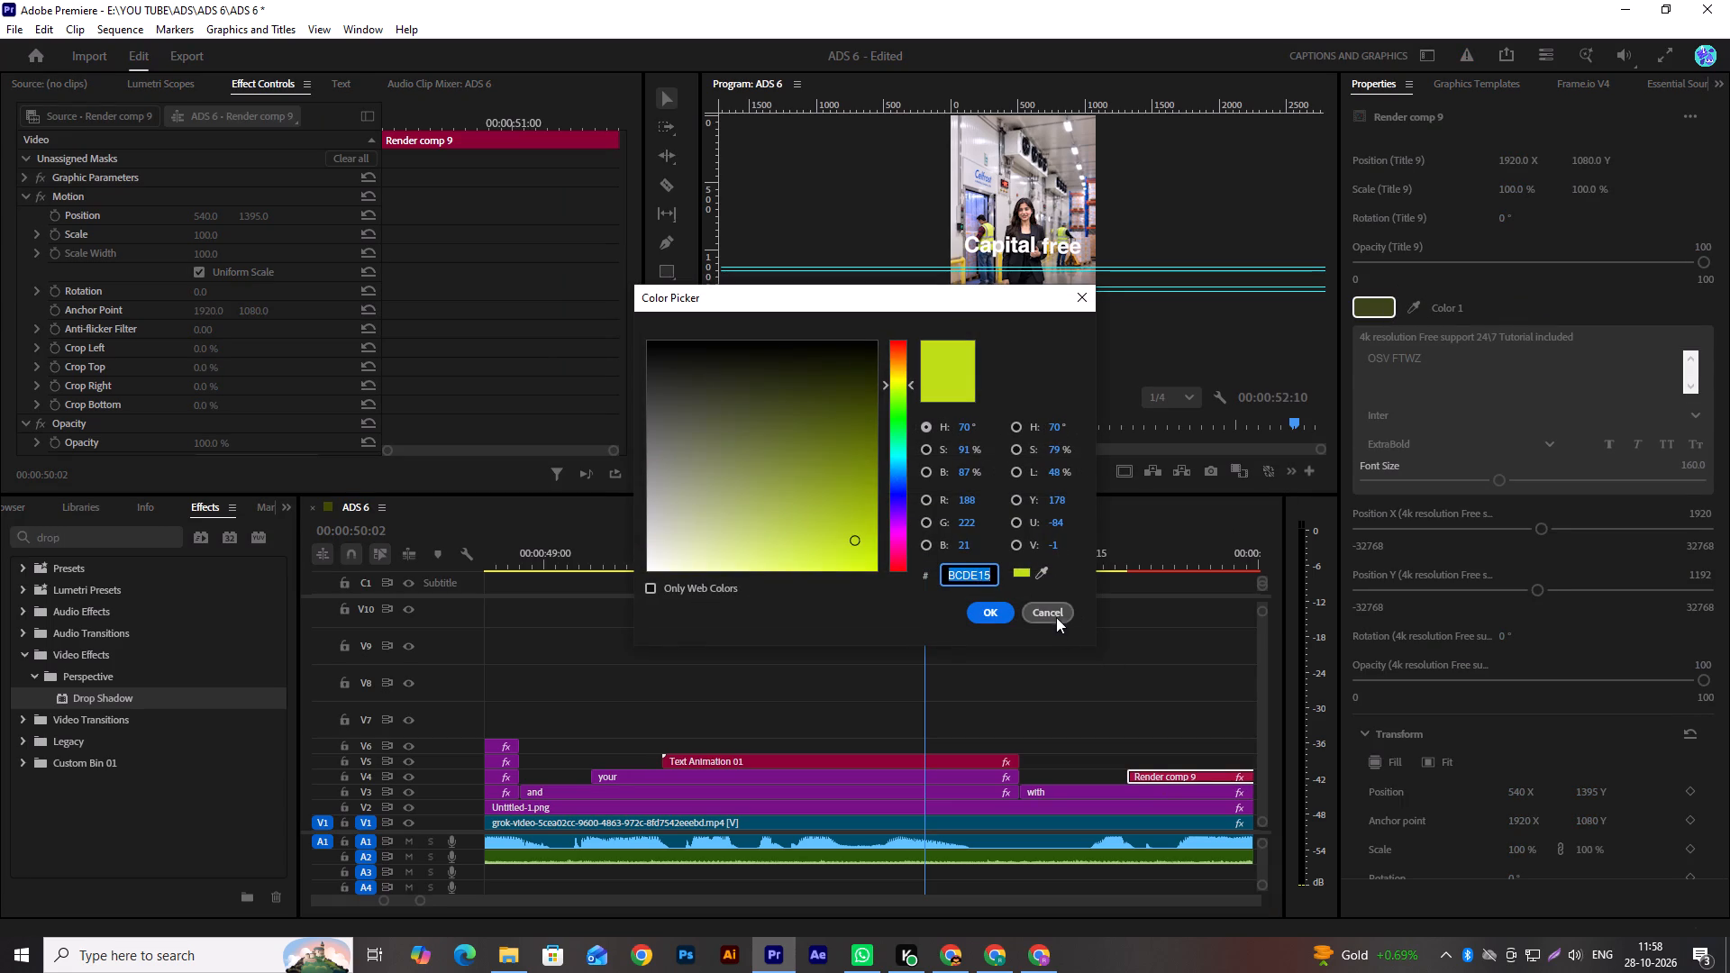
{"action": "left_click", "coordinate": [1053, 607]}
{"action": "left_click", "coordinate": [869, 759]}
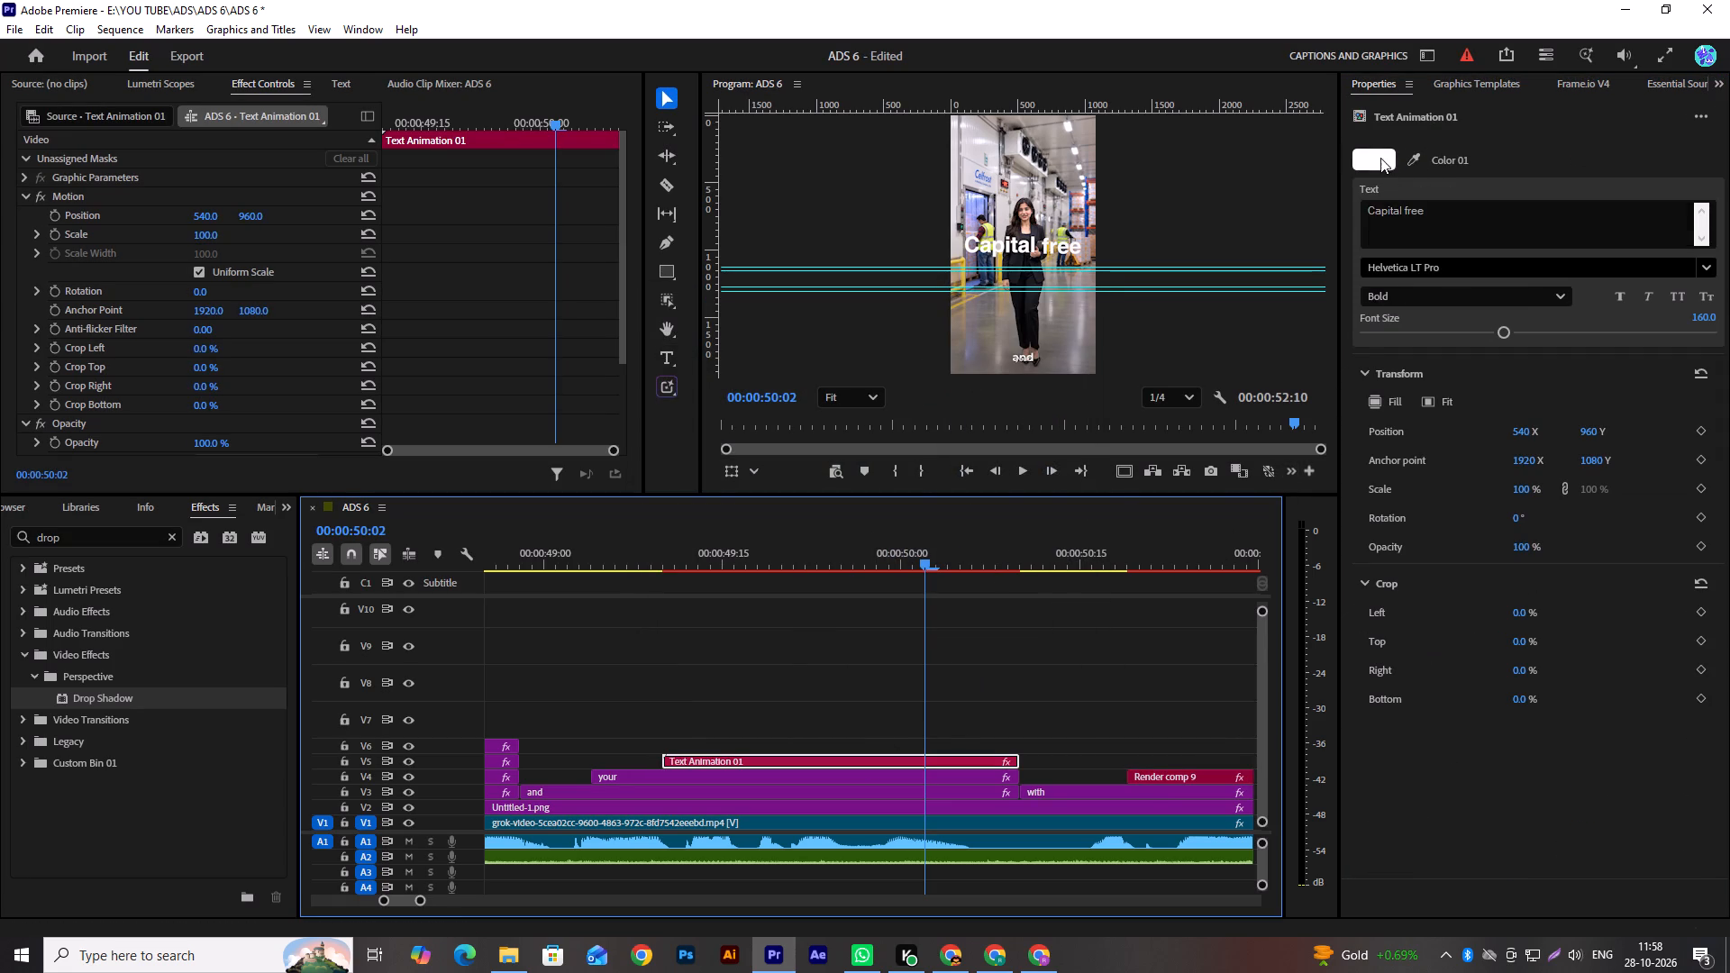
{"action": "left_click", "coordinate": [1380, 158]}
{"action": "key", "text": "ctrl+v"}
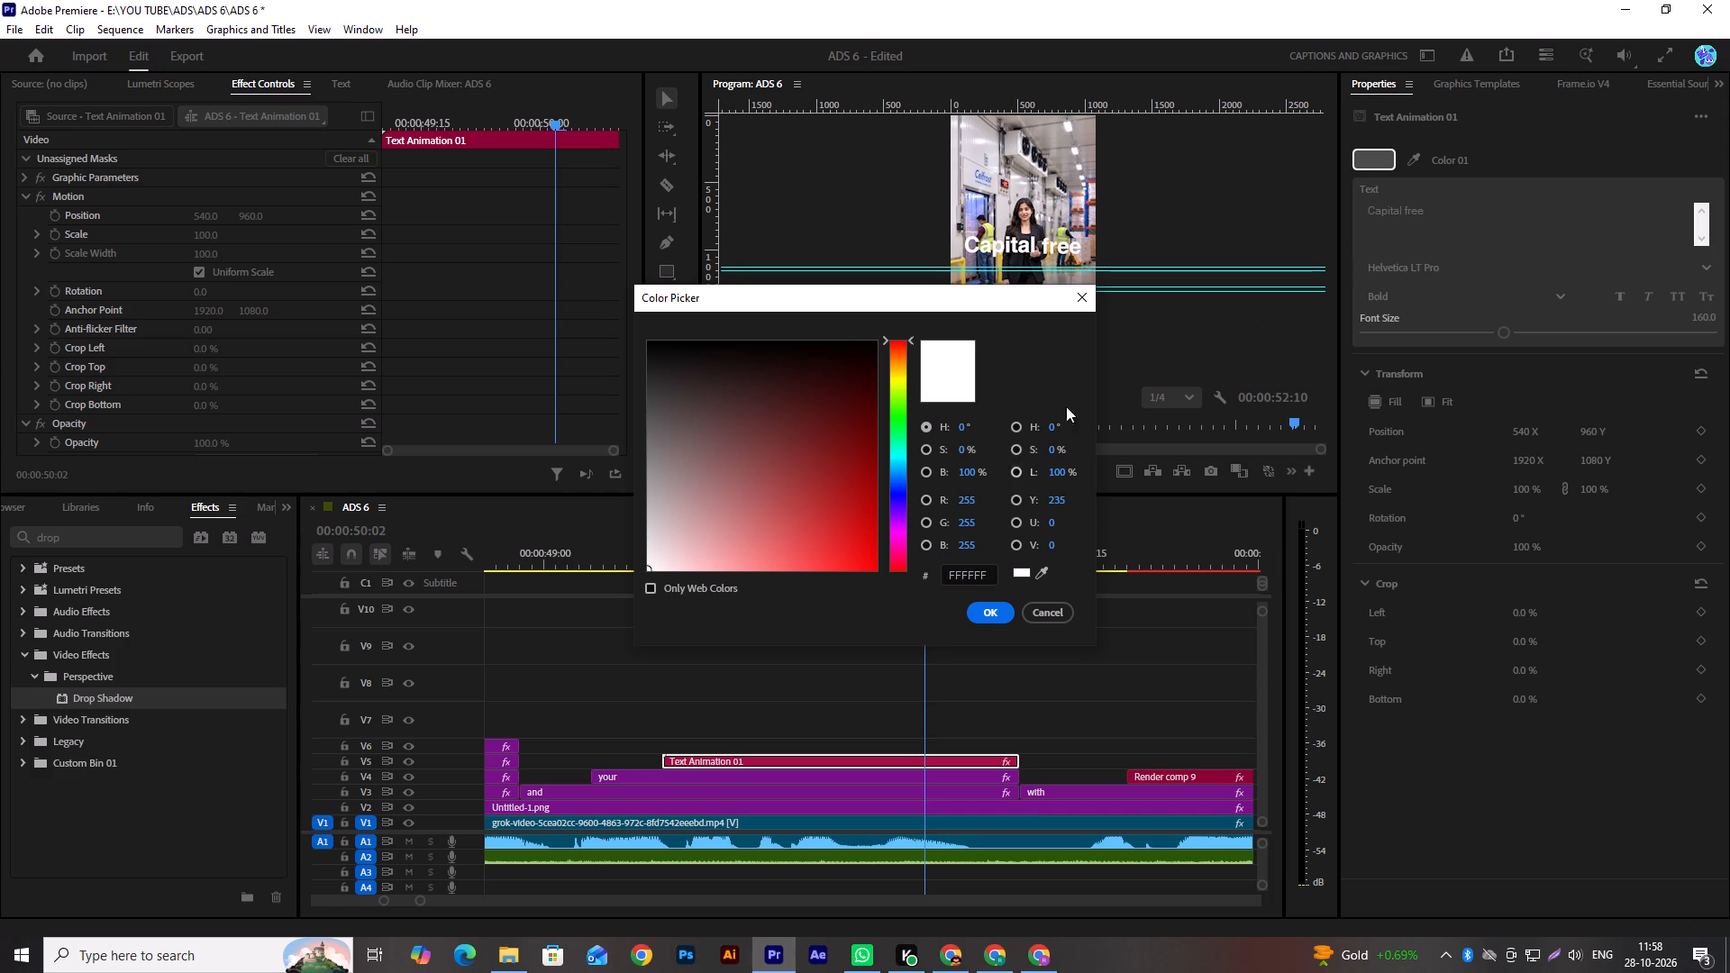
{"action": "left_click", "coordinate": [987, 565]}
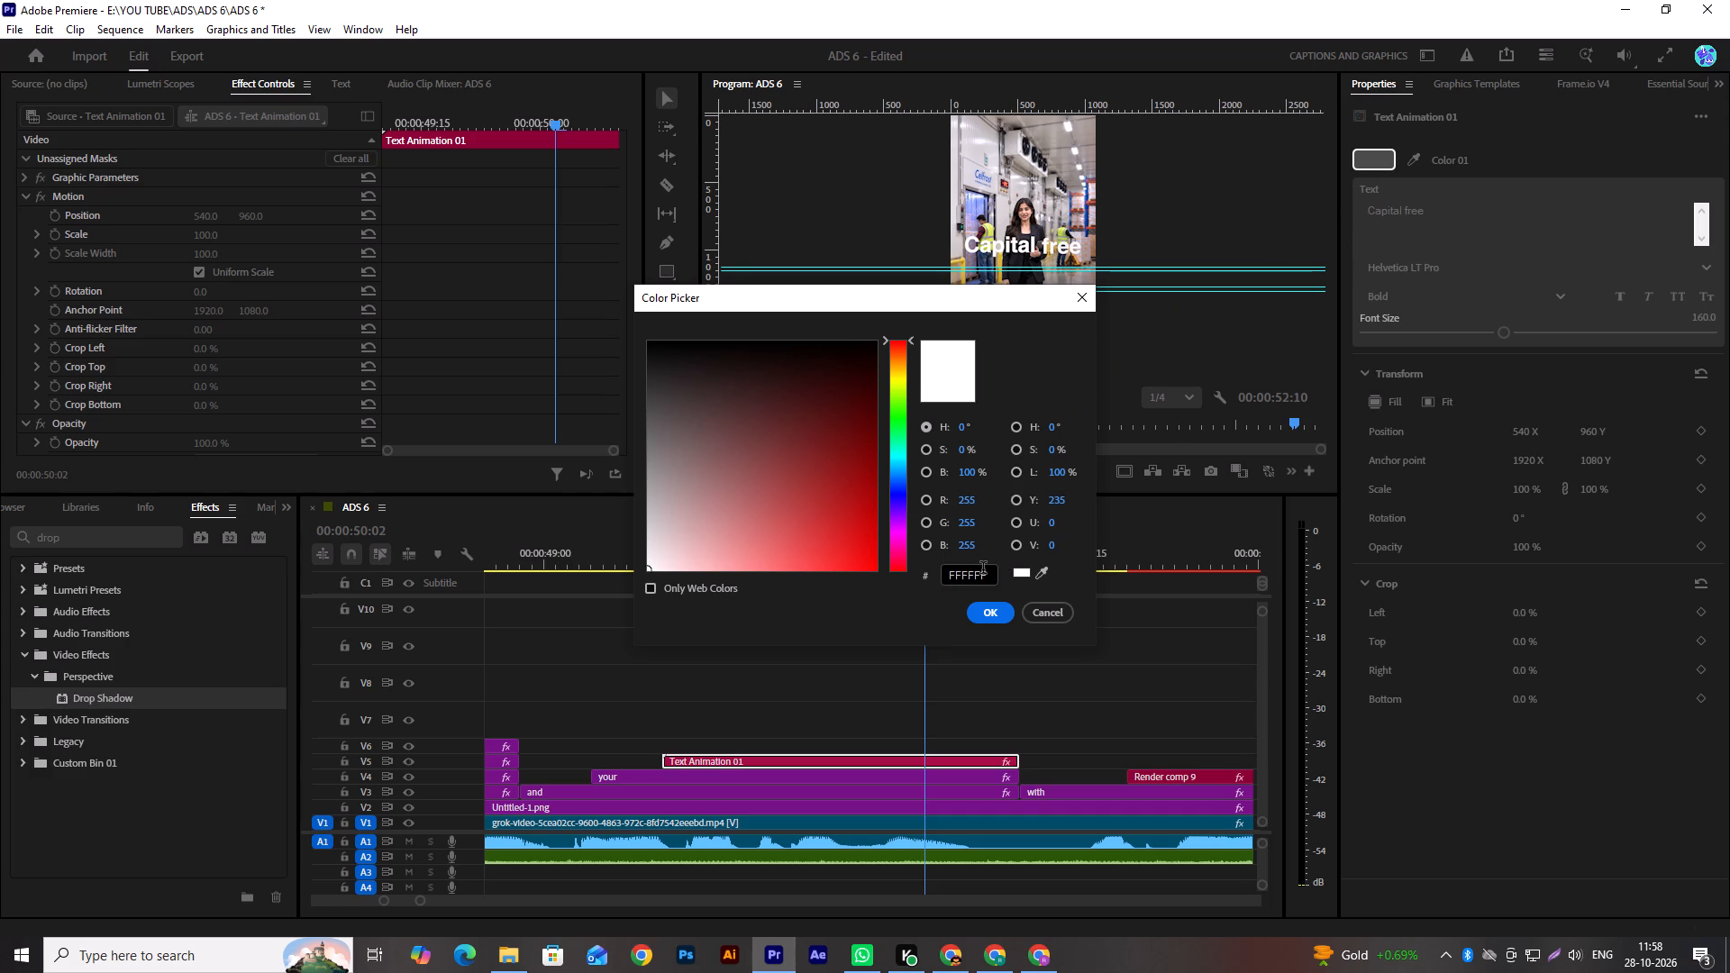
{"action": "left_click", "coordinate": [983, 569], "text": "ctrl"}
{"action": "key", "text": "ctrl+a"}
{"action": "key", "text": "ctrl+v"}
{"action": "left_click", "coordinate": [991, 605]}
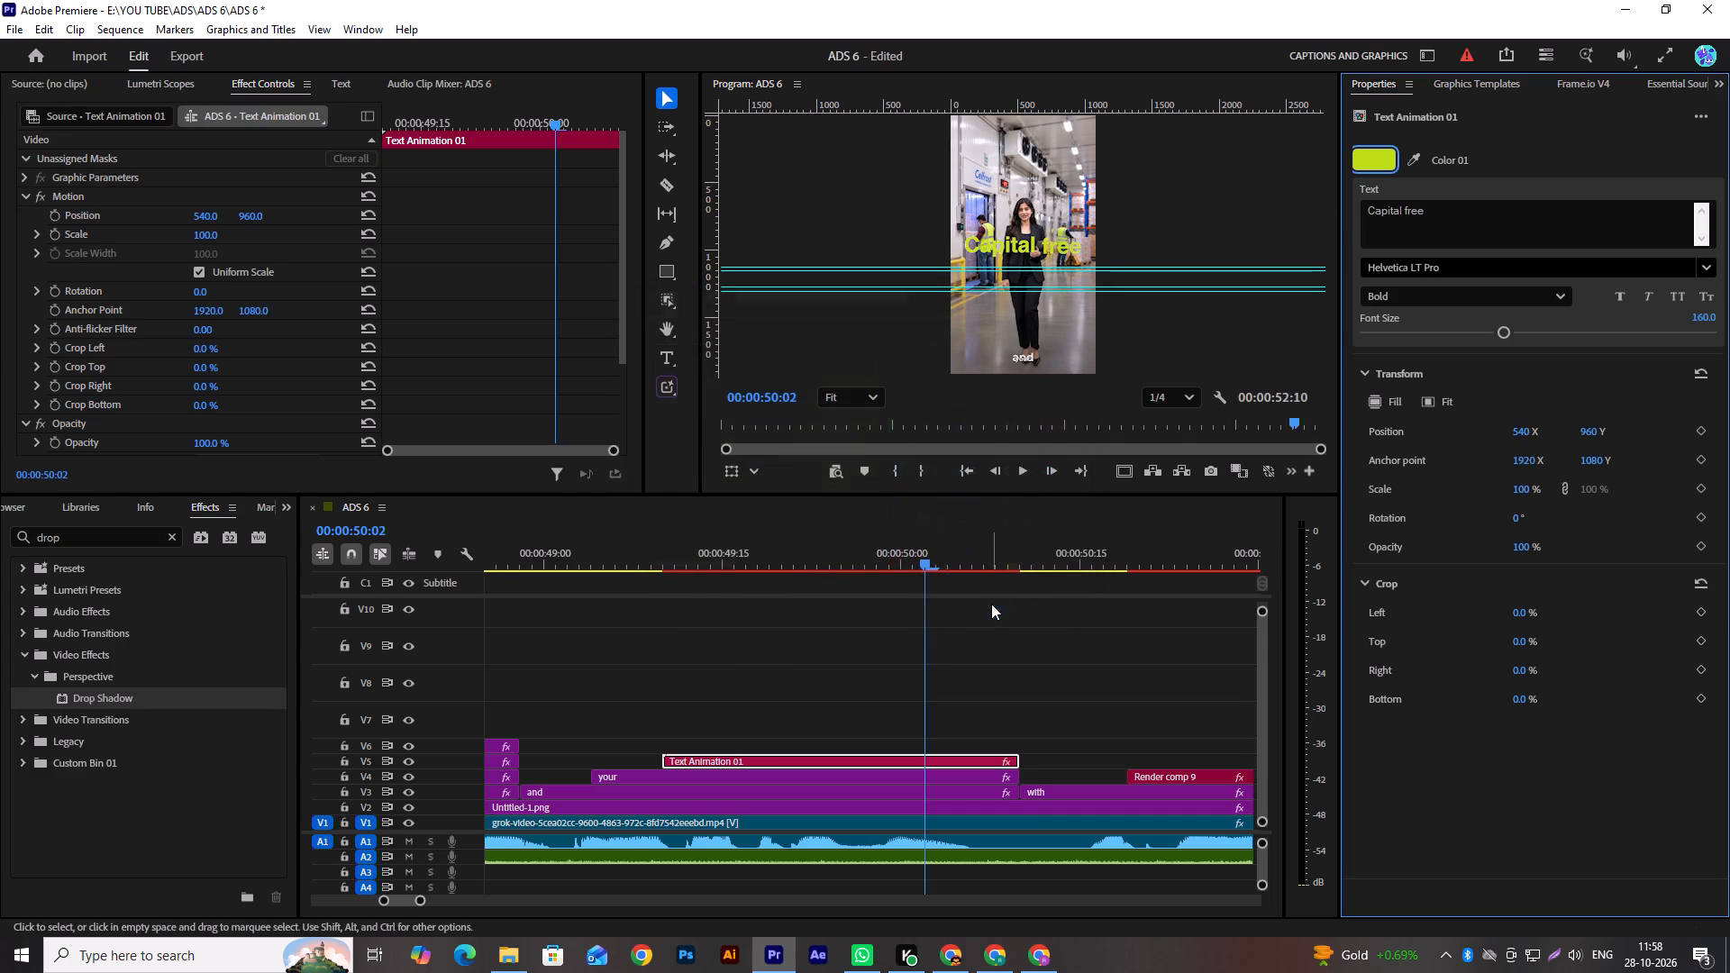
Apply the Drop Shadow effect to the Text Animation 01 title and paste three more copies of that effect onto it.
{"action": "left_click_drag", "start_coordinate": [84, 697], "coordinate": [614, 740]}
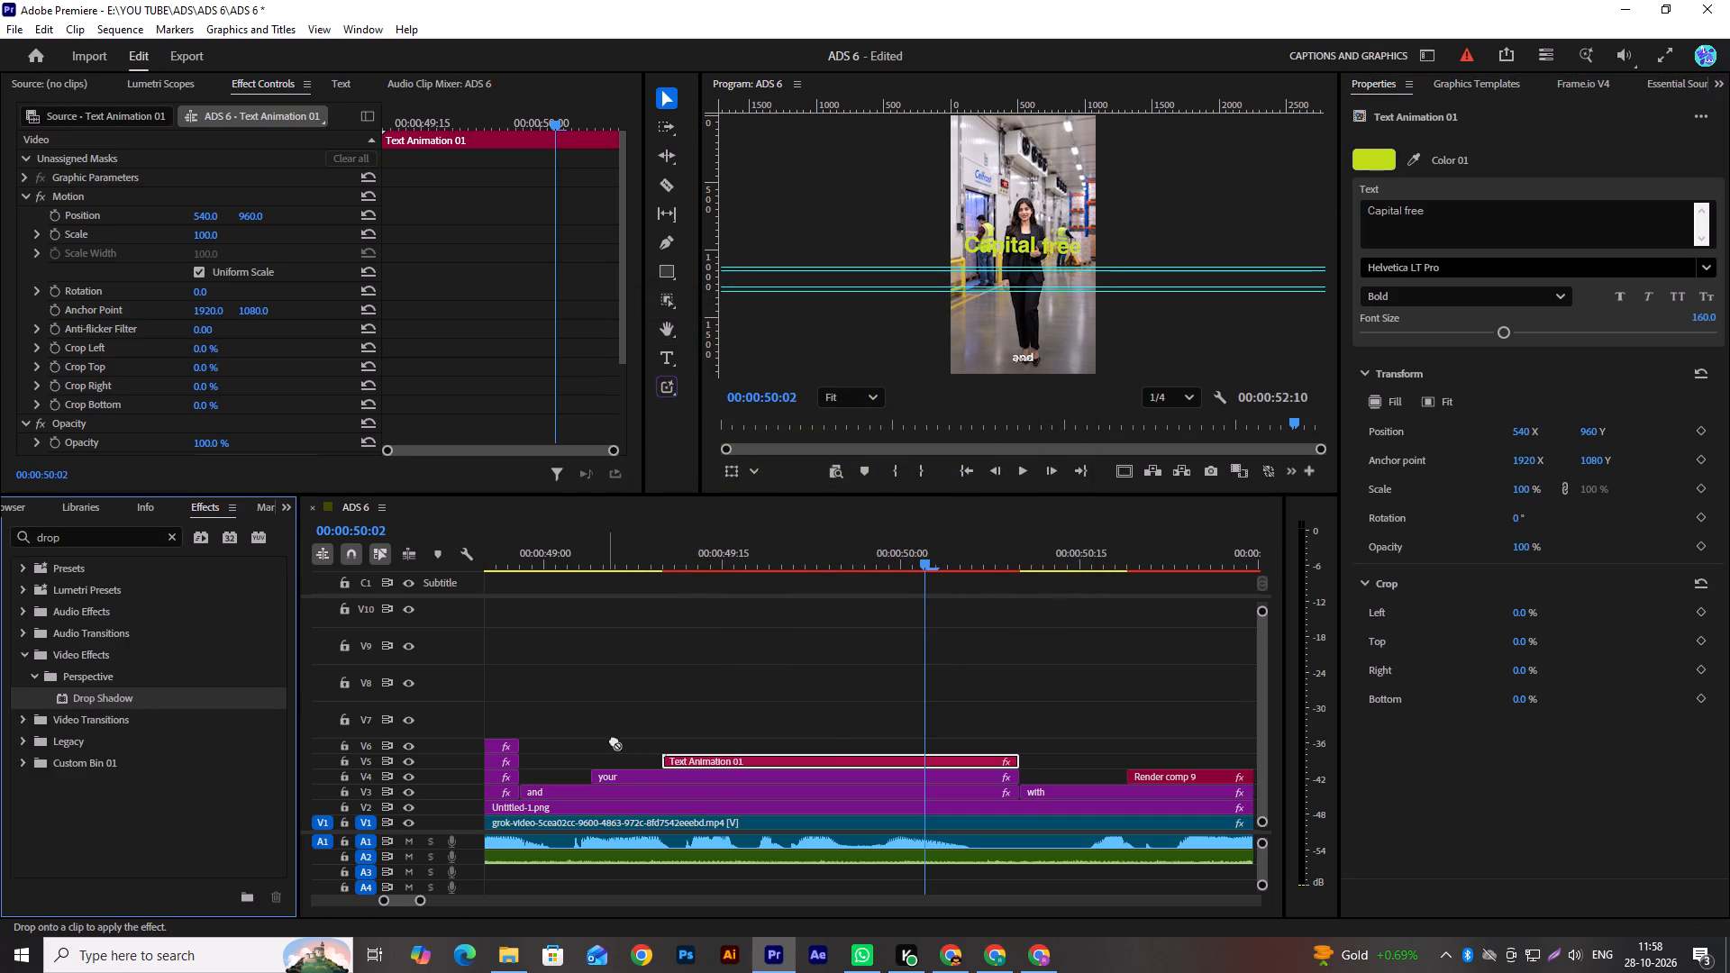
{"action": "left_click_drag", "start_coordinate": [614, 740], "coordinate": [703, 762]}
{"action": "left_click_drag", "start_coordinate": [623, 232], "coordinate": [627, 404]}
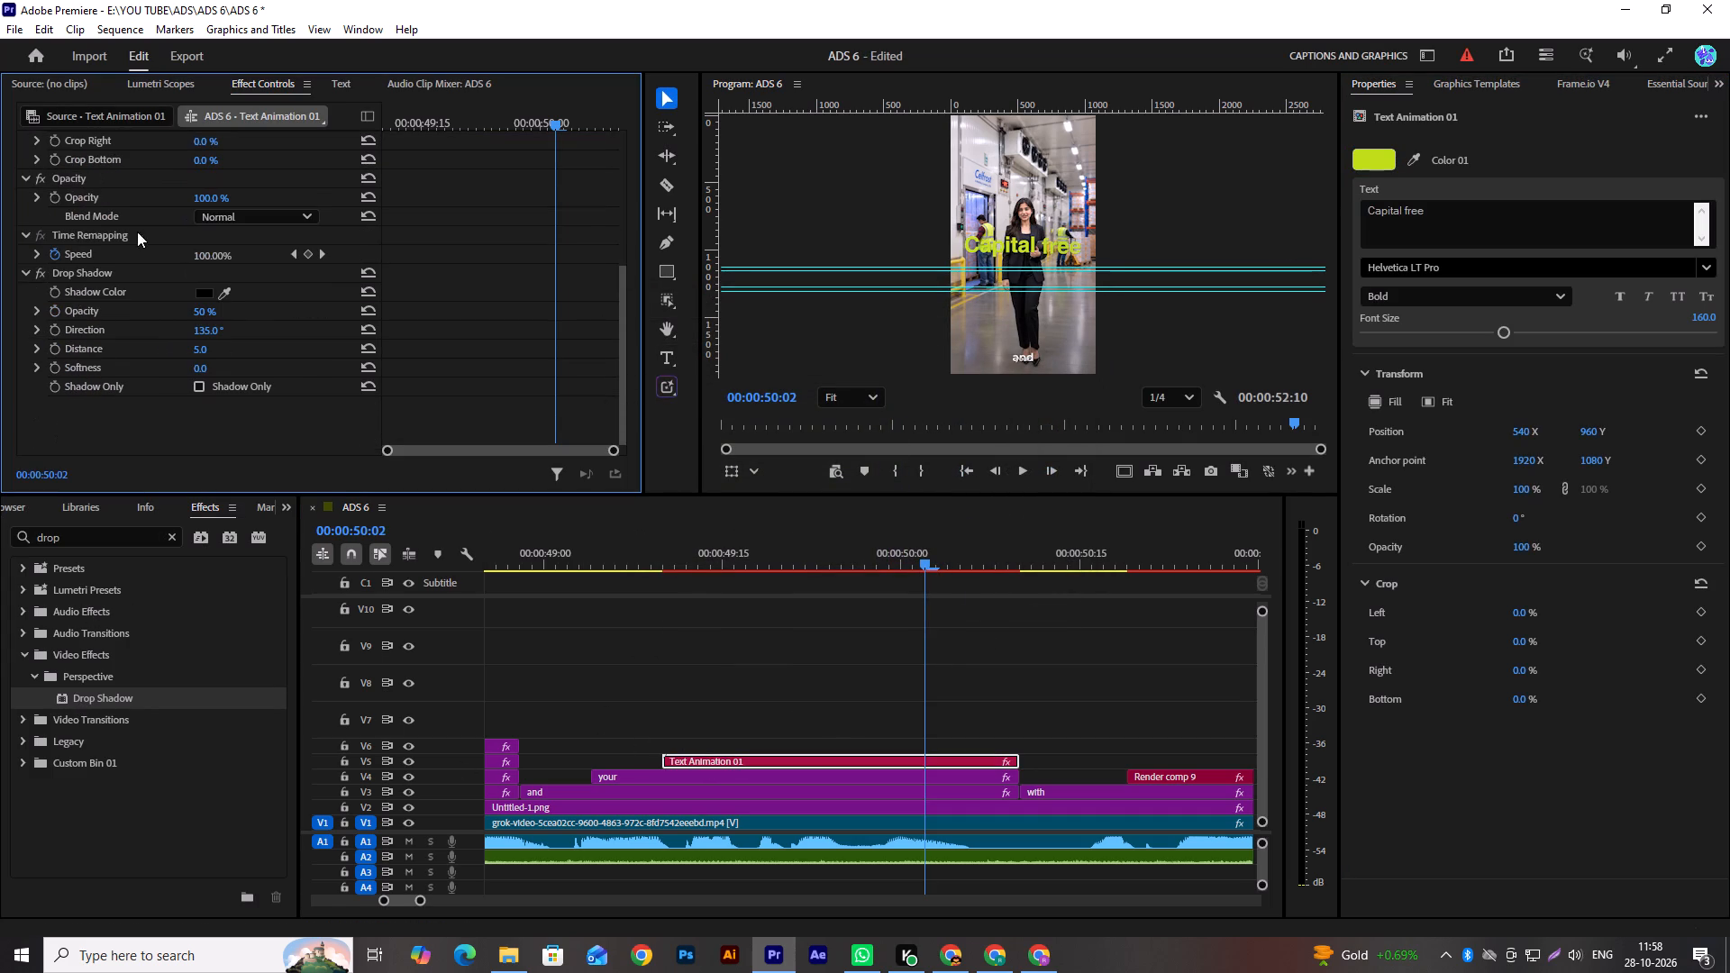
{"action": "left_click", "coordinate": [94, 272]}
{"action": "key", "text": "ctrl+c"}
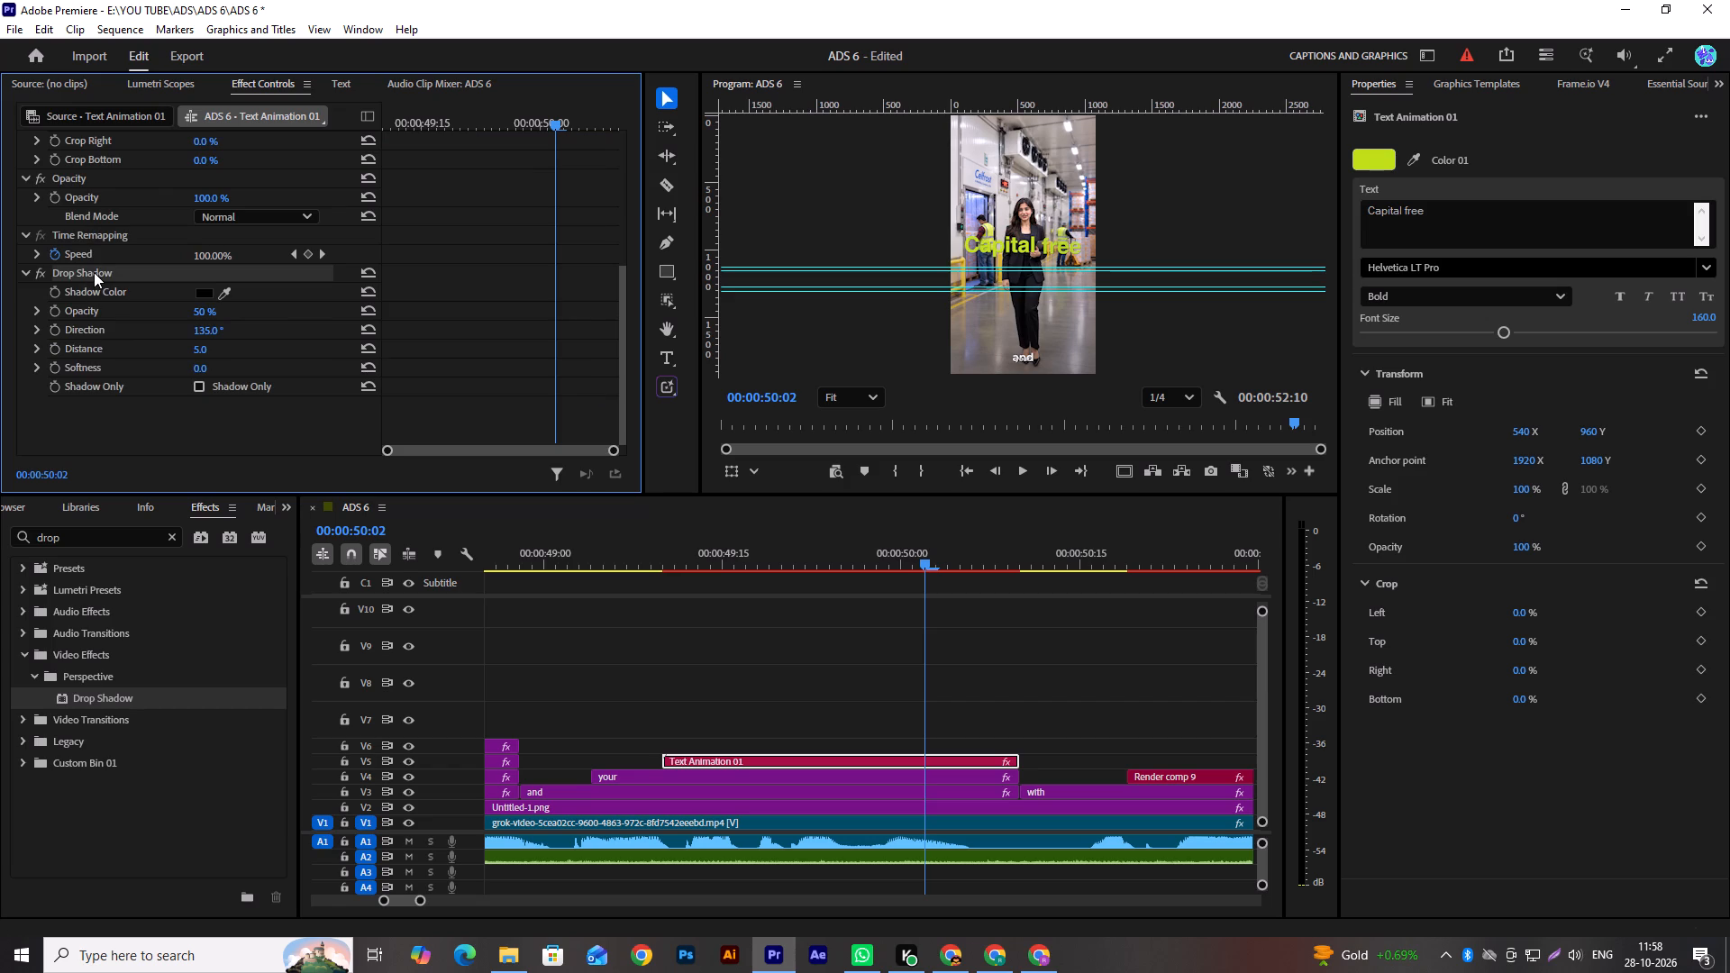
{"action": "key", "text": "ctrl+v"}
{"action": "key", "text": "ctrl+v"}
{"action": "key", "text": "ctrl+v"}
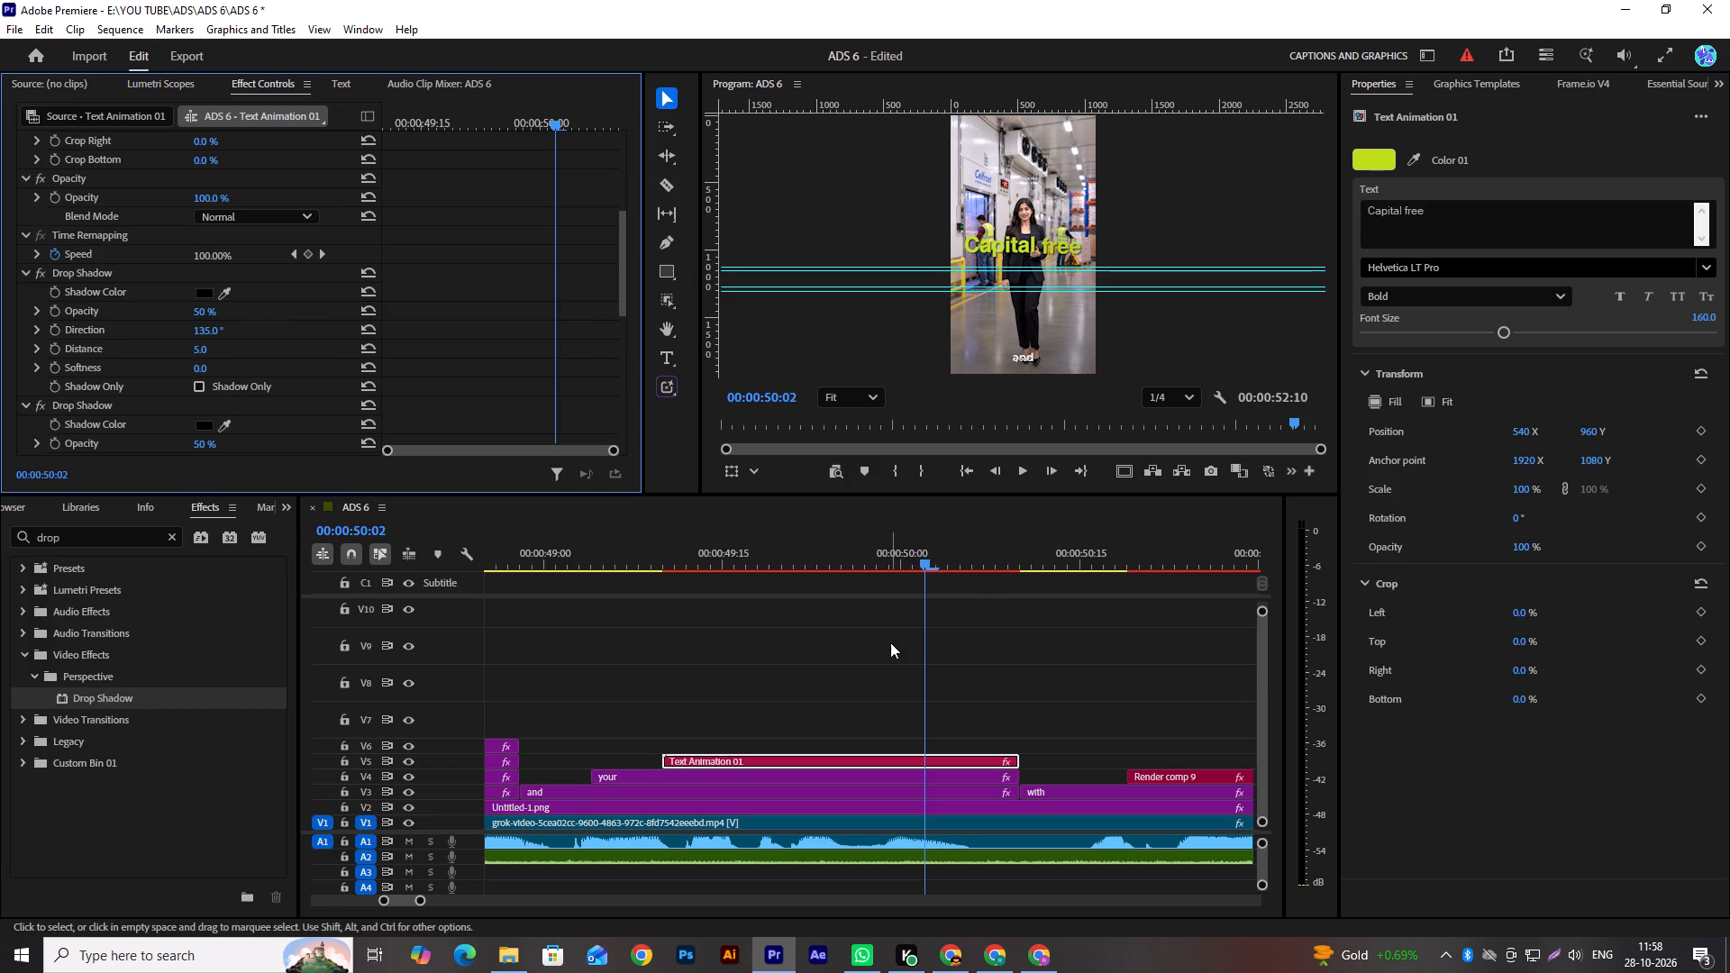
{"action": "scroll", "coordinate": [494, 277], "scroll_direction": "up", "scroll_amount": 8}
{"action": "scroll", "coordinate": [494, 275], "scroll_direction": "down", "scroll_amount": 1}
{"action": "scroll", "coordinate": [494, 275], "scroll_direction": "up", "scroll_amount": 2}
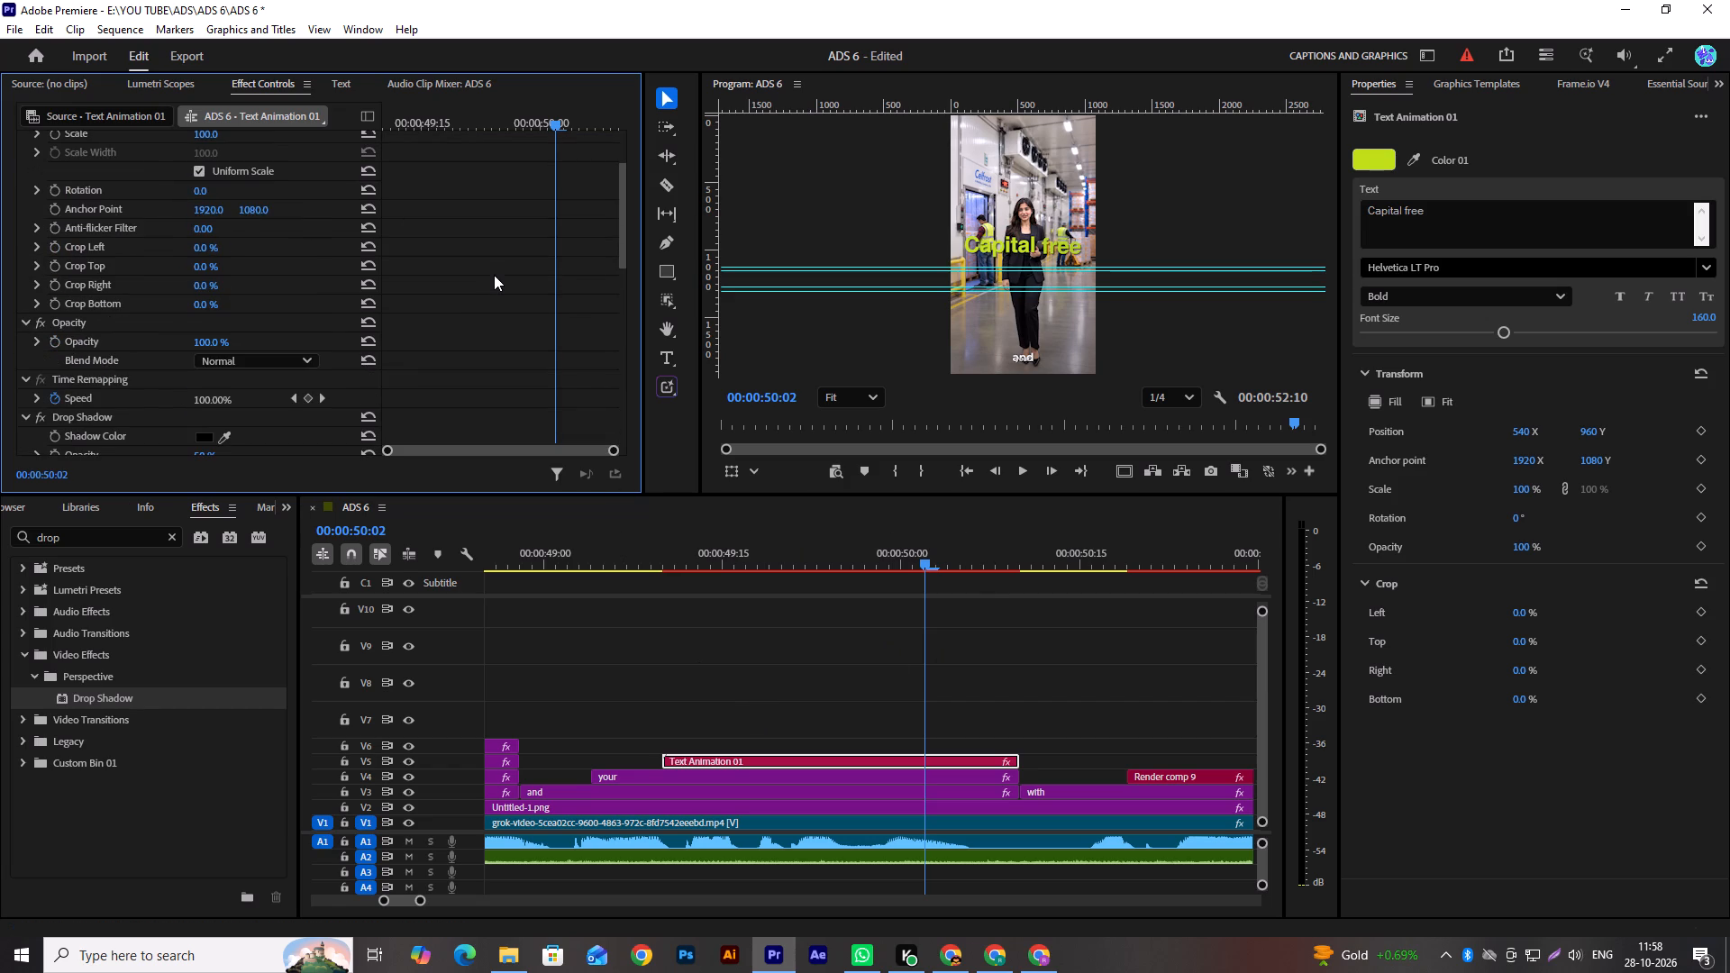
{"action": "scroll", "coordinate": [409, 272], "scroll_direction": "up", "scroll_amount": 6}
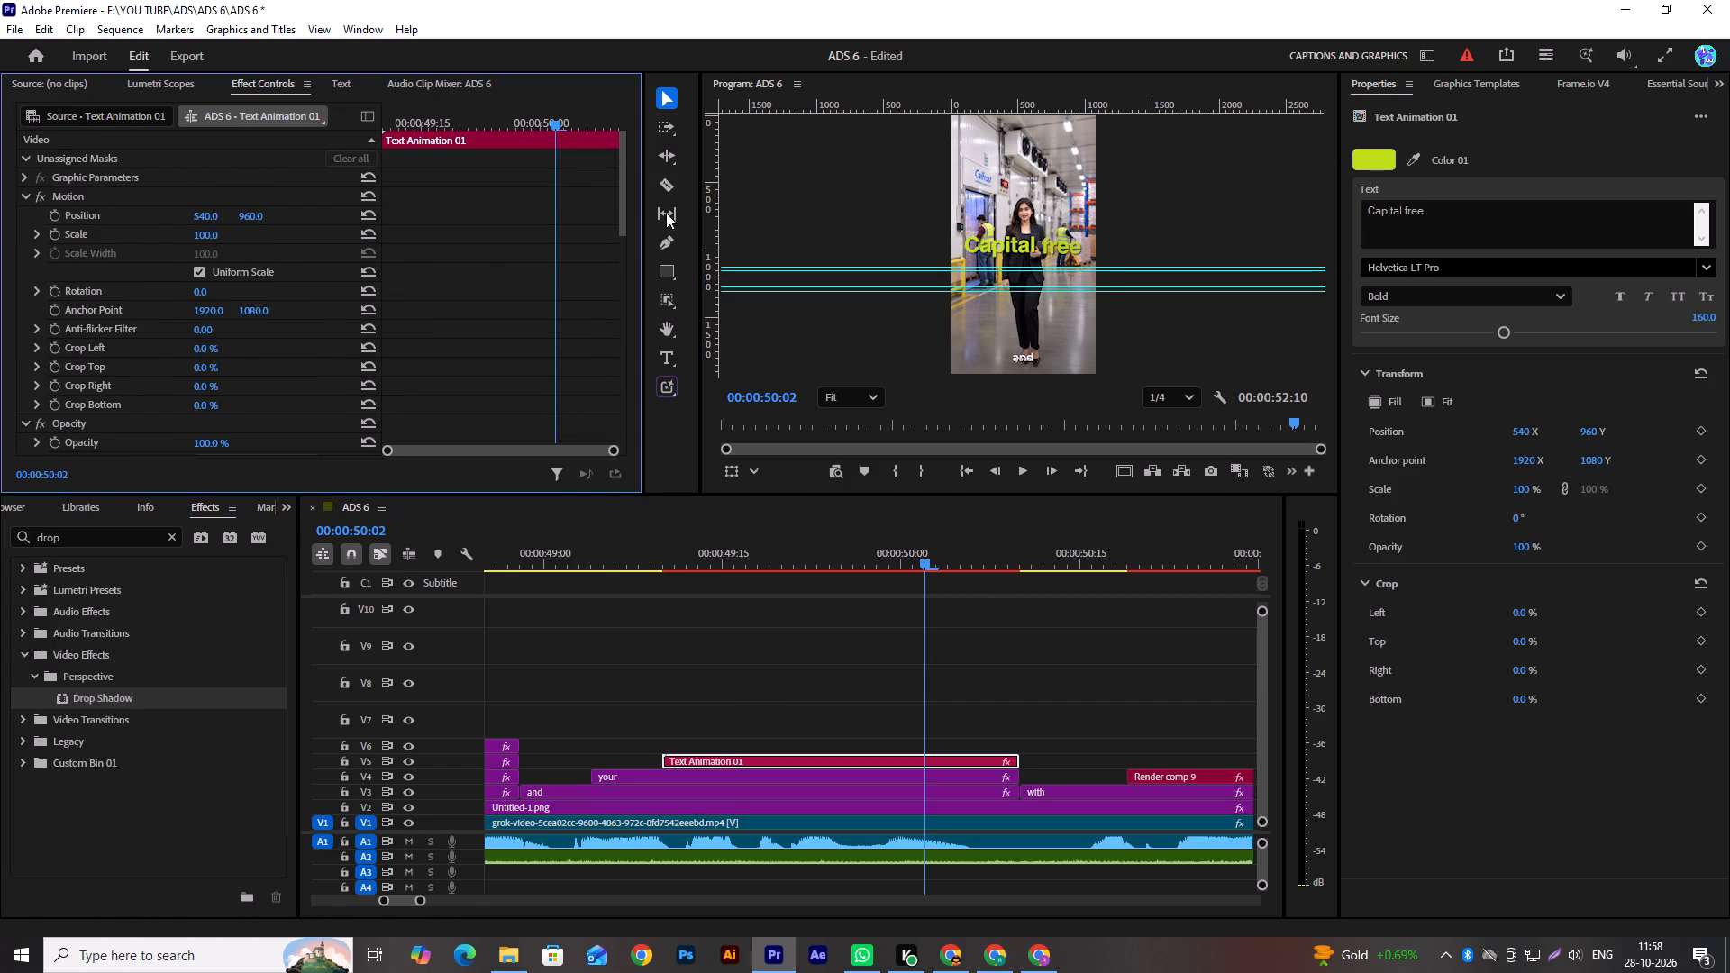
Lower the "Capital free" title to a vertical position of 1216 against the guide lines.
{"action": "scroll", "coordinate": [1046, 258], "scroll_direction": "up", "scroll_amount": 5}
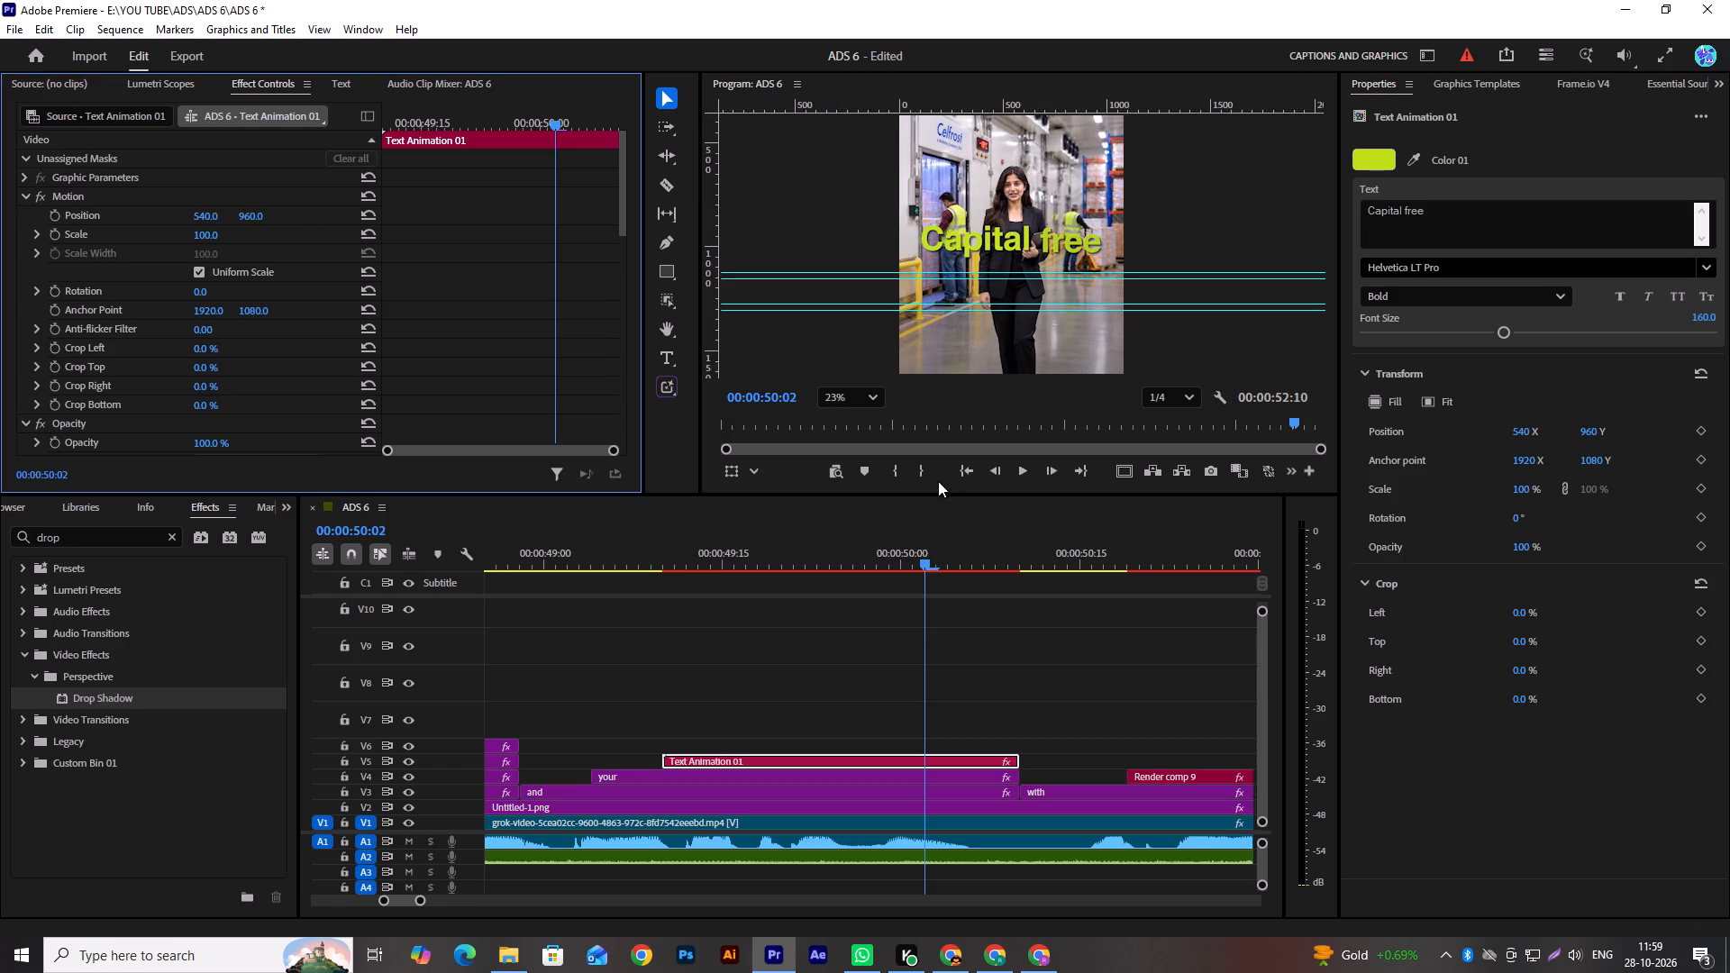
{"action": "left_click_drag", "start_coordinate": [925, 495], "coordinate": [917, 565]}
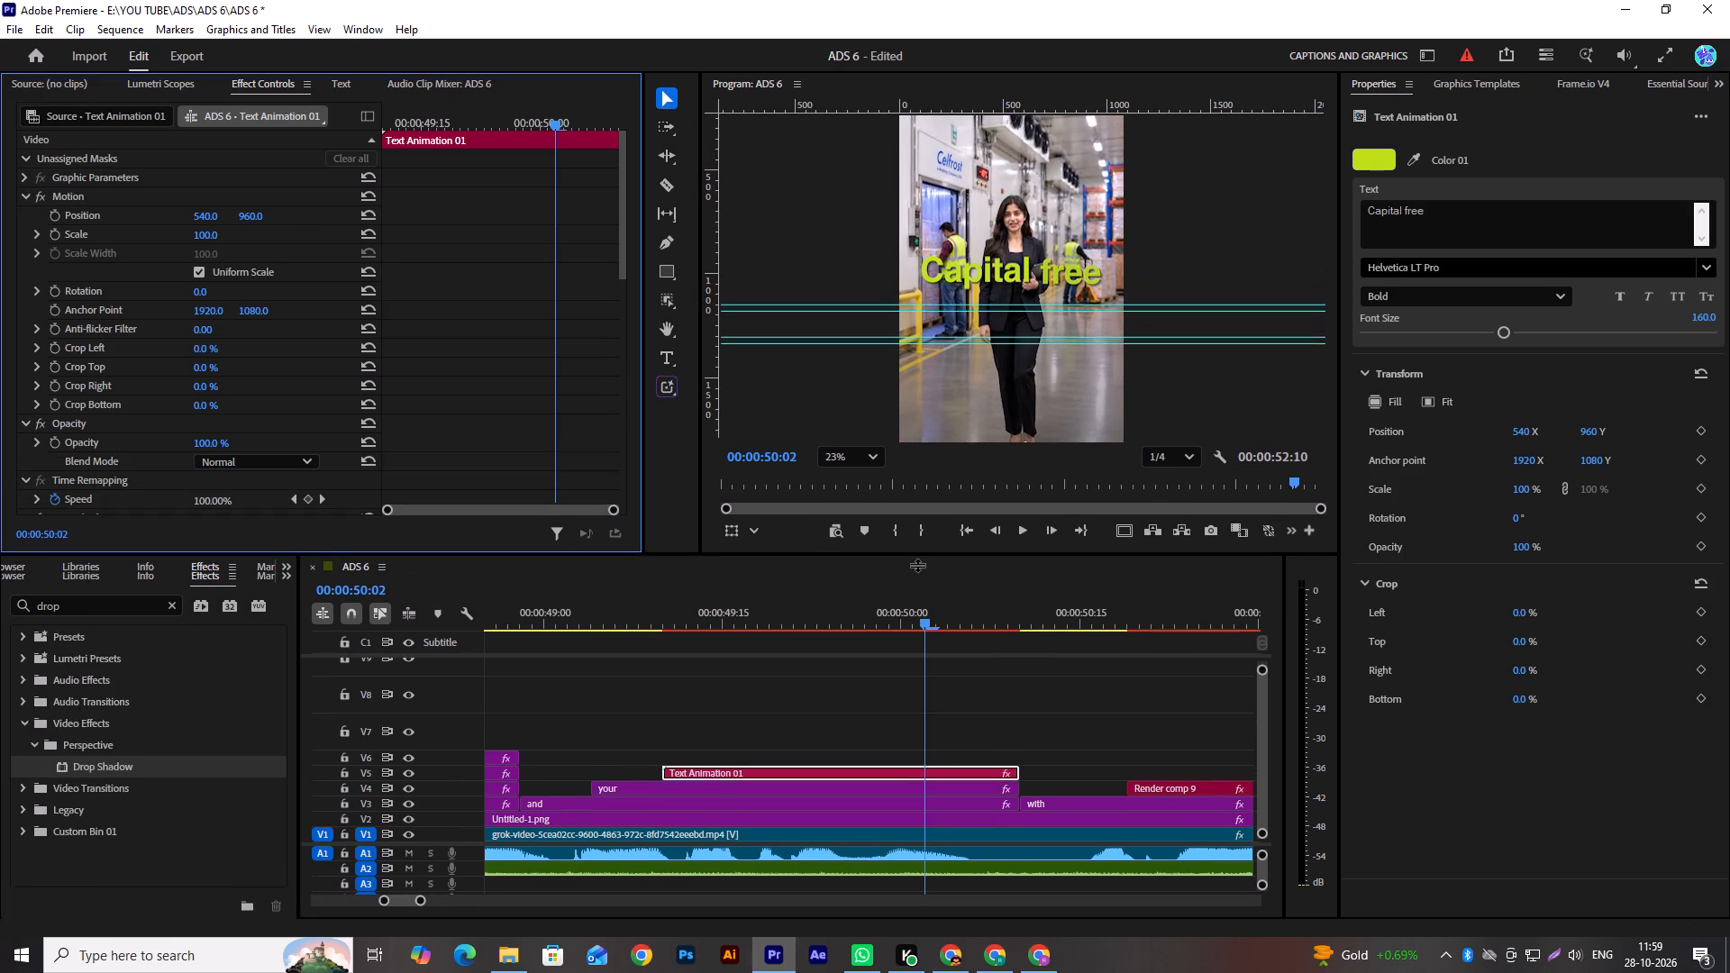
{"action": "left_click_drag", "start_coordinate": [917, 565], "coordinate": [917, 567]}
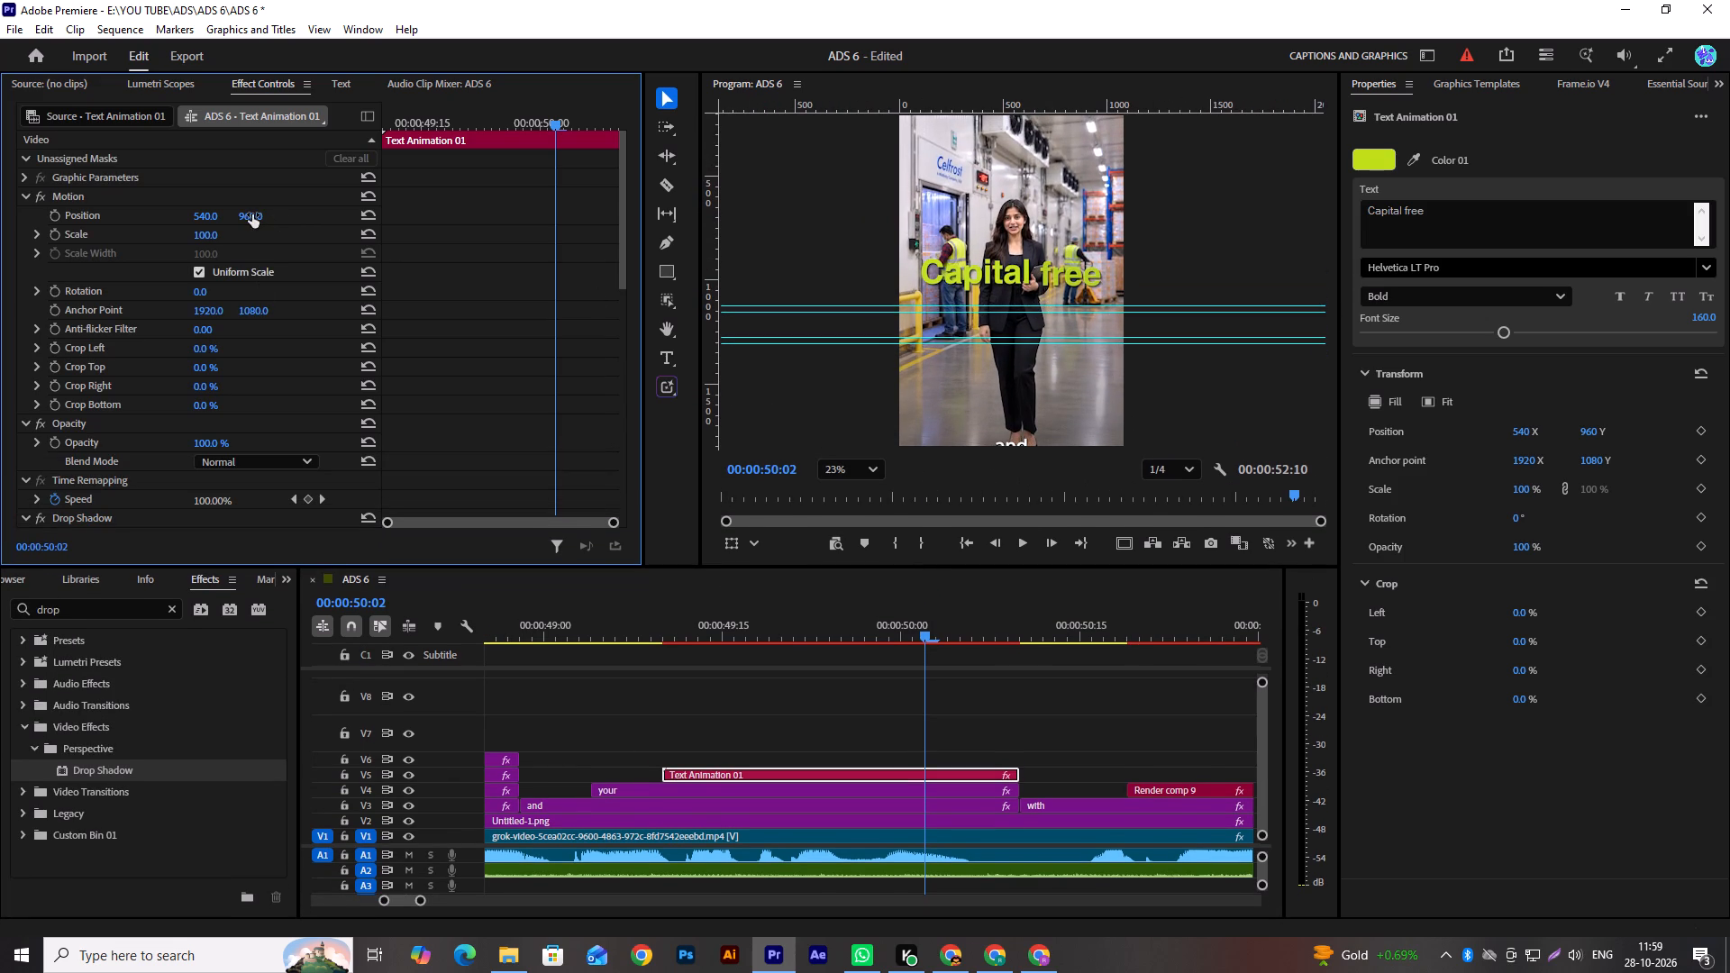
{"action": "left_click_drag", "start_coordinate": [251, 214], "coordinate": [484, 256]}
{"action": "scroll", "coordinate": [978, 259], "scroll_direction": "up", "scroll_amount": 6}
{"action": "scroll", "coordinate": [941, 356], "scroll_direction": "up", "scroll_amount": 4}
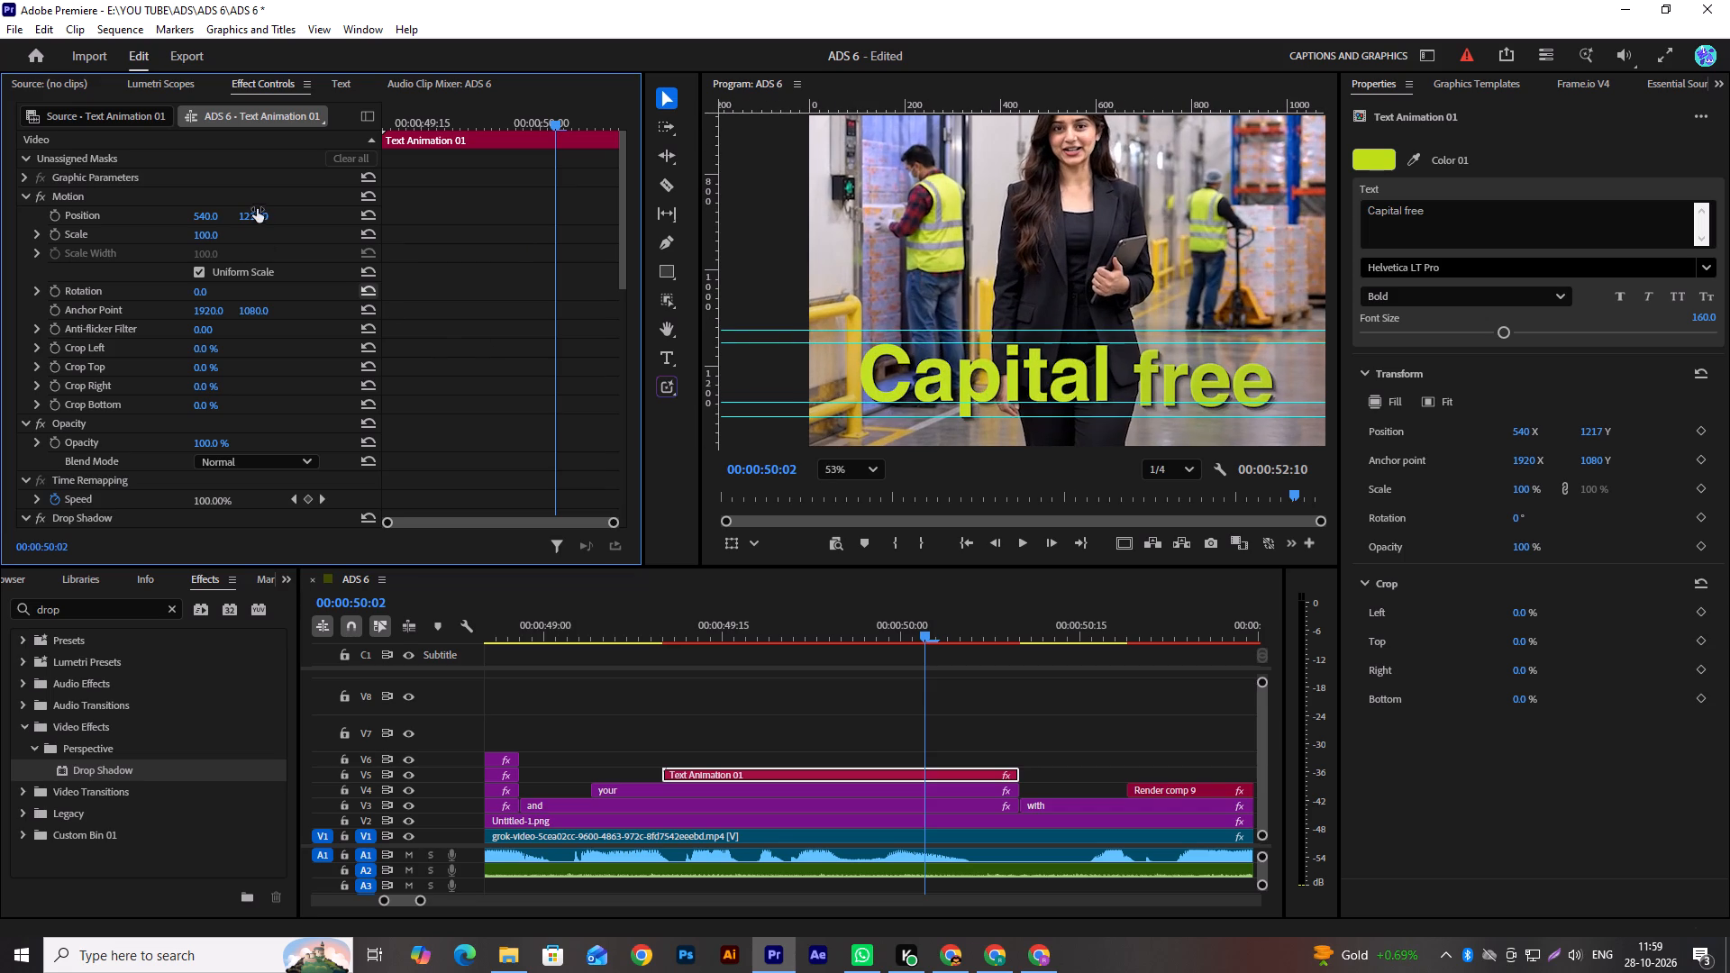
{"action": "left_click_drag", "start_coordinate": [258, 213], "coordinate": [278, 219], "text": "ctrl"}
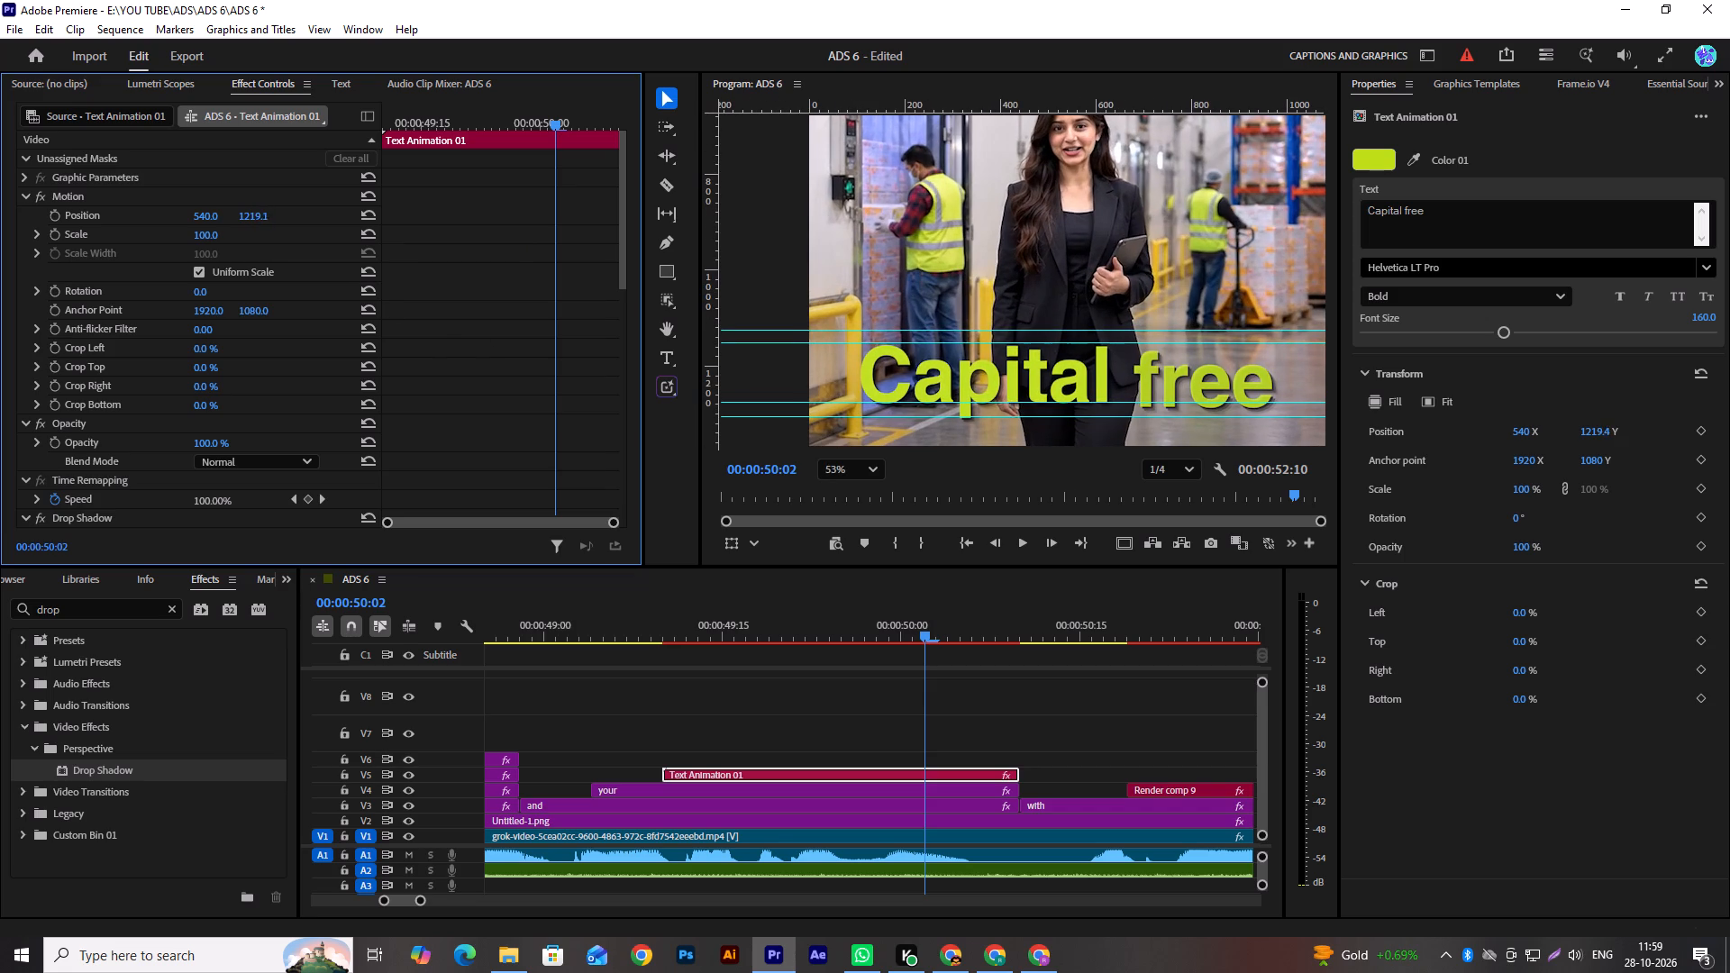
{"action": "left_click_drag", "start_coordinate": [278, 219], "coordinate": [247, 223], "text": "ctrl"}
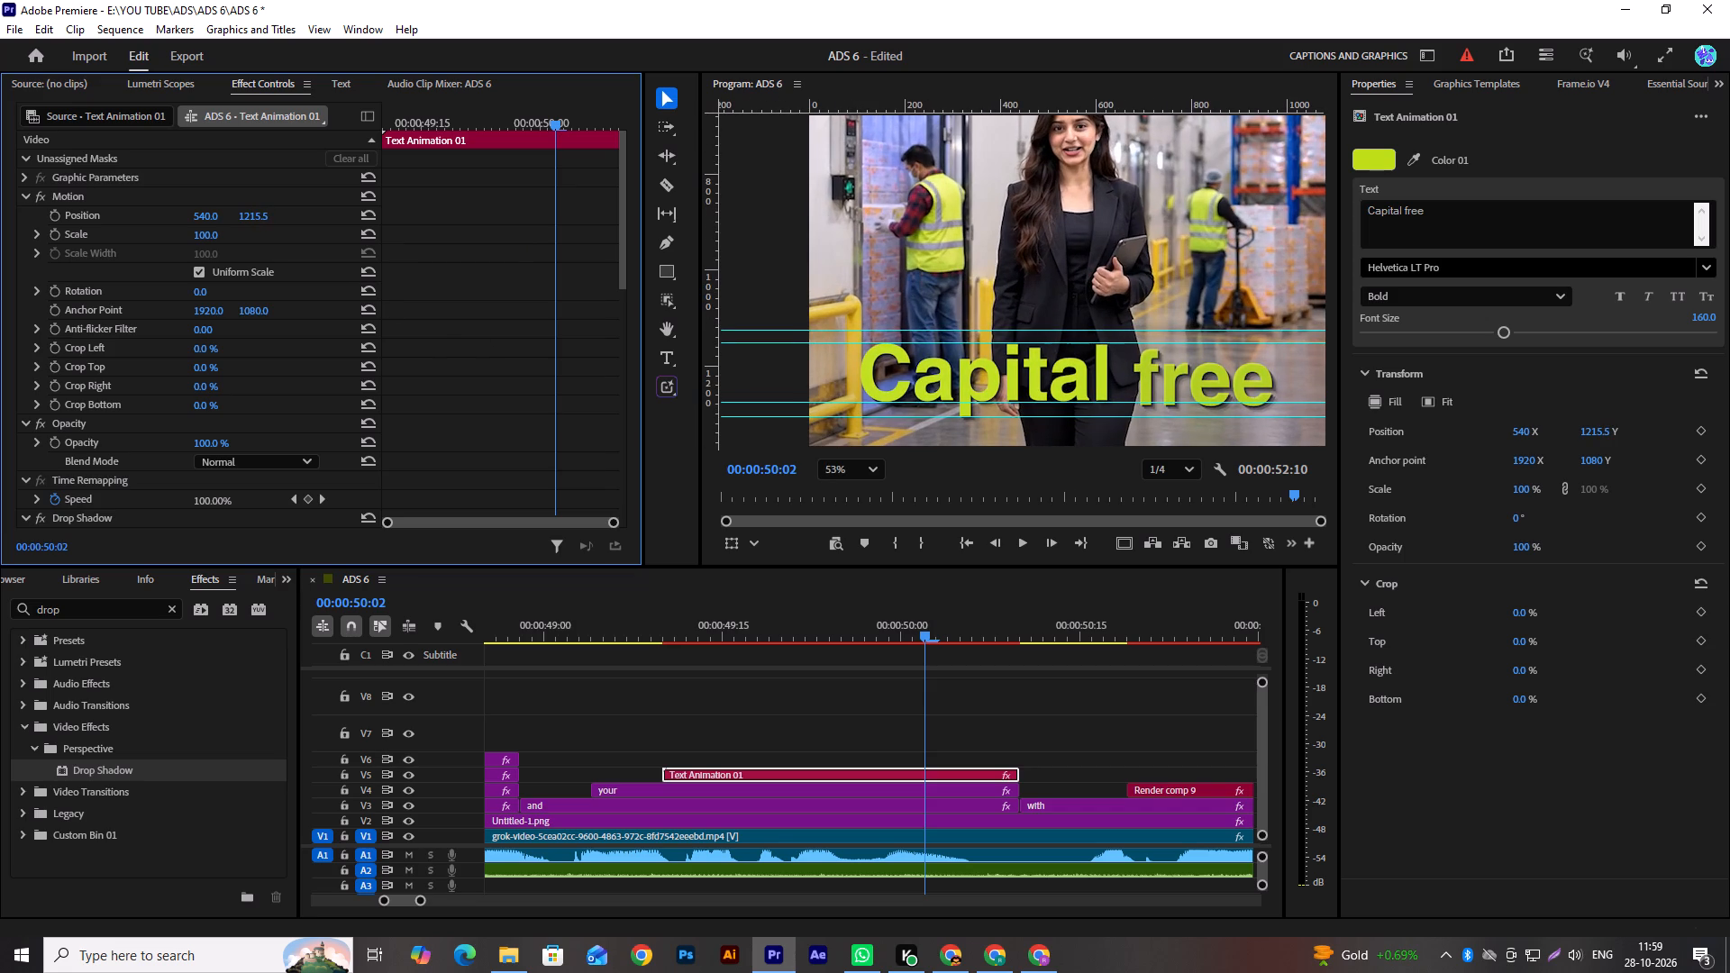
{"action": "left_click_drag", "start_coordinate": [247, 223], "coordinate": [173, 248], "text": "ctrl"}
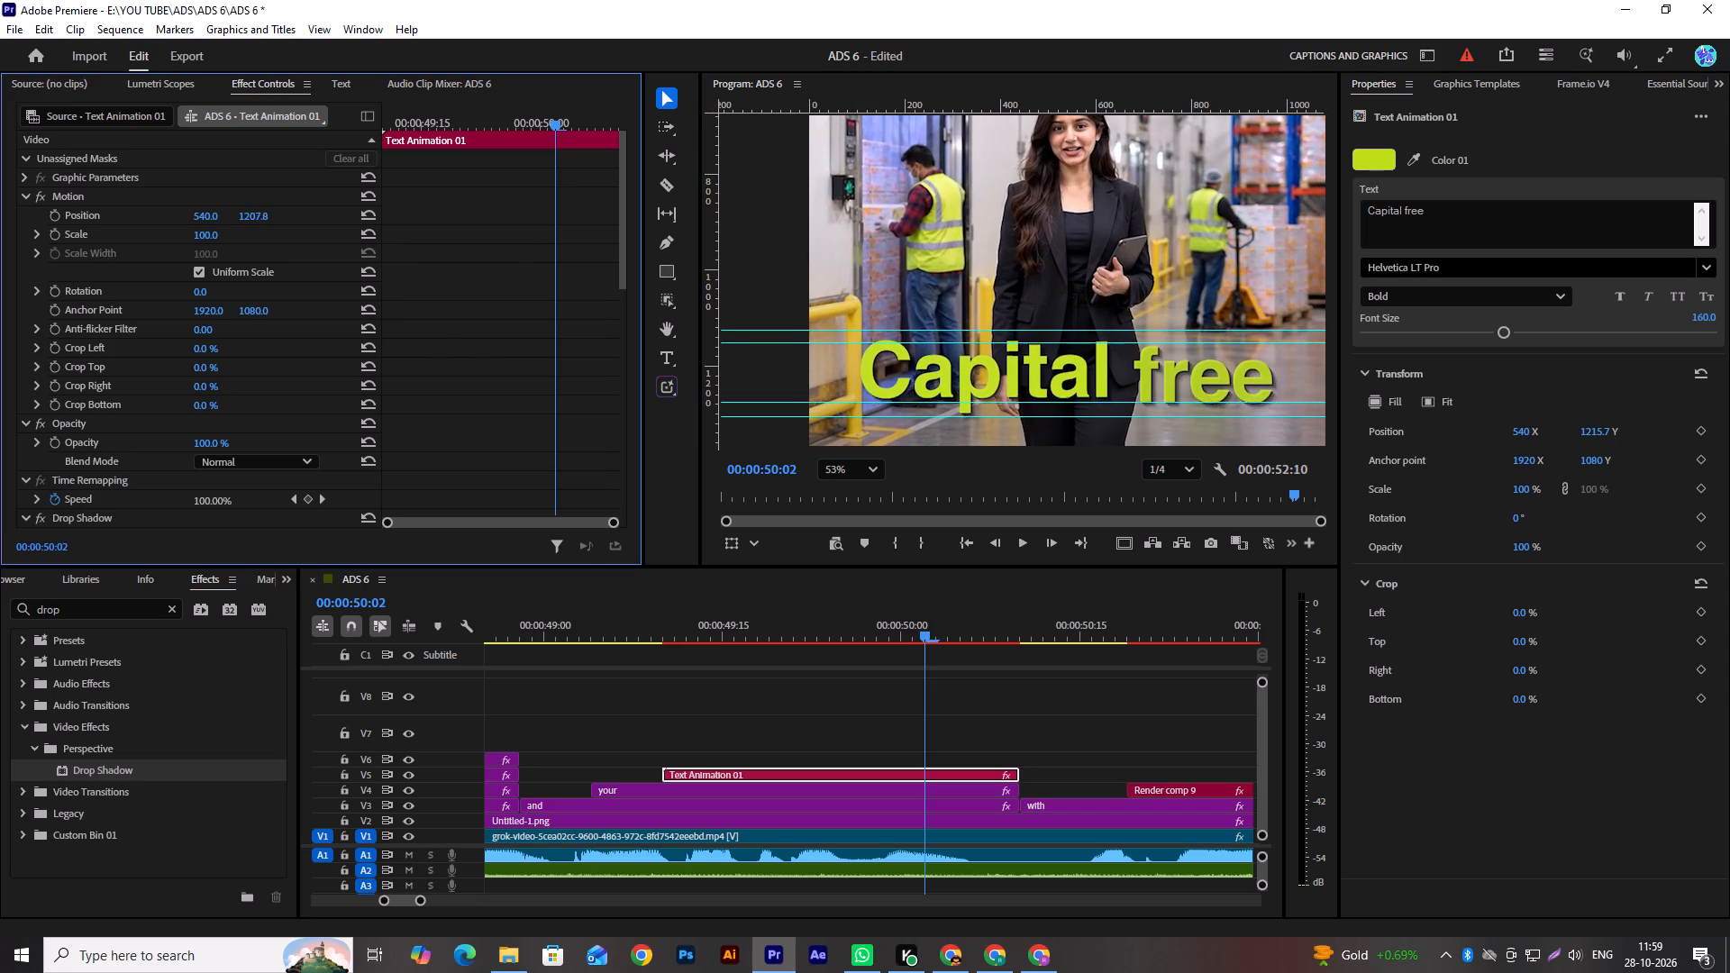
{"action": "left_click_drag", "start_coordinate": [173, 248], "coordinate": [203, 249], "text": "ctrl"}
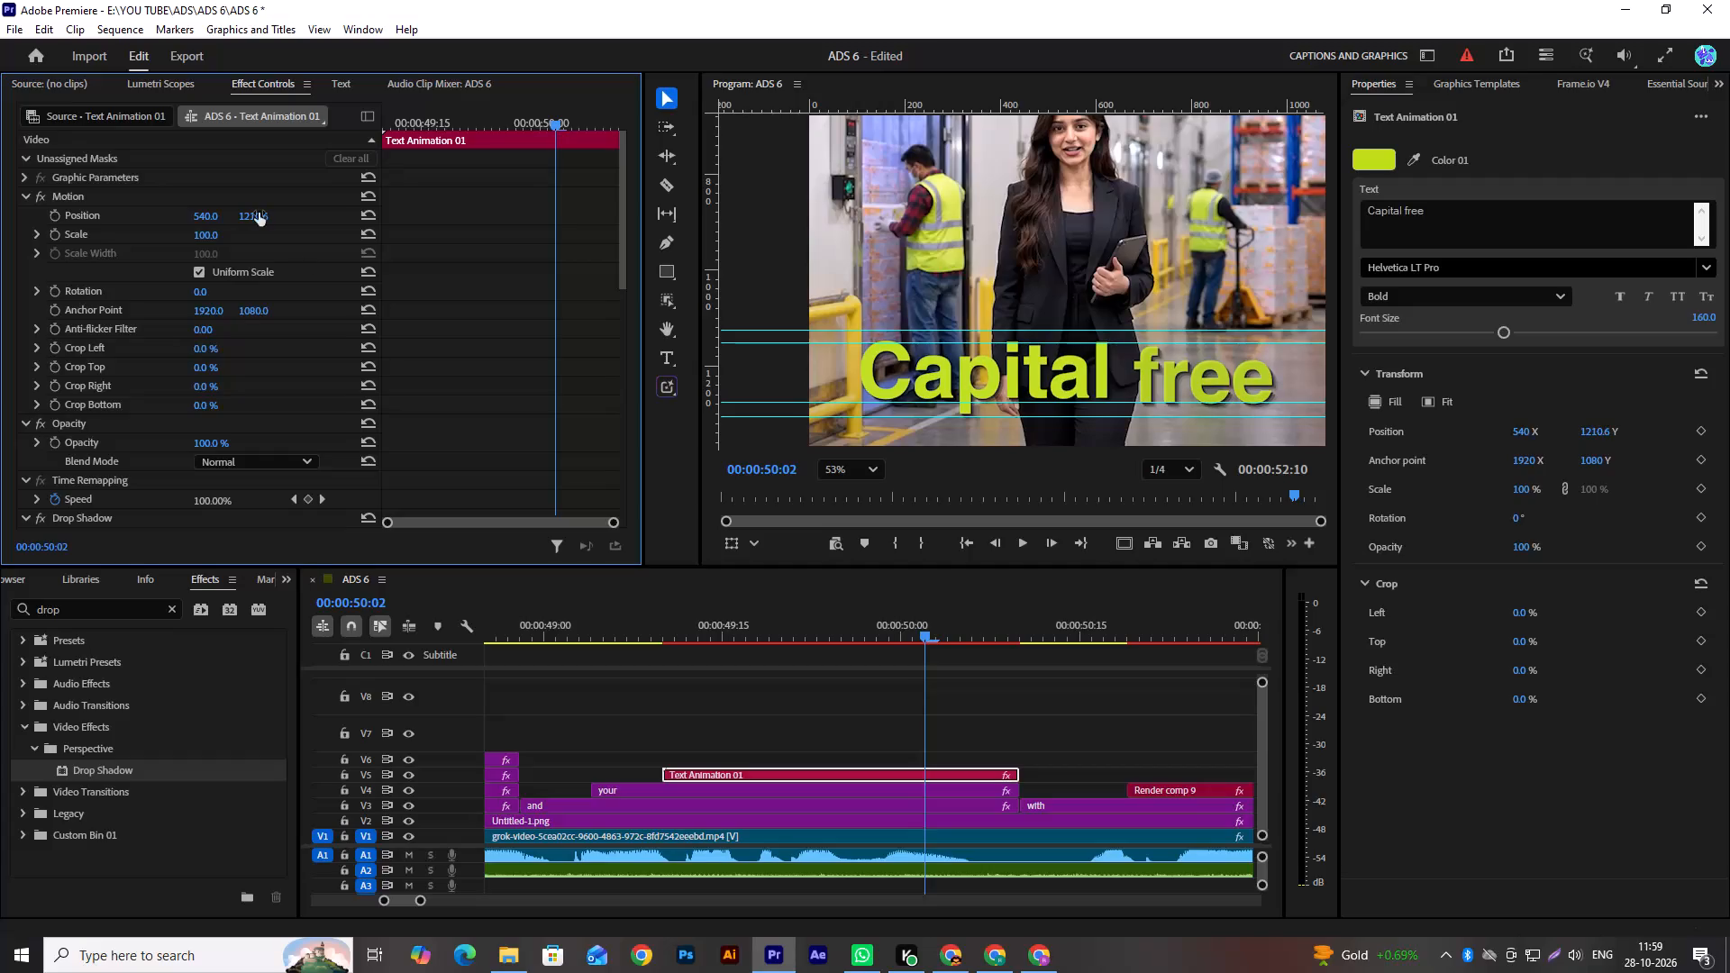
{"action": "left_click_drag", "start_coordinate": [988, 637], "coordinate": [1011, 632]}
{"action": "left_click_drag", "start_coordinate": [254, 217], "coordinate": [258, 217], "text": "ctrl"}
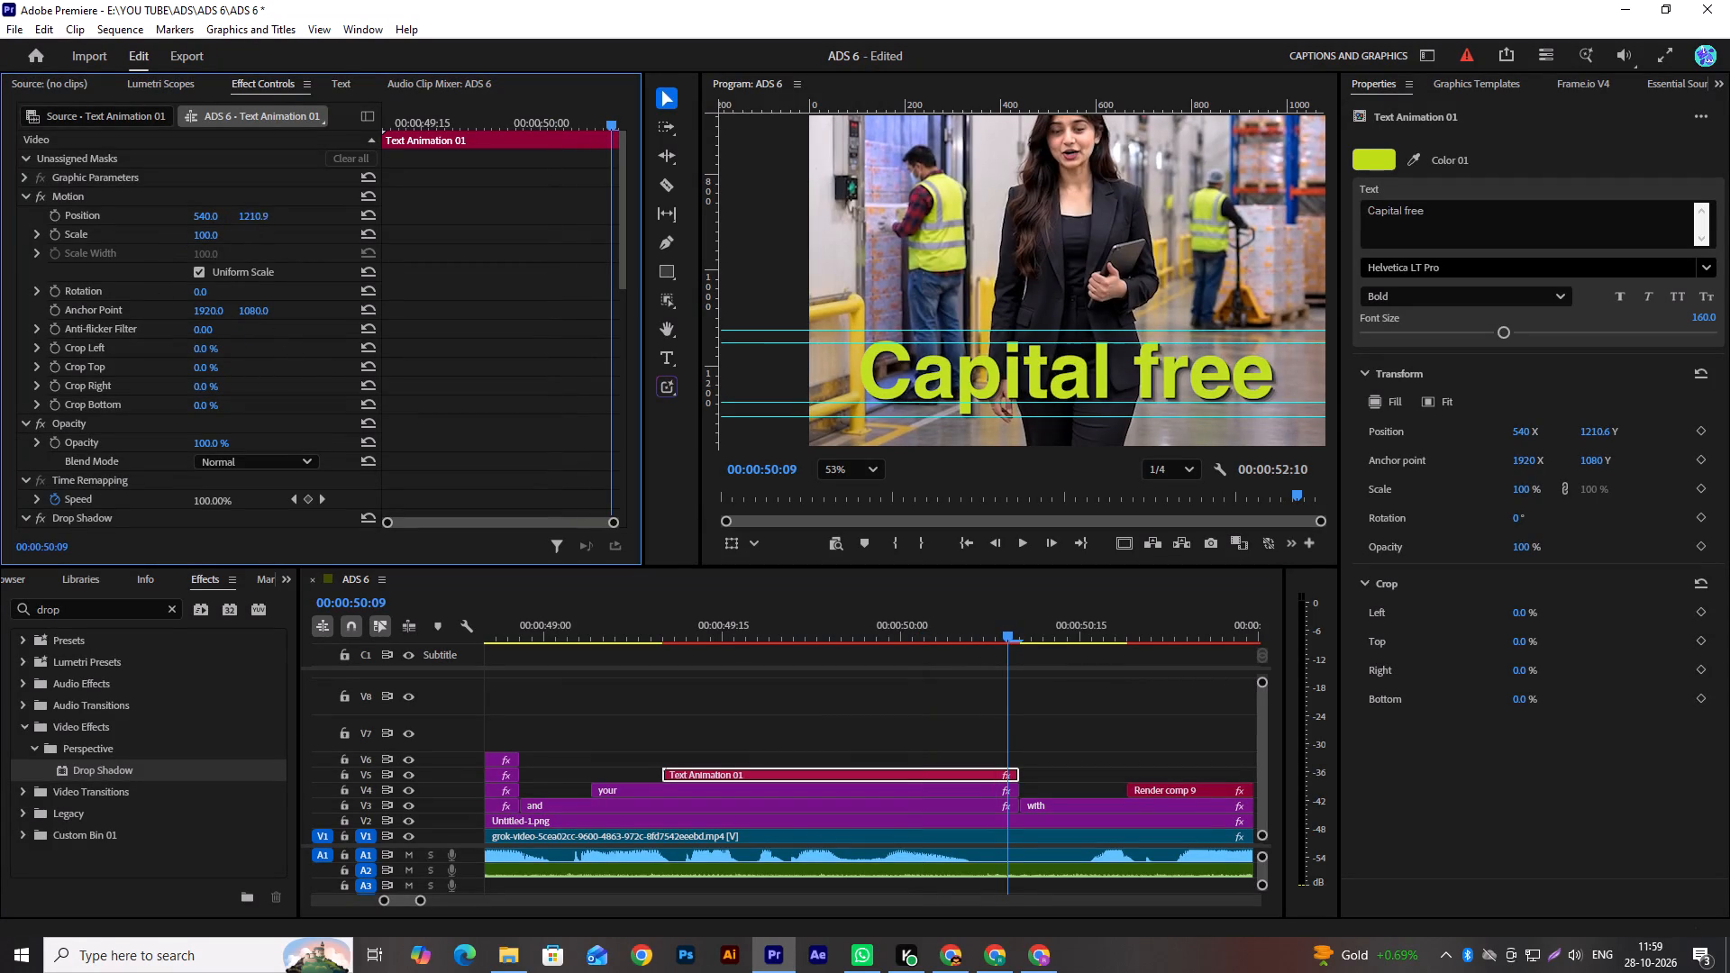
{"action": "left_click_drag", "start_coordinate": [258, 217], "coordinate": [306, 217], "text": "ctrl"}
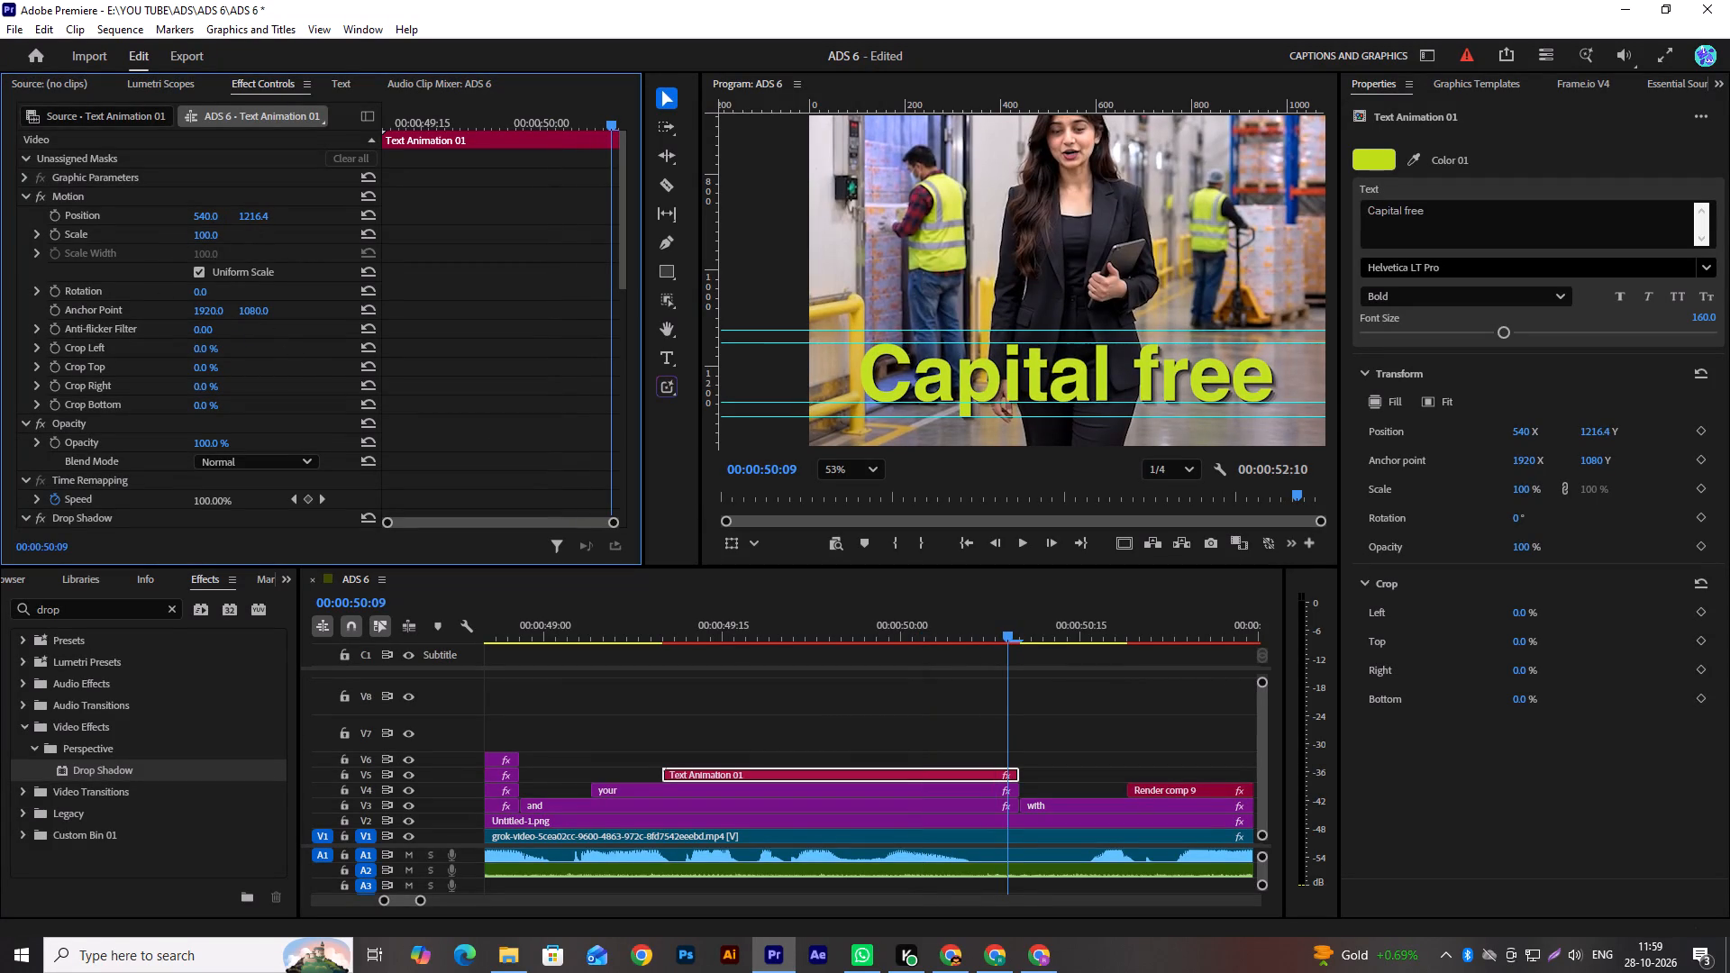
{"action": "left_click_drag", "start_coordinate": [306, 217], "coordinate": [303, 218], "text": "ctrl"}
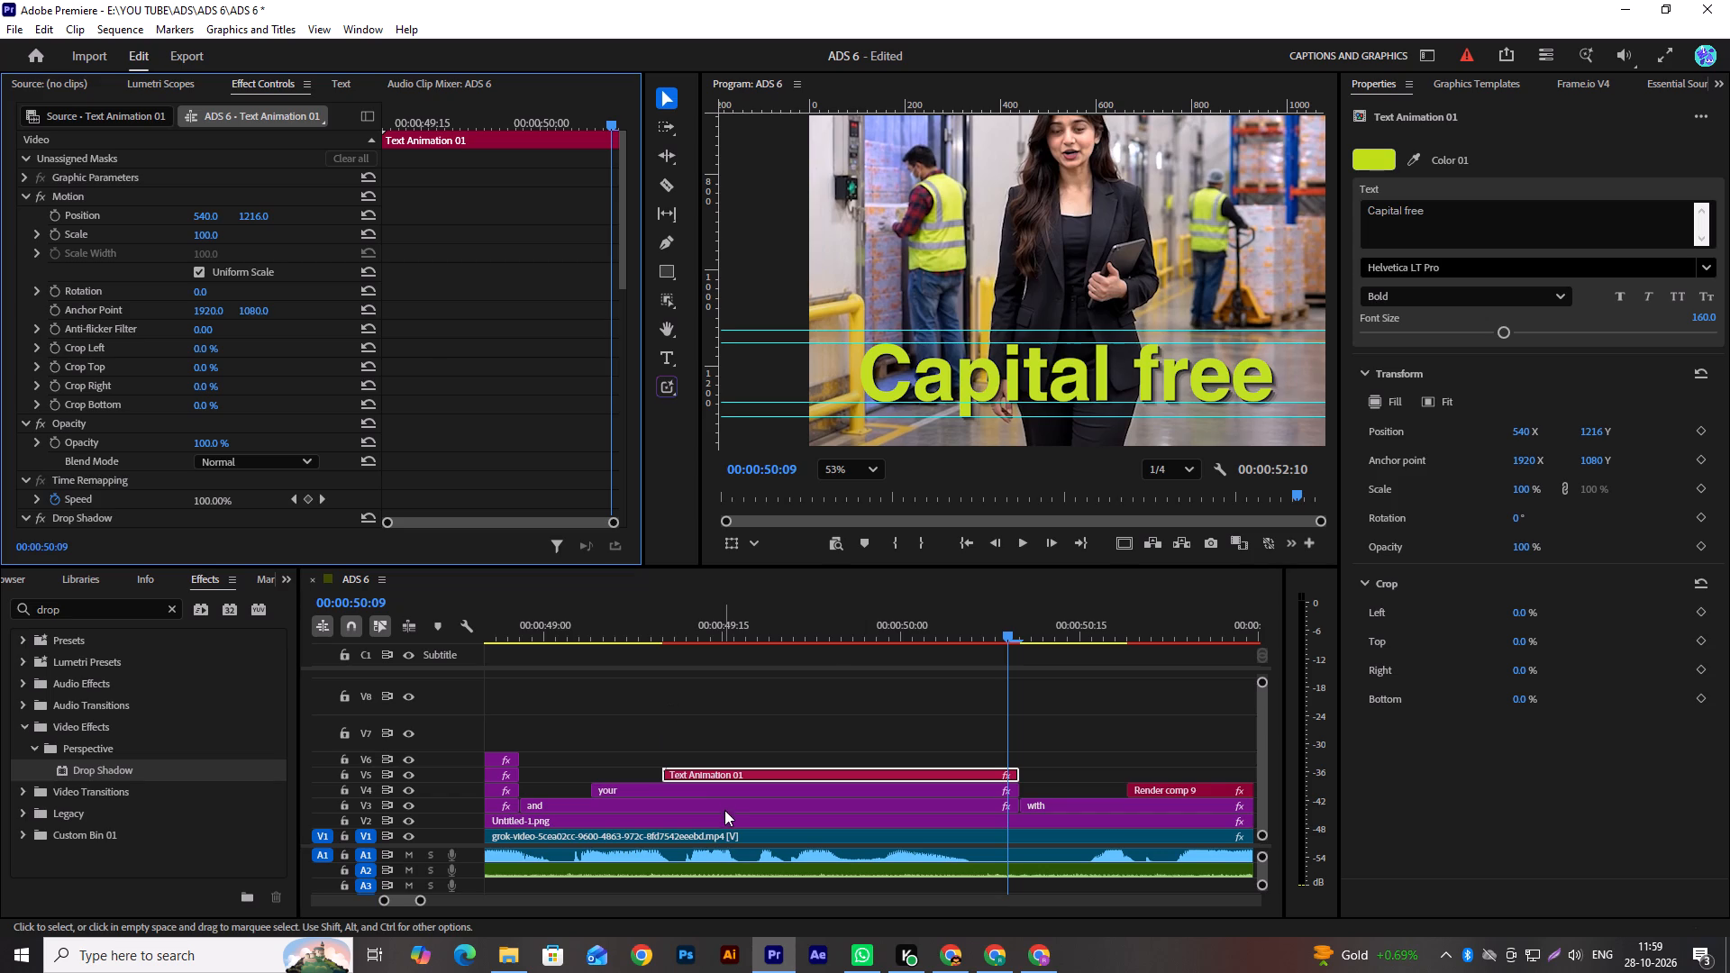
Select the "and" caption on V3 and play the section from its start to check the stacked captions.
{"action": "left_click", "coordinate": [715, 795]}
{"action": "left_click", "coordinate": [541, 808]}
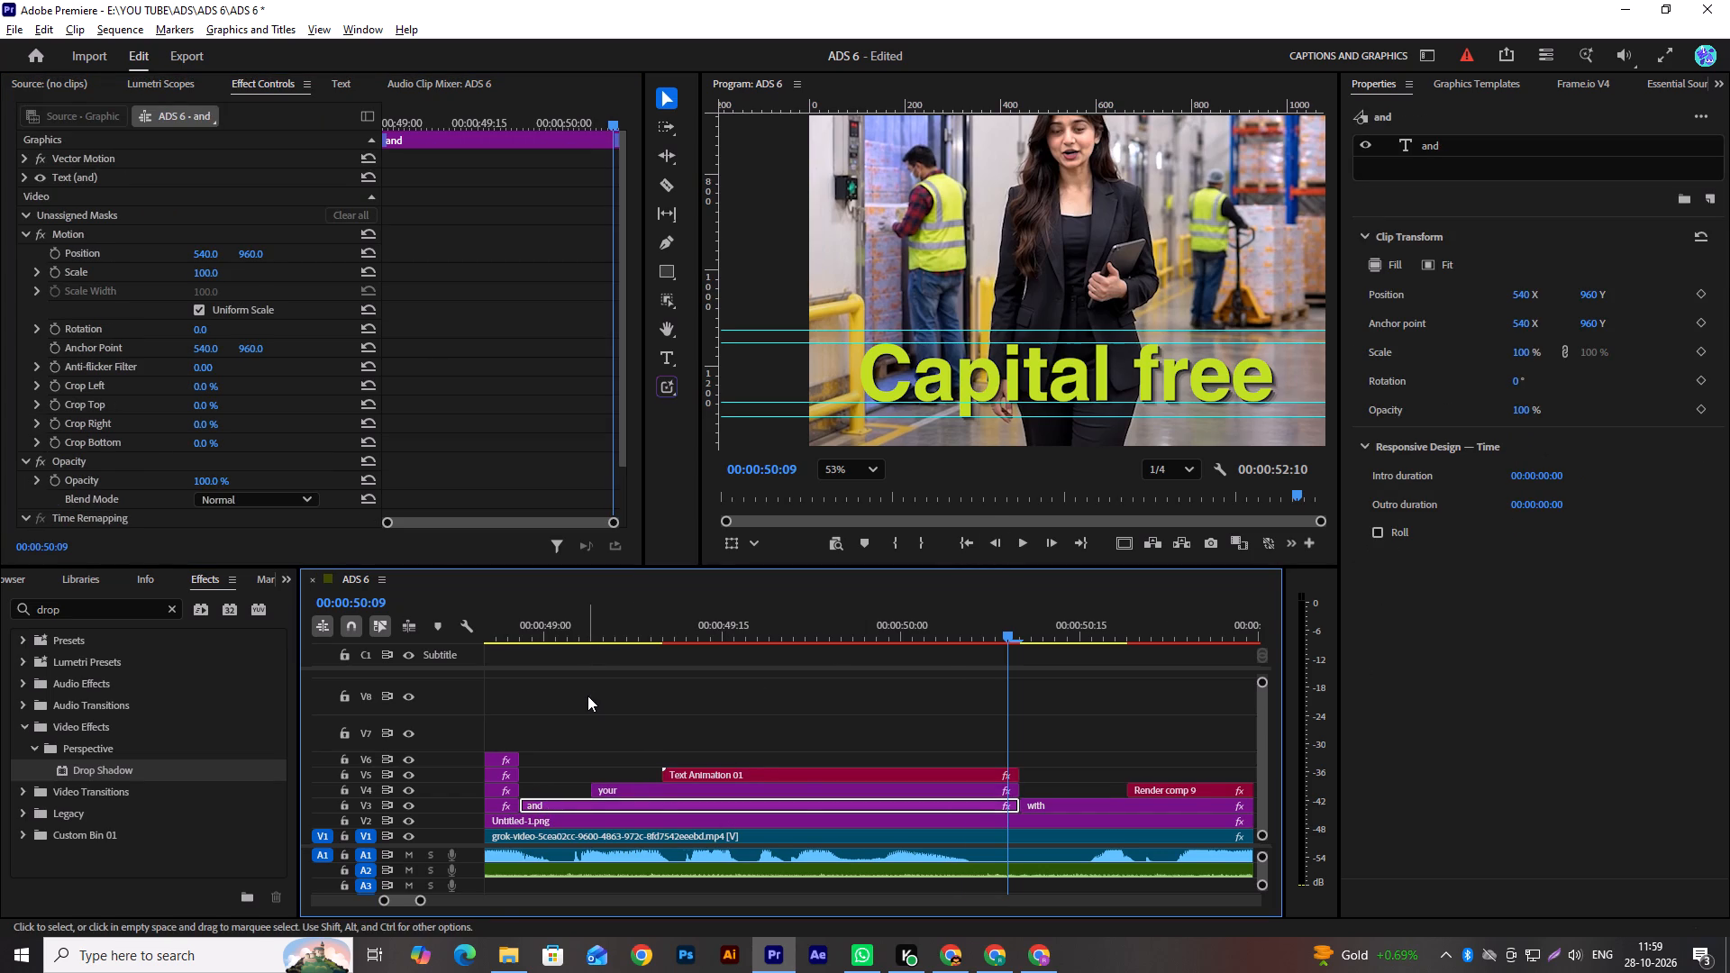
{"action": "scroll", "coordinate": [587, 696], "scroll_direction": "down", "scroll_amount": 1, "text": "alt"}
{"action": "scroll", "coordinate": [587, 696], "scroll_direction": "up", "scroll_amount": 2}
{"action": "left_click_drag", "start_coordinate": [603, 633], "coordinate": [582, 636]}
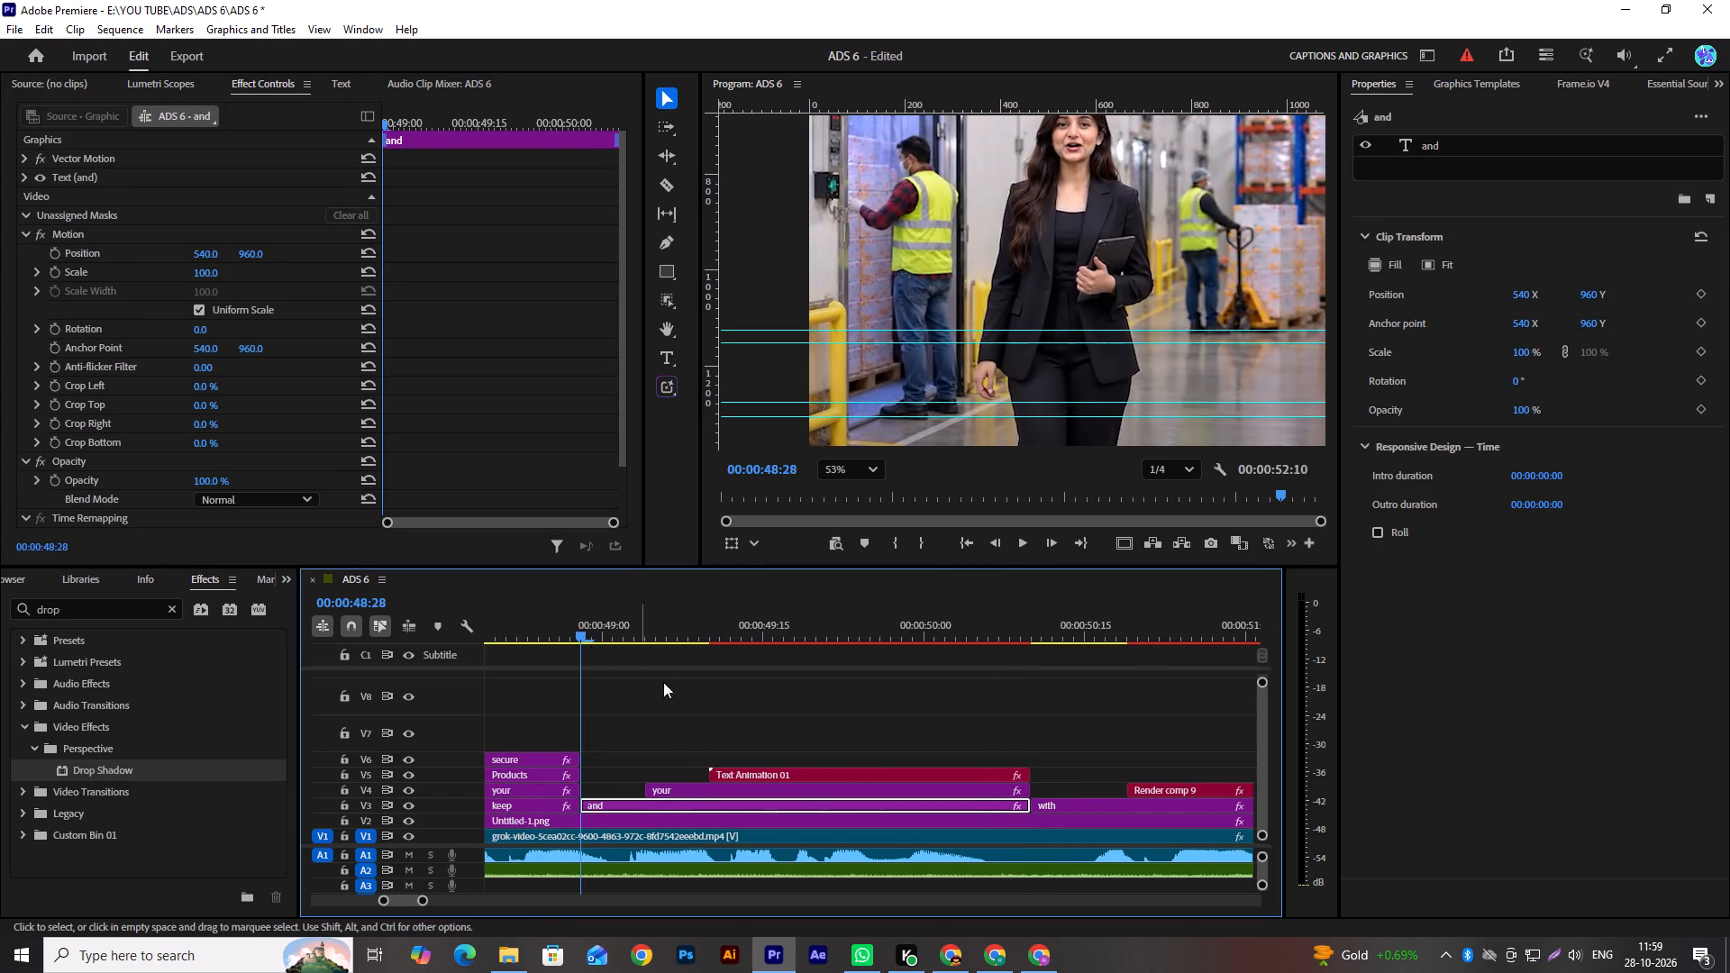
{"action": "key", "text": "space"}
{"action": "key", "text": "space"}
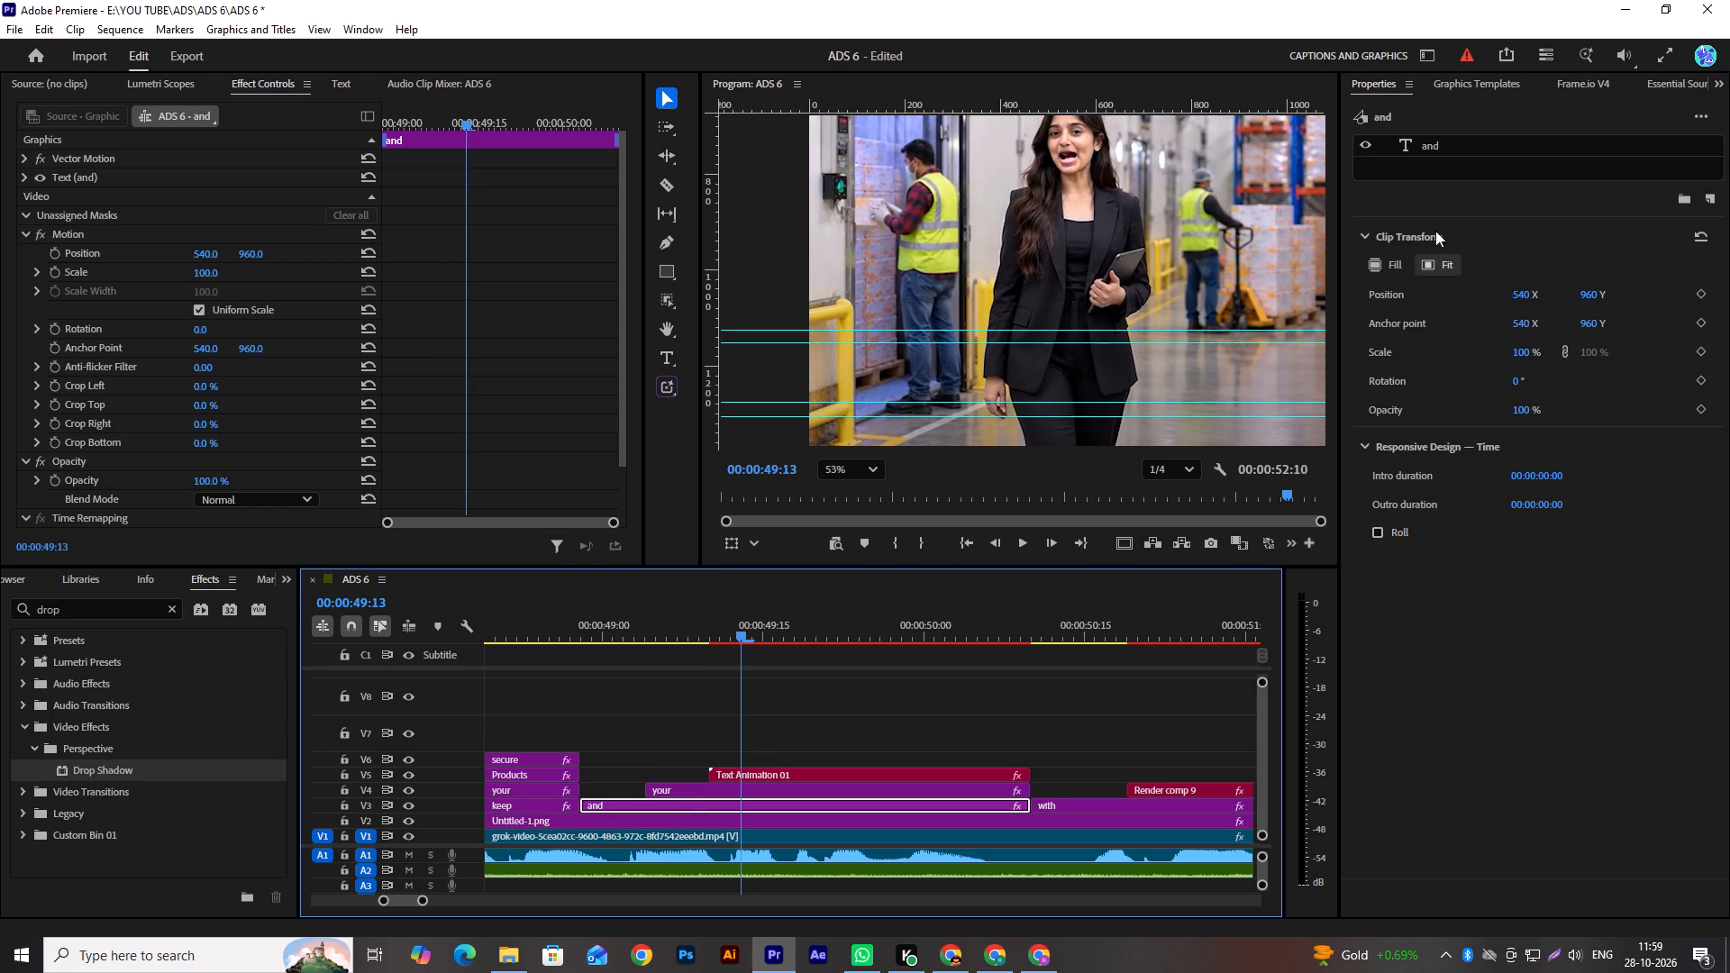
{"action": "left_click", "coordinate": [1455, 143]}
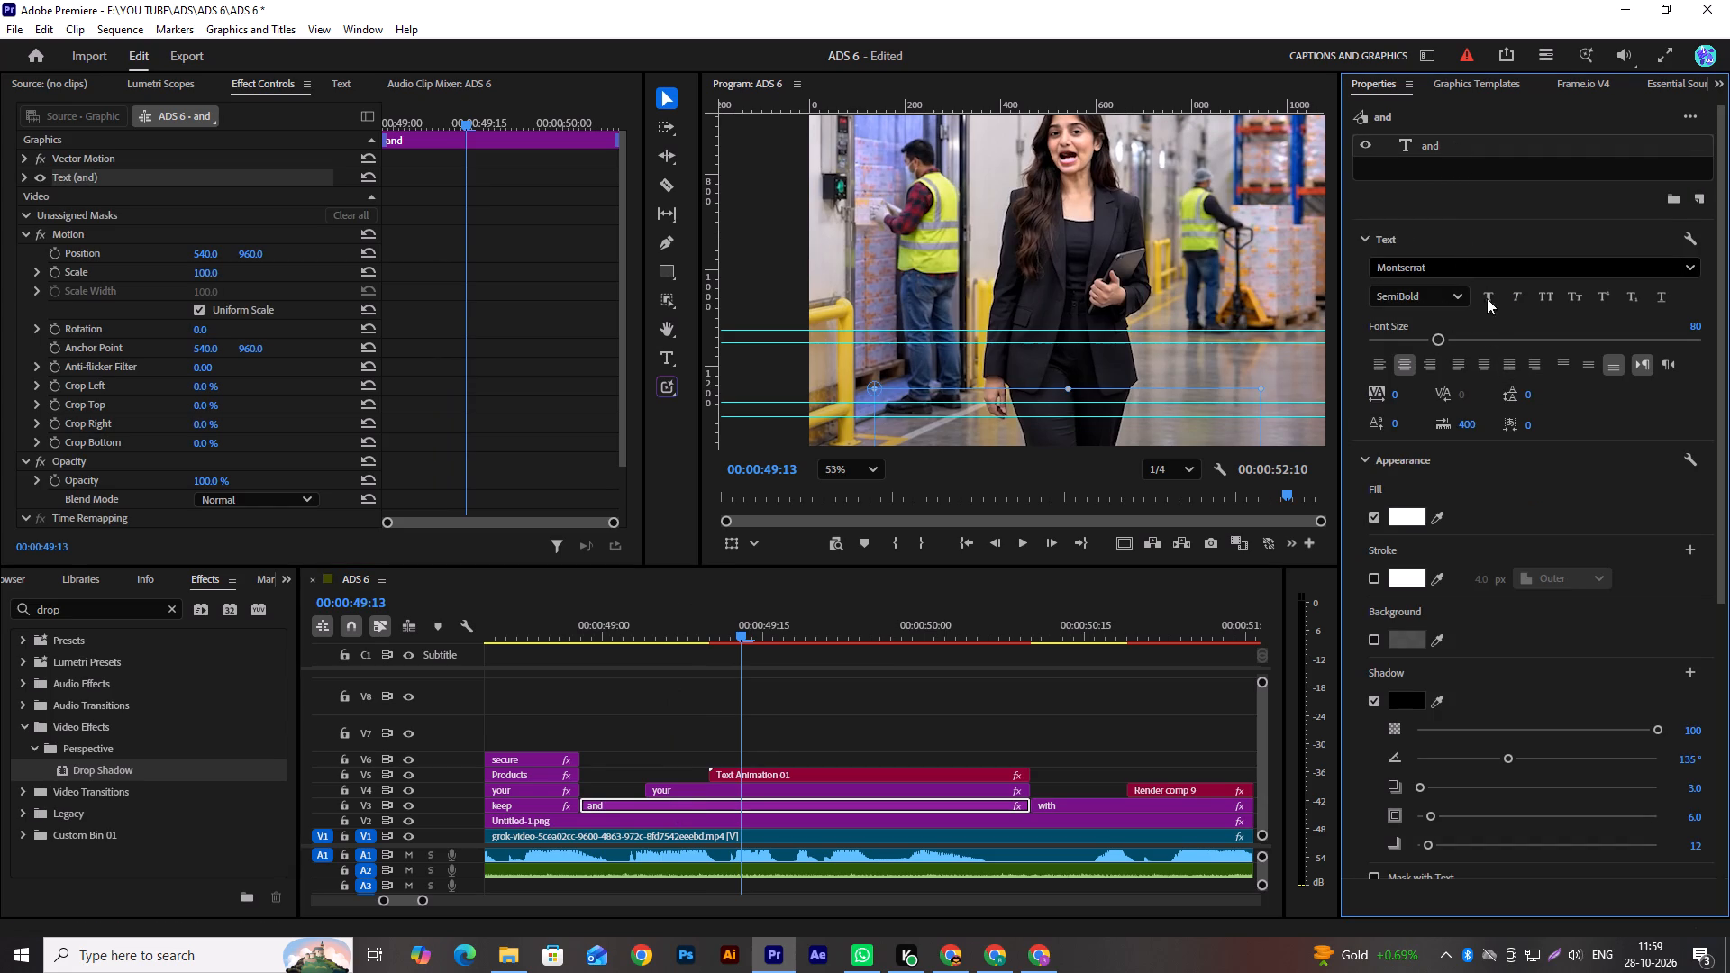
Find the "up to down" text template and place it on V6, aligned with the start of the "and" caption on V3.
{"action": "left_click", "coordinate": [1458, 81]}
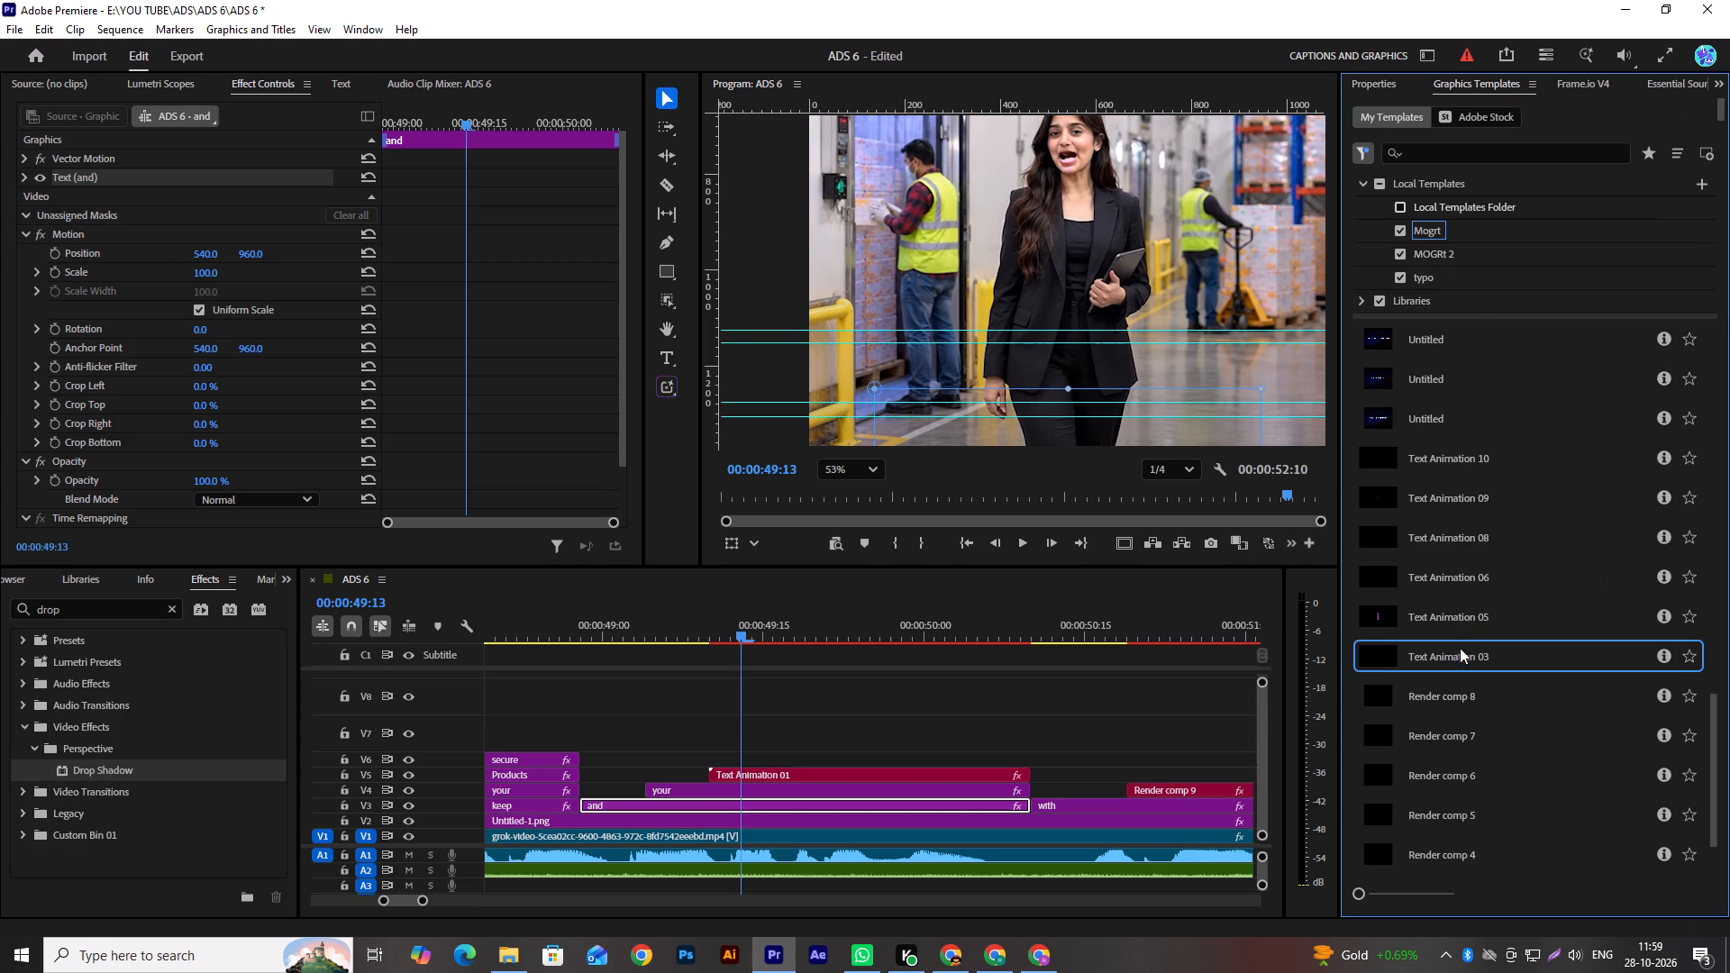
{"action": "scroll", "coordinate": [1463, 753], "scroll_direction": "down", "scroll_amount": 7}
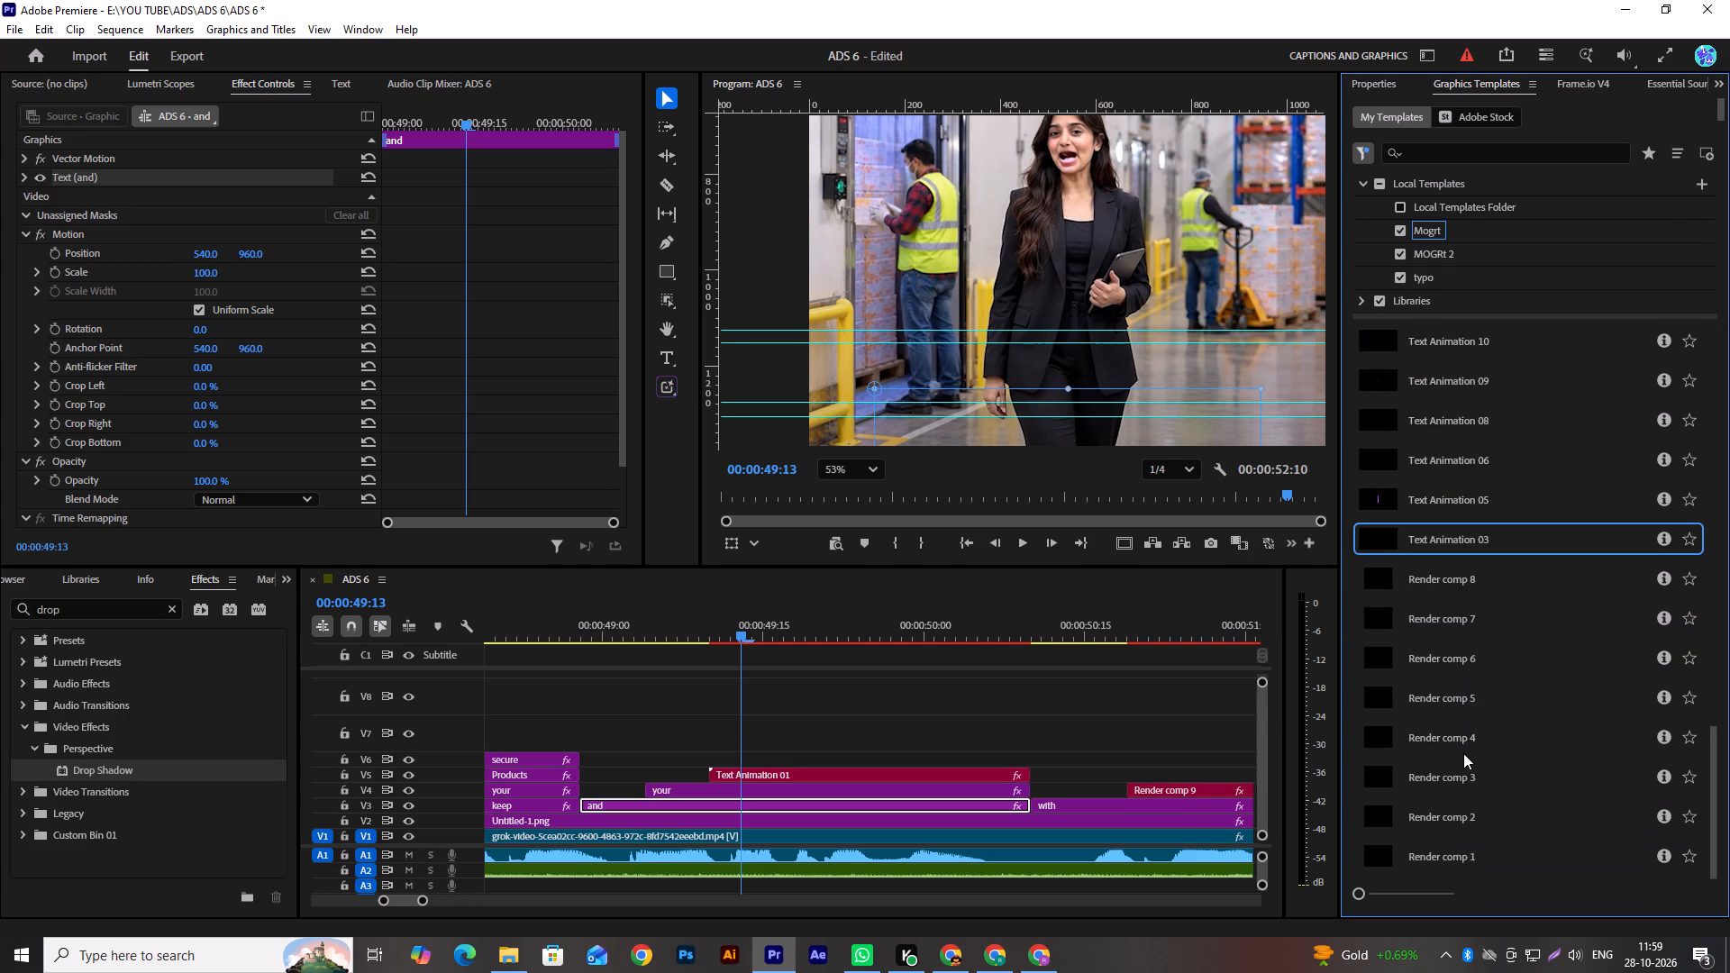
{"action": "scroll", "coordinate": [1463, 753], "scroll_direction": "up", "scroll_amount": 1}
{"action": "scroll", "coordinate": [1463, 753], "scroll_direction": "down", "scroll_amount": 4}
{"action": "scroll", "coordinate": [1425, 673], "scroll_direction": "down", "scroll_amount": 3}
{"action": "scroll", "coordinate": [1427, 672], "scroll_direction": "up", "scroll_amount": 8}
{"action": "scroll", "coordinate": [1430, 669], "scroll_direction": "down", "scroll_amount": 1}
{"action": "scroll", "coordinate": [1430, 669], "scroll_direction": "up", "scroll_amount": 4}
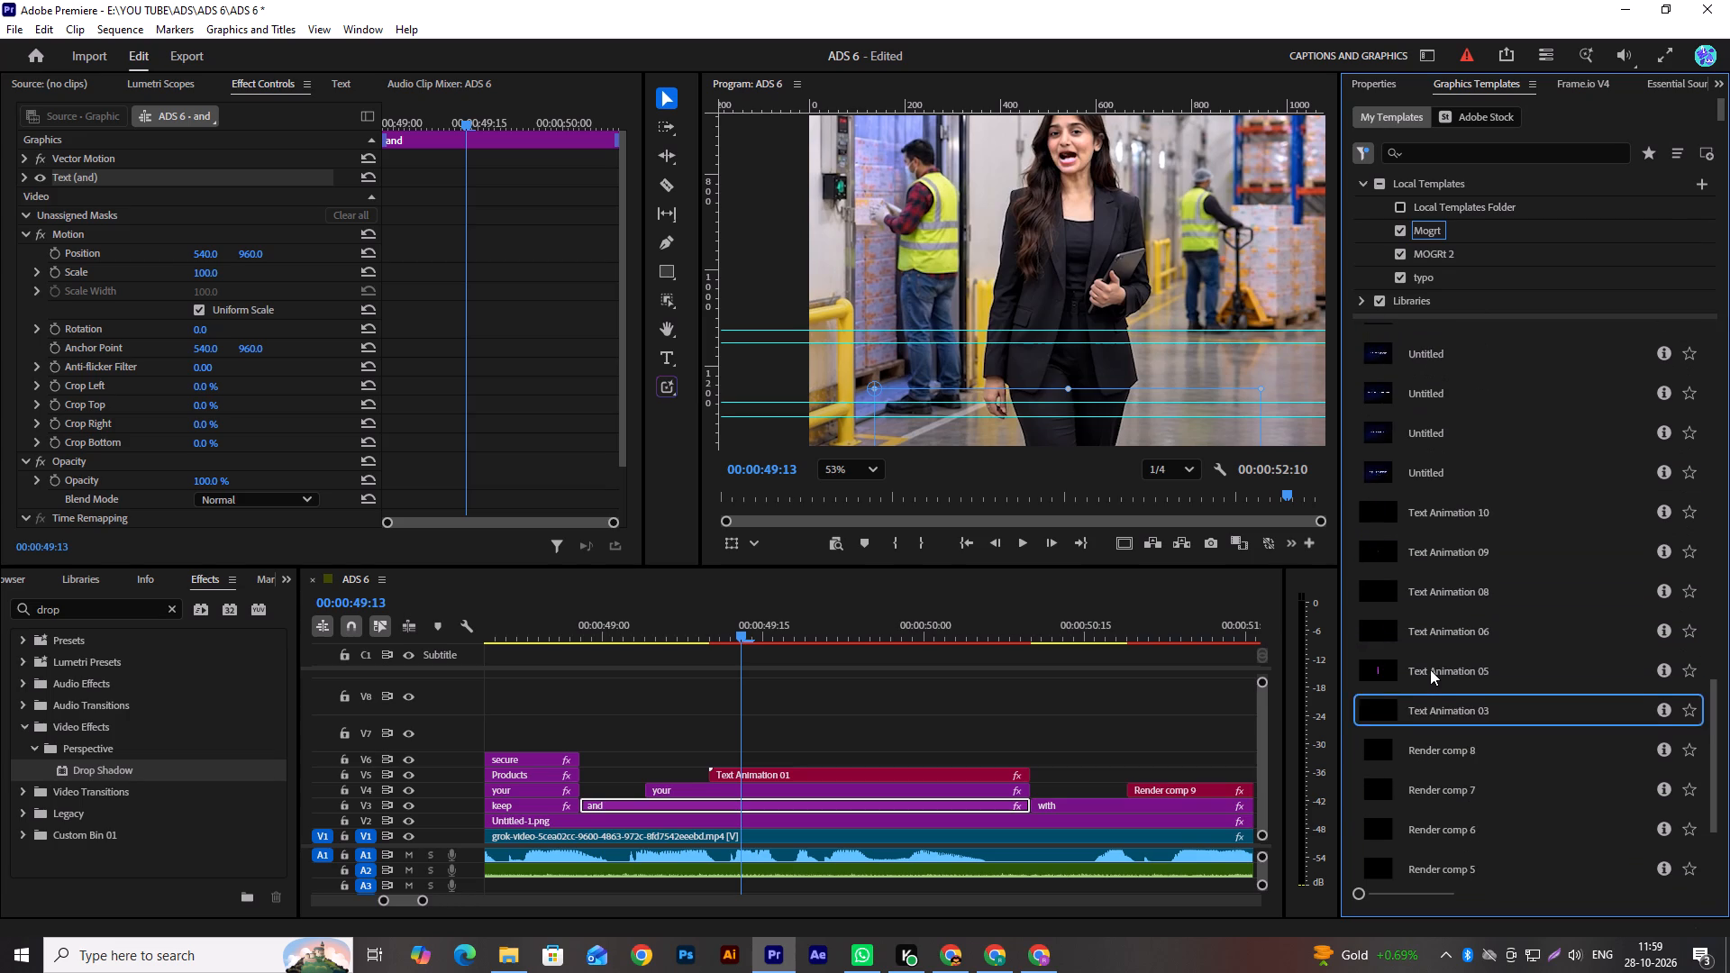
{"action": "scroll", "coordinate": [1430, 669], "scroll_direction": "up", "scroll_amount": 9}
{"action": "scroll", "coordinate": [1430, 669], "scroll_direction": "down", "scroll_amount": 1}
{"action": "scroll", "coordinate": [1430, 669], "scroll_direction": "up", "scroll_amount": 6}
{"action": "scroll", "coordinate": [1430, 669], "scroll_direction": "down", "scroll_amount": 1}
{"action": "scroll", "coordinate": [1430, 669], "scroll_direction": "up", "scroll_amount": 9}
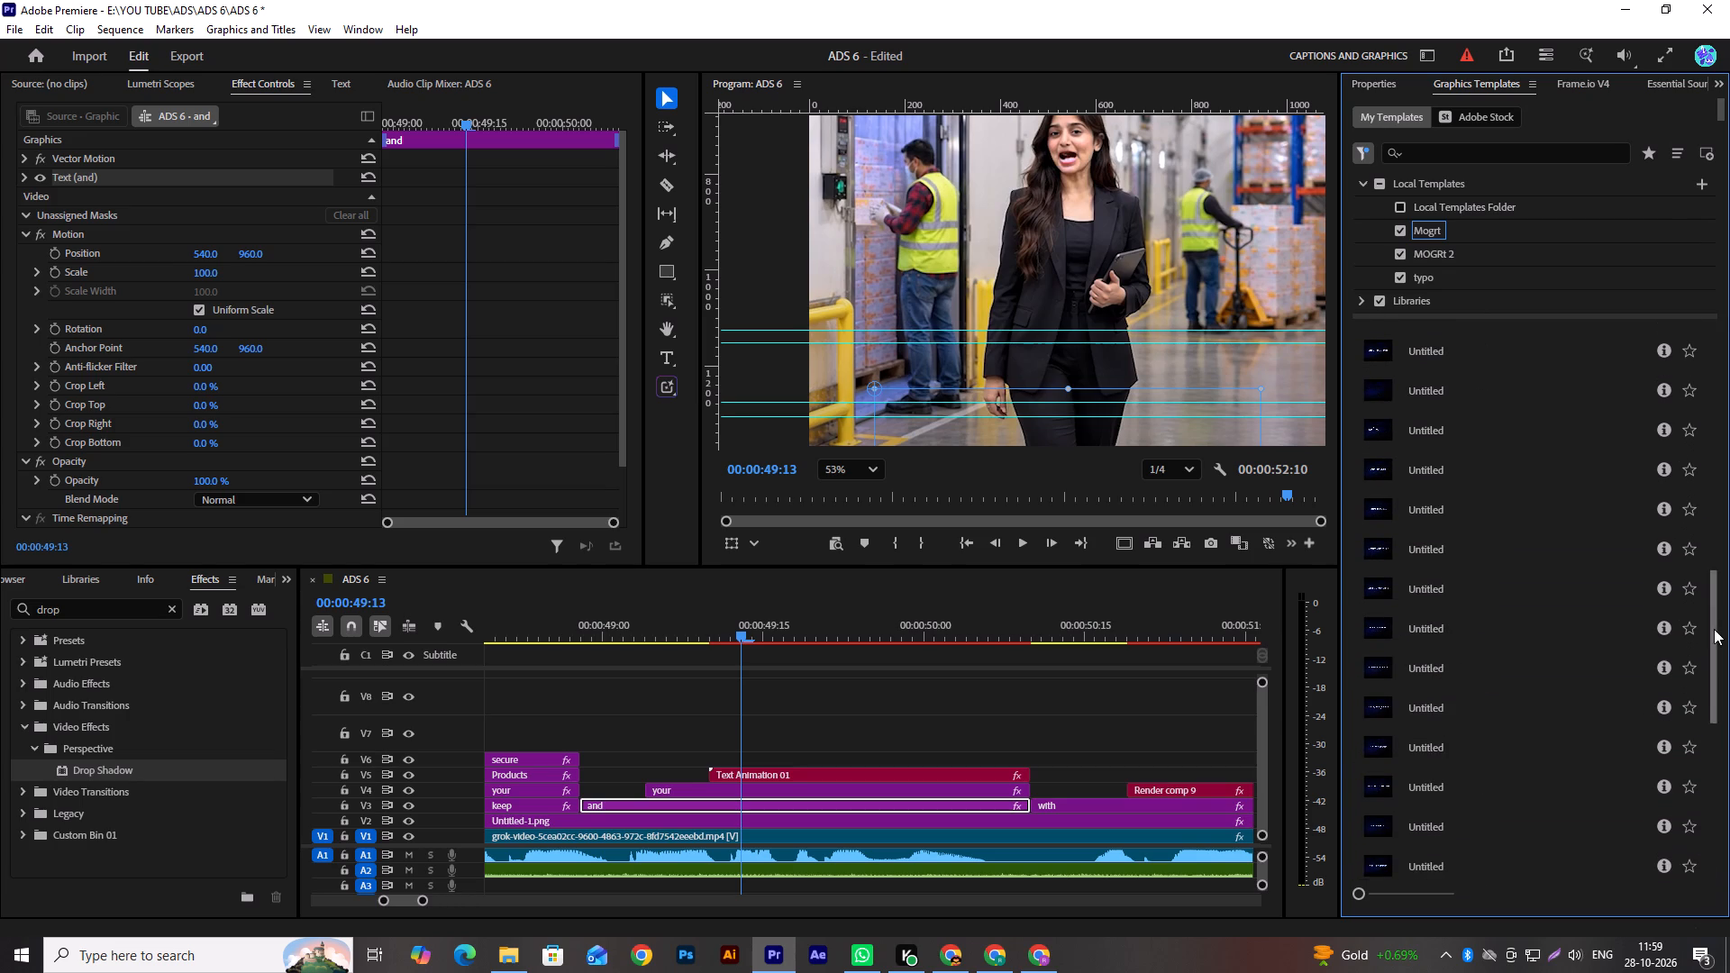
{"action": "left_click_drag", "start_coordinate": [1714, 629], "coordinate": [1728, 394]}
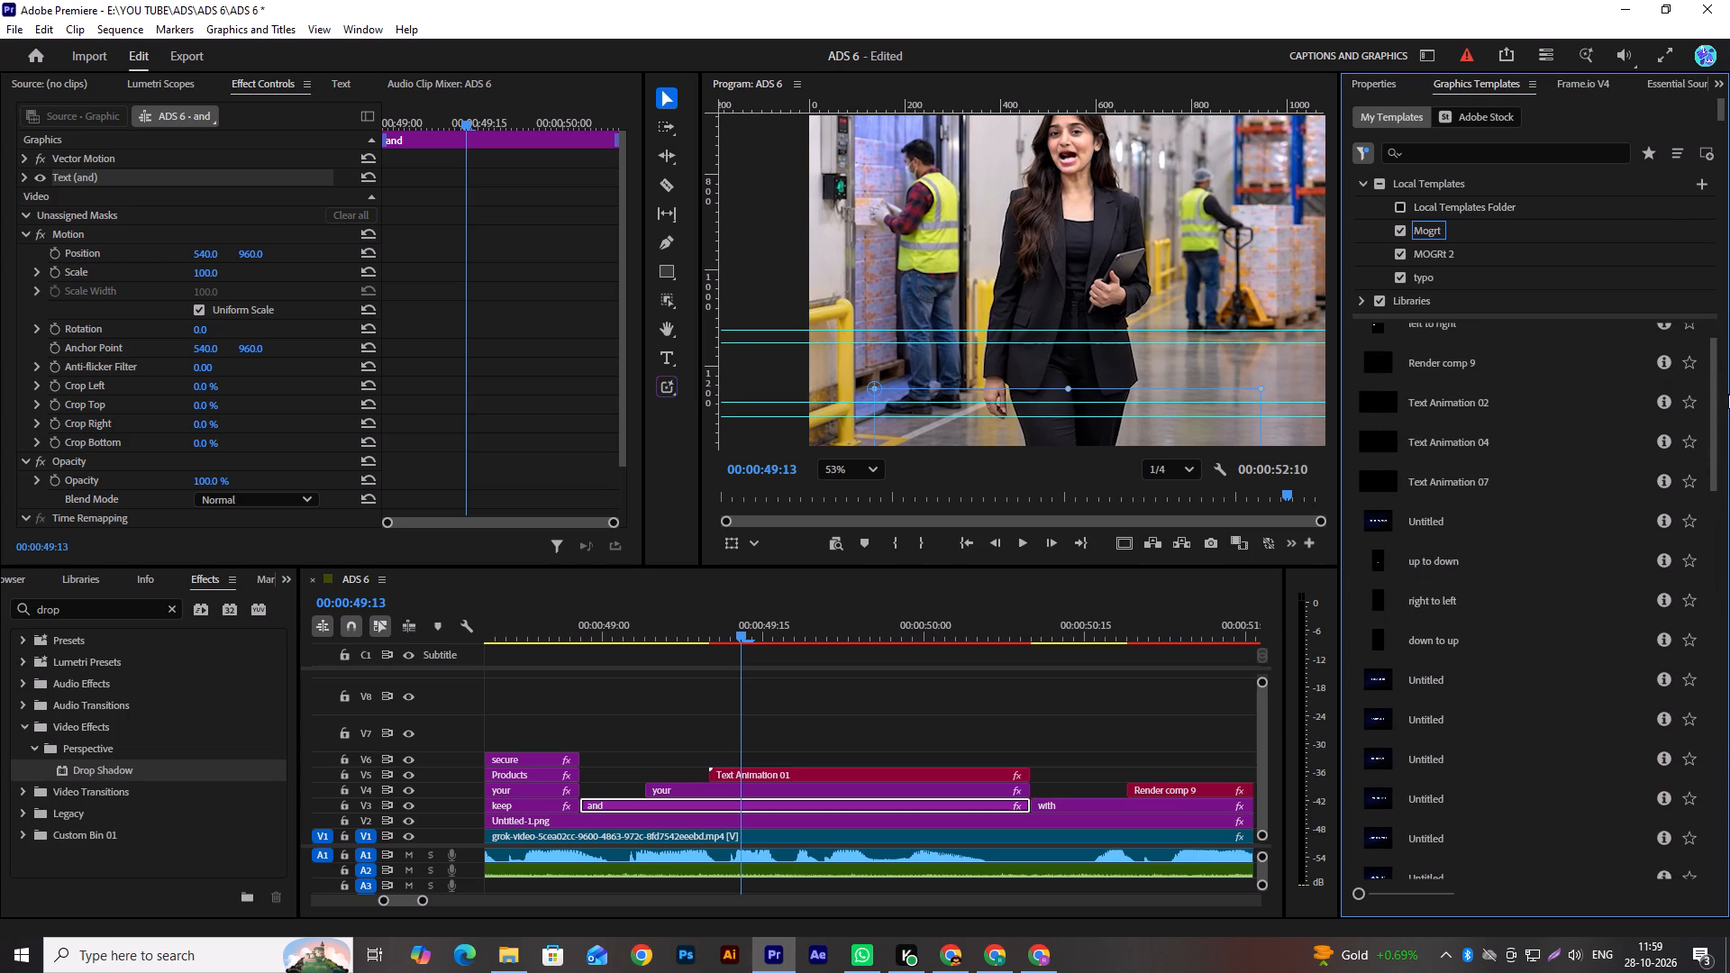
{"action": "left_click_drag", "start_coordinate": [1728, 394], "coordinate": [1728, 395]}
{"action": "left_click_drag", "start_coordinate": [1443, 563], "coordinate": [648, 735]}
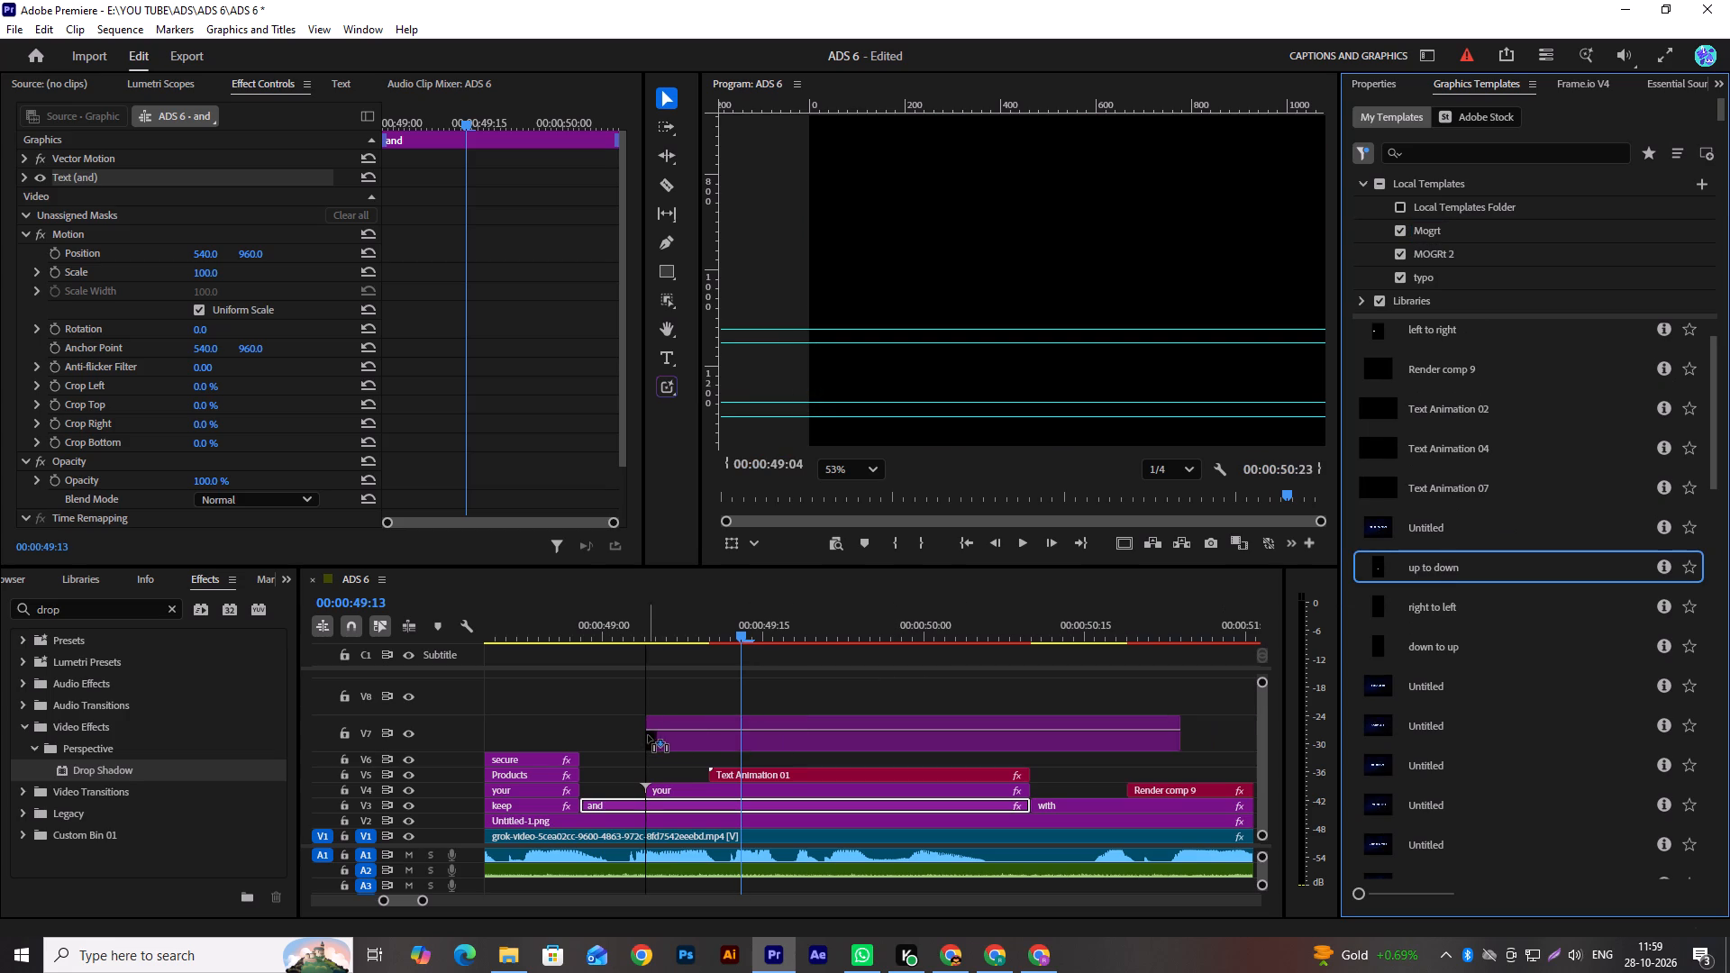
{"action": "left_click_drag", "start_coordinate": [648, 735], "coordinate": [583, 759]}
Change the text of the new V6 title to "and".
{"action": "left_click", "coordinate": [594, 759]}
{"action": "left_click", "coordinate": [599, 759]}
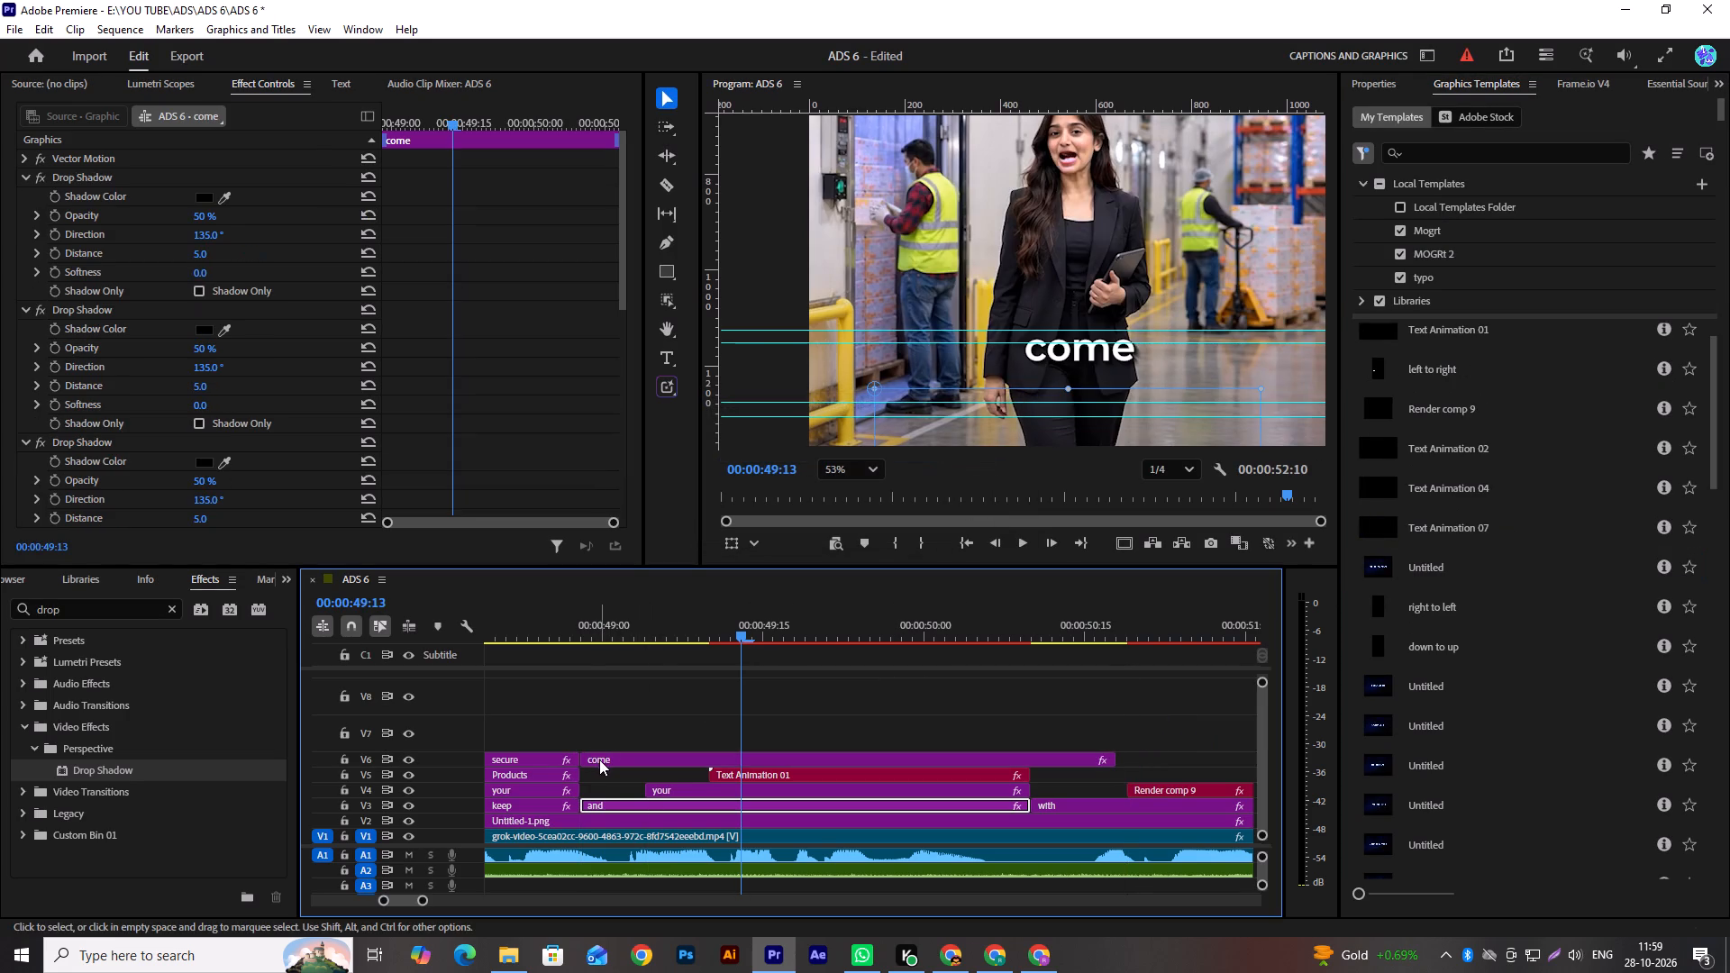
{"action": "left_click", "coordinate": [1386, 81]}
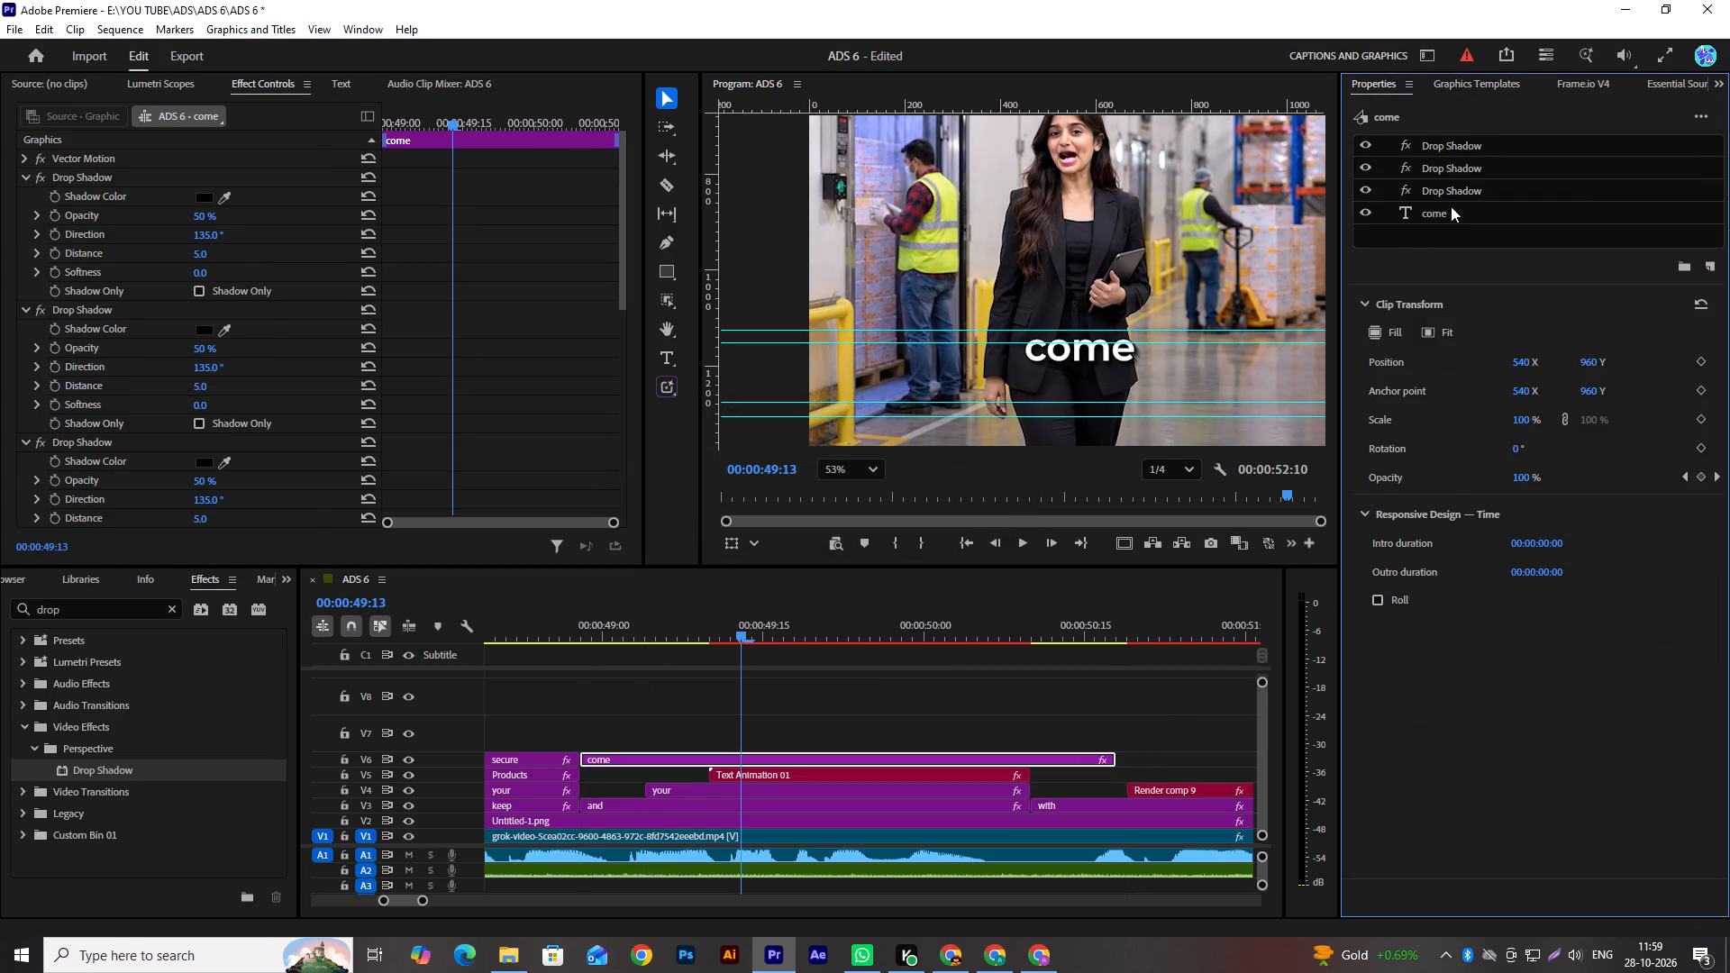
{"action": "double_click", "coordinate": [1457, 214]}
{"action": "type", "text": "and"}
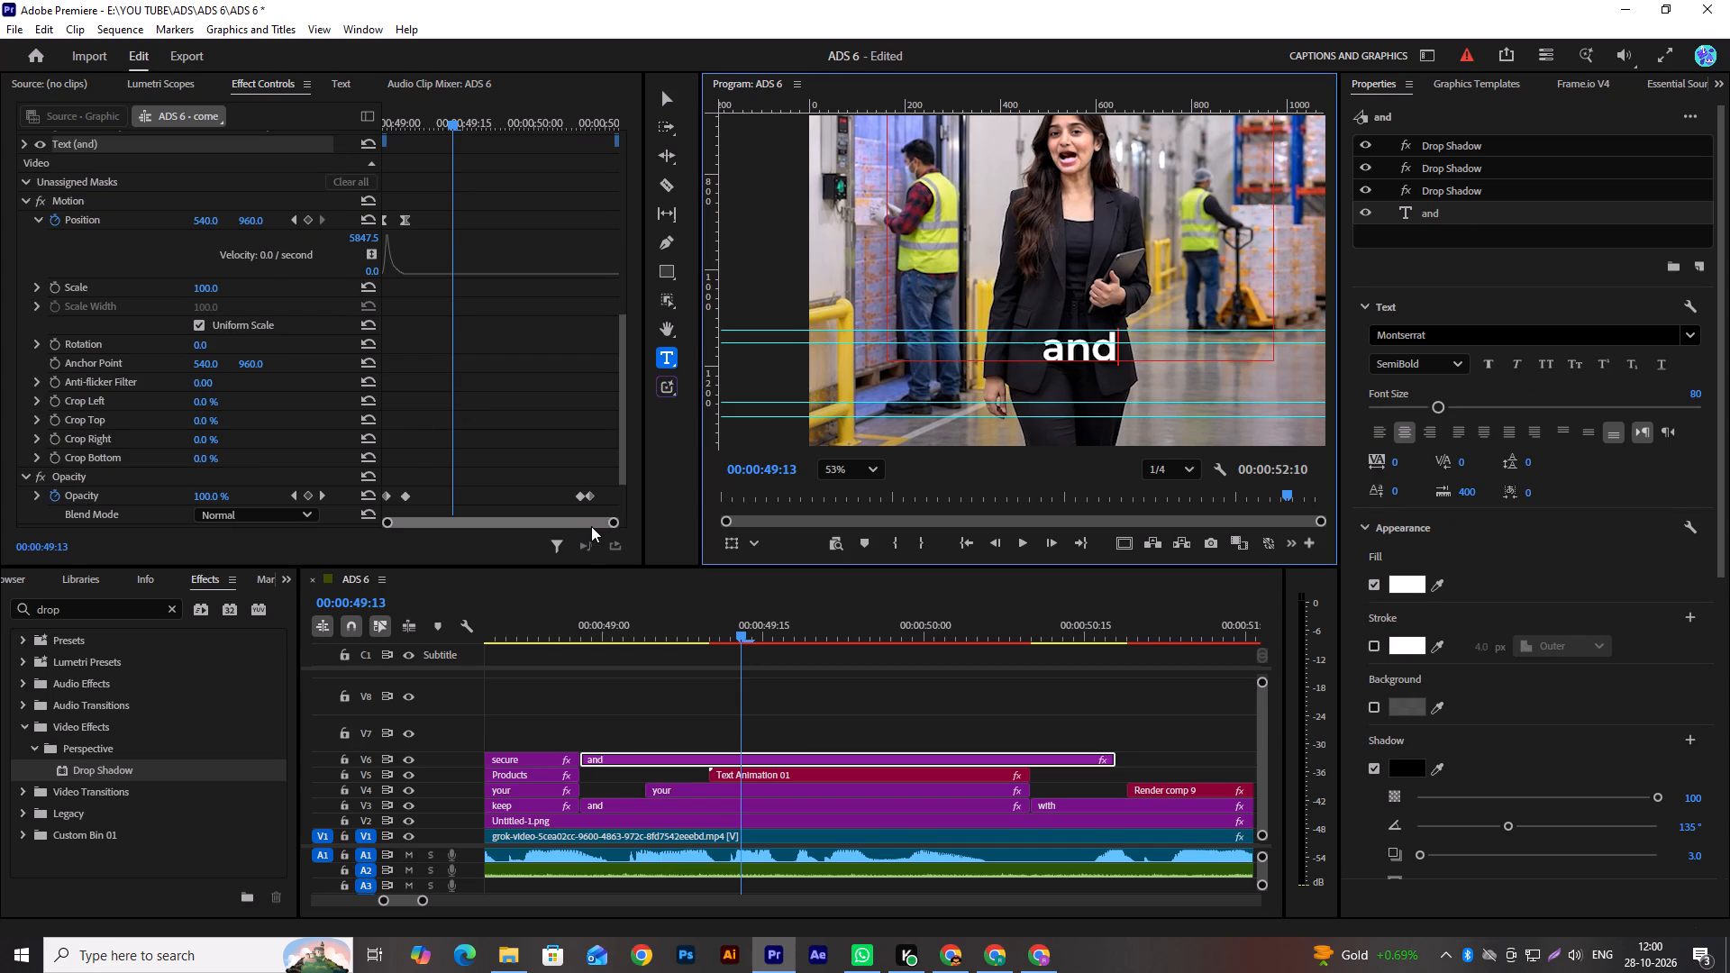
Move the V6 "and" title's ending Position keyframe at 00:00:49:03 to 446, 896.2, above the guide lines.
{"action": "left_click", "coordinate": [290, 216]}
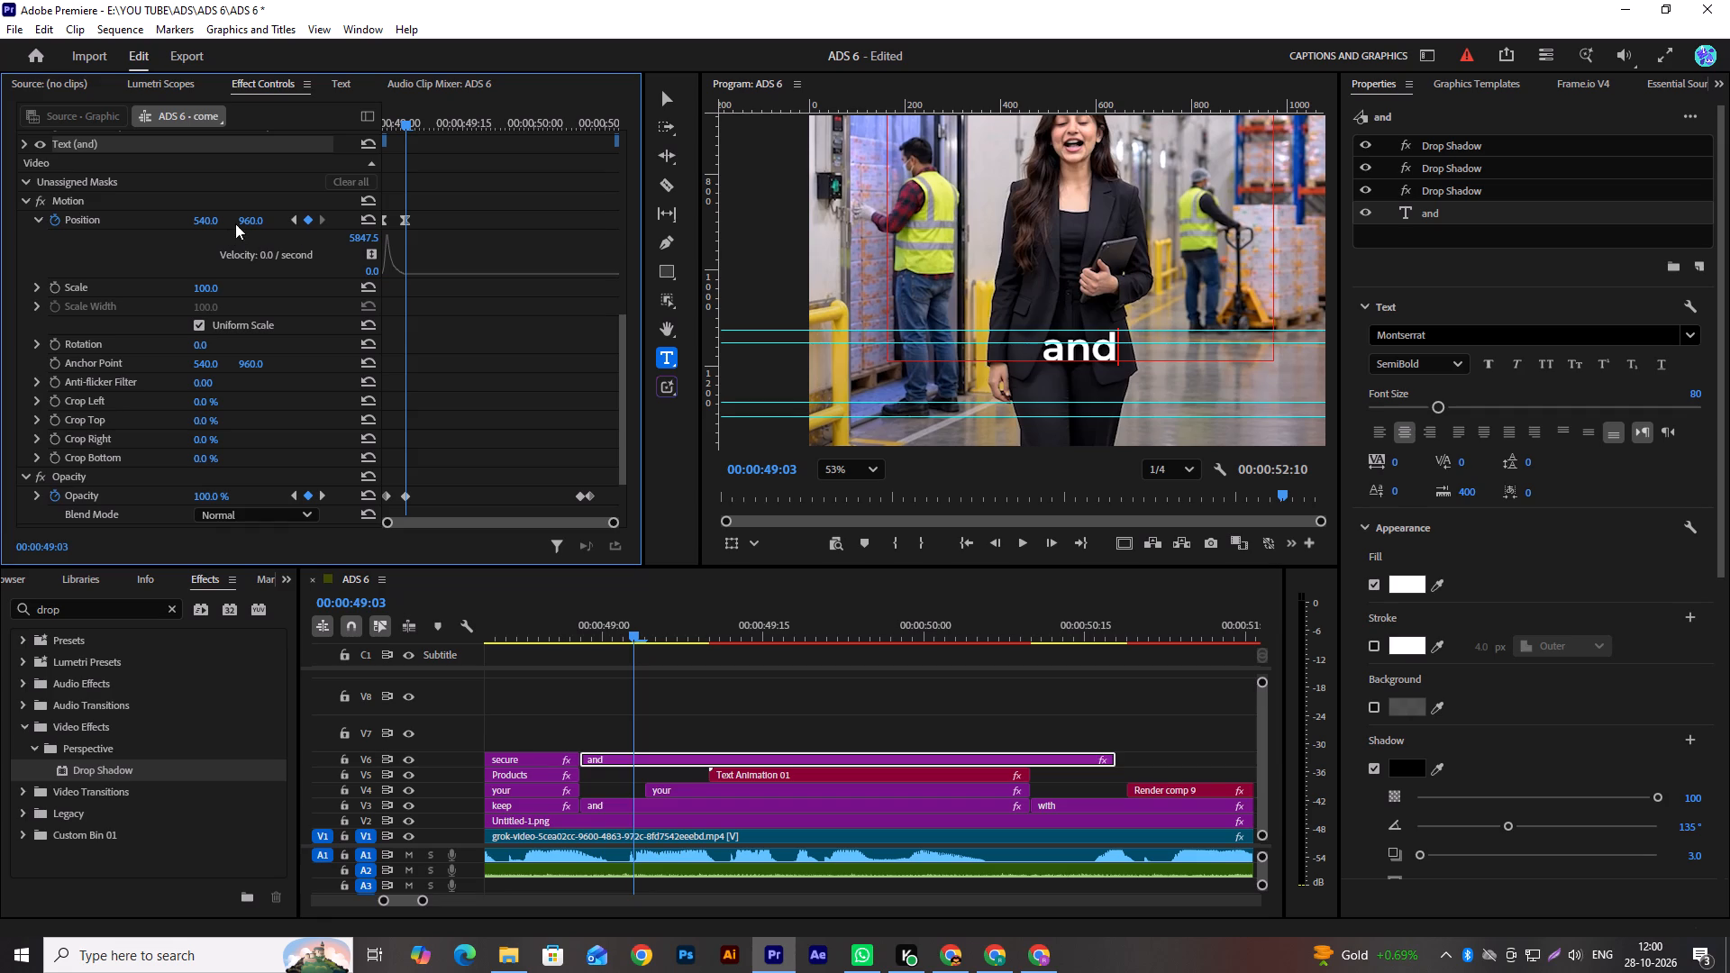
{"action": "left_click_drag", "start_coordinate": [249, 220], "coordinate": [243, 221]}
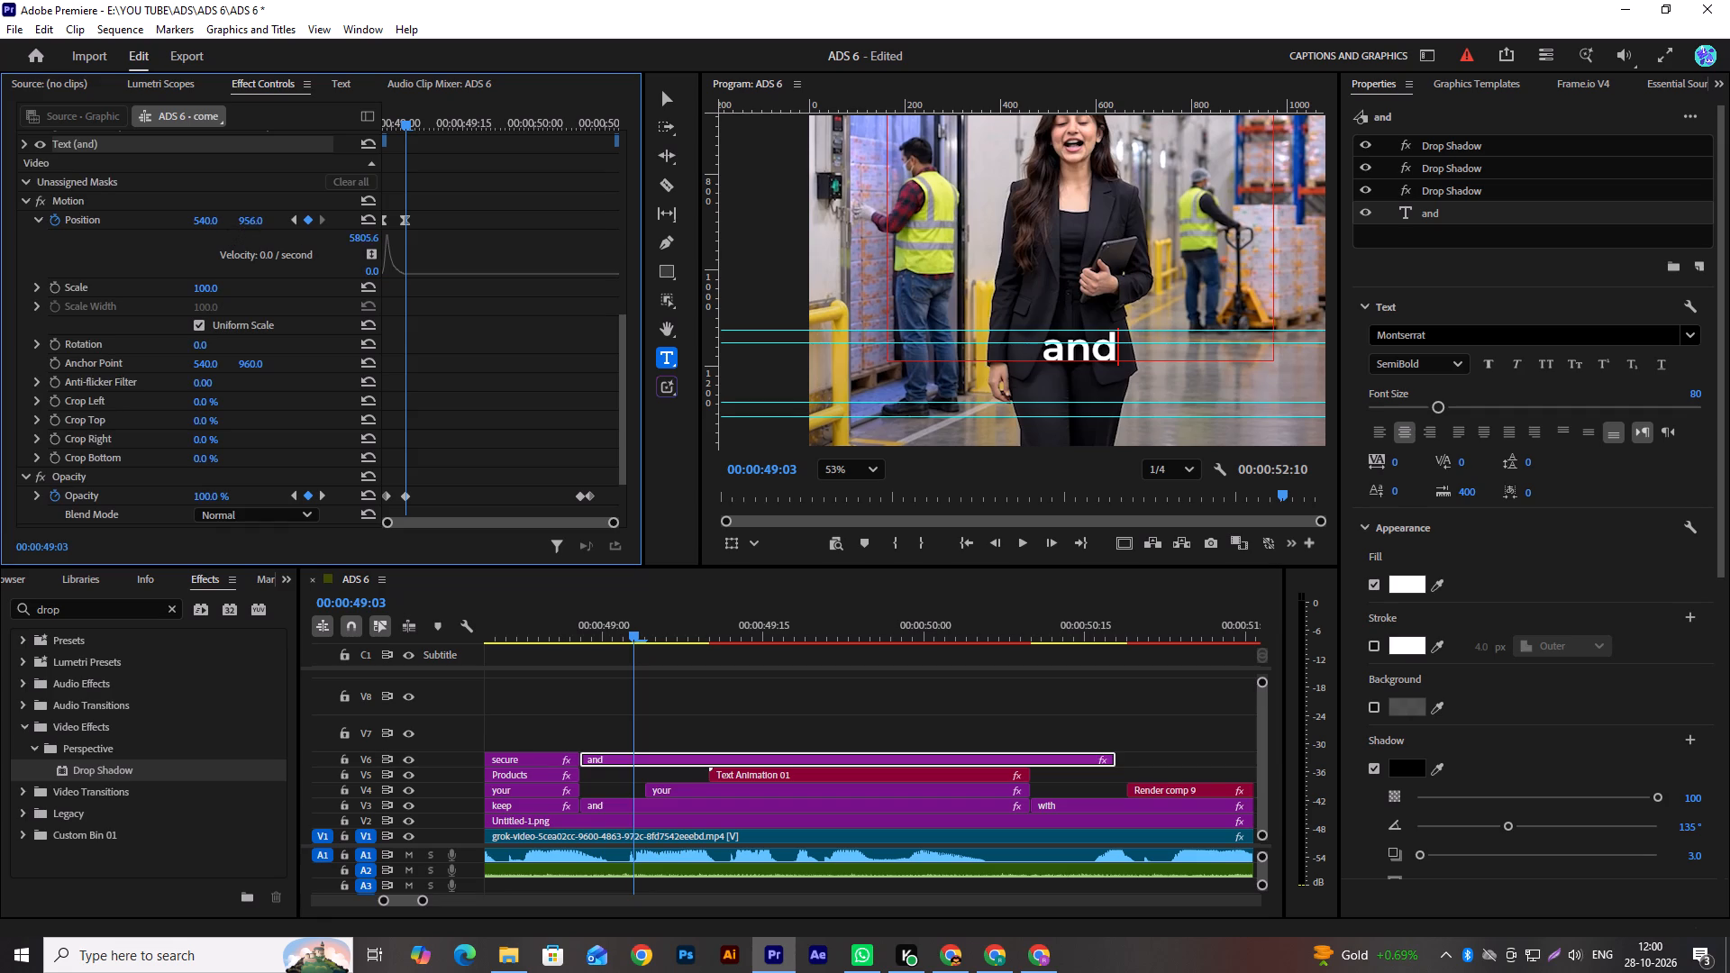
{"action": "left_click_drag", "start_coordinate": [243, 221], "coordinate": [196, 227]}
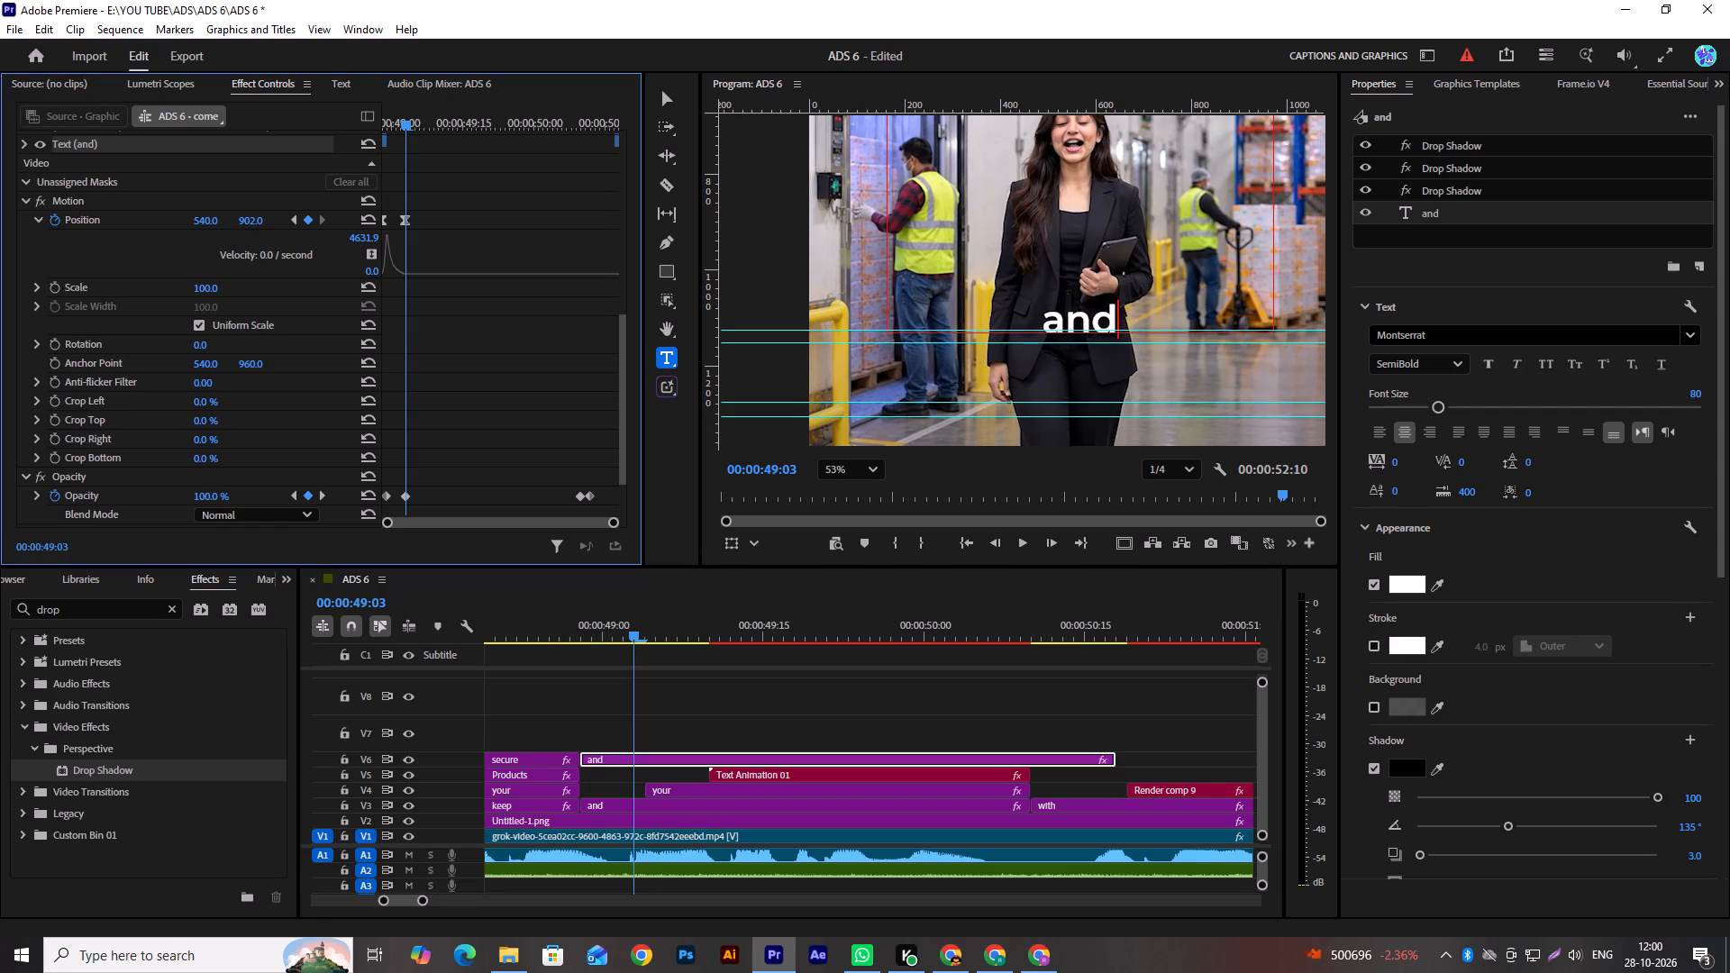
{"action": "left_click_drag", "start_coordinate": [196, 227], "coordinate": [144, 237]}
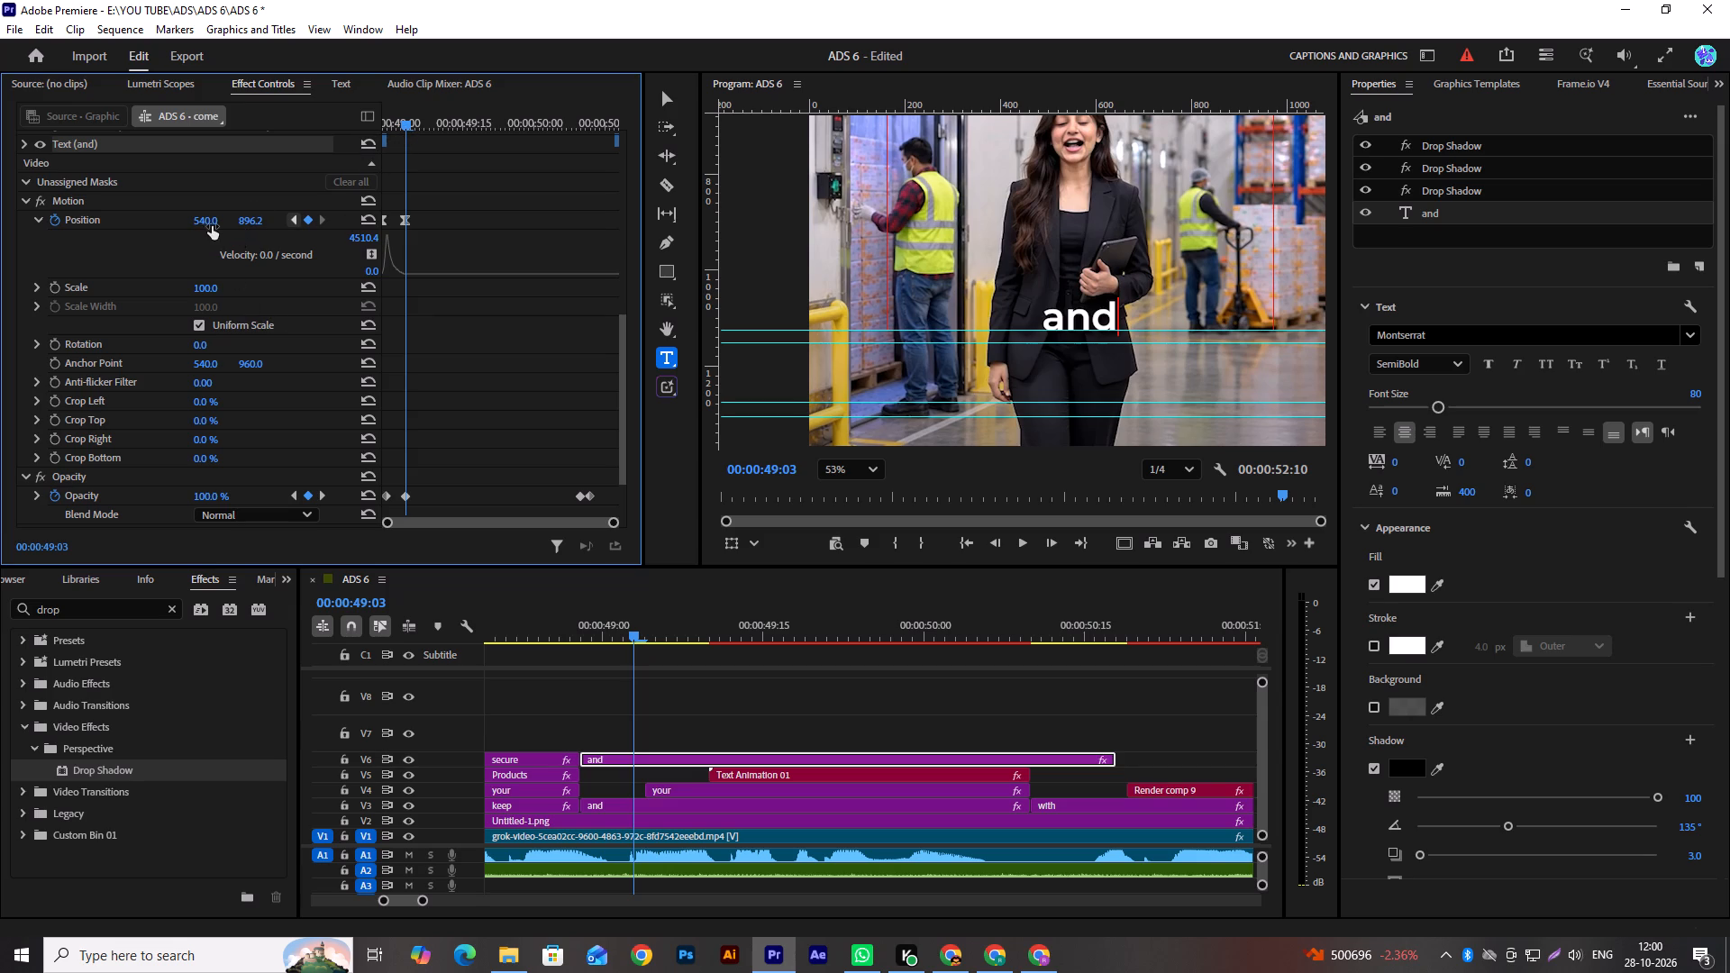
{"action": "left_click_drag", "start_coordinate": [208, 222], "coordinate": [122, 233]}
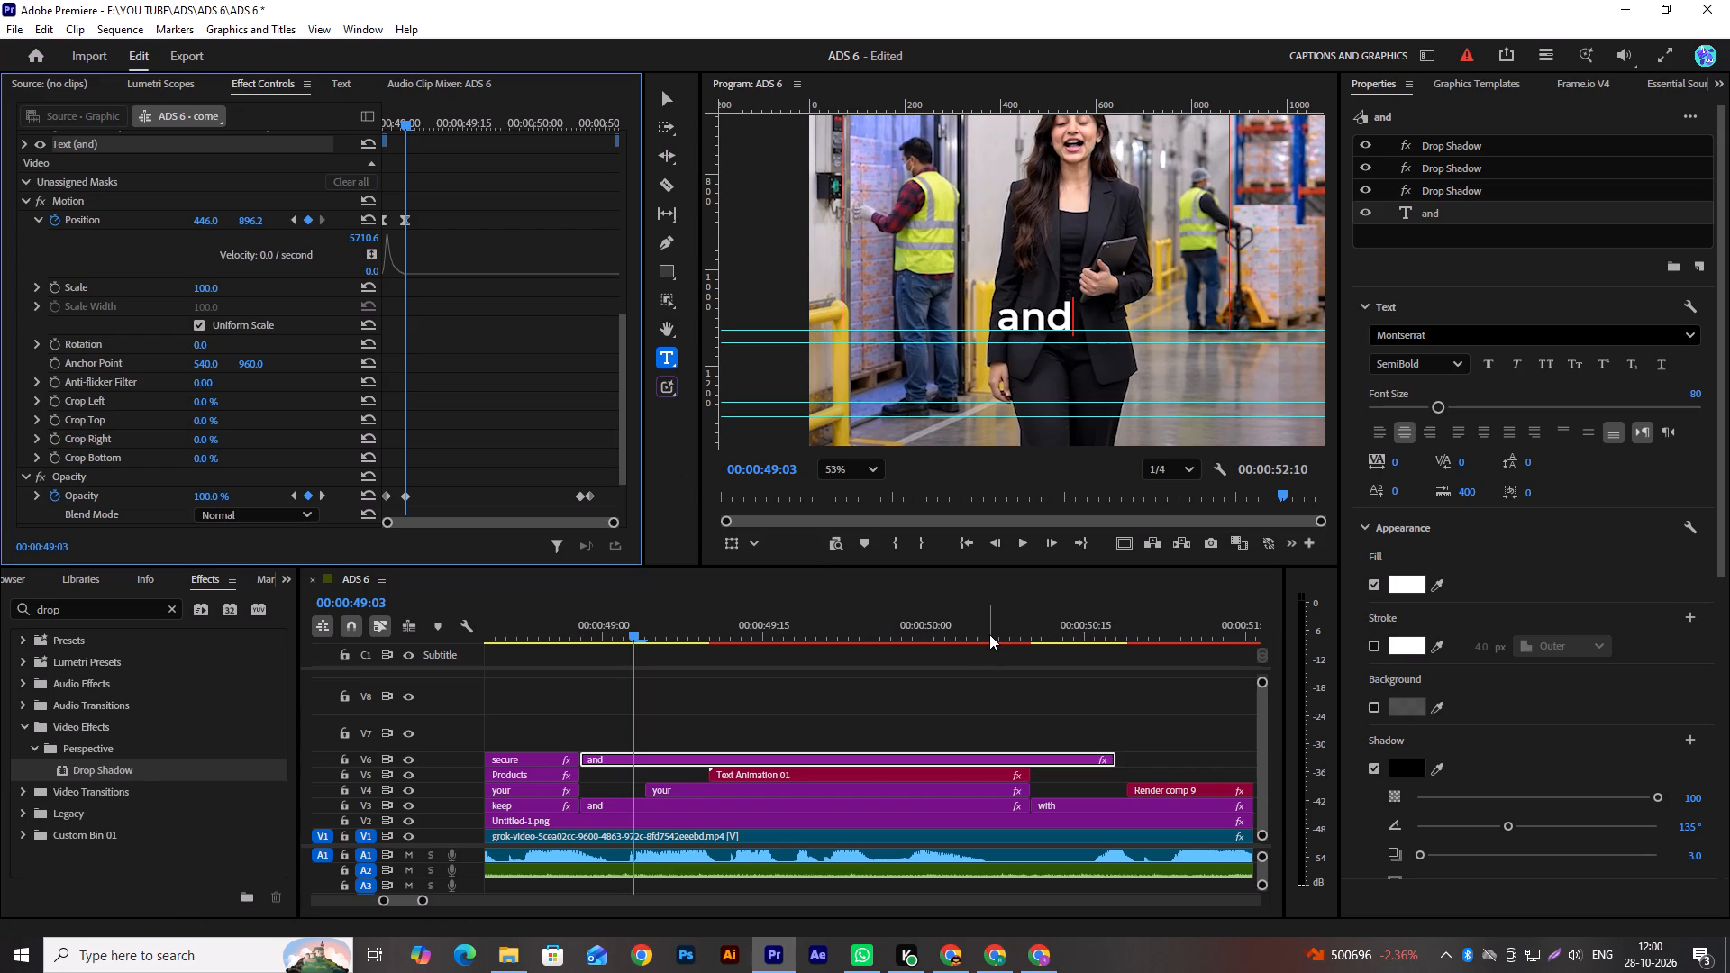
Scrub through the section to check the V6 "and" title's placement against the "Capital free" title.
{"action": "left_click", "coordinate": [989, 634]}
{"action": "left_click_drag", "start_coordinate": [989, 634], "coordinate": [891, 660]}
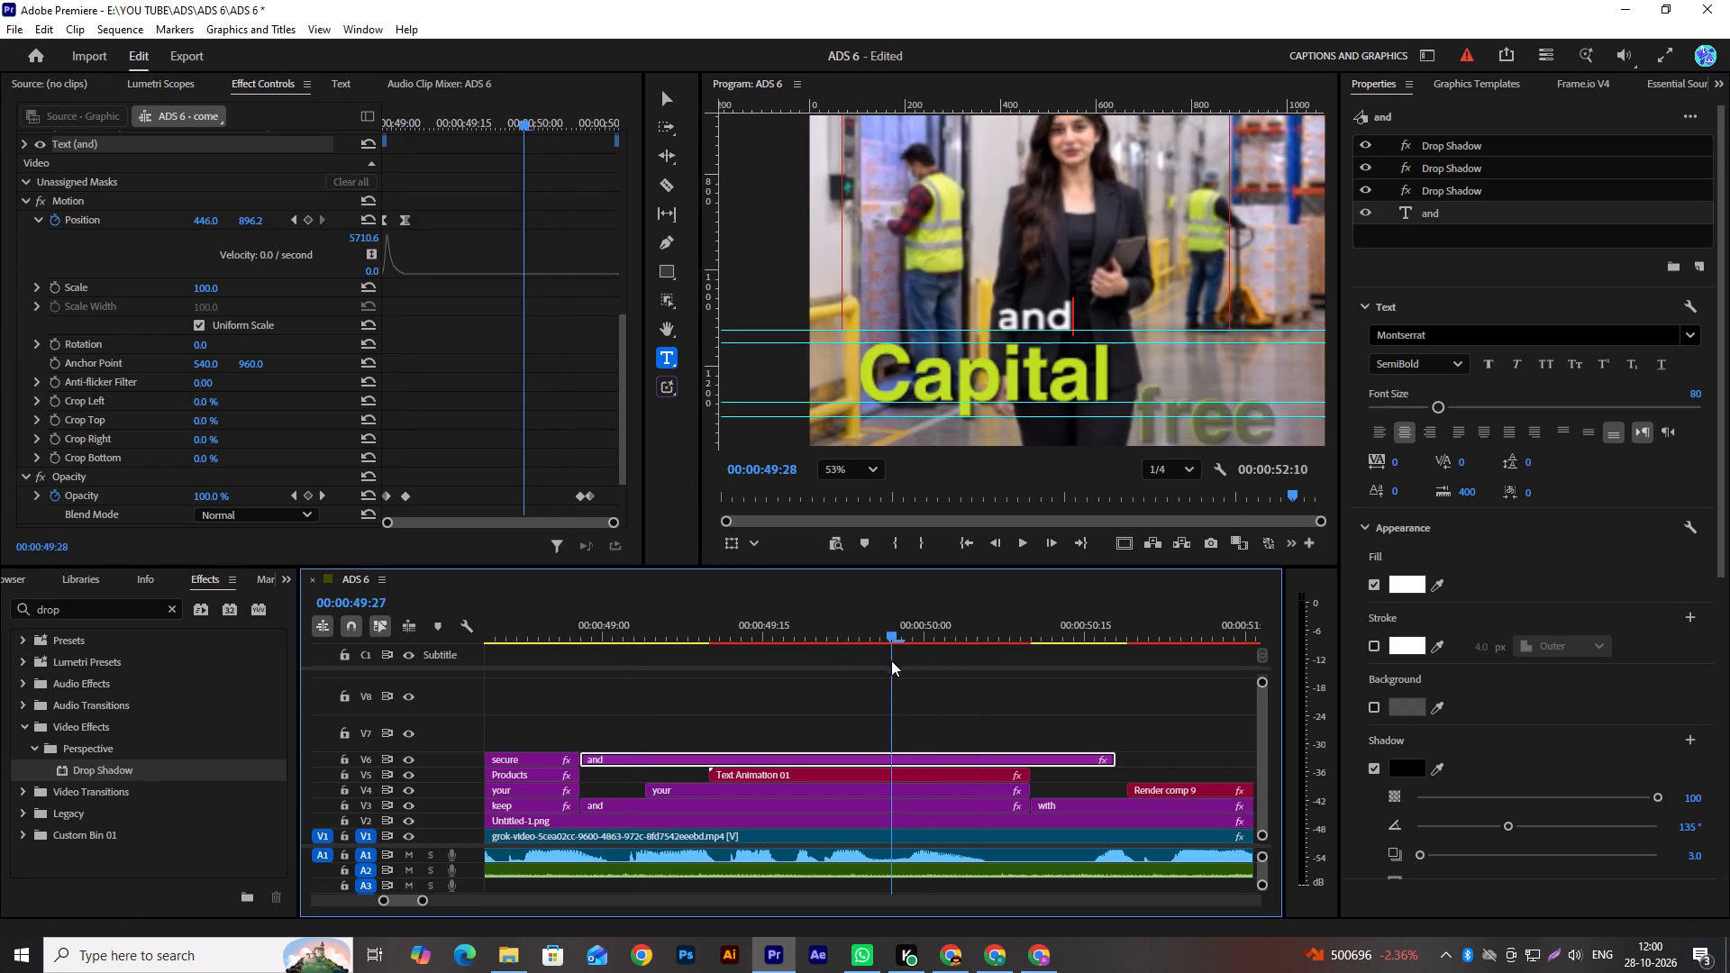
{"action": "left_click_drag", "start_coordinate": [891, 660], "coordinate": [896, 659]}
{"action": "left_click", "coordinate": [860, 662]}
{"action": "left_click_drag", "start_coordinate": [889, 638], "coordinate": [905, 633]}
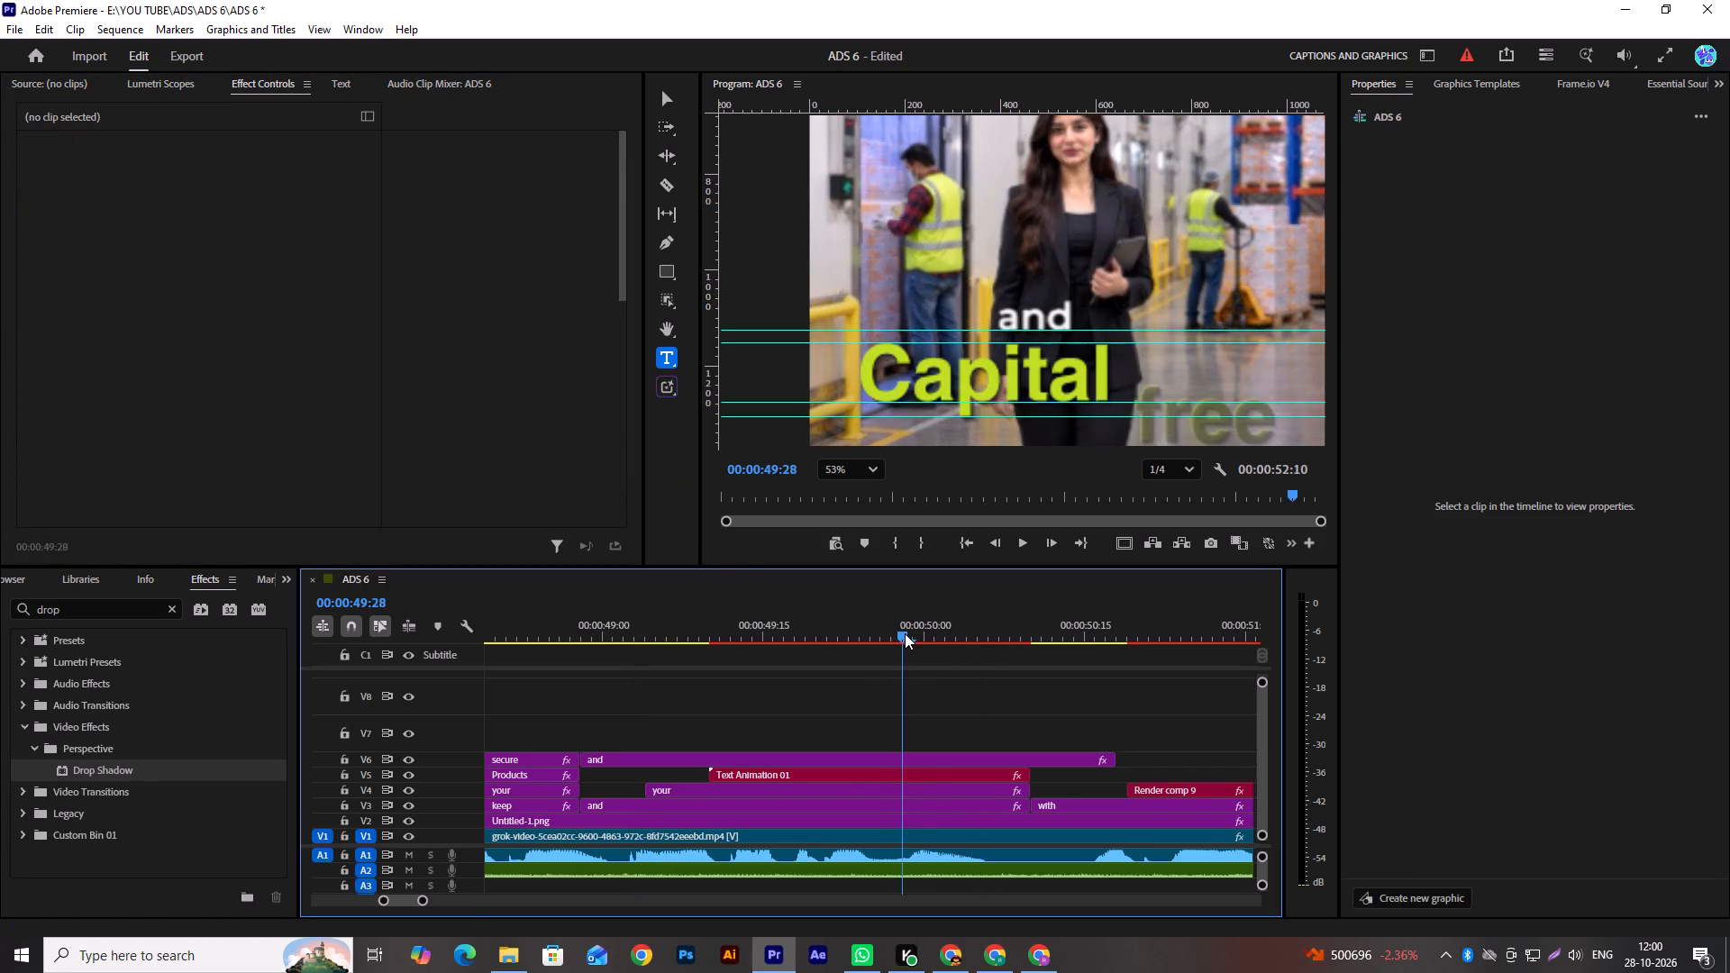
{"action": "left_click_drag", "start_coordinate": [905, 633], "coordinate": [784, 646]}
{"action": "left_click", "coordinate": [734, 752]}
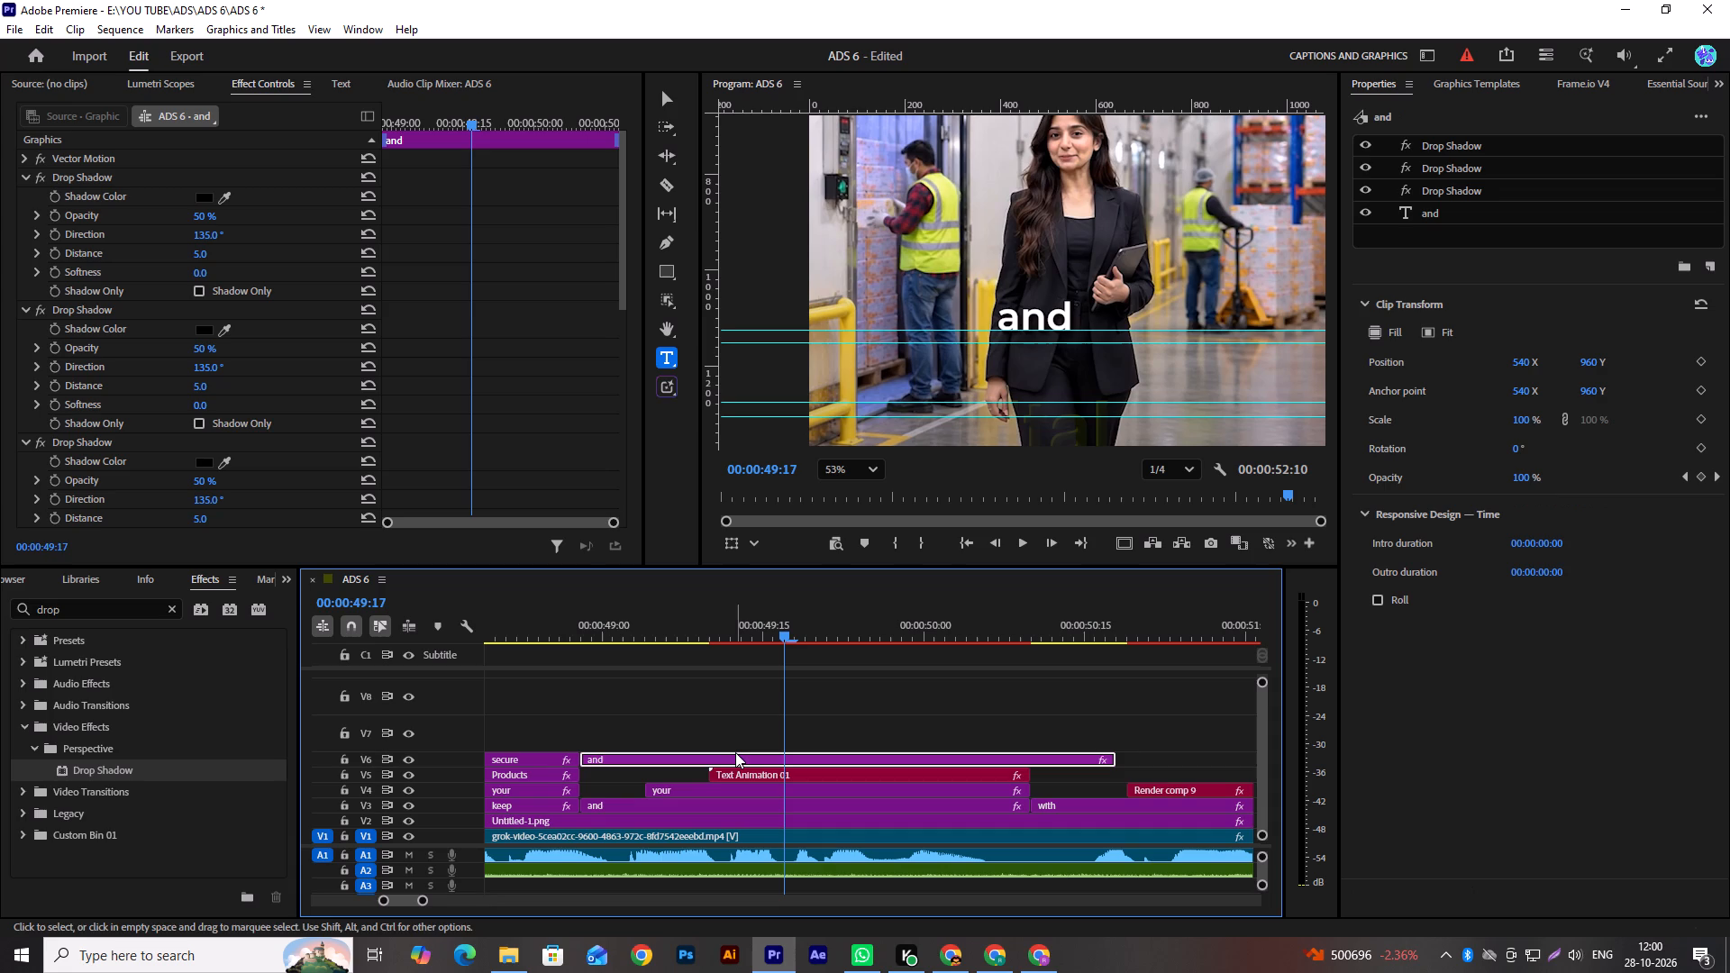
{"action": "left_click_drag", "start_coordinate": [795, 639], "coordinate": [868, 642]}
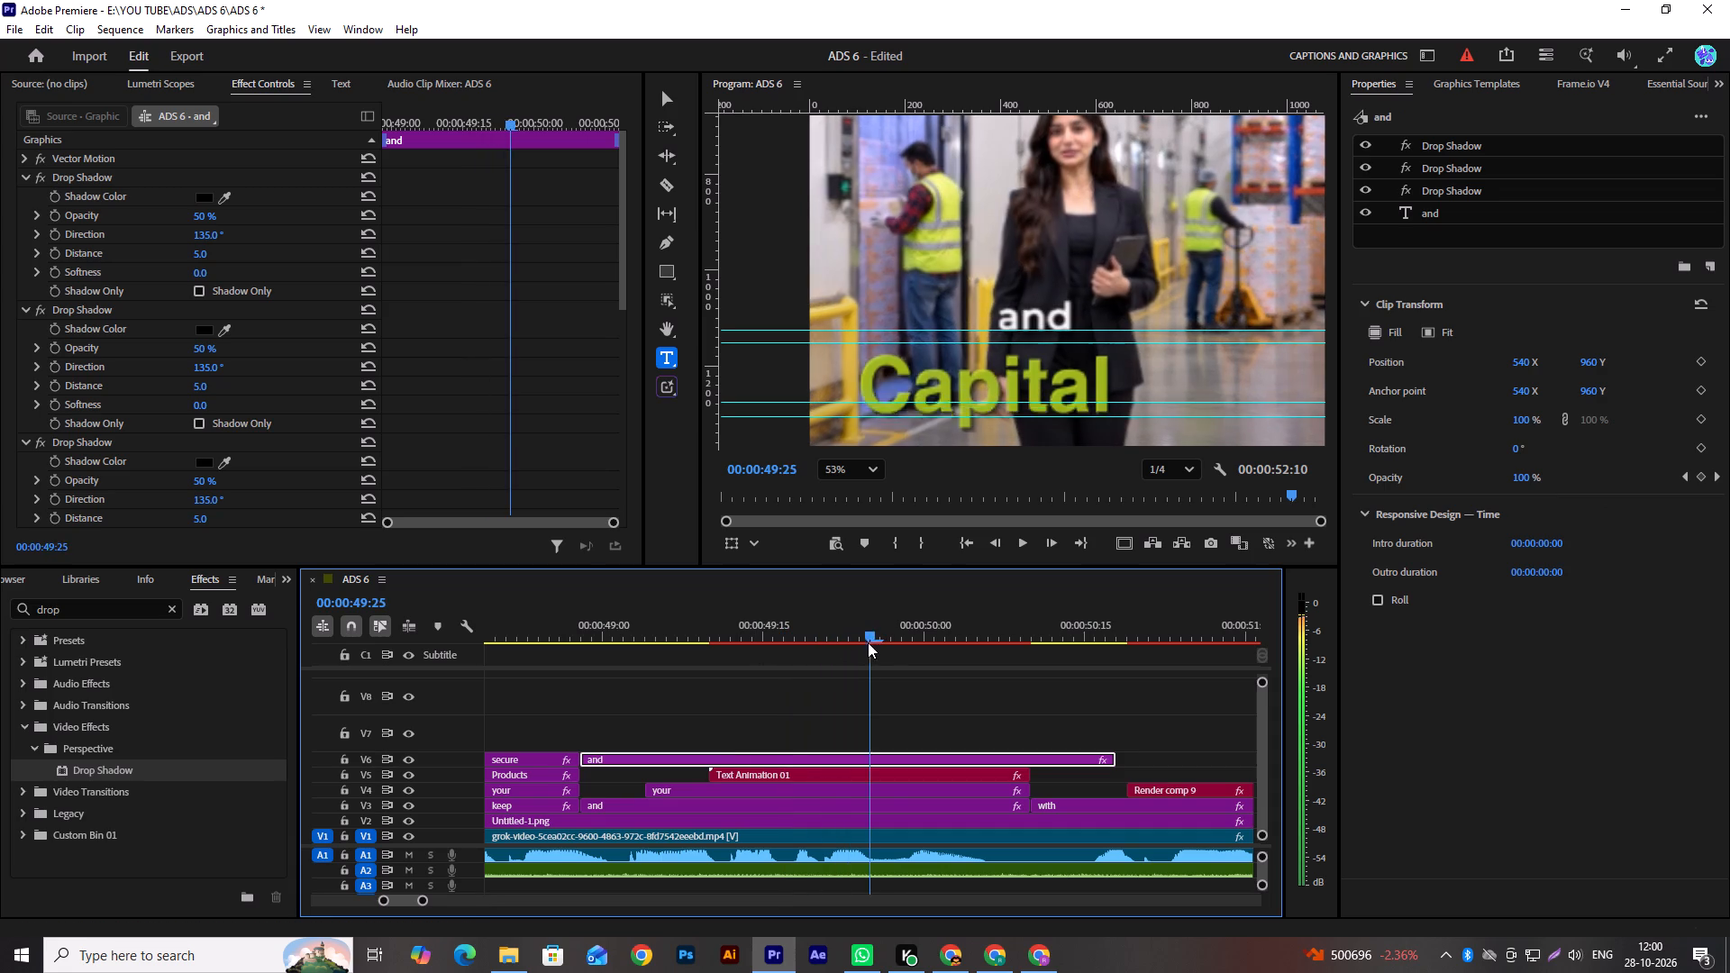
{"action": "left_click_drag", "start_coordinate": [868, 642], "coordinate": [965, 645]}
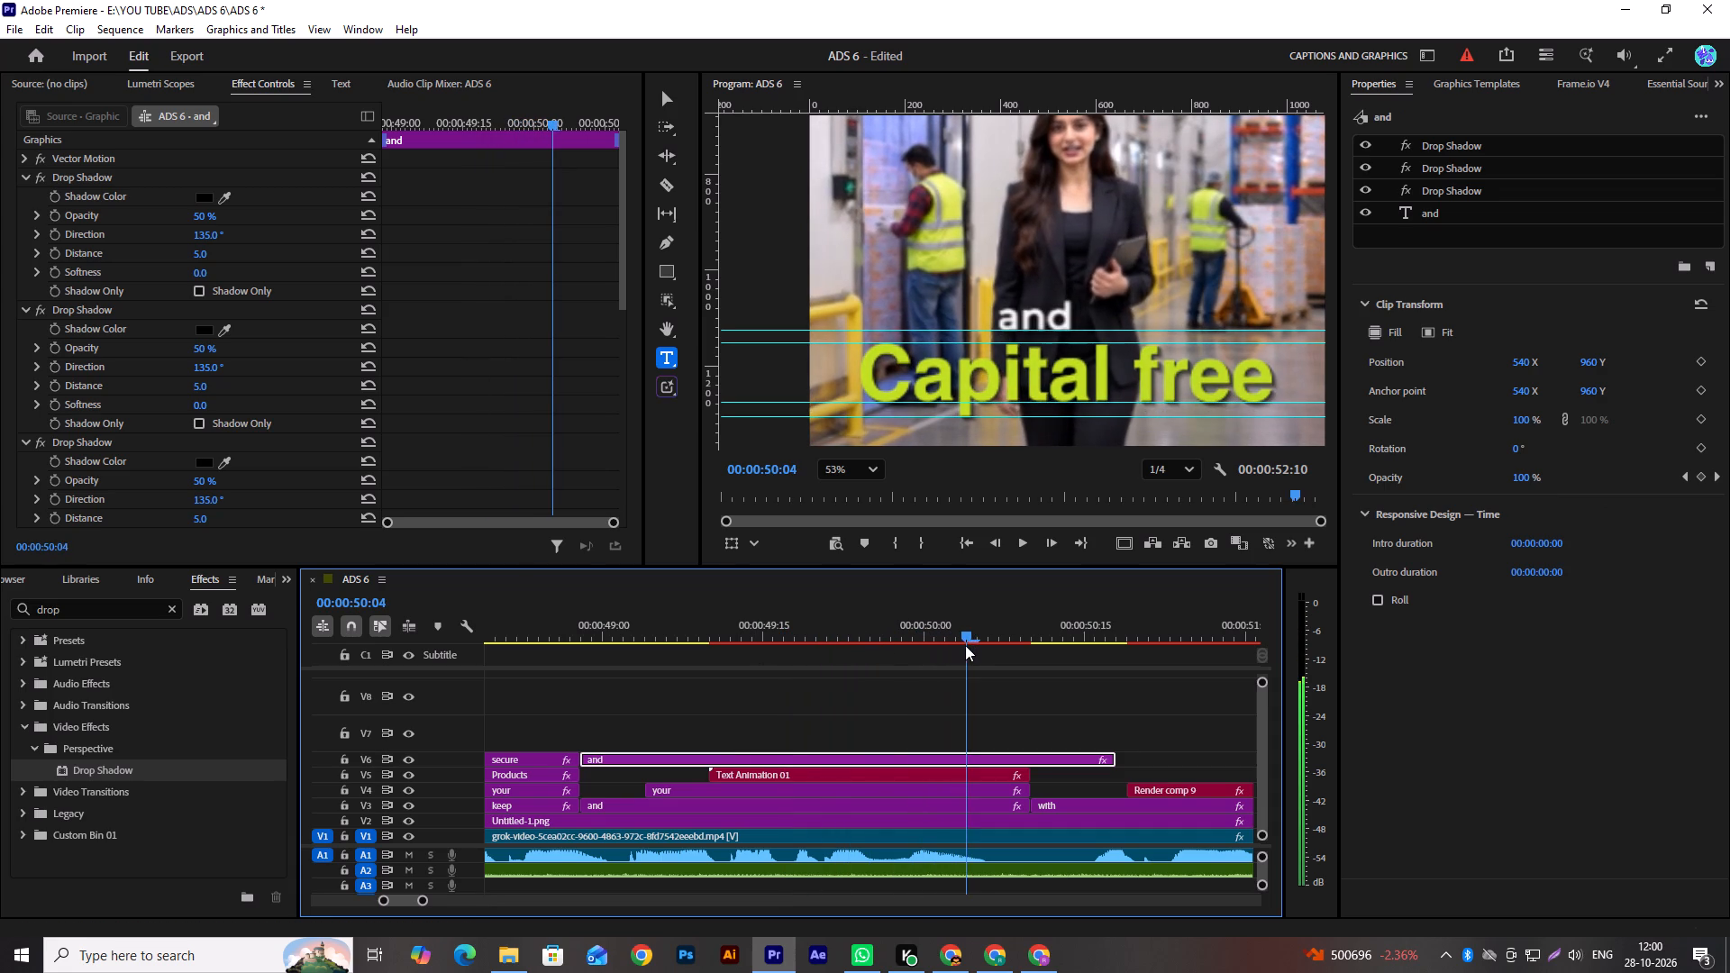
{"action": "left_click_drag", "start_coordinate": [965, 645], "coordinate": [979, 650]}
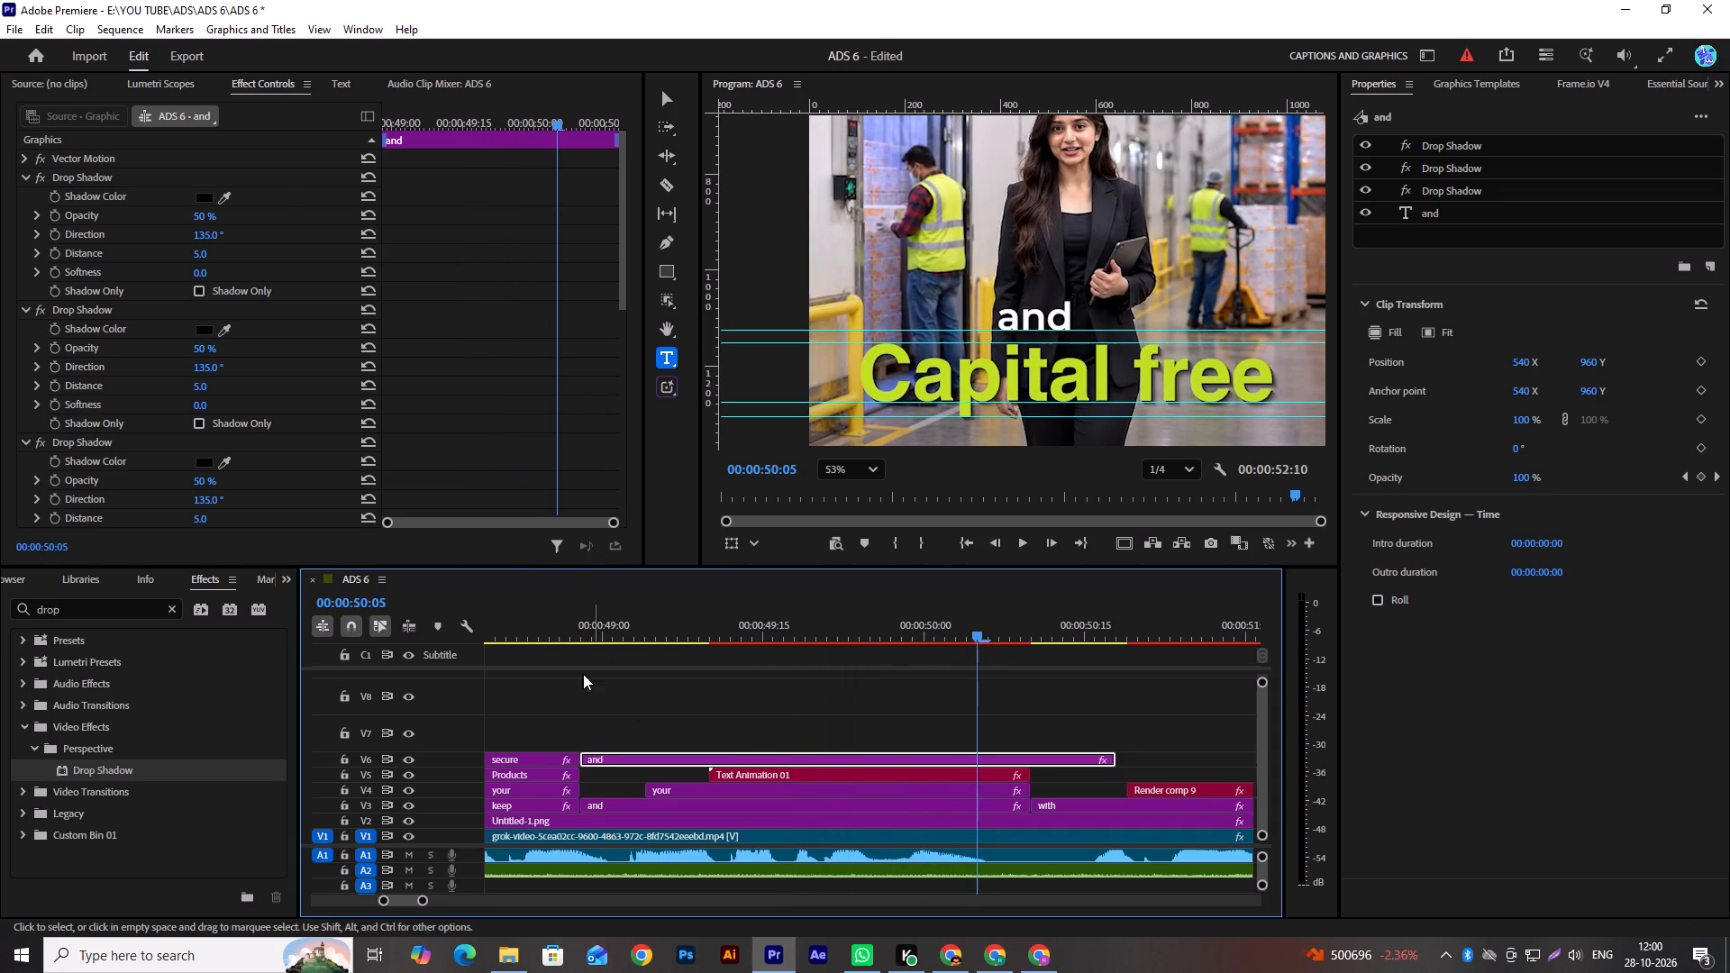
Set the horizontal position of the V6 "and" title's keyframe at 00:00:49:03 to 140.
{"action": "left_click", "coordinate": [639, 637]}
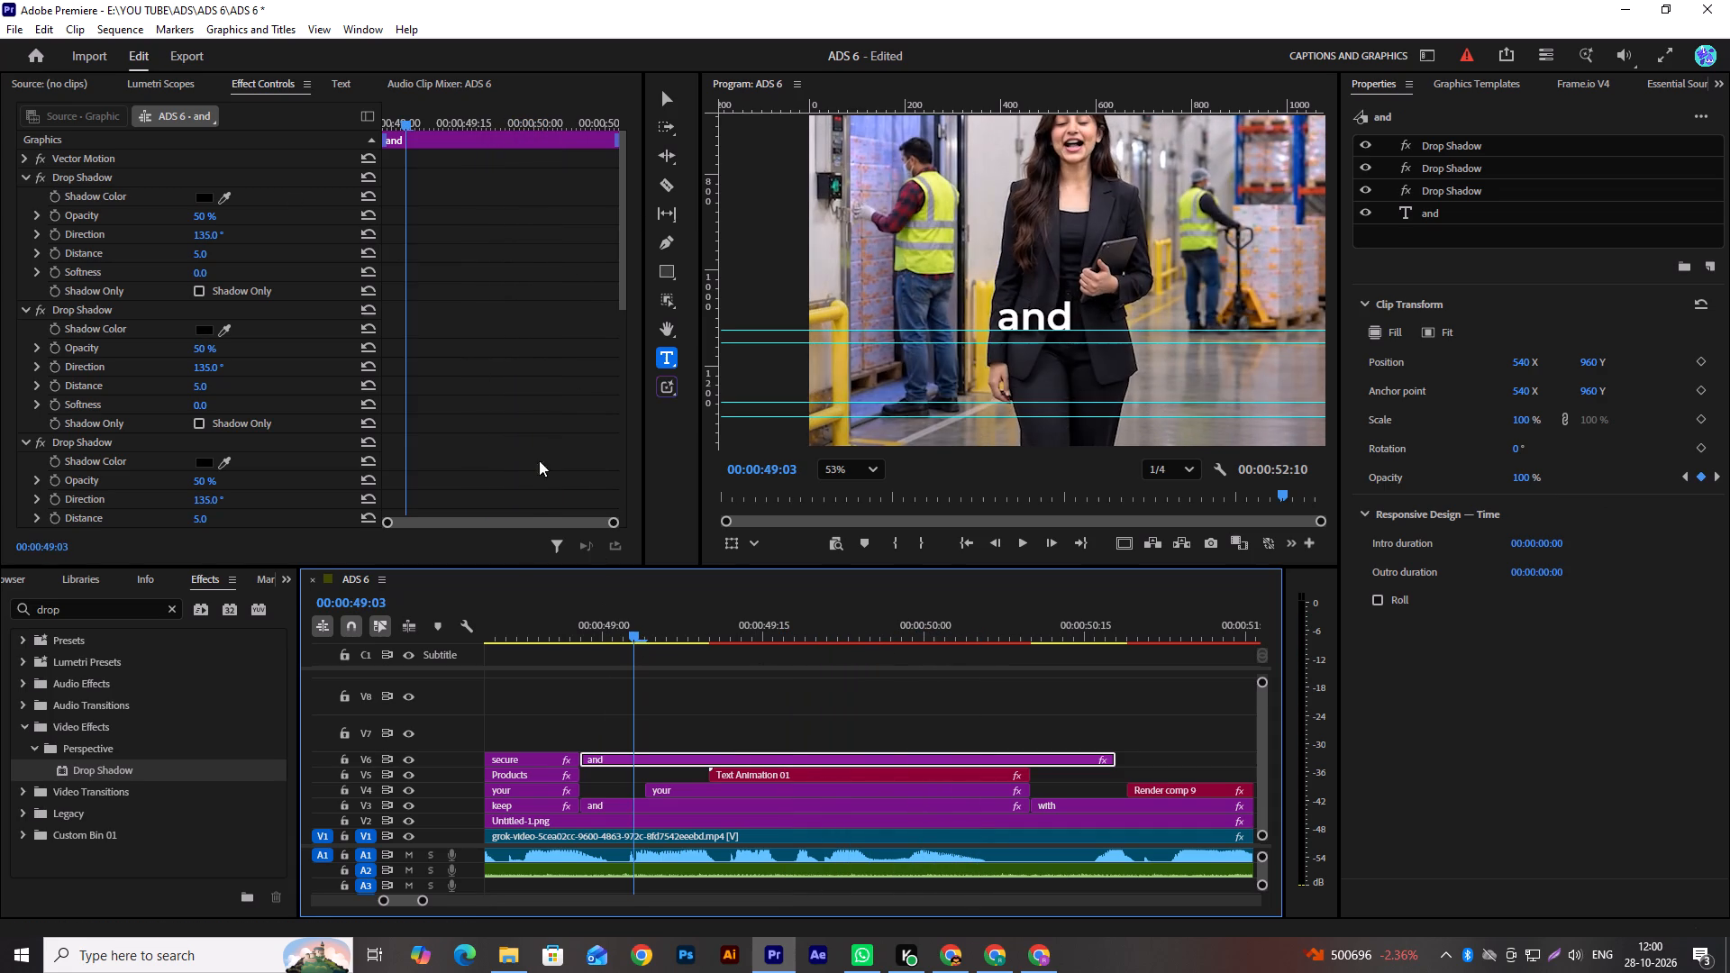
{"action": "scroll", "coordinate": [533, 269], "scroll_direction": "up", "scroll_amount": 5}
{"action": "left_click_drag", "start_coordinate": [626, 208], "coordinate": [623, 274]}
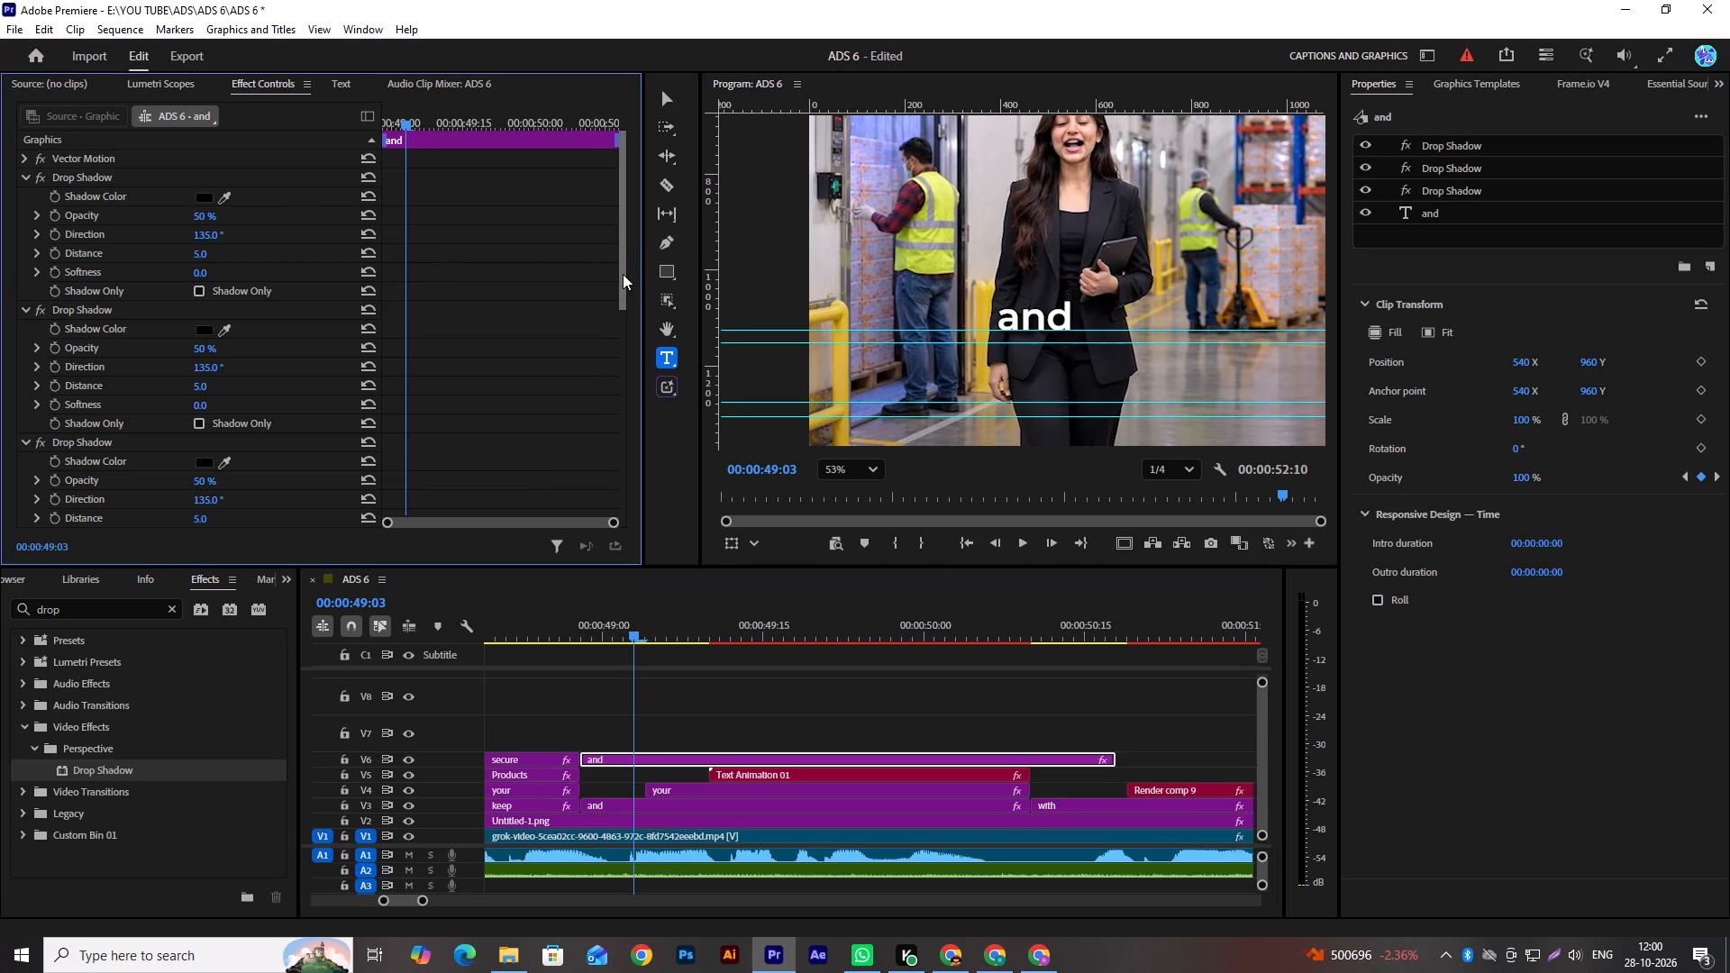
{"action": "left_click_drag", "start_coordinate": [623, 274], "coordinate": [623, 283]}
{"action": "left_click_drag", "start_coordinate": [620, 263], "coordinate": [623, 415]}
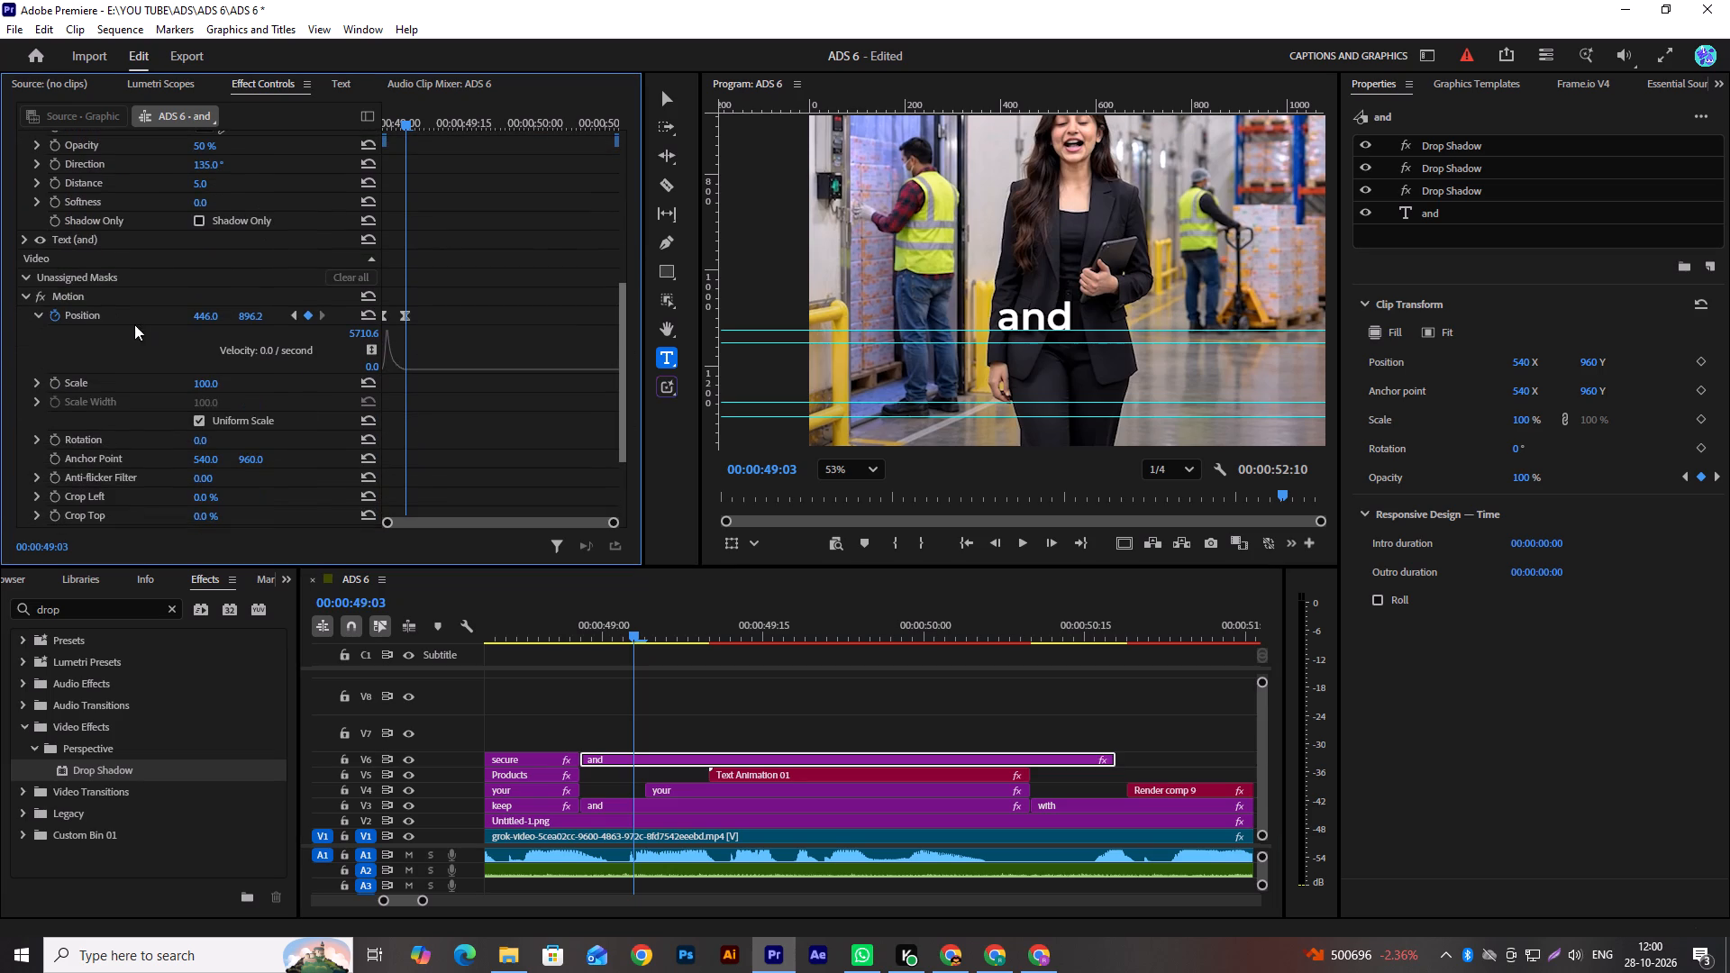
{"action": "left_click", "coordinate": [288, 316]}
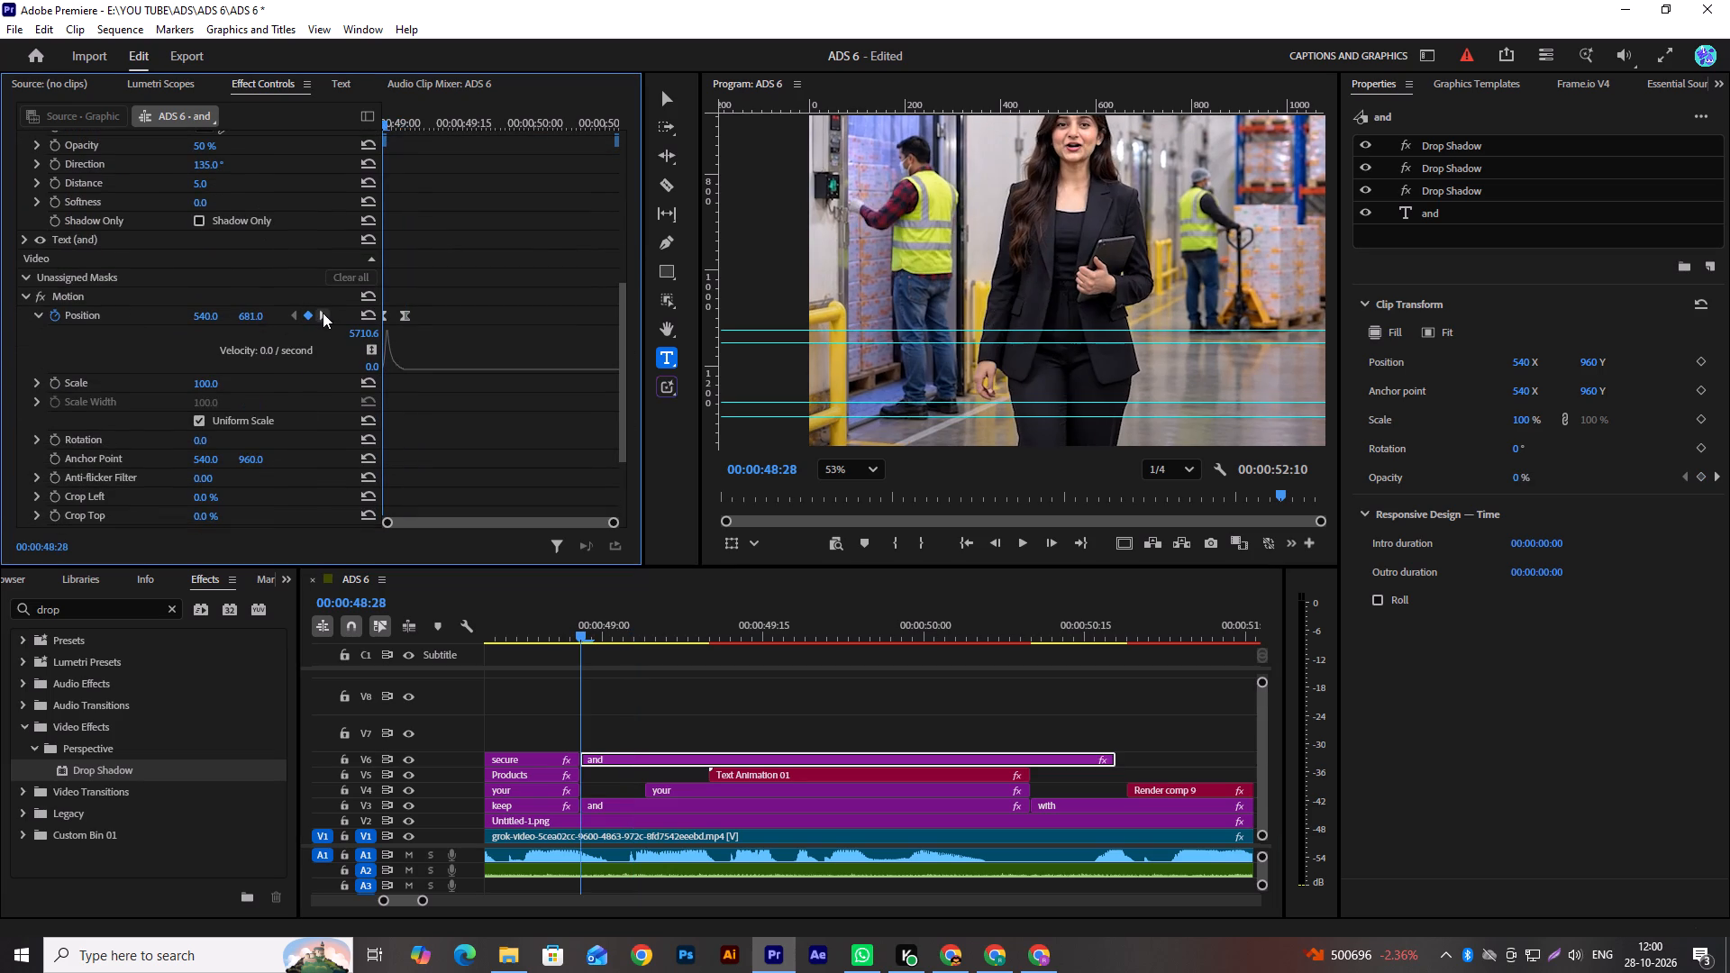
{"action": "left_click", "coordinate": [323, 312]}
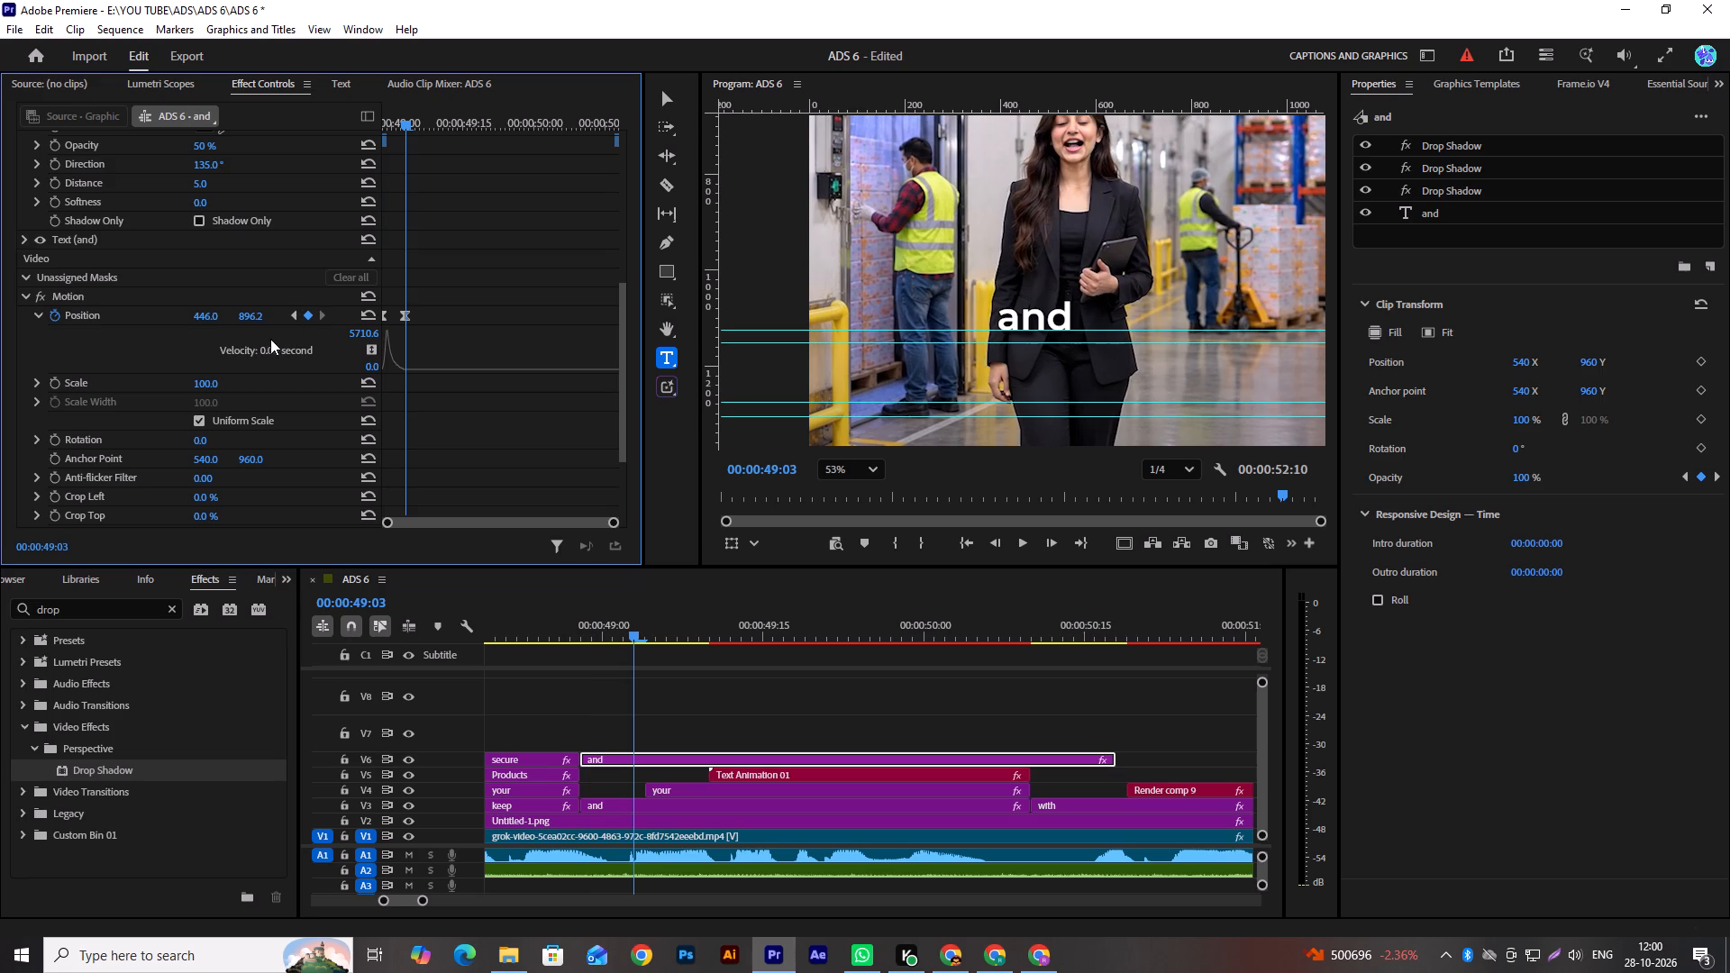
{"action": "left_click_drag", "start_coordinate": [210, 314], "coordinate": [205, 314]}
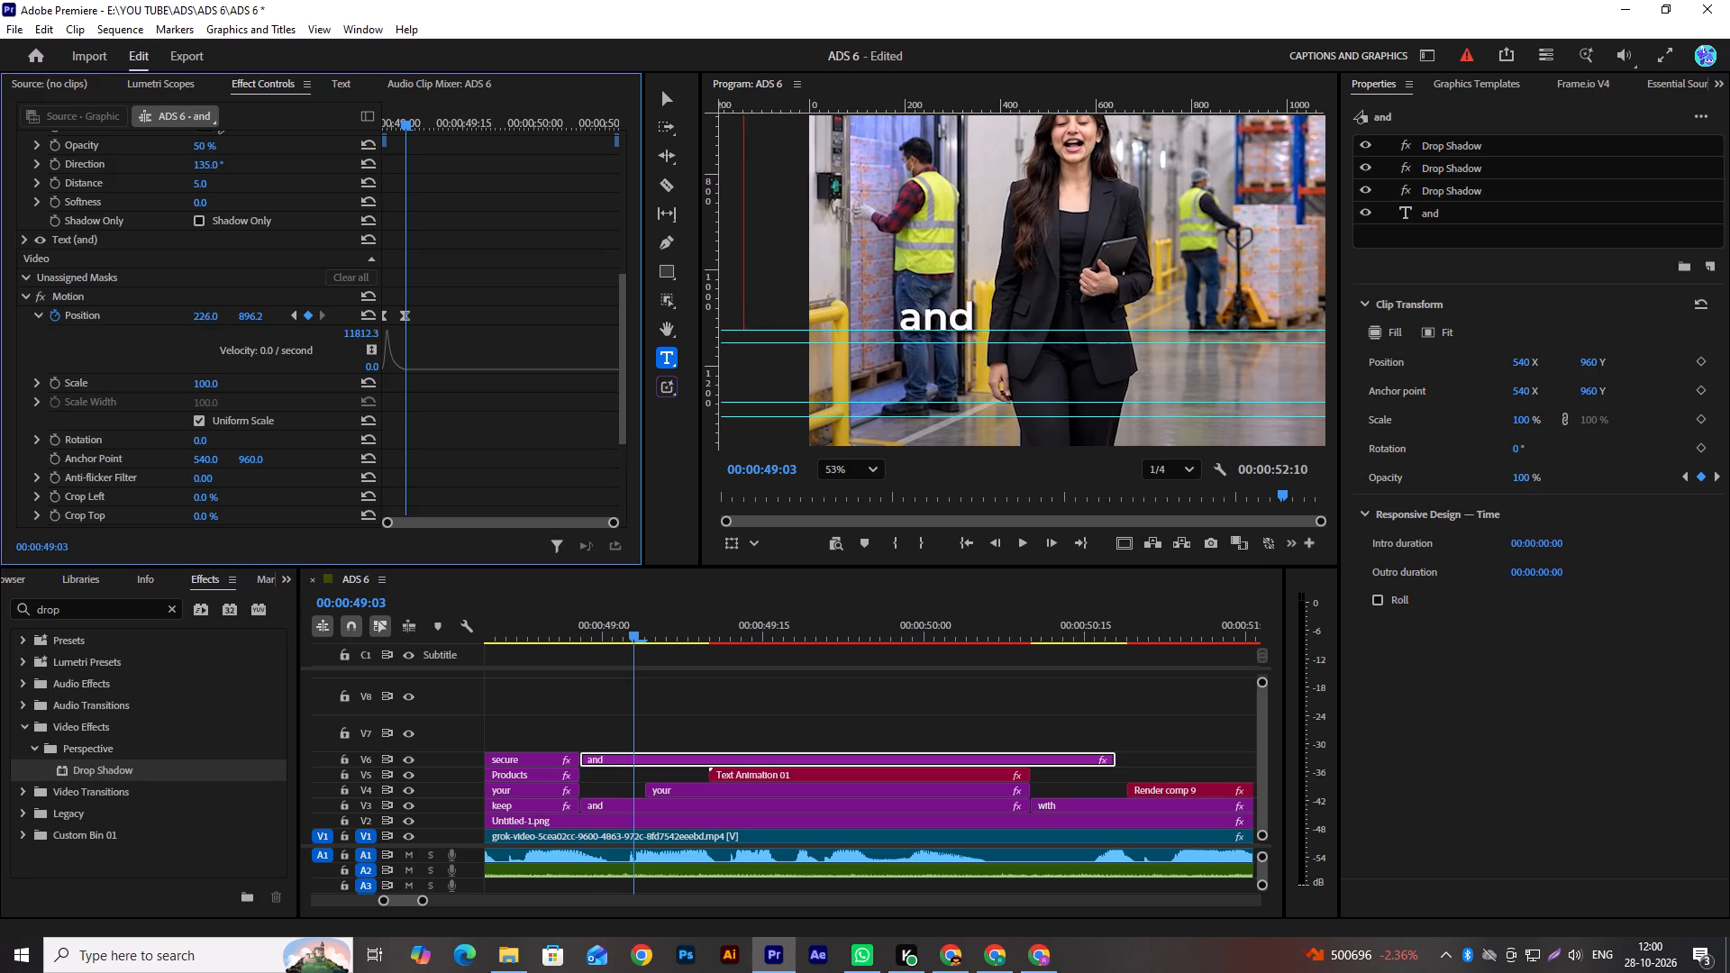
{"action": "left_click_drag", "start_coordinate": [205, 314], "coordinate": [144, 323]}
{"action": "scroll", "coordinate": [442, 259], "scroll_direction": "up", "scroll_amount": 8, "text": "alt"}
{"action": "scroll", "coordinate": [442, 261], "scroll_direction": "down", "scroll_amount": 7, "text": "alt"}
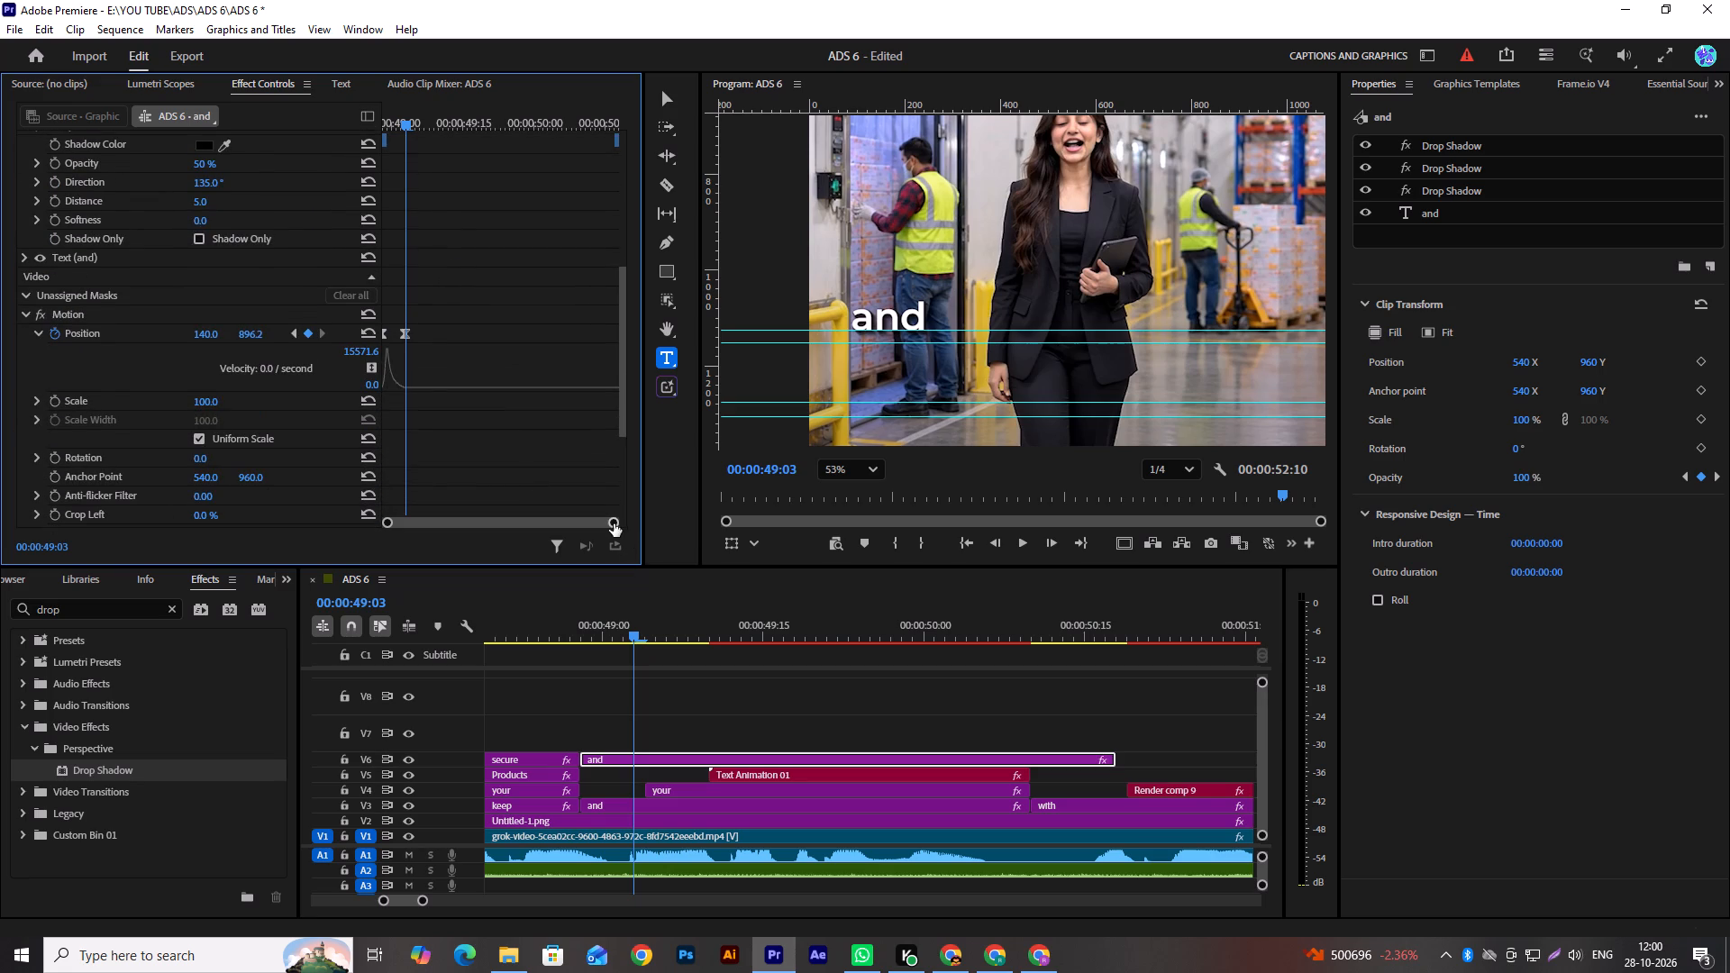
Set the vertical position of the V6 "and" title's keyframe at 00:00:49:03 to 895.
{"action": "left_click_drag", "start_coordinate": [615, 523], "coordinate": [420, 551]}
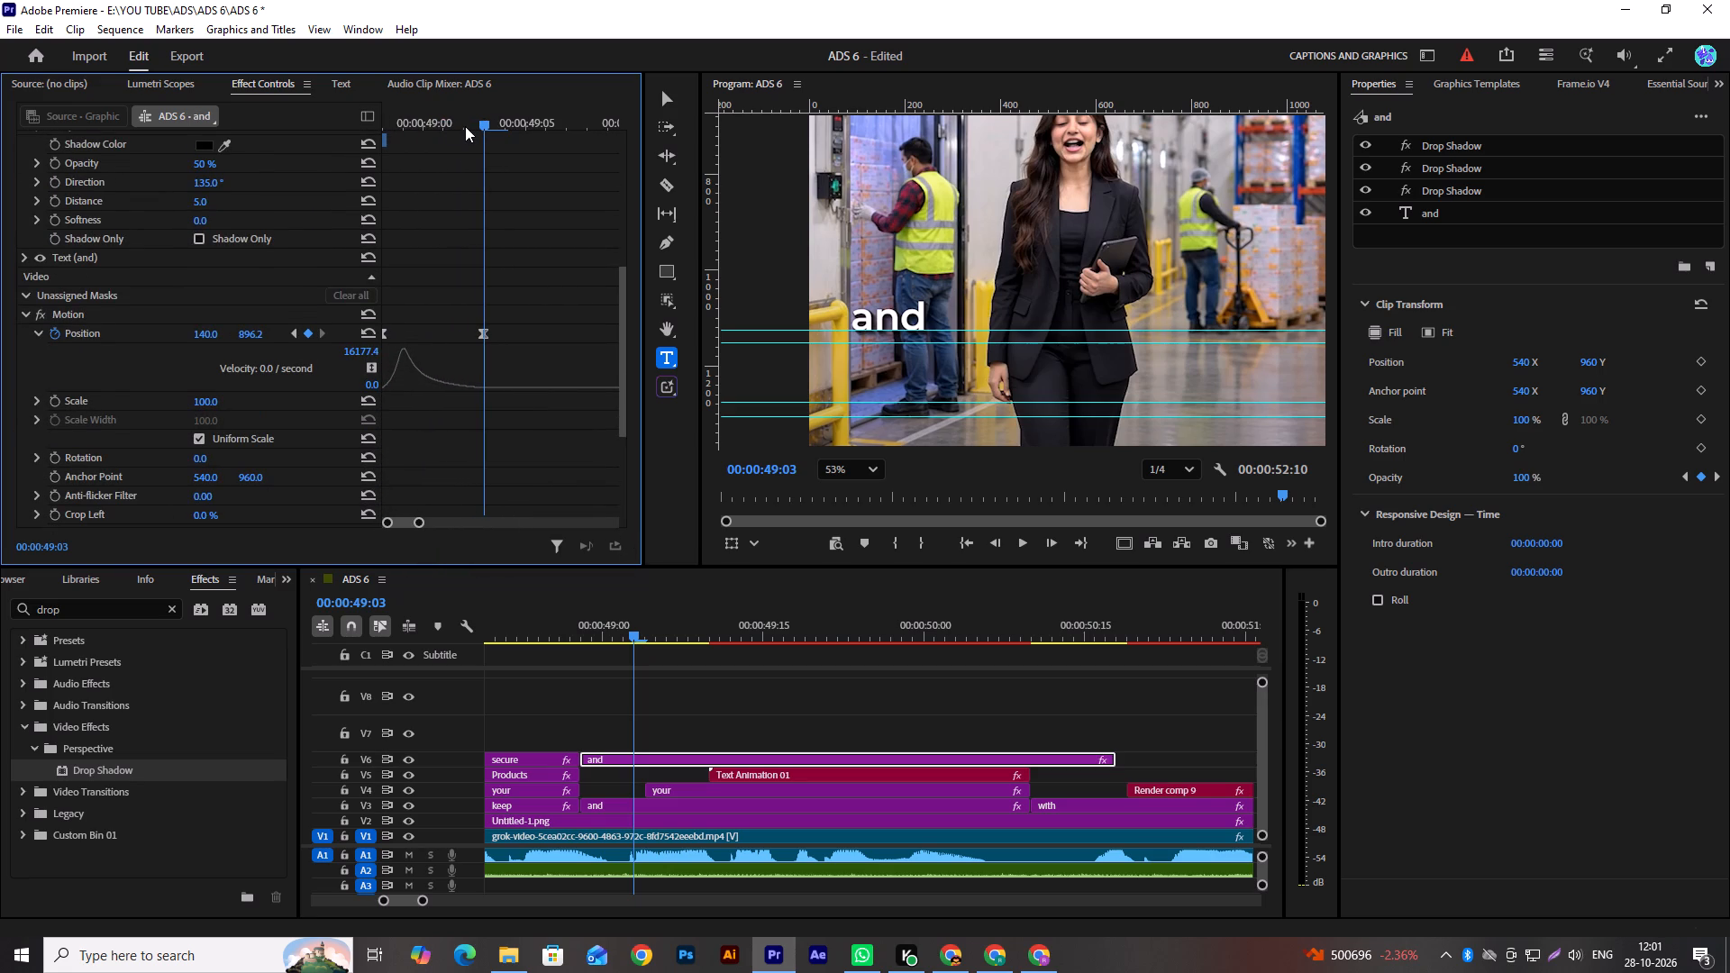
{"action": "left_click_drag", "start_coordinate": [487, 123], "coordinate": [456, 127]}
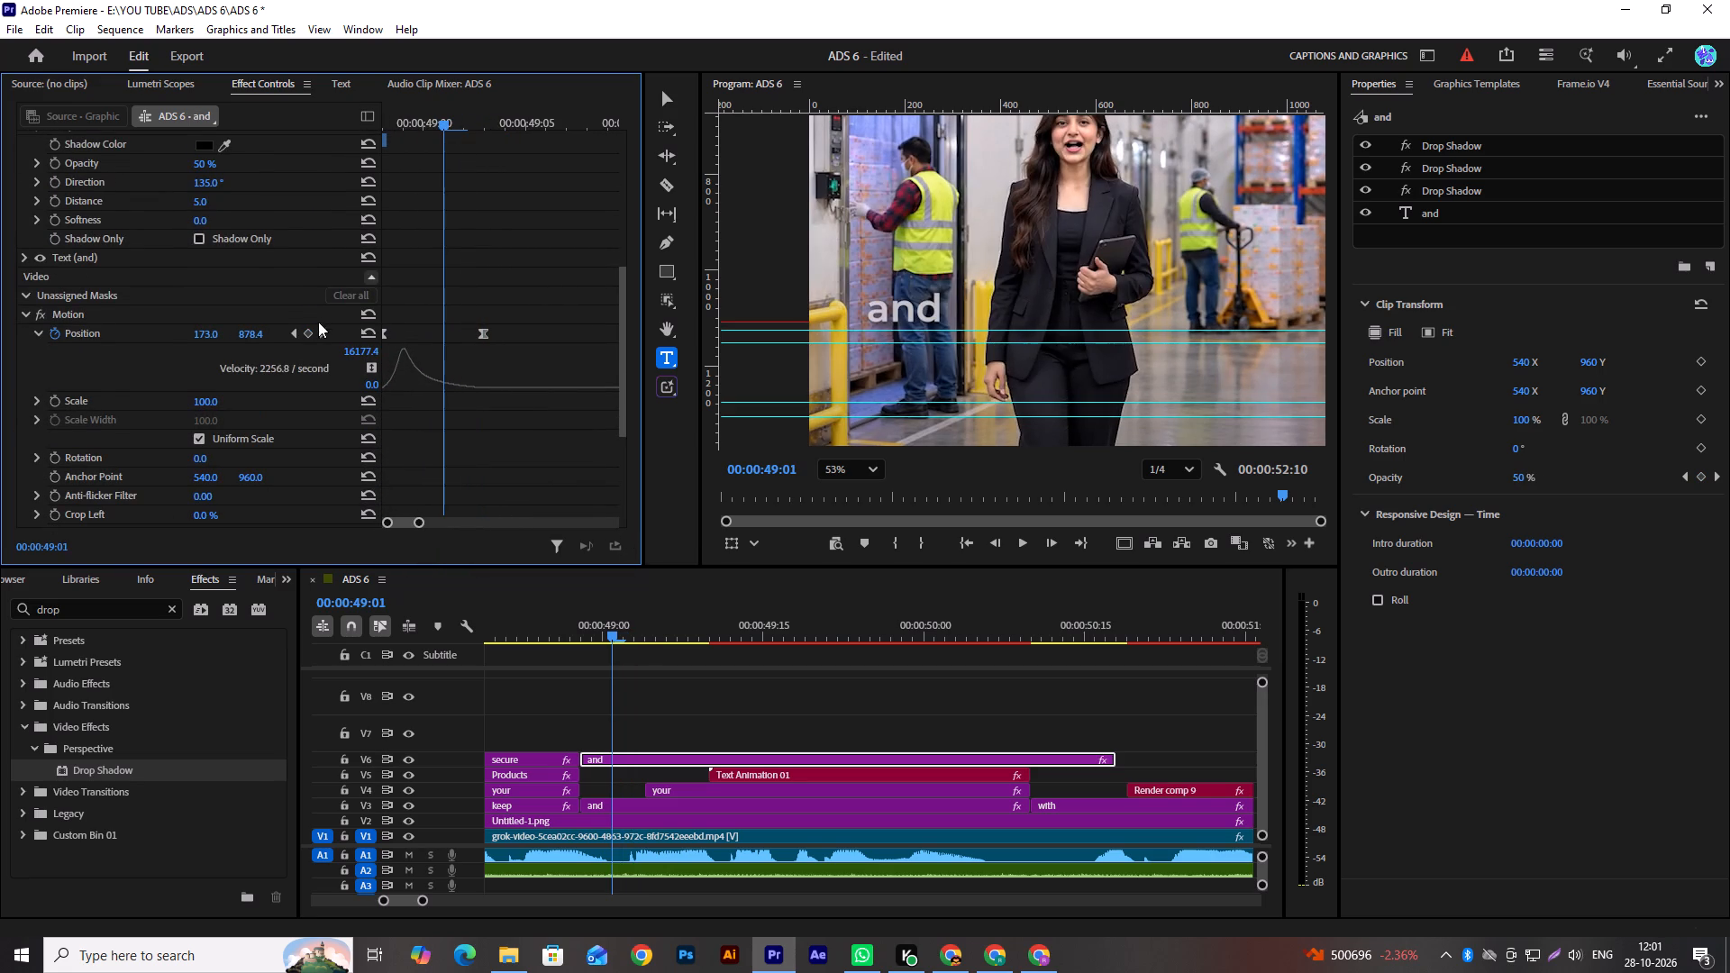
{"action": "left_click", "coordinate": [322, 331]}
{"action": "left_click", "coordinate": [247, 334]}
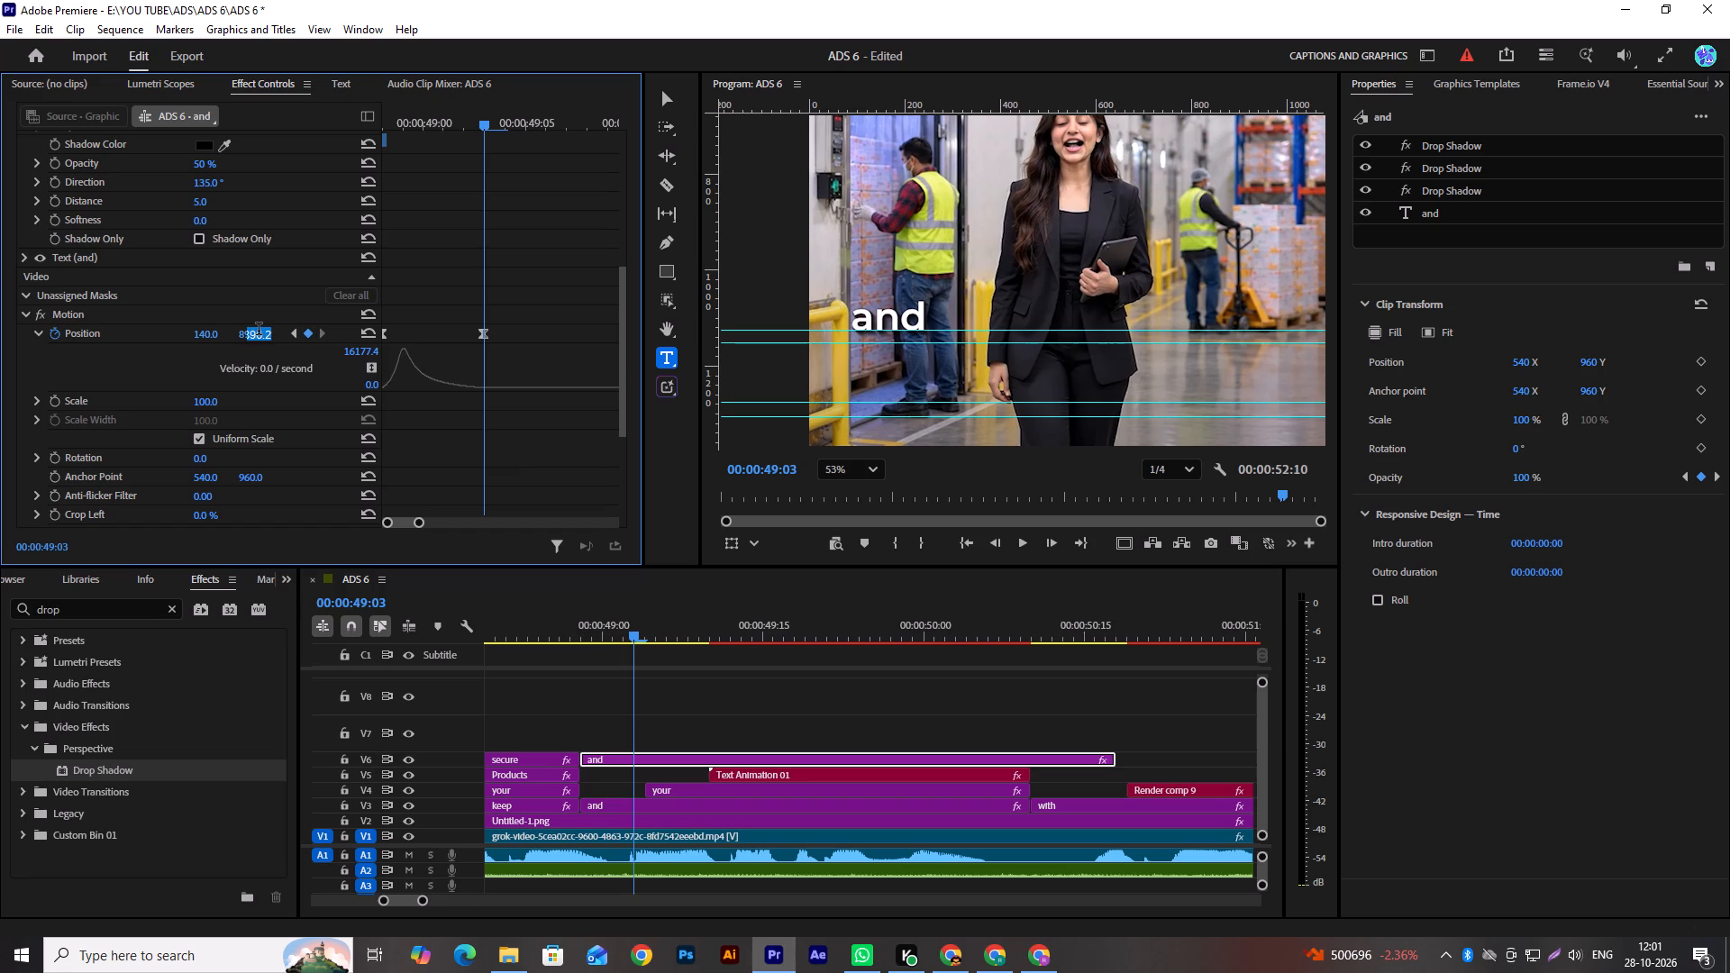
{"action": "type", "text": "895"}
{"action": "key", "text": "Return"}
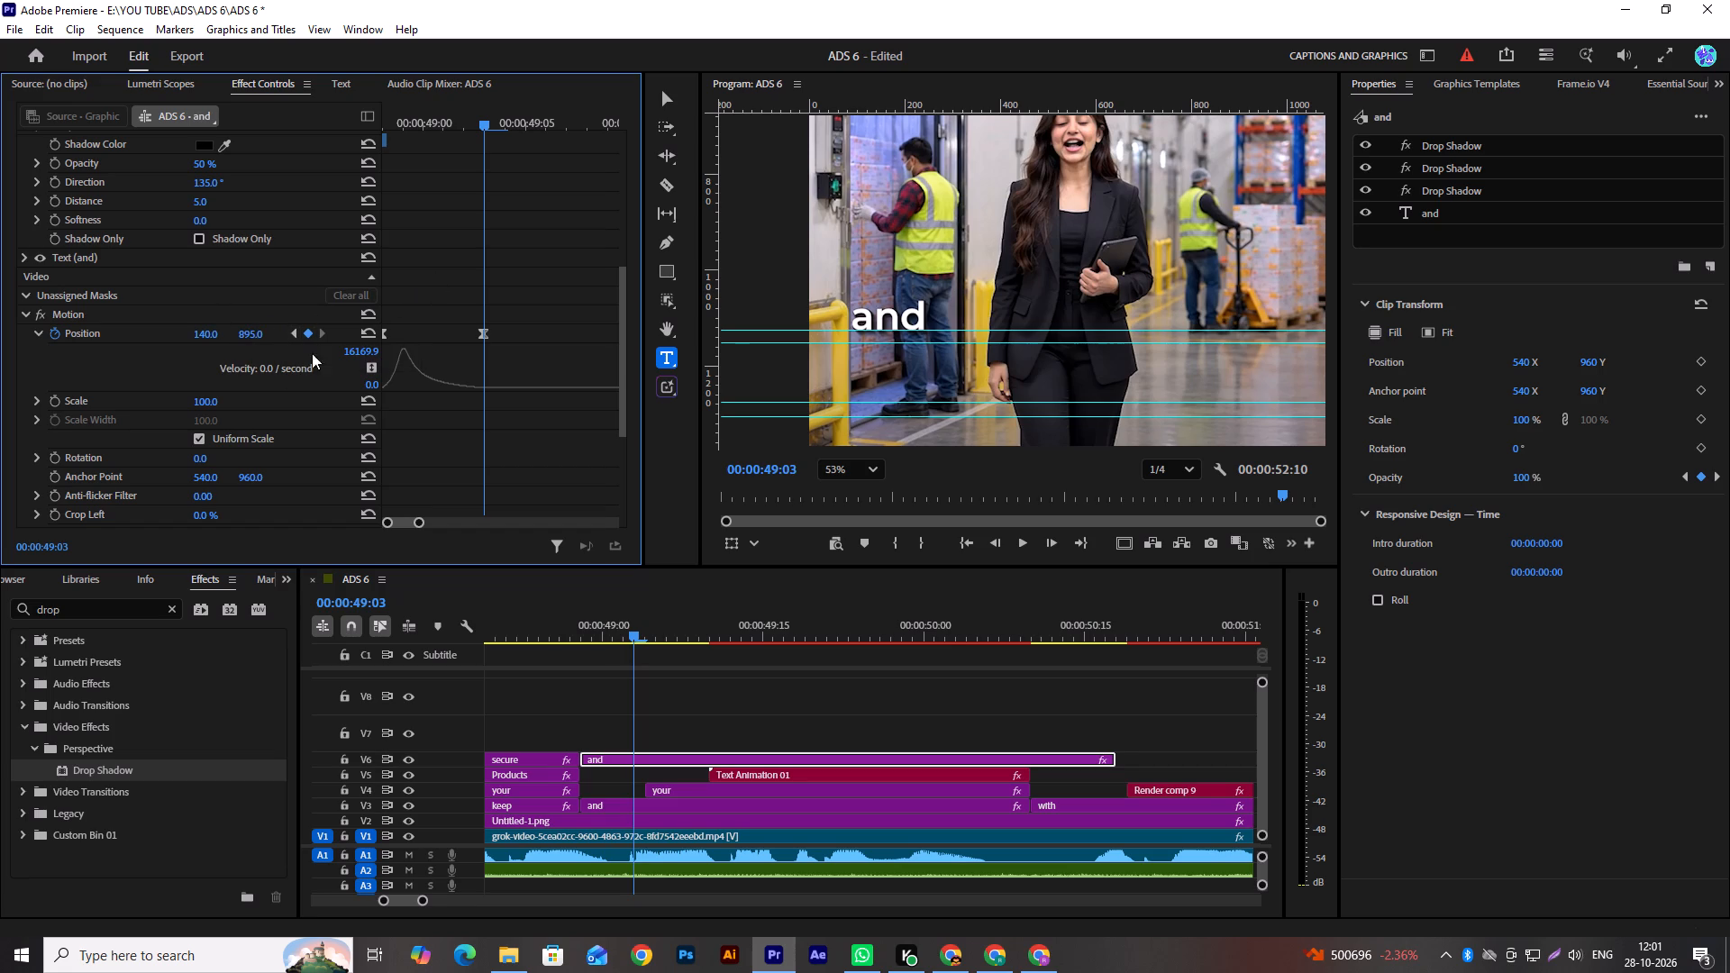
Set the horizontal position of the V6 "and" title's first keyframe to 140 so it enters straight down.
{"action": "left_click", "coordinate": [292, 332]}
{"action": "left_click", "coordinate": [208, 337]}
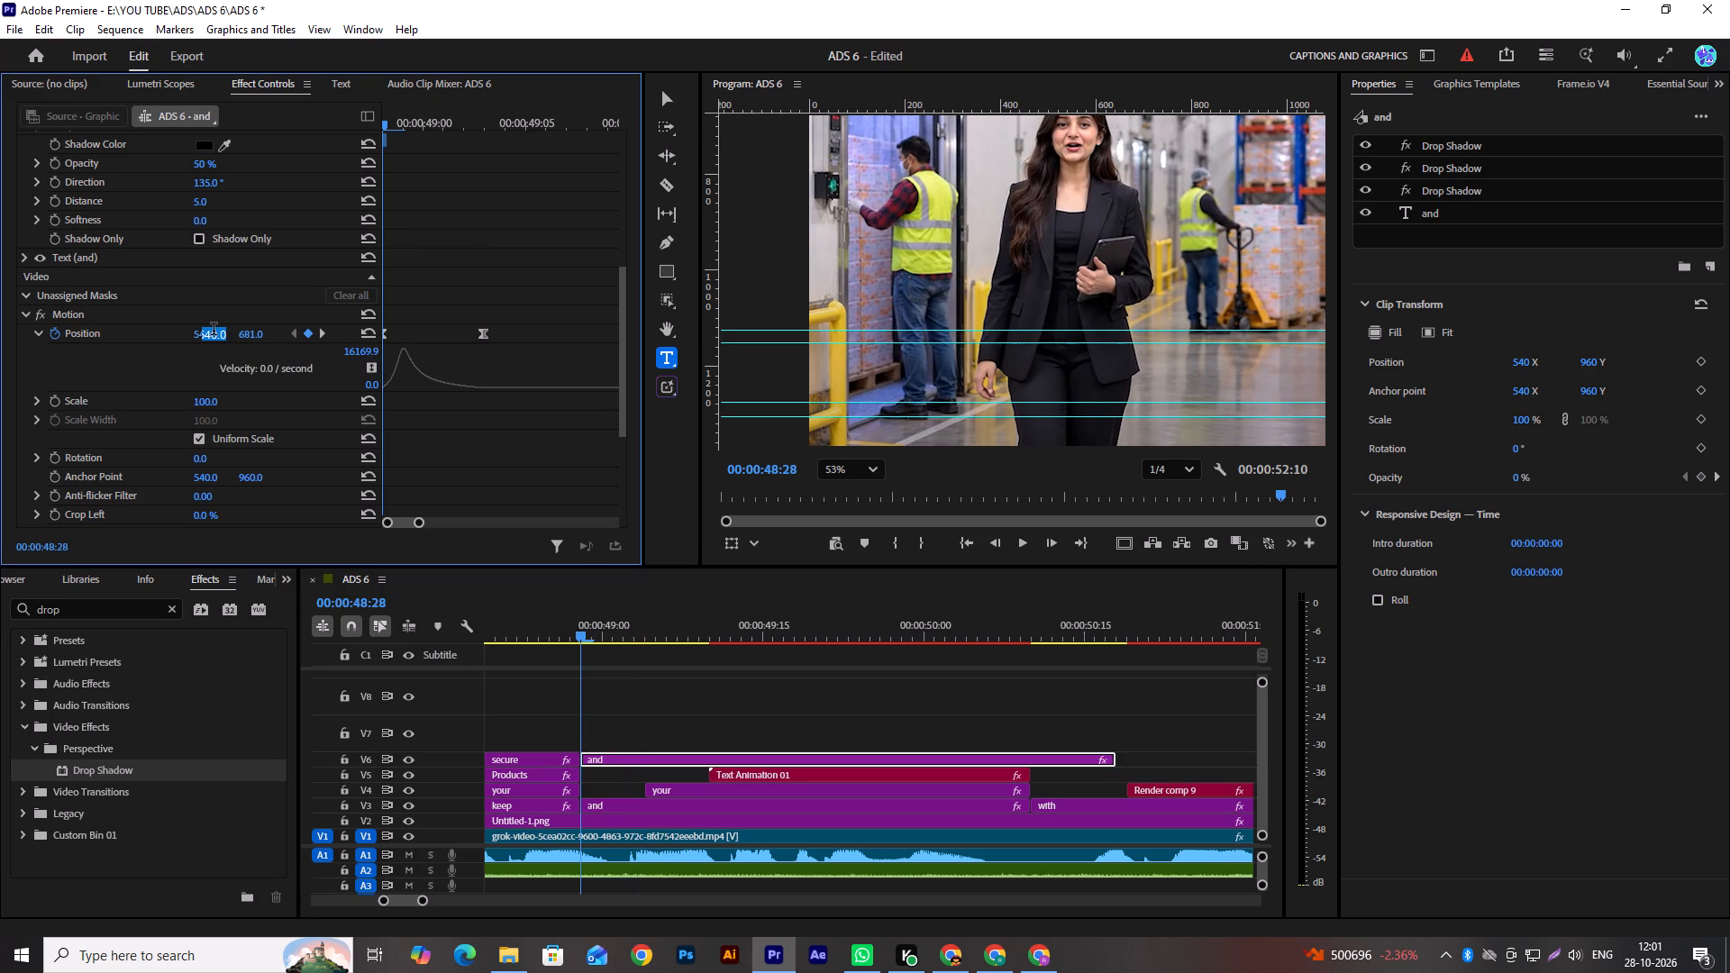
{"action": "type", "text": "140"}
{"action": "key", "text": "Return"}
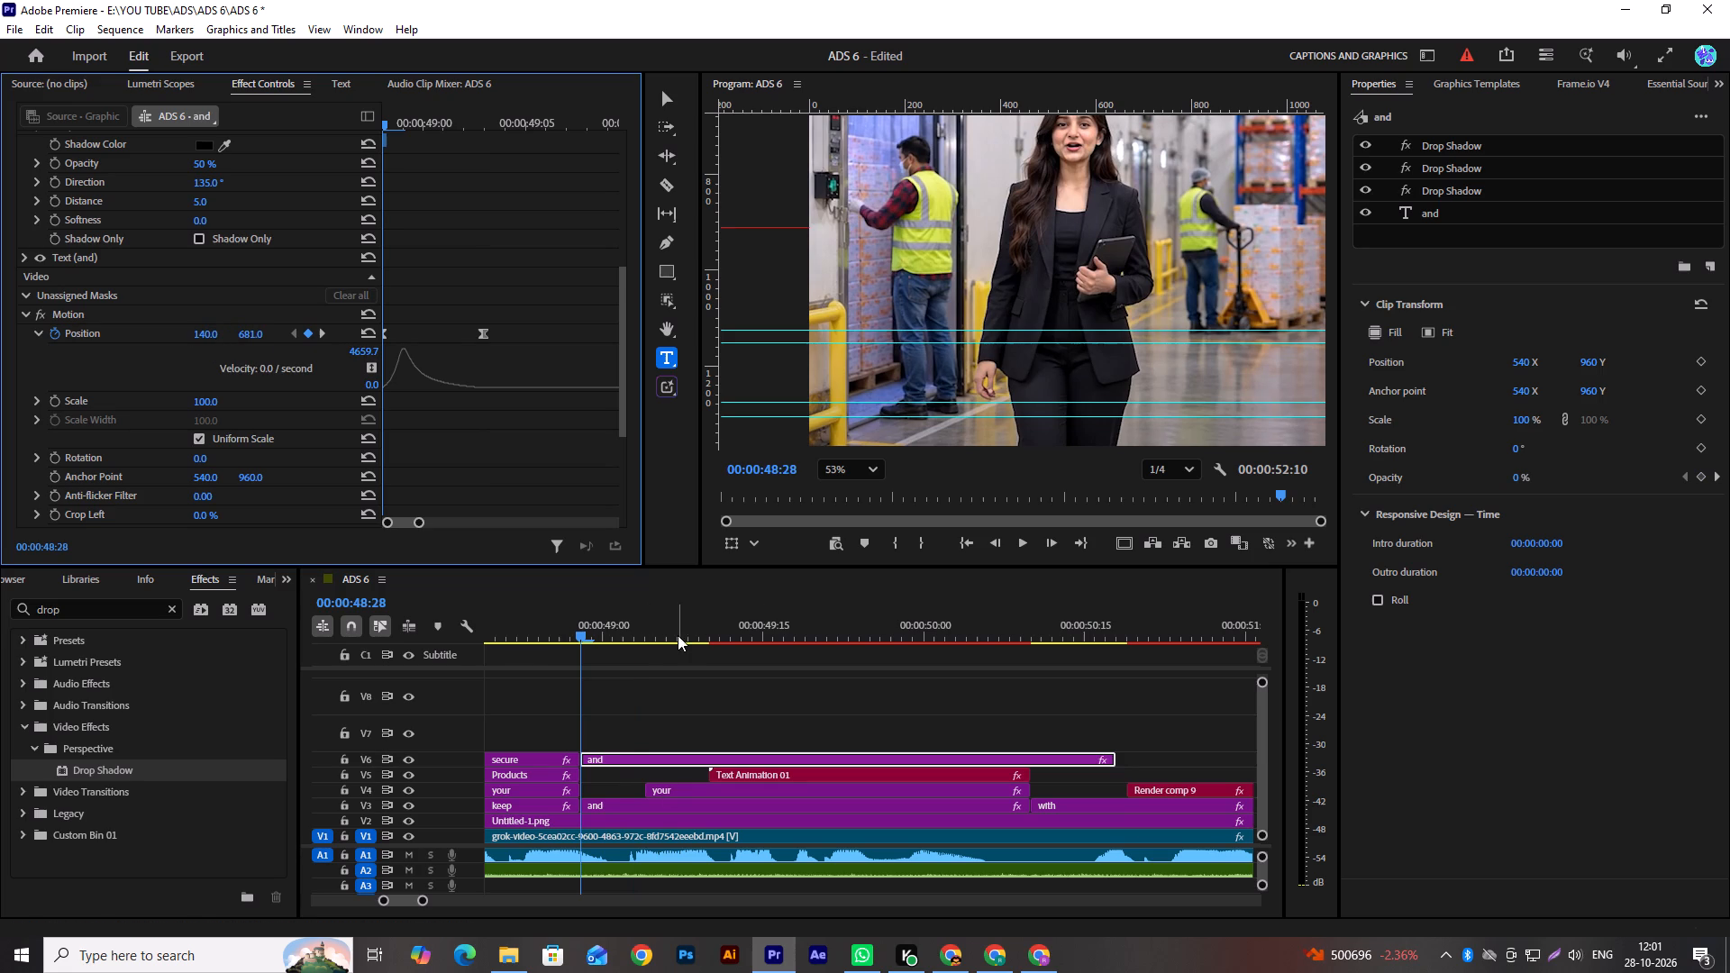
Play back the section around 00:00:49:00 to check the V6 "and" title's entrance animation.
{"action": "key", "text": "space"}
{"action": "key", "text": "space"}
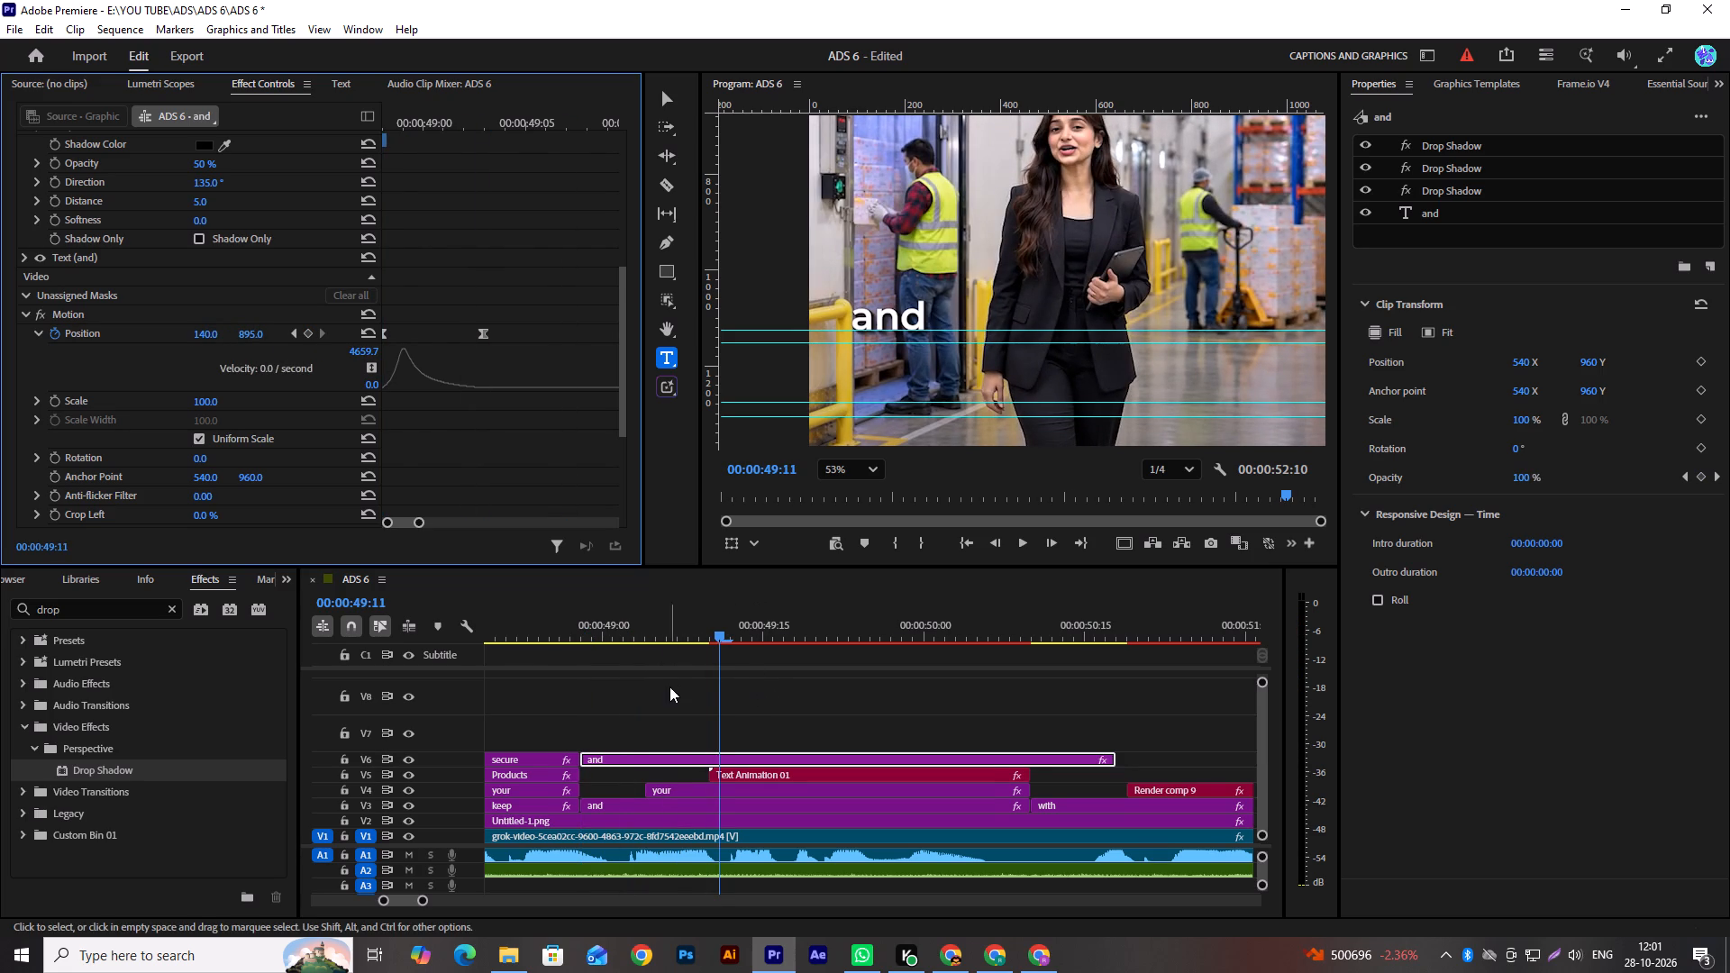
{"action": "scroll", "coordinate": [664, 692], "scroll_direction": "down", "scroll_amount": 6, "text": "alt"}
{"action": "left_click_drag", "start_coordinate": [686, 642], "coordinate": [612, 651]}
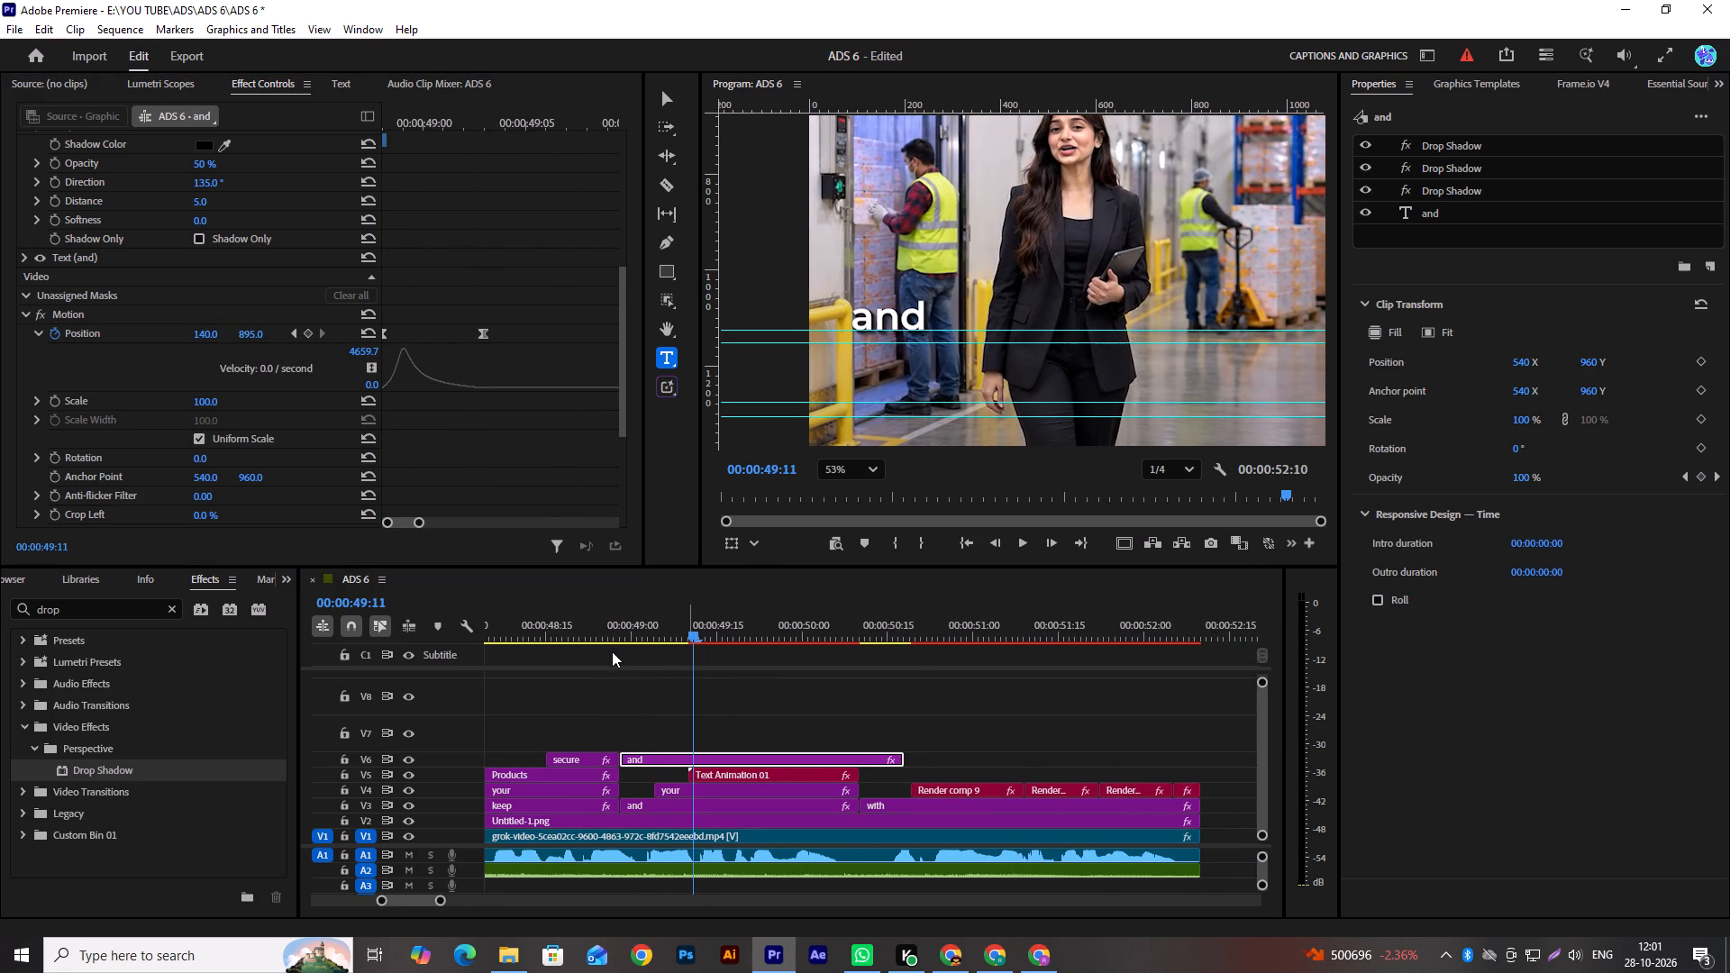
{"action": "left_click_drag", "start_coordinate": [612, 651], "coordinate": [593, 655]}
{"action": "left_click_drag", "start_coordinate": [633, 636], "coordinate": [590, 646]}
{"action": "key", "text": "space"}
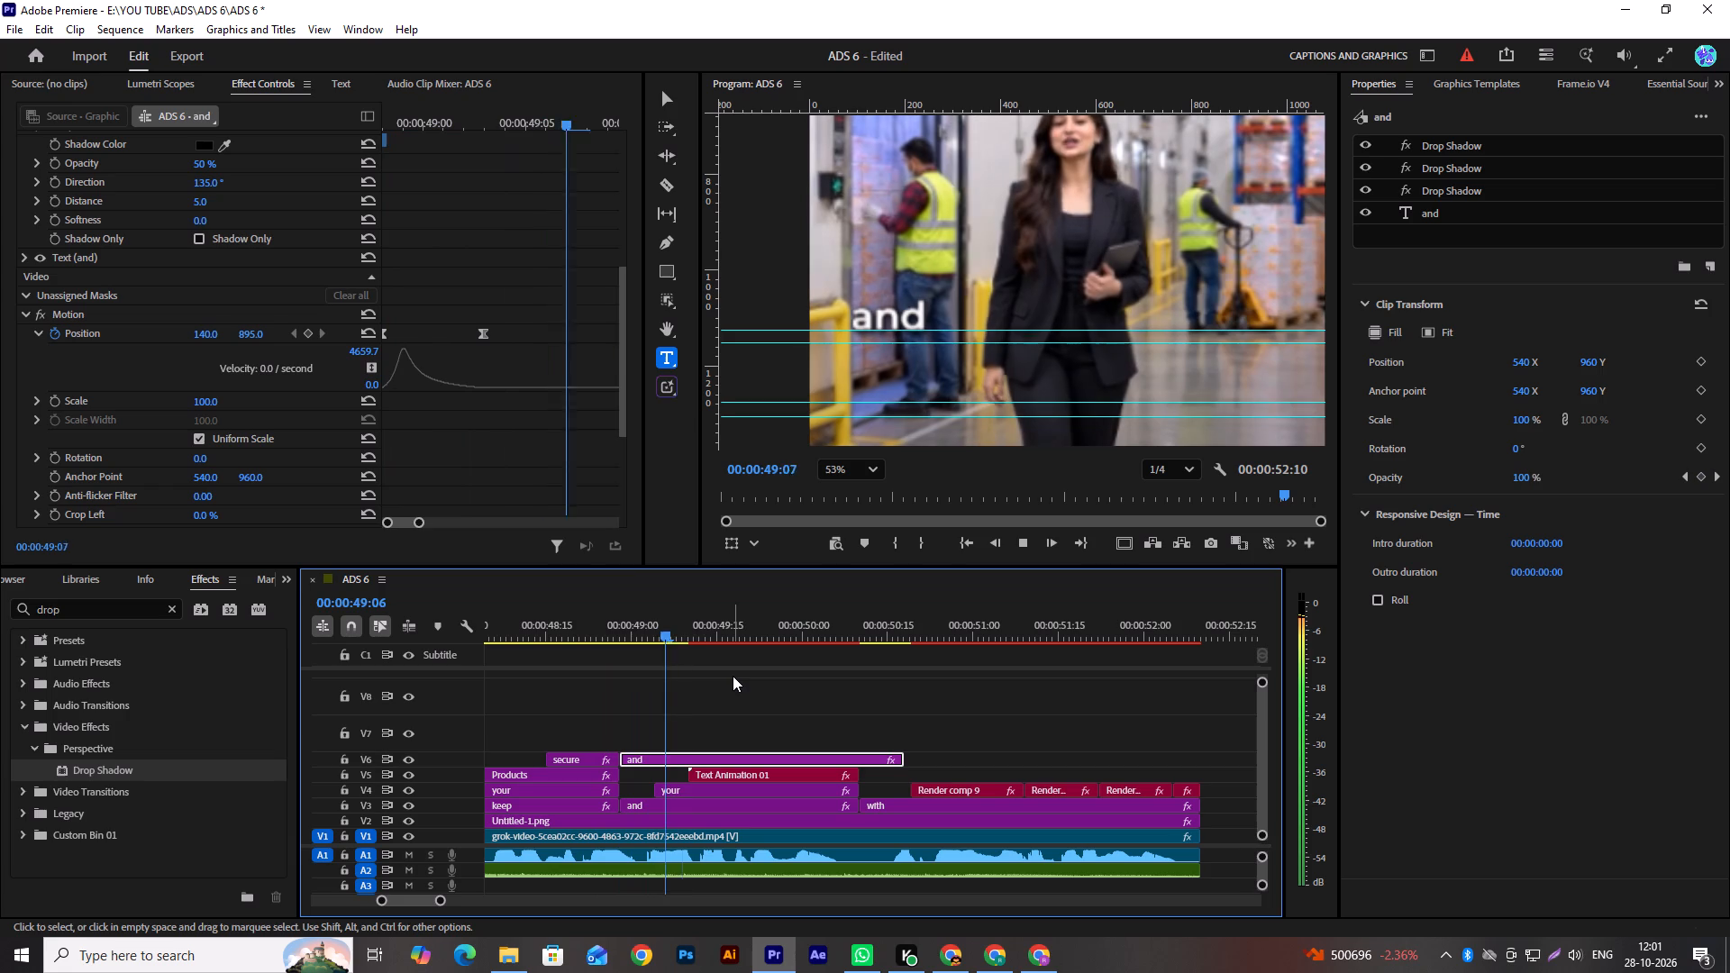
{"action": "key", "text": "space"}
Replace the static V3 "and" title with the animated V6 "and" title, trimmed to end with the V4 "your" clip.
{"action": "left_click", "coordinate": [691, 791]}
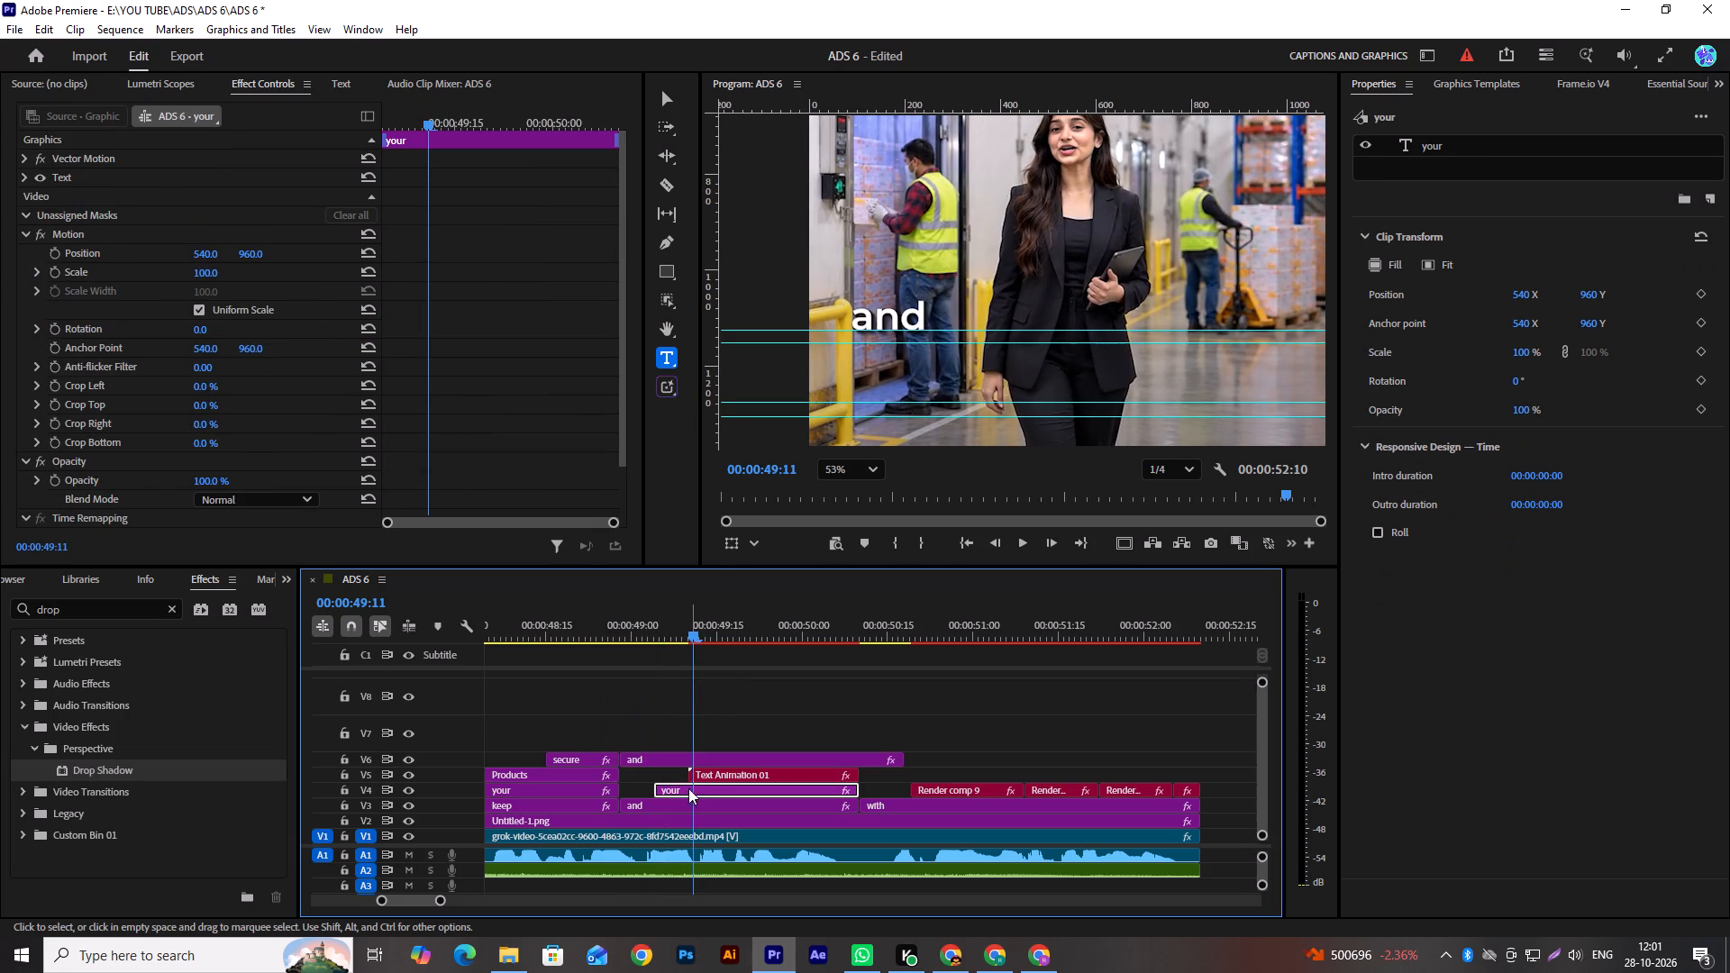
{"action": "left_click", "coordinate": [678, 806]}
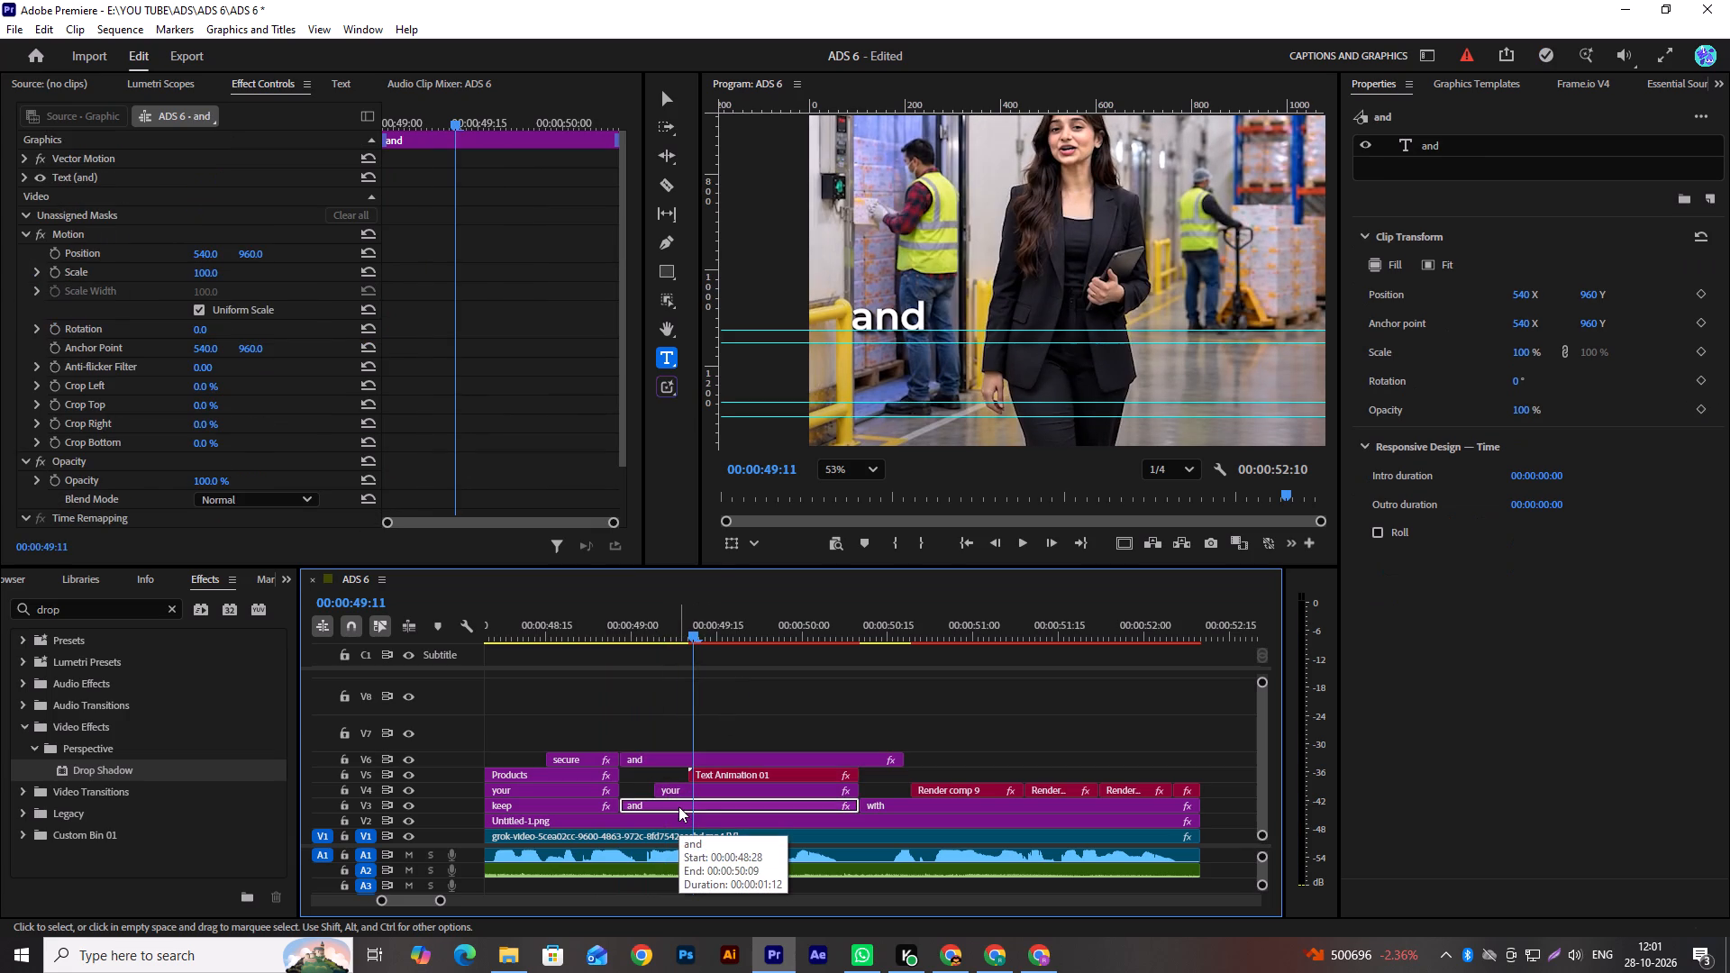
{"action": "key", "text": "Delete"}
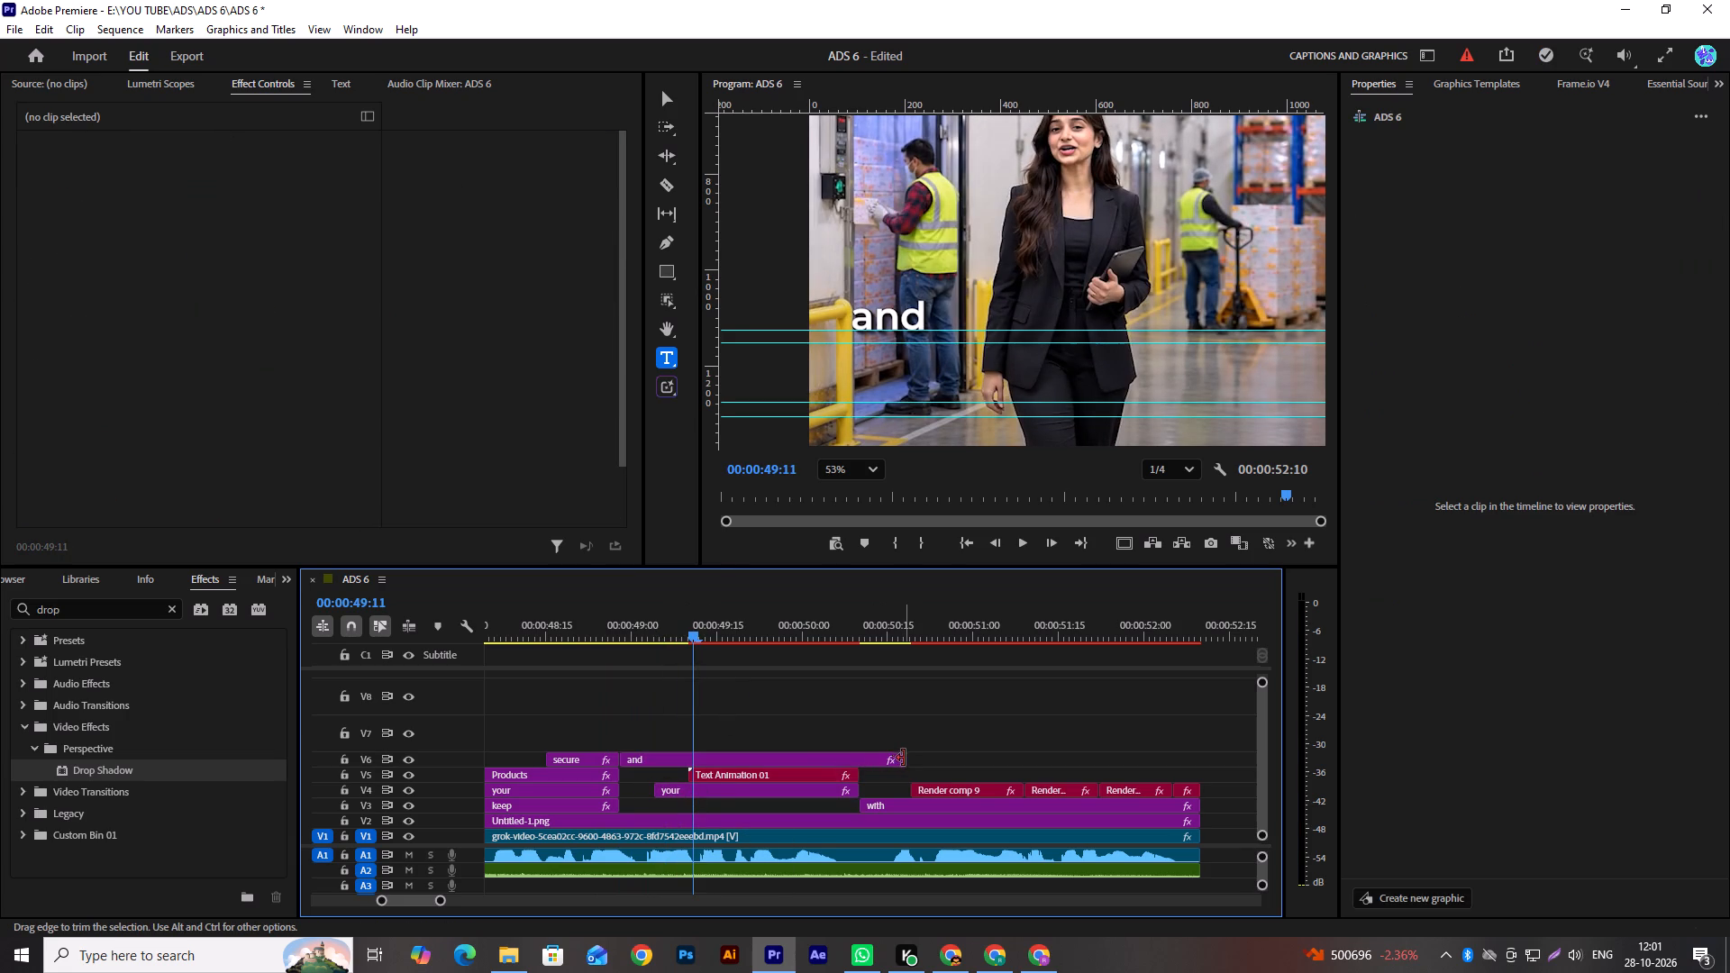
{"action": "left_click_drag", "start_coordinate": [904, 758], "coordinate": [860, 761]}
{"action": "left_click_drag", "start_coordinate": [779, 756], "coordinate": [779, 802]}
Place the "right to left" graphics template on V6, starting at the beginning of the V4 "your" title.
{"action": "left_click", "coordinate": [775, 785]}
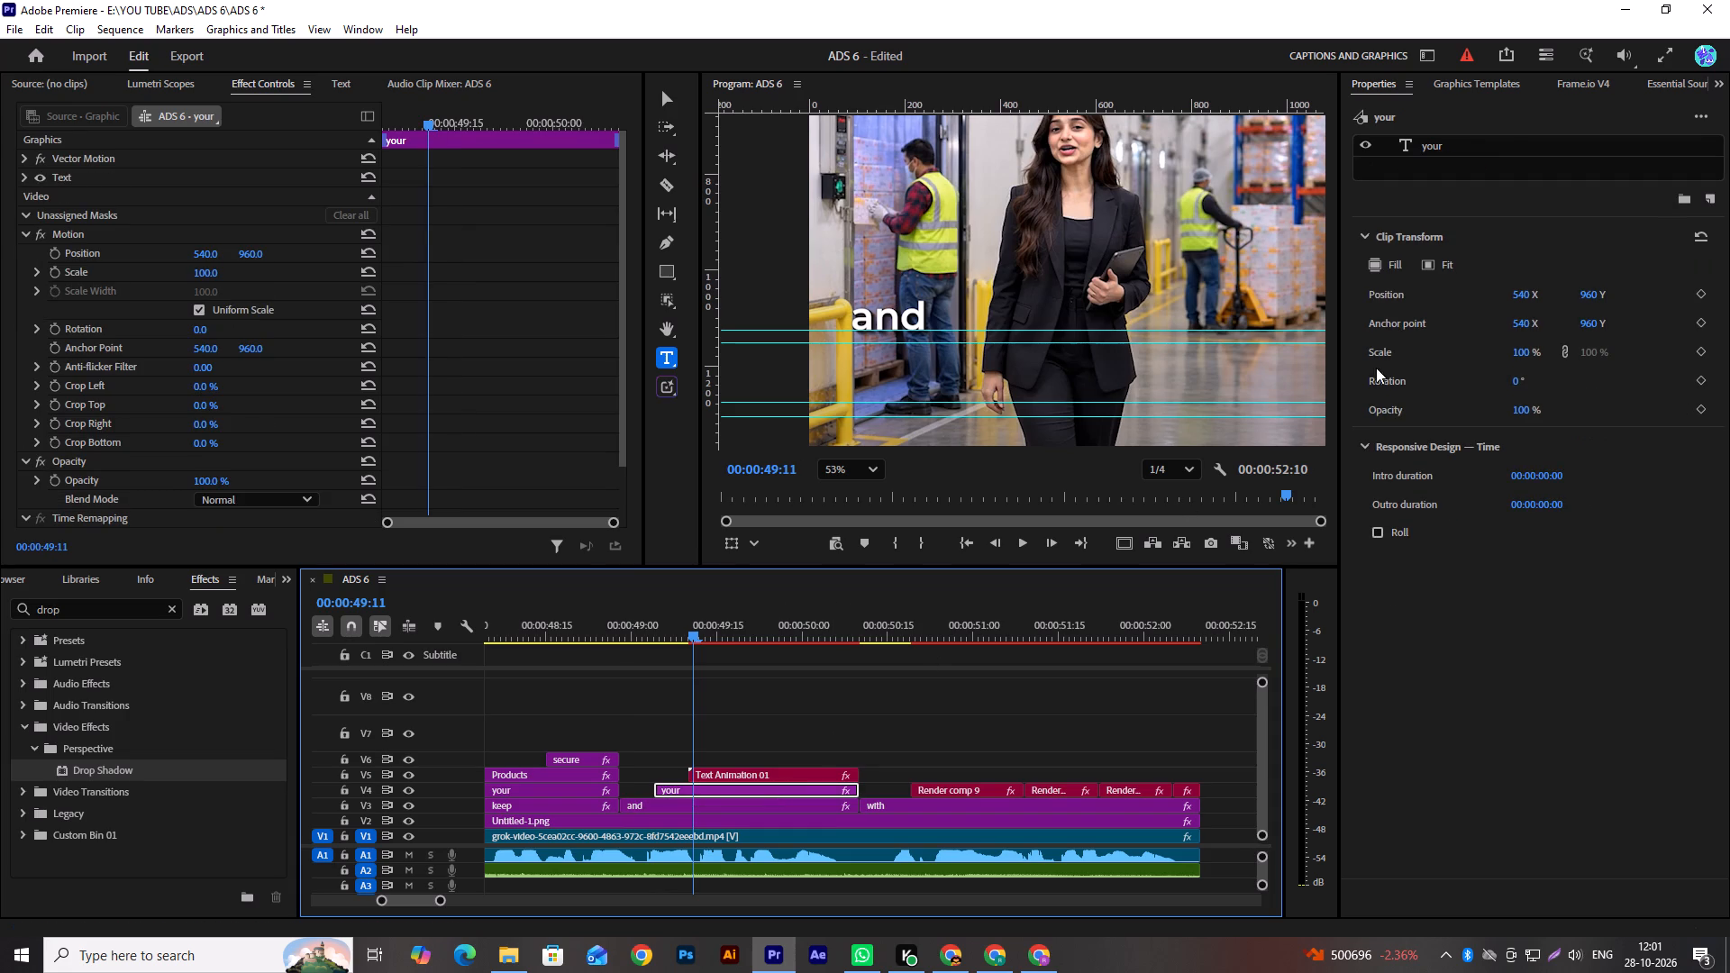
{"action": "left_click", "coordinate": [1468, 145]}
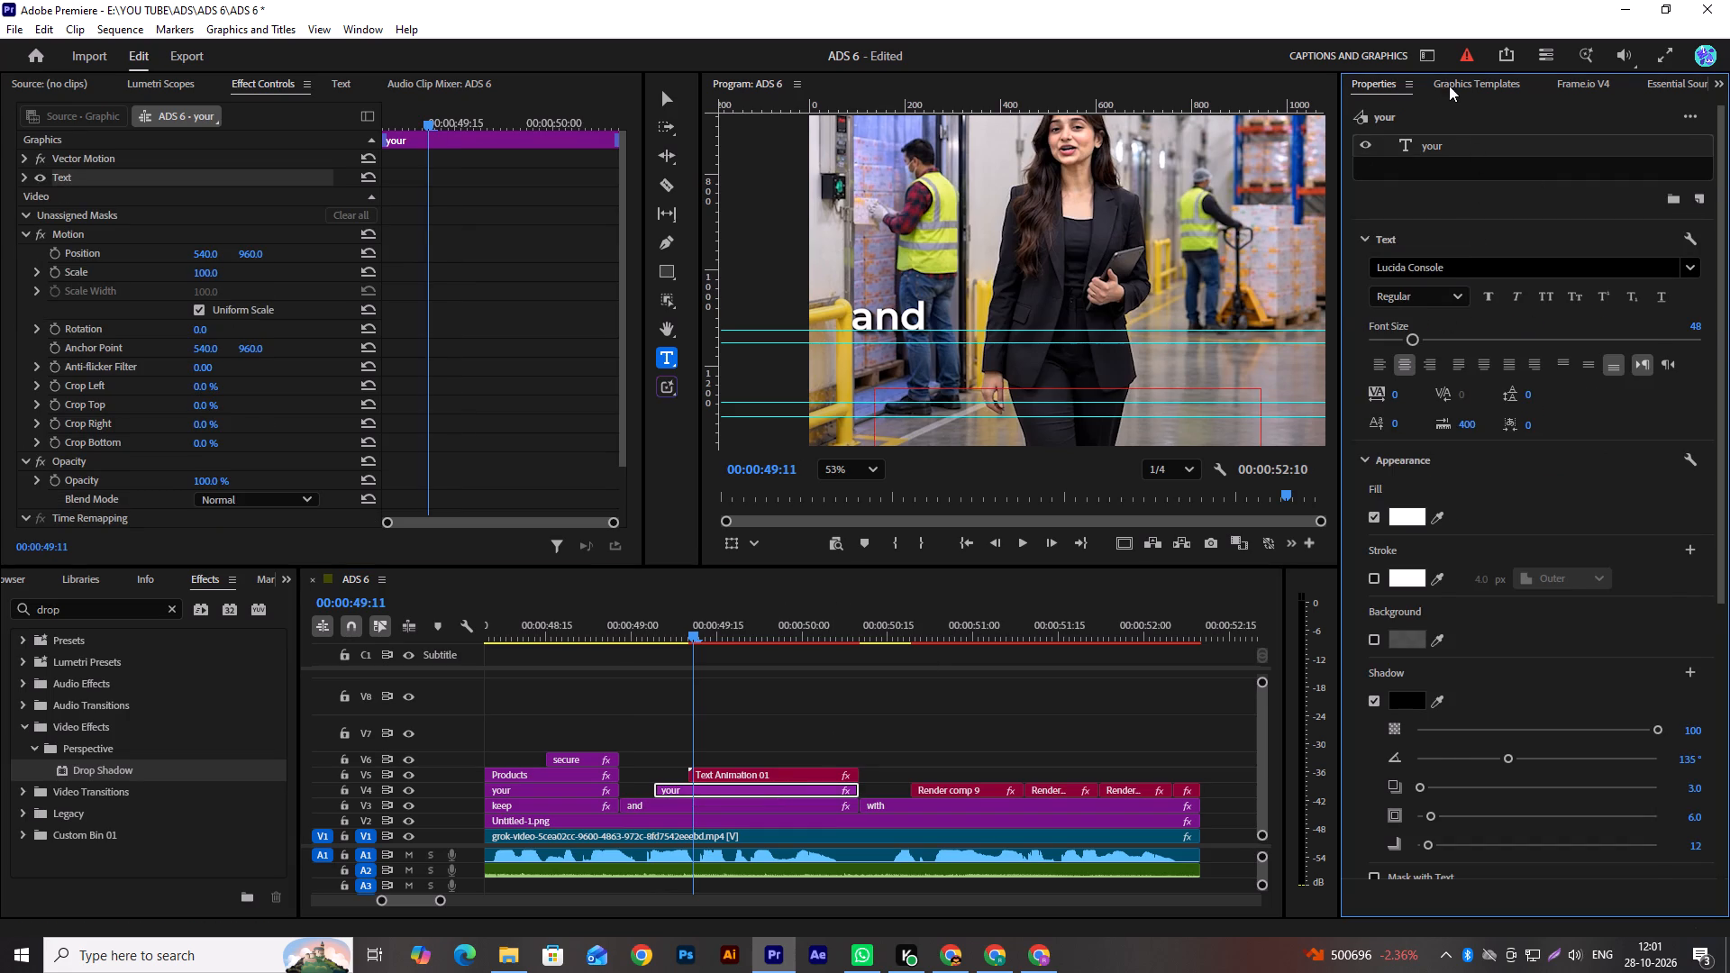
{"action": "left_click", "coordinate": [1455, 83]}
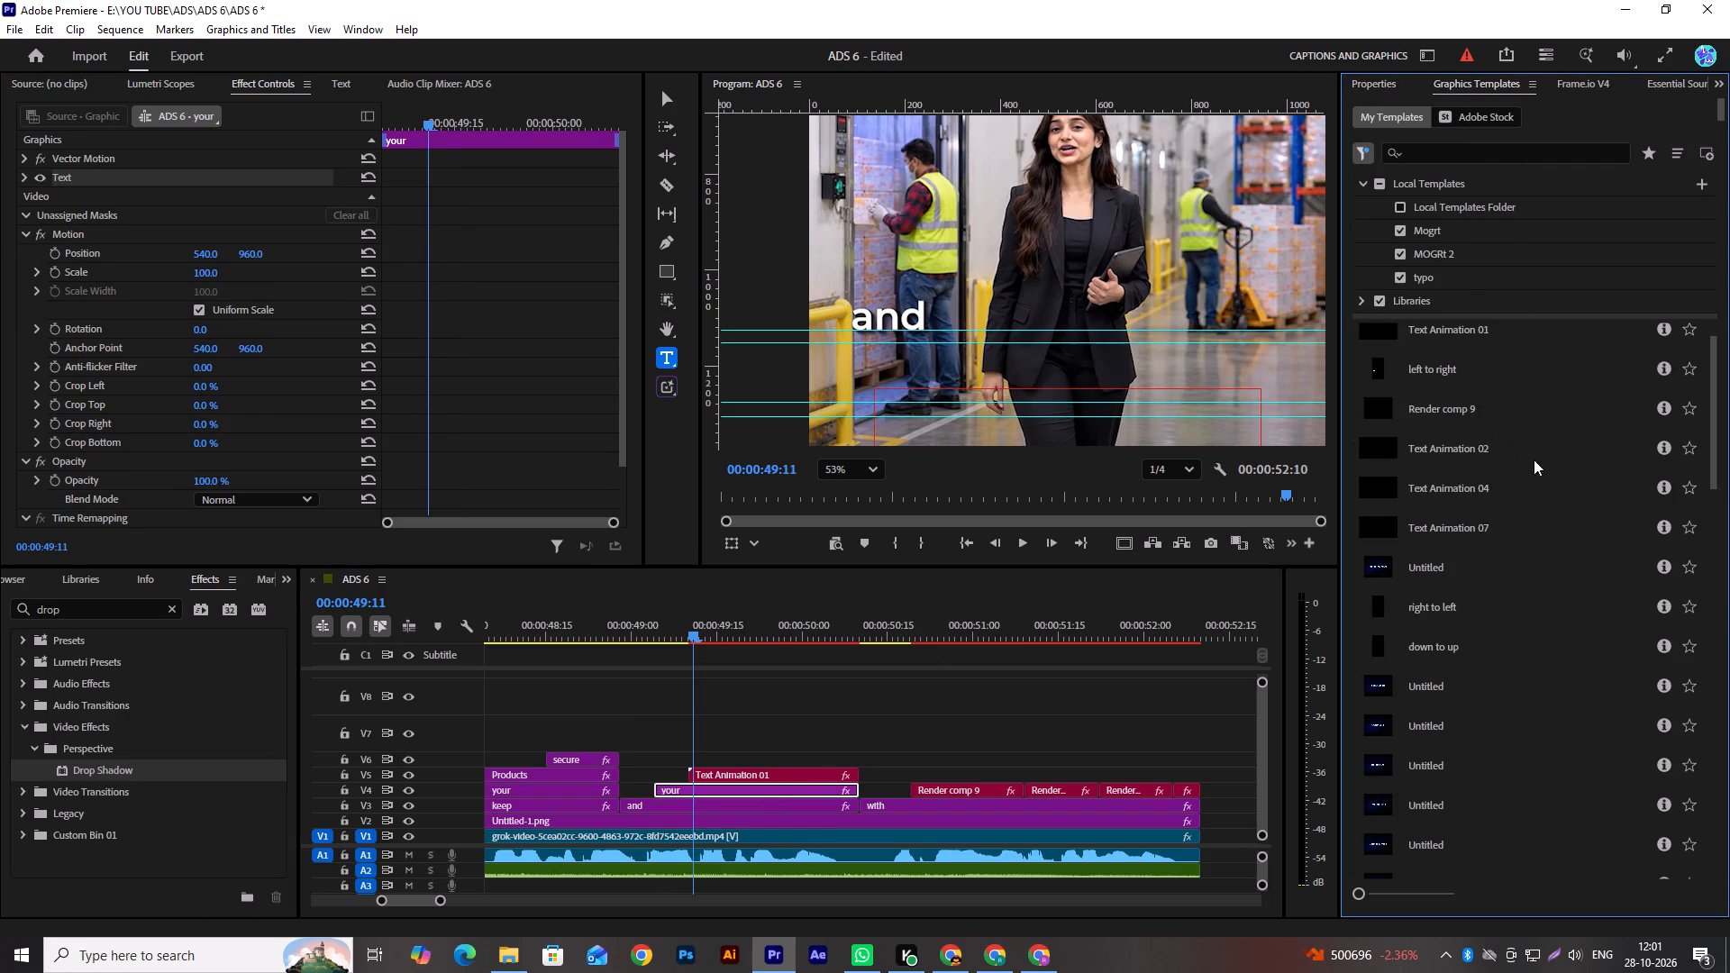
{"action": "left_click_drag", "start_coordinate": [1482, 609], "coordinate": [878, 709]}
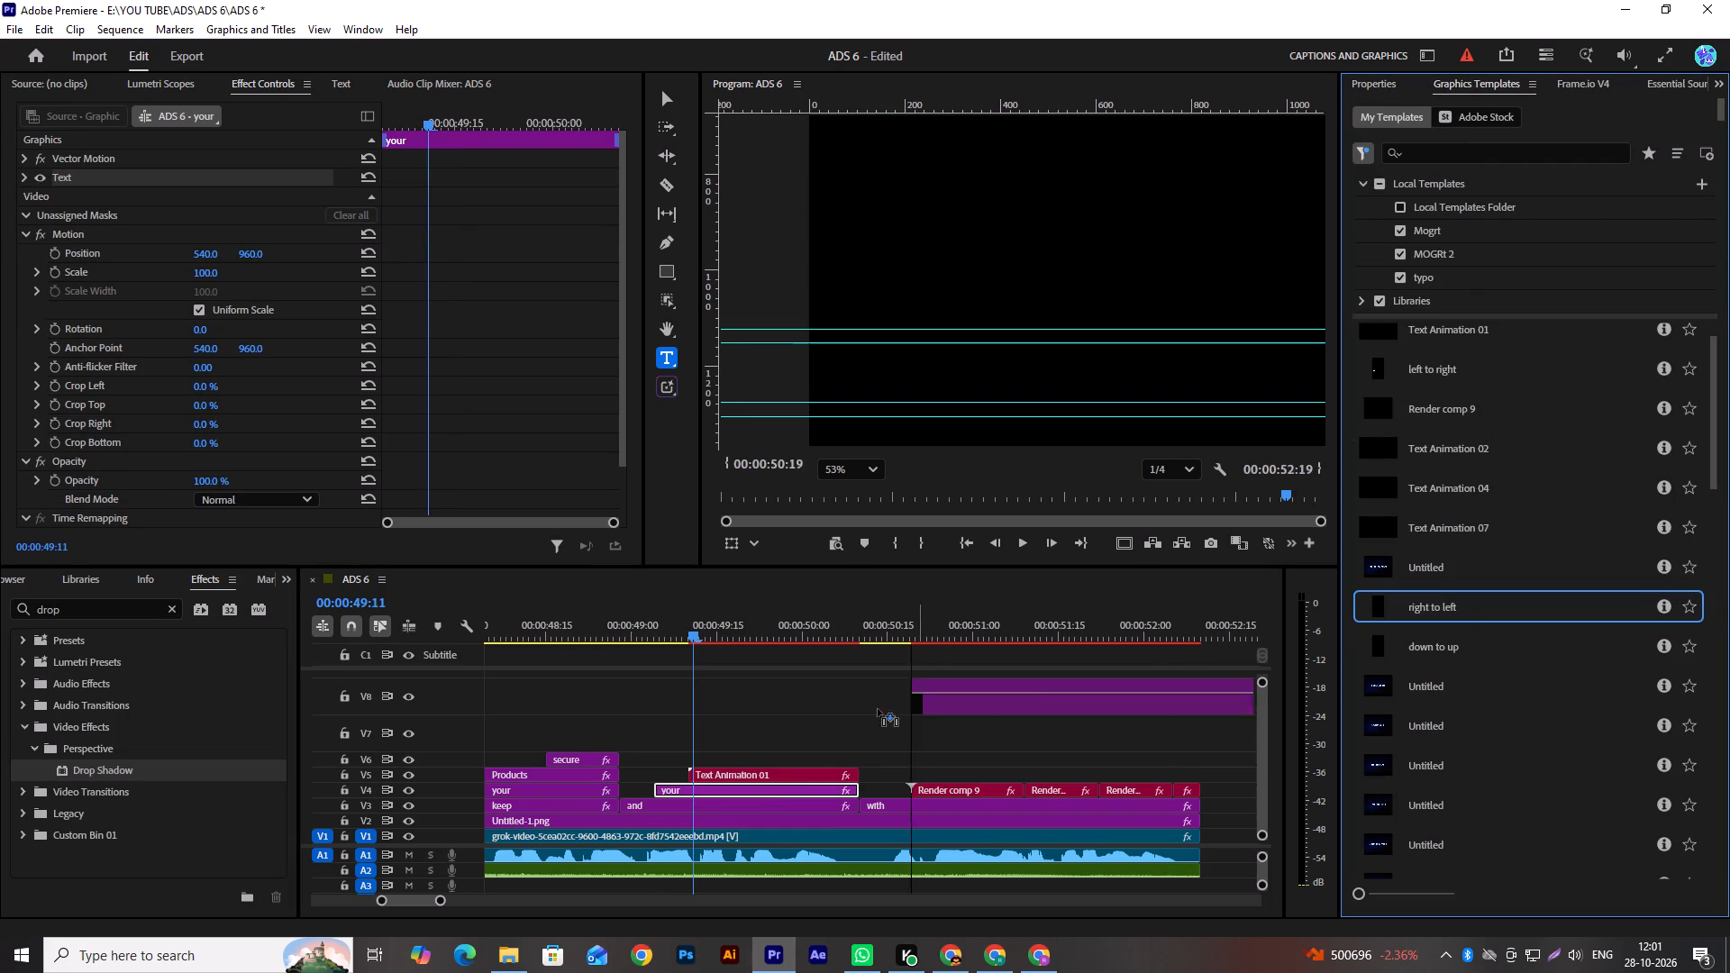
{"action": "left_click_drag", "start_coordinate": [878, 709], "coordinate": [662, 757]}
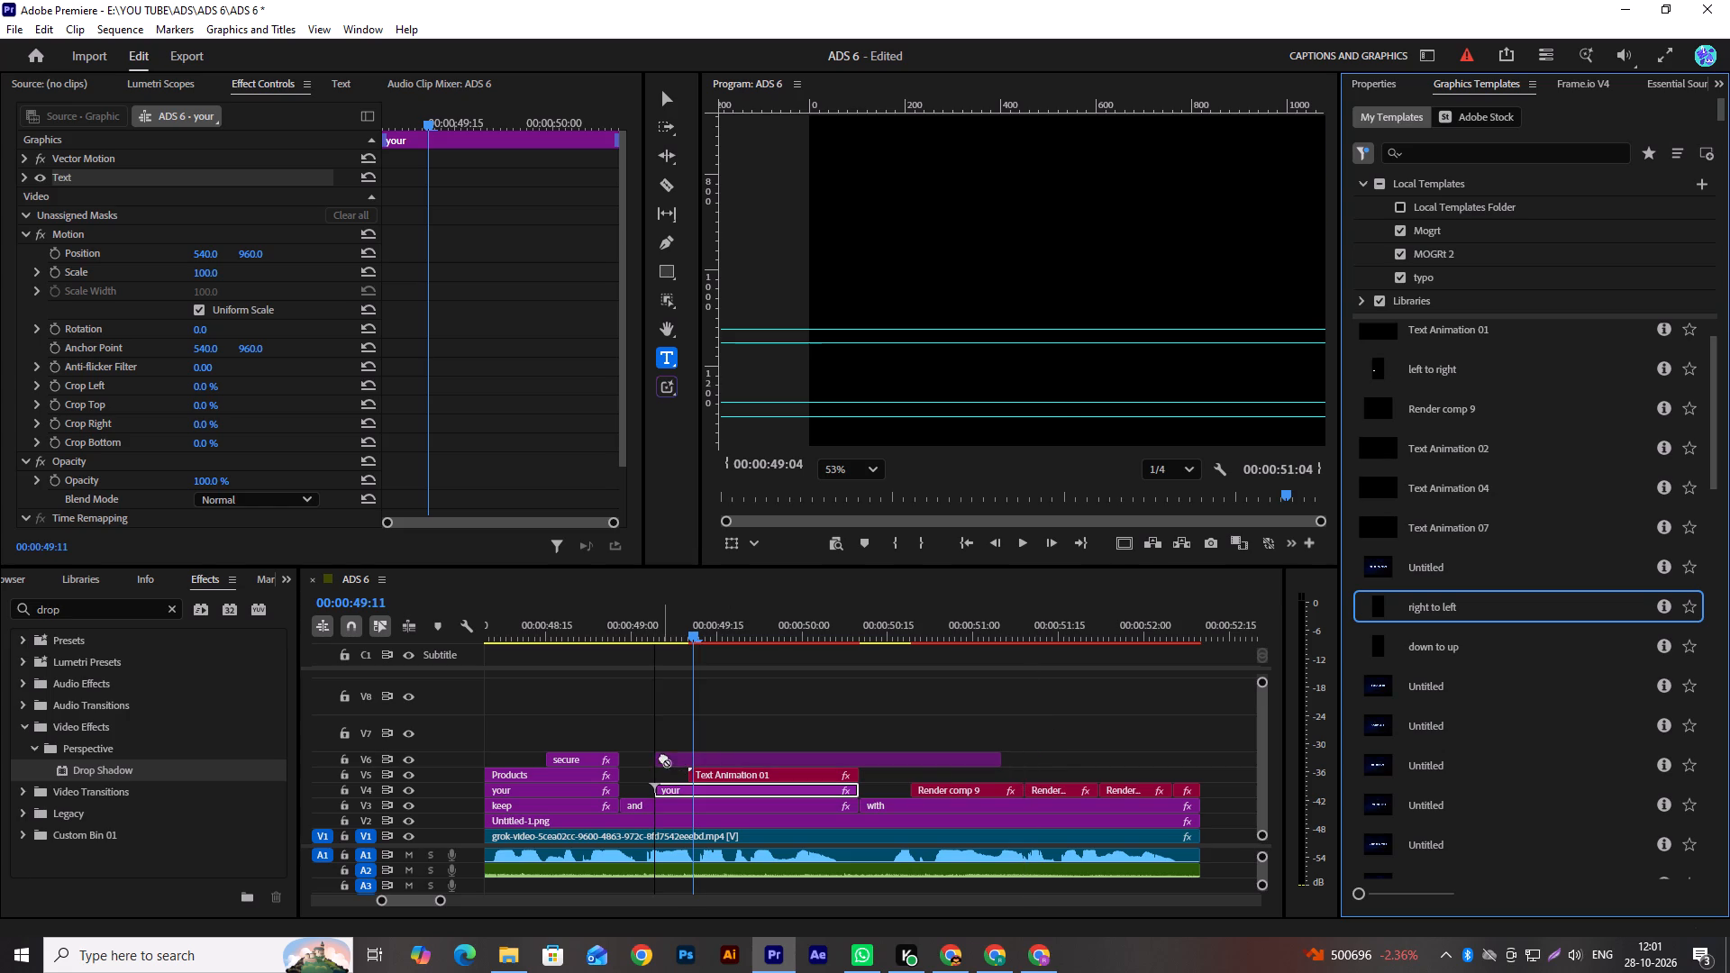
{"action": "left_click", "coordinate": [677, 757]}
{"action": "left_click", "coordinate": [685, 755]}
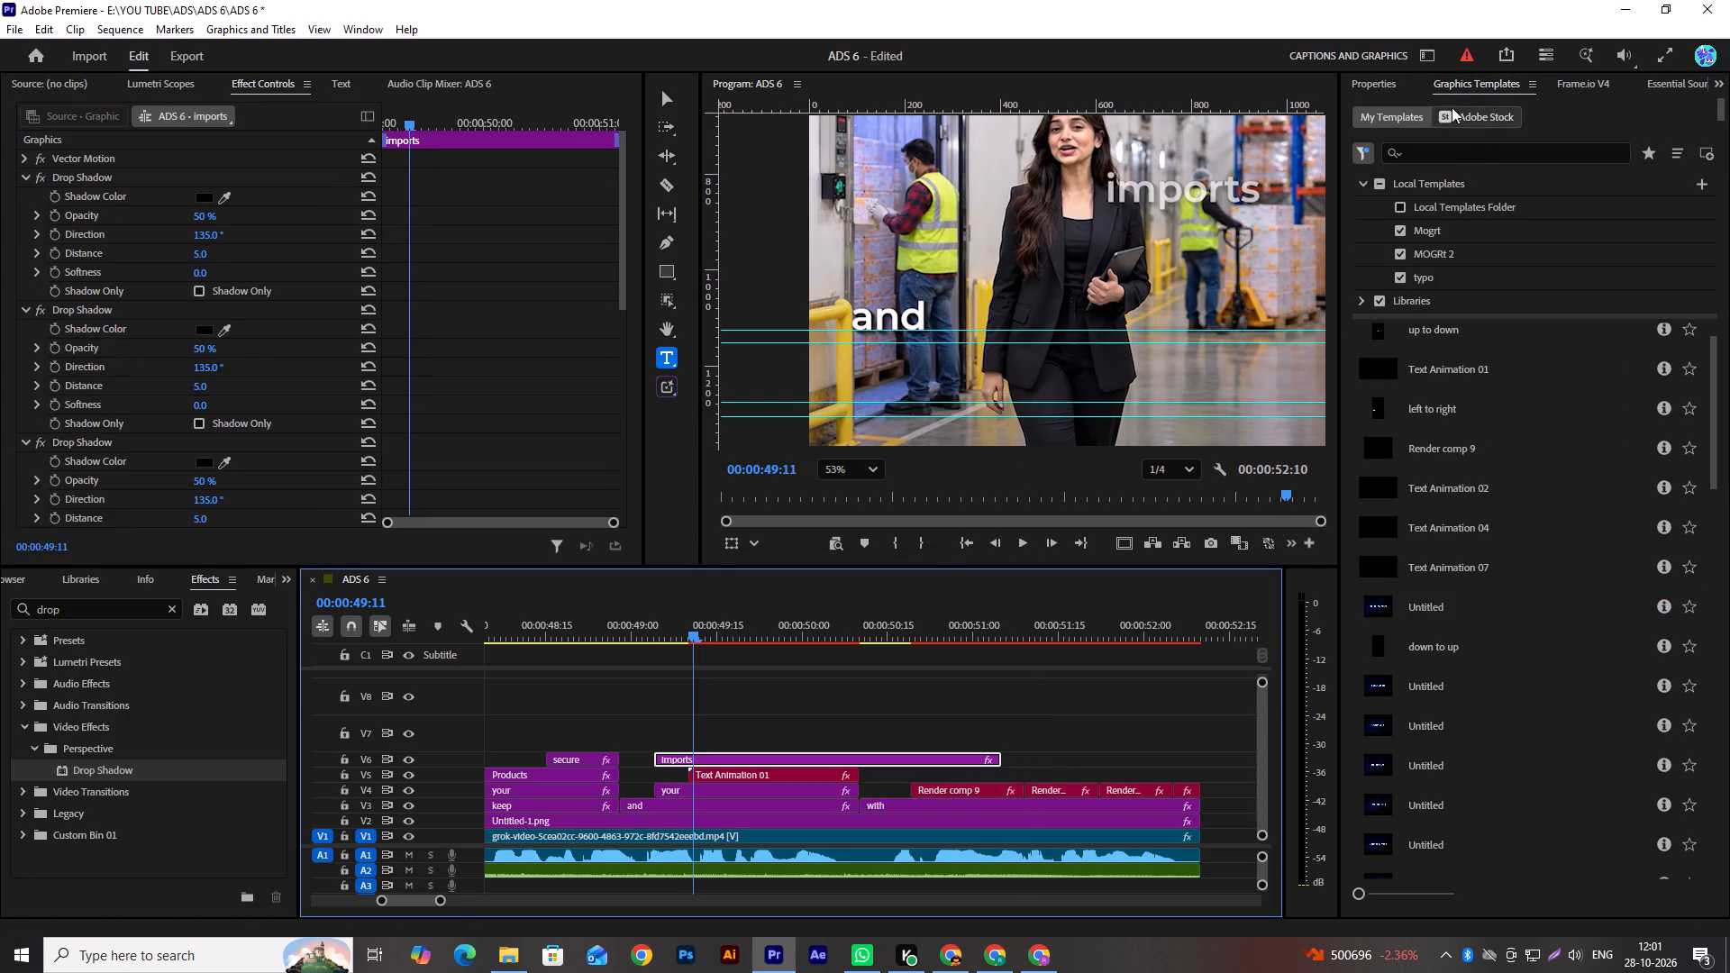
Change the new V6 template title's text to "your".
{"action": "left_click", "coordinate": [1374, 77]}
{"action": "double_click", "coordinate": [1436, 224]}
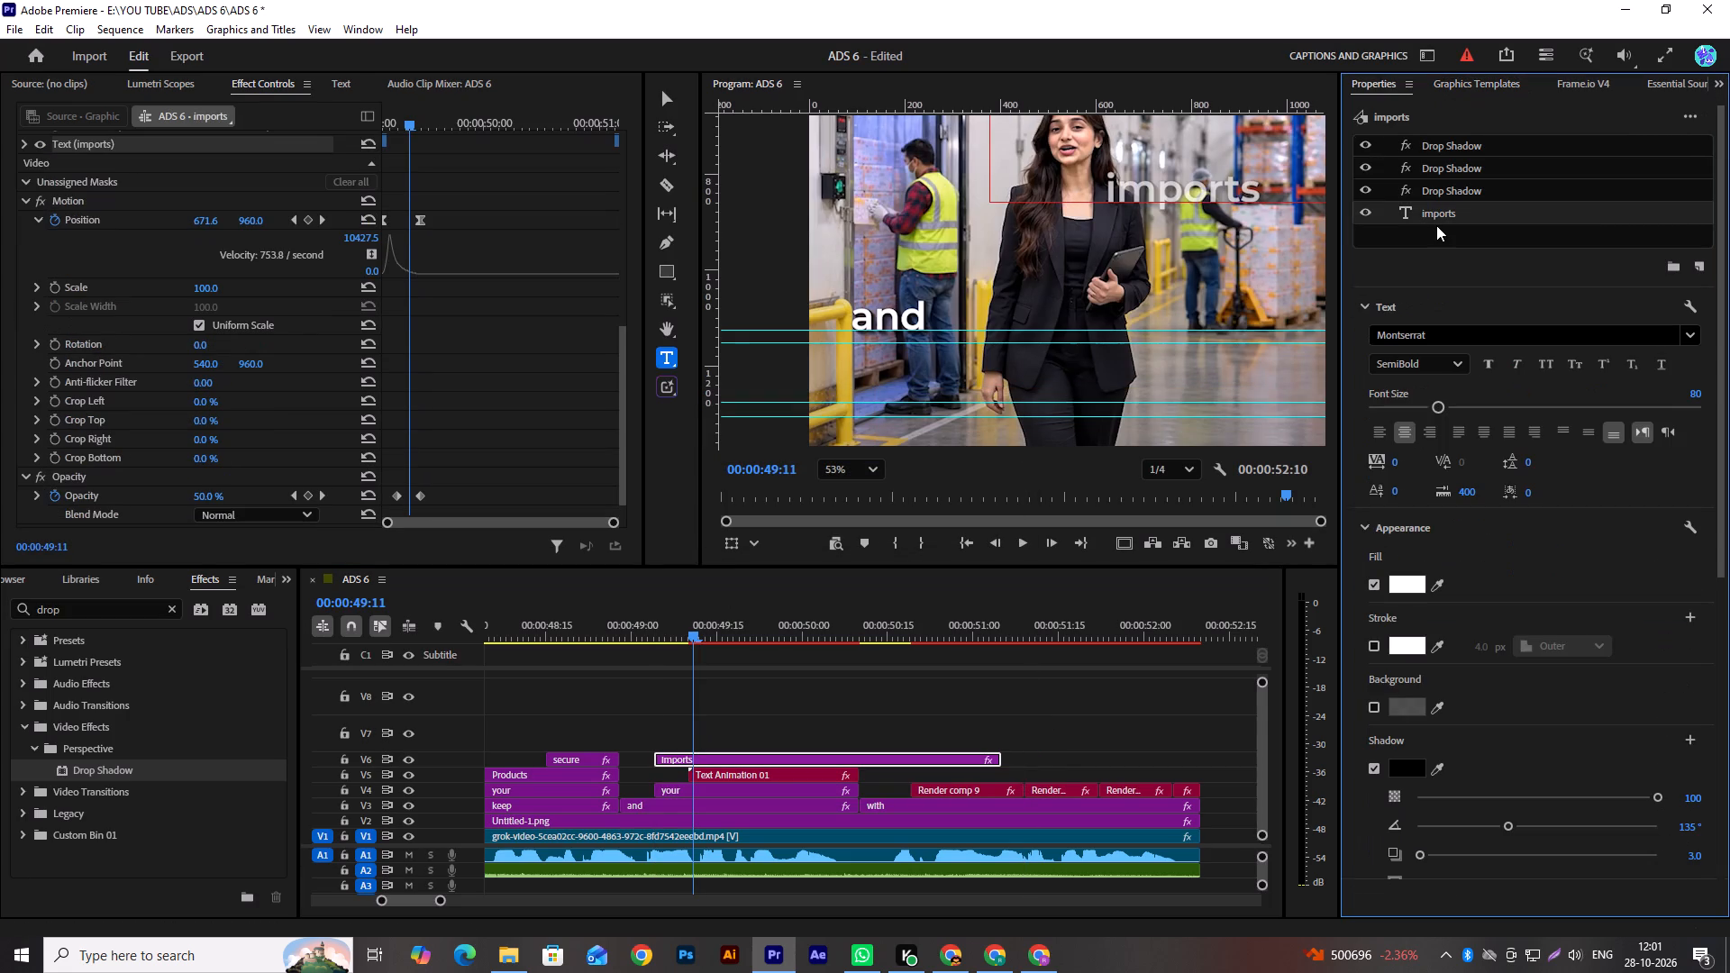
{"action": "double_click", "coordinate": [1440, 212]}
{"action": "type", "text": "your"}
Set the vertical position of the V6 "your" title's keyframe at 00:00:49:14 to 1228.
{"action": "left_click", "coordinate": [317, 215]}
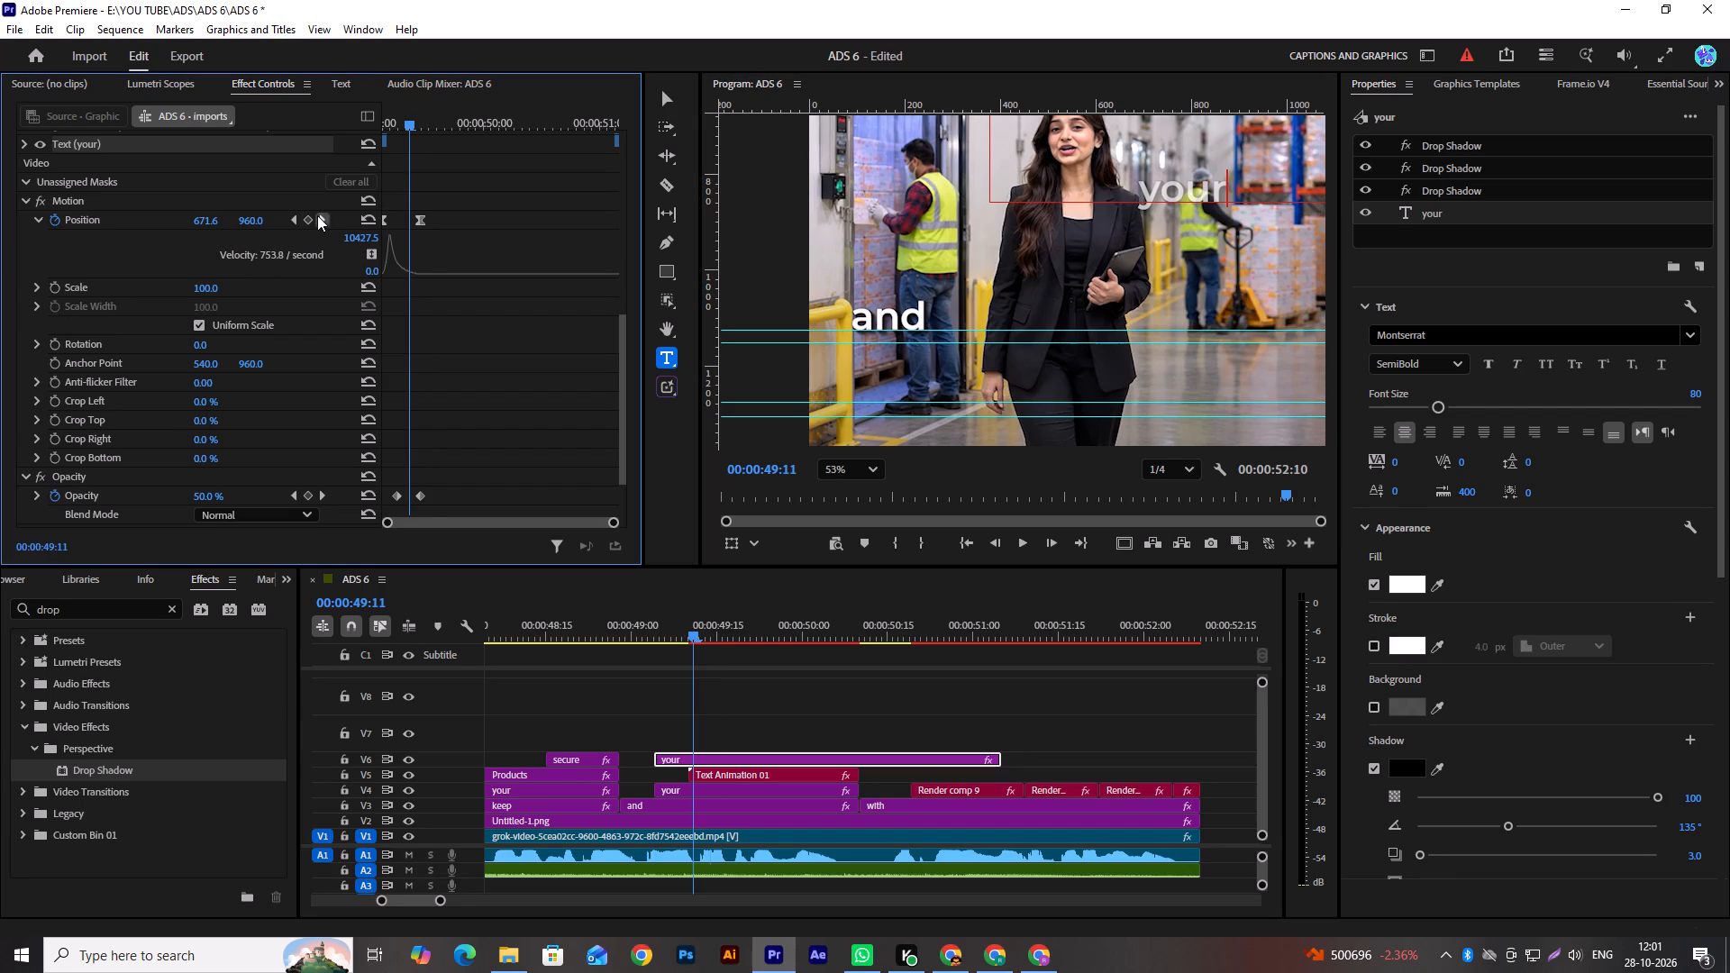
{"action": "left_click_drag", "start_coordinate": [248, 221], "coordinate": [387, 223]}
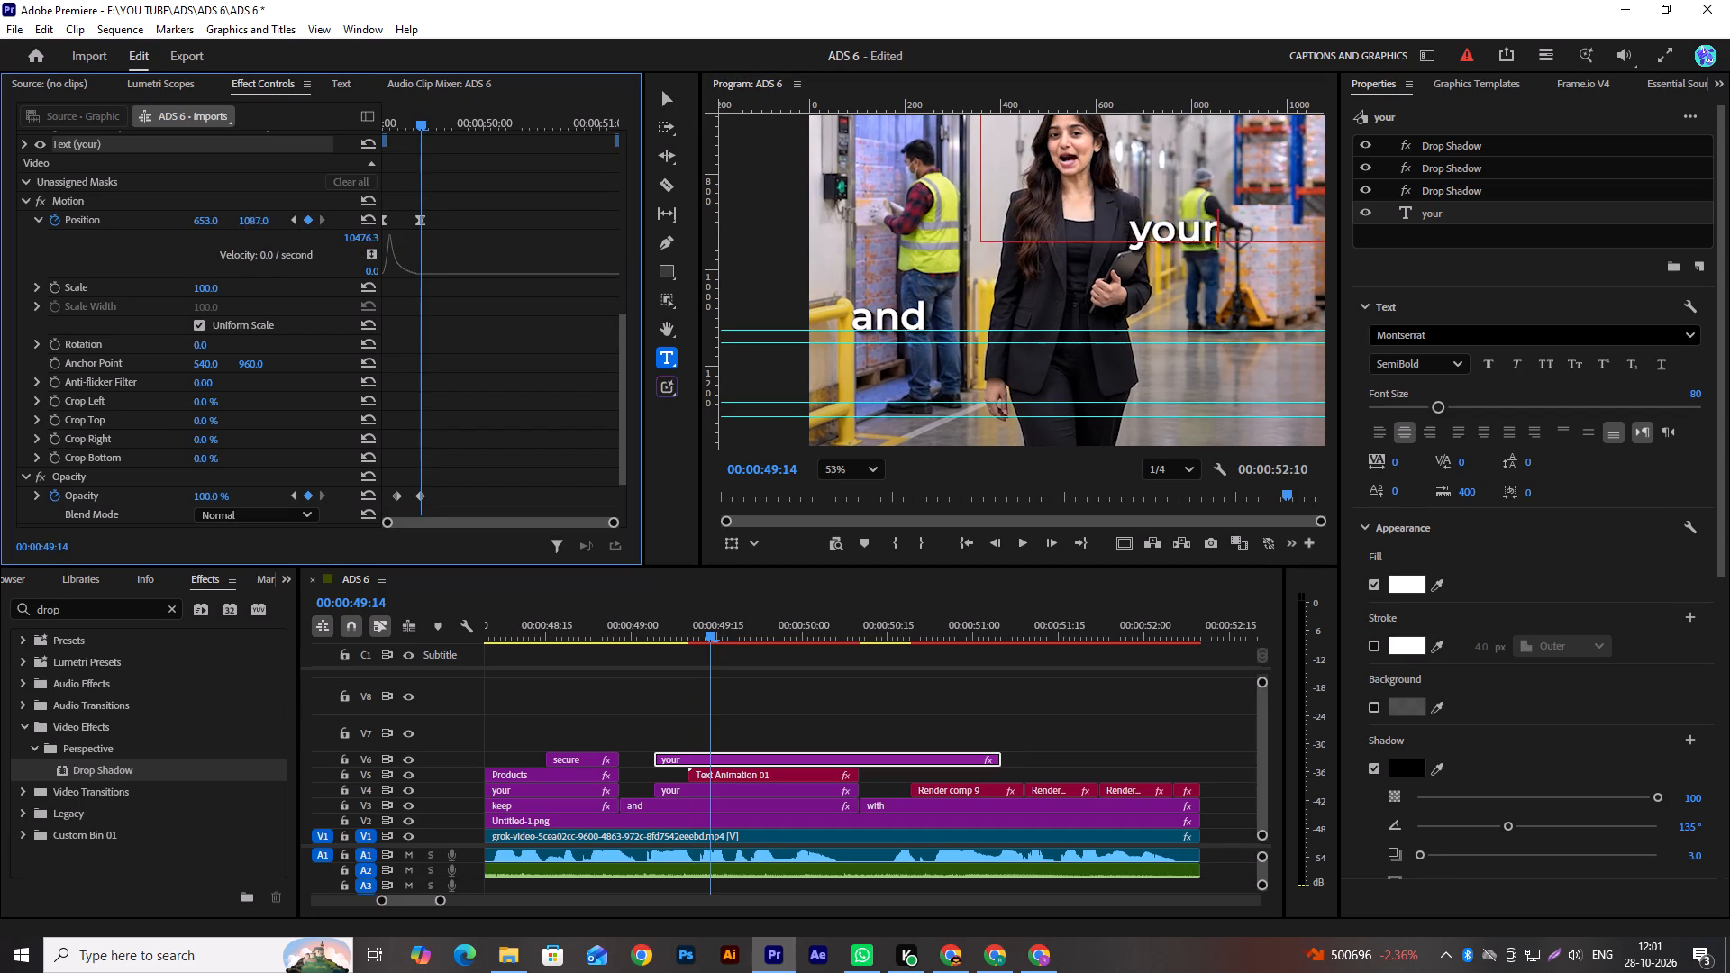
{"action": "left_click_drag", "start_coordinate": [387, 223], "coordinate": [496, 242]}
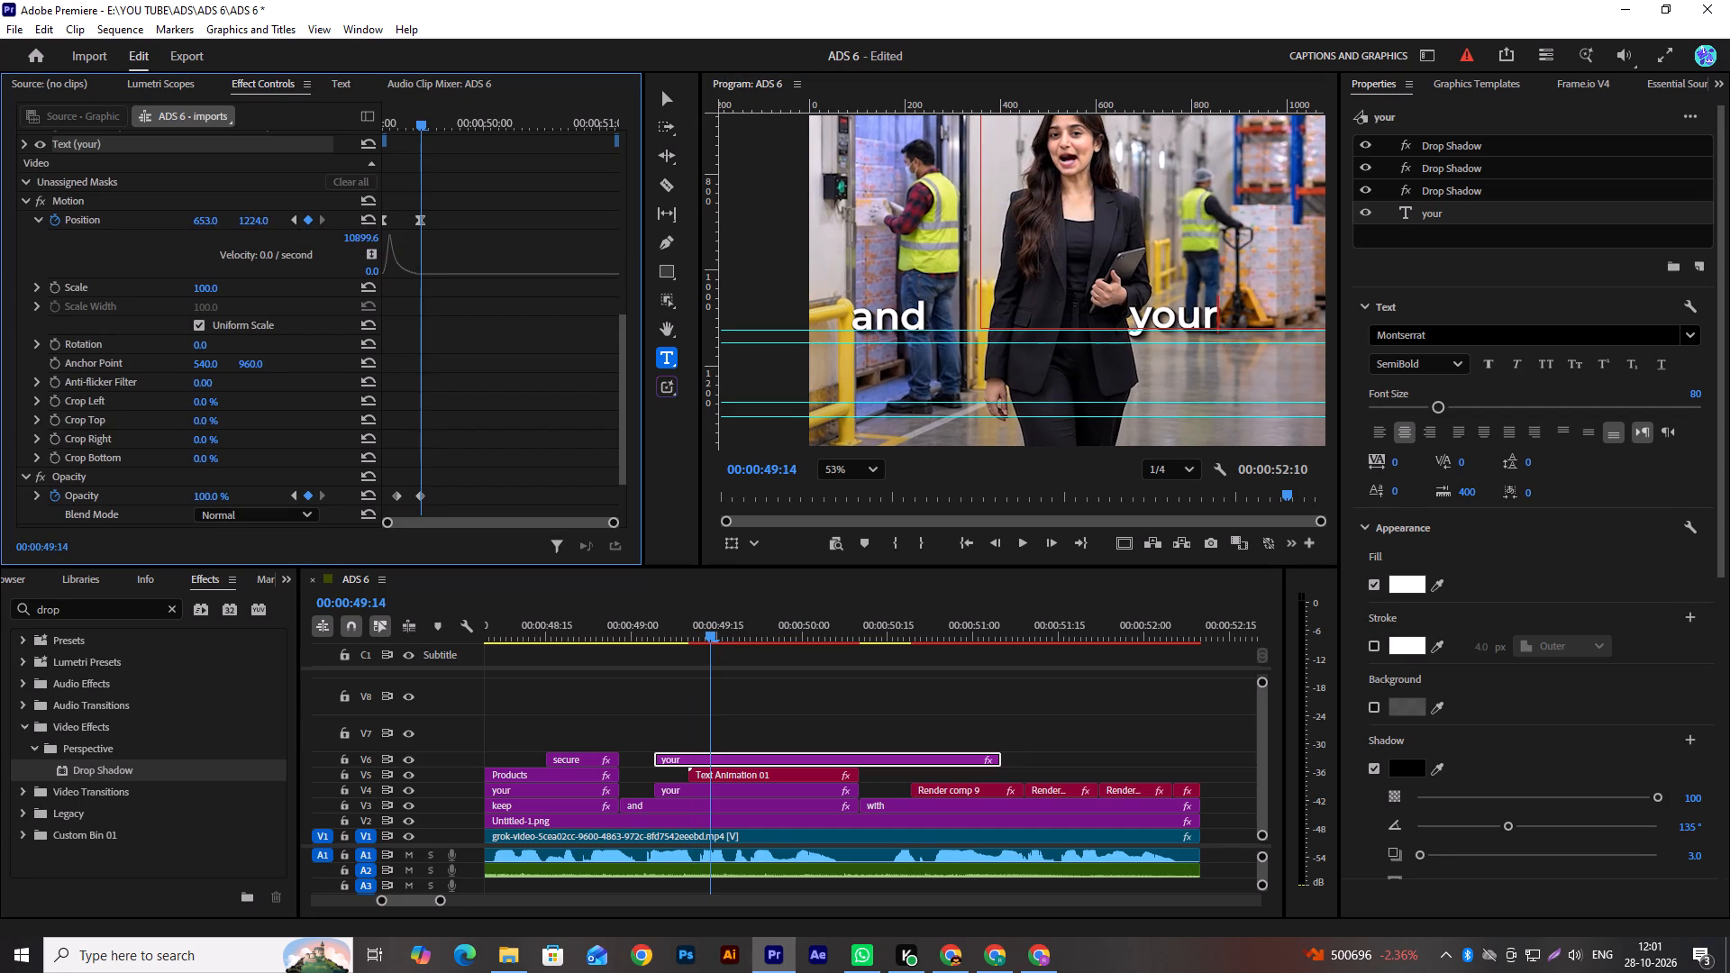
{"action": "left_click_drag", "start_coordinate": [496, 242], "coordinate": [533, 239]}
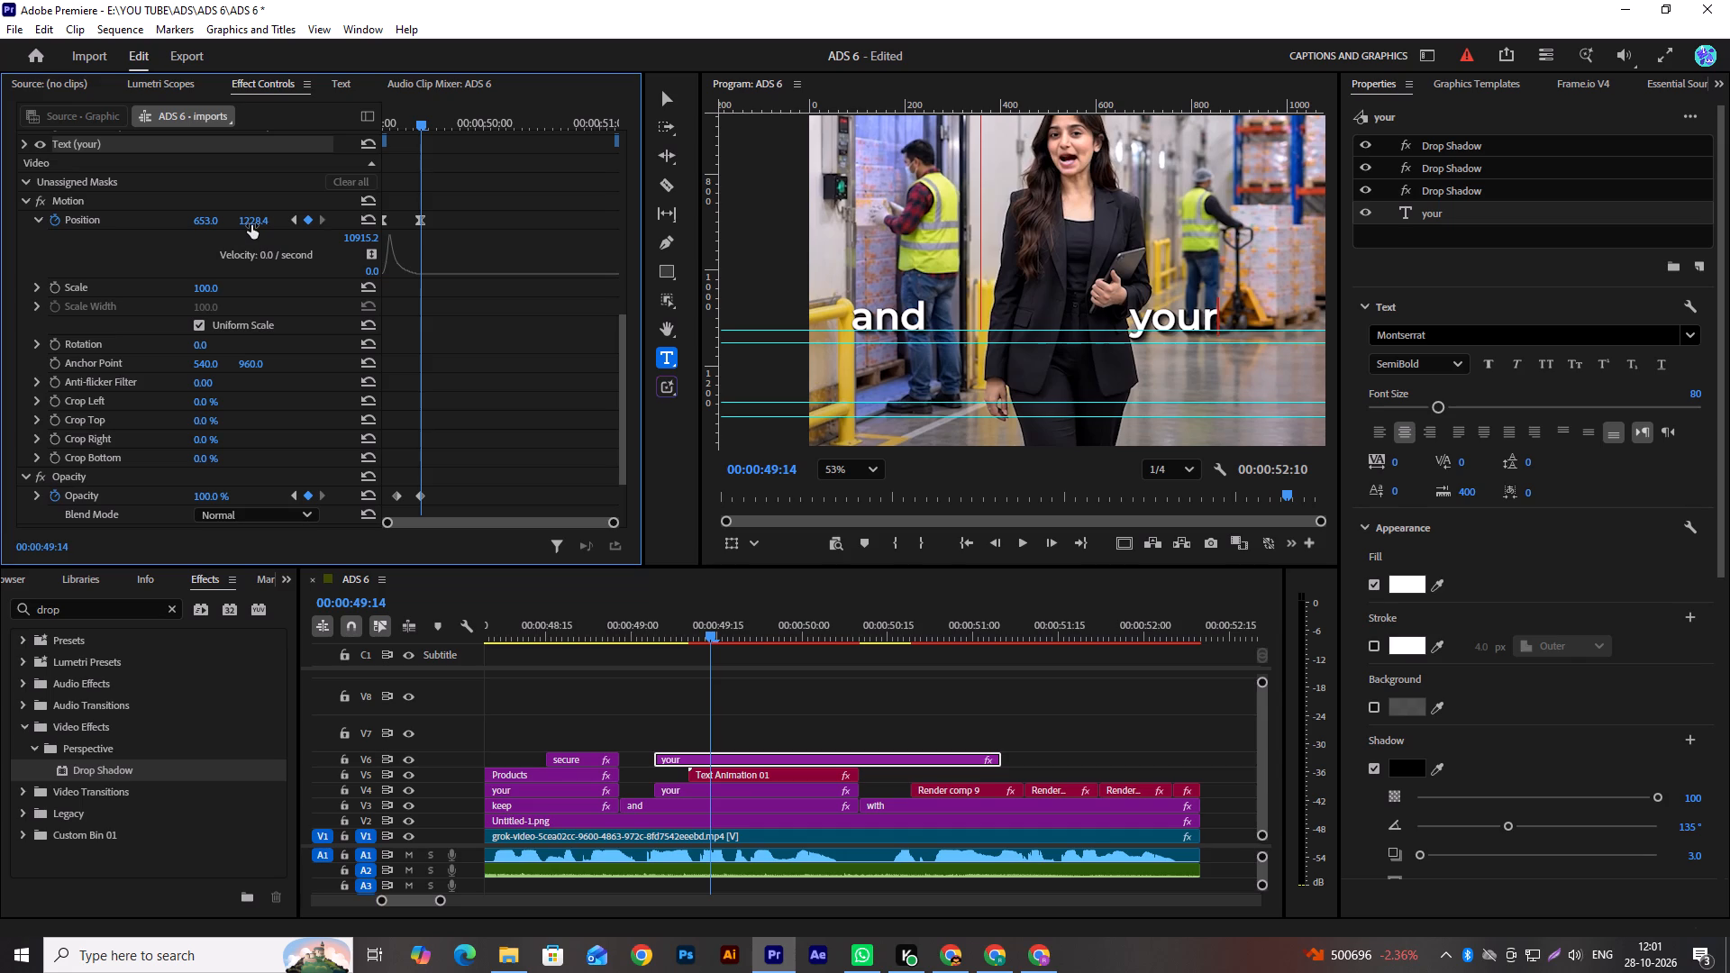
{"action": "left_click", "coordinate": [250, 222]}
{"action": "key", "text": "1"}
{"action": "type", "text": "22"}
{"action": "key", "text": "8"}
{"action": "key", "text": "Return"}
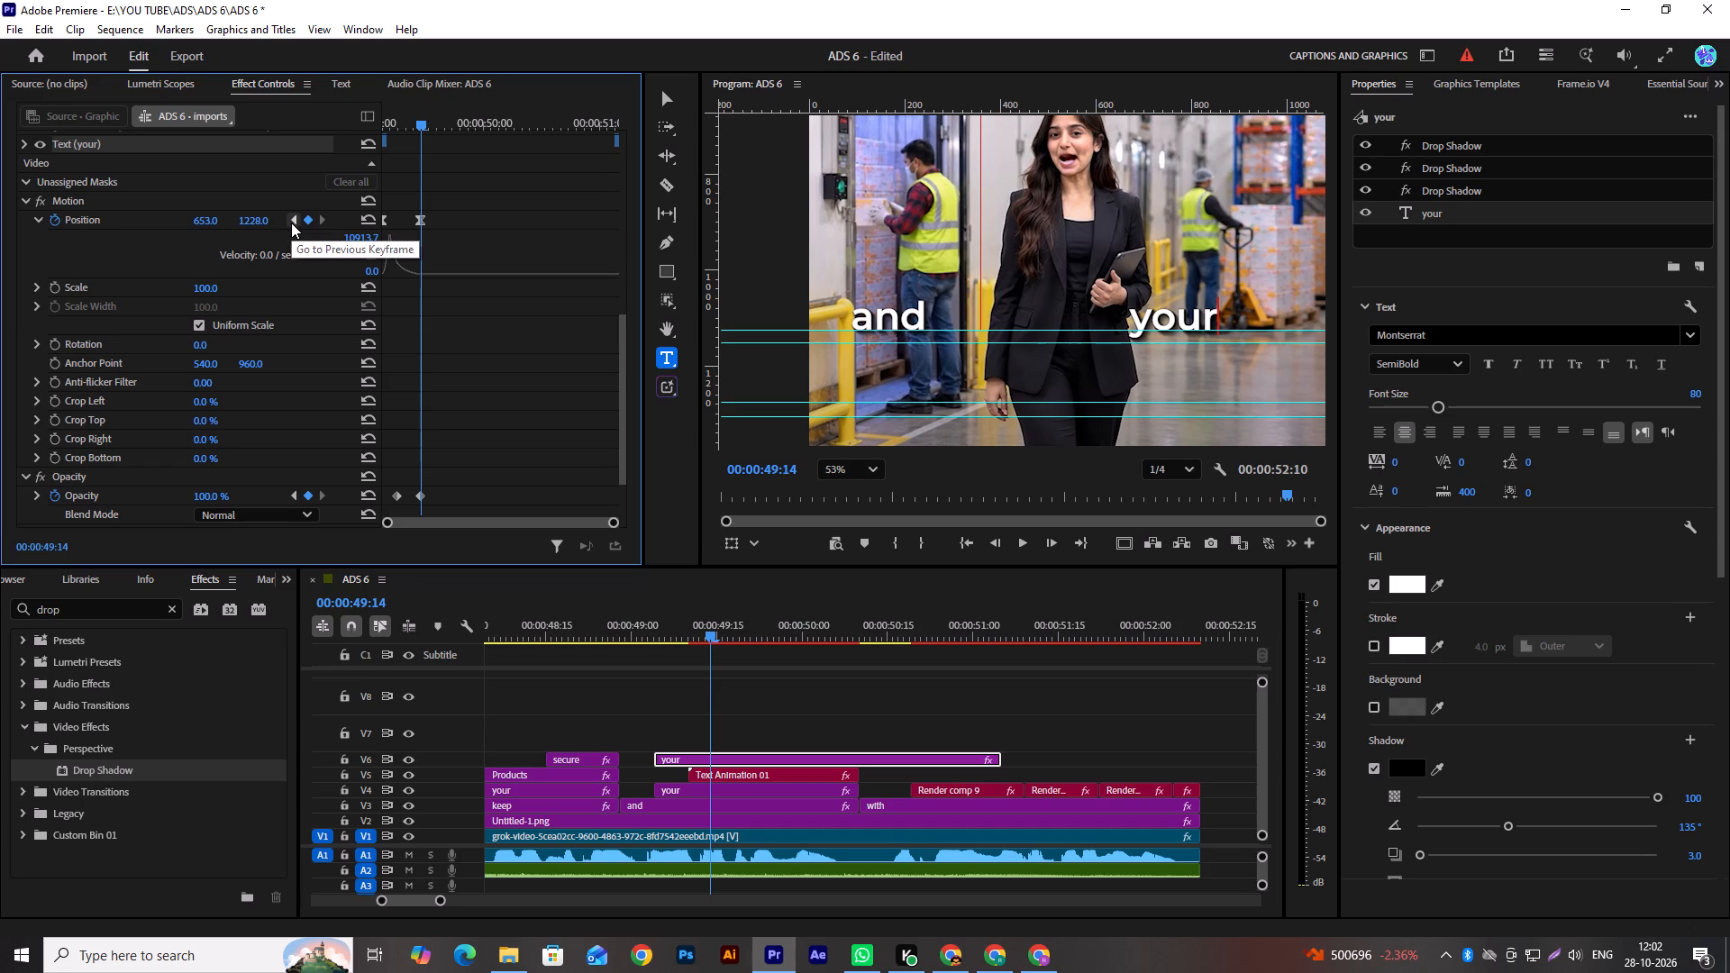
Set the vertical position of the V6 "your" title's first keyframe to 1228 so it enters straight across.
{"action": "left_click", "coordinate": [291, 223]}
{"action": "left_click_drag", "start_coordinate": [385, 123], "coordinate": [399, 121]}
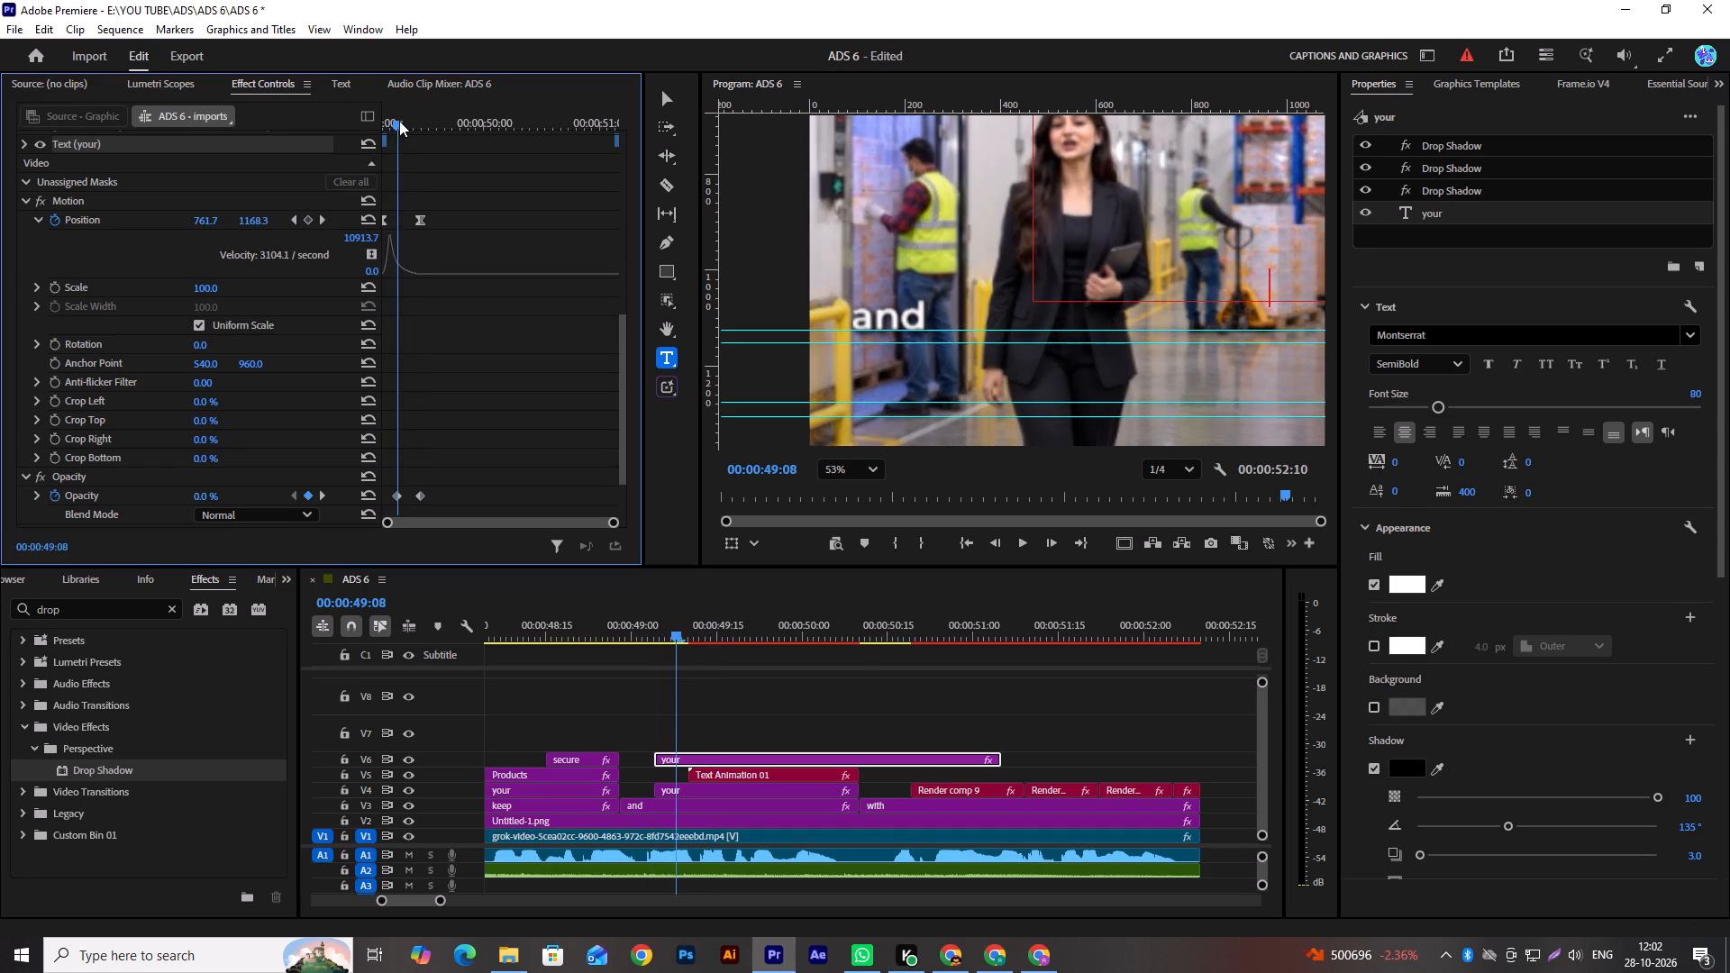
{"action": "left_click_drag", "start_coordinate": [399, 121], "coordinate": [405, 121]}
{"action": "left_click", "coordinate": [296, 217]}
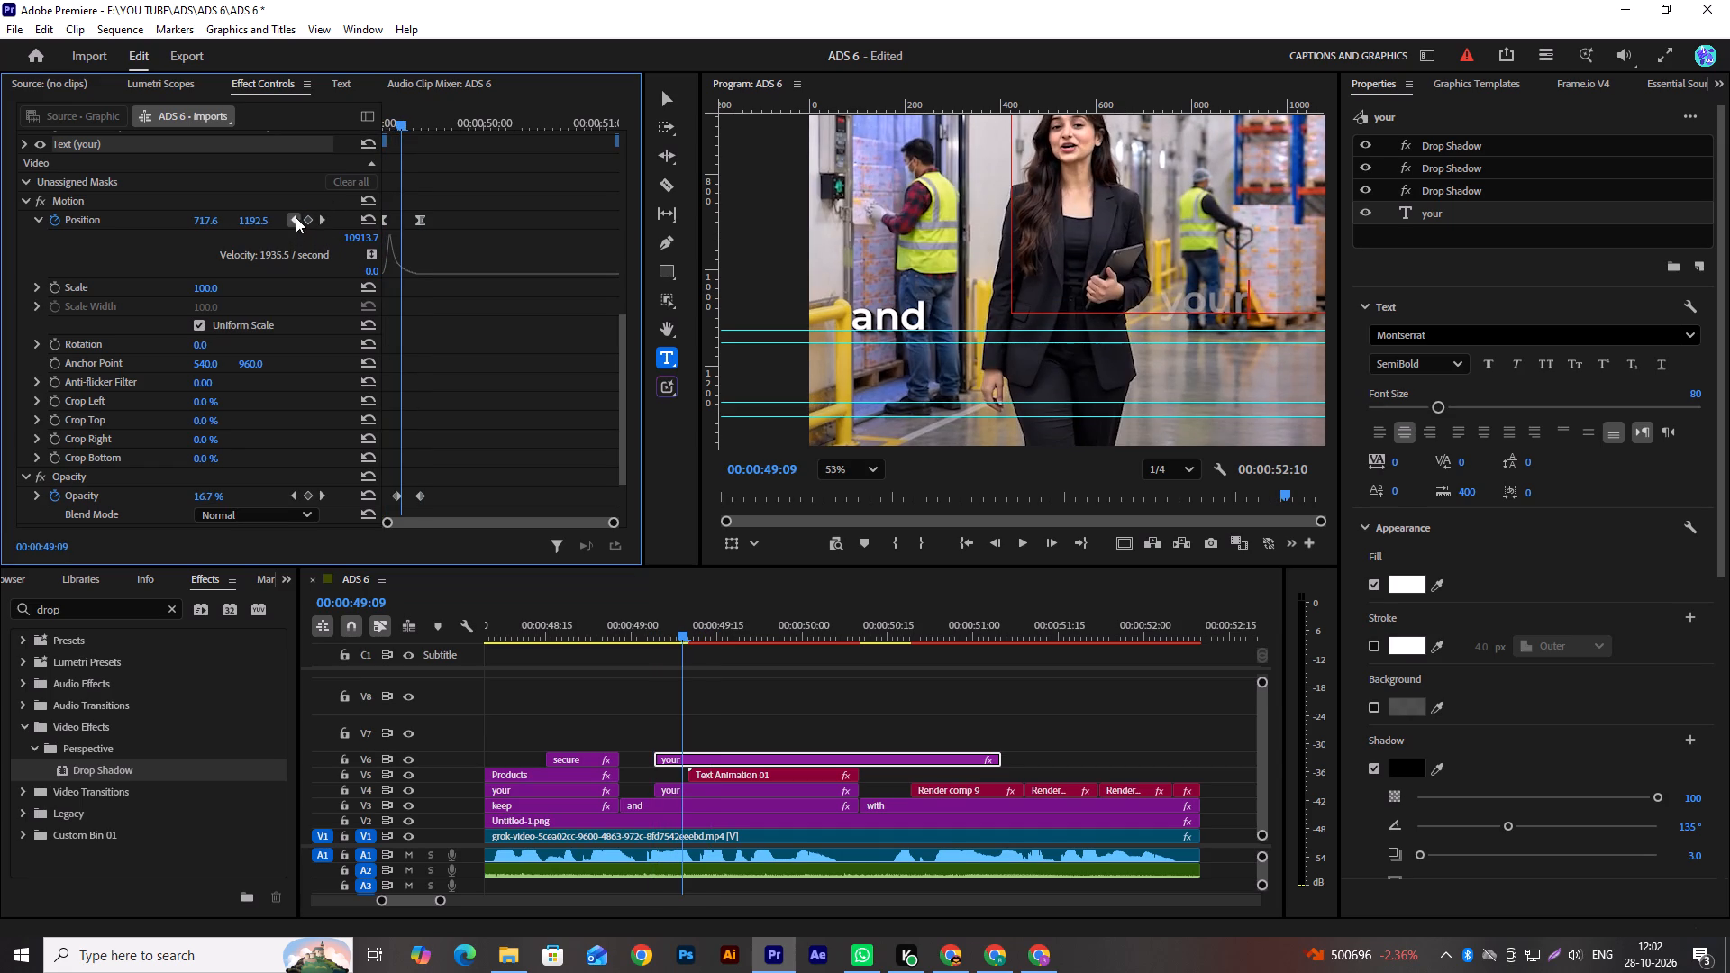
{"action": "left_click", "coordinate": [250, 223]}
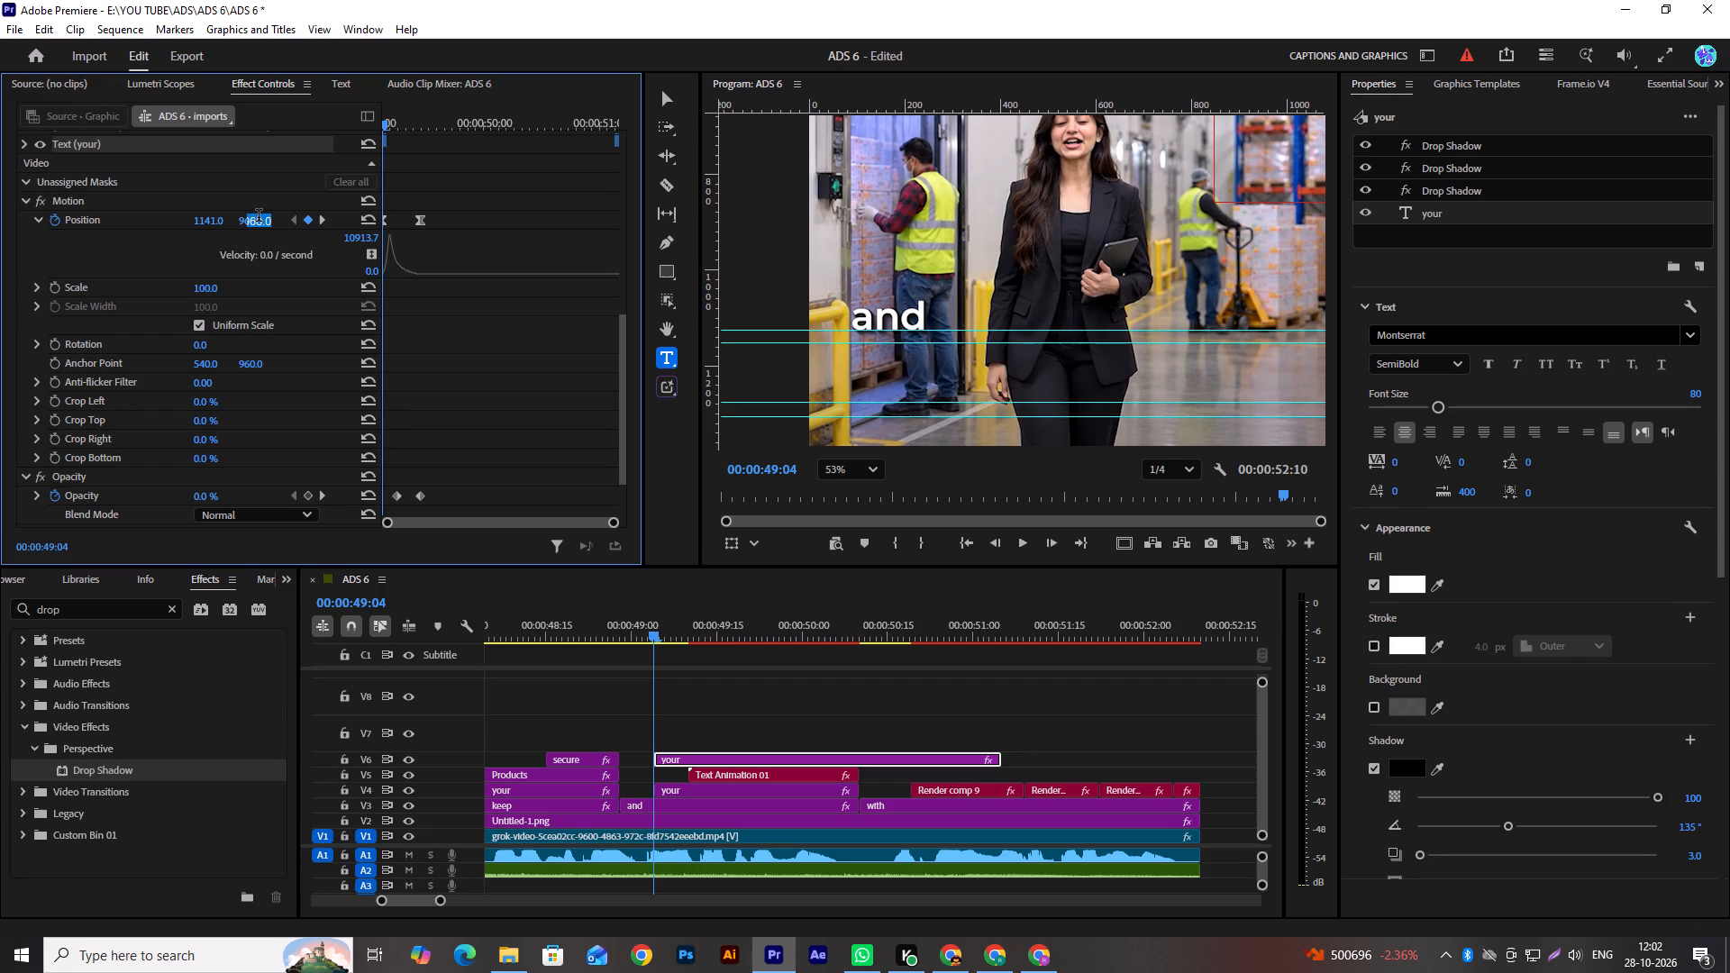
{"action": "type", "text": "1228"}
{"action": "key", "text": "Return"}
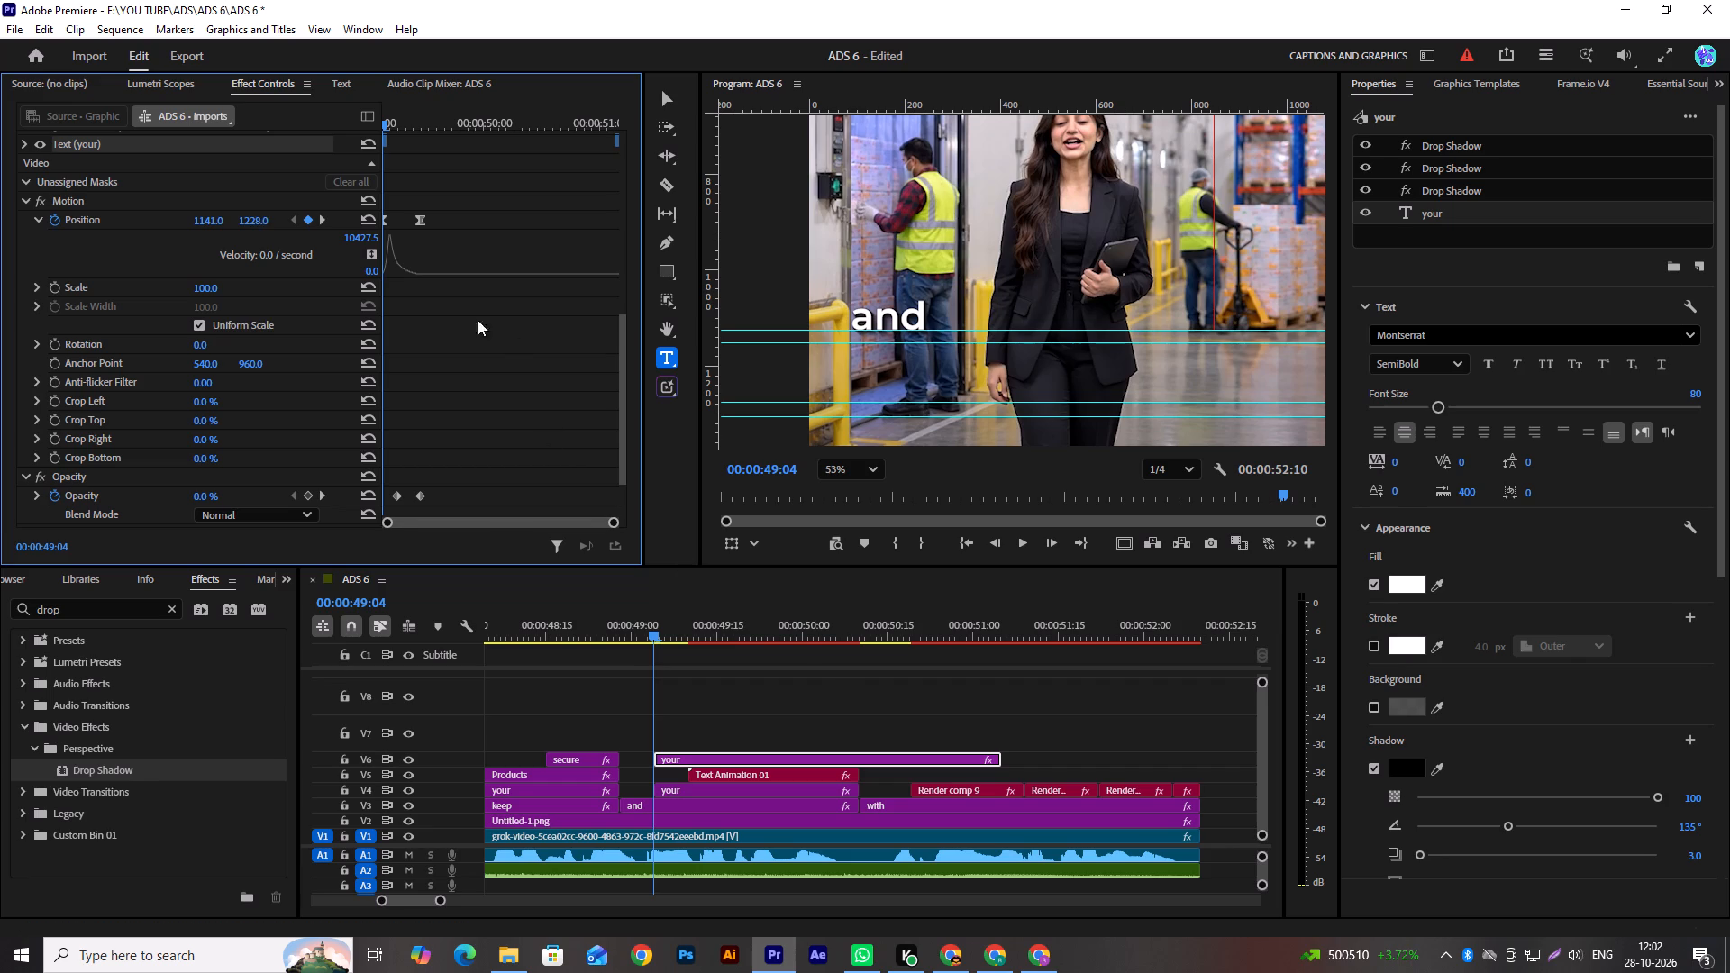
Set the horizontal position of the V6 "your" title's keyframe at 00:00:49:14 to 250, and check it against "Capital free".
{"action": "left_click", "coordinate": [323, 221]}
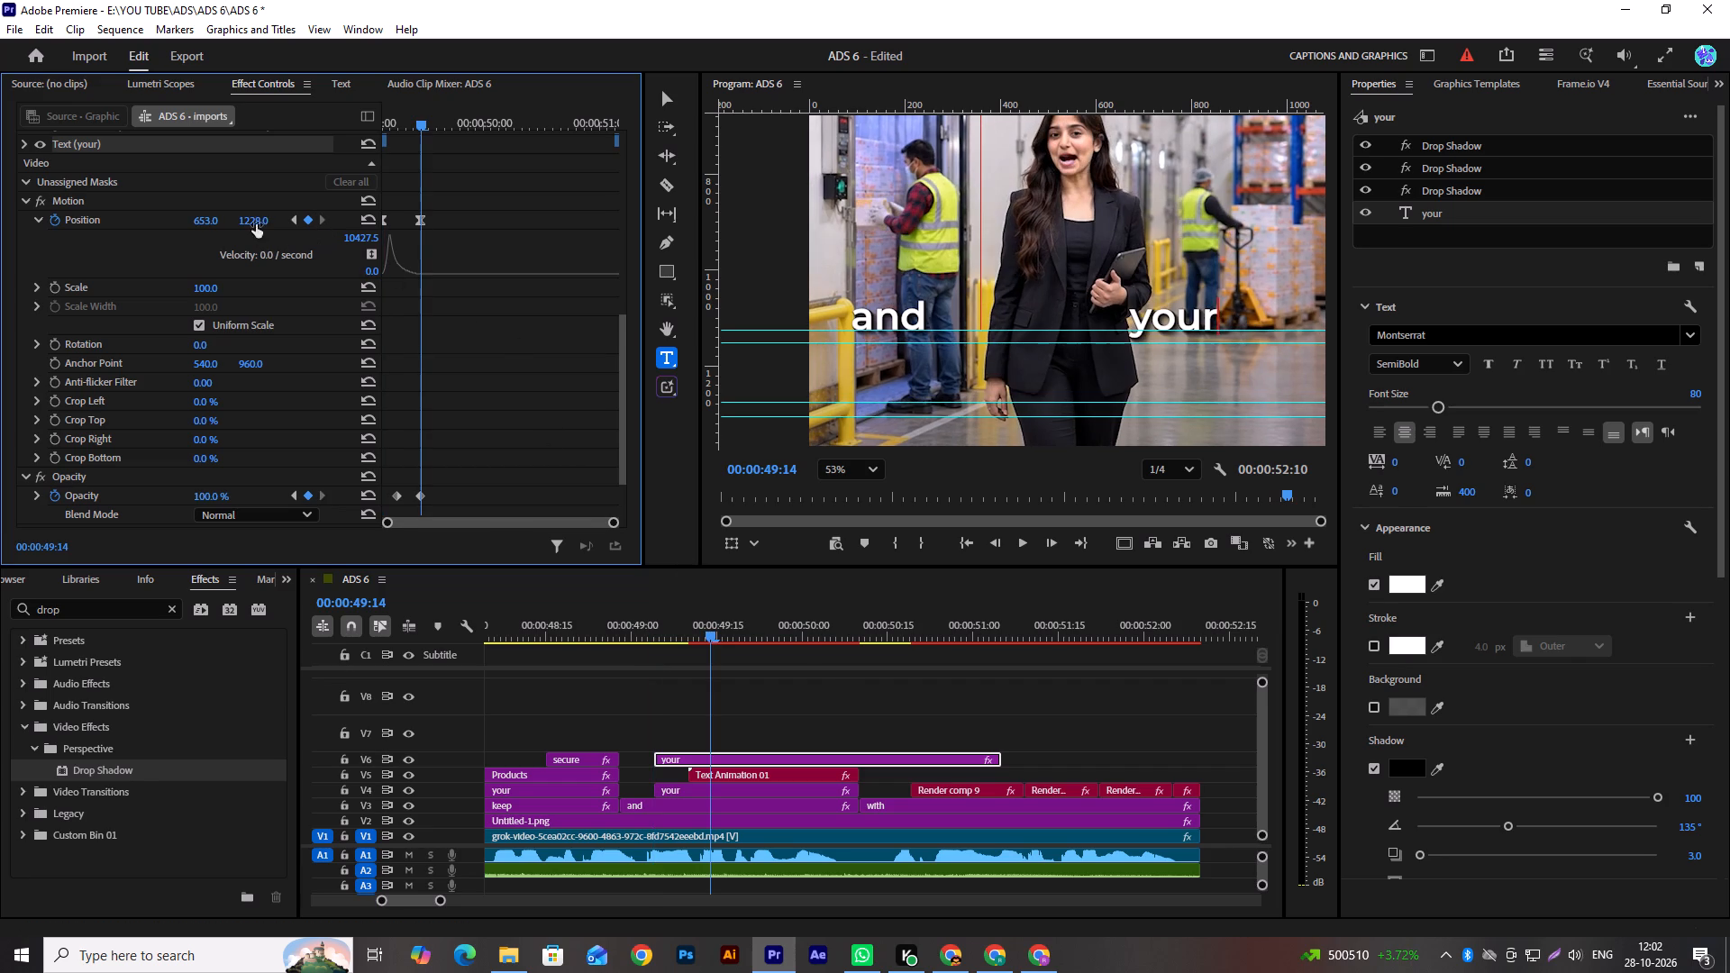
{"action": "left_click_drag", "start_coordinate": [208, 221], "coordinate": [171, 232]}
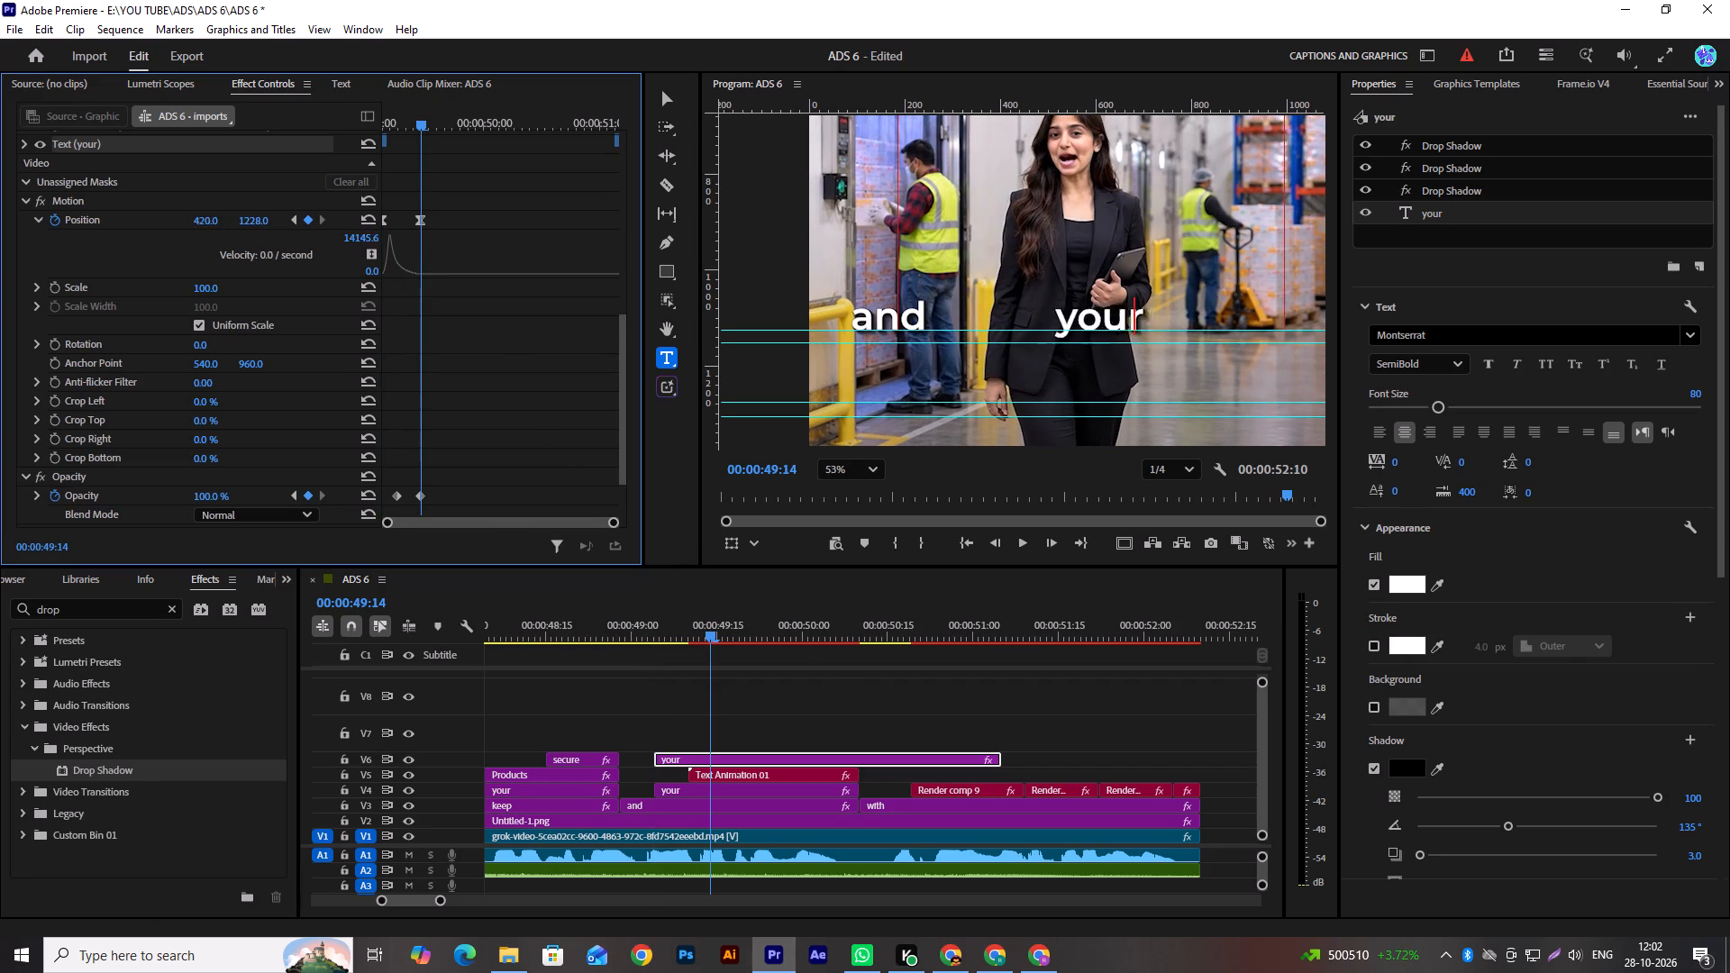
{"action": "left_click_drag", "start_coordinate": [171, 232], "coordinate": [54, 270]}
{"action": "left_click_drag", "start_coordinate": [731, 642], "coordinate": [757, 638]}
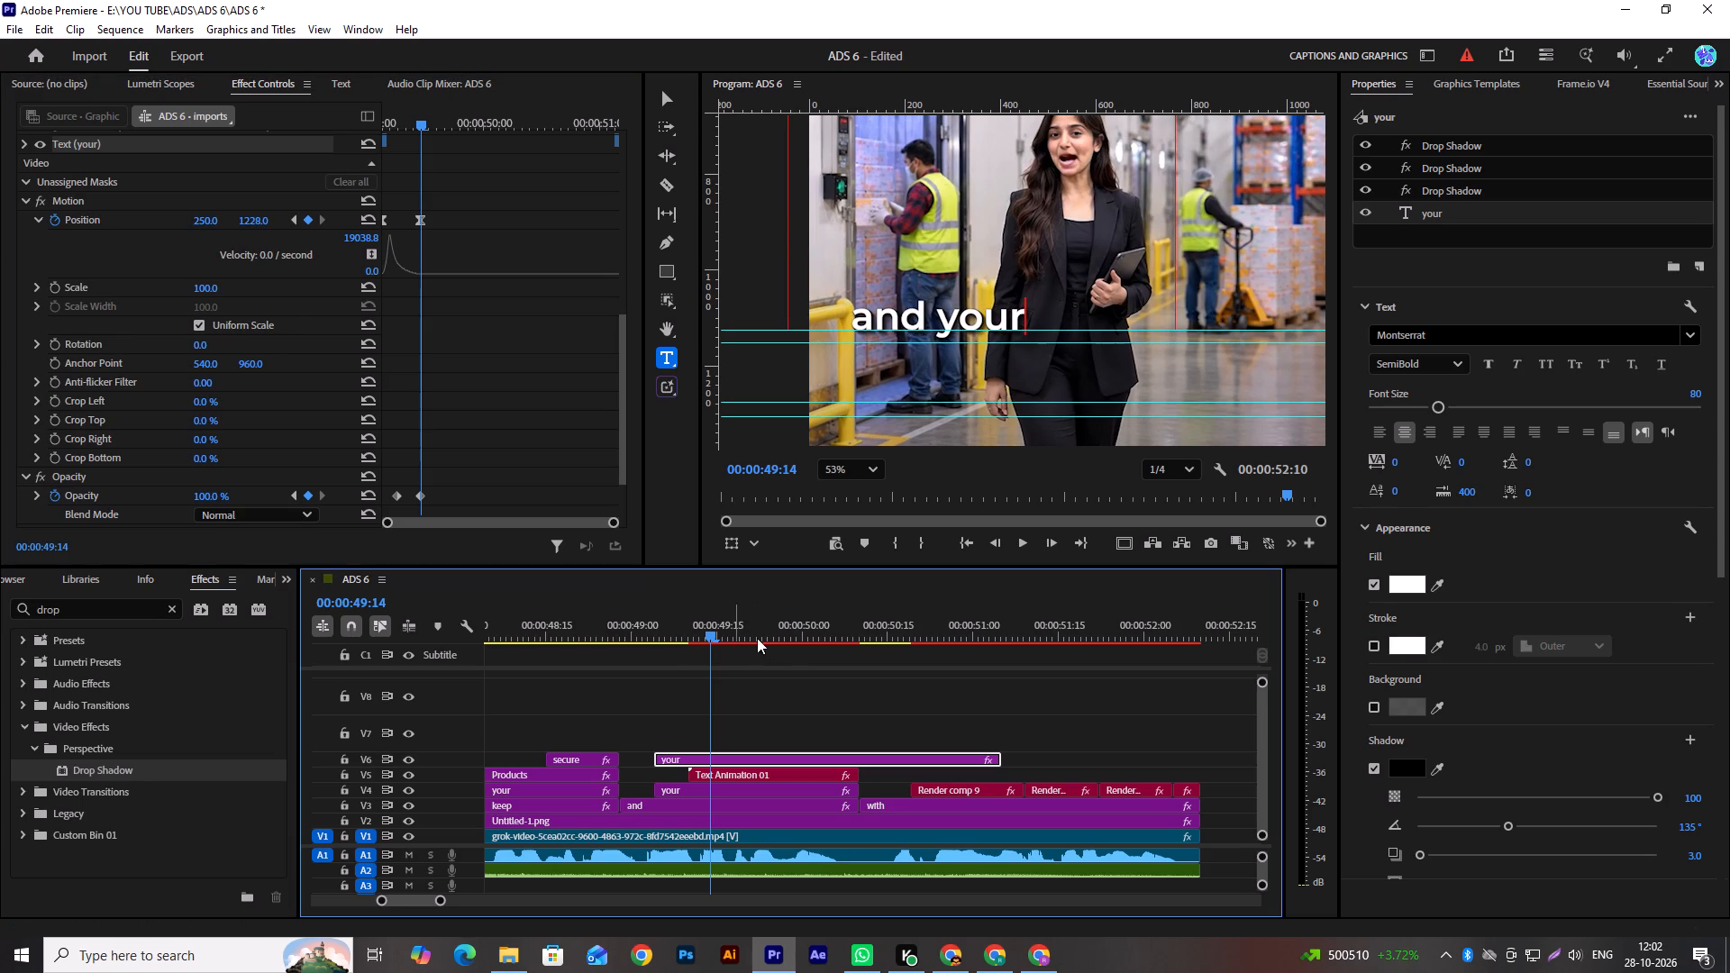
{"action": "left_click_drag", "start_coordinate": [757, 638], "coordinate": [775, 635]}
{"action": "left_click_drag", "start_coordinate": [723, 639], "coordinate": [816, 641]}
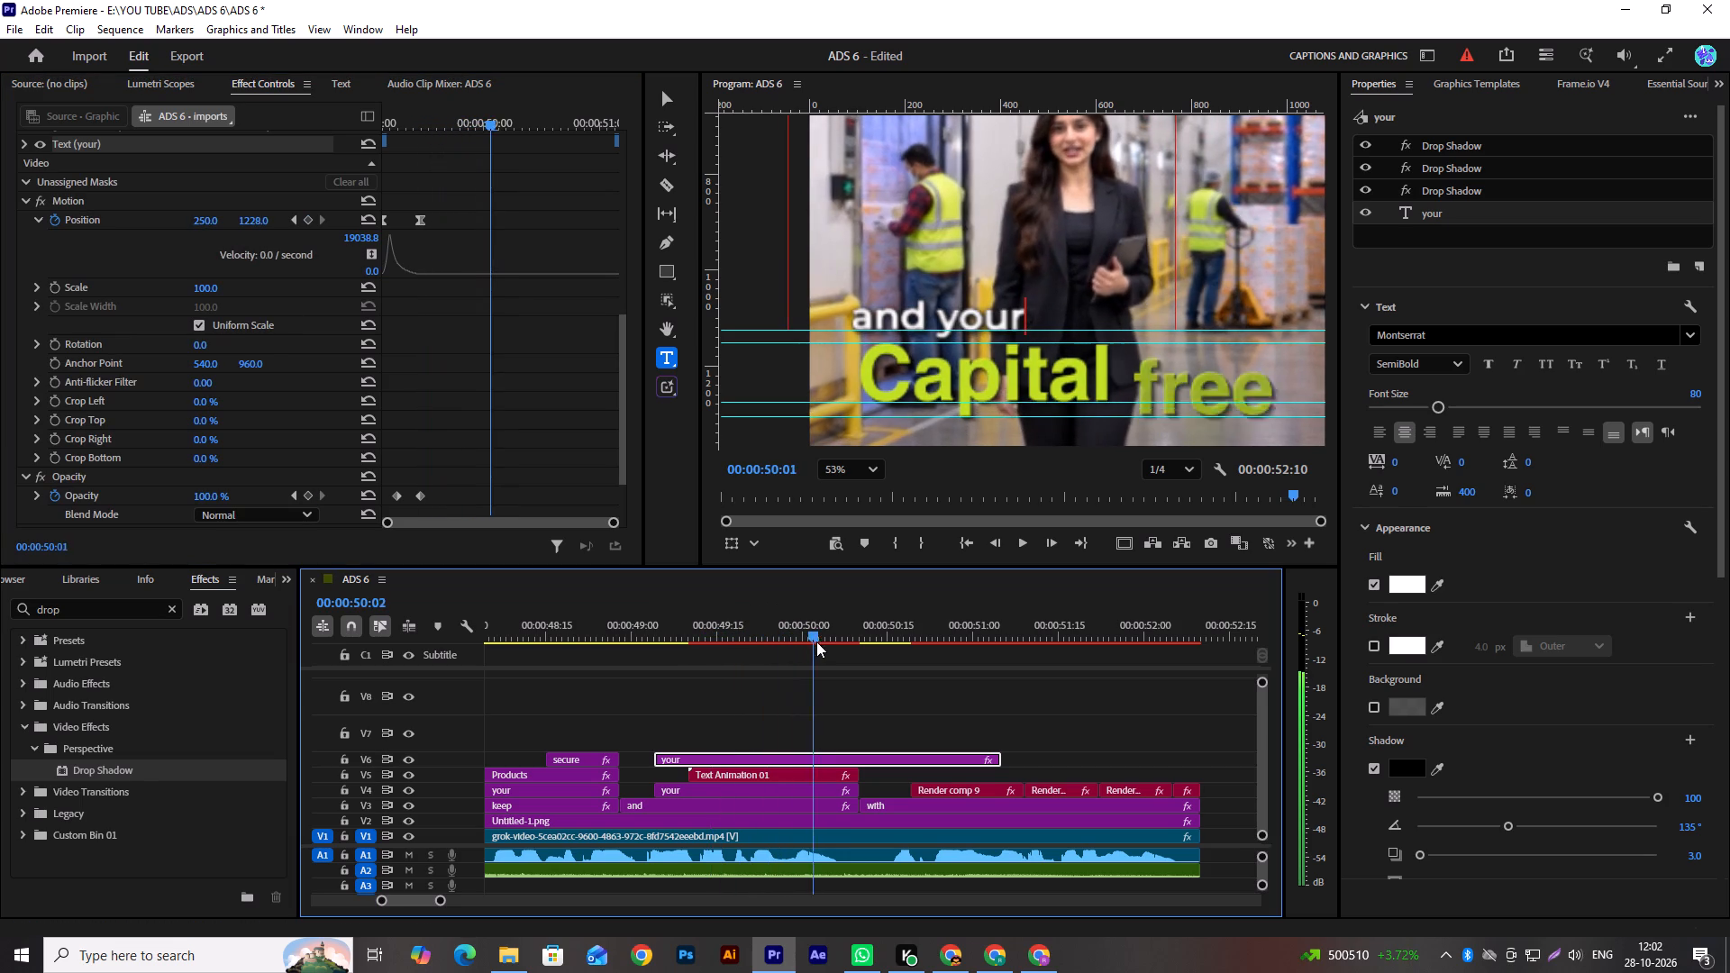
{"action": "left_click_drag", "start_coordinate": [816, 641], "coordinate": [839, 645]}
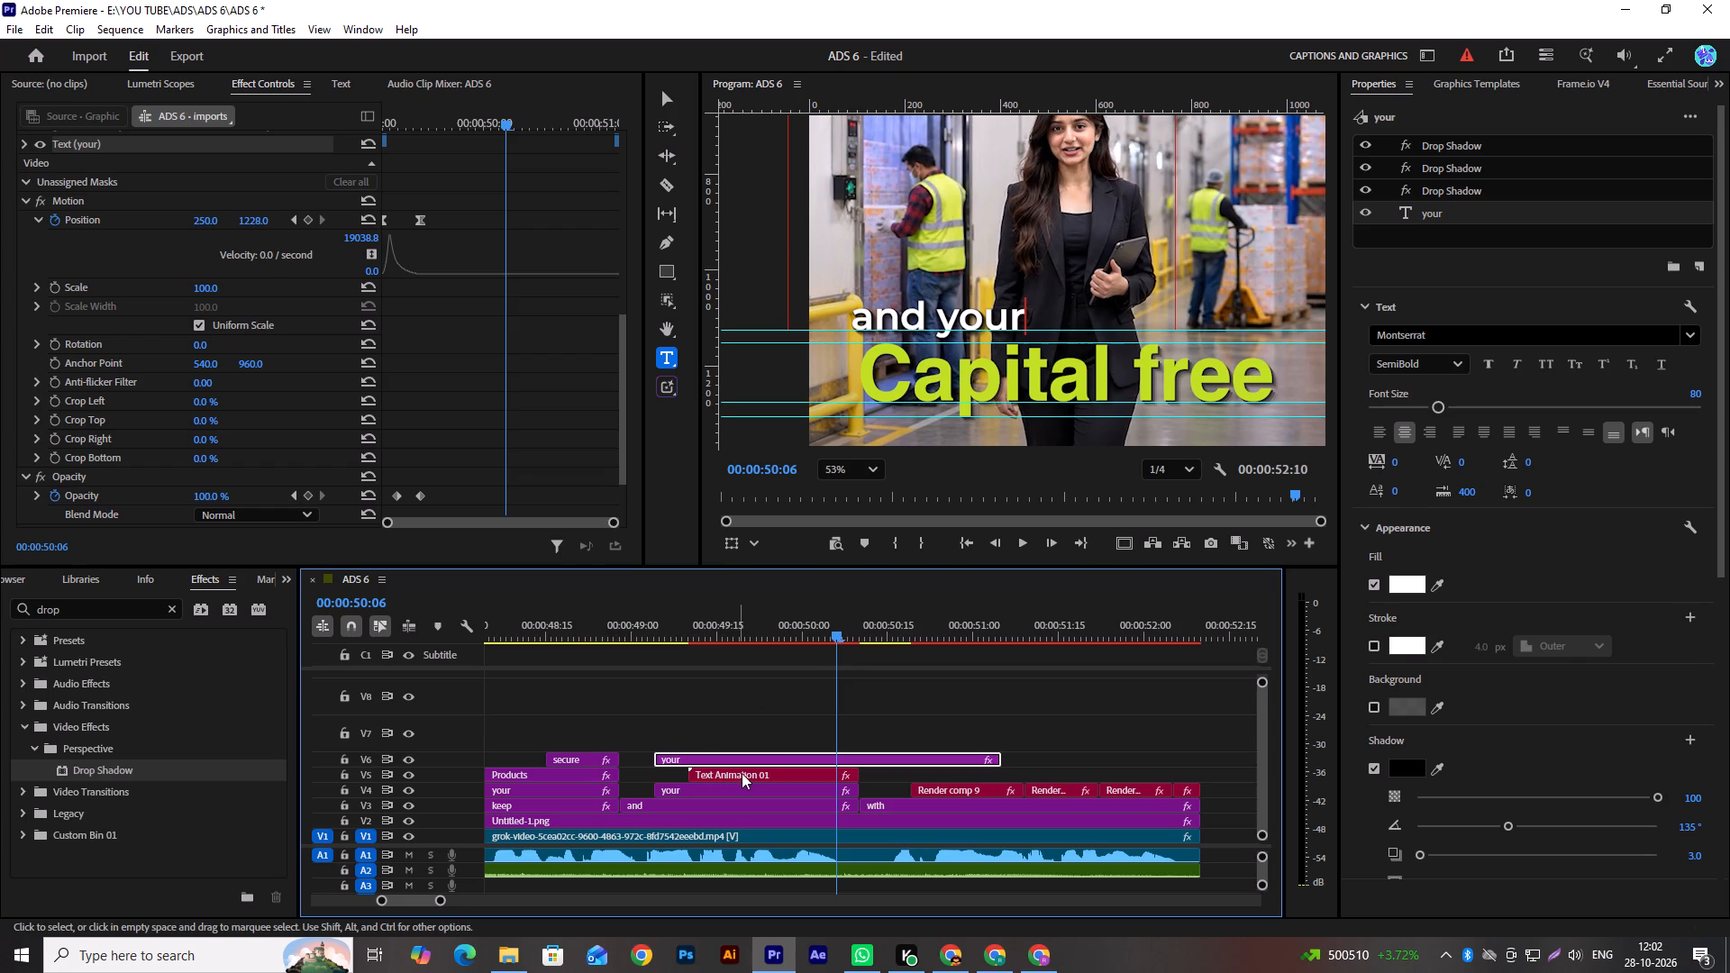
Duplicate the V5 "Text Animation 01" clip onto V7, starting at the beginning of the V6 "secure" clip.
{"action": "left_click_drag", "start_coordinate": [747, 773], "coordinate": [605, 724], "text": "alt"}
Set the horizontal position of the V3 "and" title's keyframe at 00:00:49:03 to 185.
{"action": "left_click_drag", "start_coordinate": [678, 633], "coordinate": [660, 636]}
{"action": "left_click", "coordinate": [640, 800]}
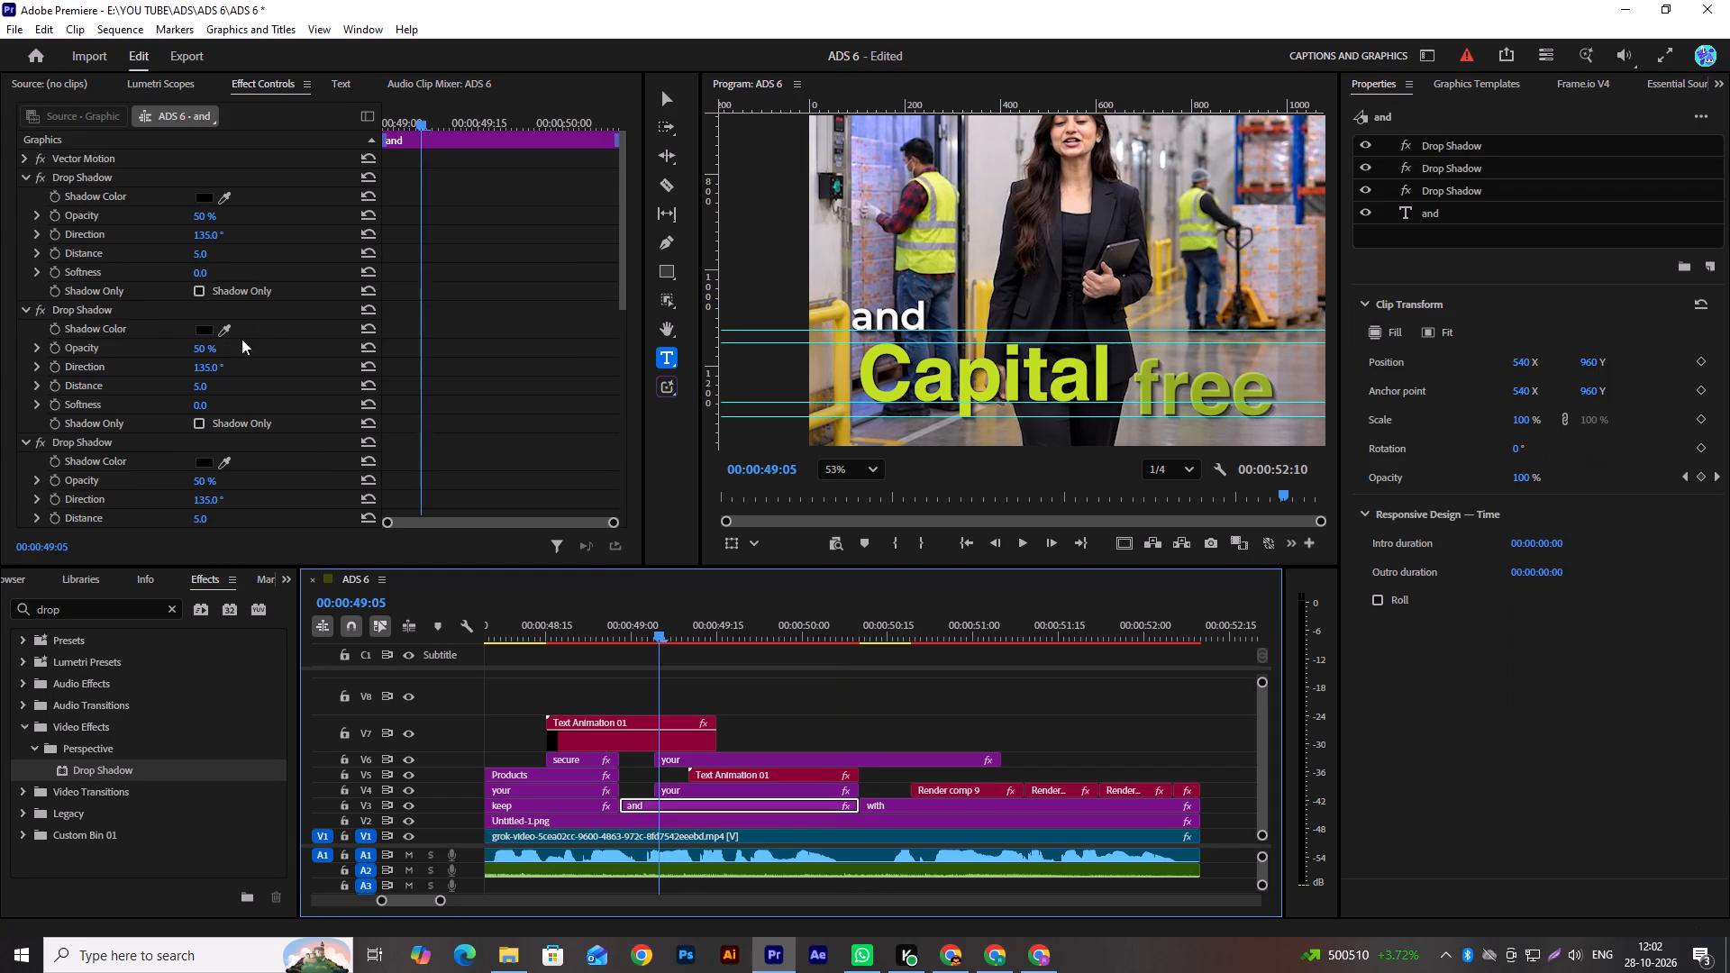
{"action": "left_click_drag", "start_coordinate": [622, 162], "coordinate": [610, 336]}
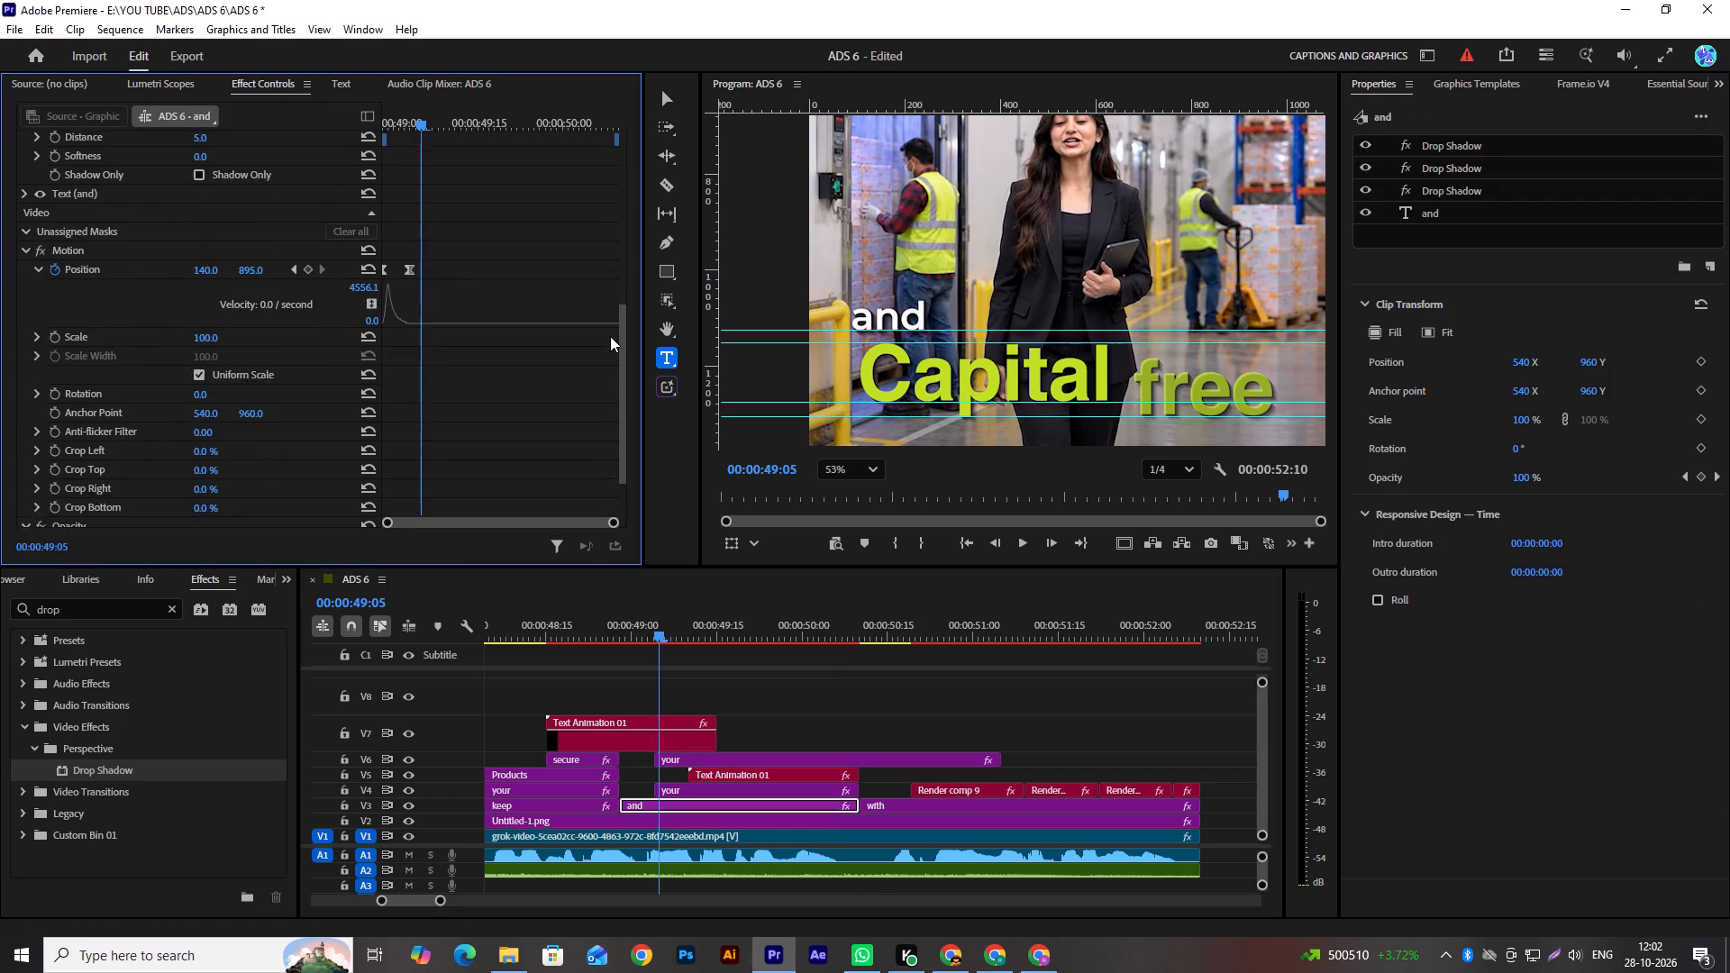
{"action": "left_click_drag", "start_coordinate": [610, 336], "coordinate": [610, 349]}
{"action": "left_click", "coordinate": [296, 239]}
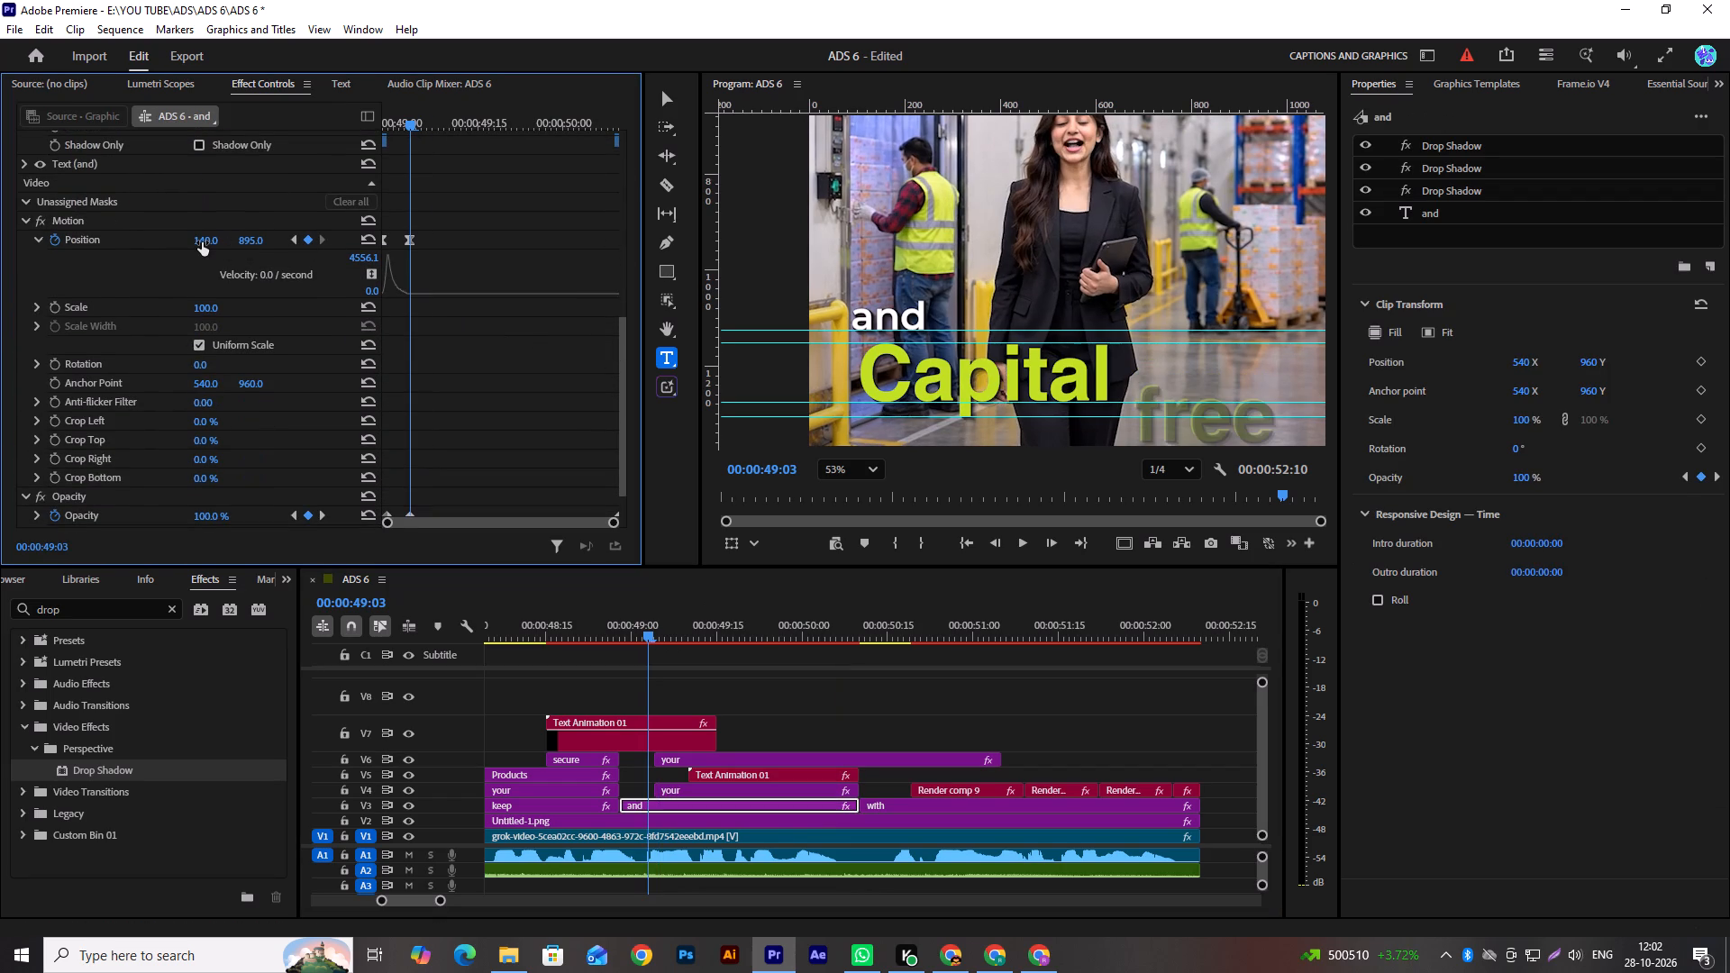
{"action": "left_click_drag", "start_coordinate": [202, 241], "coordinate": [246, 242]}
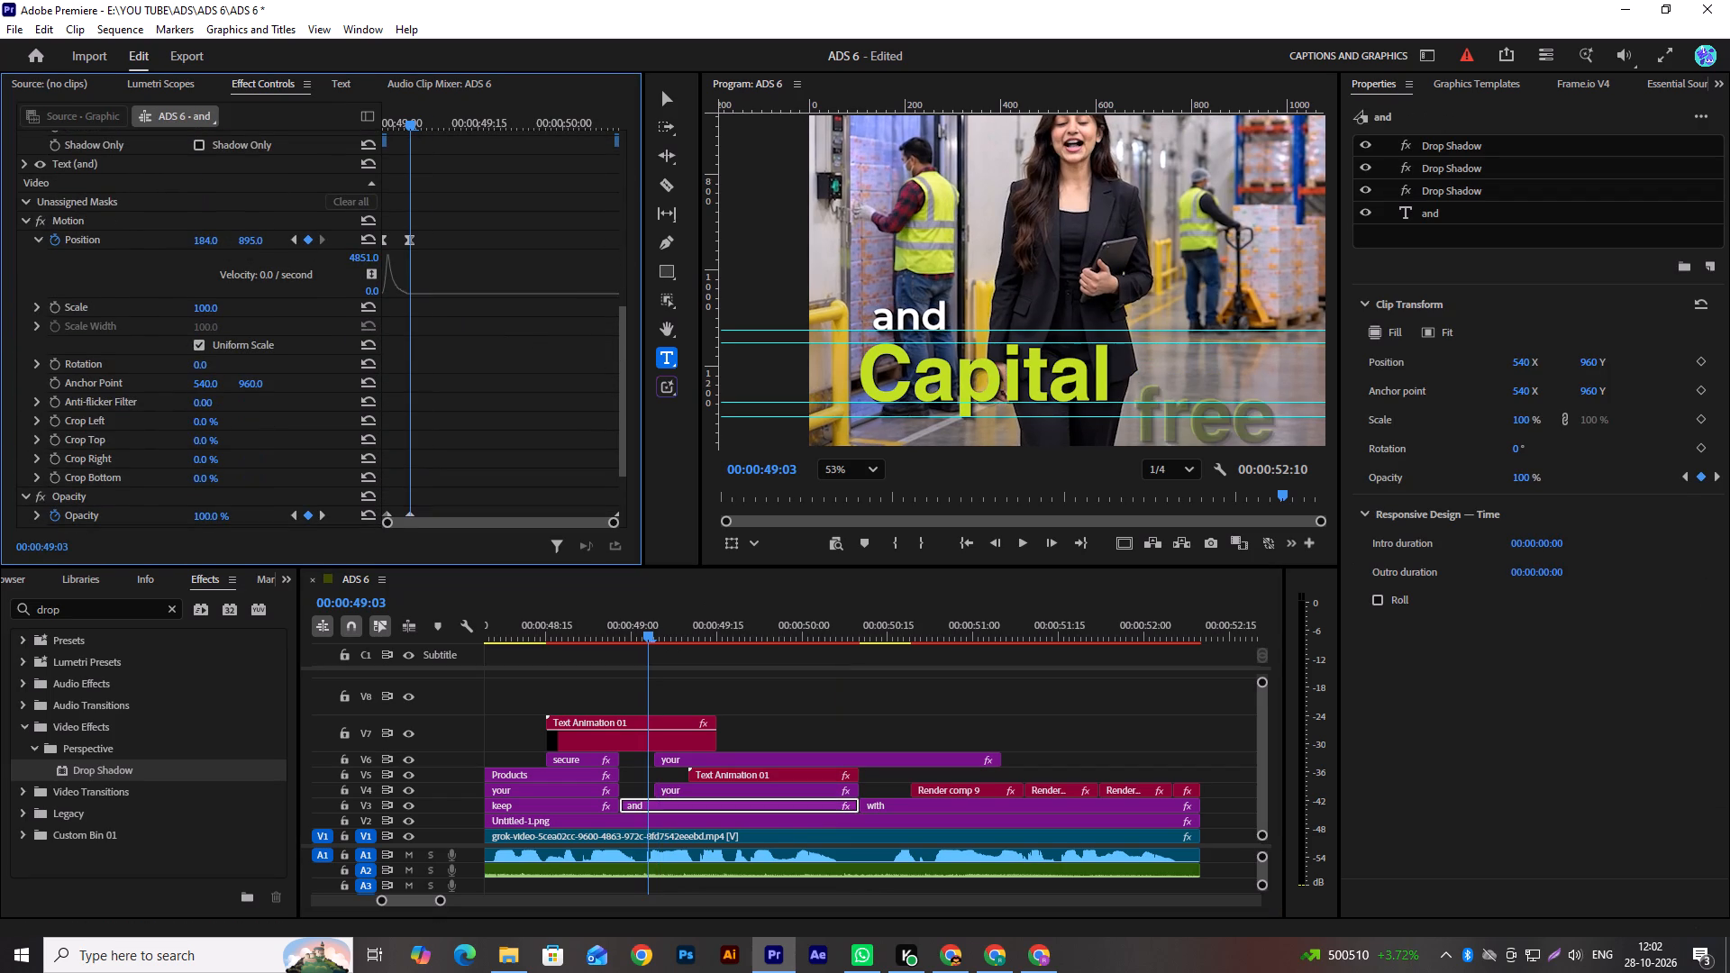
{"action": "left_click_drag", "start_coordinate": [246, 242], "coordinate": [248, 242]}
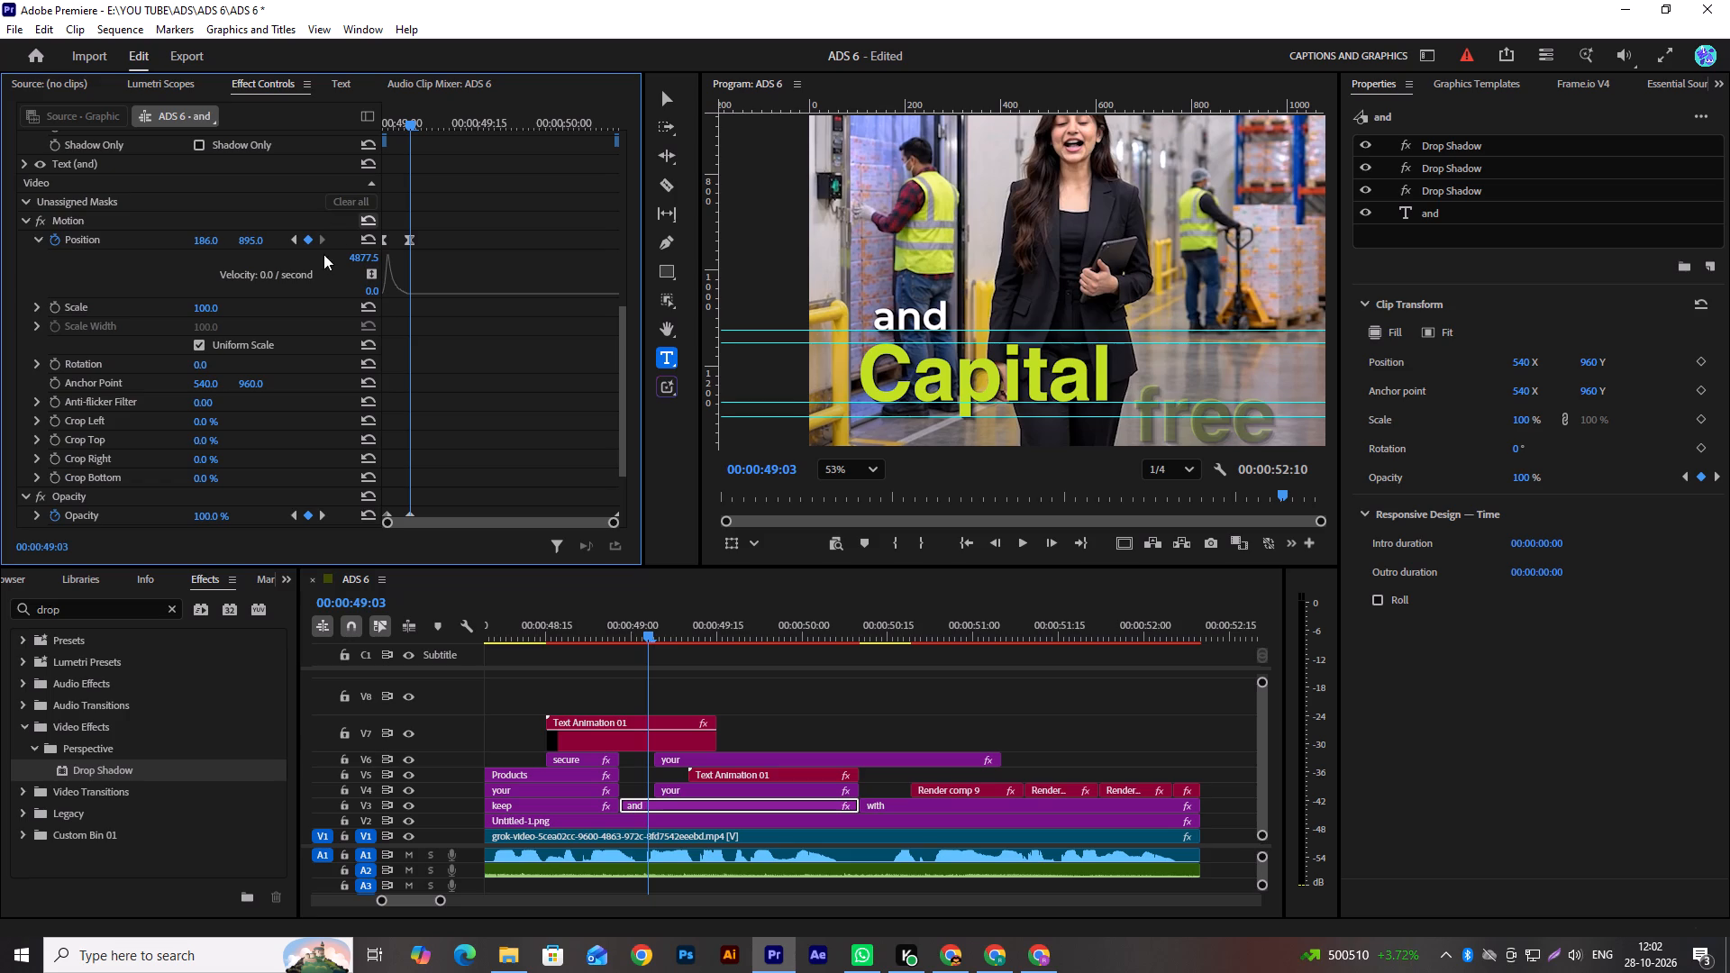
{"action": "left_click", "coordinate": [197, 238]}
{"action": "type", "text": "185"}
{"action": "key", "text": "Return"}
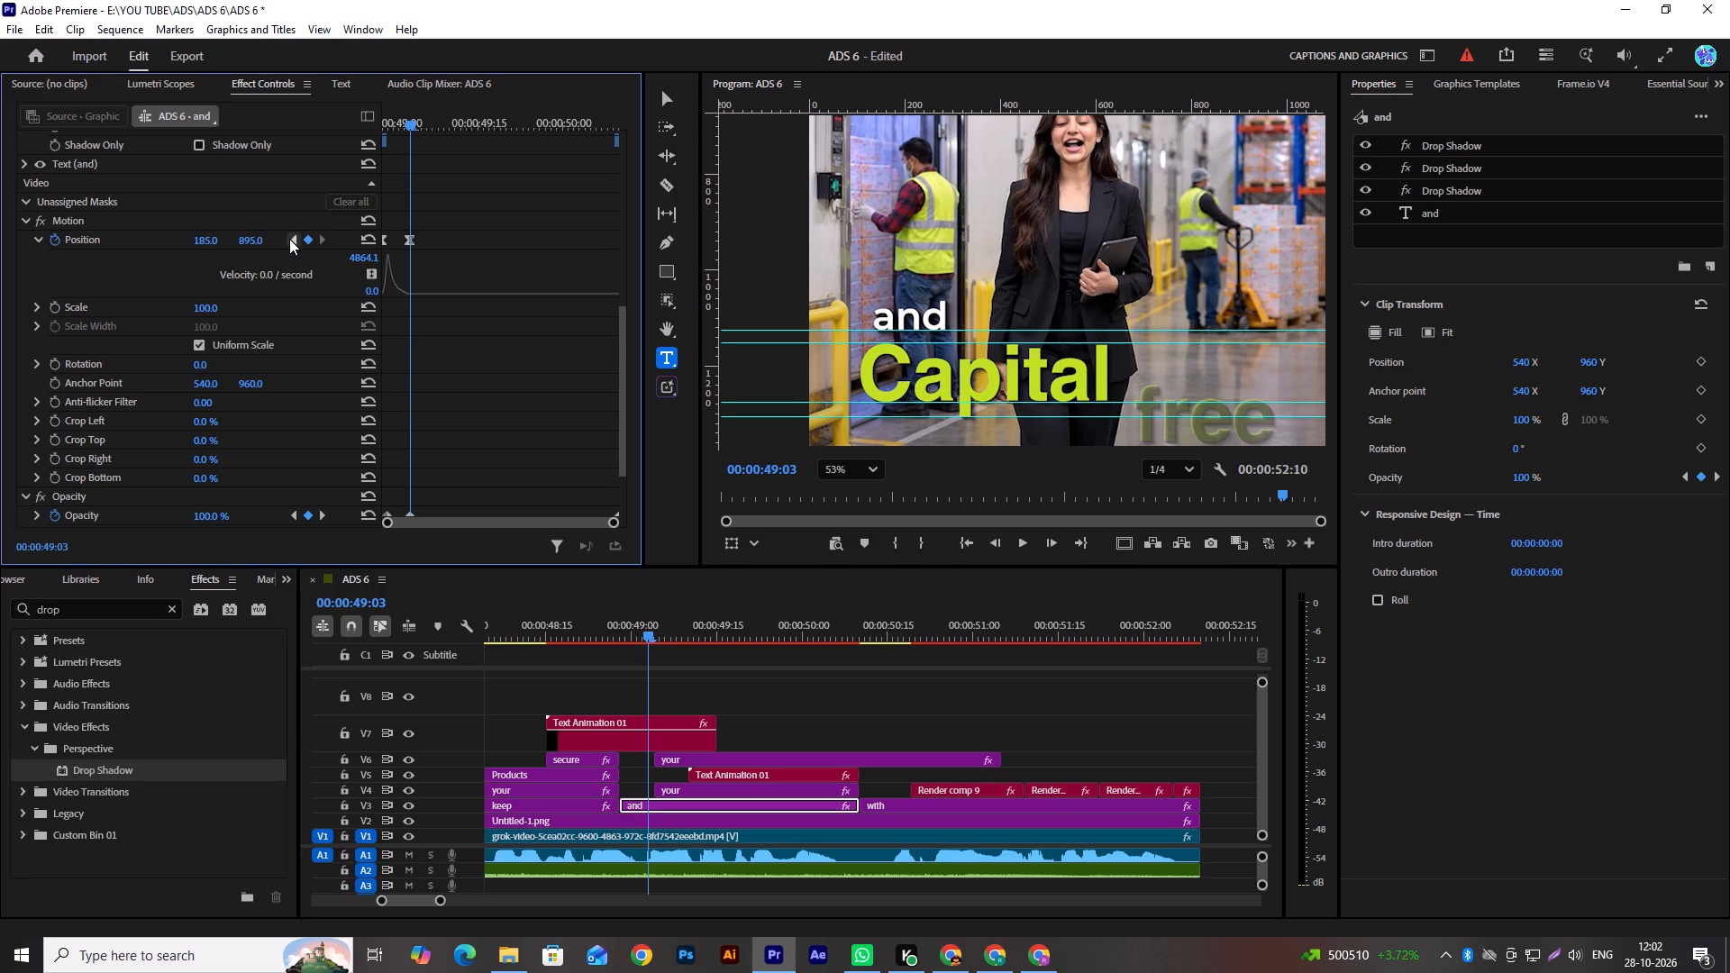
Set the horizontal position of the V3 "and" title's first keyframe to 185 so it enters straight down.
{"action": "left_click_drag", "start_coordinate": [410, 123], "coordinate": [404, 123]}
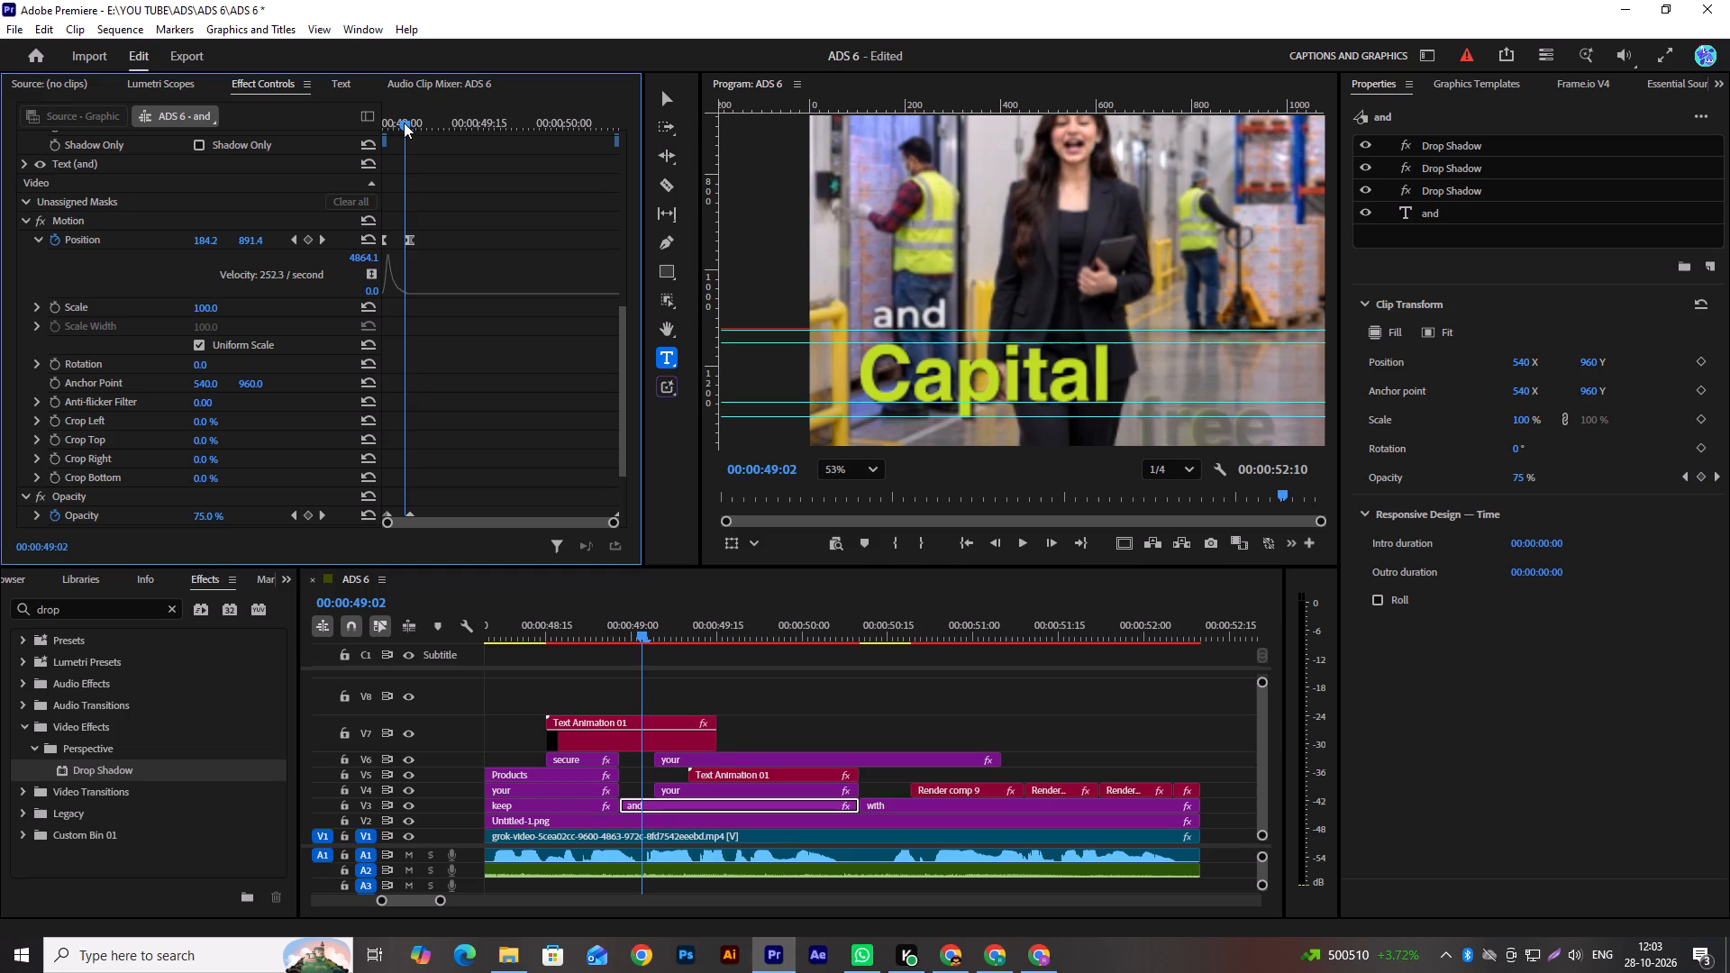
{"action": "left_click_drag", "start_coordinate": [404, 123], "coordinate": [393, 126]}
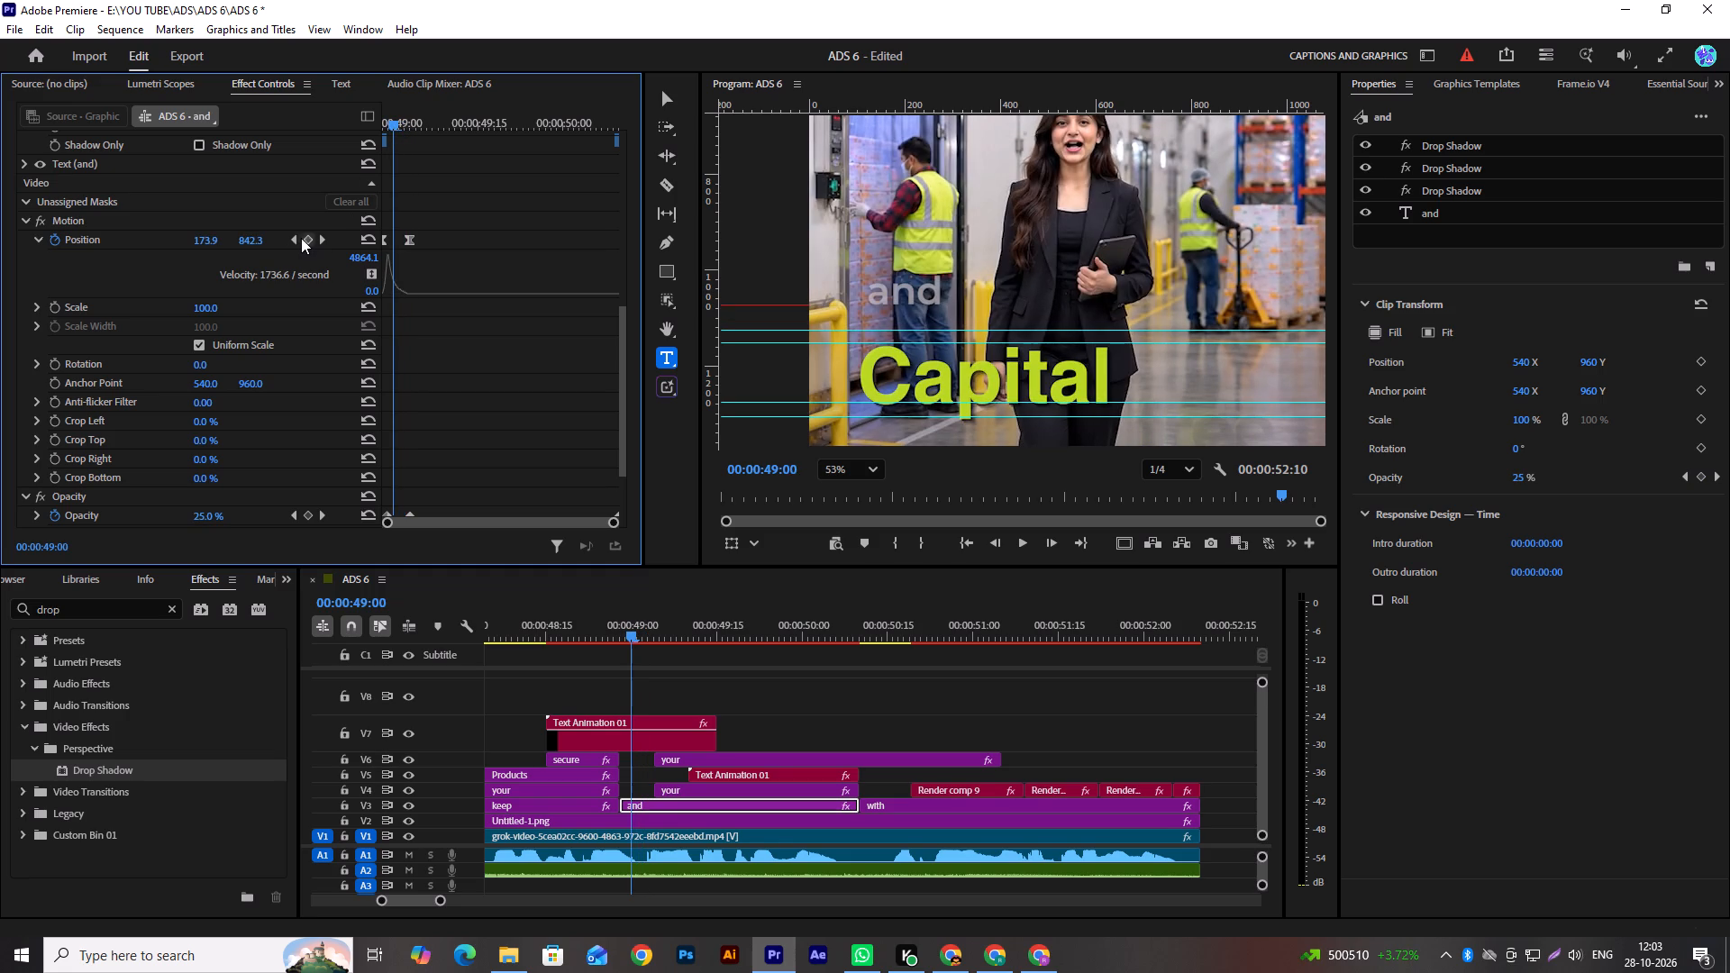
{"action": "left_click", "coordinate": [296, 238]}
{"action": "left_click", "coordinate": [201, 241]}
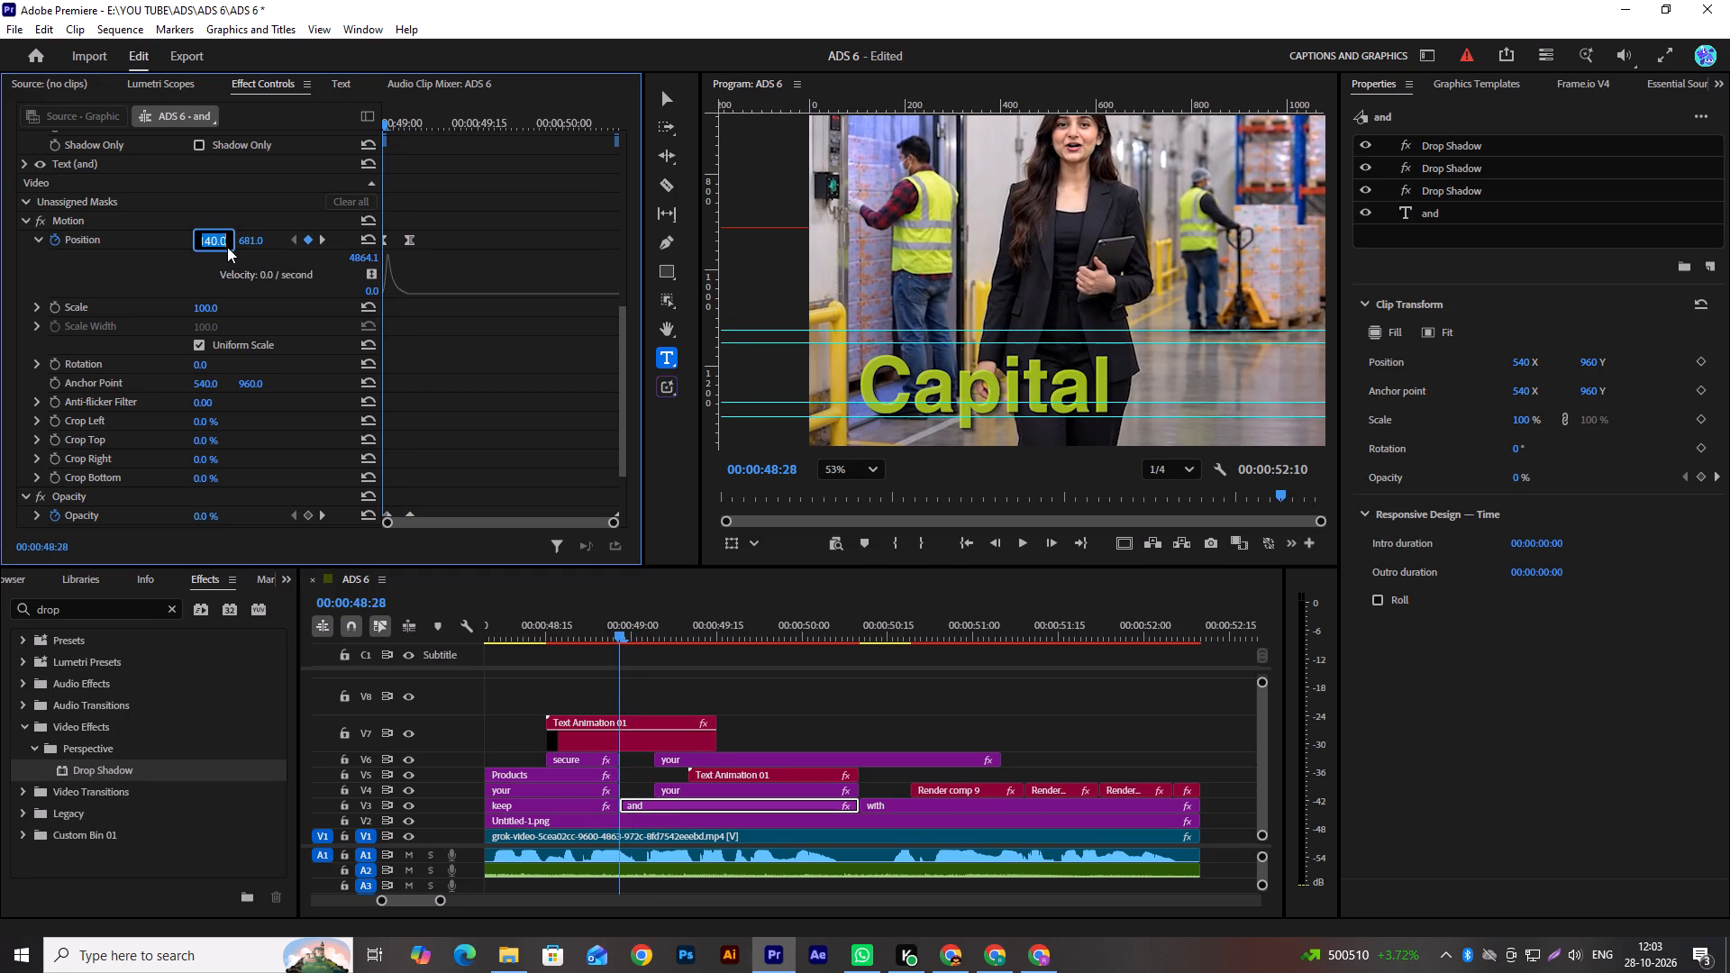
{"action": "type", "text": "185"}
{"action": "key", "text": "Return"}
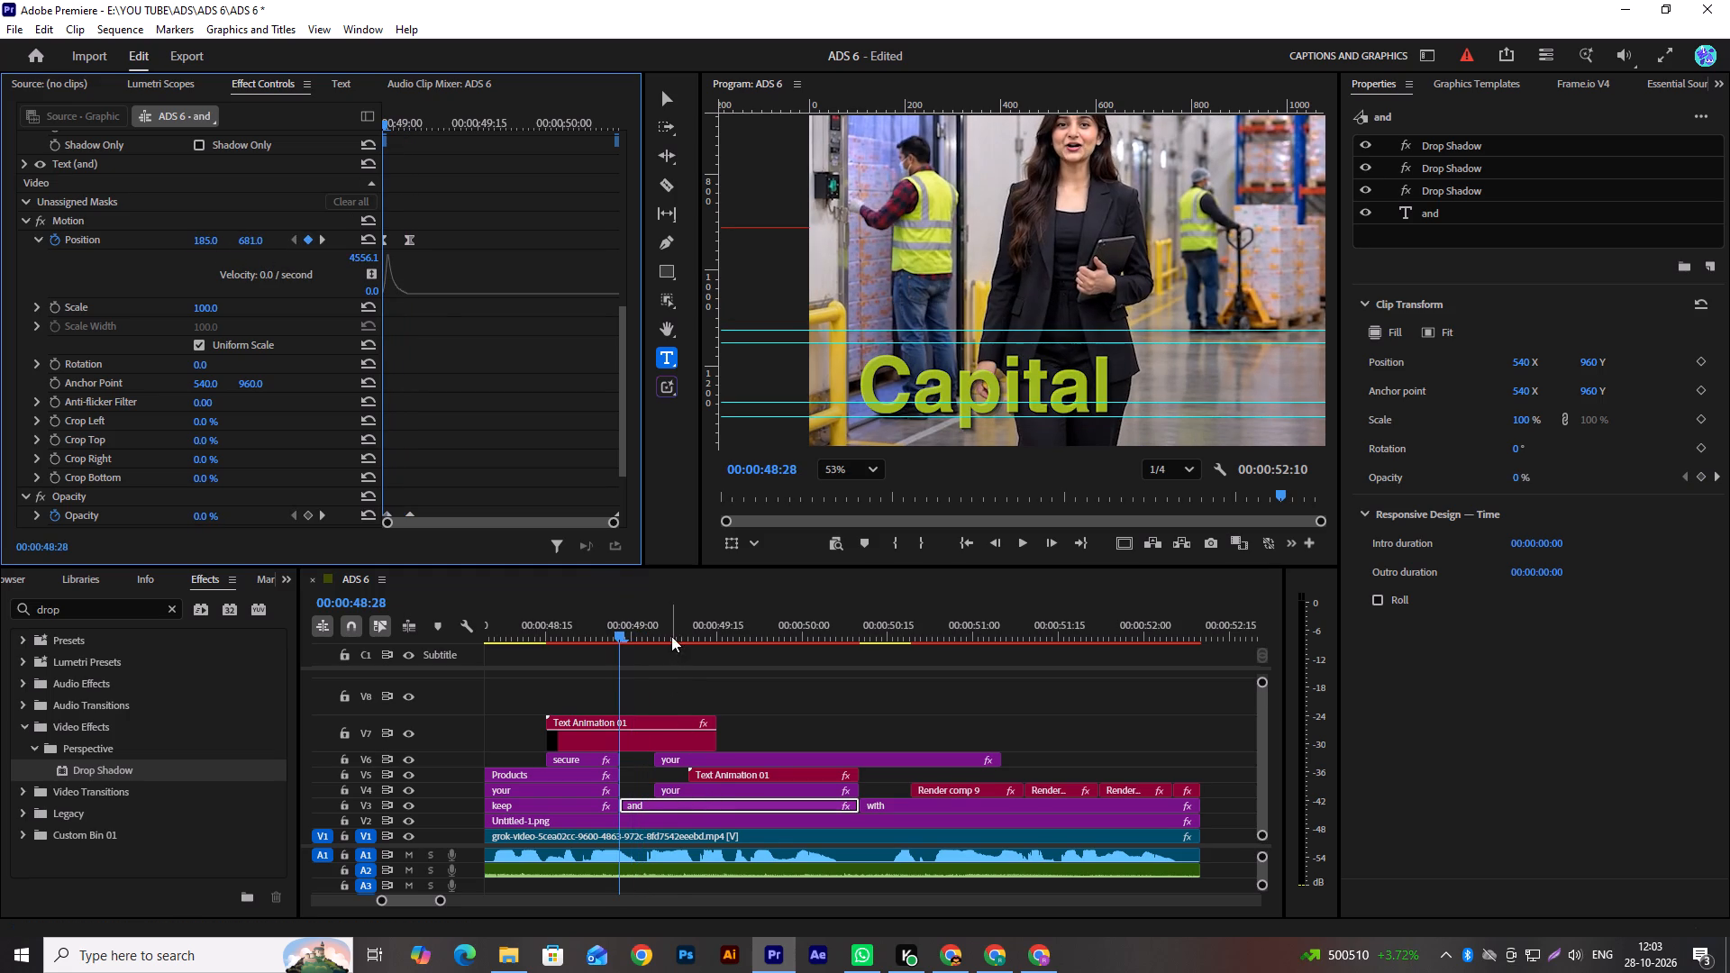
Replace the plain V4 "your" title with the animated V6 one, trimmed to end with the "and" clip.
{"action": "left_click_drag", "start_coordinate": [671, 636], "coordinate": [679, 632]}
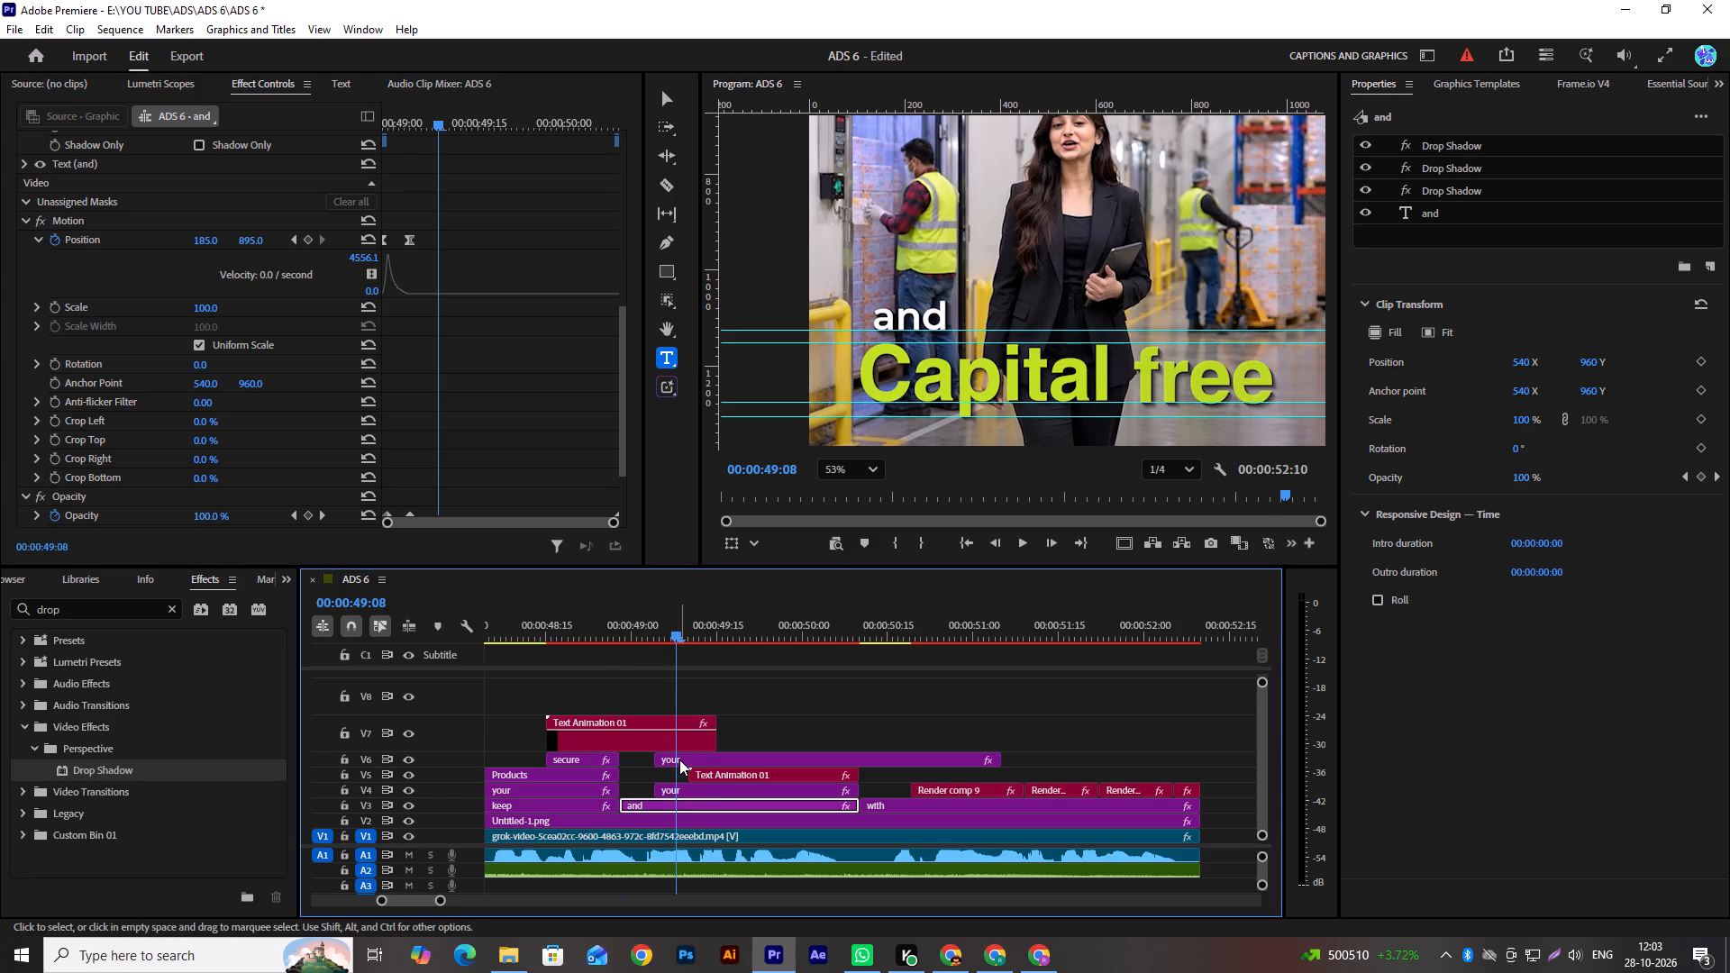
{"action": "left_click", "coordinate": [679, 759]}
{"action": "left_click", "coordinate": [685, 785]}
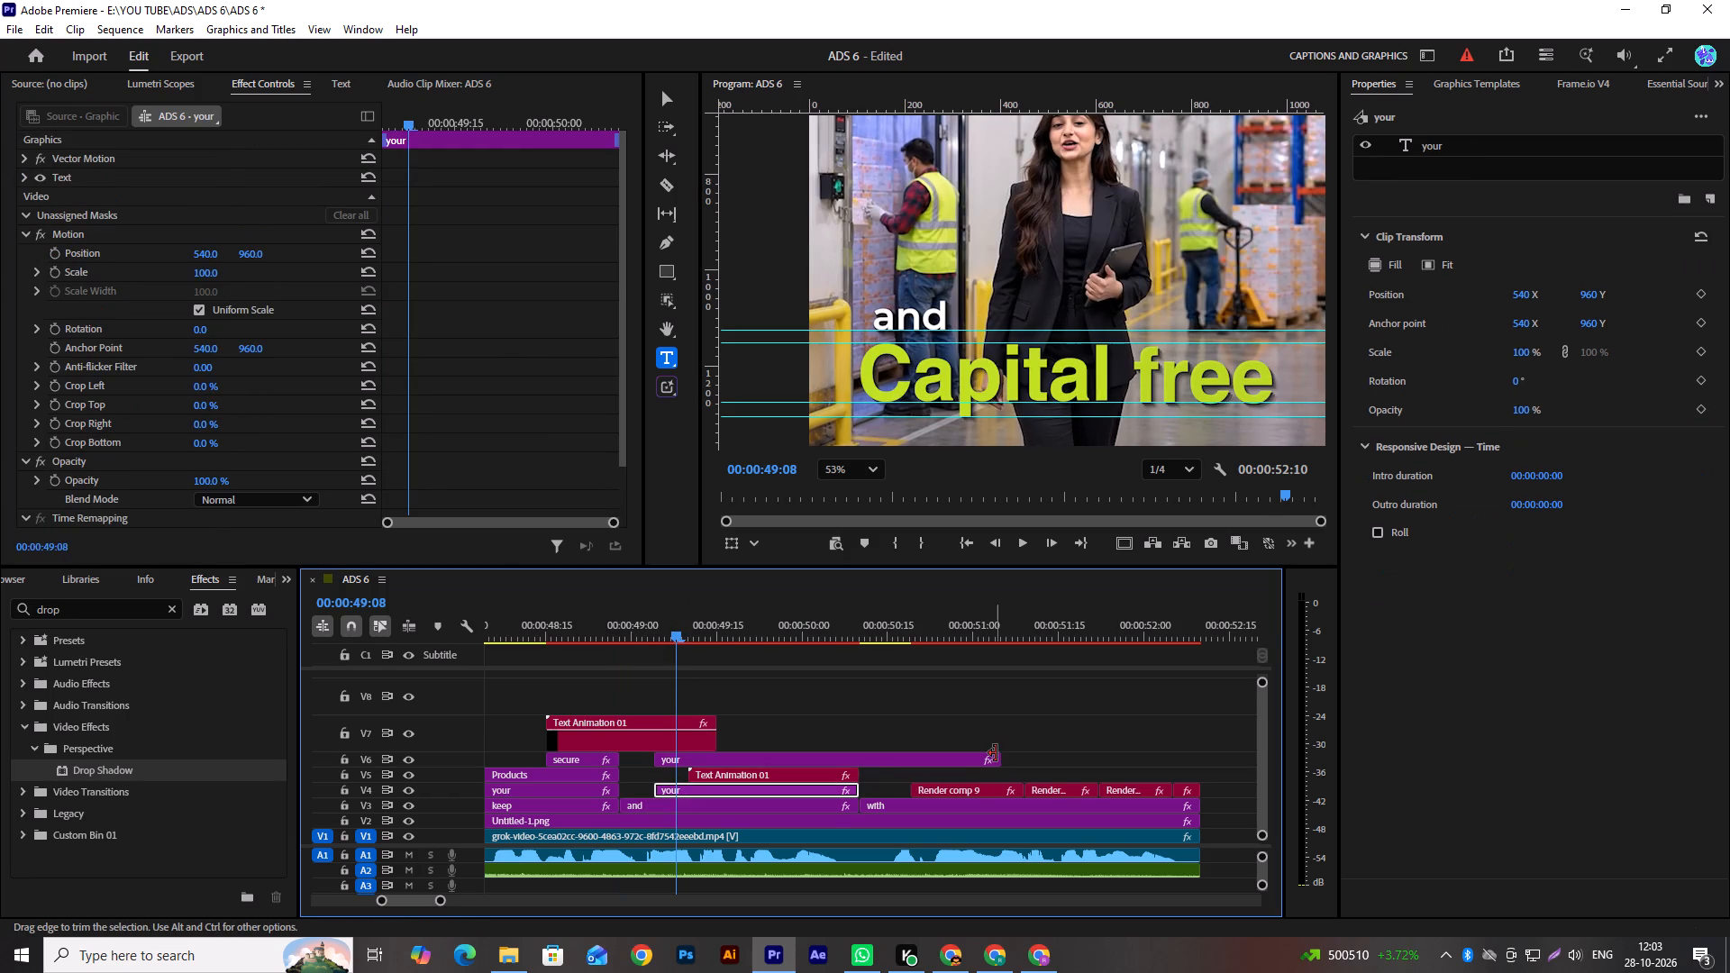
{"action": "key", "text": "Delete"}
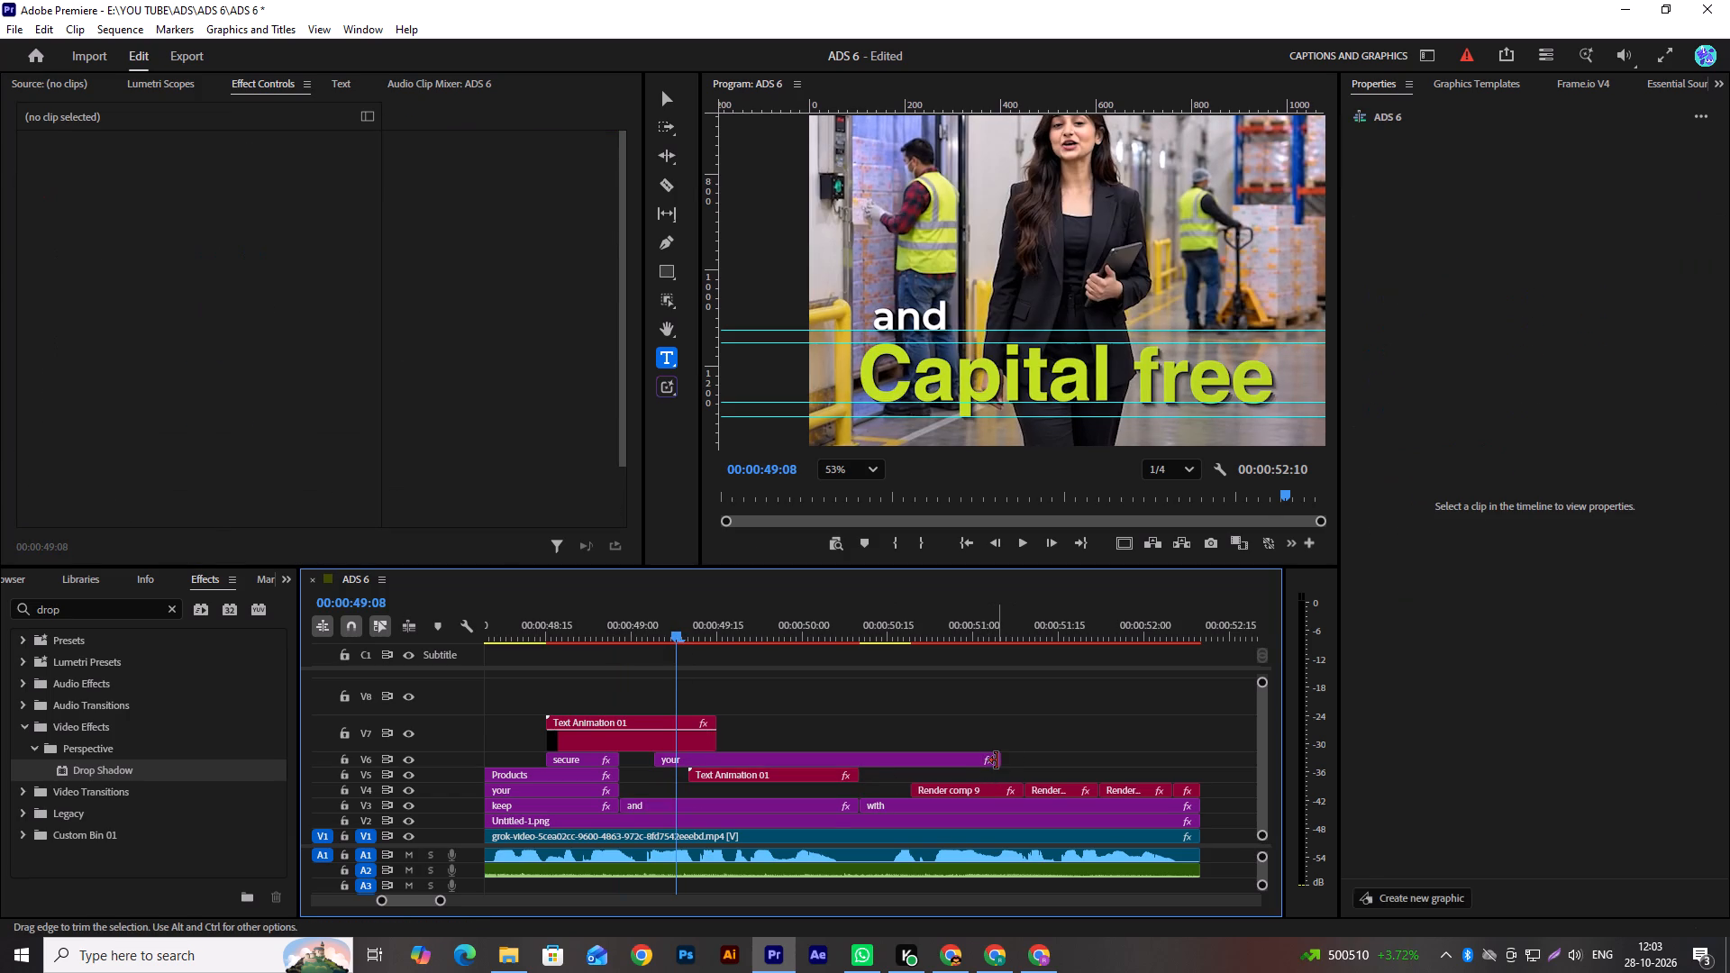
{"action": "left_click_drag", "start_coordinate": [997, 760], "coordinate": [860, 759]}
{"action": "left_click_drag", "start_coordinate": [826, 763], "coordinate": [827, 788]}
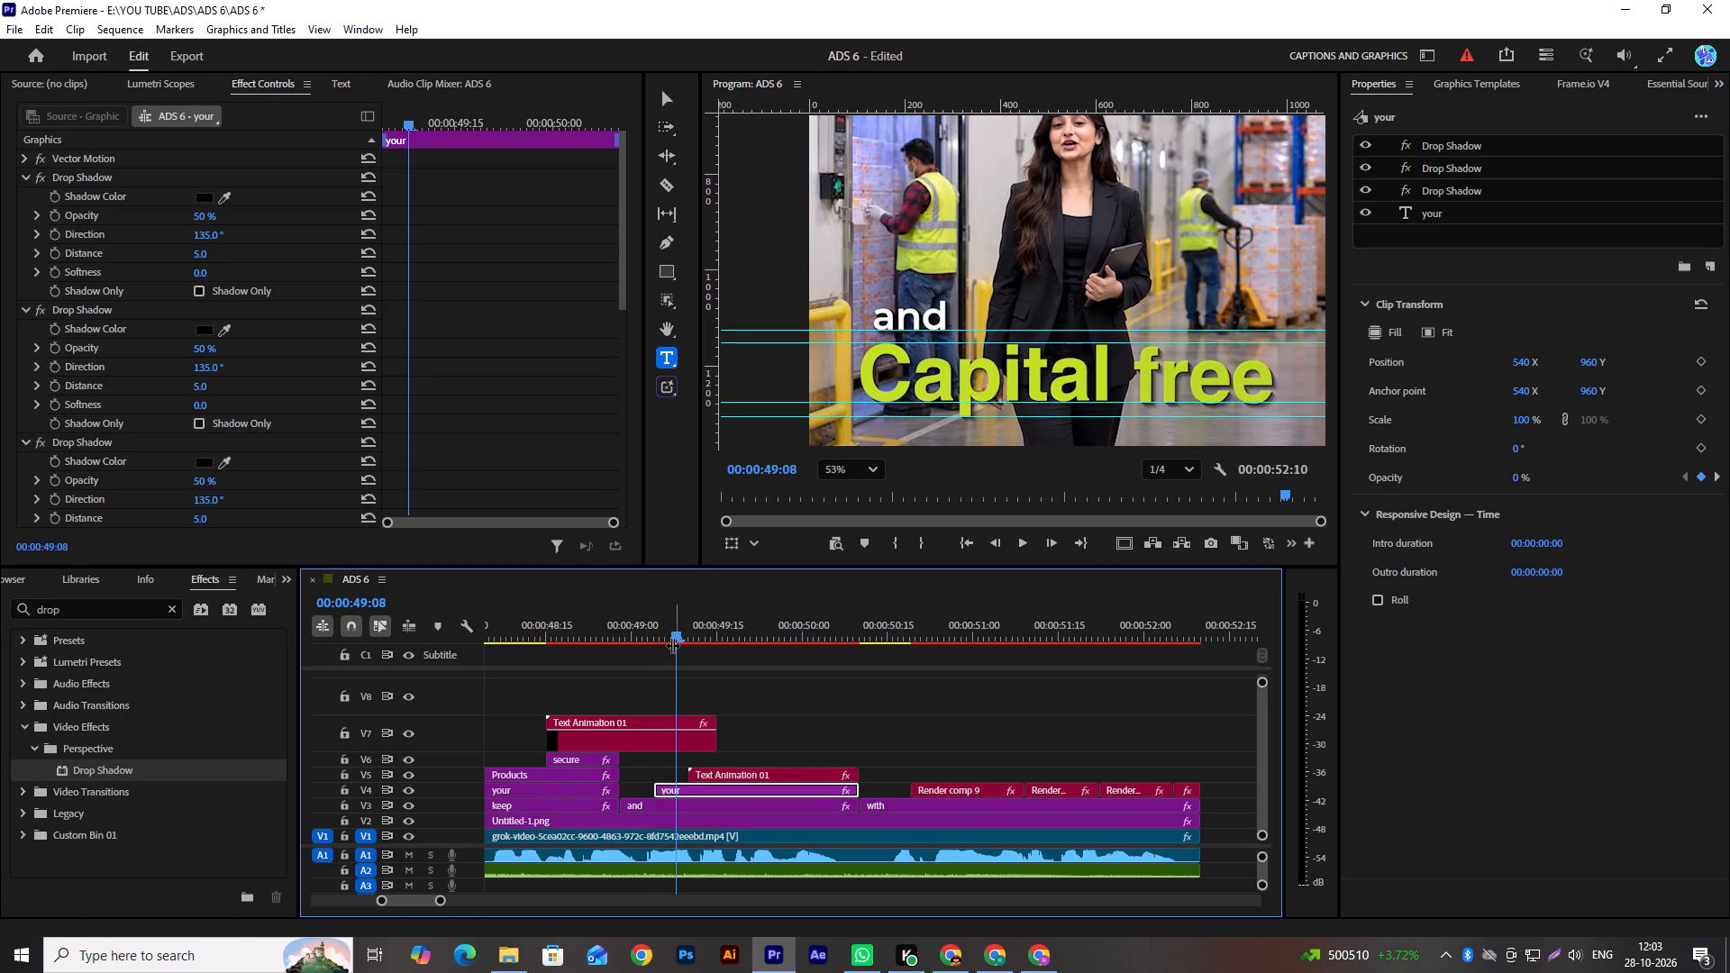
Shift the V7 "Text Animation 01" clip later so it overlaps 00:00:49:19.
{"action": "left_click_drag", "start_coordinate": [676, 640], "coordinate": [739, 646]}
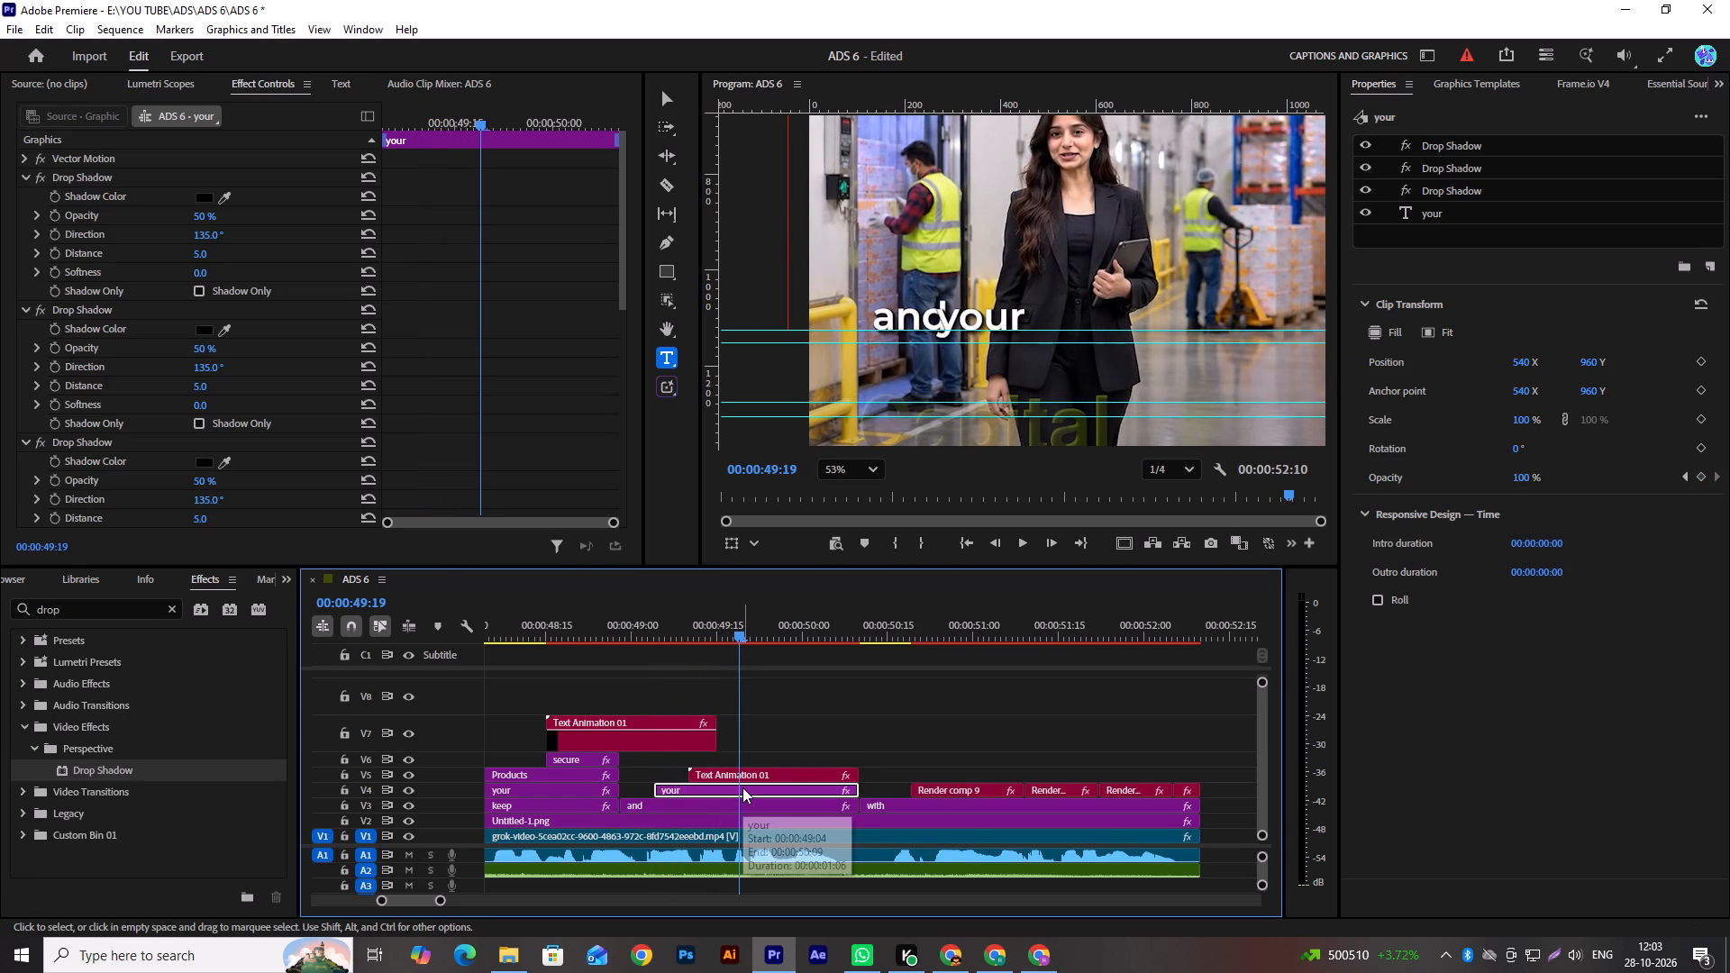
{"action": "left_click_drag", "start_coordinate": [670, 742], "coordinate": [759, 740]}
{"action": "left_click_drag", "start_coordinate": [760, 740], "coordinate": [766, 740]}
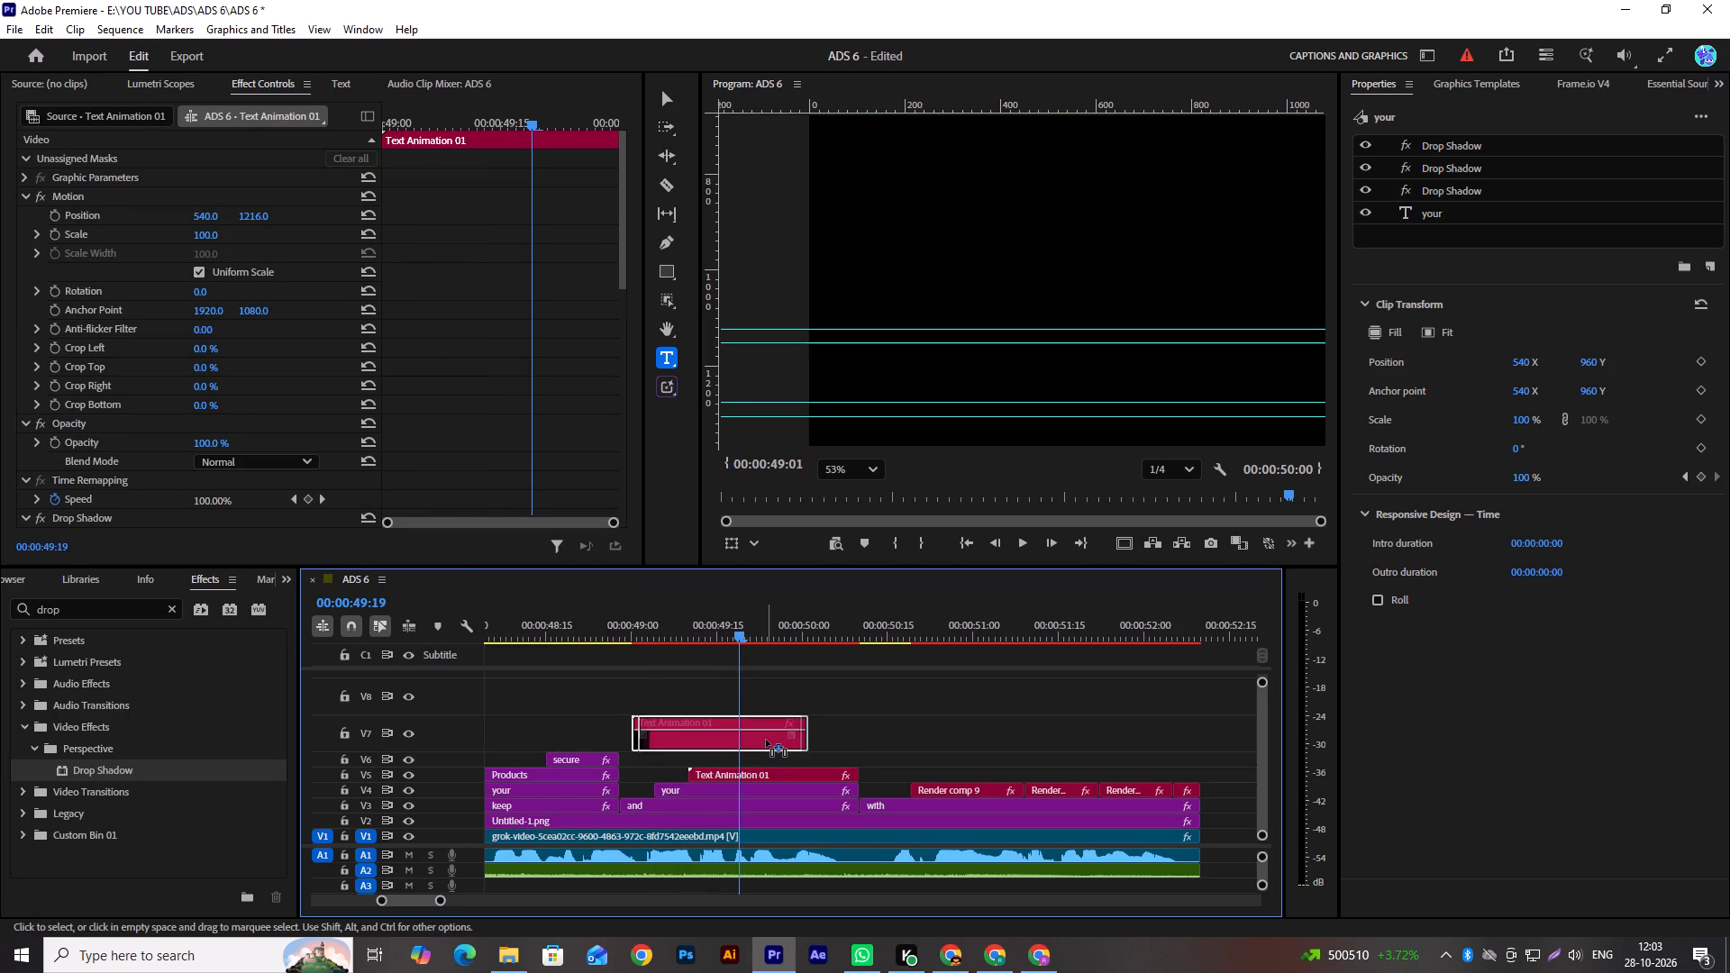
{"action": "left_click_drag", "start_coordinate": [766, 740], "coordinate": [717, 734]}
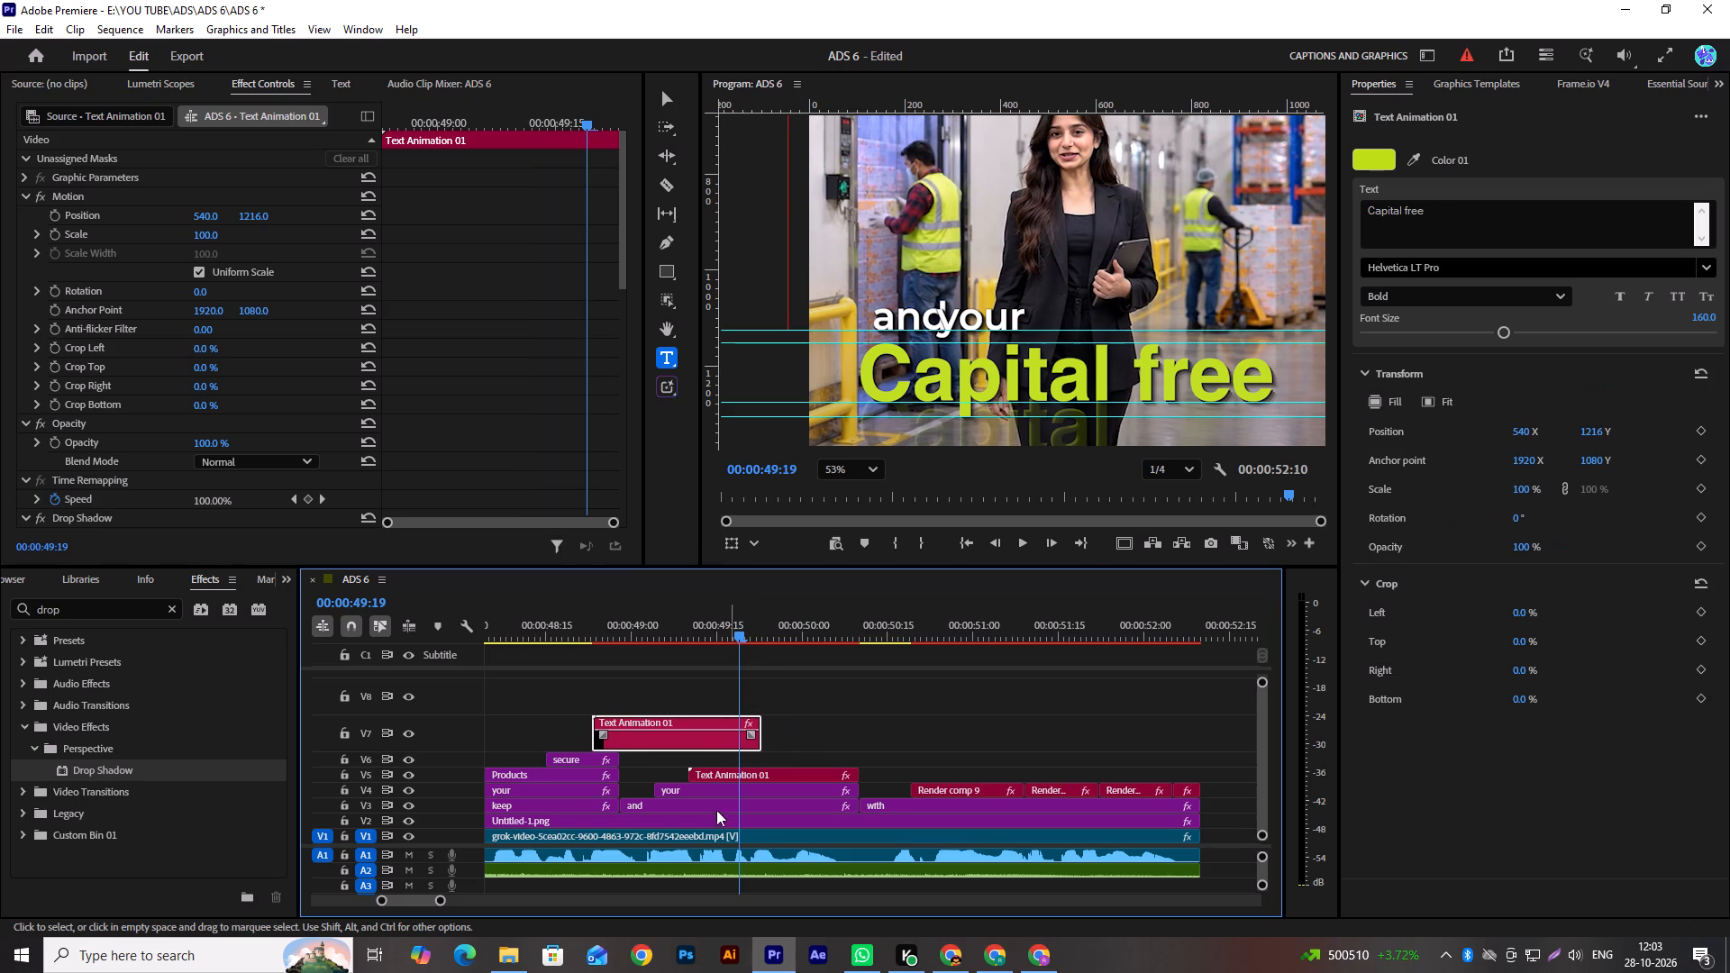
Set the horizontal position of the V4 "your" title's keyframe at 00:00:49:14 to 299, and check its entrance beside "and".
{"action": "left_click", "coordinate": [712, 792]}
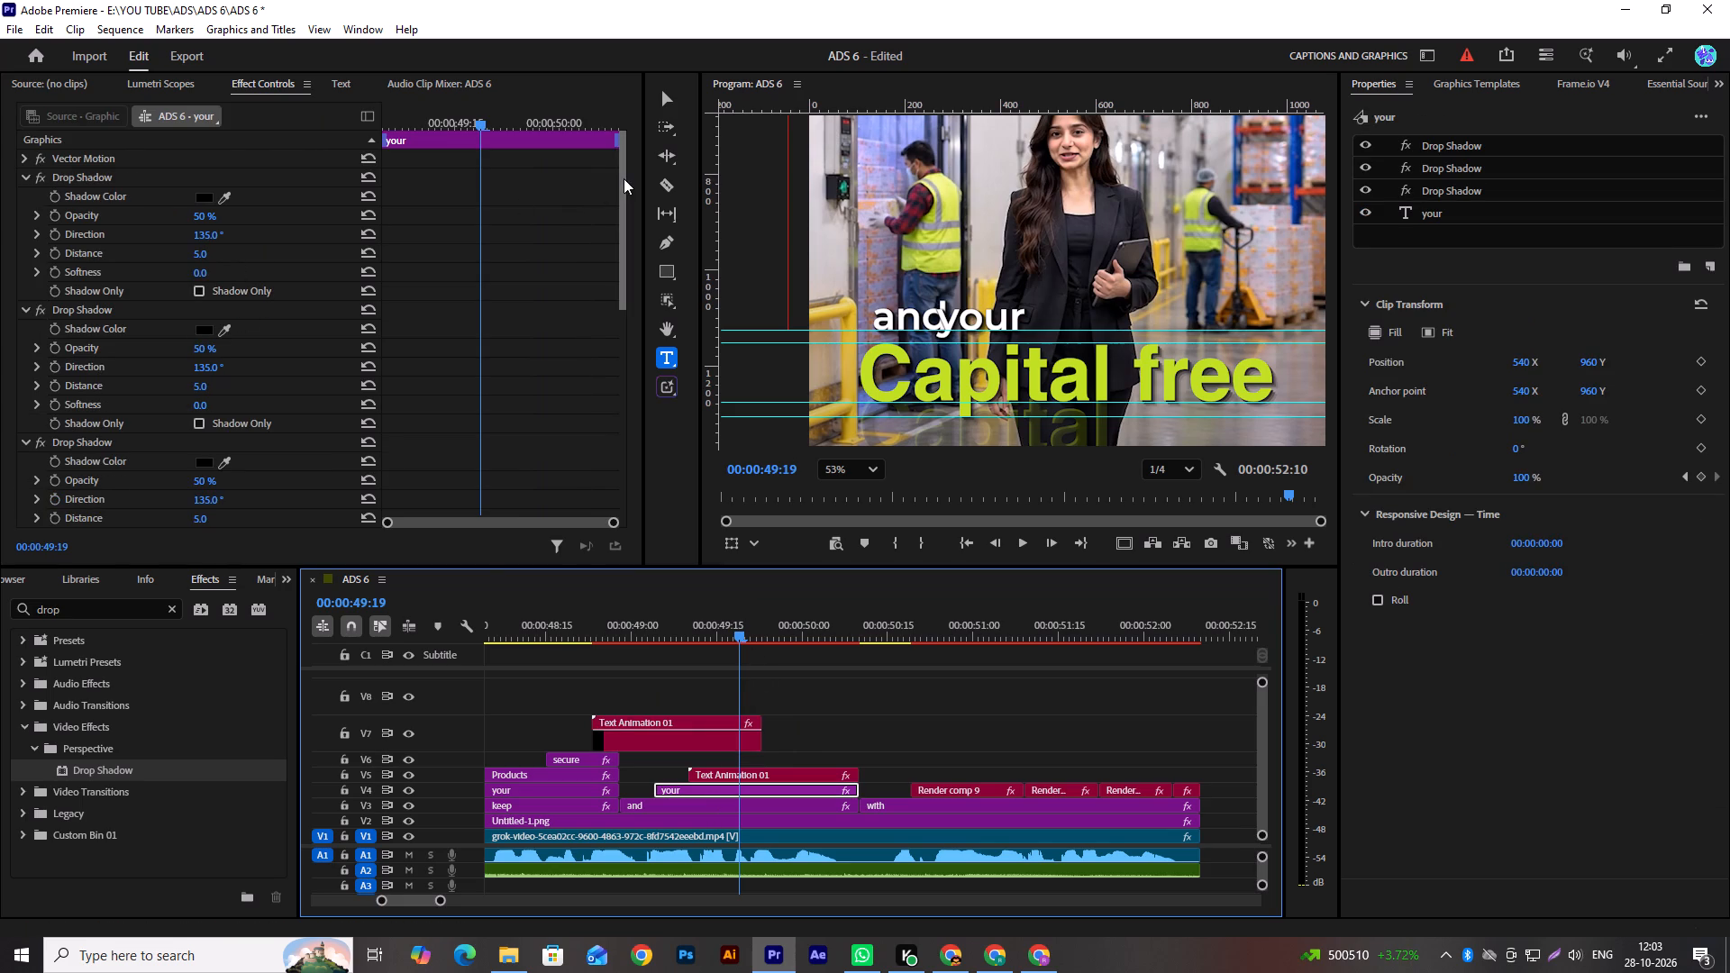
{"action": "left_click_drag", "start_coordinate": [624, 178], "coordinate": [617, 396]}
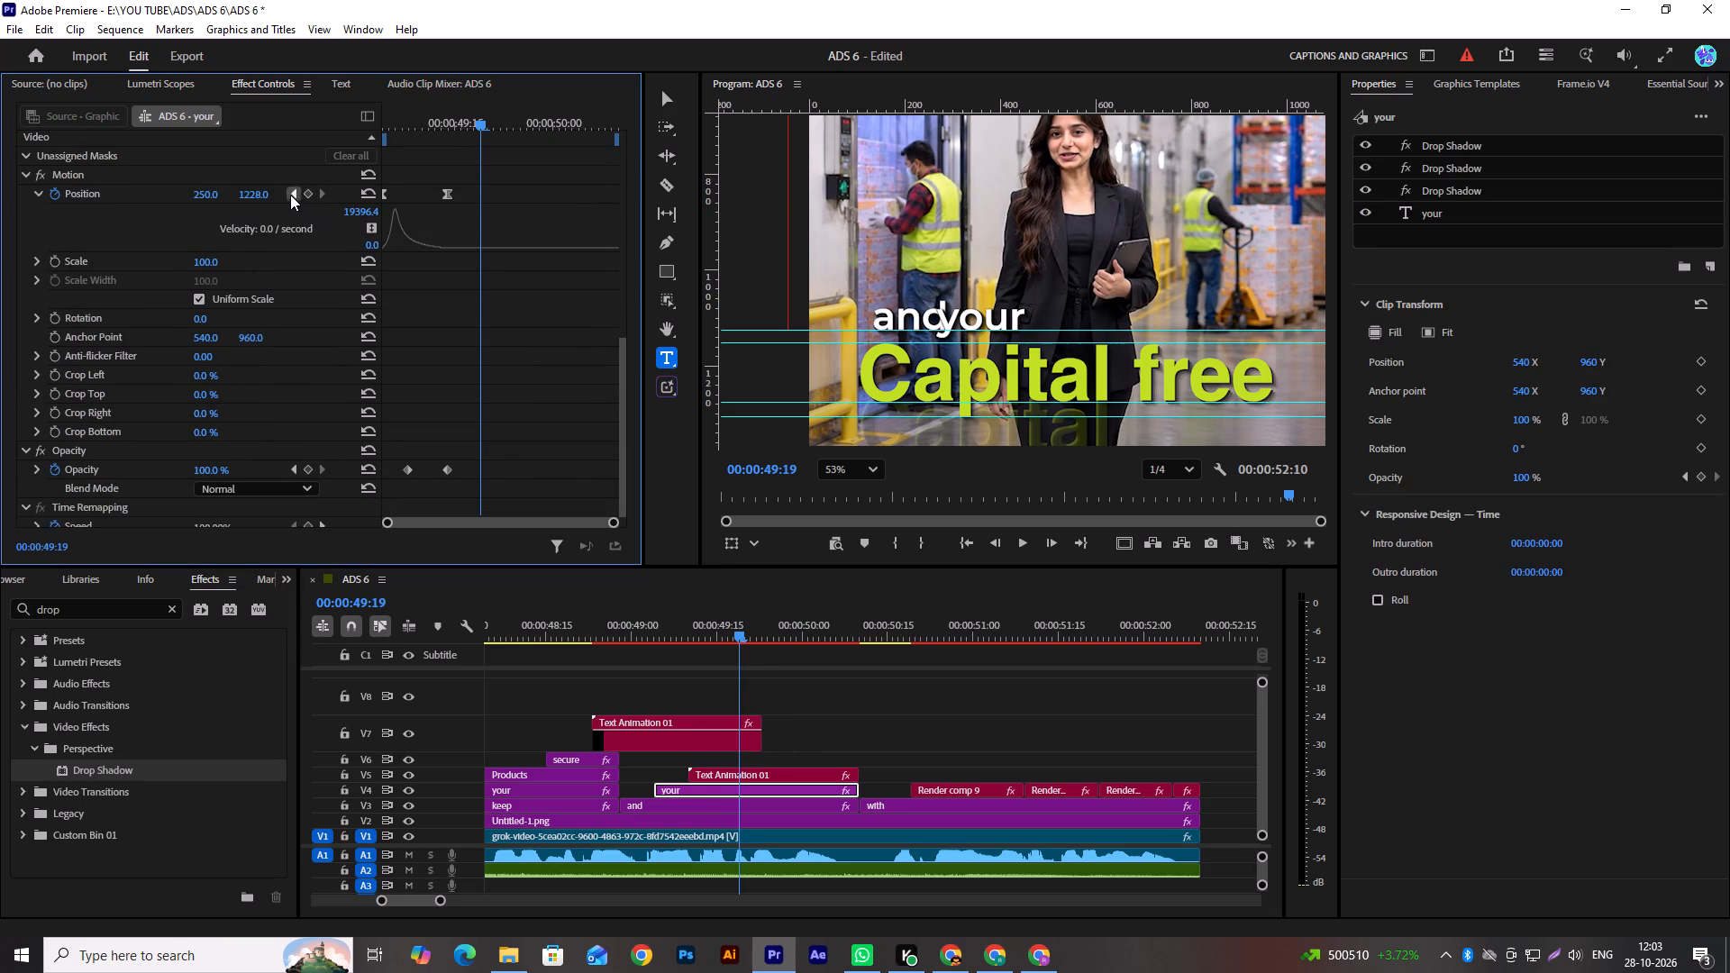
{"action": "left_click", "coordinate": [290, 195]}
{"action": "left_click_drag", "start_coordinate": [203, 192], "coordinate": [250, 190]}
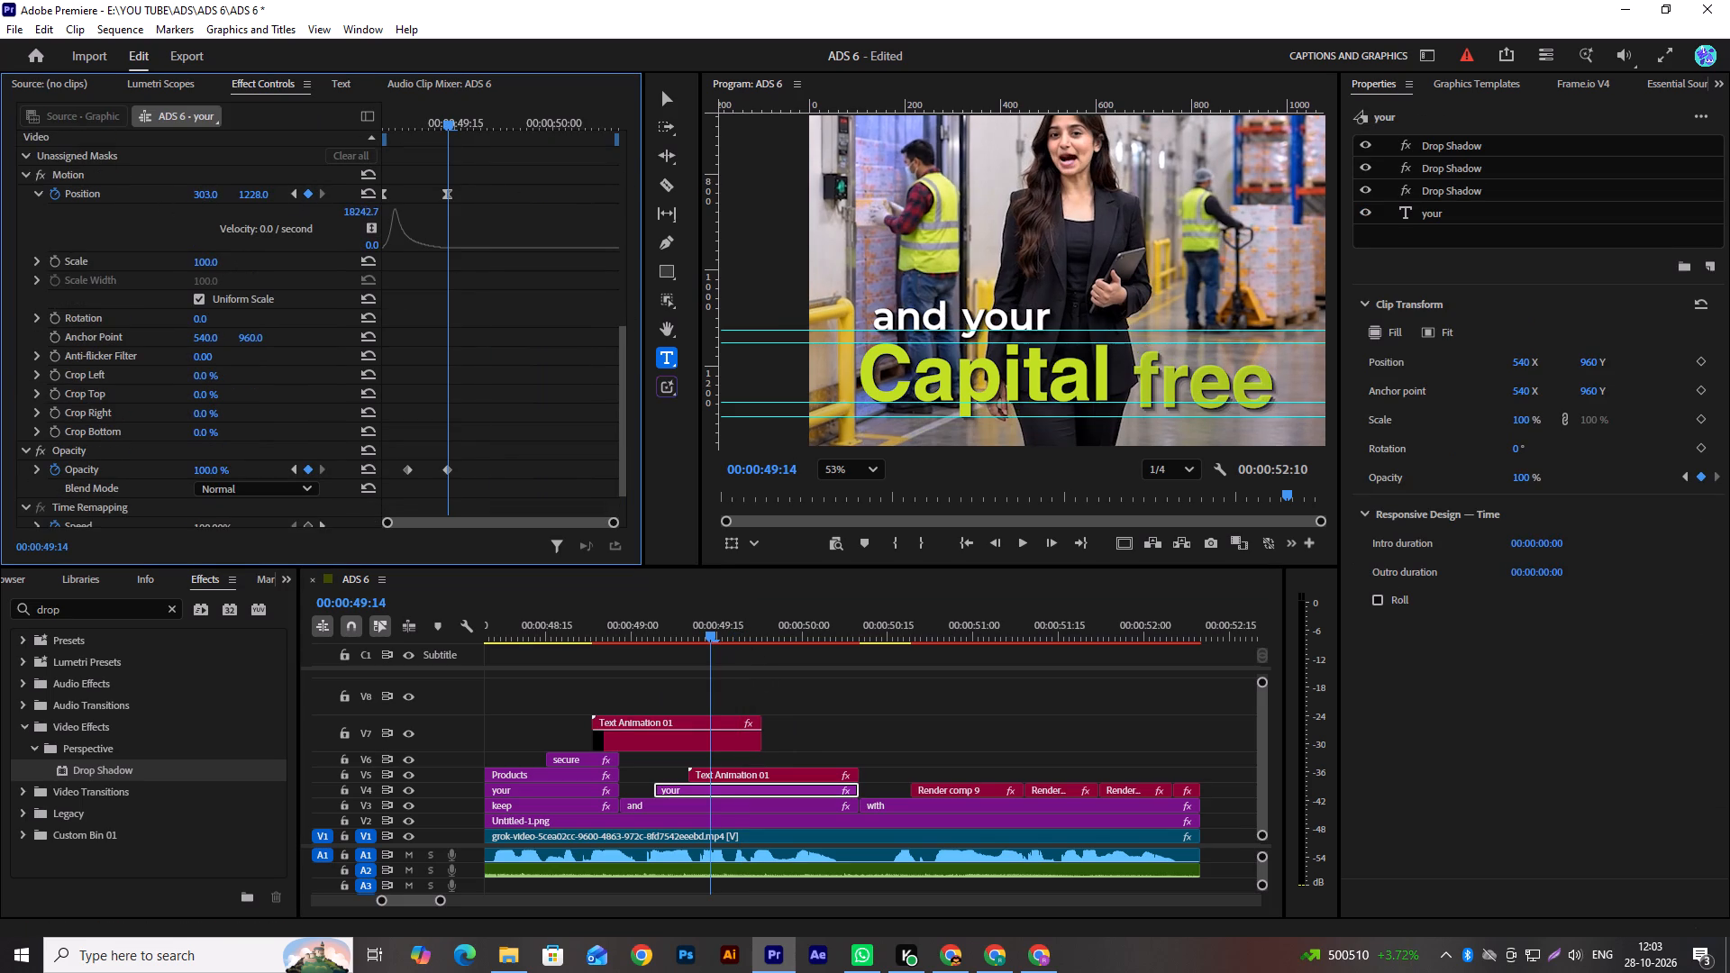
{"action": "left_click_drag", "start_coordinate": [250, 190], "coordinate": [248, 191]}
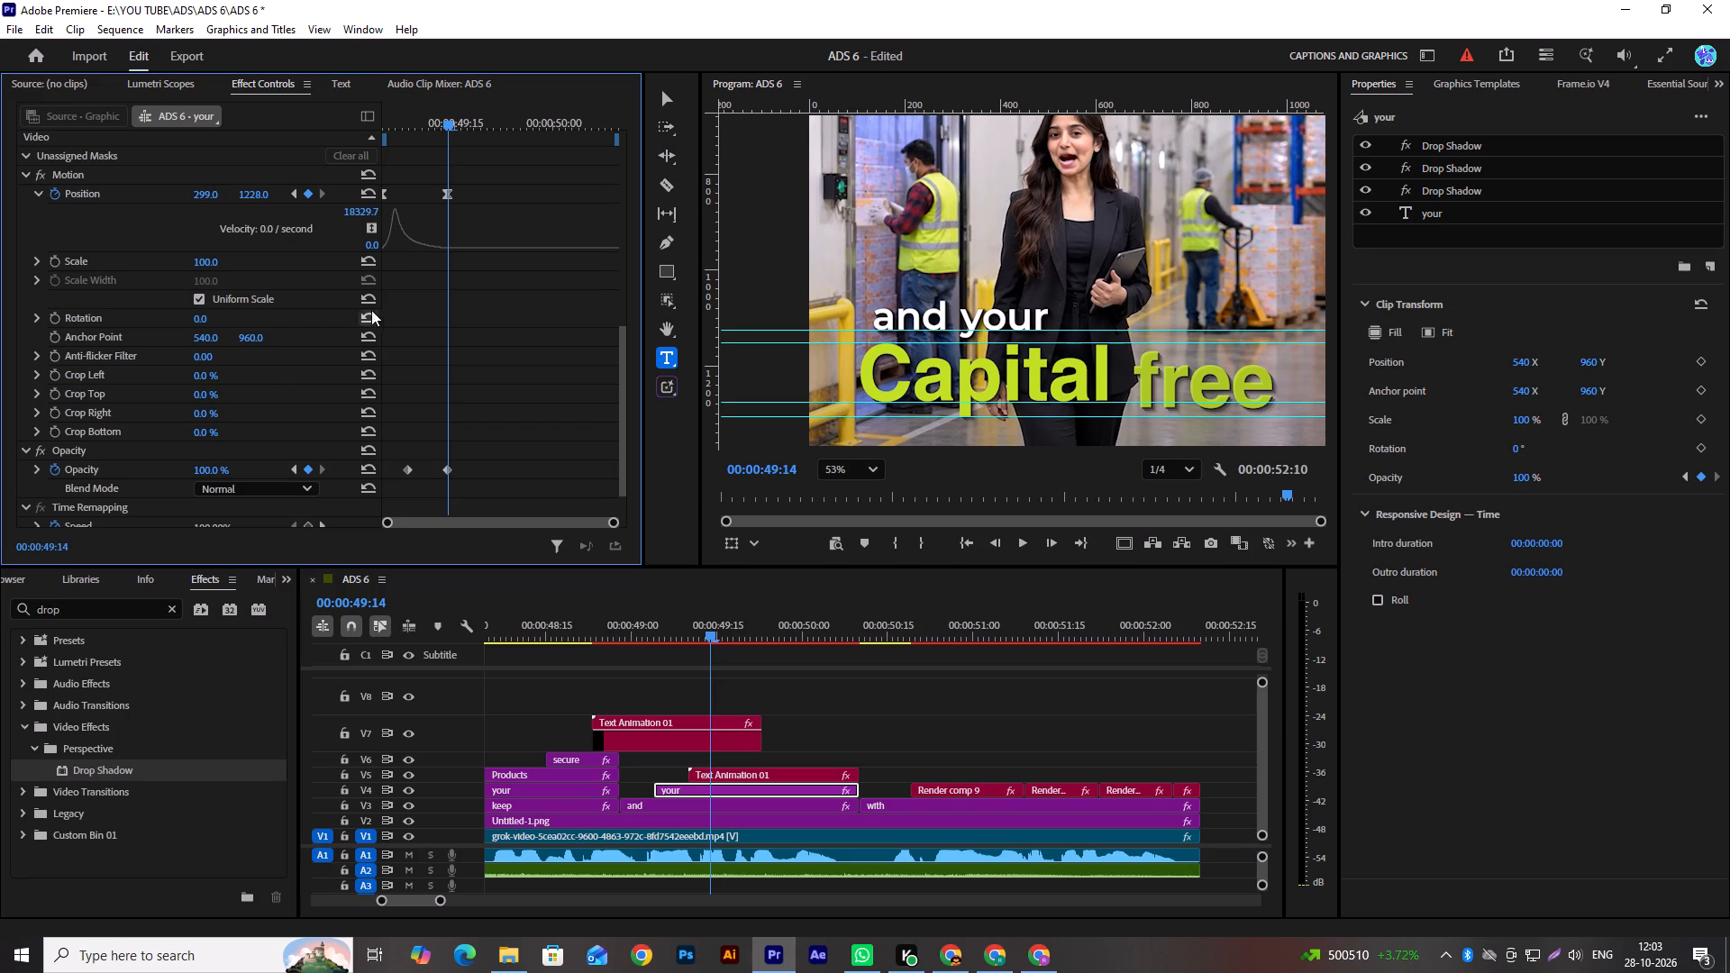
{"action": "left_click_drag", "start_coordinate": [442, 122], "coordinate": [418, 129]}
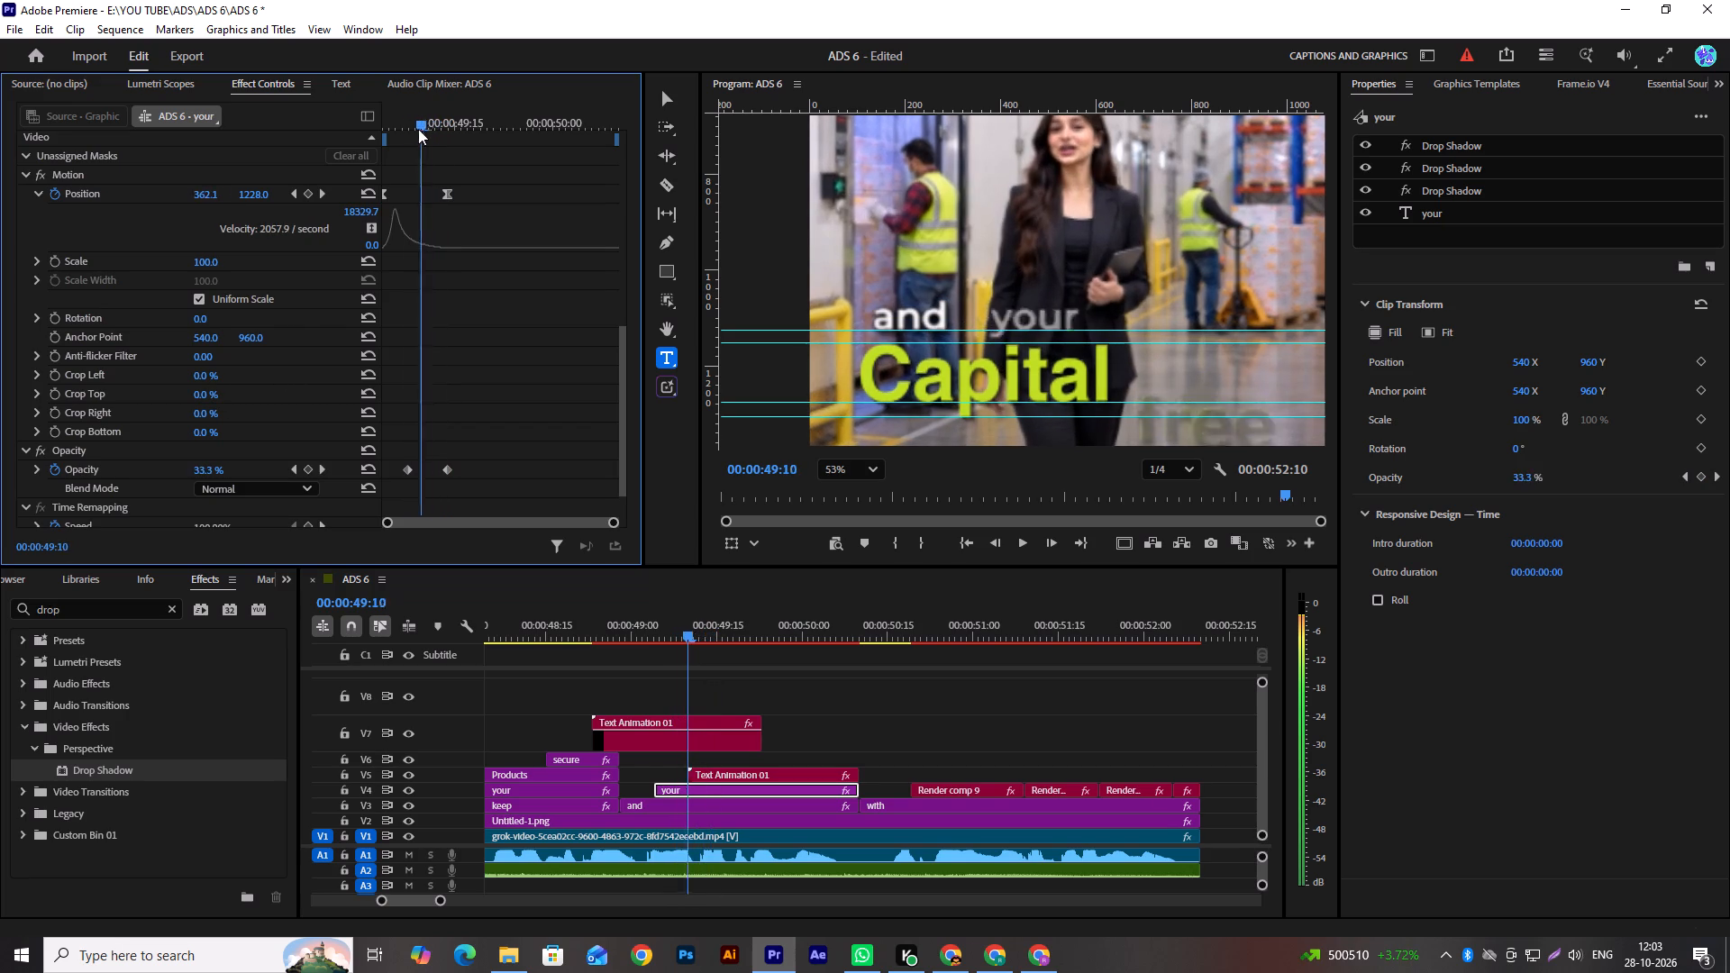
{"action": "left_click_drag", "start_coordinate": [418, 129], "coordinate": [370, 139]}
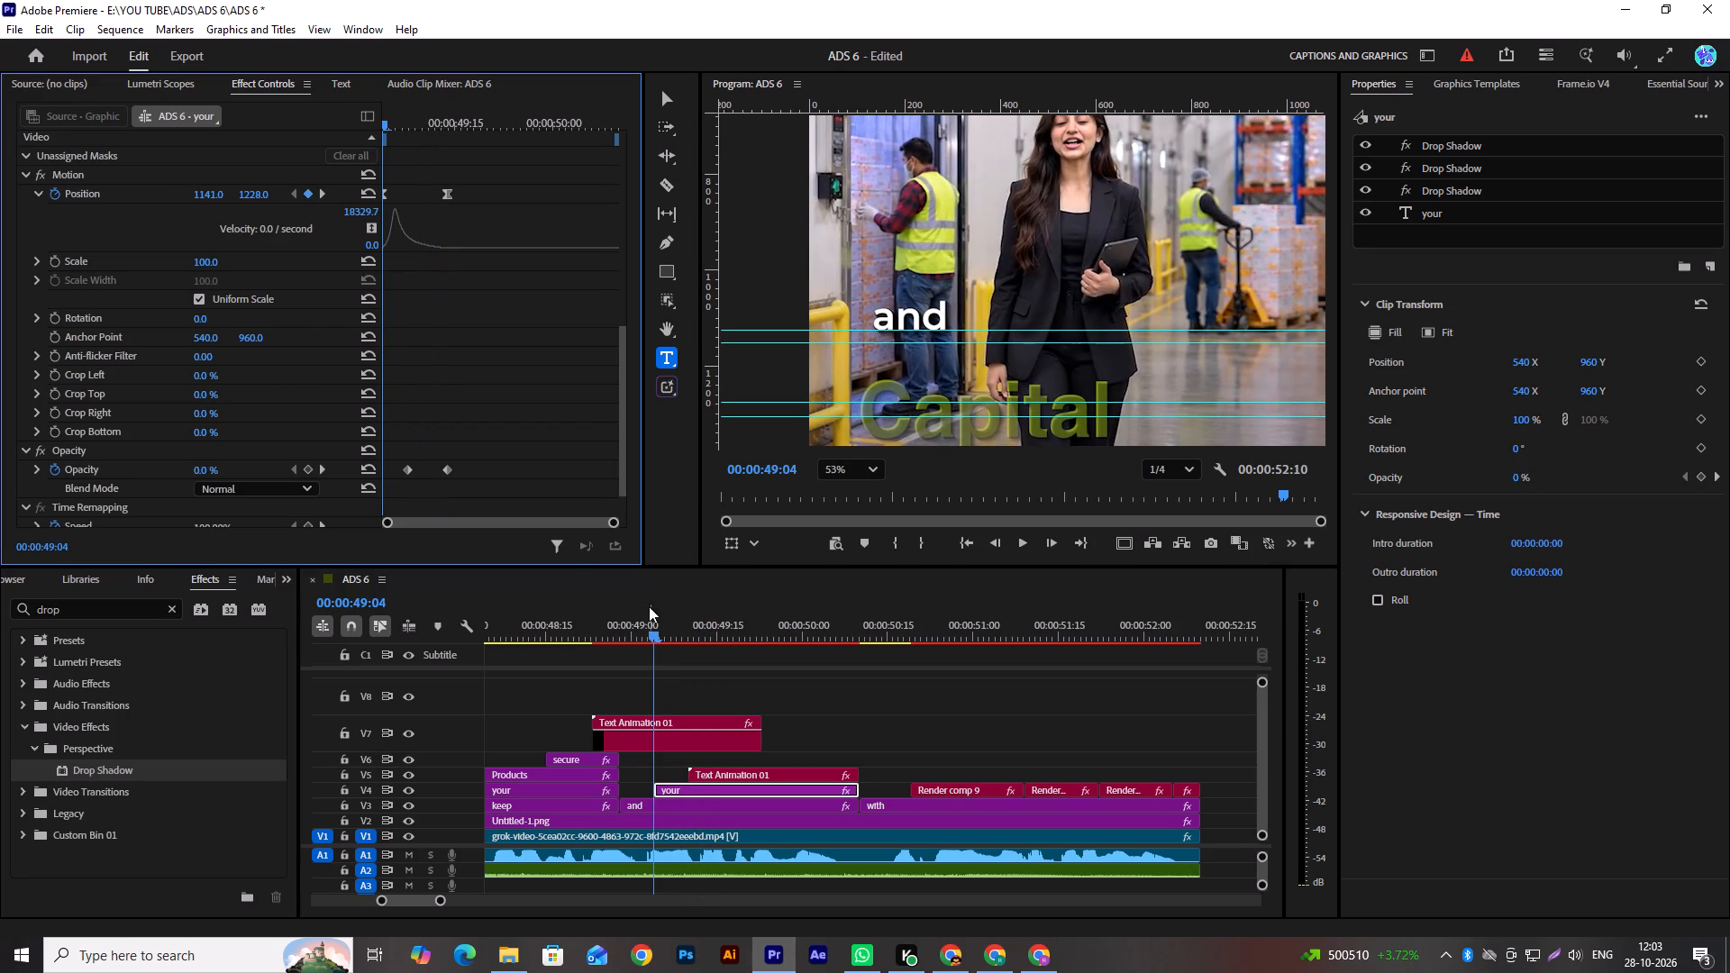
Delete the "Text Animation 01" copy on V7 and save the project.
{"action": "left_click", "coordinate": [699, 733]}
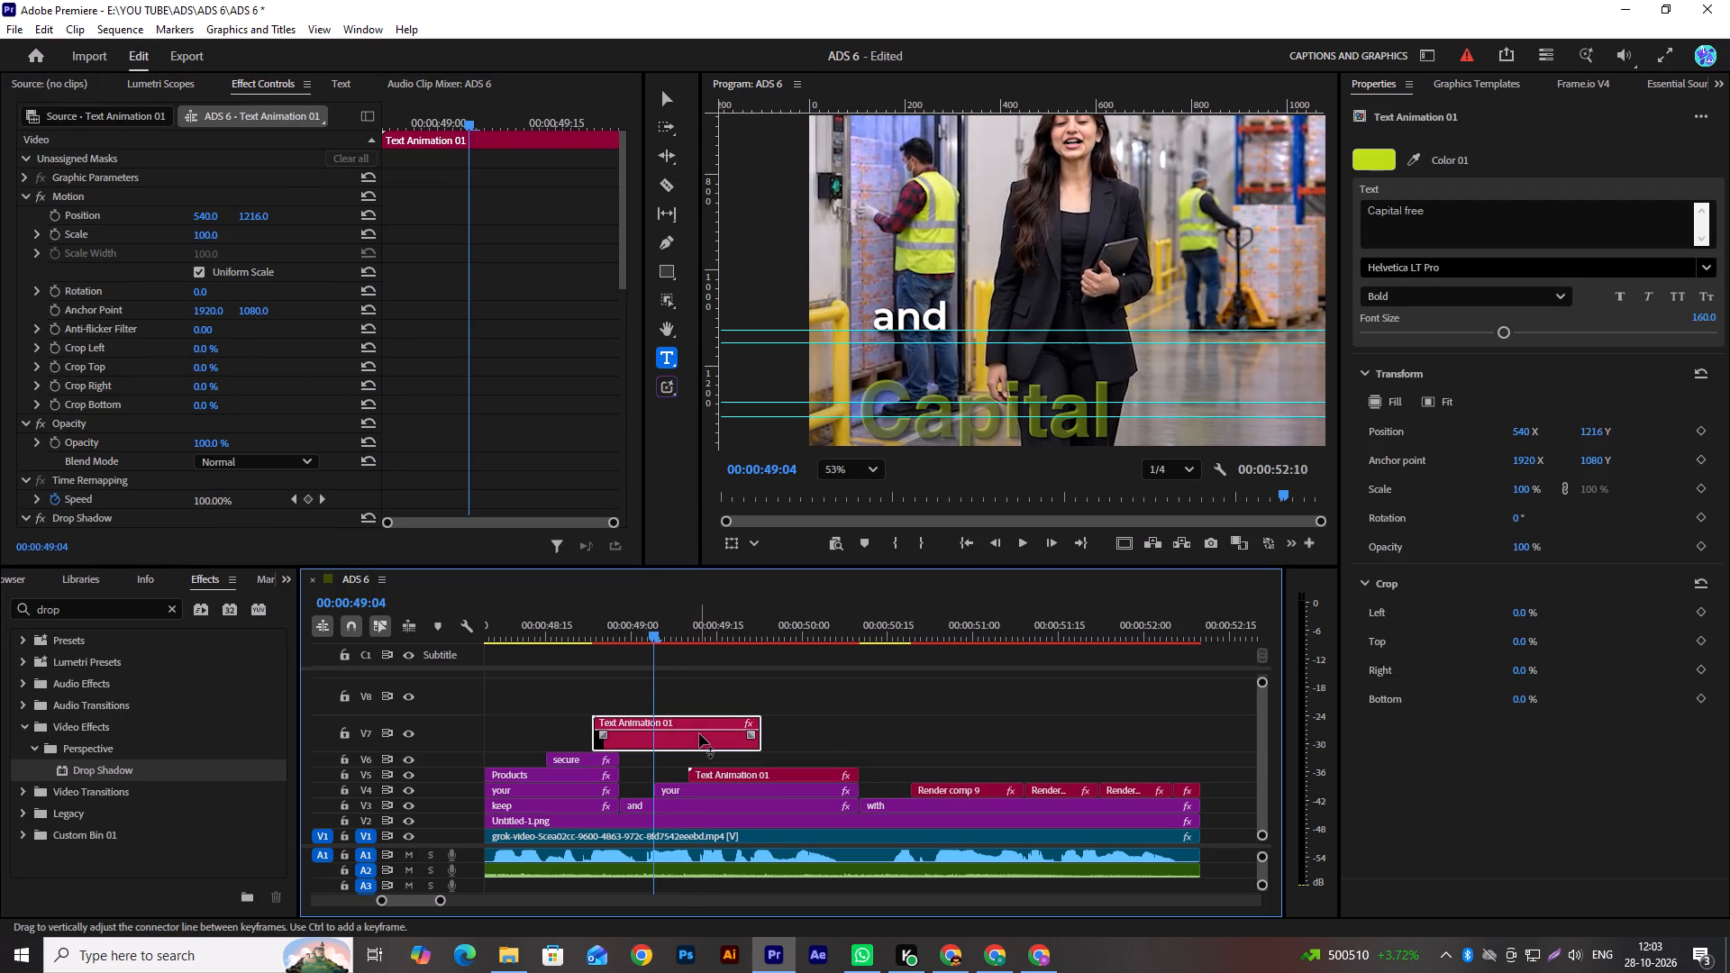
{"action": "key", "text": "ctrl+s"}
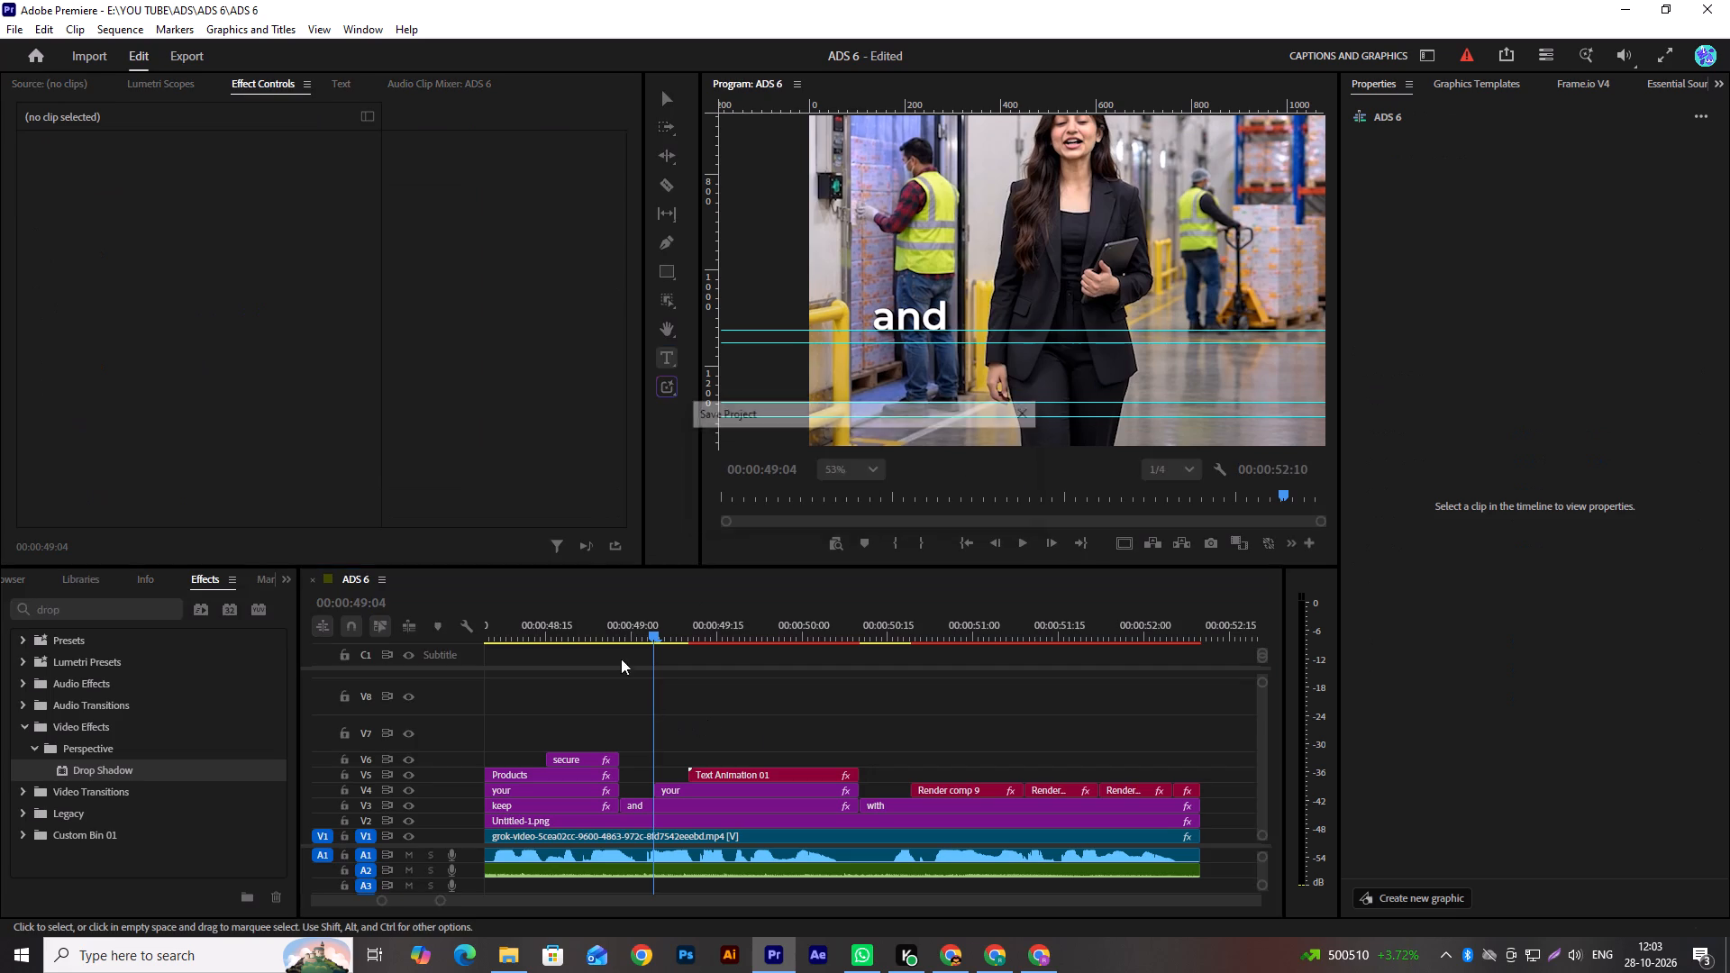
Compare the text properties and effects of the V5 "Products" title with those of the "Capital free" clip.
{"action": "scroll", "coordinate": [620, 698], "scroll_direction": "down", "scroll_amount": 3, "text": "alt"}
{"action": "scroll", "coordinate": [620, 698], "scroll_direction": "up", "scroll_amount": 5}
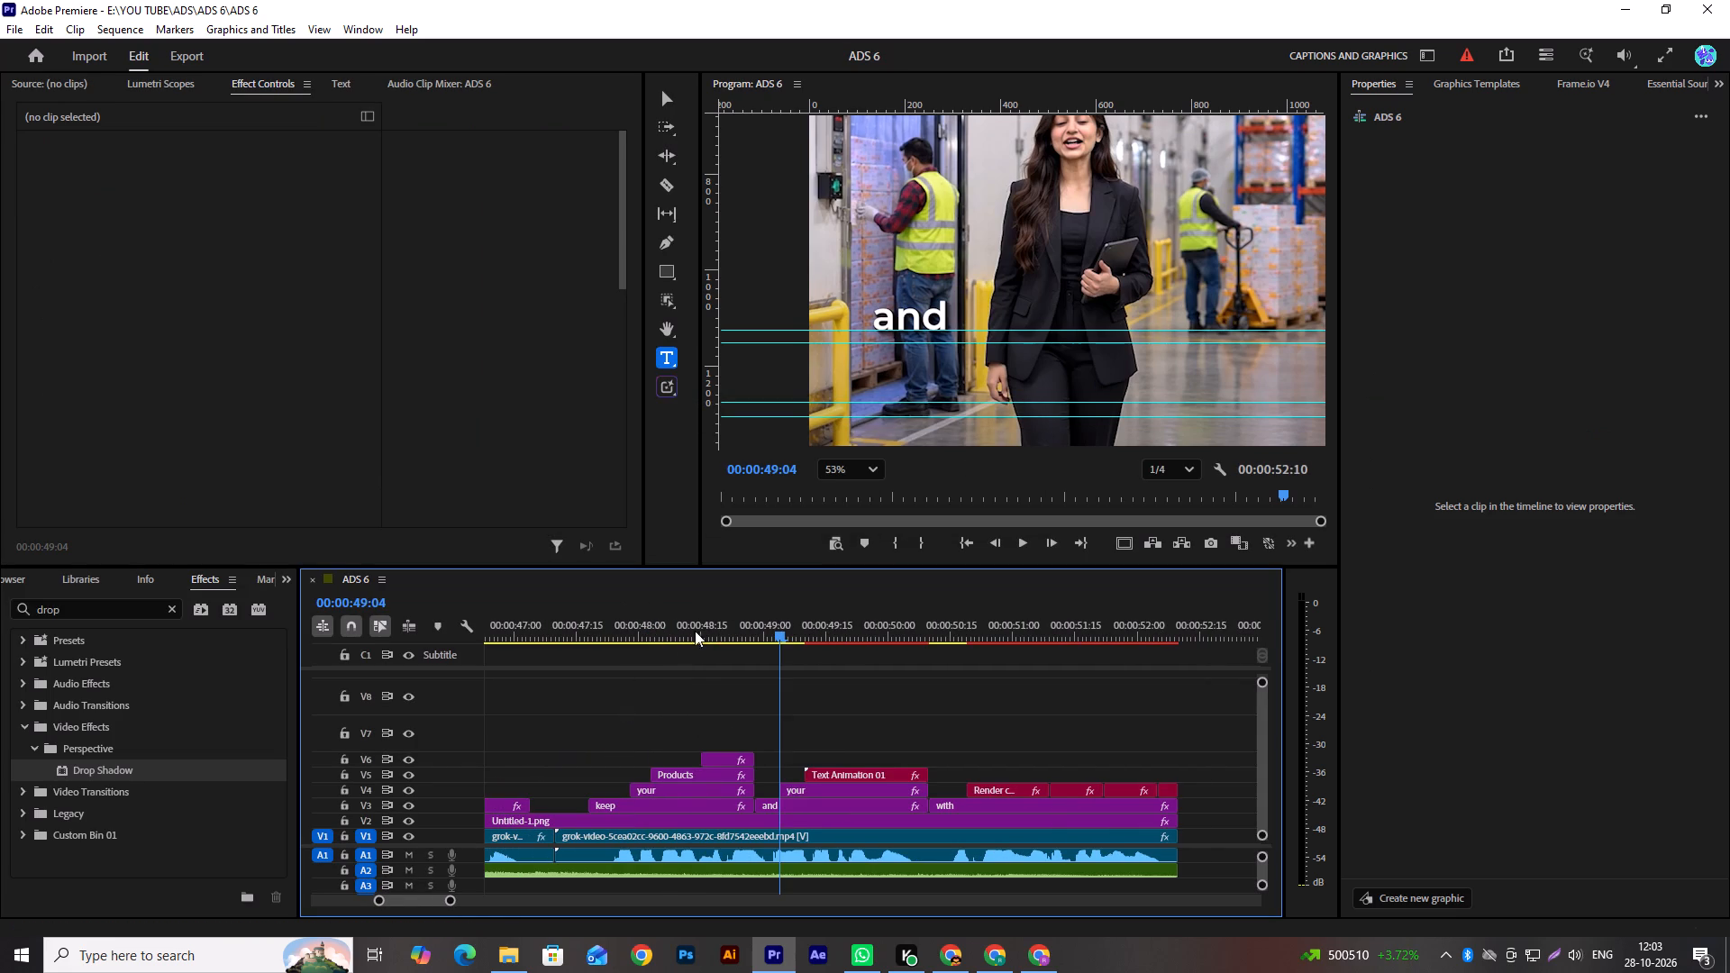
{"action": "left_click", "coordinate": [699, 628]}
{"action": "left_click", "coordinate": [697, 777]}
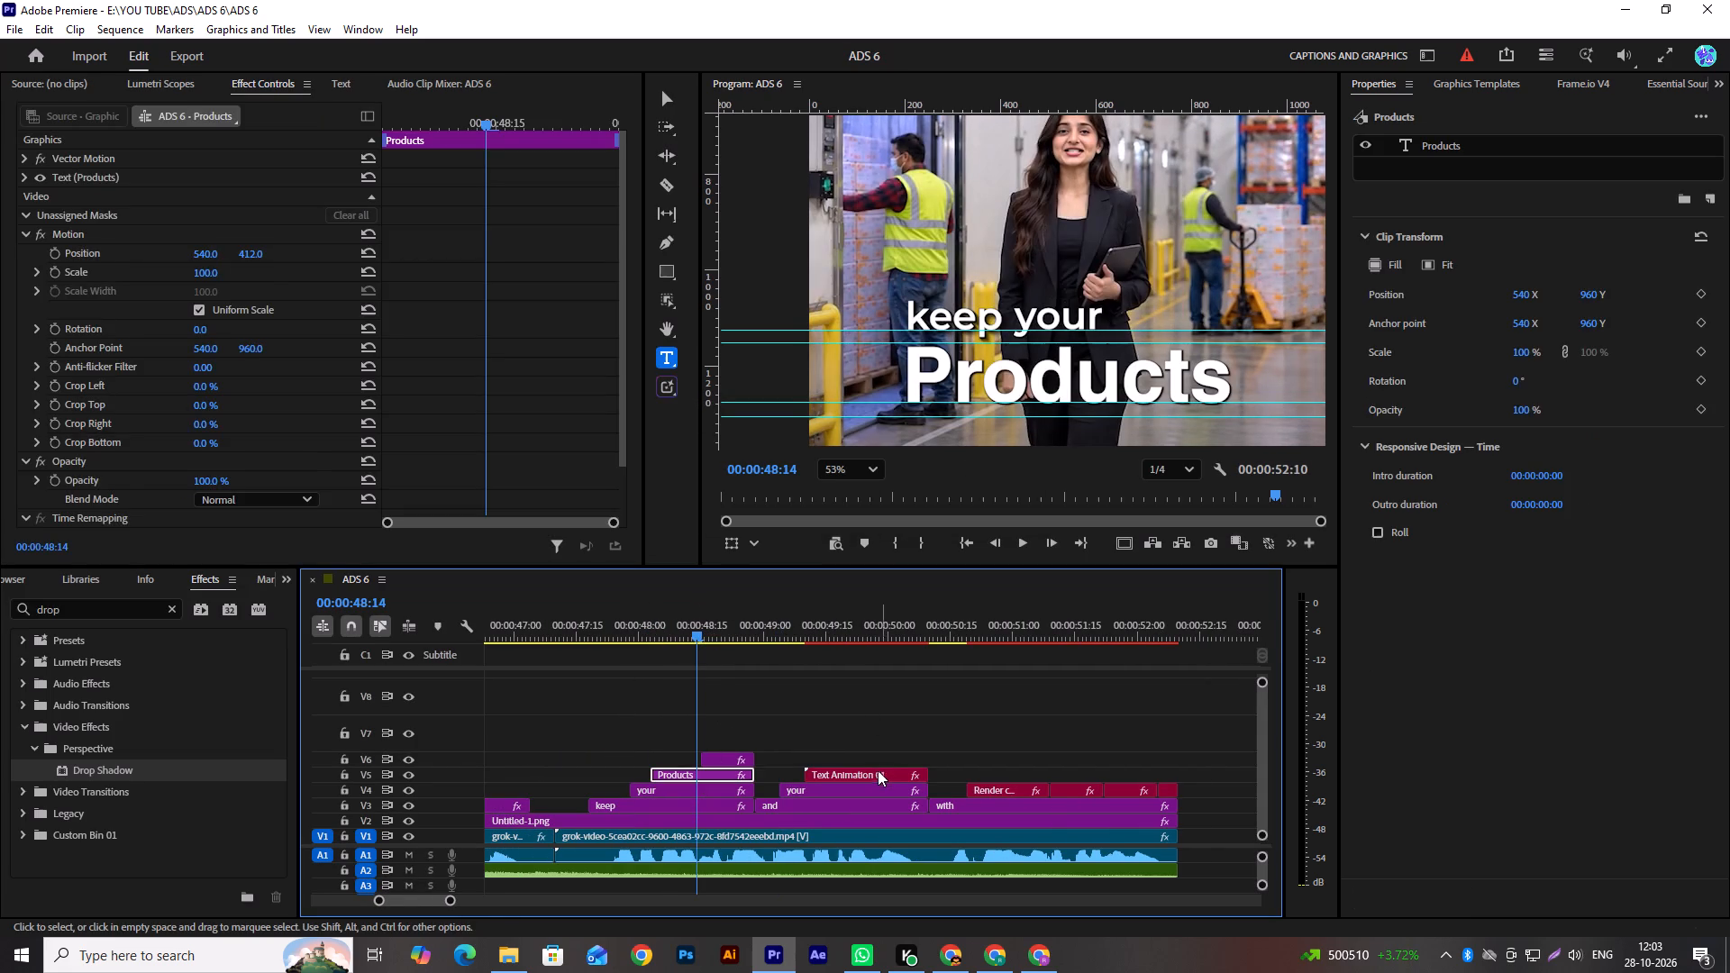
{"action": "left_click", "coordinate": [872, 770]}
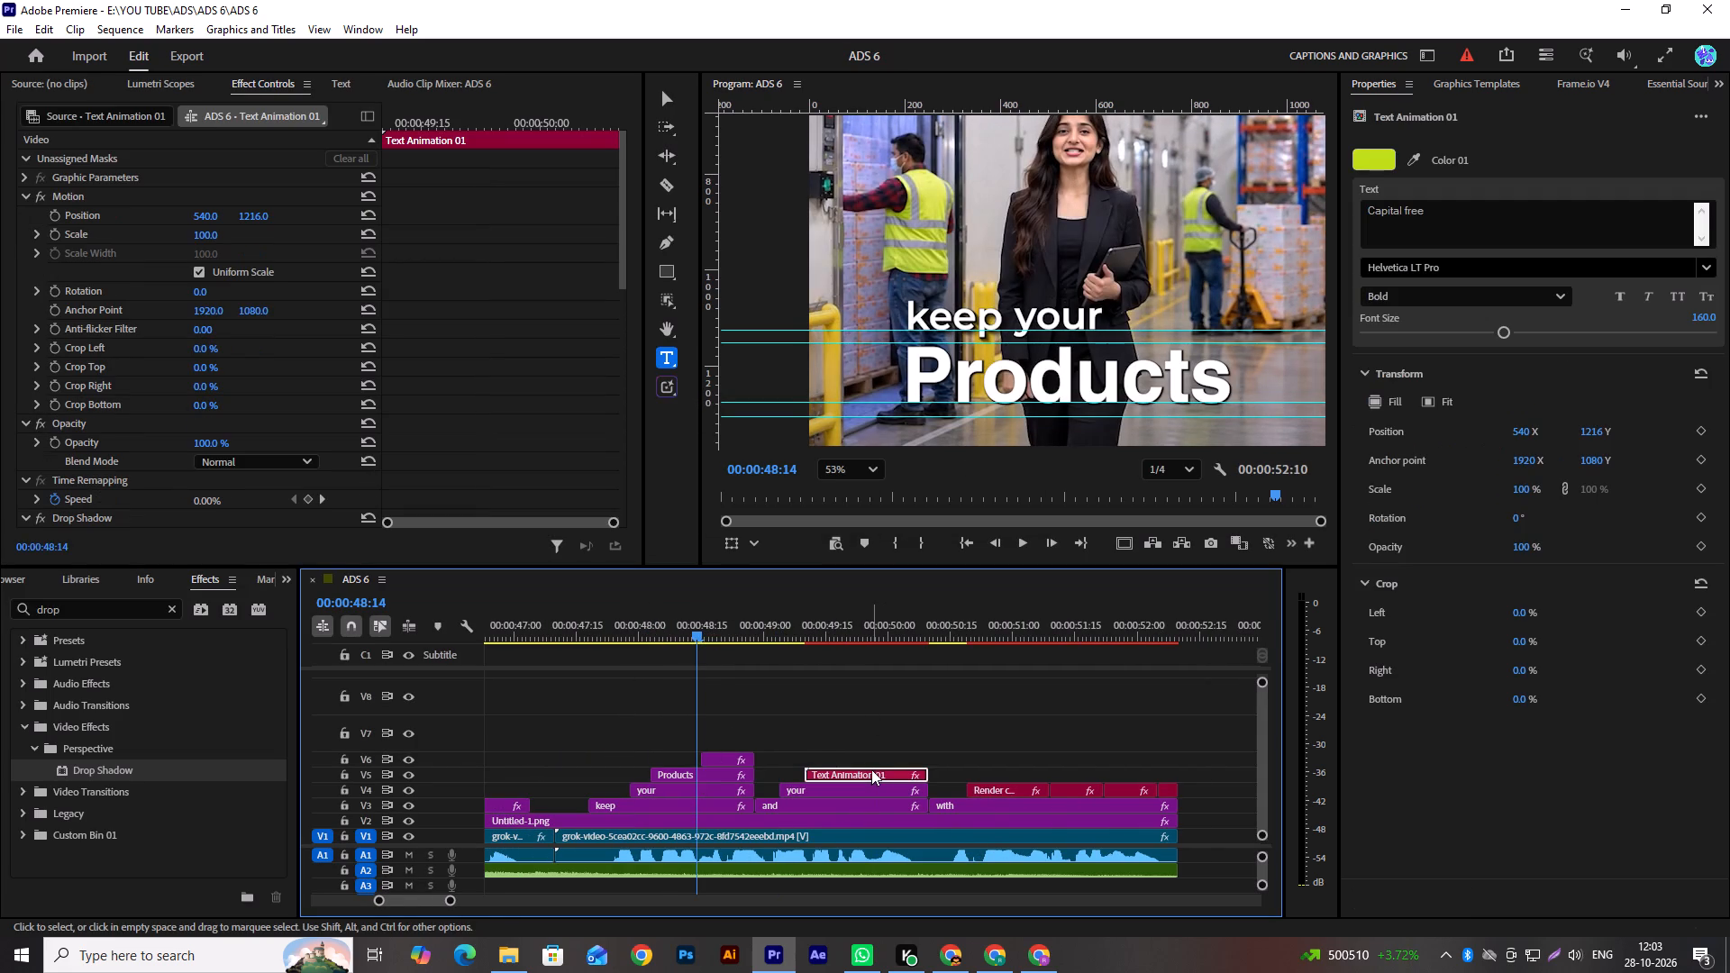
{"action": "left_click", "coordinate": [725, 775]}
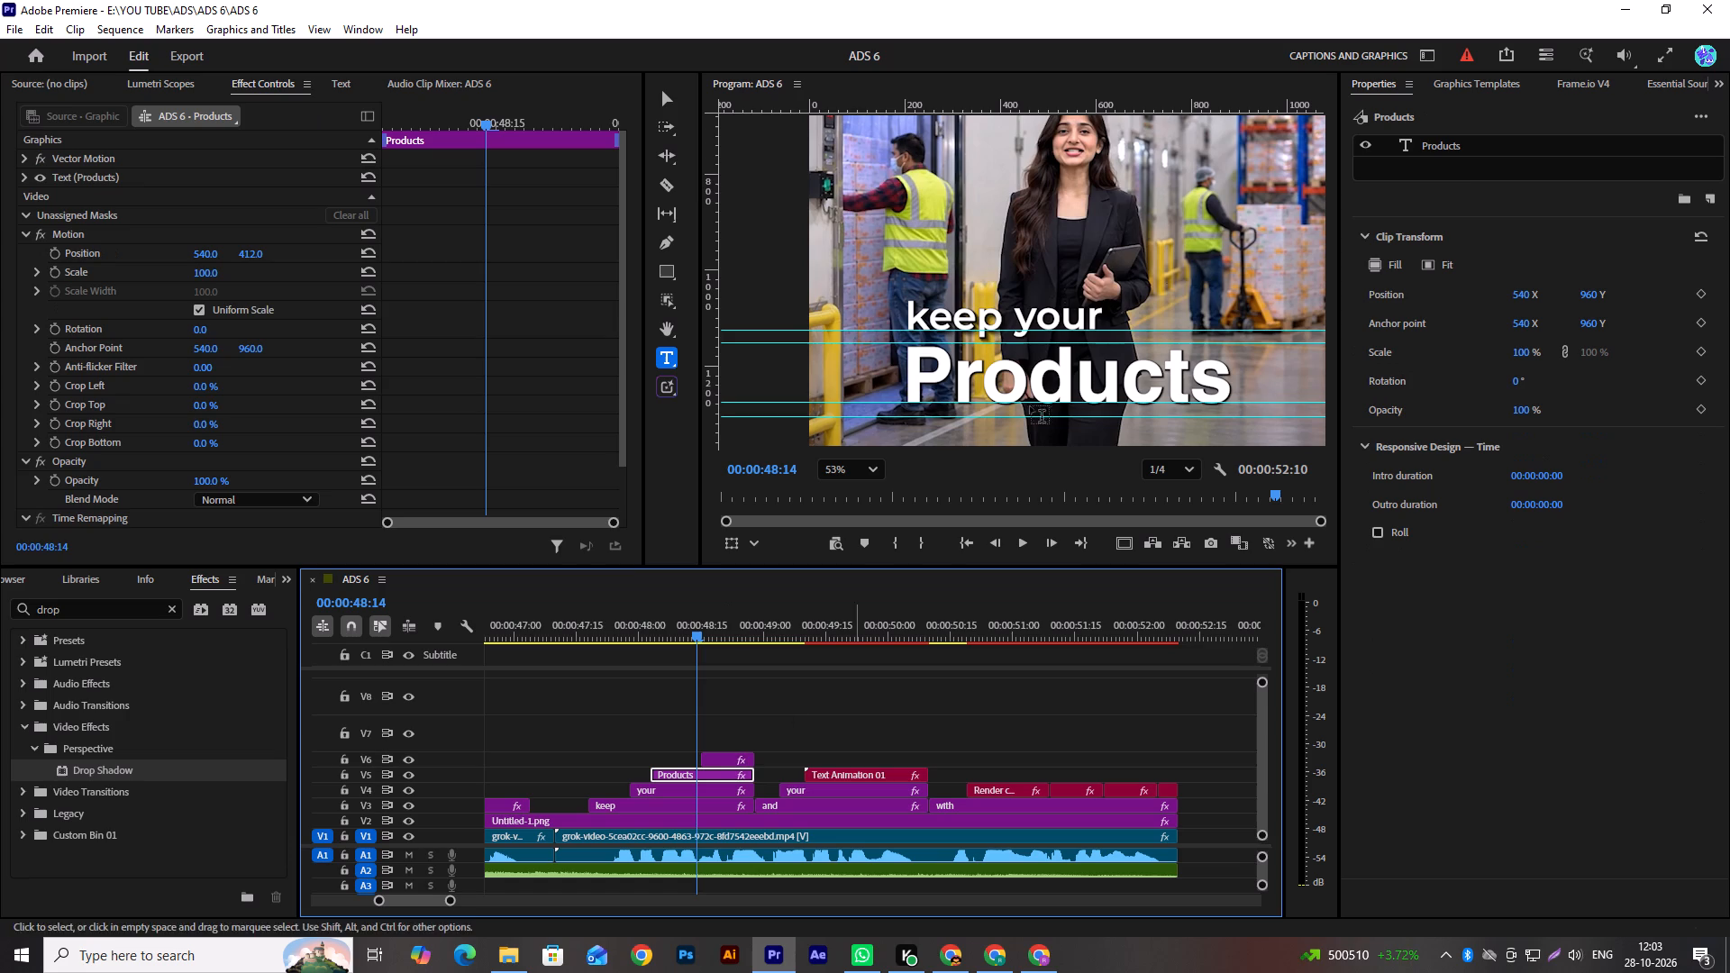
{"action": "left_click", "coordinate": [1526, 148]}
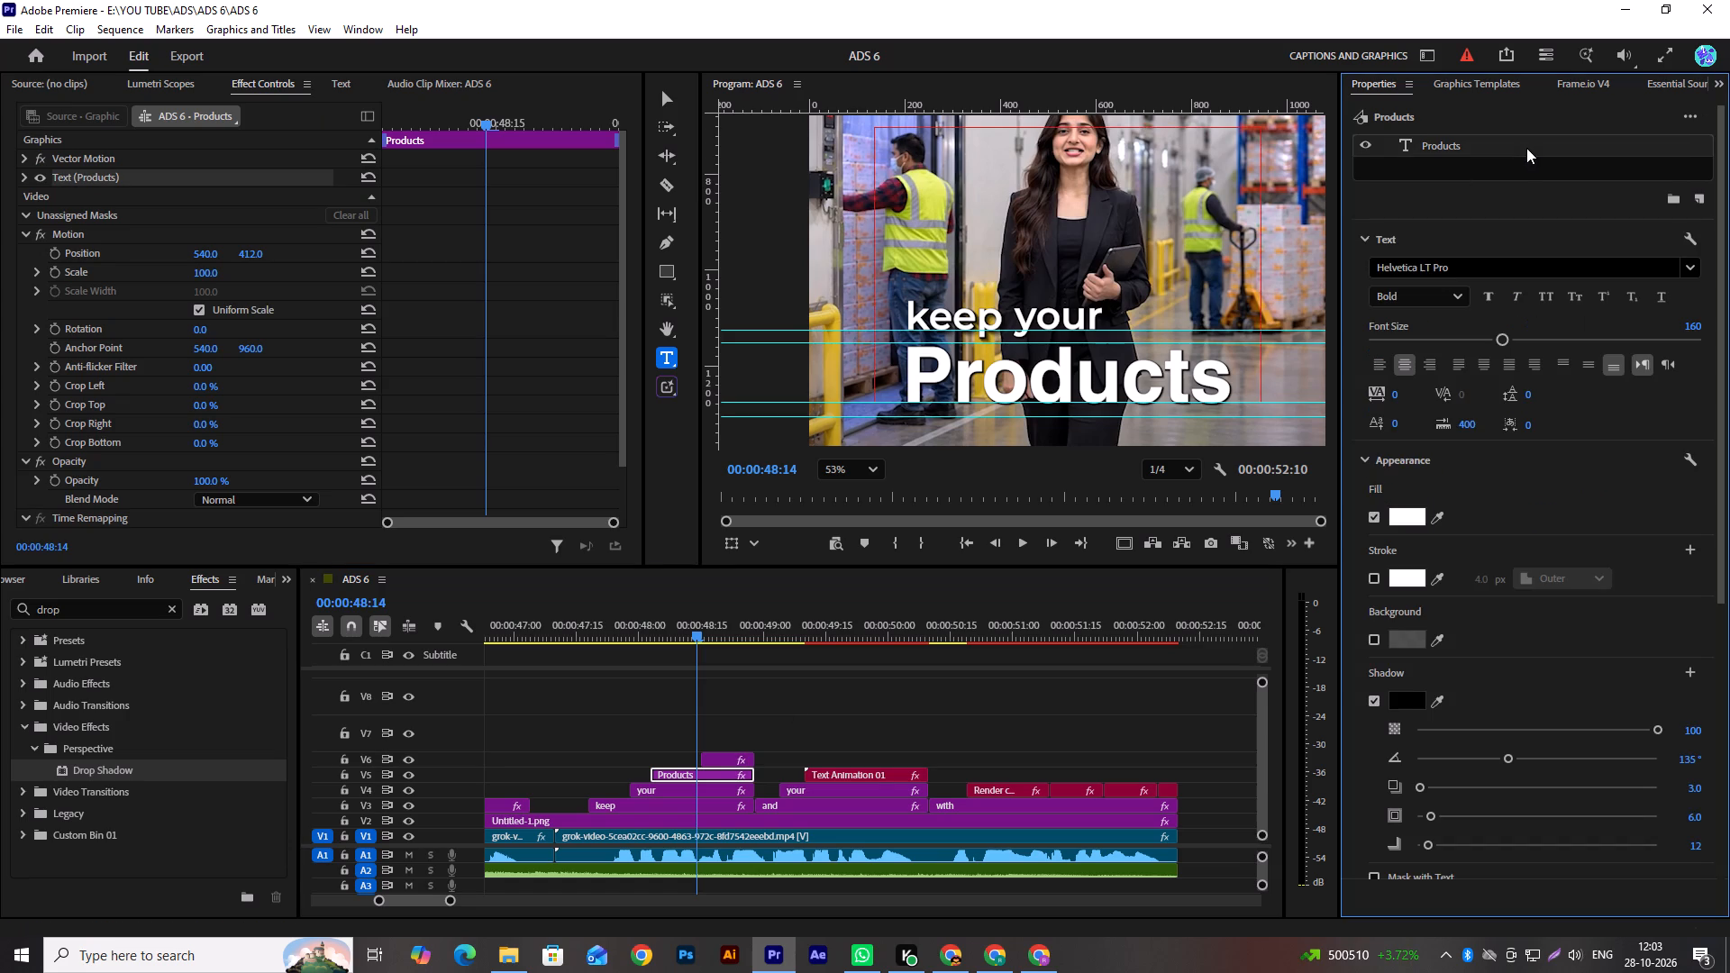
{"action": "left_click", "coordinate": [1526, 148]}
{"action": "left_click", "coordinate": [838, 763]}
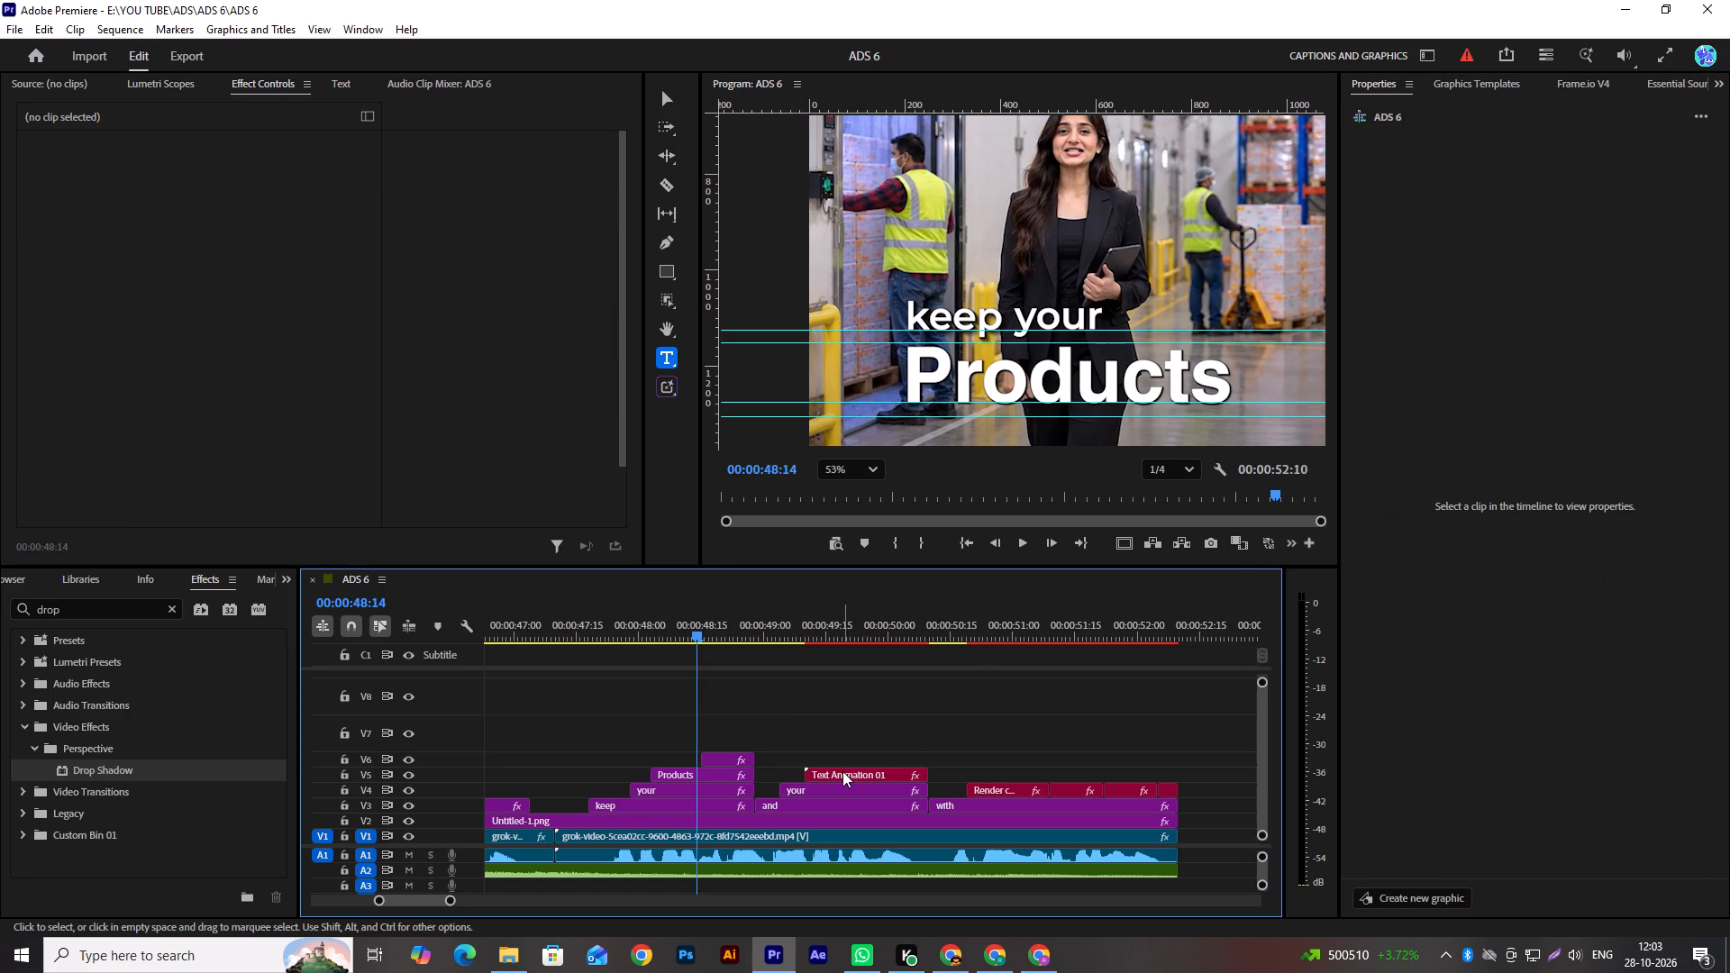
{"action": "left_click", "coordinate": [878, 773]}
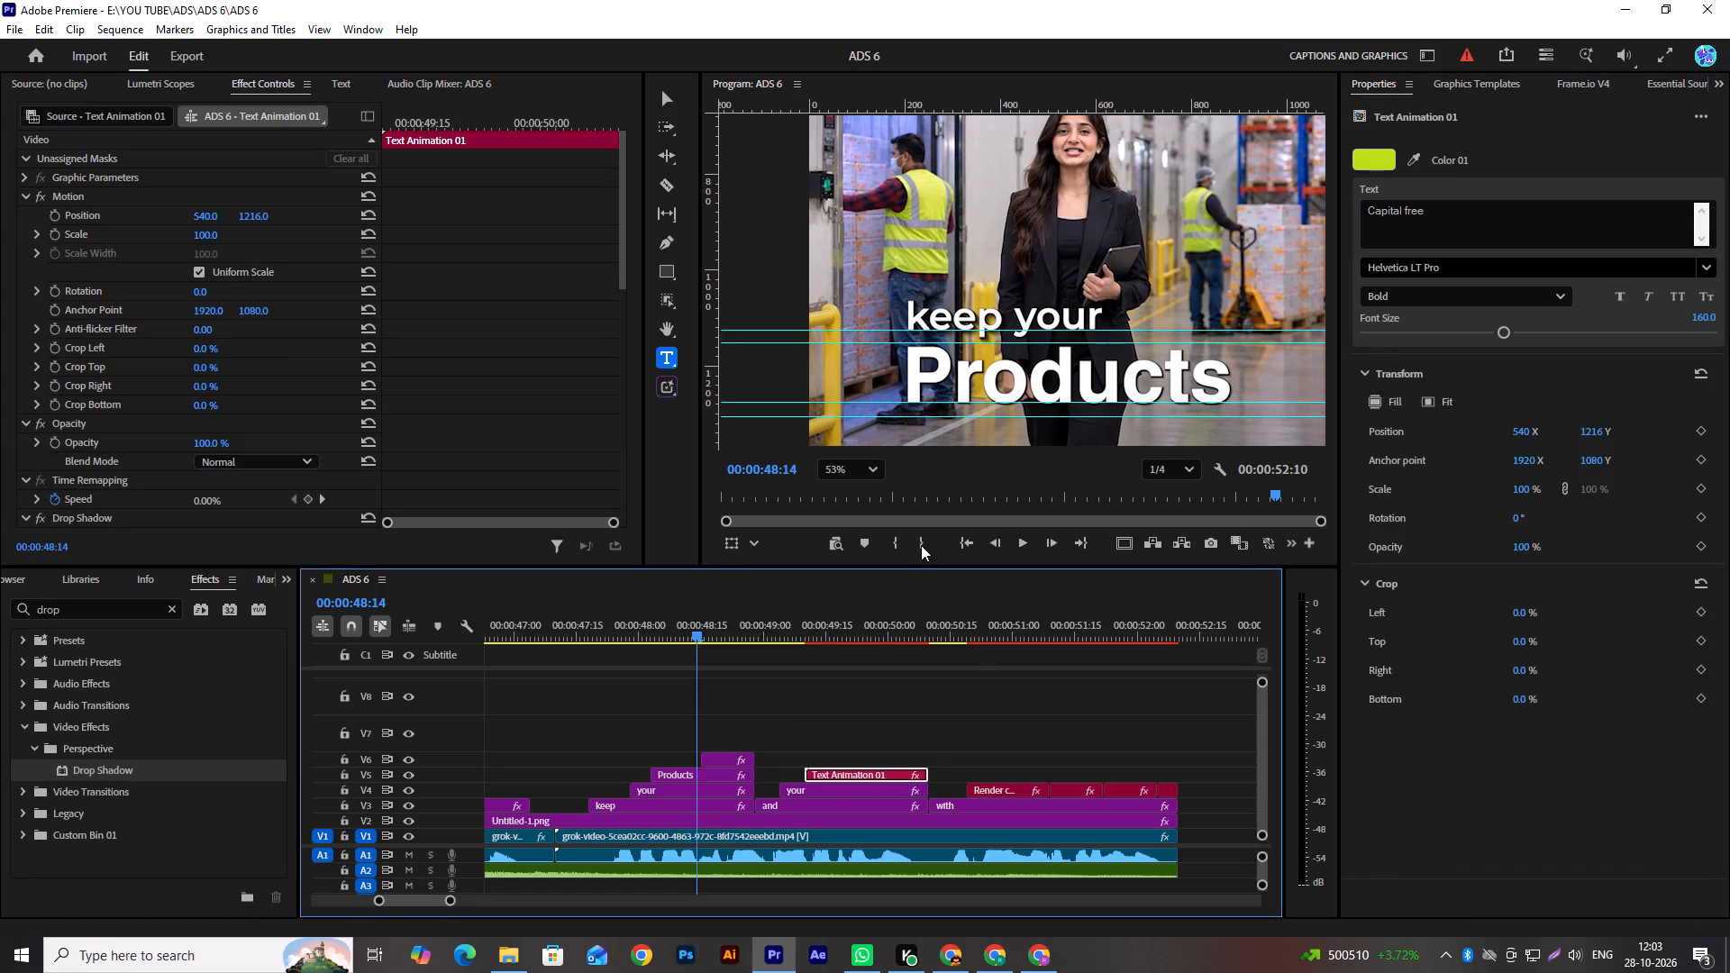
Apply the Drop Shadow effect to the V5 "Products" title and select that effect.
{"action": "left_click", "coordinate": [715, 770]}
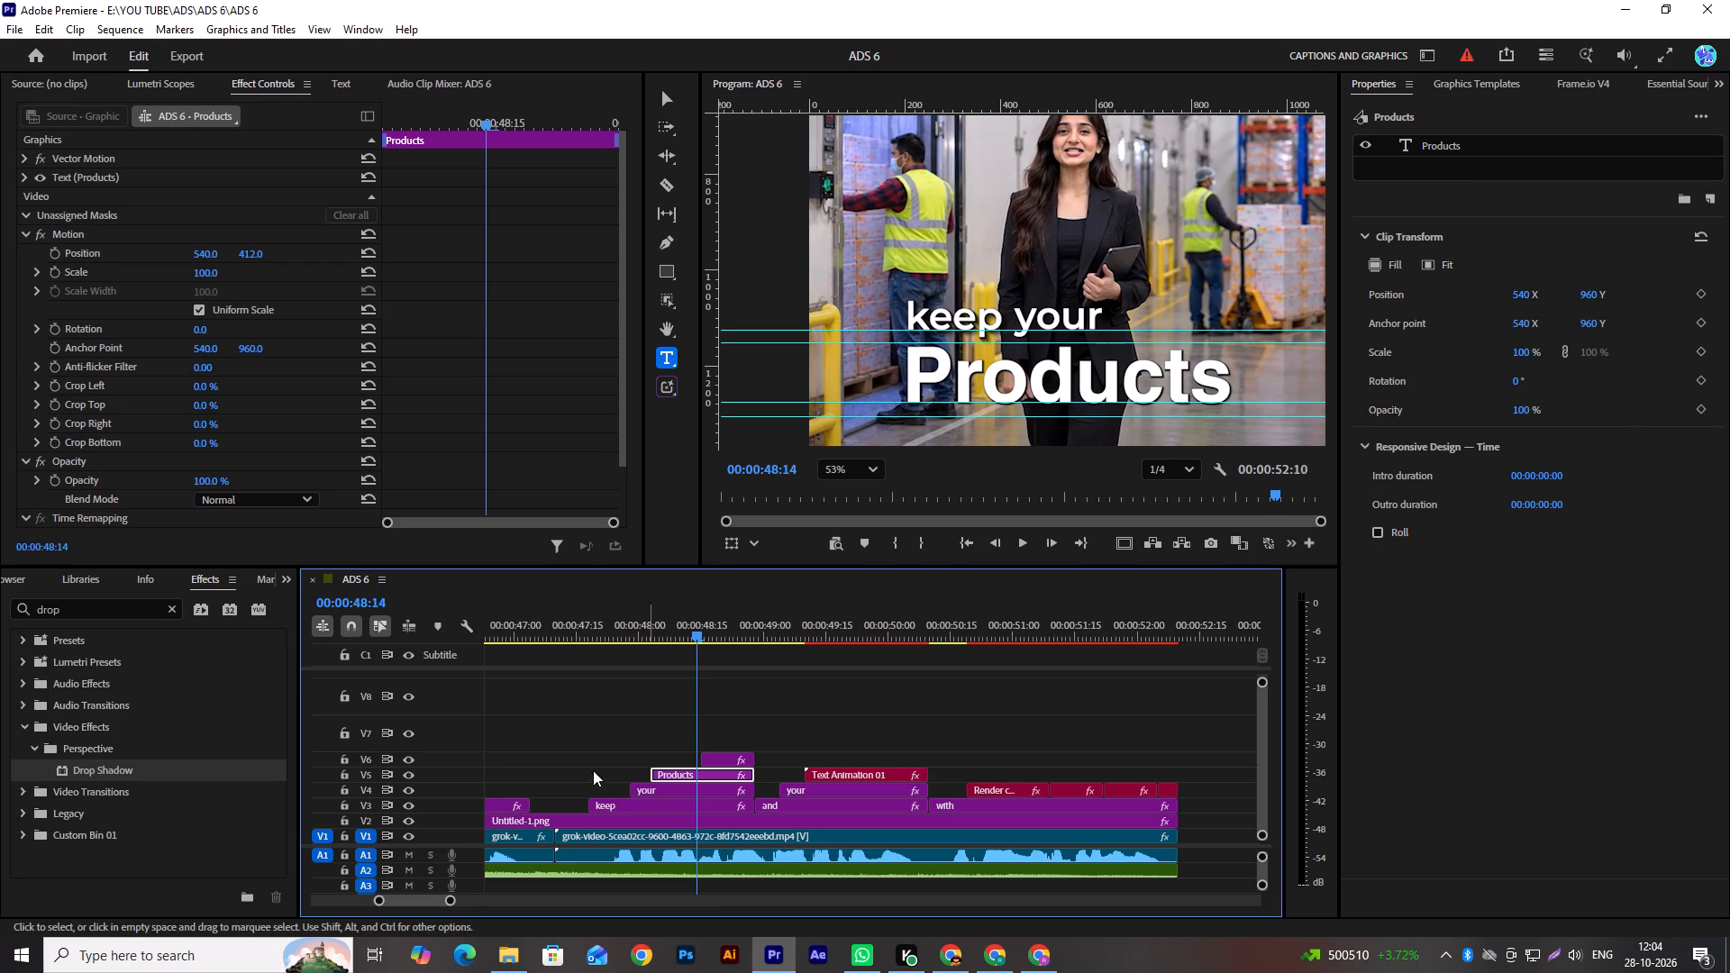
{"action": "left_click_drag", "start_coordinate": [97, 771], "coordinate": [657, 777]}
{"action": "left_click", "coordinate": [1449, 152]}
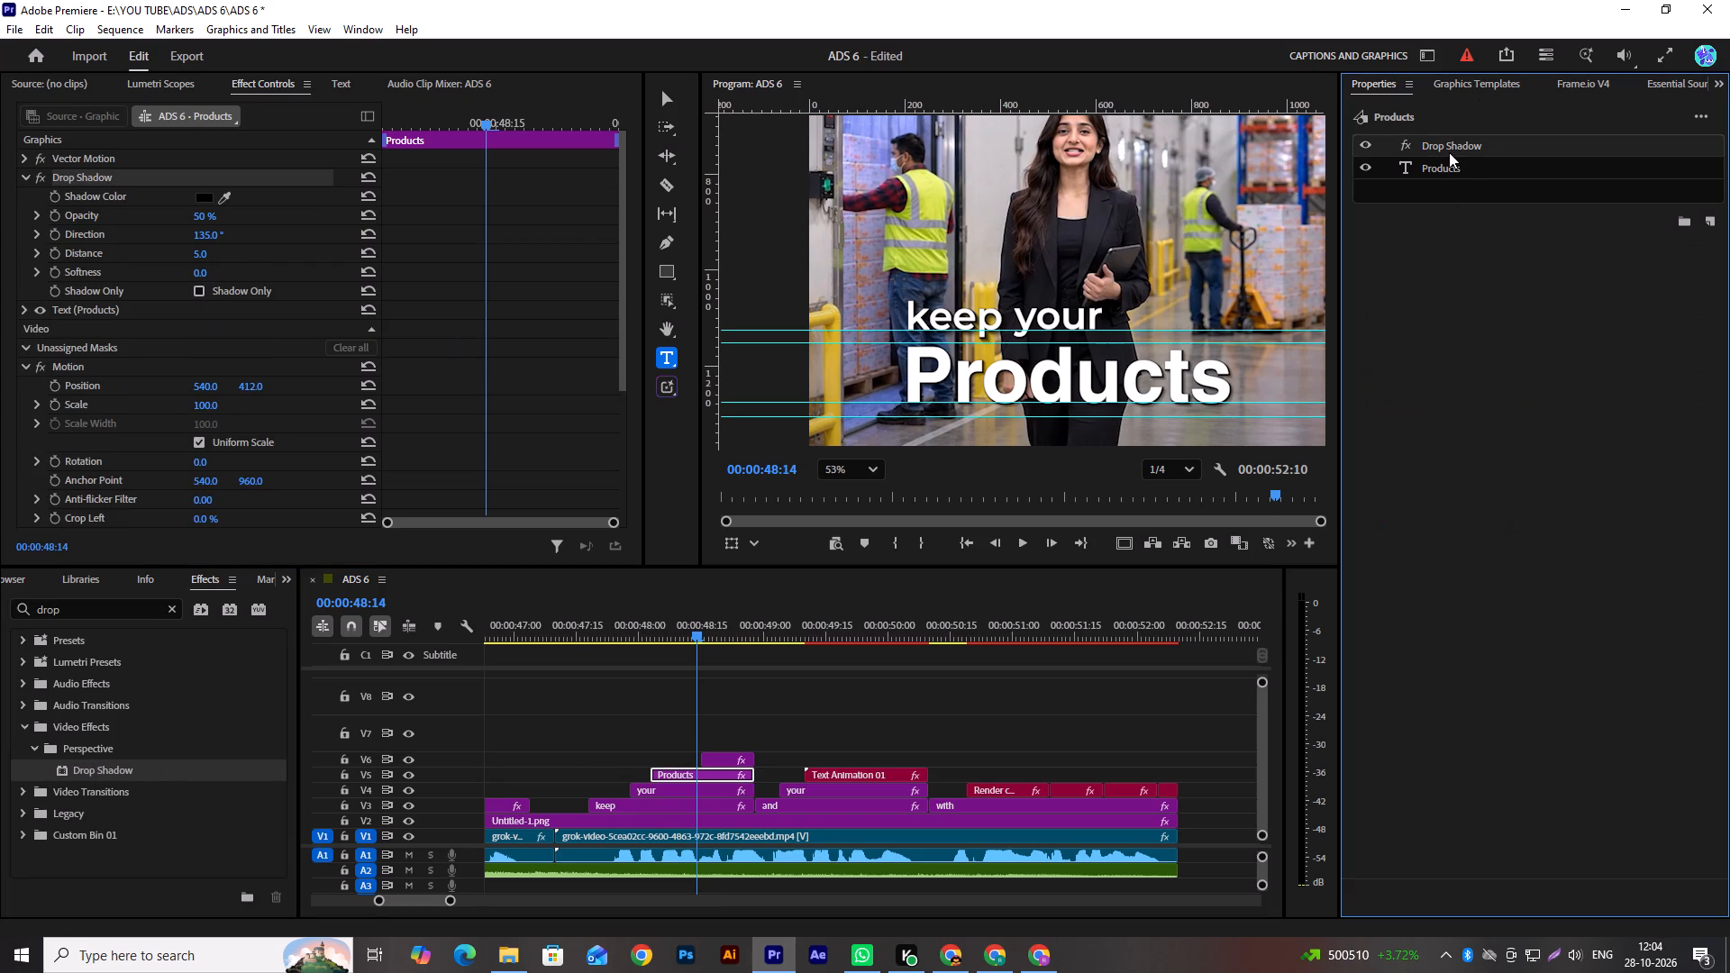
Duplicate the Drop Shadow effect twice on the V5 "Products" title.
{"action": "key", "text": "ctrl+c"}
{"action": "key", "text": "ctrl+v"}
{"action": "key", "text": "ctrl+v"}
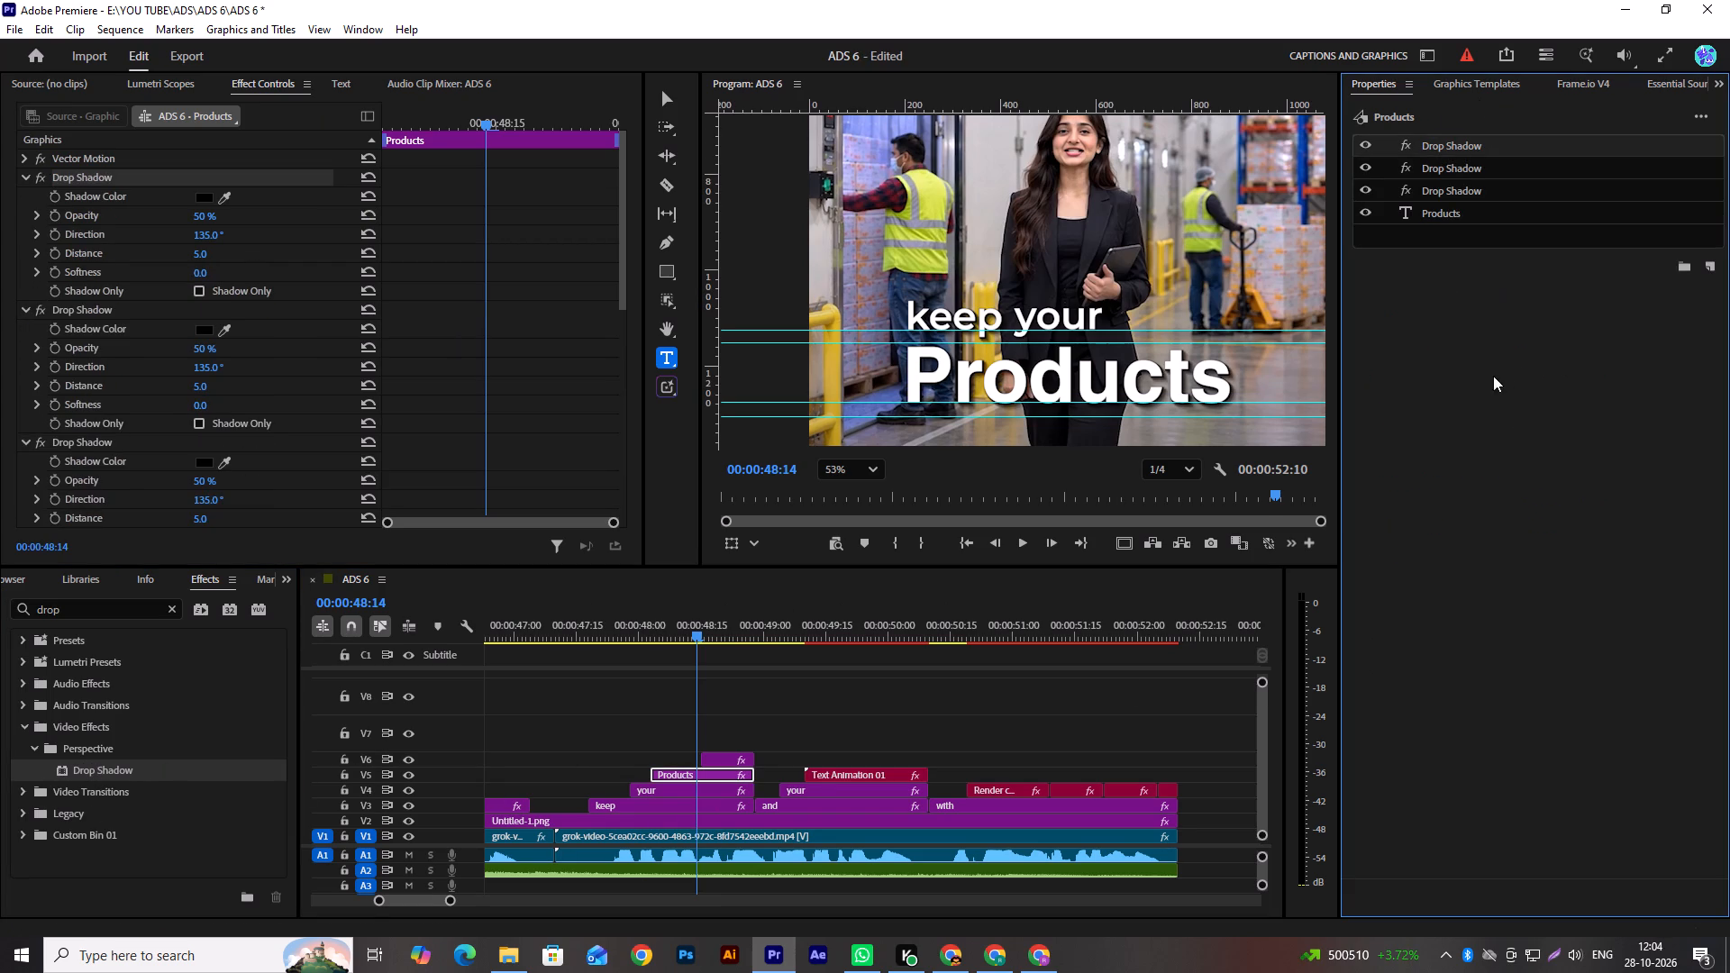
Paste the copied Drop Shadow effect three times onto both the V6 "secure" title and the V4 "your" title beside "keep".
{"action": "left_click", "coordinate": [723, 759]}
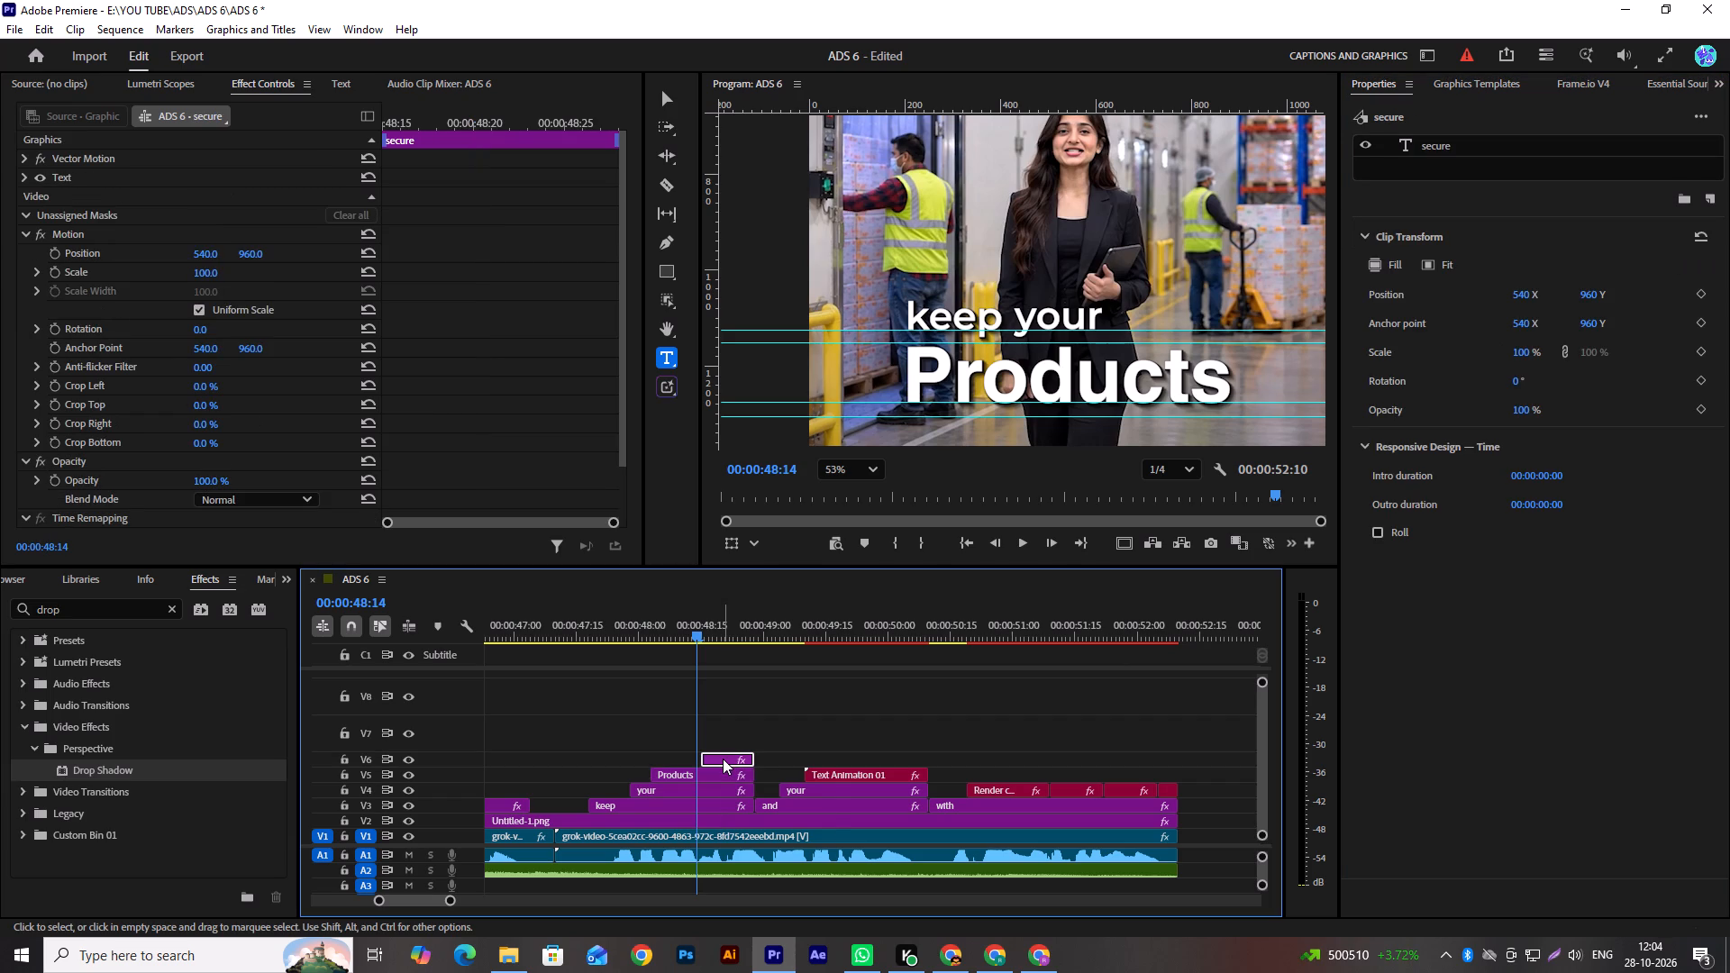
{"action": "key", "text": "ctrl+v"}
{"action": "key", "text": "ctrl+v"}
{"action": "key", "text": "ctrl+v"}
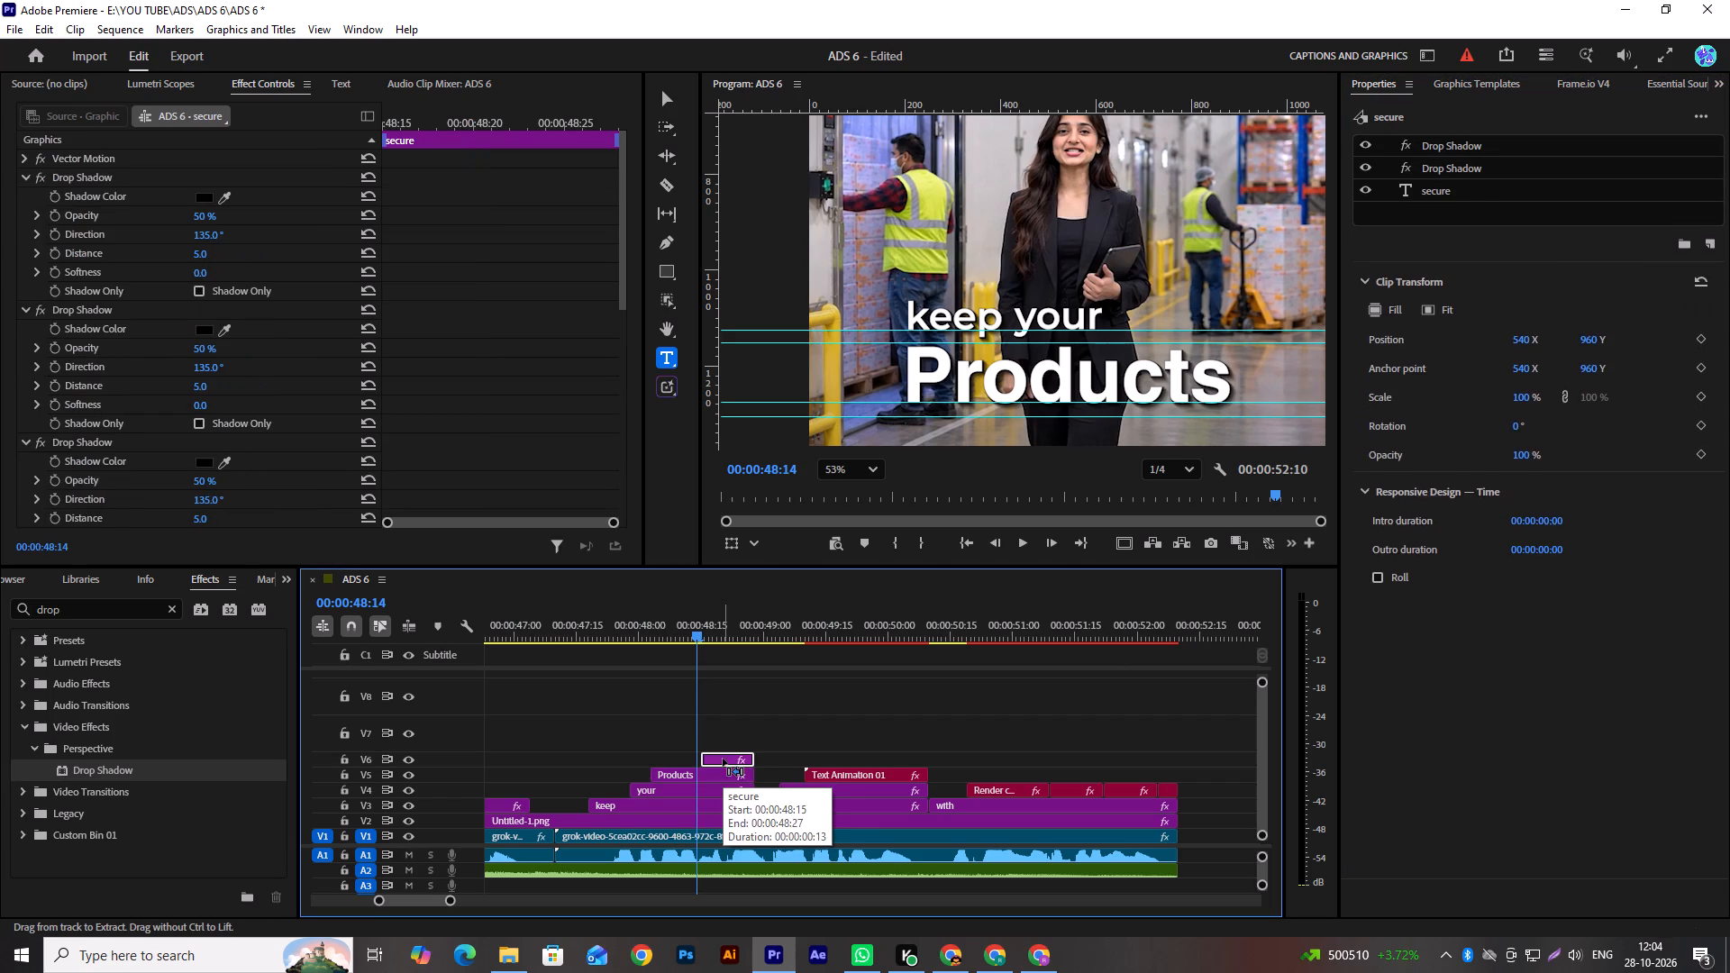
{"action": "left_click", "coordinate": [672, 791]}
{"action": "key", "text": "ctrl+v"}
{"action": "key", "text": "ctrl+v"}
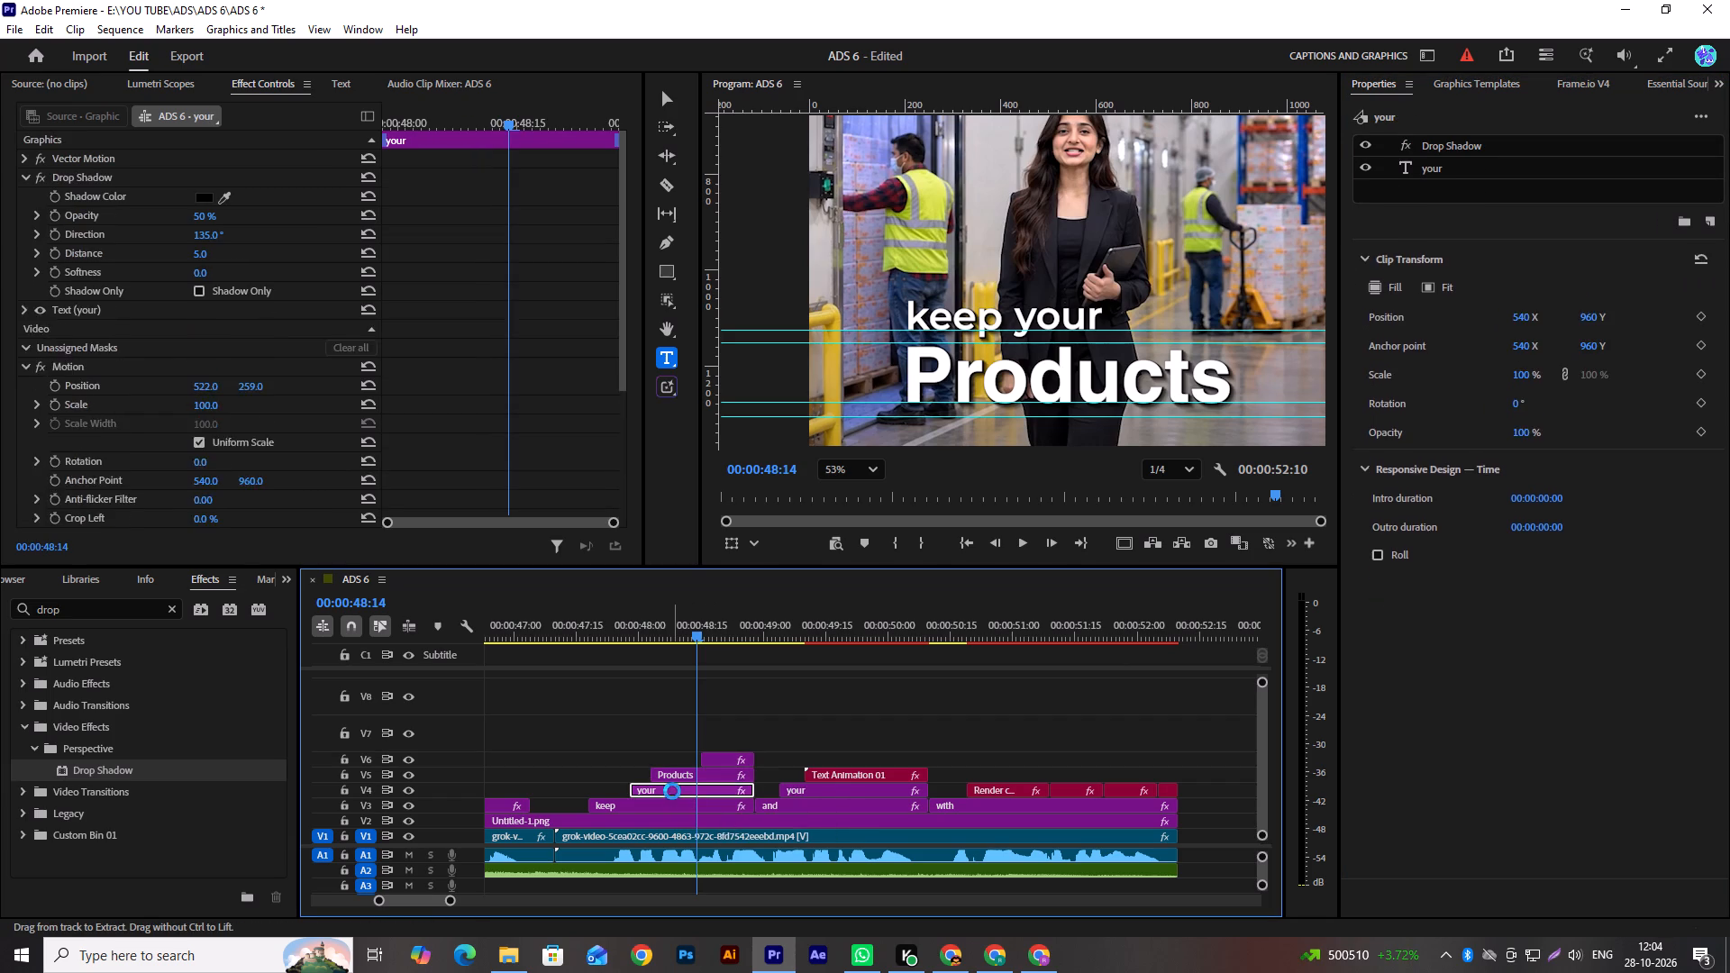
{"action": "key", "text": "ctrl+v"}
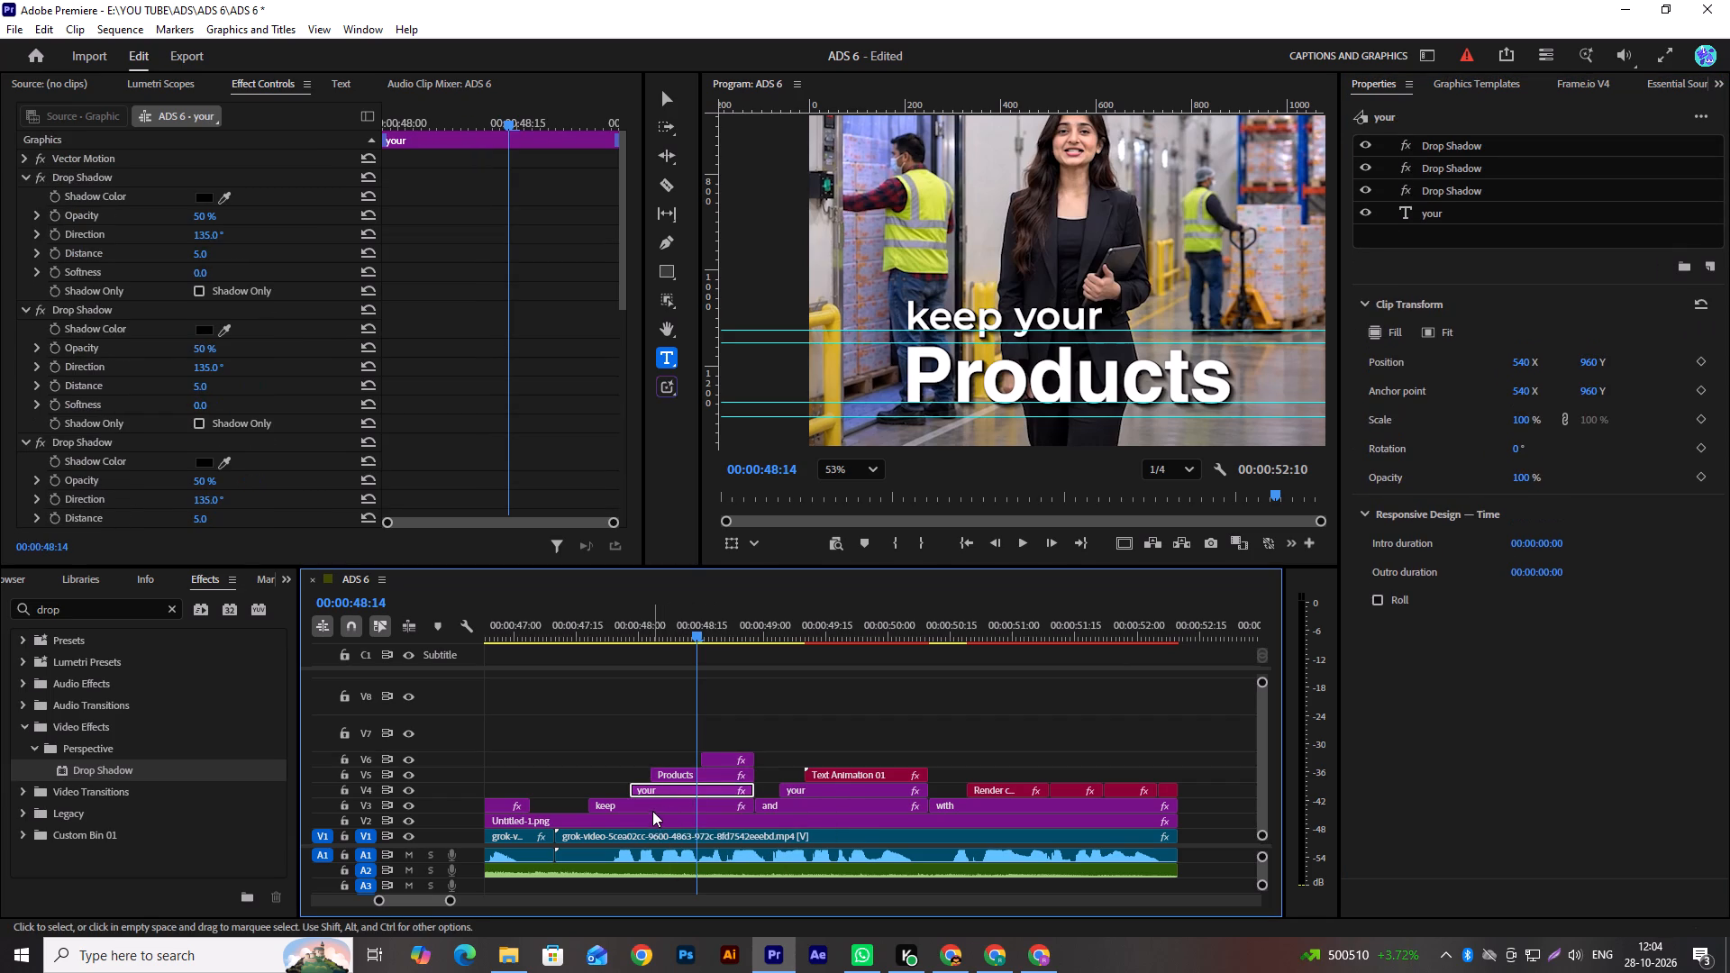
{"action": "left_click", "coordinate": [652, 811]}
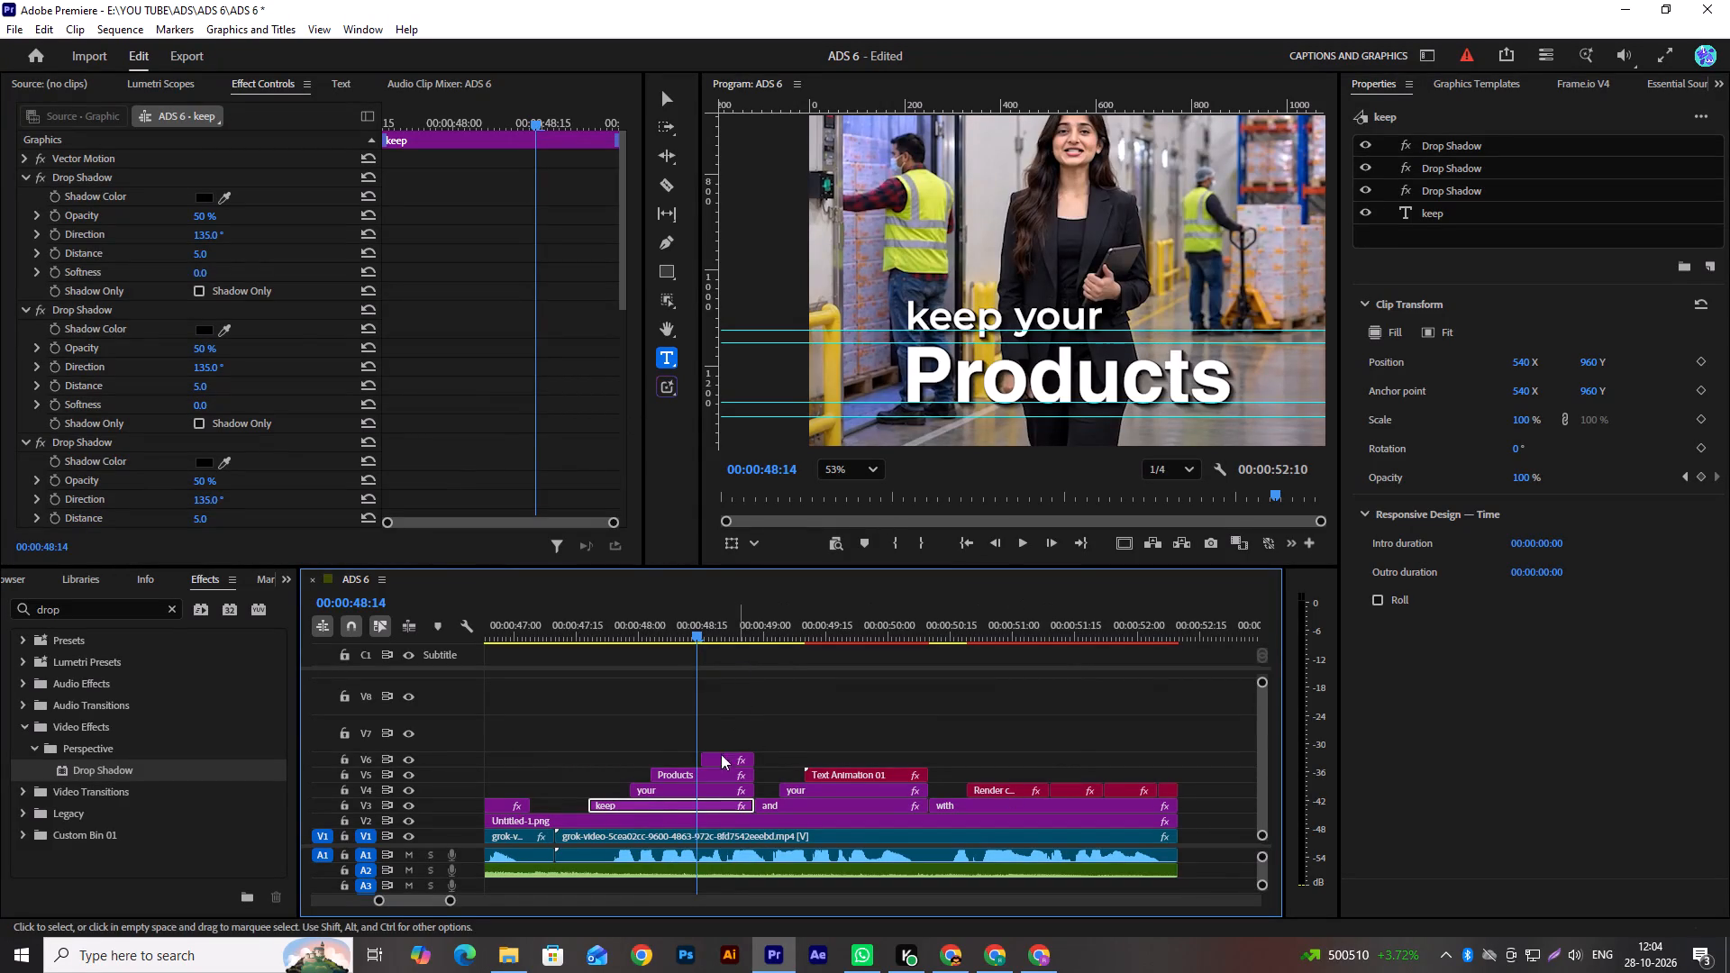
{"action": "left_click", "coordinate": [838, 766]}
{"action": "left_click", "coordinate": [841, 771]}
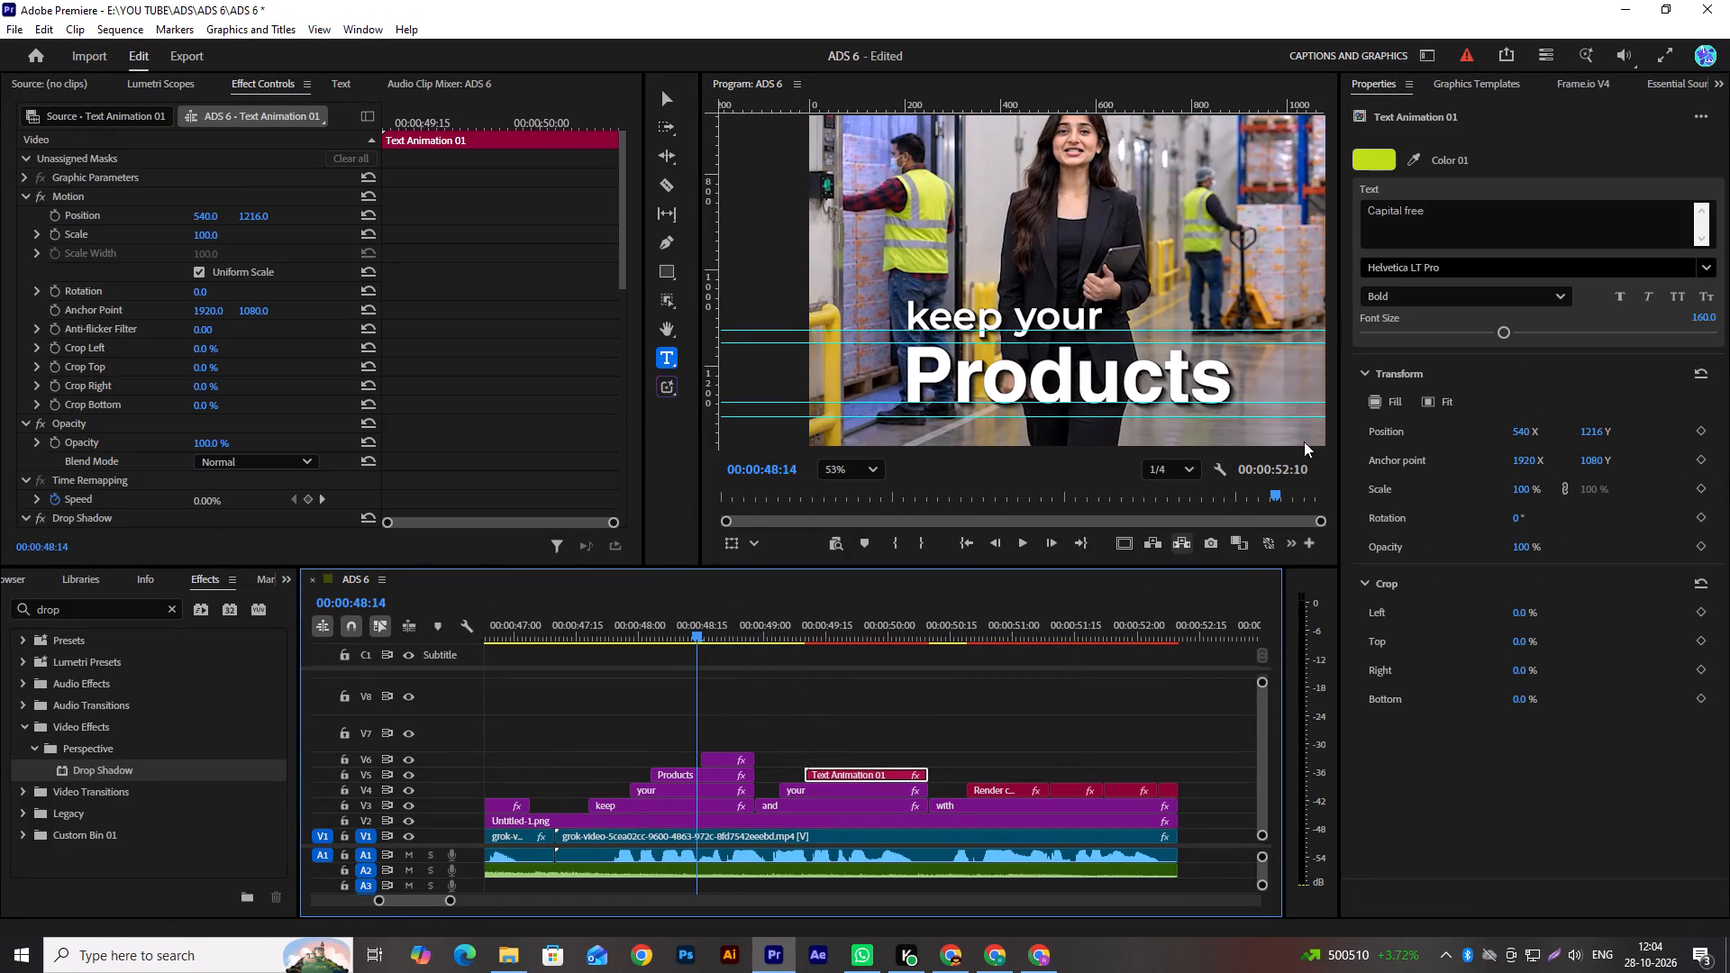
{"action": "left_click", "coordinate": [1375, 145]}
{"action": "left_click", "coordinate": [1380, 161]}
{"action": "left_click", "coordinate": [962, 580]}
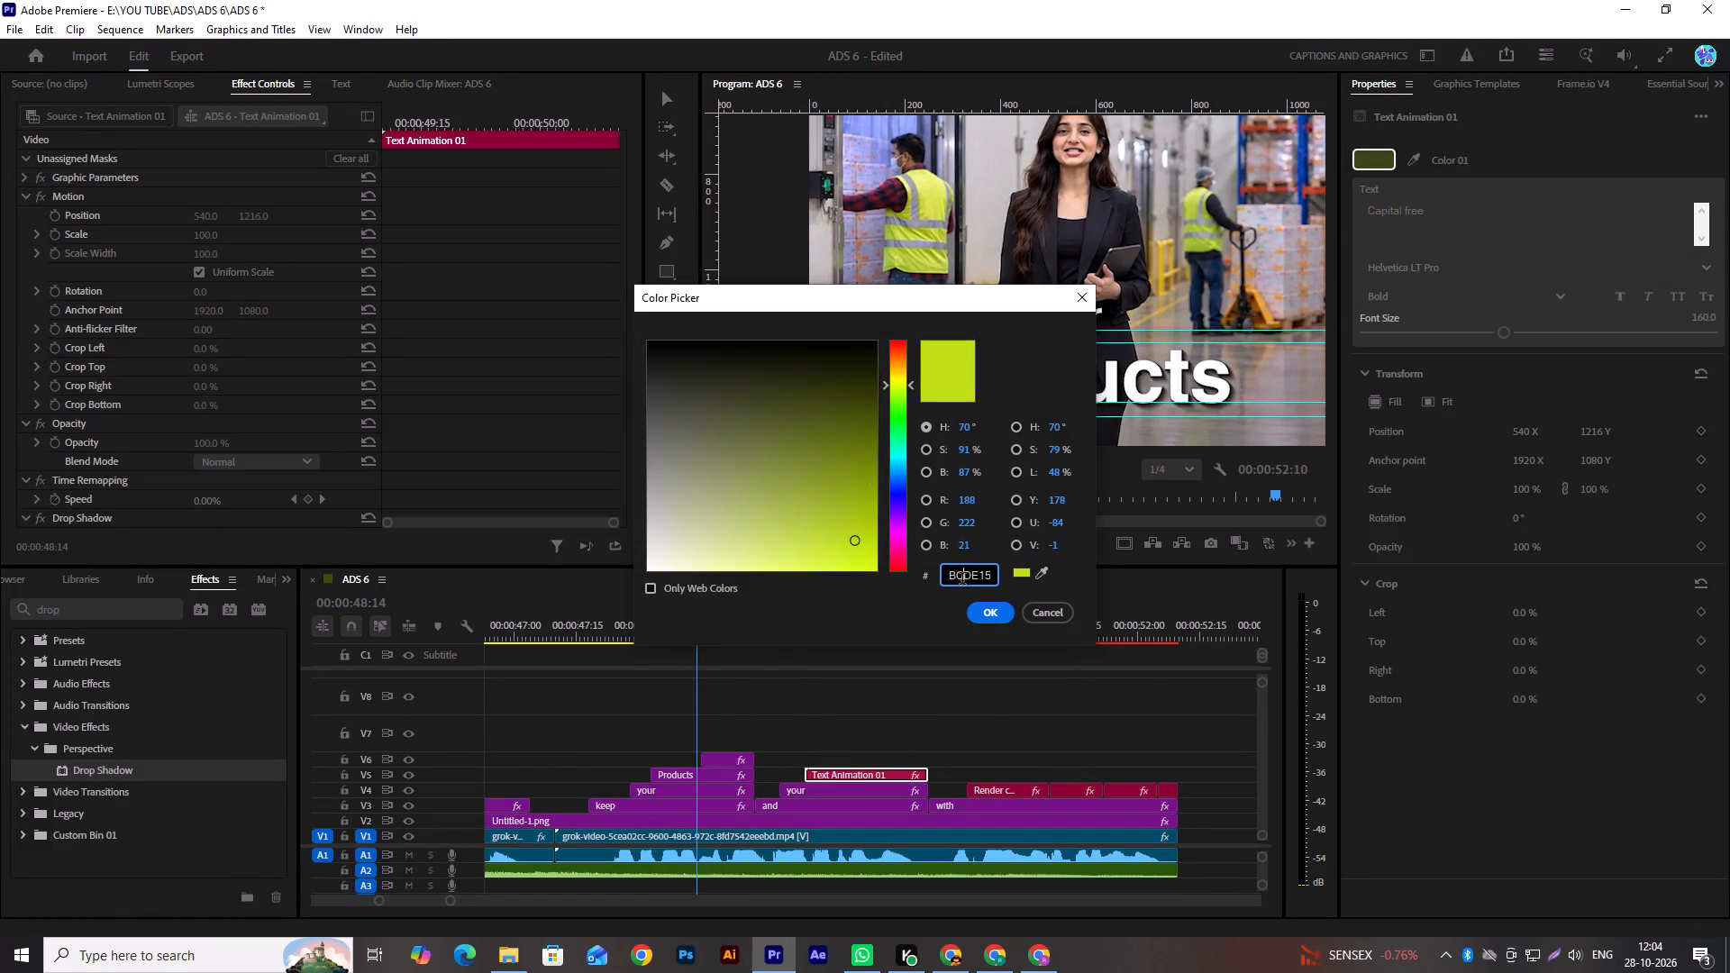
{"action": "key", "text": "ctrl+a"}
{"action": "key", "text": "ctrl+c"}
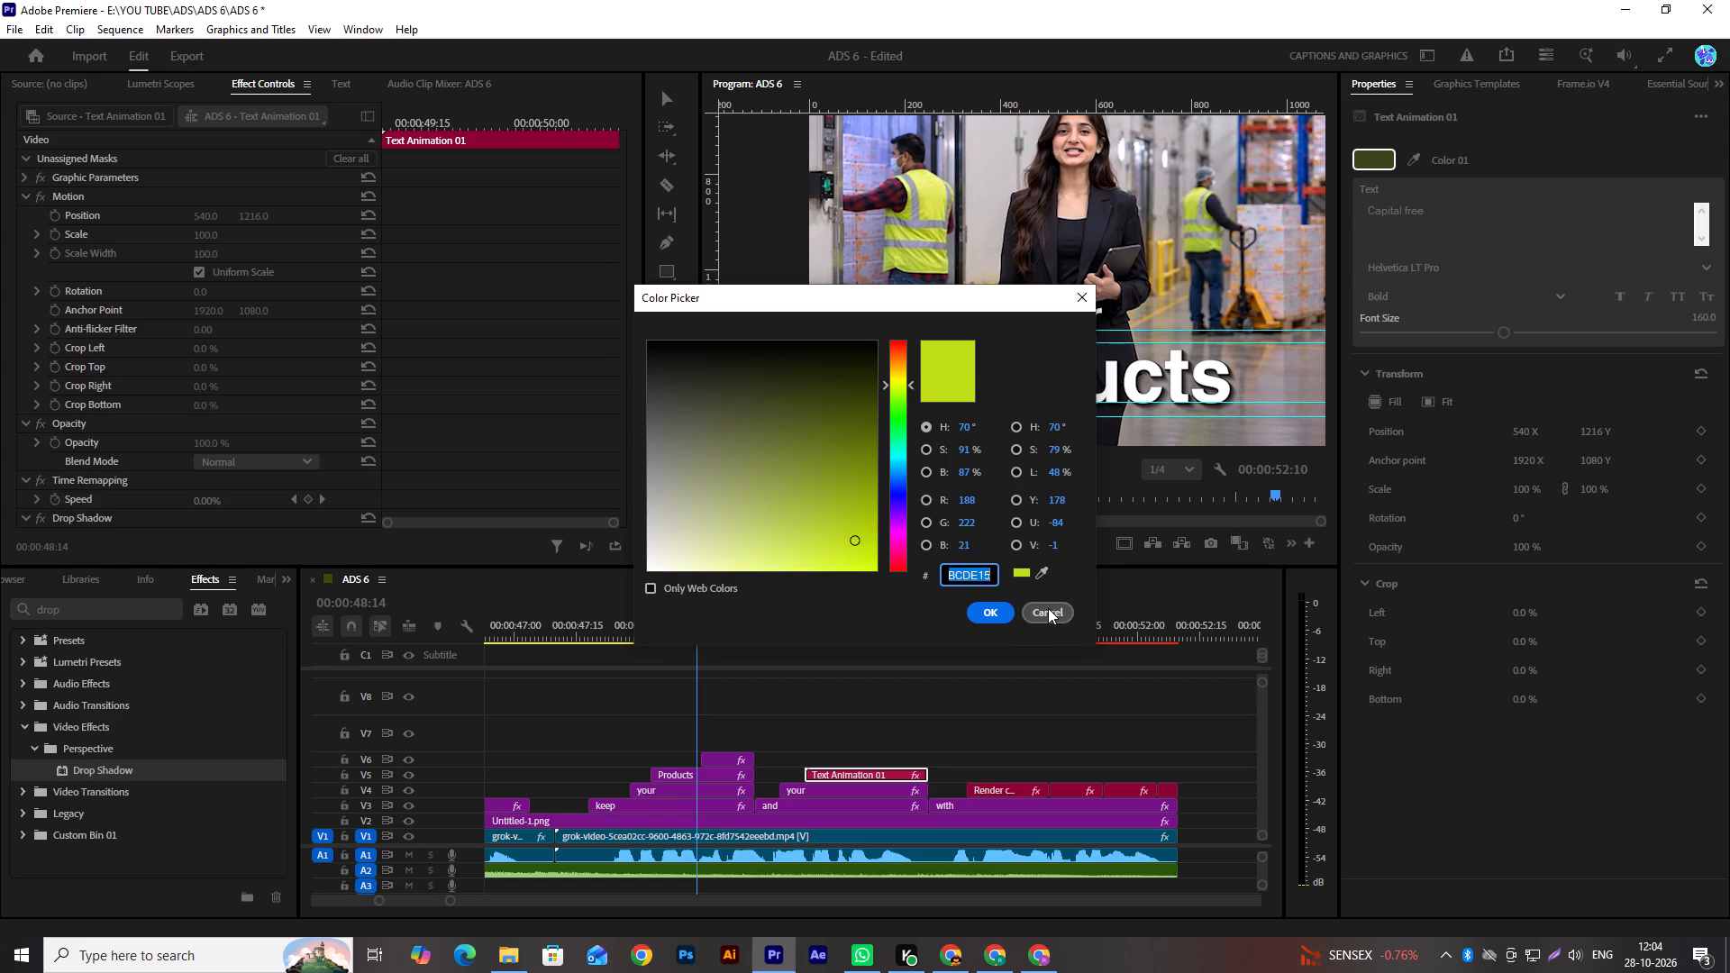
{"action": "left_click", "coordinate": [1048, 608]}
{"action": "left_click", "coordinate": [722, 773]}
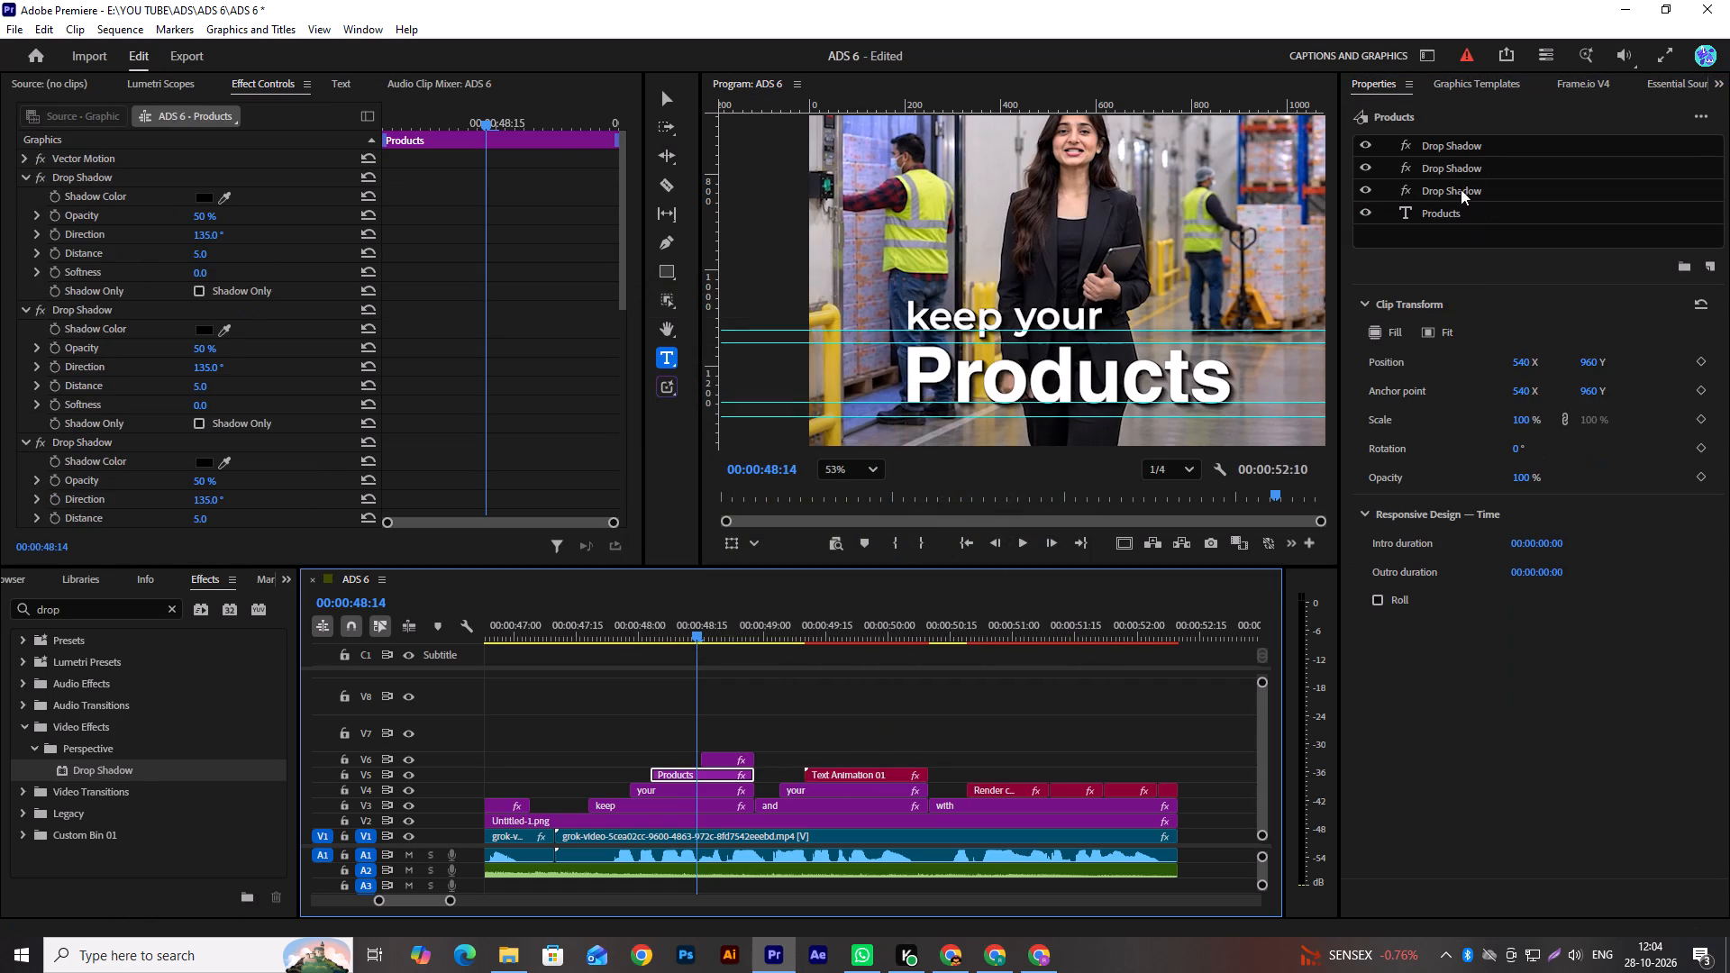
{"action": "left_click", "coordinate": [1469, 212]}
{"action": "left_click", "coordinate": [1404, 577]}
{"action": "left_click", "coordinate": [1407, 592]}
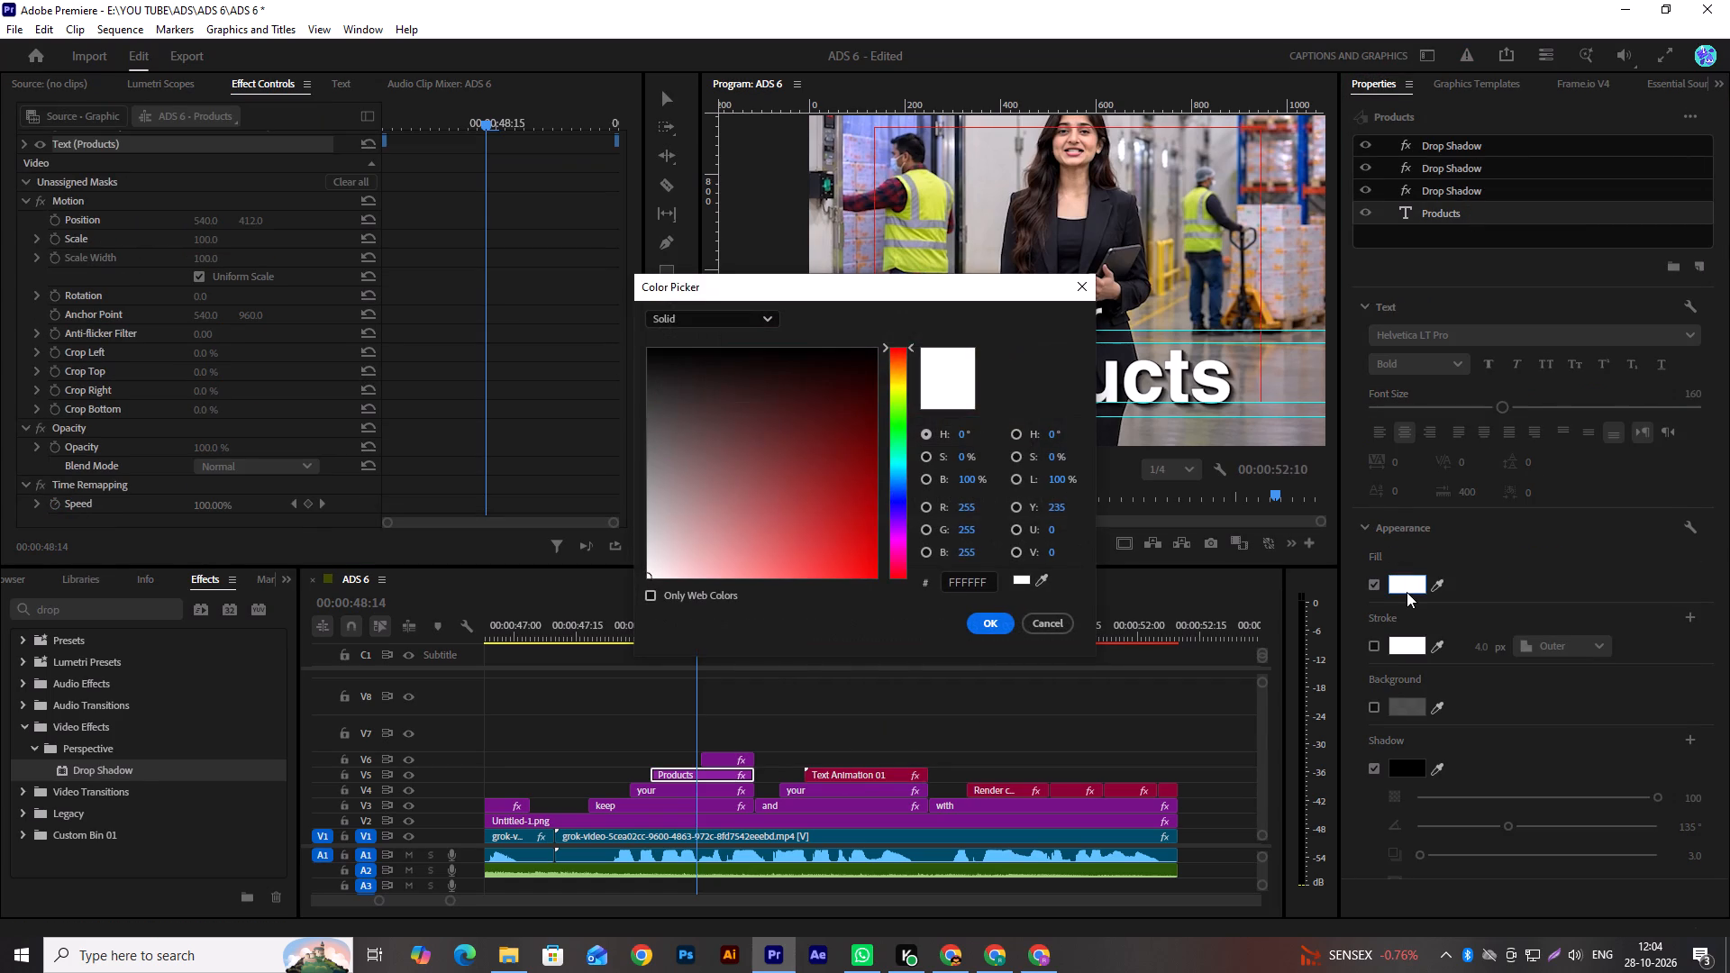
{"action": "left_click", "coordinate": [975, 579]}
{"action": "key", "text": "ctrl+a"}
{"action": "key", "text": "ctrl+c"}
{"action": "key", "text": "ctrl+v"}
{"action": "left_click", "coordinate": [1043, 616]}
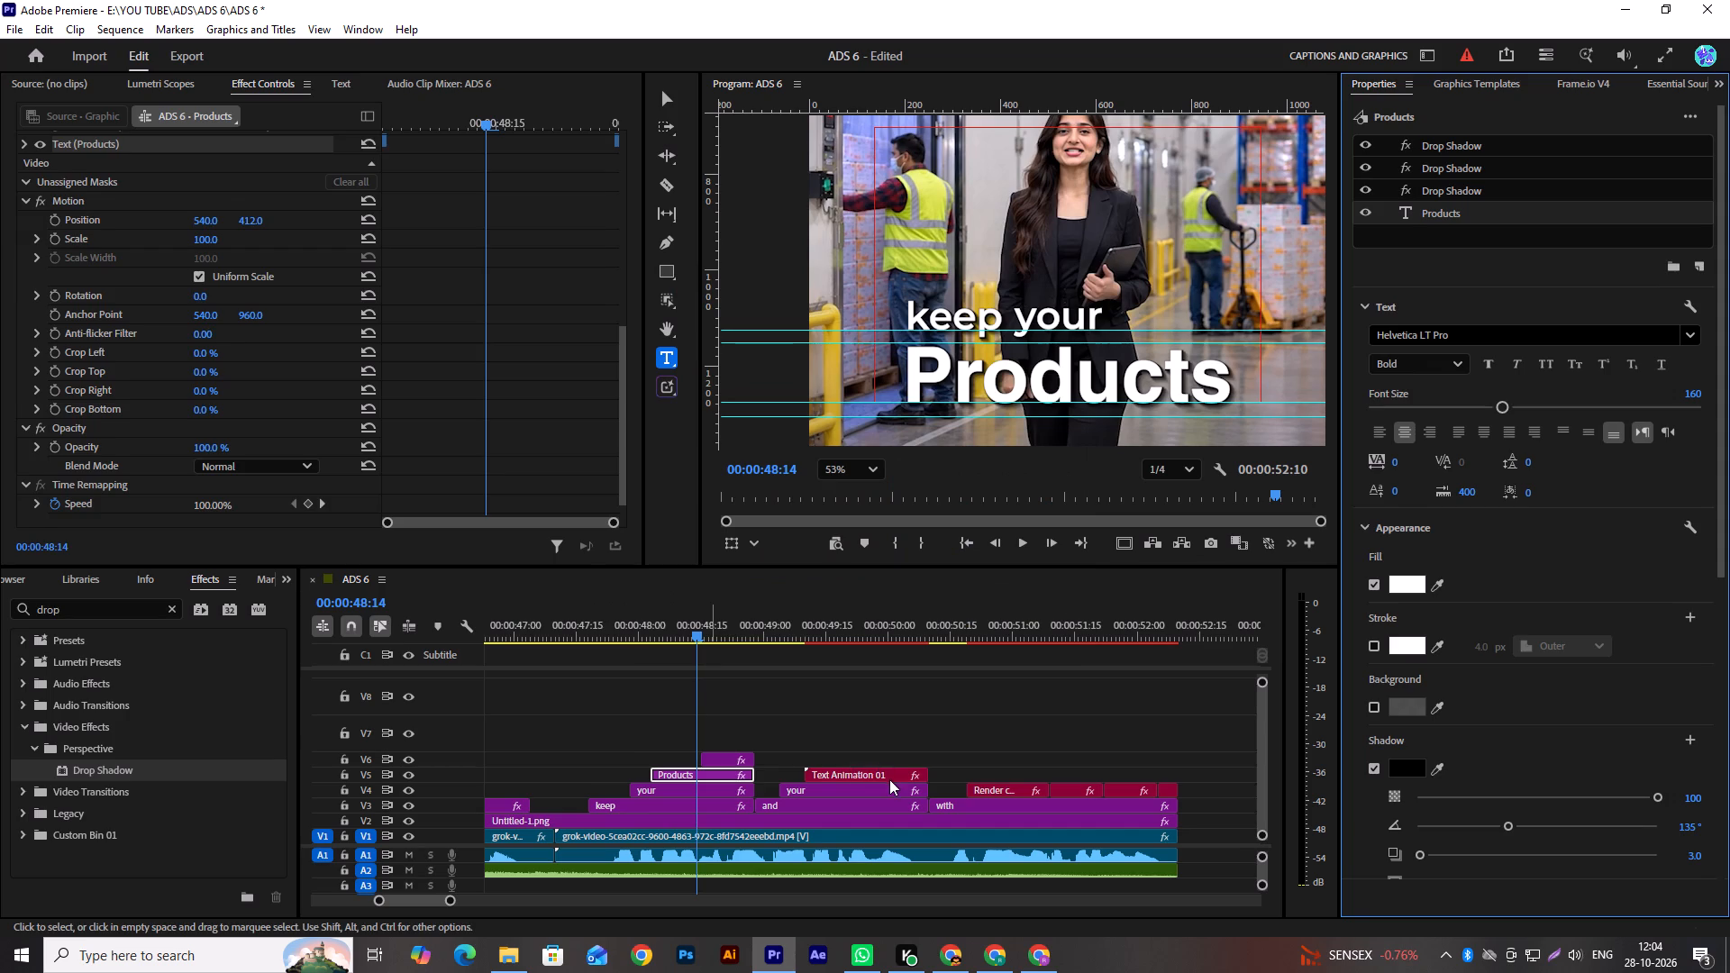
Copy the colour BCDE15 from the V5 "Capital free" text animation and set it as the fill of the "Products" title.
{"action": "left_click", "coordinate": [889, 779]}
{"action": "left_click", "coordinate": [1372, 172]}
{"action": "left_click", "coordinate": [1370, 157]}
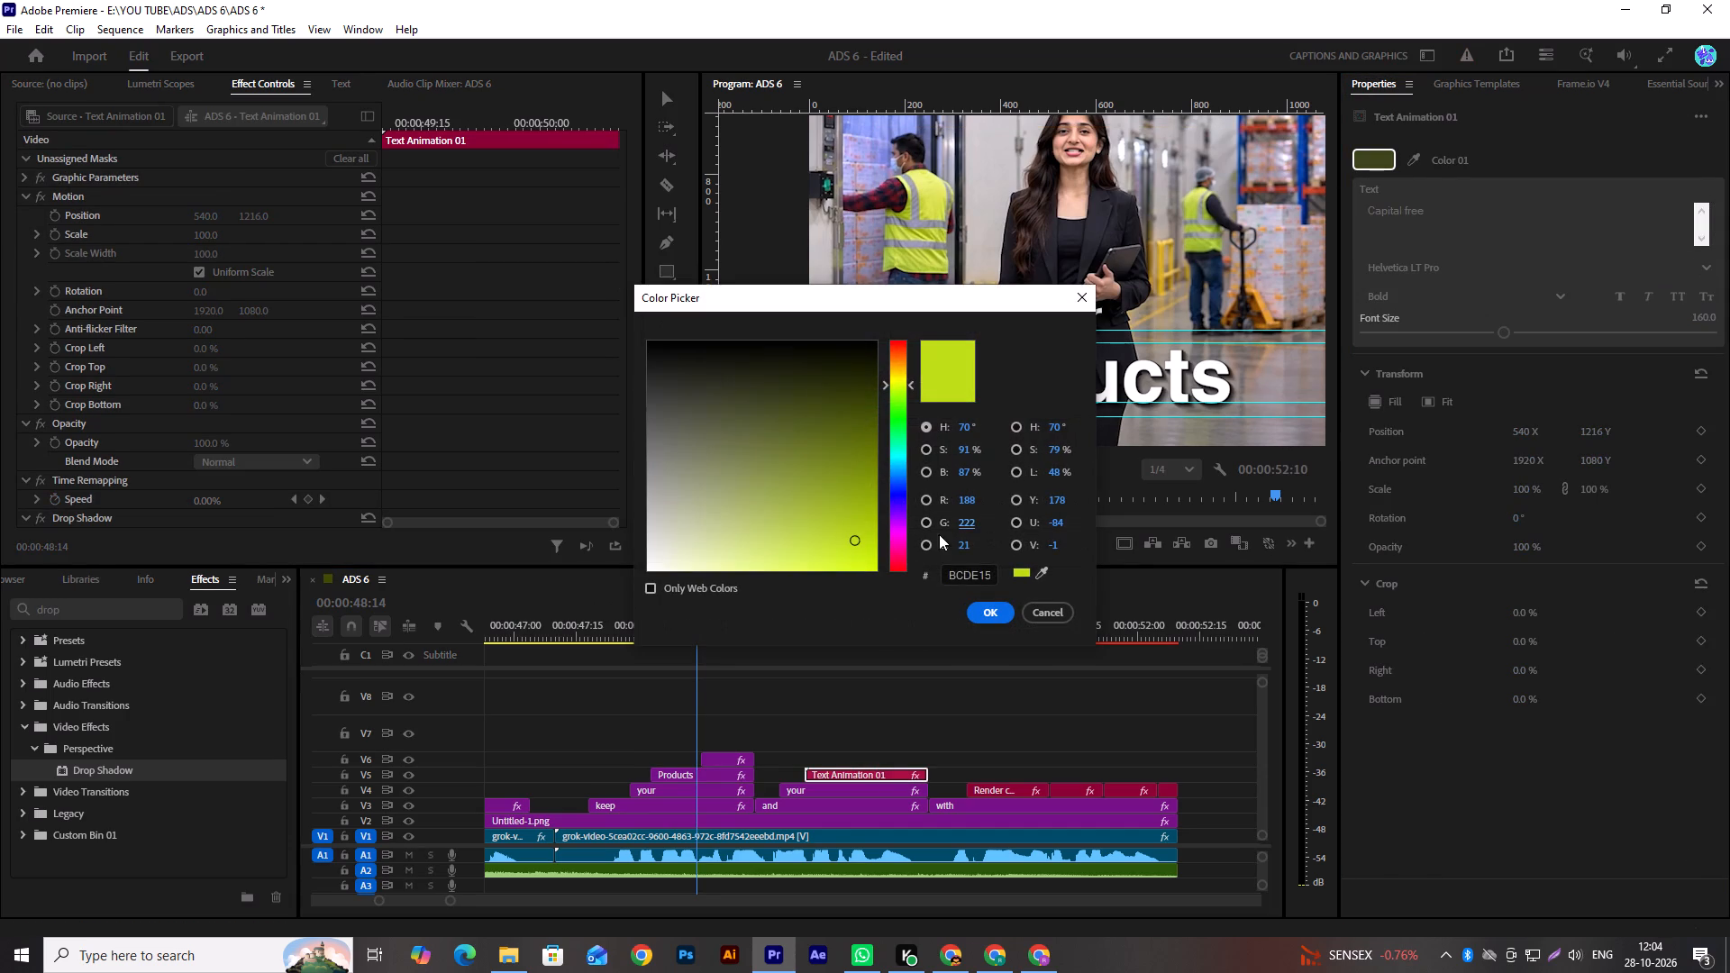
{"action": "left_click", "coordinate": [971, 578]}
{"action": "key", "text": "ctrl+a"}
{"action": "key", "text": "ctrl+c"}
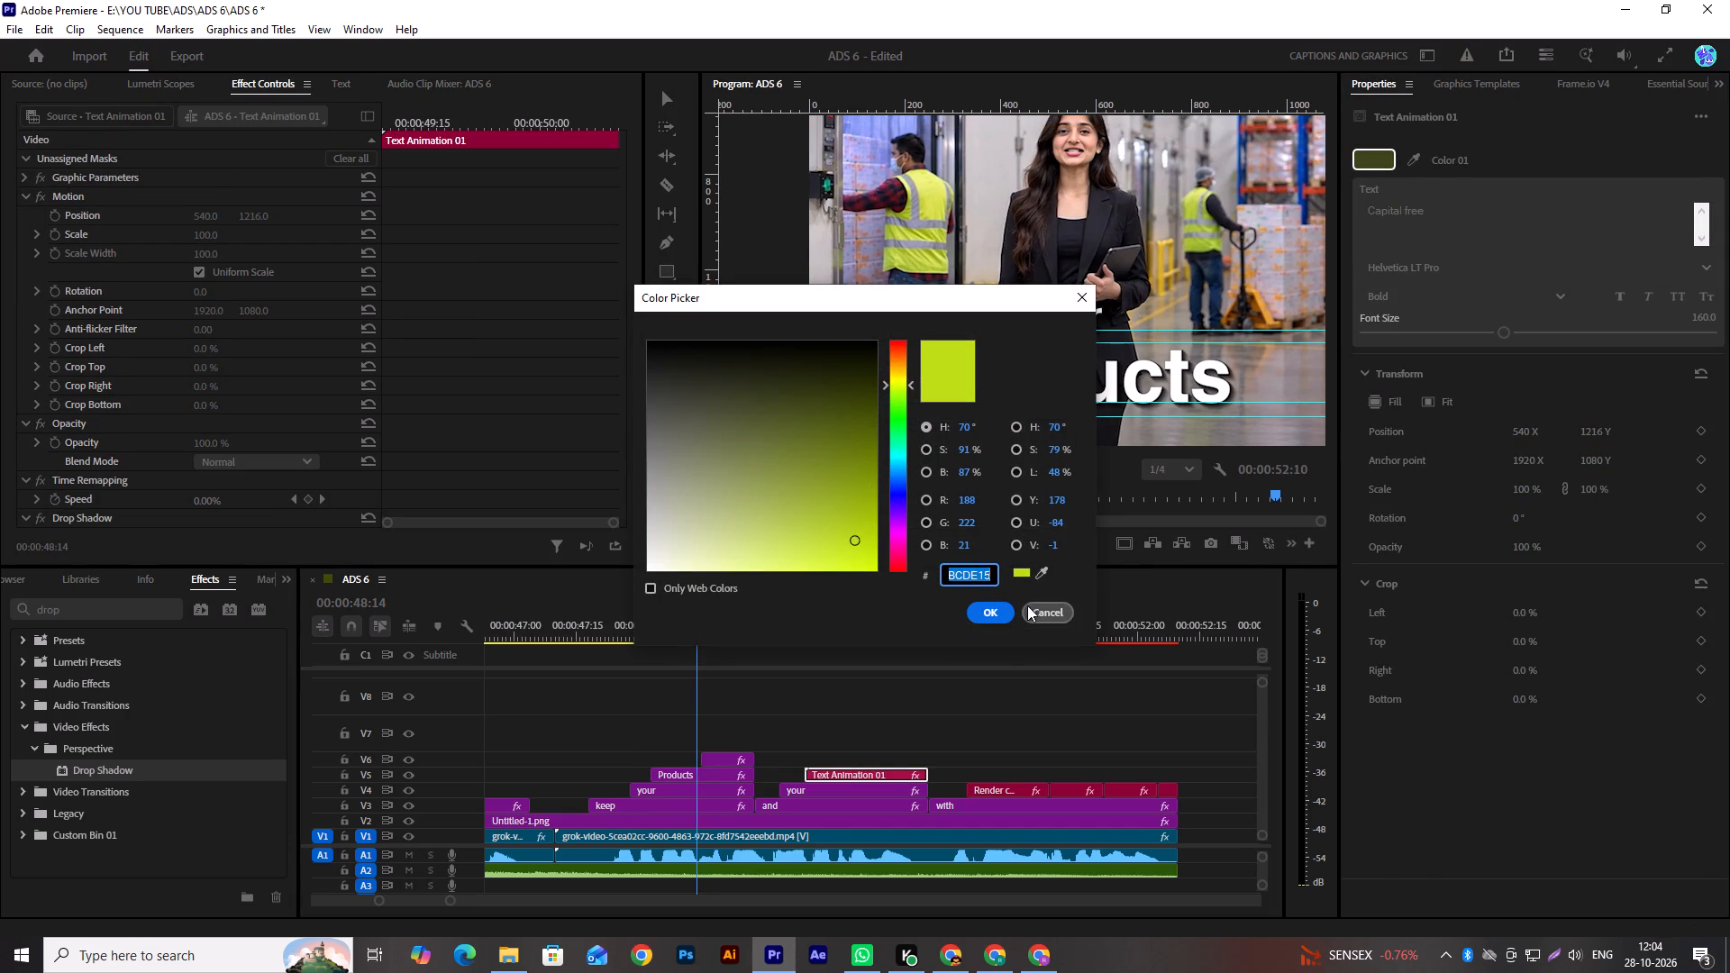
{"action": "left_click", "coordinate": [1027, 605]}
{"action": "left_click", "coordinate": [835, 789]}
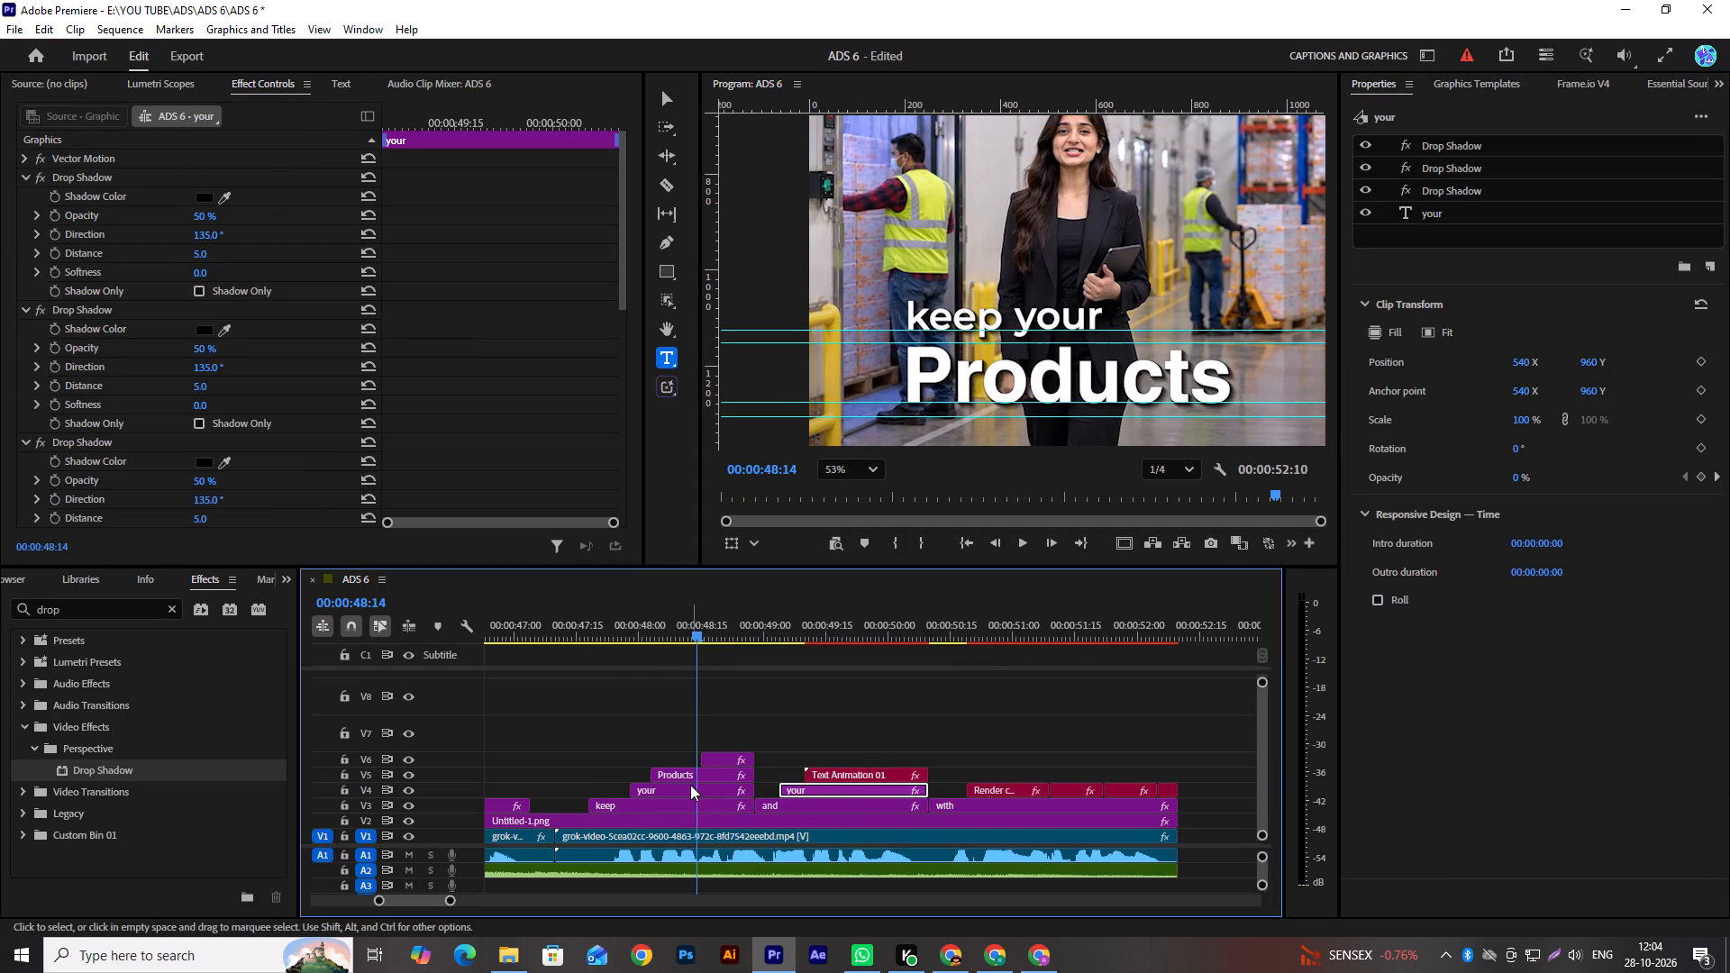
{"action": "left_click", "coordinate": [696, 772]}
{"action": "left_click", "coordinate": [1451, 218]}
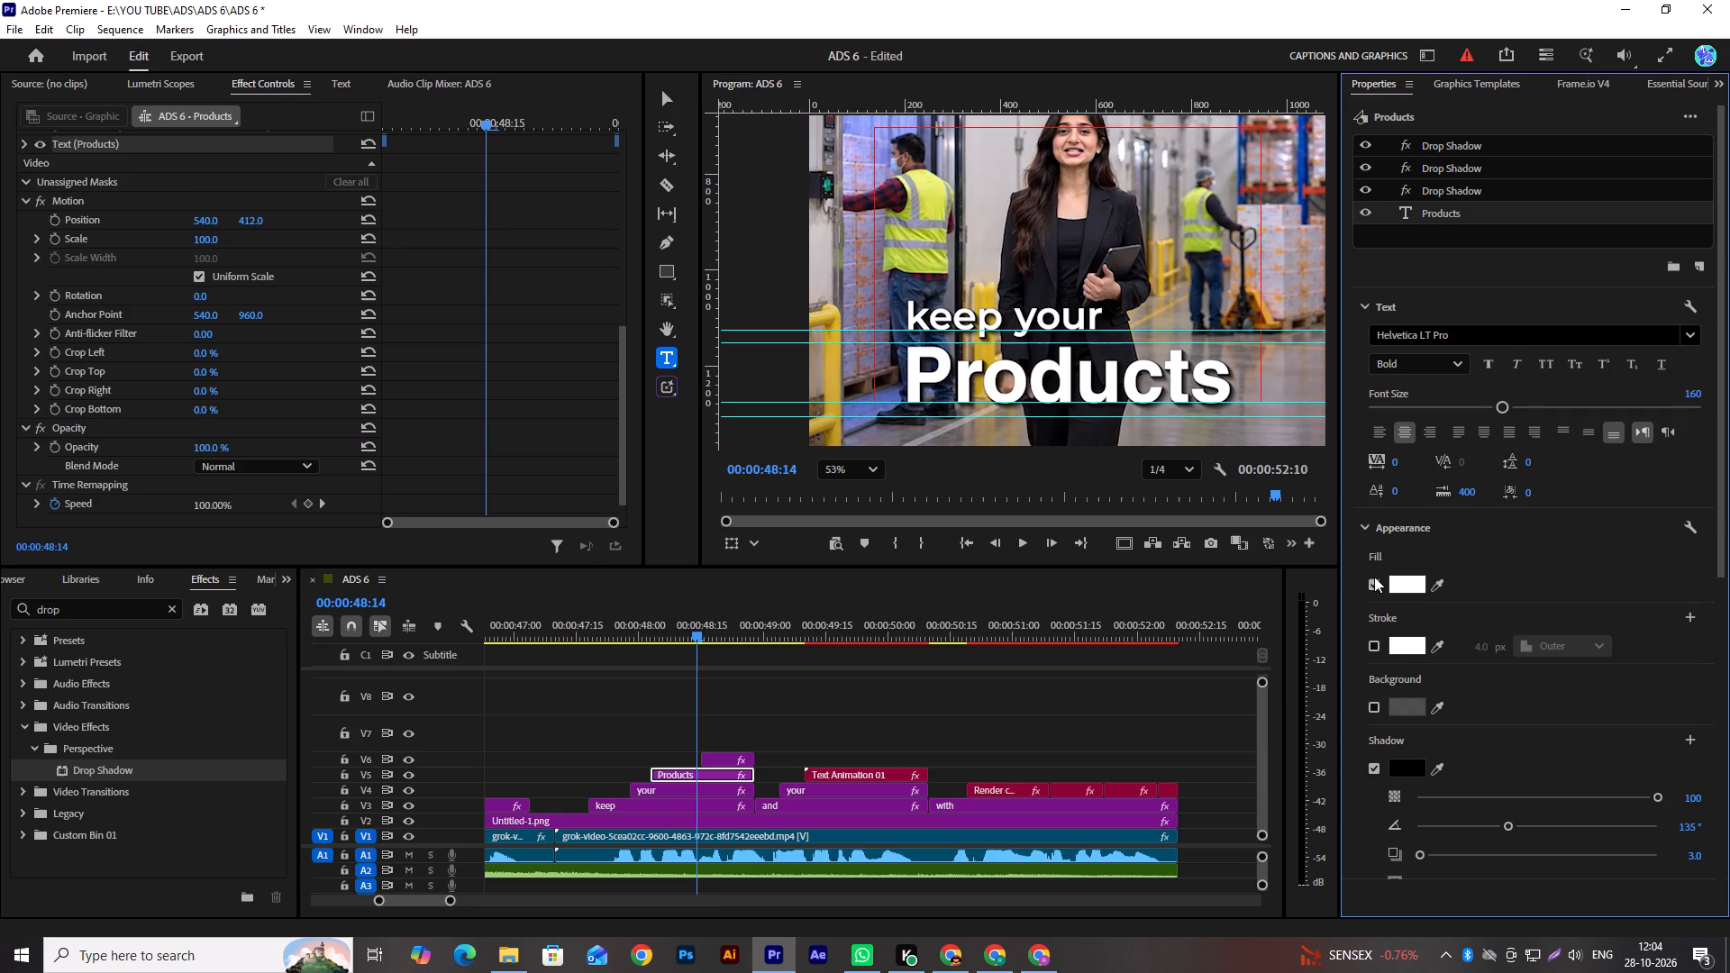
{"action": "left_click", "coordinate": [1406, 588]}
{"action": "left_click", "coordinate": [983, 587]}
{"action": "key", "text": "ctrl+a"}
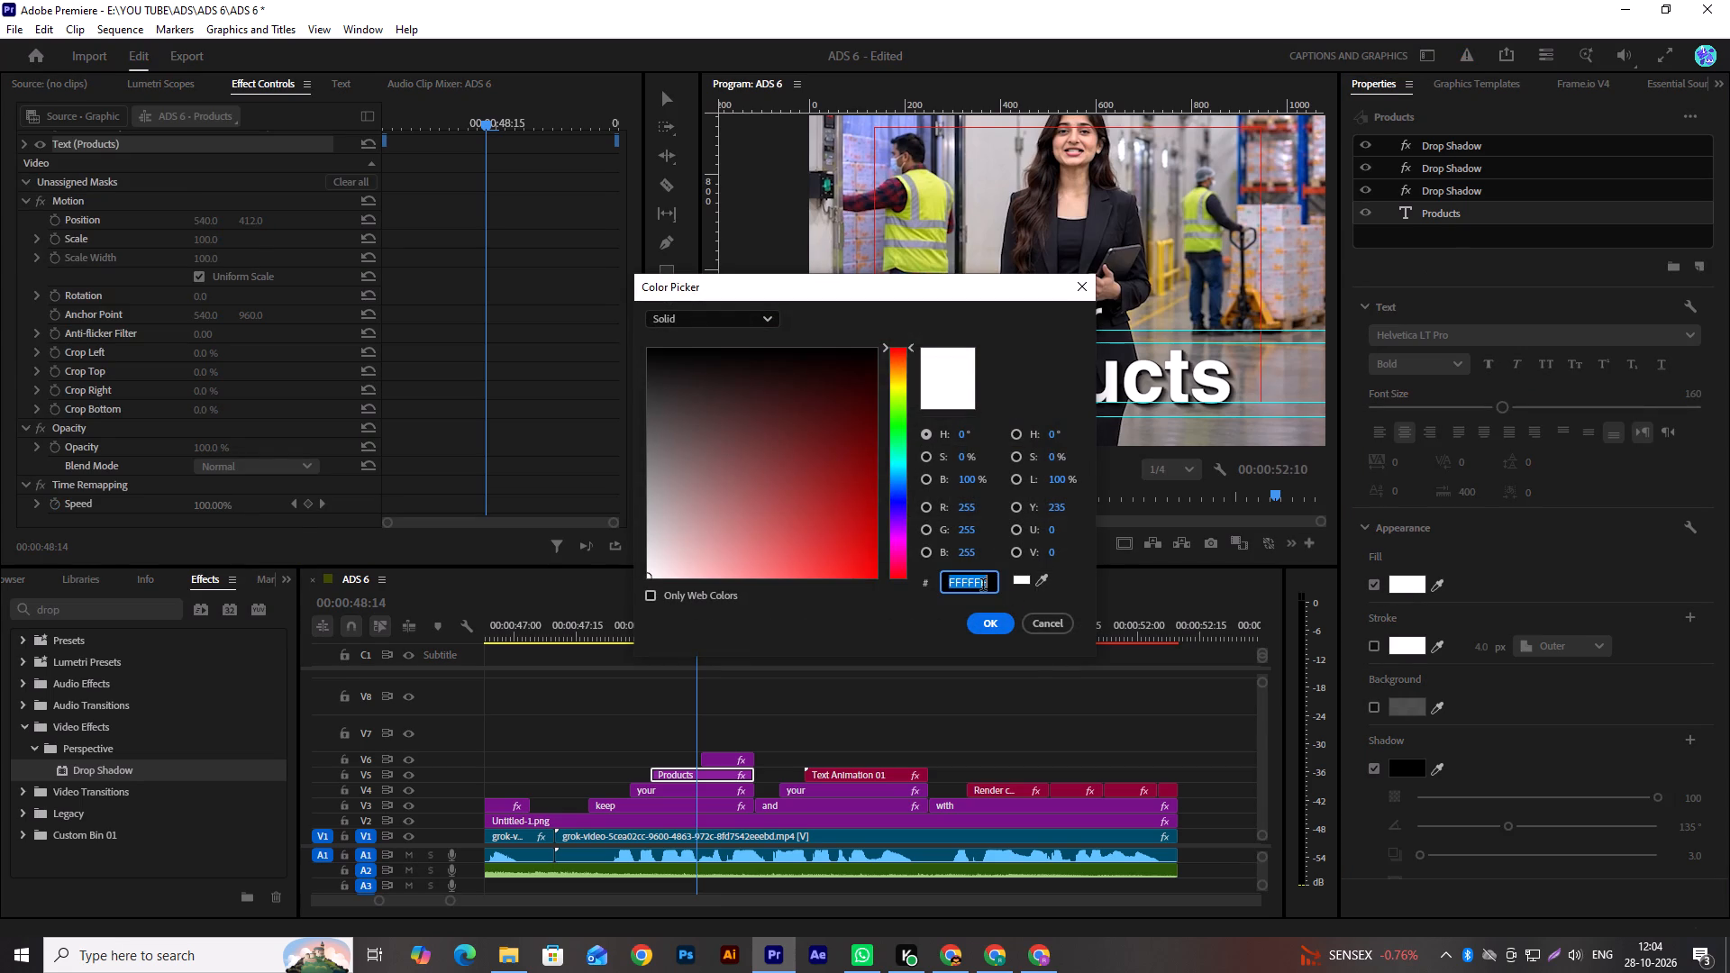
{"action": "key", "text": "ctrl+v"}
{"action": "left_click", "coordinate": [997, 626]}
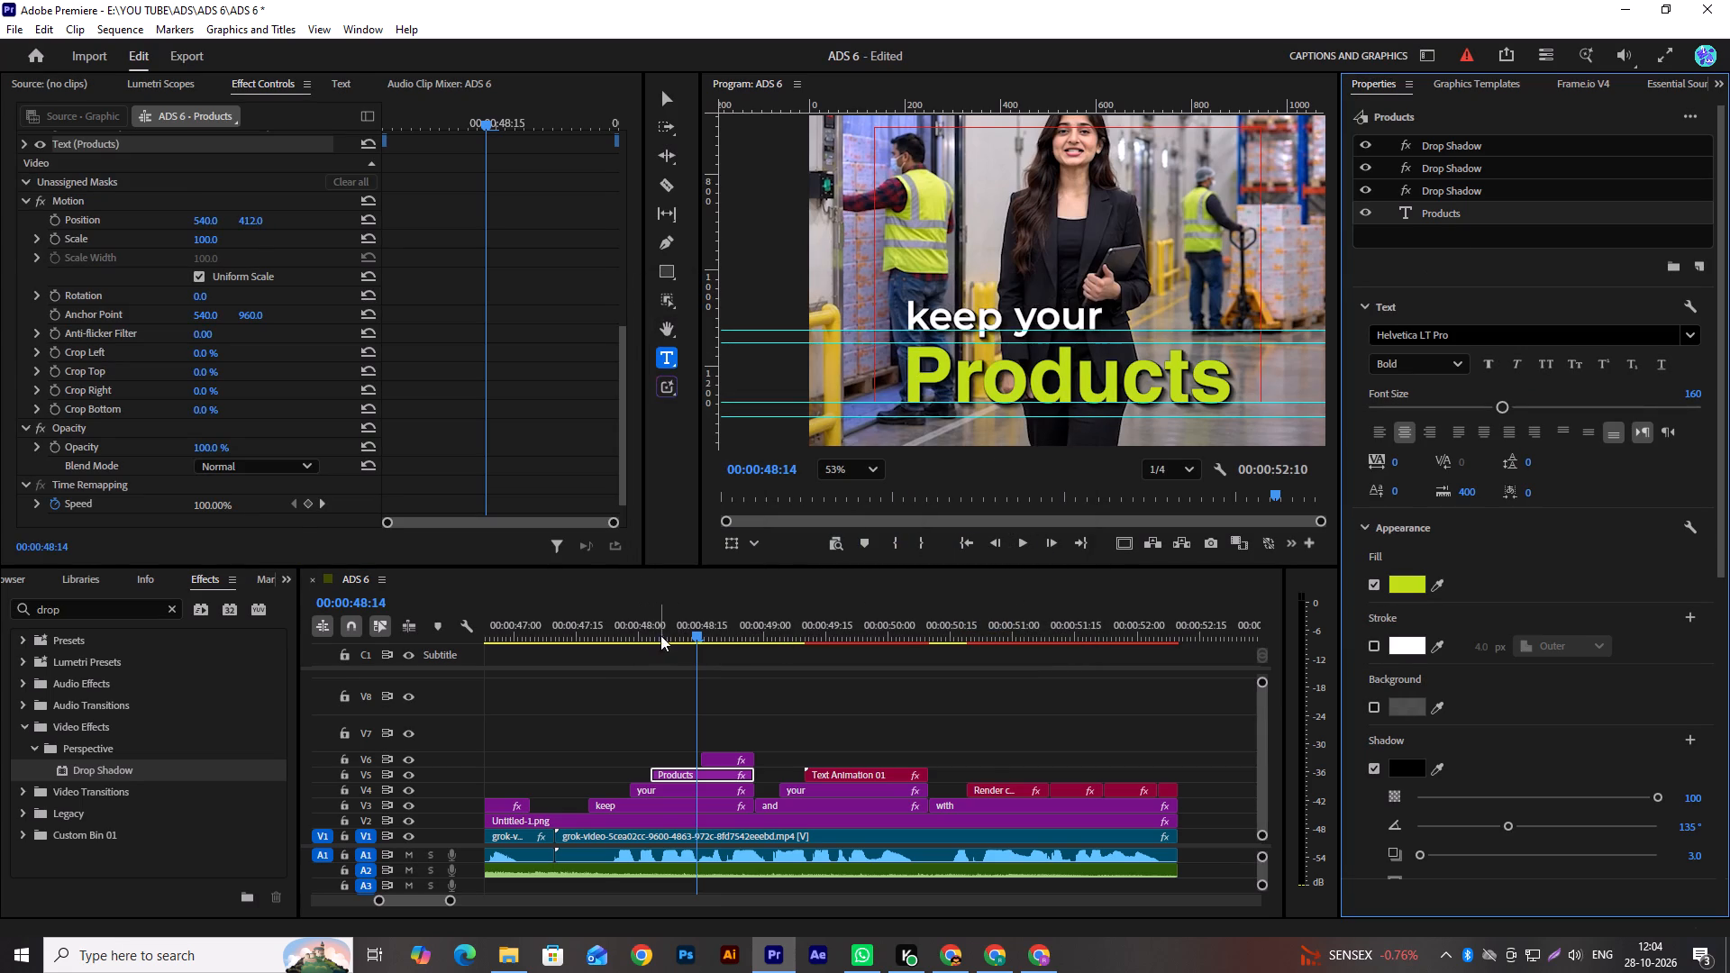
Search the effects for "text" and apply the Text Animator transition to the start of the V5 "Products" title.
{"action": "left_click_drag", "start_coordinate": [660, 635], "coordinate": [598, 656]}
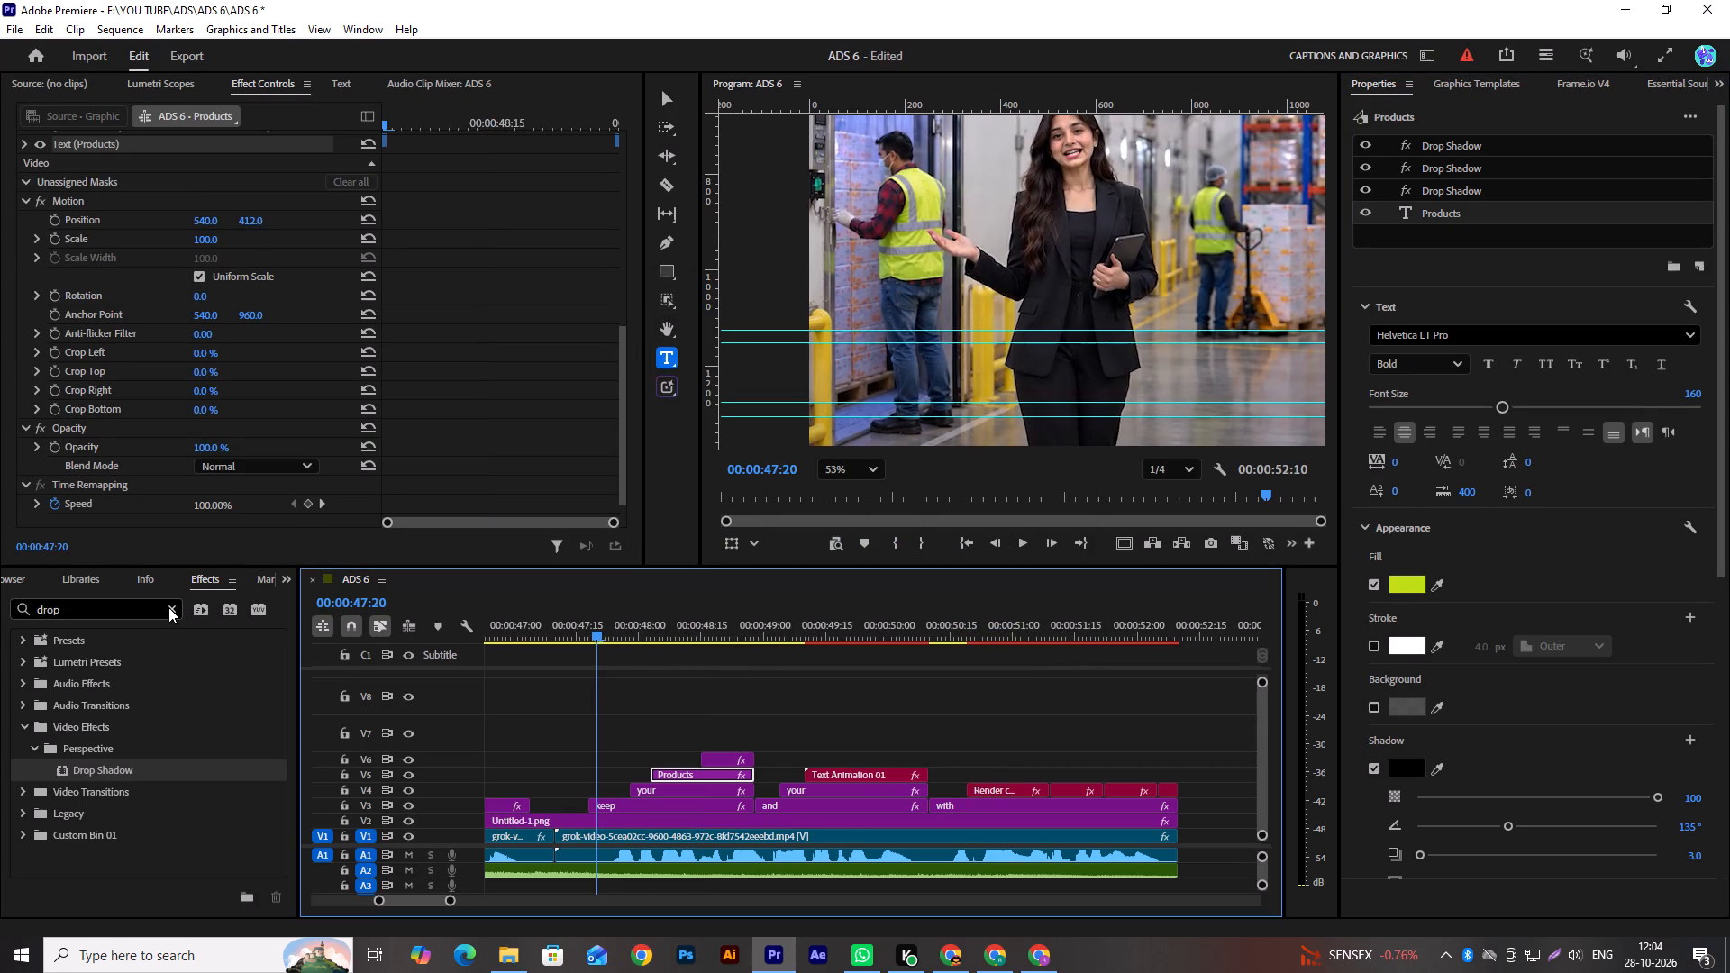
{"action": "left_click", "coordinate": [168, 607]}
{"action": "left_click", "coordinate": [132, 610]}
{"action": "type", "text": "type"}
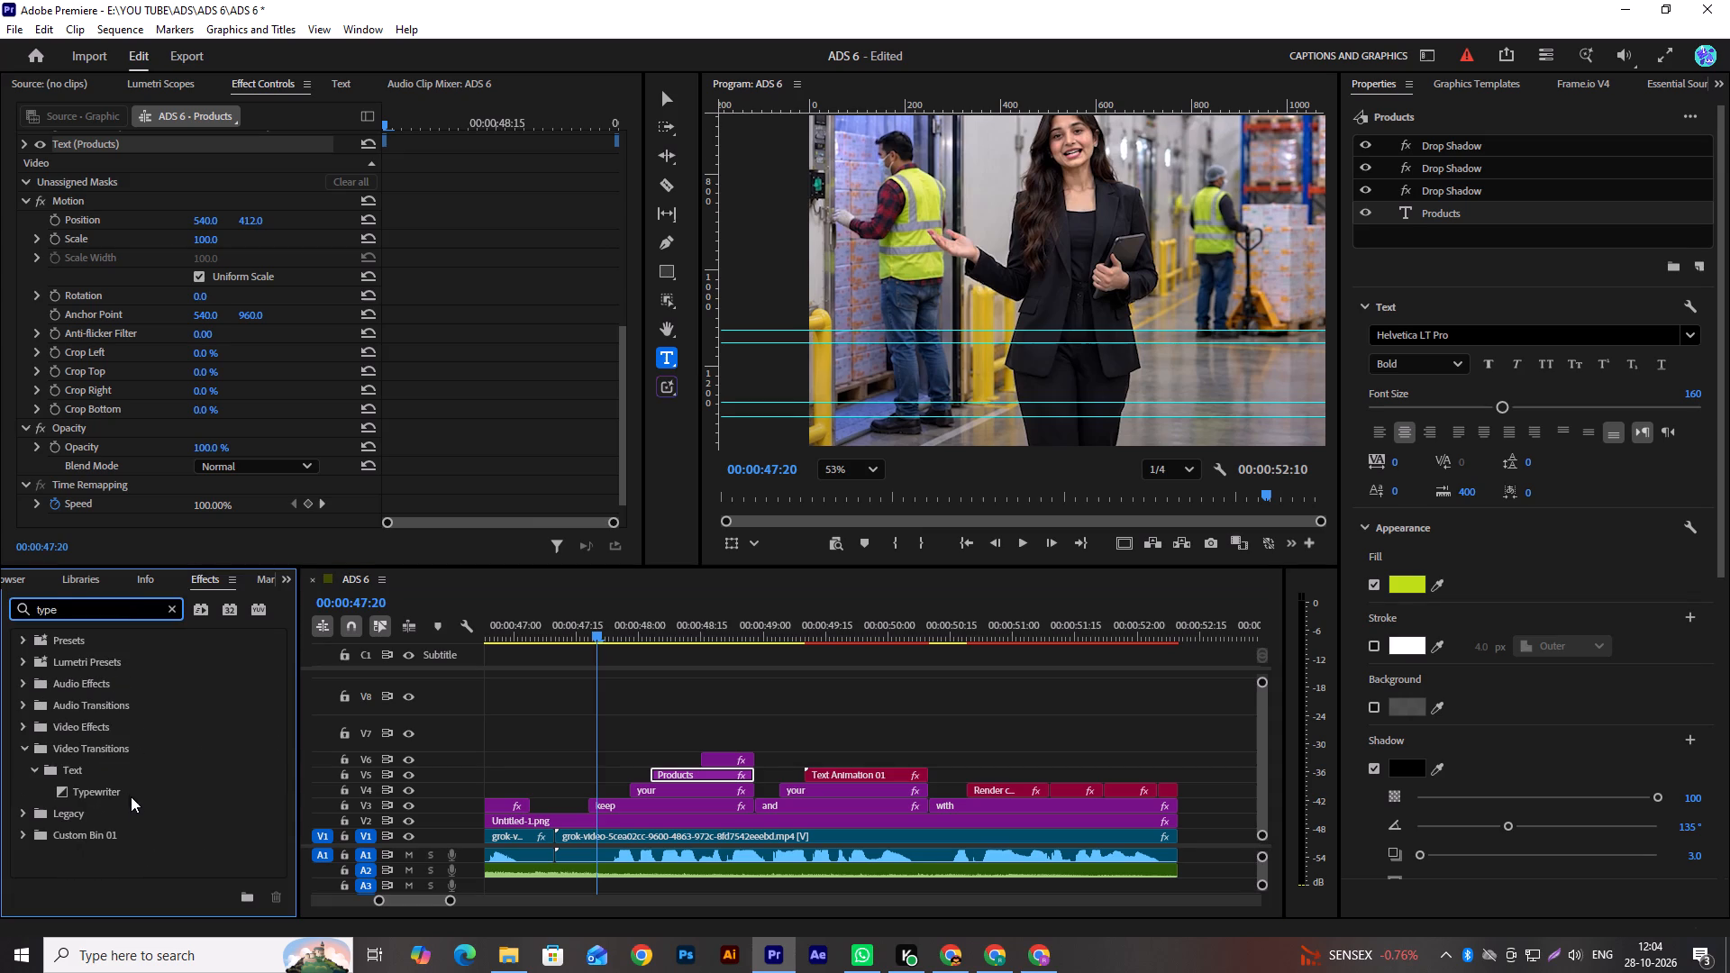
{"action": "scroll", "coordinate": [114, 788], "scroll_direction": "down", "scroll_amount": 3}
{"action": "left_click", "coordinate": [171, 603]}
{"action": "type", "text": "te"}
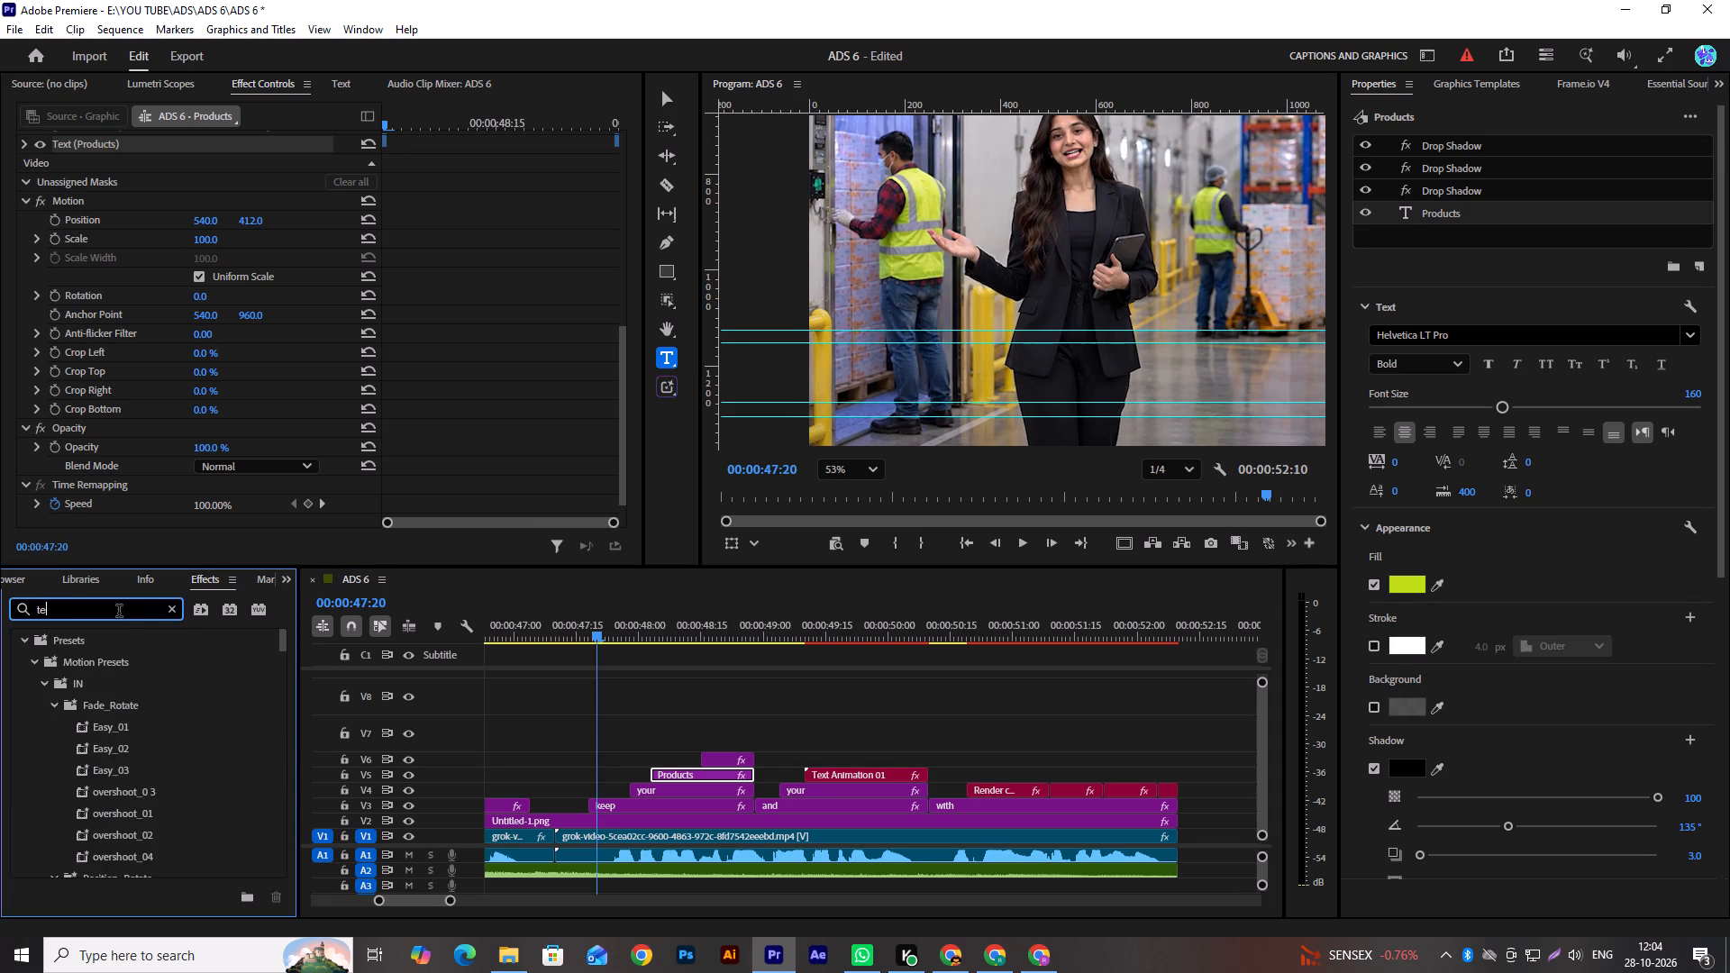
{"action": "type", "text": "xt"}
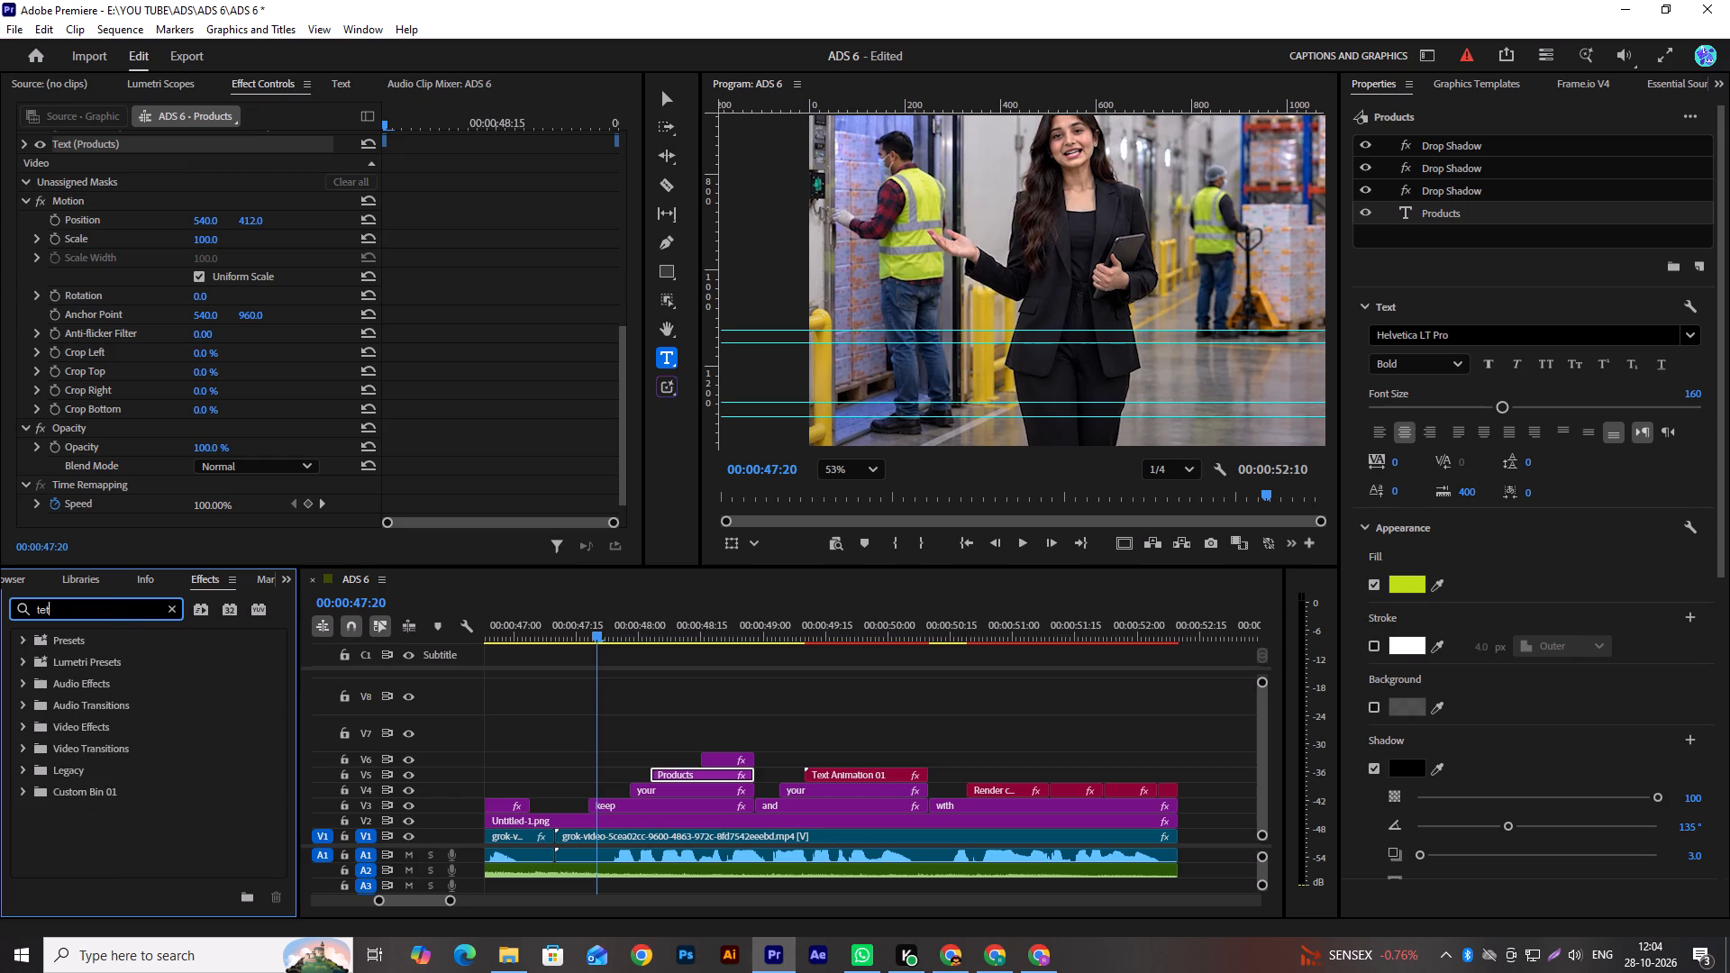
{"action": "key", "text": "BackSpace"}
{"action": "type", "text": "xt"}
{"action": "scroll", "coordinate": [130, 802], "scroll_direction": "down", "scroll_amount": 7}
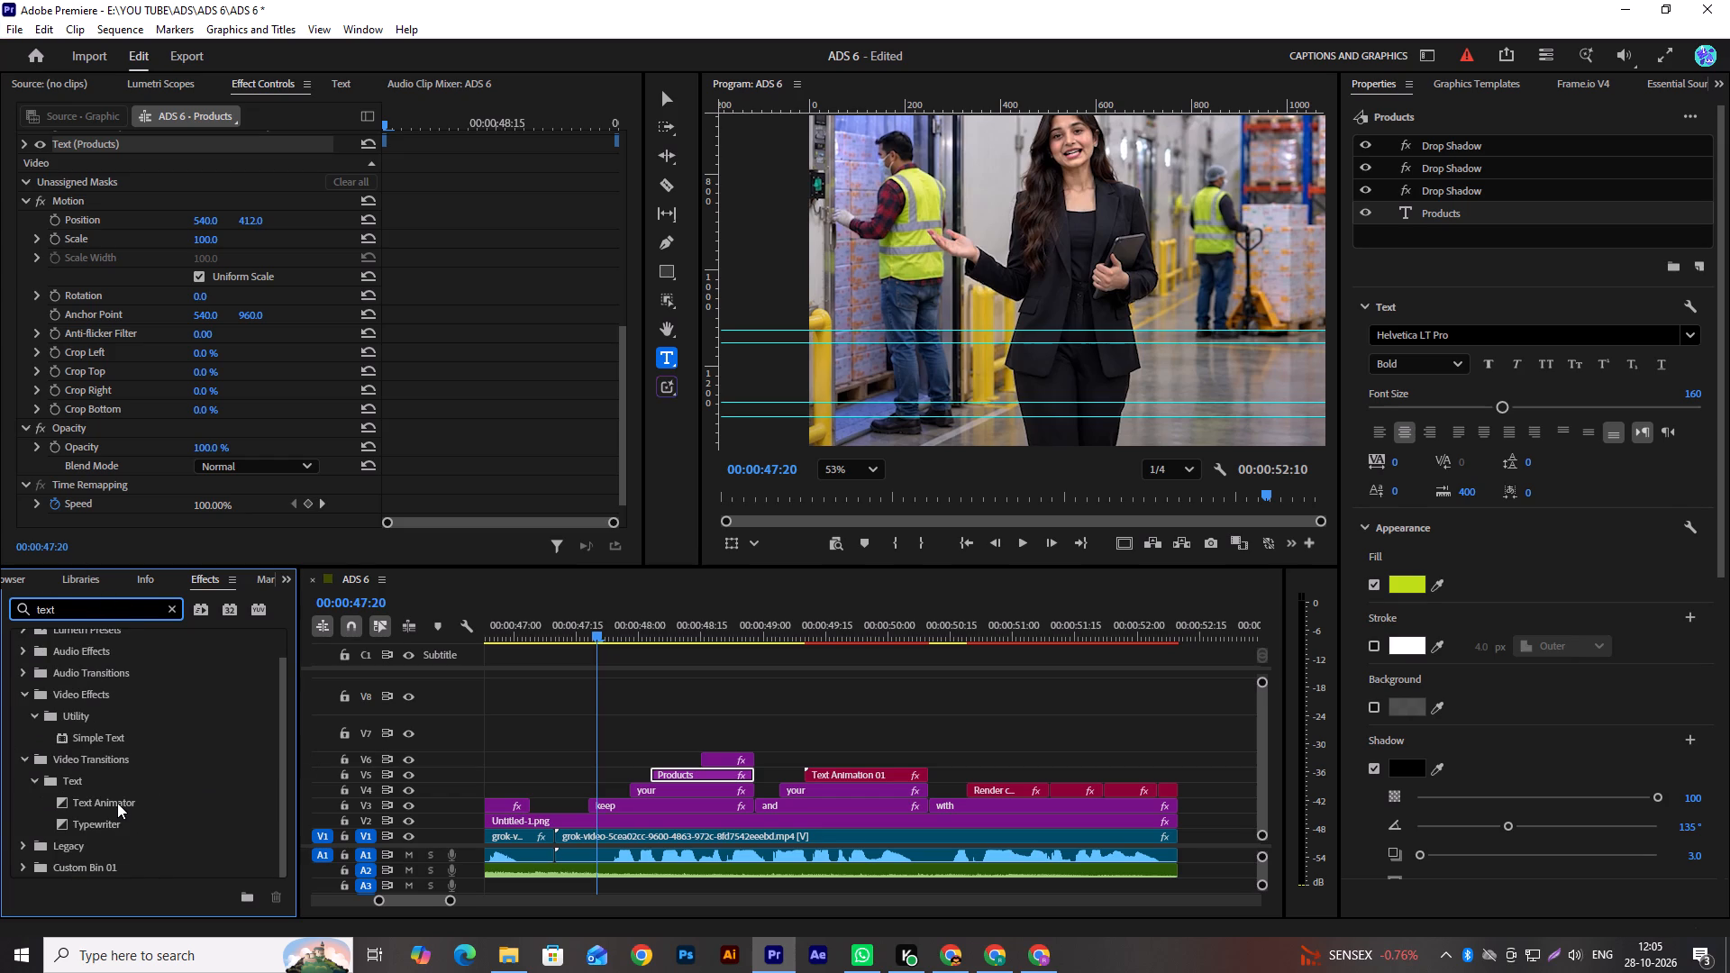
{"action": "left_click", "coordinate": [118, 823]}
{"action": "left_click_drag", "start_coordinate": [119, 804], "coordinate": [692, 771]}
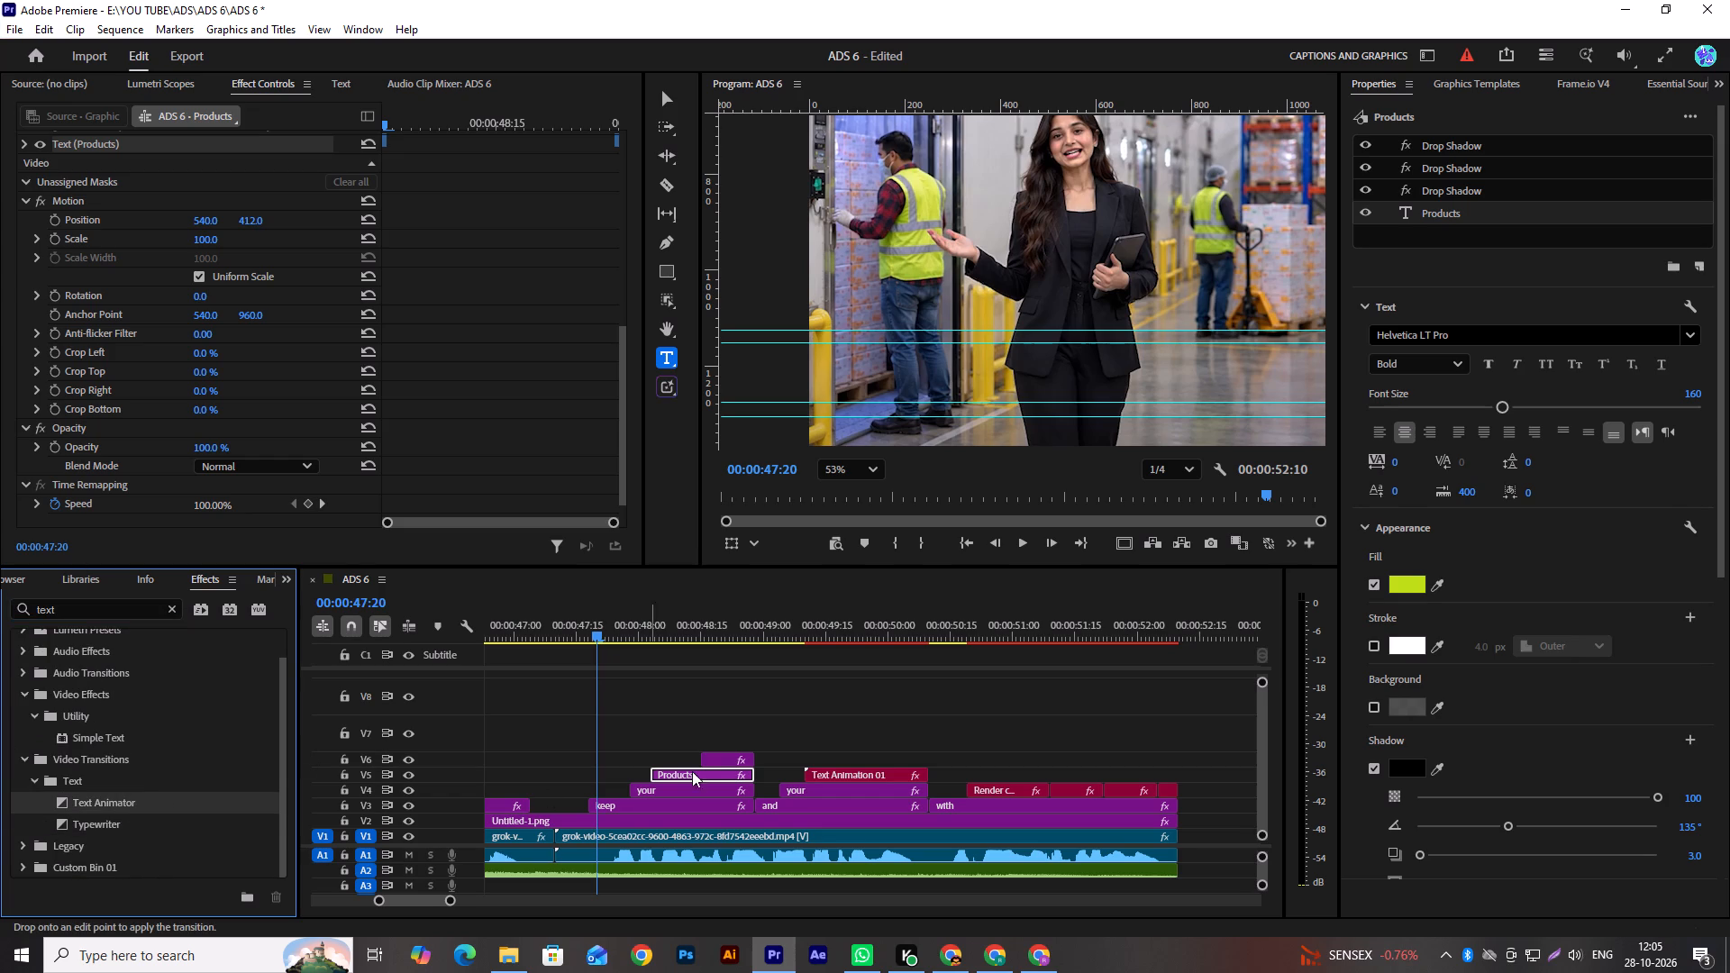
{"action": "left_click_drag", "start_coordinate": [692, 771], "coordinate": [650, 777]}
{"action": "left_click_drag", "start_coordinate": [650, 777], "coordinate": [660, 772]}
Shorten the Text Animator transition on "Products" to about half its length, preview the "keep your Products" captions, and save the project.
{"action": "left_click_drag", "start_coordinate": [751, 775], "coordinate": [704, 781]}
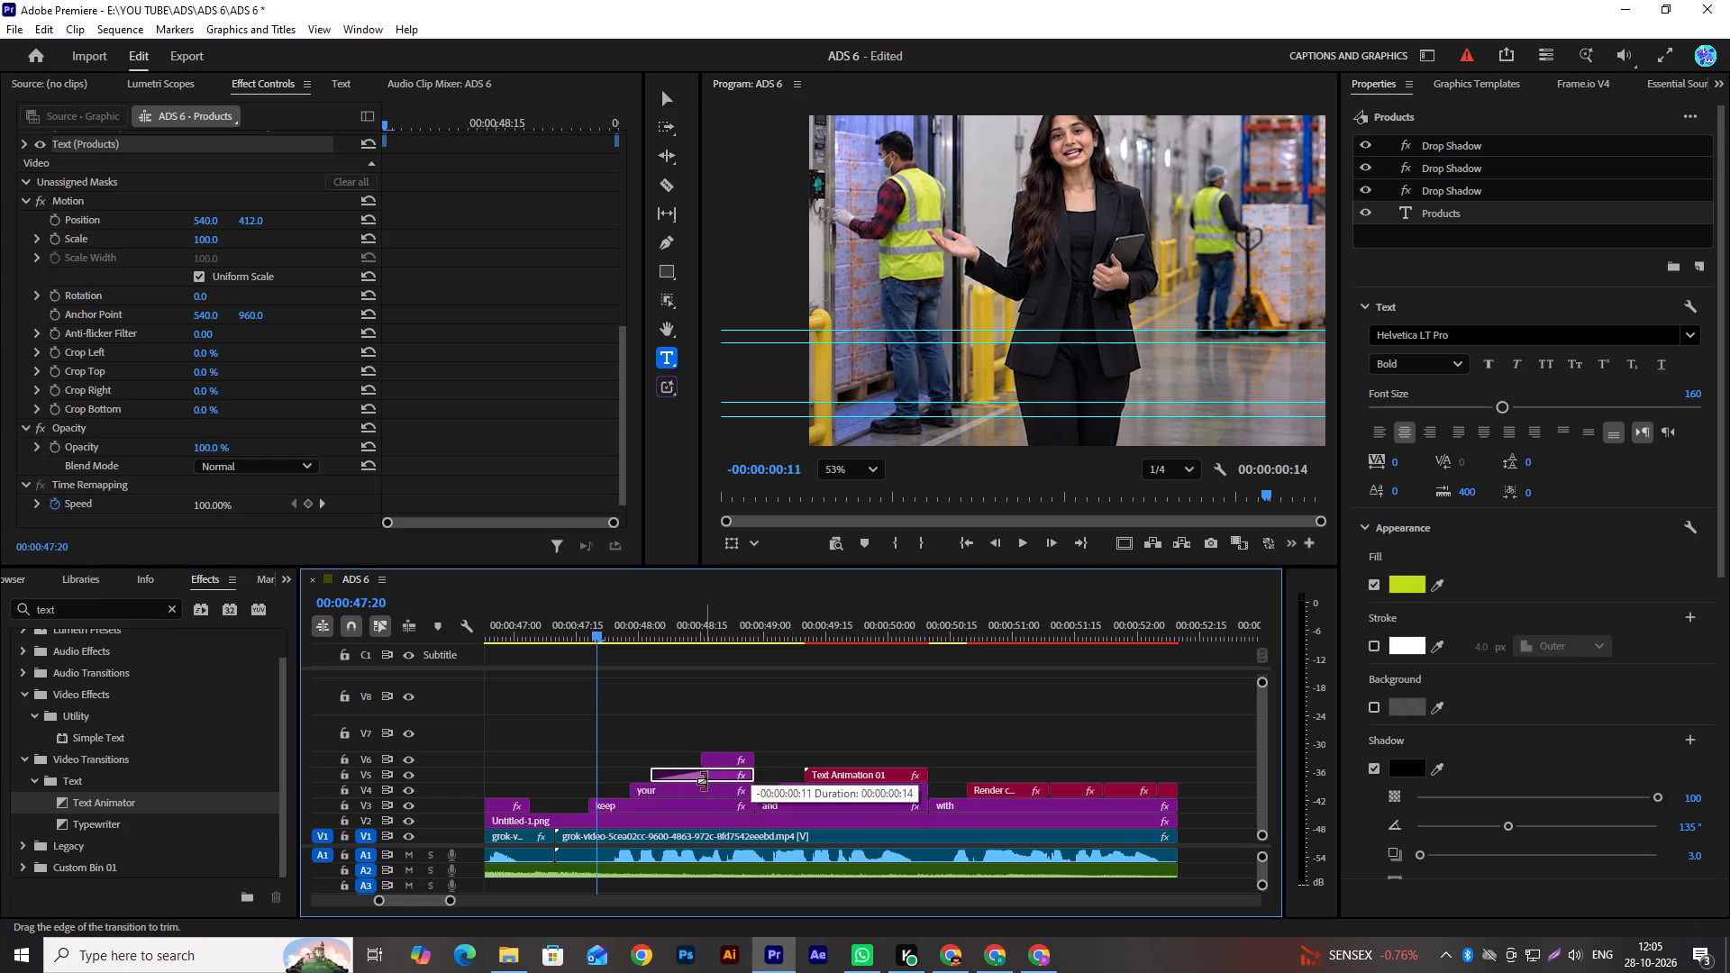
{"action": "left_click_drag", "start_coordinate": [704, 781], "coordinate": [697, 783]}
{"action": "left_click_drag", "start_coordinate": [605, 633], "coordinate": [584, 640]}
{"action": "key", "text": "space"}
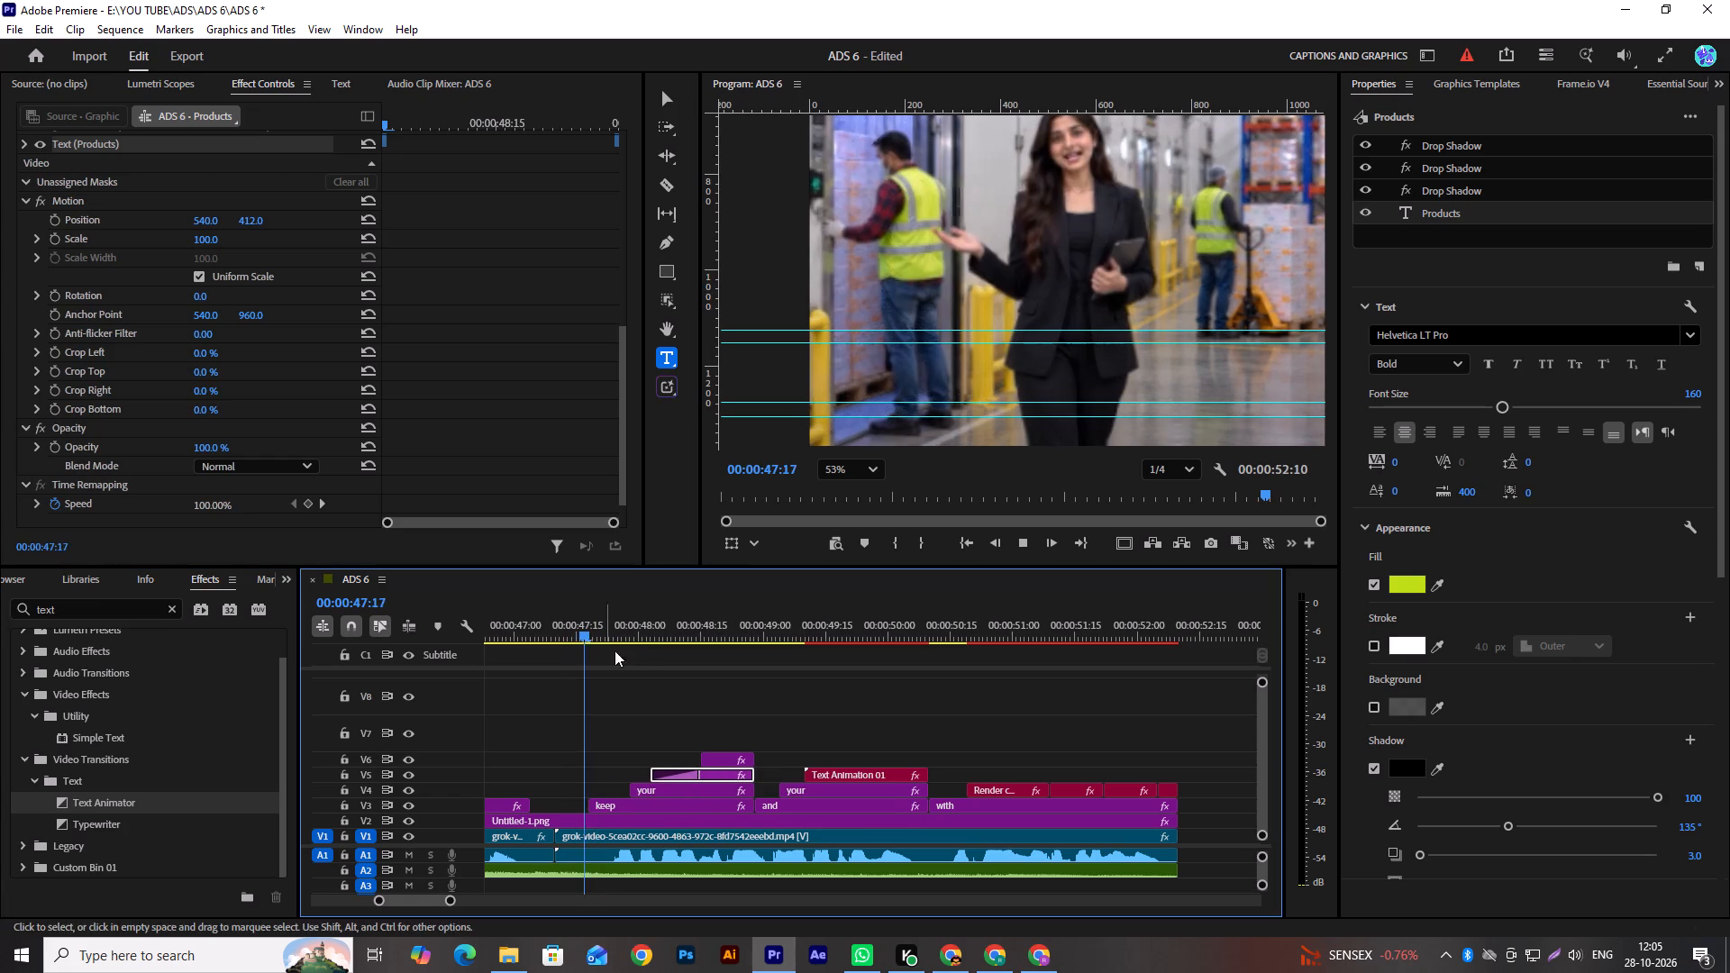
{"action": "key", "text": "space"}
{"action": "key", "text": "space"}
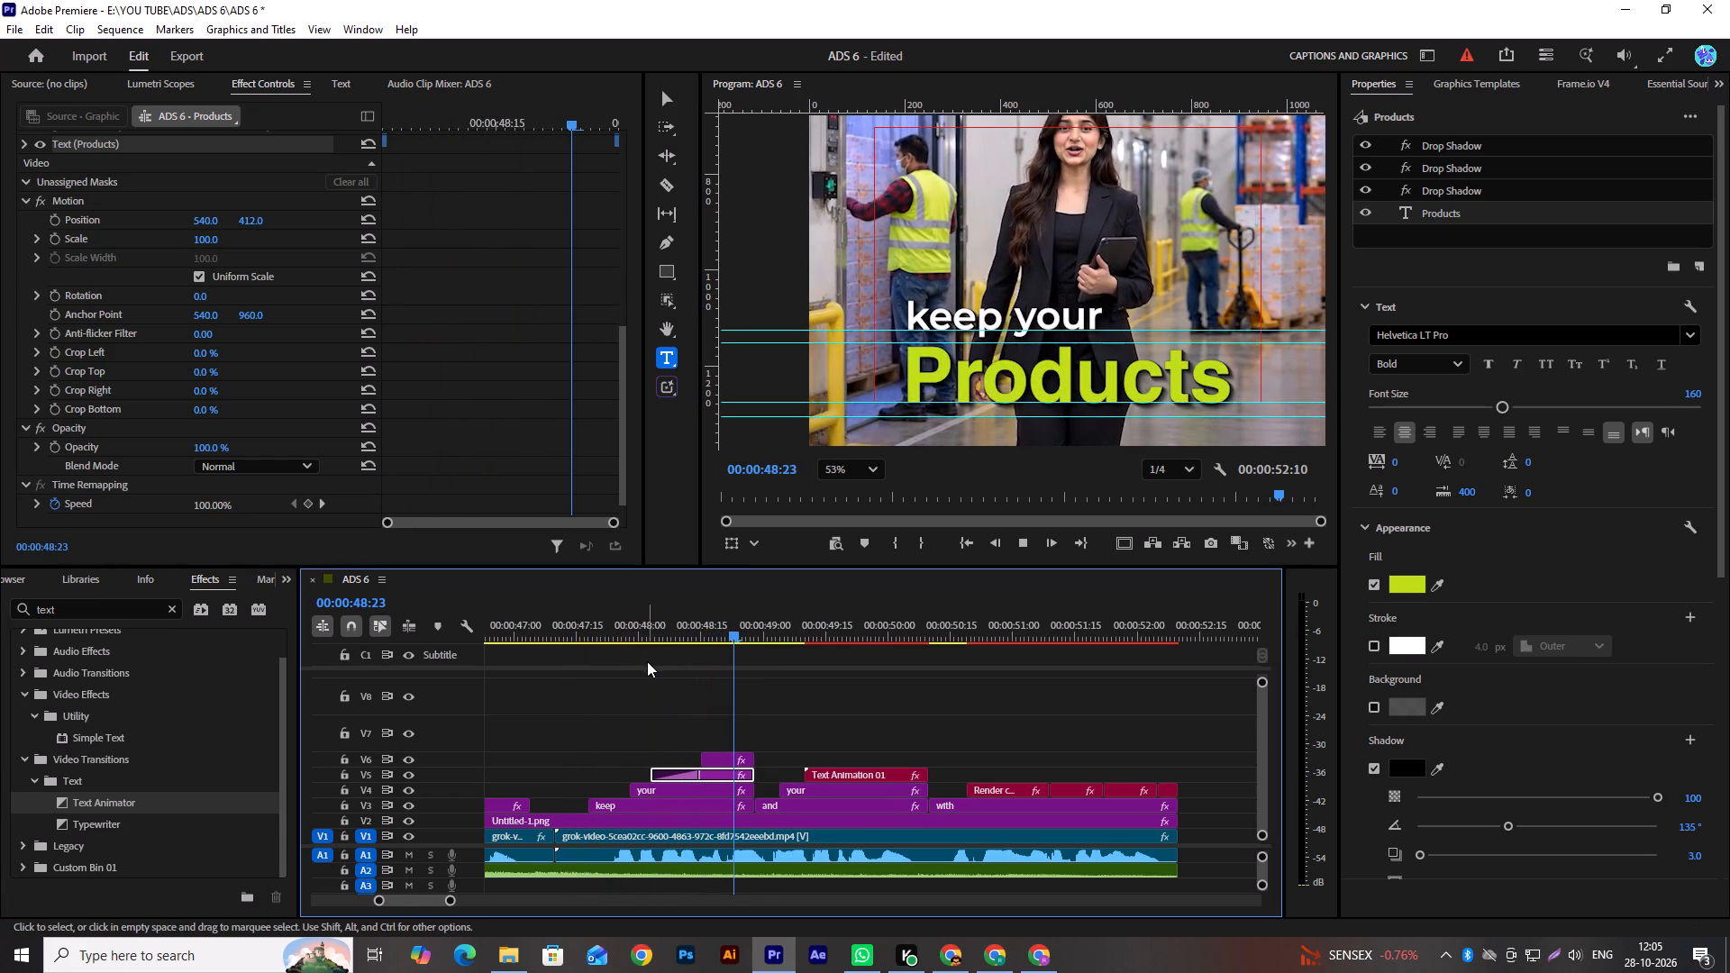
{"action": "key", "text": "space"}
{"action": "key", "text": "ctrl+s"}
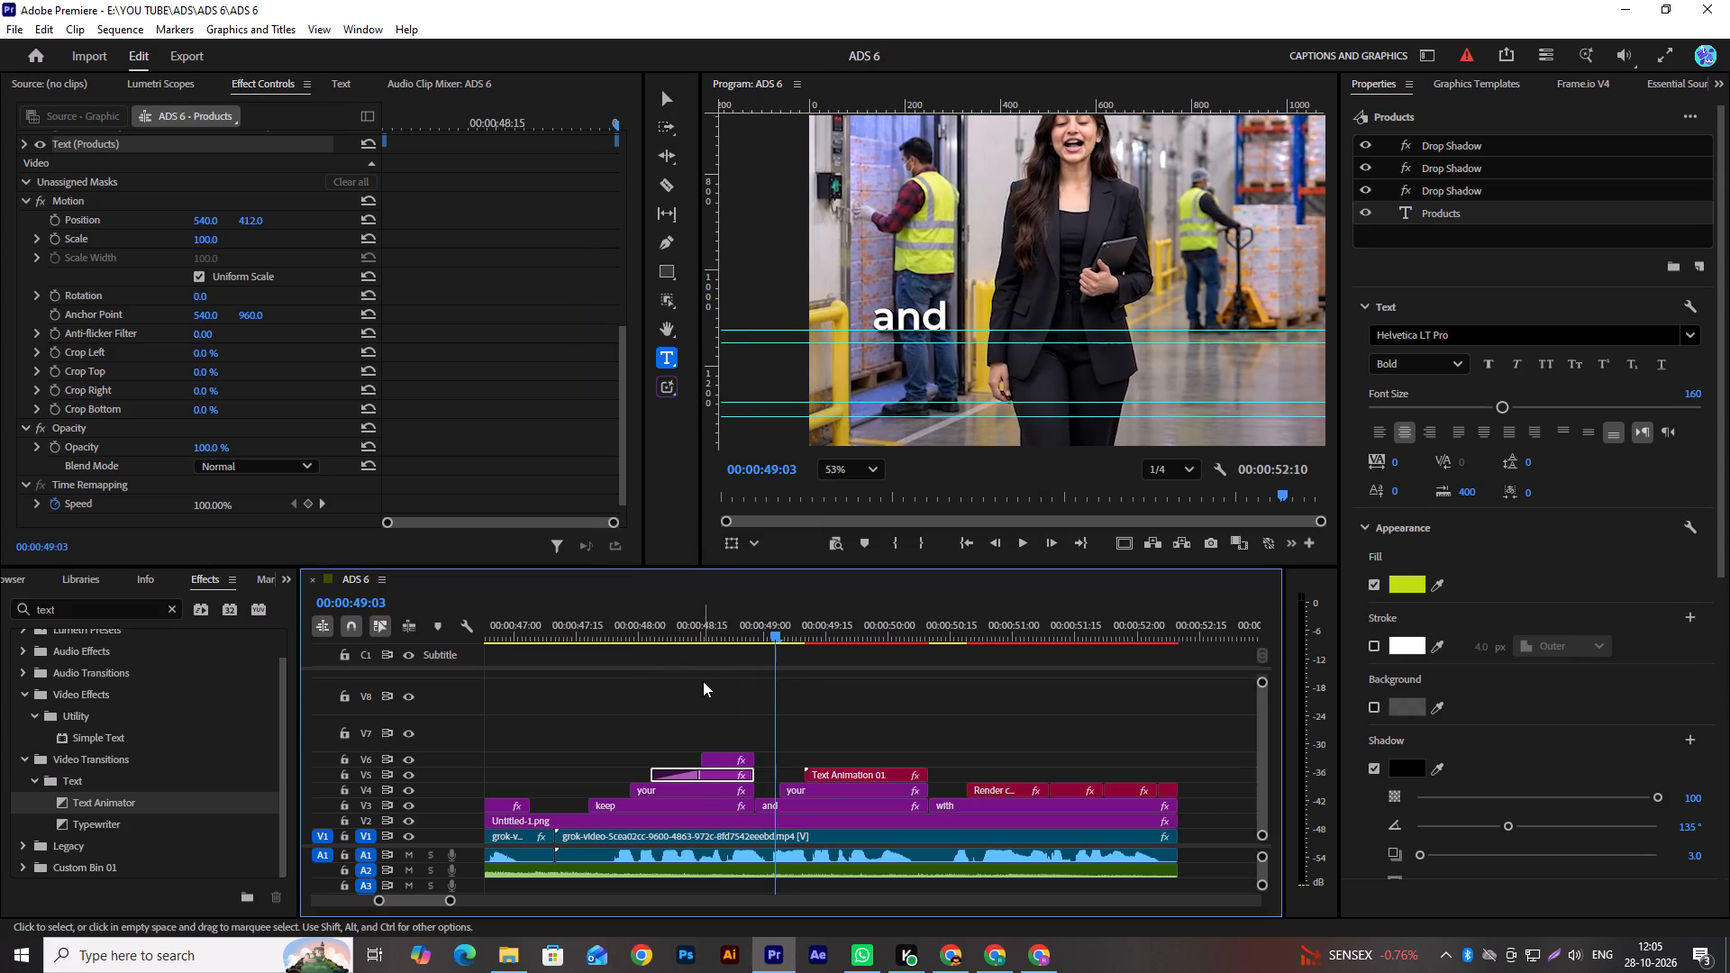
Play back the closing captions from "and your" through "with OSV FTWZ", then save the project.
{"action": "key", "text": "space"}
{"action": "key", "text": "space"}
{"action": "left_click_drag", "start_coordinate": [777, 626], "coordinate": [767, 627]}
{"action": "key", "text": "space"}
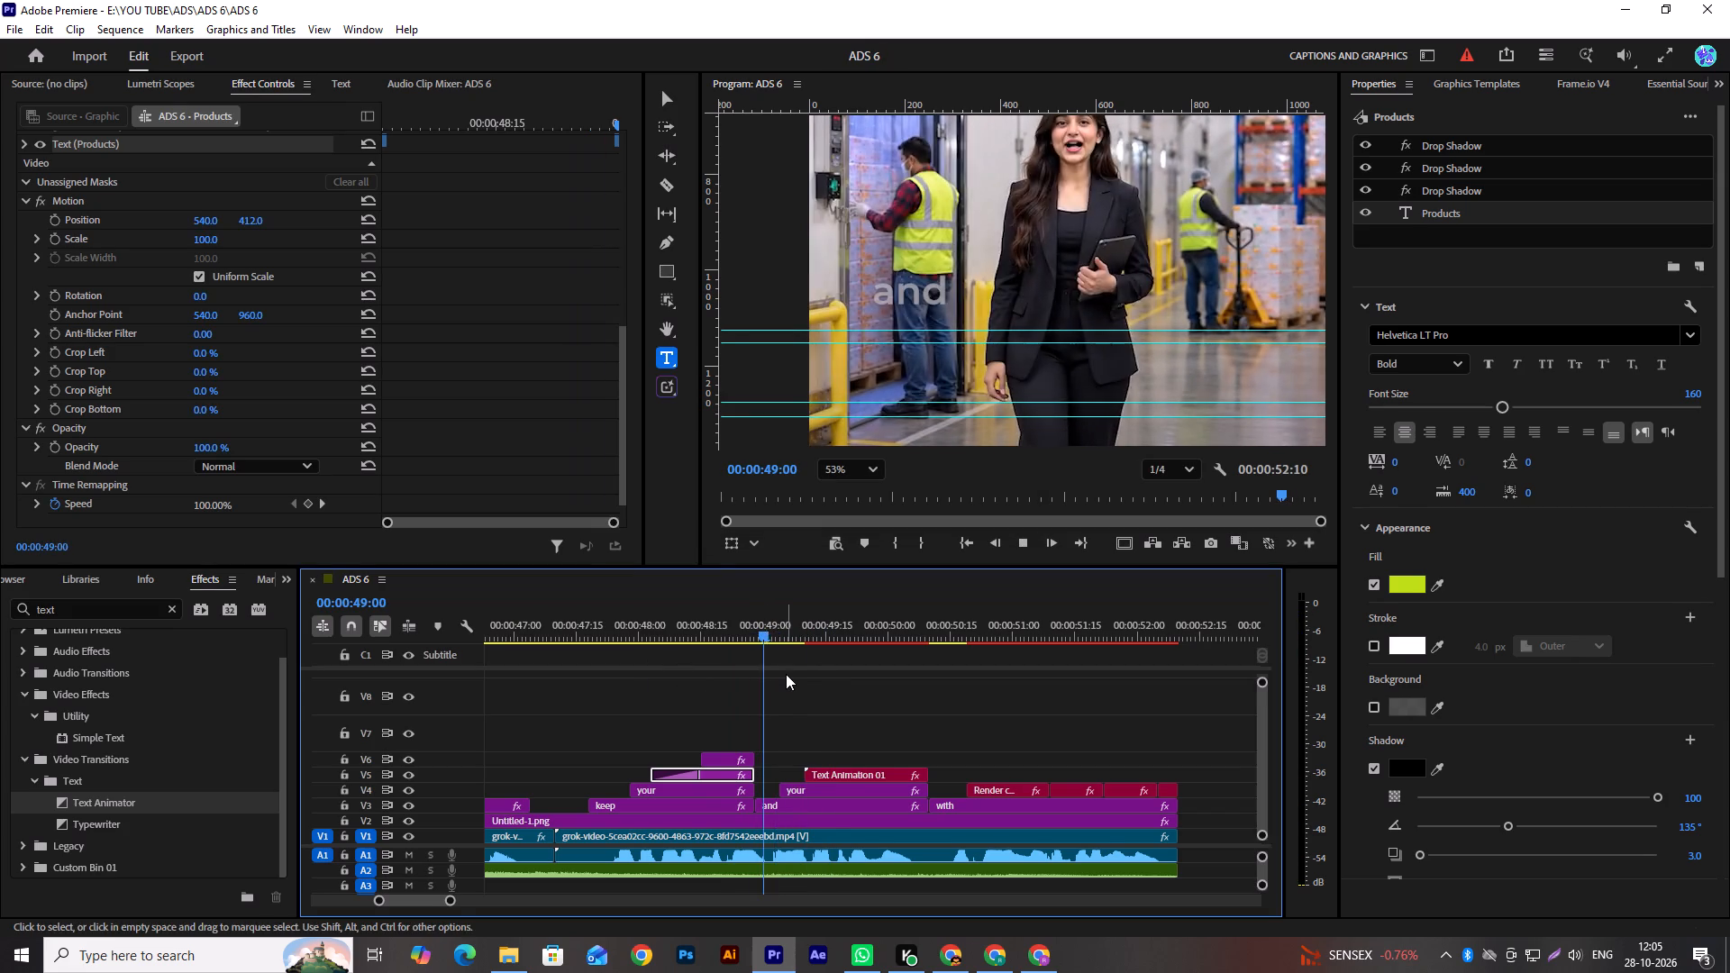
{"action": "key", "text": "space"}
{"action": "left_click_drag", "start_coordinate": [782, 632], "coordinate": [742, 635]}
{"action": "key", "text": "space"}
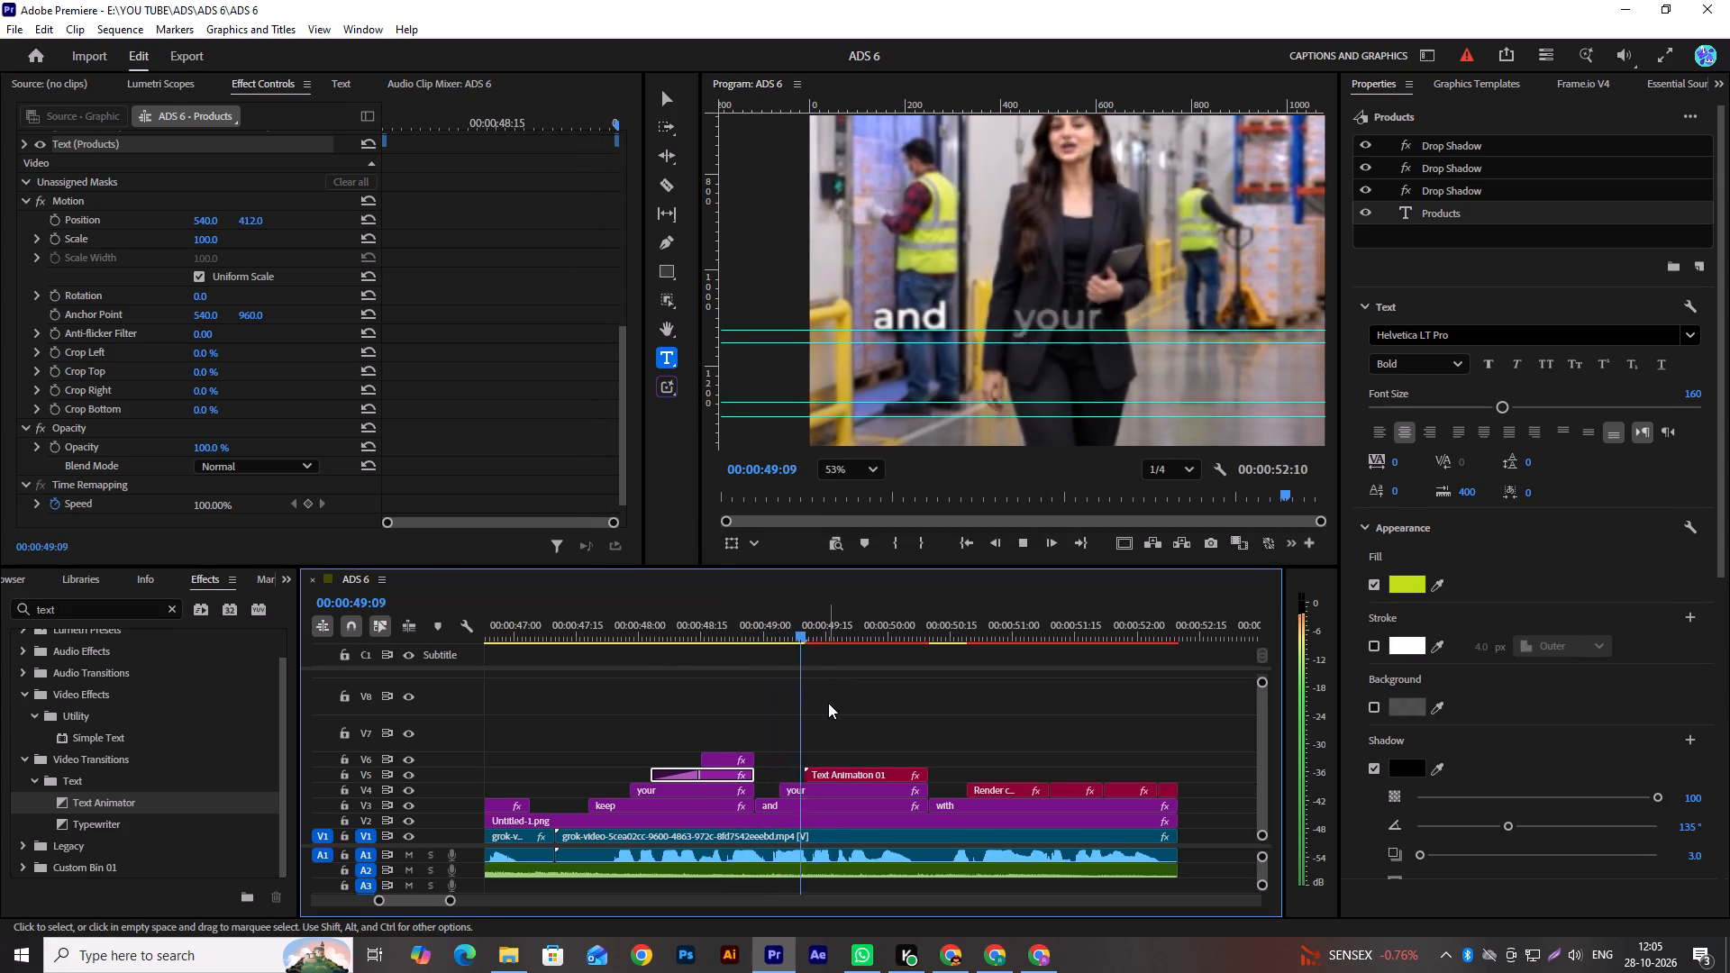
{"action": "key", "text": "space"}
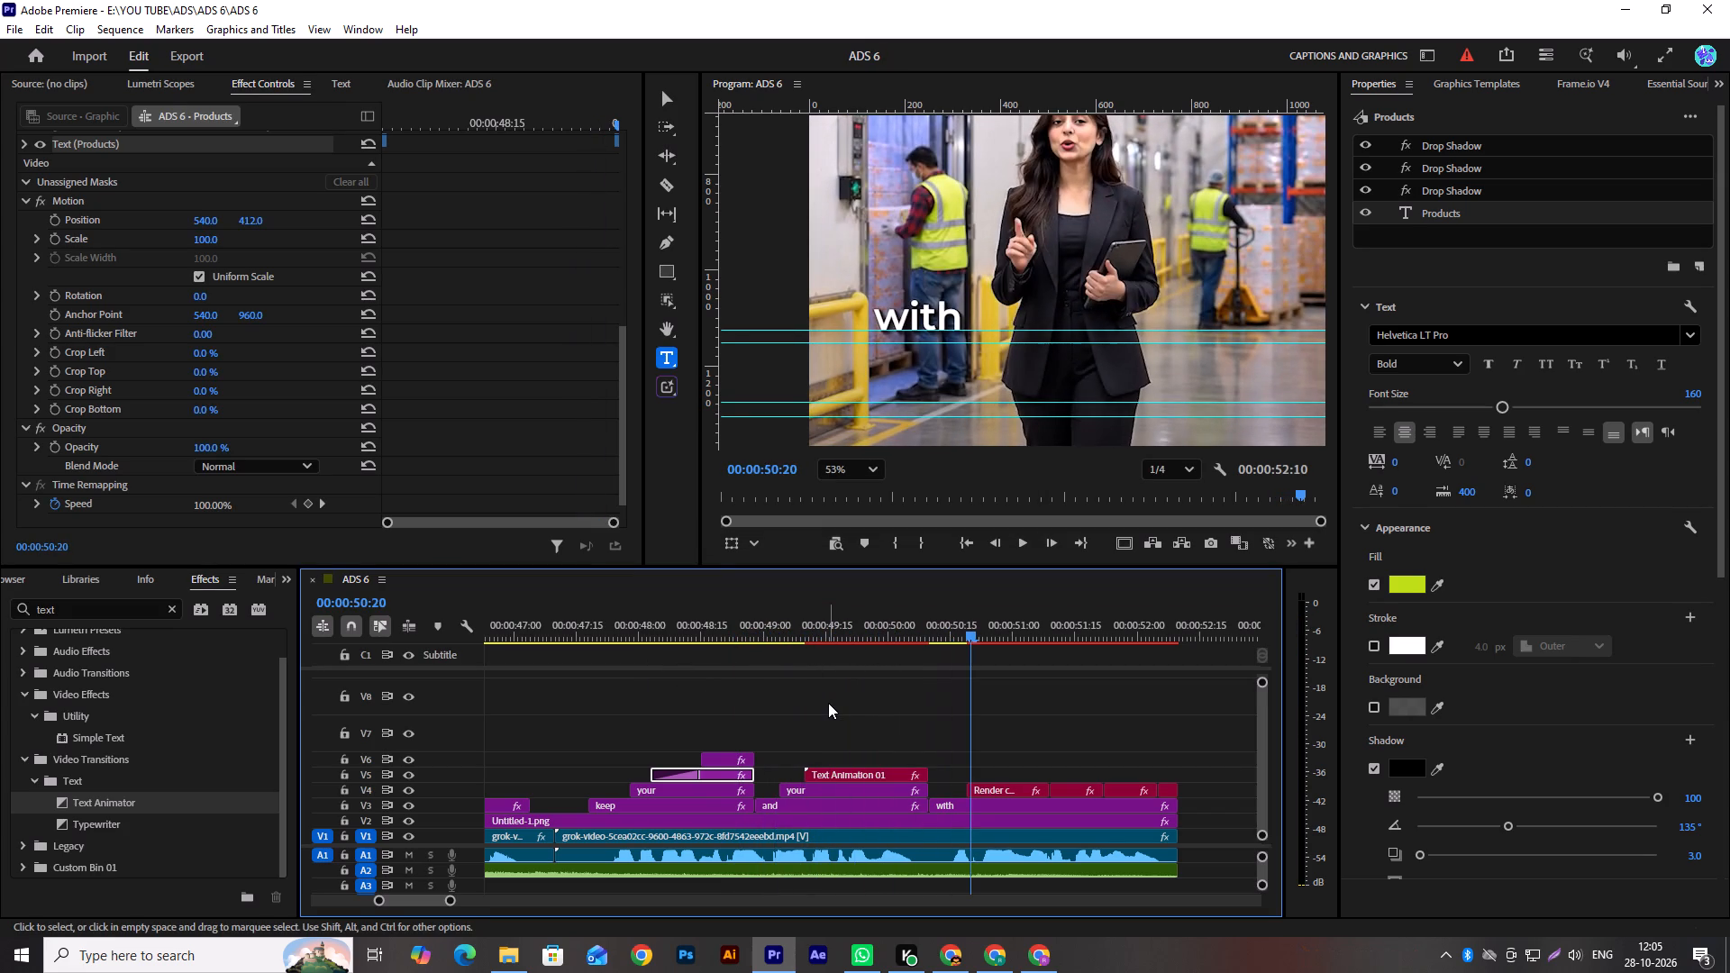
{"action": "scroll", "coordinate": [845, 705], "scroll_direction": "down", "scroll_amount": 3}
{"action": "key", "text": "space"}
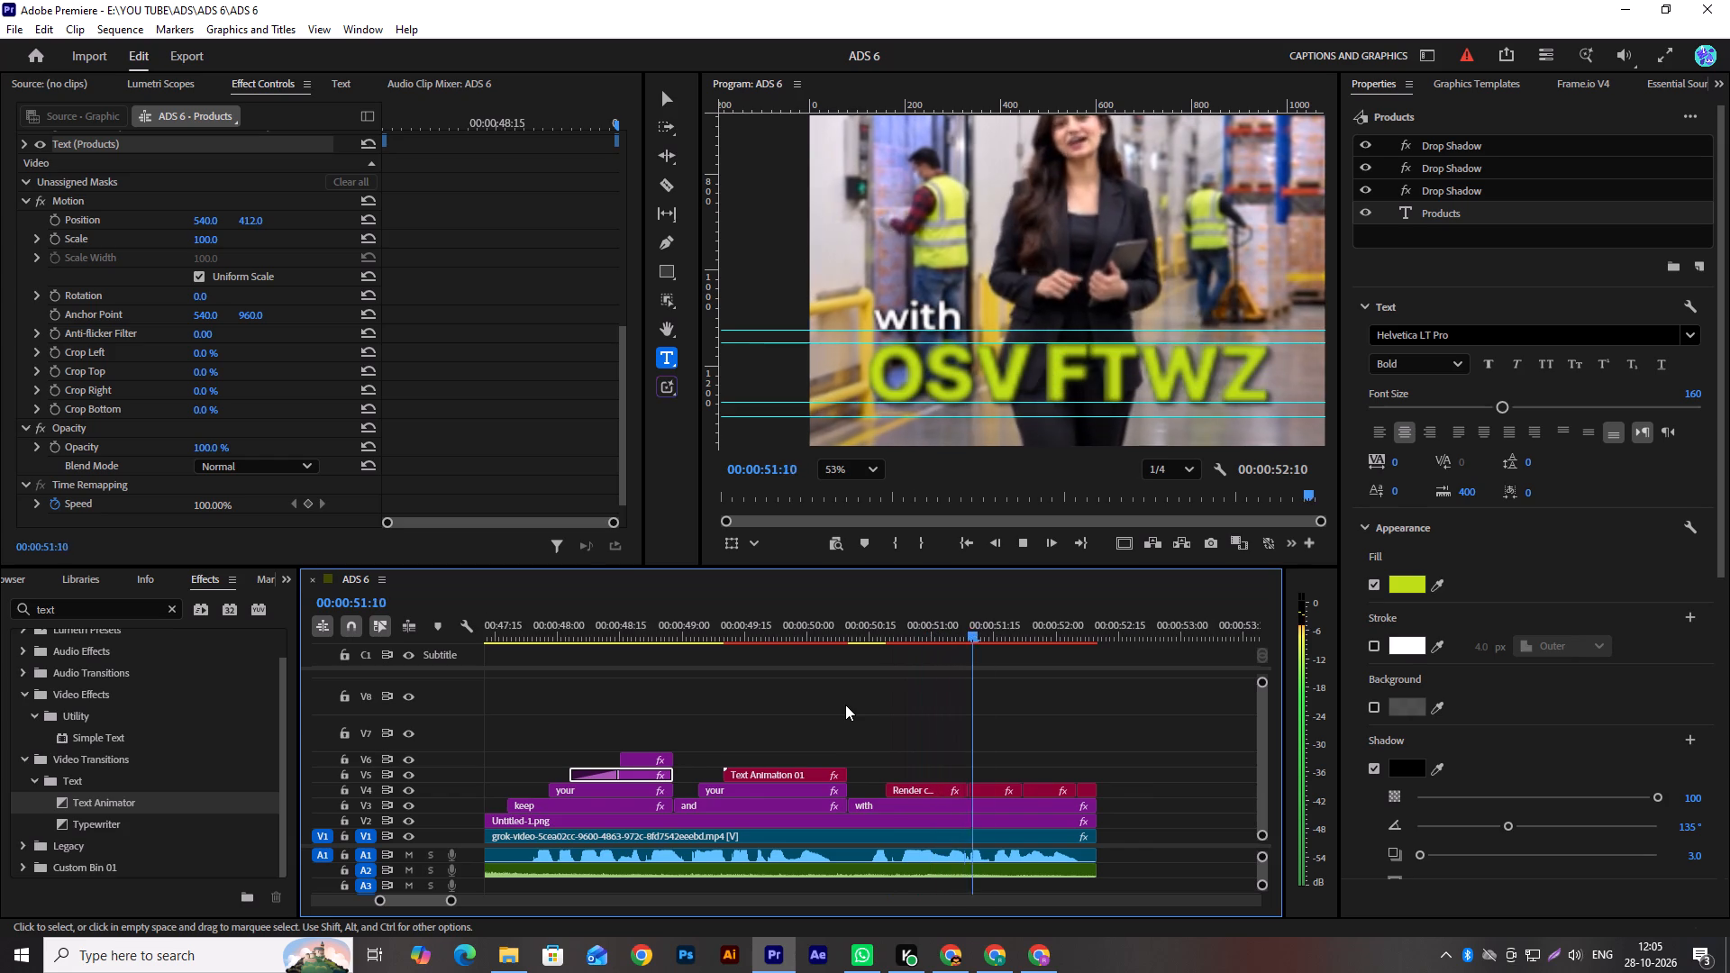
{"action": "key", "text": "space"}
{"action": "key", "text": "ctrl+s"}
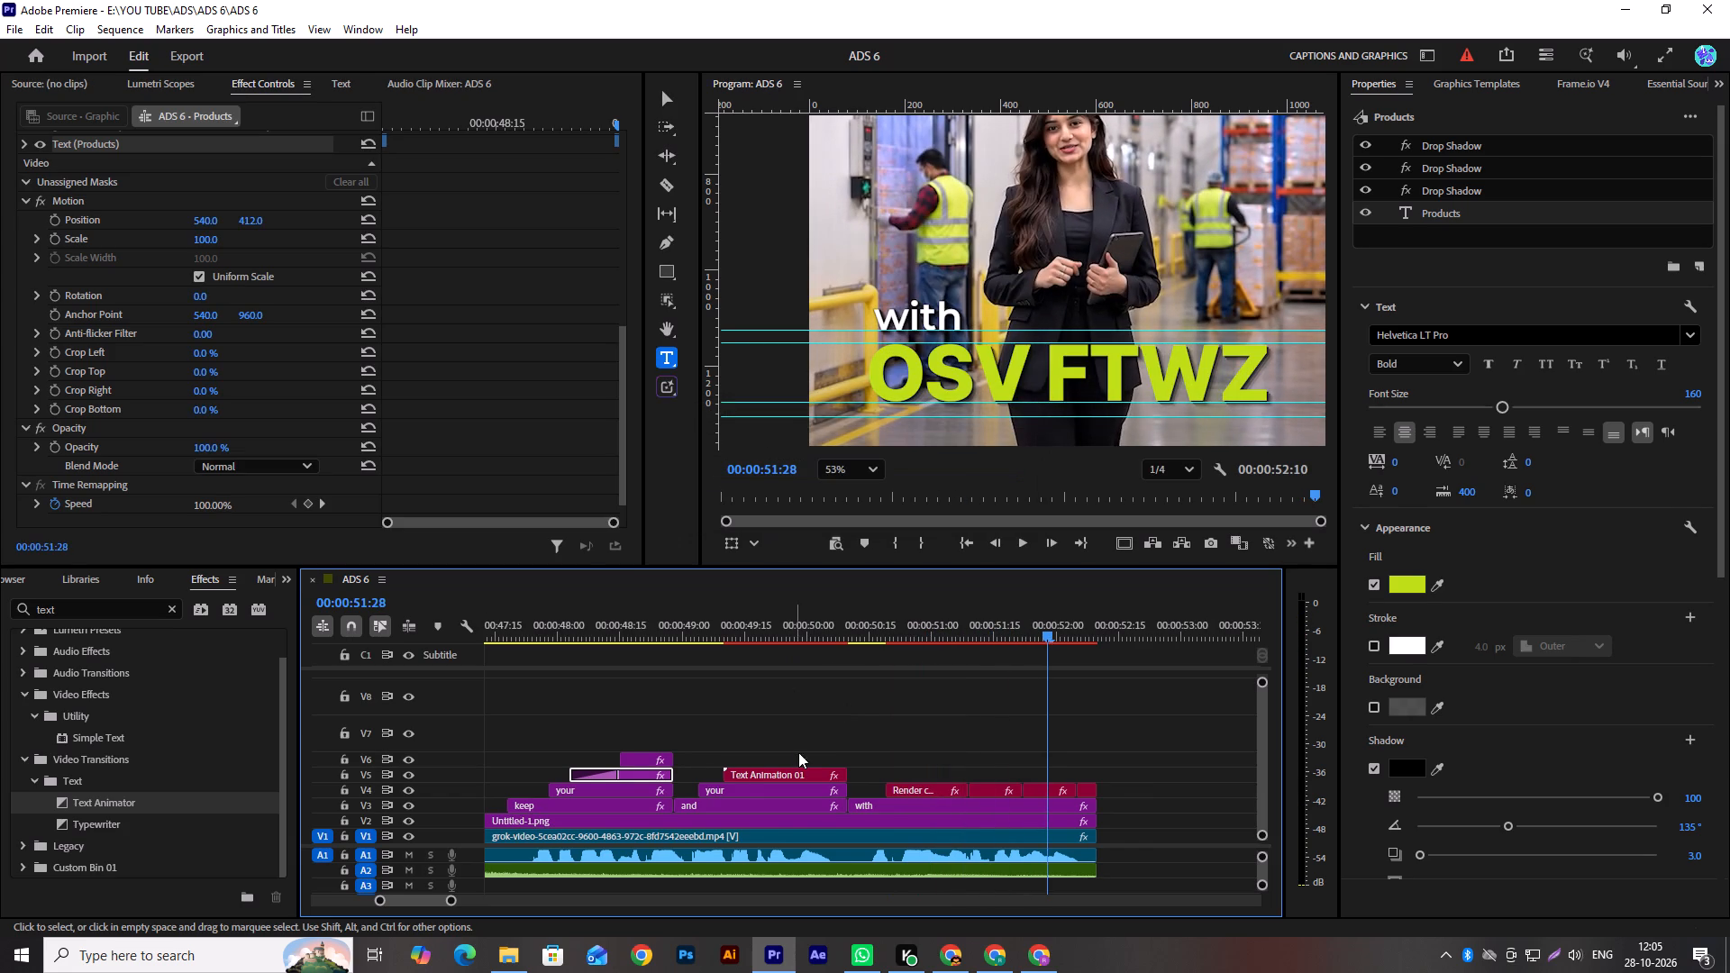
Fit the preview to the whole frame and review the "keep your Products" captions, inspecting the V4 "your" title's effect settings.
{"action": "scroll", "coordinate": [794, 732], "scroll_direction": "down", "scroll_amount": 3, "text": "alt"}
{"action": "scroll", "coordinate": [794, 732], "scroll_direction": "up", "scroll_amount": 4}
{"action": "left_click_drag", "start_coordinate": [705, 636], "coordinate": [678, 643]}
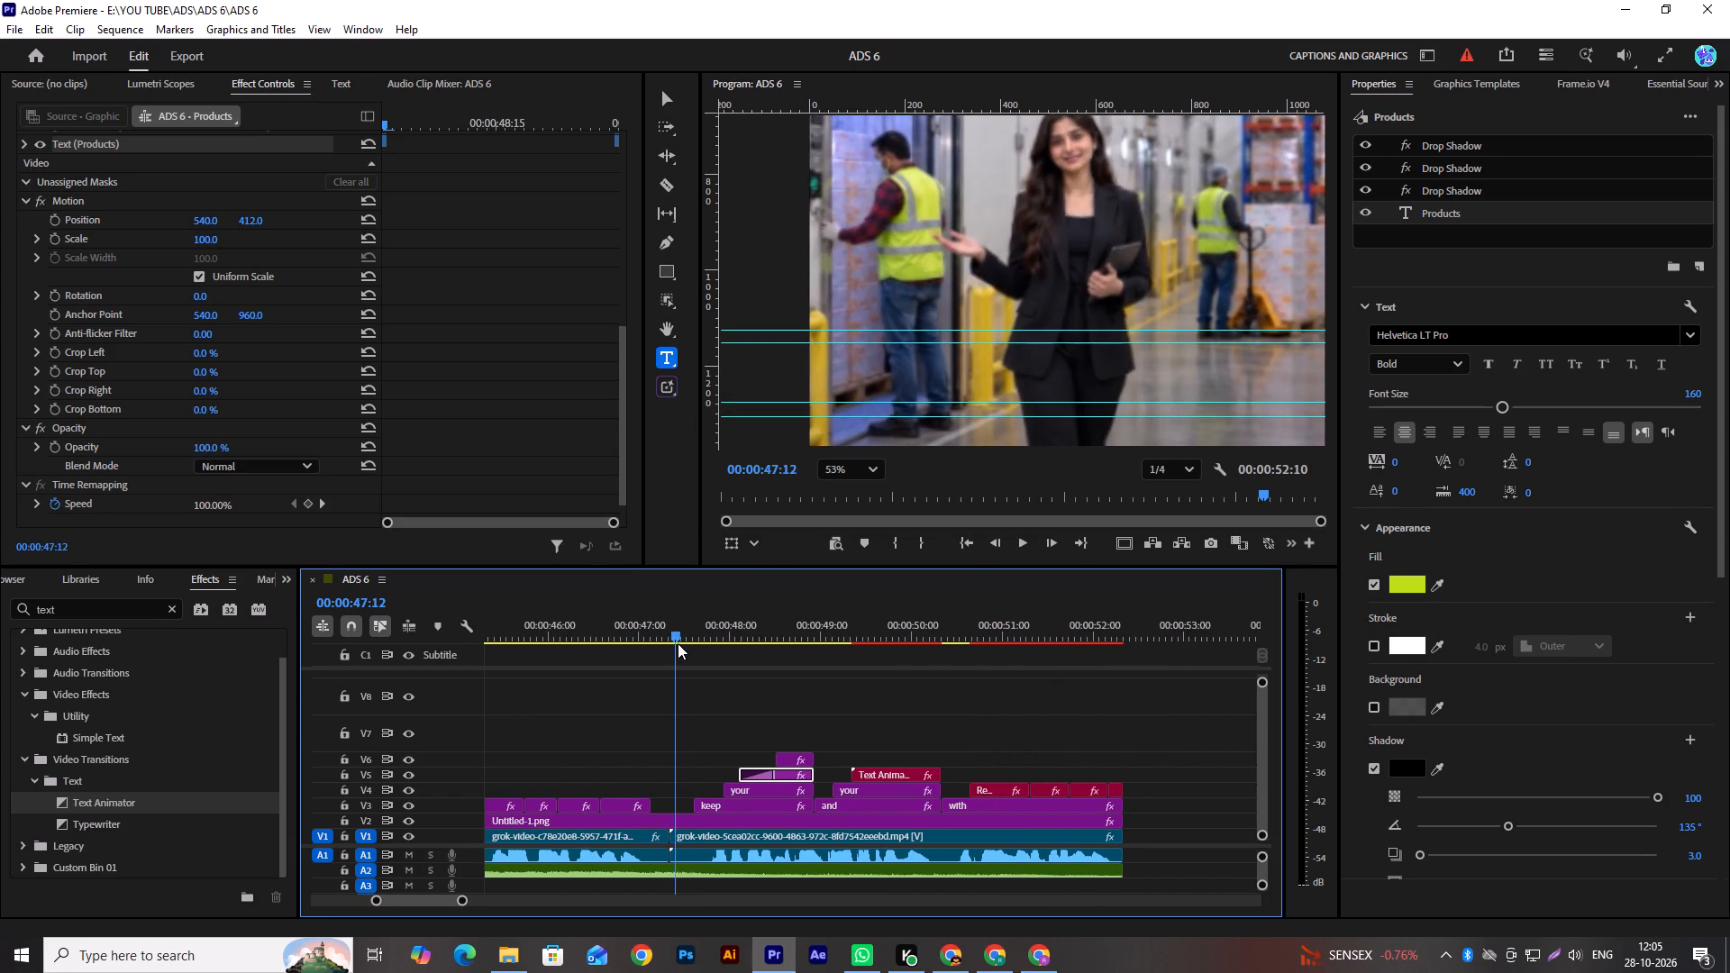
{"action": "left_click_drag", "start_coordinate": [678, 643], "coordinate": [671, 646]}
{"action": "left_click", "coordinate": [832, 451]}
{"action": "left_click", "coordinate": [835, 472]}
{"action": "left_click", "coordinate": [842, 500]}
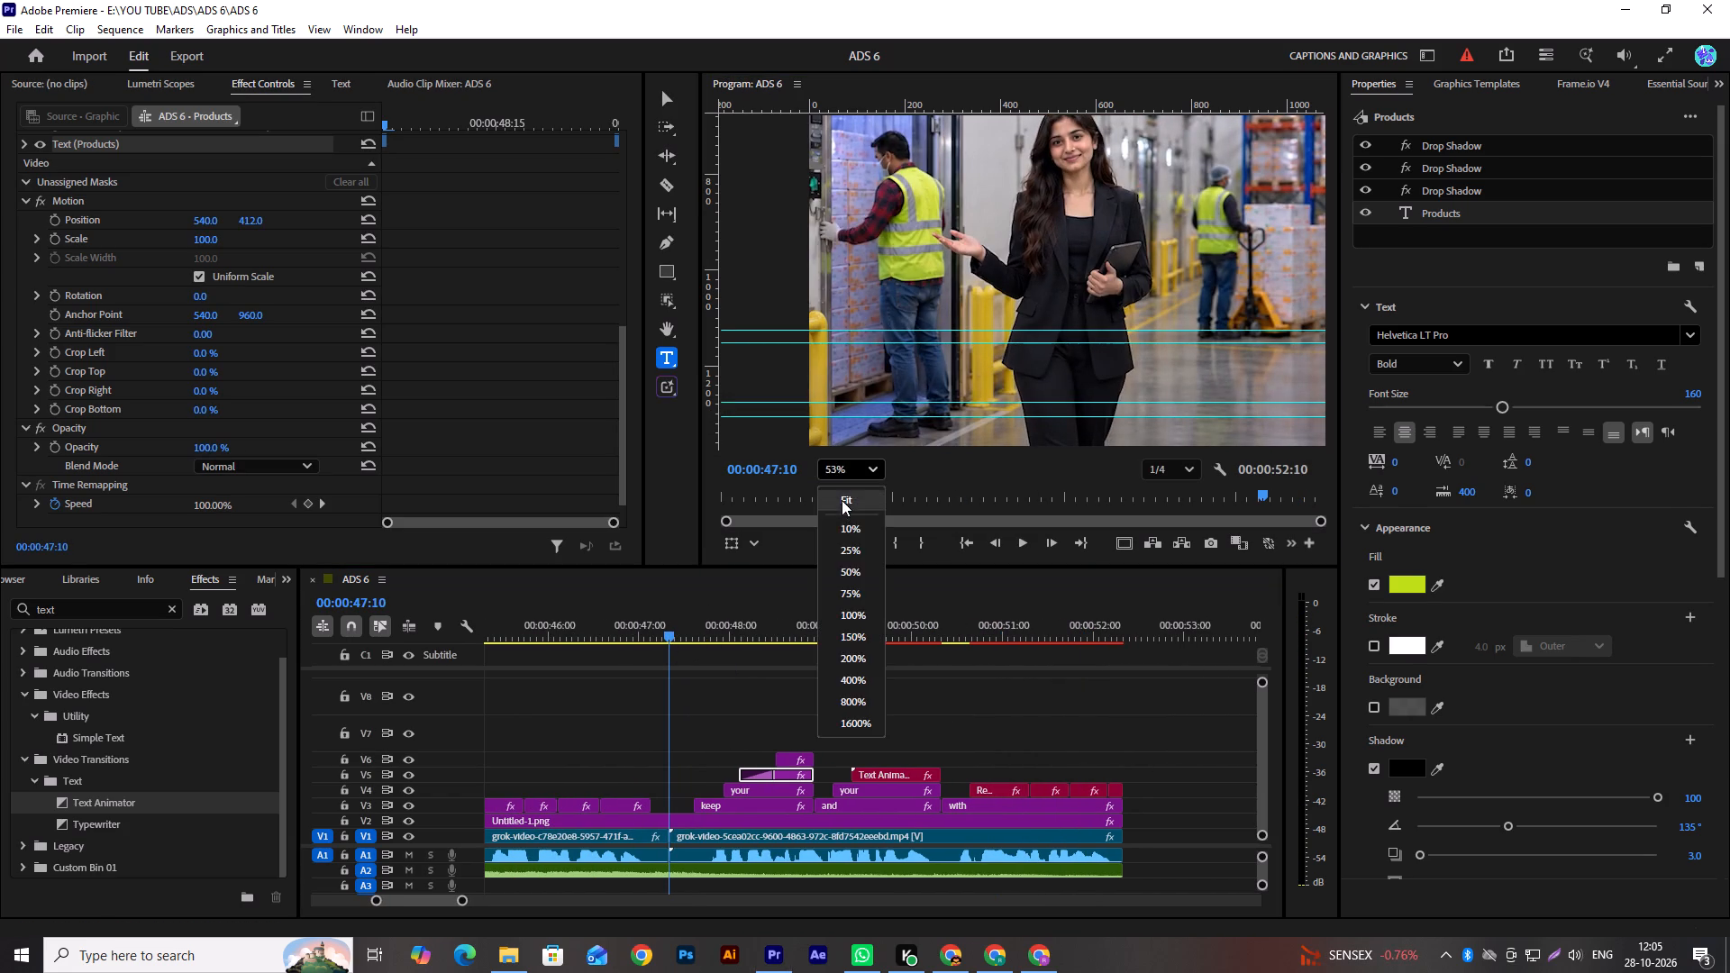
{"action": "key", "text": "space"}
{"action": "key", "text": "space"}
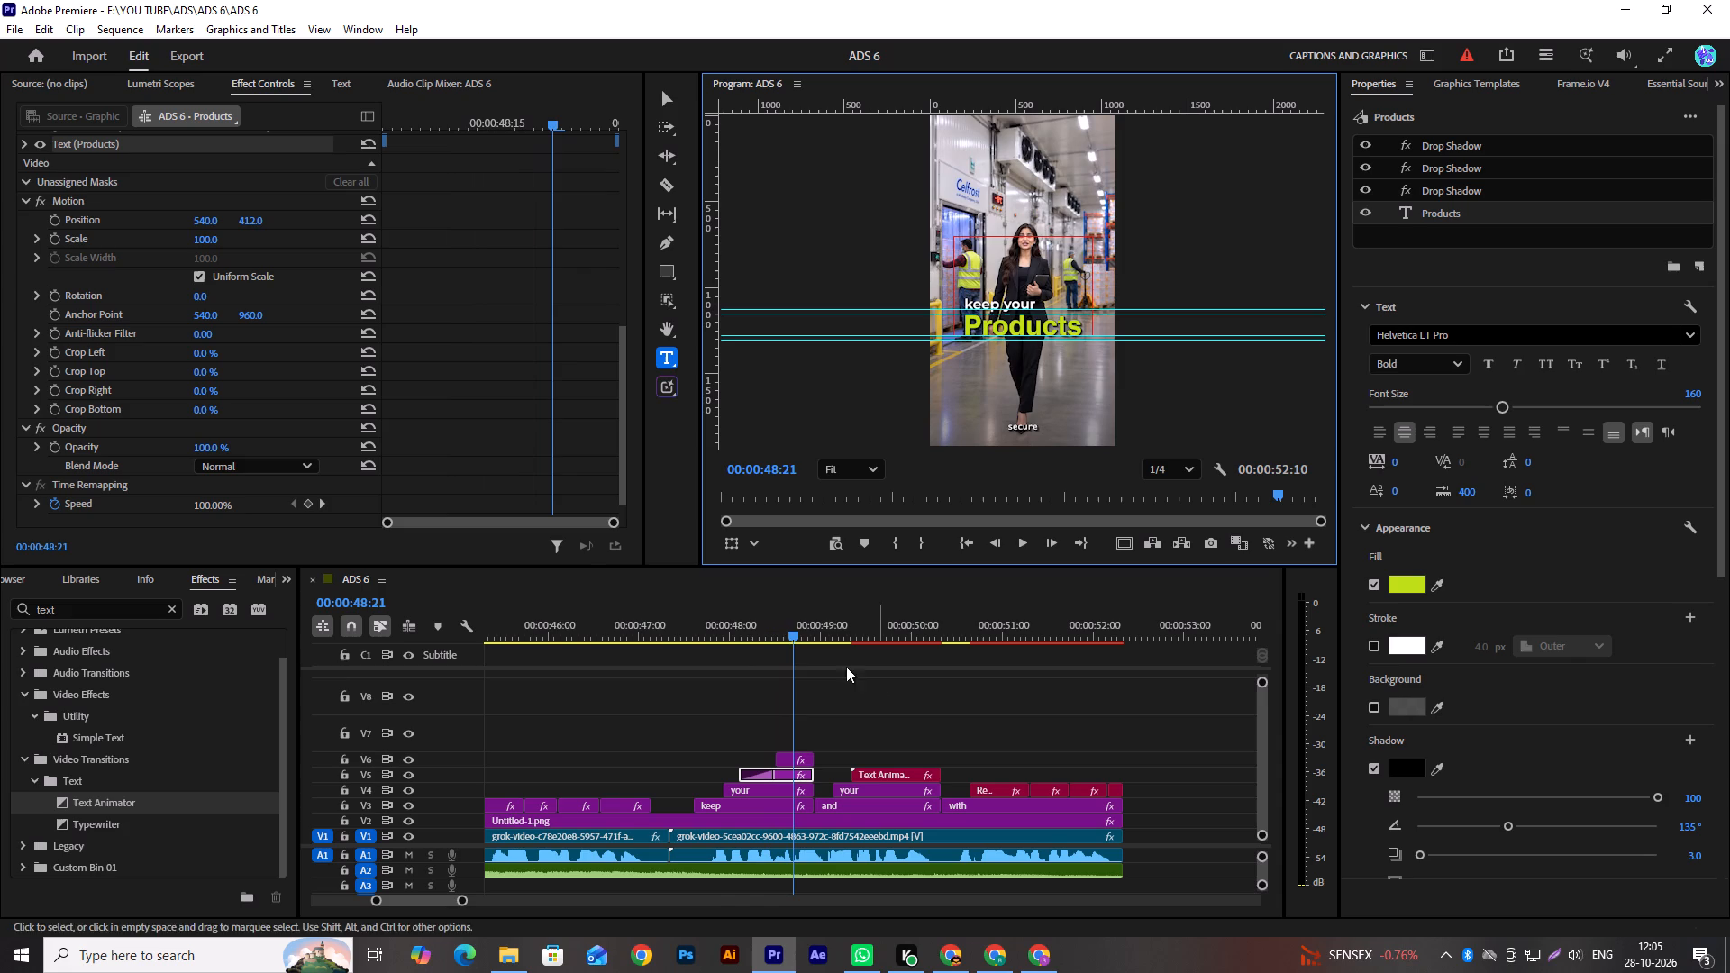
{"action": "left_click_drag", "start_coordinate": [767, 630], "coordinate": [727, 652]}
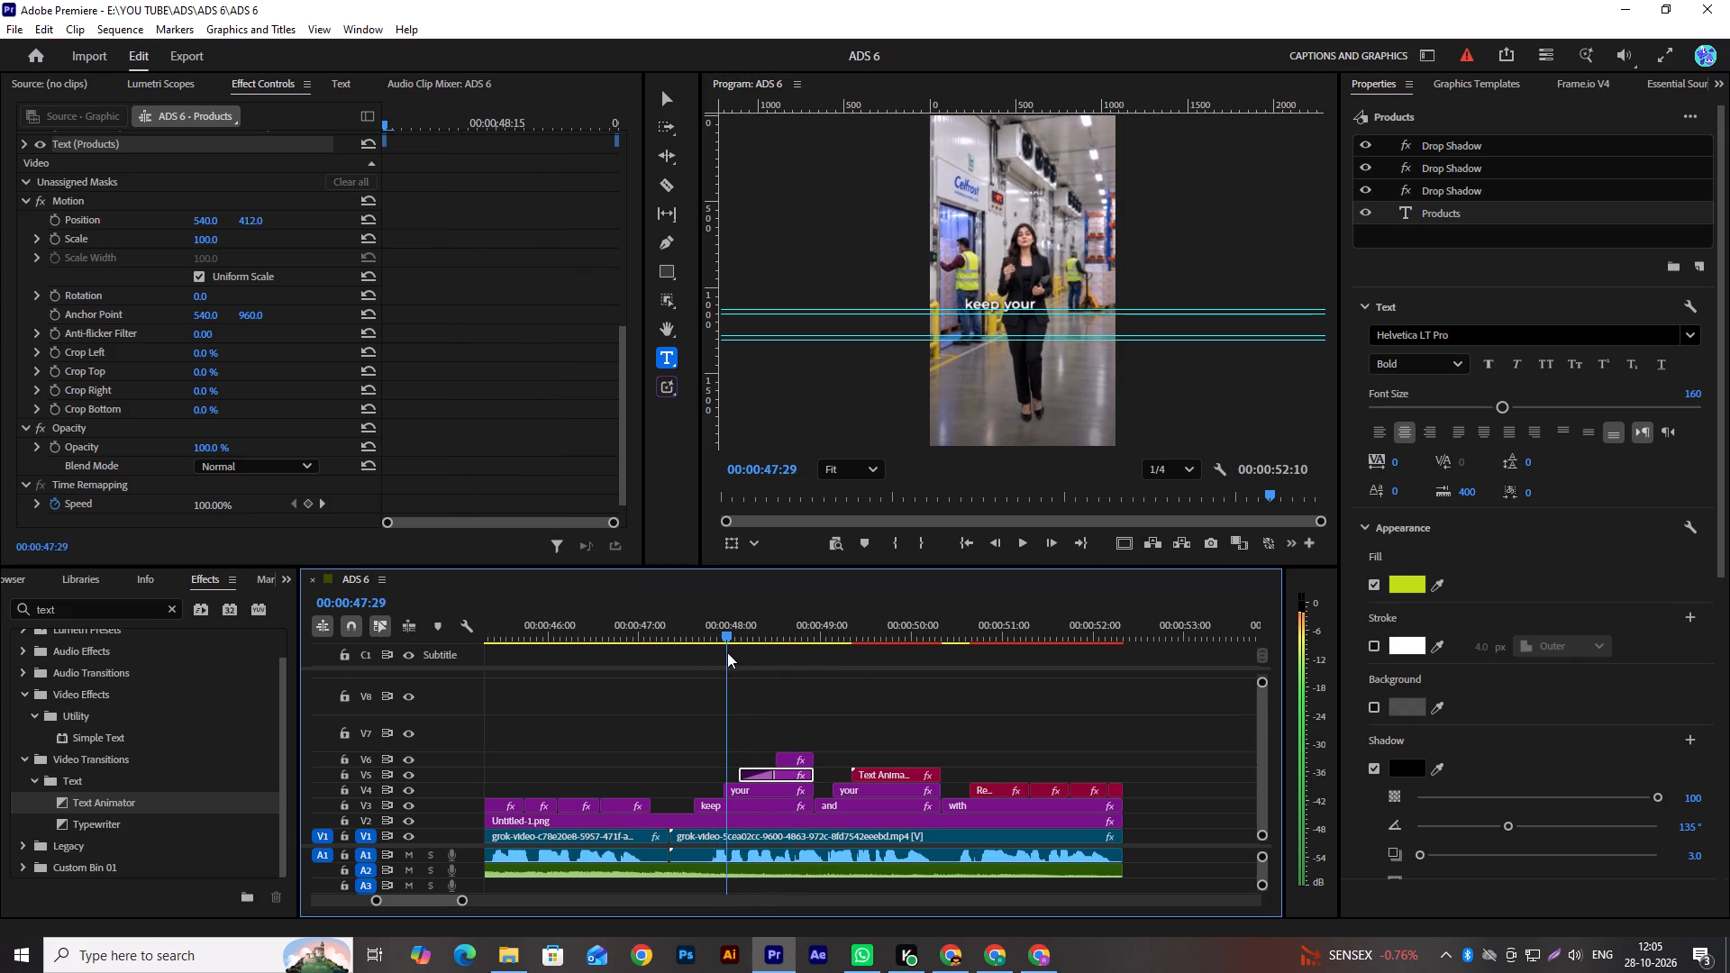
{"action": "left_click_drag", "start_coordinate": [727, 652], "coordinate": [727, 656]}
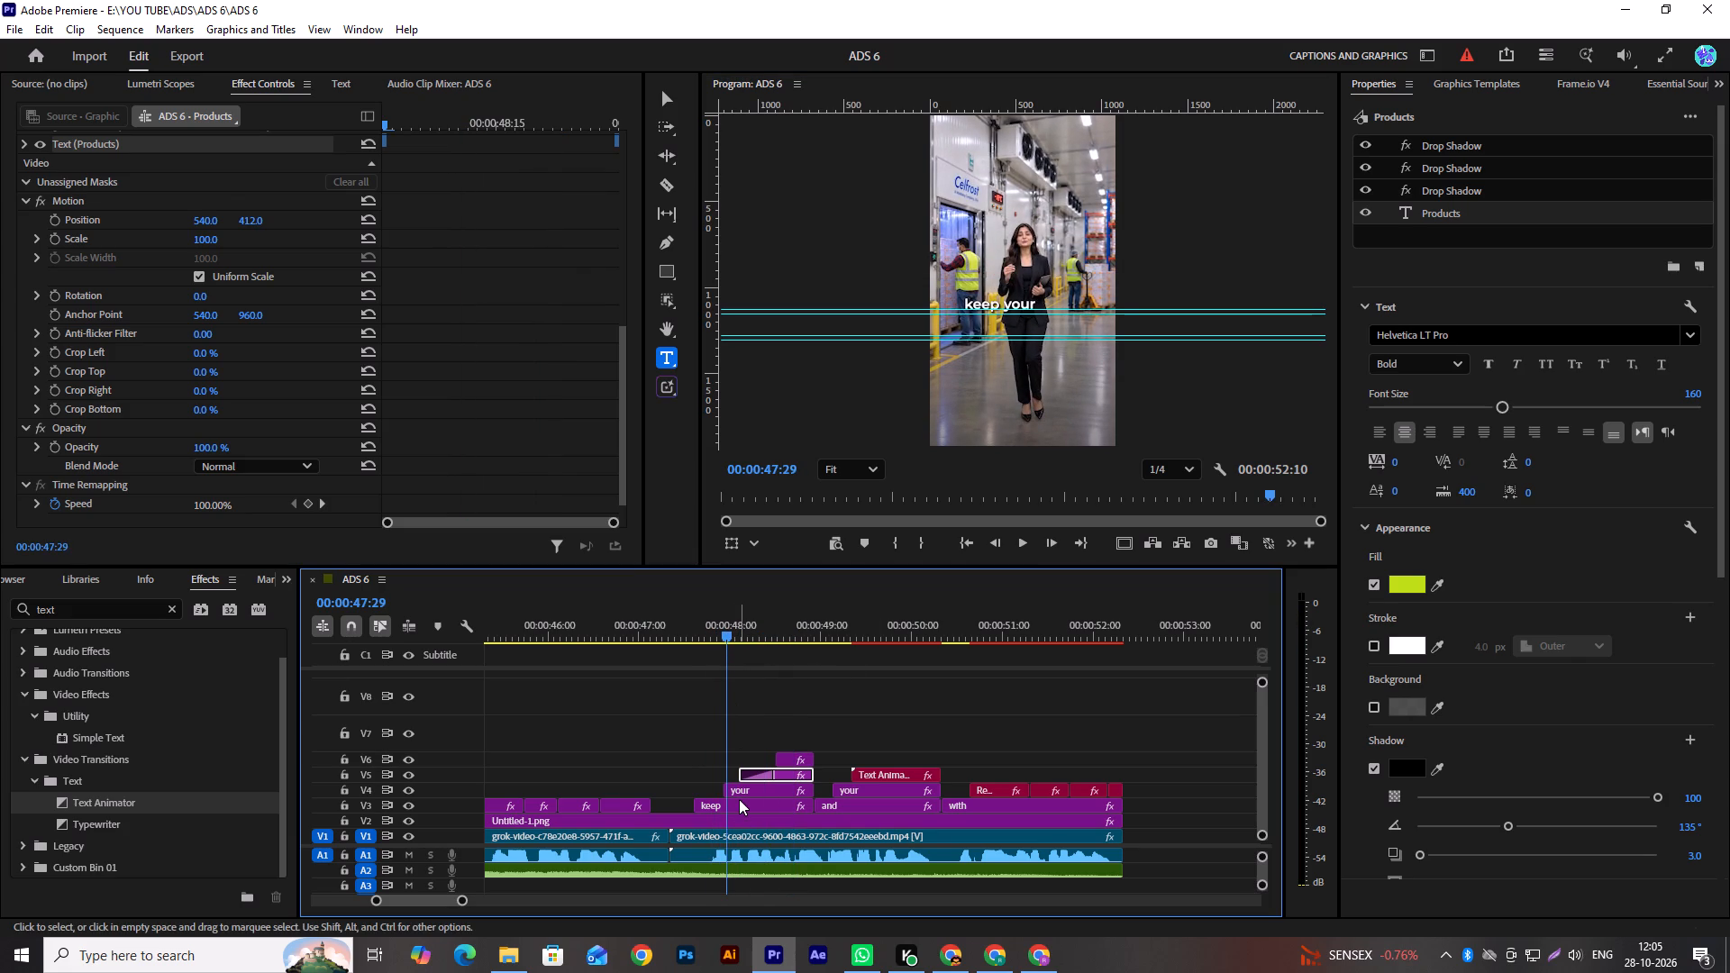
{"action": "left_click", "coordinate": [739, 789]}
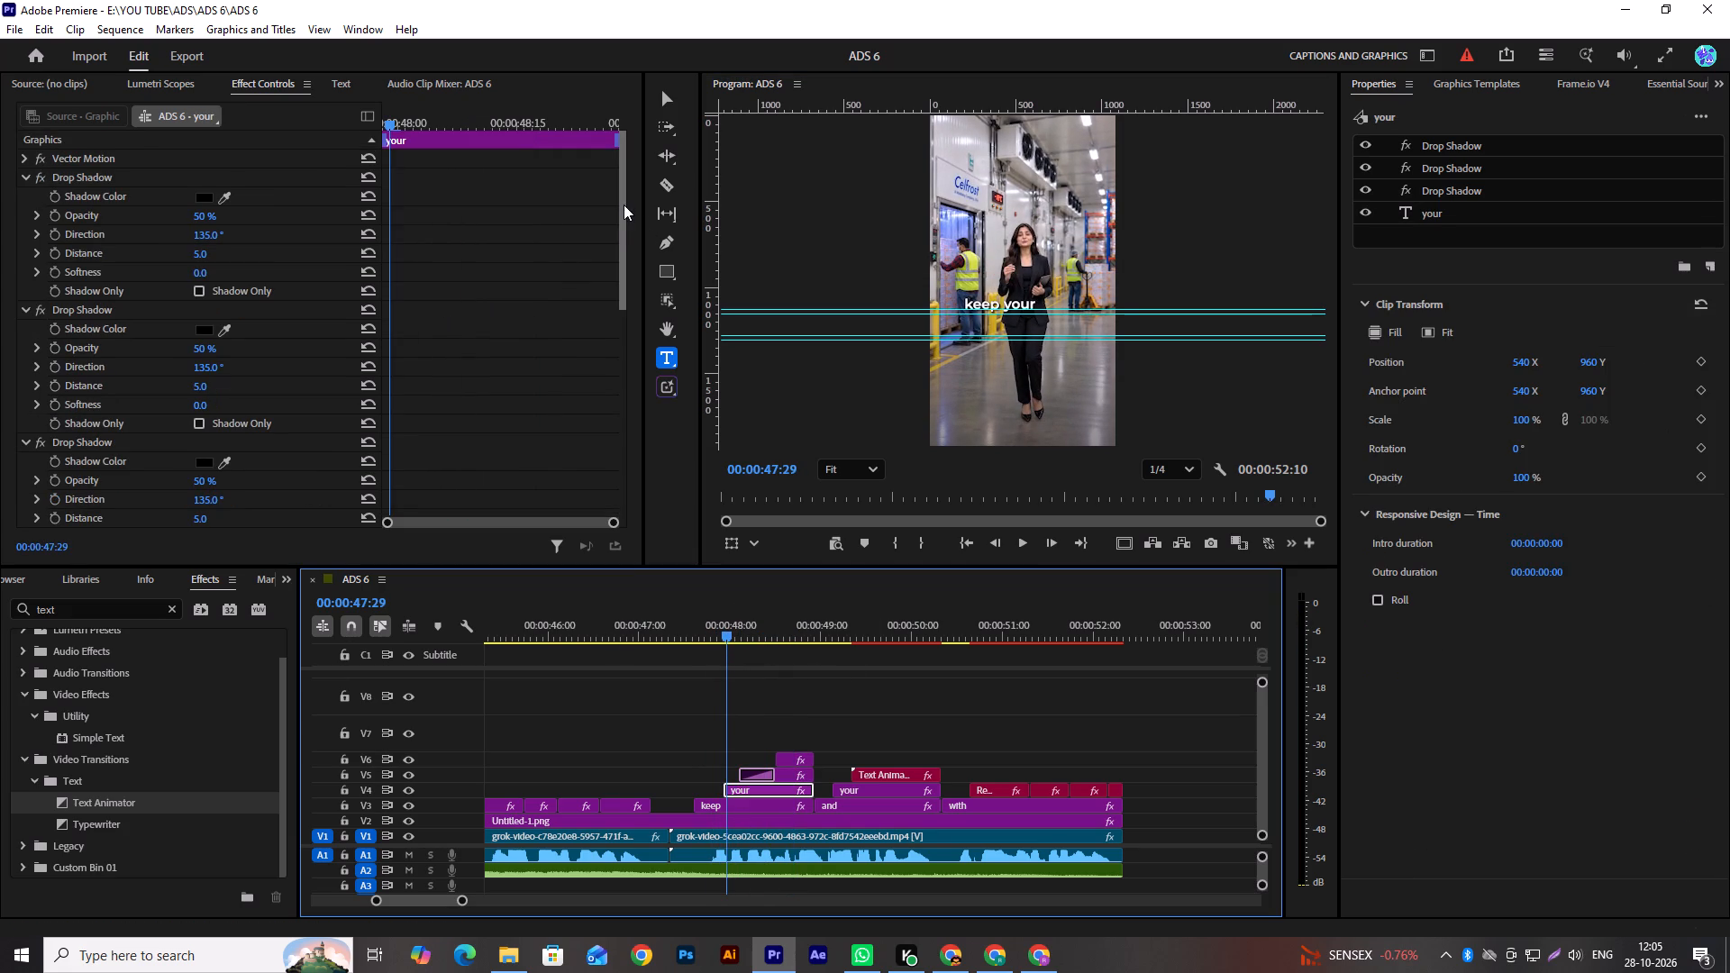
{"action": "left_click_drag", "start_coordinate": [622, 202], "coordinate": [617, 188]}
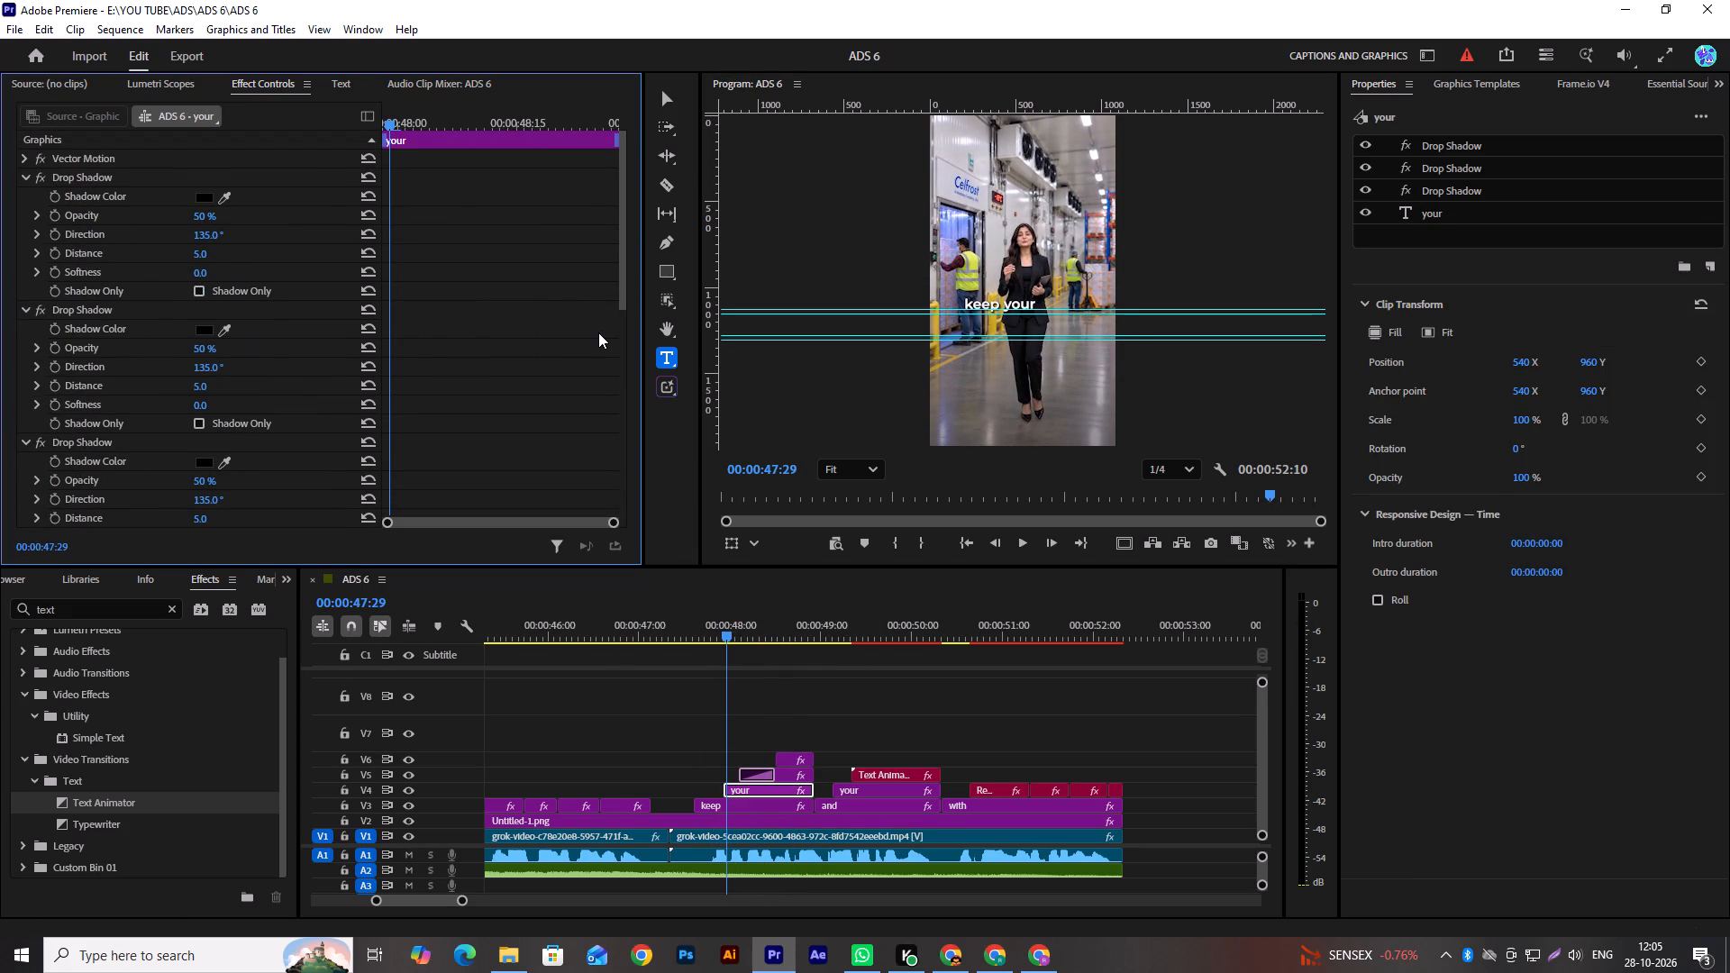
{"action": "left_click_drag", "start_coordinate": [712, 626], "coordinate": [692, 628]}
{"action": "key", "text": "space"}
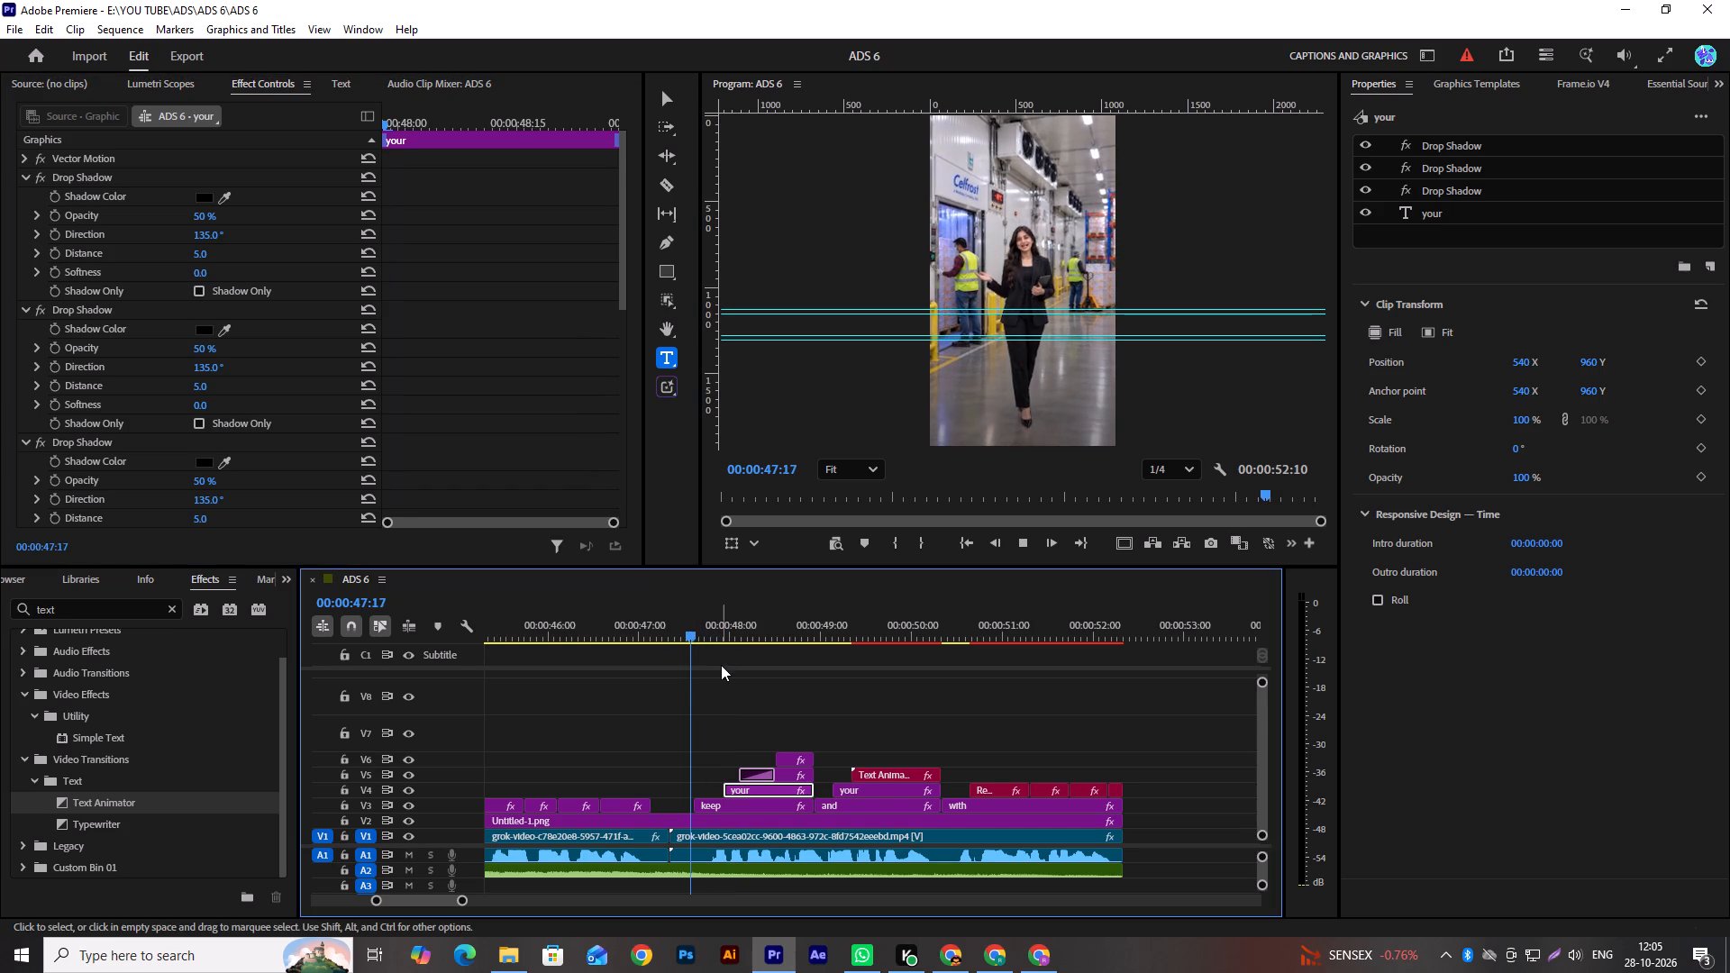
{"action": "key", "text": "space"}
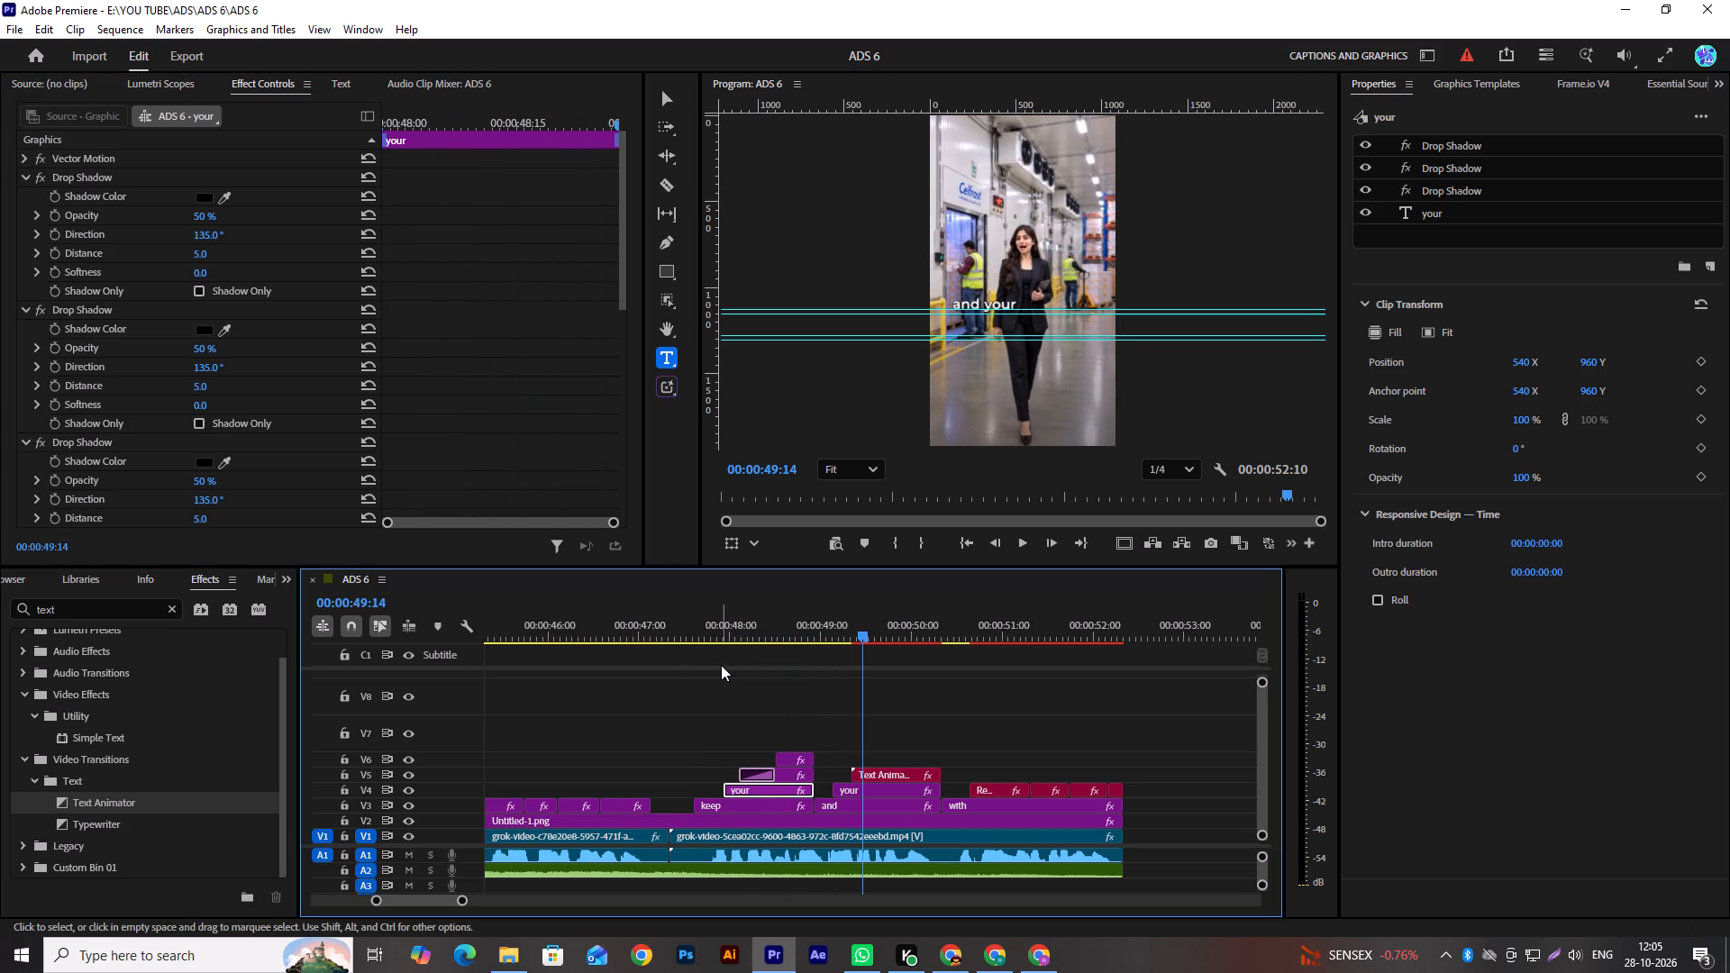
Add the "down to up" graphics template on V7, aligned with the start of the V6 "secure" title.
{"action": "left_click_drag", "start_coordinate": [806, 637], "coordinate": [777, 638]}
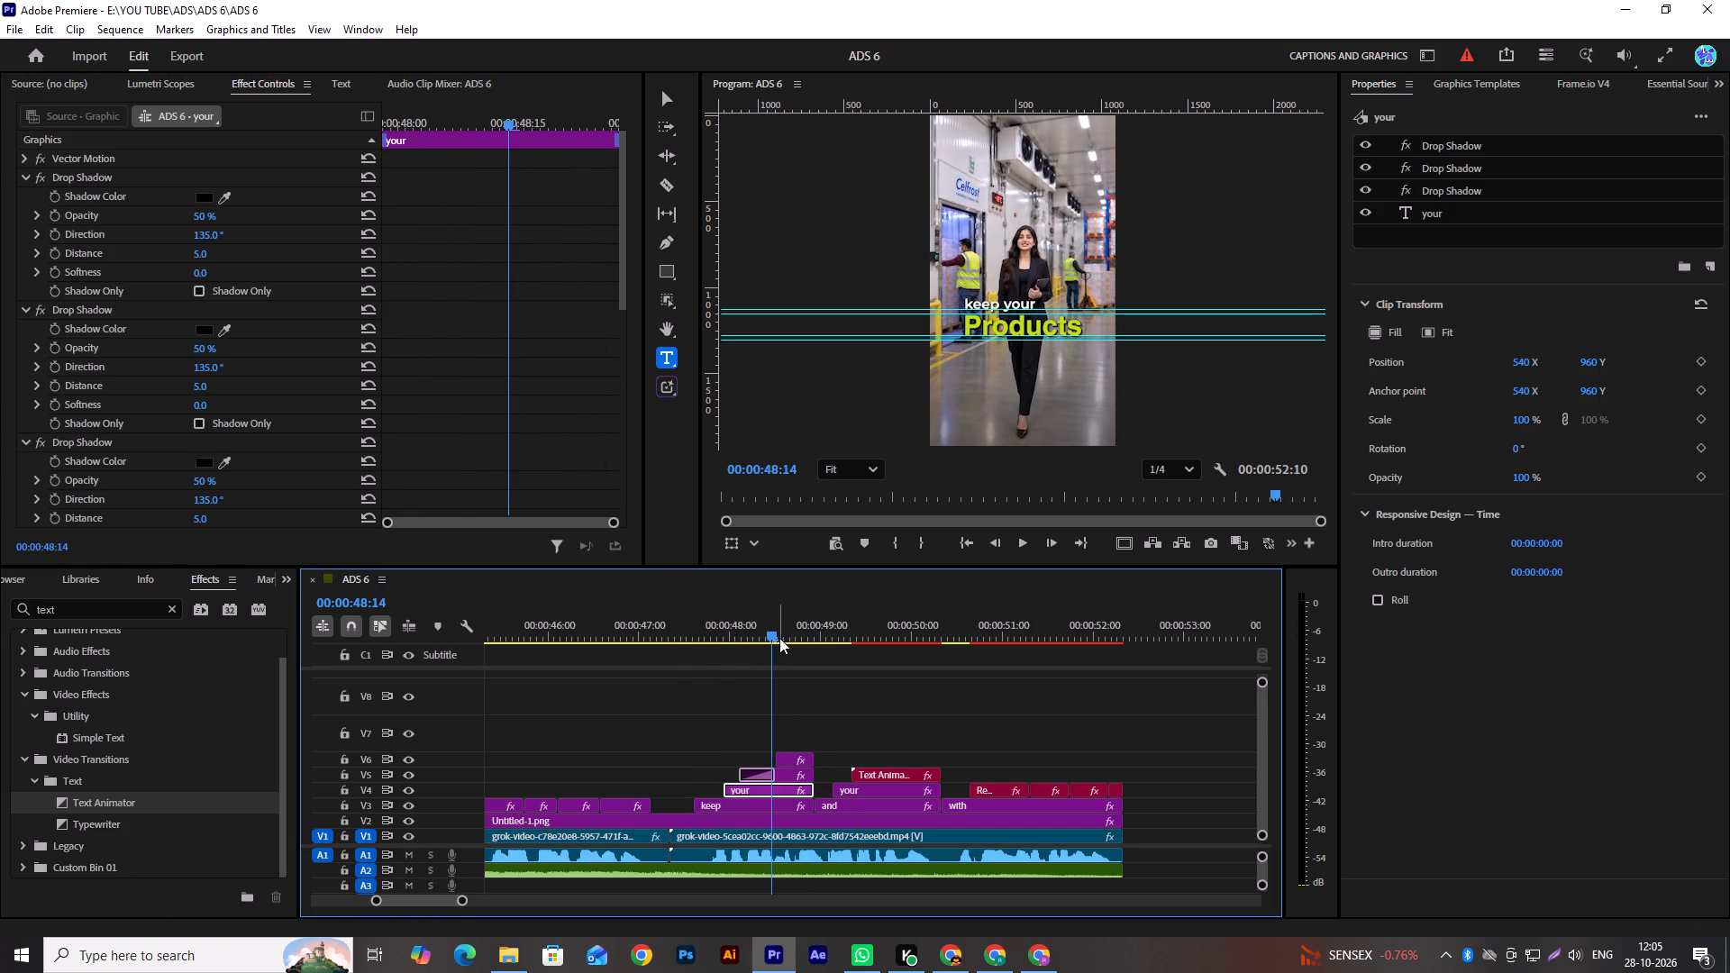
{"action": "left_click", "coordinate": [796, 755]}
{"action": "left_click_drag", "start_coordinate": [774, 634], "coordinate": [704, 642]}
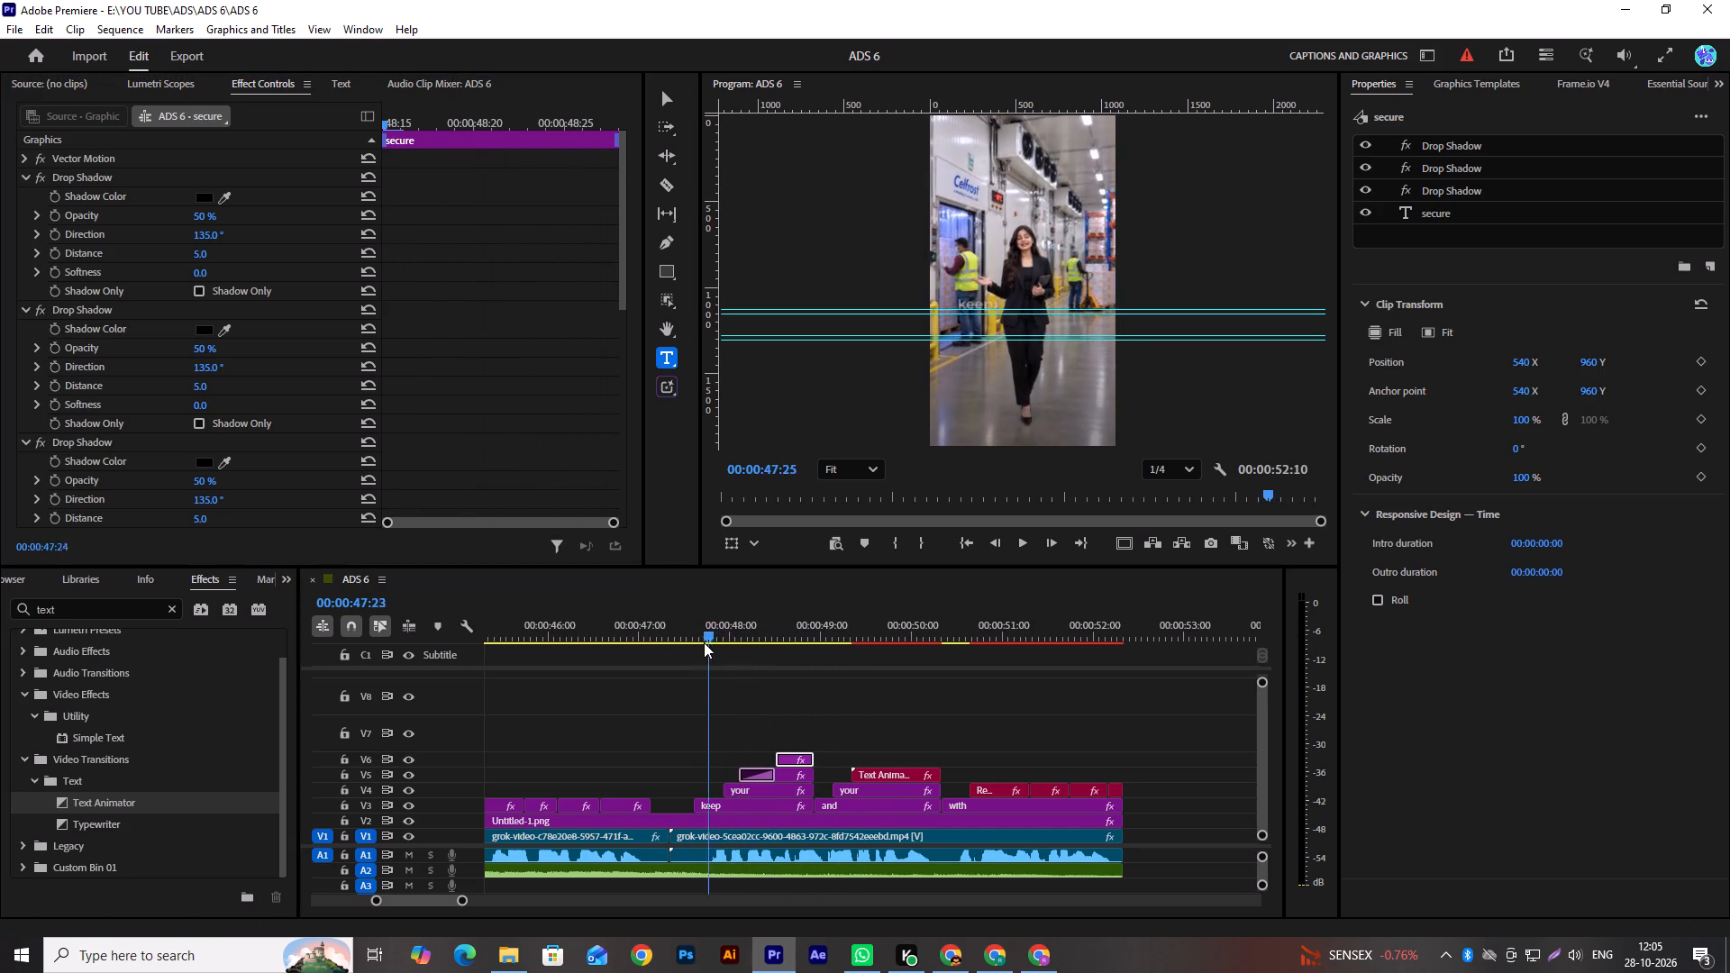
{"action": "left_click_drag", "start_coordinate": [704, 642], "coordinate": [815, 641]}
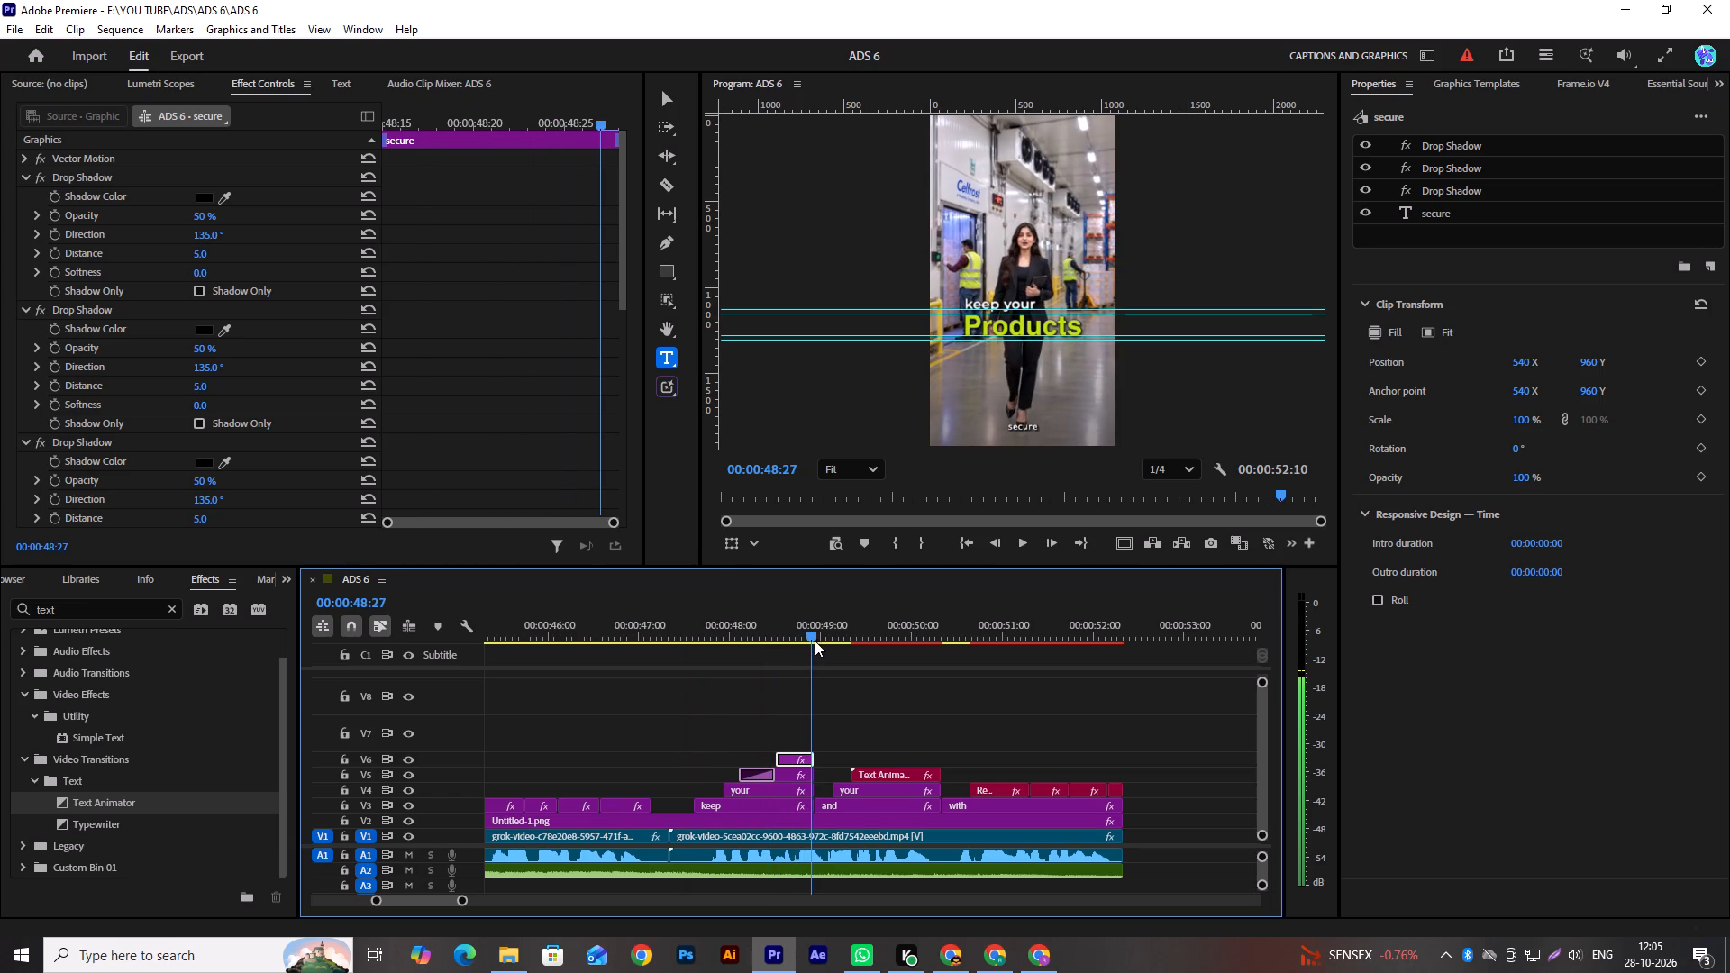
{"action": "left_click_drag", "start_coordinate": [815, 641], "coordinate": [802, 641]}
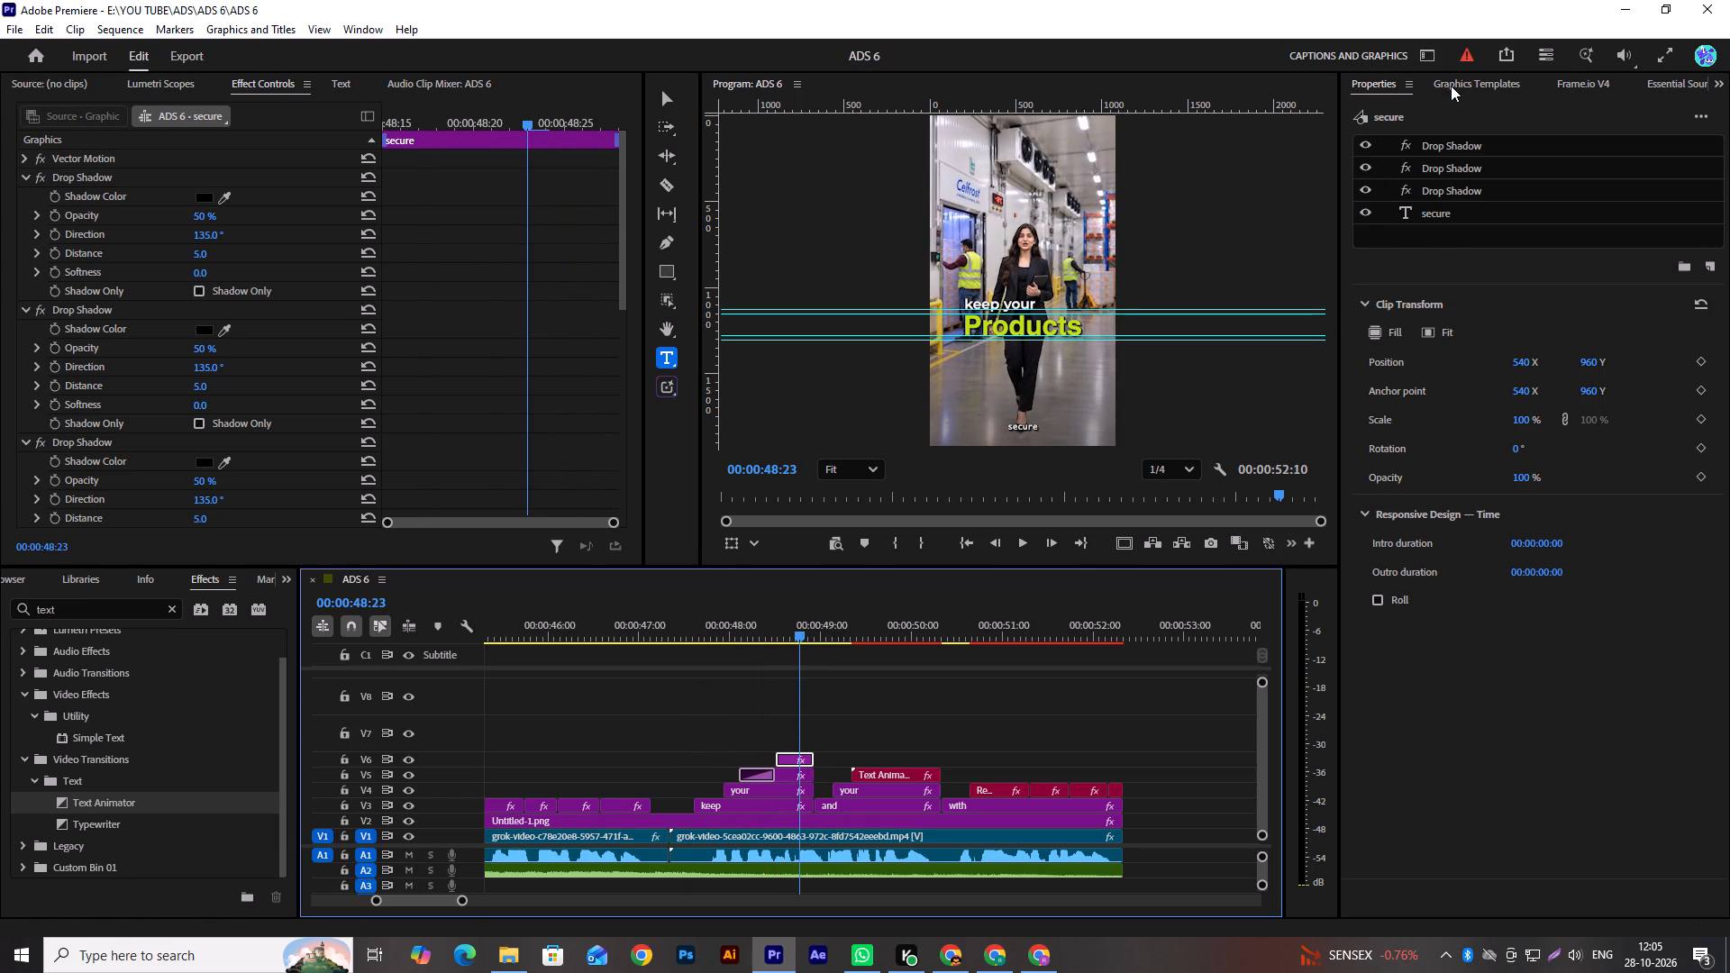
{"action": "left_click", "coordinate": [1455, 81]}
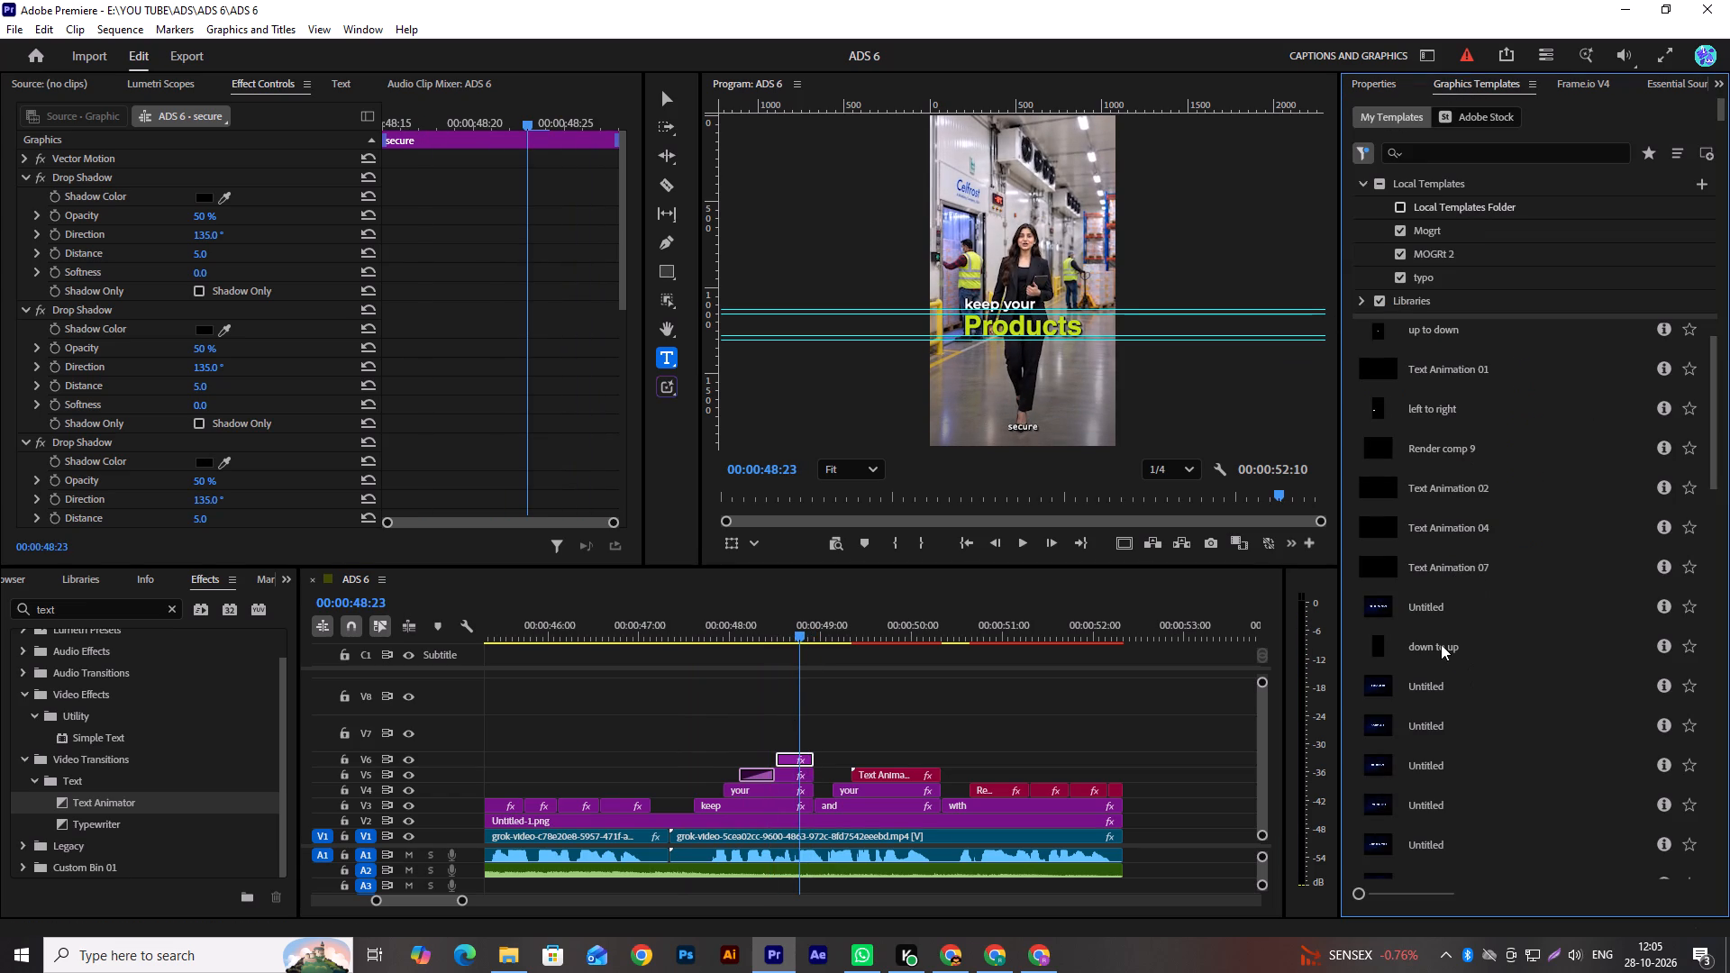
{"action": "left_click_drag", "start_coordinate": [1473, 643], "coordinate": [788, 724]}
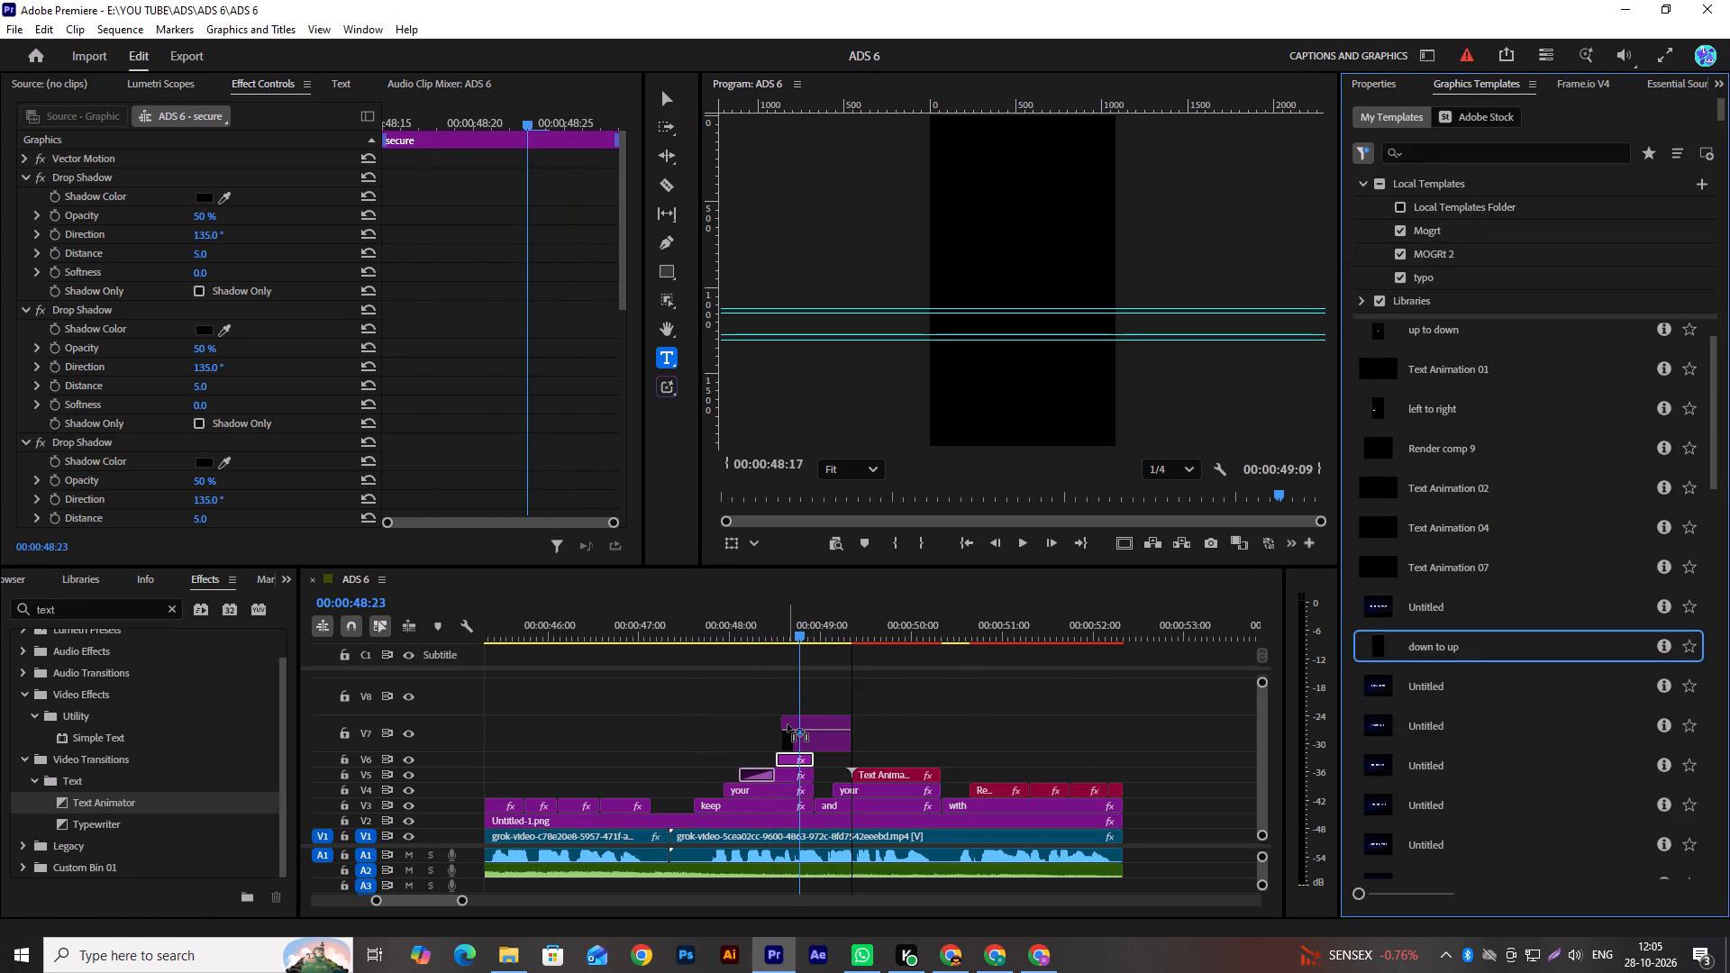
{"action": "left_click_drag", "start_coordinate": [788, 724], "coordinate": [775, 726]}
Trim the end of the V7 "components" template clip to match the end of the "secure" title below it.
{"action": "scroll", "coordinate": [790, 725], "scroll_direction": "up", "scroll_amount": 8, "text": "alt"}
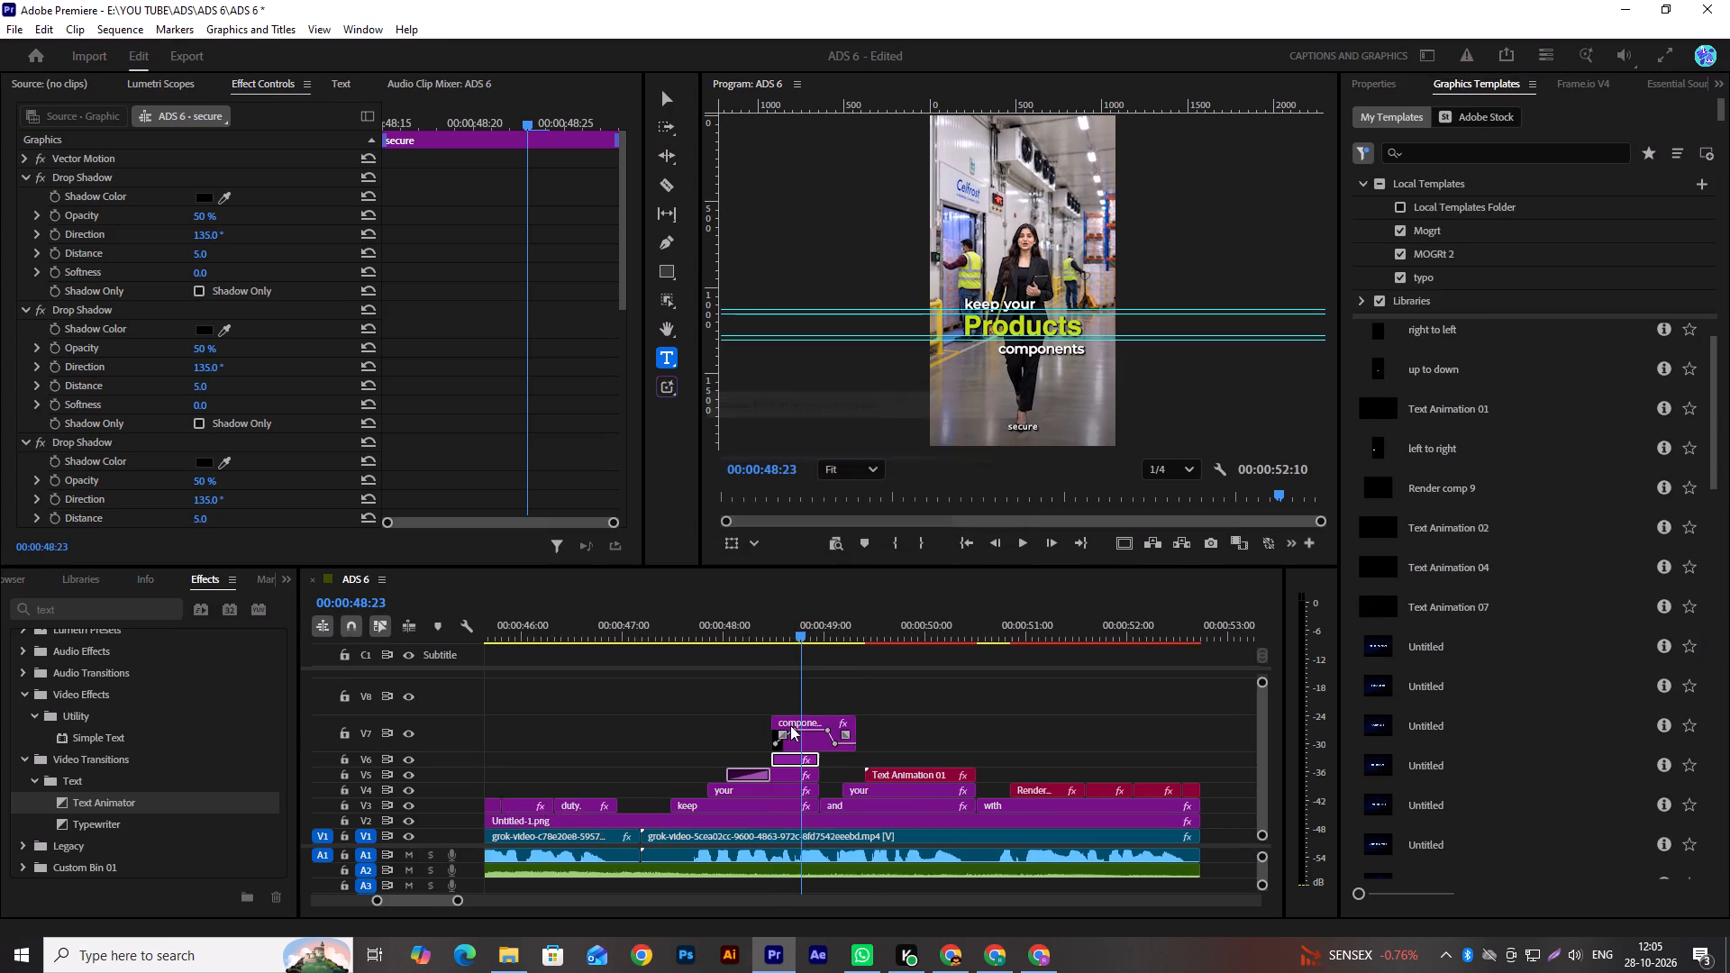
{"action": "scroll", "coordinate": [790, 725], "scroll_direction": "up", "scroll_amount": 8, "text": "alt"}
{"action": "scroll", "coordinate": [790, 725], "scroll_direction": "down", "scroll_amount": 1, "text": "alt"}
{"action": "scroll", "coordinate": [790, 725], "scroll_direction": "up", "scroll_amount": 1, "text": "alt"}
{"action": "scroll", "coordinate": [790, 725], "scroll_direction": "down", "scroll_amount": 1, "text": "alt"}
{"action": "scroll", "coordinate": [790, 725], "scroll_direction": "up", "scroll_amount": 7, "text": "alt"}
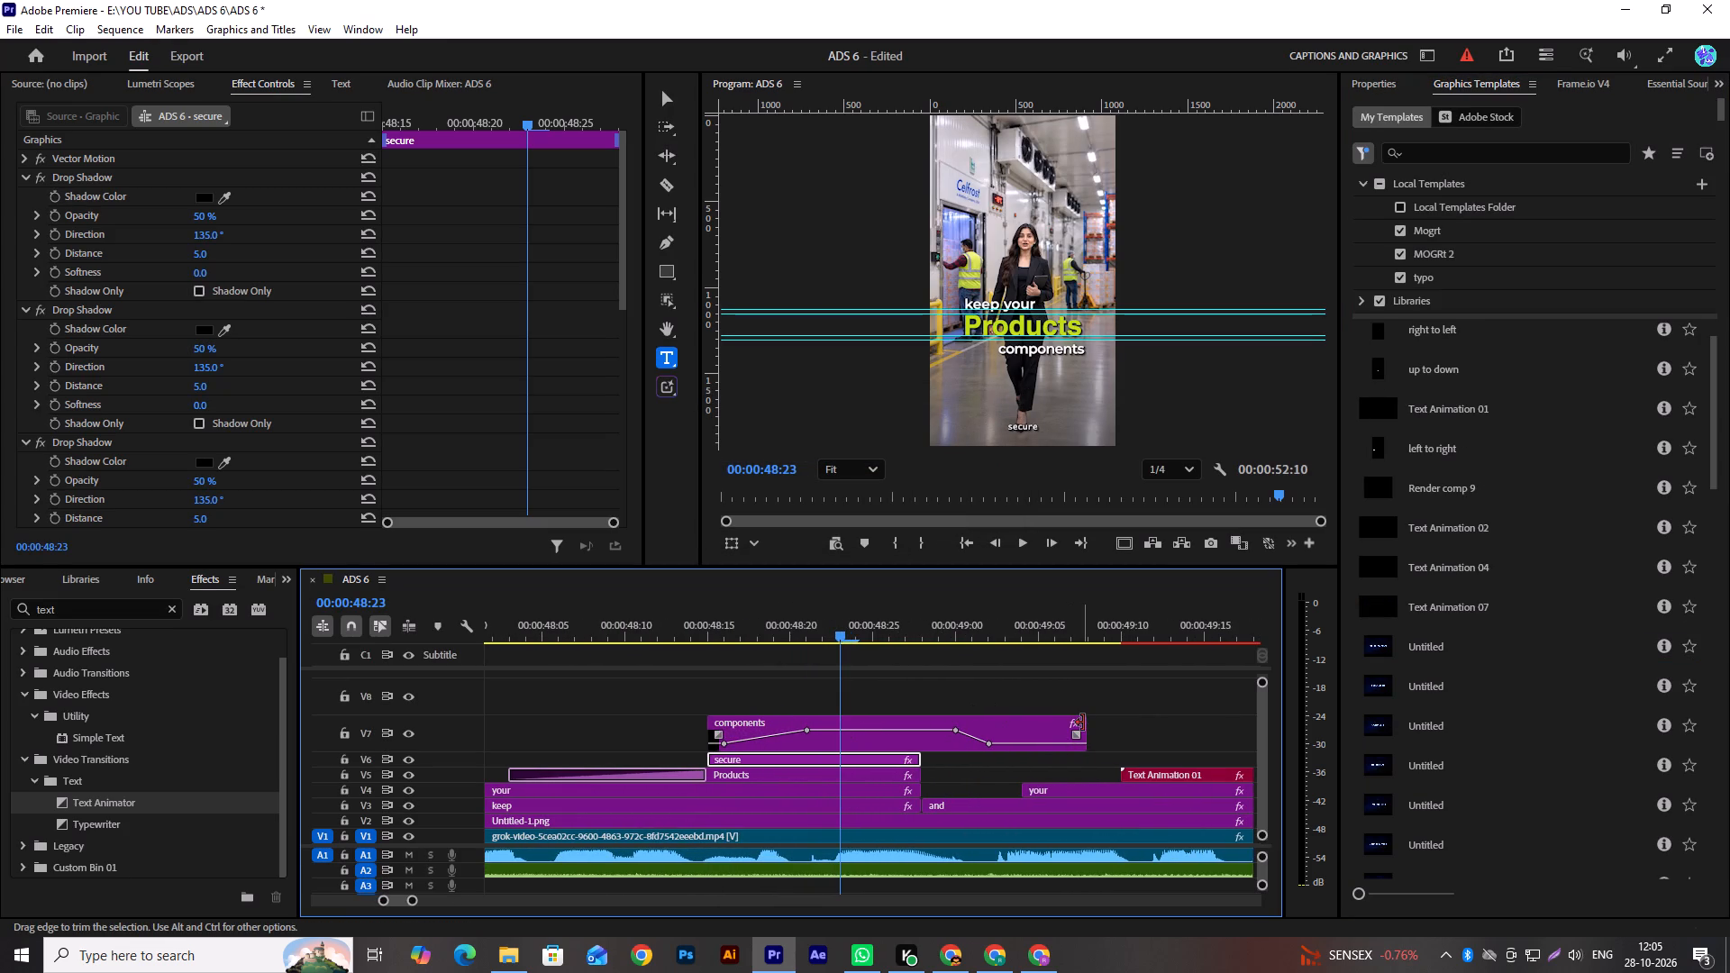
{"action": "left_click_drag", "start_coordinate": [1083, 723], "coordinate": [915, 719]}
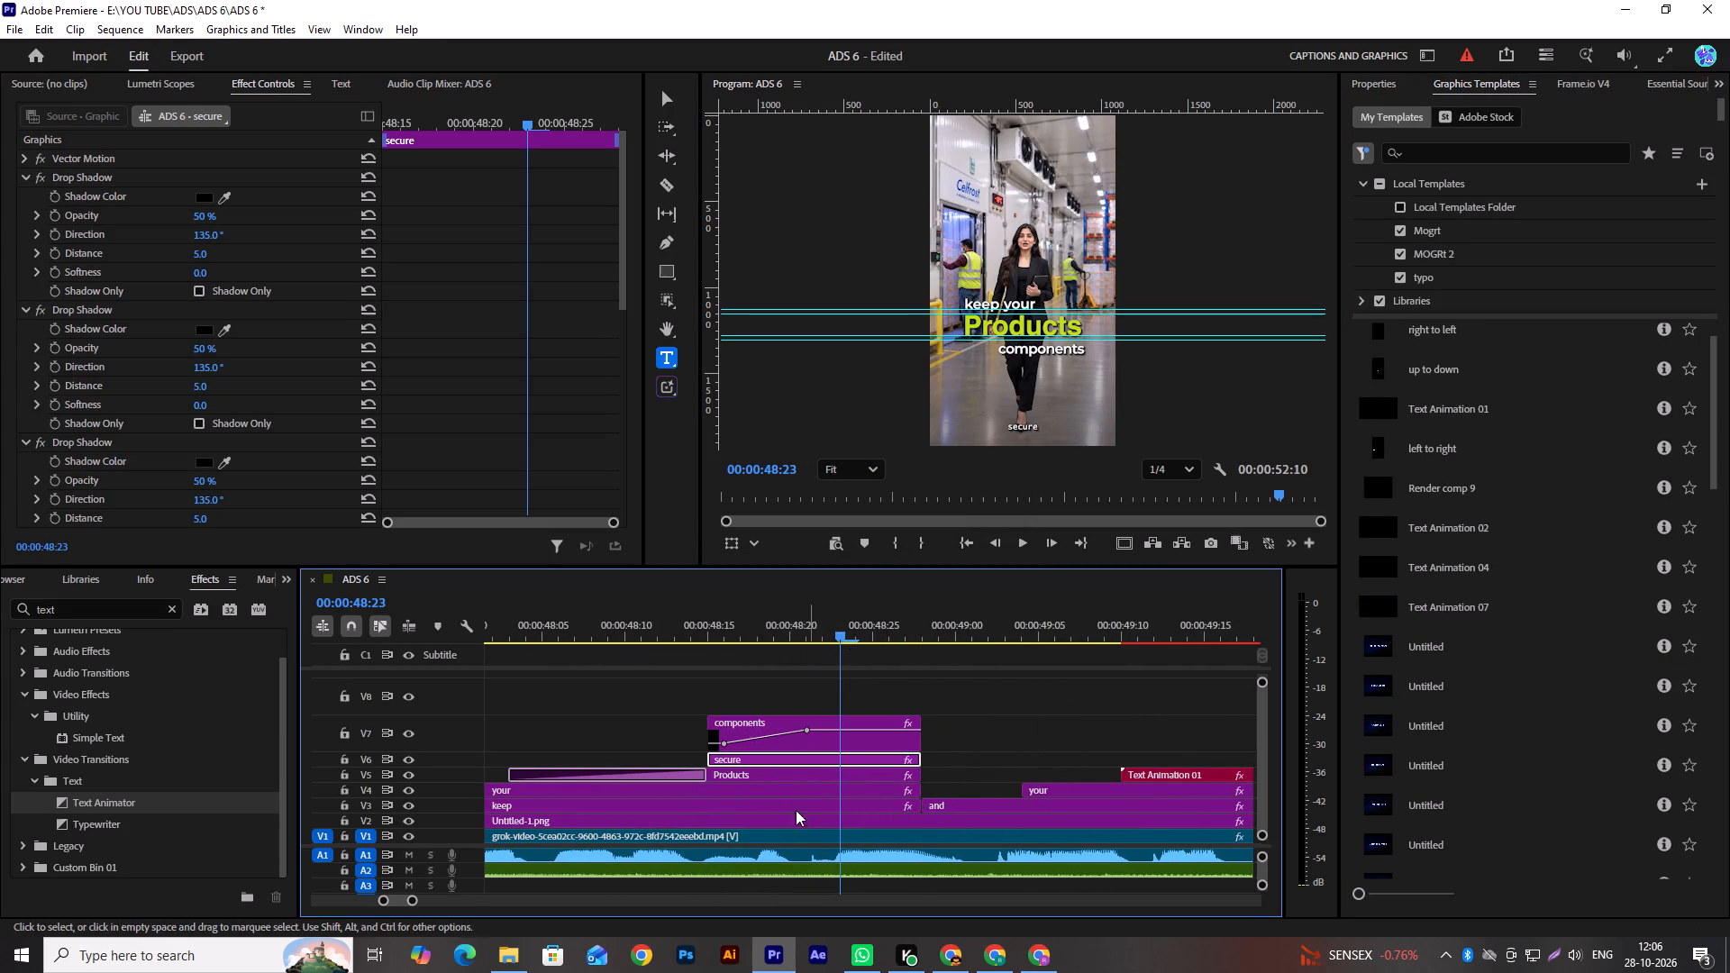
Replace the V7 template's text "components" with "secure".
{"action": "left_click", "coordinate": [837, 733]}
{"action": "left_click", "coordinate": [1379, 82]}
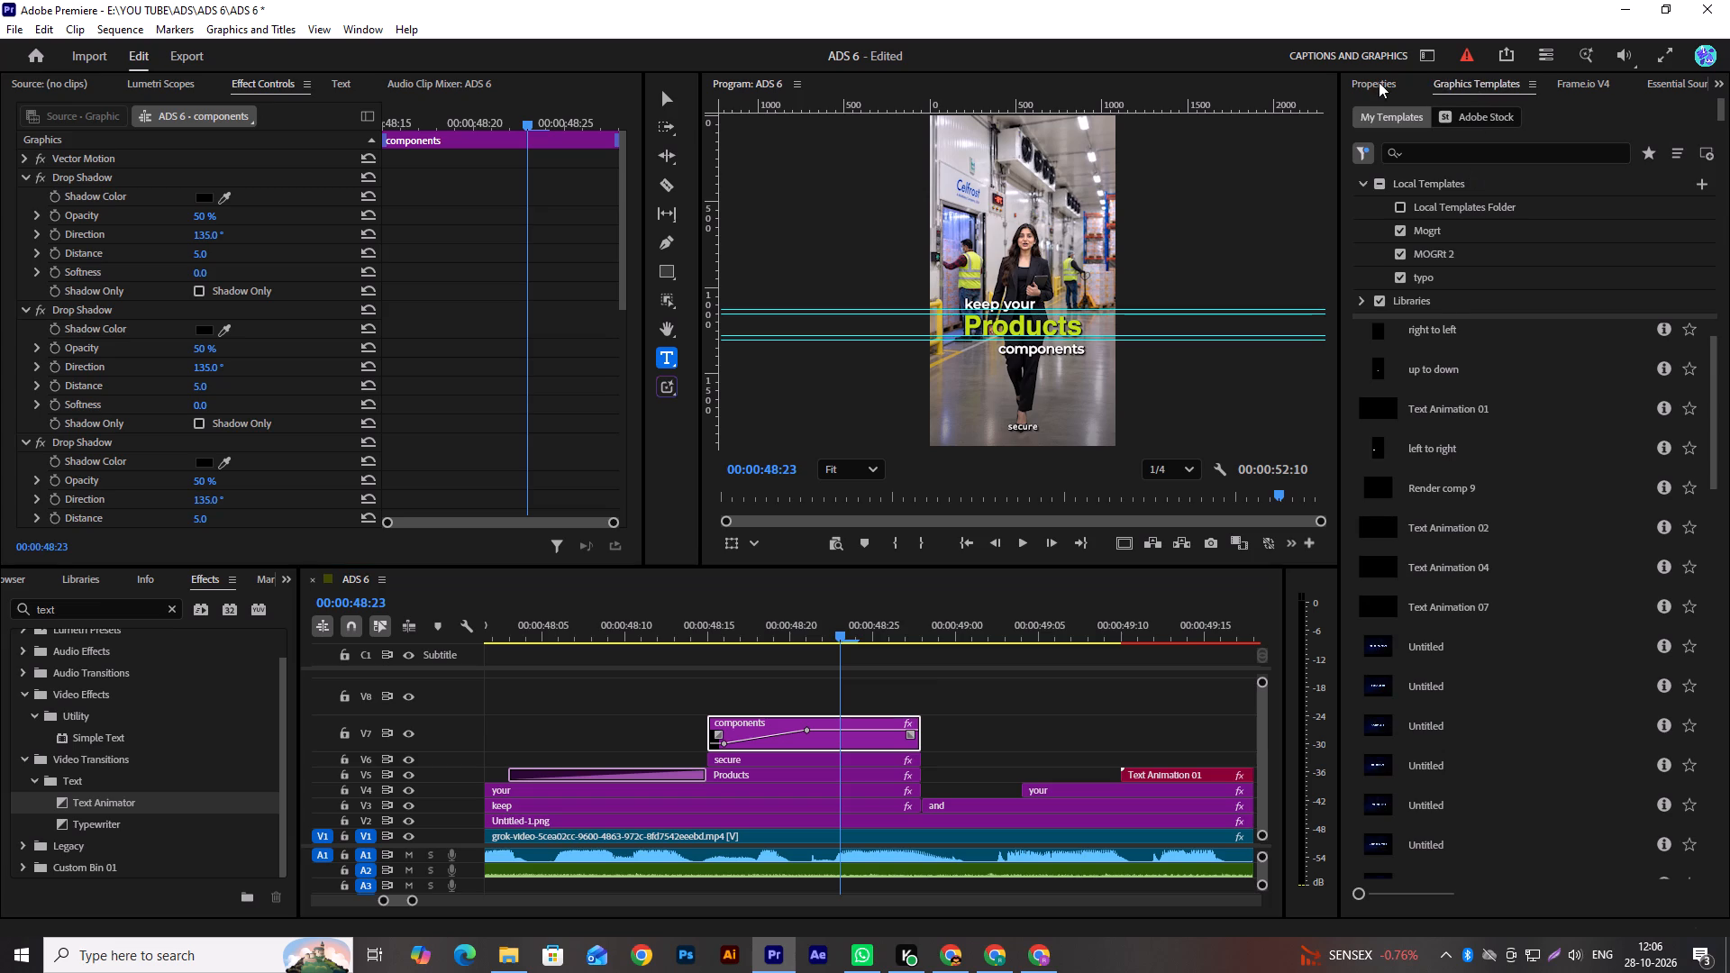
{"action": "double_click", "coordinate": [1448, 212]}
{"action": "type", "text": "sec"}
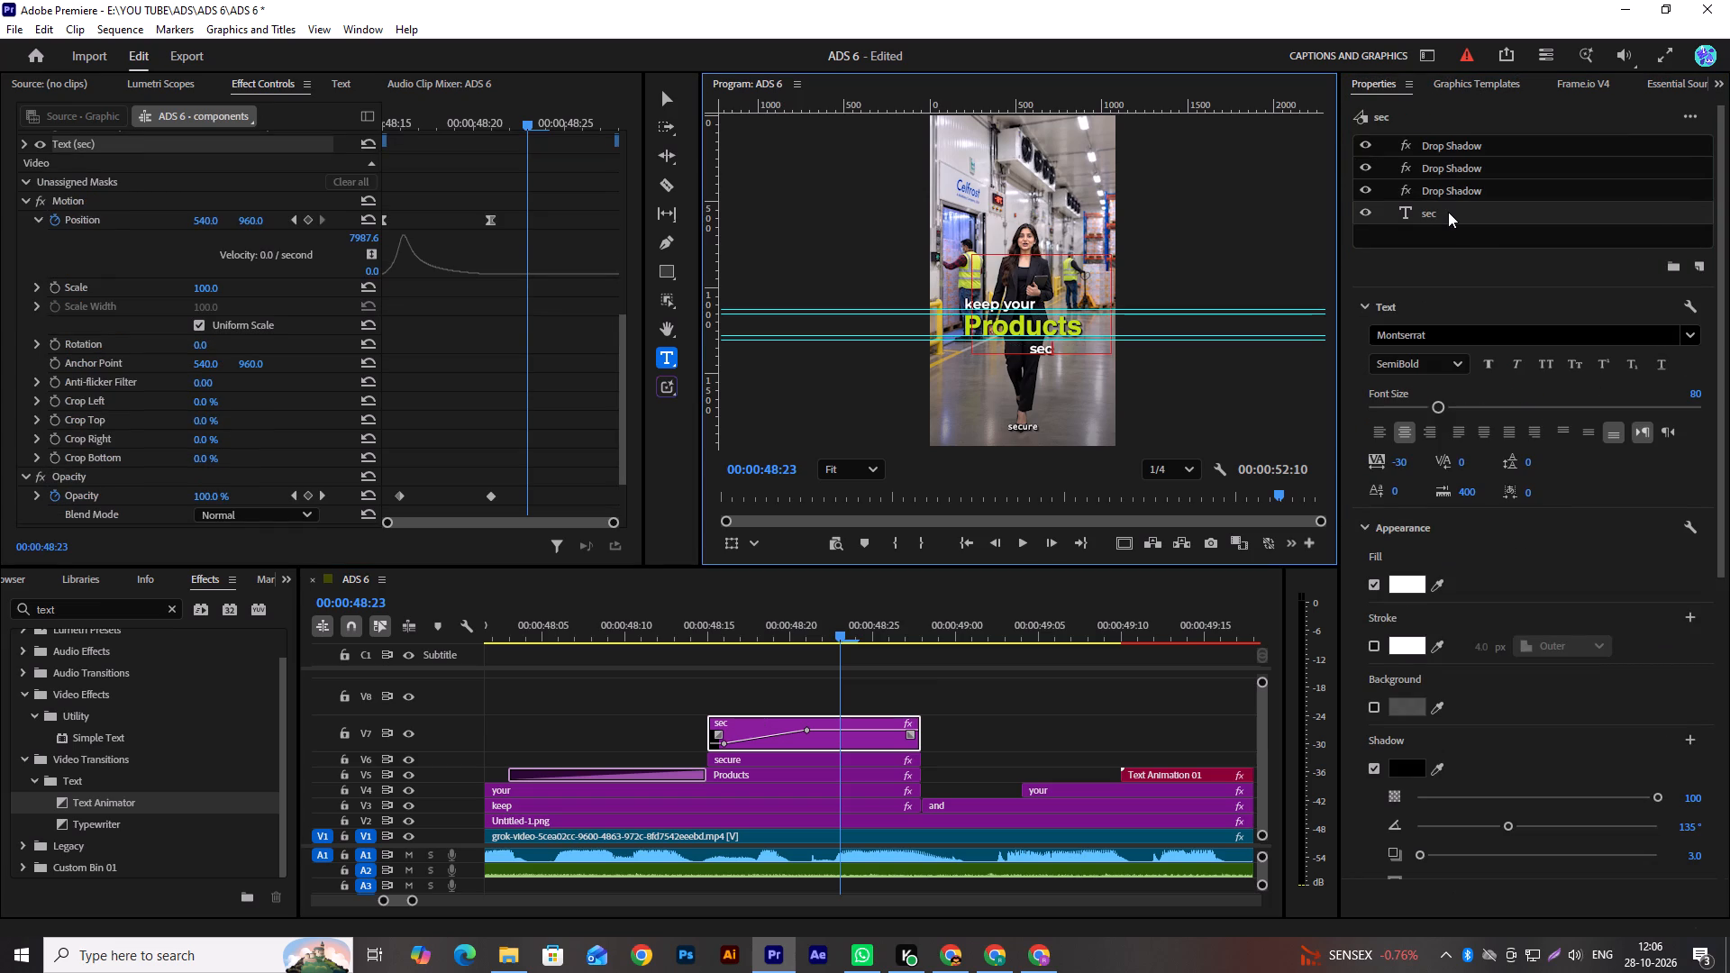
{"action": "type", "text": "ure"}
Set the V7 "secure" title's ending Position keyframe to 643, 928, tucking it under the end of "Products", and check the alignment.
{"action": "left_click", "coordinate": [677, 105]}
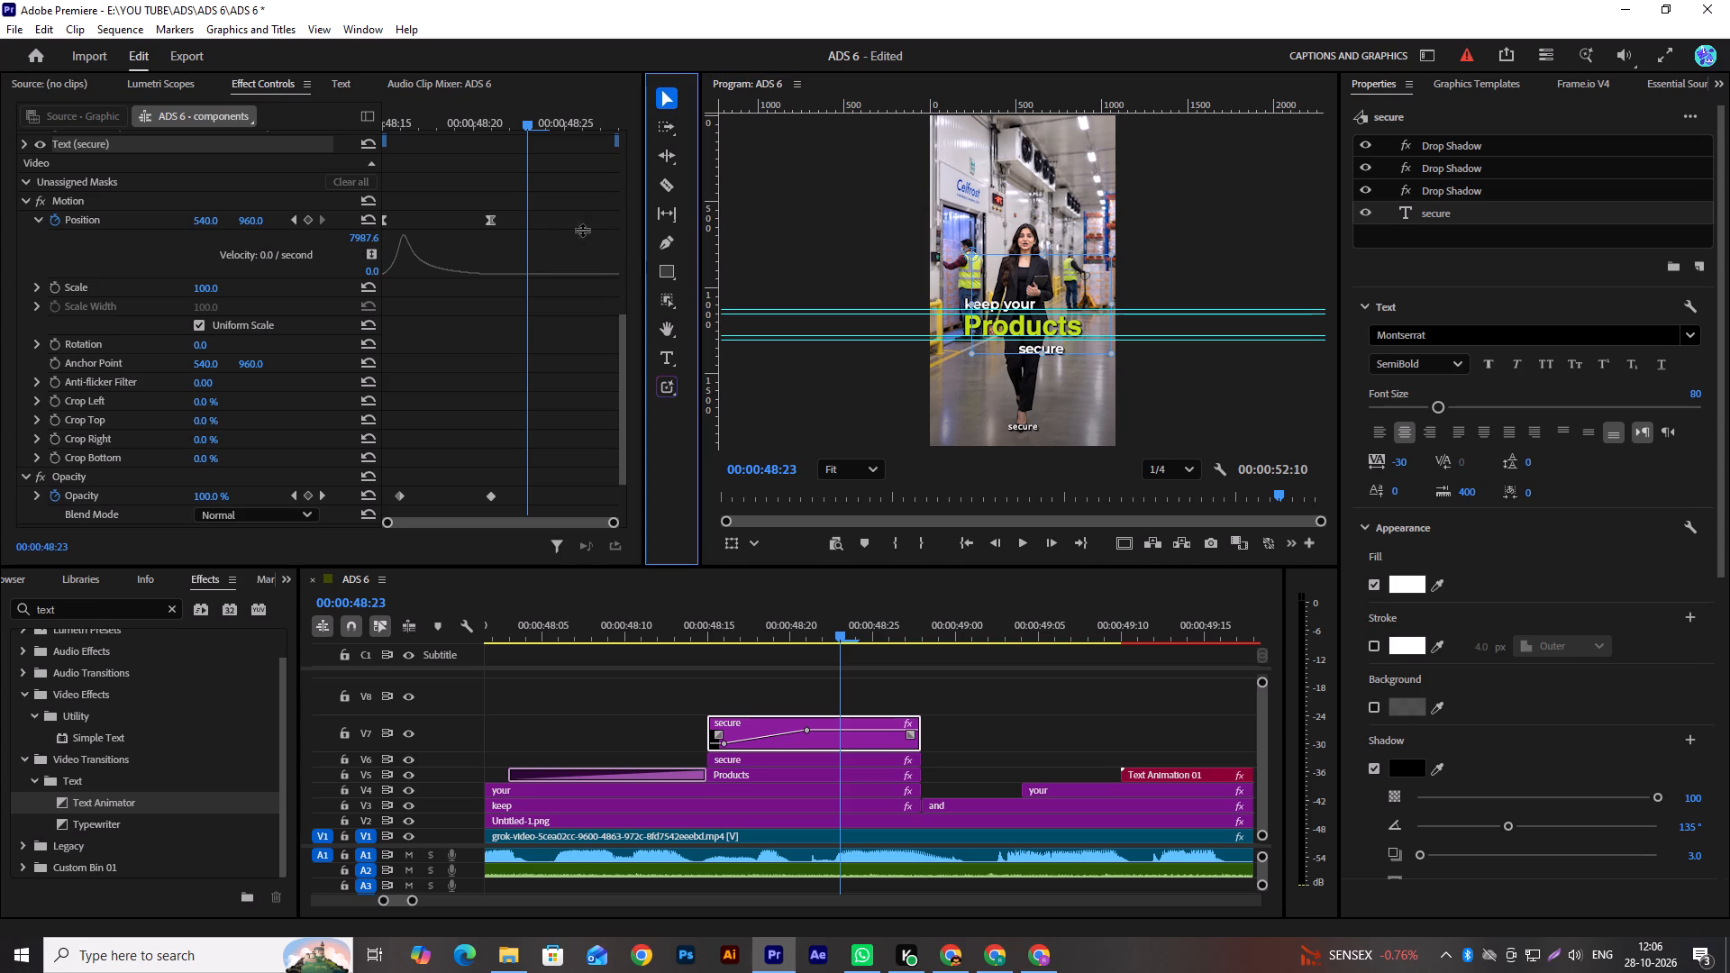
{"action": "left_click", "coordinate": [292, 220]}
{"action": "scroll", "coordinate": [1069, 386], "scroll_direction": "up", "scroll_amount": 4}
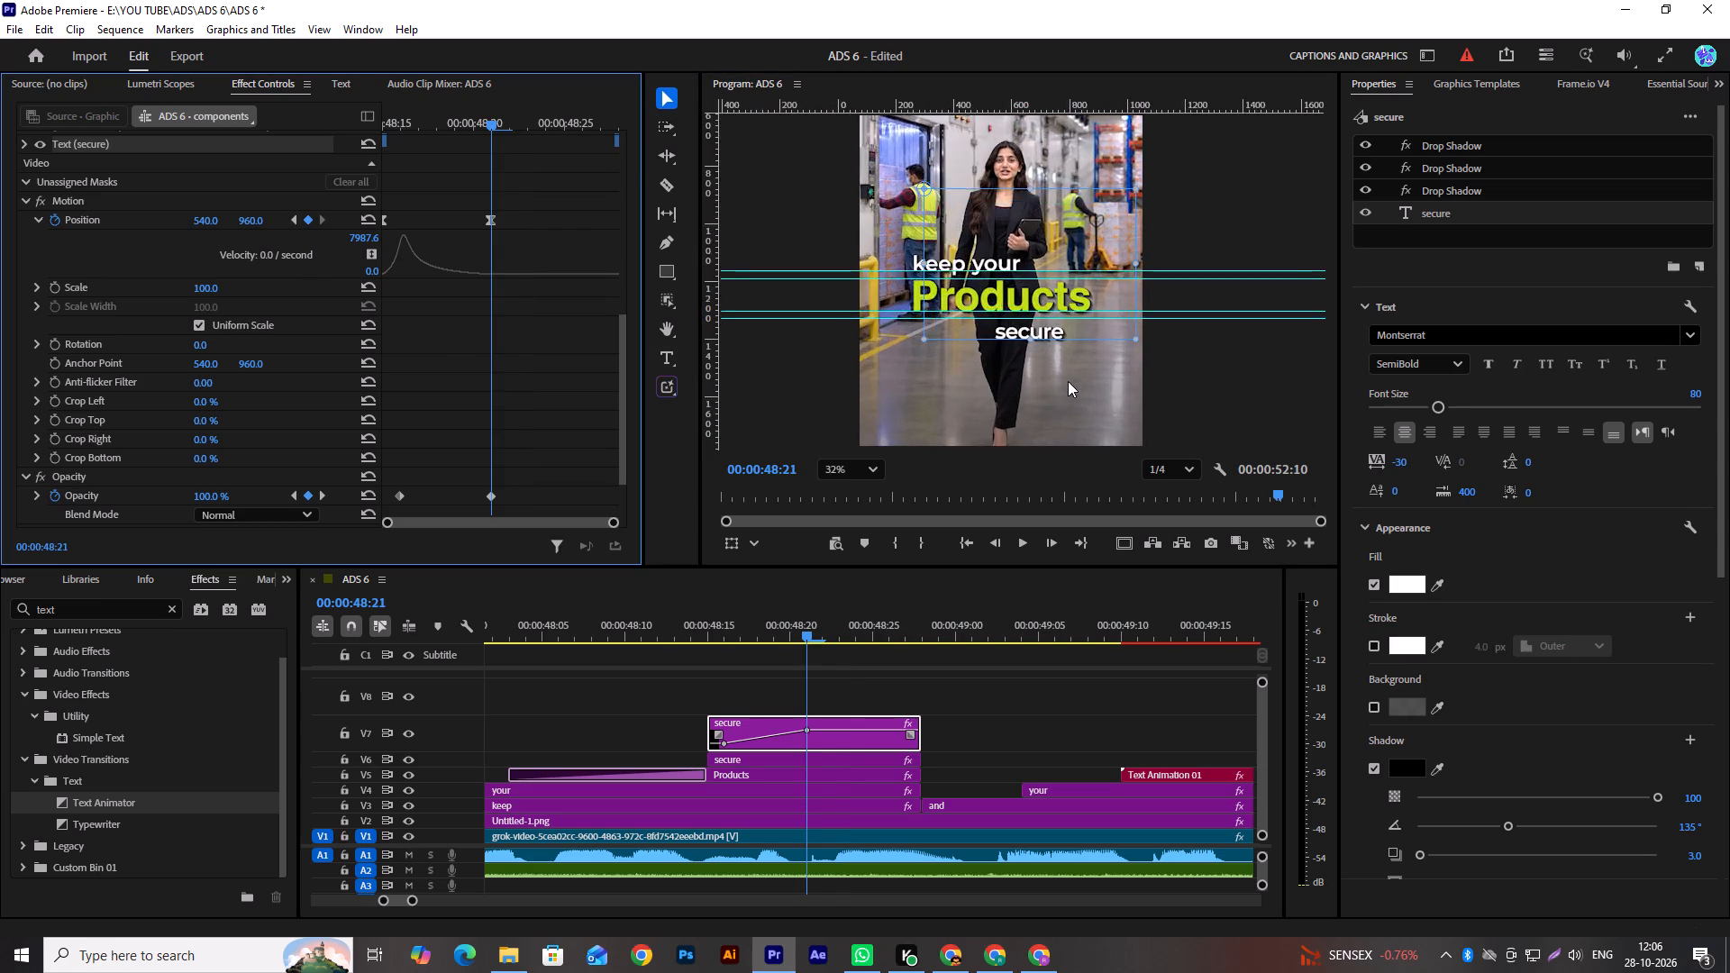
{"action": "scroll", "coordinate": [1068, 381], "scroll_direction": "up", "scroll_amount": 11}
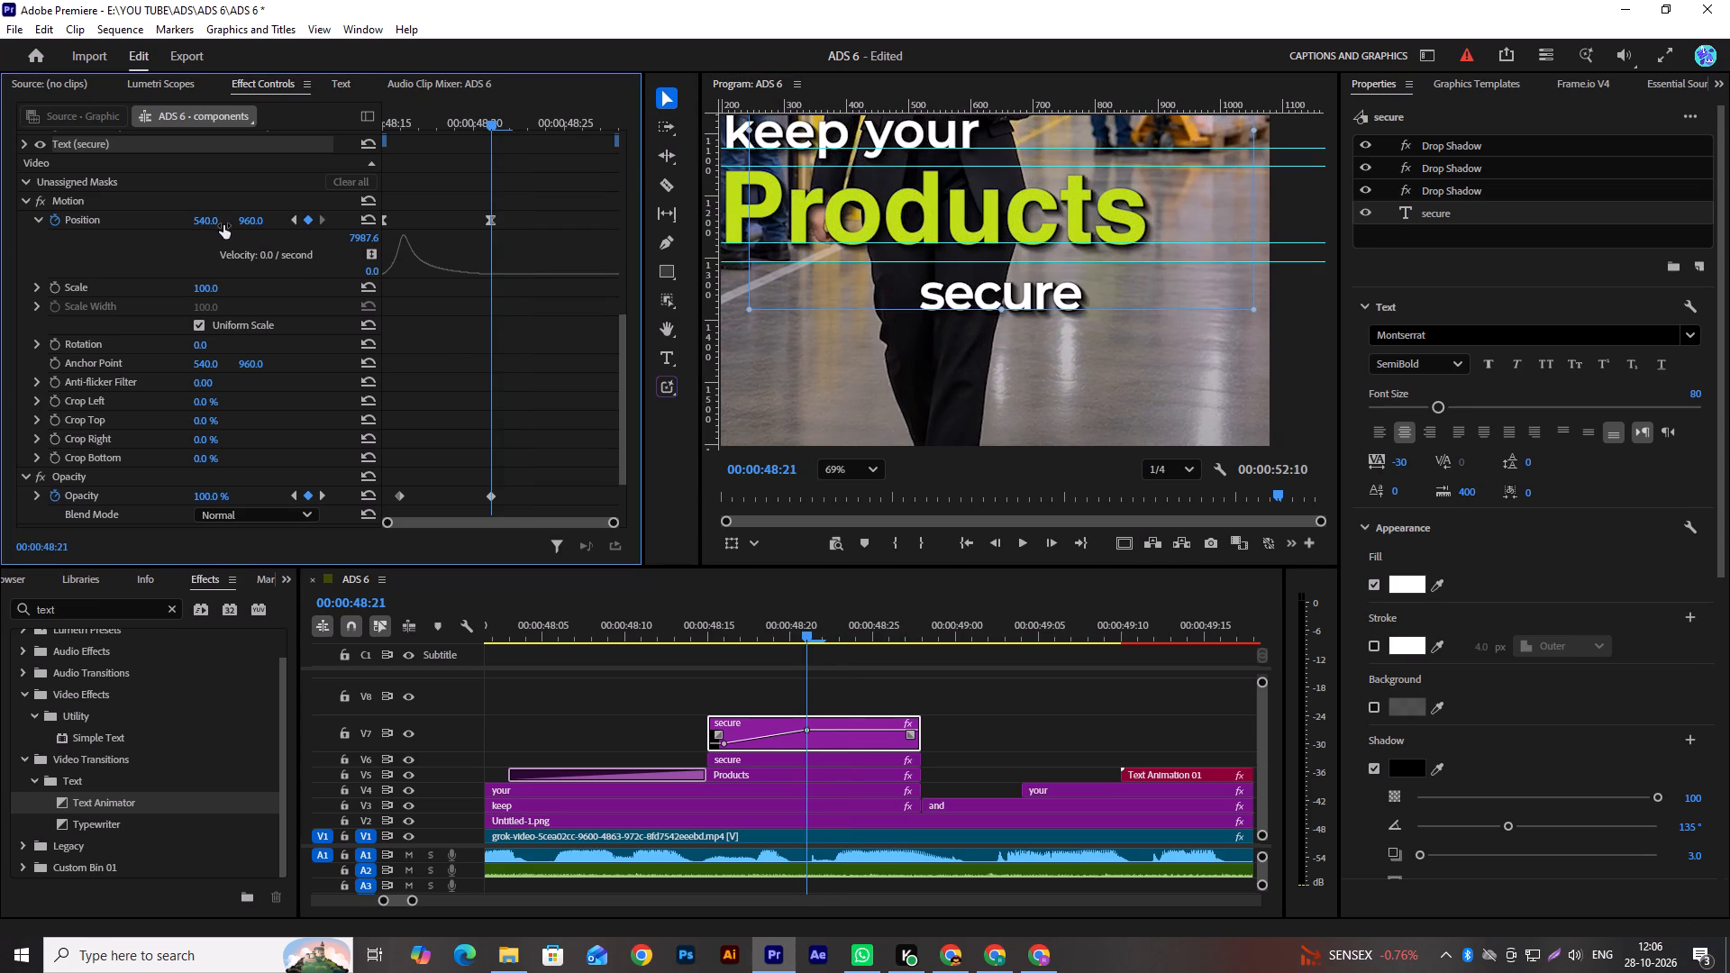
{"action": "left_click_drag", "start_coordinate": [257, 219], "coordinate": [224, 222]}
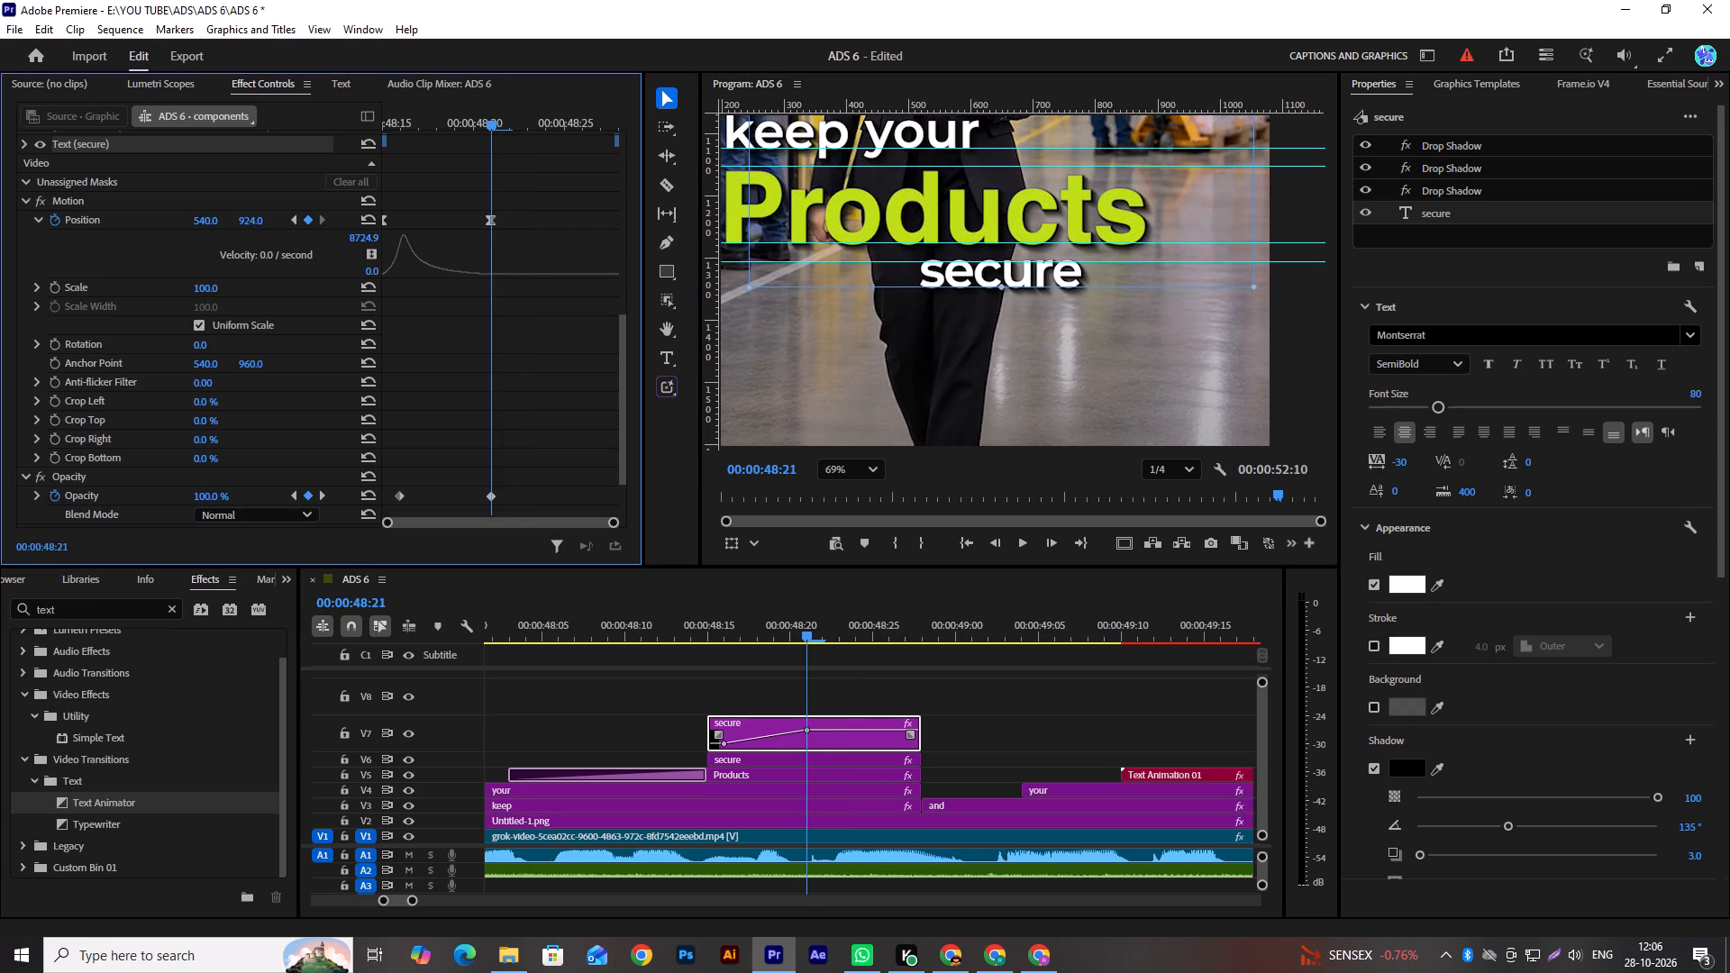
{"action": "left_click_drag", "start_coordinate": [224, 222], "coordinate": [228, 222]}
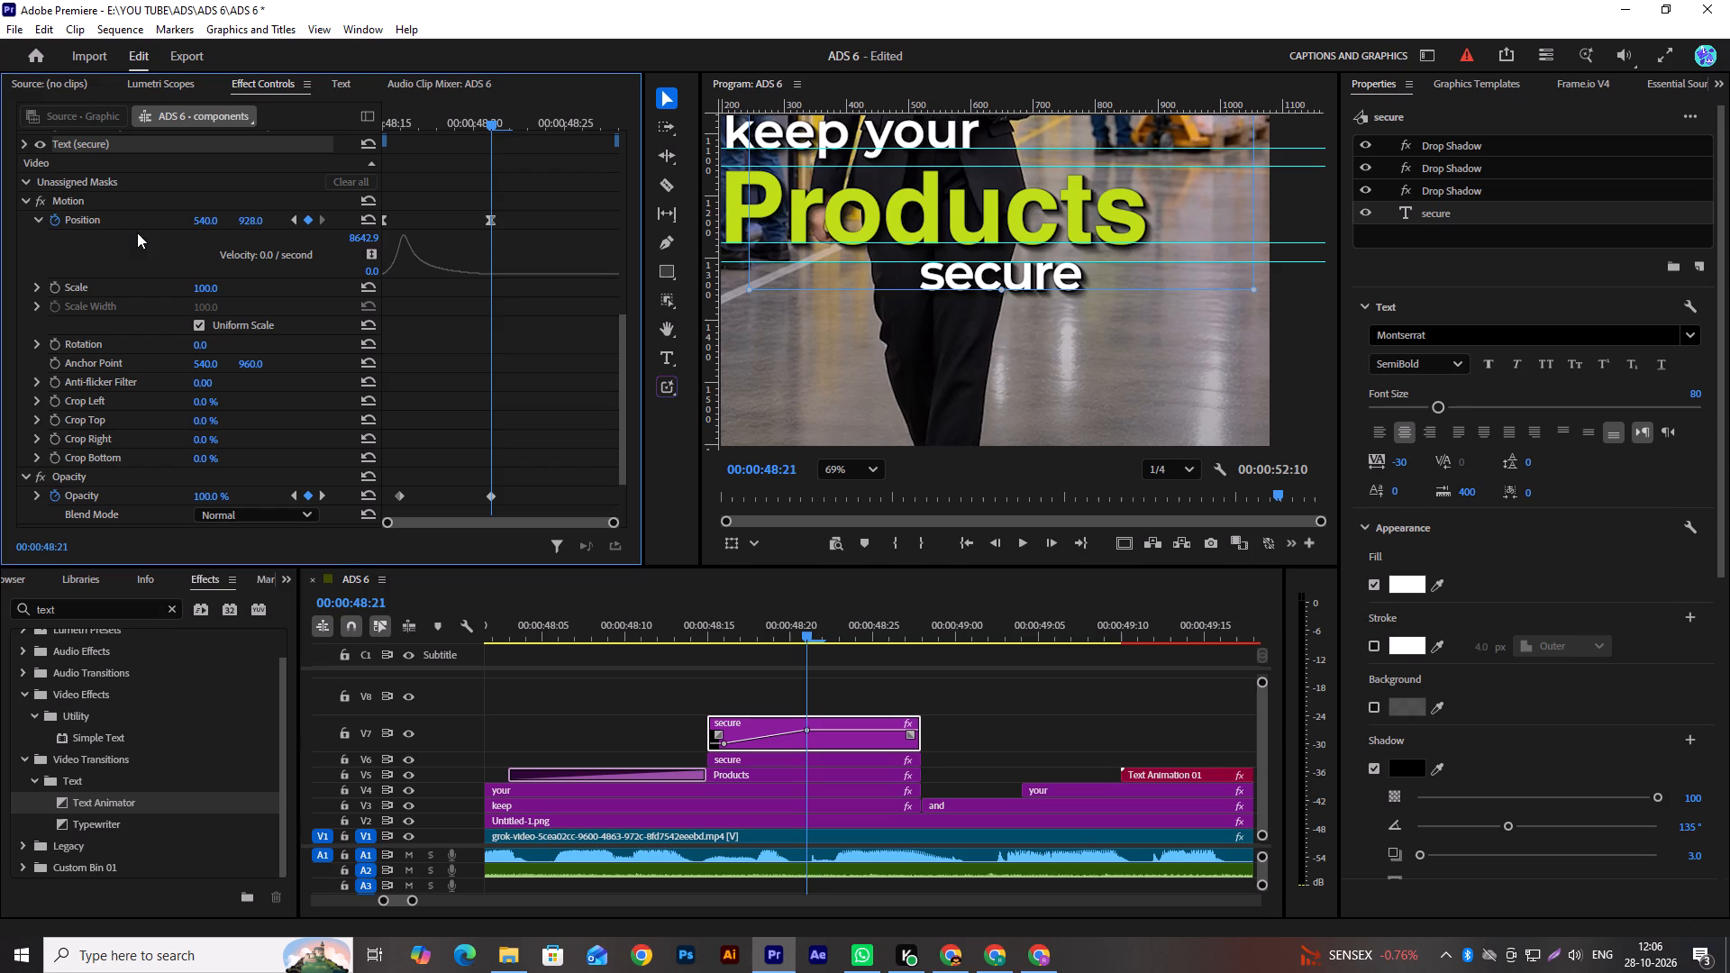
{"action": "left_click_drag", "start_coordinate": [203, 216], "coordinate": [300, 216]}
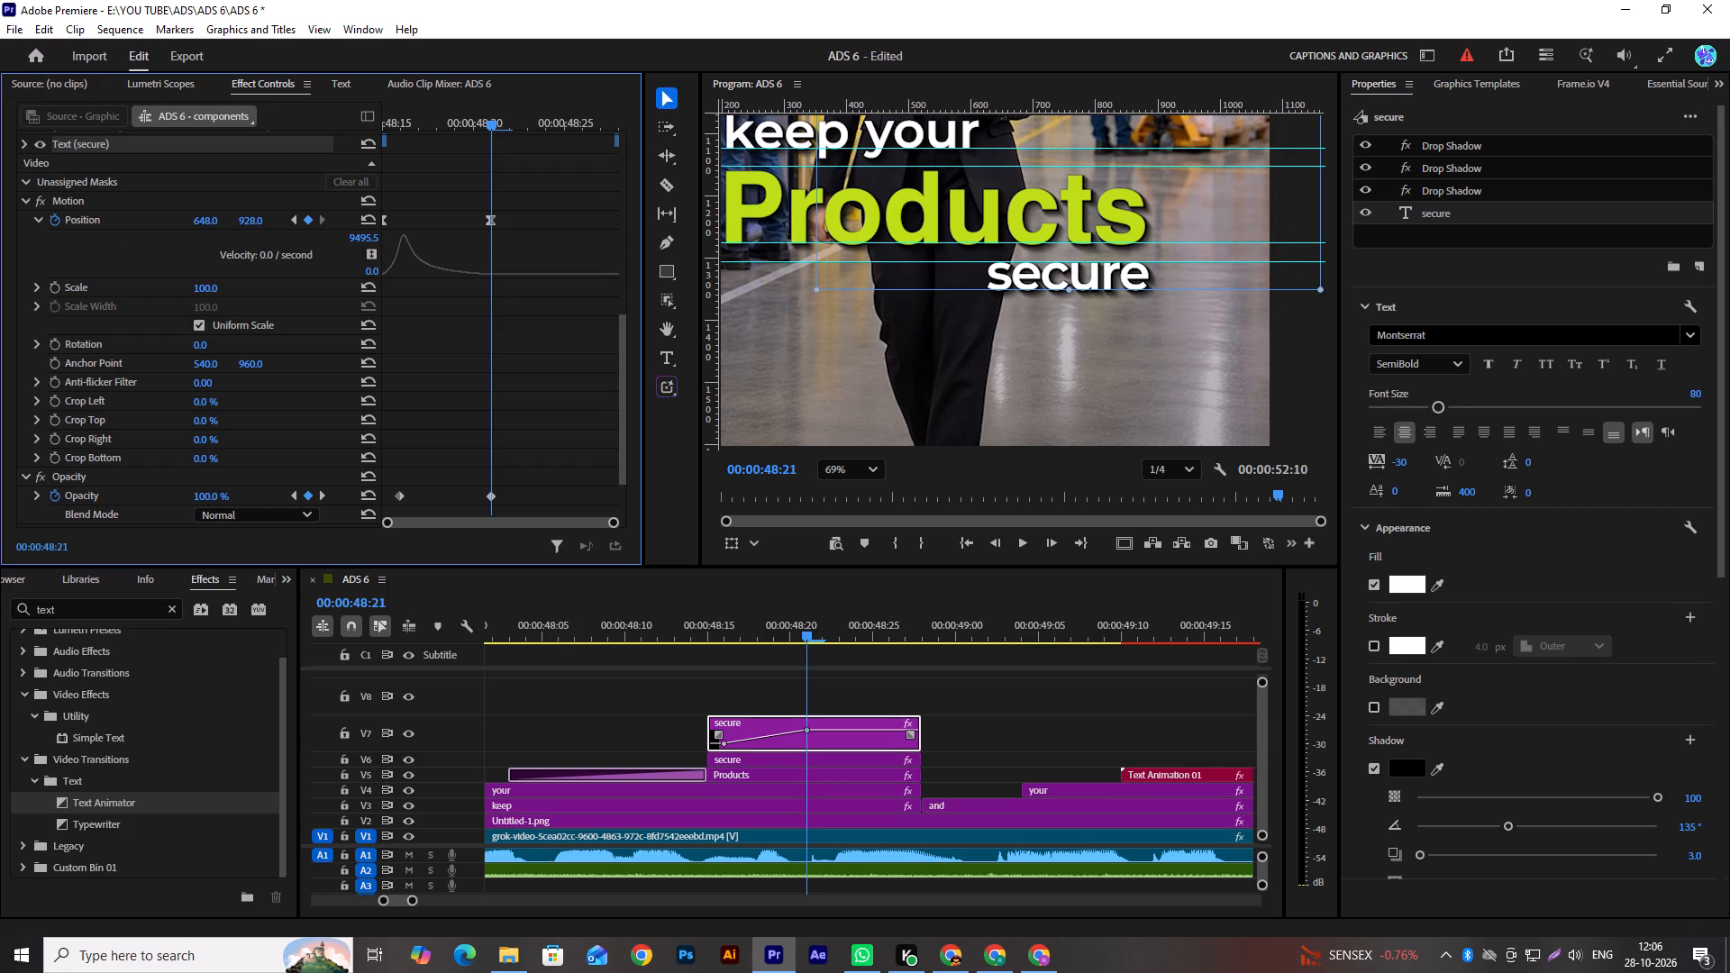
{"action": "left_click_drag", "start_coordinate": [300, 216], "coordinate": [296, 217]}
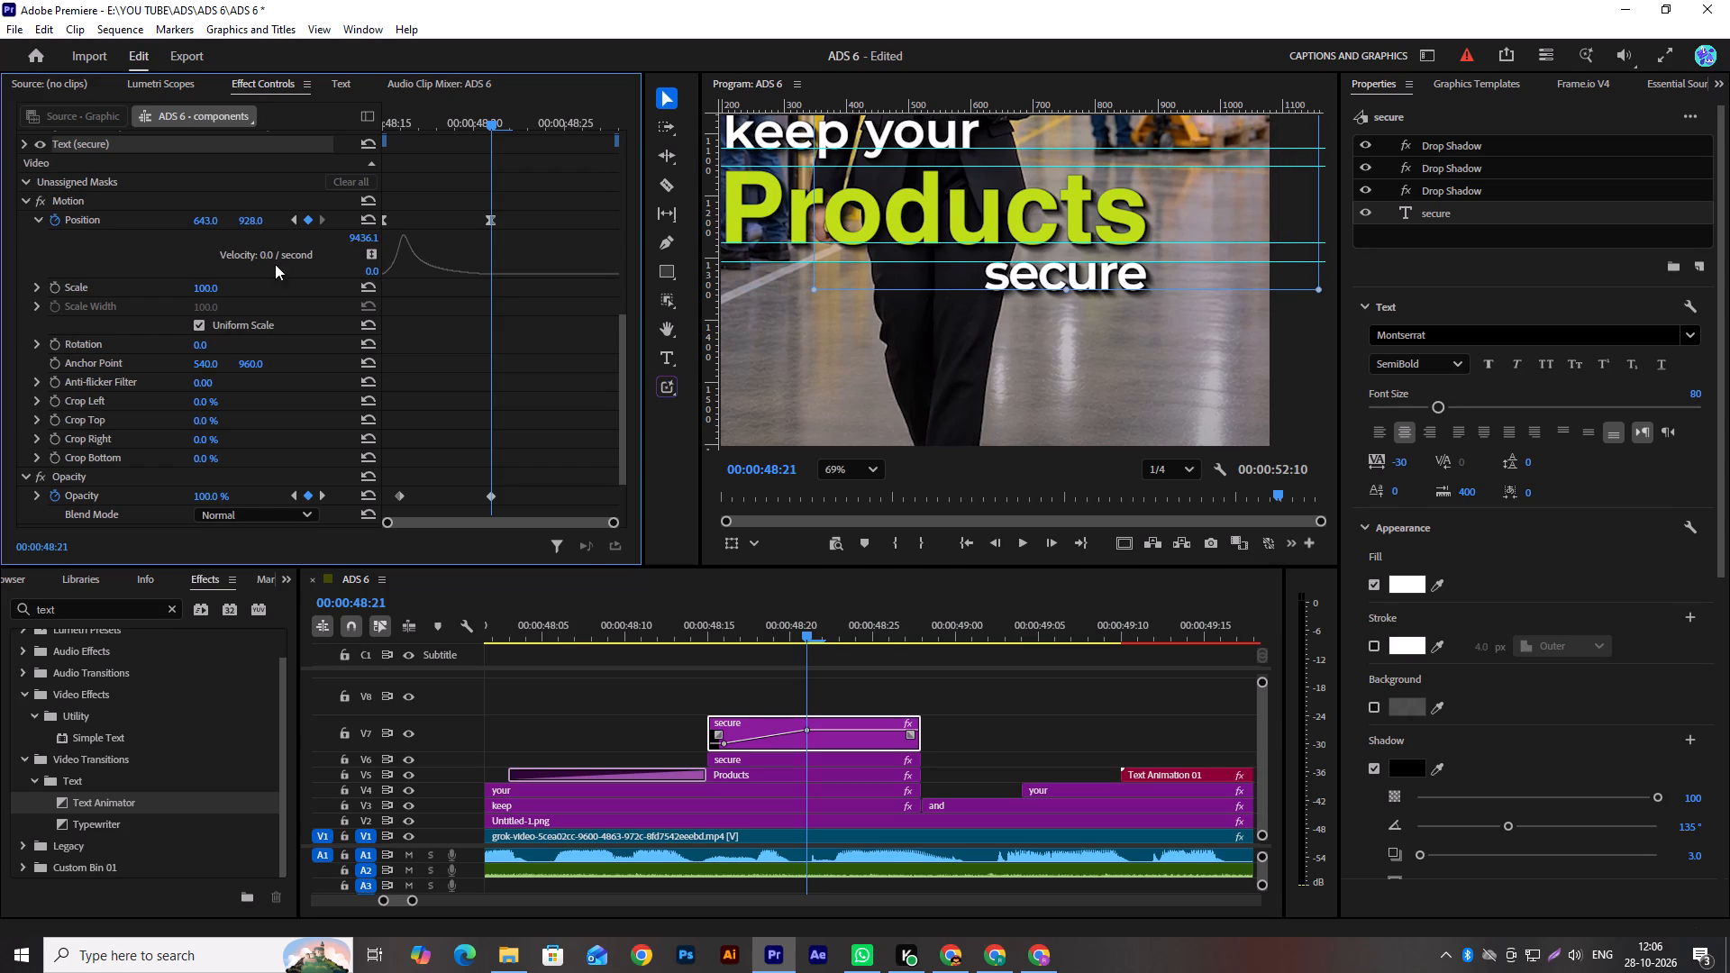
{"action": "scroll", "coordinate": [976, 269], "scroll_direction": "down", "scroll_amount": 9}
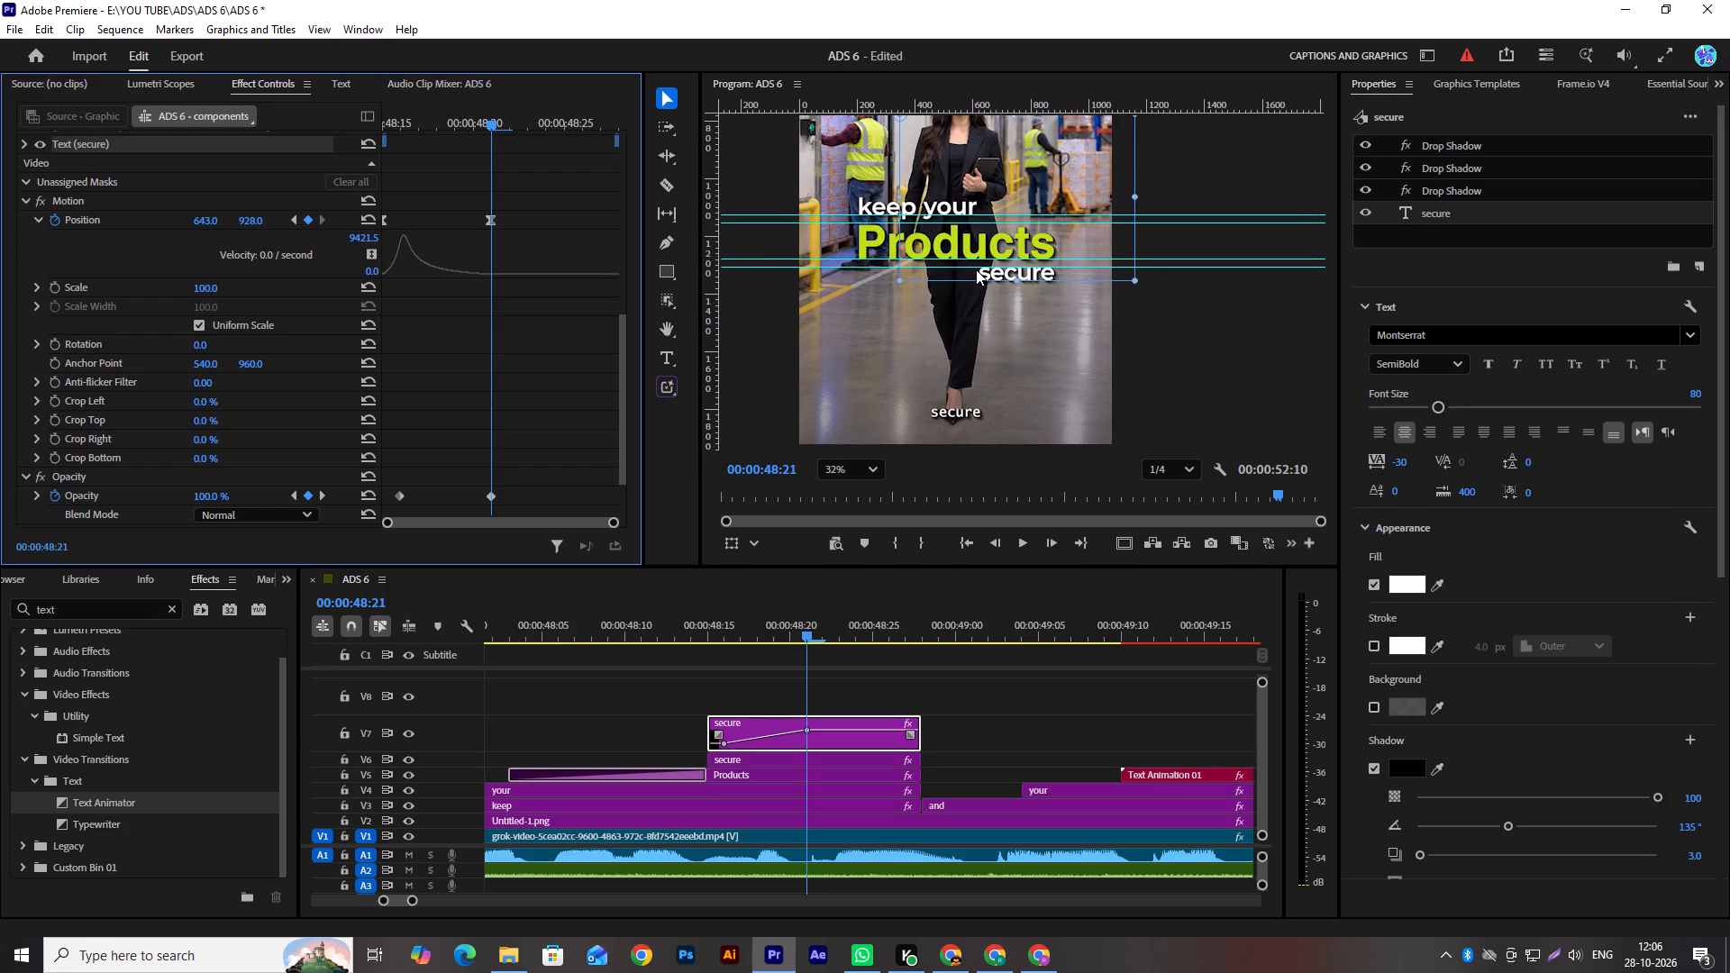
{"action": "scroll", "coordinate": [976, 269], "scroll_direction": "up", "scroll_amount": 11}
{"action": "scroll", "coordinate": [976, 269], "scroll_direction": "down", "scroll_amount": 6}
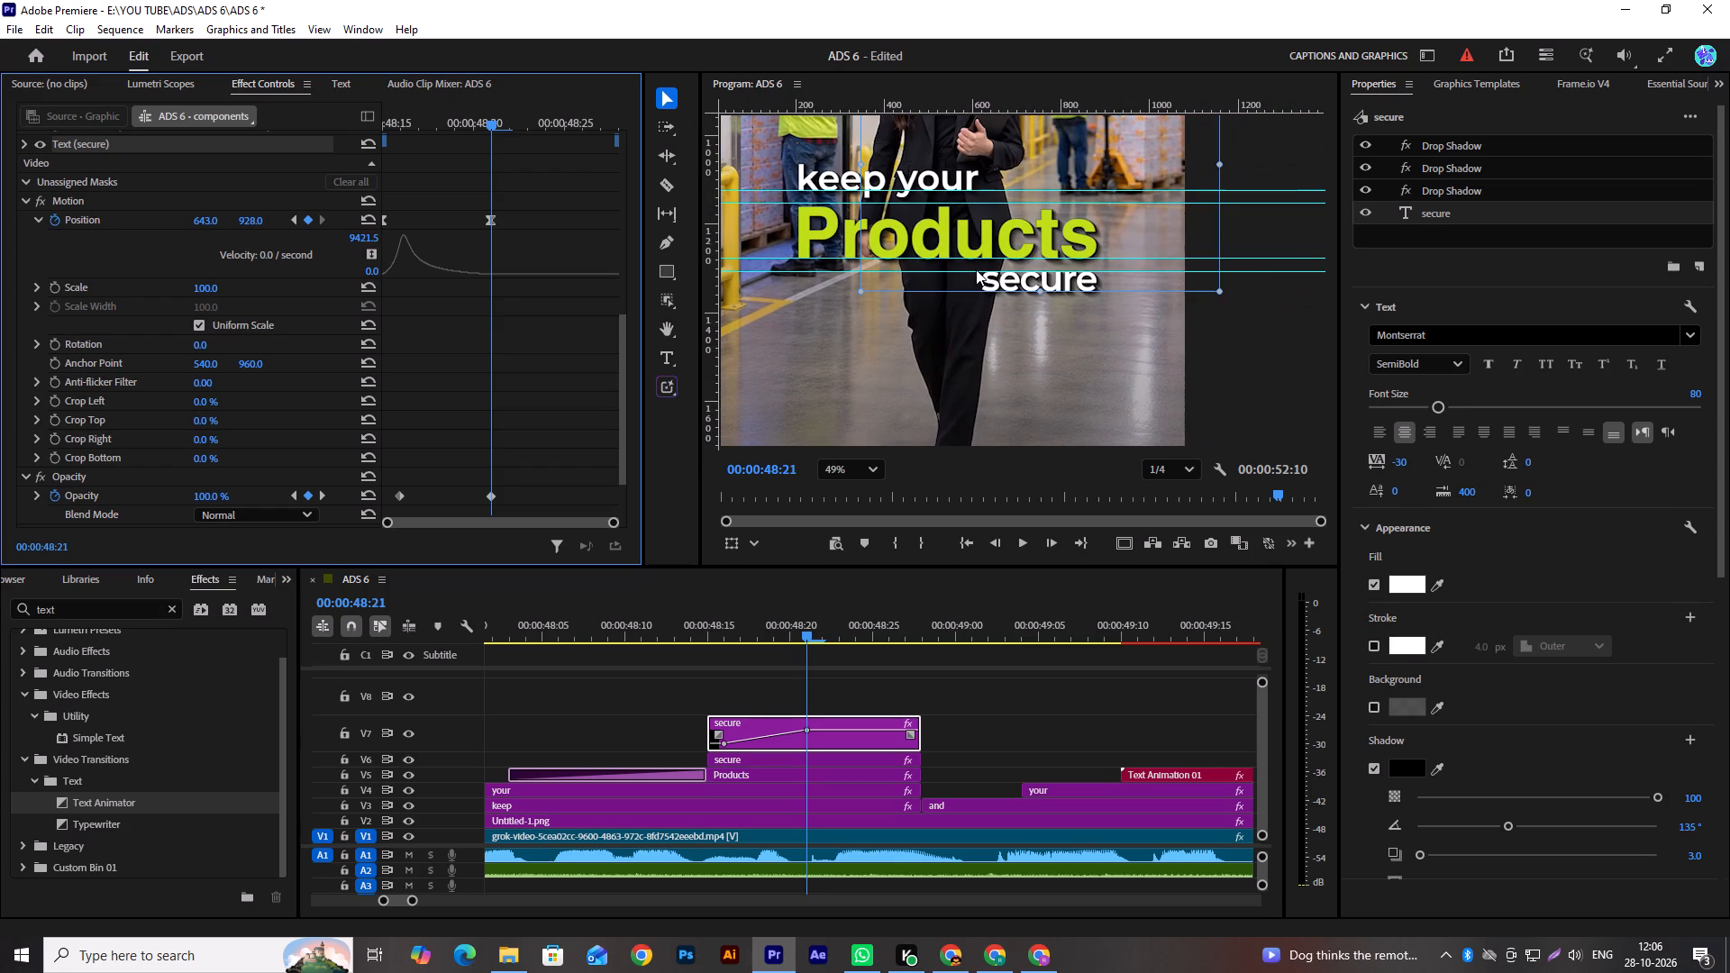
Examine the "keep your Products secure" caption layout in the full frame and close up.
{"action": "scroll", "coordinate": [976, 269], "scroll_direction": "down", "scroll_amount": 1}
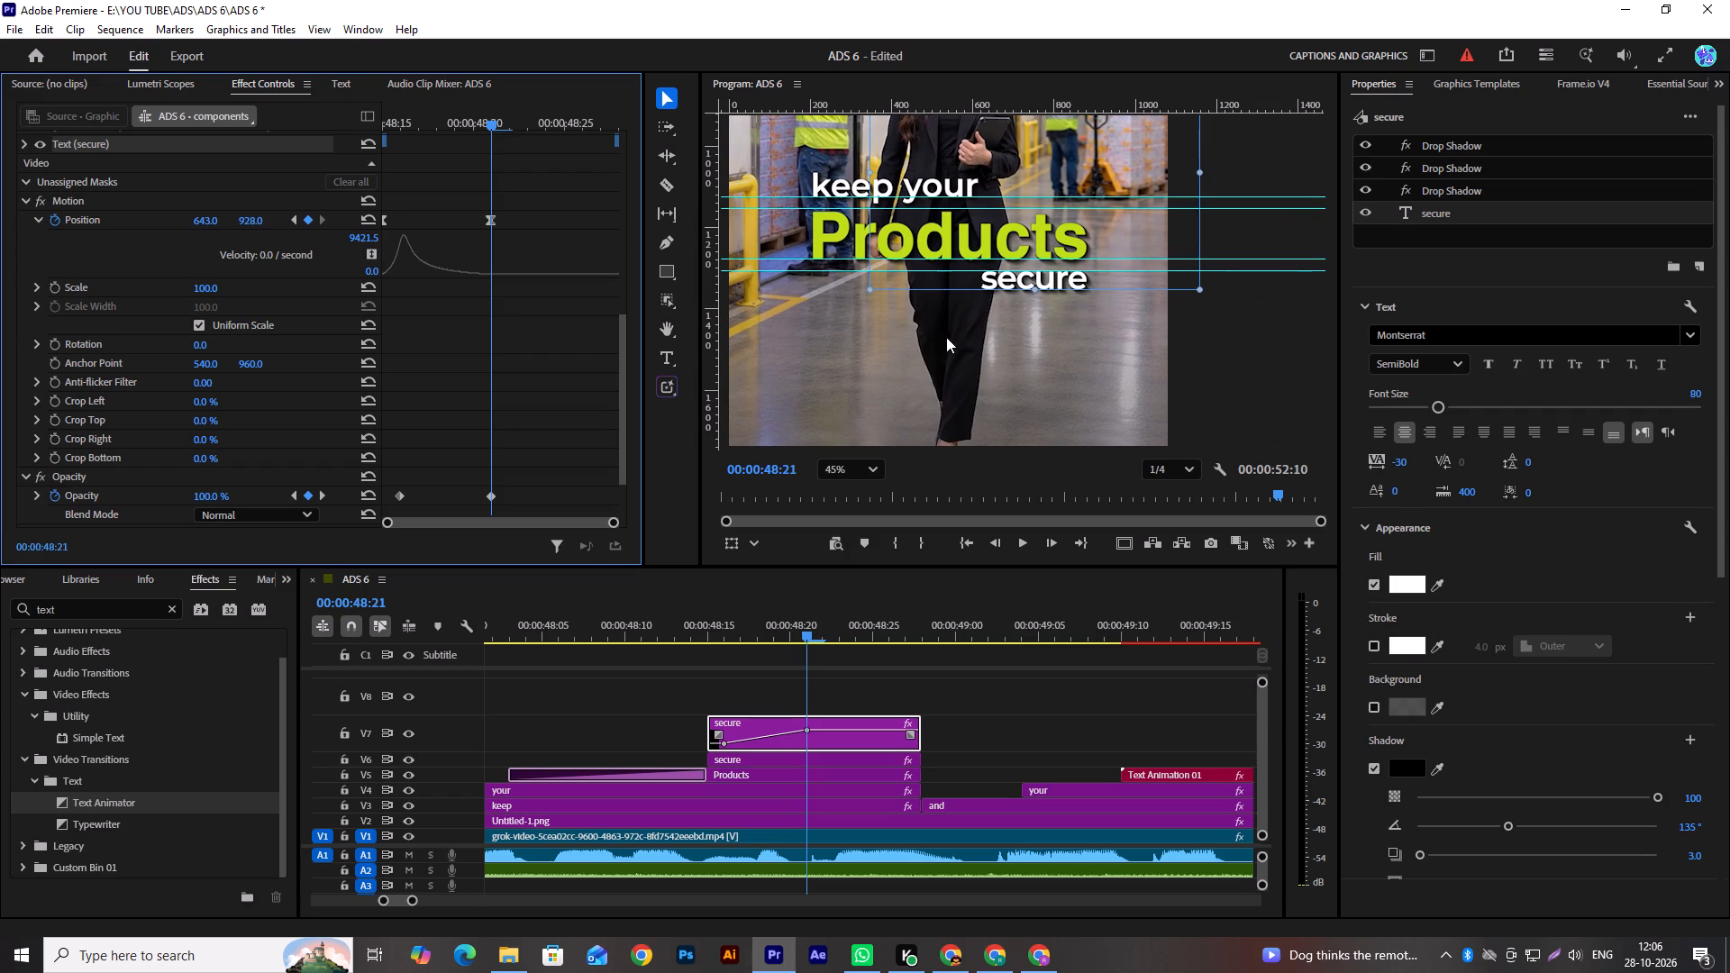
{"action": "left_click", "coordinate": [1229, 321]}
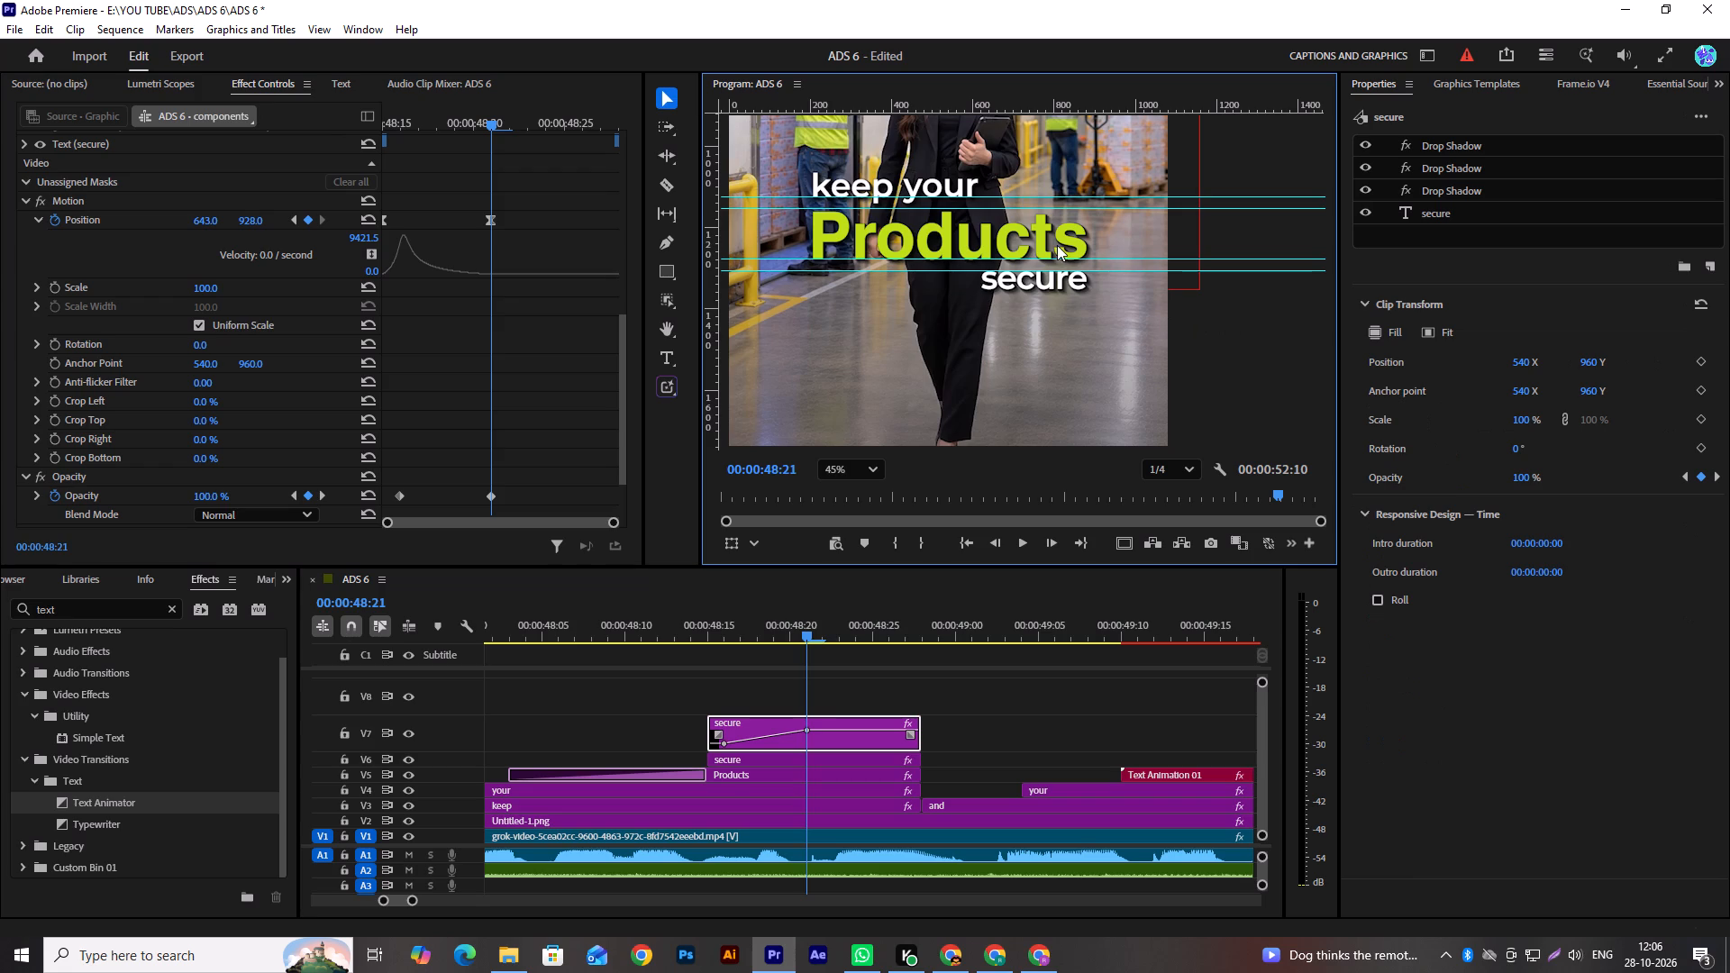
{"action": "scroll", "coordinate": [1057, 245], "scroll_direction": "up", "scroll_amount": 5}
{"action": "key", "text": "grave"}
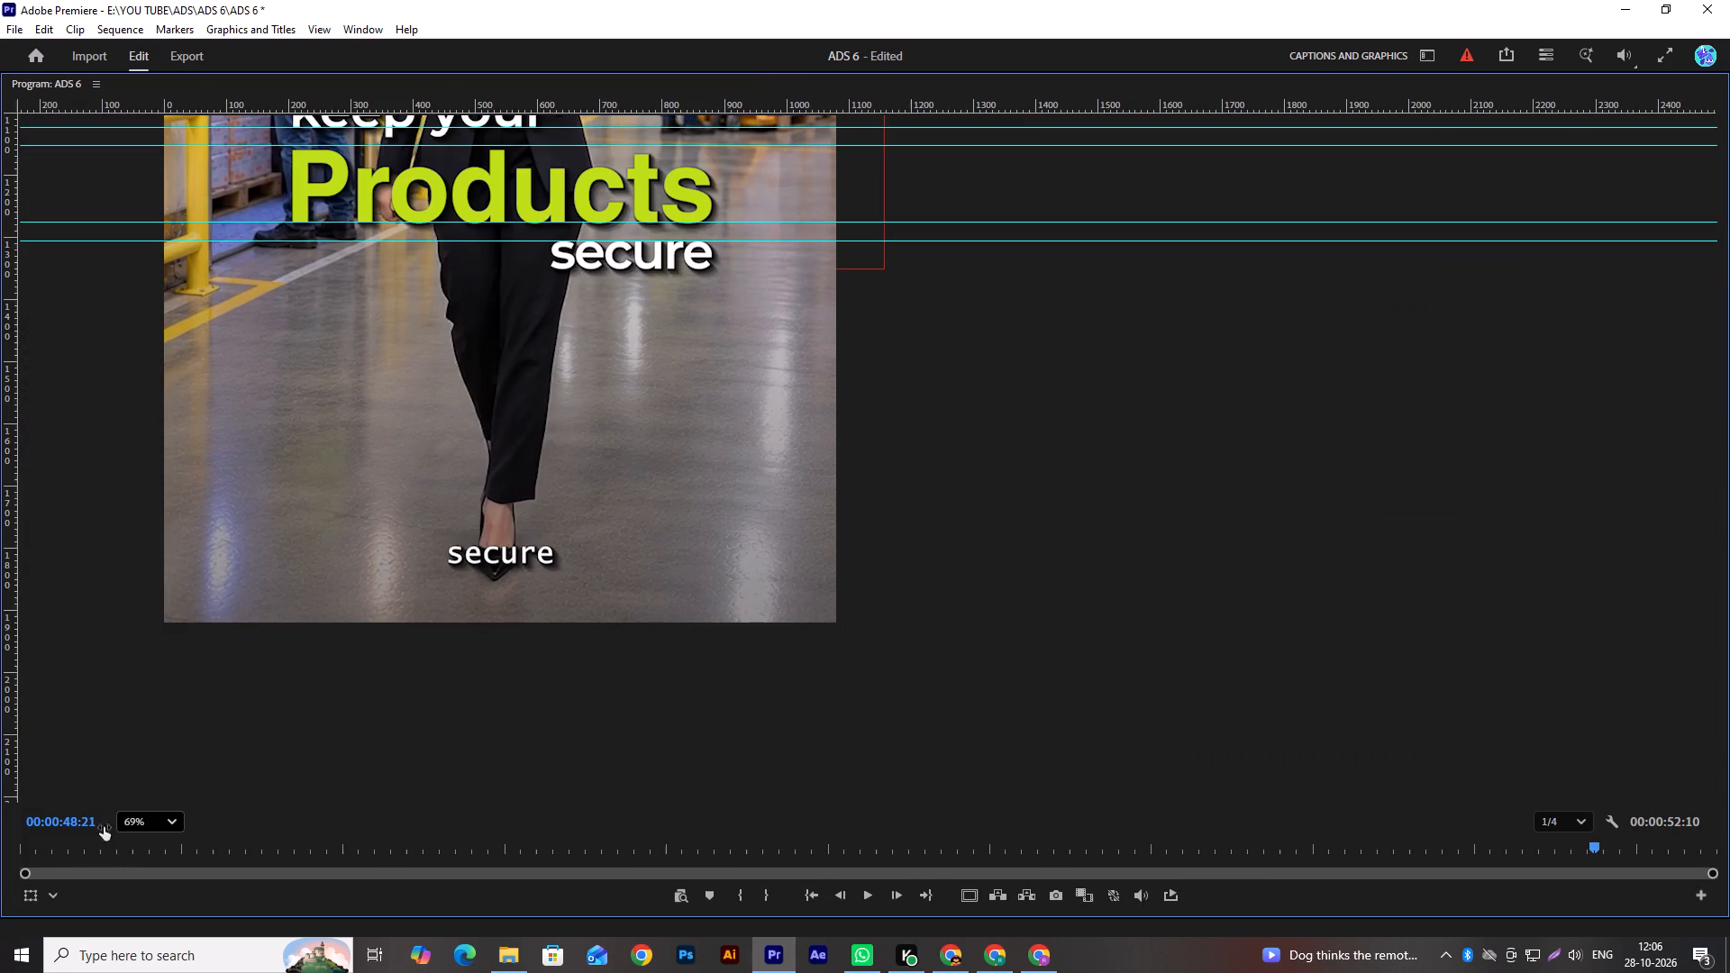
{"action": "left_click", "coordinate": [123, 818]}
{"action": "left_click", "coordinate": [159, 570]}
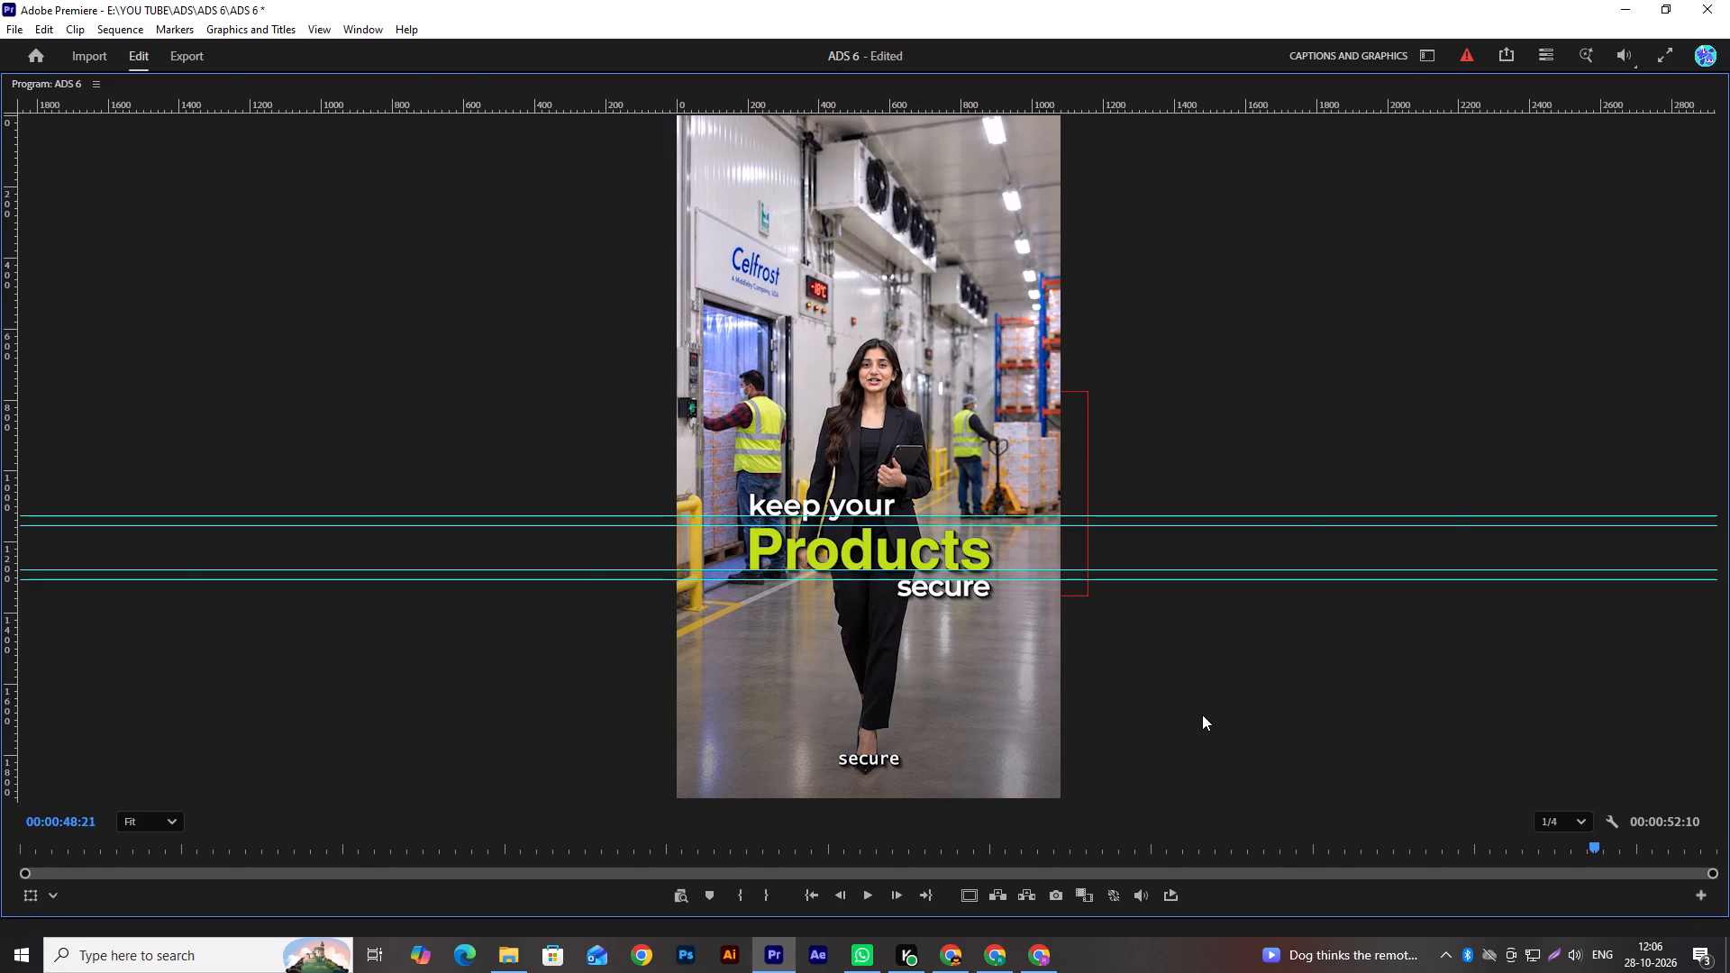
{"action": "key", "text": "grave"}
{"action": "scroll", "coordinate": [1115, 346], "scroll_direction": "up", "scroll_amount": 7}
{"action": "scroll", "coordinate": [1115, 346], "scroll_direction": "down", "scroll_amount": 1}
{"action": "scroll", "coordinate": [1115, 346], "scroll_direction": "up", "scroll_amount": 7}
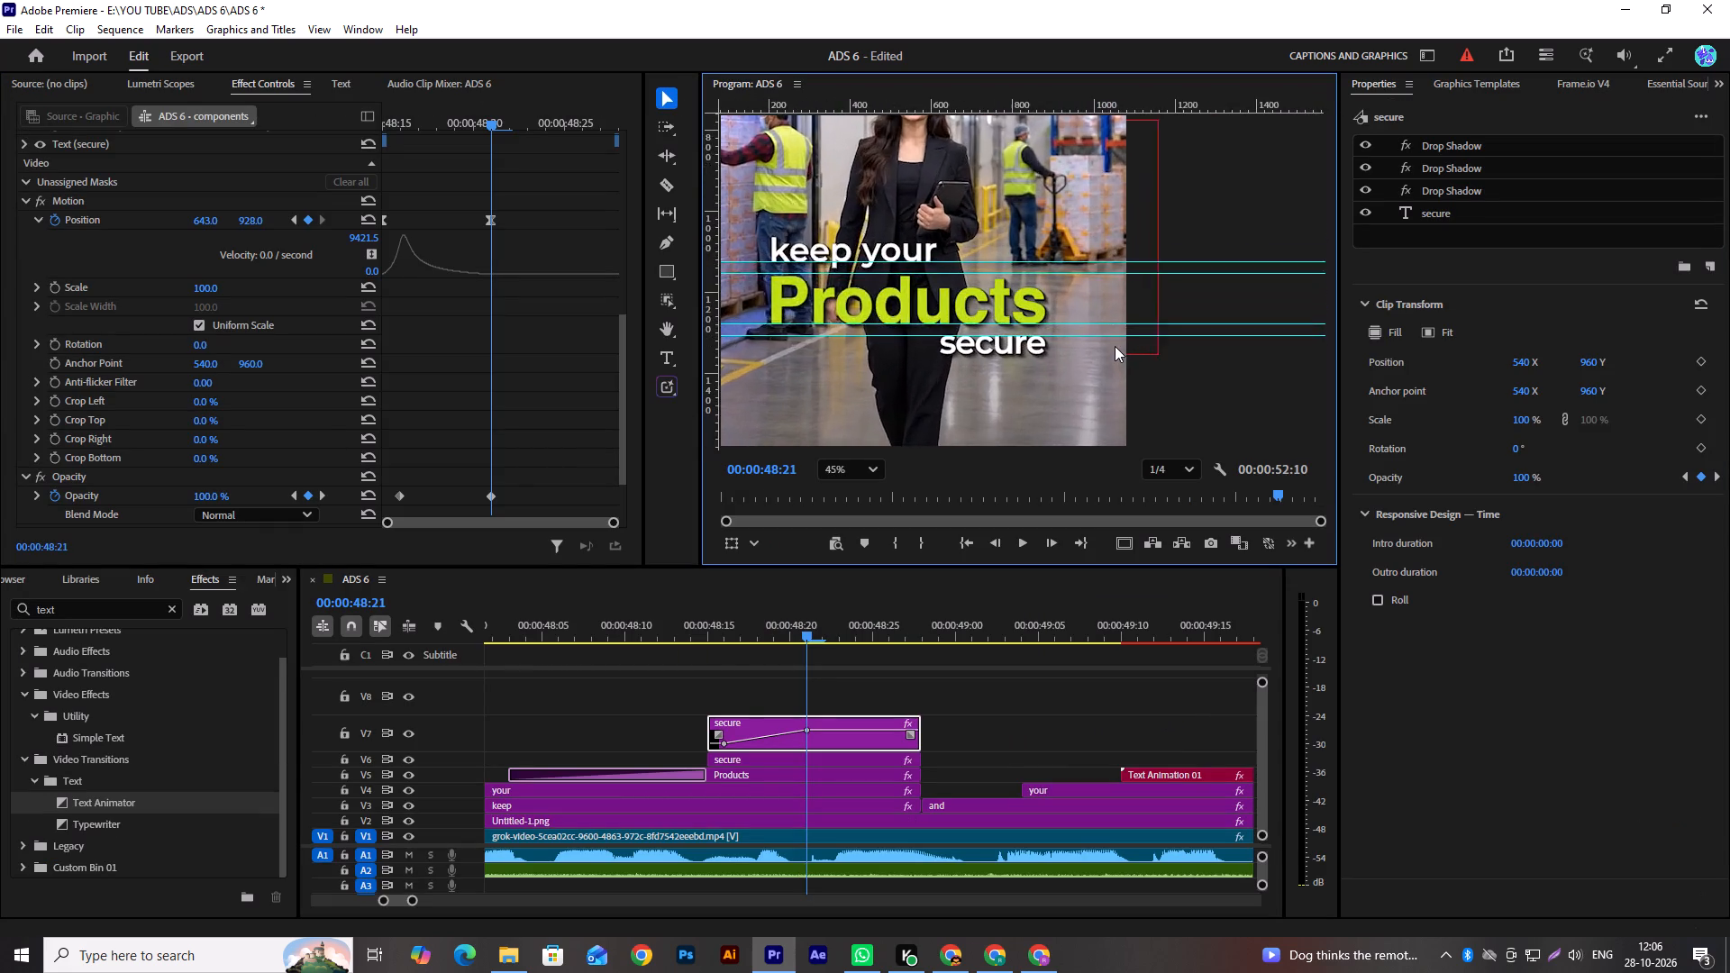
{"action": "scroll", "coordinate": [1115, 346], "scroll_direction": "up", "scroll_amount": 4}
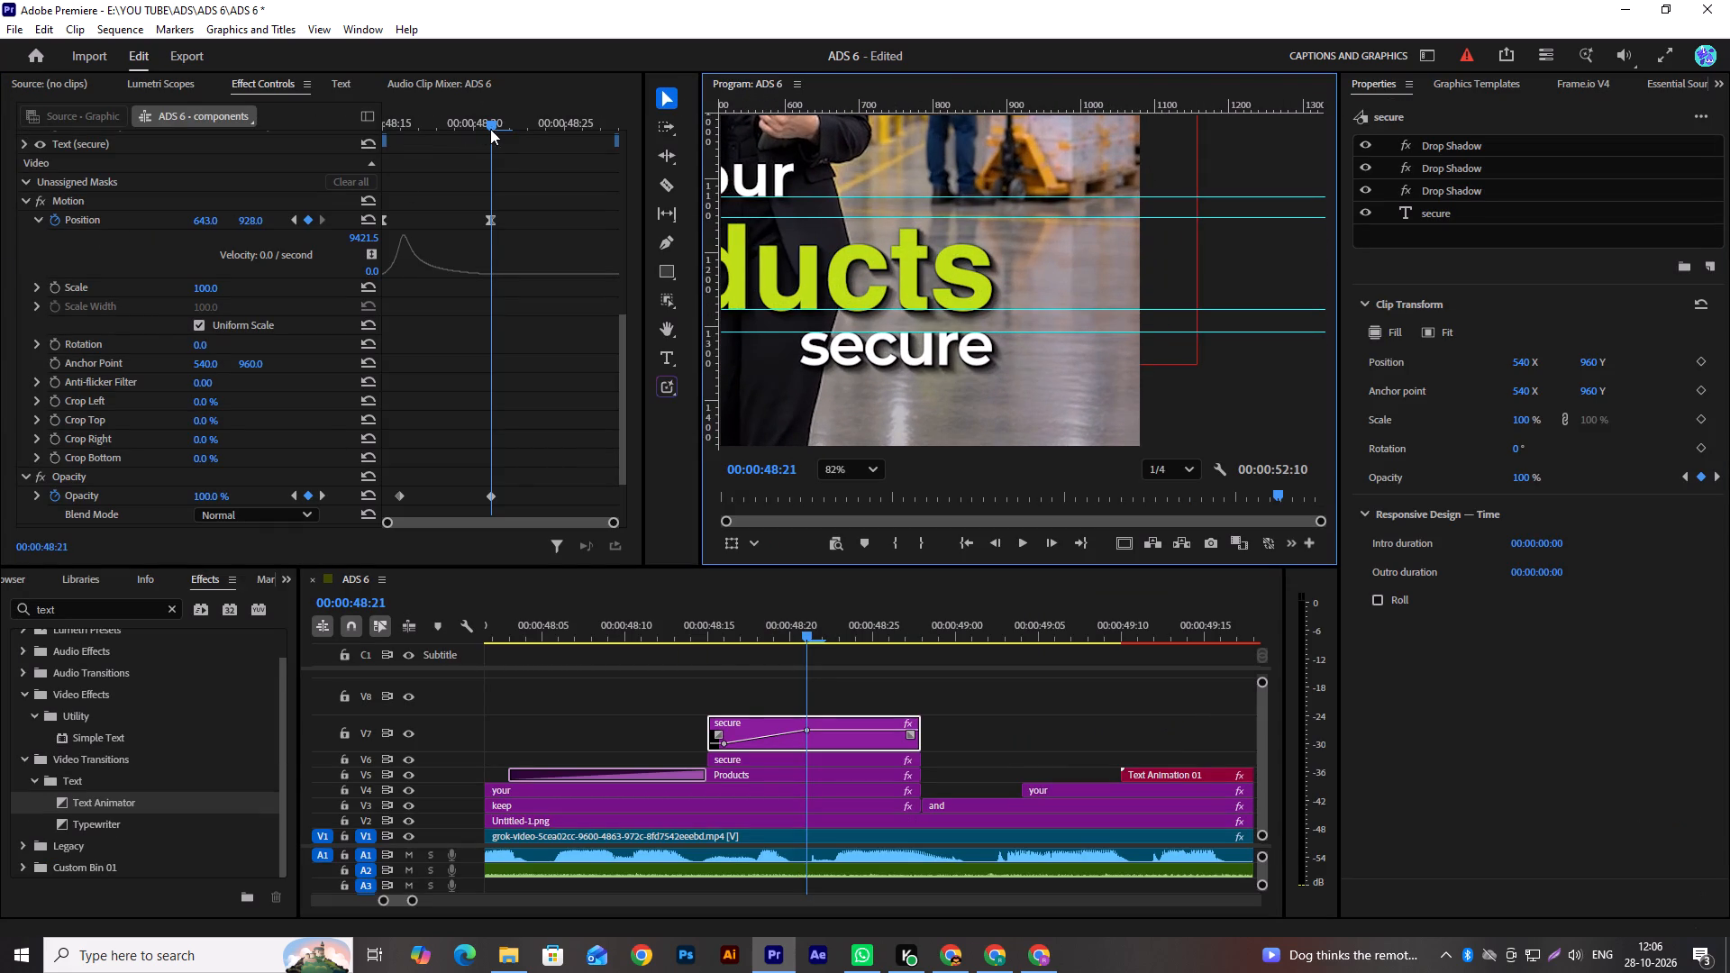
Set the vertical Position of the V7 "secure" title's starting keyframe to 928 so it slides in horizontally.
{"action": "left_click_drag", "start_coordinate": [487, 123], "coordinate": [469, 132]}
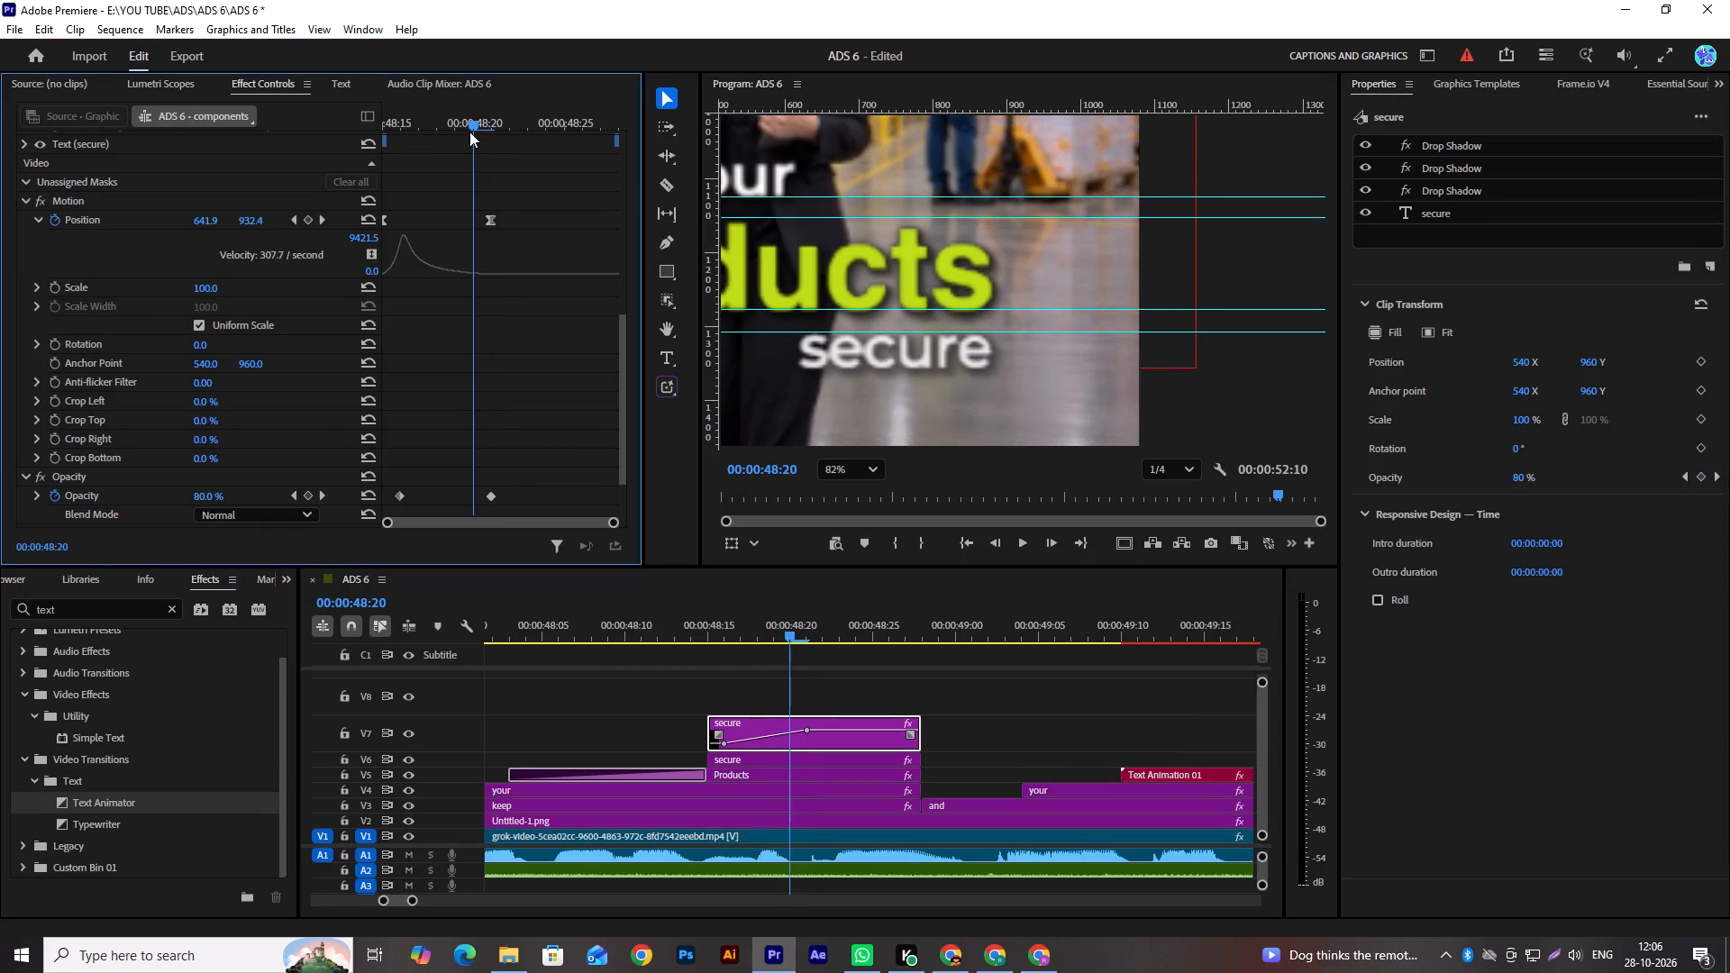
{"action": "left_click_drag", "start_coordinate": [469, 132], "coordinate": [439, 149]}
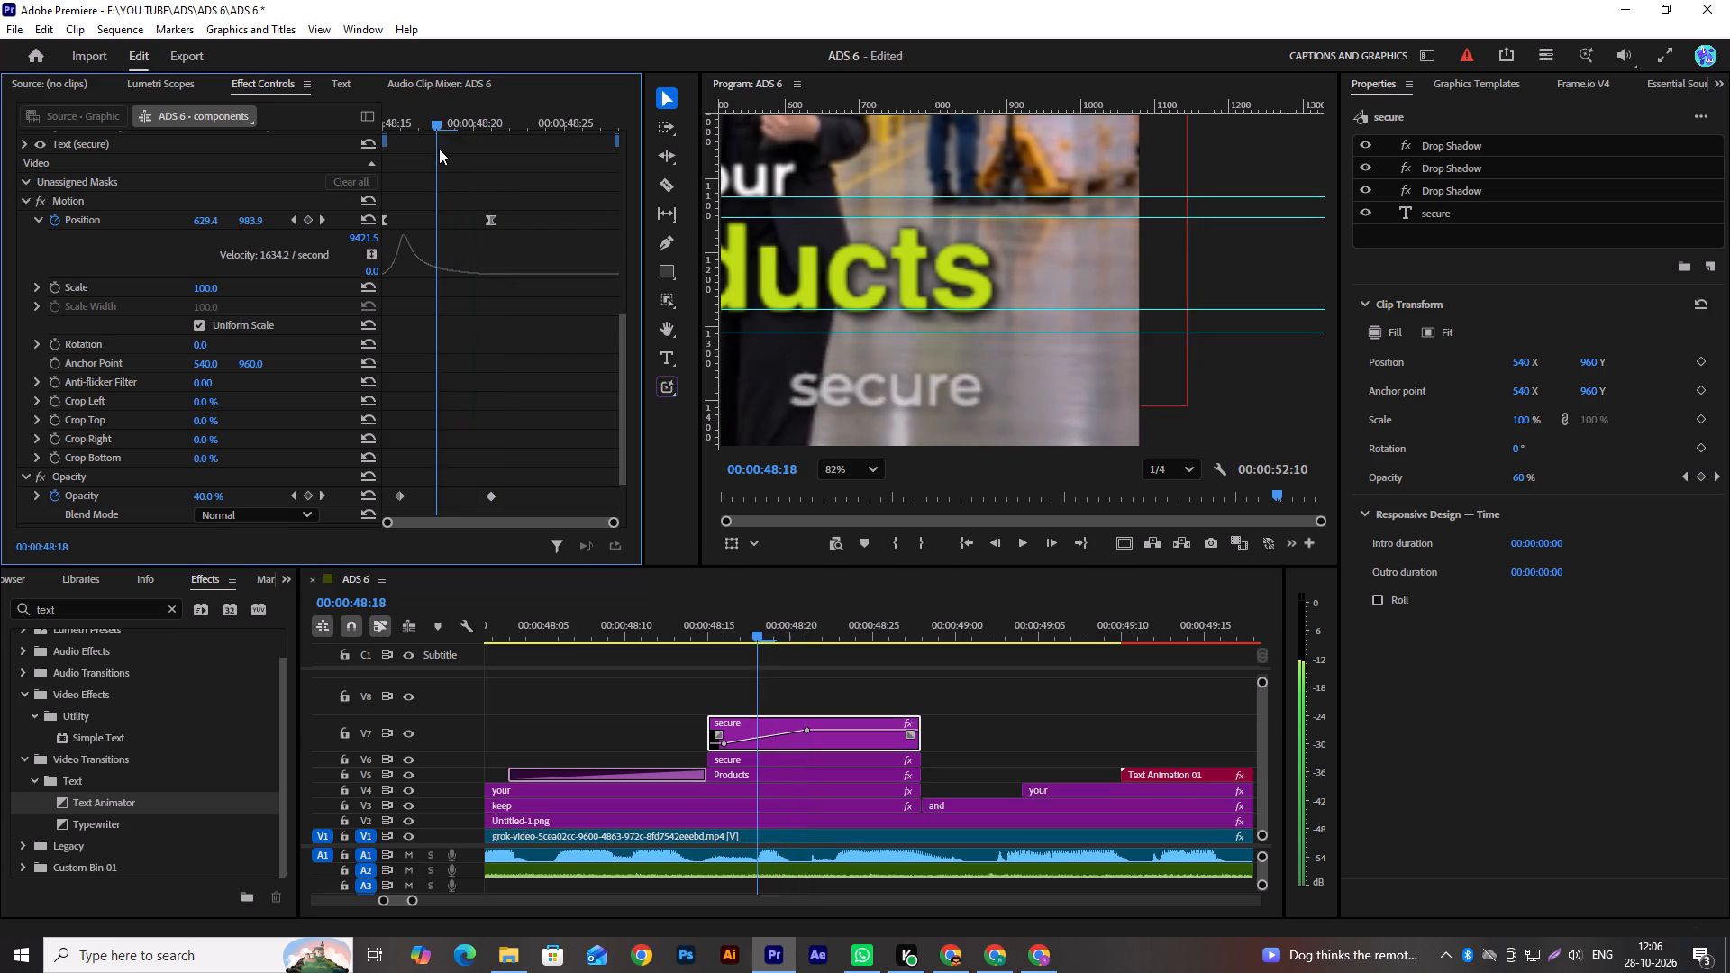
{"action": "left_click_drag", "start_coordinate": [439, 149], "coordinate": [484, 138]}
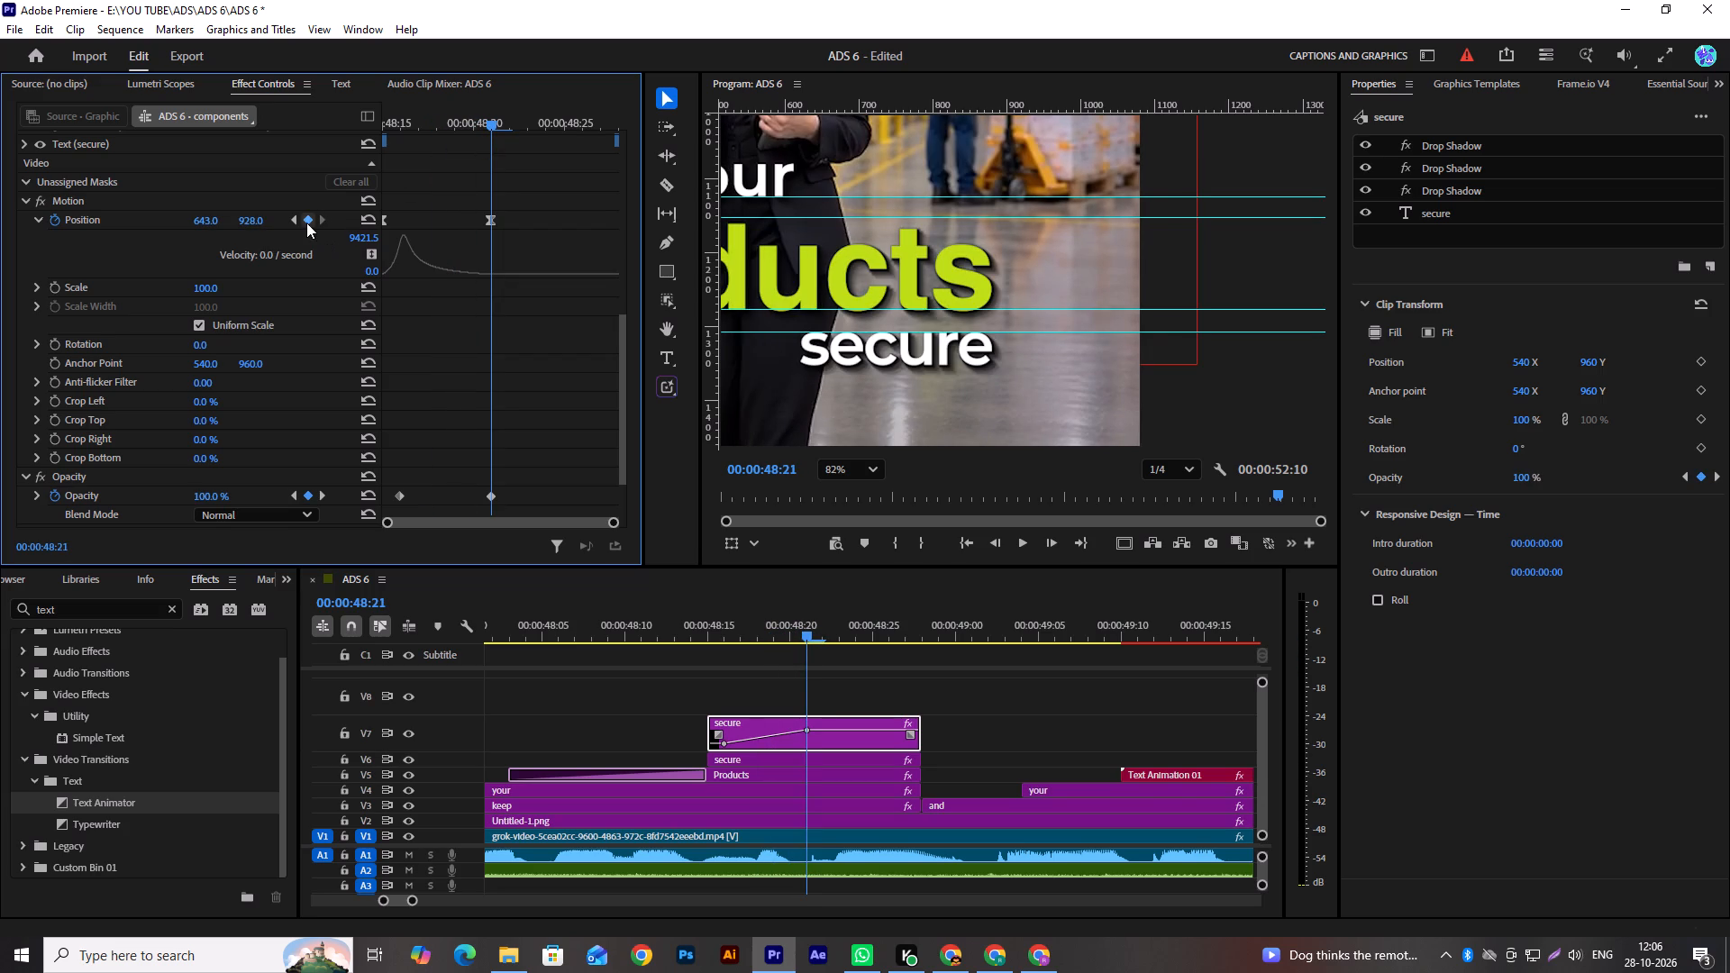
{"action": "left_click", "coordinate": [290, 215]}
{"action": "left_click", "coordinate": [250, 222]}
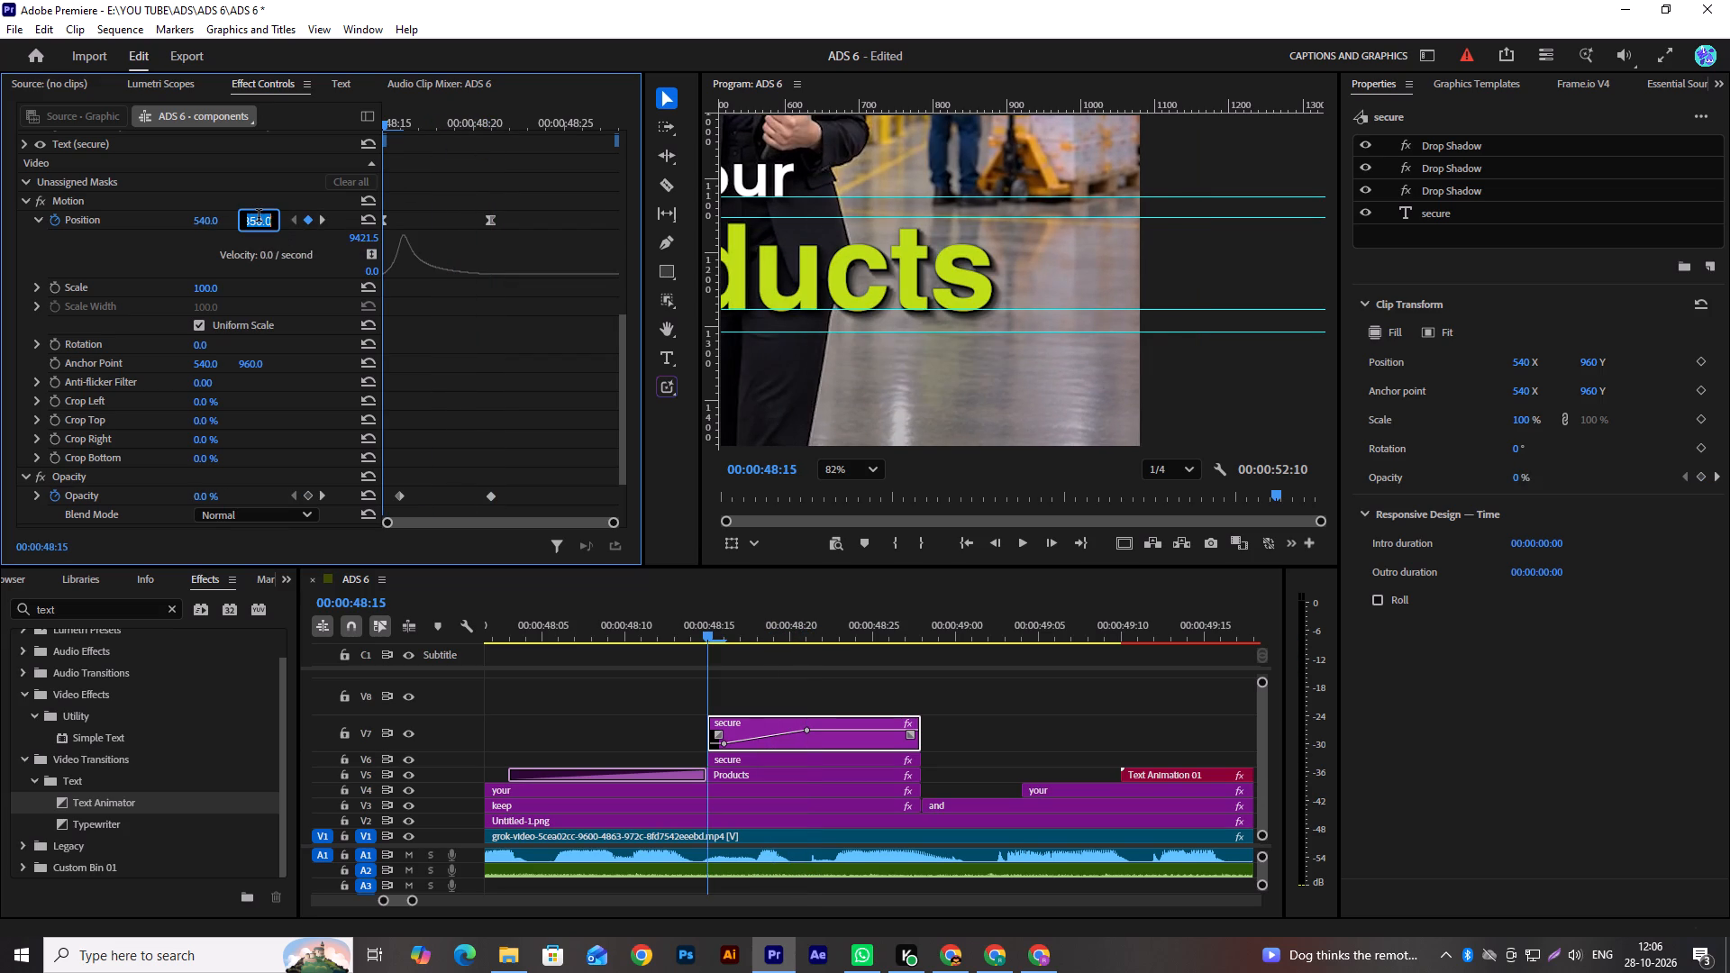
{"action": "type", "text": "928"}
{"action": "key", "text": "Return"}
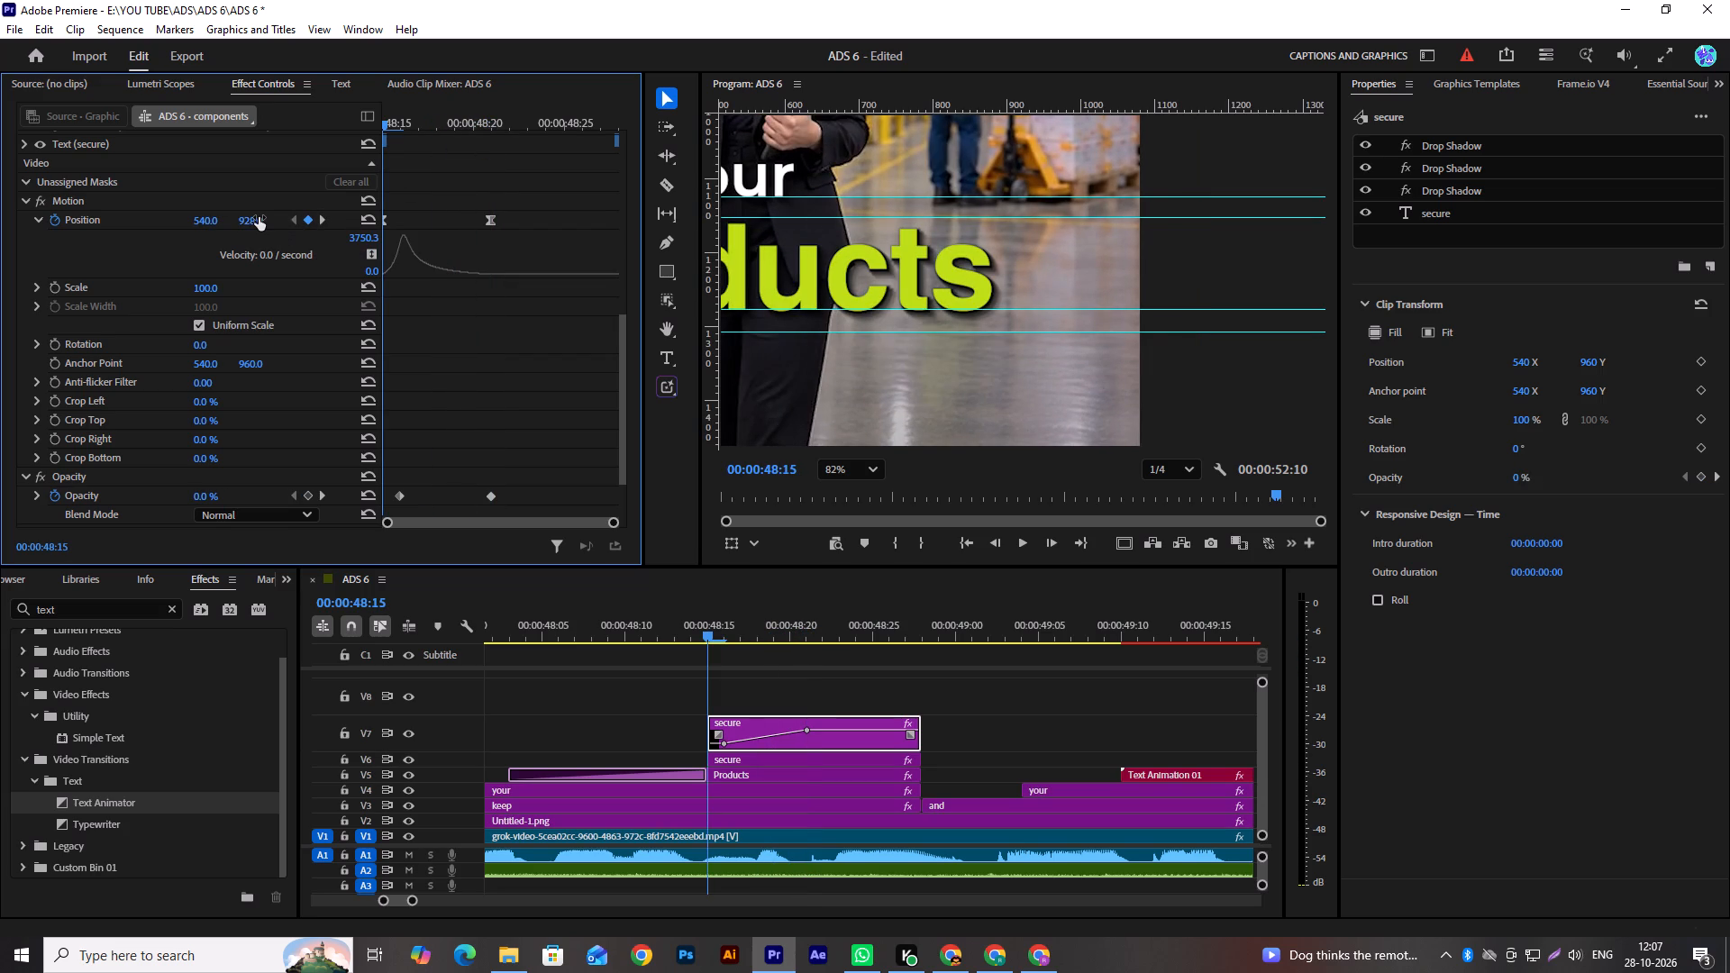
Play and scrub through the V7 "secure" title to examine its entrance animation.
{"action": "key", "text": "space"}
{"action": "key", "text": "space"}
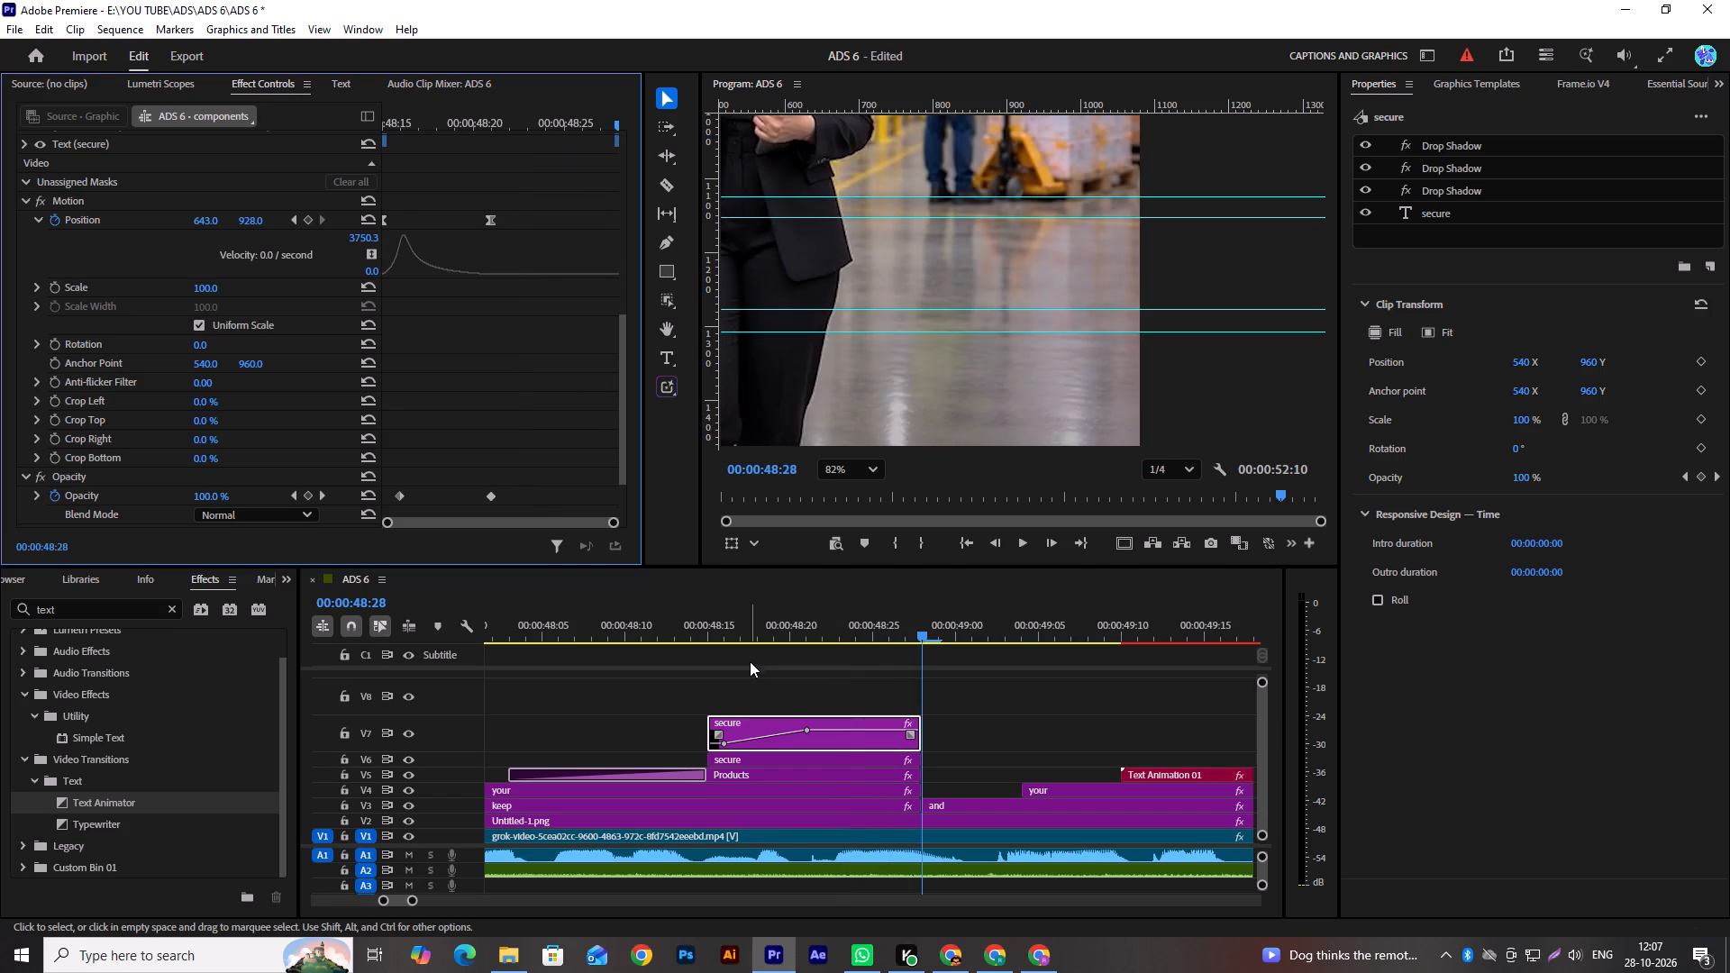
{"action": "left_click_drag", "start_coordinate": [749, 640], "coordinate": [735, 644]}
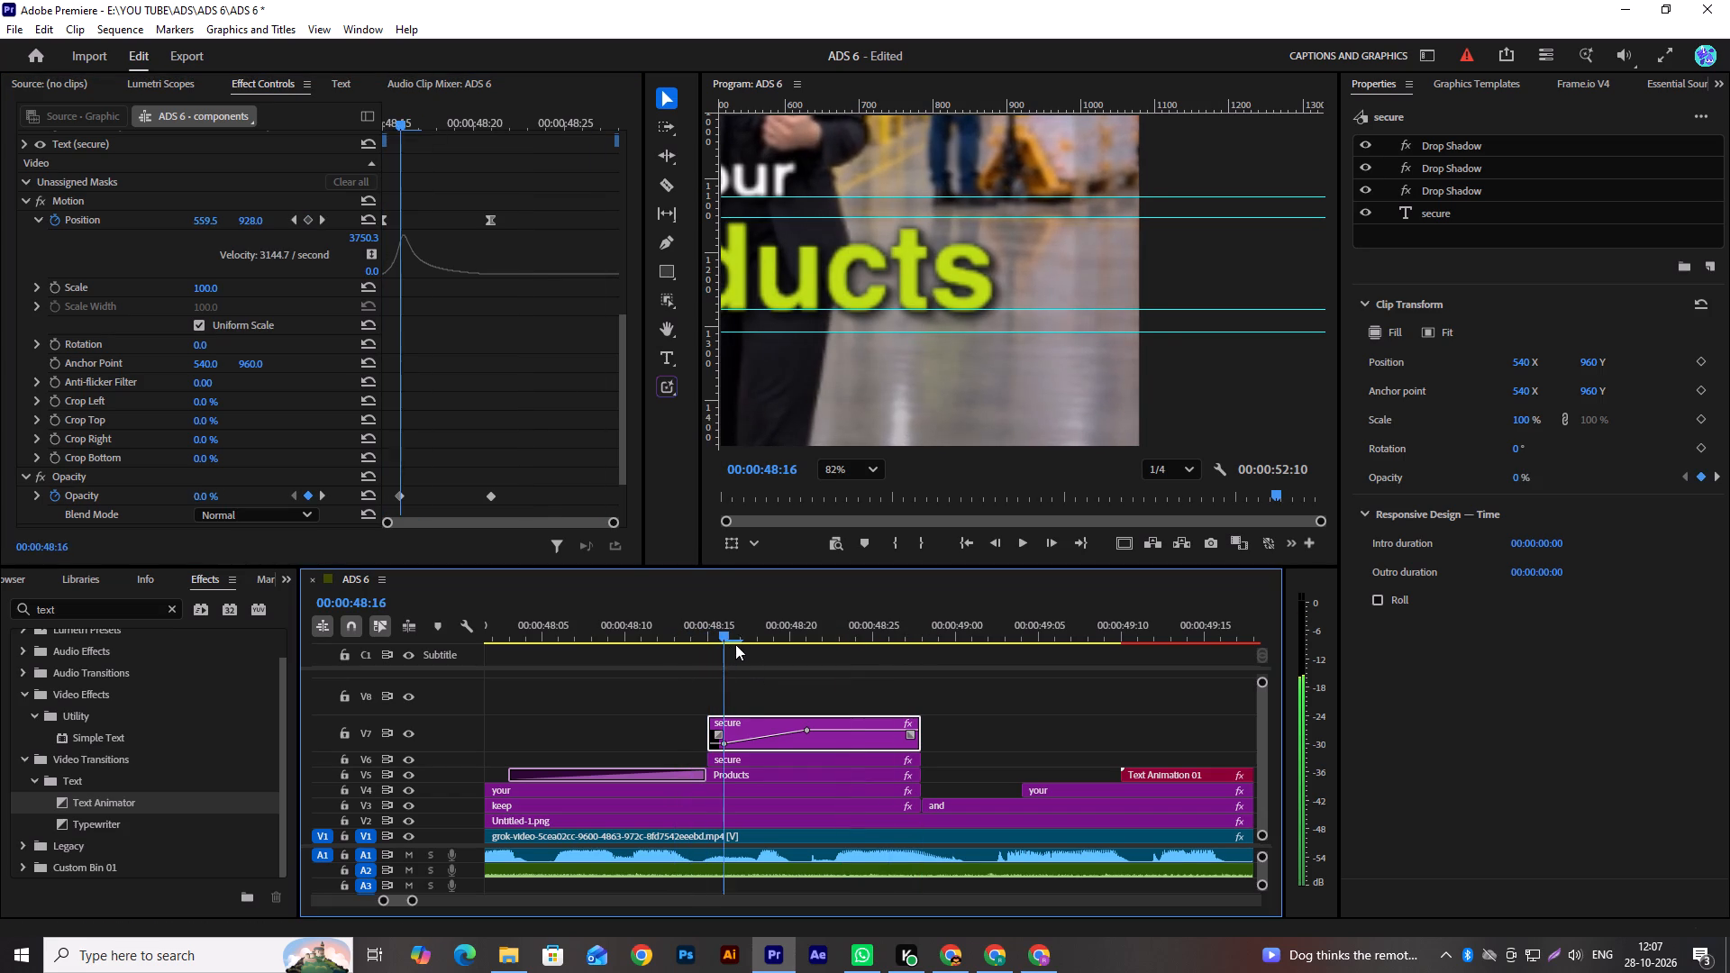
{"action": "left_click_drag", "start_coordinate": [735, 644], "coordinate": [824, 662]}
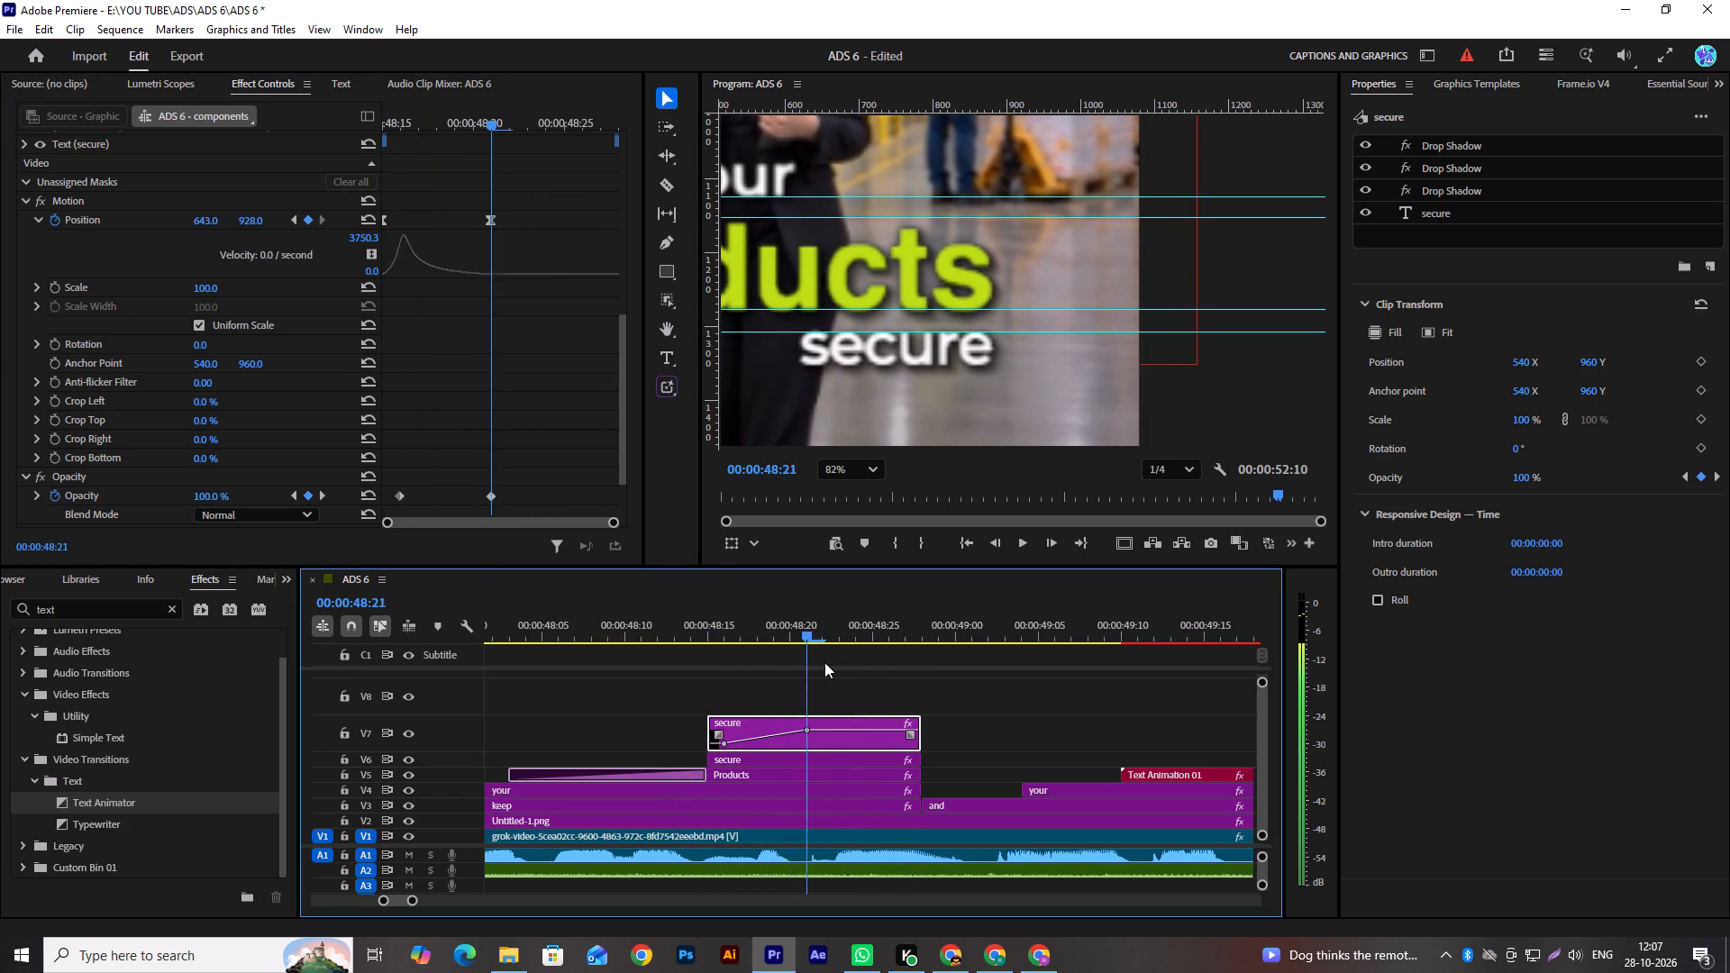
{"action": "left_click_drag", "start_coordinate": [824, 662], "coordinate": [778, 677]}
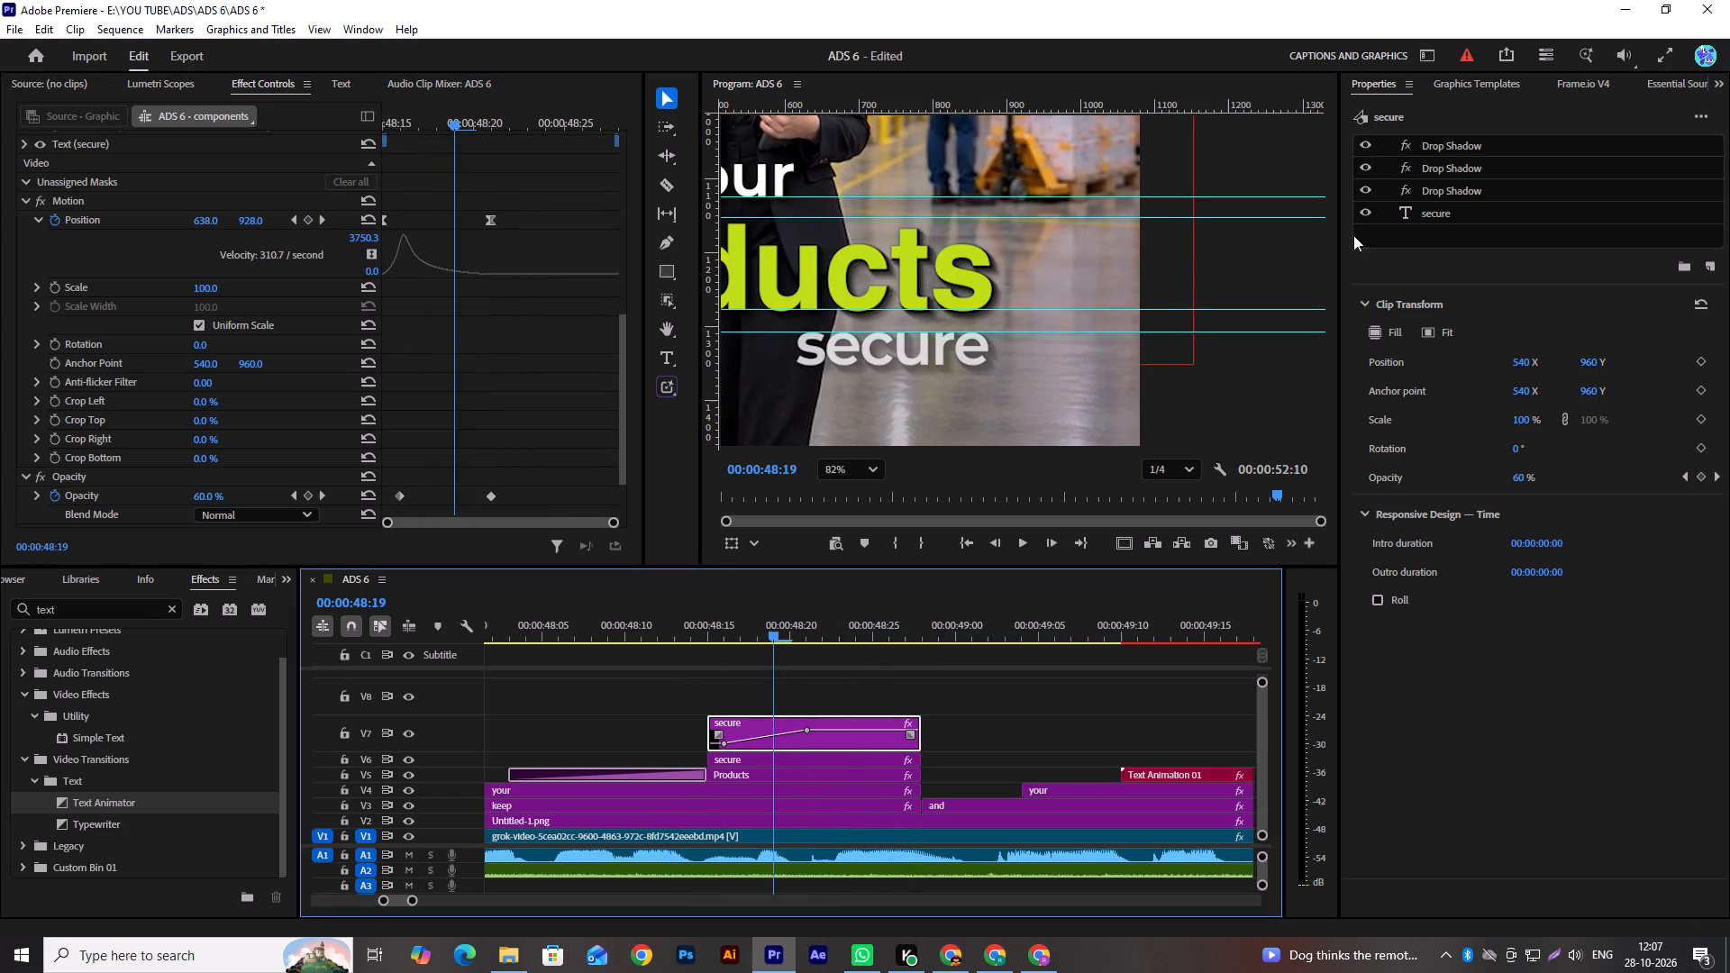
{"action": "left_click", "coordinate": [1432, 213]}
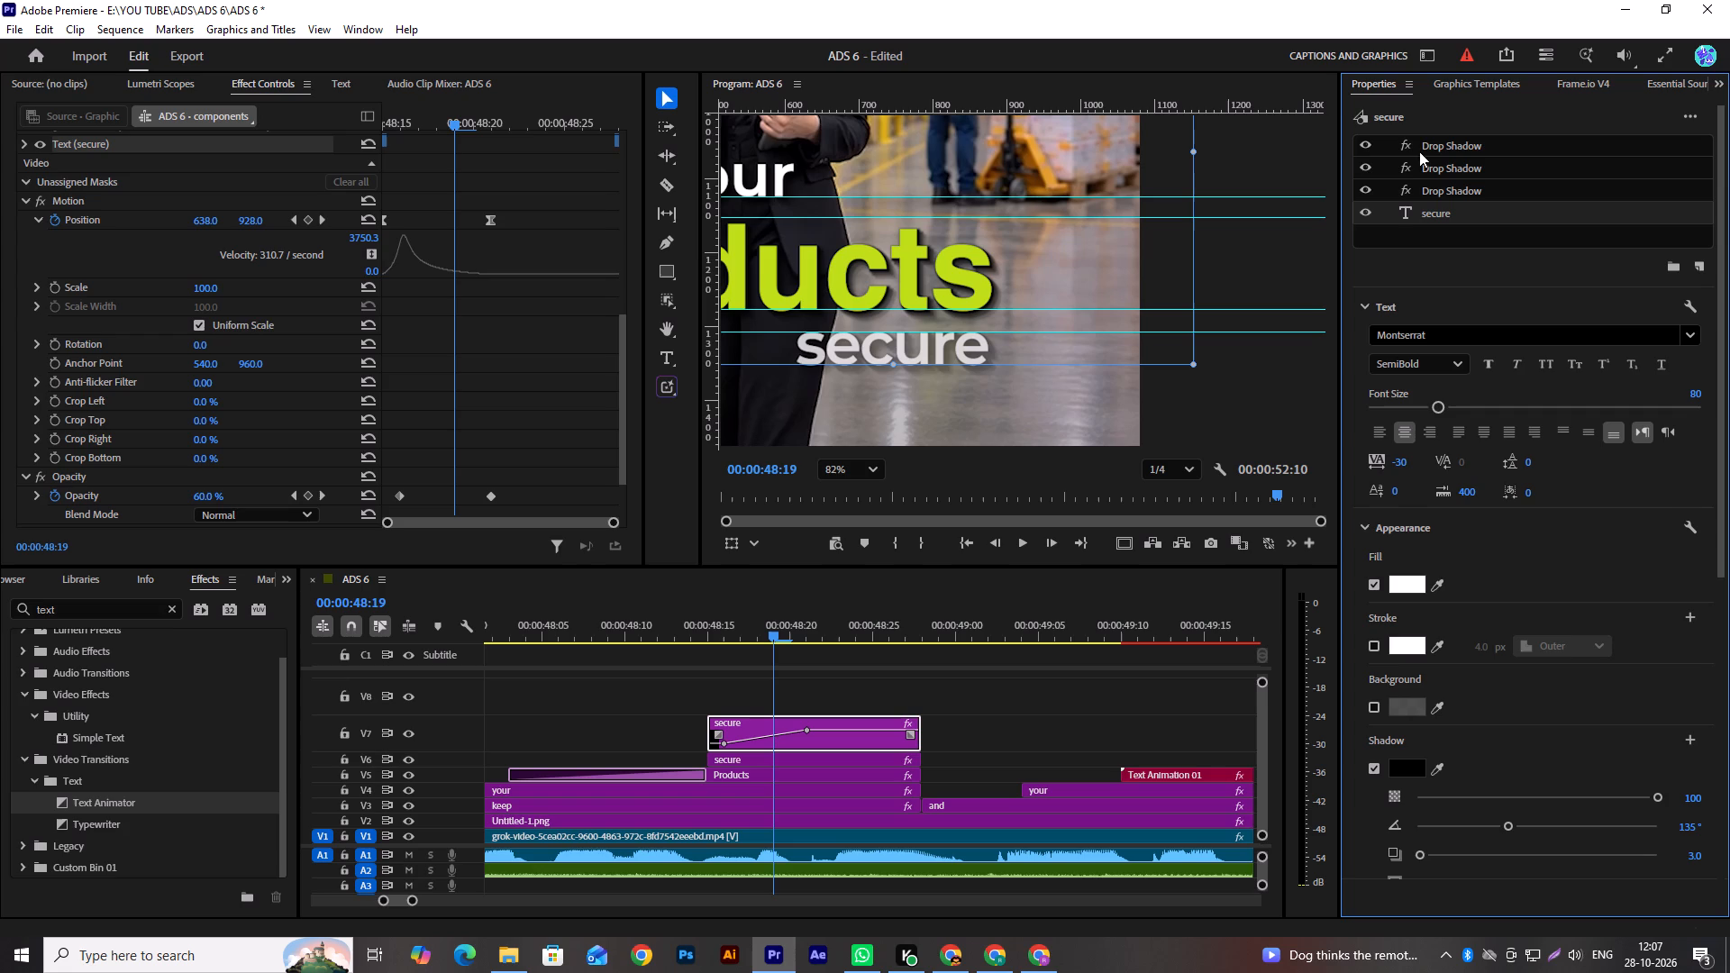
{"action": "left_click", "coordinate": [1453, 80]}
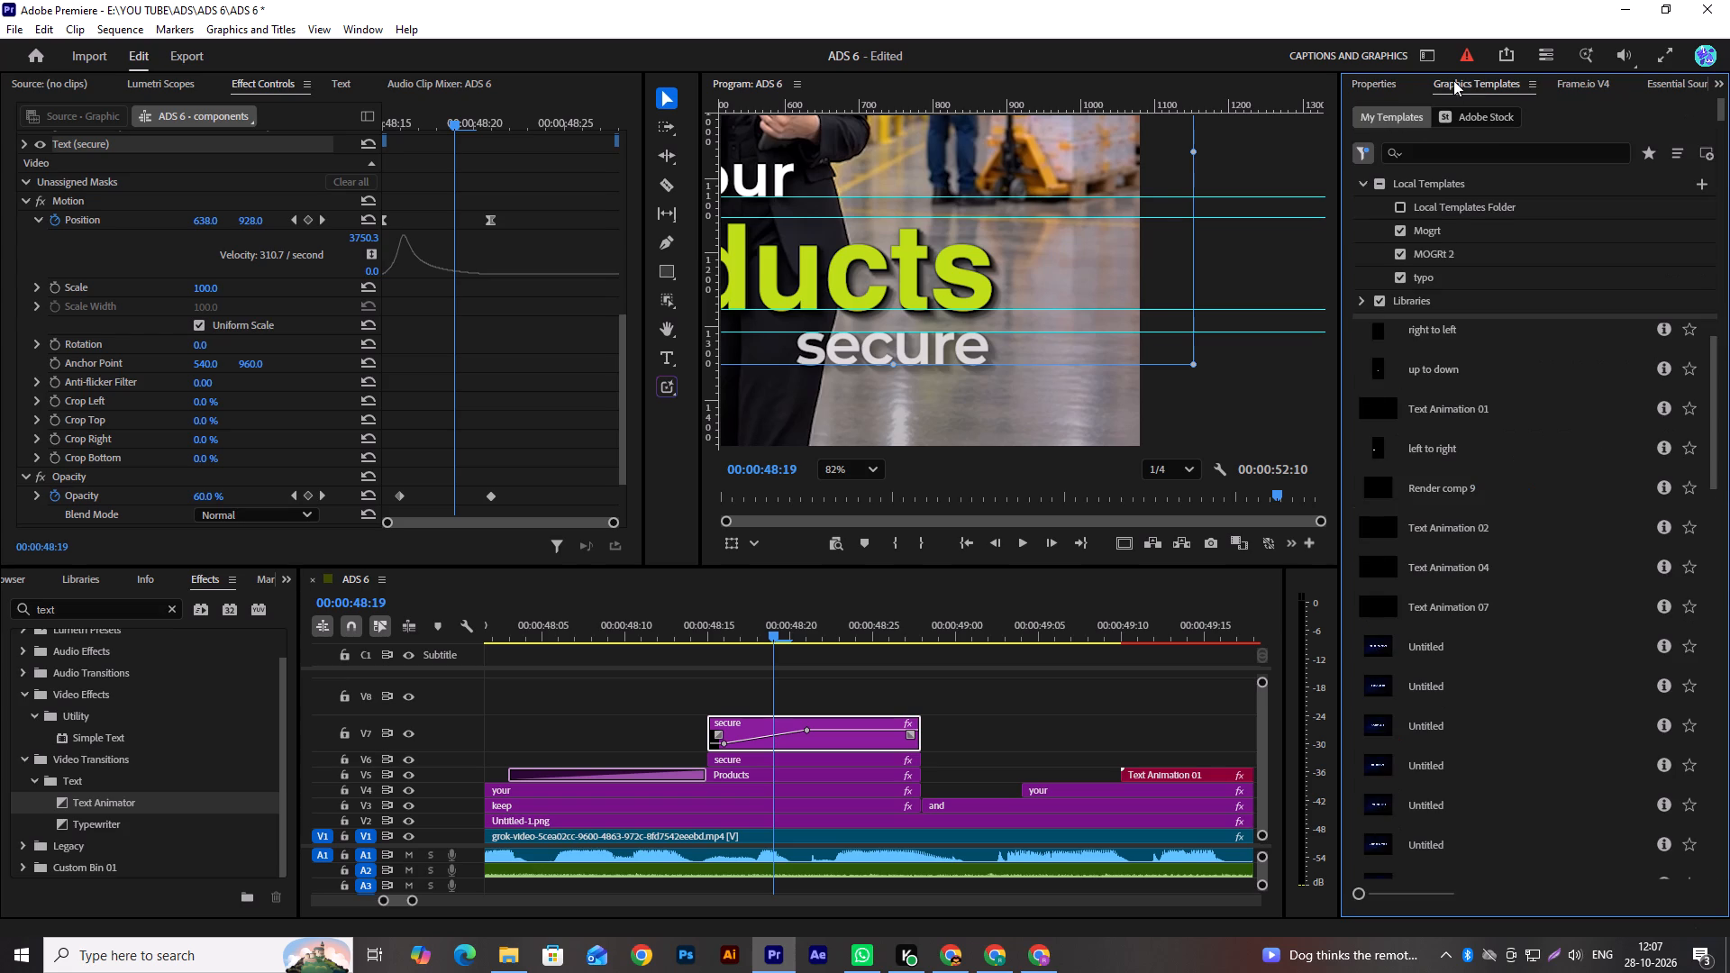
{"action": "left_click_drag", "start_coordinate": [460, 121], "coordinate": [502, 141]}
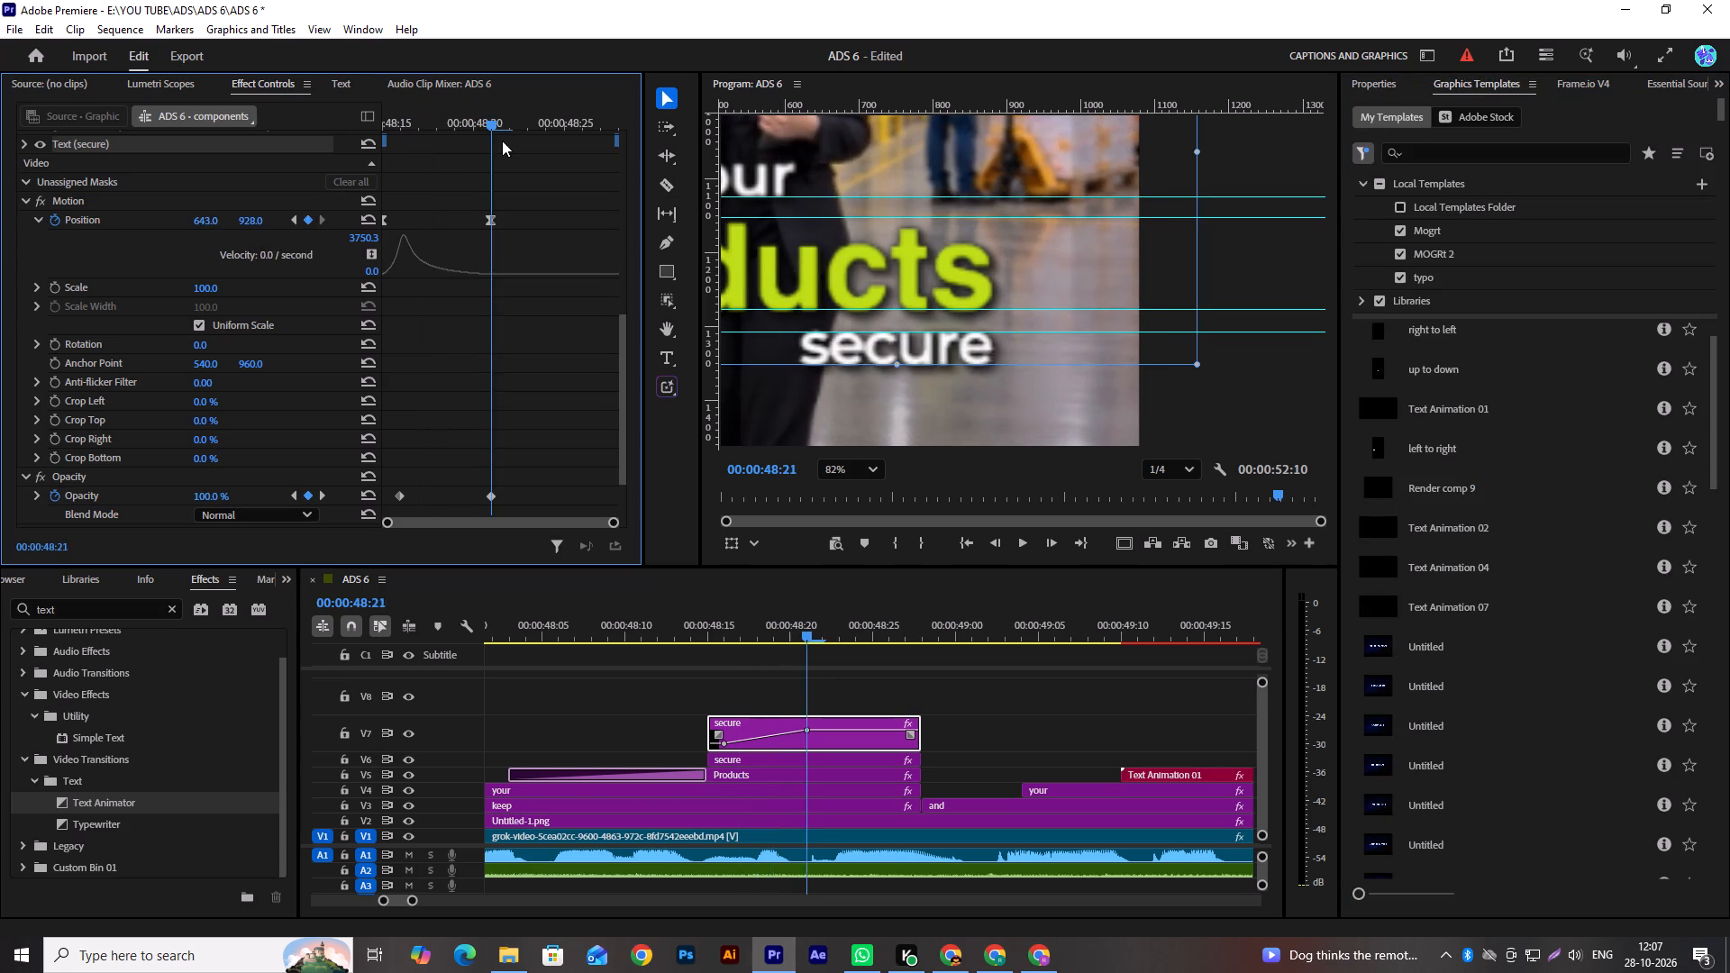
{"action": "left_click_drag", "start_coordinate": [502, 141], "coordinate": [376, 181]}
{"action": "key", "text": "space"}
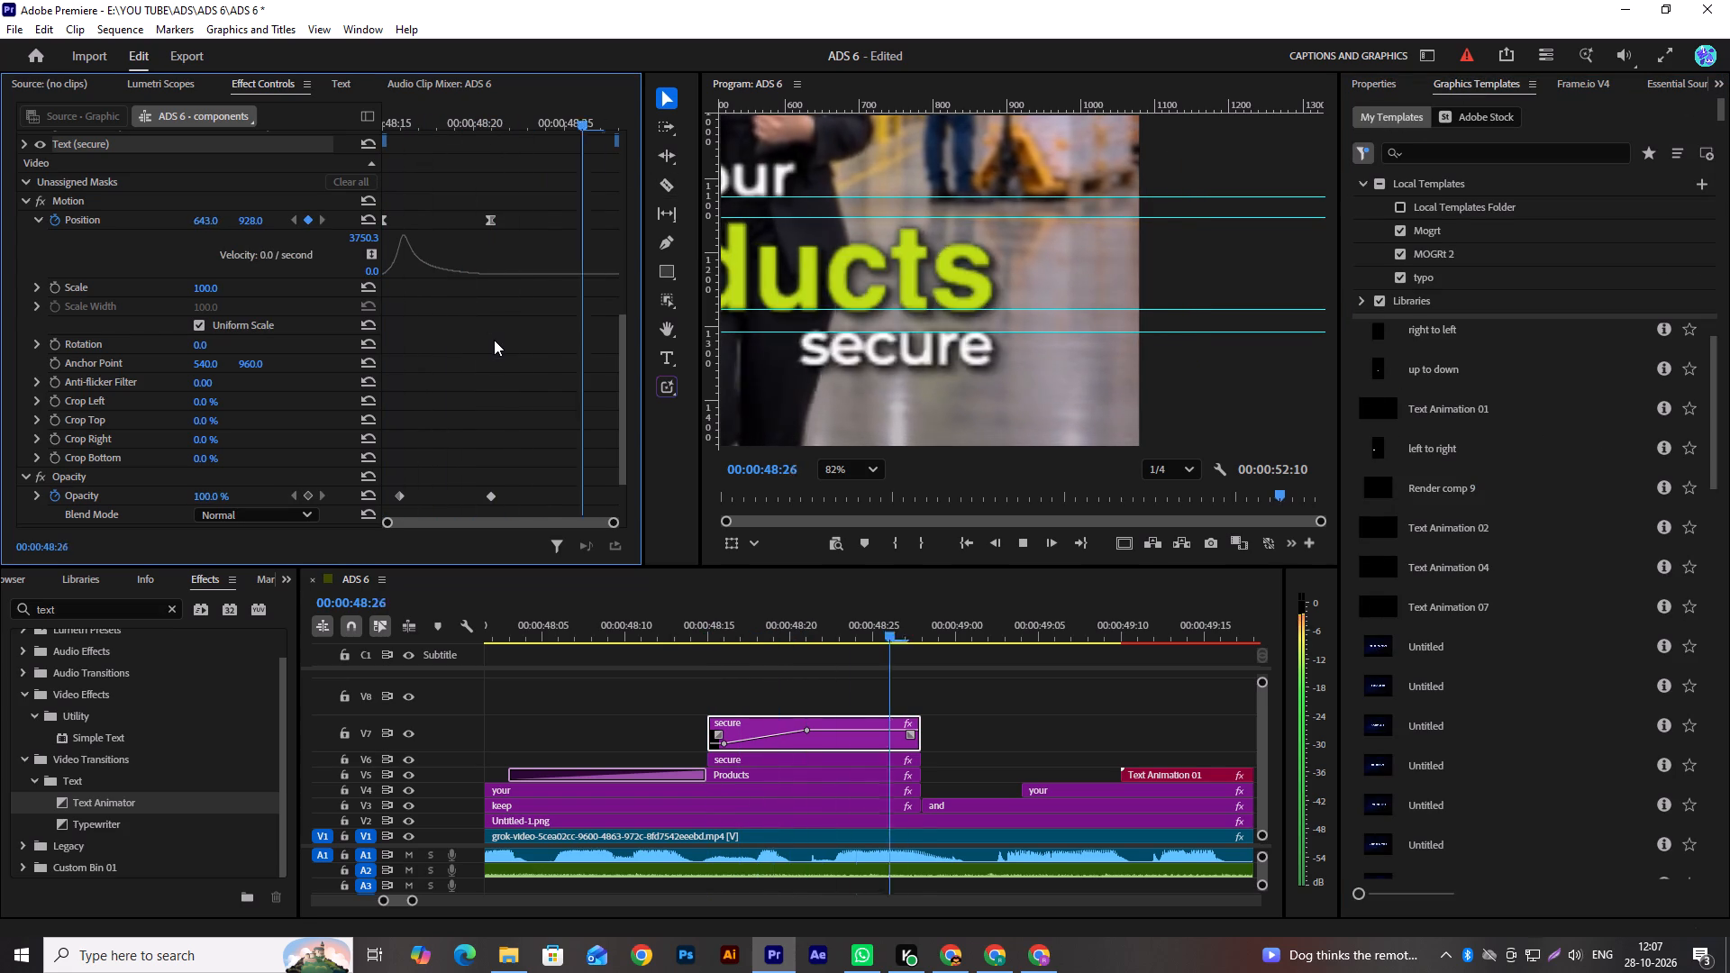
{"action": "key", "text": "space"}
Save the project.
{"action": "key", "text": "ctrl+s"}
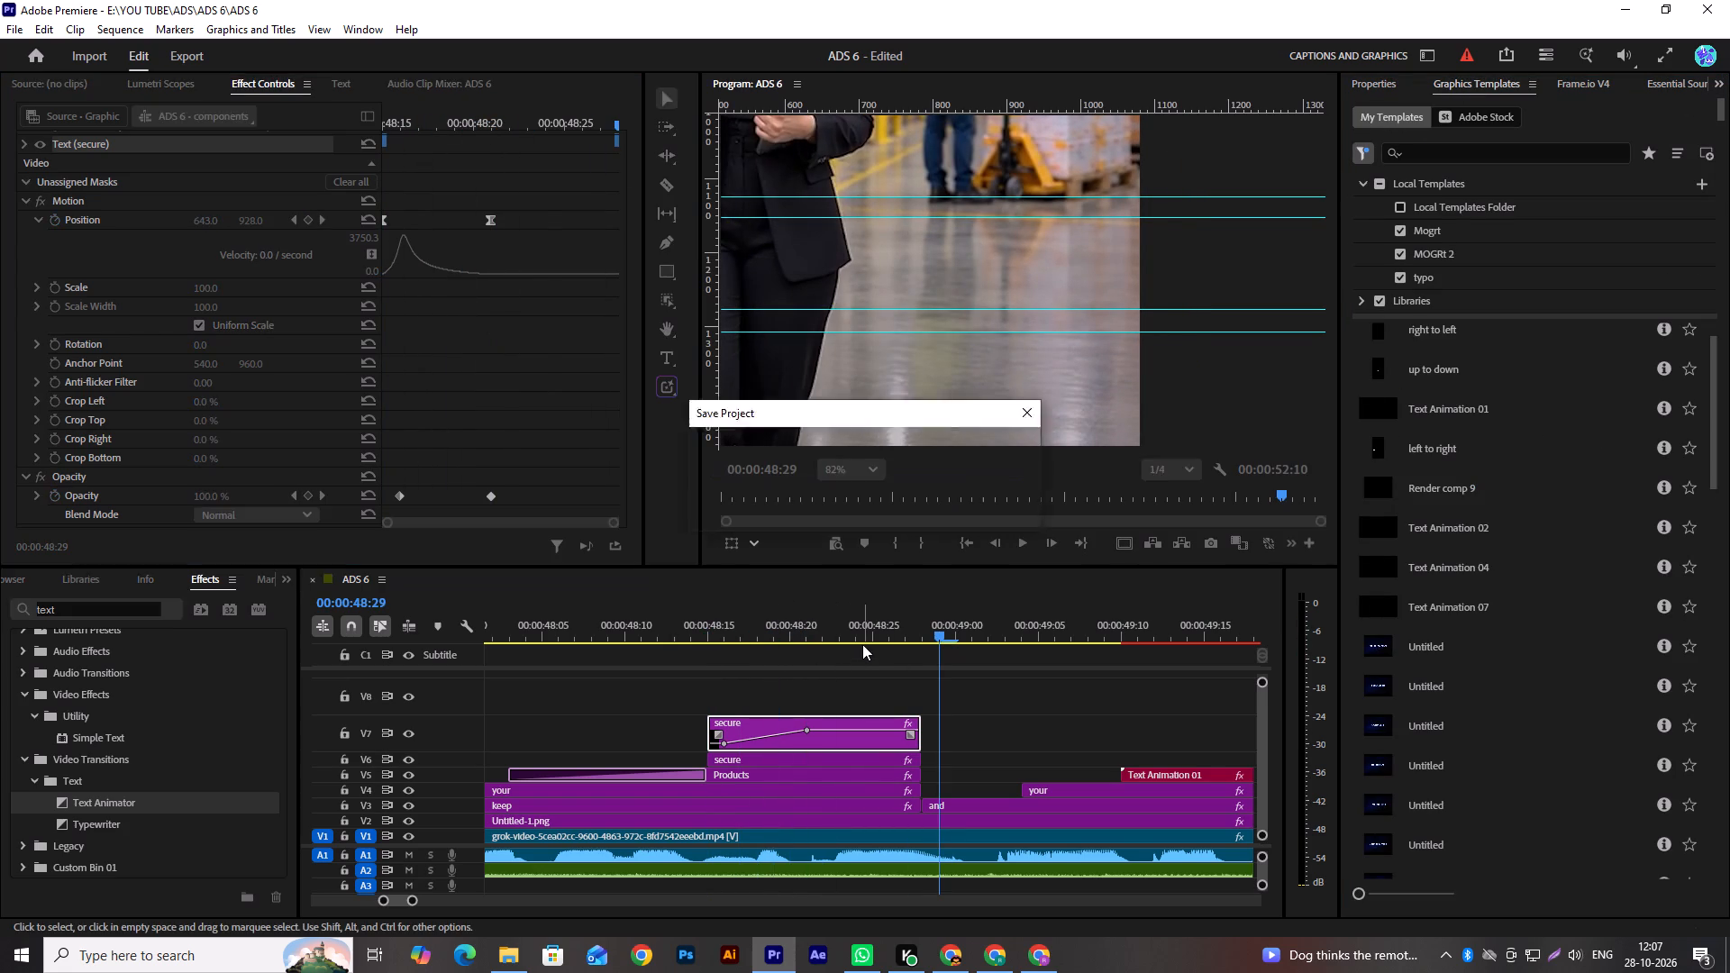
Play back the "keep your Products secure" caption from the "keep" title, with the preview fitted to the full frame.
{"action": "scroll", "coordinate": [780, 659], "scroll_direction": "down", "scroll_amount": 8, "text": "alt"}
{"action": "left_click_drag", "start_coordinate": [715, 633], "coordinate": [625, 669]}
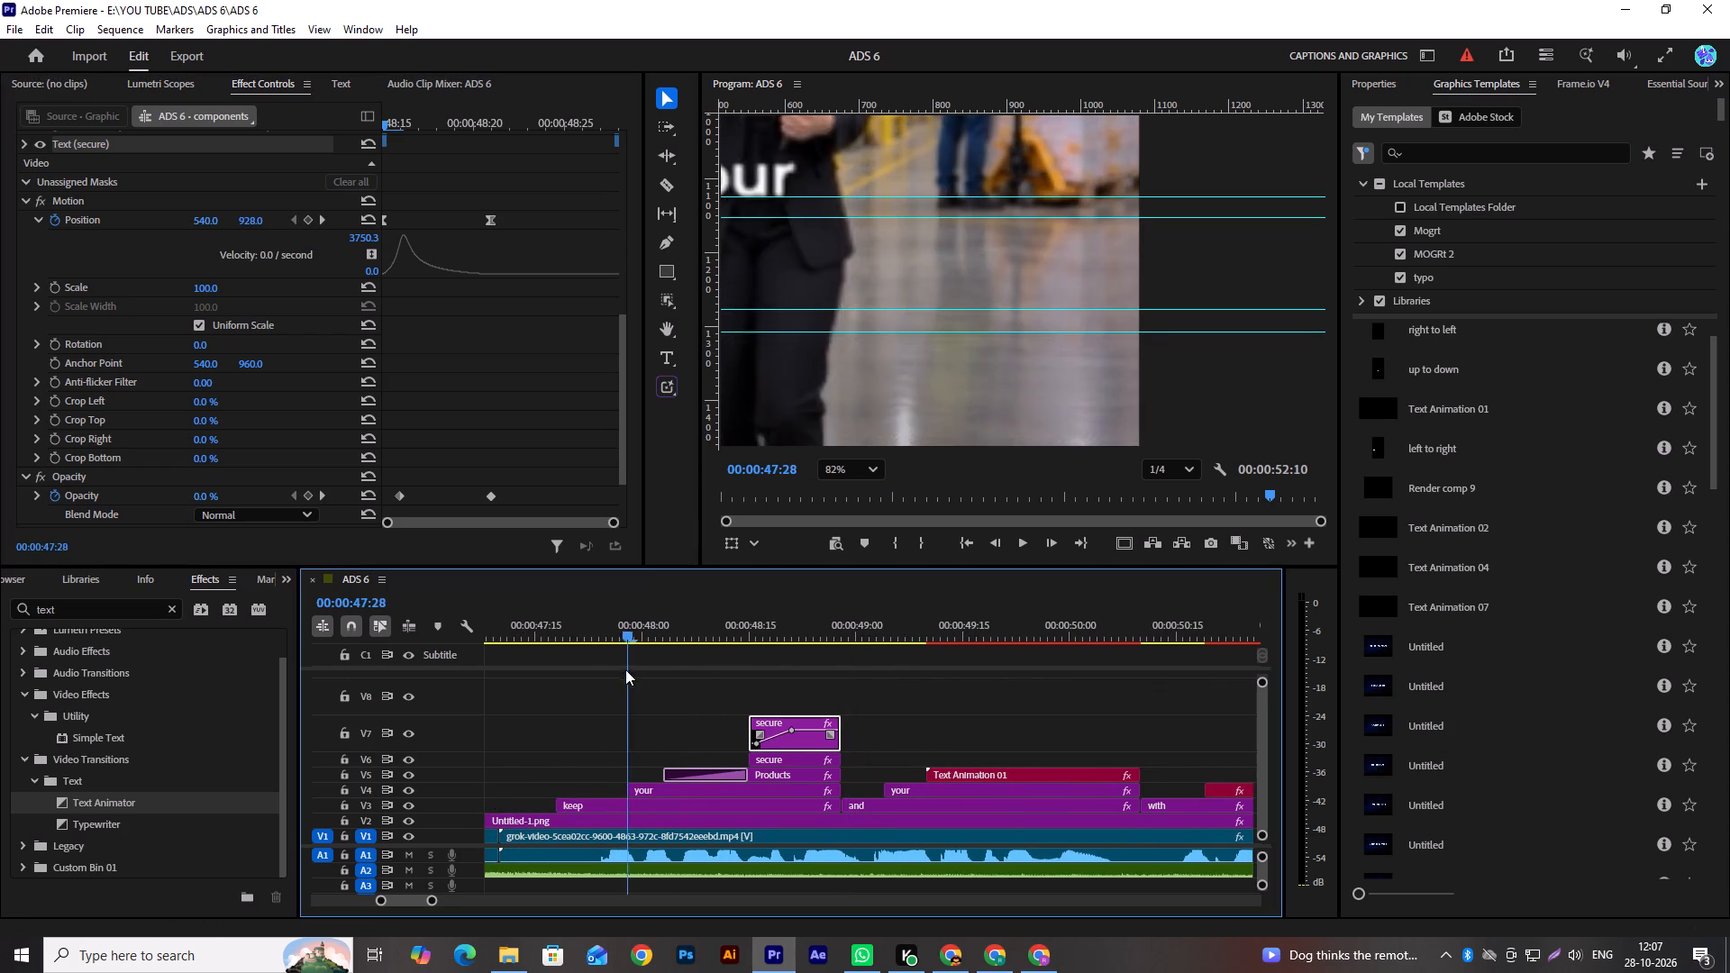
{"action": "left_click_drag", "start_coordinate": [625, 669], "coordinate": [551, 701]}
{"action": "key", "text": "space"}
{"action": "key", "text": "space"}
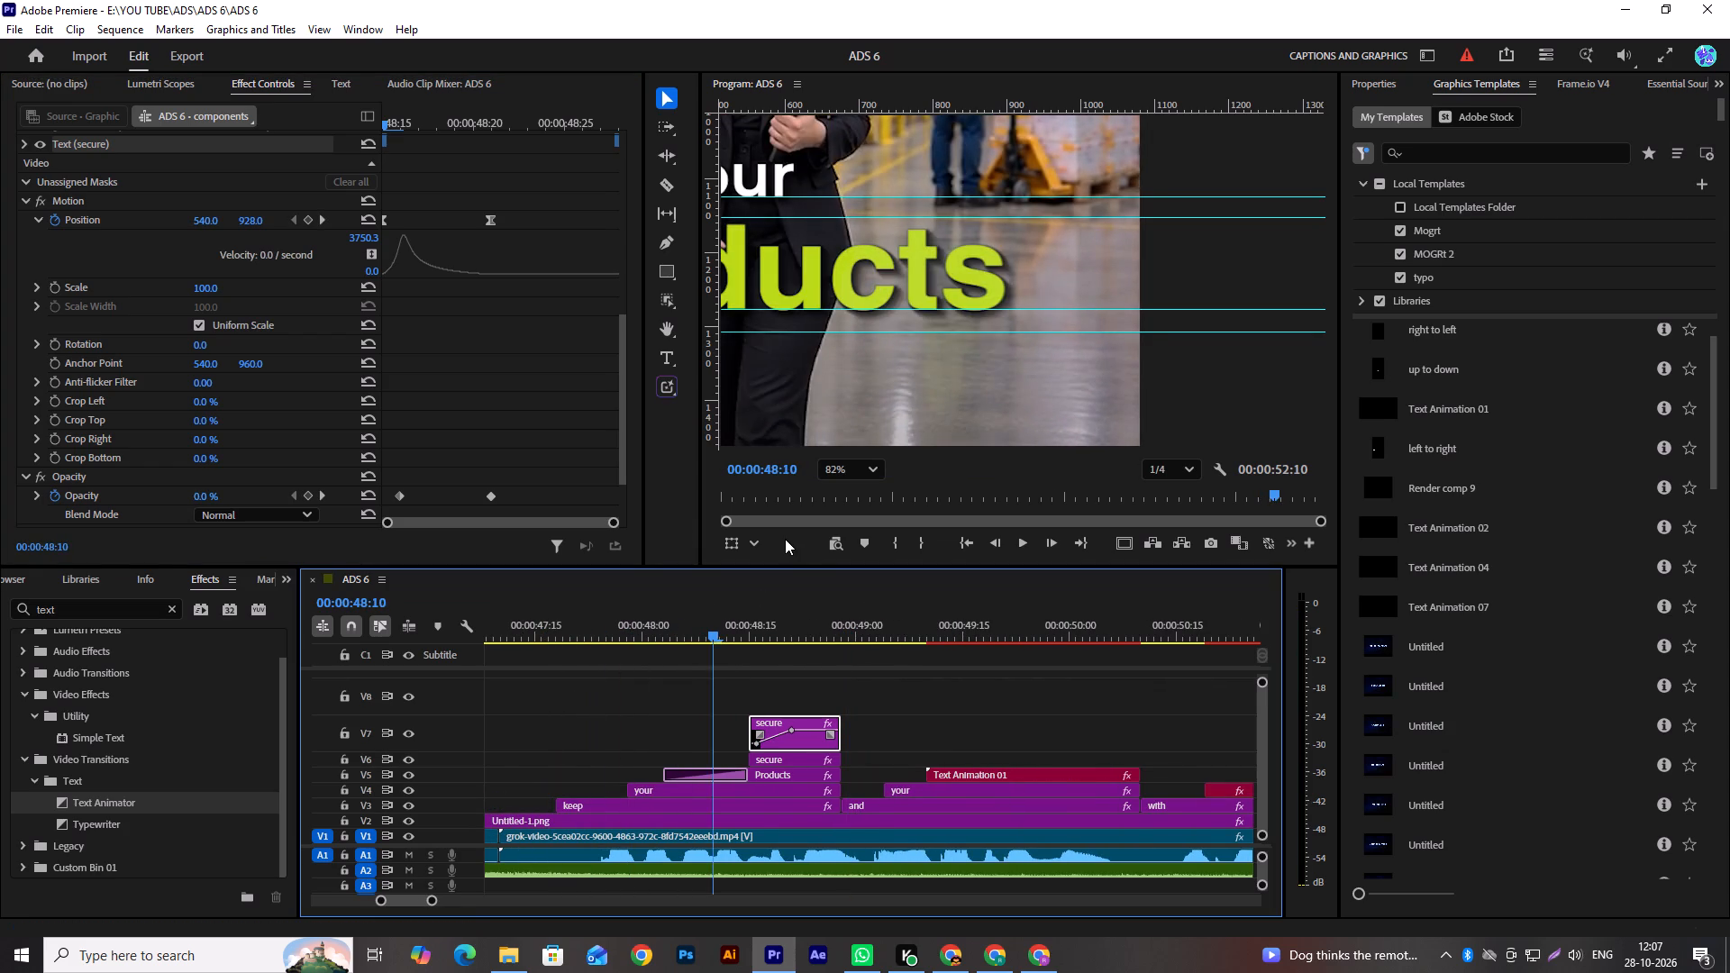
{"action": "key", "text": "space"}
{"action": "key", "text": "space"}
{"action": "left_click", "coordinate": [846, 472]}
{"action": "left_click", "coordinate": [831, 504]}
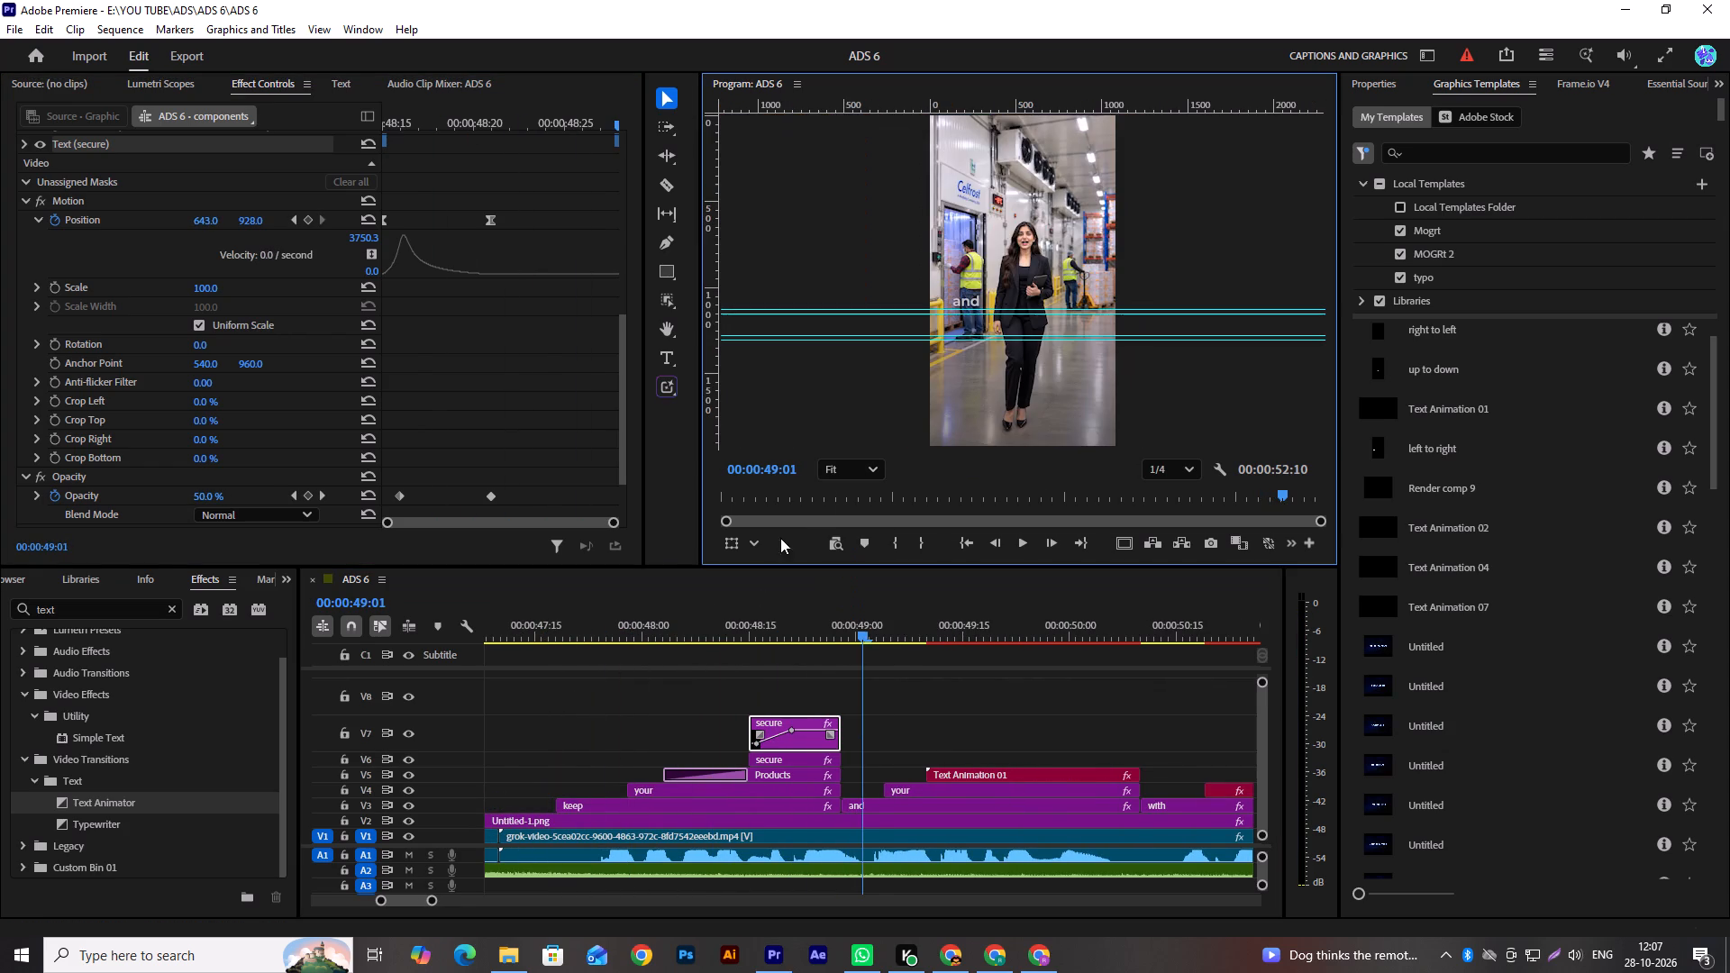
{"action": "left_click_drag", "start_coordinate": [659, 637], "coordinate": [551, 681]}
{"action": "key", "text": "space"}
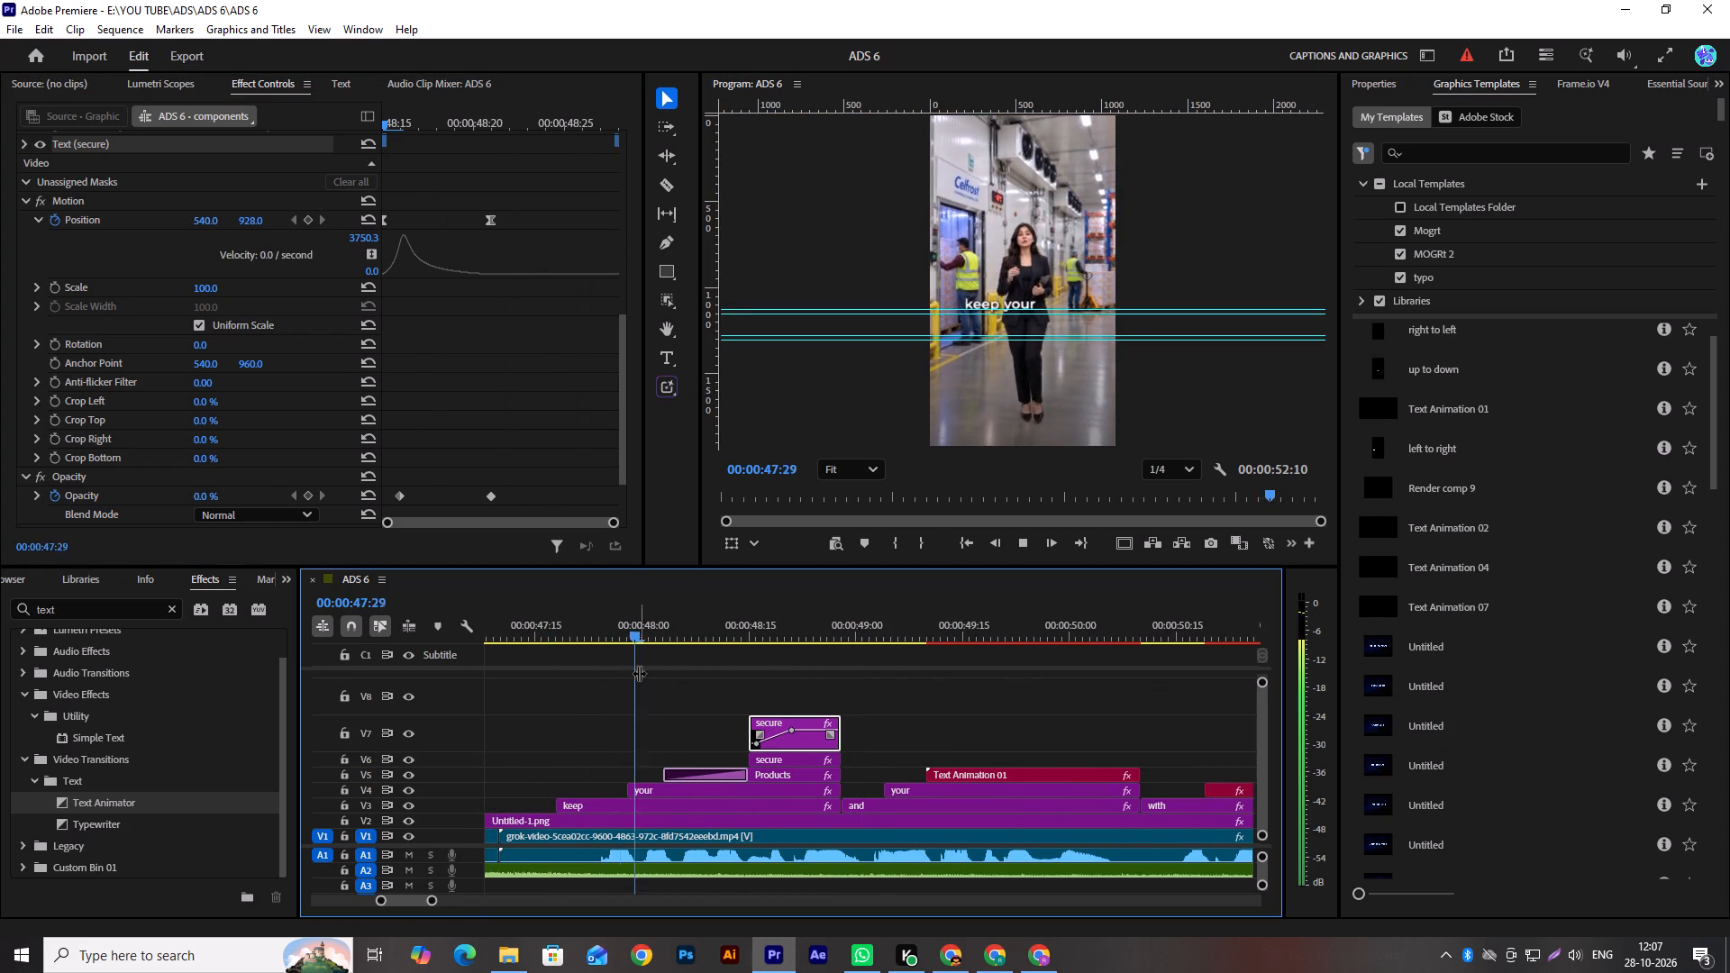
{"action": "key", "text": "space"}
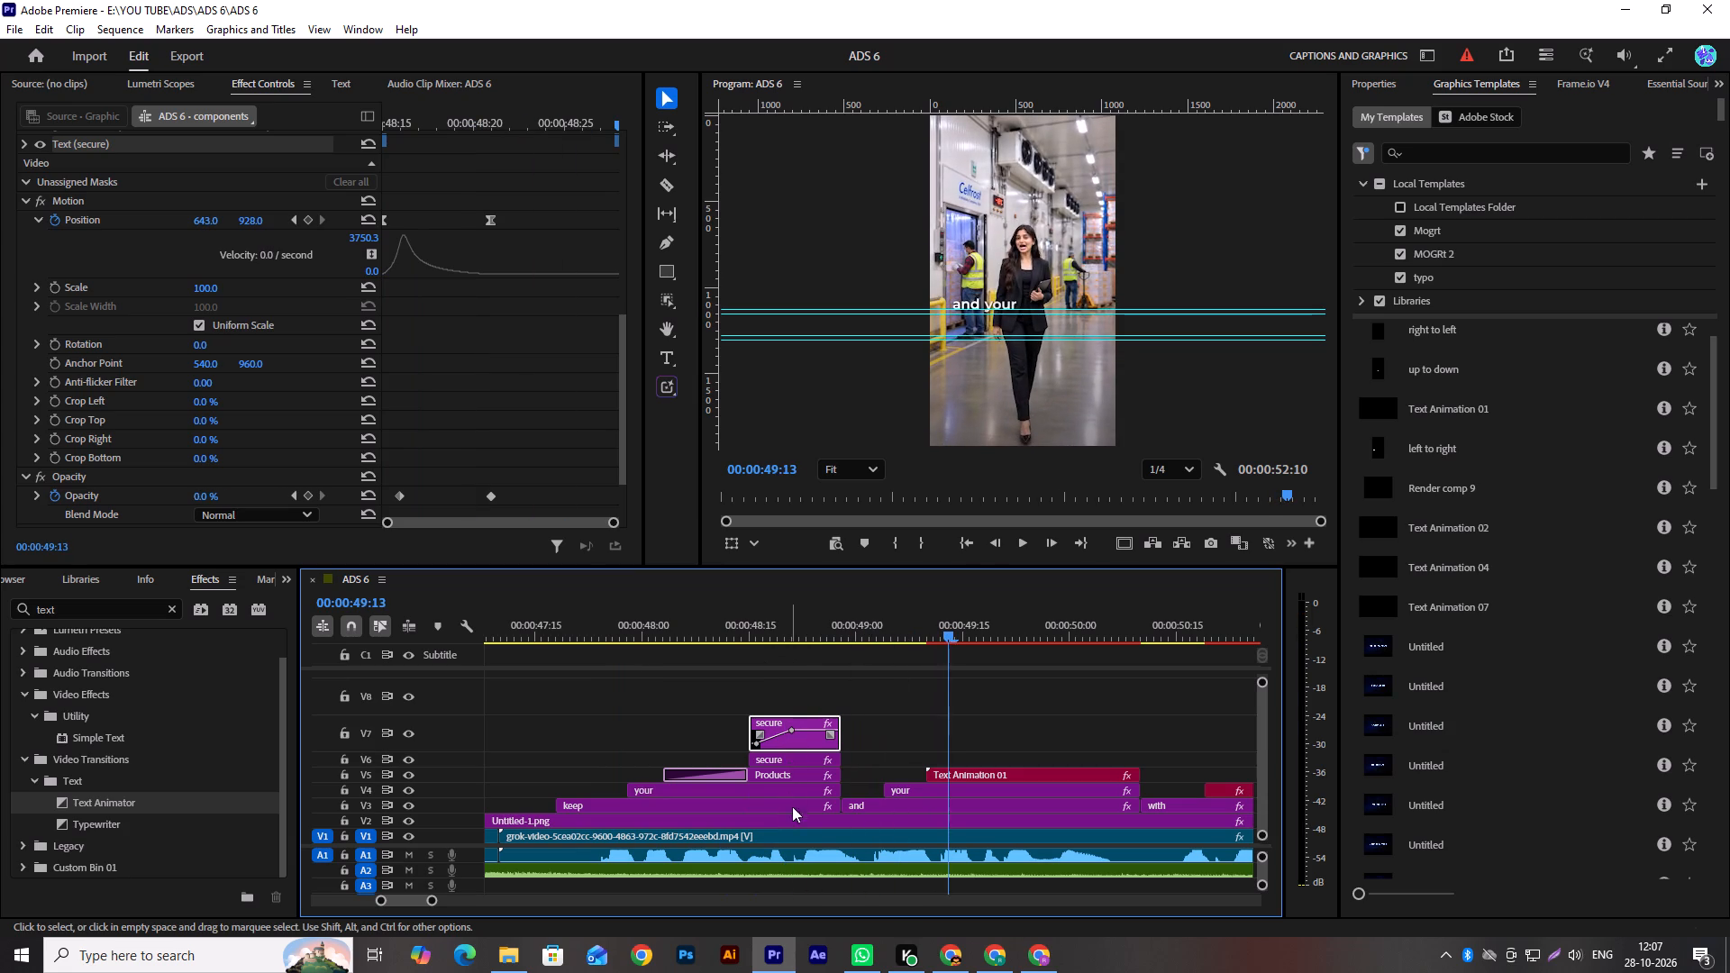
Delete the static "secure" title on V6 and move the animated V7 "secure" title down into its place.
{"action": "left_click", "coordinate": [793, 757]}
{"action": "key", "text": "Delete"}
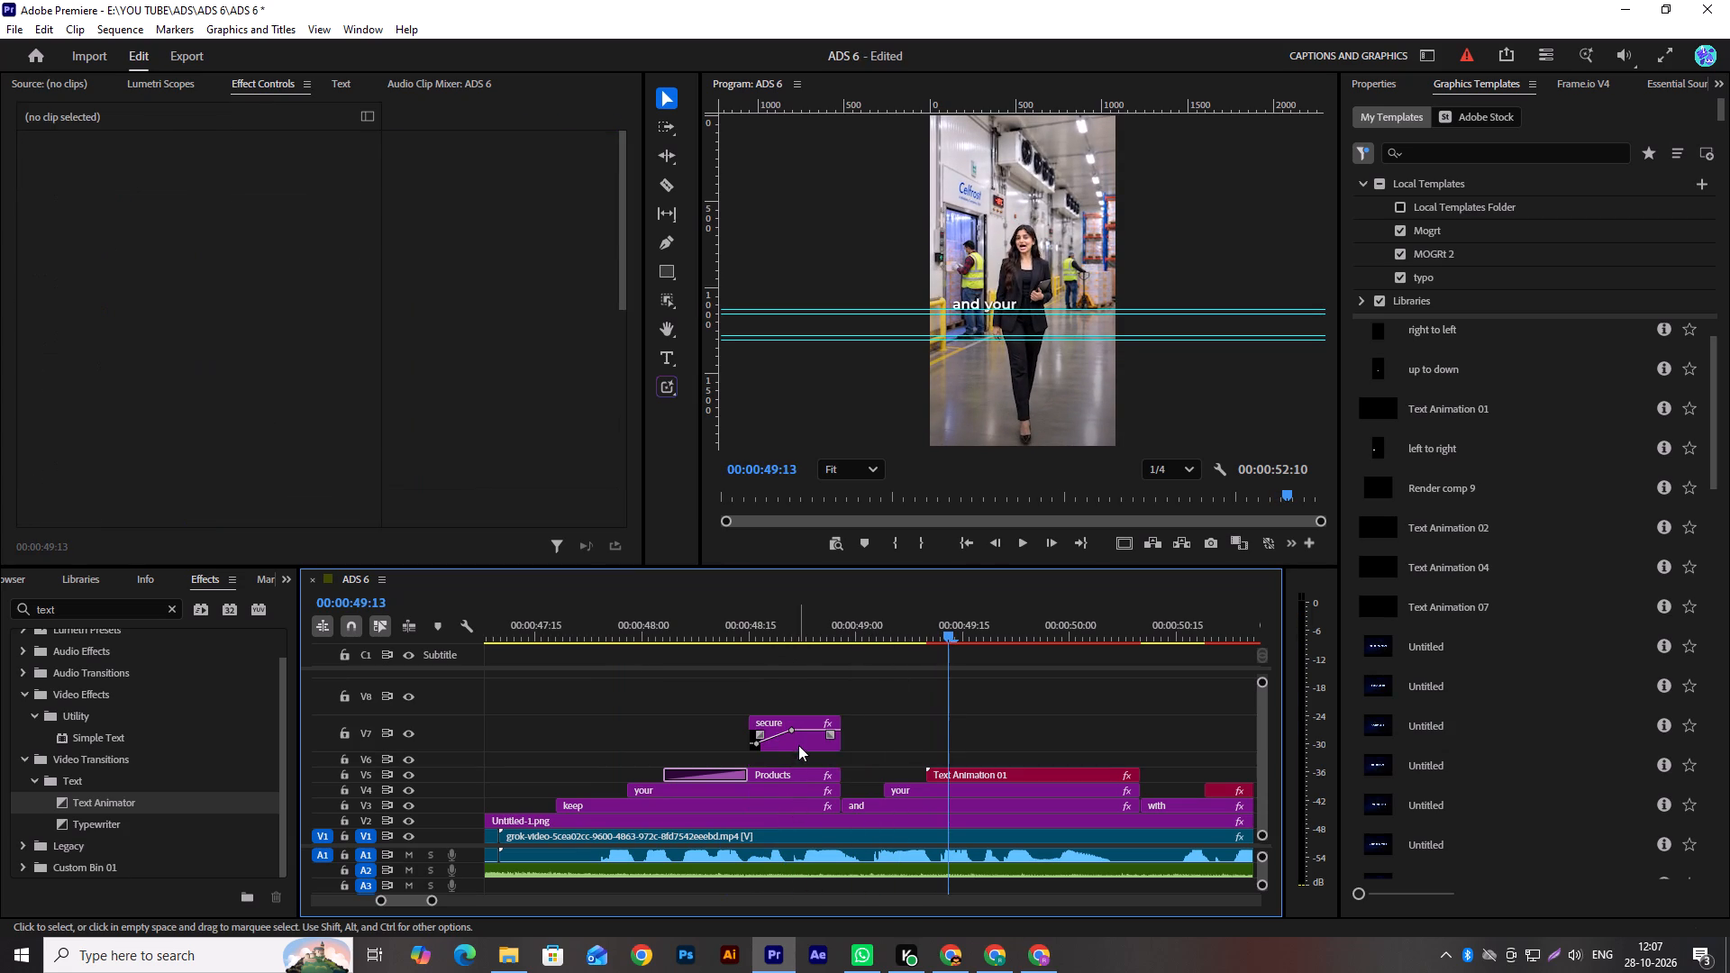
{"action": "left_click_drag", "start_coordinate": [798, 745], "coordinate": [799, 761]}
Play back the captions from "keep your Products secure" through the "and your" and "with" captions to the sequence end.
{"action": "left_click_drag", "start_coordinate": [615, 637], "coordinate": [559, 659]}
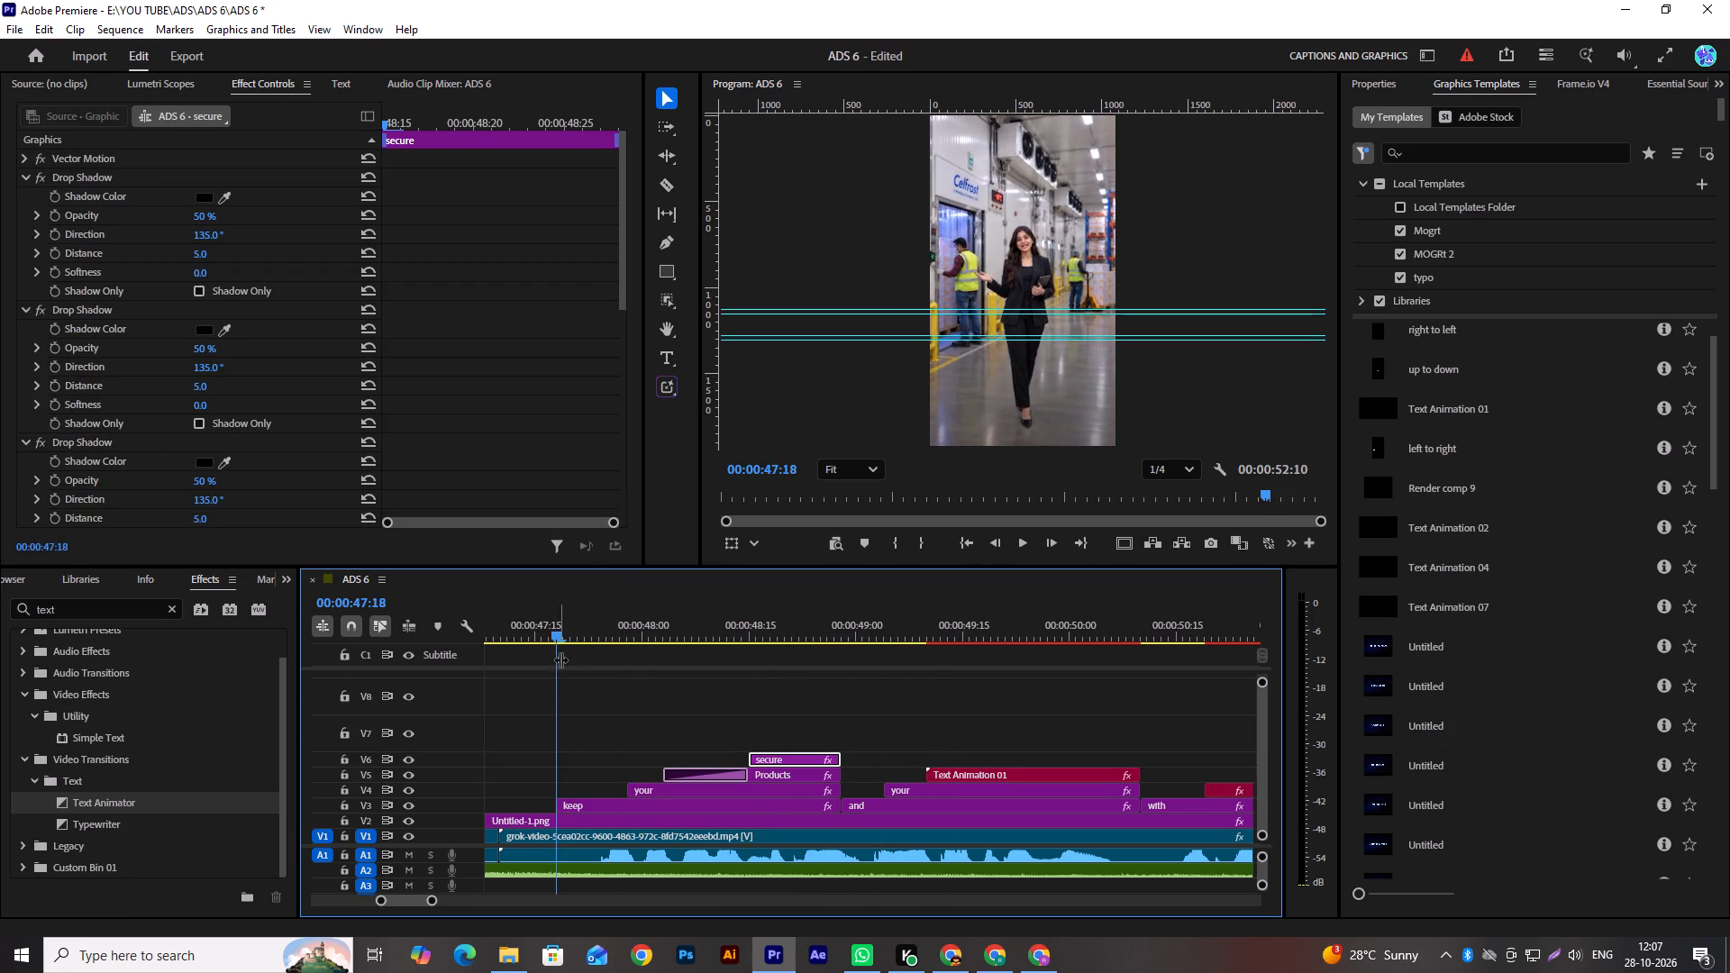
{"action": "key", "text": "space"}
{"action": "key", "text": "space"}
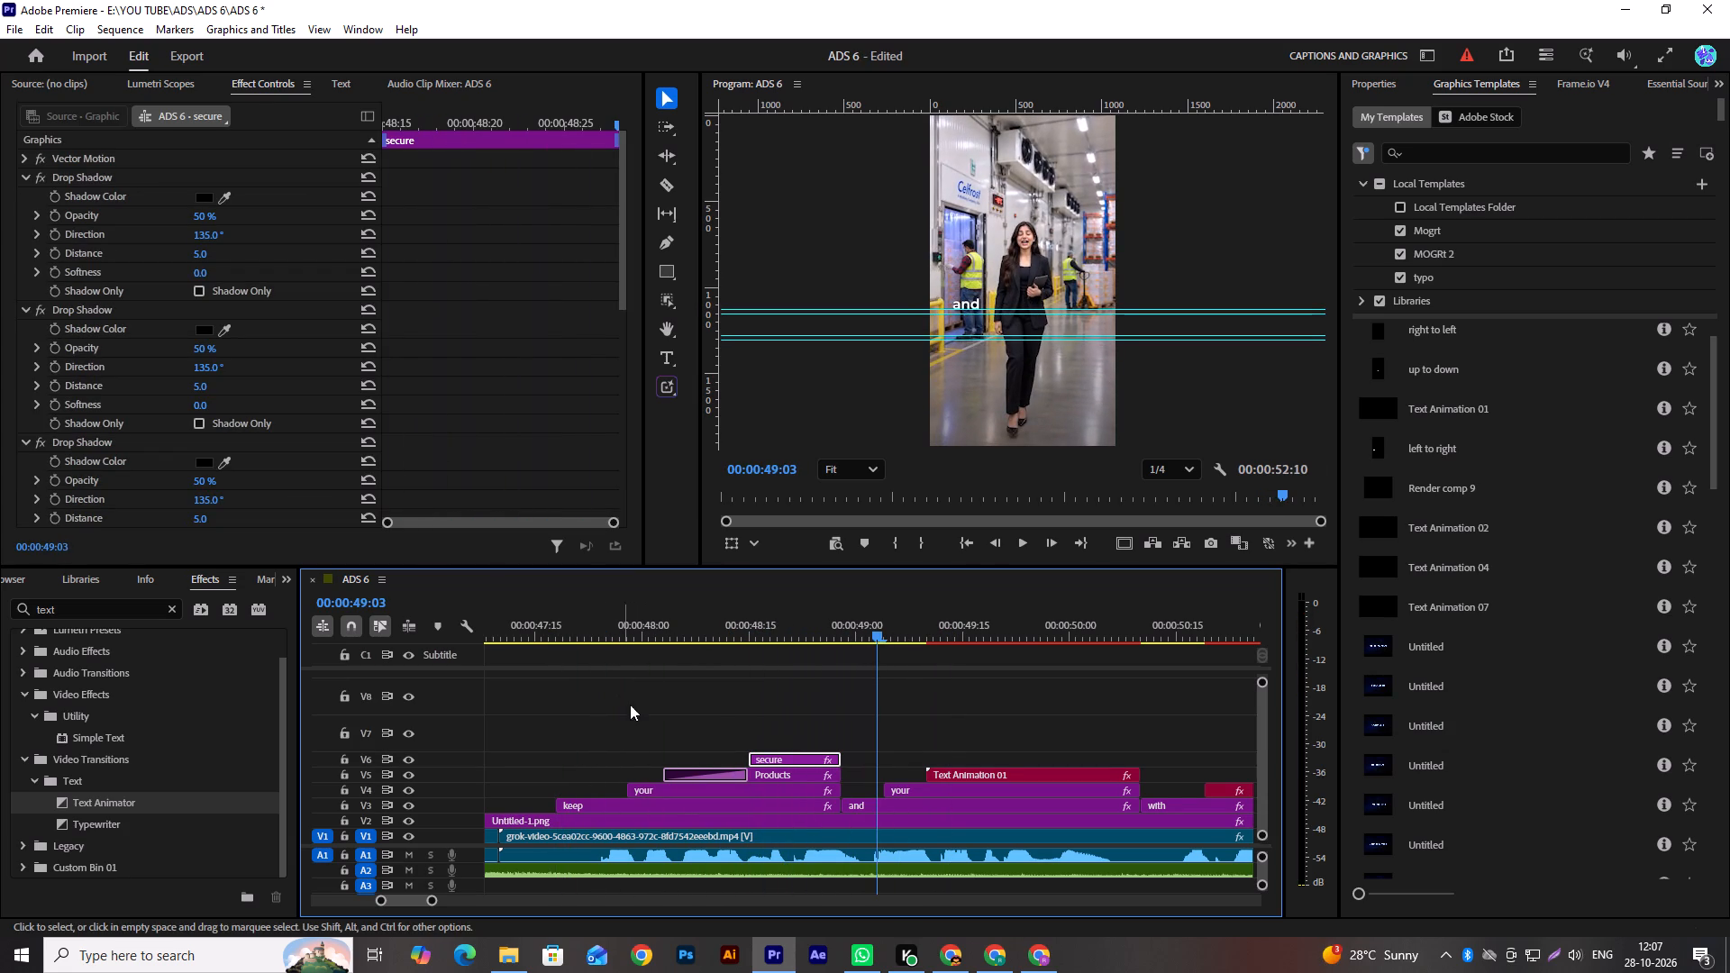
{"action": "scroll", "coordinate": [768, 707], "scroll_direction": "down", "scroll_amount": 2}
{"action": "key", "text": "space"}
{"action": "scroll", "coordinate": [768, 707], "scroll_direction": "down", "scroll_amount": 2}
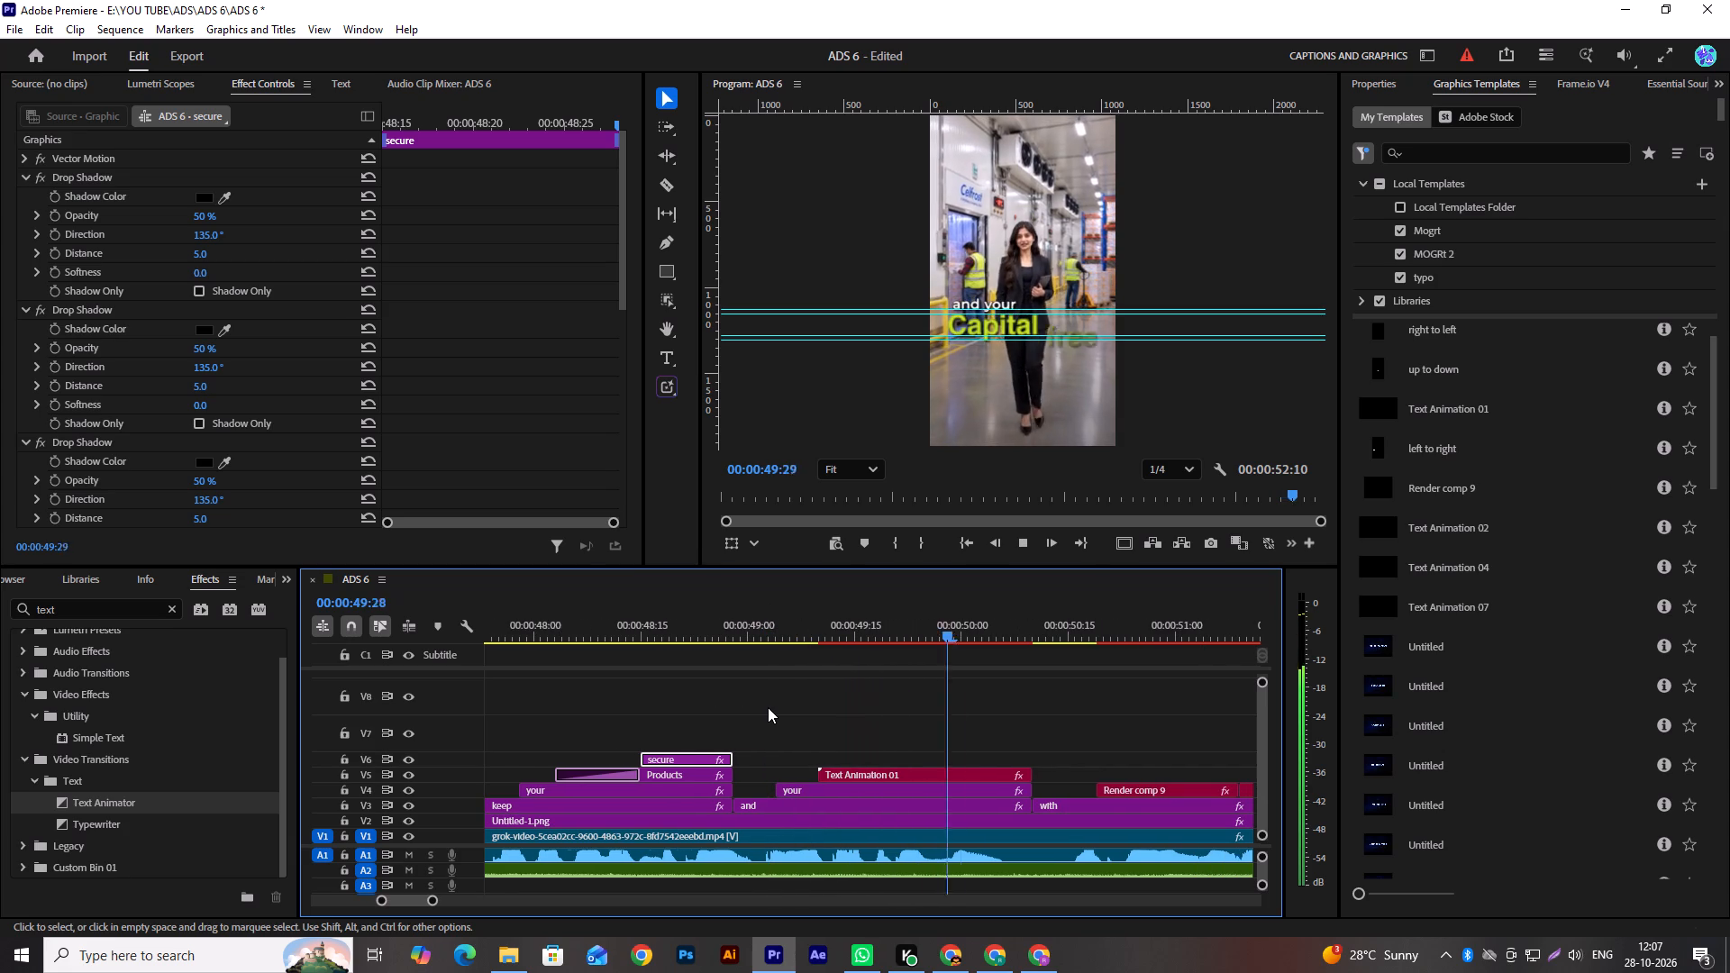
{"action": "key", "text": "space"}
{"action": "left_click_drag", "start_coordinate": [707, 644], "coordinate": [694, 651]}
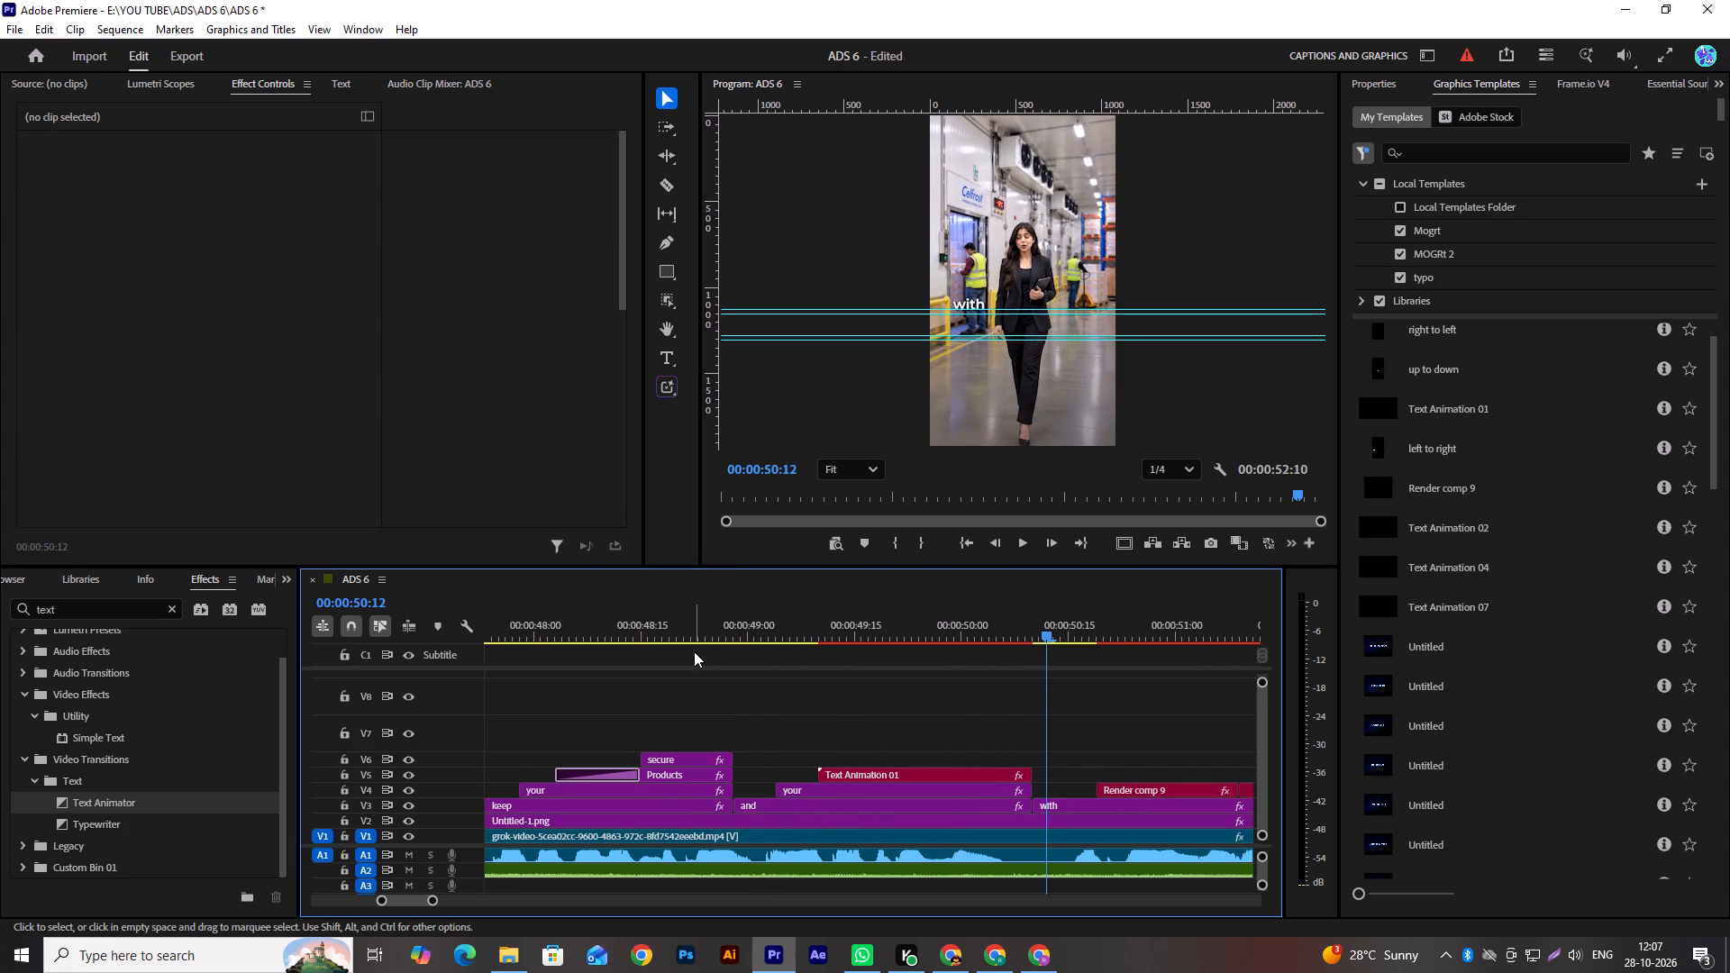
{"action": "left_click_drag", "start_coordinate": [711, 633], "coordinate": [697, 640]}
{"action": "key", "text": "space"}
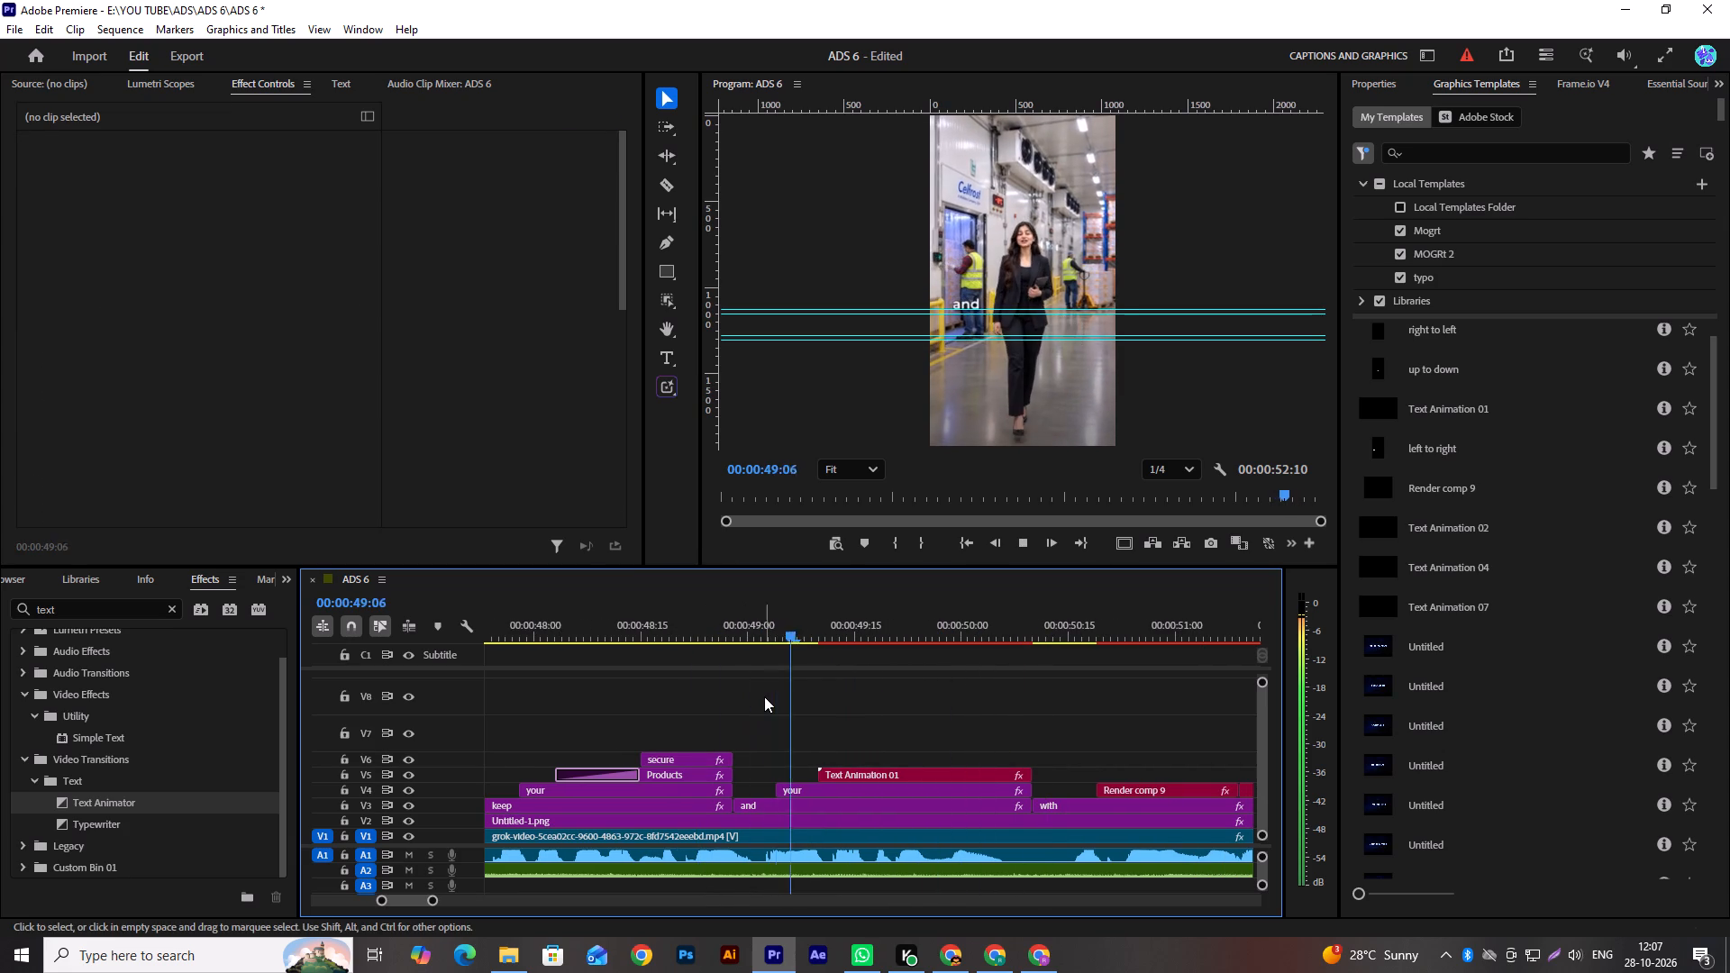
{"action": "key", "text": "space"}
{"action": "left_click_drag", "start_coordinate": [724, 635], "coordinate": [639, 656]}
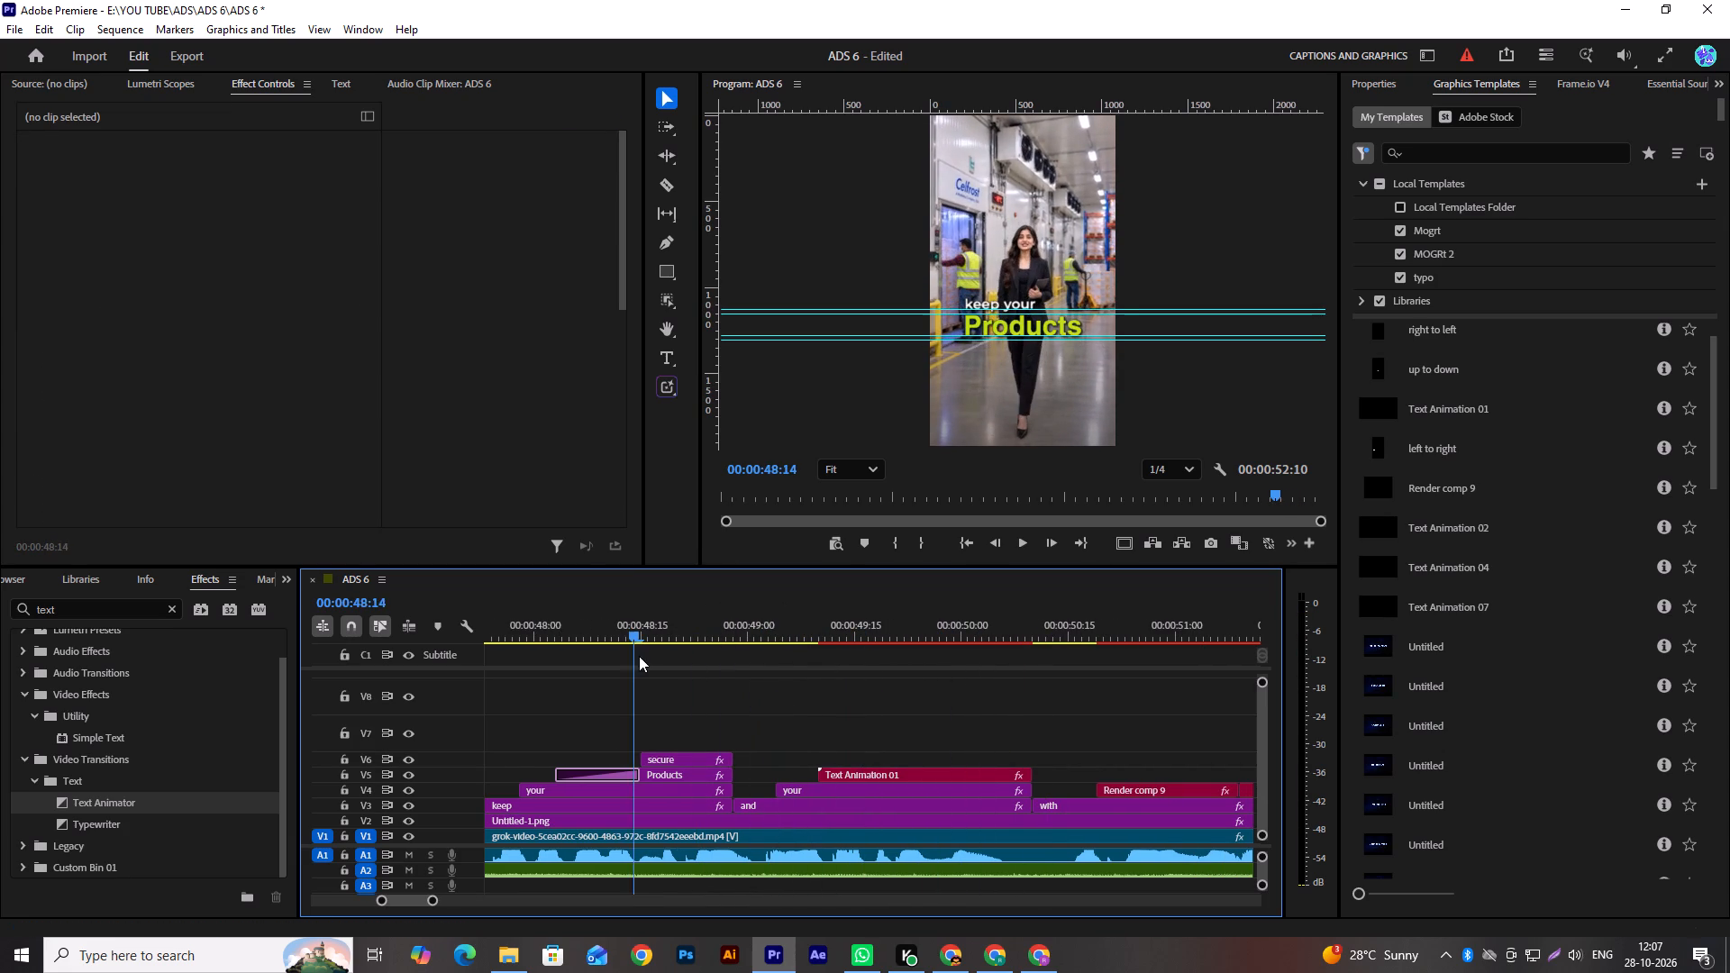
{"action": "left_click_drag", "start_coordinate": [639, 656], "coordinate": [639, 657]}
{"action": "key", "text": "space"}
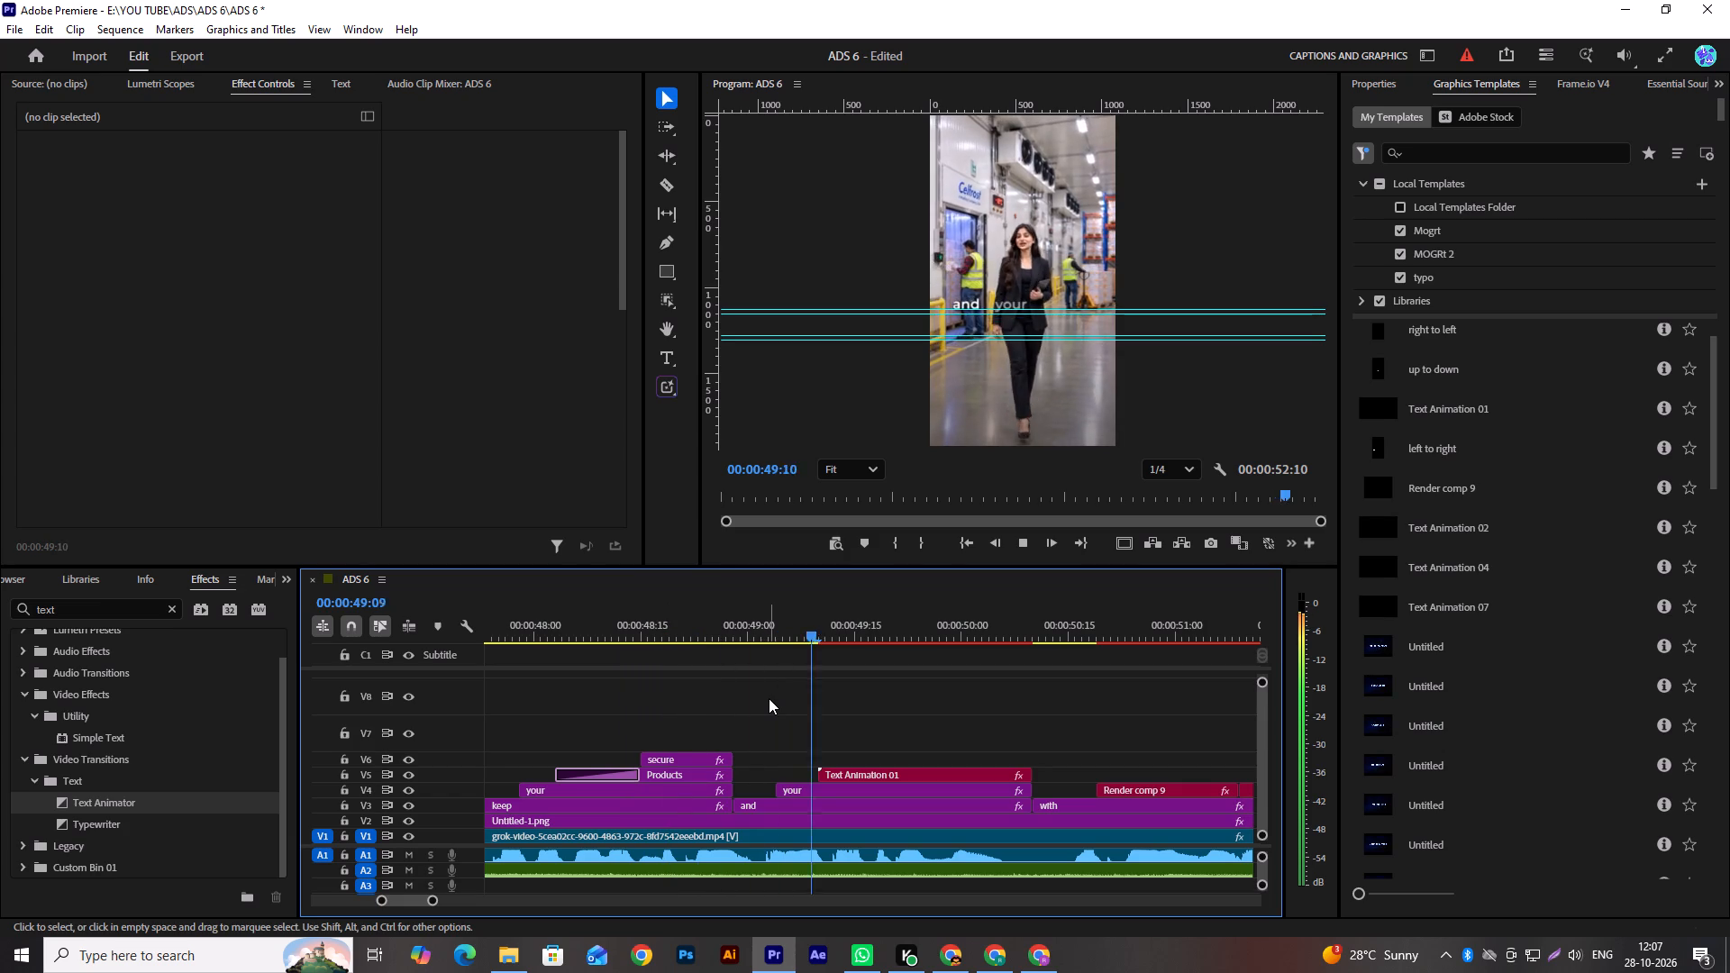
{"action": "scroll", "coordinate": [769, 698], "scroll_direction": "down", "scroll_amount": 1}
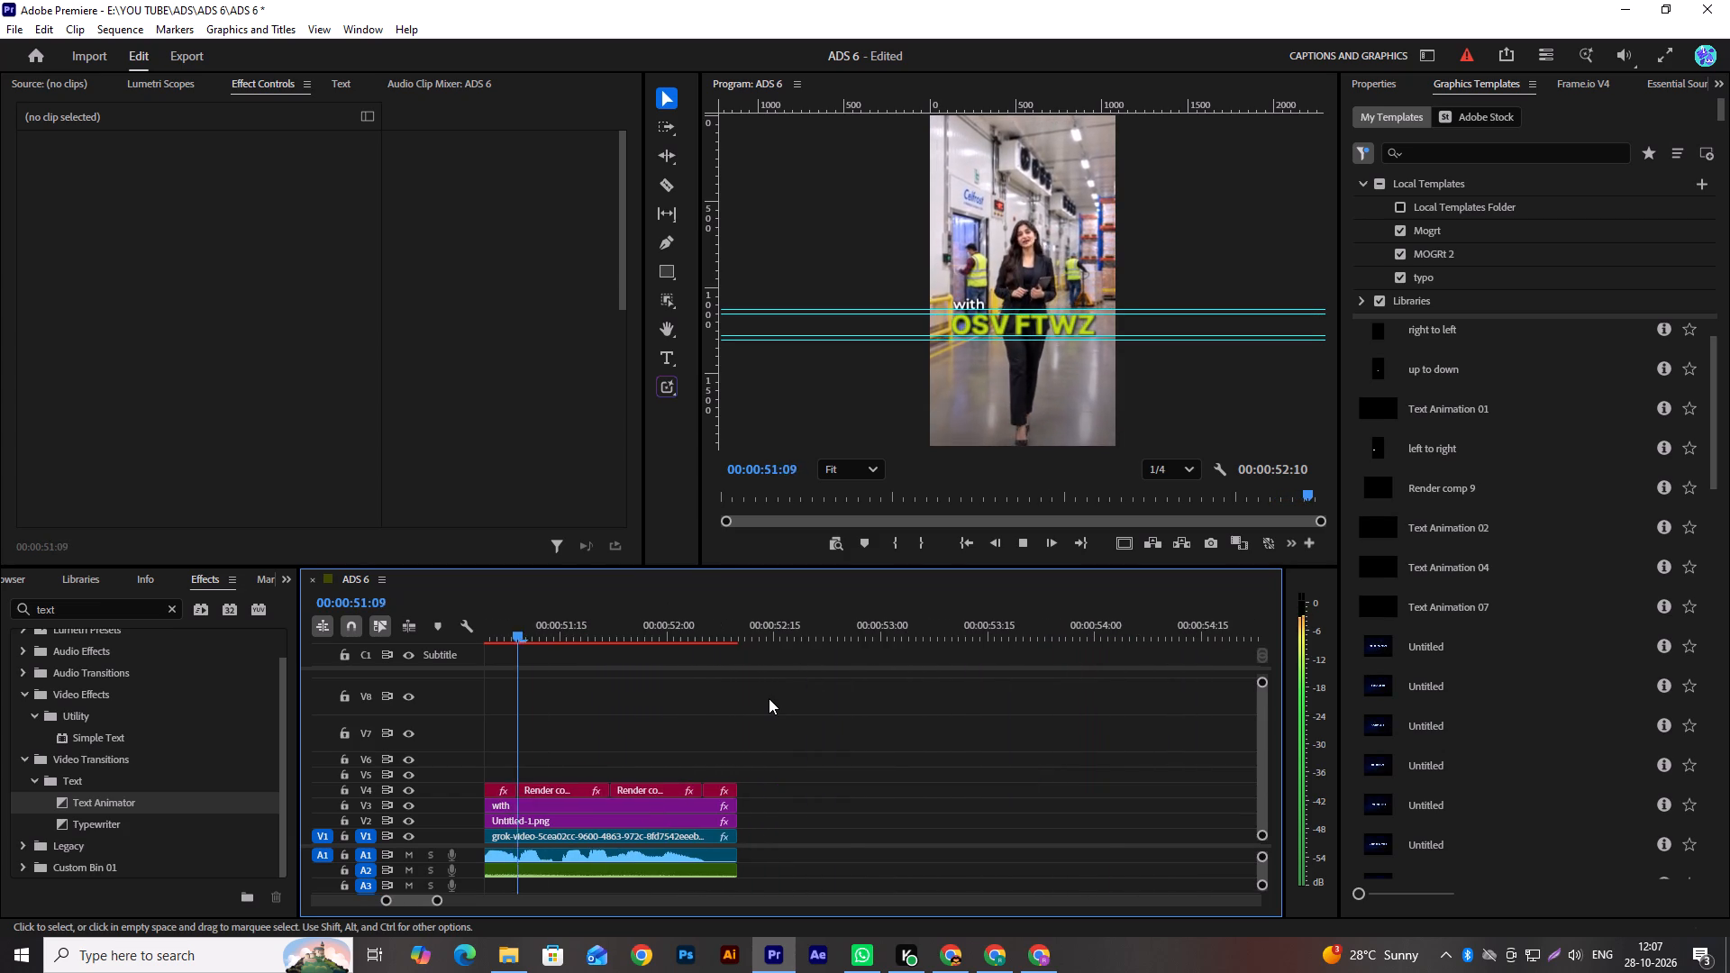
{"action": "key", "text": "space"}
{"action": "scroll", "coordinate": [722, 698], "scroll_direction": "up", "scroll_amount": 11}
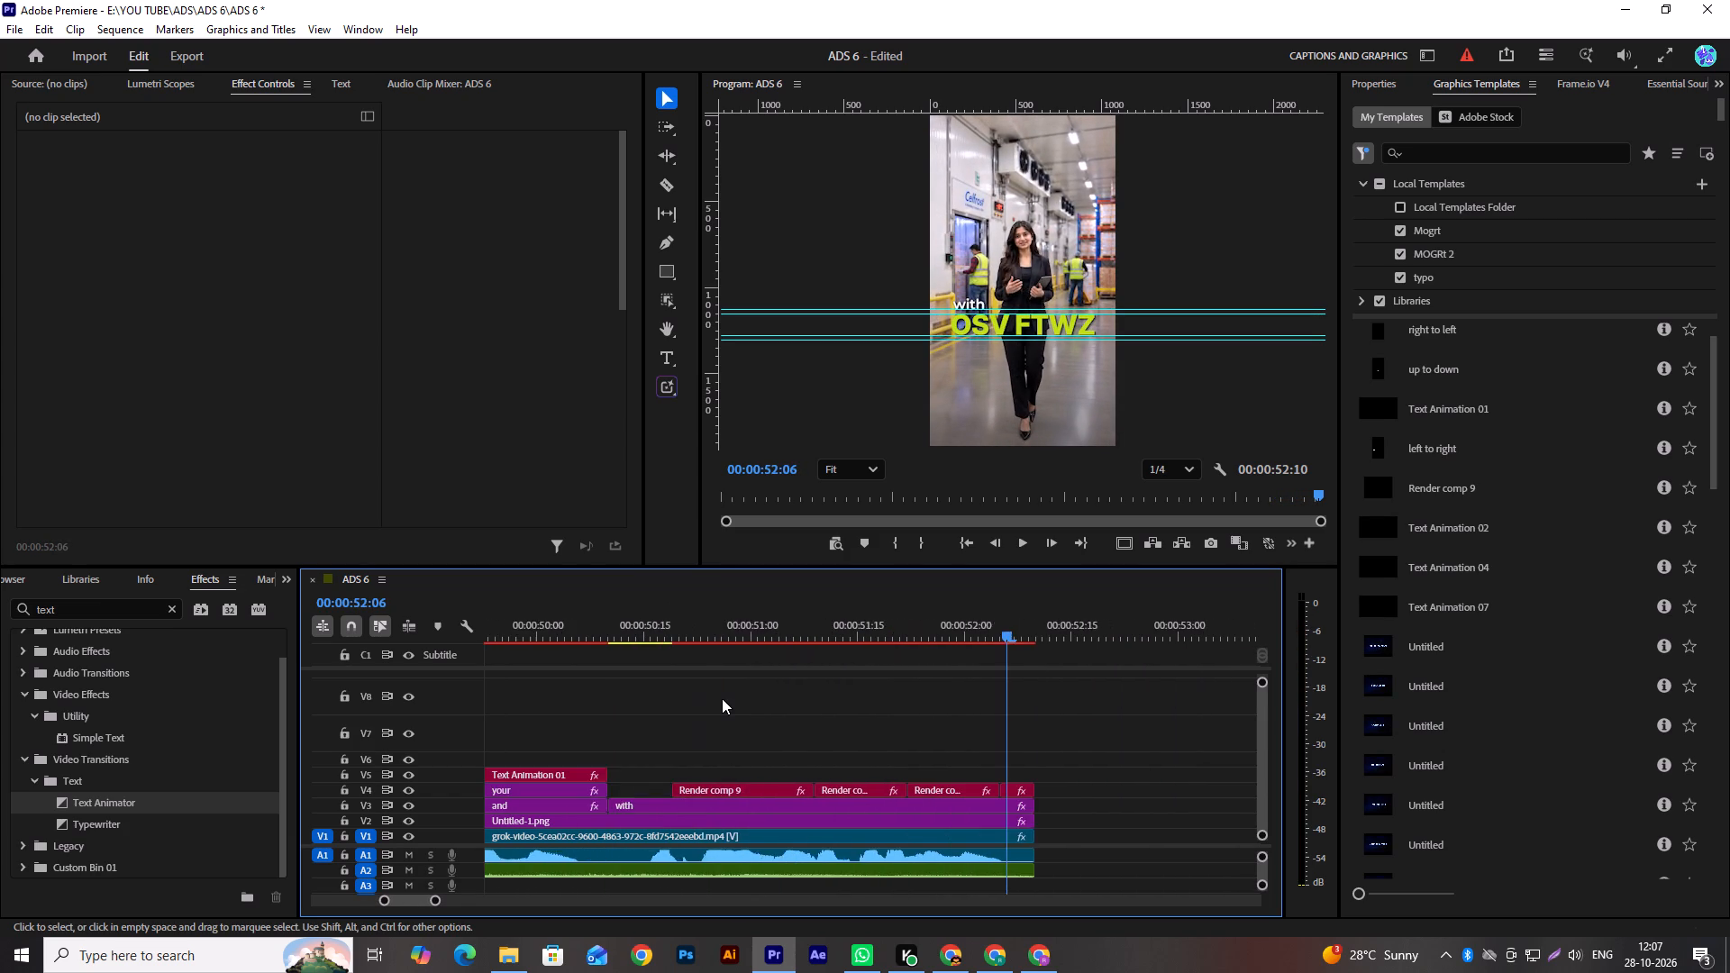
Examine the "secure" title on V6 around 00:00:48:20, scrubbing over it and checking its Position and Opacity keyframes.
{"action": "scroll", "coordinate": [722, 698], "scroll_direction": "up", "scroll_amount": 10}
{"action": "scroll", "coordinate": [722, 698], "scroll_direction": "down", "scroll_amount": 1}
{"action": "scroll", "coordinate": [722, 698], "scroll_direction": "up", "scroll_amount": 1}
{"action": "scroll", "coordinate": [722, 698], "scroll_direction": "down", "scroll_amount": 1}
{"action": "scroll", "coordinate": [722, 698], "scroll_direction": "up", "scroll_amount": 10}
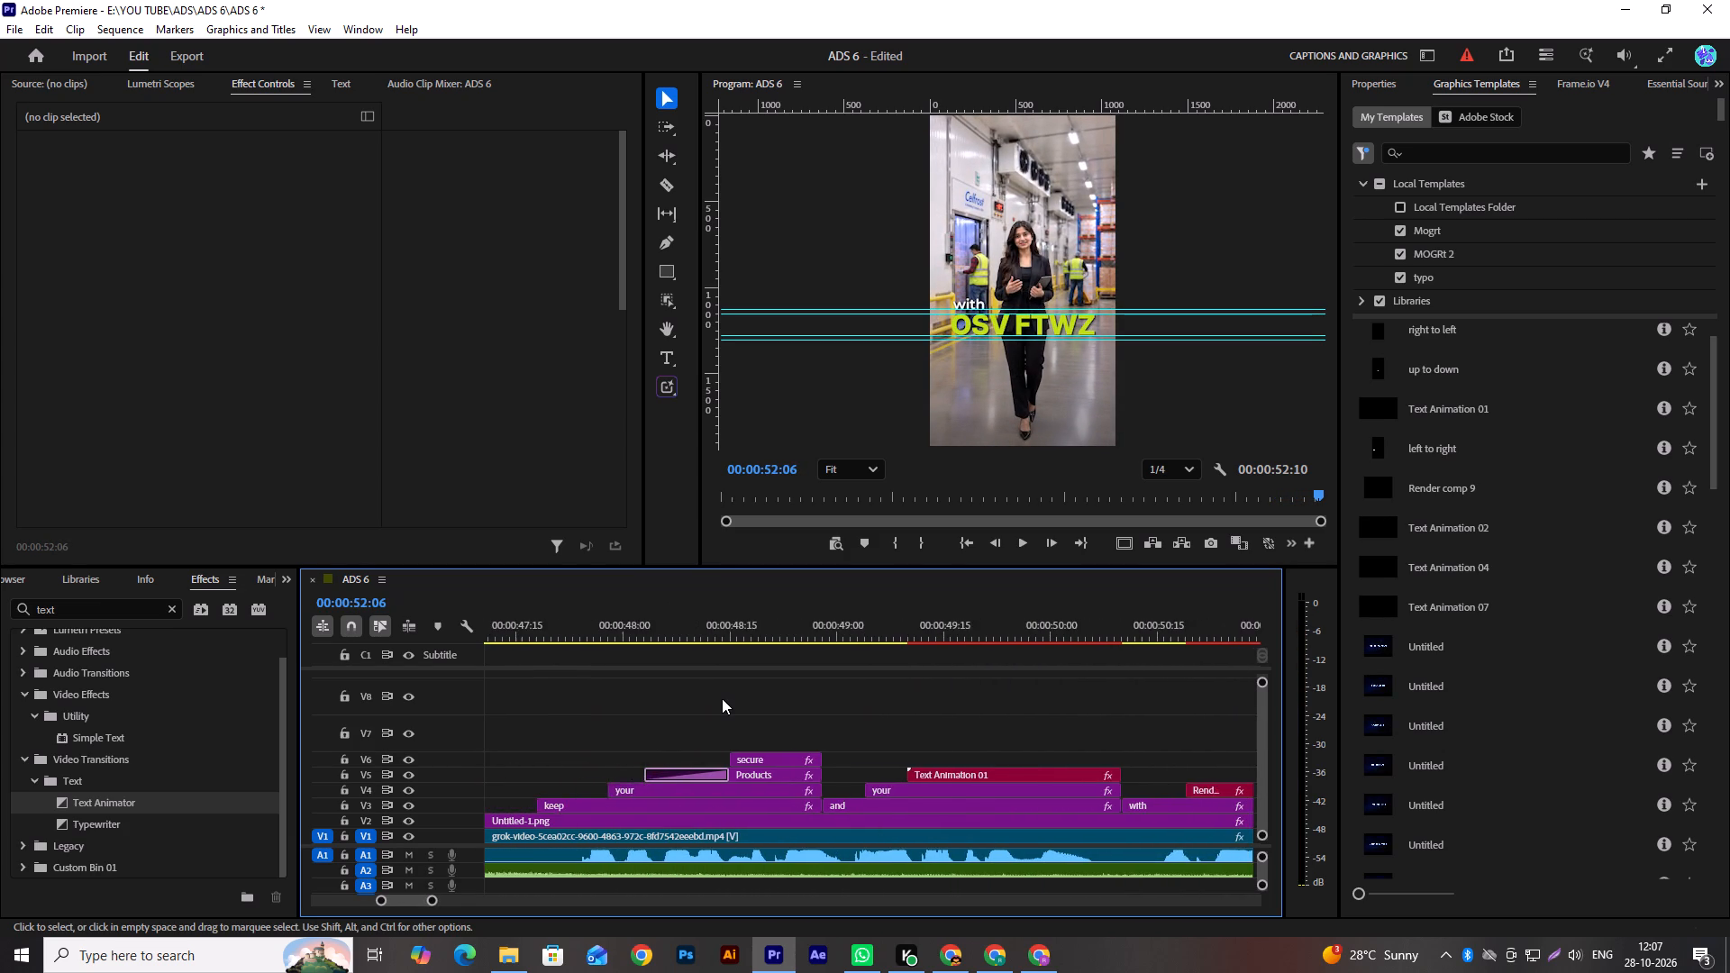
{"action": "scroll", "coordinate": [722, 698], "scroll_direction": "up", "scroll_amount": 7}
{"action": "left_click", "coordinate": [950, 633]}
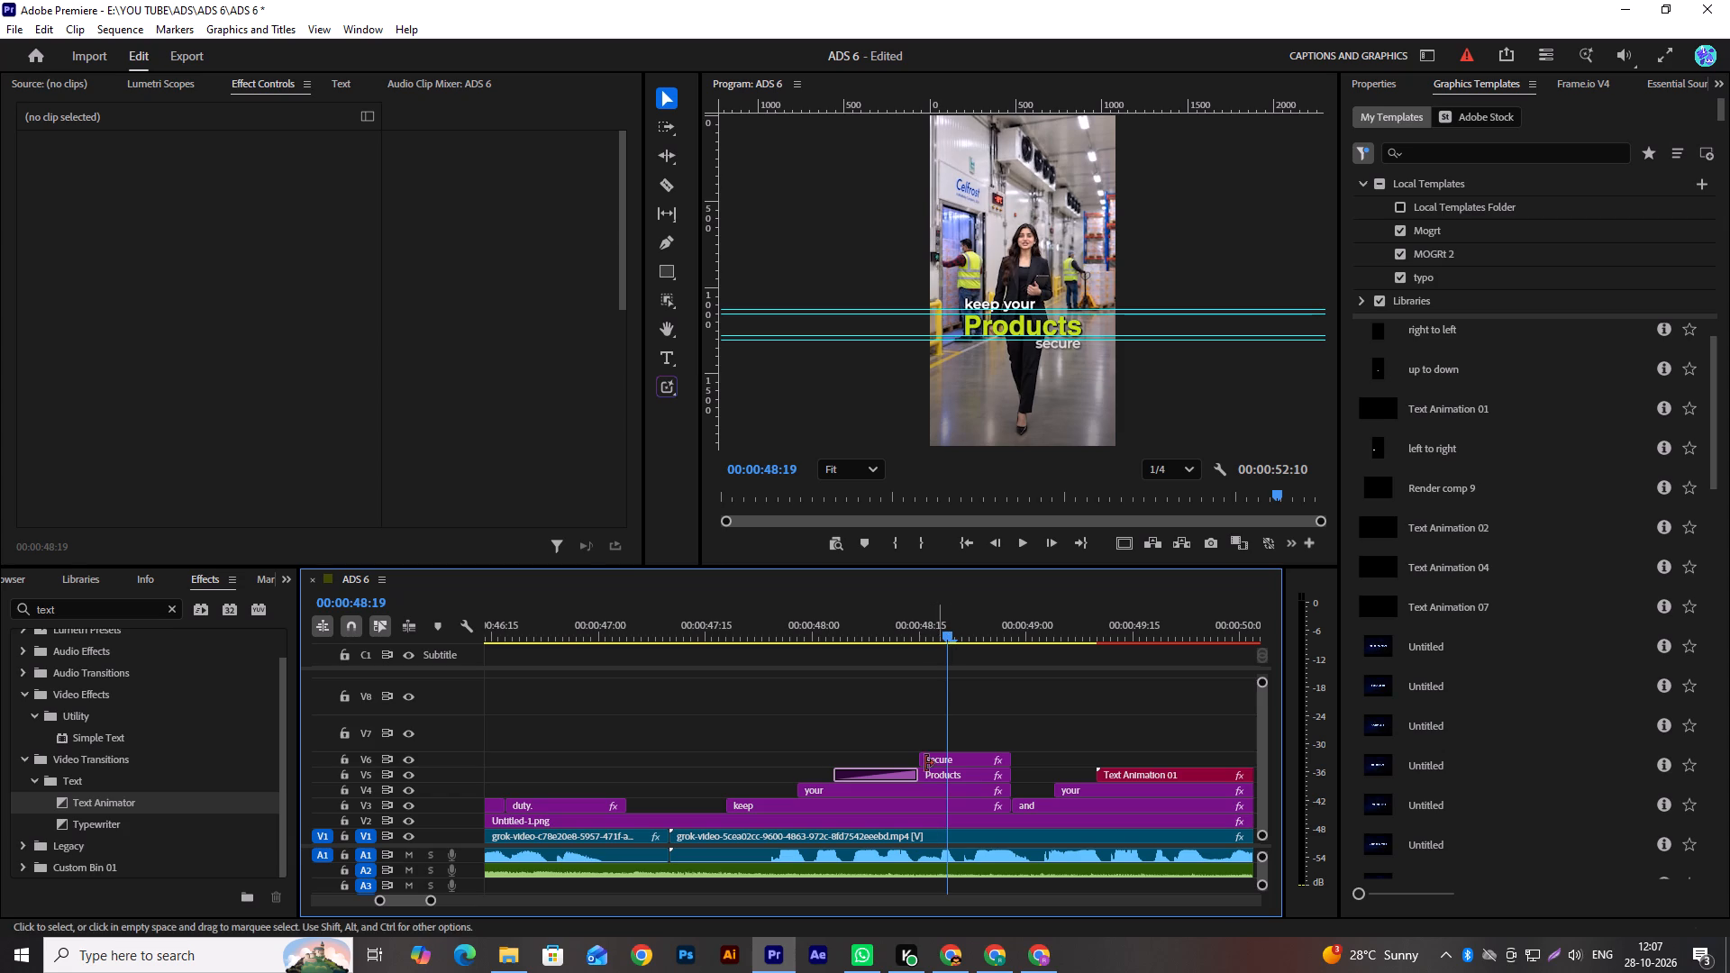
{"action": "left_click", "coordinate": [966, 755]}
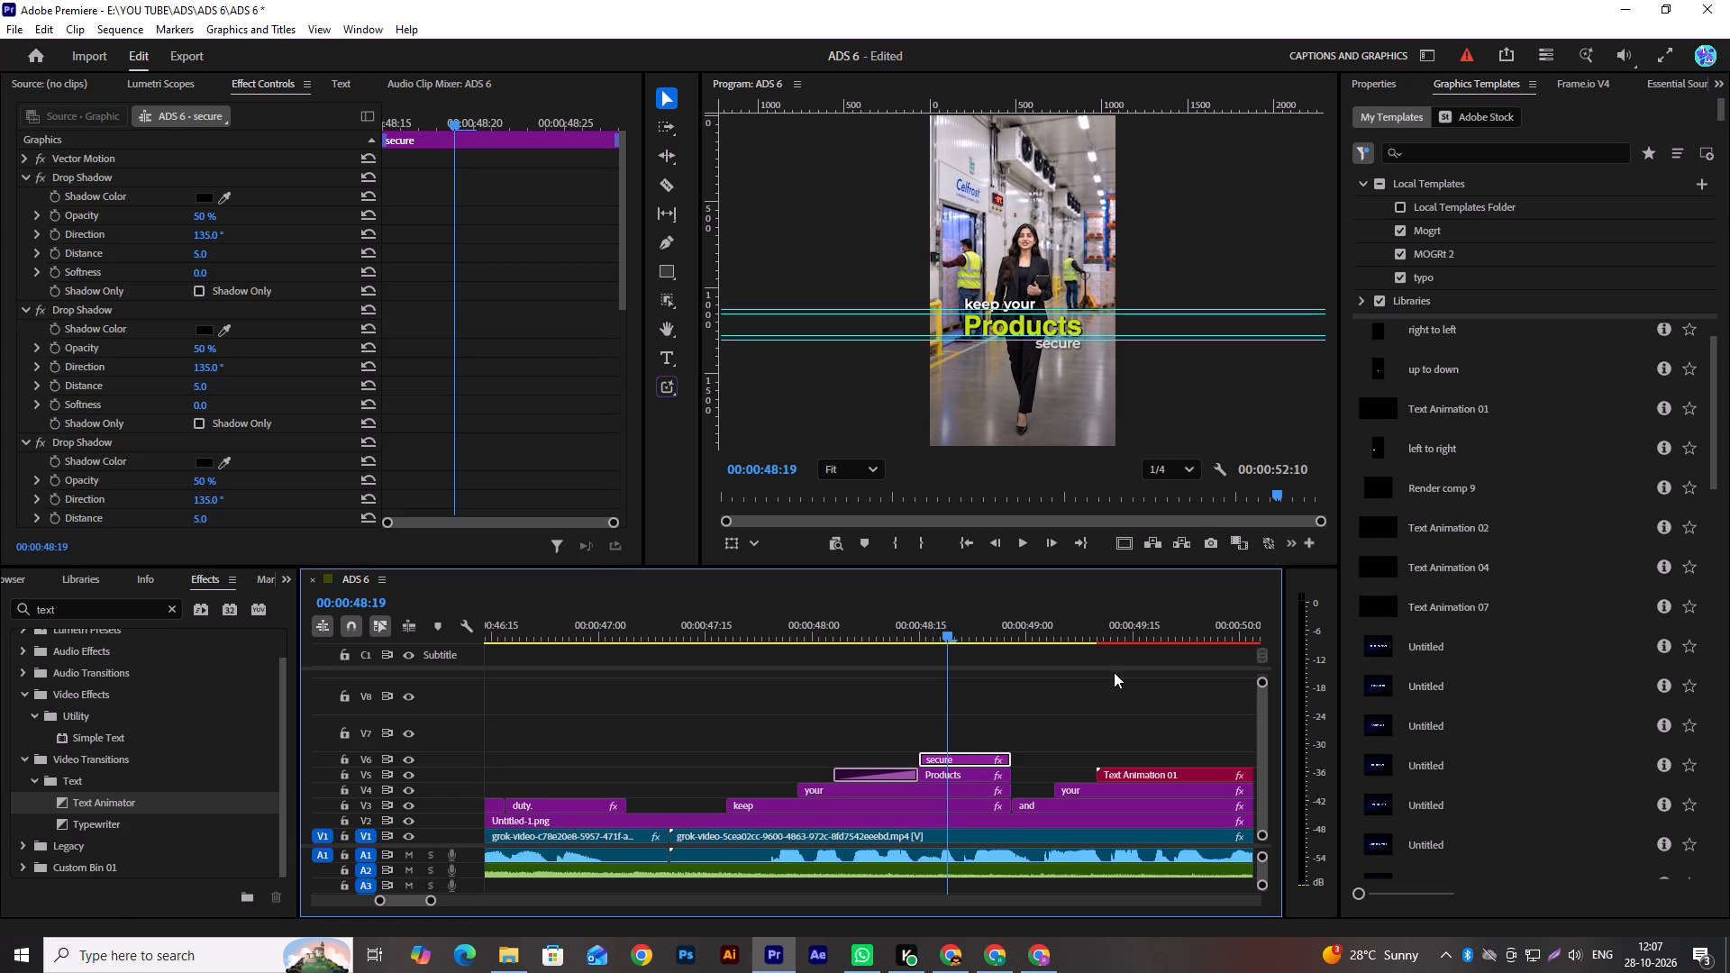
{"action": "left_click_drag", "start_coordinate": [966, 632], "coordinate": [963, 667]}
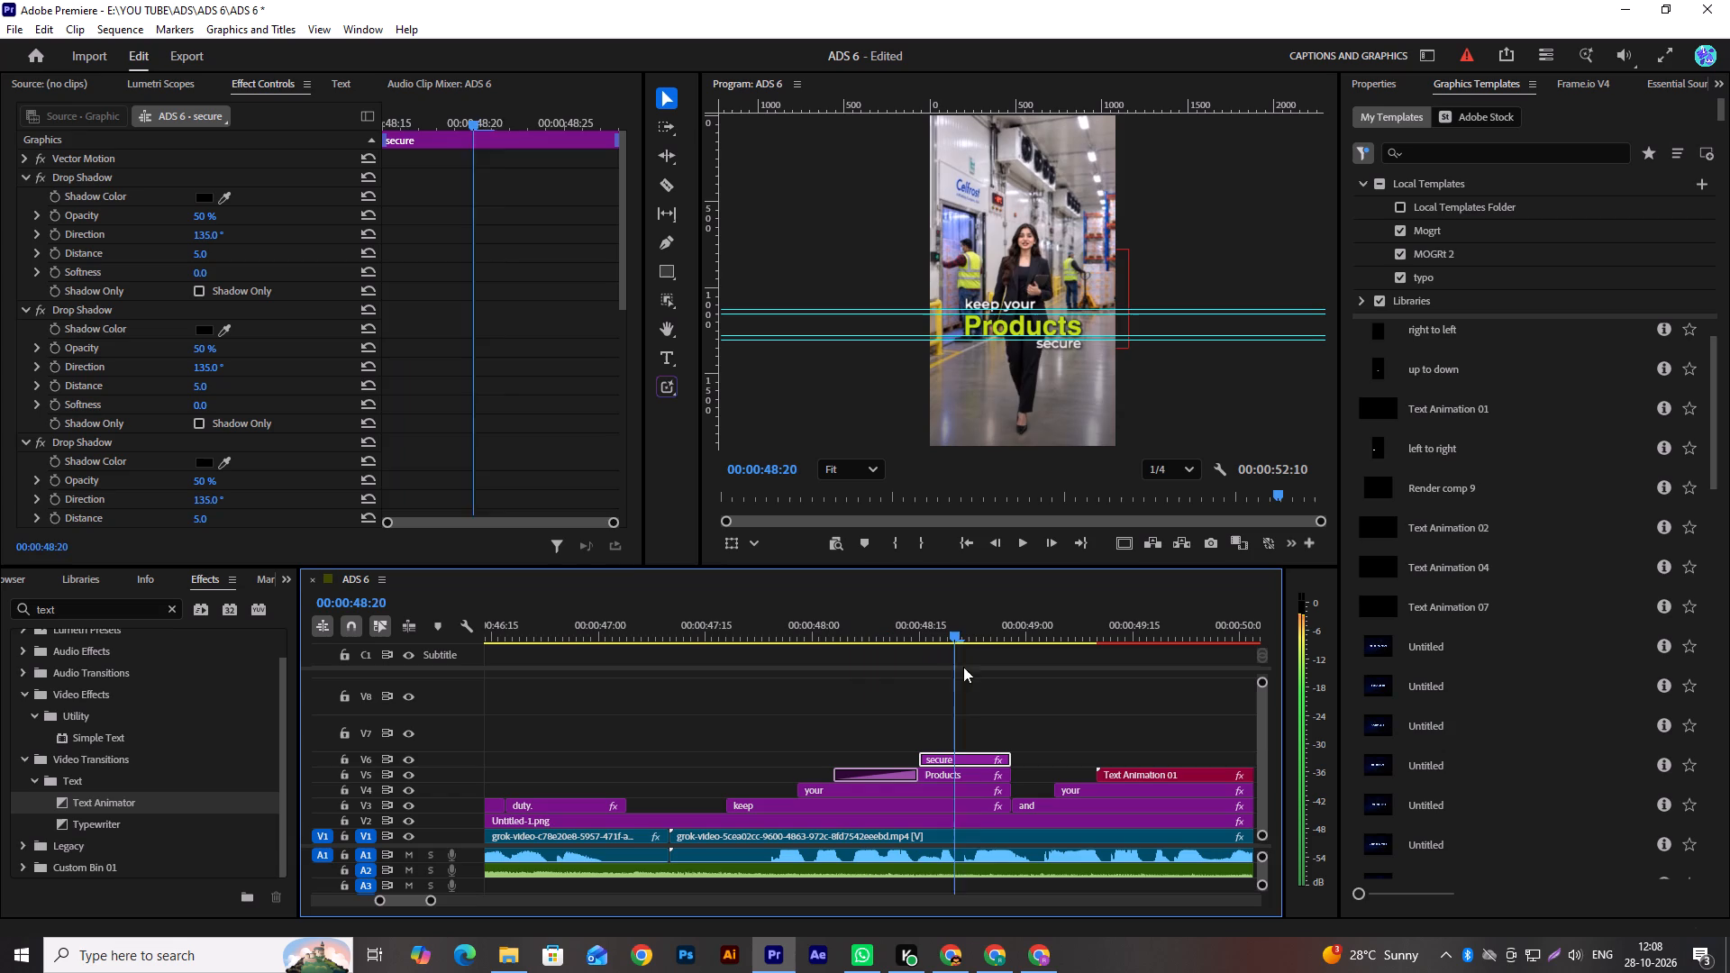
{"action": "left_click_drag", "start_coordinate": [963, 667], "coordinate": [951, 696]}
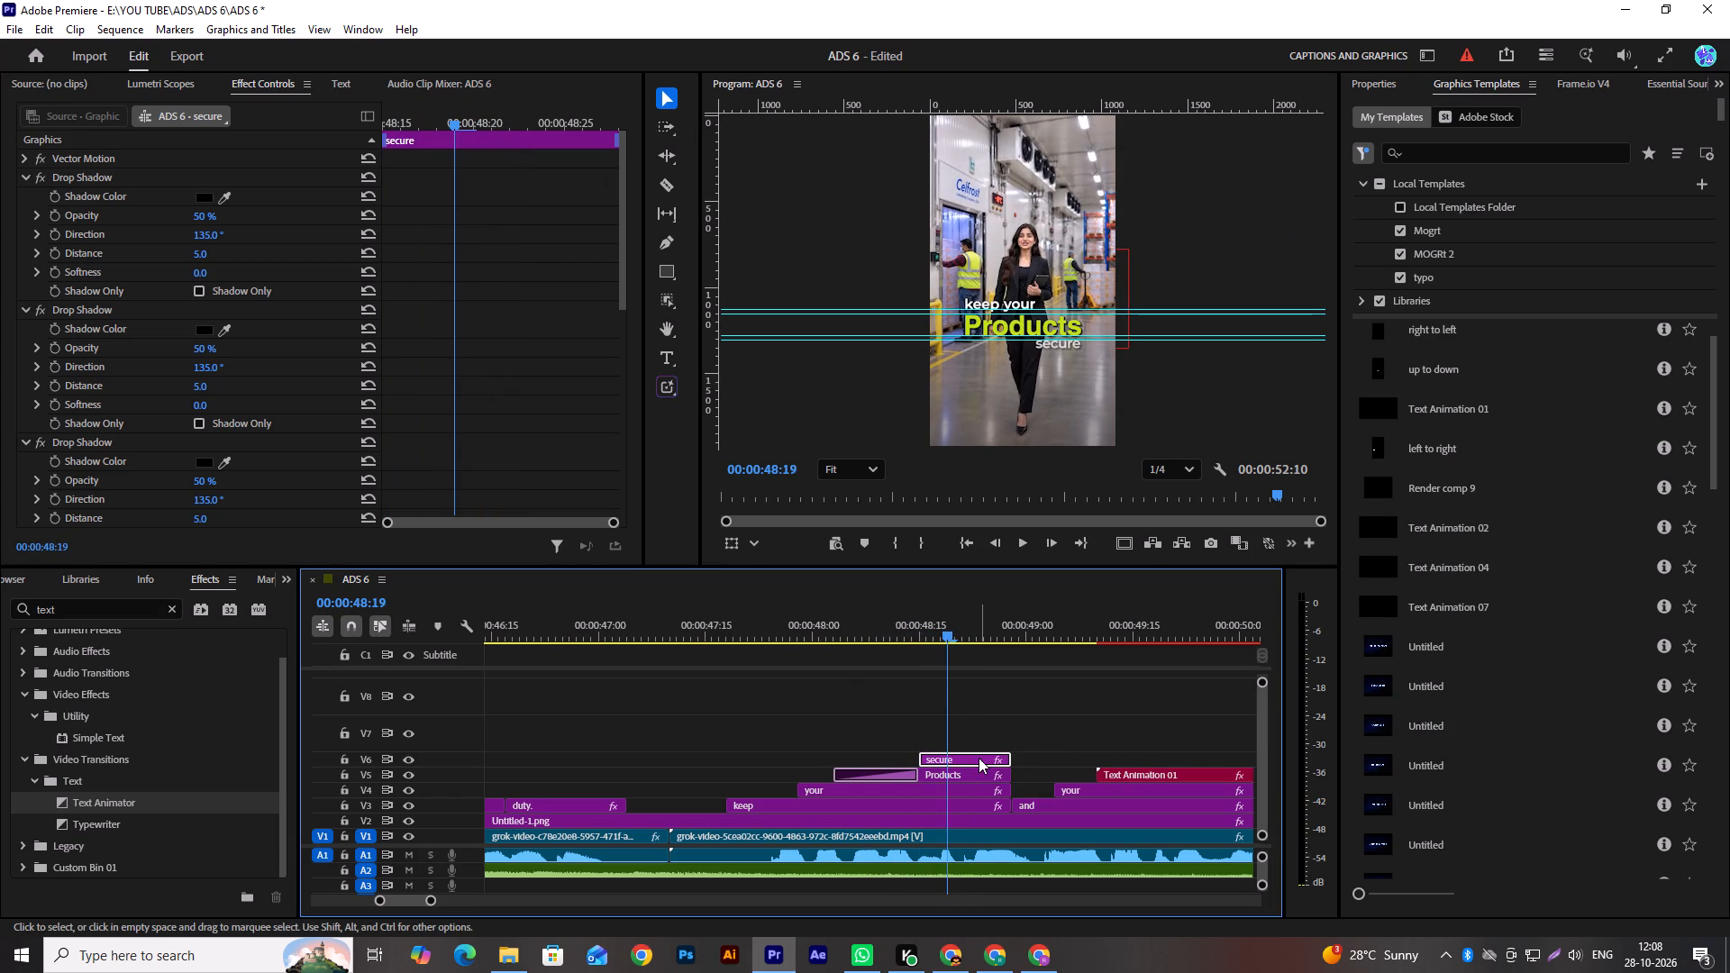
{"action": "left_click", "coordinate": [979, 758]}
{"action": "left_click", "coordinate": [1383, 90]}
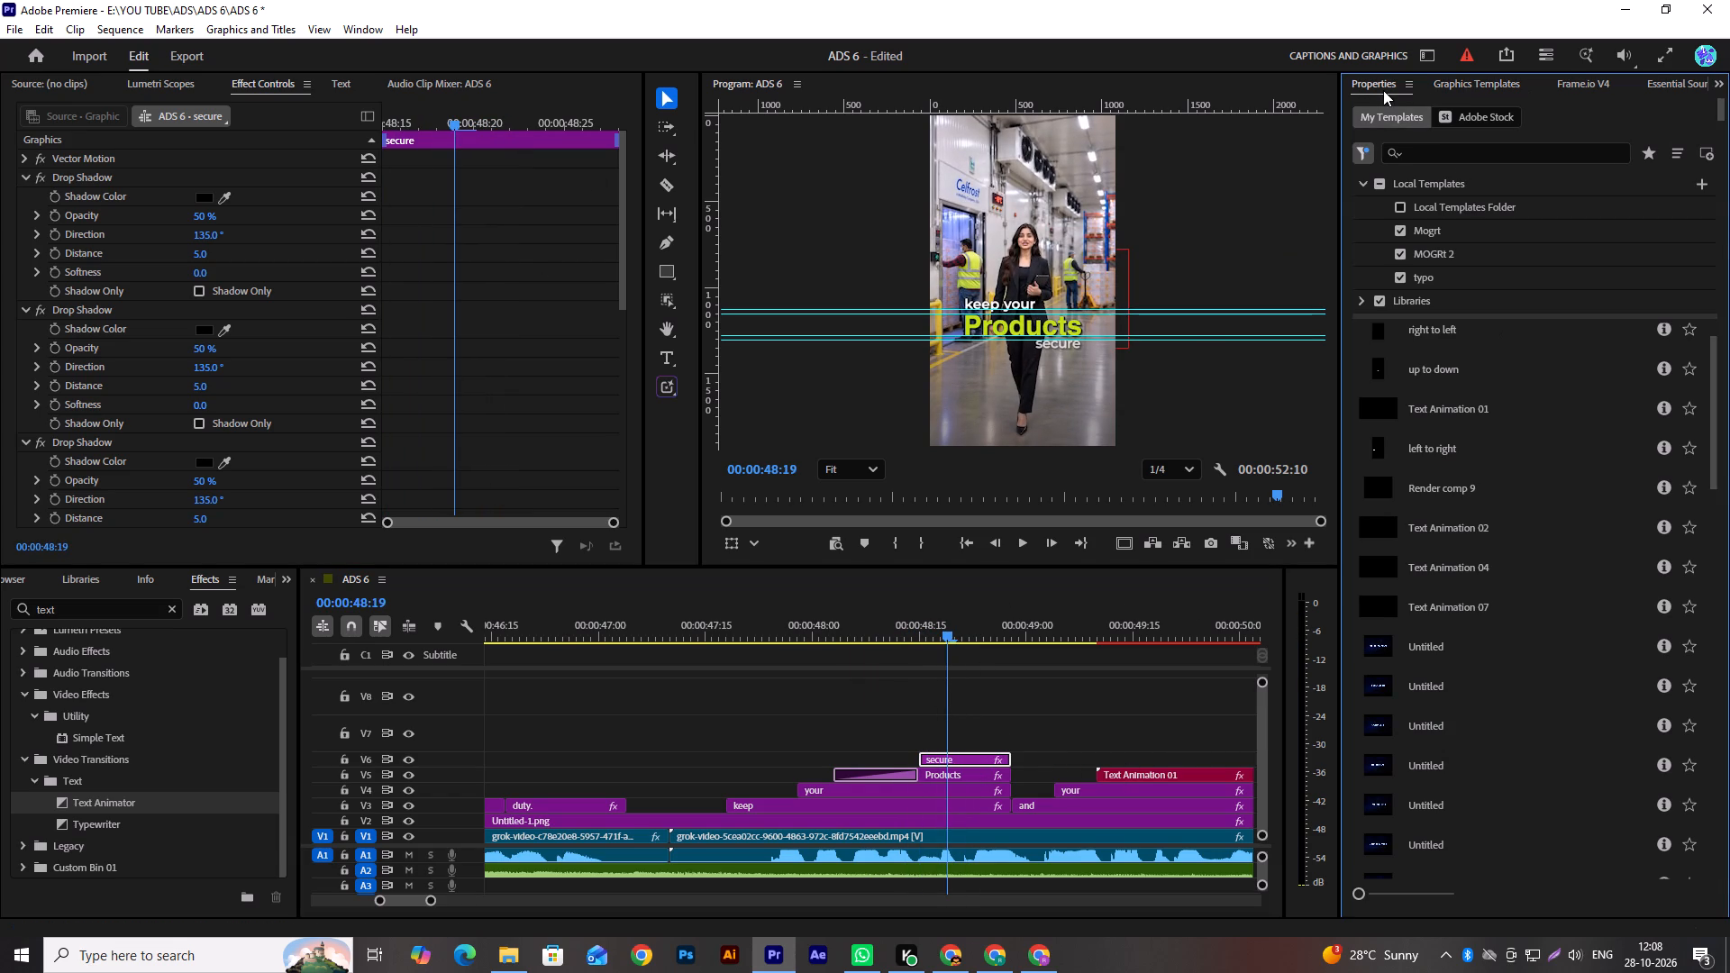
{"action": "left_click_drag", "start_coordinate": [949, 633], "coordinate": [981, 631]}
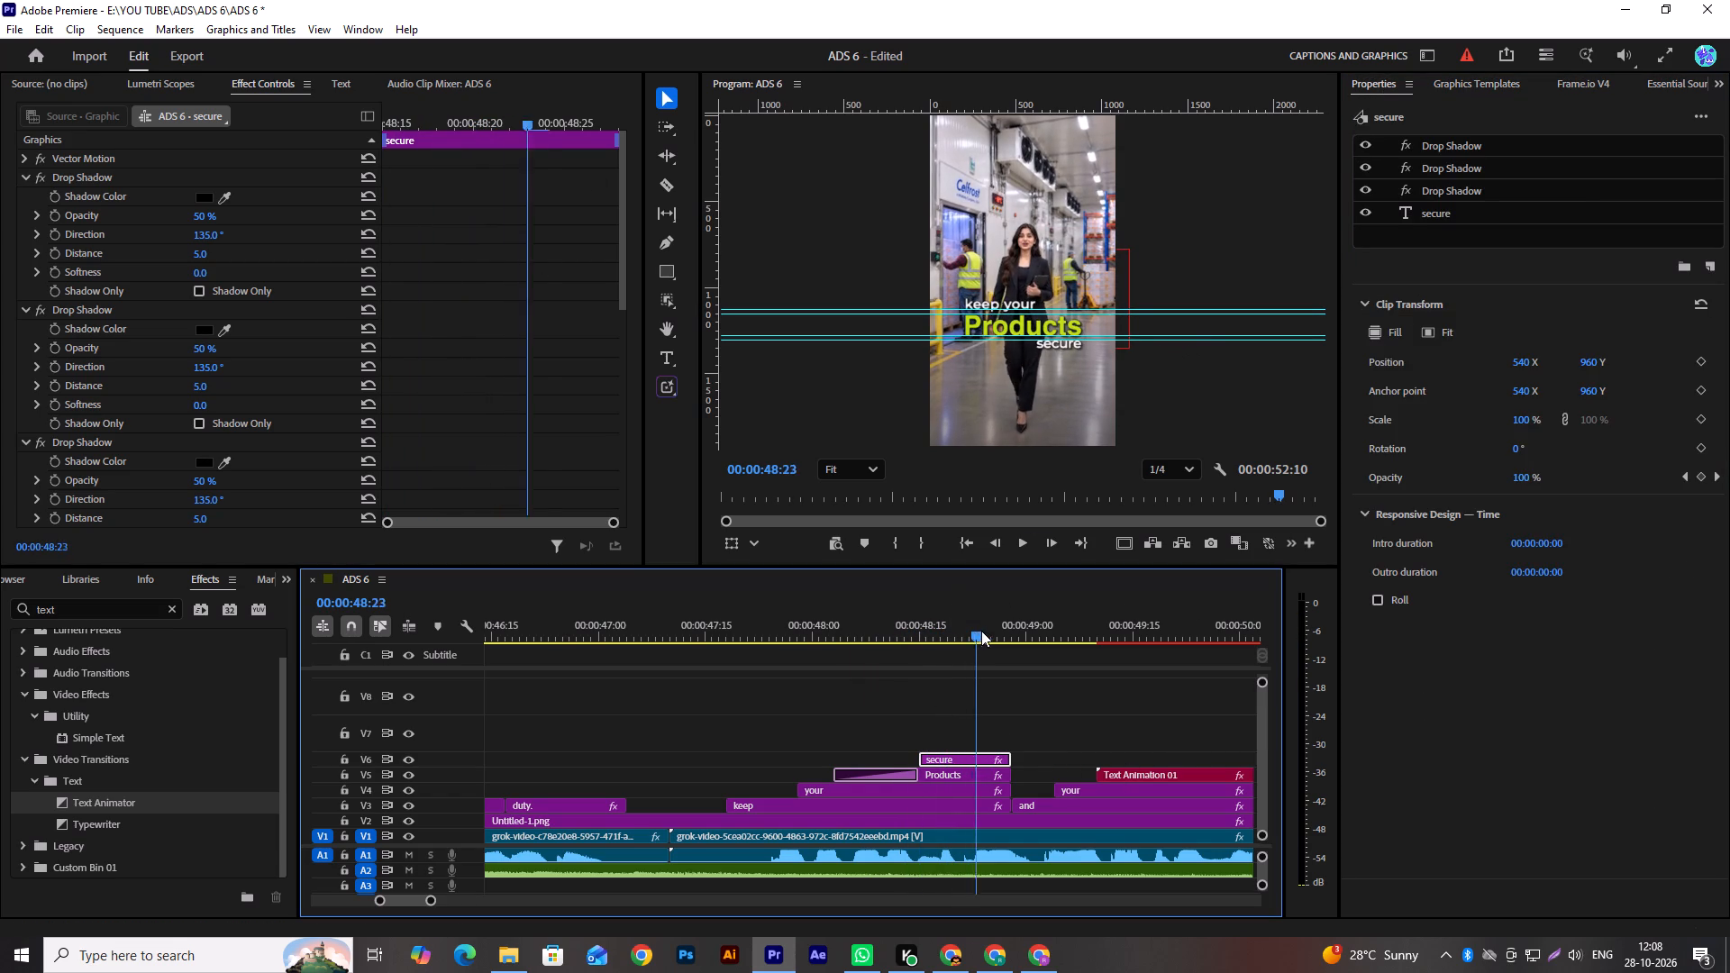
{"action": "left_click_drag", "start_coordinate": [981, 631], "coordinate": [974, 632]}
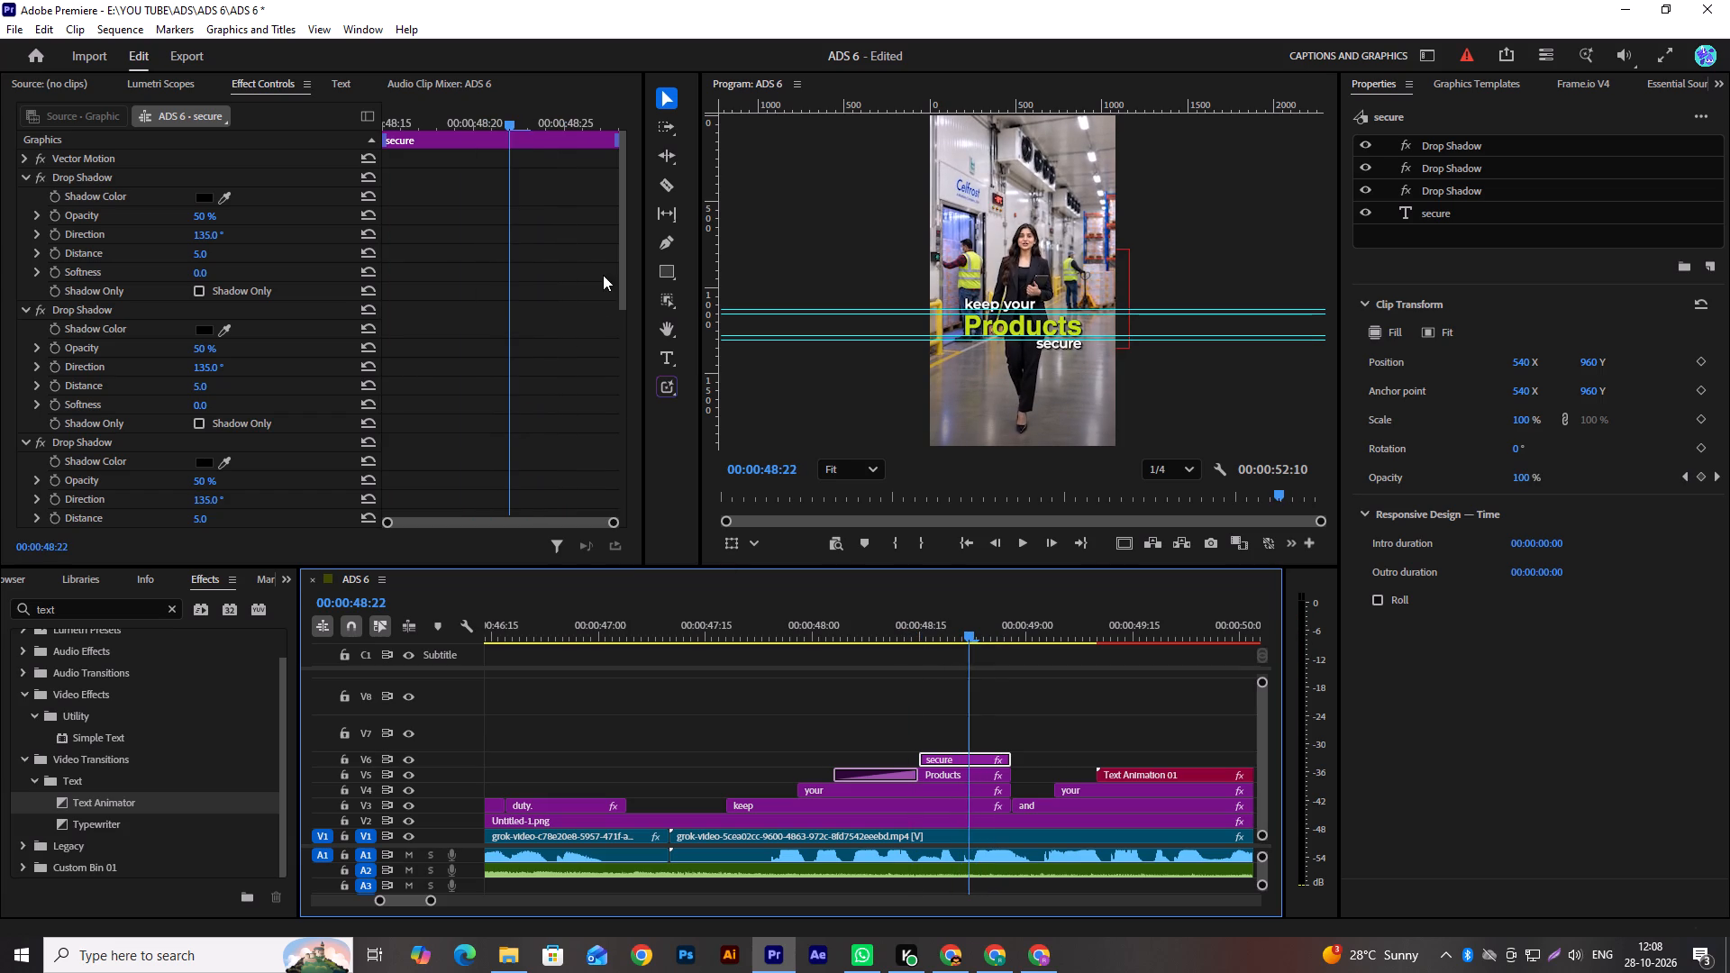
{"action": "left_click_drag", "start_coordinate": [624, 268], "coordinate": [630, 505]}
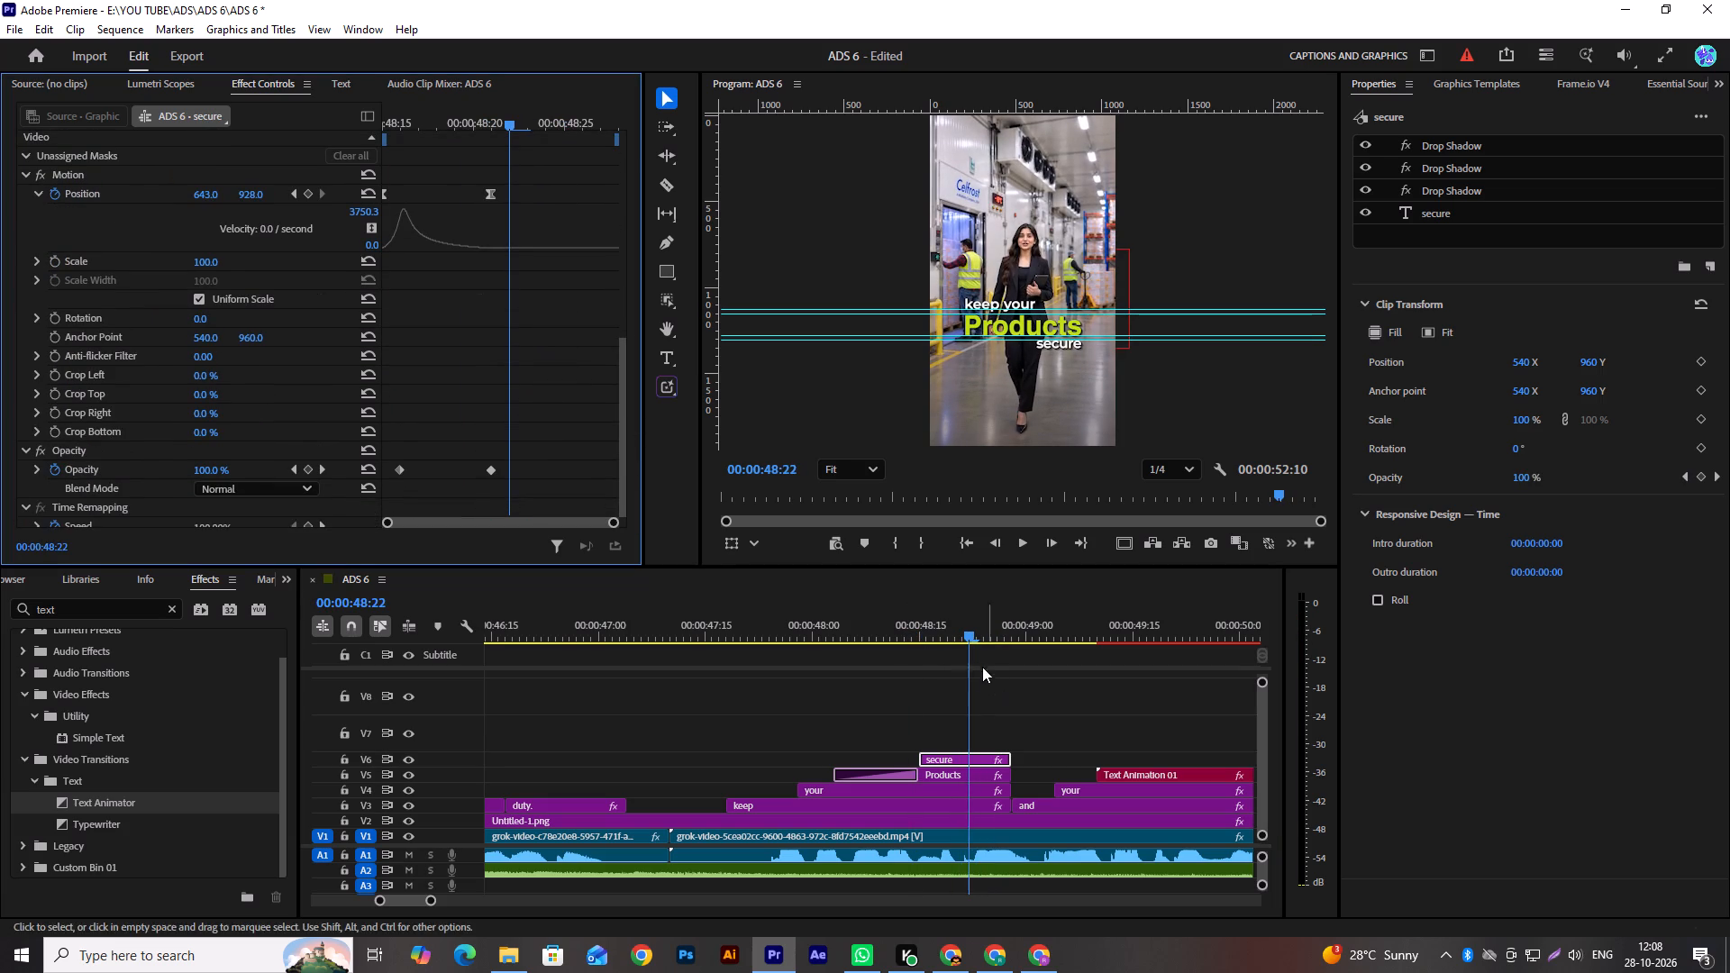
{"action": "left_click_drag", "start_coordinate": [968, 640], "coordinate": [1000, 633]}
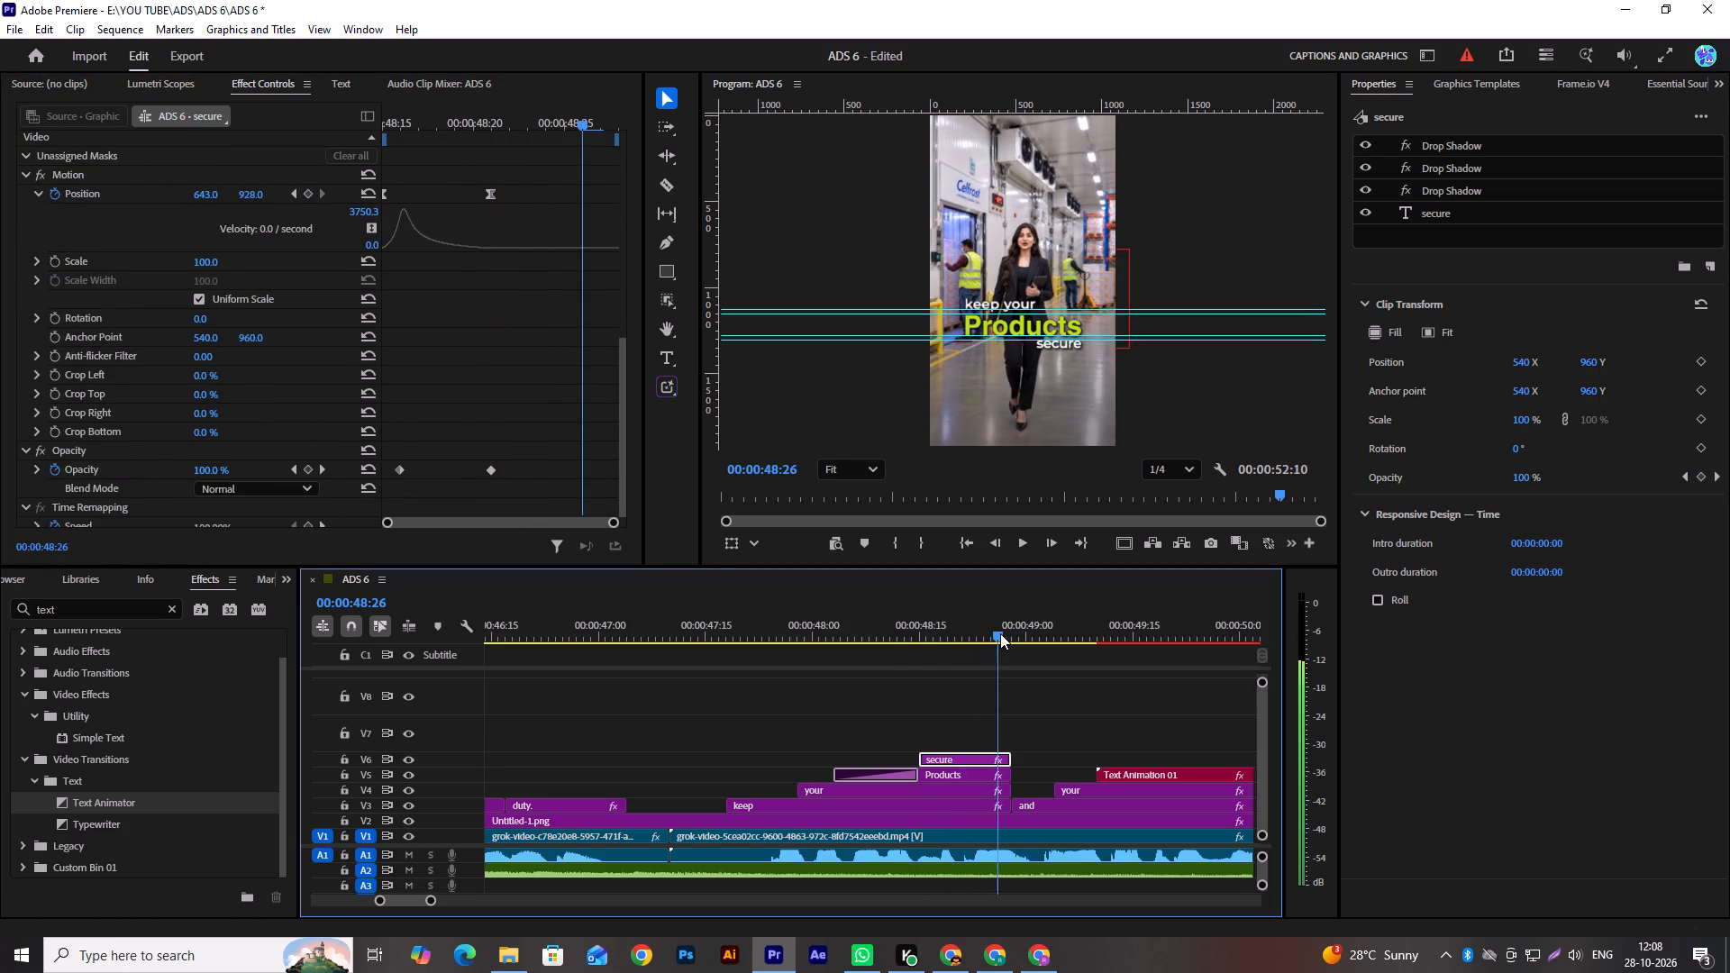
{"action": "left_click_drag", "start_coordinate": [1000, 633], "coordinate": [983, 635]}
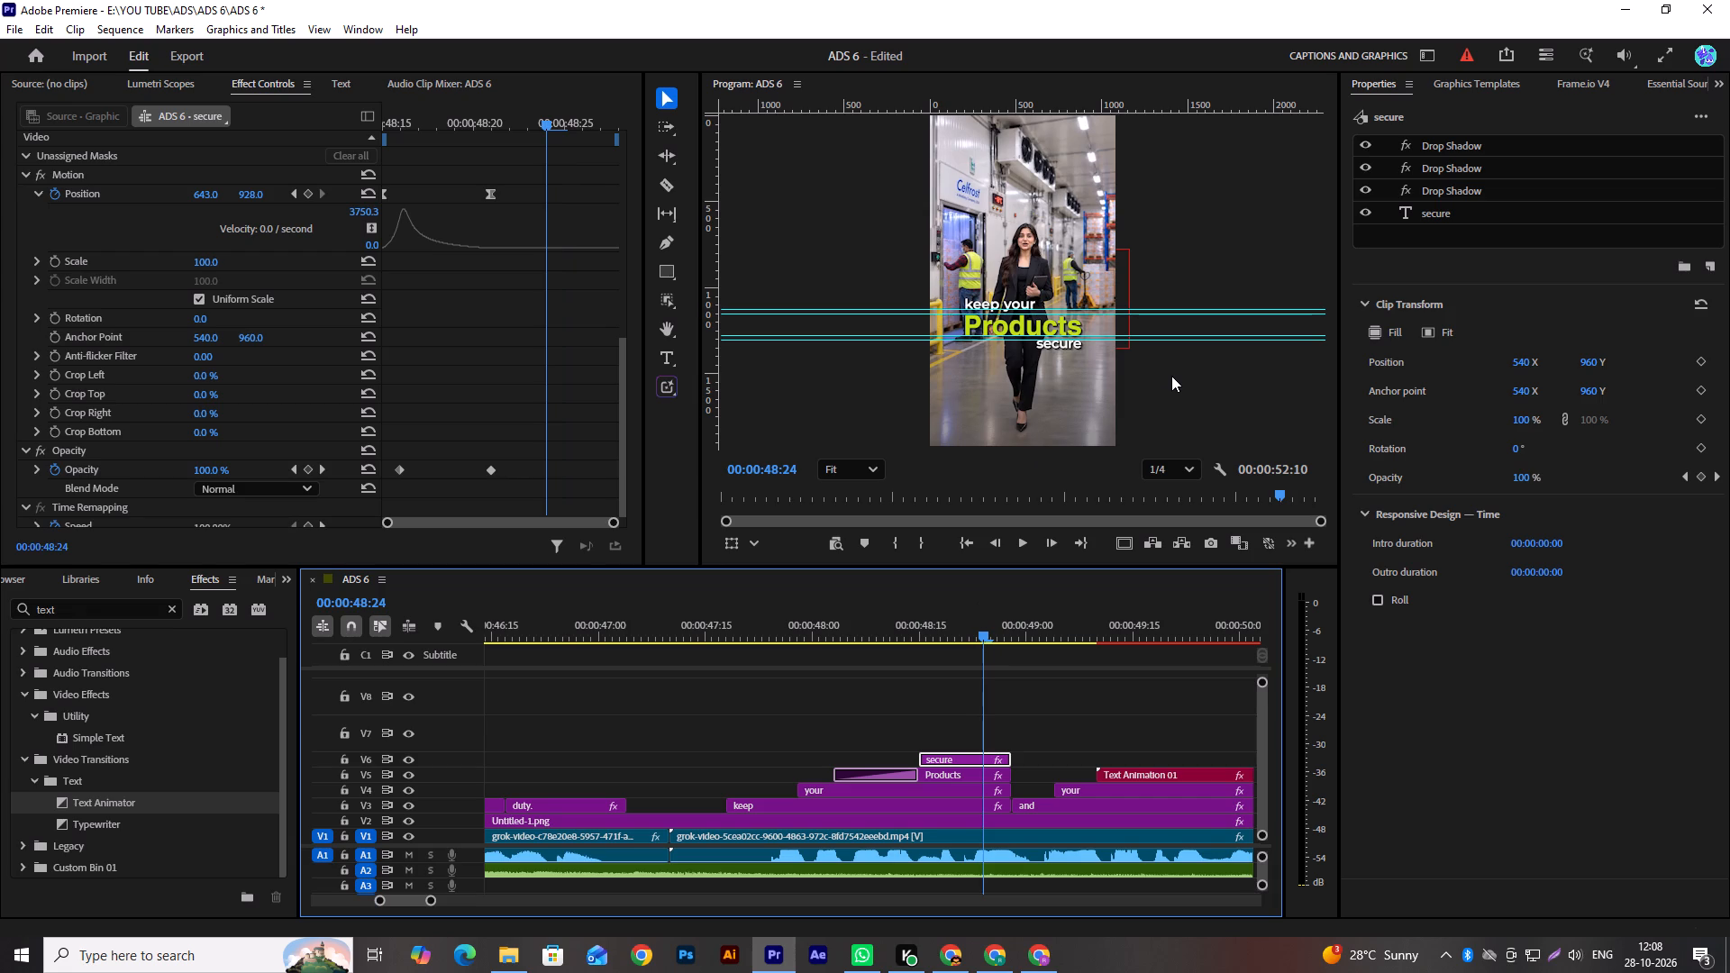
Save the project.
{"action": "key", "text": "ctrl+s"}
Play back the closing captions from the start of "keep your Products secure" through "with OSV FTWZ" to the sequence end.
{"action": "scroll", "coordinate": [904, 718], "scroll_direction": "down", "scroll_amount": 3}
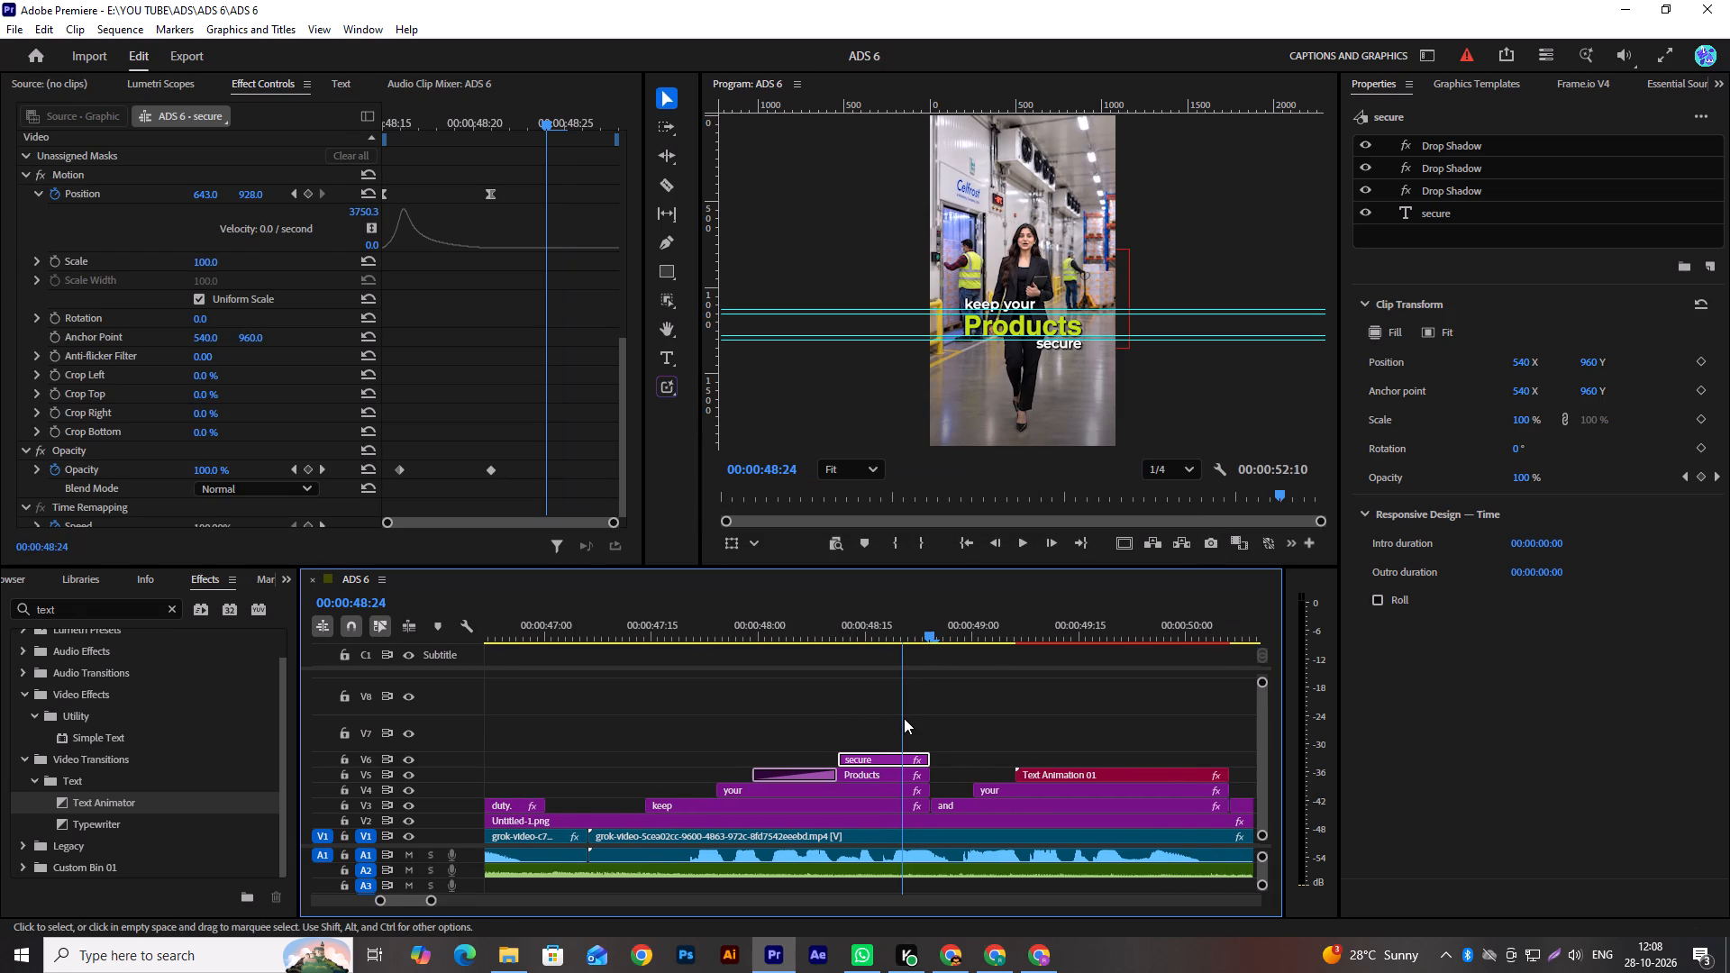
{"action": "scroll", "coordinate": [904, 718], "scroll_direction": "down", "scroll_amount": 10, "text": "alt"}
{"action": "scroll", "coordinate": [904, 718], "scroll_direction": "up", "scroll_amount": 3}
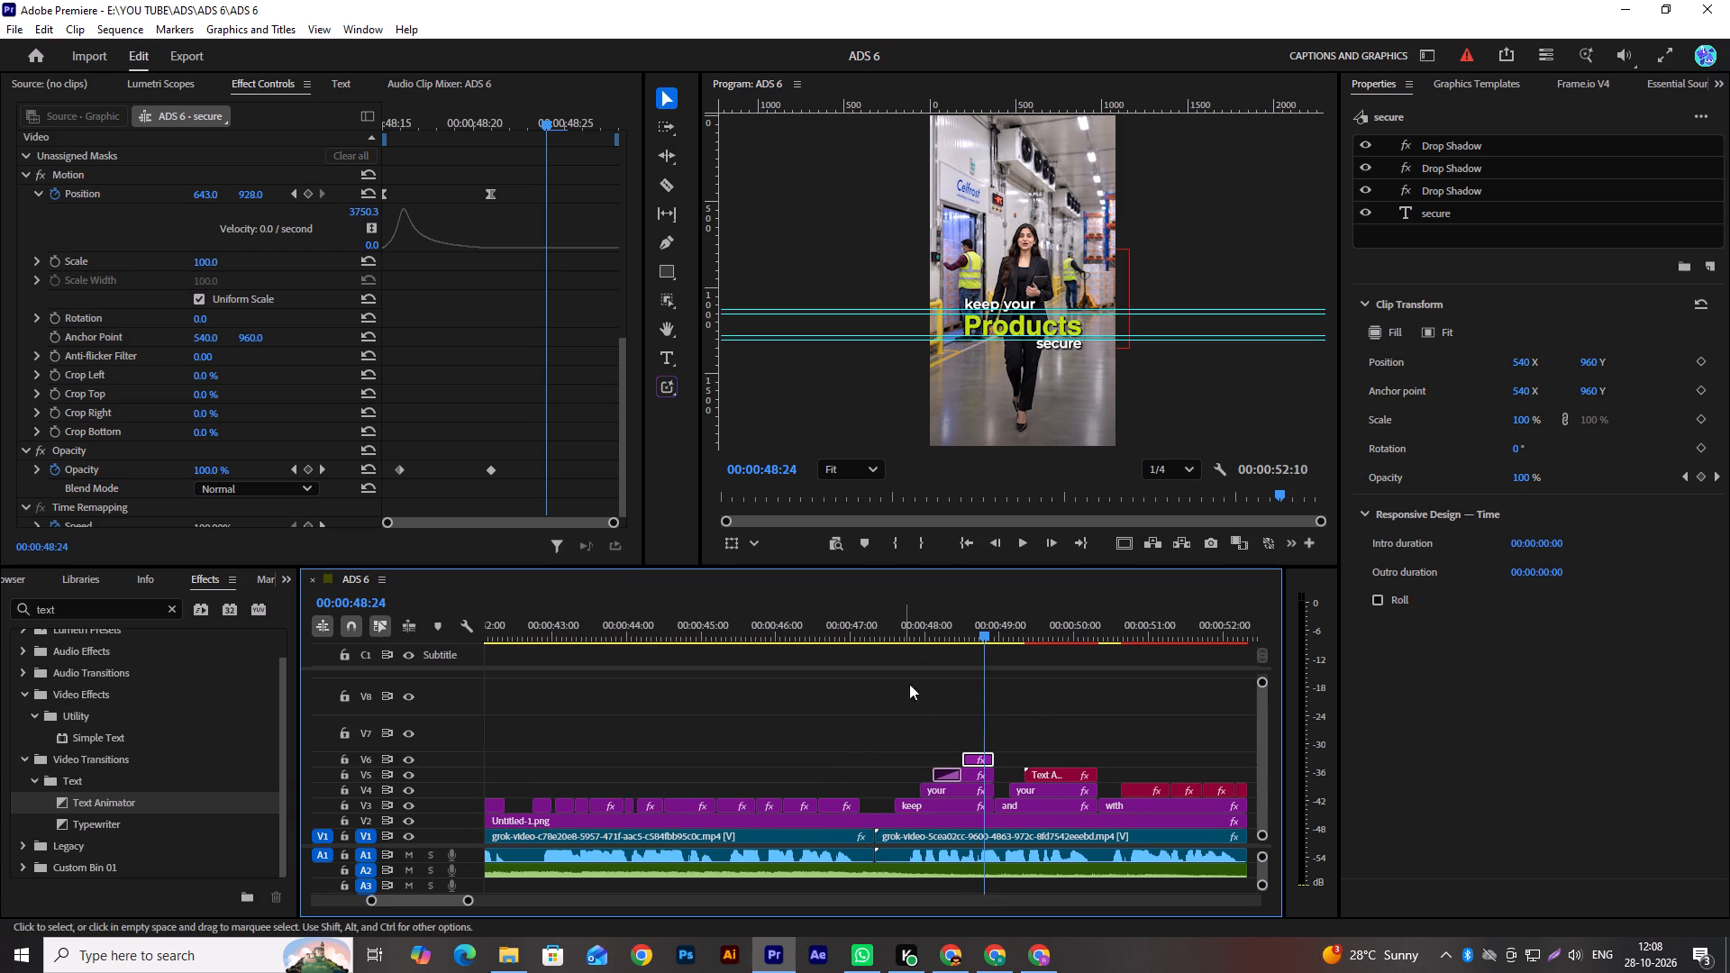
{"action": "left_click_drag", "start_coordinate": [909, 632], "coordinate": [876, 640]}
{"action": "key", "text": "space"}
{"action": "scroll", "coordinate": [912, 664], "scroll_direction": "down", "scroll_amount": 2}
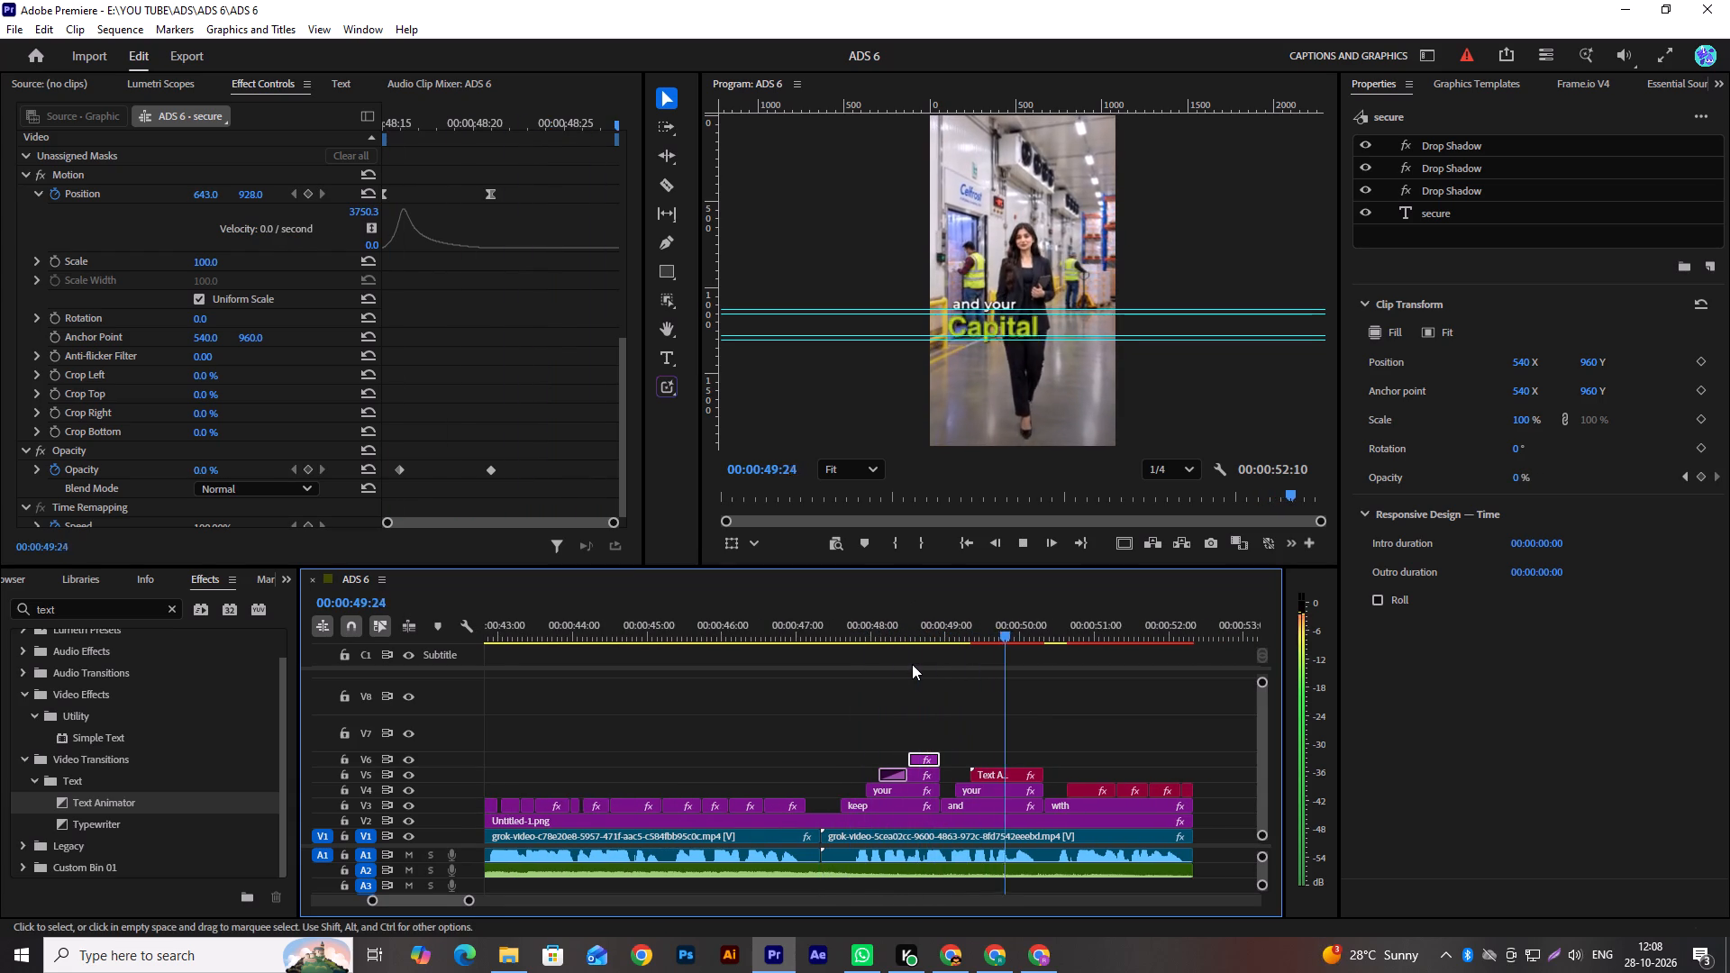
{"action": "scroll", "coordinate": [912, 664], "scroll_direction": "down", "scroll_amount": 1}
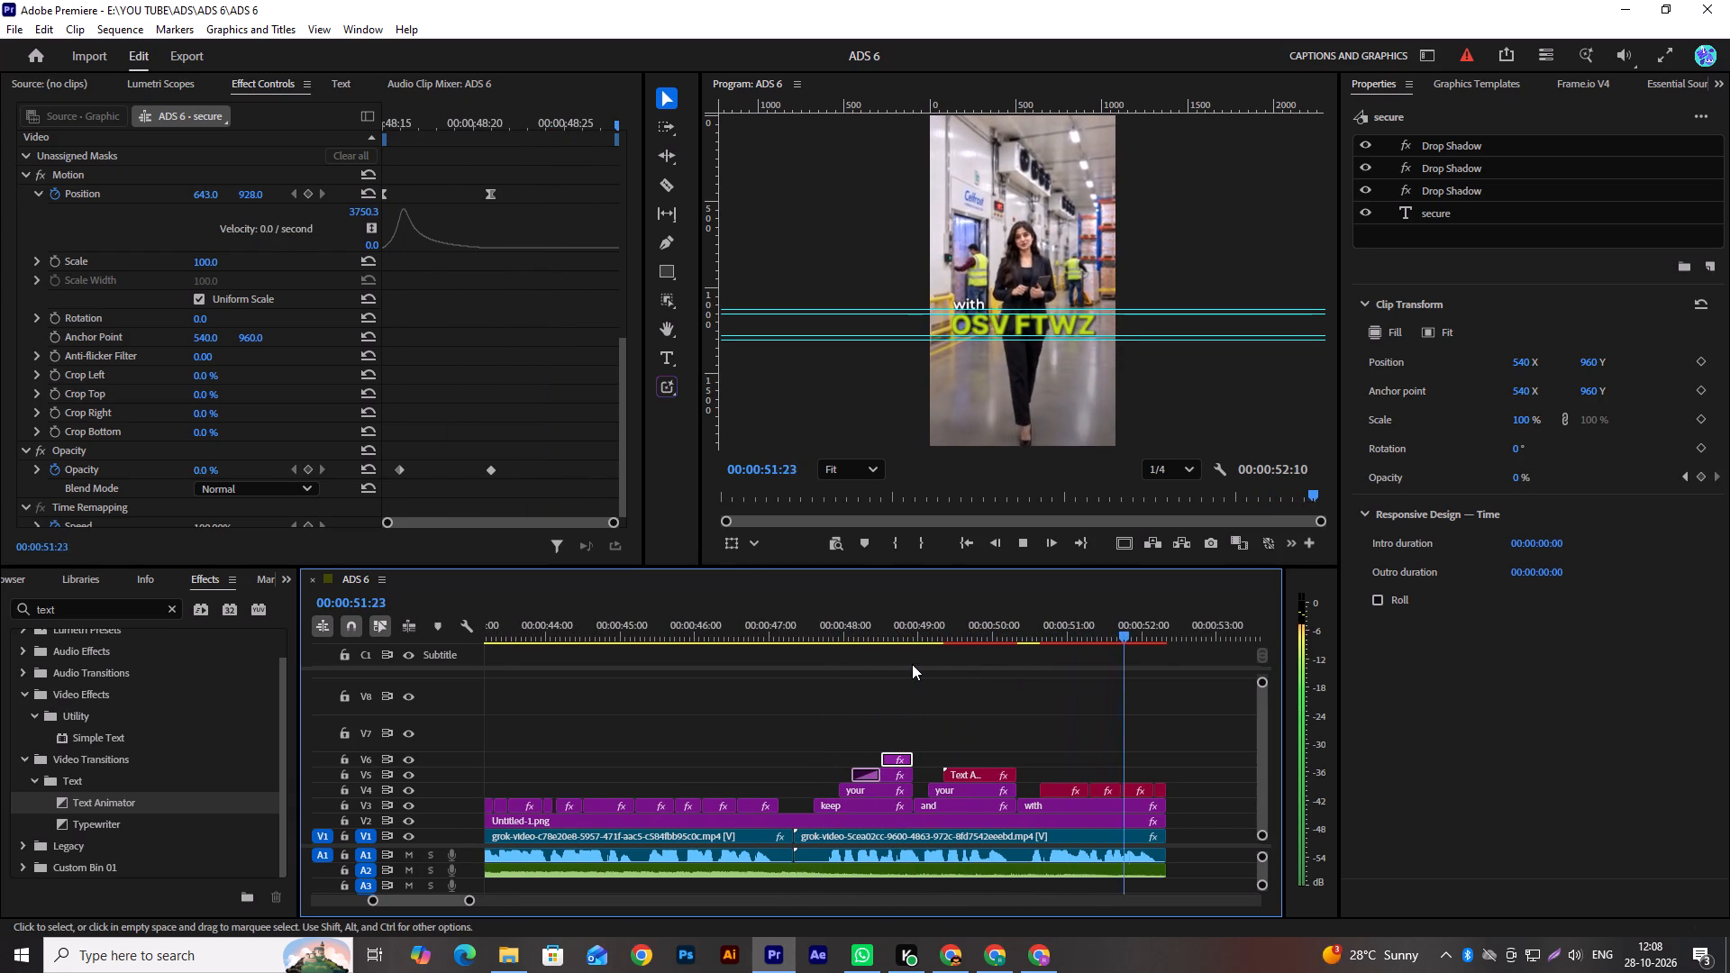
{"action": "key", "text": "space"}
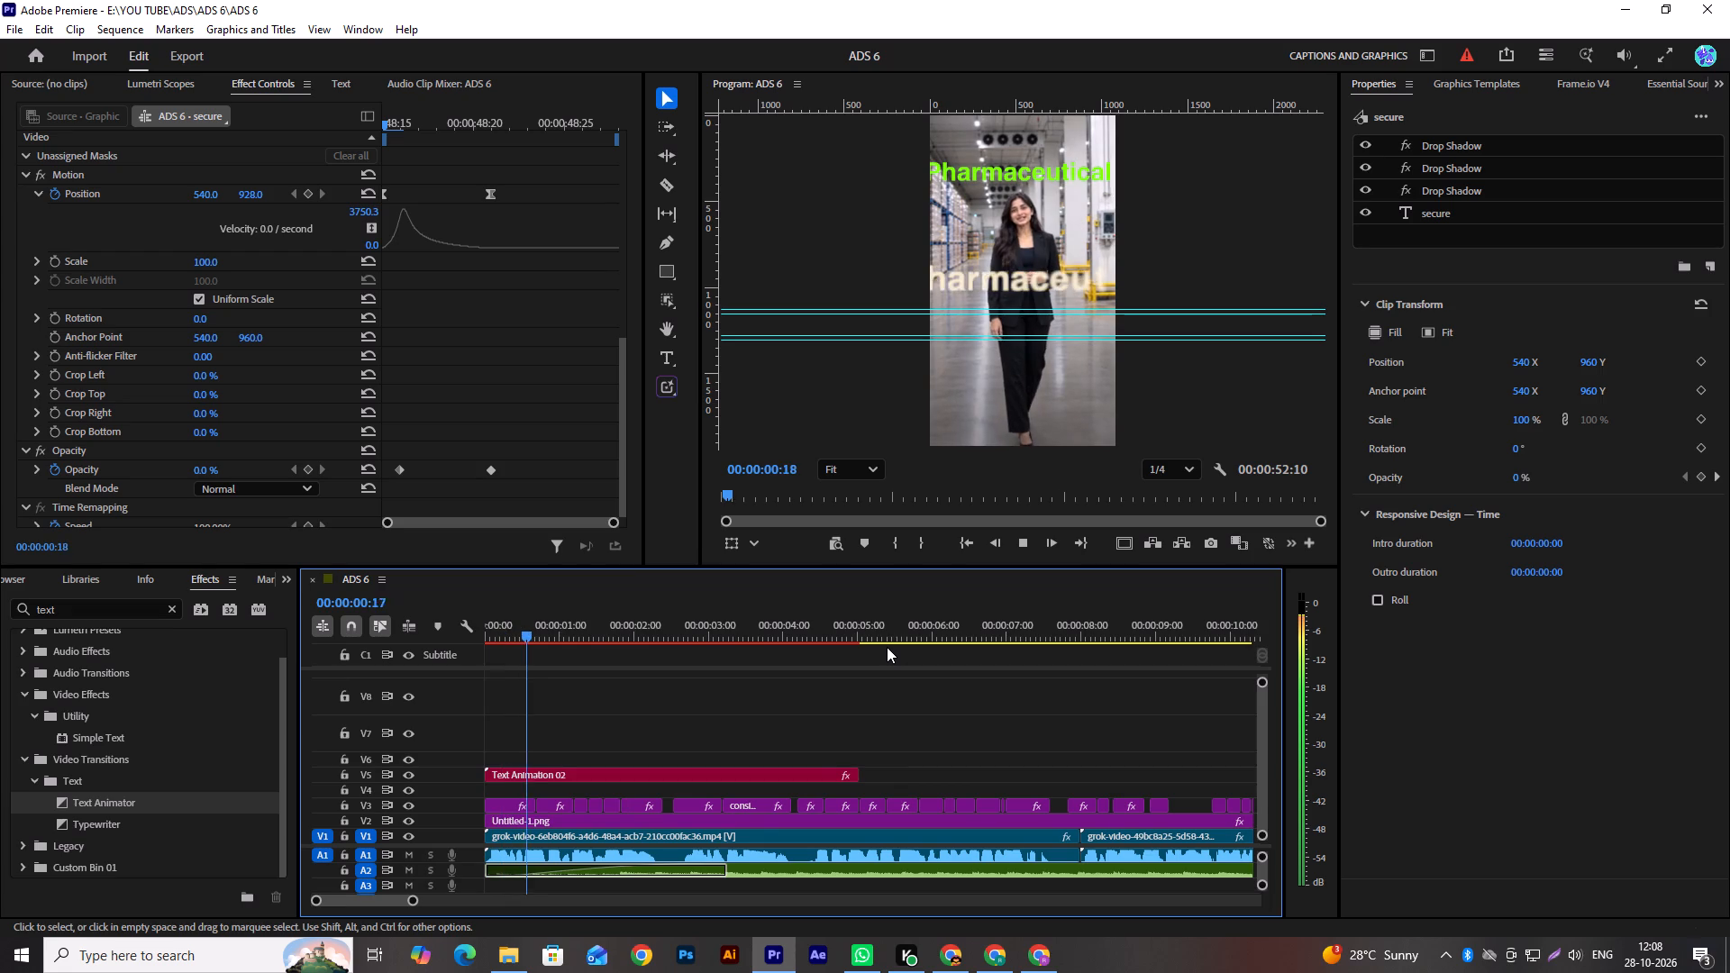
{"action": "key", "text": "space"}
Look over the V3 caption titles in the timeline from the closing section back towards the middle of the sequence.
{"action": "scroll", "coordinate": [1081, 701], "scroll_direction": "down", "scroll_amount": 8}
{"action": "scroll", "coordinate": [1081, 701], "scroll_direction": "down", "scroll_amount": 15, "text": "alt"}
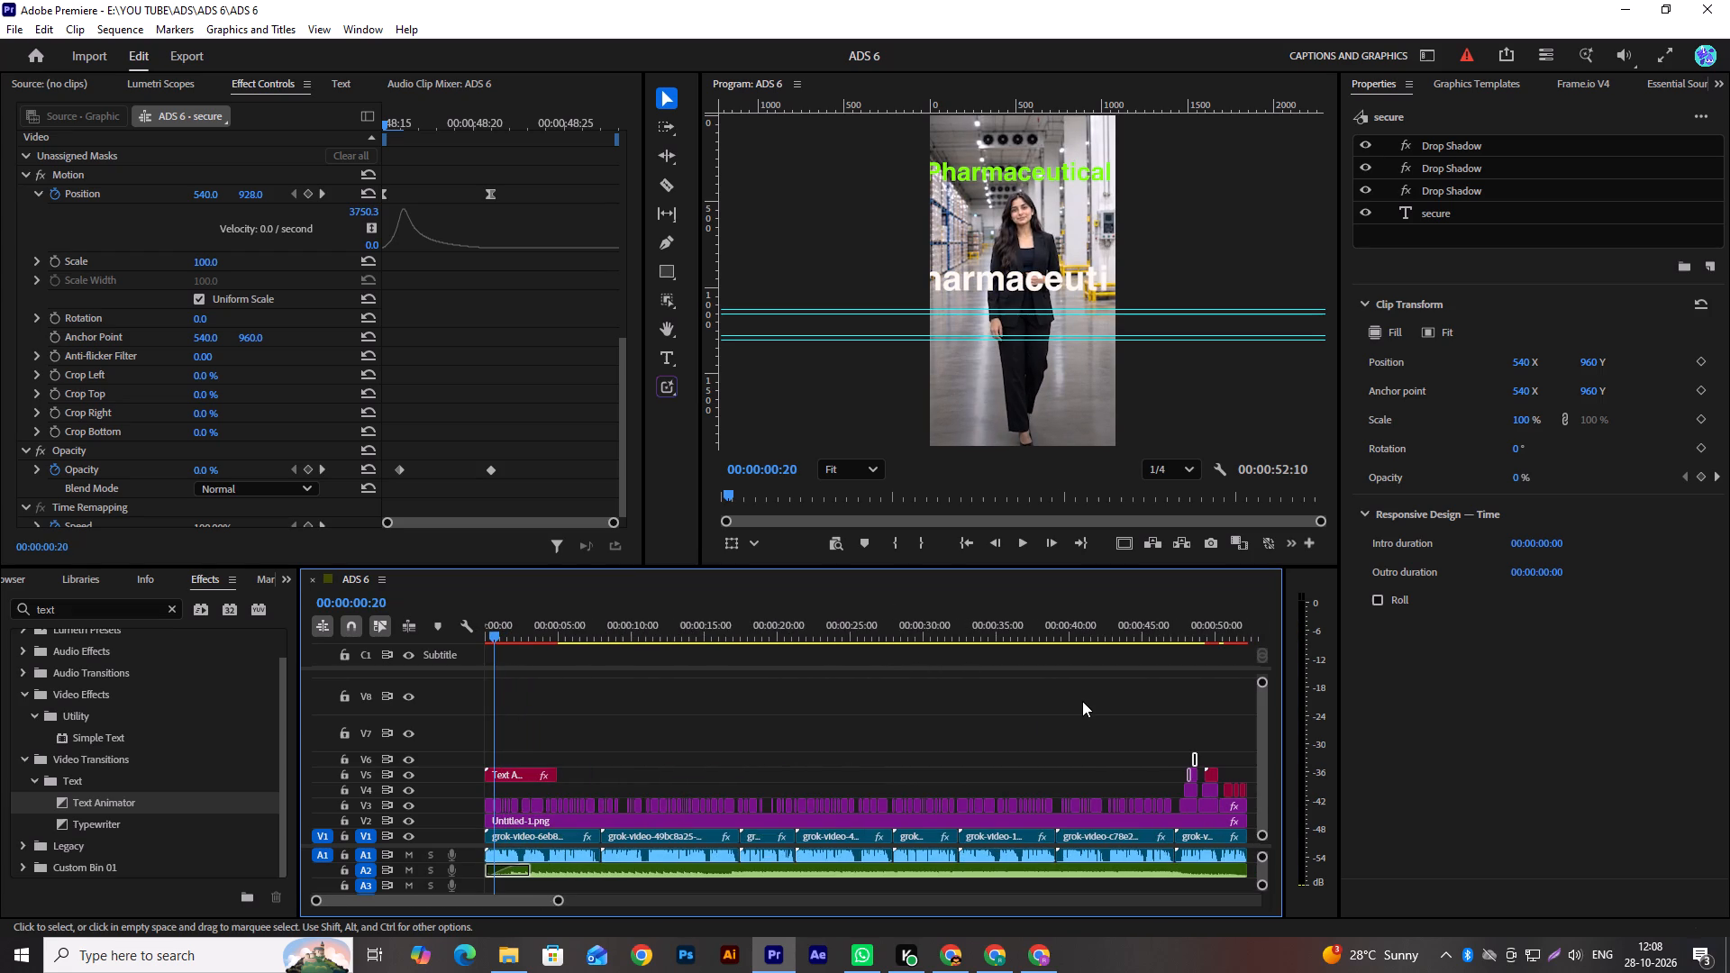
{"action": "scroll", "coordinate": [1040, 719], "scroll_direction": "up", "scroll_amount": 12}
{"action": "scroll", "coordinate": [1040, 719], "scroll_direction": "down", "scroll_amount": 7}
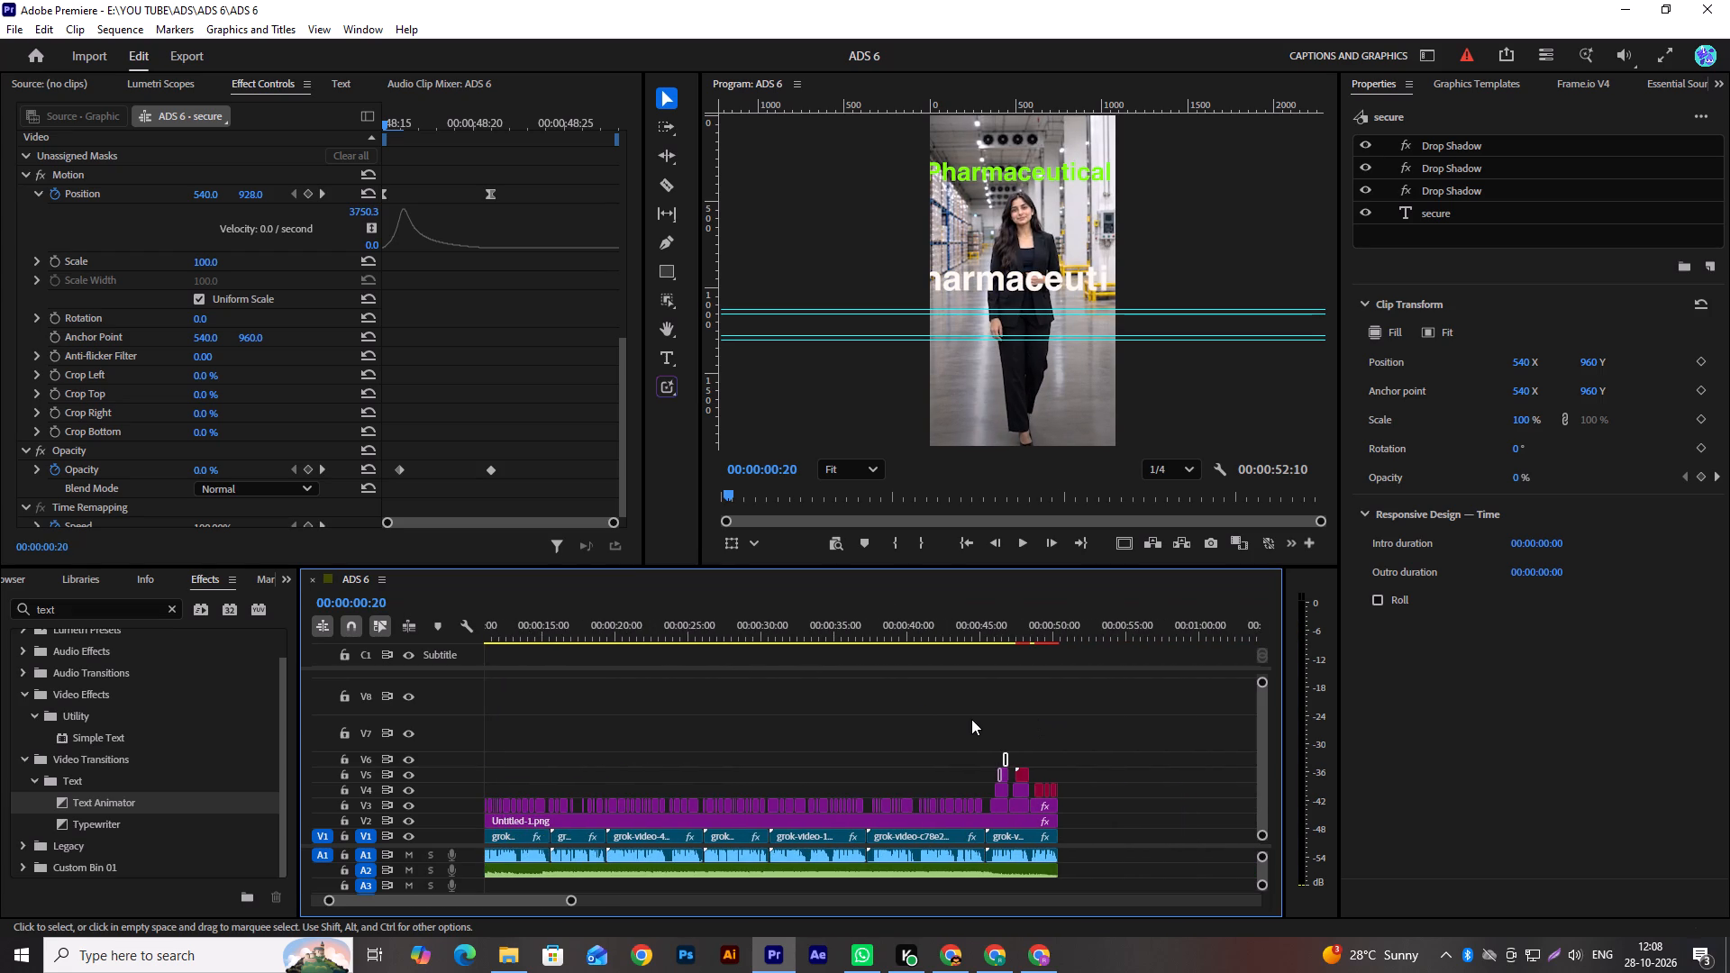
{"action": "left_click", "coordinate": [971, 719]}
{"action": "left_click", "coordinate": [970, 727]}
{"action": "scroll", "coordinate": [974, 742], "scroll_direction": "up", "scroll_amount": 6, "text": "alt"}
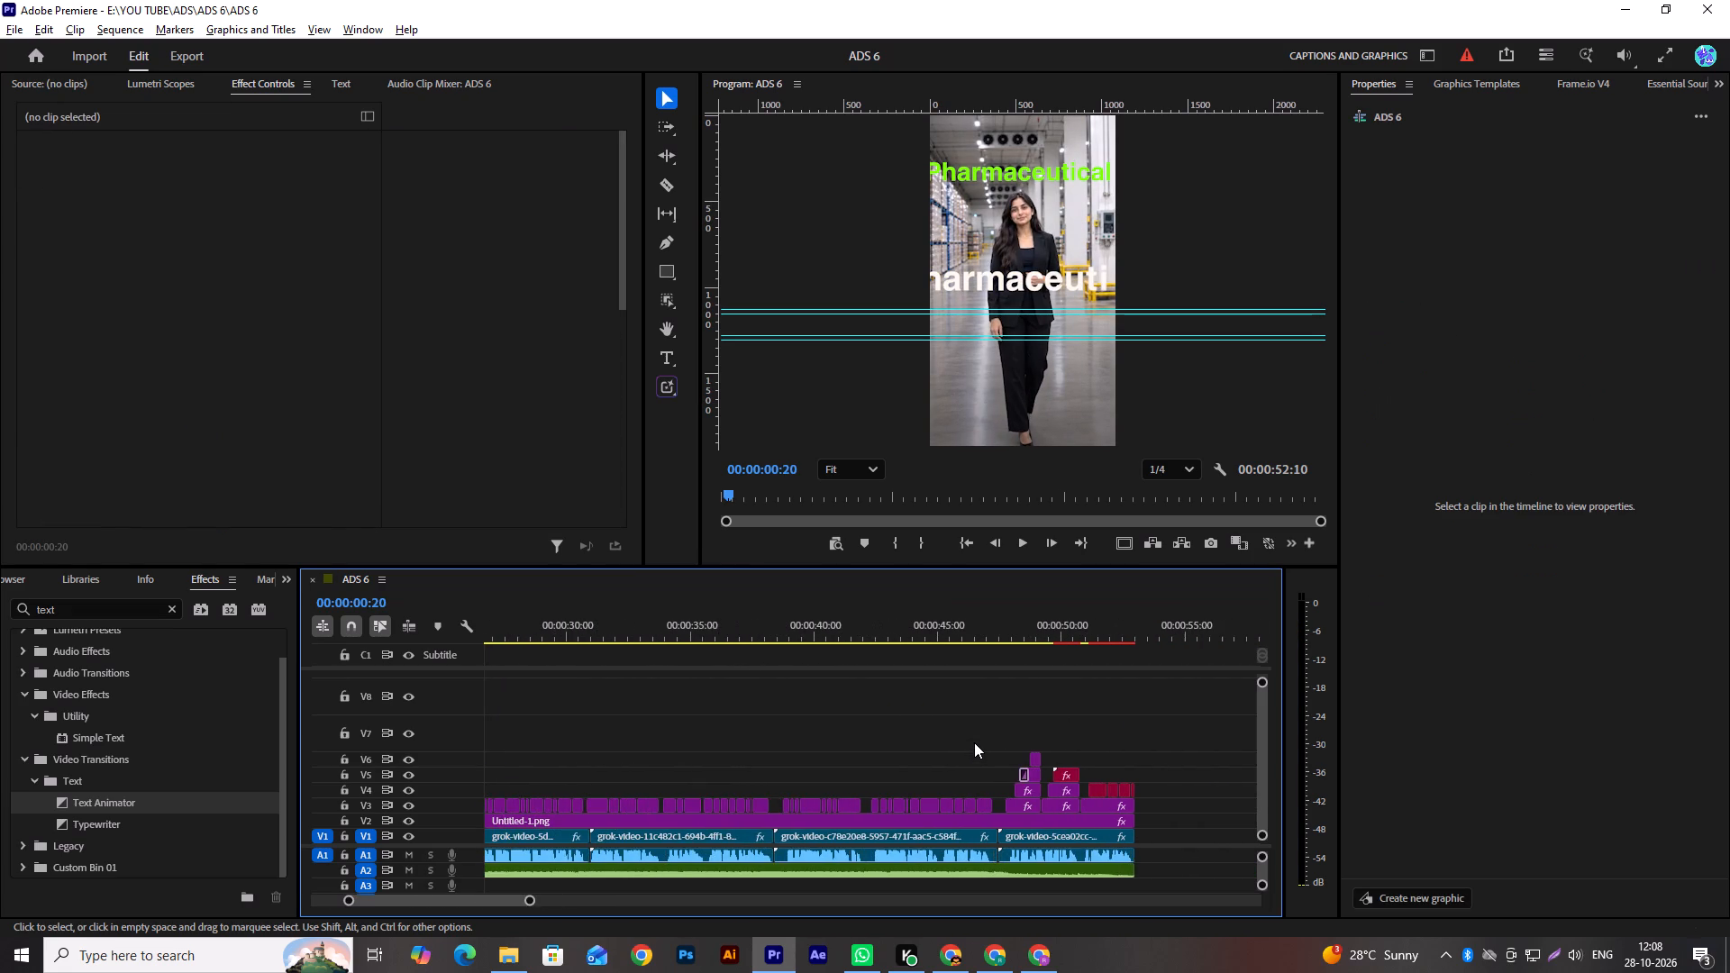
{"action": "scroll", "coordinate": [974, 741], "scroll_direction": "up", "scroll_amount": 1, "text": "alt"}
{"action": "scroll", "coordinate": [974, 741], "scroll_direction": "down", "scroll_amount": 1, "text": "alt"}
{"action": "scroll", "coordinate": [974, 741], "scroll_direction": "up", "scroll_amount": 1, "text": "alt"}
{"action": "scroll", "coordinate": [974, 741], "scroll_direction": "down", "scroll_amount": 1, "text": "alt"}
{"action": "scroll", "coordinate": [974, 741], "scroll_direction": "up", "scroll_amount": 12, "text": "alt"}
{"action": "scroll", "coordinate": [465, 740], "scroll_direction": "up", "scroll_amount": 6}
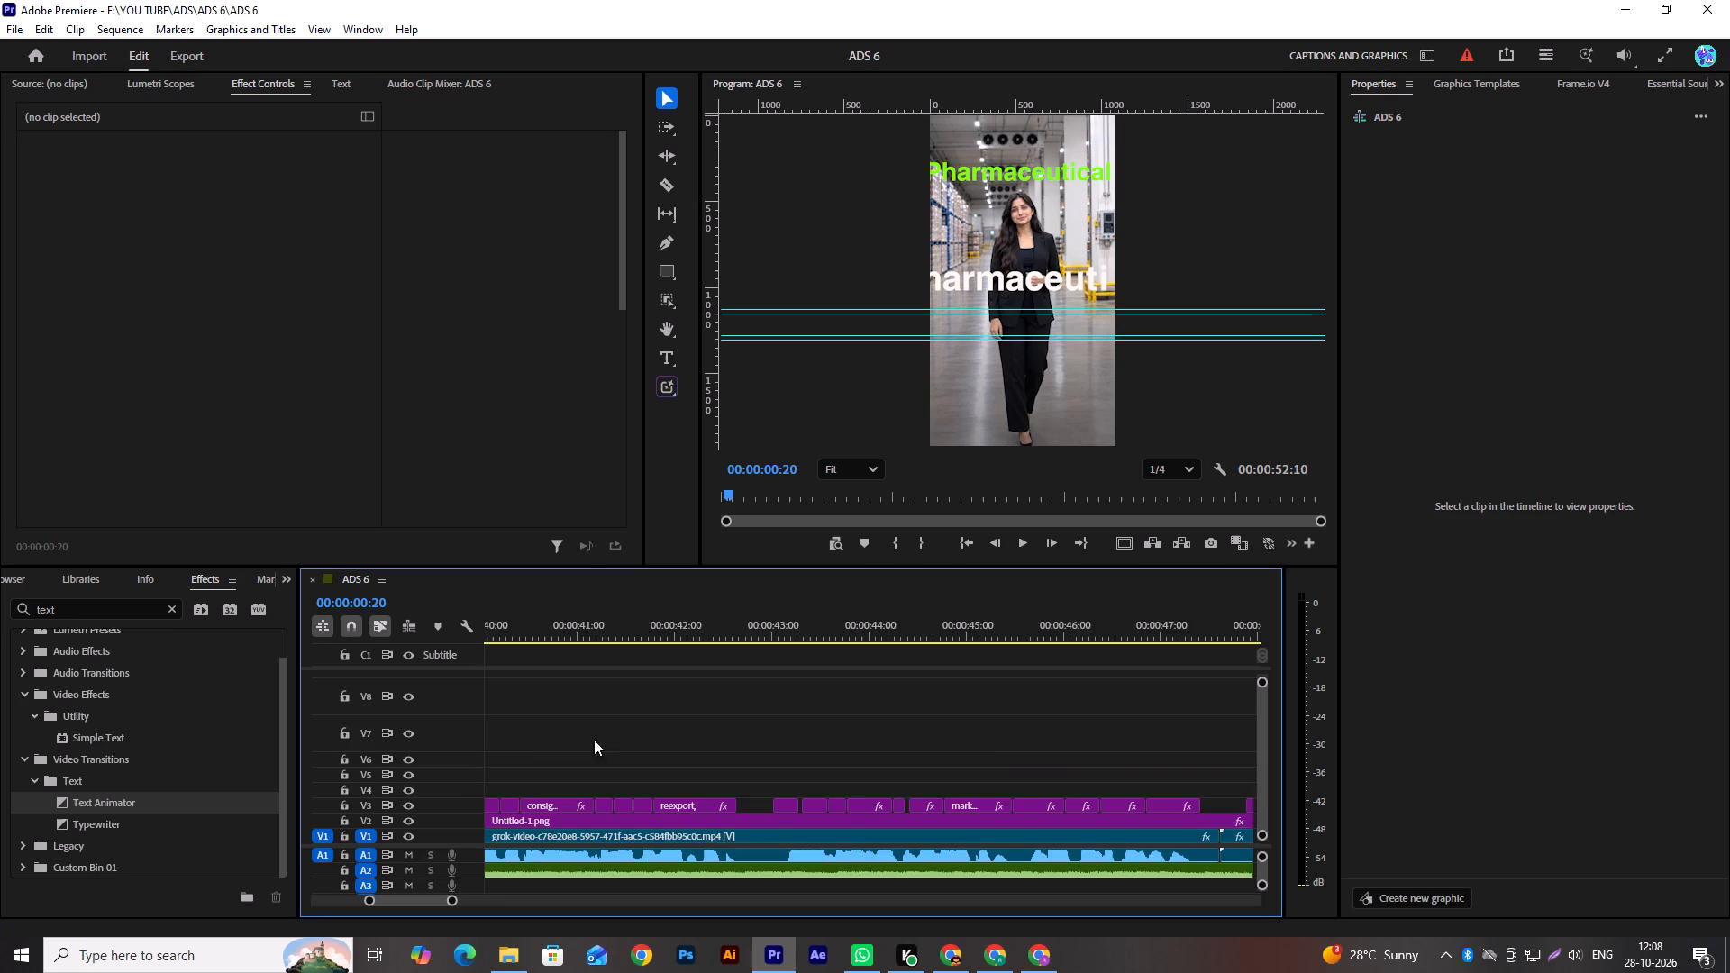
{"action": "scroll", "coordinate": [631, 740], "scroll_direction": "down", "scroll_amount": 7, "text": "alt"}
{"action": "scroll", "coordinate": [631, 740], "scroll_direction": "up", "scroll_amount": 7}
{"action": "scroll", "coordinate": [669, 721], "scroll_direction": "up", "scroll_amount": 7, "text": "alt"}
{"action": "scroll", "coordinate": [669, 721], "scroll_direction": "down", "scroll_amount": 8}
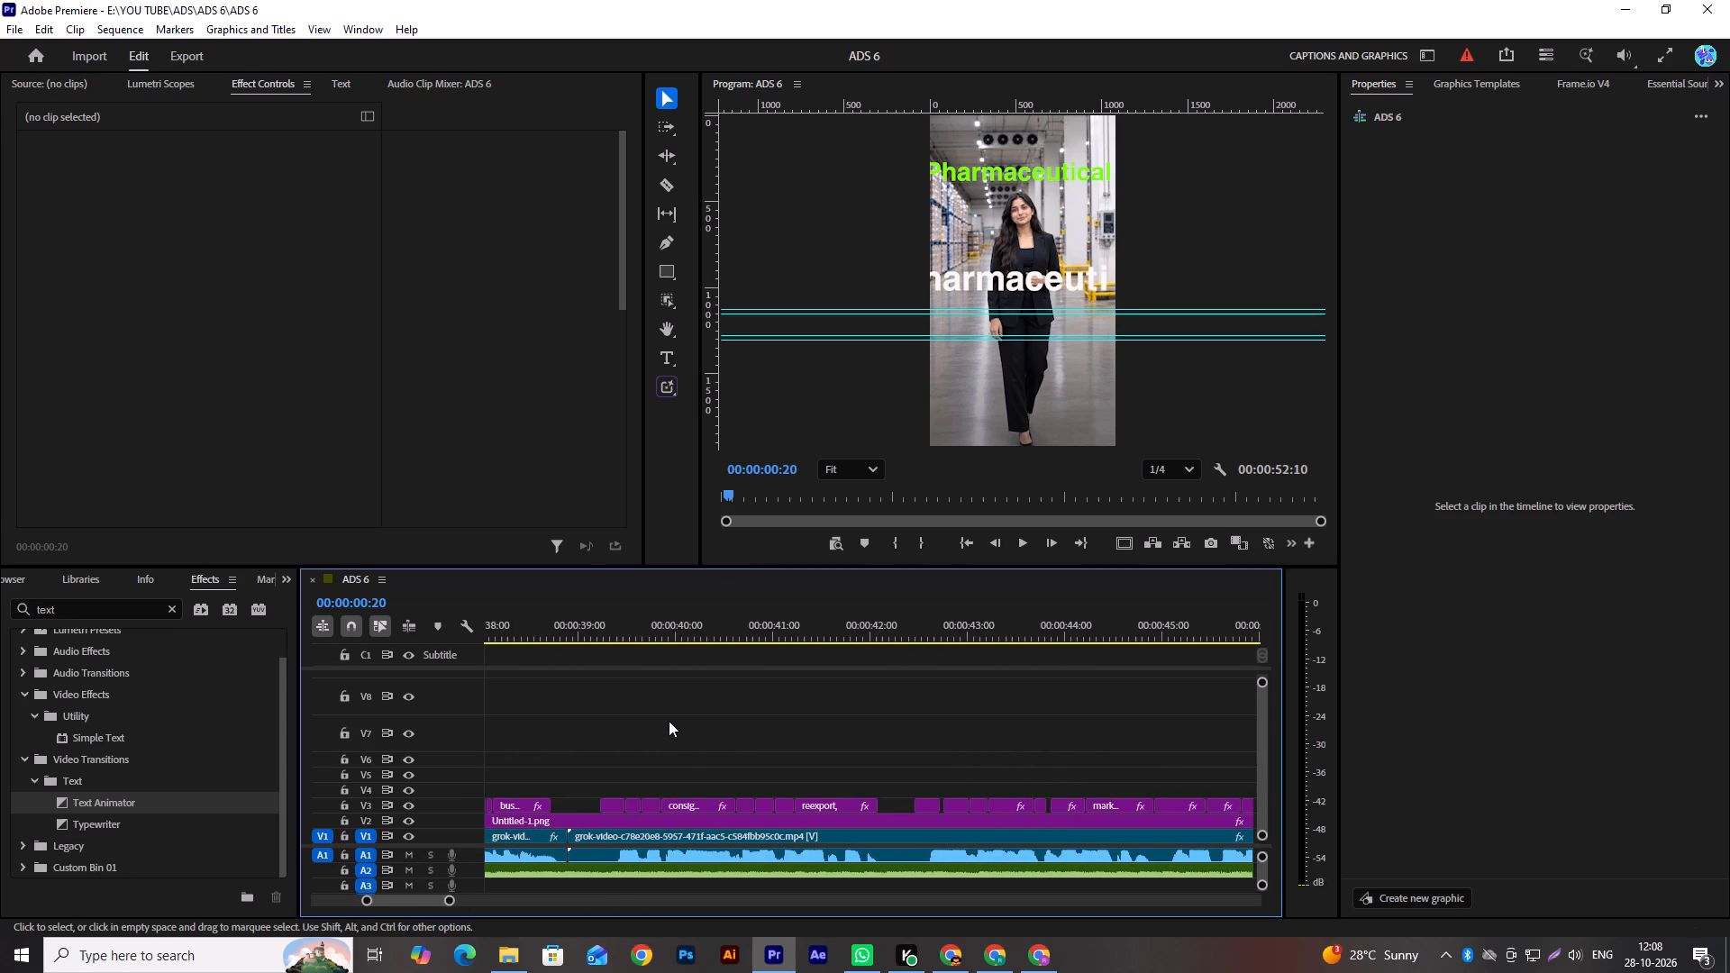
{"action": "scroll", "coordinate": [669, 721], "scroll_direction": "up", "scroll_amount": 10}
{"action": "scroll", "coordinate": [669, 721], "scroll_direction": "down", "scroll_amount": 1}
{"action": "scroll", "coordinate": [669, 721], "scroll_direction": "up", "scroll_amount": 7}
{"action": "scroll", "coordinate": [669, 721], "scroll_direction": "down", "scroll_amount": 1}
{"action": "scroll", "coordinate": [669, 721], "scroll_direction": "up", "scroll_amount": 3}
{"action": "scroll", "coordinate": [669, 721], "scroll_direction": "down", "scroll_amount": 1}
{"action": "scroll", "coordinate": [669, 721], "scroll_direction": "up", "scroll_amount": 1}
{"action": "scroll", "coordinate": [669, 721], "scroll_direction": "down", "scroll_amount": 1}
{"action": "scroll", "coordinate": [669, 721], "scroll_direction": "up", "scroll_amount": 3}
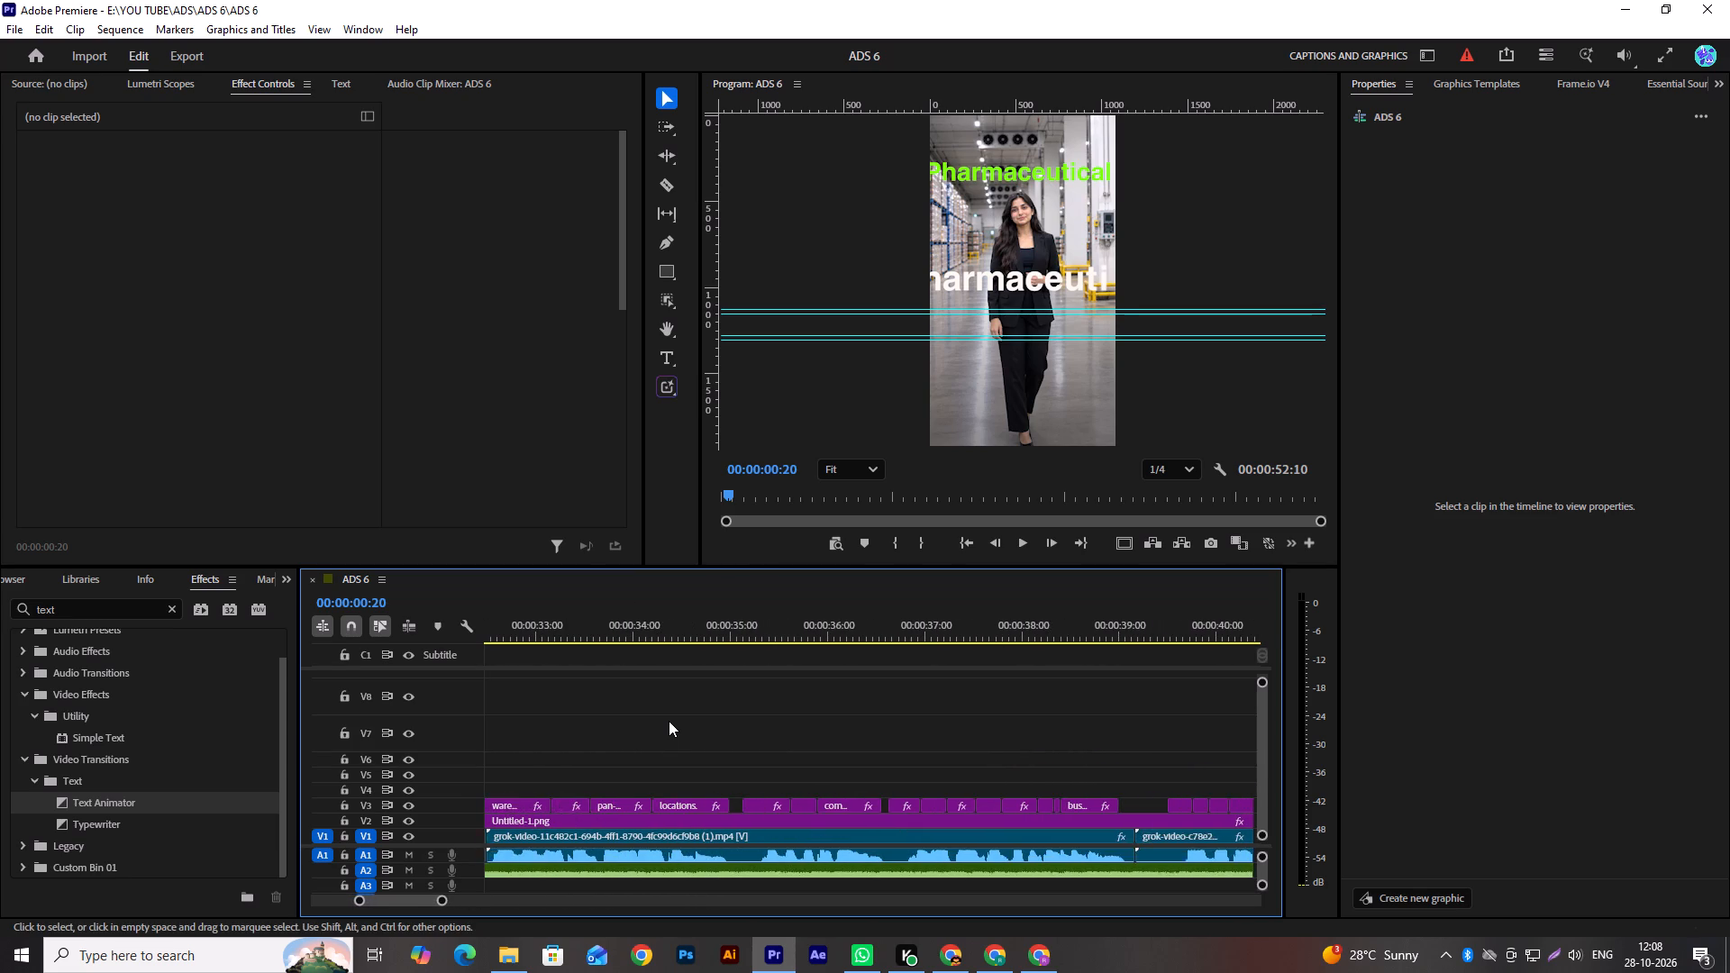
{"action": "scroll", "coordinate": [669, 721], "scroll_direction": "down", "scroll_amount": 1}
{"action": "scroll", "coordinate": [669, 721], "scroll_direction": "up", "scroll_amount": 1}
{"action": "scroll", "coordinate": [669, 721], "scroll_direction": "down", "scroll_amount": 1}
{"action": "scroll", "coordinate": [669, 721], "scroll_direction": "up", "scroll_amount": 2}
Scrub back through the sequence to 00:00:05:00 and compare the closing caption stack with the opening Text Animation 02 section.
{"action": "left_click_drag", "start_coordinate": [592, 639], "coordinate": [91, 804]}
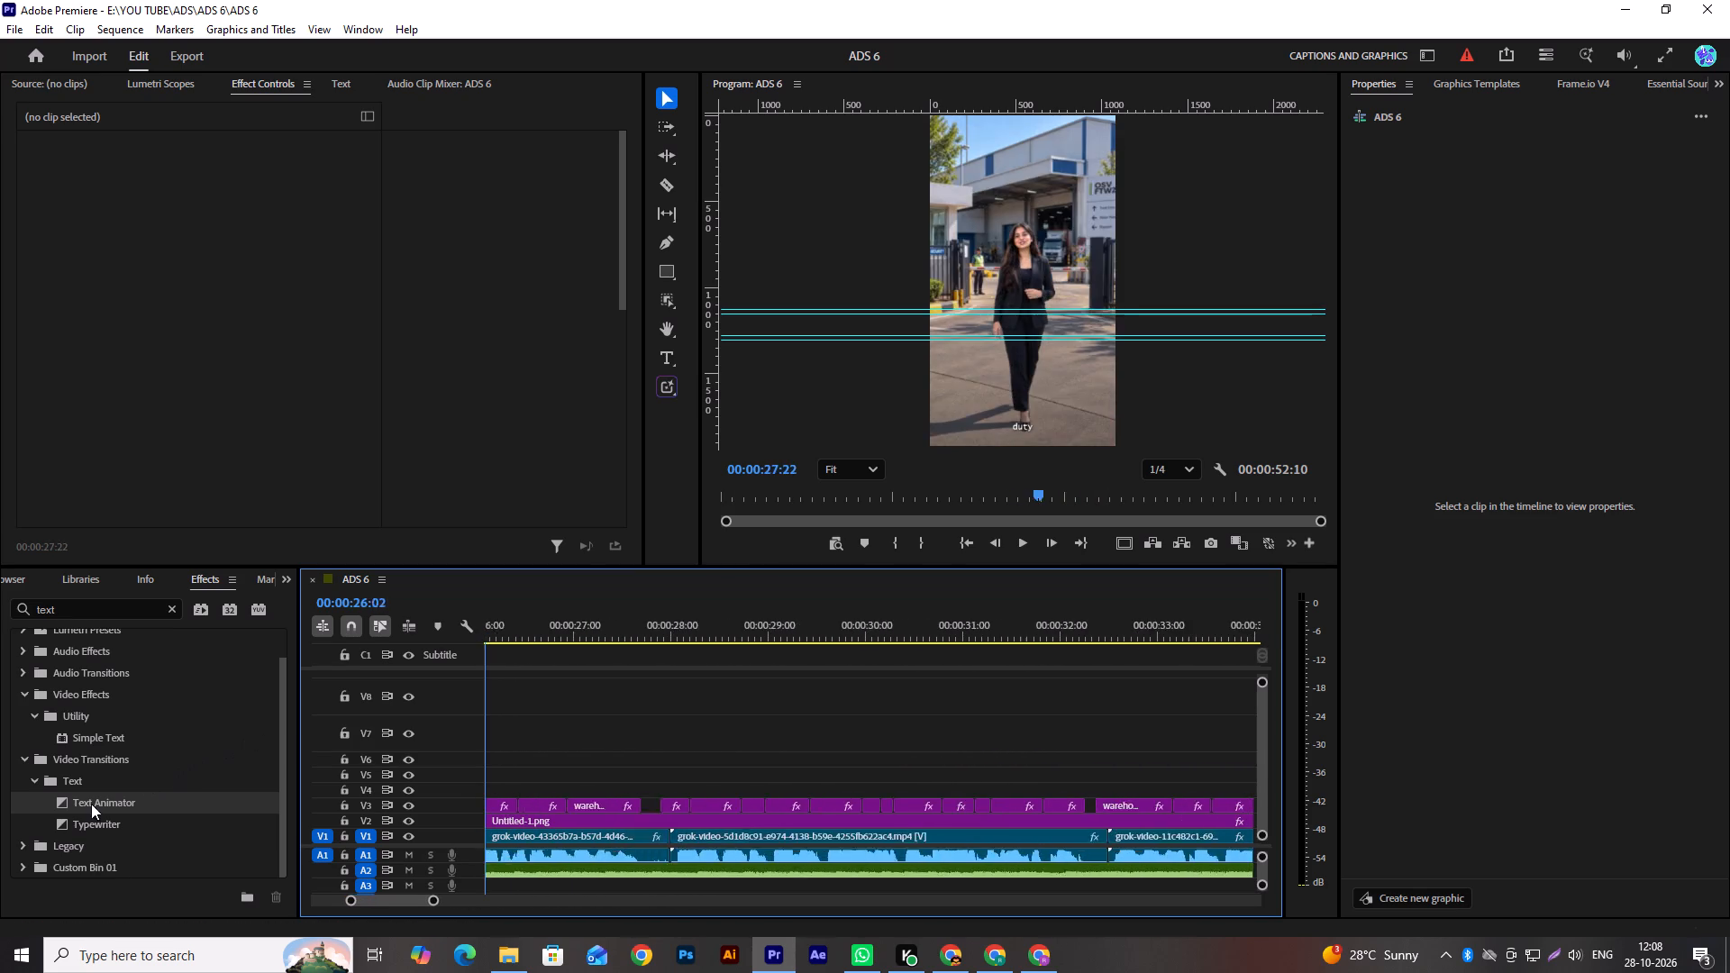
{"action": "left_click_drag", "start_coordinate": [91, 804], "coordinate": [218, 795]}
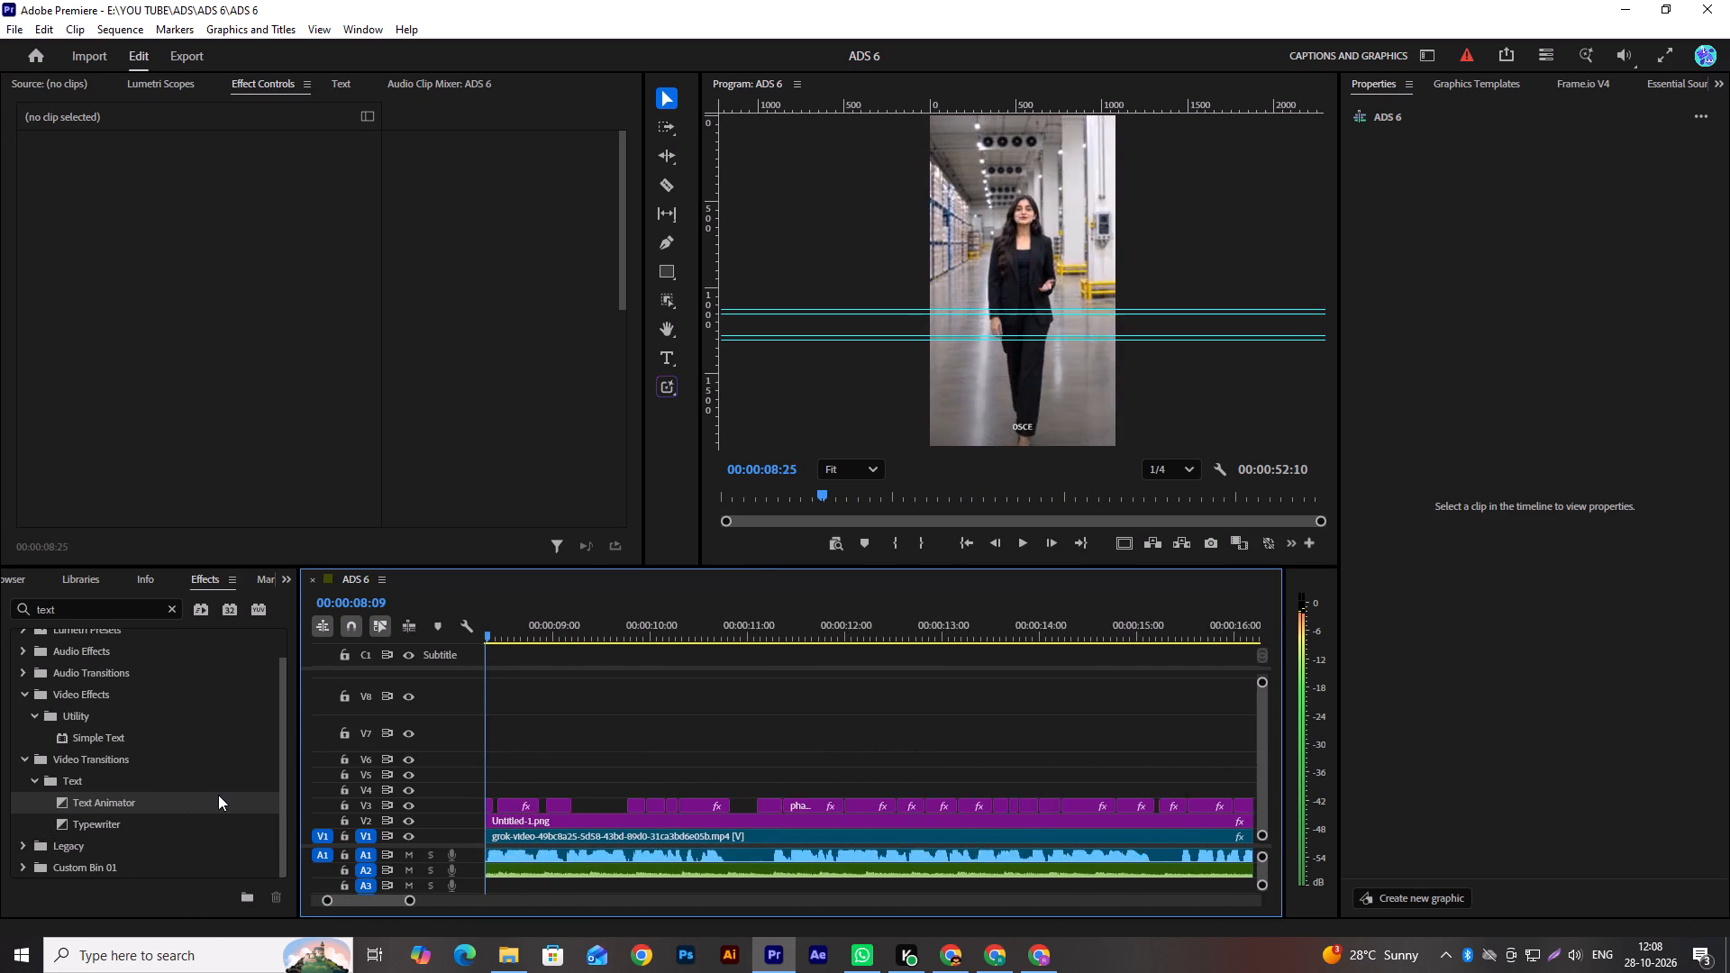
{"action": "left_click_drag", "start_coordinate": [218, 795], "coordinate": [219, 795]}
{"action": "left_click_drag", "start_coordinate": [378, 904], "coordinate": [443, 904]}
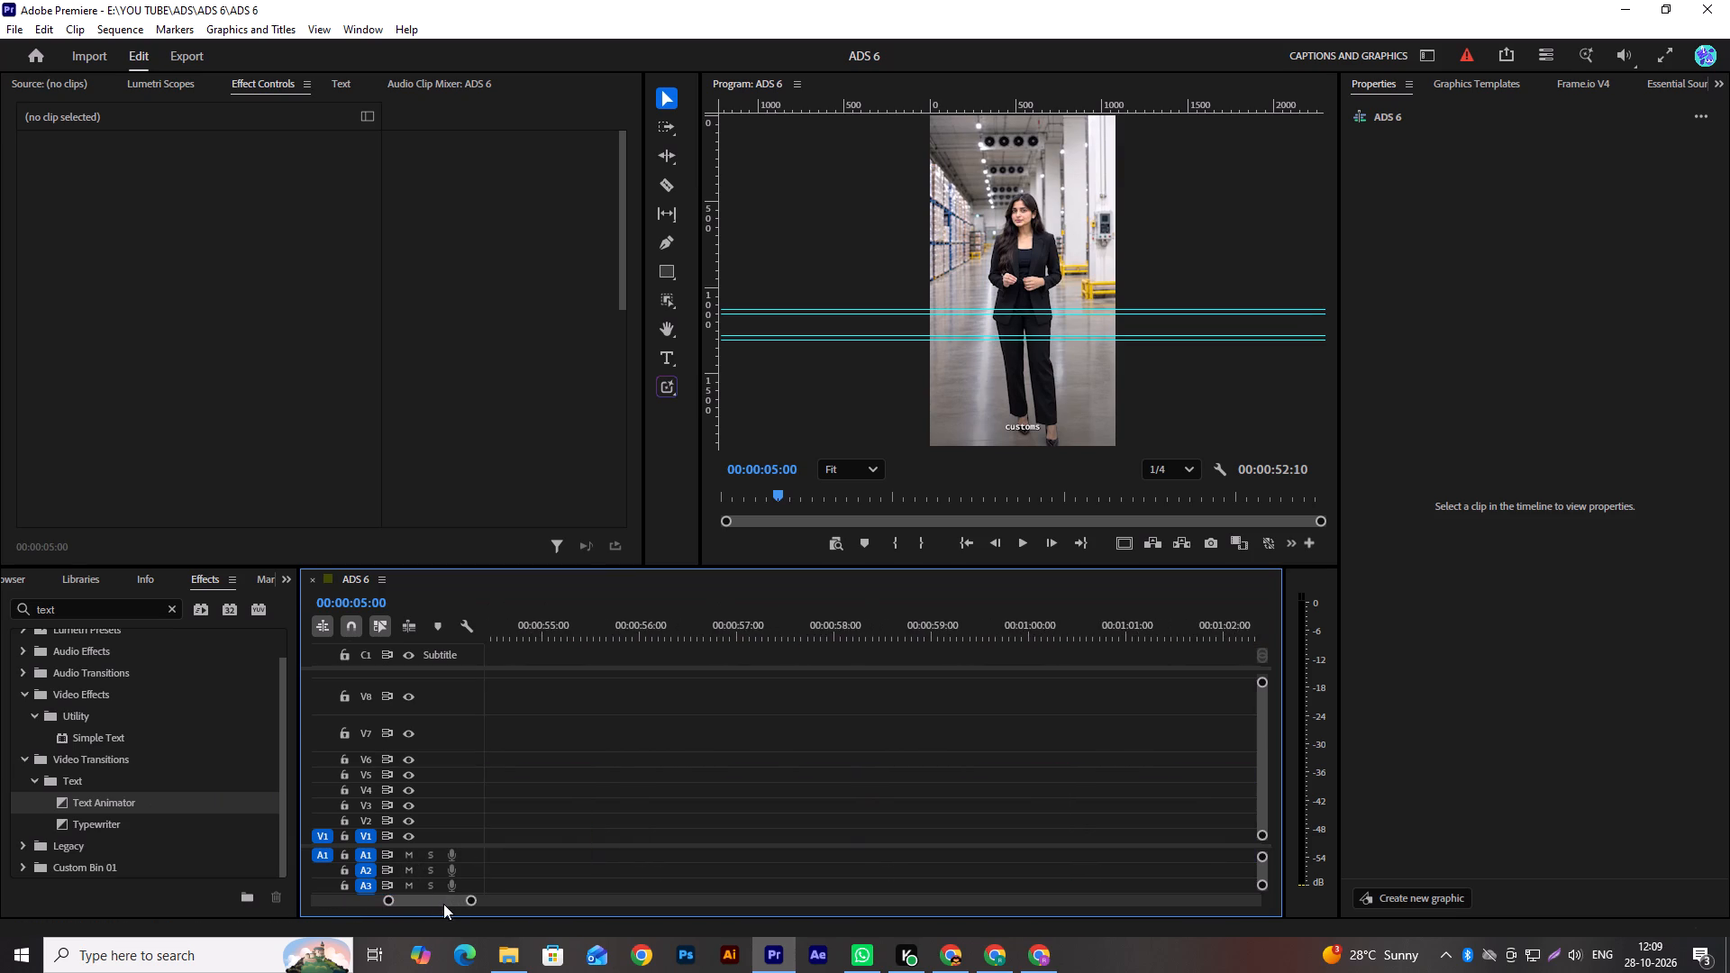
{"action": "left_click_drag", "start_coordinate": [443, 904], "coordinate": [428, 910]}
{"action": "scroll", "coordinate": [626, 755], "scroll_direction": "down", "scroll_amount": 6}
{"action": "scroll", "coordinate": [626, 755], "scroll_direction": "up", "scroll_amount": 3}
{"action": "scroll", "coordinate": [626, 755], "scroll_direction": "down", "scroll_amount": 1}
{"action": "scroll", "coordinate": [626, 755], "scroll_direction": "up", "scroll_amount": 1}
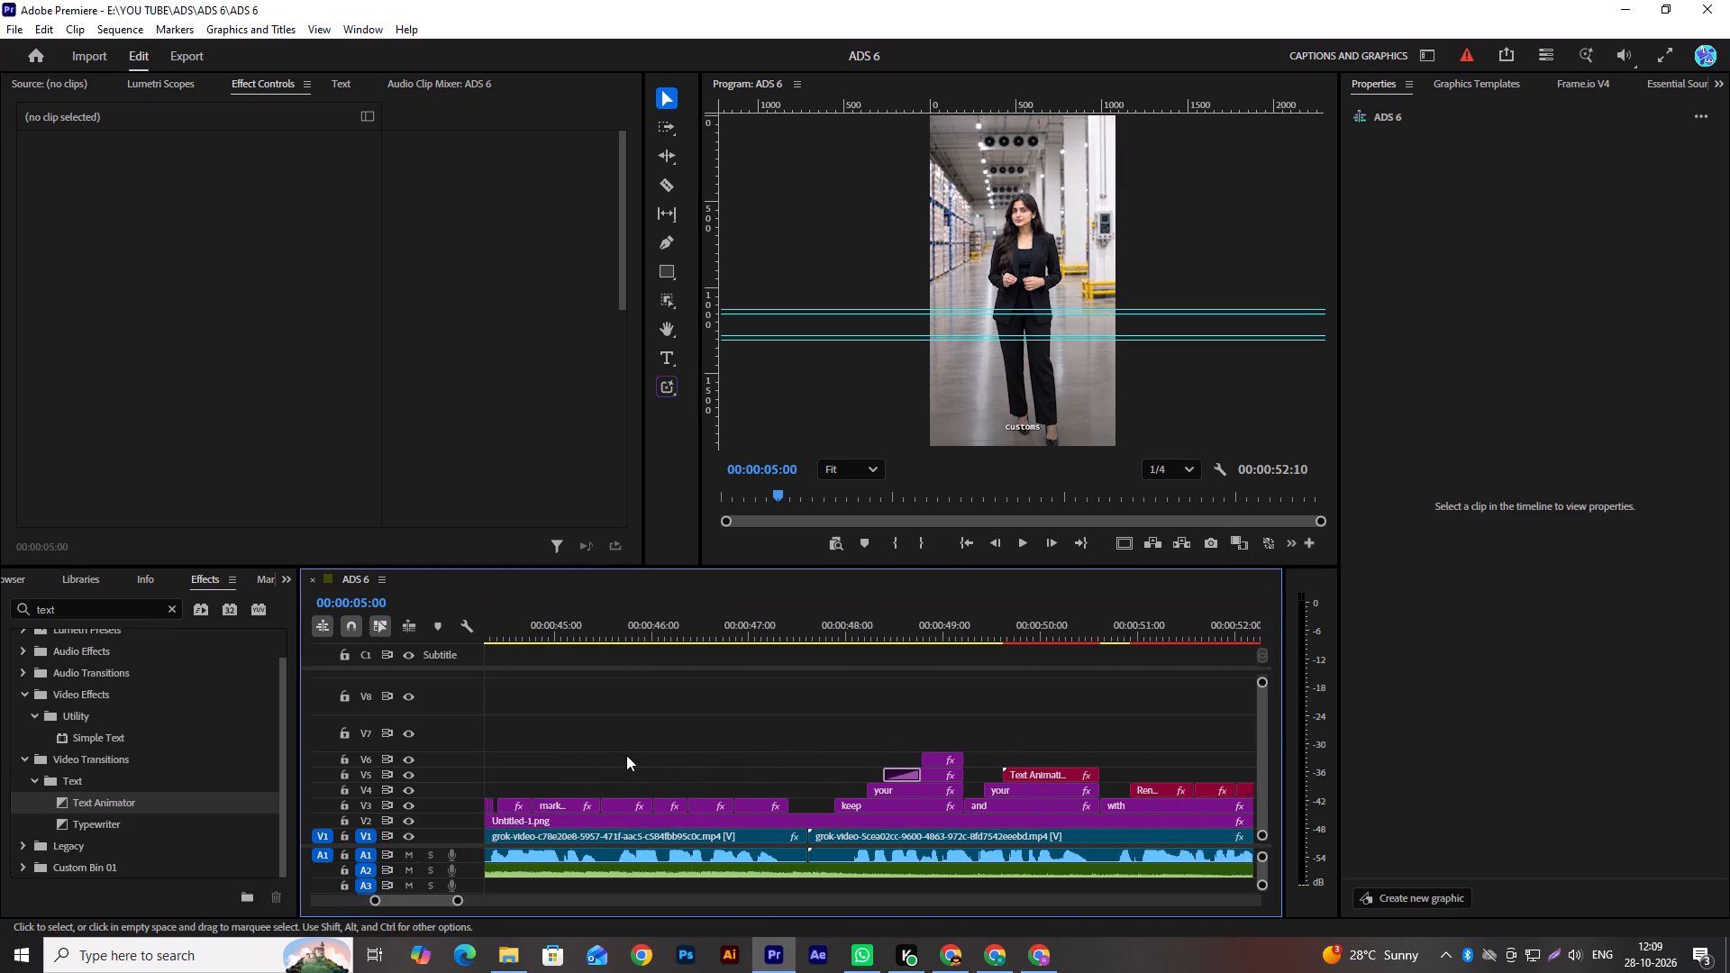
{"action": "scroll", "coordinate": [626, 755], "scroll_direction": "up", "scroll_amount": 9}
{"action": "left_click_drag", "start_coordinate": [429, 901], "coordinate": [245, 942]}
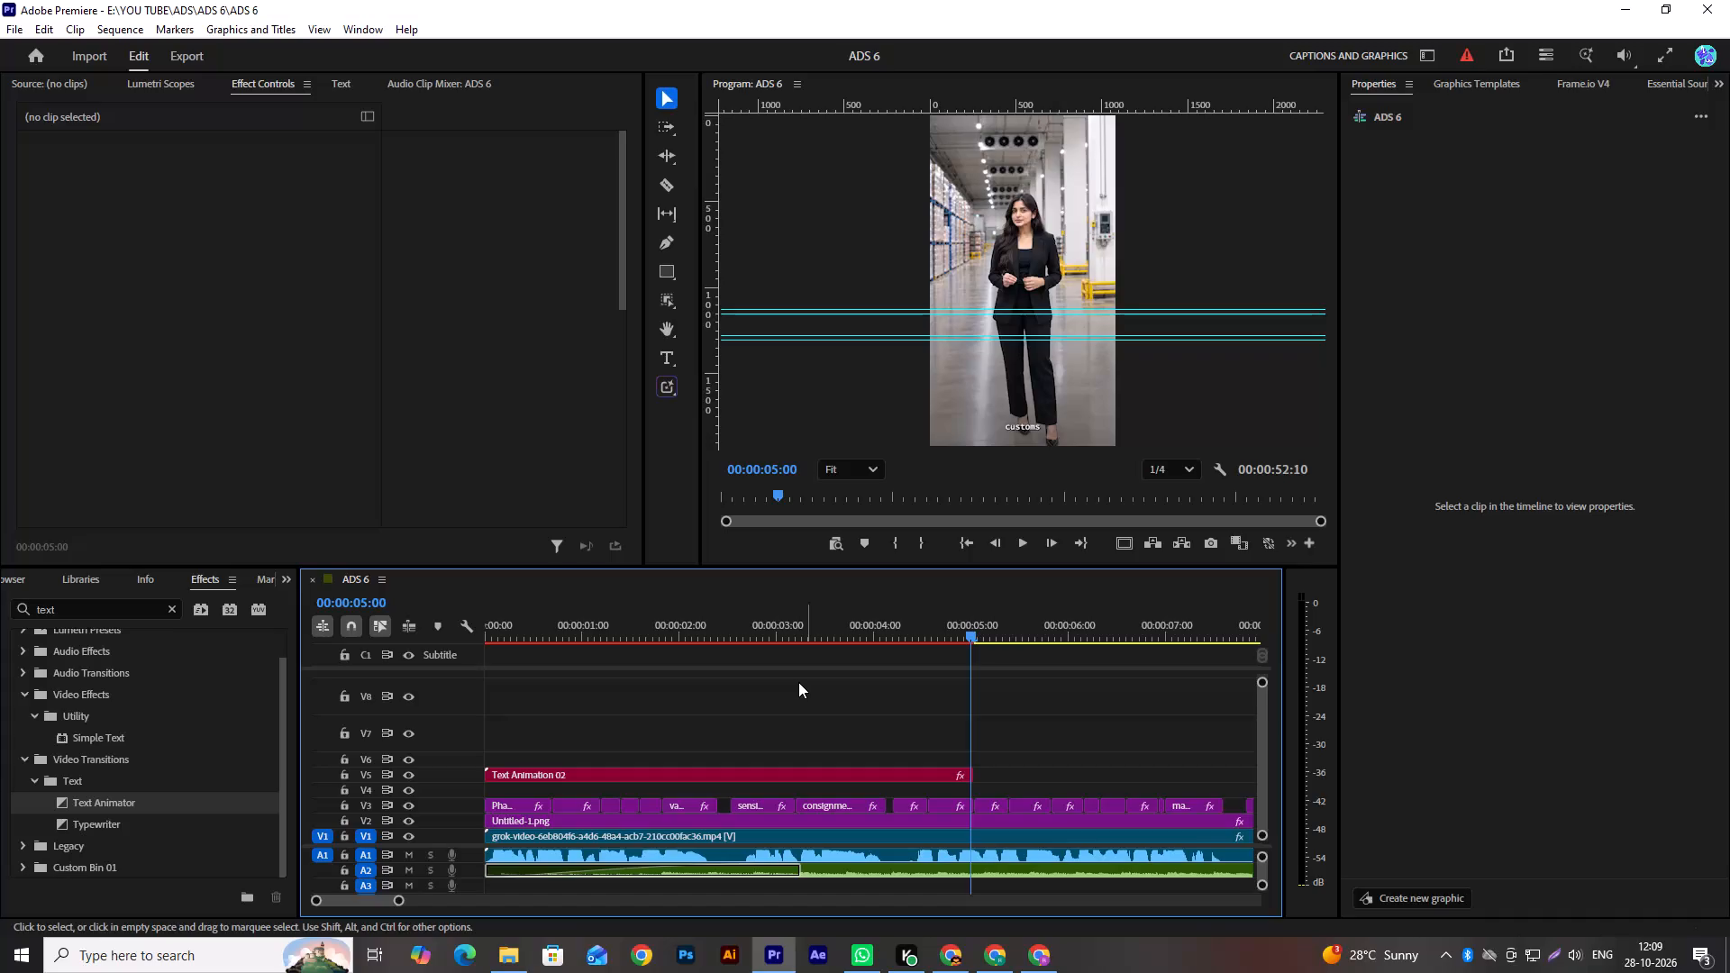
Play the closing section from 00:00:46:25 to the sequence end in a maximized Program monitor, restoring the normal layout when done.
{"action": "scroll", "coordinate": [797, 681], "scroll_direction": "up", "scroll_amount": 2}
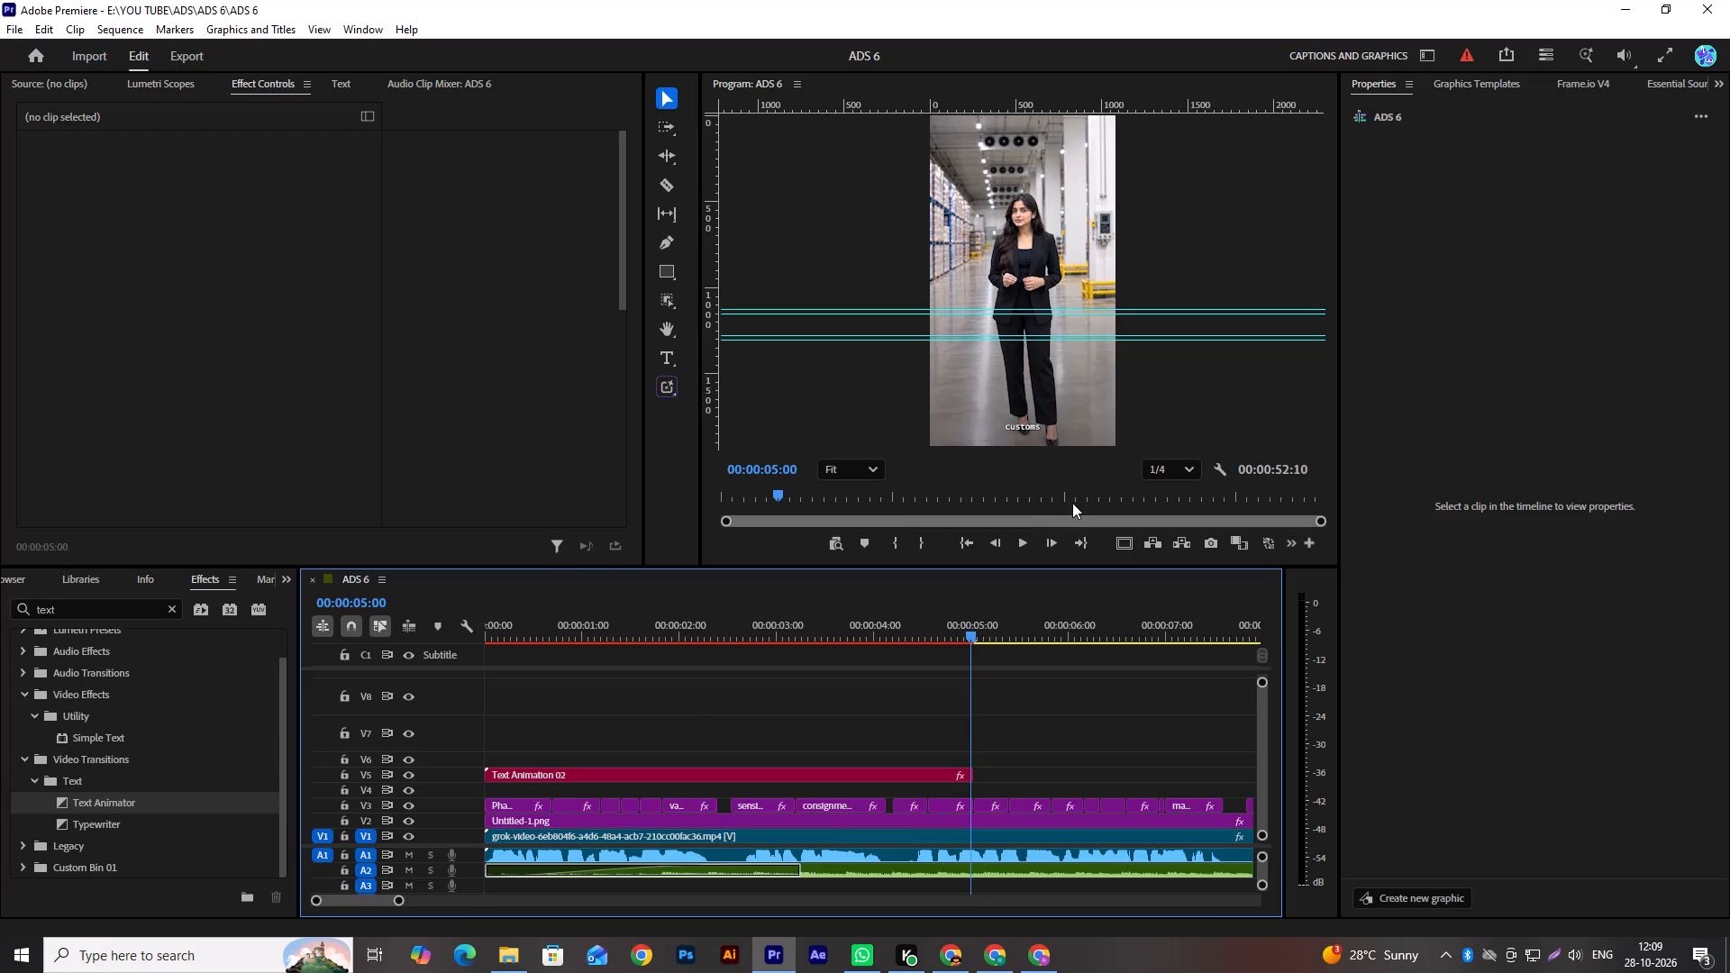
{"action": "scroll", "coordinate": [1082, 735], "scroll_direction": "down", "scroll_amount": 8}
{"action": "scroll", "coordinate": [989, 739], "scroll_direction": "down", "scroll_amount": 11, "text": "alt"}
{"action": "scroll", "coordinate": [989, 739], "scroll_direction": "up", "scroll_amount": 1, "text": "alt"}
{"action": "scroll", "coordinate": [989, 739], "scroll_direction": "down", "scroll_amount": 5, "text": "alt"}
{"action": "scroll", "coordinate": [989, 739], "scroll_direction": "down", "scroll_amount": 4}
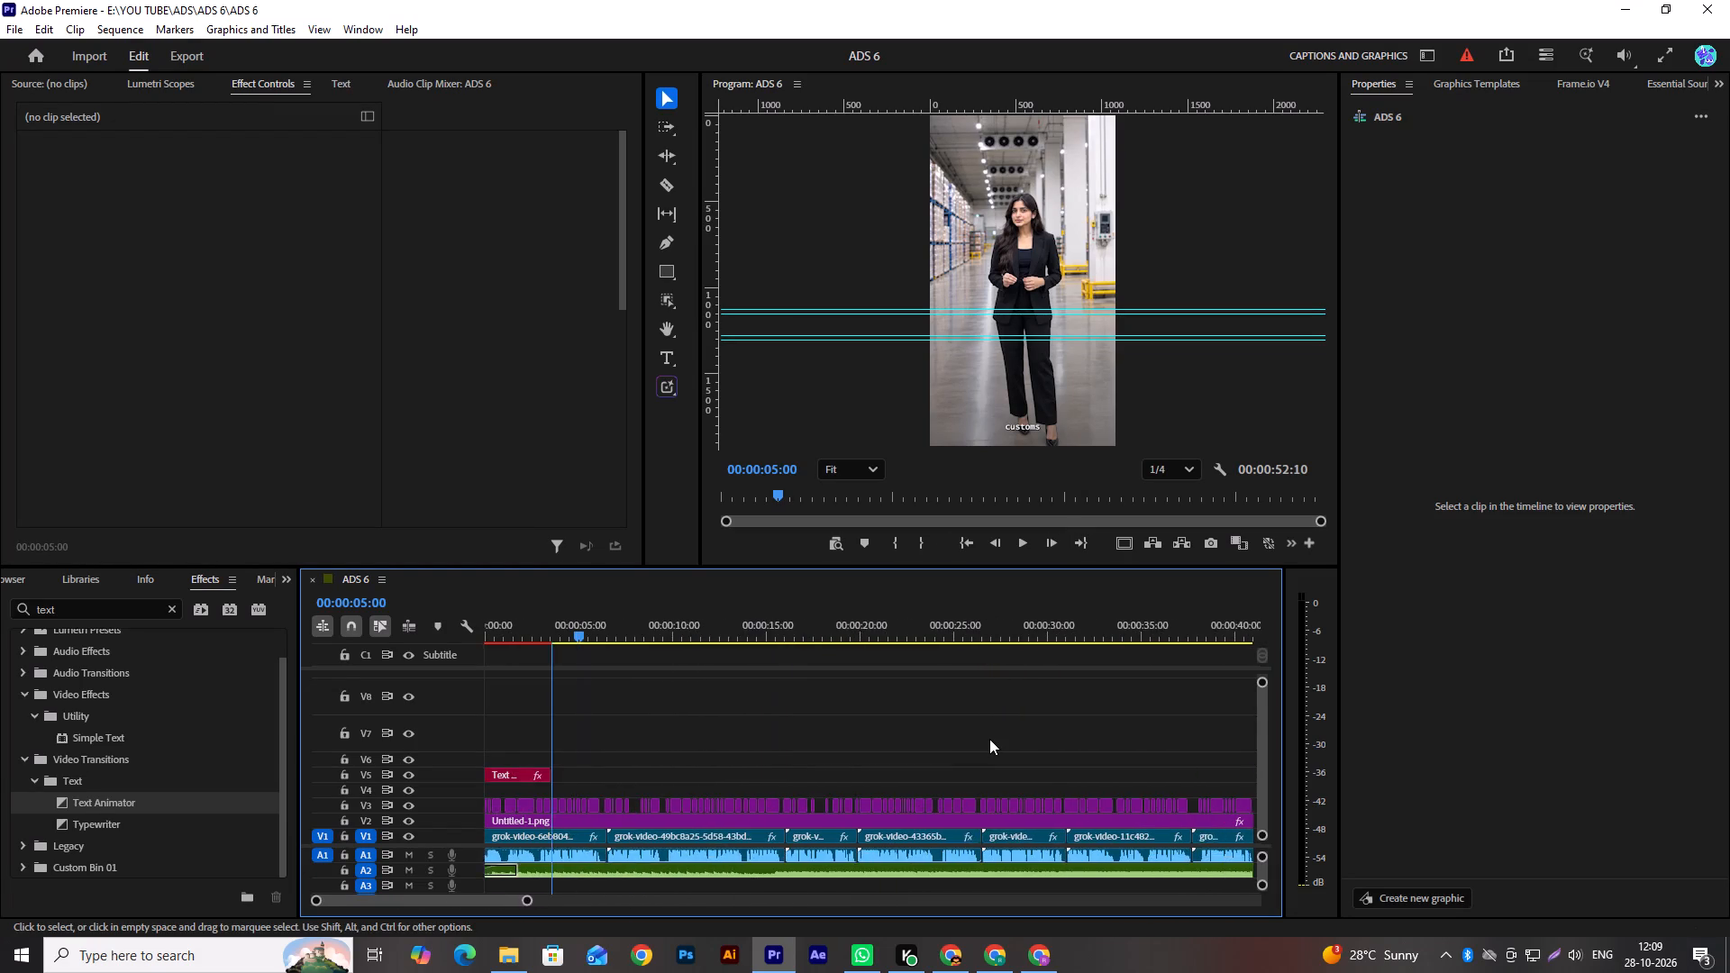
{"action": "scroll", "coordinate": [989, 739], "scroll_direction": "down", "scroll_amount": 11}
{"action": "left_click", "coordinate": [960, 635]}
{"action": "left_click", "coordinate": [976, 677]}
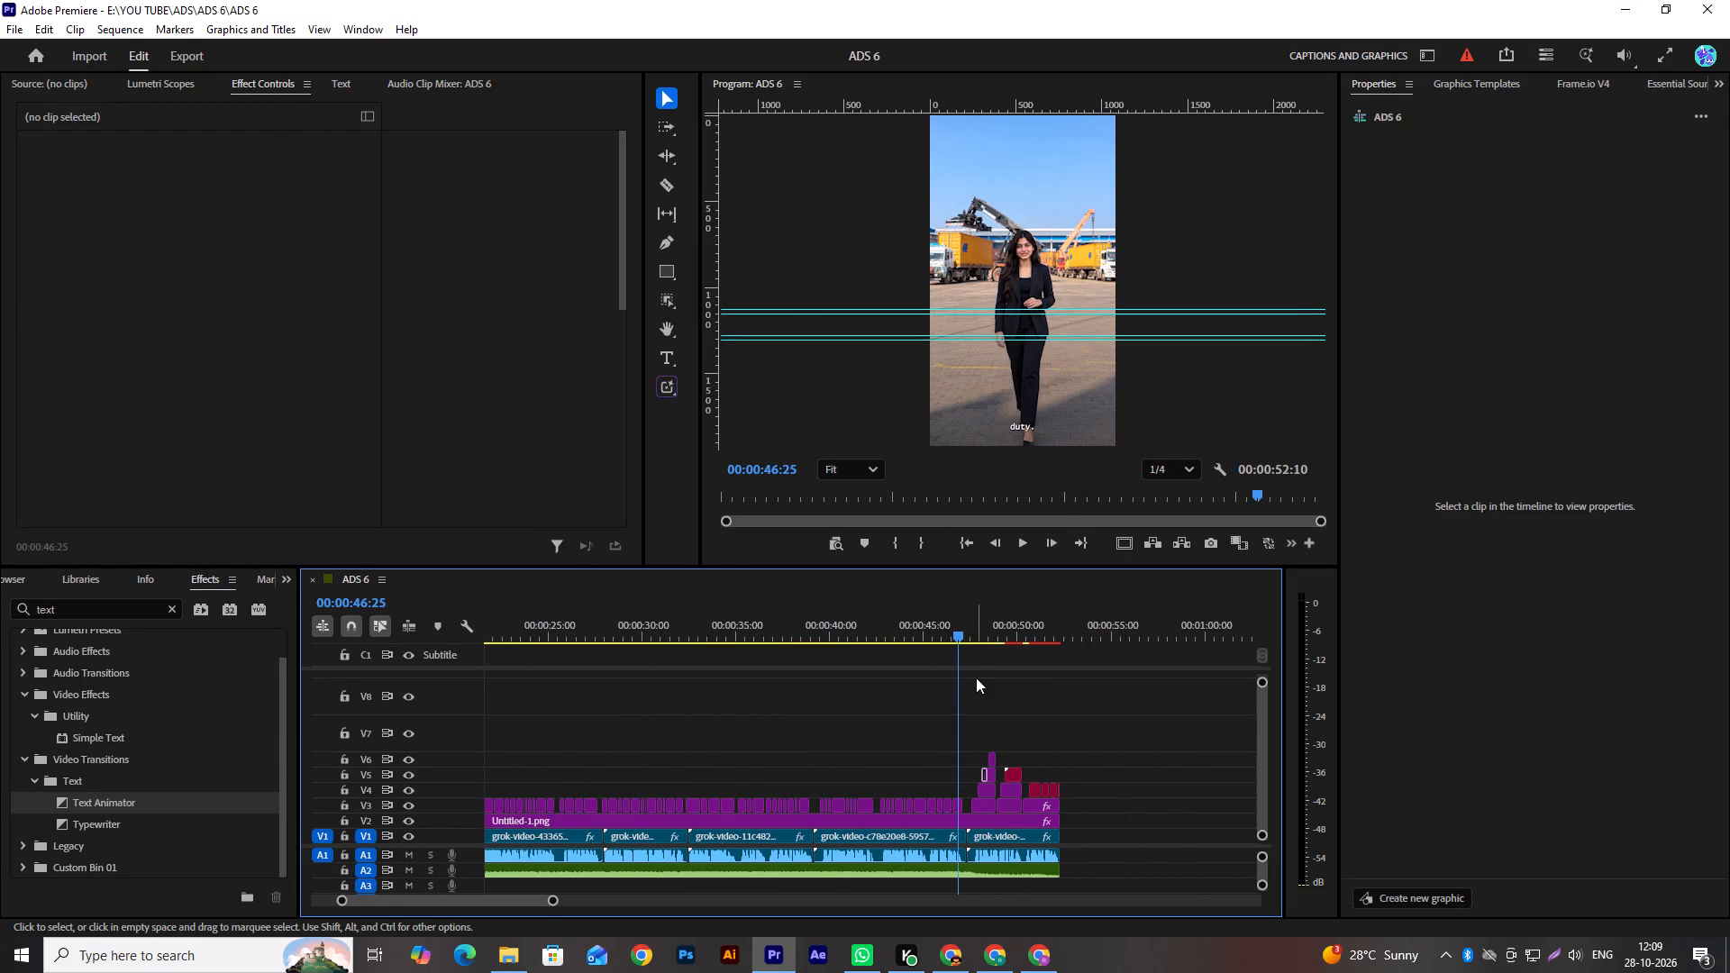
{"action": "left_click", "coordinate": [979, 687]}
{"action": "left_click", "coordinate": [1170, 399]}
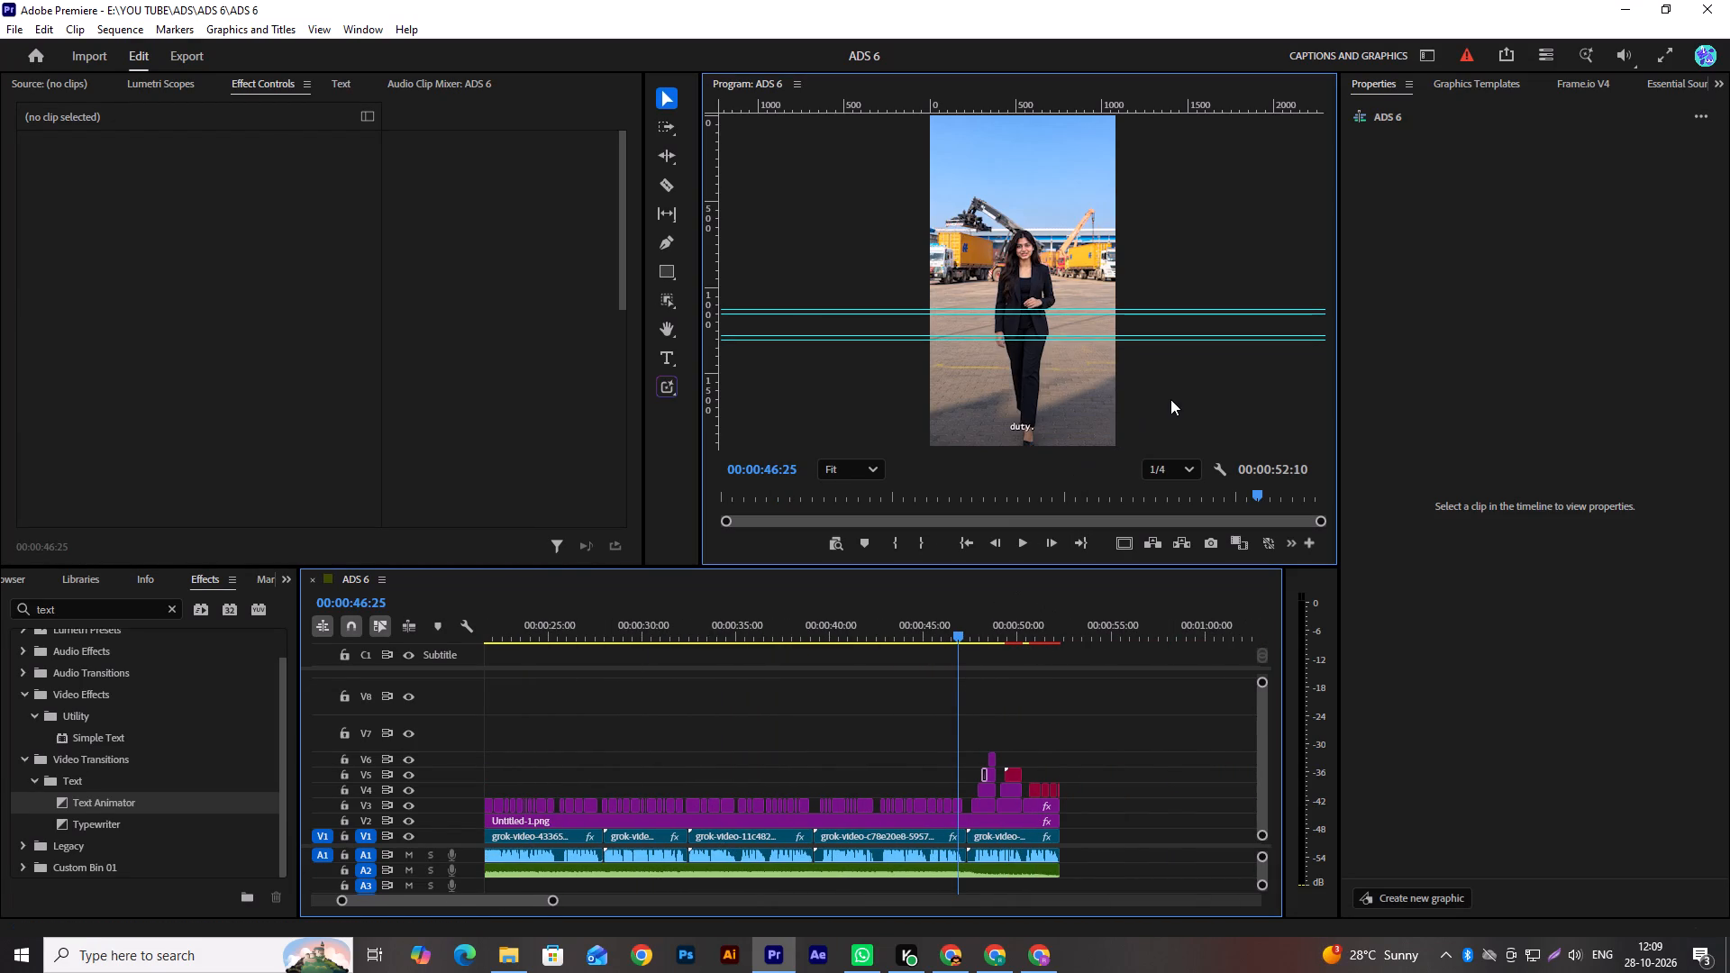
{"action": "key", "text": "grave"}
{"action": "key", "text": "space"}
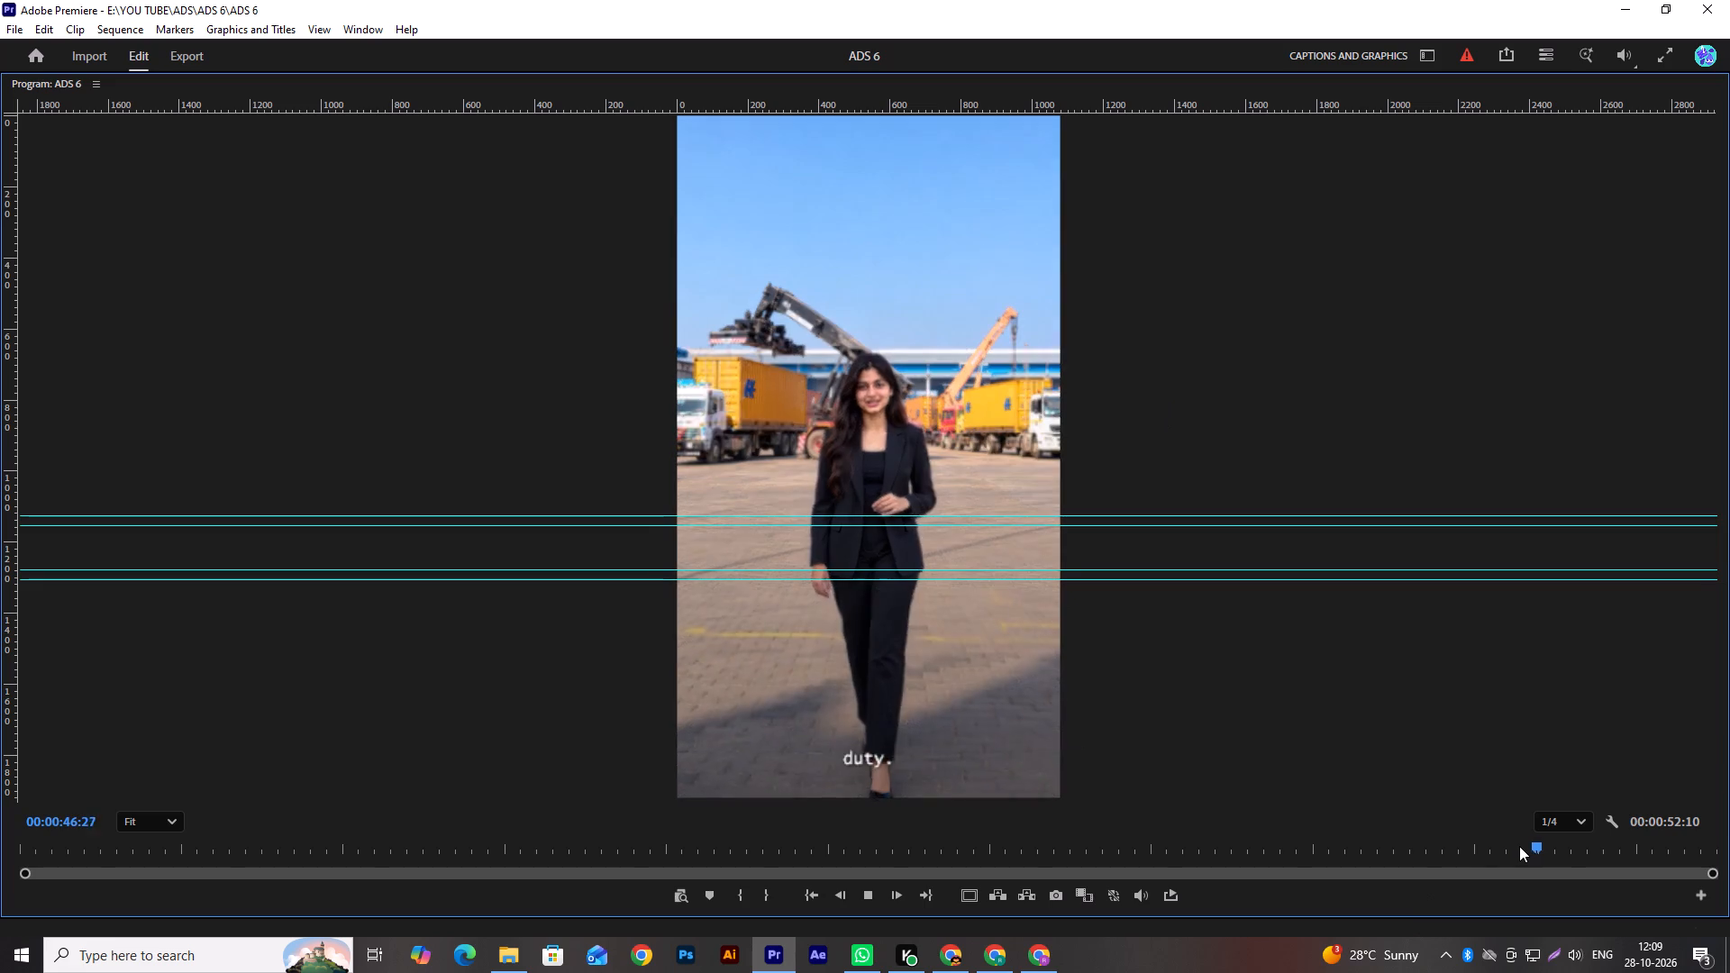
{"action": "key", "text": "space"}
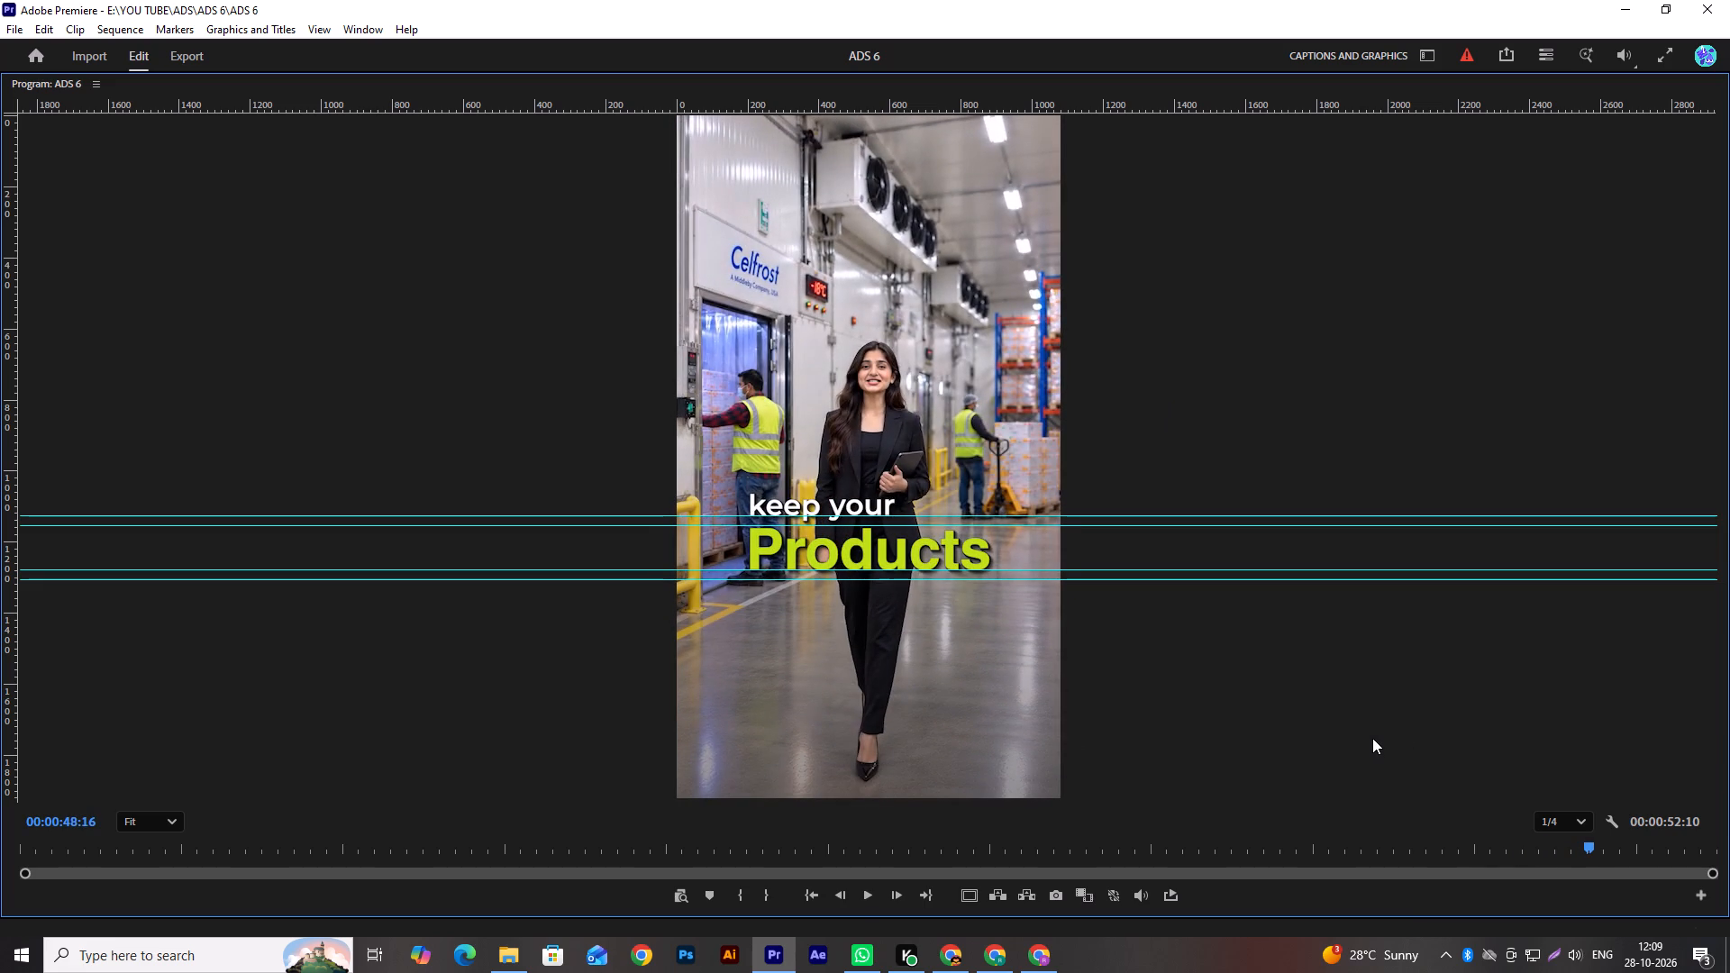
{"action": "key", "text": "space"}
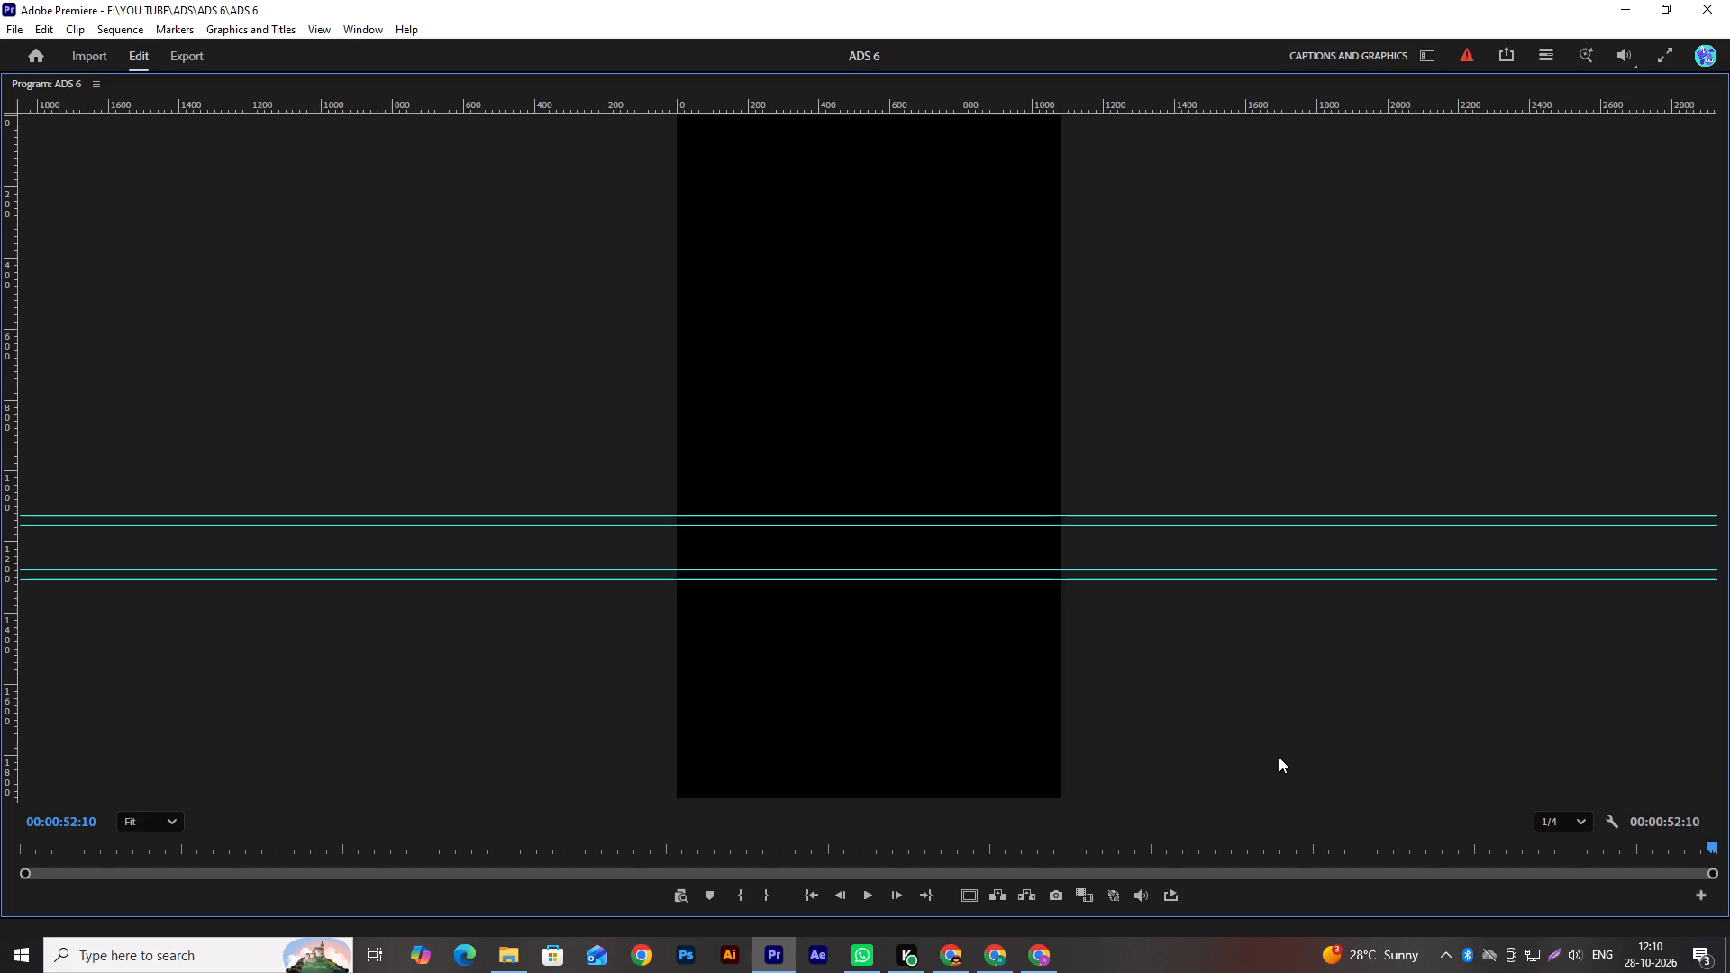
{"action": "key", "text": "grave"}
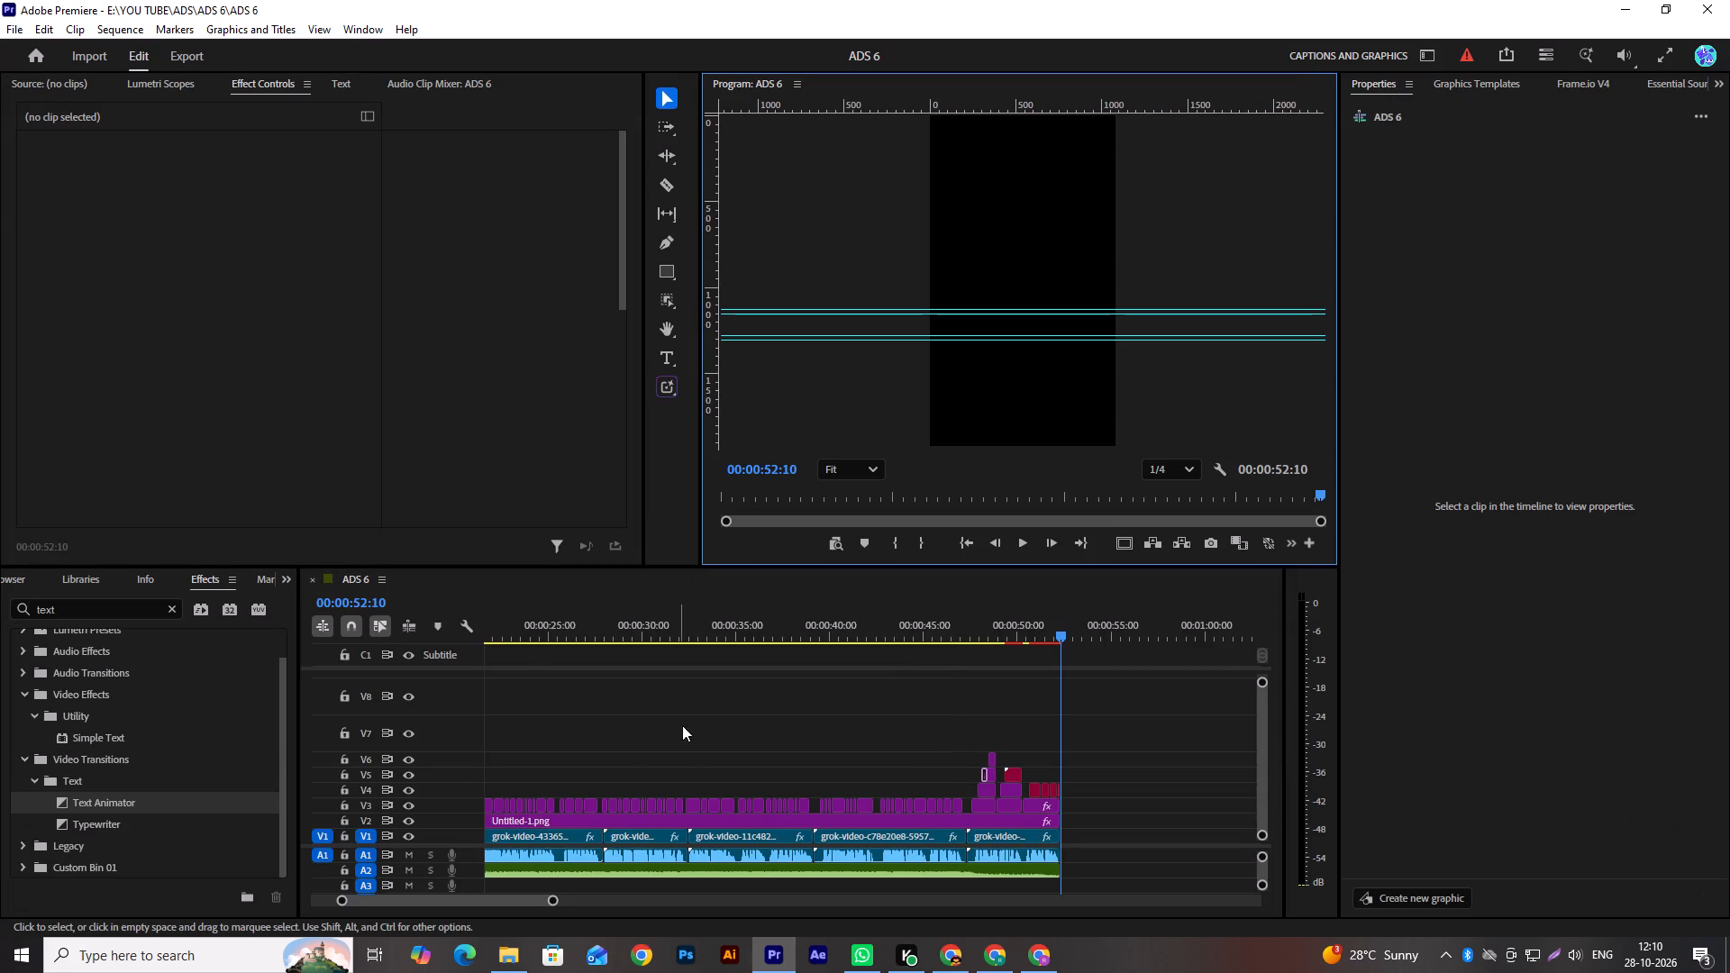
Play the opening second from the sequence start to check how the Text Animation 02 title appears over the footage.
{"action": "left_click_drag", "start_coordinate": [542, 639], "coordinate": [118, 788]}
{"action": "scroll", "coordinate": [498, 672], "scroll_direction": "up", "scroll_amount": 3, "text": "alt"}
{"action": "scroll", "coordinate": [498, 672], "scroll_direction": "down", "scroll_amount": 1, "text": "alt"}
{"action": "scroll", "coordinate": [498, 672], "scroll_direction": "up", "scroll_amount": 15, "text": "alt"}
{"action": "scroll", "coordinate": [569, 657], "scroll_direction": "up", "scroll_amount": 6}
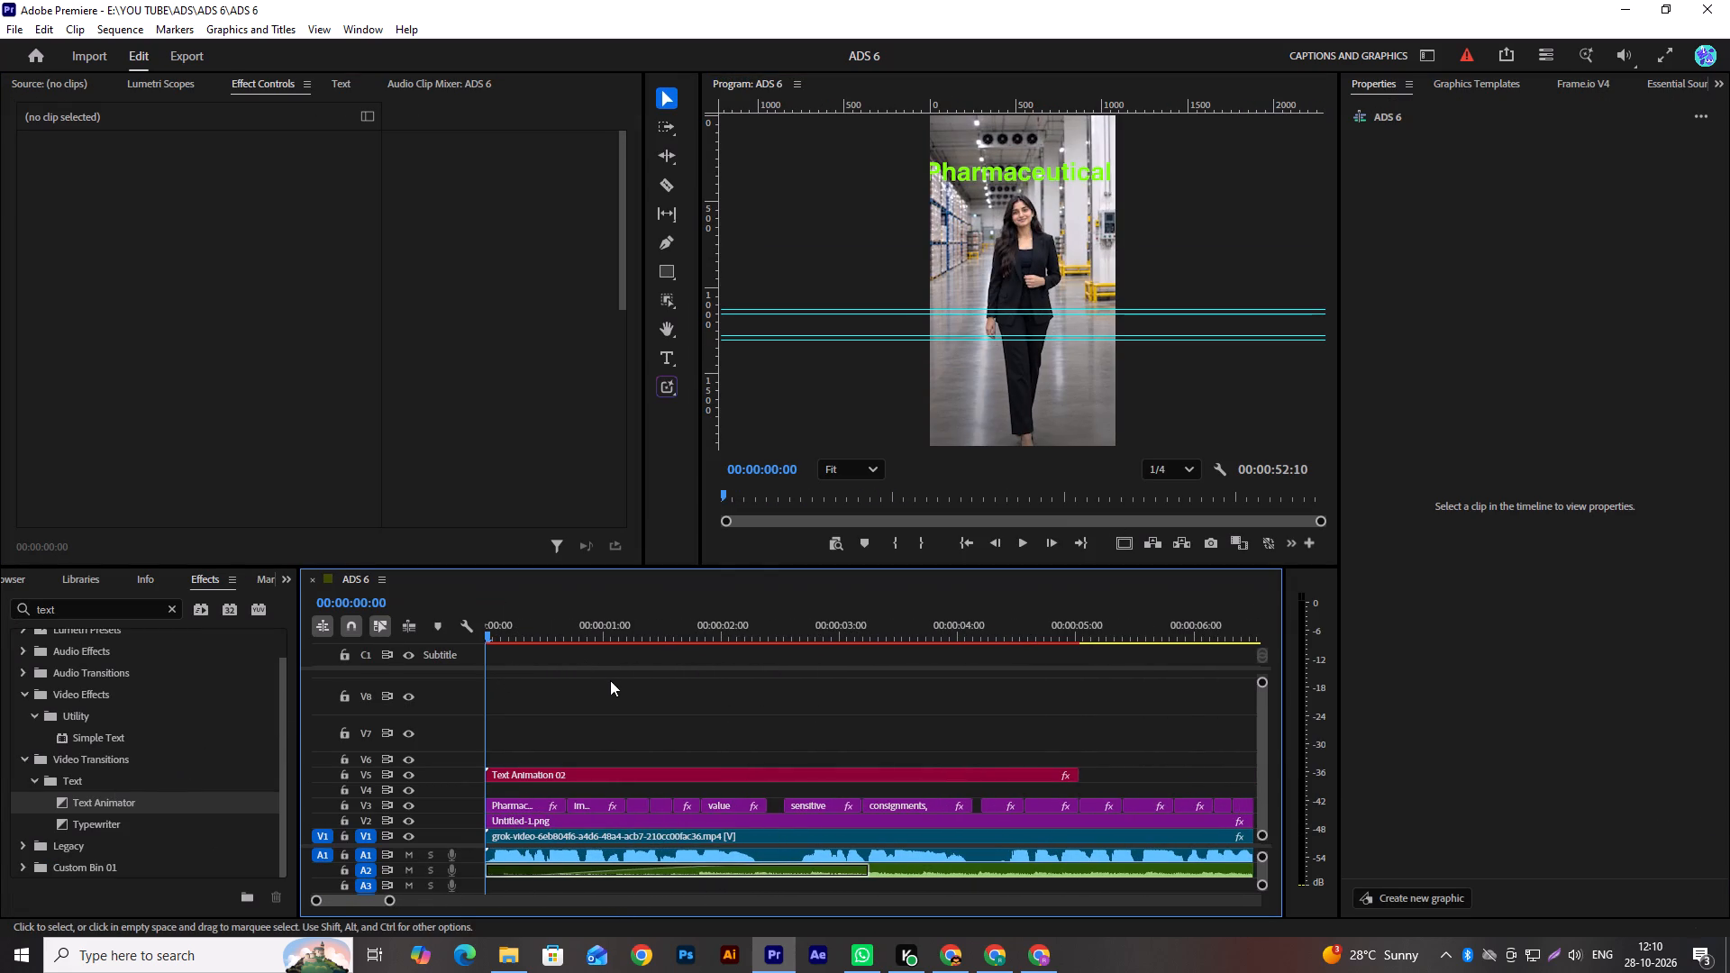
{"action": "left_click_drag", "start_coordinate": [525, 634], "coordinate": [448, 660]}
{"action": "key", "text": "space"}
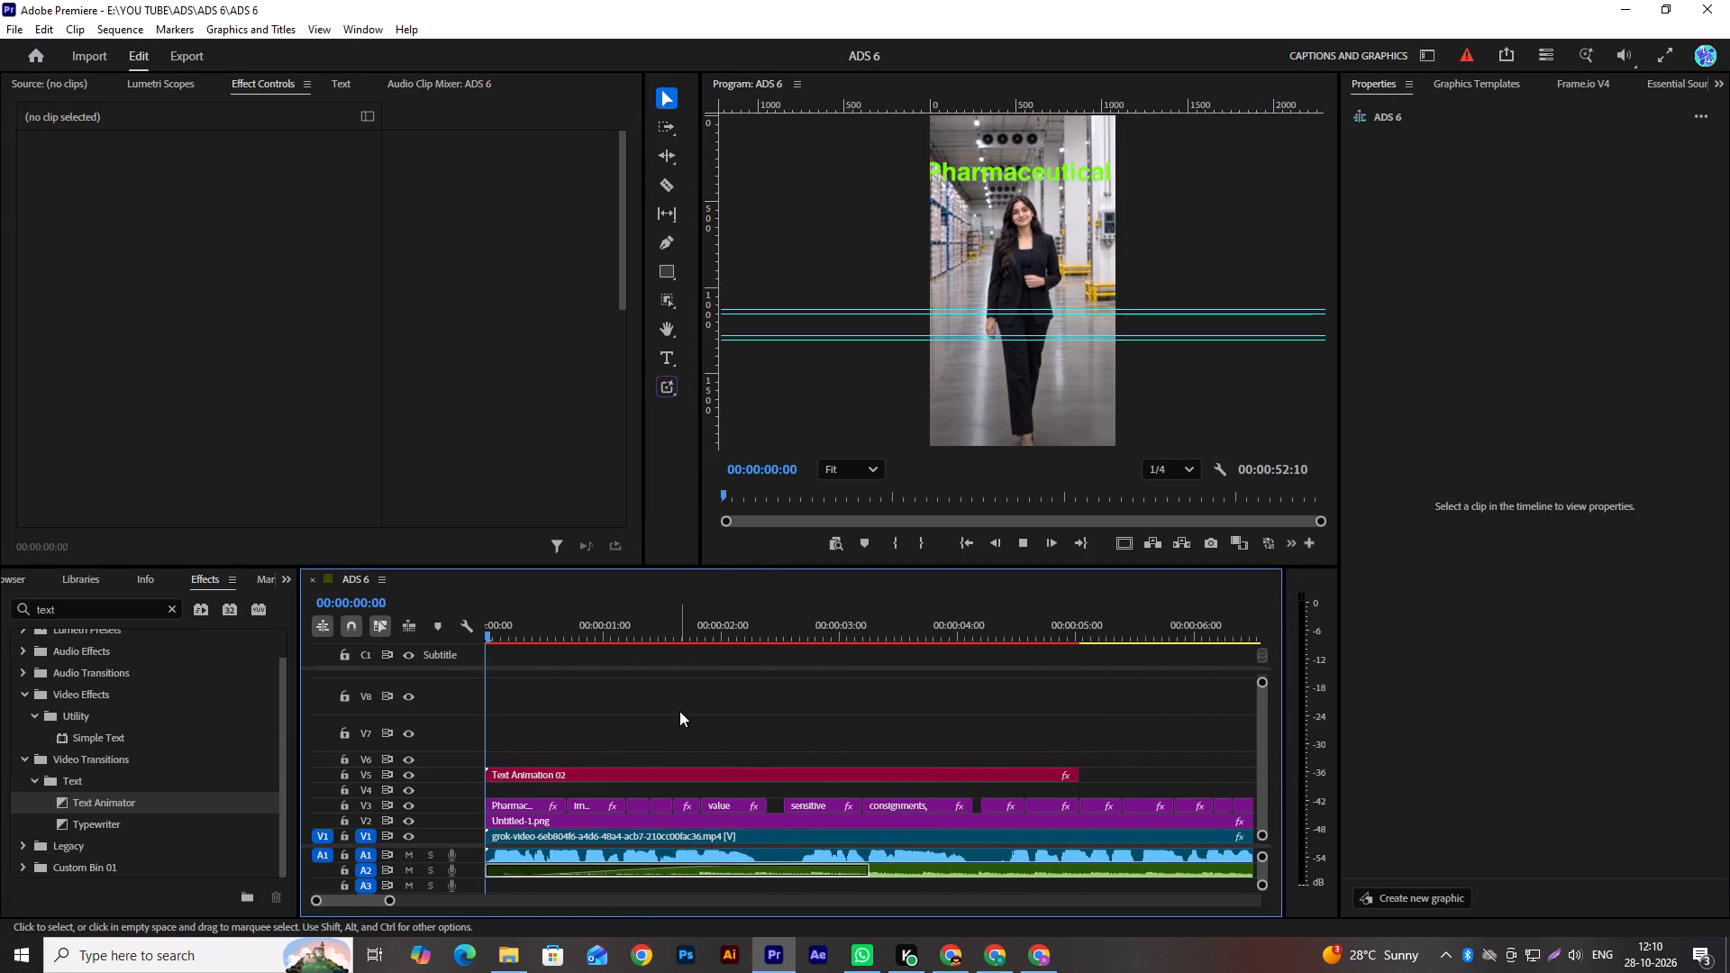
{"action": "key", "text": "space"}
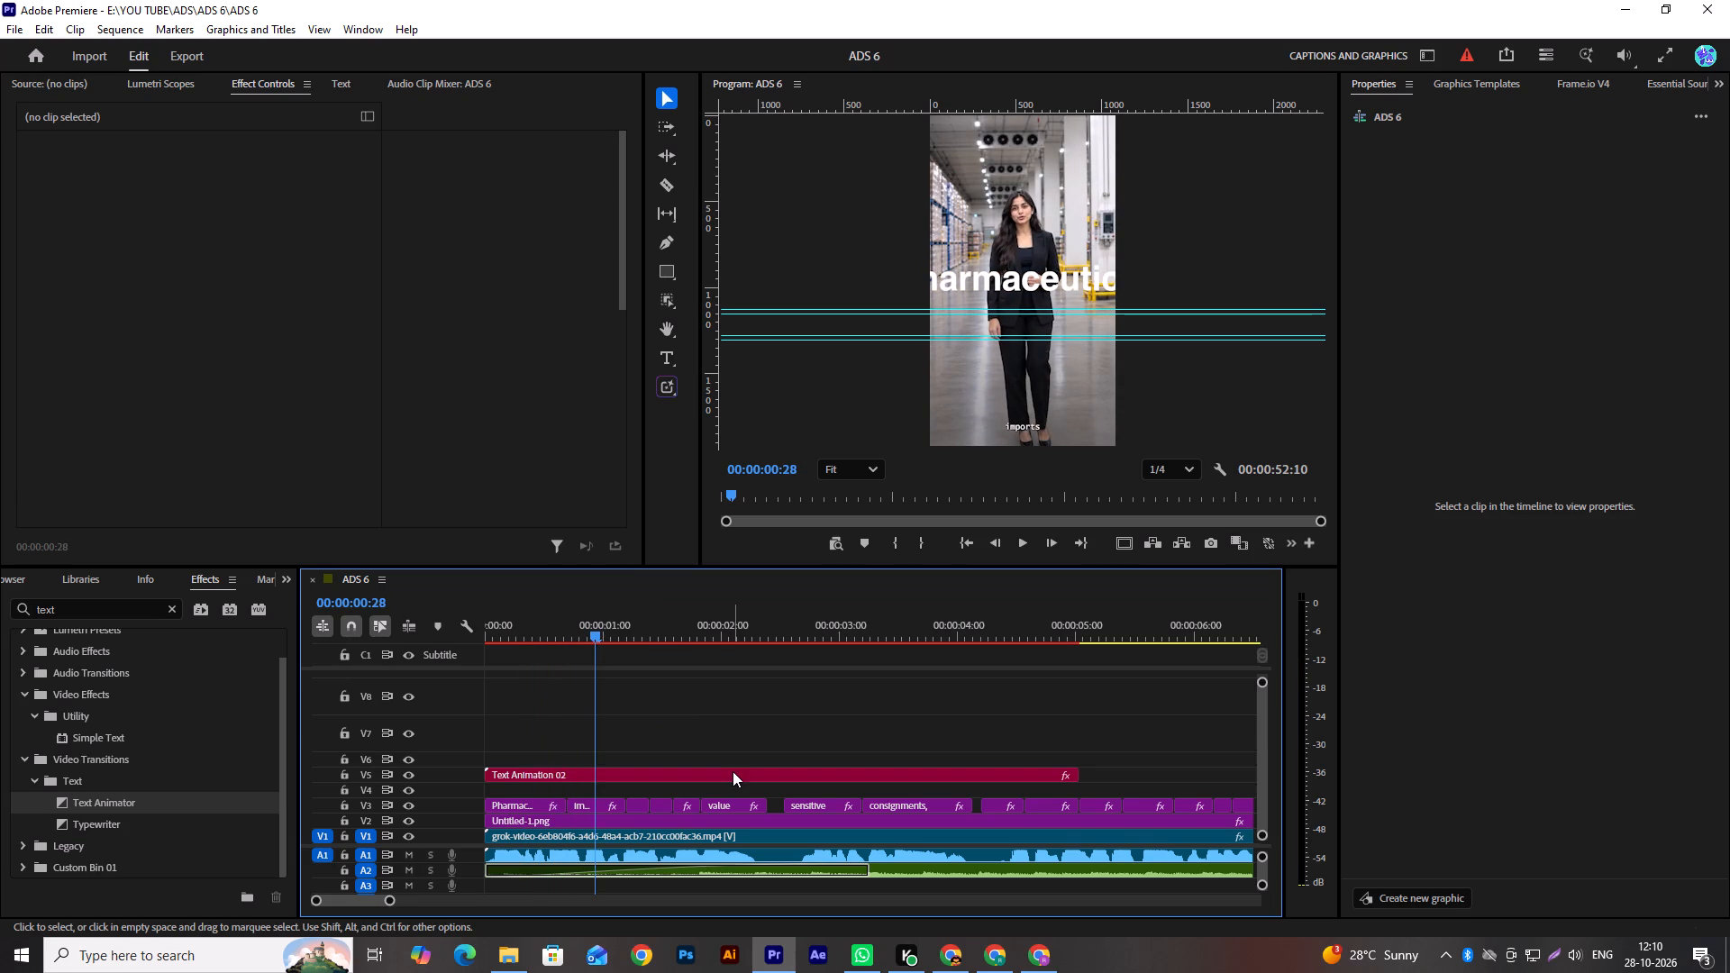
Set the font size of the opening "Pharmaceutical" Text Animation 02 title on V5 to 140 so the word fits the frame.
{"action": "left_click", "coordinate": [733, 771]}
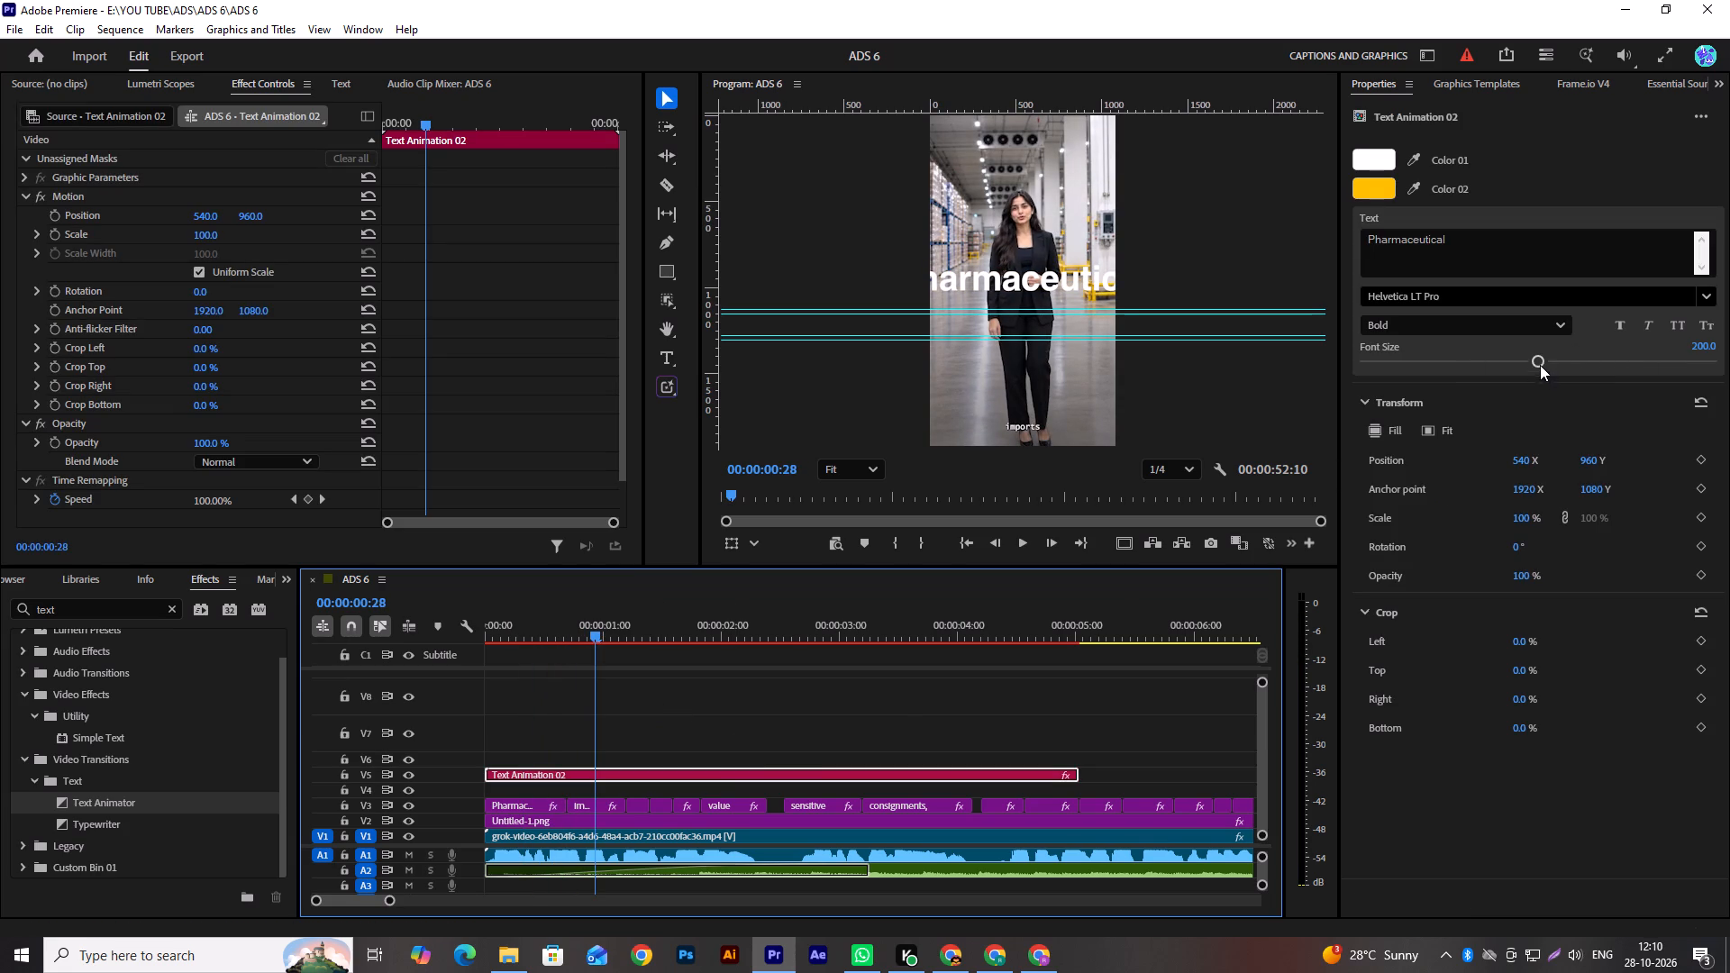
{"action": "left_click_drag", "start_coordinate": [1542, 362], "coordinate": [1504, 366]}
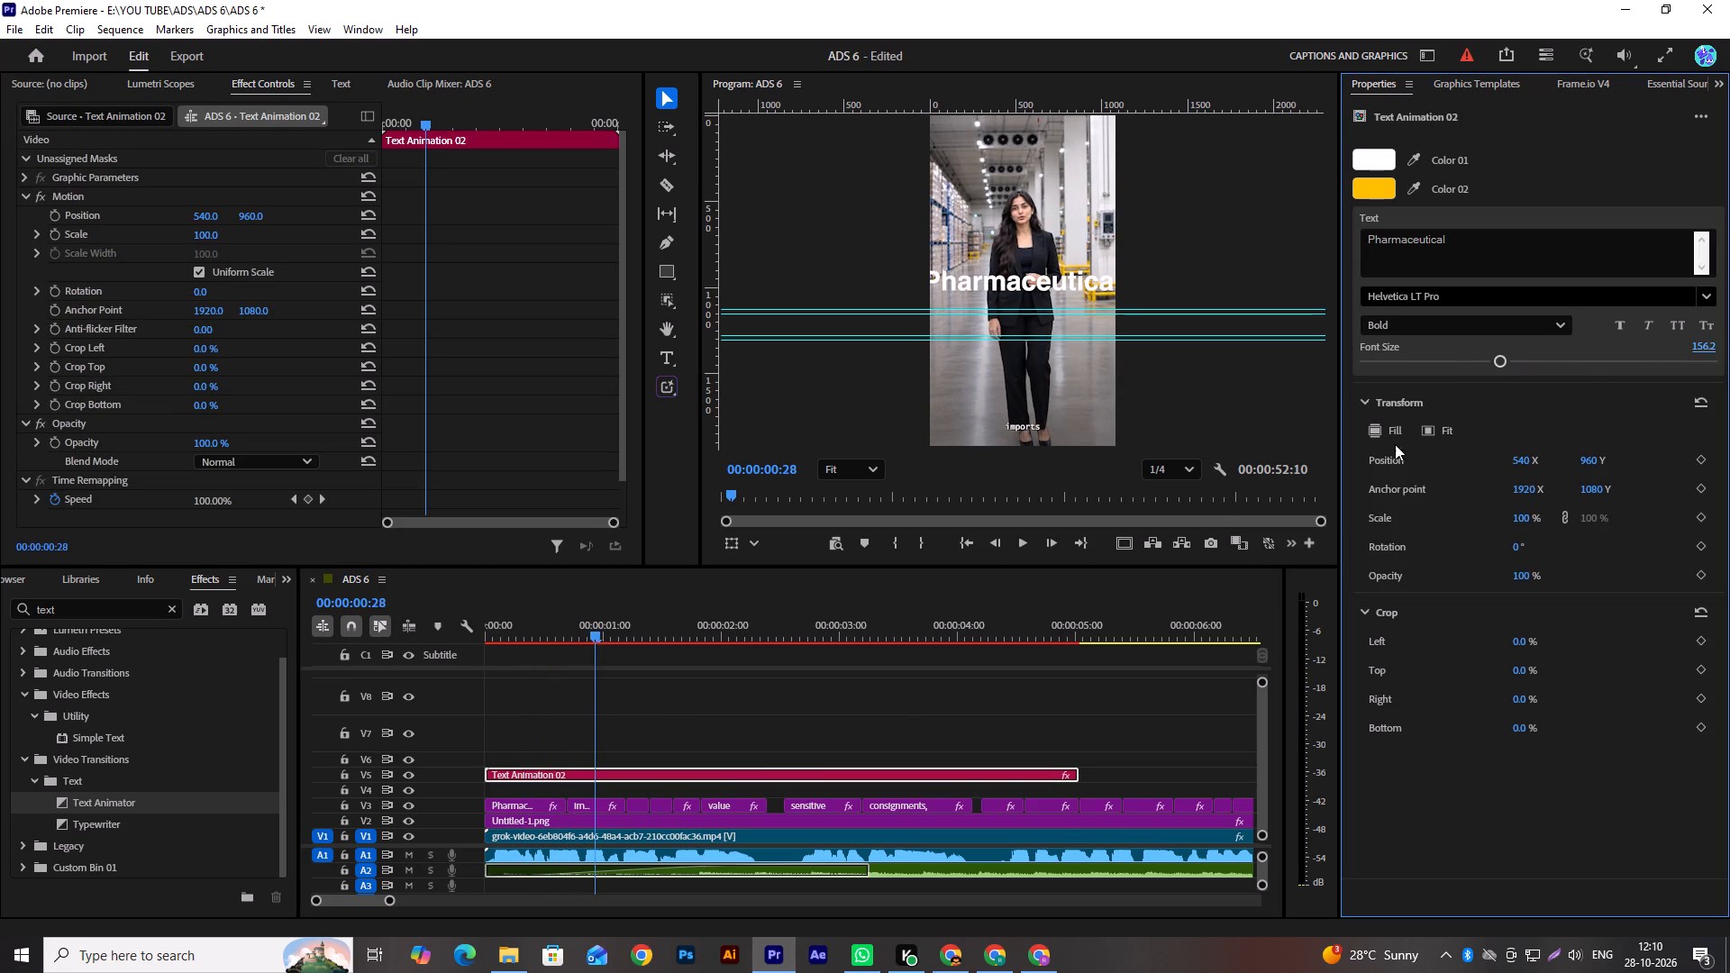
{"action": "left_click_drag", "start_coordinate": [605, 629], "coordinate": [634, 666]}
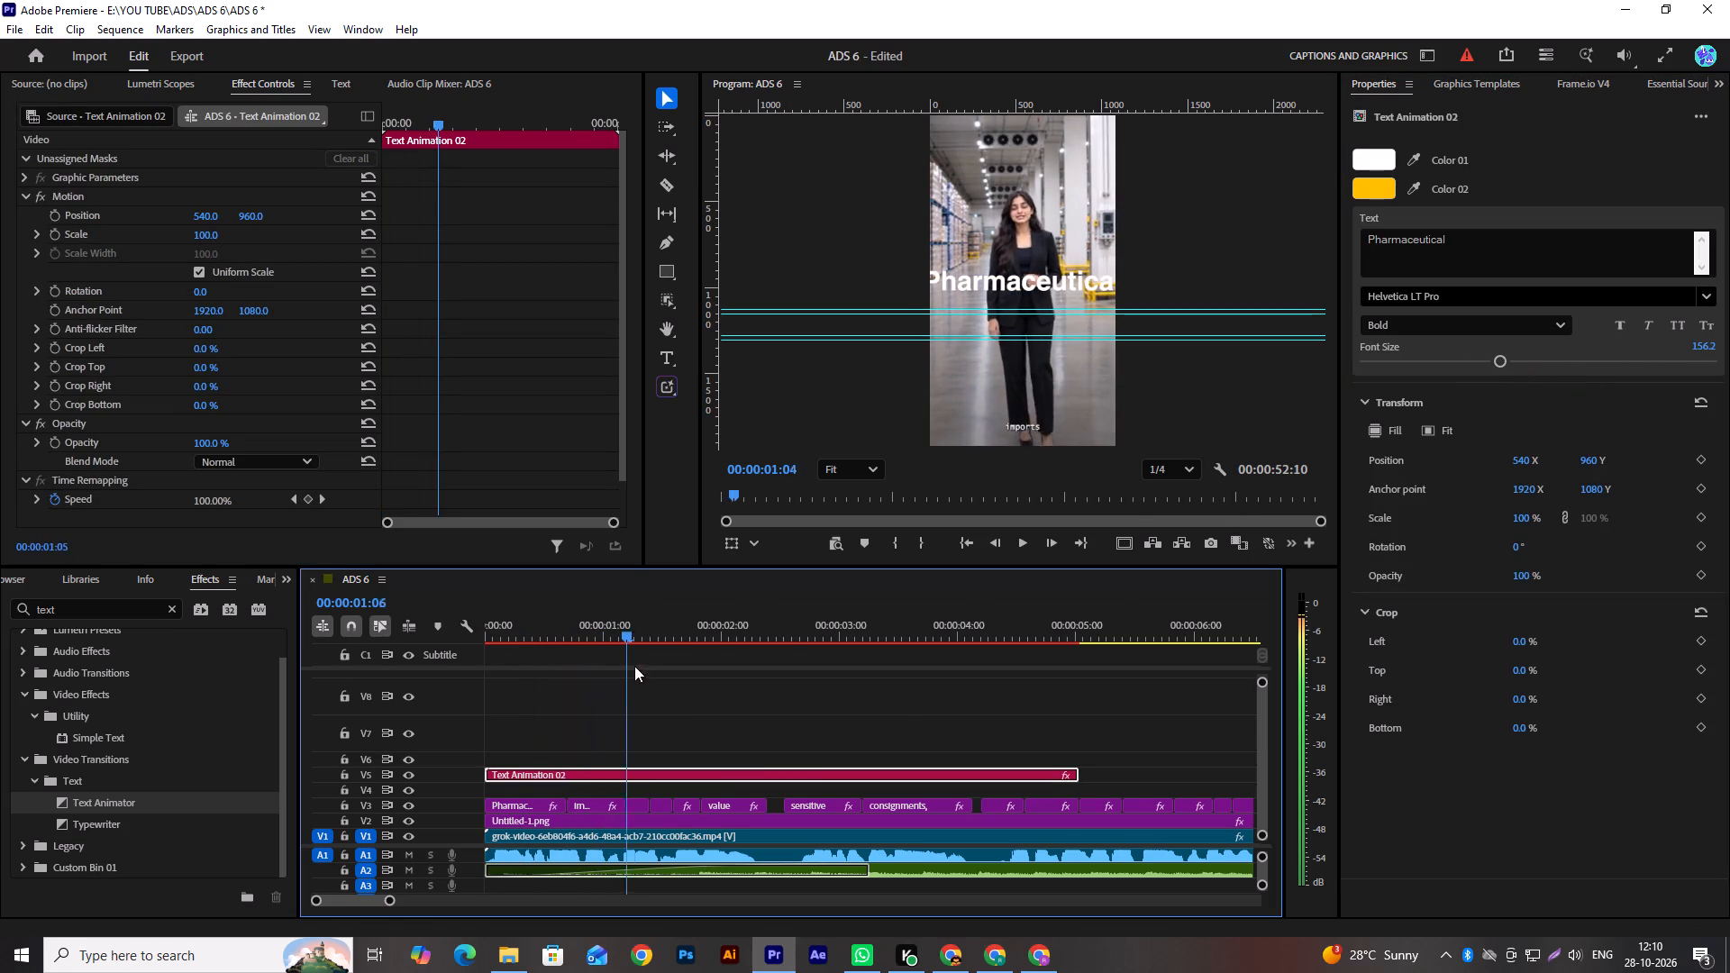
{"action": "left_click_drag", "start_coordinate": [634, 666], "coordinate": [644, 667]}
{"action": "left_click_drag", "start_coordinate": [1507, 363], "coordinate": [1489, 365]}
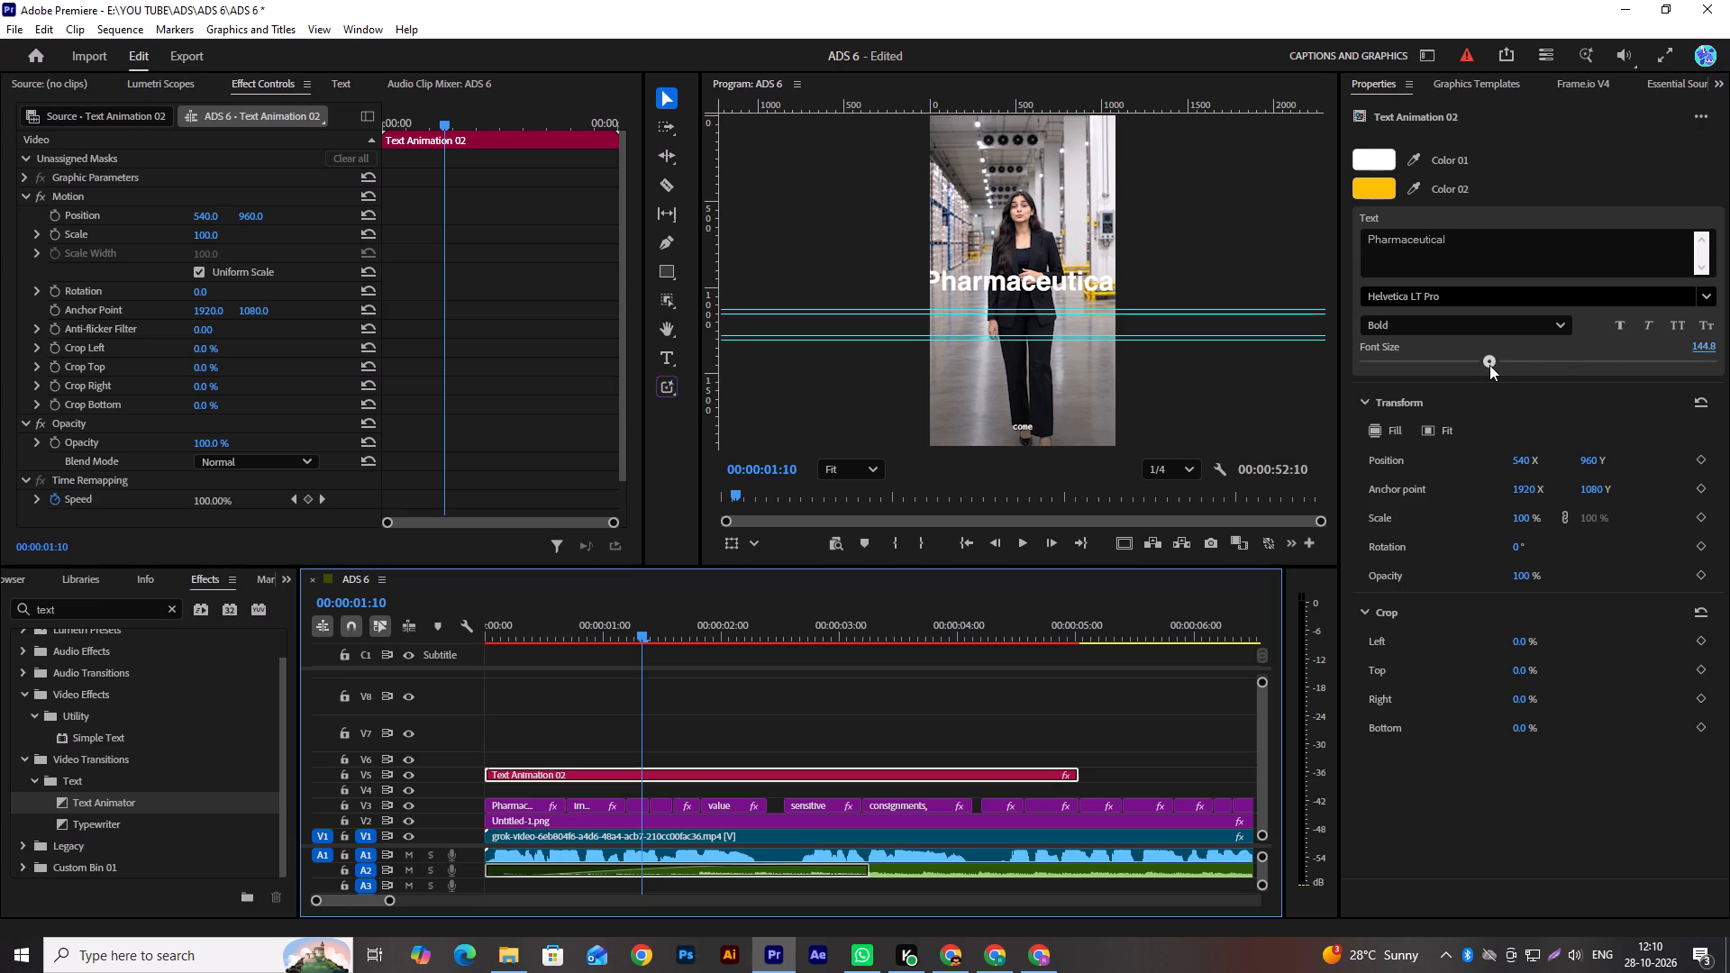
{"action": "left_click_drag", "start_coordinate": [1489, 365], "coordinate": [1475, 368]}
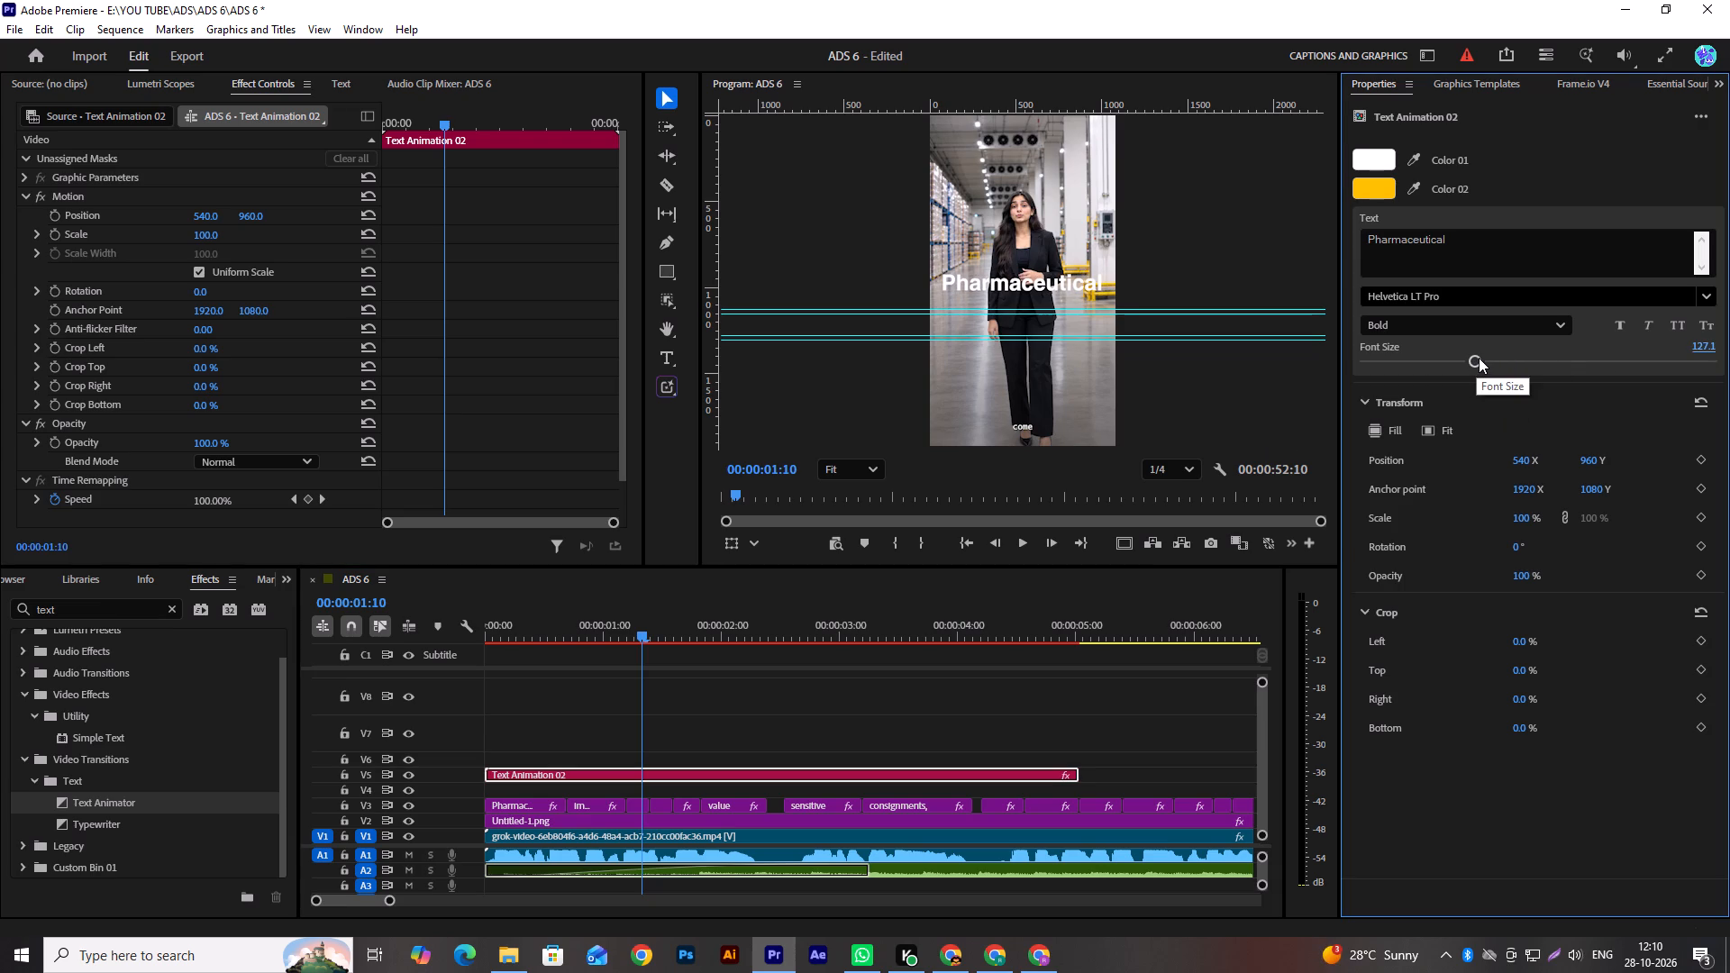
{"action": "left_click", "coordinate": [1477, 358]}
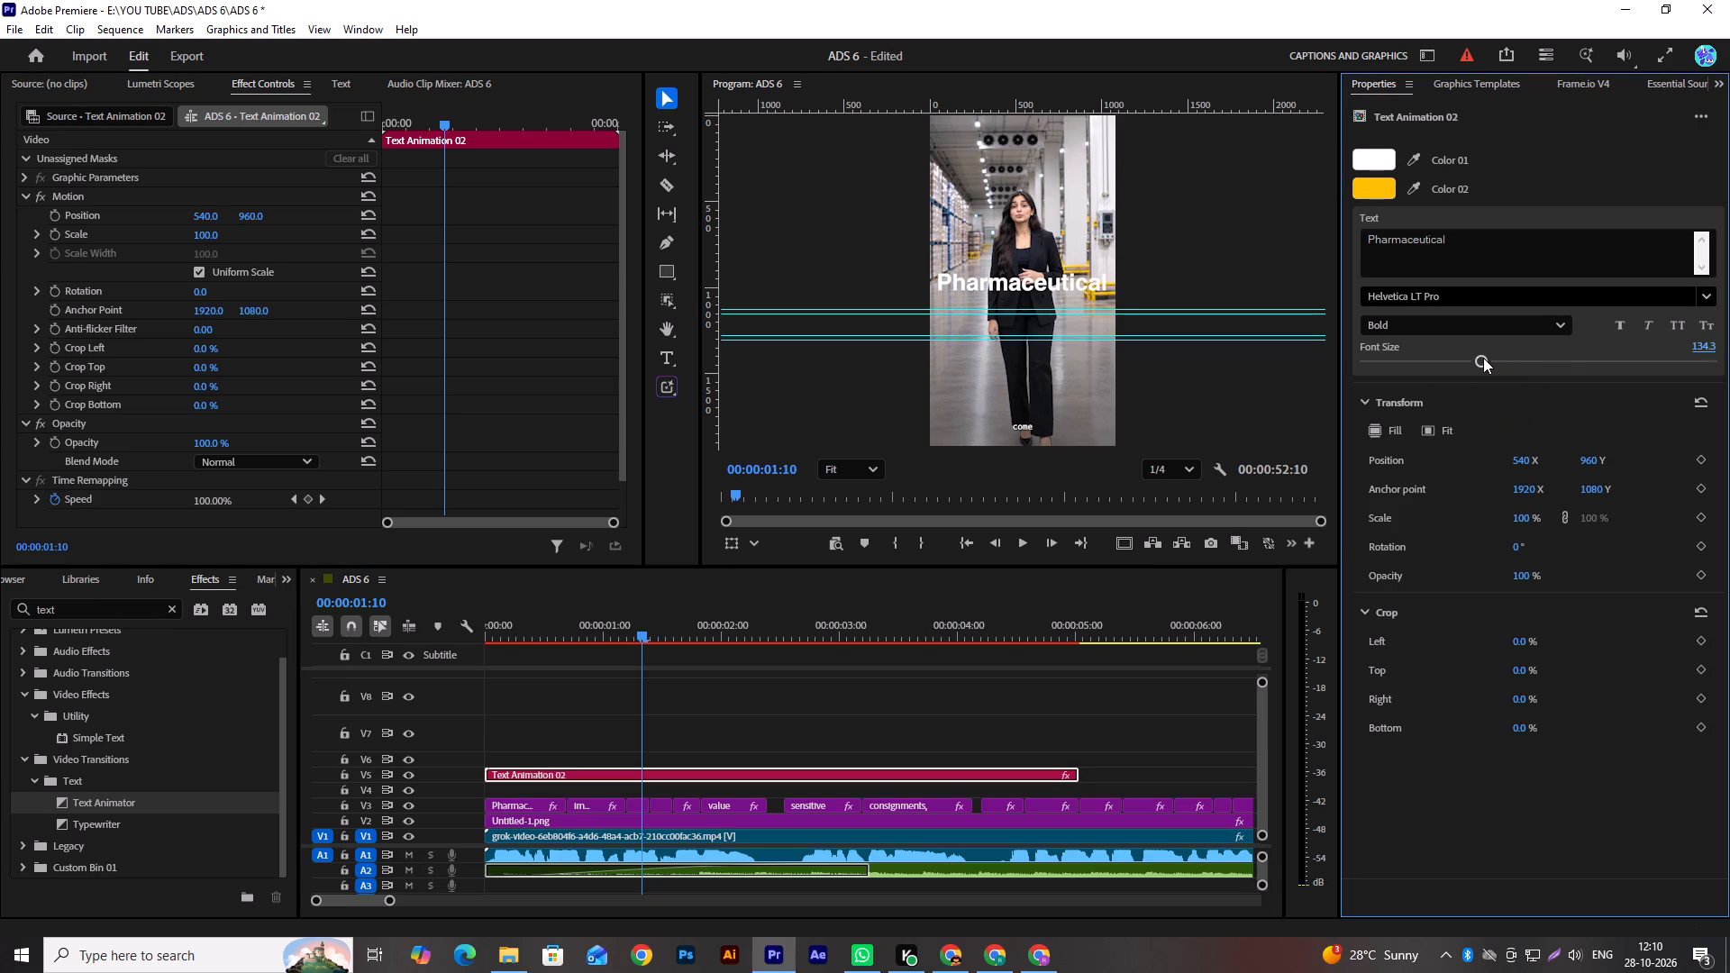
{"action": "left_click", "coordinate": [1483, 358]}
{"action": "left_click", "coordinate": [1696, 342]}
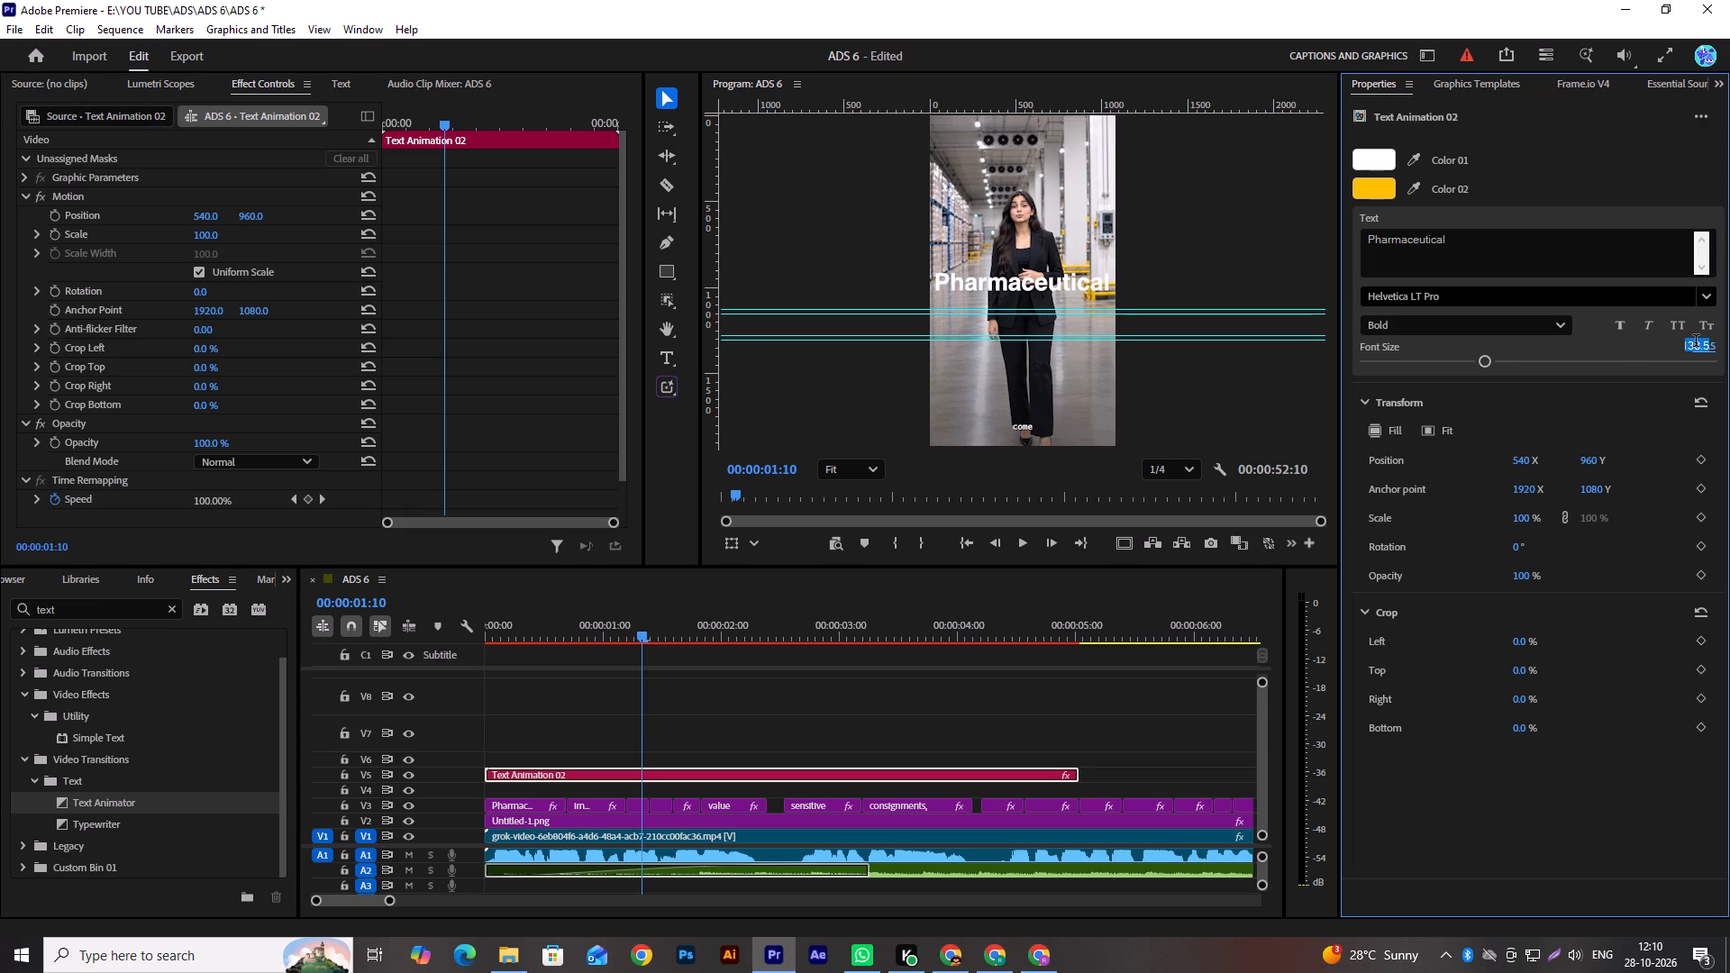
{"action": "type", "text": "140"}
{"action": "key", "text": "Return"}
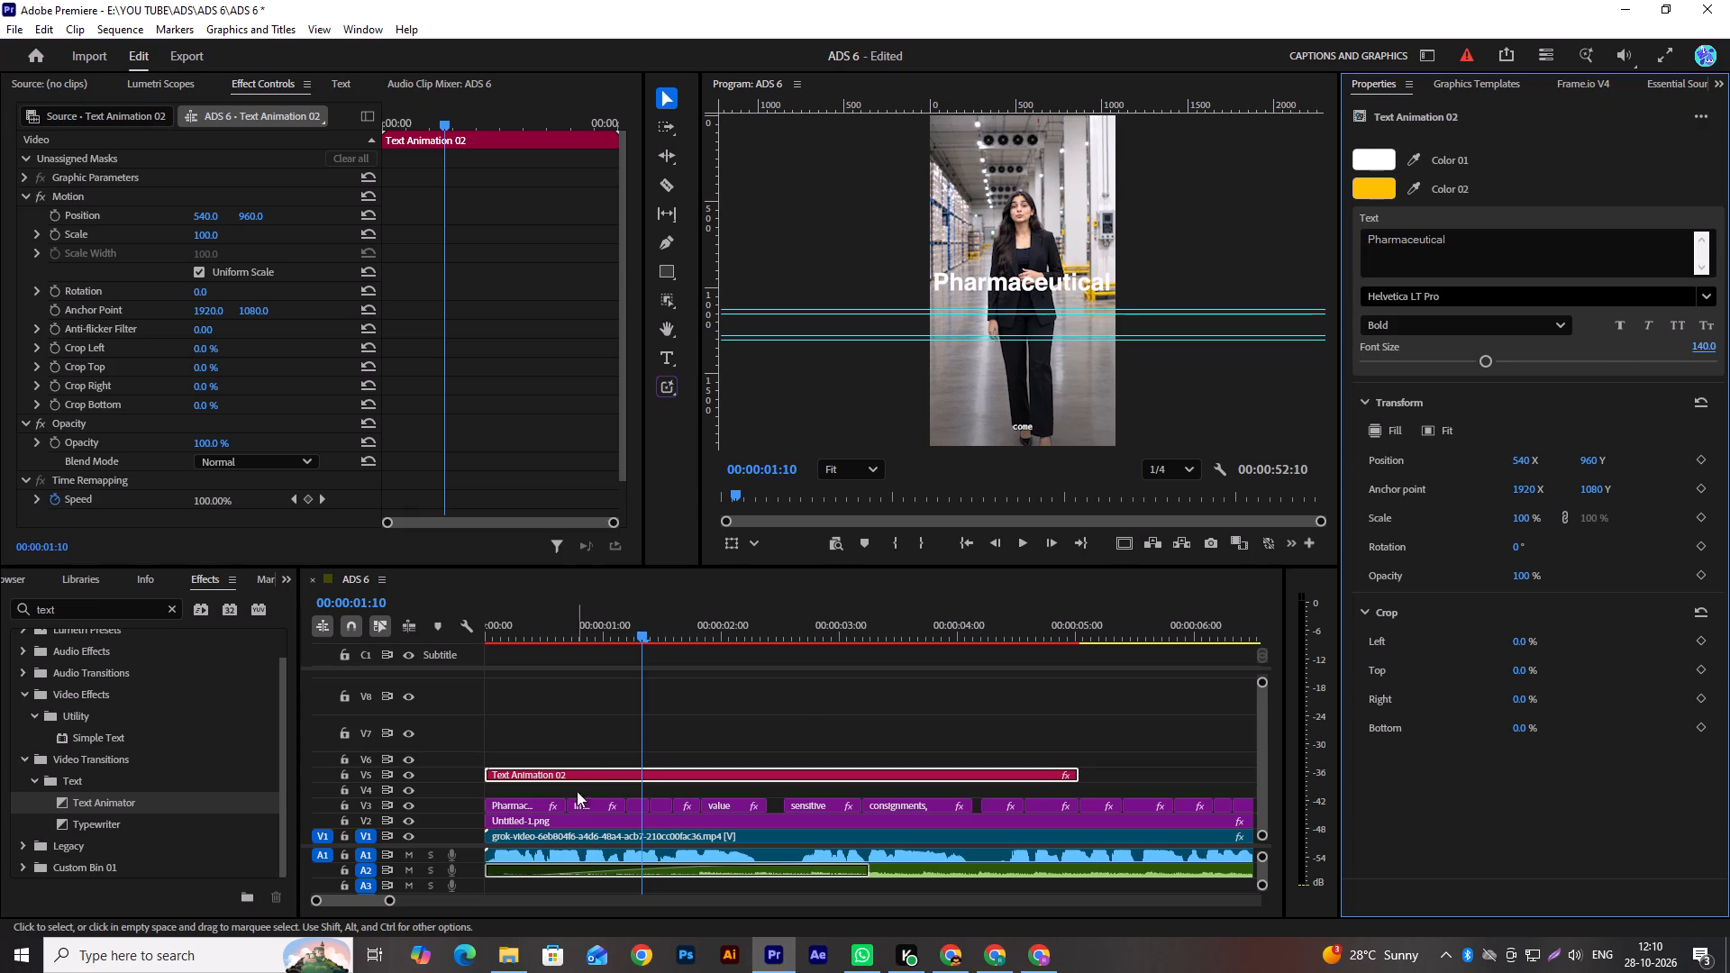
Replay the opening to about 00:00:01:03 and raise the Text Animation 02 title to a vertical position of 407.
{"action": "left_click_drag", "start_coordinate": [594, 636], "coordinate": [470, 678]}
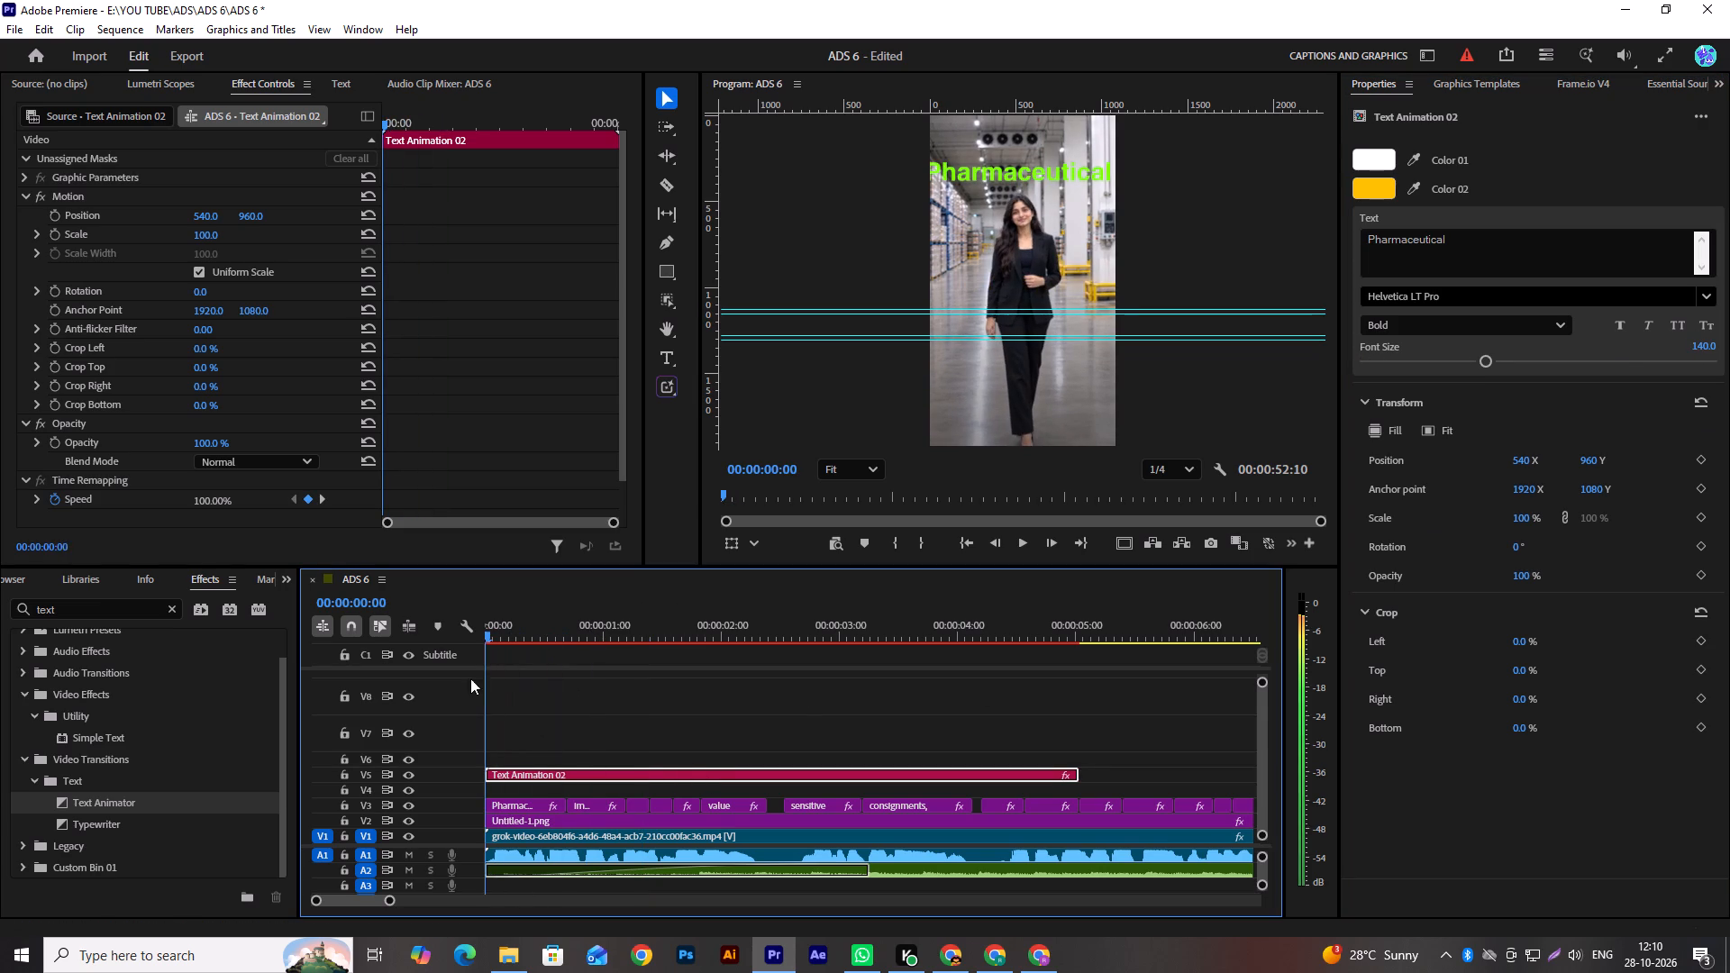
{"action": "left_click_drag", "start_coordinate": [470, 678], "coordinate": [469, 679]}
{"action": "key", "text": "space"}
{"action": "key", "text": "space"}
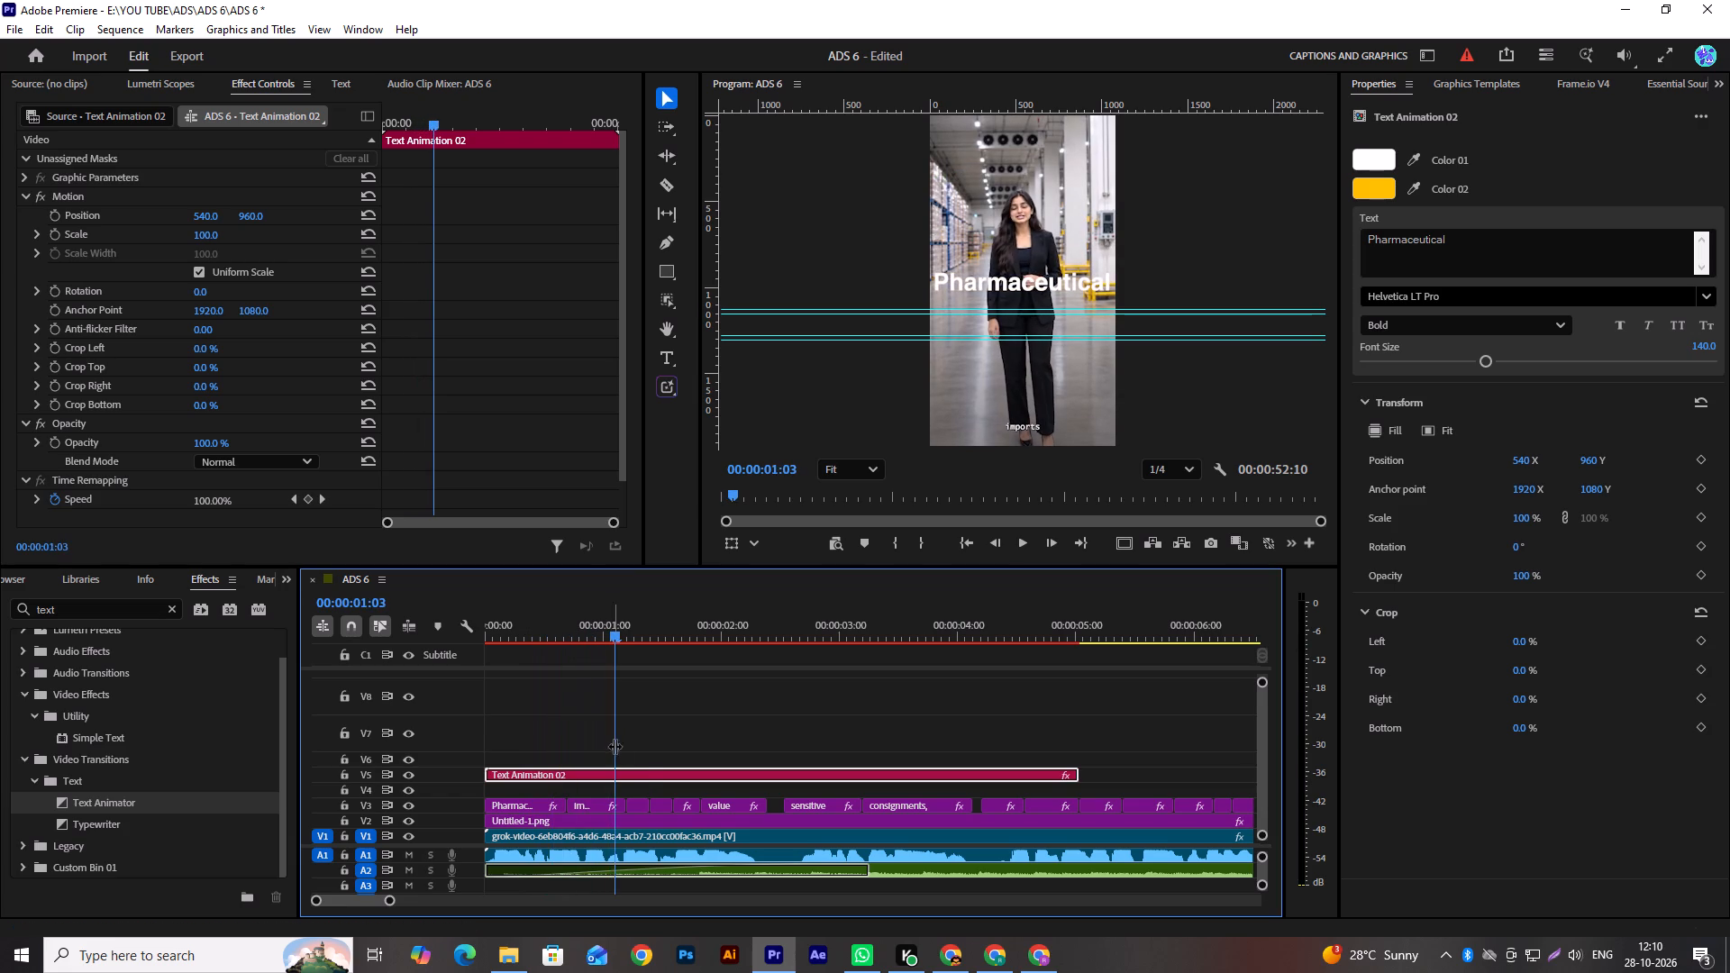
{"action": "scroll", "coordinate": [565, 746], "scroll_direction": "up", "scroll_amount": 2}
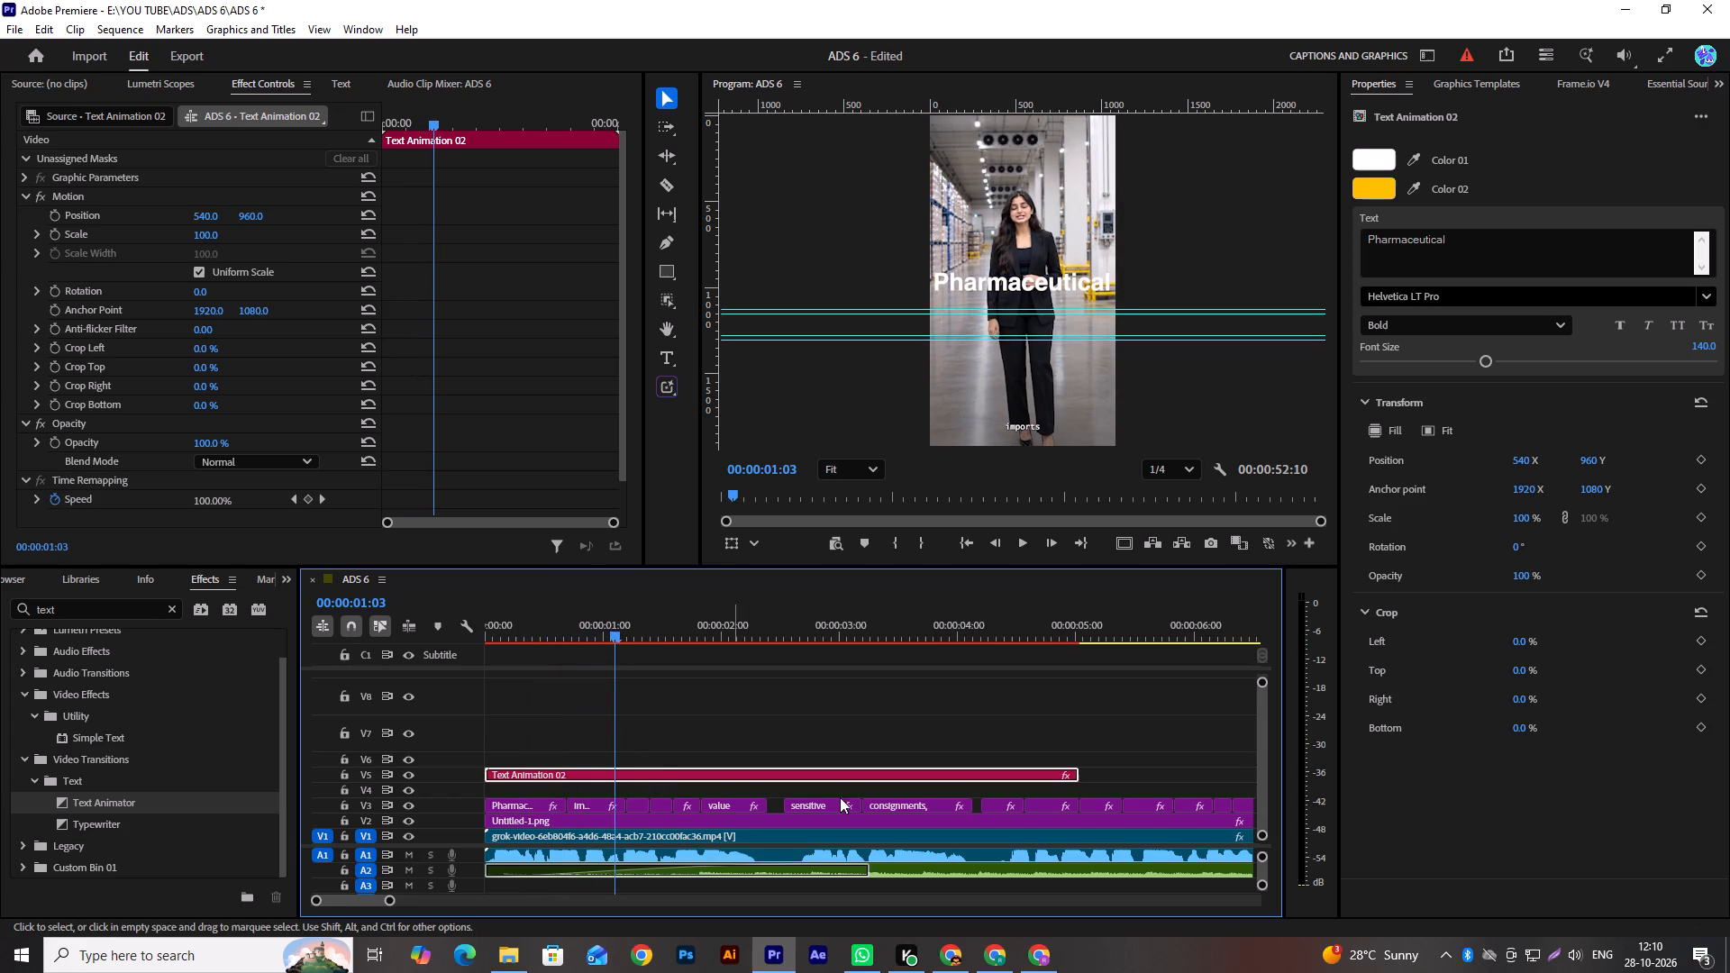
{"action": "scroll", "coordinate": [681, 691], "scroll_direction": "down", "scroll_amount": 1, "text": "alt"}
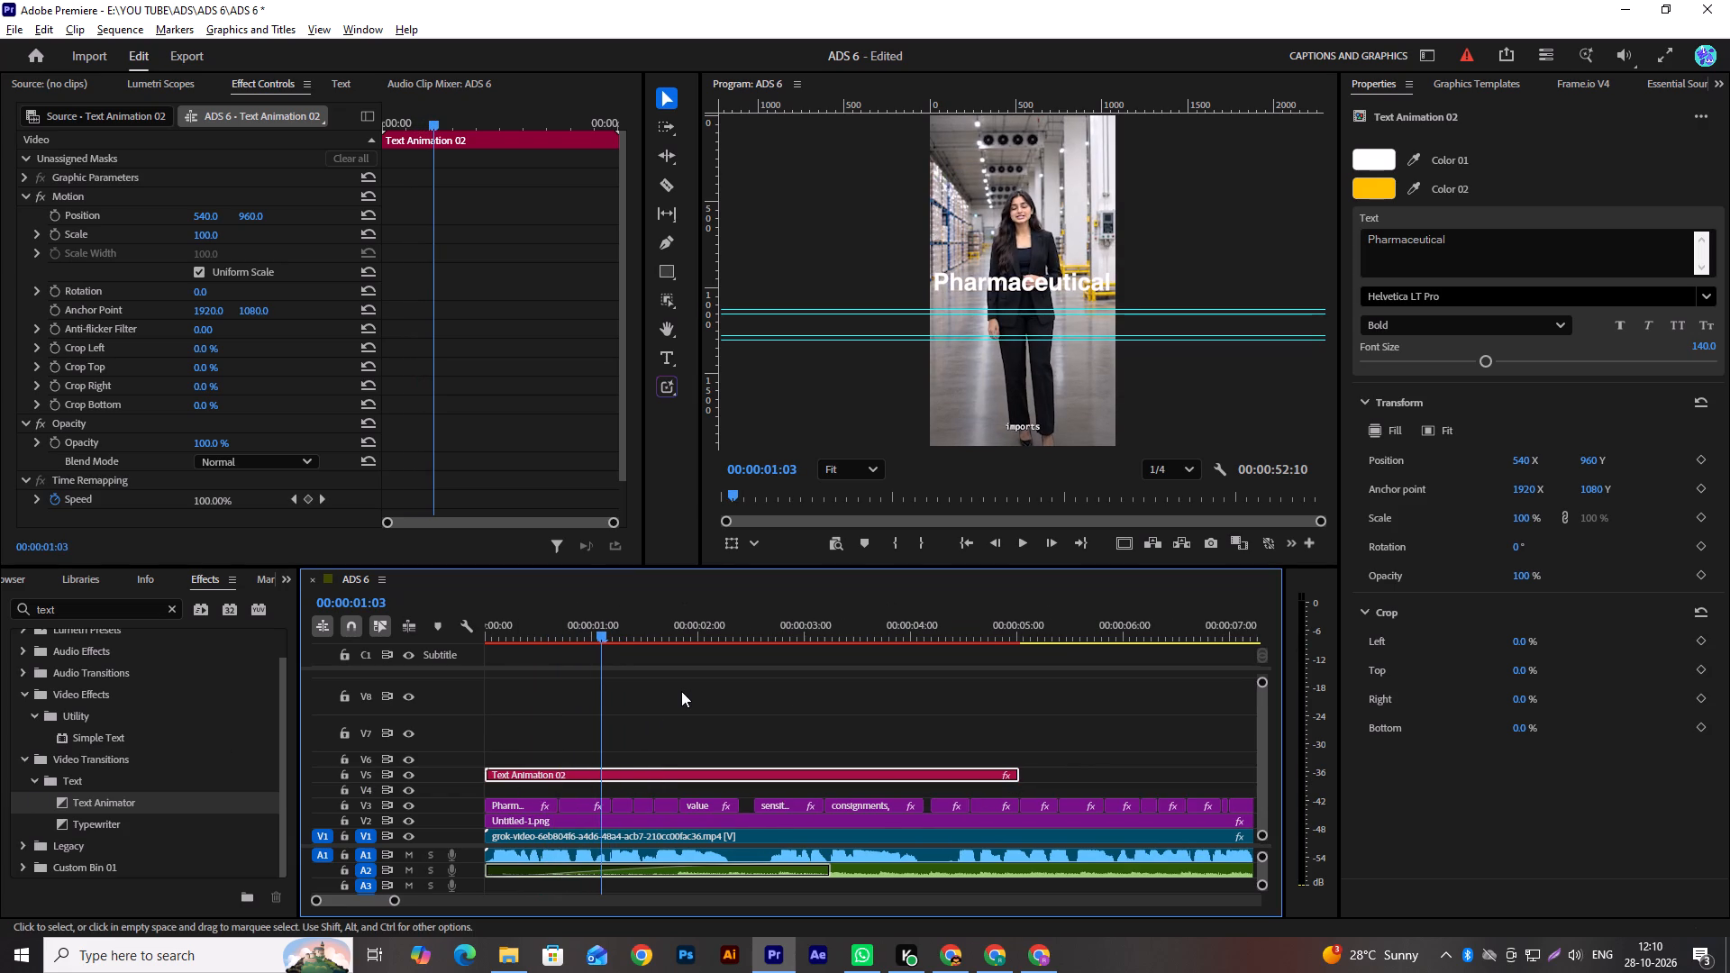
{"action": "scroll", "coordinate": [654, 694], "scroll_direction": "up", "scroll_amount": 5}
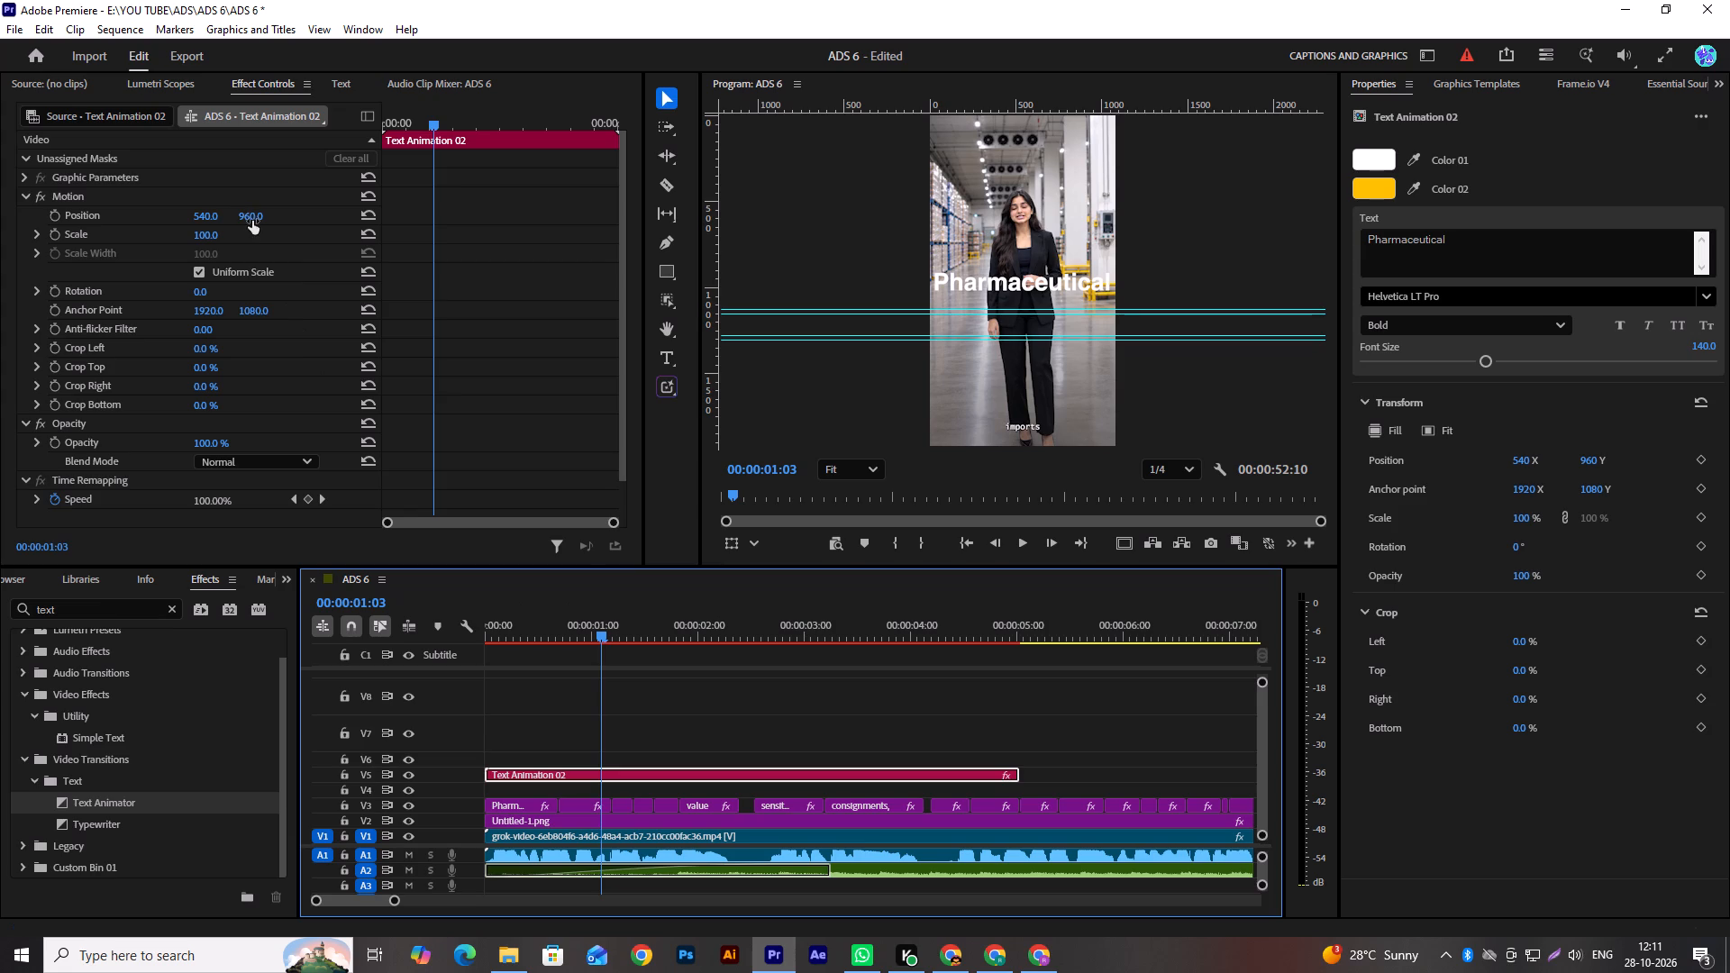
{"action": "left_click_drag", "start_coordinate": [253, 216], "coordinate": [96, 281]}
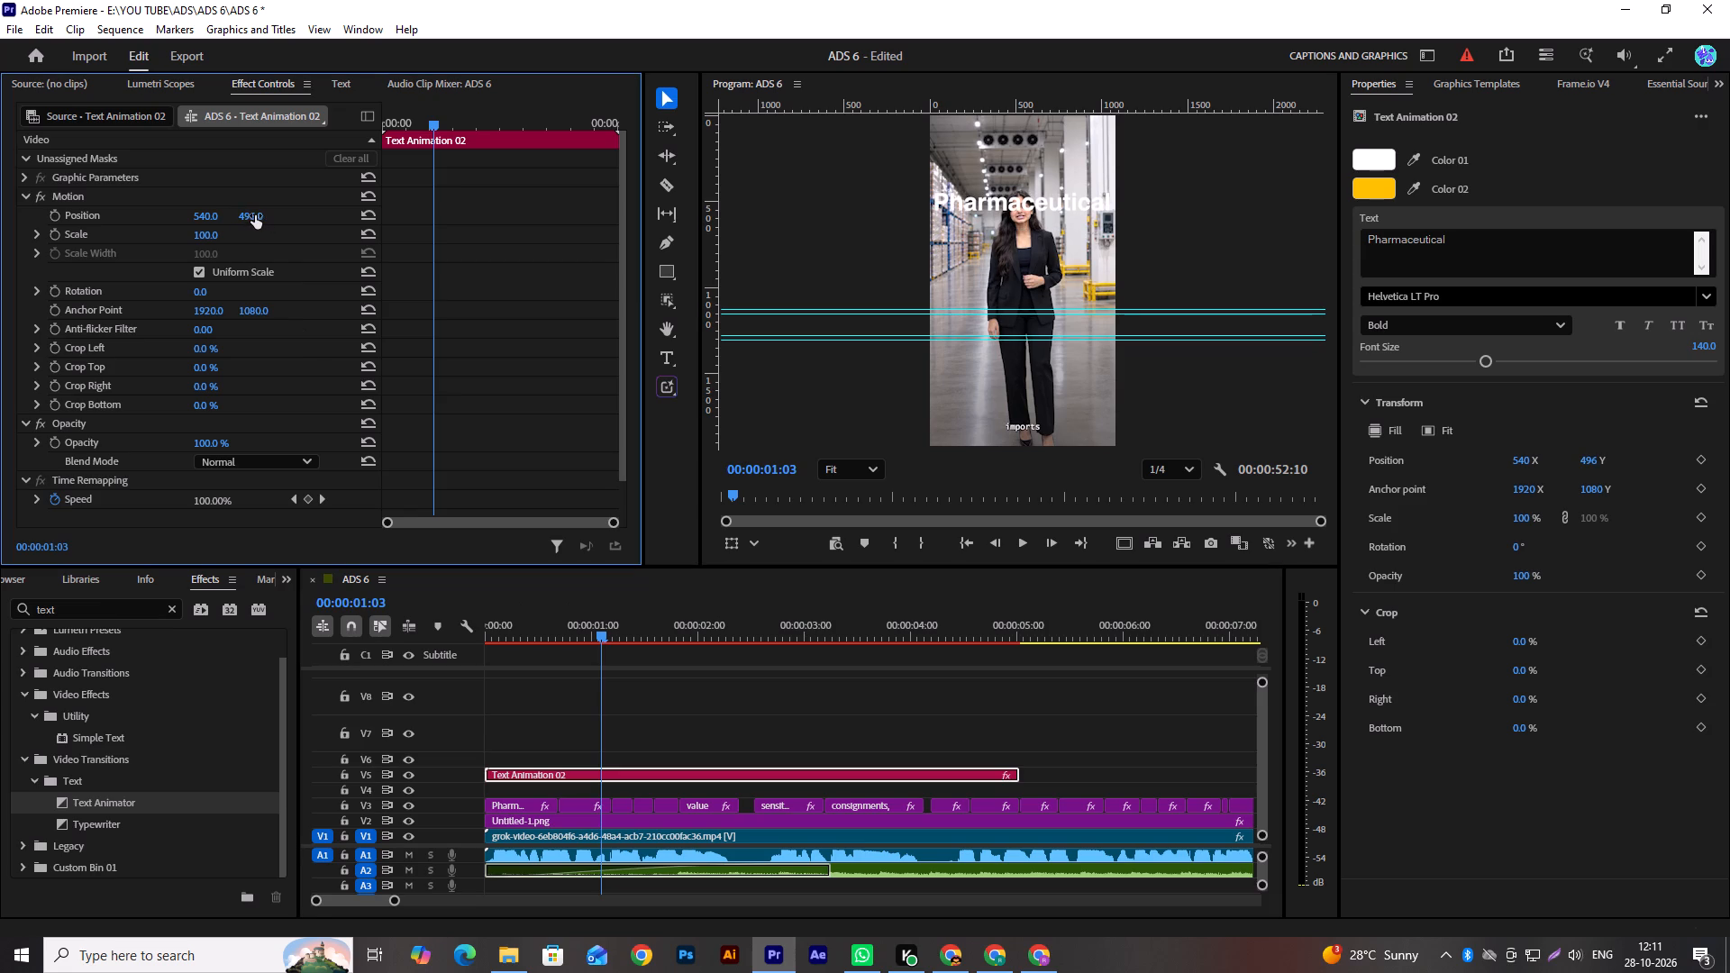
{"action": "left_click_drag", "start_coordinate": [255, 215], "coordinate": [116, 250]}
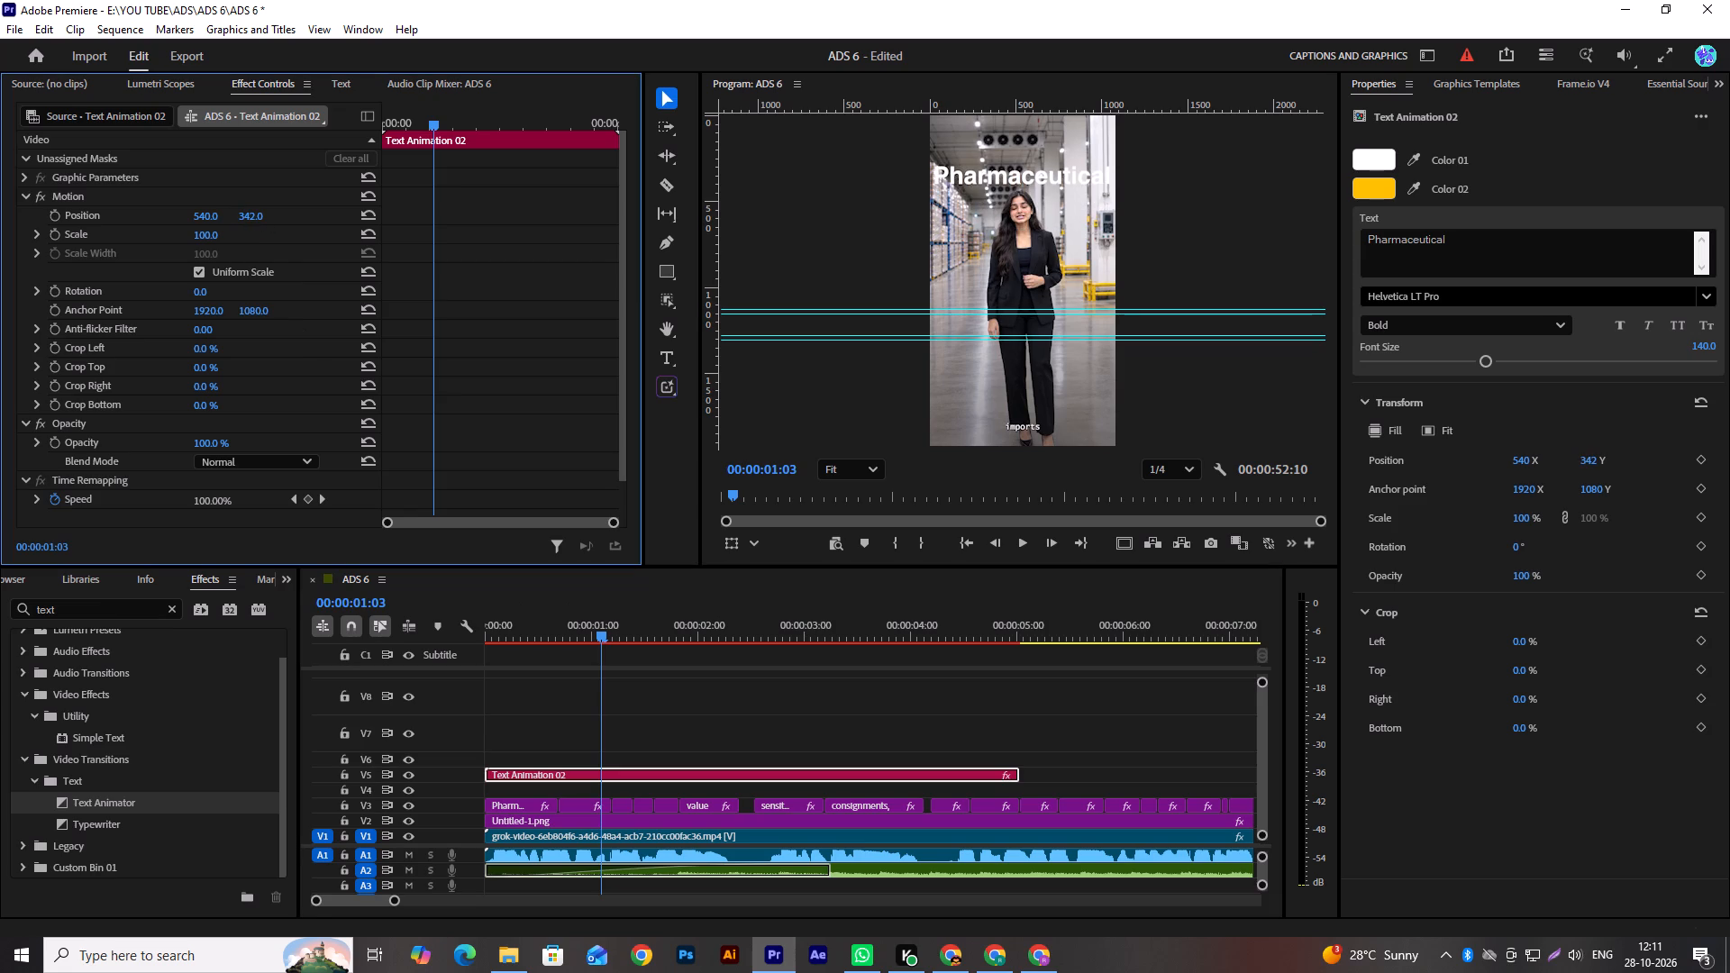
{"action": "left_click_drag", "start_coordinate": [116, 250], "coordinate": [123, 249]}
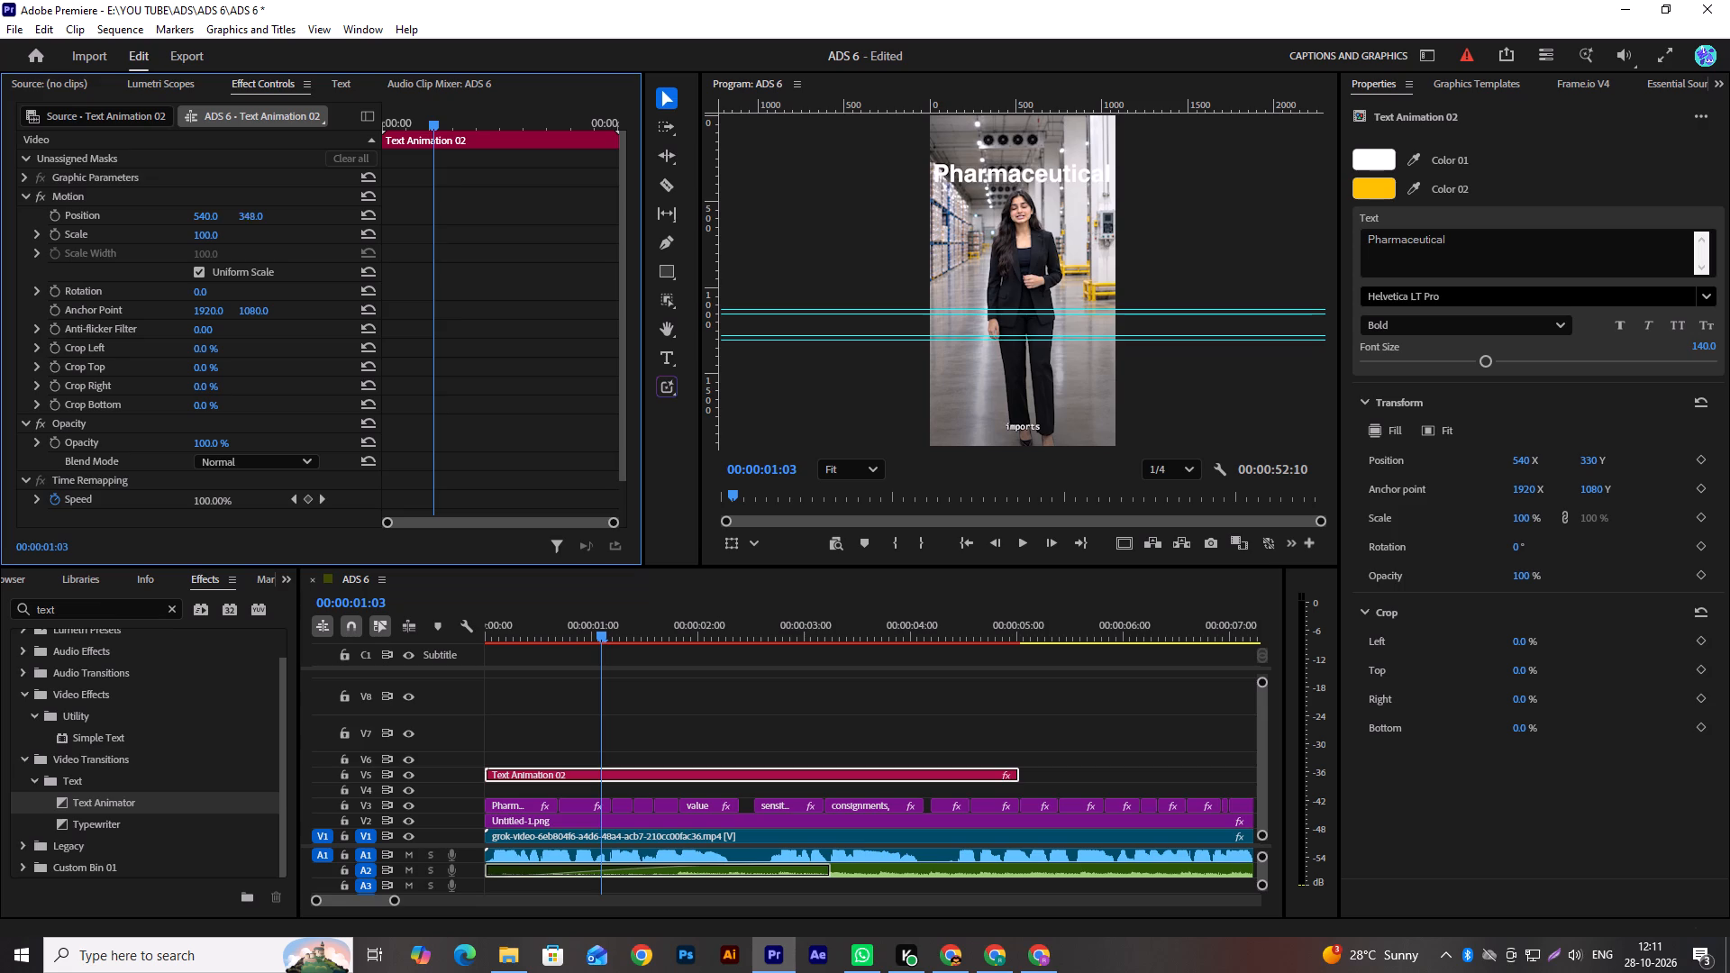
{"action": "left_click_drag", "start_coordinate": [123, 249], "coordinate": [175, 240]}
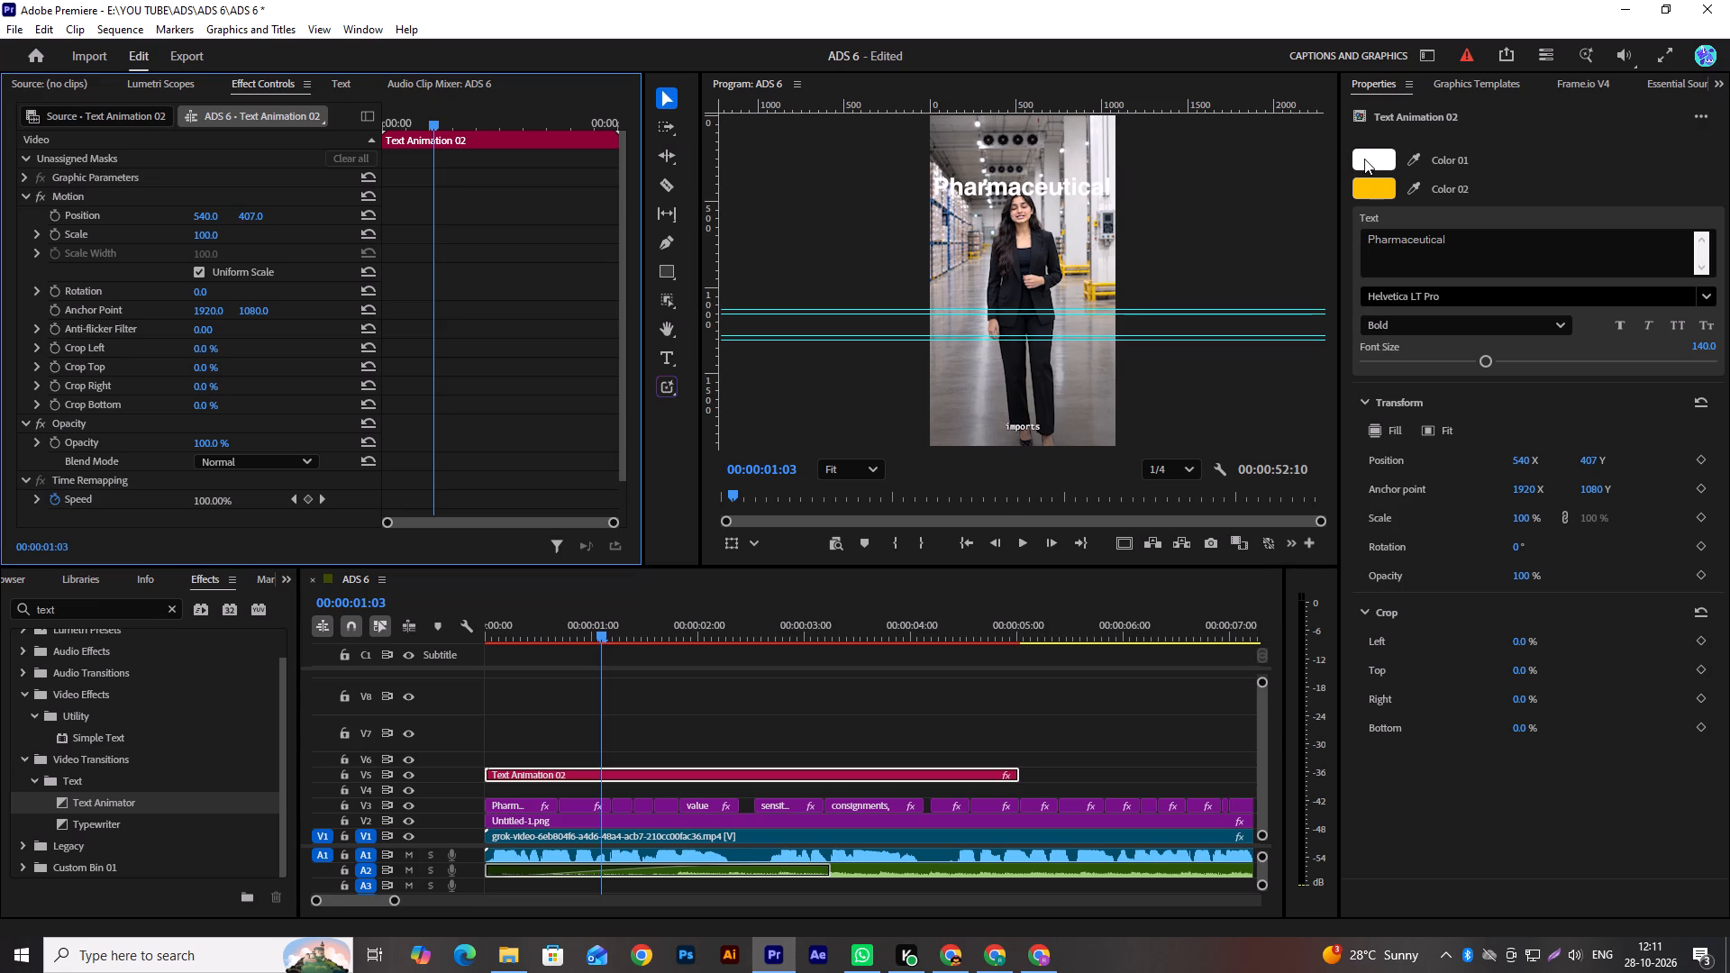
Change Color 01 of the opening Text Animation 02 title to the yellow-green of the copied hex code.
{"action": "left_click", "coordinate": [1364, 159]}
{"action": "left_click", "coordinate": [977, 573]}
{"action": "key", "text": "ctrl+a"}
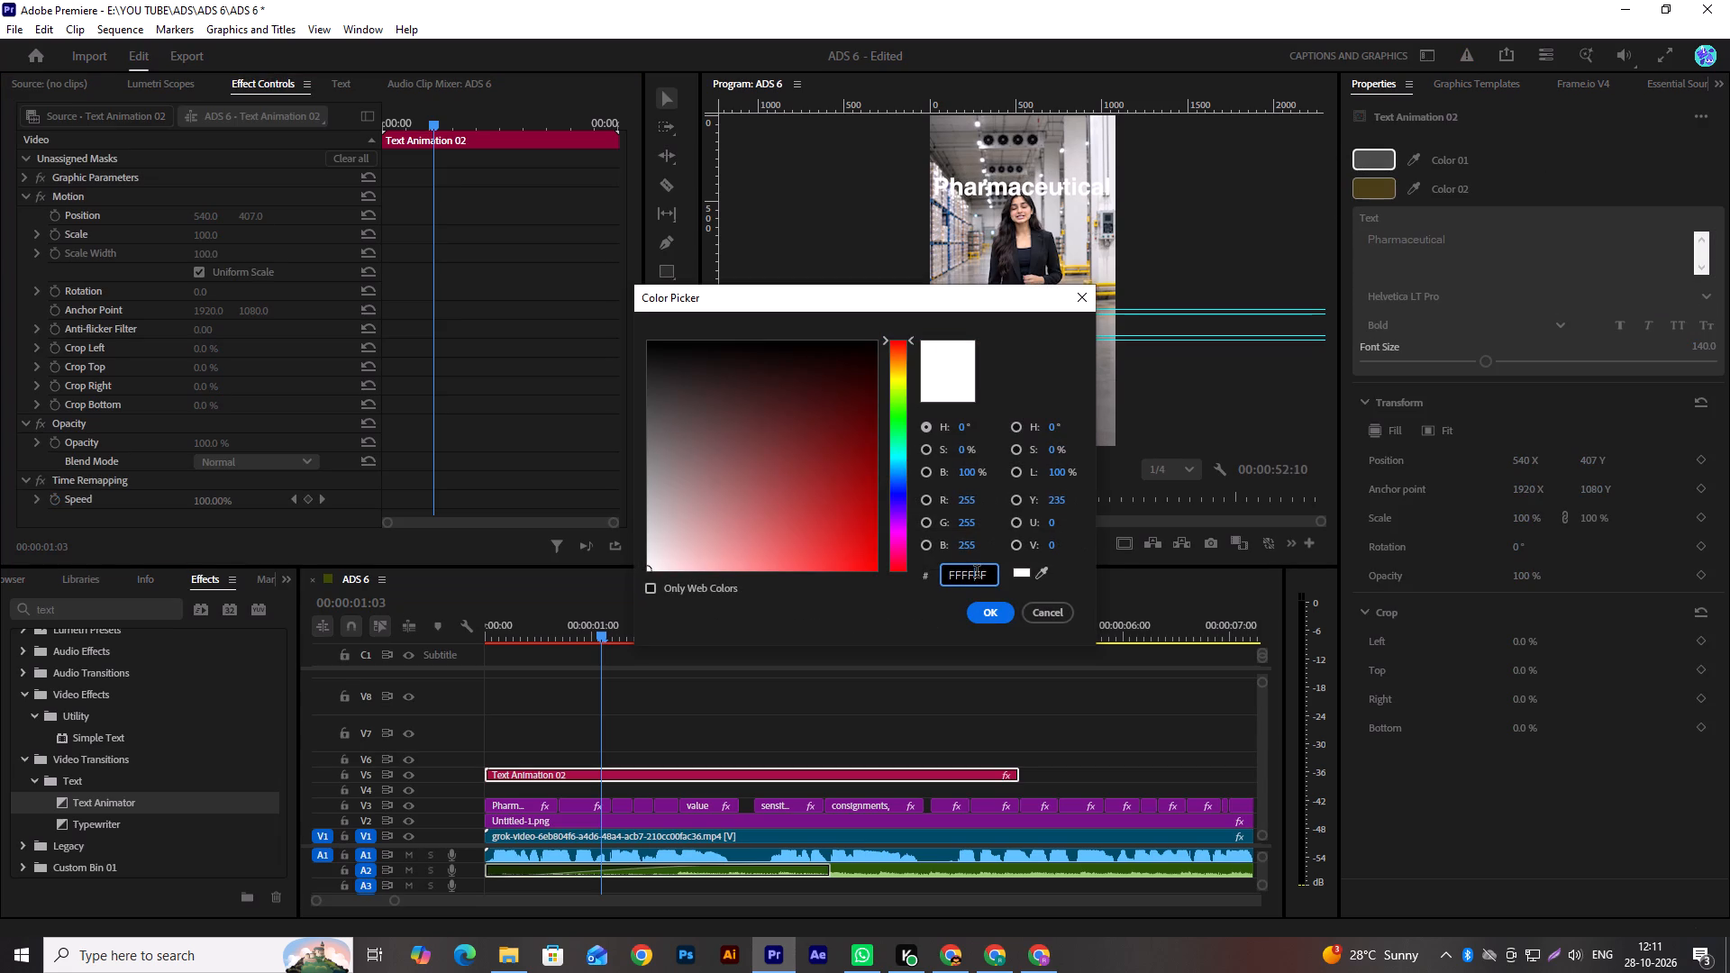
{"action": "key", "text": "ctrl+v"}
{"action": "left_click", "coordinate": [991, 614]}
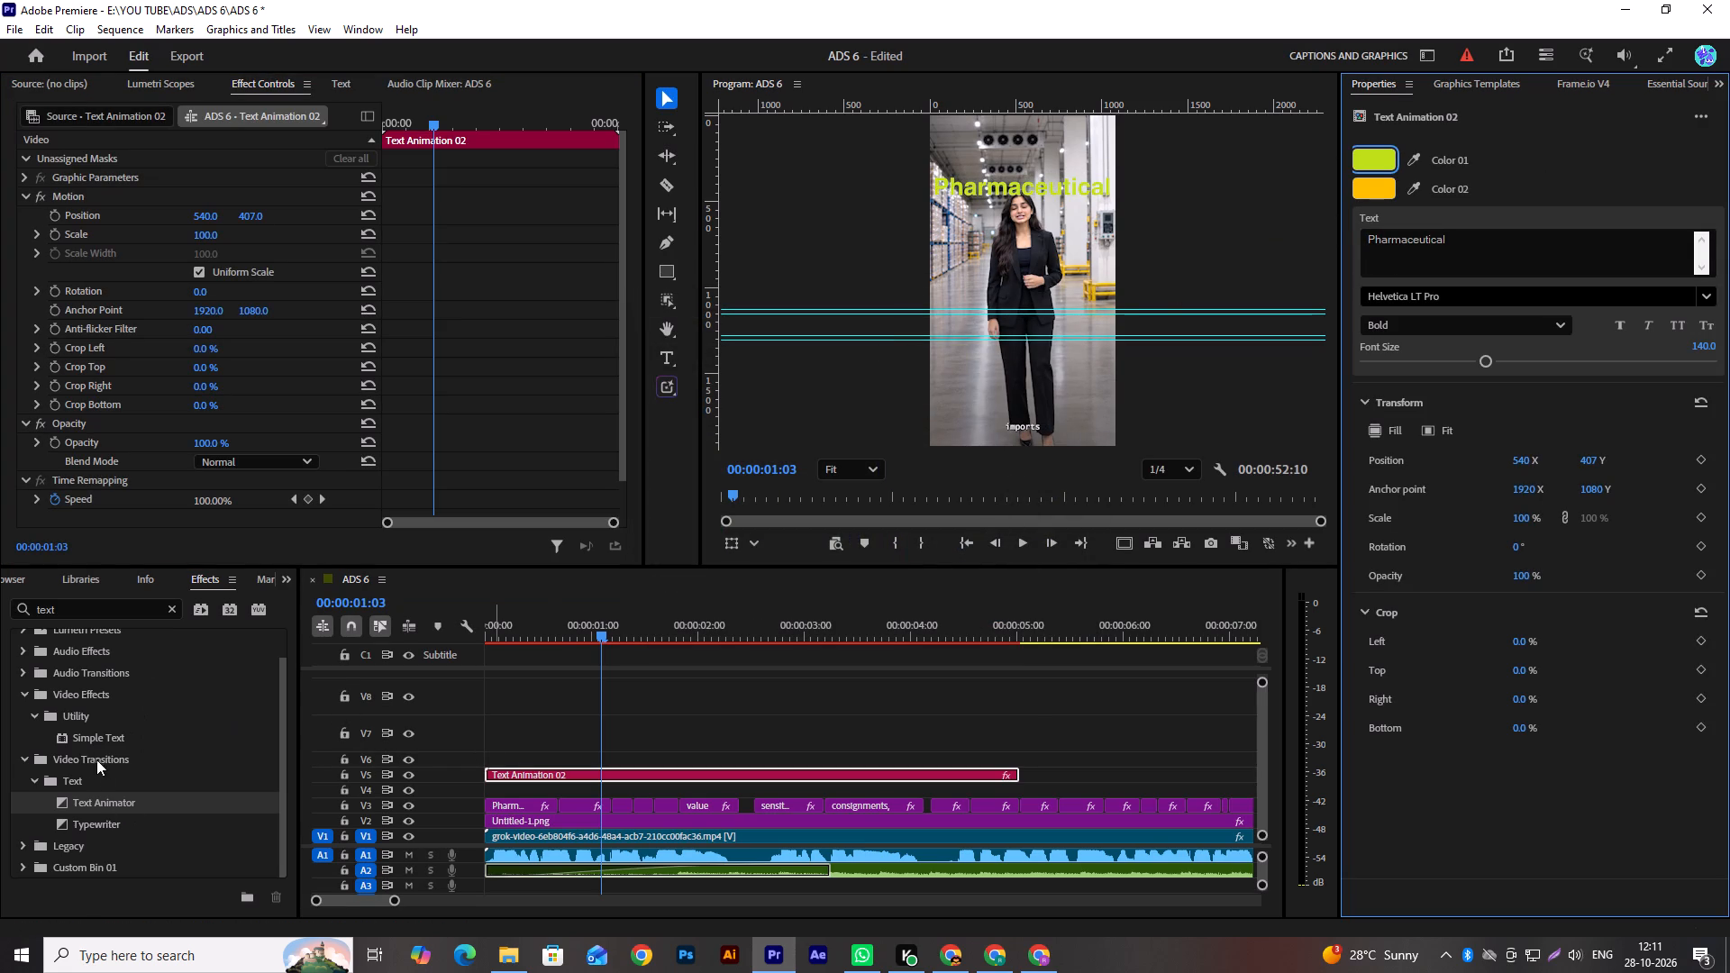
Find the Drop Shadow effect and apply it to the opening Text Animation 02 clip on V5.
{"action": "left_click", "coordinate": [169, 606]}
{"action": "left_click", "coordinate": [124, 609]}
{"action": "type", "text": "drop"}
{"action": "left_click_drag", "start_coordinate": [89, 768], "coordinate": [495, 773]}
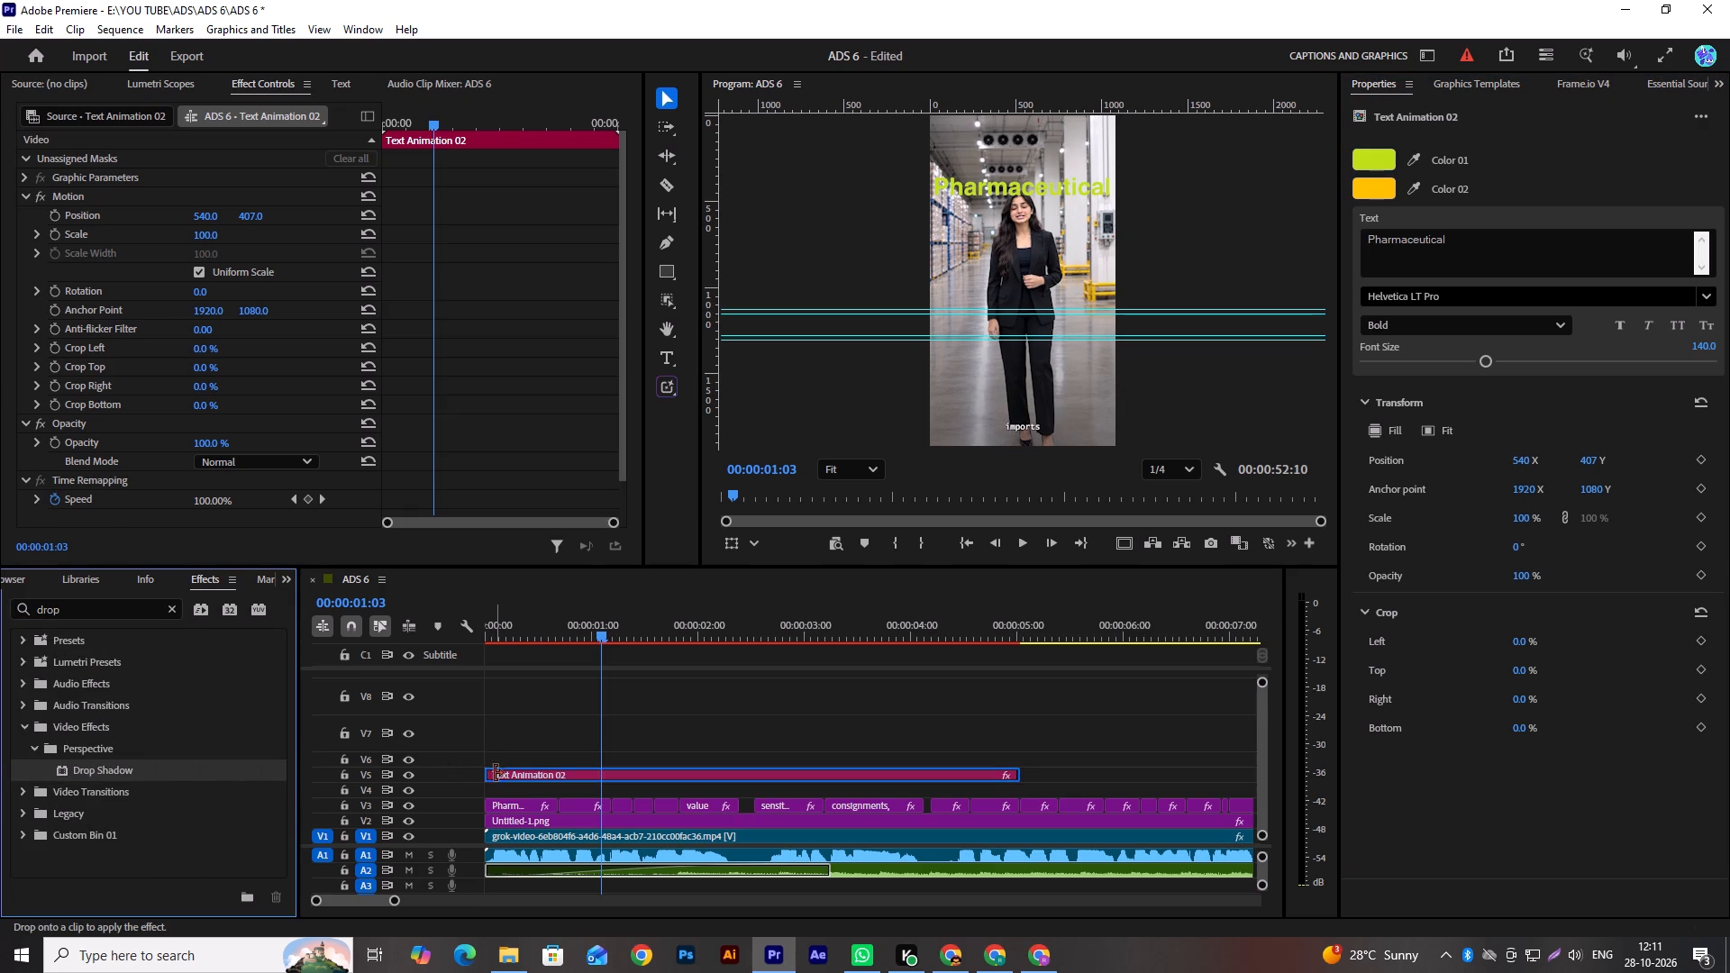
Duplicate the Drop Shadow three times on the Text Animation 02 clip and preview the stronger shadow in a maximized Program monitor.
{"action": "left_click_drag", "start_coordinate": [621, 313], "coordinate": [631, 514]}
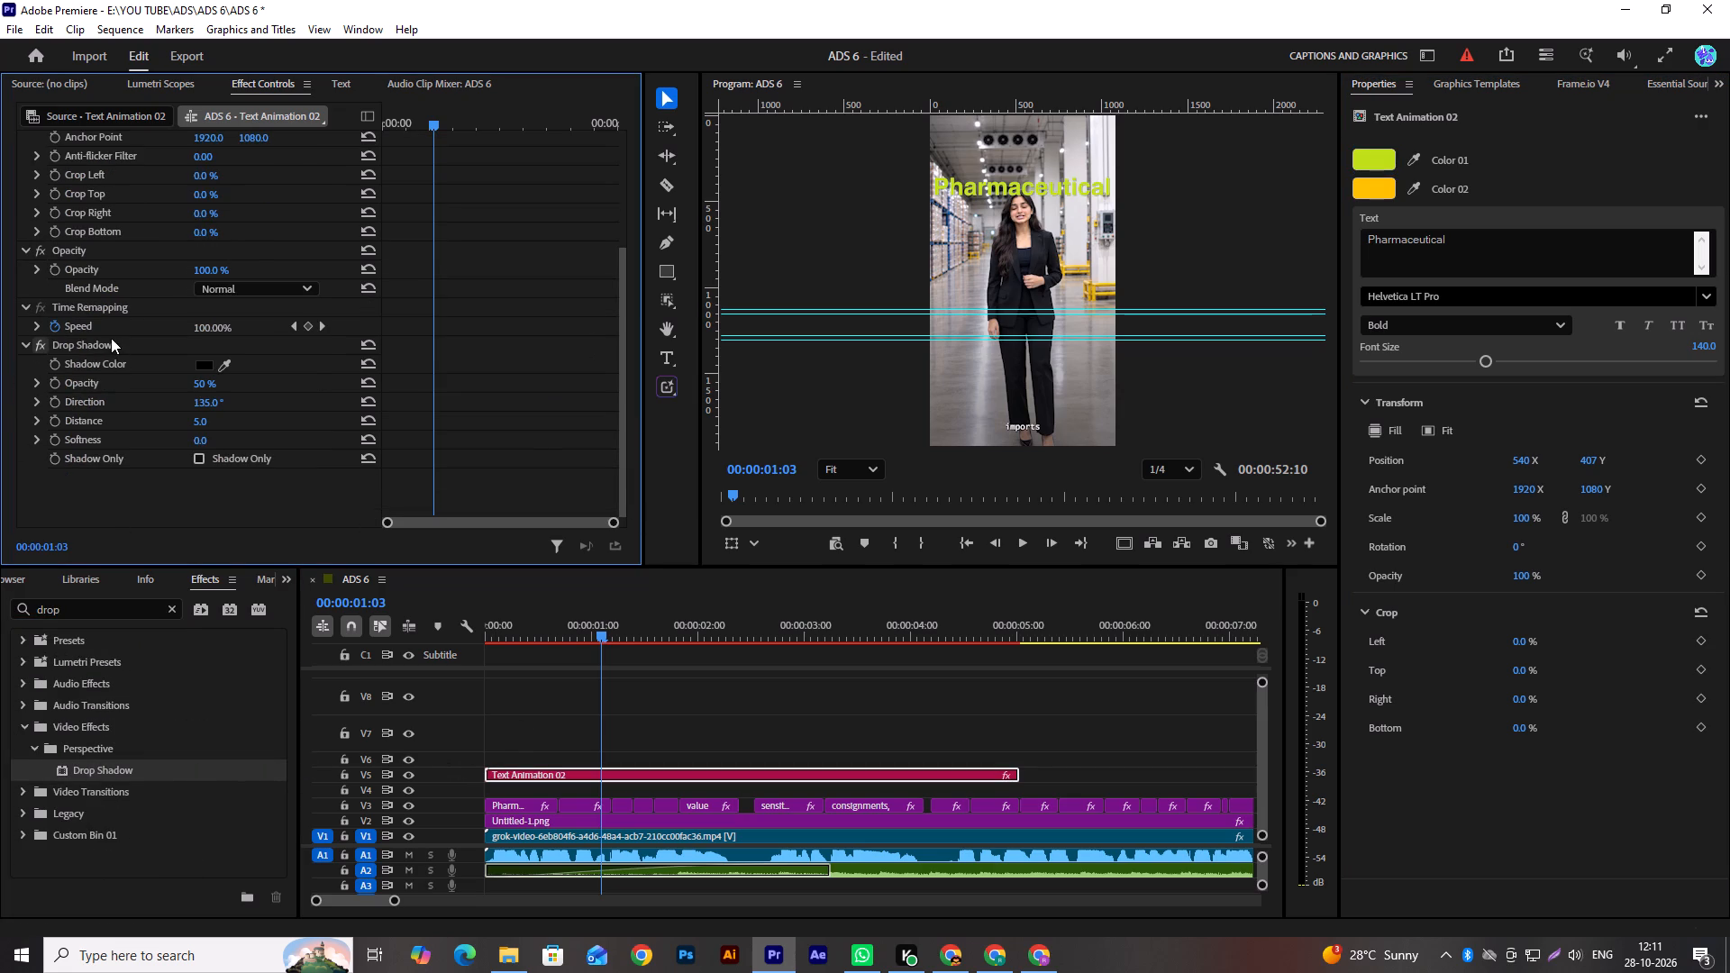
{"action": "left_click", "coordinate": [111, 338]}
{"action": "key", "text": "ctrl+c"}
{"action": "key", "text": "ctrl+v"}
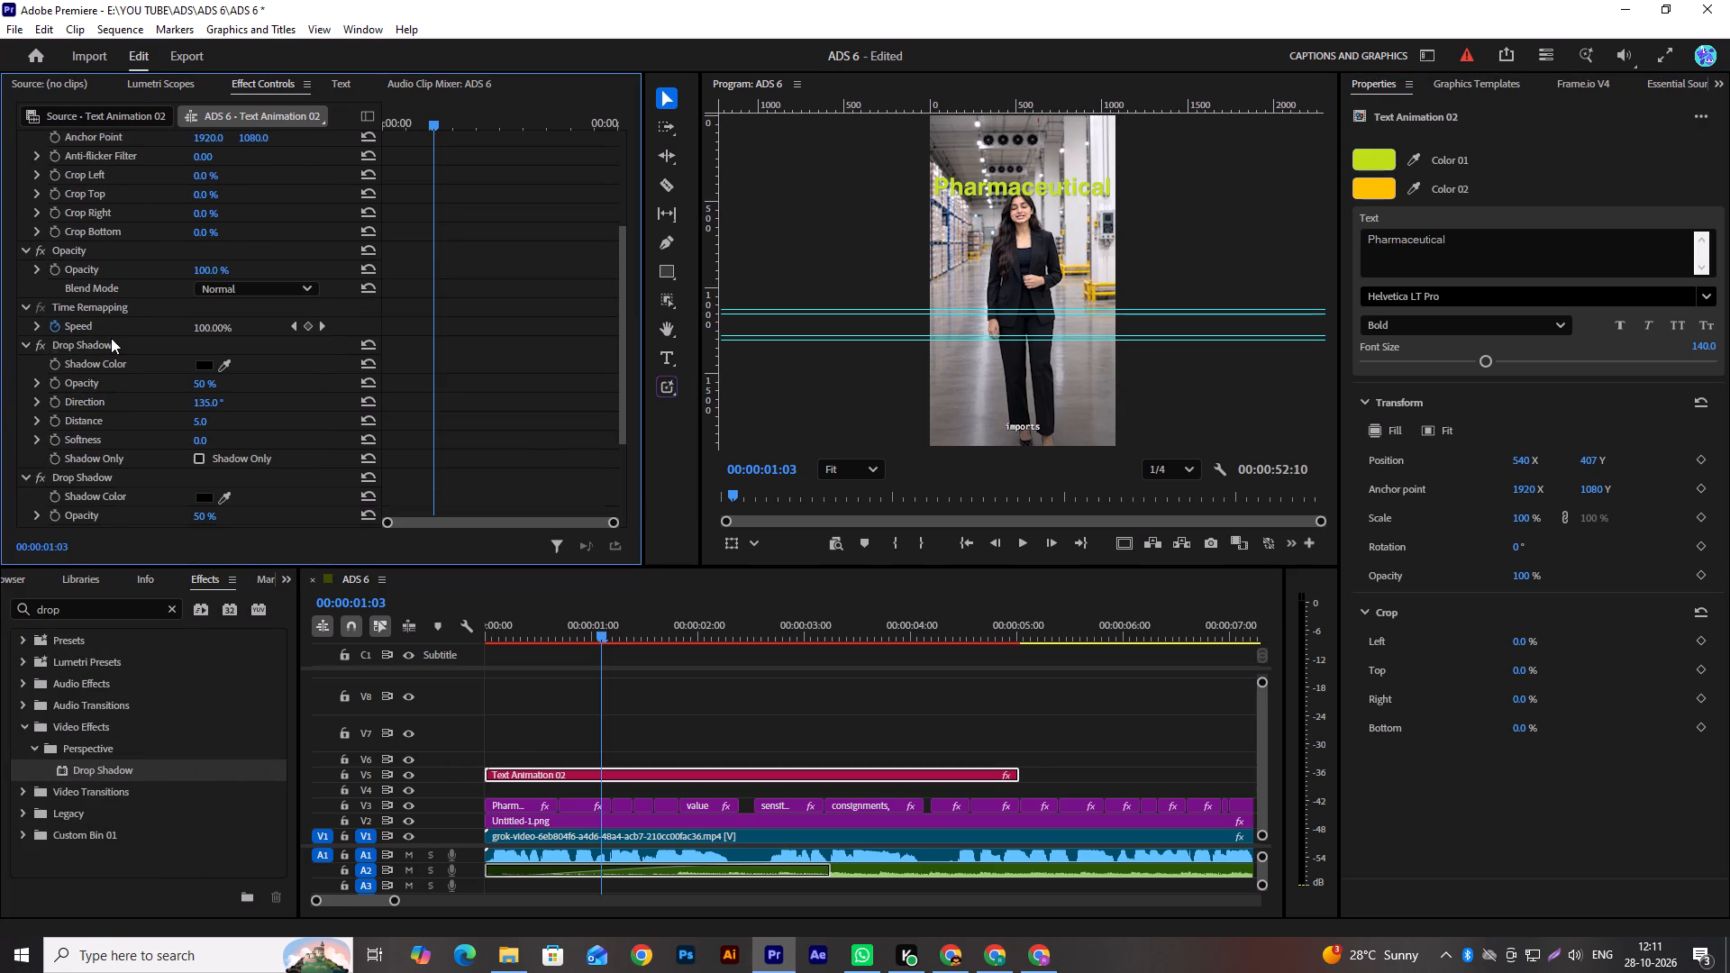
{"action": "key", "text": "ctrl+v"}
{"action": "key", "text": "ctrl+v"}
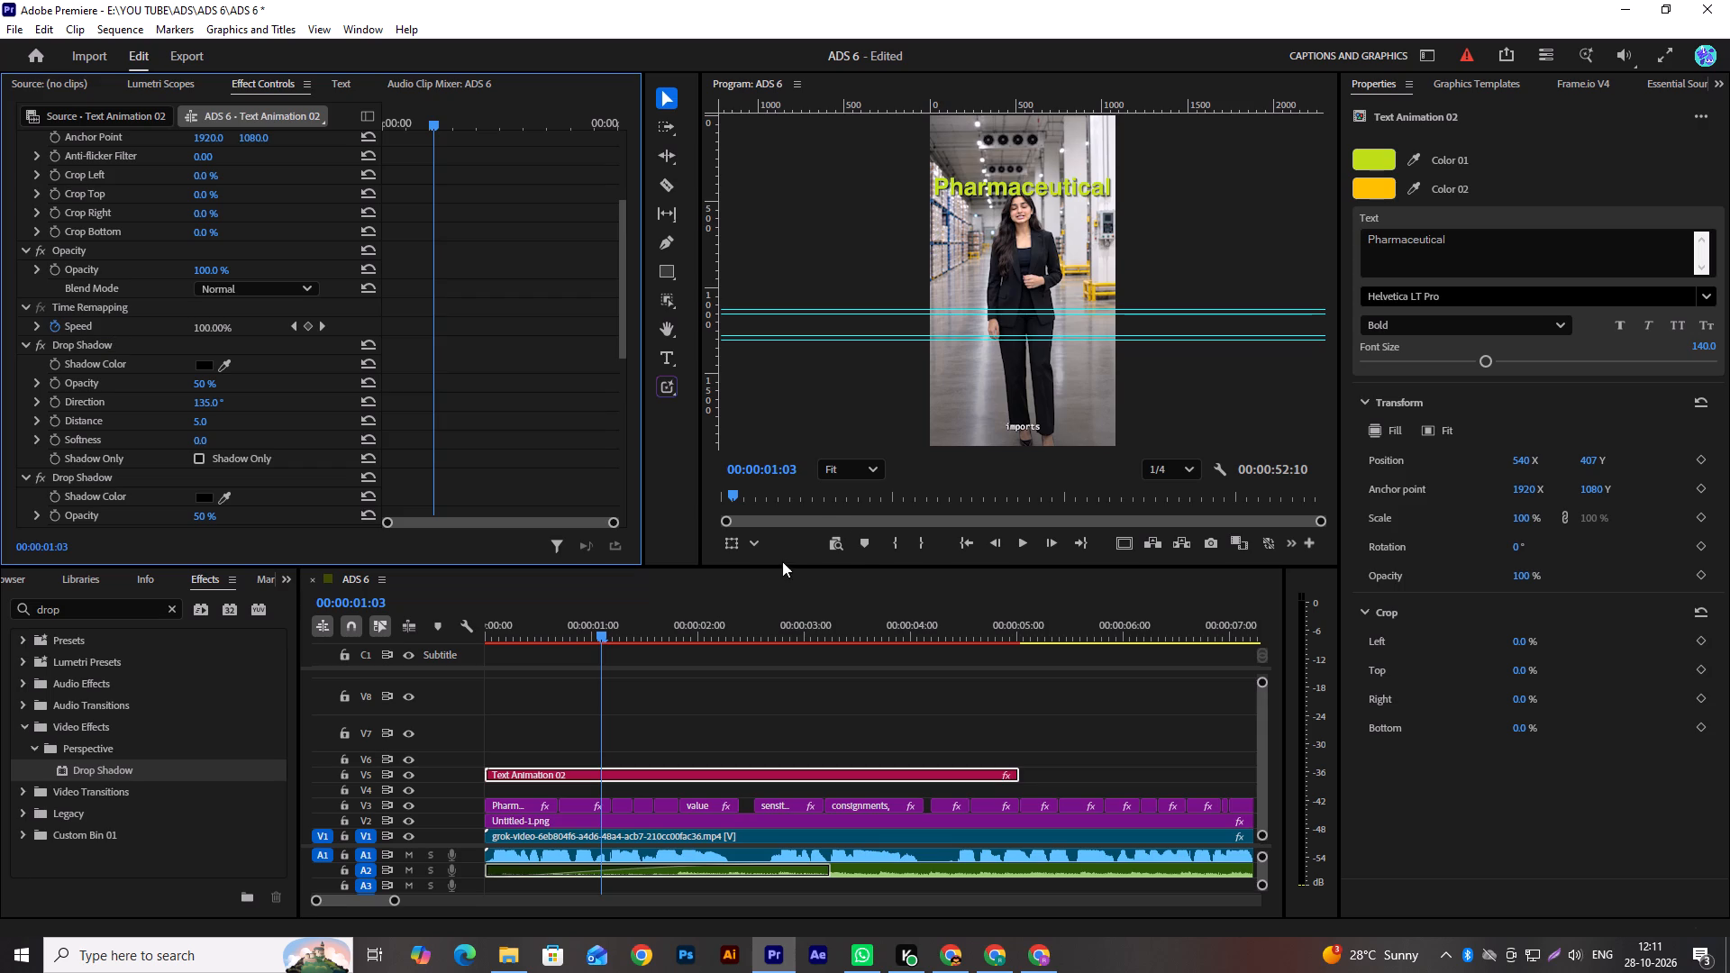
{"action": "left_click", "coordinate": [1168, 354]}
{"action": "key", "text": "grave"}
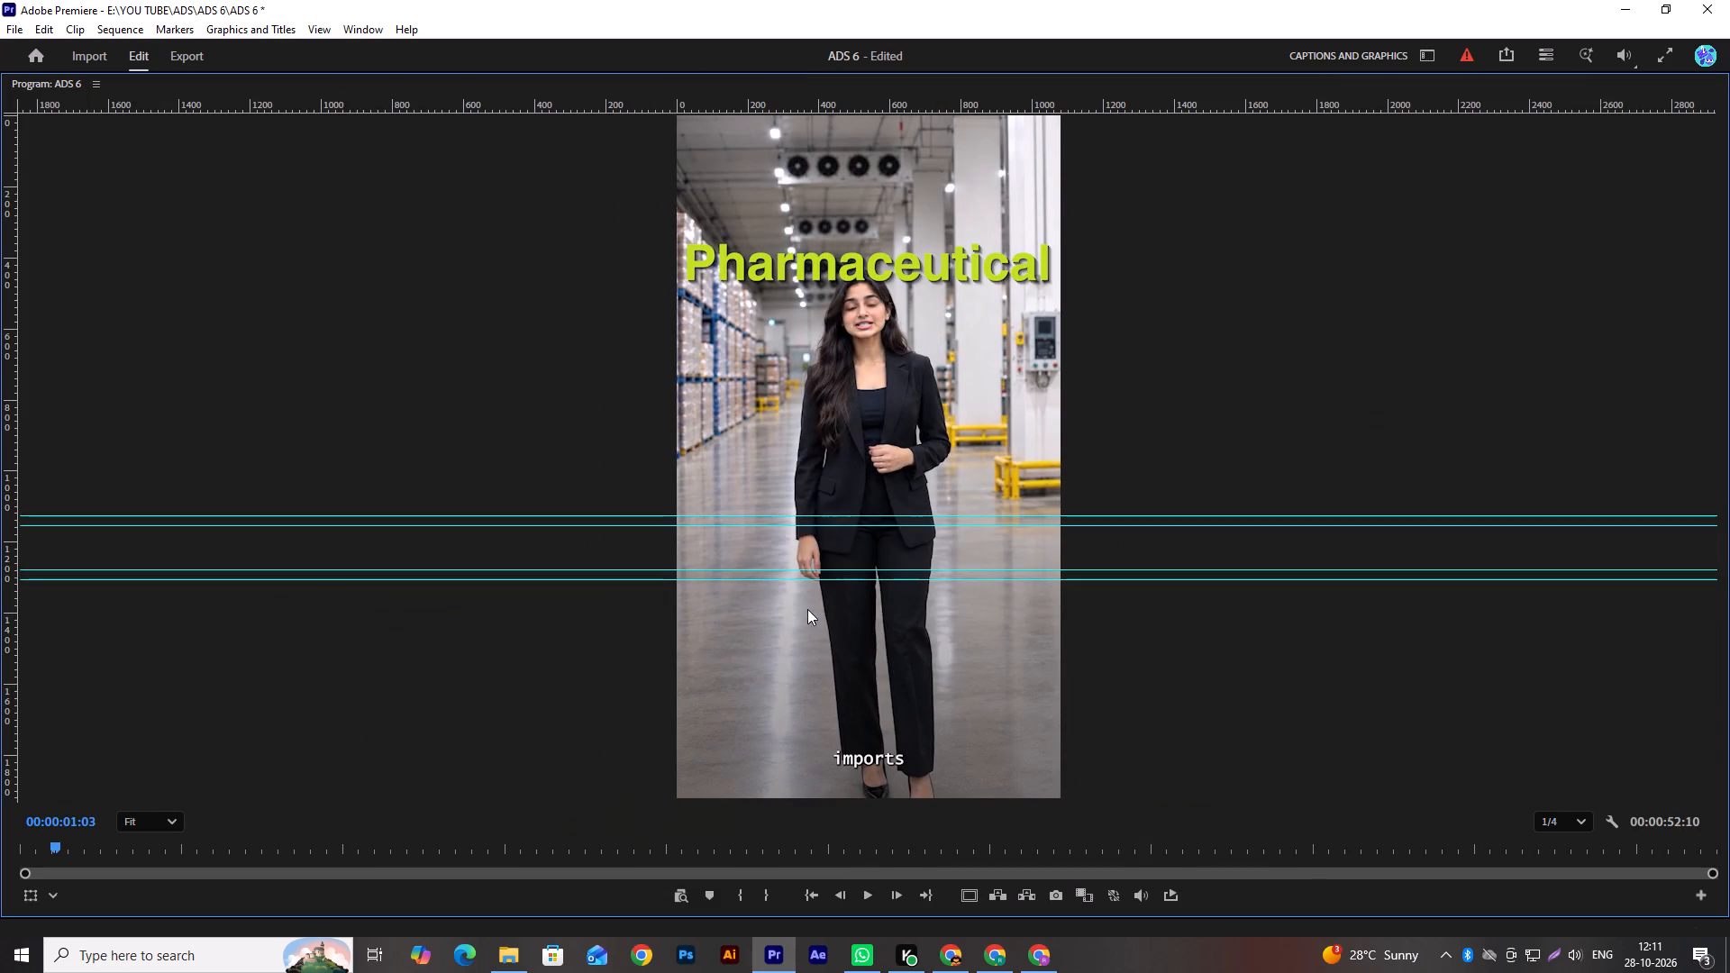
{"action": "key", "text": "grave"}
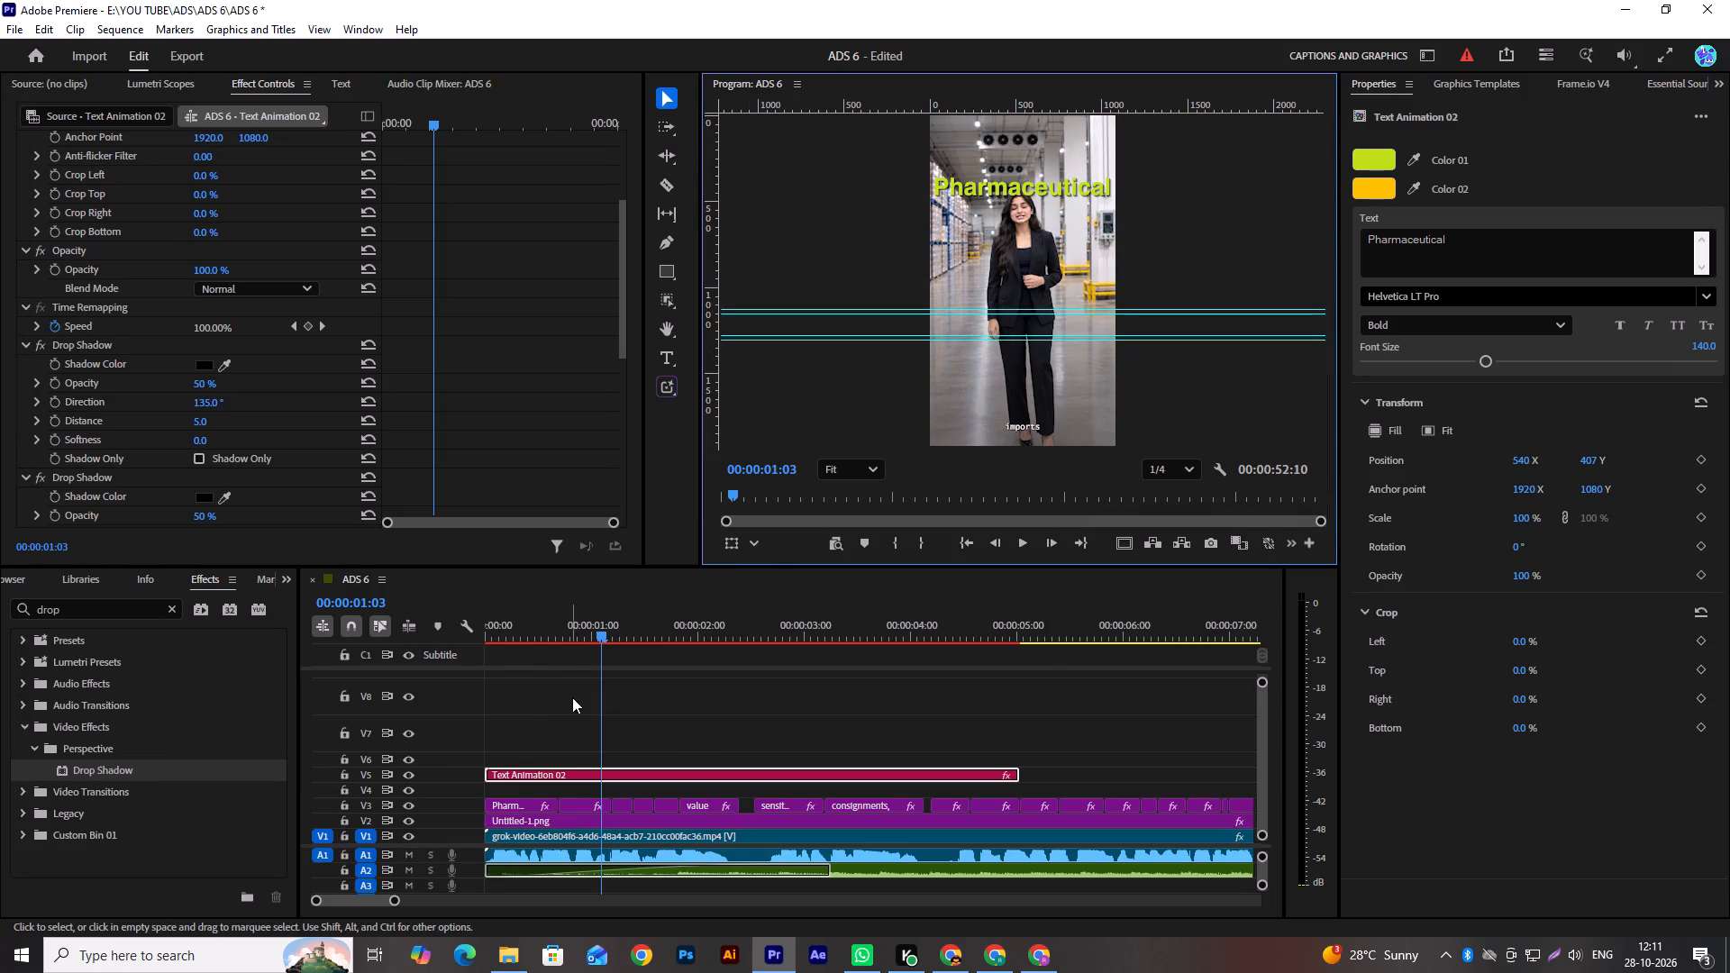
Examine the opening second, comparing the Text Animation 02 title with the Pharmaceutical caption on V3, including in a maximized Program monitor.
{"action": "left_click_drag", "start_coordinate": [602, 634], "coordinate": [559, 643]}
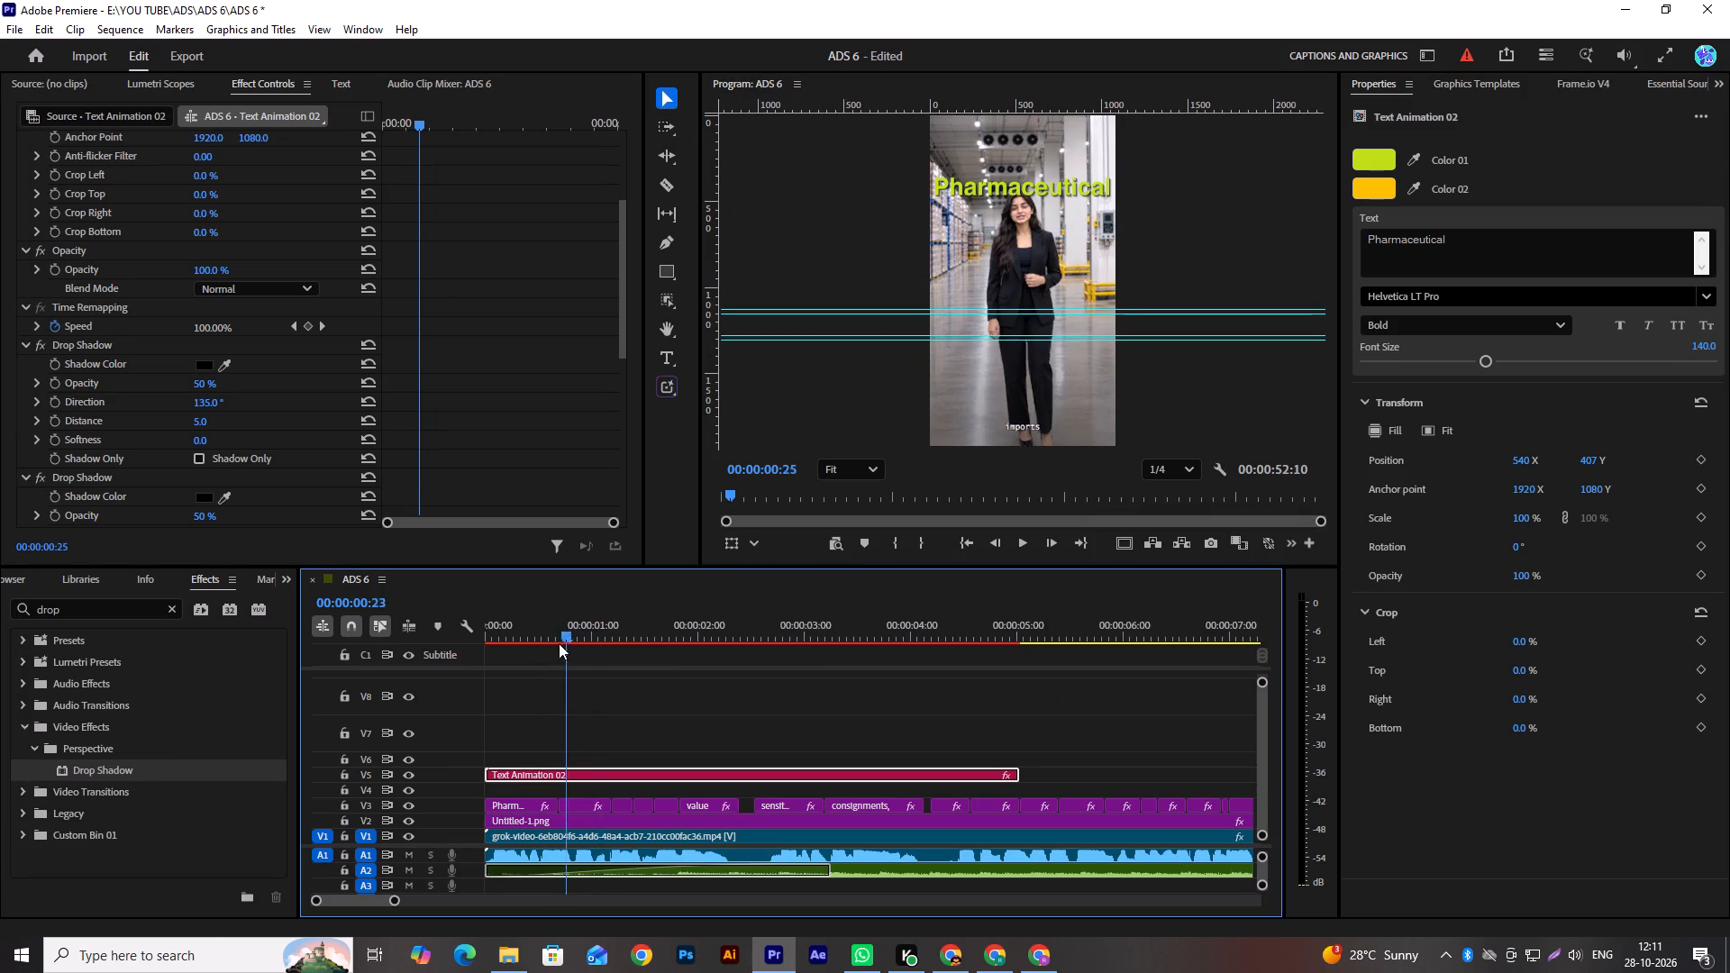
{"action": "left_click_drag", "start_coordinate": [559, 643], "coordinate": [507, 660]}
{"action": "left_click", "coordinate": [516, 808]}
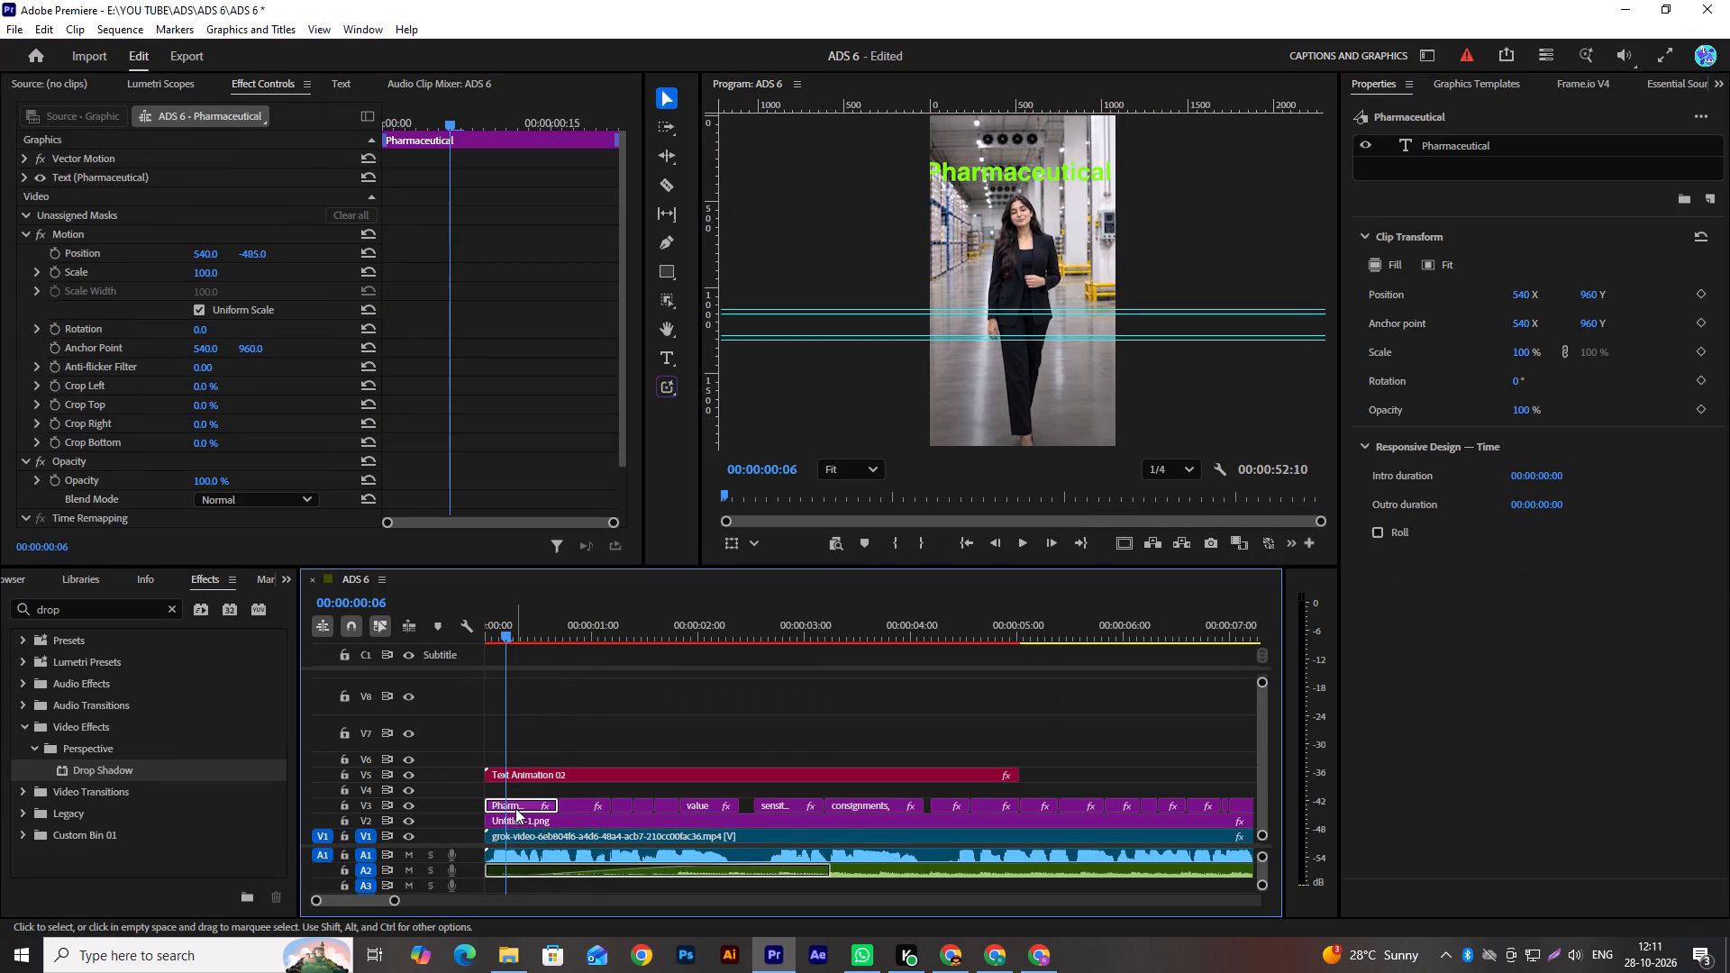
{"action": "left_click_drag", "start_coordinate": [509, 634], "coordinate": [517, 633]}
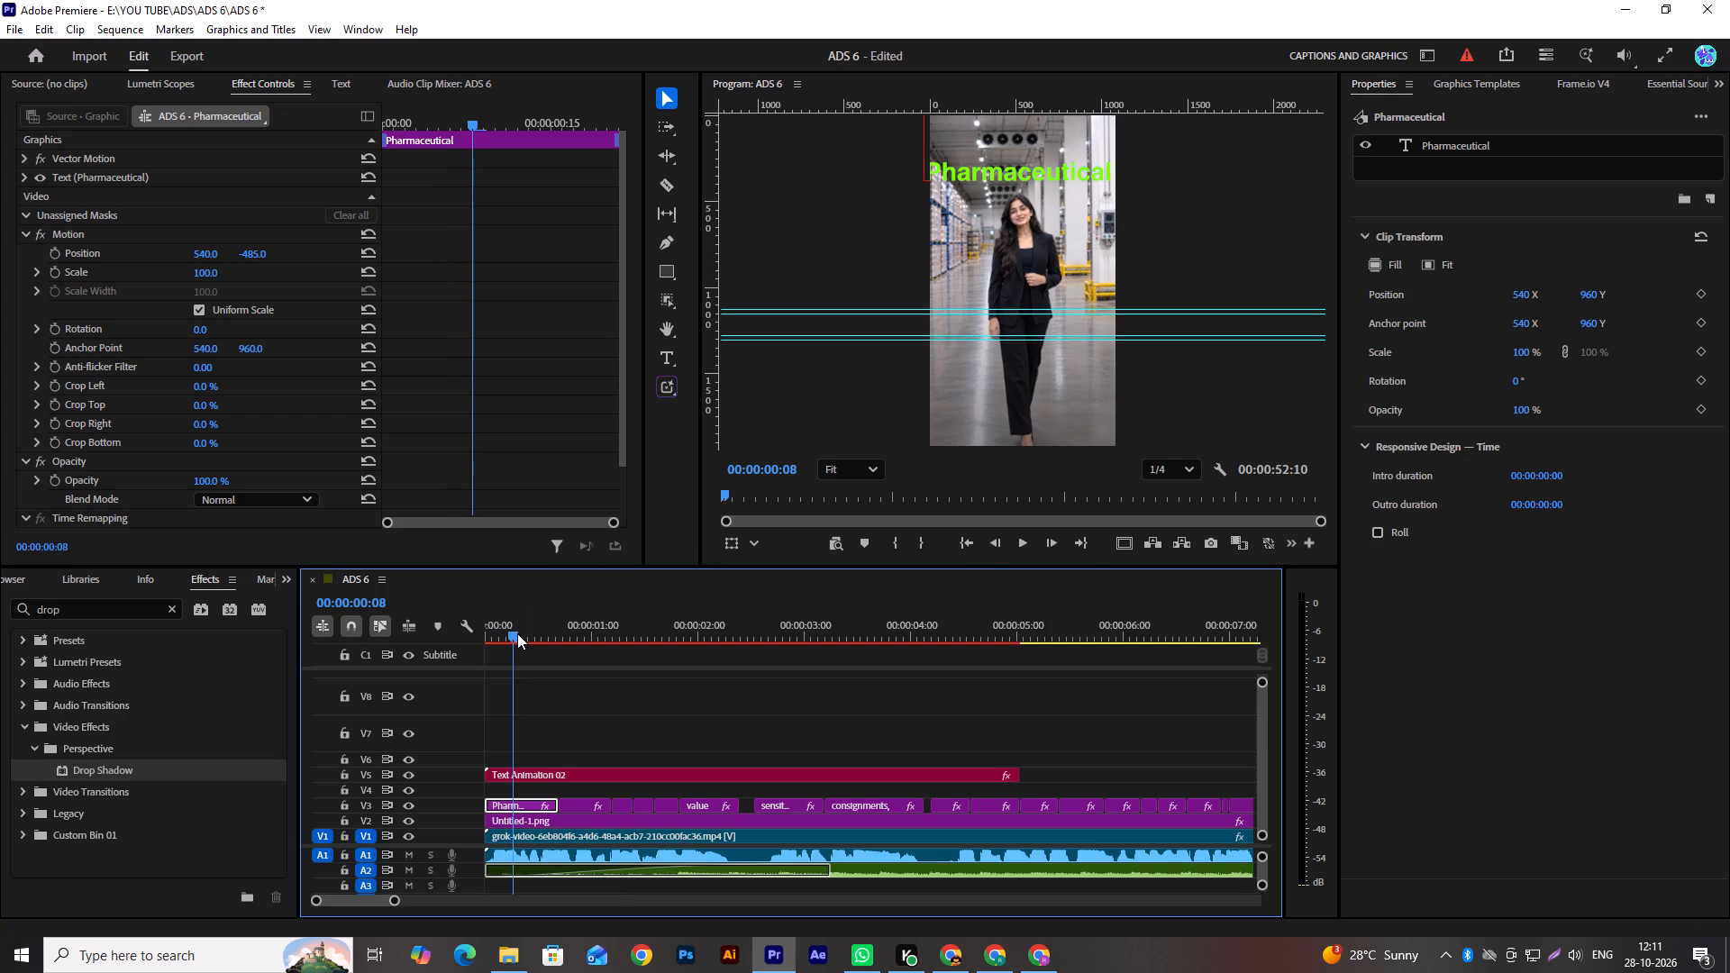
{"action": "left_click_drag", "start_coordinate": [517, 633], "coordinate": [568, 632]}
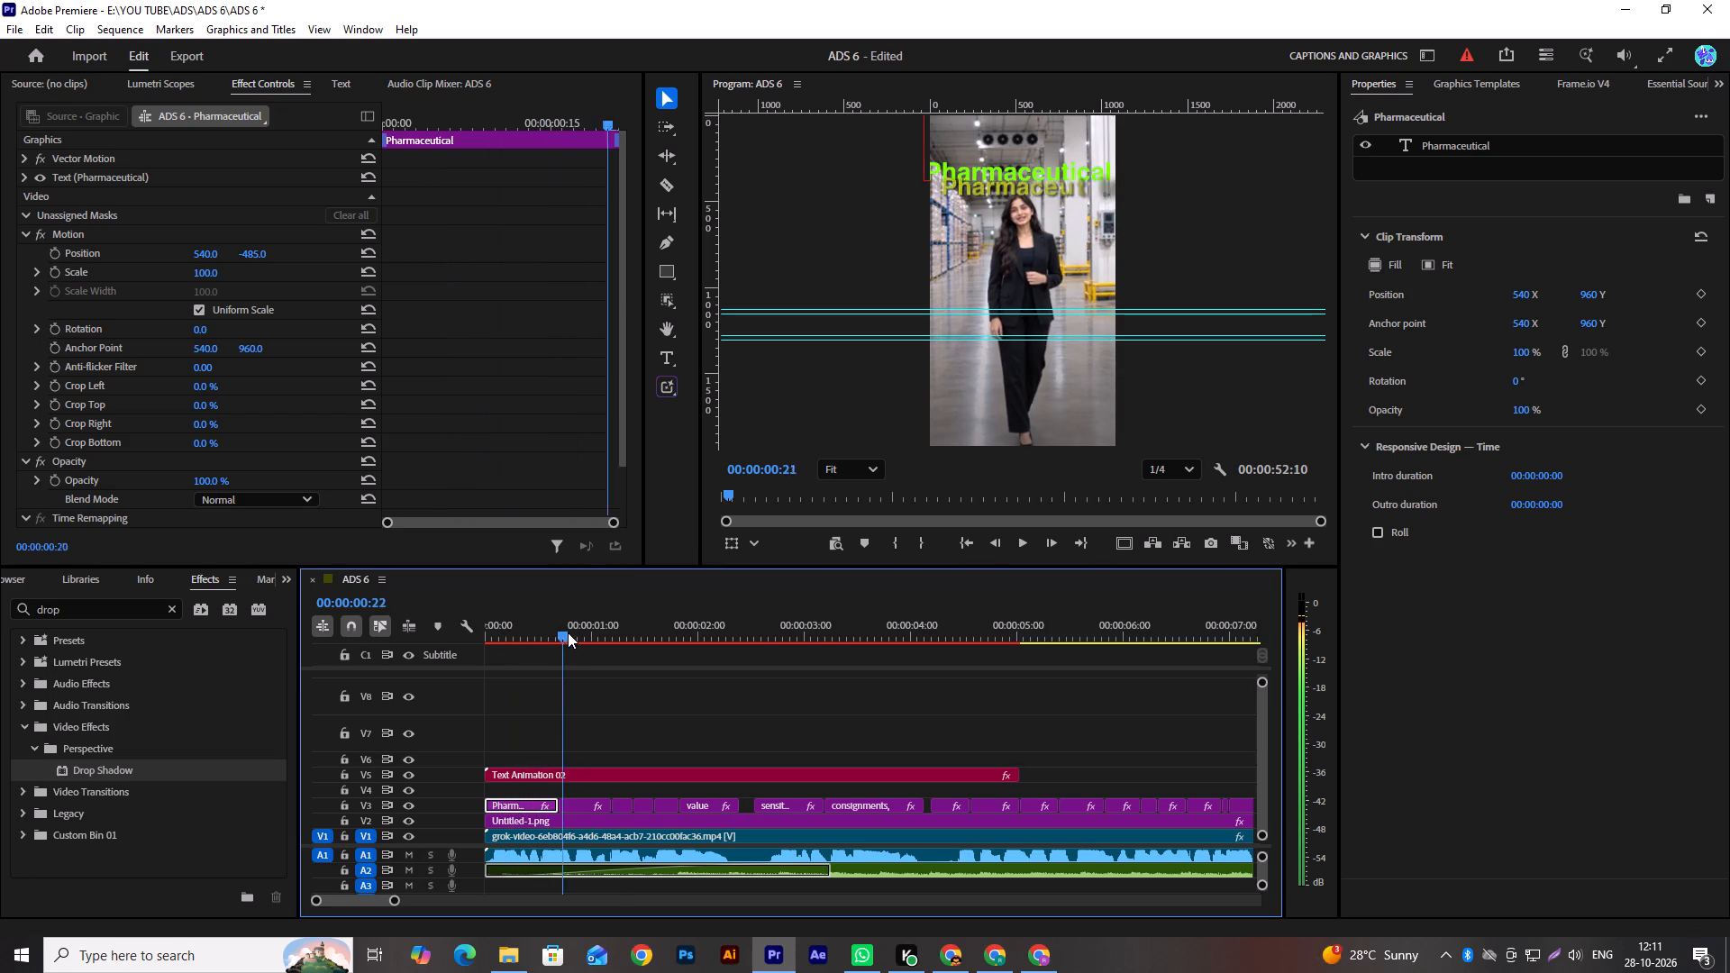
{"action": "left_click_drag", "start_coordinate": [568, 632], "coordinate": [502, 654]}
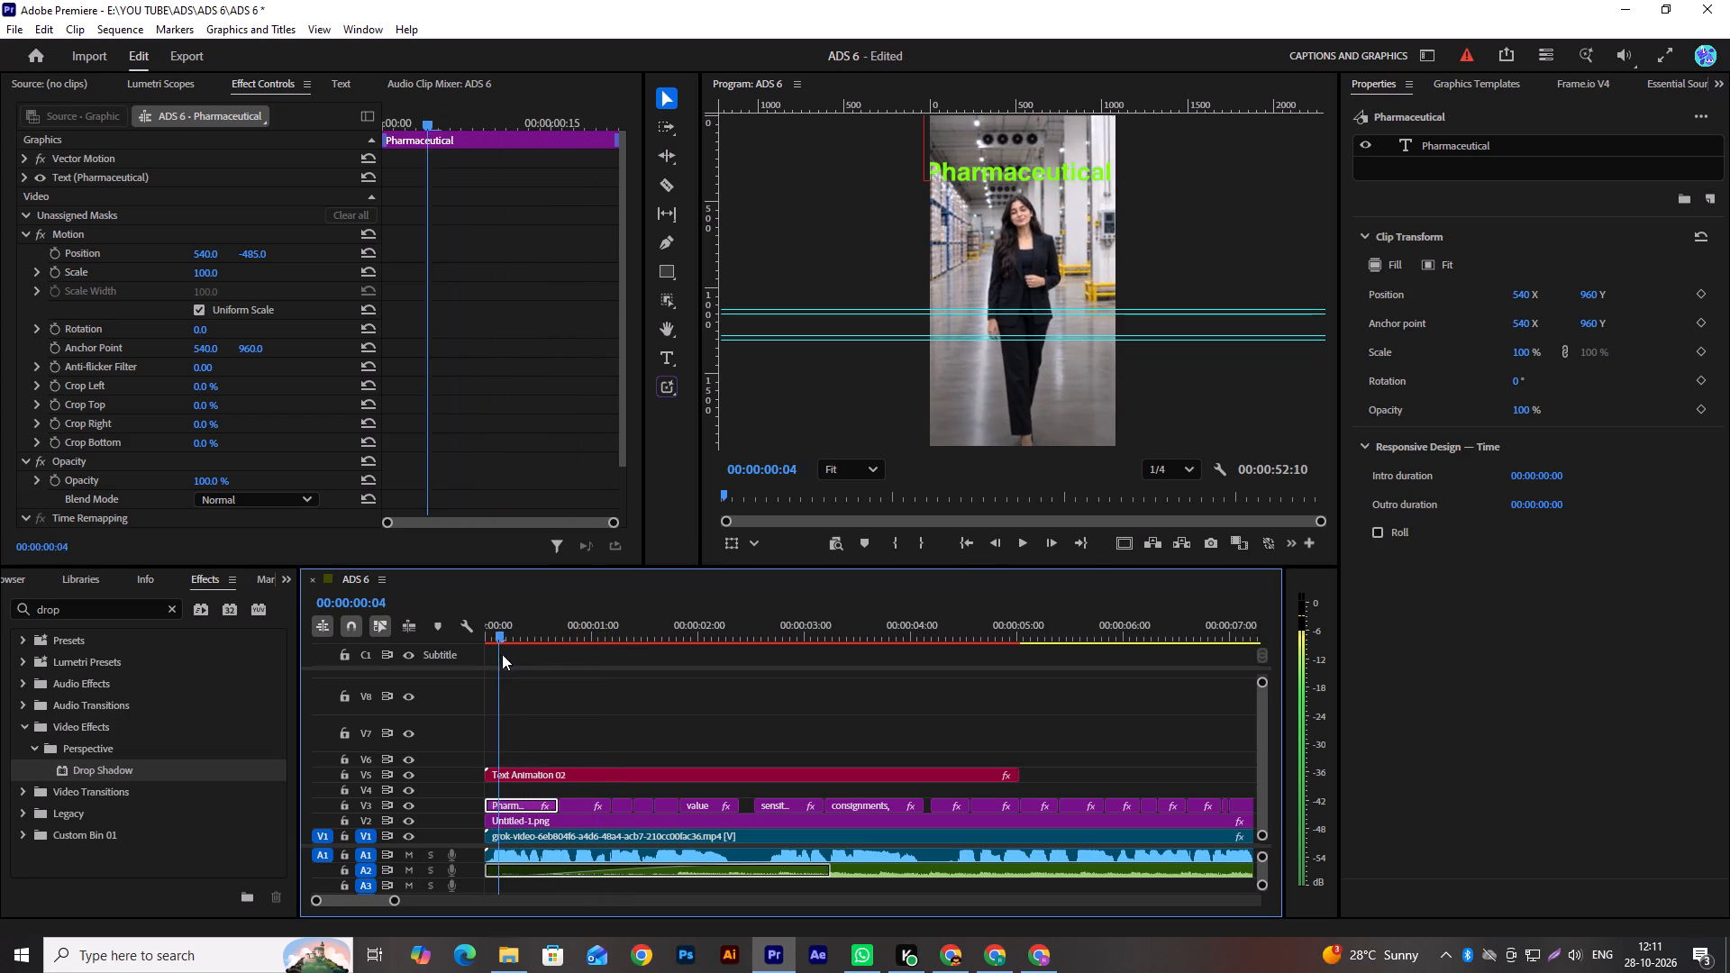
{"action": "left_click_drag", "start_coordinate": [502, 654], "coordinate": [591, 650]}
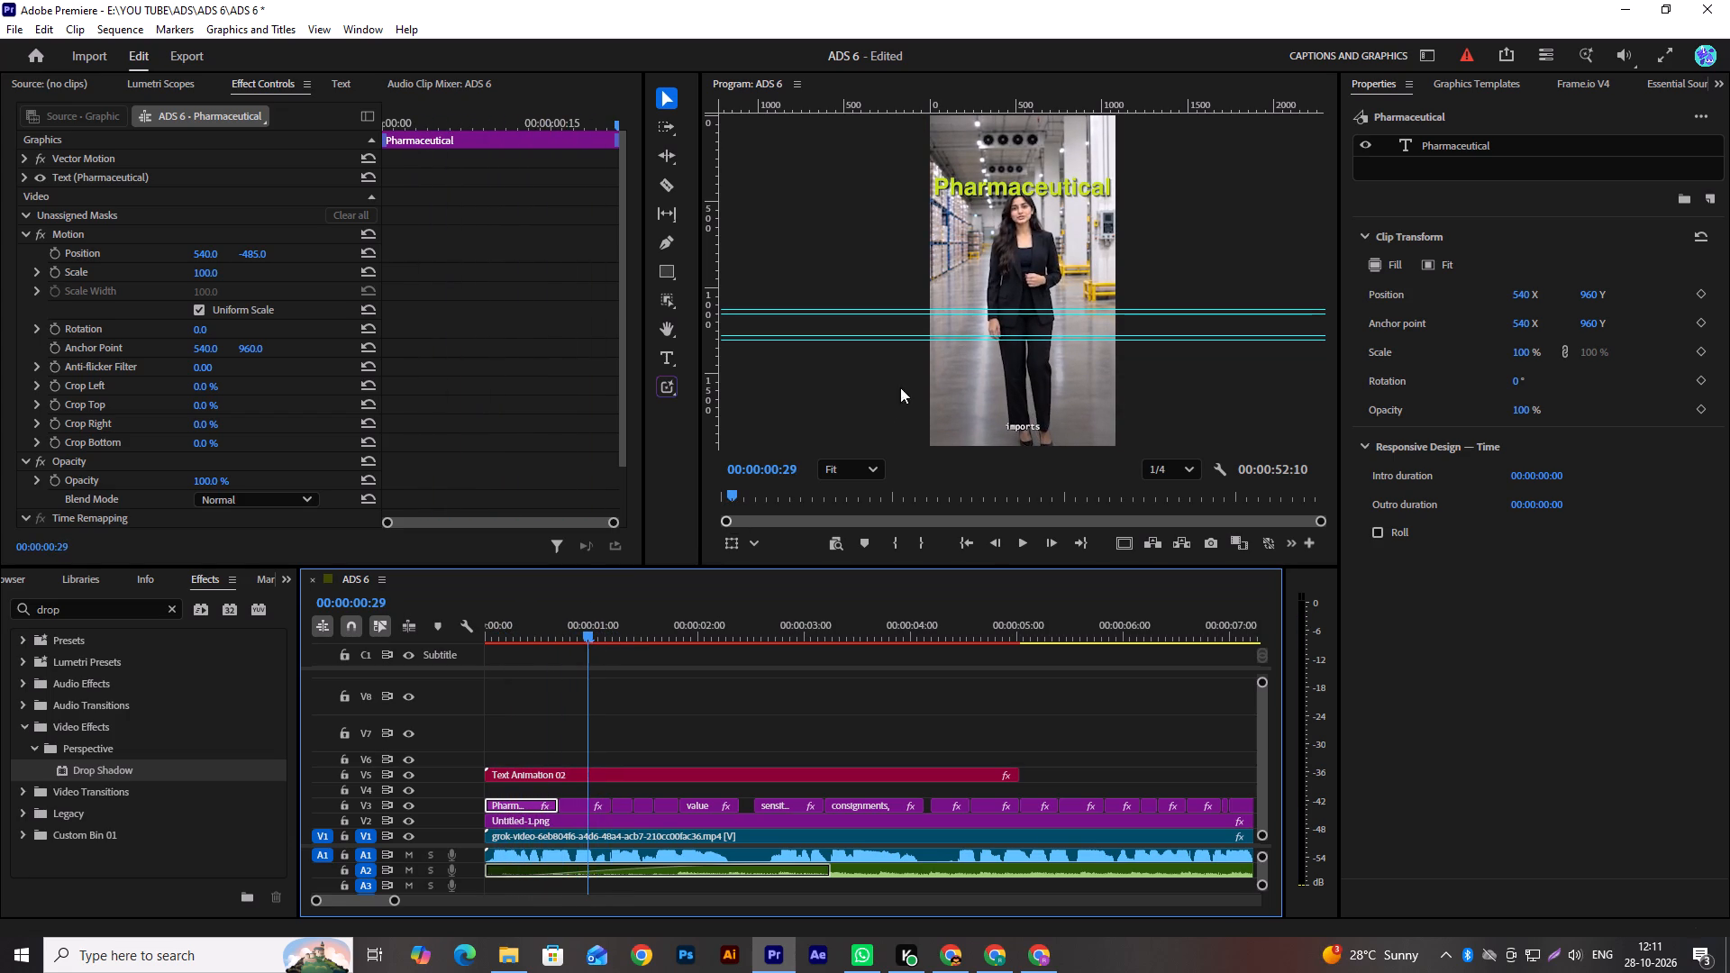
{"action": "left_click", "coordinate": [884, 359]}
{"action": "key", "text": "grave"}
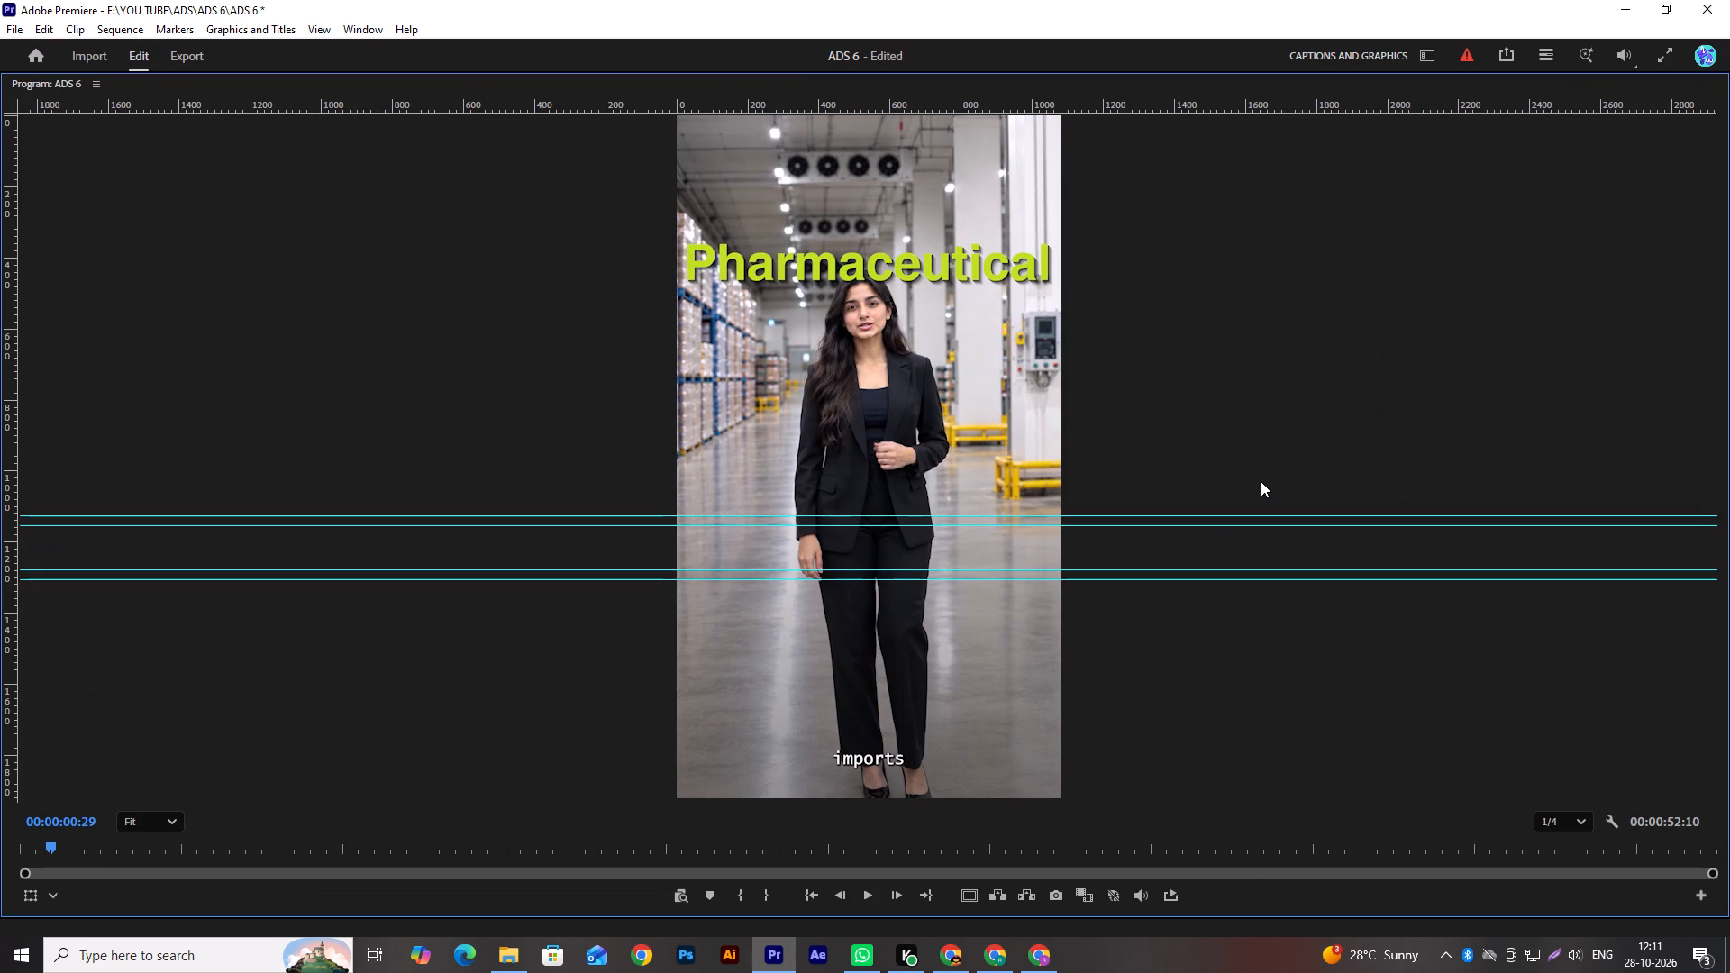
{"action": "key", "text": "grave"}
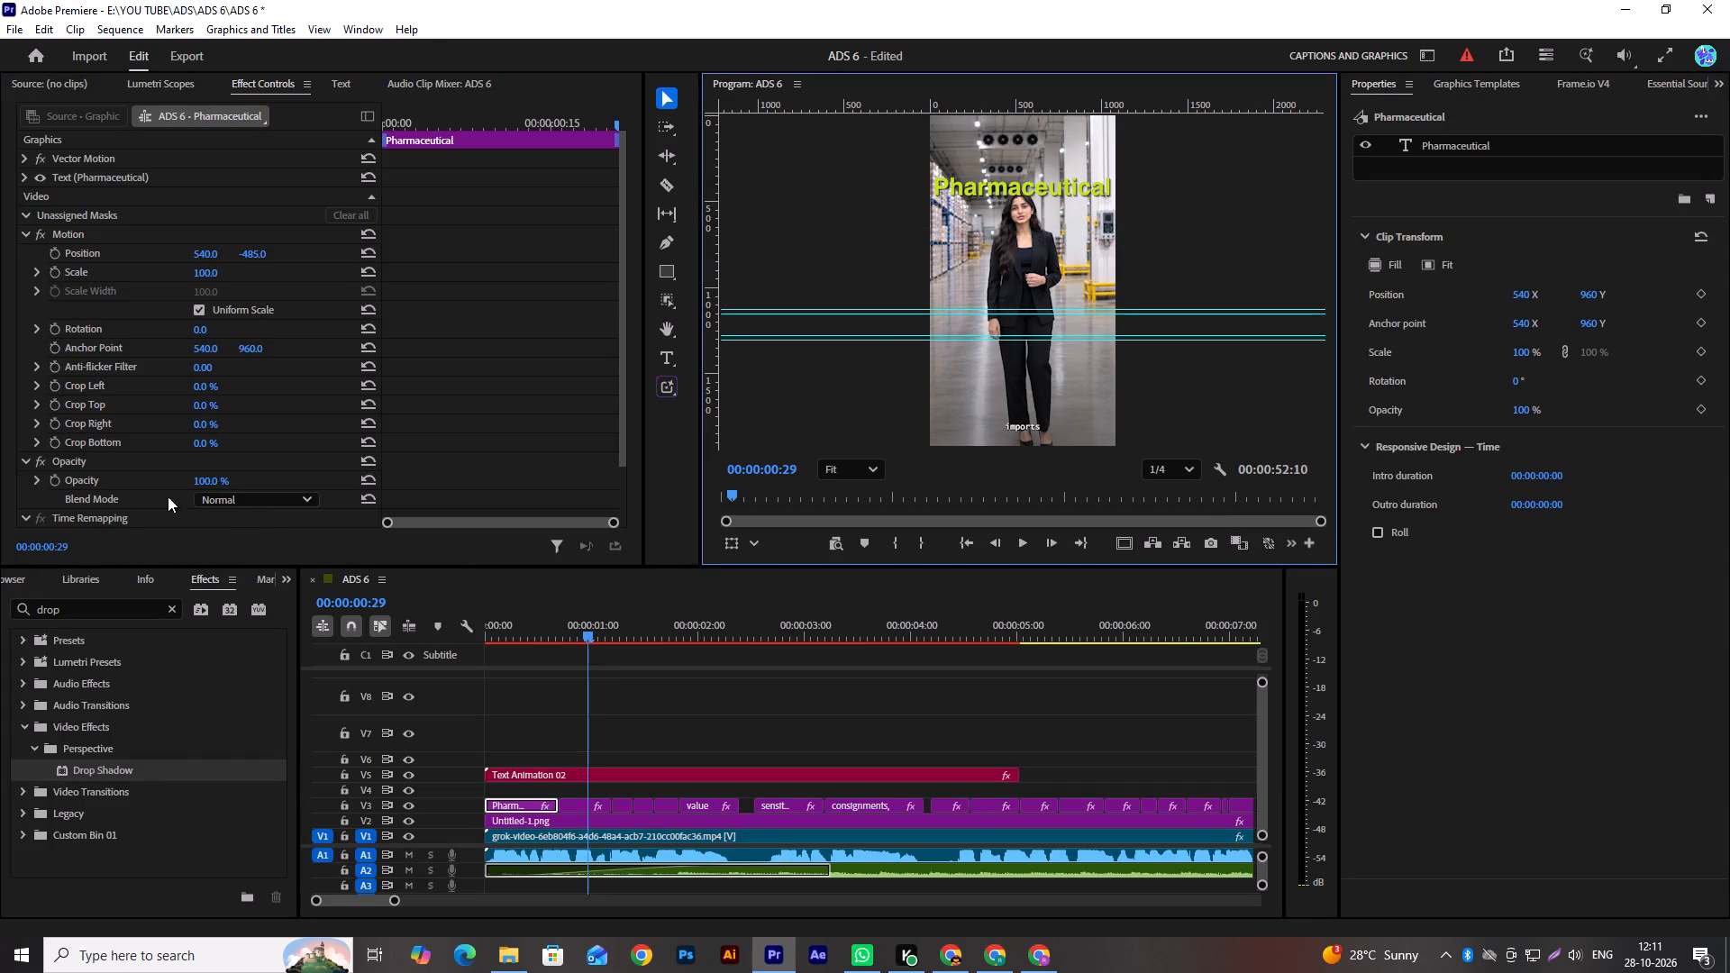
Apply another Drop Shadow to the Text Animation 02 clip on V5 and check it in a maximized Program monitor.
{"action": "left_click", "coordinate": [539, 777]}
{"action": "left_click_drag", "start_coordinate": [137, 764], "coordinate": [377, 767]}
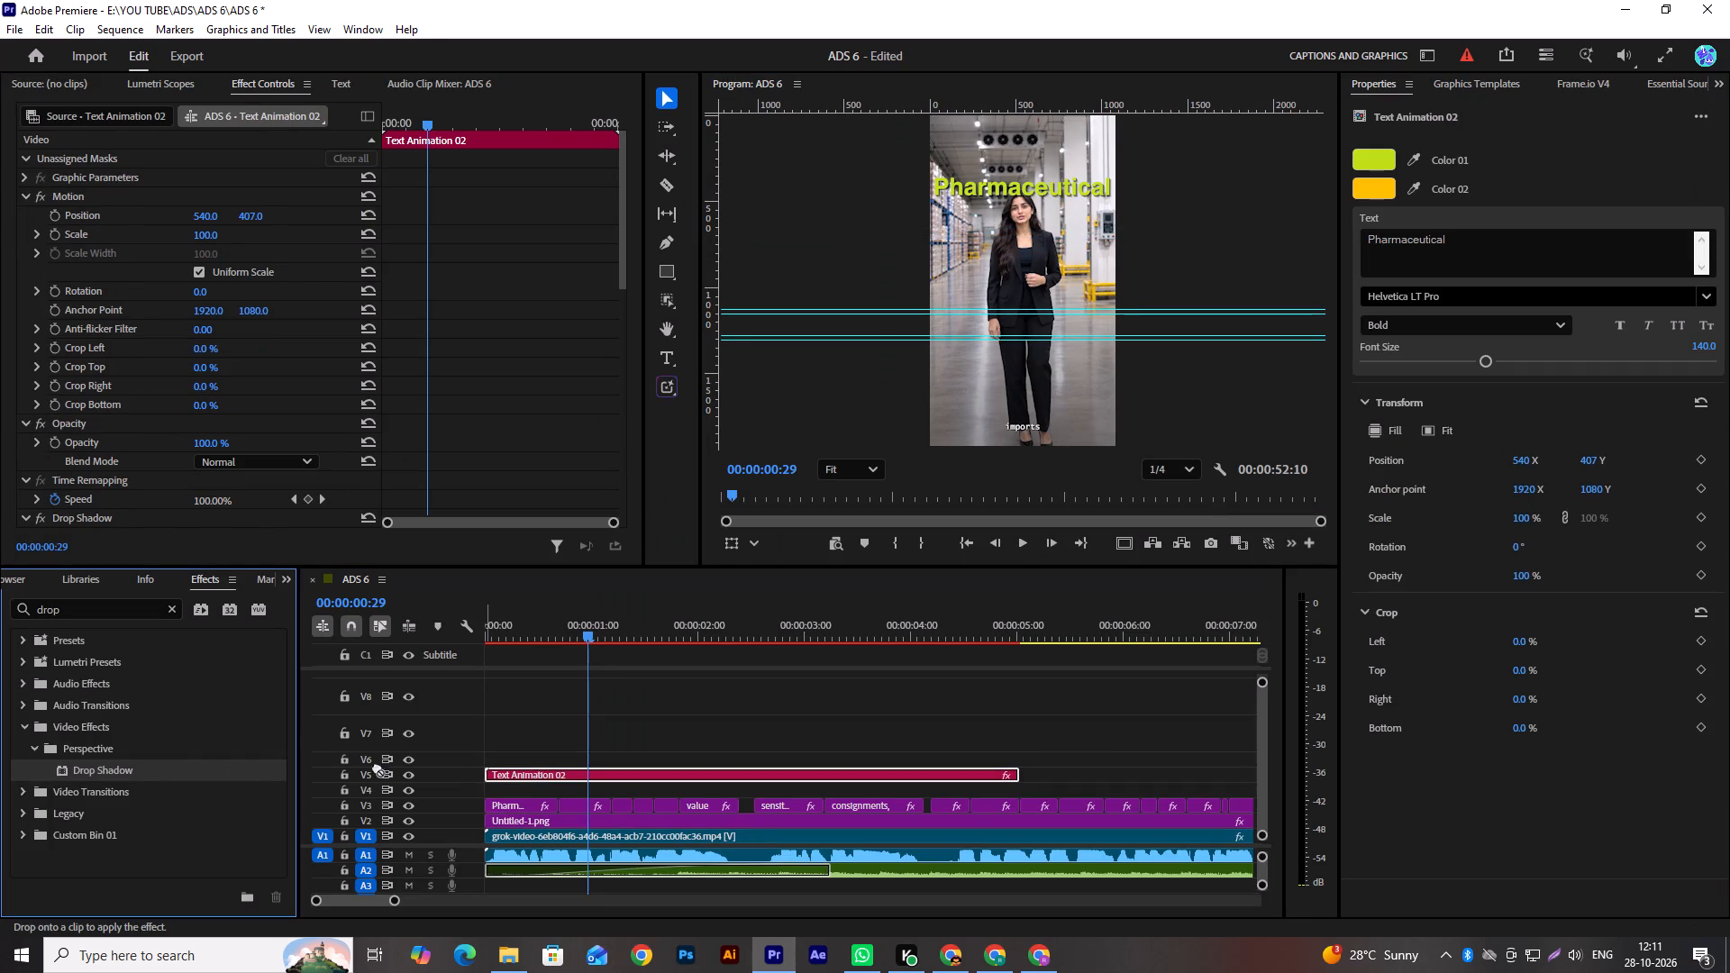
{"action": "left_click_drag", "start_coordinate": [377, 767], "coordinate": [521, 778]}
{"action": "left_click", "coordinate": [1180, 281]}
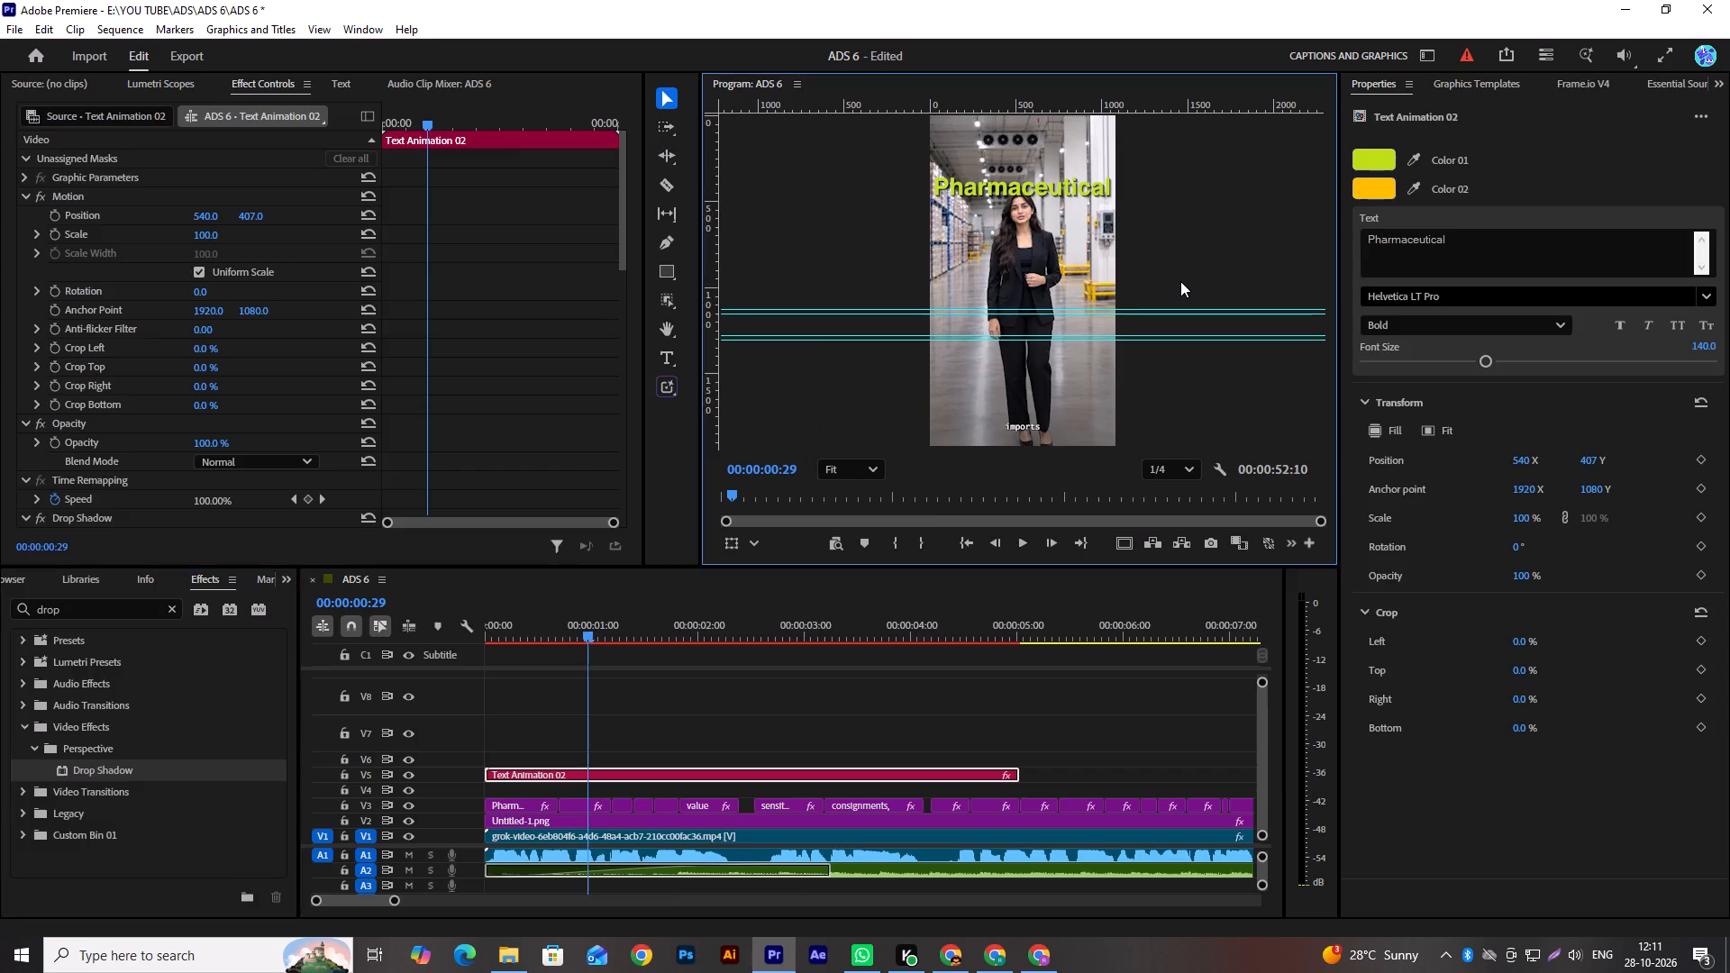
{"action": "key", "text": "grave"}
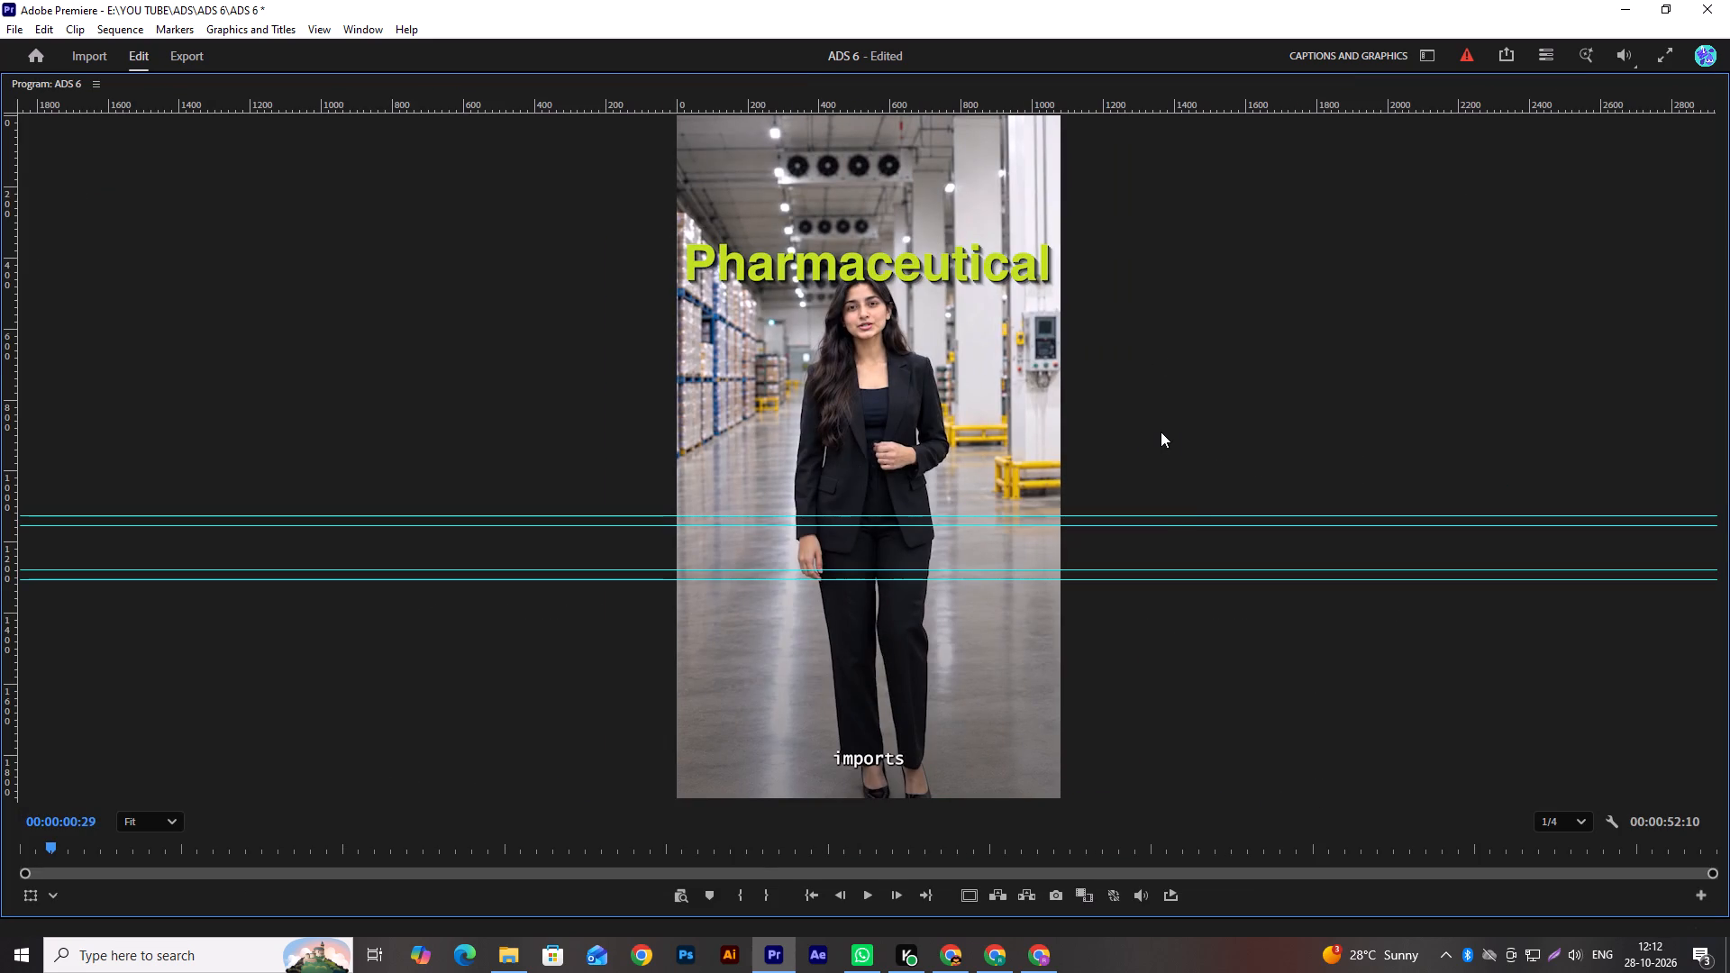
{"action": "key", "text": "grave"}
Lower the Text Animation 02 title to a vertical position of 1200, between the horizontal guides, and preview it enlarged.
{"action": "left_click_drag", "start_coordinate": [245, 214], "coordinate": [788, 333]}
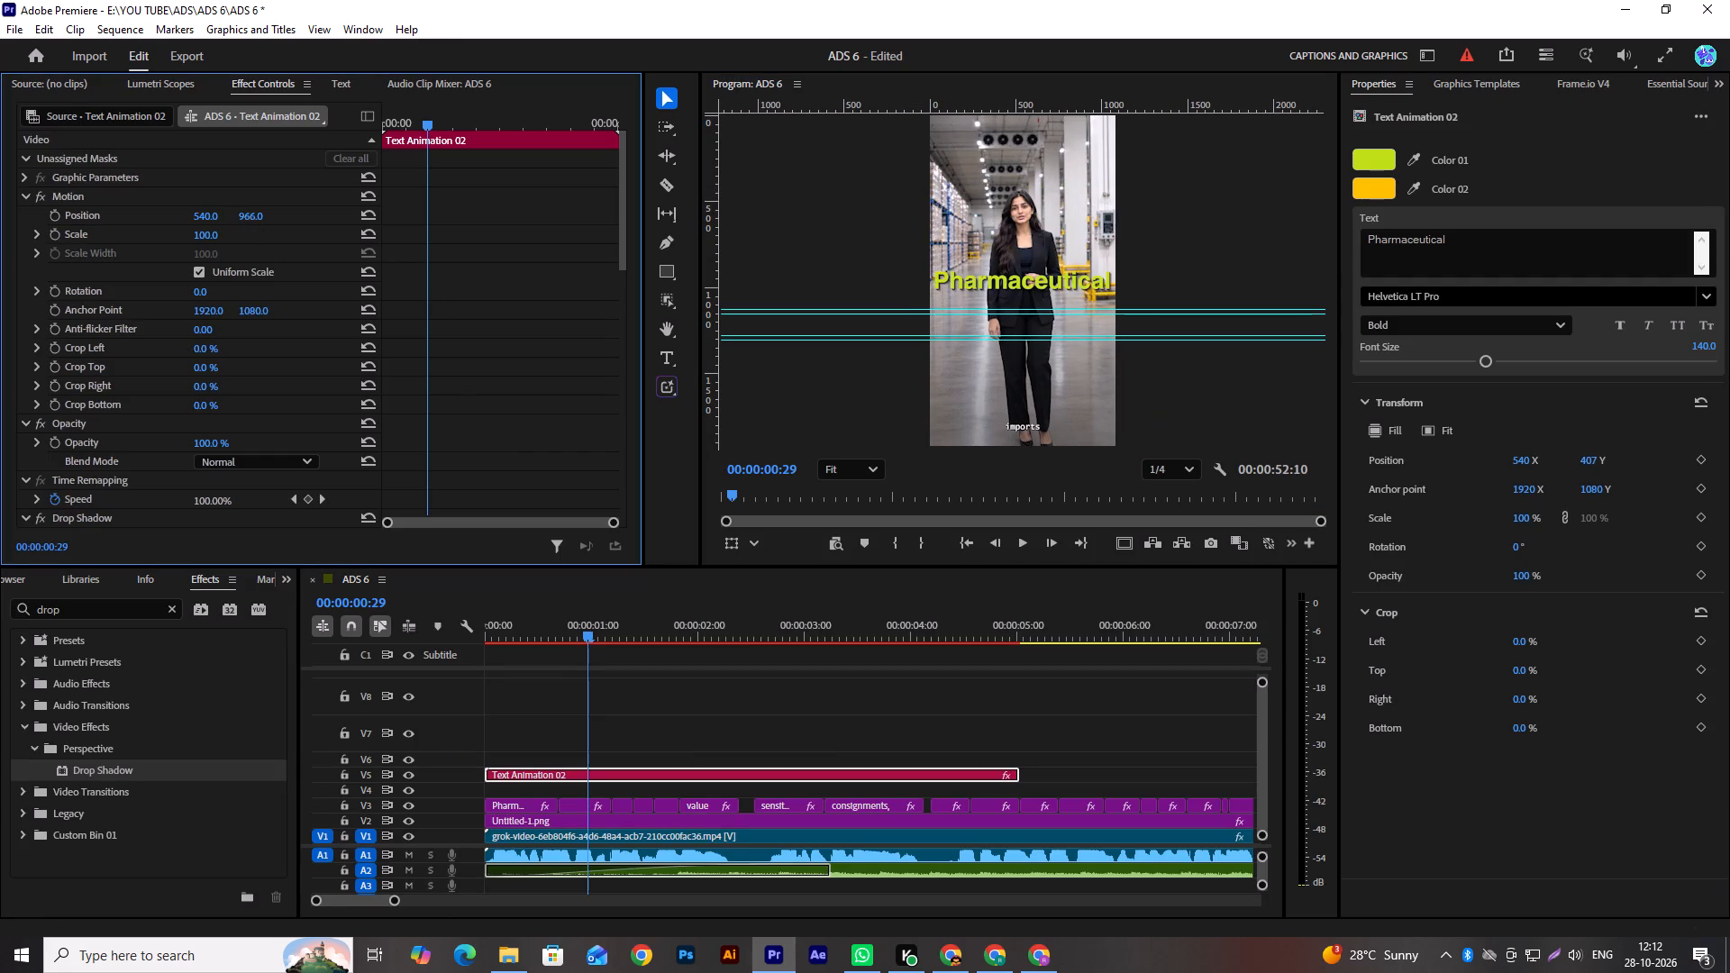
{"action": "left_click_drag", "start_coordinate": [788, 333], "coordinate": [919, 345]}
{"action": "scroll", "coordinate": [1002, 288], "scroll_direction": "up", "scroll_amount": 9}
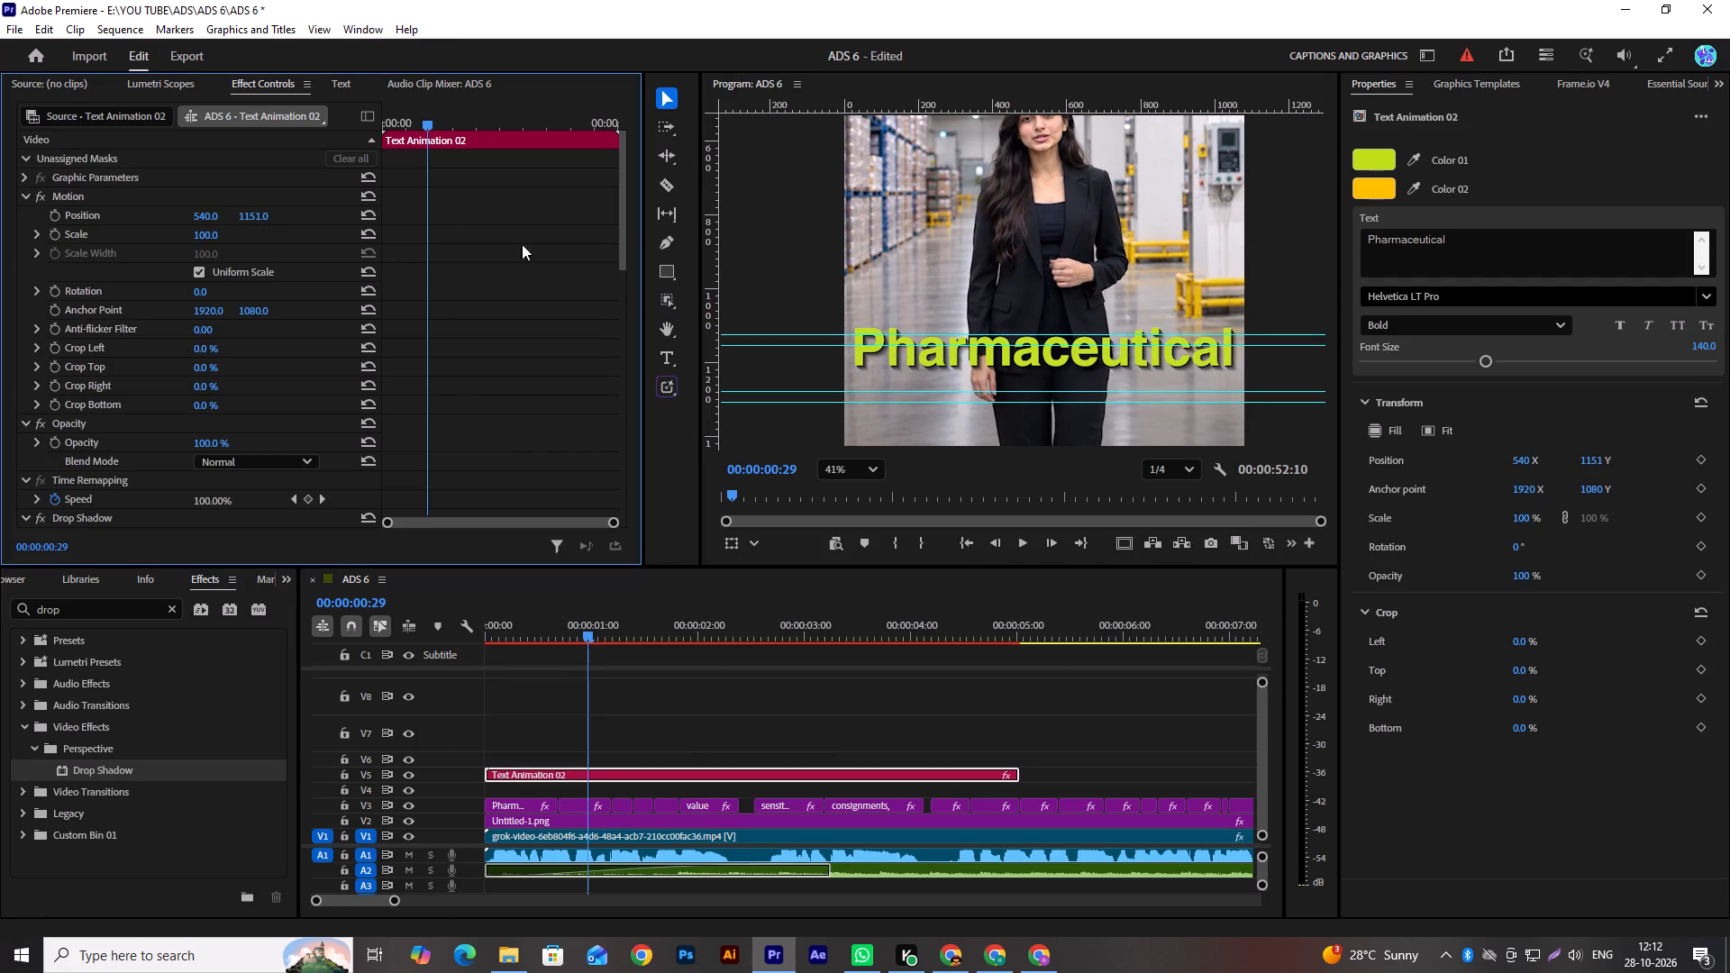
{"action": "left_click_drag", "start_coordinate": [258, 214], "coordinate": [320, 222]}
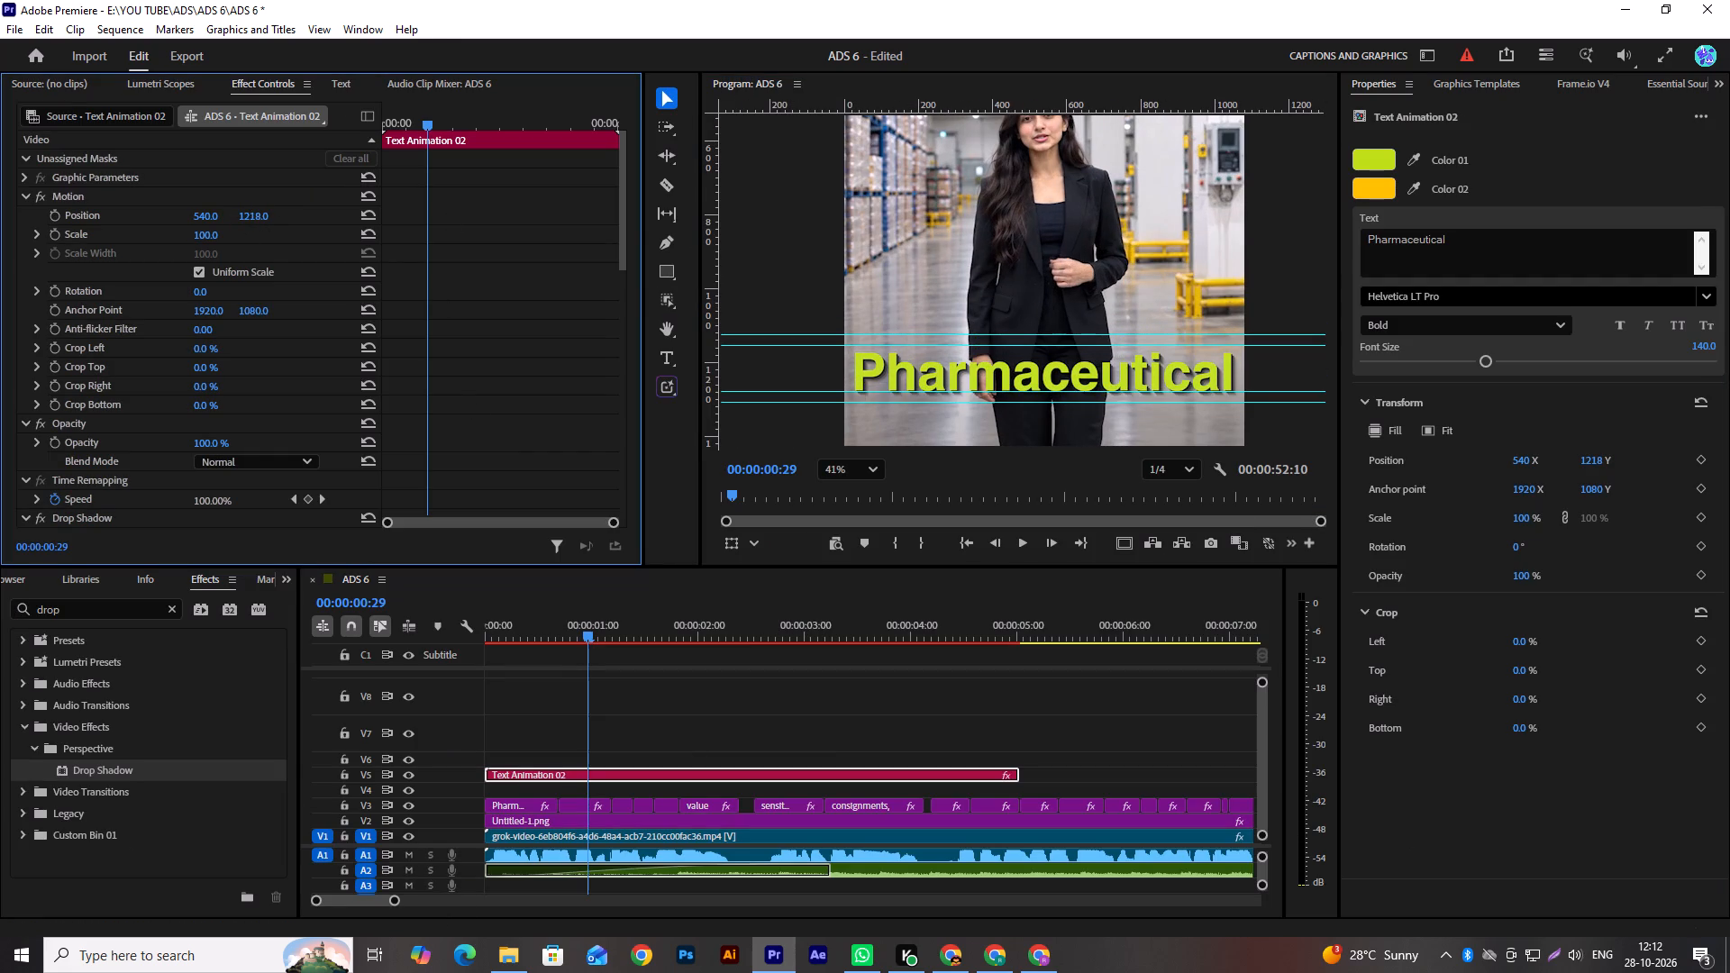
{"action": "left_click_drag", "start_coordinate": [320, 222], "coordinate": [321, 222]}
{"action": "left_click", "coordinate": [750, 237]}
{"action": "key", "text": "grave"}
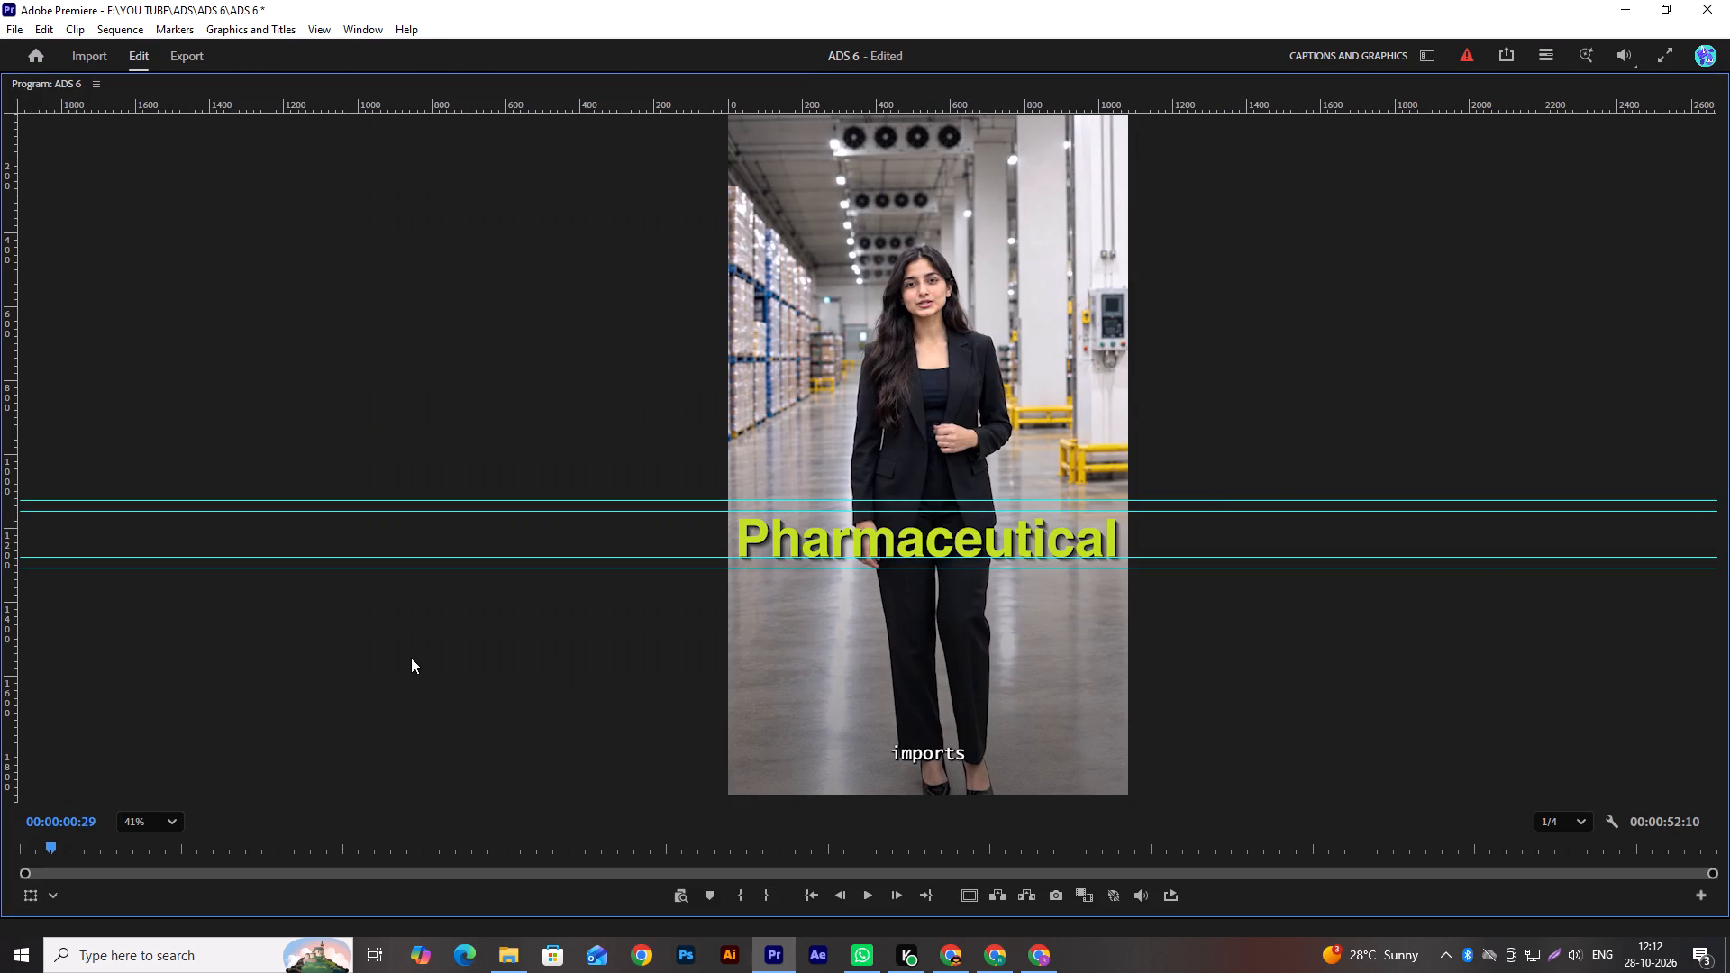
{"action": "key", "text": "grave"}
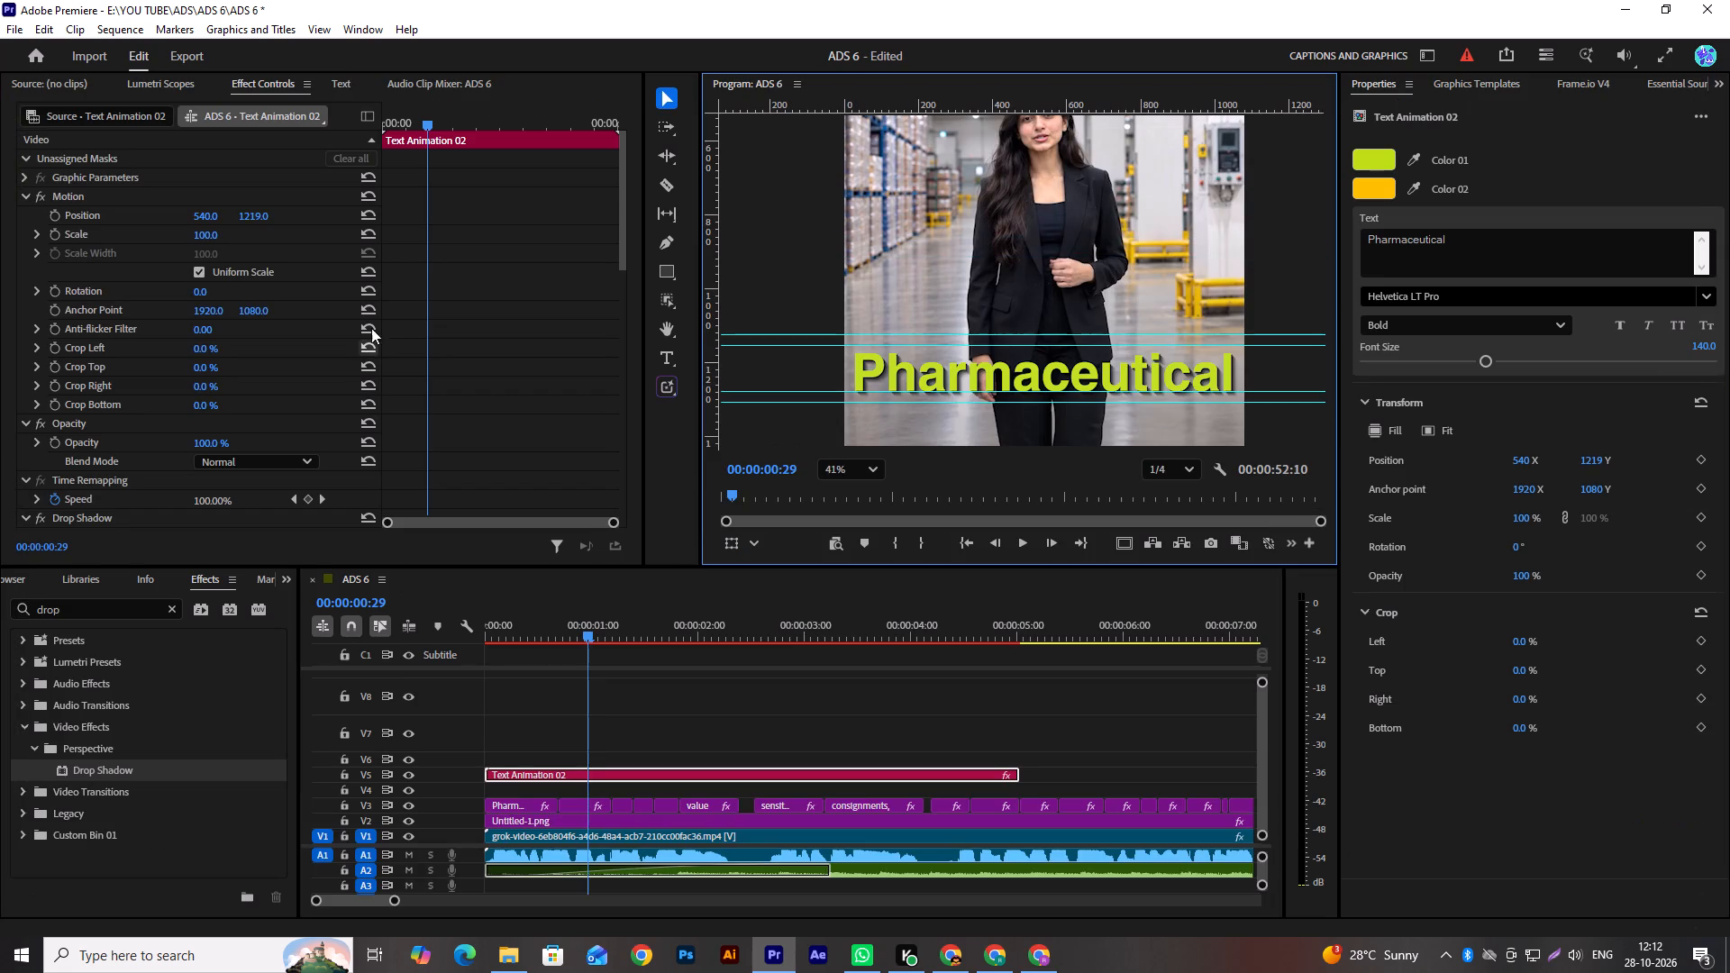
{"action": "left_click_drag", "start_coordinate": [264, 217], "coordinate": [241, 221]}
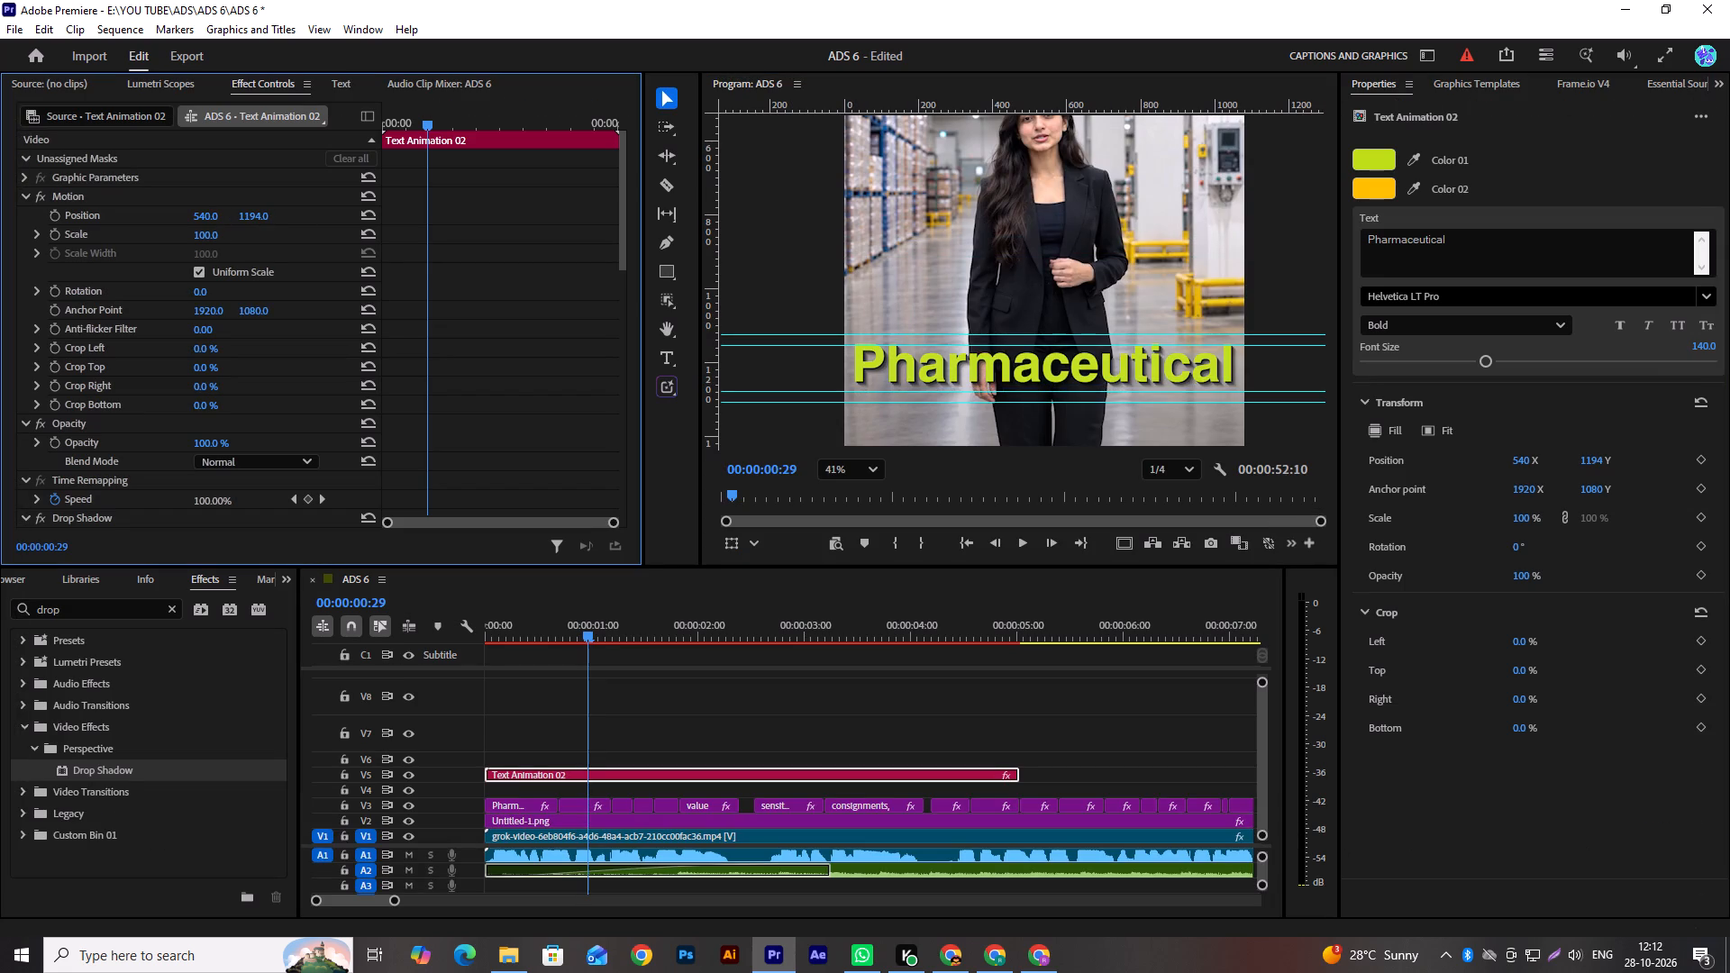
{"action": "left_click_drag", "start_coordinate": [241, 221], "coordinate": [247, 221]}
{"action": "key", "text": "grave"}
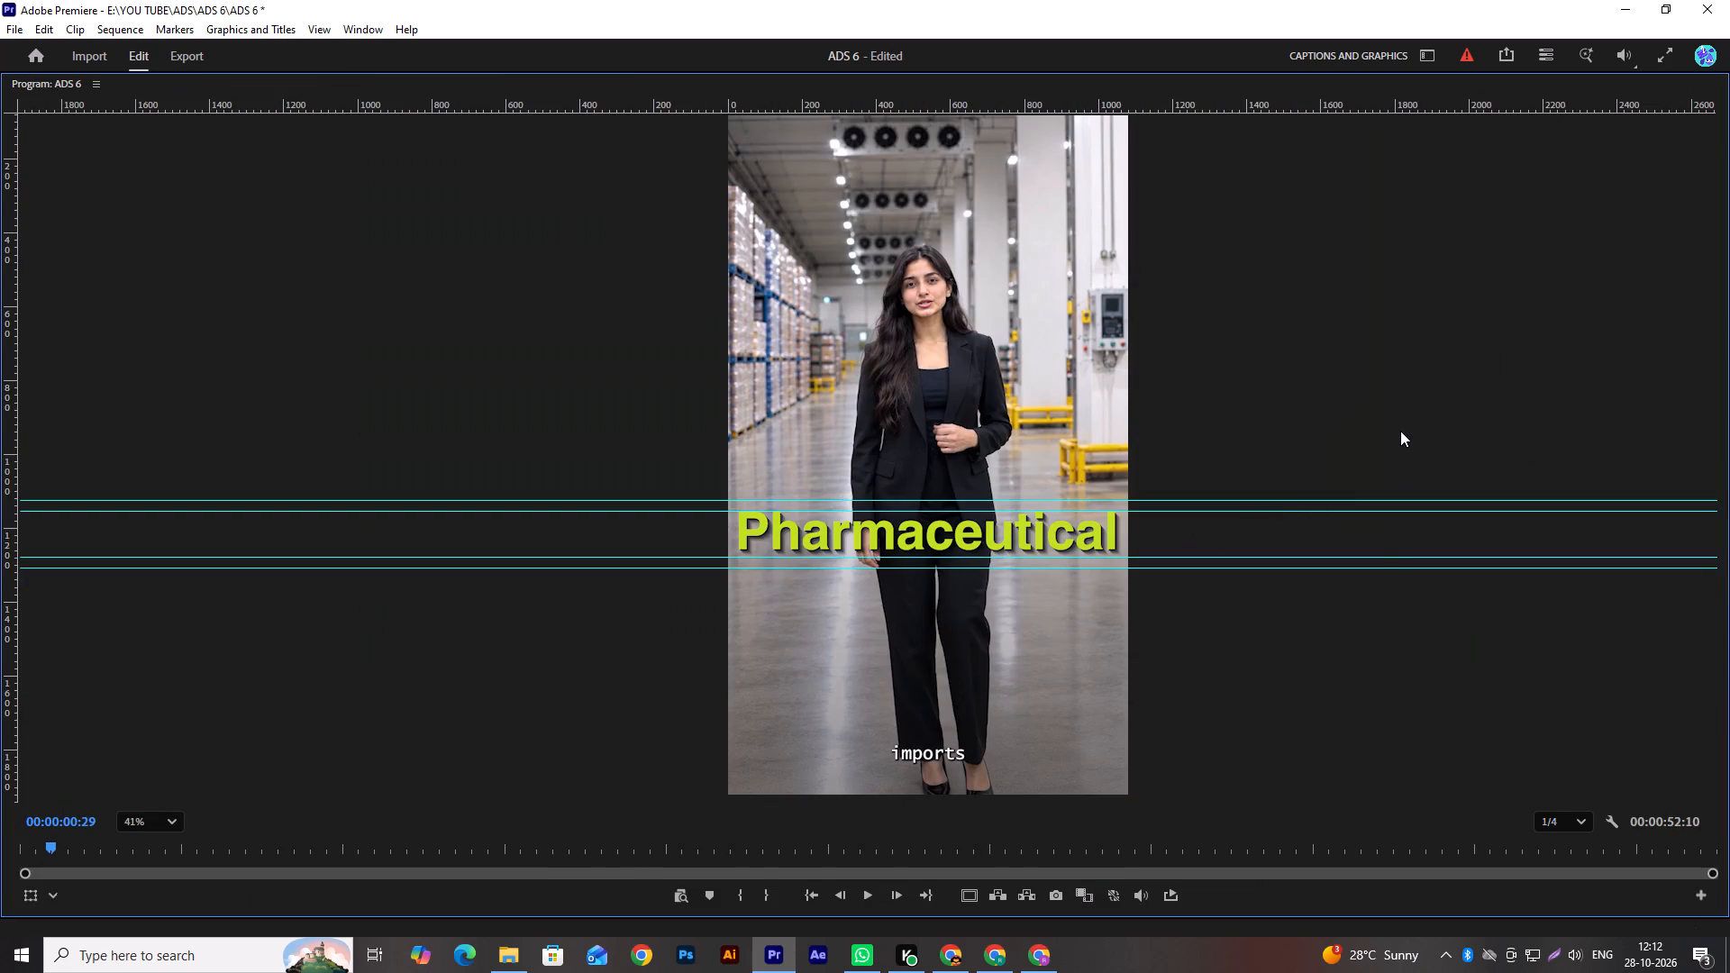
Check the caption styling near 00:00:50:11 in the enlarged preview, and play the opening title from about 00:00:00:13.
{"action": "left_click", "coordinate": [1371, 629]}
{"action": "left_click_drag", "start_coordinate": [1664, 852], "coordinate": [1689, 848]}
{"action": "left_click_drag", "start_coordinate": [1688, 848], "coordinate": [1605, 859]}
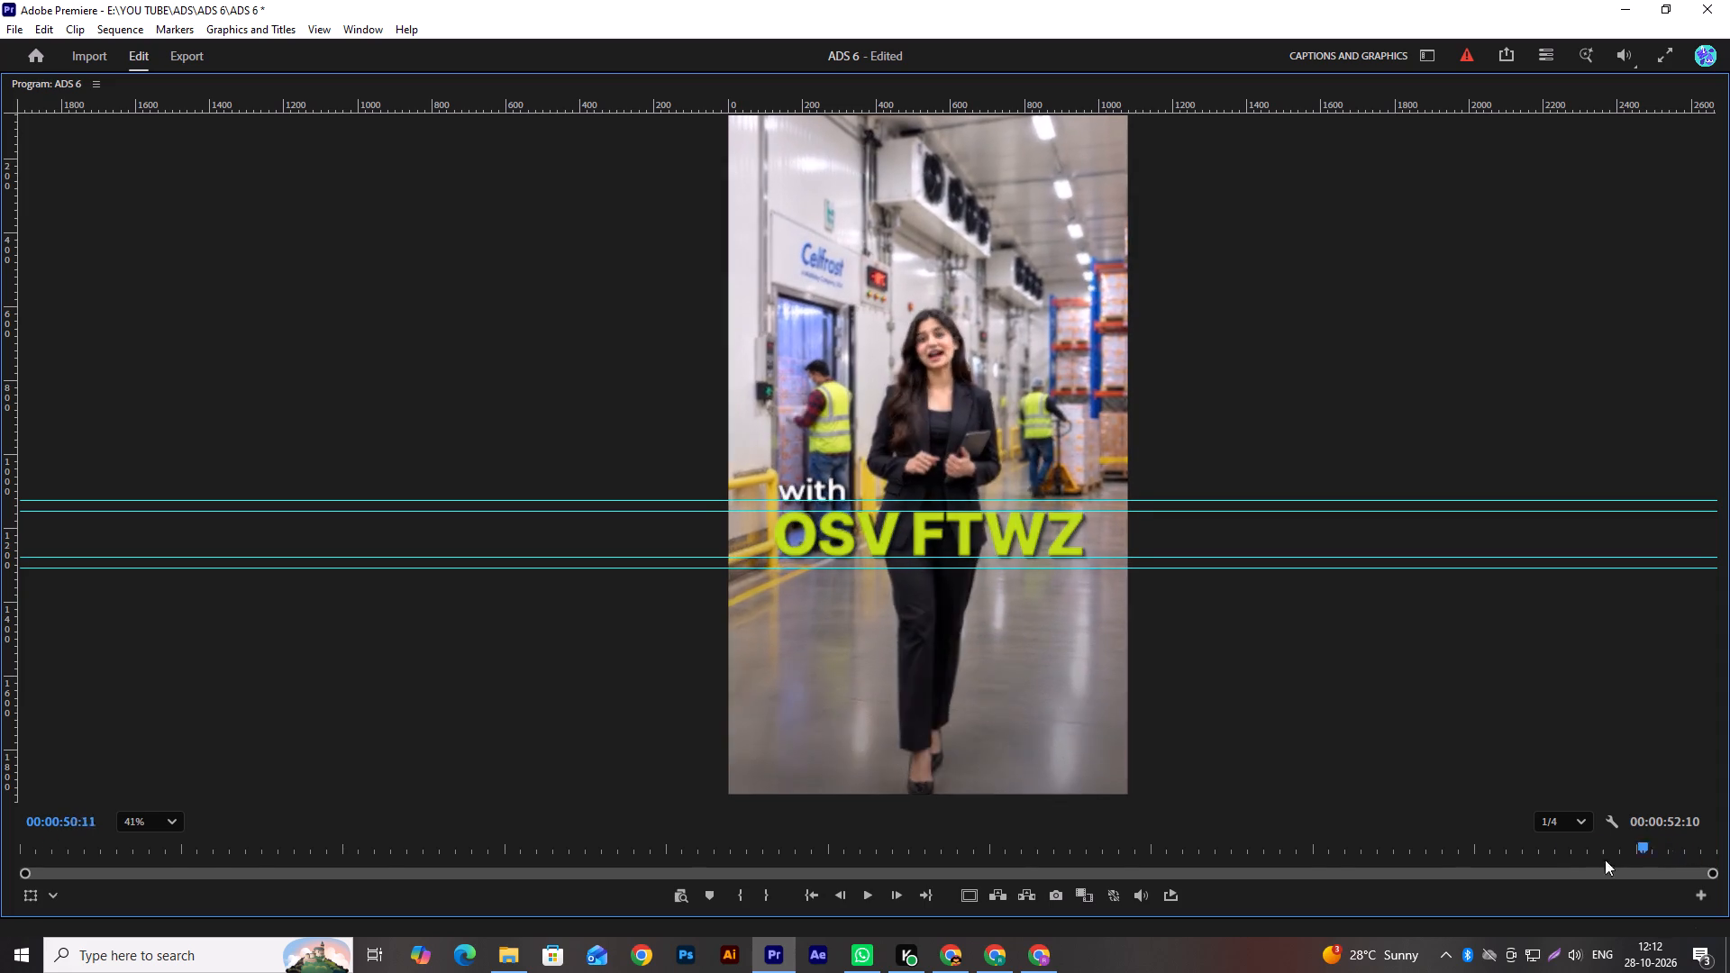
{"action": "left_click_drag", "start_coordinate": [1605, 859], "coordinate": [35, 951]}
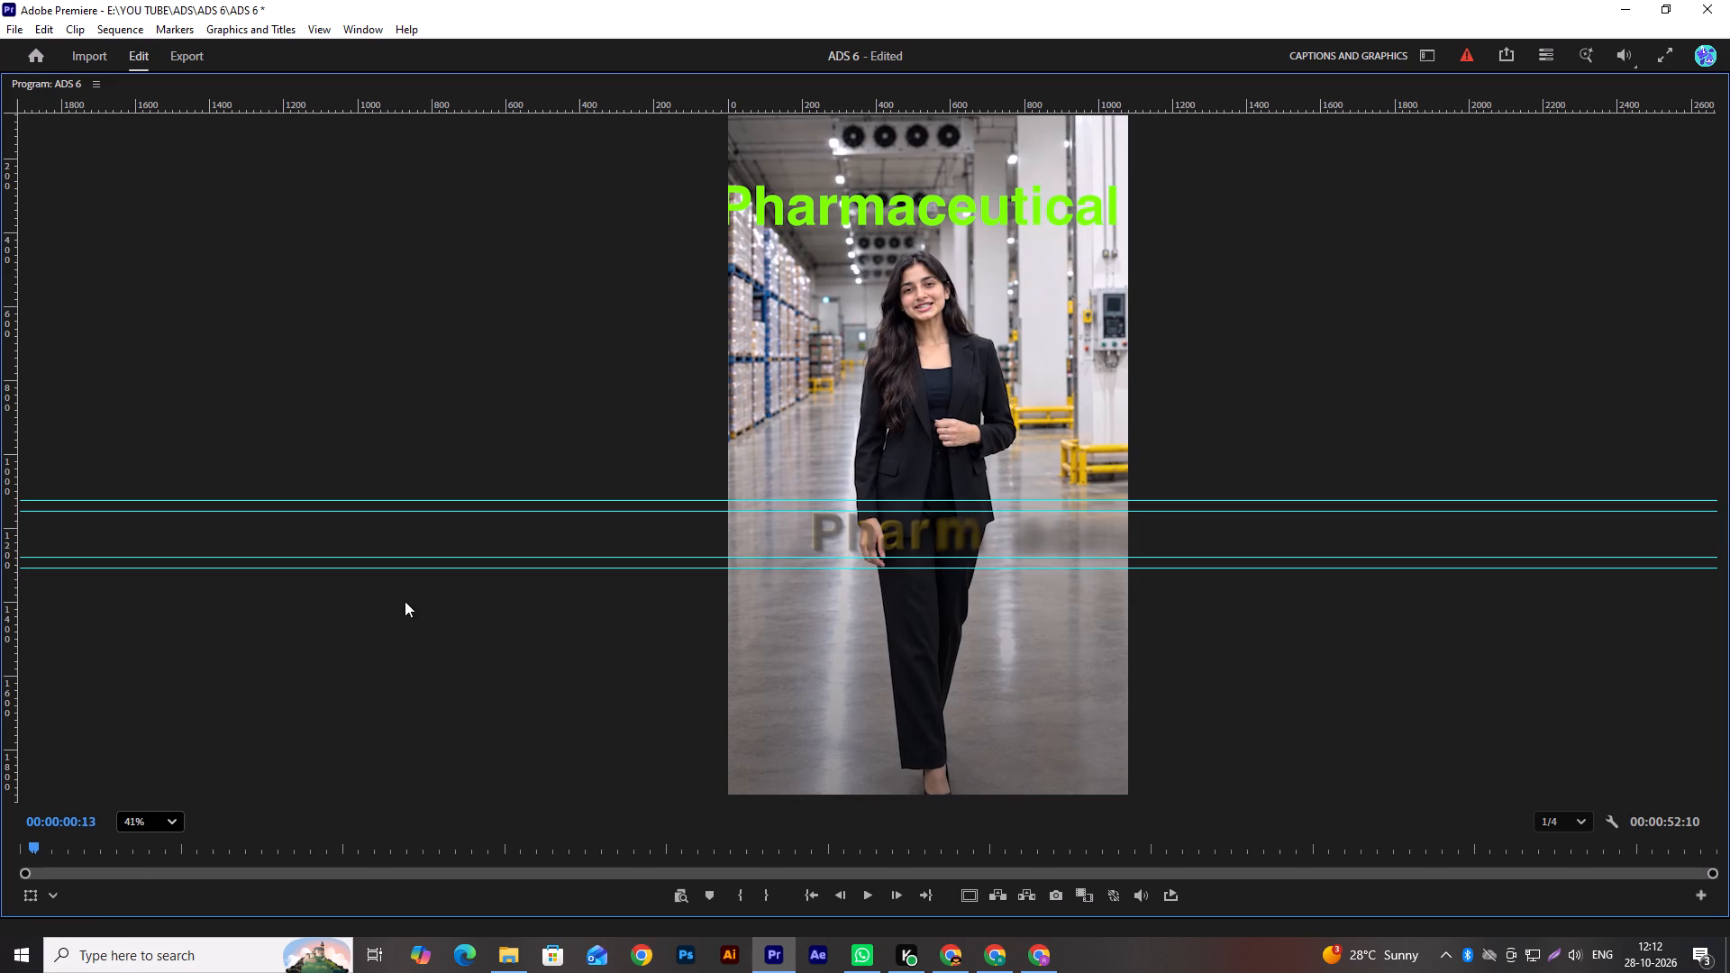
{"action": "key", "text": "grave"}
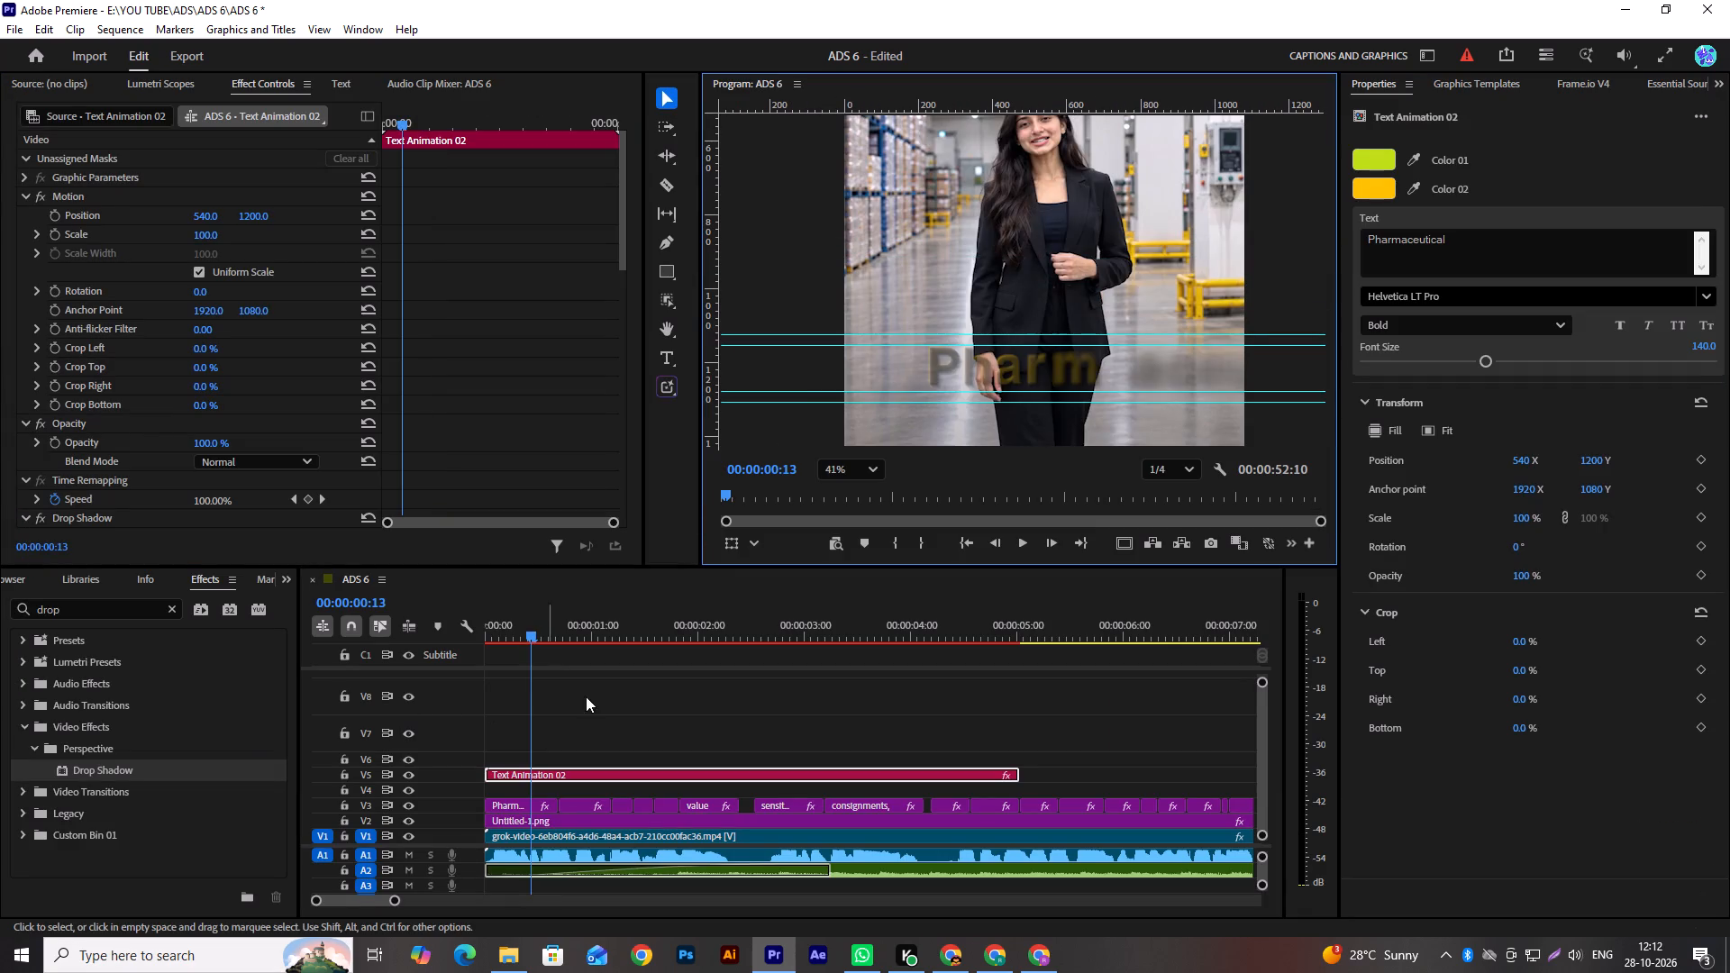
{"action": "key", "text": "space"}
{"action": "key", "text": "space"}
Fit the Program monitor view, raise the Text Animation 02 title to a vertical position of 432, and replay the opening.
{"action": "left_click", "coordinate": [837, 467]}
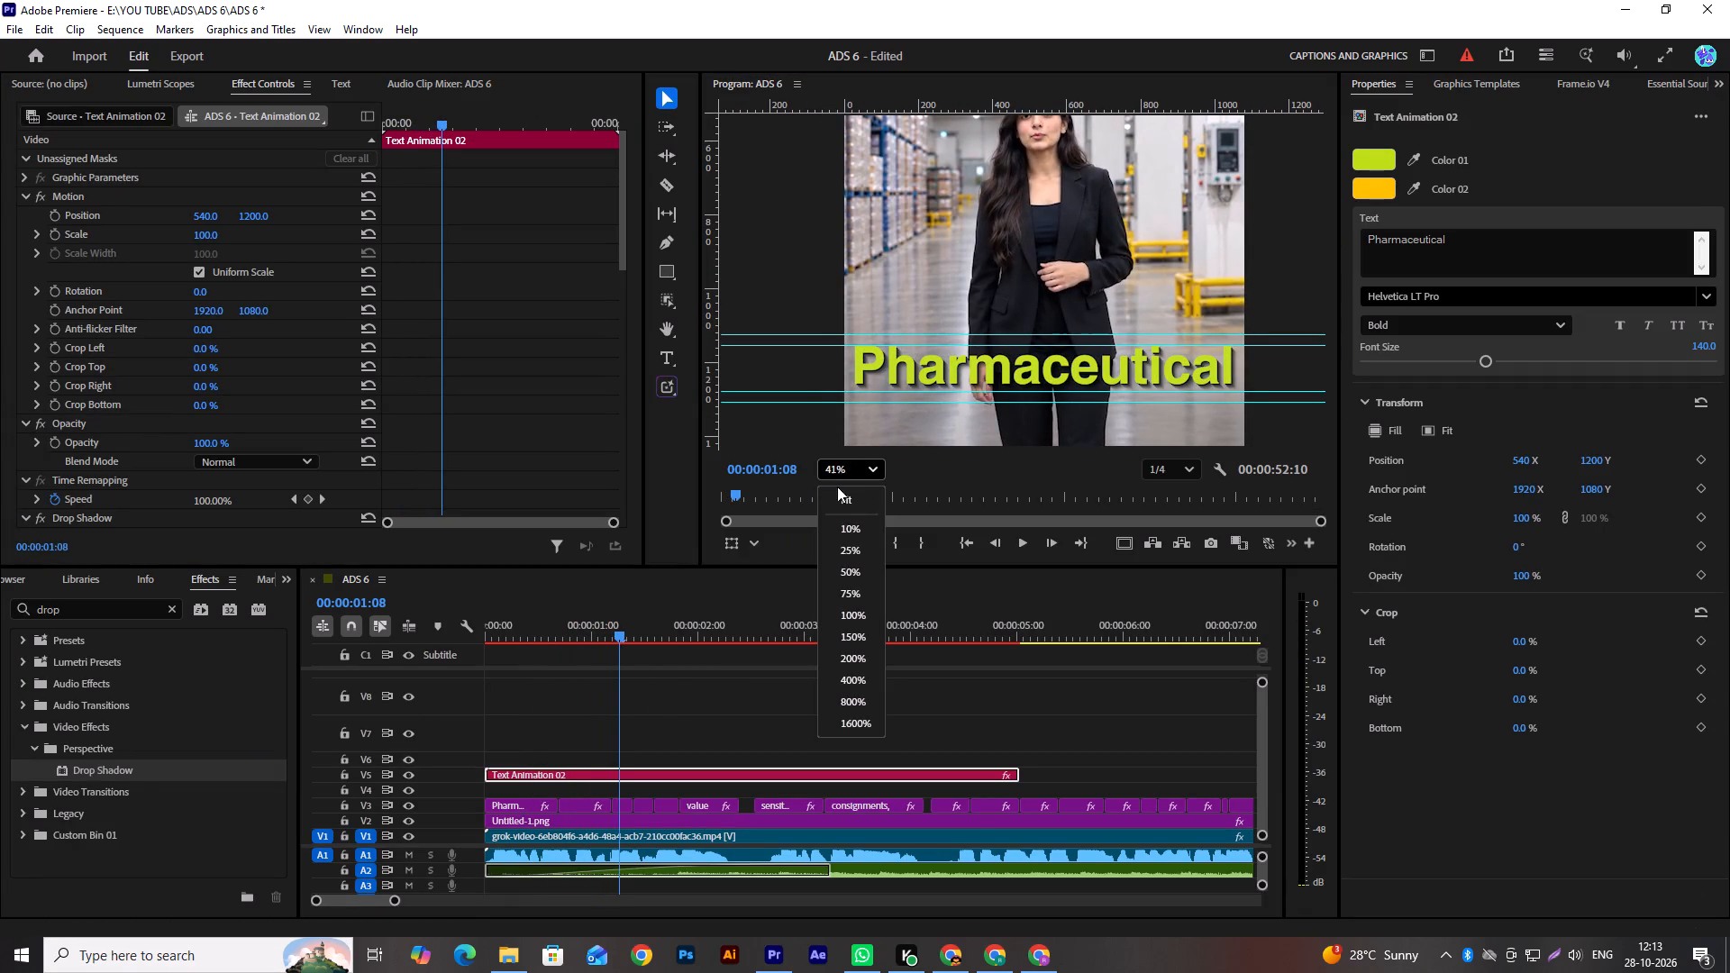
{"action": "left_click", "coordinate": [841, 495]}
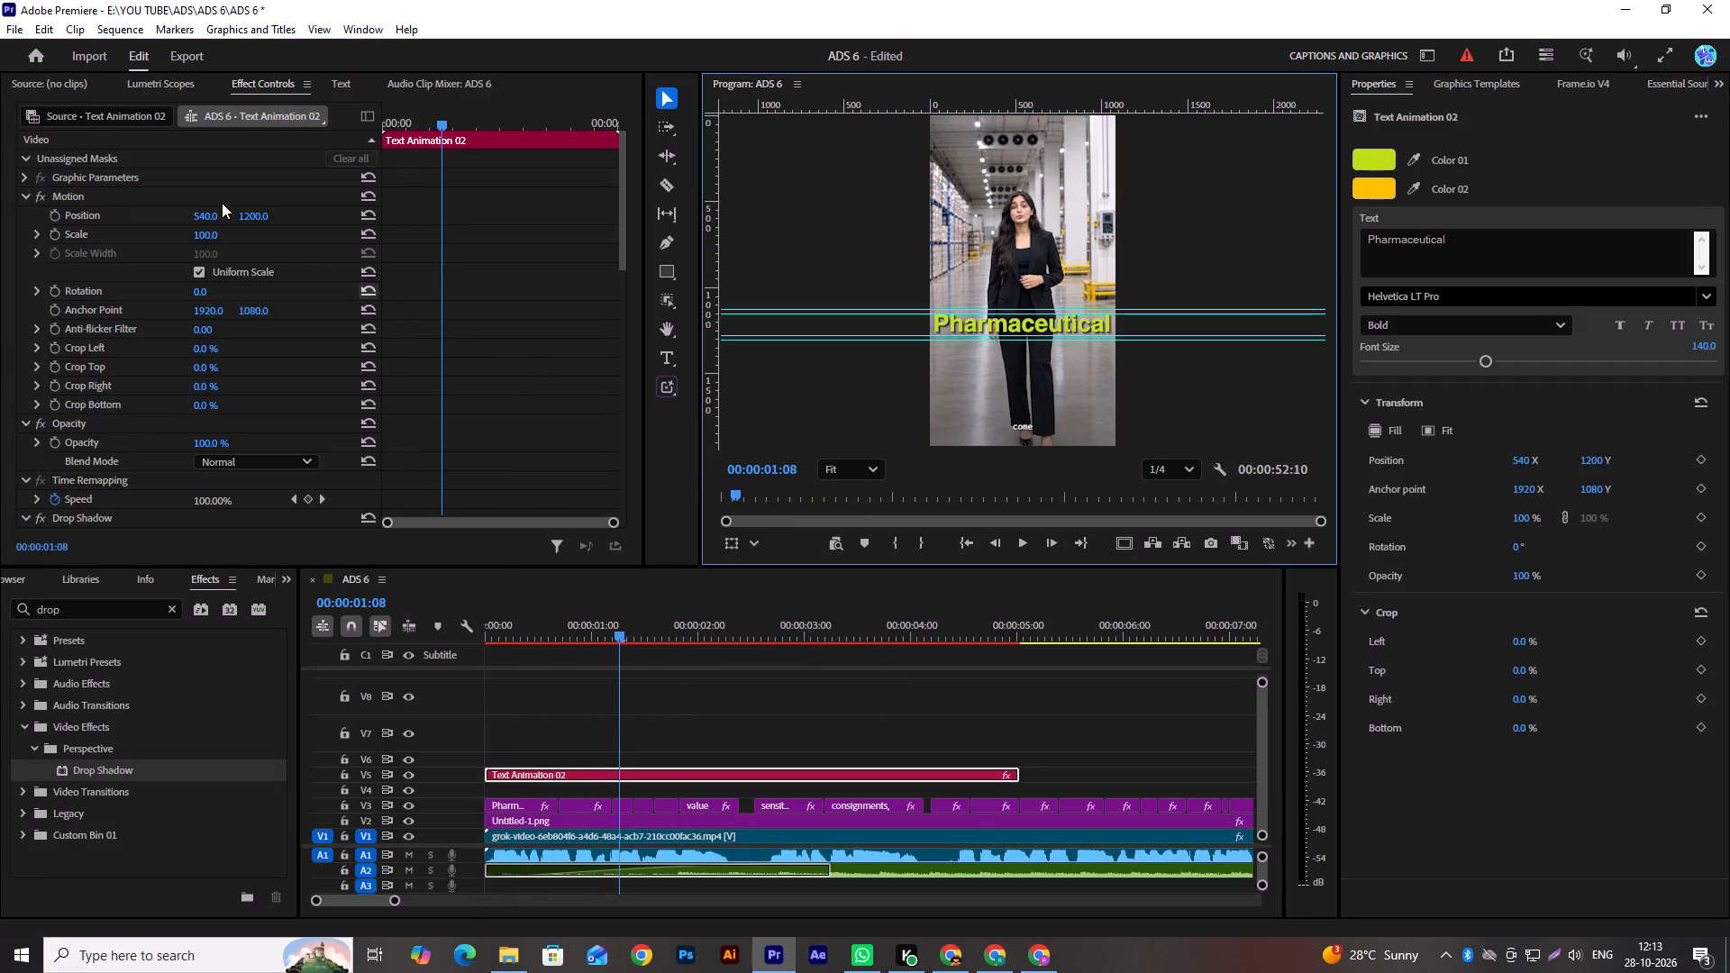
{"action": "left_click_drag", "start_coordinate": [259, 217], "coordinate": [5, 317]}
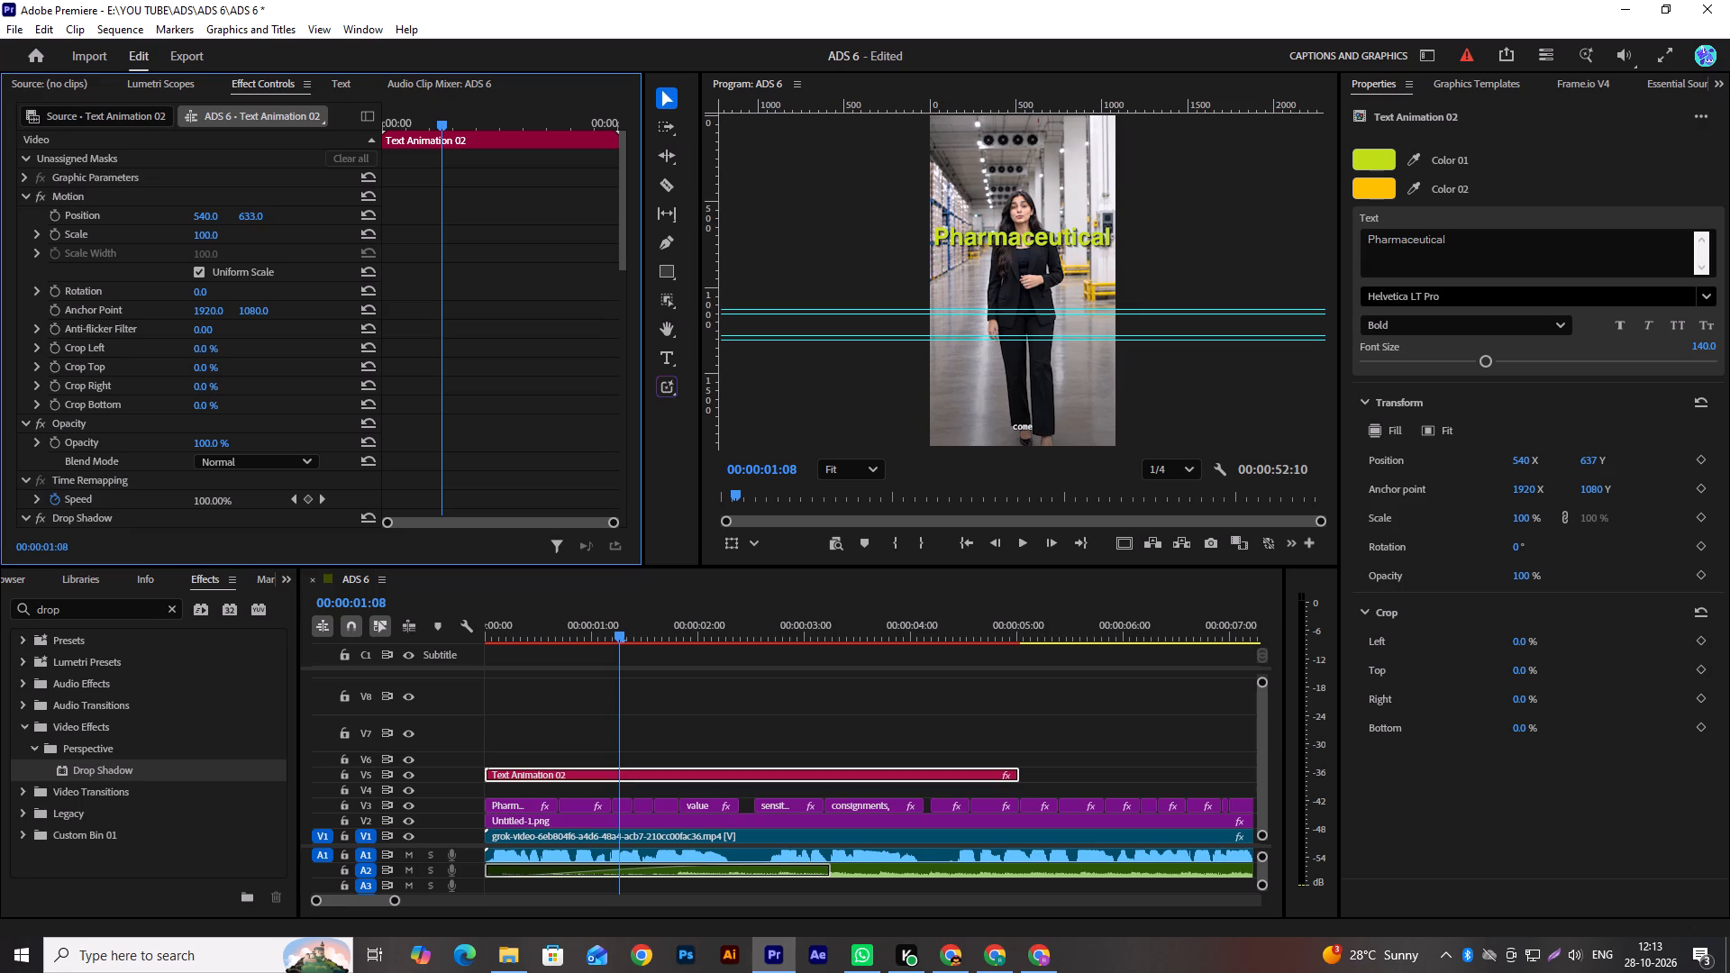
{"action": "left_click_drag", "start_coordinate": [5, 317], "coordinate": [99, 267]}
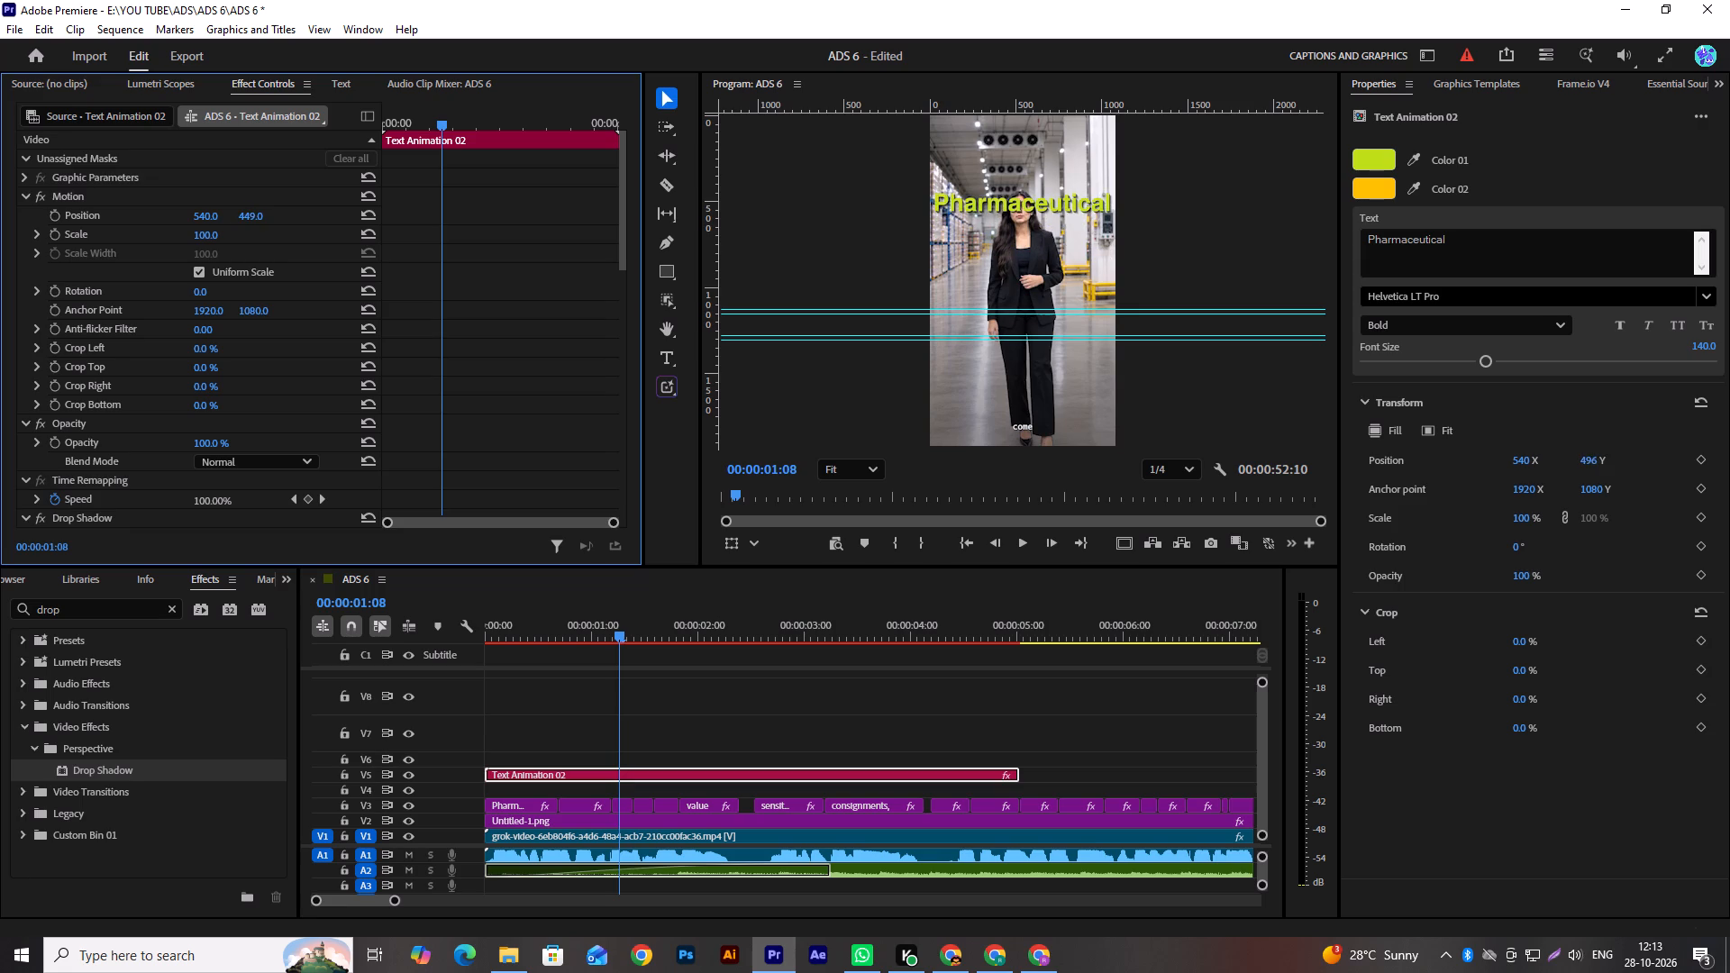
{"action": "left_click_drag", "start_coordinate": [99, 267], "coordinate": [83, 271]}
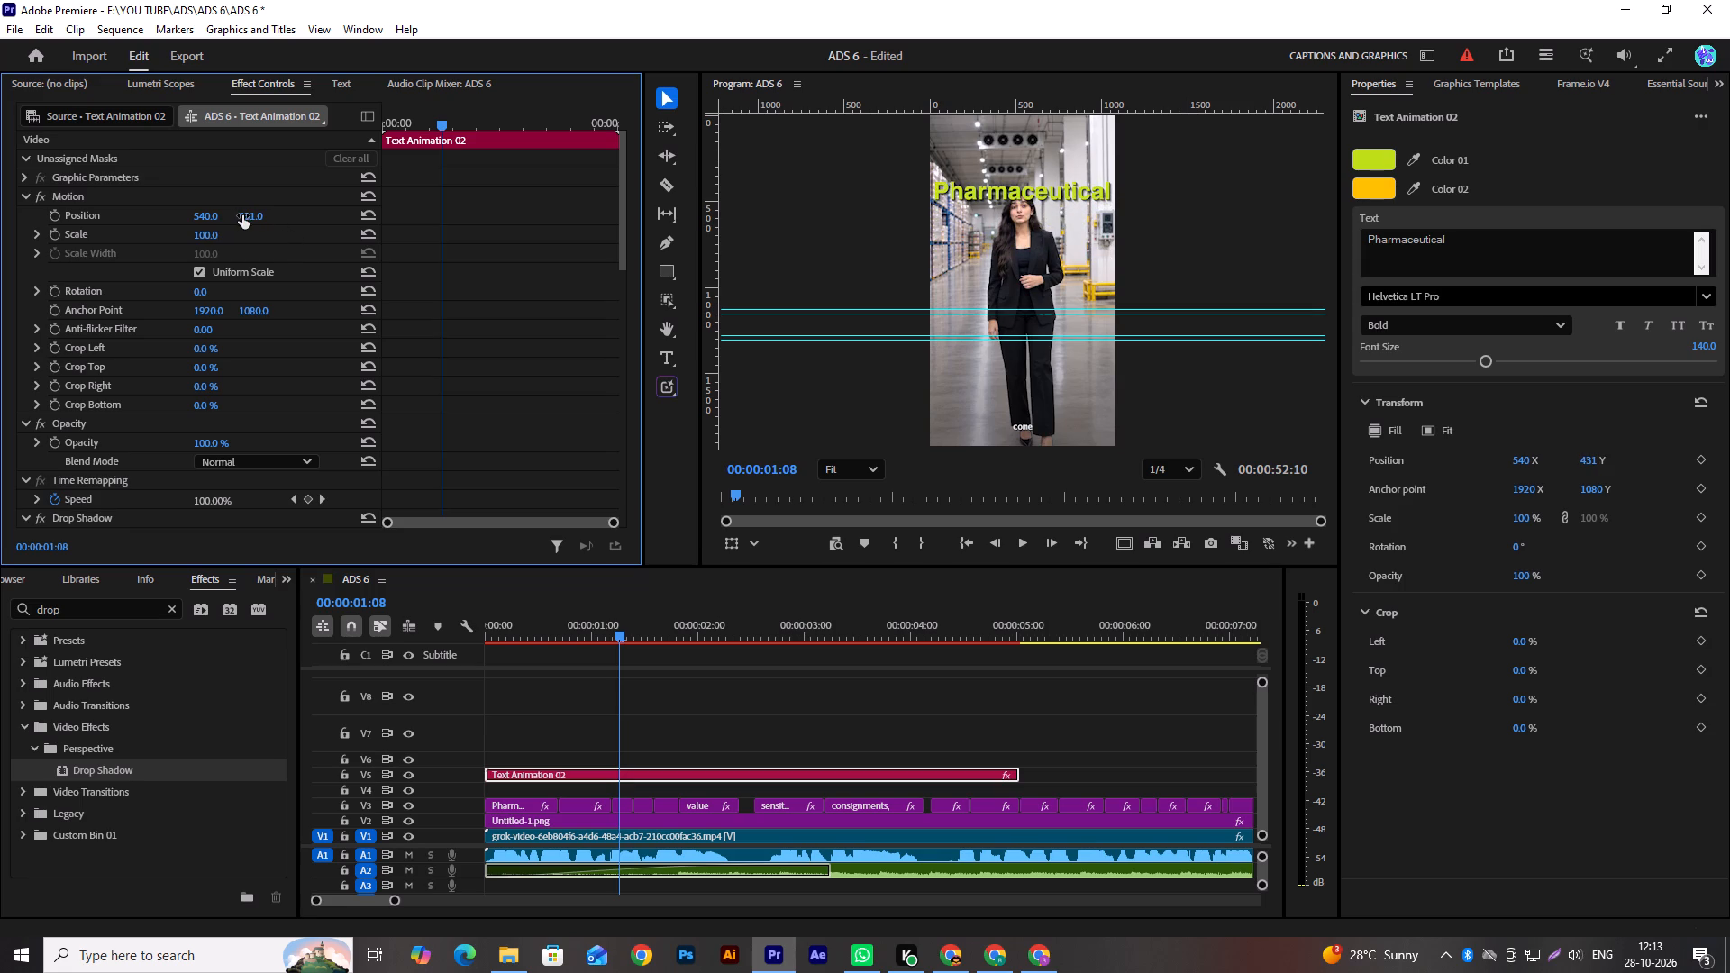
{"action": "left_click_drag", "start_coordinate": [243, 215], "coordinate": [282, 217]}
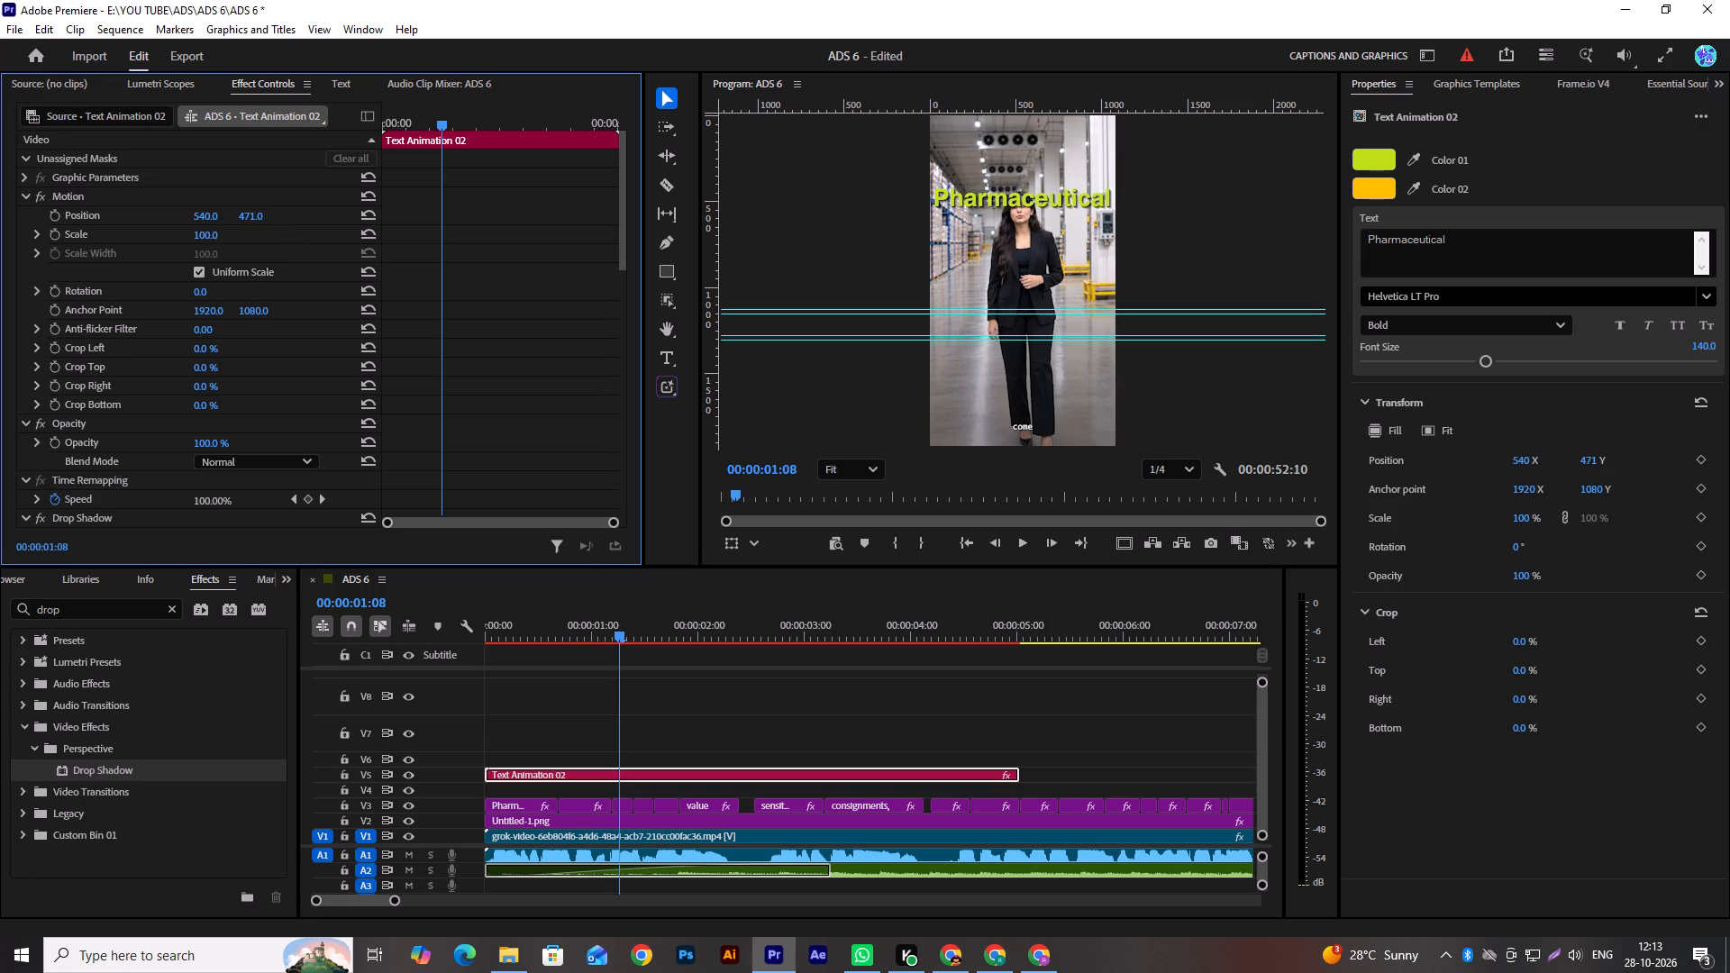
{"action": "left_click_drag", "start_coordinate": [282, 217], "coordinate": [248, 226]}
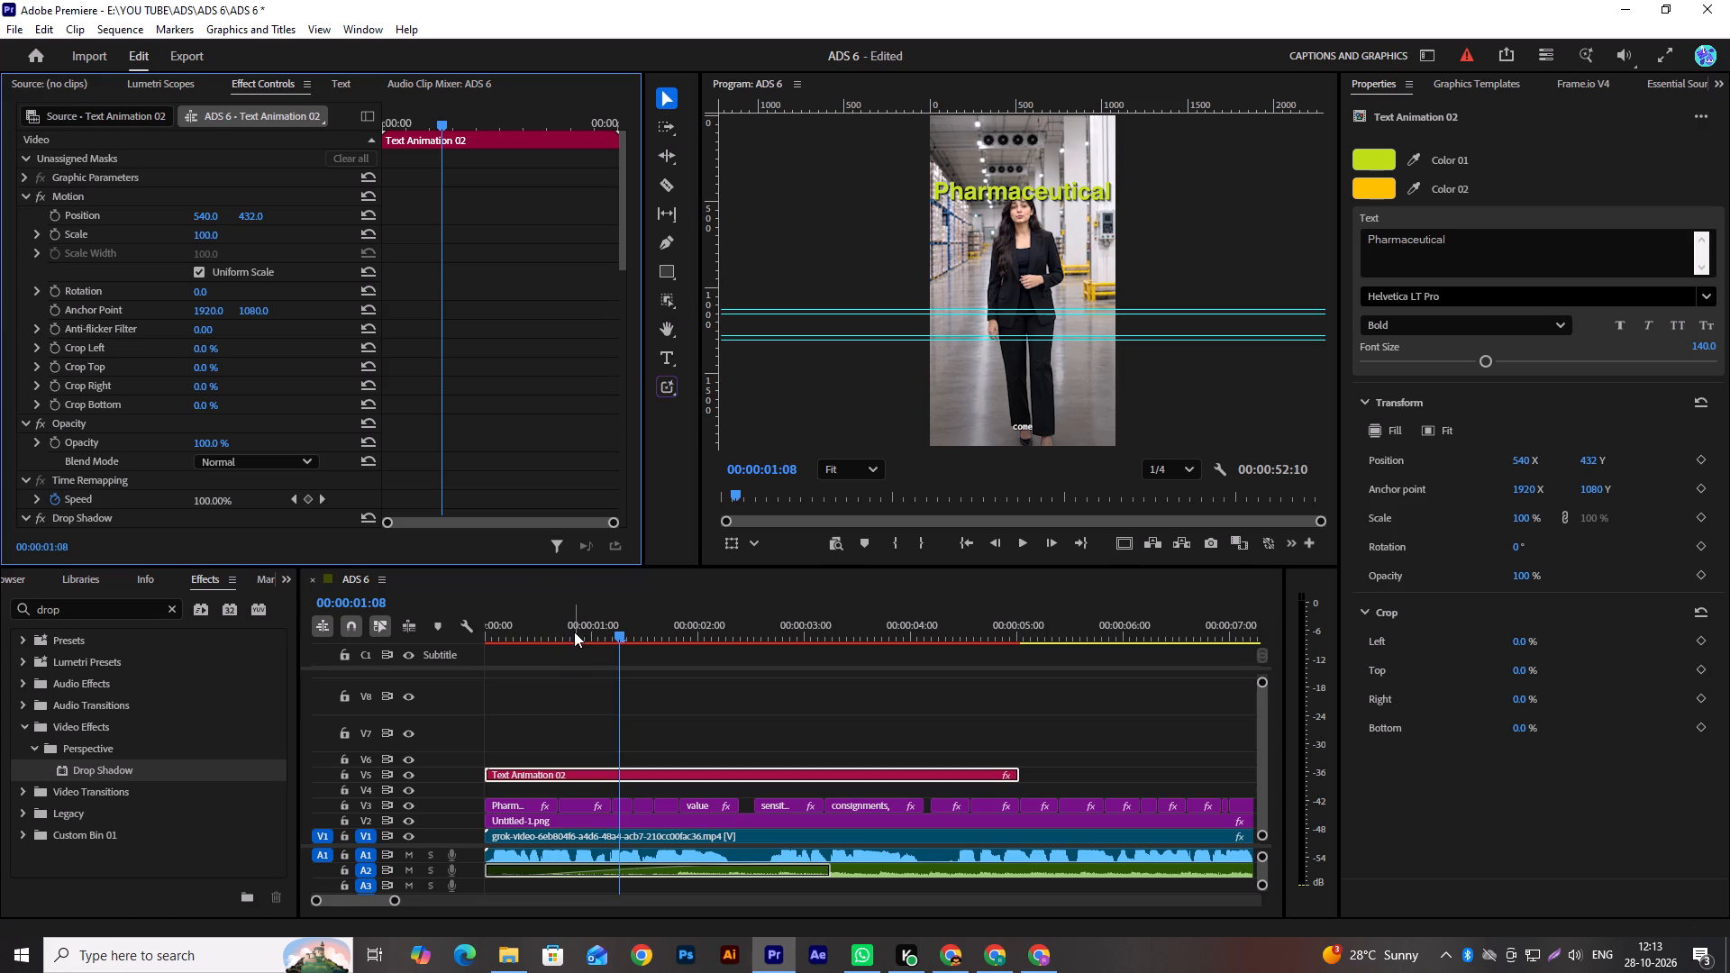
{"action": "left_click_drag", "start_coordinate": [578, 635], "coordinate": [369, 675]}
{"action": "key", "text": "space"}
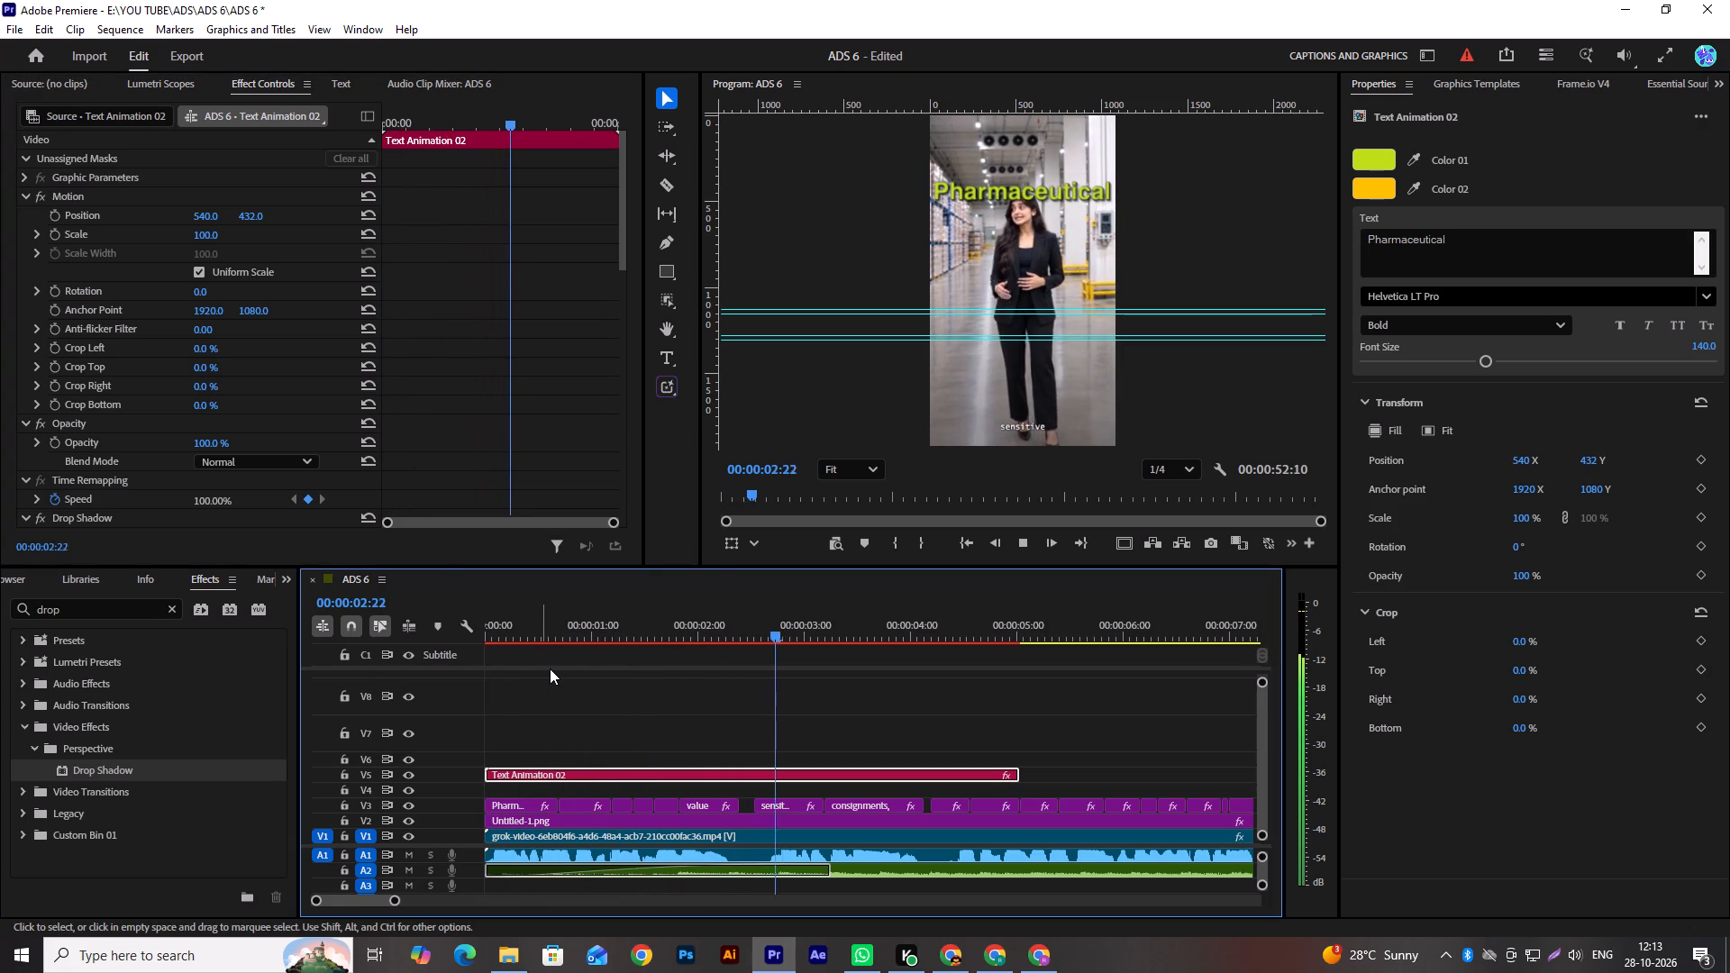
{"action": "key", "text": "space"}
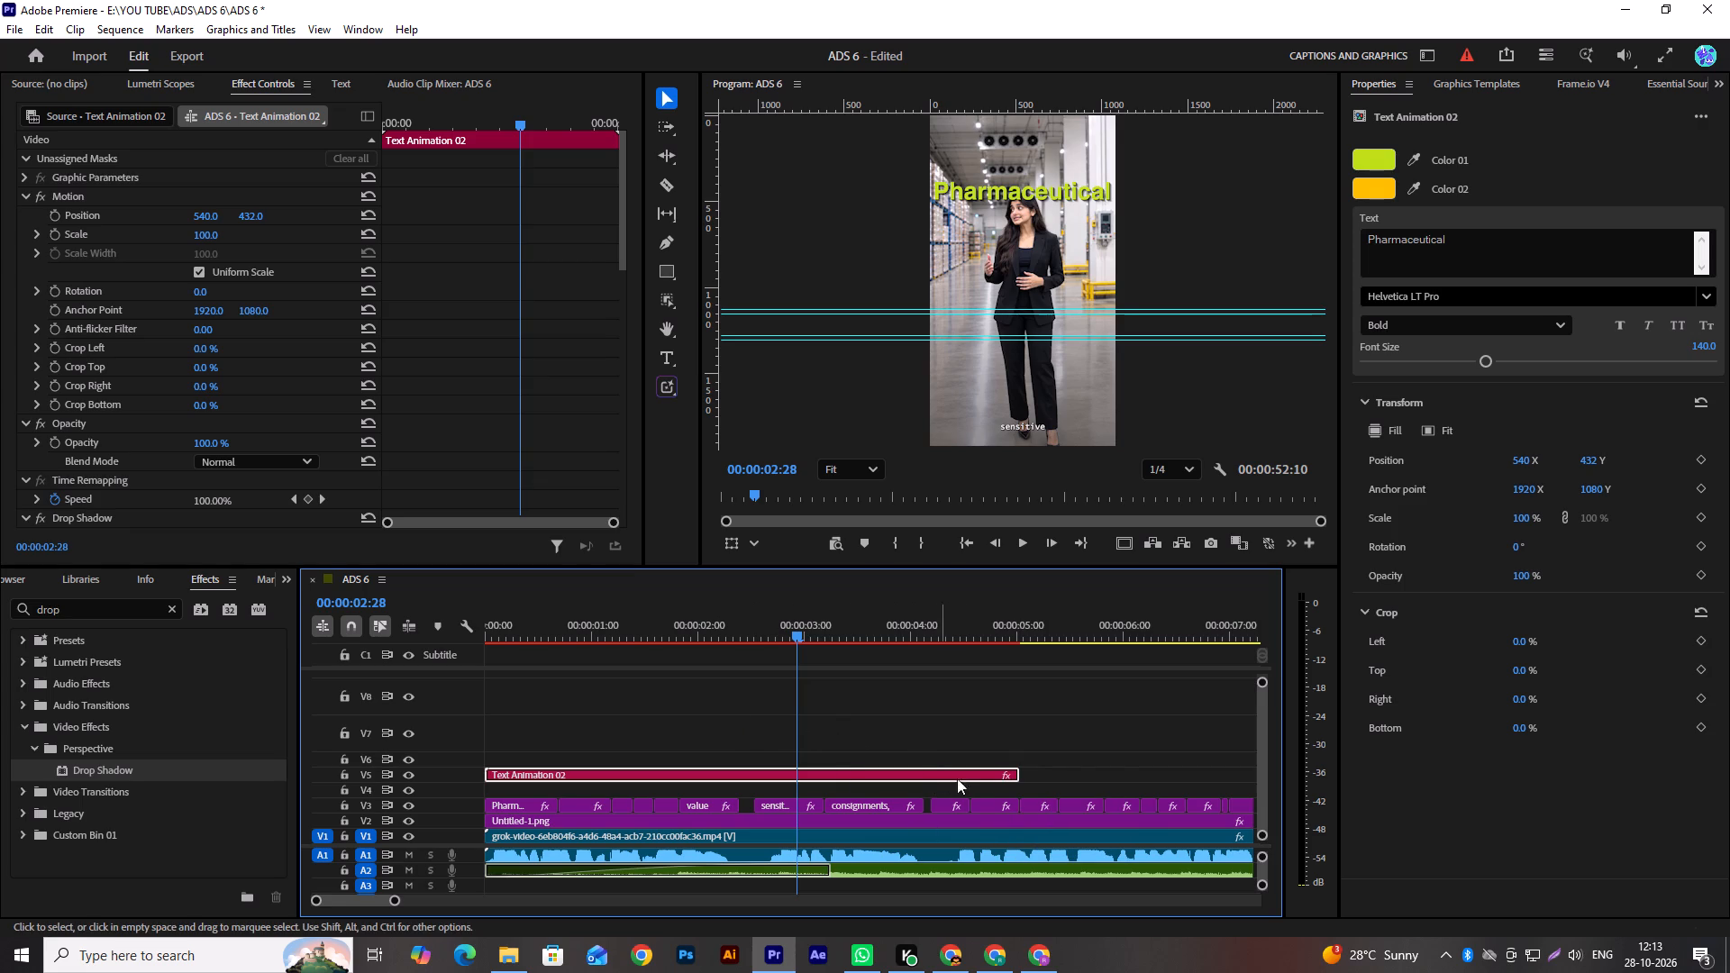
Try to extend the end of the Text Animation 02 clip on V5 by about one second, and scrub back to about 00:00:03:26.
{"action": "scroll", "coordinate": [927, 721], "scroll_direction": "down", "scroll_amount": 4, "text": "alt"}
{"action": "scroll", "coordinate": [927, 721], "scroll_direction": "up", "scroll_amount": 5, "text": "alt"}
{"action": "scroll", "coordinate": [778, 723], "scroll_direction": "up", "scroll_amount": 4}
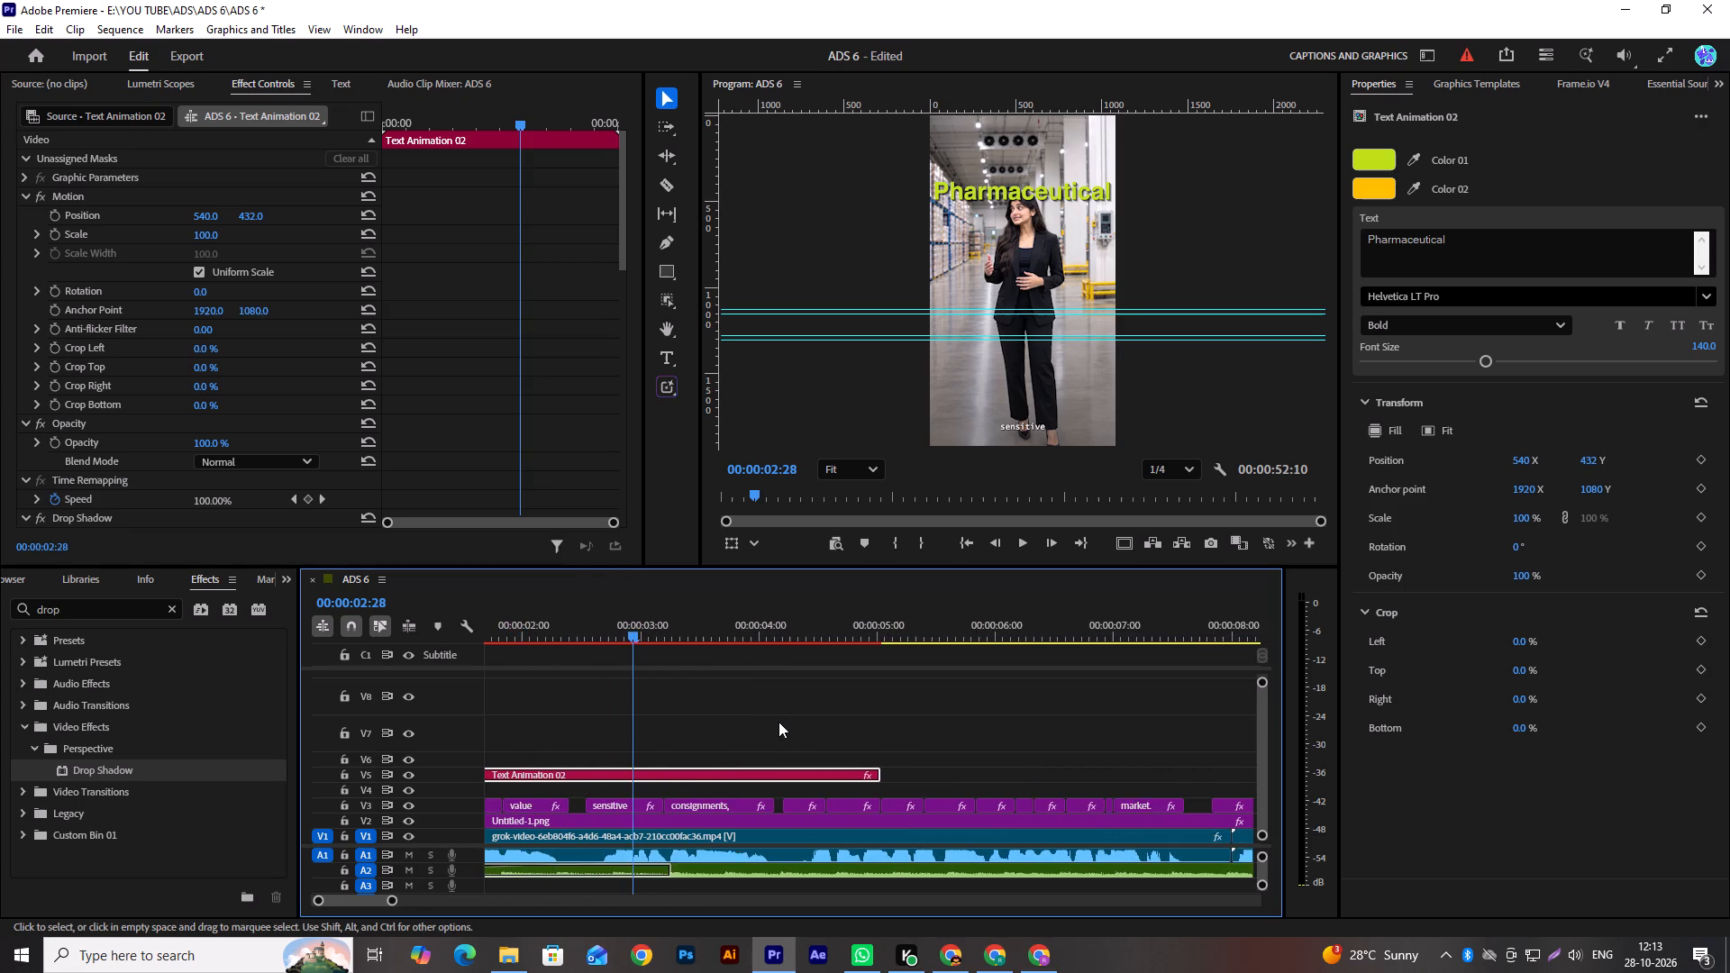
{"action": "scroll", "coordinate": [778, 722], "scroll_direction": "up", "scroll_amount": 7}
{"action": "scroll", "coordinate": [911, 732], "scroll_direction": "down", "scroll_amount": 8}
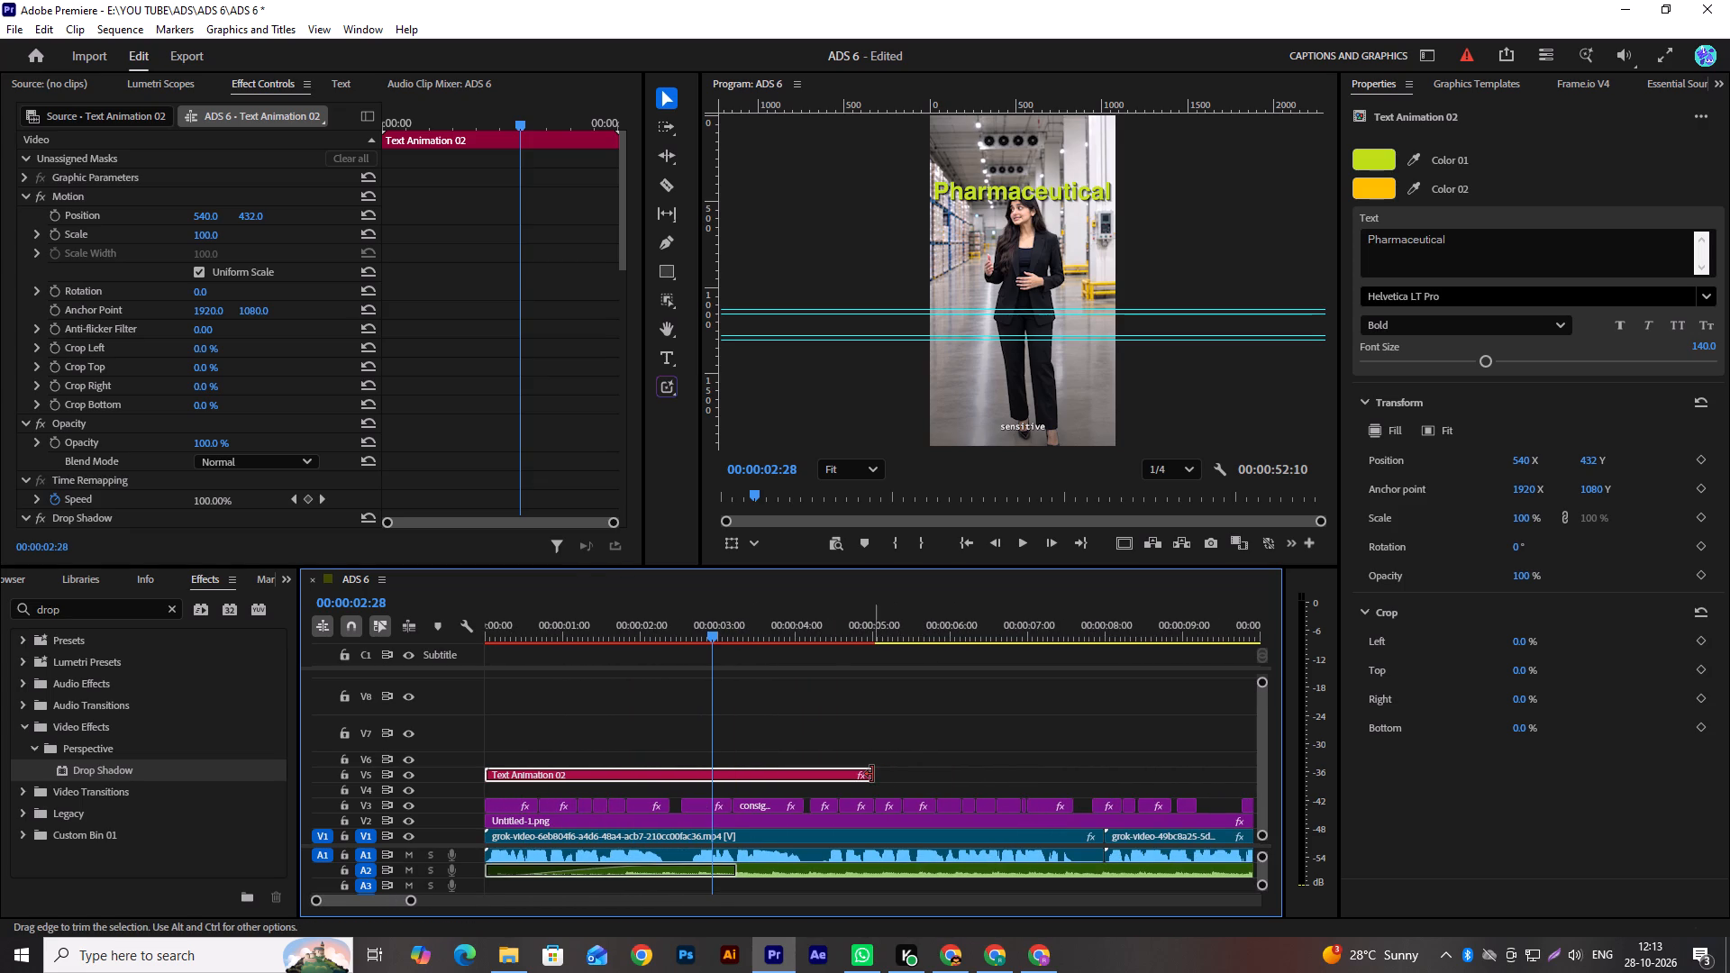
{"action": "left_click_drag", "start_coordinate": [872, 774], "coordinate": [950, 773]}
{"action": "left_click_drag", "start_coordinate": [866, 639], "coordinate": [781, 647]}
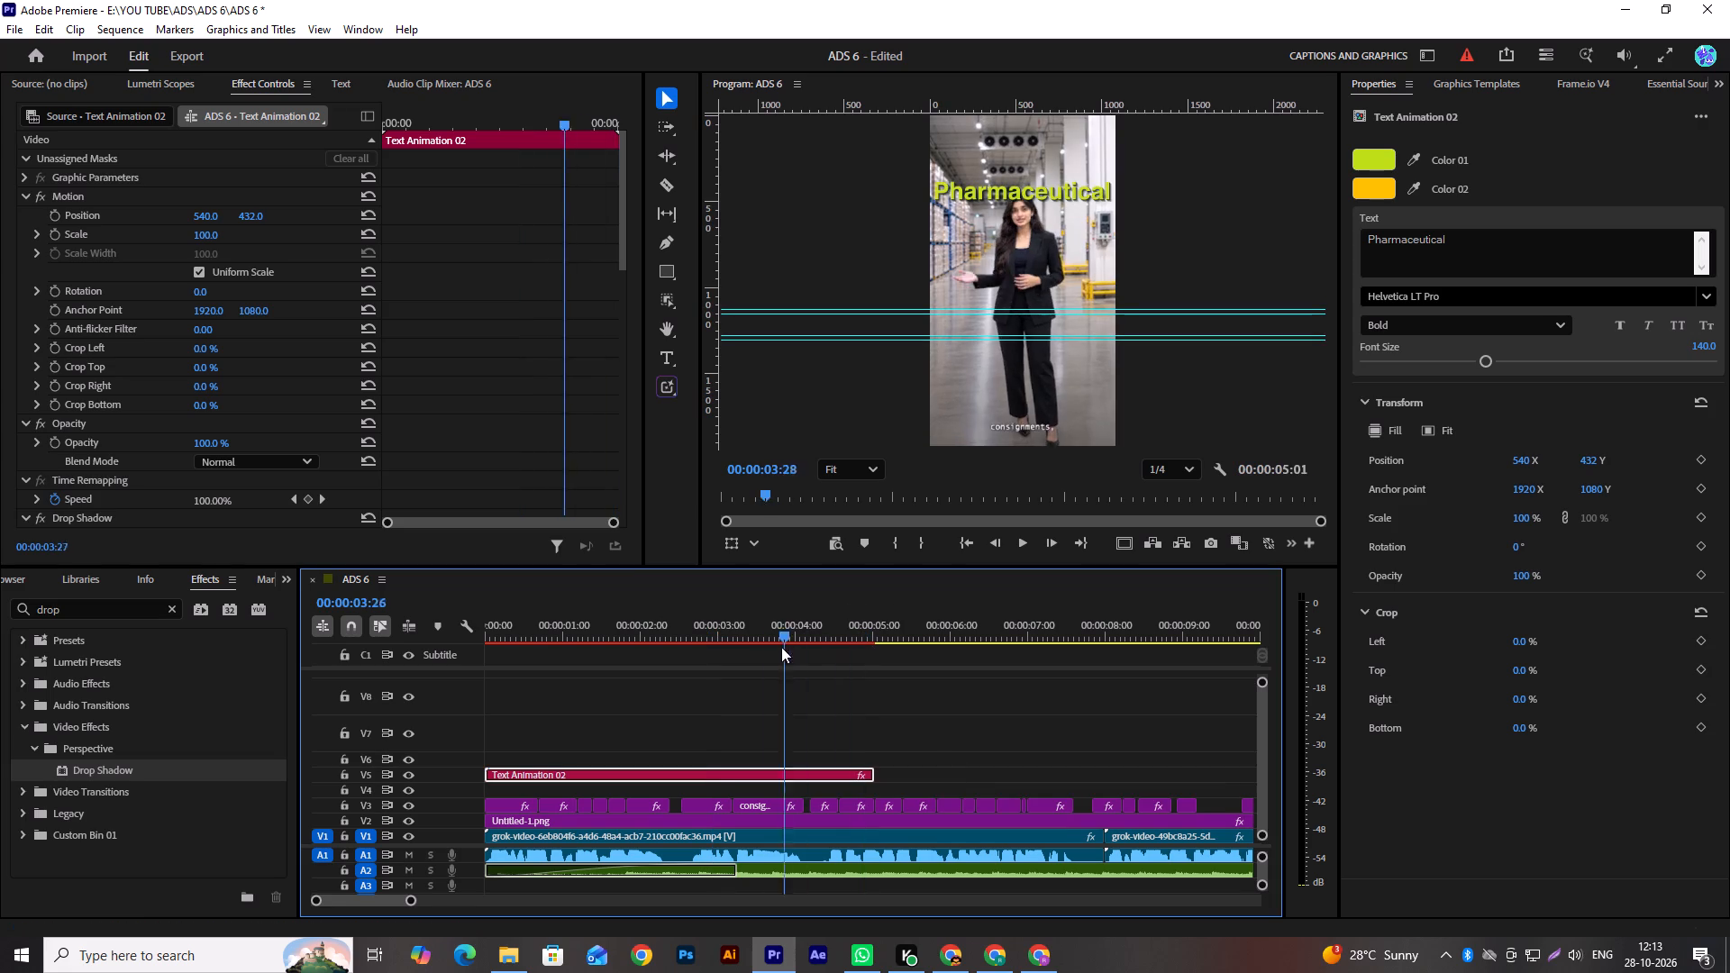
Find the cut point by scrubbing the opening title's ending, and split the Text Animation 02 clip on V5 at 00:00:03:26.
{"action": "left_click_drag", "start_coordinate": [781, 647], "coordinate": [846, 691]}
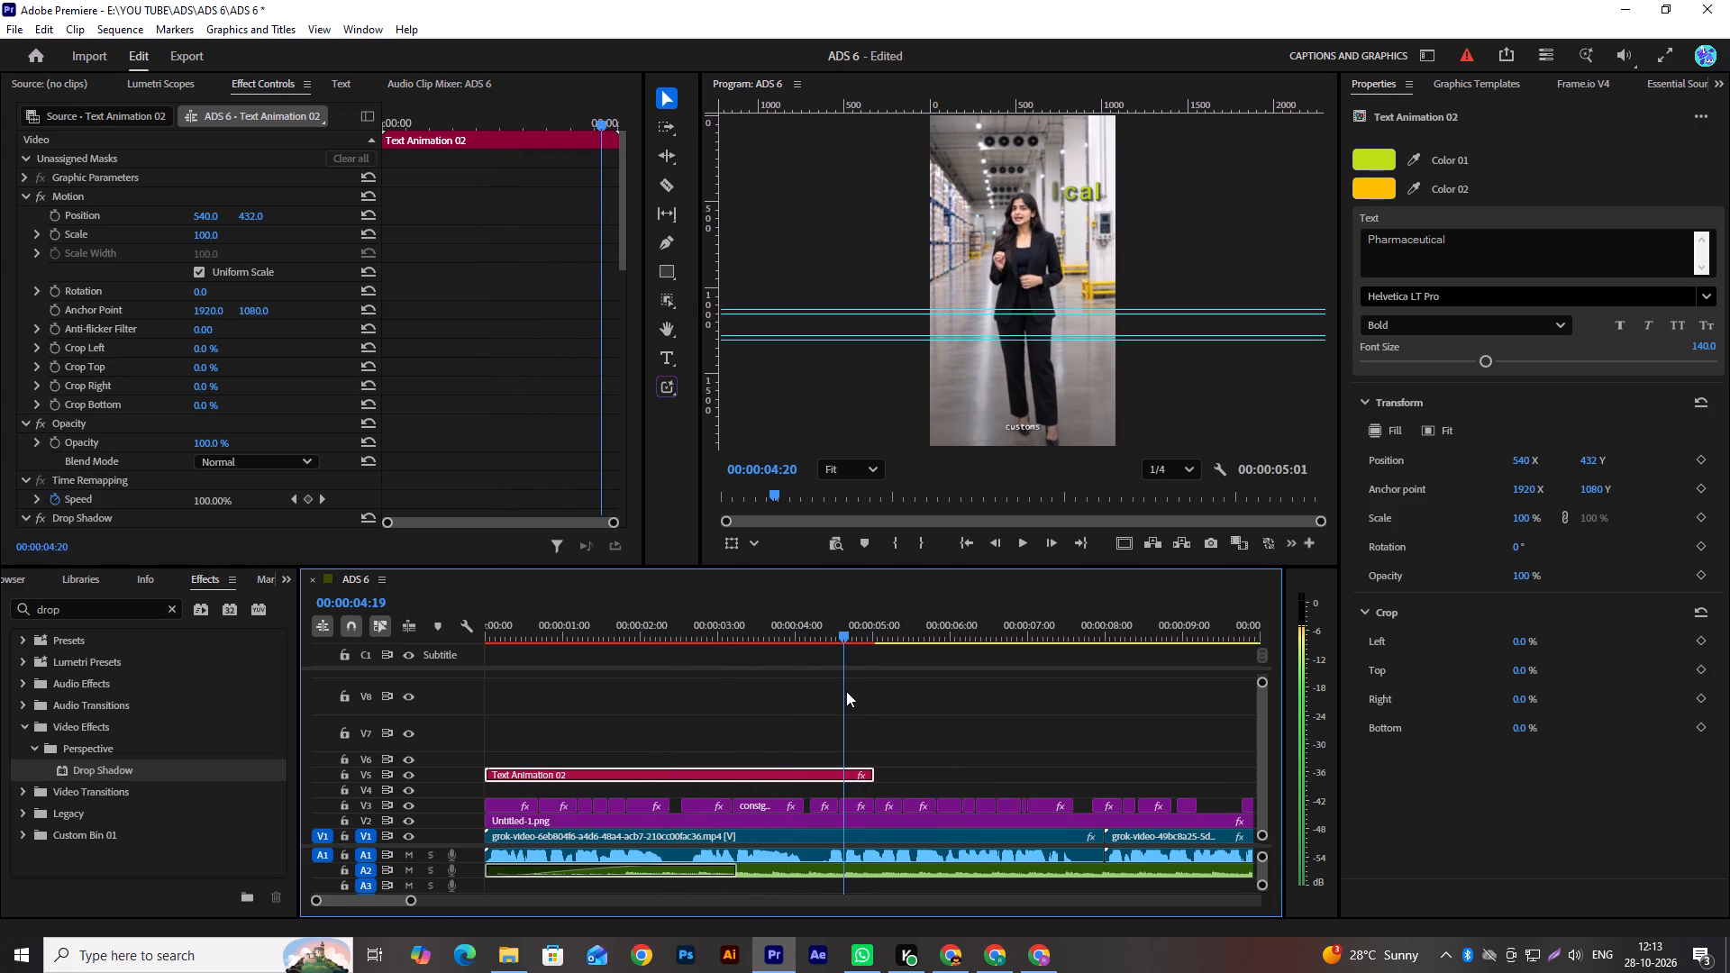
{"action": "left_click_drag", "start_coordinate": [846, 691], "coordinate": [779, 710]}
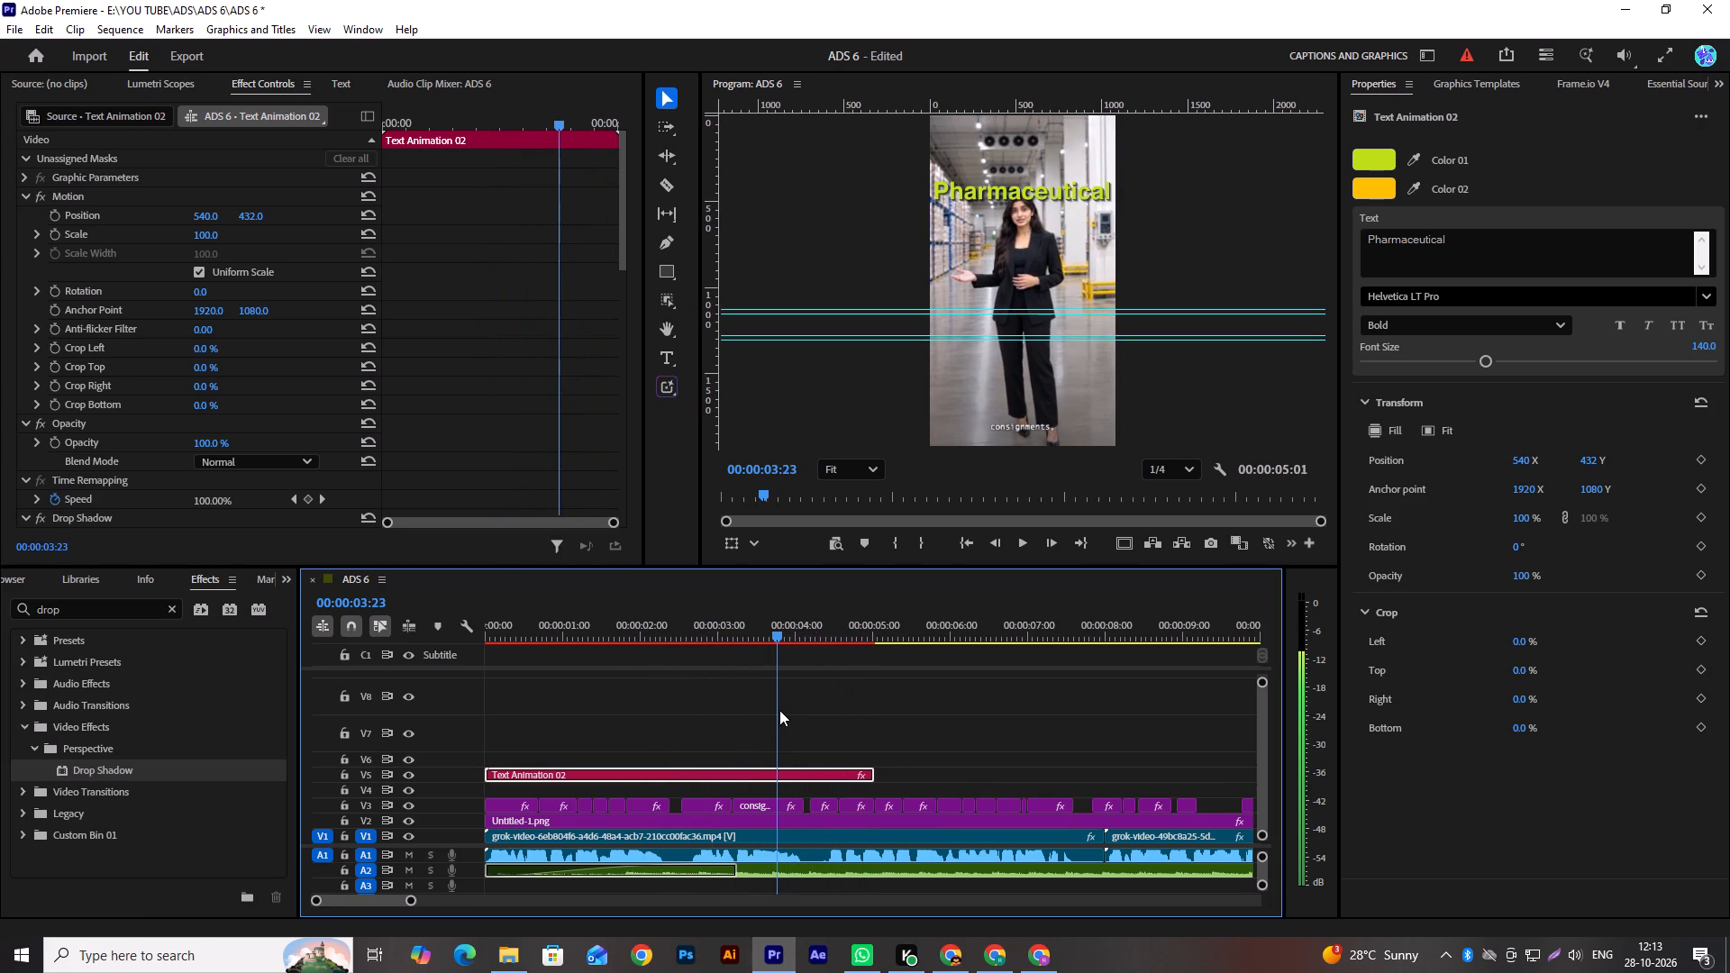
{"action": "left_click_drag", "start_coordinate": [779, 710], "coordinate": [778, 712]}
{"action": "left_click_drag", "start_coordinate": [778, 712], "coordinate": [806, 704]}
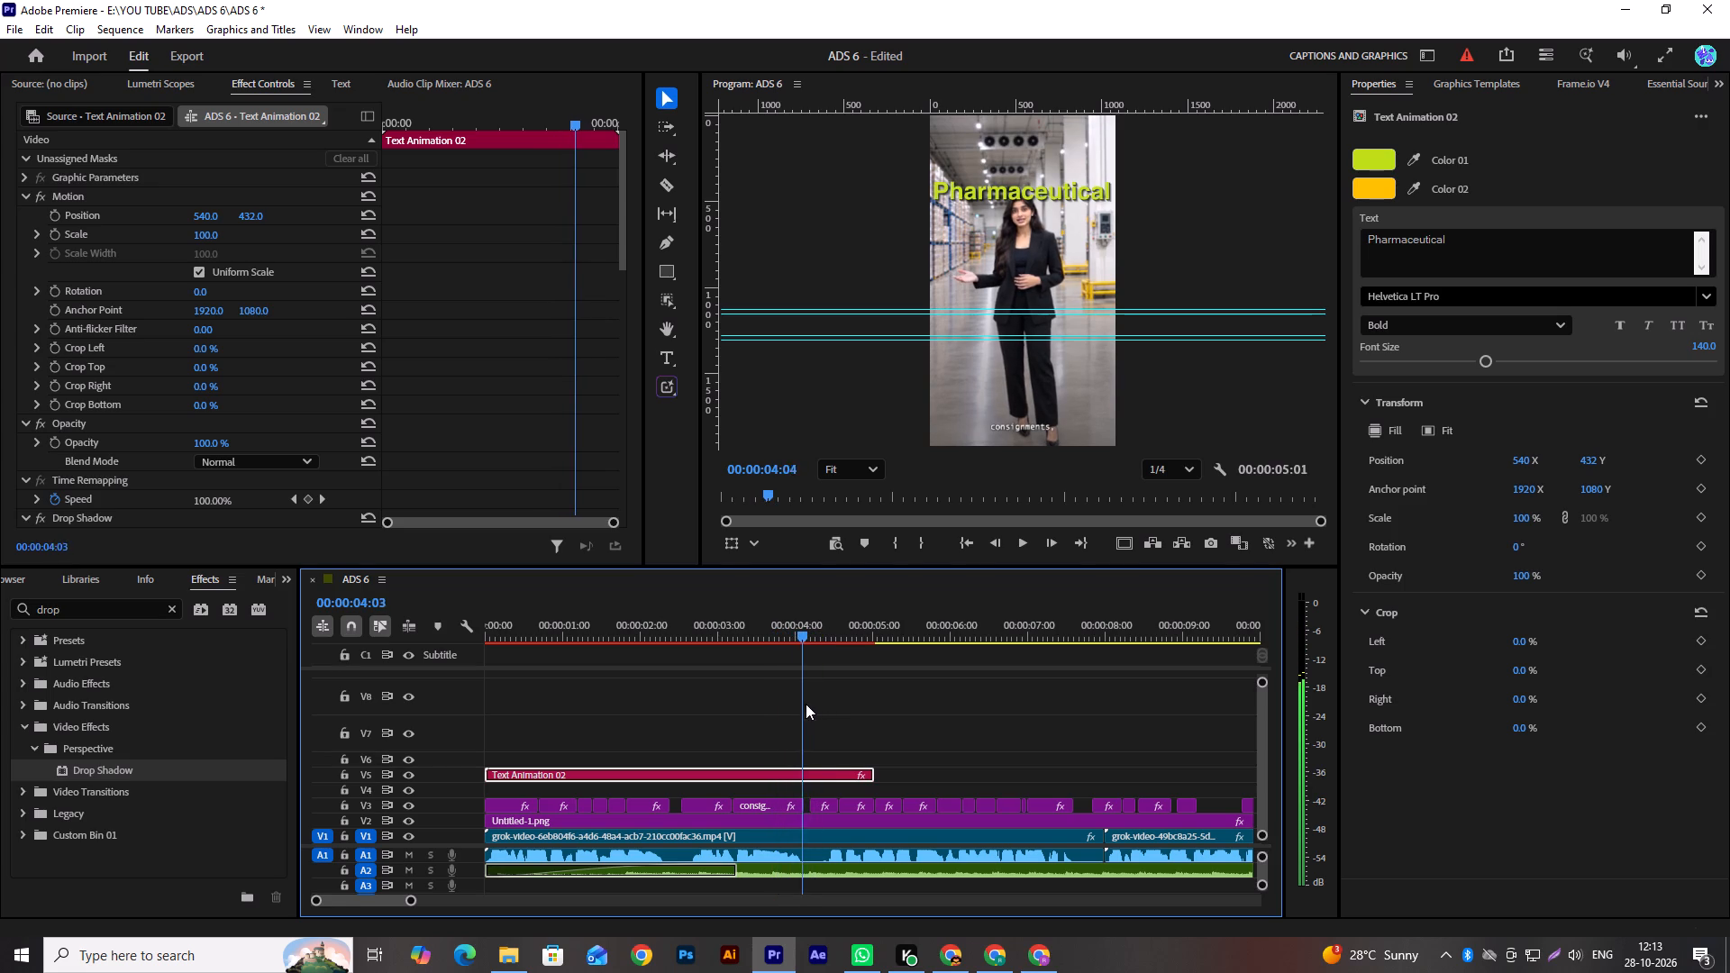
{"action": "left_click_drag", "start_coordinate": [806, 704], "coordinate": [786, 710]}
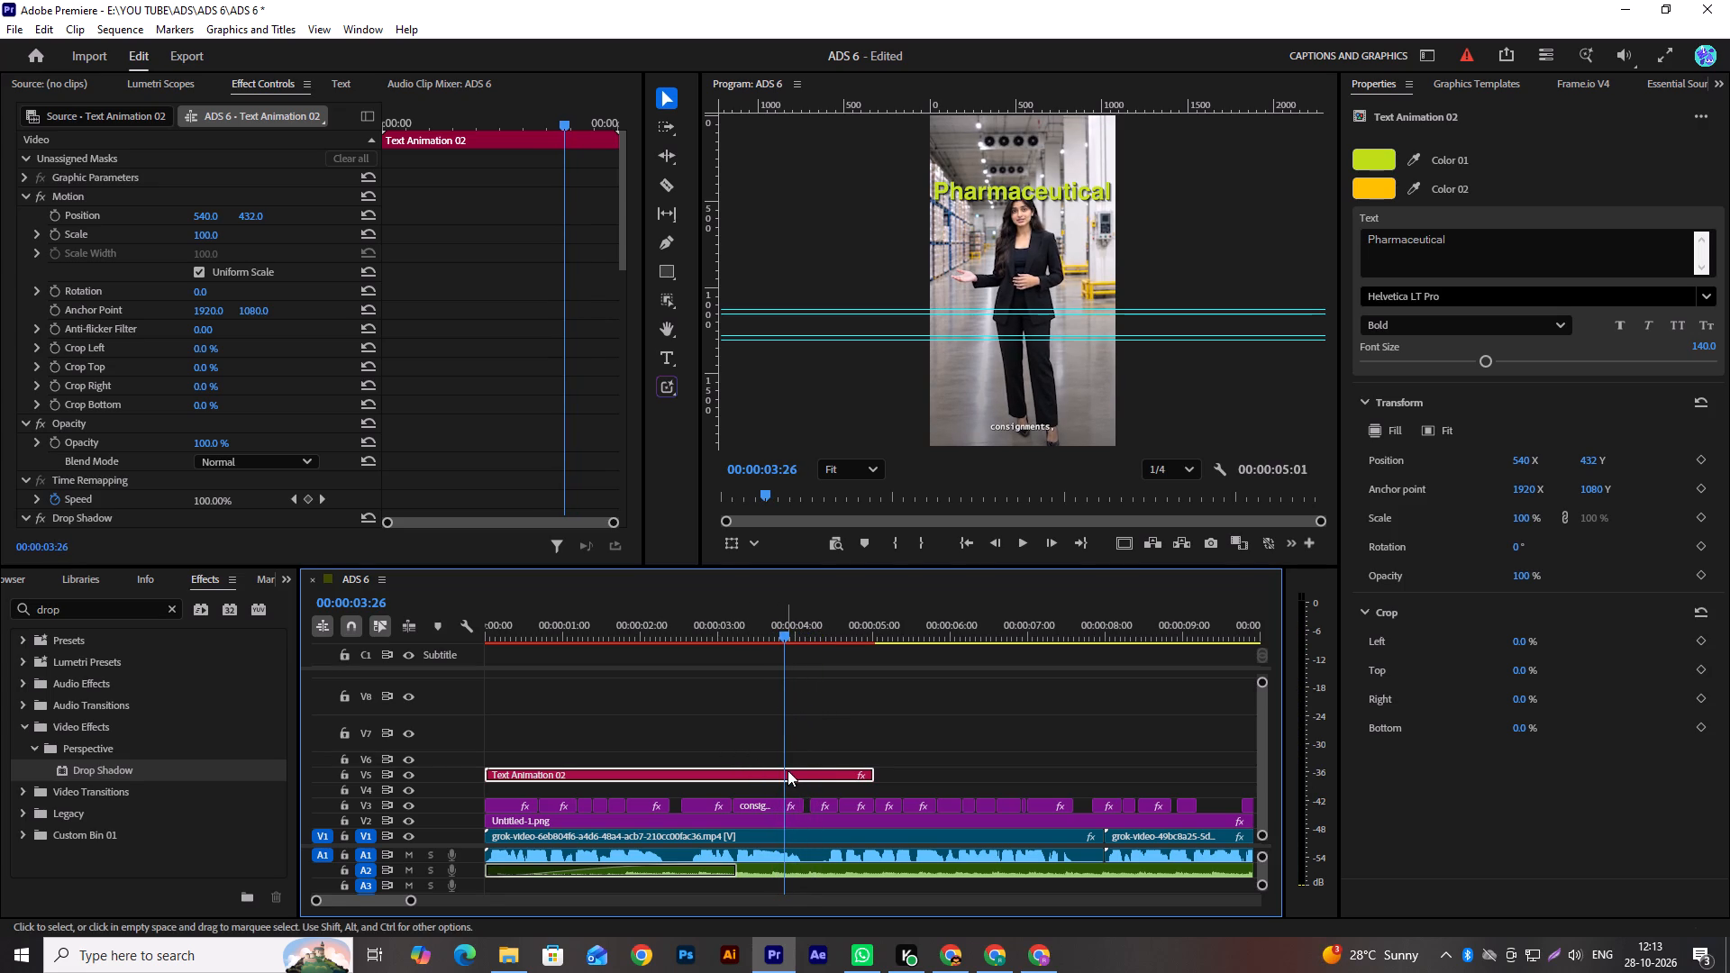
{"action": "key", "text": "c"}
{"action": "left_click", "coordinate": [784, 771]}
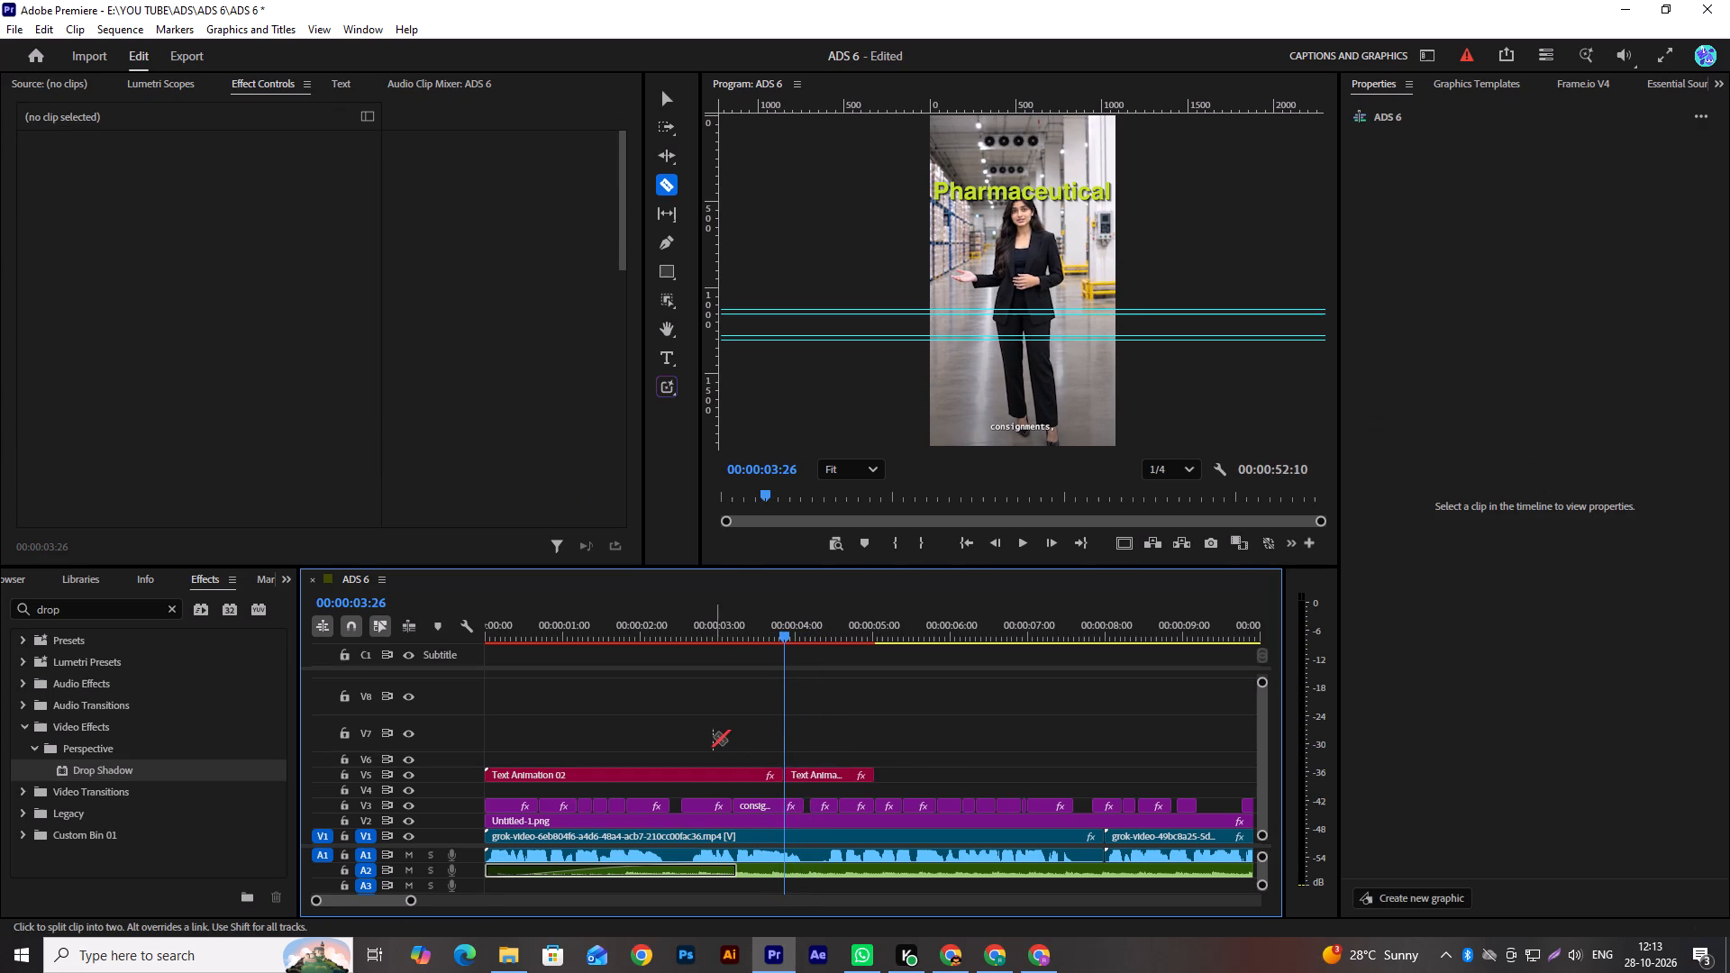
{"action": "key", "text": "v"}
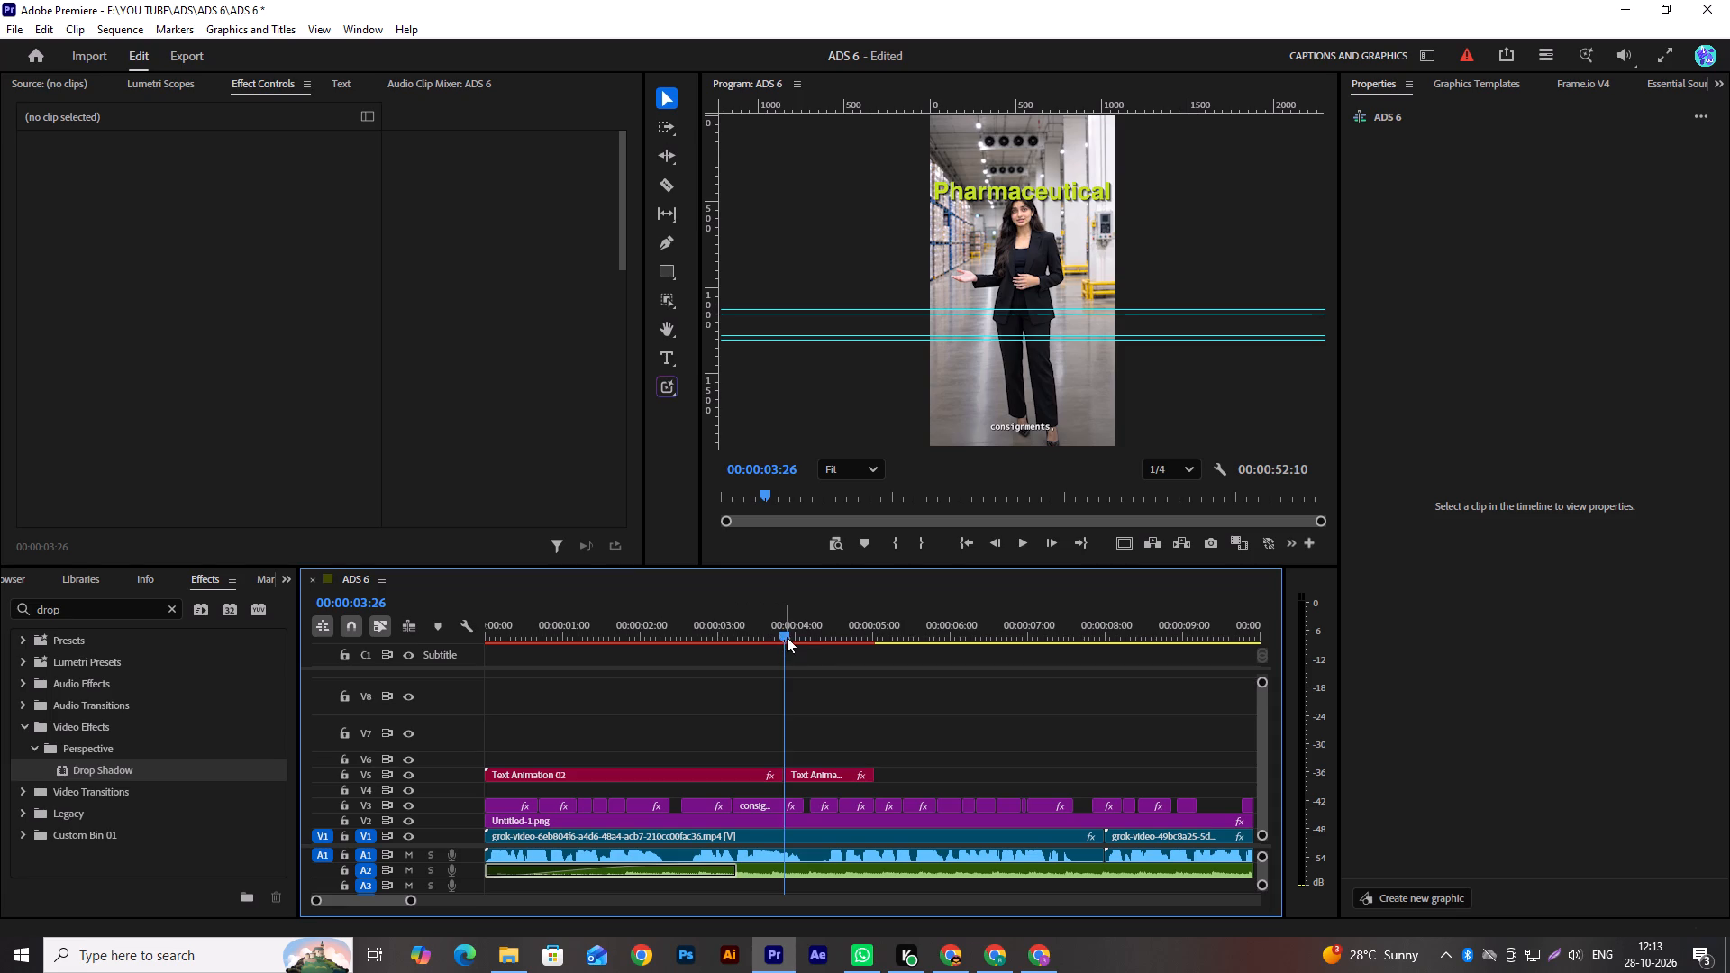
Scrub through the title's entrance animation and split the first Text Animation 02 piece on V5 at 00:00:01:07.
{"action": "left_click_drag", "start_coordinate": [787, 637], "coordinate": [508, 687]}
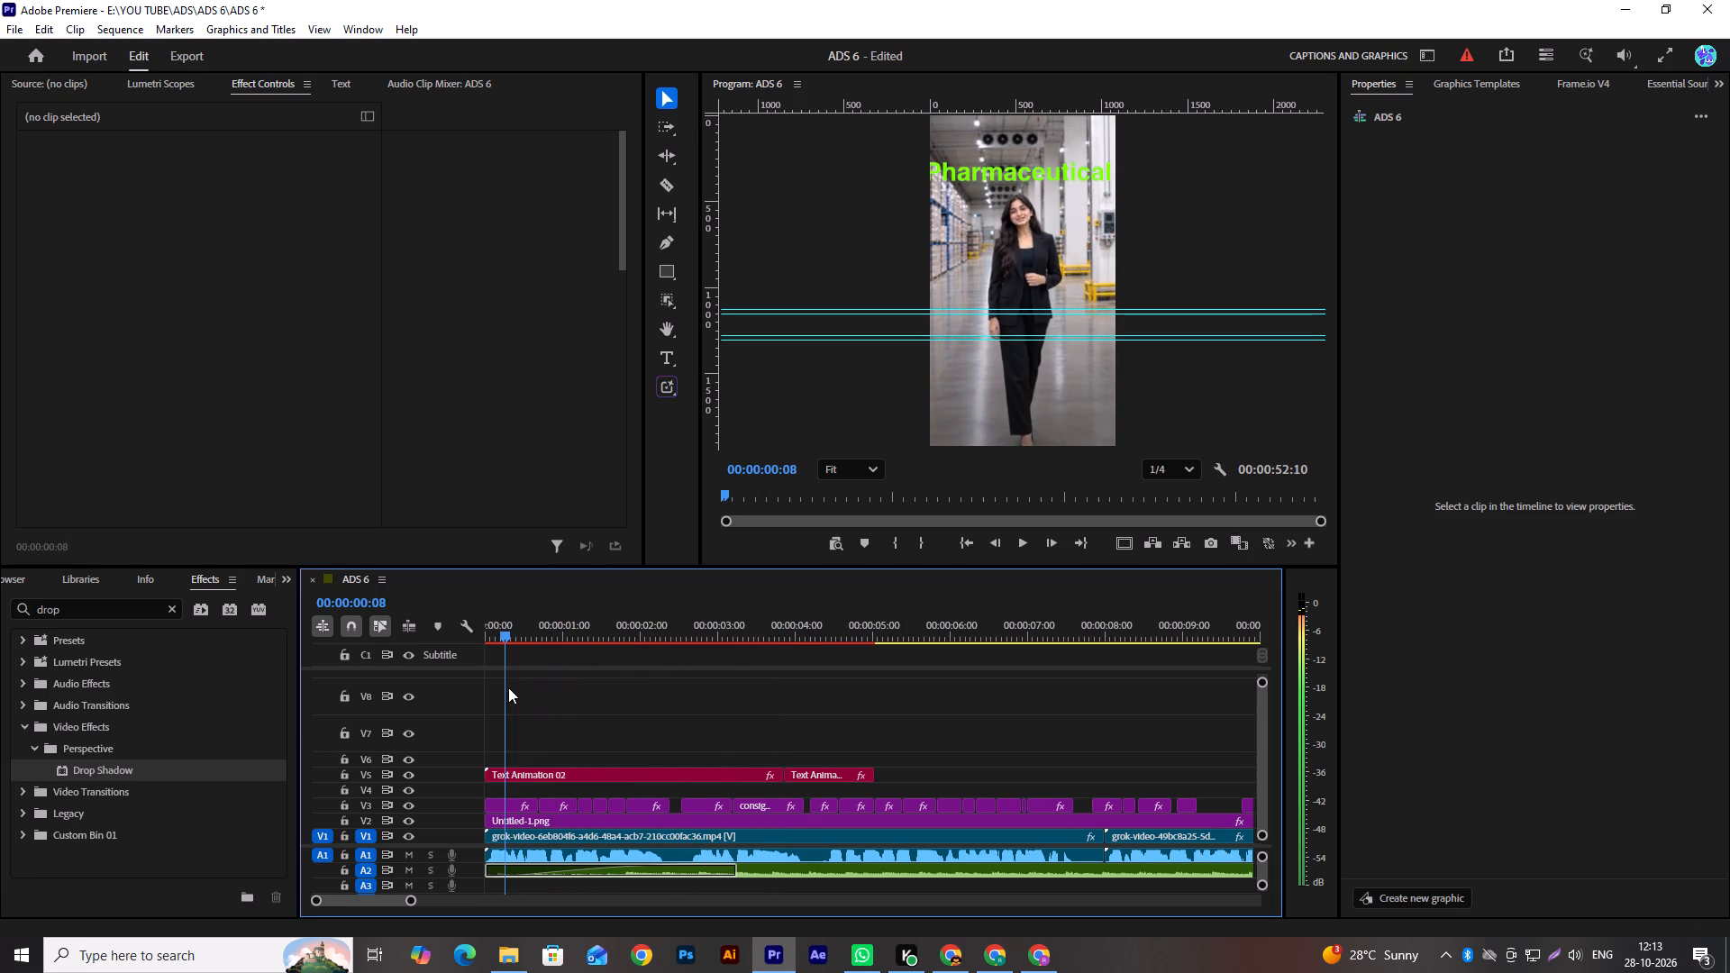
{"action": "left_click_drag", "start_coordinate": [508, 687], "coordinate": [583, 690]}
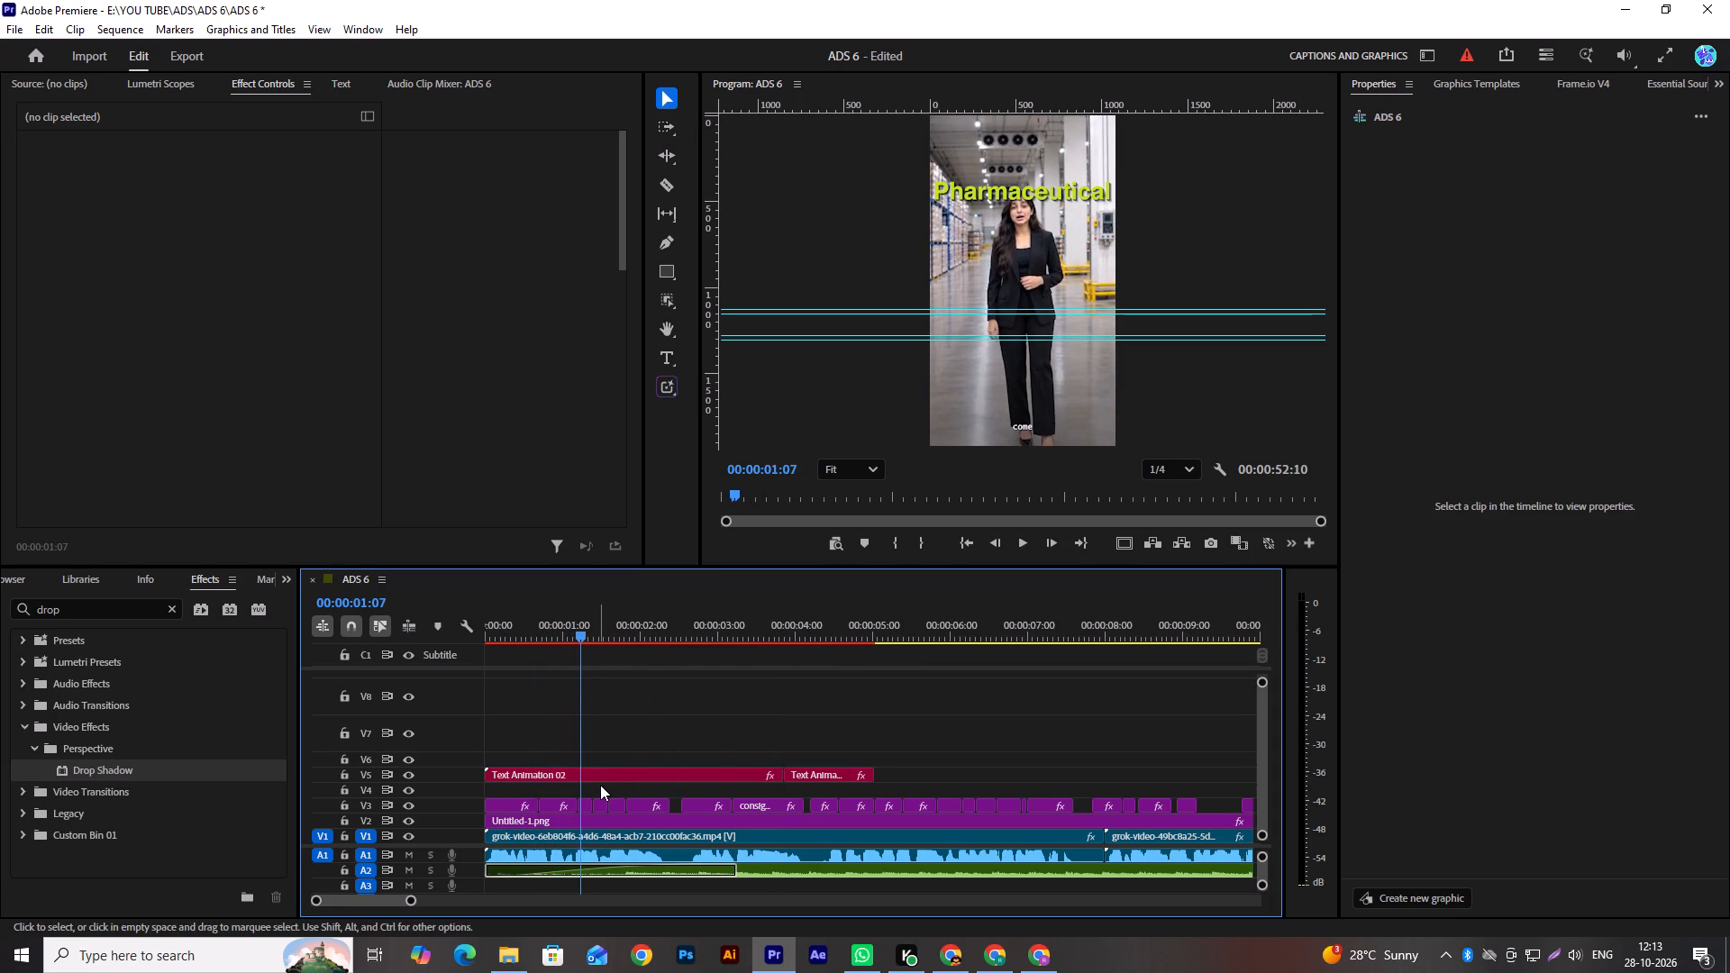
{"action": "key", "text": "c"}
{"action": "left_click", "coordinate": [582, 772]}
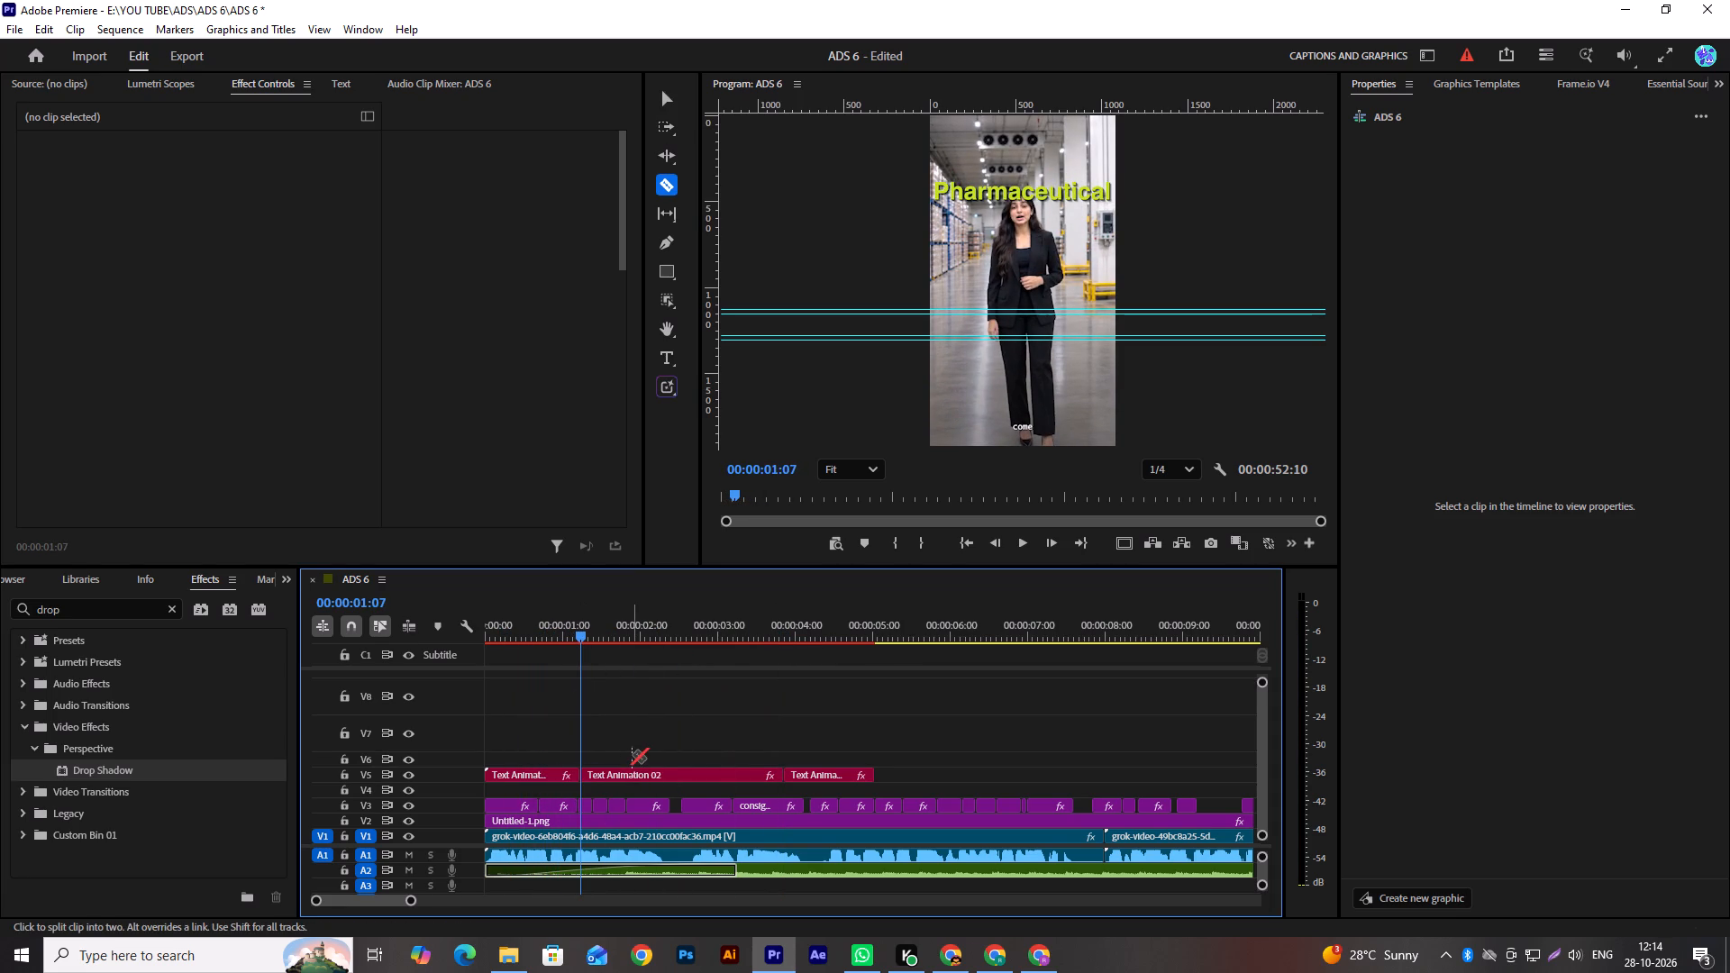
{"action": "key", "text": "v"}
Delete the last Text Animation 02 piece on V5, which starts at 00:00:03:26.
{"action": "left_click", "coordinate": [637, 768]}
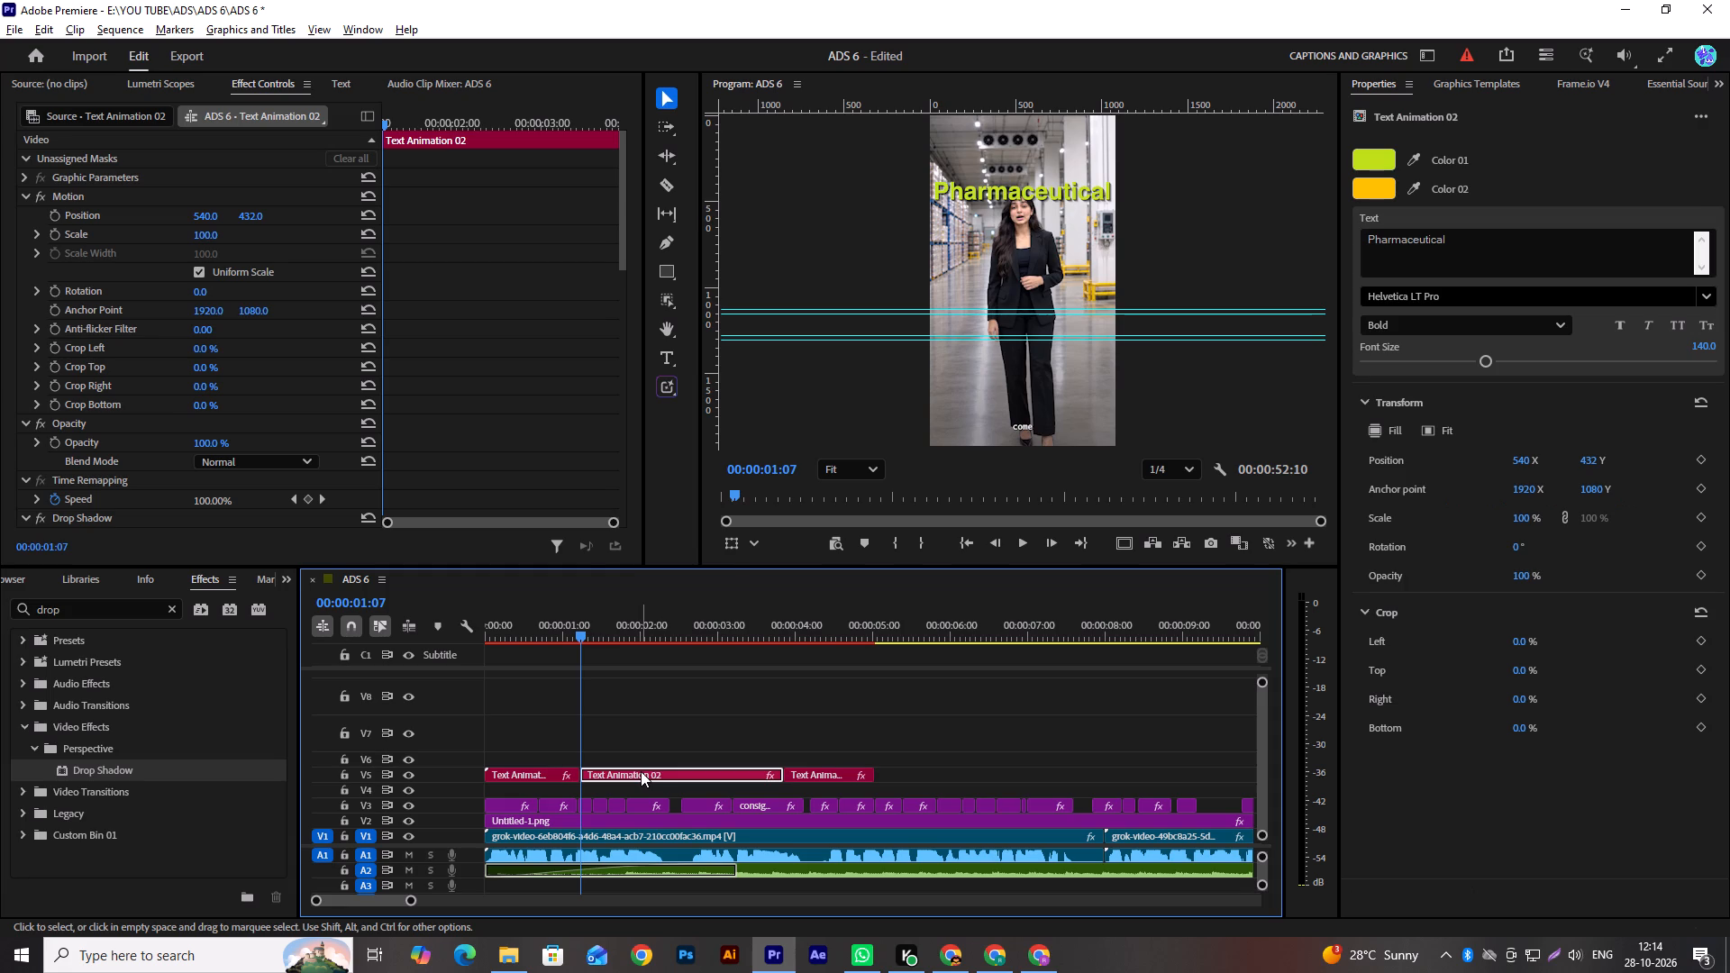
{"action": "left_click", "coordinate": [825, 773]}
{"action": "key", "text": "Delete"}
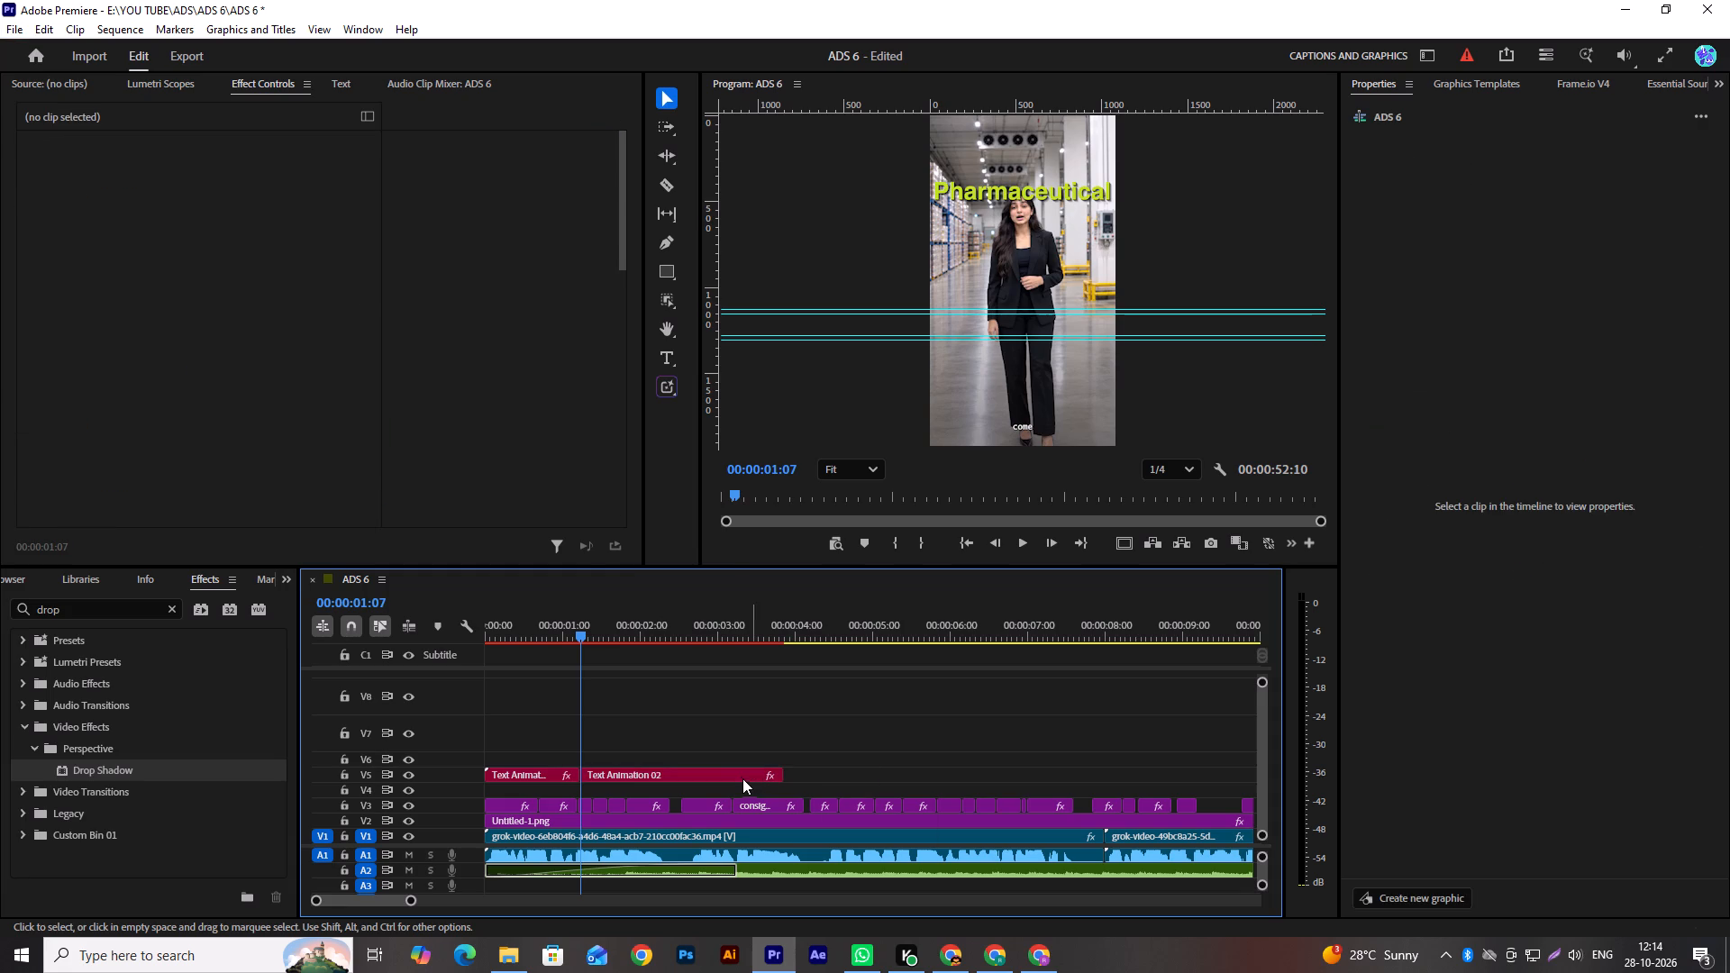
Duplicate the middle Text Animation 02 piece further along V5, starting at 00:00:04:23.
{"action": "left_click", "coordinate": [741, 777]}
{"action": "left_click_drag", "start_coordinate": [741, 777], "coordinate": [1015, 771], "text": "alt"}
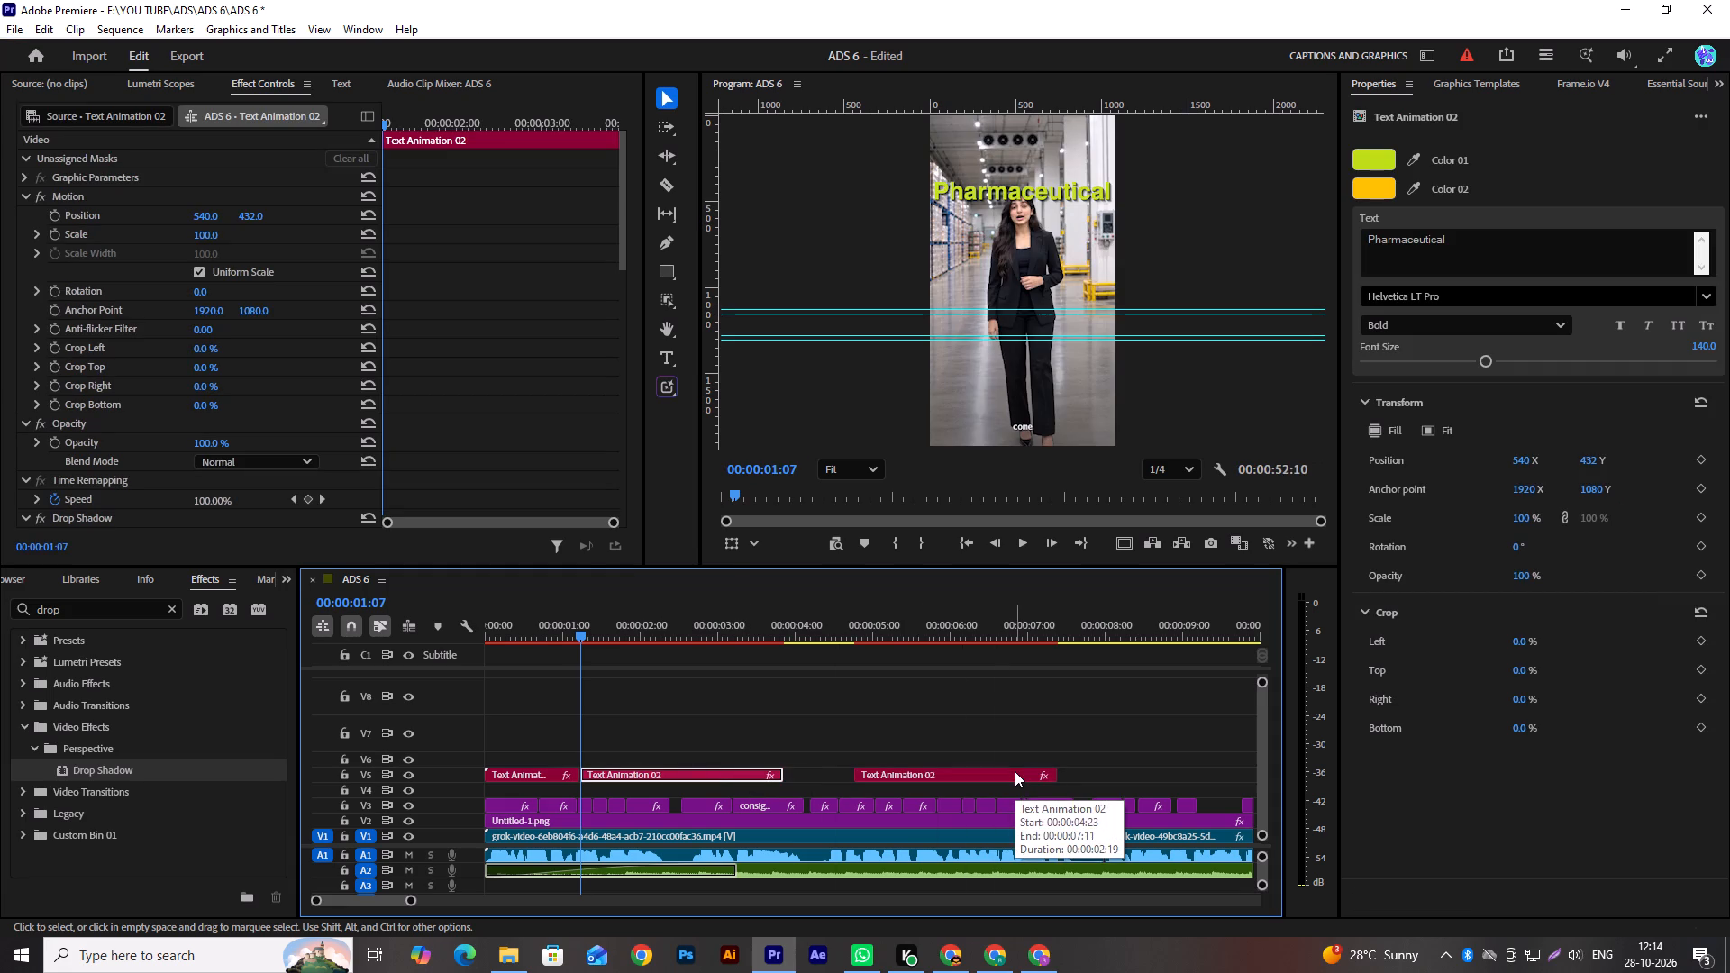
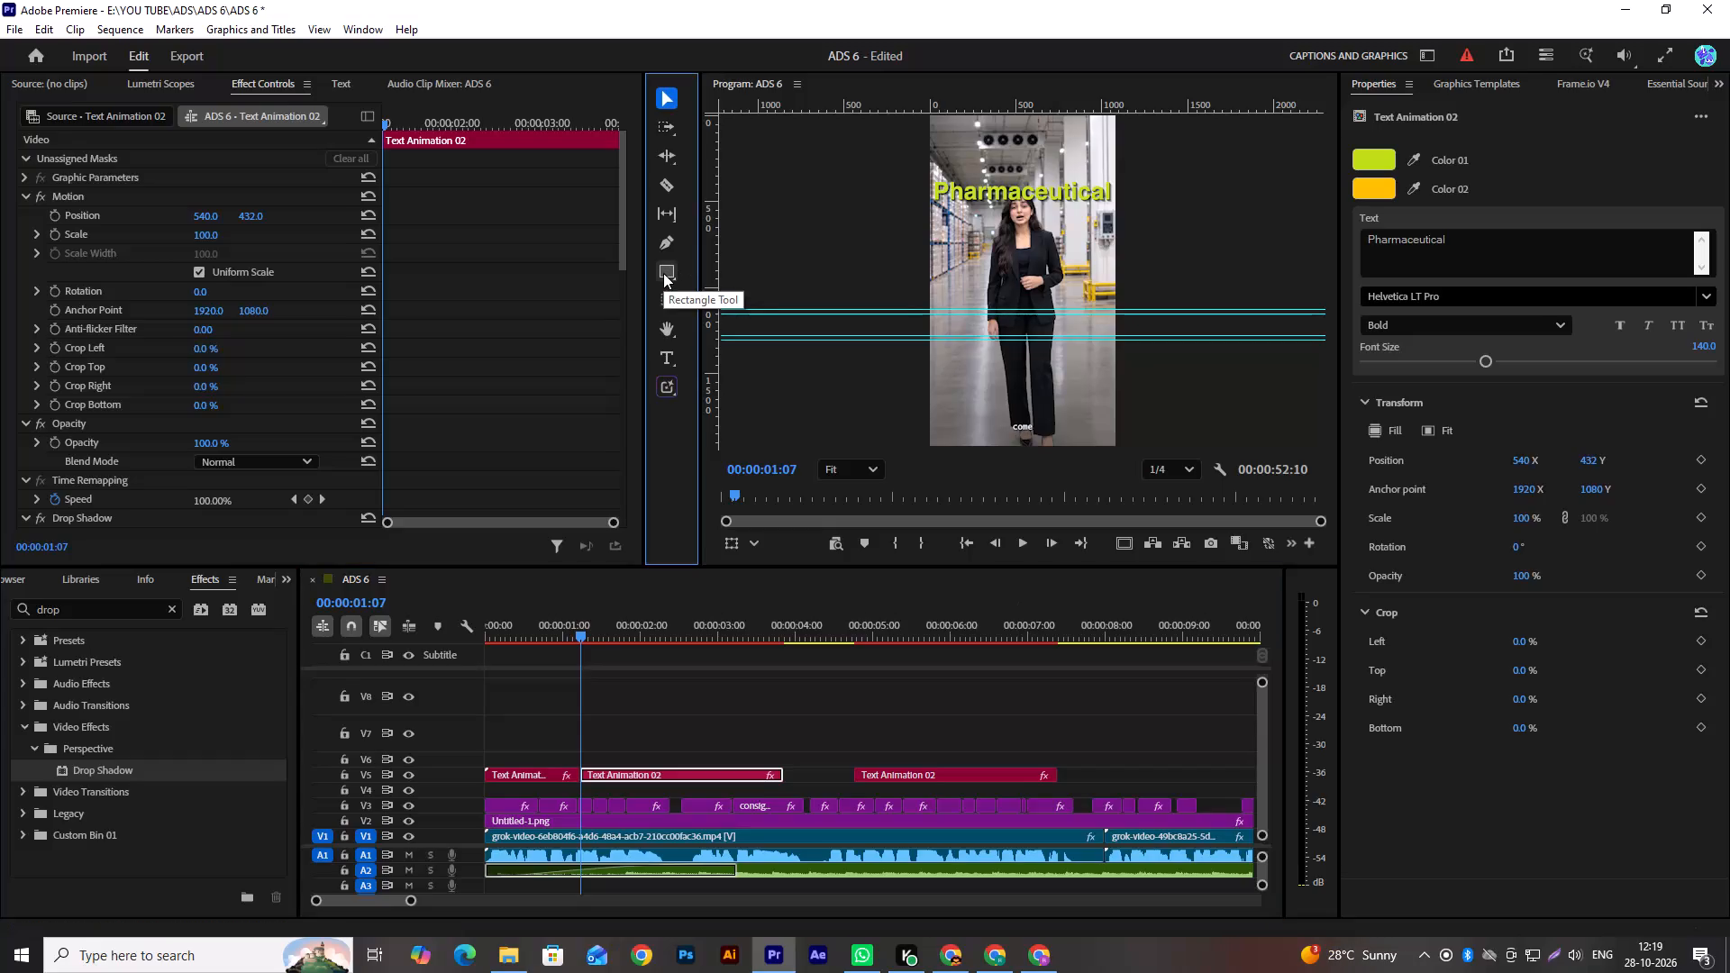
Open the system clock and calendar to check the current date and time.
{"action": "left_click", "coordinate": [1657, 960]}
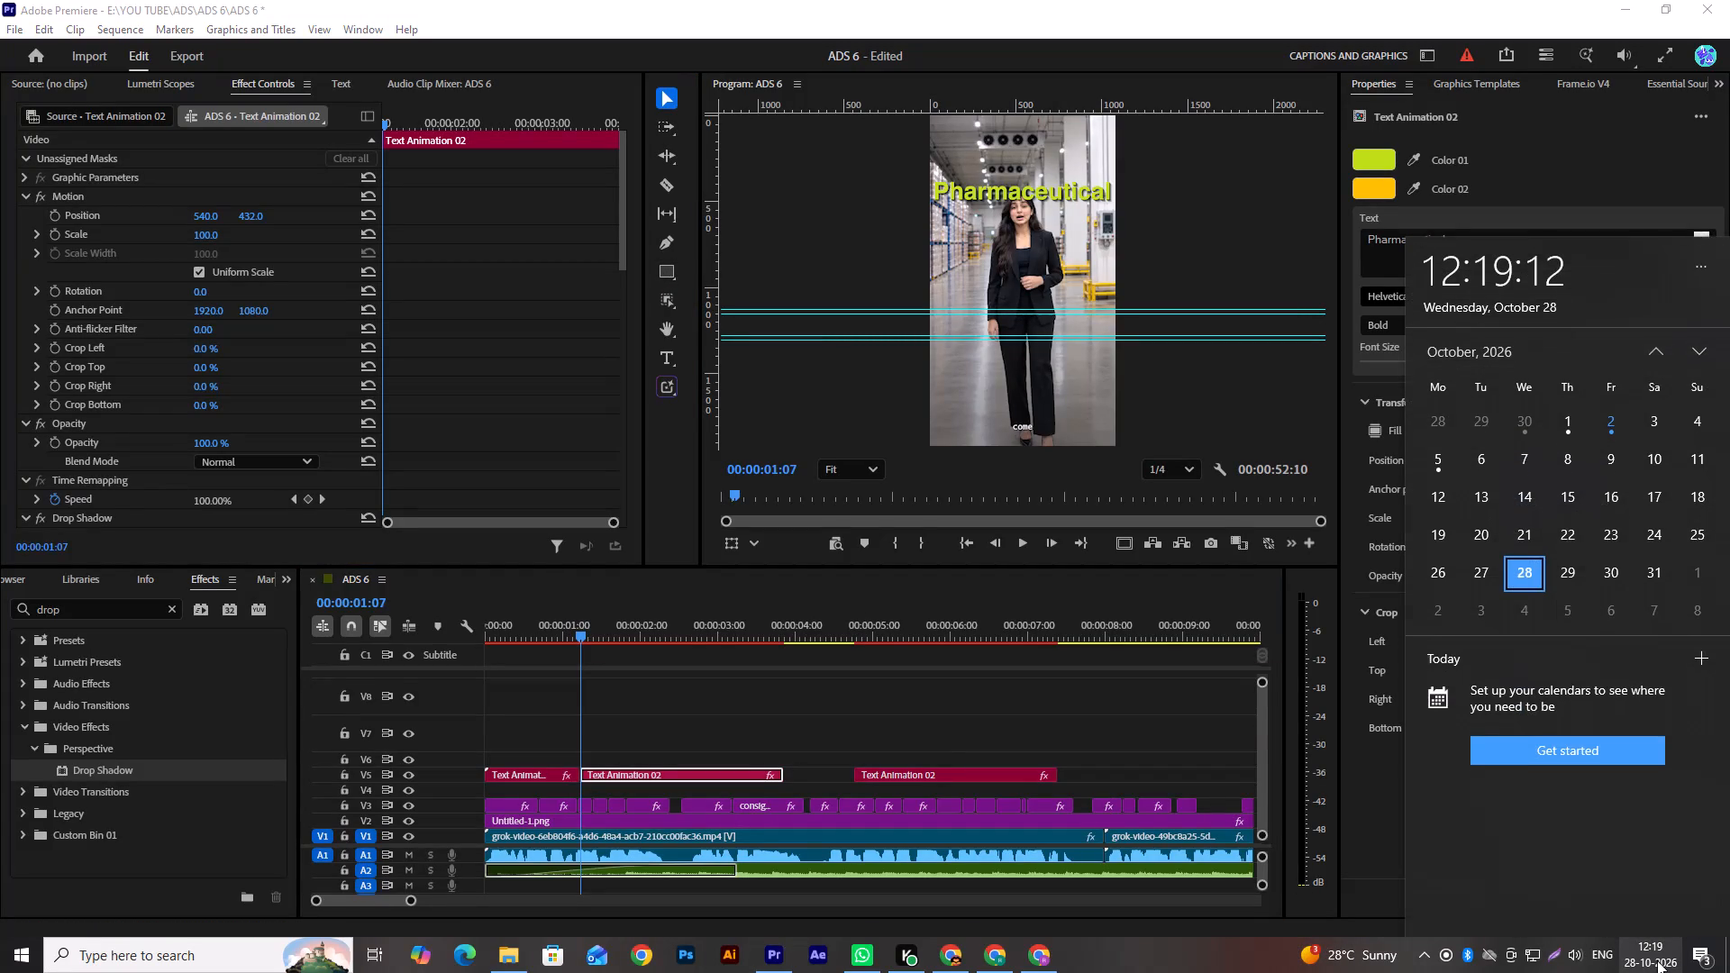
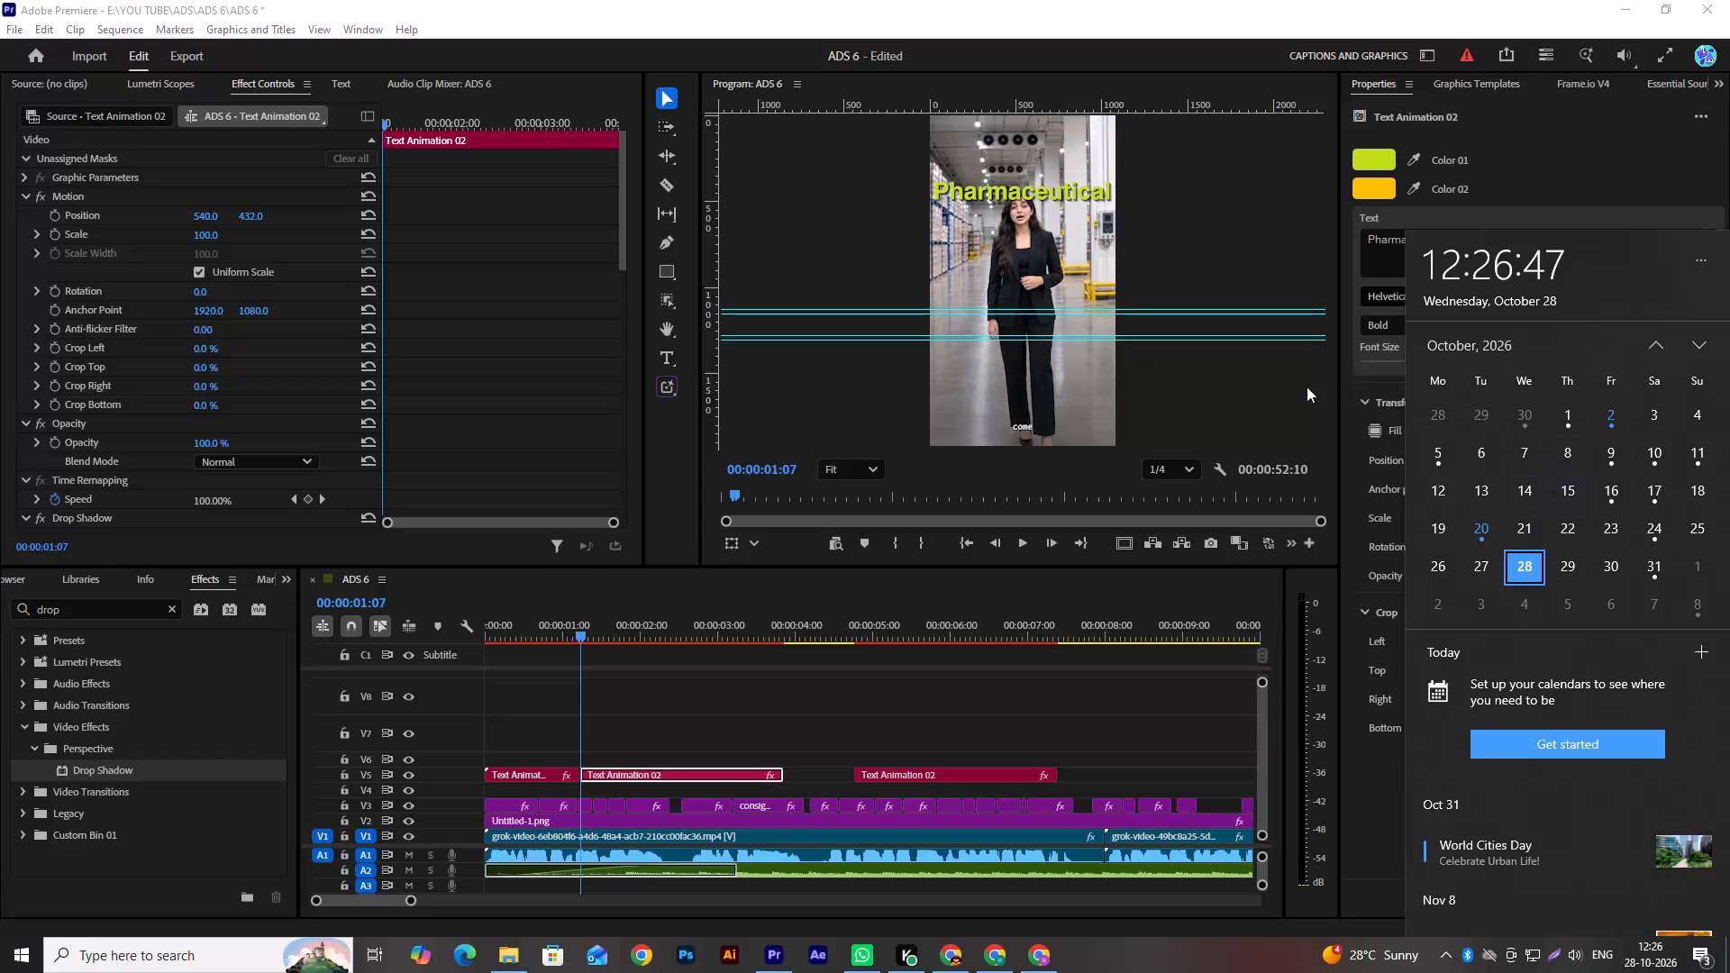
Close the calendar and play the sequence from 00:00:01:07 in the maximized Program monitor to review the animated Pharmaceutical titles.
{"action": "left_click", "coordinate": [1297, 383]}
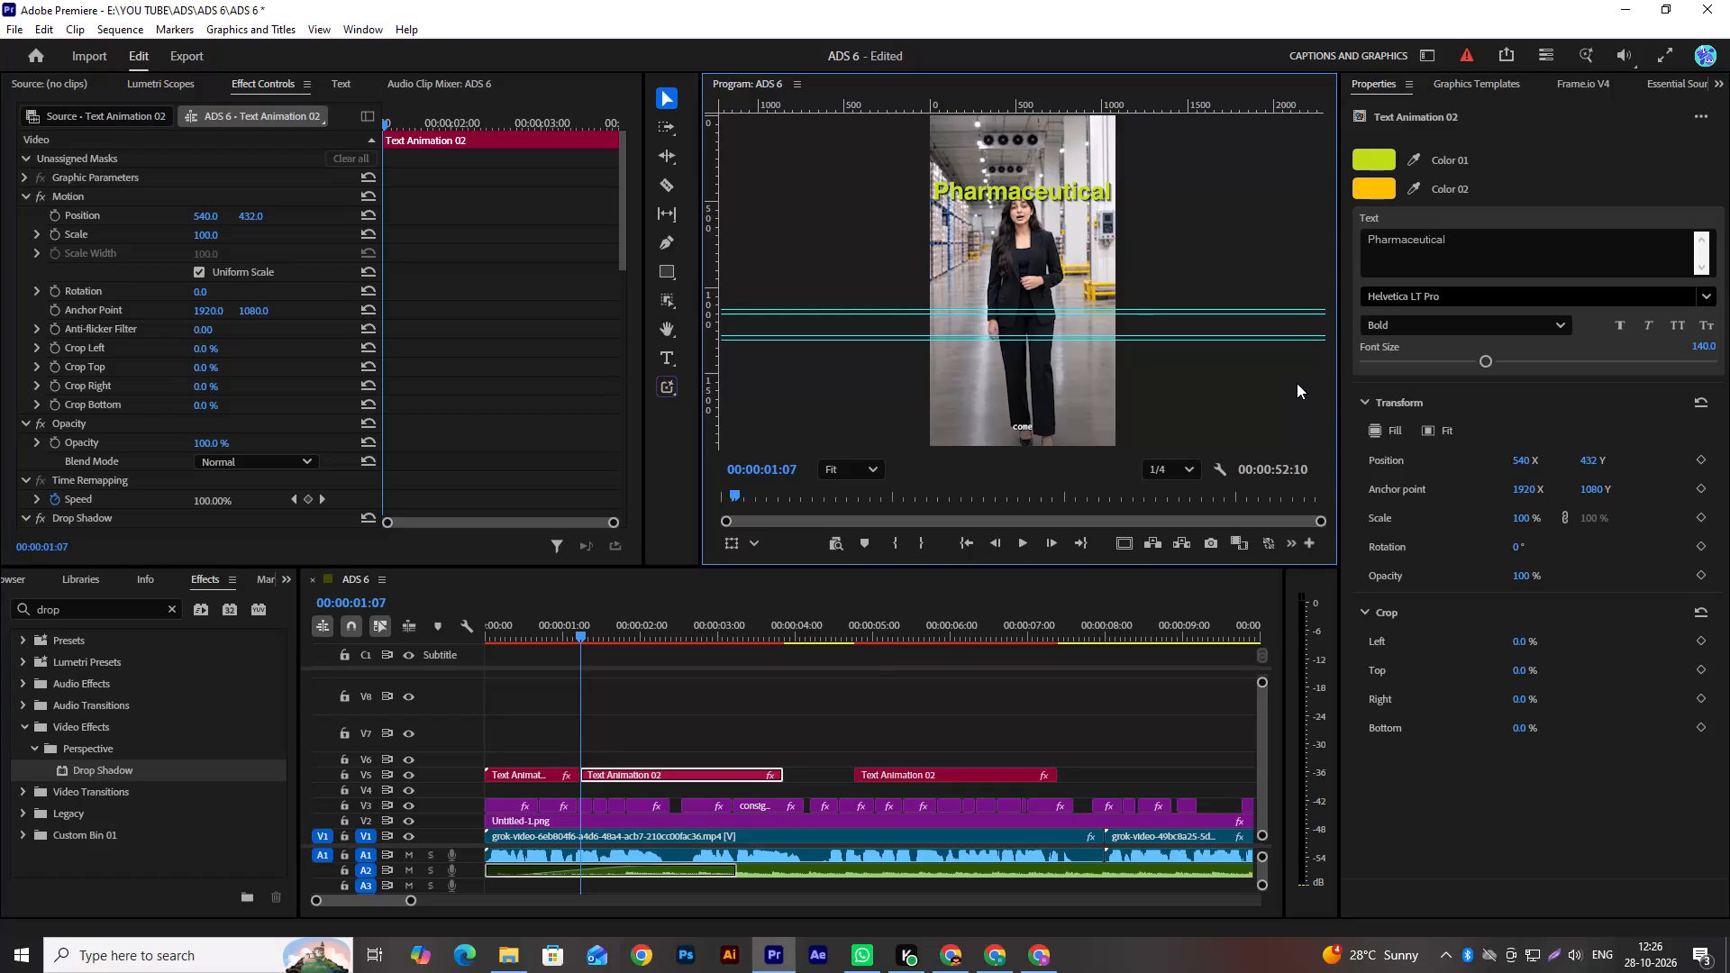
{"action": "left_click", "coordinate": [1227, 240]}
{"action": "key", "text": "grave"}
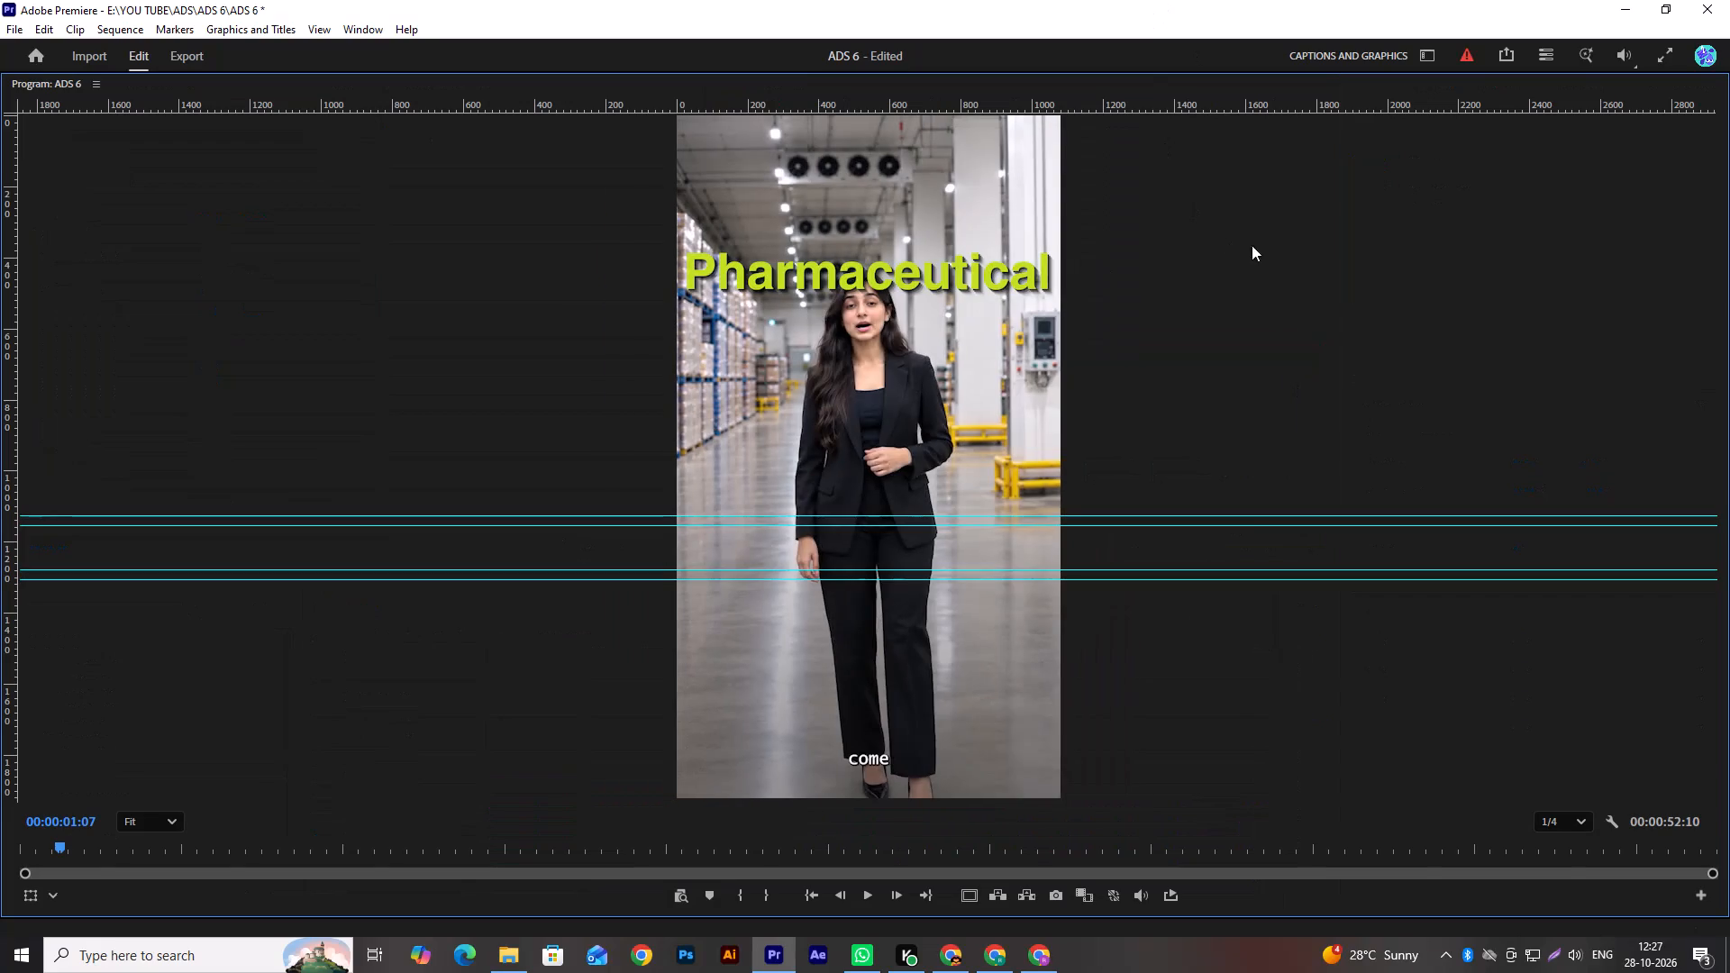
{"action": "key", "text": "space"}
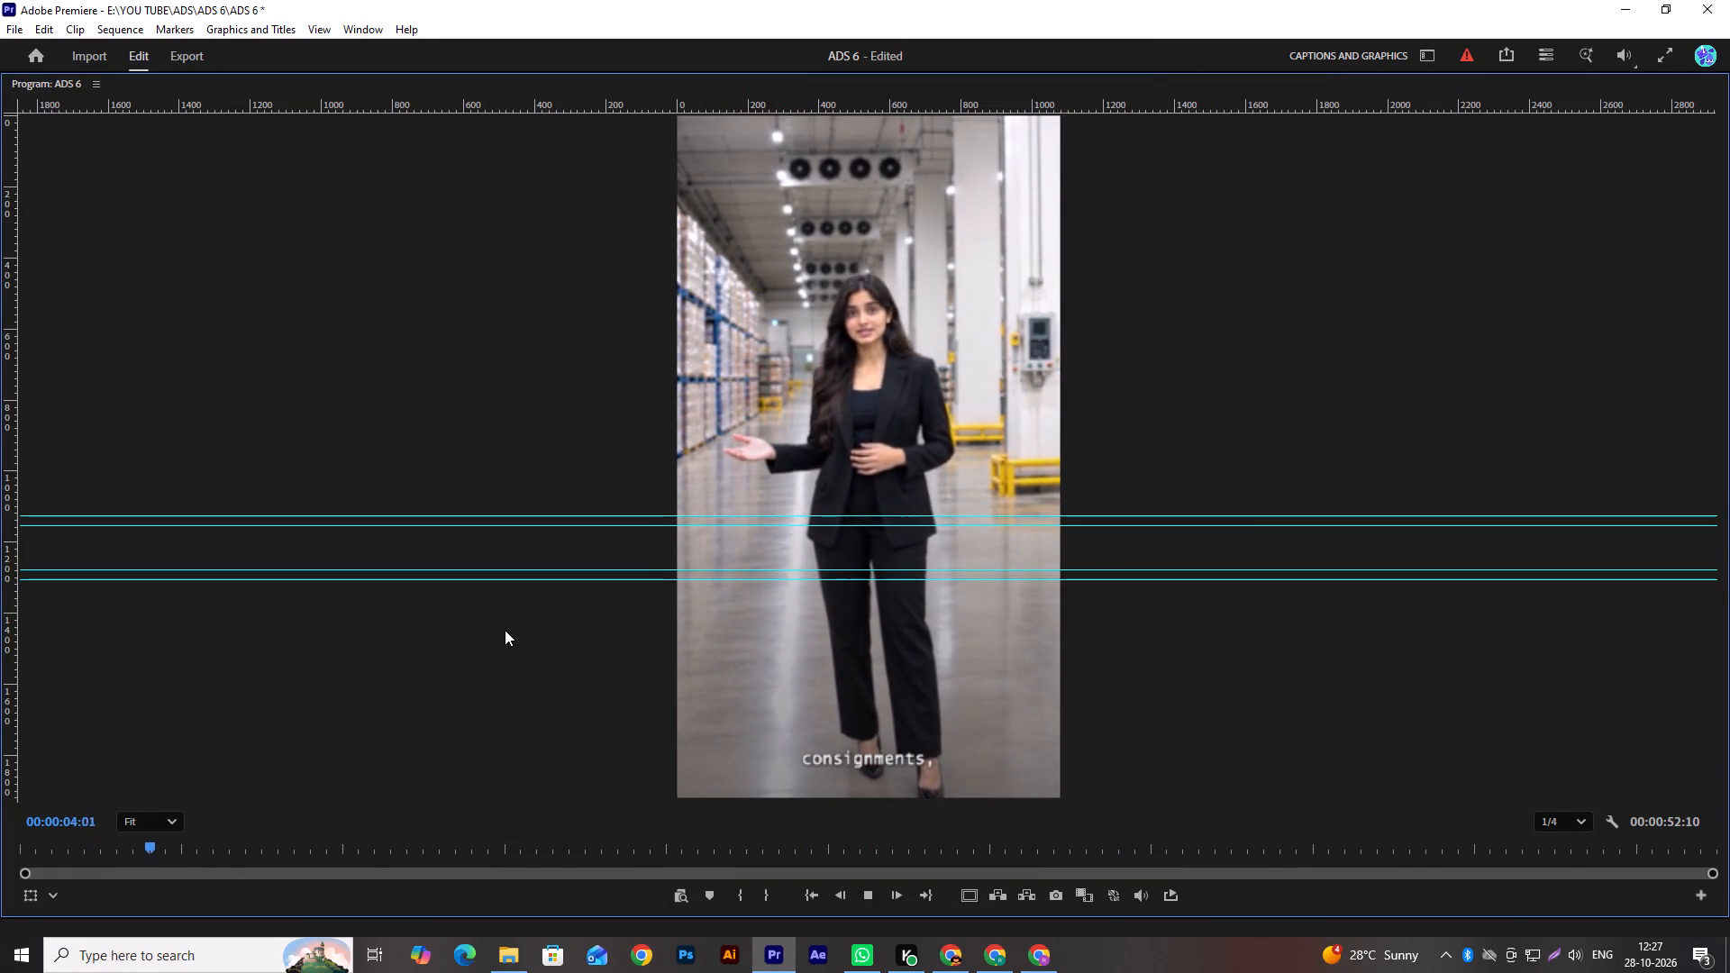
{"action": "key", "text": "space"}
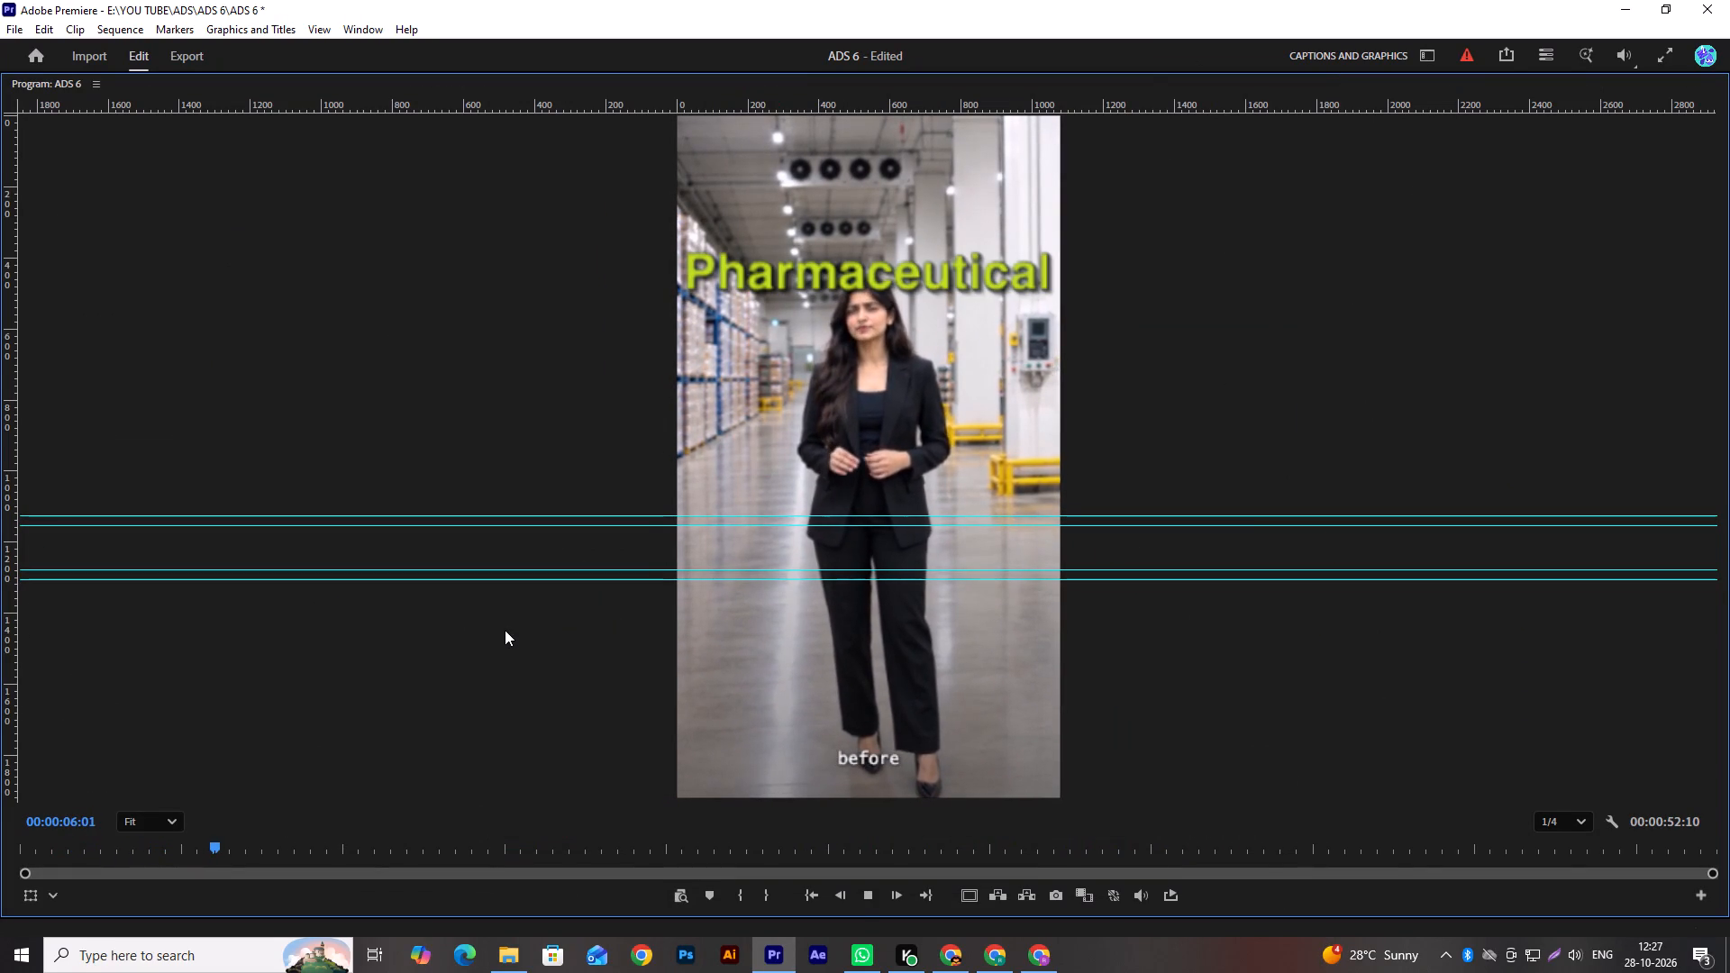
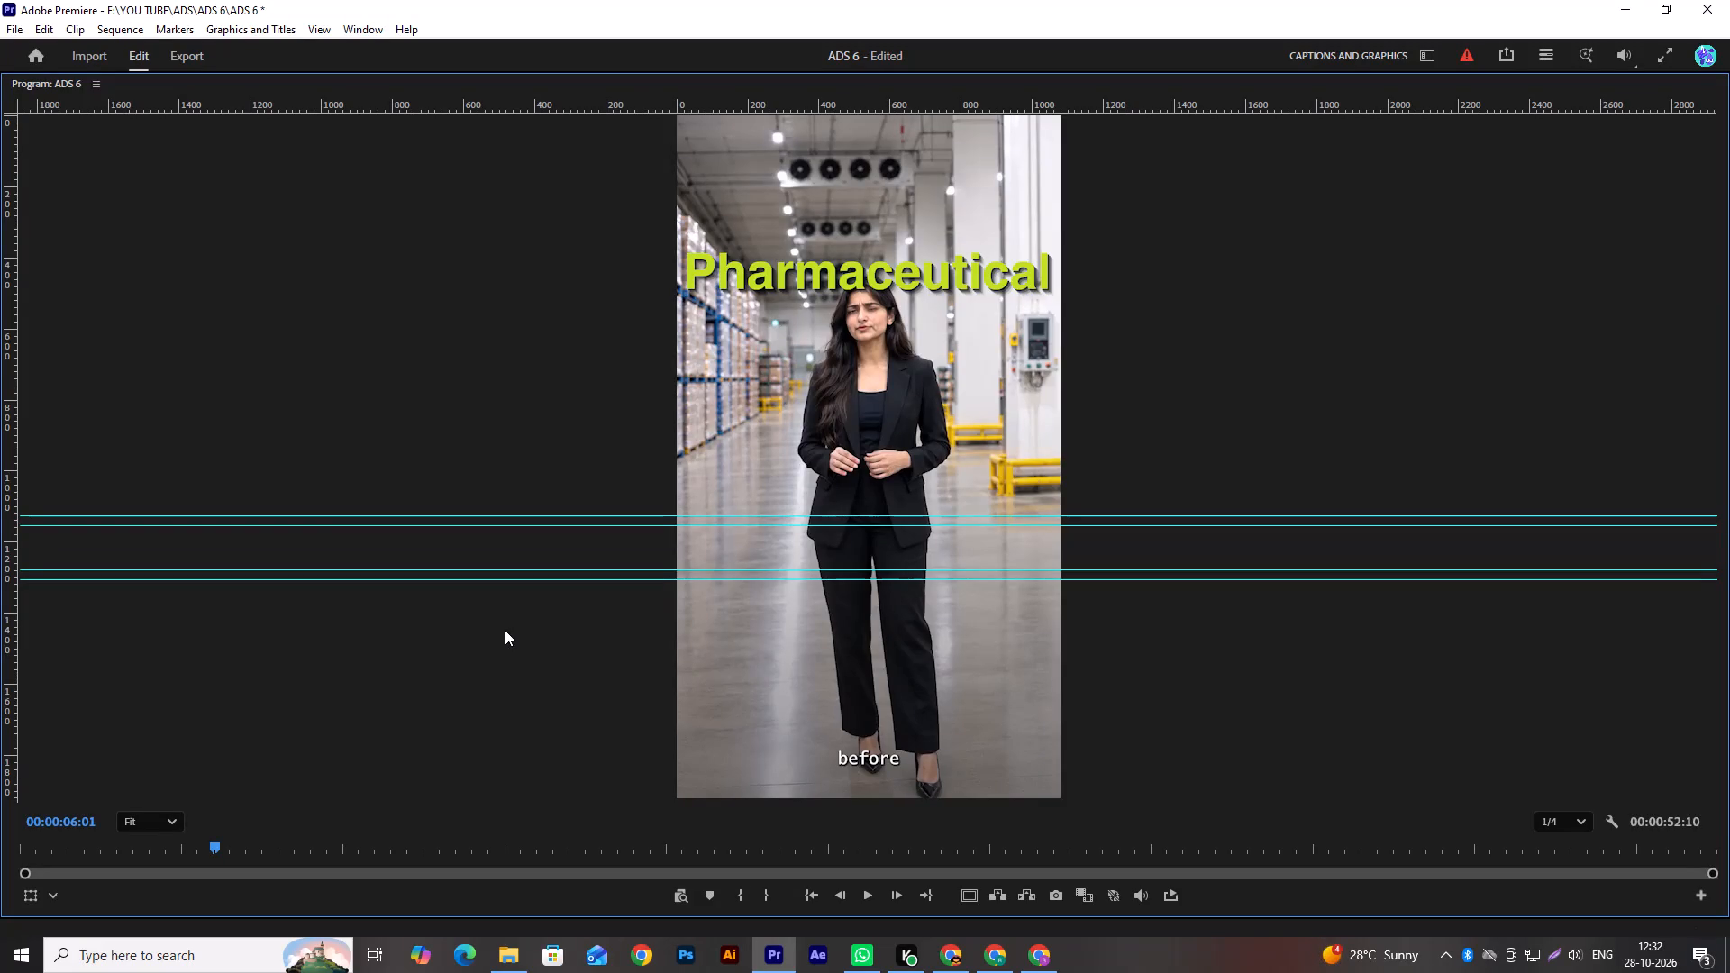
Restore the Program monitor to its normal size and move the playhead back to 00:00:04:29, near the start of the last Text Animation 02 piece.
{"action": "key", "text": "grave"}
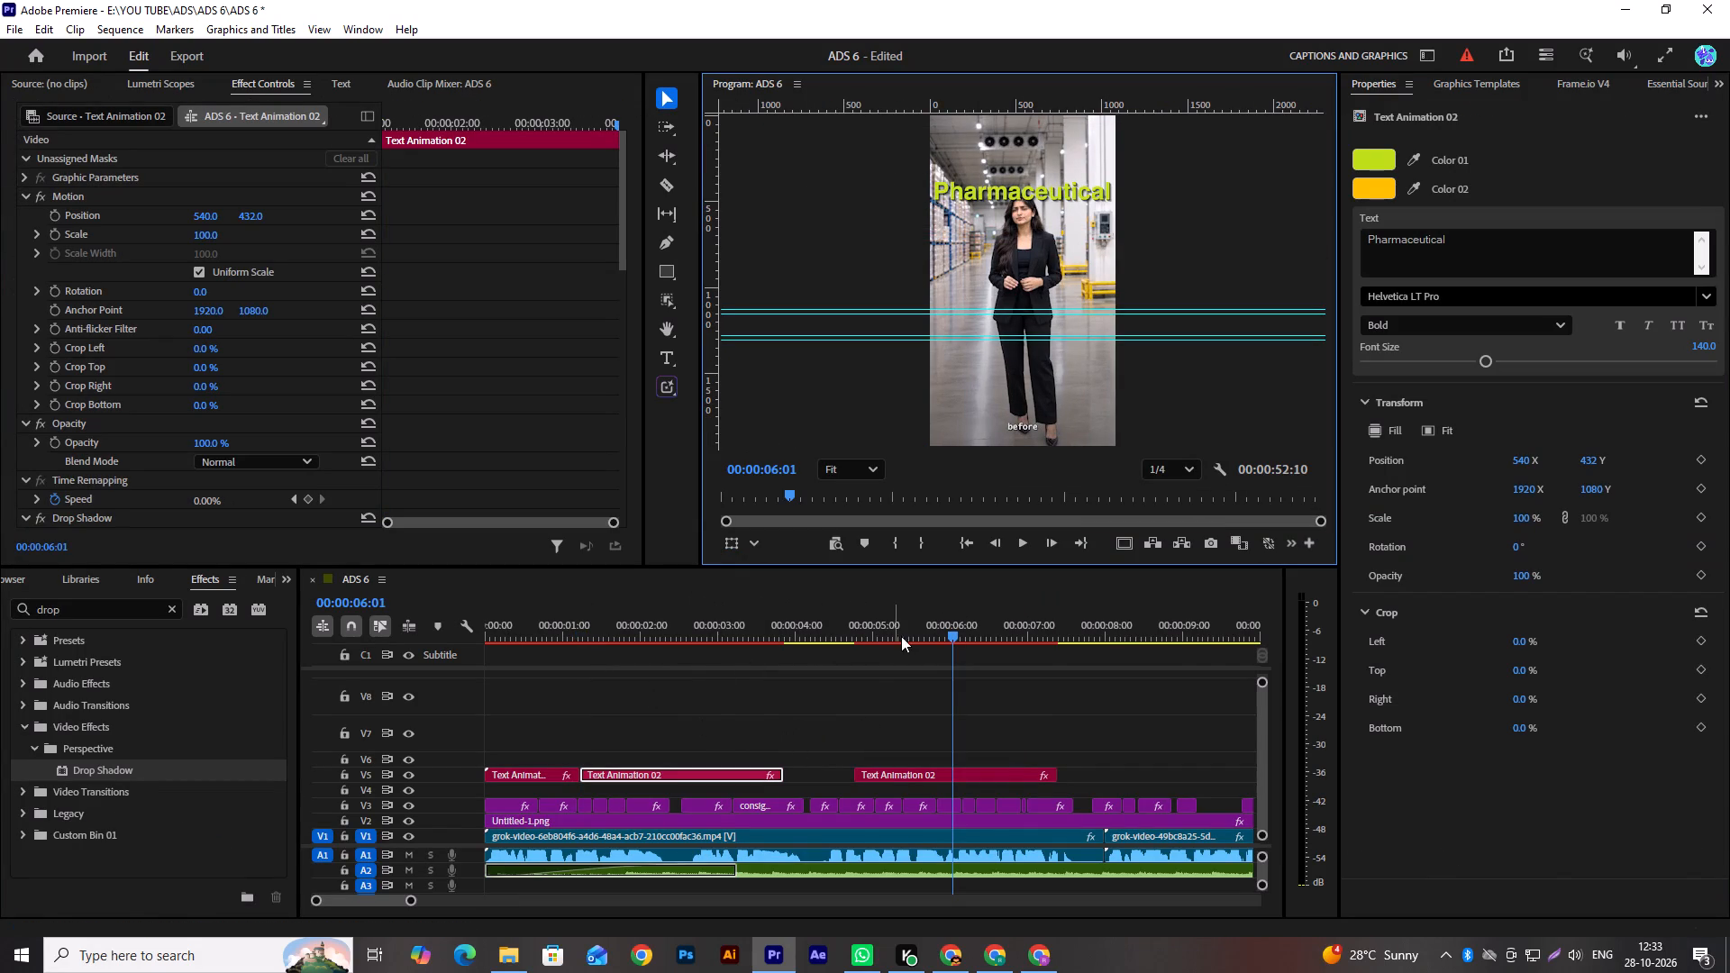
{"action": "left_click_drag", "start_coordinate": [942, 635], "coordinate": [873, 725]}
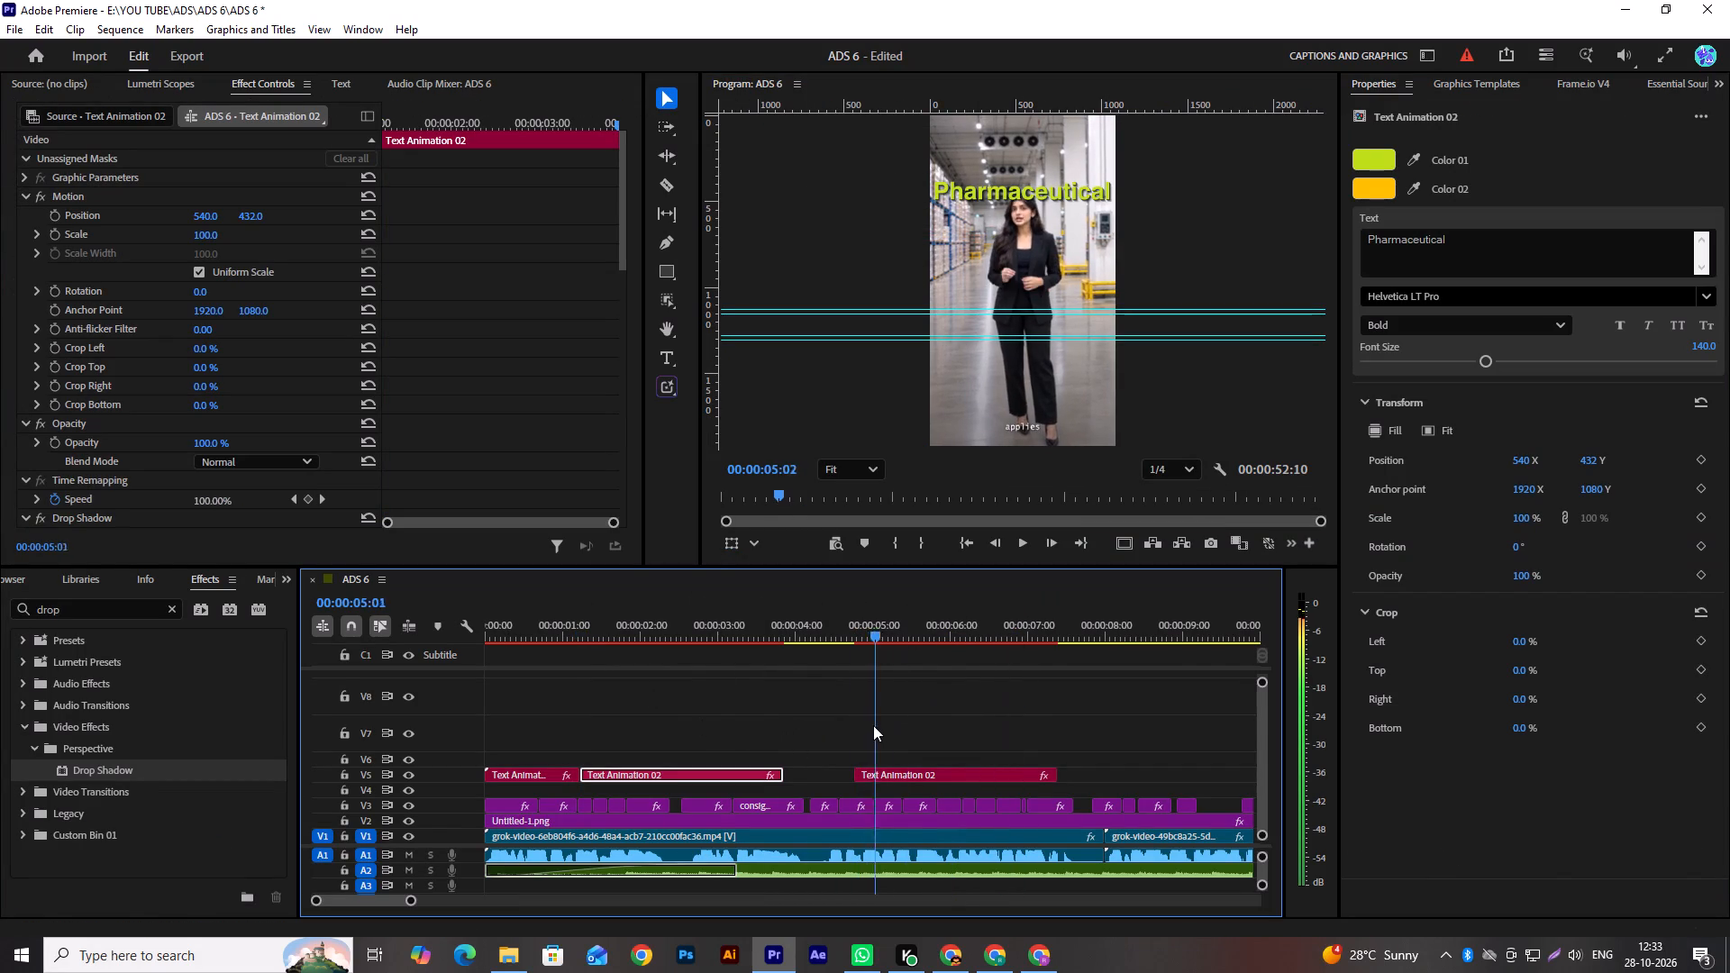
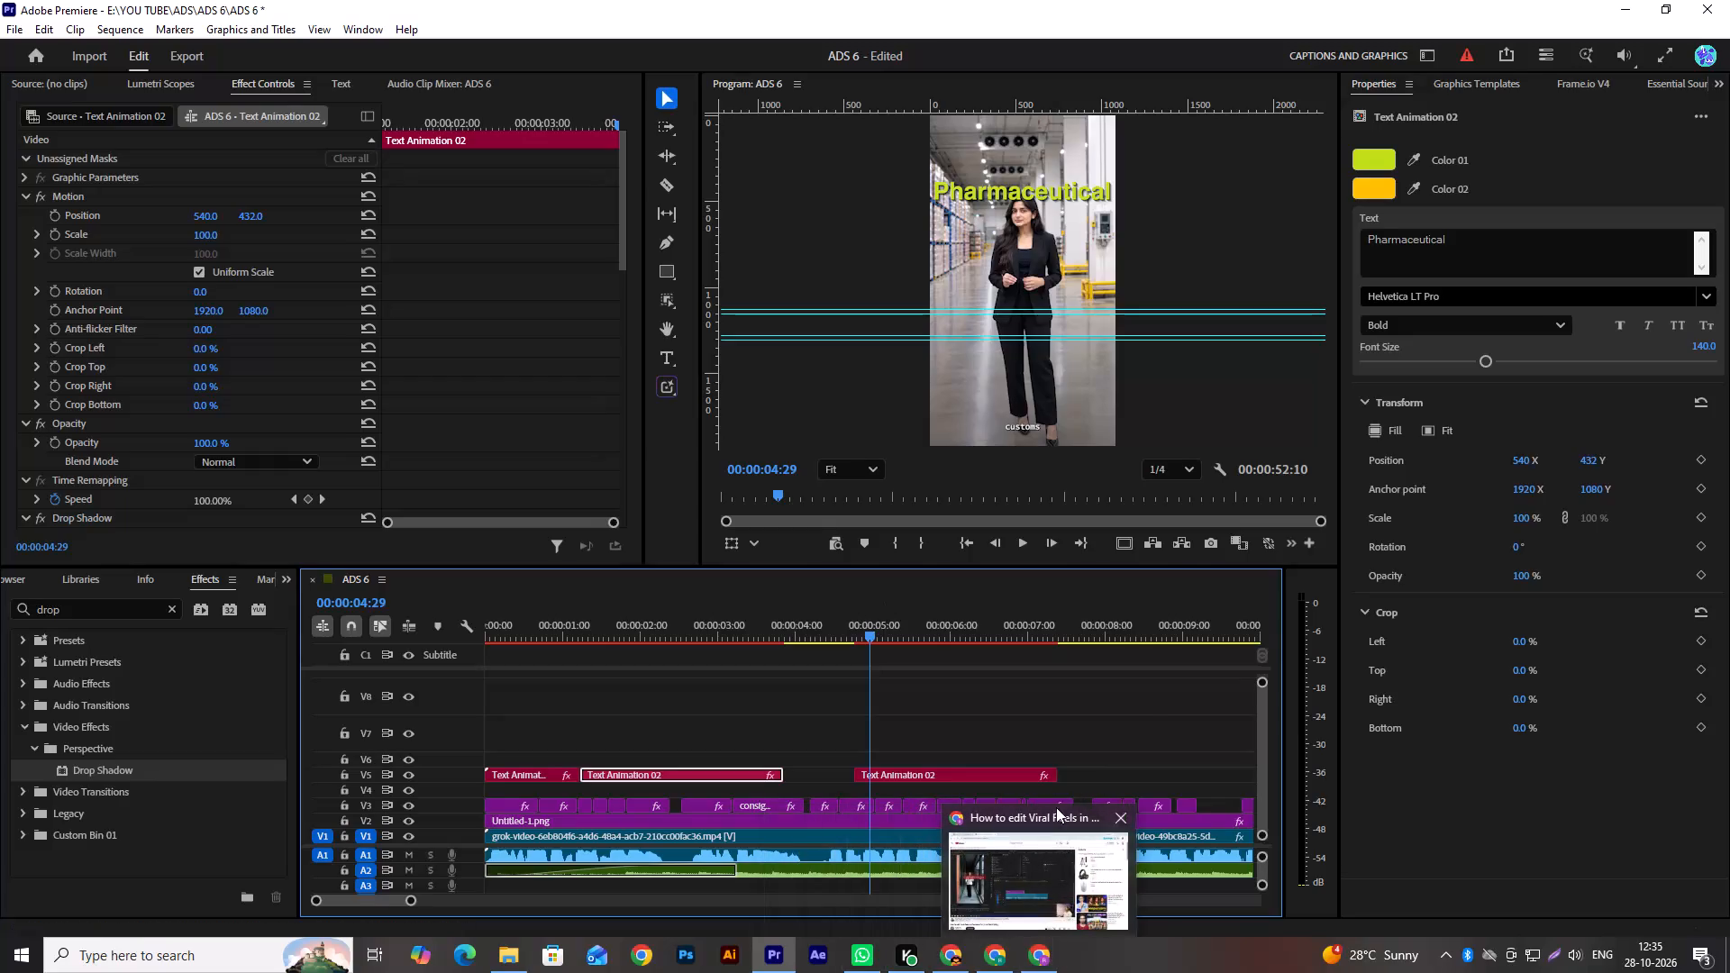
Examine the full length of the ADS 6 sequence, from the opening Text Animation 02 titles to the stacked caption clips near the end.
{"action": "scroll", "coordinate": [988, 699], "scroll_direction": "down", "scroll_amount": 1}
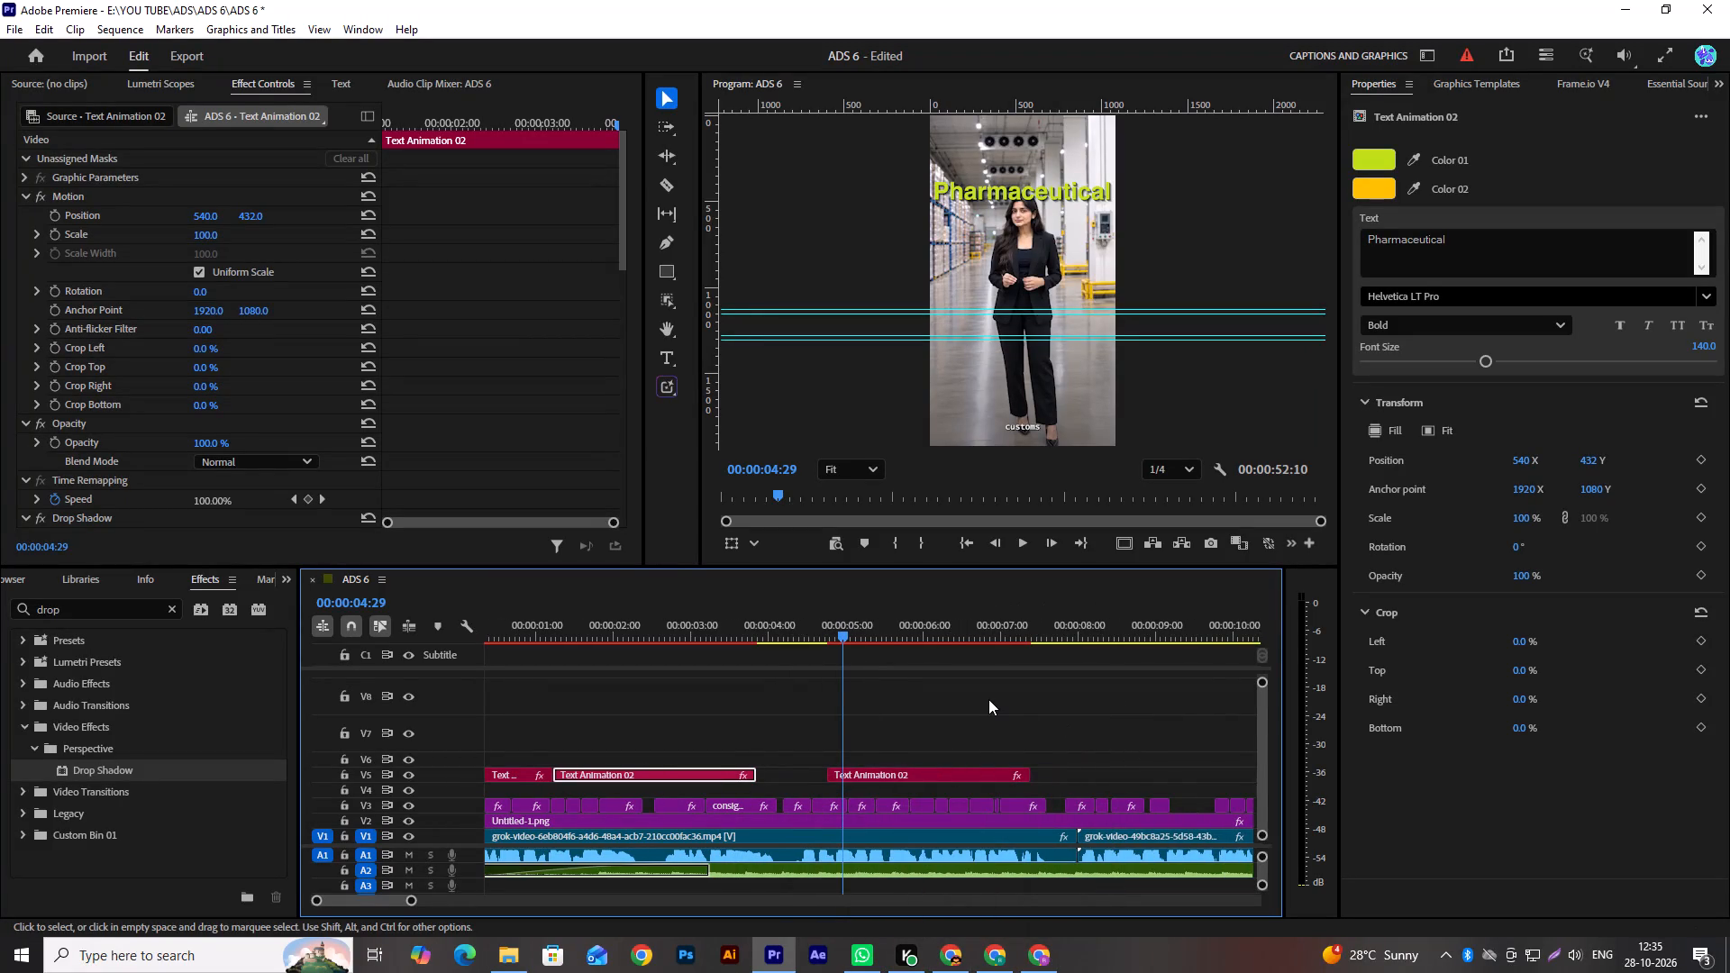
{"action": "scroll", "coordinate": [988, 699], "scroll_direction": "down", "scroll_amount": 2}
{"action": "scroll", "coordinate": [867, 650], "scroll_direction": "down", "scroll_amount": 7}
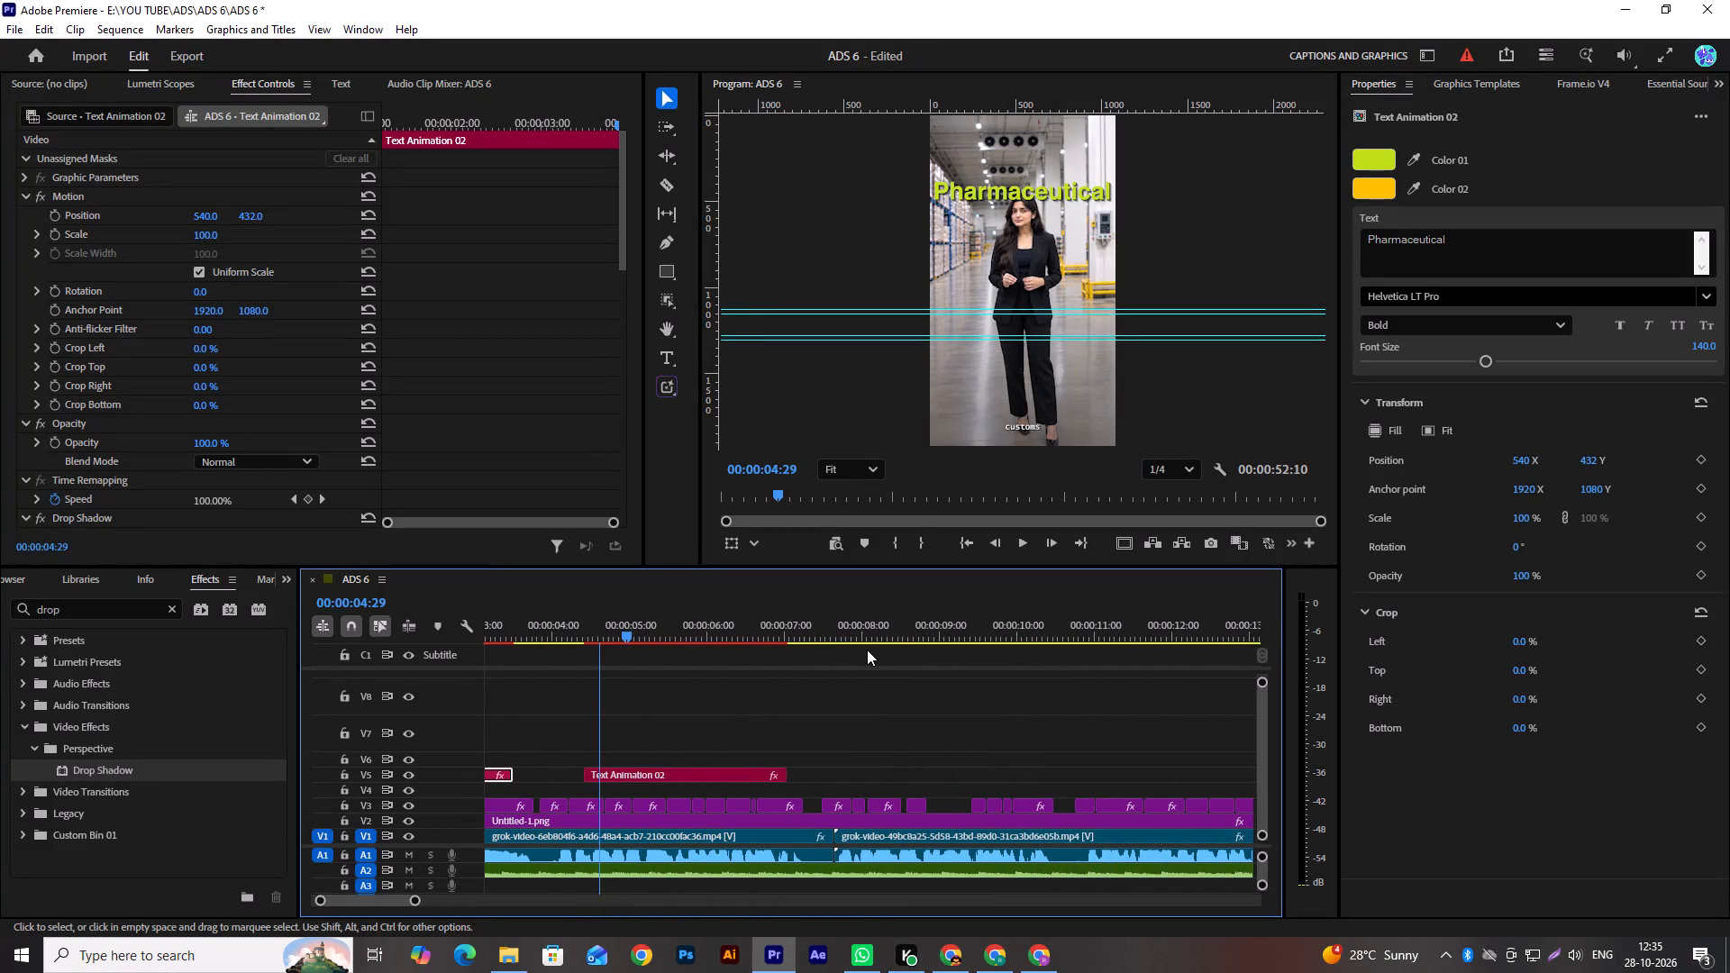
{"action": "scroll", "coordinate": [827, 708], "scroll_direction": "down", "scroll_amount": 6, "text": "alt"}
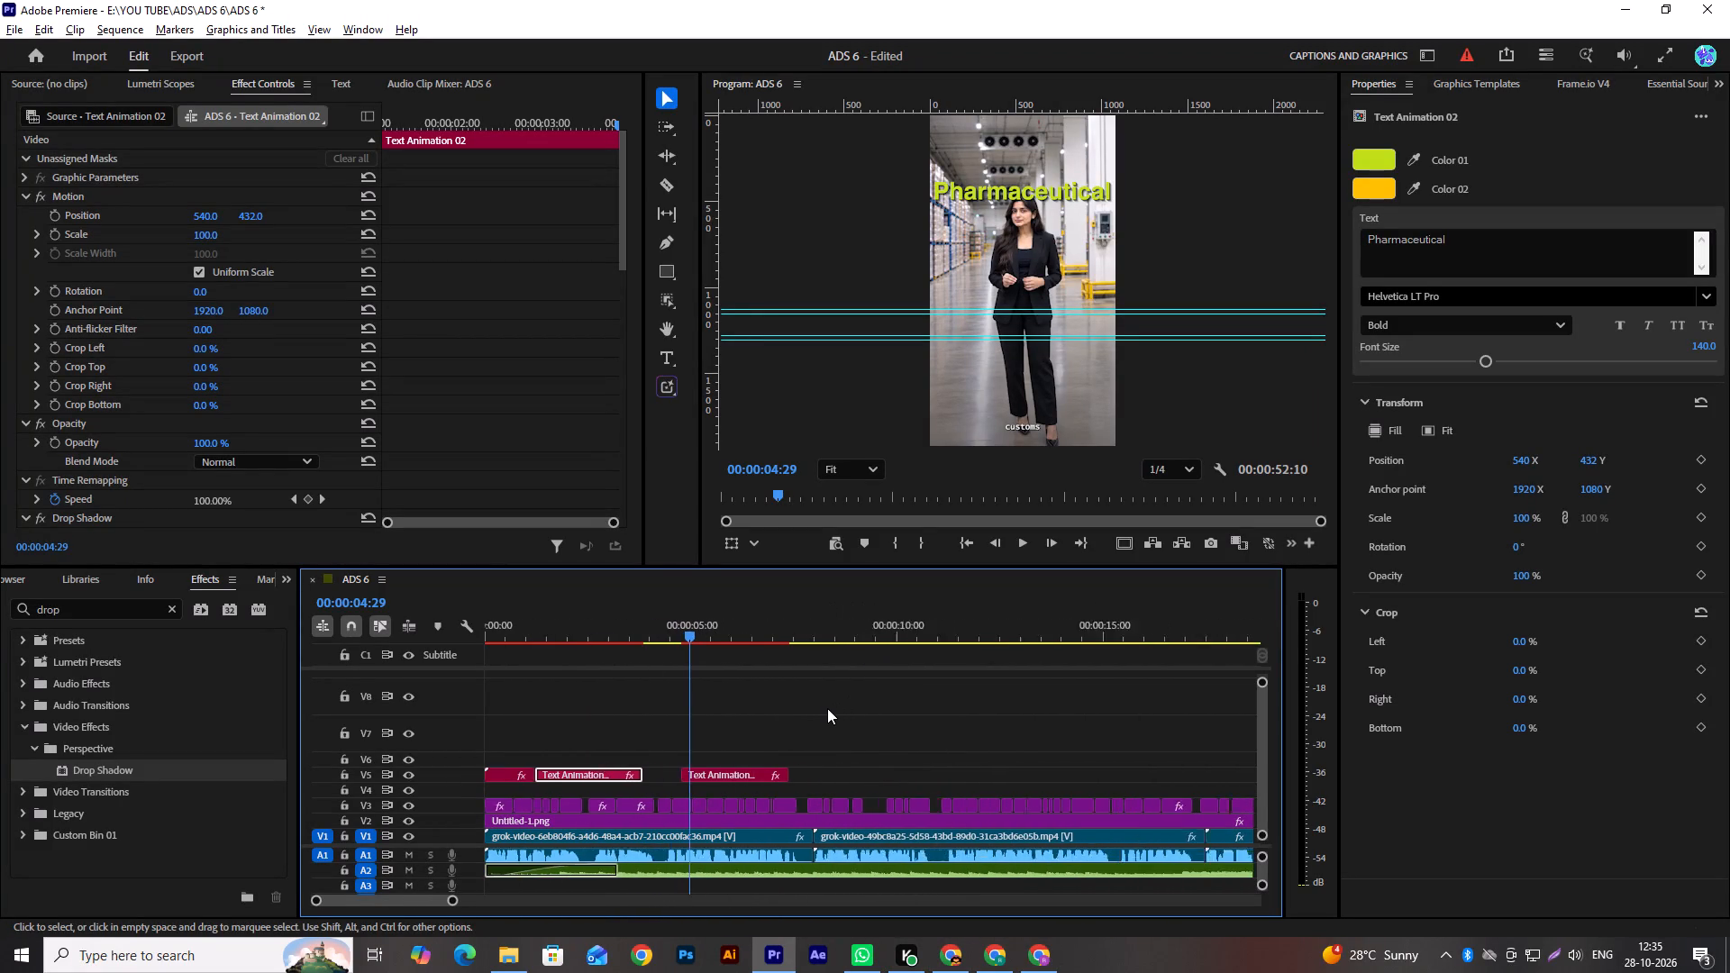
{"action": "scroll", "coordinate": [827, 708], "scroll_direction": "down", "scroll_amount": 1, "text": "alt"}
{"action": "scroll", "coordinate": [827, 708], "scroll_direction": "down", "scroll_amount": 6}
{"action": "scroll", "coordinate": [827, 708], "scroll_direction": "down", "scroll_amount": 4, "text": "alt"}
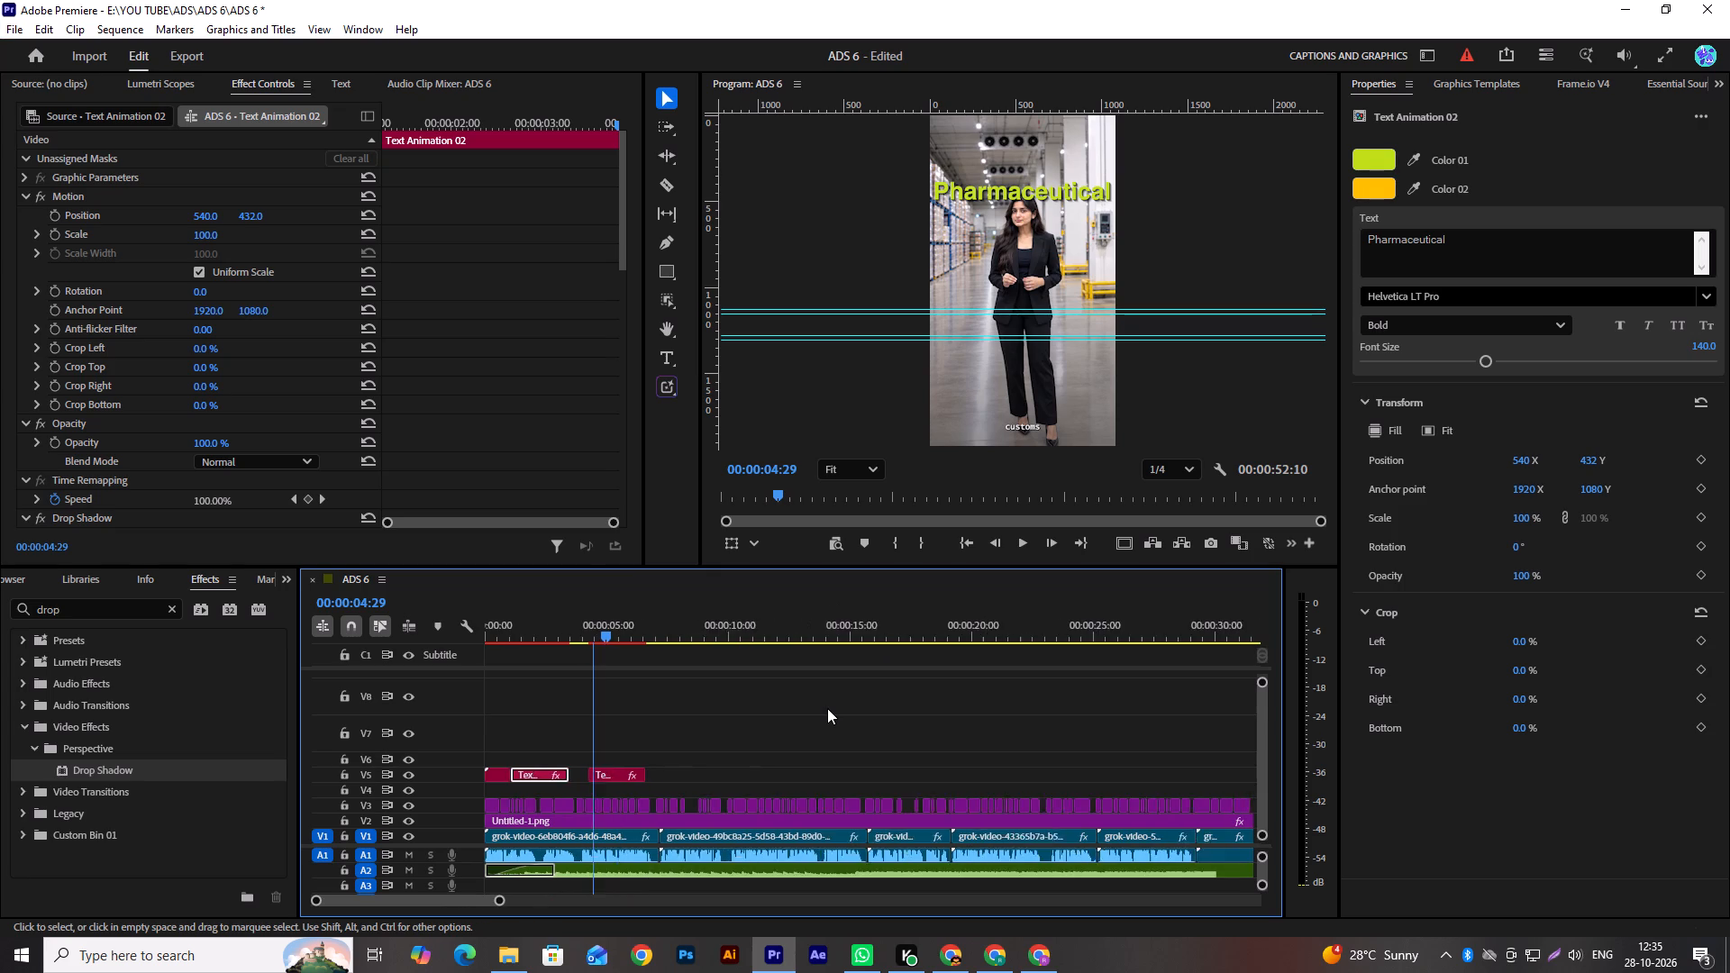
{"action": "scroll", "coordinate": [827, 708], "scroll_direction": "down", "scroll_amount": 6, "text": "alt"}
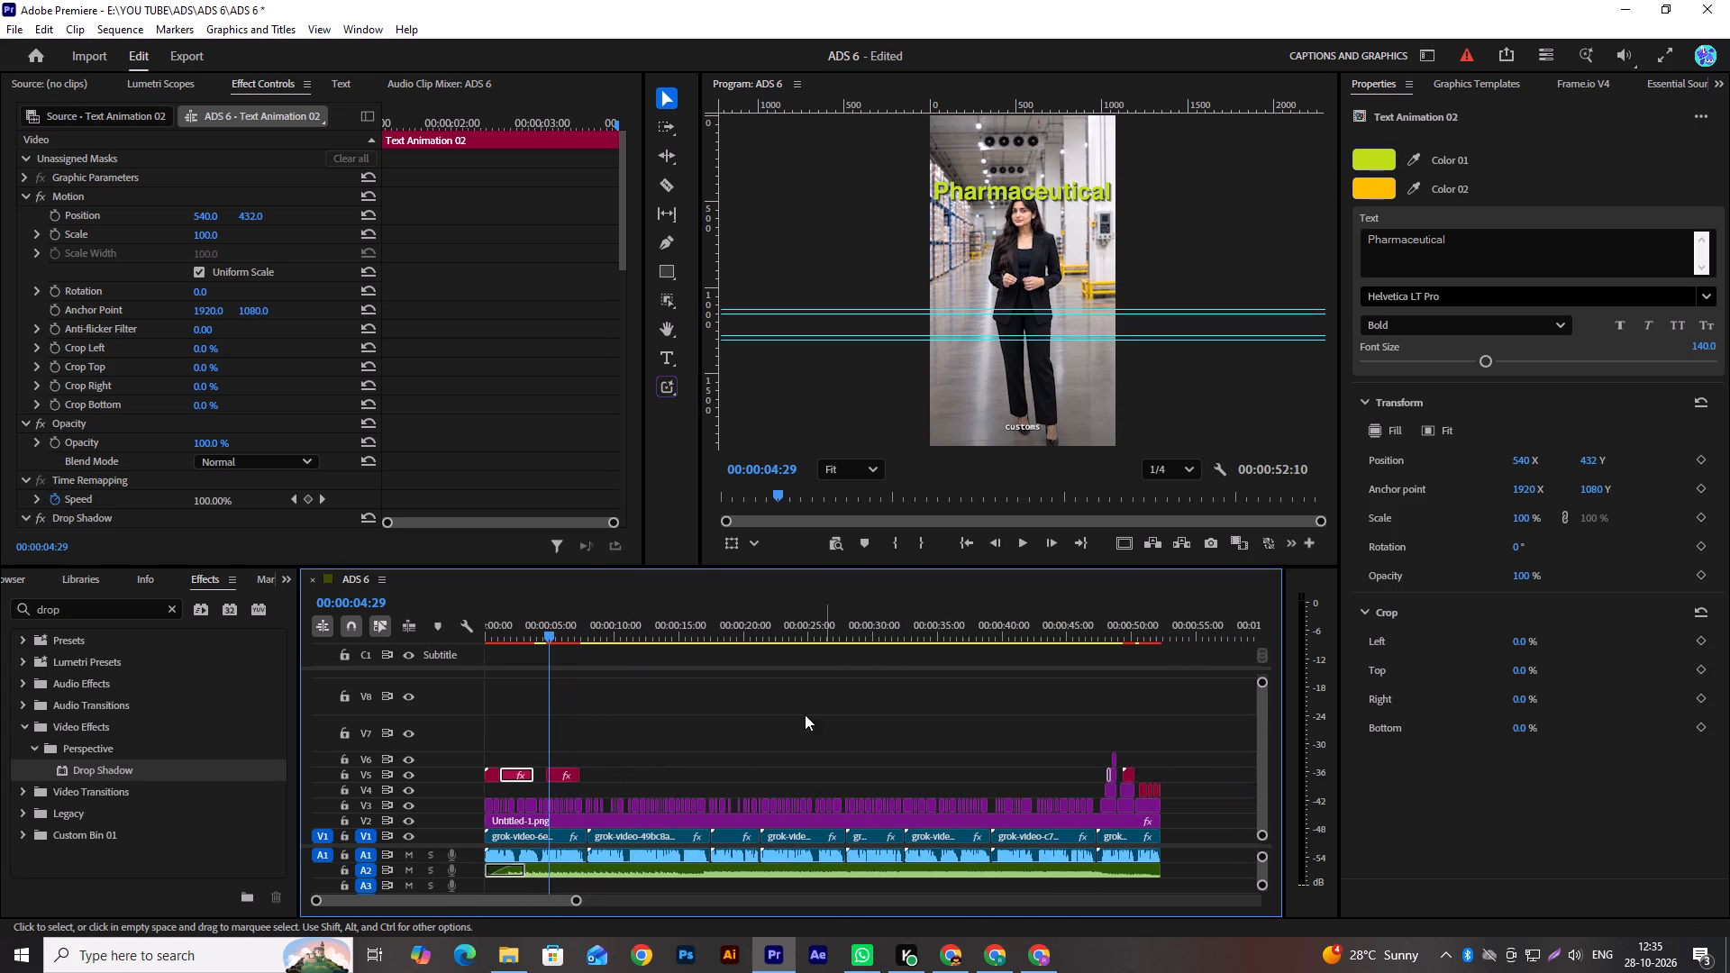
Play the sequence from its very beginning to review the opening Pharmaceutical title.
{"action": "scroll", "coordinate": [681, 722], "scroll_direction": "up", "scroll_amount": 5}
{"action": "left_click_drag", "start_coordinate": [551, 638], "coordinate": [521, 642]}
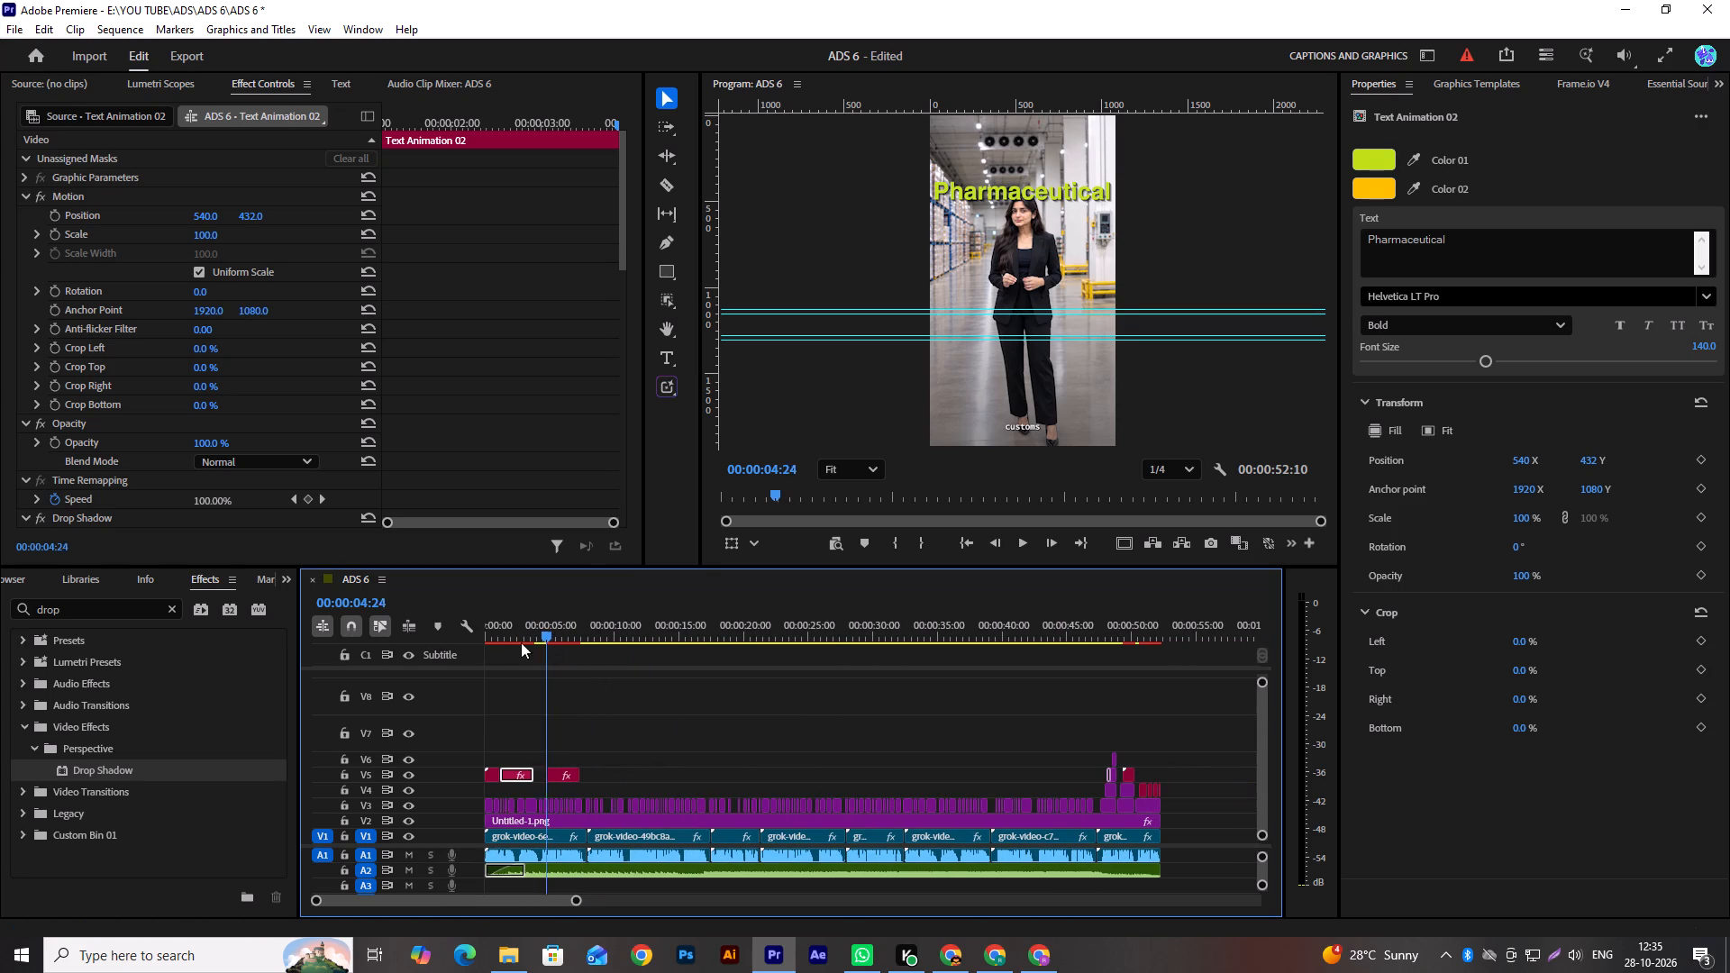
{"action": "left_click_drag", "start_coordinate": [521, 642], "coordinate": [399, 676]}
{"action": "key", "text": "space"}
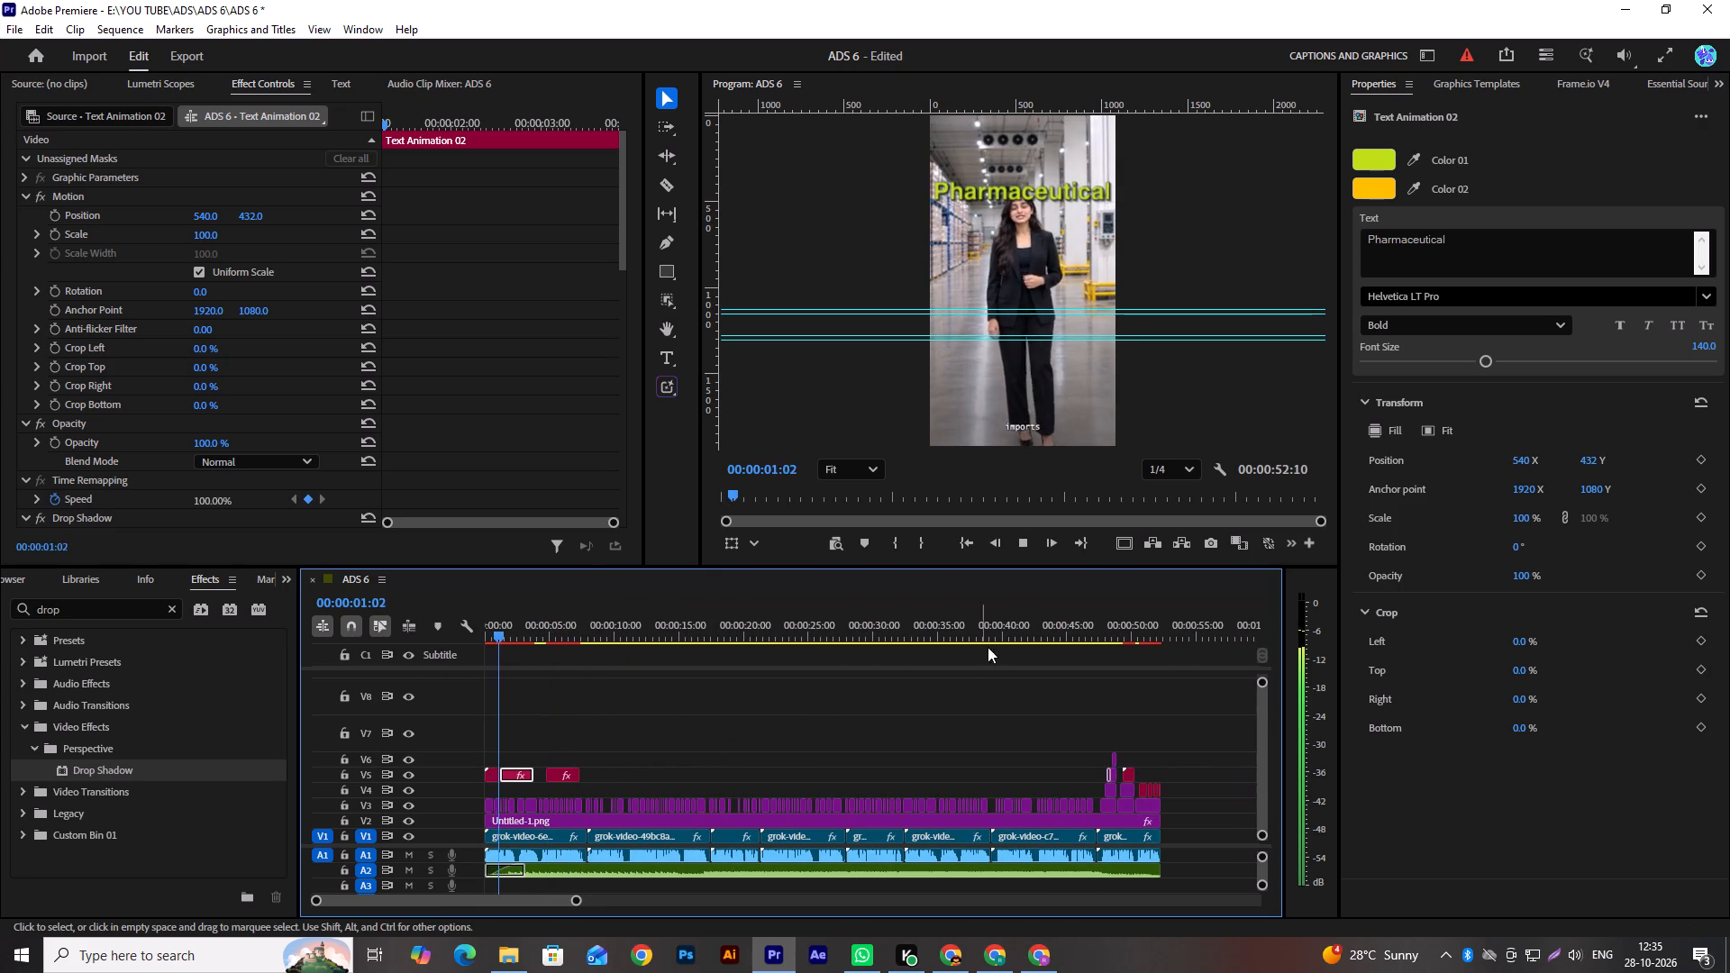
Review the closing titles through the sequence end, scrubbing around "keep your Products secure" and "and your Capital" and replaying them in the maximized Program monitor.
{"action": "left_click_drag", "start_coordinate": [1024, 638], "coordinate": [1067, 628]}
{"action": "key", "text": "space"}
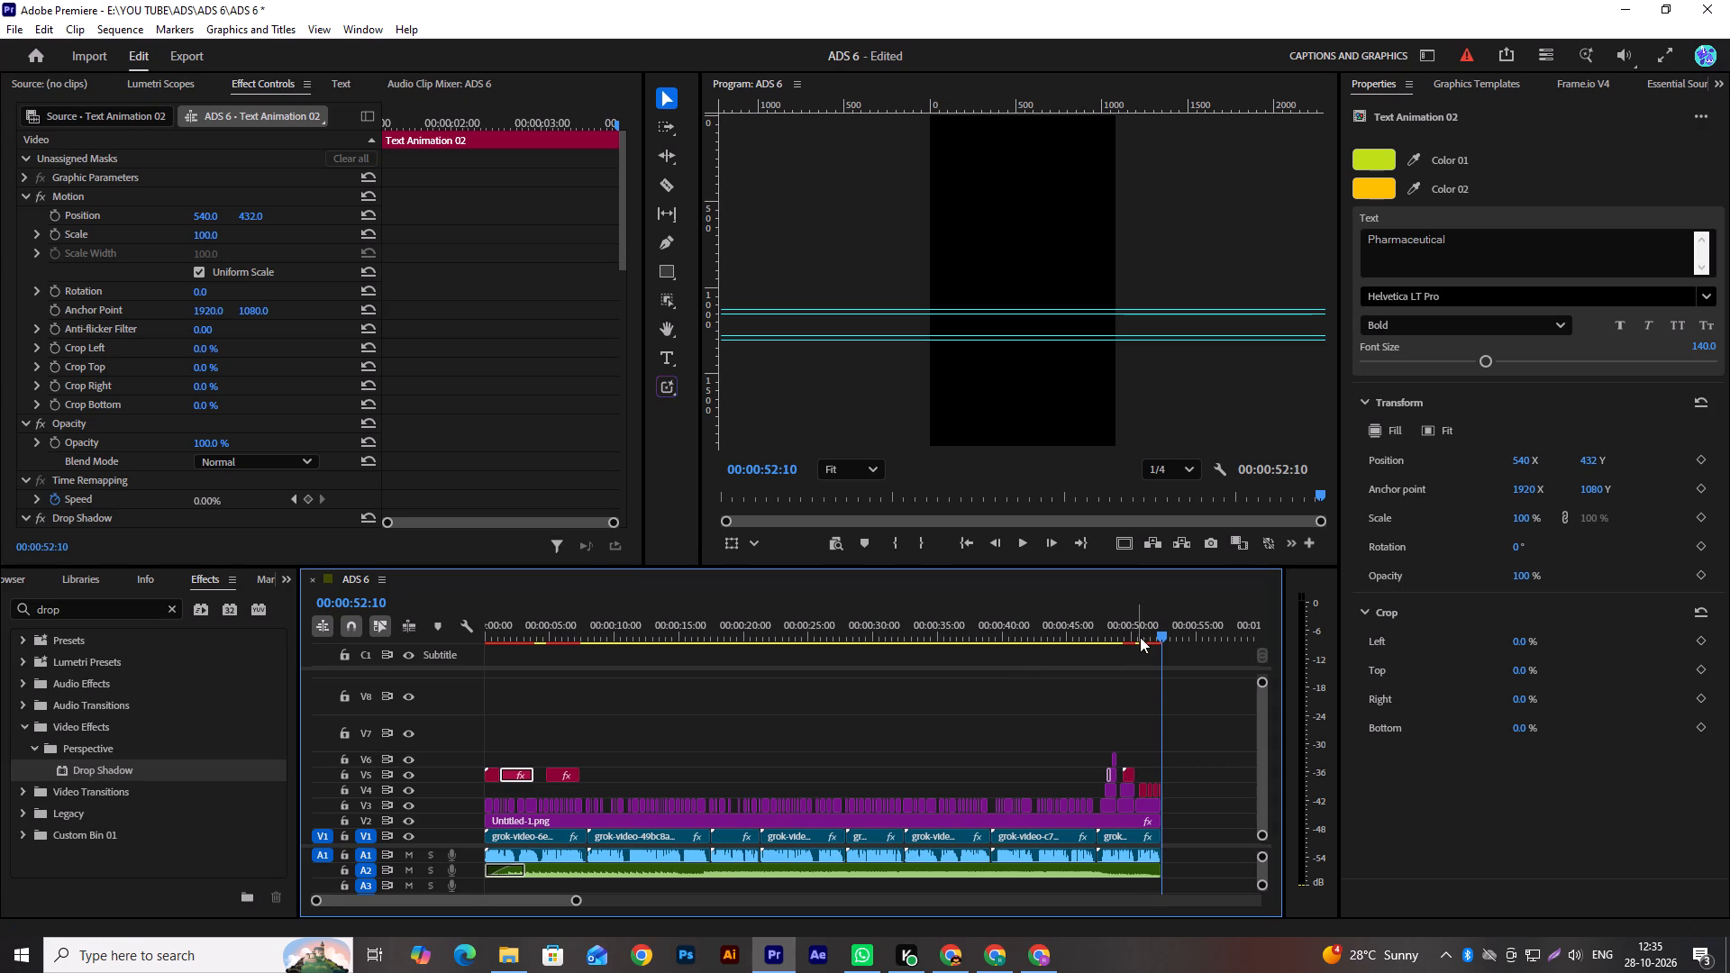
{"action": "left_click_drag", "start_coordinate": [1140, 637], "coordinate": [1132, 641]}
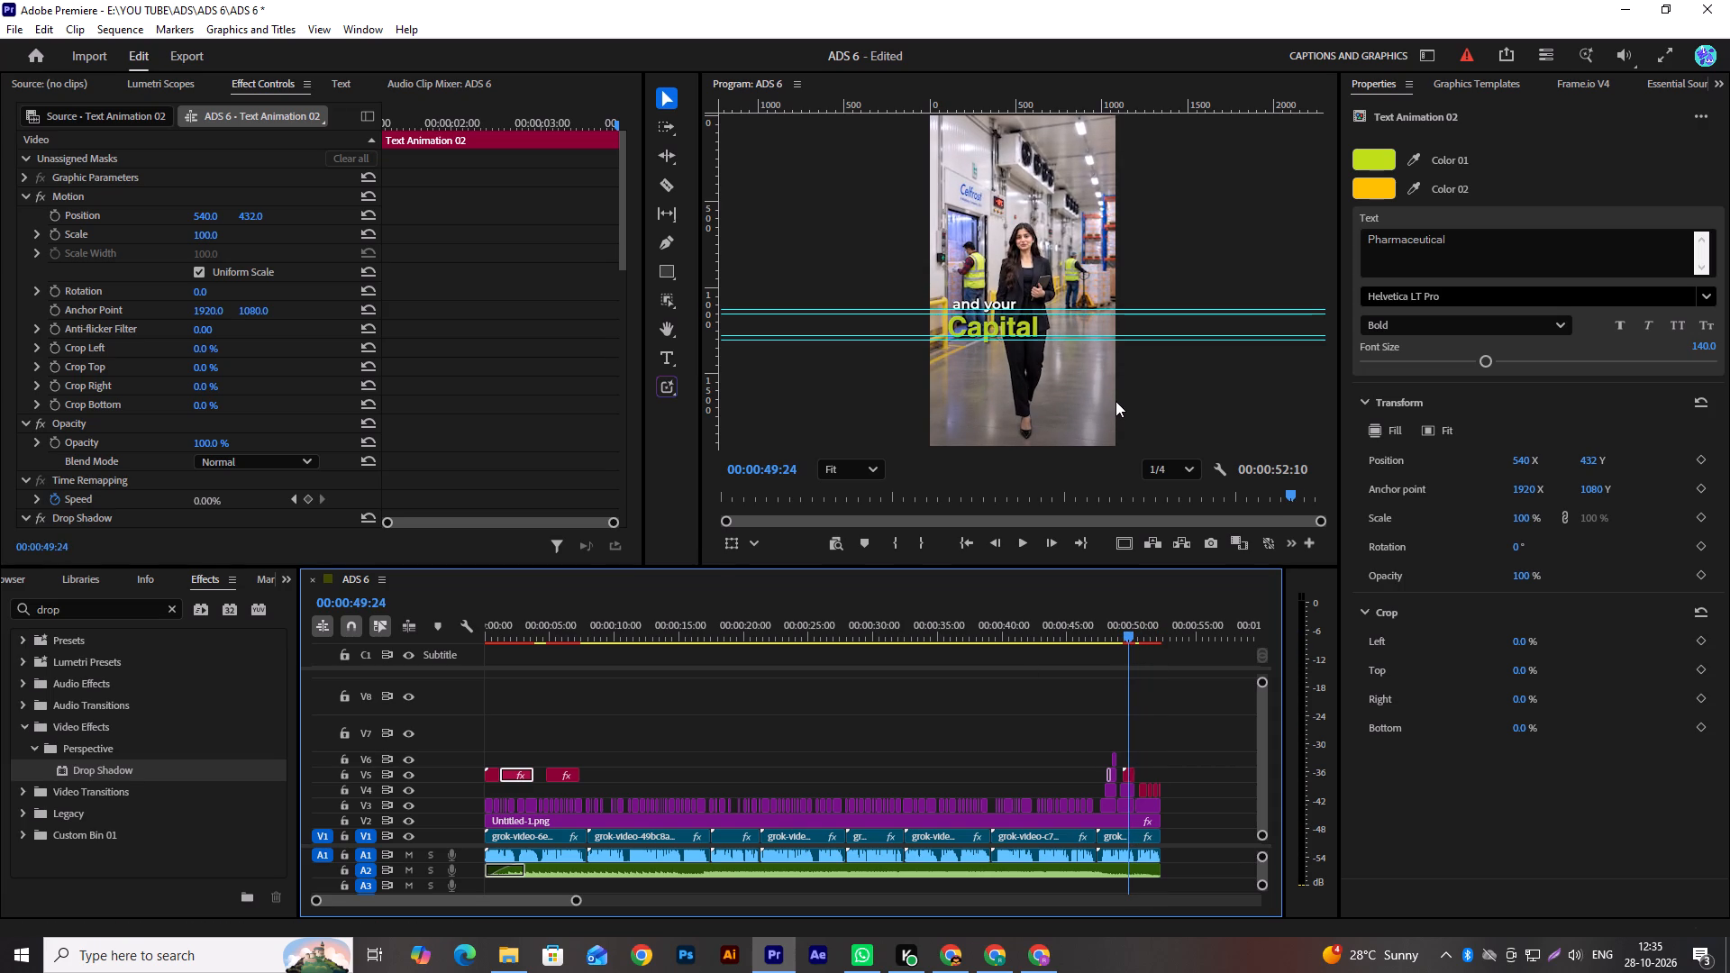
{"action": "left_click", "coordinate": [1116, 396]}
{"action": "key", "text": "grave"}
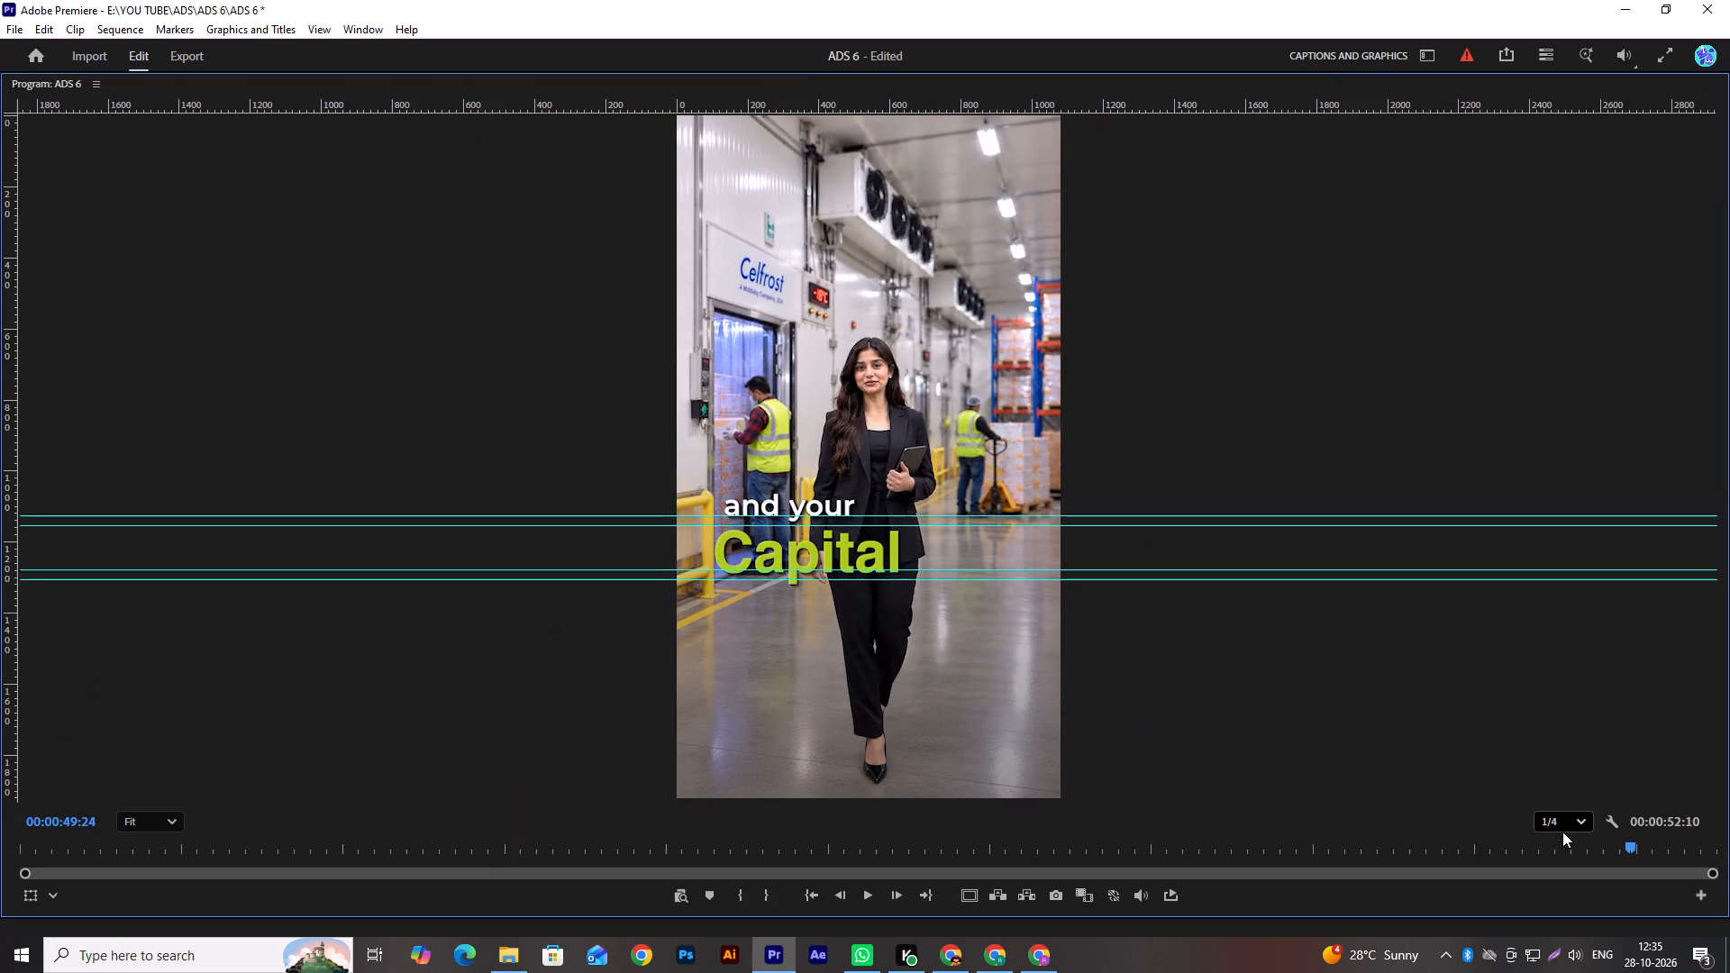
{"action": "left_click_drag", "start_coordinate": [1632, 847], "coordinate": [1600, 853]}
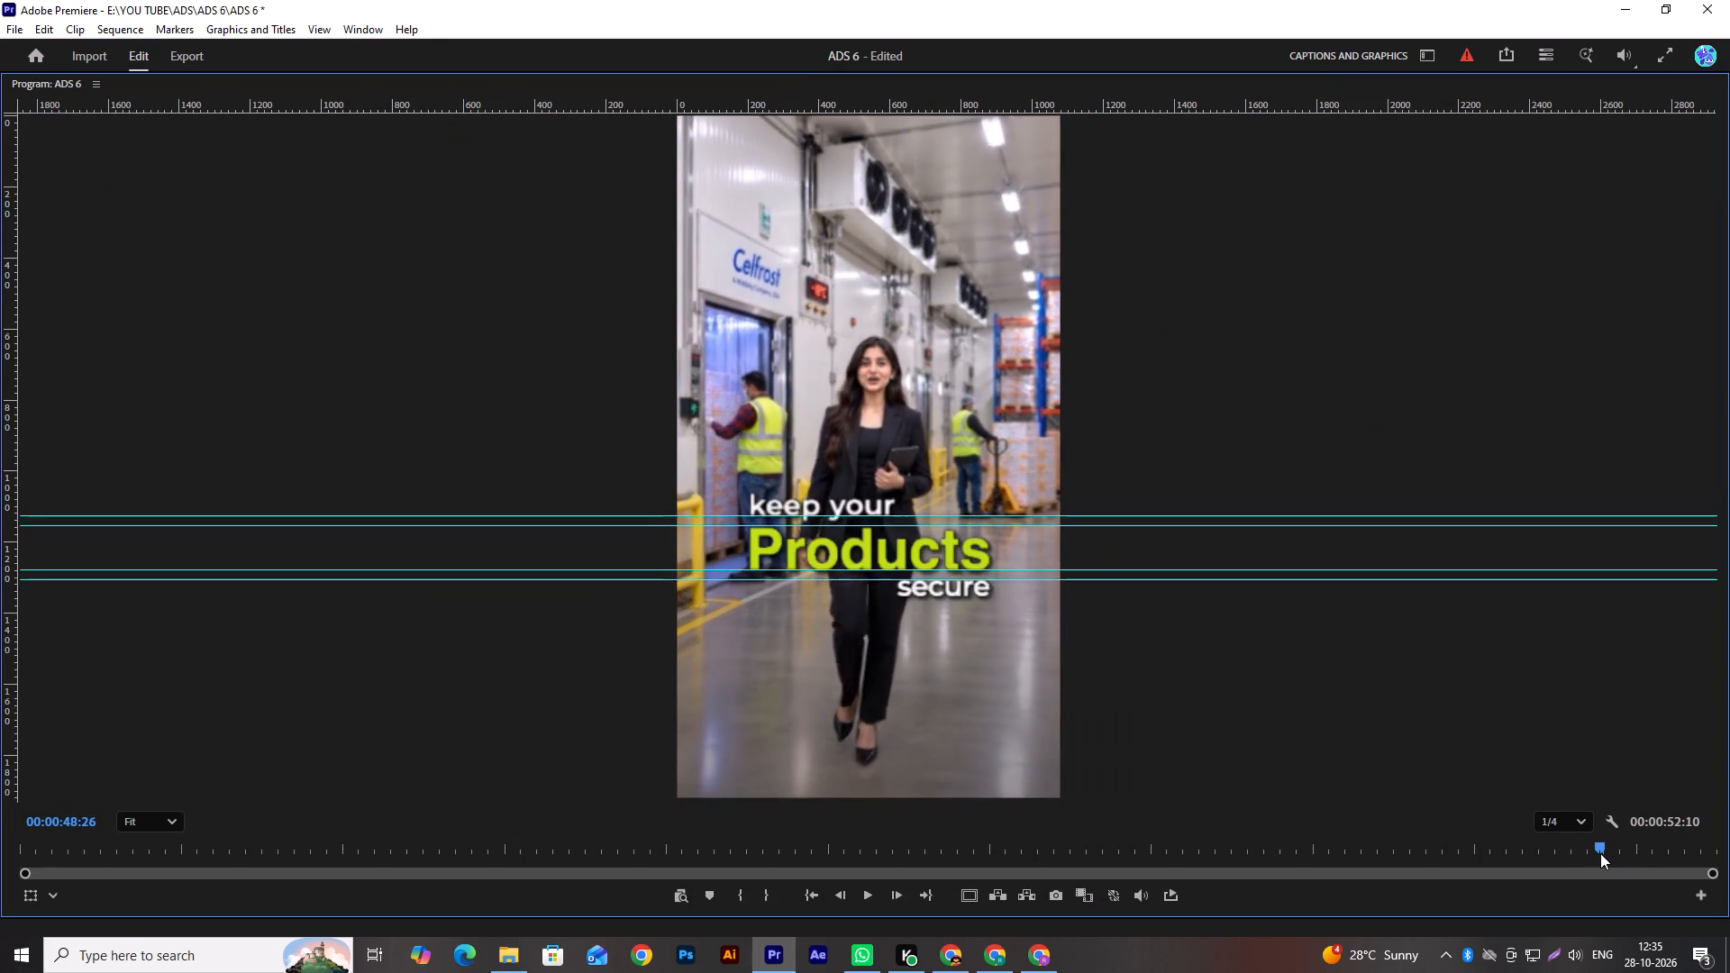
{"action": "left_click_drag", "start_coordinate": [1600, 853], "coordinate": [1631, 855]}
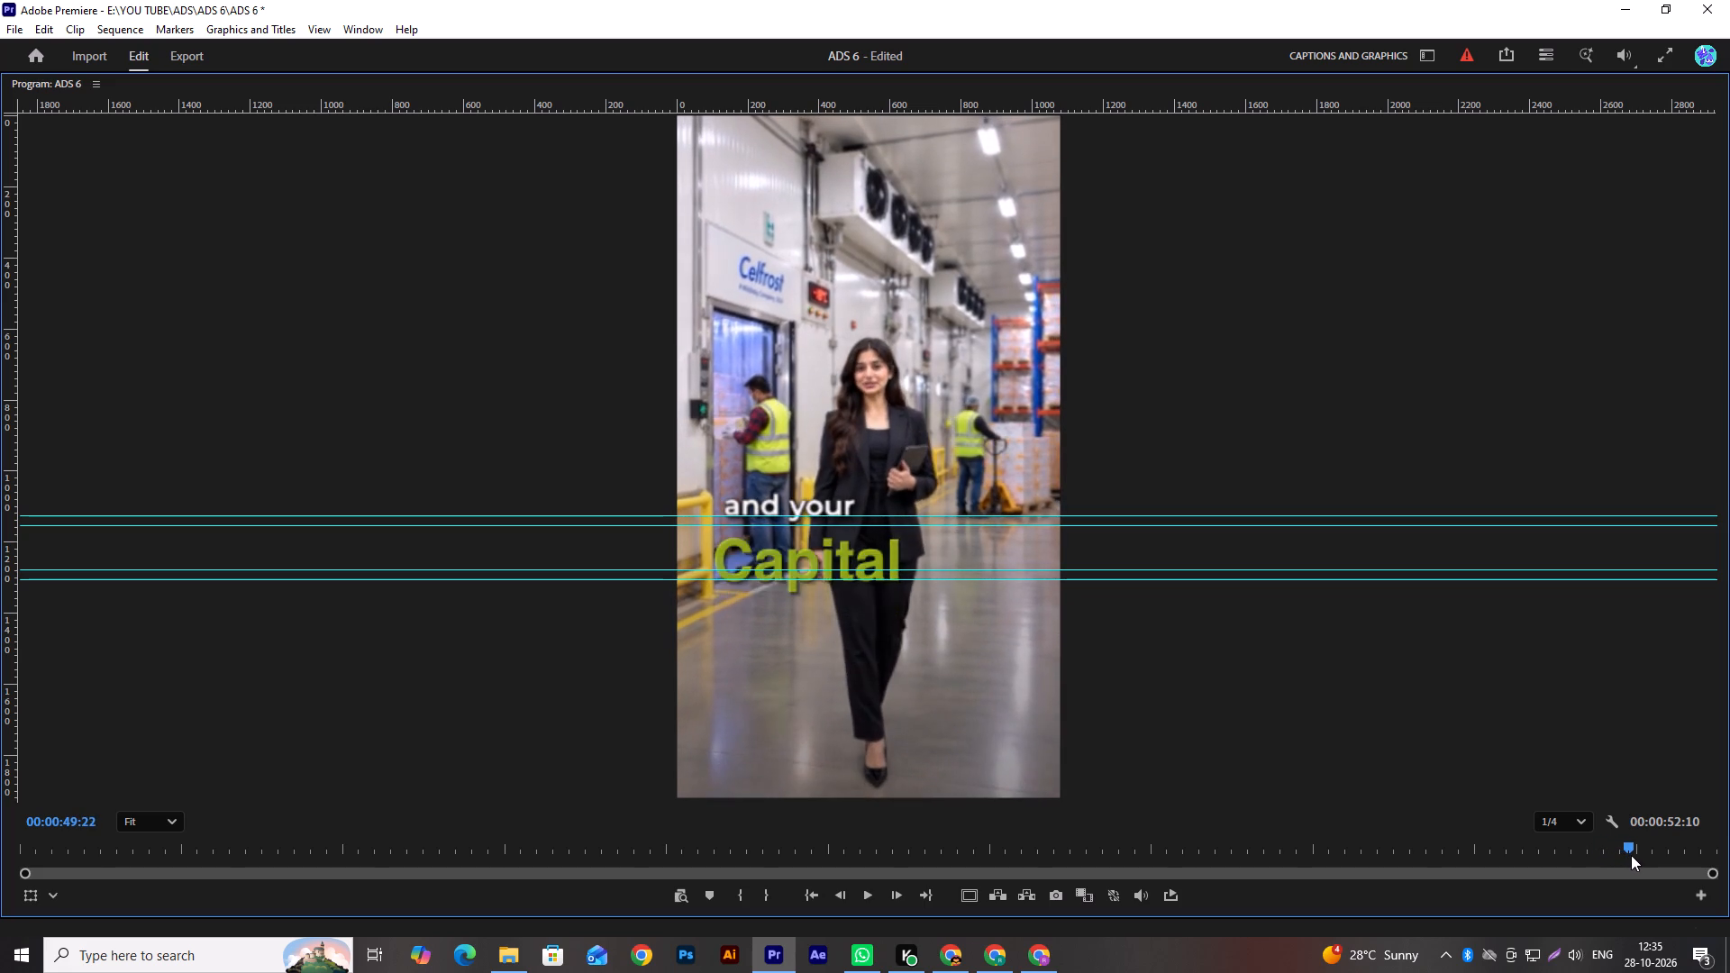
{"action": "left_click_drag", "start_coordinate": [1631, 855], "coordinate": [1656, 847]}
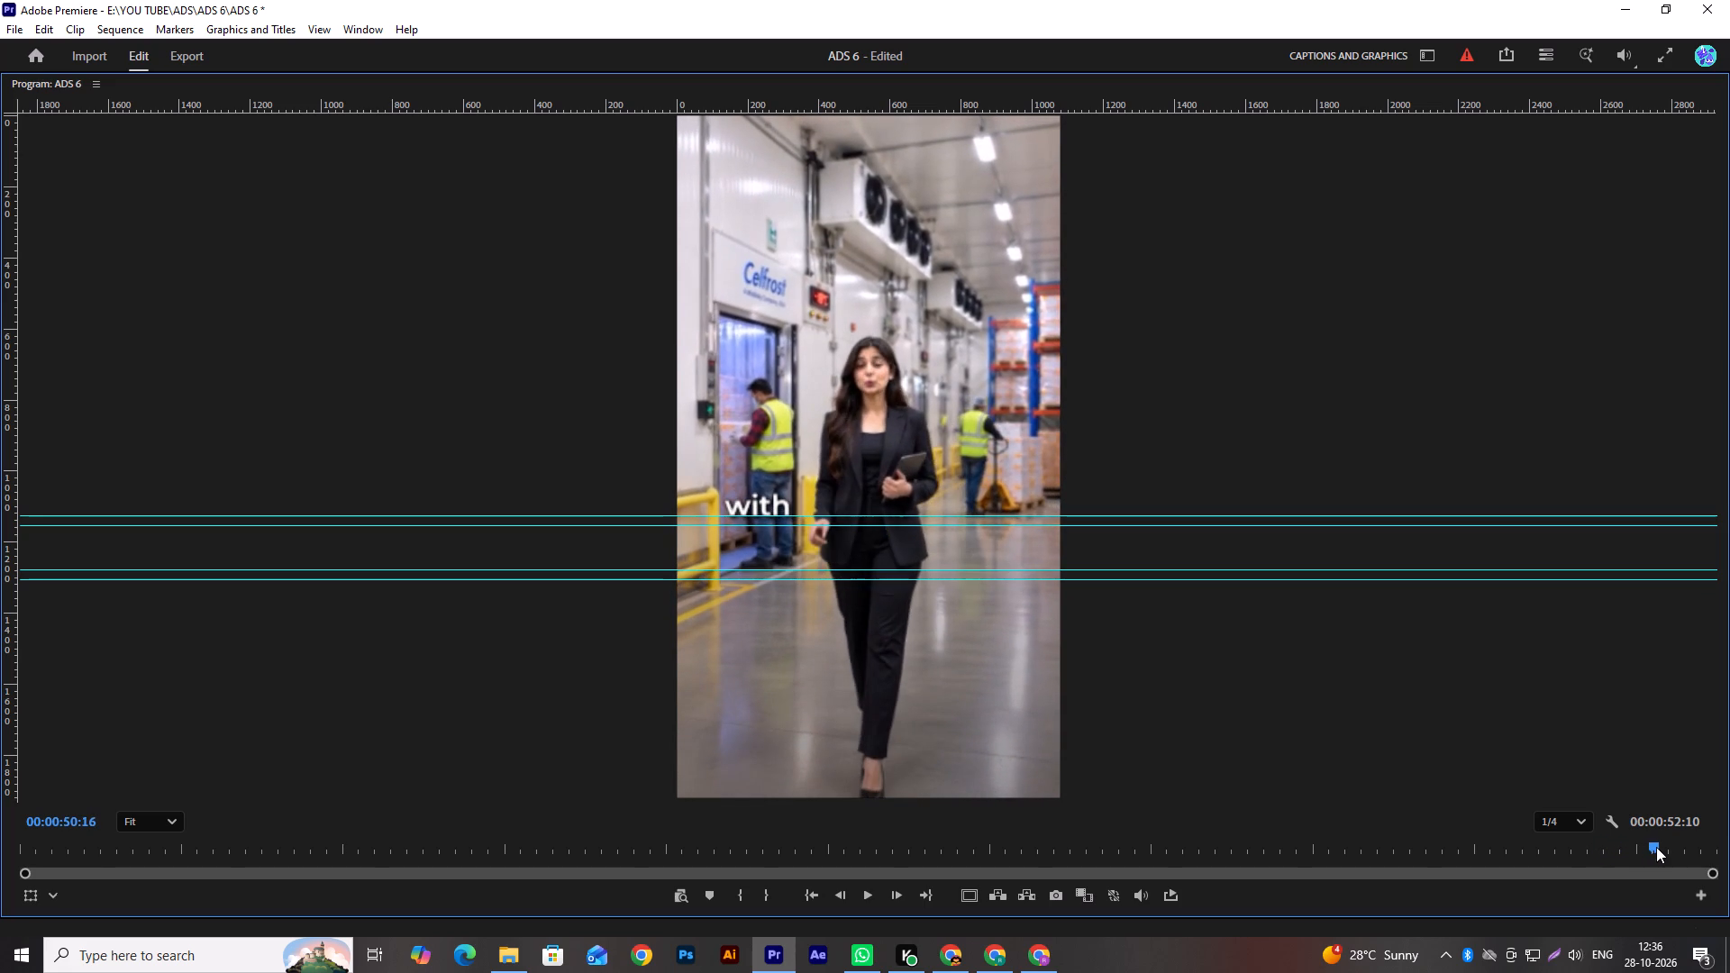
{"action": "left_click_drag", "start_coordinate": [1656, 847], "coordinate": [1639, 855]}
{"action": "key", "text": "space"}
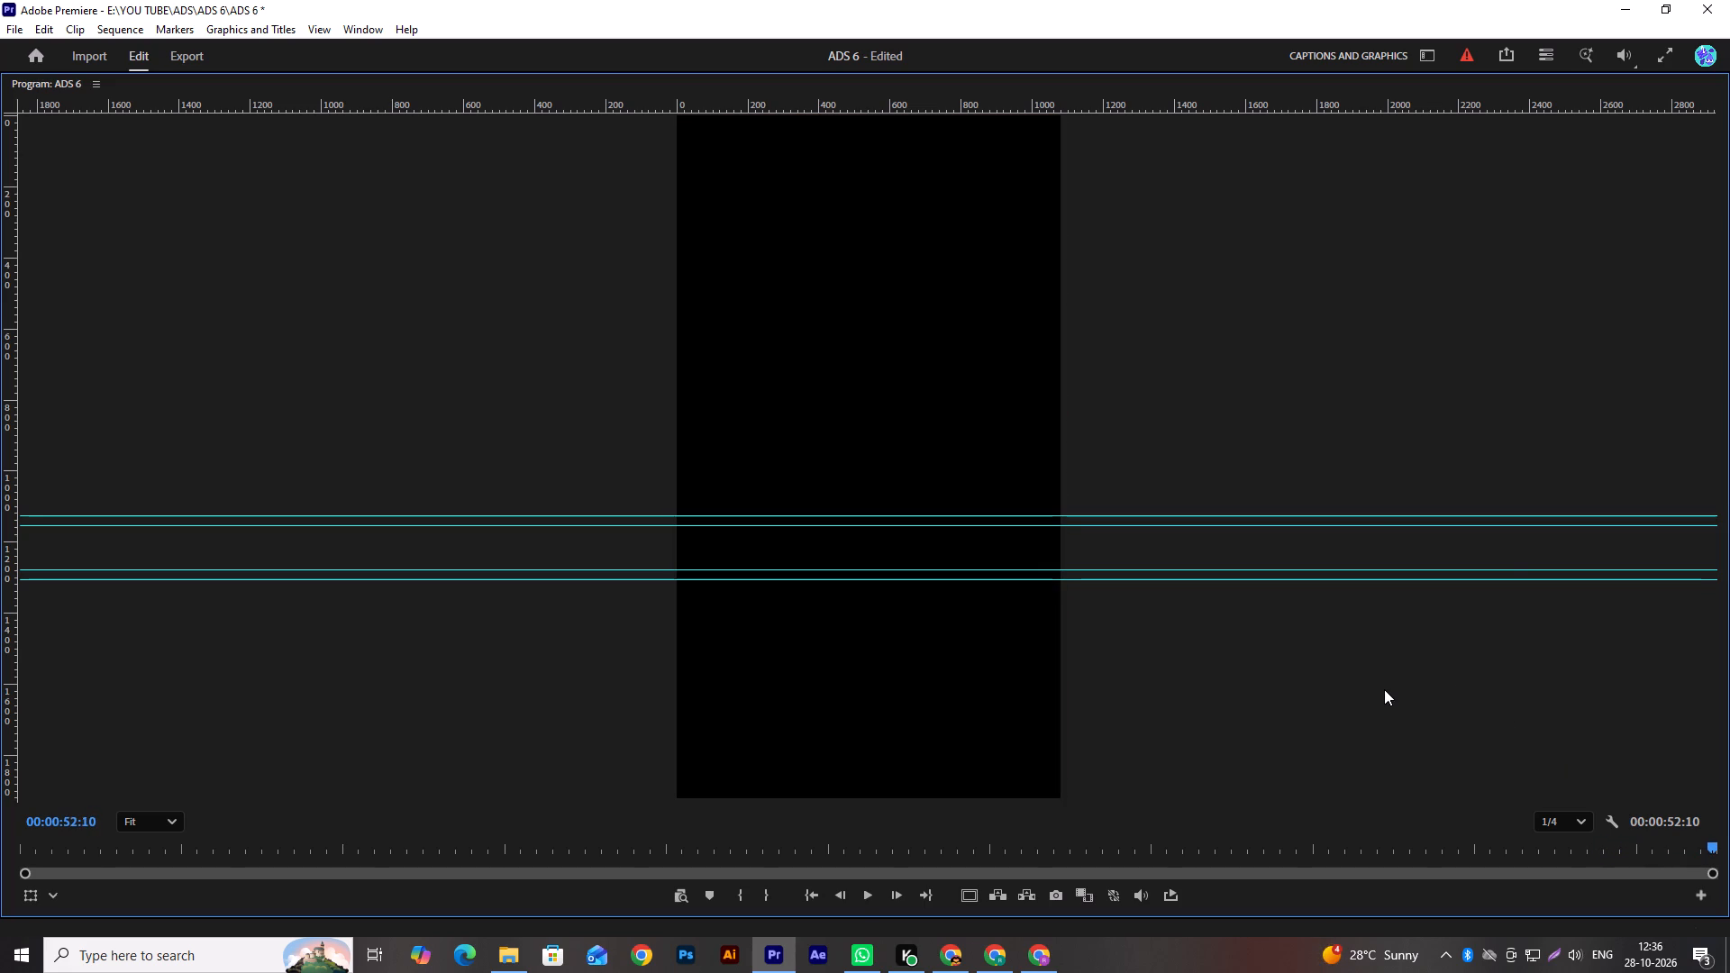
{"action": "key", "text": "grave"}
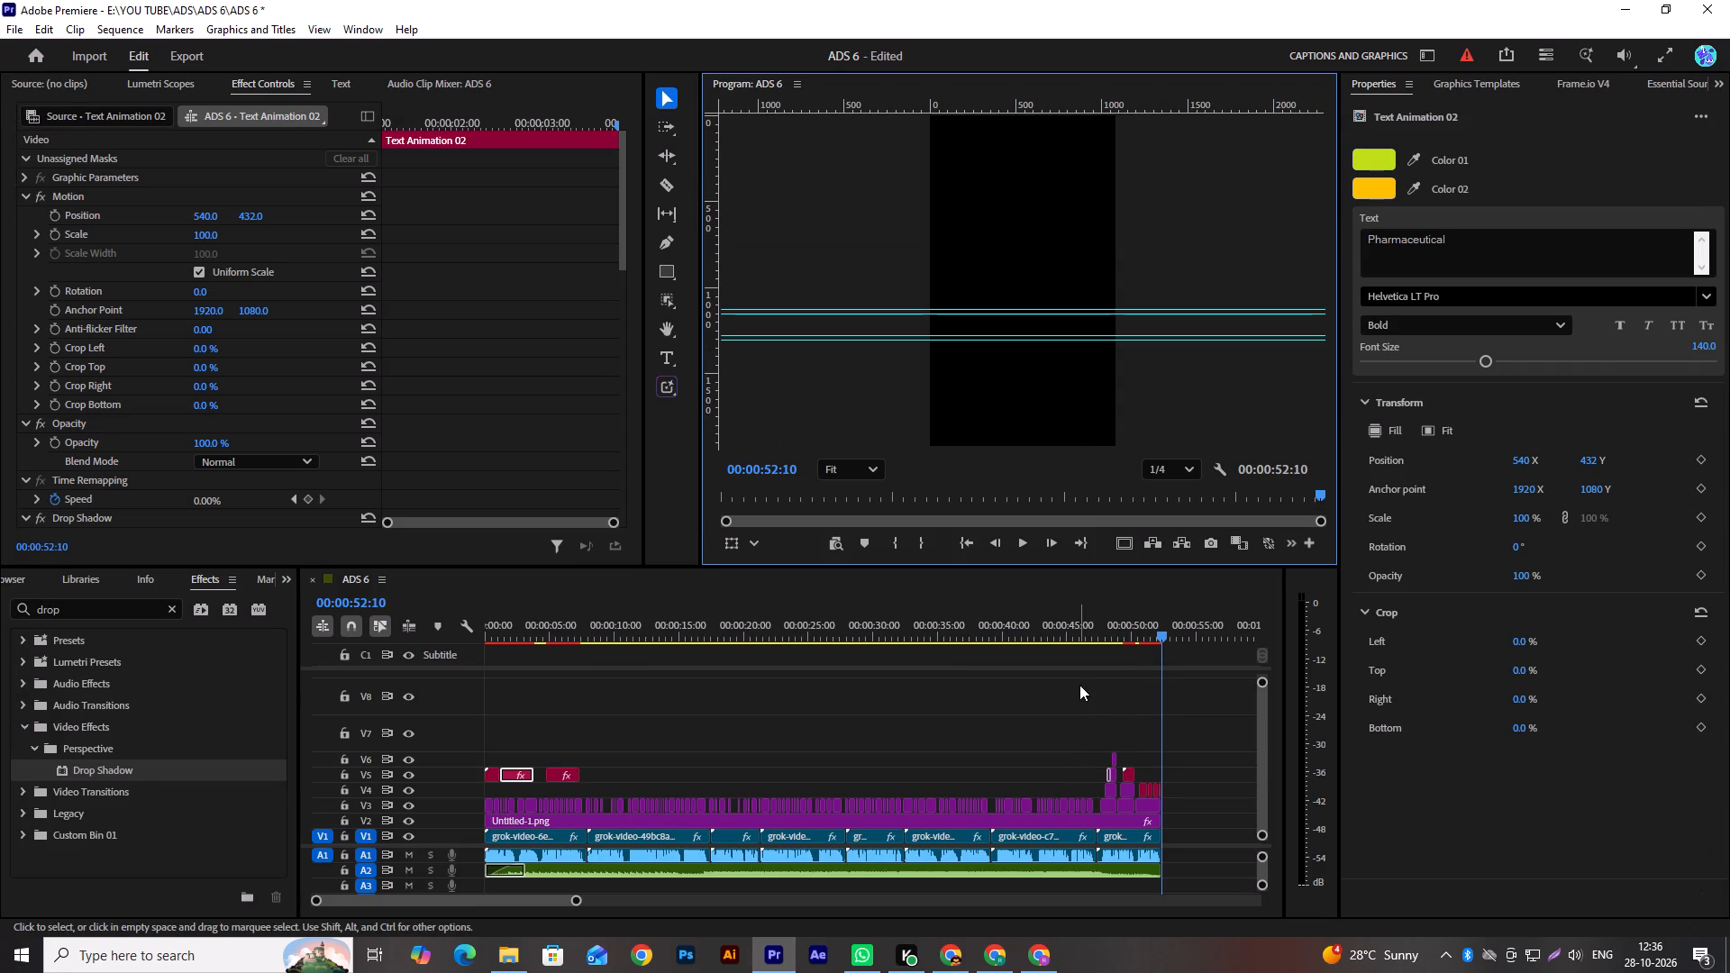
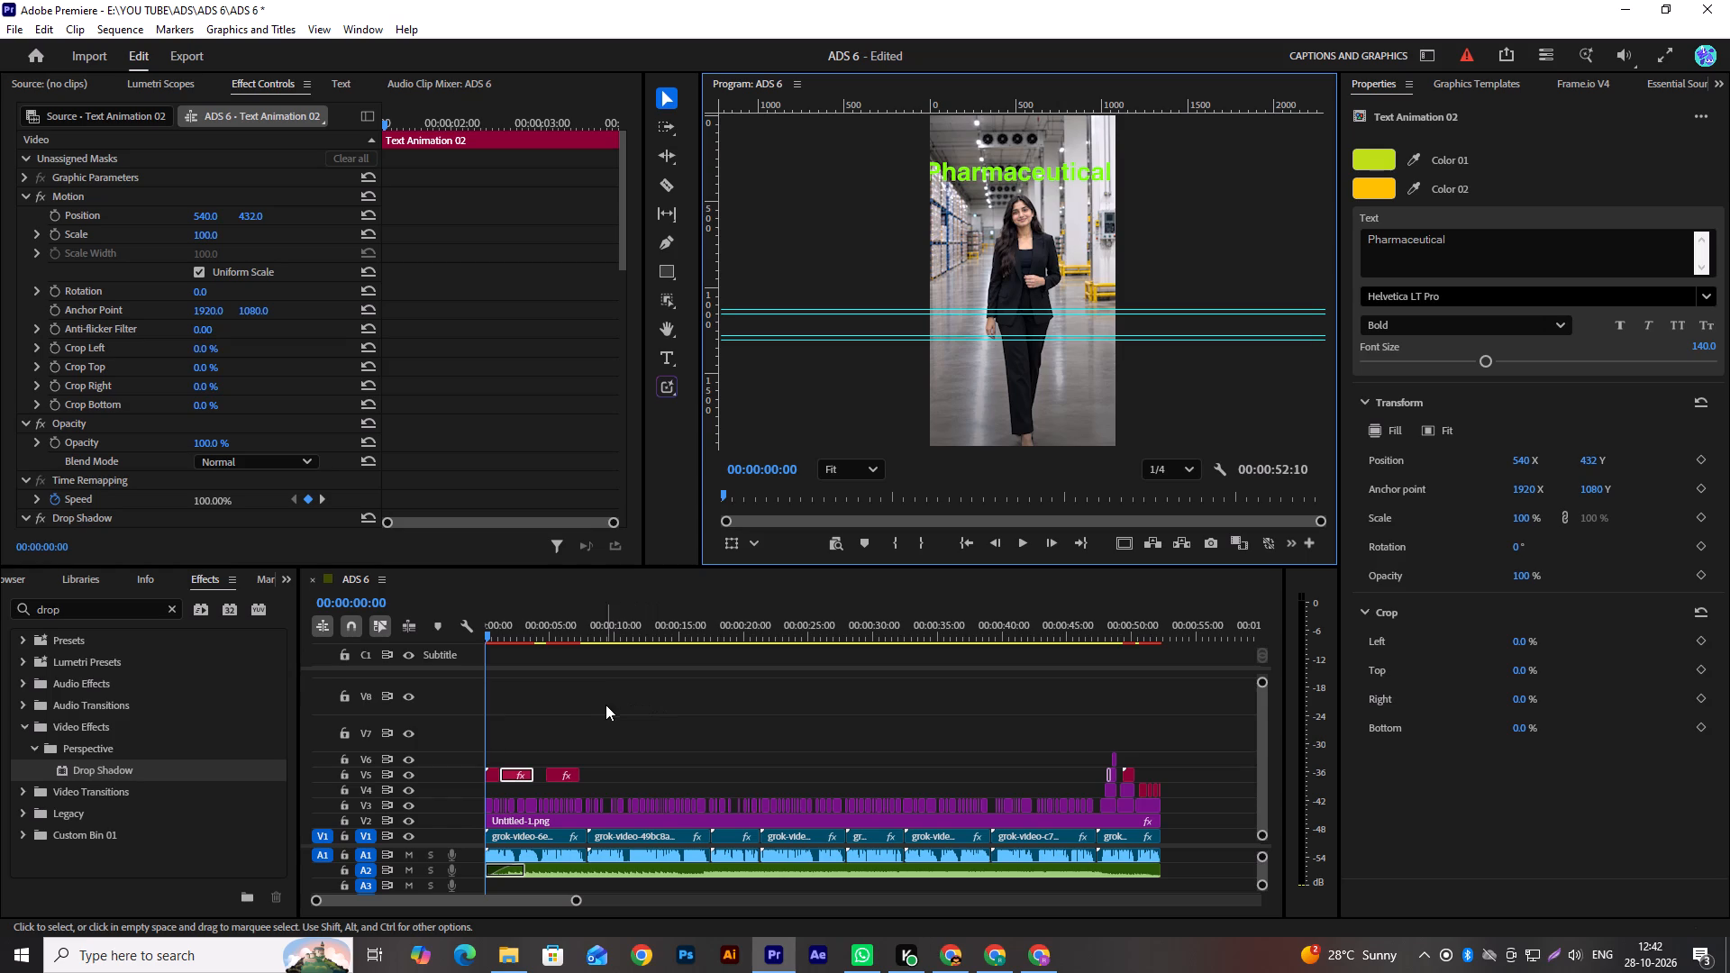
Delete the plain "Pharmaceutical" text clip at the start of track V3.
{"action": "scroll", "coordinate": [542, 723], "scroll_direction": "up", "scroll_amount": 7}
{"action": "scroll", "coordinate": [974, 732], "scroll_direction": "up", "scroll_amount": 3}
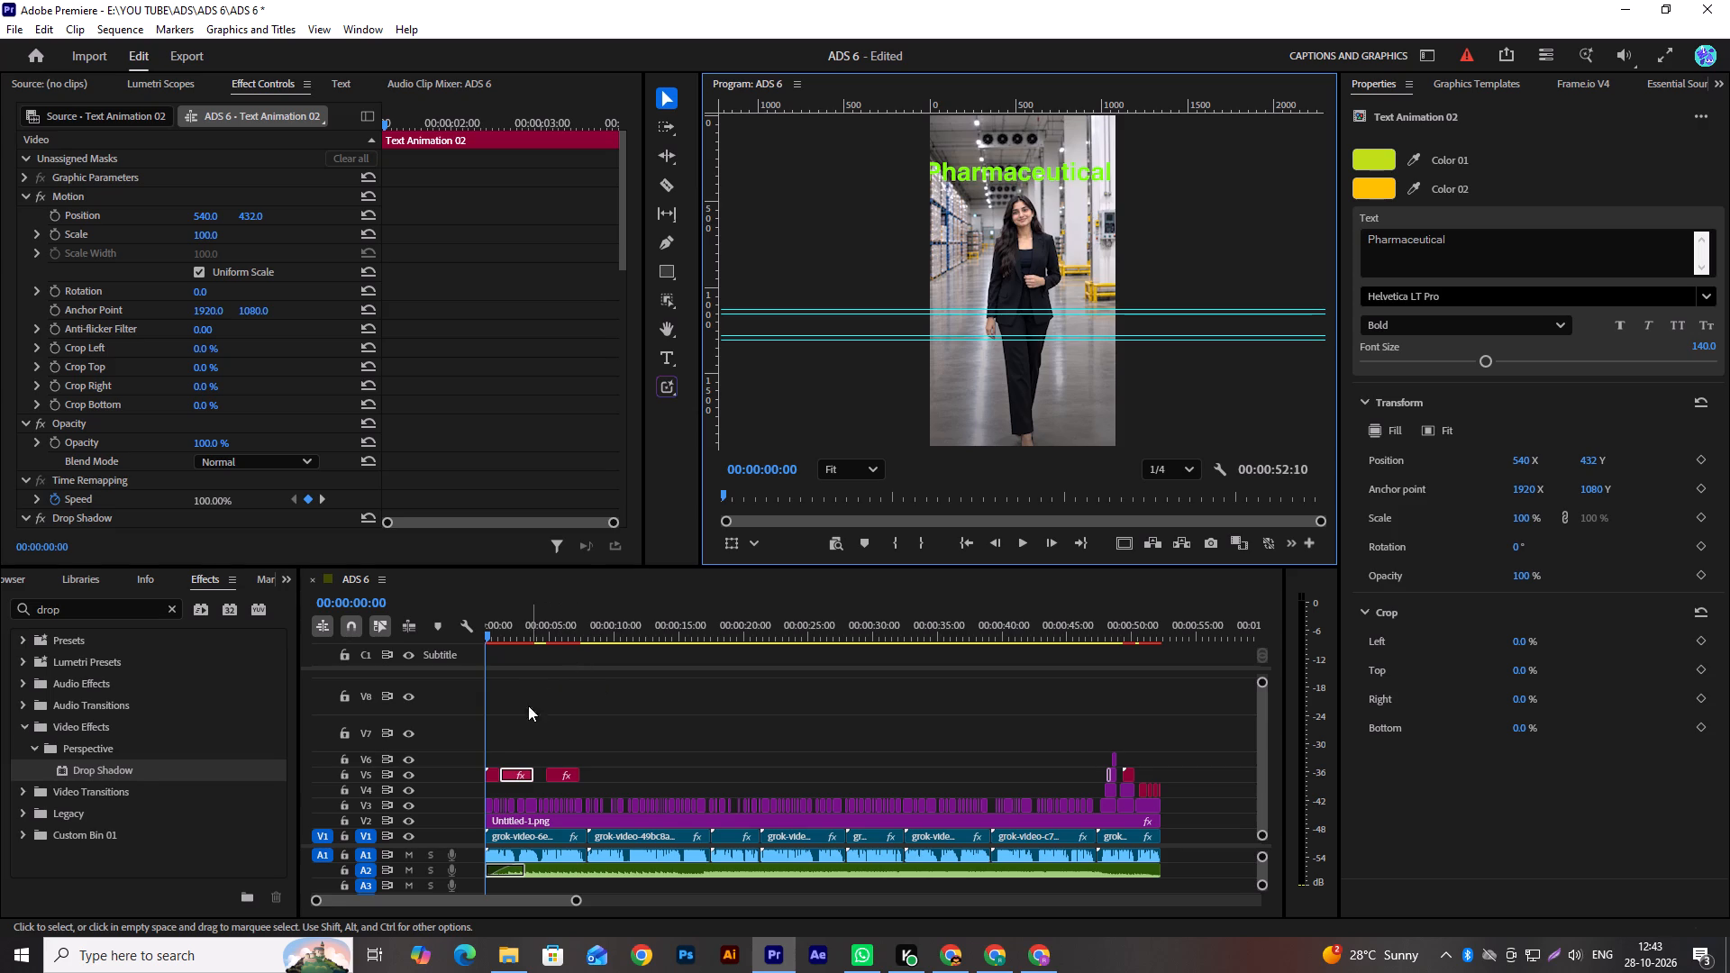
{"action": "scroll", "coordinate": [513, 741], "scroll_direction": "up", "scroll_amount": 7, "text": "alt"}
{"action": "scroll", "coordinate": [513, 741], "scroll_direction": "up", "scroll_amount": 11}
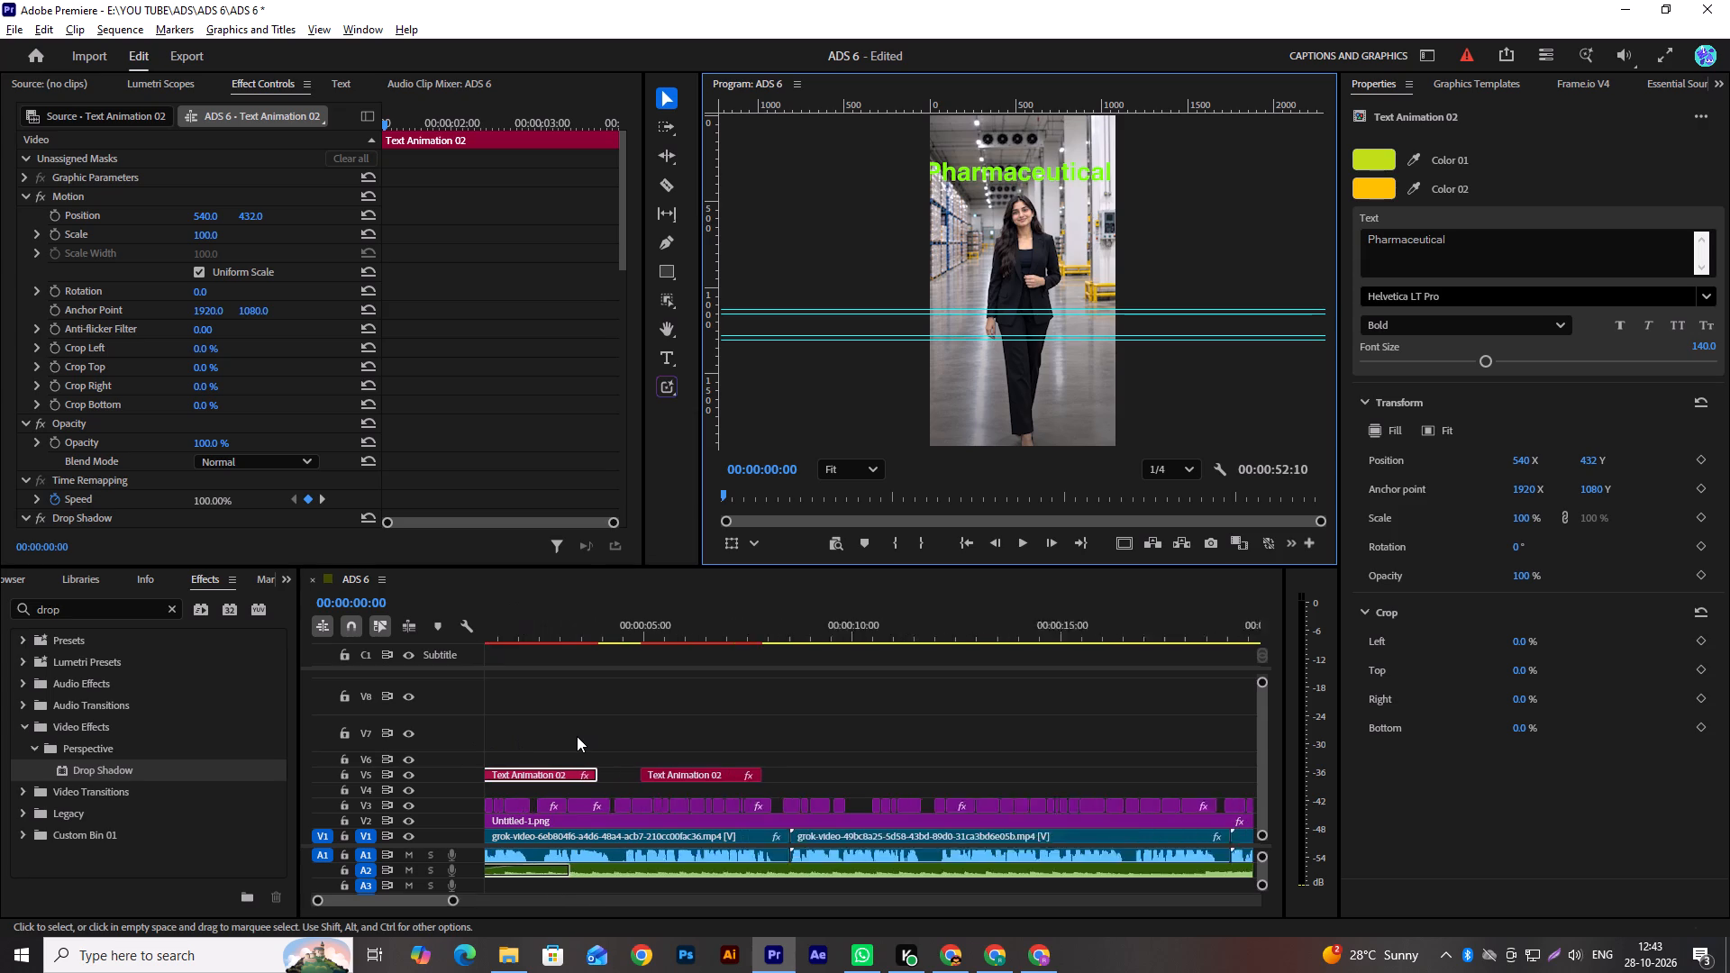
{"action": "scroll", "coordinate": [577, 736], "scroll_direction": "up", "scroll_amount": 9}
{"action": "scroll", "coordinate": [577, 736], "scroll_direction": "down", "scroll_amount": 1}
{"action": "scroll", "coordinate": [577, 736], "scroll_direction": "up", "scroll_amount": 5}
{"action": "scroll", "coordinate": [577, 736], "scroll_direction": "down", "scroll_amount": 1}
{"action": "scroll", "coordinate": [577, 736], "scroll_direction": "up", "scroll_amount": 5}
{"action": "scroll", "coordinate": [577, 736], "scroll_direction": "down", "scroll_amount": 1}
{"action": "scroll", "coordinate": [577, 736], "scroll_direction": "up", "scroll_amount": 4}
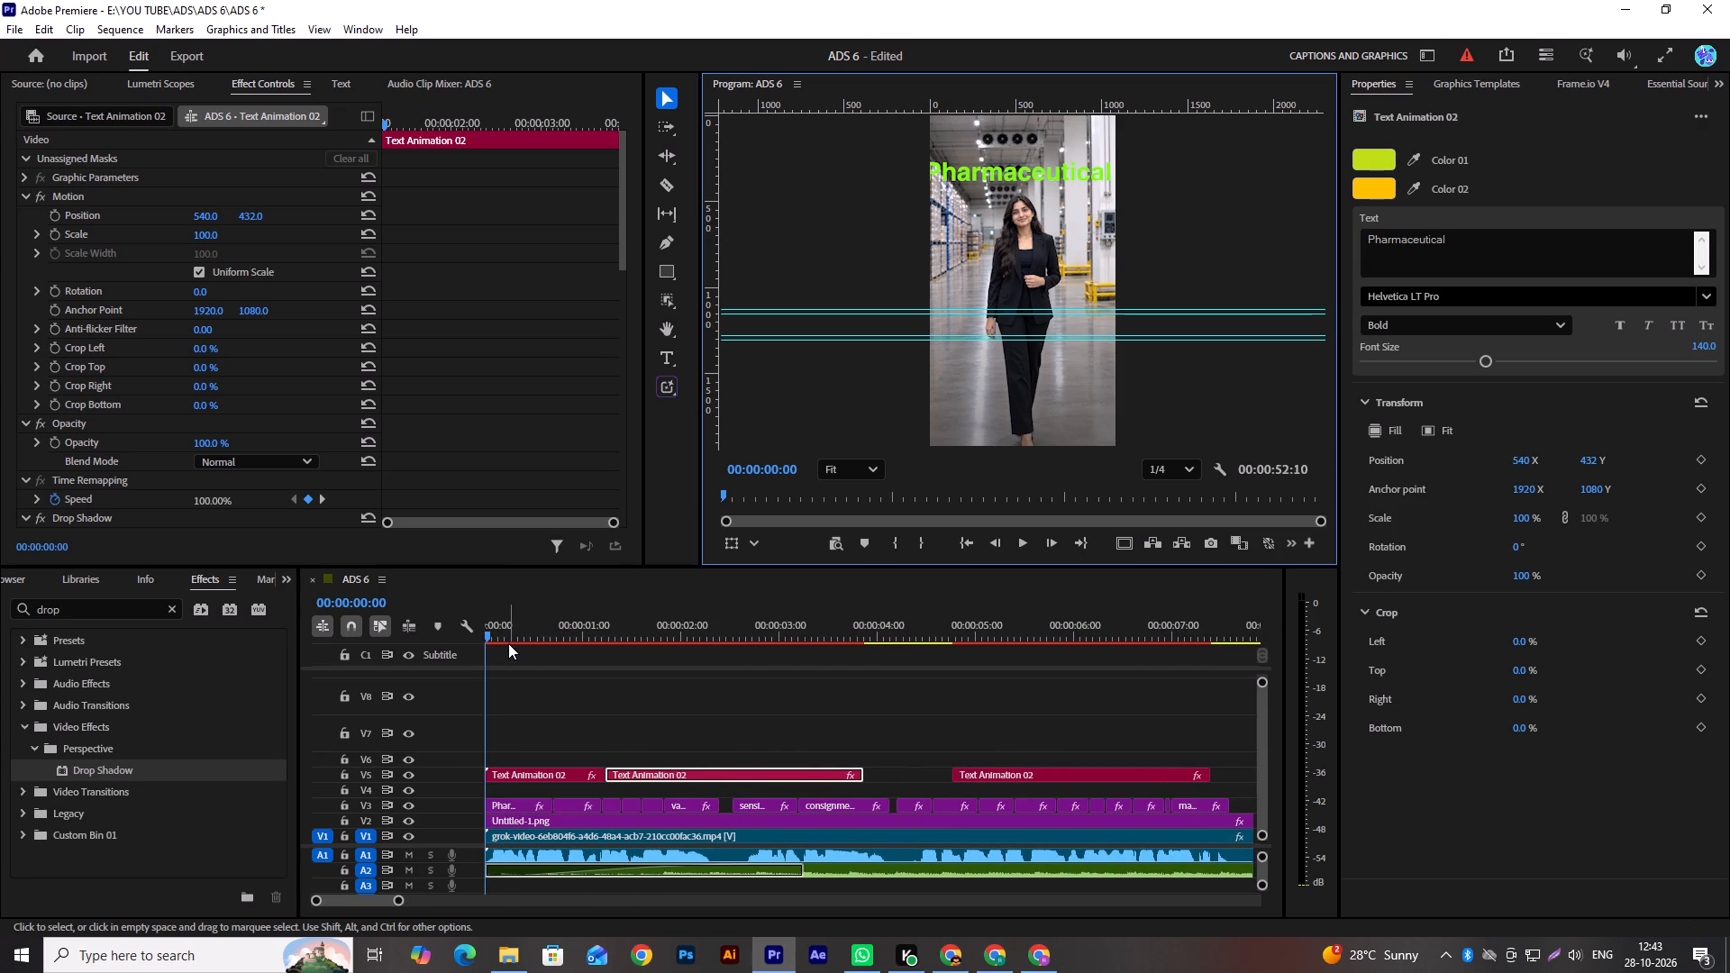
{"action": "left_click_drag", "start_coordinate": [505, 636], "coordinate": [520, 634]}
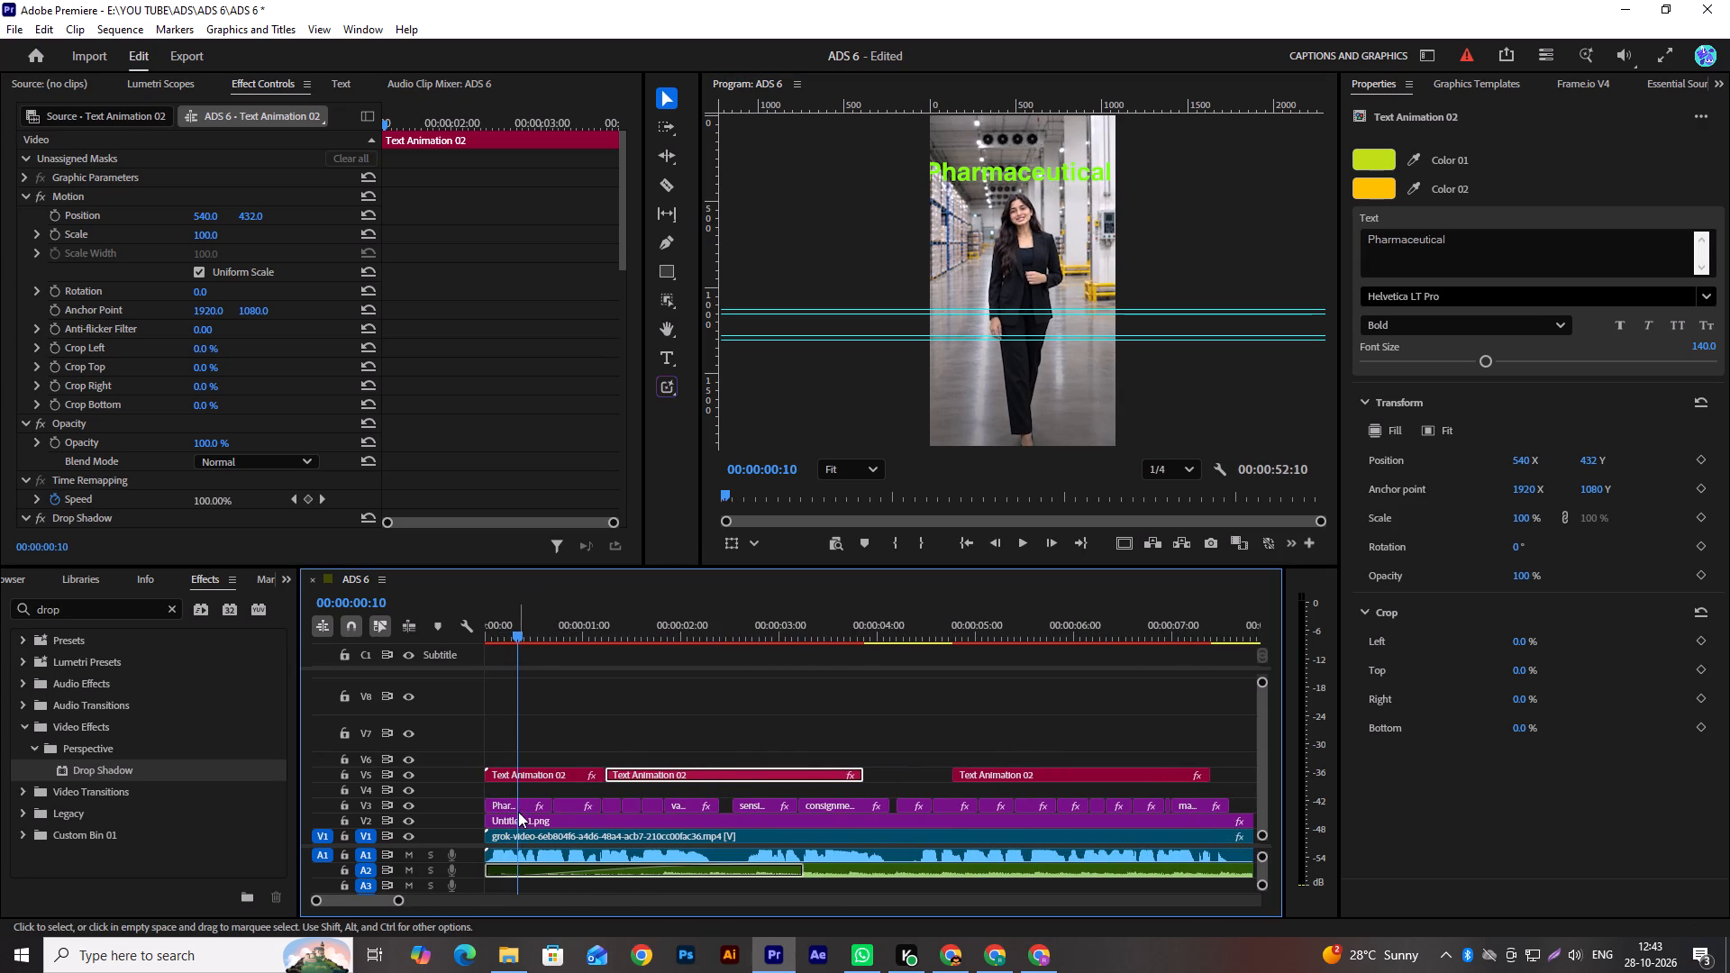
{"action": "left_click", "coordinate": [514, 806]}
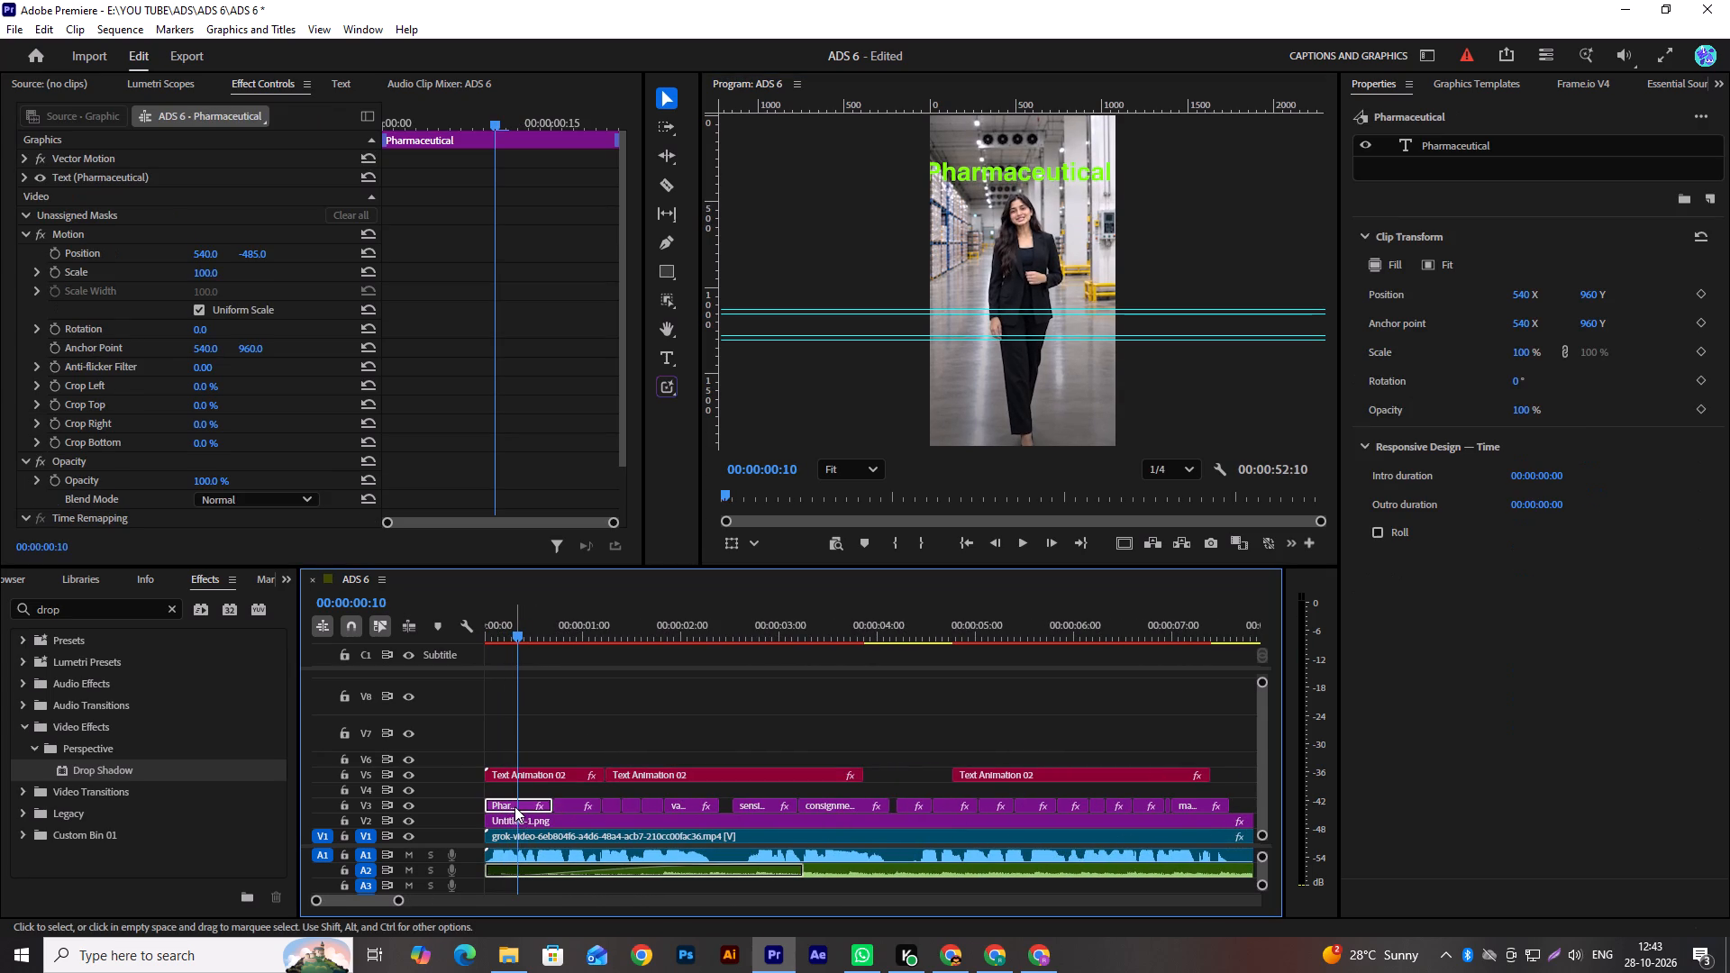
{"action": "key", "text": "Delete"}
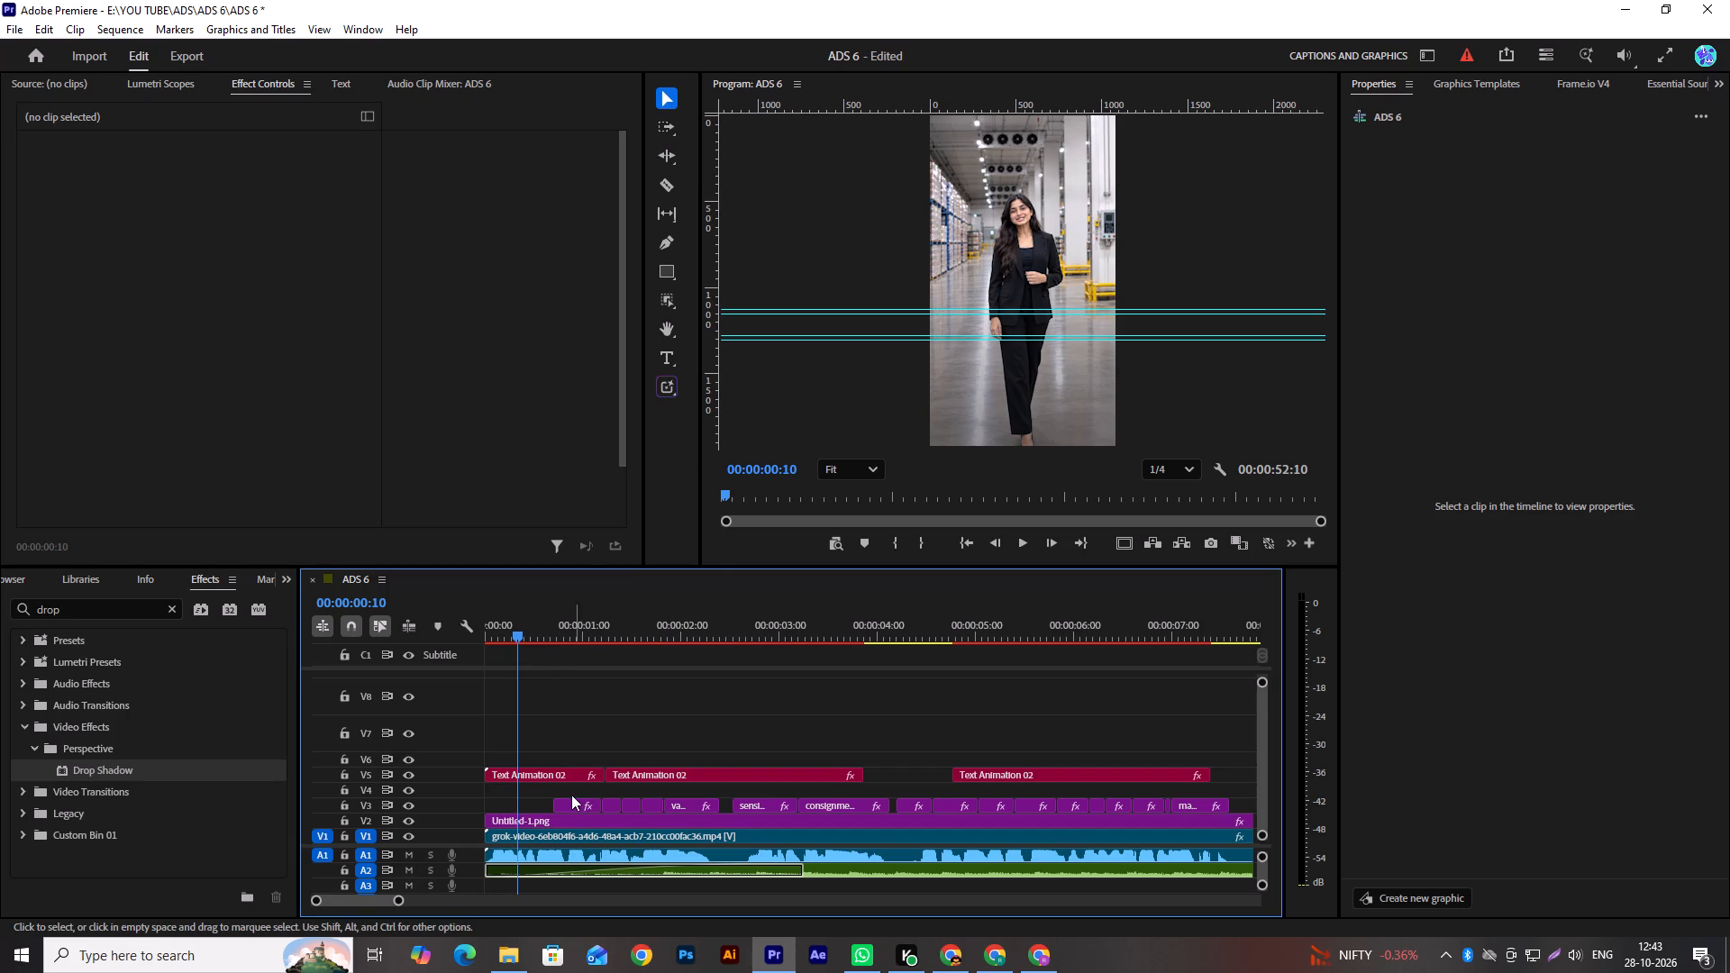
Move the opening caption clips from "imports" through "consignment" up to V6, and the first two Text Animation 02 clips down to V3.
{"action": "left_click_drag", "start_coordinate": [531, 789], "coordinate": [896, 799]}
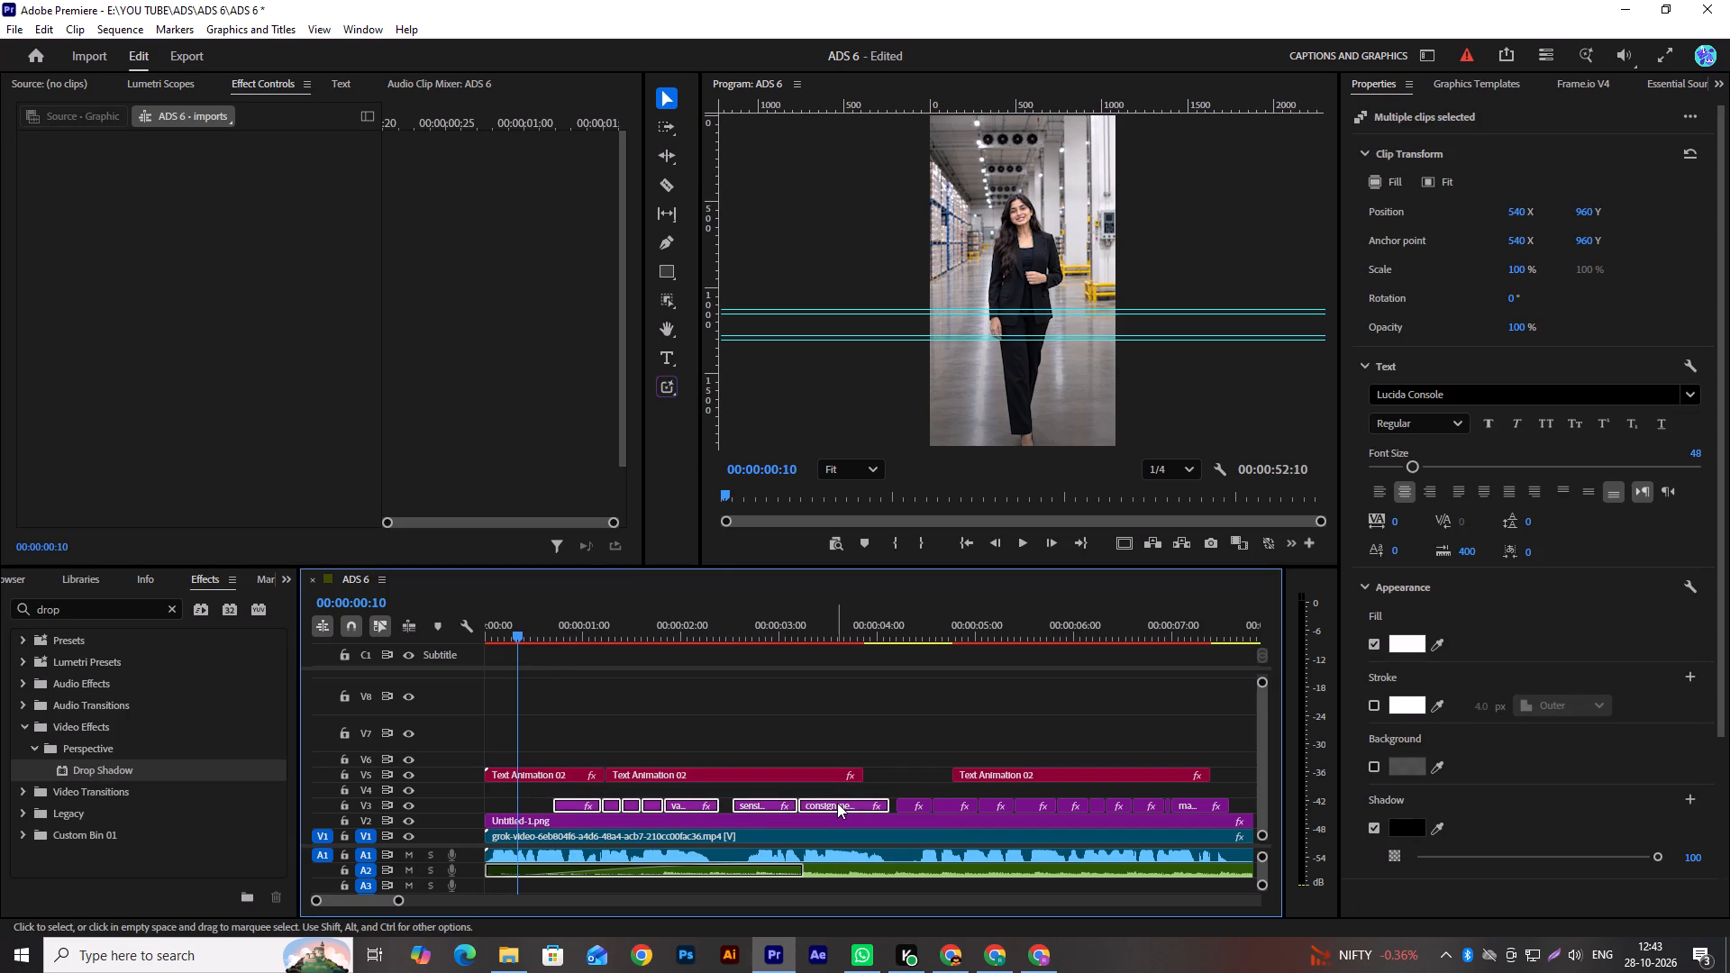
{"action": "left_click_drag", "start_coordinate": [837, 803], "coordinate": [837, 760]}
{"action": "left_click_drag", "start_coordinate": [798, 792], "coordinate": [545, 777]}
{"action": "left_click_drag", "start_coordinate": [545, 777], "coordinate": [552, 805]}
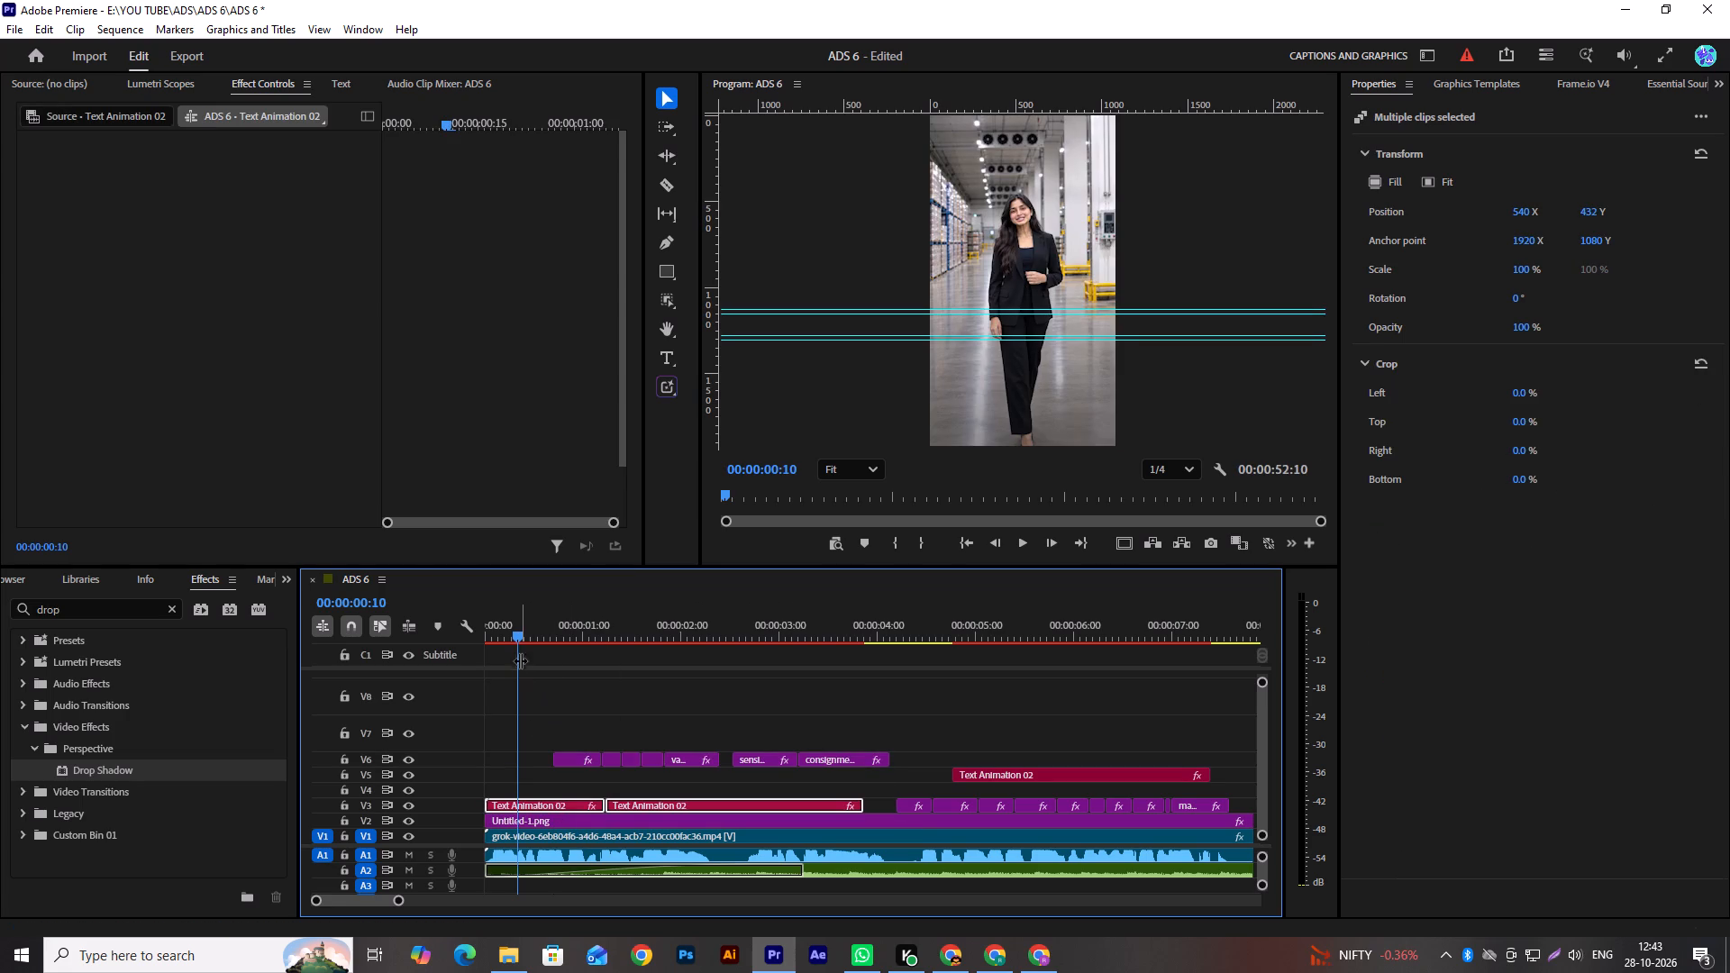
Play the sequence from its beginning to review the opening Pharmaceutical title together with the small captions.
{"action": "left_click_drag", "start_coordinate": [516, 637], "coordinate": [418, 661]}
{"action": "key", "text": "space"}
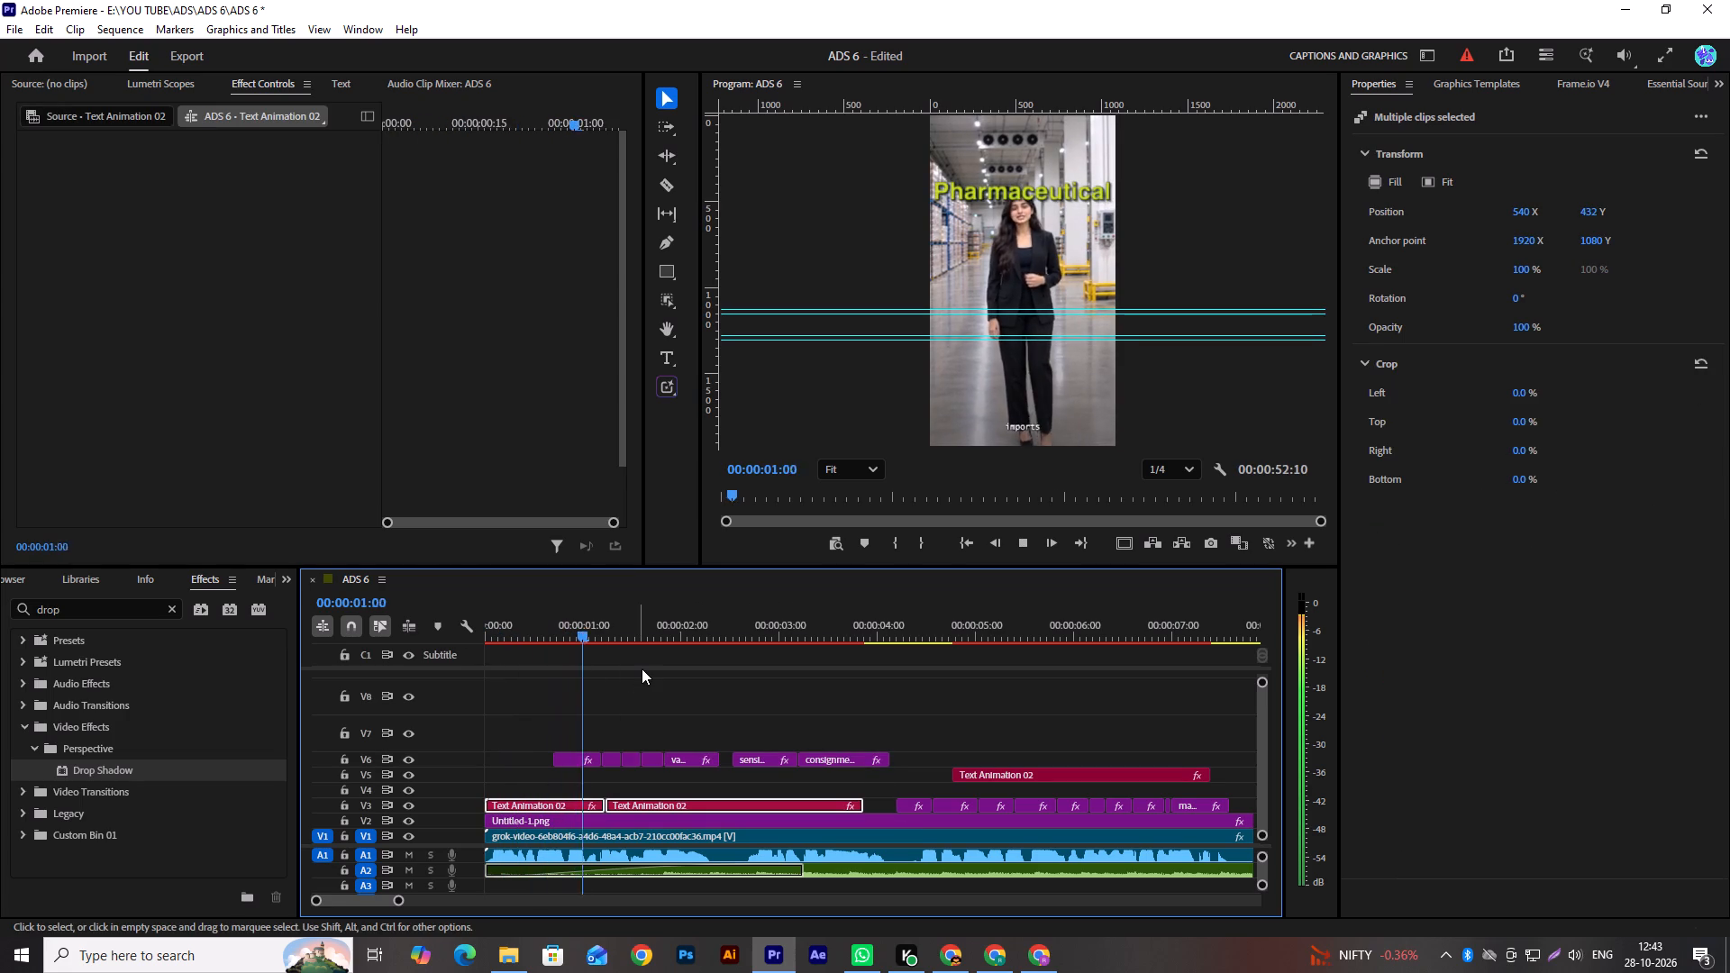
{"action": "key", "text": "space"}
{"action": "key", "text": "space"}
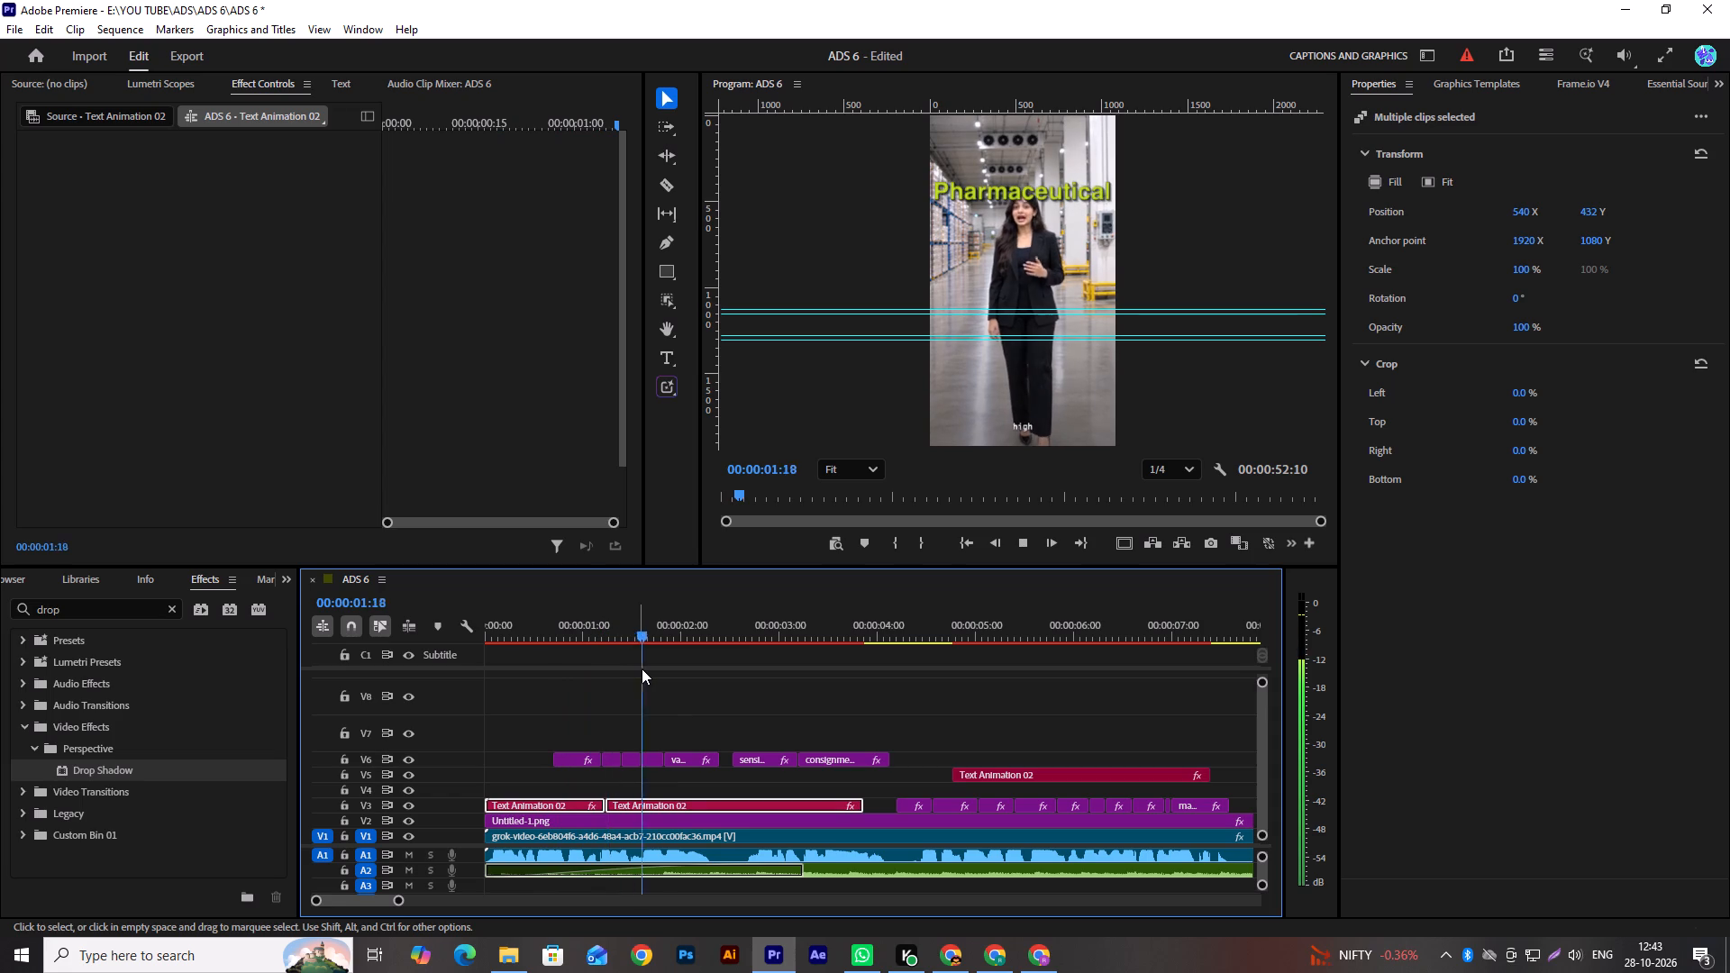
{"action": "key", "text": "space"}
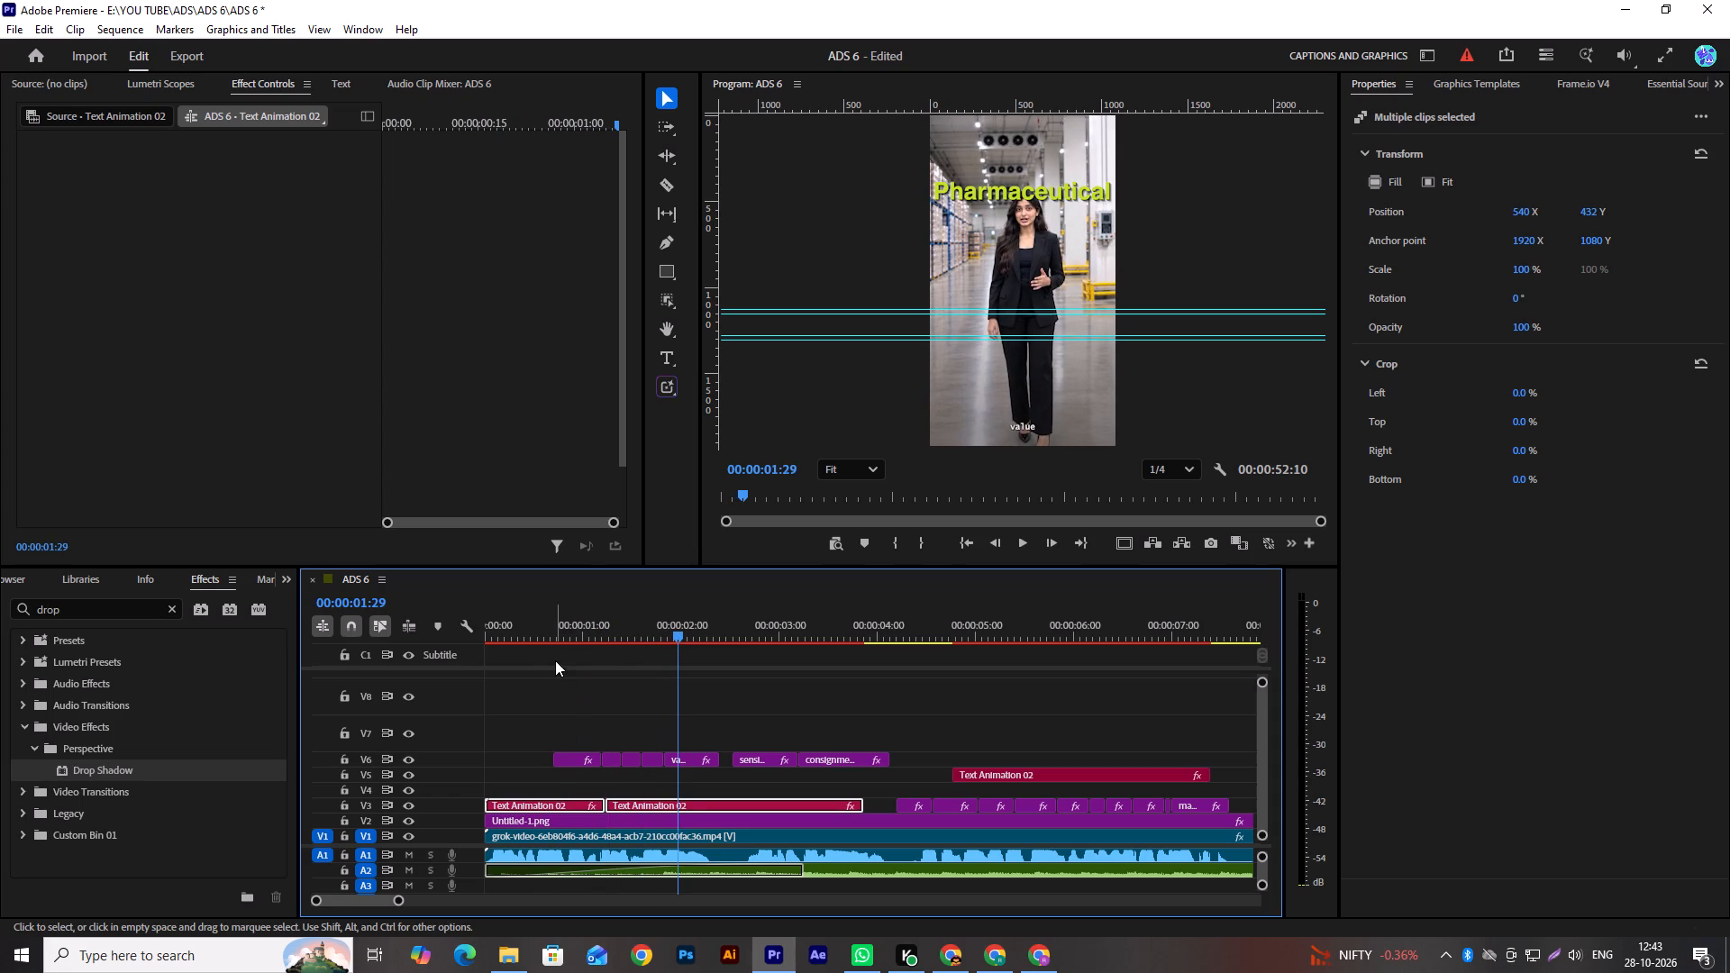
Select the "imports" caption clip on V6 and scrub past it, examining the captions and Pharmaceutical title up close in the Program monitor.
{"action": "left_click", "coordinate": [563, 629]}
{"action": "left_click", "coordinate": [569, 758]}
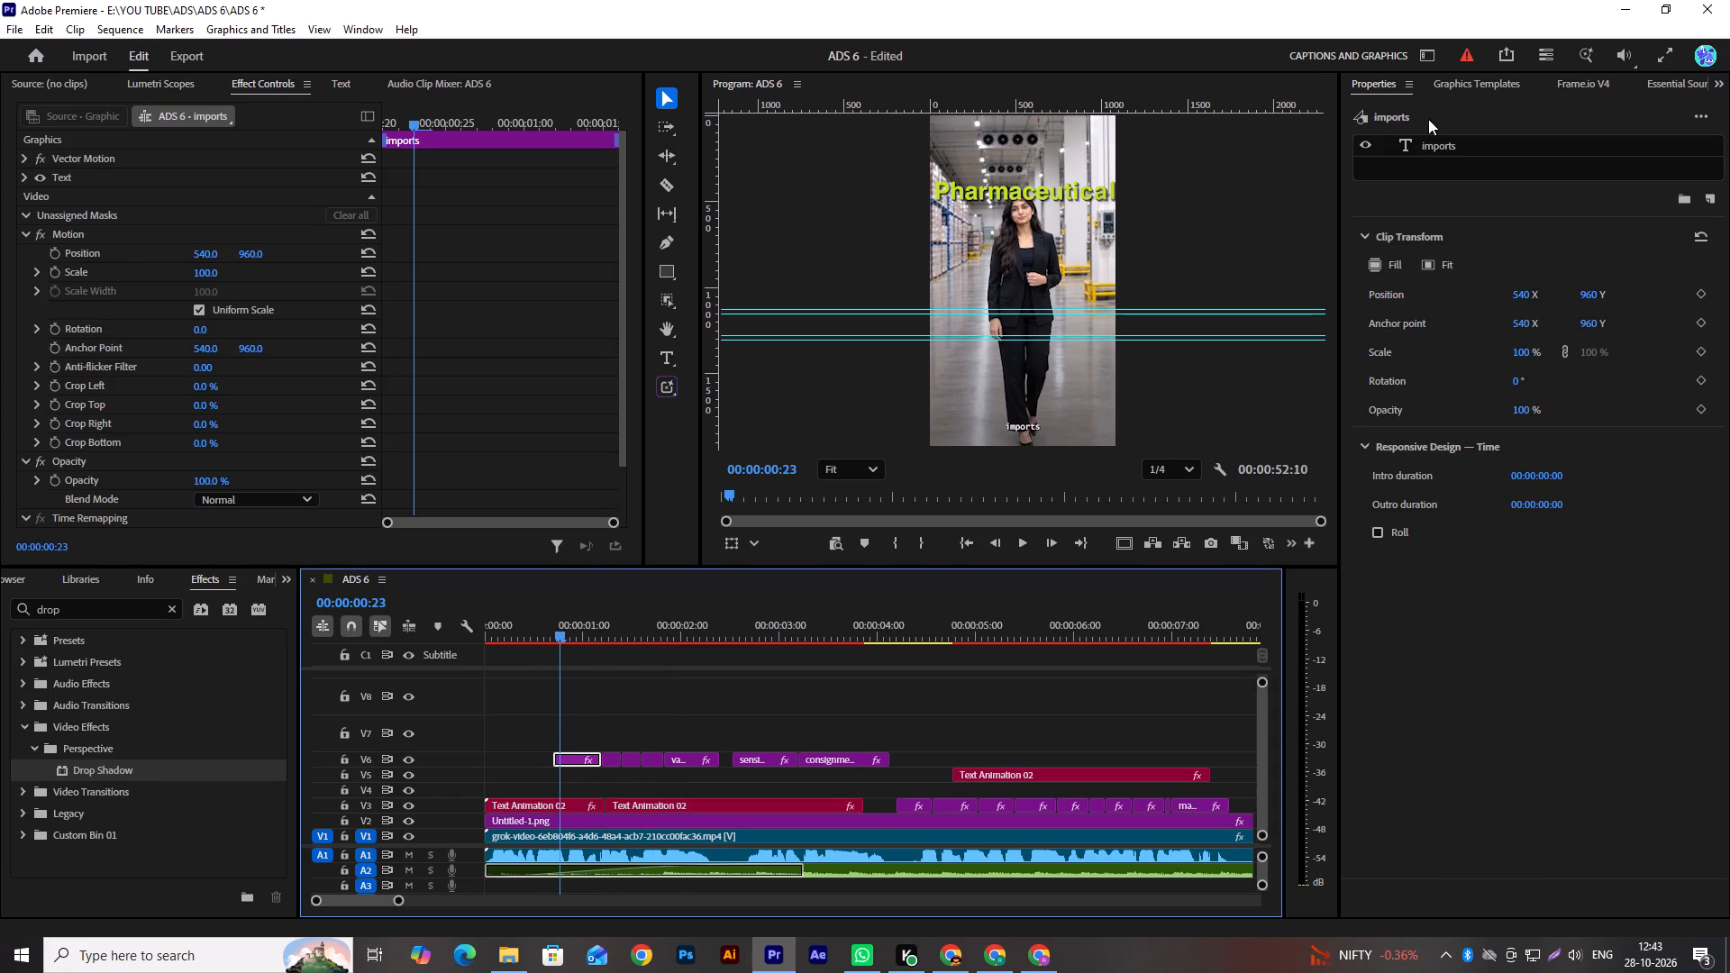
{"action": "left_click_drag", "start_coordinate": [556, 640], "coordinate": [569, 635]}
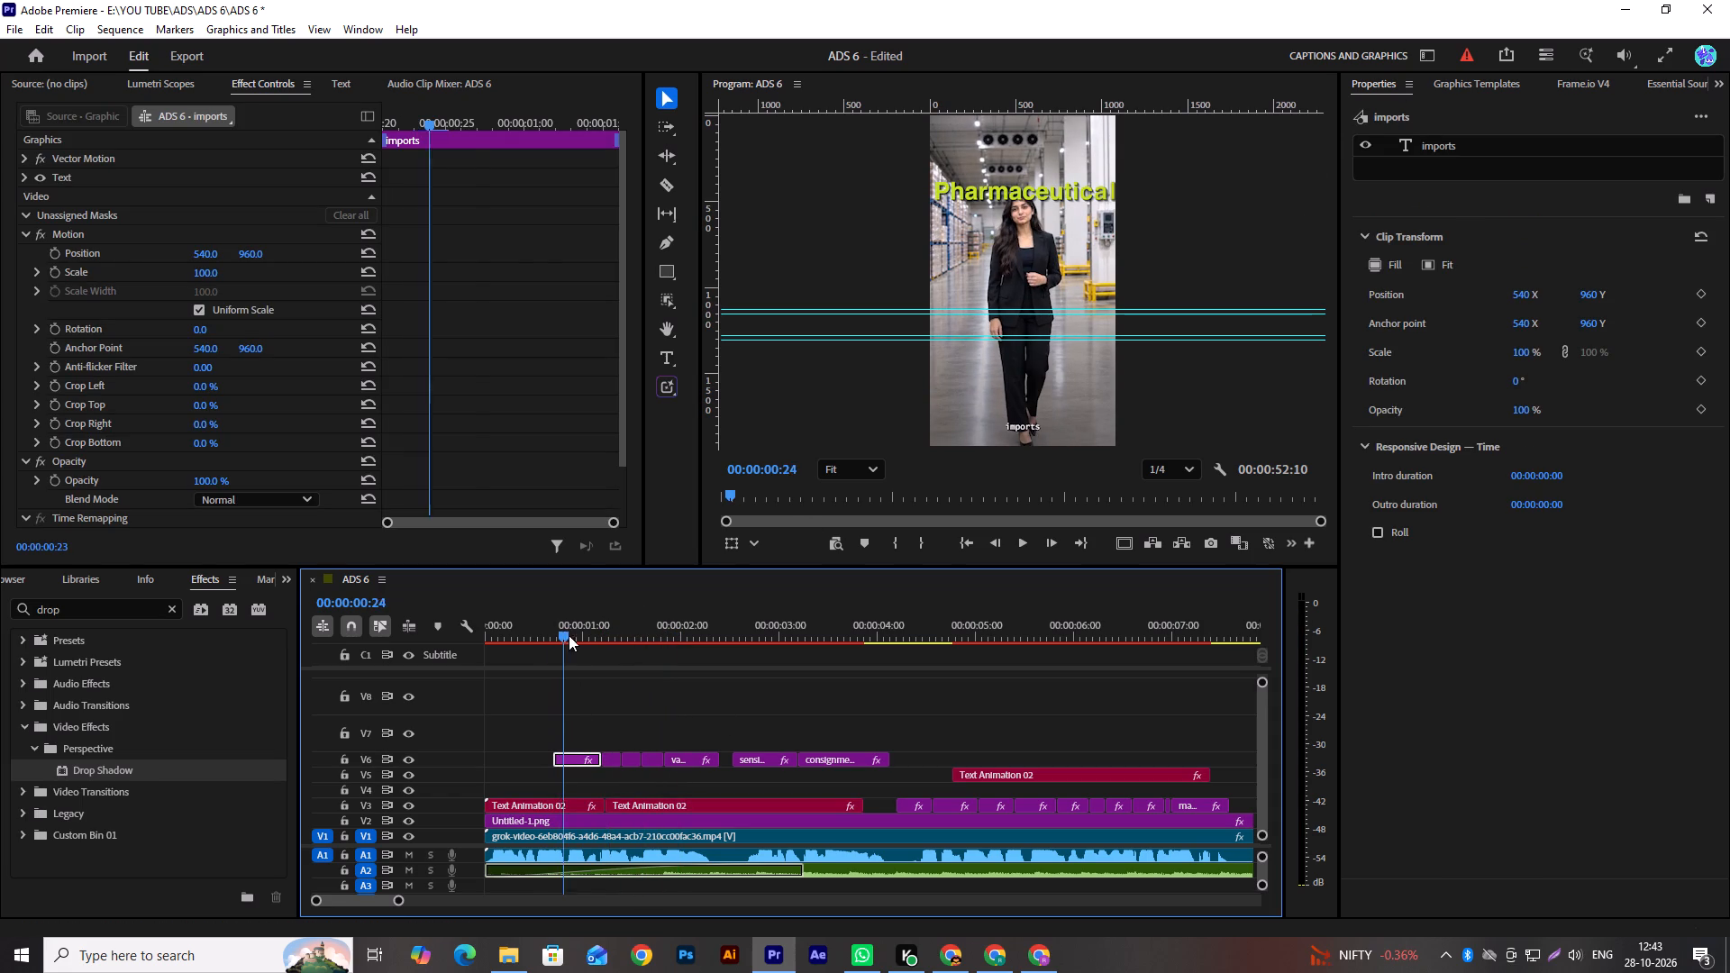
{"action": "left_click_drag", "start_coordinate": [569, 635], "coordinate": [628, 637]}
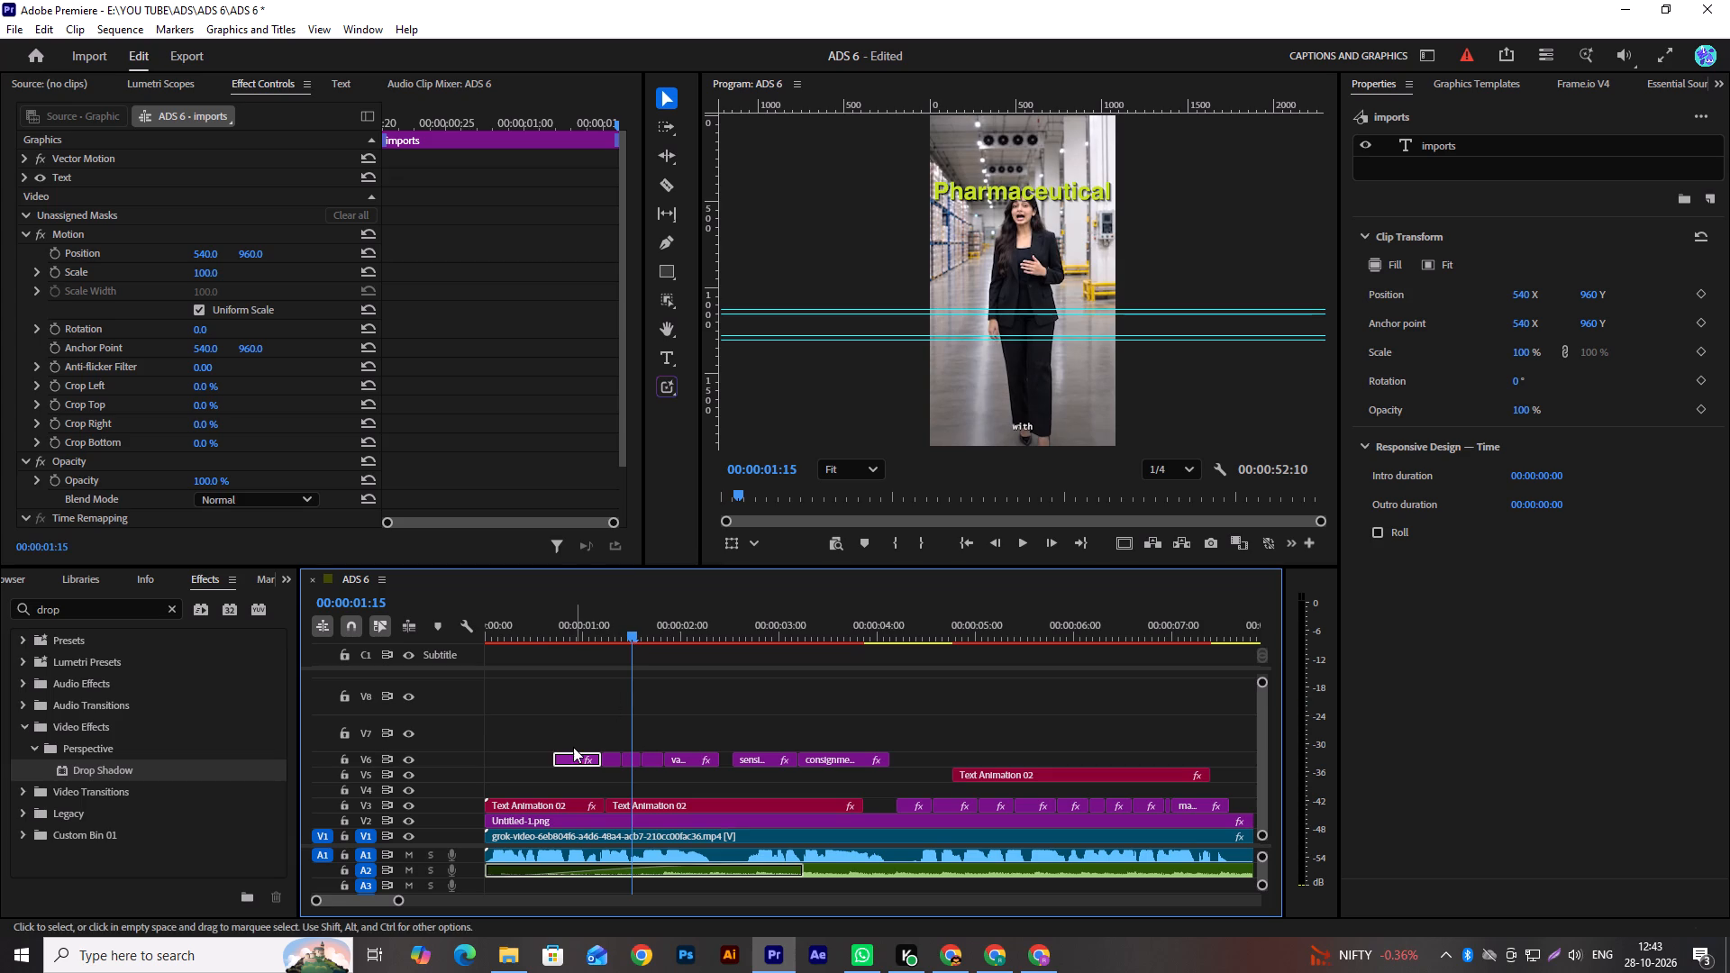
{"action": "scroll", "coordinate": [1170, 168], "scroll_direction": "up", "scroll_amount": 2}
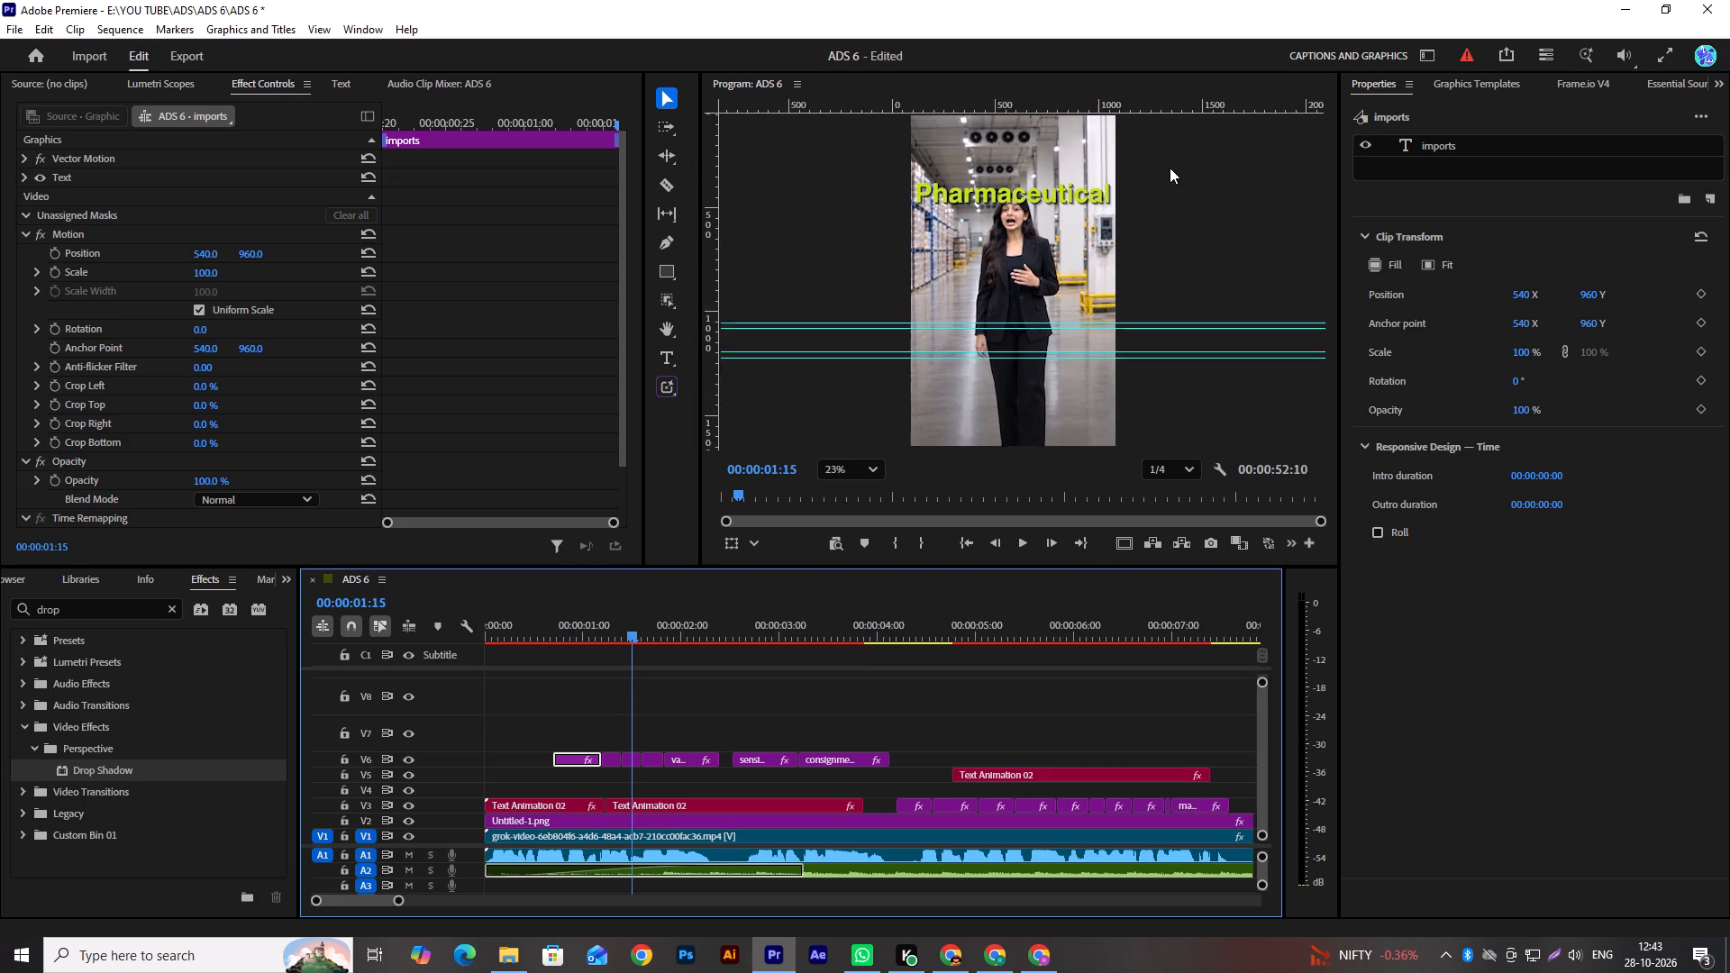
{"action": "scroll", "coordinate": [1170, 168], "scroll_direction": "up", "scroll_amount": 1}
{"action": "scroll", "coordinate": [1037, 164], "scroll_direction": "up", "scroll_amount": 4}
{"action": "scroll", "coordinate": [1033, 159], "scroll_direction": "down", "scroll_amount": 5}
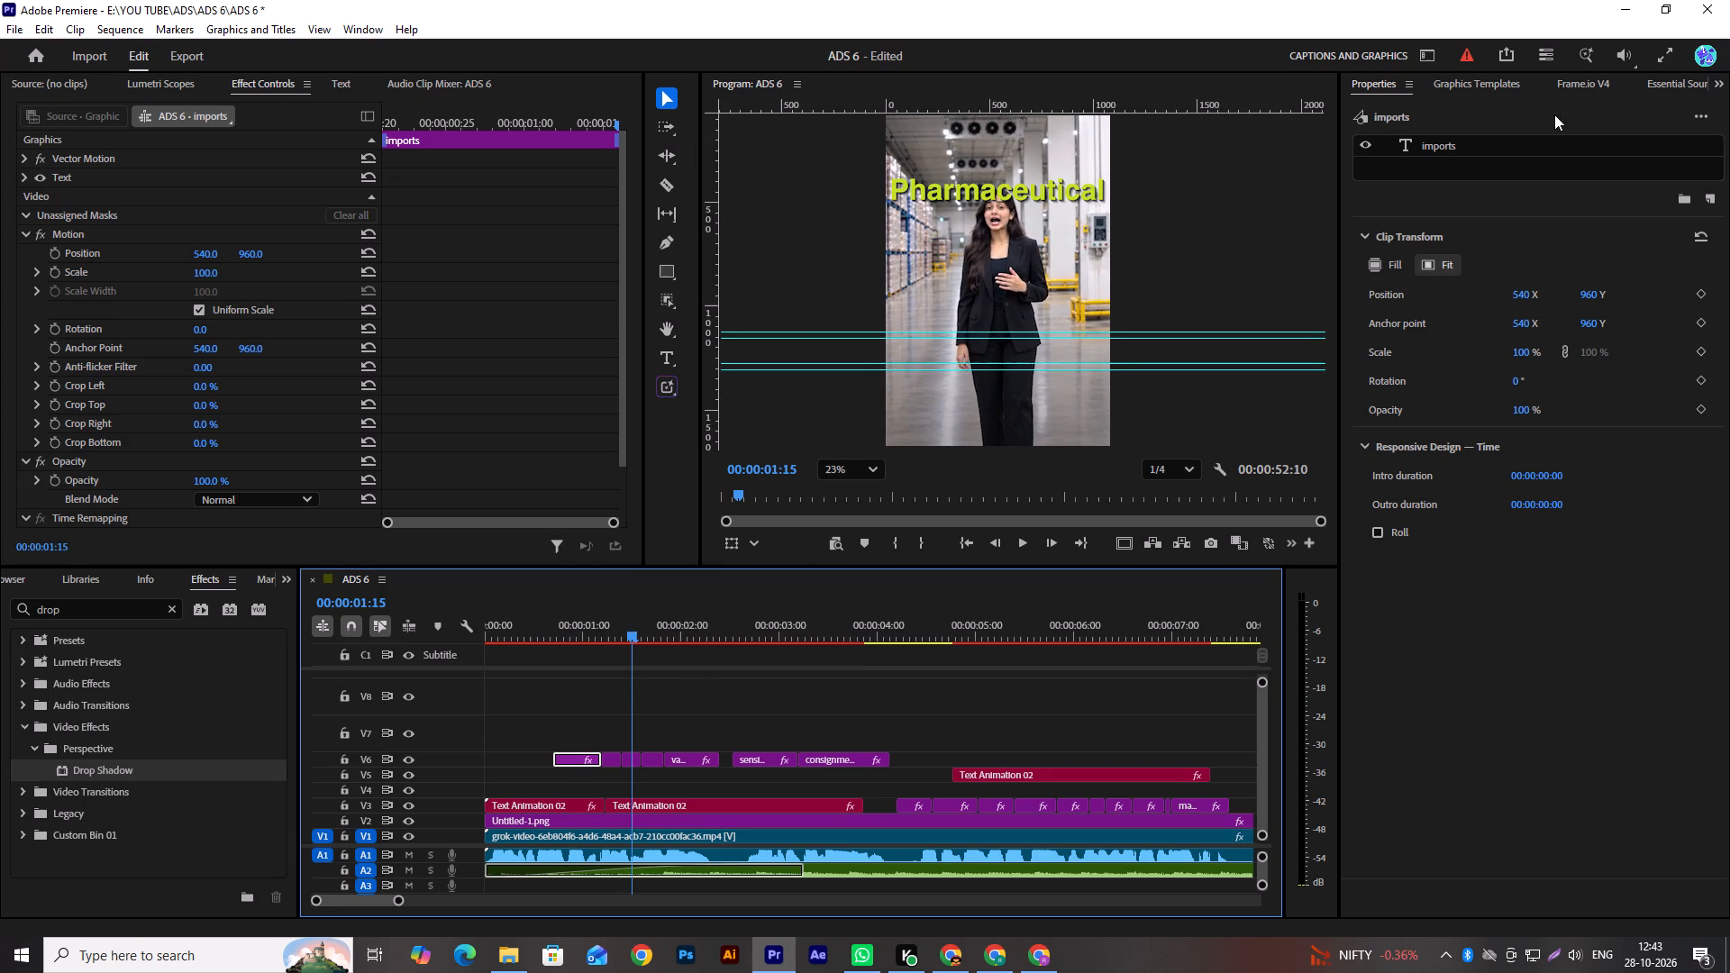
Open the graphics templates library to browse the text animation templates.
{"action": "left_click", "coordinate": [1490, 83]}
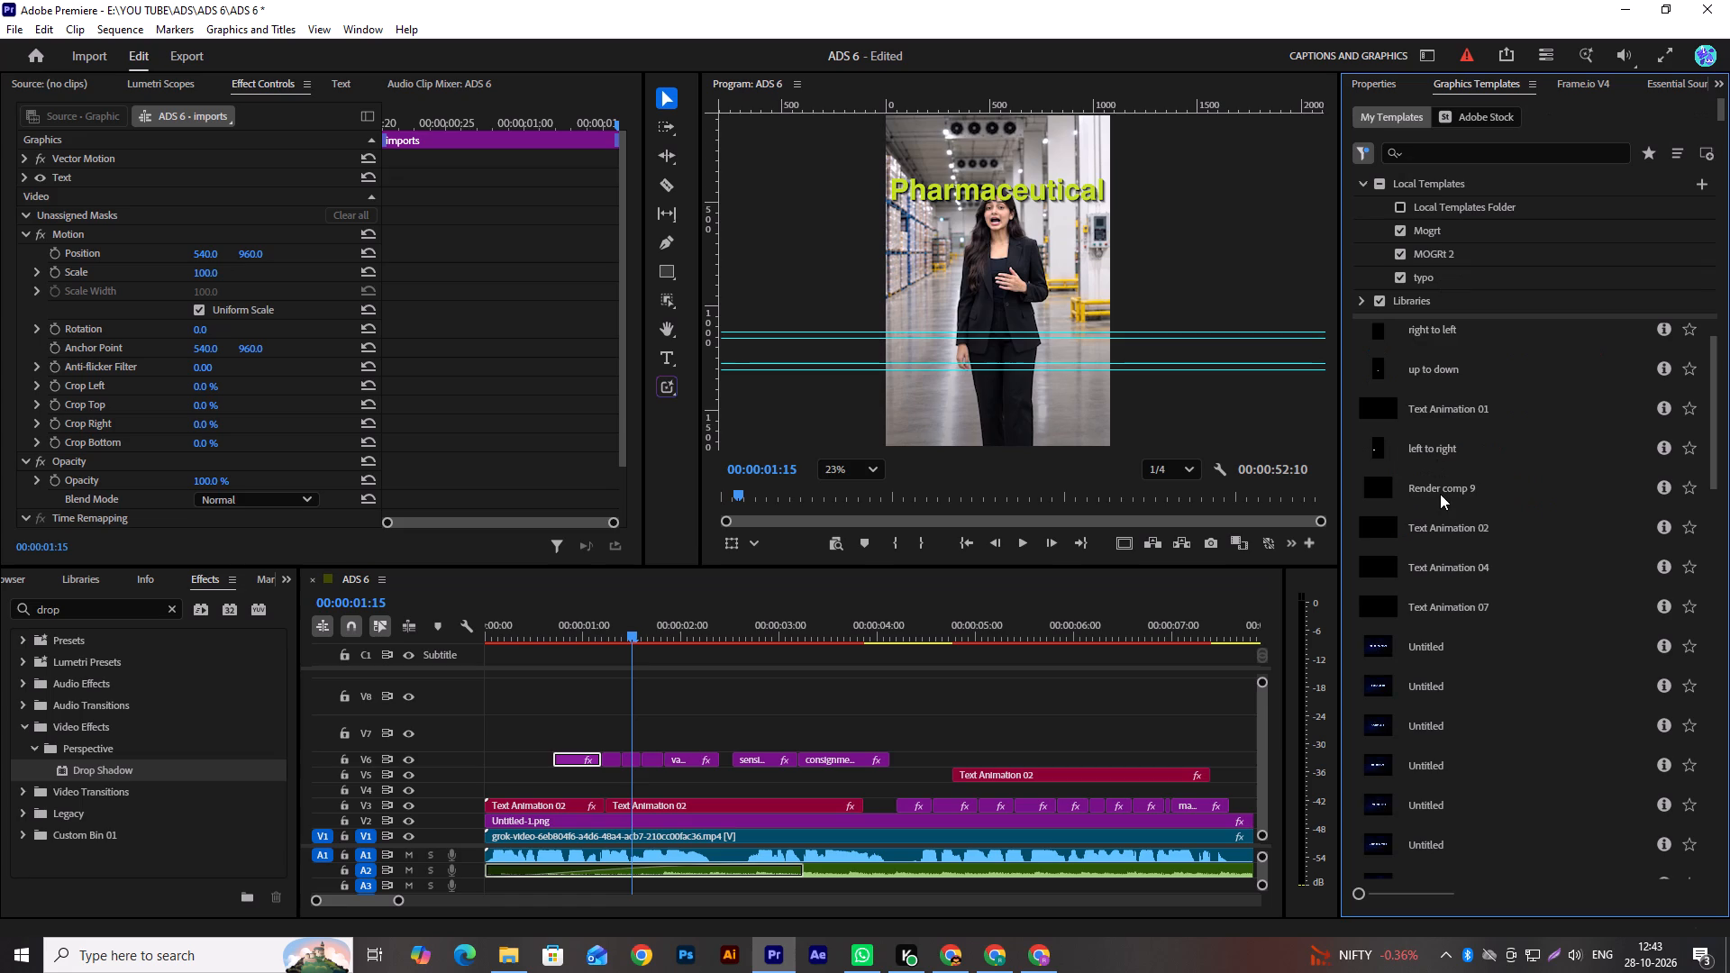